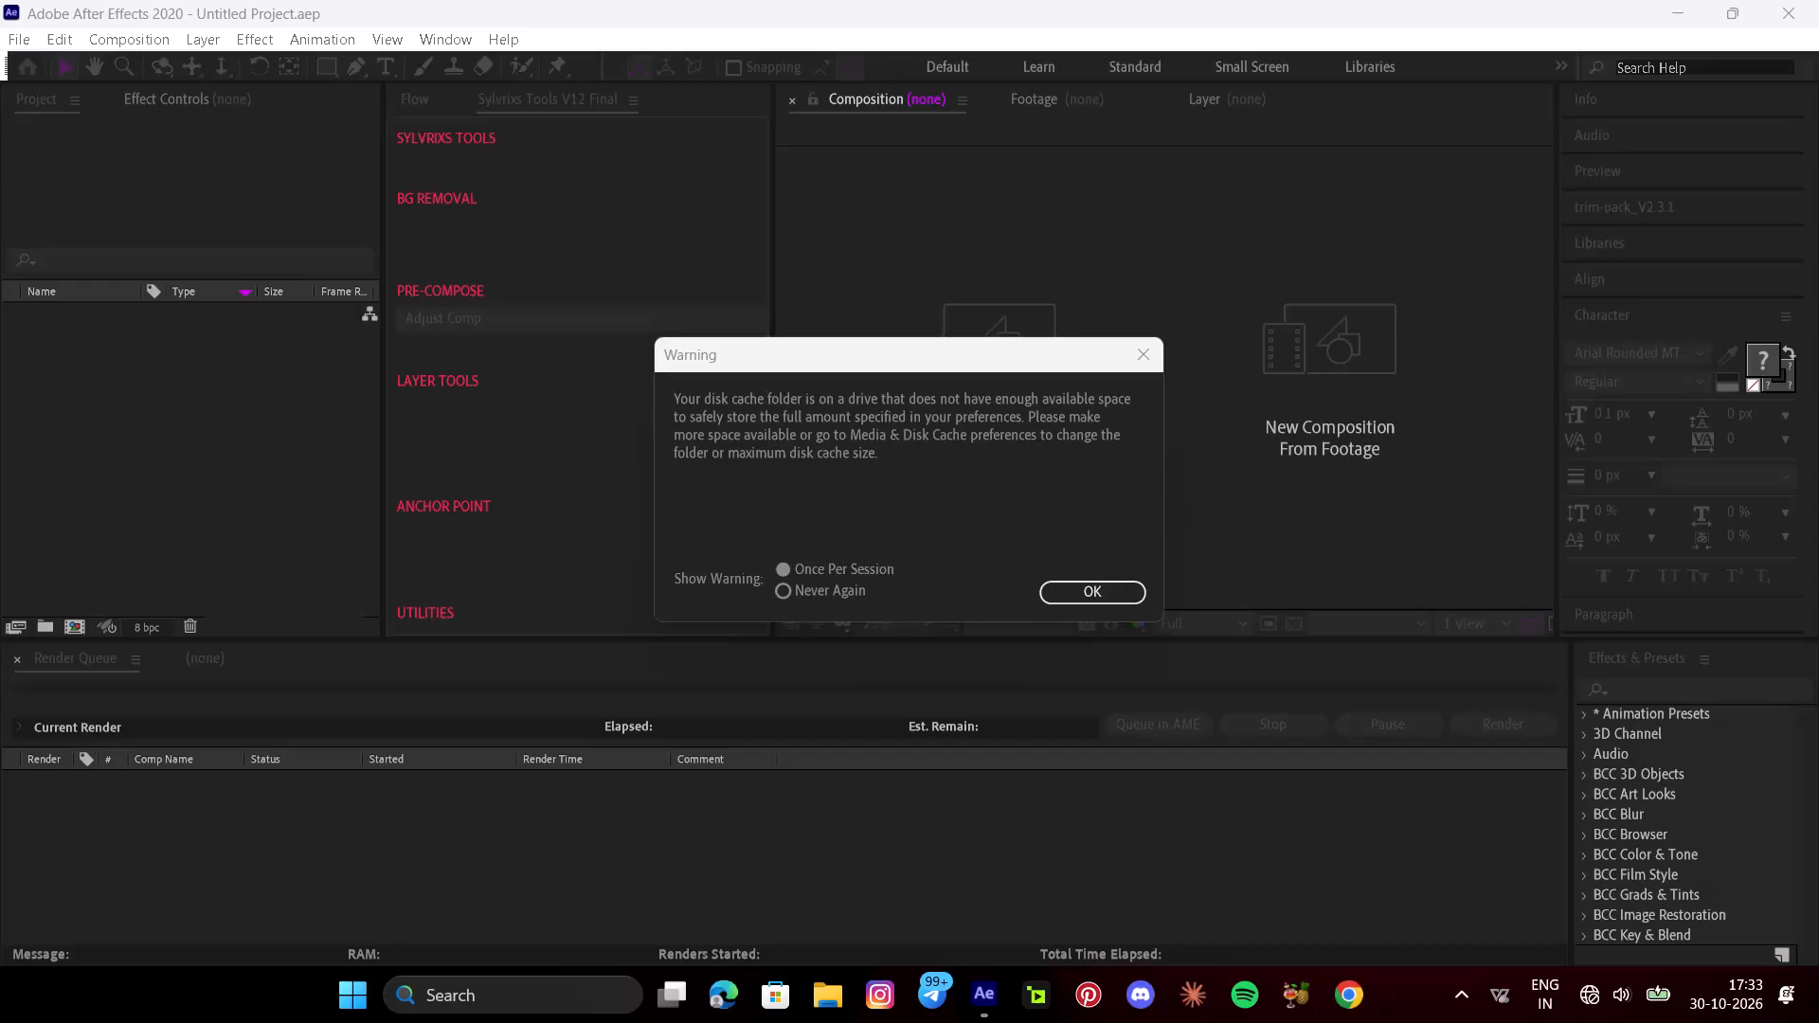
Dismiss the disk cache space warning, leaving its display option at once per session.
click(1081, 592)
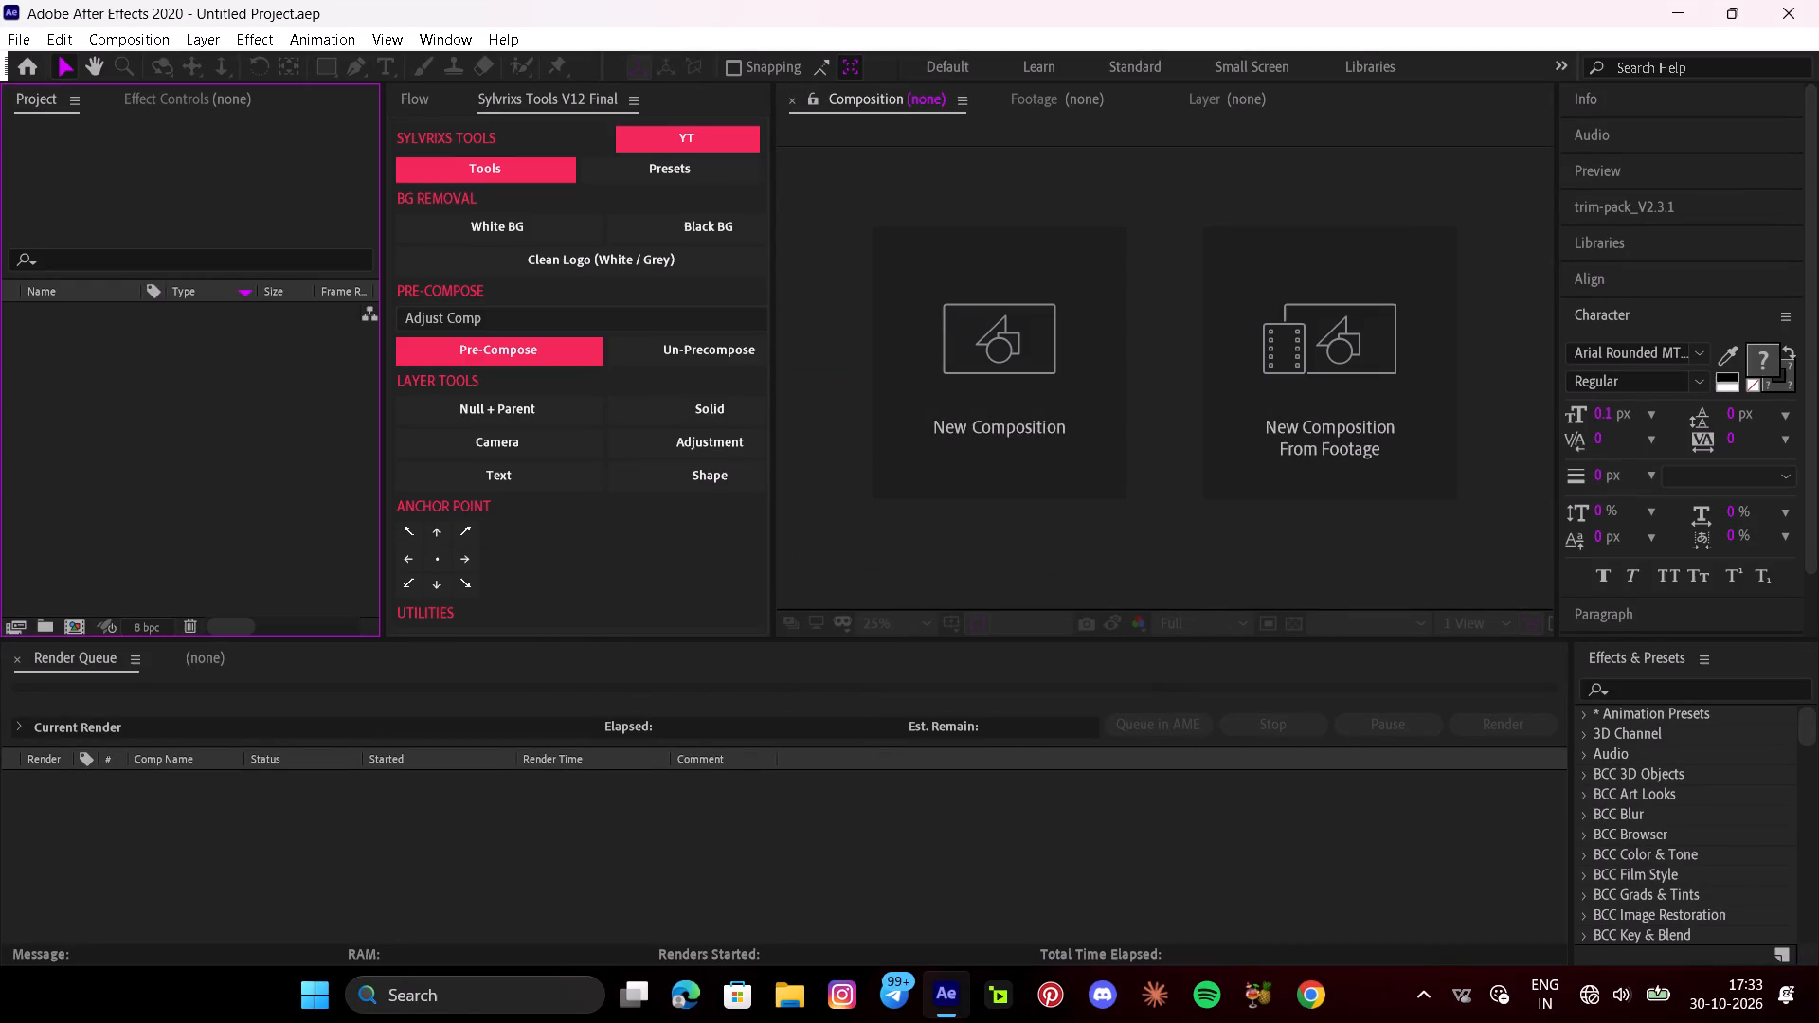
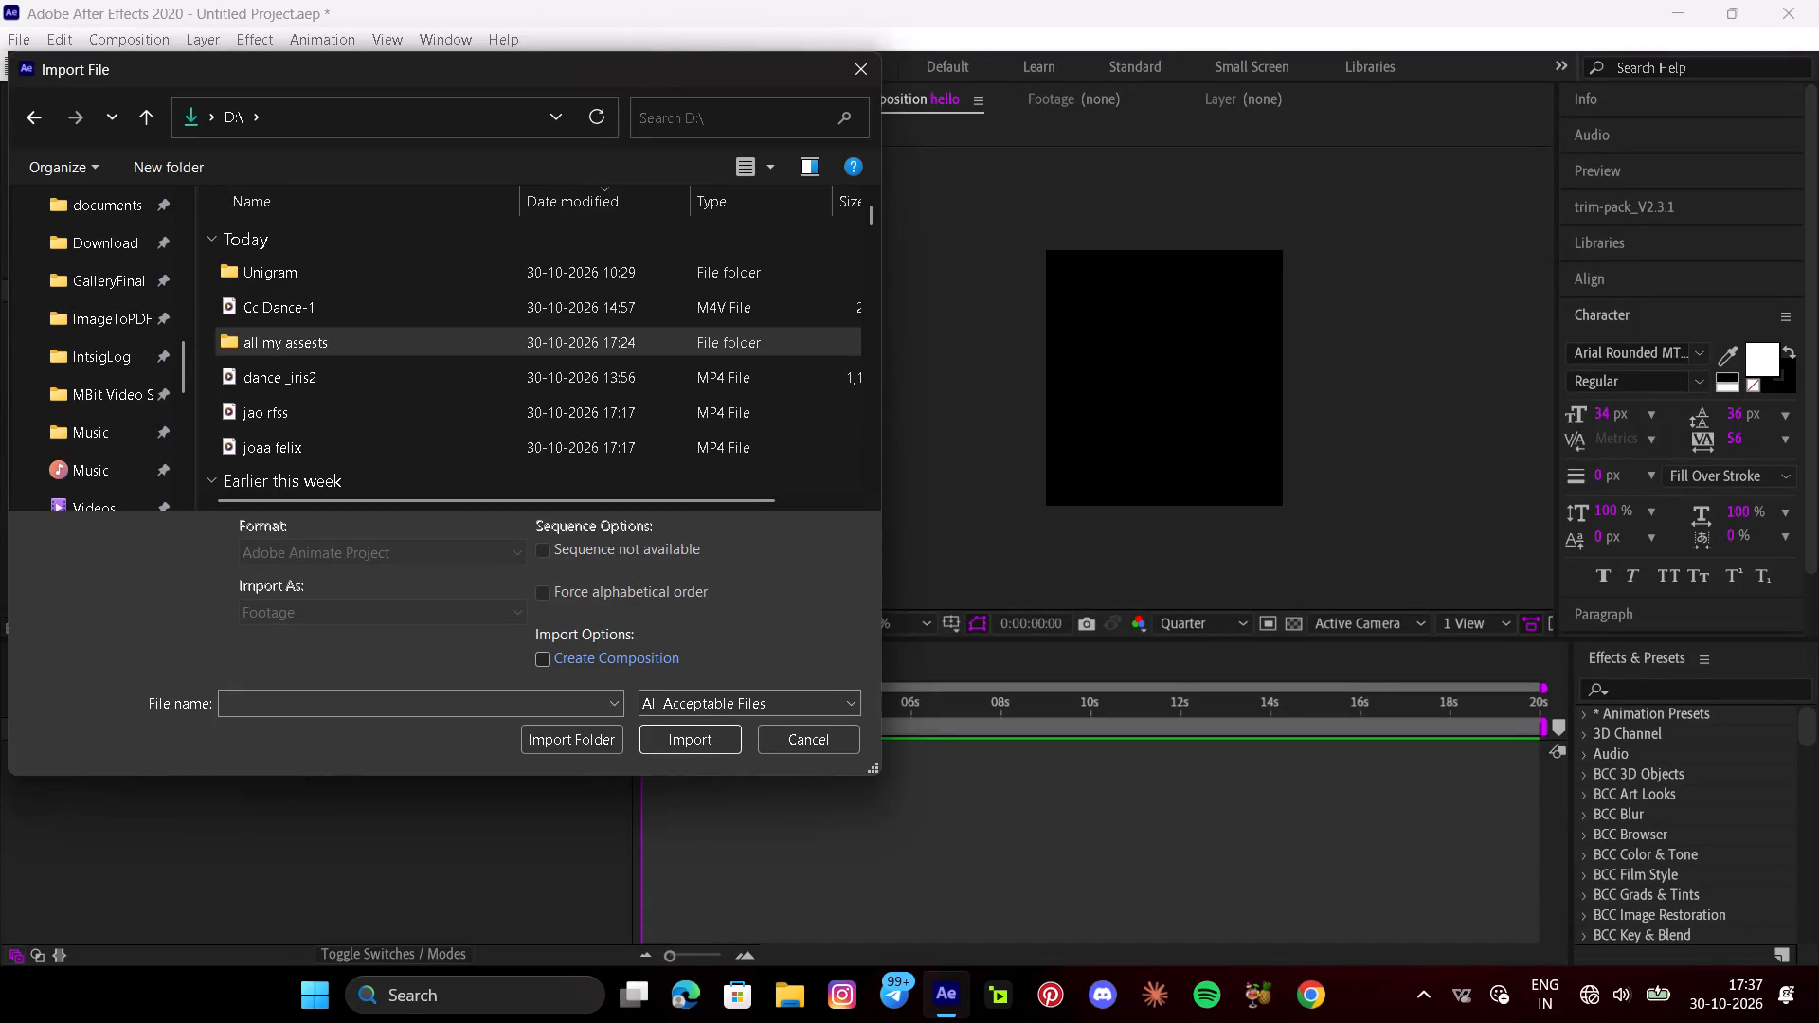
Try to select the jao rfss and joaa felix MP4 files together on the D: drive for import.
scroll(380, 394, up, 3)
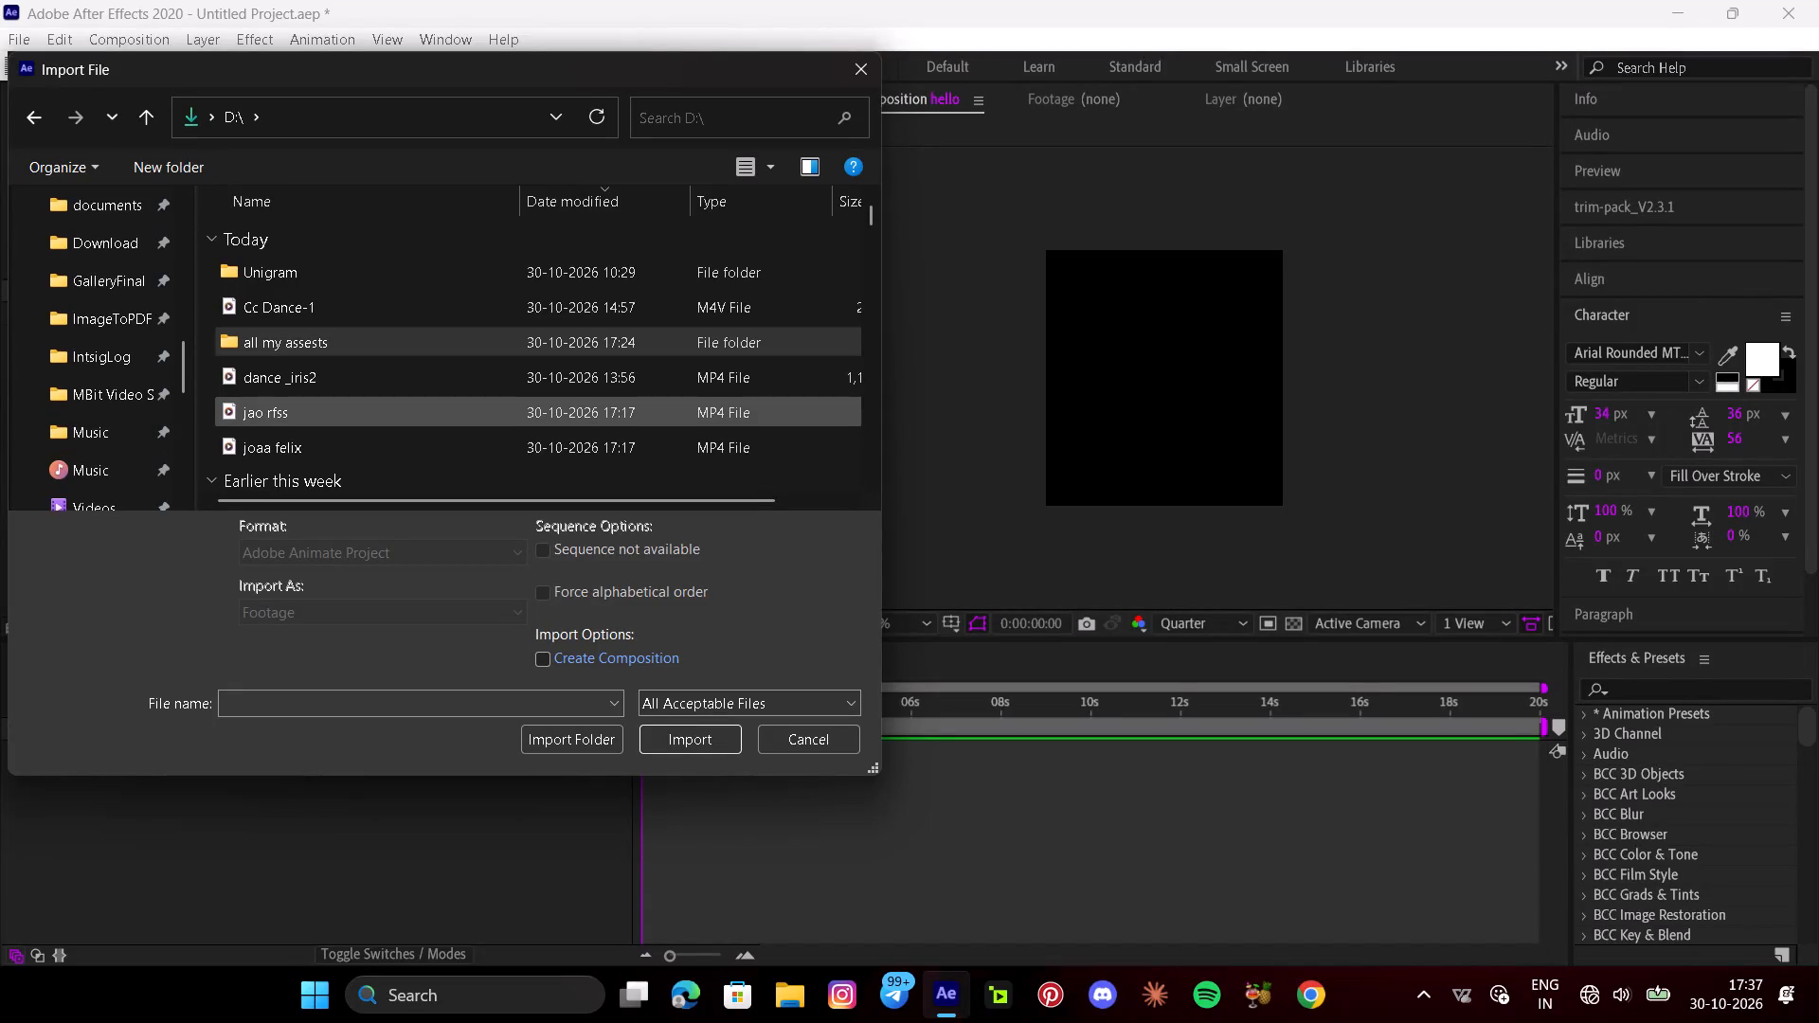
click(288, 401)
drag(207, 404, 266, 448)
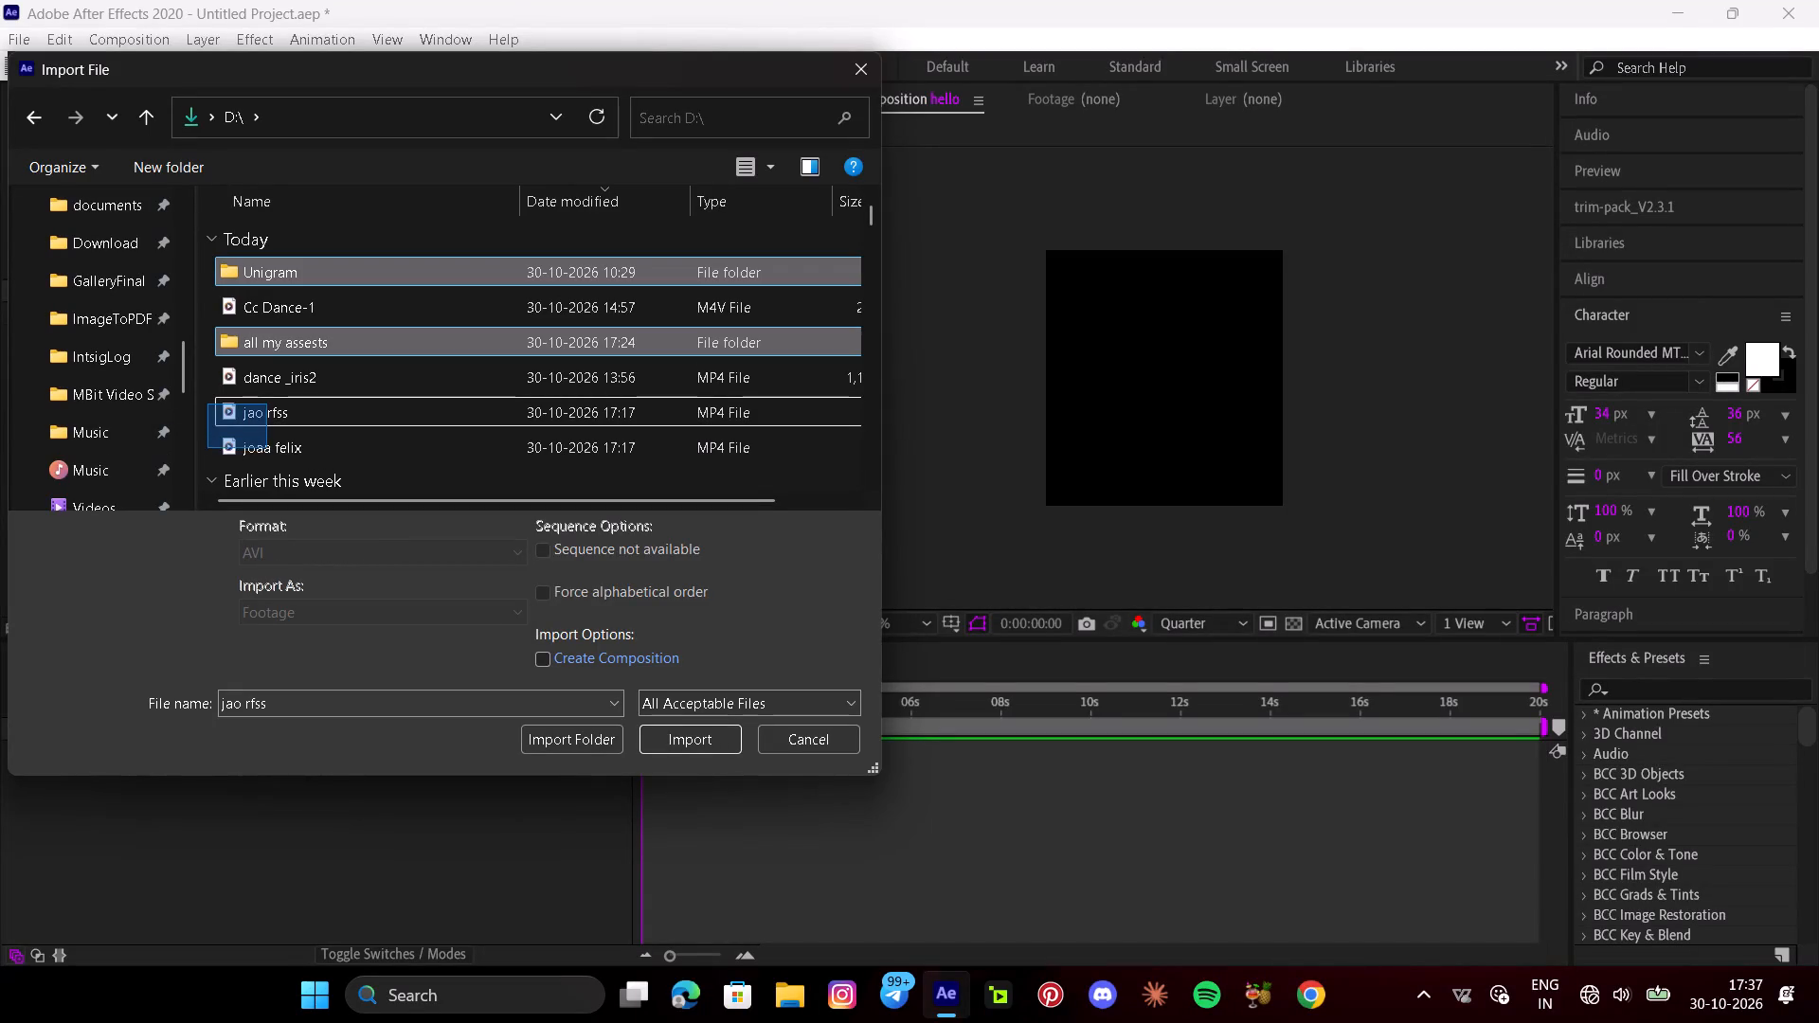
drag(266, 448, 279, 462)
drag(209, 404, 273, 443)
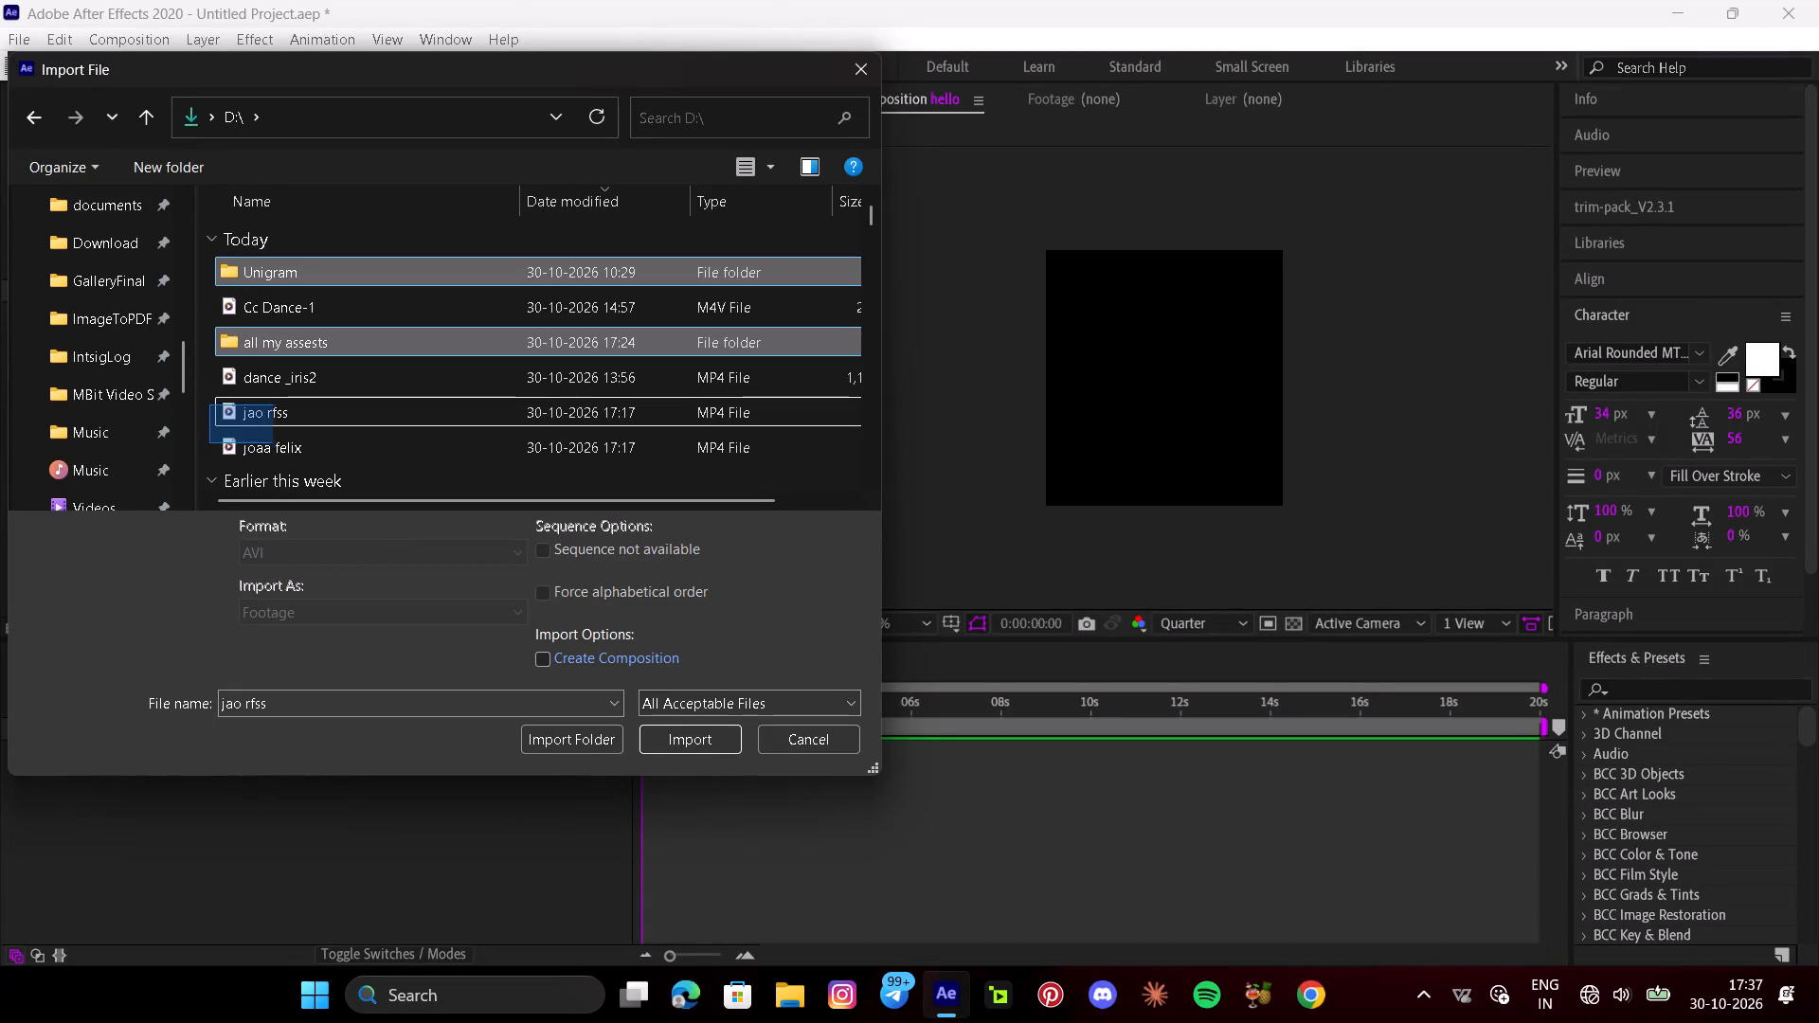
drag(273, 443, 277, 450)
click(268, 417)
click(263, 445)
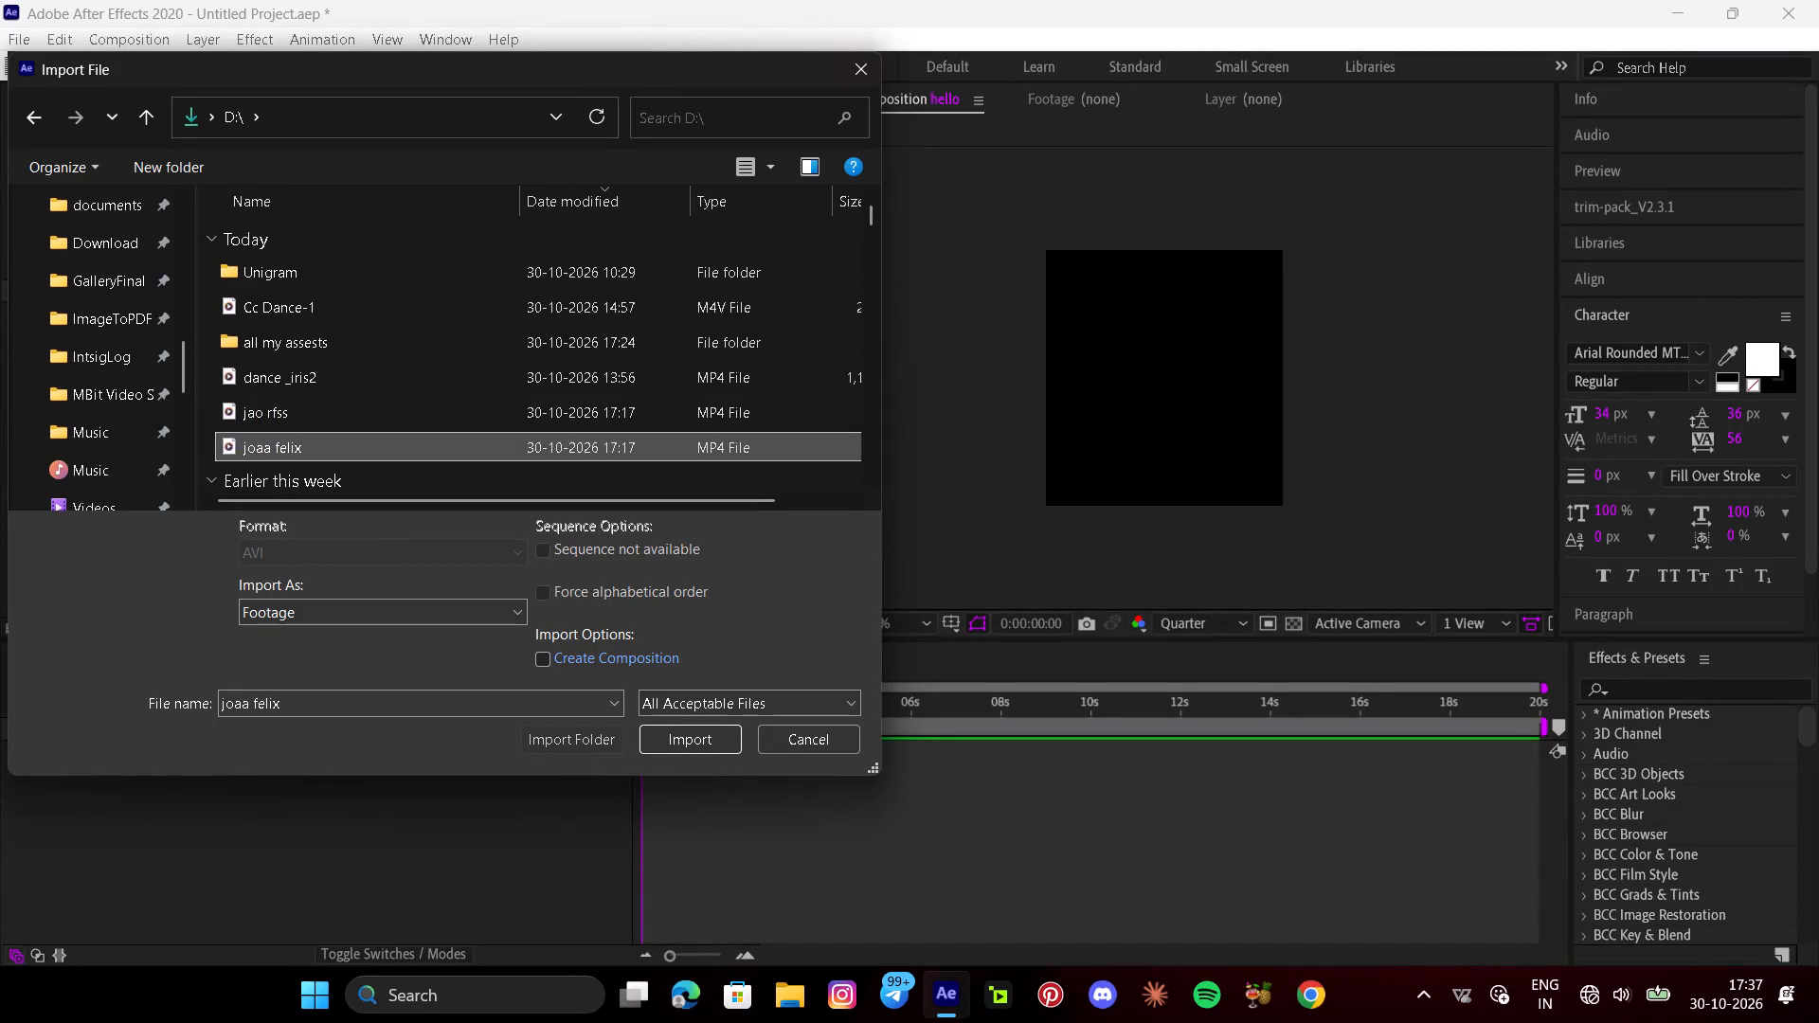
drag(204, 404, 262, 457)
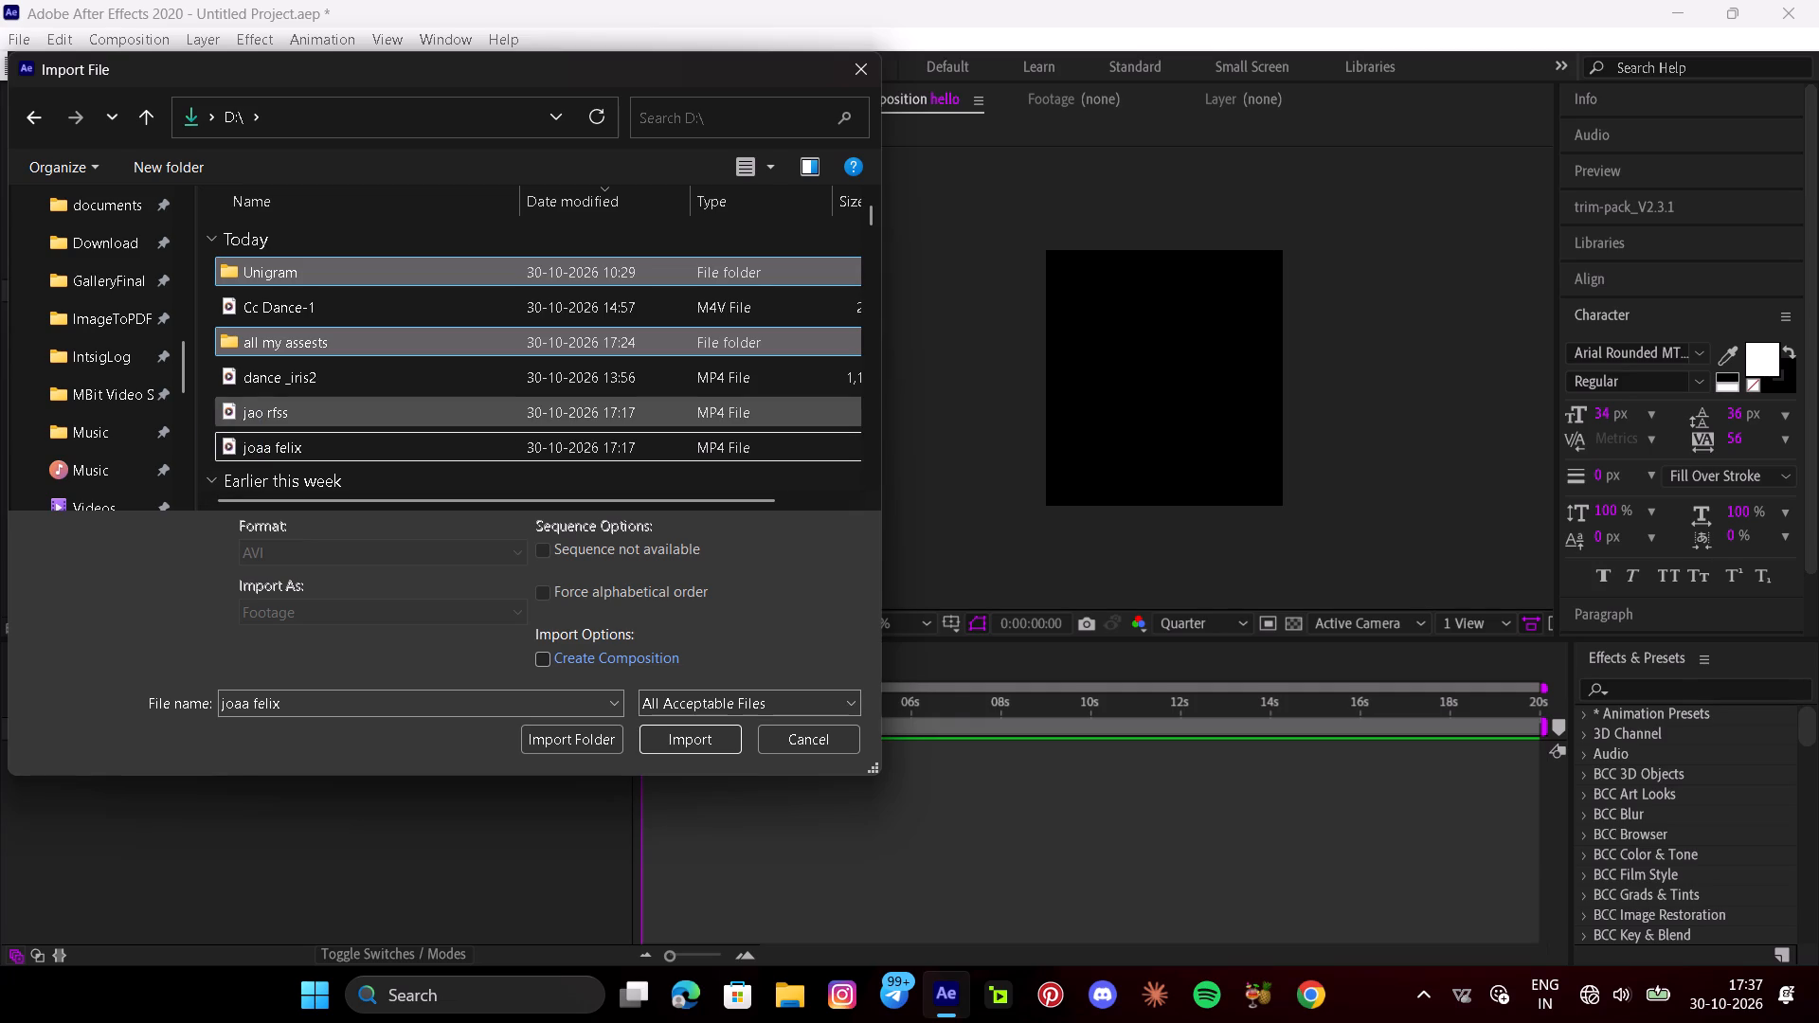
click(284, 412)
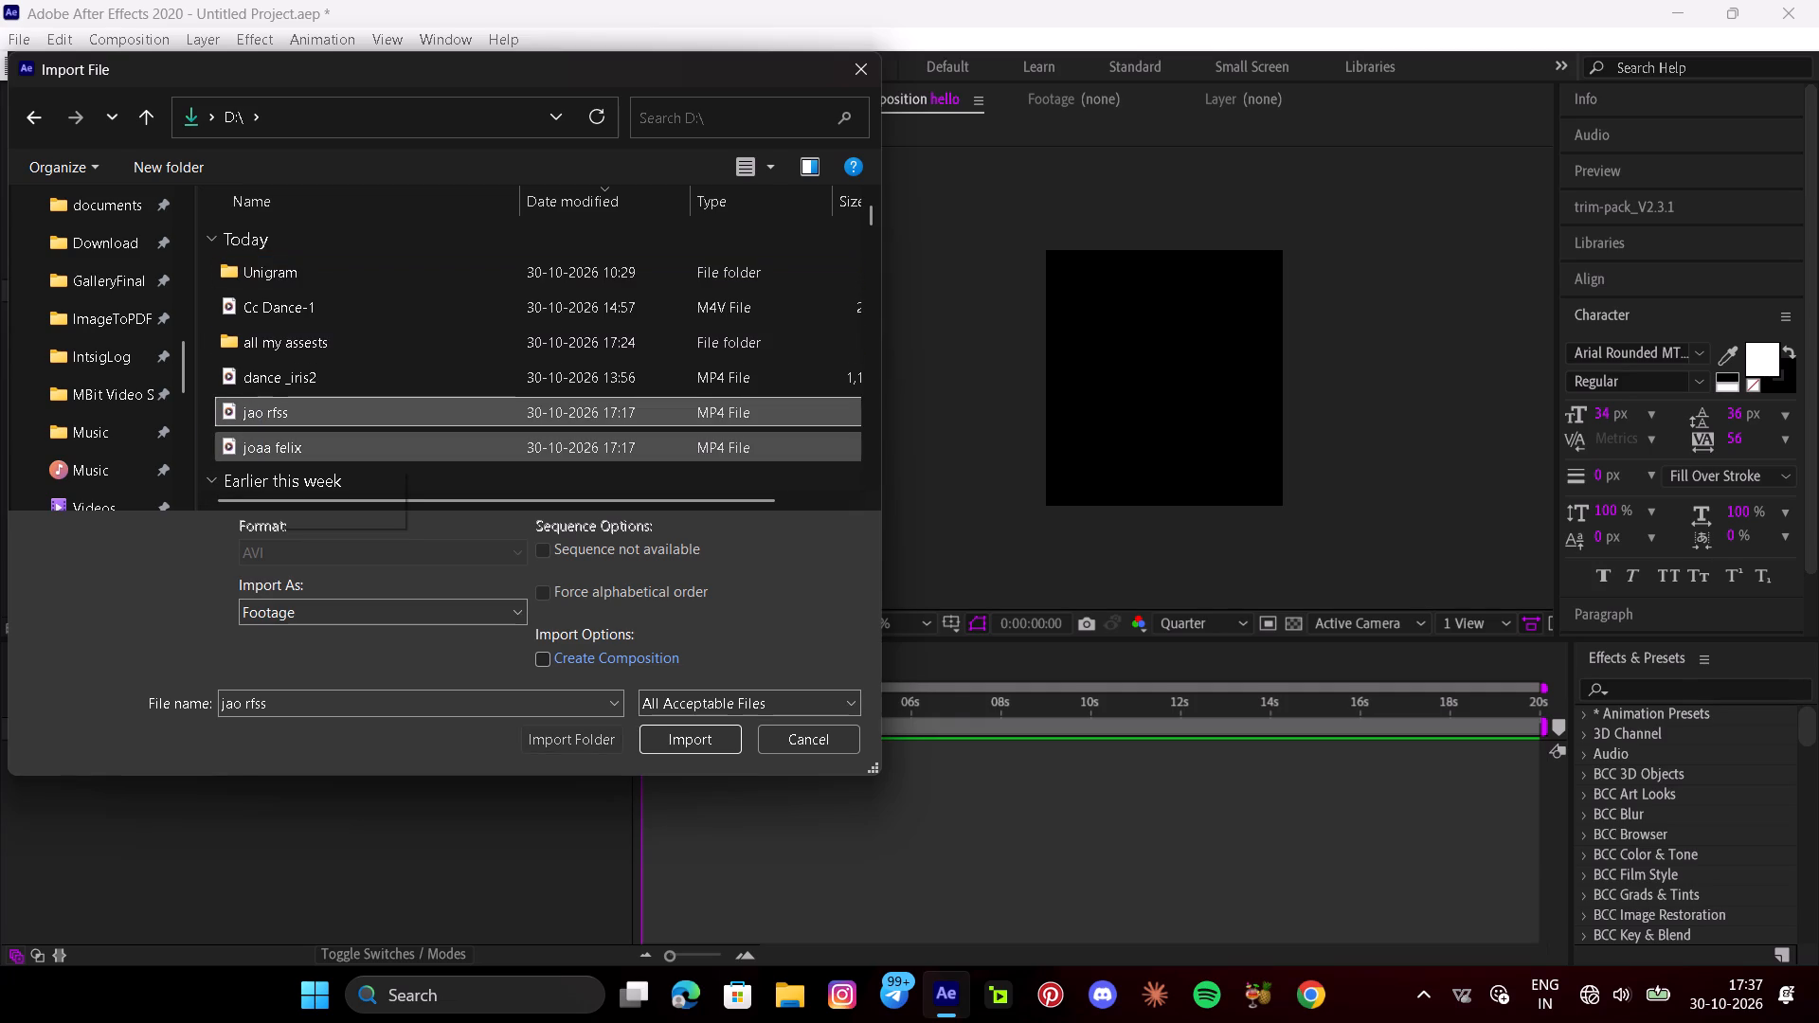
shift+click(275, 444)
click(687, 739)
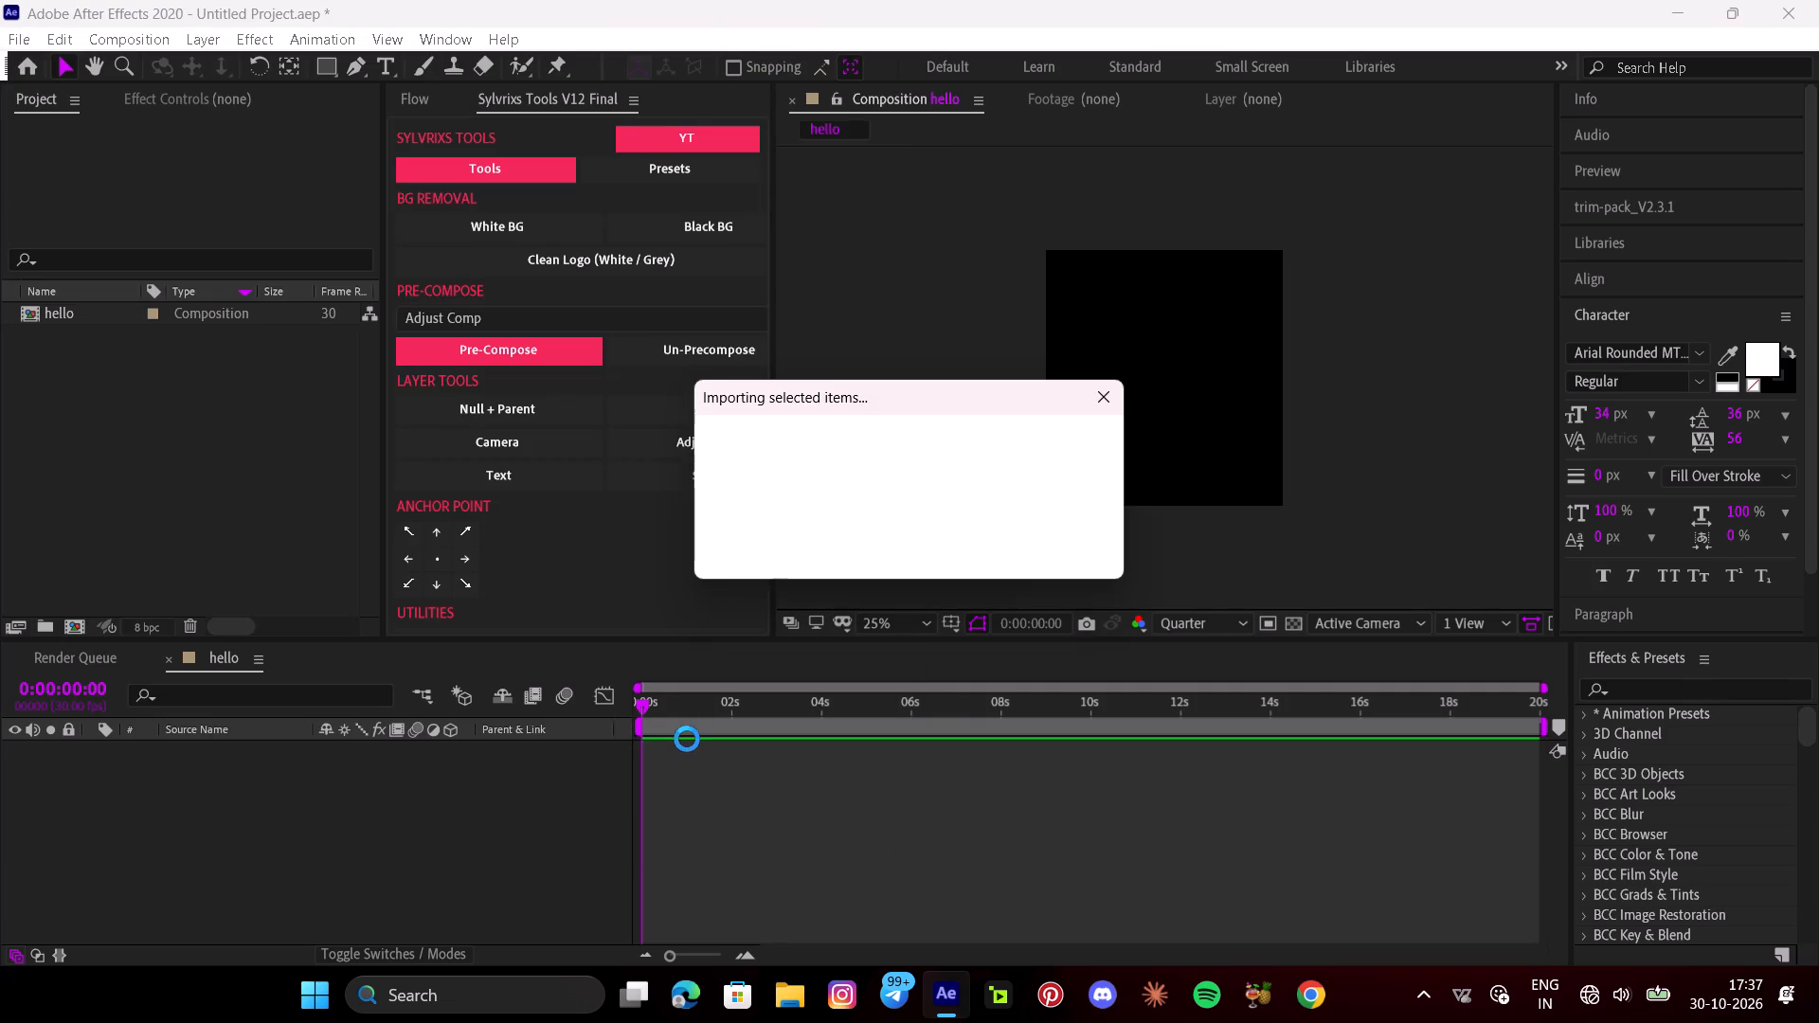
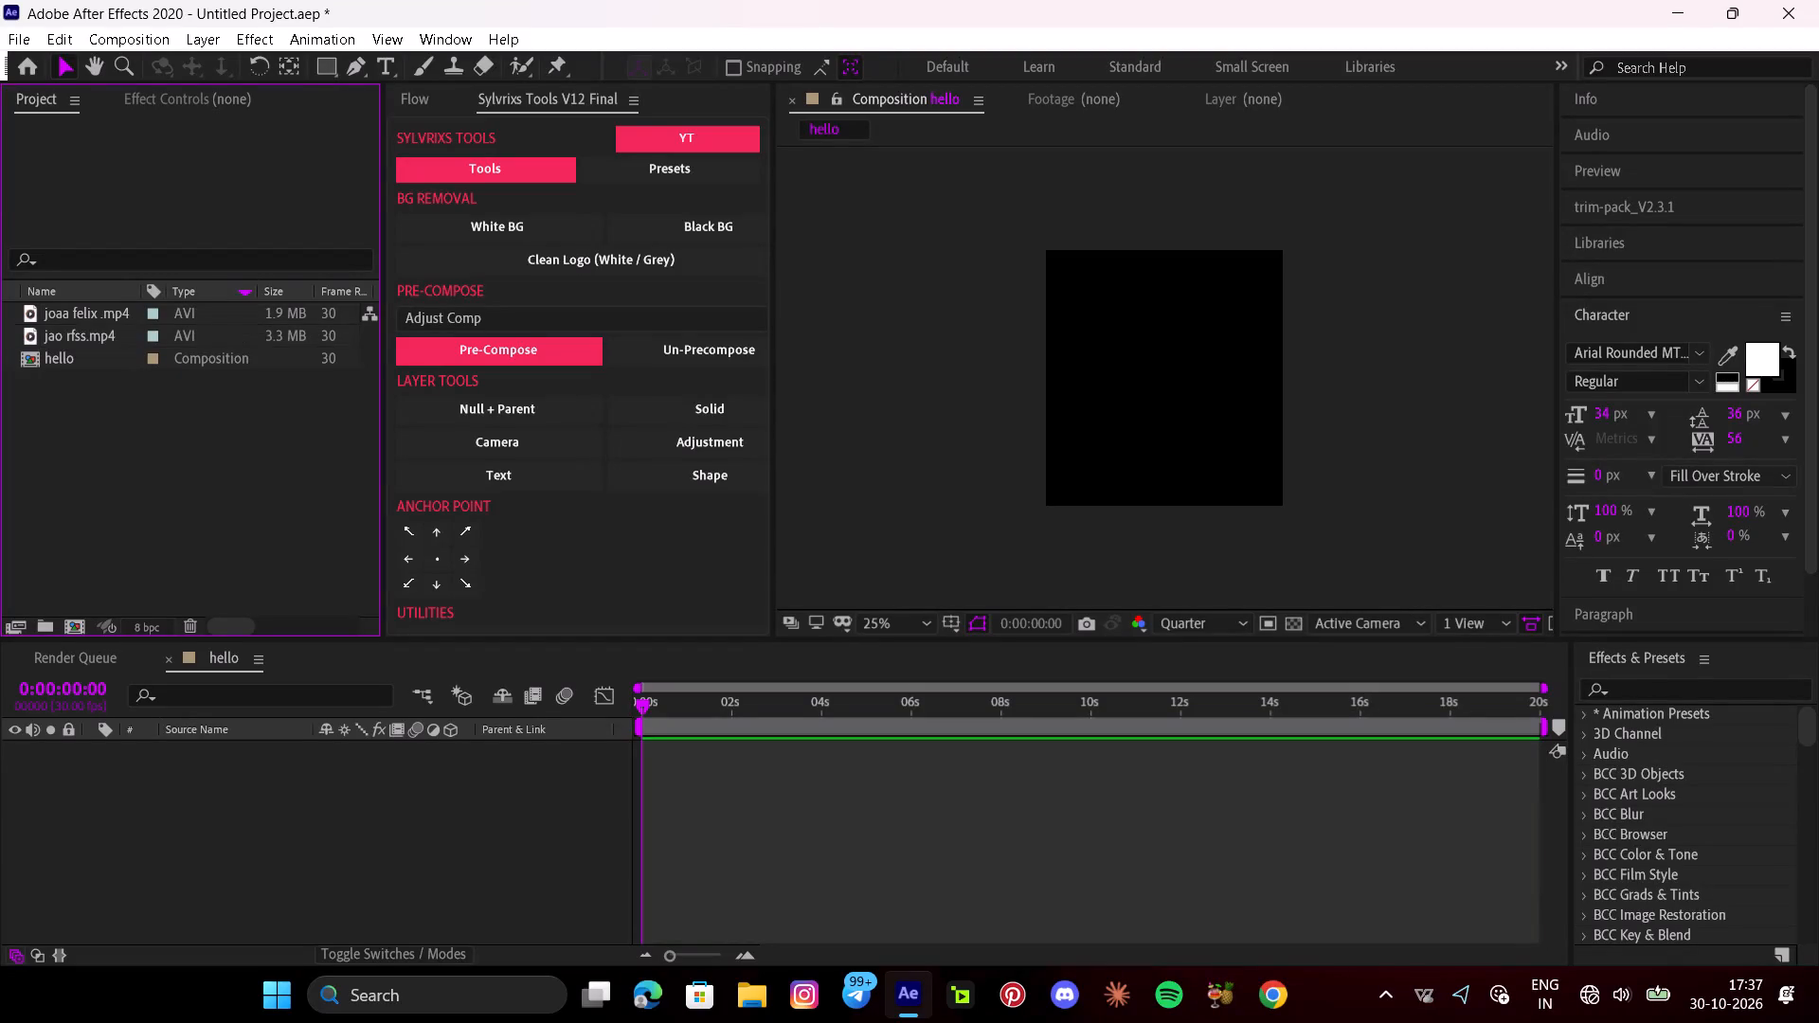
Add the joaa felix MP4 footage to the hello composition as a layer starting at 0:00.
click(100, 340)
click(98, 312)
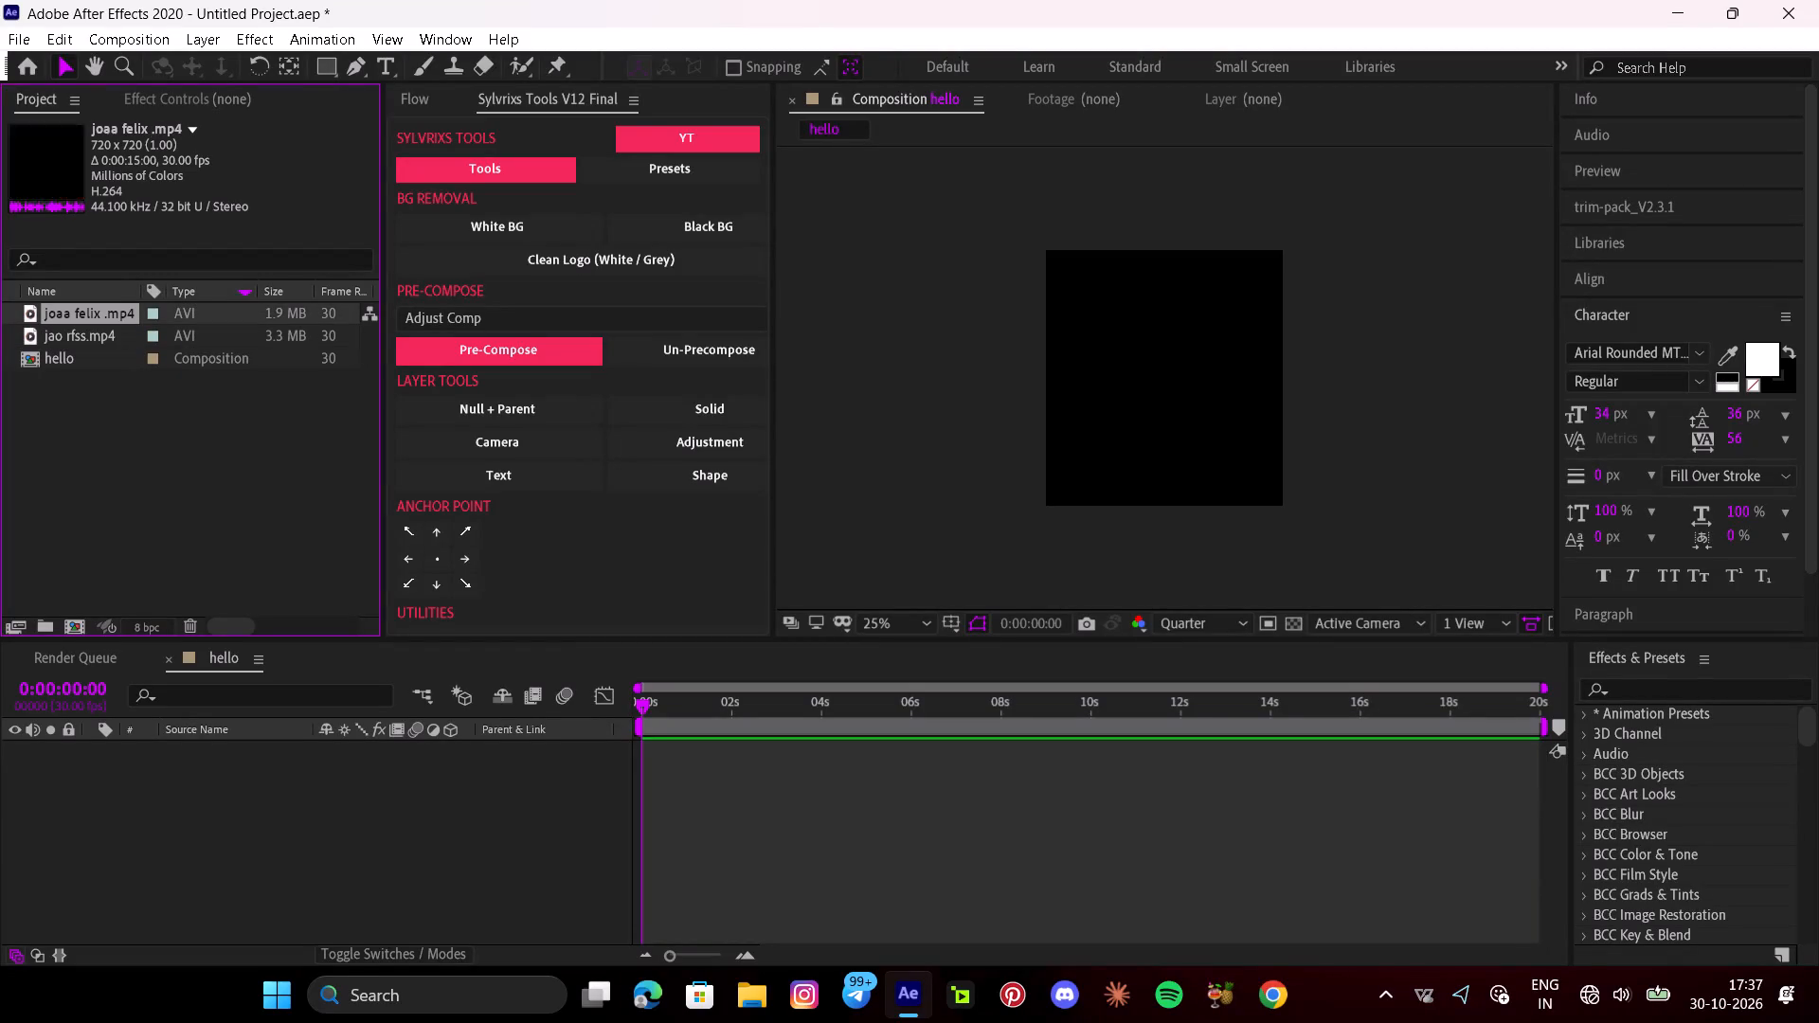
drag(98, 311, 304, 840)
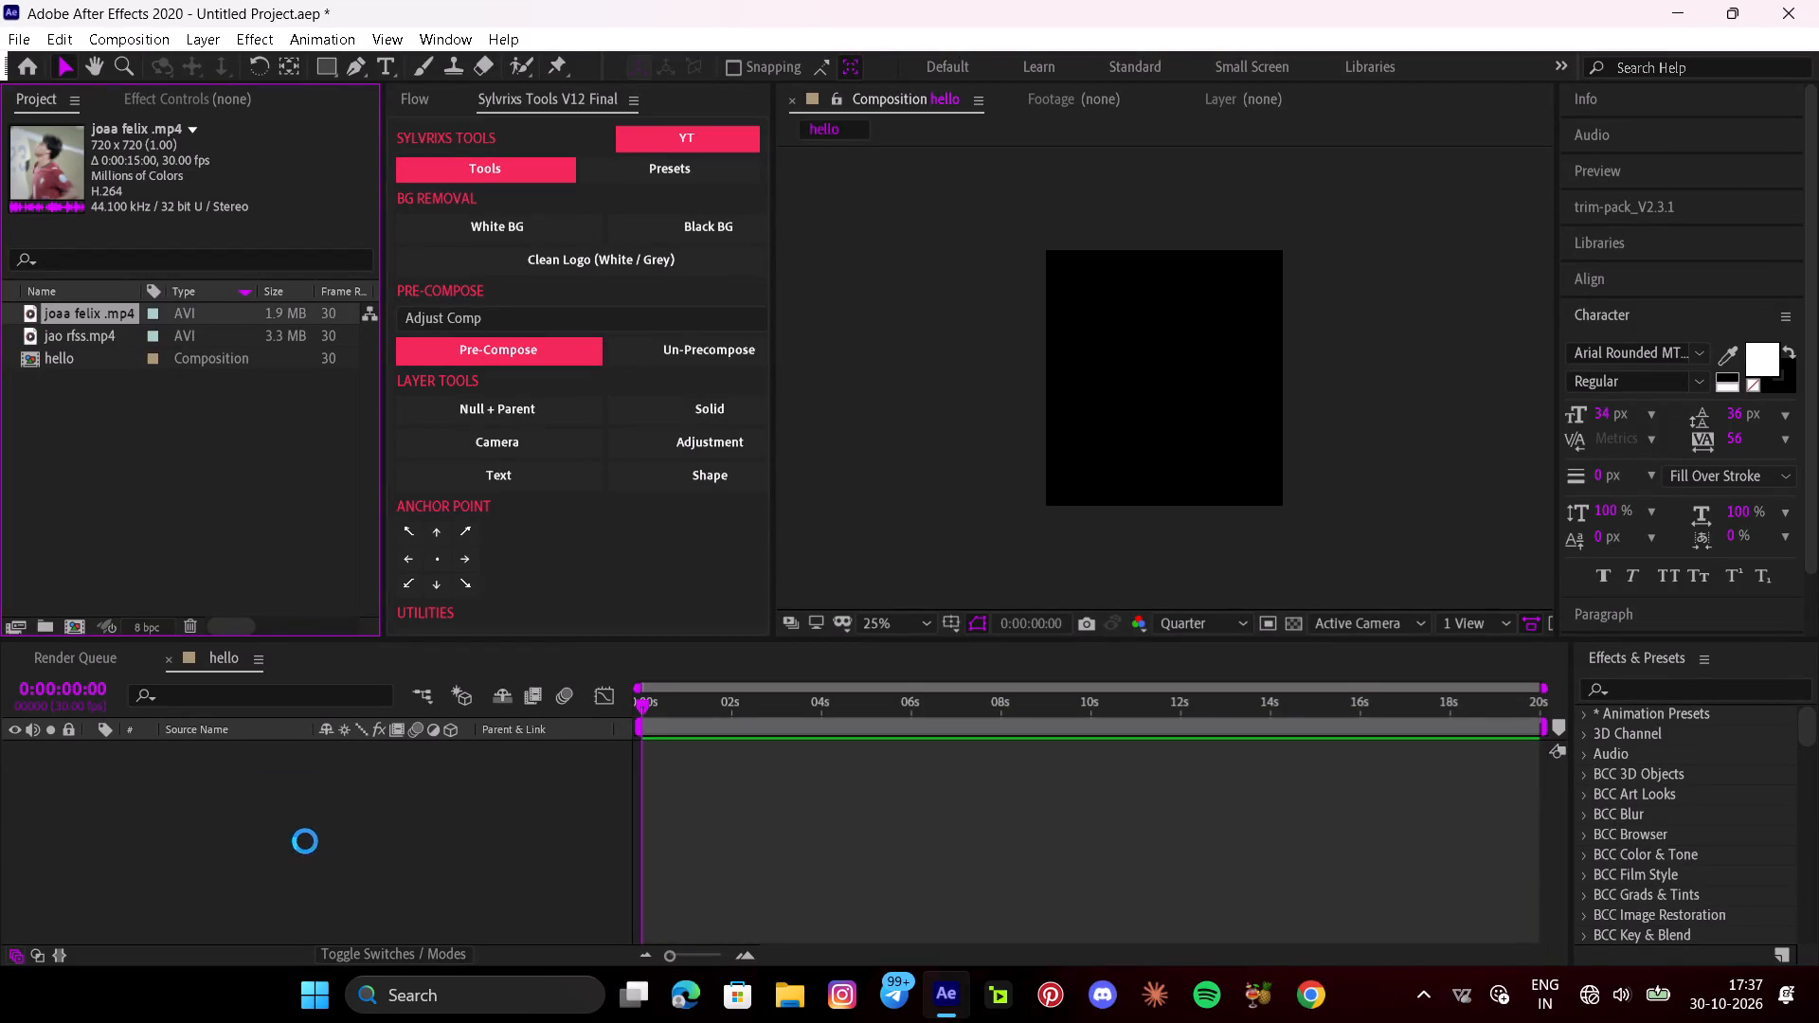
click(746, 959)
key(space)
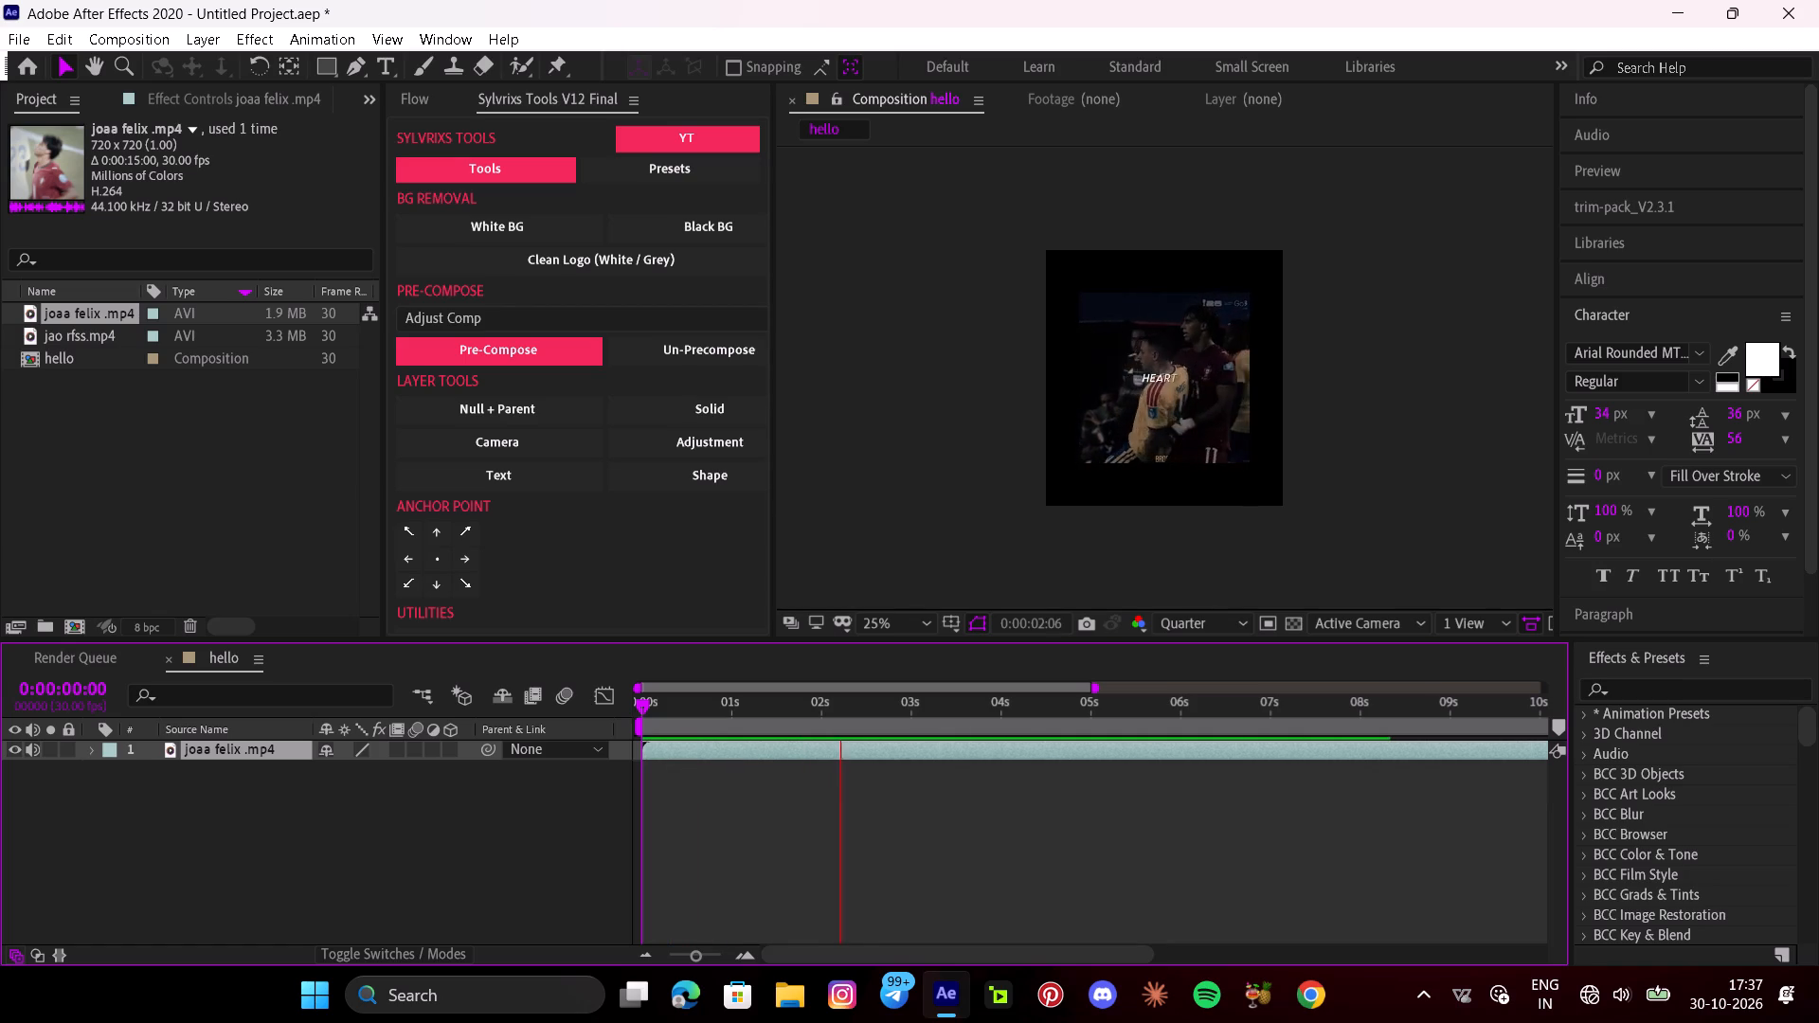
key(space)
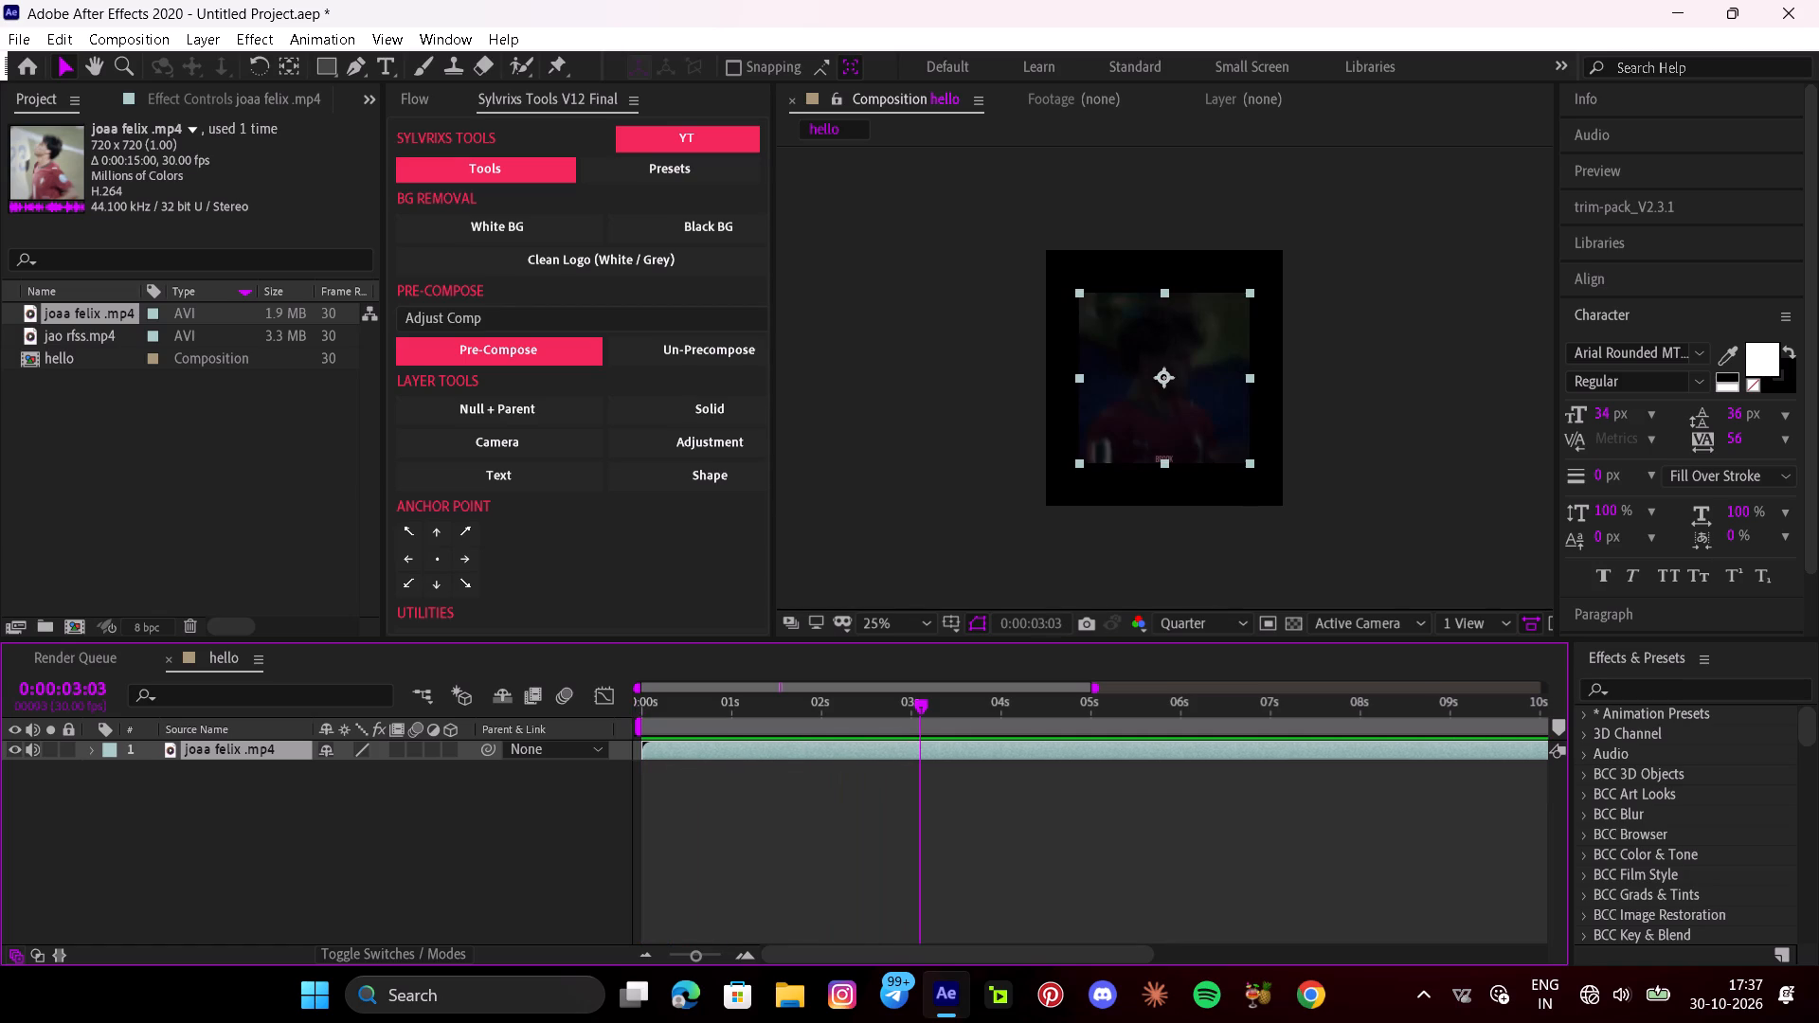
drag(905, 710, 702, 700)
key(space)
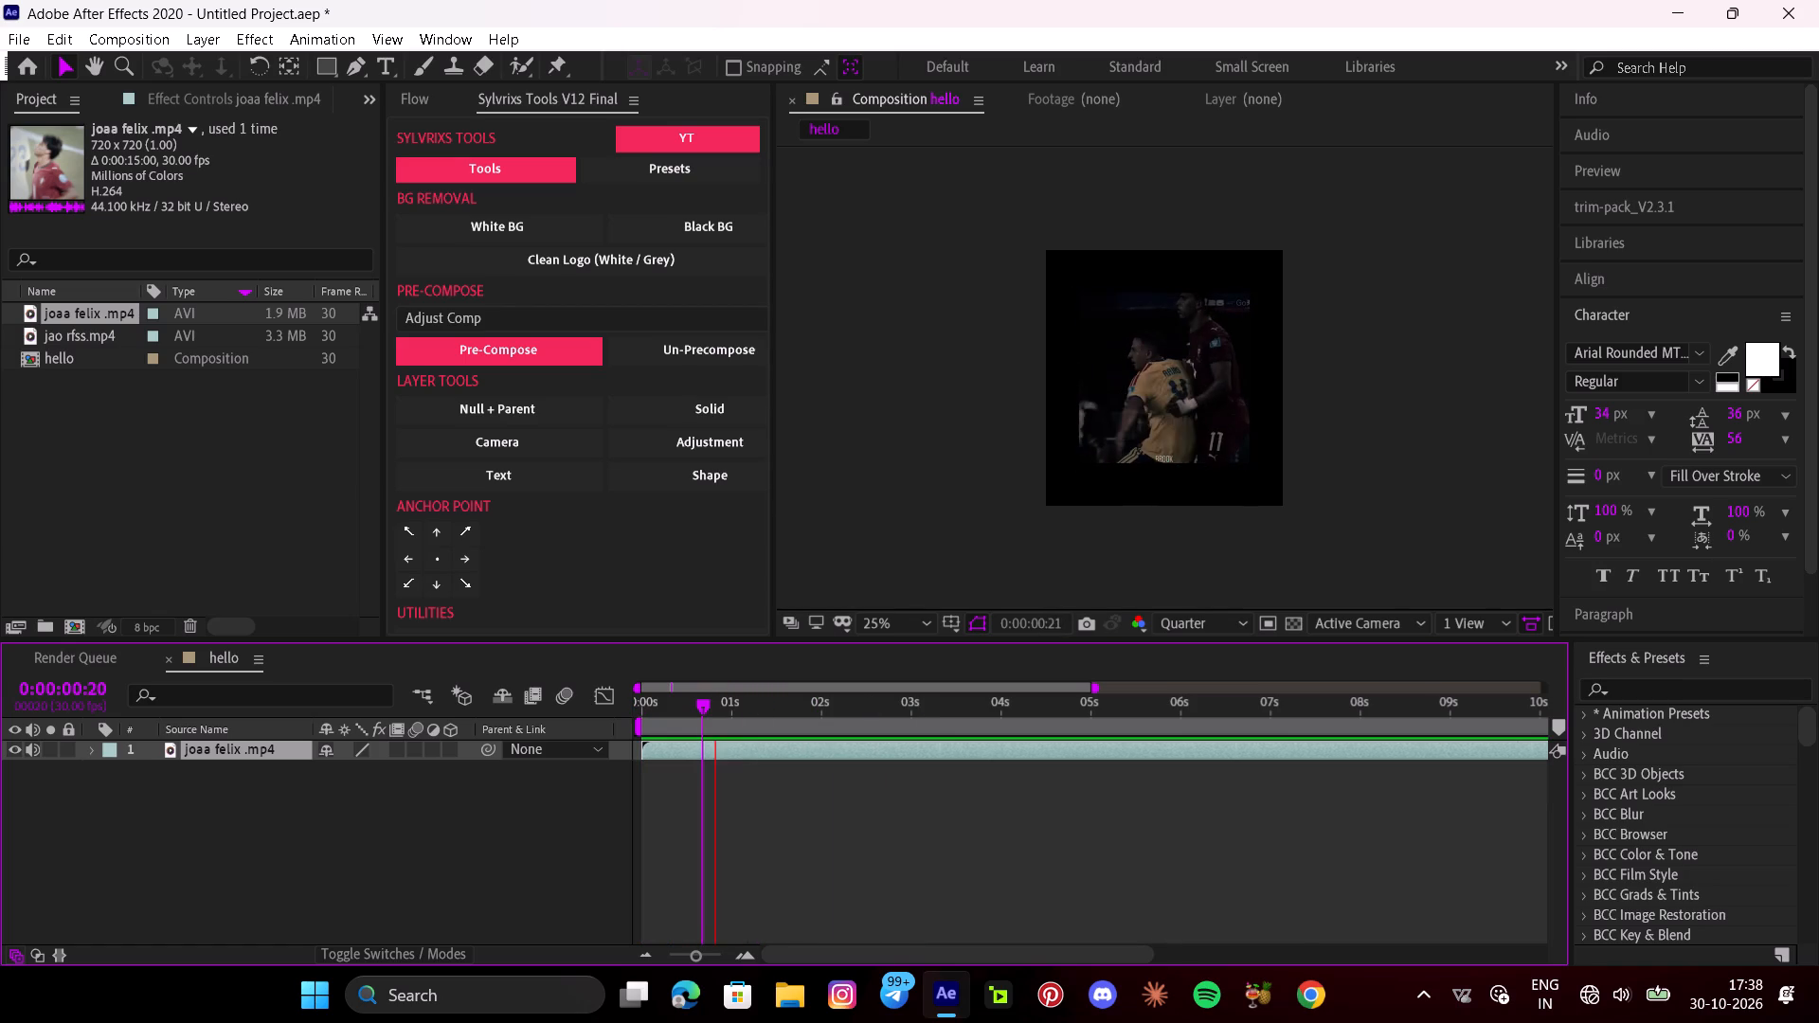
key(space)
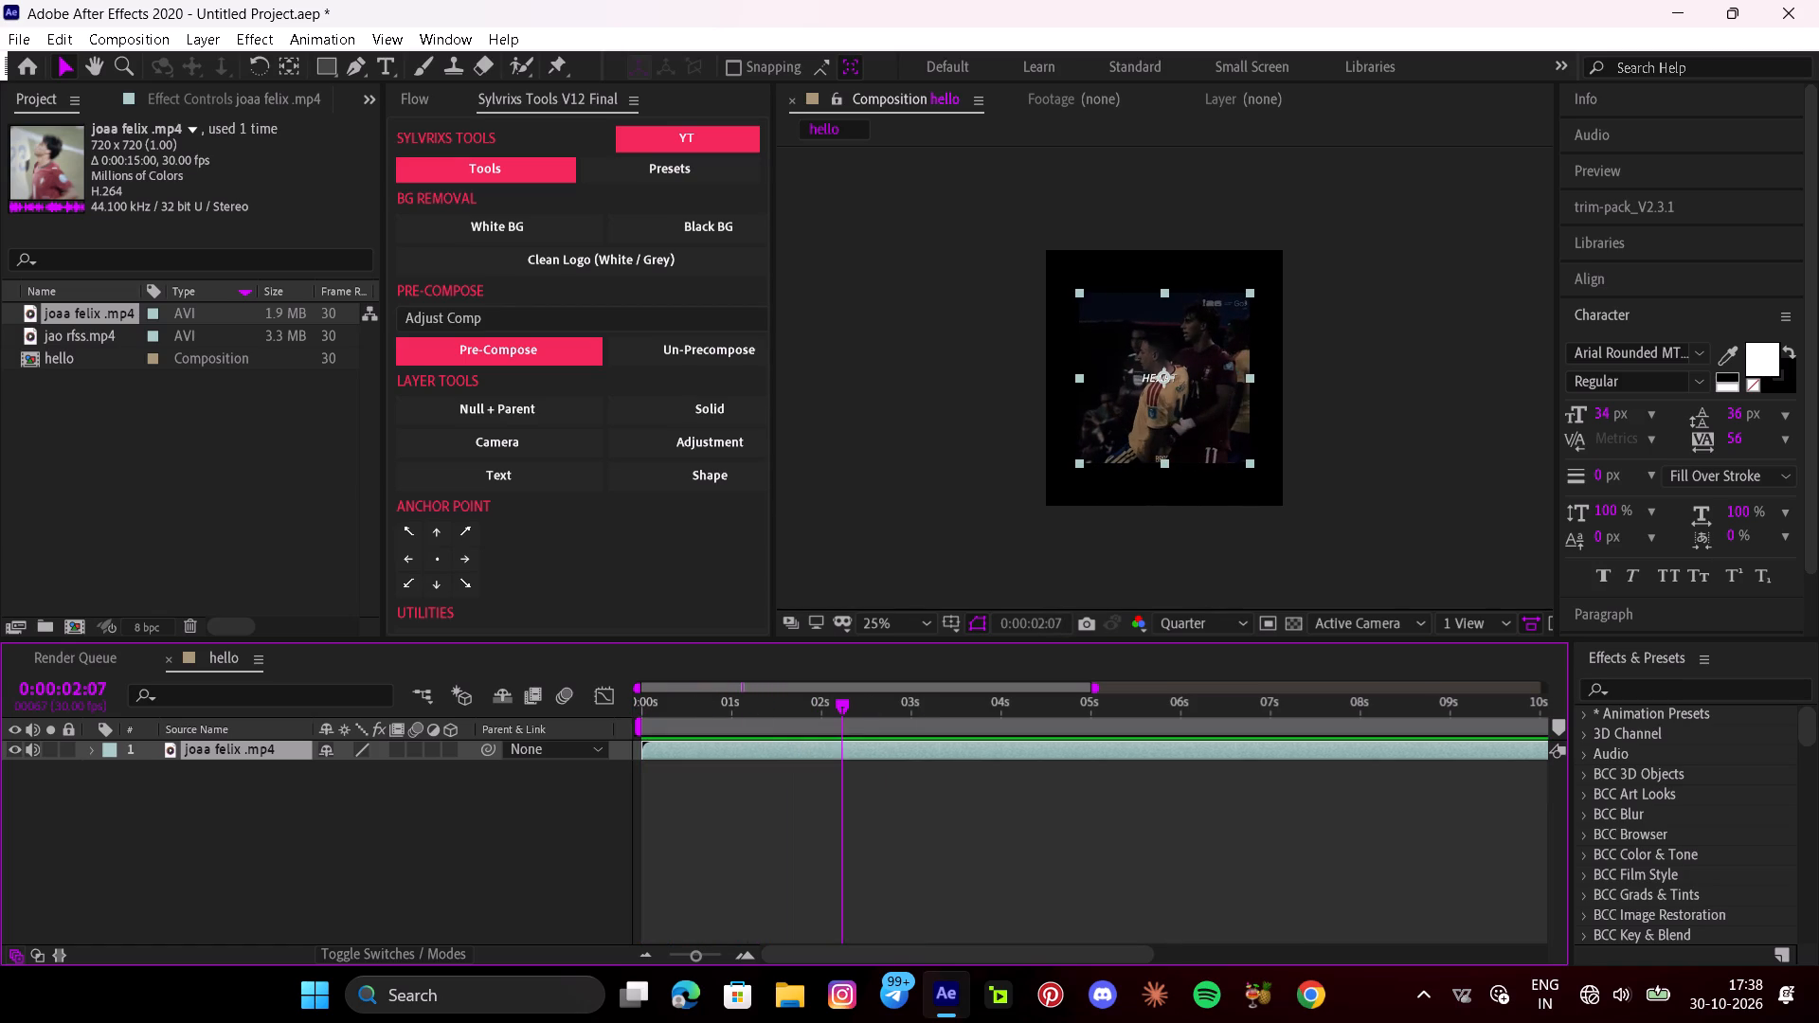
drag(849, 713, 885, 735)
key(asterisk)
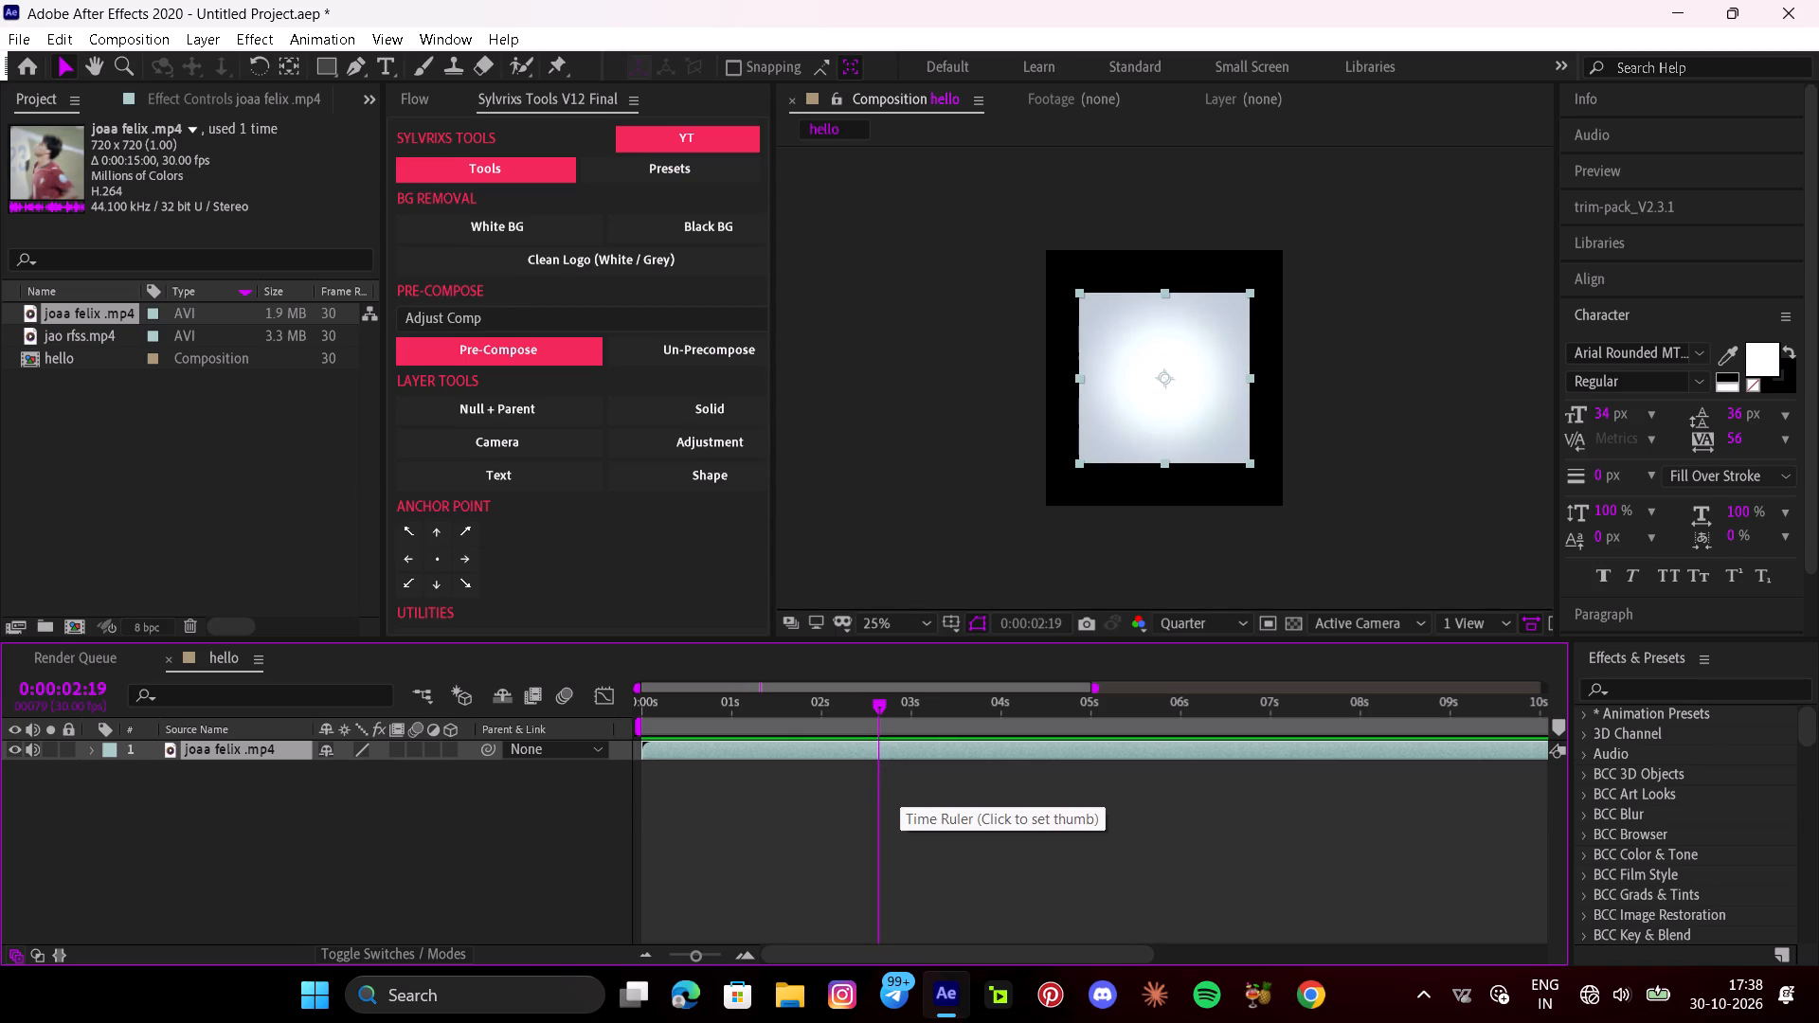
key(space)
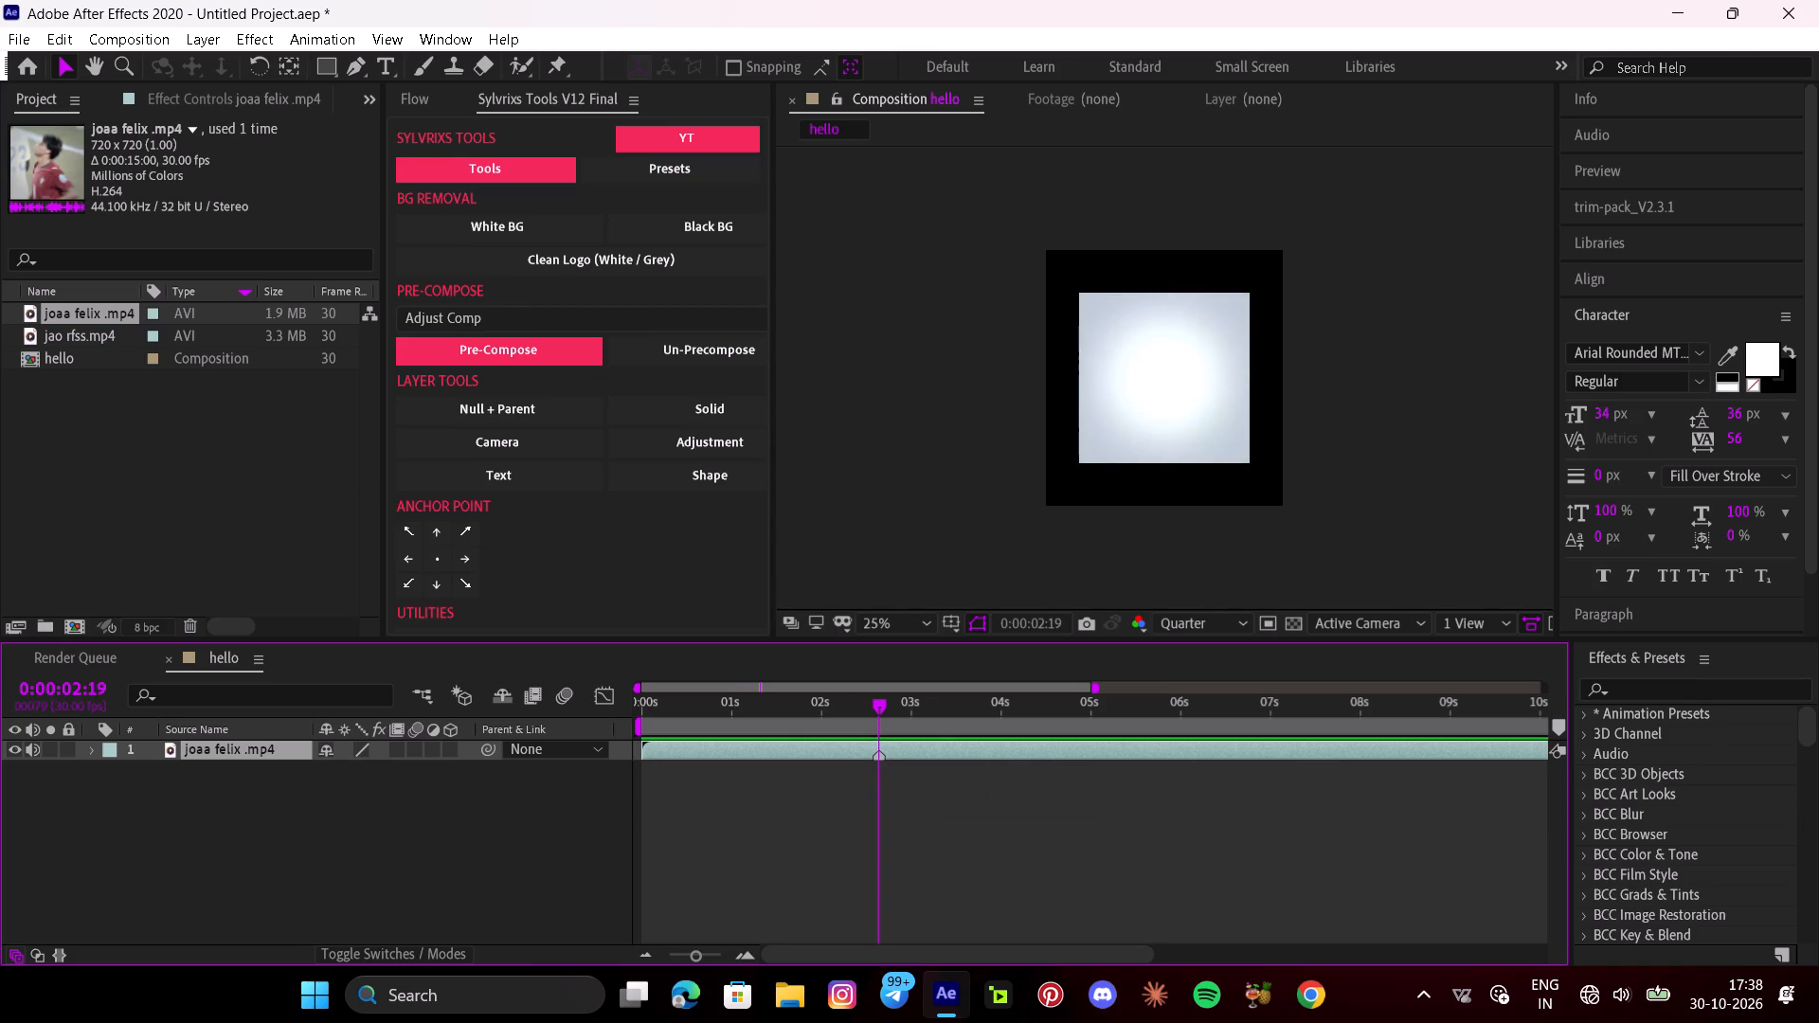
key(space)
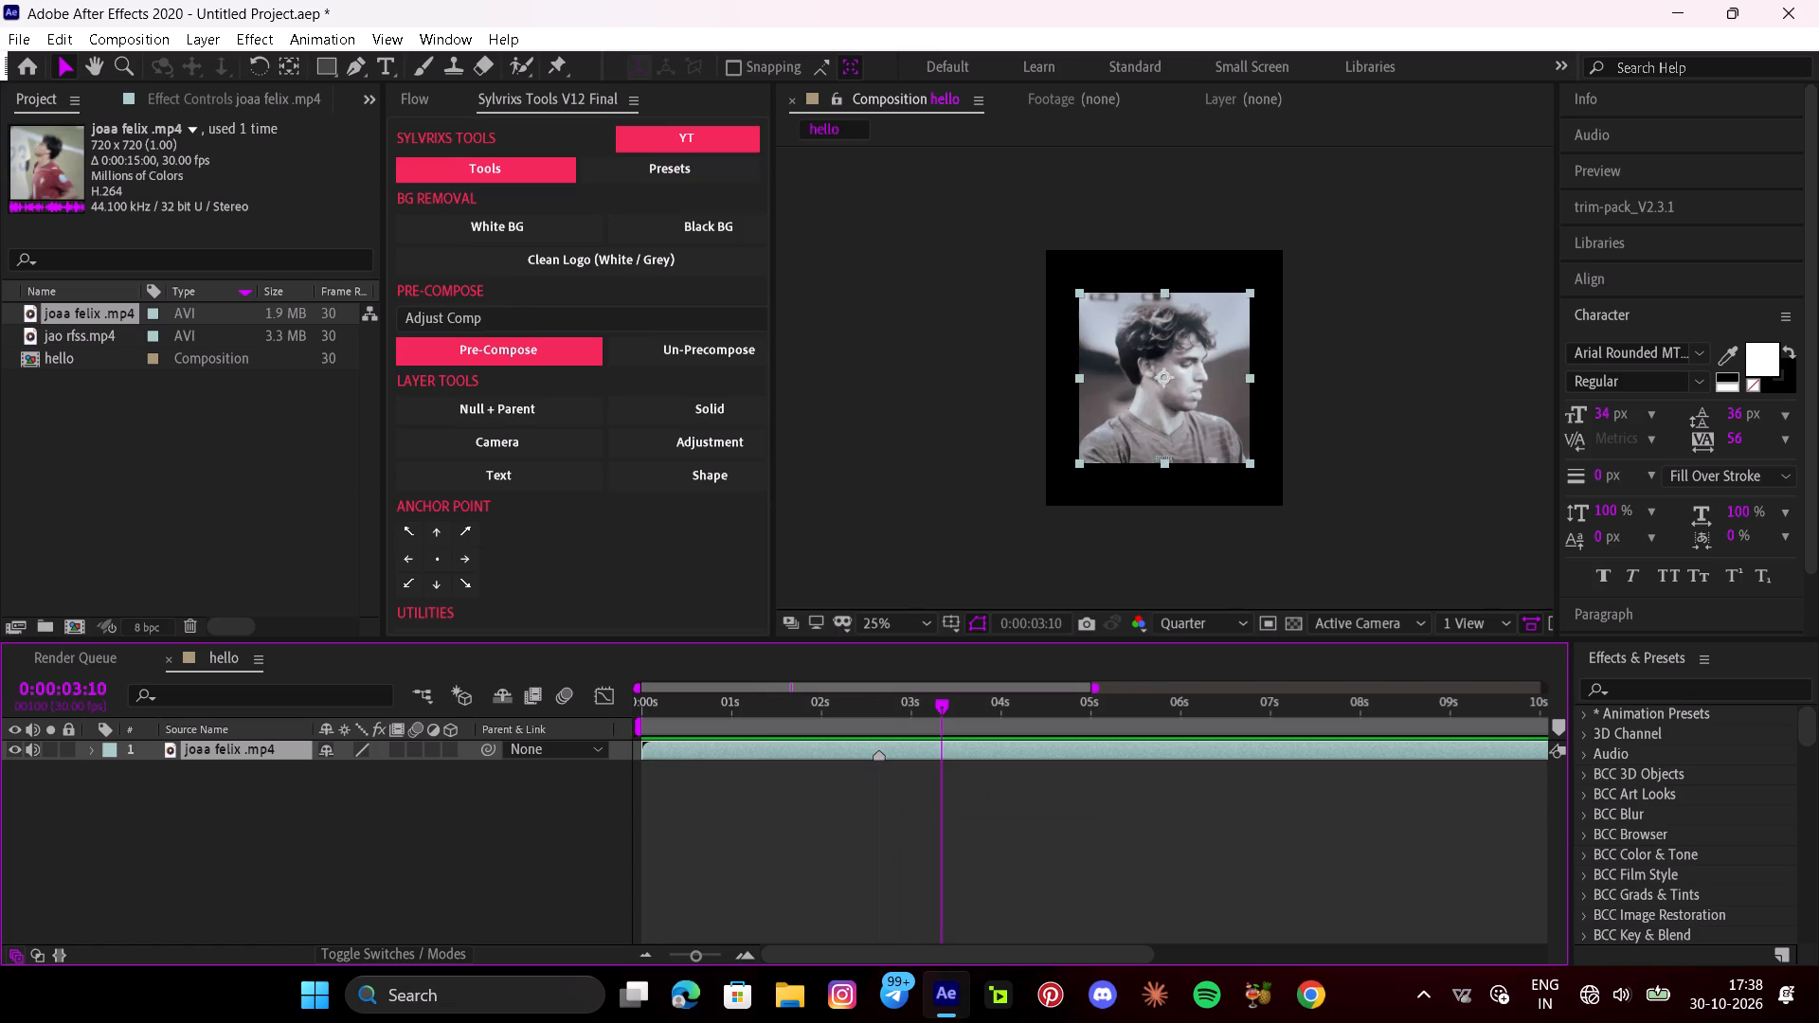
drag(936, 711, 915, 699)
key(asterisk)
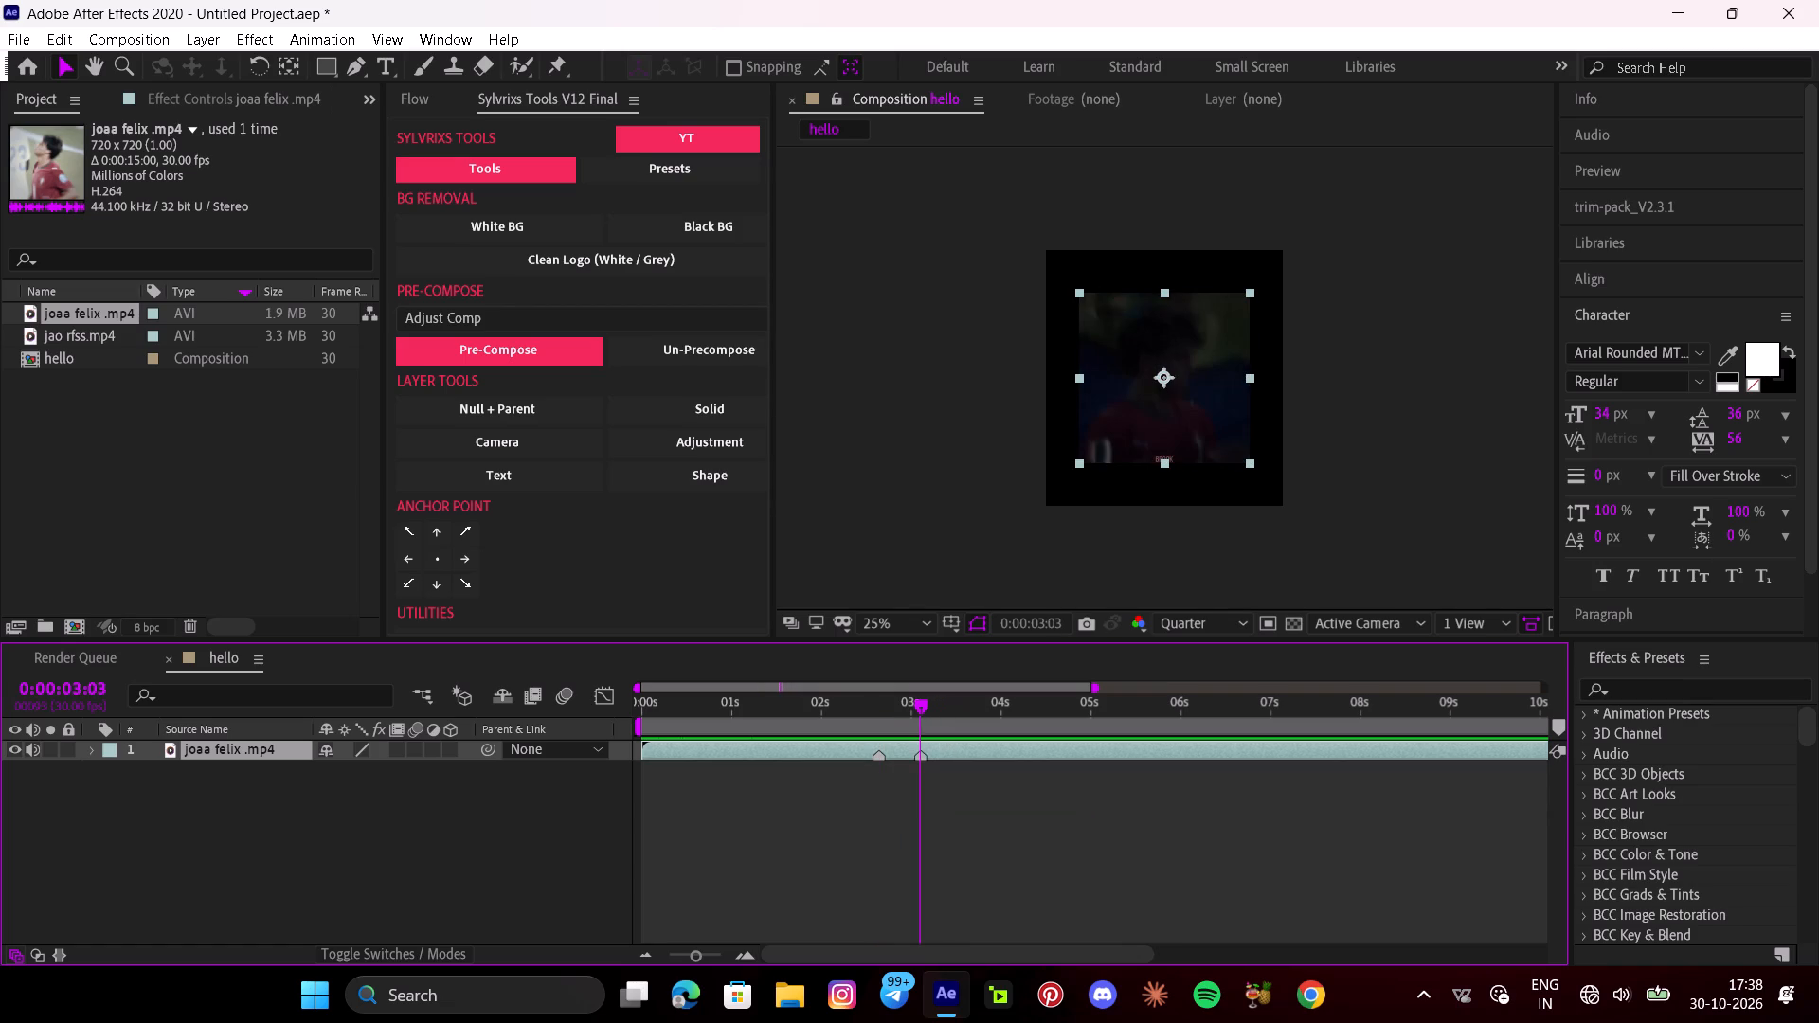
key(space)
key(space)
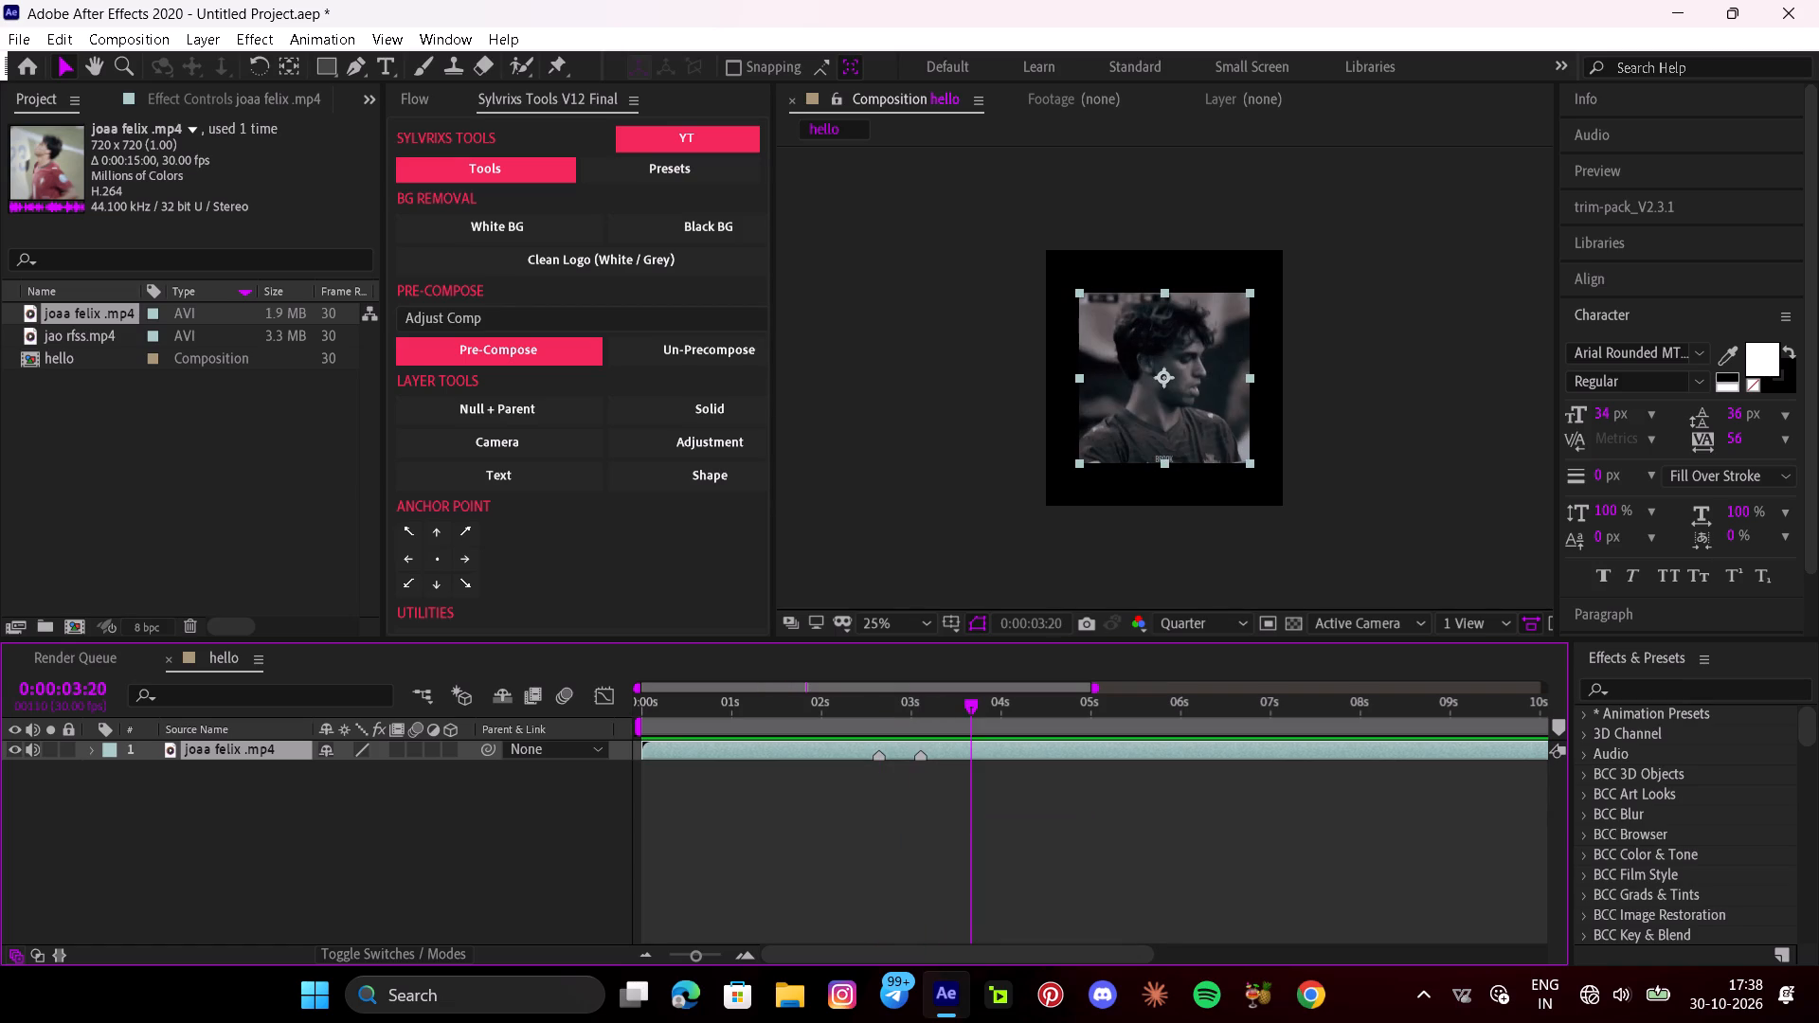
click(753, 944)
drag(937, 697, 796, 714)
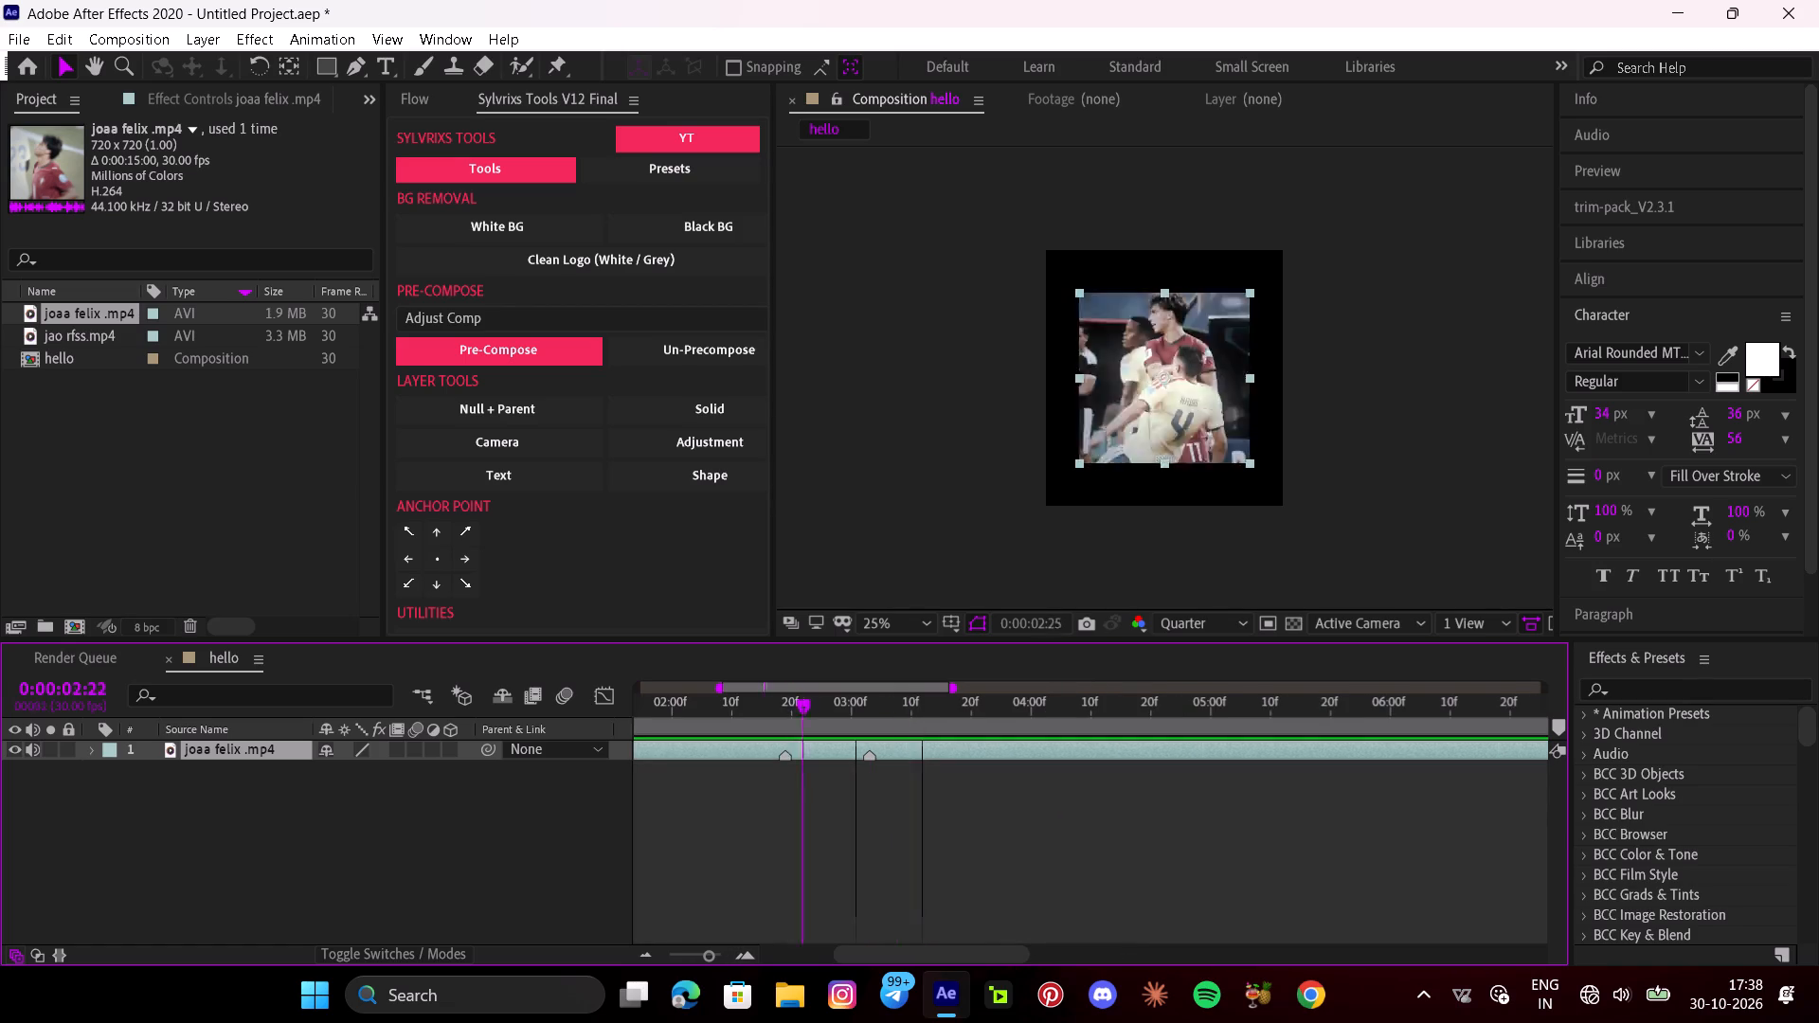
drag(796, 714, 780, 716)
key(space)
key(space)
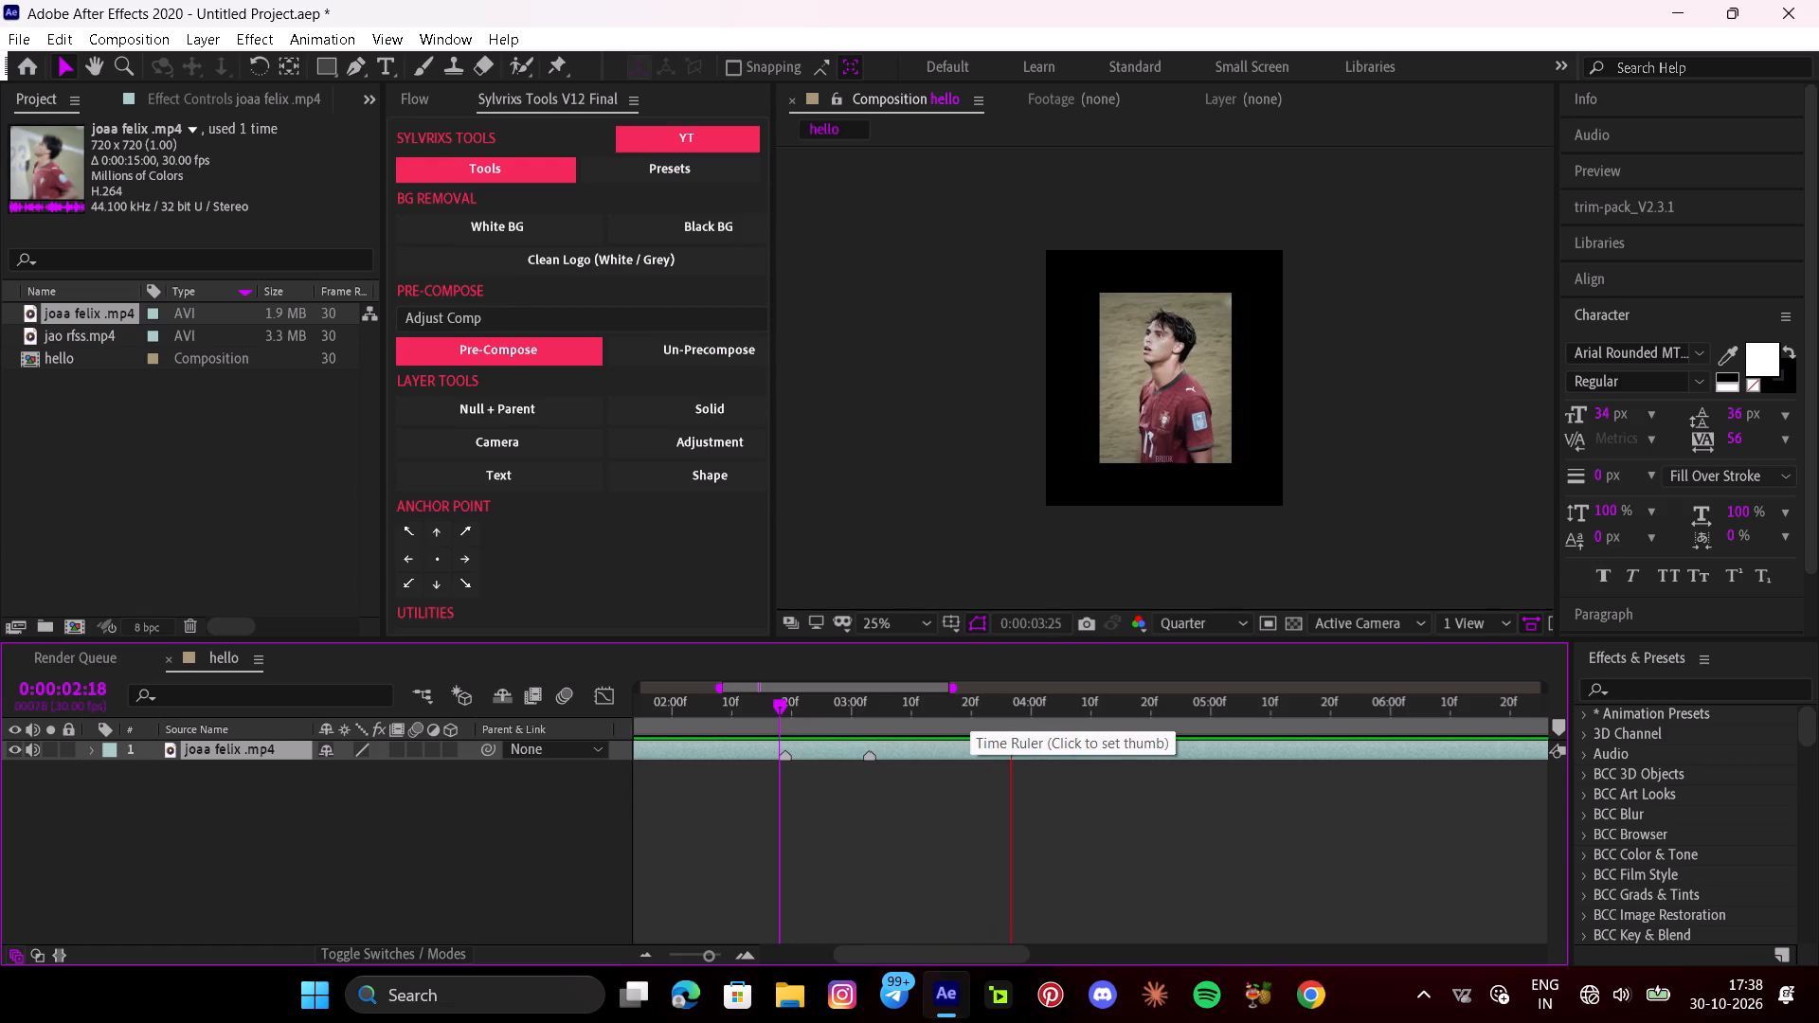
drag(1014, 702, 964, 709)
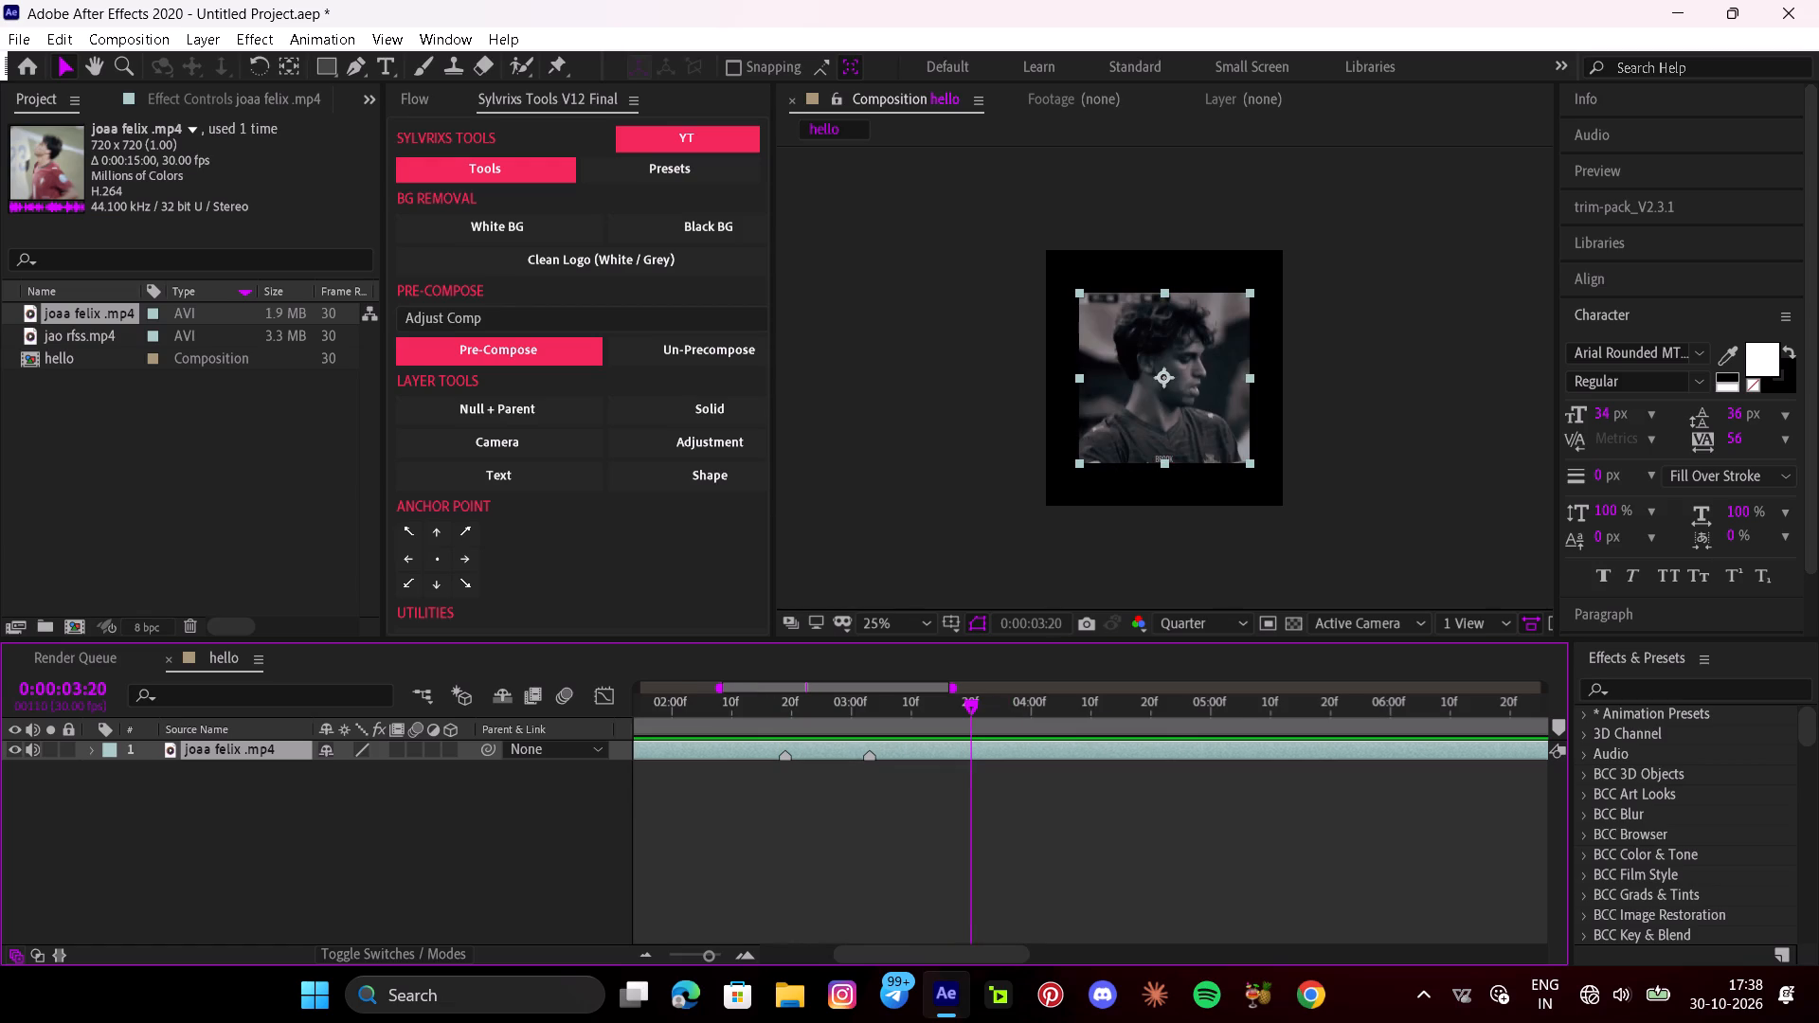
key(asterisk)
Move back to 0:00:03:12 and, with no layer selected, place a composition marker there.
drag(971, 706, 928, 704)
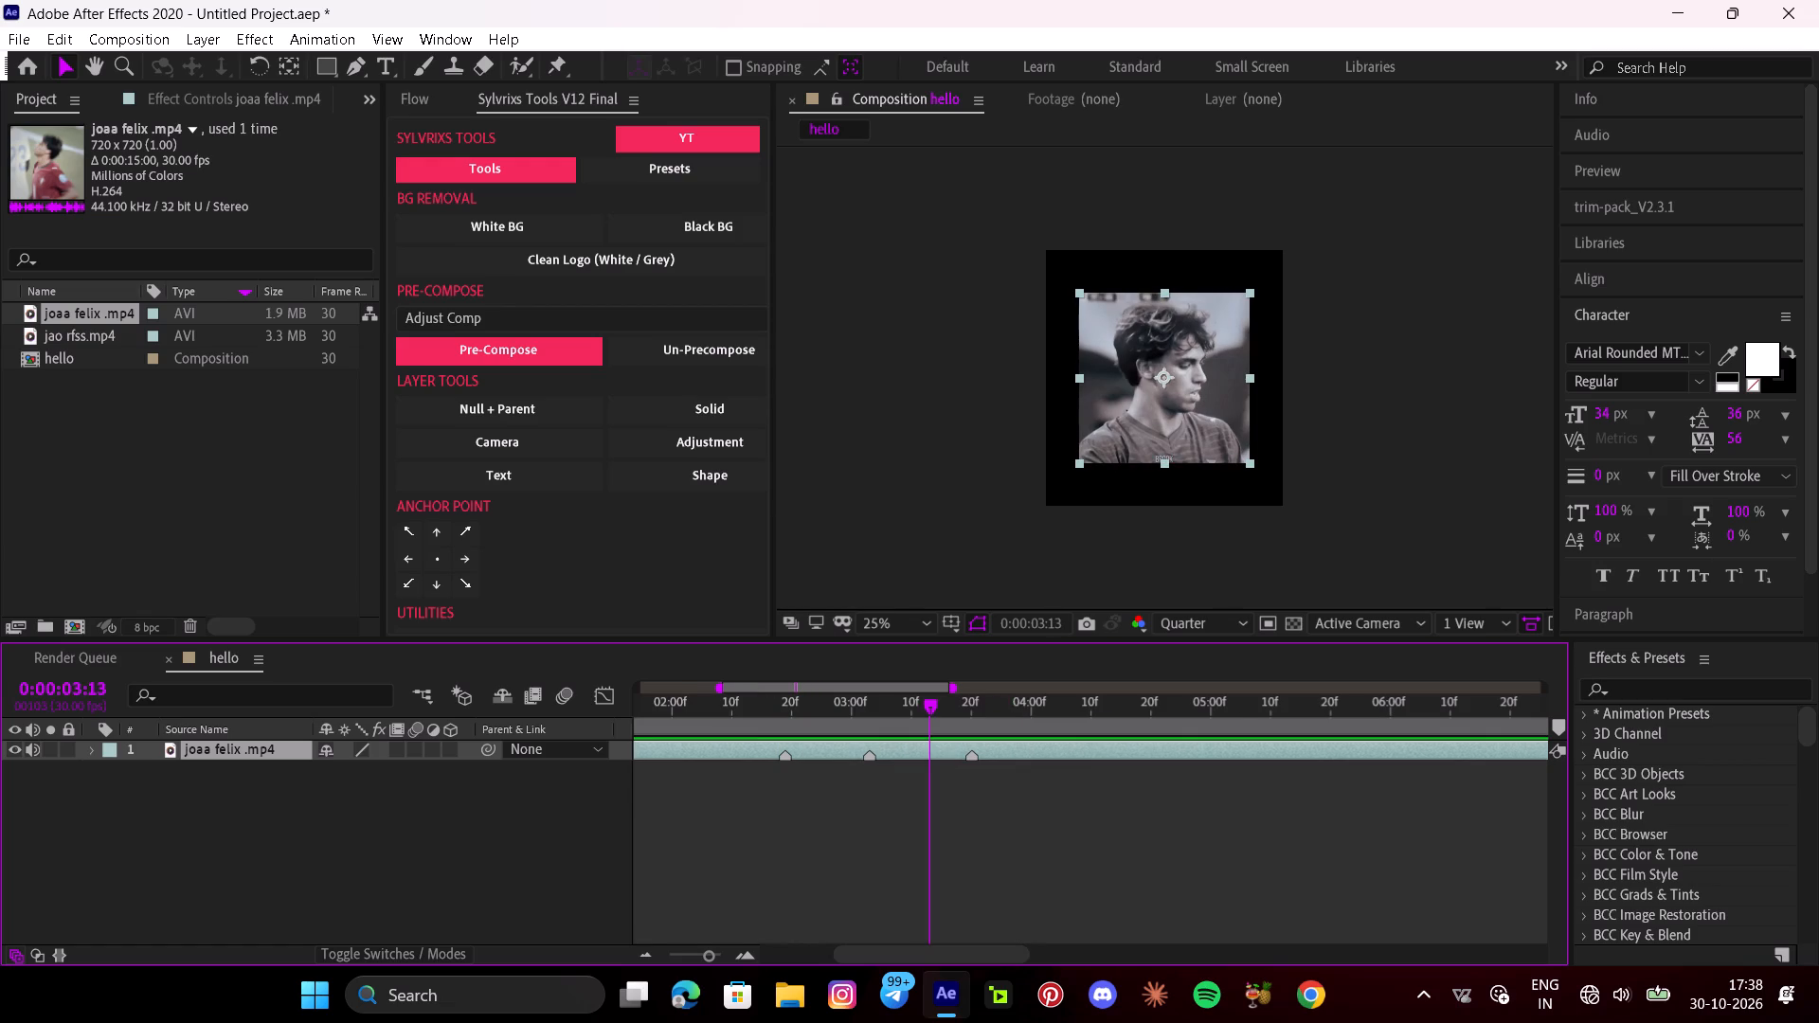
click(928, 710)
click(940, 730)
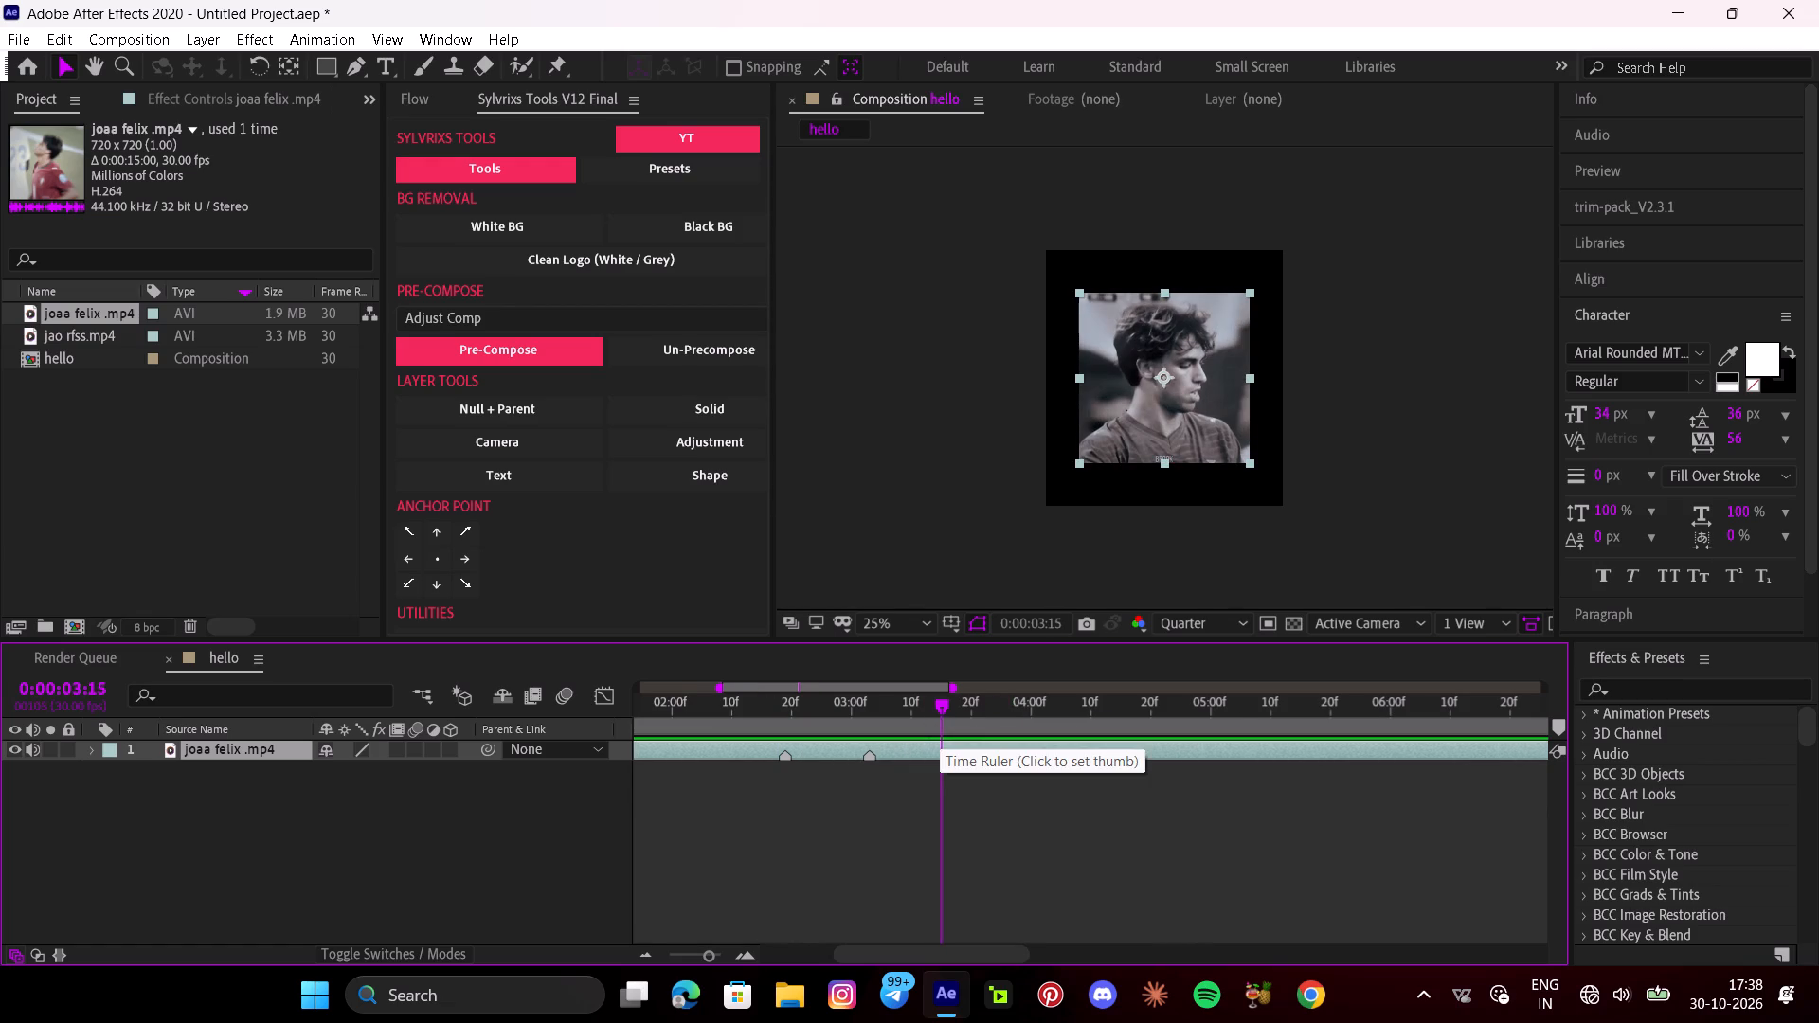
drag(938, 714, 922, 711)
click(931, 777)
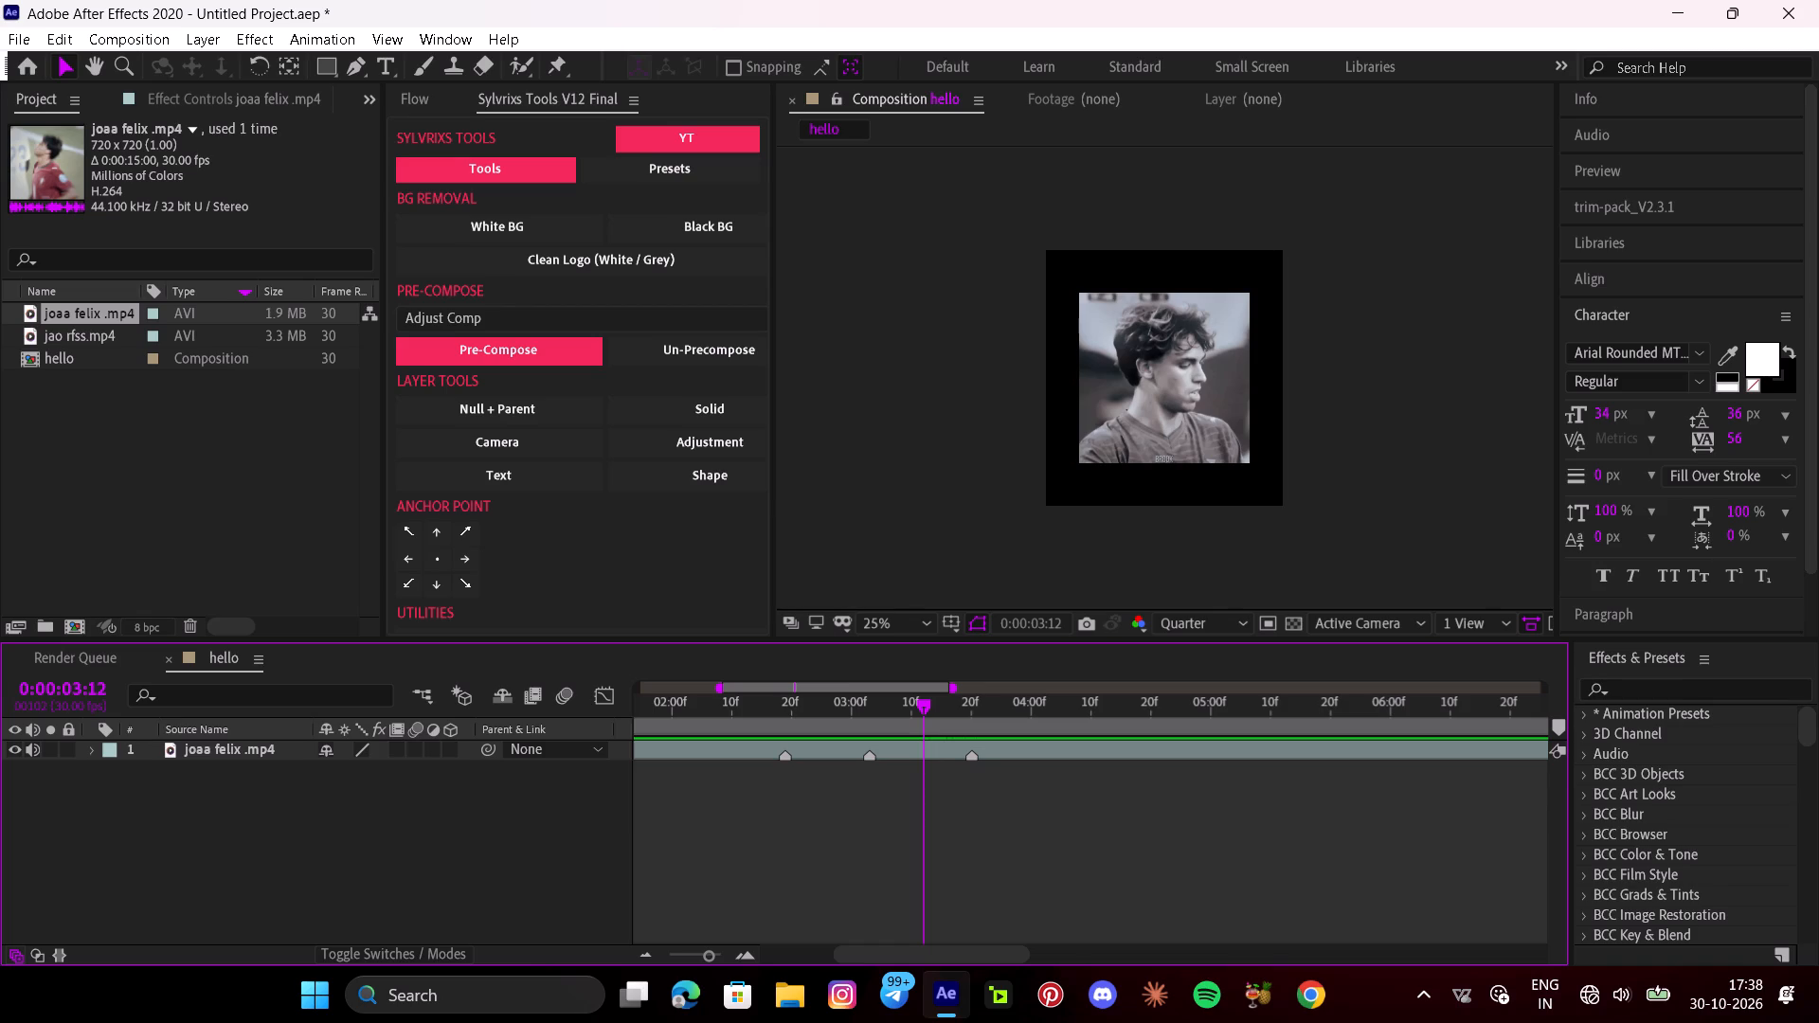
key(asterisk)
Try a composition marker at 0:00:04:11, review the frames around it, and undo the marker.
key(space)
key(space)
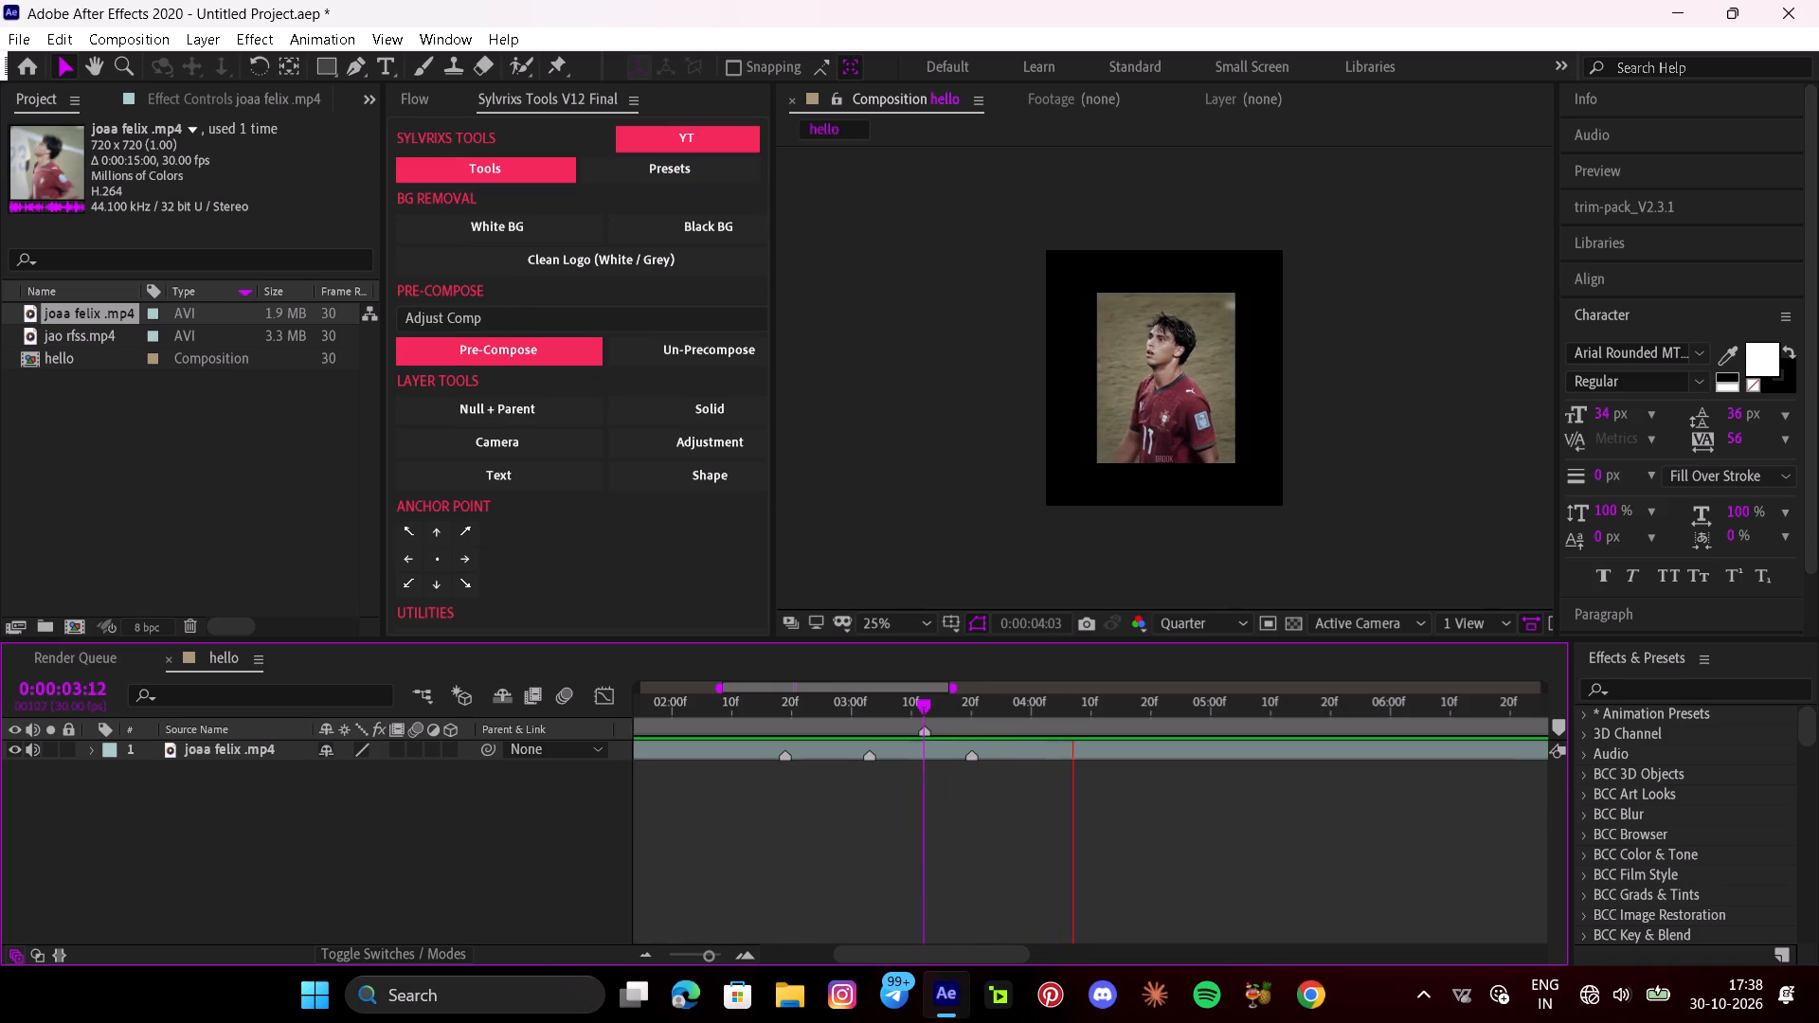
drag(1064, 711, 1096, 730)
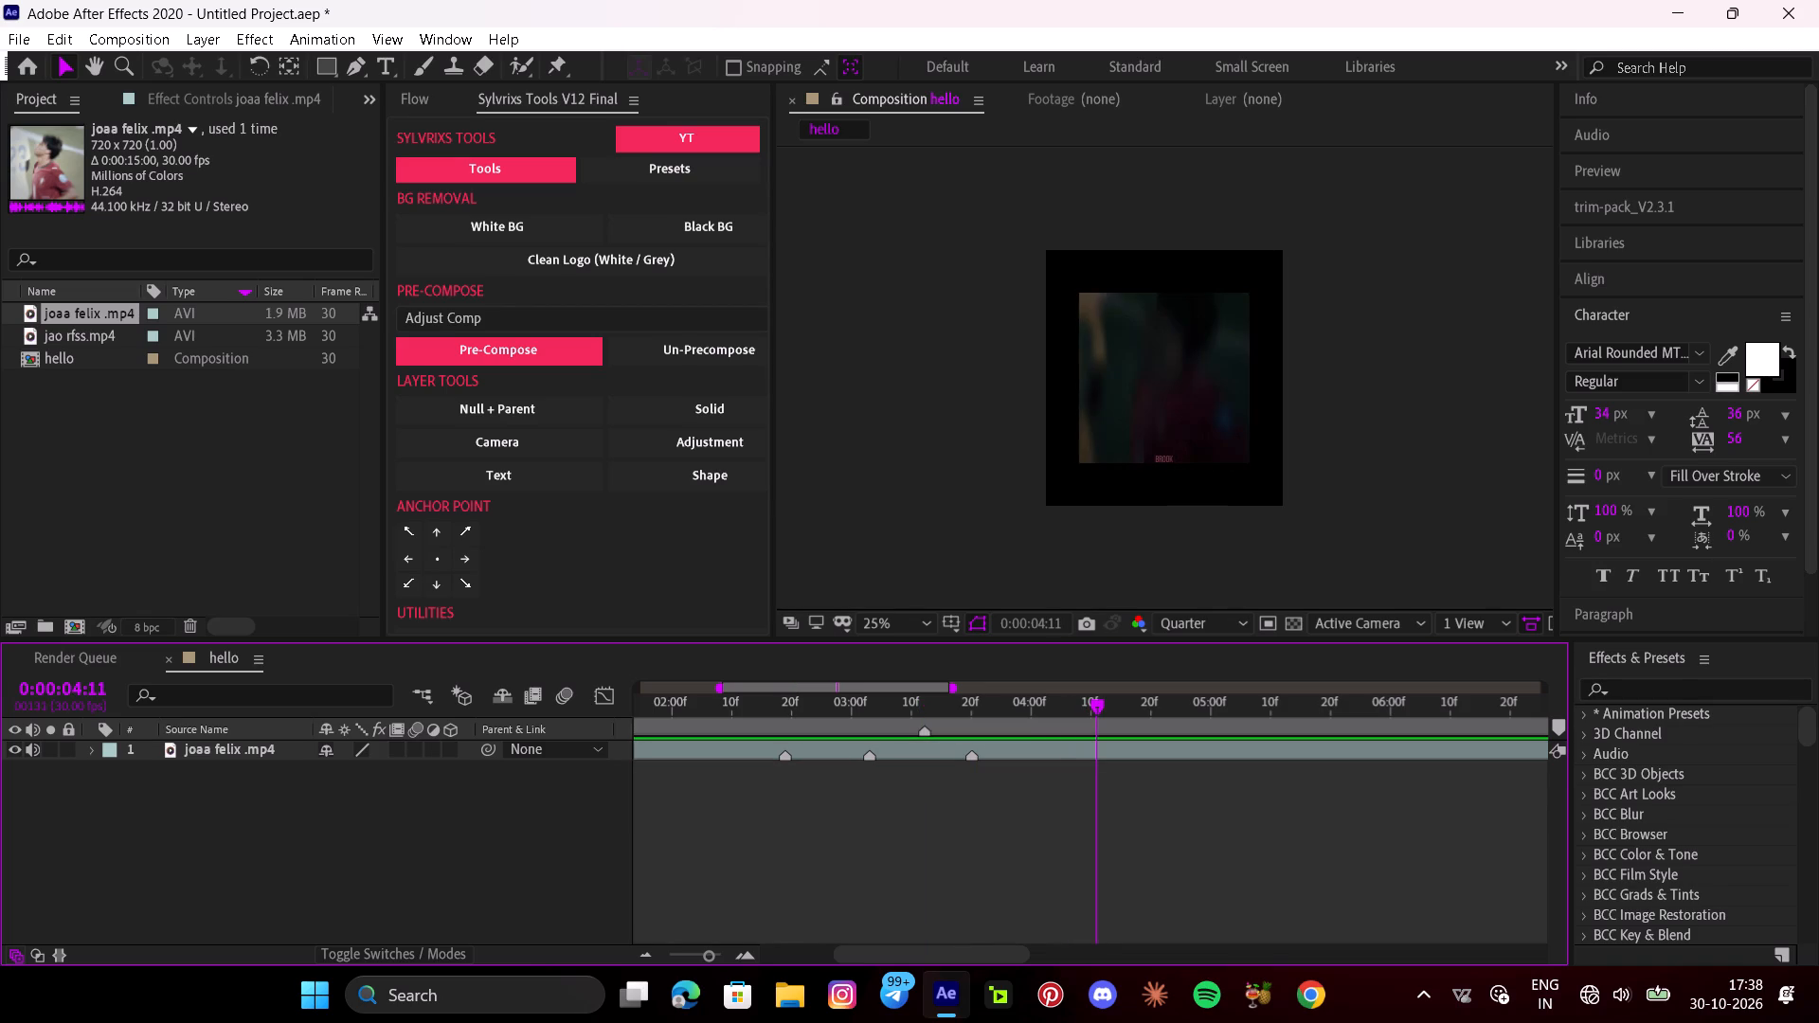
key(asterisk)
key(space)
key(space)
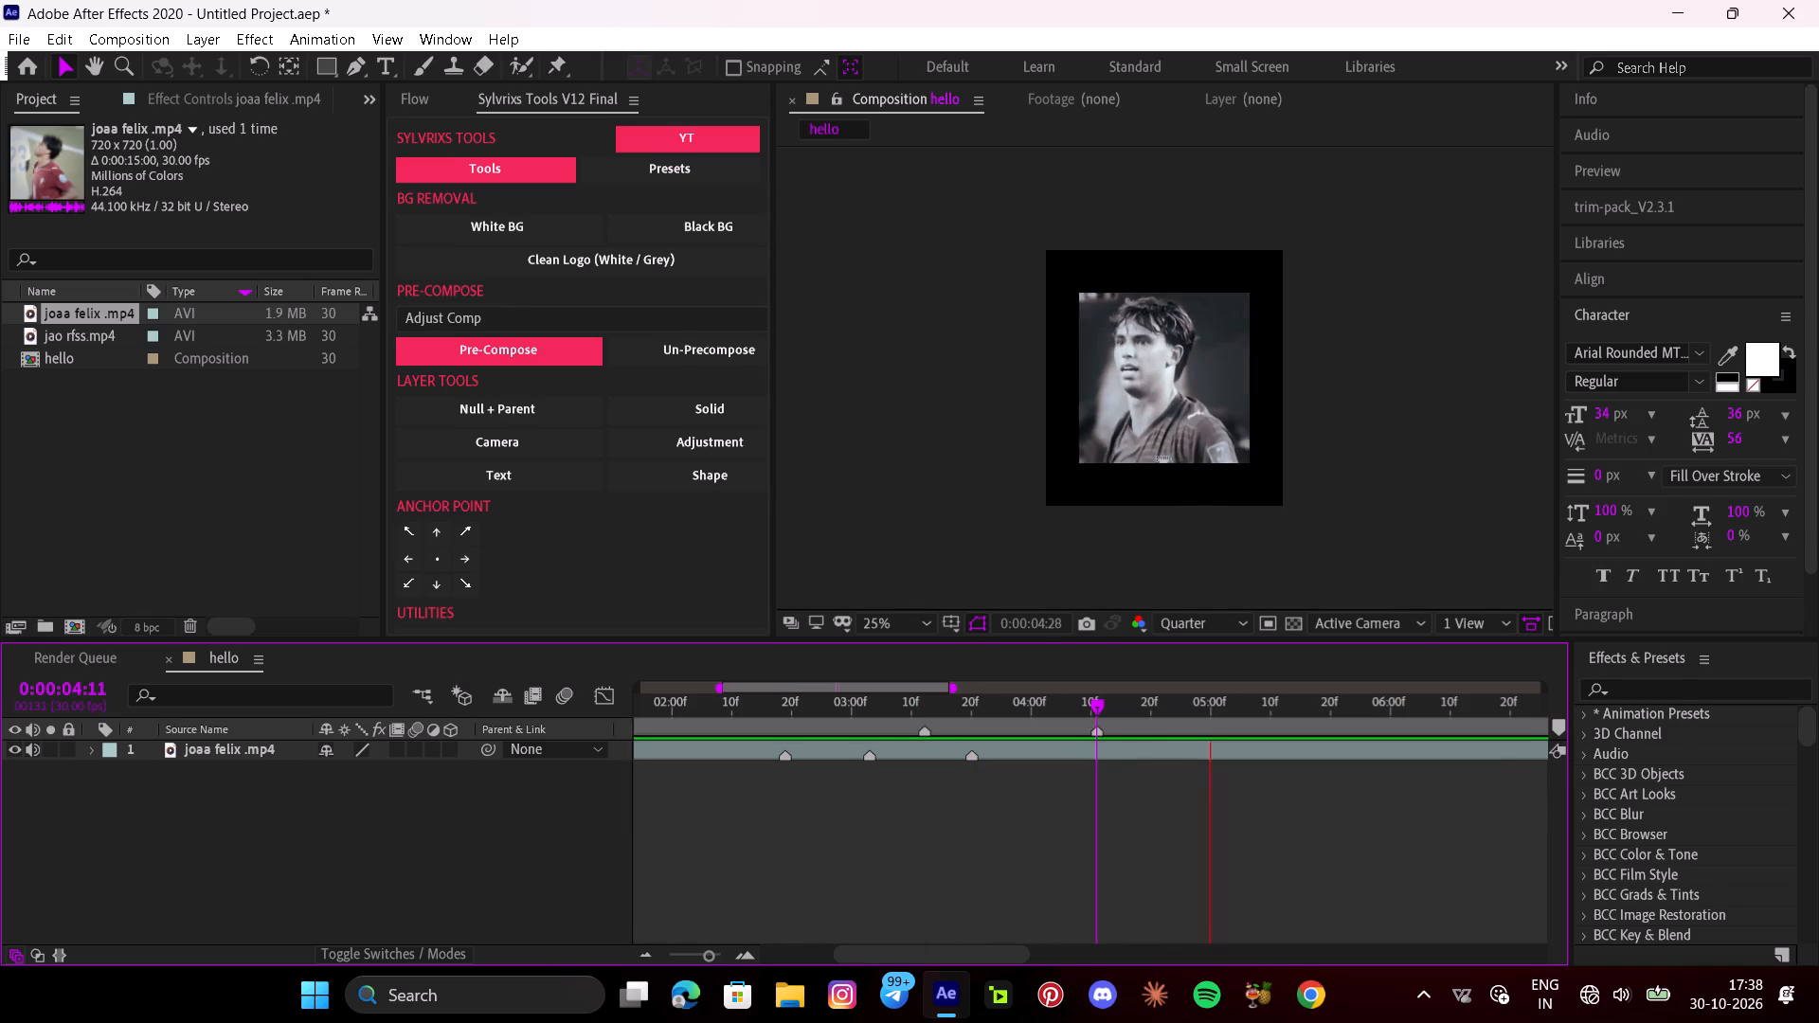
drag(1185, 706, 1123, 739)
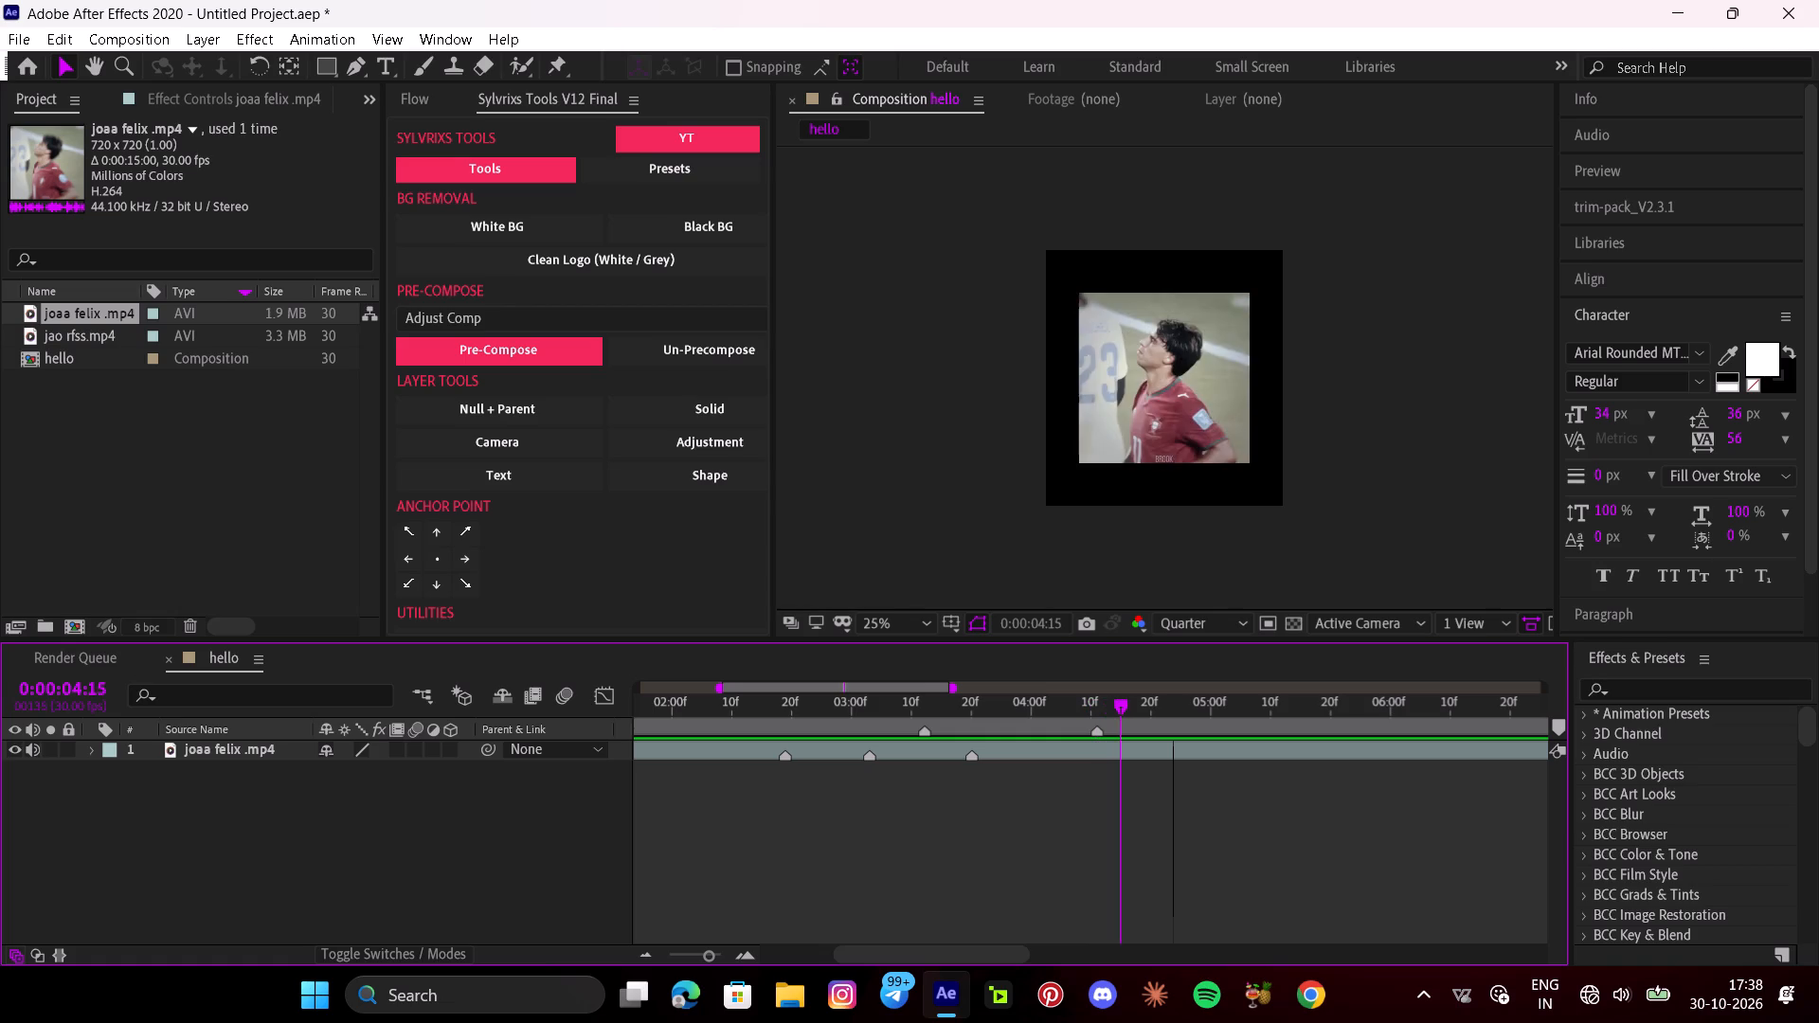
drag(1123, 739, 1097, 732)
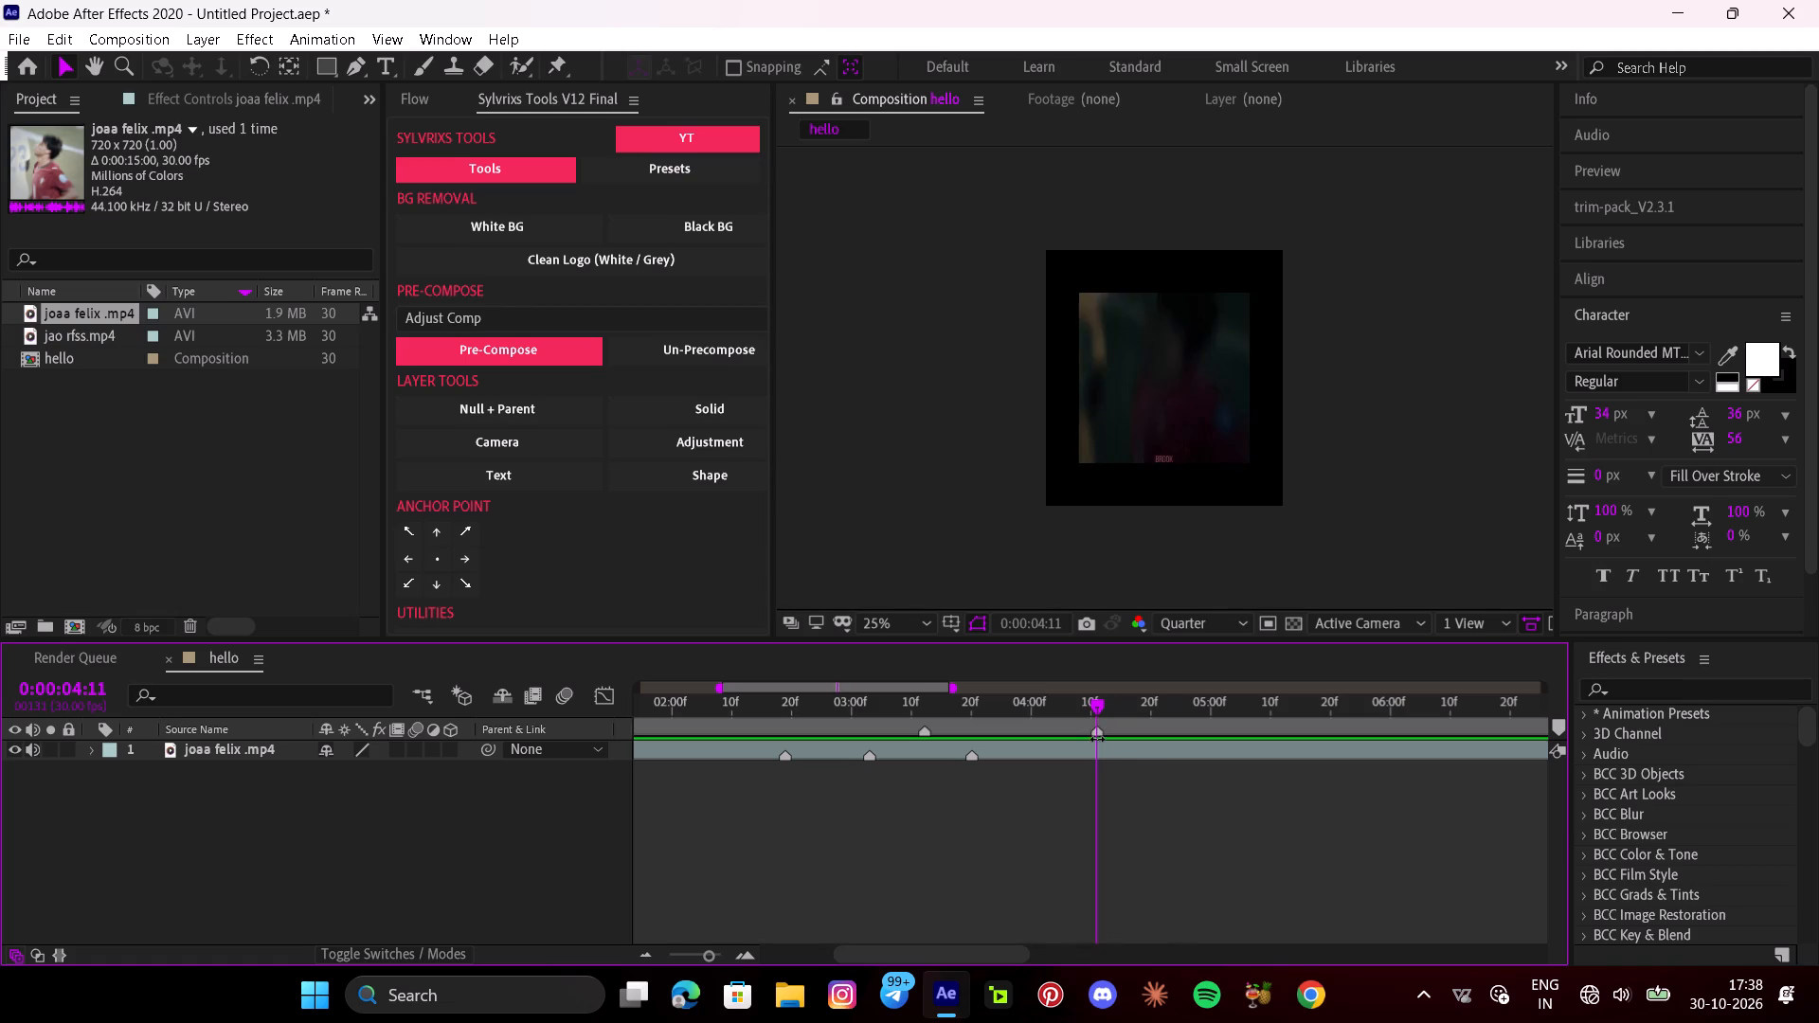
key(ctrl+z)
click(1110, 755)
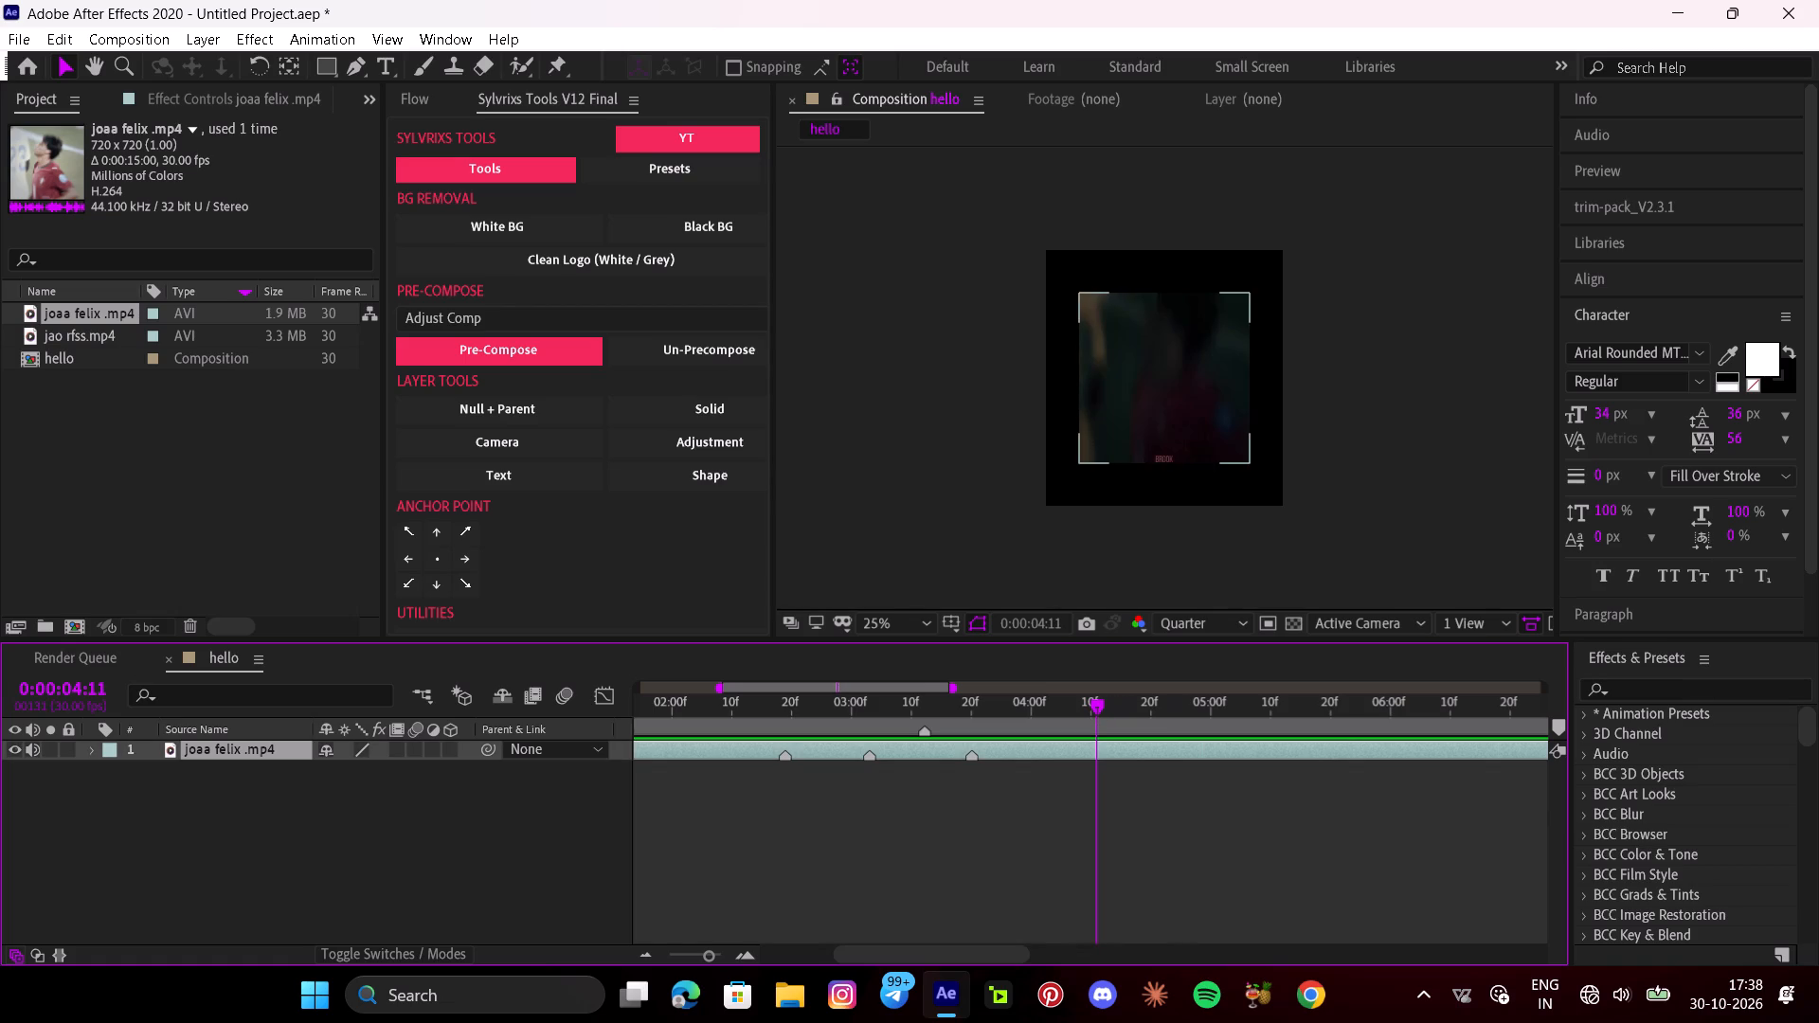
key(asterisk)
drag(1109, 706, 1135, 720)
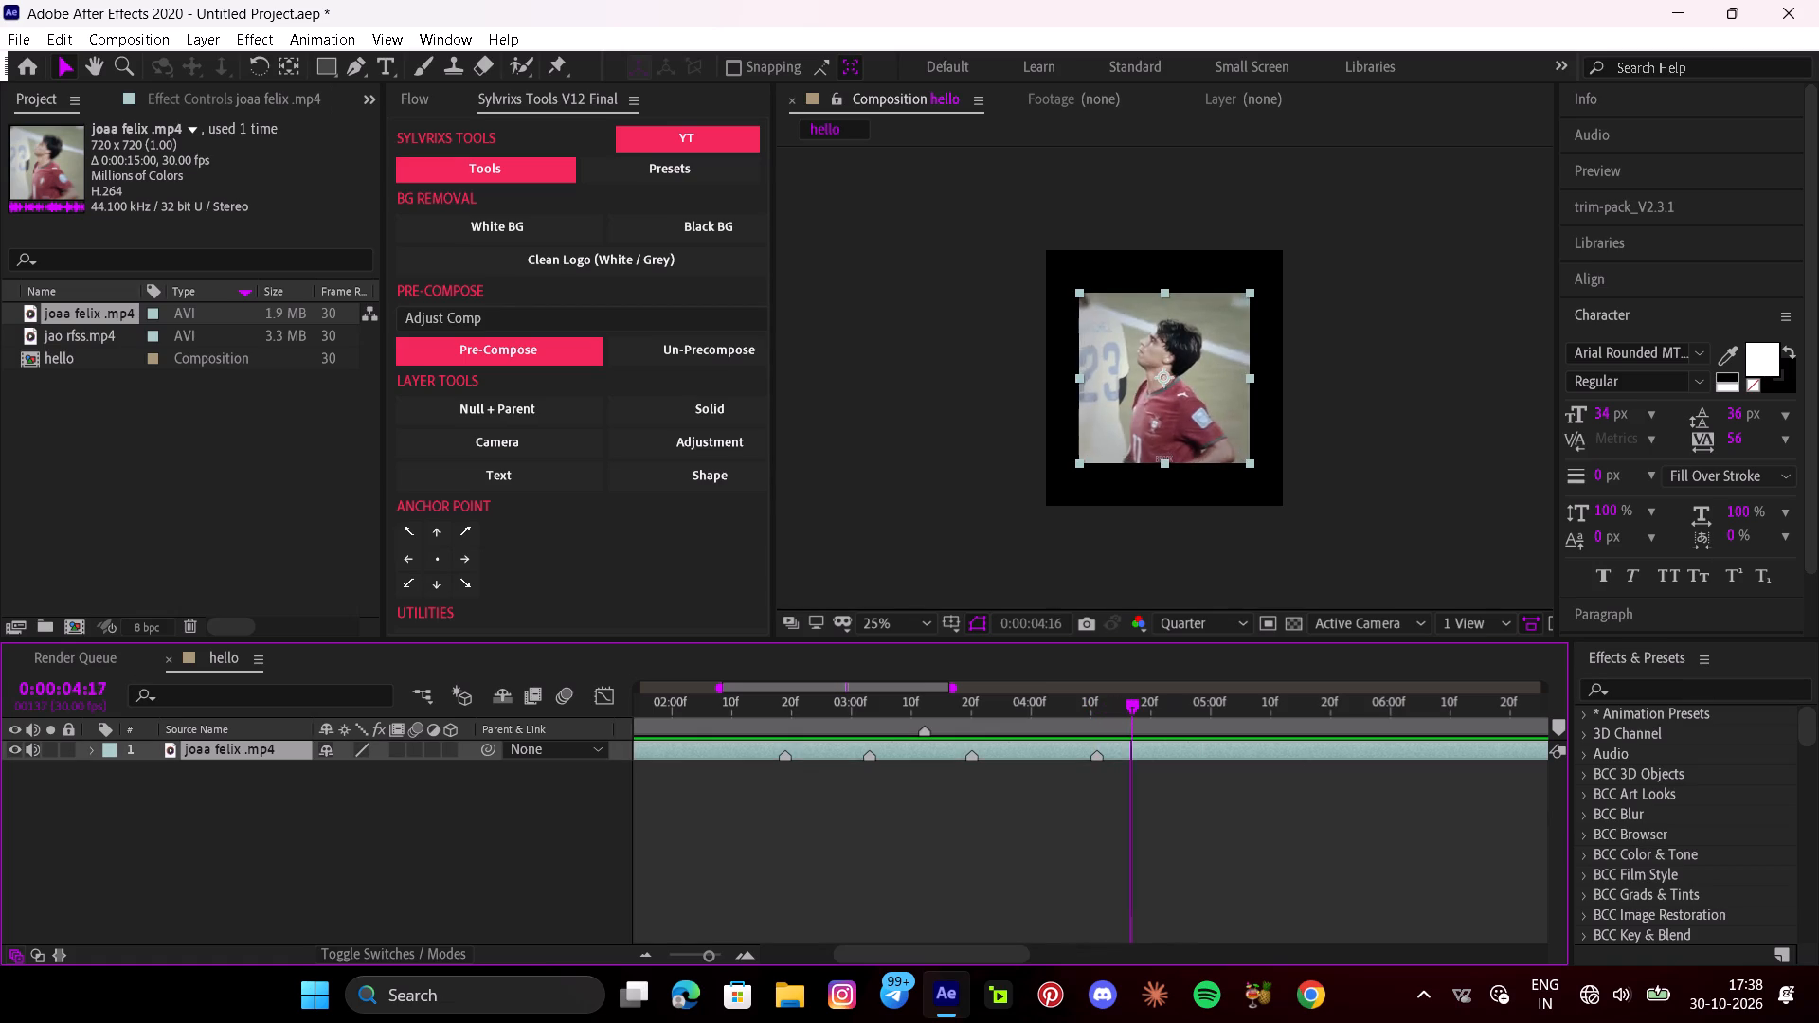
drag(1135, 720, 1162, 736)
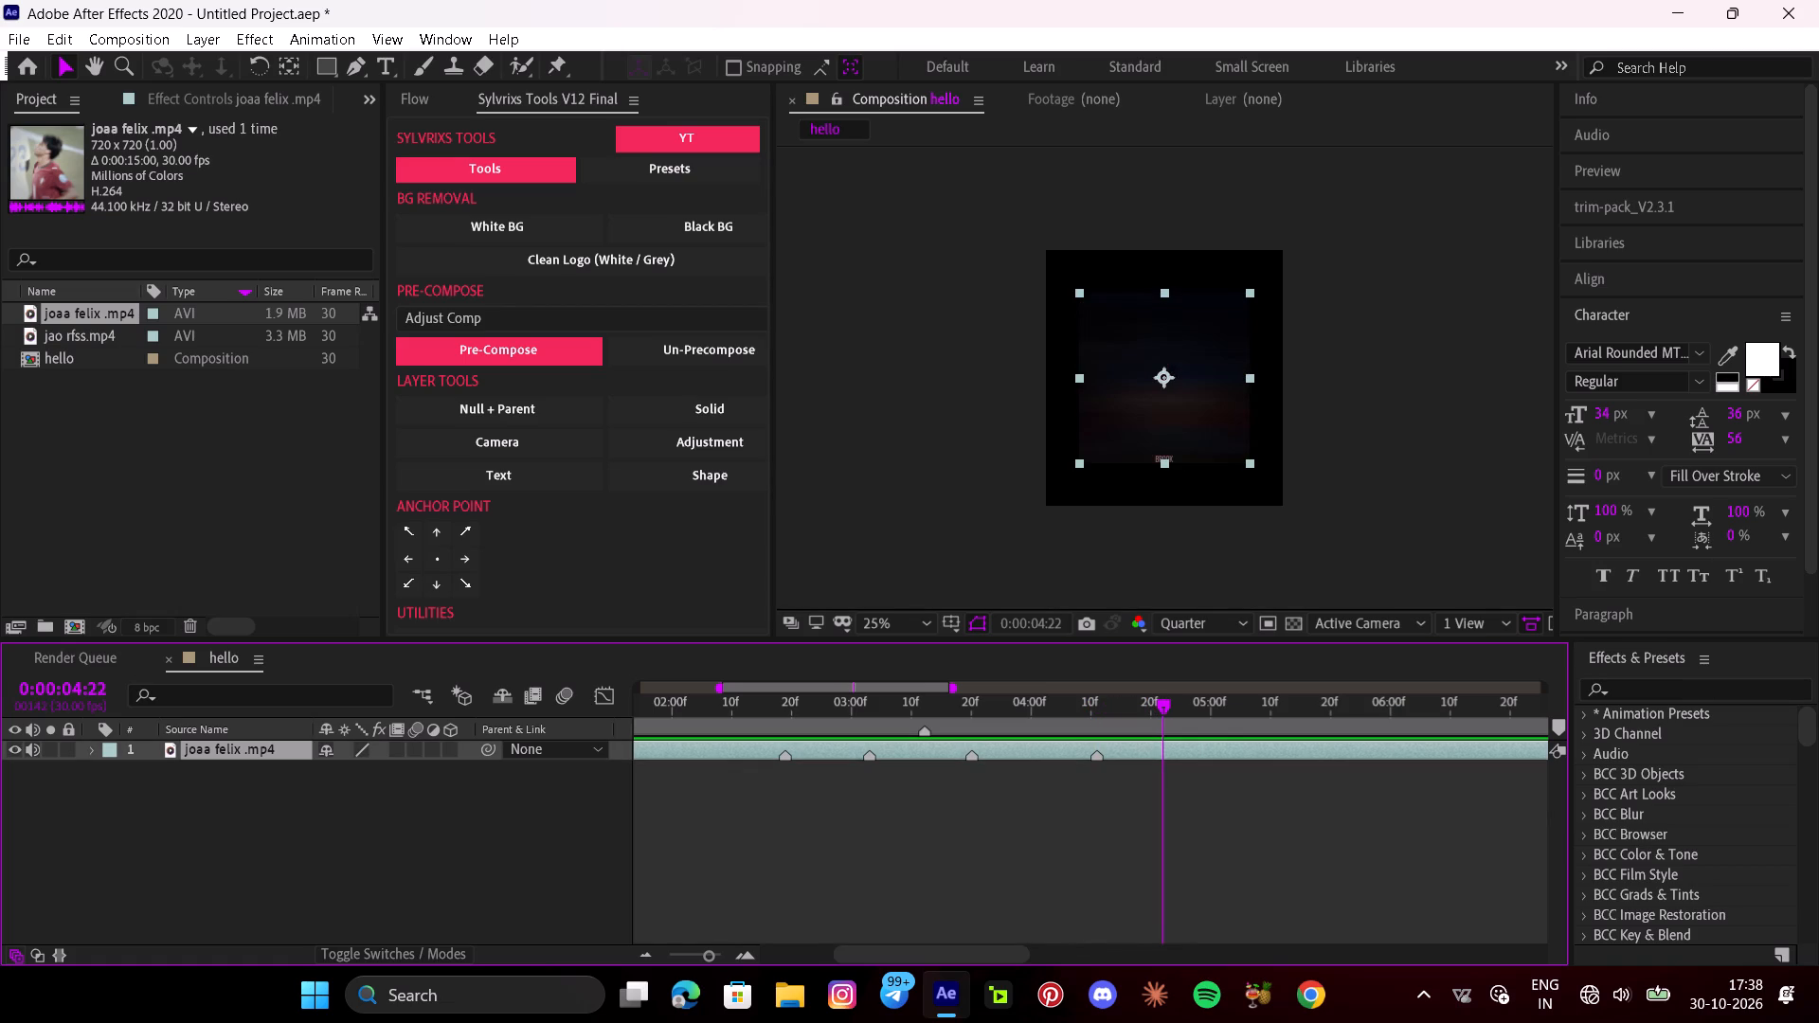
key(asterisk)
drag(1165, 700, 1199, 719)
click(1240, 789)
key(asterisk)
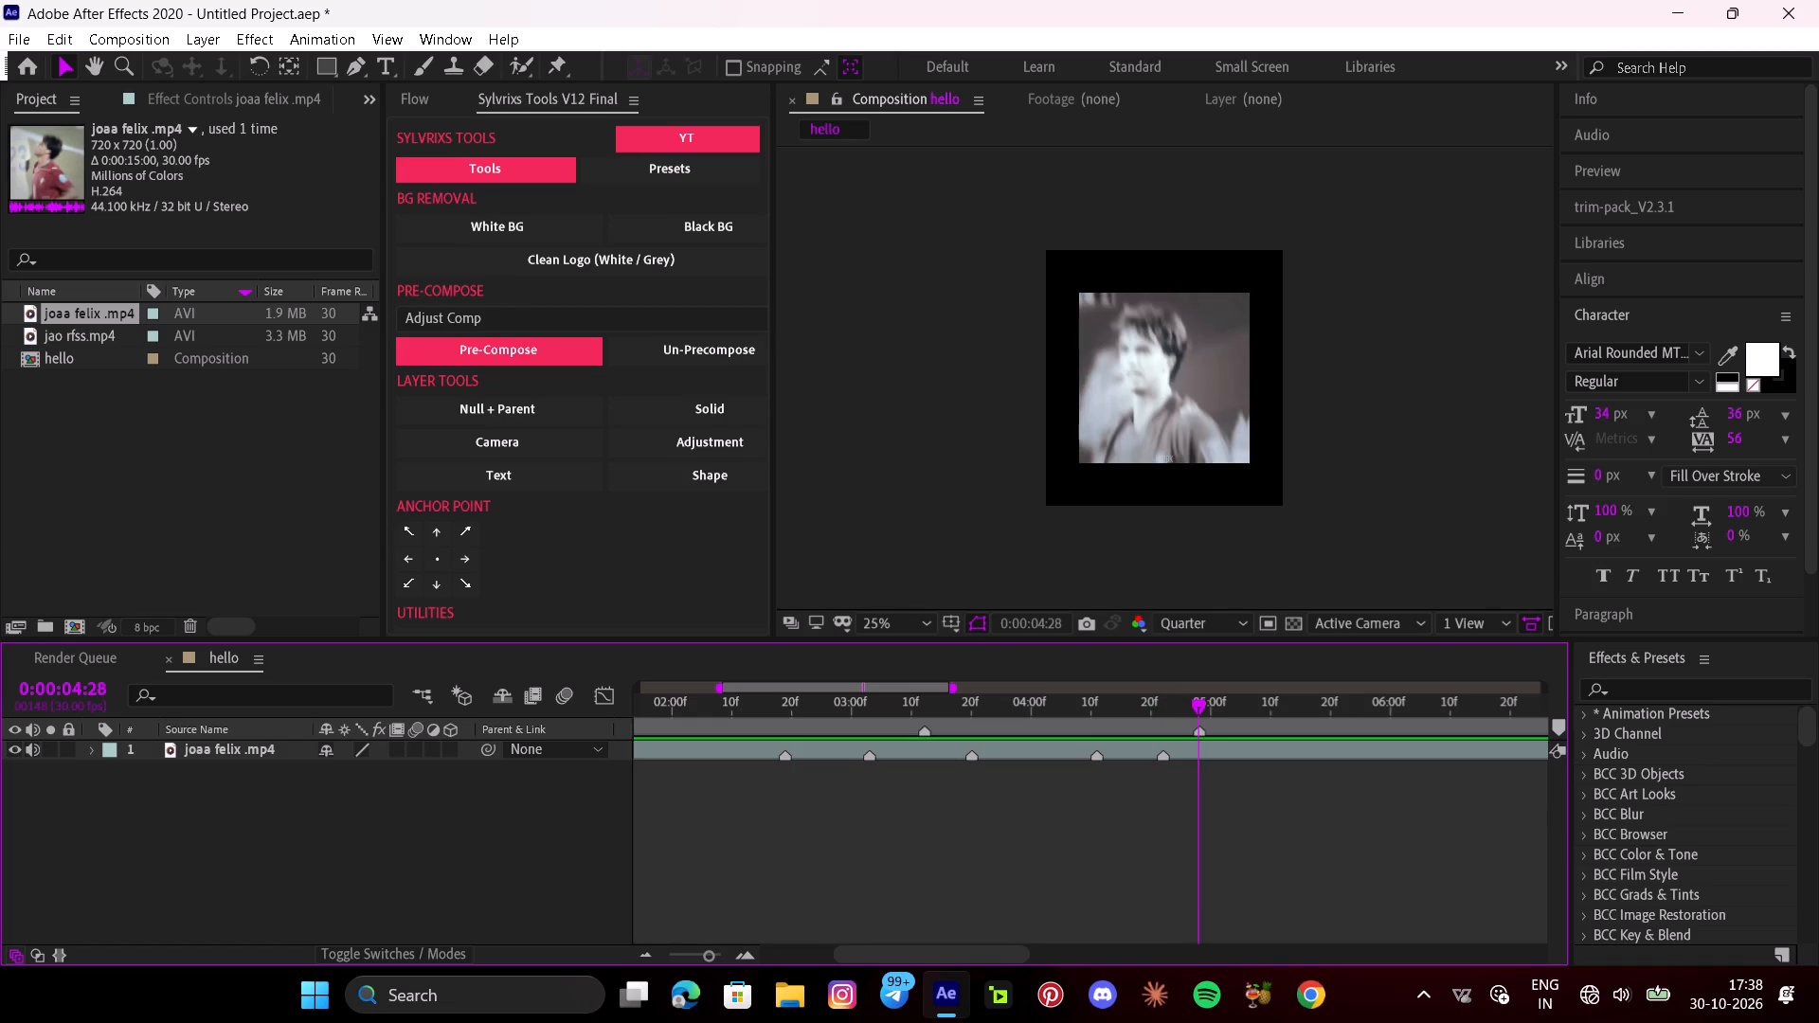
drag(1211, 708, 1296, 759)
click(1299, 752)
key(asterisk)
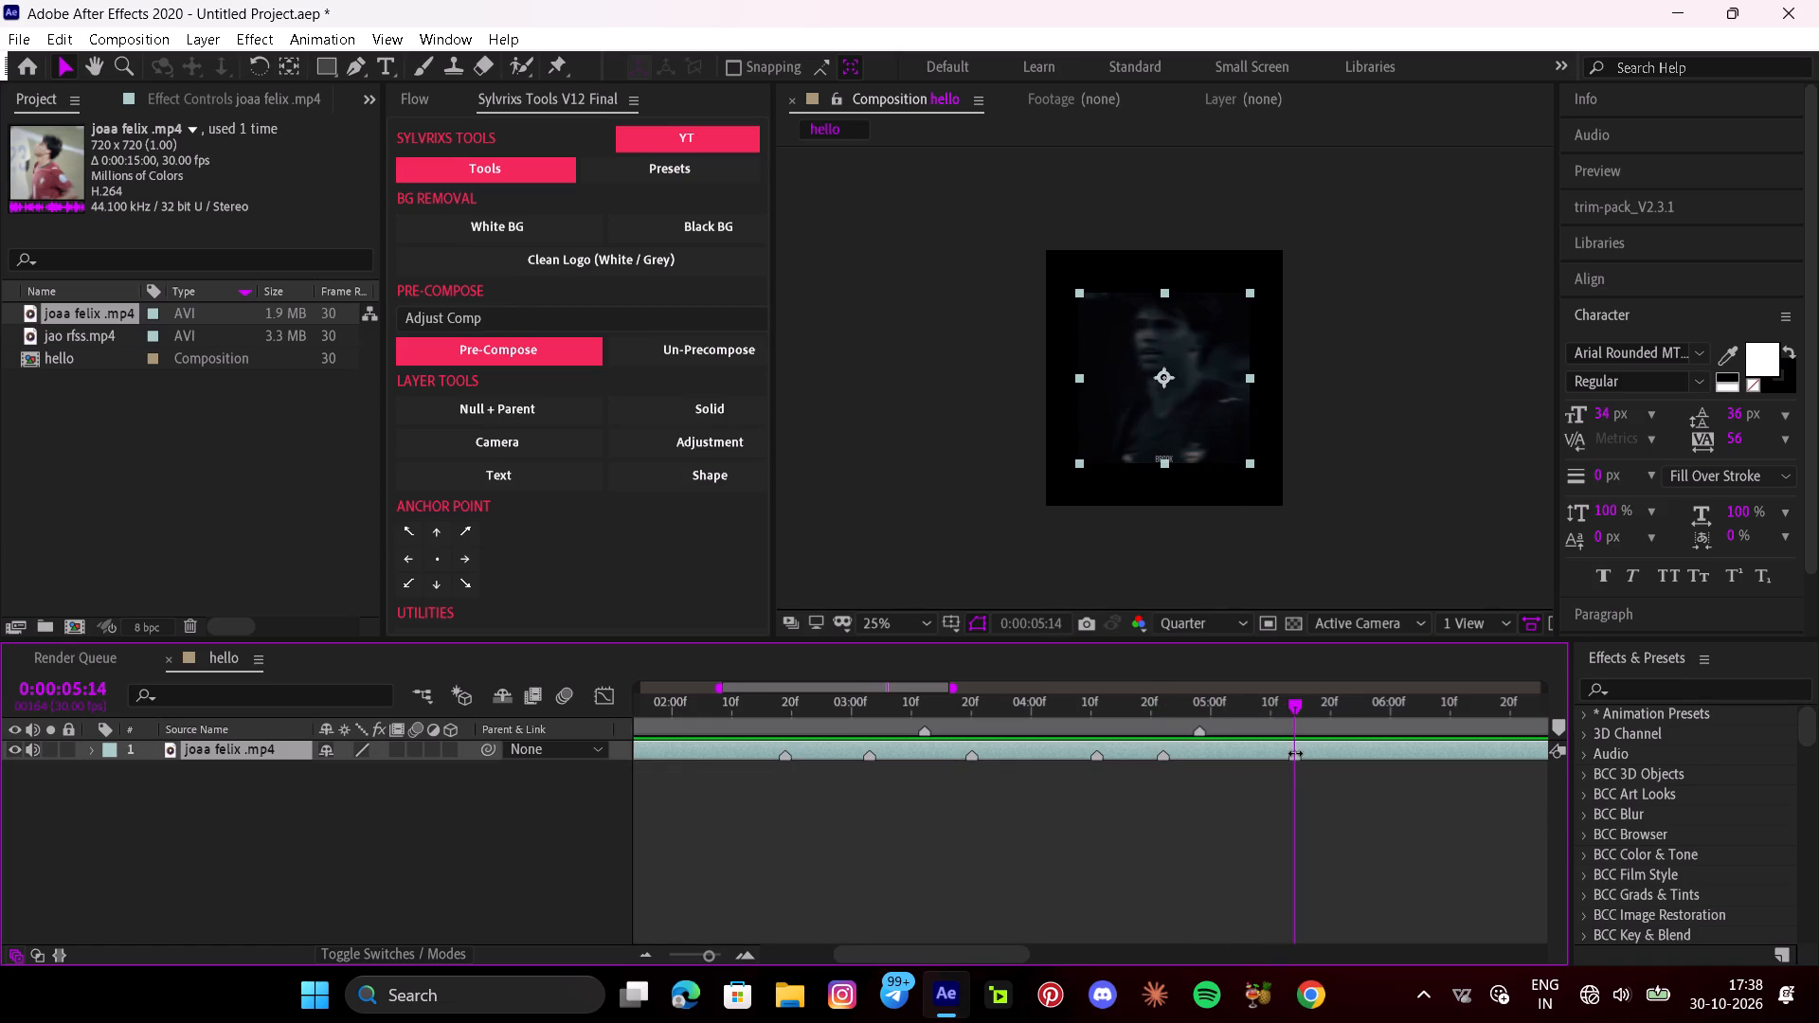
key(space)
key(space)
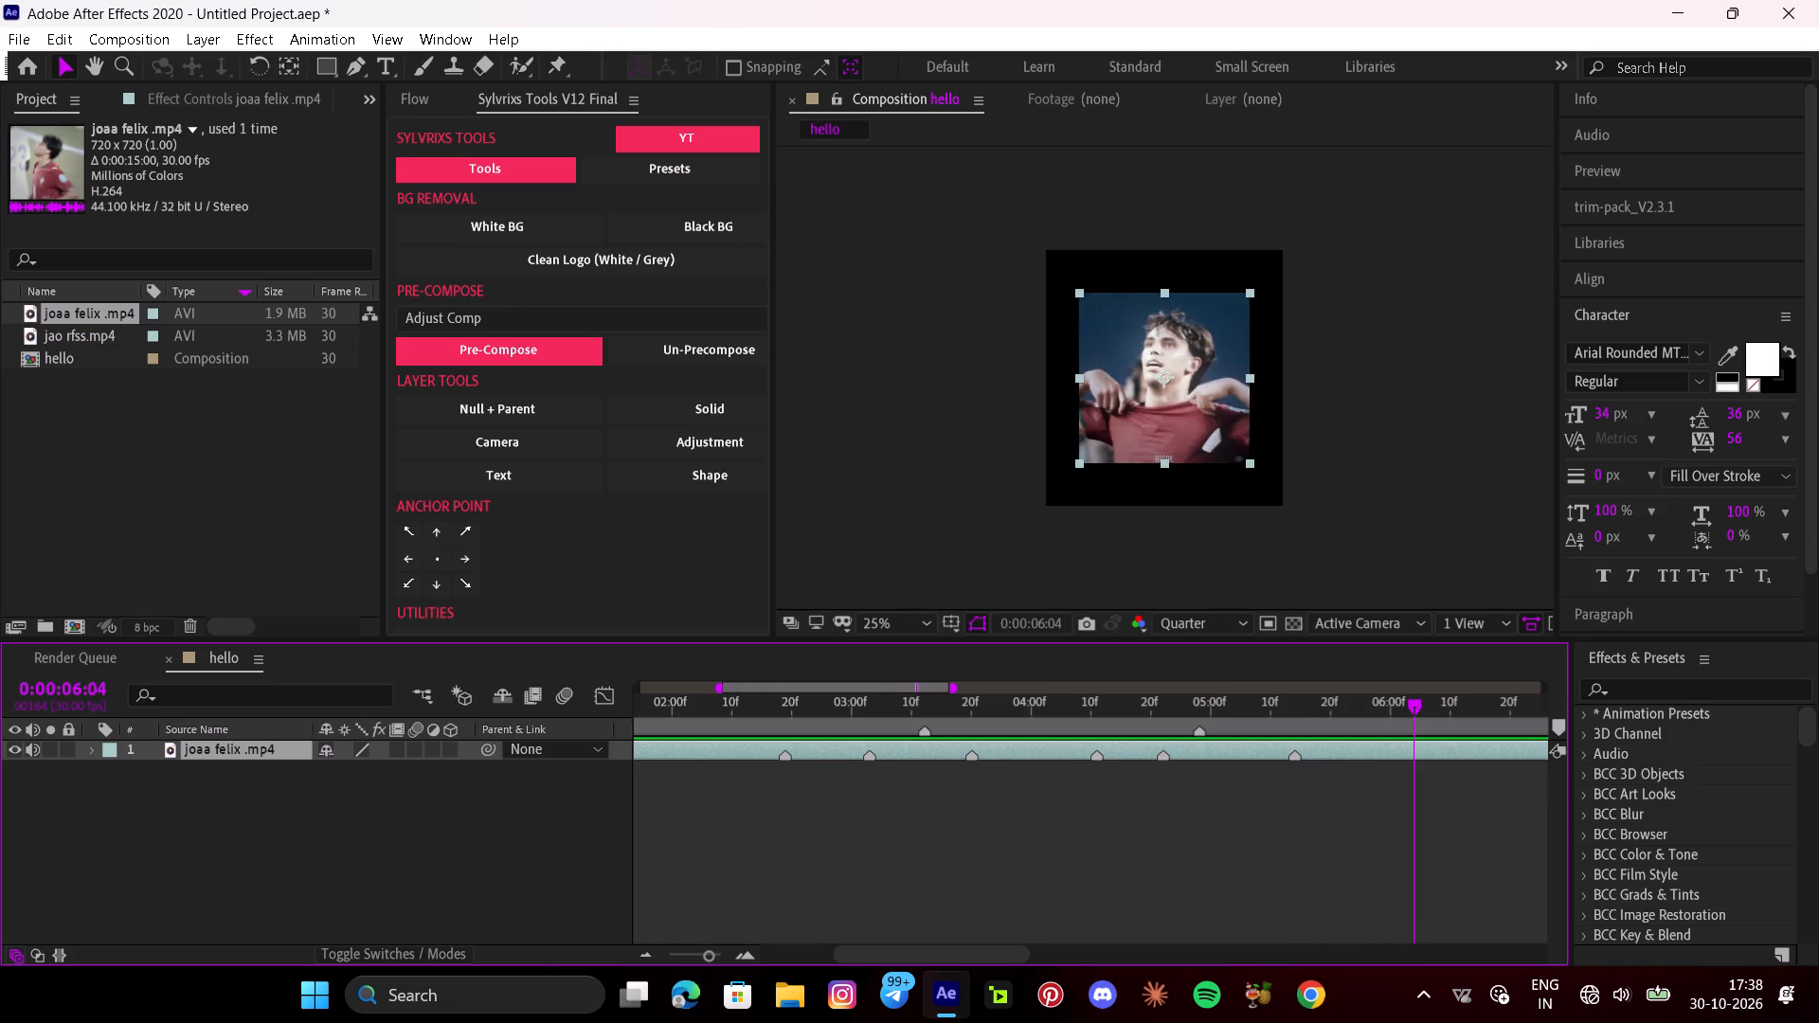
drag(1383, 705, 1133, 717)
key(space)
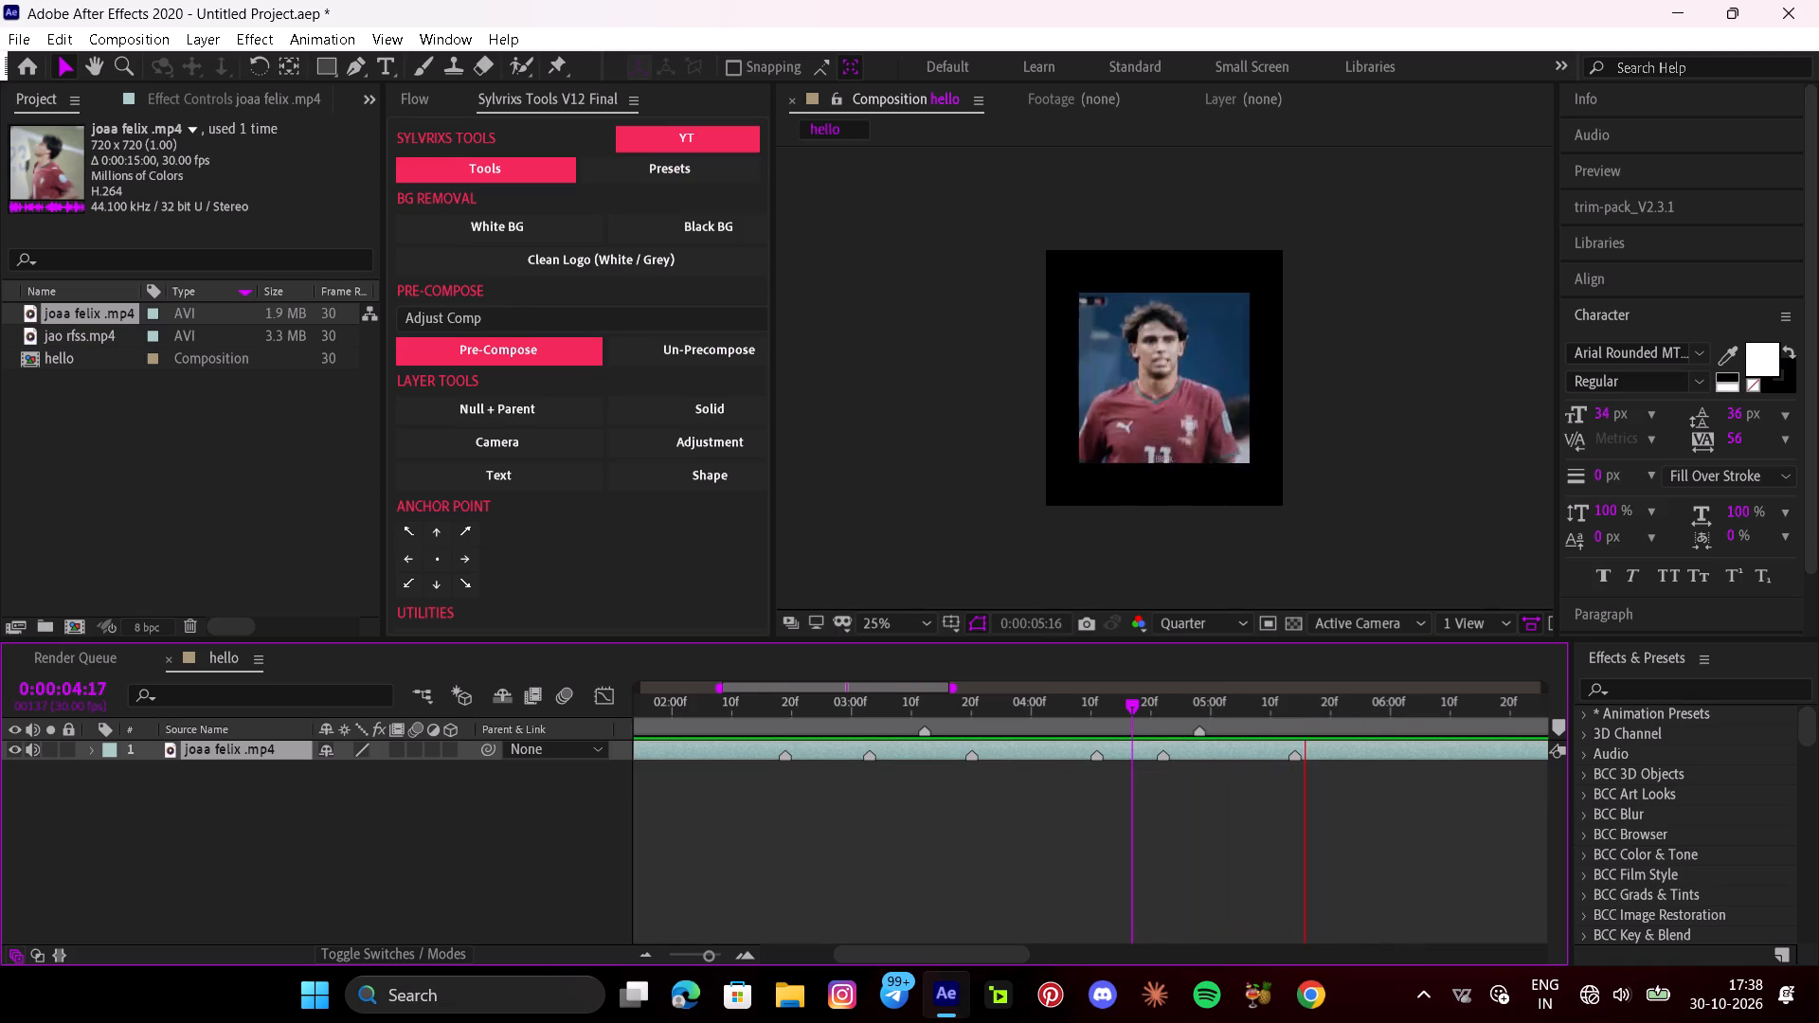
key(space)
drag(1391, 713, 1367, 710)
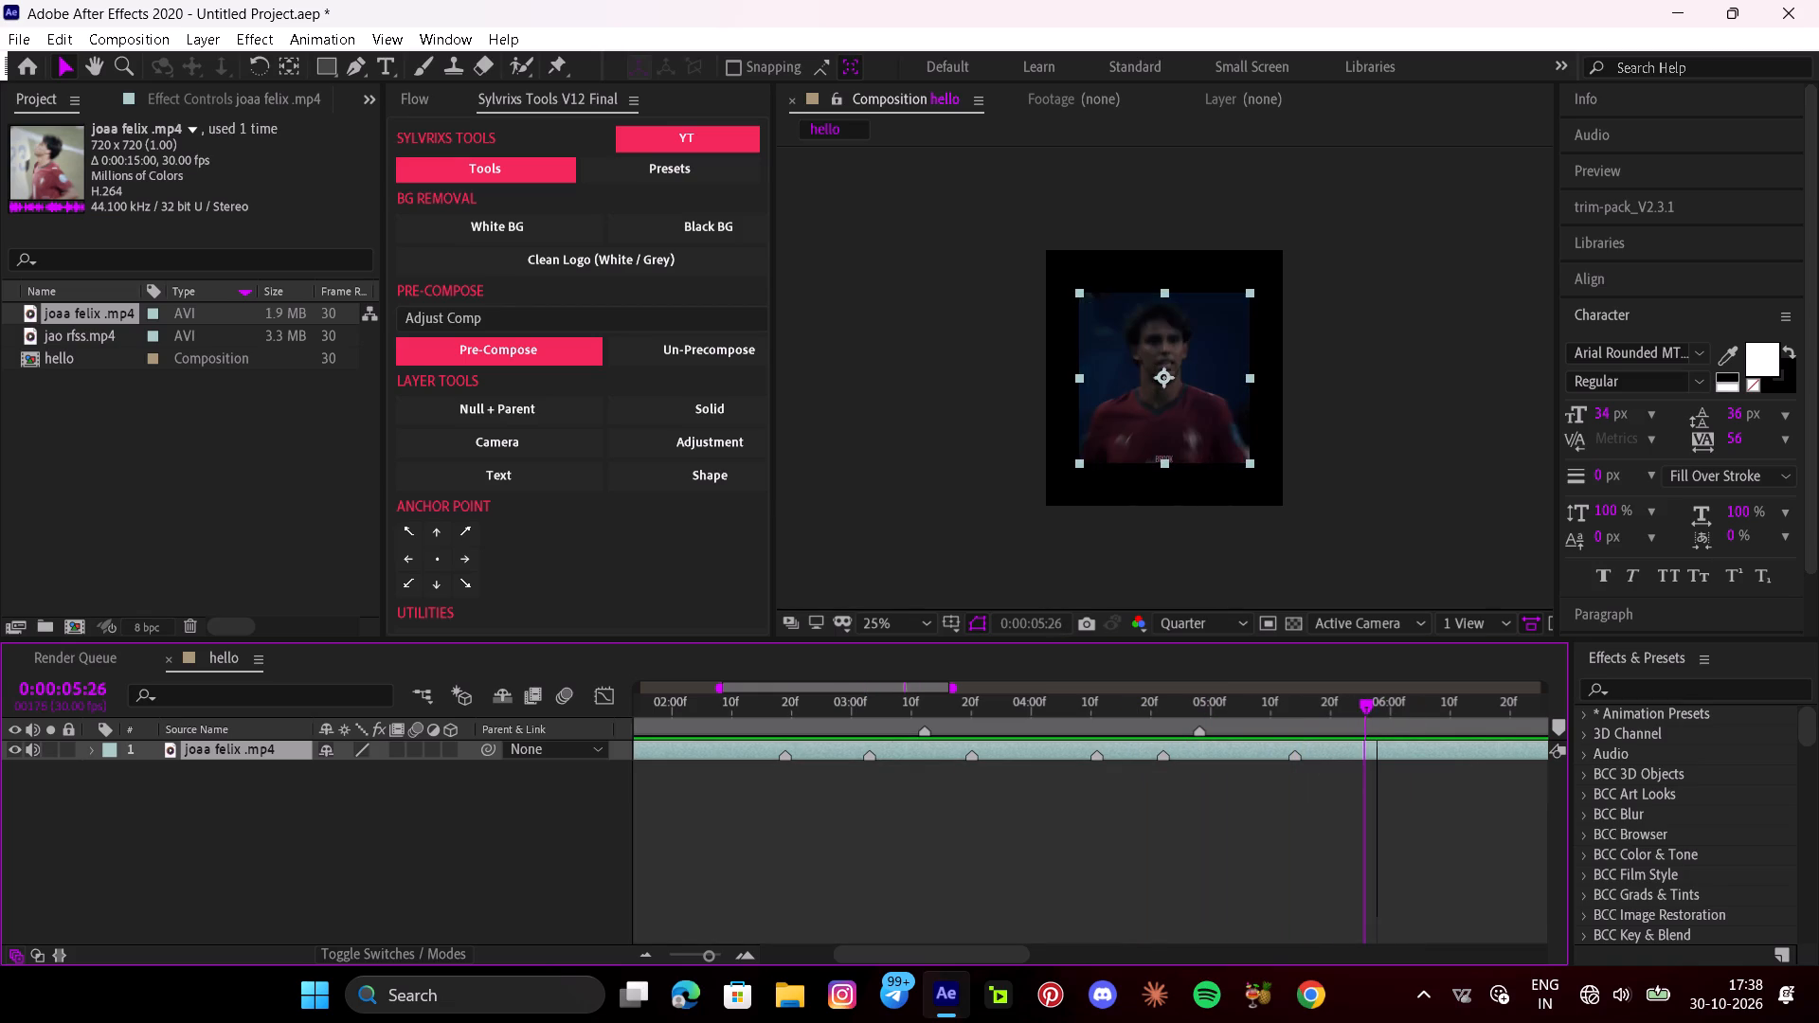
drag(1367, 710, 1371, 713)
key(asterisk)
drag(1371, 713, 1360, 717)
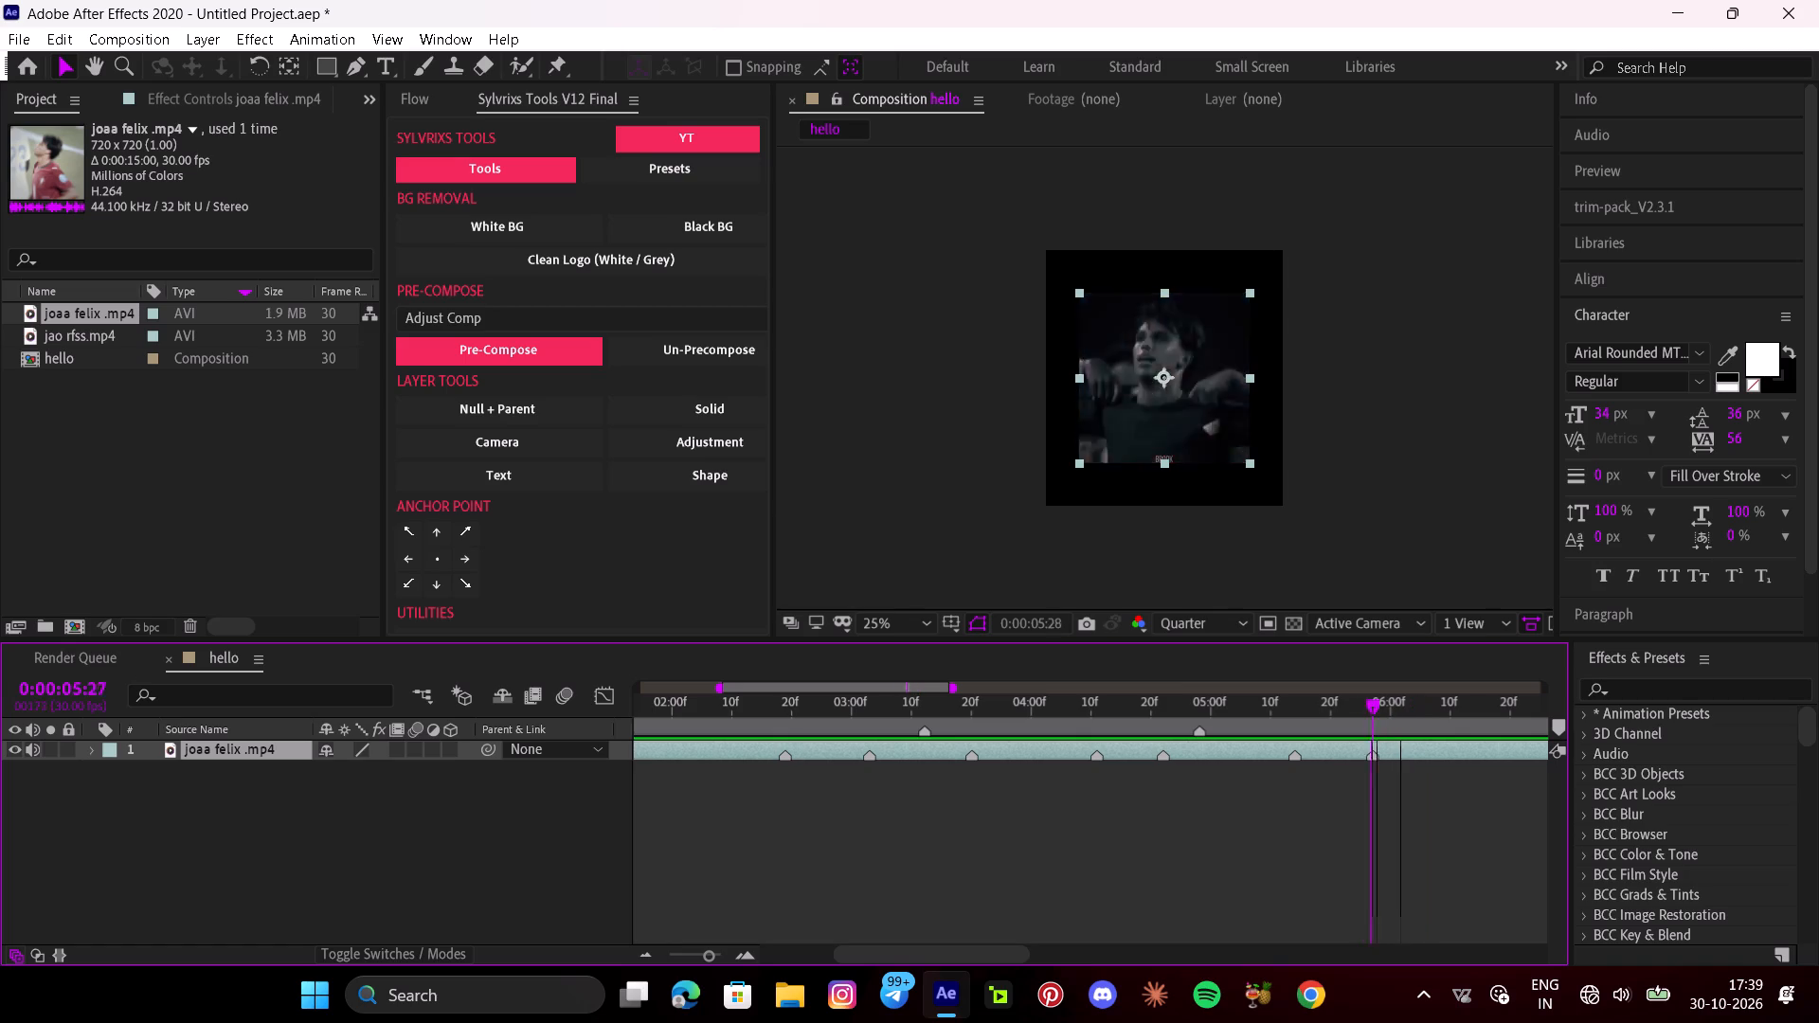
drag(1360, 717, 1353, 715)
key(space)
key(space)
drag(1450, 717, 1428, 713)
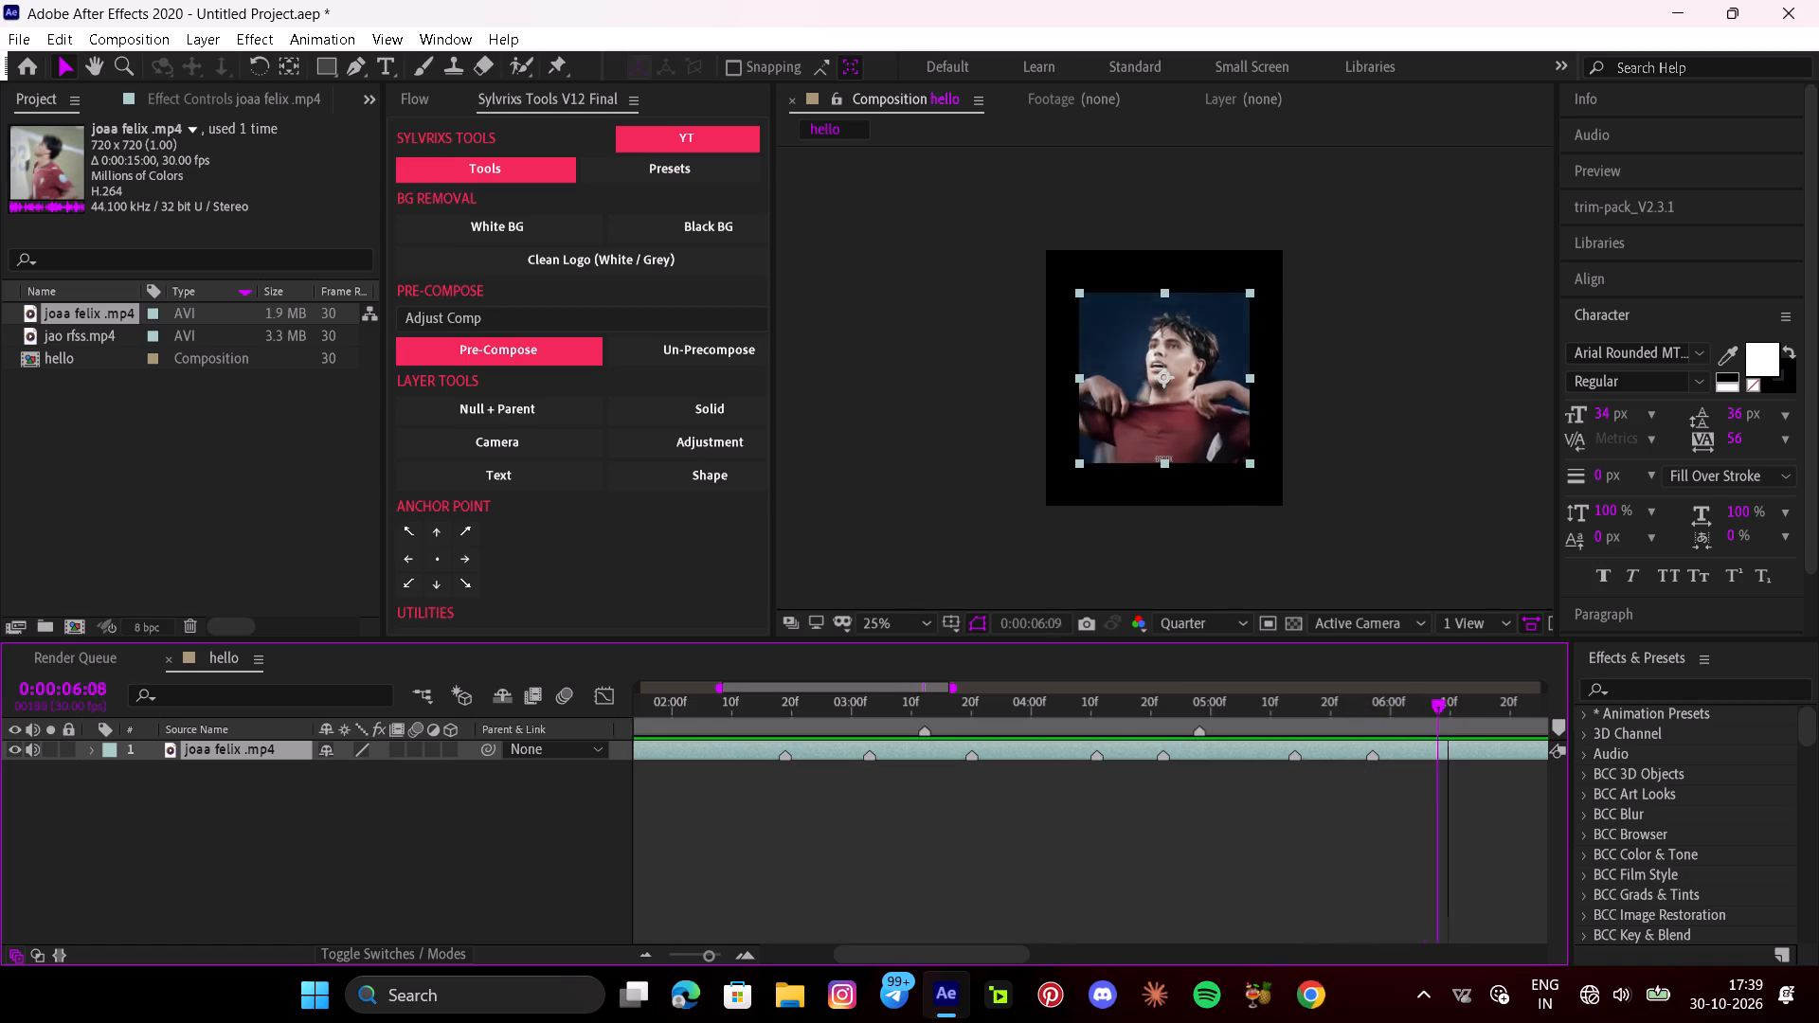
drag(1428, 713, 1484, 745)
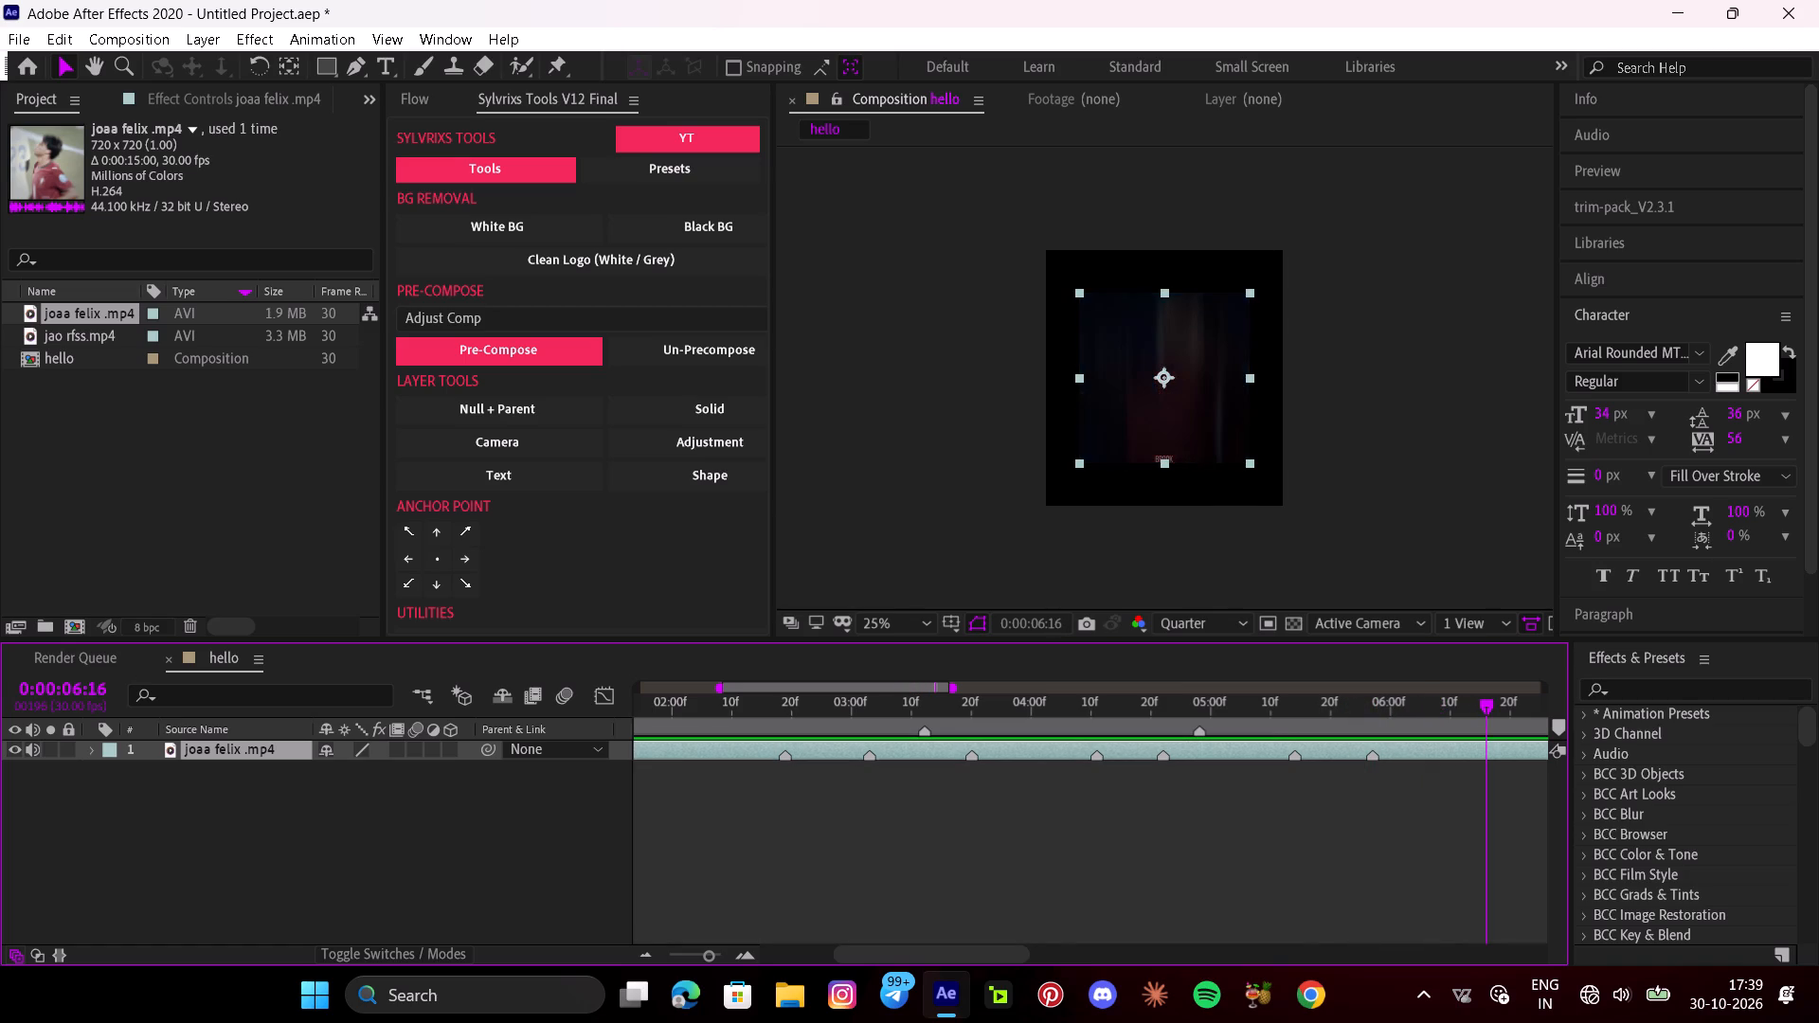
key(asterisk)
scroll(988, 960, down, 6)
key(space)
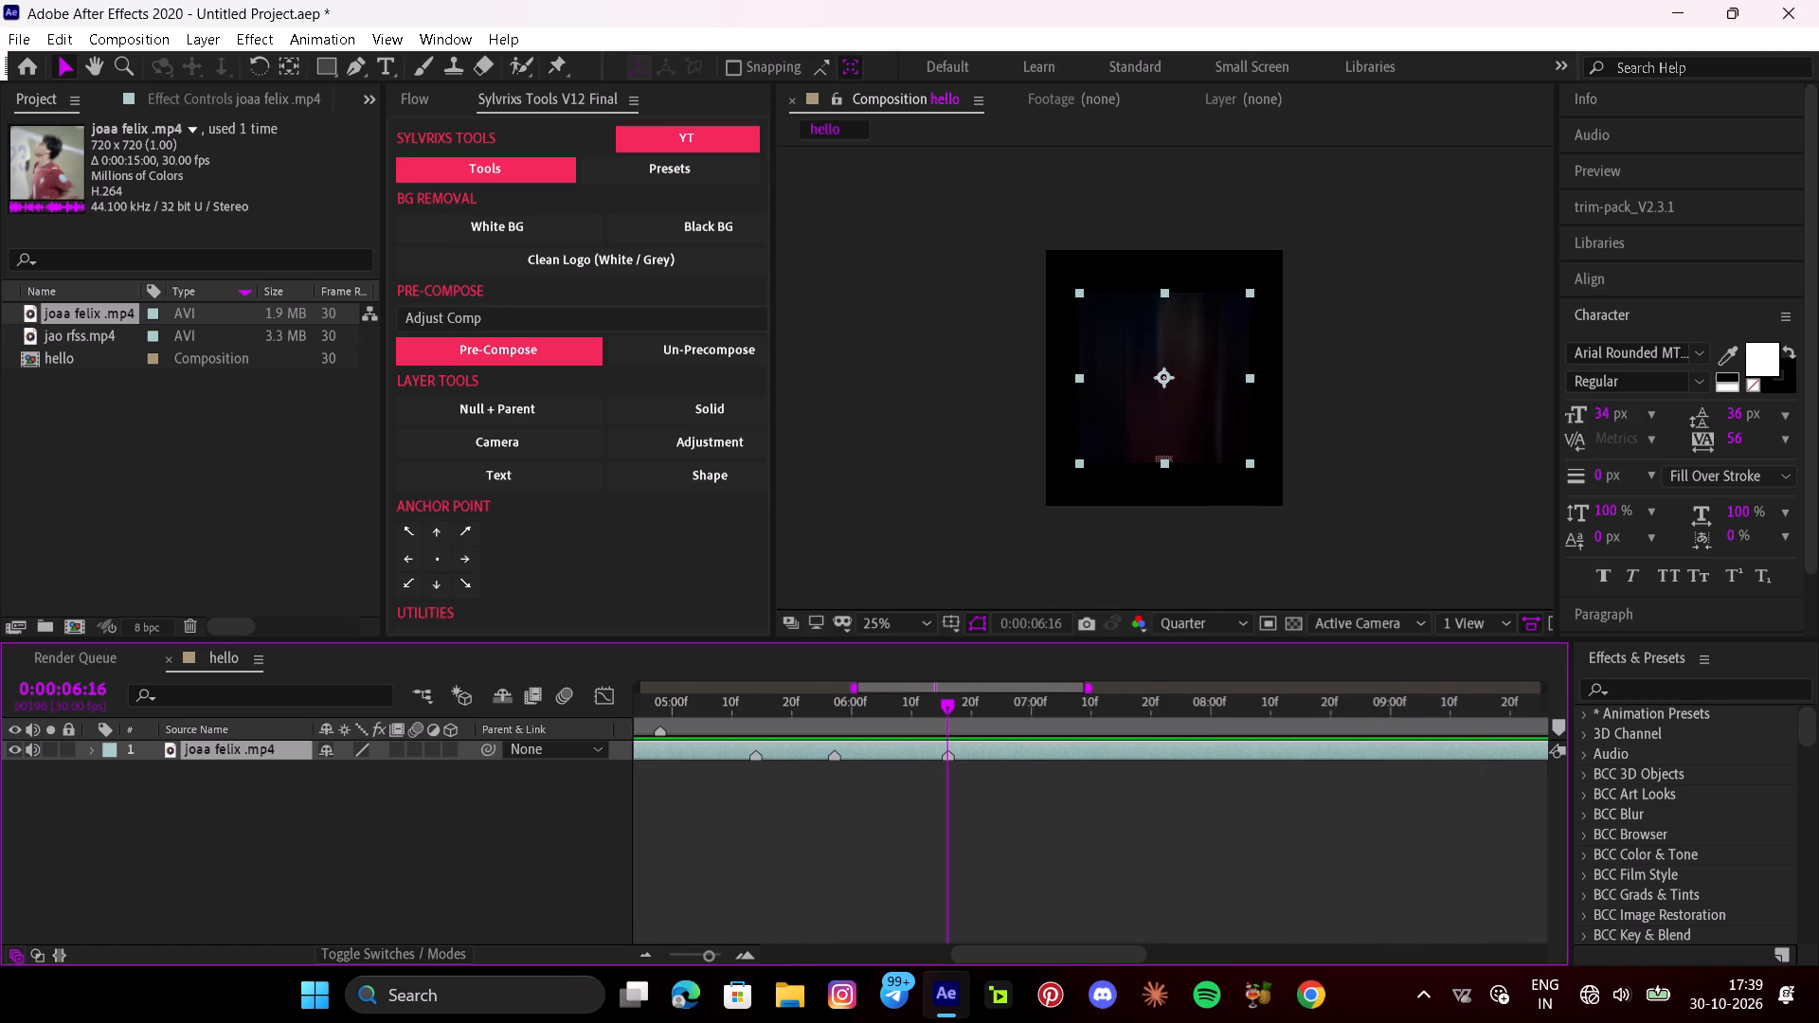
key(space)
drag(1048, 707, 1019, 706)
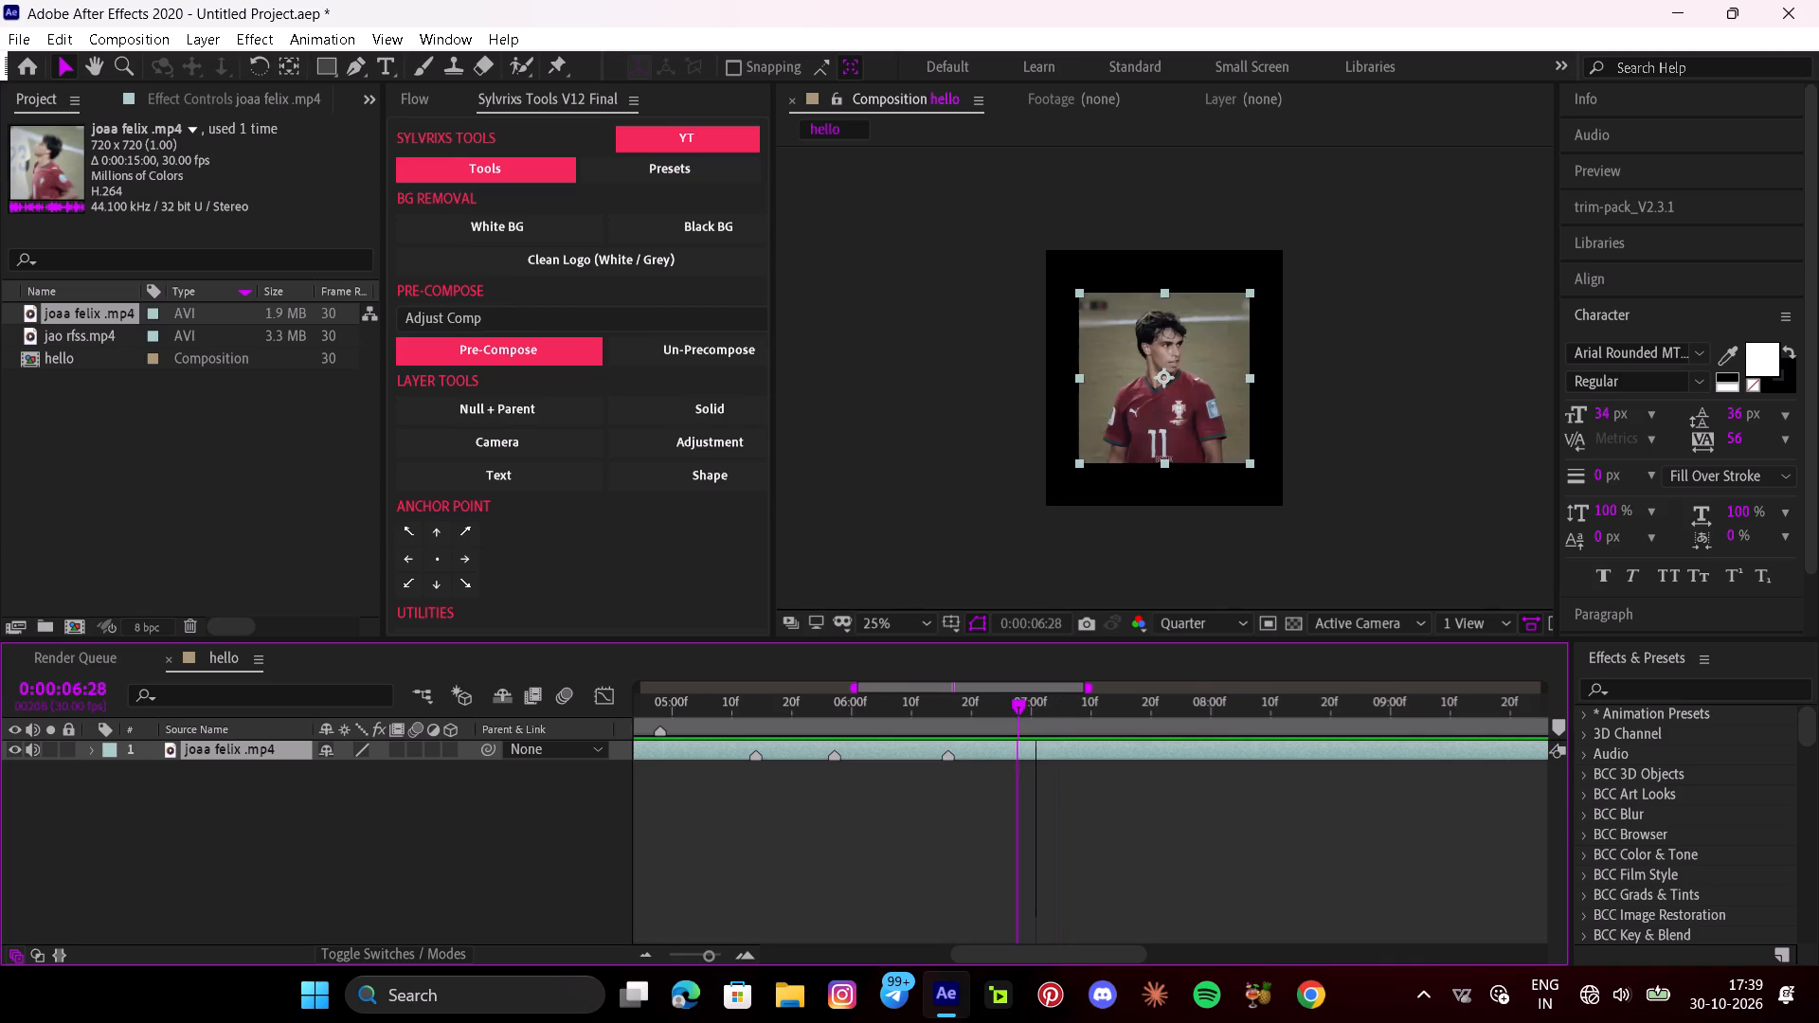
drag(1019, 706, 1035, 714)
key(asterisk)
drag(1043, 718, 1045, 719)
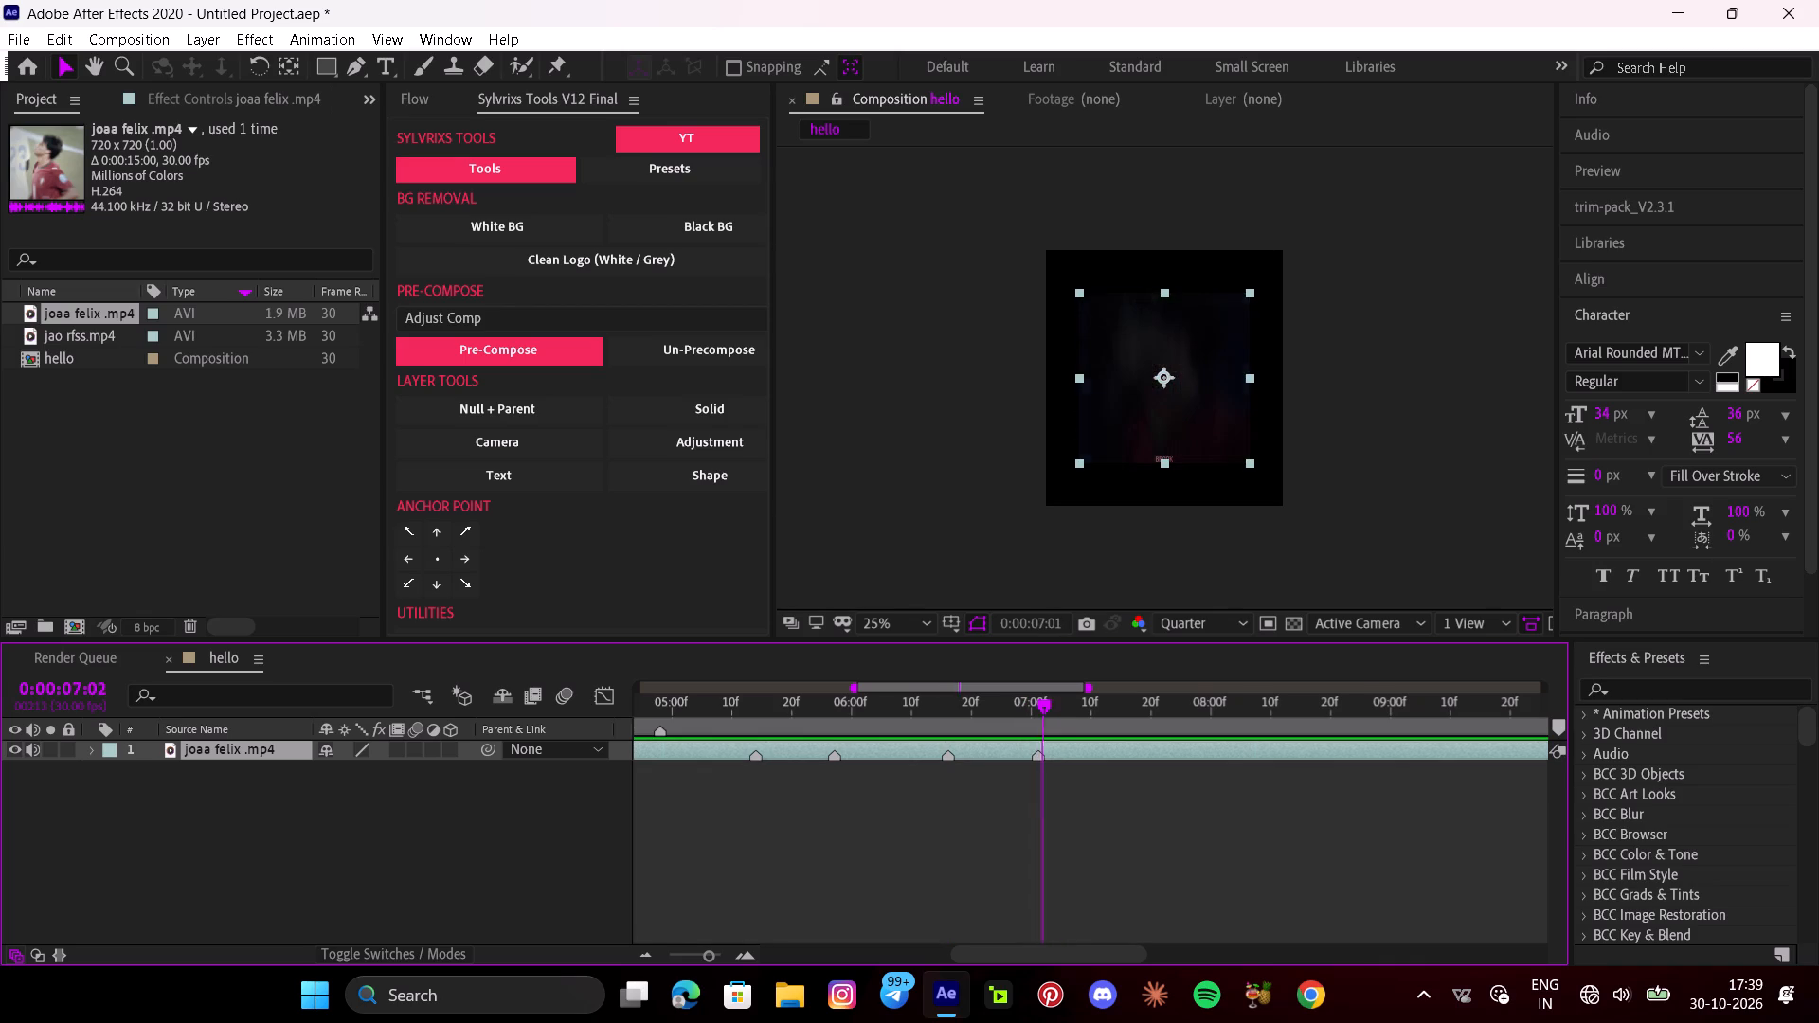
drag(1045, 719, 1125, 760)
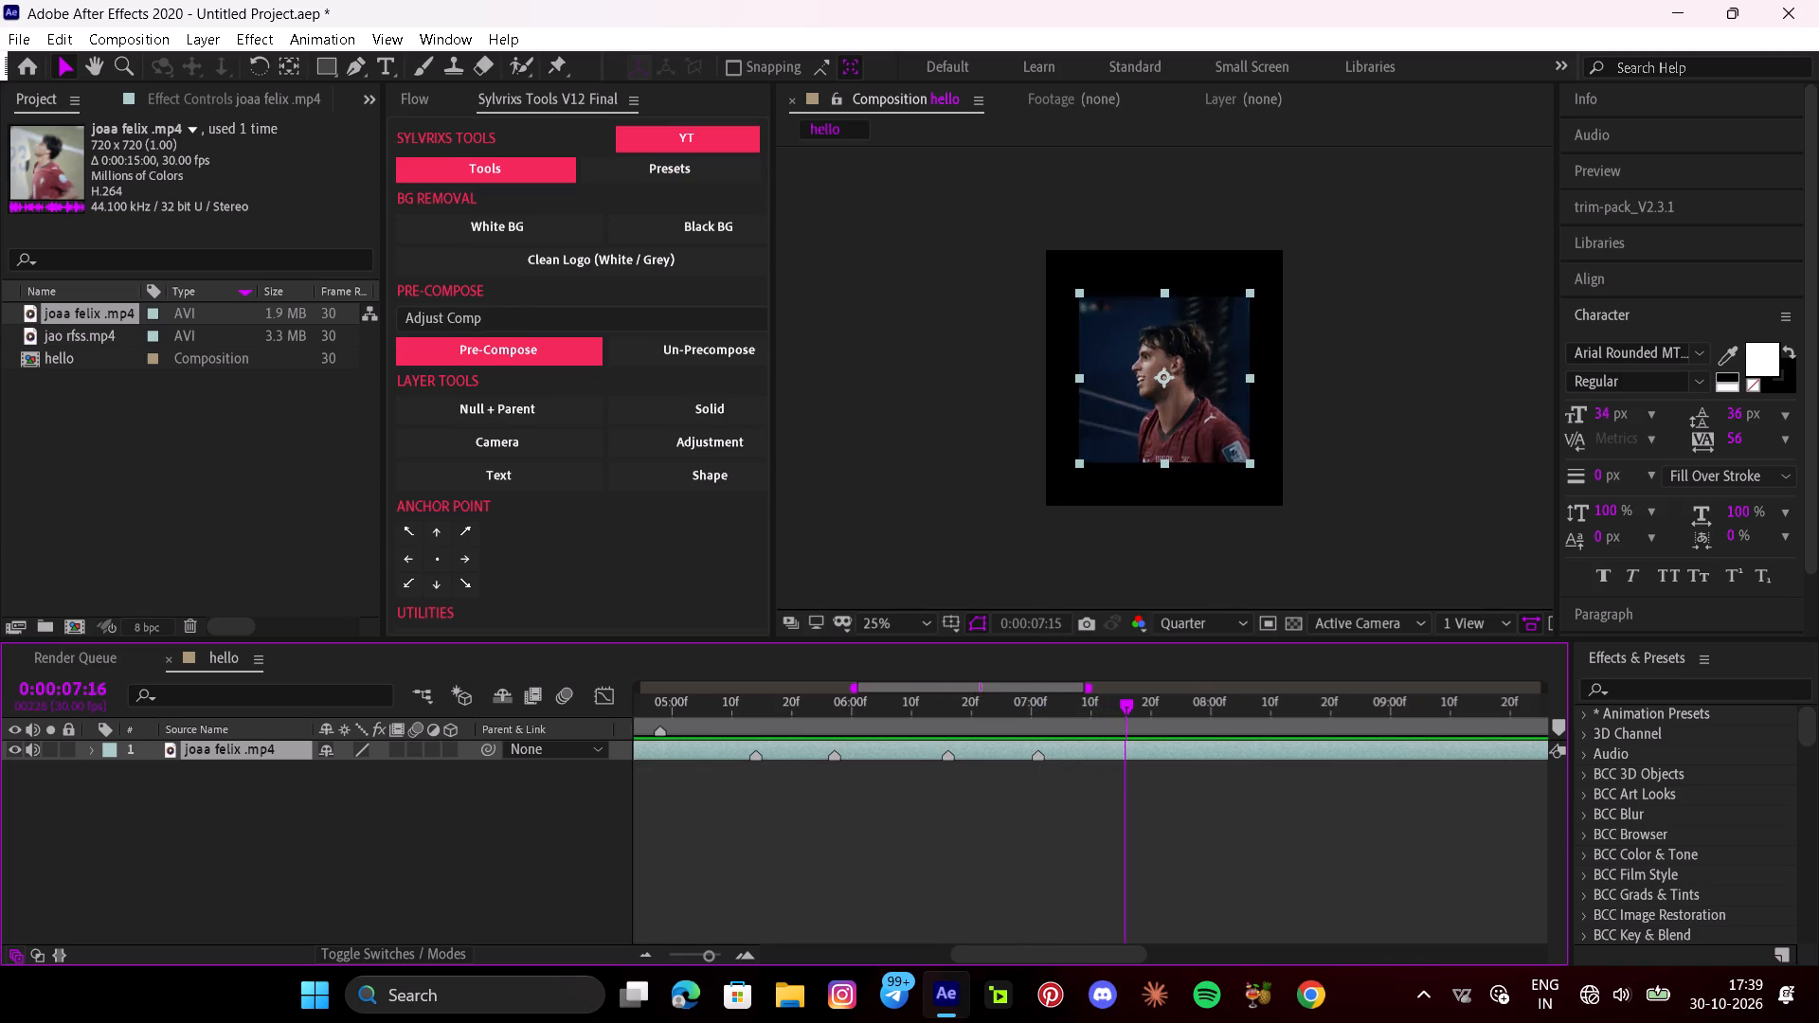
drag(1125, 760, 1130, 760)
key(asterisk)
key(space)
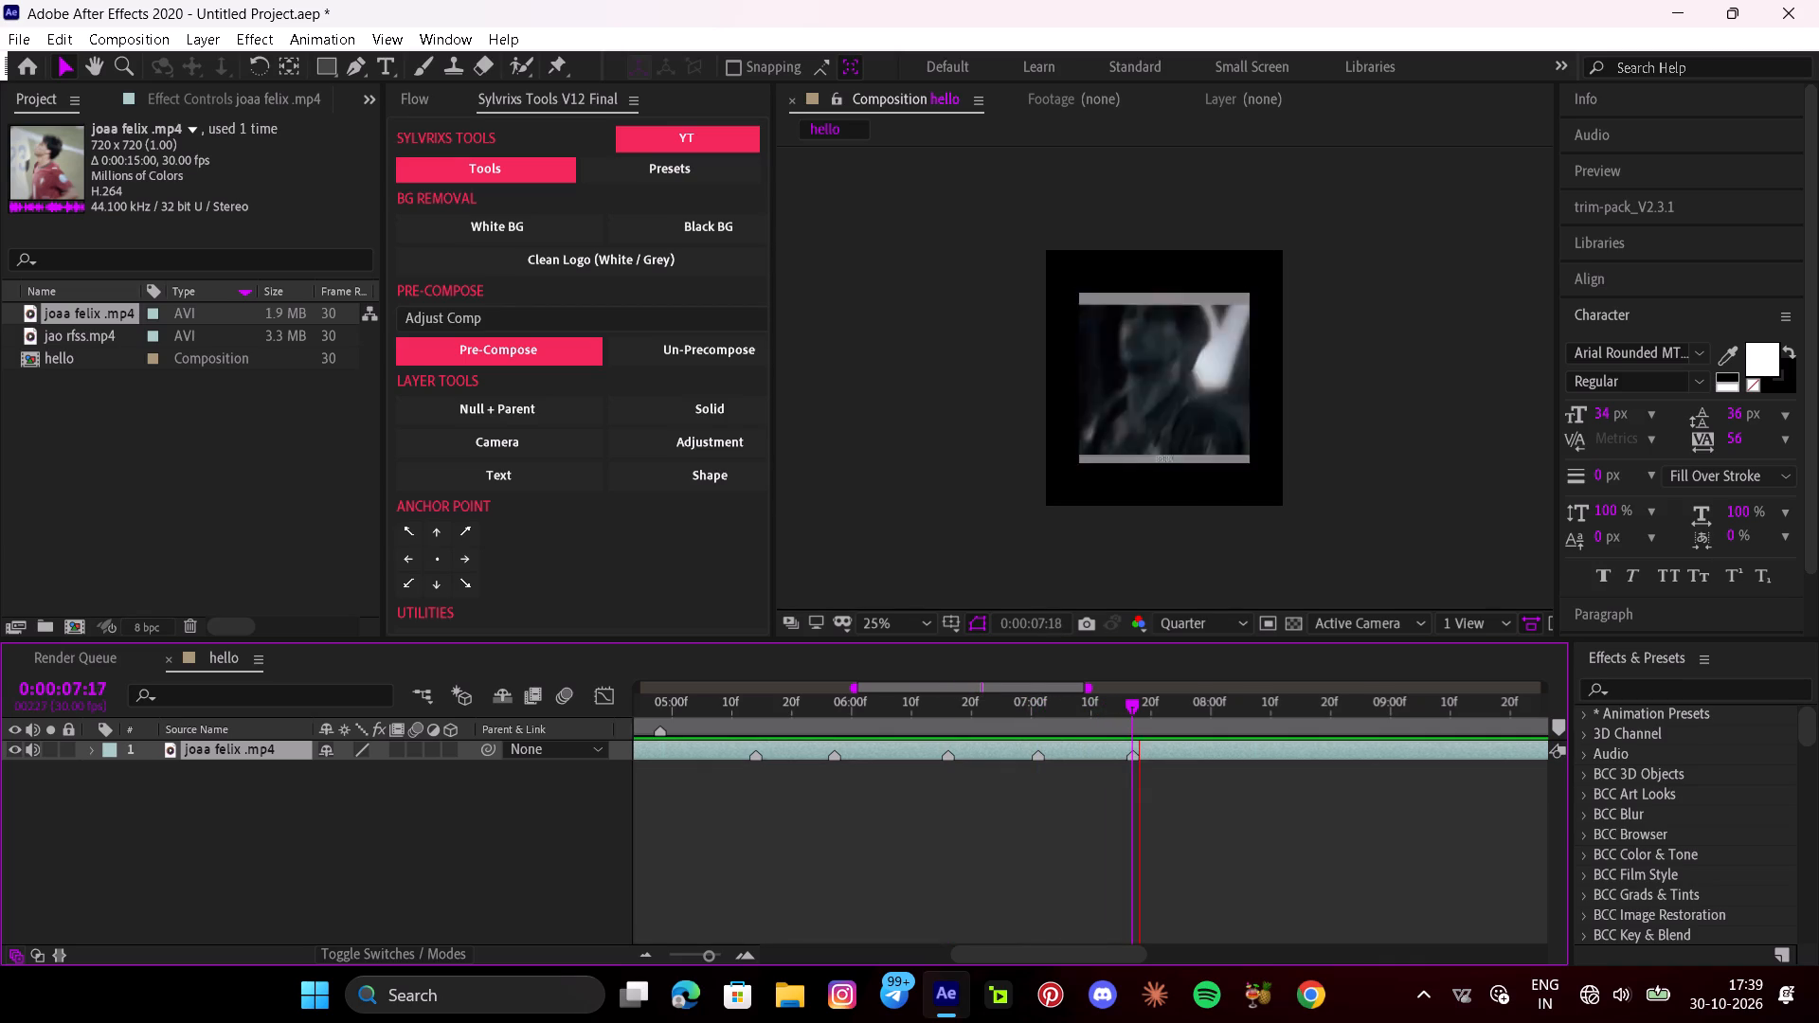
key(space)
drag(1335, 720, 1067, 723)
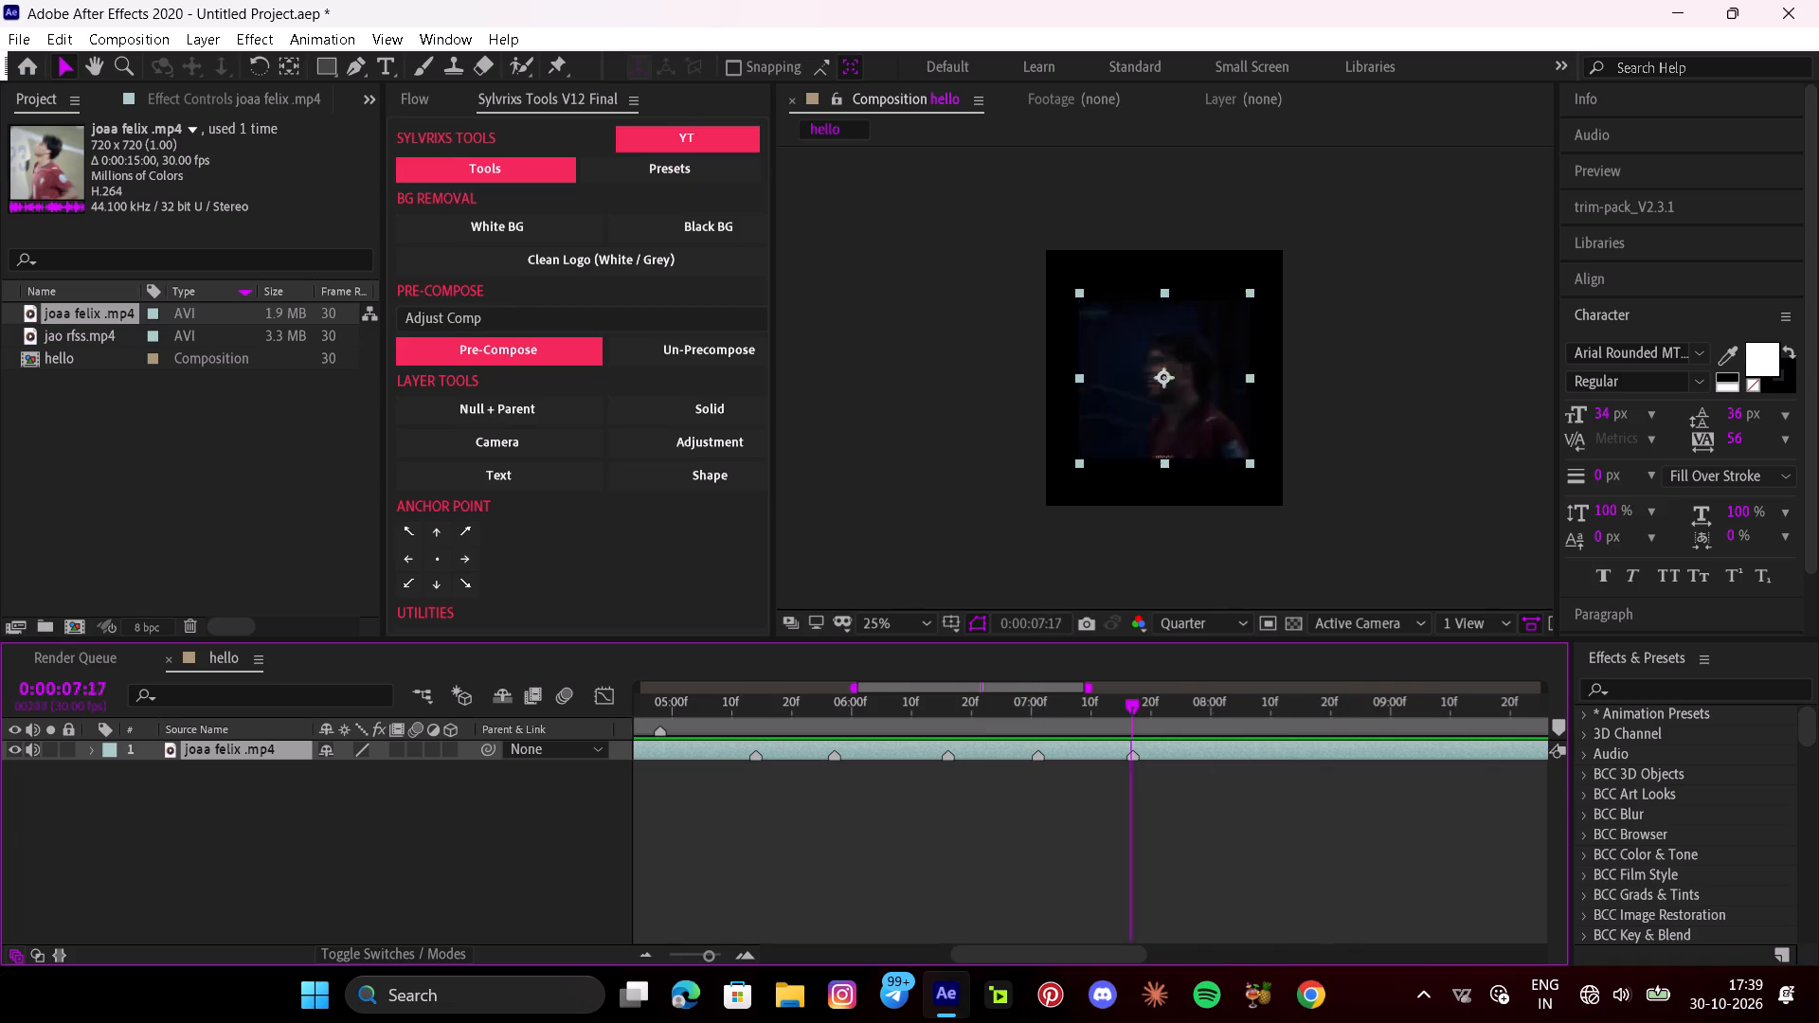
drag(1067, 723, 978, 730)
key(space)
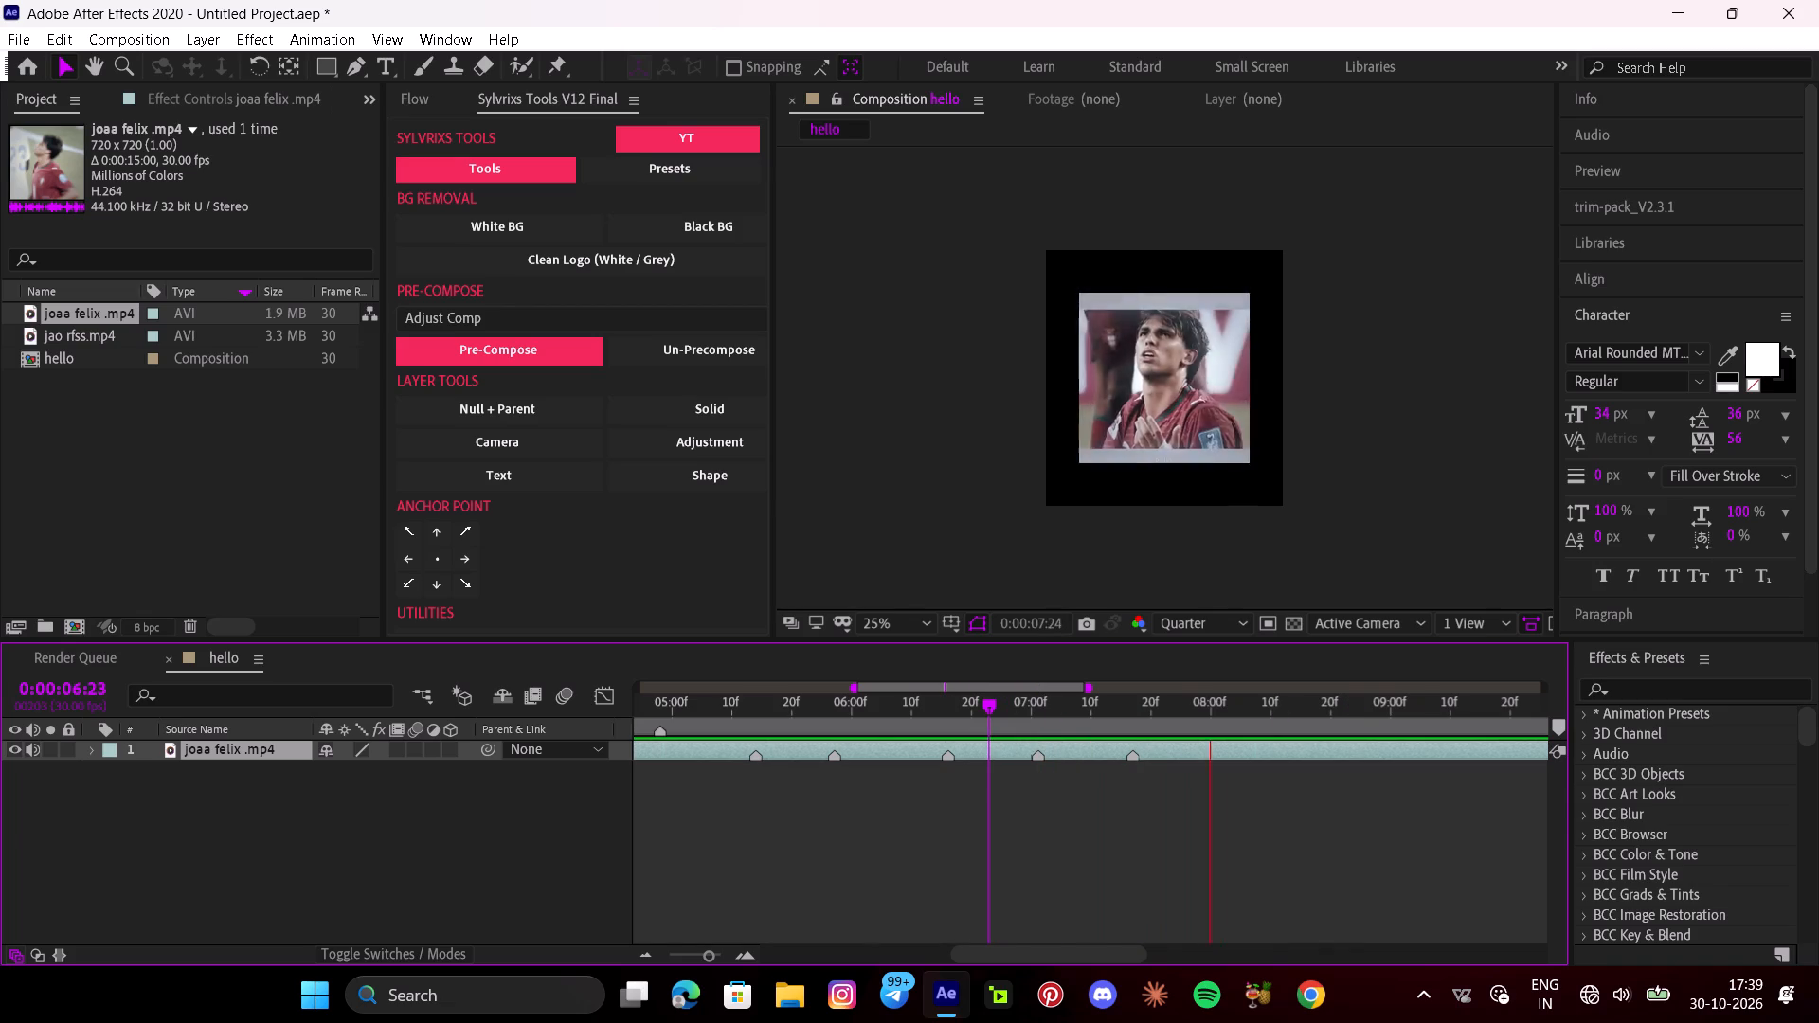
key(space)
key(asterisk)
Show the whole hello timeline and play the footage from 0:00:02:13 to 0:00:11:25 to review the marked cuts.
key(space)
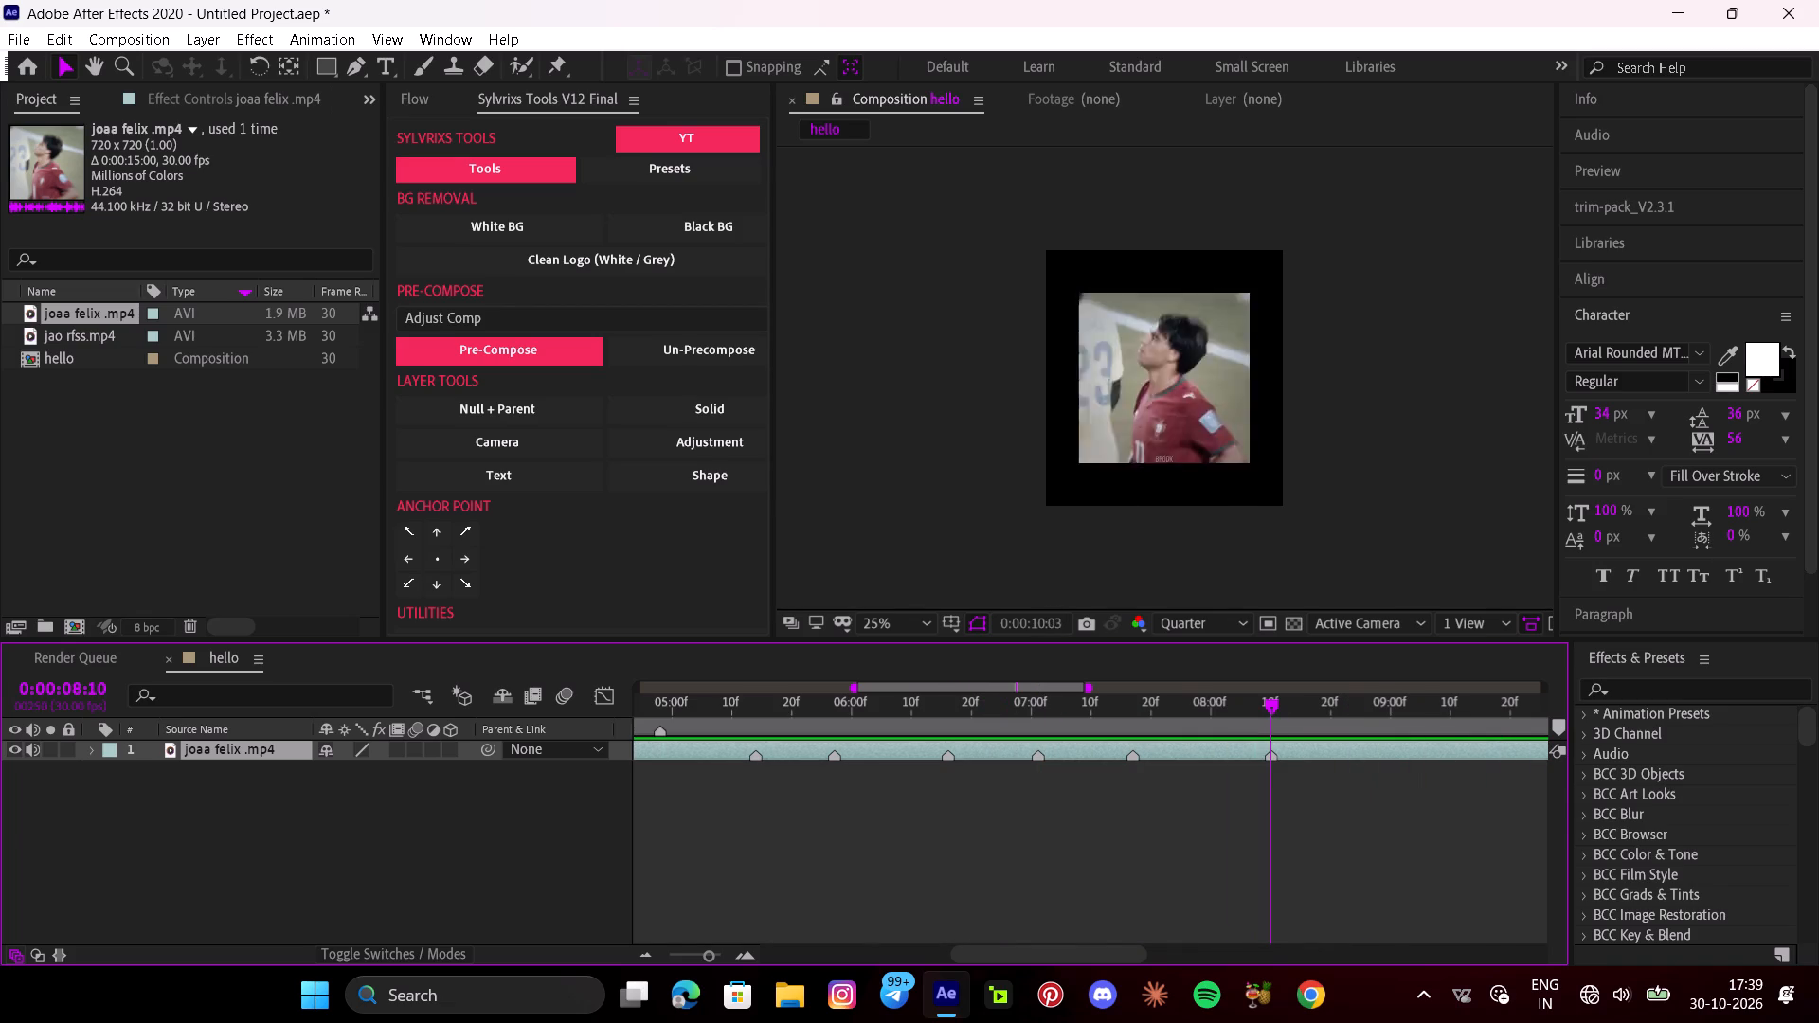
drag(702, 955, 671, 954)
key(space)
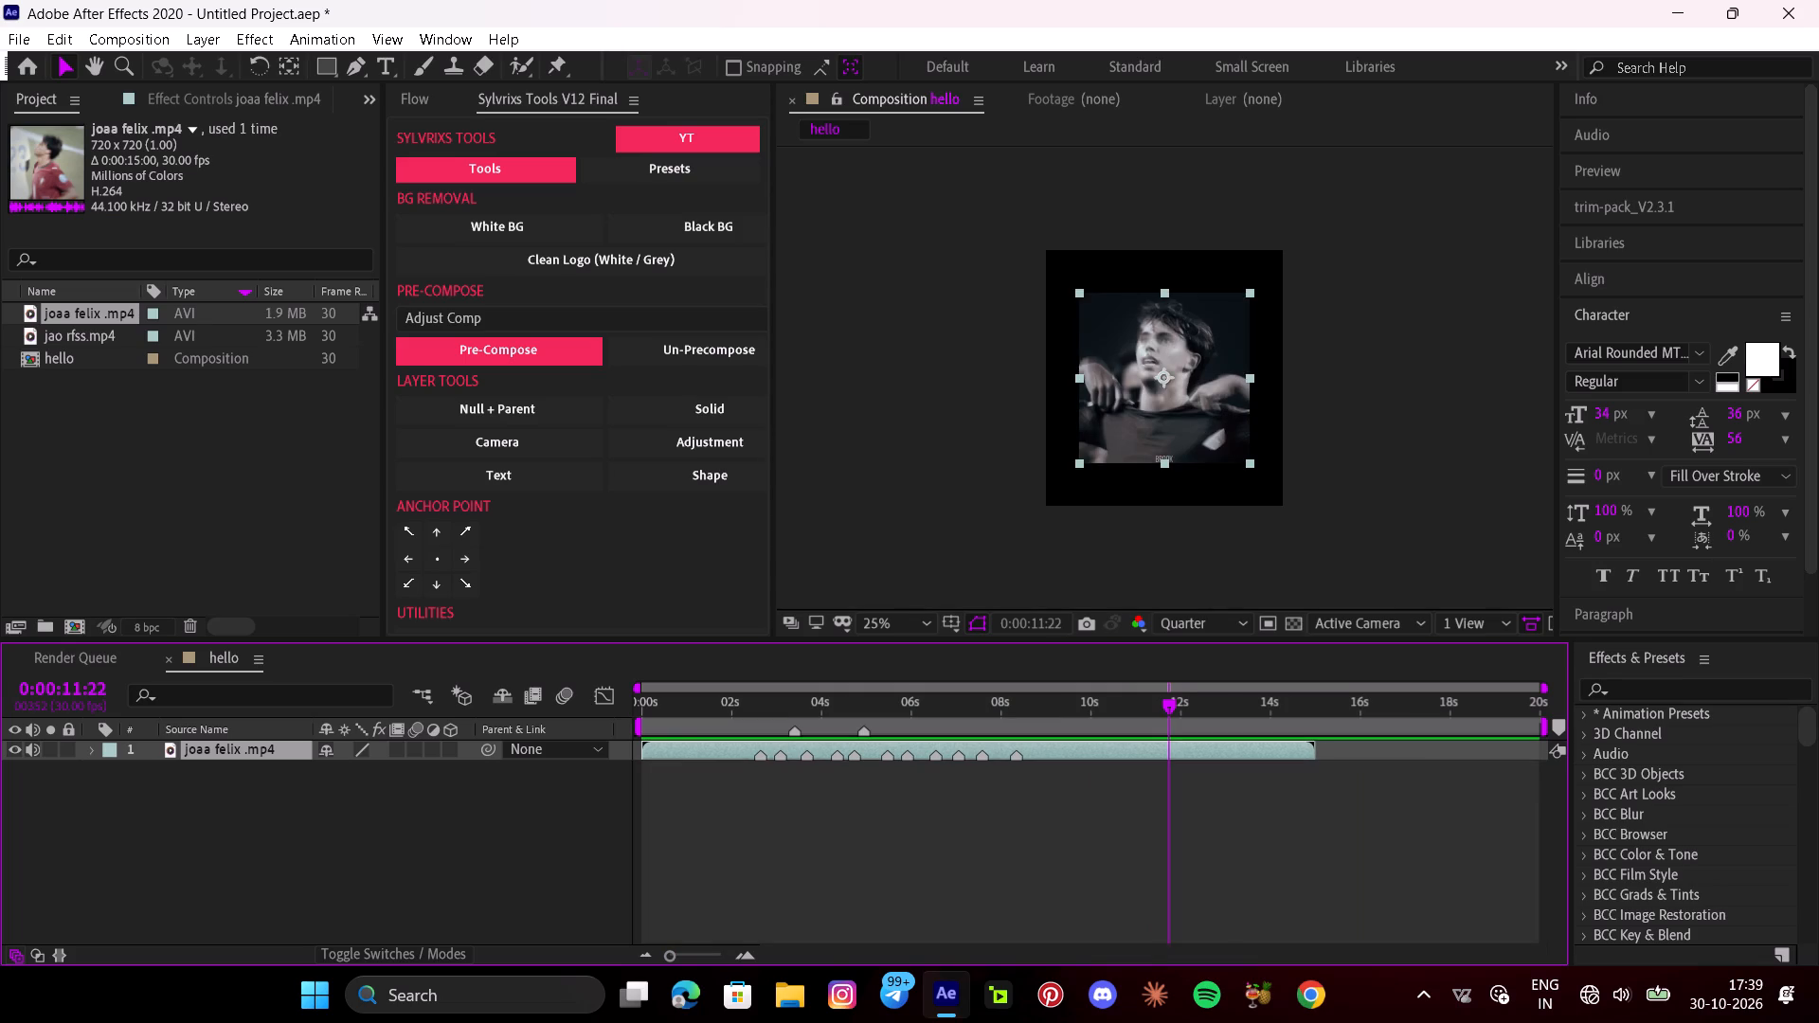
drag(1168, 709, 765, 742)
click(755, 715)
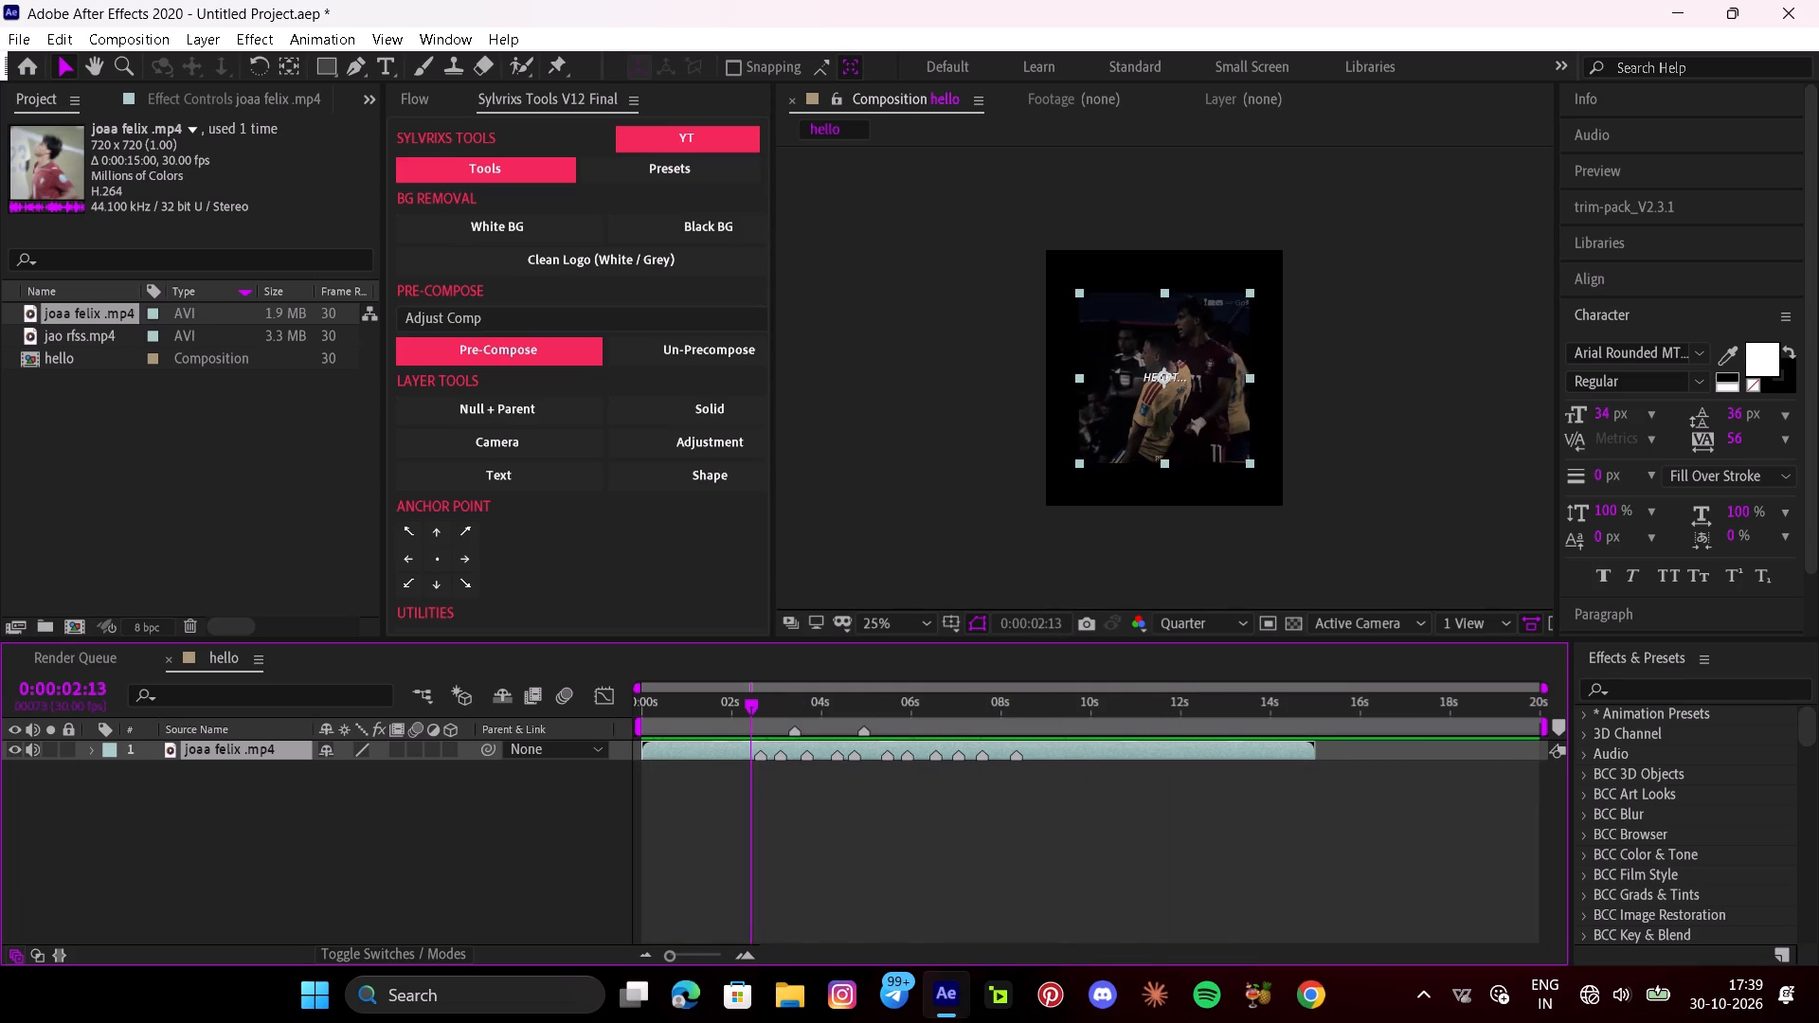
key(space)
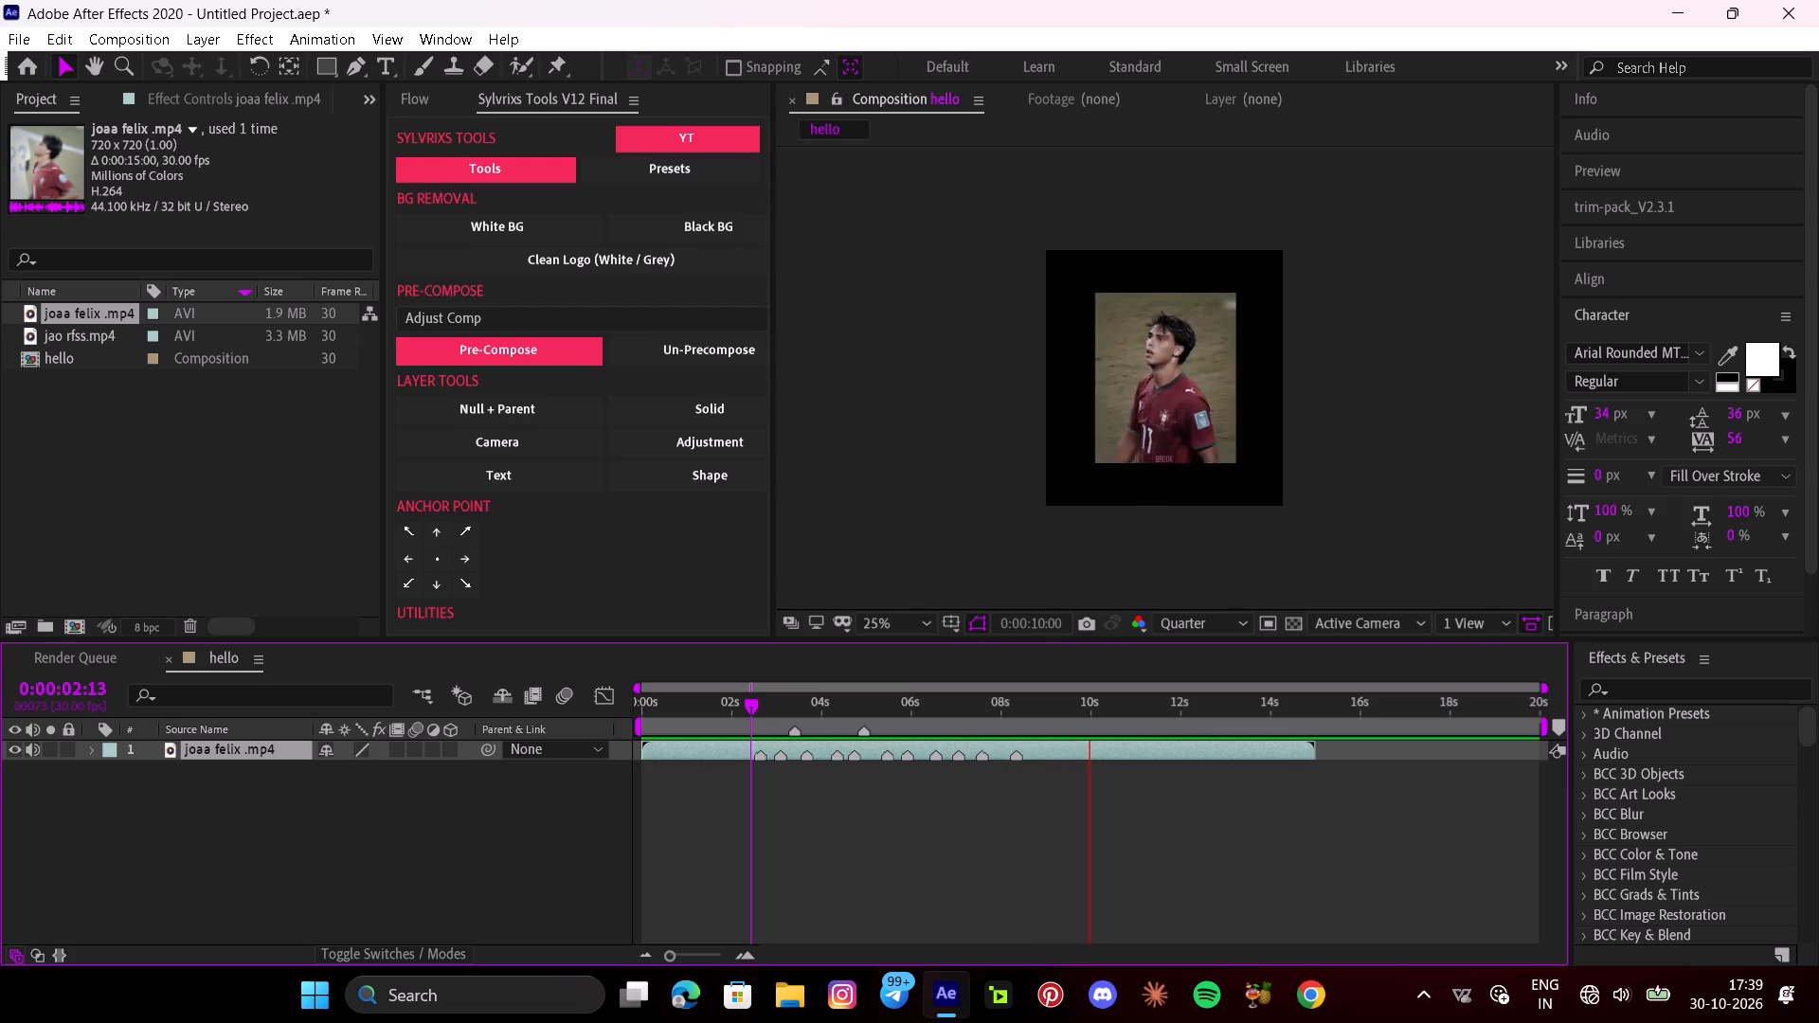
key(space)
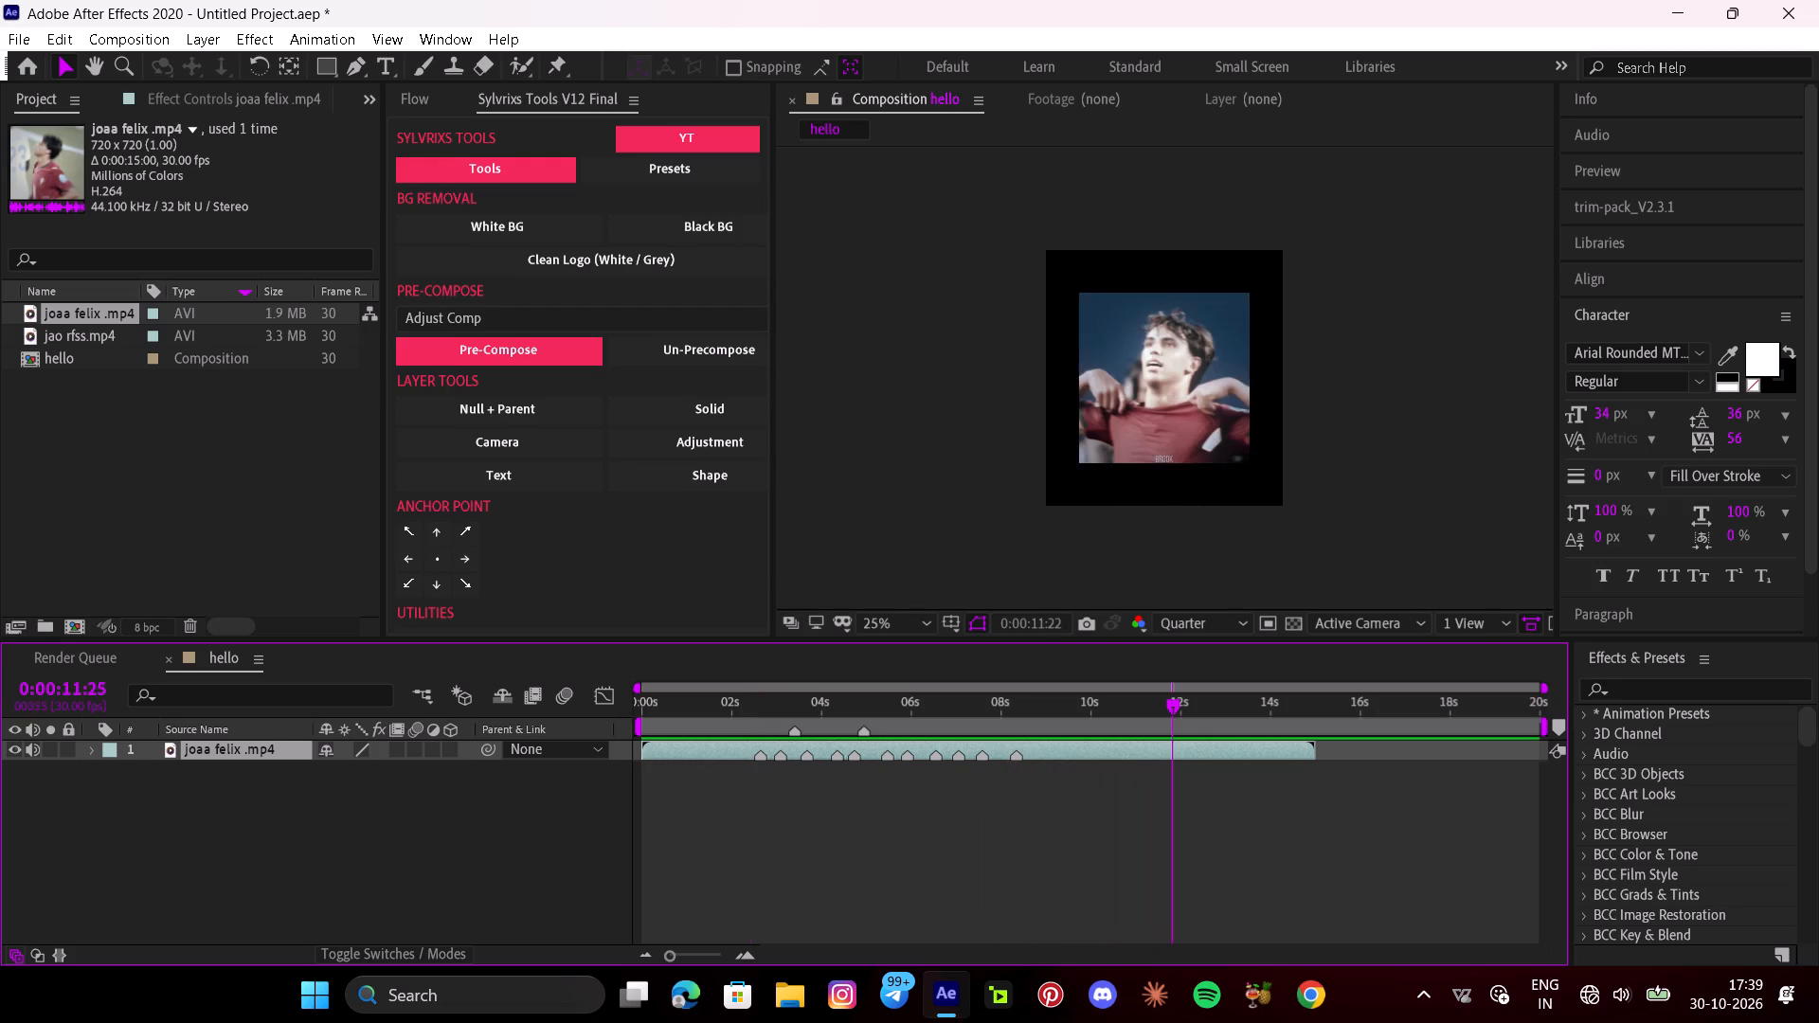
click(973, 802)
key(ctrl+s)
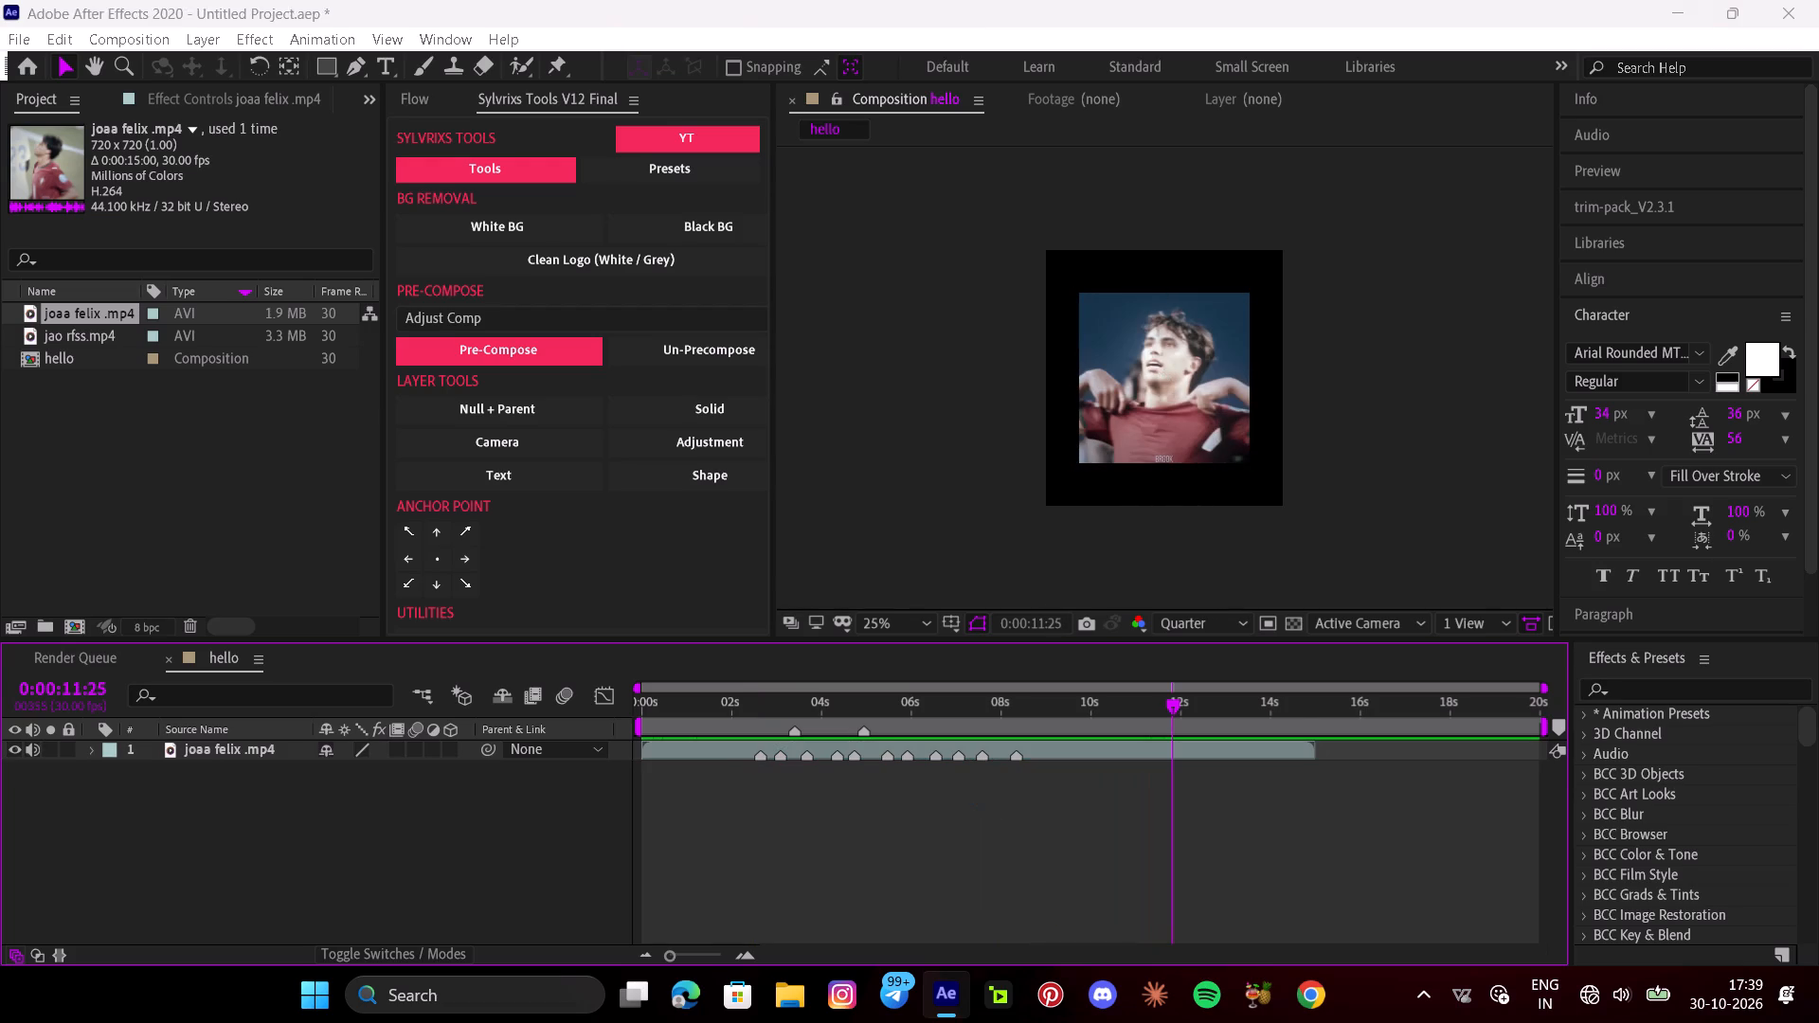
key(BackSpace)
text(heartless jo)
key(space)
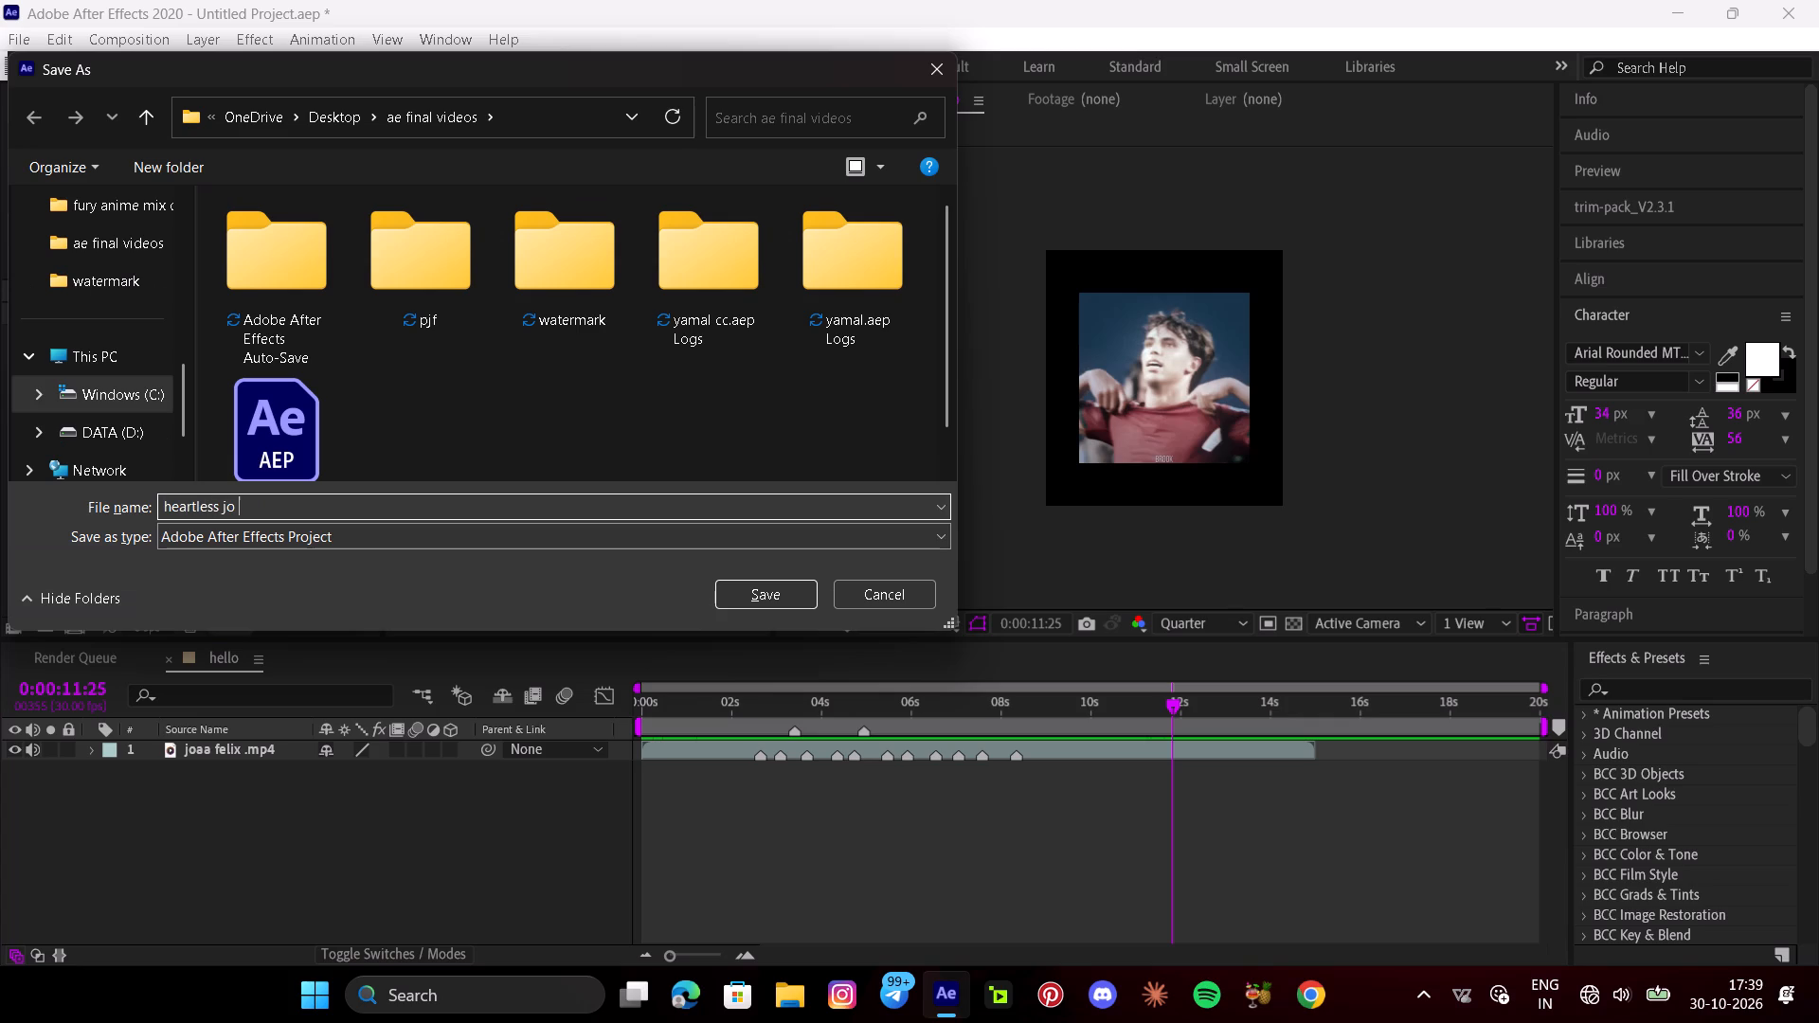
key(BackSpace)
key(BackSpace)
text(ao)
key(space)
key(Return)
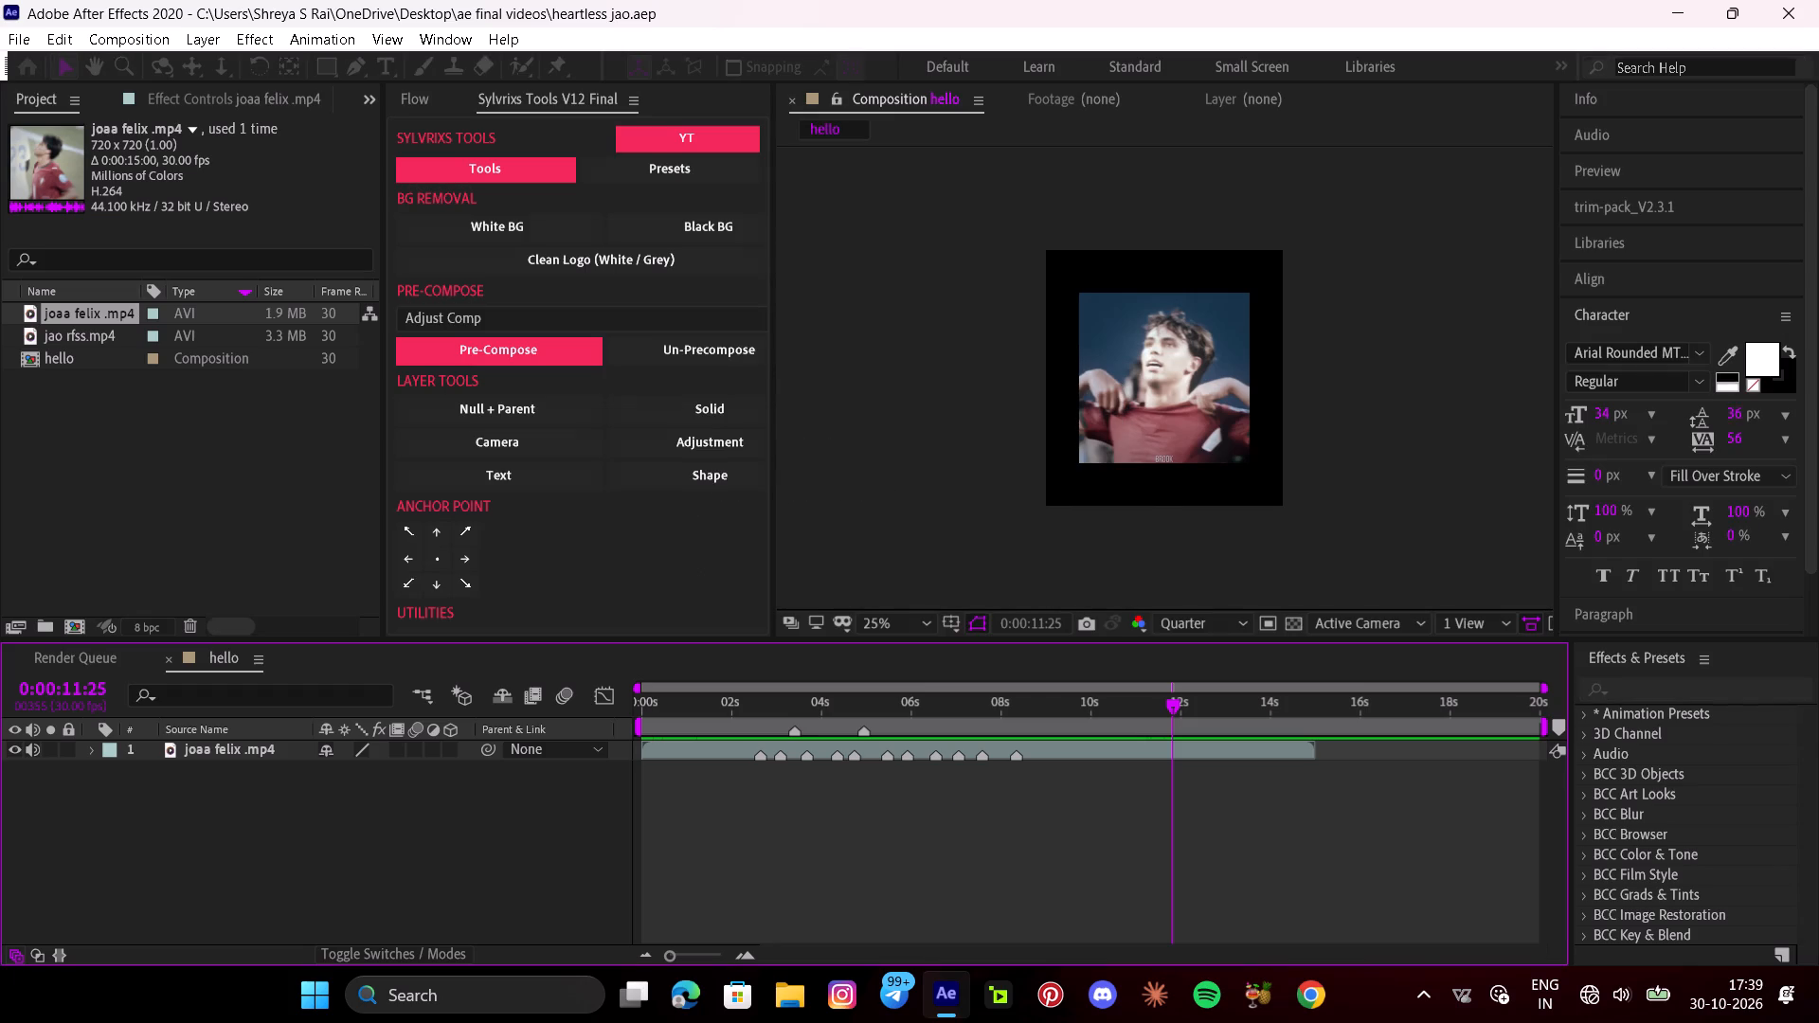
Create a new folder in the project with its default name and move the hello composition into it.
click(57, 379)
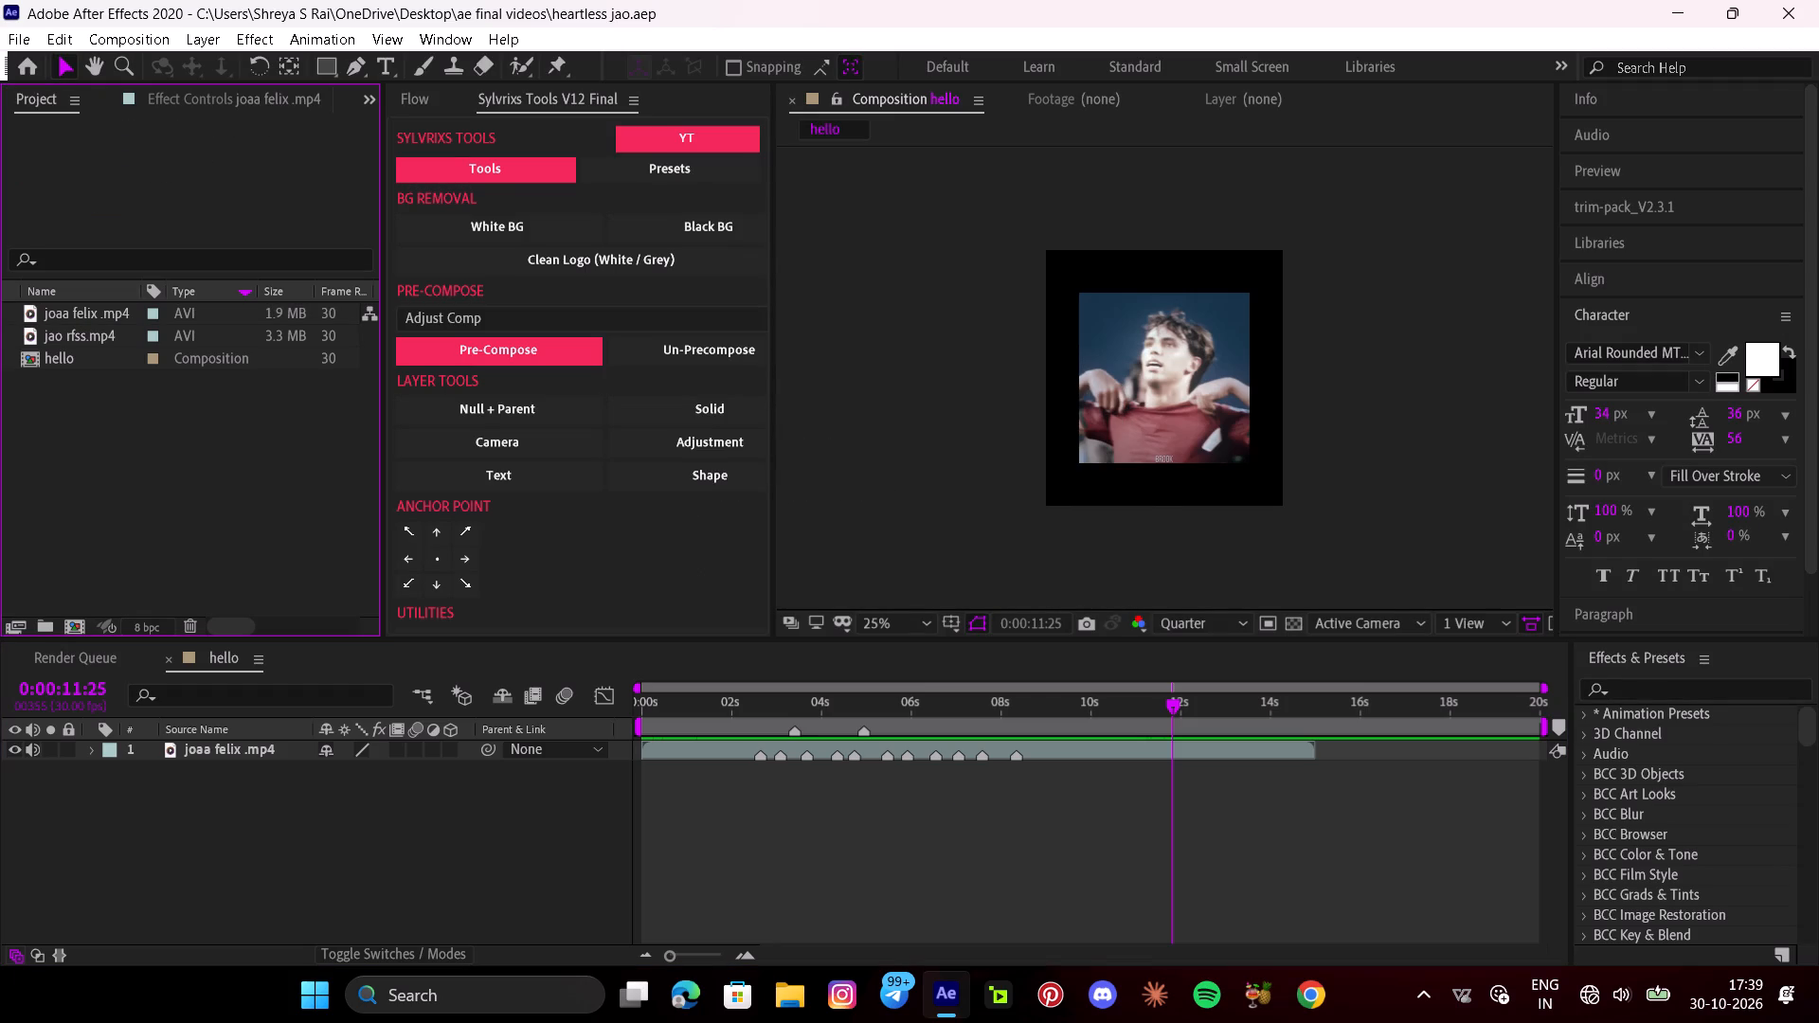
click(45, 623)
click(78, 514)
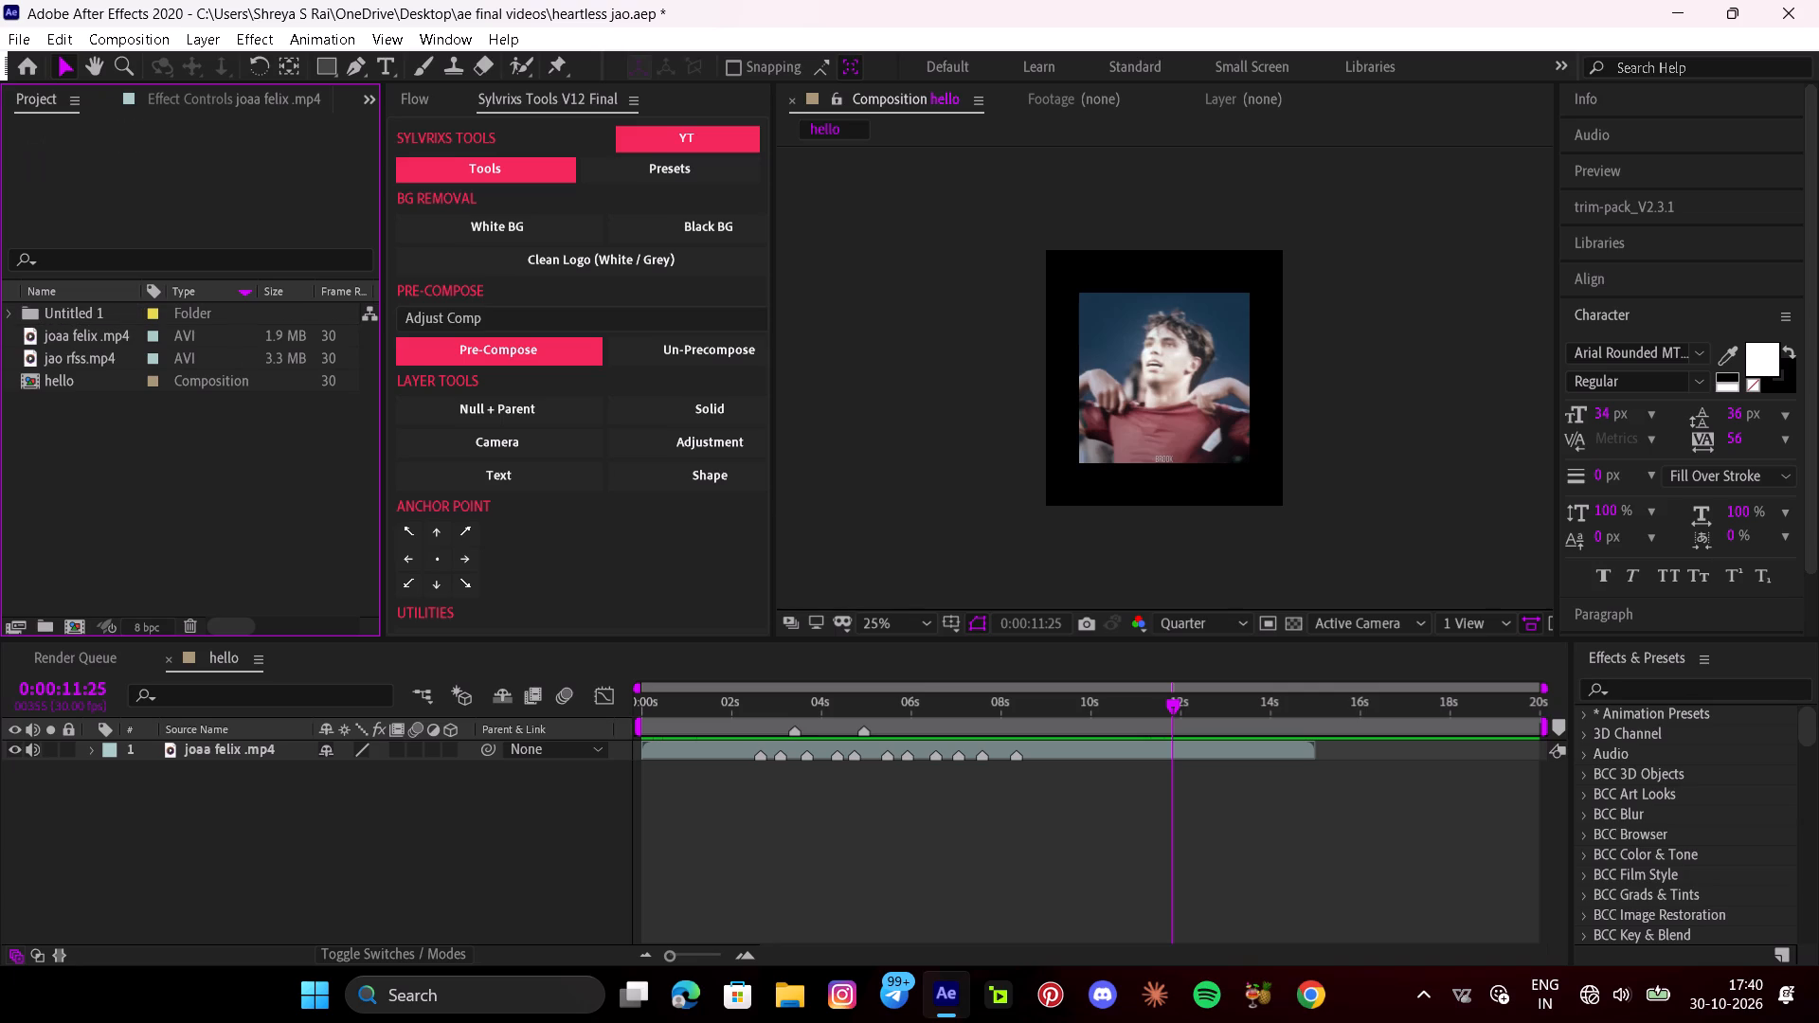
drag(59, 380, 71, 307)
Start a file import and select Joao Felix vs Colombia 1080p50 Comp by deyyaep in all my assests > ronaldo & other comps.
double_click(86, 432)
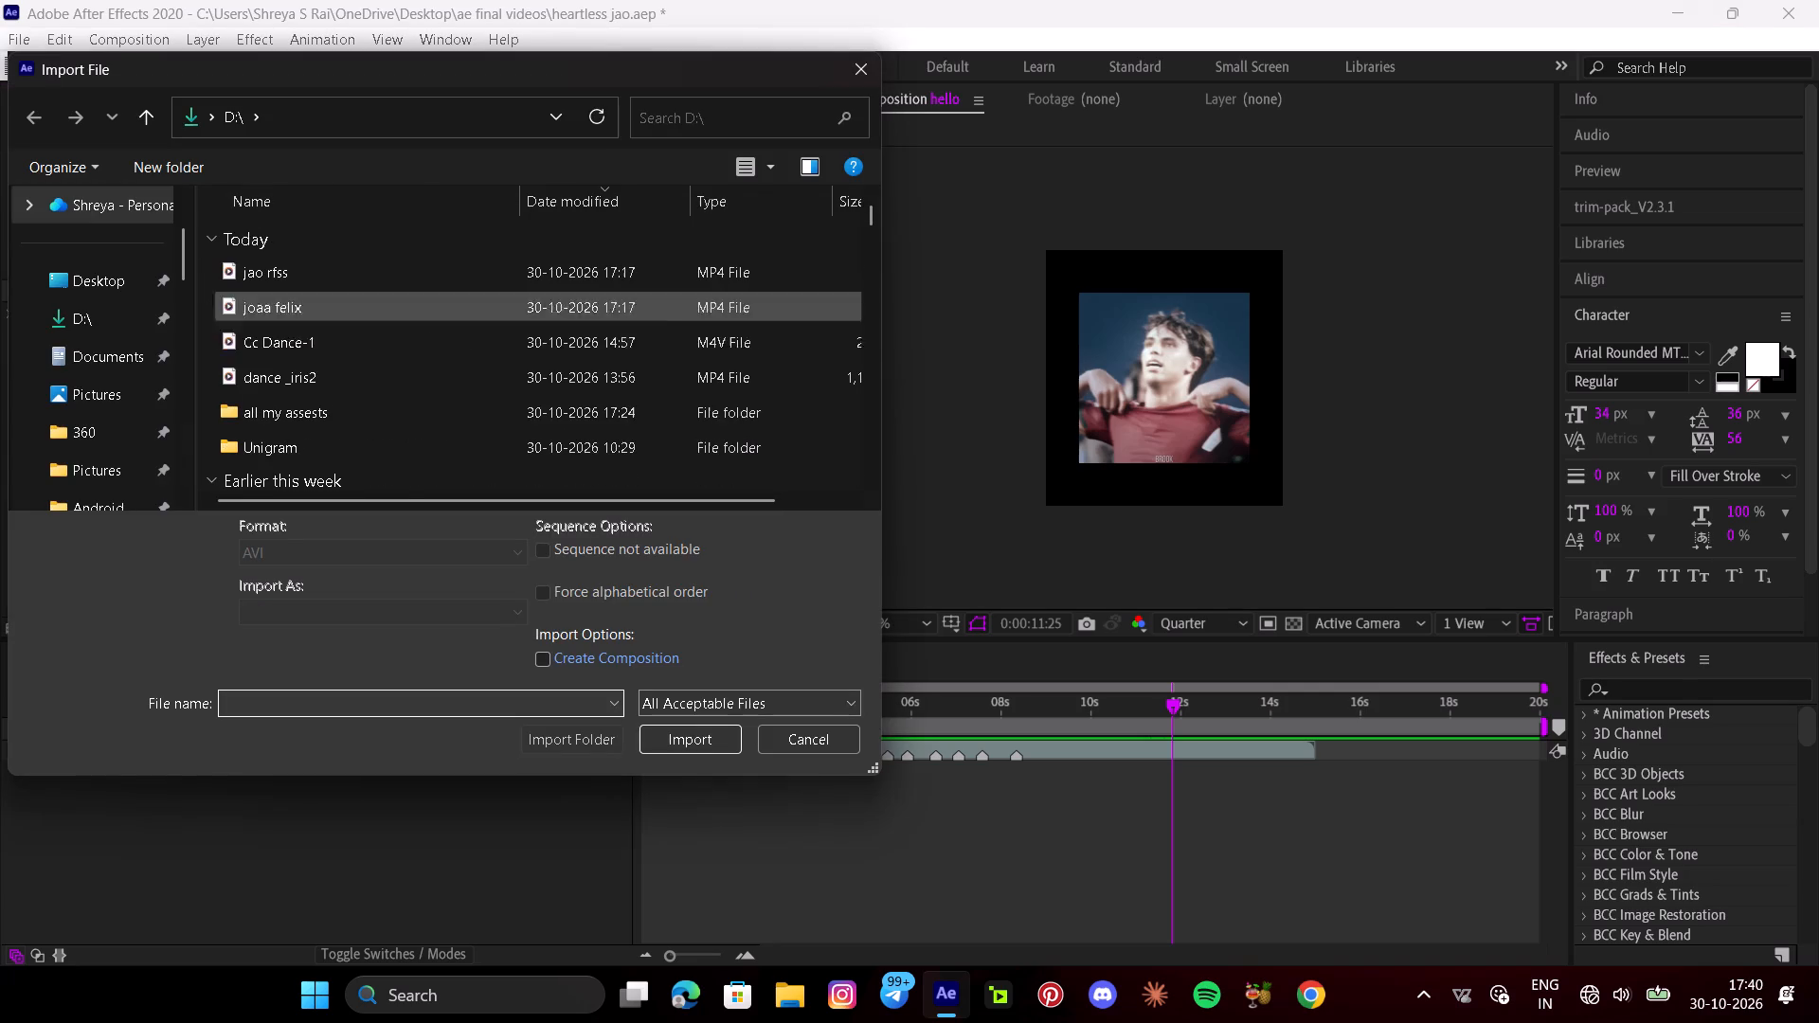
scroll(134, 371, down, 8)
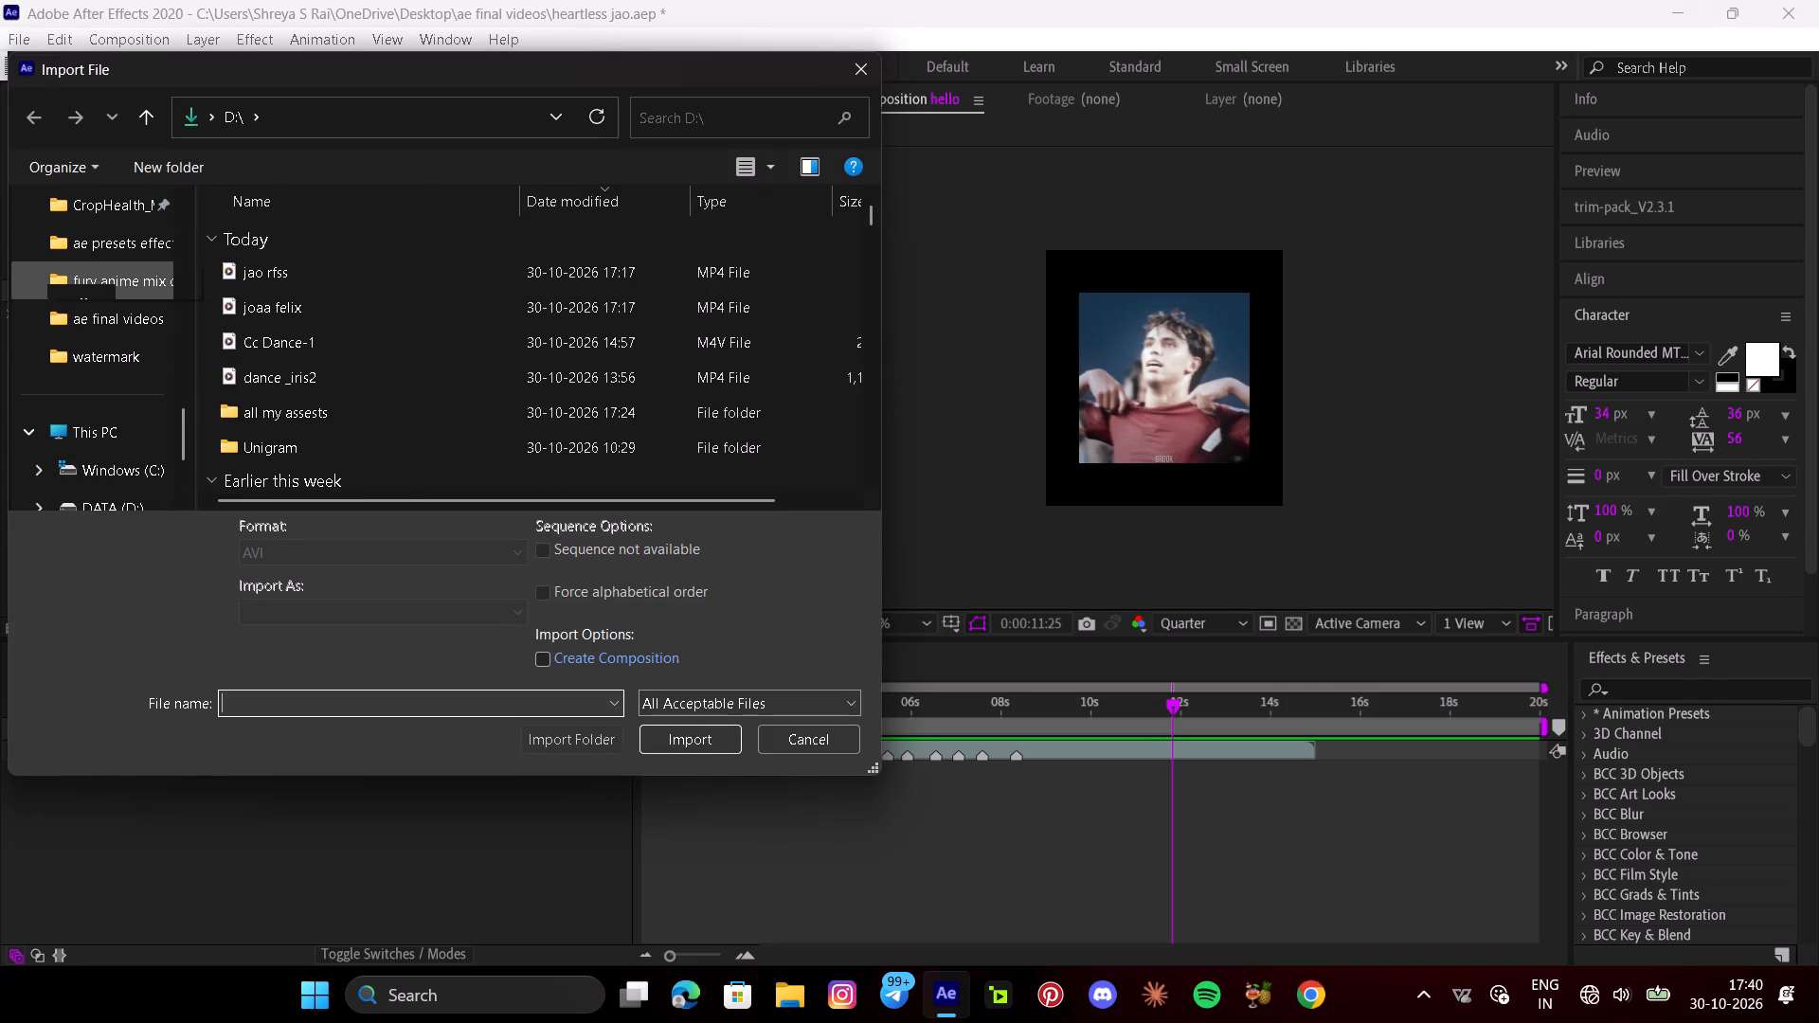
click(107, 245)
click(281, 114)
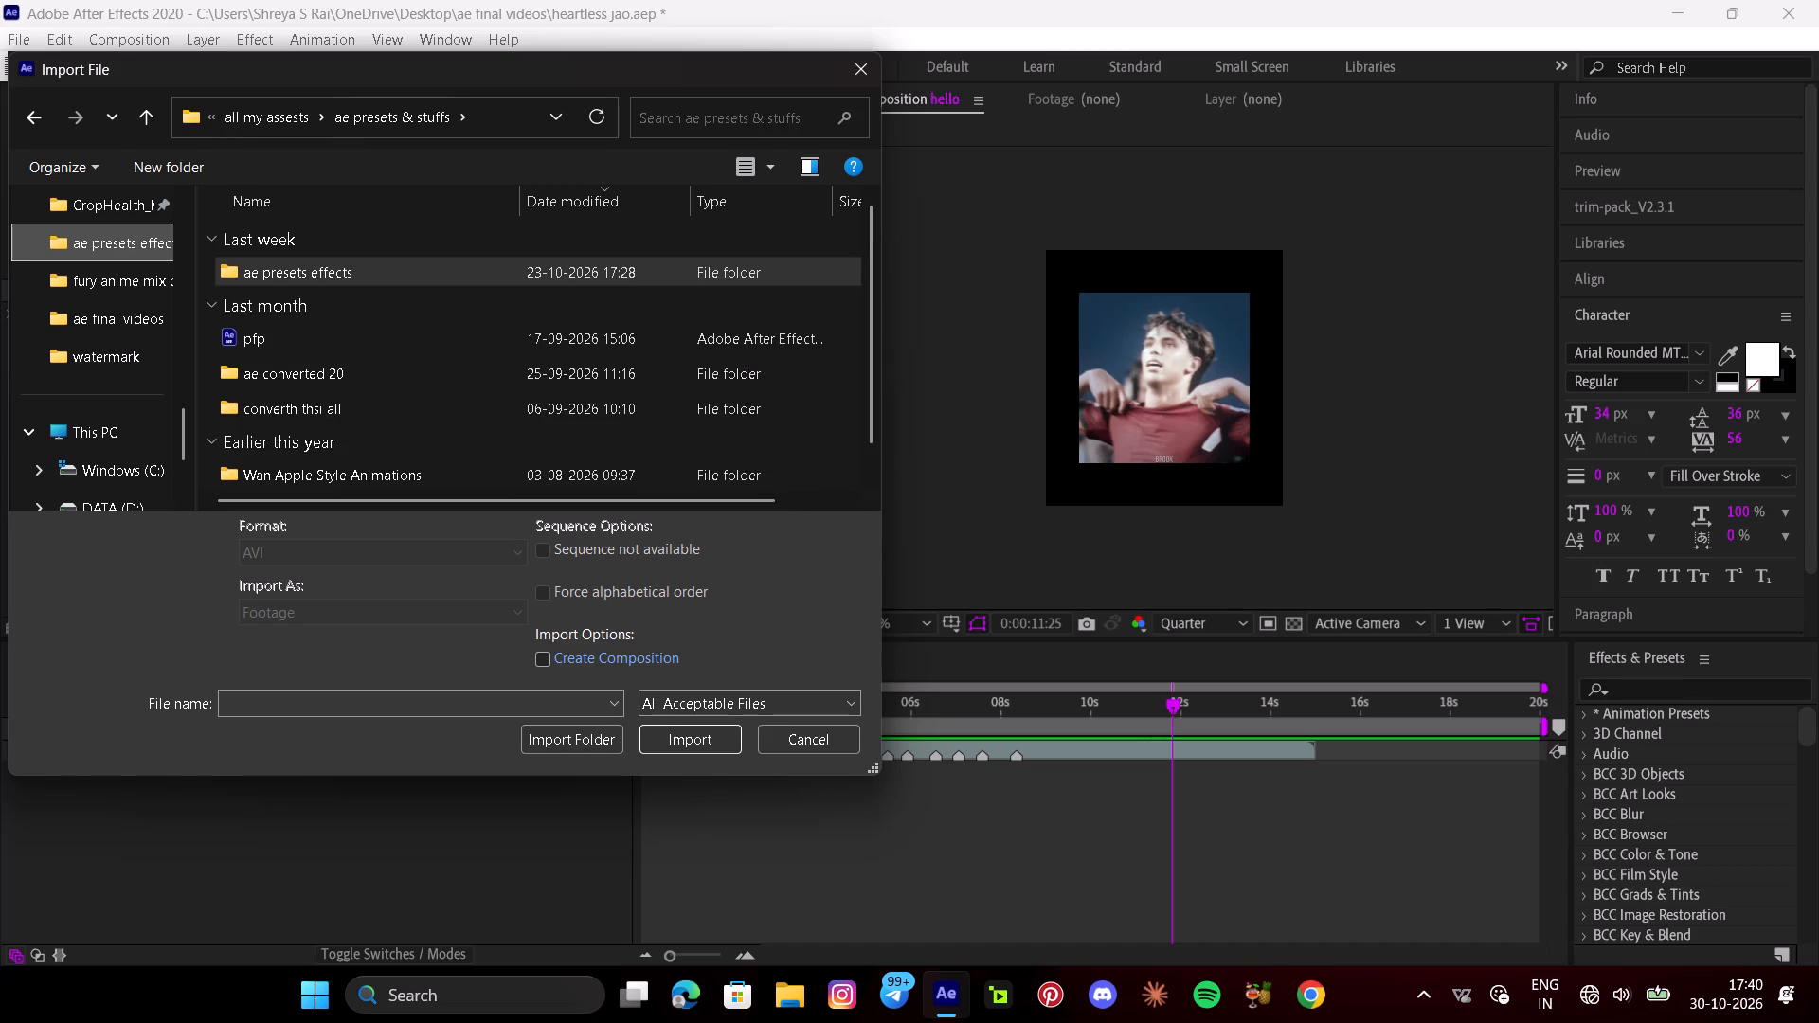
click(275, 111)
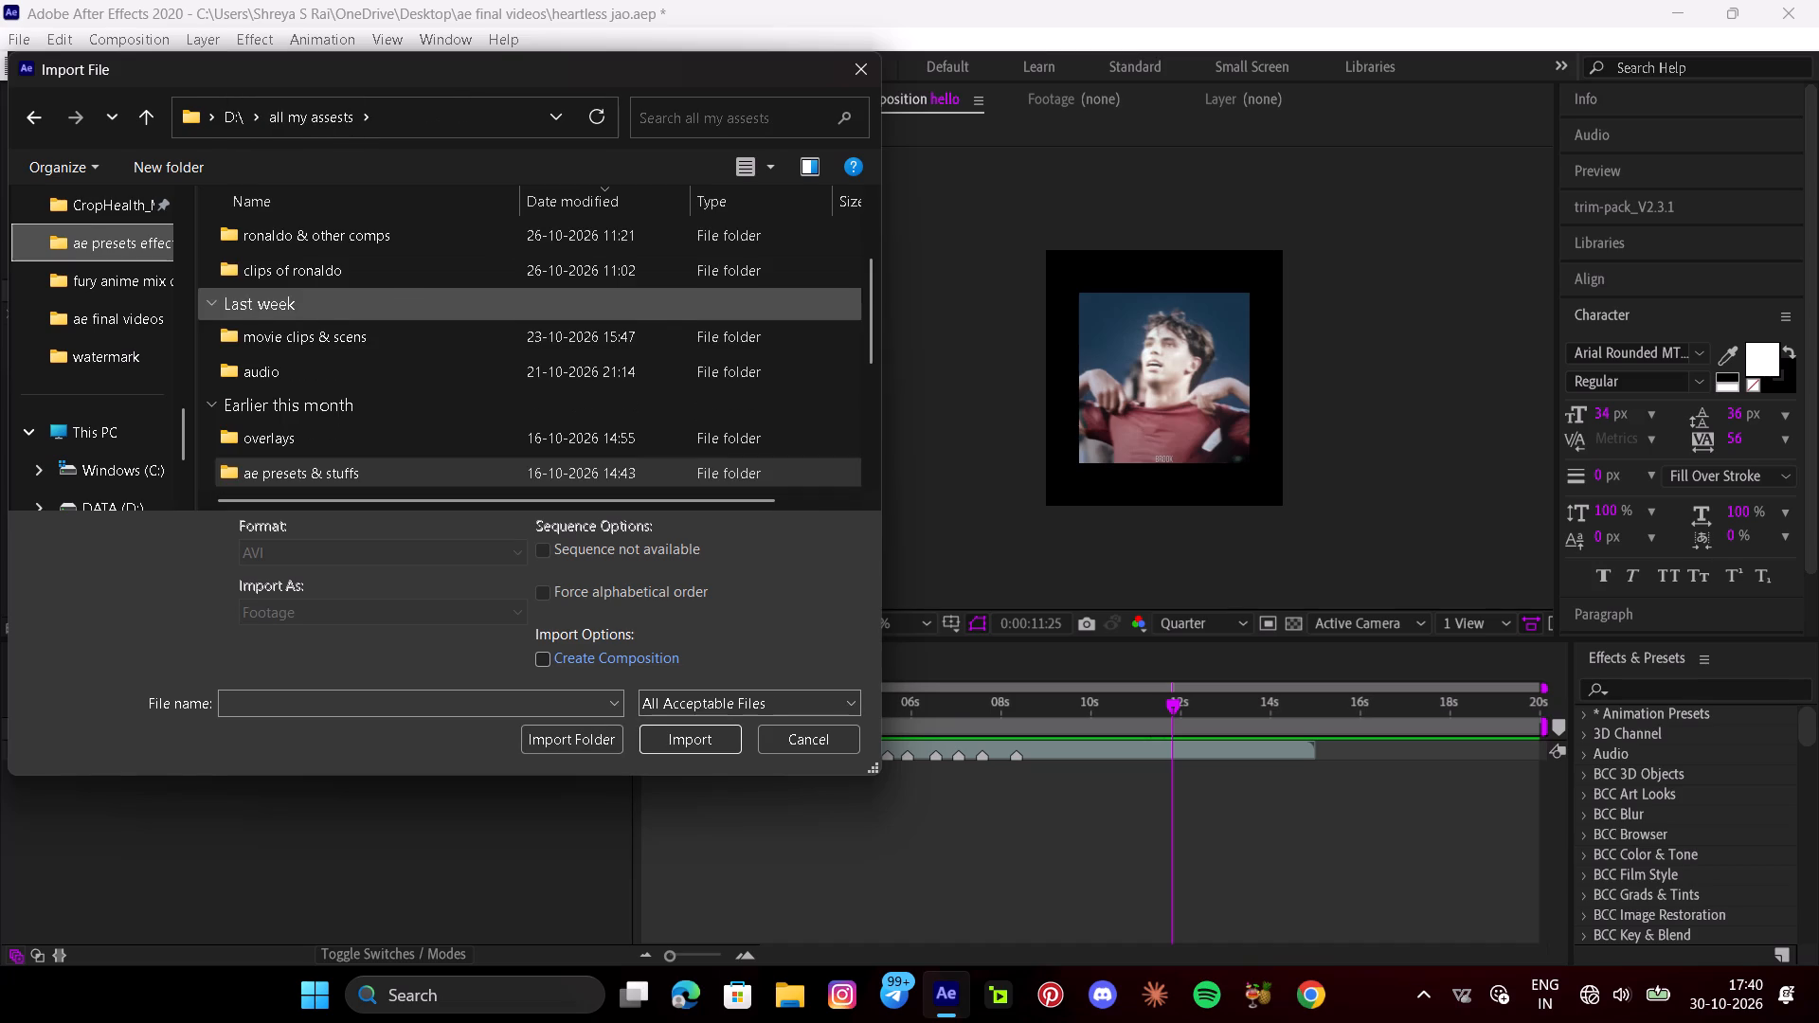
double_click(305, 229)
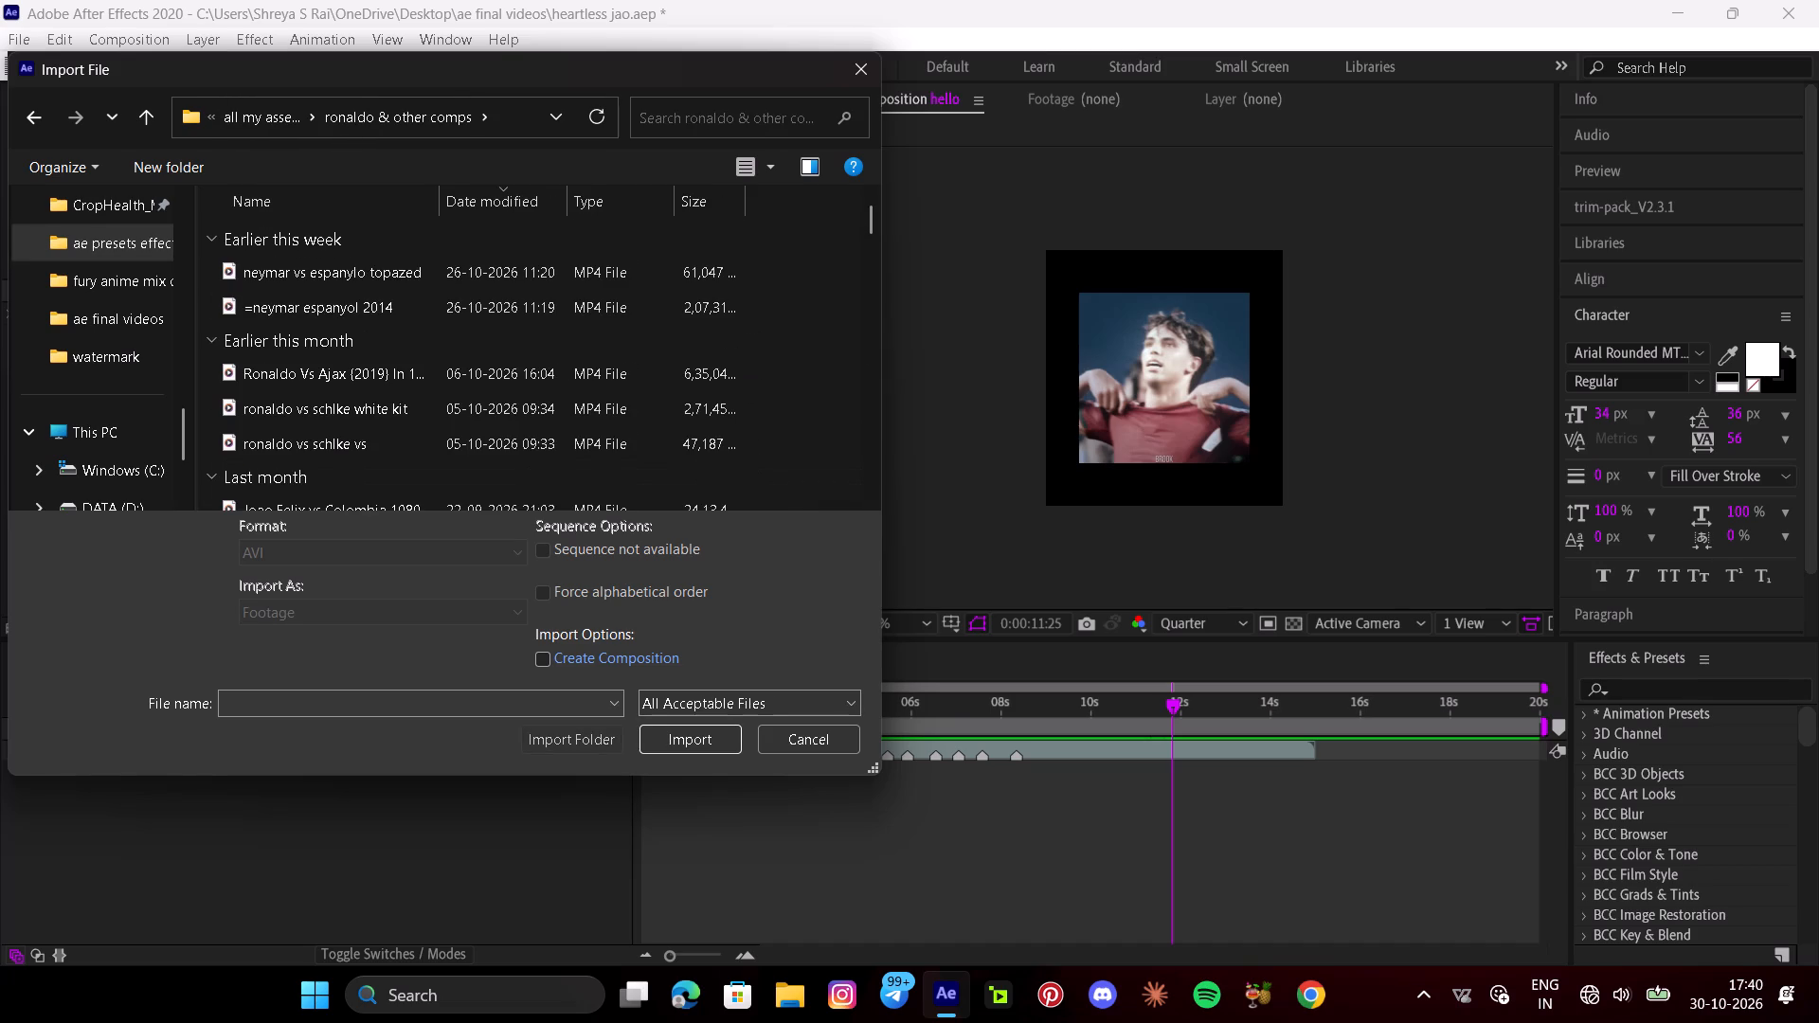
scroll(337, 401, down, 1)
click(339, 421)
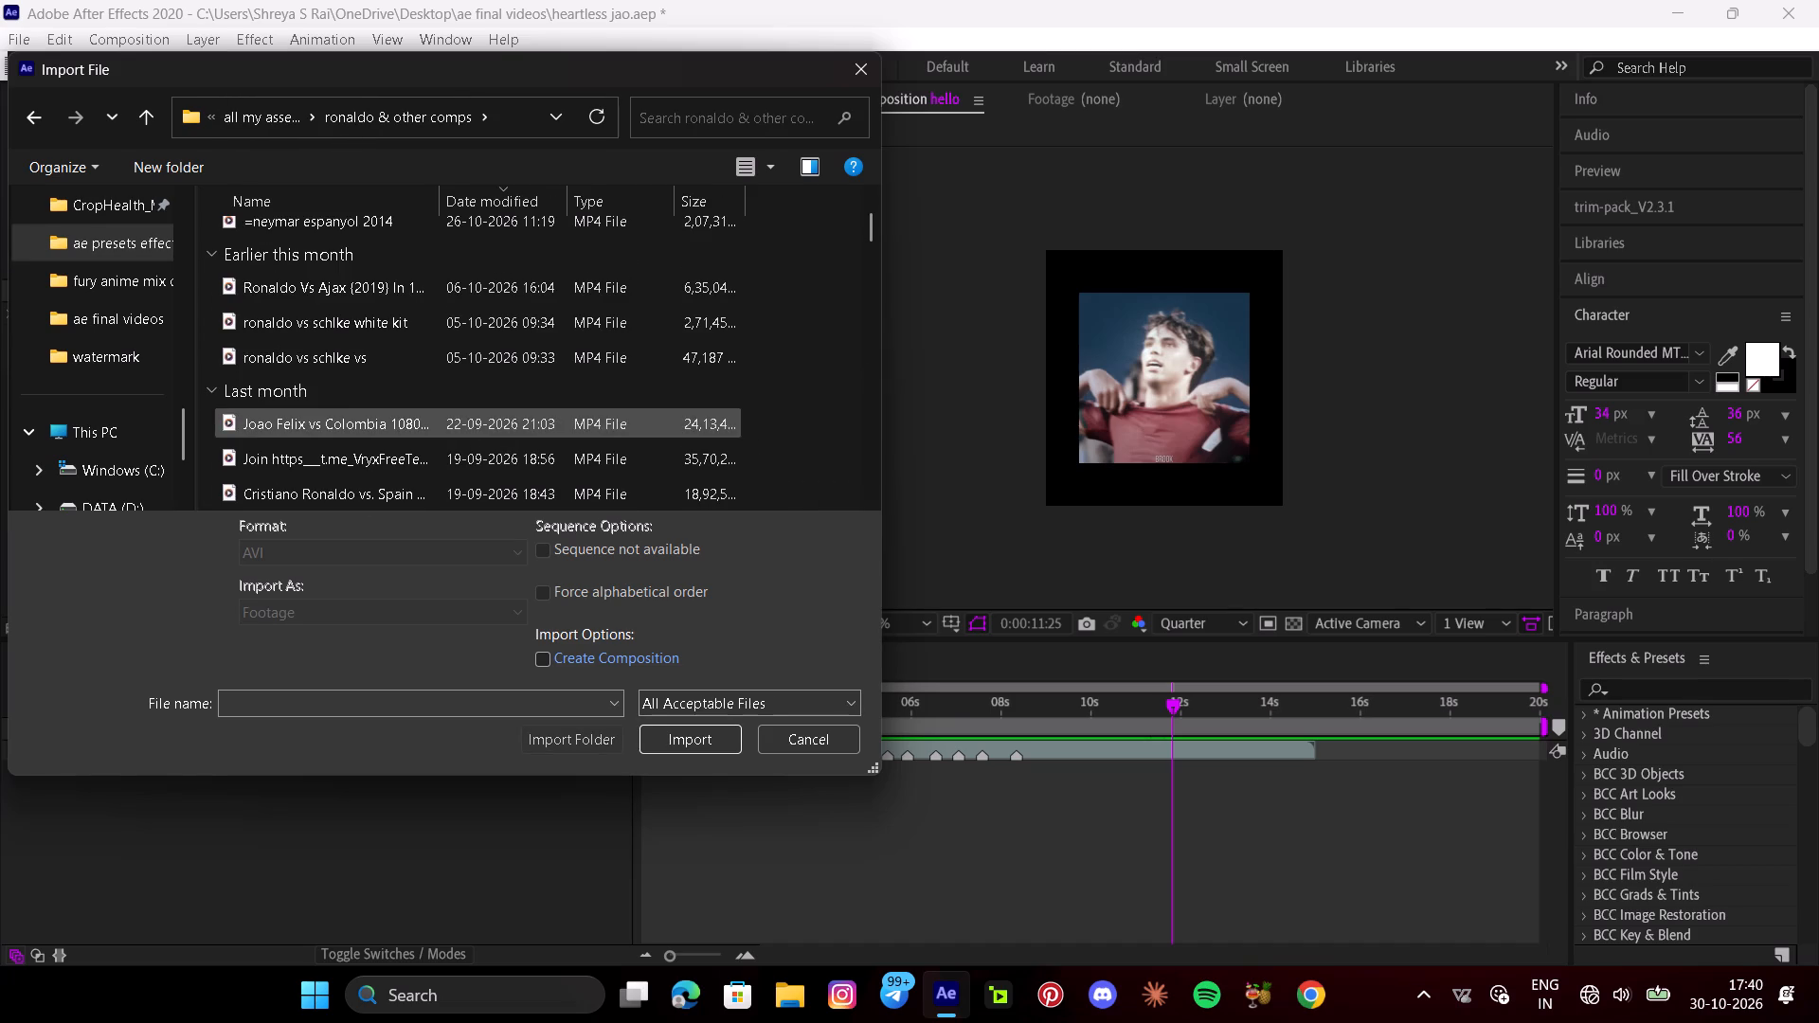
scroll(429, 396, up, 2)
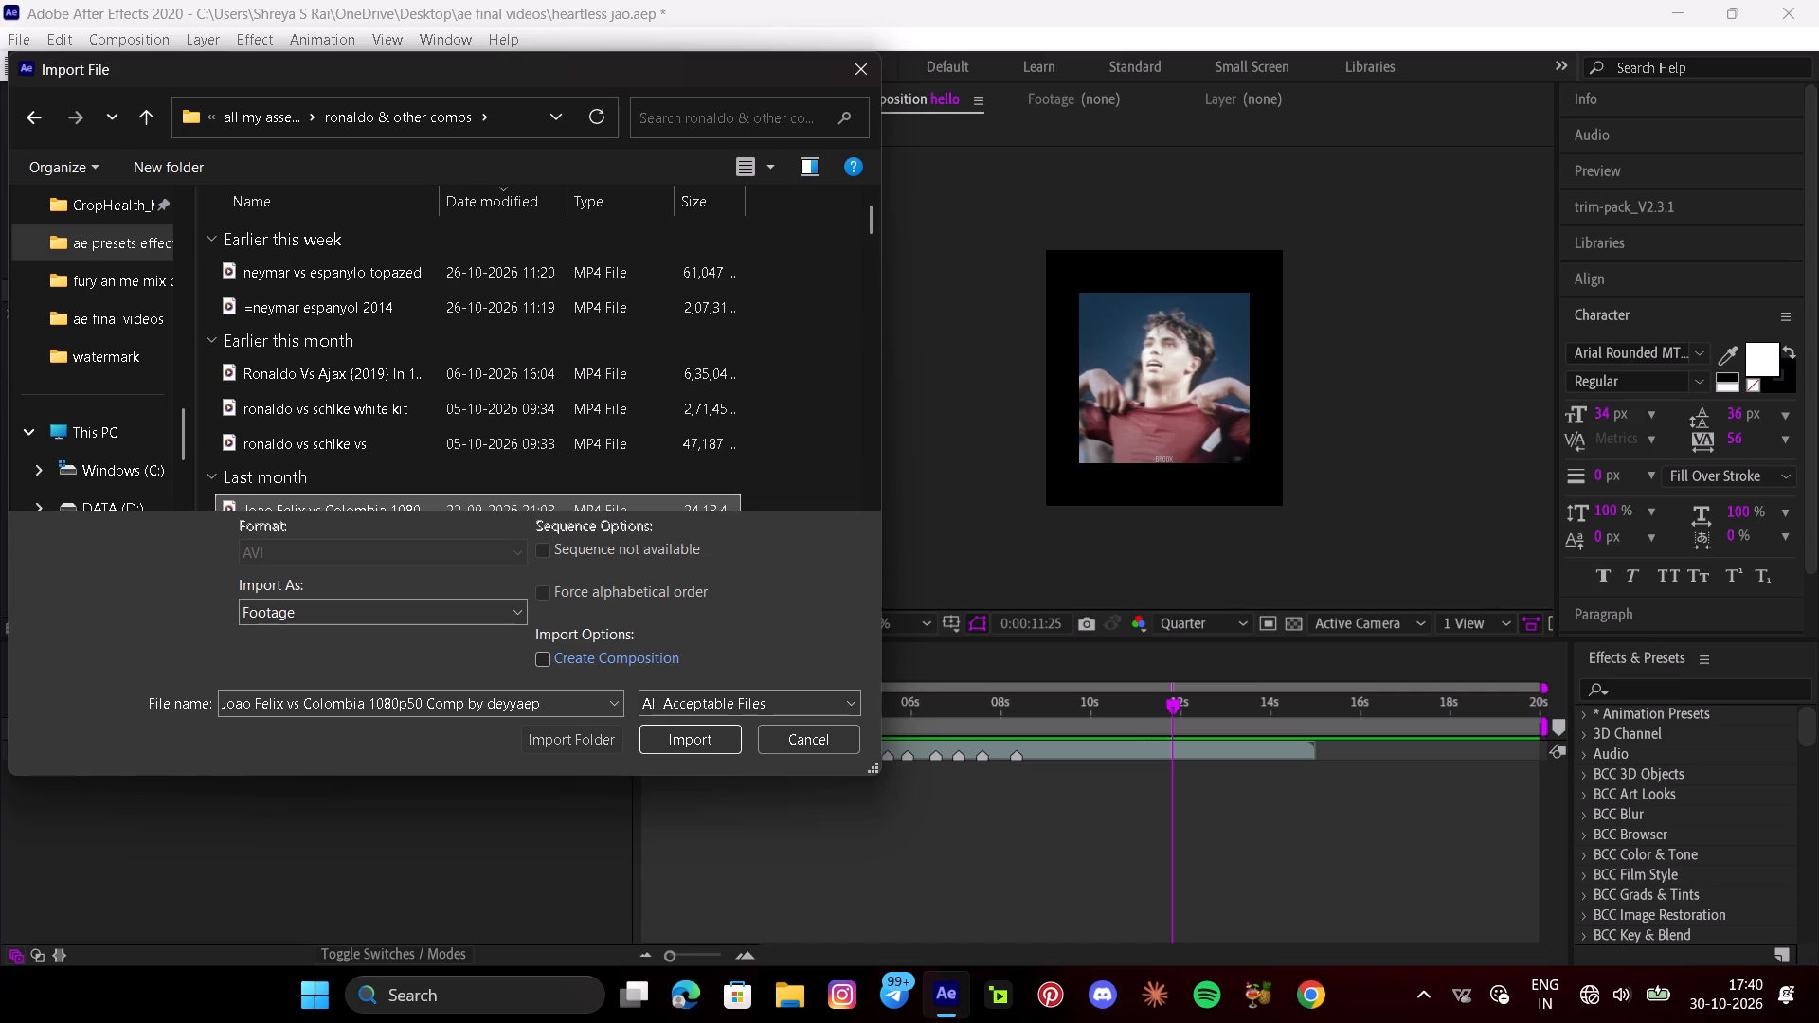
scroll(359, 420, down, 1)
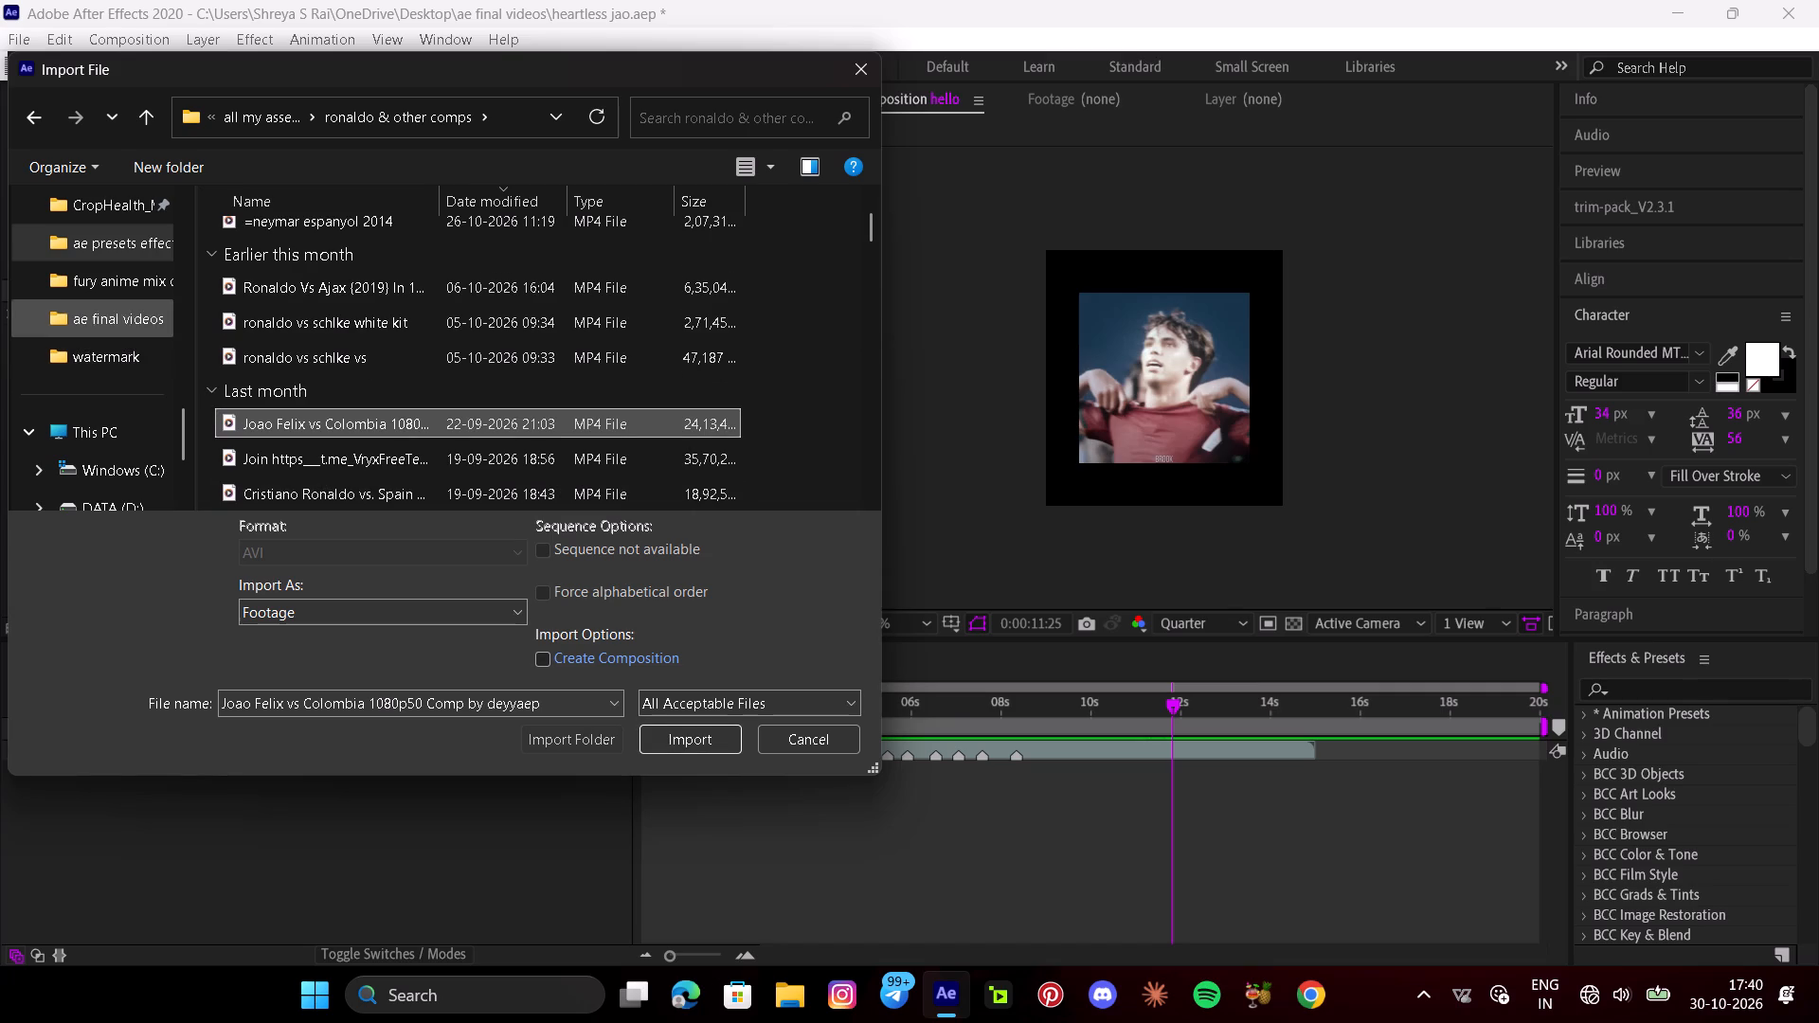
Look through the ae presets & stuffs folder and its ae presets effects subfolder for files to import.
click(279, 114)
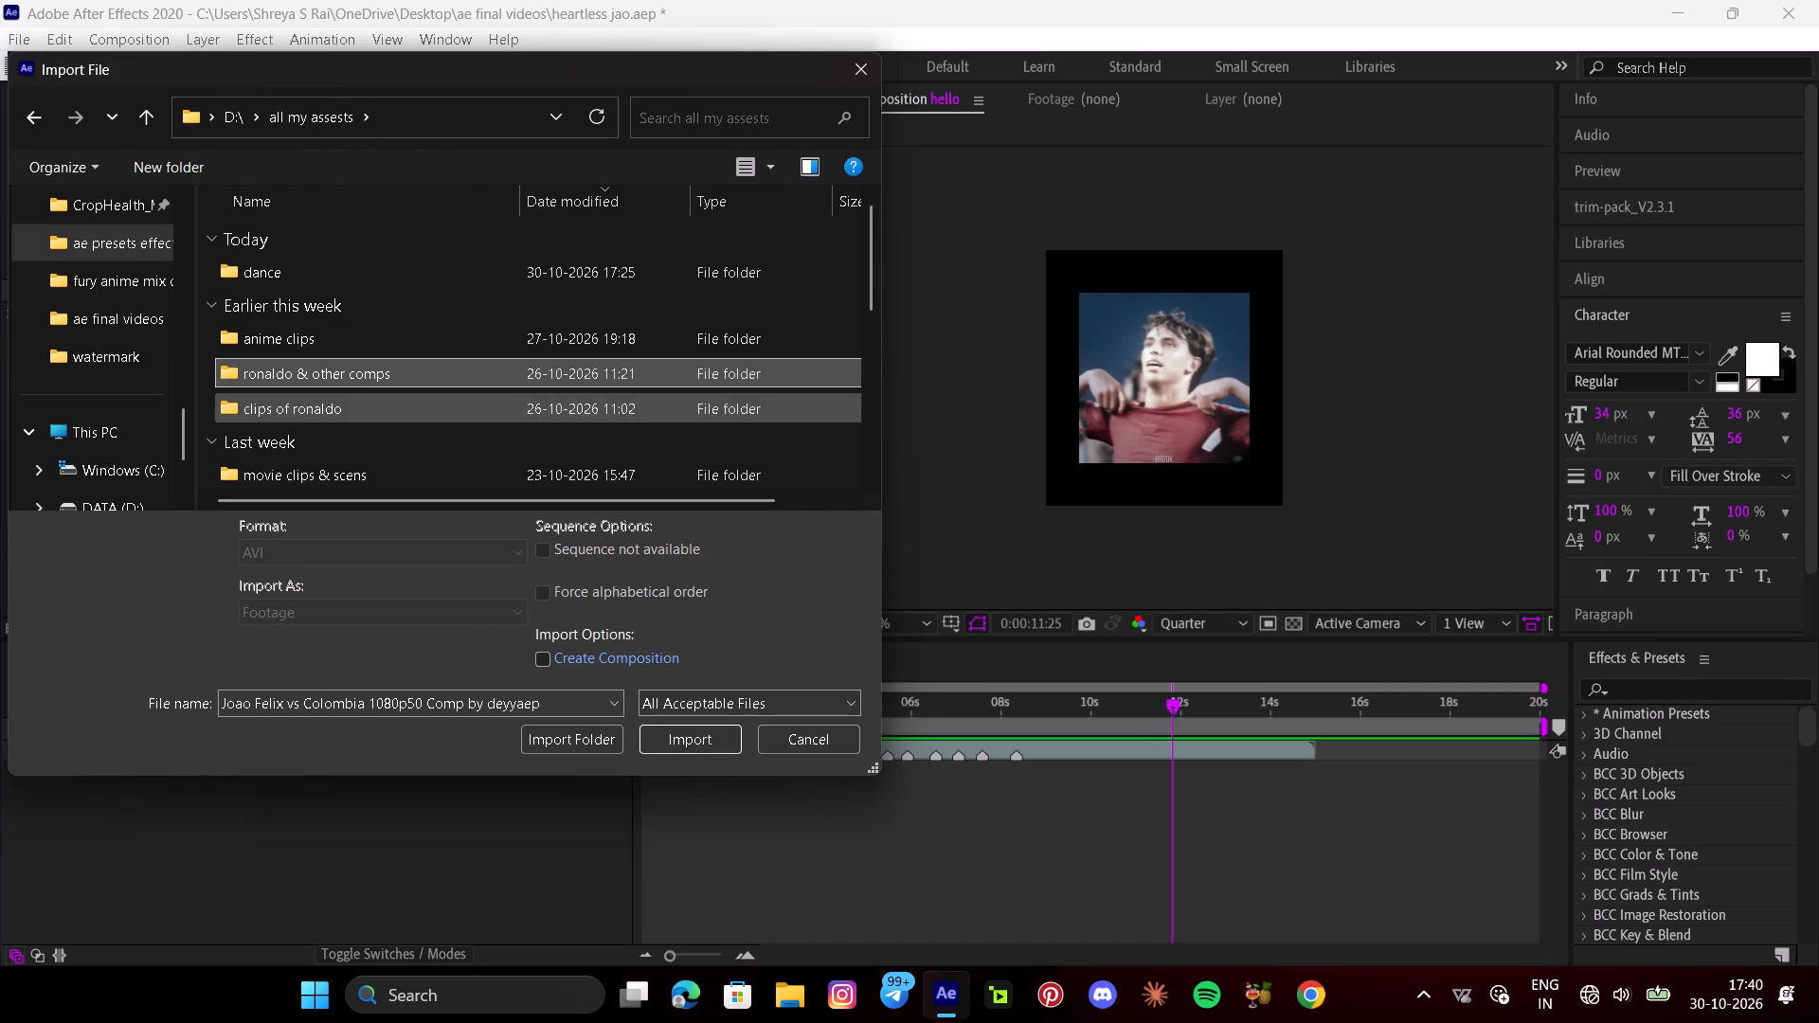
scroll(278, 326, down, 3)
double_click(281, 329)
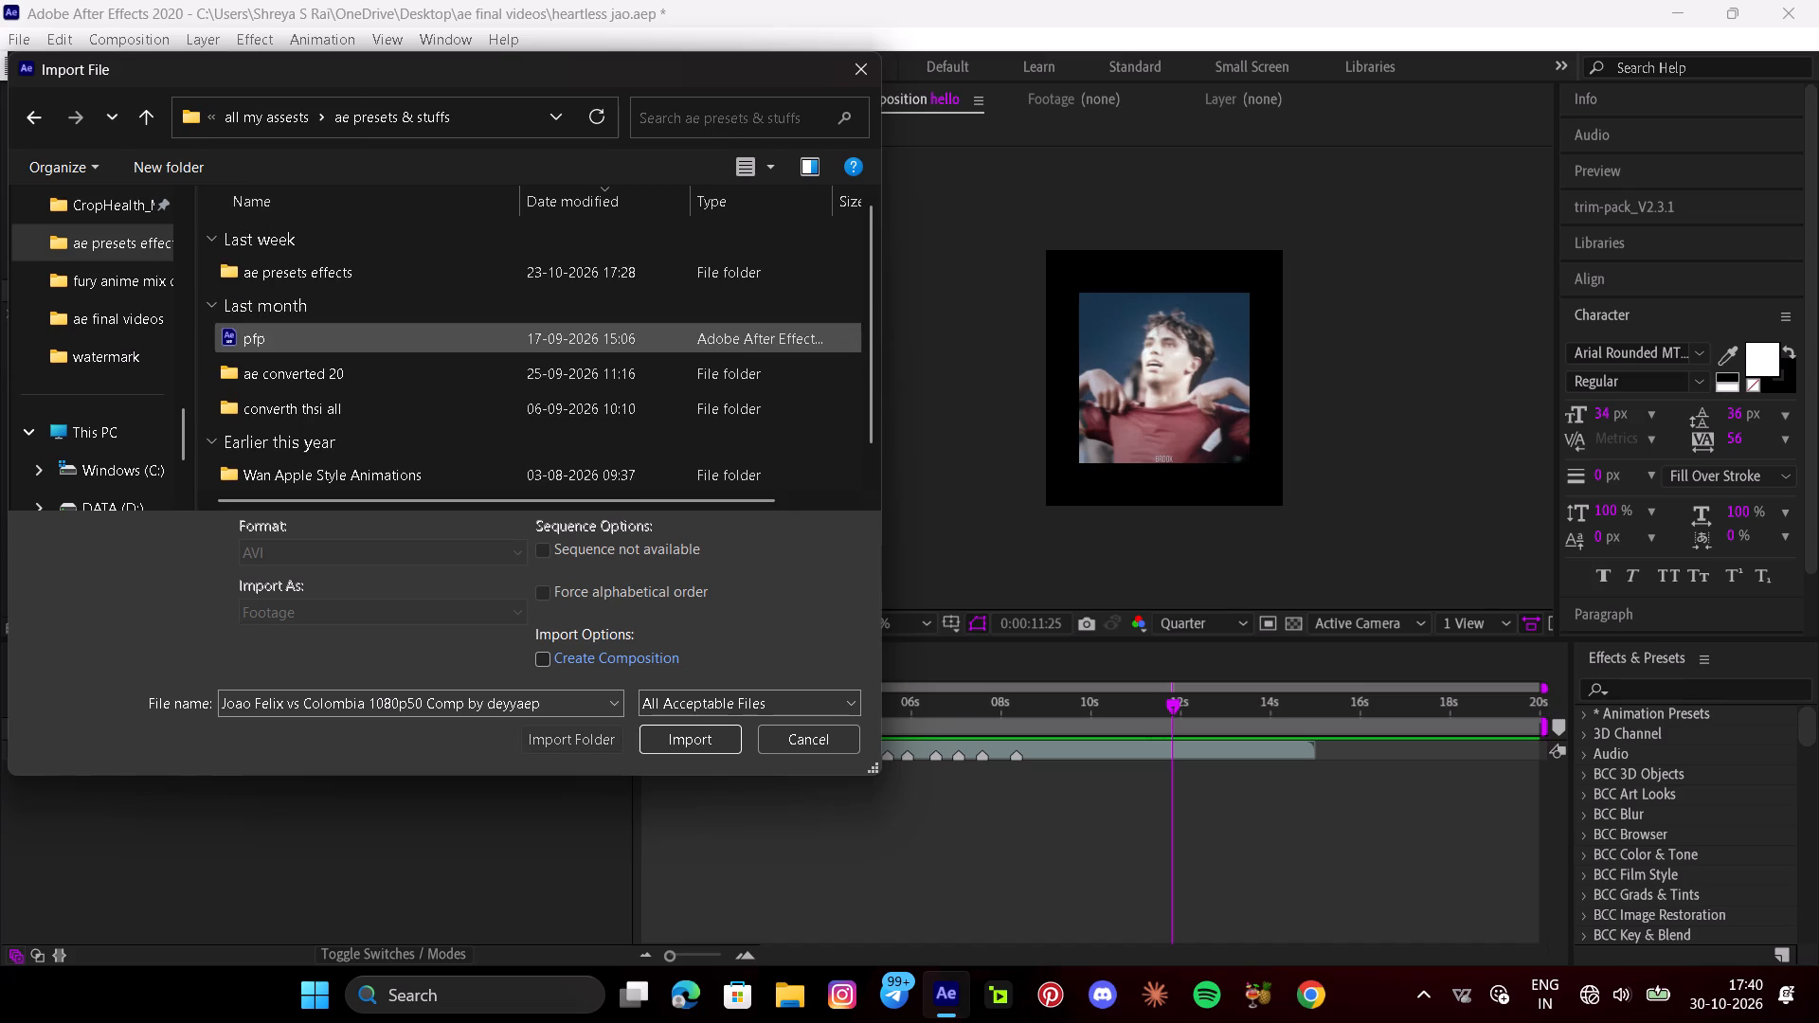
scroll(338, 394, down, 2)
scroll(333, 382, up, 3)
click(280, 266)
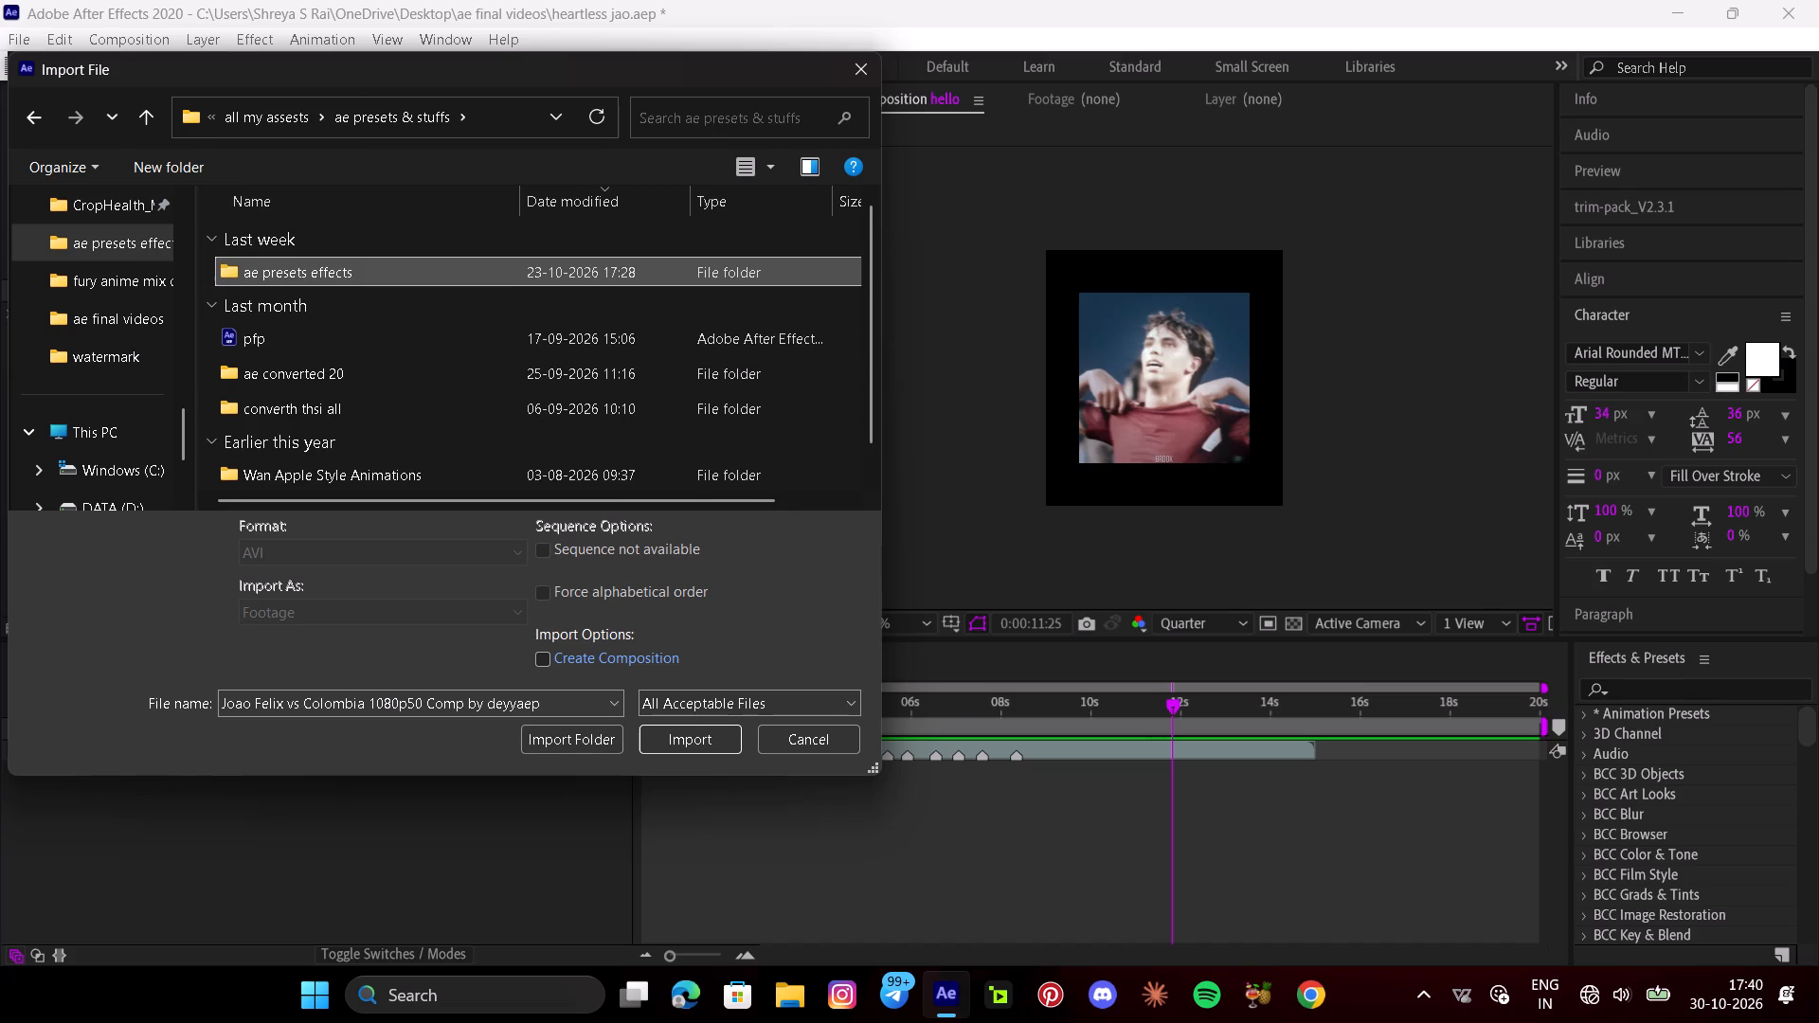
click(280, 266)
scroll(340, 310, up, 3)
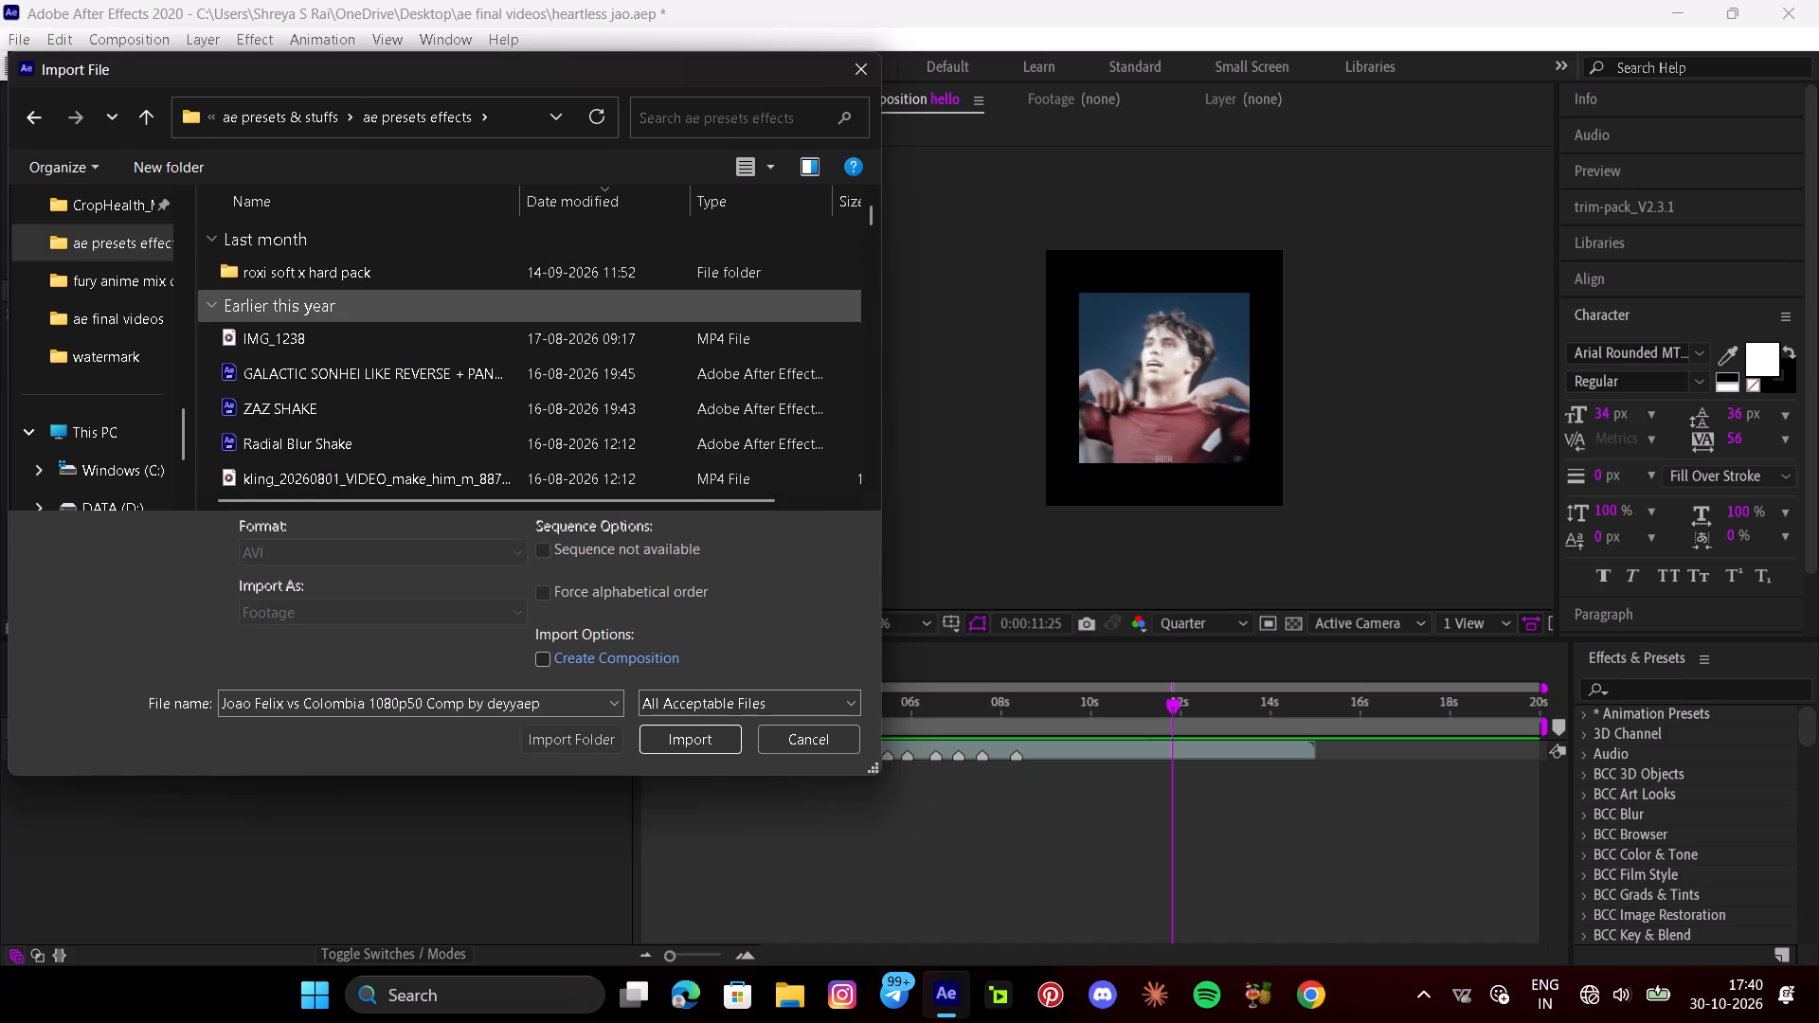
scroll(347, 310, down, 2)
scroll(349, 320, up, 8)
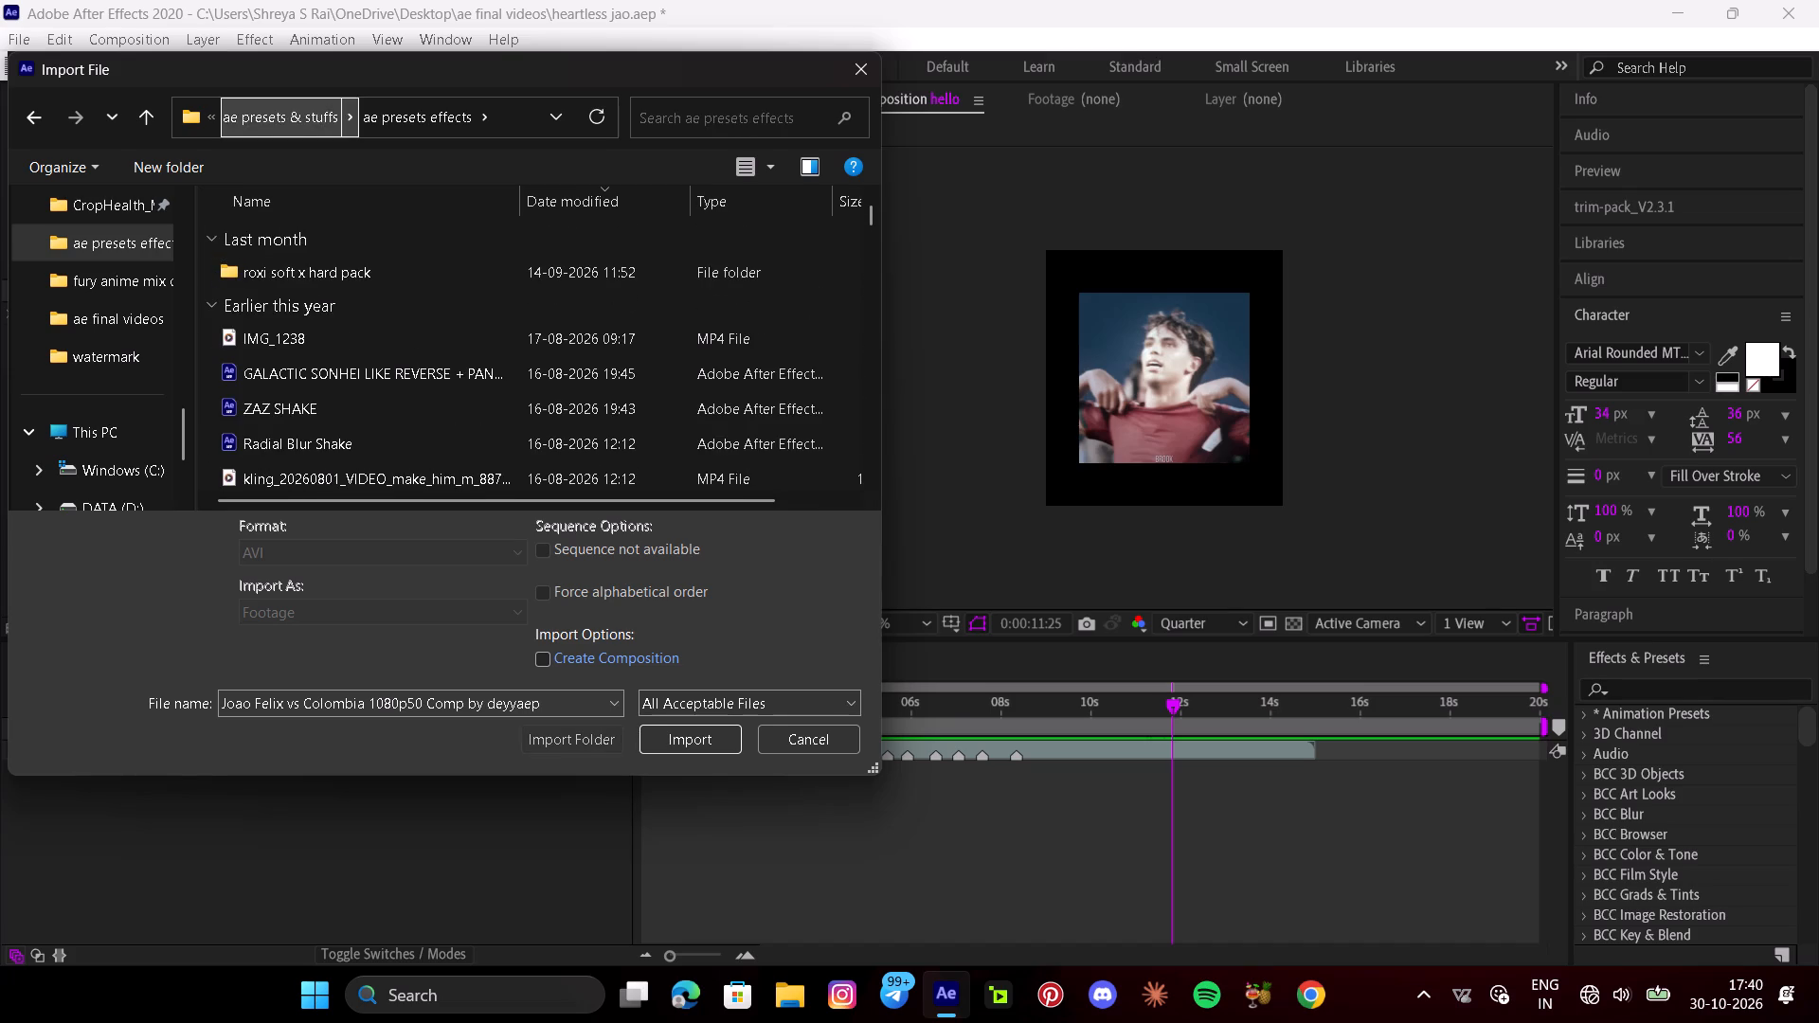
click(251, 121)
click(257, 124)
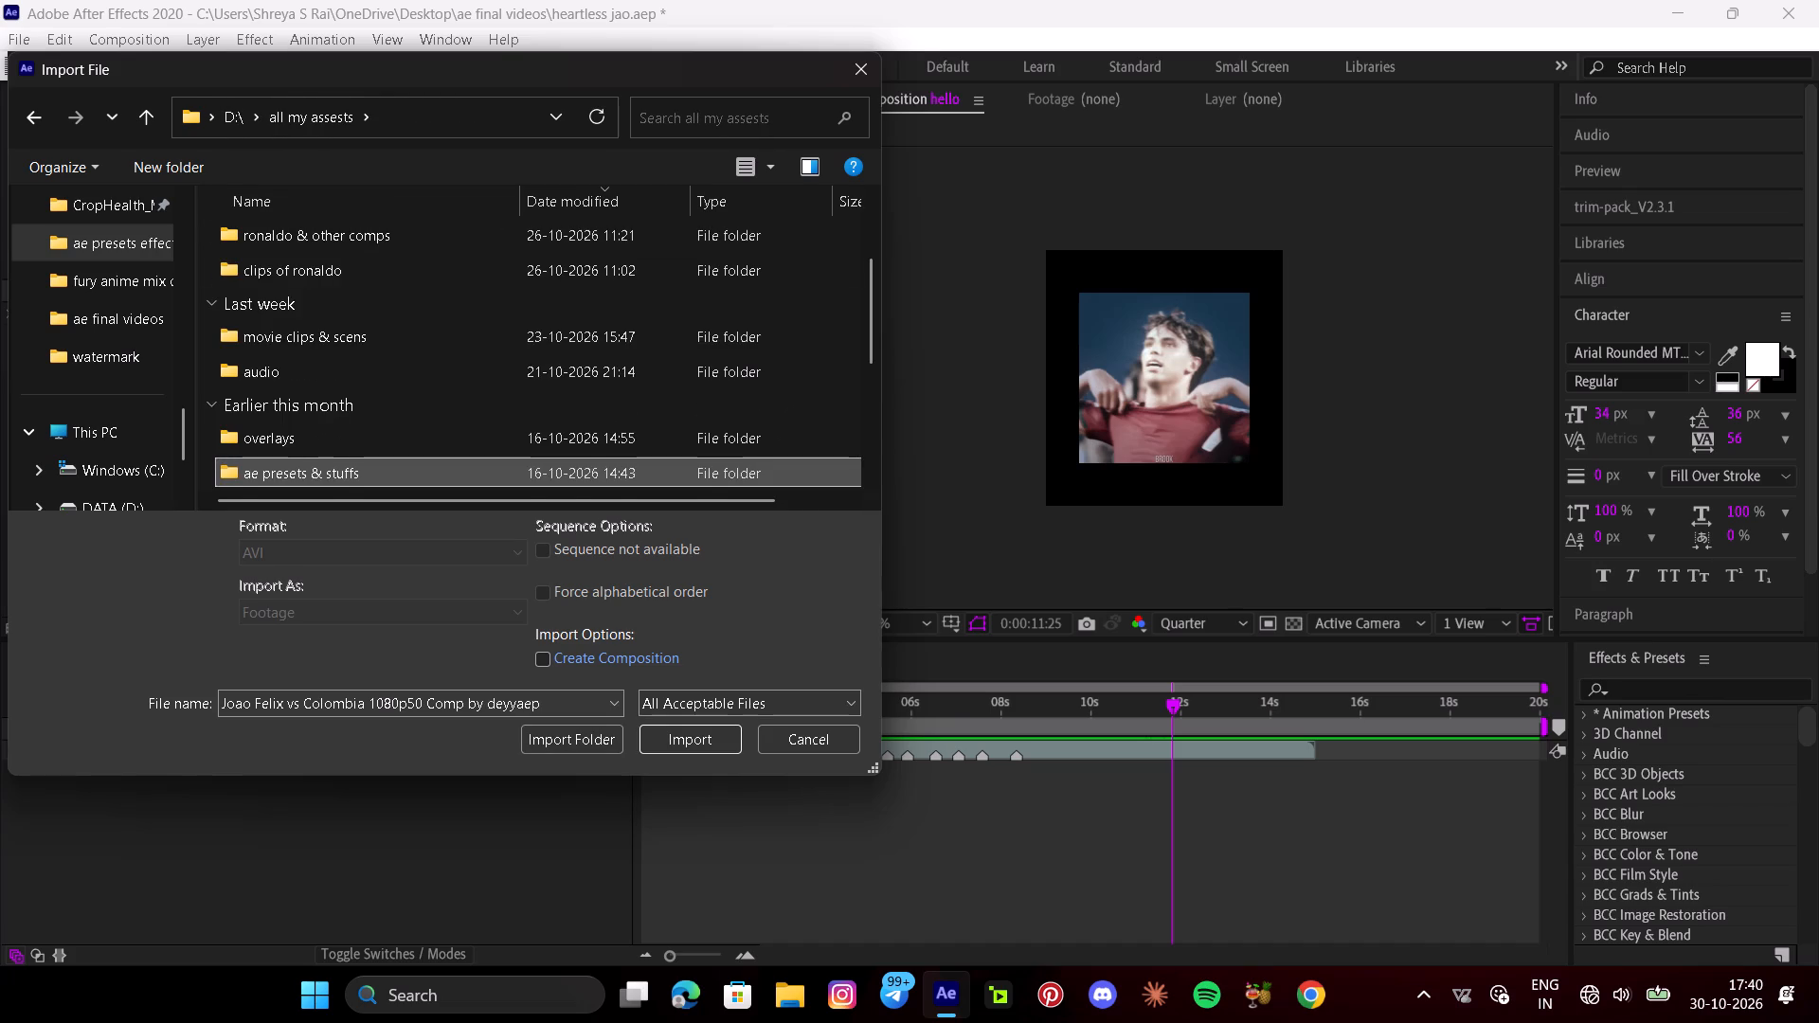
Import Joao Felix vs Colombia 1080p50 Comp by deyyaep from the ronaldo & other comps folder.
scroll(327, 297, up, 4)
click(327, 372)
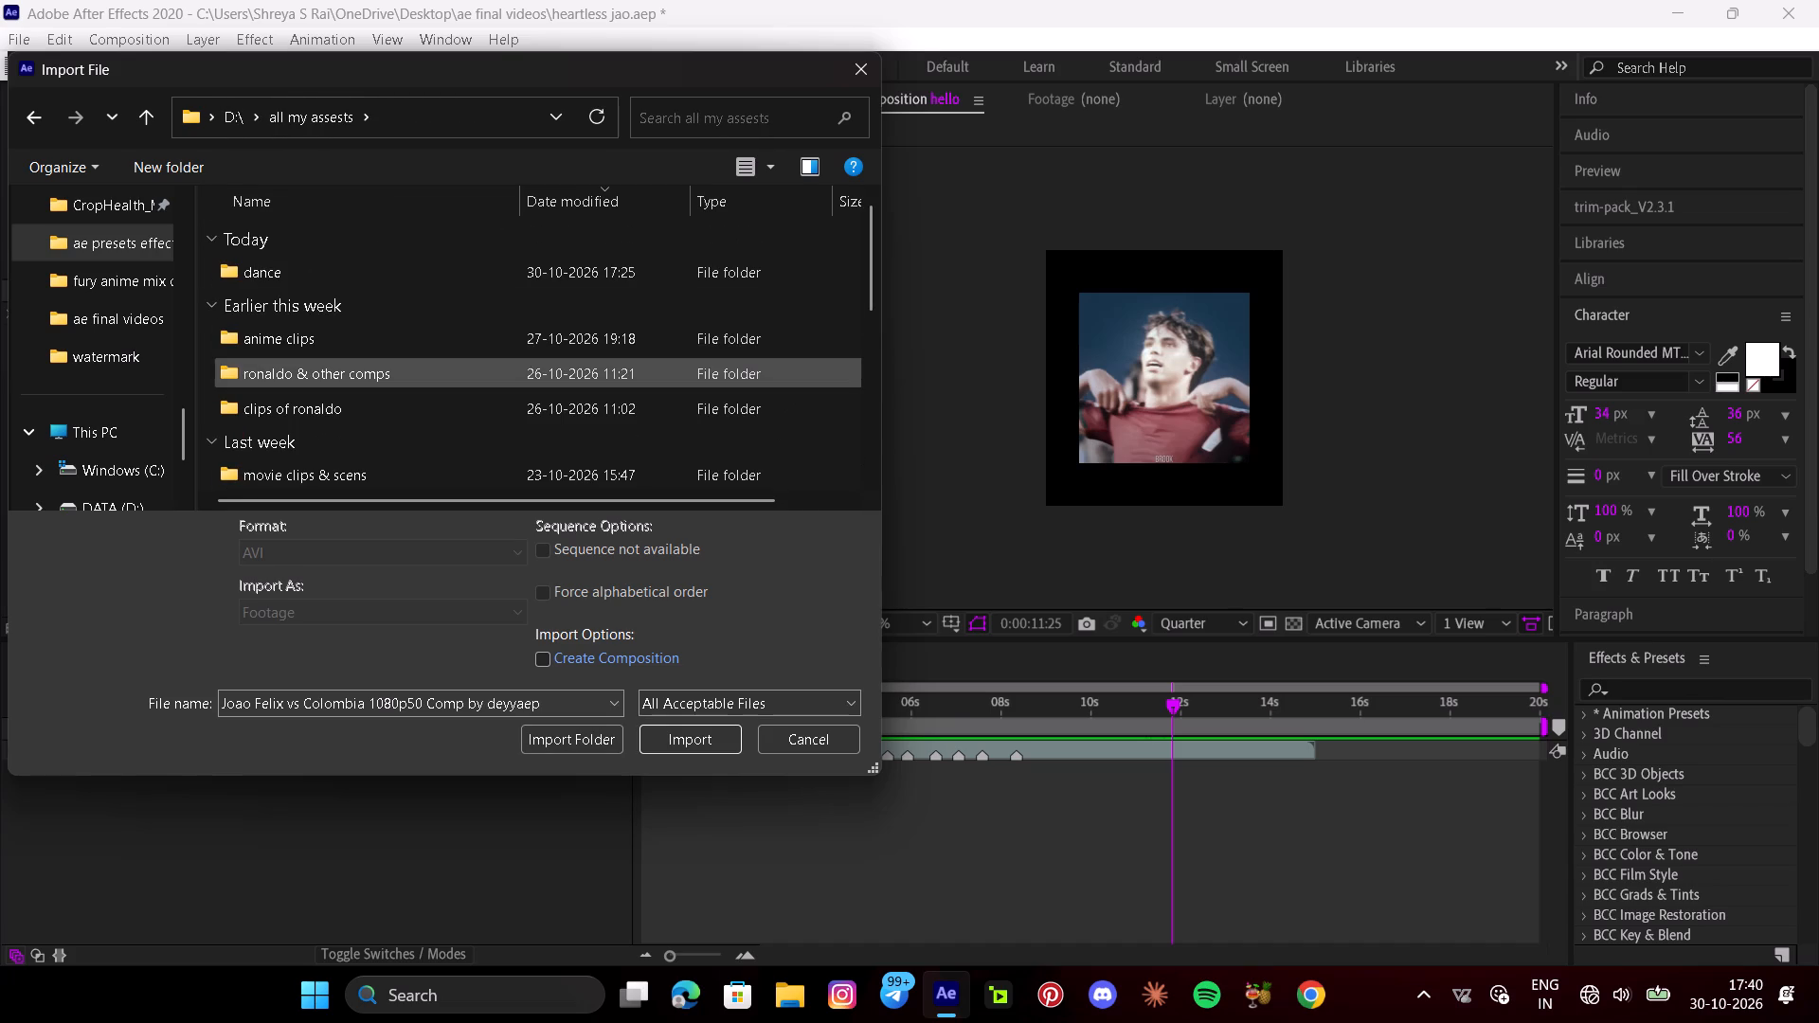
double_click(327, 372)
scroll(315, 365, down, 5)
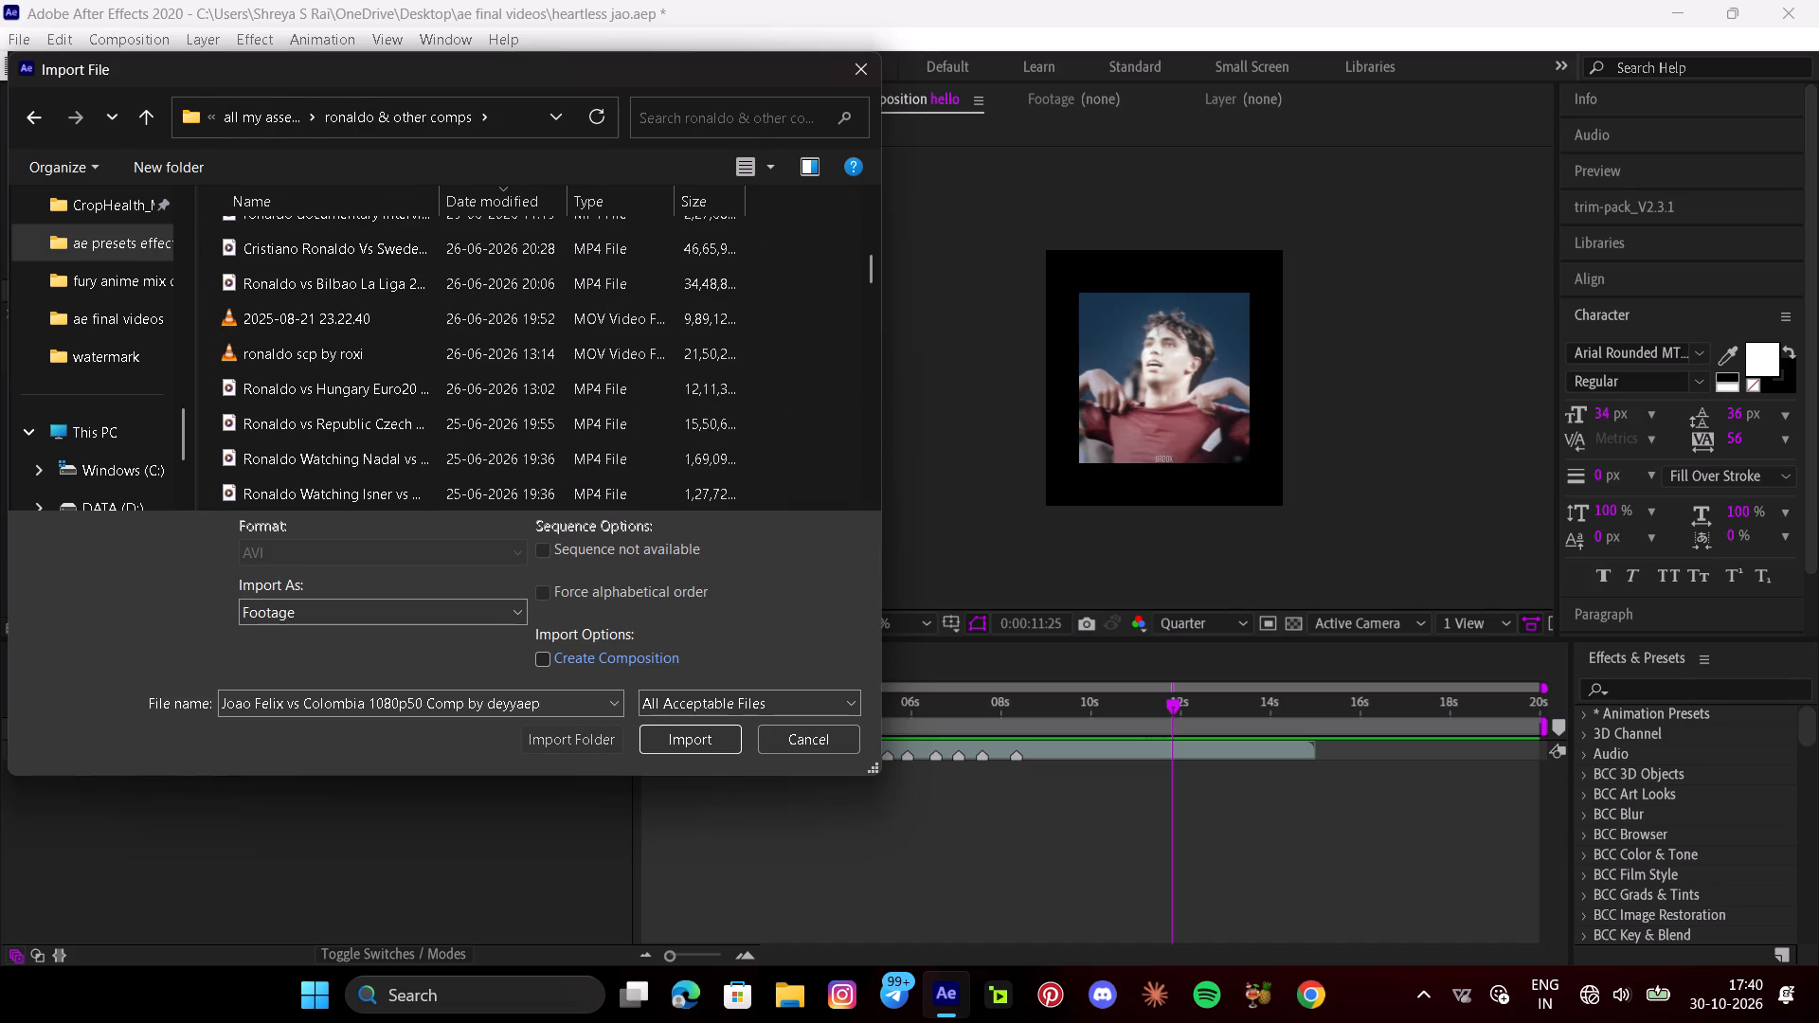
scroll(313, 331, up, 8)
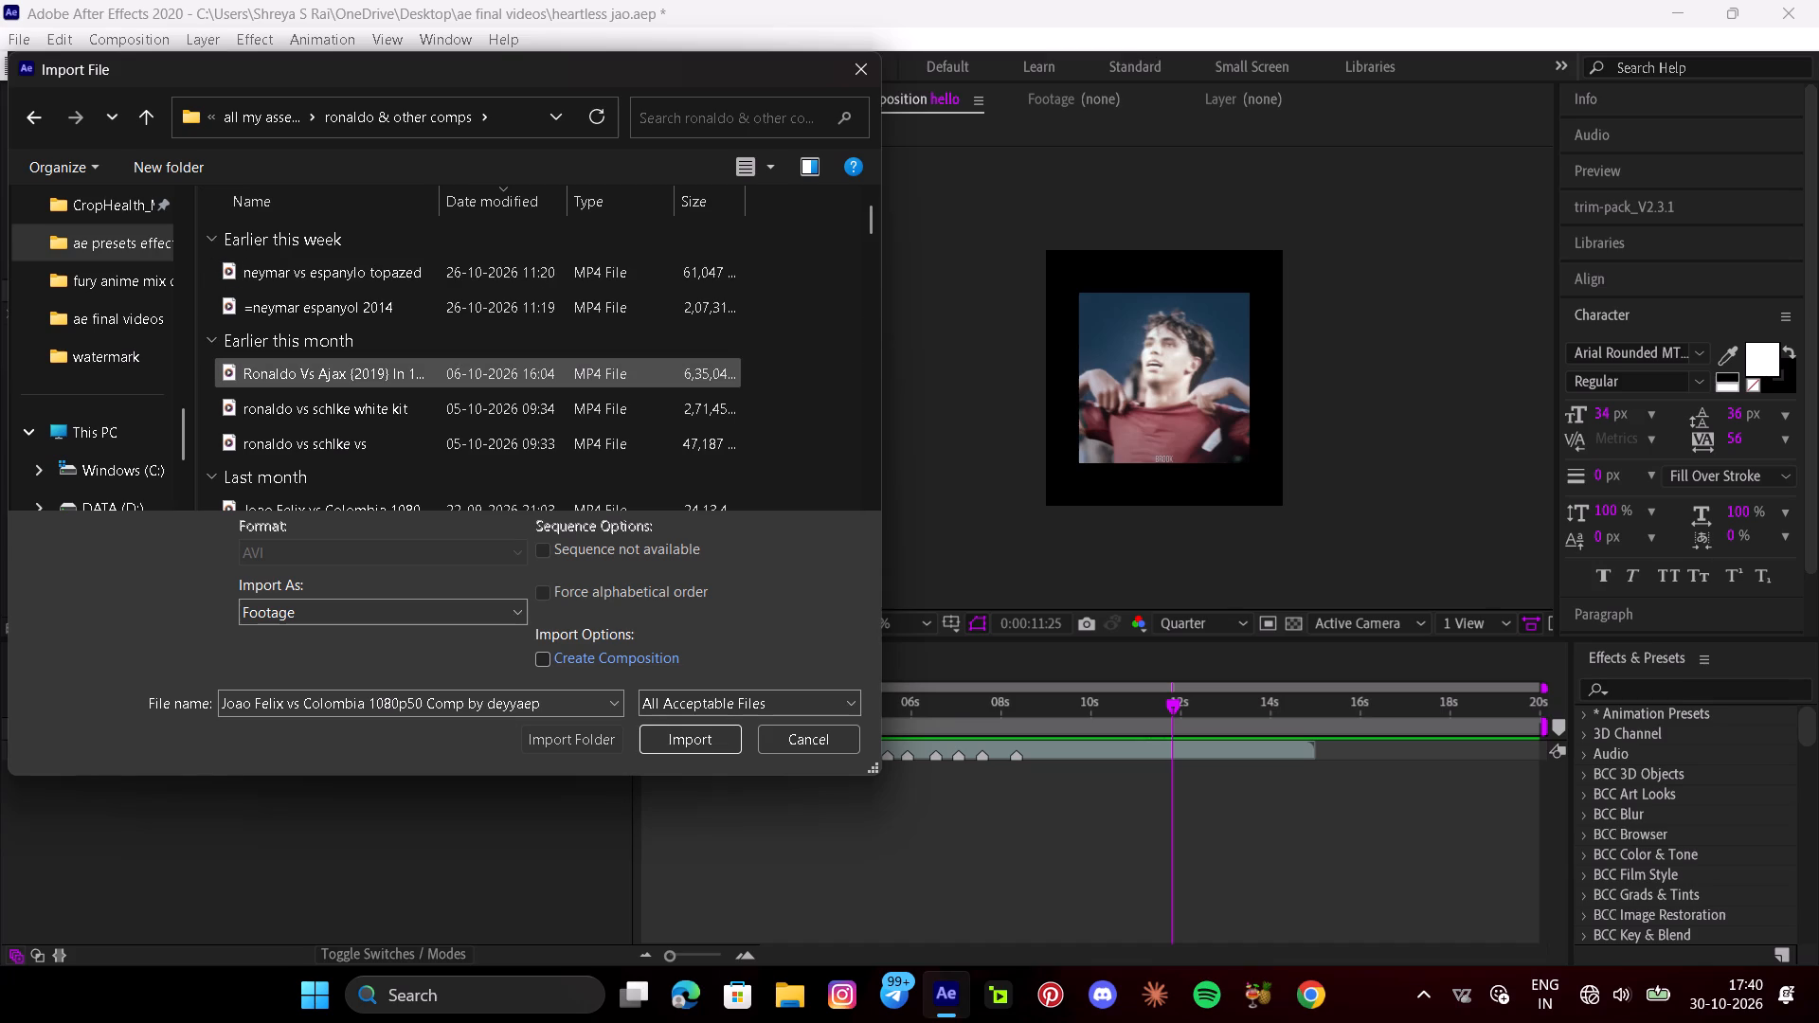
scroll(359, 376, down, 2)
click(369, 333)
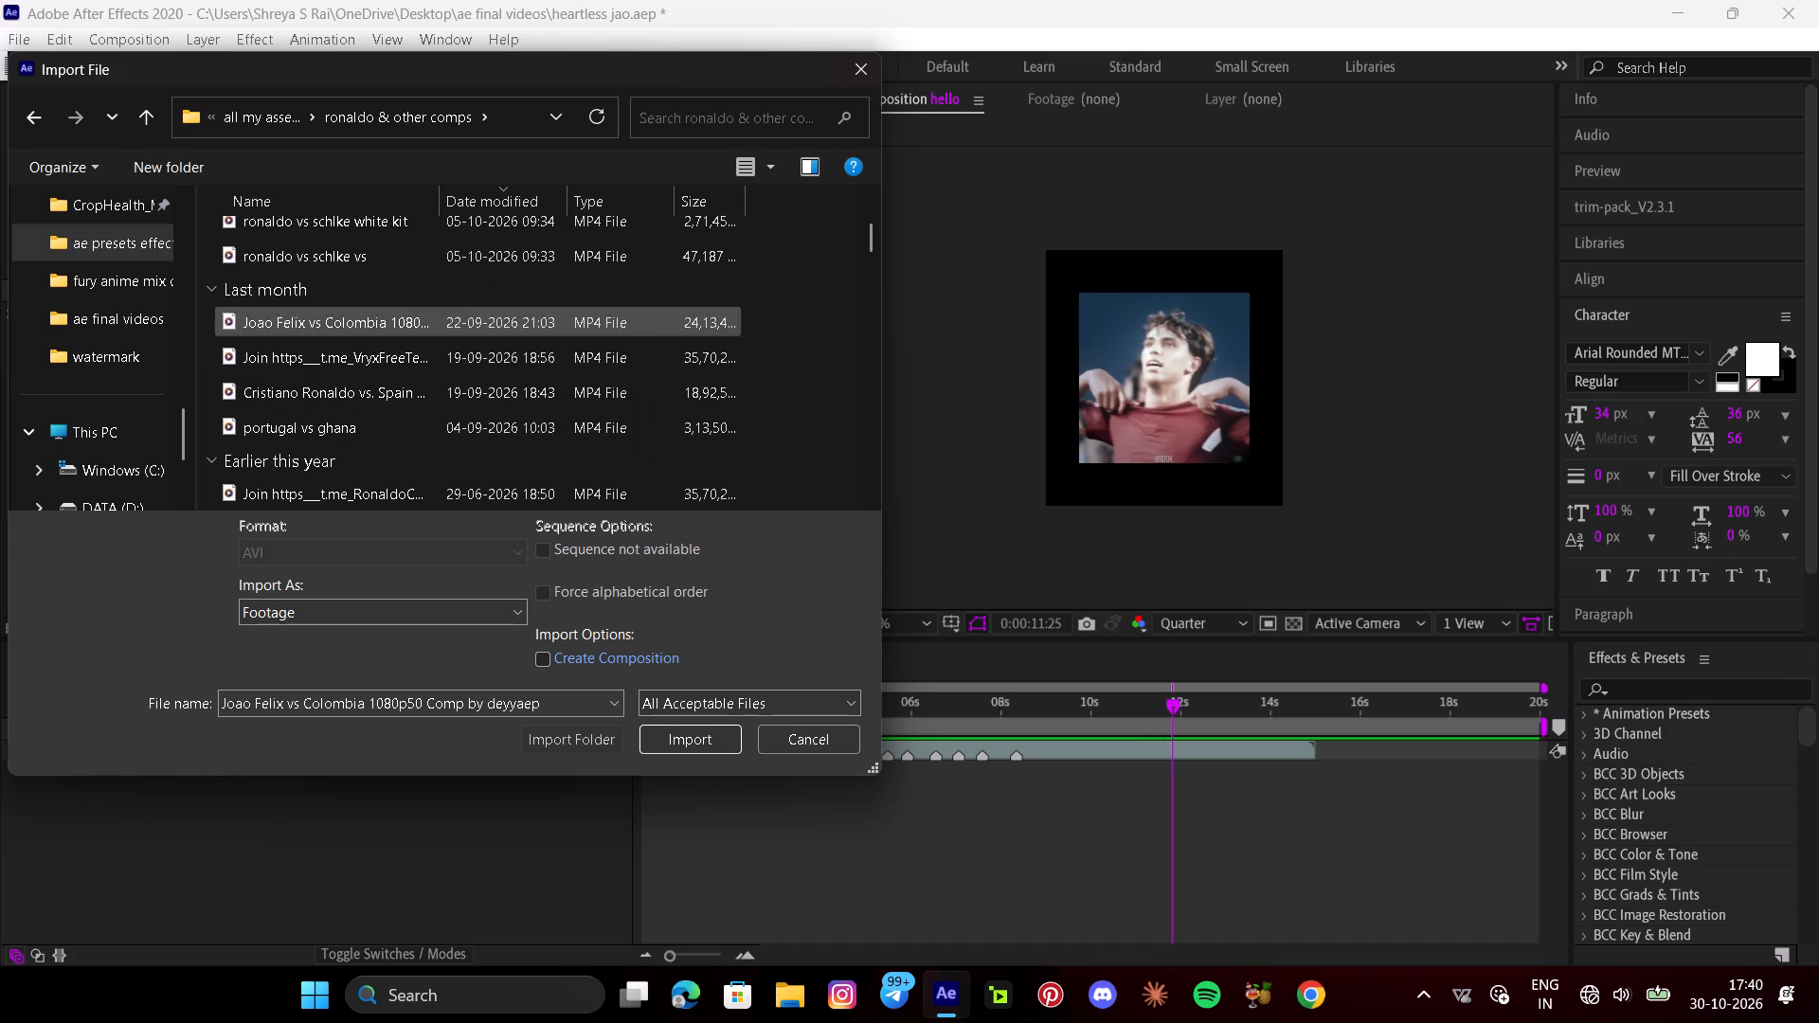
scroll(375, 407, down, 2)
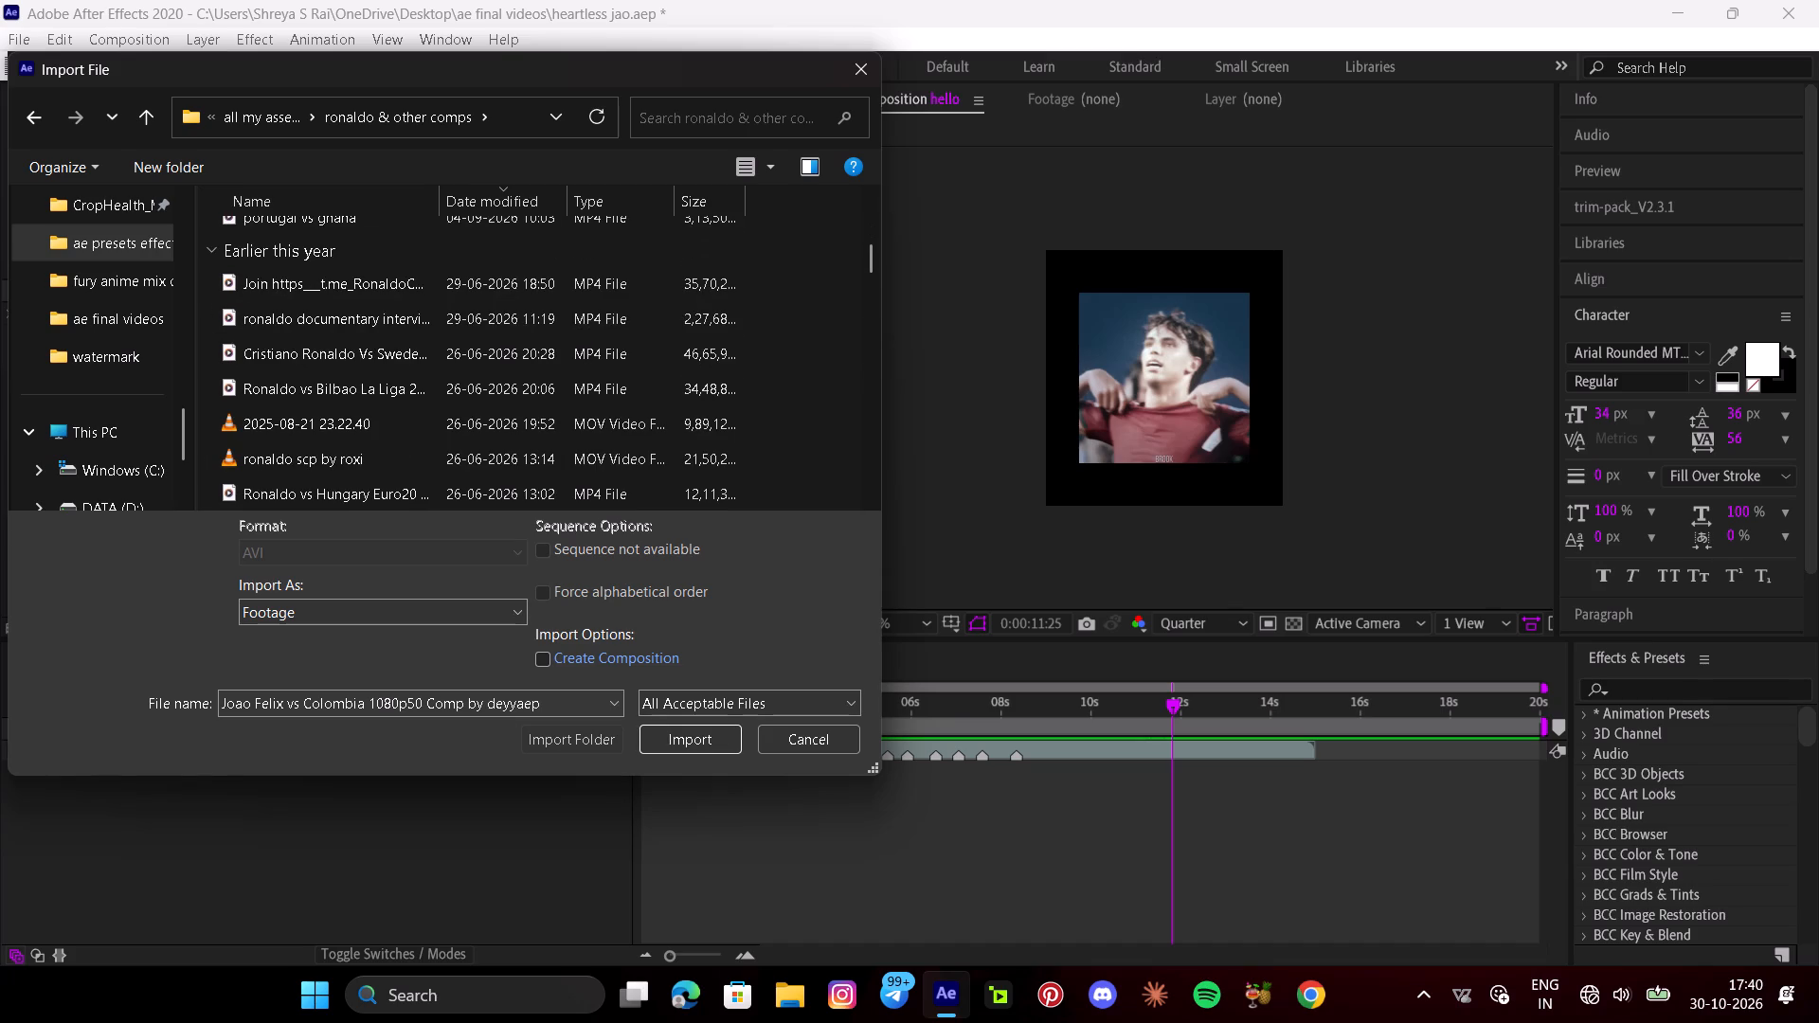
scroll(376, 407, down, 2)
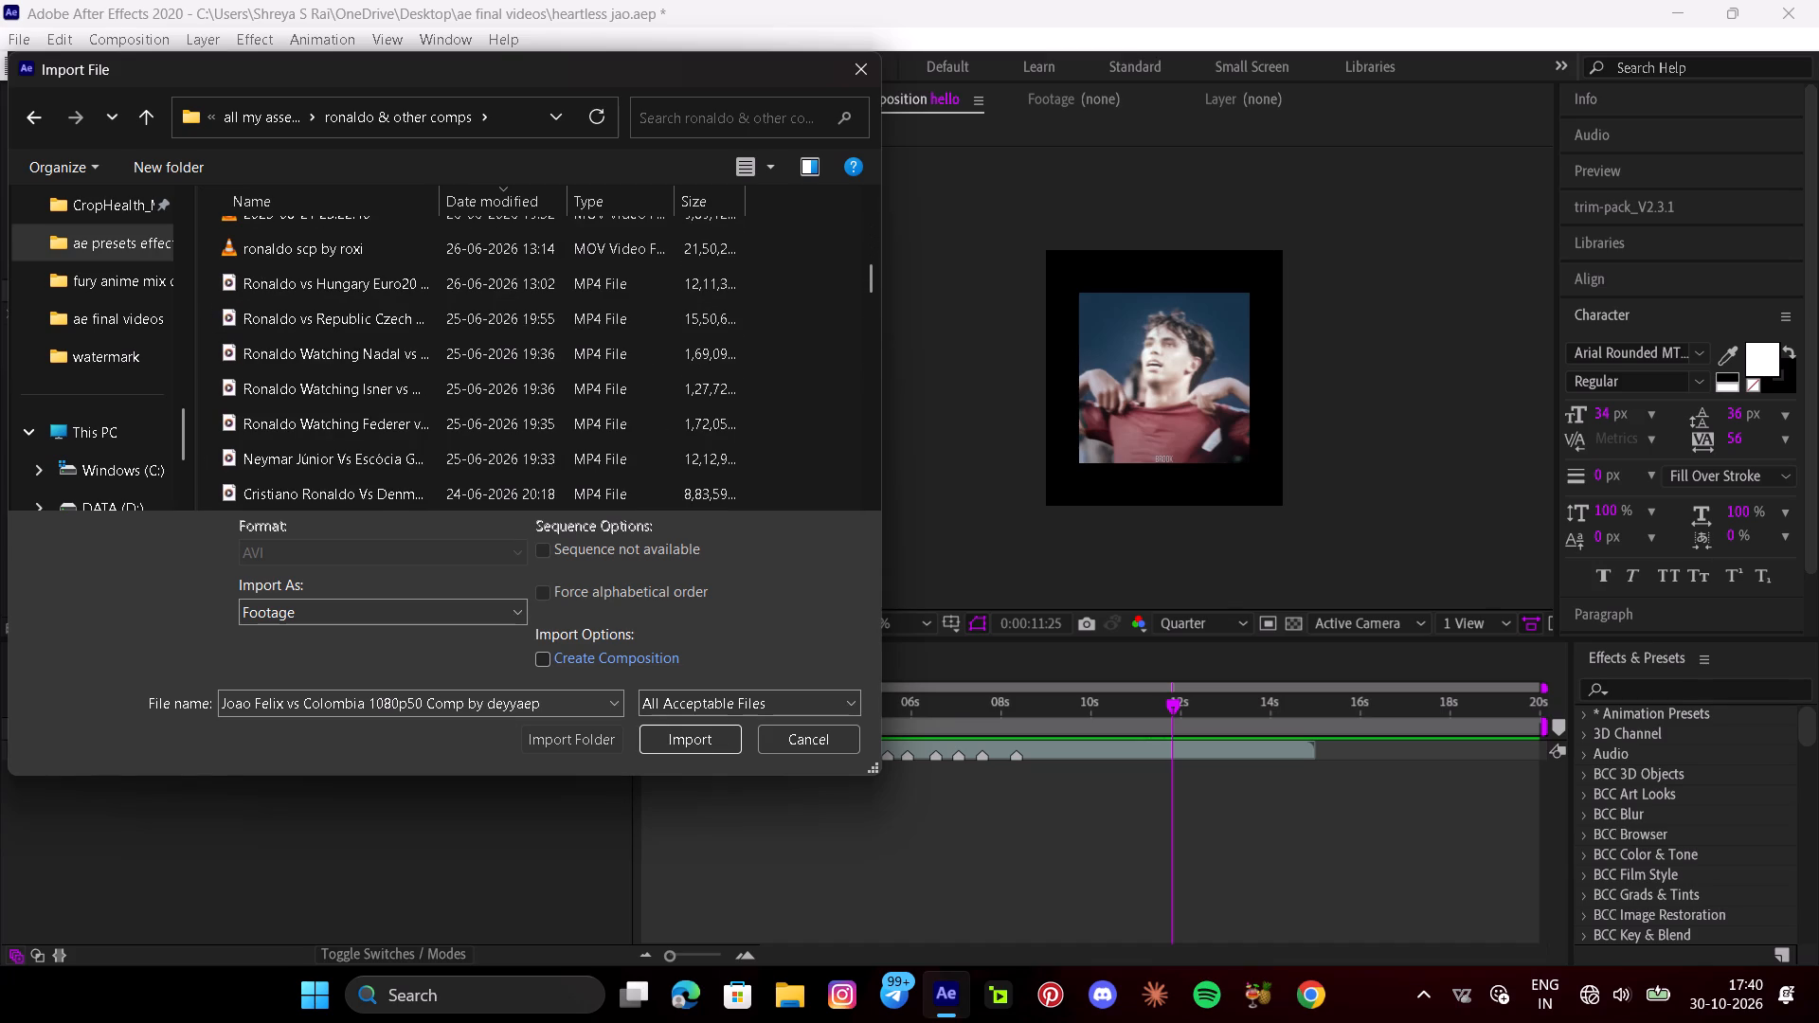
scroll(376, 407, down, 4)
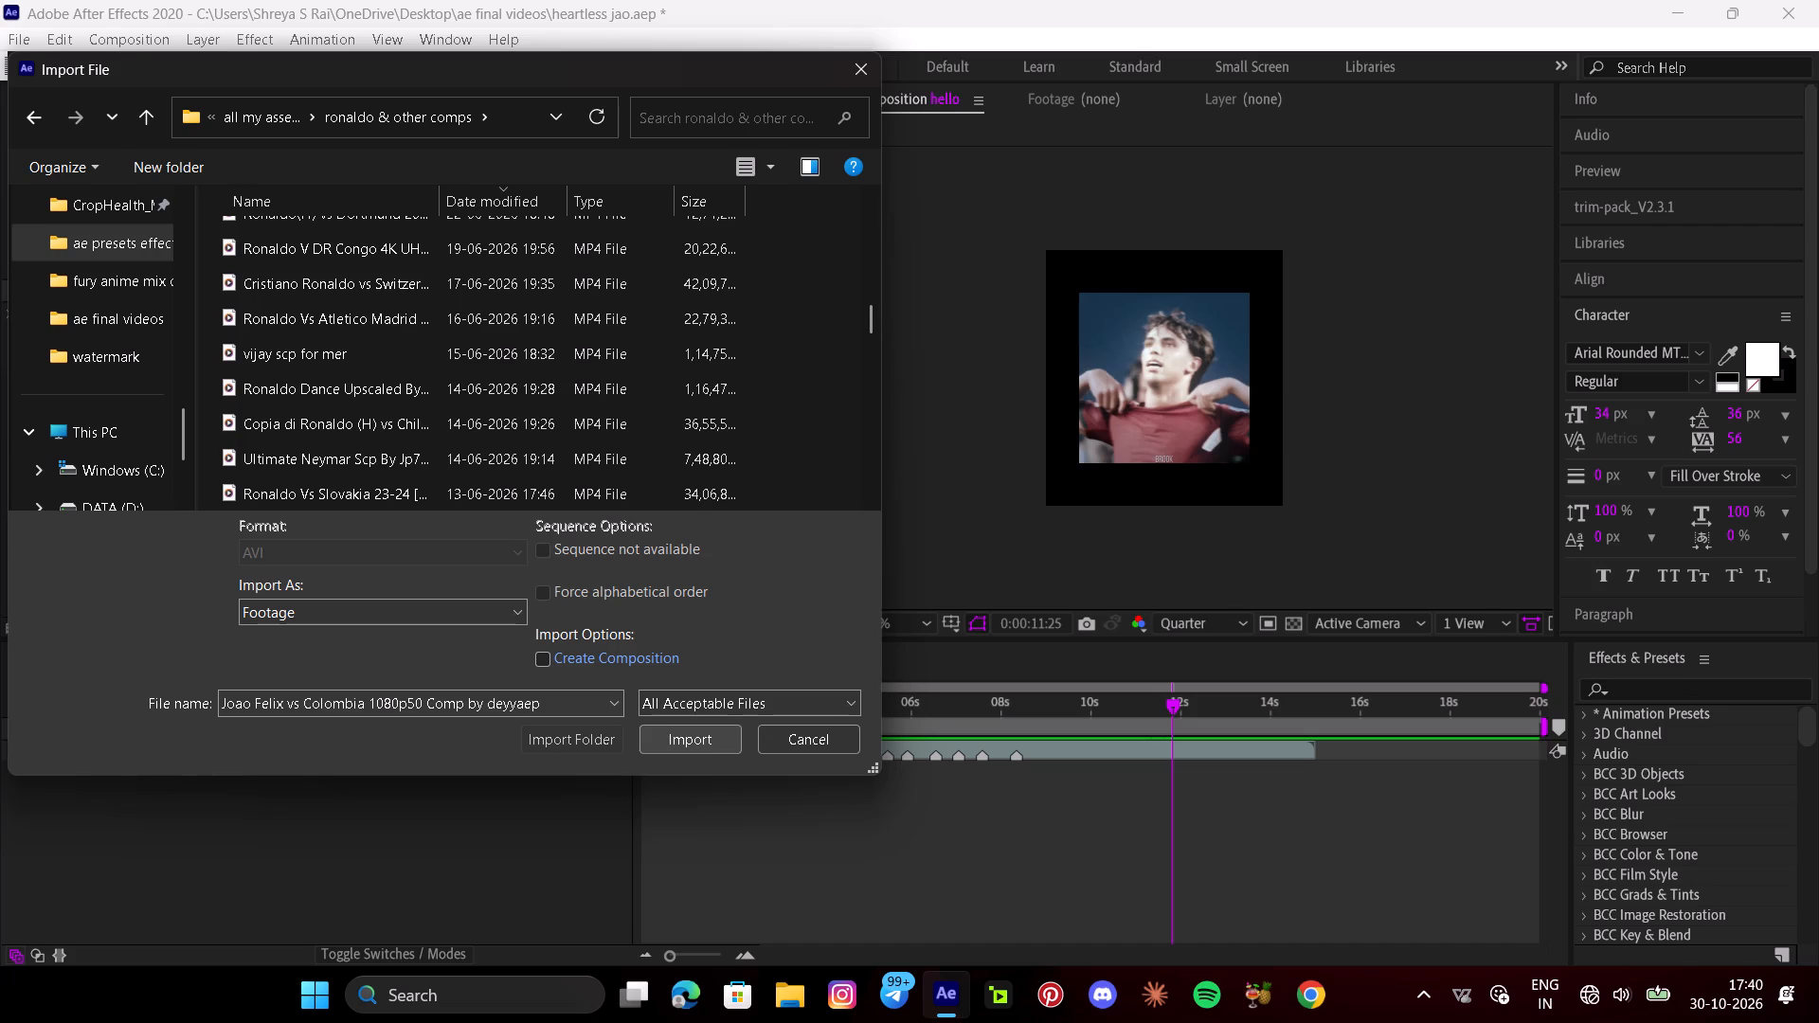
click(696, 736)
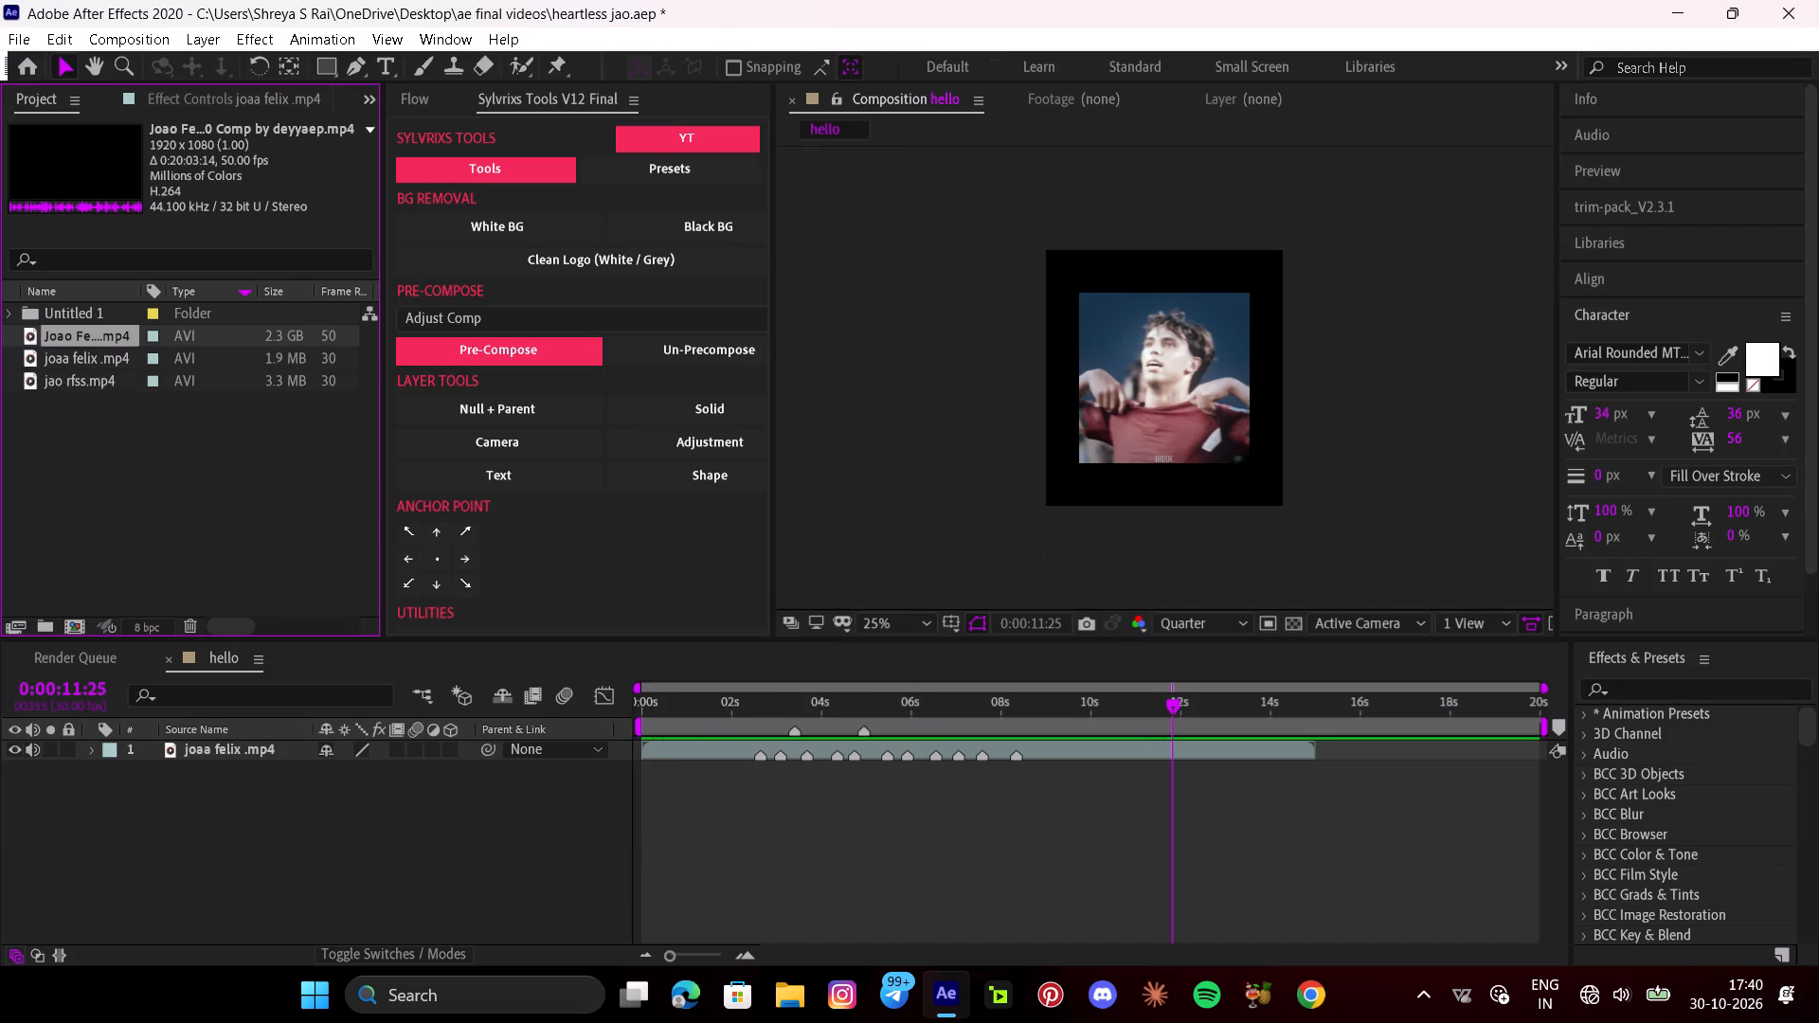
Open the Joao Felix vs Colombia footage and look through it for a usable match shot.
double_click(73, 335)
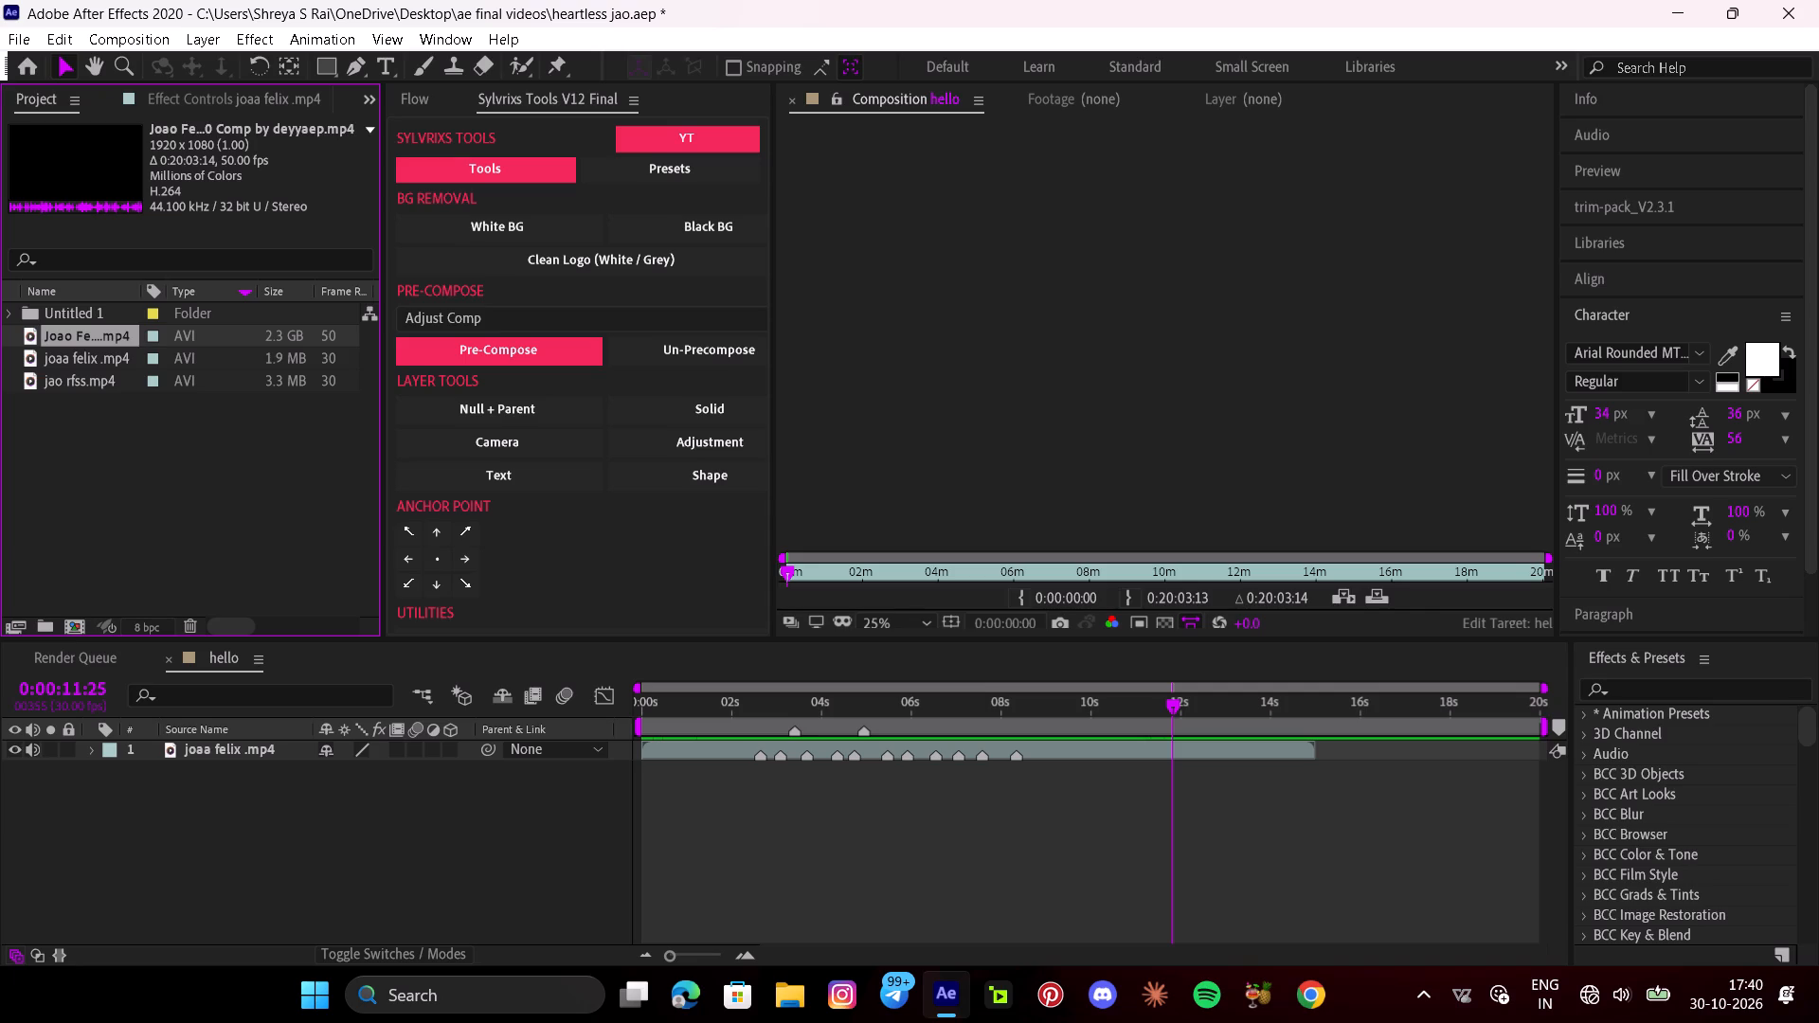
drag(783, 574, 801, 584)
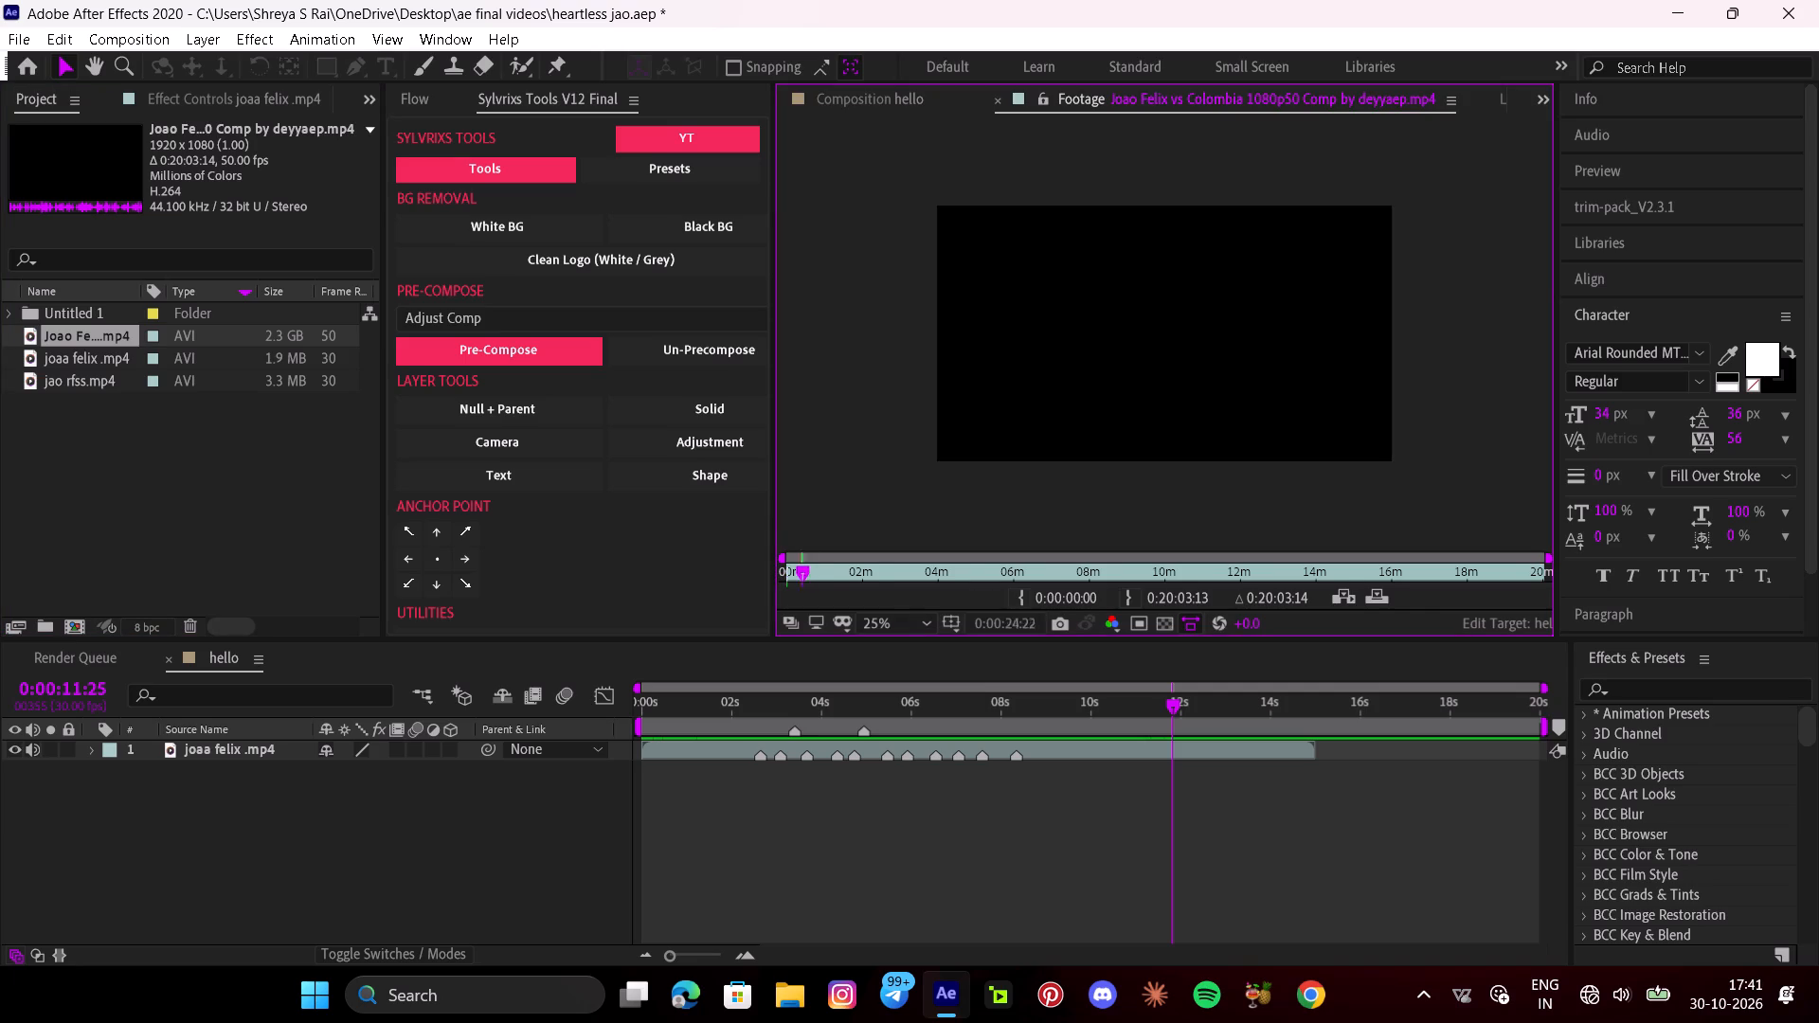
drag(801, 584, 956, 597)
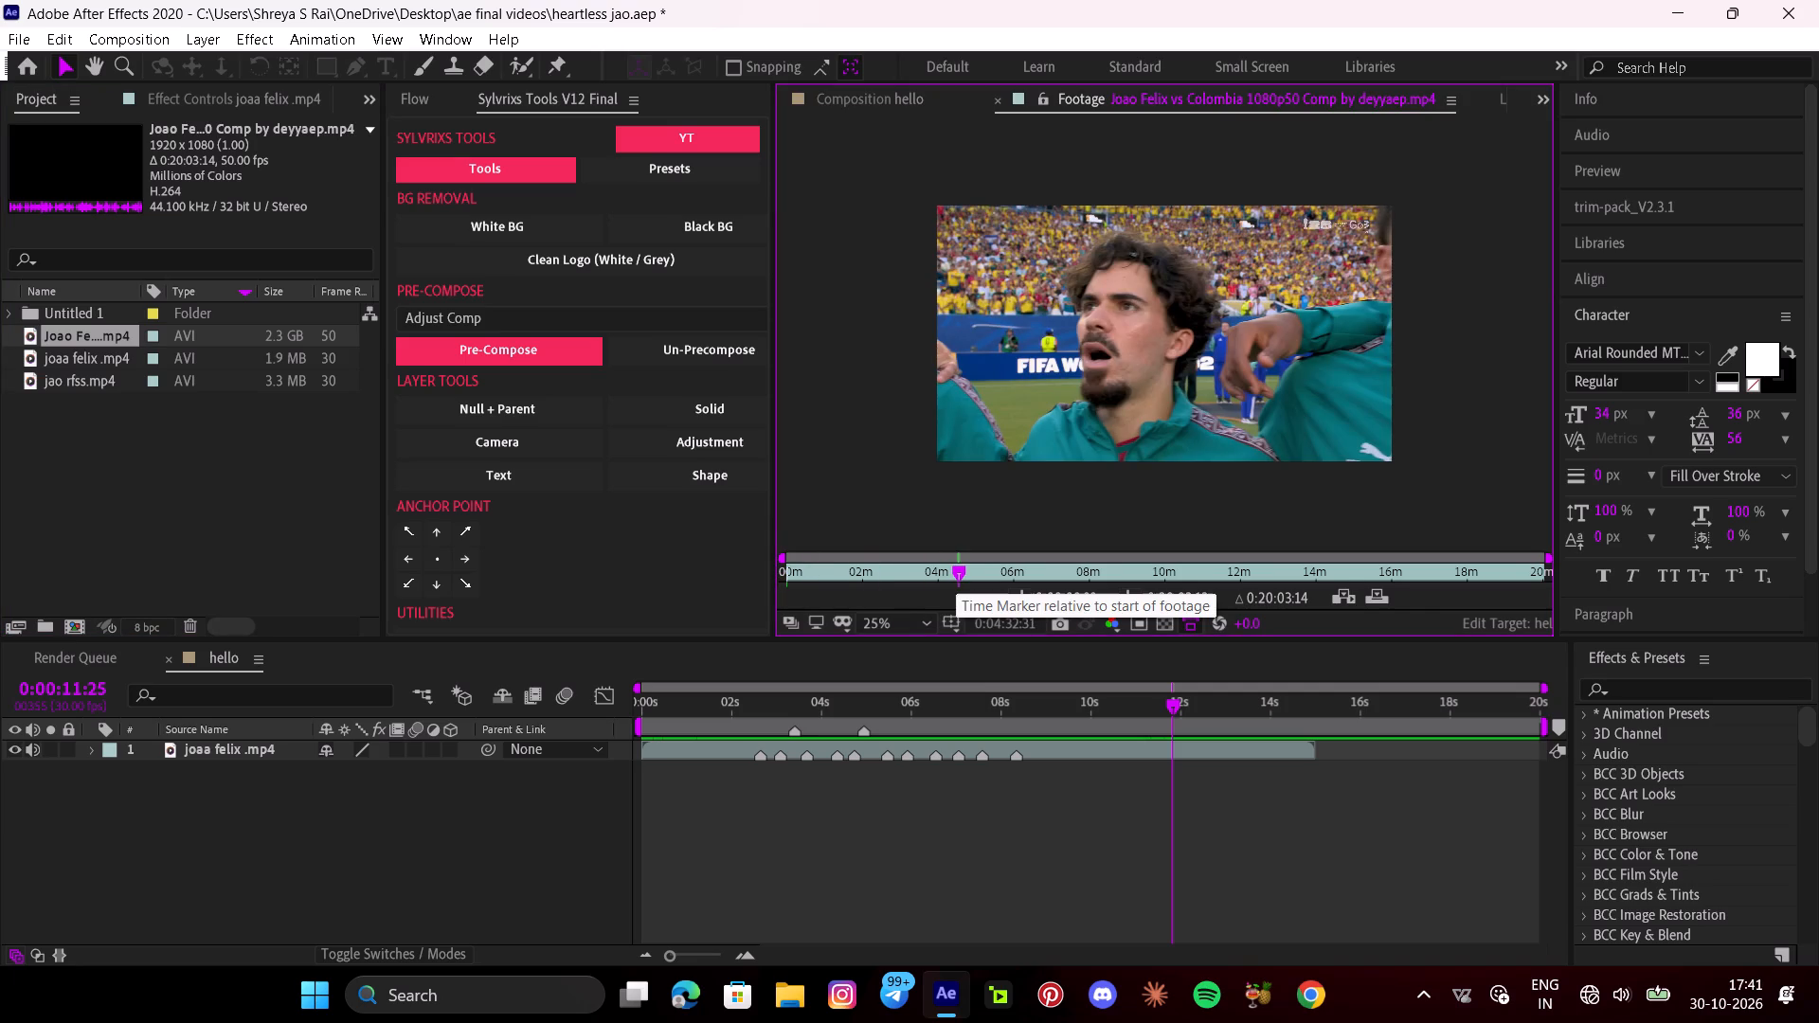
drag(956, 575, 1050, 586)
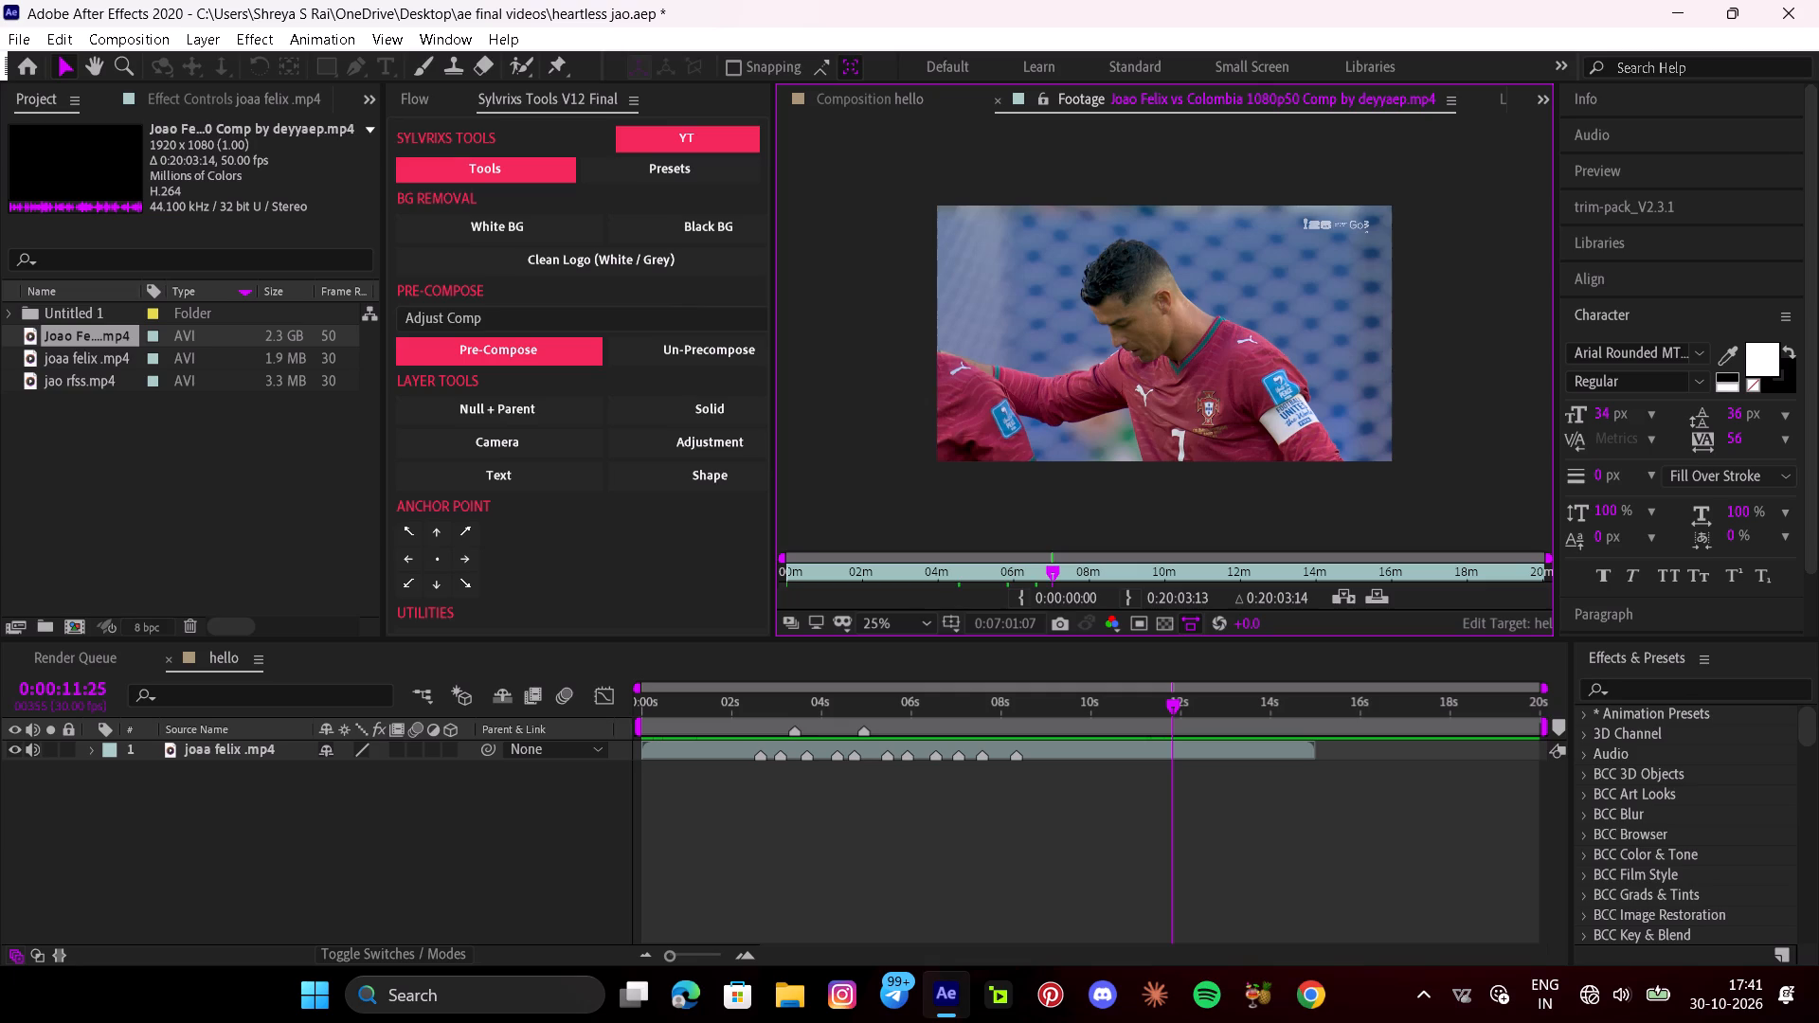
drag(1050, 586, 991, 602)
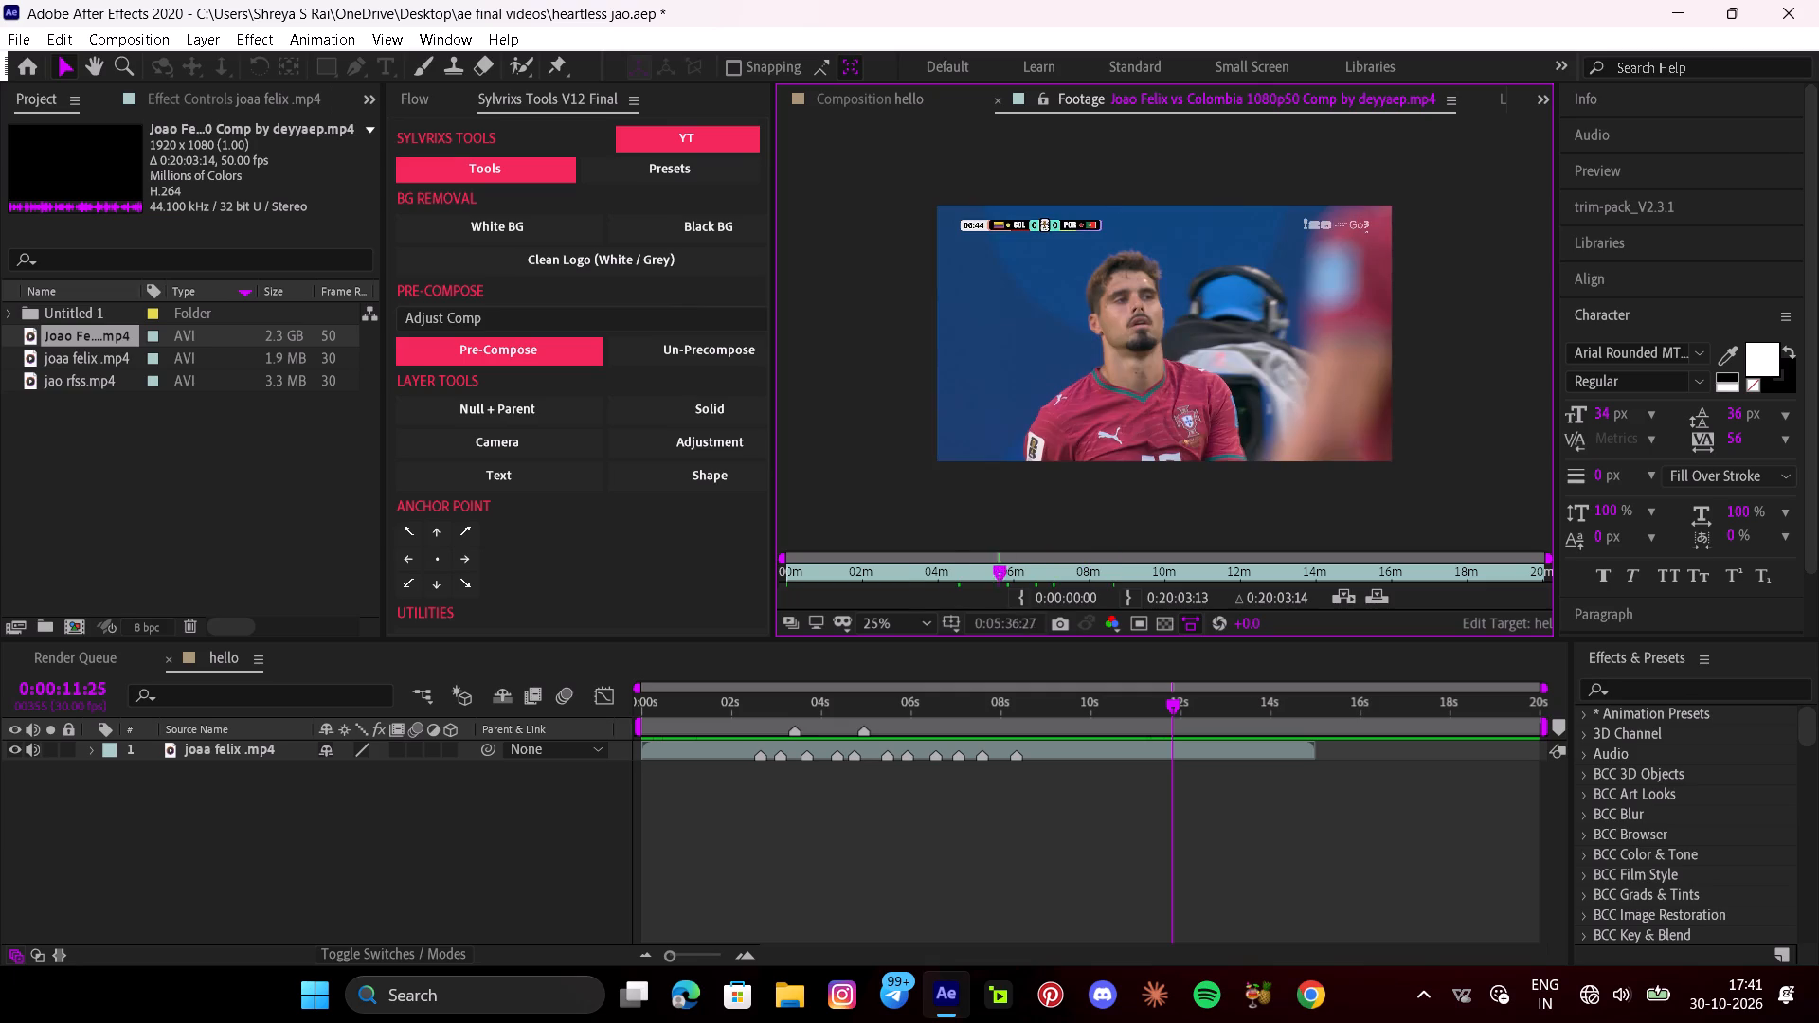
drag(991, 602, 926, 602)
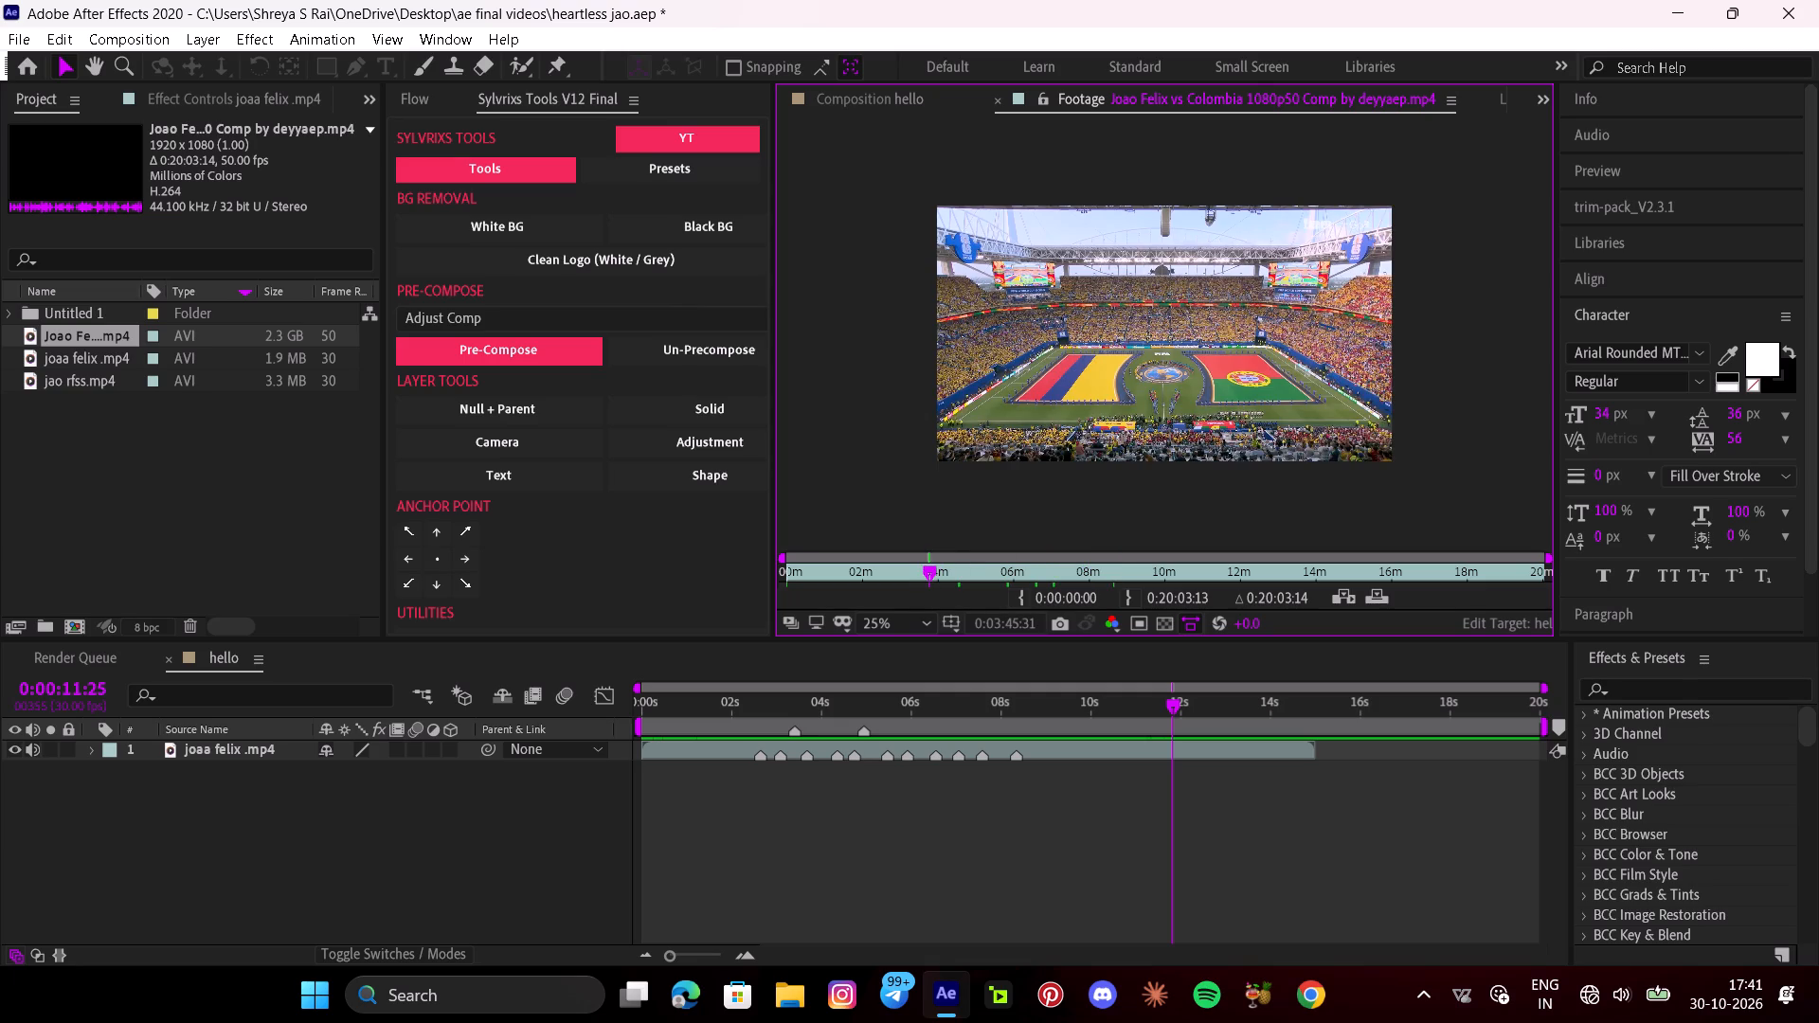
drag(929, 567, 1069, 596)
drag(1069, 596, 1115, 601)
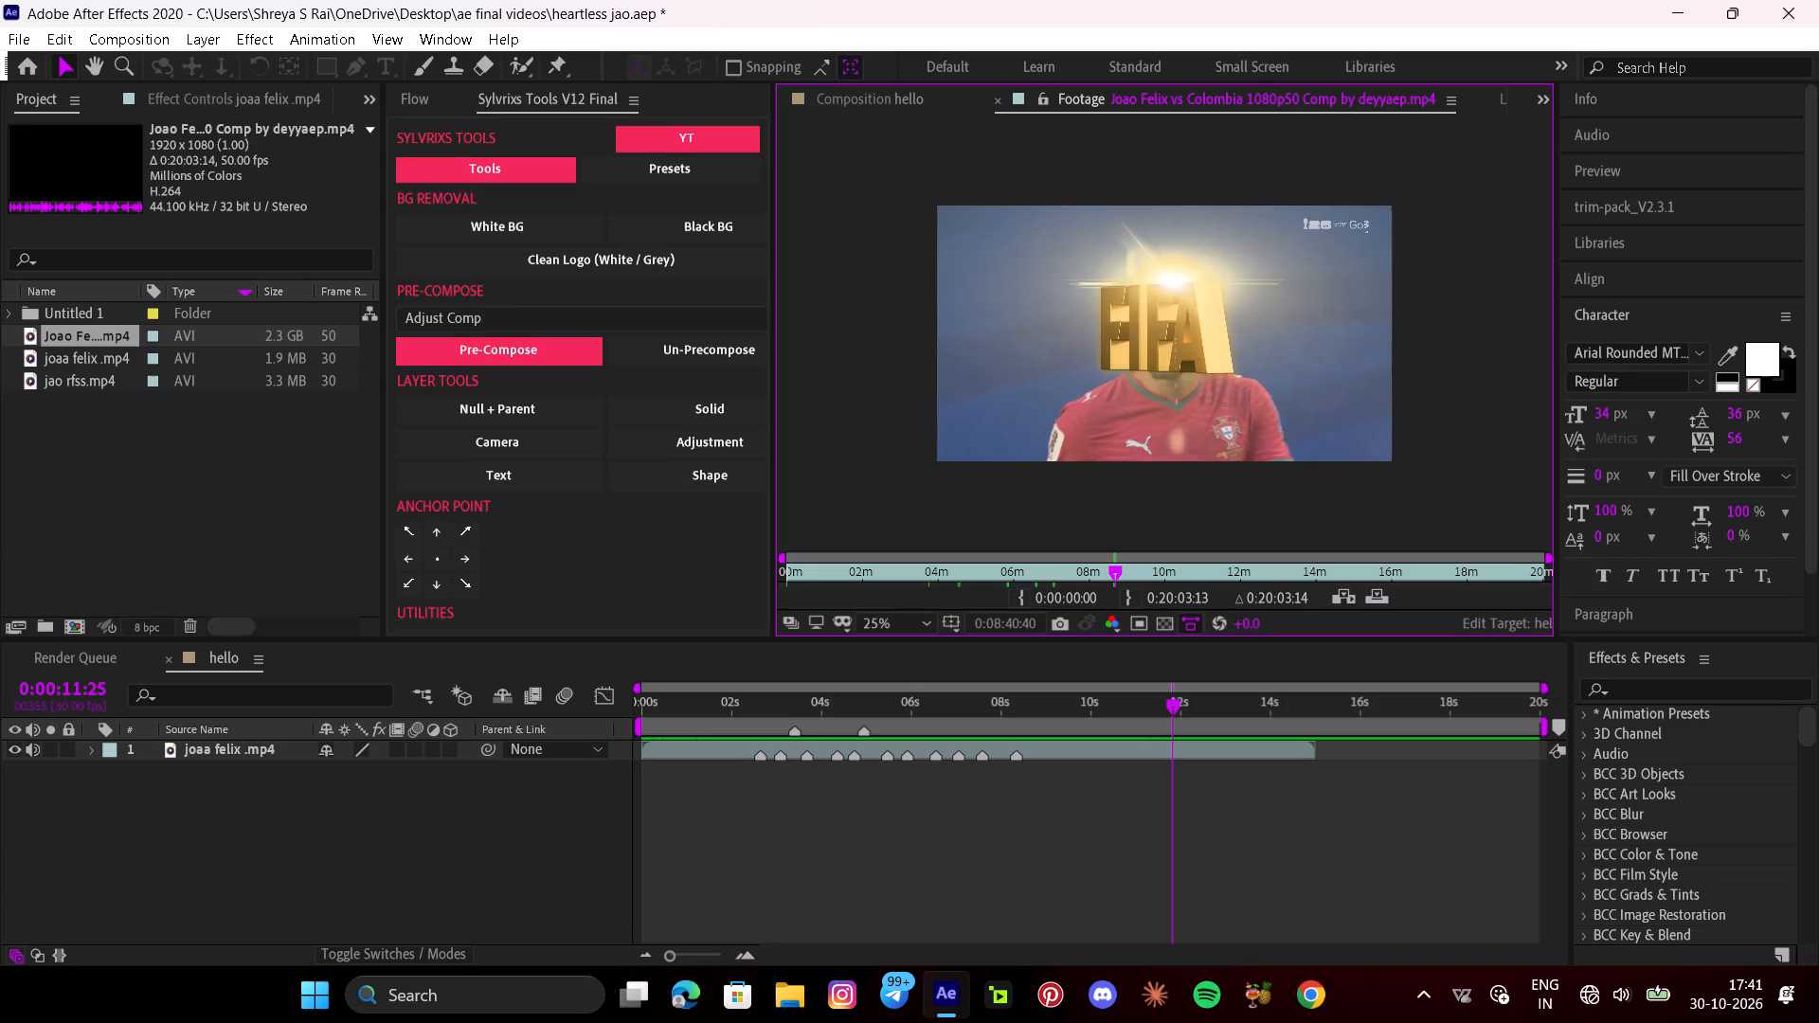
drag(1114, 573, 1194, 592)
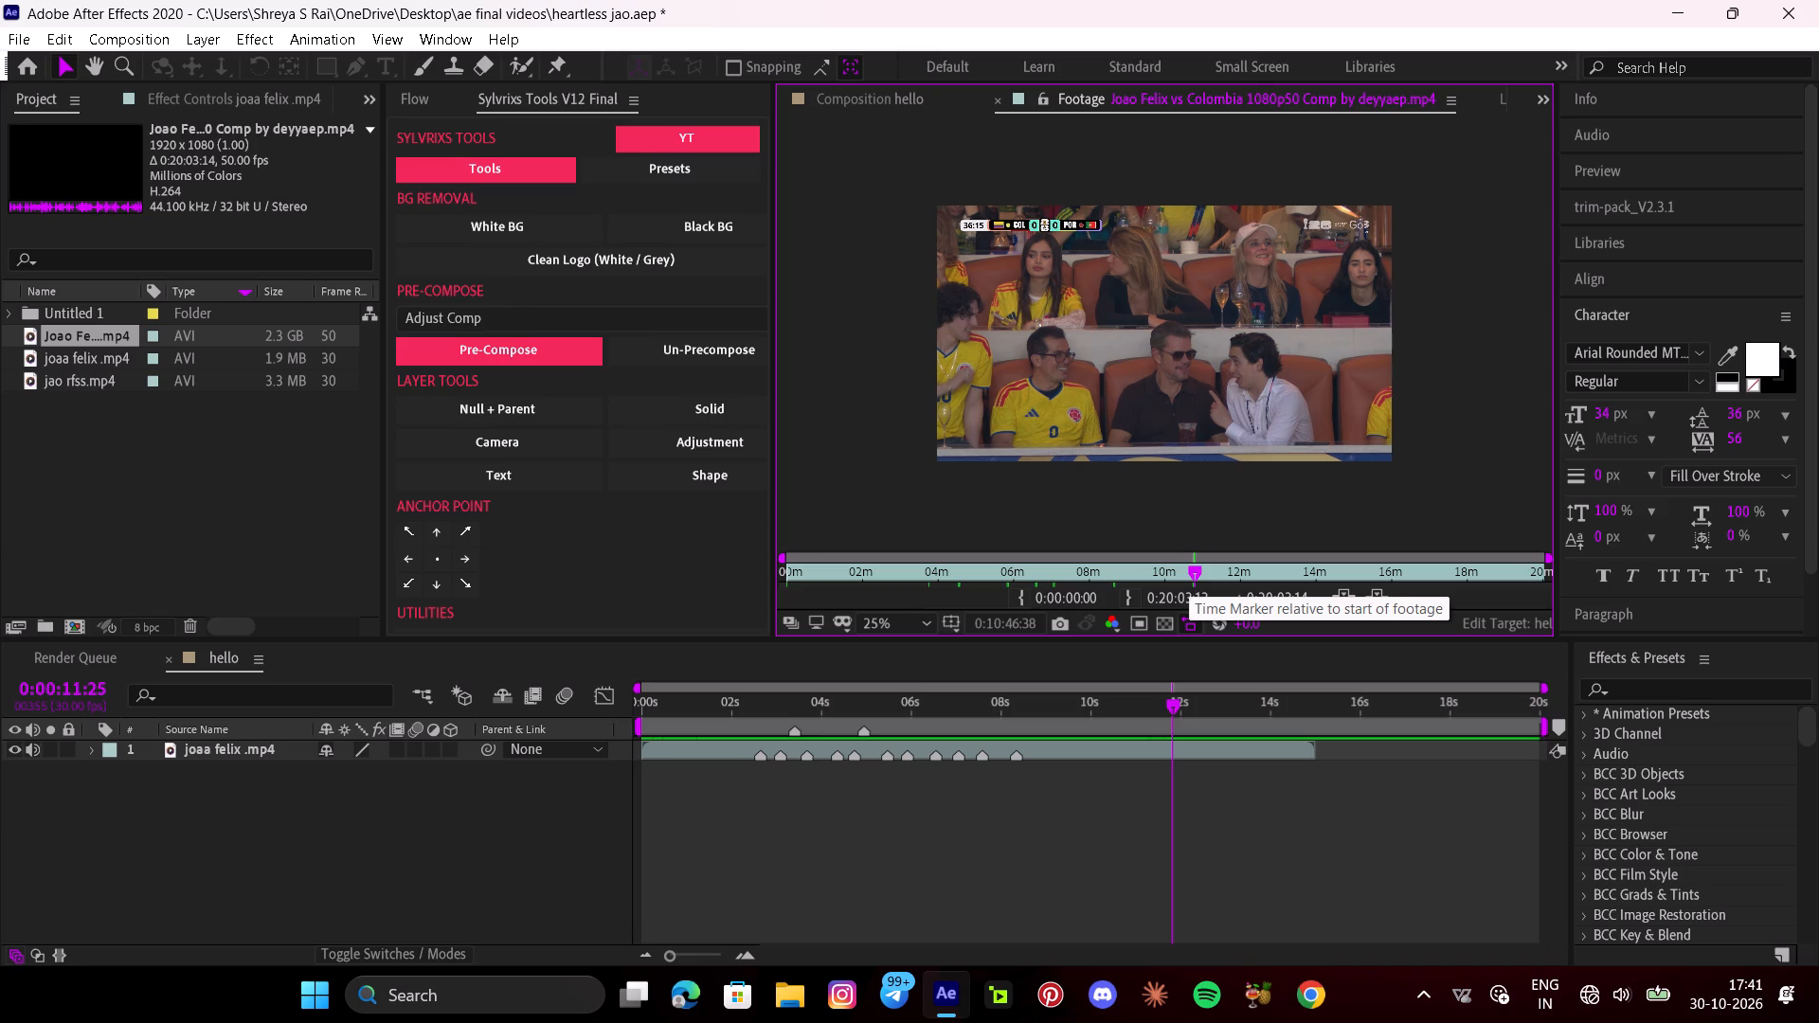
drag(1192, 569, 1200, 573)
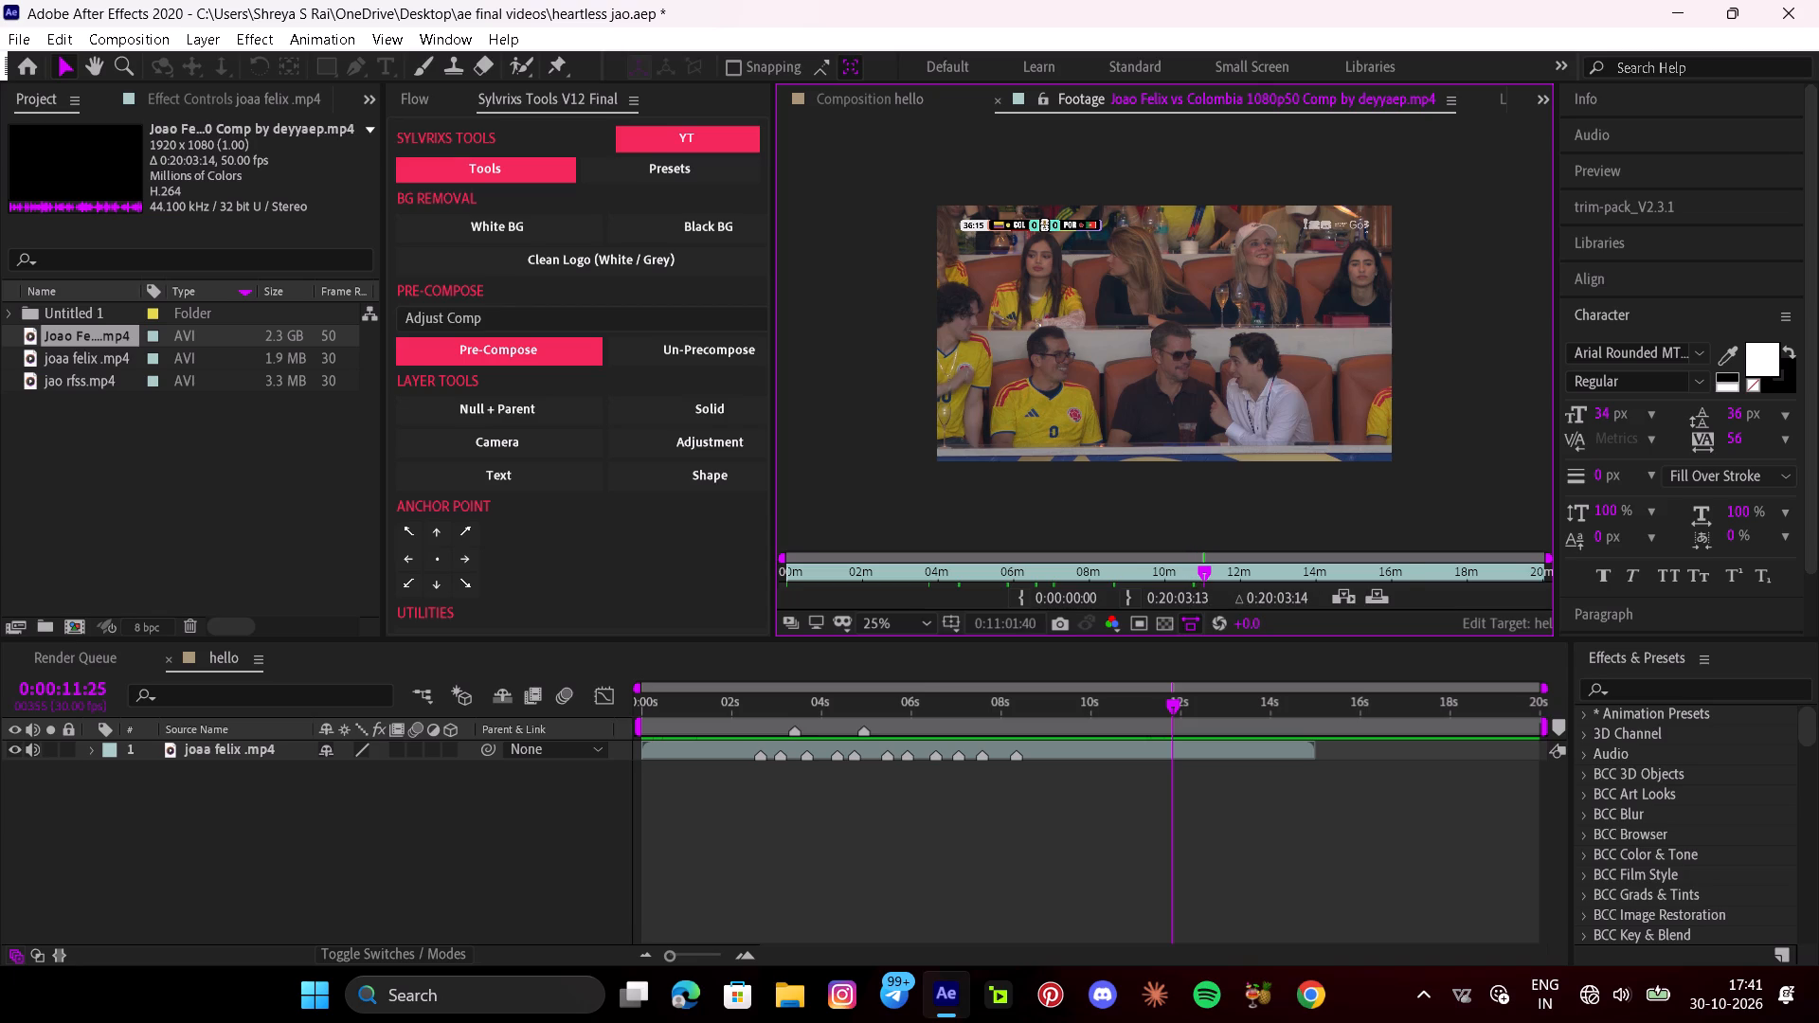
drag(1198, 572, 1222, 588)
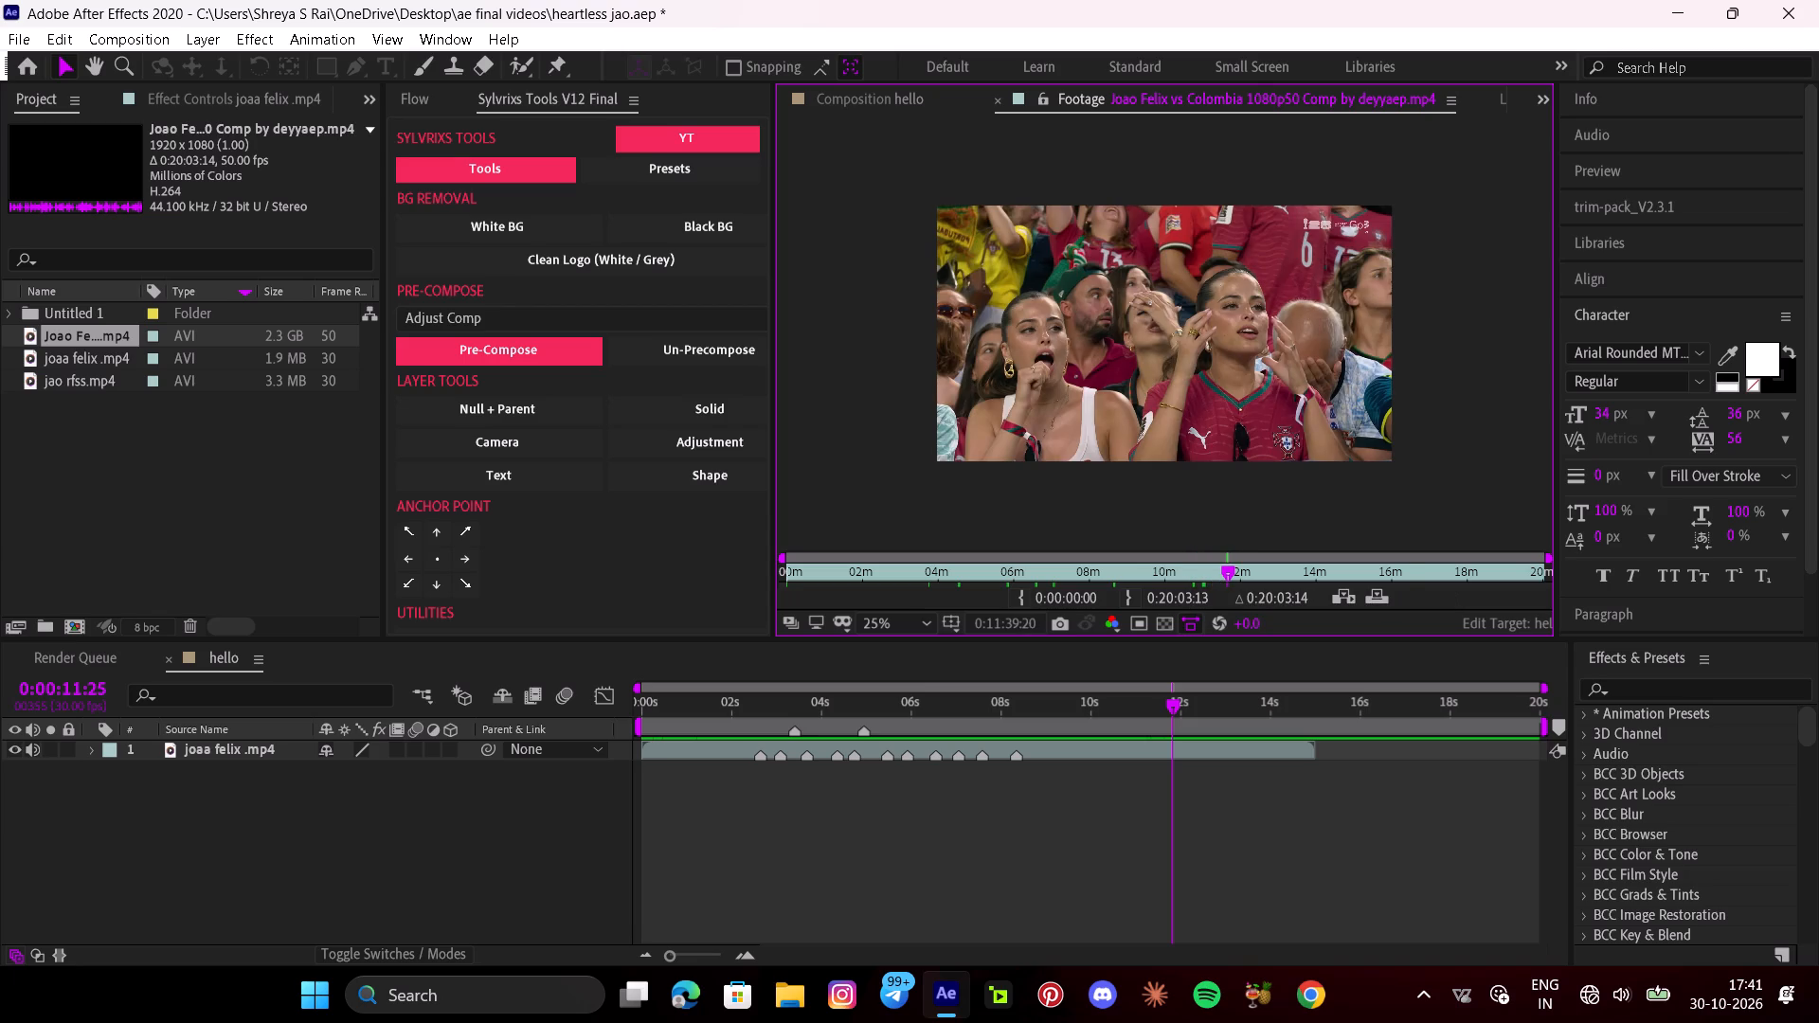
drag(1222, 588, 1219, 586)
Set the footage's in point to 0:11:03:34 and its out point to 0:11:20:30.
click(1221, 571)
click(1018, 600)
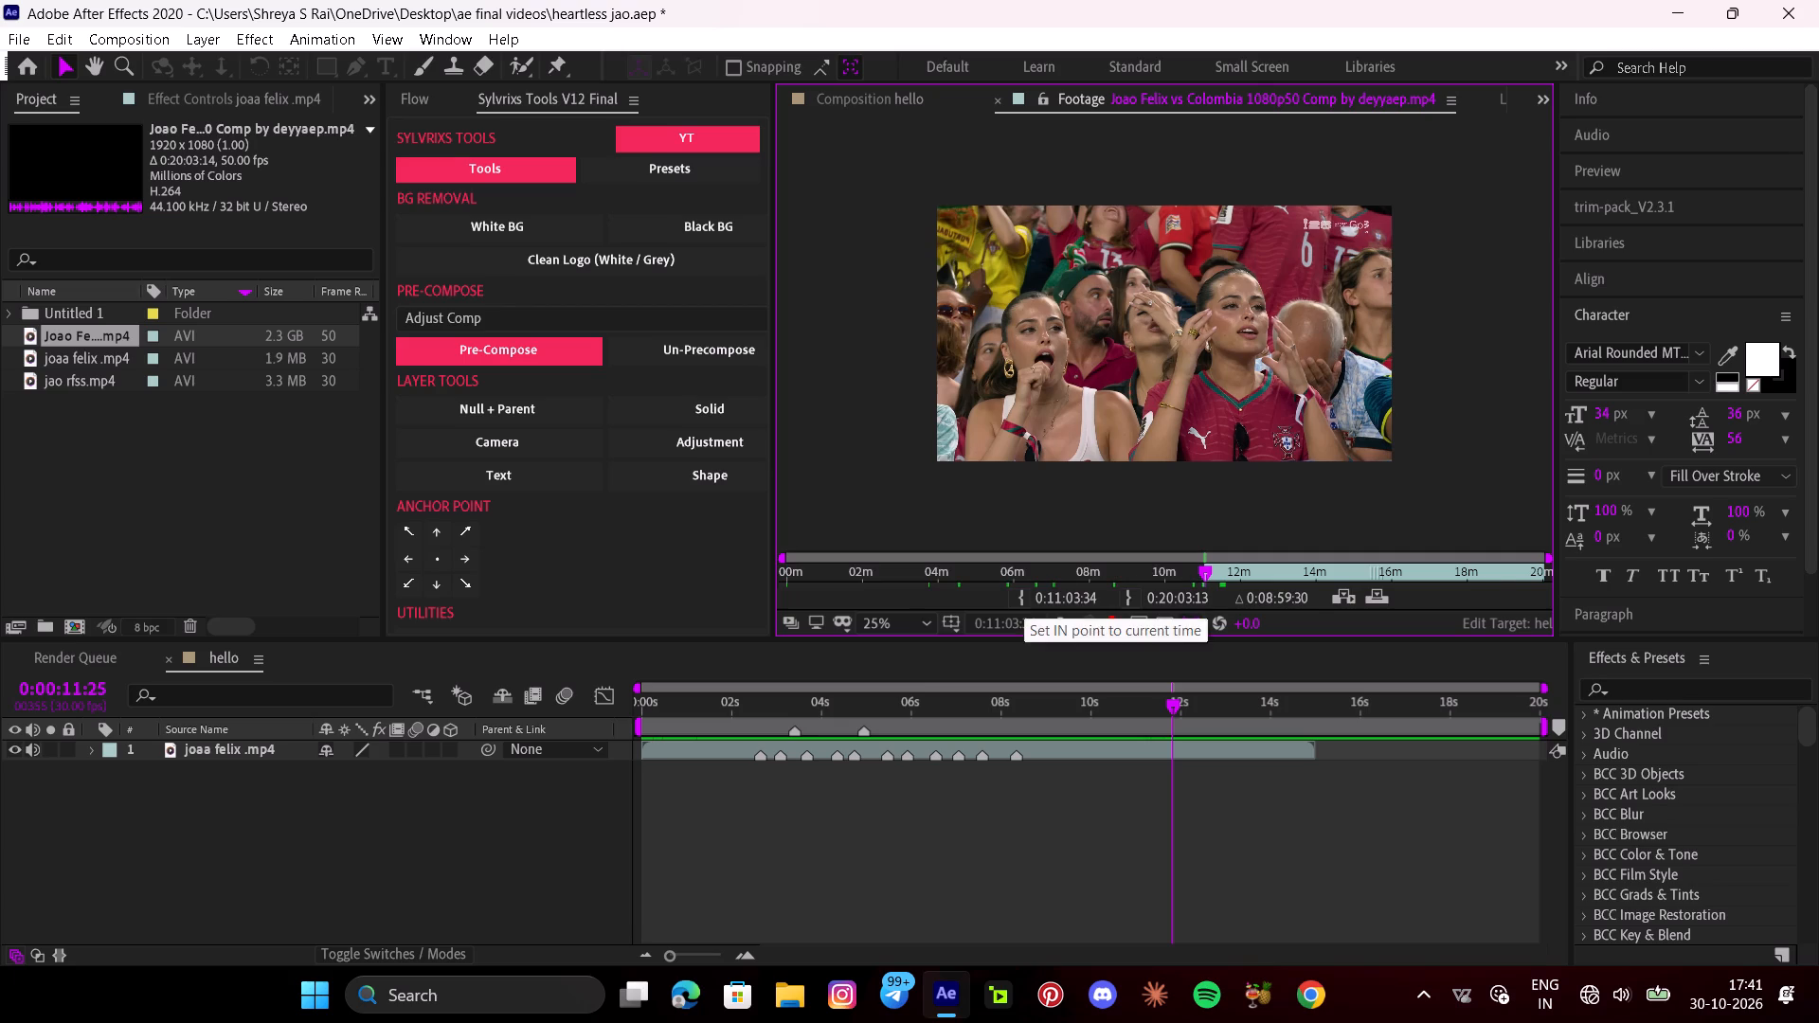
drag(1208, 569, 1218, 574)
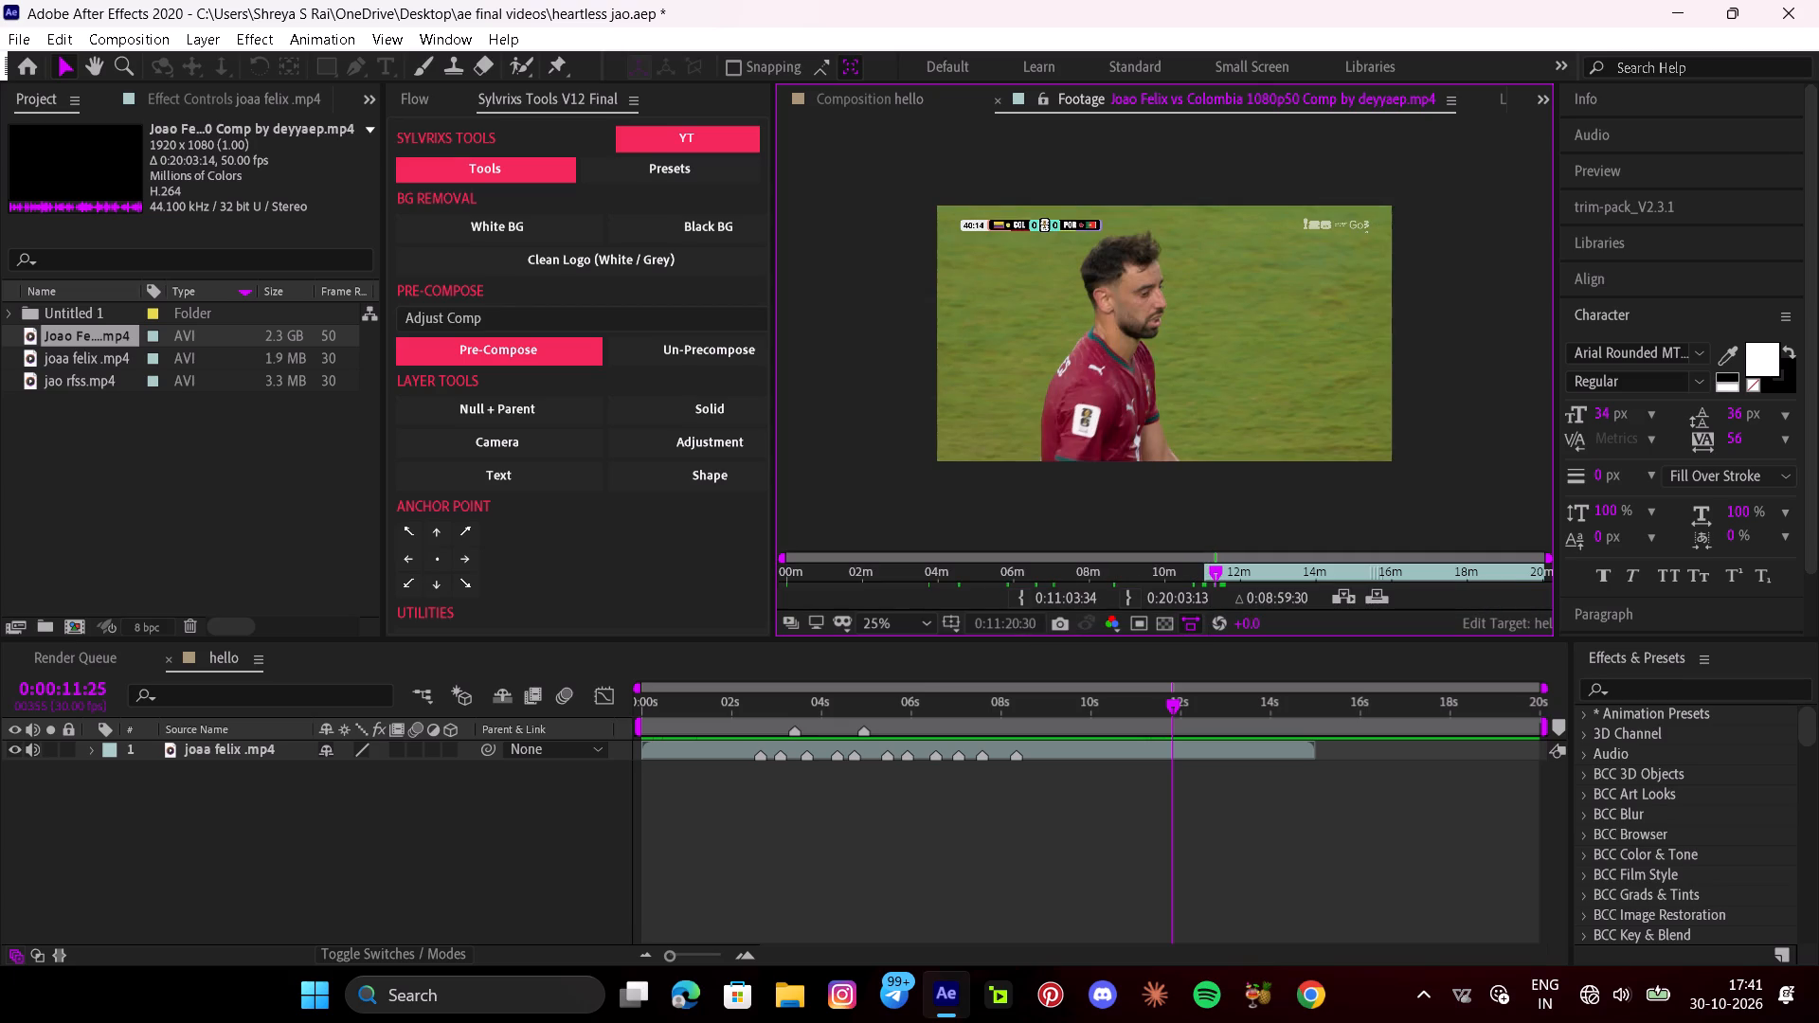
click(1125, 600)
Place the trimmed Joao Felix vs Colombia clip below the joaa felix layer in the hello composition and hide the joaa felix layer.
drag(114, 336, 237, 870)
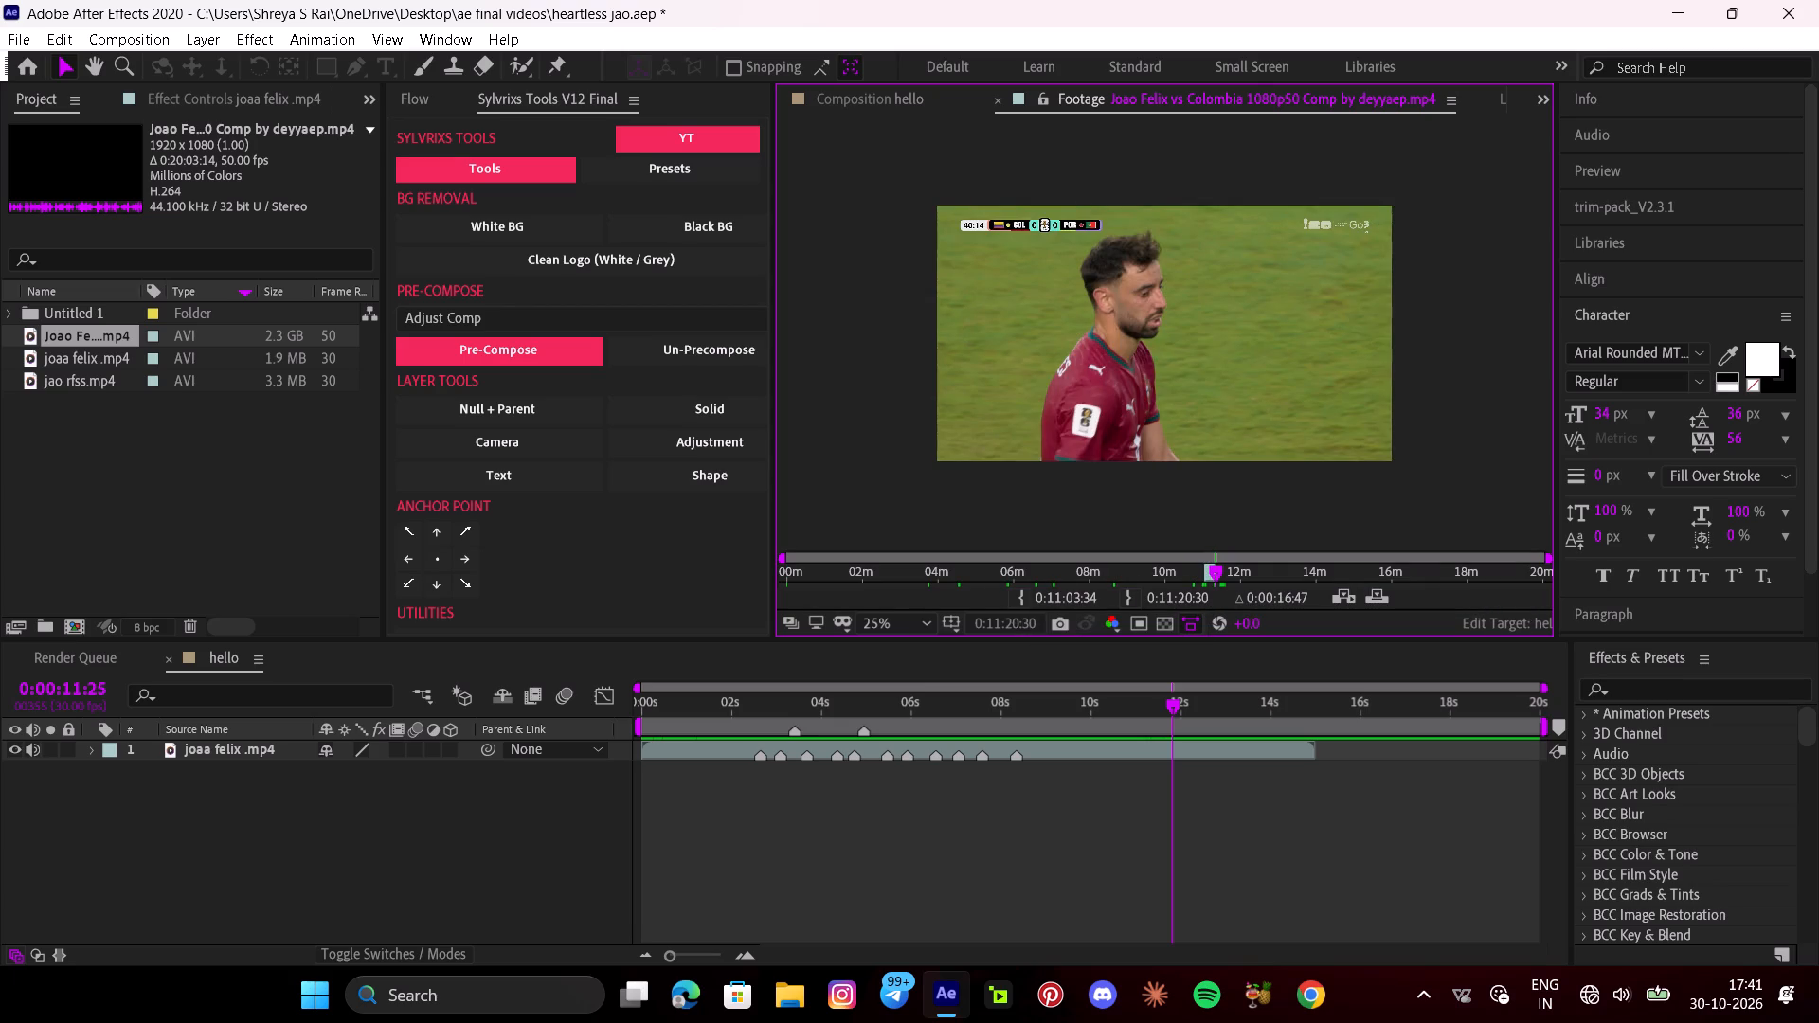
drag(237, 870, 246, 885)
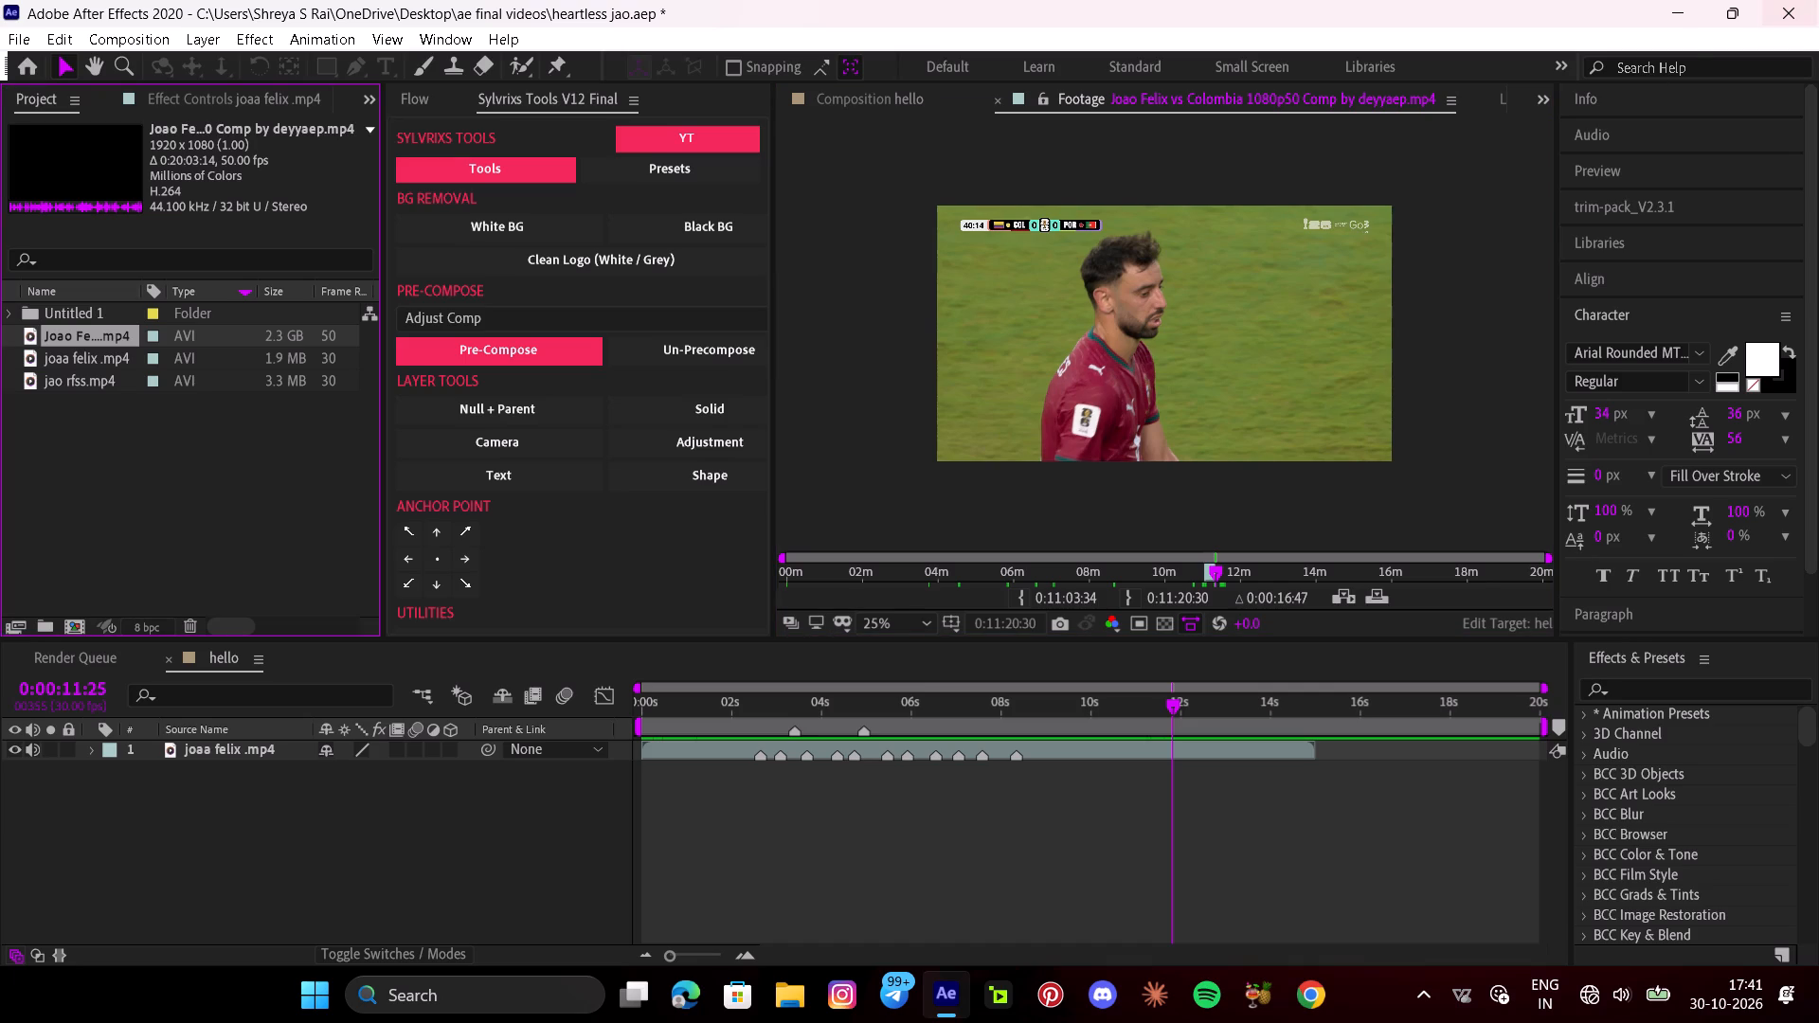
drag(88, 331, 146, 471)
drag(146, 471, 249, 766)
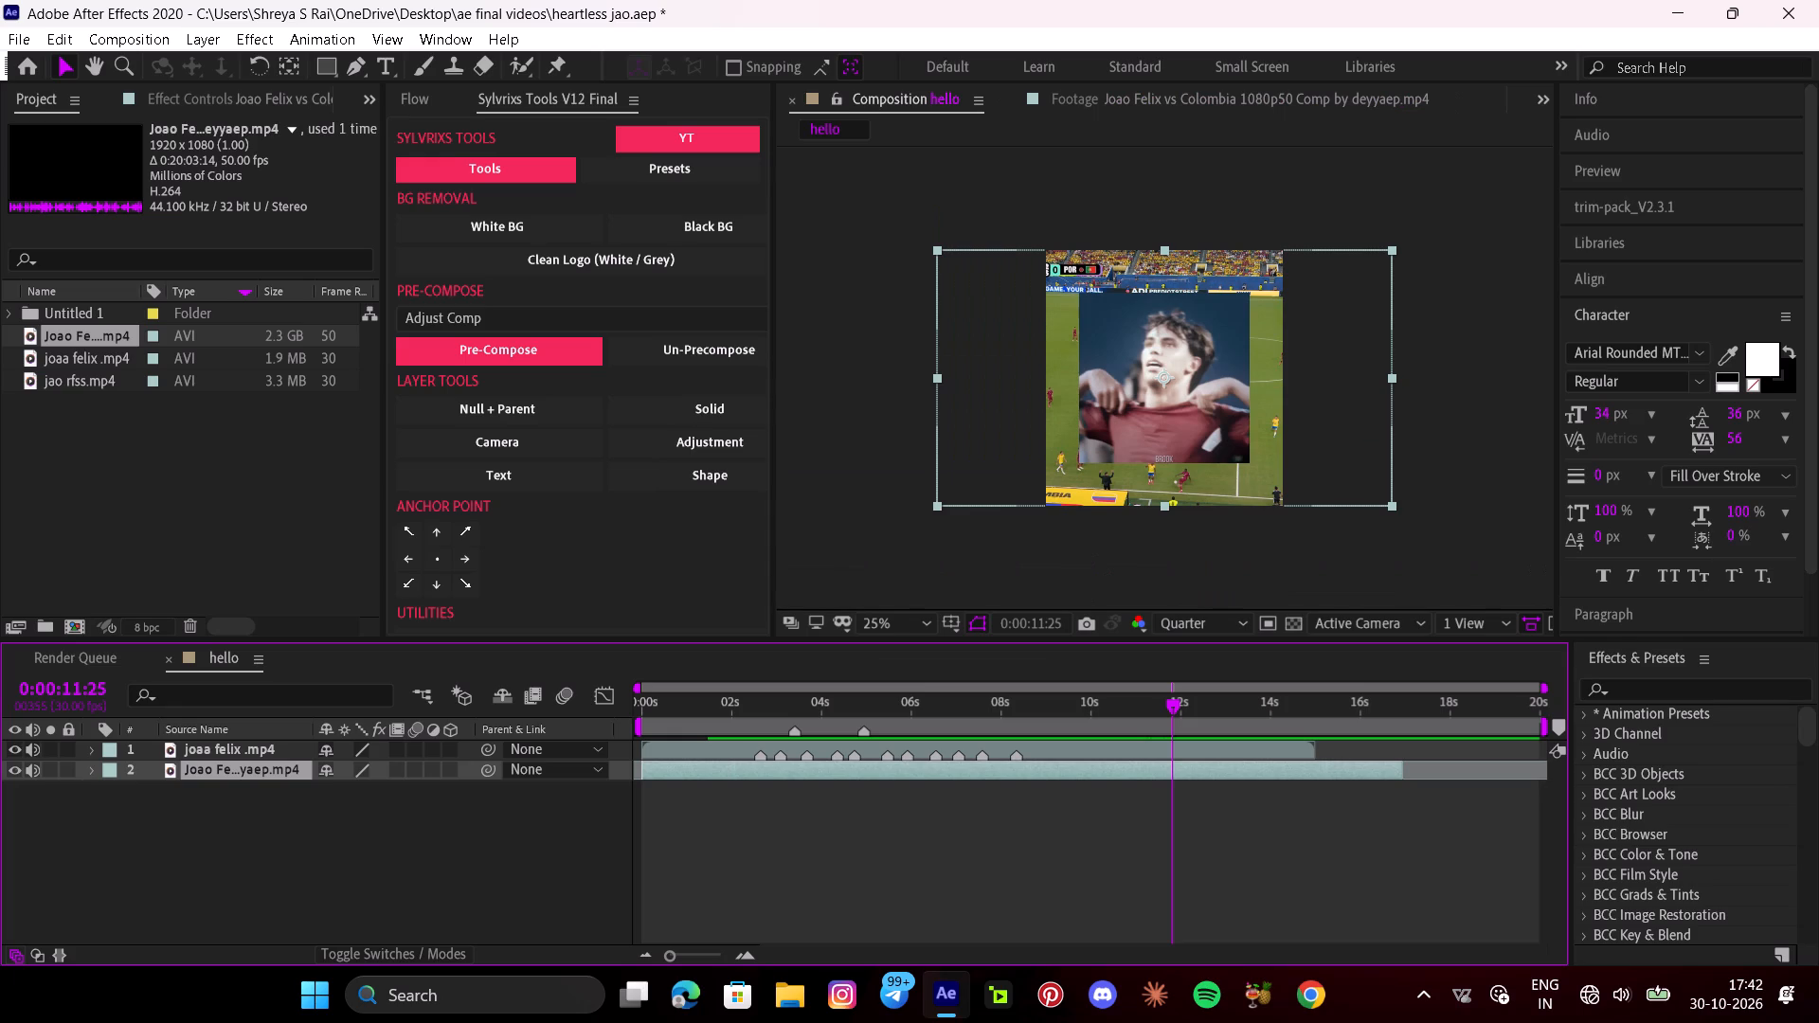
click(9, 746)
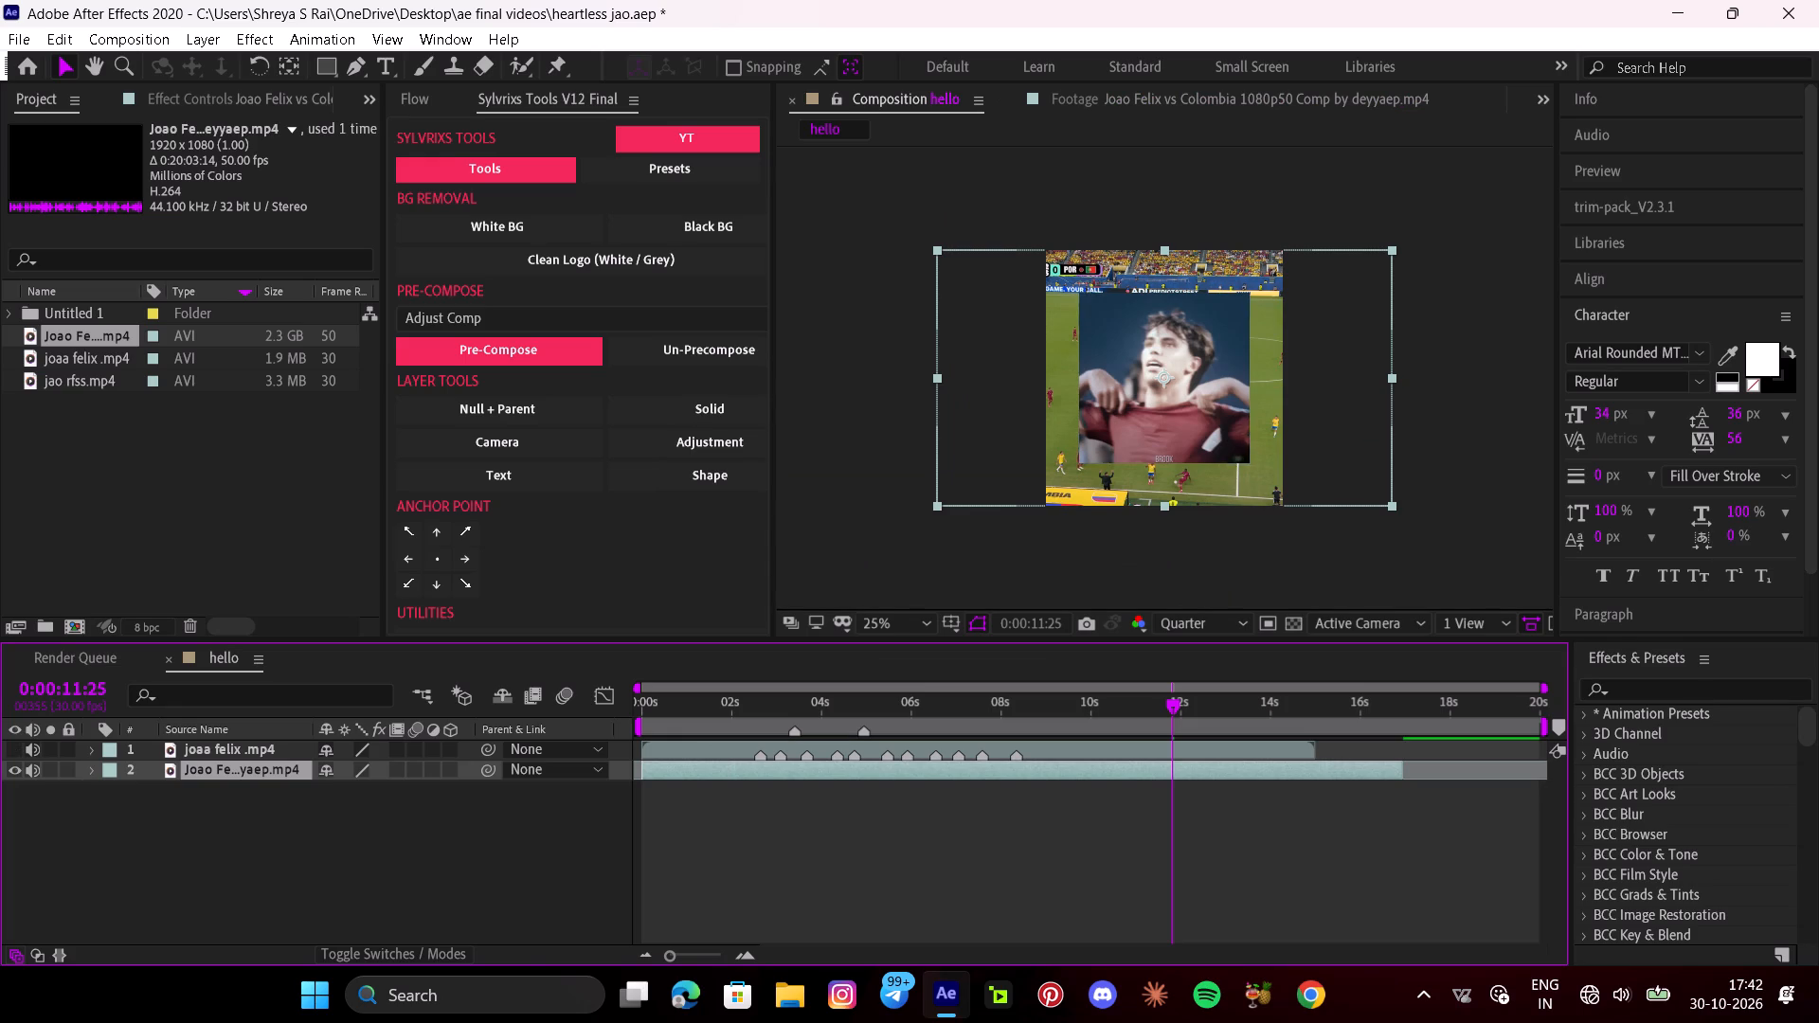
Trim the start of the Joao Felix vs Colombia layer to 0:00:00:19, at the shot of the fans.
drag(1177, 713, 760, 732)
drag(734, 710, 686, 707)
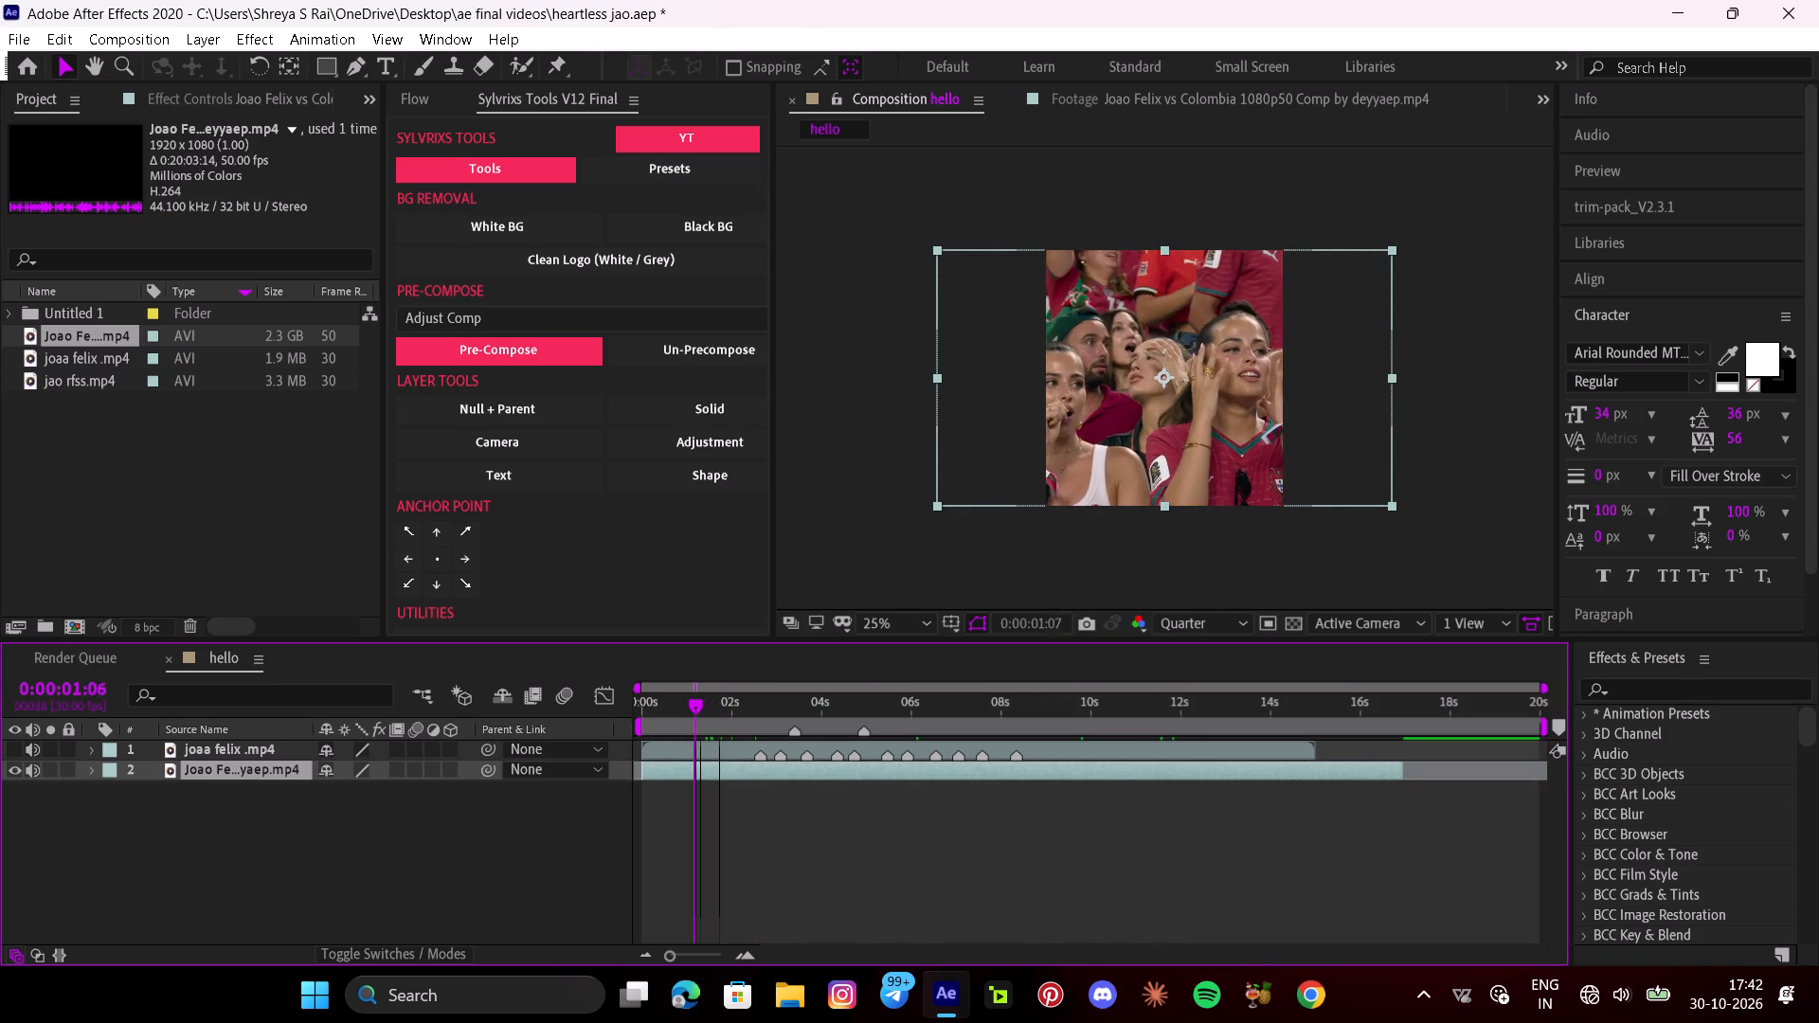
drag(686, 707, 671, 704)
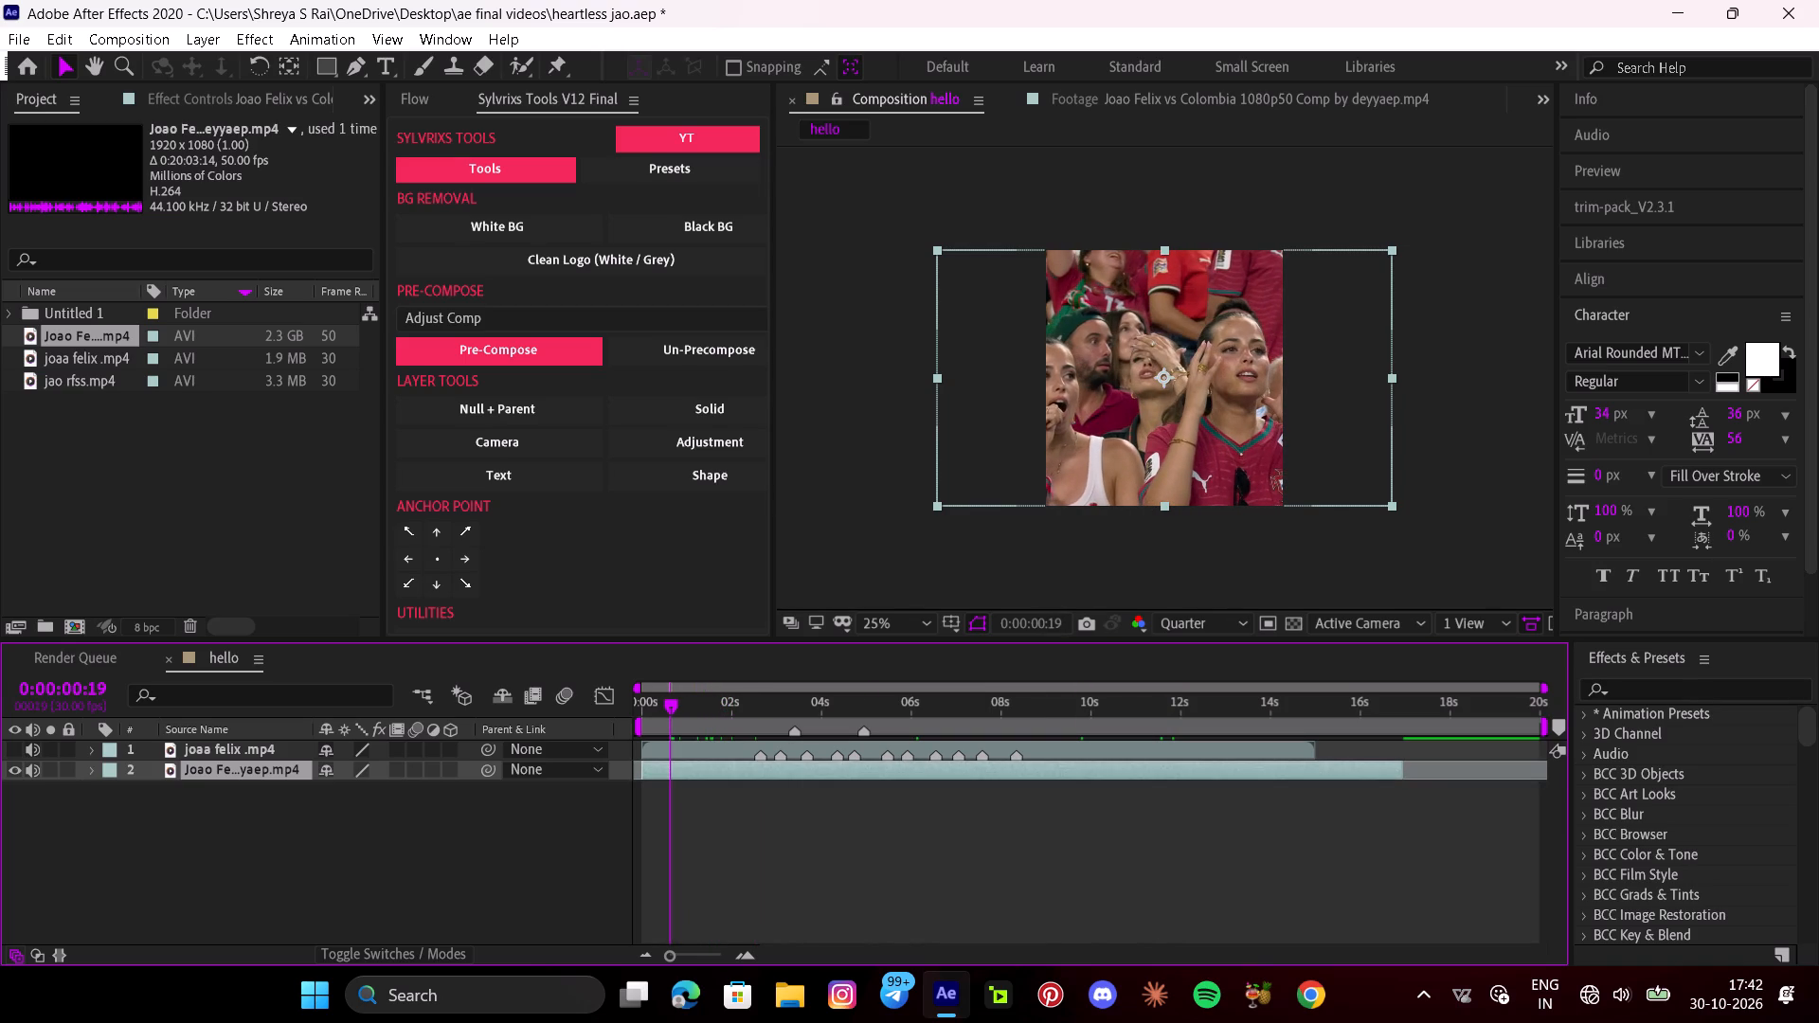
key(alt+bracketleft)
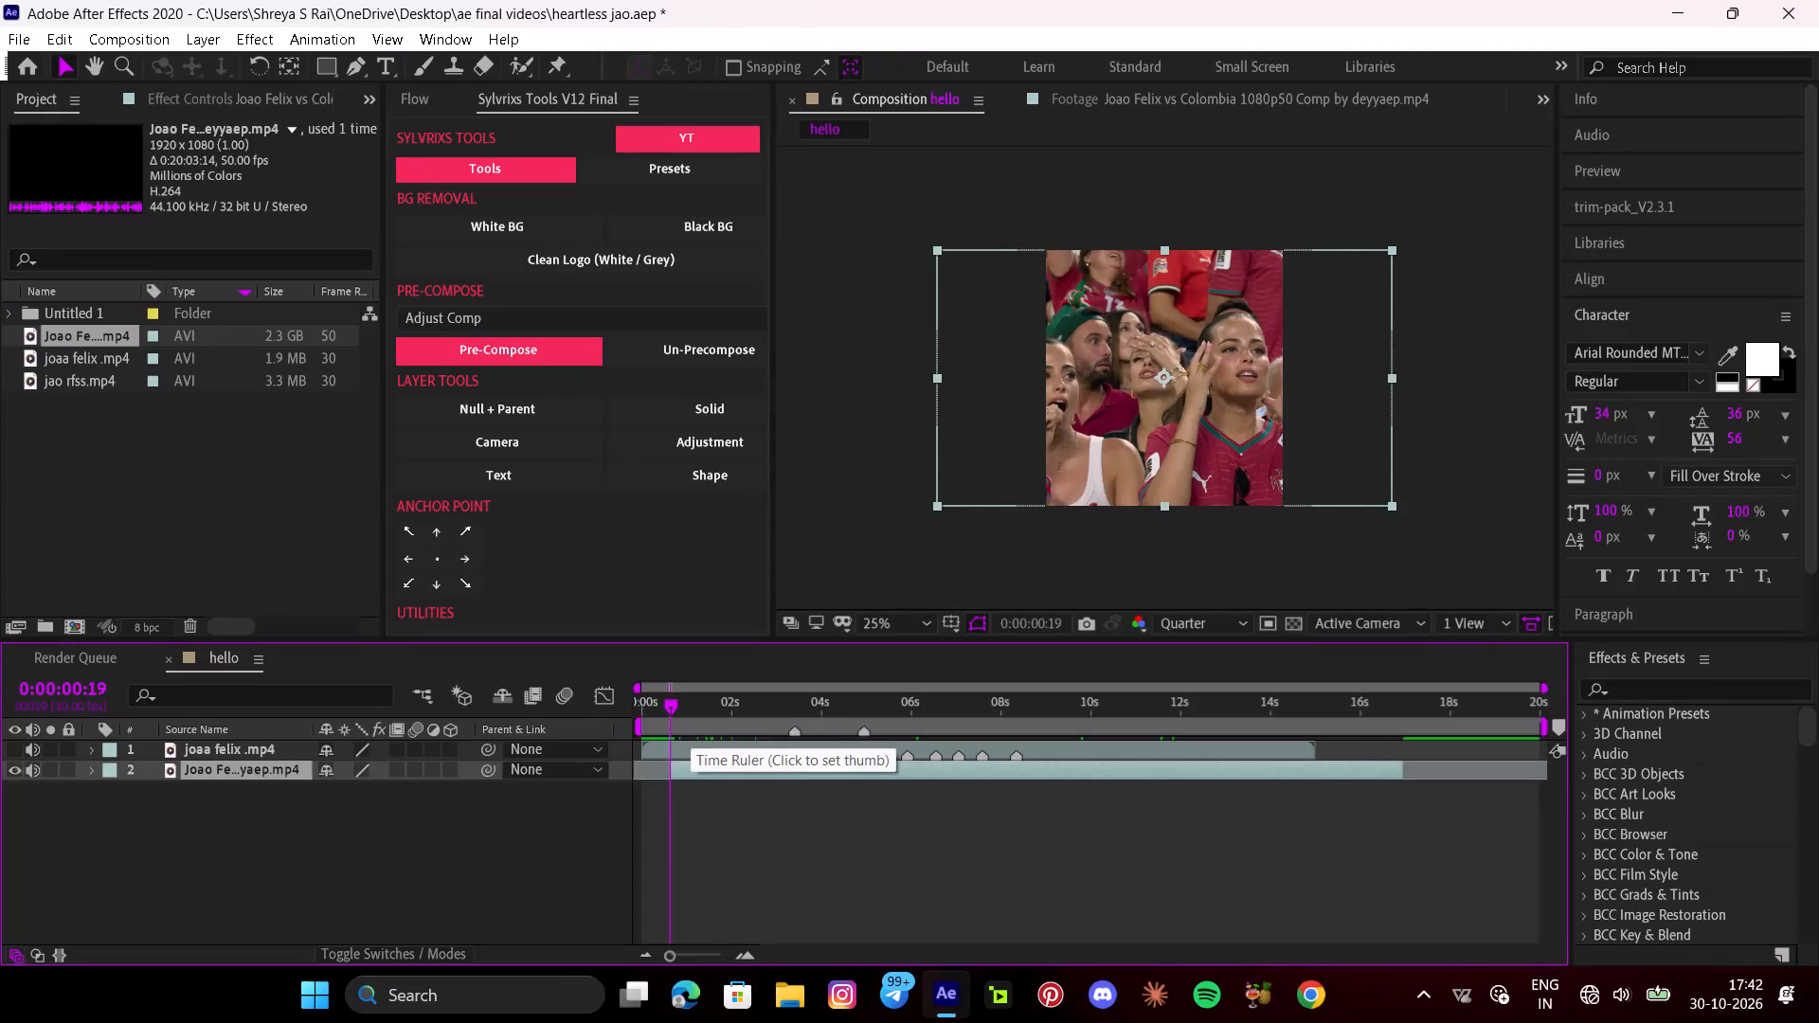
Split the Joao Felix vs Colombia layer at 0:00:01:06.
drag(671, 705, 695, 720)
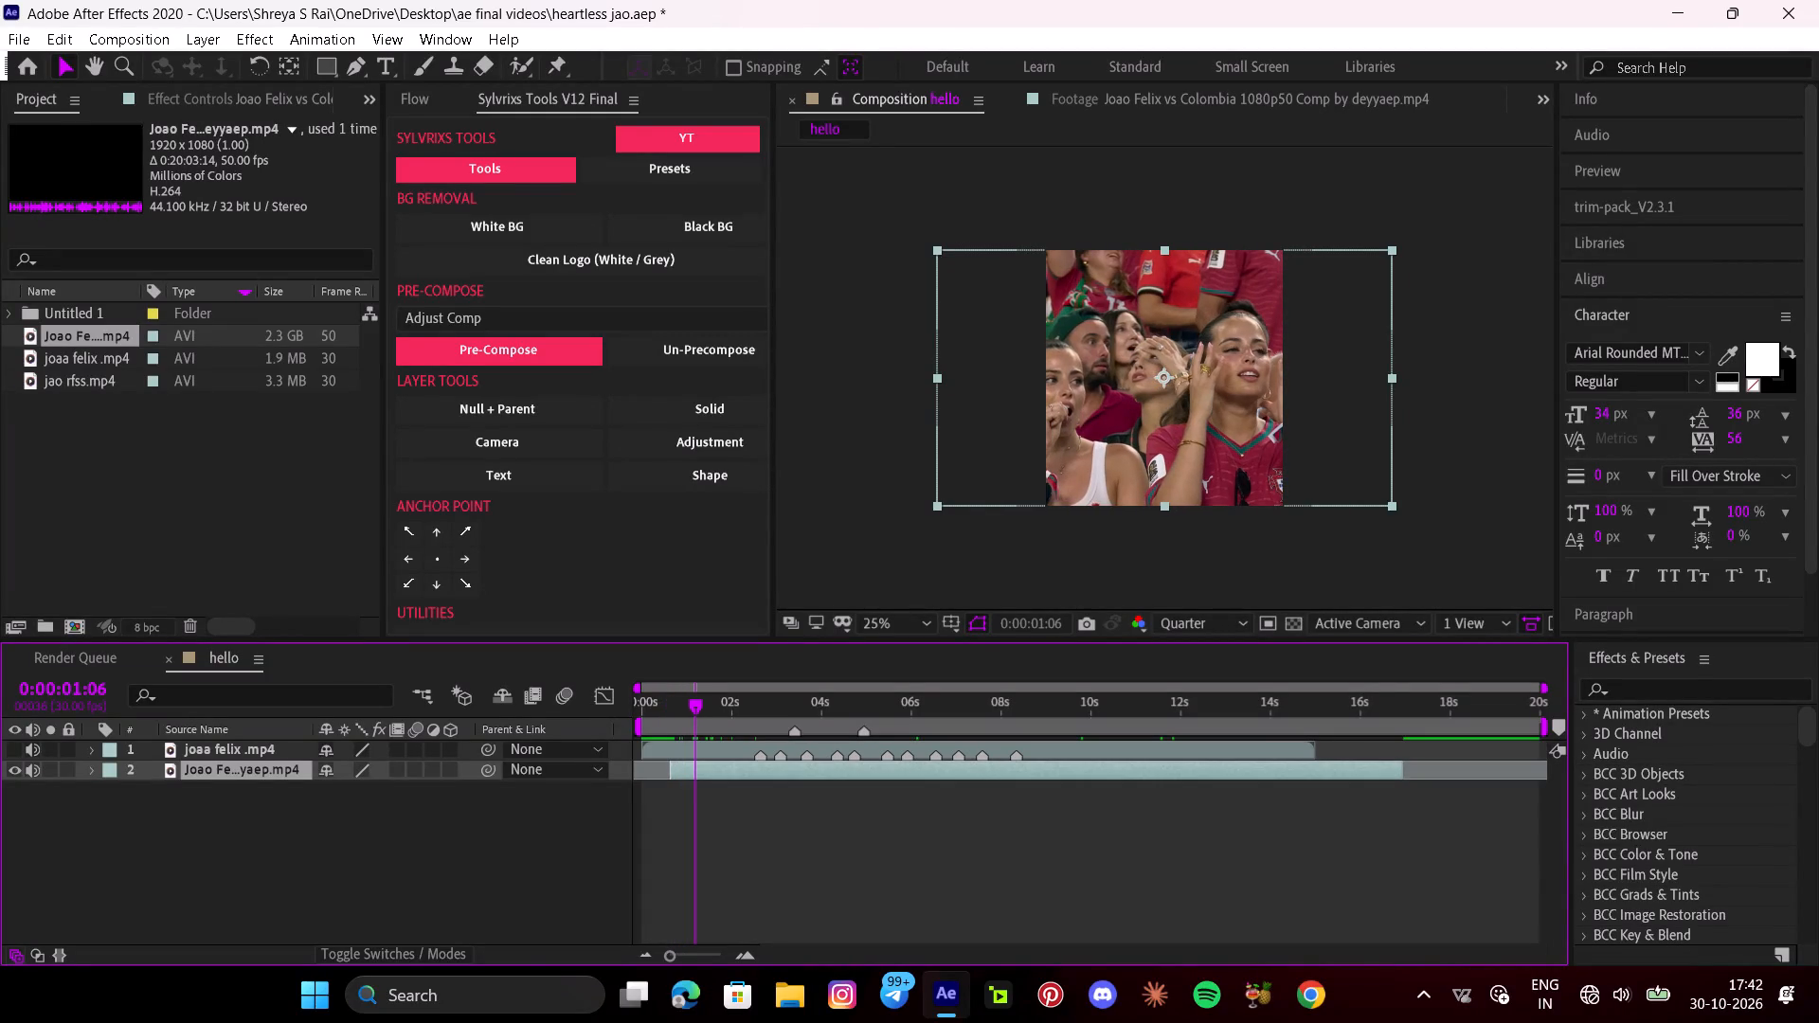
key(ctrl+shift+d)
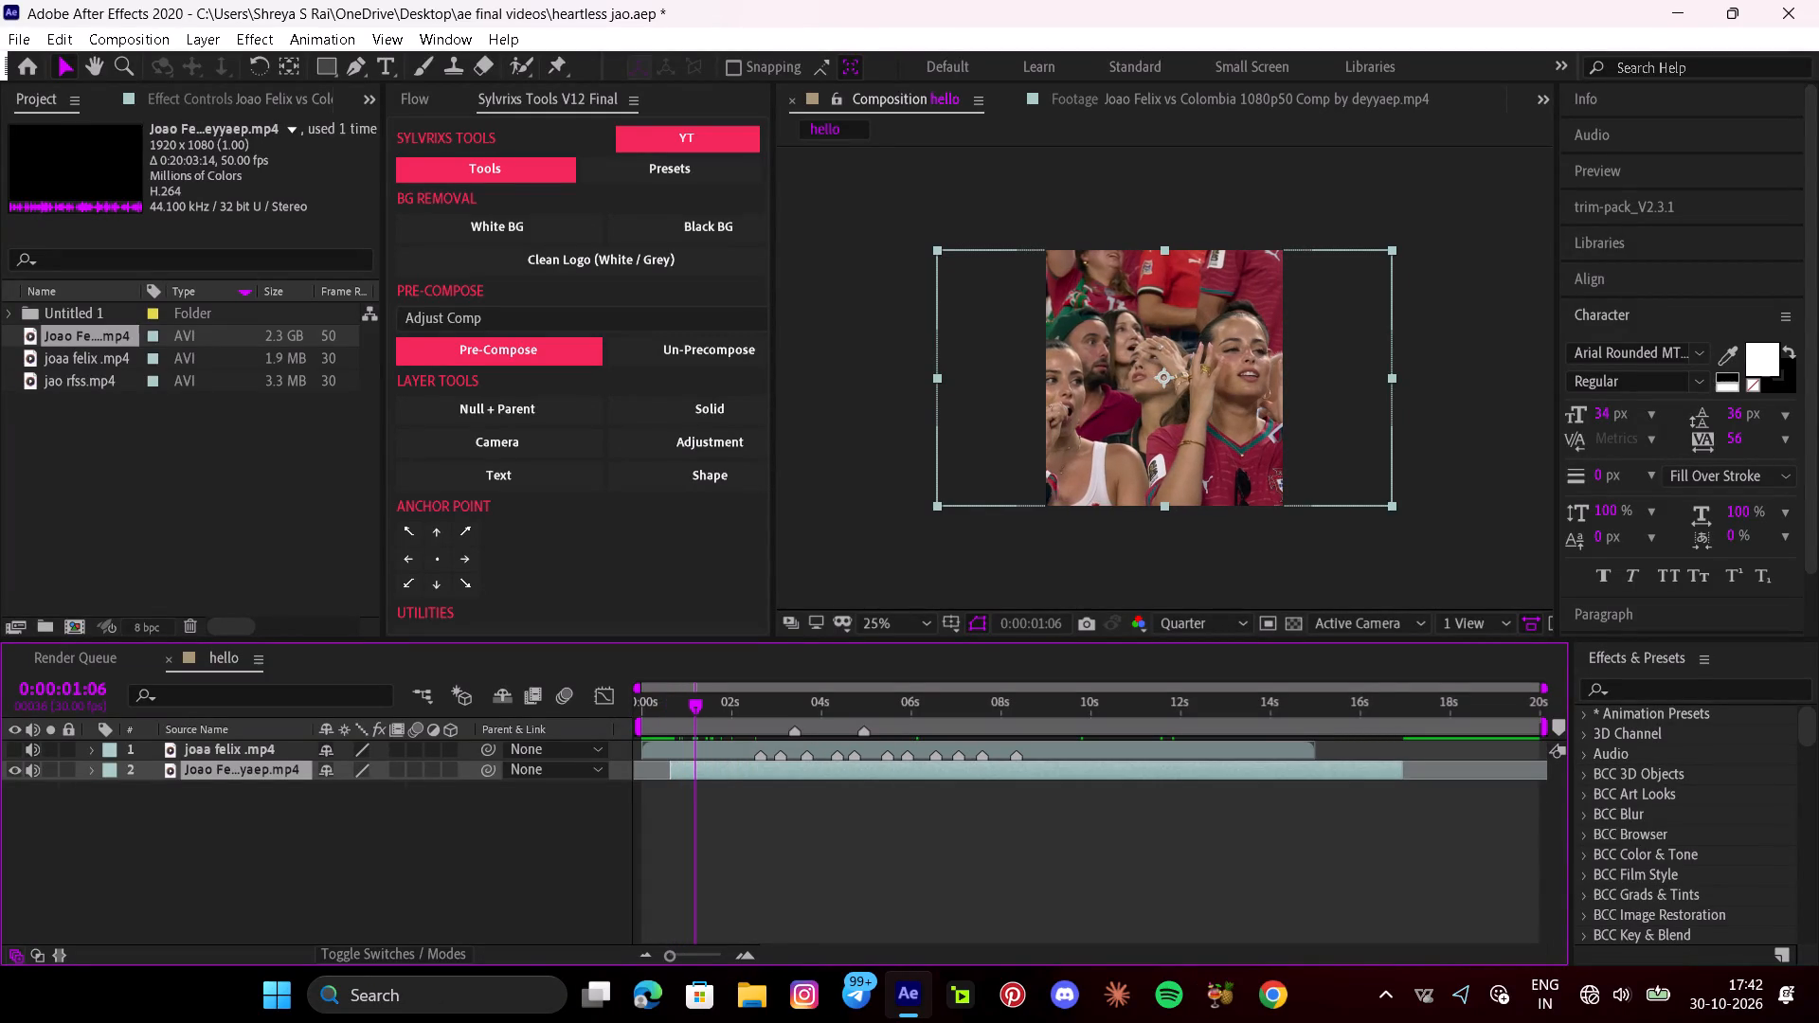
Slide the second Joao Felix vs Colombia piece earlier to end just before 2 seconds, and trim its start to 0:00:01:06.
drag(742, 769, 332, 769)
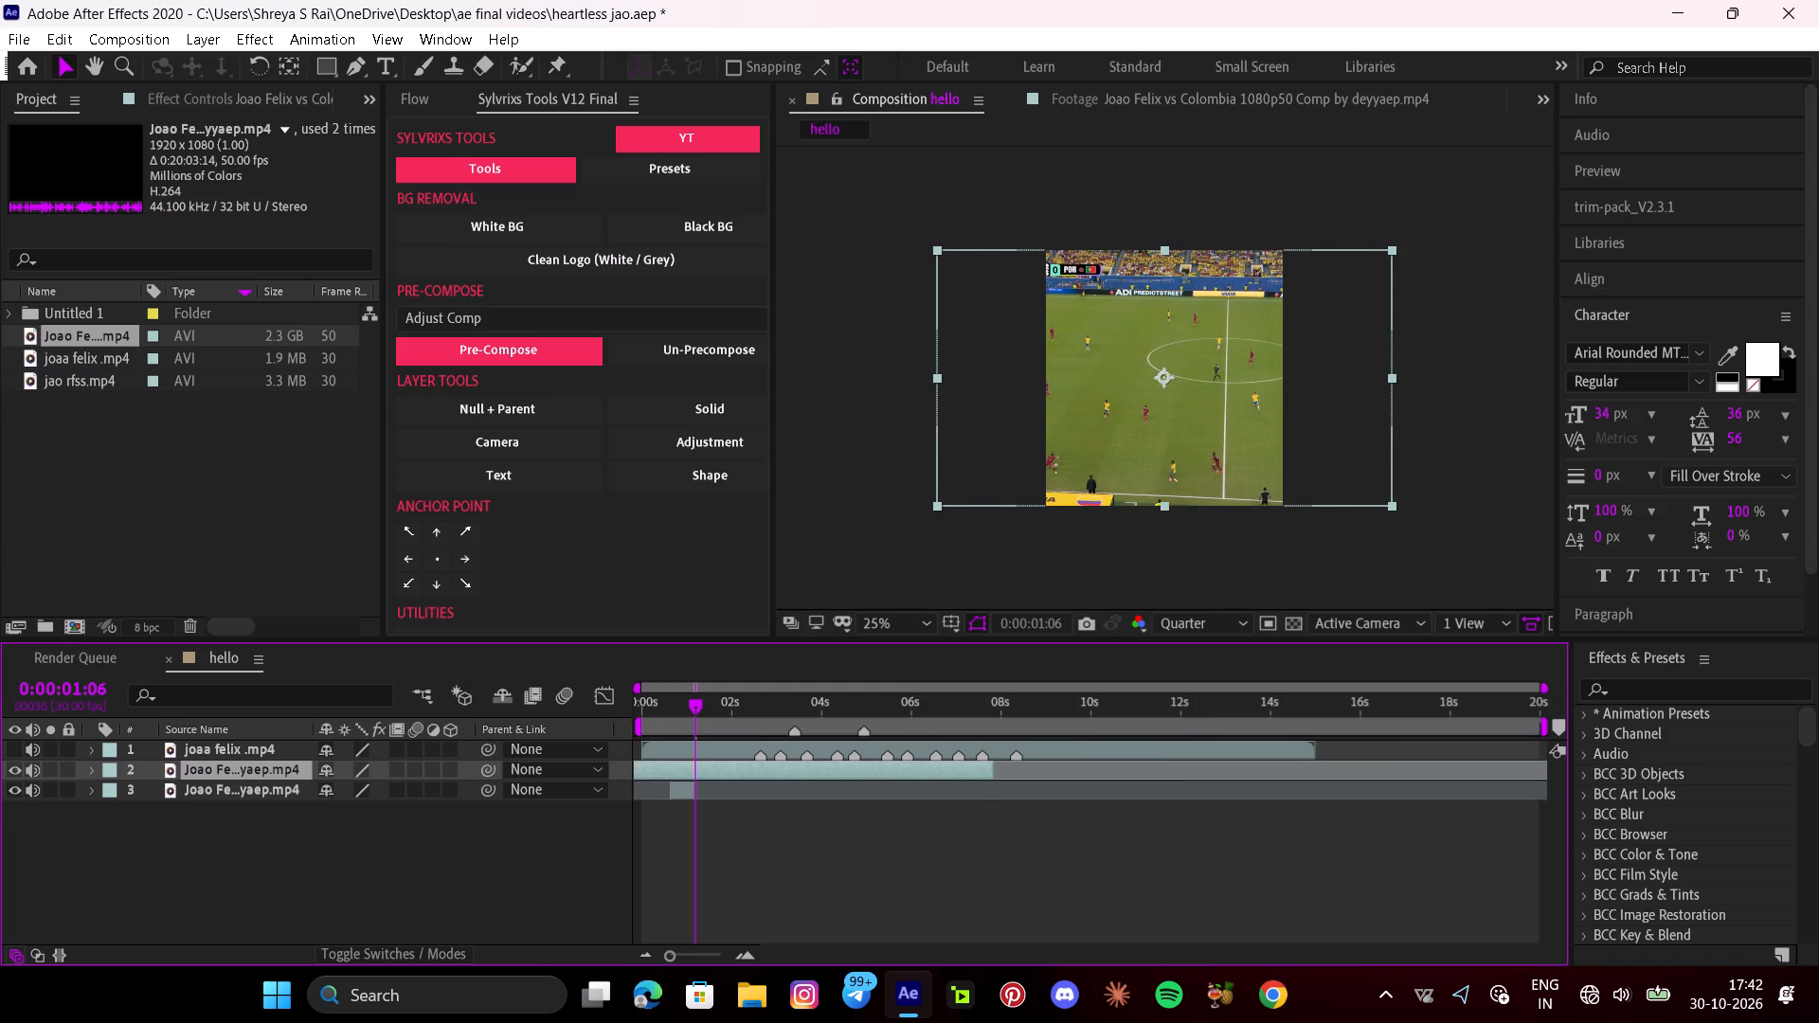
drag(941, 773, 670, 773)
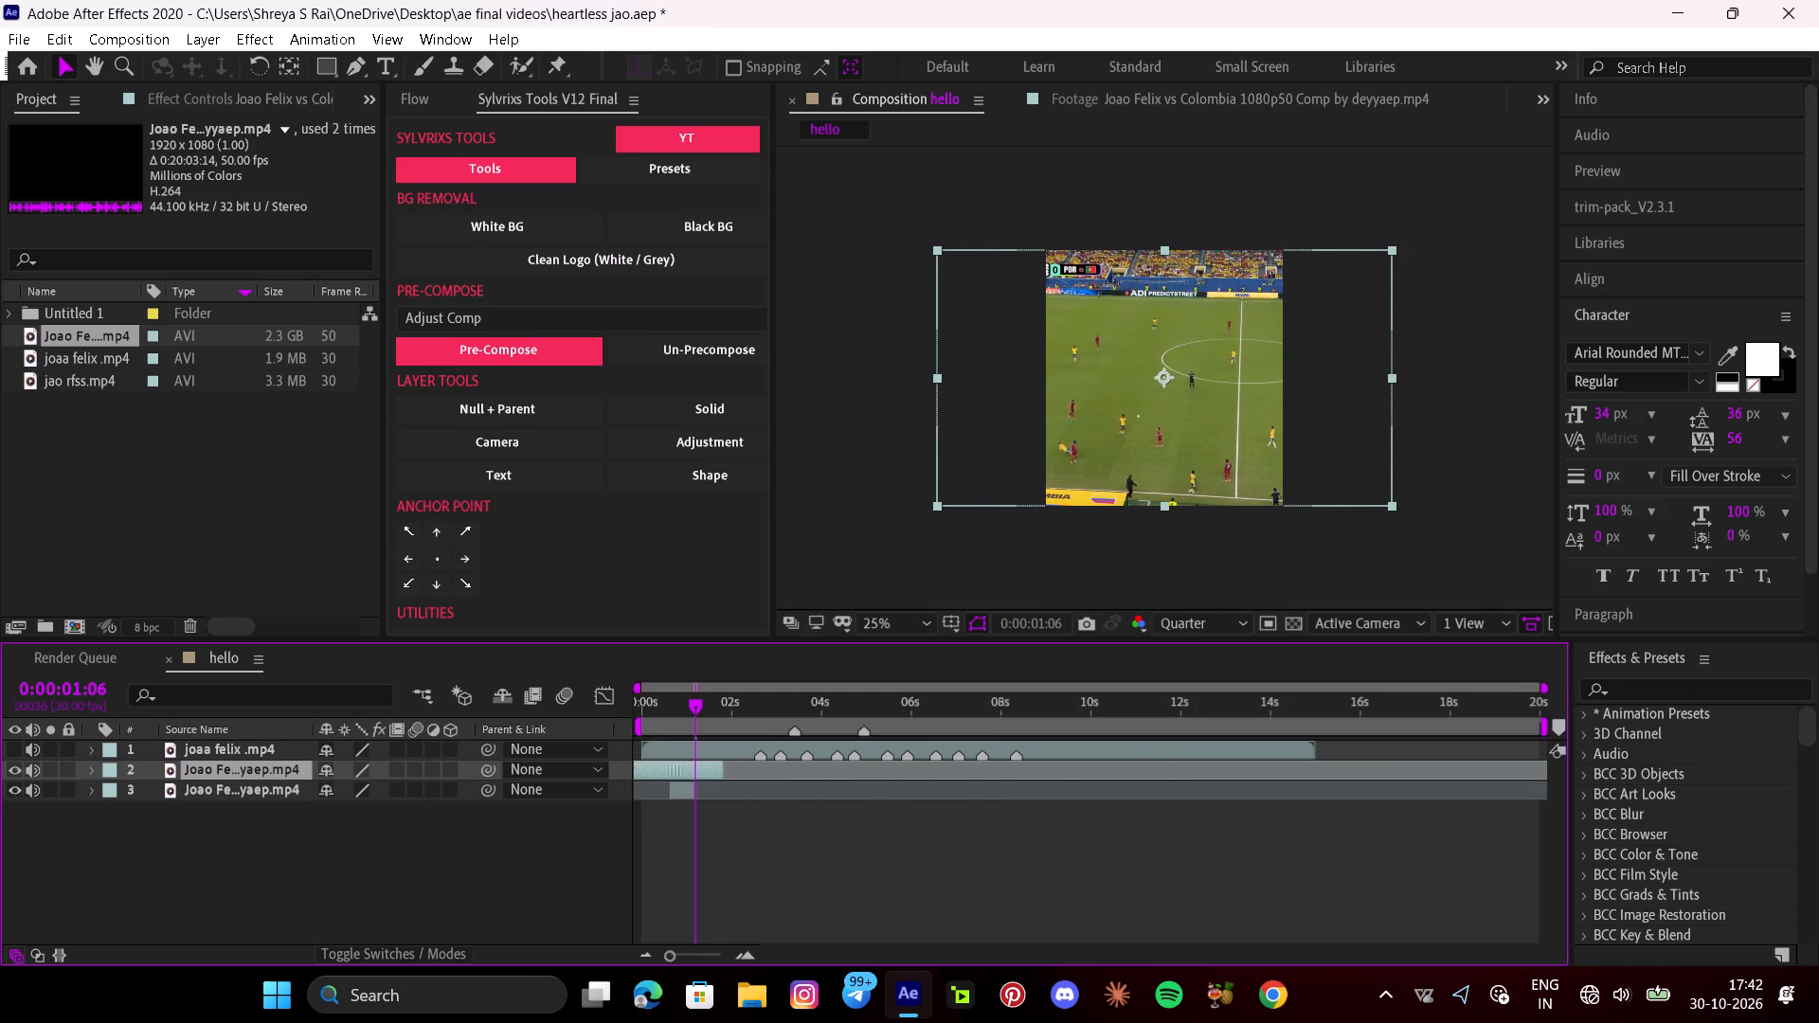
drag(670, 773, 669, 773)
double_click(950, 773)
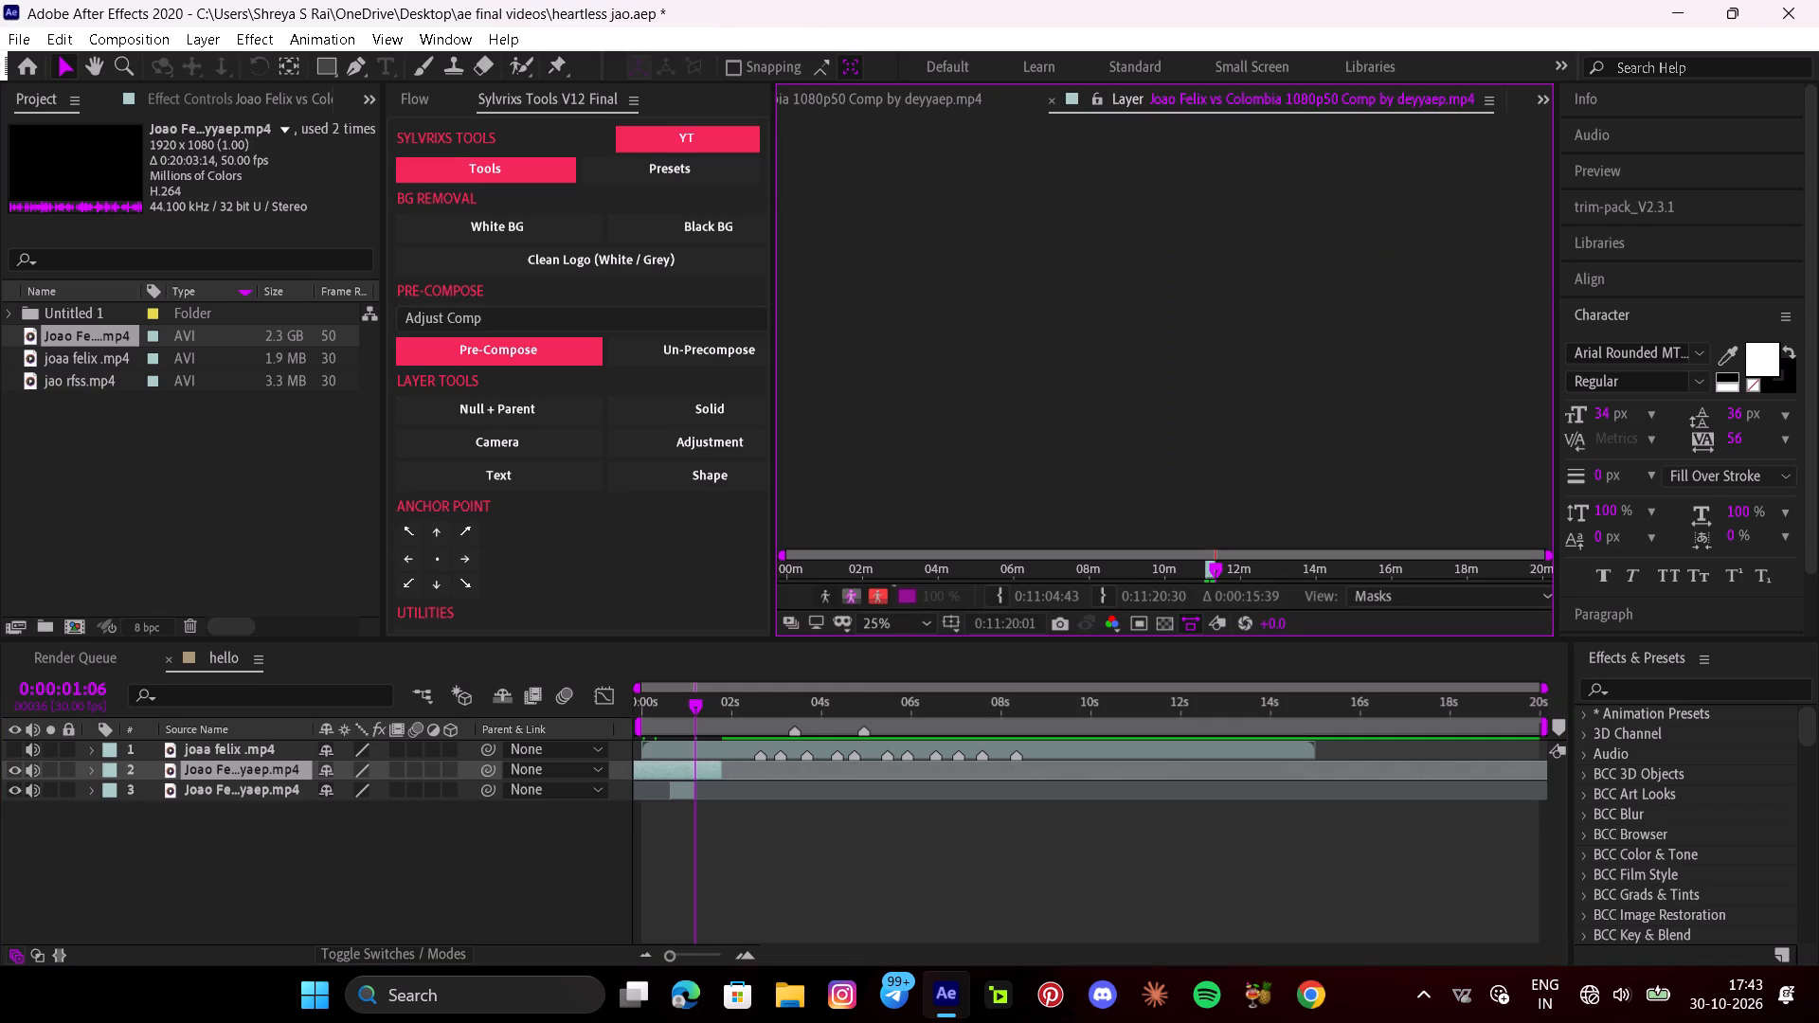
click(1543, 96)
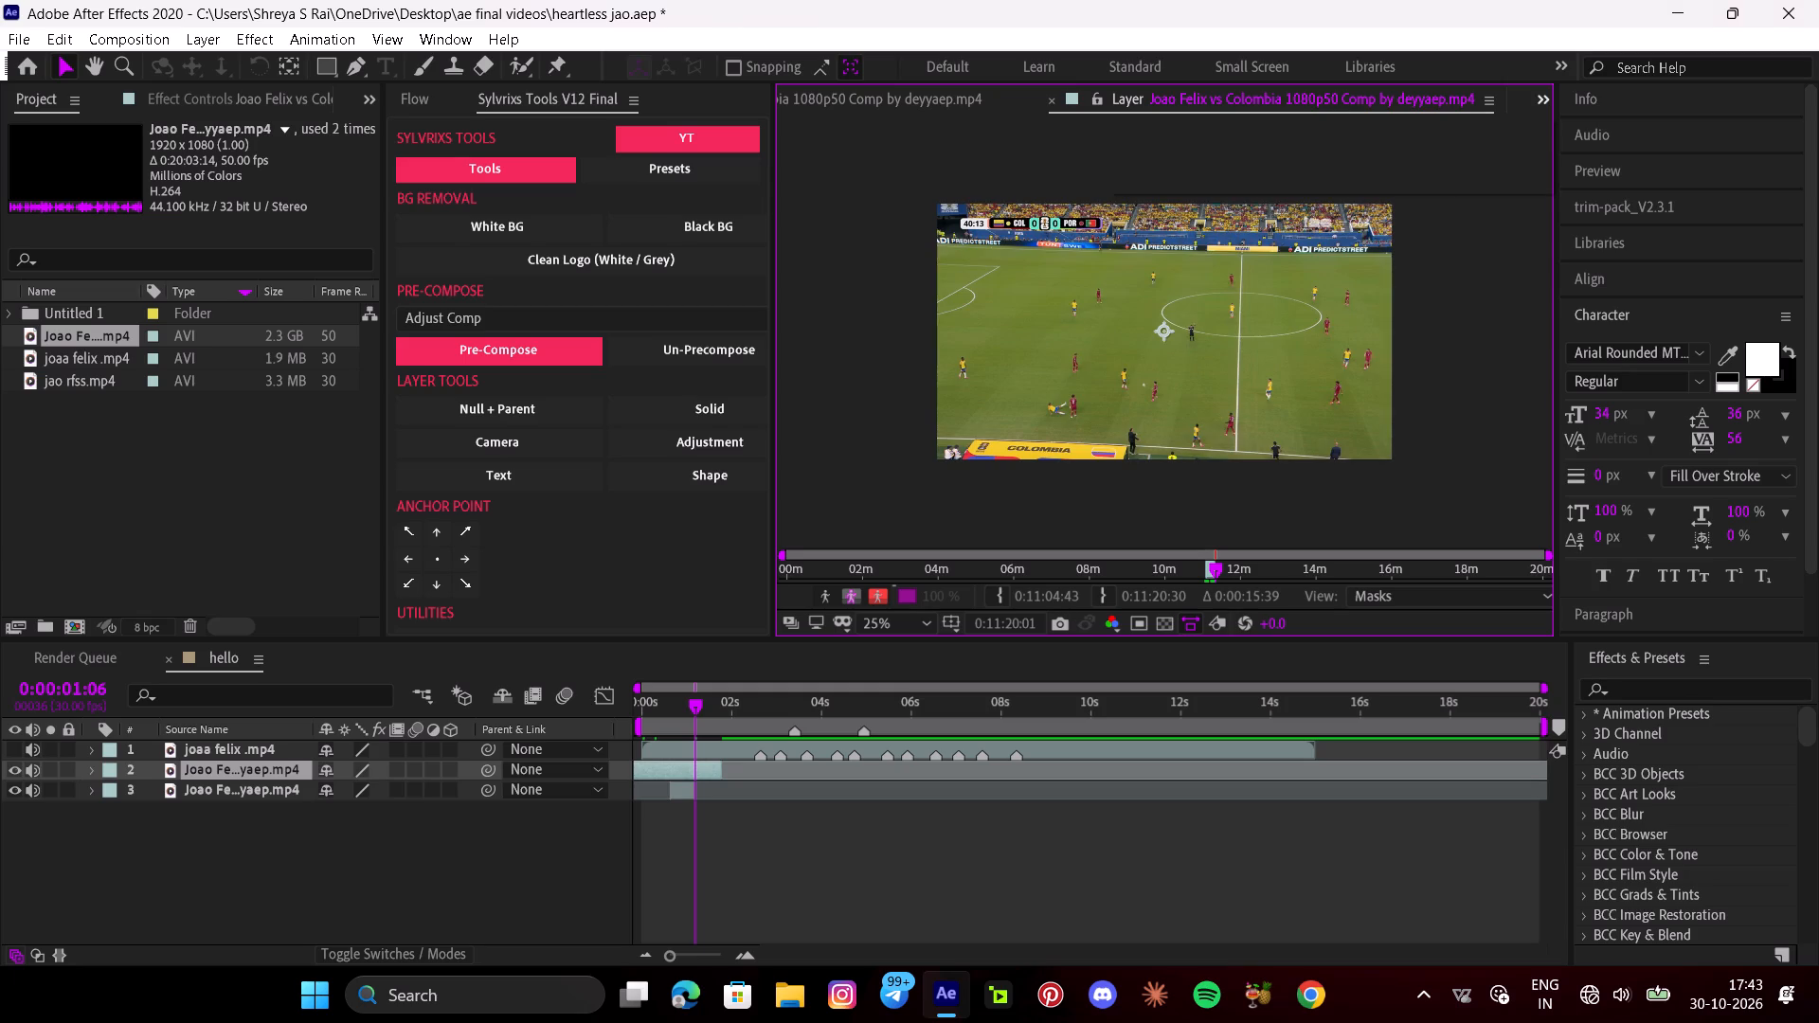
click(1299, 129)
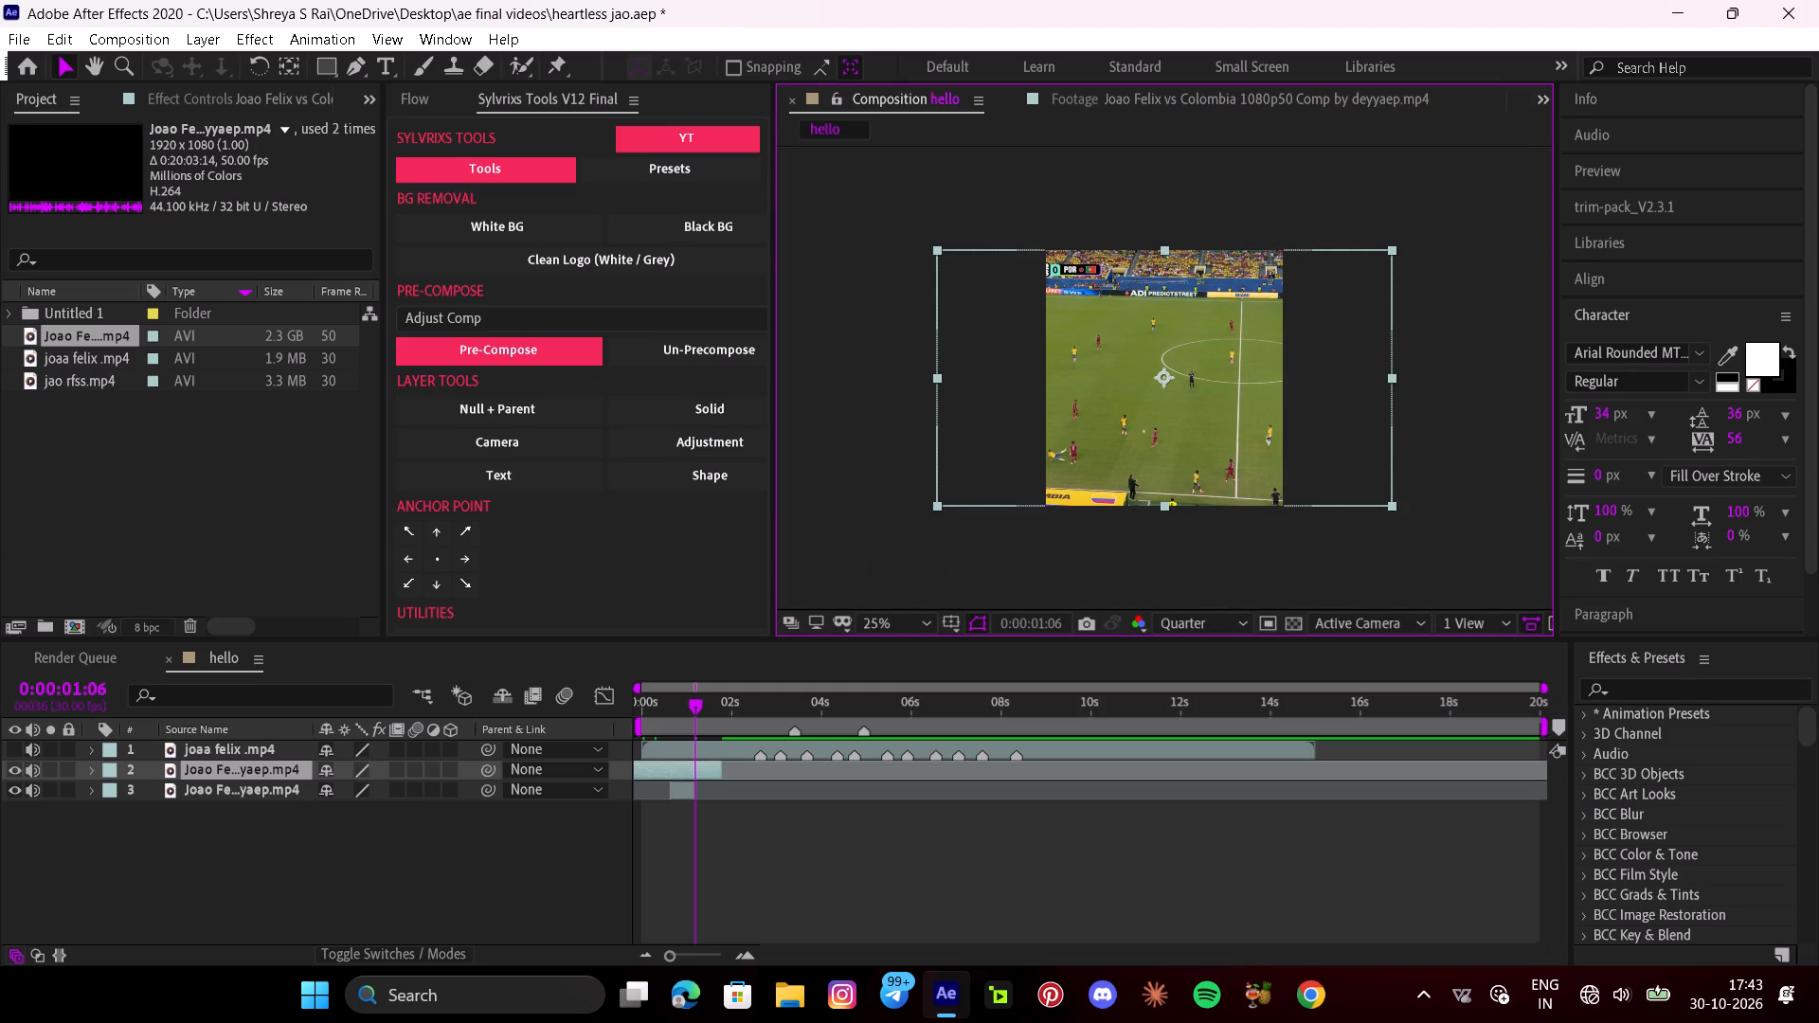
key(alt+bracketleft)
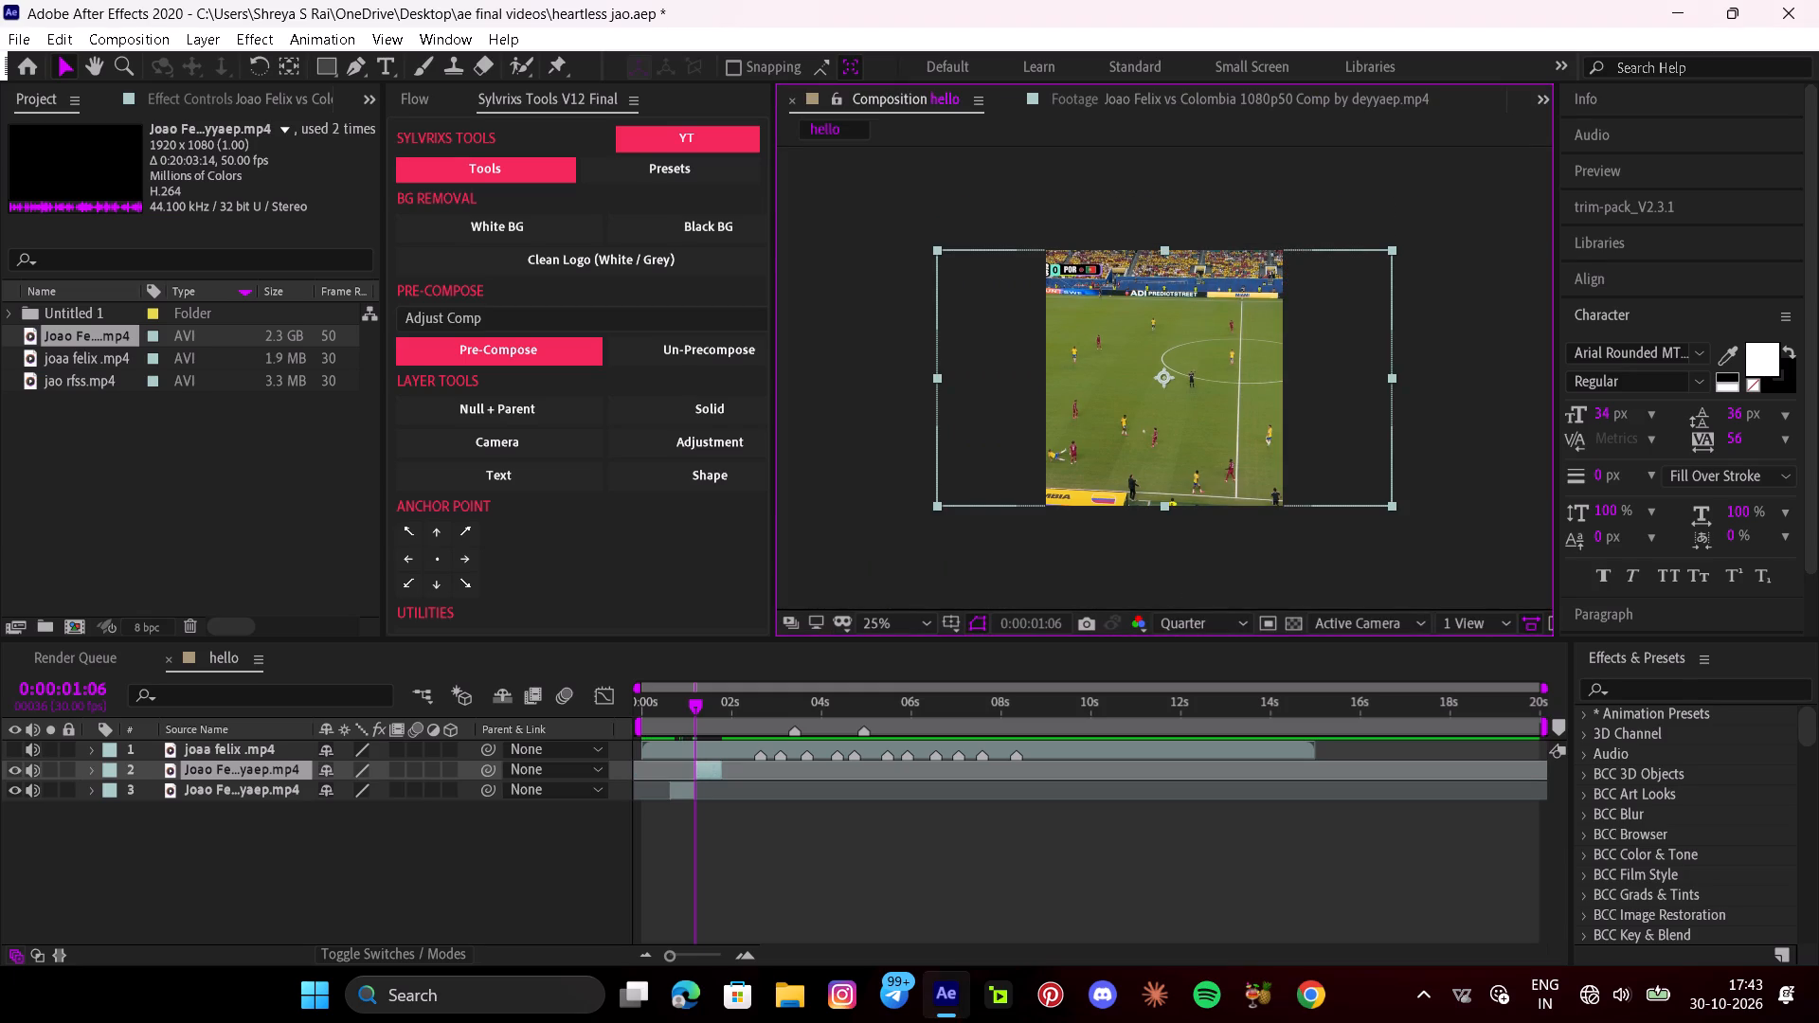
Slip the second piece's footage within its trimmed span, going through the referee and yellow-shirted player shots for a usable moment.
drag(1028, 769, 736, 769)
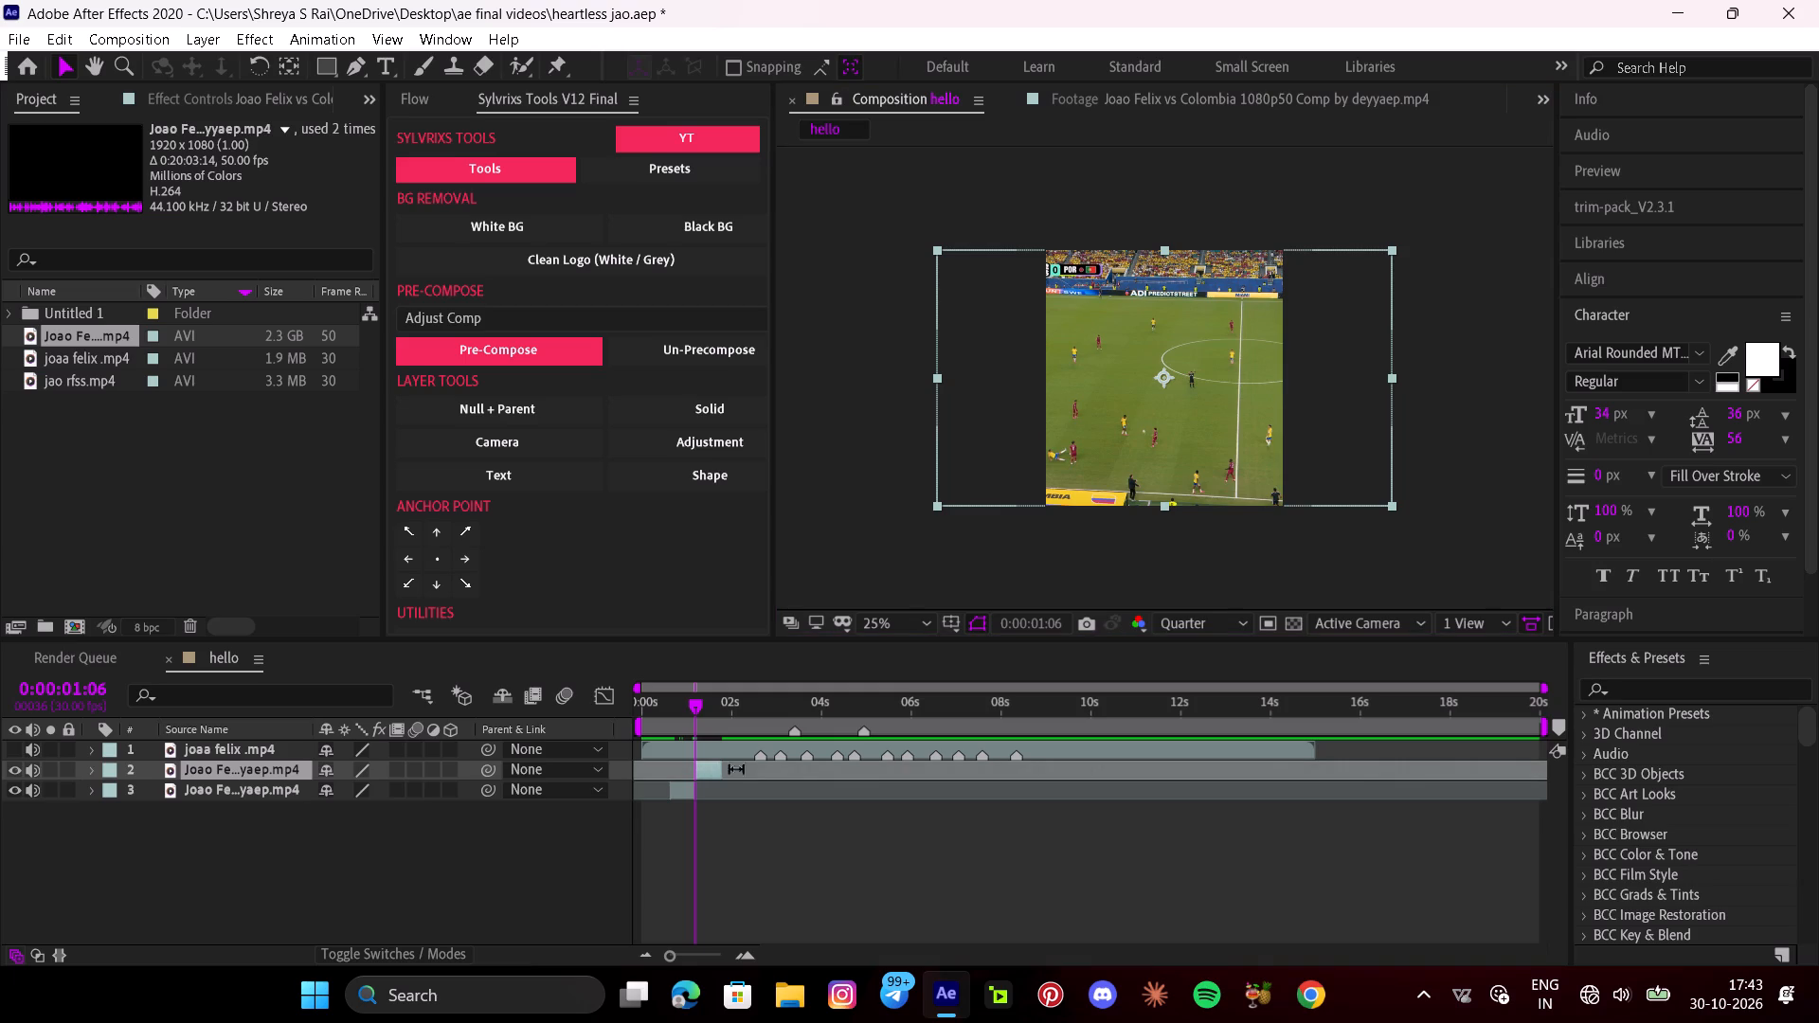
drag(736, 769, 818, 790)
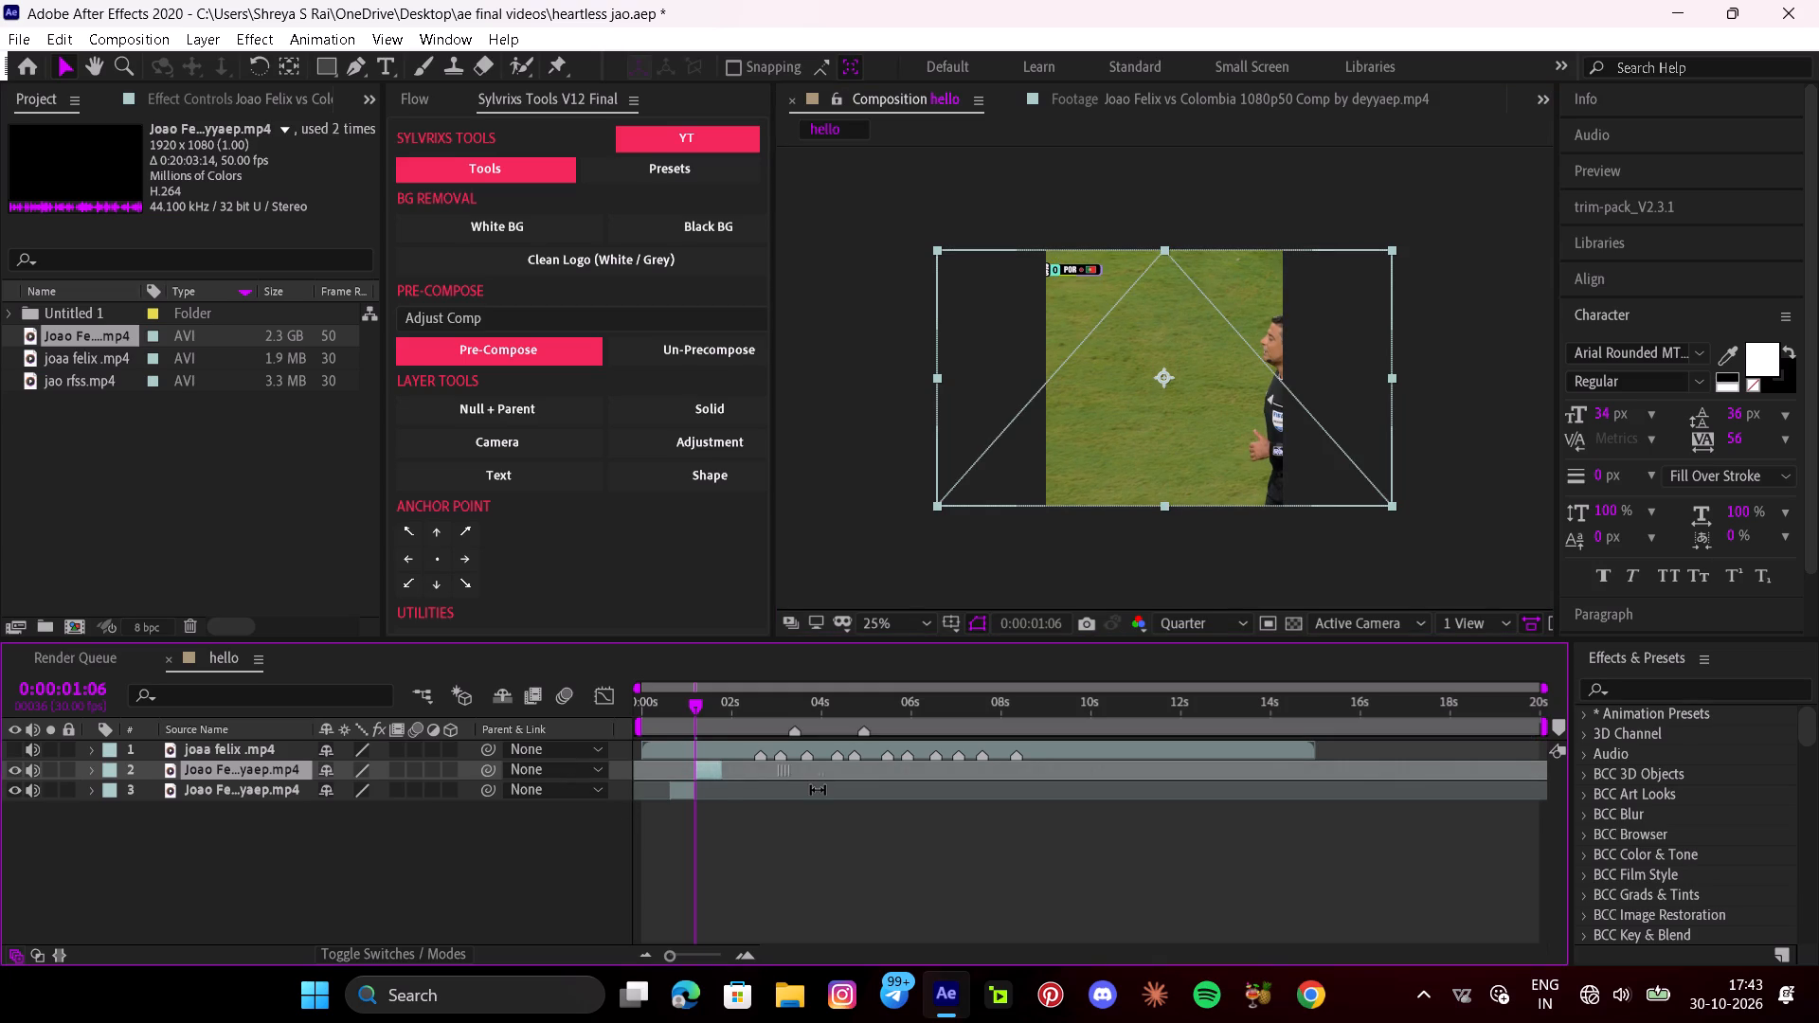
drag(818, 790, 559, 778)
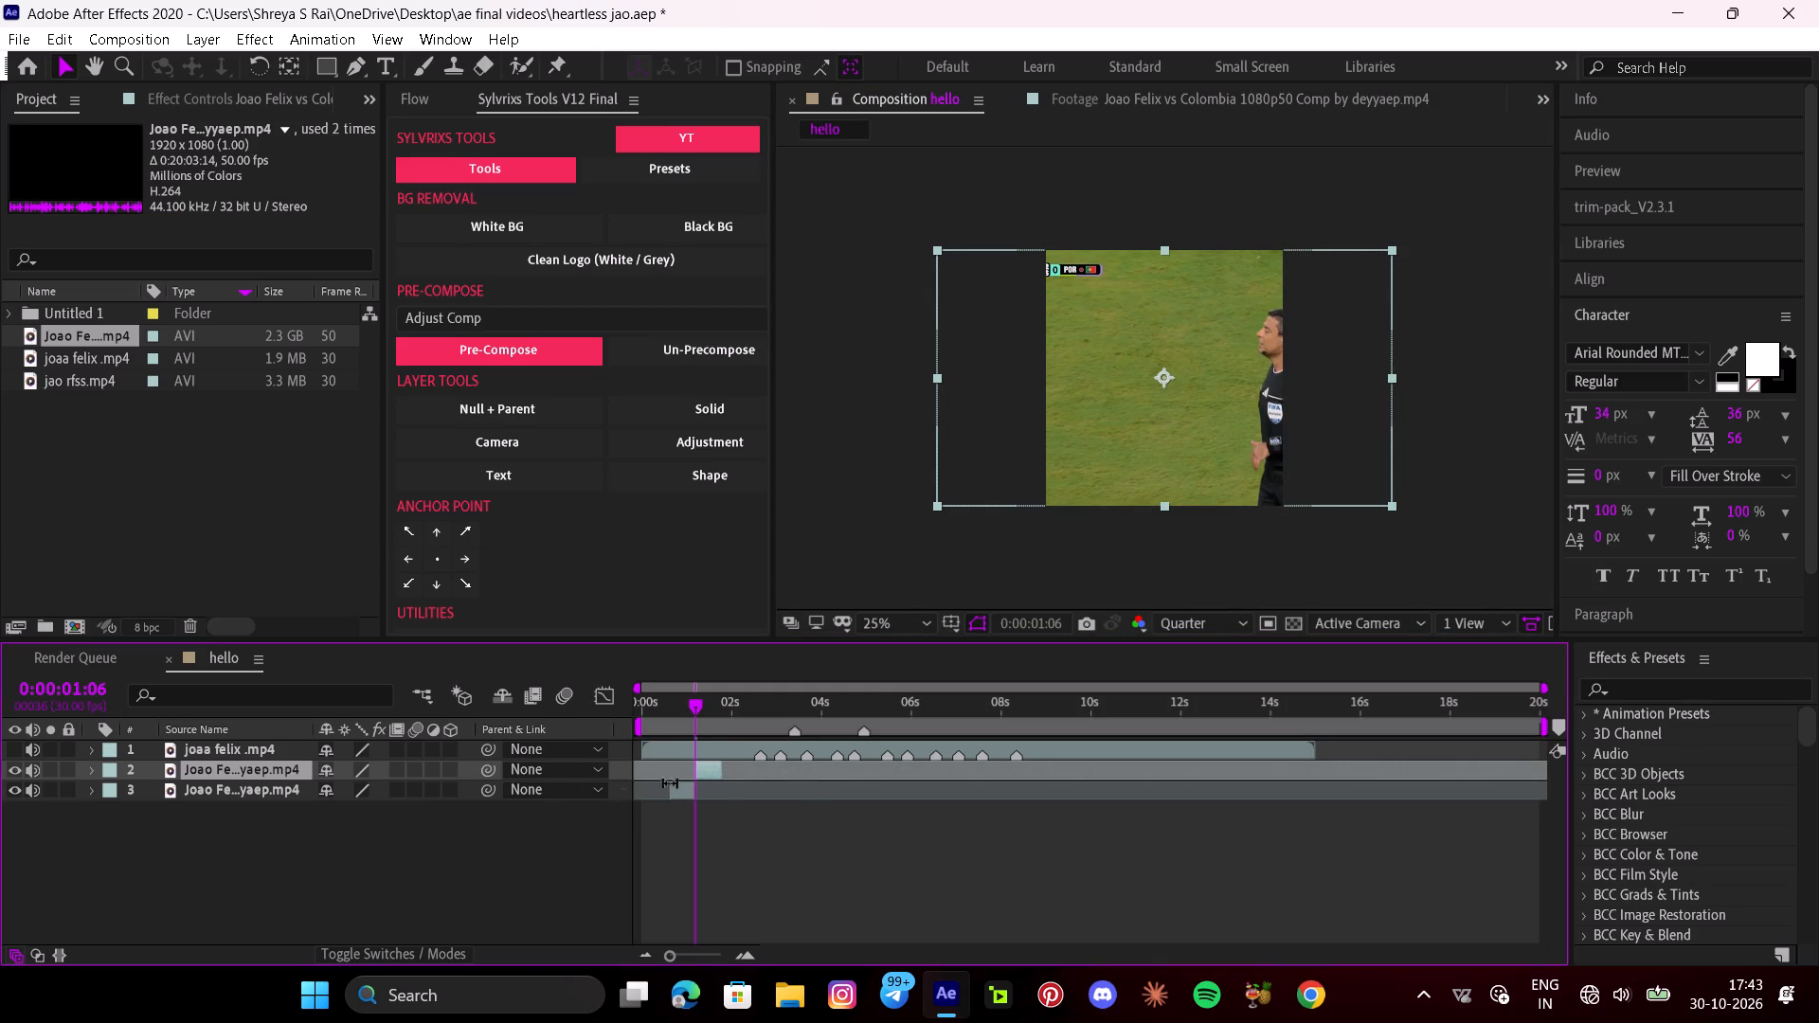
drag(763, 774, 844, 781)
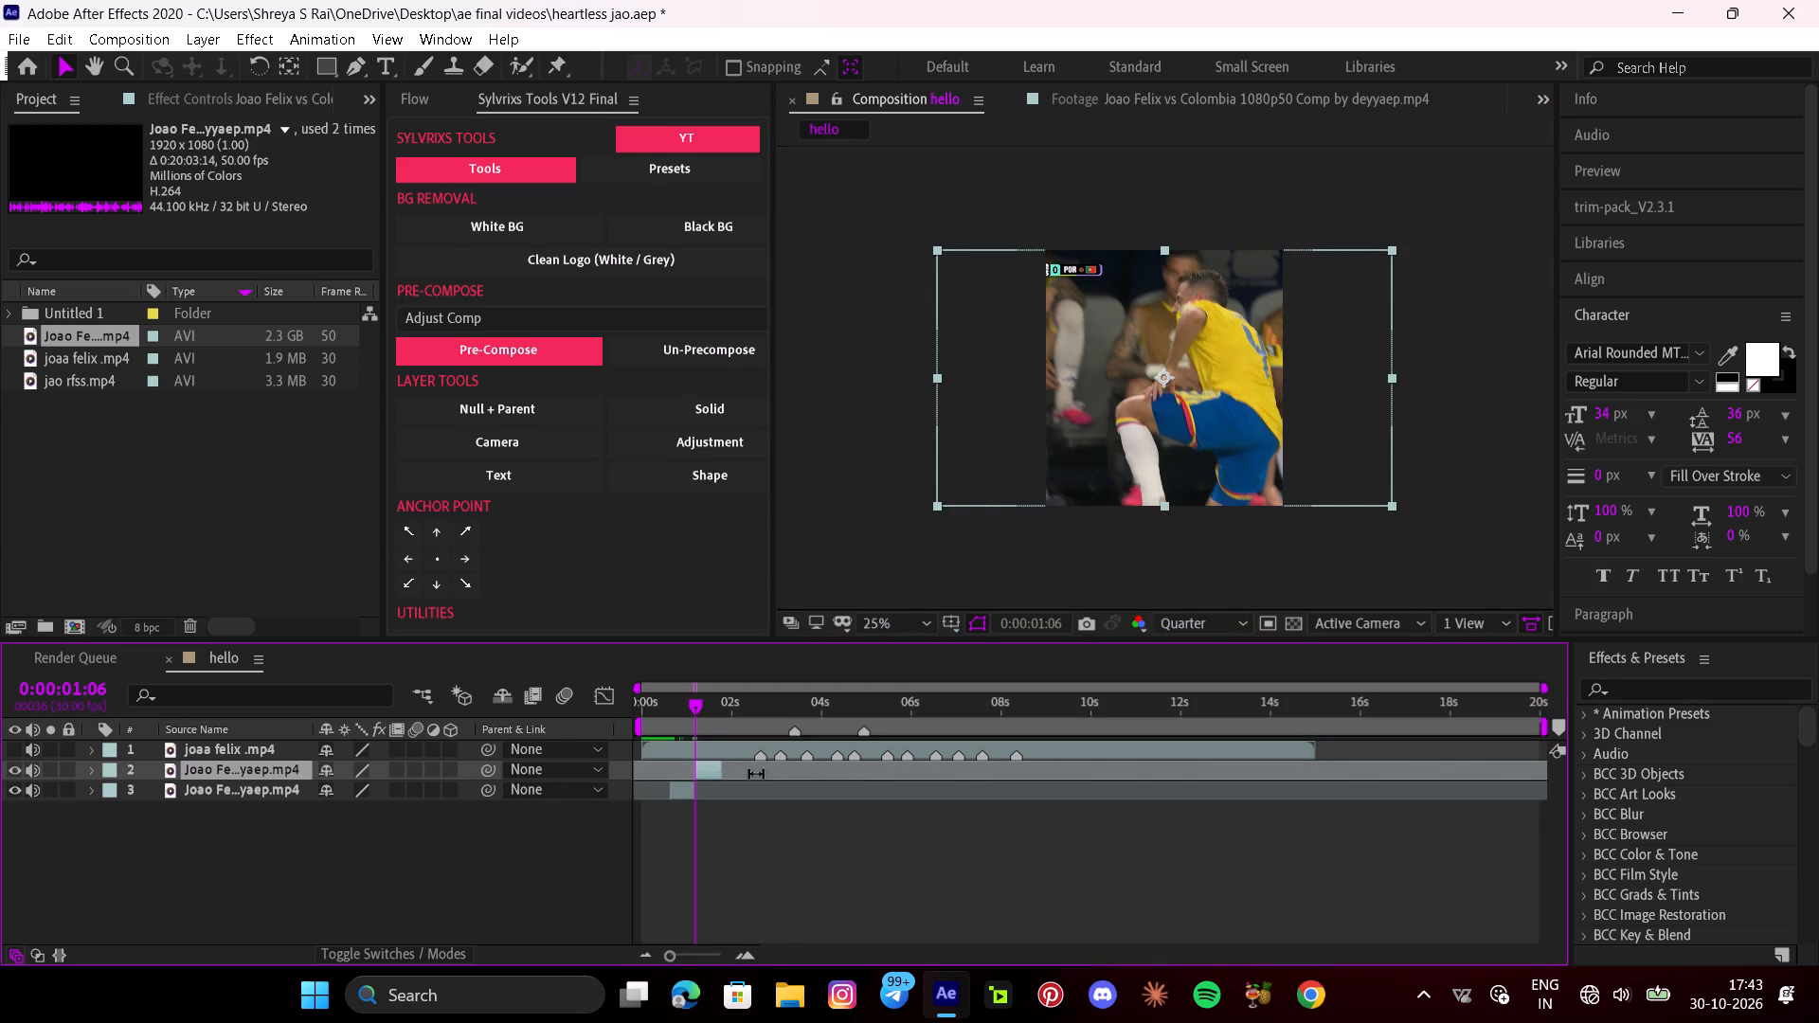
drag(756, 774, 680, 764)
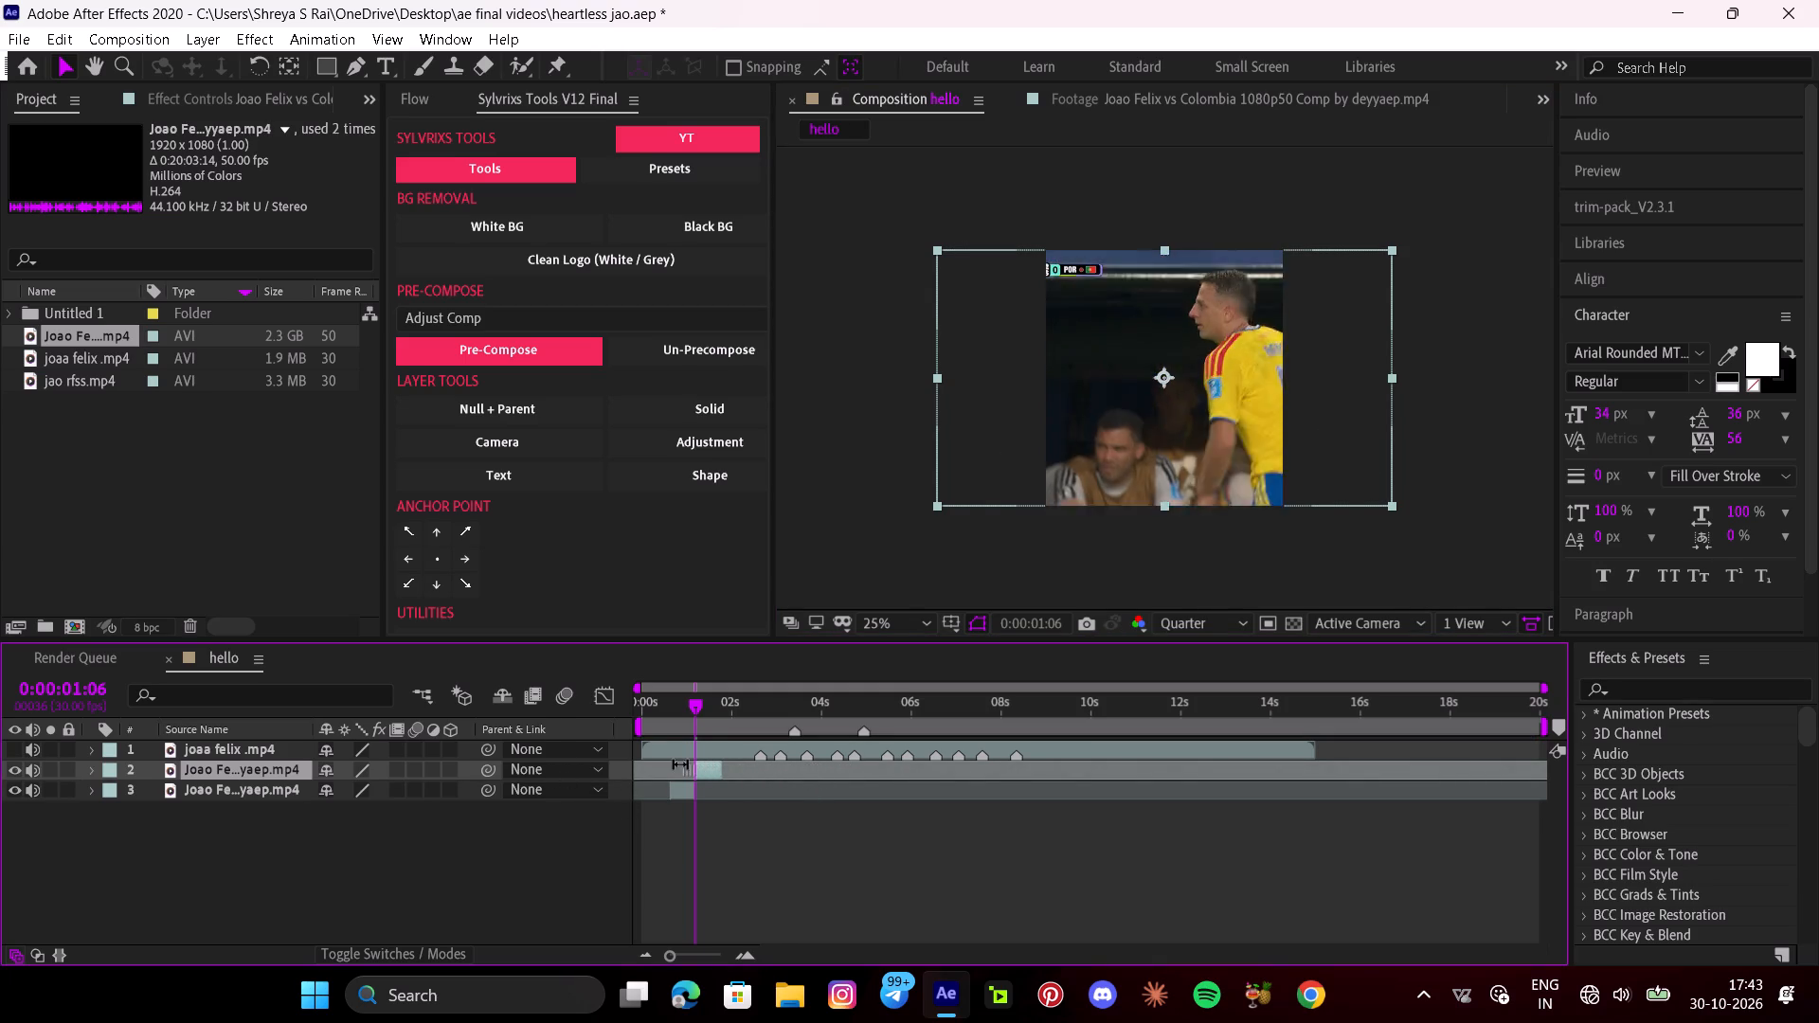
drag(680, 764, 691, 784)
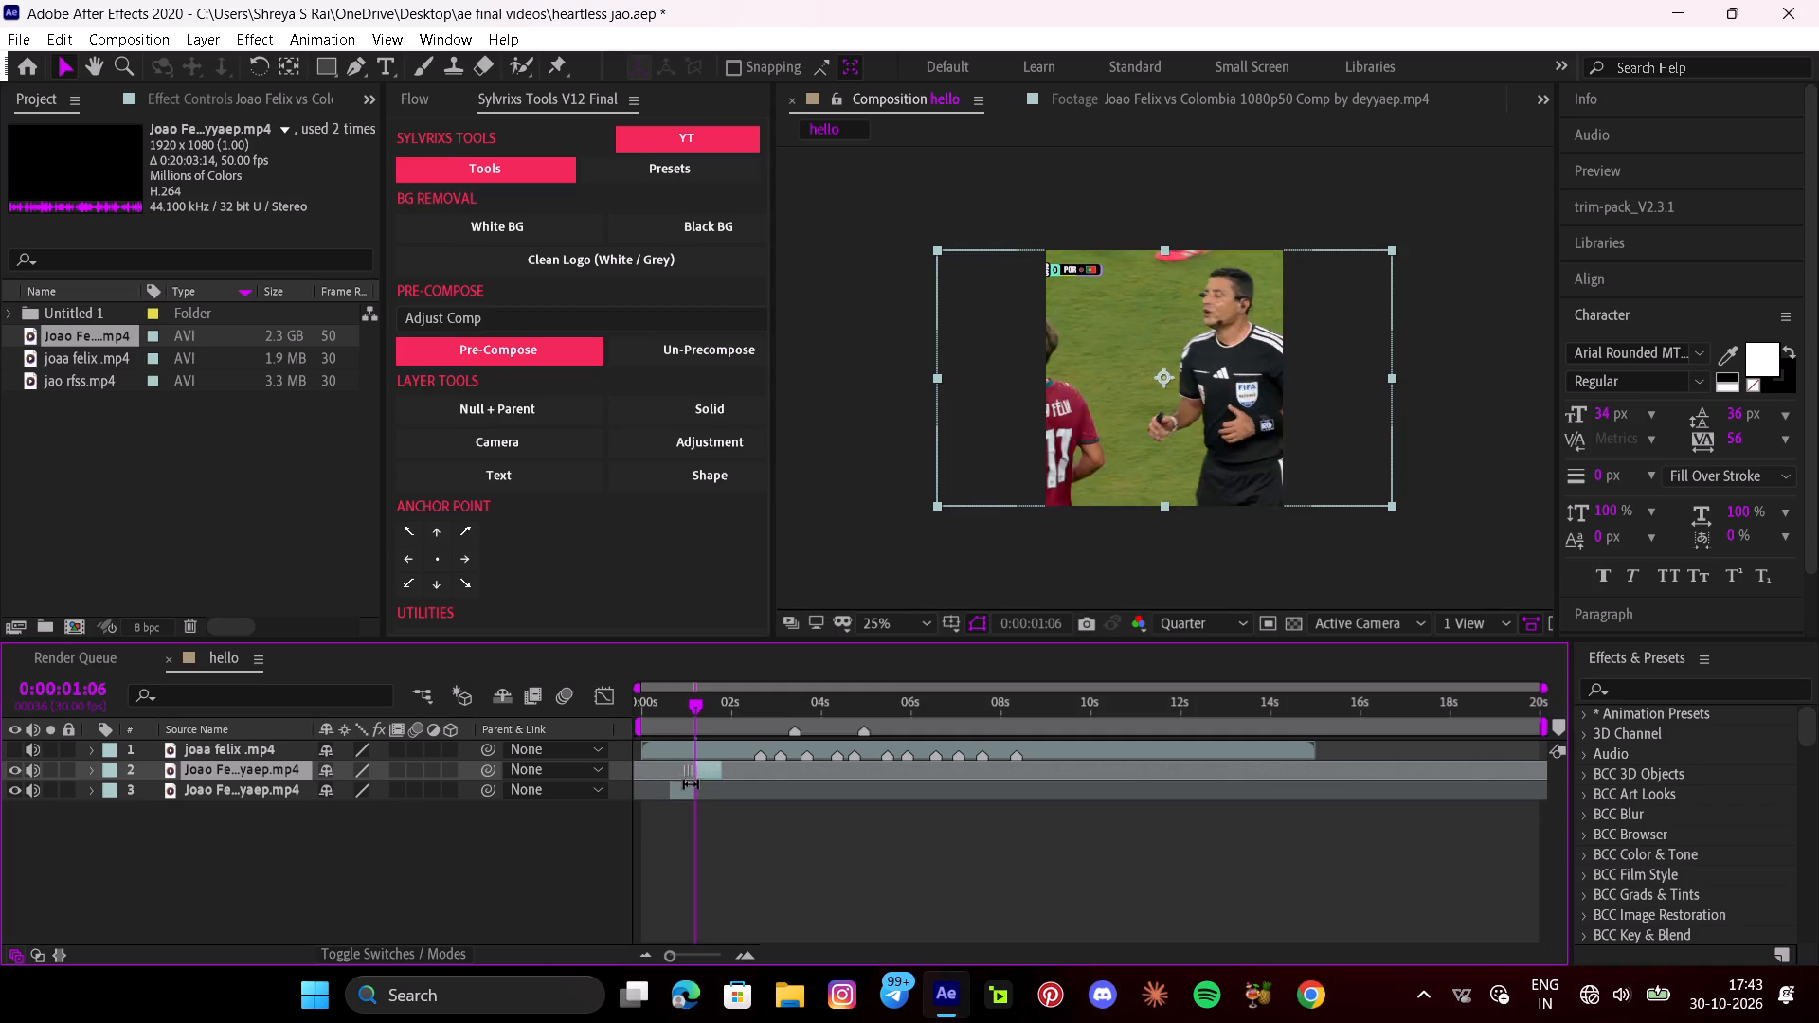
drag(691, 784, 607, 778)
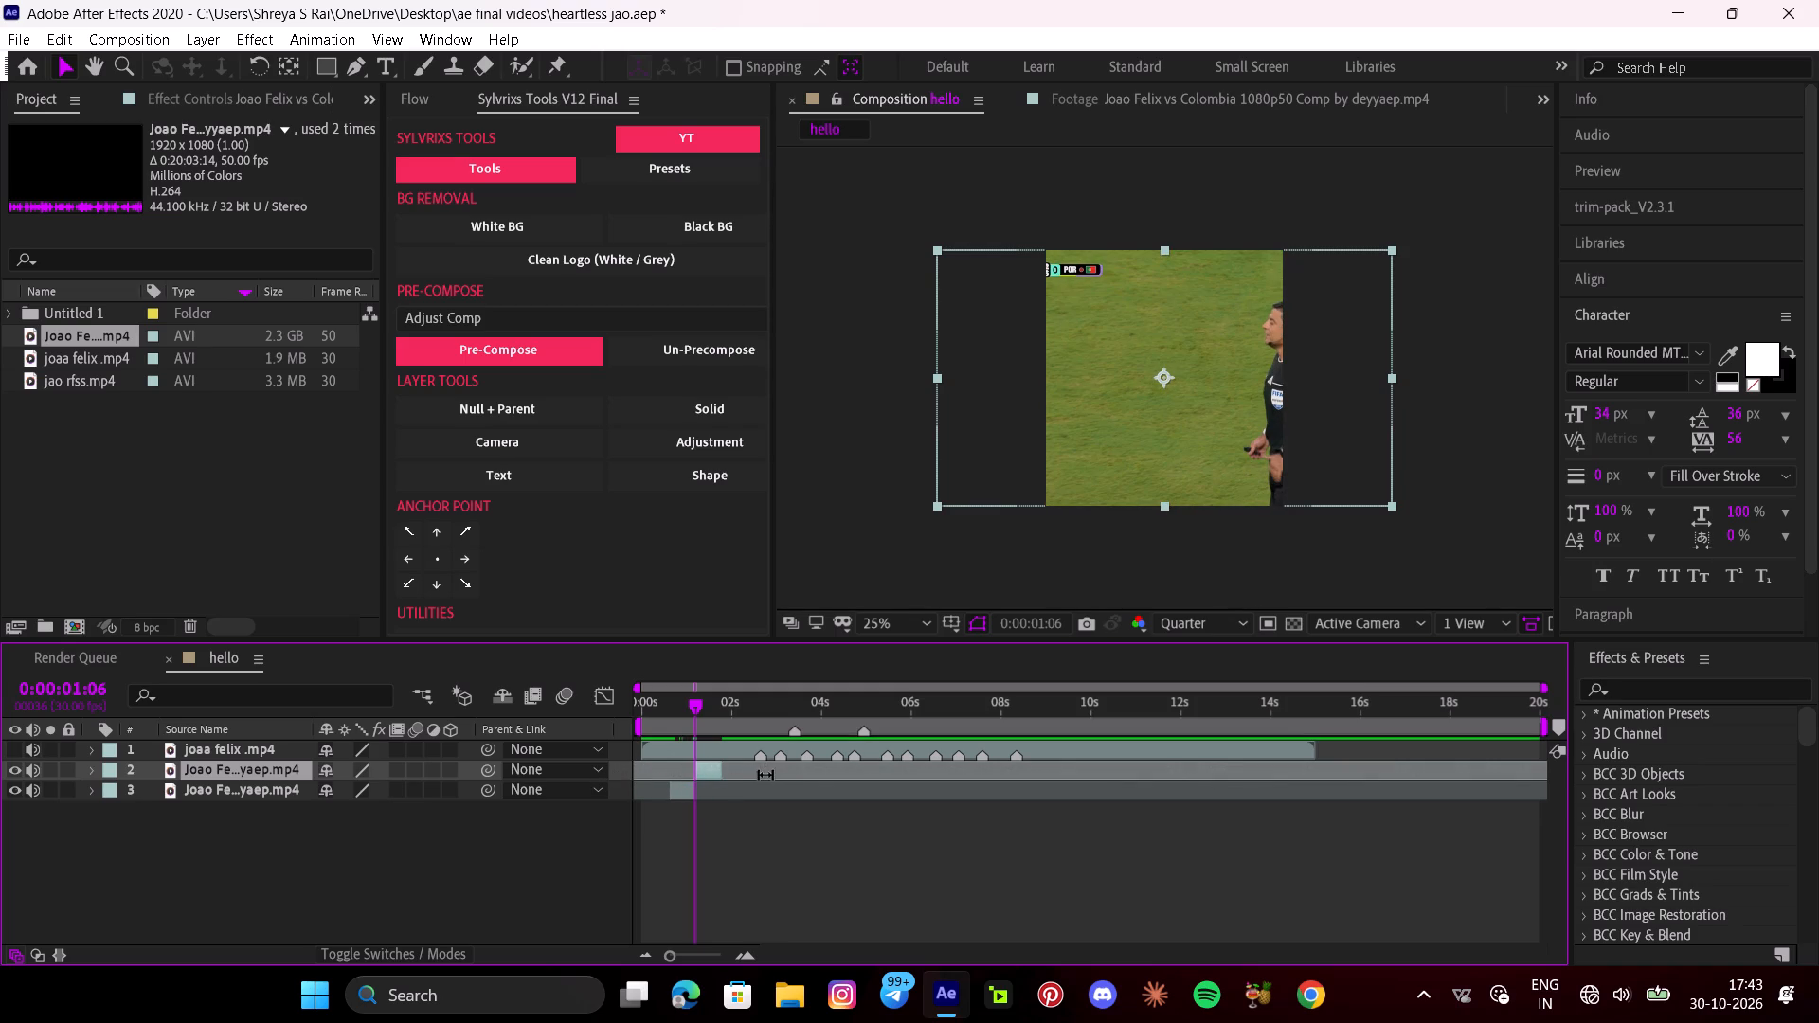
Set the scale of the second Joao Felix vs Colombia piece to 101%.
key(s)
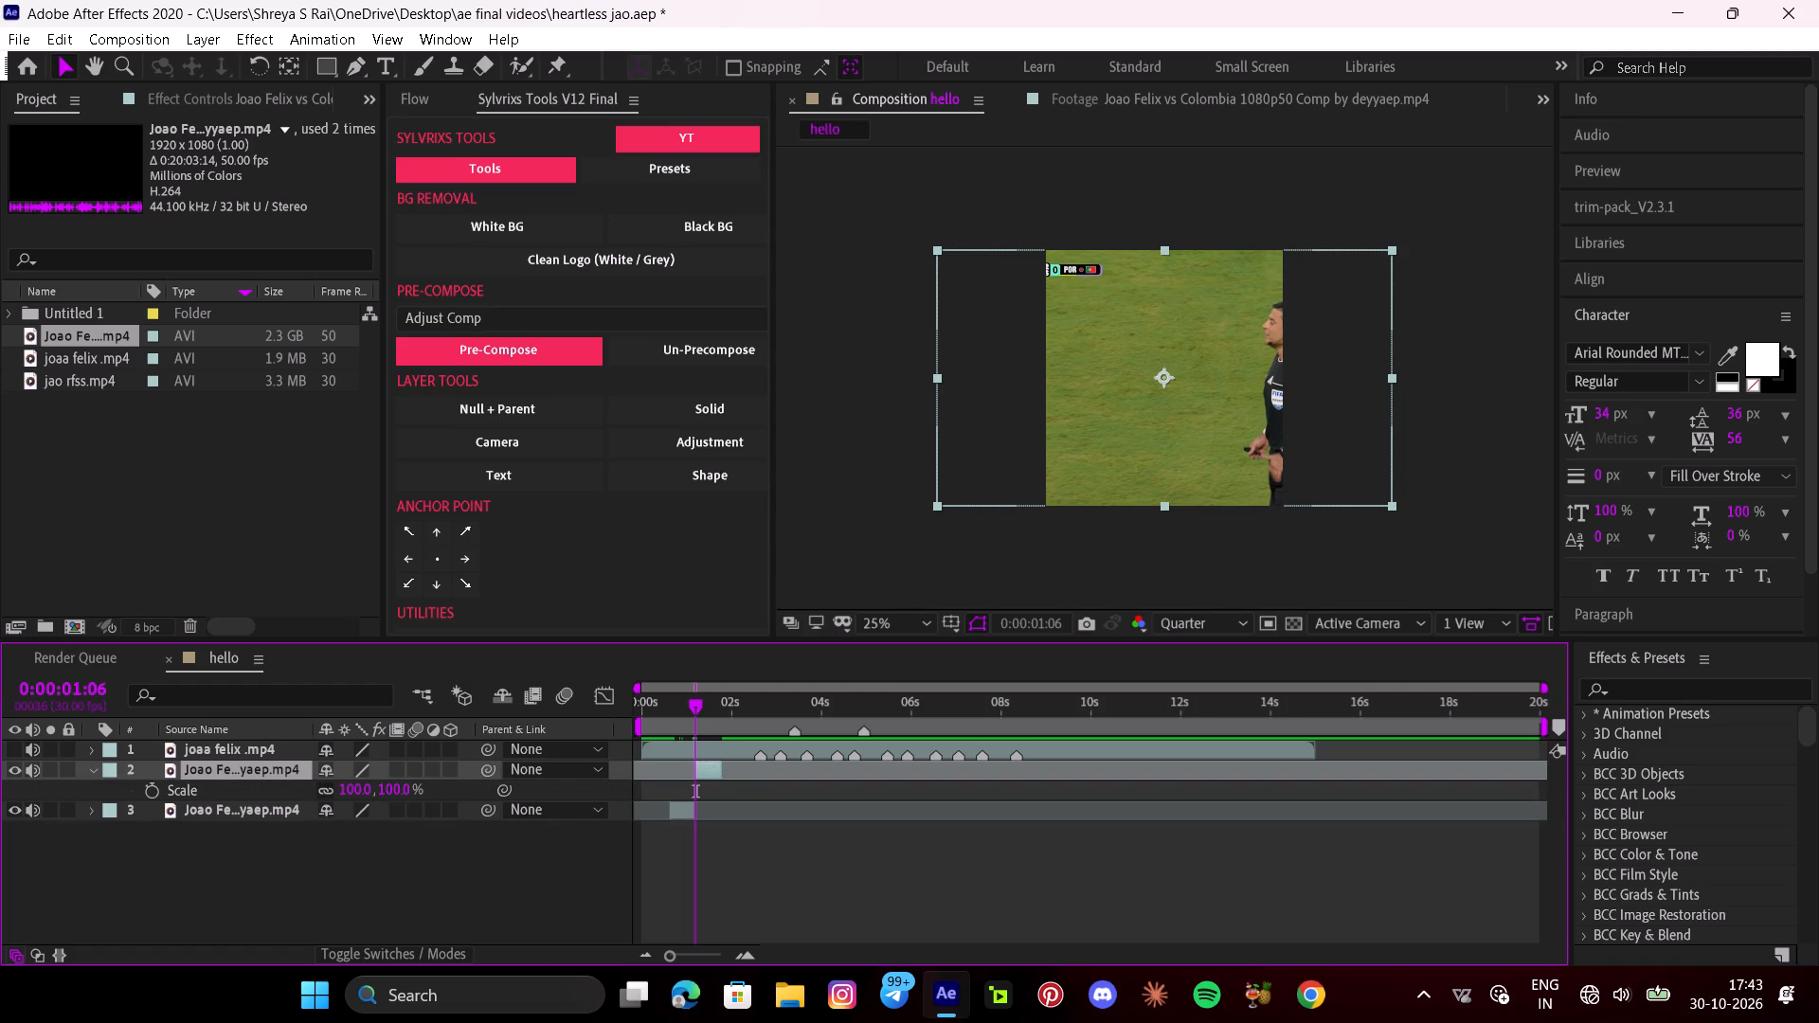
click(401, 792)
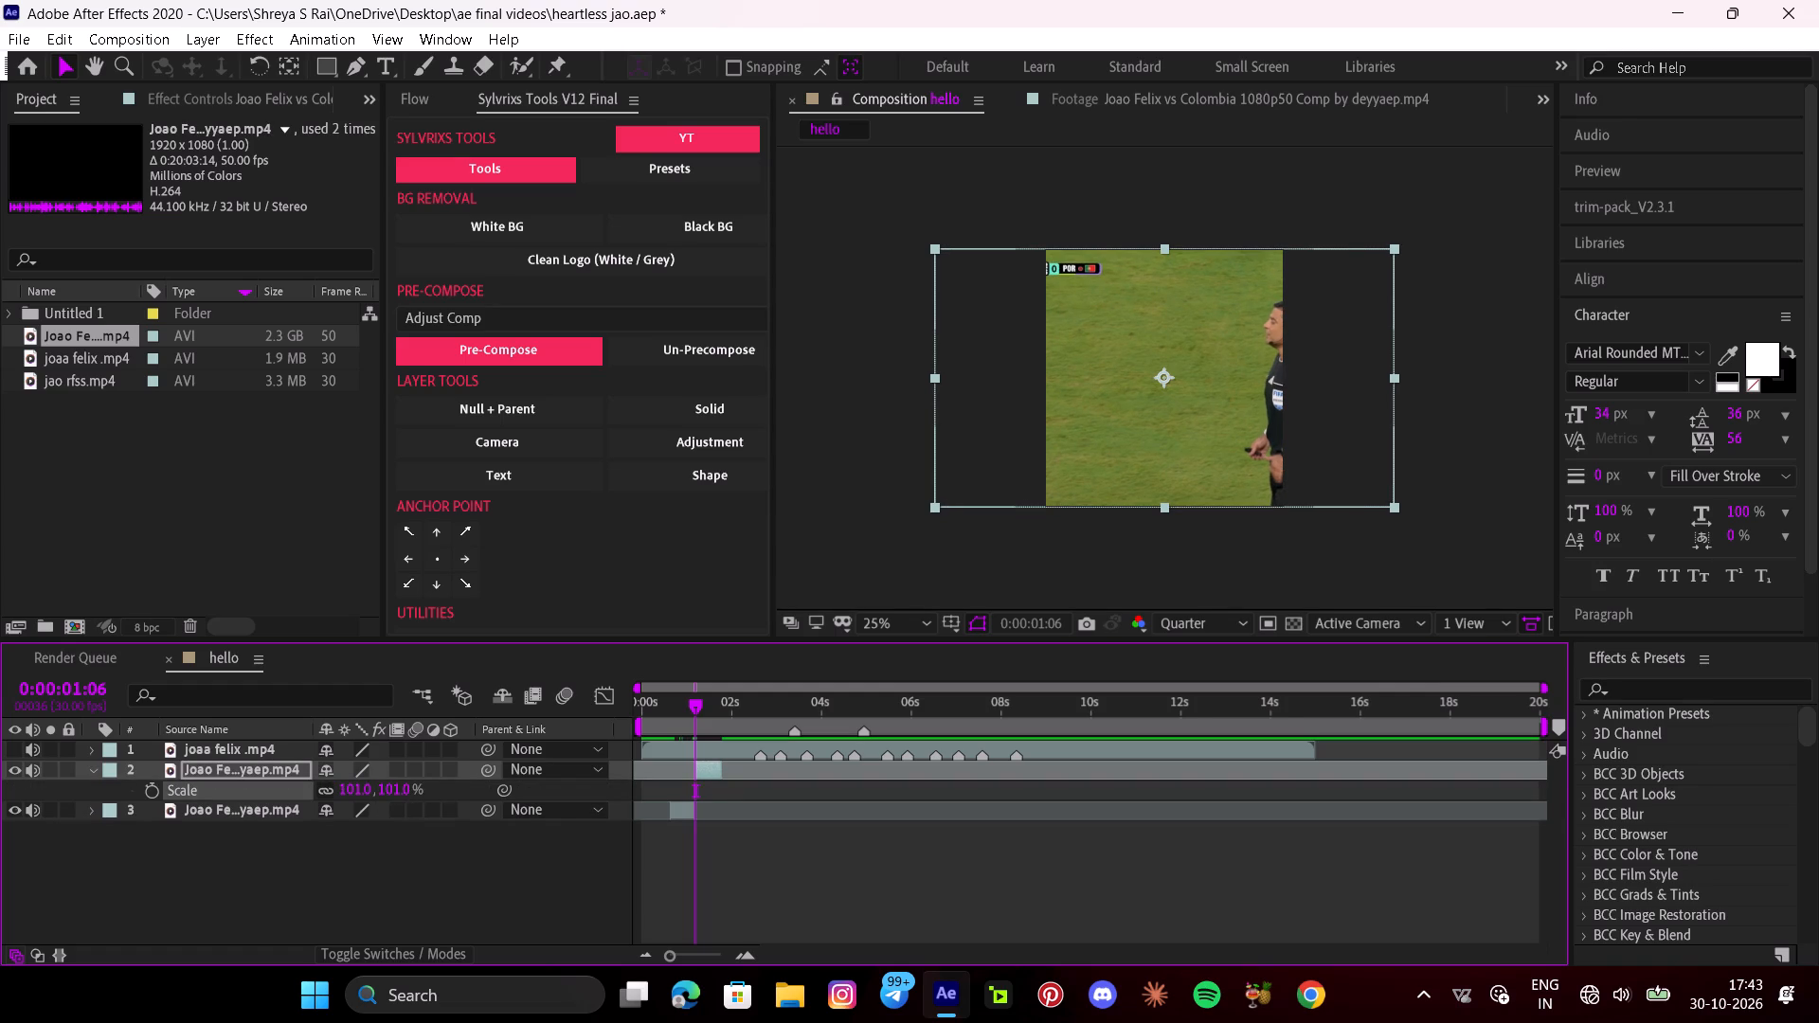
Slip the second piece's footage to the close-up of yellow-shirted players 23 and 4 tussling with the opposing players.
click(742, 778)
drag(749, 770, 516, 774)
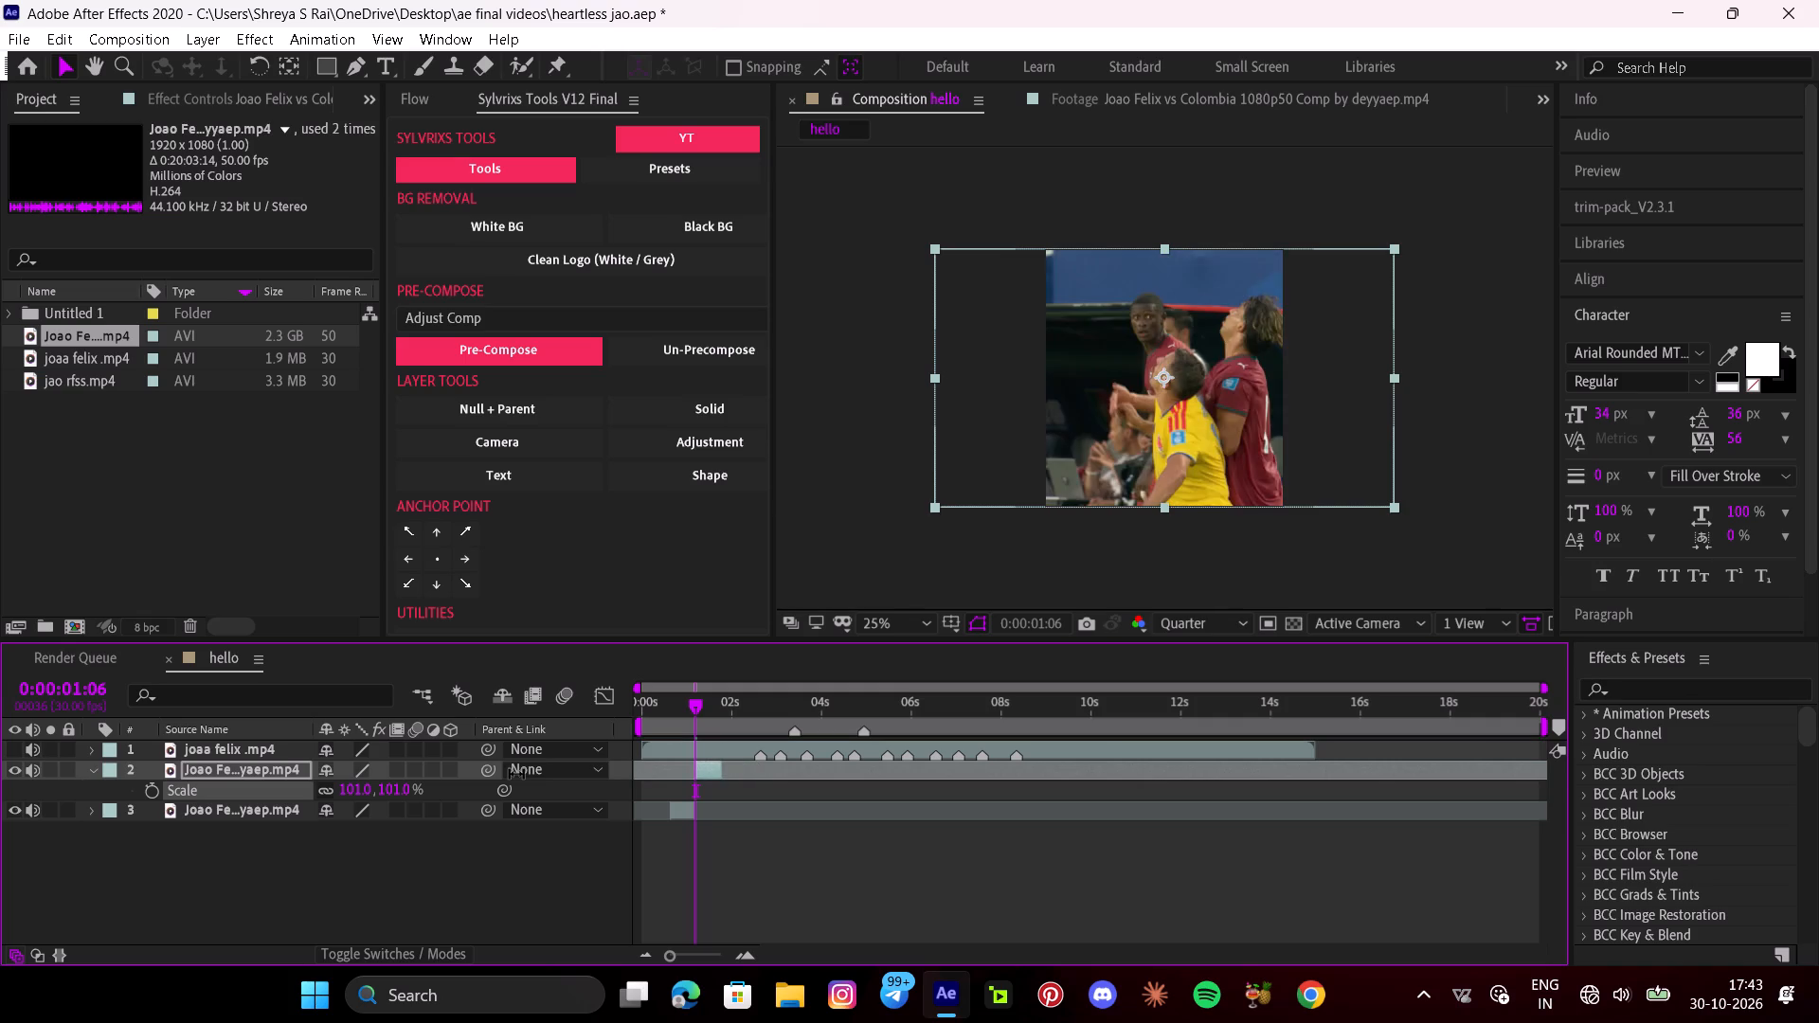
drag(516, 774, 510, 780)
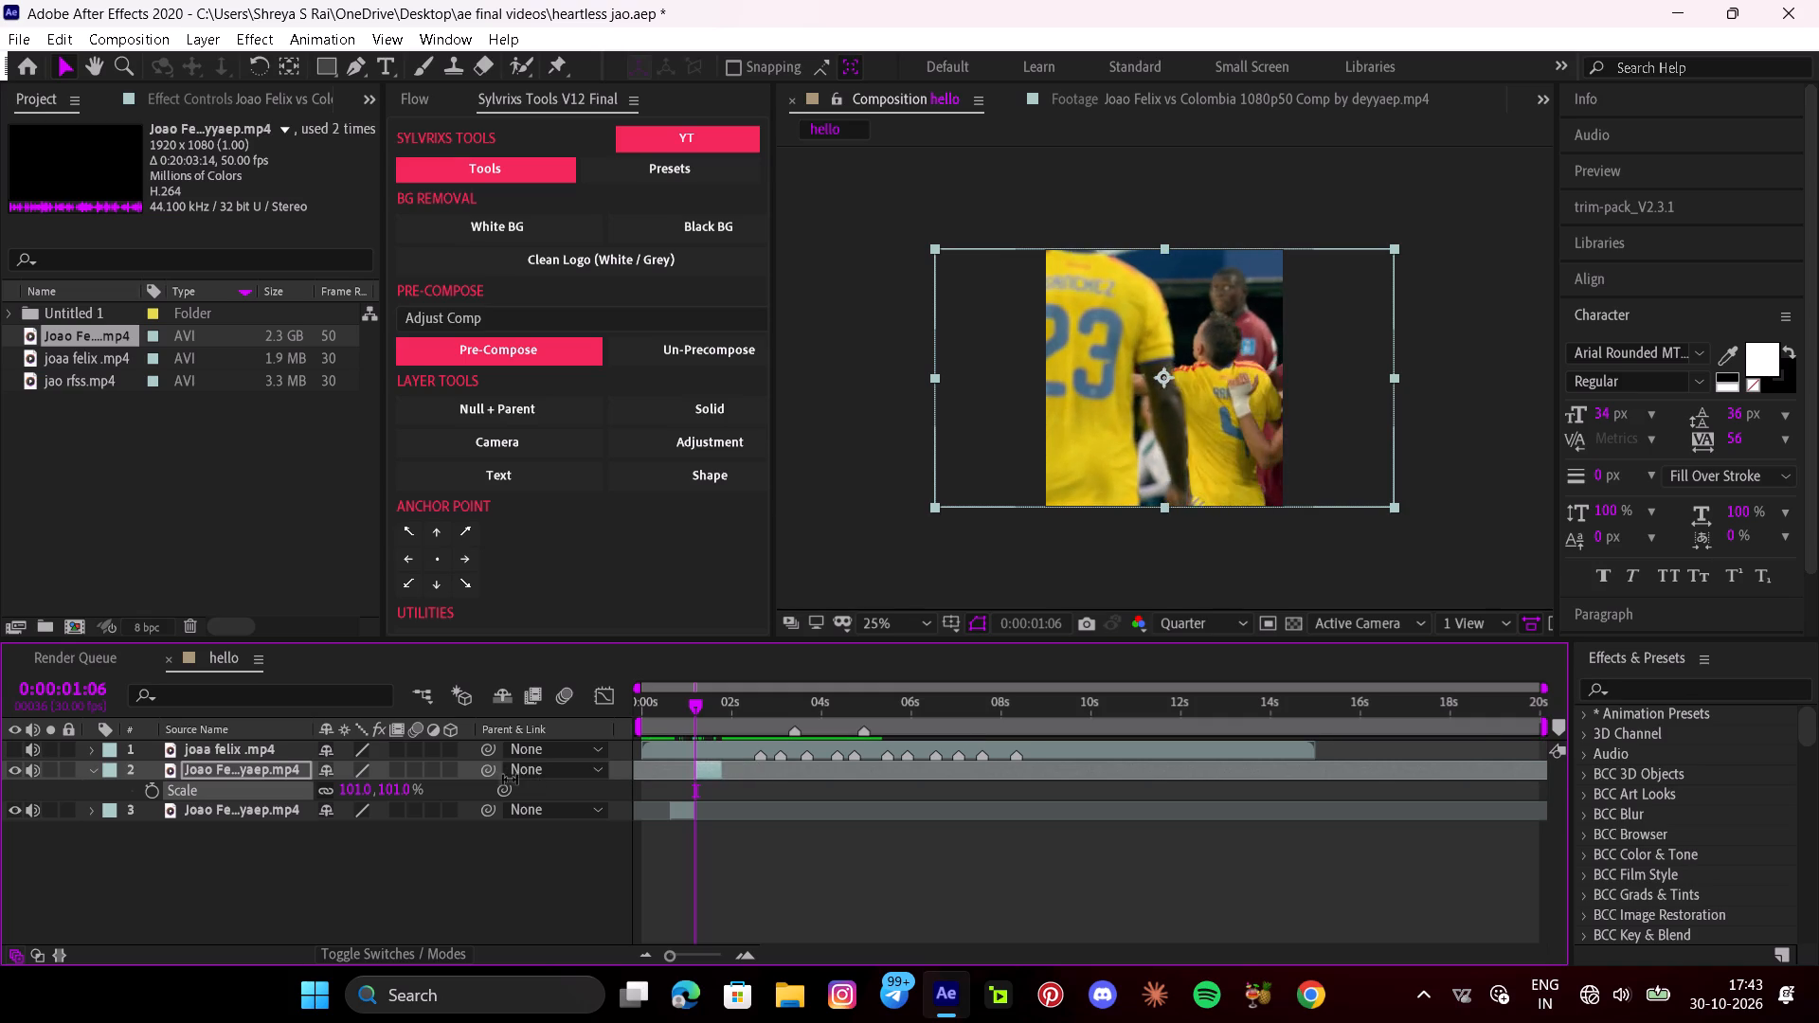
drag(510, 780, 431, 761)
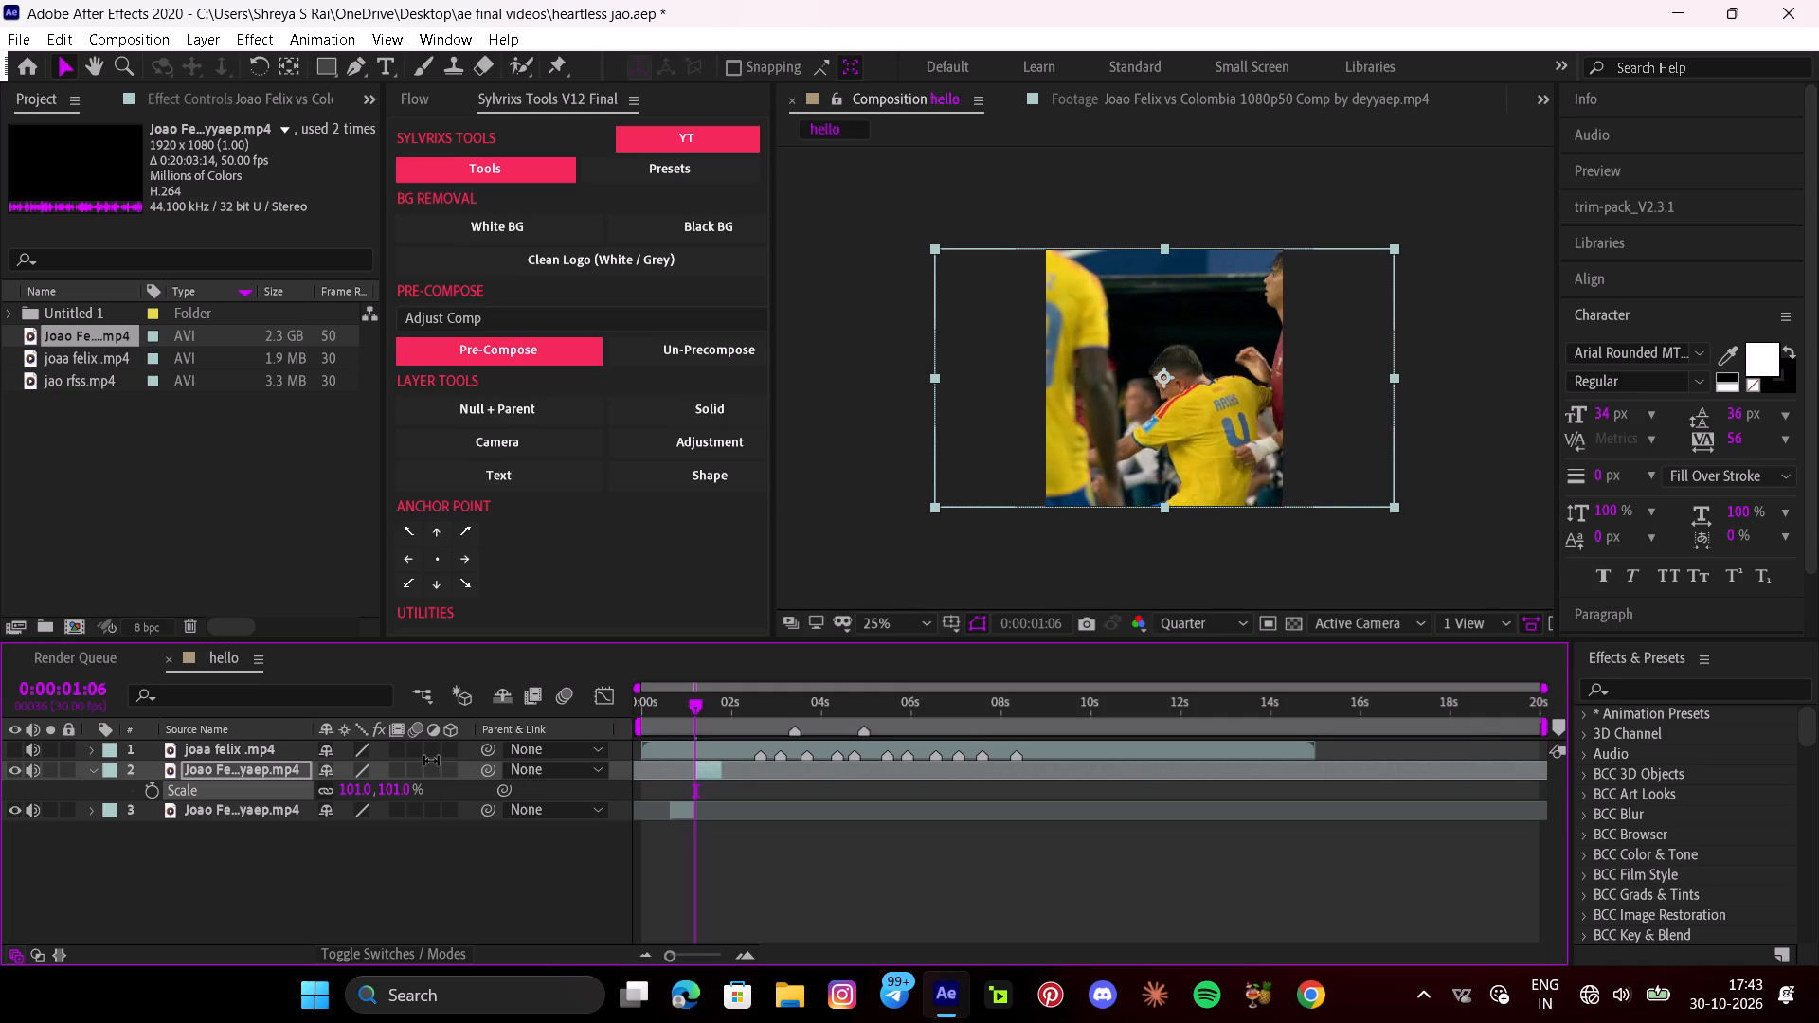
drag(431, 761, 315, 772)
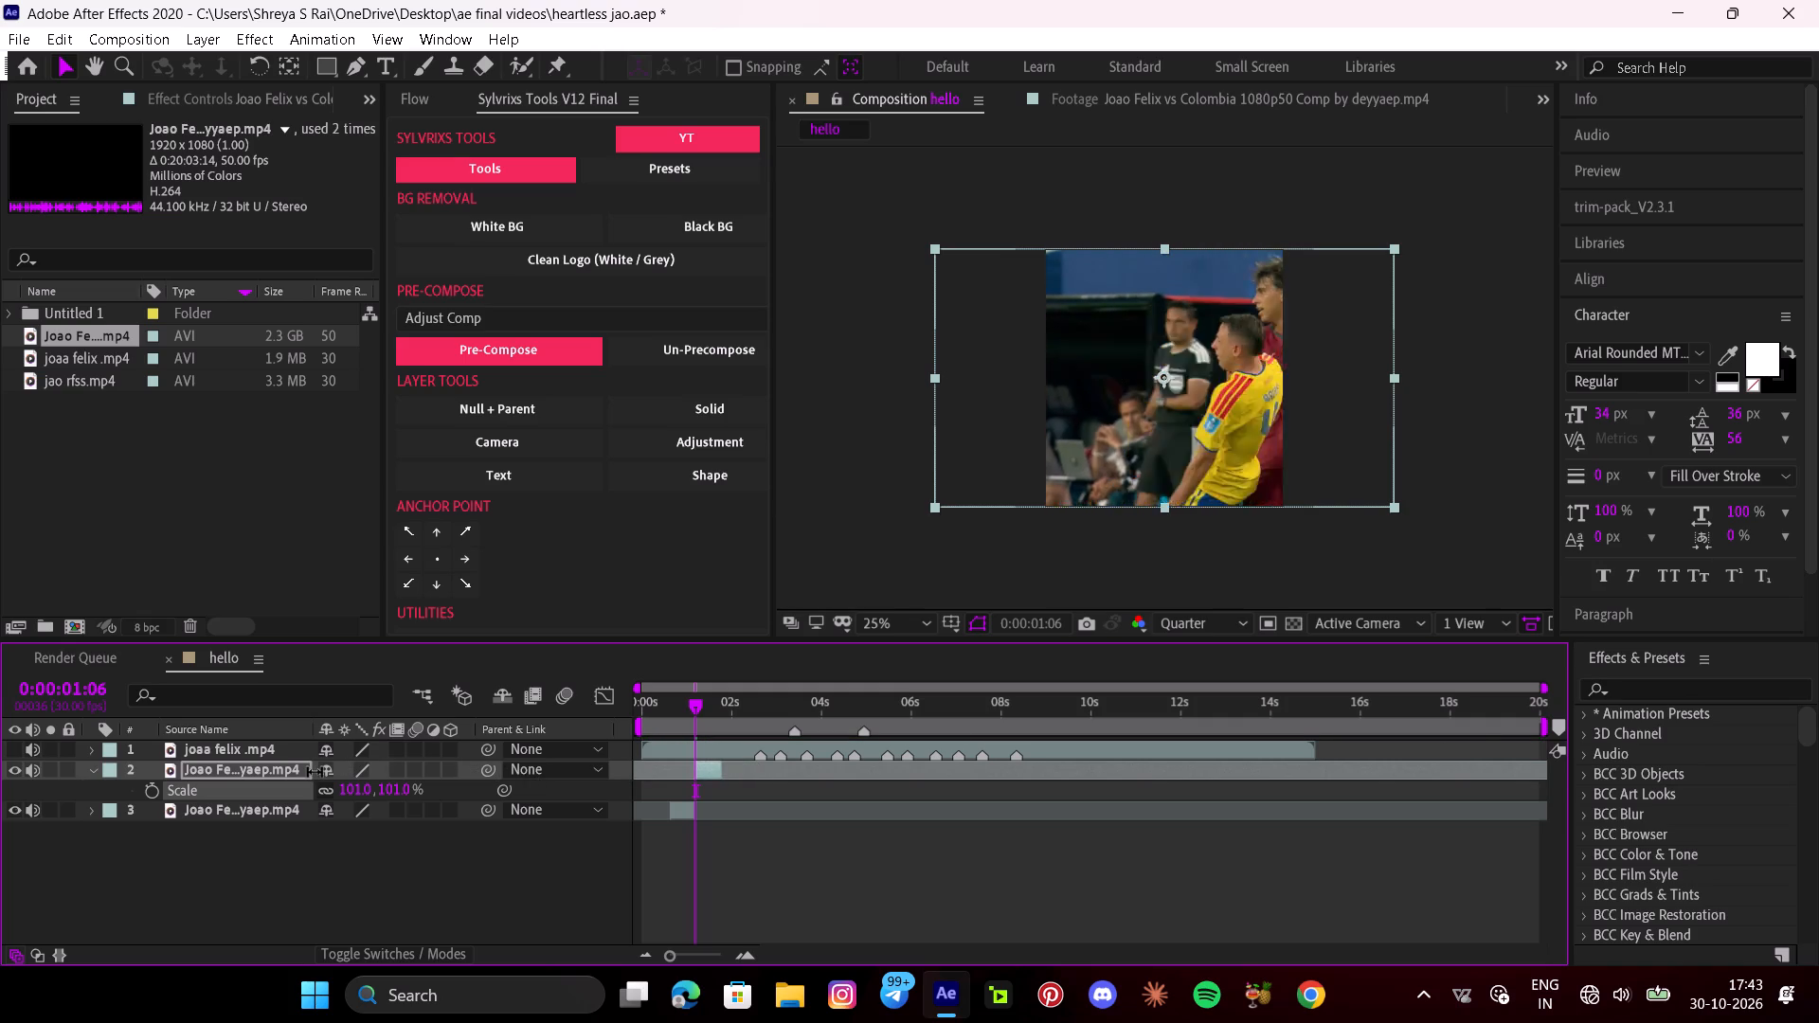
drag(315, 772, 431, 798)
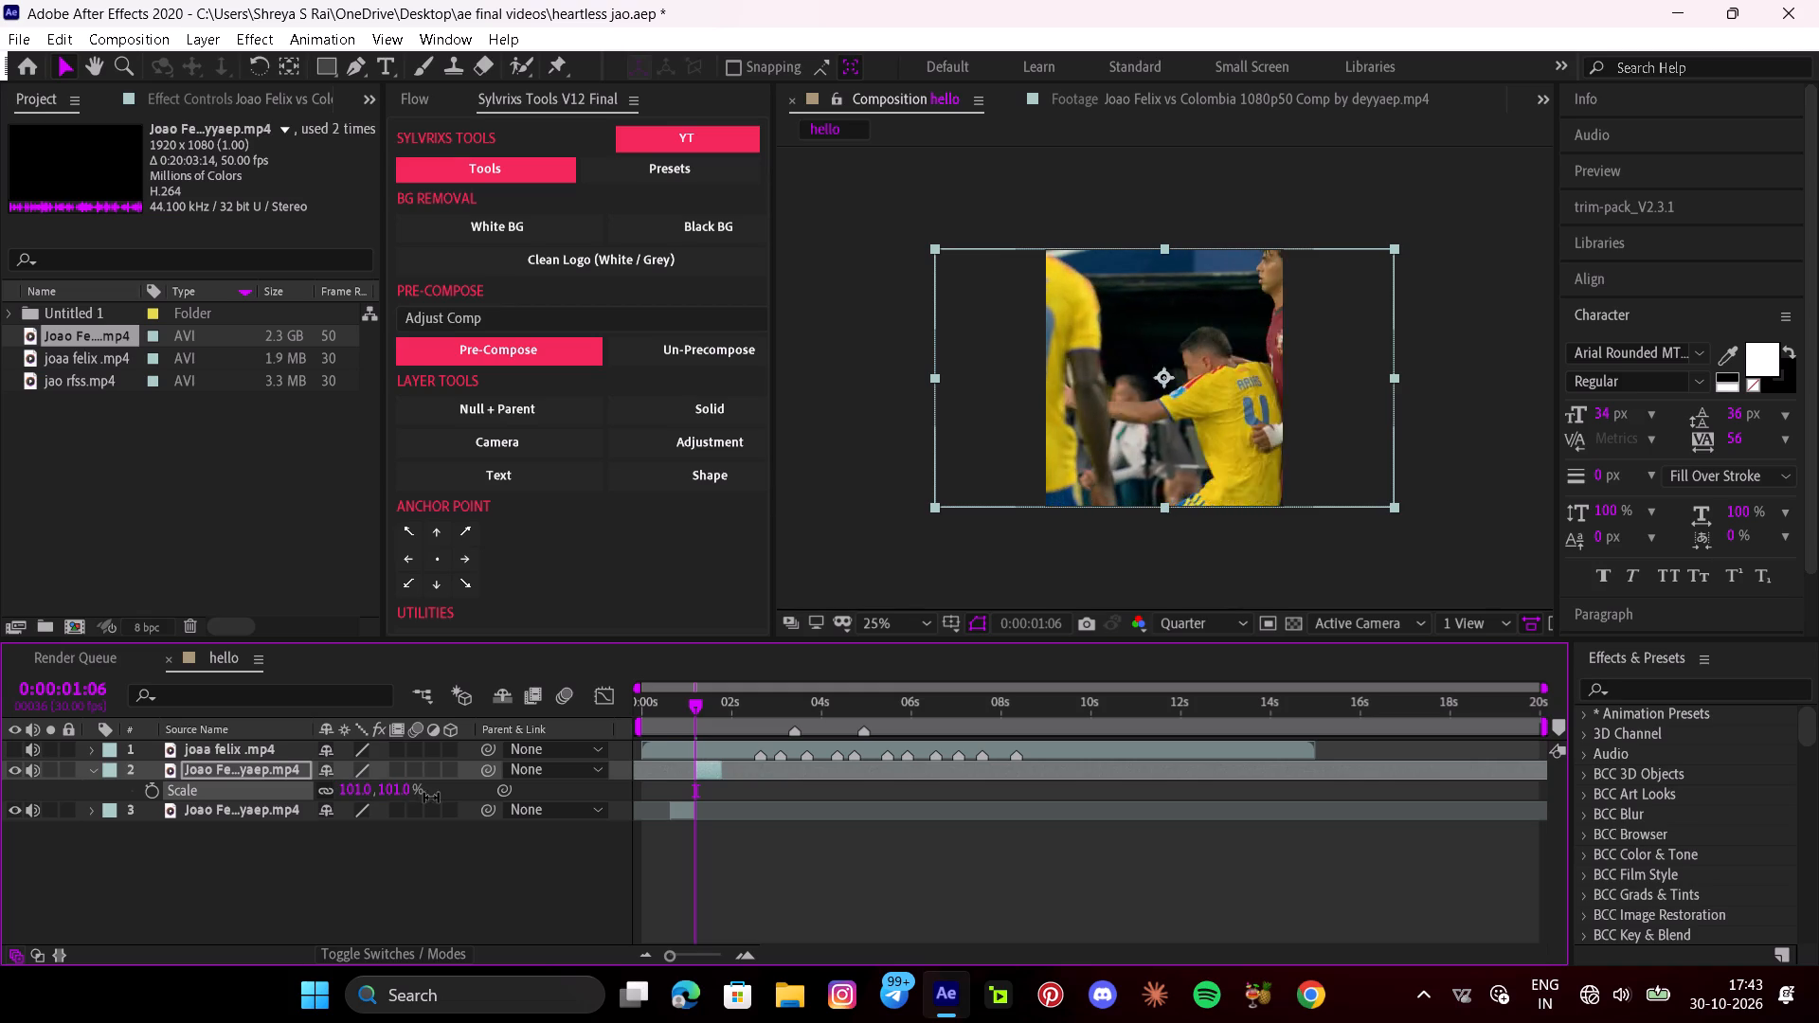
drag(431, 798, 495, 829)
Extend the fans piece back to the composition's start and place it above the second Joao Felix vs Colombia piece.
drag(668, 815, 639, 815)
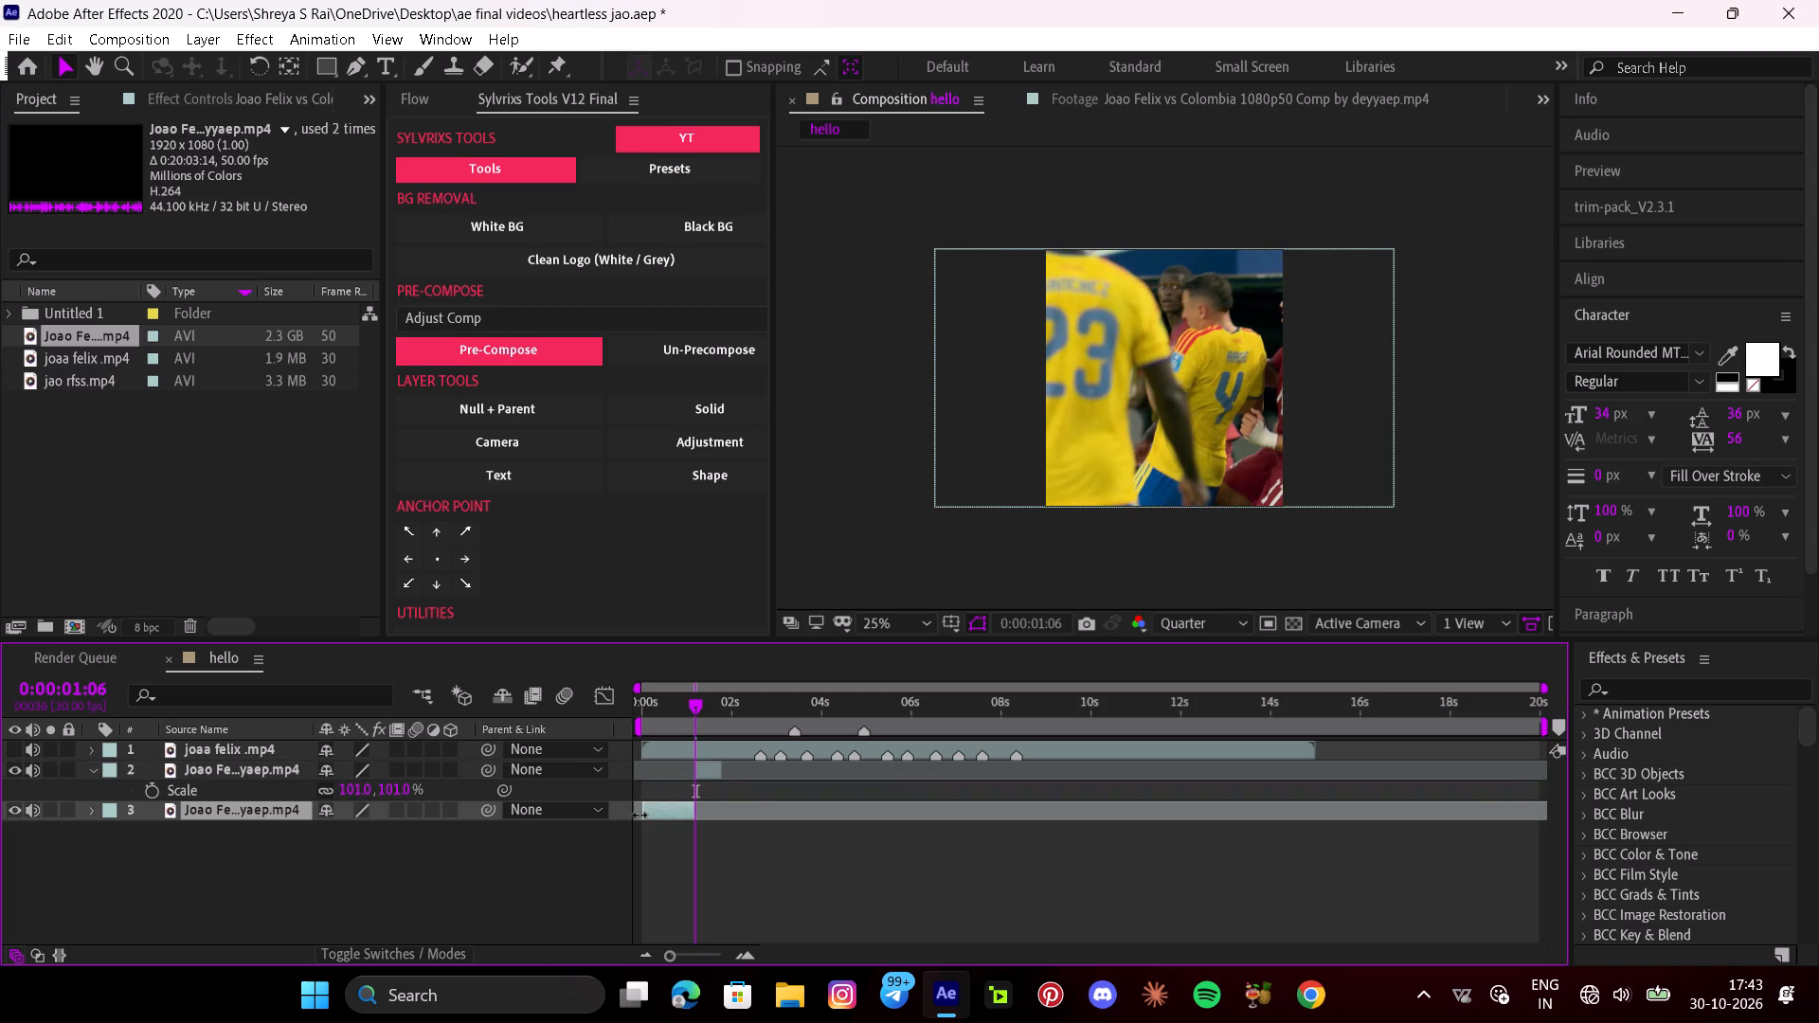
drag(639, 815, 637, 814)
drag(279, 808, 279, 784)
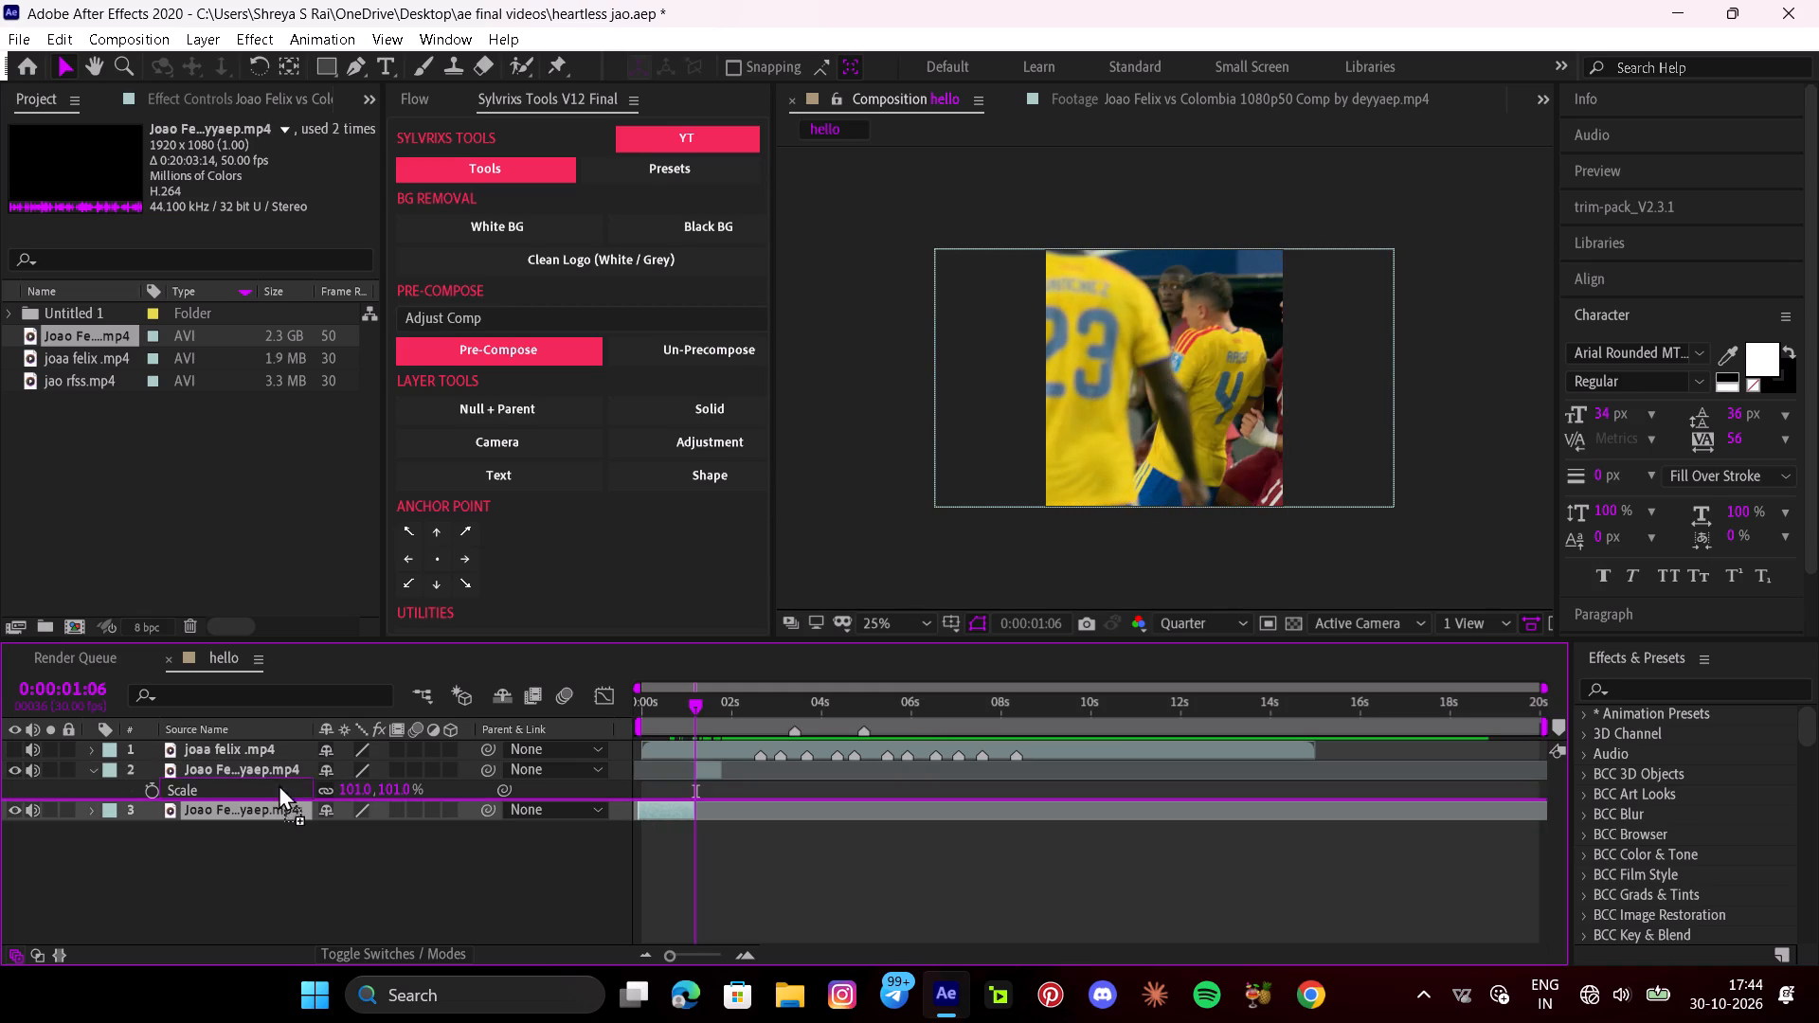
drag(279, 784, 279, 760)
click(709, 788)
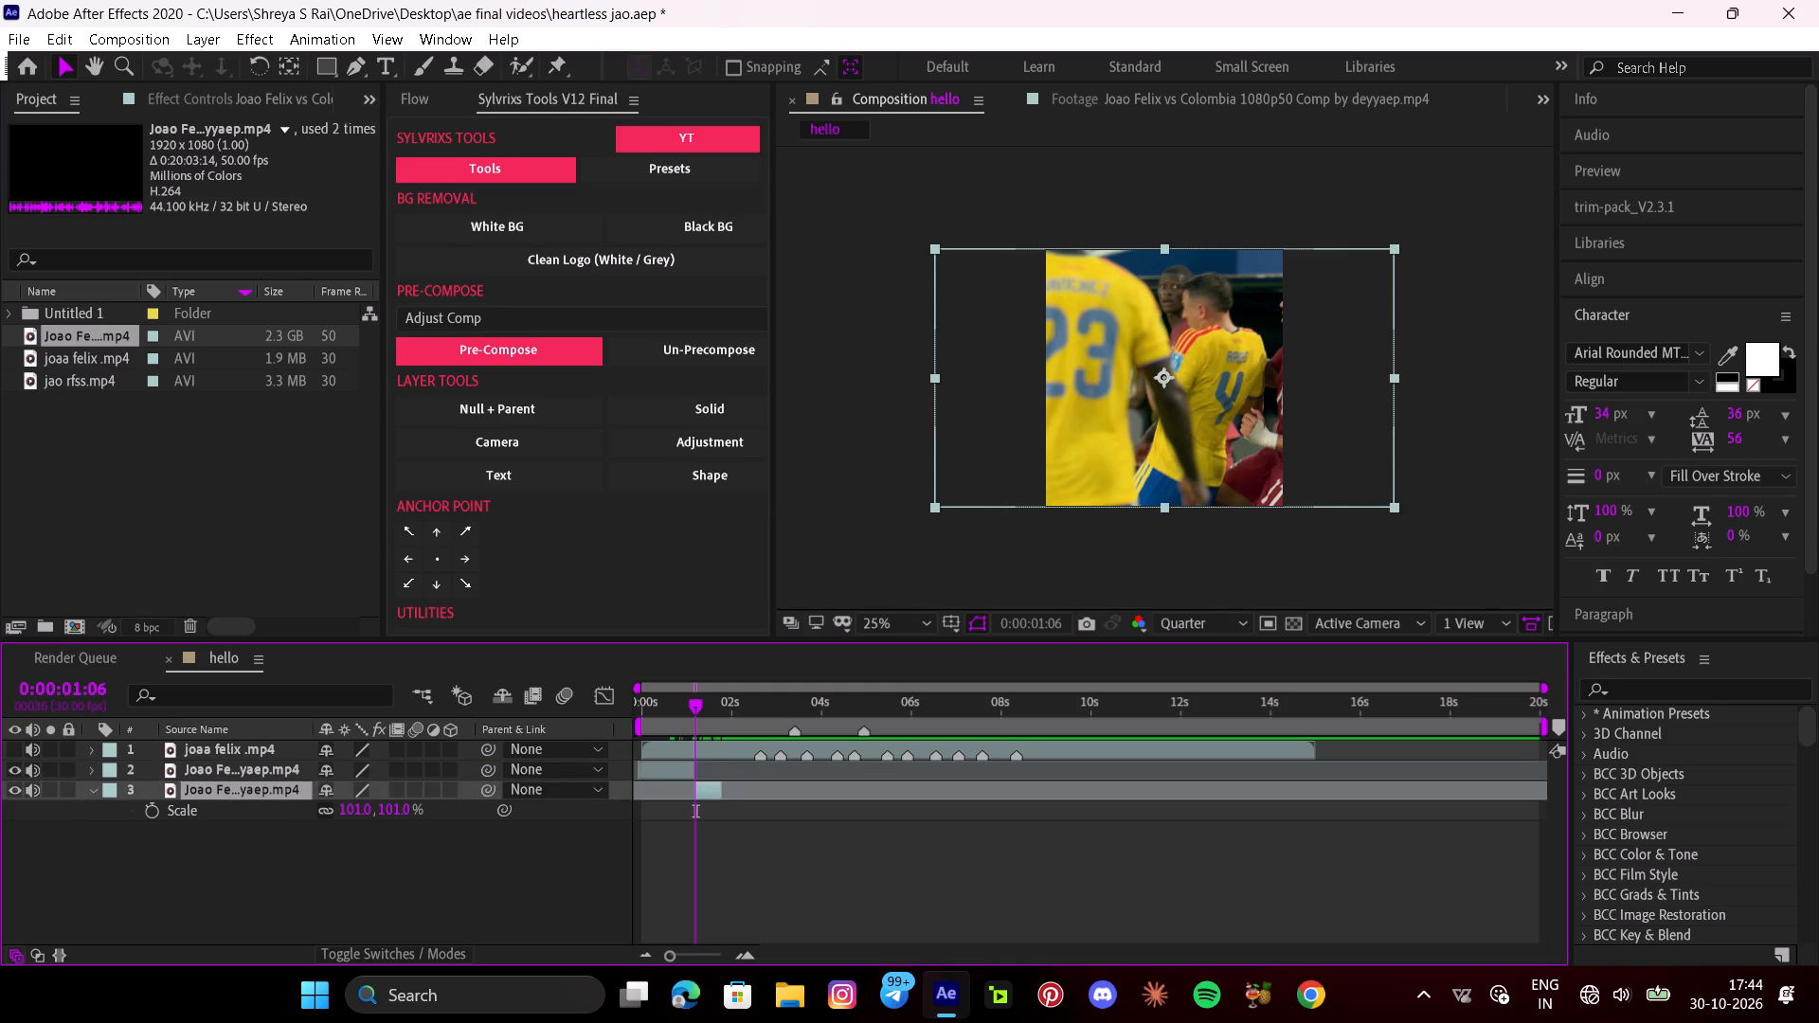
Mute the audio of both Joao Felix vs Colombia layers.
click(27, 768)
click(34, 790)
Extend the end of the second Joao Felix vs Colombia piece to about 3.5 seconds.
drag(765, 794, 737, 791)
drag(728, 795, 808, 816)
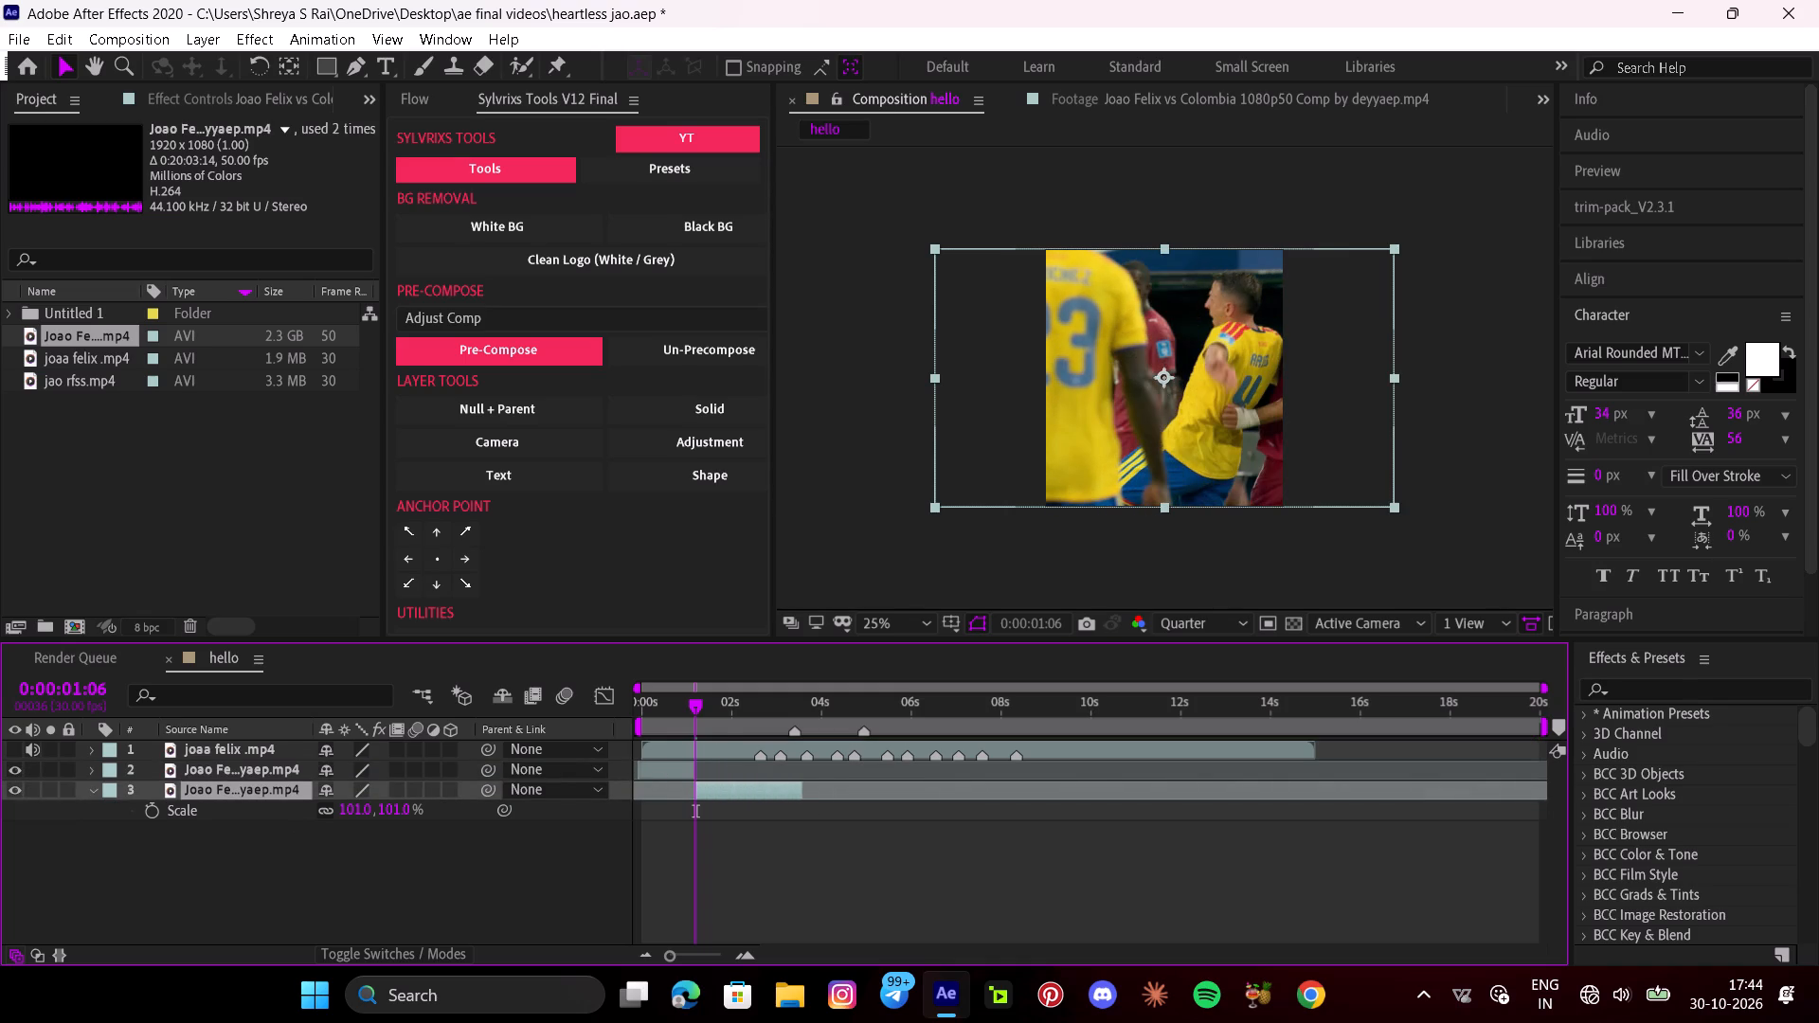
At the reference clip's marker at 0:00:02:18, slip the second piece's footage to the yellow-shirted player beside the dark-shirted official.
drag(716, 717, 764, 759)
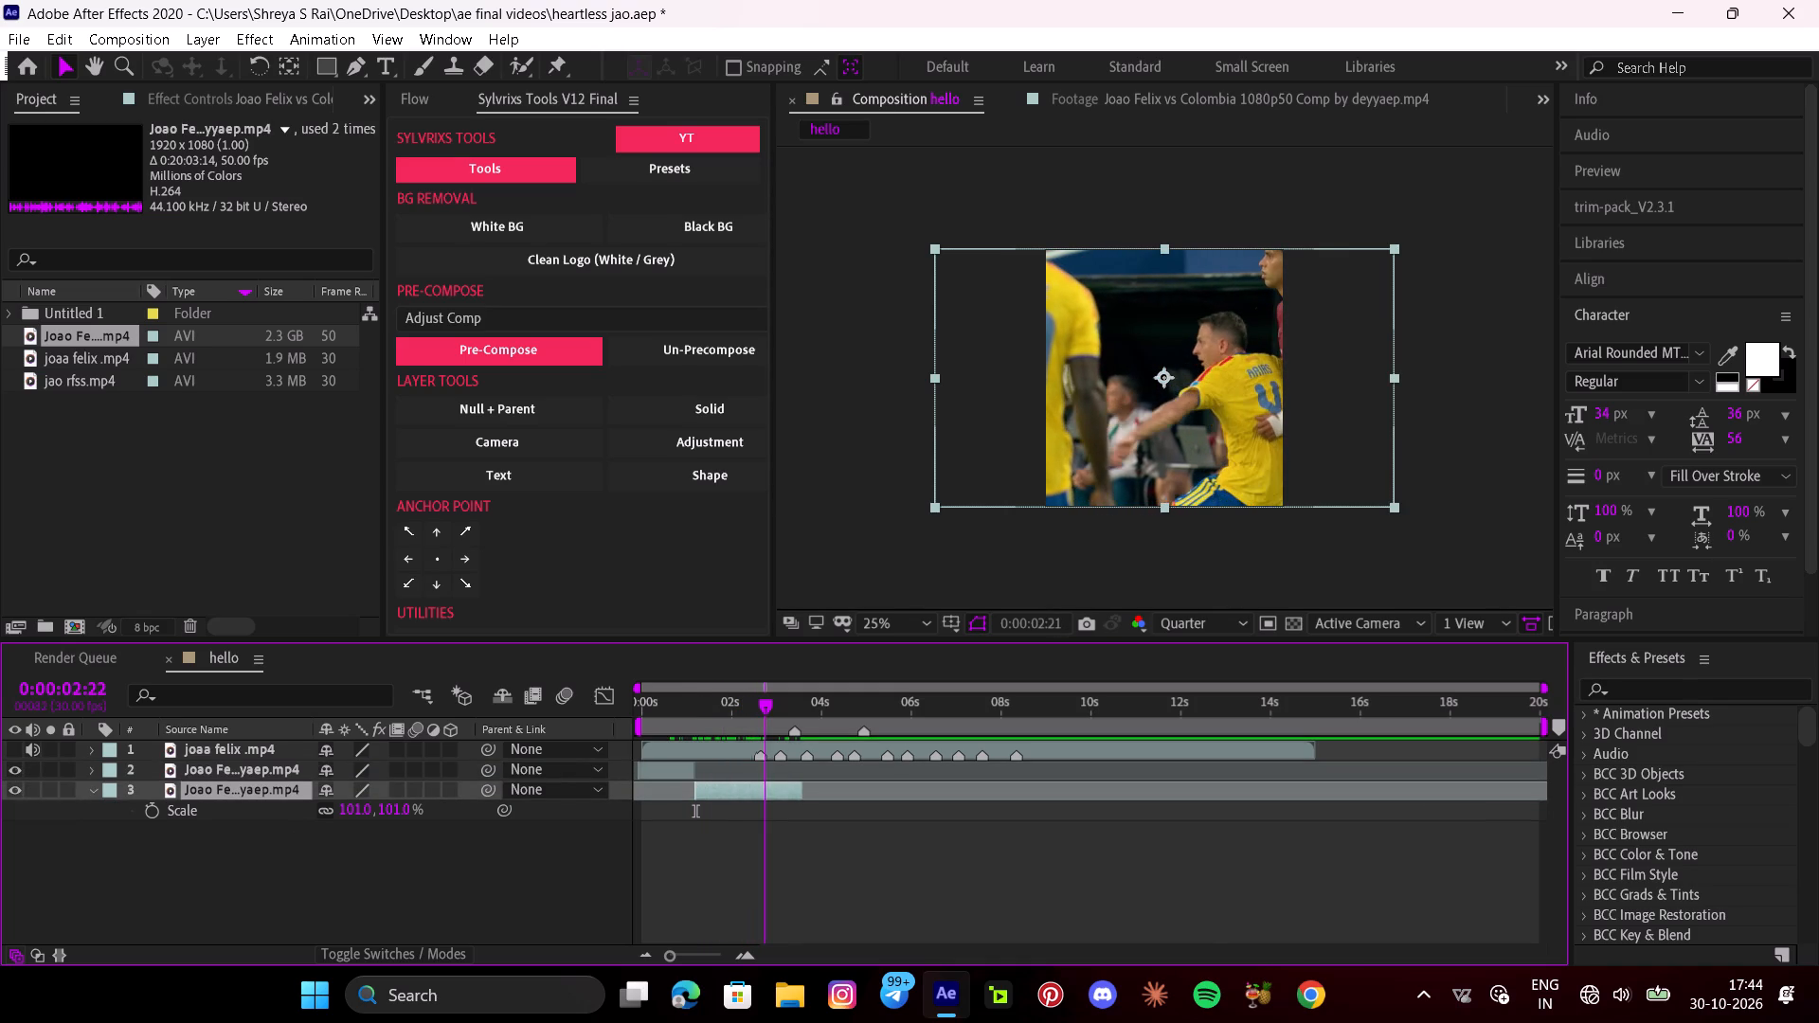
drag(764, 759, 759, 760)
drag(819, 785, 773, 783)
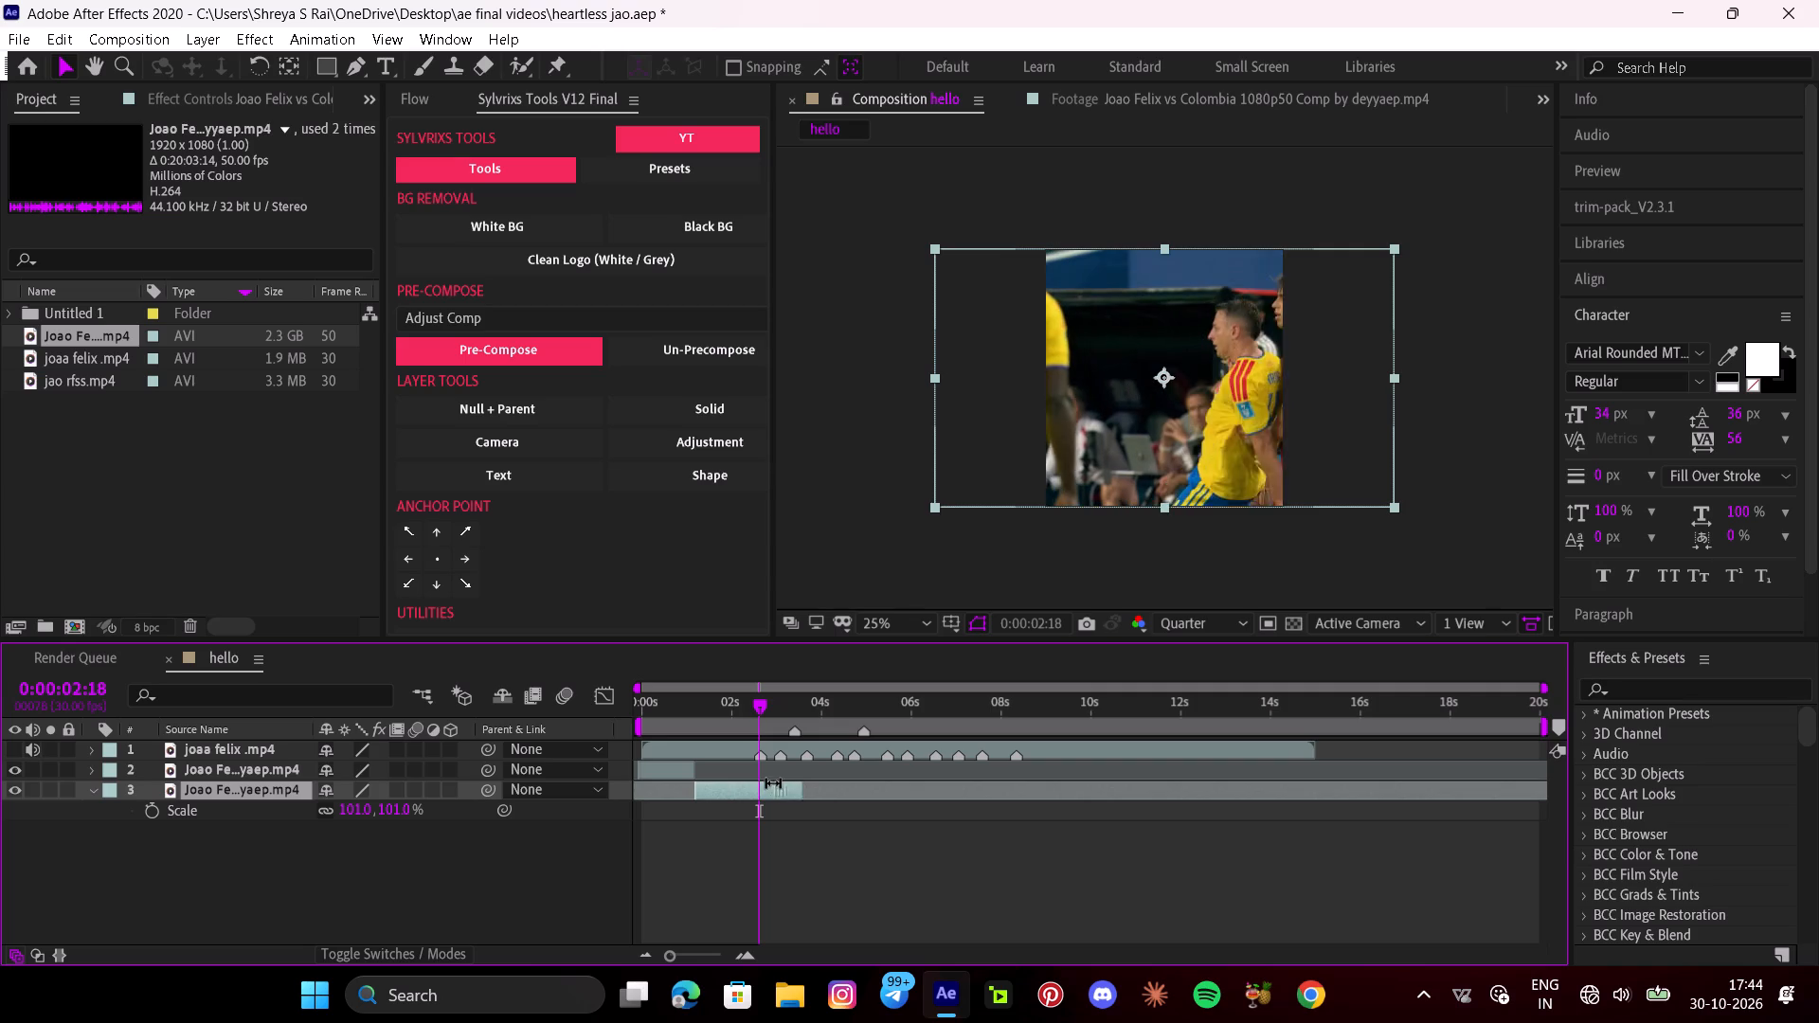
drag(773, 783, 762, 777)
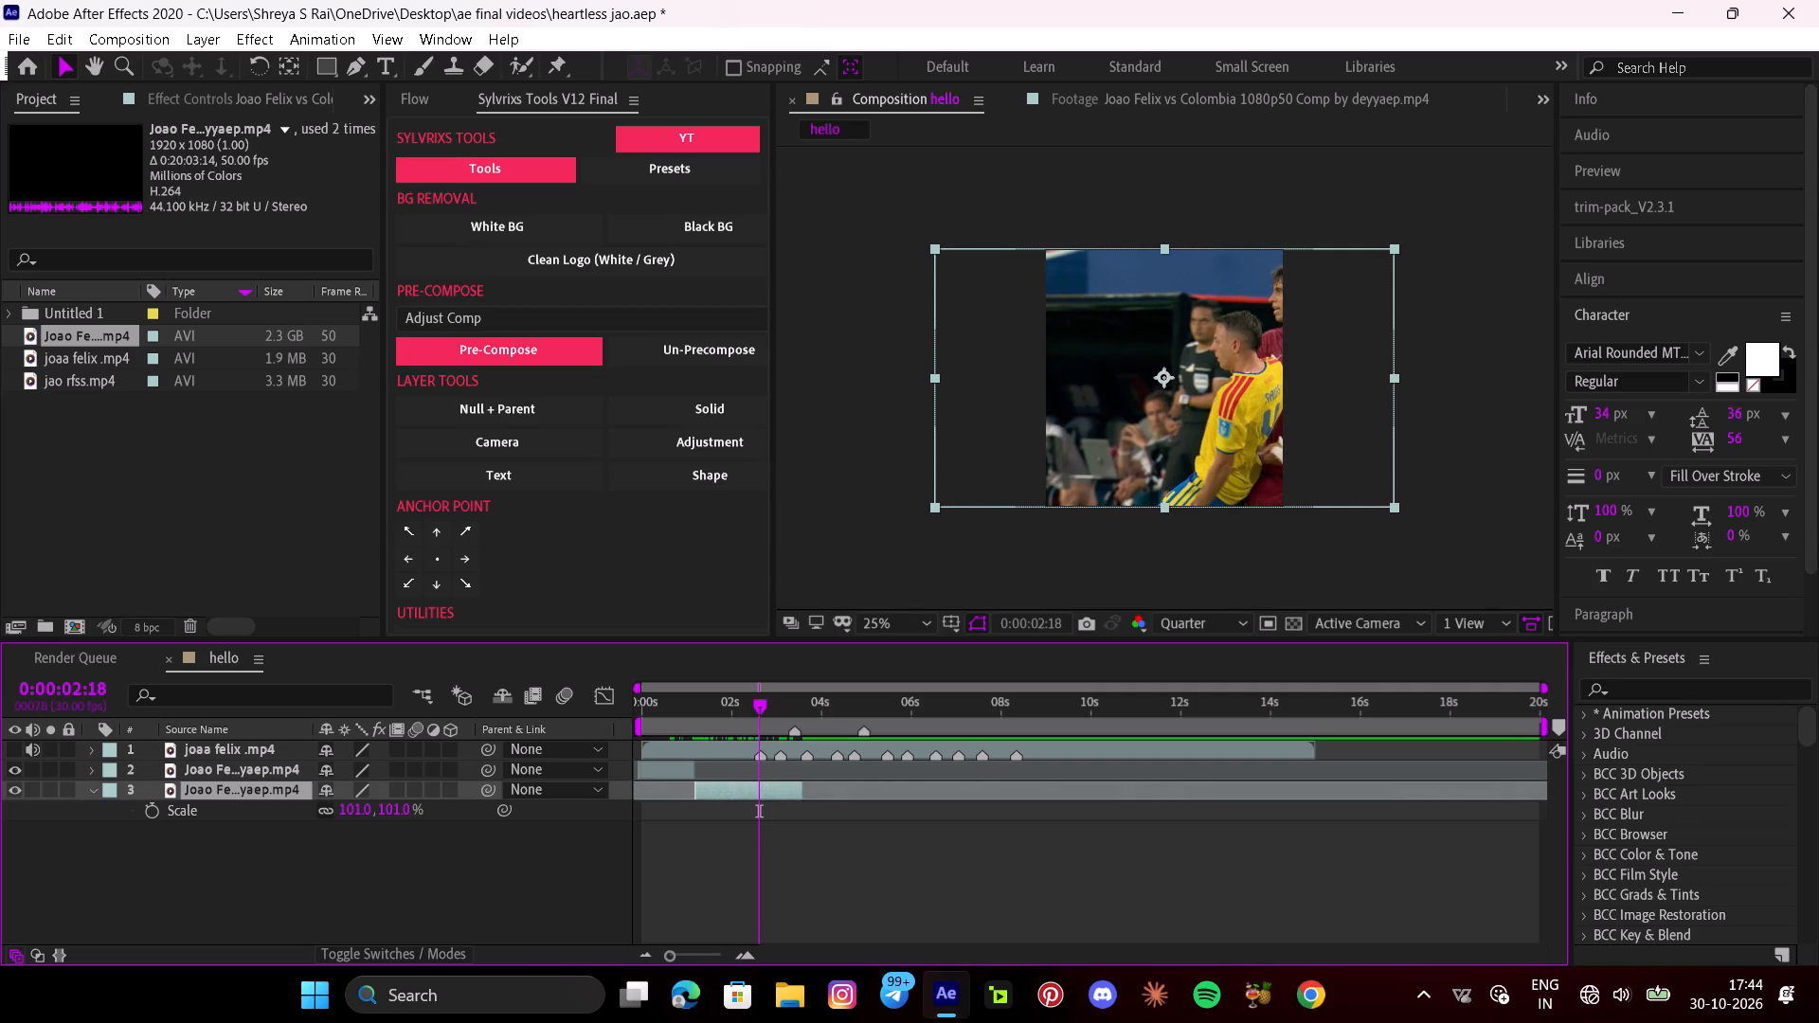
Set the second piece's position to 54, 540 to bring the maroon-shirted number 11 player into frame.
key(p)
drag(339, 813, 0, 817)
drag(334, 809, 147, 808)
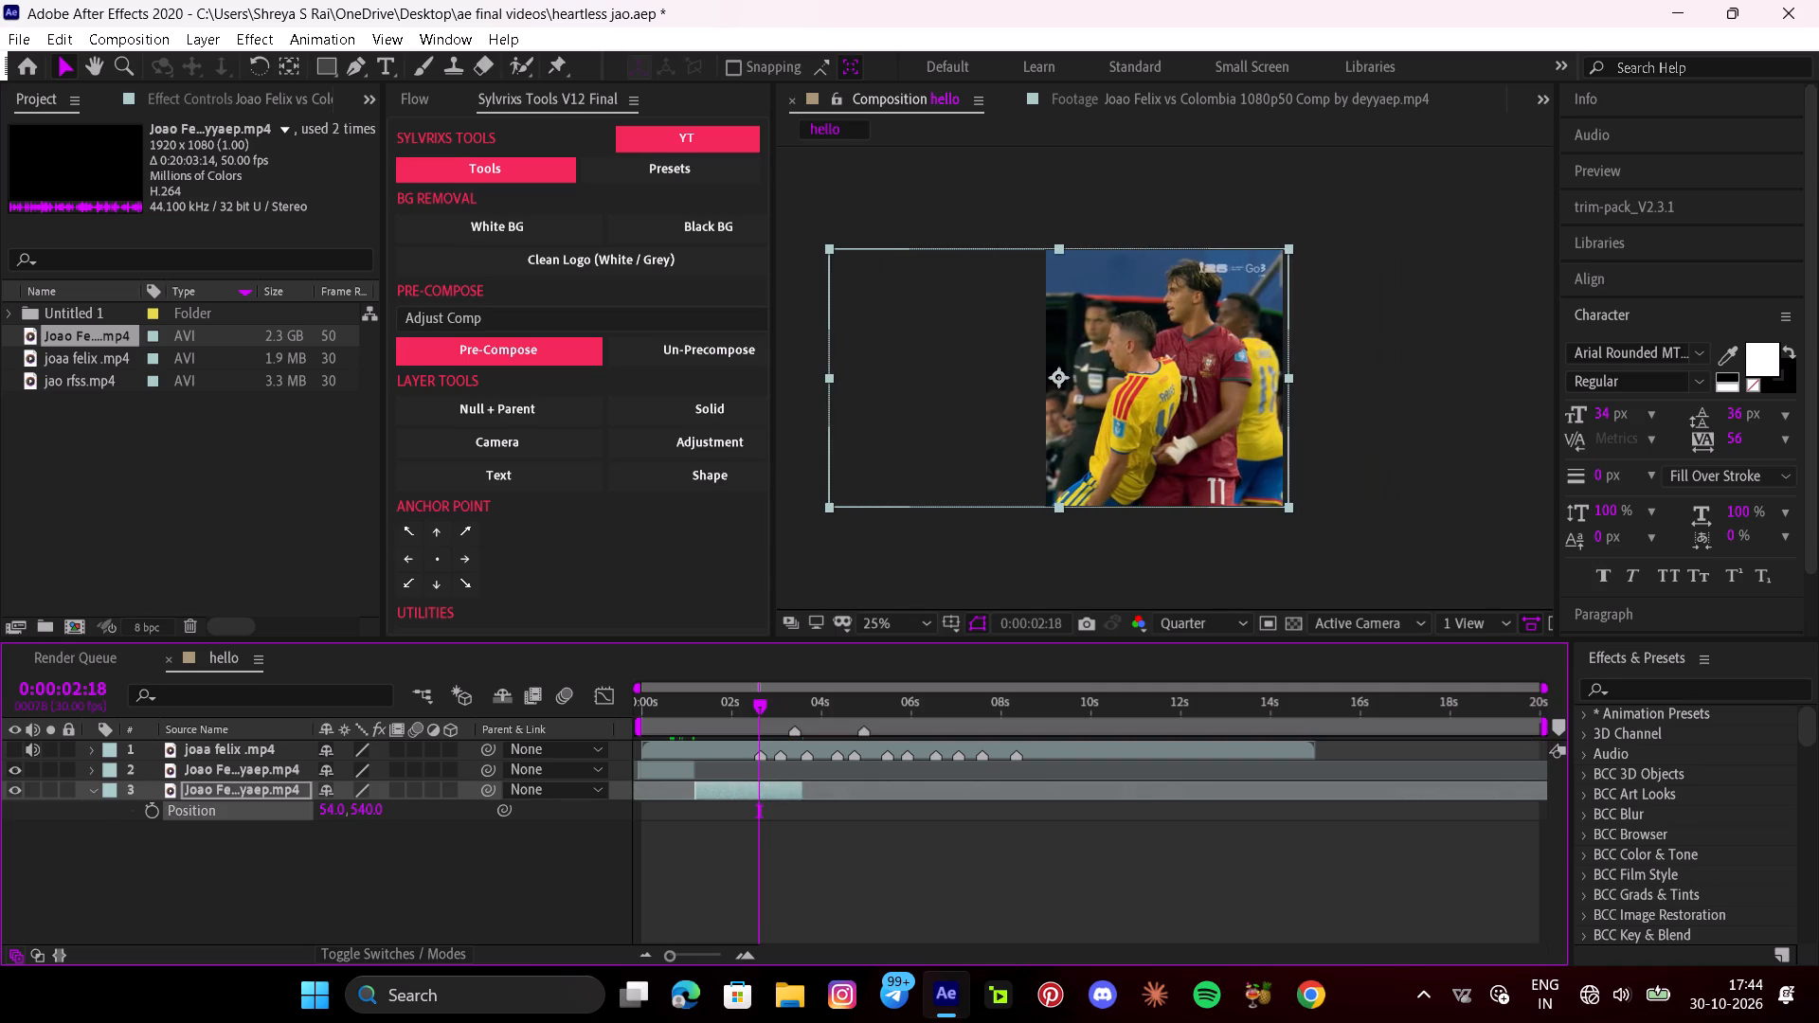
click(764, 825)
Preview the edit from the start and again from 0:00:01:07, checking the second piece up to about 0:00:02:19.
drag(744, 713, 620, 720)
key(space)
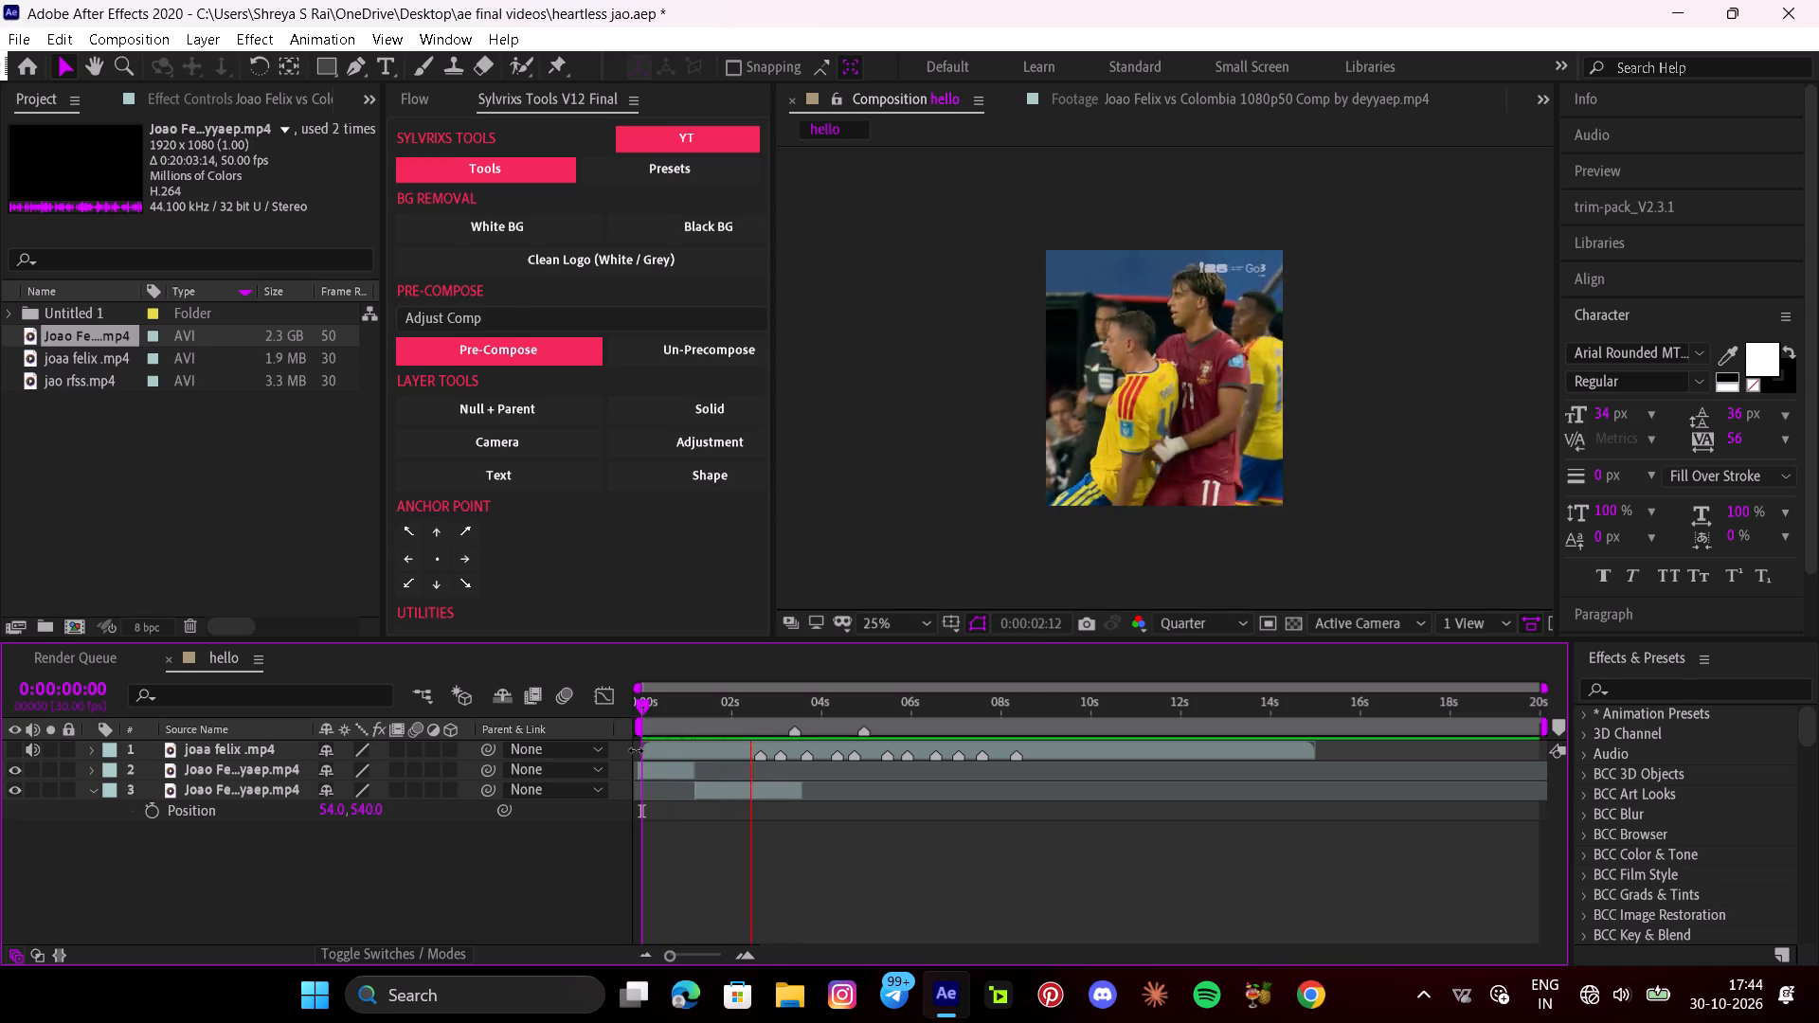
key(space)
drag(777, 705, 753, 714)
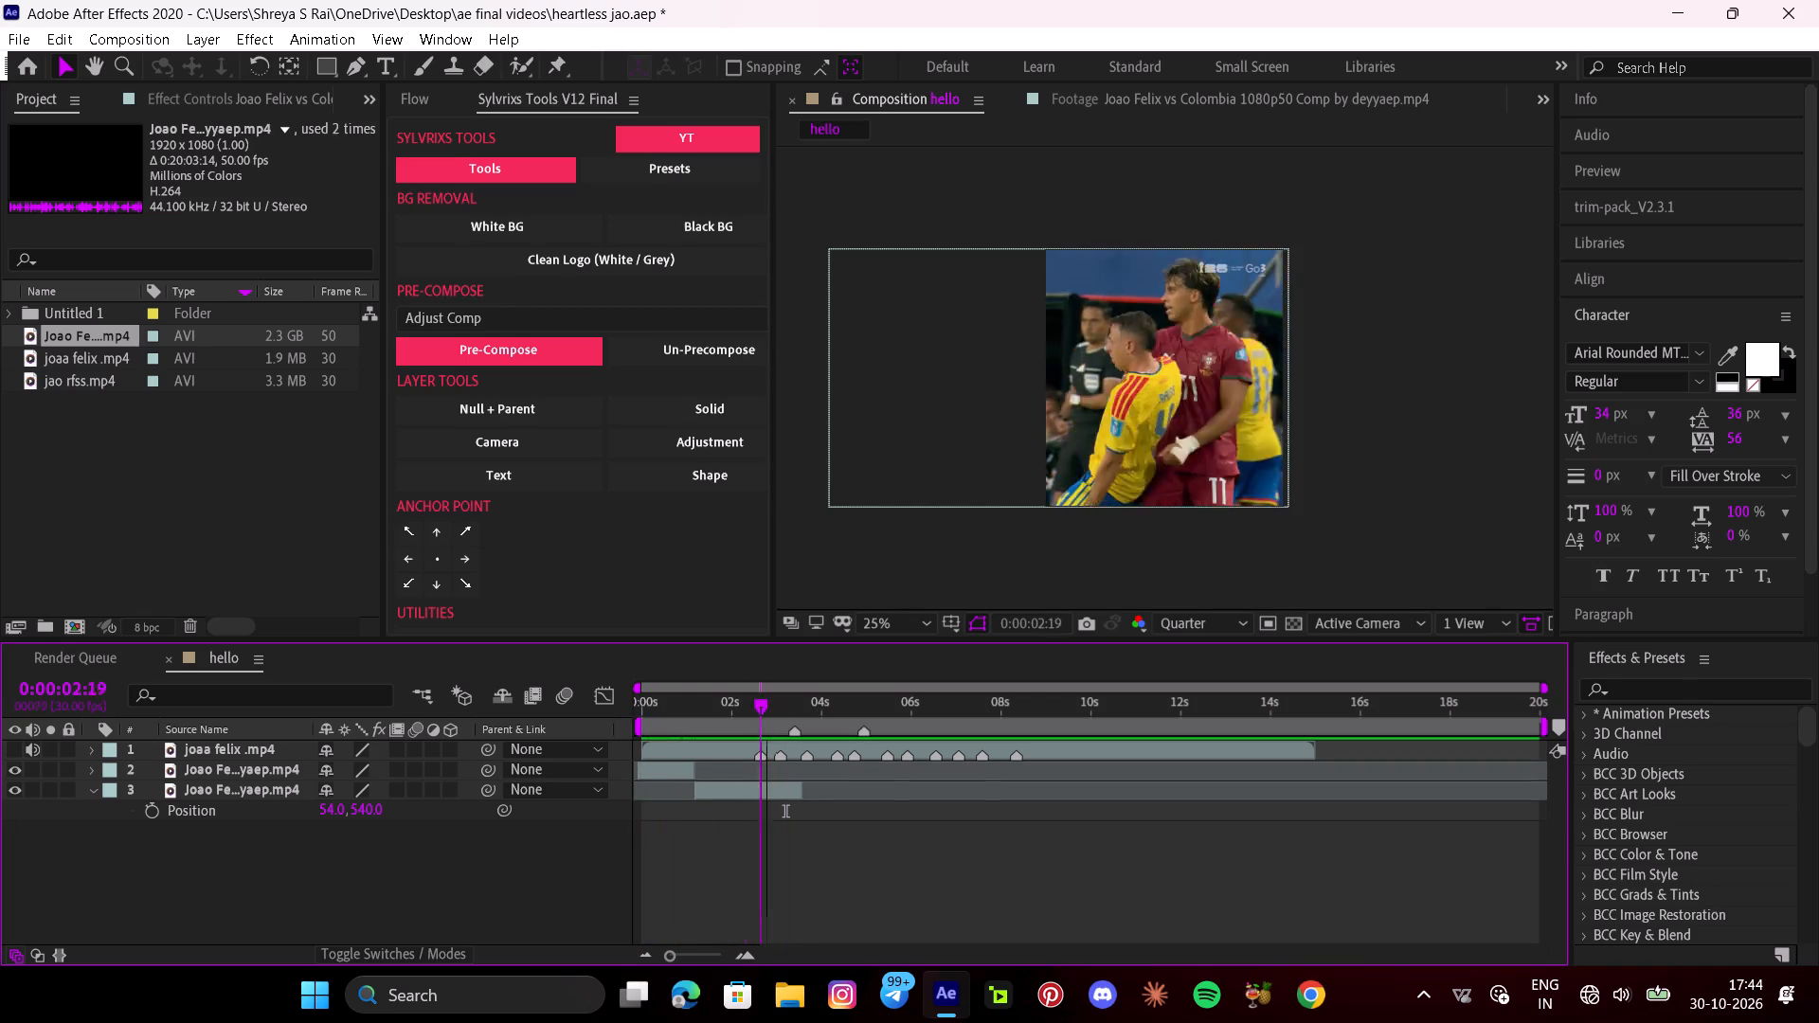
drag(753, 714, 697, 721)
key(space)
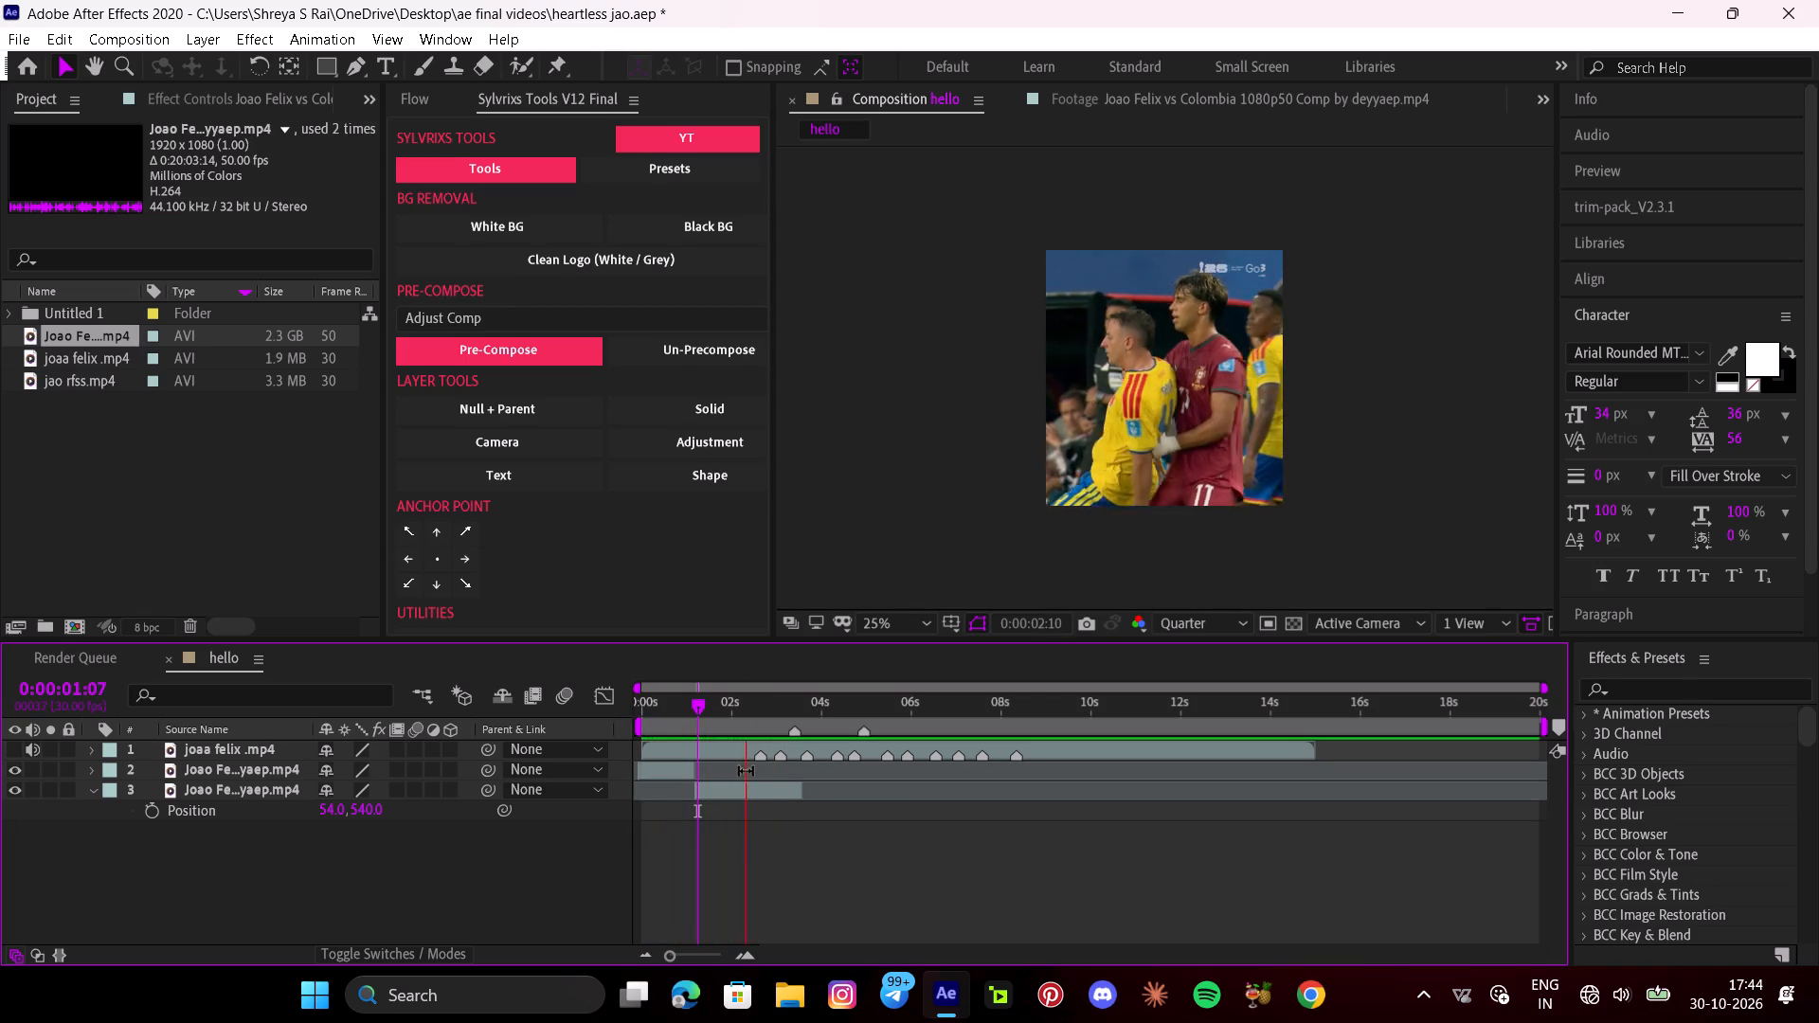
key(space)
click(766, 790)
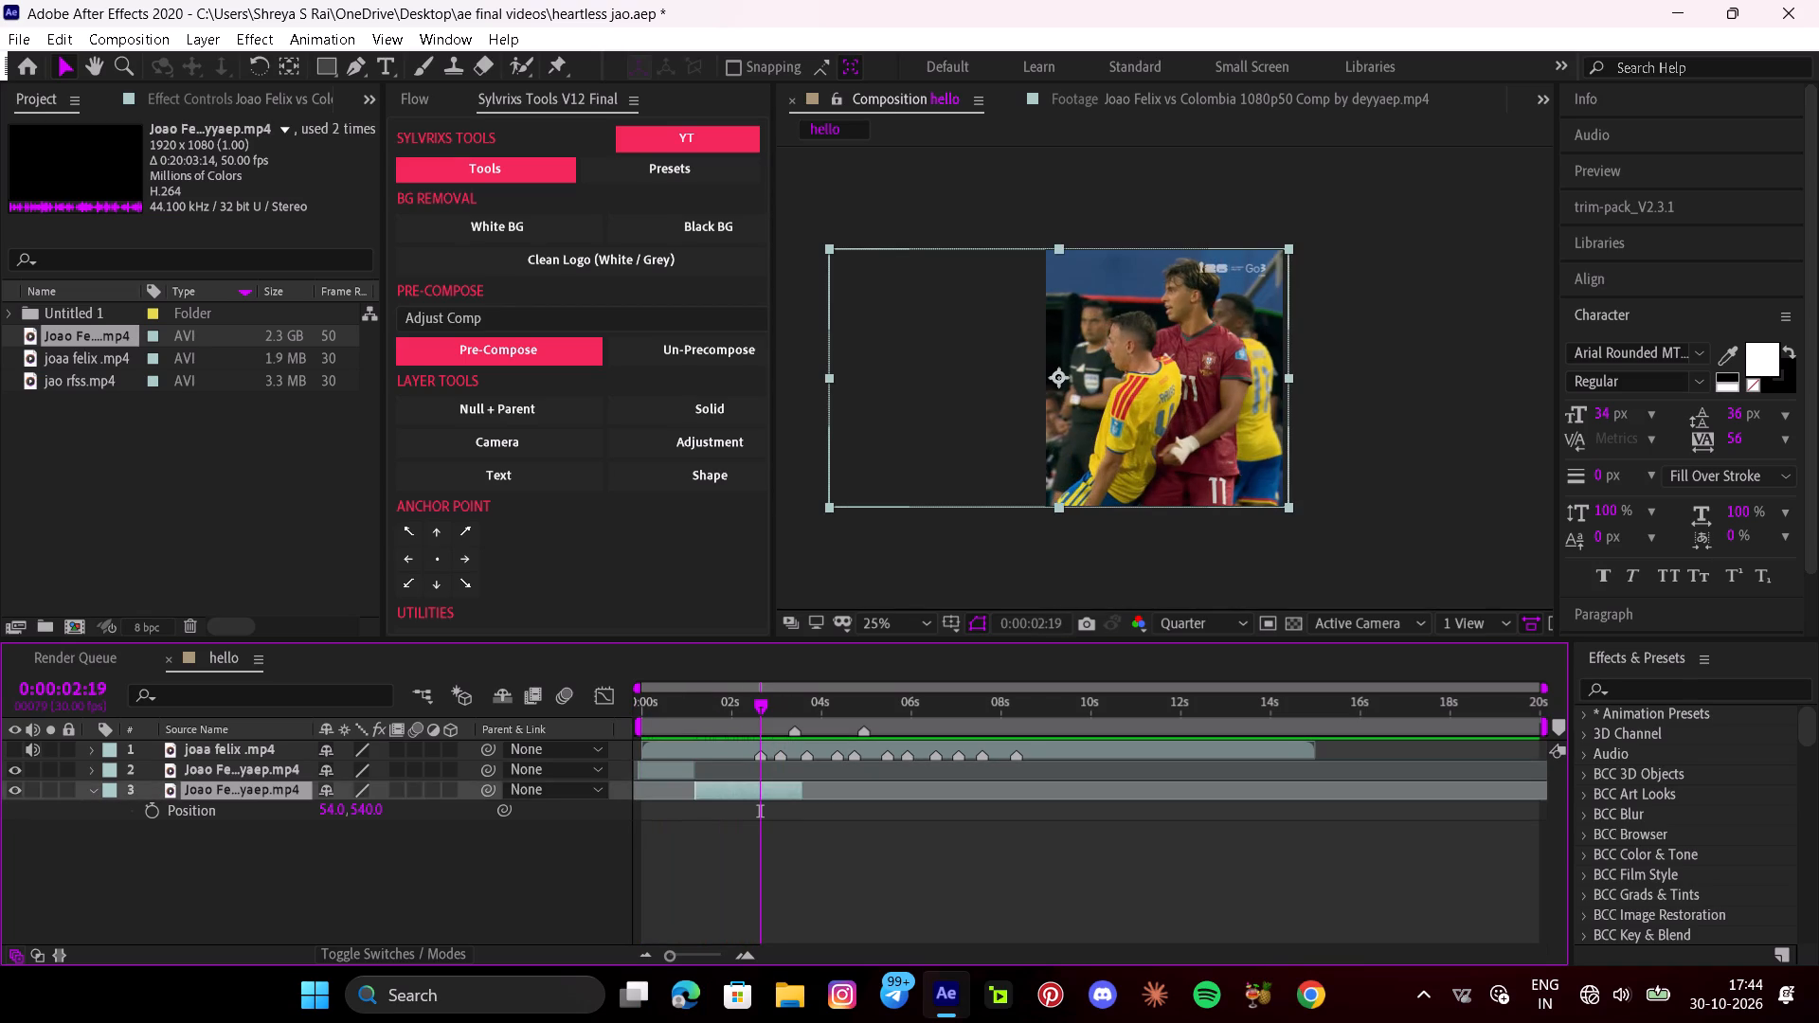
Split the second Joao Felix vs Colombia piece at the reference clip's markers at 0:00:02:18 and 0:00:03:03.
click(765, 710)
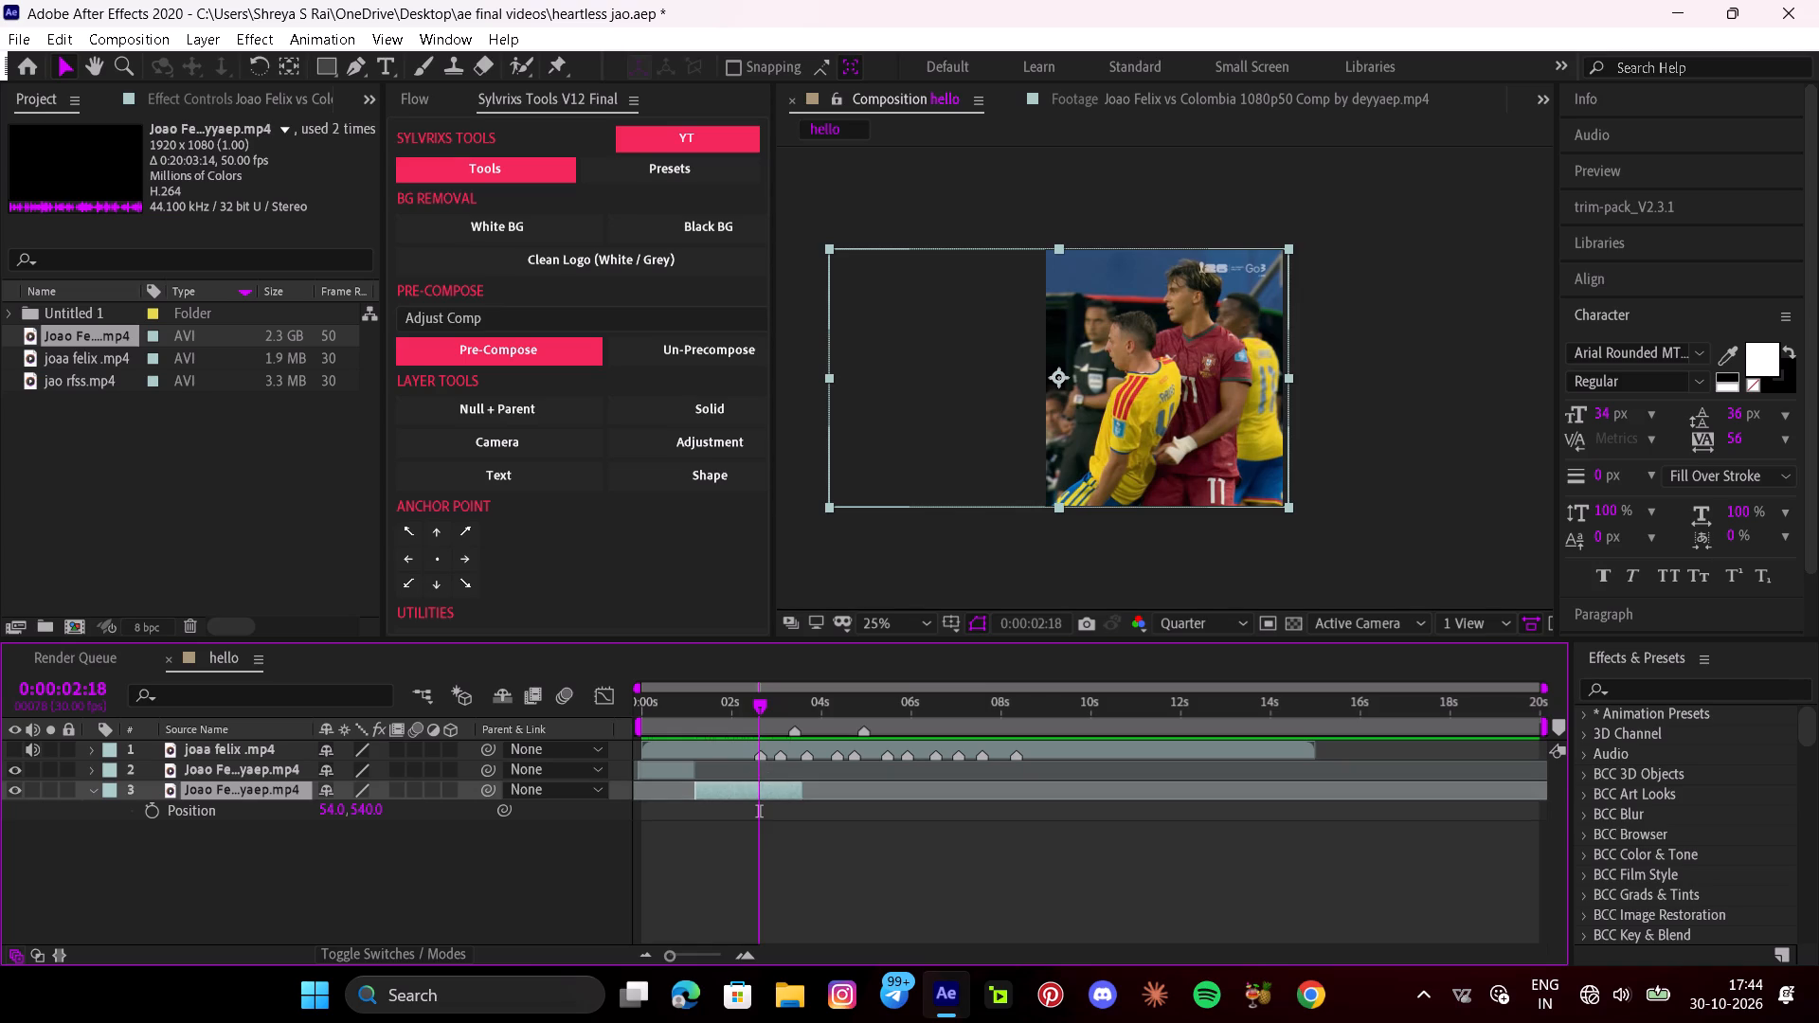
key(ctrl+shift+d)
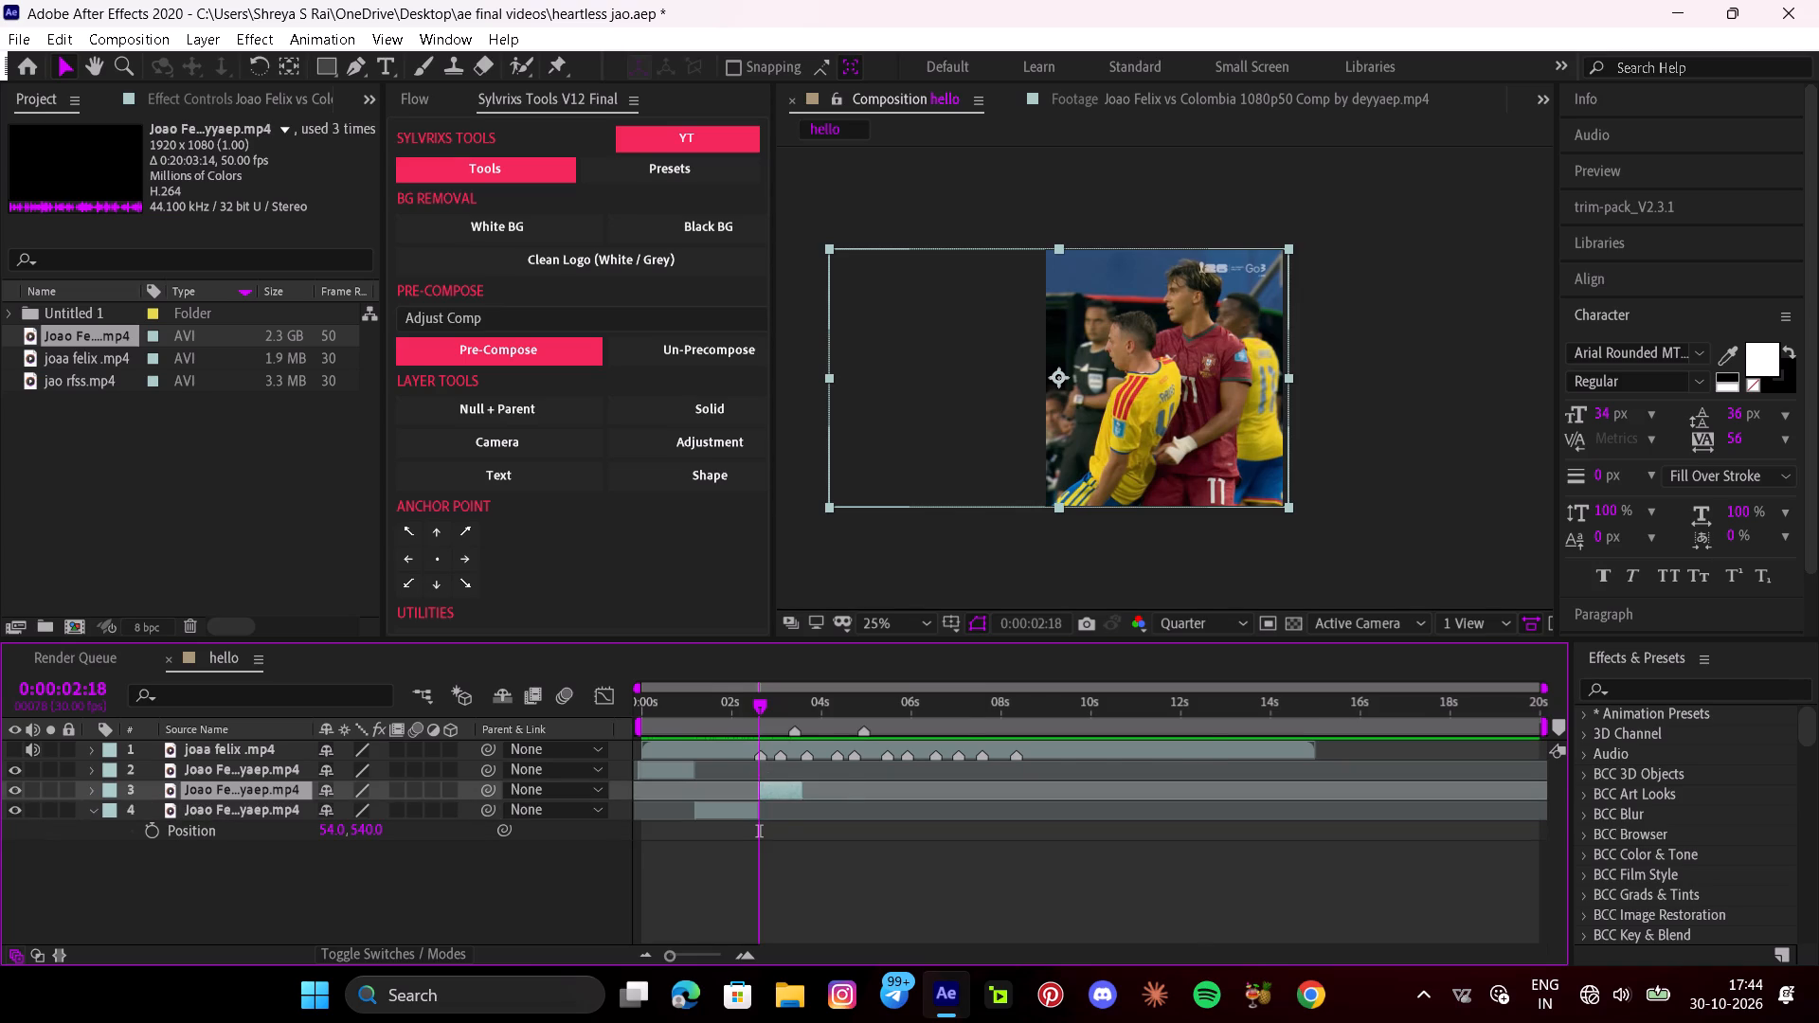
double_click(751, 953)
drag(789, 700, 850, 751)
key(ctrl+shift+d)
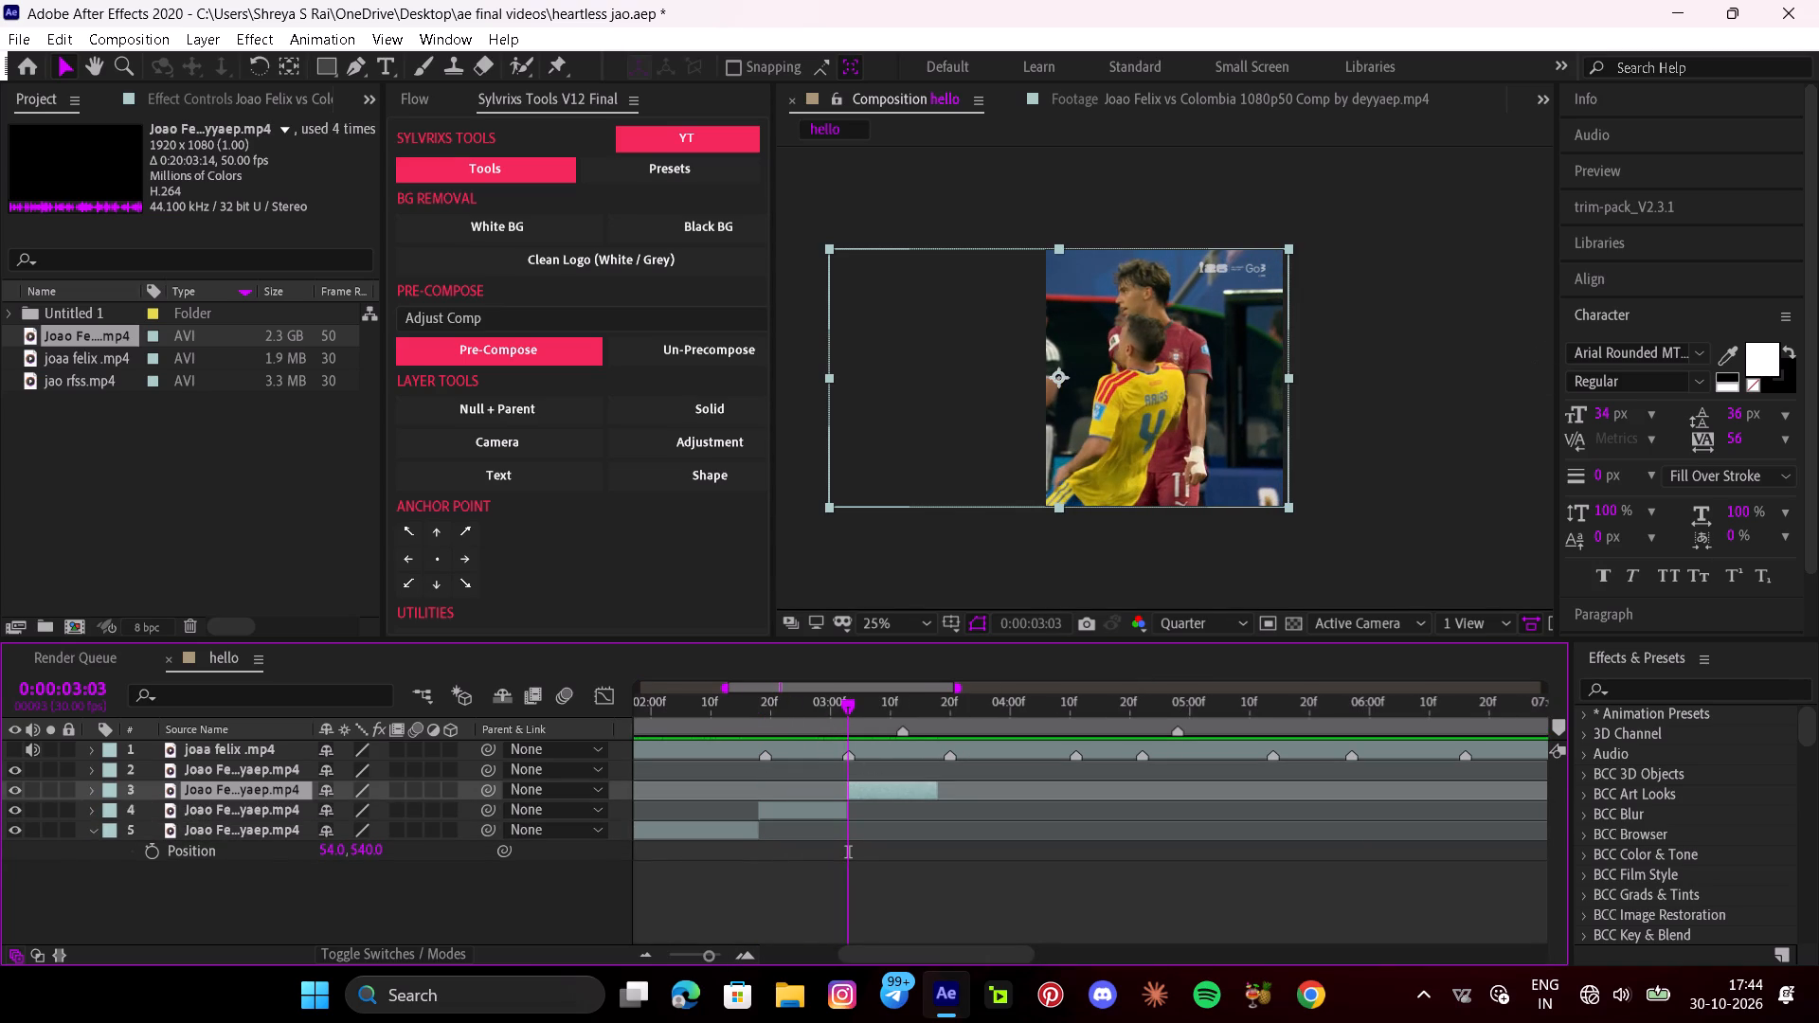
Centre the piece starting at 0:00:03:03 horizontally in the composition.
click(1602, 286)
click(1624, 344)
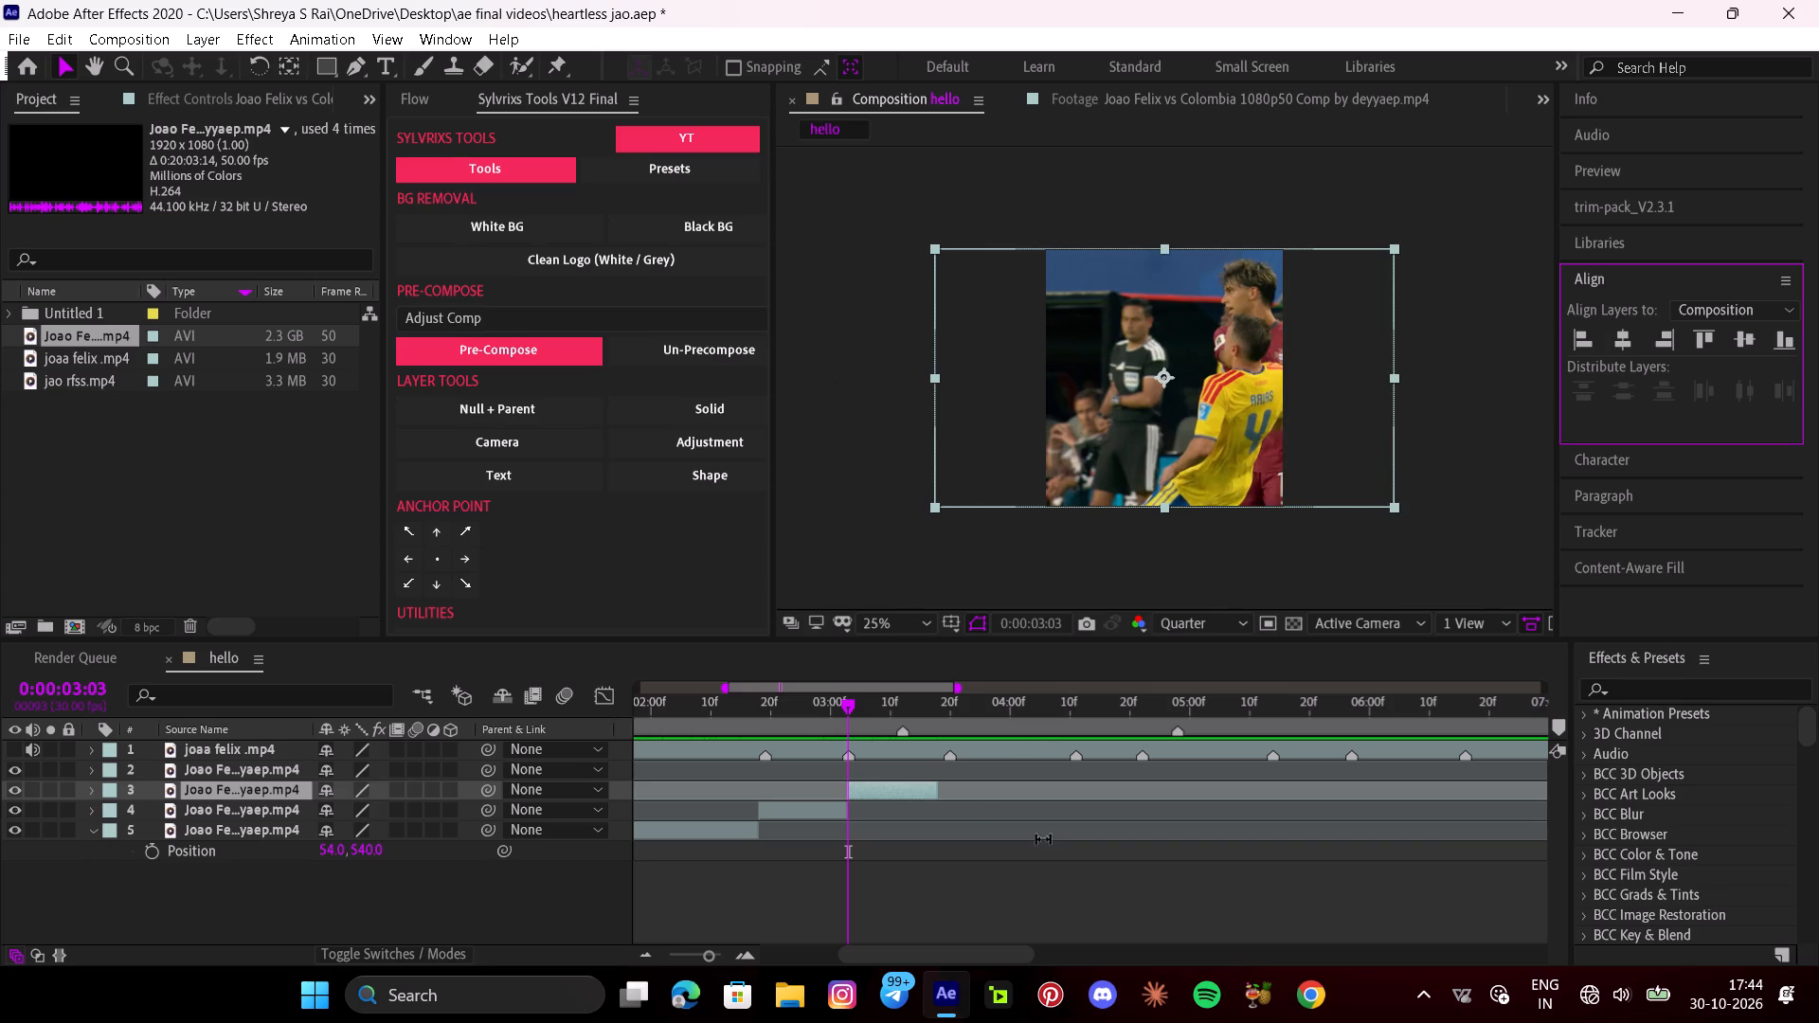
Slip the footage of the piece starting at 0:00:03:03 to the maroon-shirted player tussling with yellow number 4 before the bench.
drag(1056, 791, 715, 801)
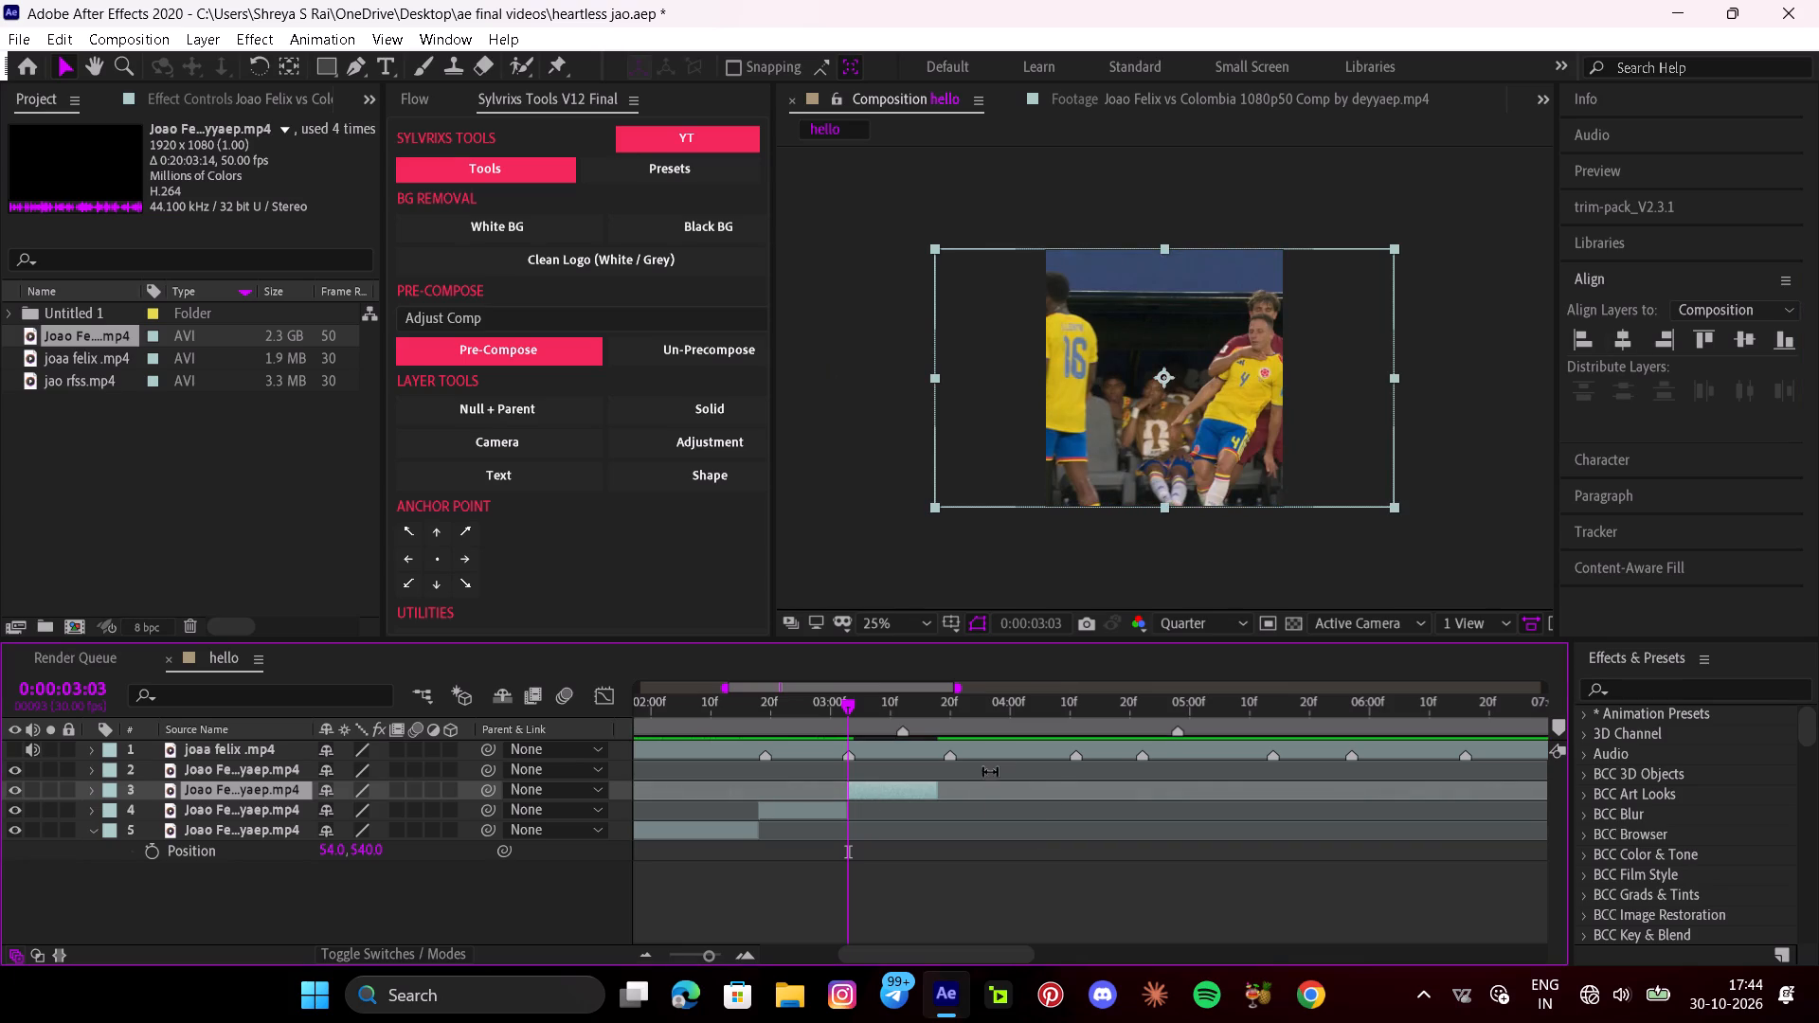
drag(982, 787, 897, 799)
Extend the end of that piece to about 0:00:04:02 and split it at the reference marker at 0:00:03:20.
drag(855, 699, 917, 737)
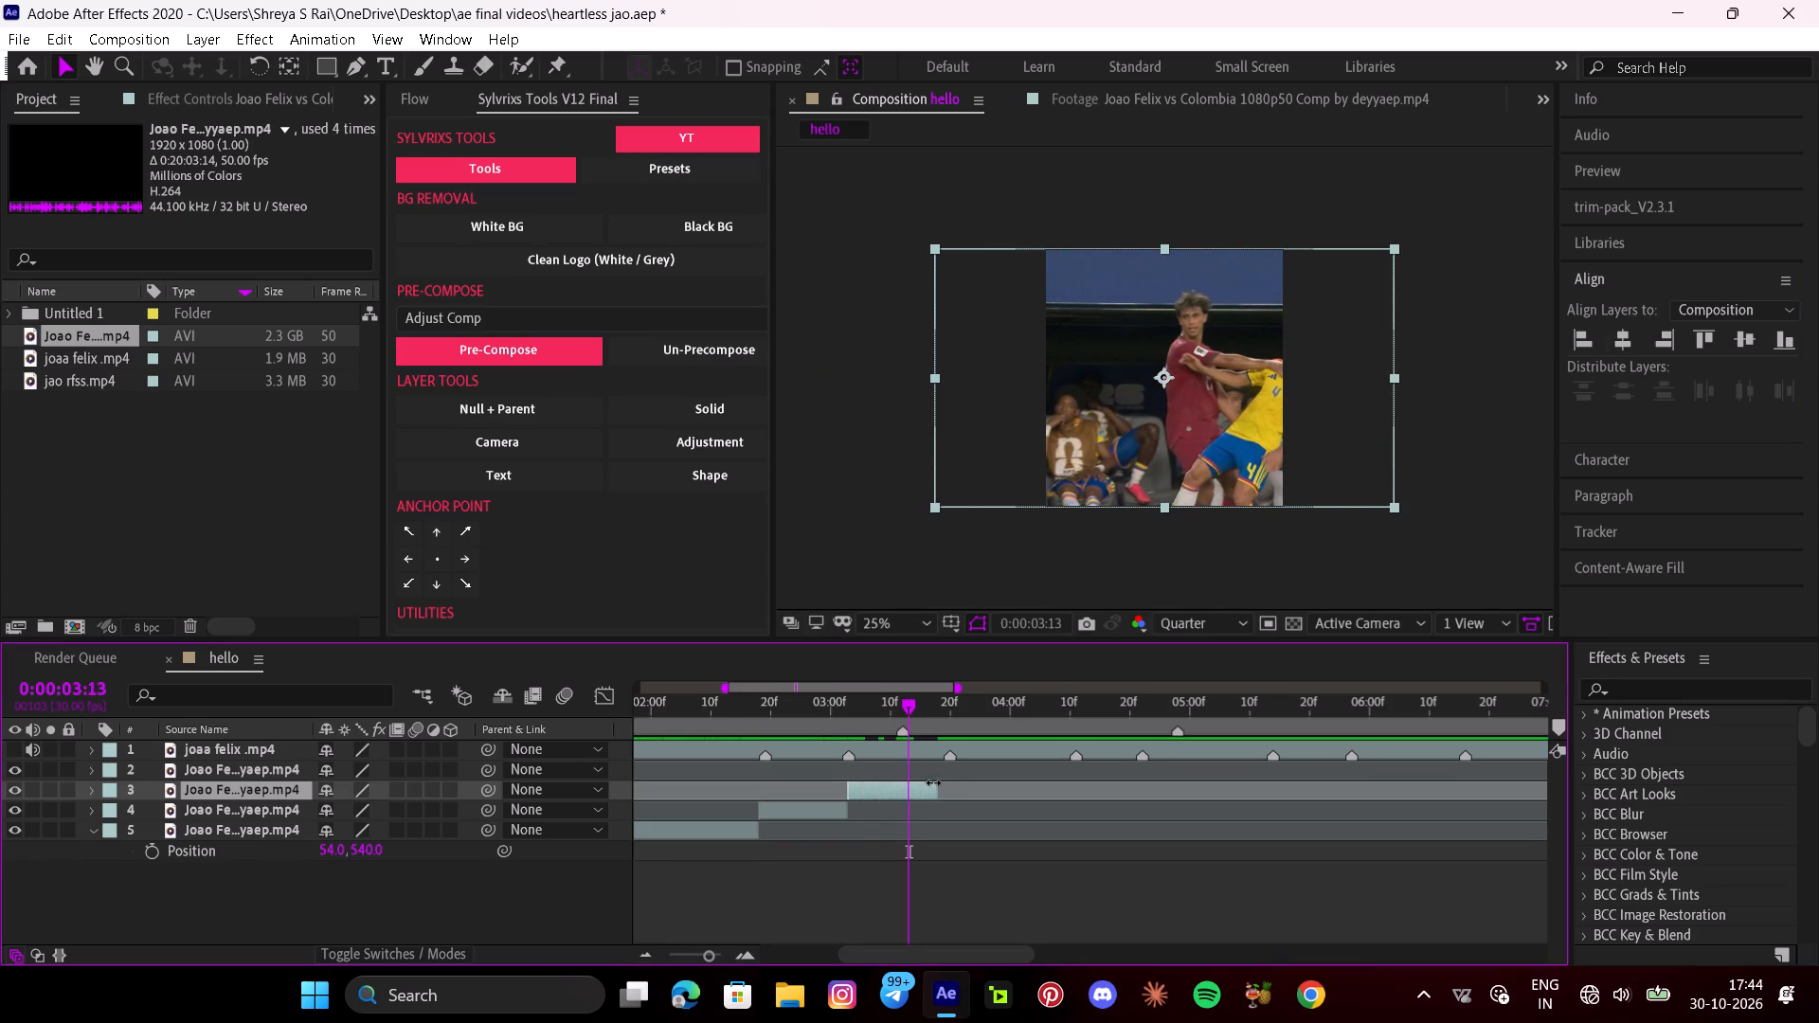
drag(933, 784, 1018, 810)
drag(913, 709, 951, 732)
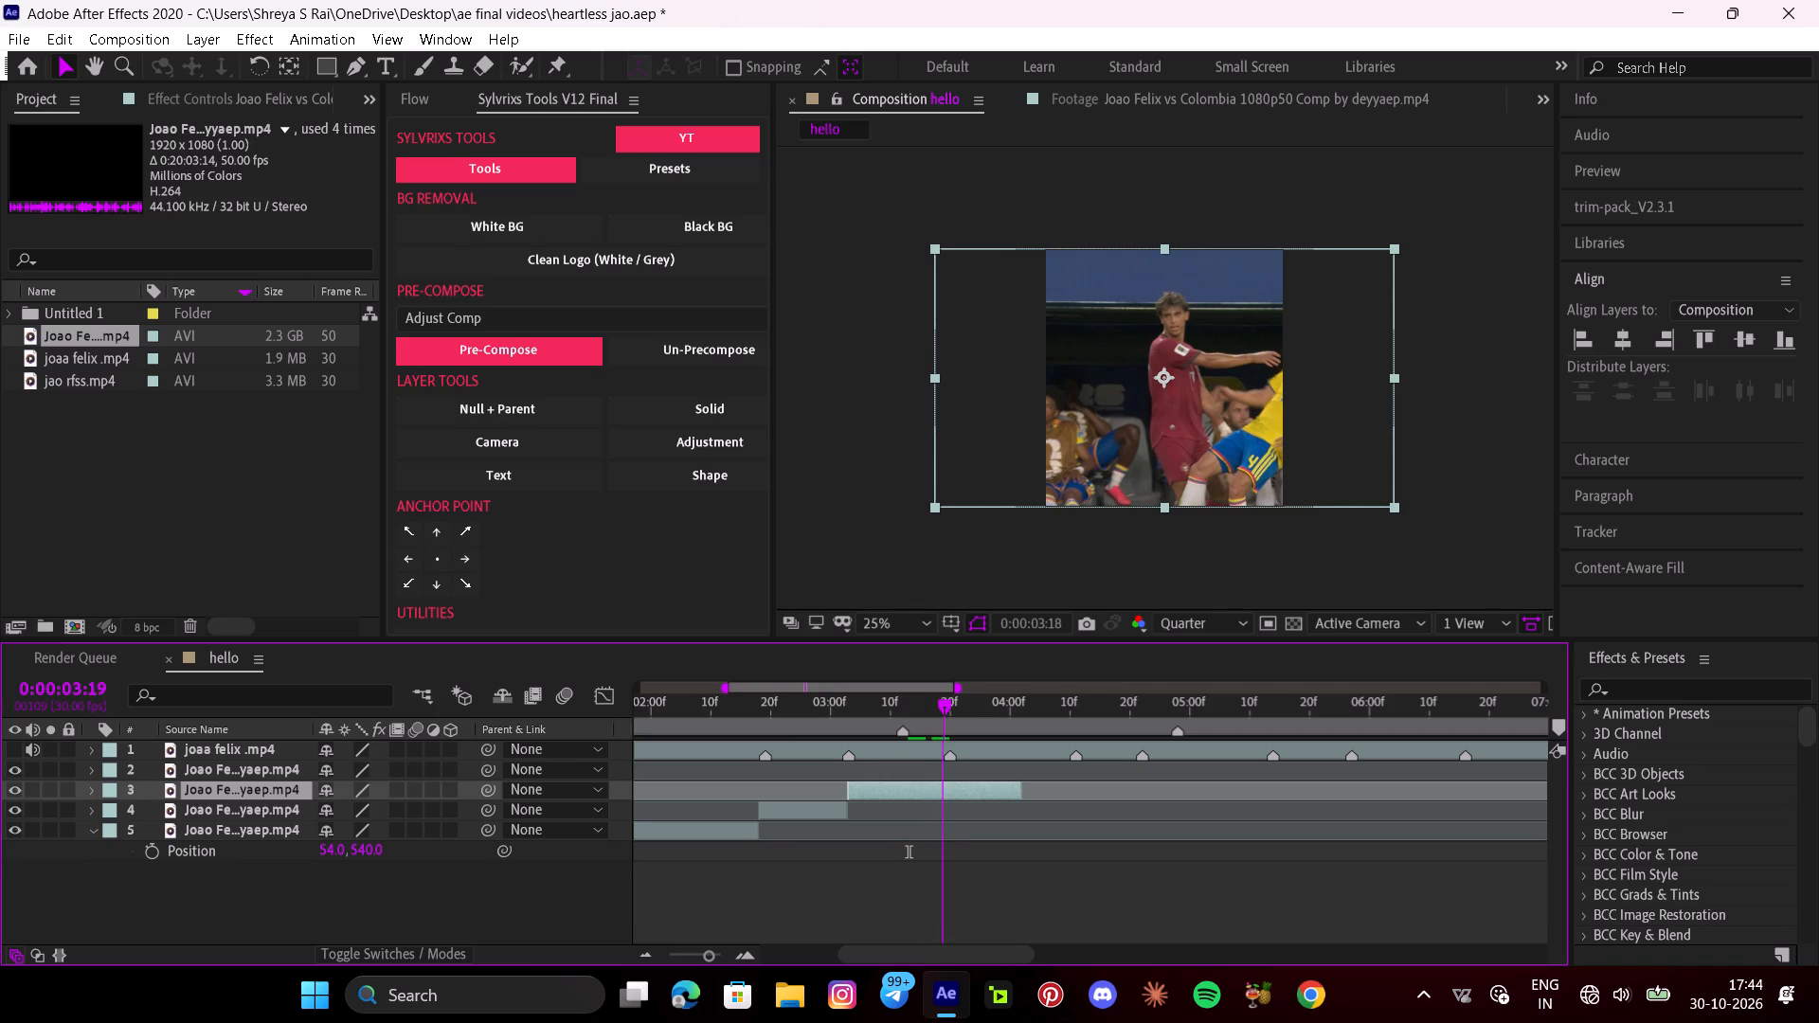
drag(951, 732, 954, 734)
key(ctrl+shift+d)
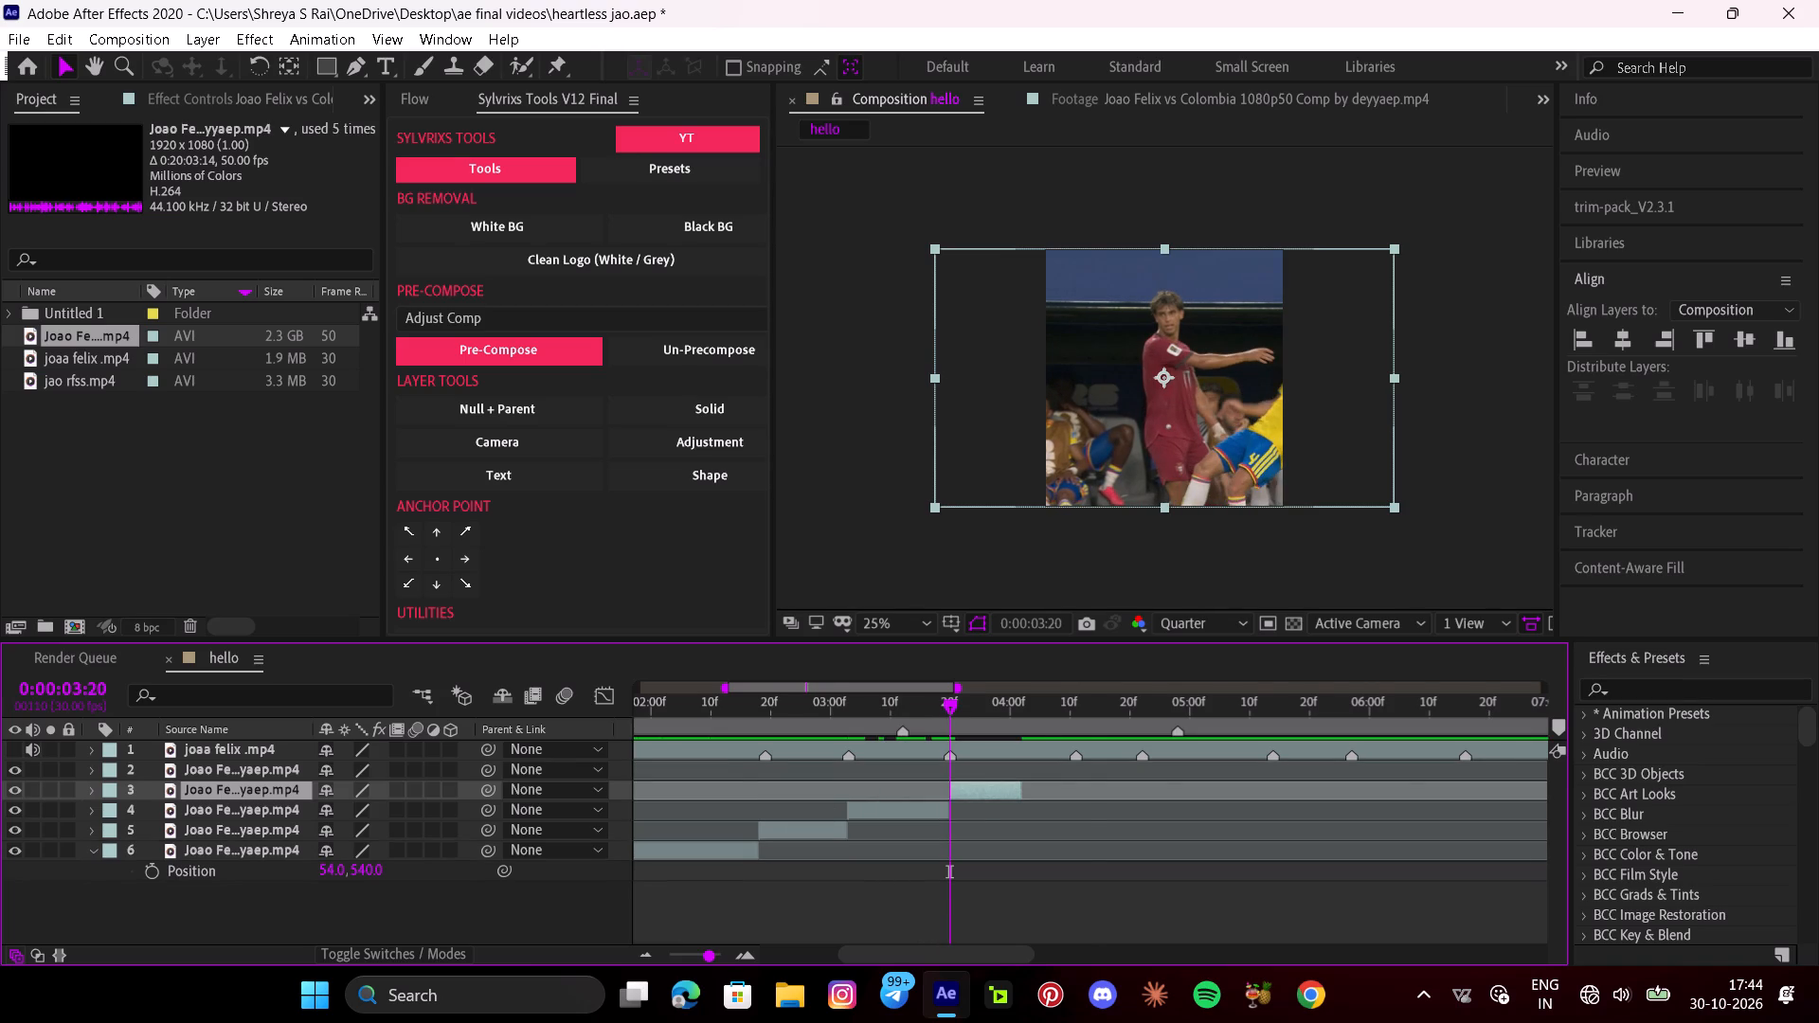
Slip the footage of the piece starting at 0:00:03:20 to the profile close-up of the dark-haired maroon-shirted player beside a dark pillar.
click(706, 957)
drag(1174, 790, 996, 793)
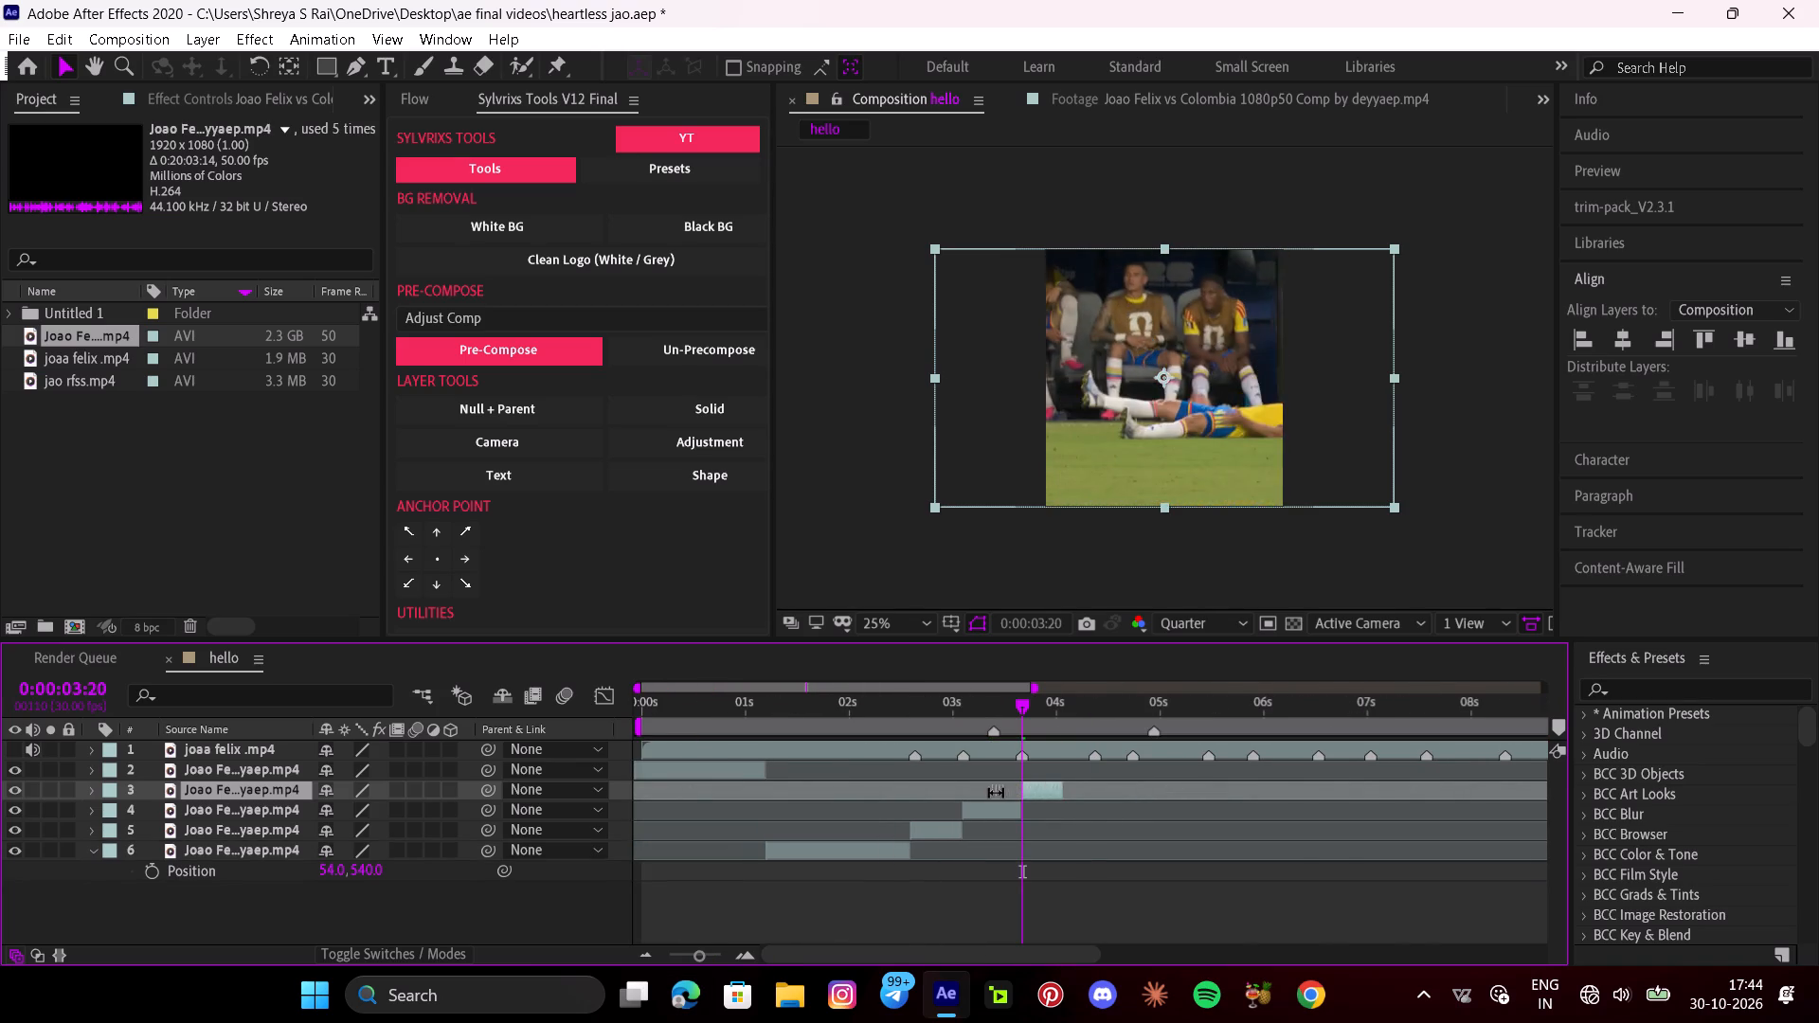
drag(996, 793, 546, 803)
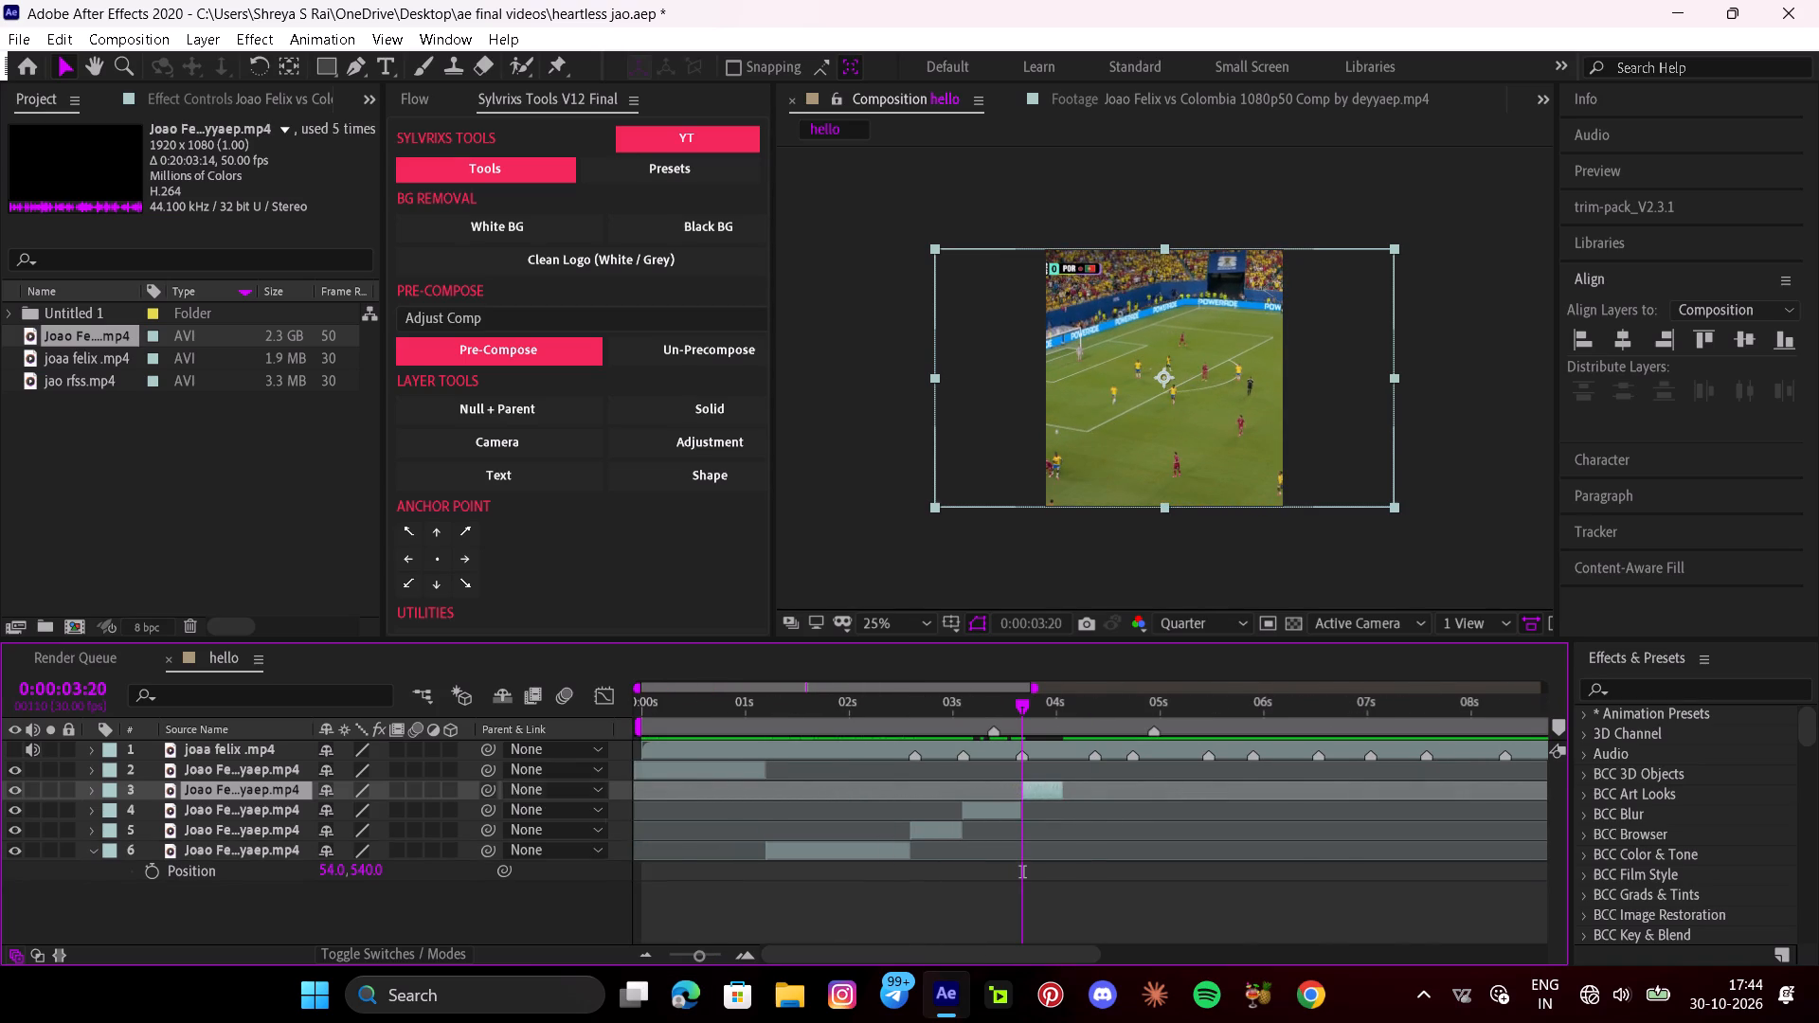
drag(704, 955, 659, 946)
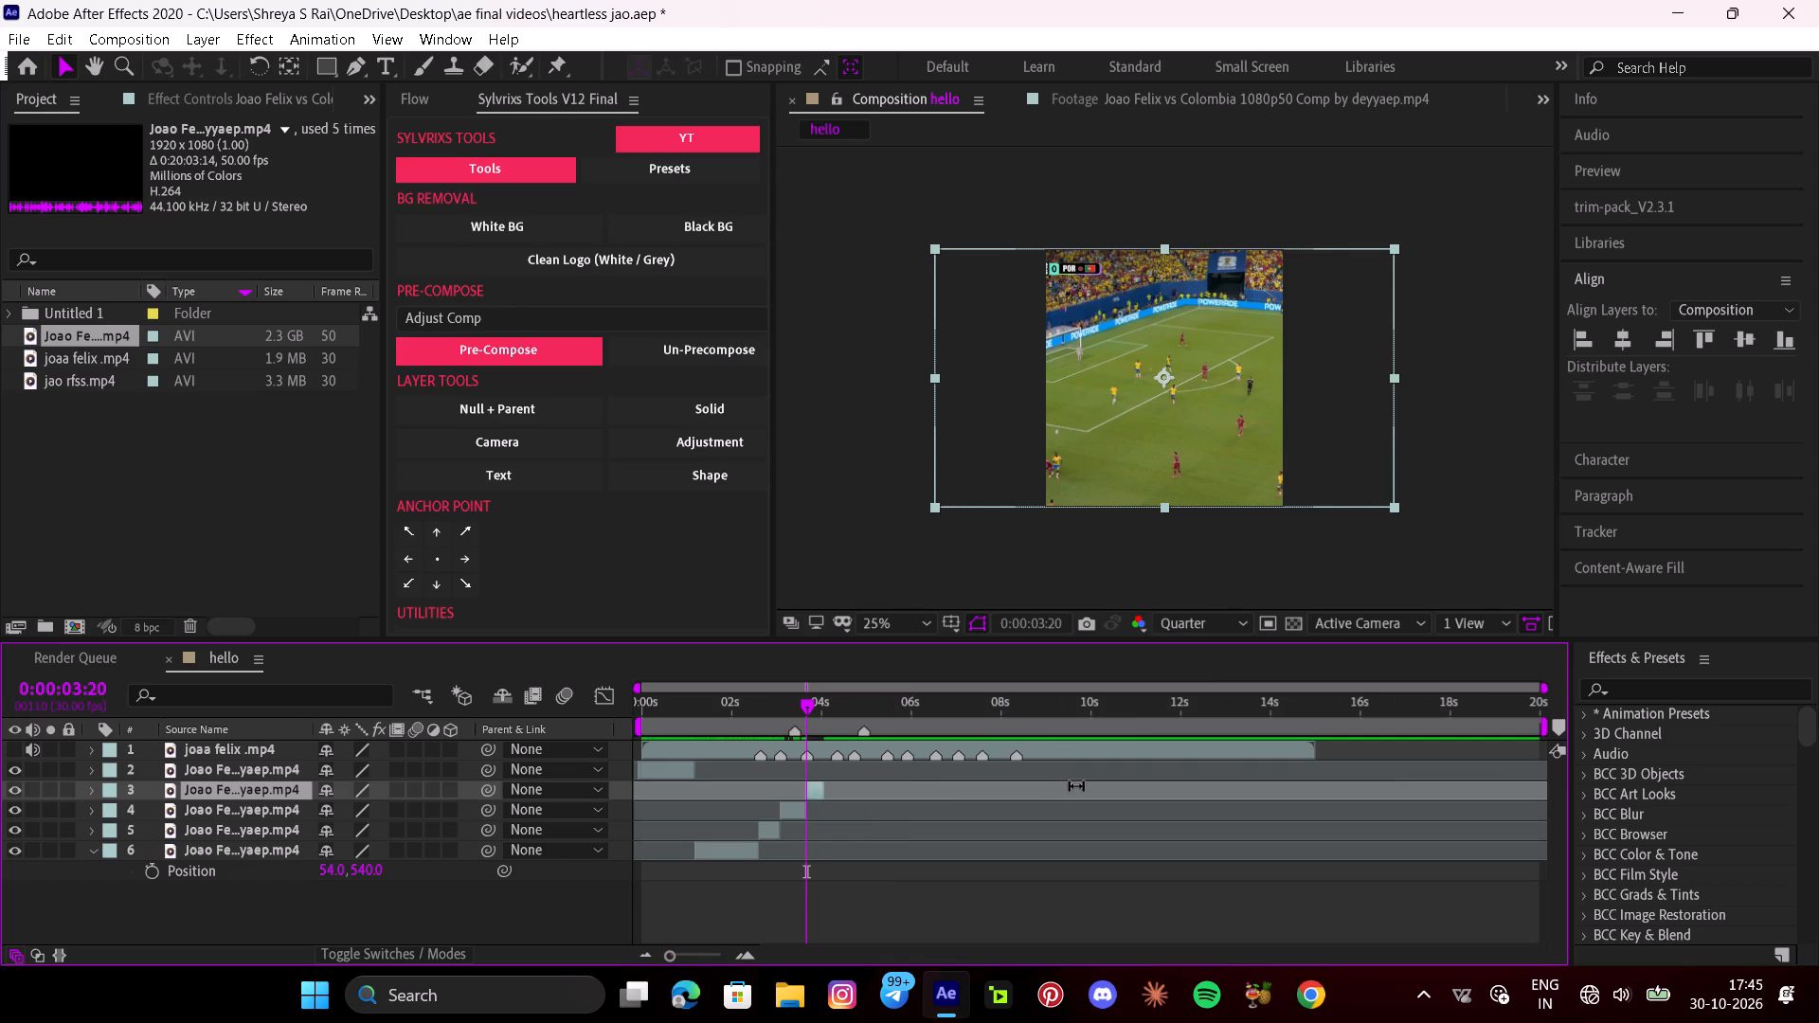
drag(1076, 786, 864, 770)
drag(1091, 786, 885, 783)
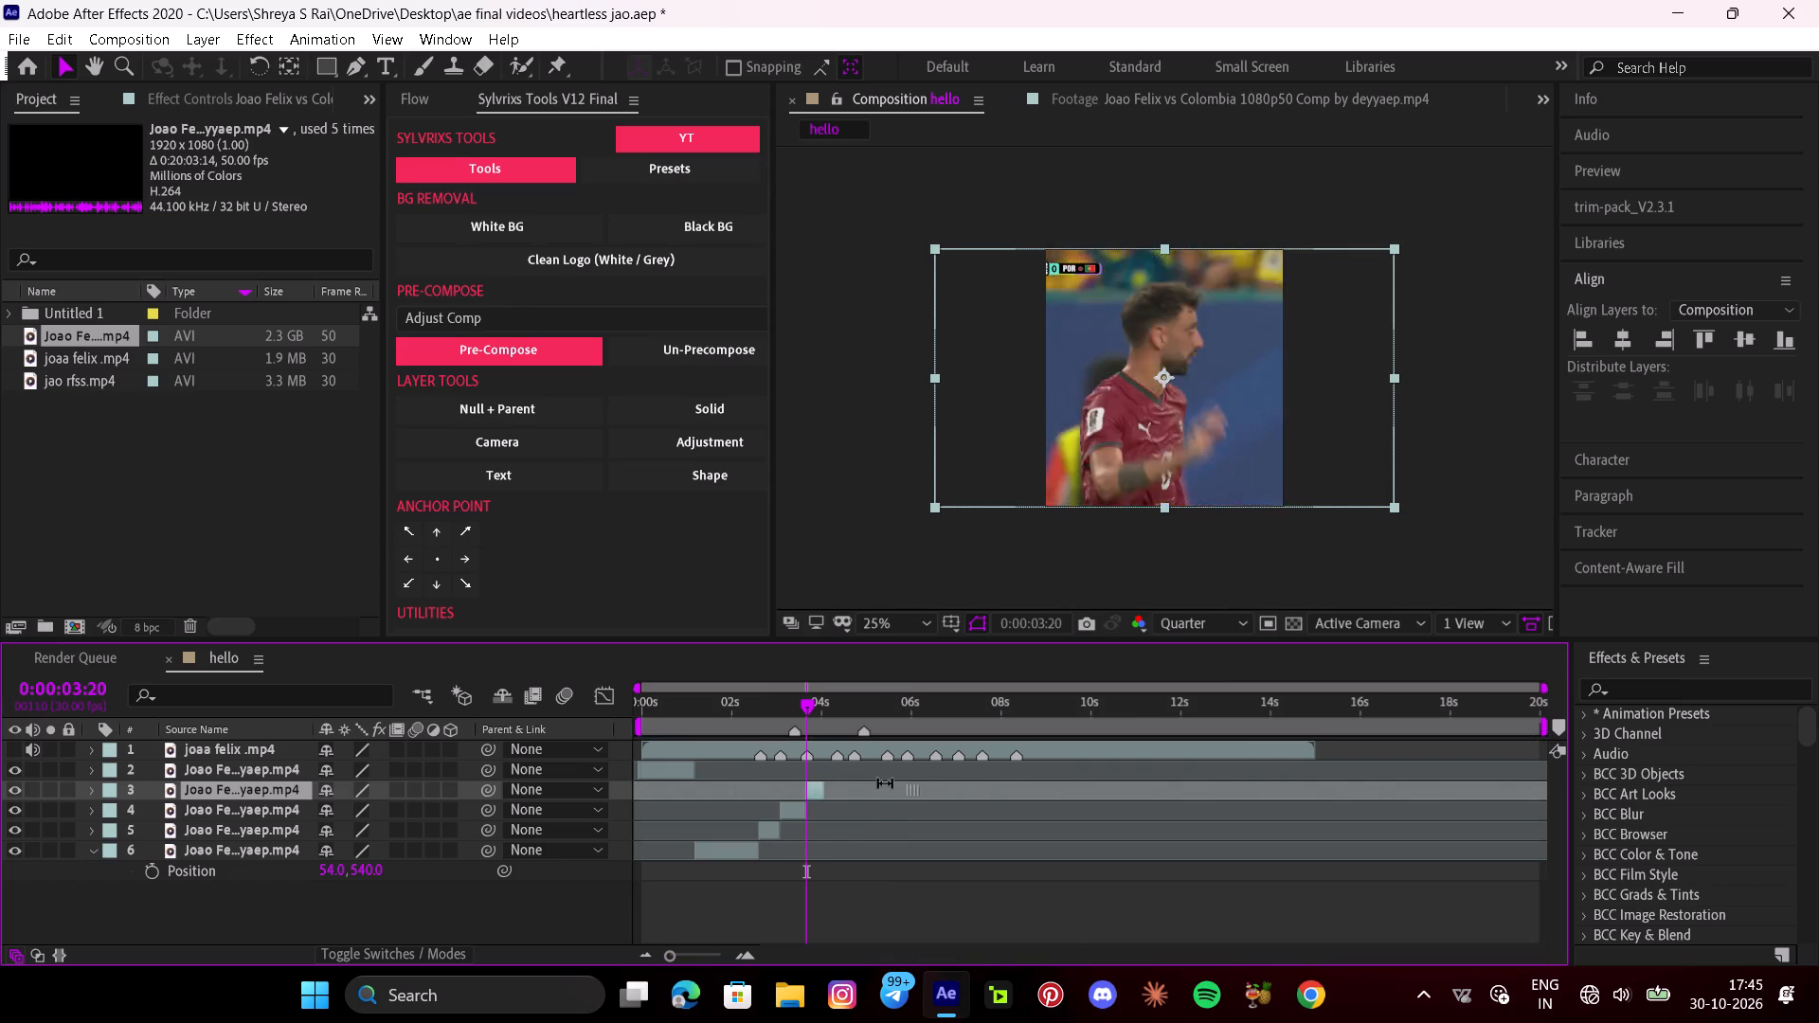
drag(885, 783, 405, 778)
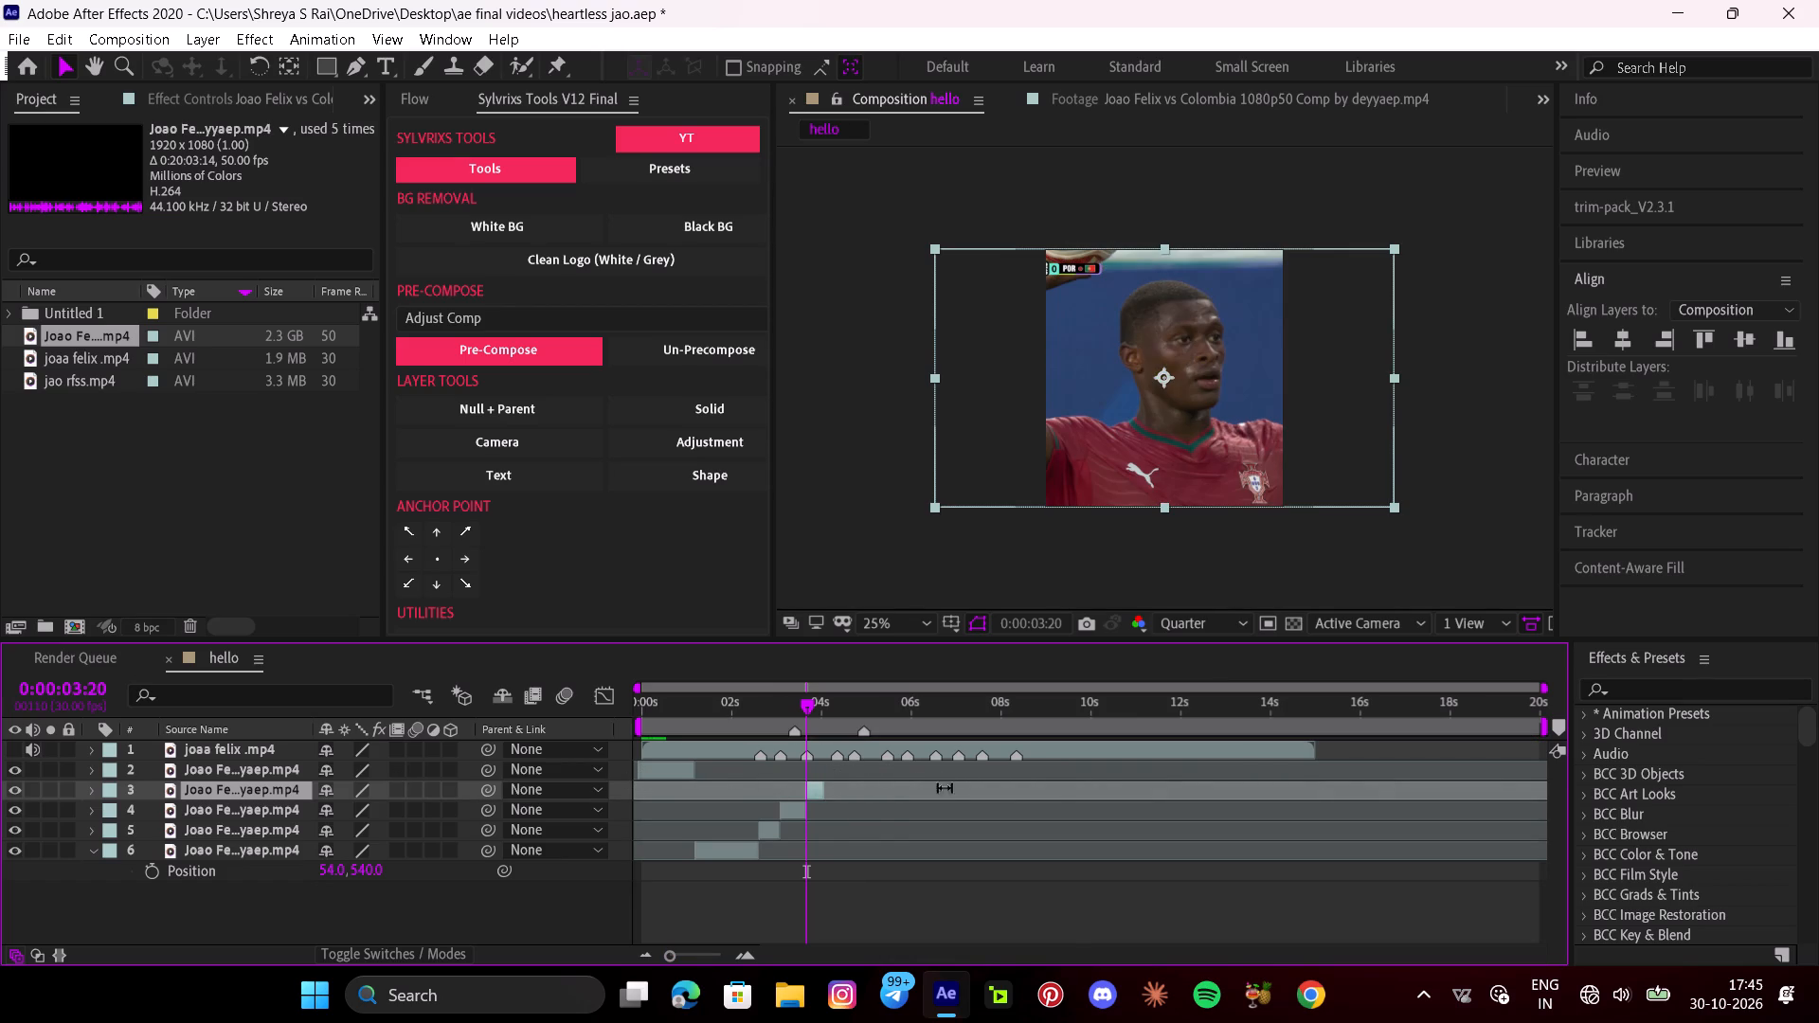
drag(1047, 791, 663, 795)
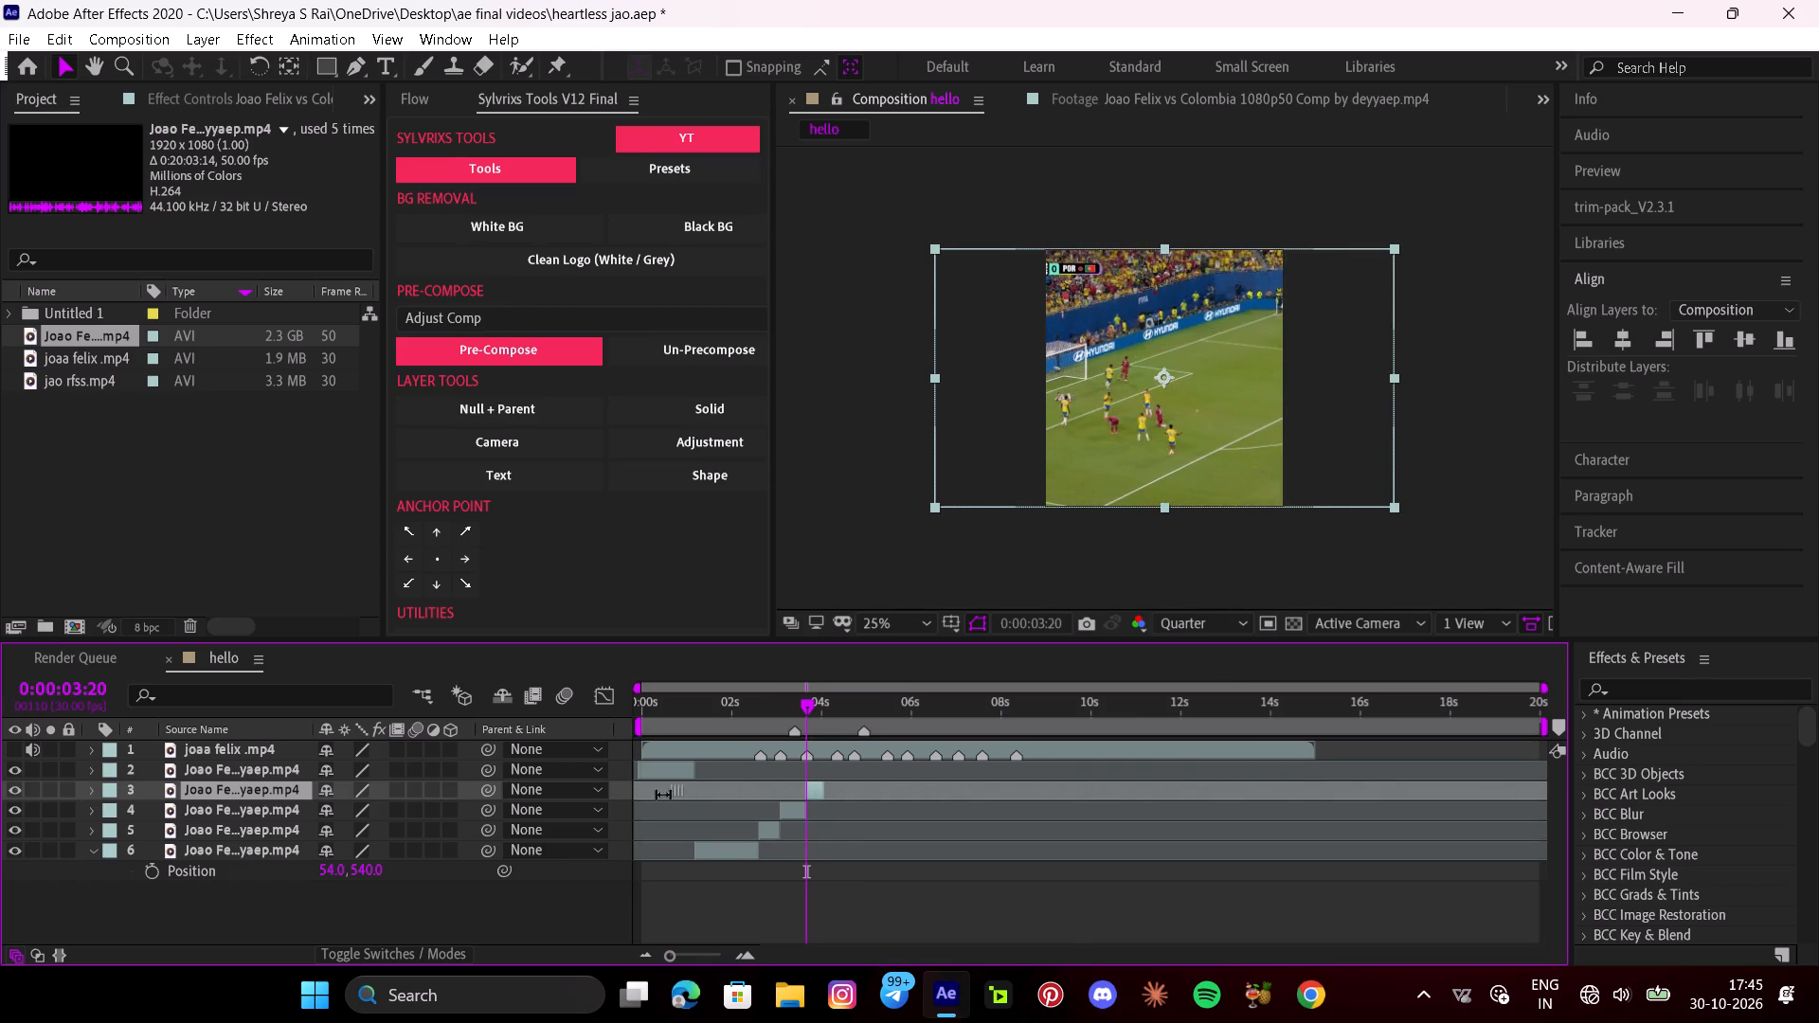
drag(663, 795, 560, 832)
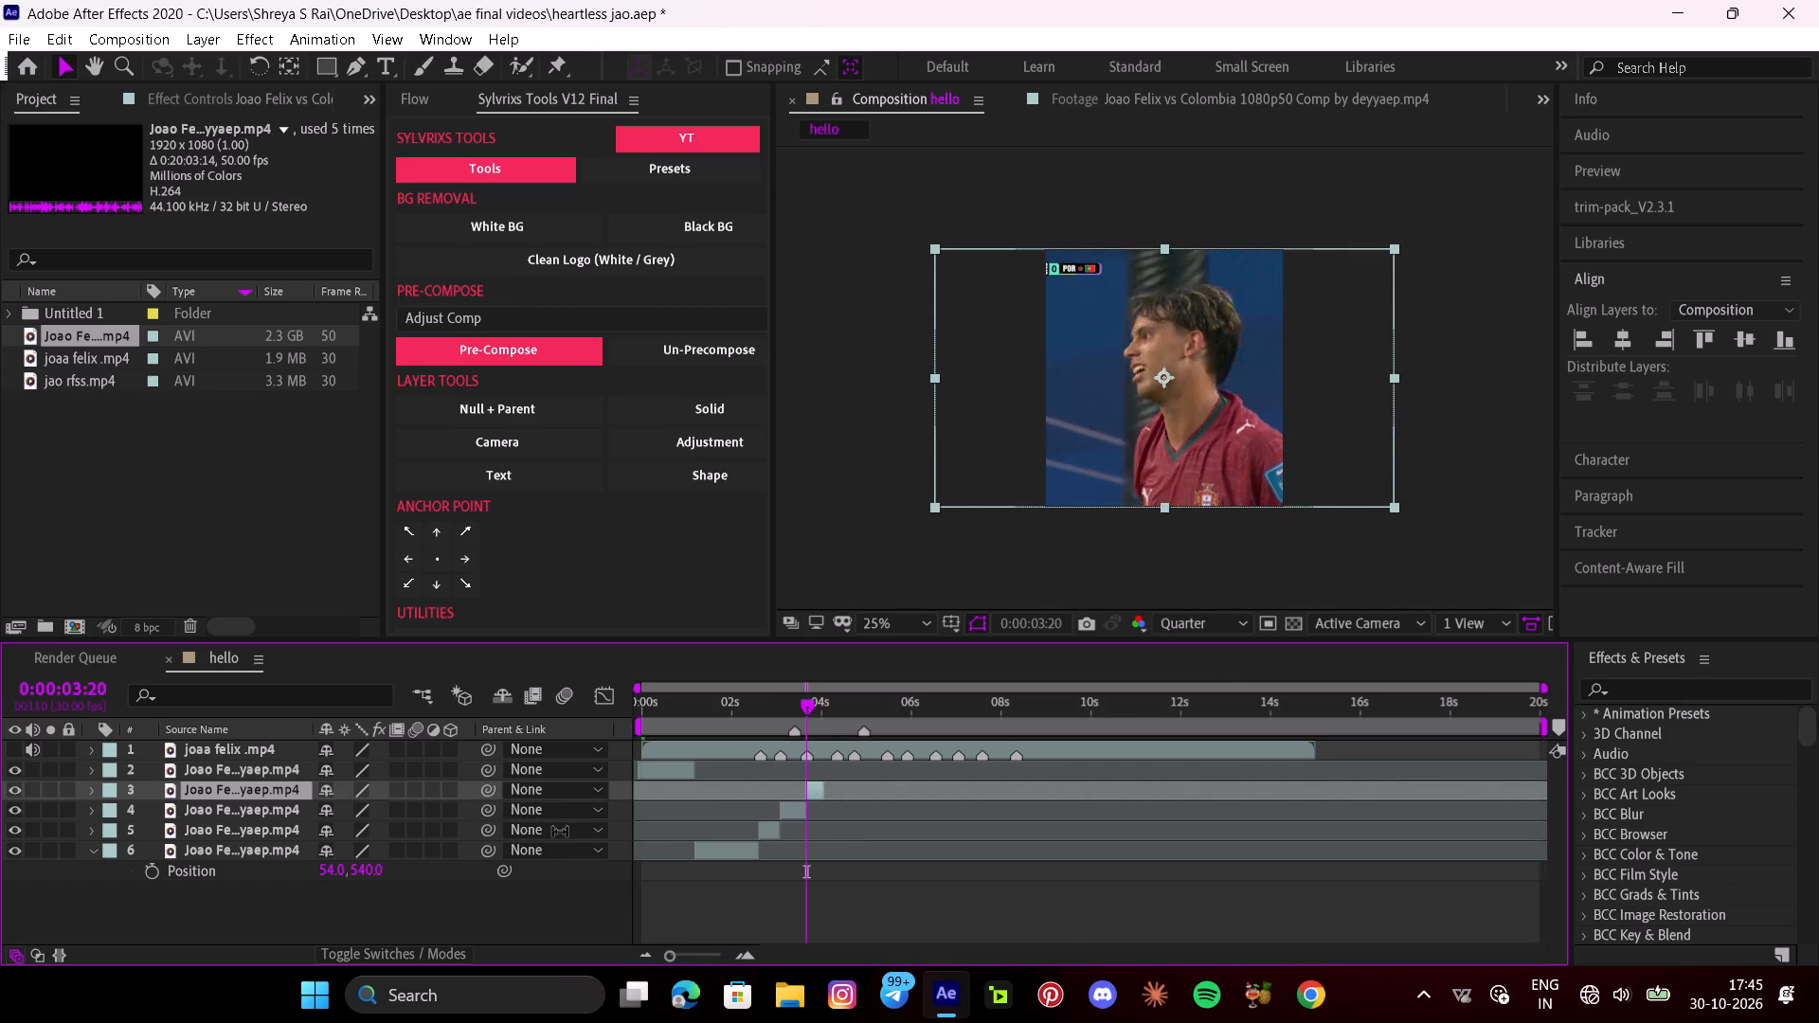
drag(560, 832, 544, 823)
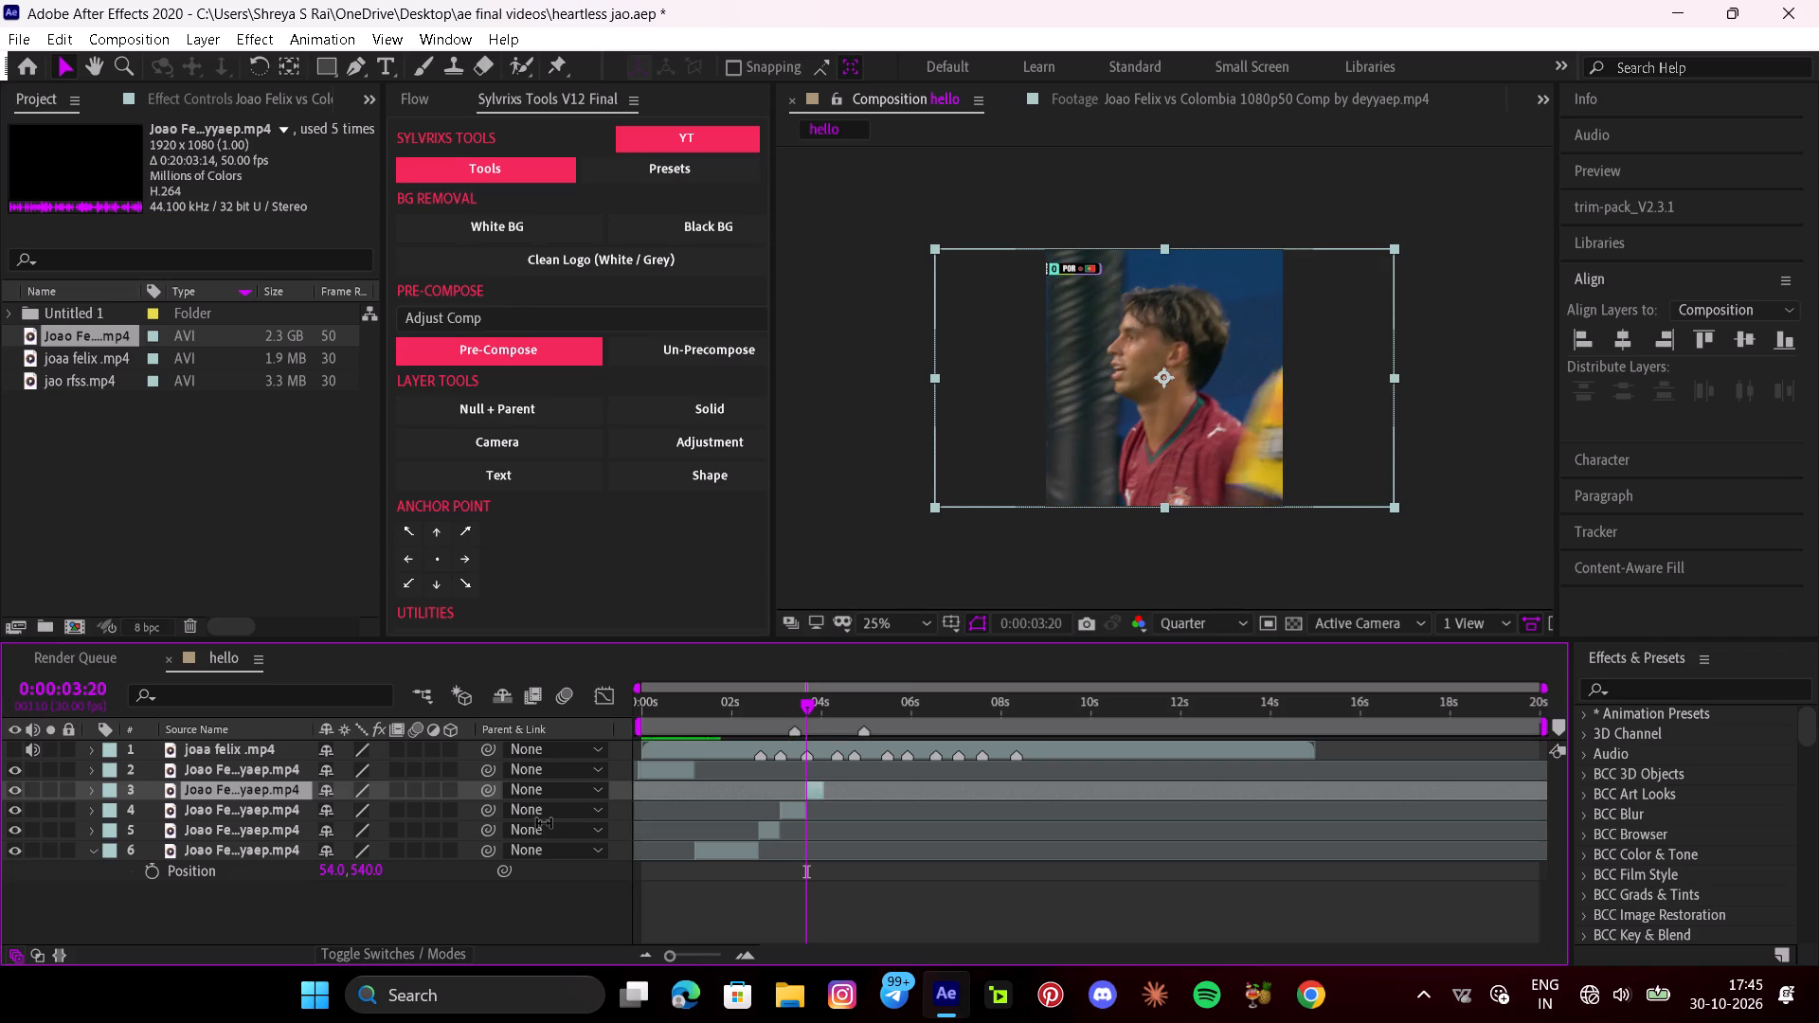
drag(544, 823, 540, 820)
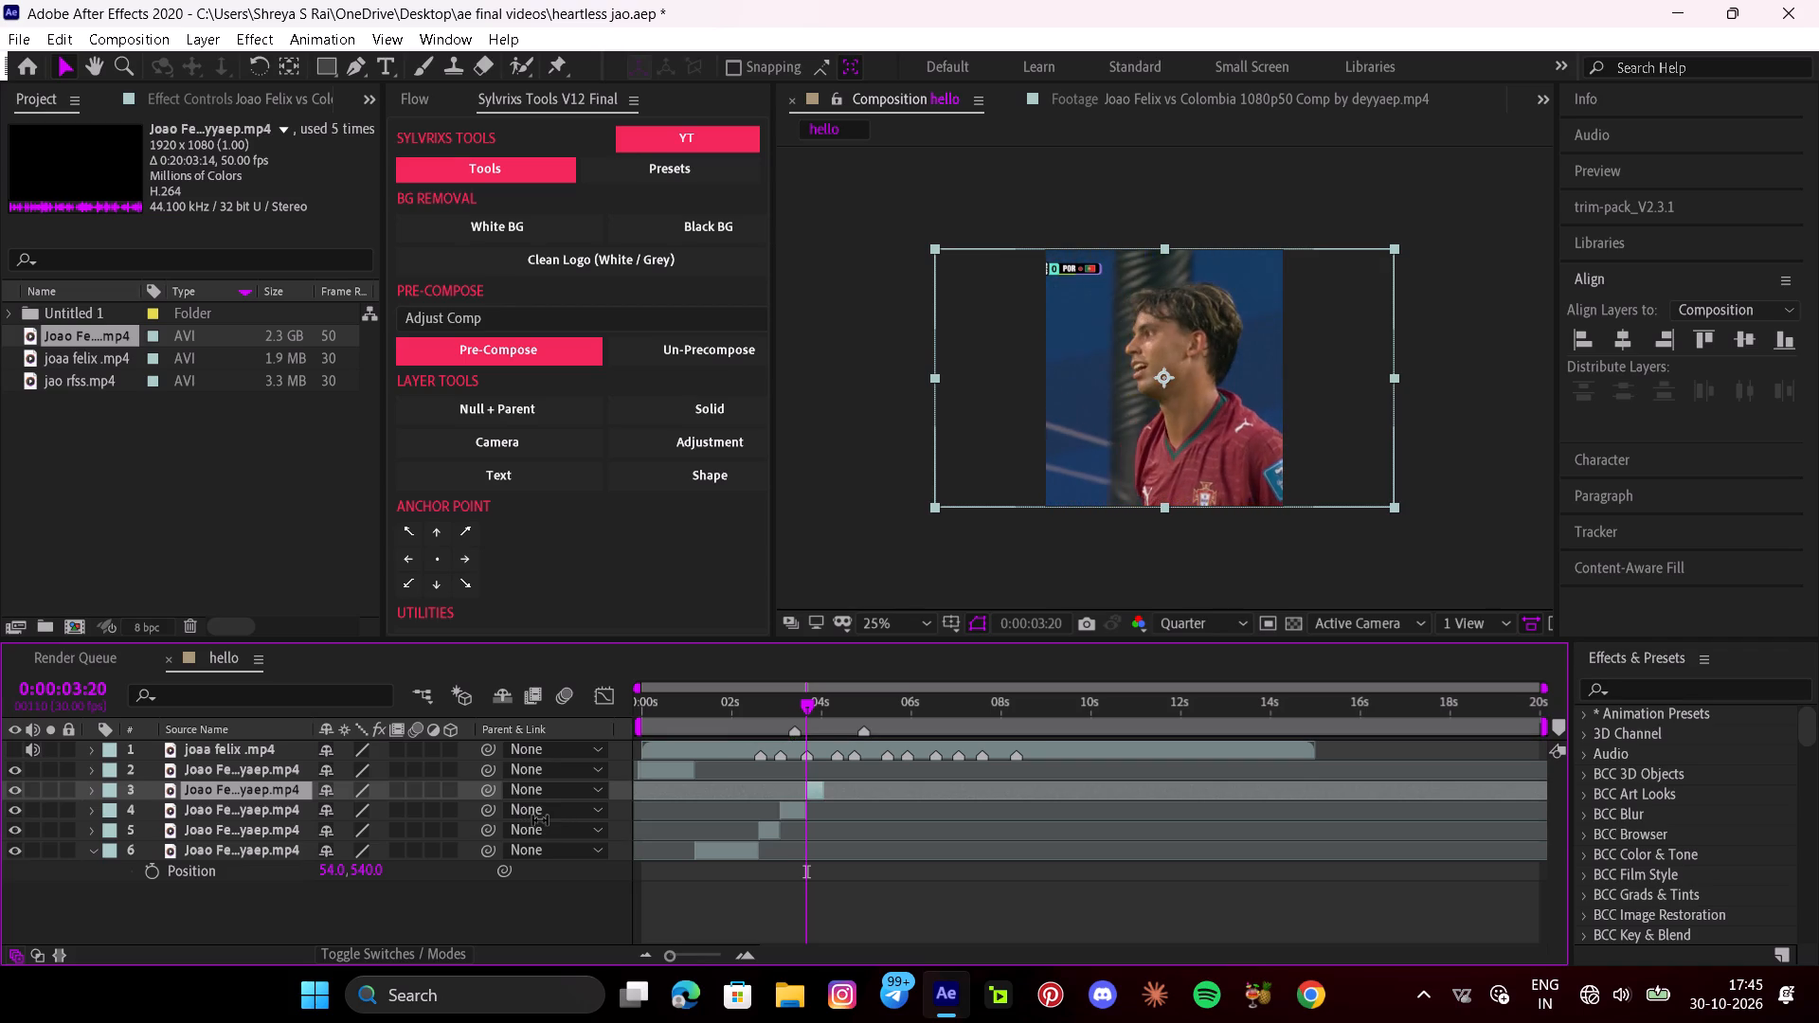
drag(540, 820, 542, 821)
Extend the close-up piece's end to about 0:00:04:15, split it at the marker at 0:00:04:11, and shift the cut to 0:00:04:10.
double_click(745, 953)
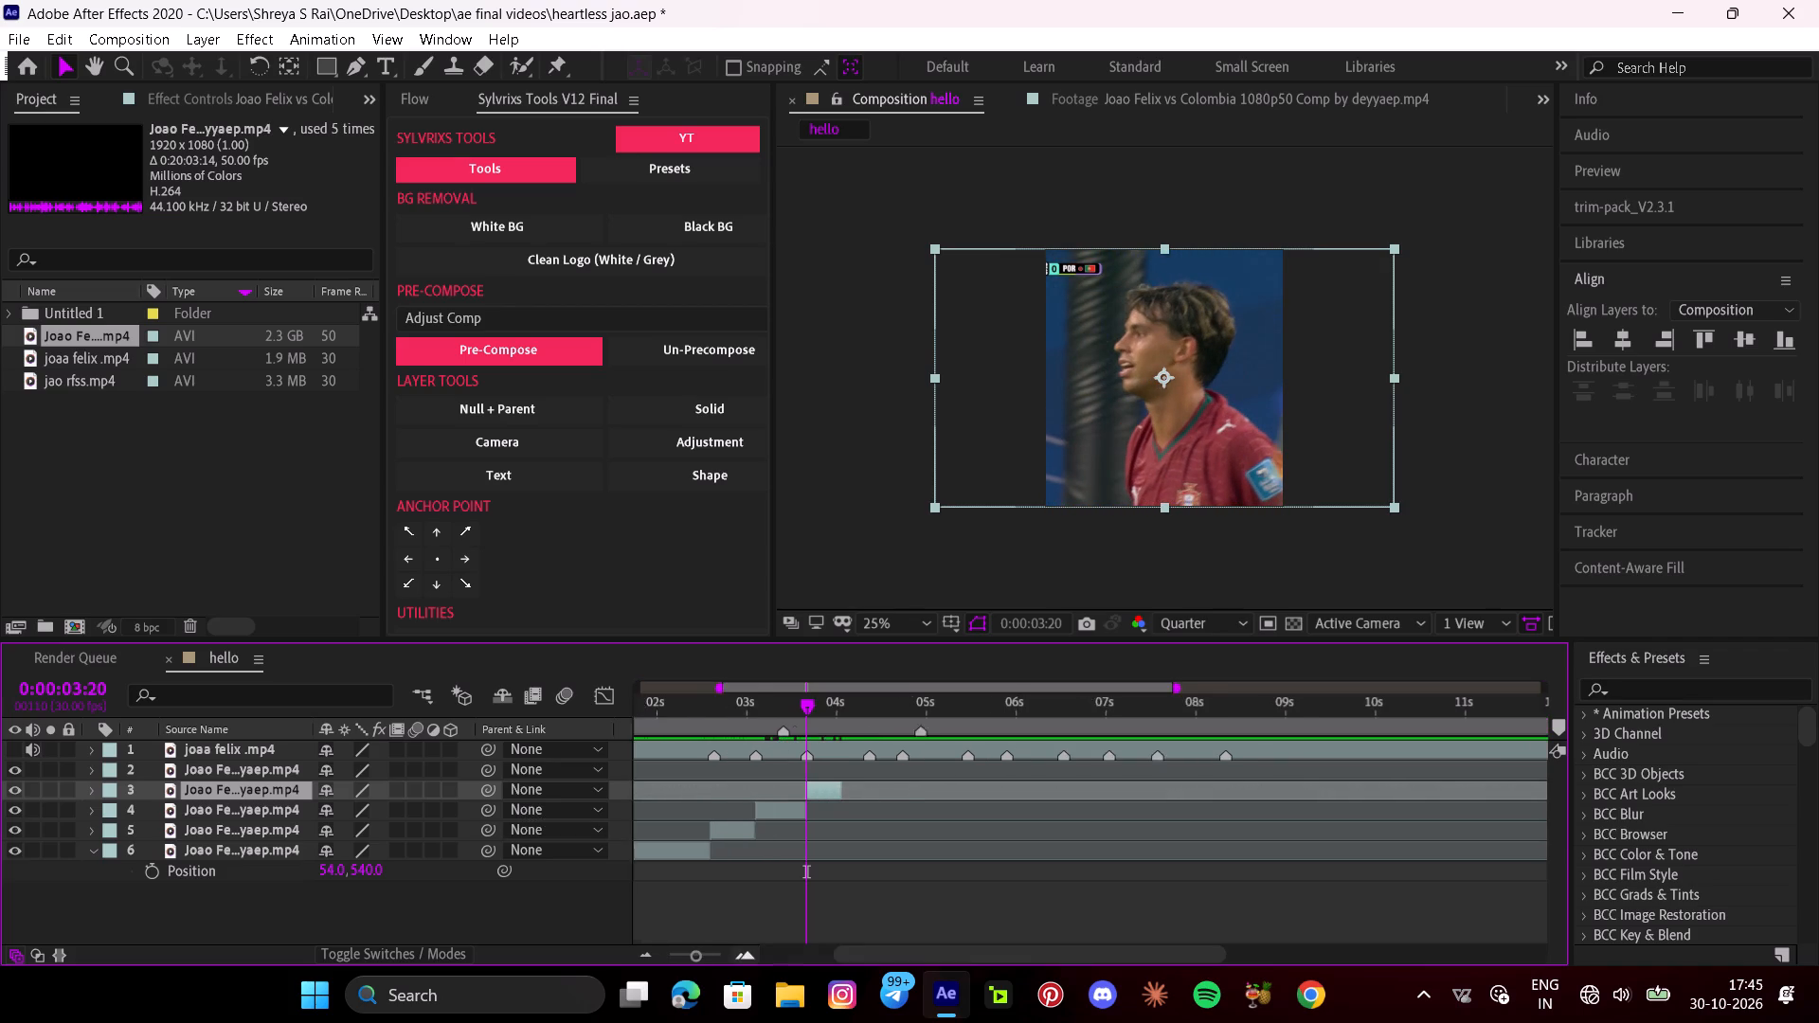
drag(875, 802, 1021, 840)
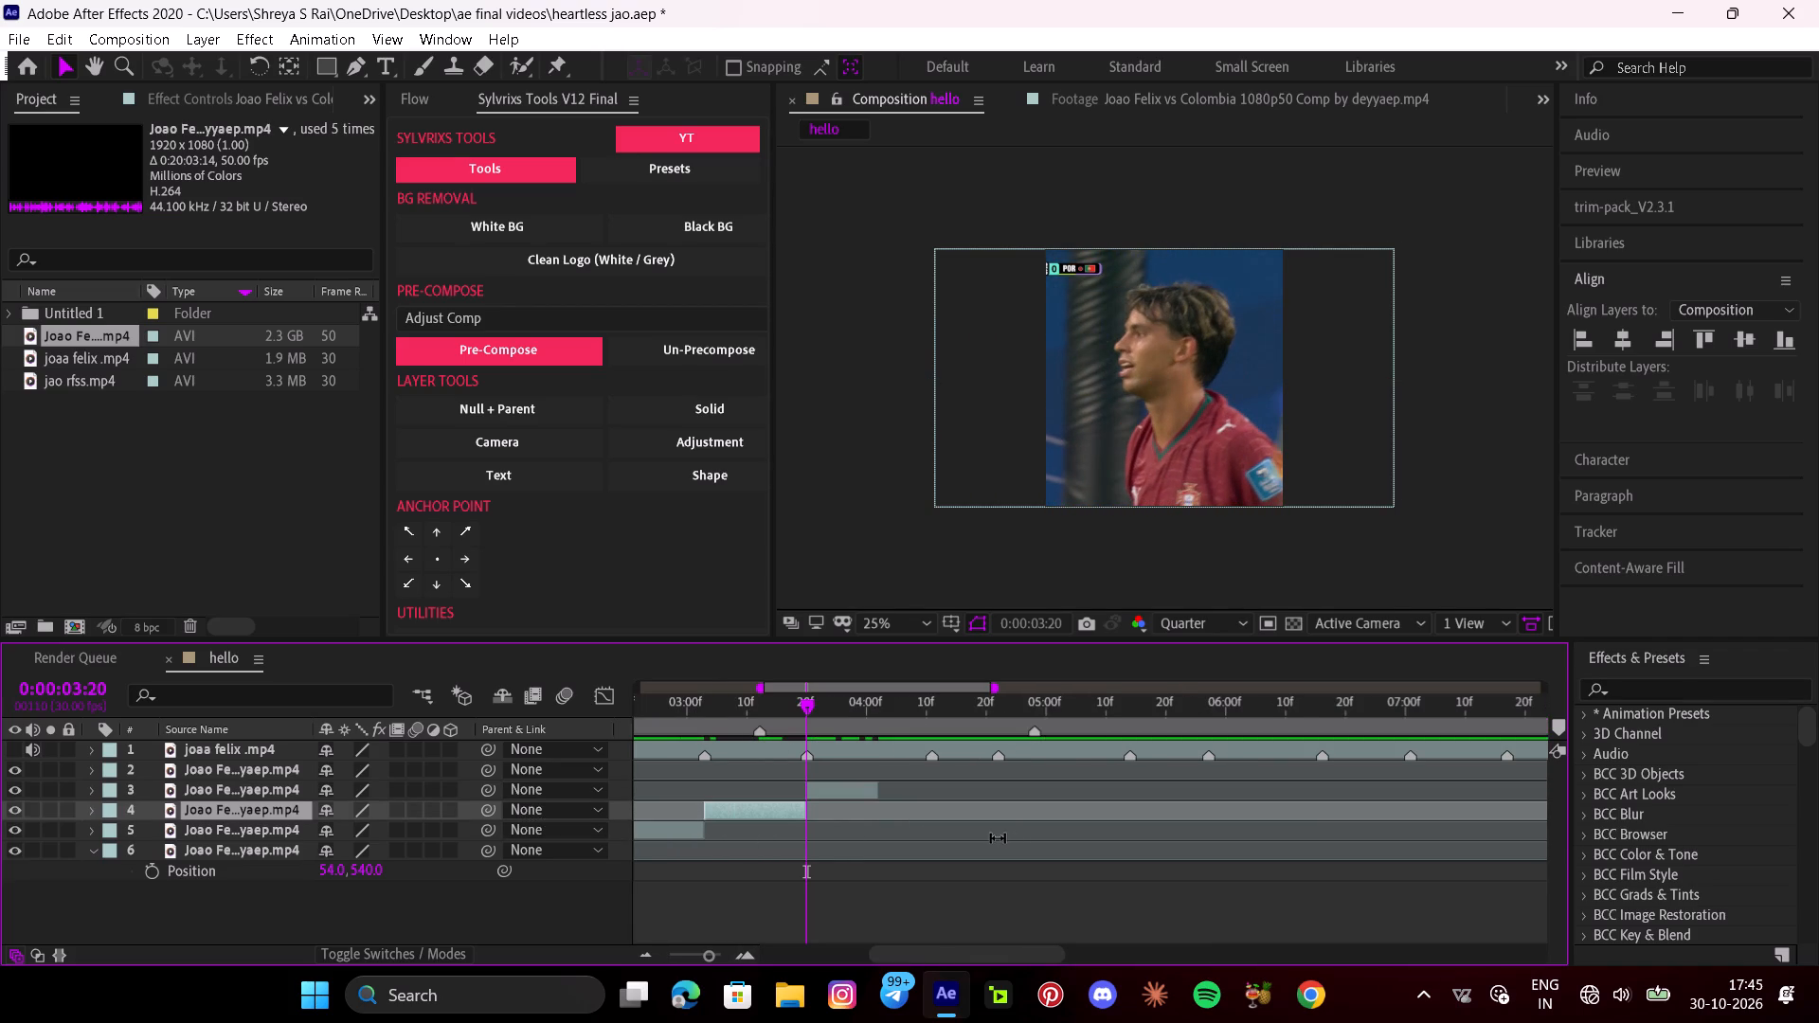
key(ctrl+z)
drag(784, 720, 775, 714)
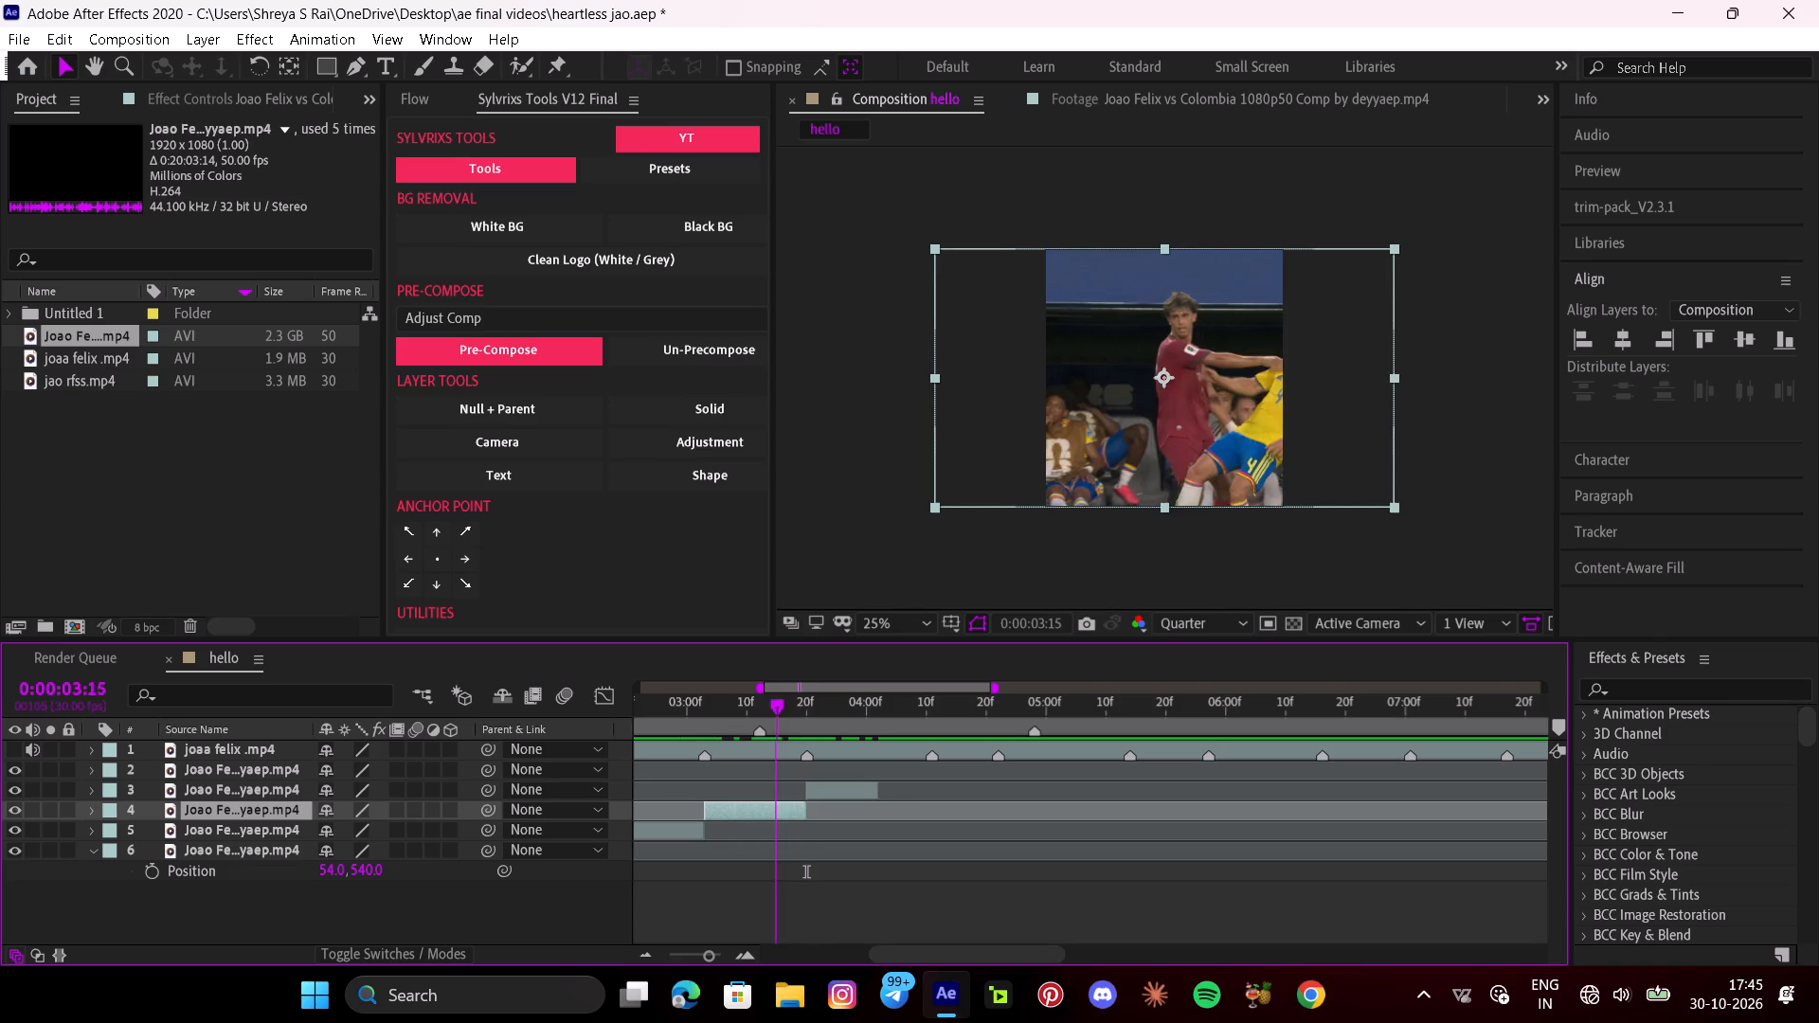
drag(775, 714, 817, 738)
click(840, 792)
key(i)
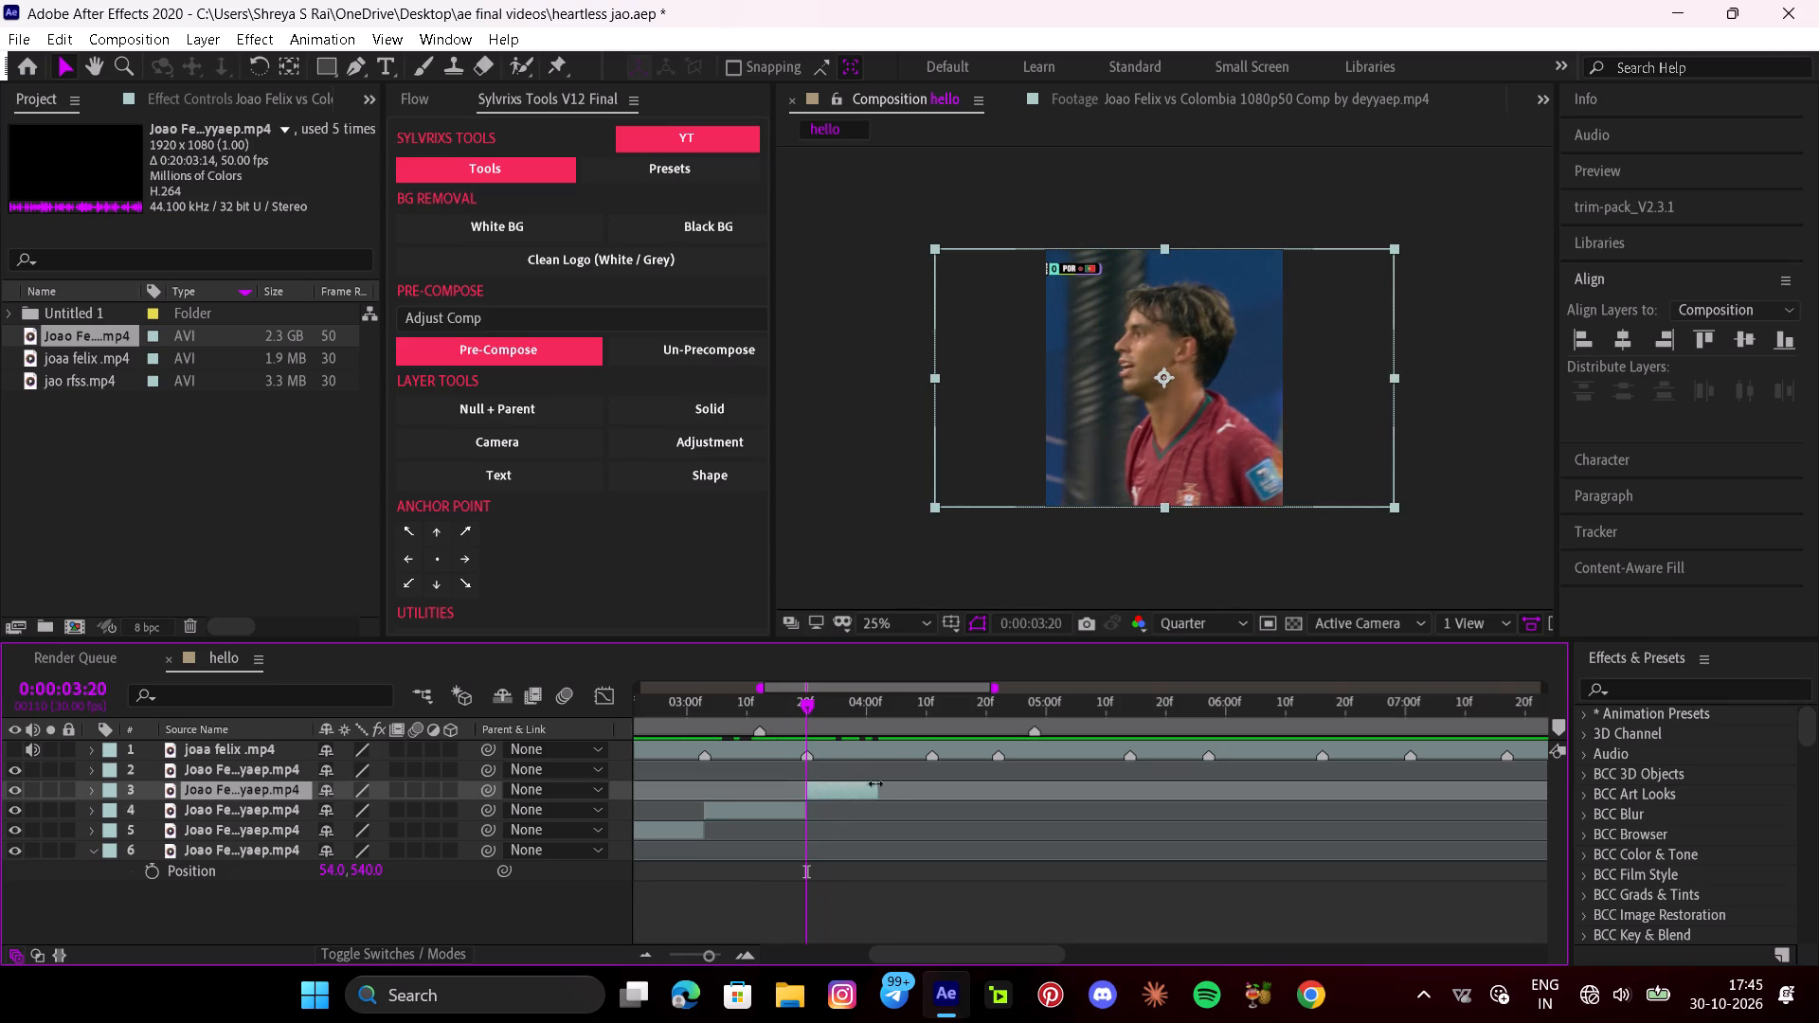
drag(882, 790, 959, 818)
drag(826, 709, 893, 747)
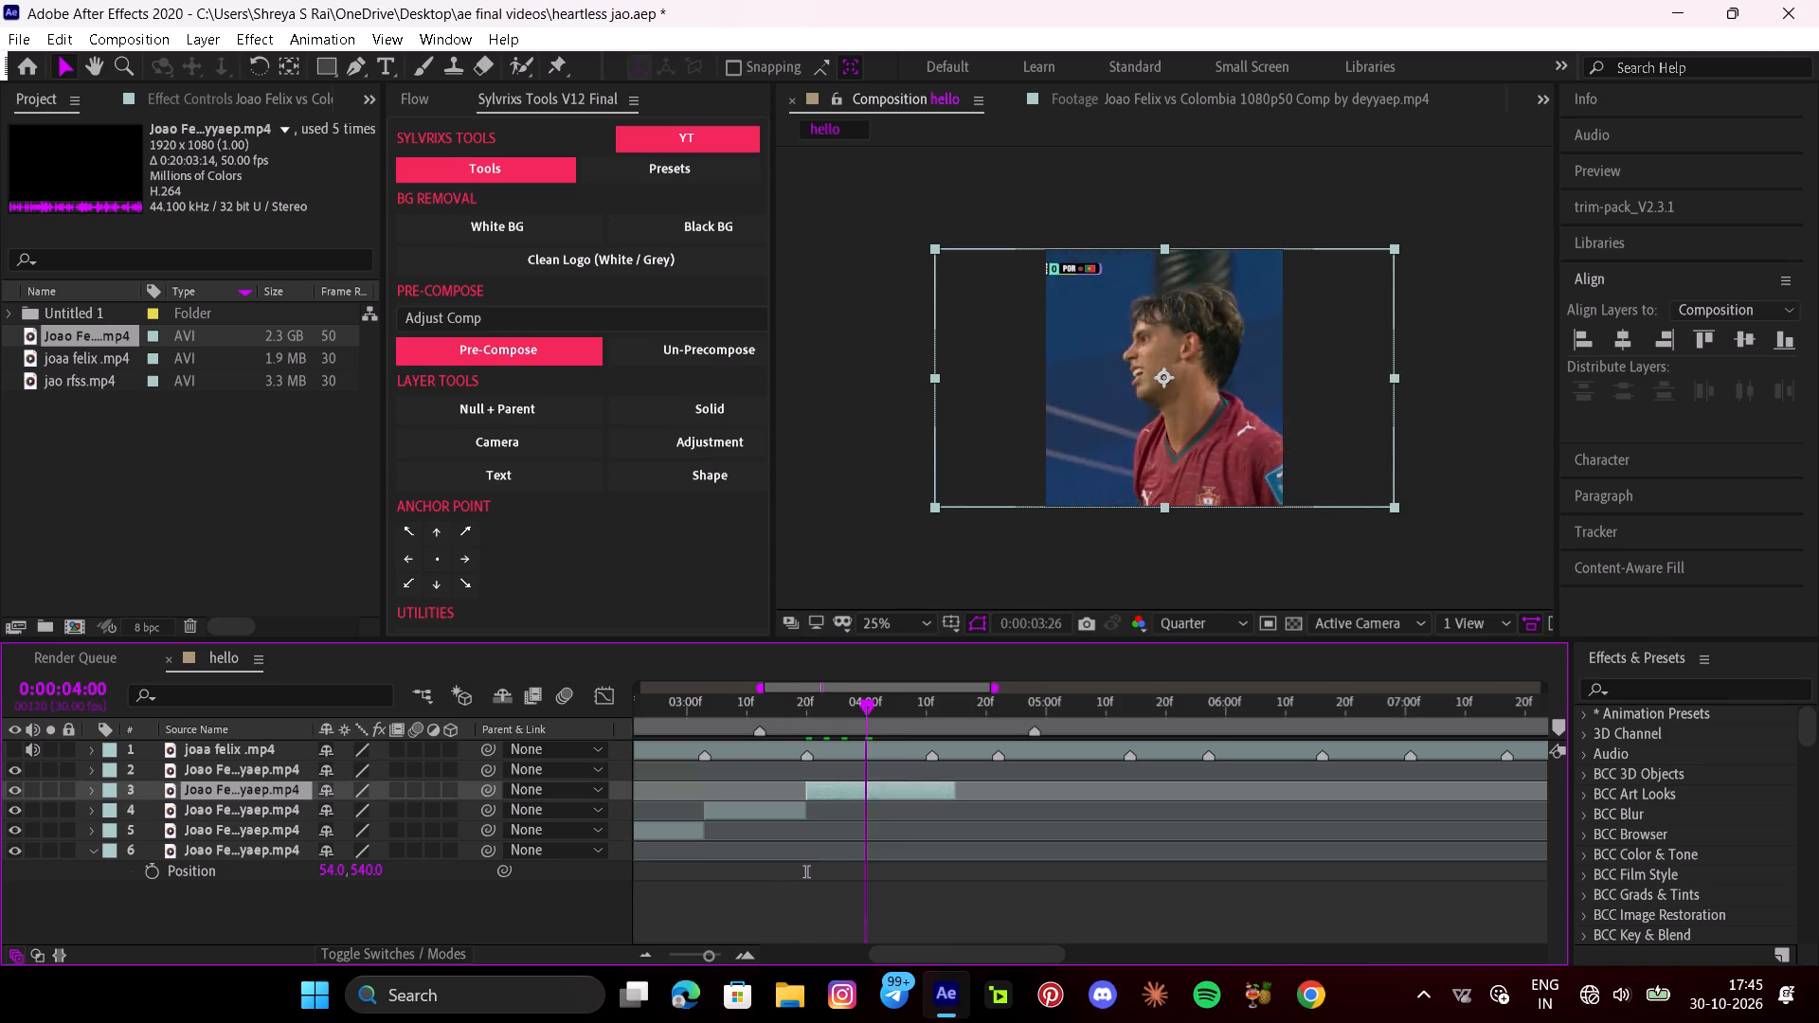
drag(893, 747, 932, 770)
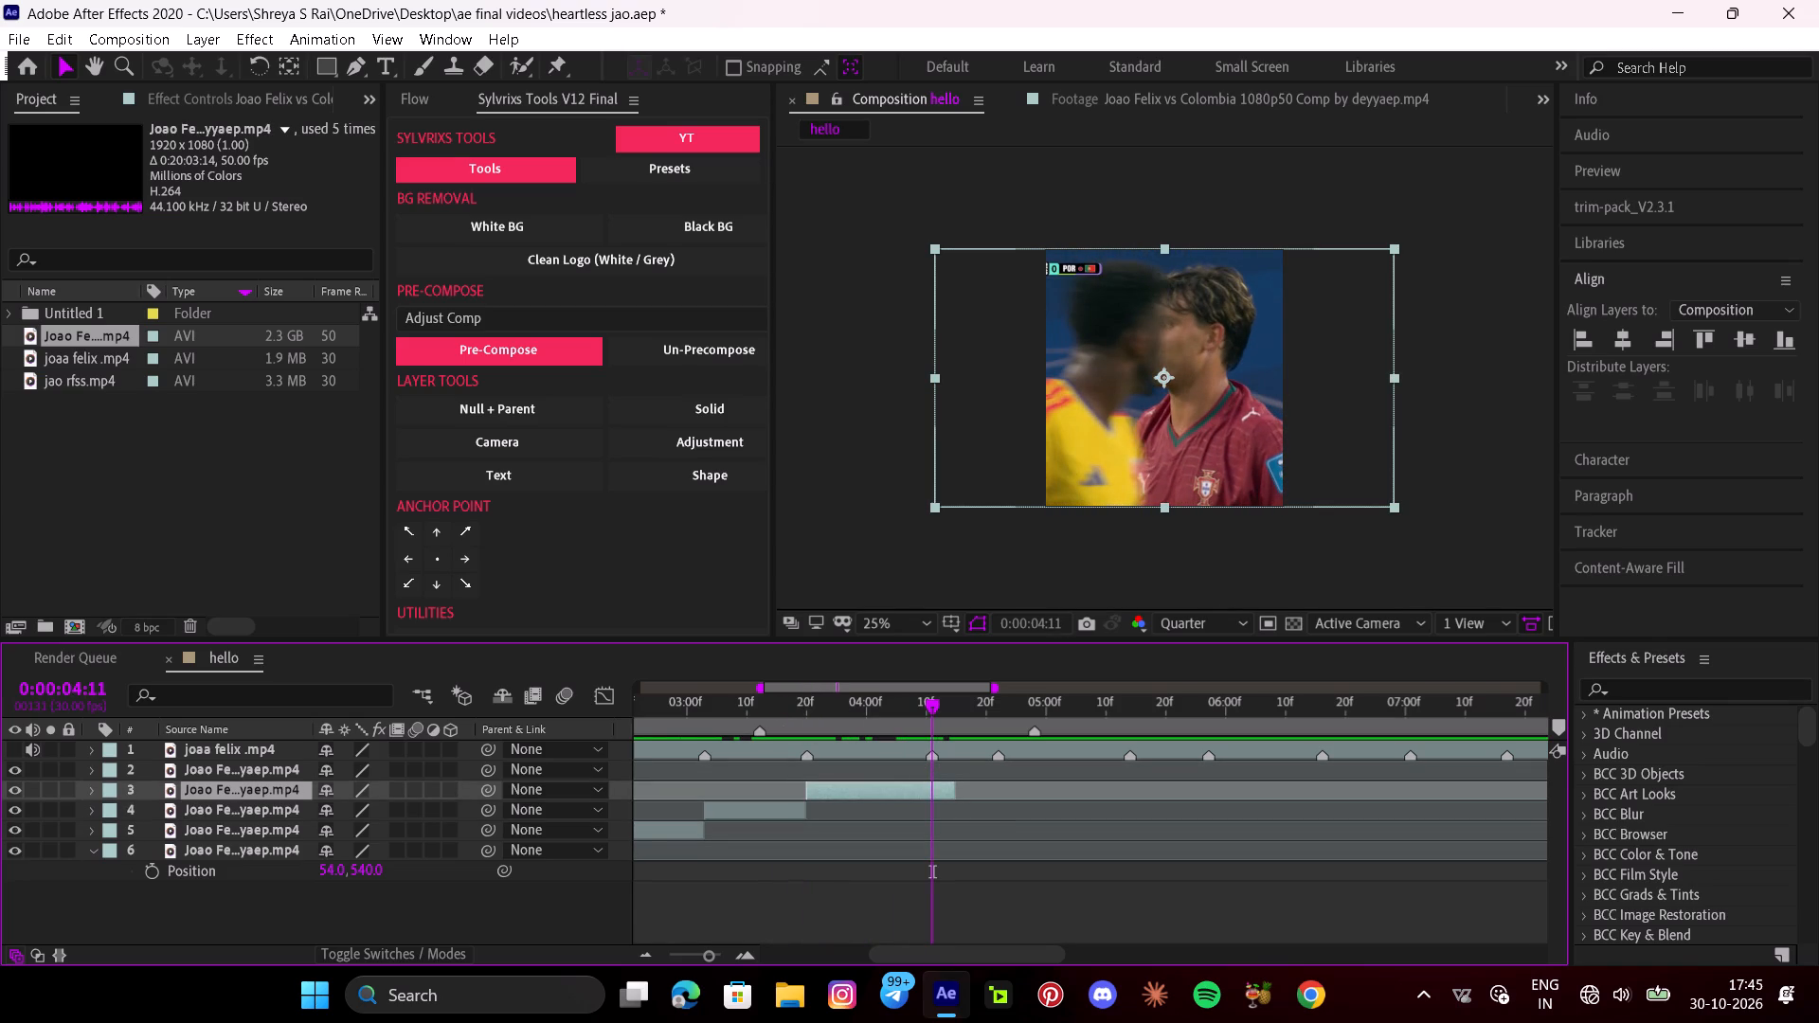
key(ctrl+shift+d)
drag(927, 803, 918, 801)
click(924, 793)
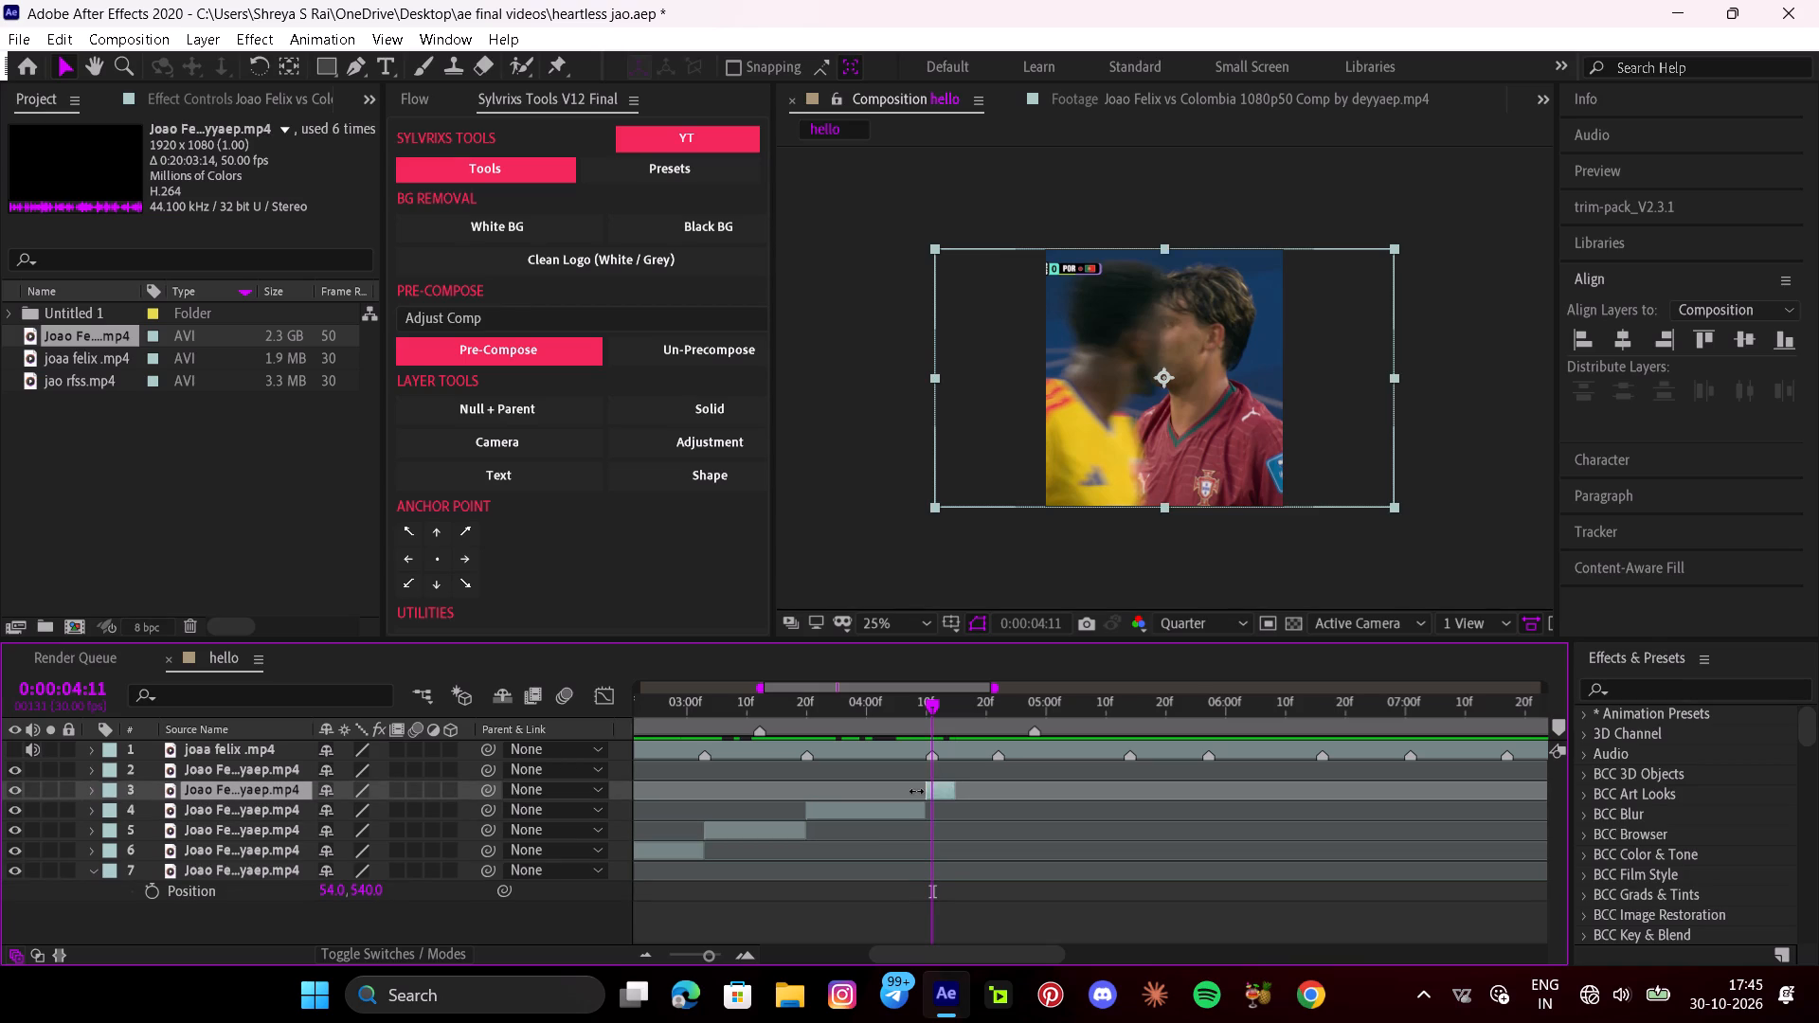
Slip the footage of the piece starting at 0:00:04:10 to maroon number 11 lunging beside yellow-shirted number 4.
key(i)
drag(711, 957, 694, 956)
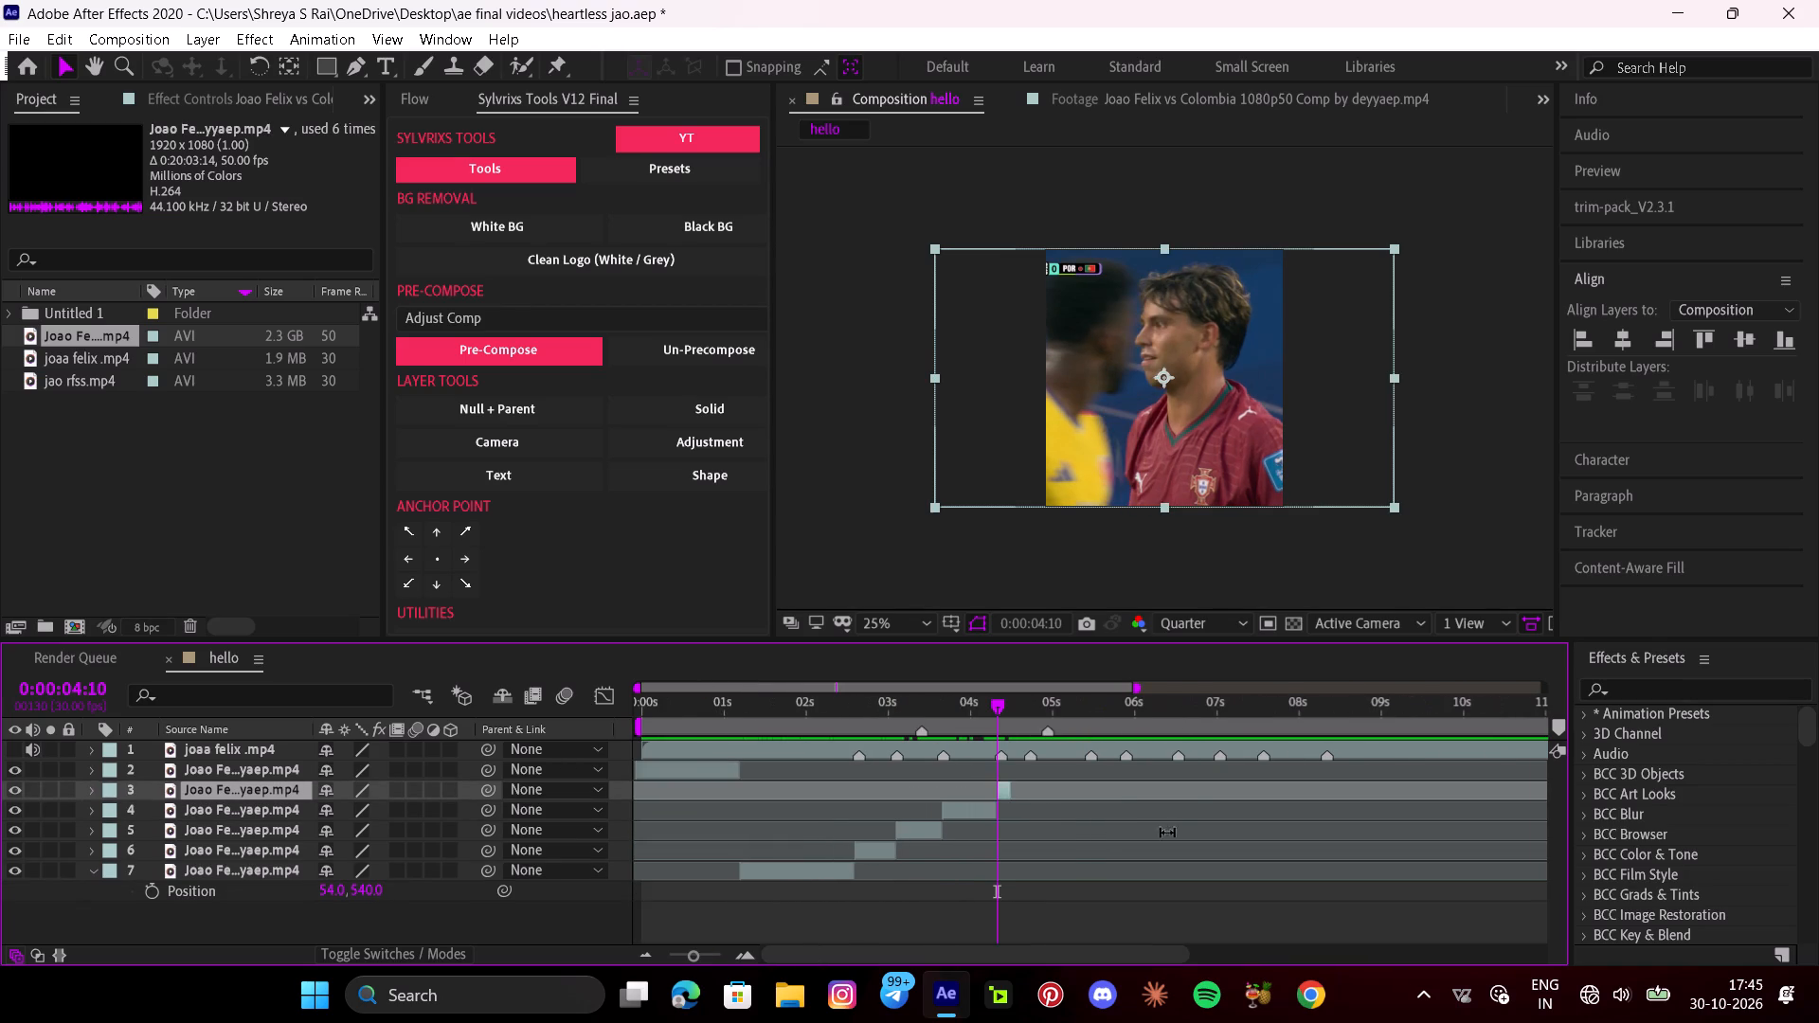
drag(1181, 787, 990, 832)
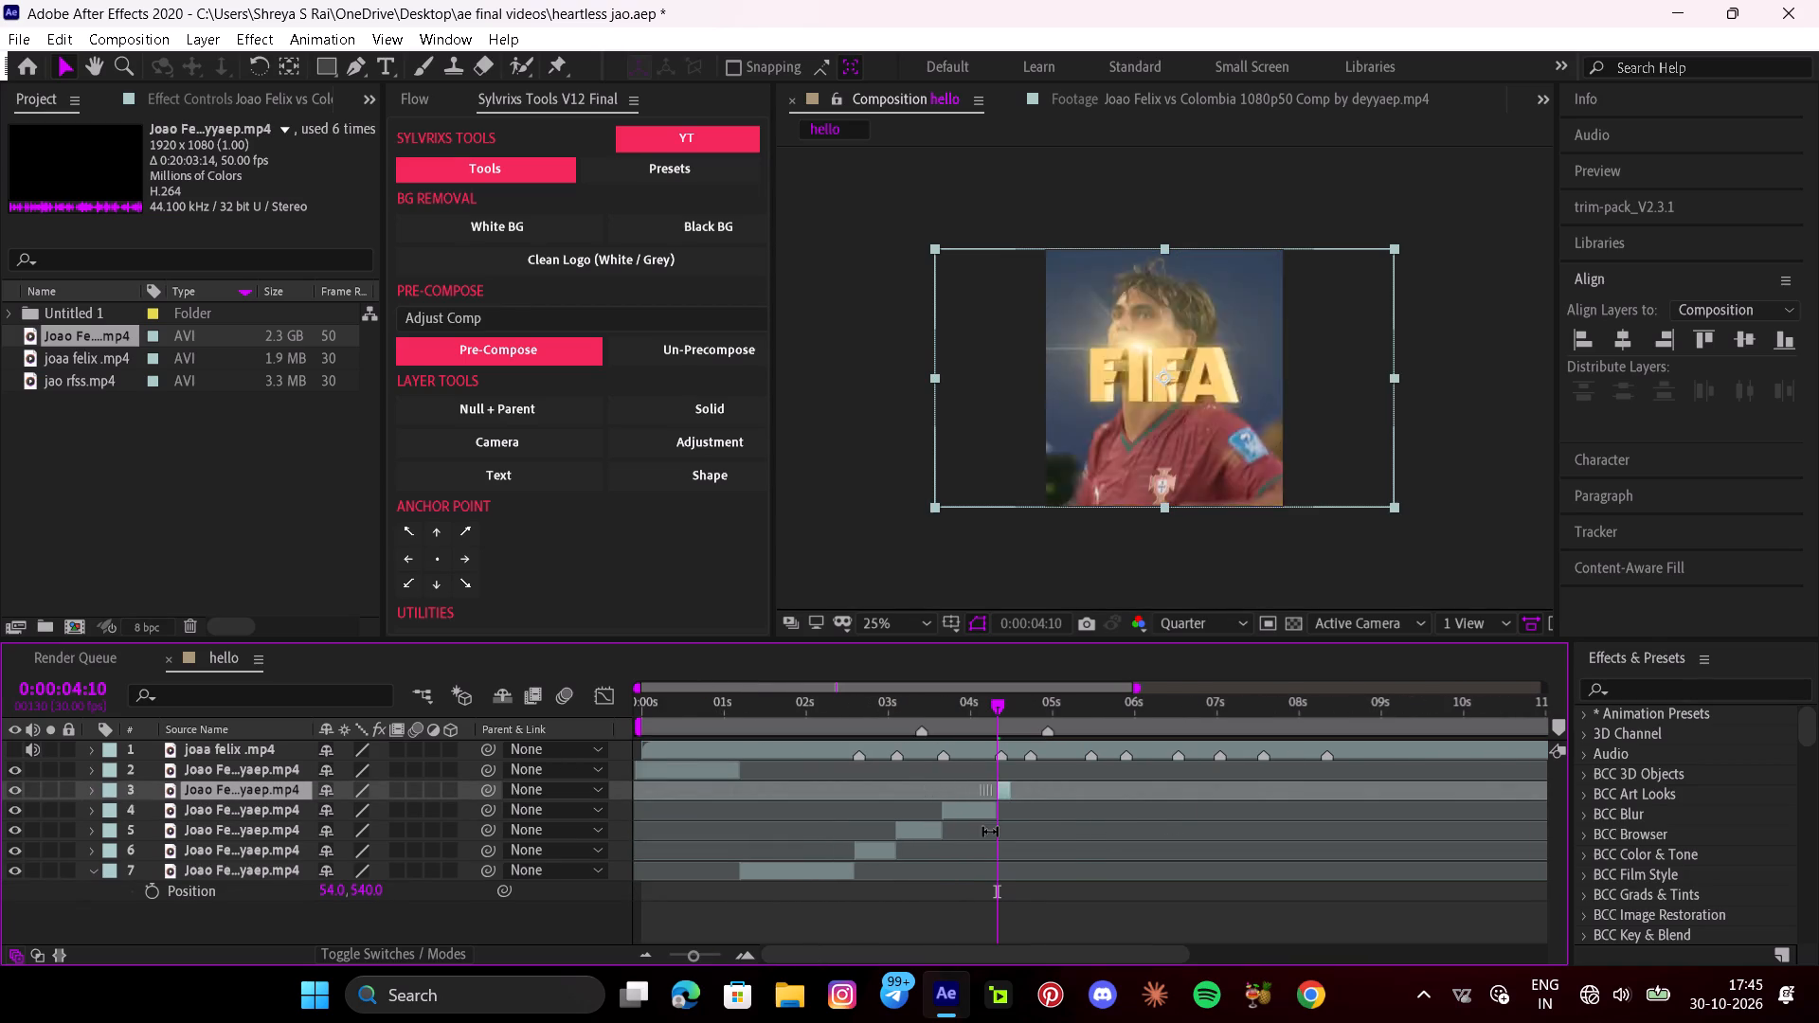
drag(990, 832, 662, 810)
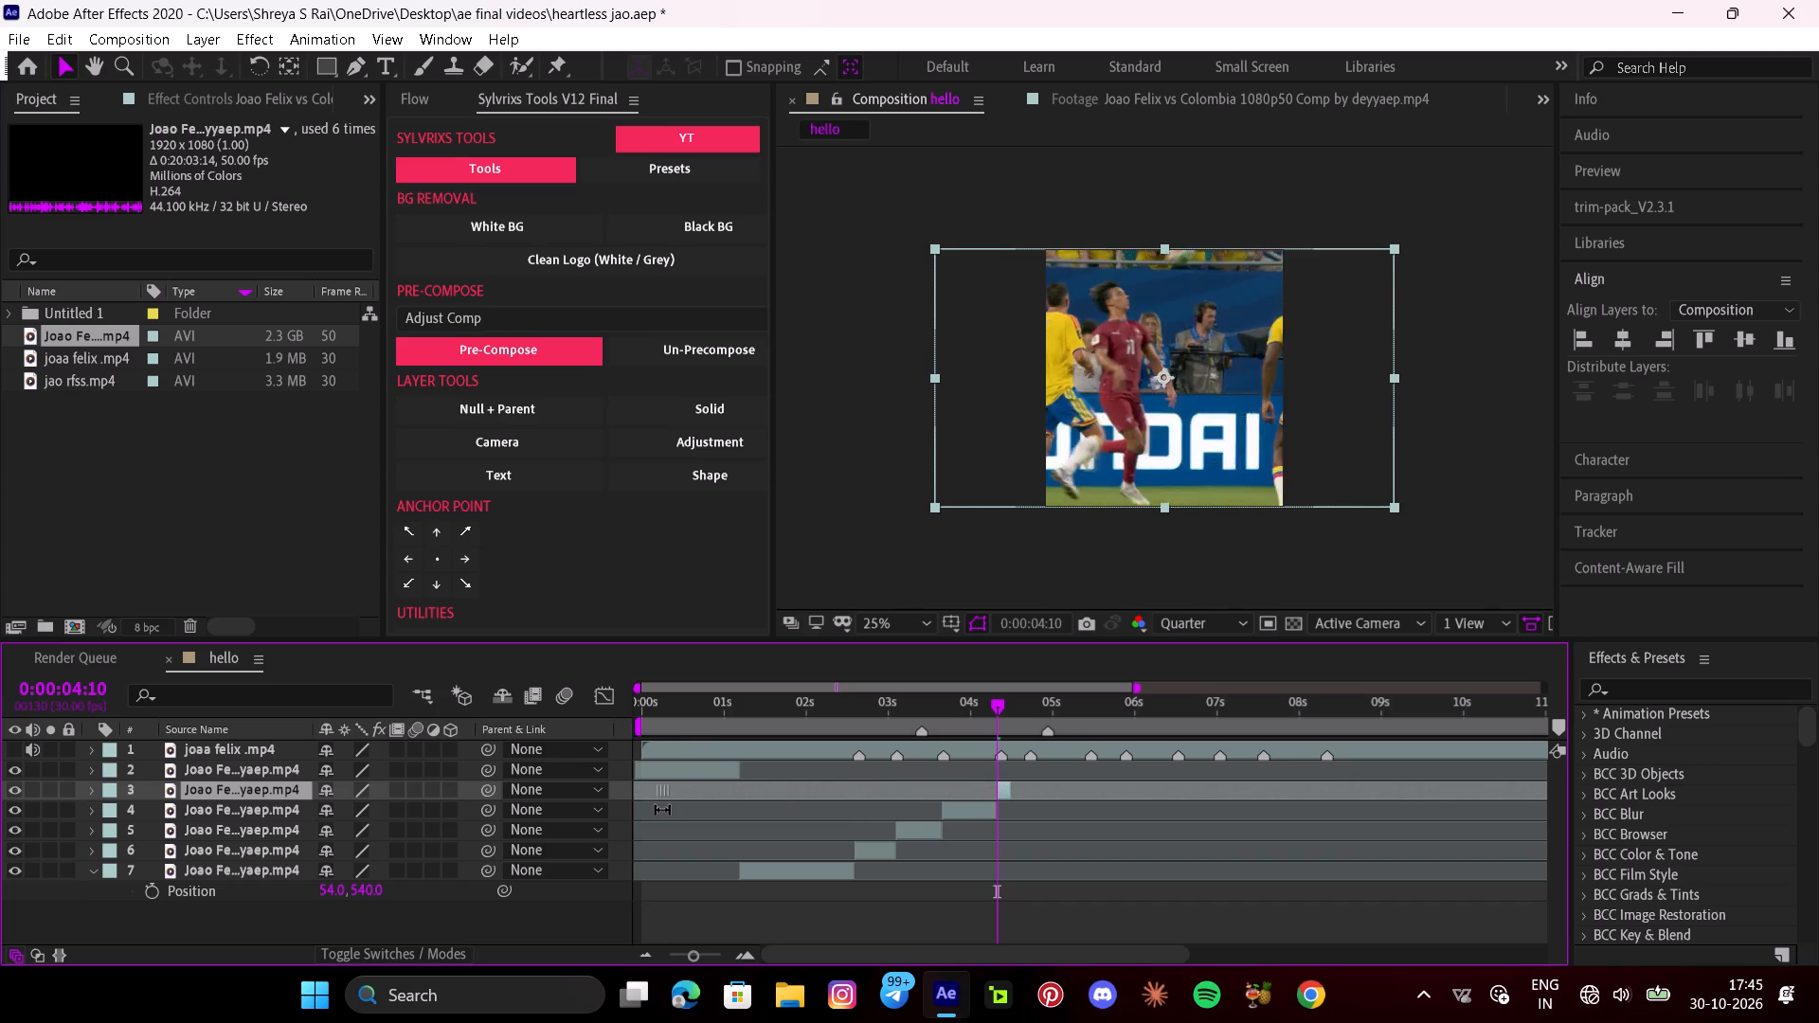
drag(662, 810, 648, 810)
drag(1190, 787, 995, 789)
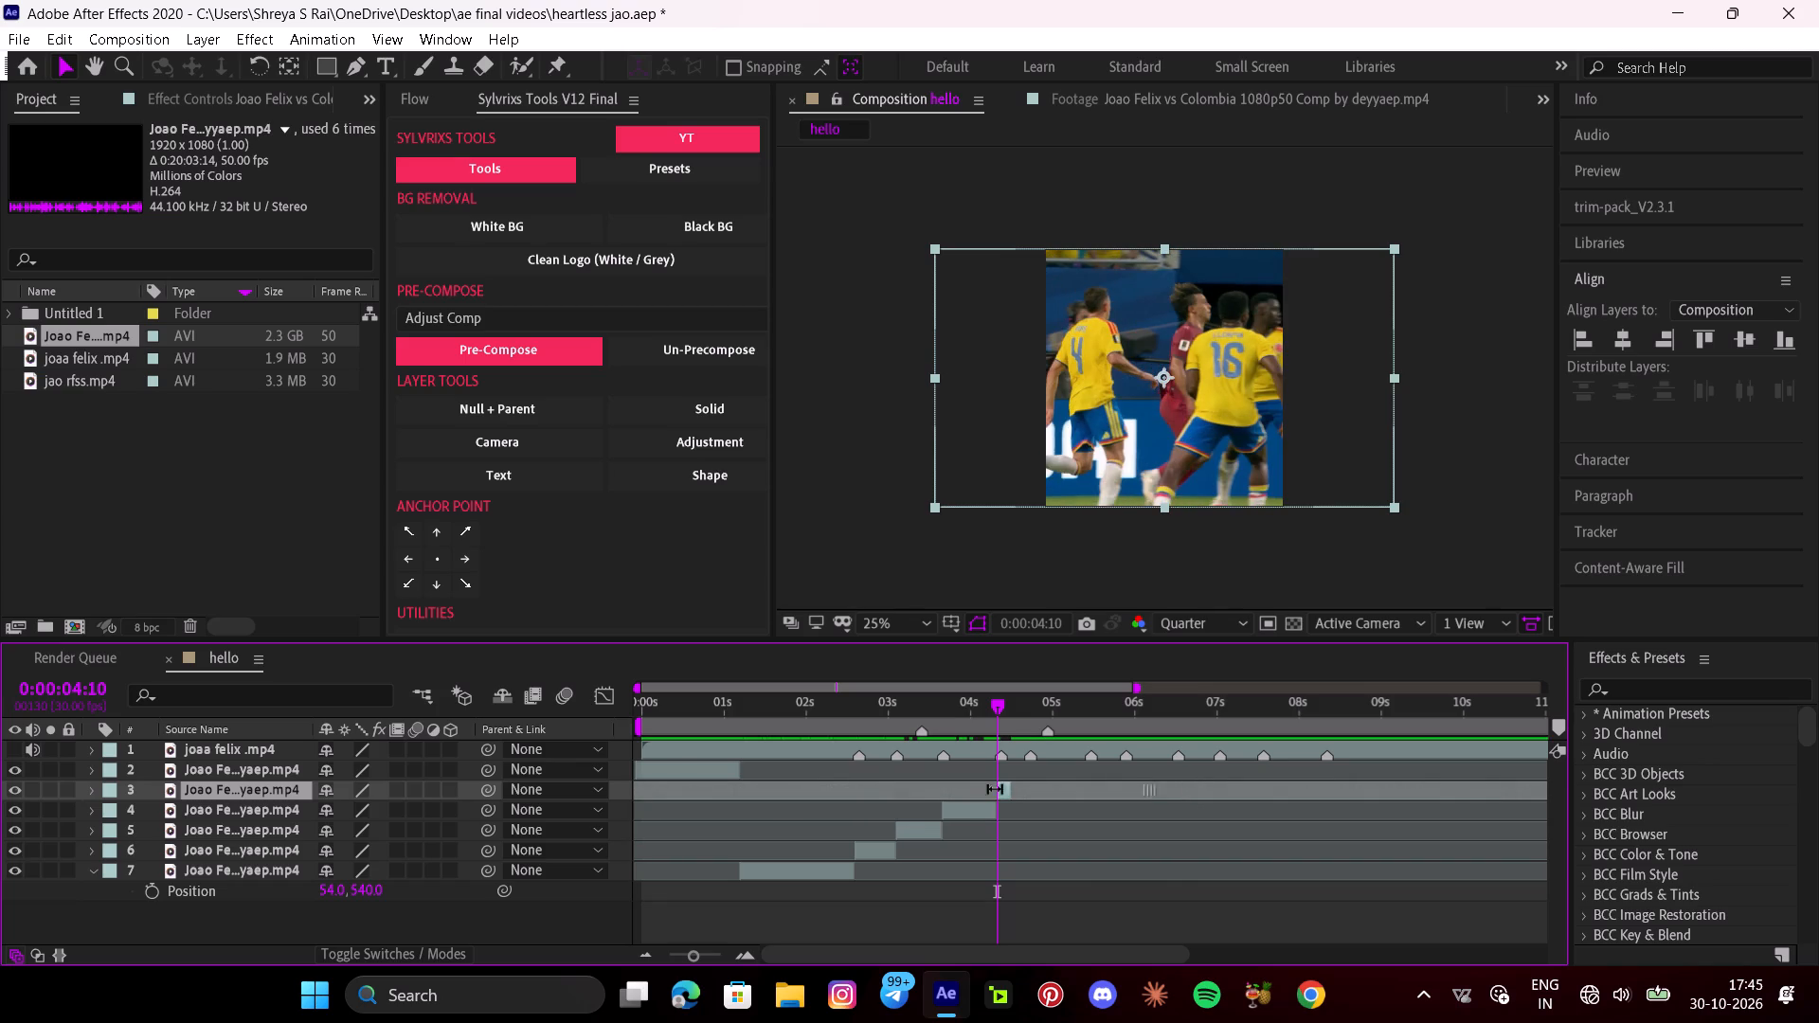
drag(995, 789, 635, 783)
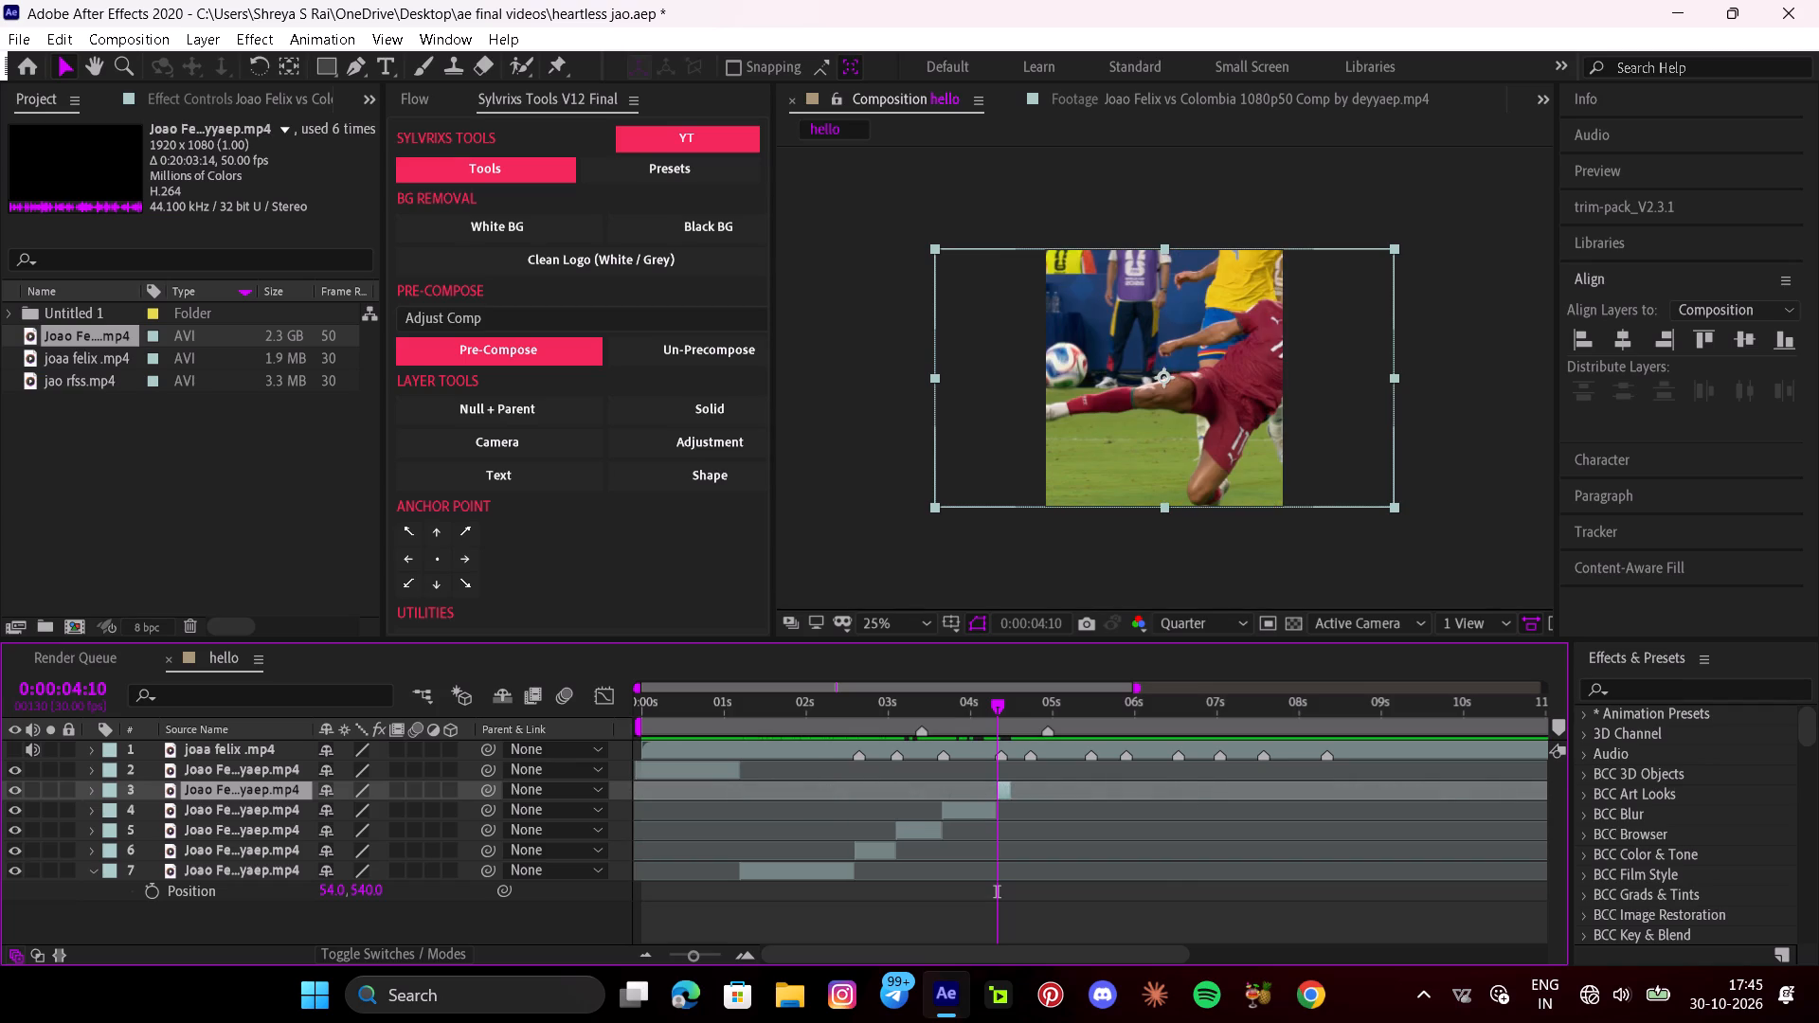
drag(1045, 801, 1059, 806)
key(ctrl+z)
drag(1042, 792, 1060, 797)
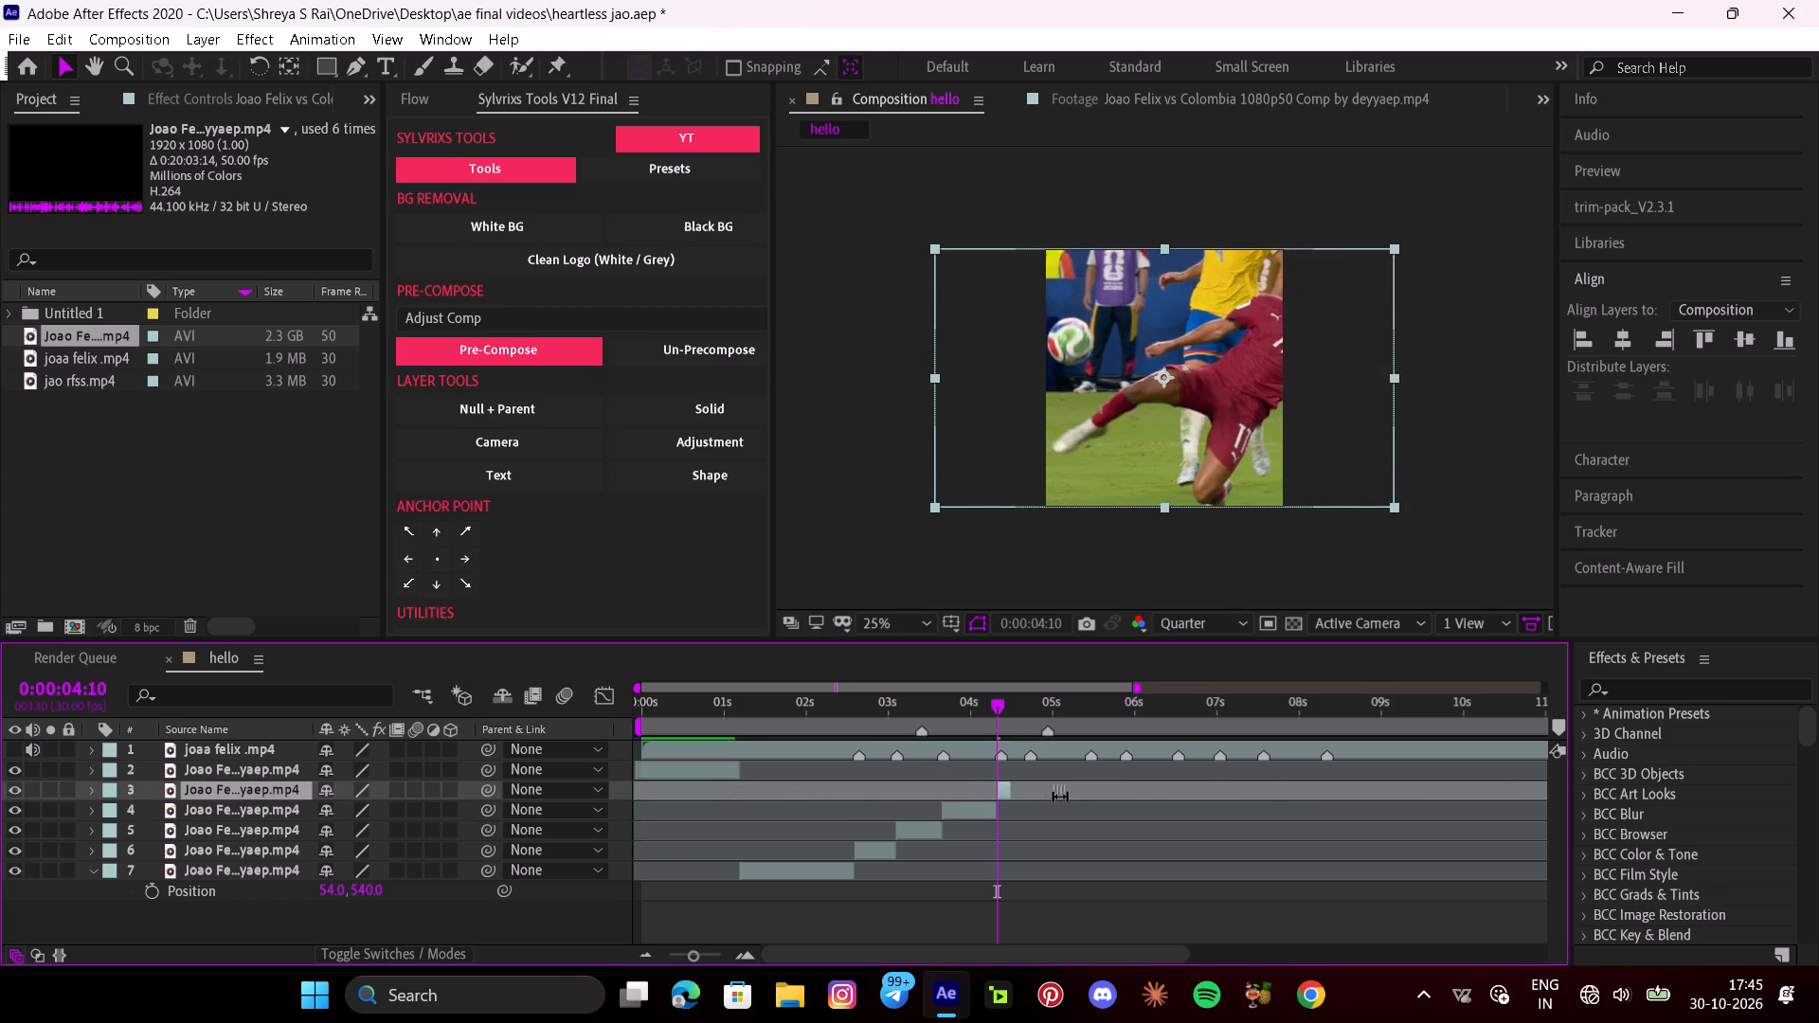
drag(1060, 797, 1155, 838)
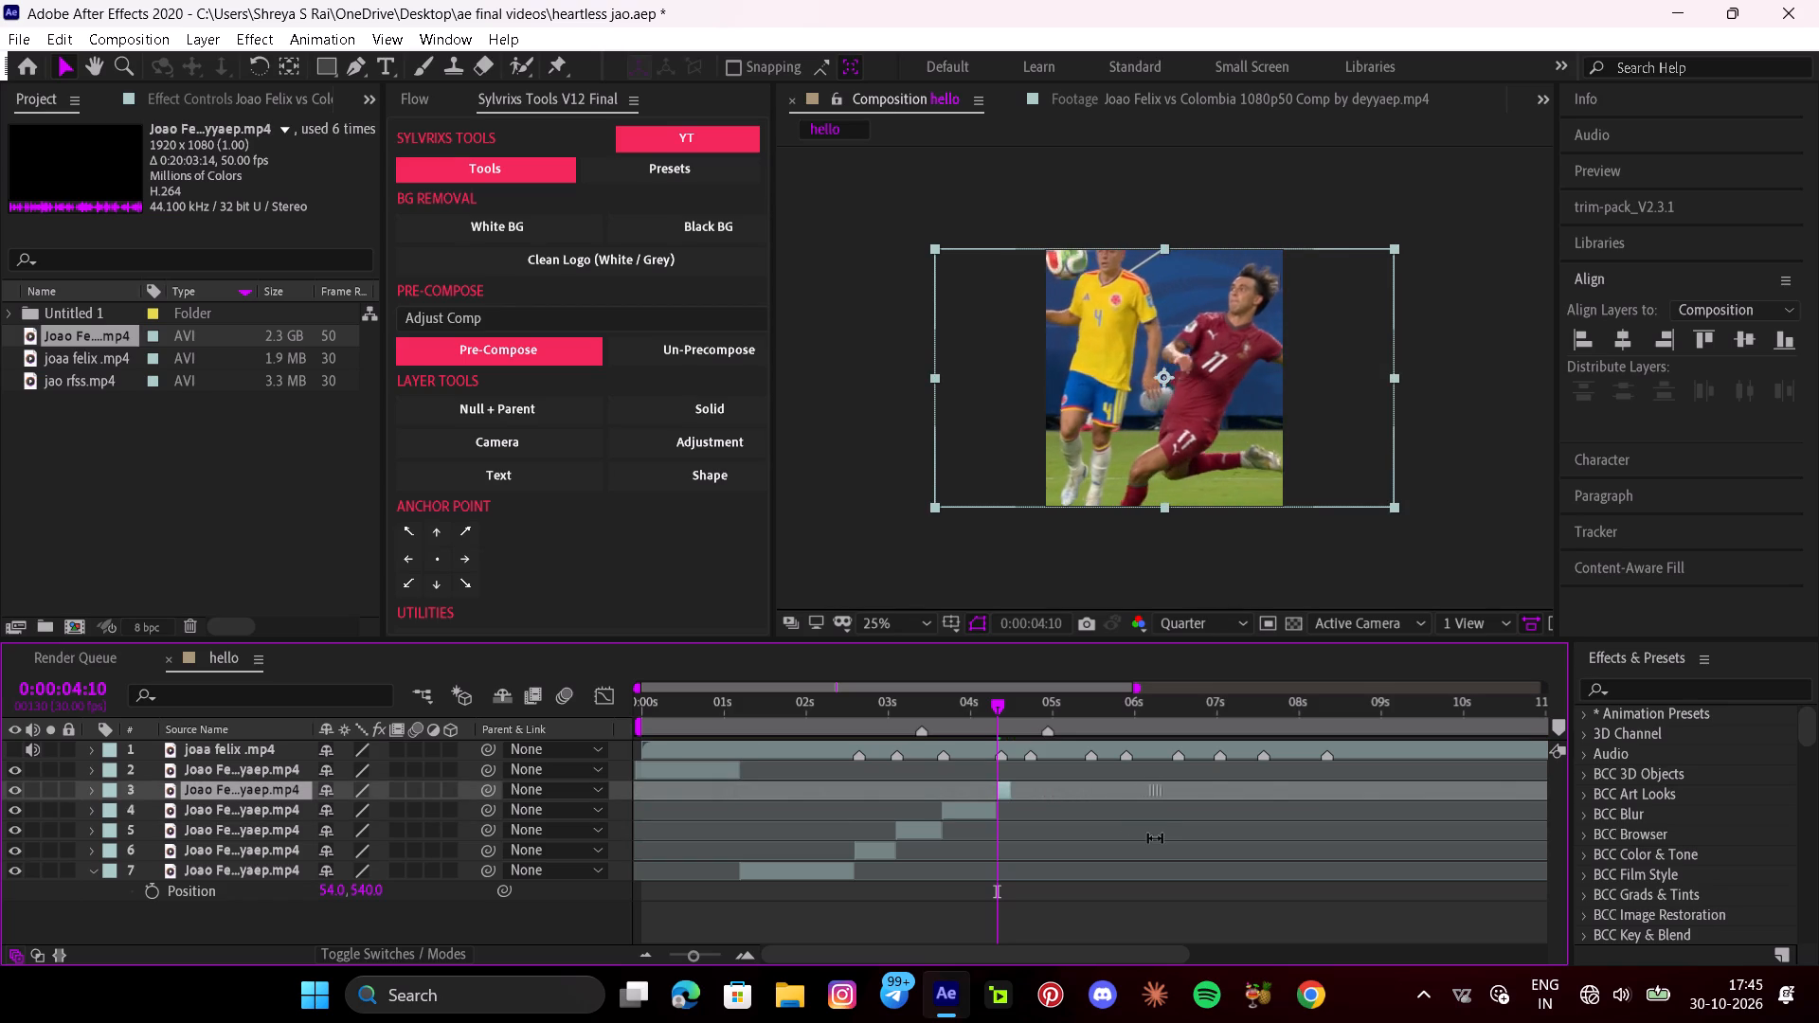
drag(1155, 838, 1171, 844)
Extend the end of the lunging-shot piece to about 0:00:05:10 and split it at the reference marker at 0:00:04:22.
drag(1010, 791, 1042, 790)
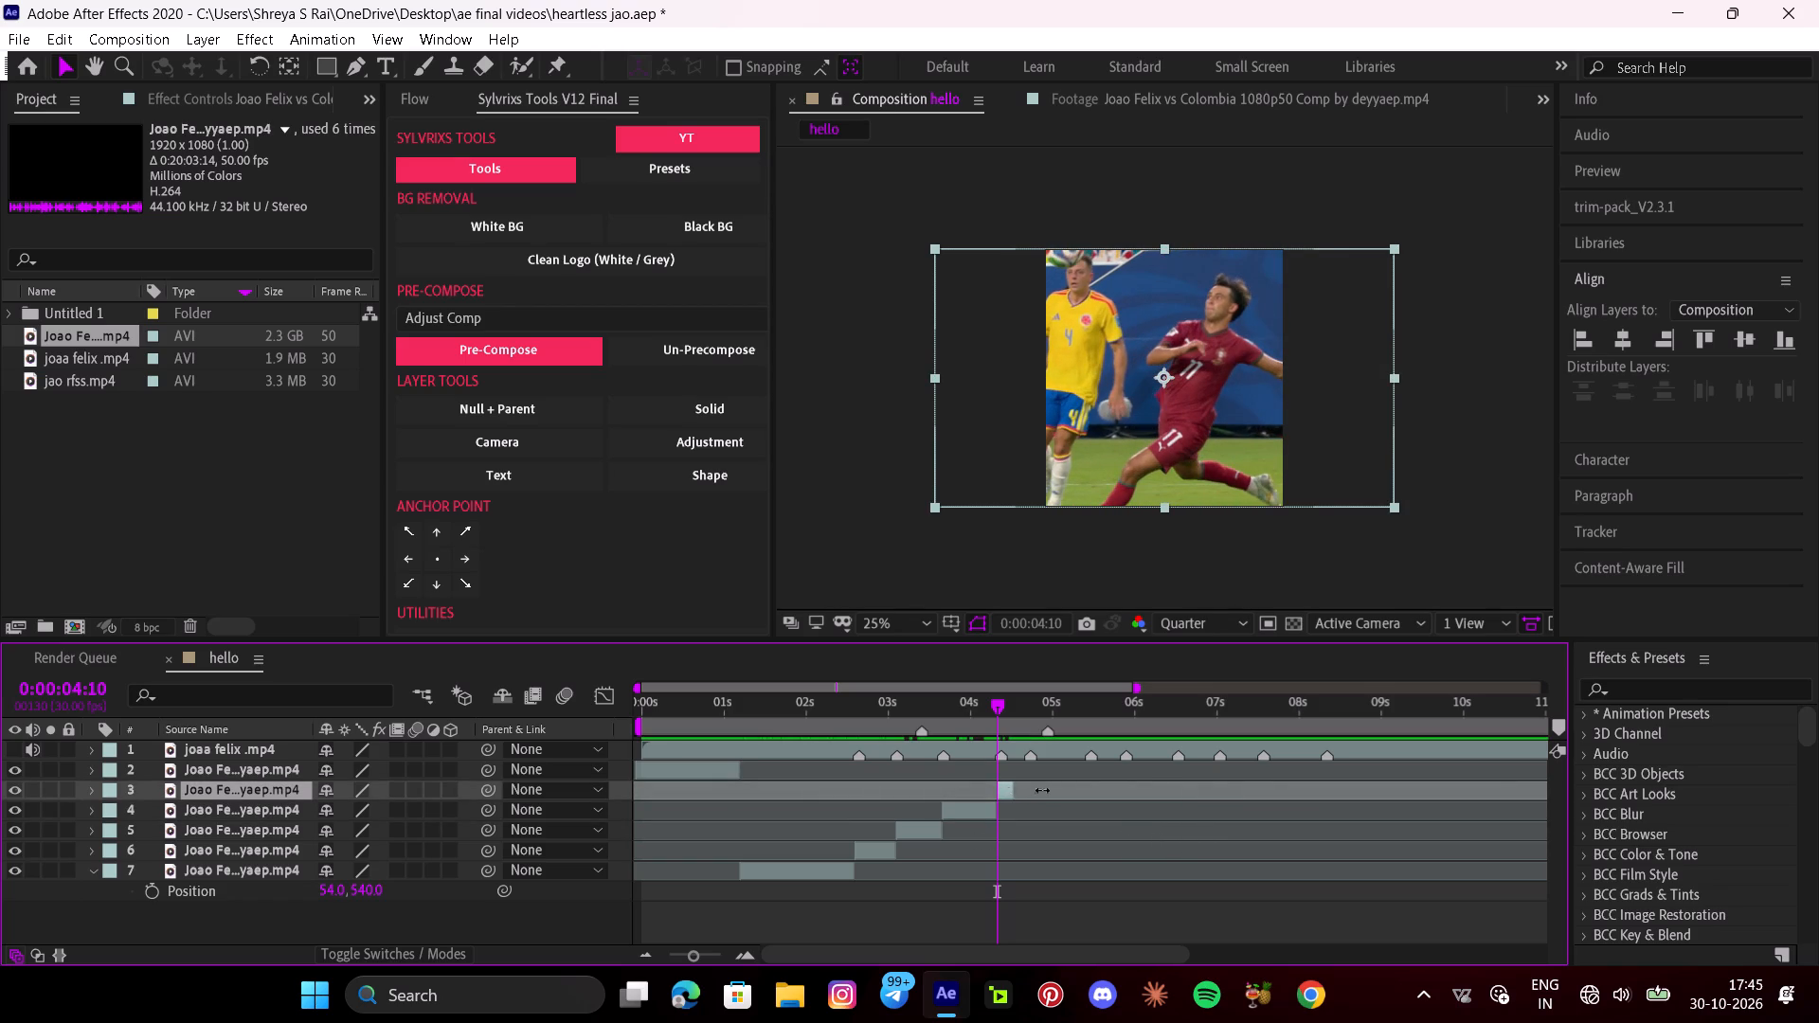
drag(1042, 790, 1080, 793)
drag(995, 707, 1025, 723)
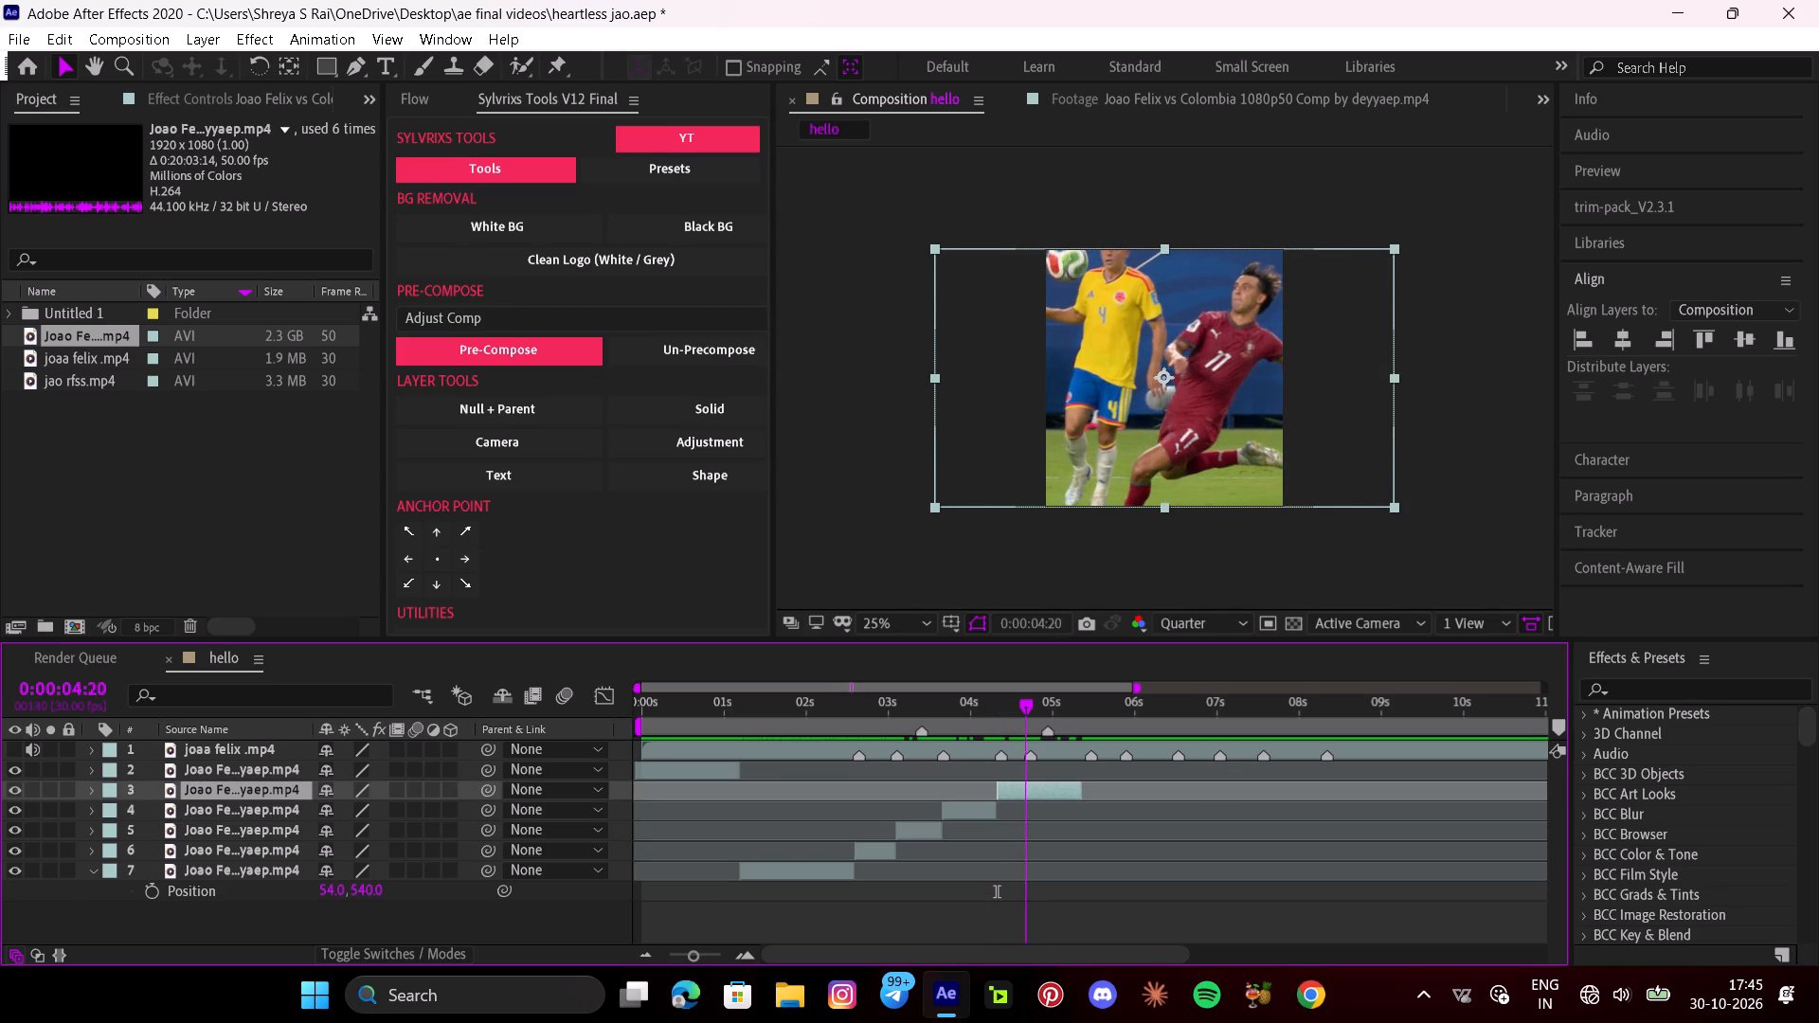
drag(1025, 723, 1029, 726)
key(ctrl+shift+d)
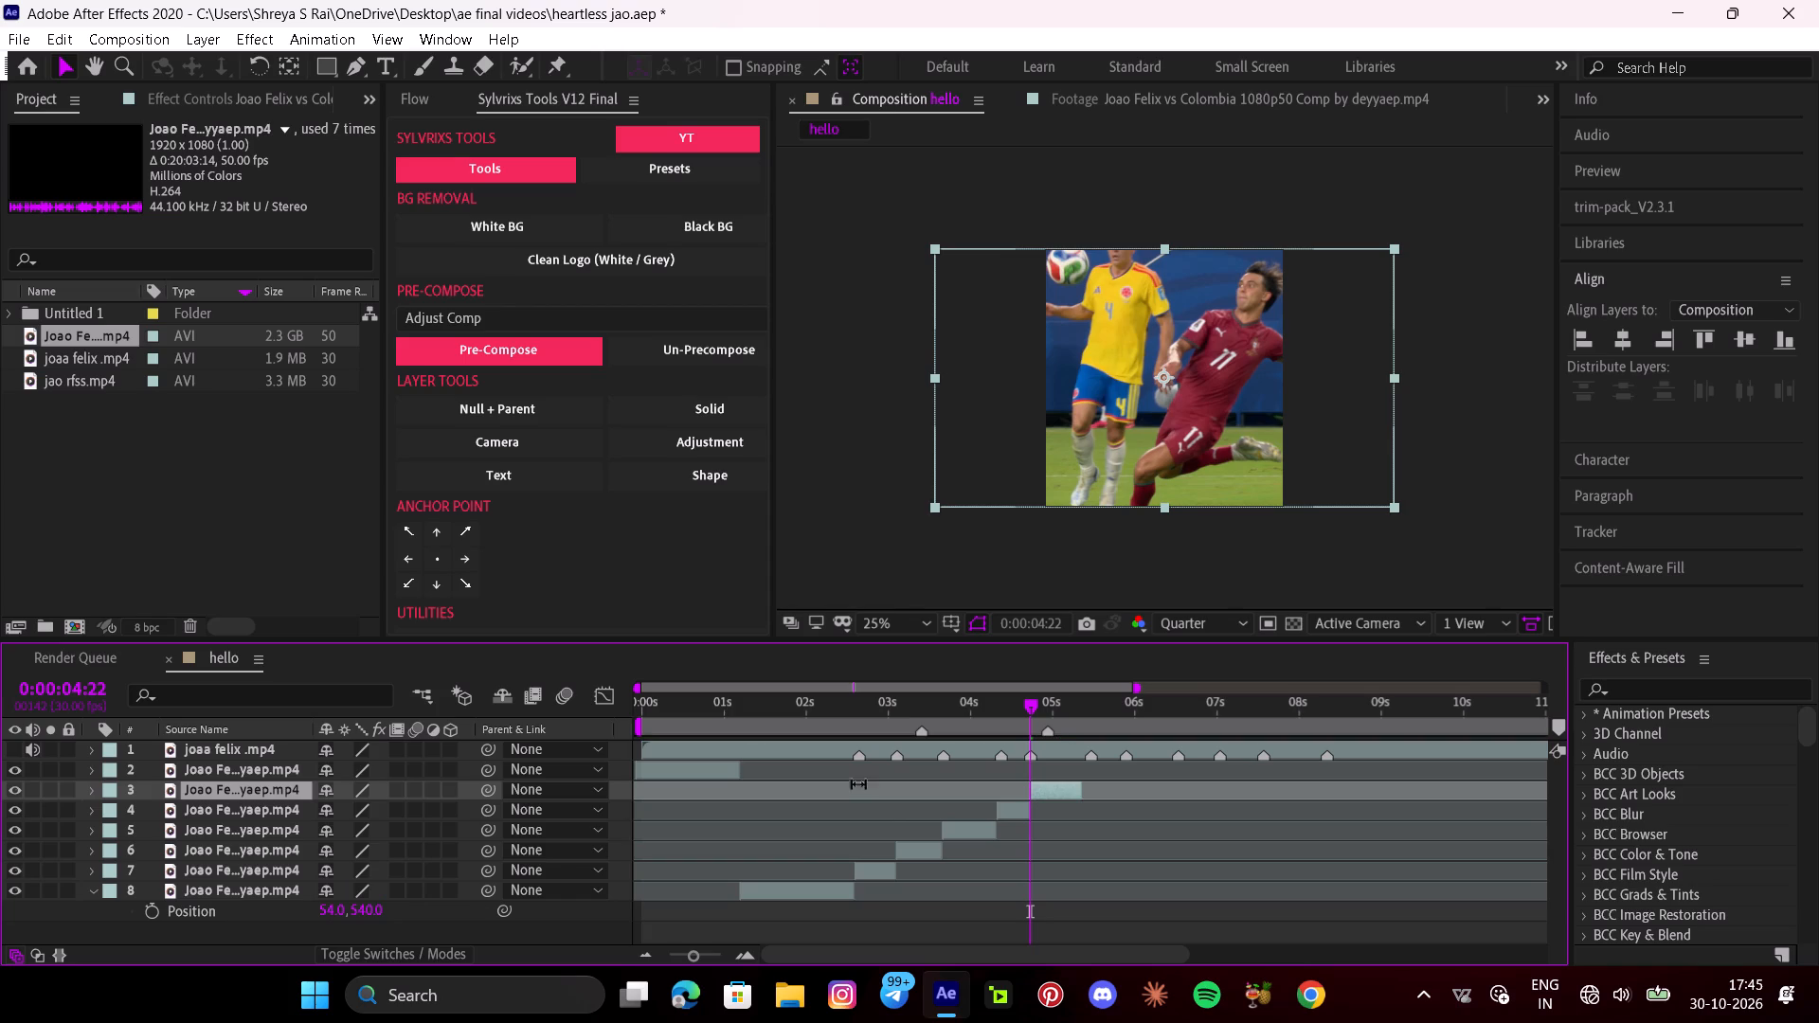
Make the joaa felix reference clip visible over the composition.
click(17, 749)
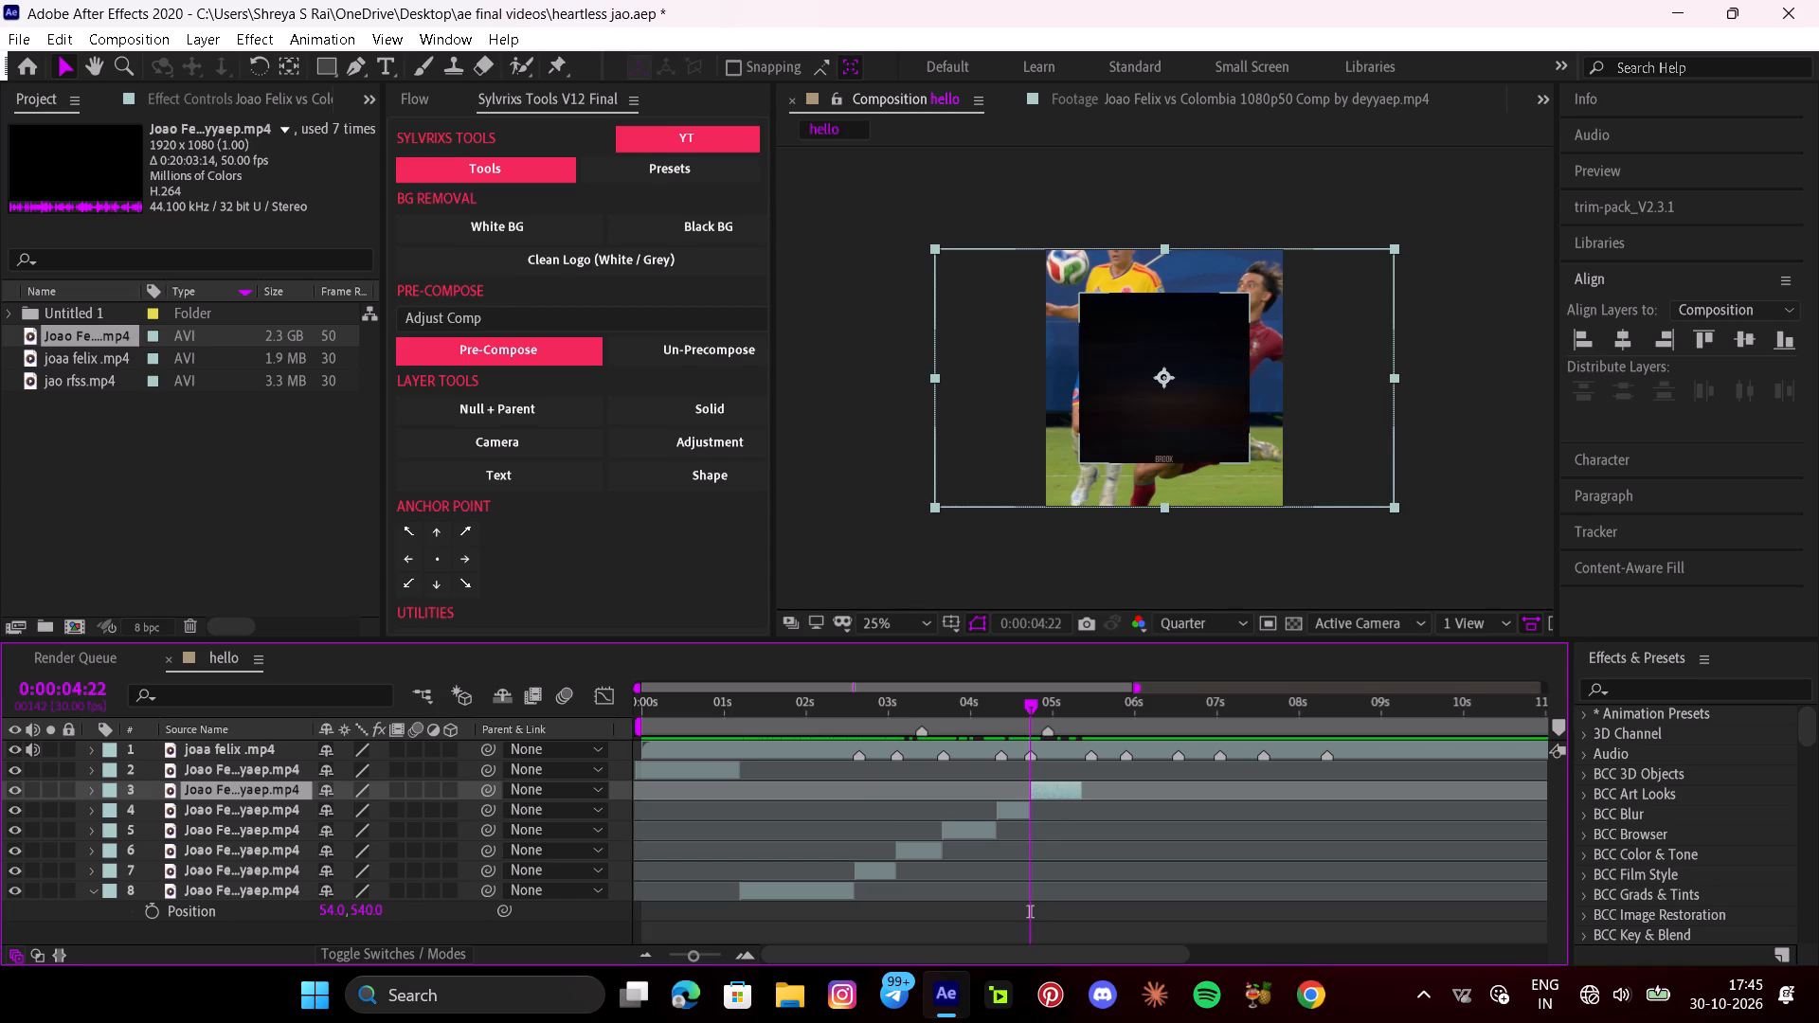
drag(1025, 717, 1039, 742)
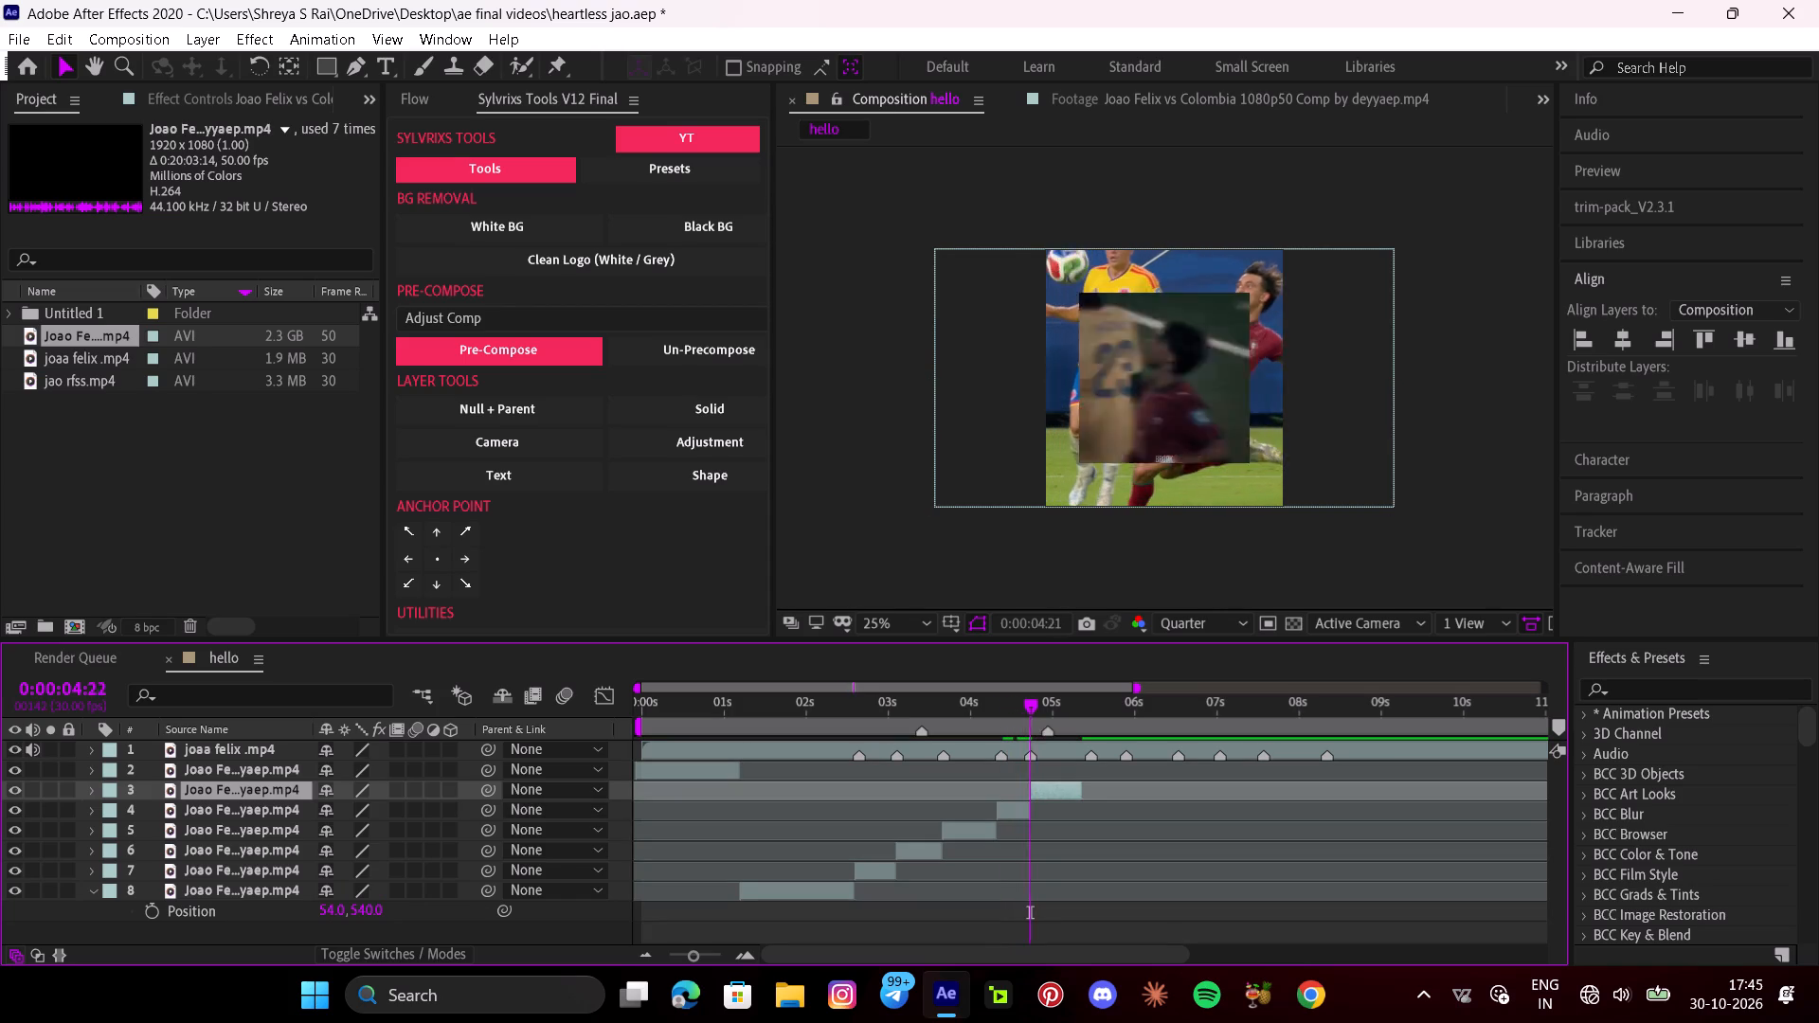
drag(1039, 742, 1040, 743)
click(21, 750)
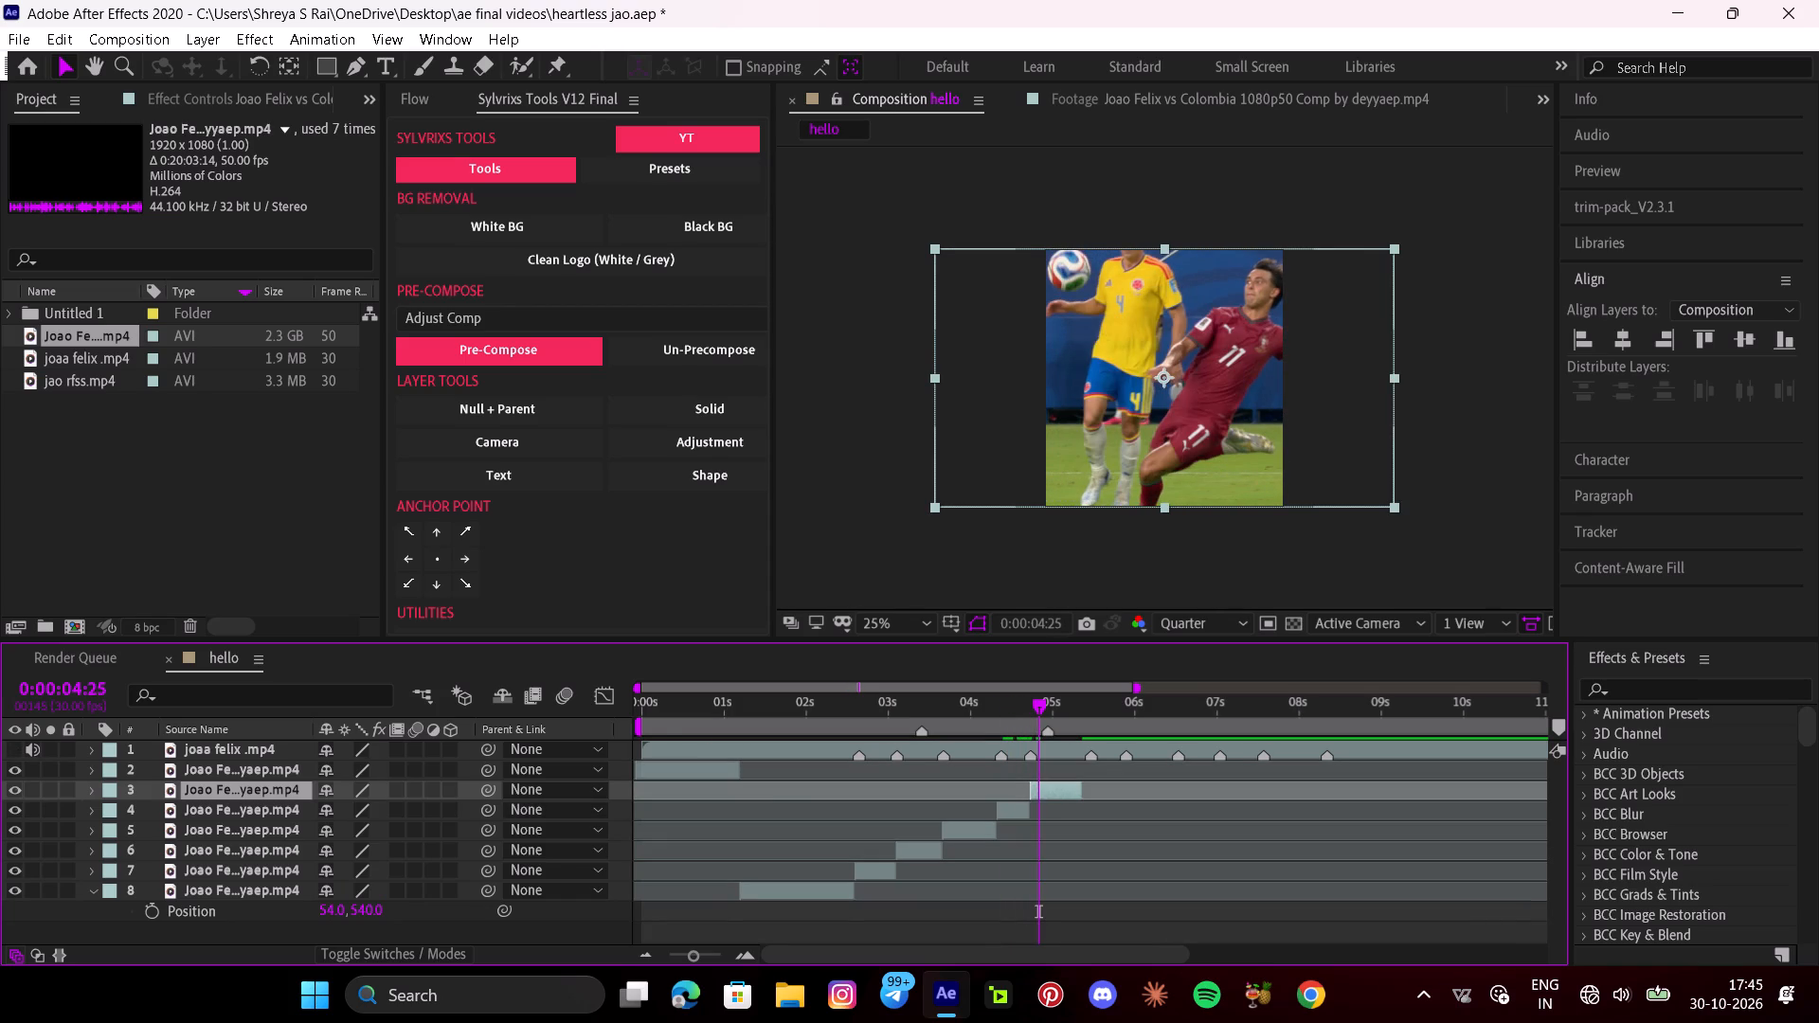
Slip the footage of the piece starting at 0:00:04:22 forward through the match, past the fan reactions, to the dark stadium crowd shot.
drag(1144, 795, 943, 794)
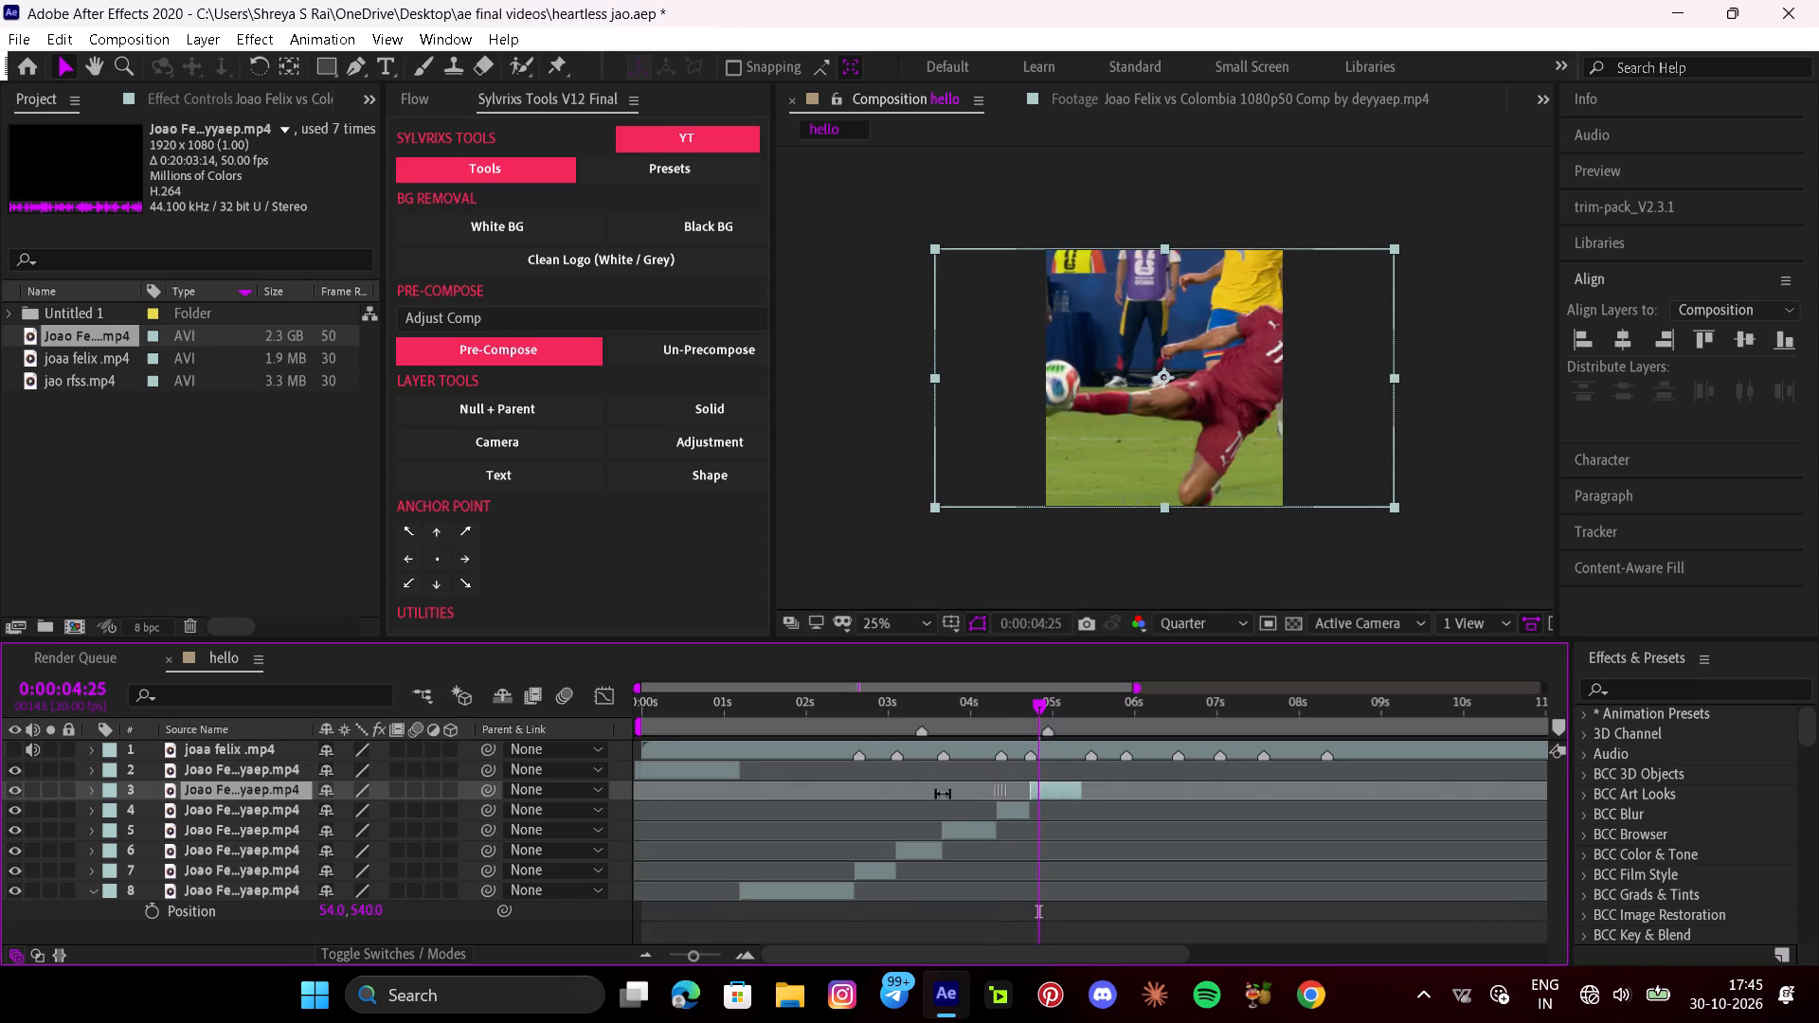
drag(943, 794, 346, 813)
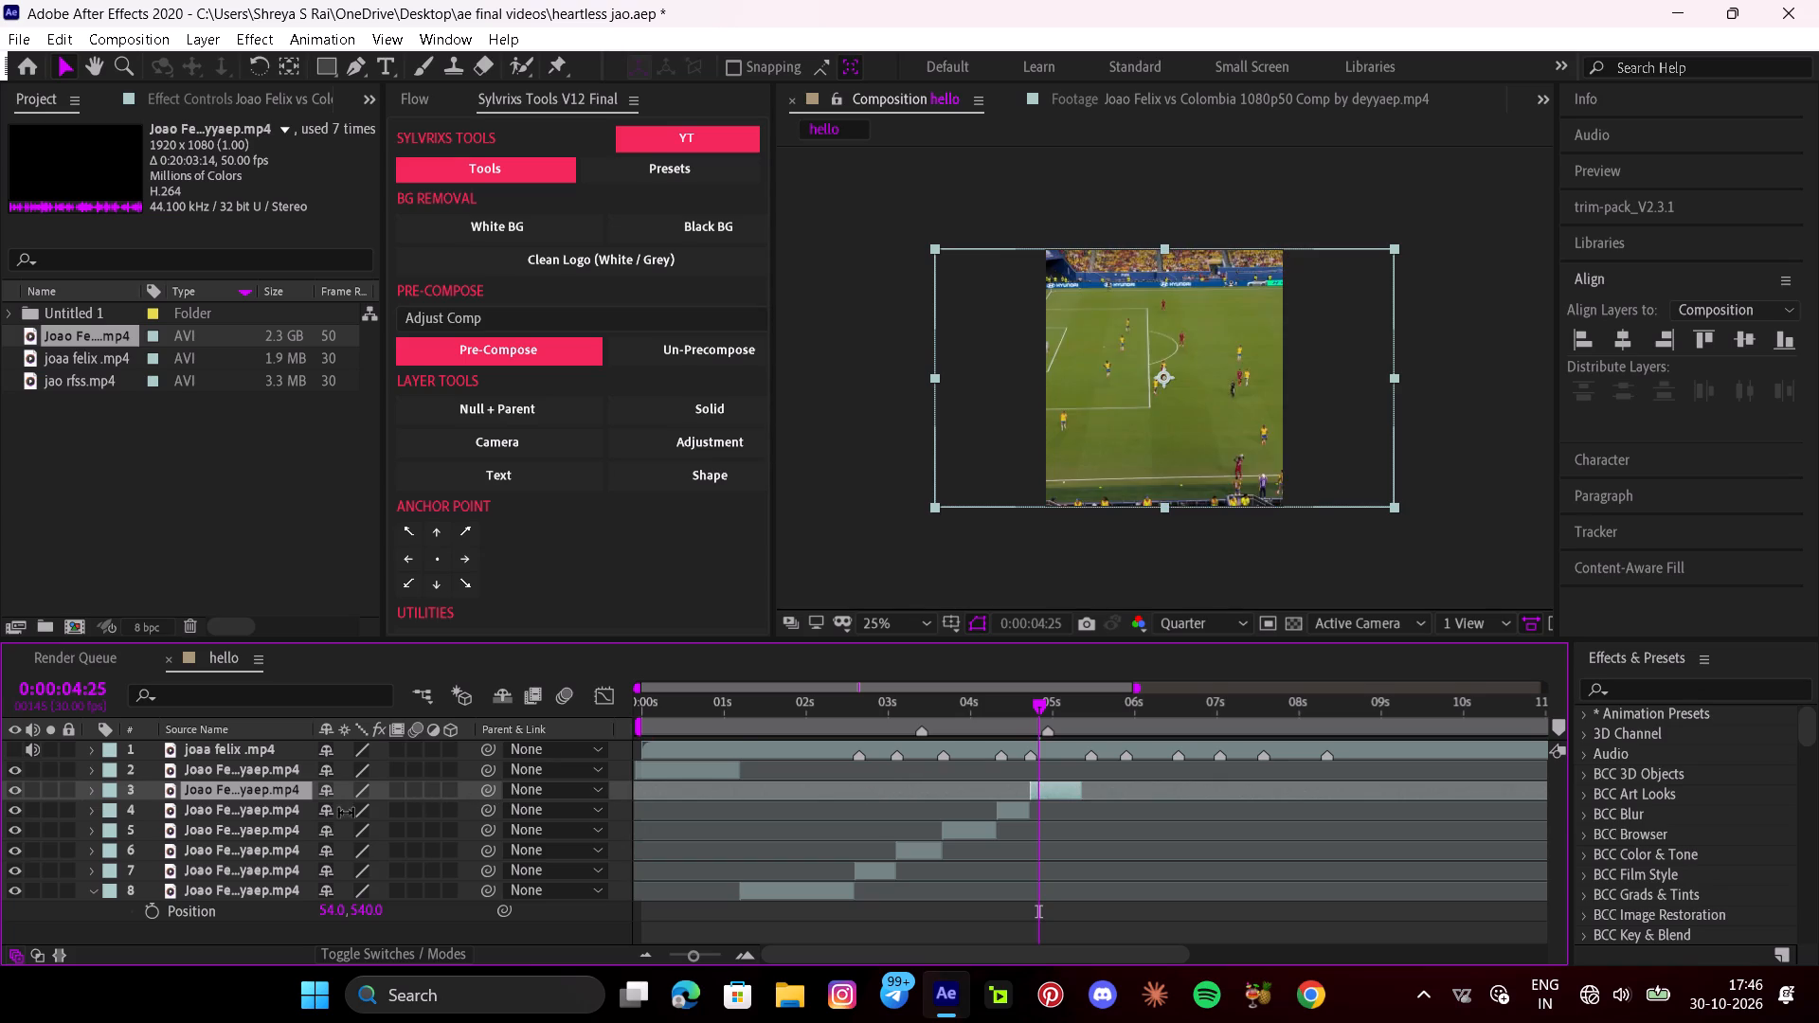
drag(346, 813, 121, 837)
drag(1190, 791, 1172, 790)
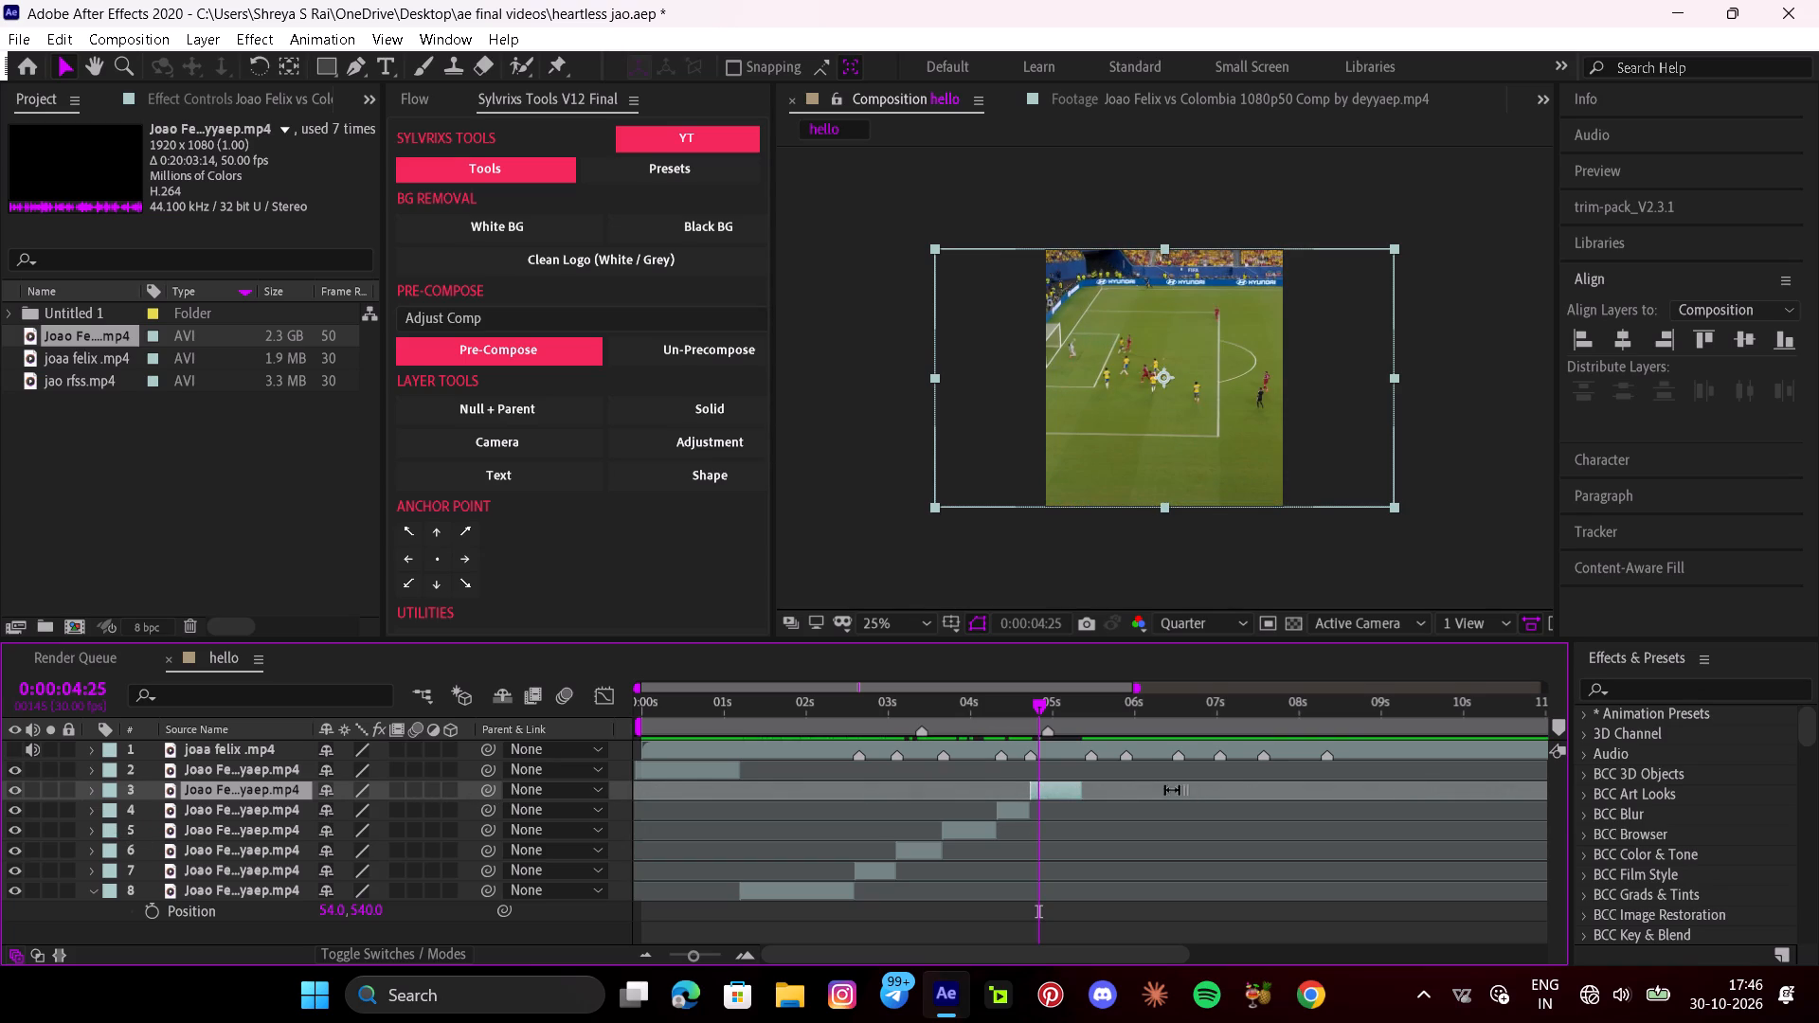
drag(1172, 790, 230, 834)
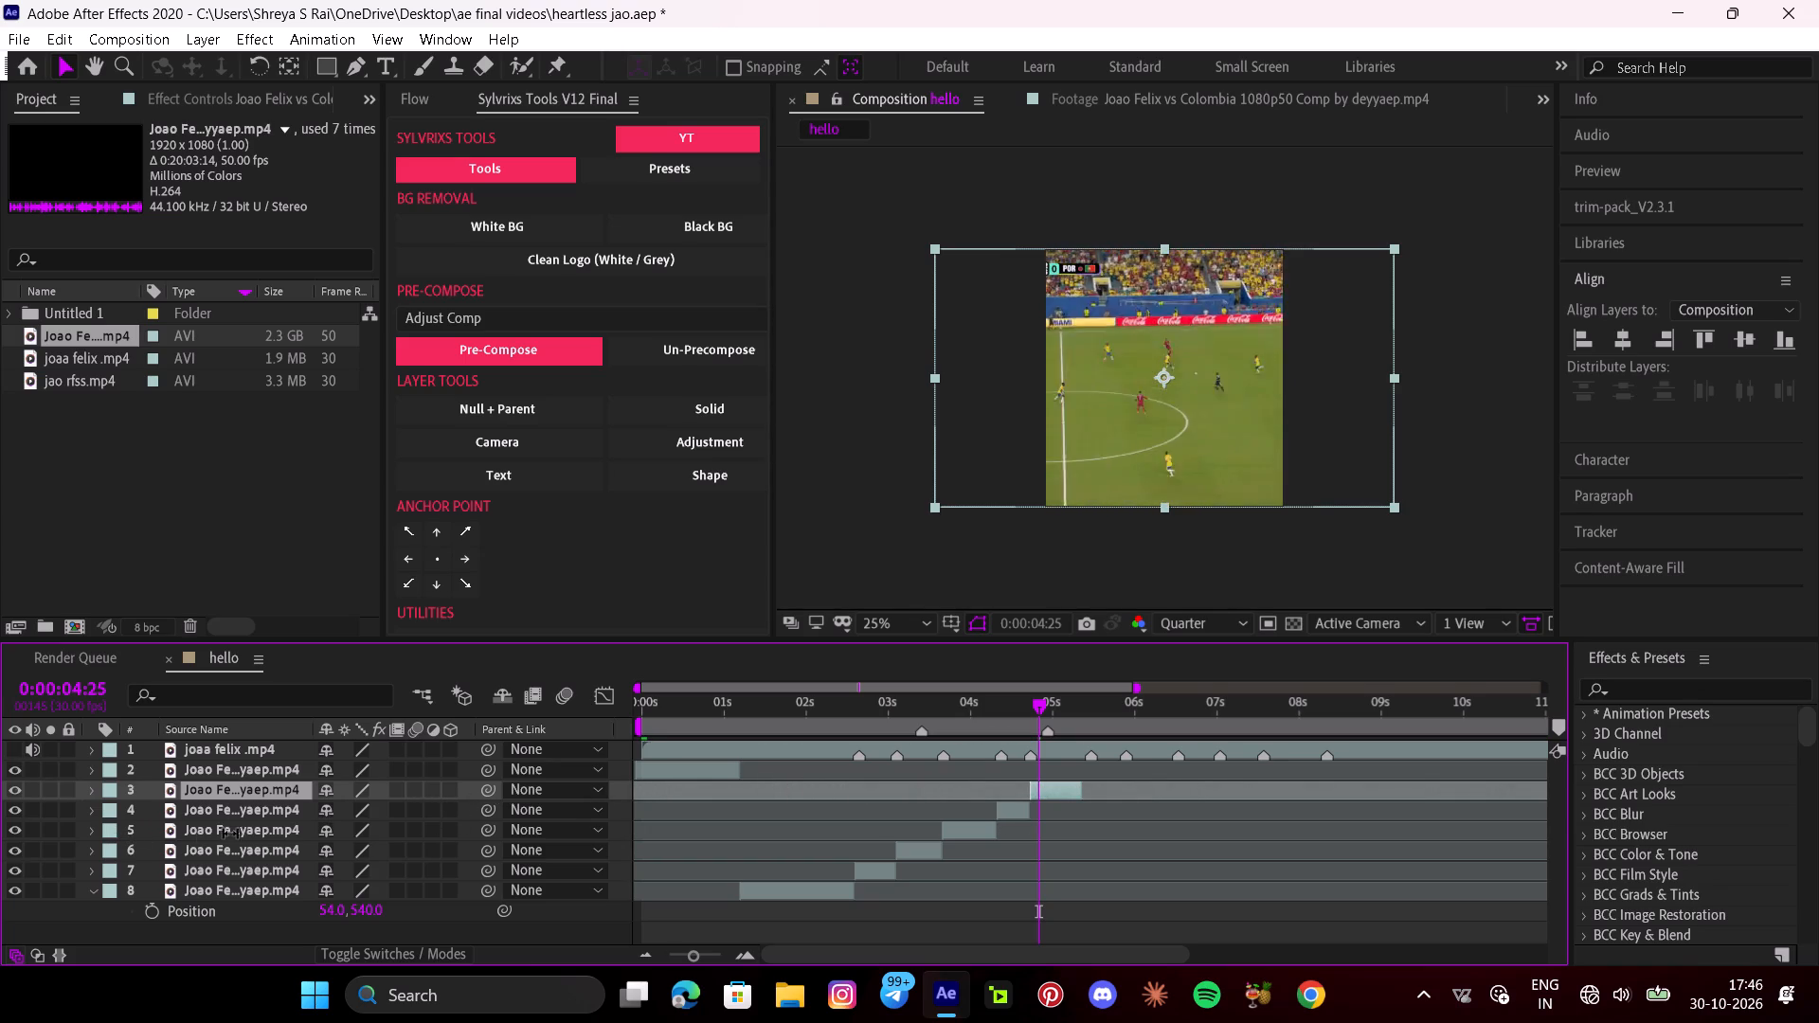
drag(230, 834, 65, 857)
drag(1254, 792, 662, 815)
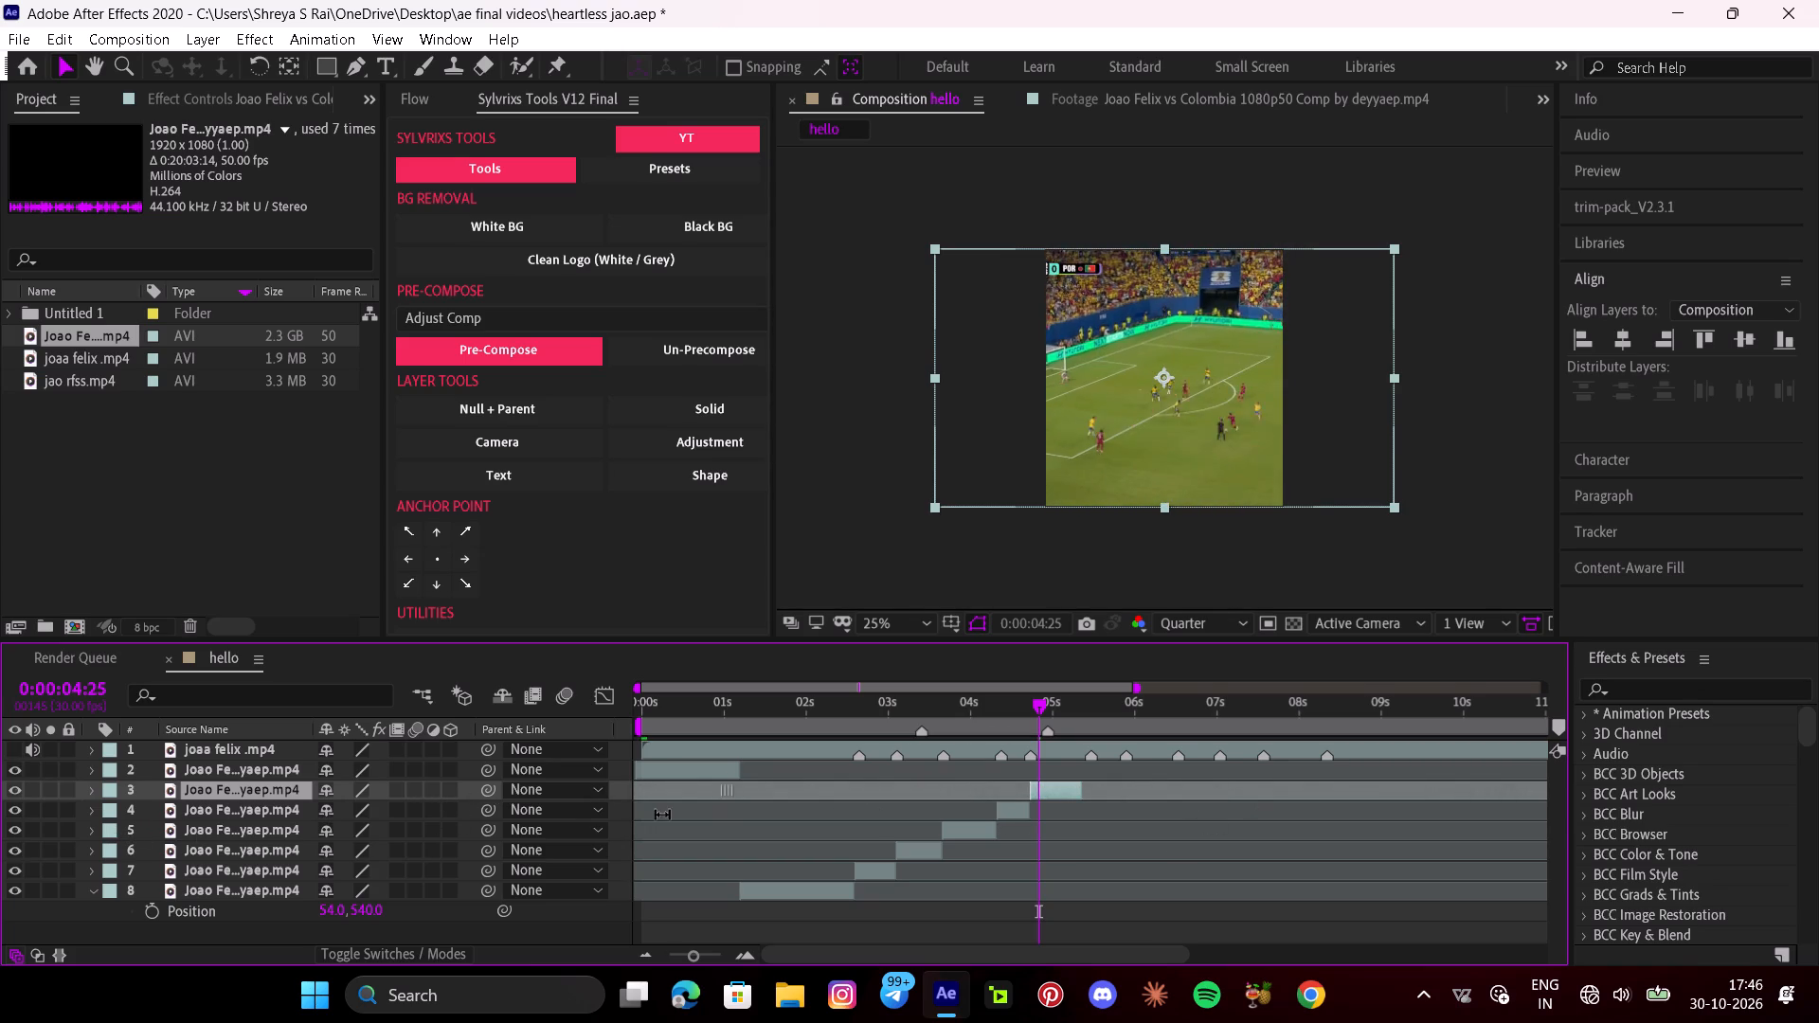
drag(662, 815, 160, 815)
drag(1417, 794, 871, 795)
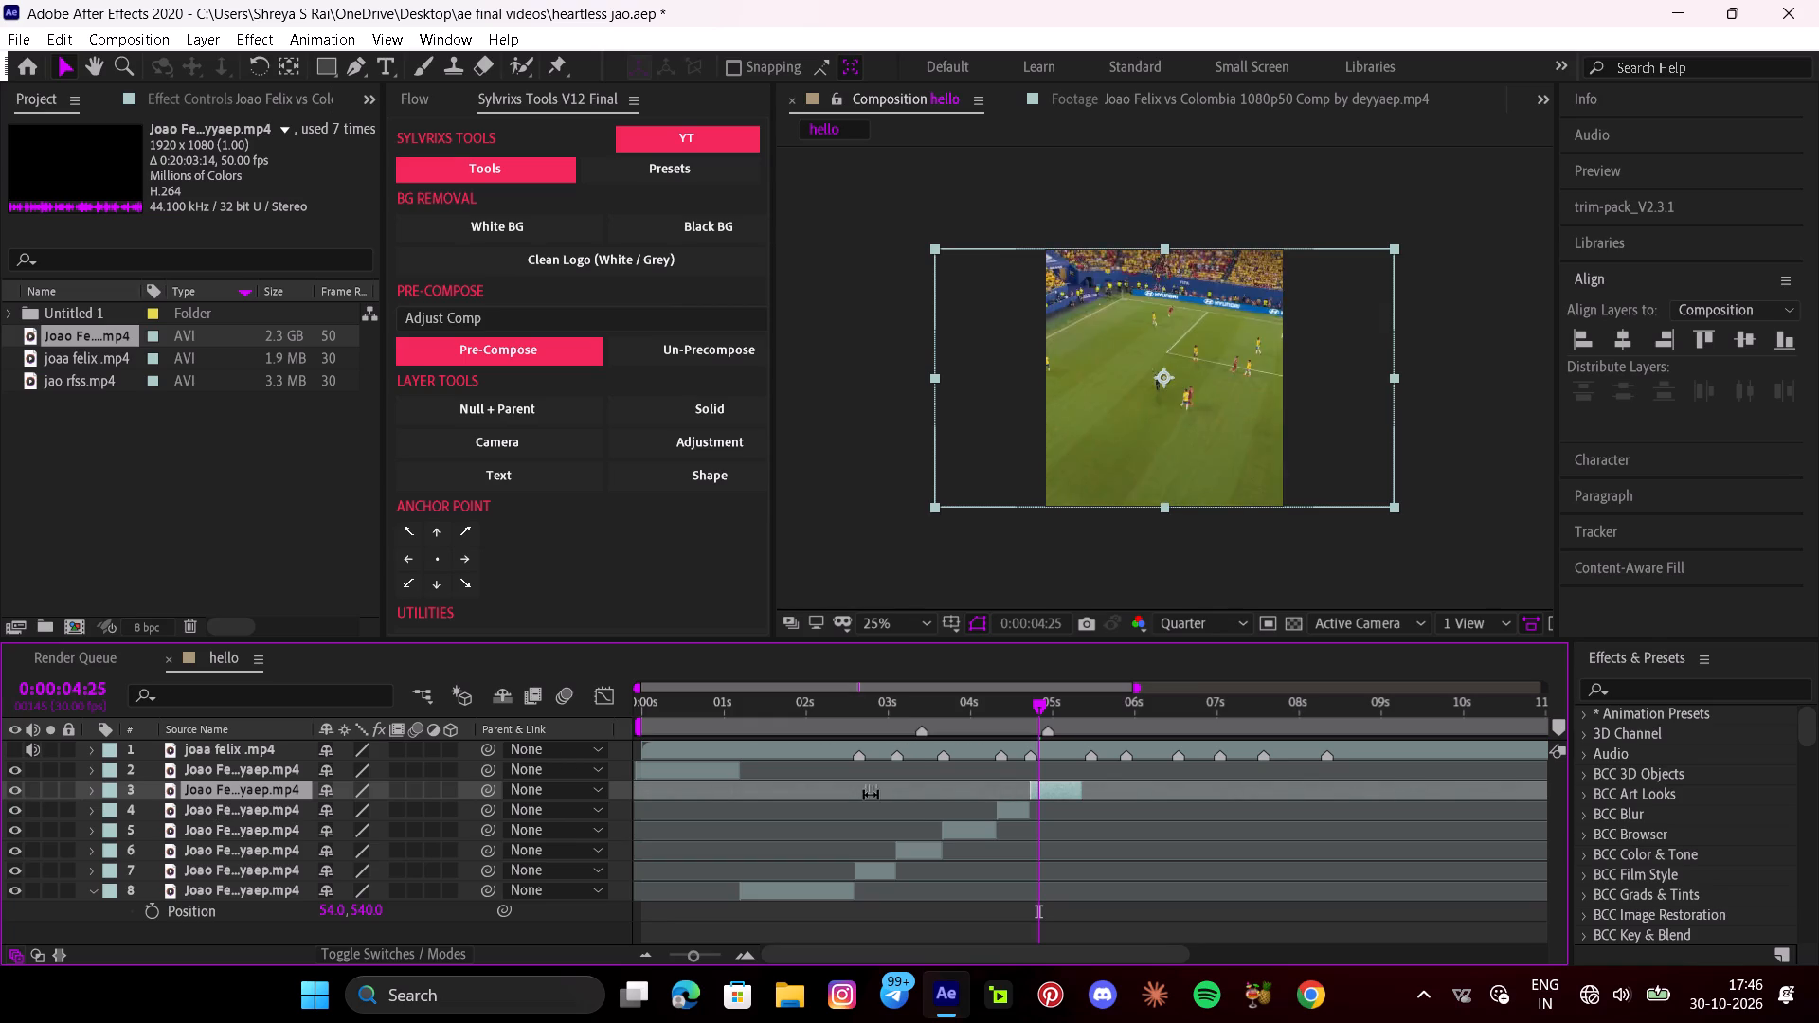
drag(871, 795, 240, 783)
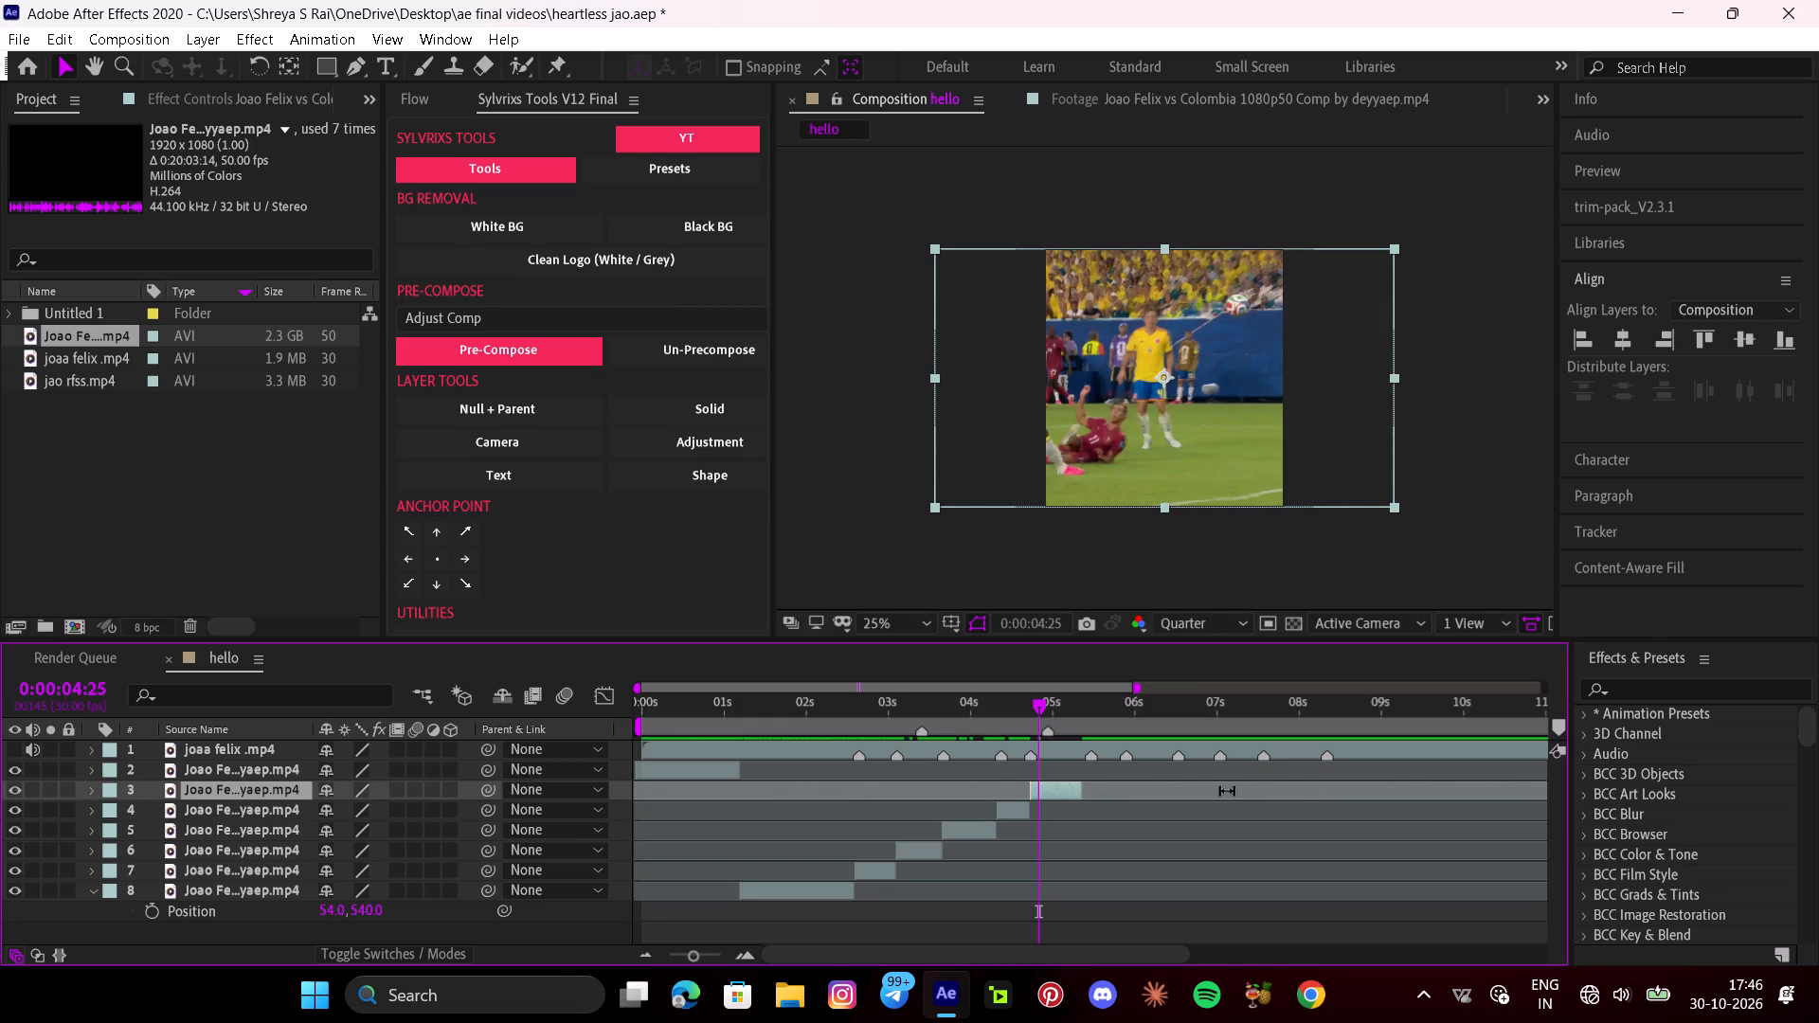
drag(1223, 792, 1291, 801)
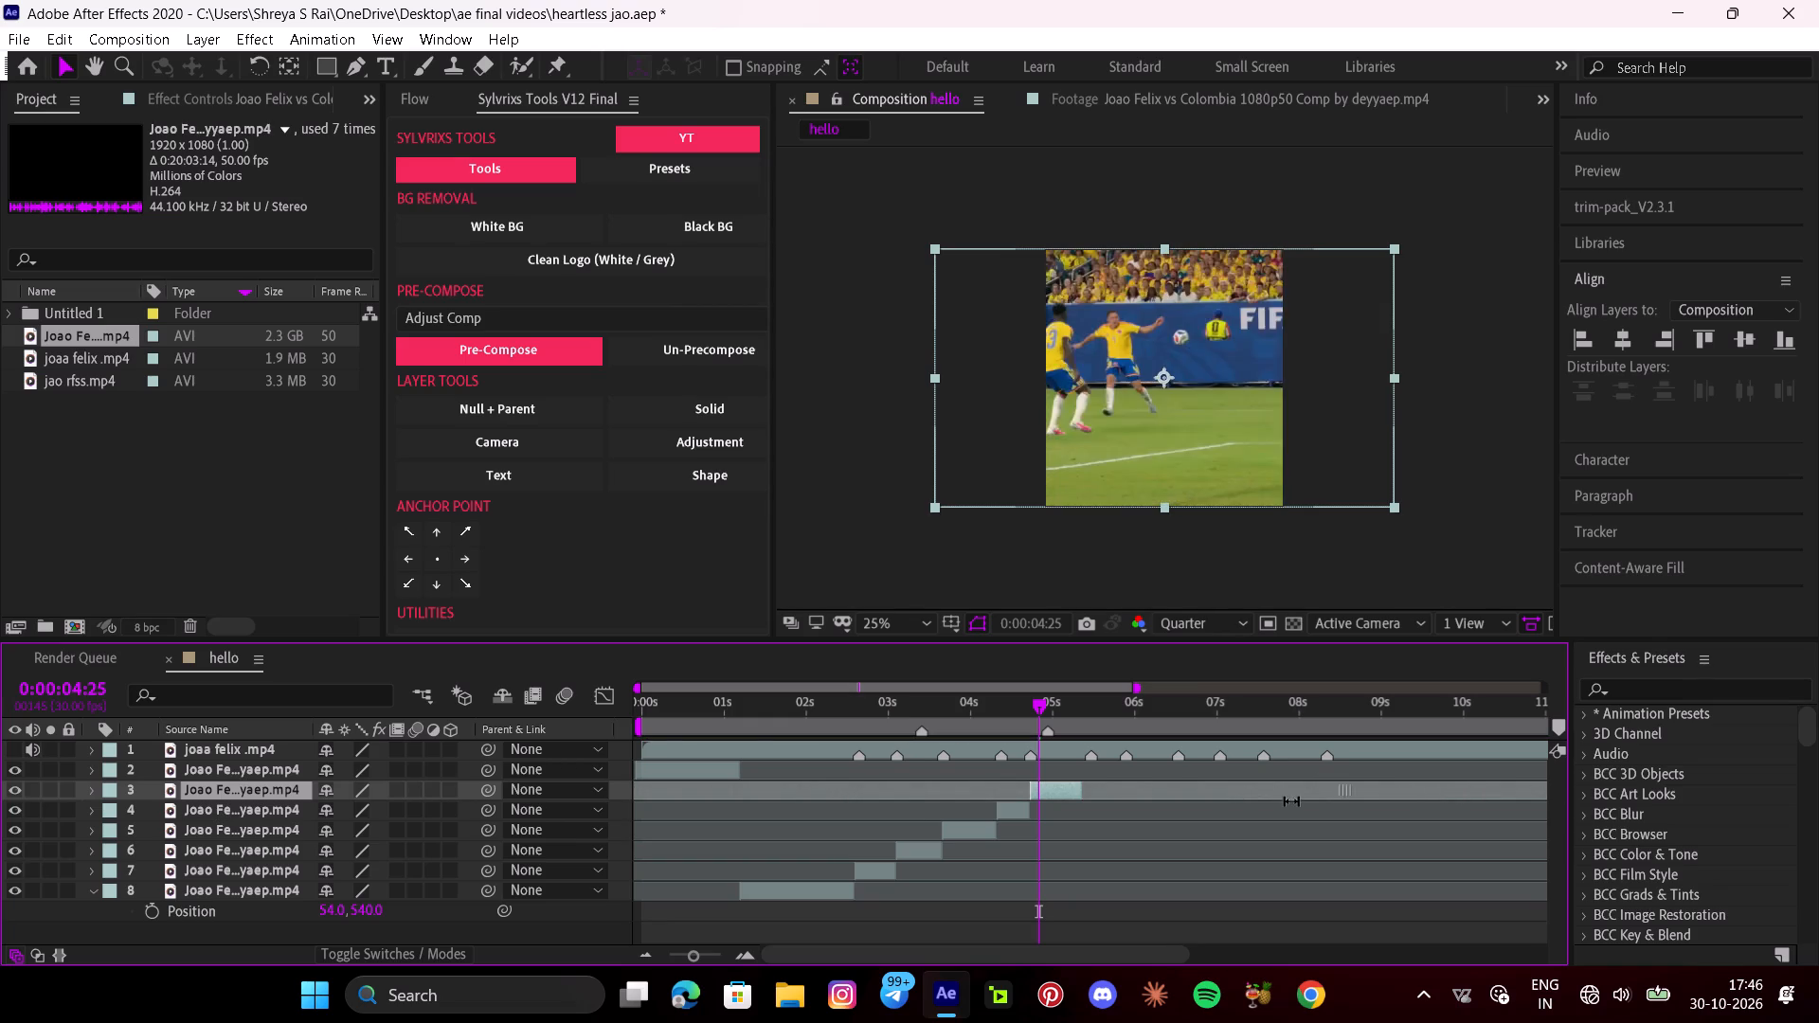
drag(1291, 801, 854, 801)
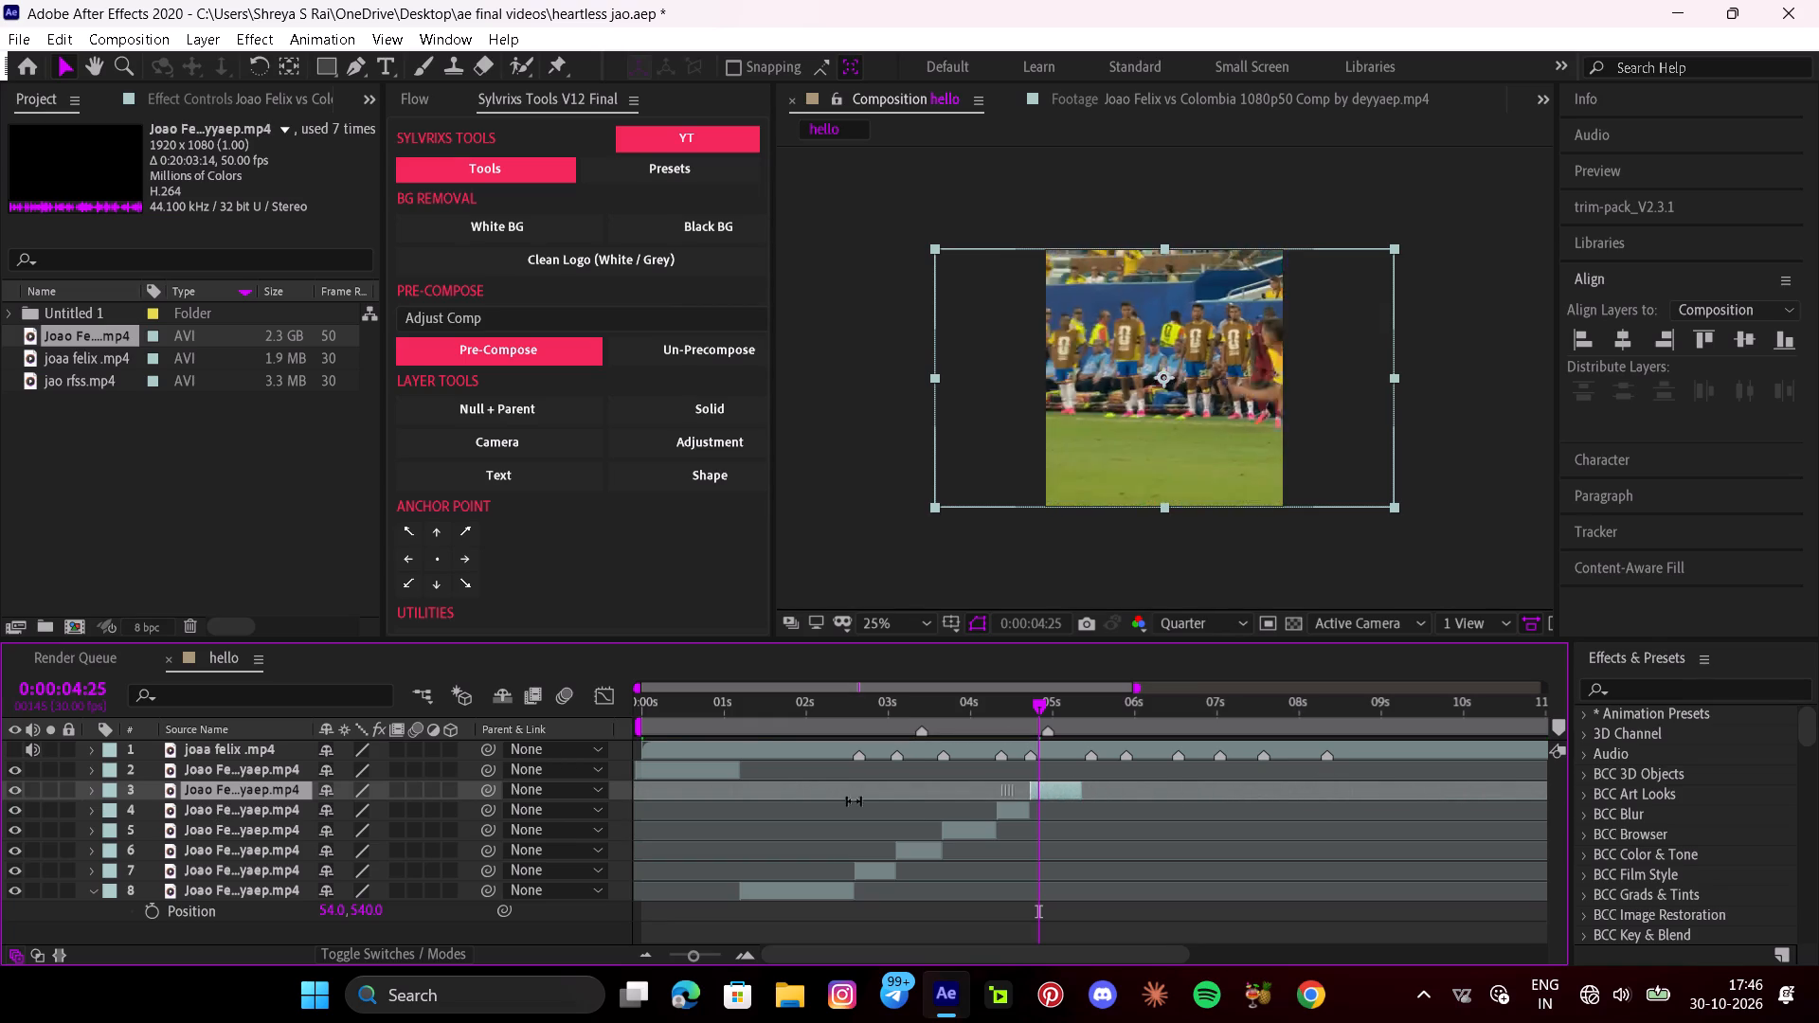
drag(854, 801, 787, 801)
drag(1140, 790, 1204, 807)
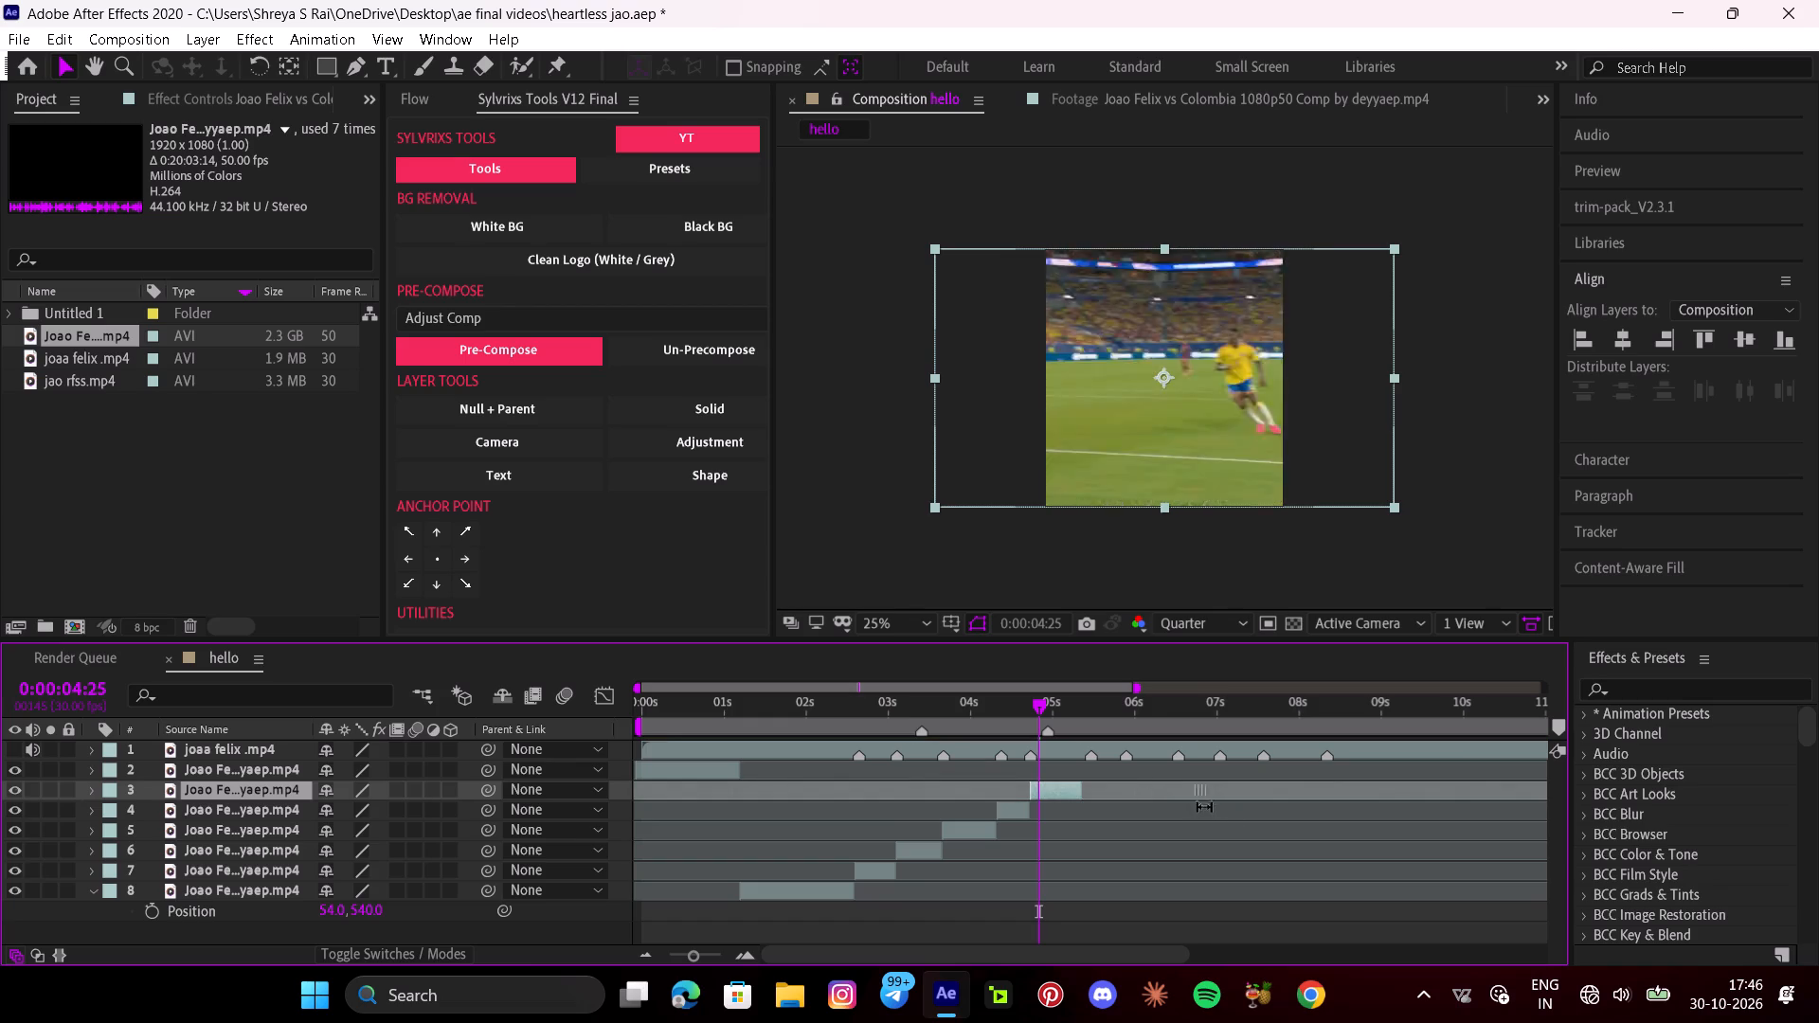
drag(1204, 807, 909, 803)
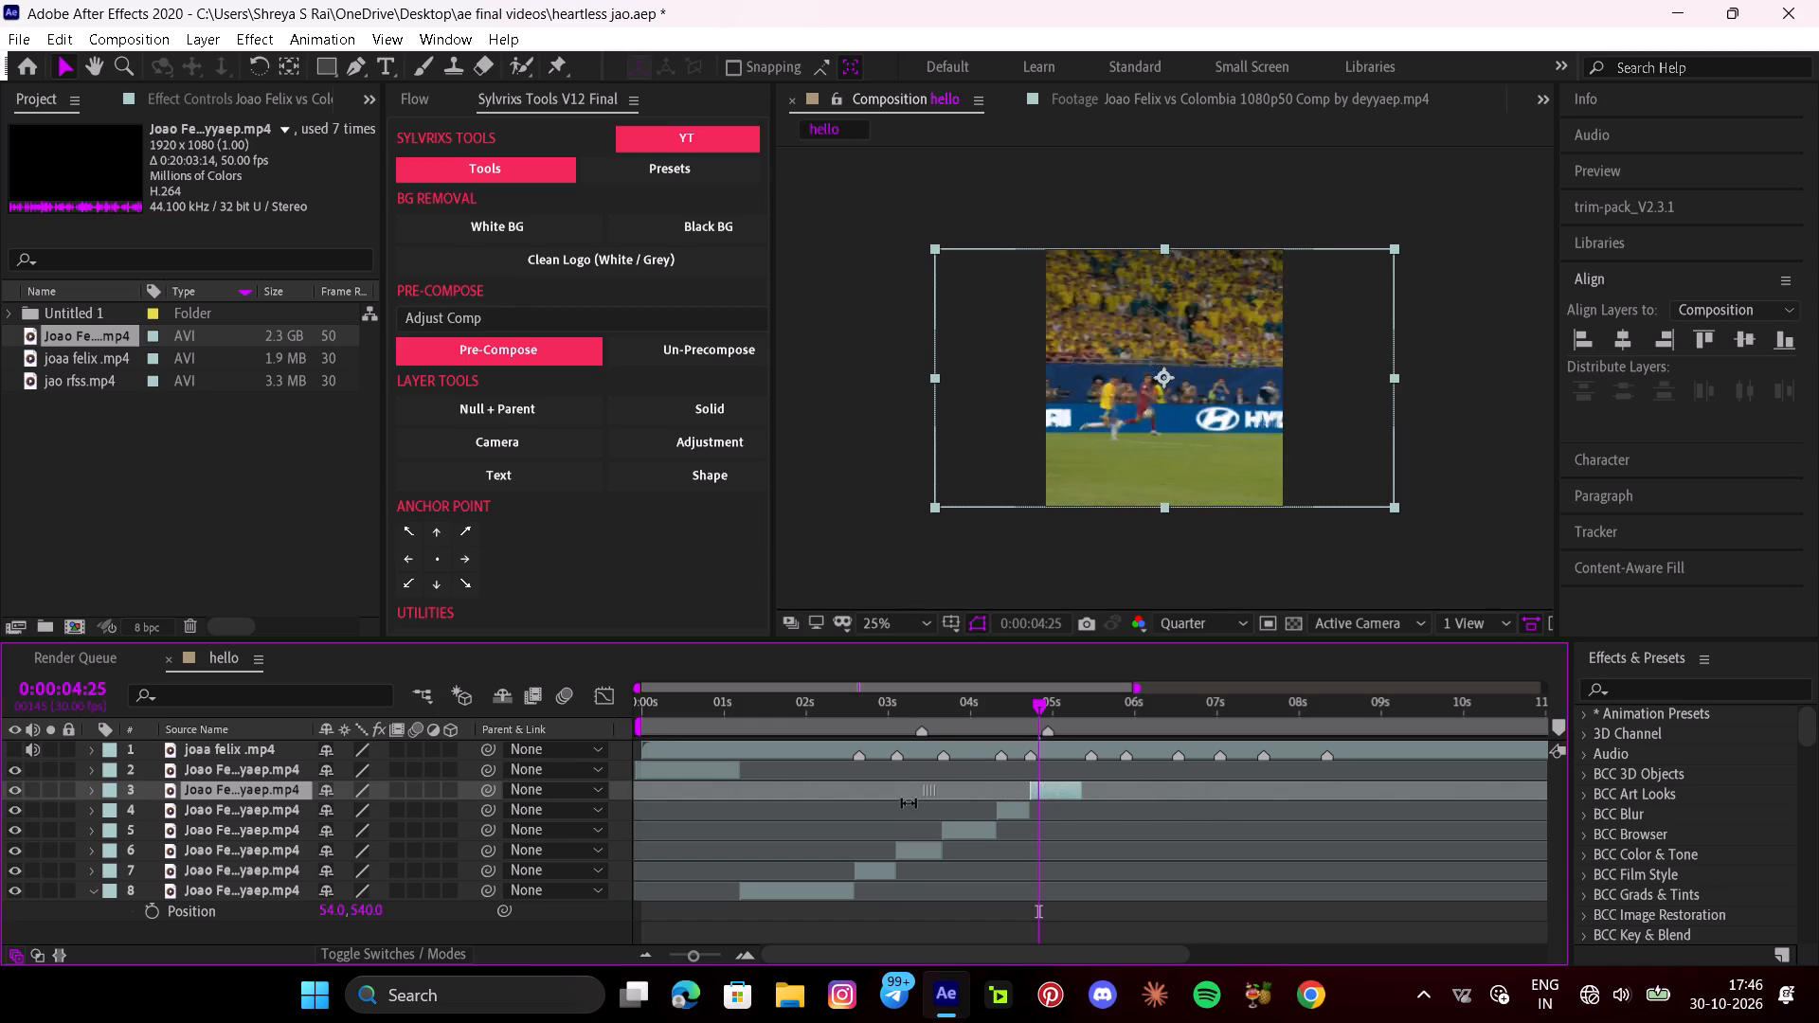
drag(909, 803, 889, 811)
drag(1117, 791, 1104, 789)
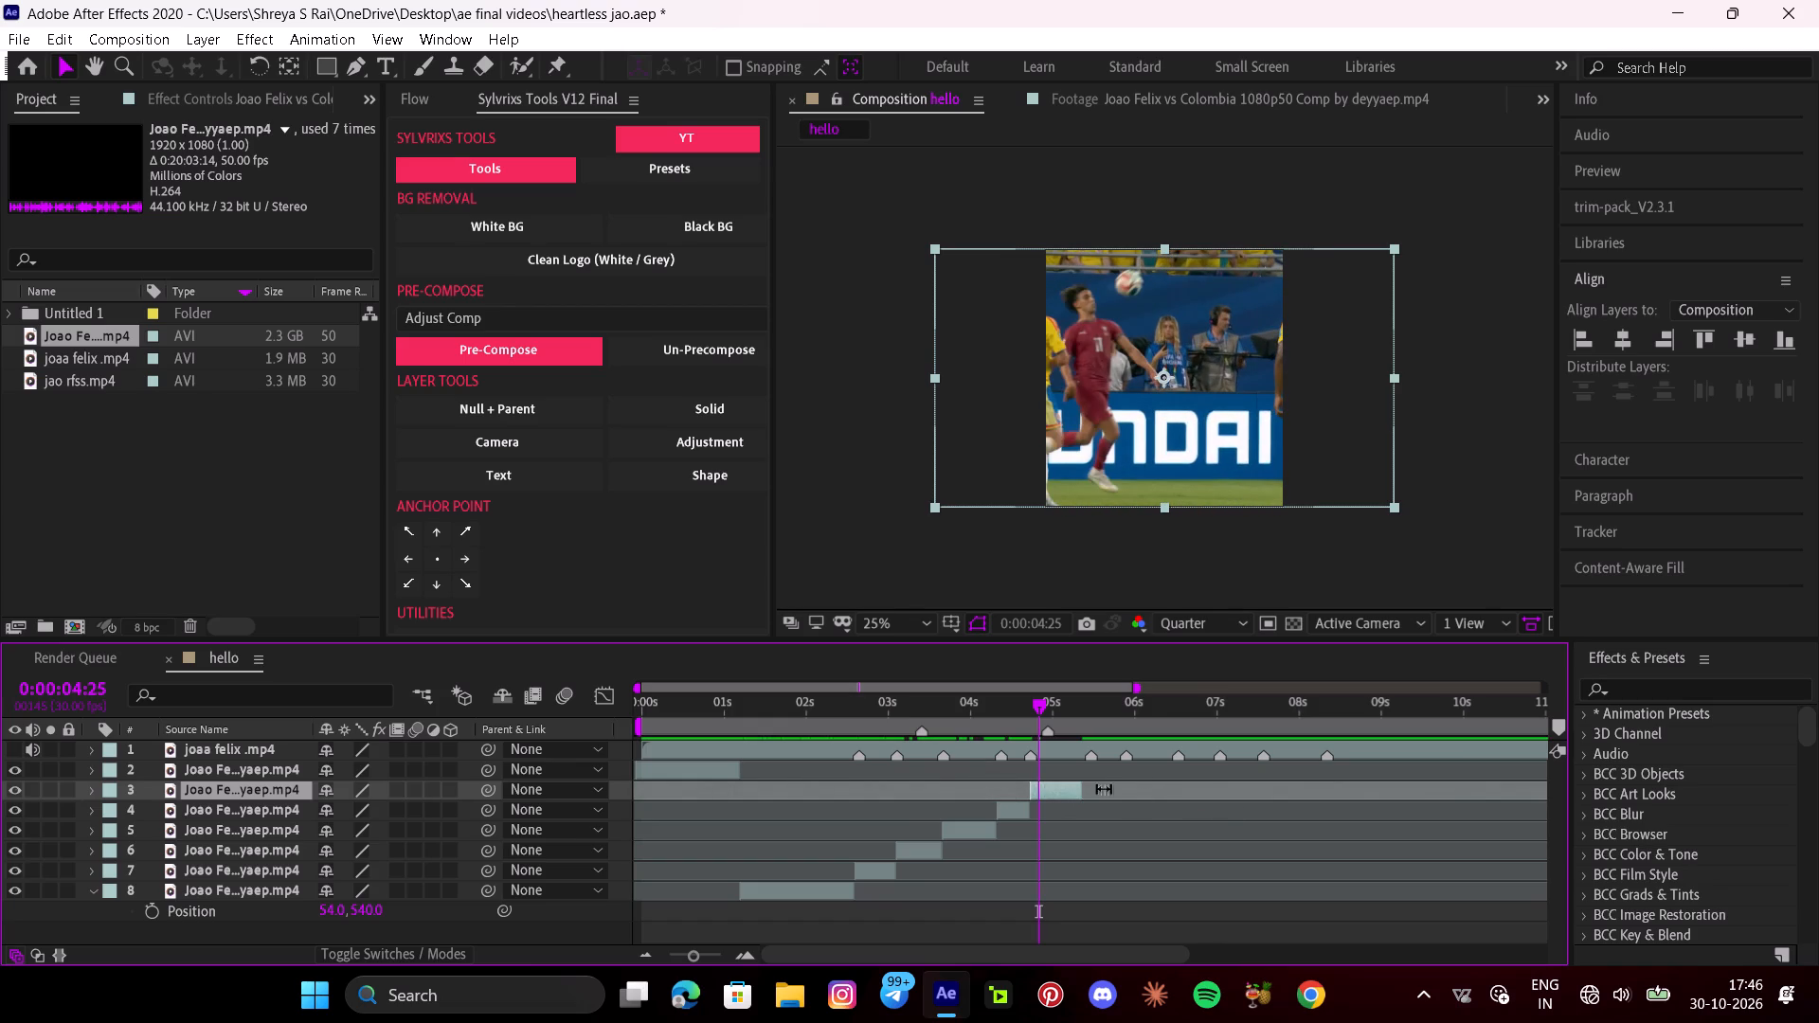
drag(1104, 789, 747, 807)
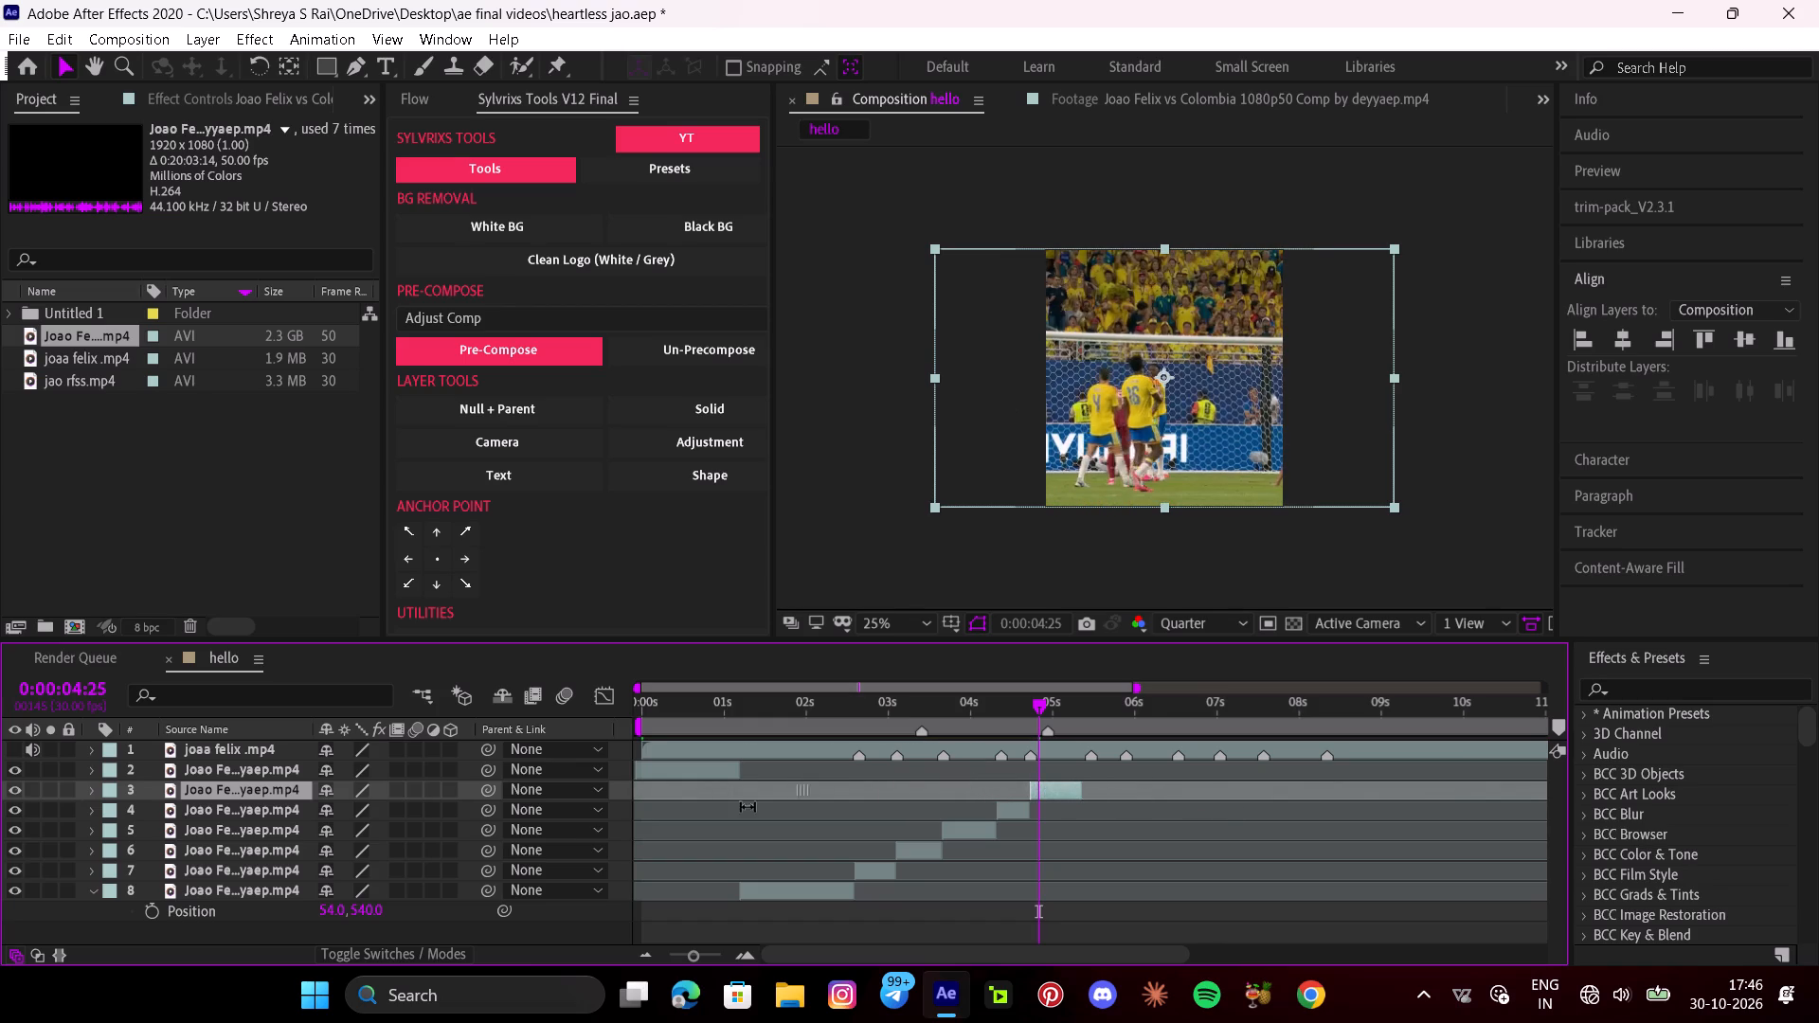
drag(747, 807, 607, 828)
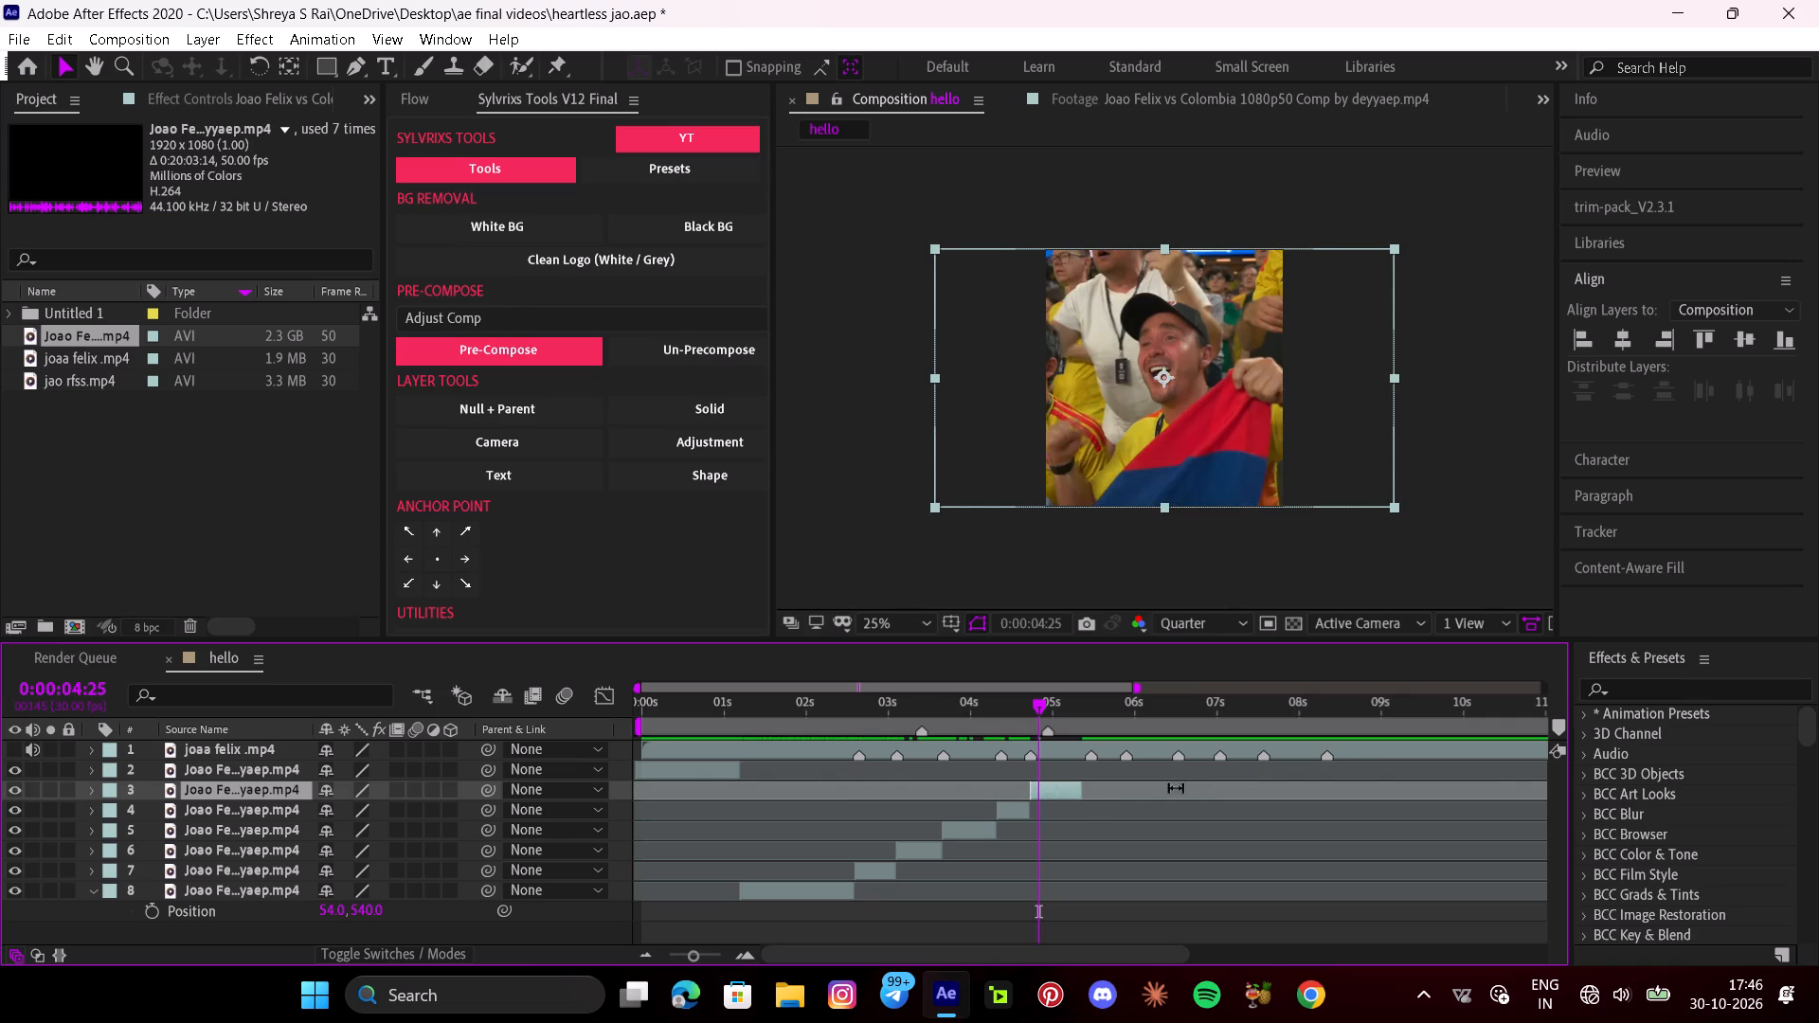
drag(1169, 791, 842, 799)
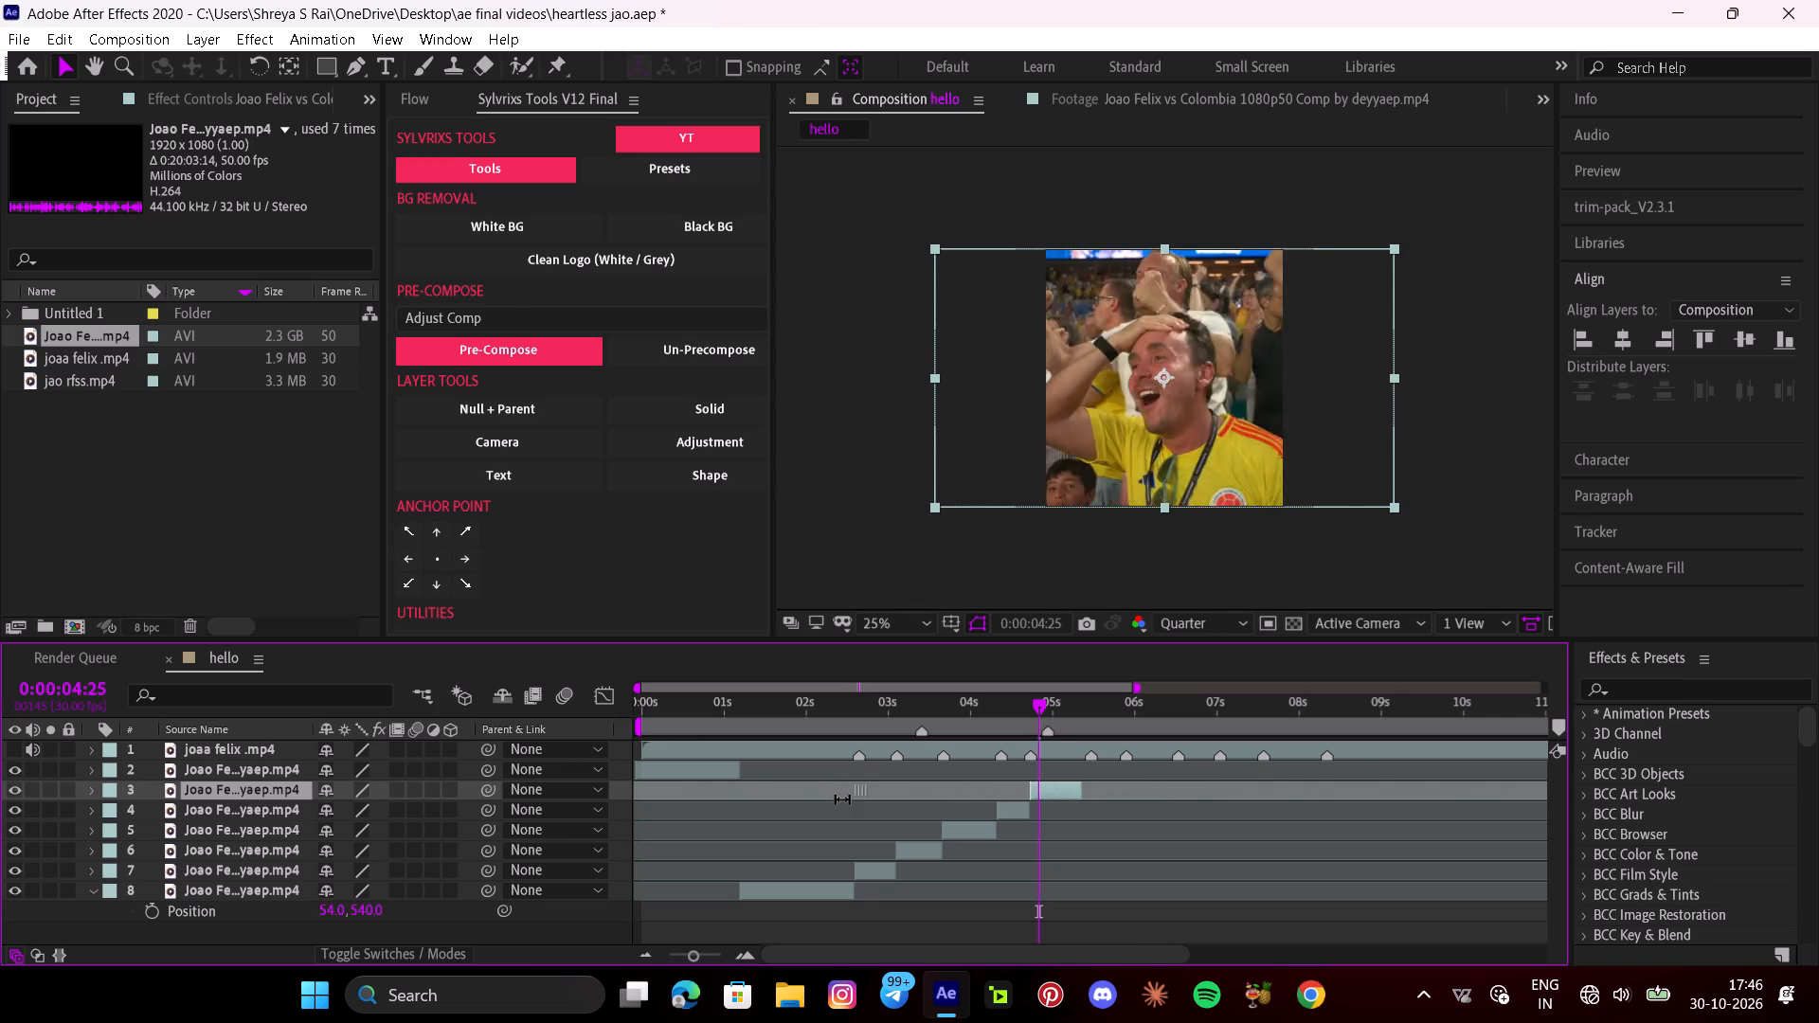
drag(842, 799, 598, 819)
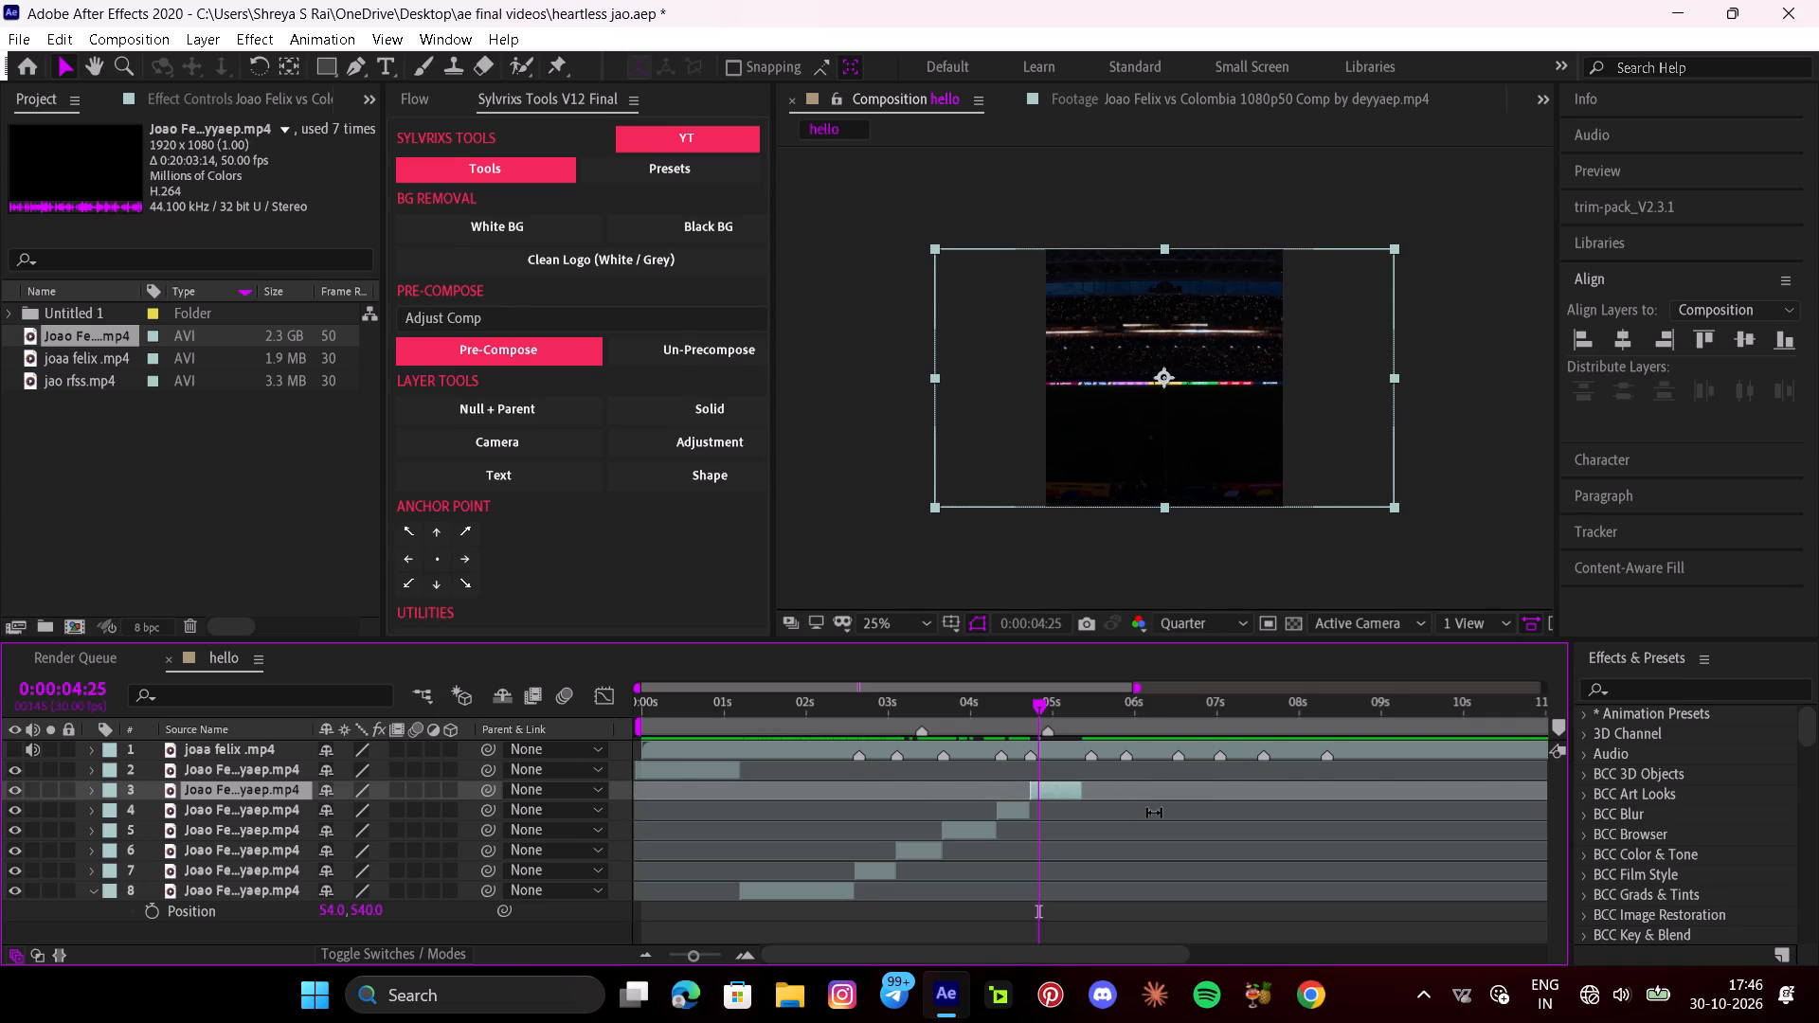
drag(1168, 788, 557, 802)
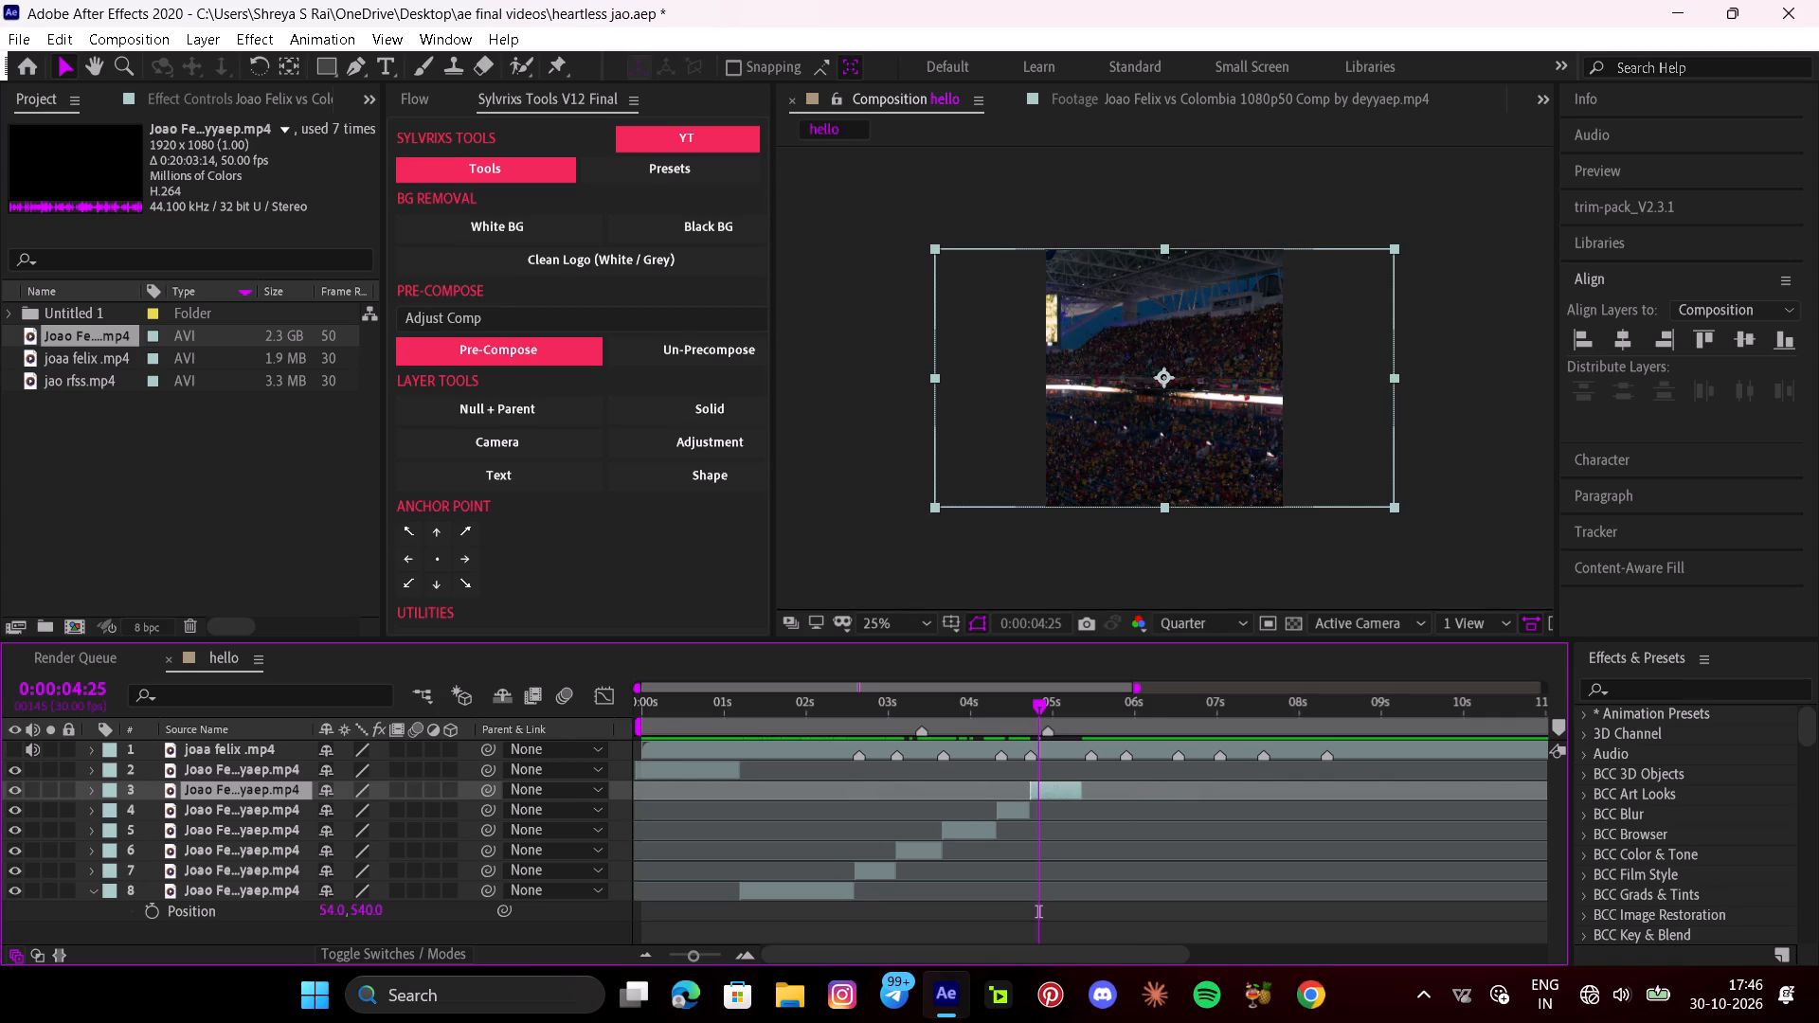
Save the project.
drag(690, 954, 636, 935)
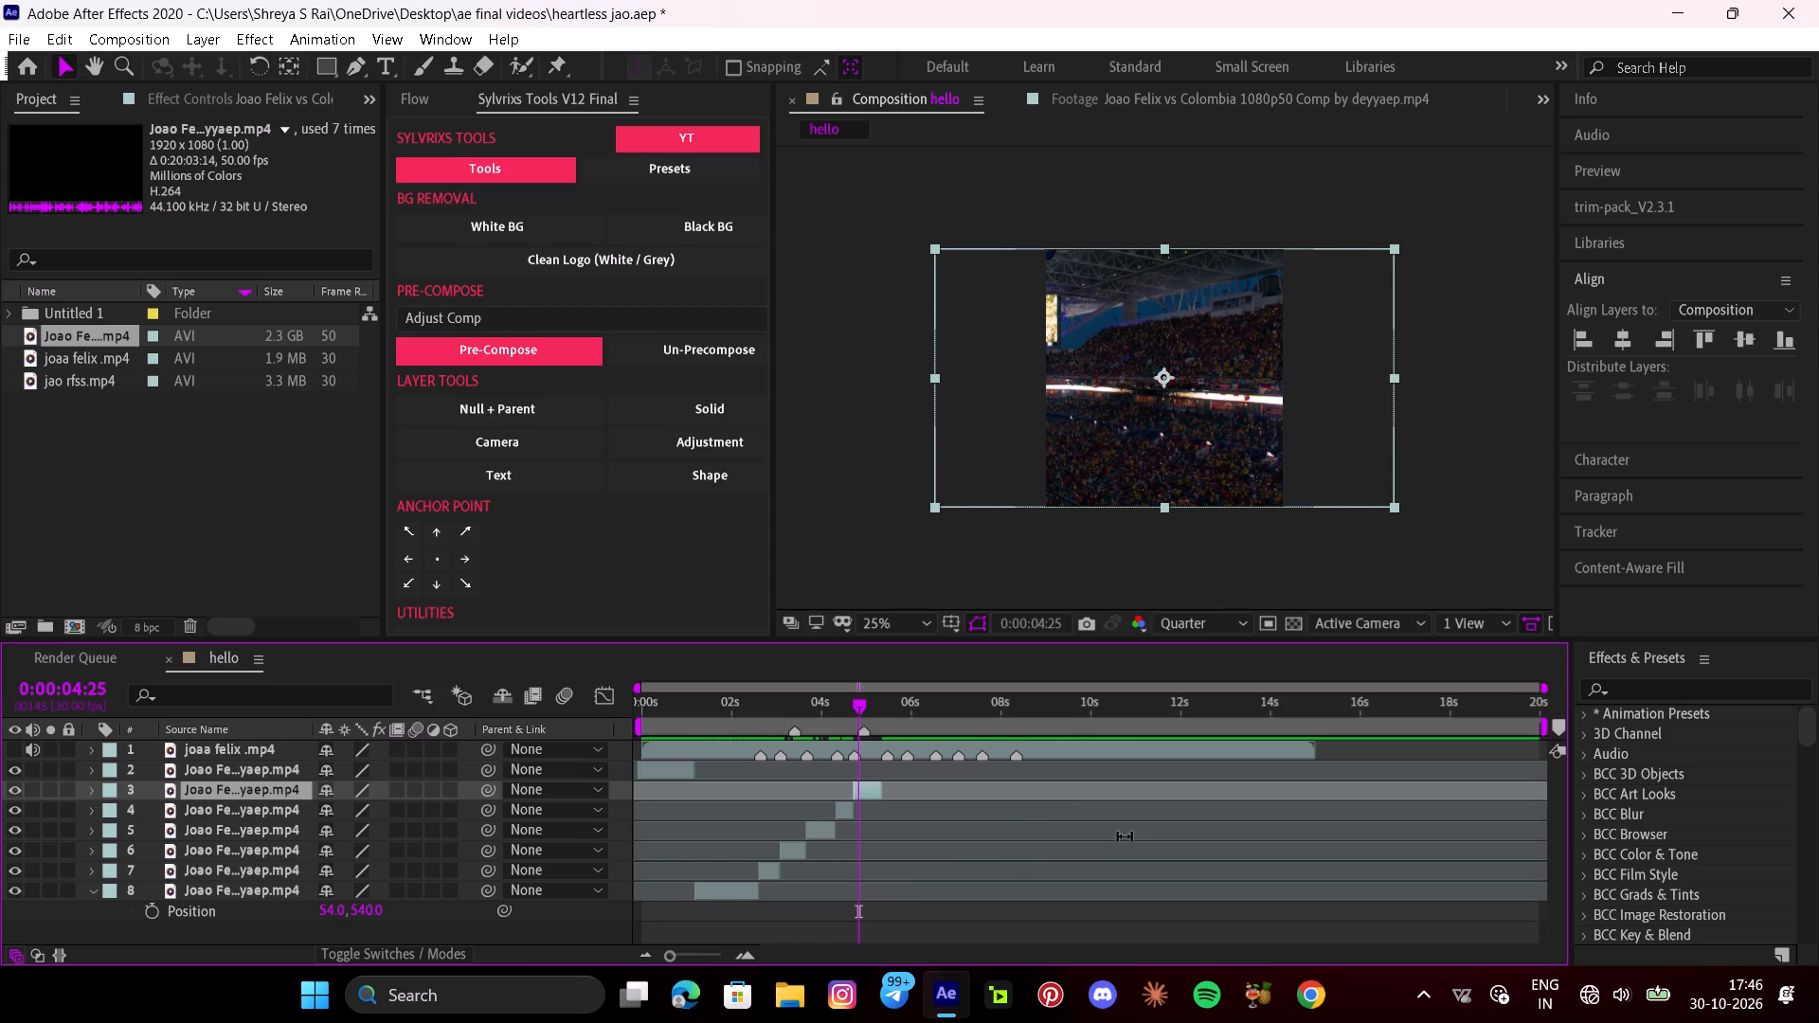
key(ctrl+s)
Slip the footage of the piece starting at 0:00:04:22 to the close-up of the maroon-shirted player tugging his shirt at the shoulders.
drag(1507, 793, 953, 804)
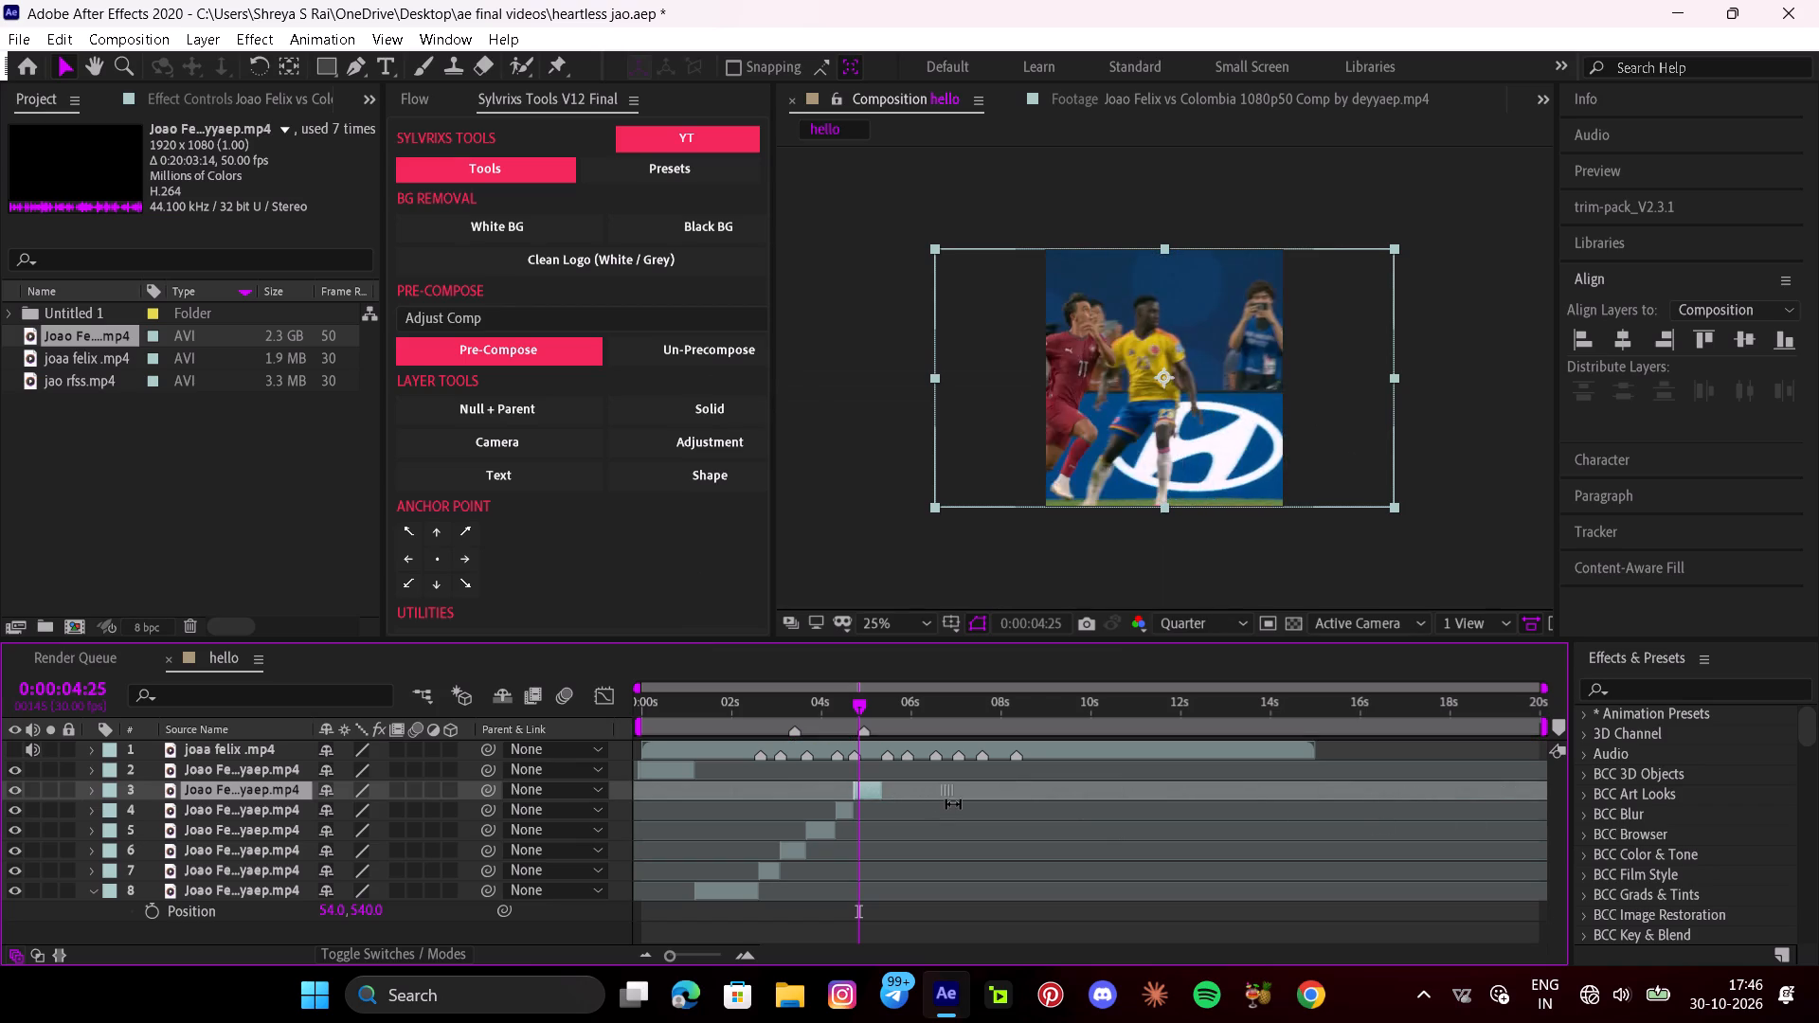
drag(953, 804, 594, 794)
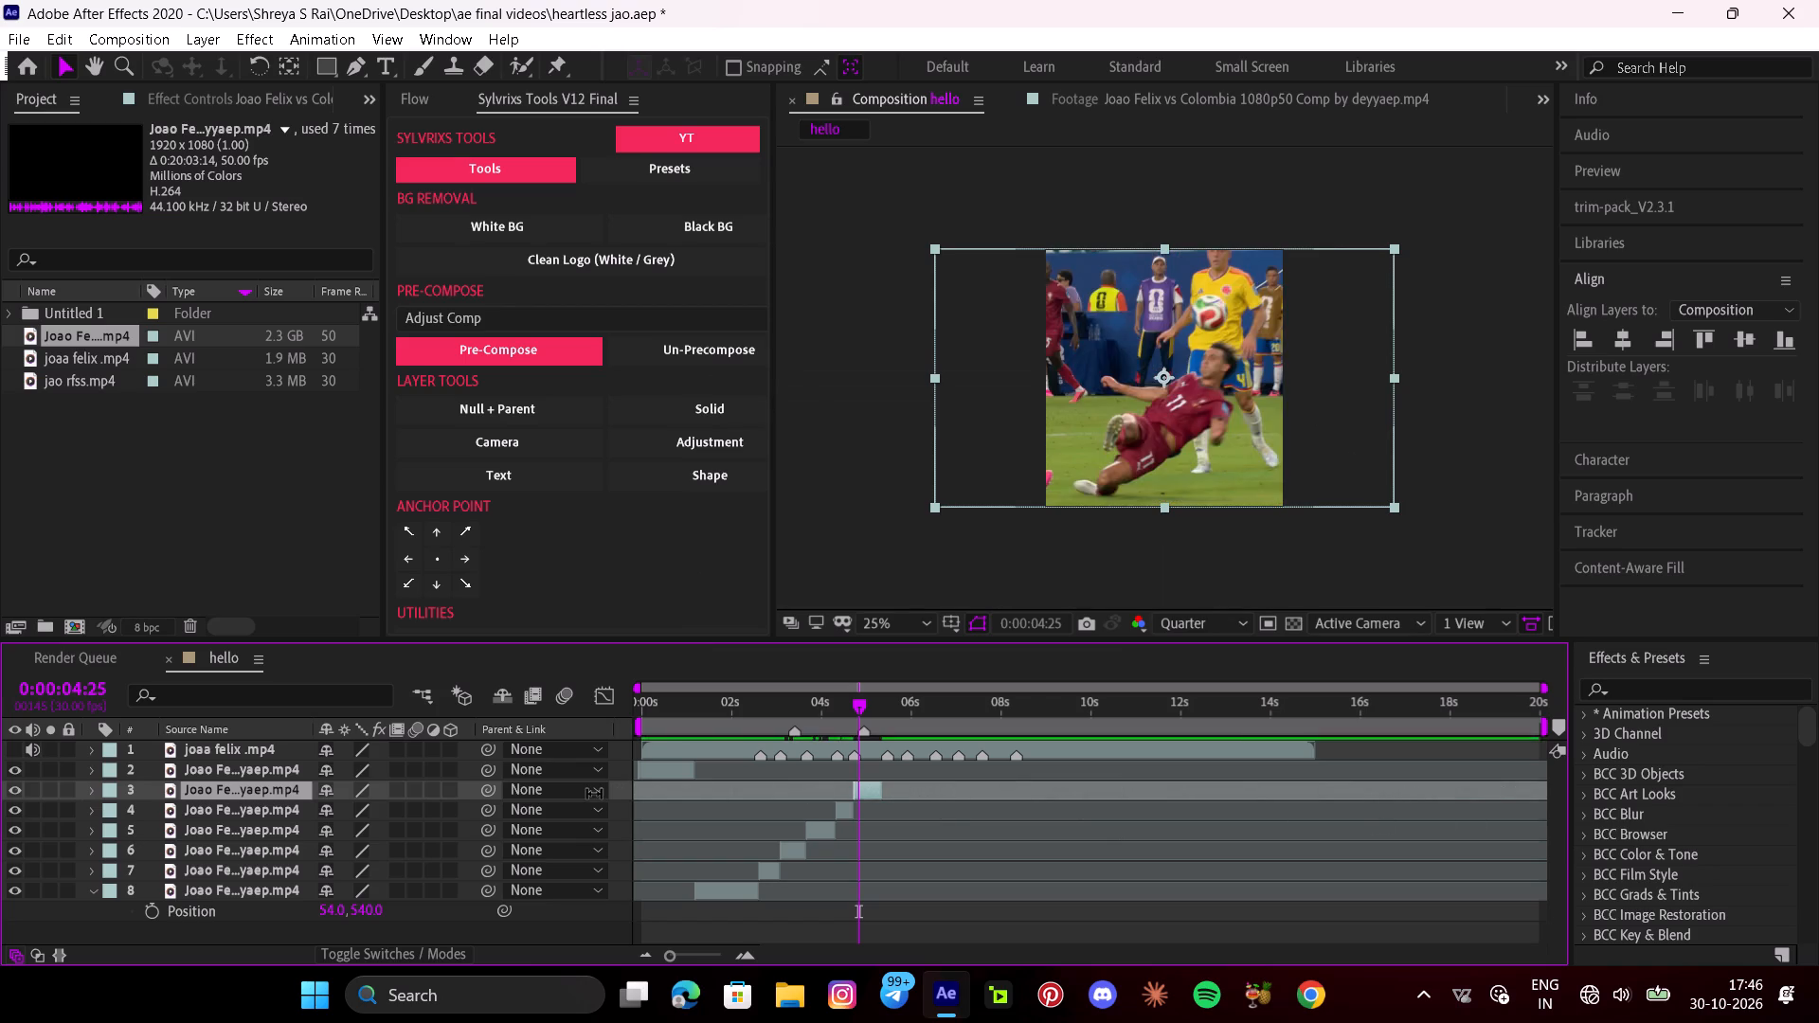
drag(594, 794, 488, 801)
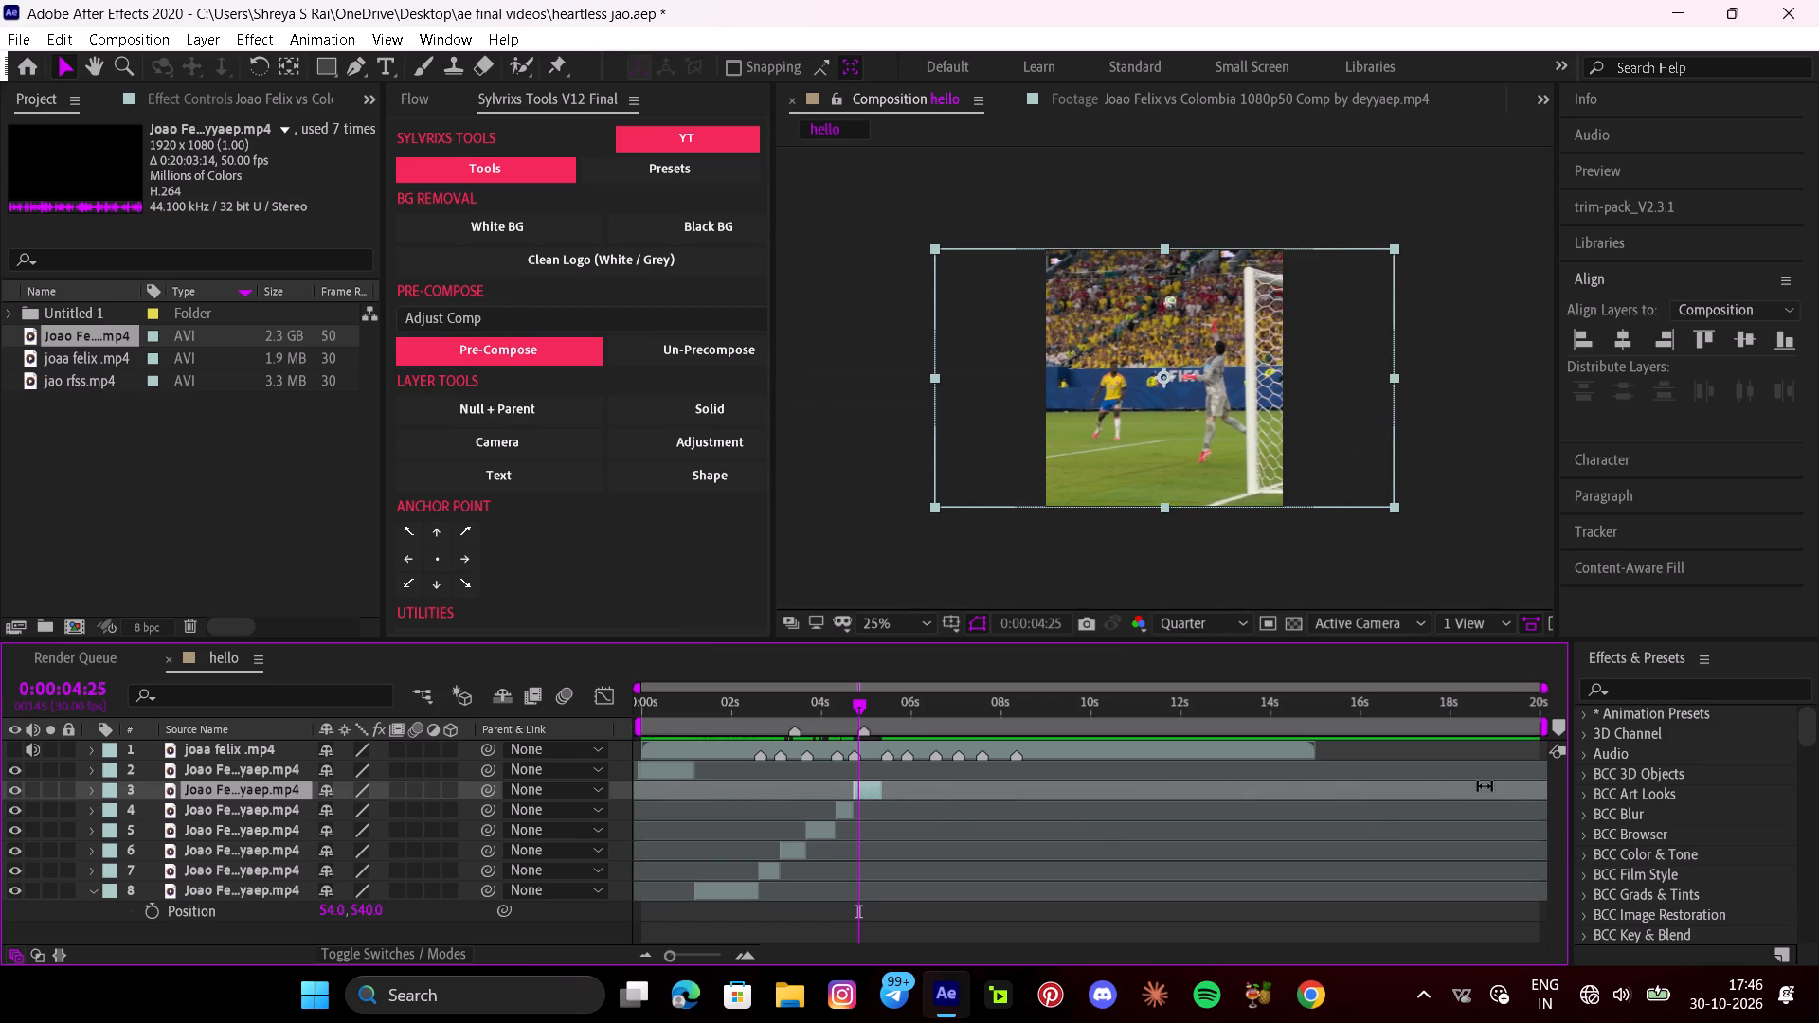
drag(1504, 792, 1064, 817)
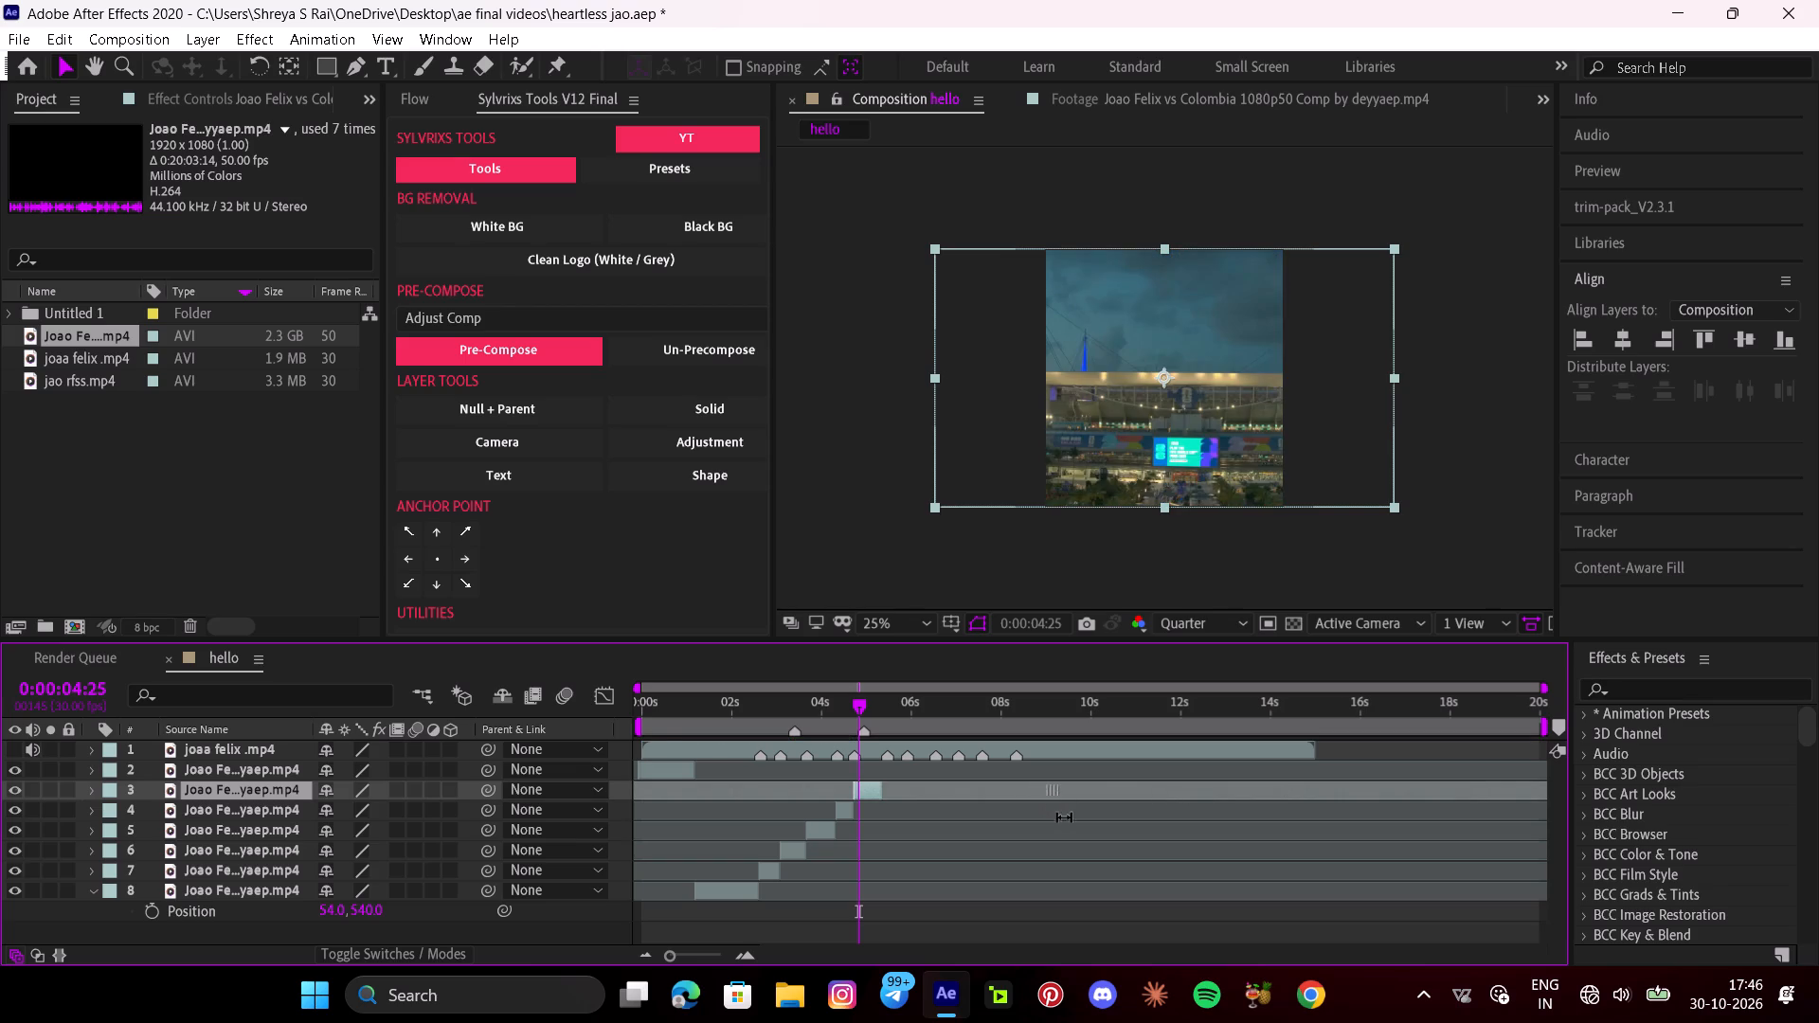
drag(1064, 817, 1396, 826)
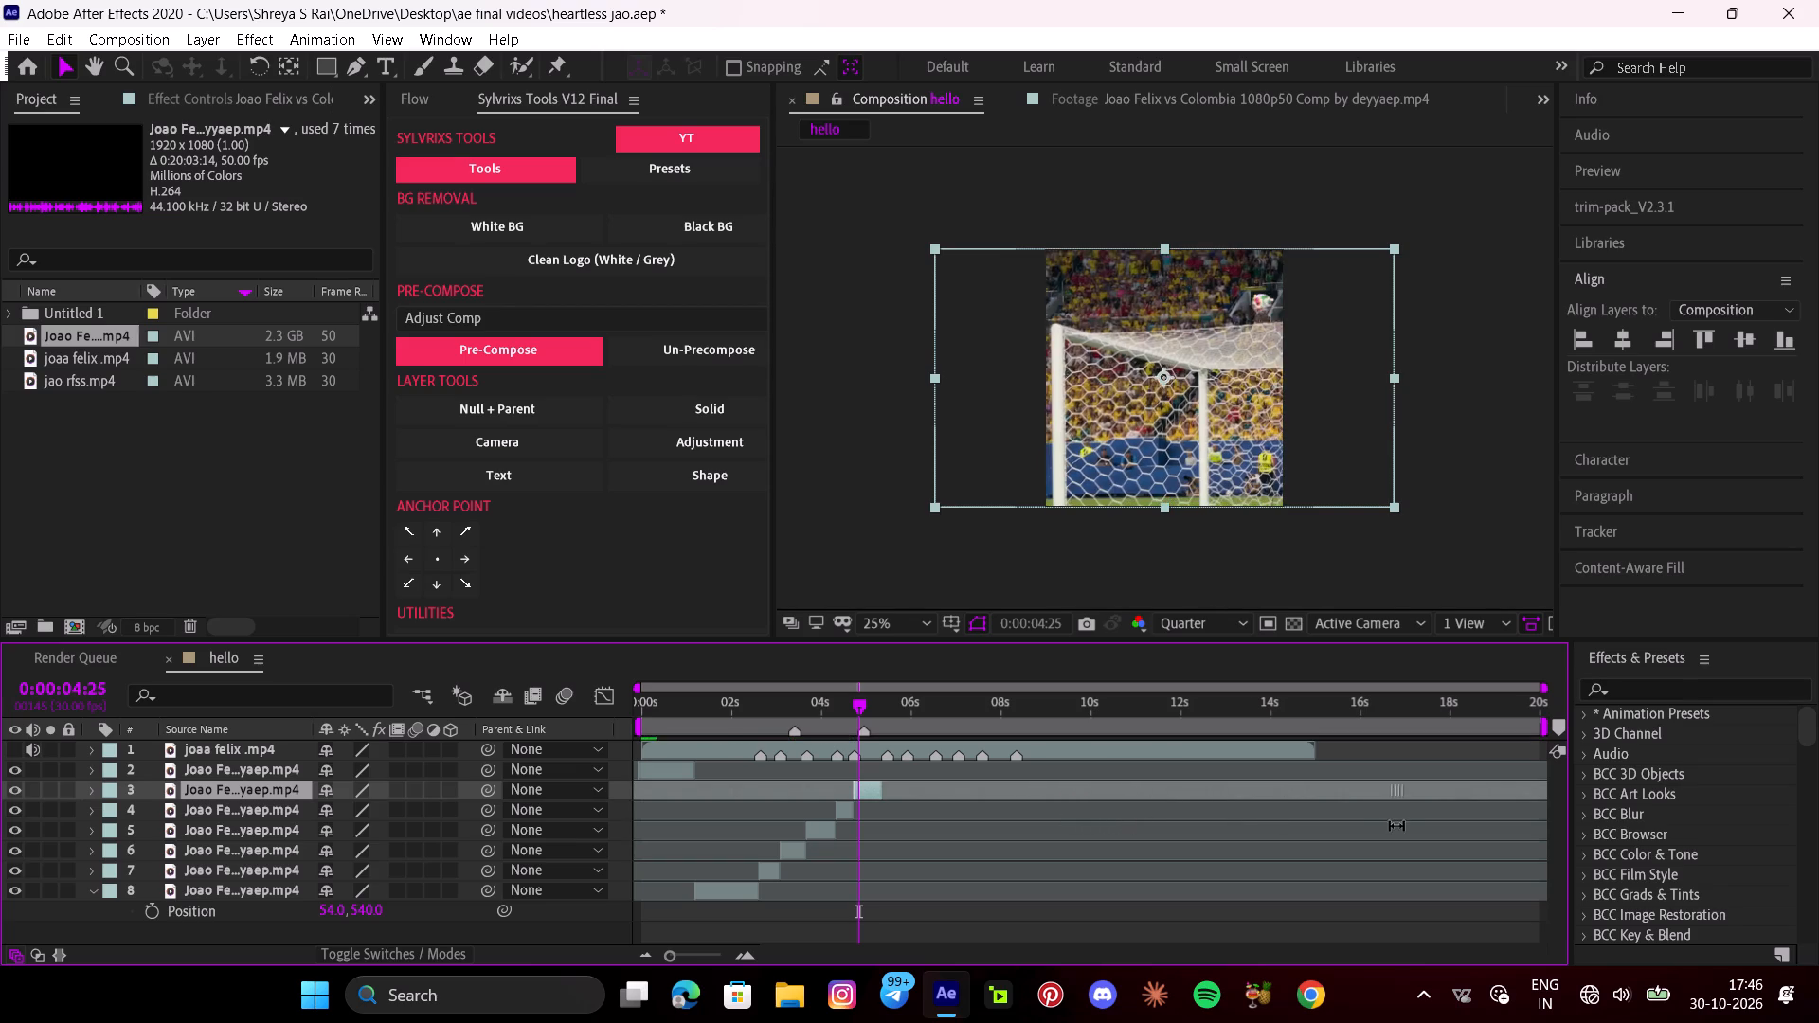
drag(1396, 826, 1358, 817)
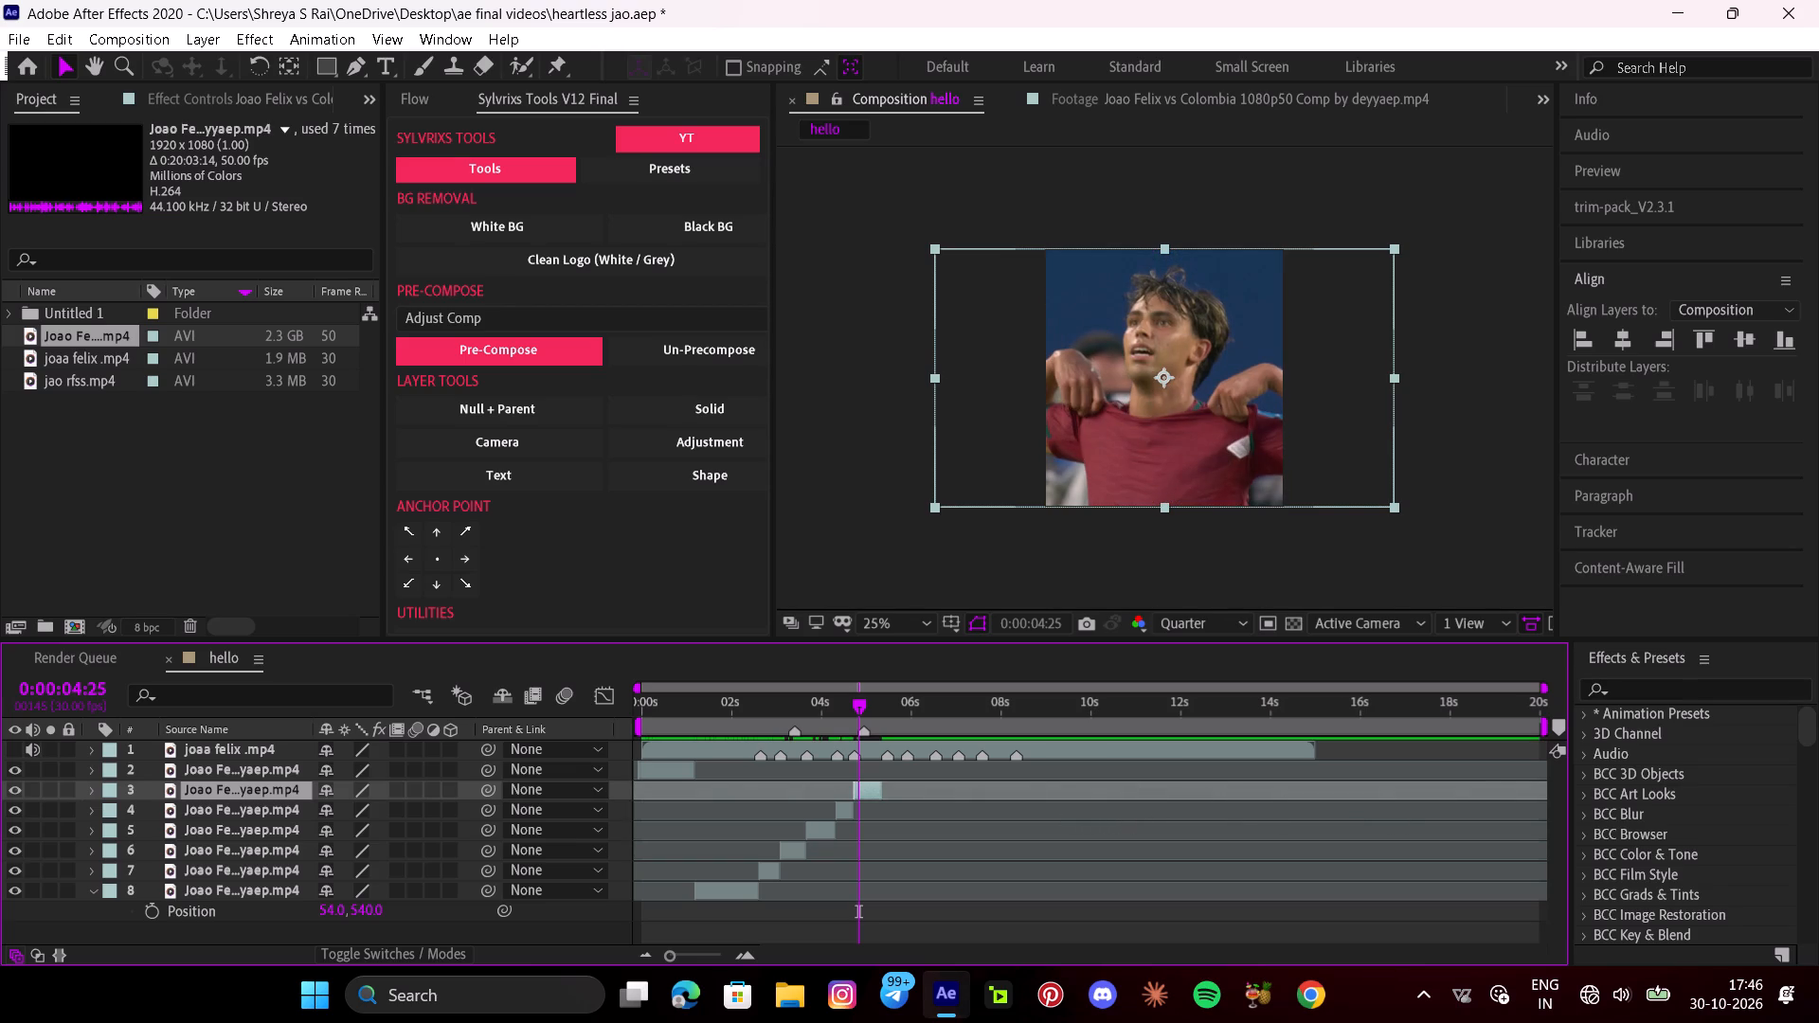
Swap the last two pieces: fit the shirt-tugging close-up between 0:00:04:10 and 0:00:04:22, and start the lunging shot at 0:00:04:22.
double_click(756, 959)
drag(819, 805, 921, 825)
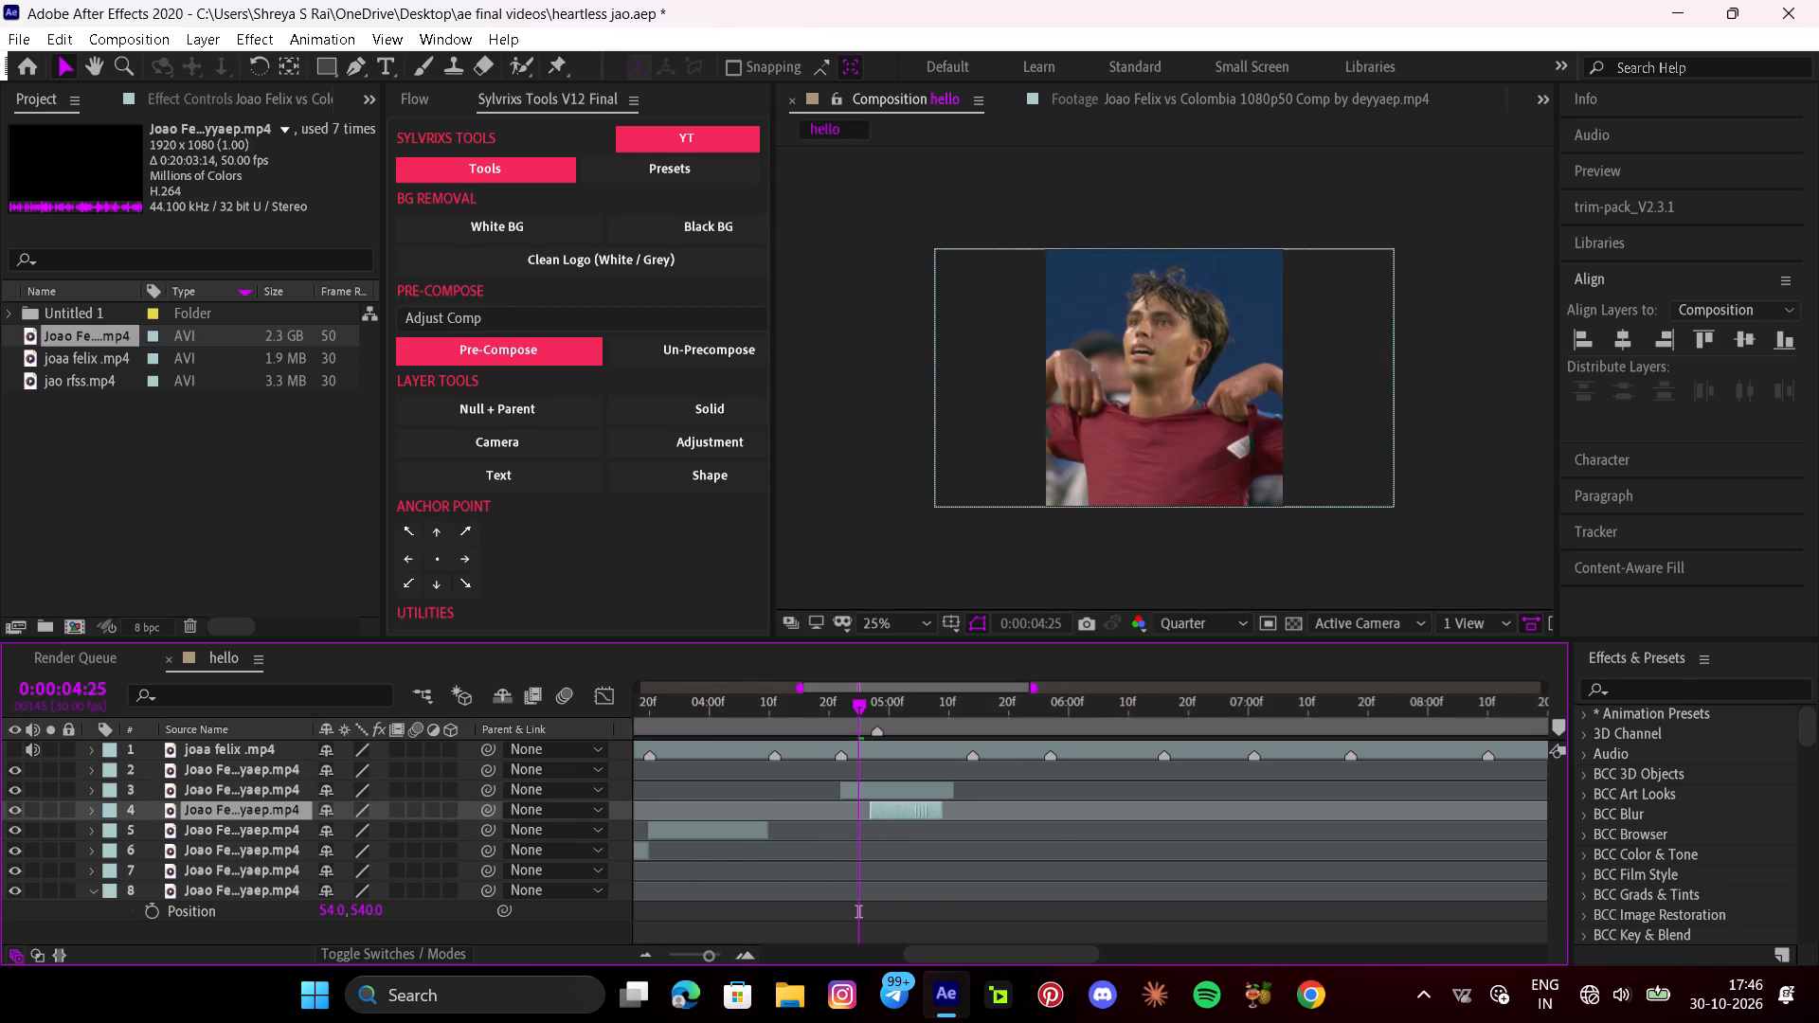
drag(921, 825, 922, 825)
drag(895, 788, 823, 794)
drag(893, 793, 854, 786)
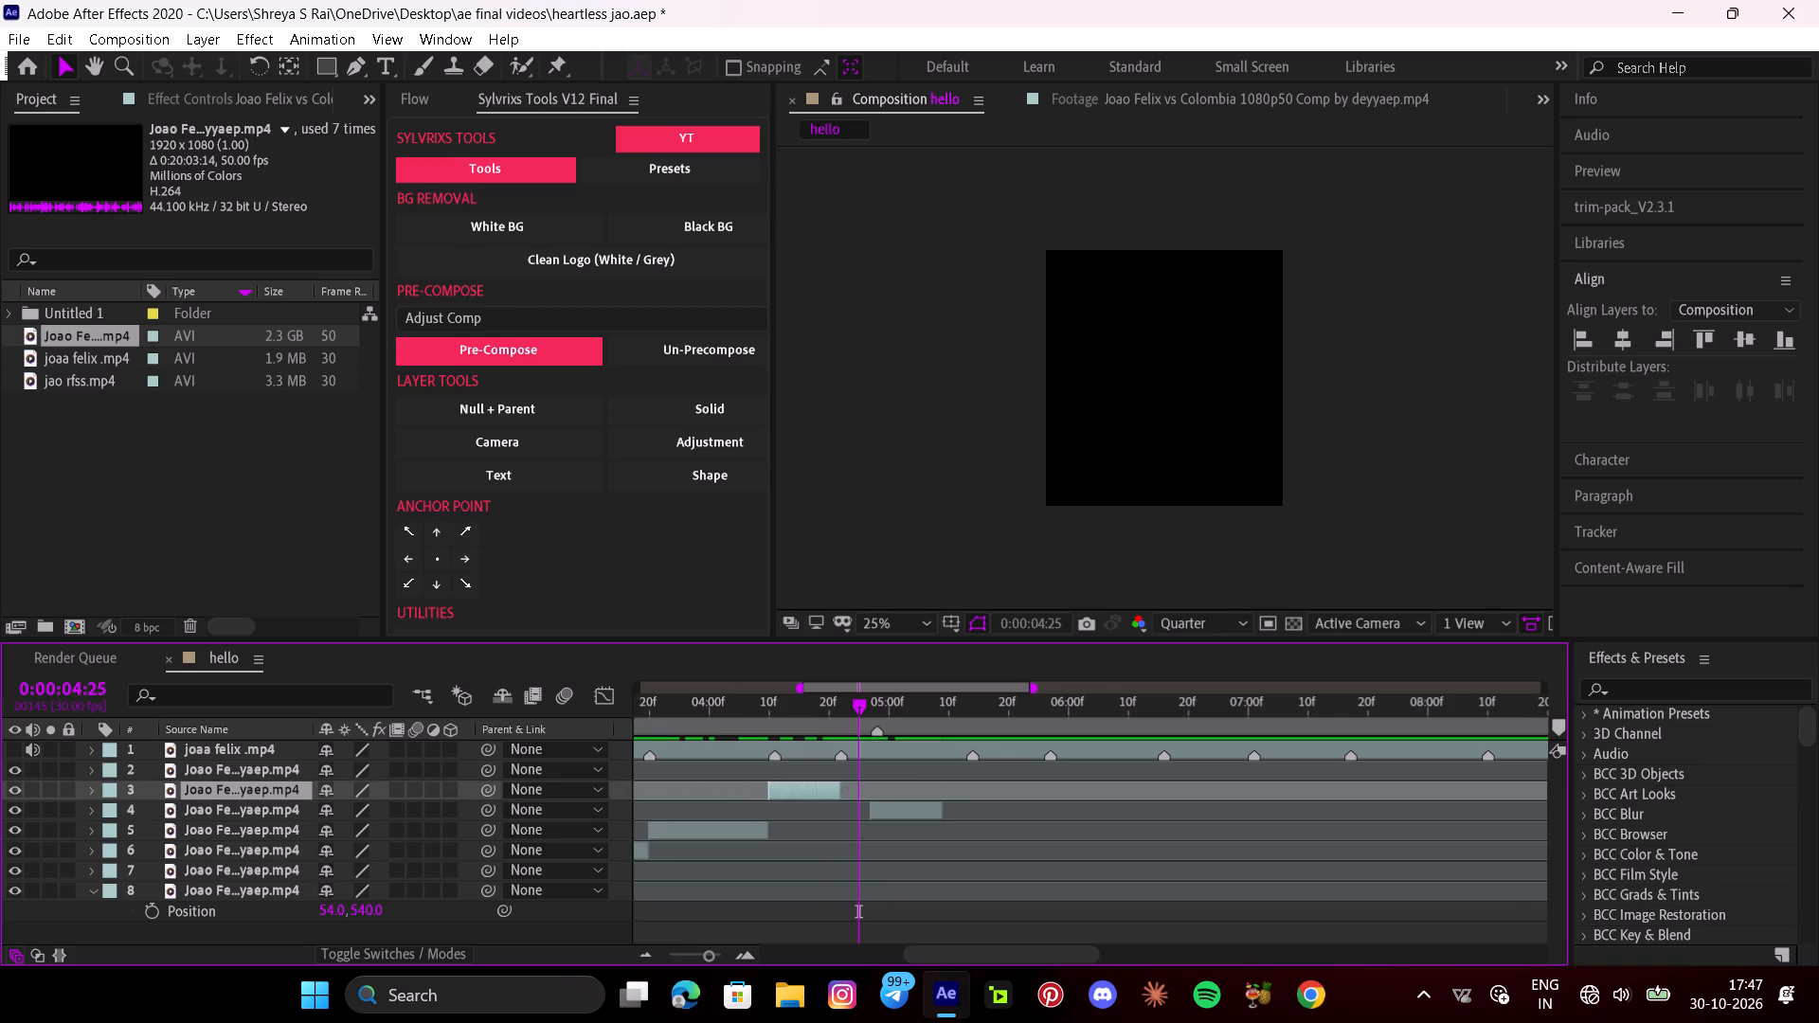
drag(900, 809, 873, 807)
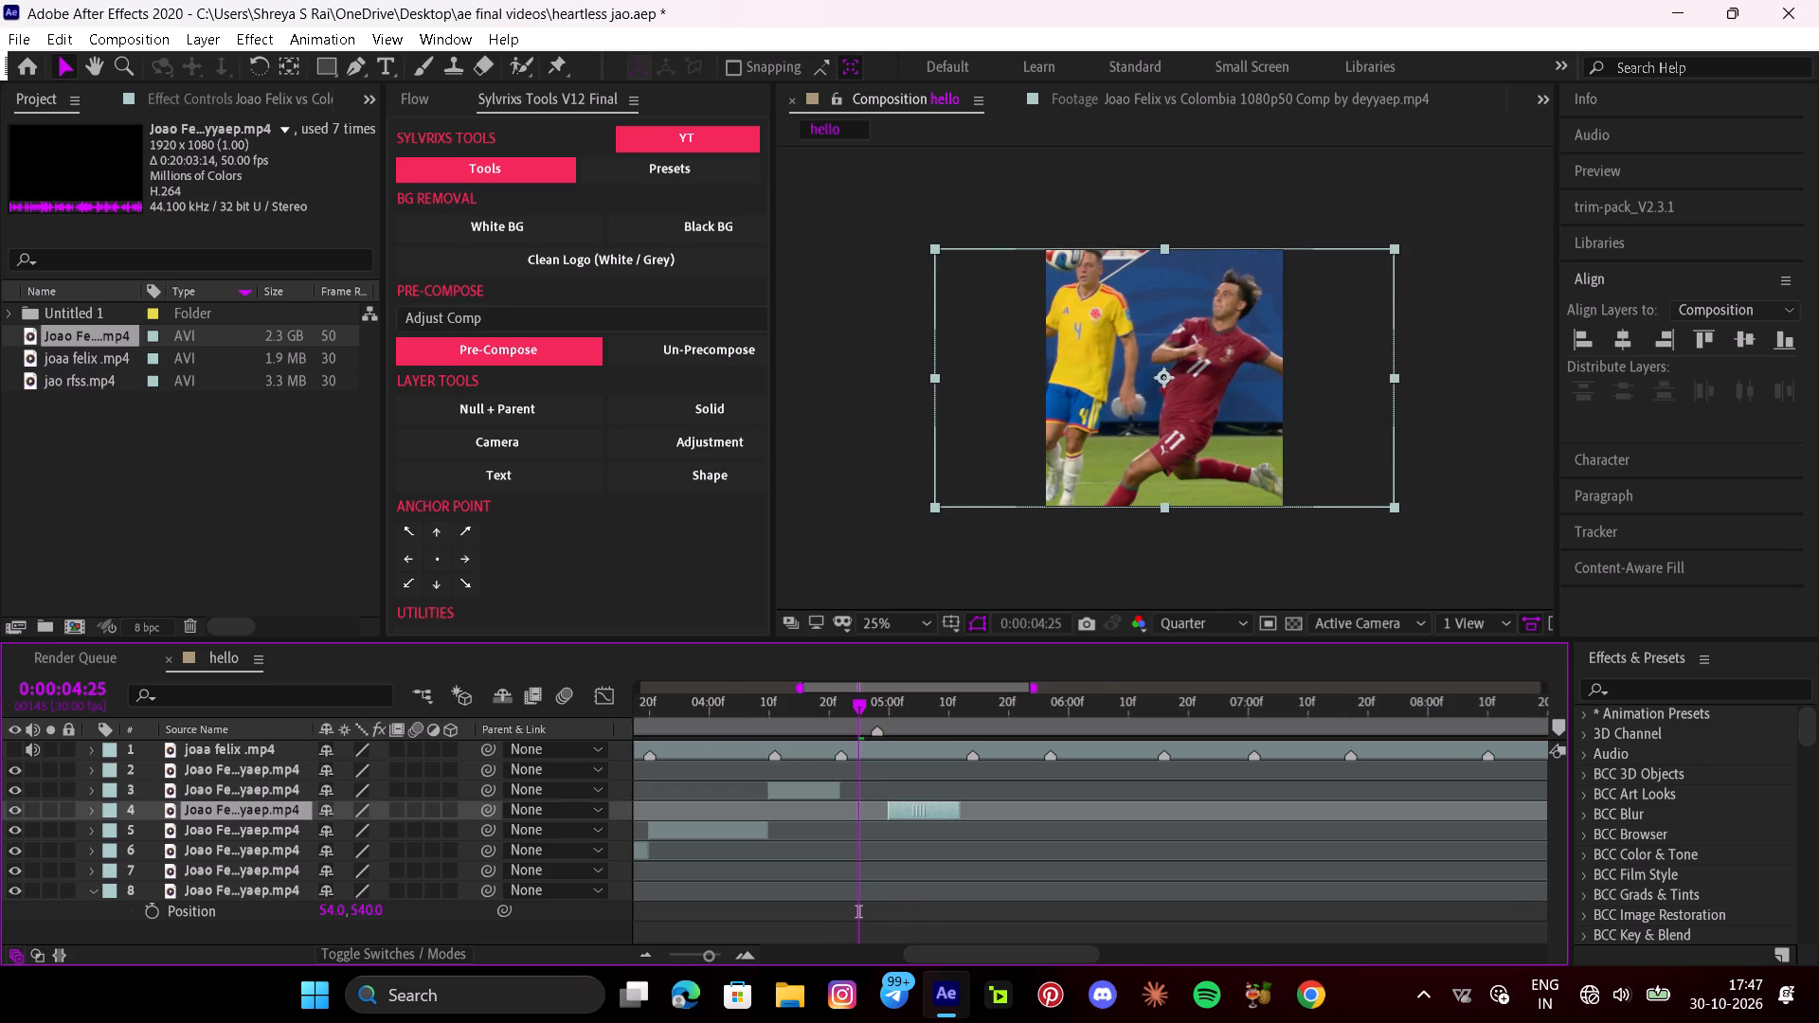
drag(918, 814, 873, 814)
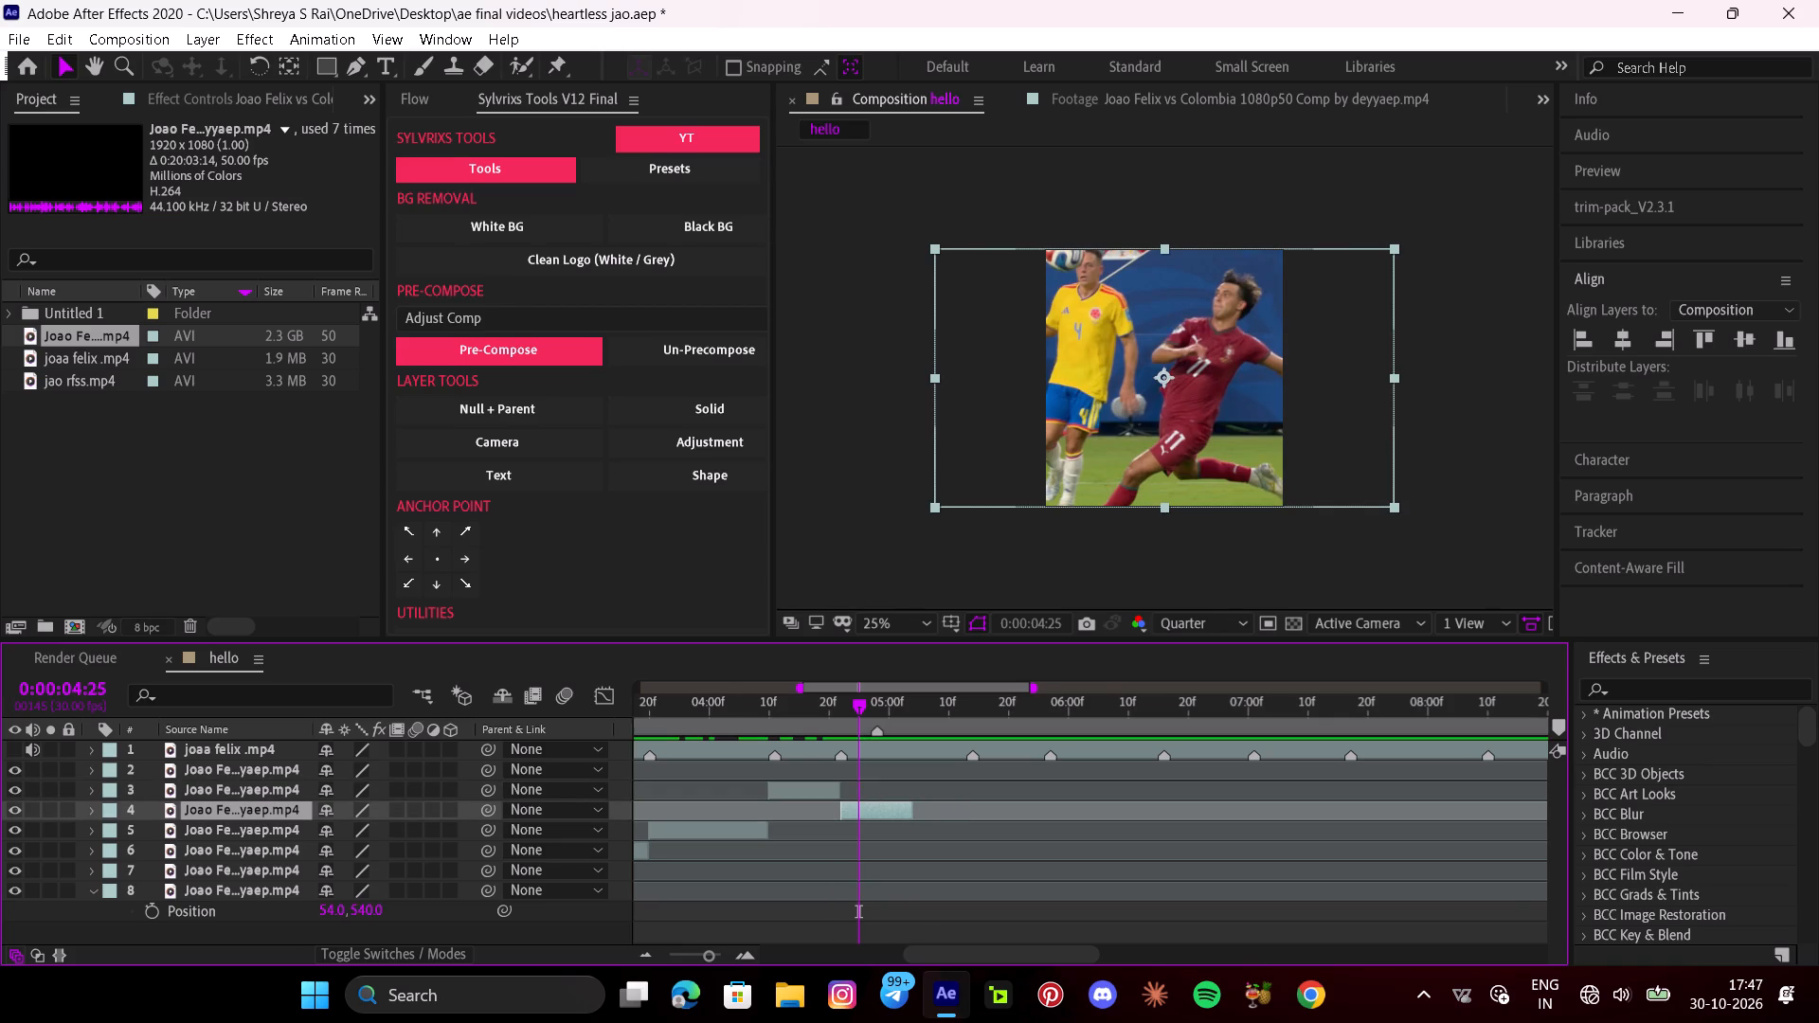
Extend the lunging-shot piece's end to about 0:00:05:22 and split it at the reference marker at 0:00:05:14.
drag(920, 814, 1027, 820)
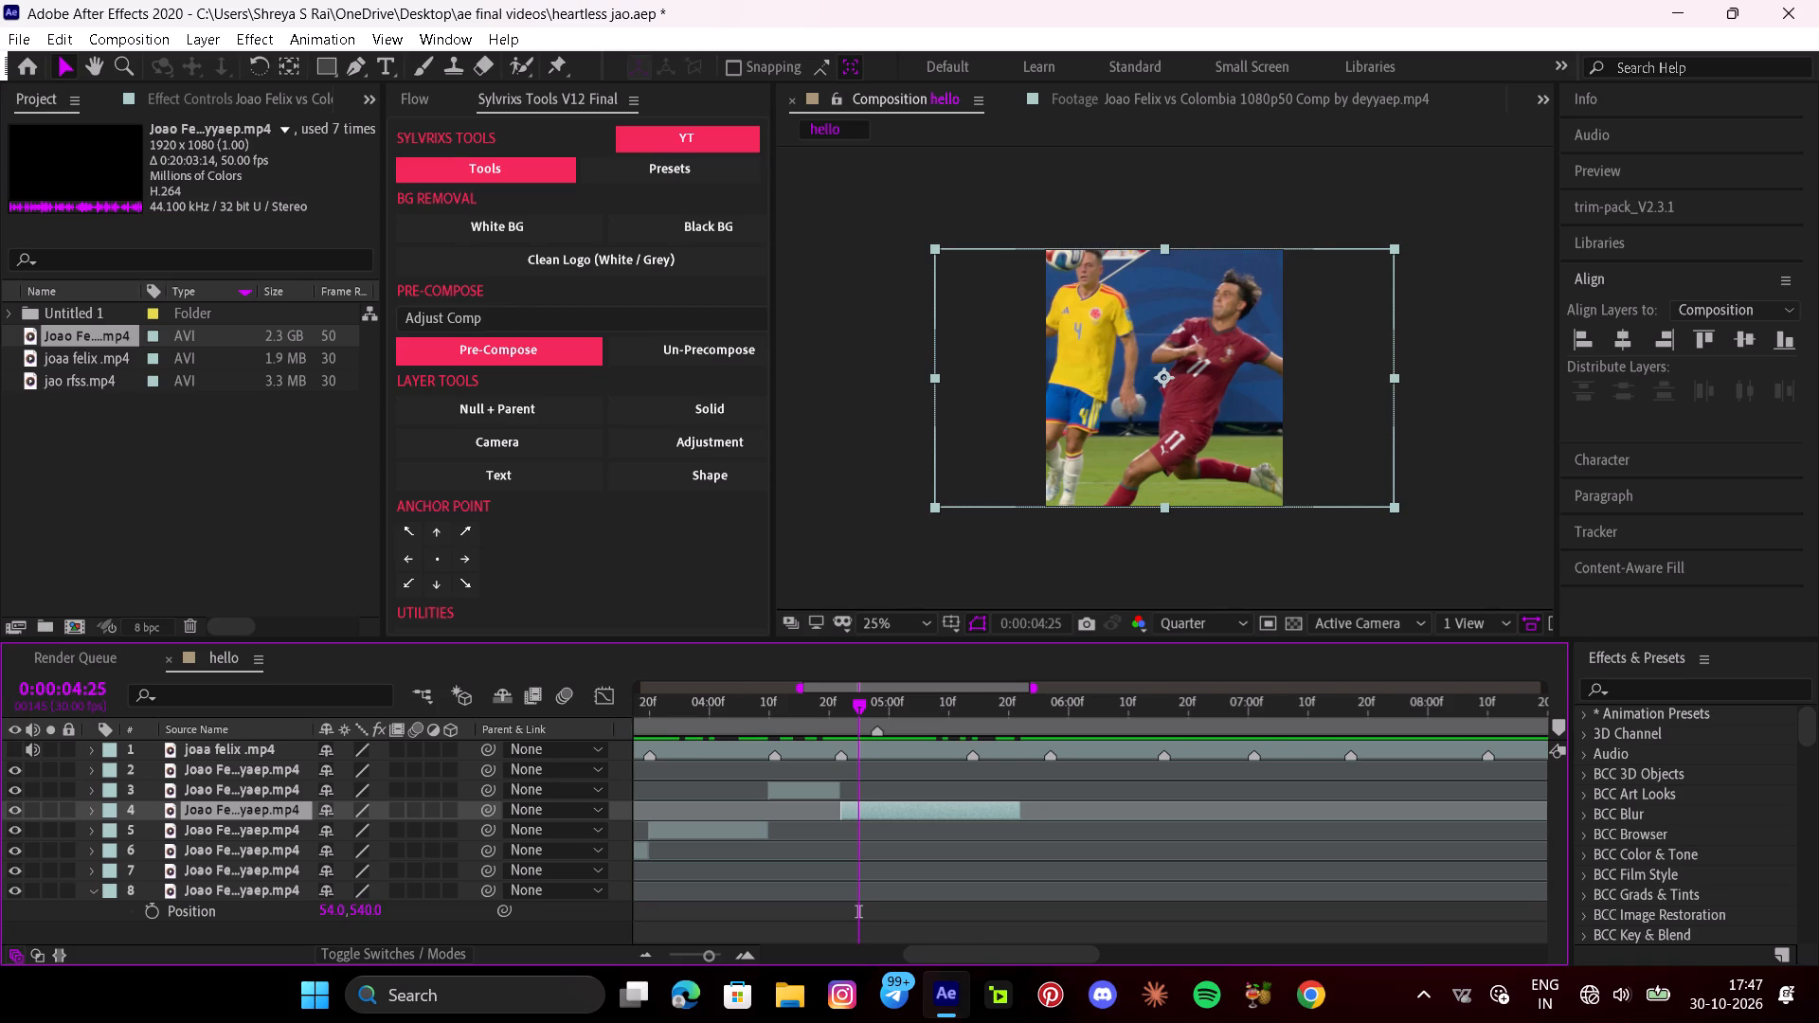
drag(885, 713, 972, 763)
key(ctrl+shift+d)
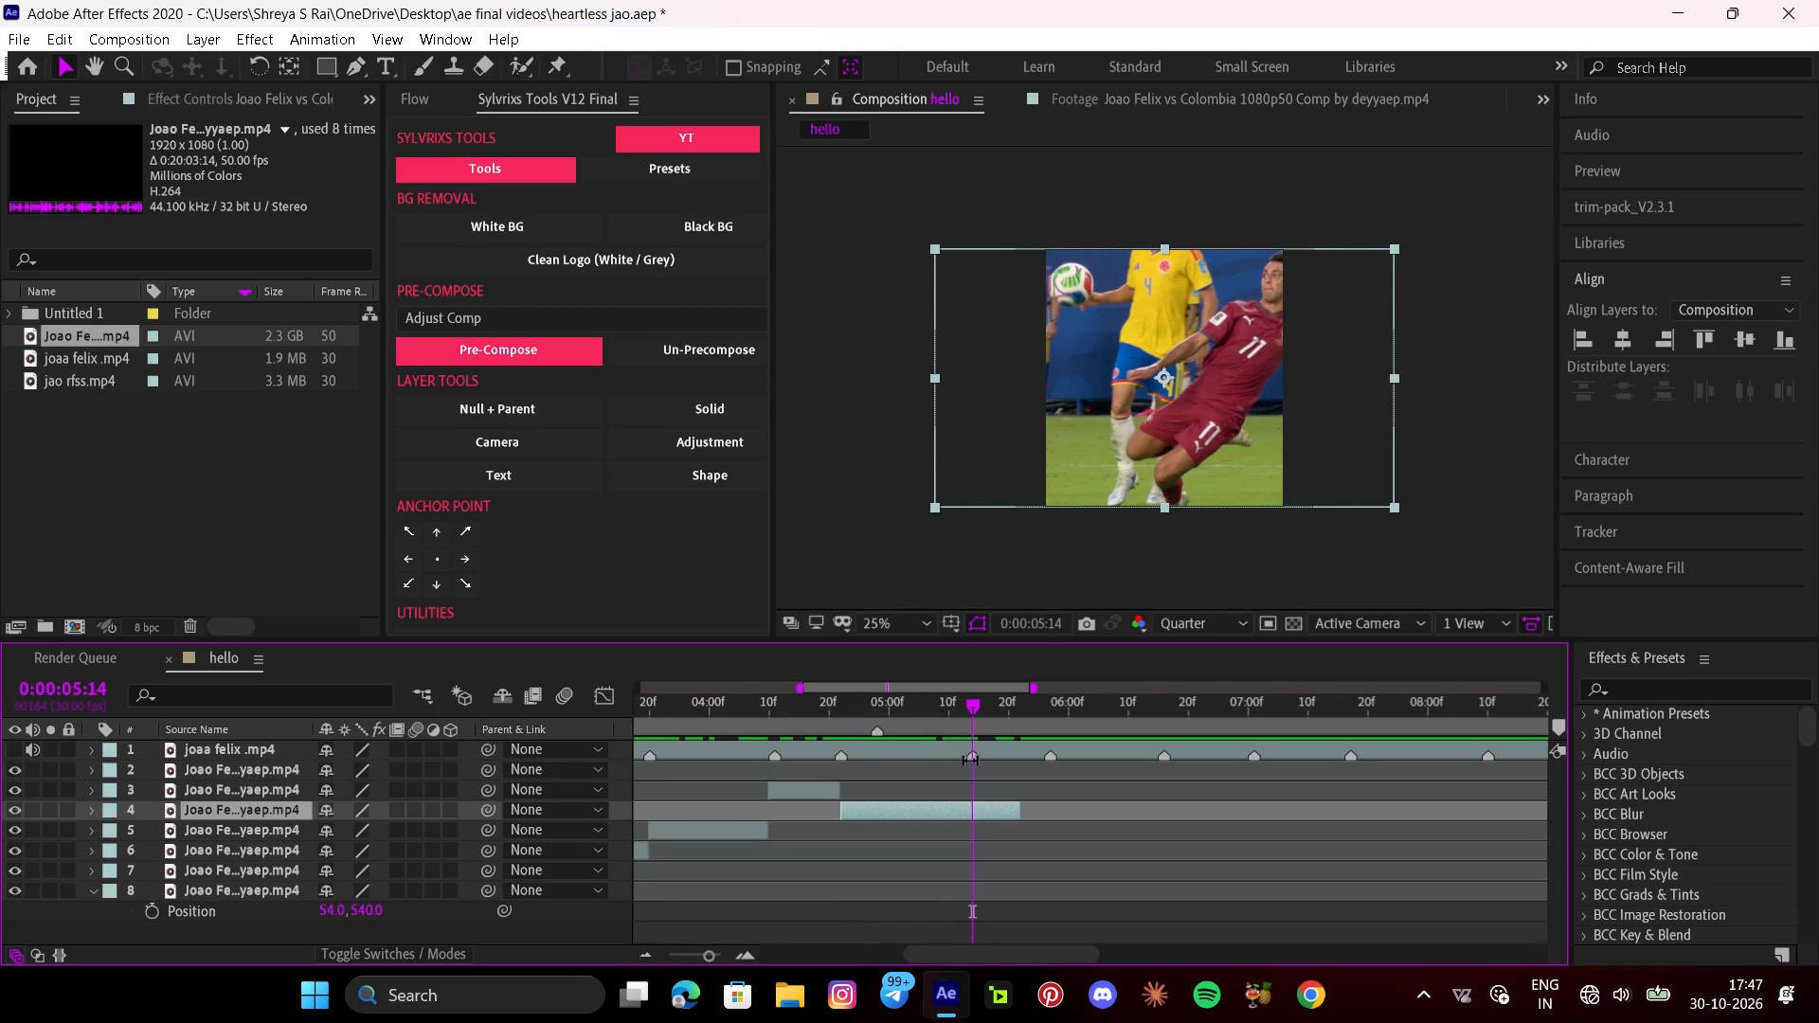
Delete the leftover lunging-shot piece that starts at 0:00:05:14.
drag(702, 955, 682, 951)
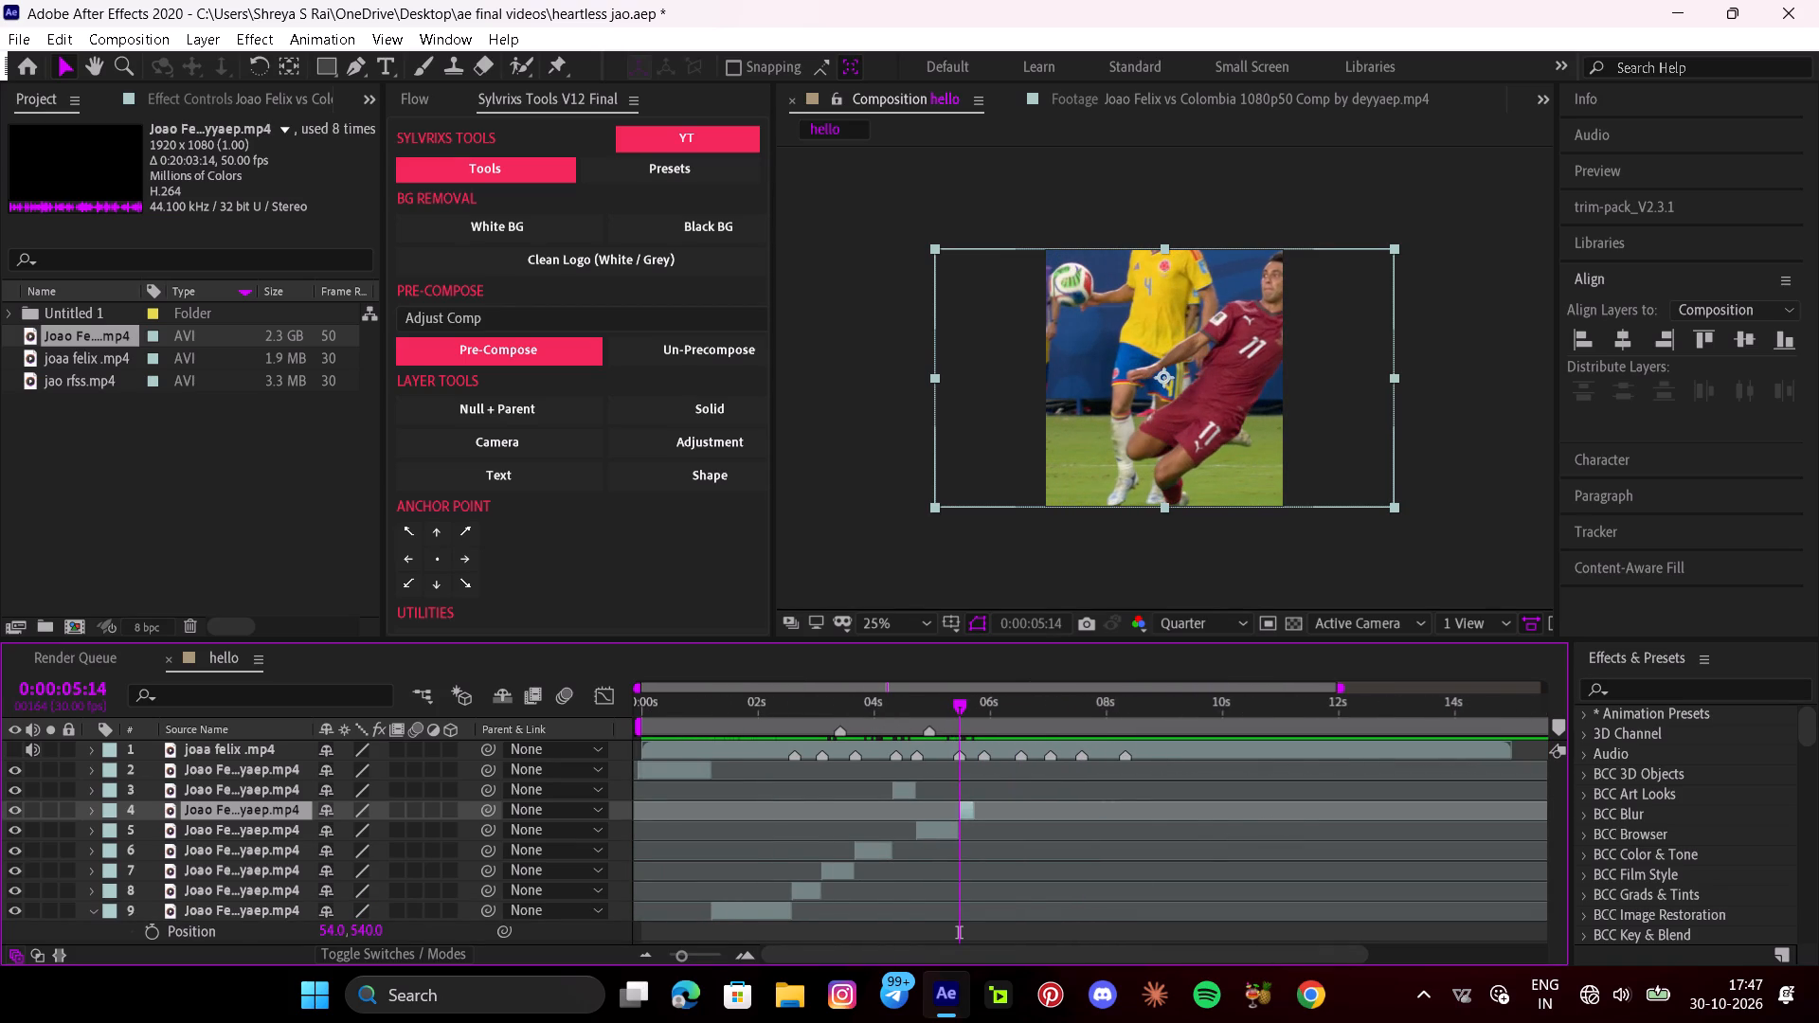
drag(1288, 811, 240, 823)
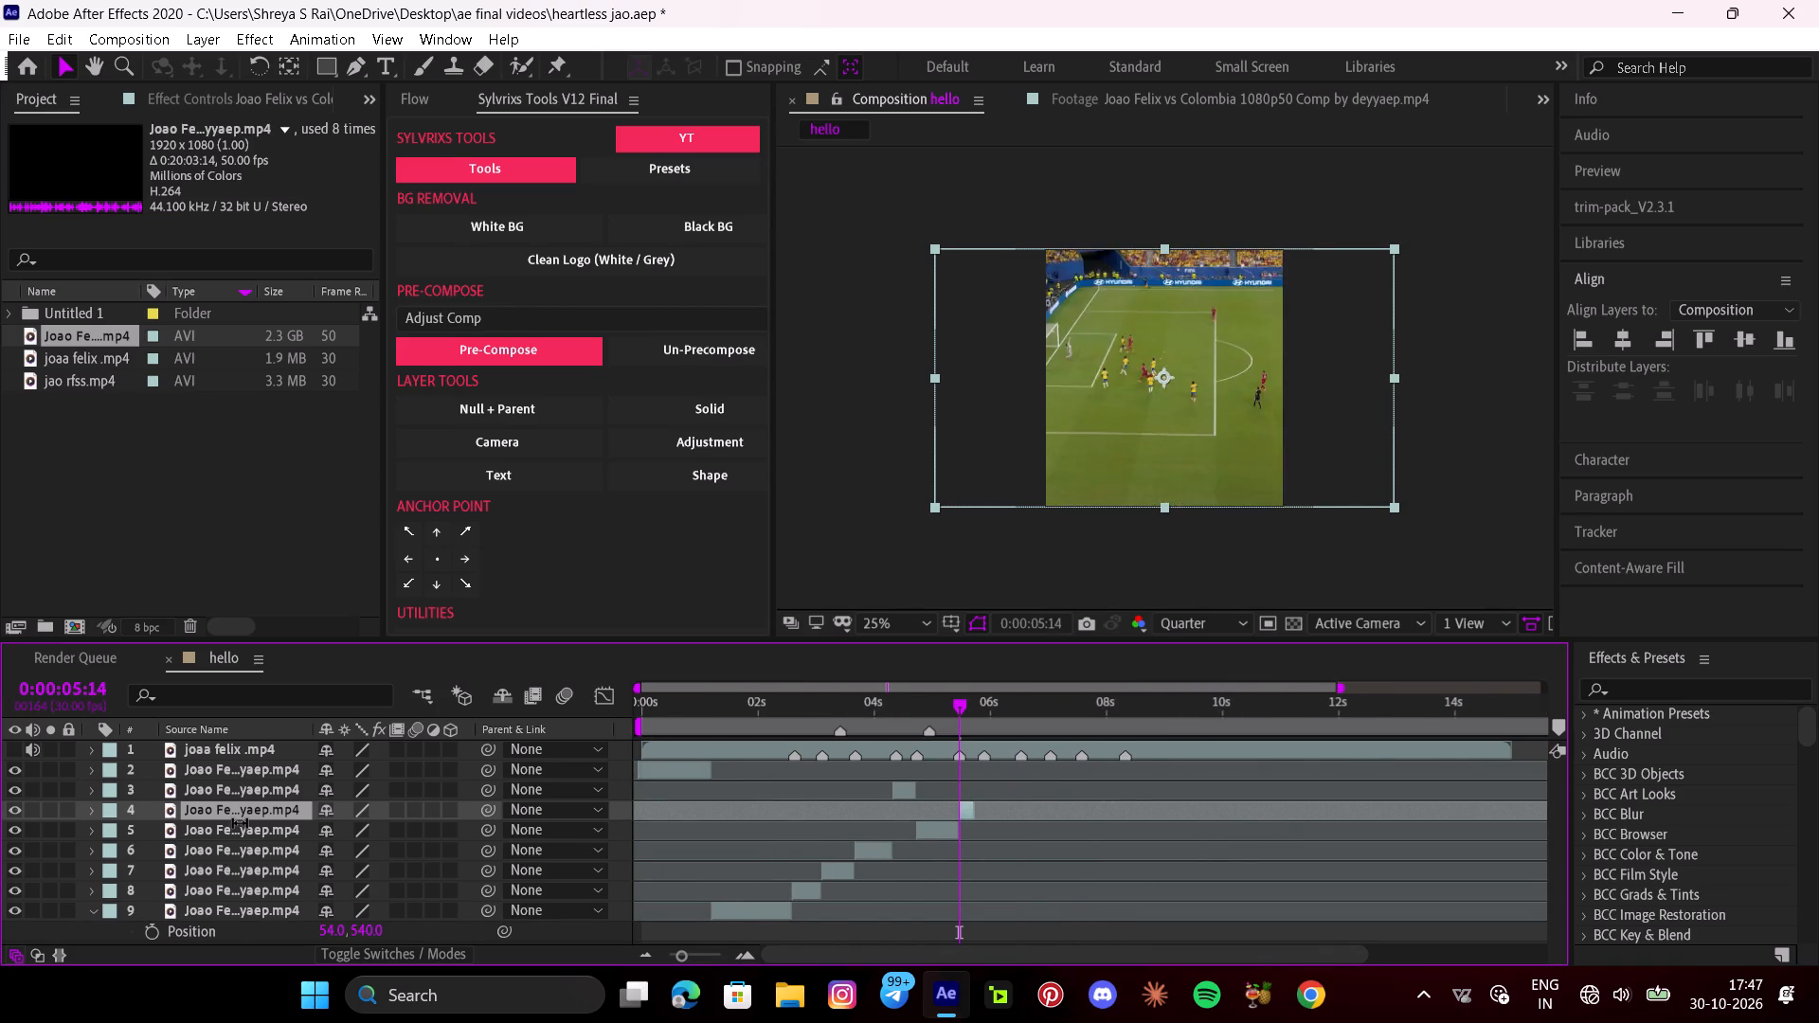
drag(240, 823, 135, 823)
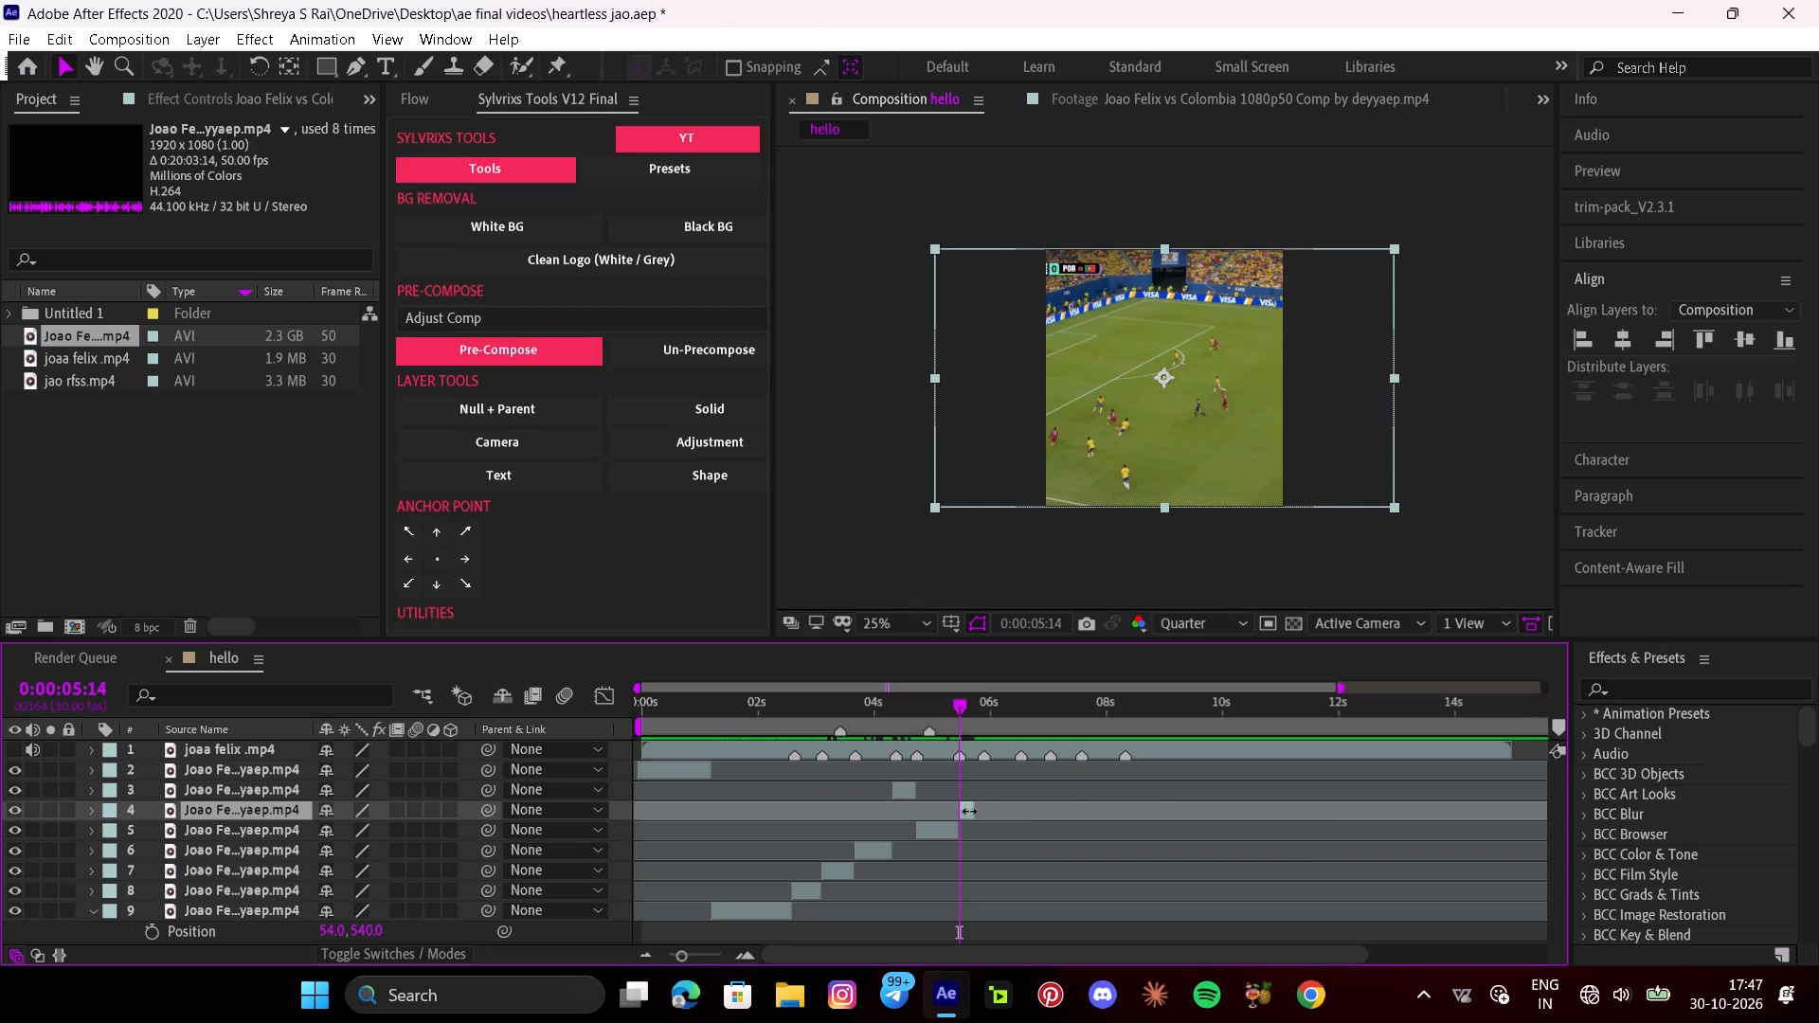
key(Delete)
Duplicate the shirt-tugging close-up piece and move the copy to start at about 0:00:05:12.
click(912, 789)
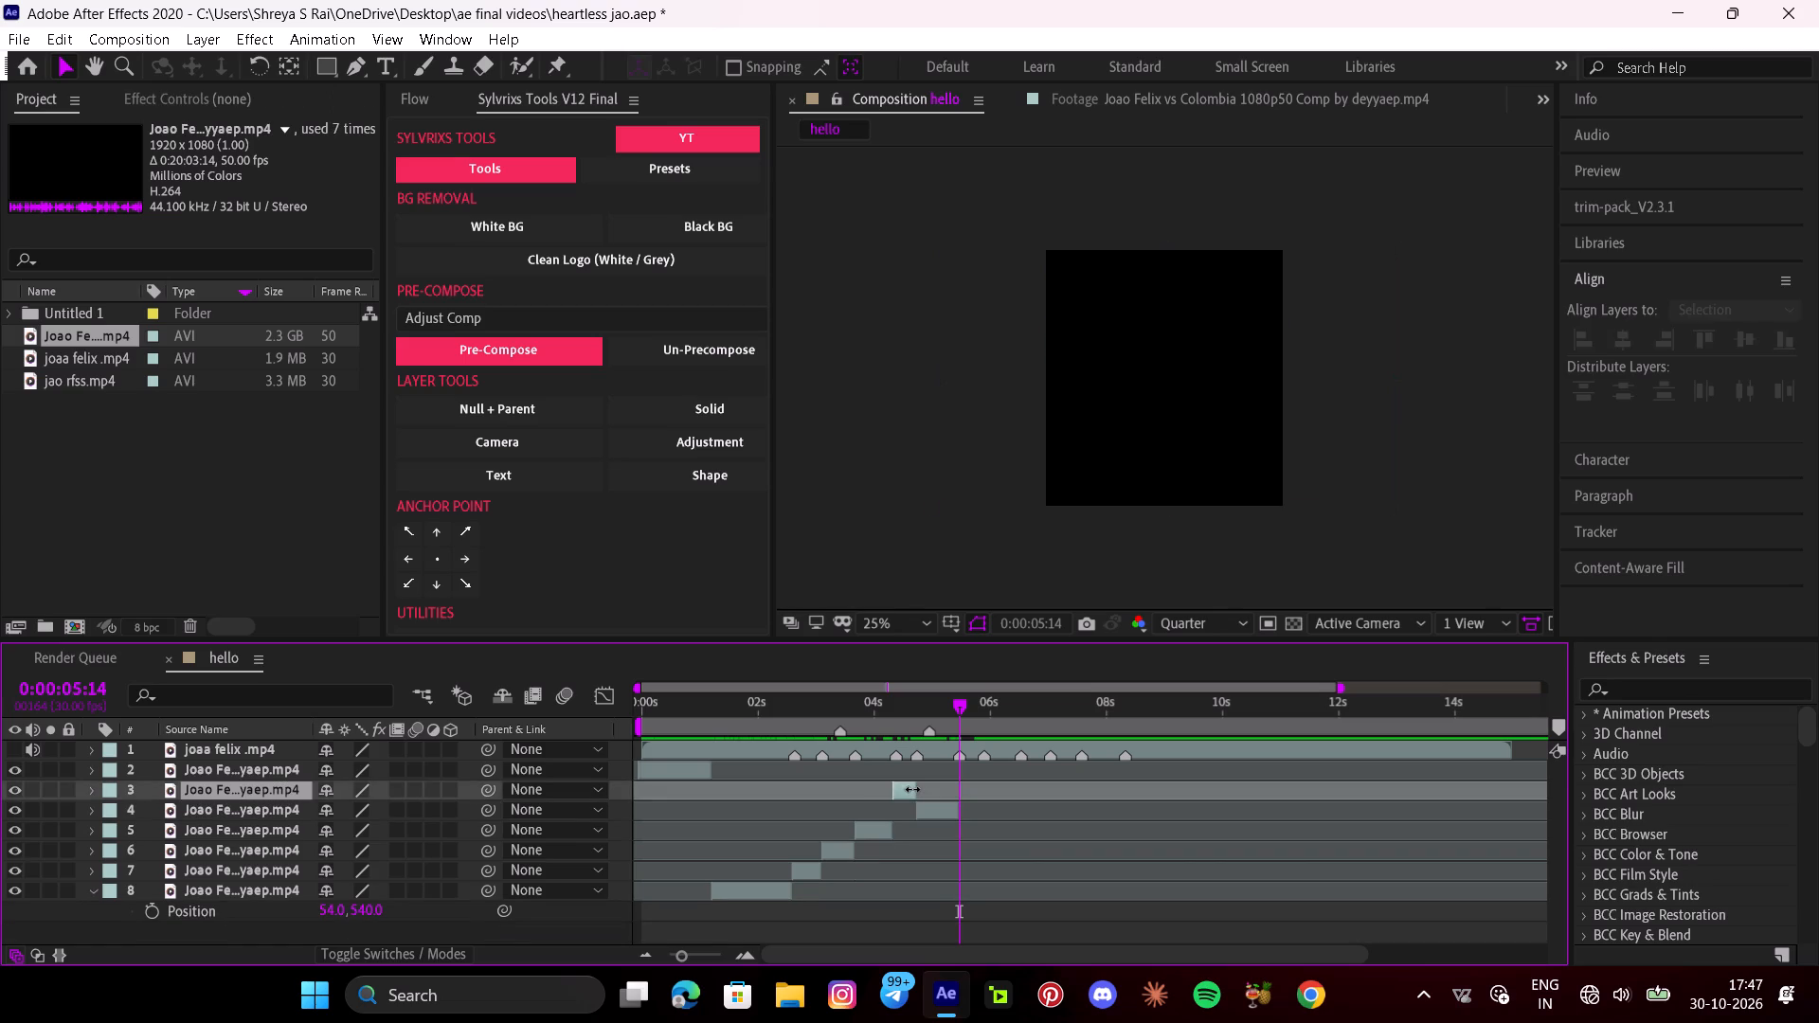
key(ctrl+d)
drag(907, 790, 916, 796)
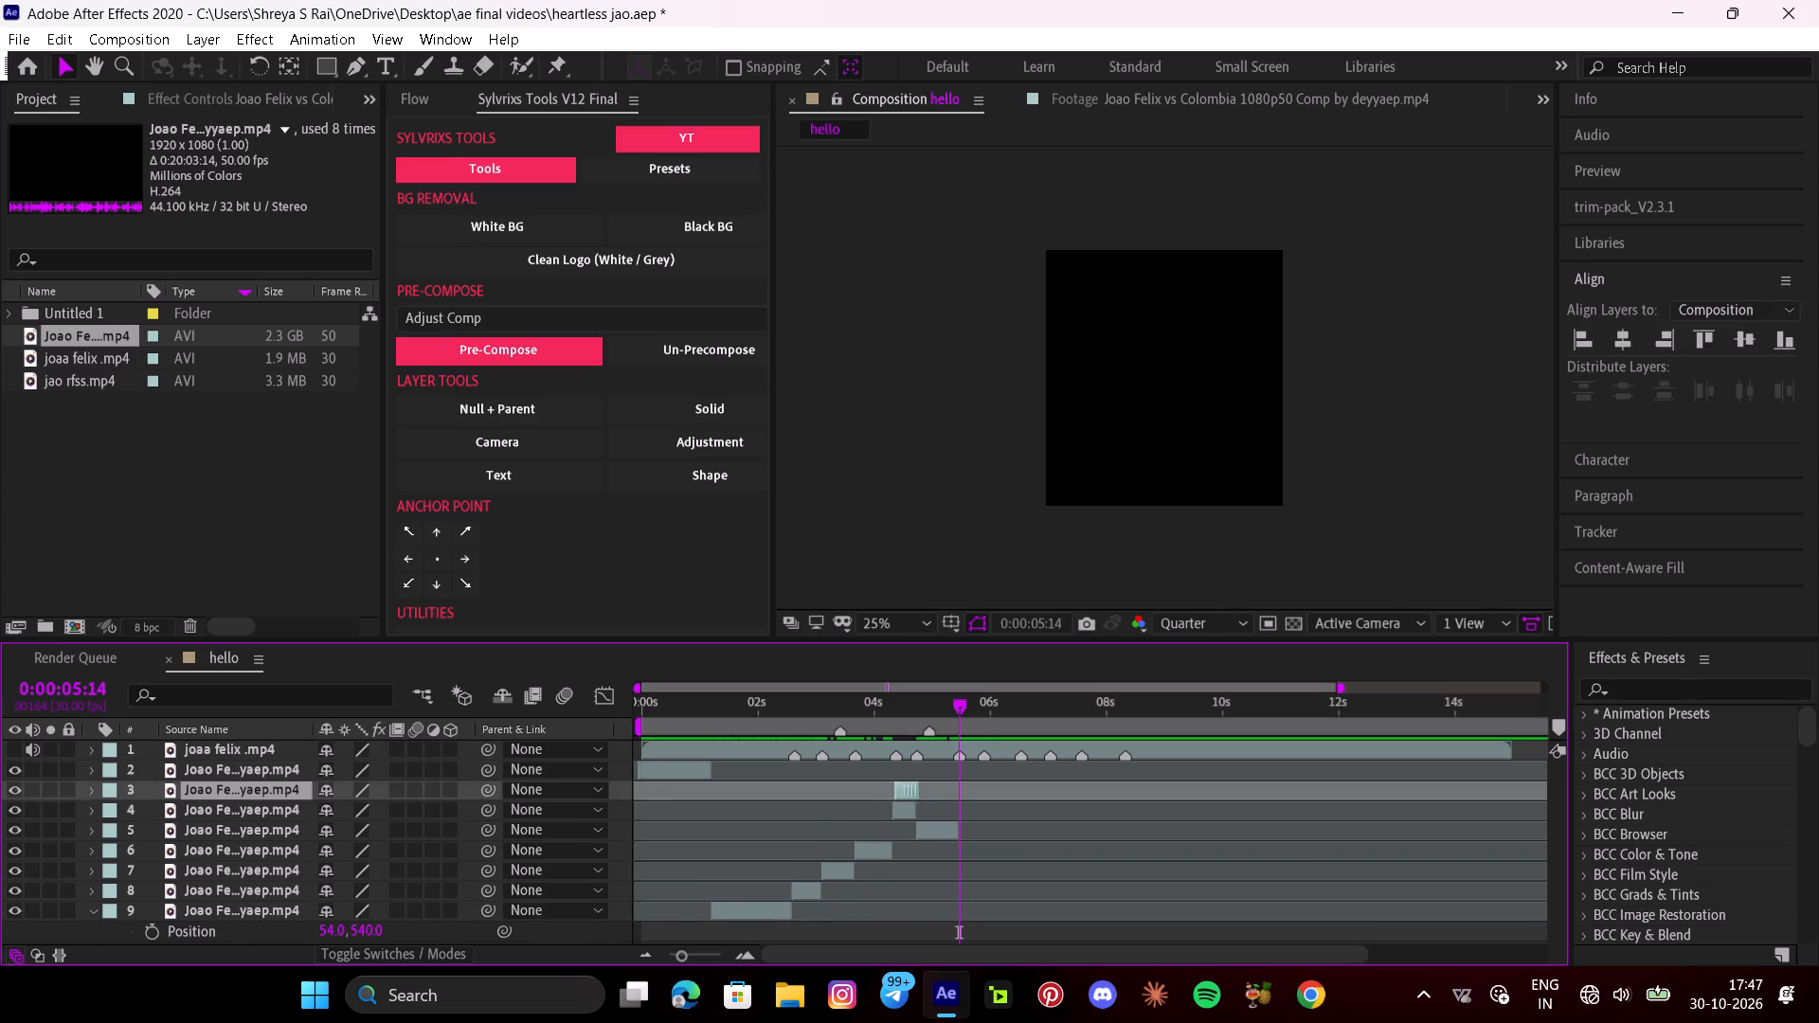
drag(916, 796, 968, 823)
Slip the copy's footage to the close-up of the maroon-shirted player looking up with his bandaged hands raised.
drag(1216, 789, 403, 813)
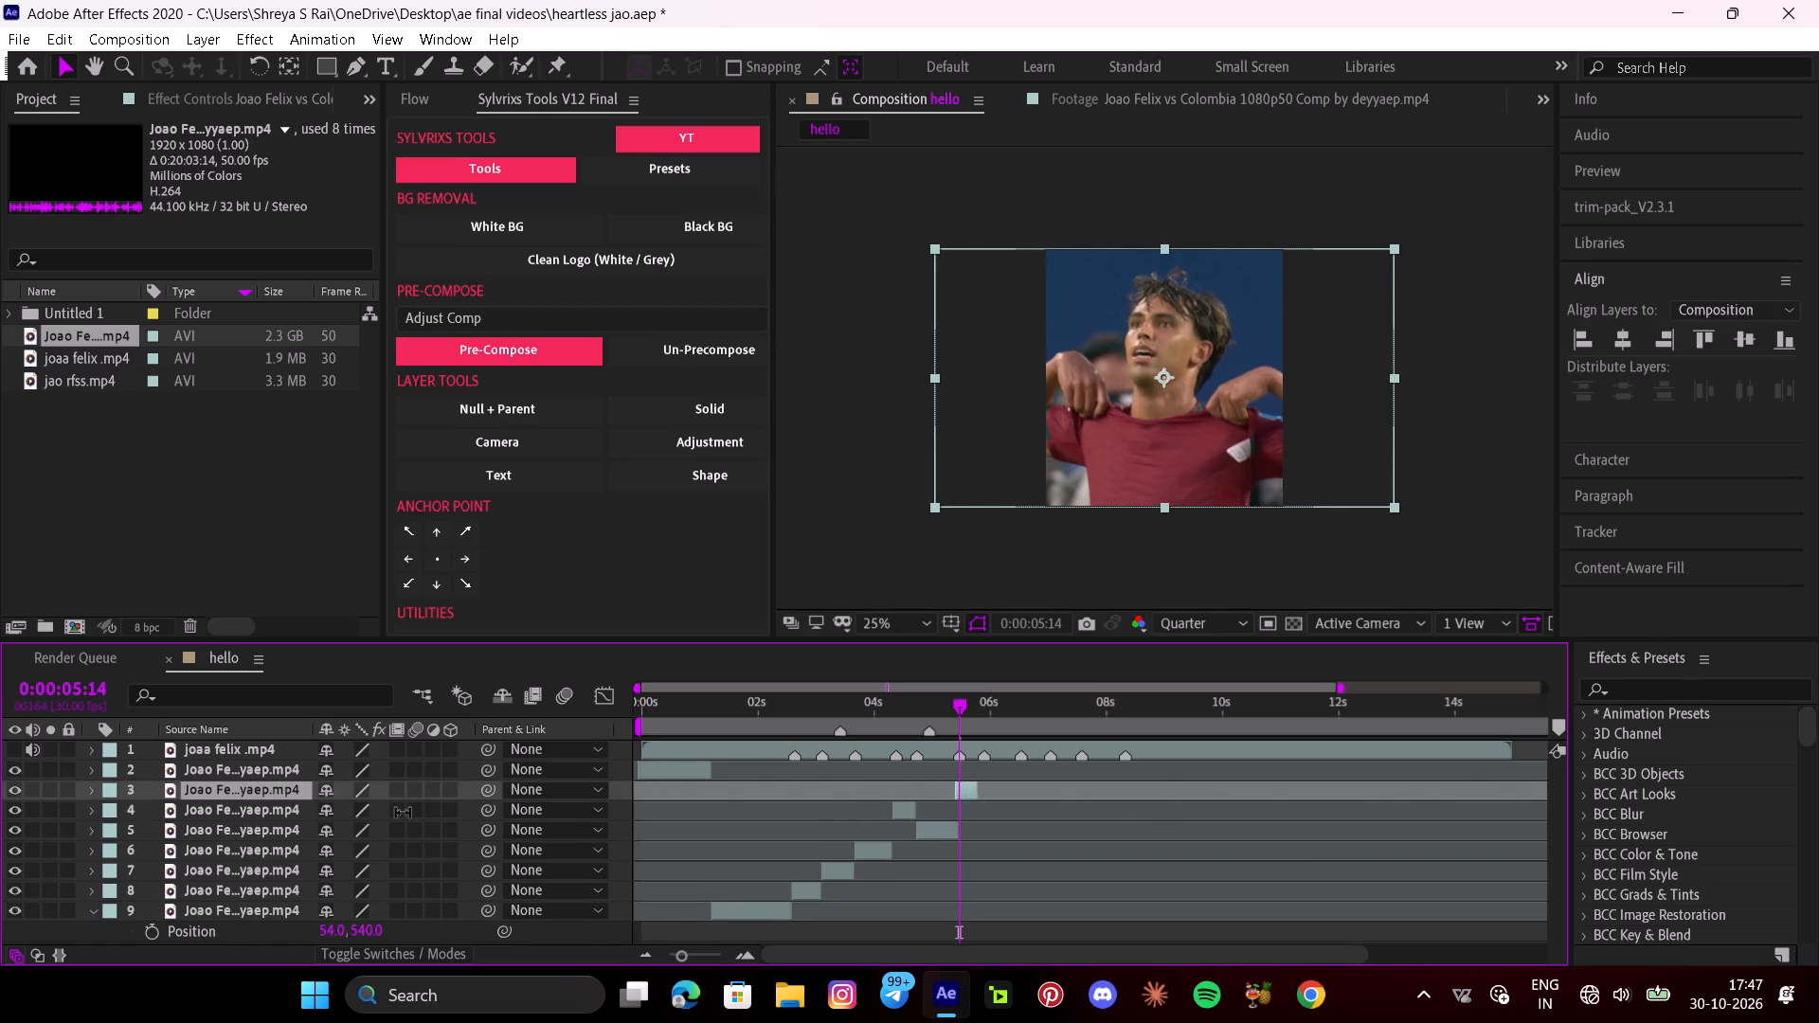
drag(403, 813, 99, 829)
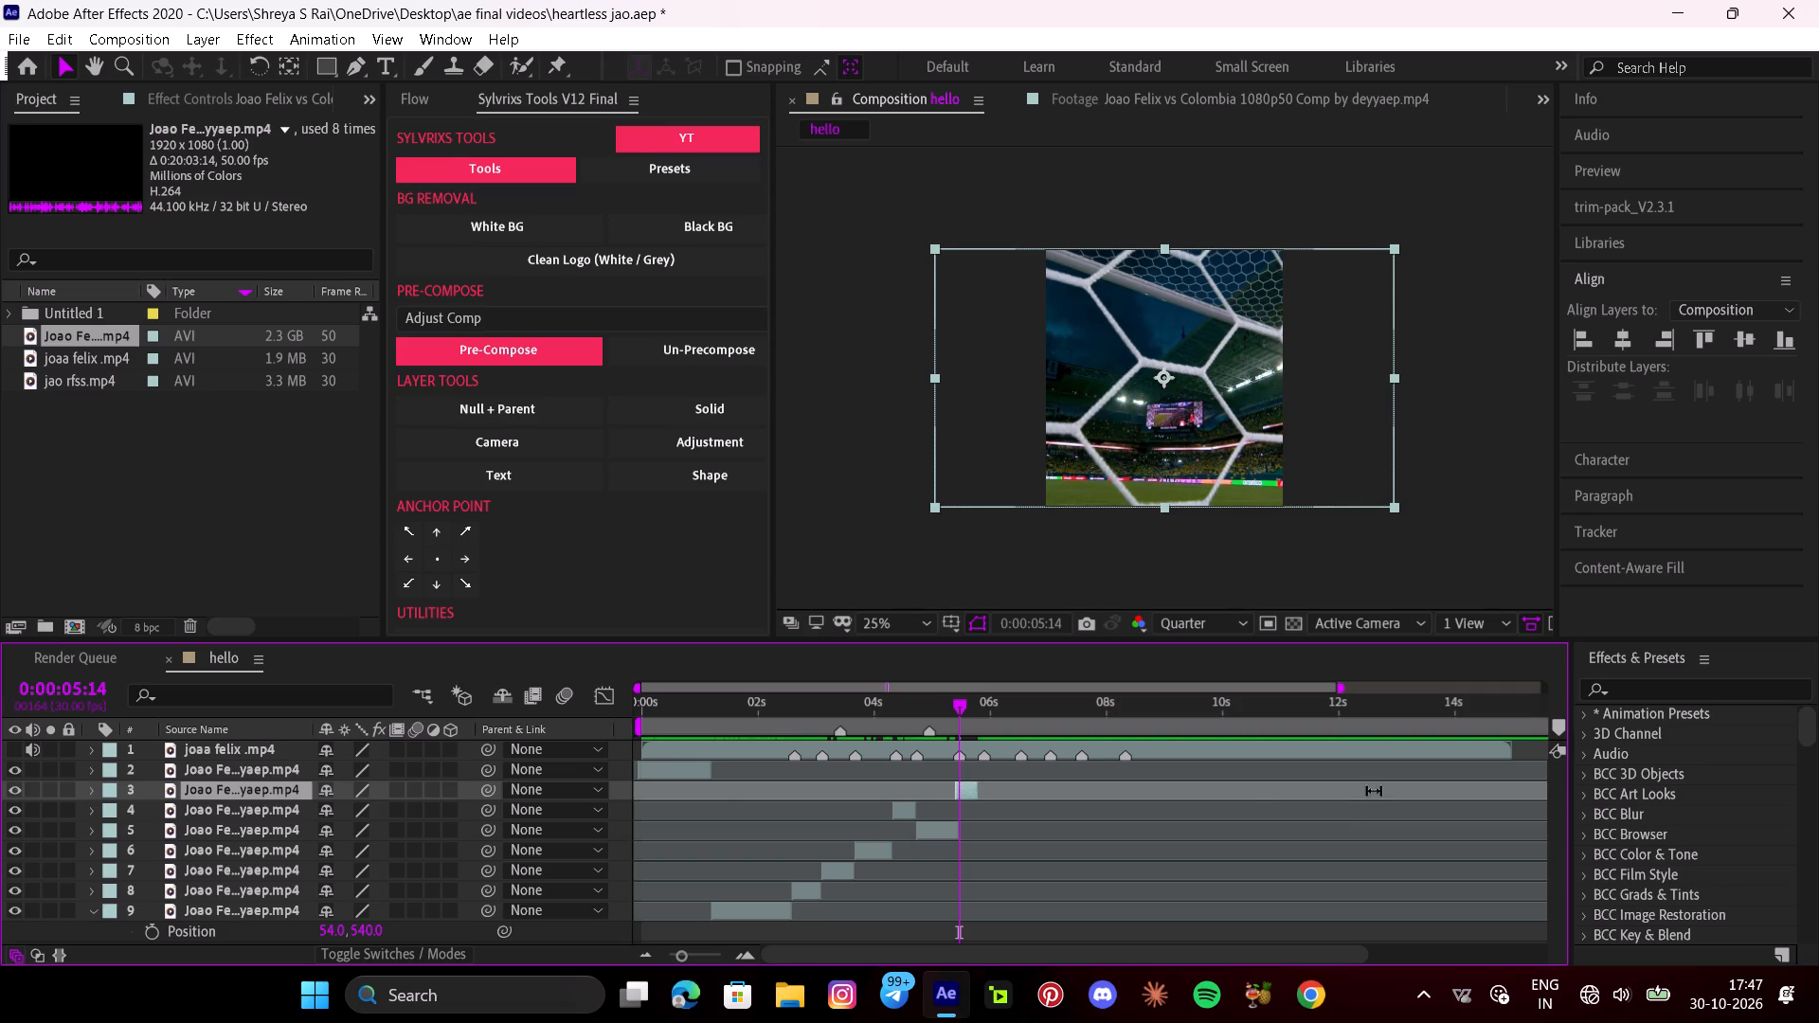
drag(1374, 791, 32, 800)
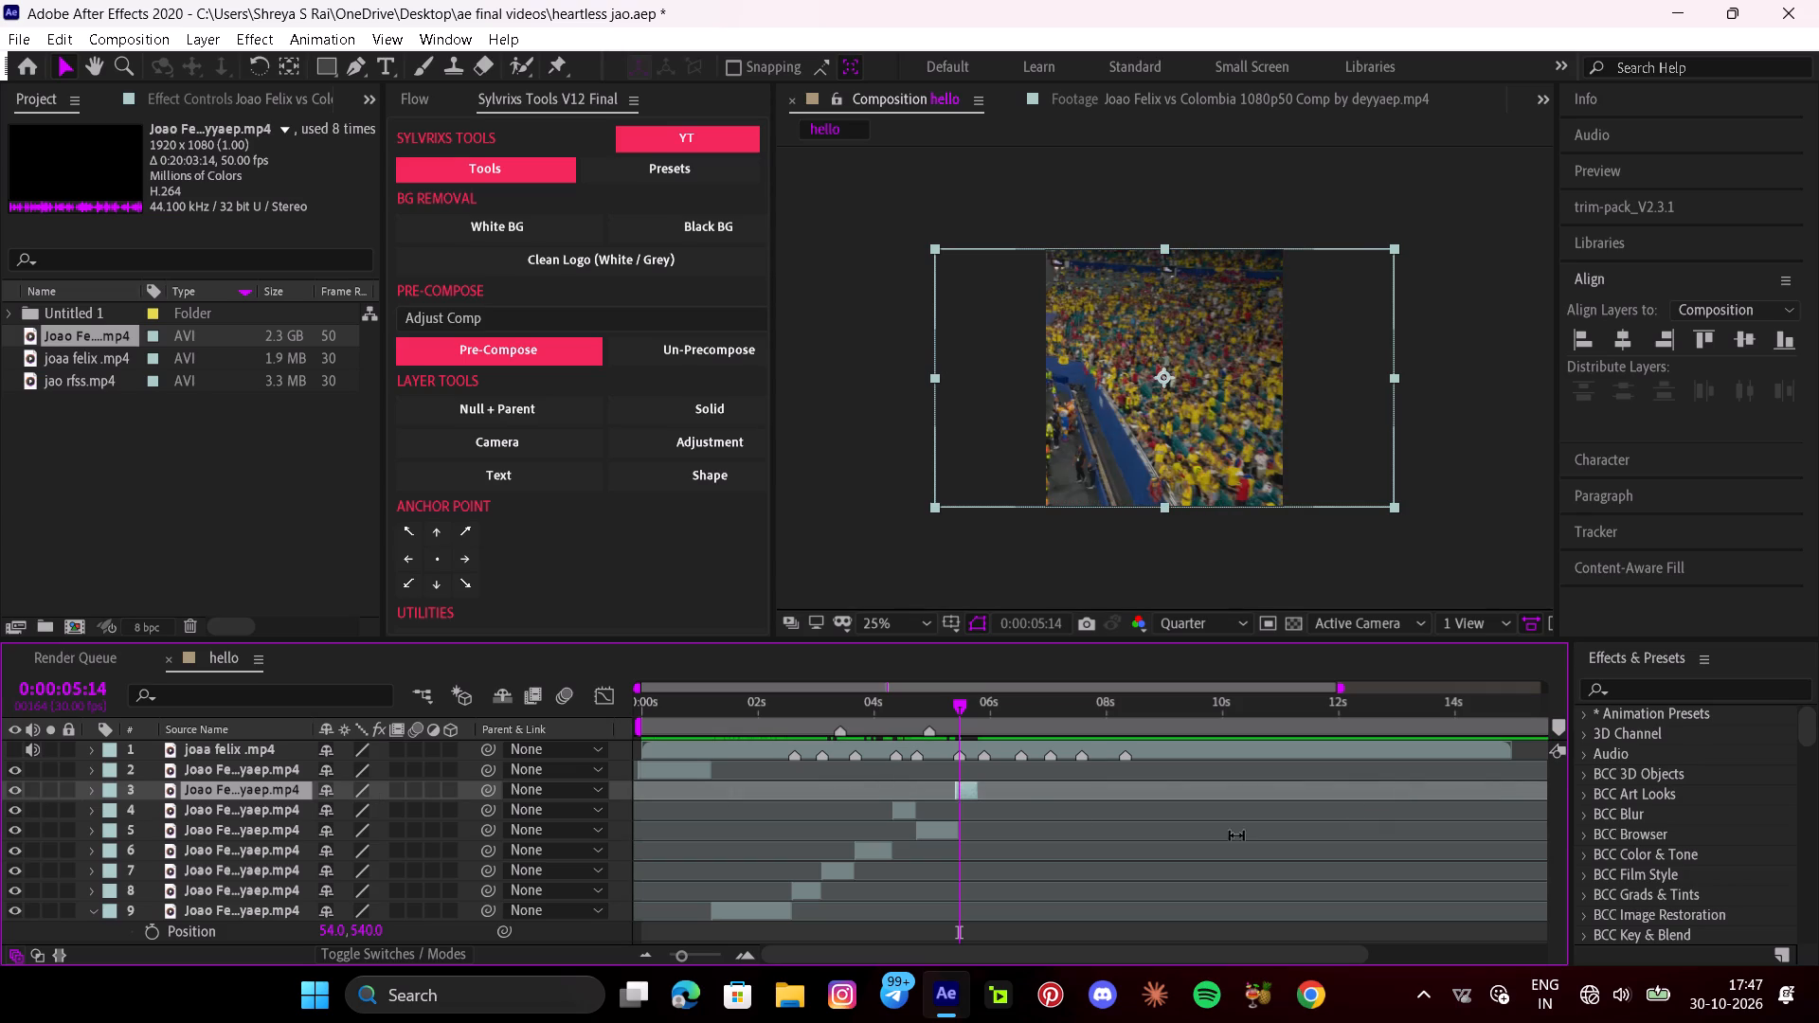
drag(1345, 789, 444, 812)
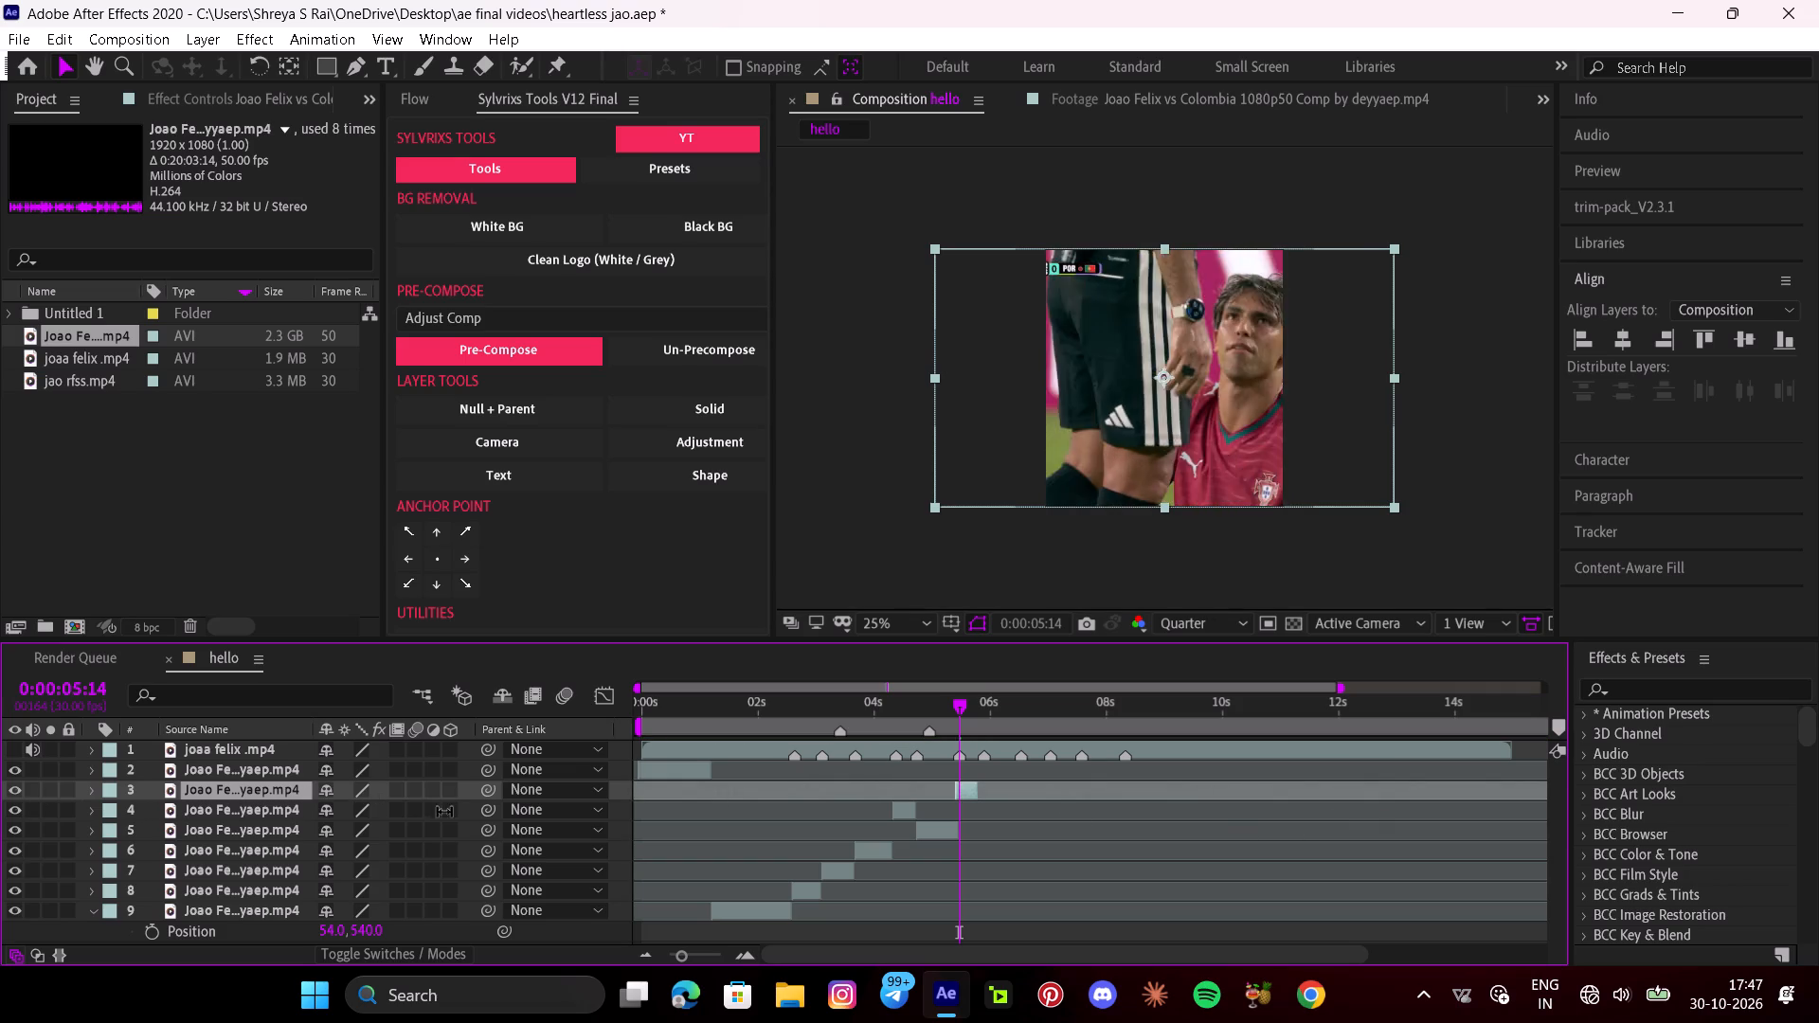
drag(444, 812, 582, 825)
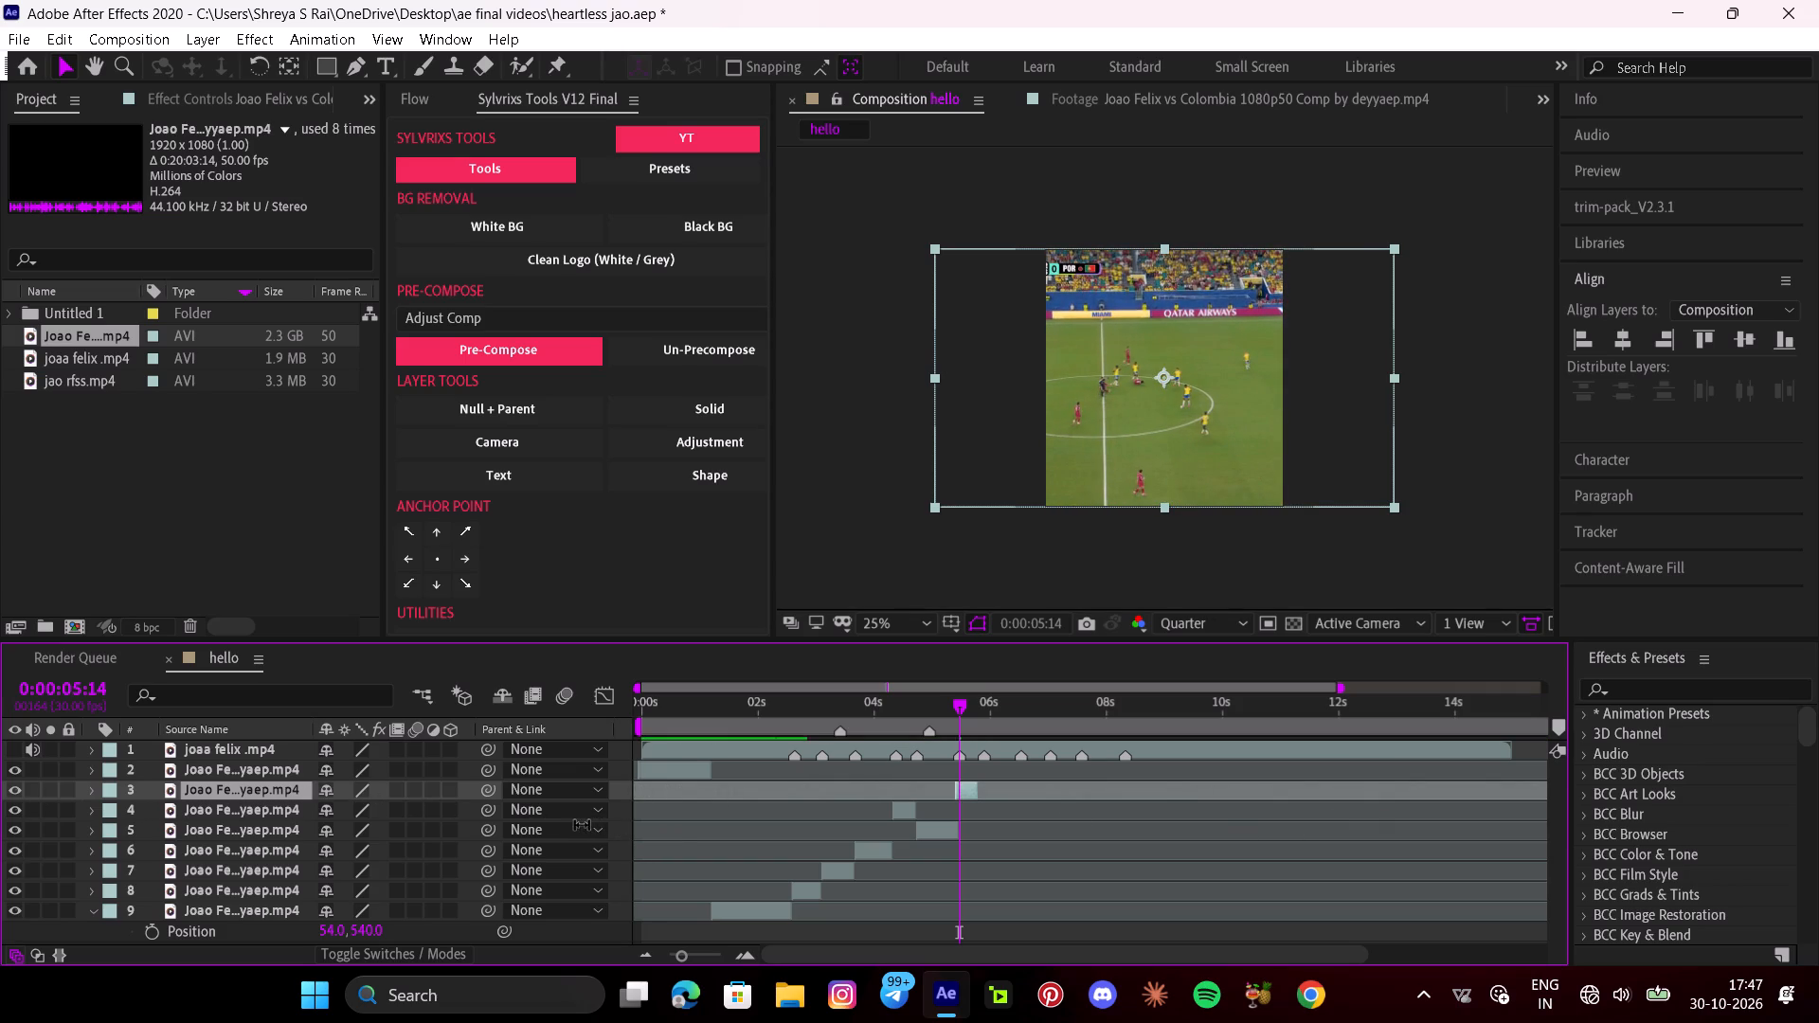
drag(582, 825, 339, 849)
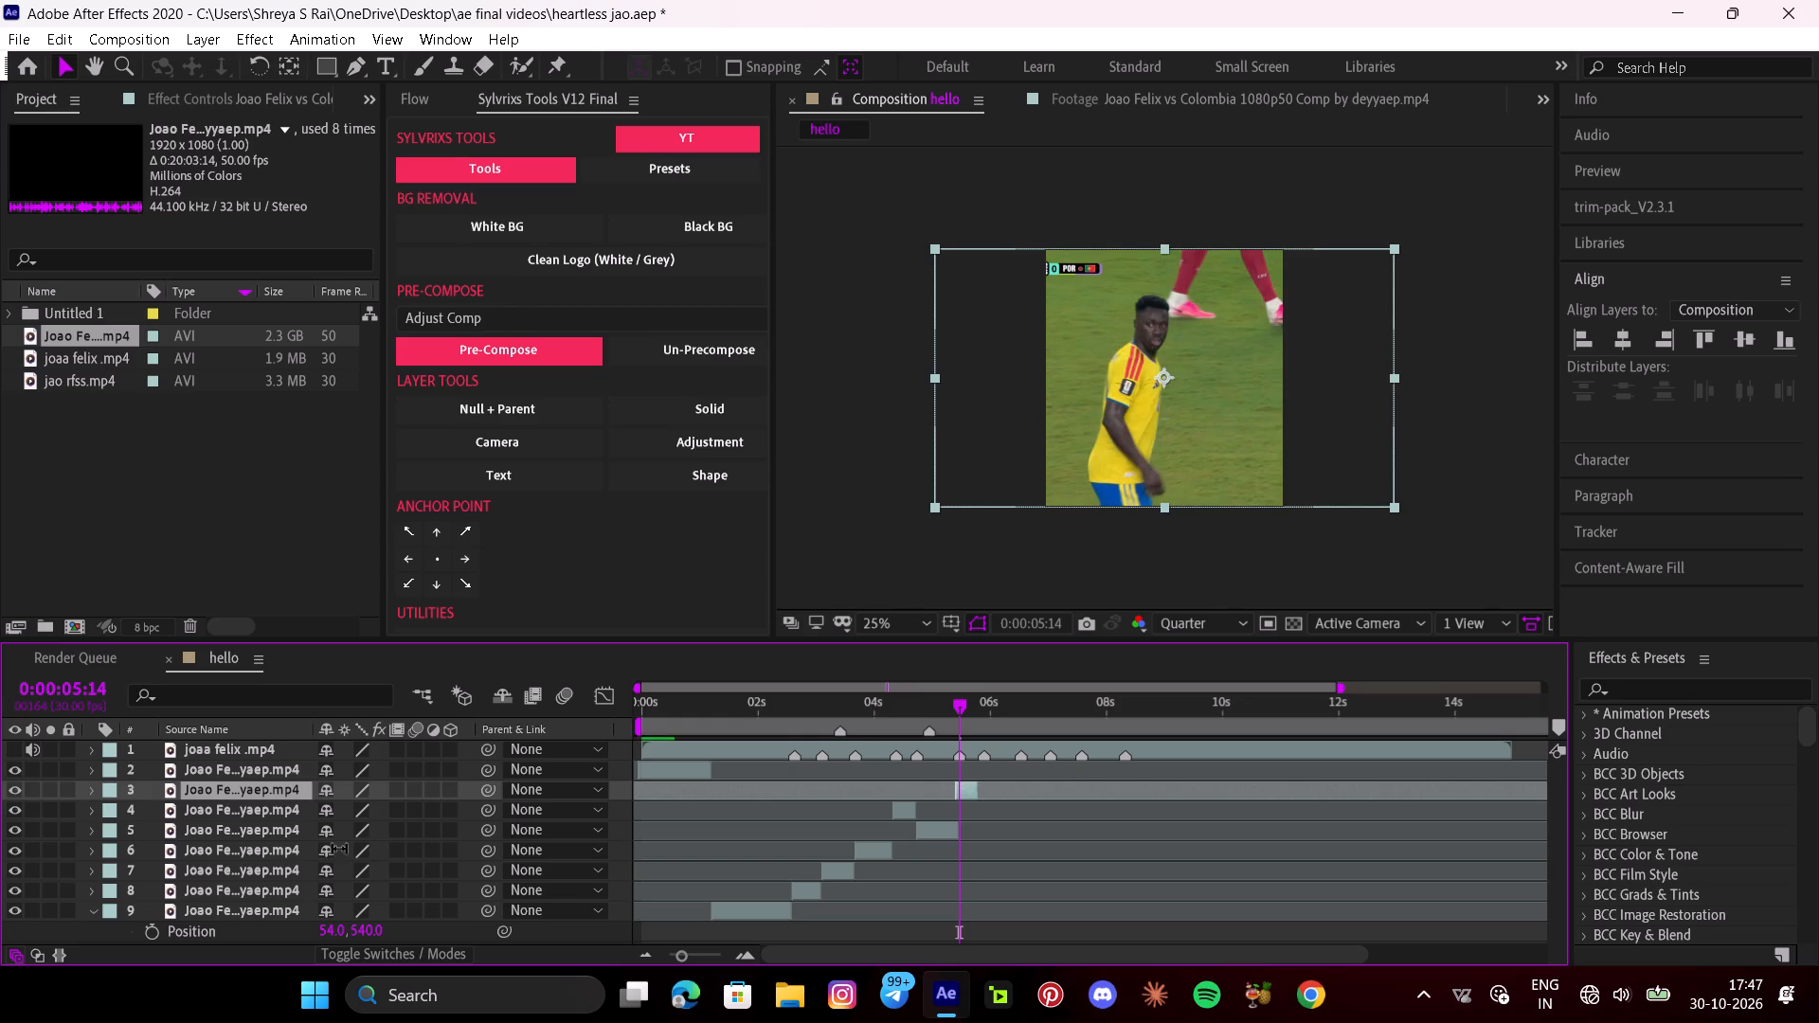
drag(339, 849, 356, 858)
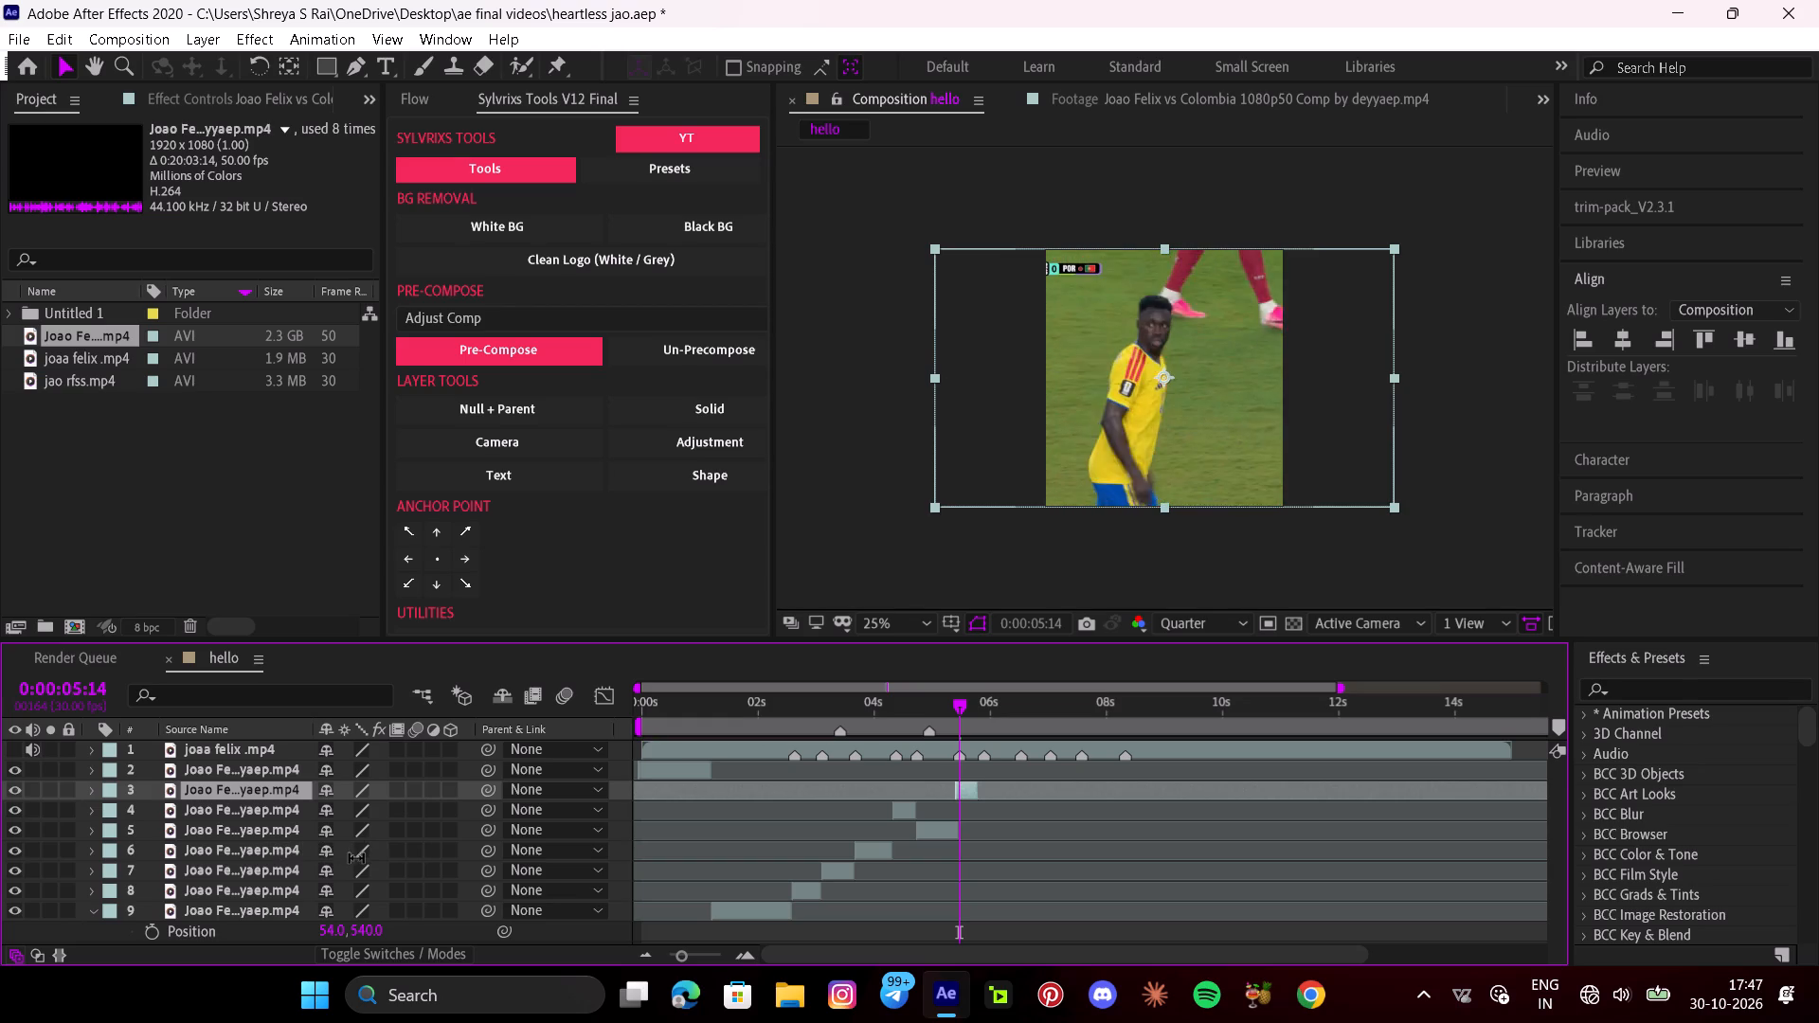
drag(356, 858, 337, 847)
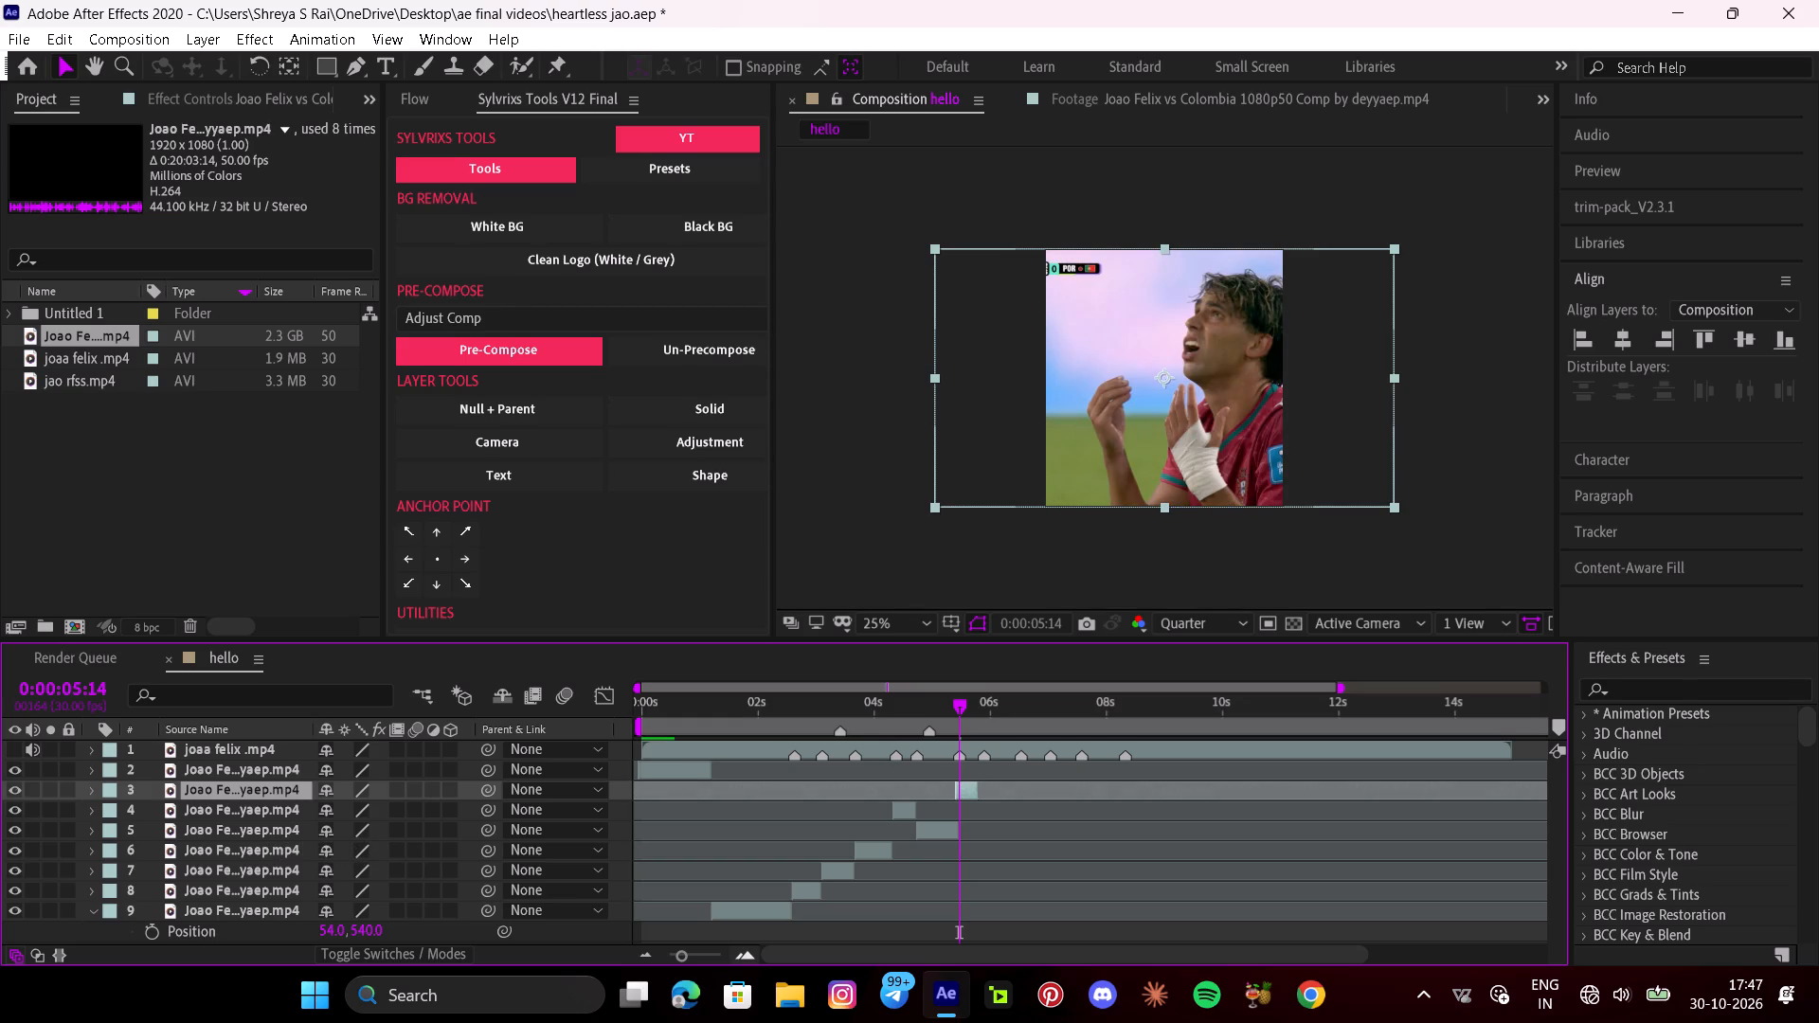
Trim the copy's start to 0:00:05:14, extend its end to about 0:00:06:04, and split it at the 0:00:05:27 reference marker.
triple_click(754, 952)
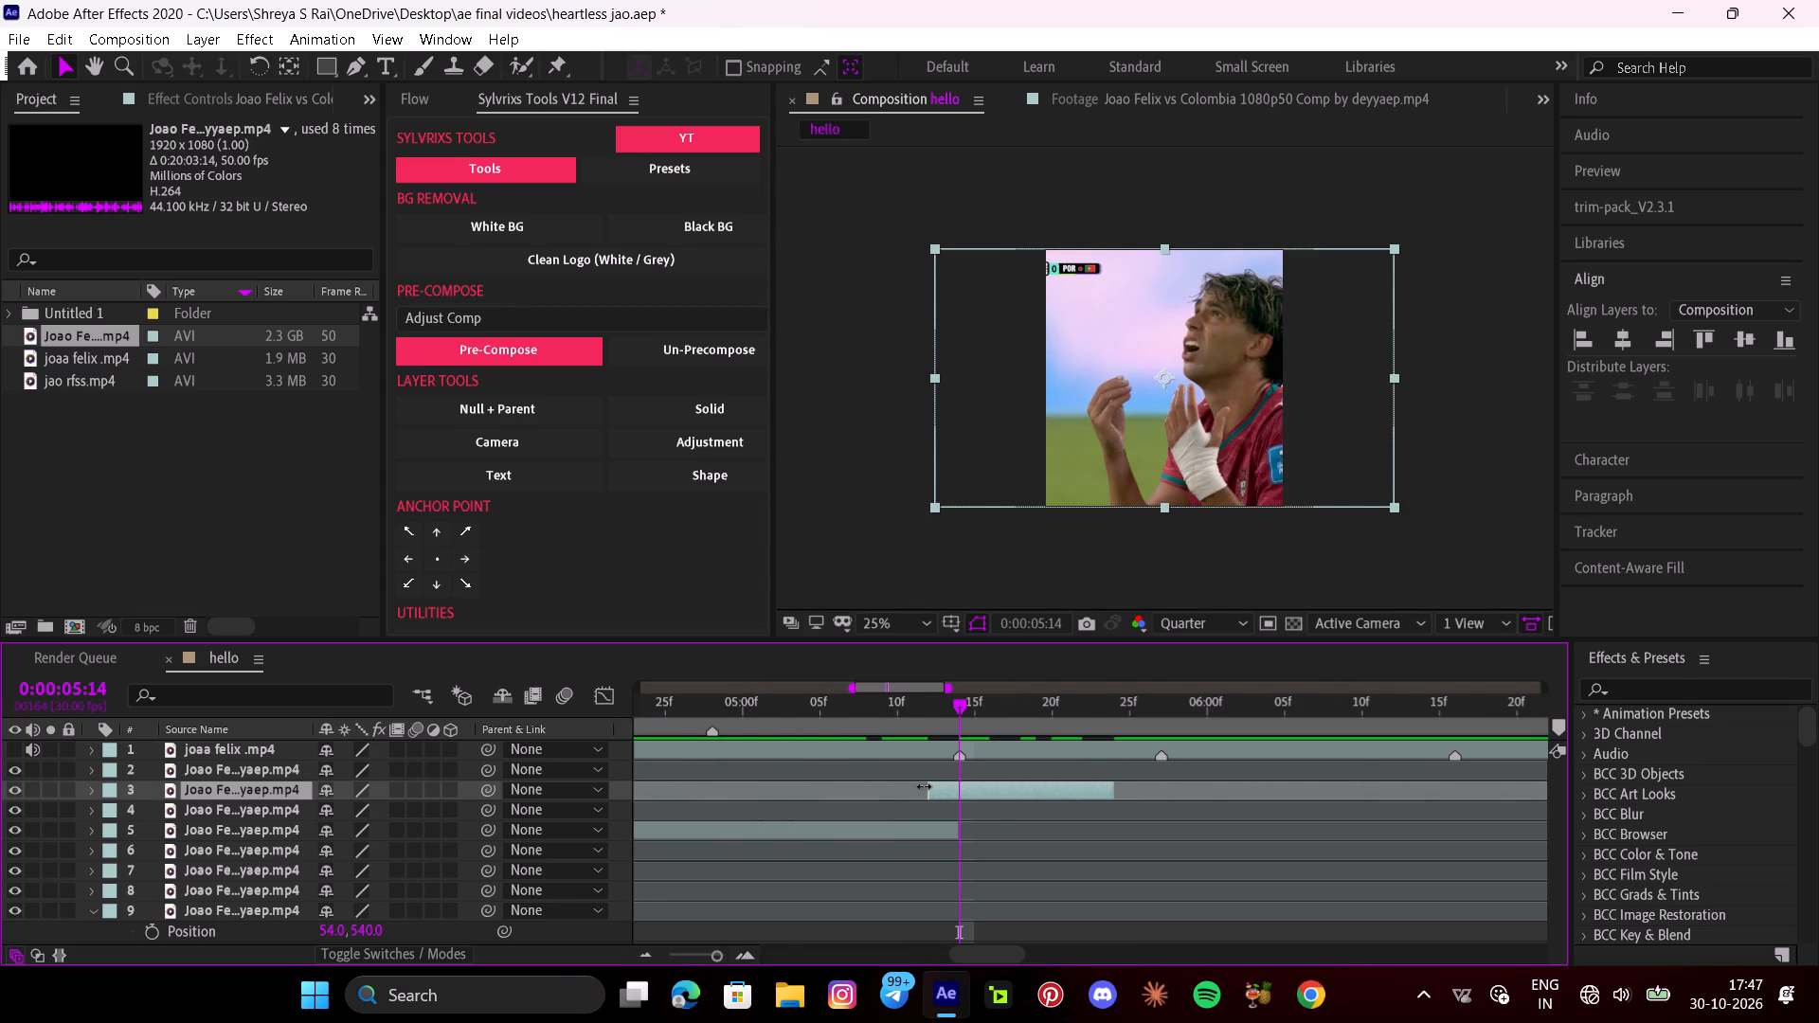
key(alt+bracketleft)
drag(1112, 796, 1273, 832)
drag(984, 719, 1148, 772)
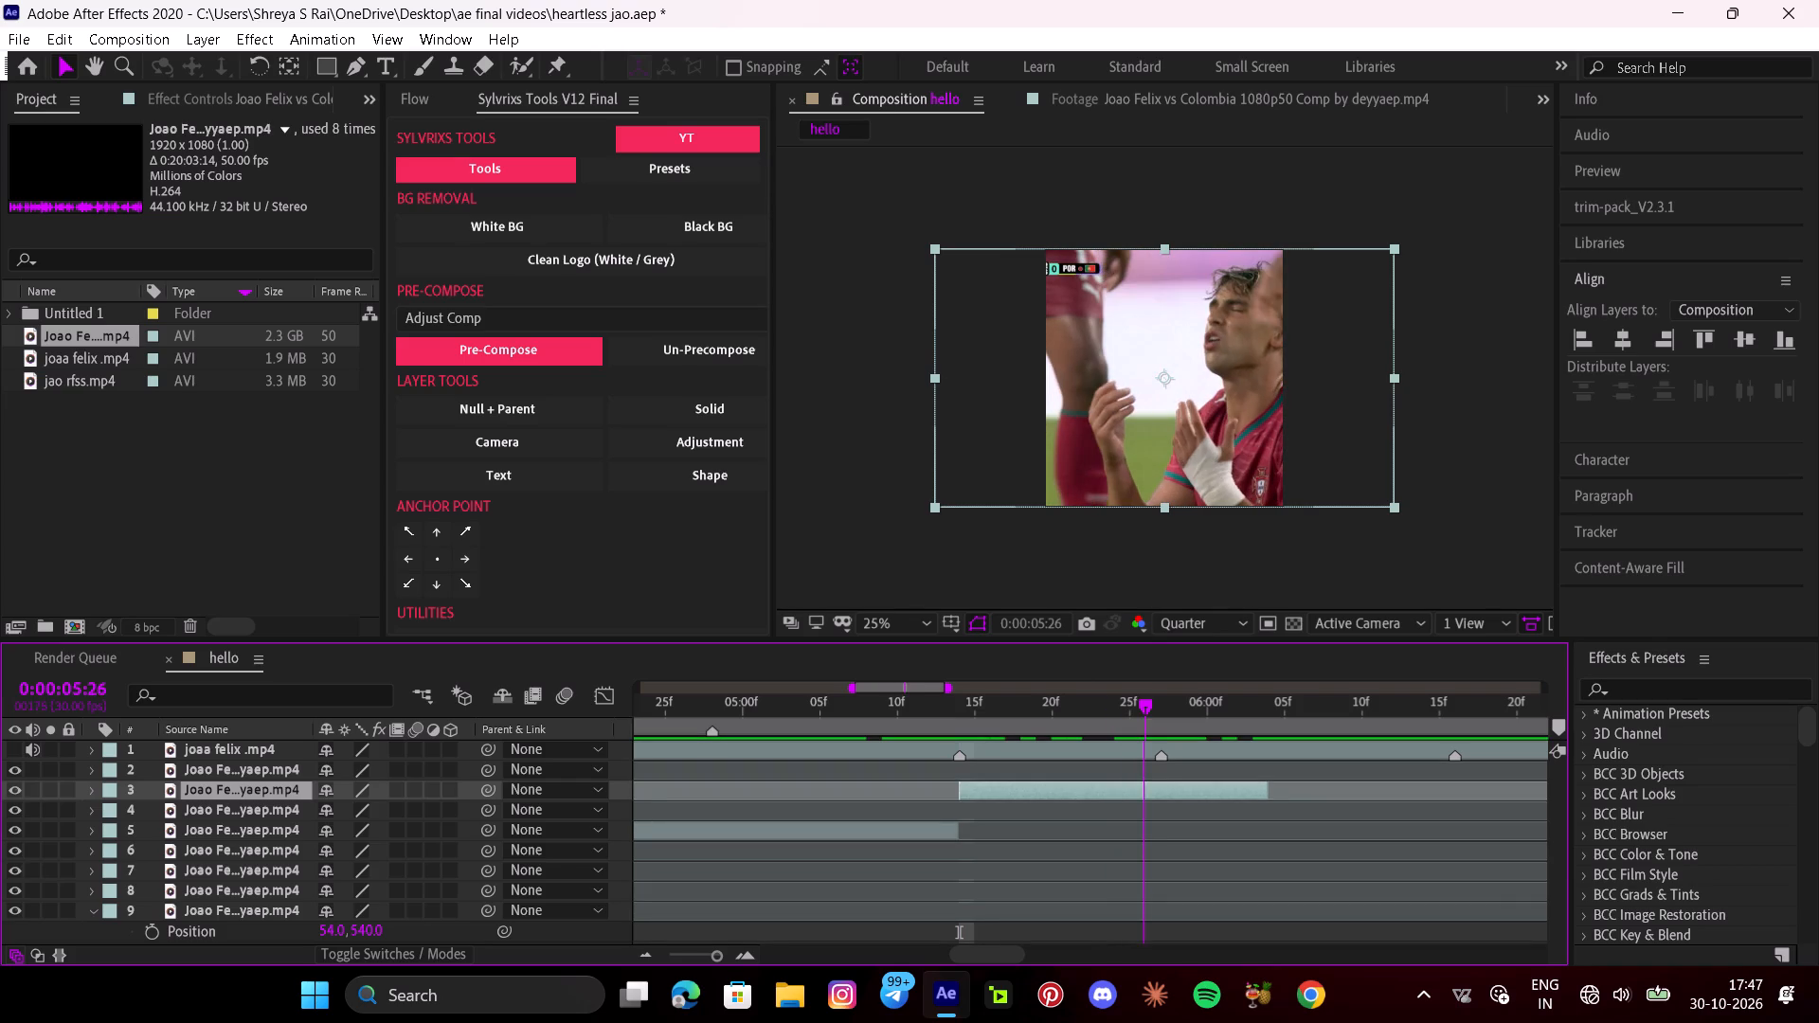
drag(1148, 772, 1158, 777)
key(ctrl+shift+d)
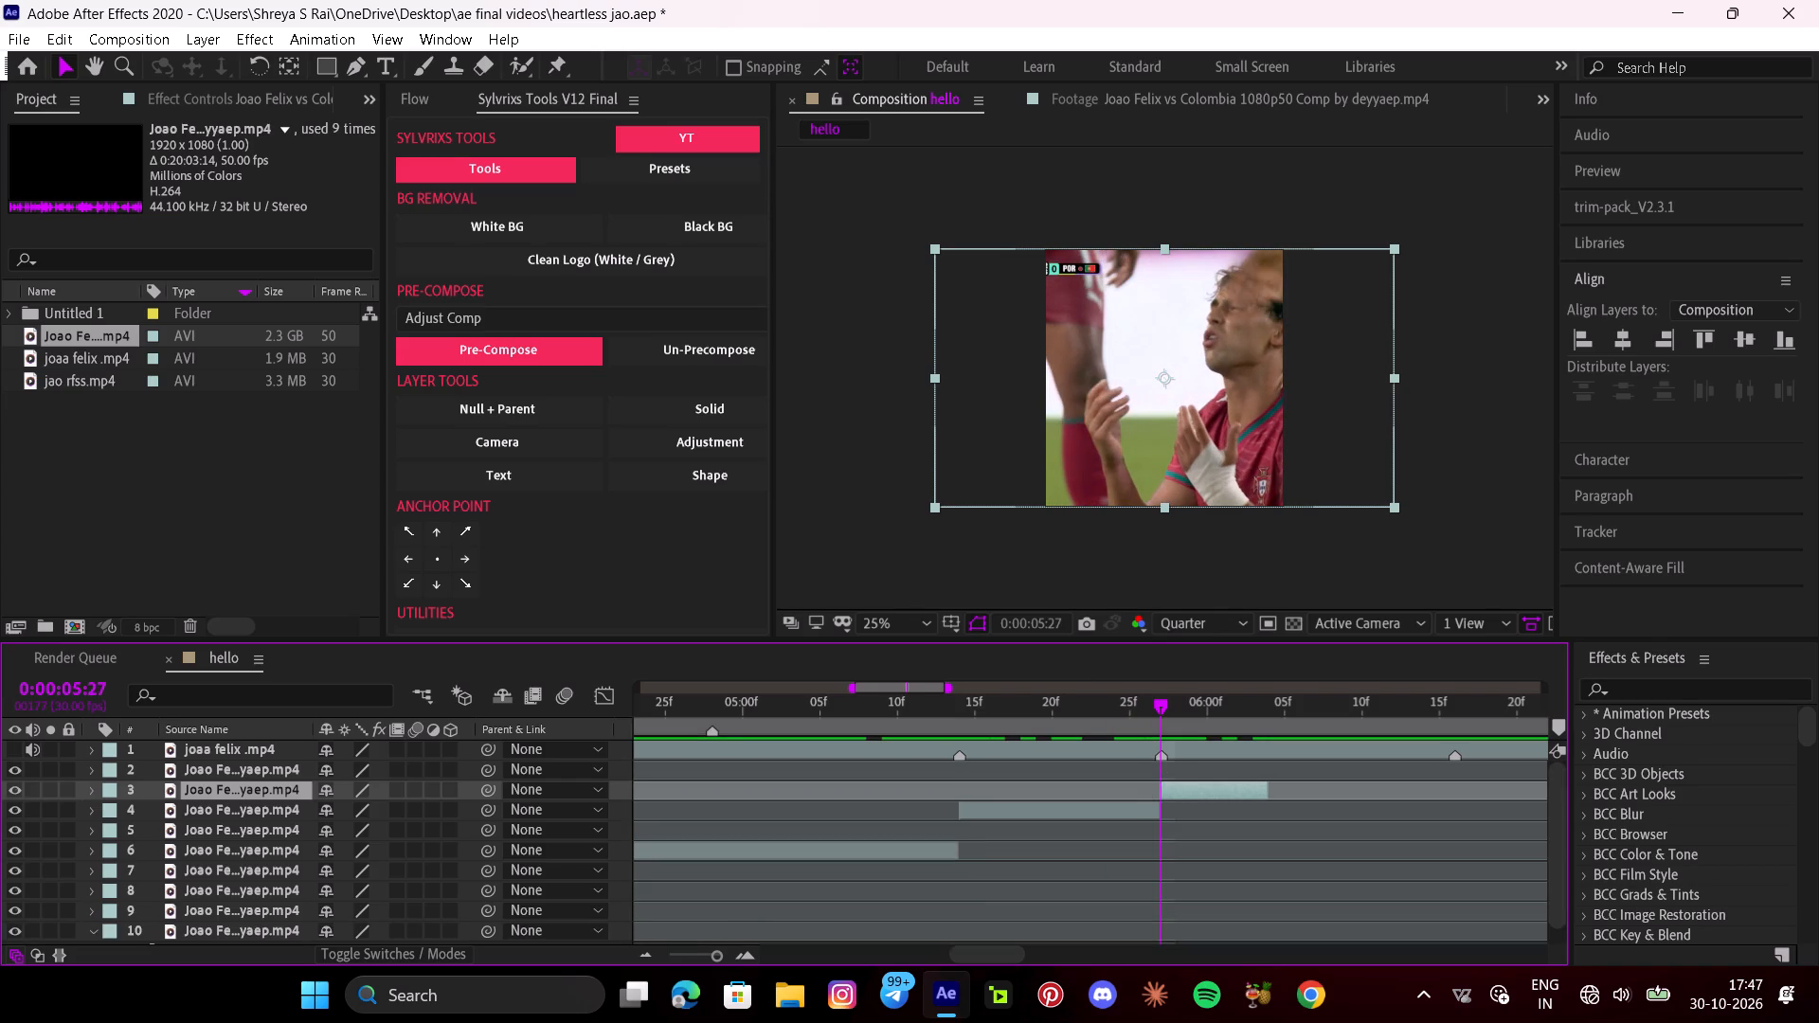
Extend the piece starting at 0:00:05:27 to about 0:00:06:20 and slip its footage to number 11 seen from behind at the goal net.
drag(722, 955, 701, 955)
drag(712, 958, 695, 946)
drag(1266, 789, 1513, 803)
drag(694, 952, 695, 954)
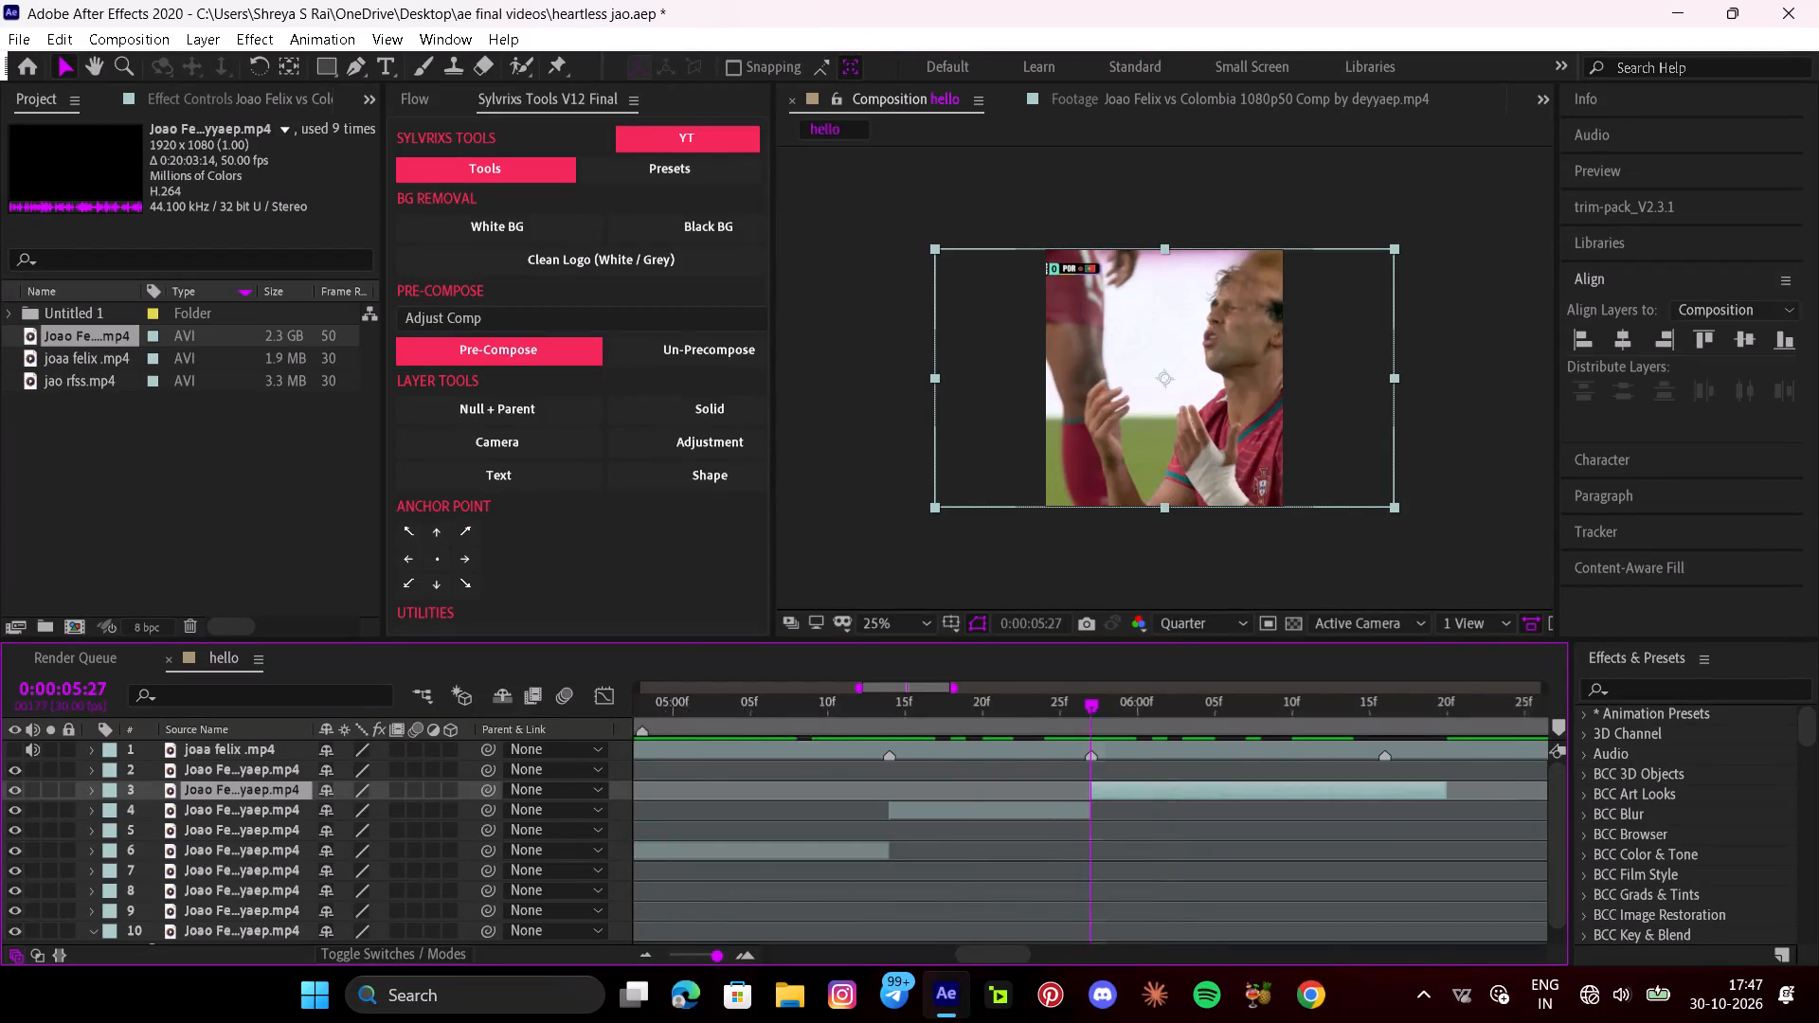
drag(695, 954, 659, 948)
drag(1183, 790, 829, 802)
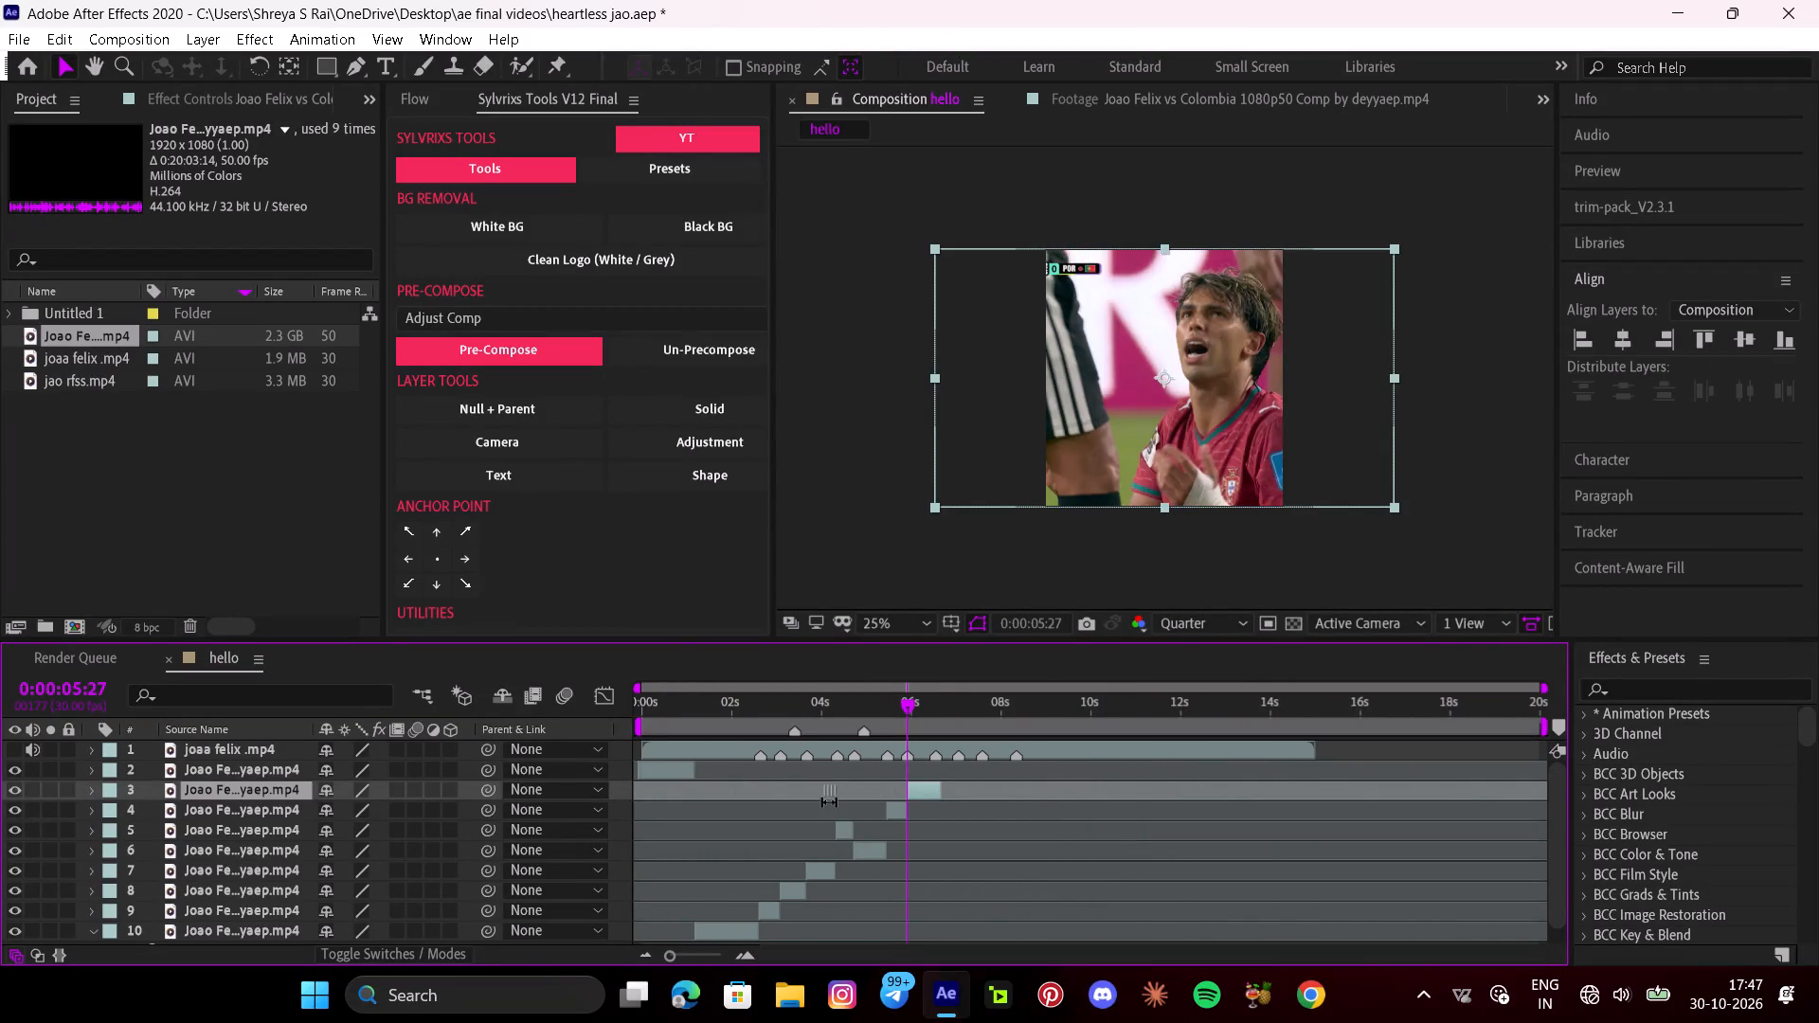
drag(829, 802, 0, 819)
Extend the goal-net piece's end to about 0:00:08:26 and split it at the reference marker at 0:00:06:17.
drag(910, 720, 929, 728)
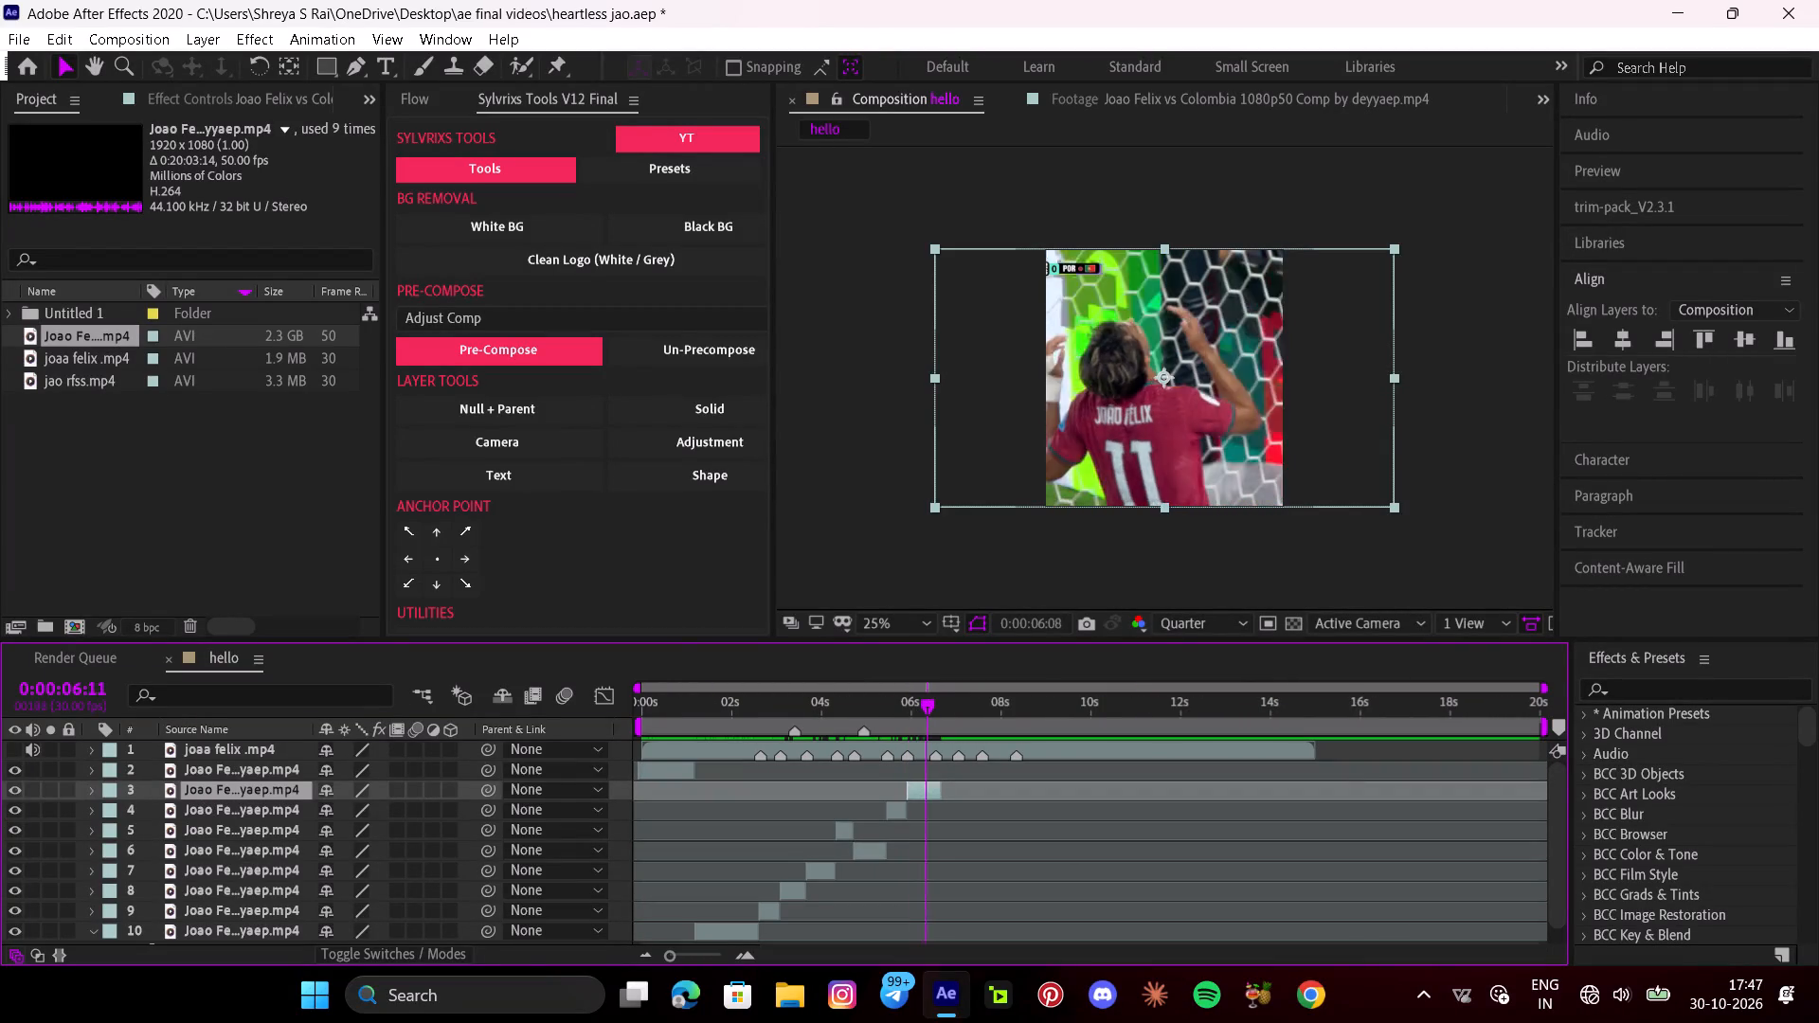
drag(929, 728, 937, 735)
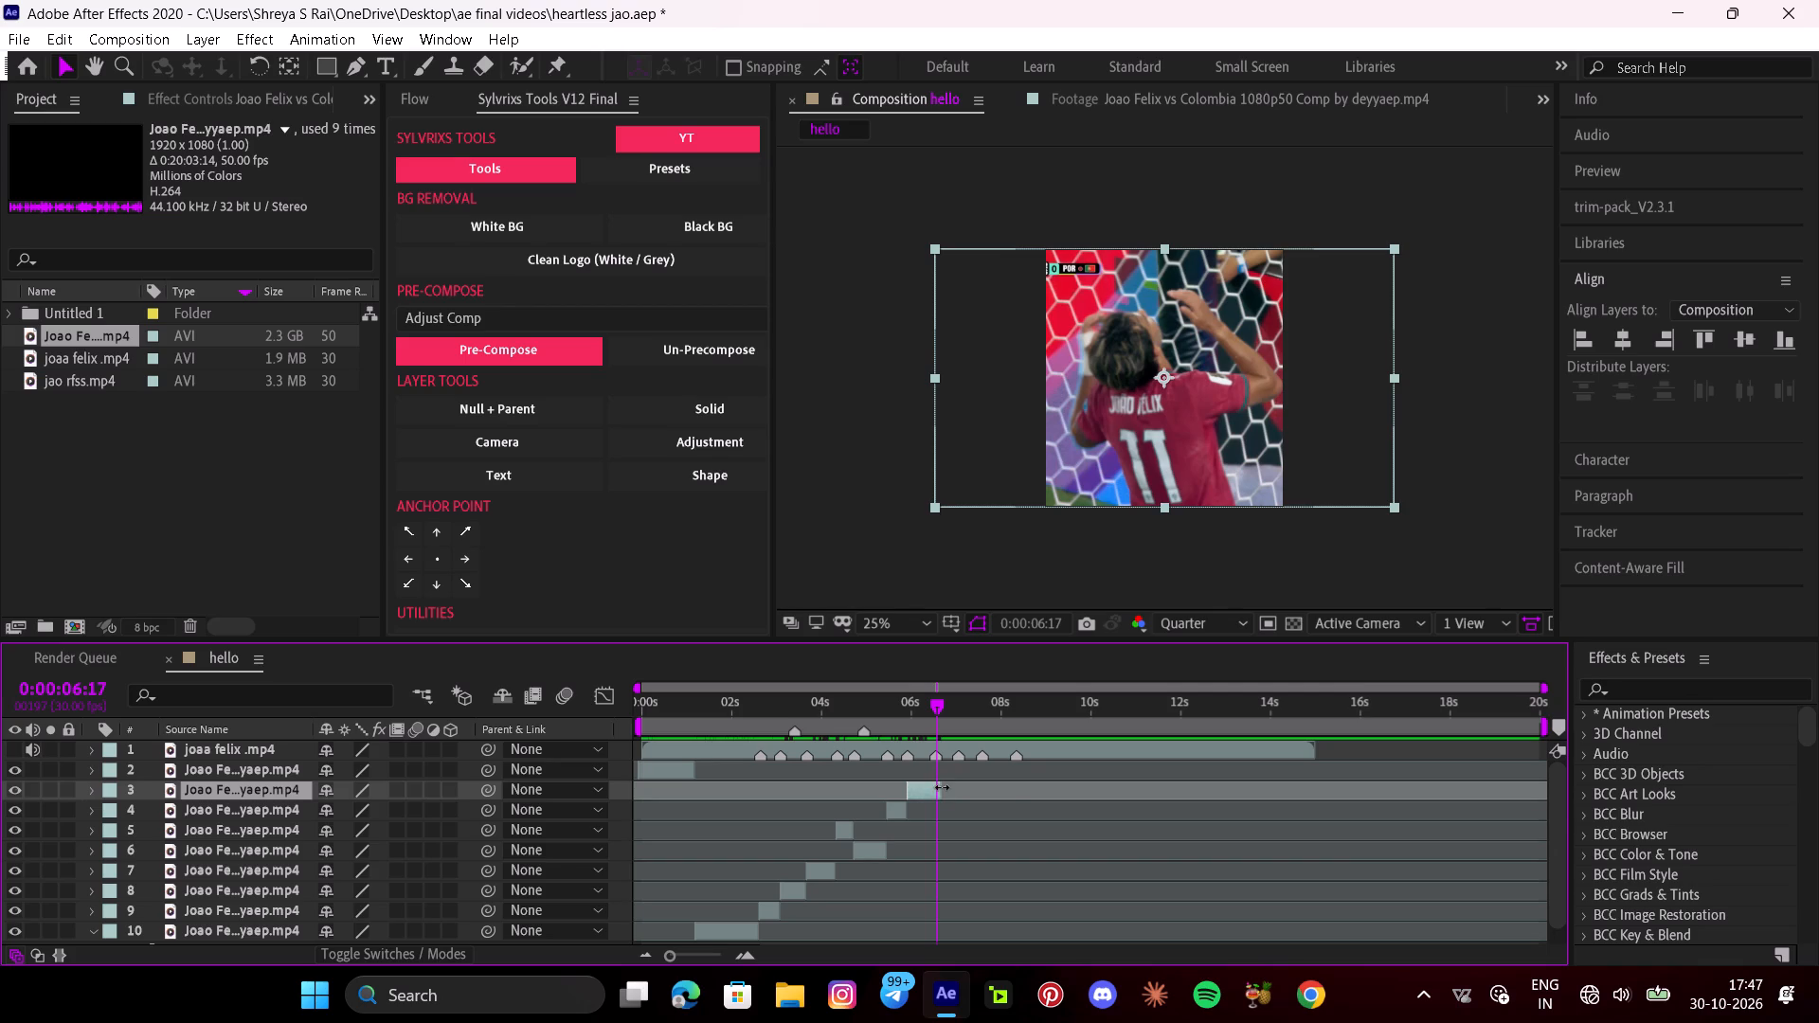
drag(942, 787, 1039, 818)
key(ctrl+shift+d)
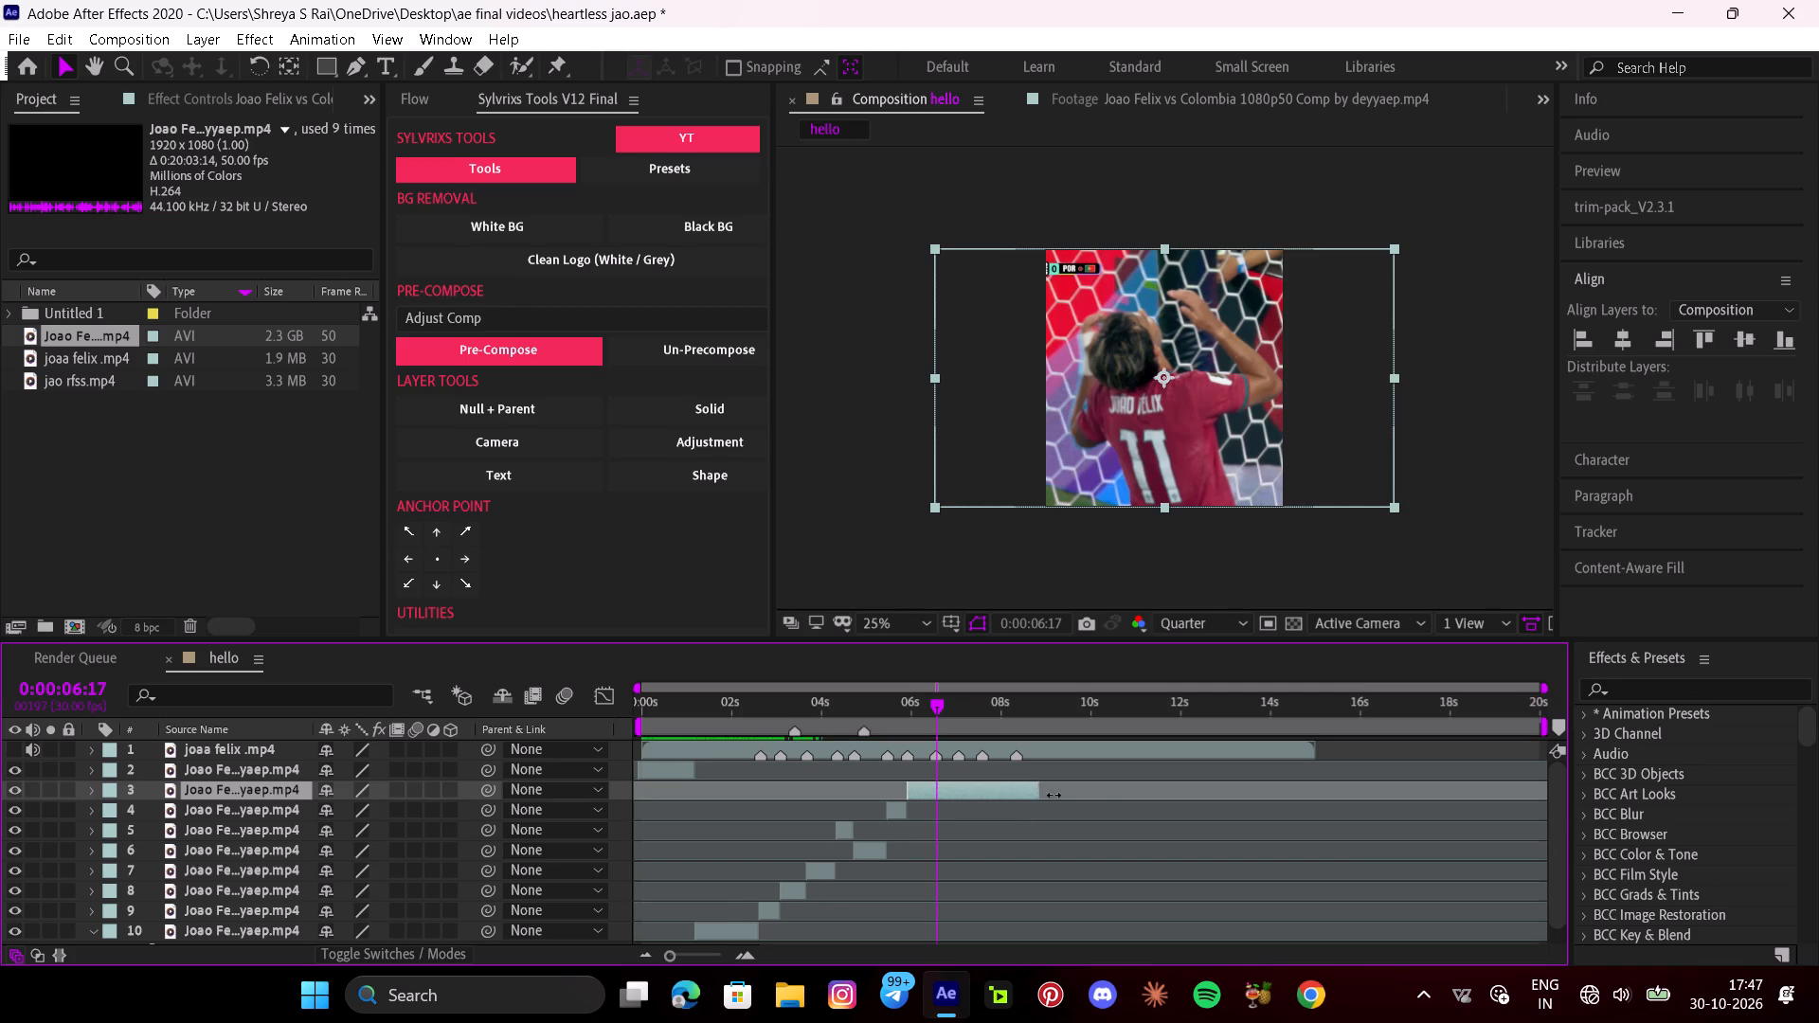
Slip the piece starting at 0:00:06:17 to the maroon-shirted player beside a man in white, and split it at the 0:00:07:03 marker.
drag(1108, 783, 922, 803)
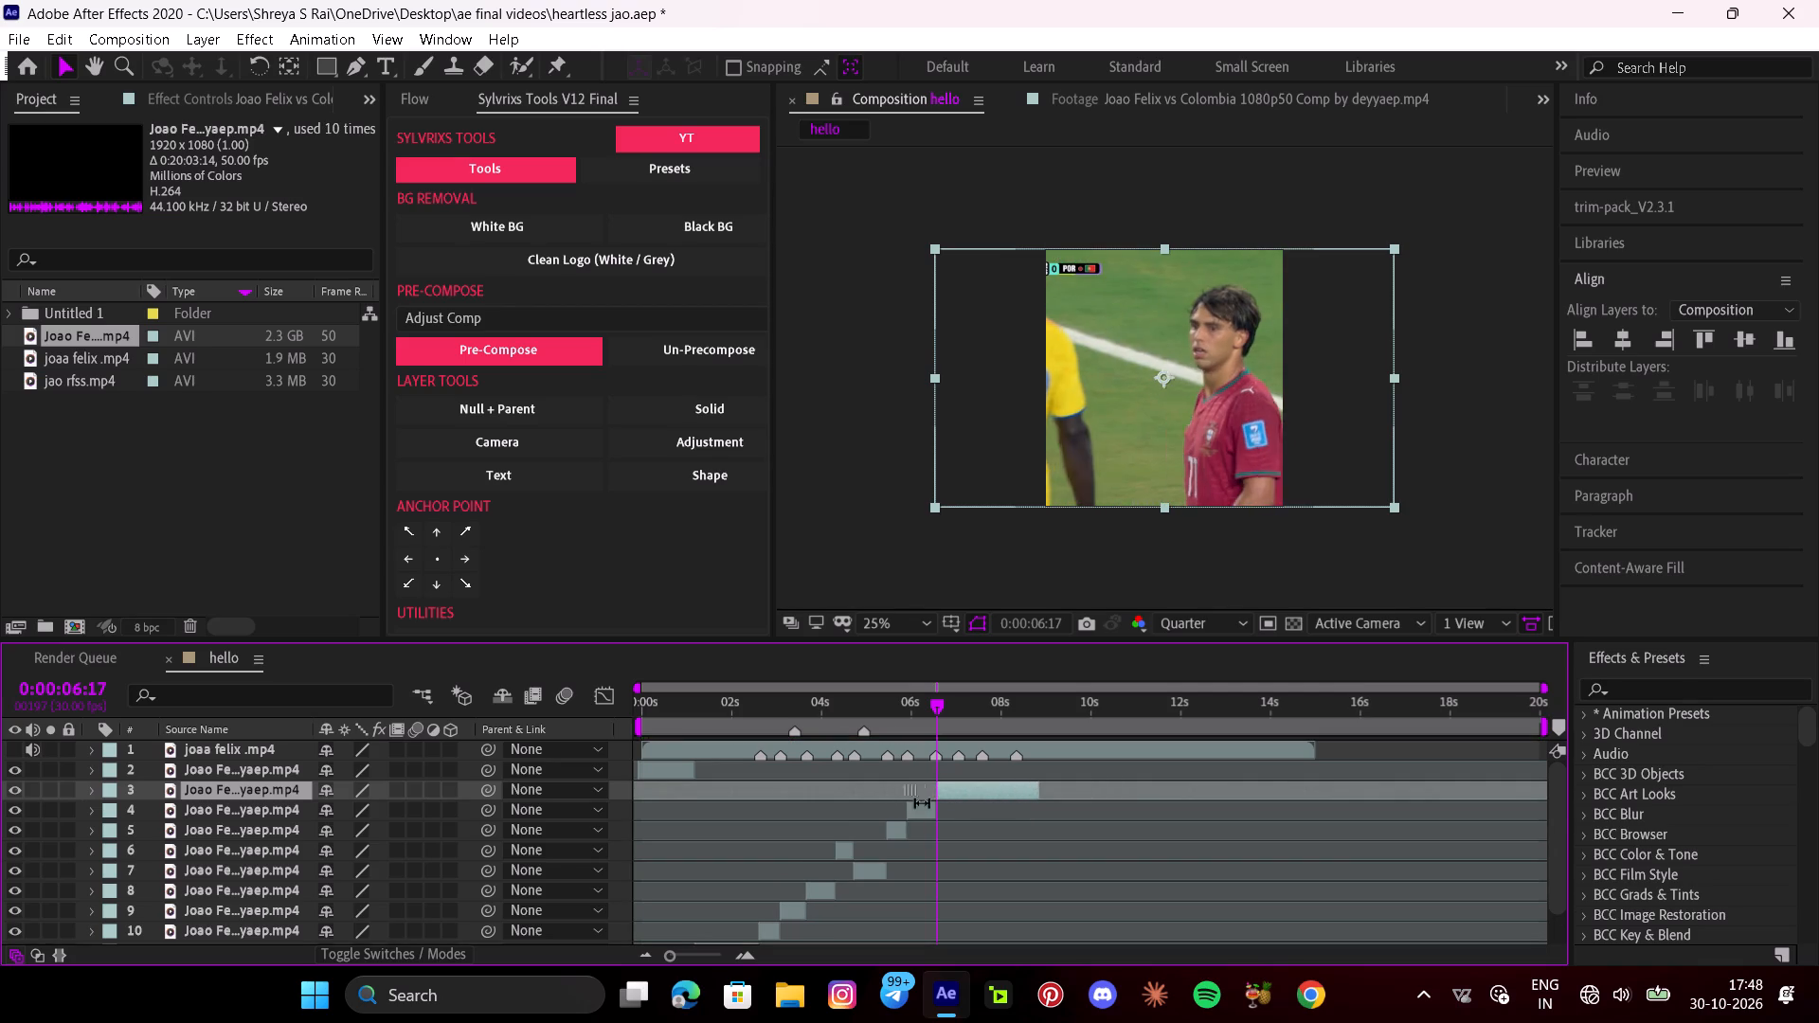
drag(922, 803, 969, 820)
drag(947, 711, 961, 718)
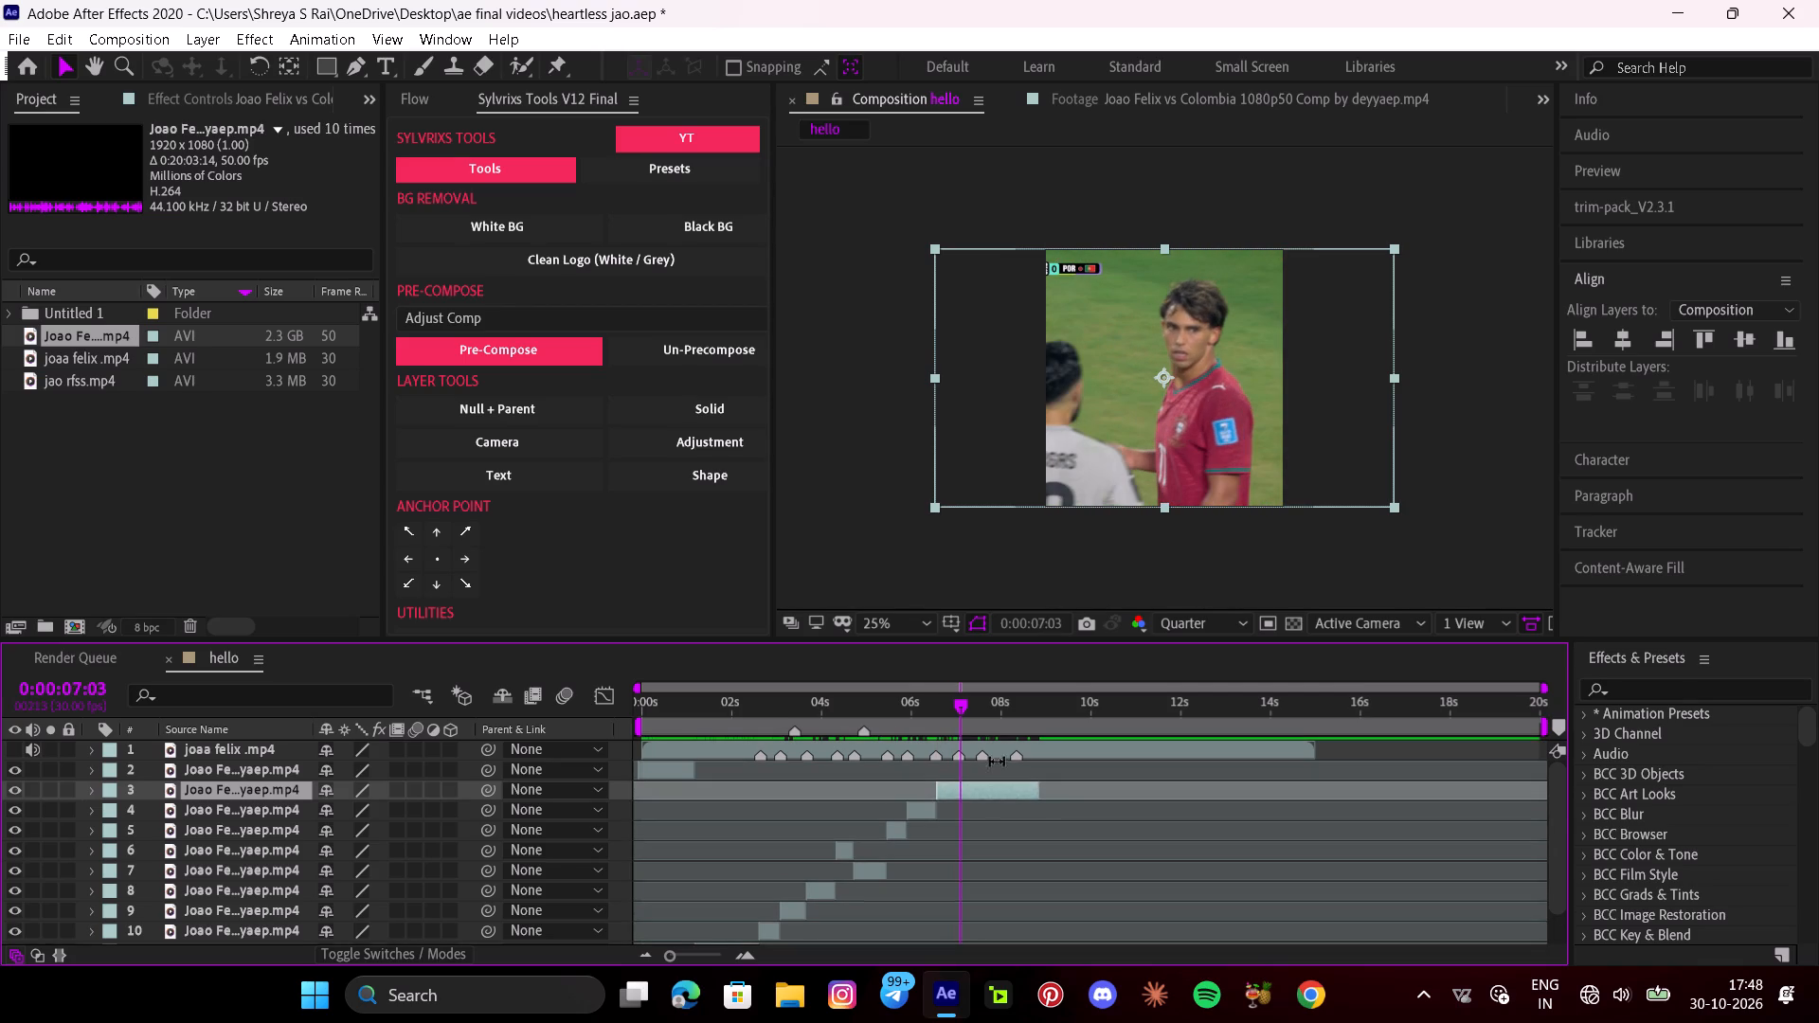
key(ctrl+shift+d)
Slip the footage of the piece starting at 0:00:07:03 to the front view of the maroon number 11 player by the white pitch line.
drag(1115, 786, 825, 784)
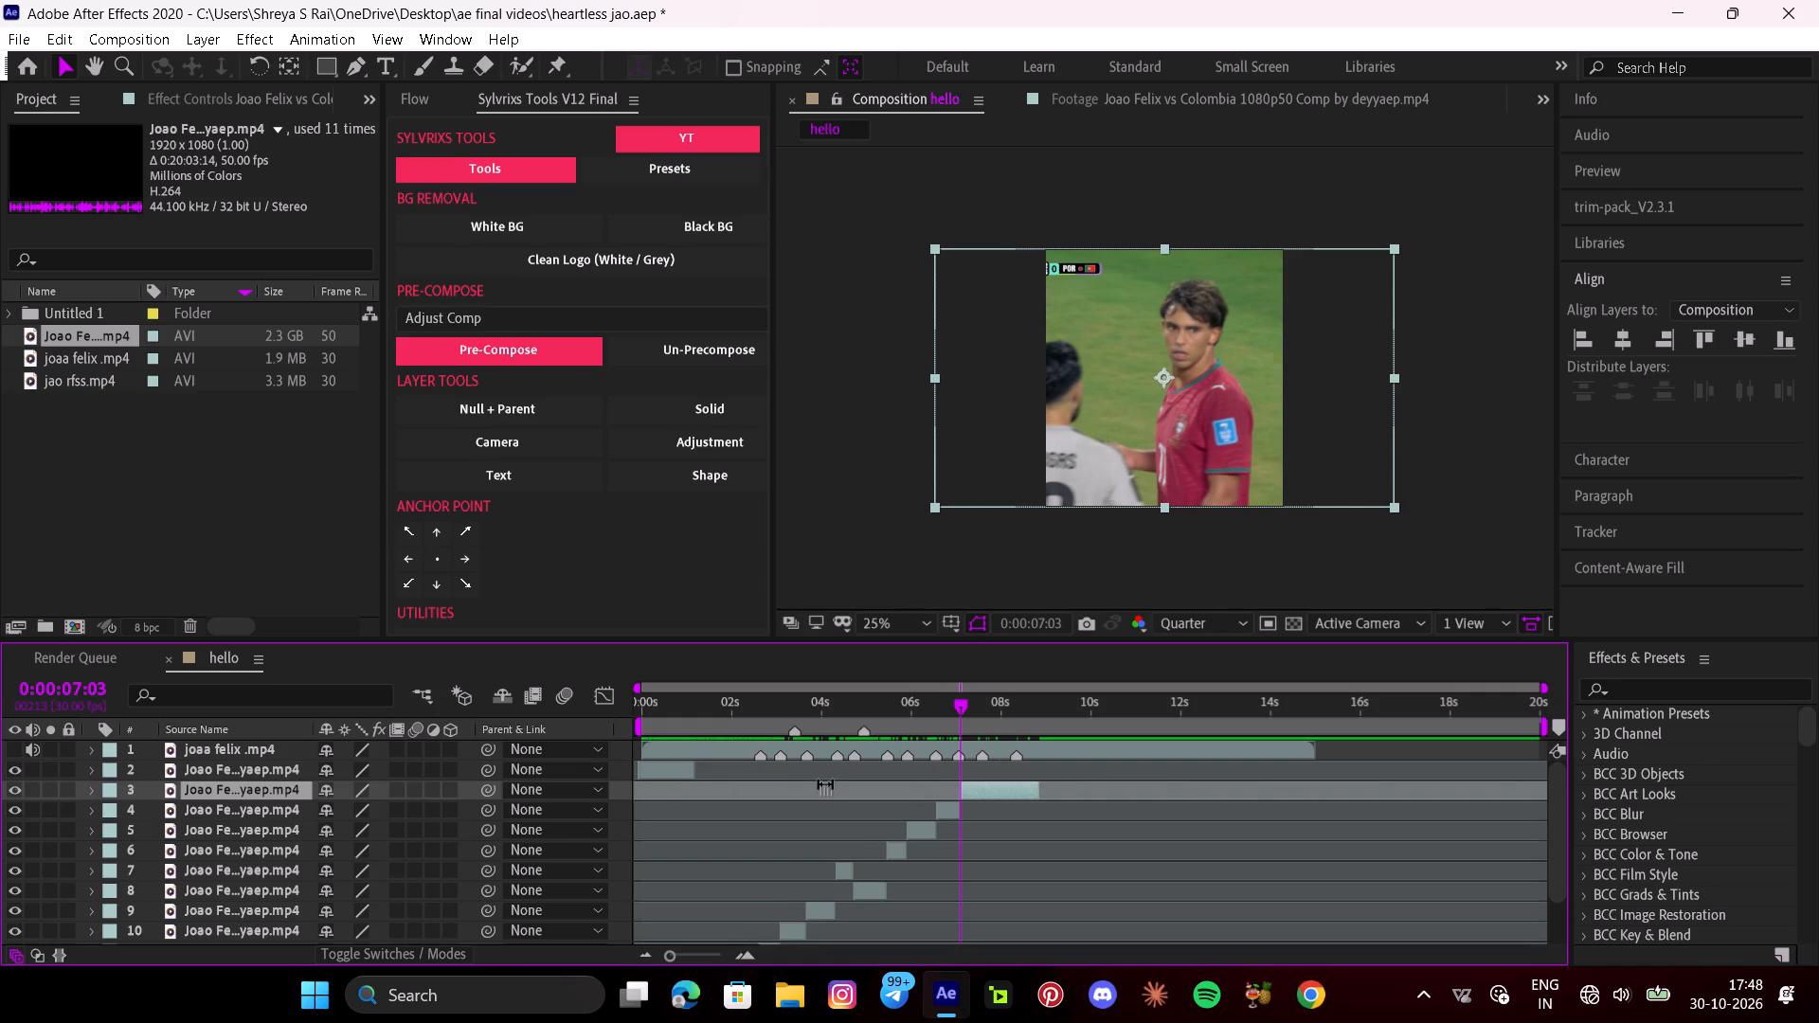
drag(825, 784, 54, 794)
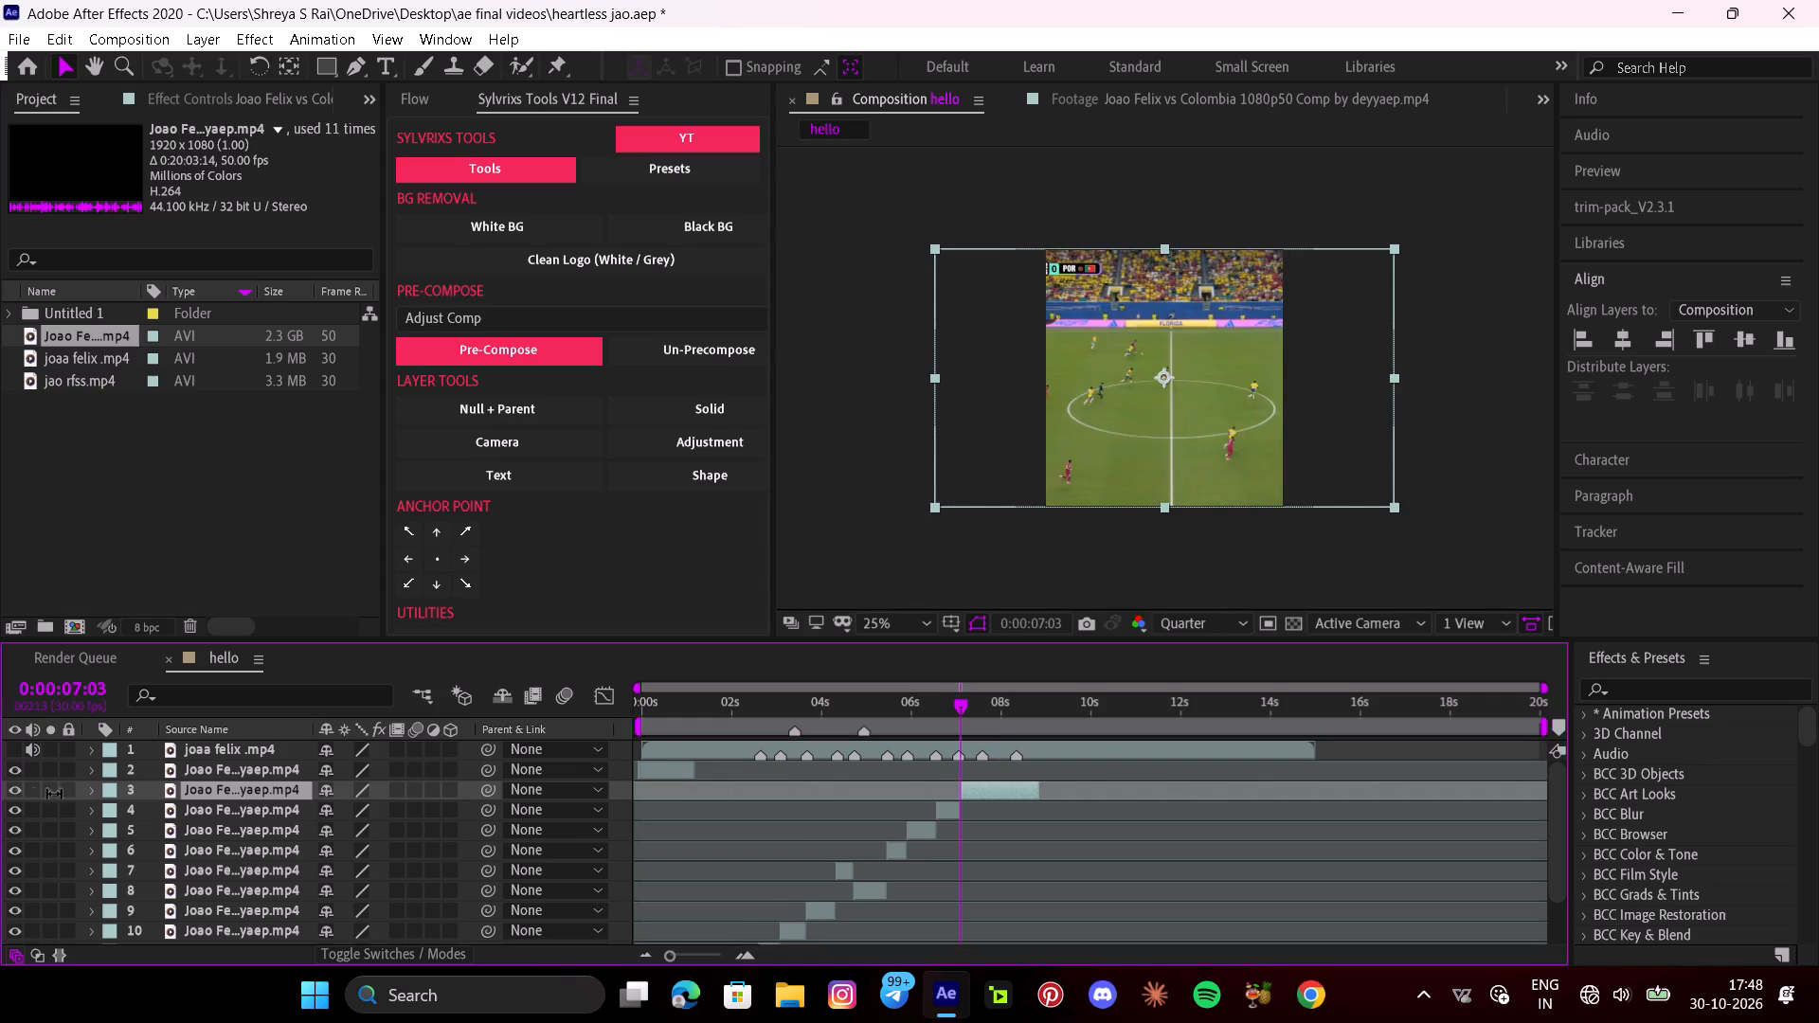
drag(54, 794, 0, 804)
drag(1230, 793, 810, 800)
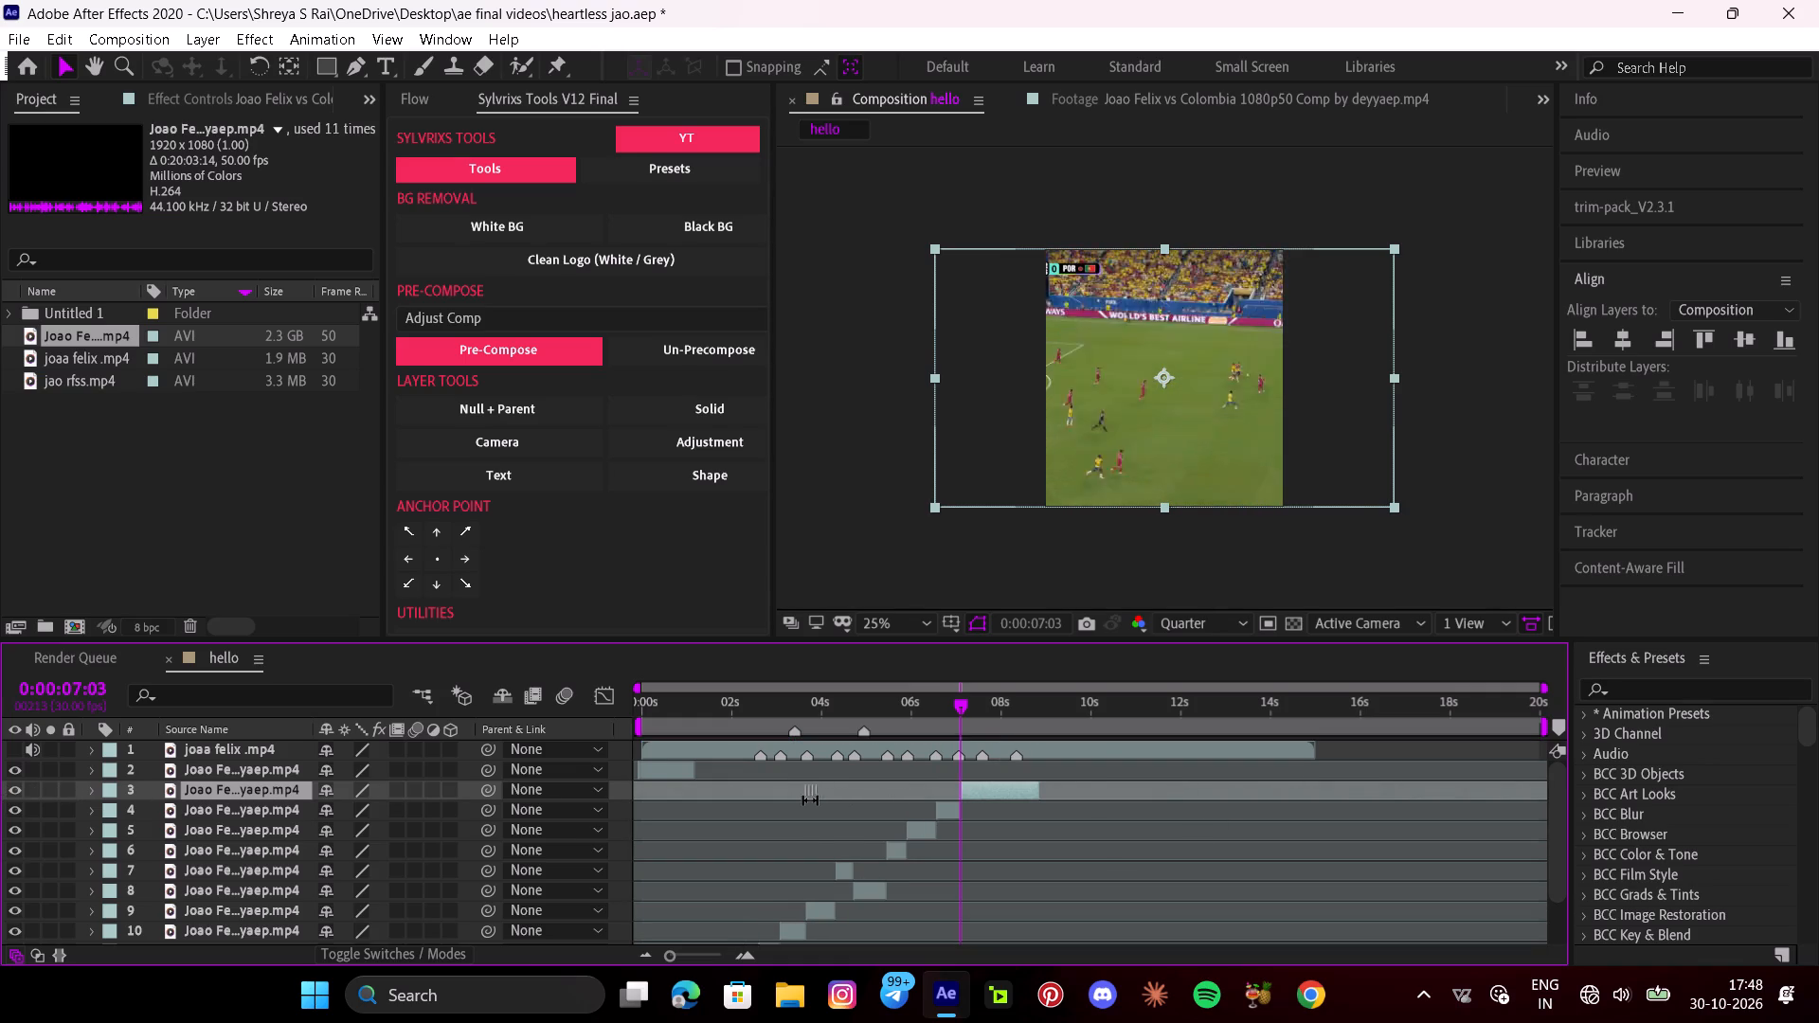
drag(810, 800, 74, 800)
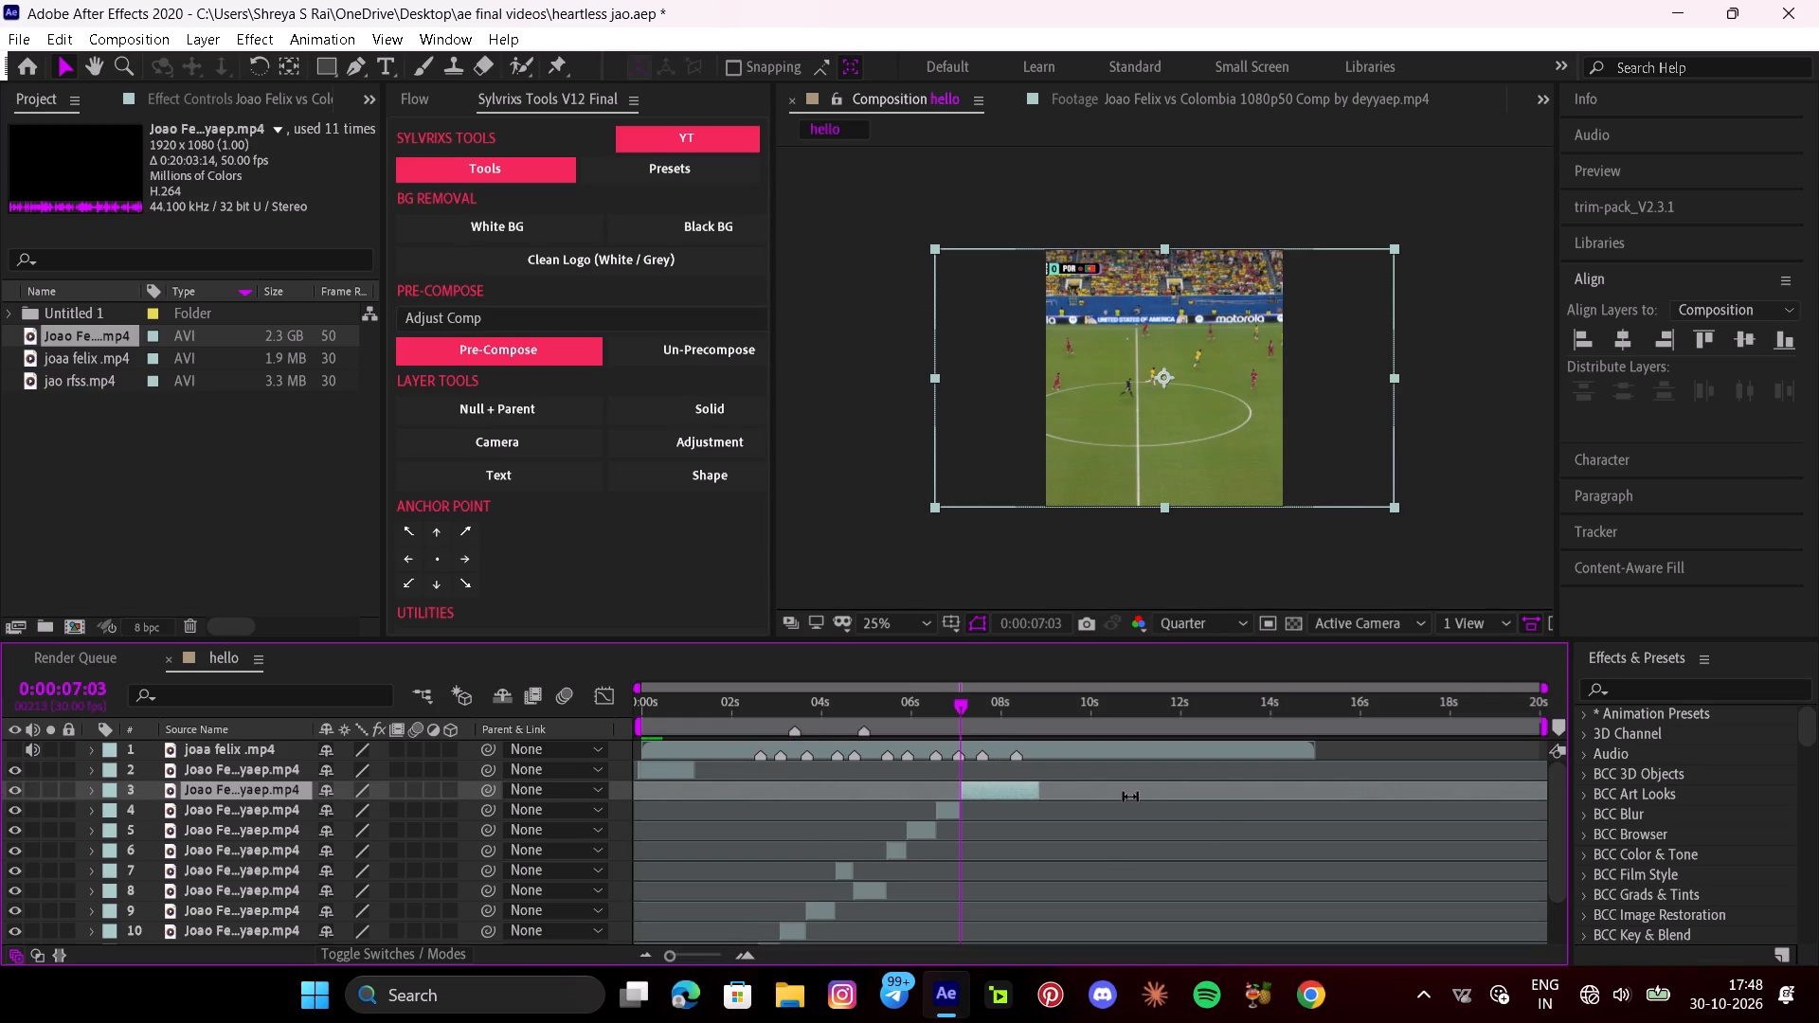
drag(1228, 788, 547, 791)
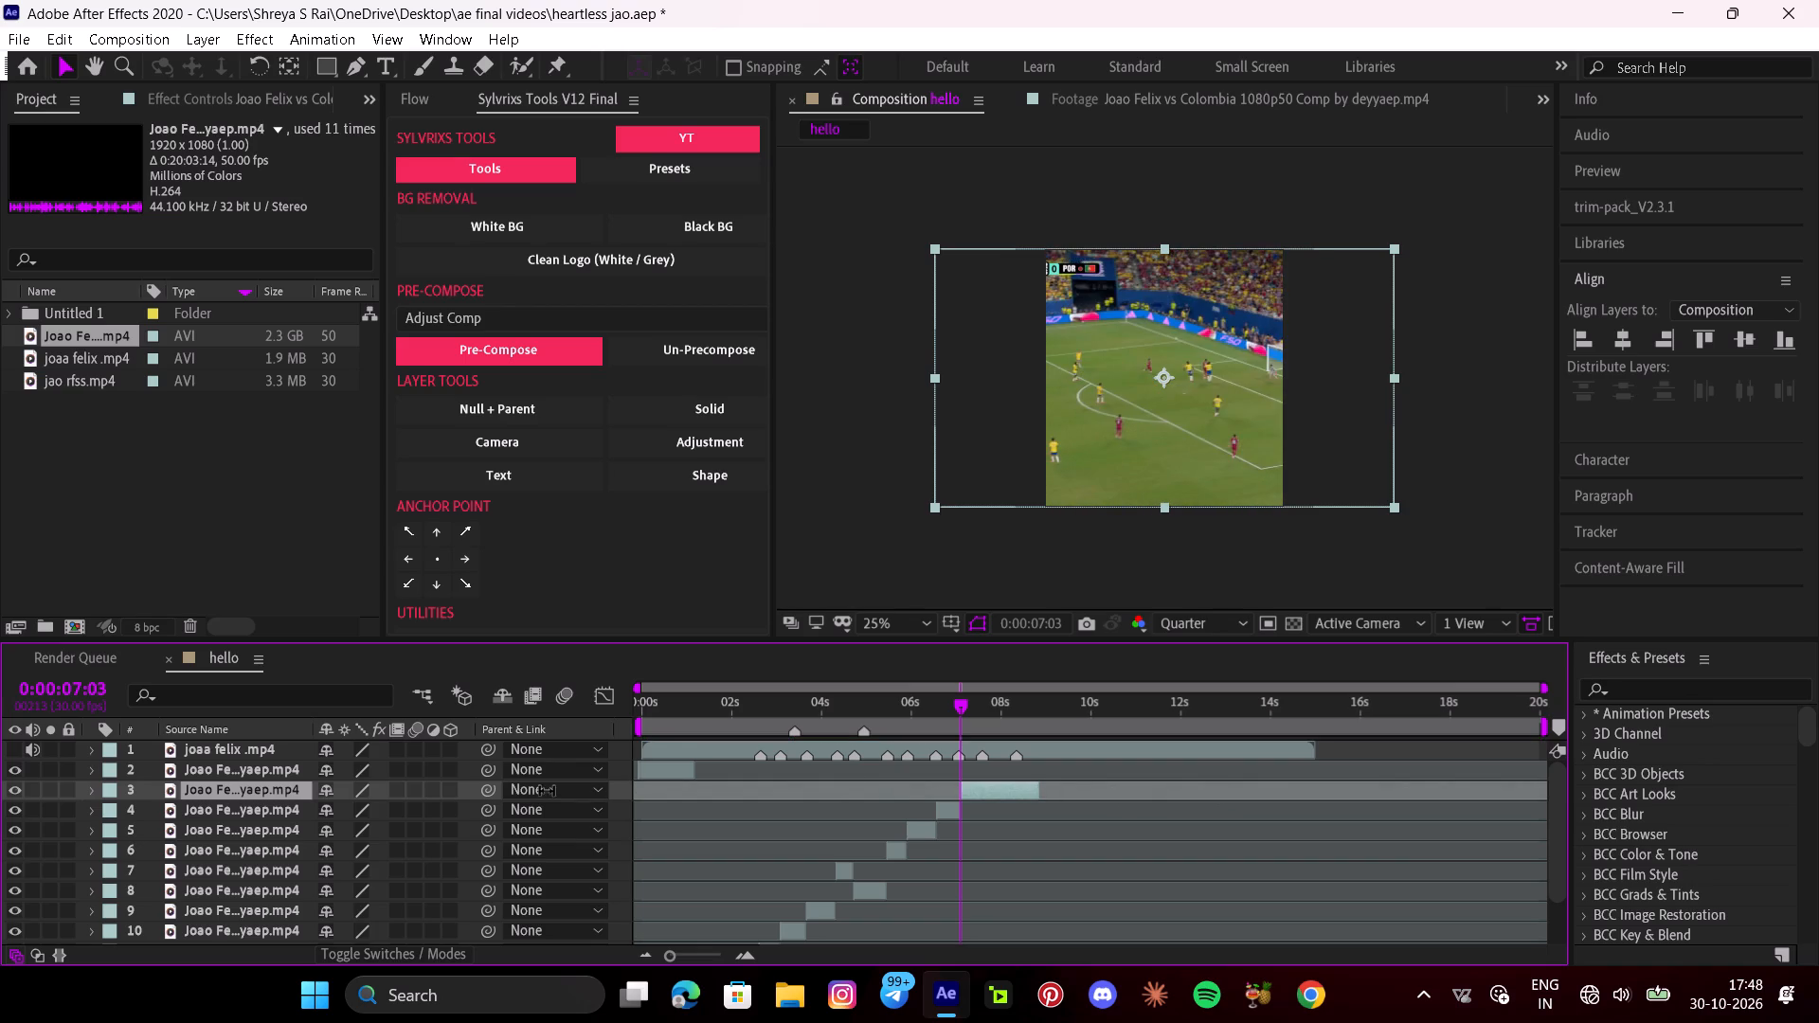
drag(547, 791, 554, 799)
drag(554, 799, 408, 791)
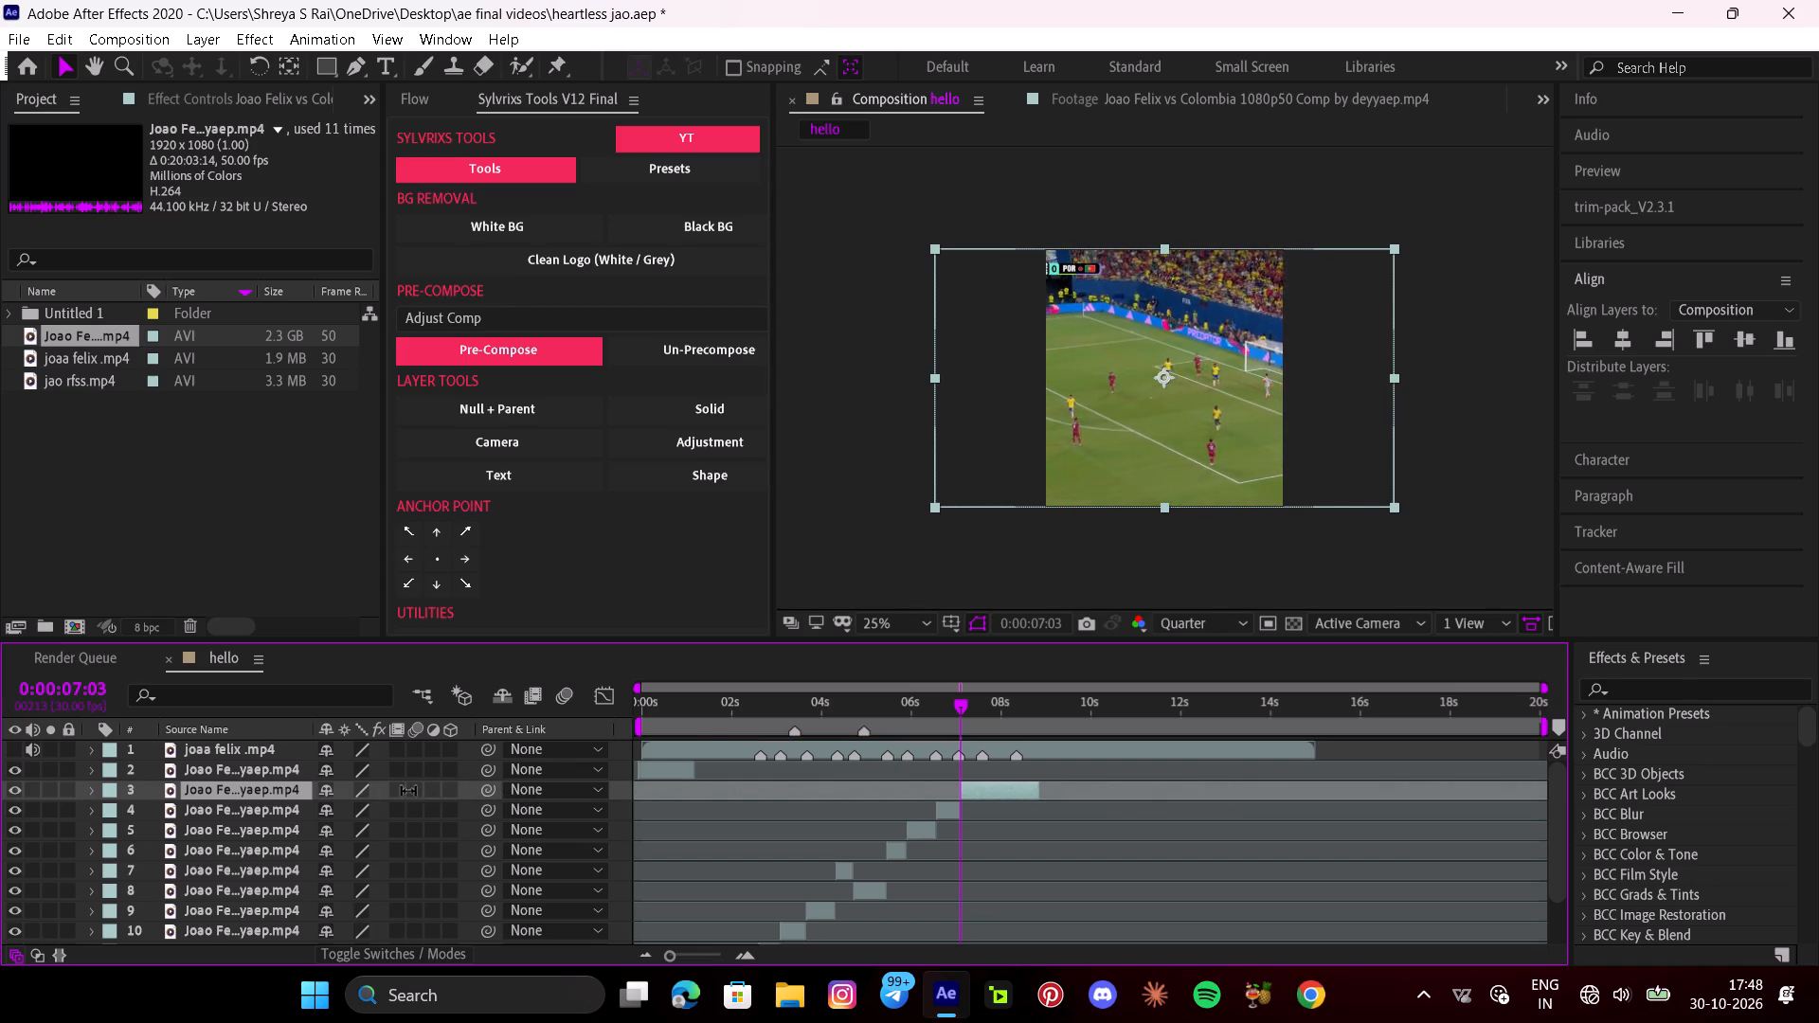
drag(408, 791, 412, 801)
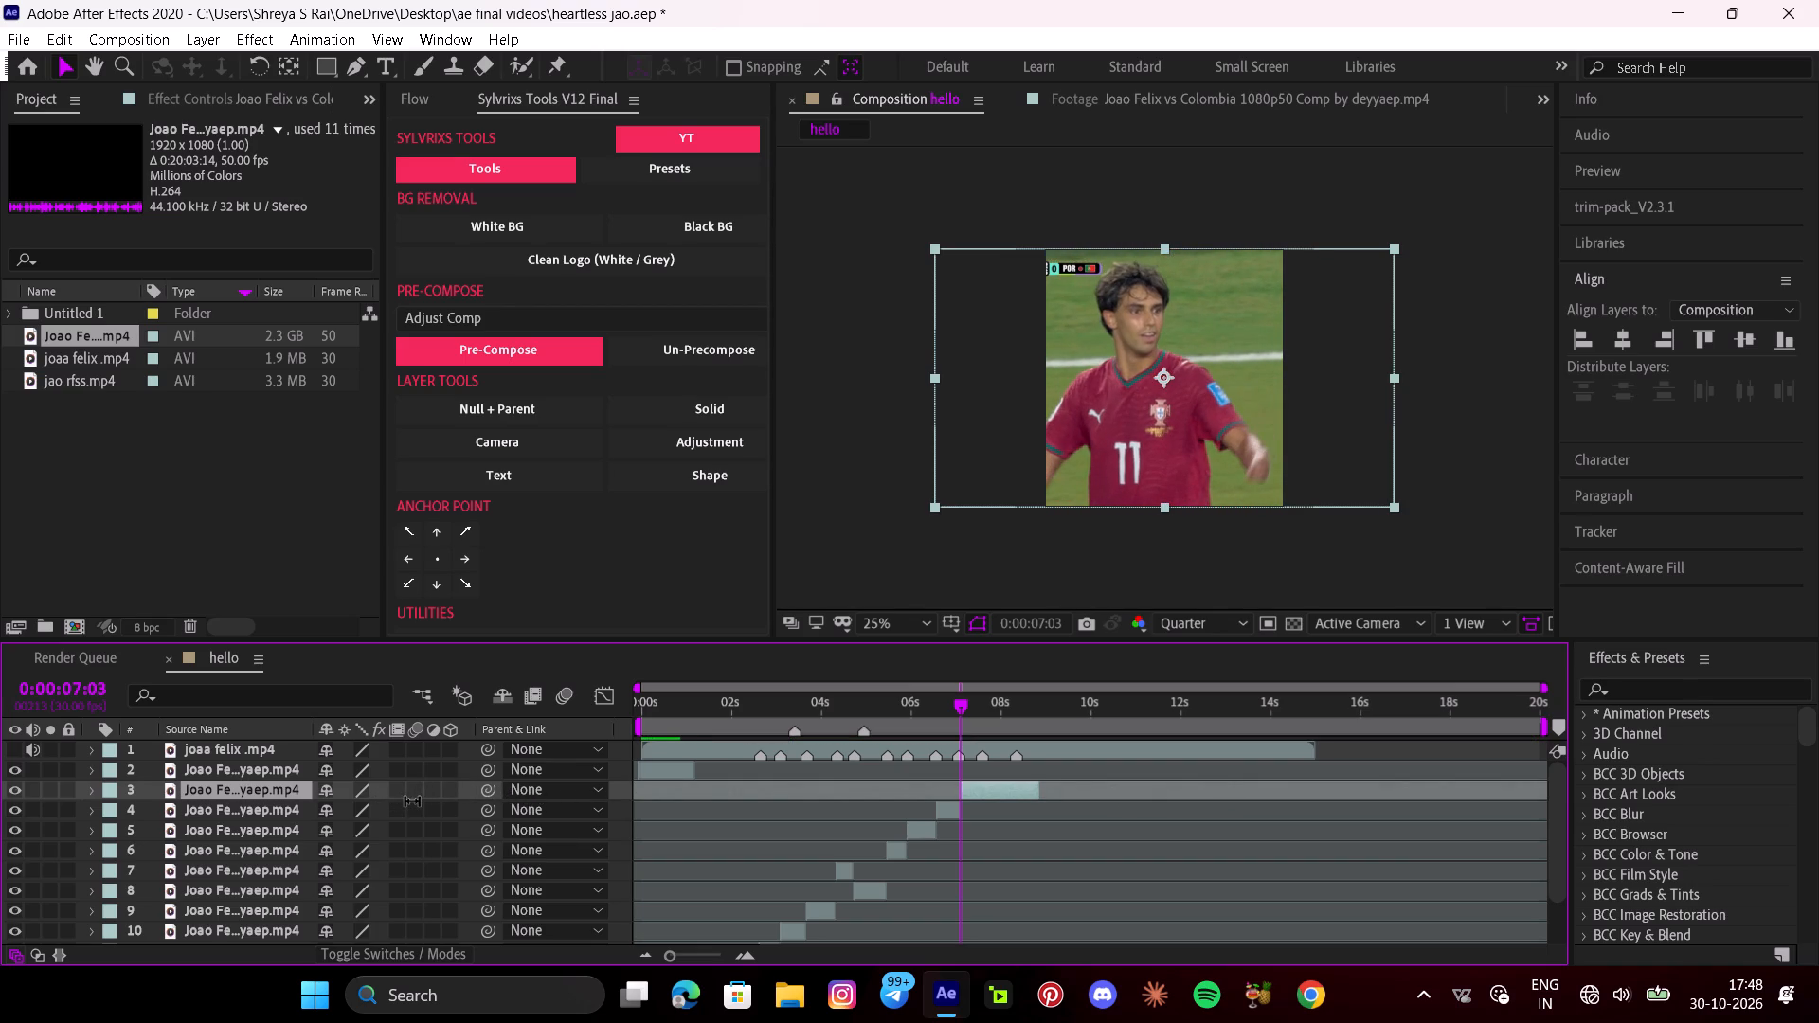
drag(412, 801, 418, 806)
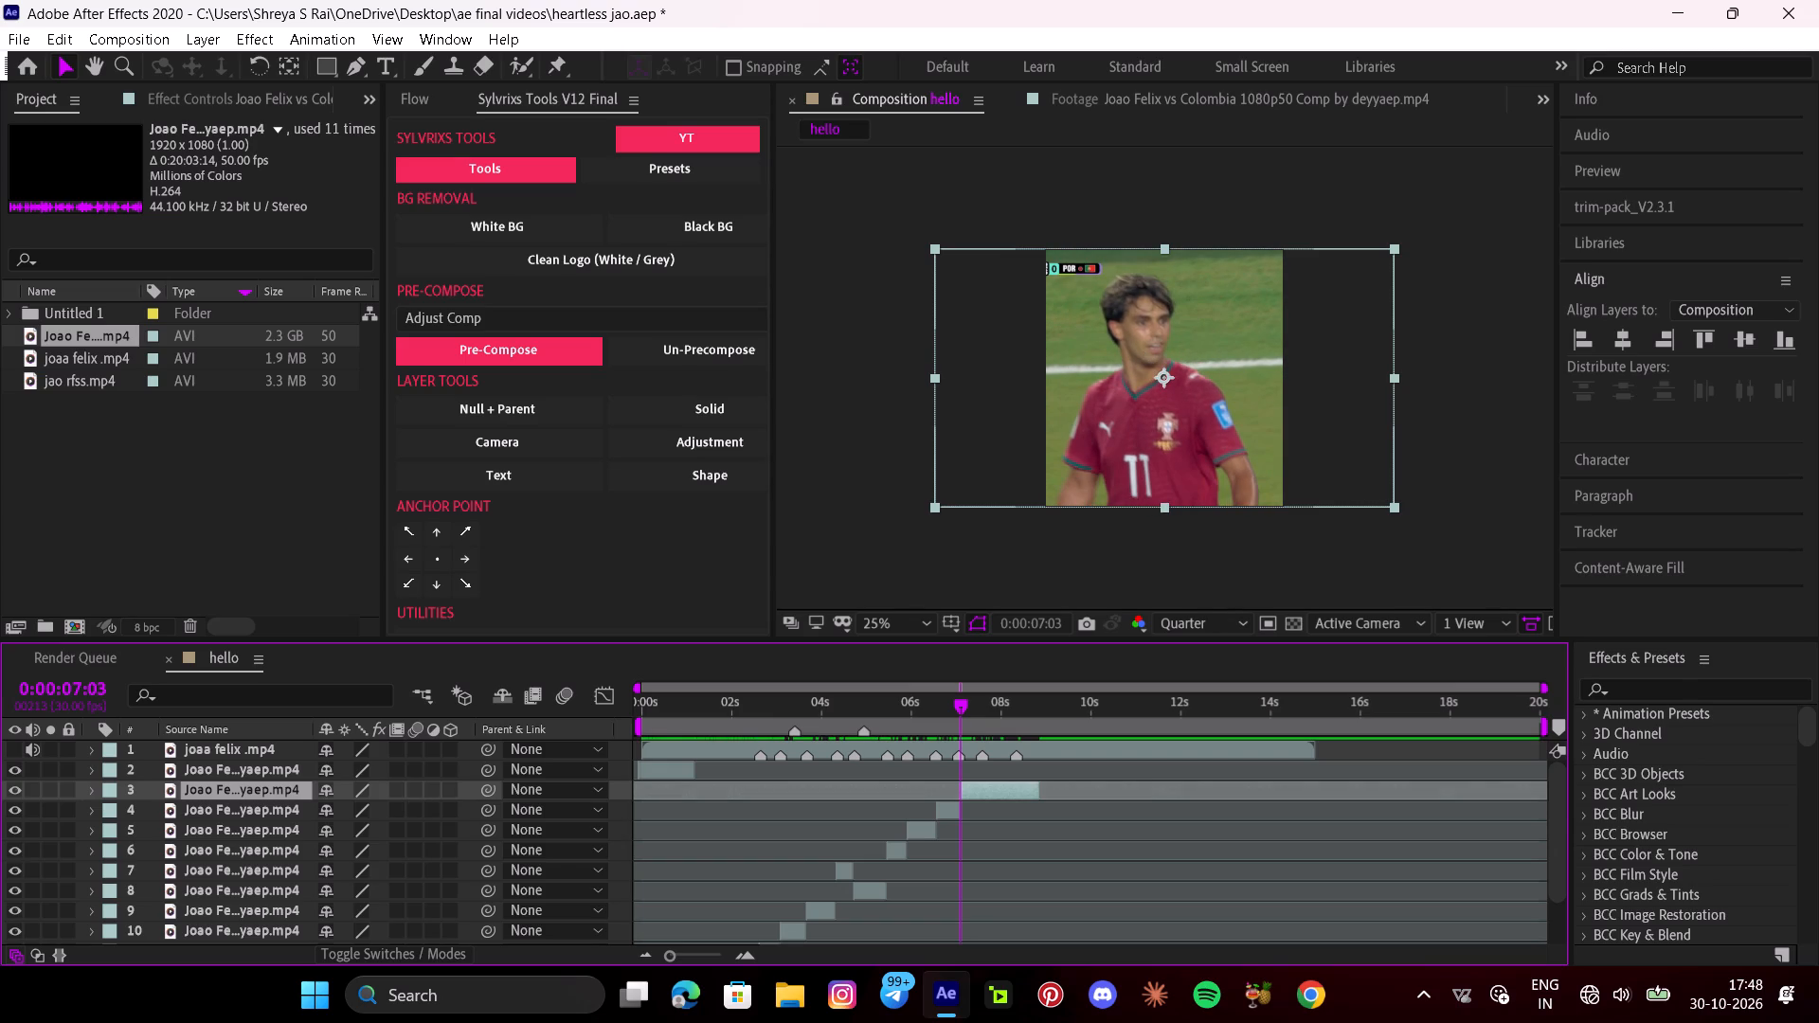
Split the front-view number 11 piece at the reference marker at 0:00:07:16.
drag(964, 709, 983, 719)
key(ctrl+shift+d)
Save the project.
key(ctrl+s)
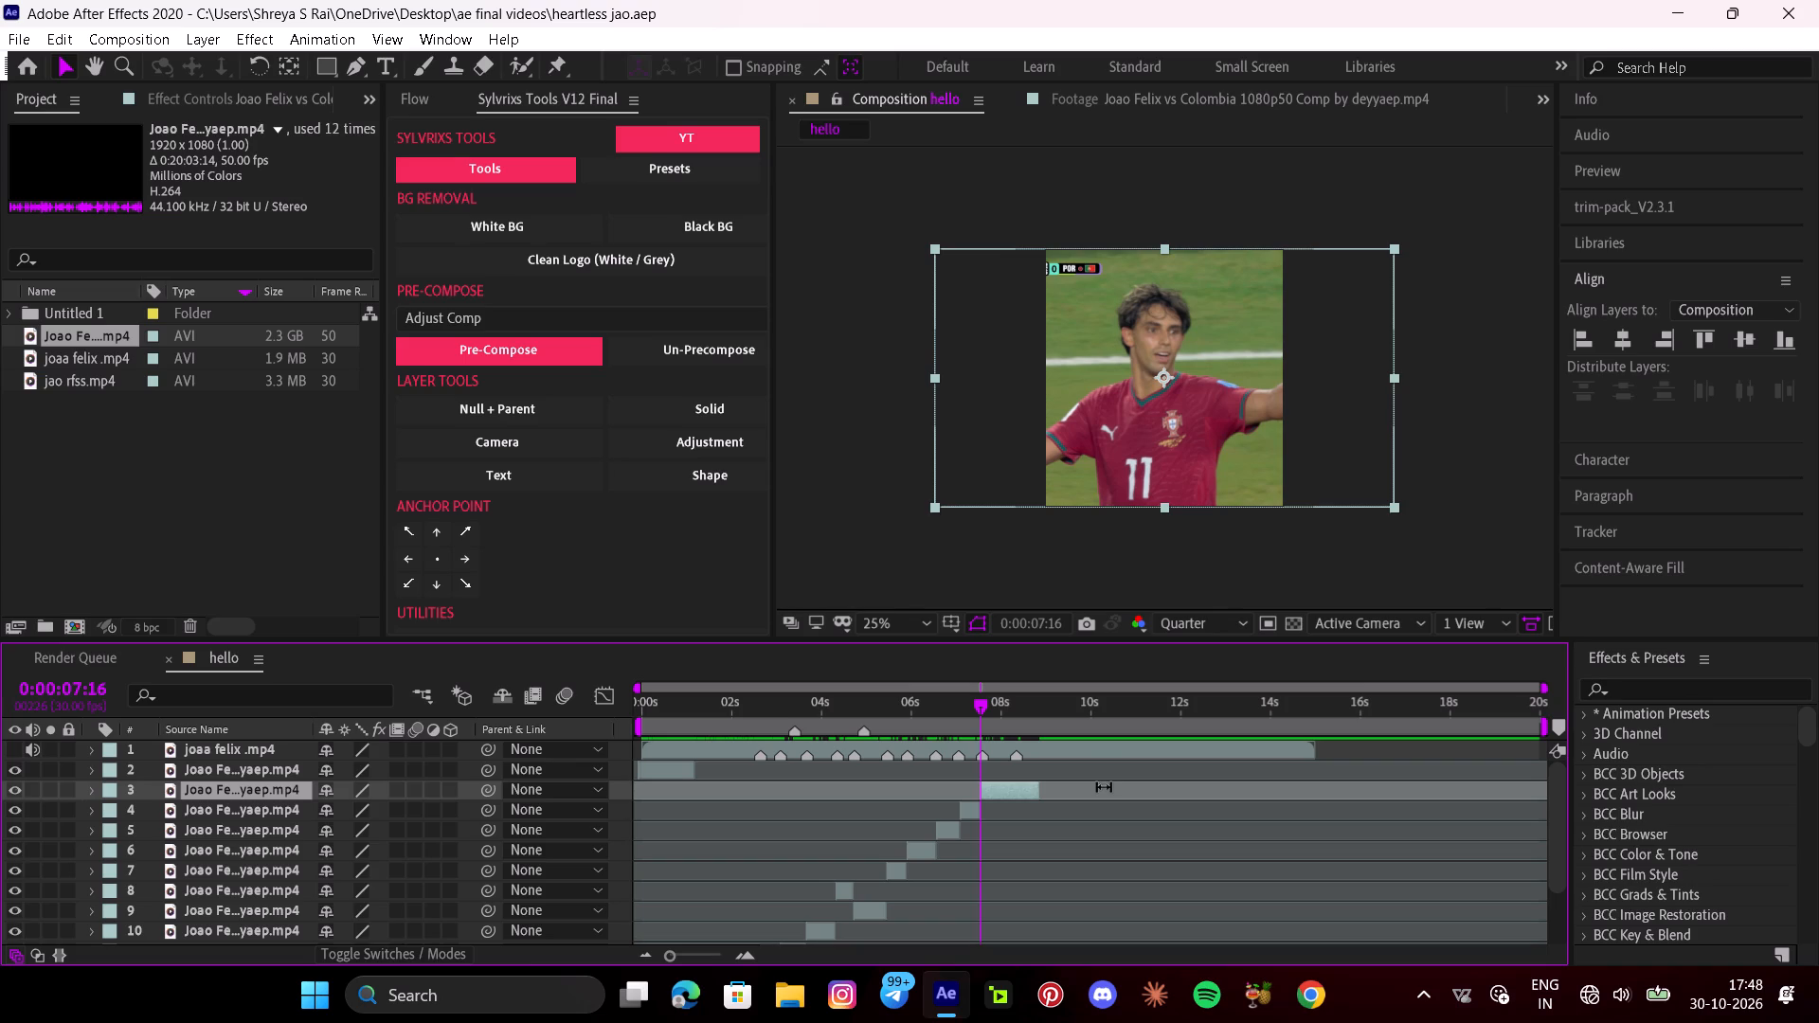
Slip the footage of the piece starting at 0:00:07:16 to the close-up of the bald man in a white shirt.
drag(672, 960, 645, 960)
drag(645, 960, 642, 958)
drag(1514, 795, 1514, 794)
drag(1514, 794, 1030, 837)
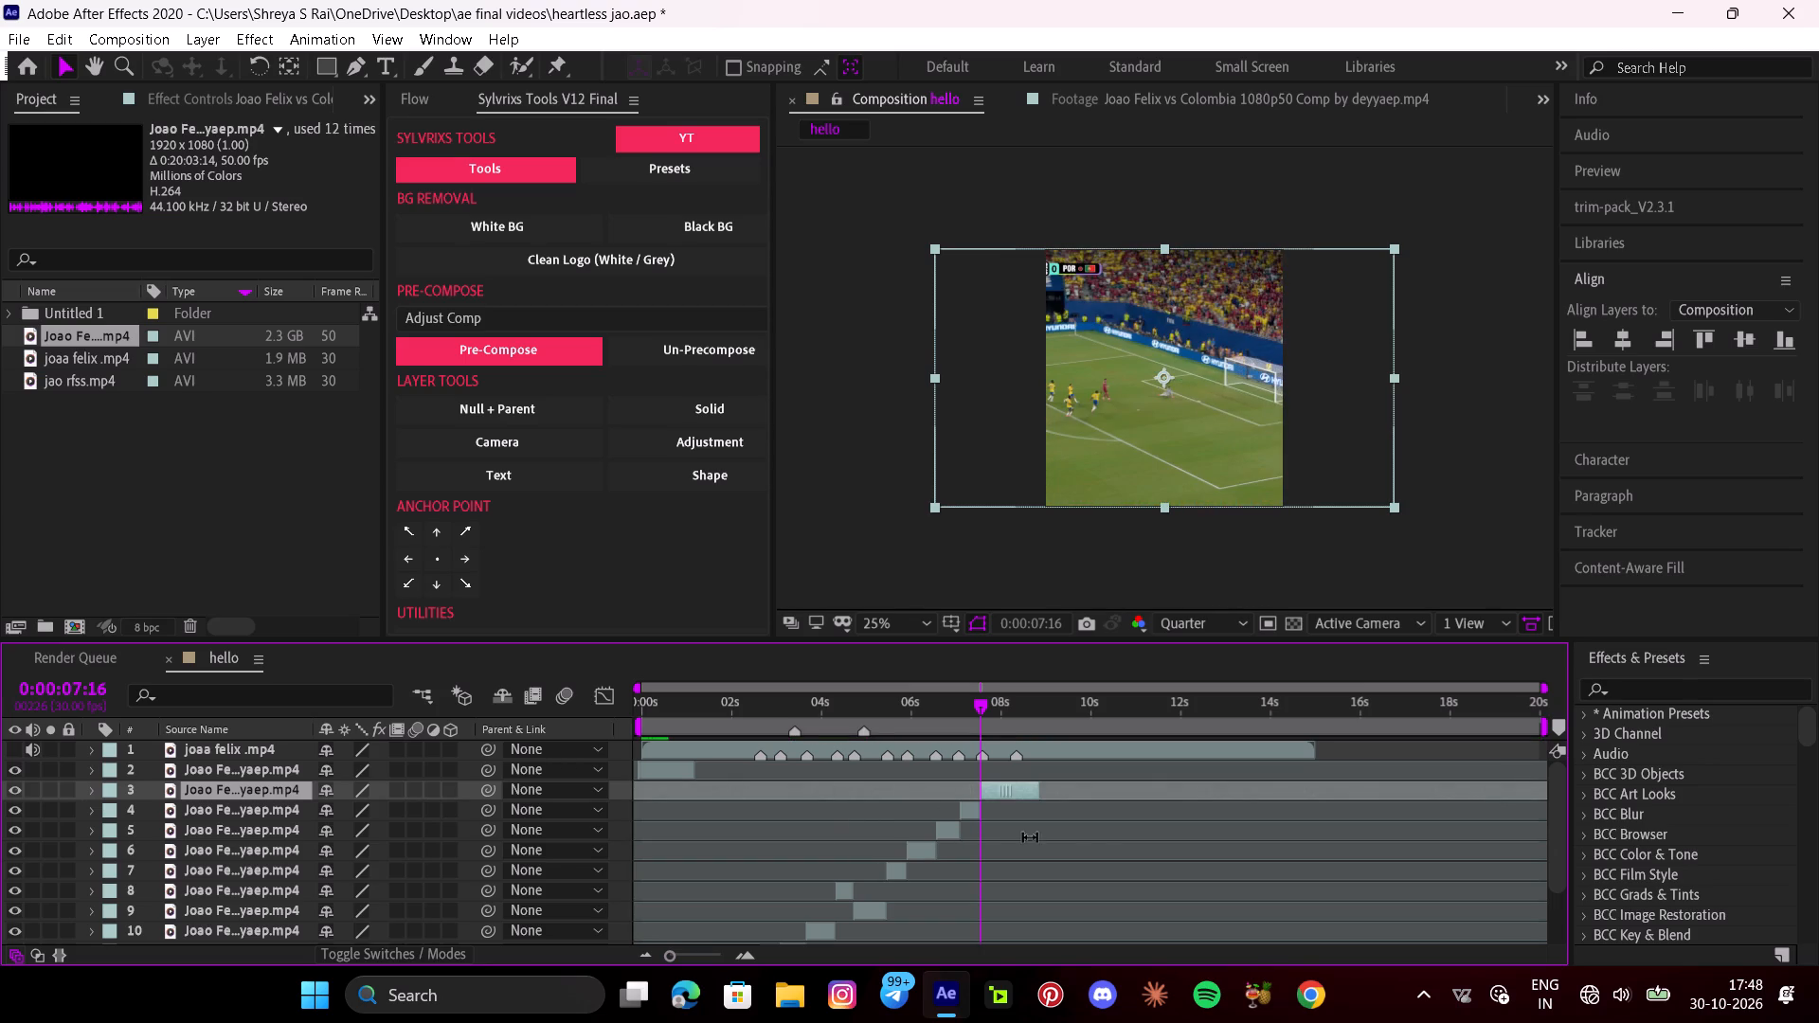
drag(1030, 837, 1158, 861)
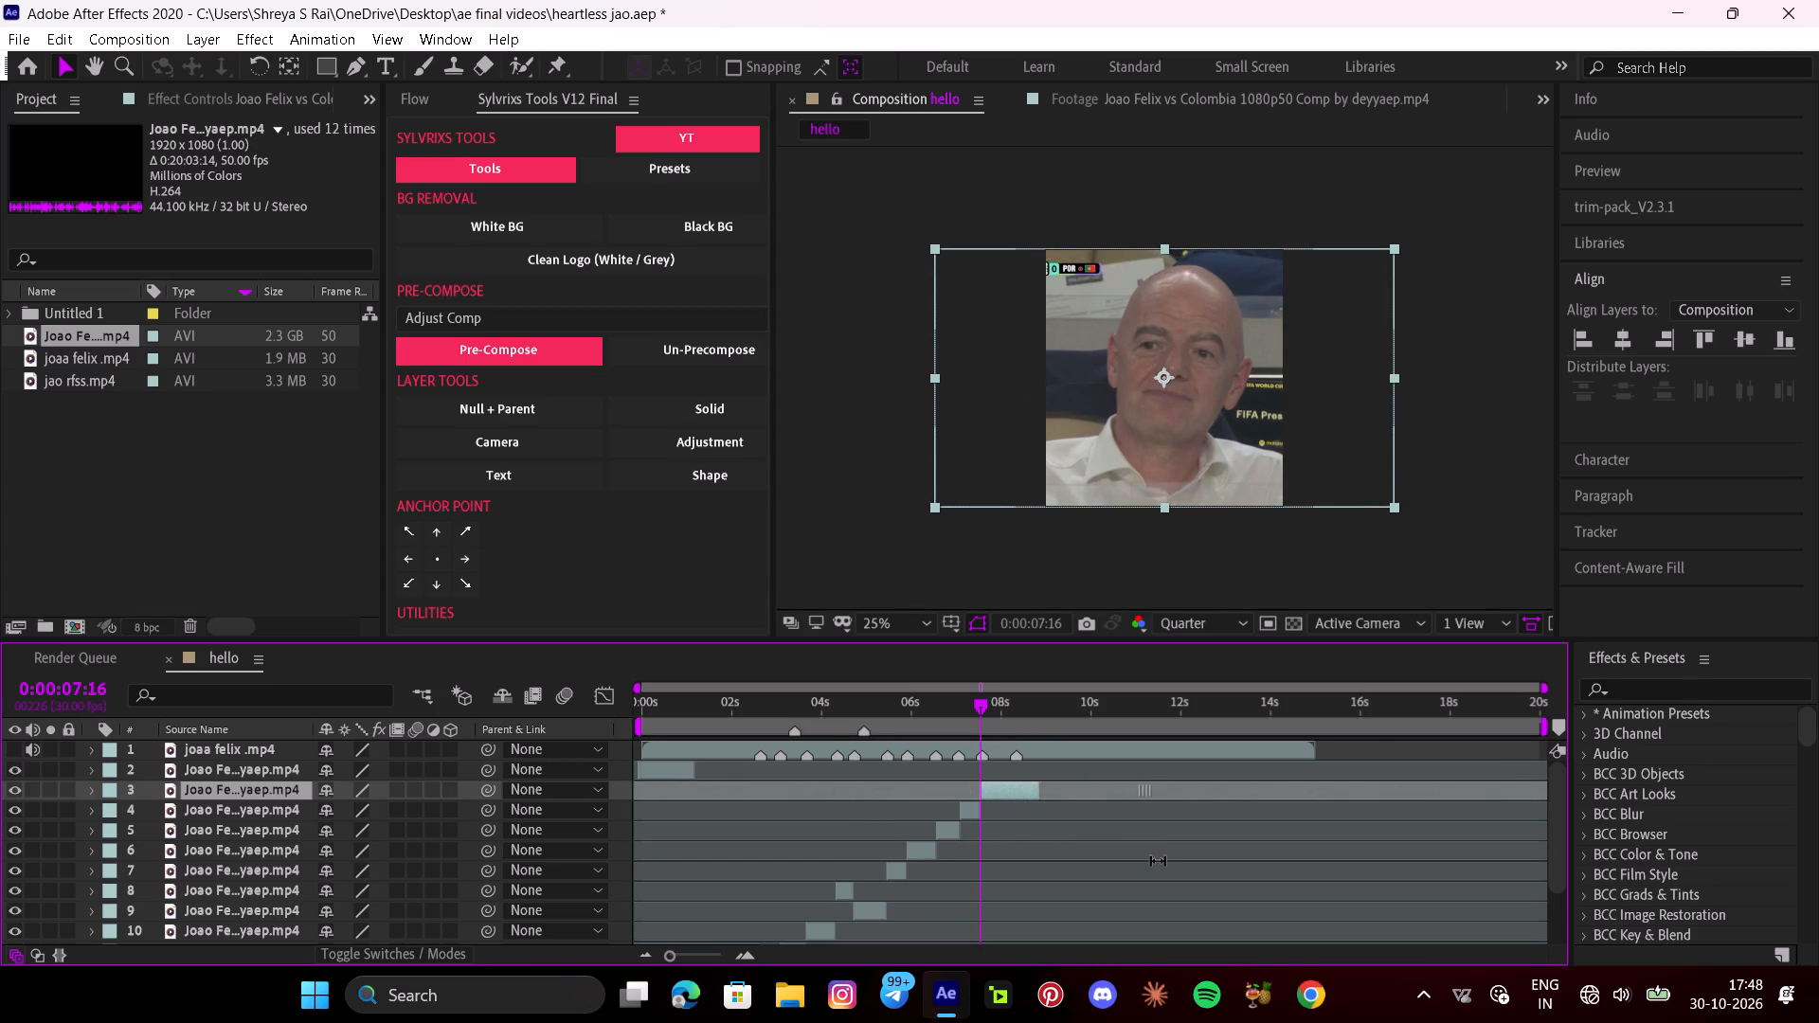
drag(1158, 861, 1156, 859)
Trim the end of the bald man piece to the reference marker at 0:00:08:09 and save the project.
drag(995, 709, 1013, 721)
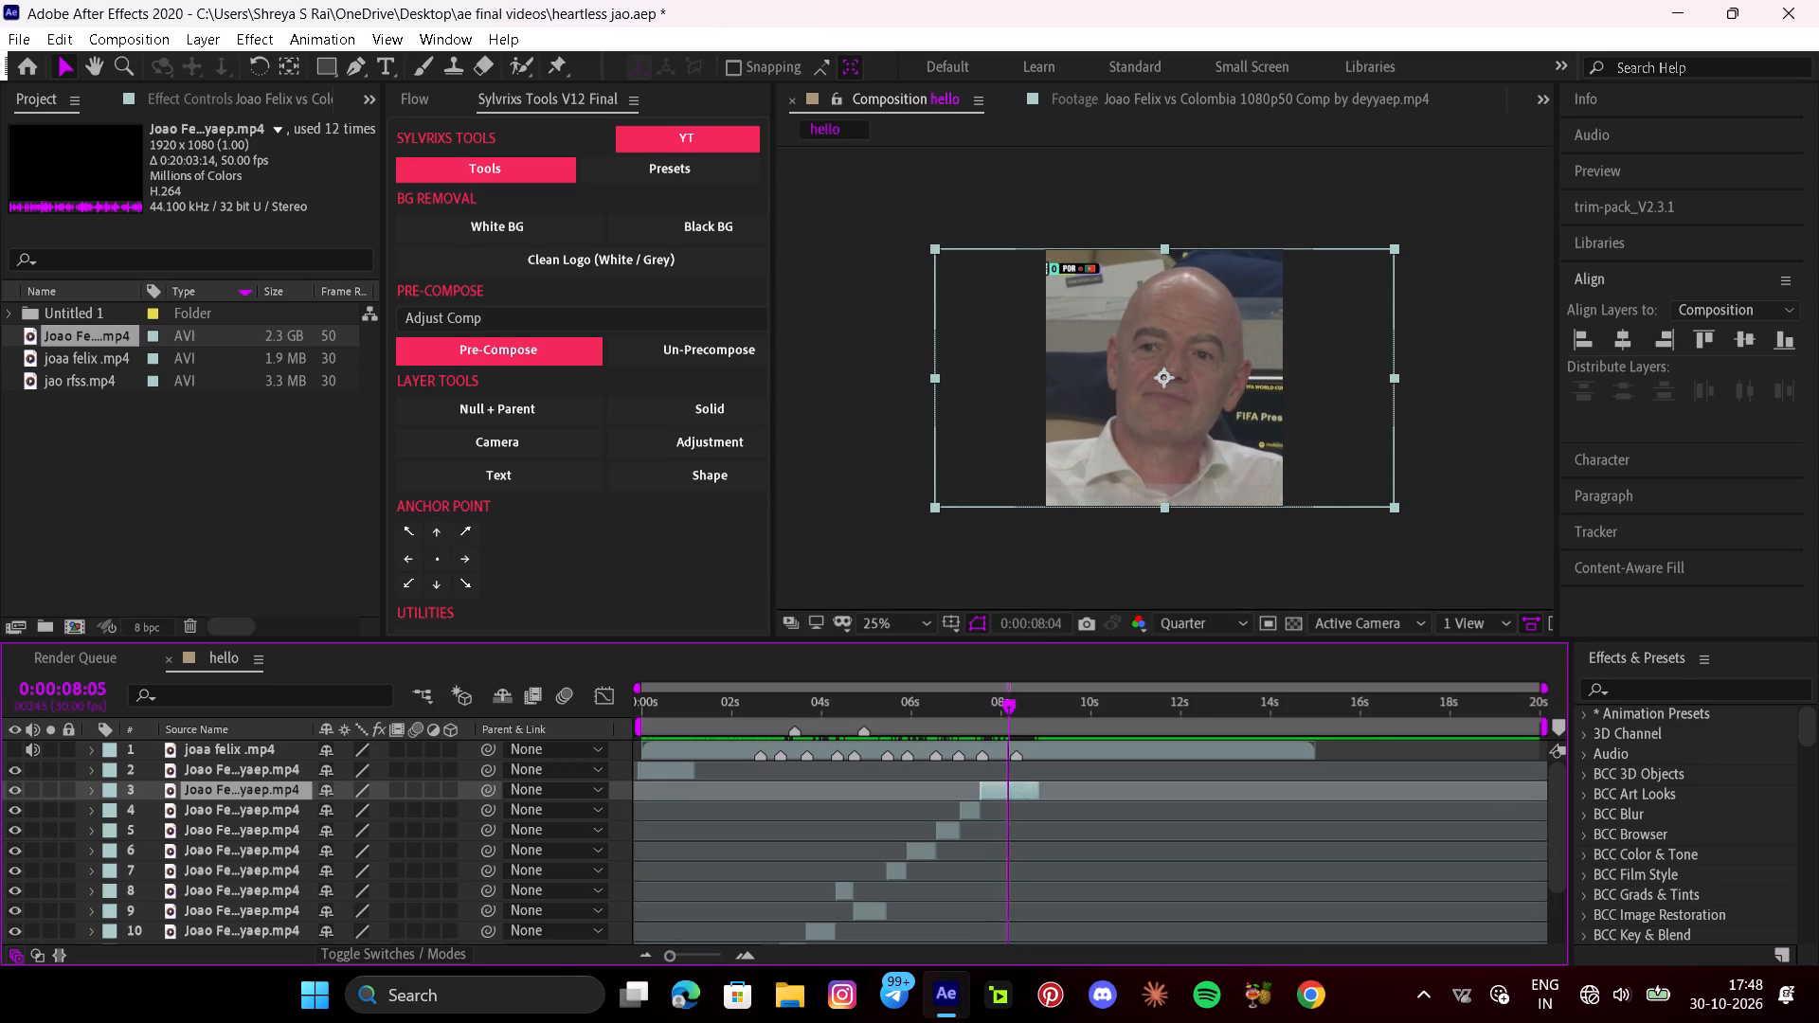
drag(1013, 721, 1015, 723)
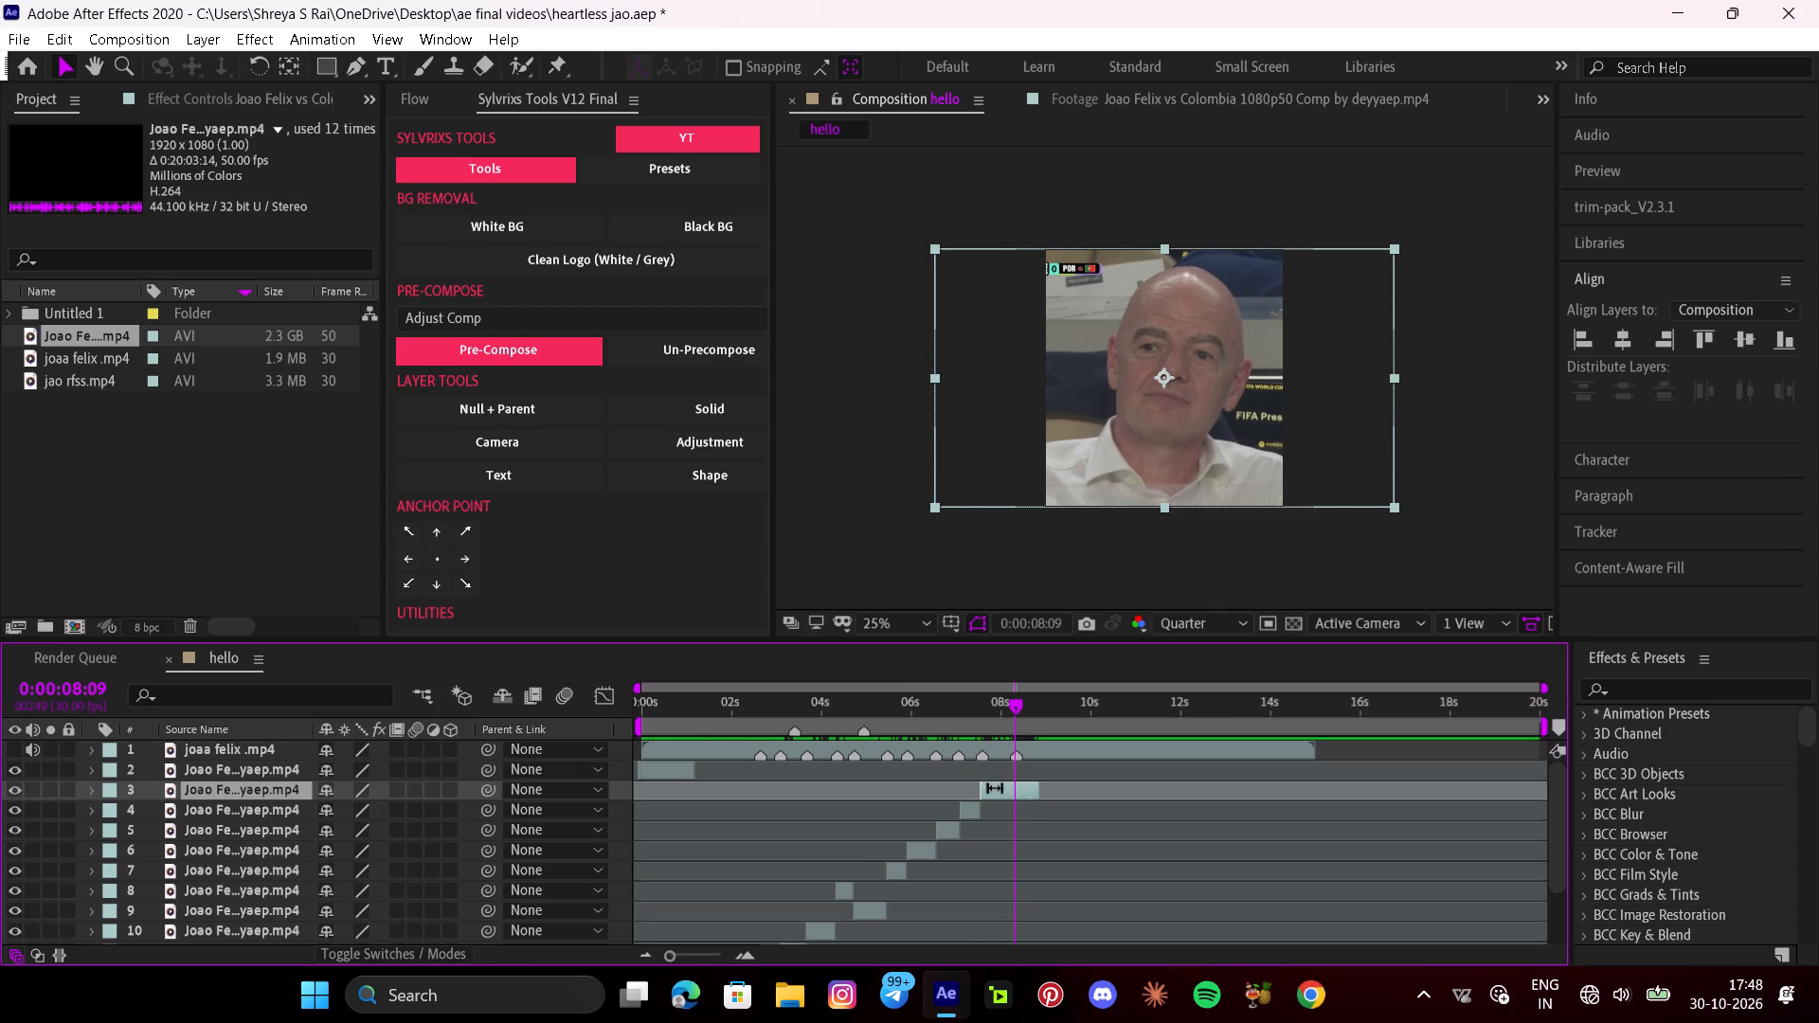
key(alt+bracketright)
key(ctrl+s)
Play back the edit from the start and again from 0:00:04:13 to review the cuts against the reference markers.
drag(1000, 699, 985, 703)
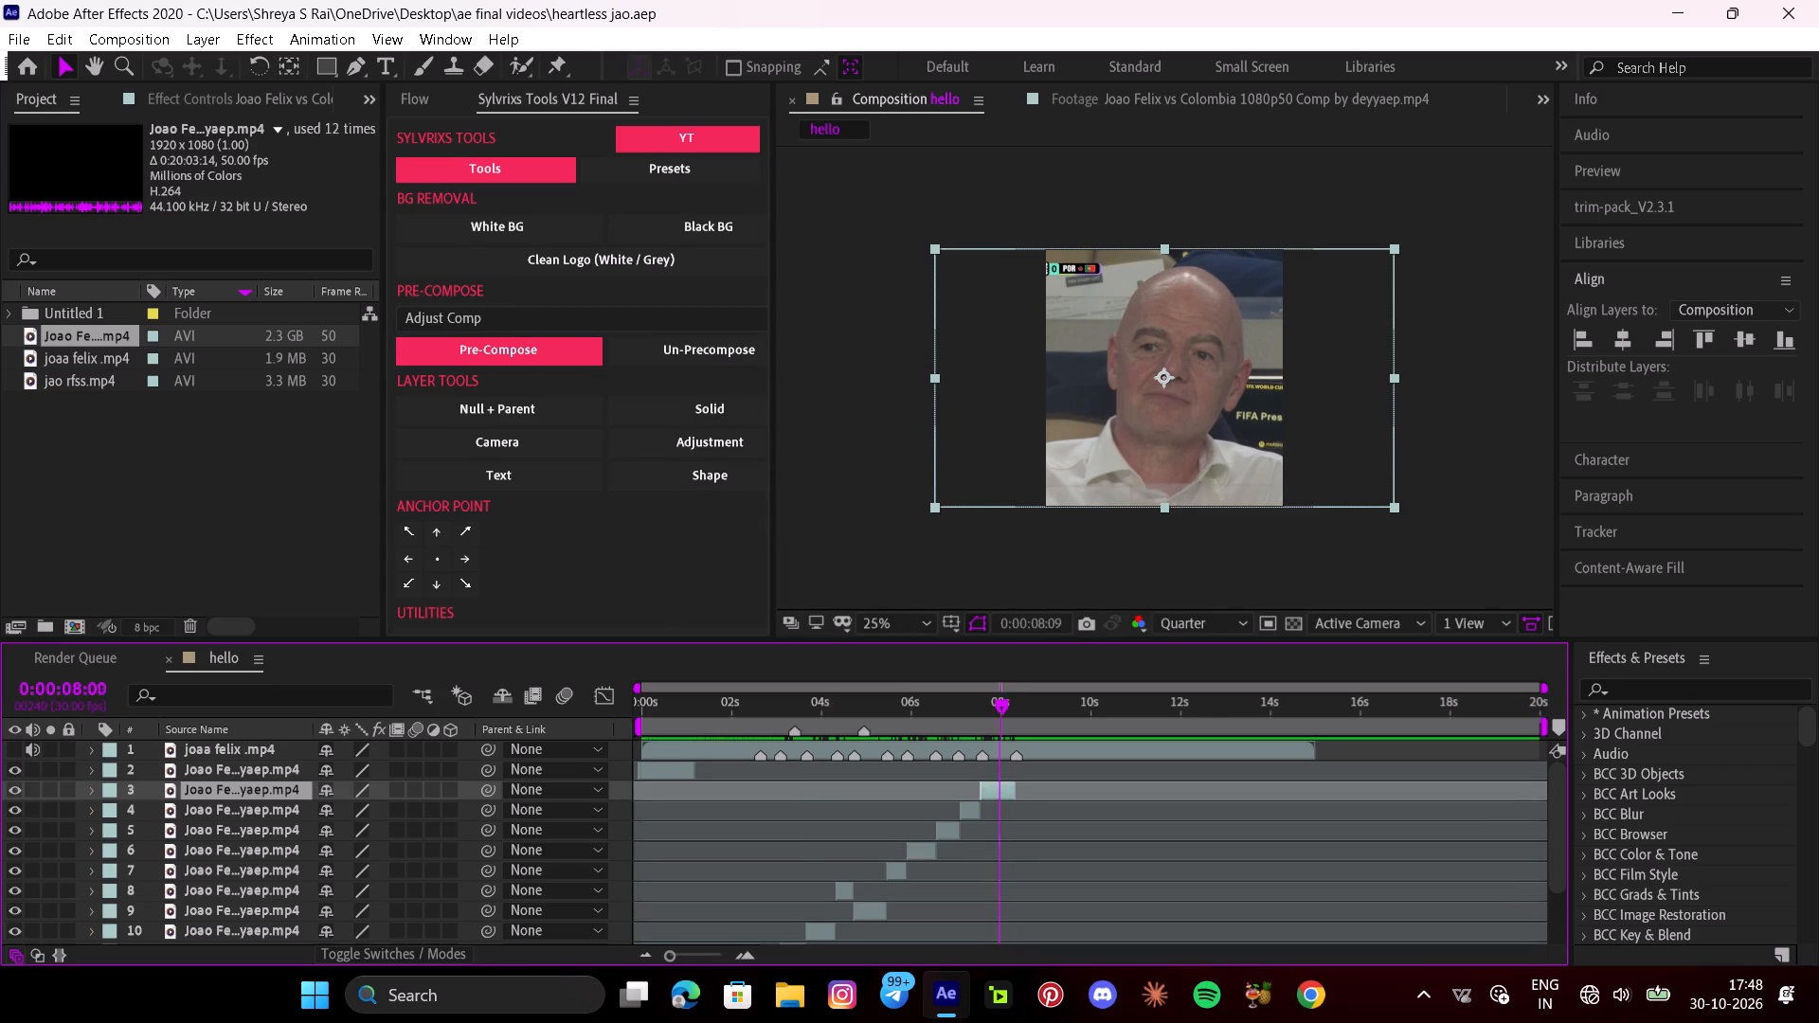
drag(985, 703, 538, 785)
key(space)
scroll(702, 785, down, 1)
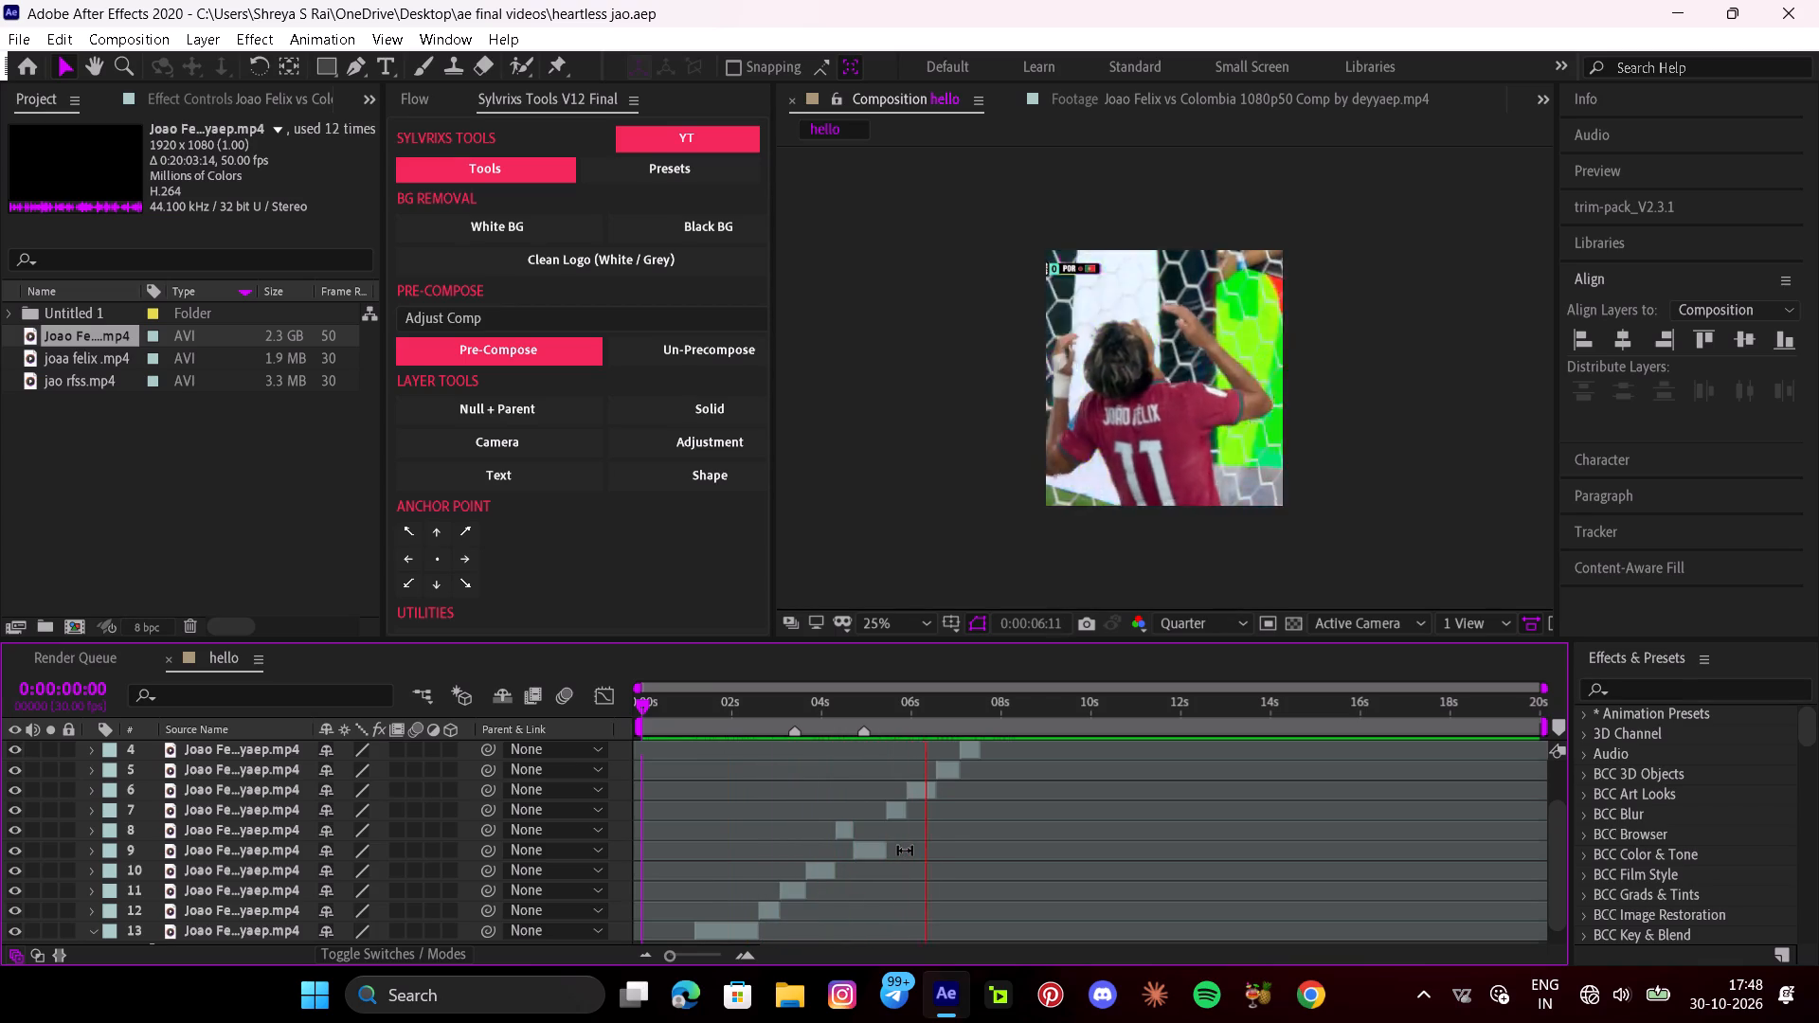
key(space)
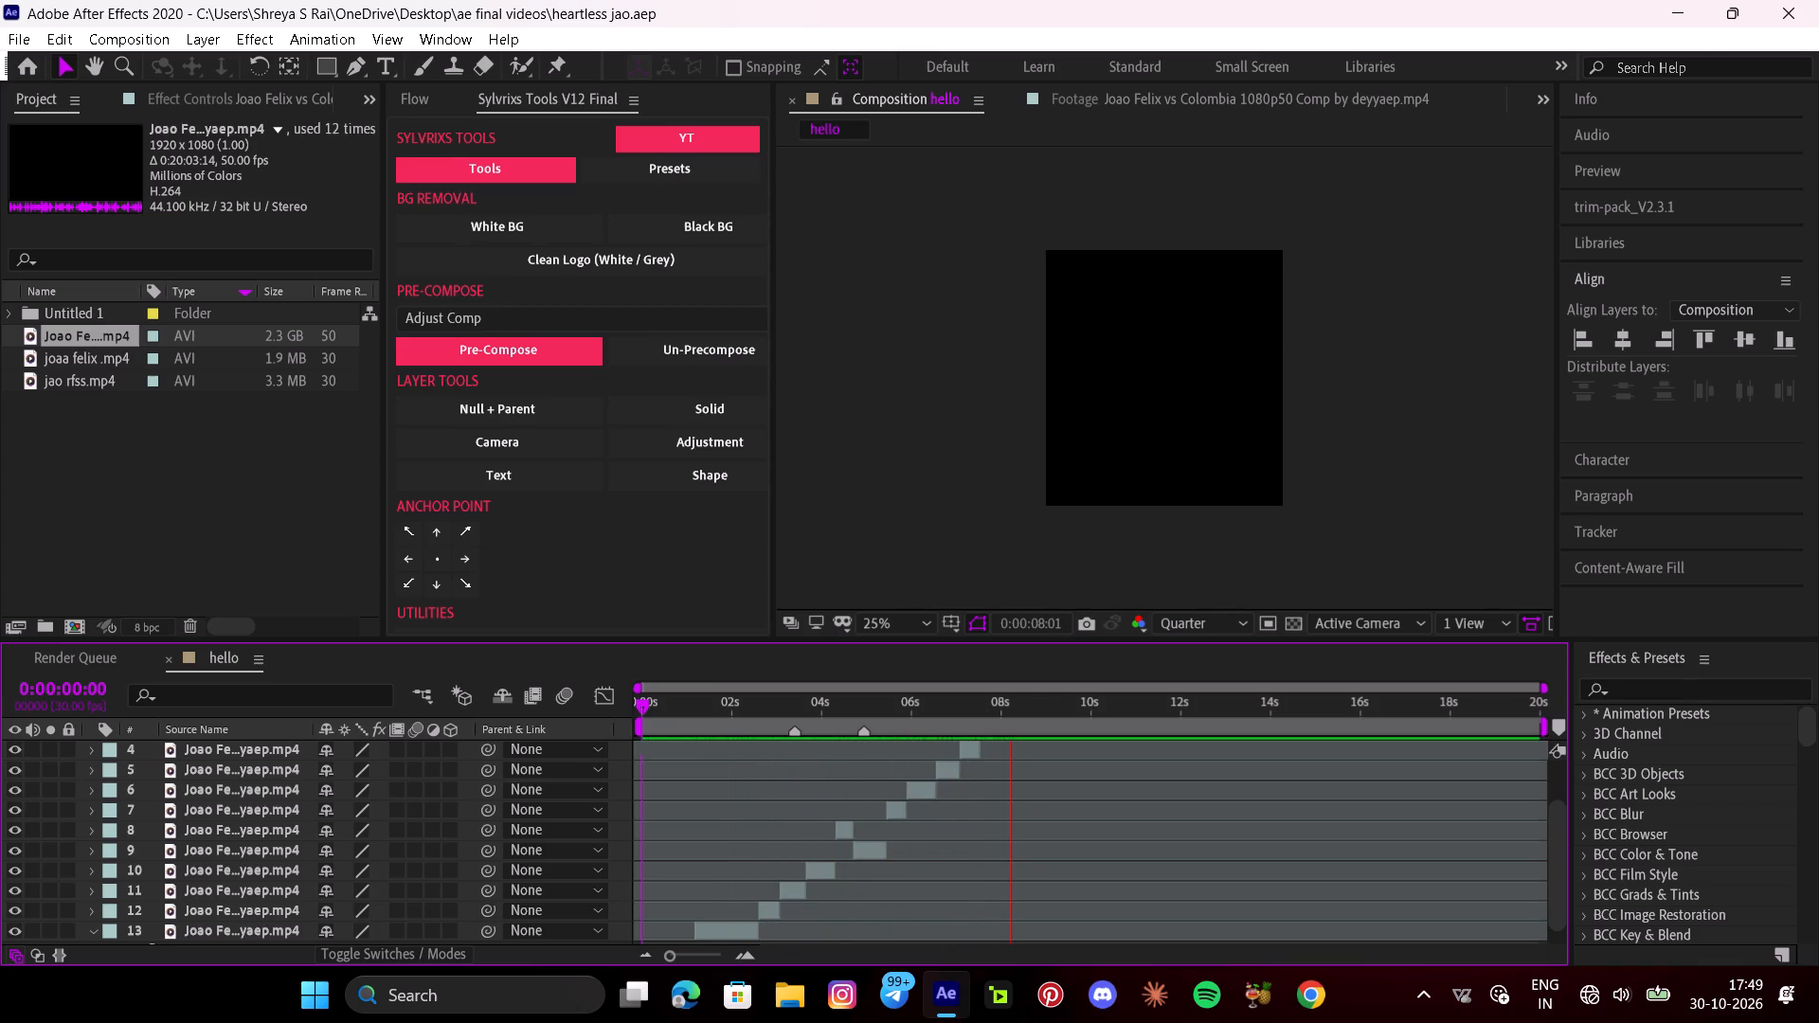
drag(990, 707, 840, 746)
scroll(885, 825, up, 3)
key(space)
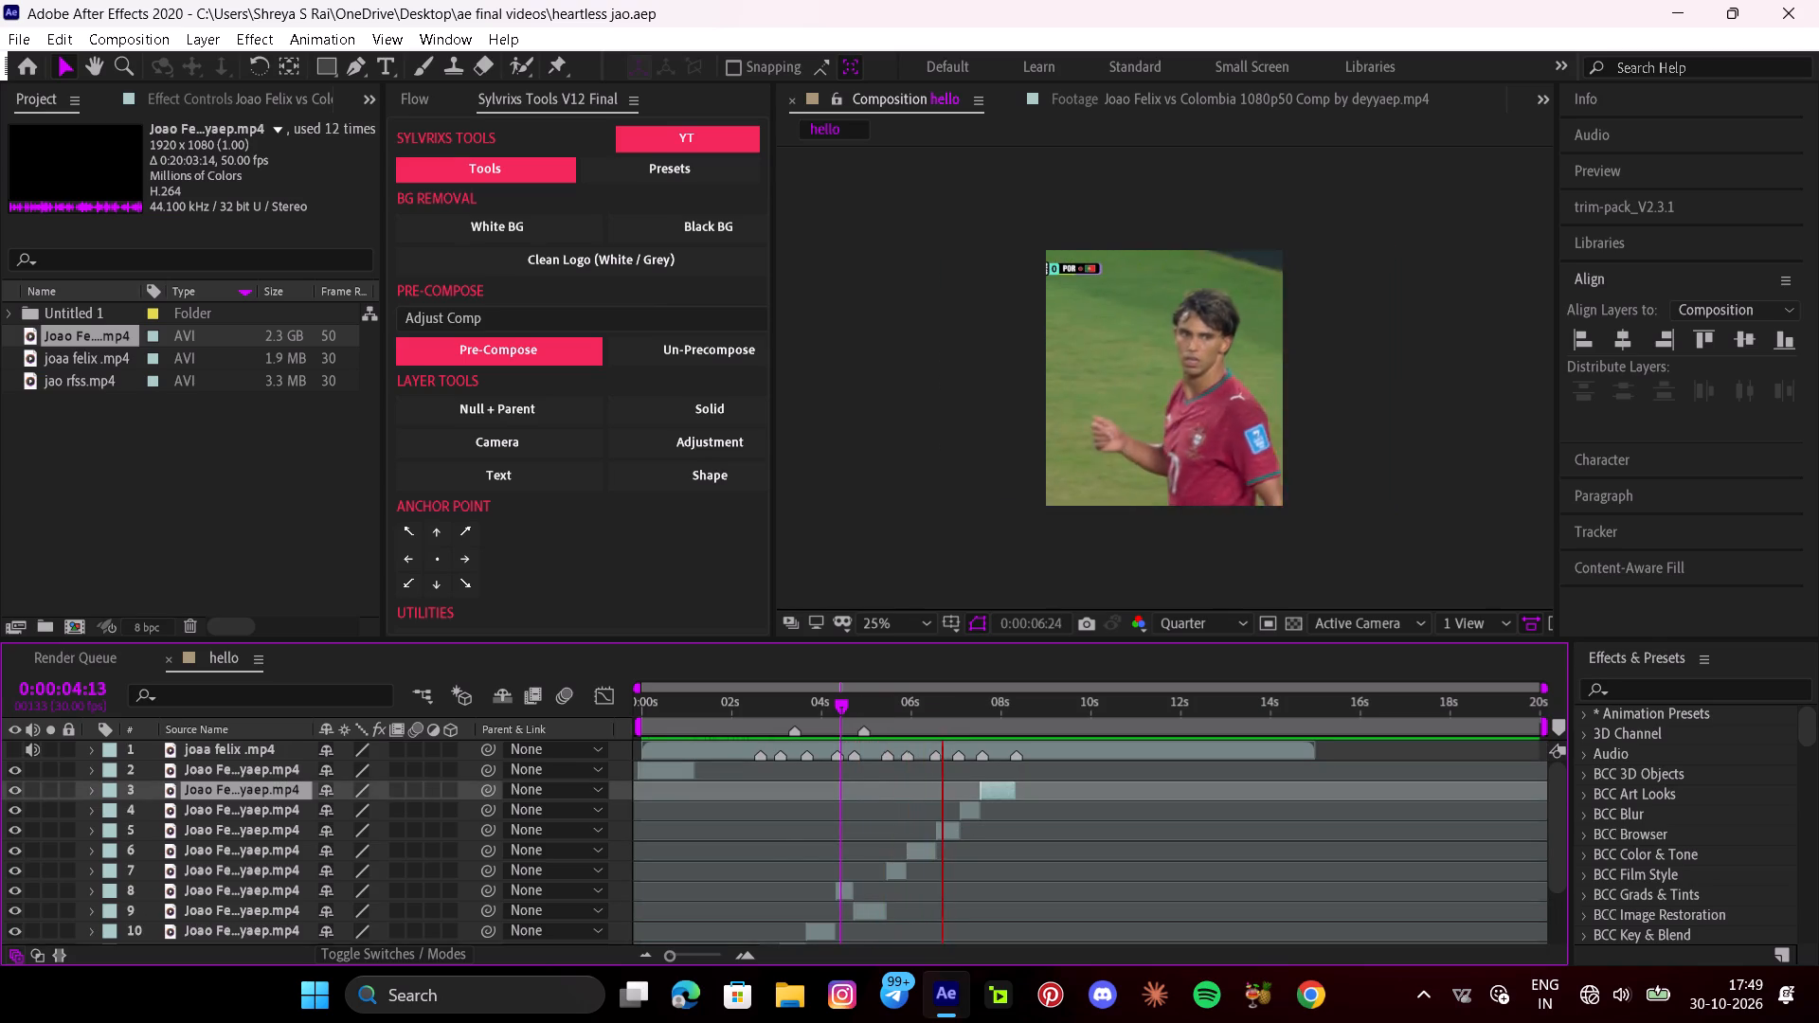
key(space)
Move the bald man piece earlier to start at the marker near 0:00:07:01, and trim its end to the marker near 0:00:07:17.
double_click(751, 952)
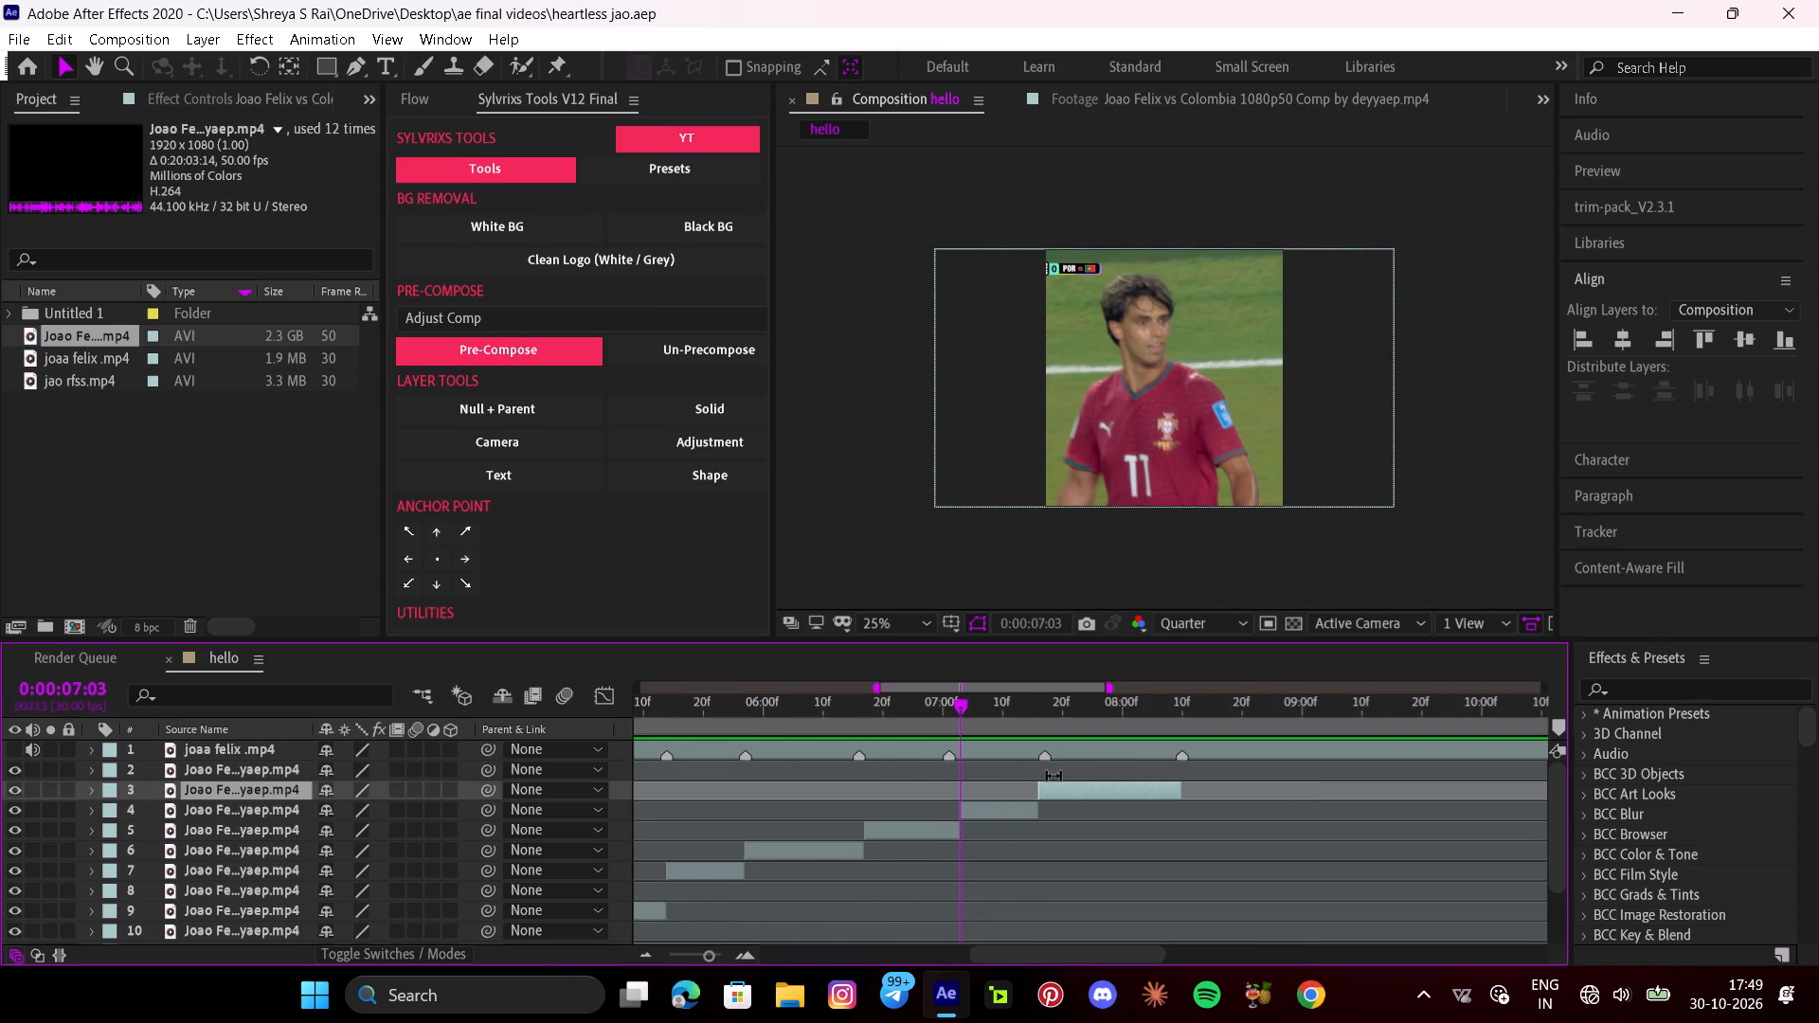
key(space)
key(space)
drag(1095, 791, 1057, 790)
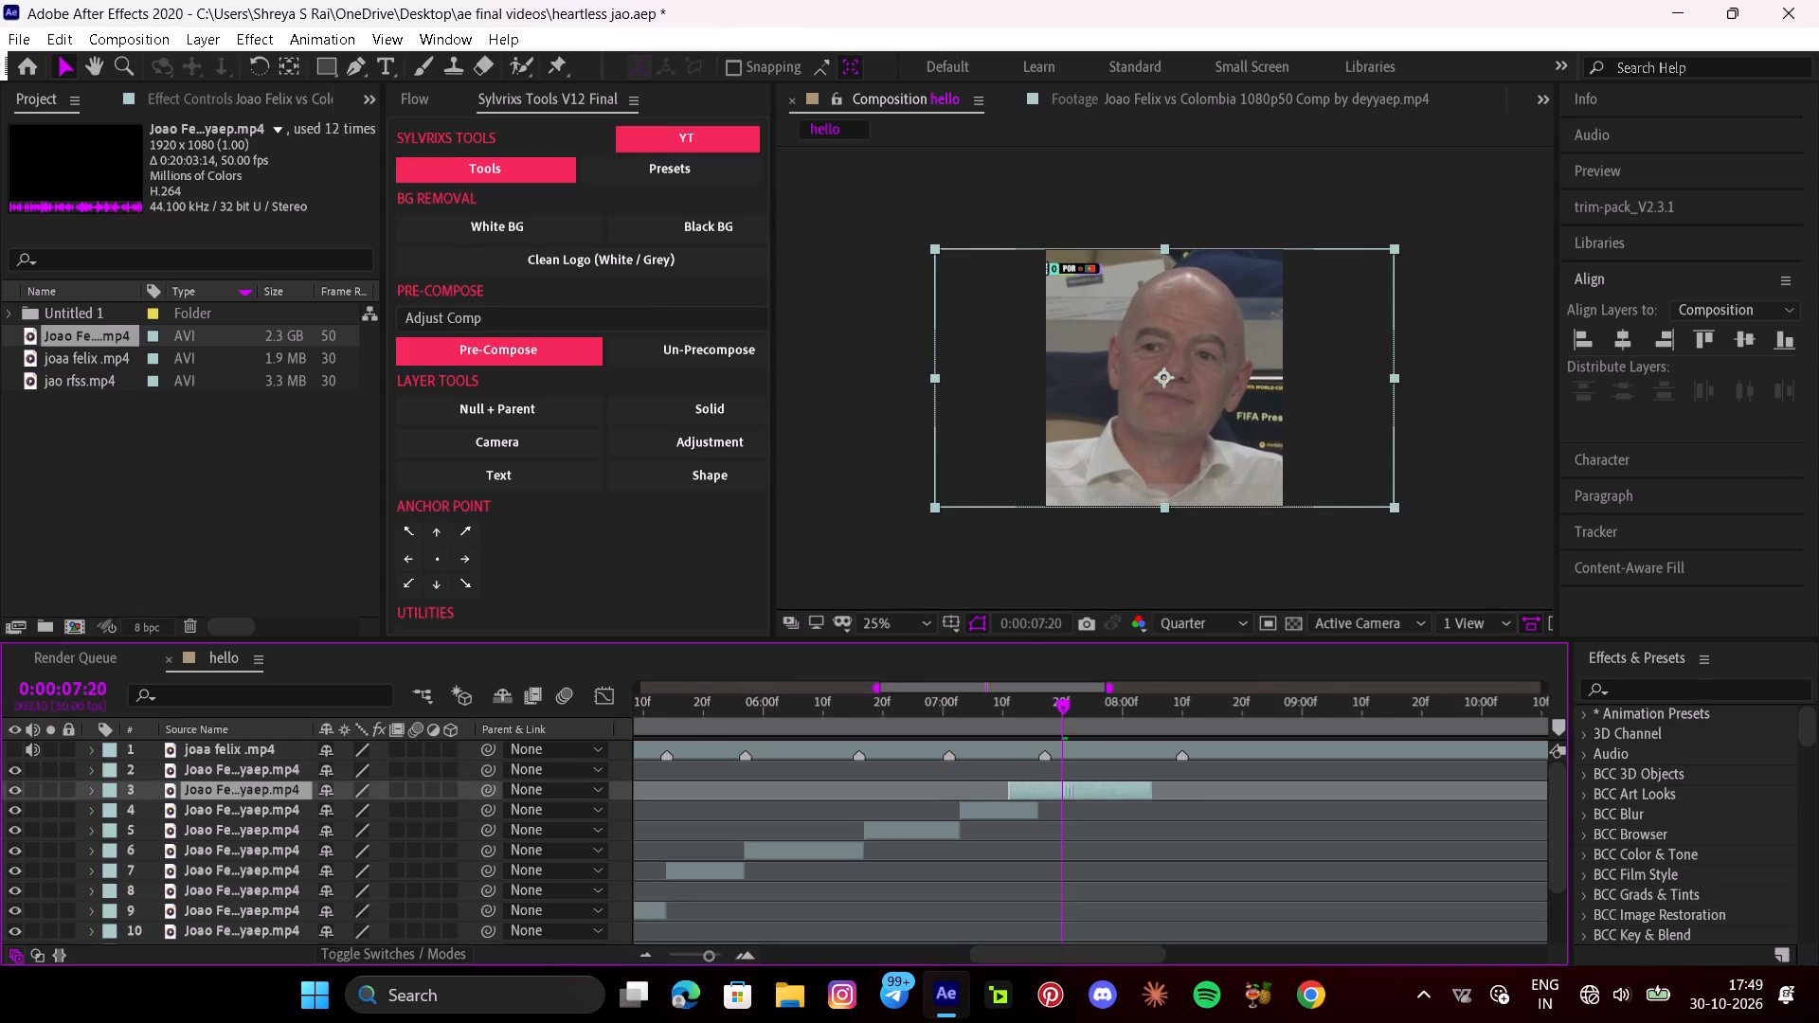
drag(1057, 790, 1006, 784)
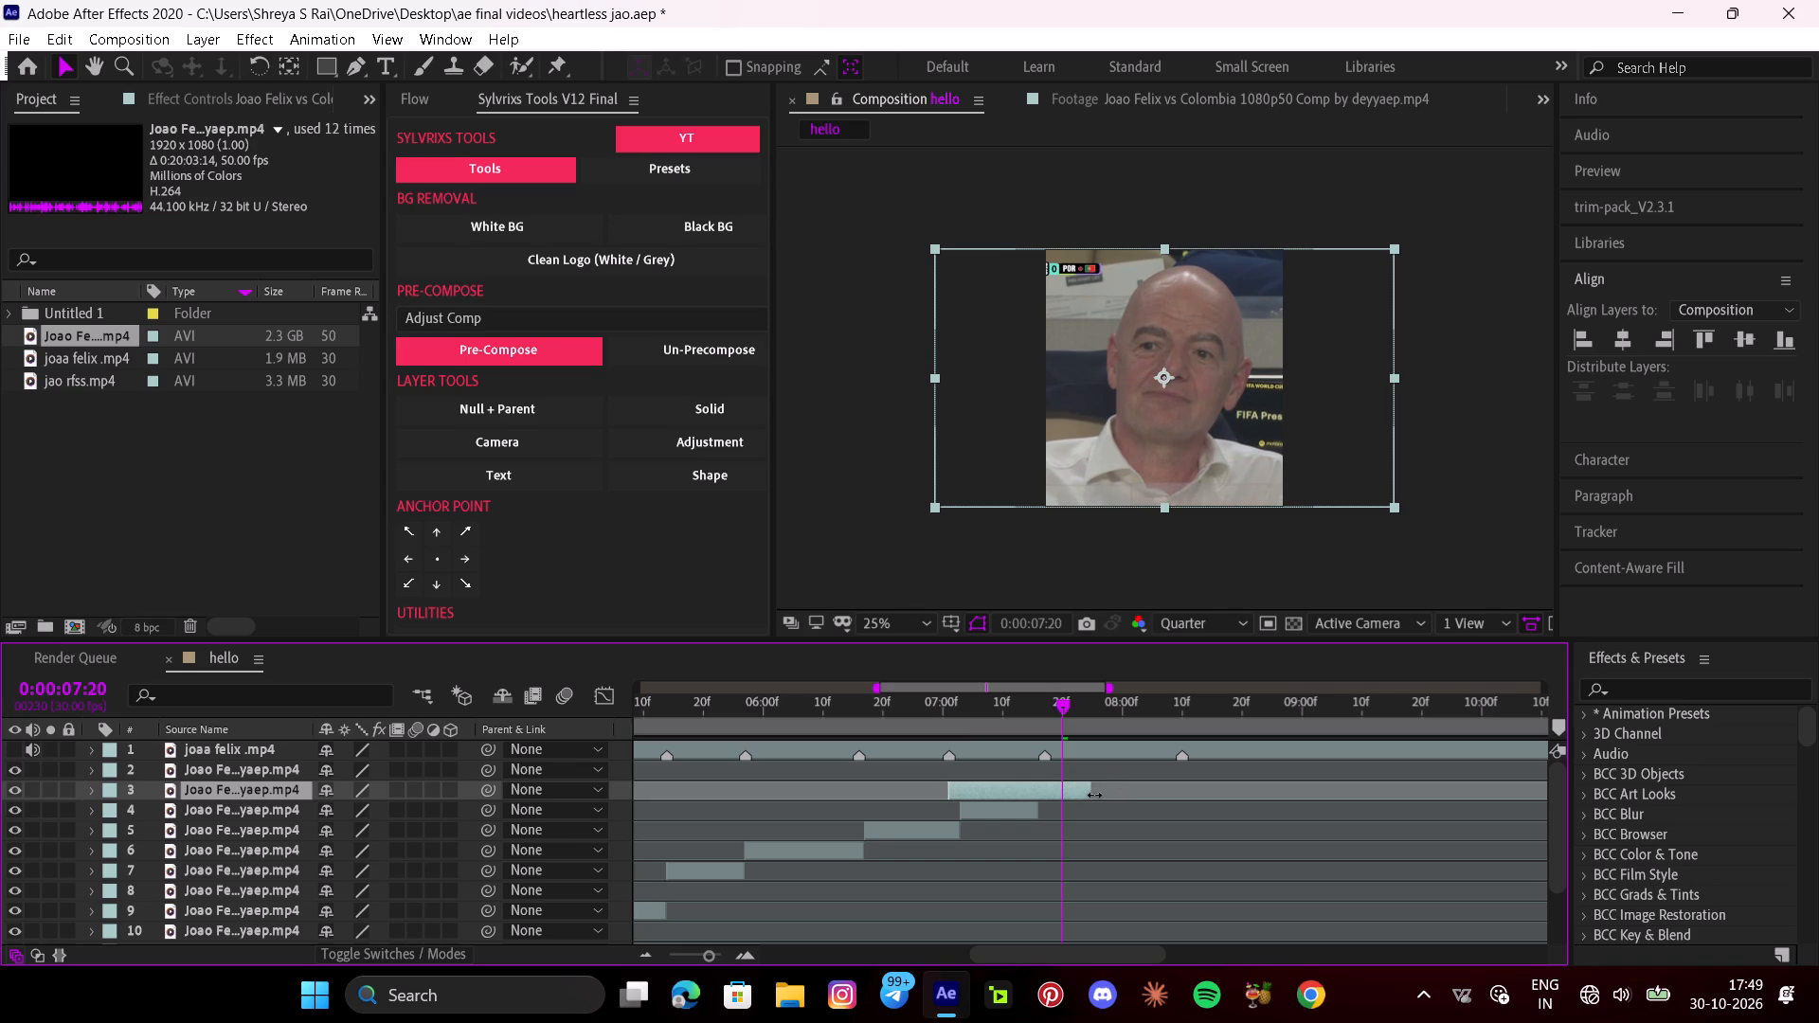
drag(1093, 796, 1043, 785)
Move the front-view number 11 piece to start where the bald man piece ends, and extend its end to the 0:00:08:09 marker.
drag(1023, 808, 1104, 825)
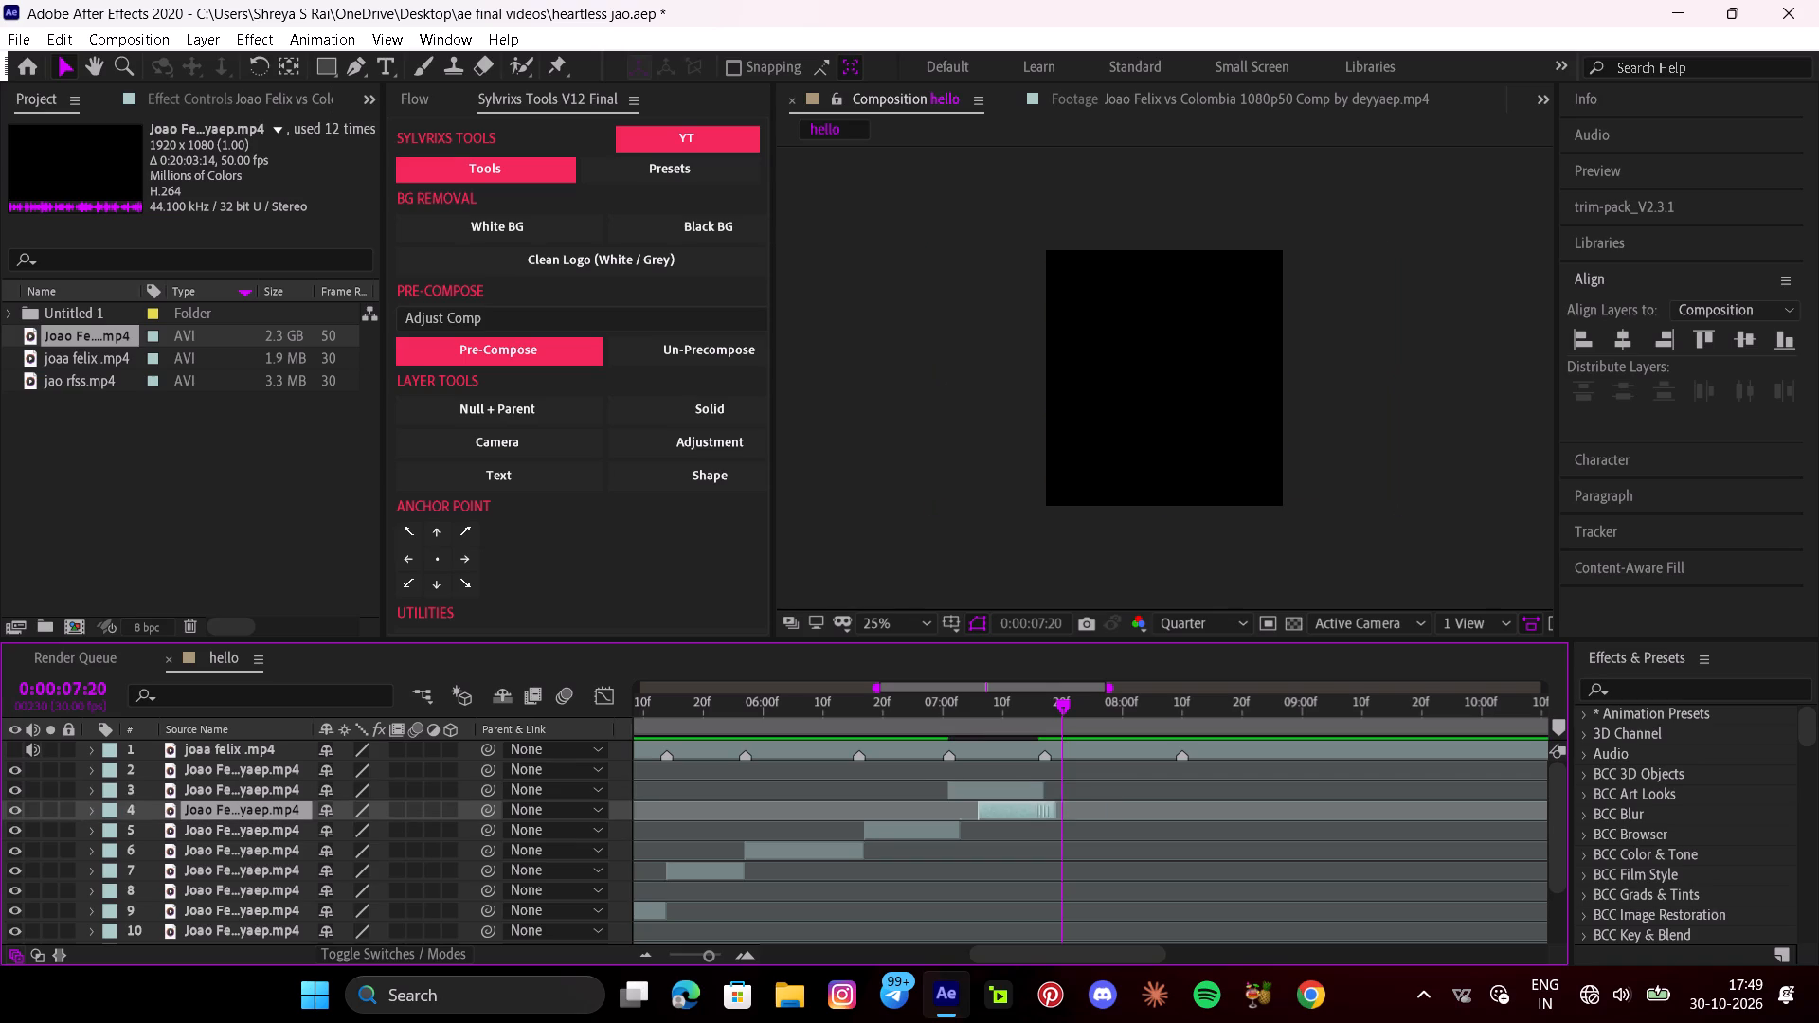
drag(1104, 825, 1107, 823)
drag(1128, 819, 1170, 824)
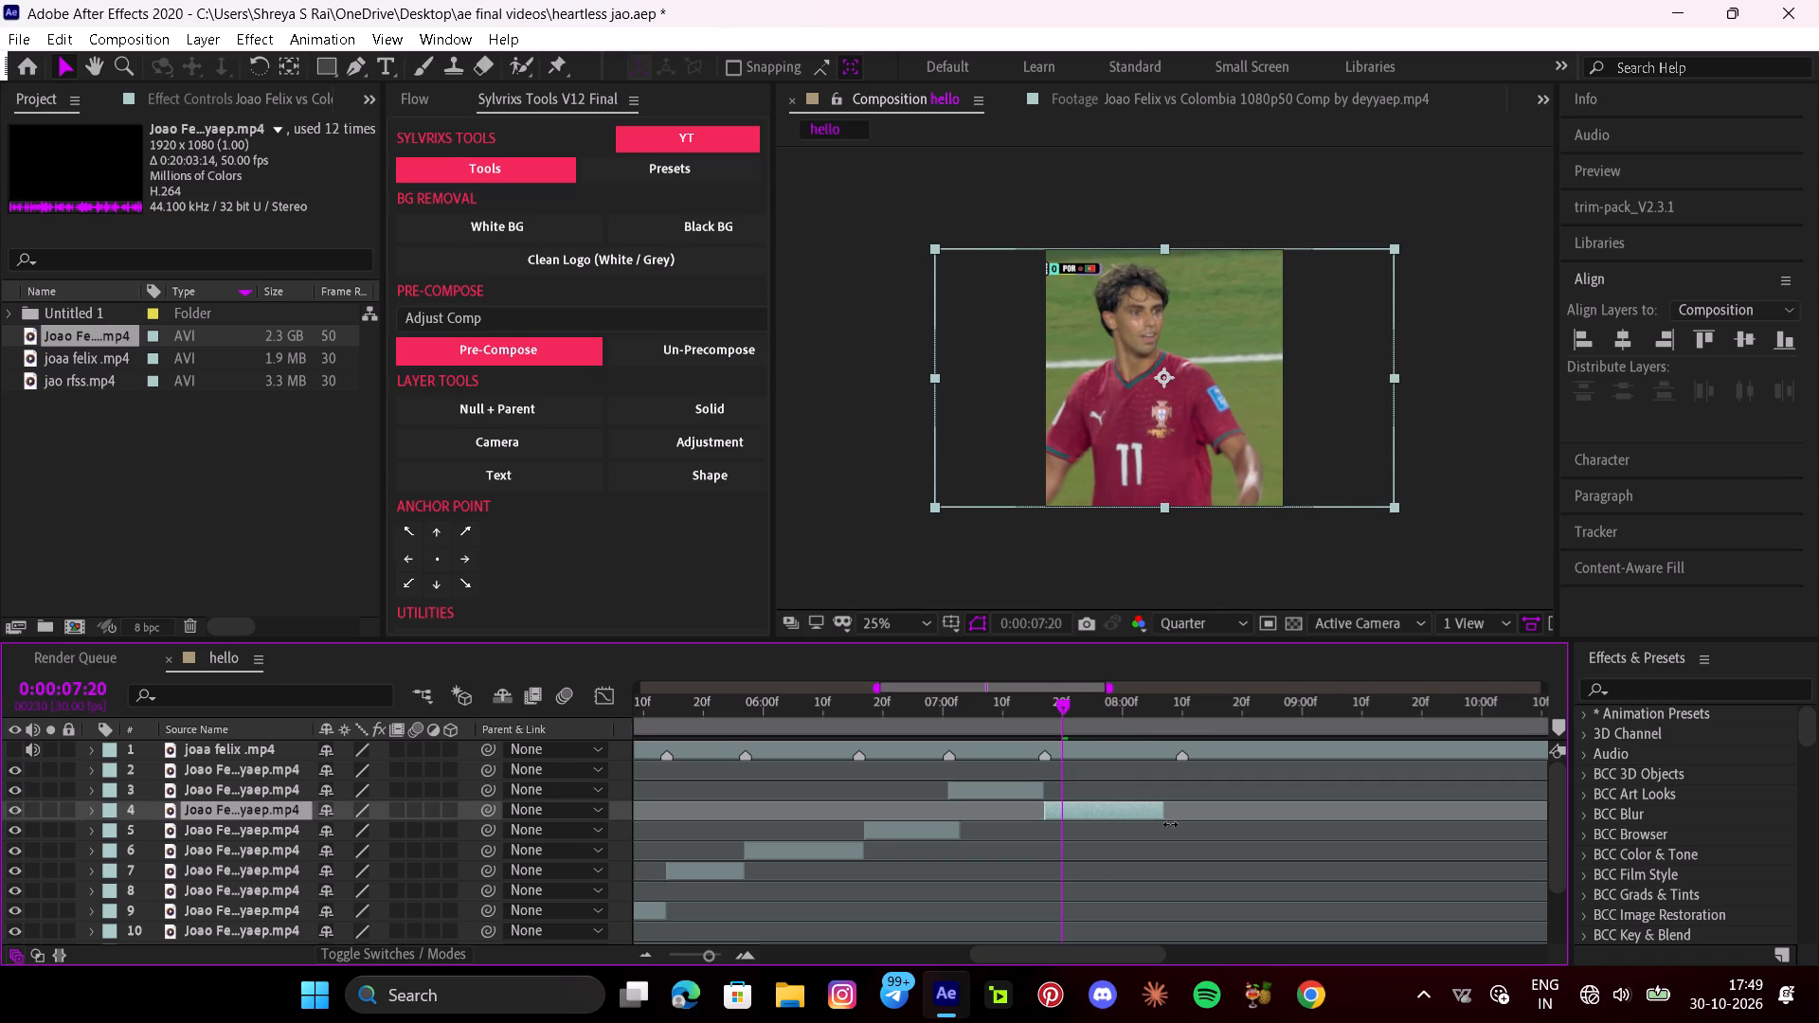
drag(1170, 824, 1187, 832)
Play back the reordered end section and the section from 0:00:01:22 to review the cuts and framing.
key(space)
key(space)
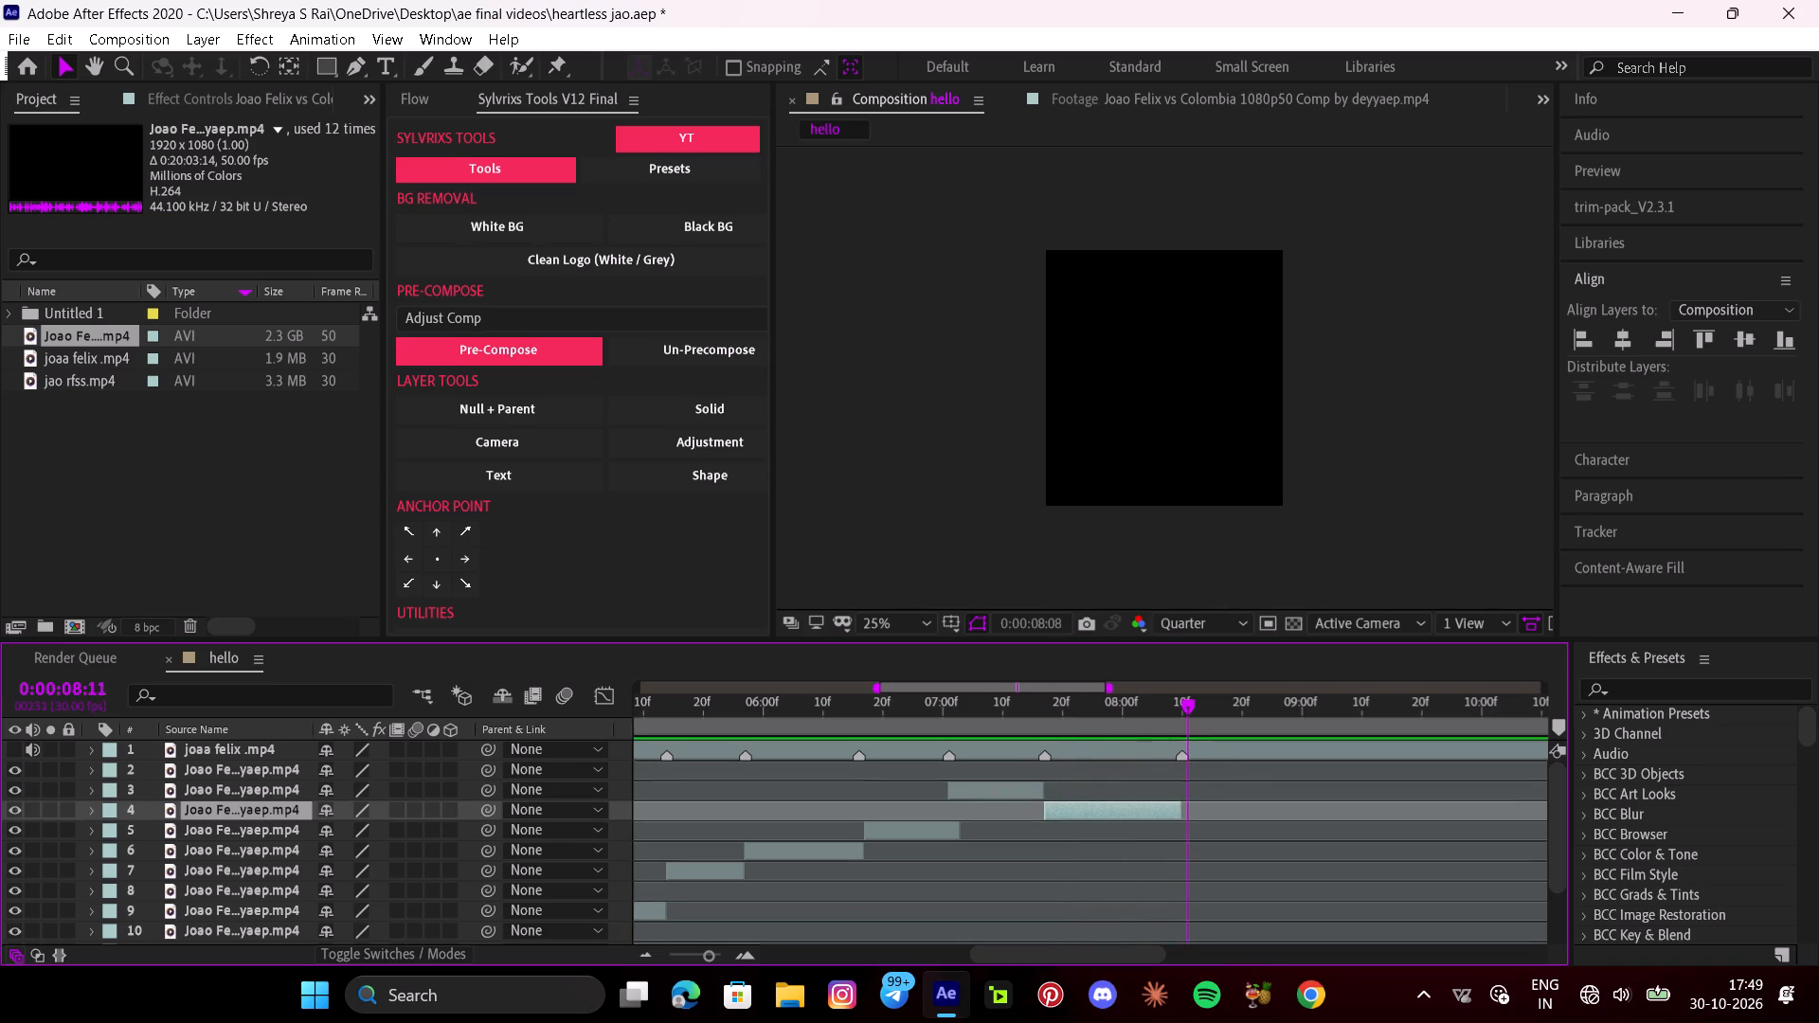
drag(1180, 720, 742, 787)
key(space)
drag(710, 962, 699, 957)
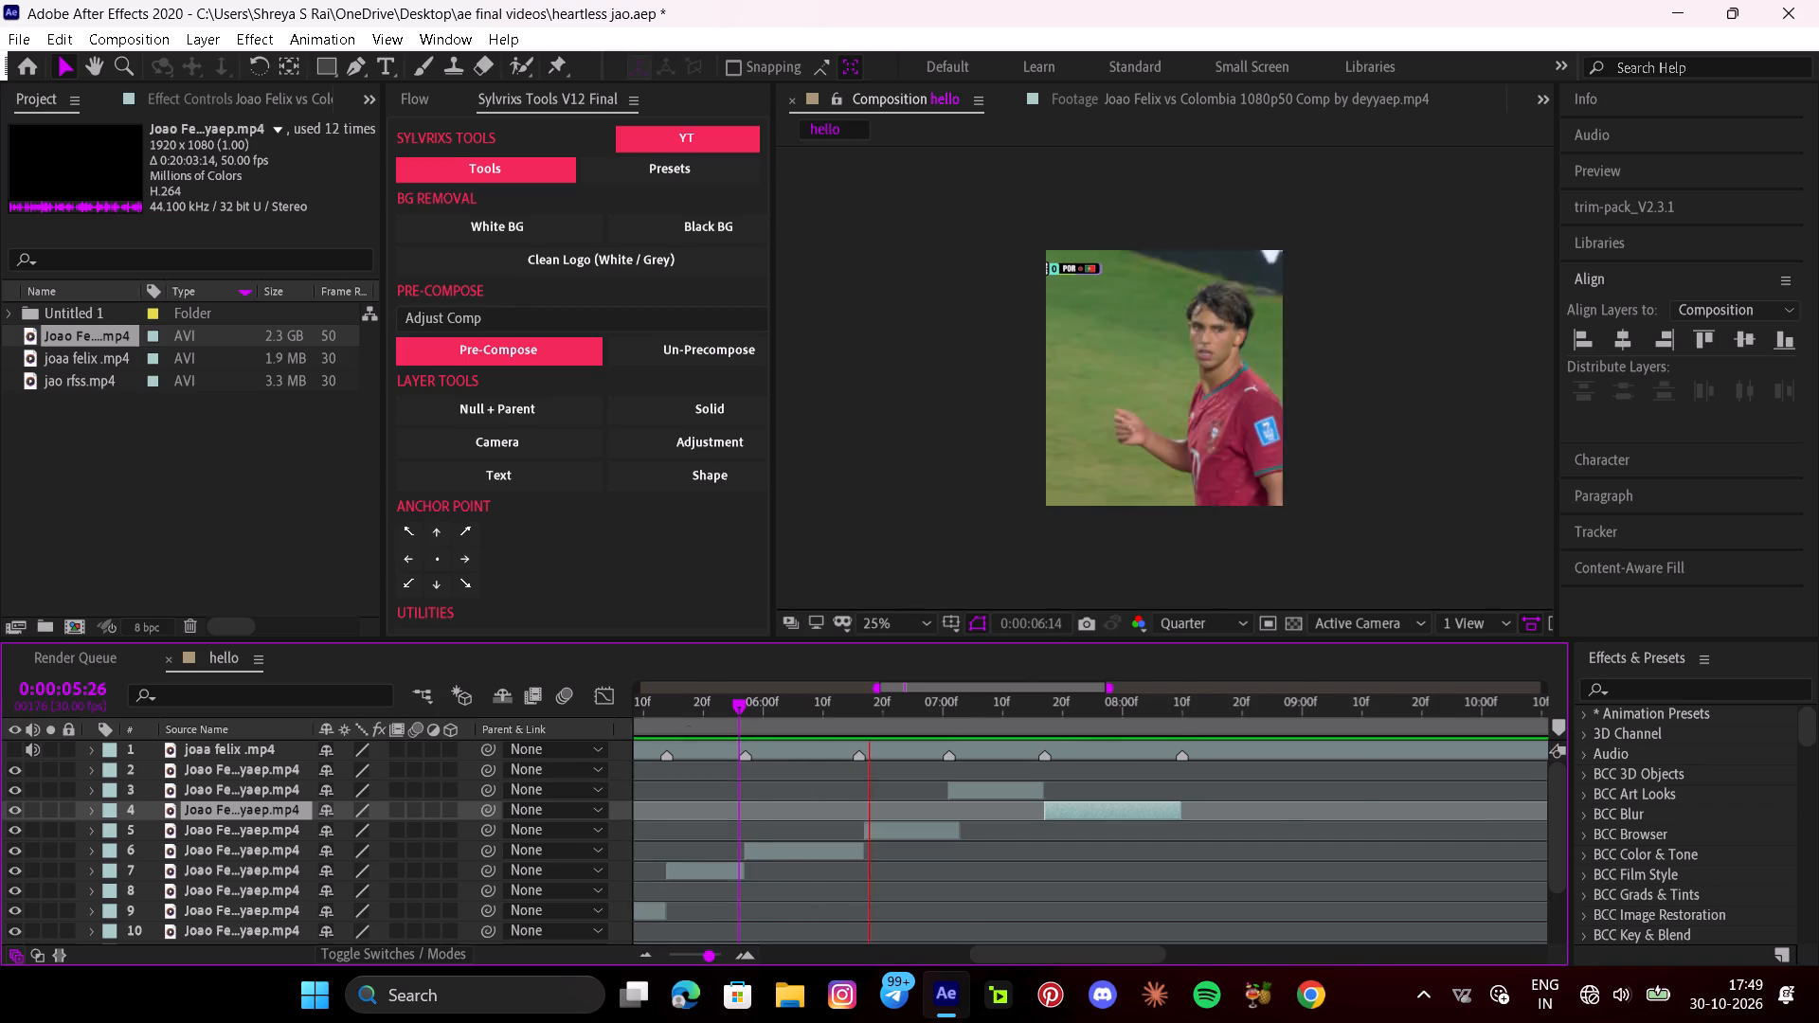
drag(699, 957, 686, 949)
key(space)
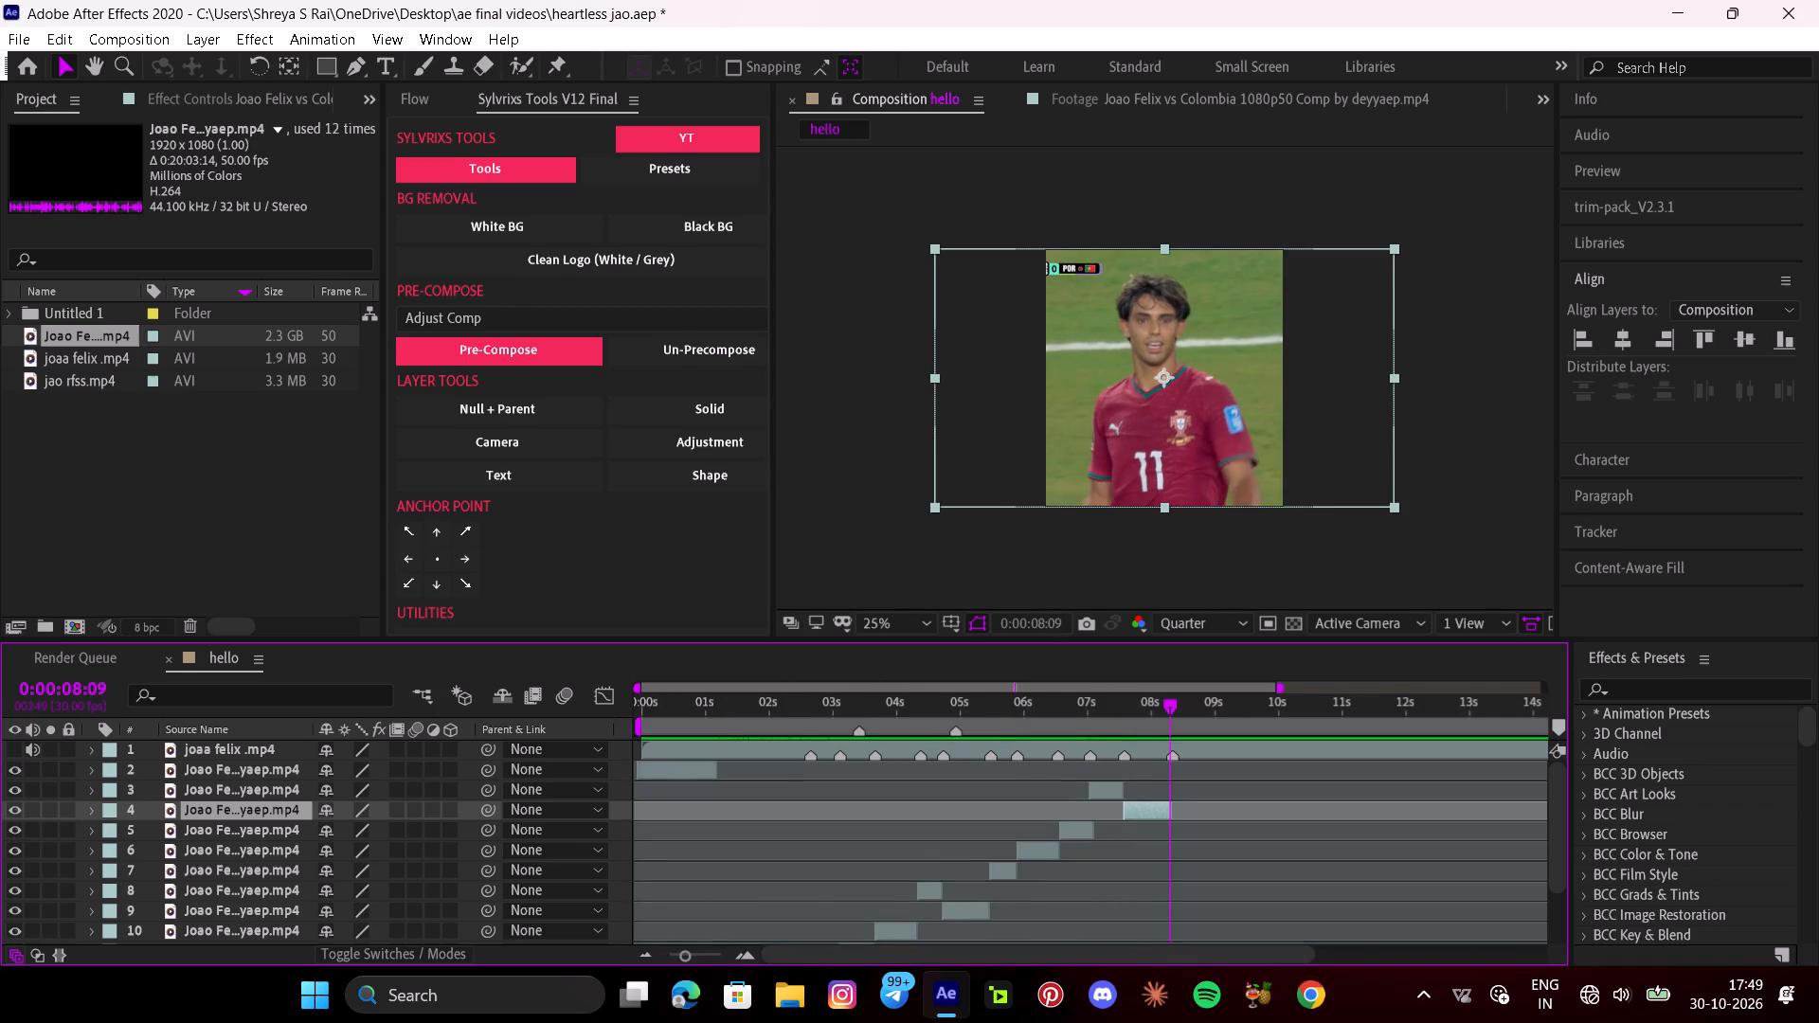
drag(1162, 709, 753, 750)
key(space)
scroll(799, 776, down, 6)
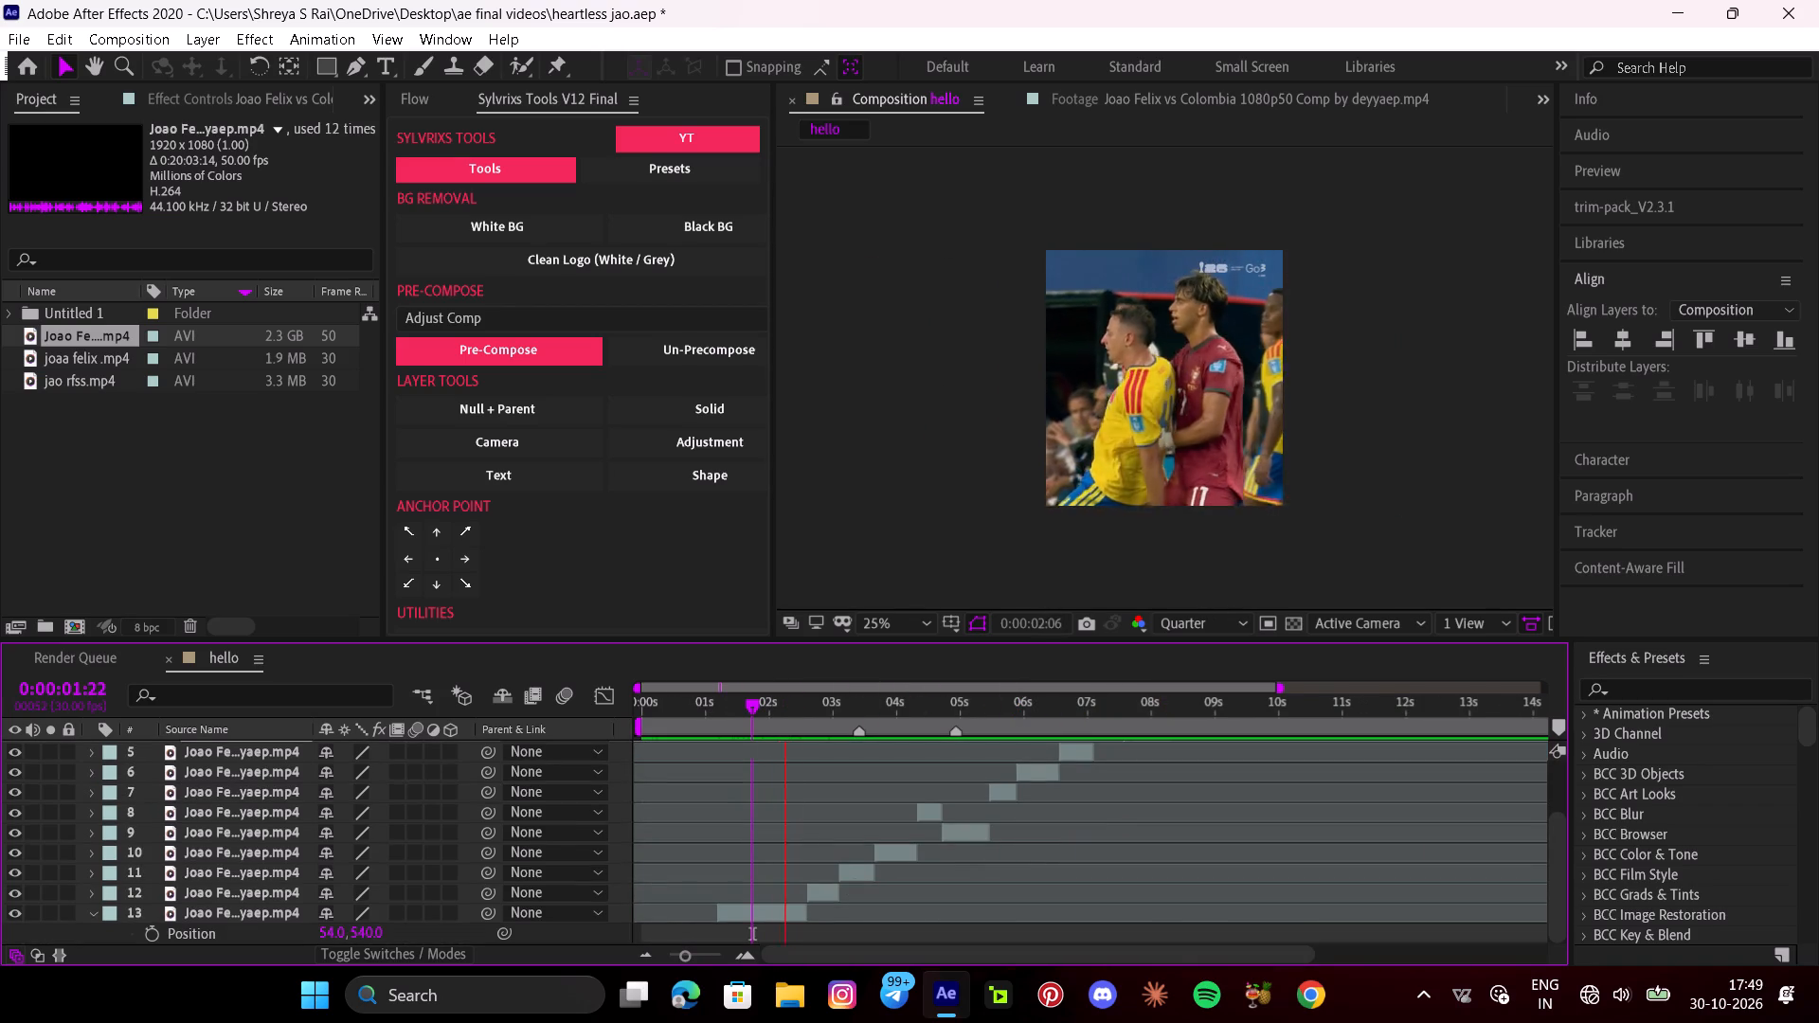
key(space)
Enable time remapping on layer 12, starting at 0:00:02:18, and set its Time Remap to 0:11:40:29 at 0:00:03:02.
click(831, 893)
key(i)
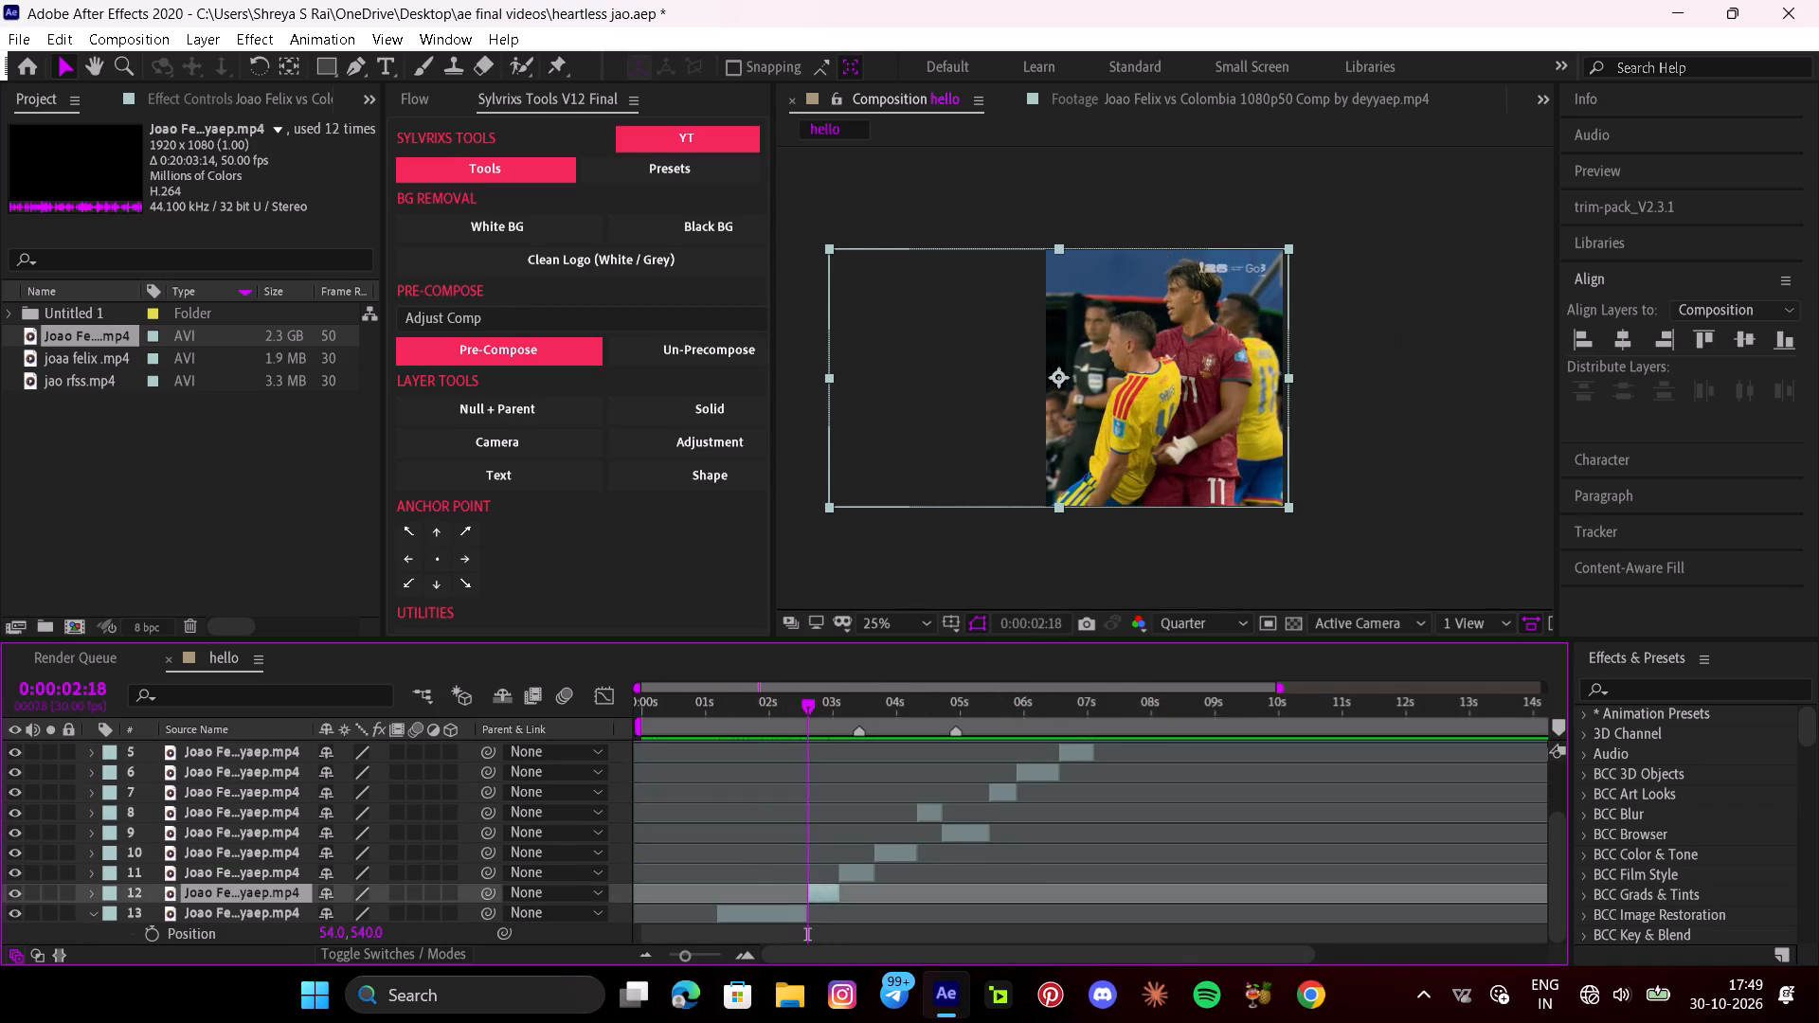
key(ctrl+alt+t)
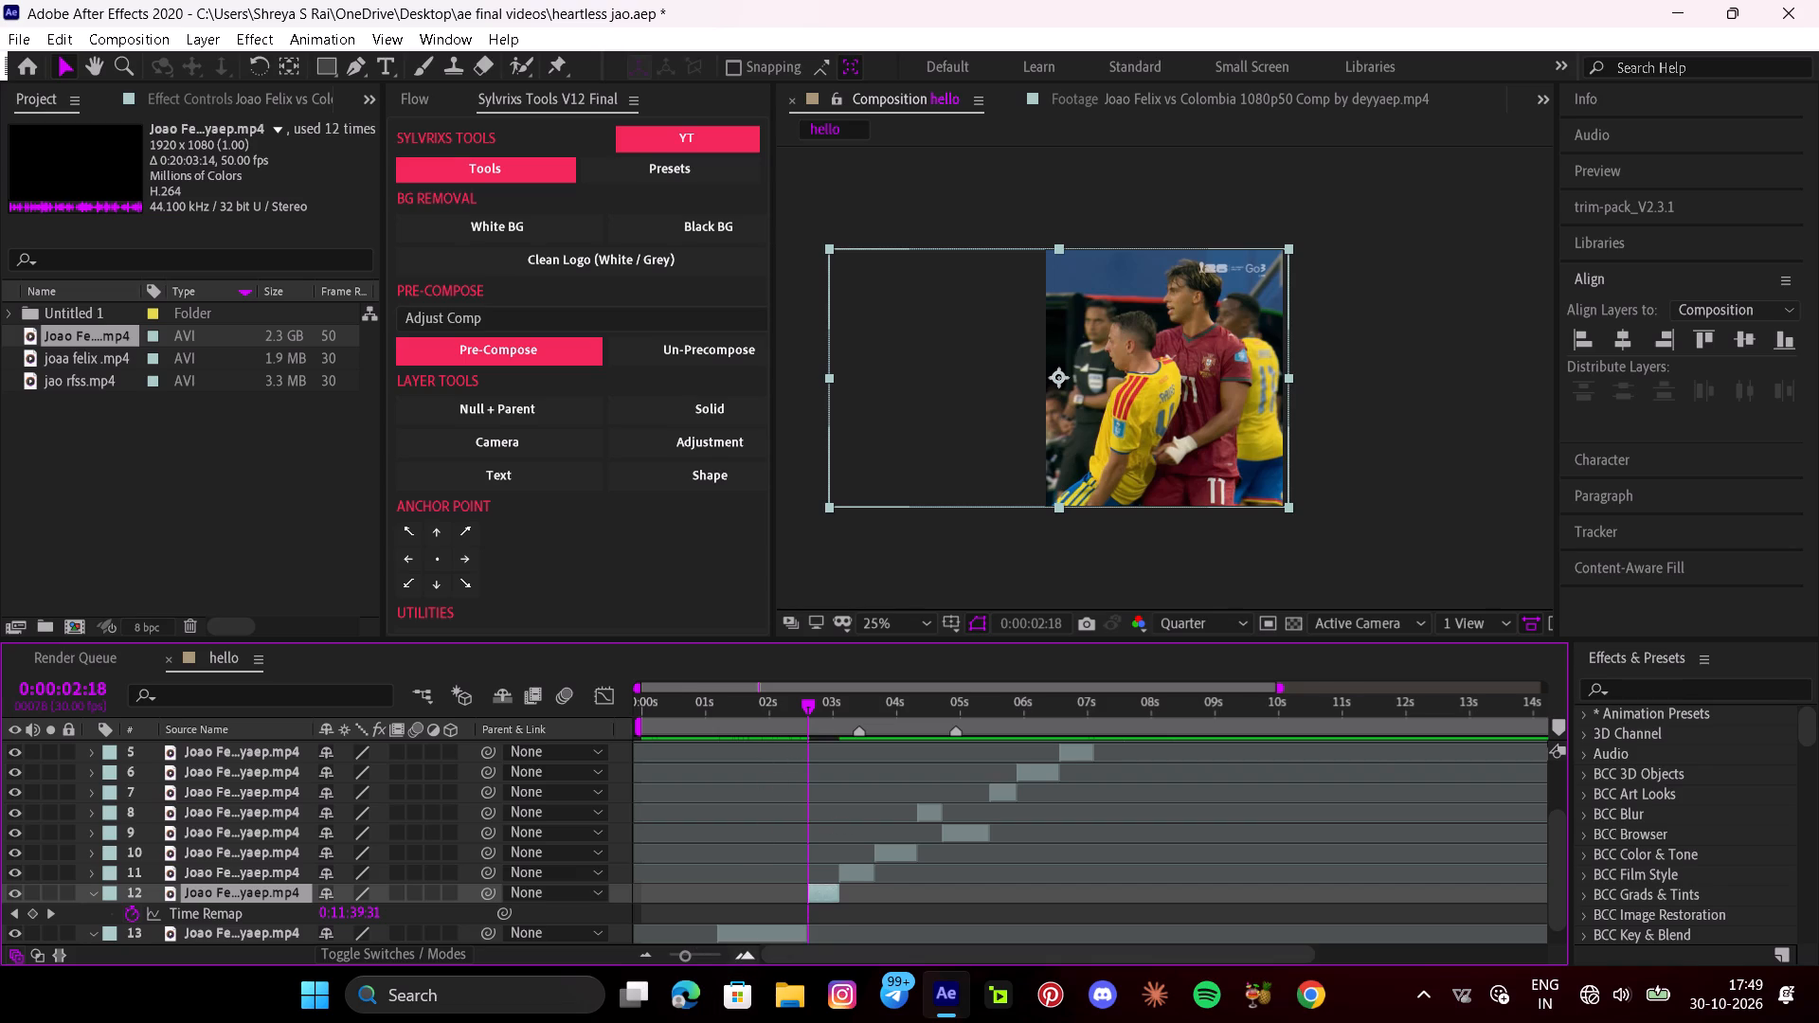
triple_click(751, 956)
key(o)
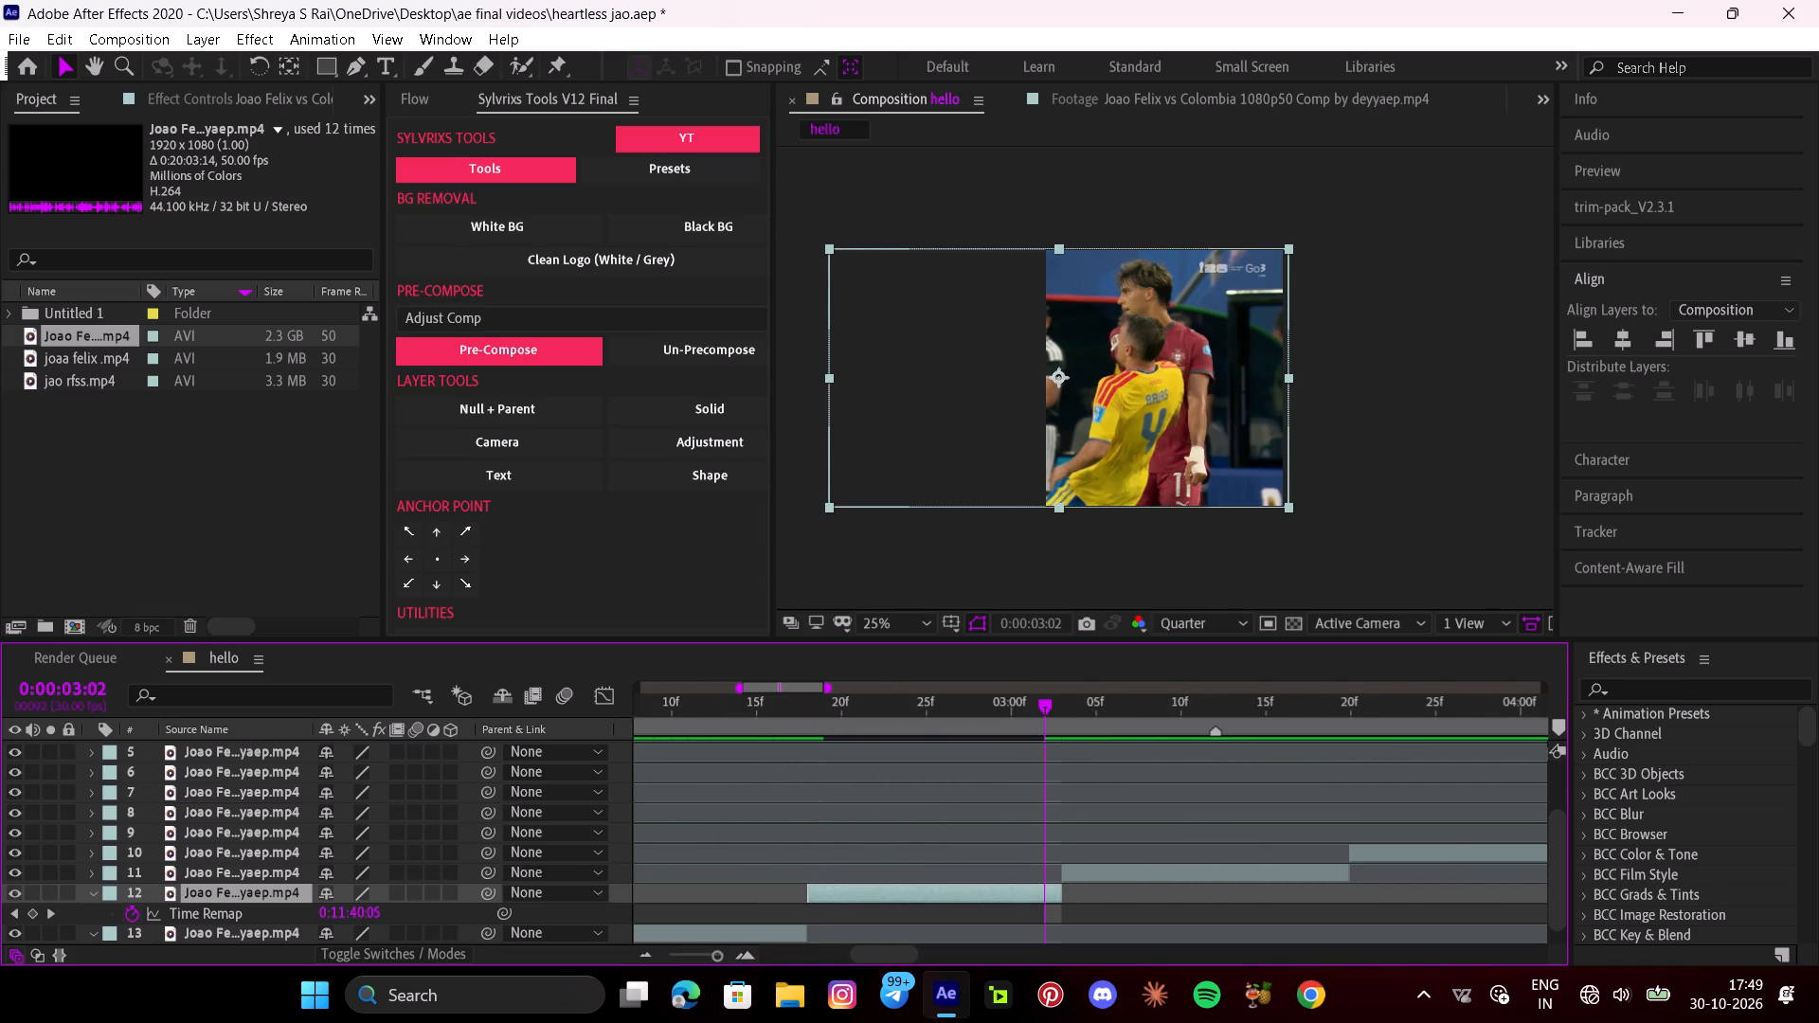
drag(361, 917, 400, 910)
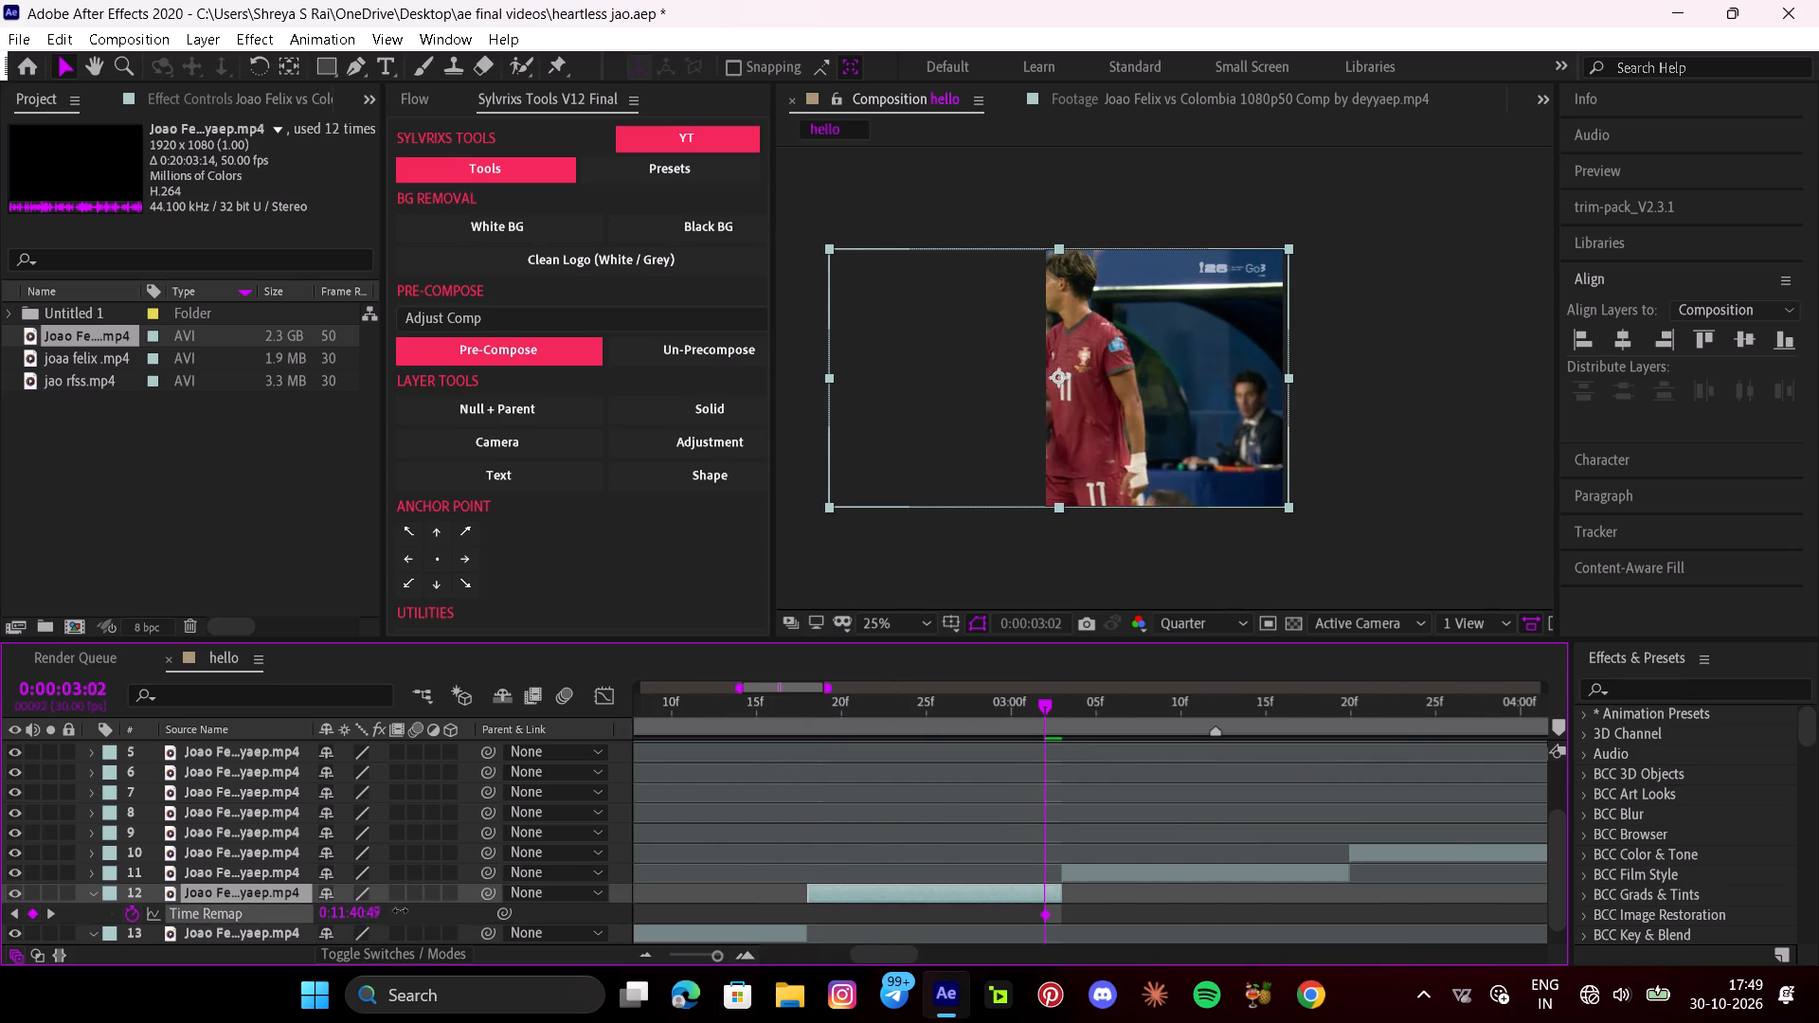
drag(400, 910, 384, 911)
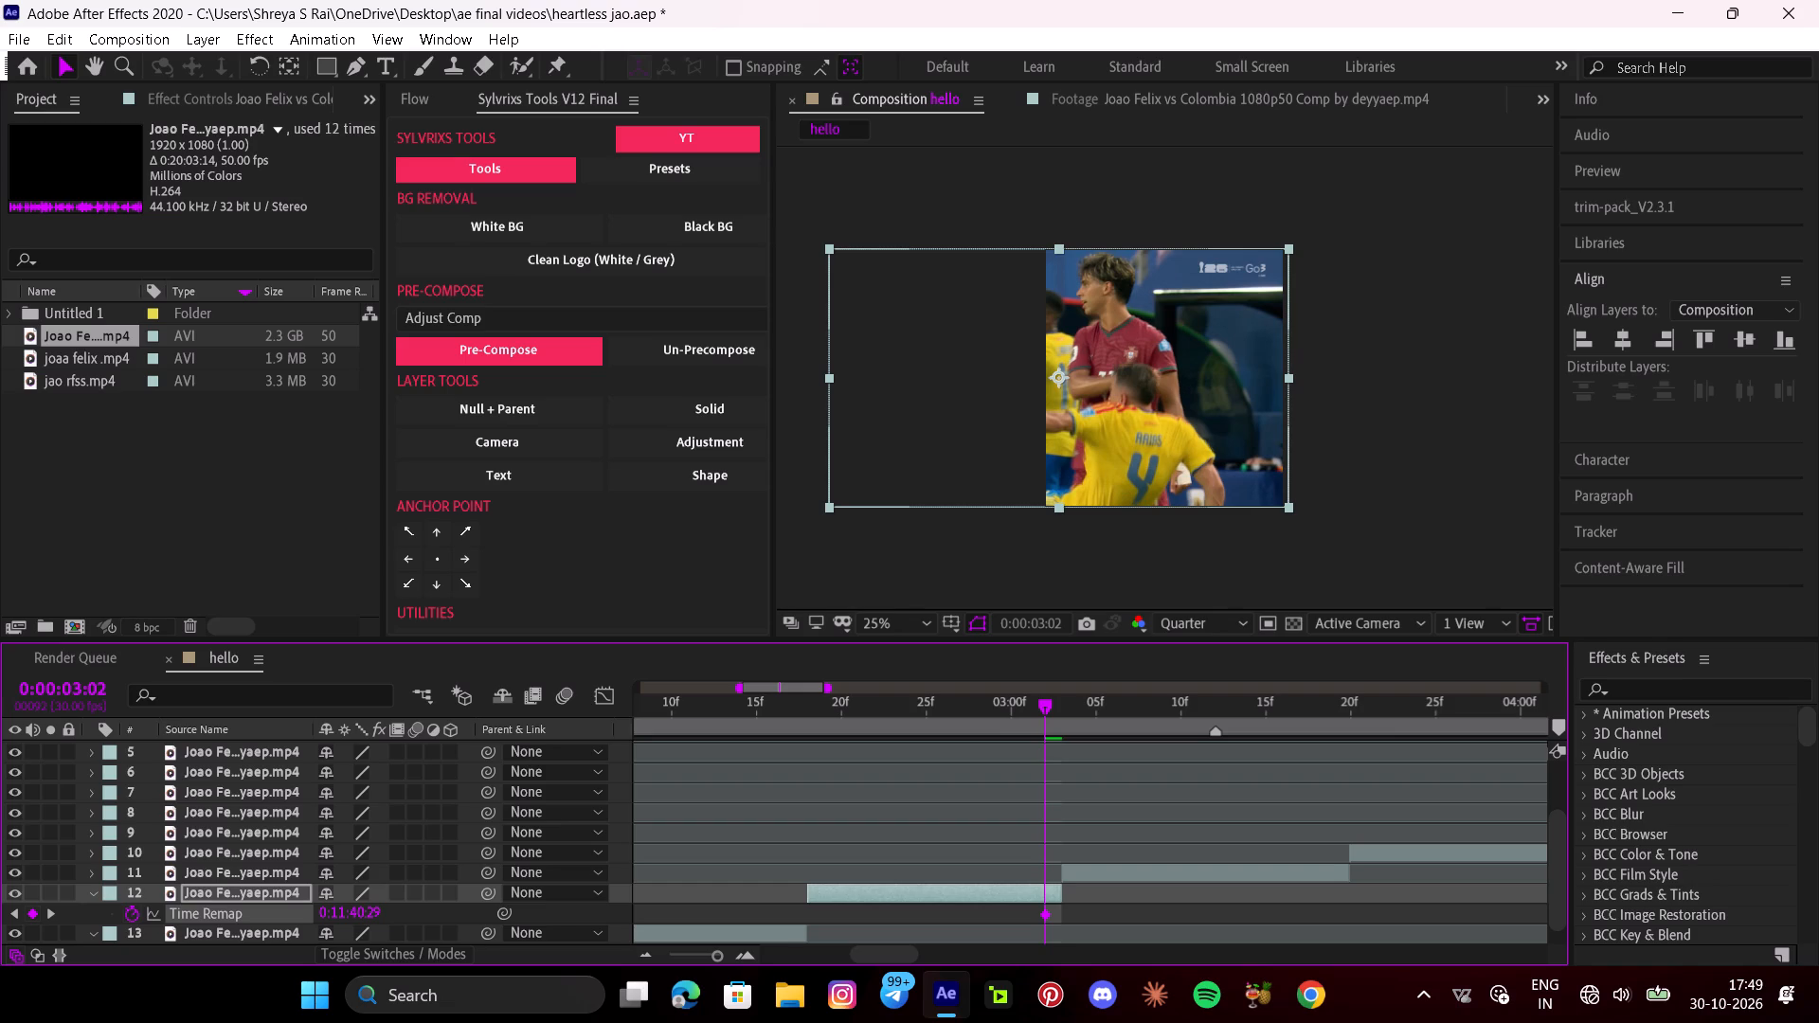
Keyframe layer 12's Position at 0:00:02:18, 0:00:02:27 and 0:00:03:02, shifting the footage rightward to keep the maroon player in frame.
key(i)
key(p)
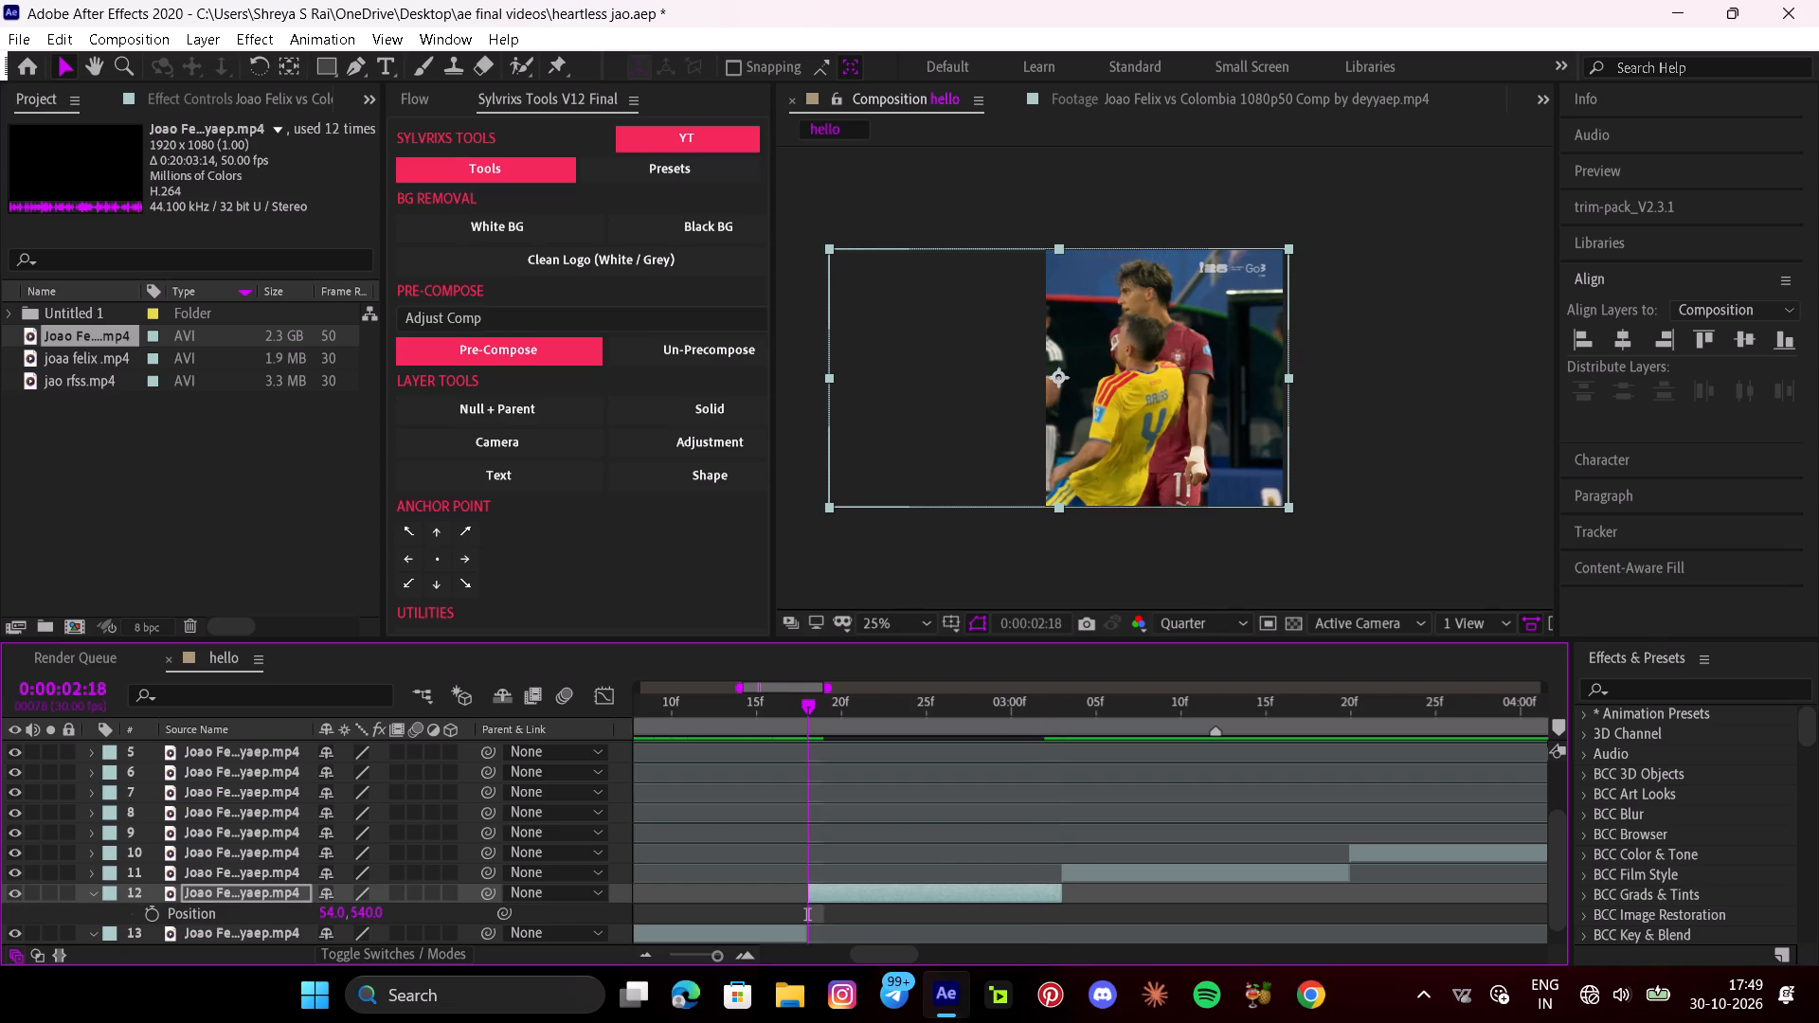
click(152, 912)
drag(845, 717, 956, 775)
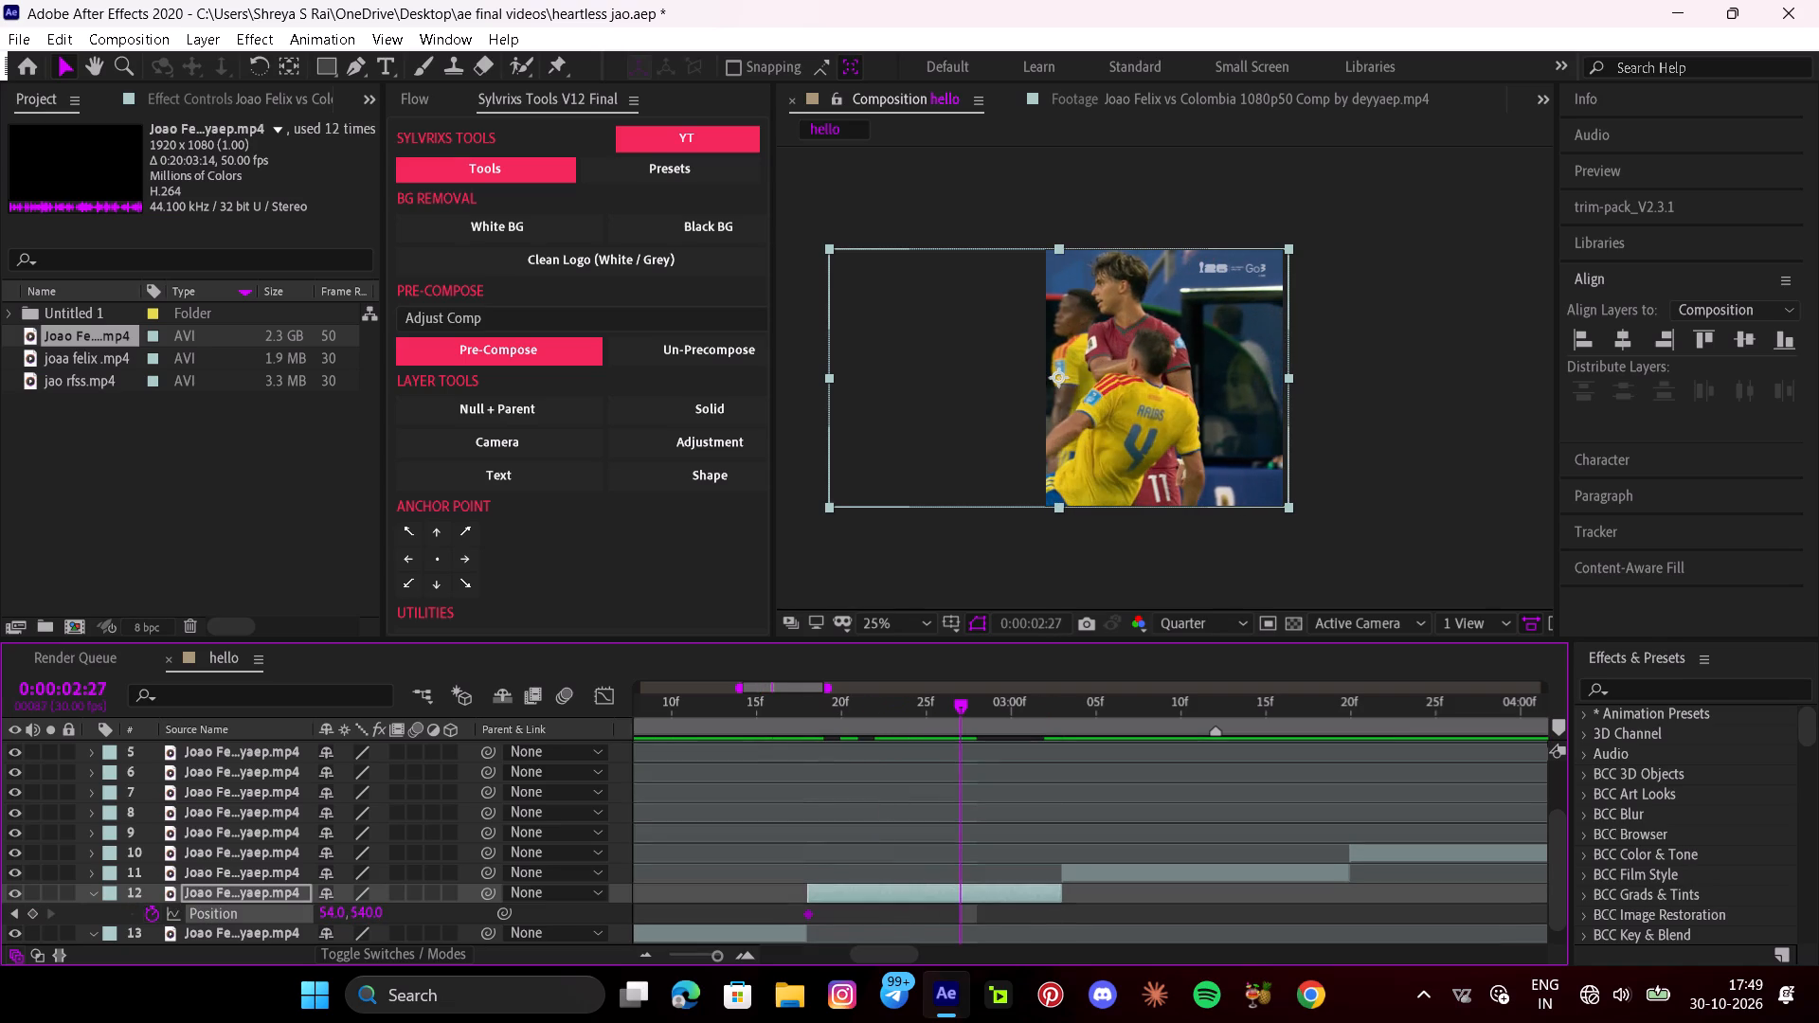
drag(325, 912, 531, 911)
key(o)
drag(339, 914, 375, 927)
key(p)
Turn on frame blending and motion blur for layer 12.
double_click(393, 891)
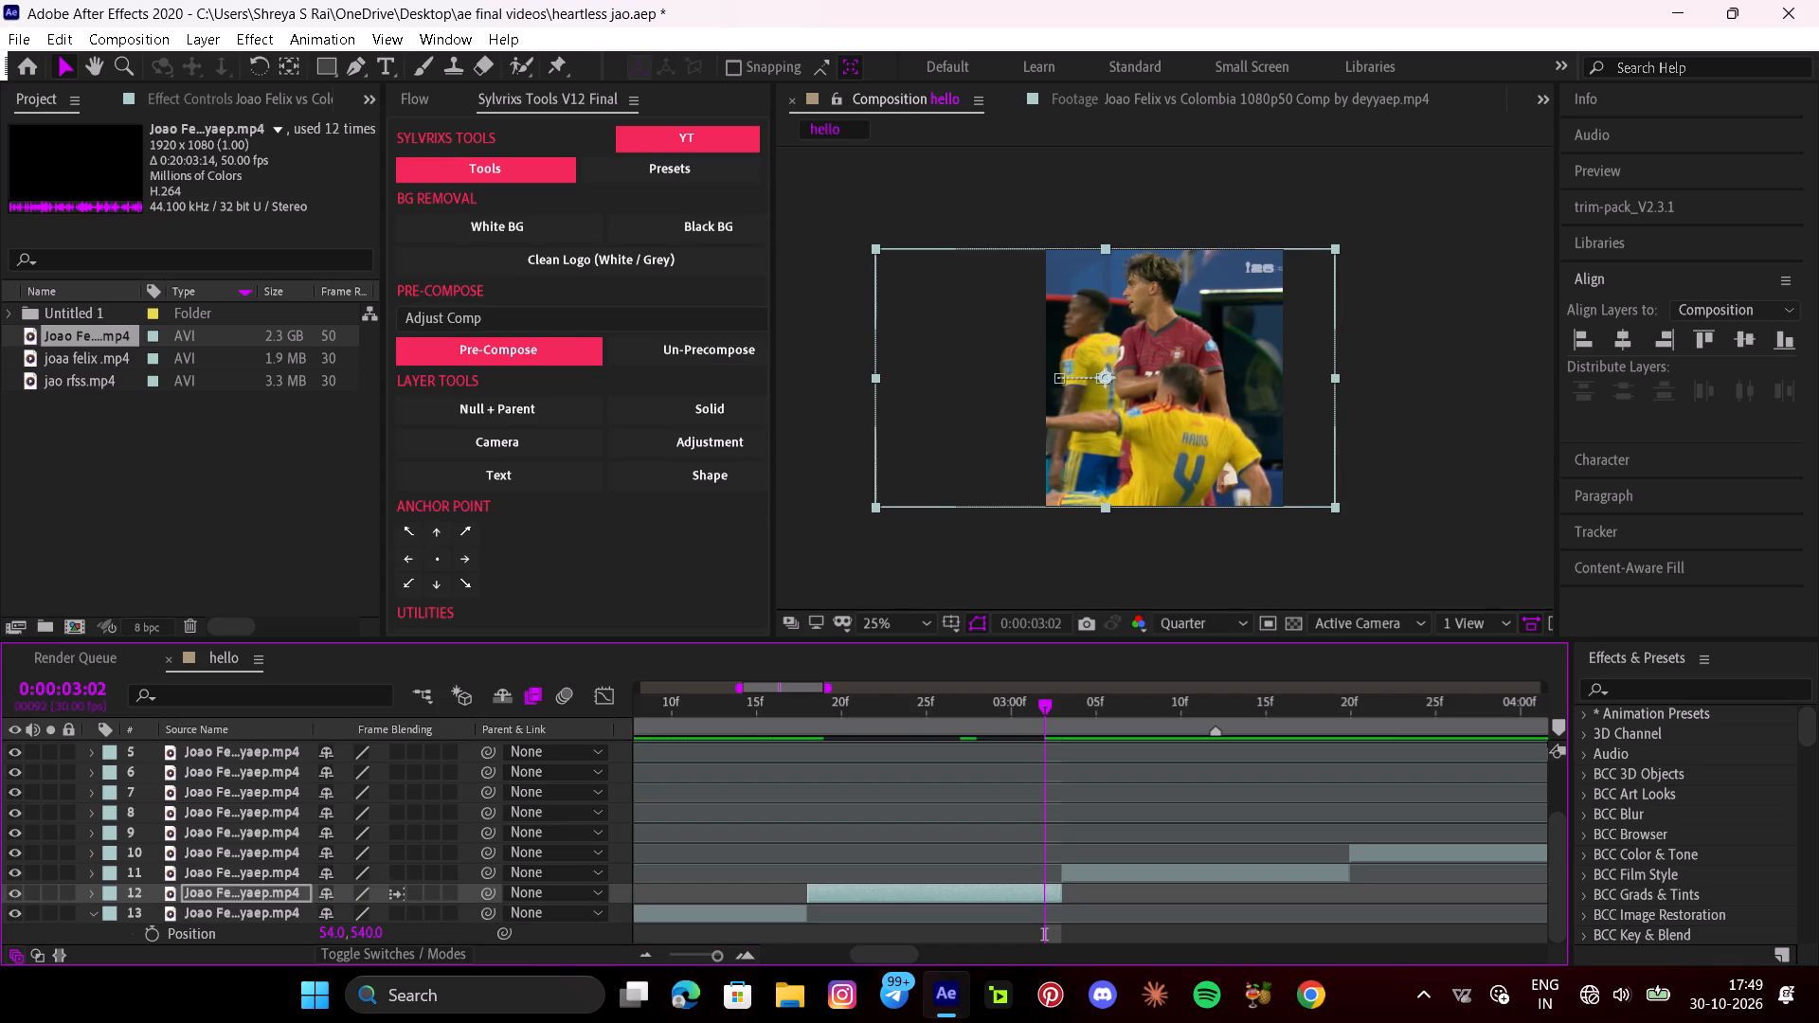
click(404, 893)
double_click(400, 894)
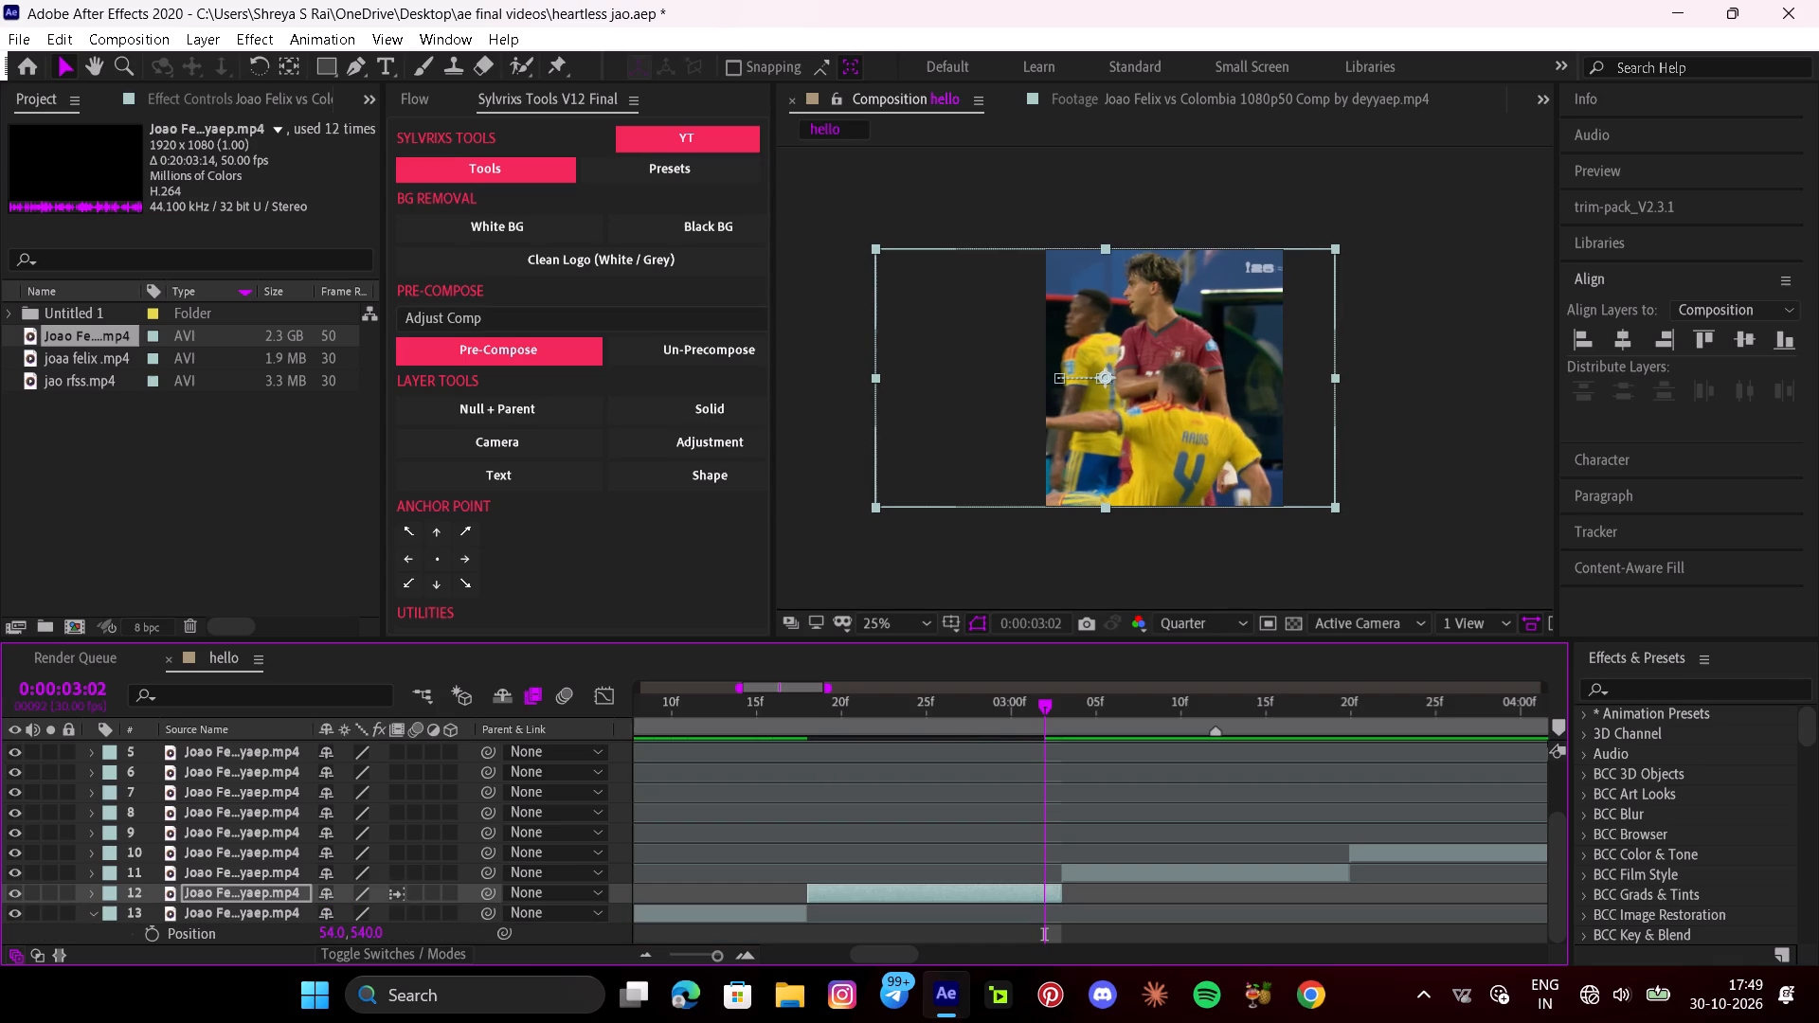
click(417, 896)
Play back the section around layer 12 to check its time remapping, reframing and motion blur.
drag(1019, 699, 632, 734)
key(space)
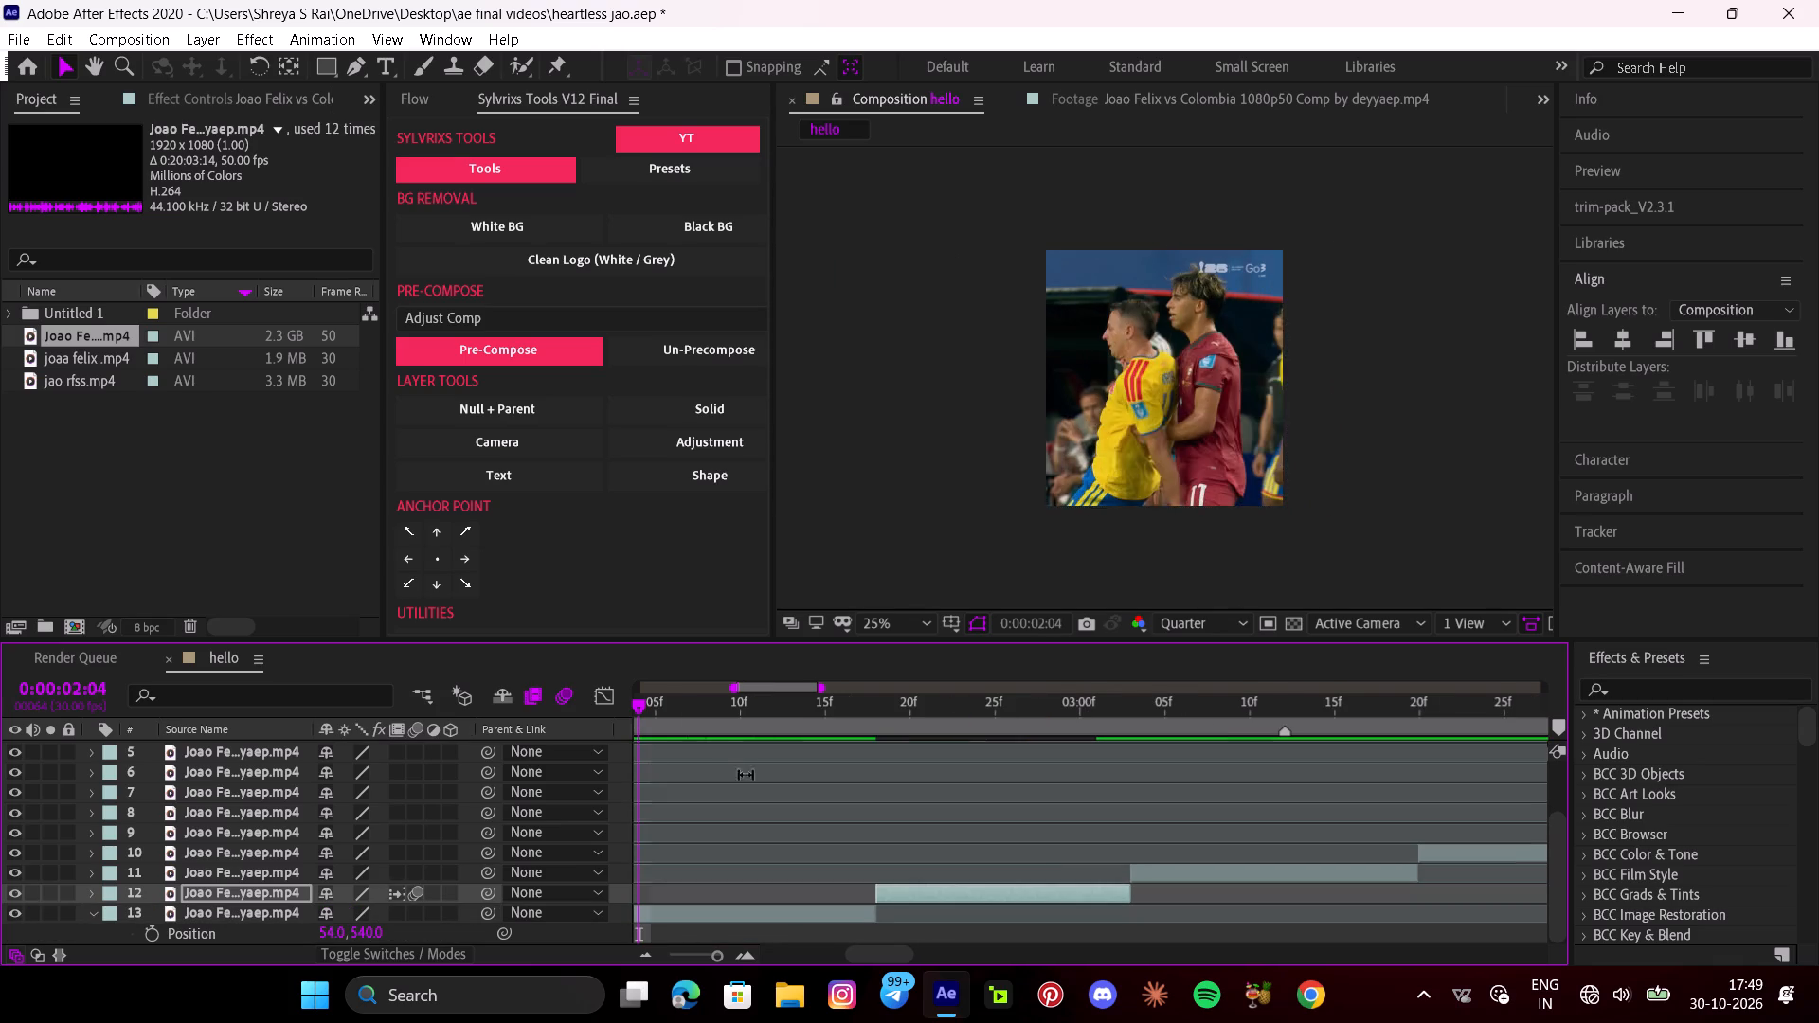
key(space)
drag(1344, 700, 1343, 700)
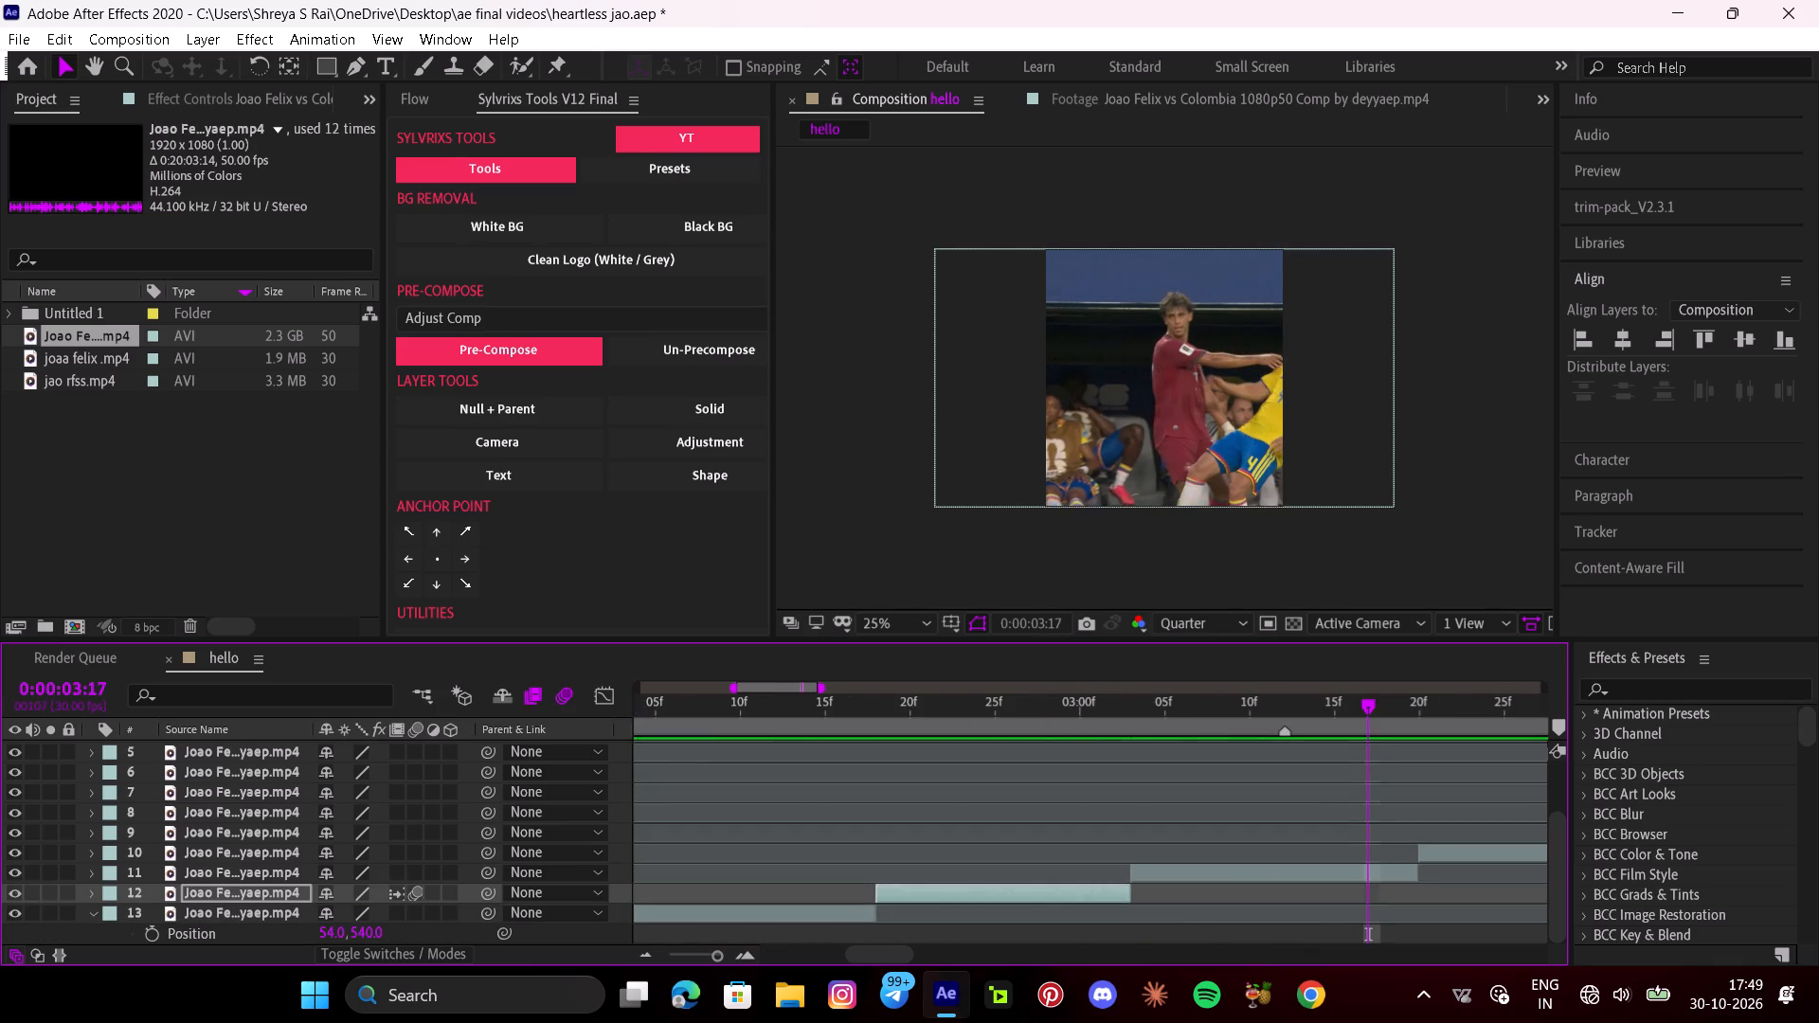
drag(1343, 700, 740, 718)
key(space)
key(space)
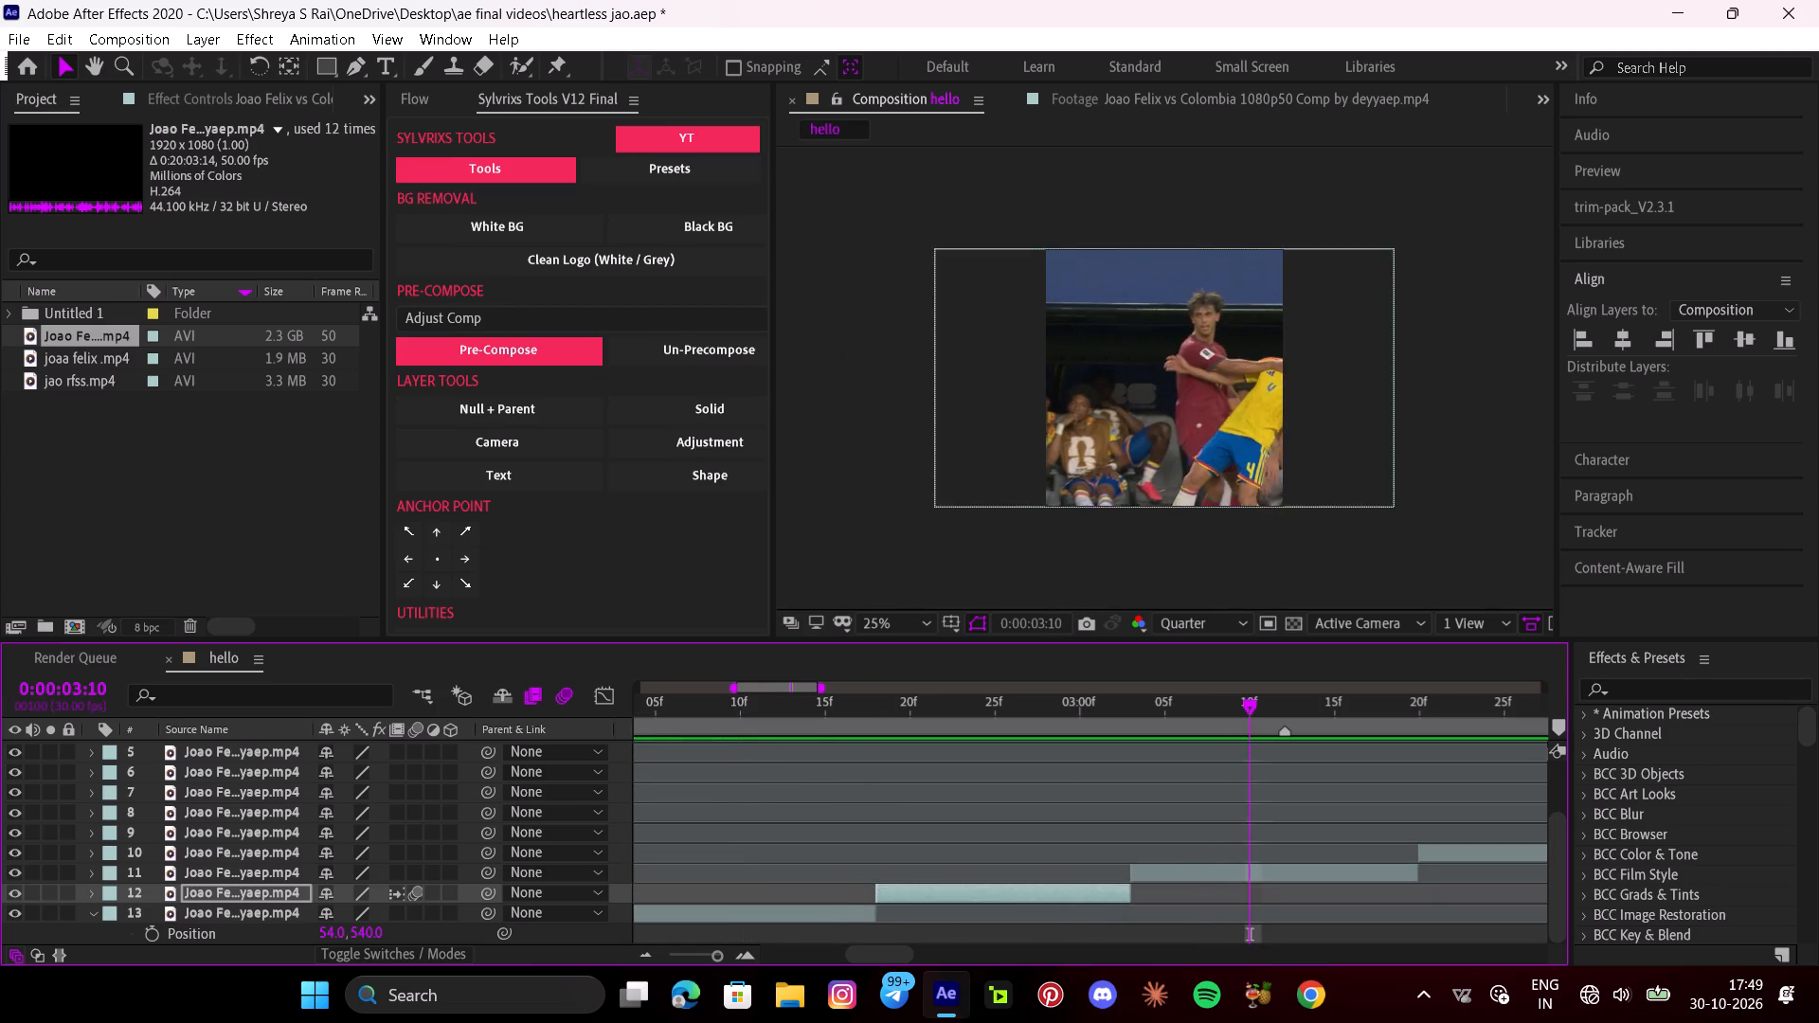
Reveal layer 12's keyframes and set its Time Remap to 0:11:39:23 at its start, 0:00:02:18.
key(i)
key(u)
scroll(962, 844, down, 2)
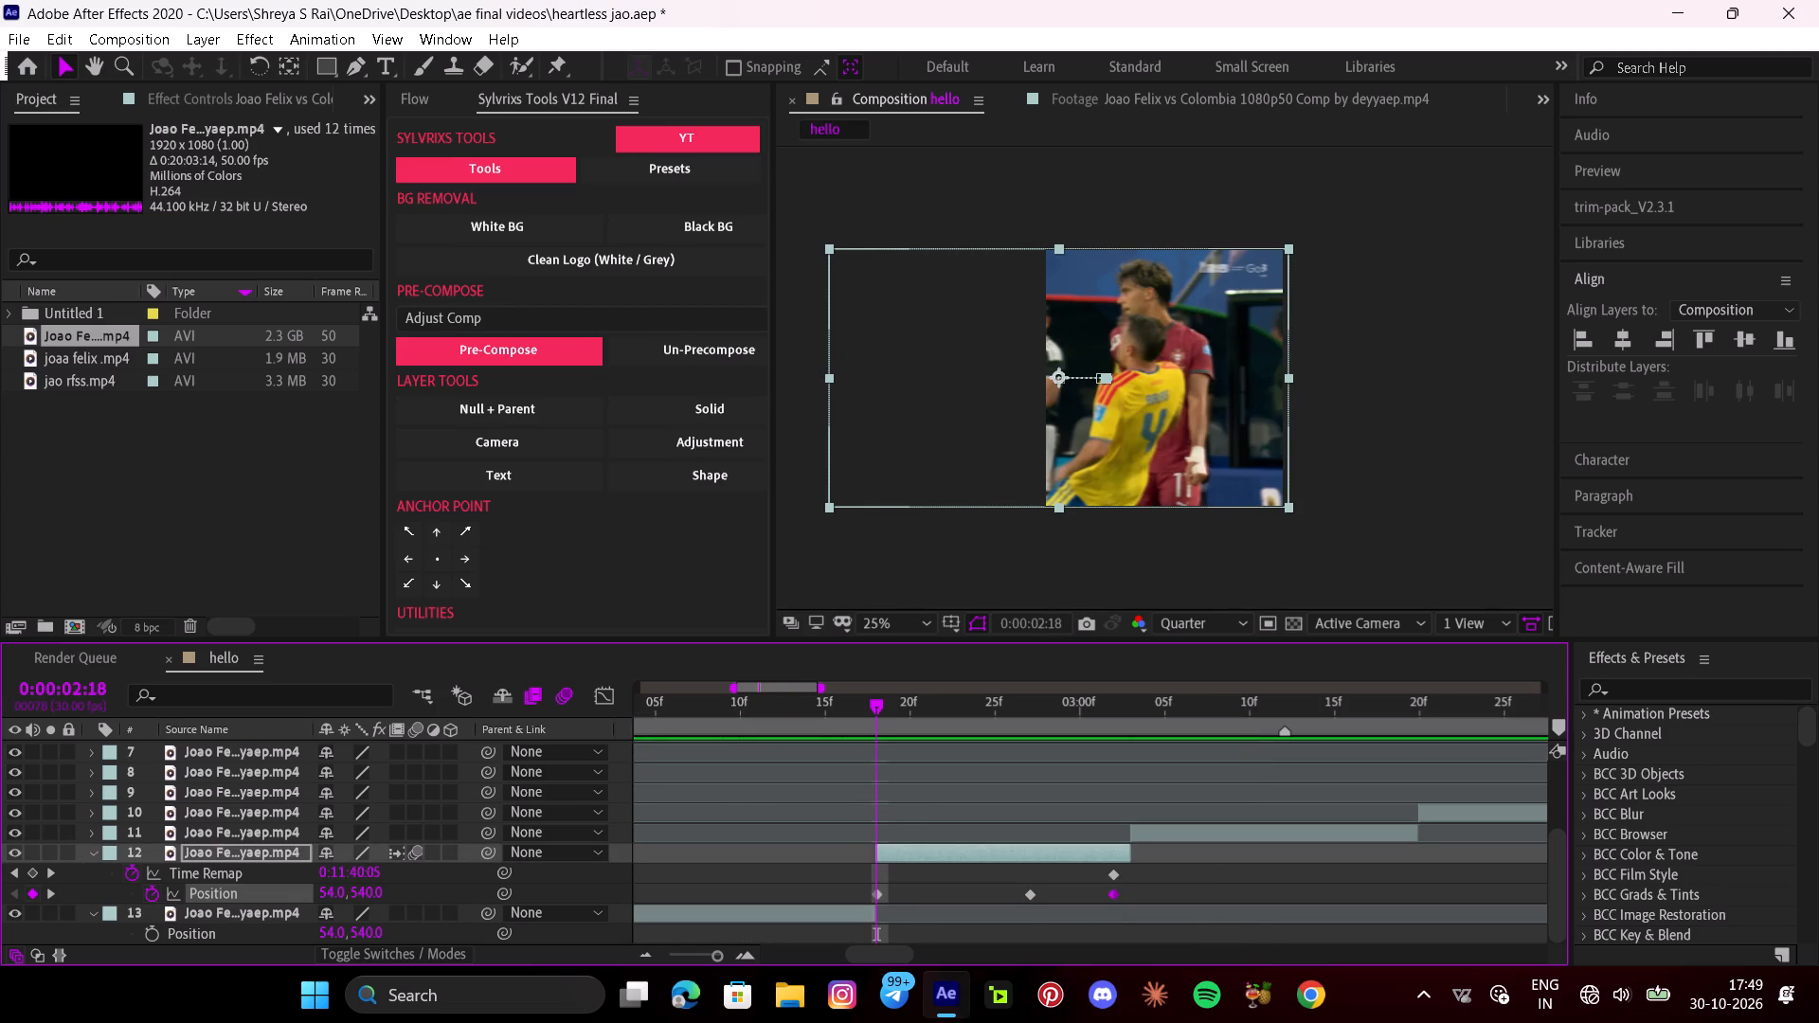
click(904, 847)
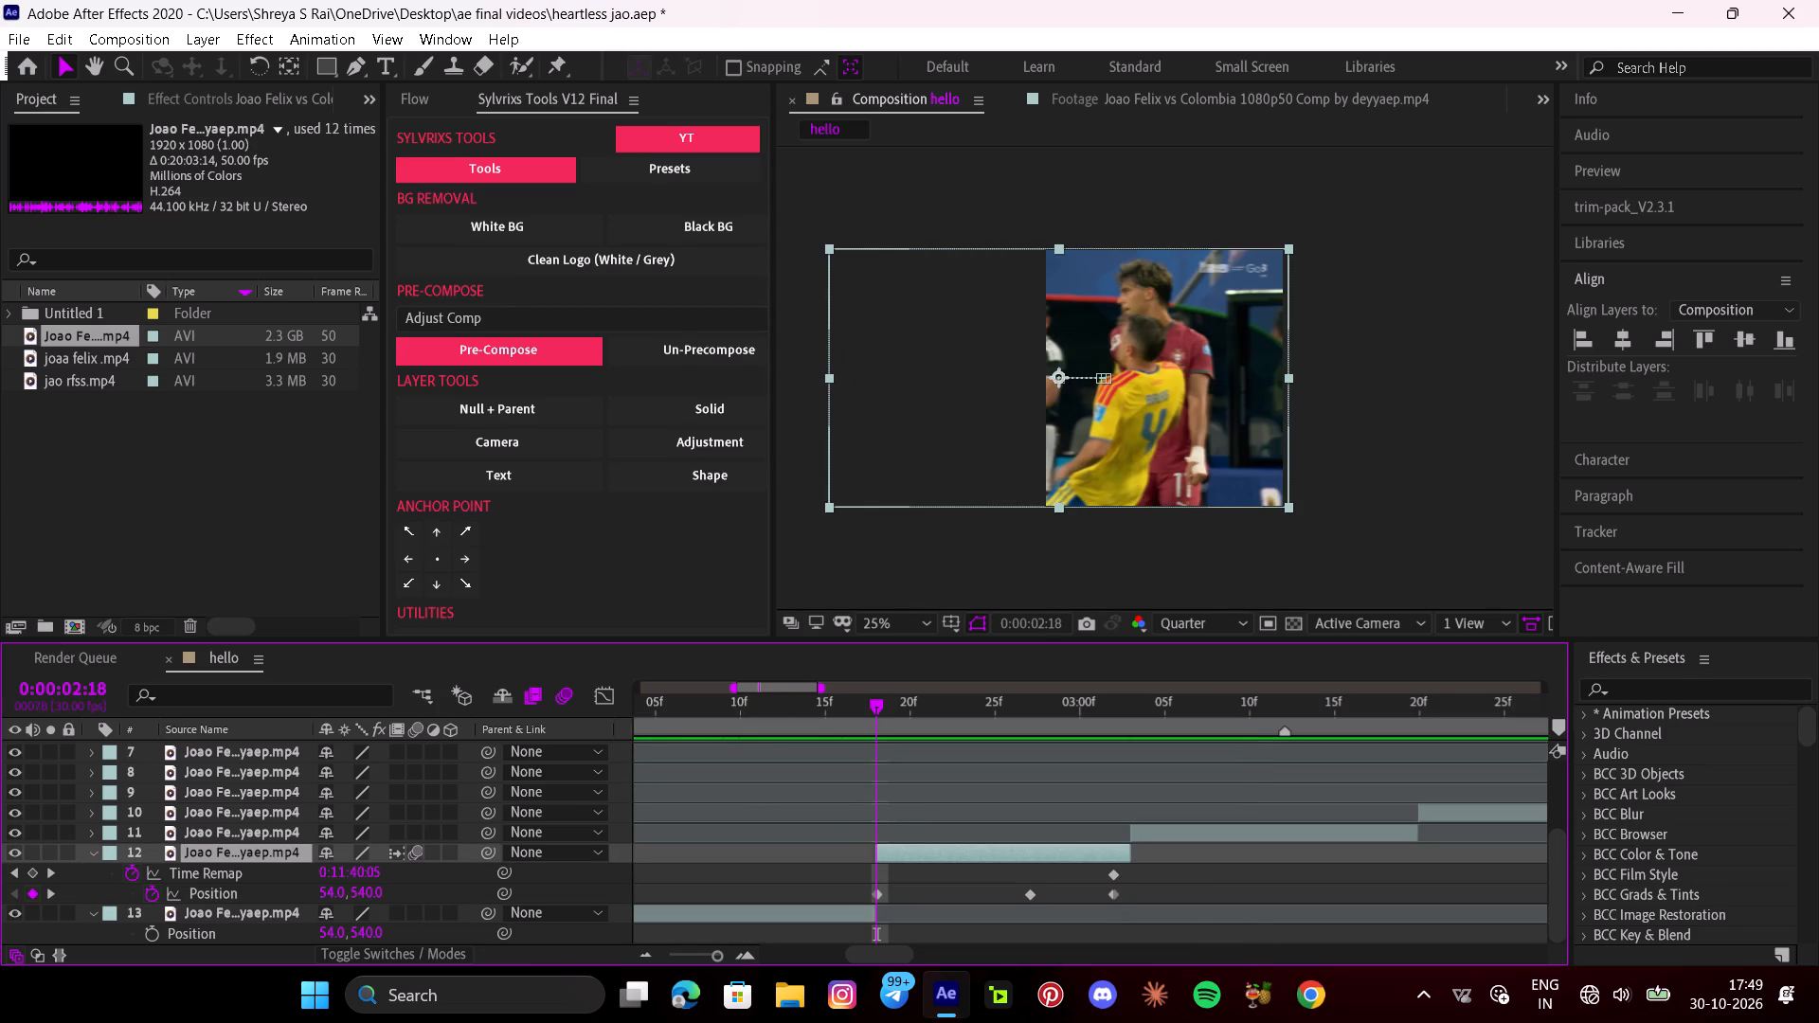
drag(379, 870, 336, 866)
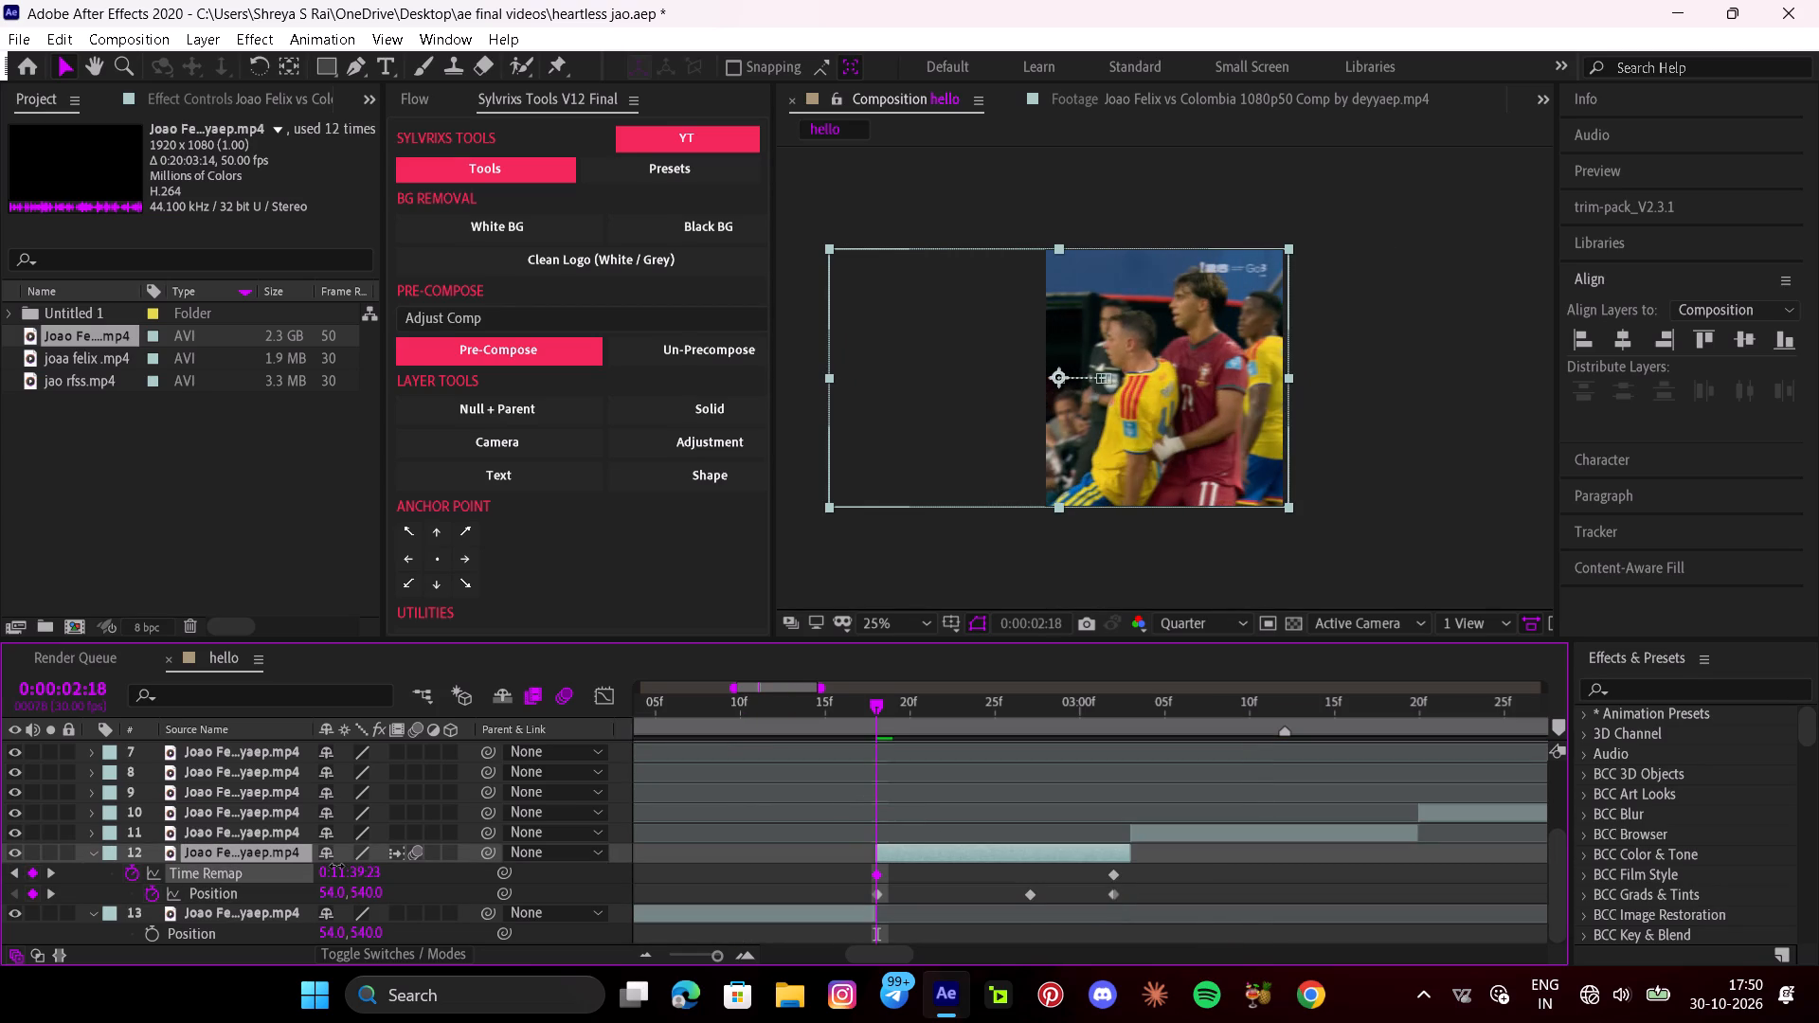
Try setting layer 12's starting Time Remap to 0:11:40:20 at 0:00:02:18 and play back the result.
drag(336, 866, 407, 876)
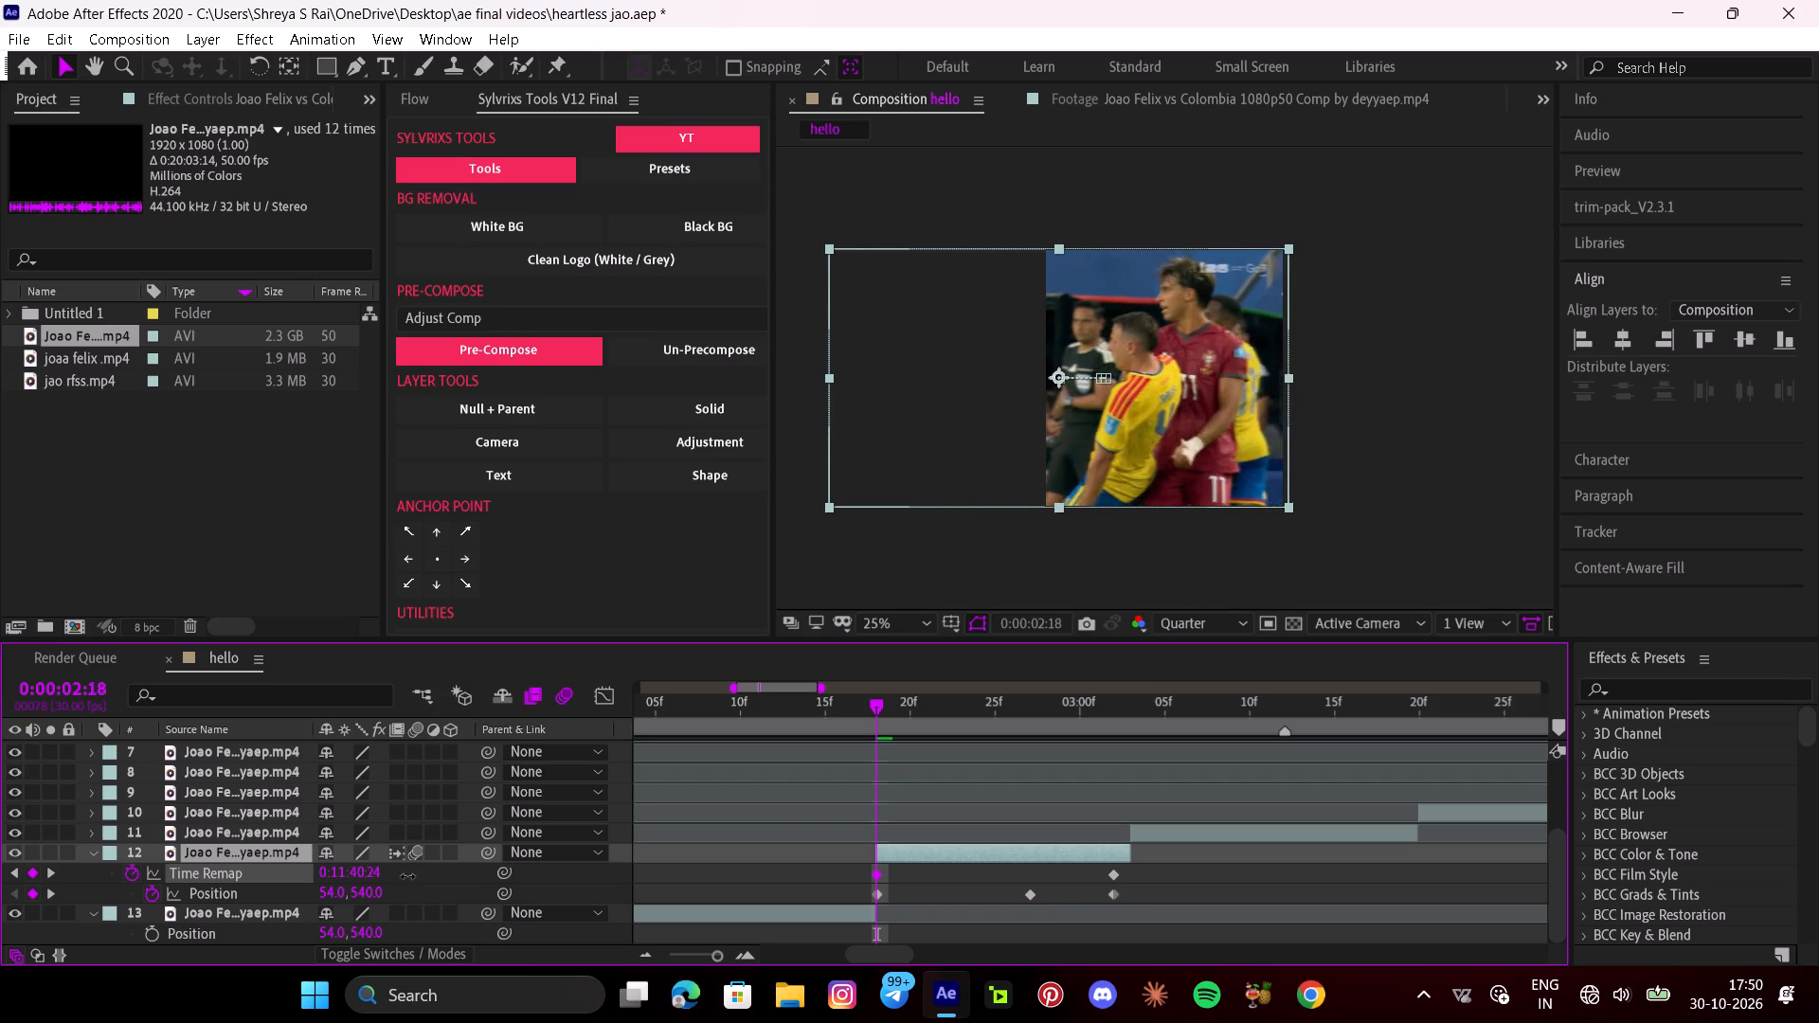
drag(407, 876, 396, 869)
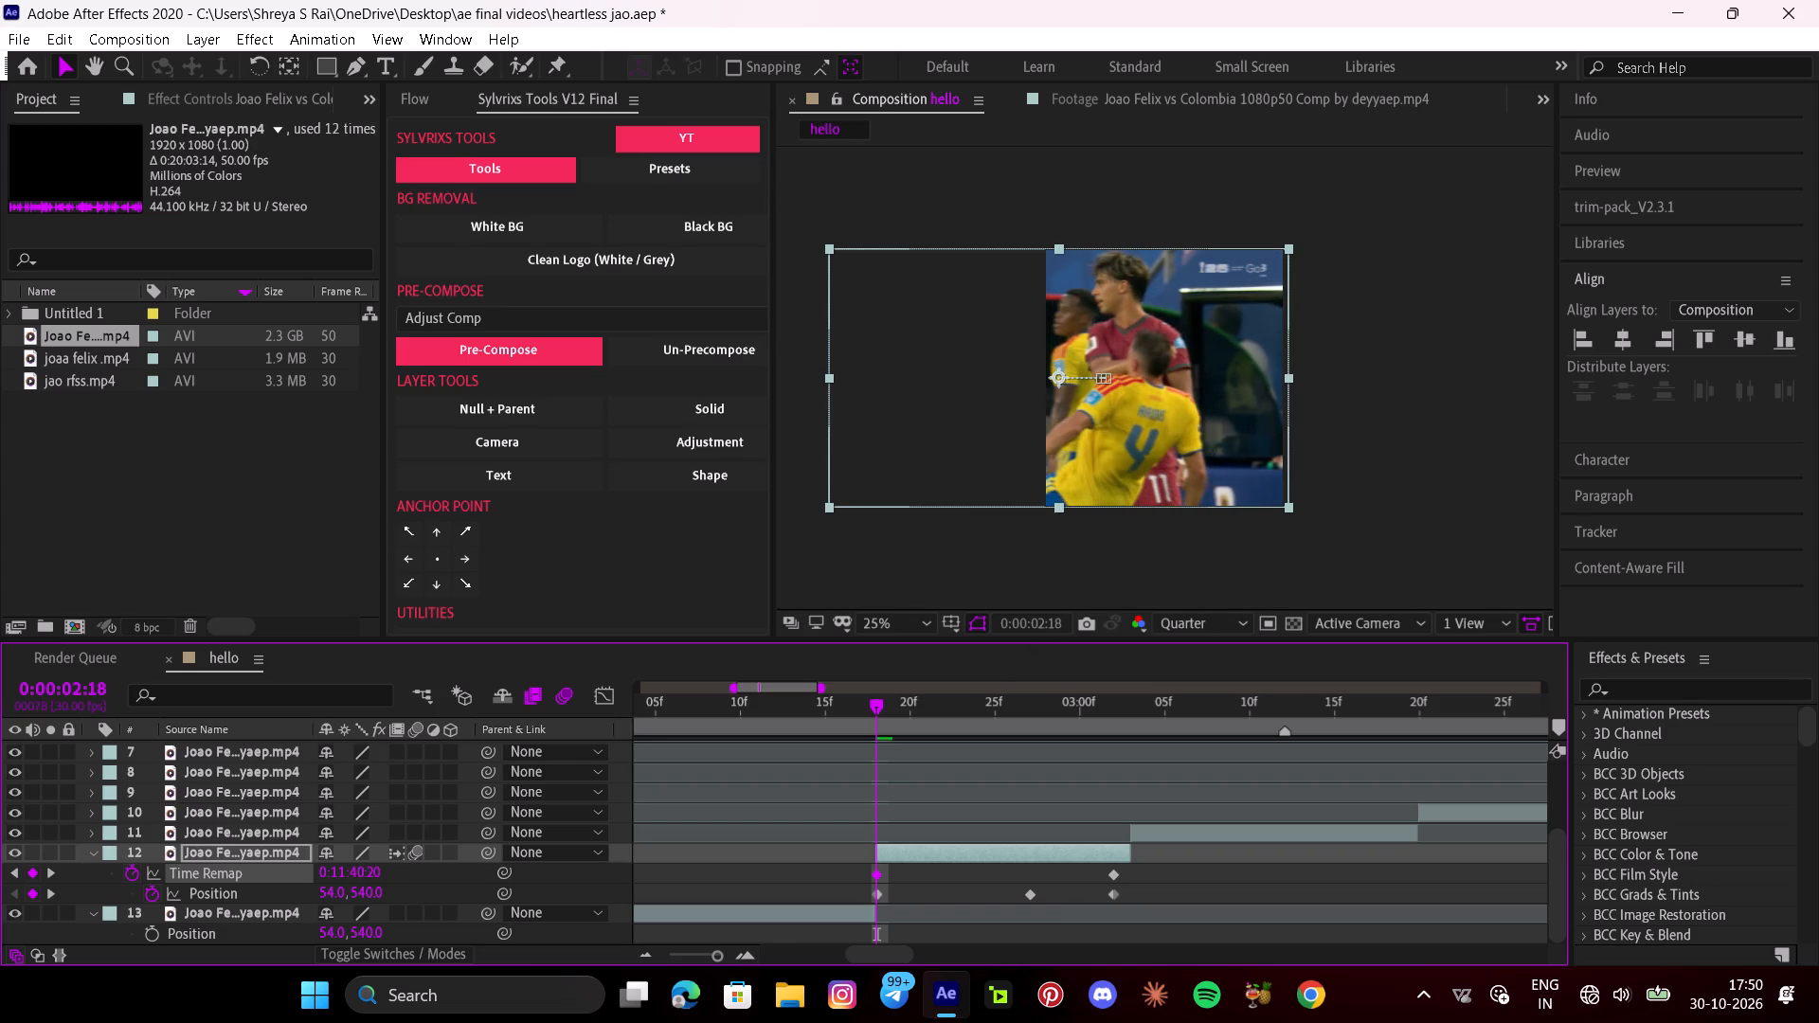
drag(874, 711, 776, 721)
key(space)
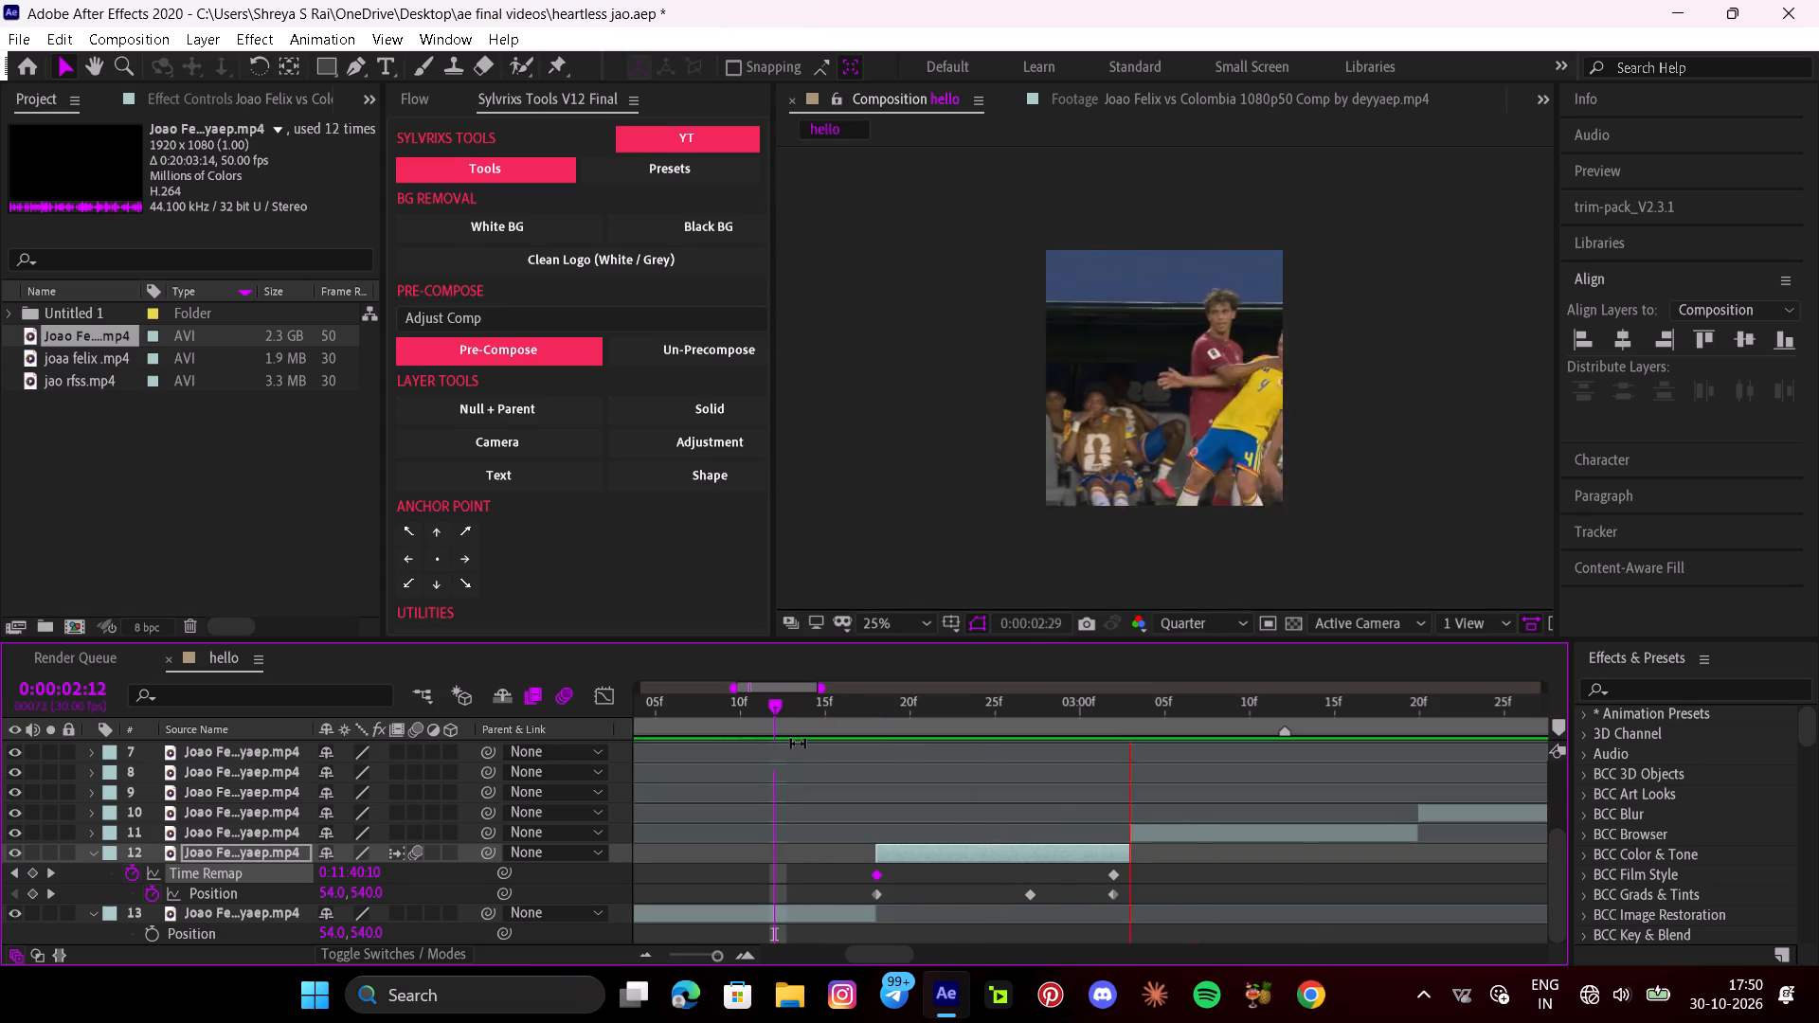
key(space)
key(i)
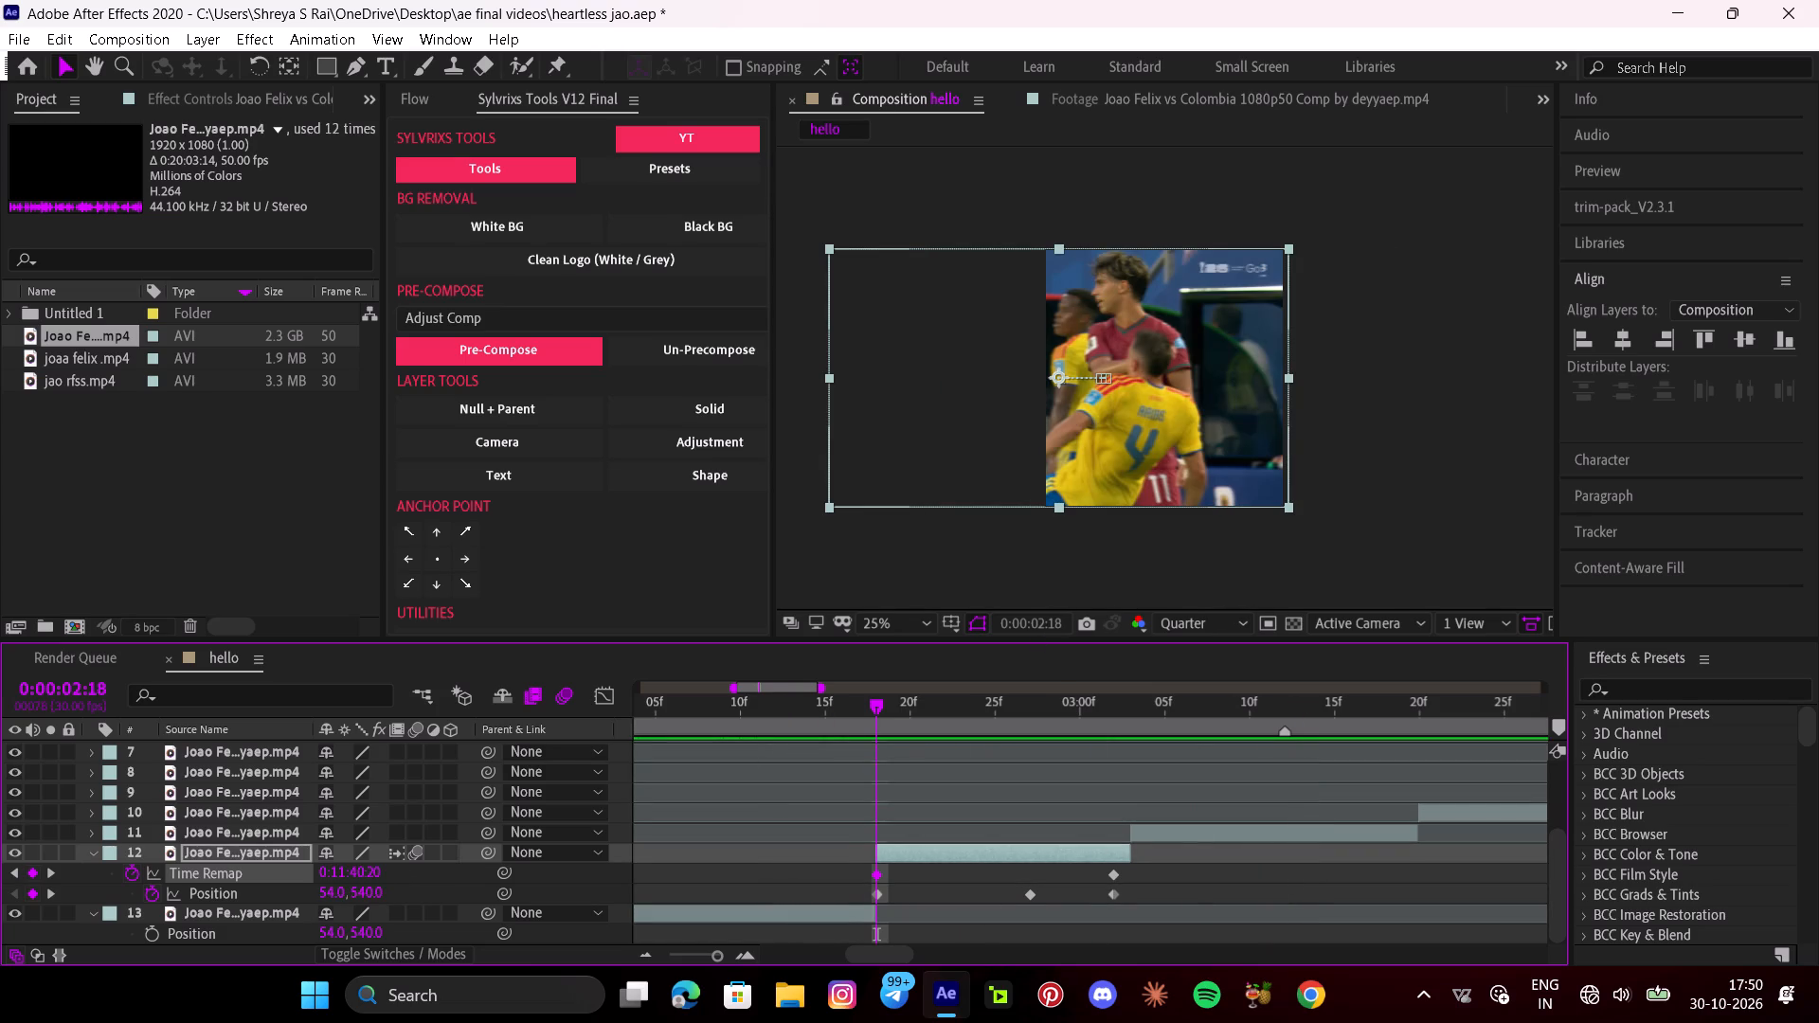
Reset layer 12's time remapping, keyframe it at its start, and set Time Remap to 0:11:40:43 at 0:00:03:02.
key(ctrl+alt+t)
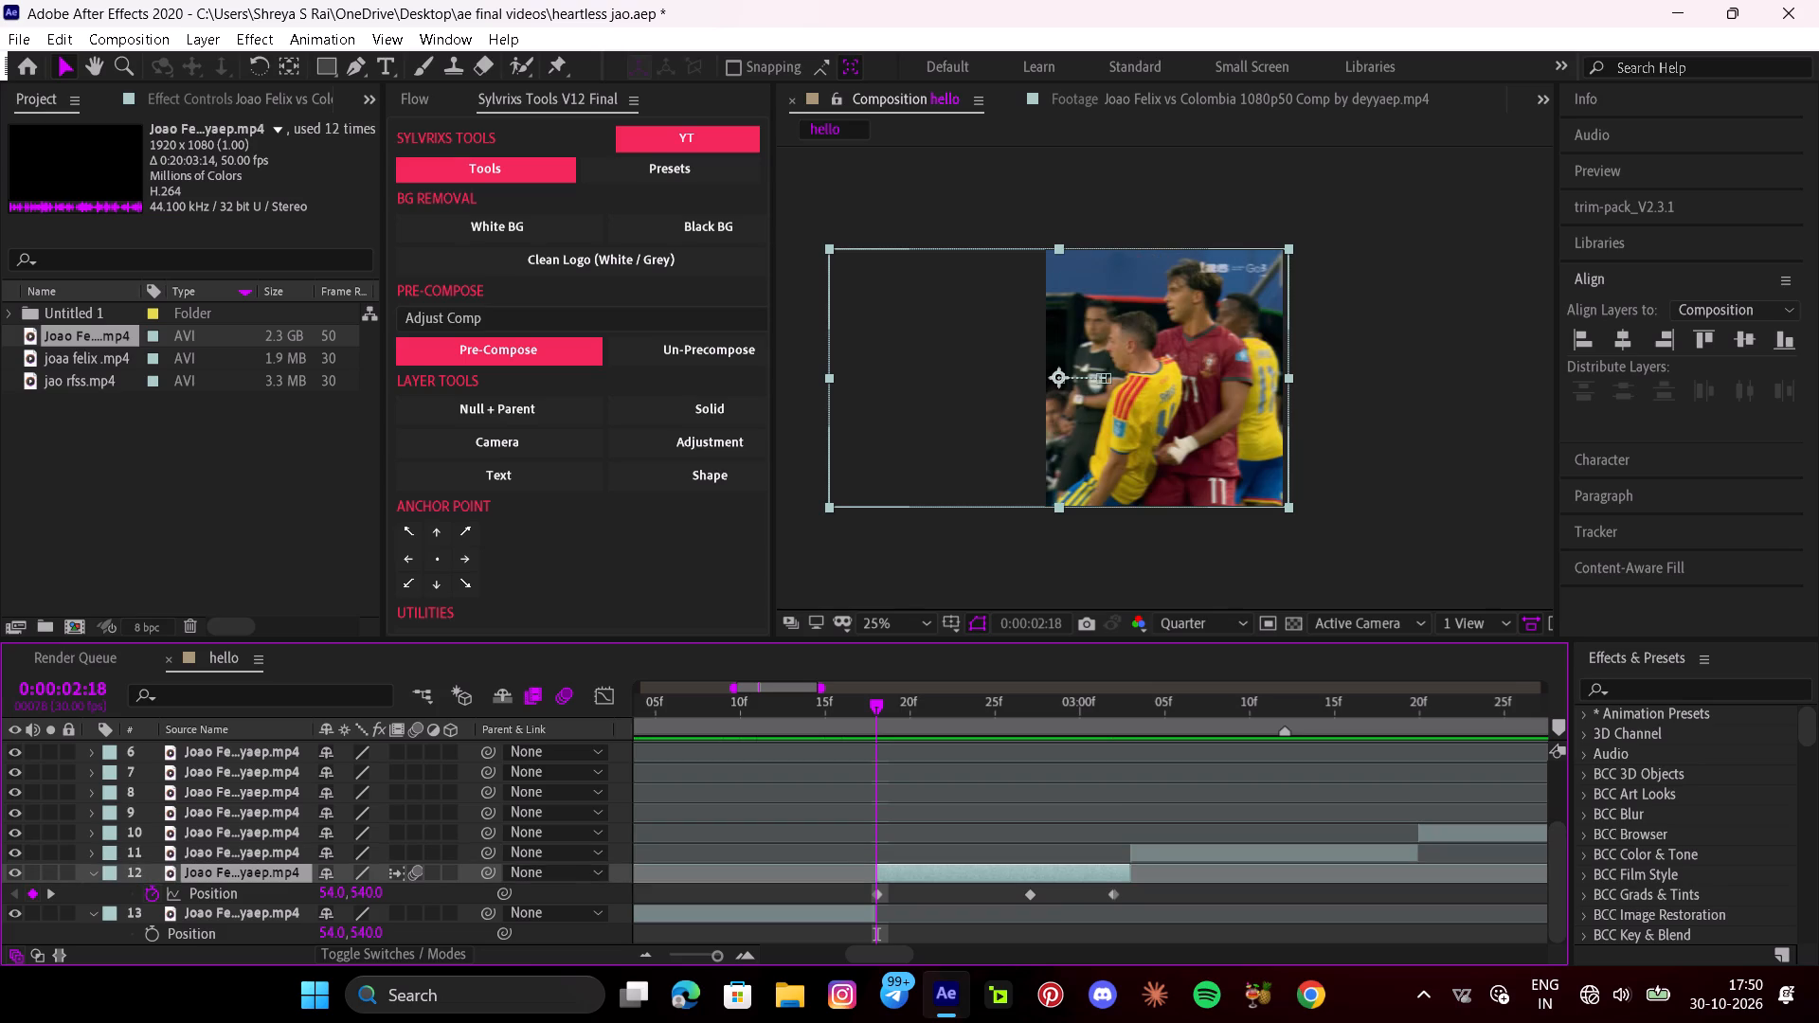
key(ctrl+alt+t)
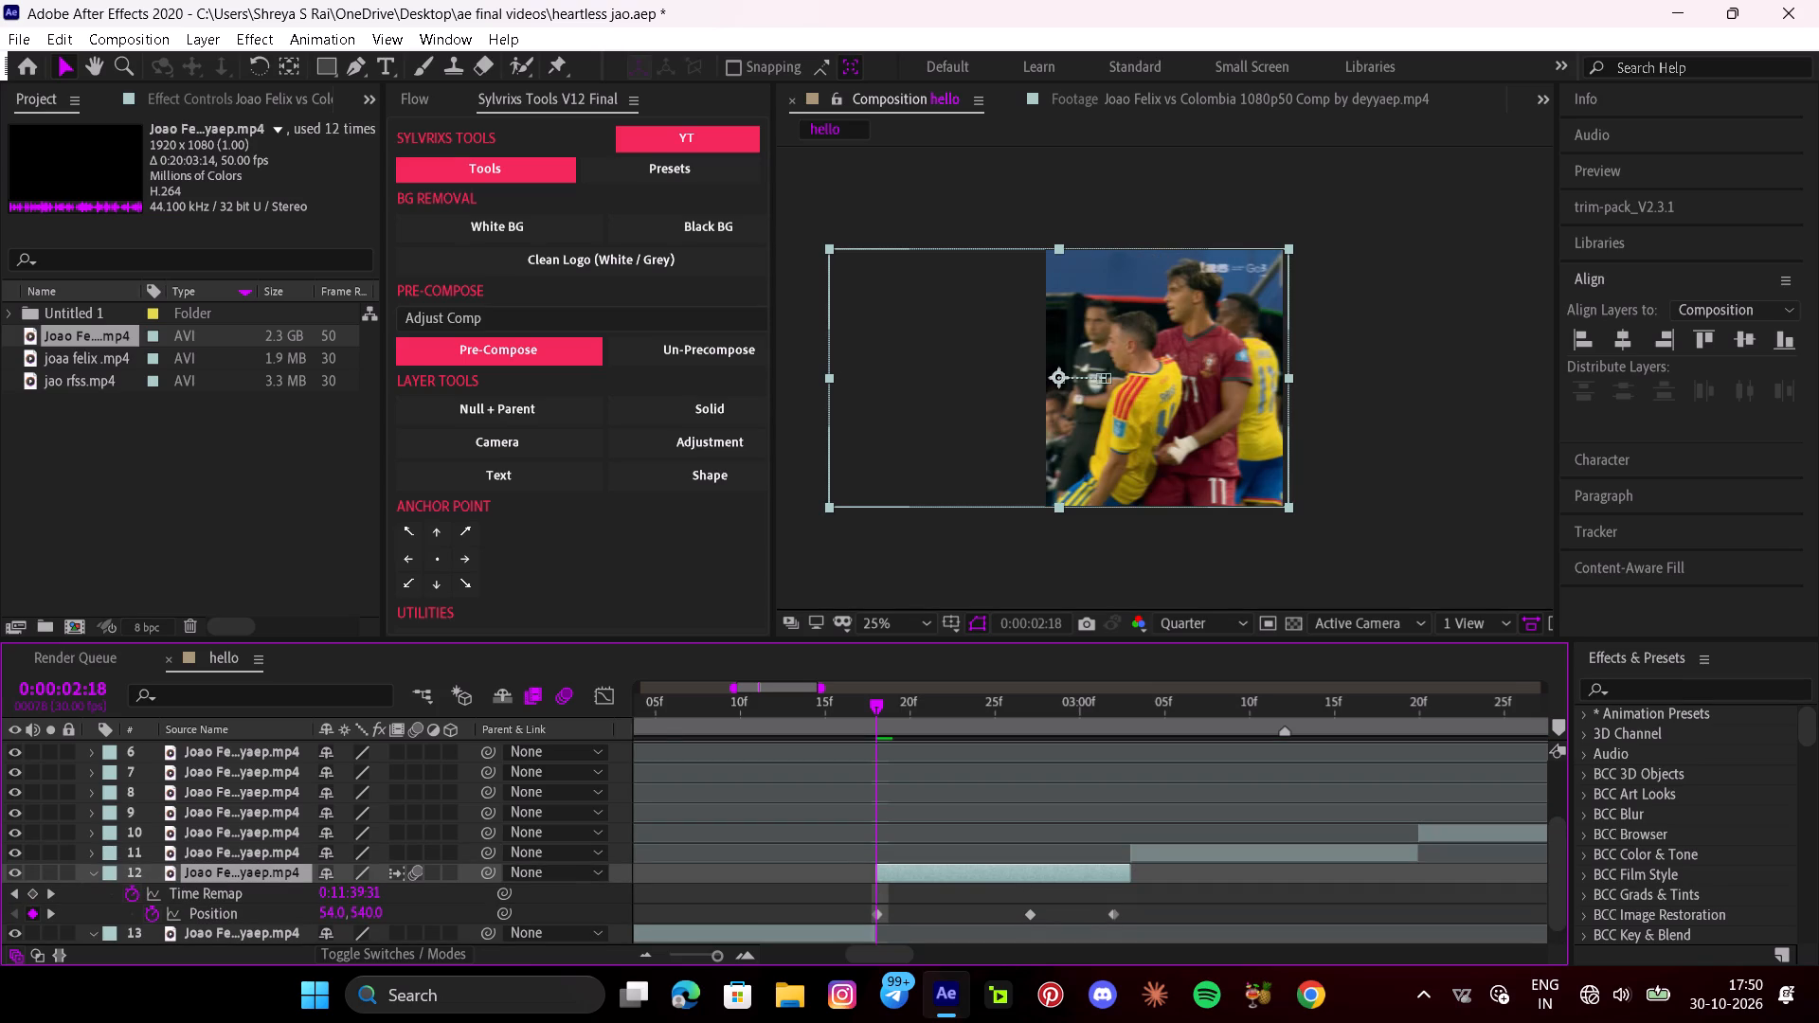
click(33, 897)
key(o)
drag(365, 896, 403, 888)
Apply the 0.29, 0.72, 0.76, 0.27 Flow curve to layer 12's Time Remap and Position keyframes.
drag(1152, 898, 855, 900)
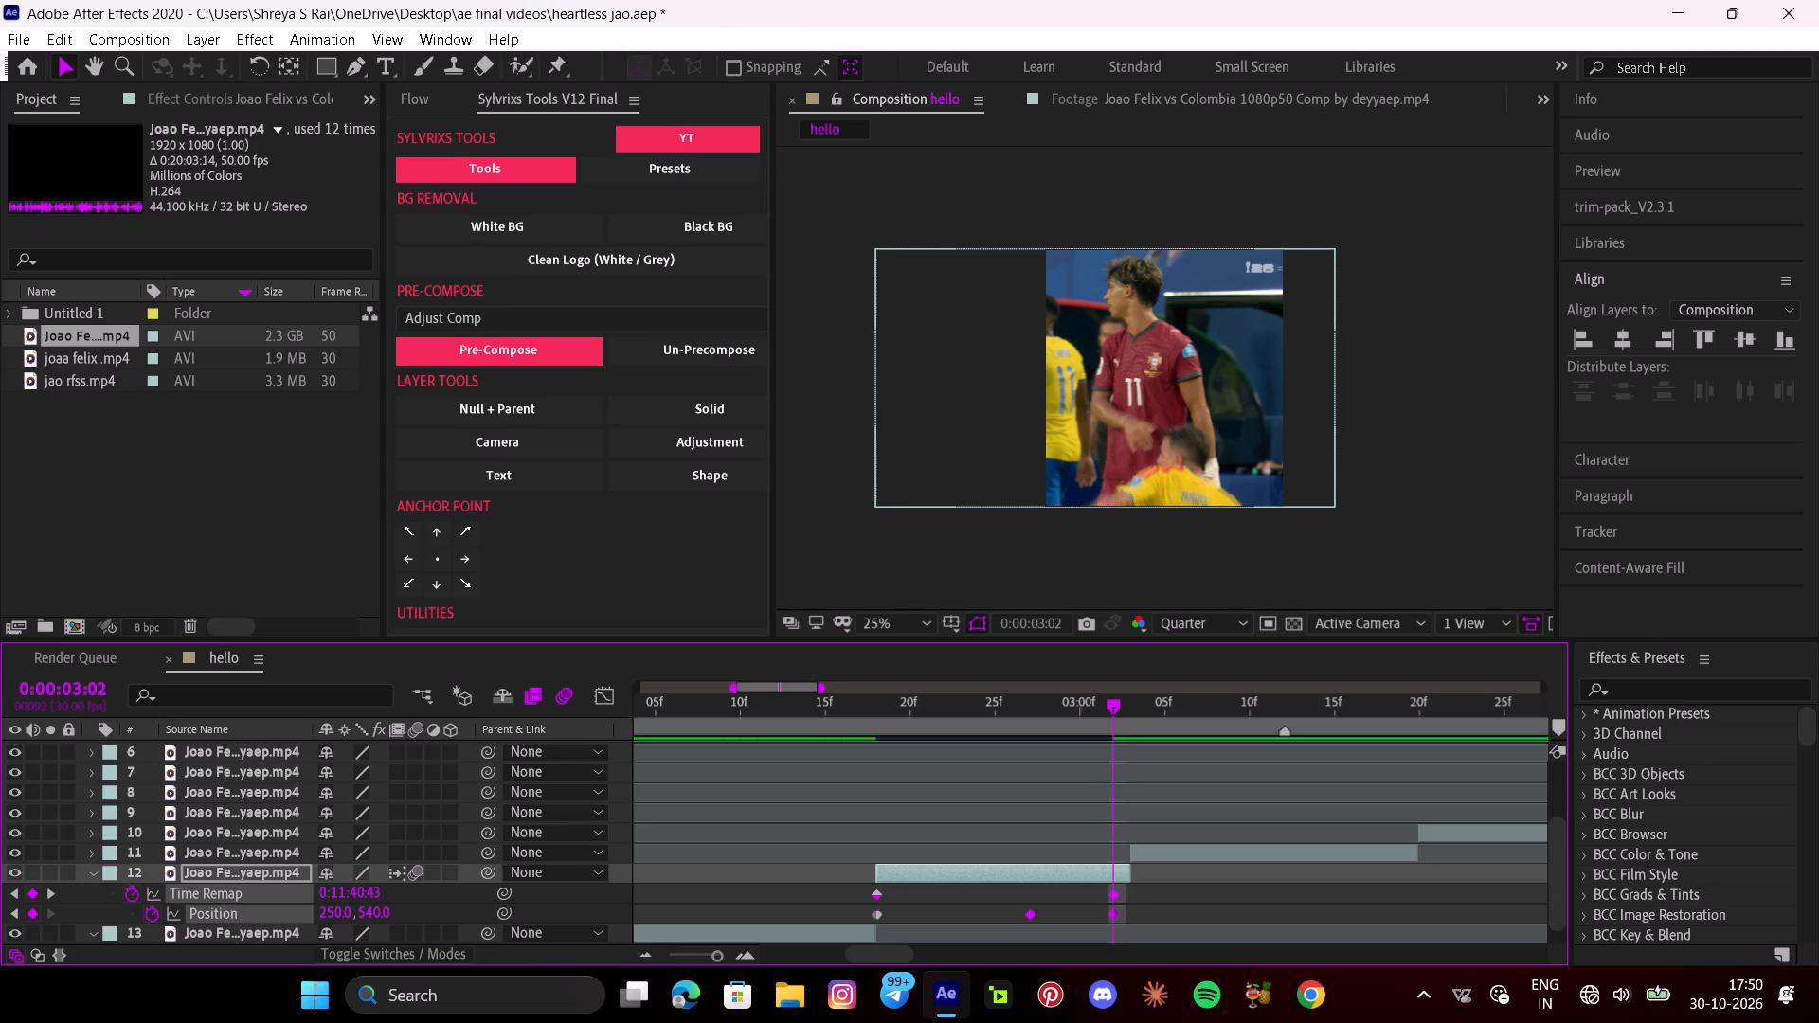
click(419, 97)
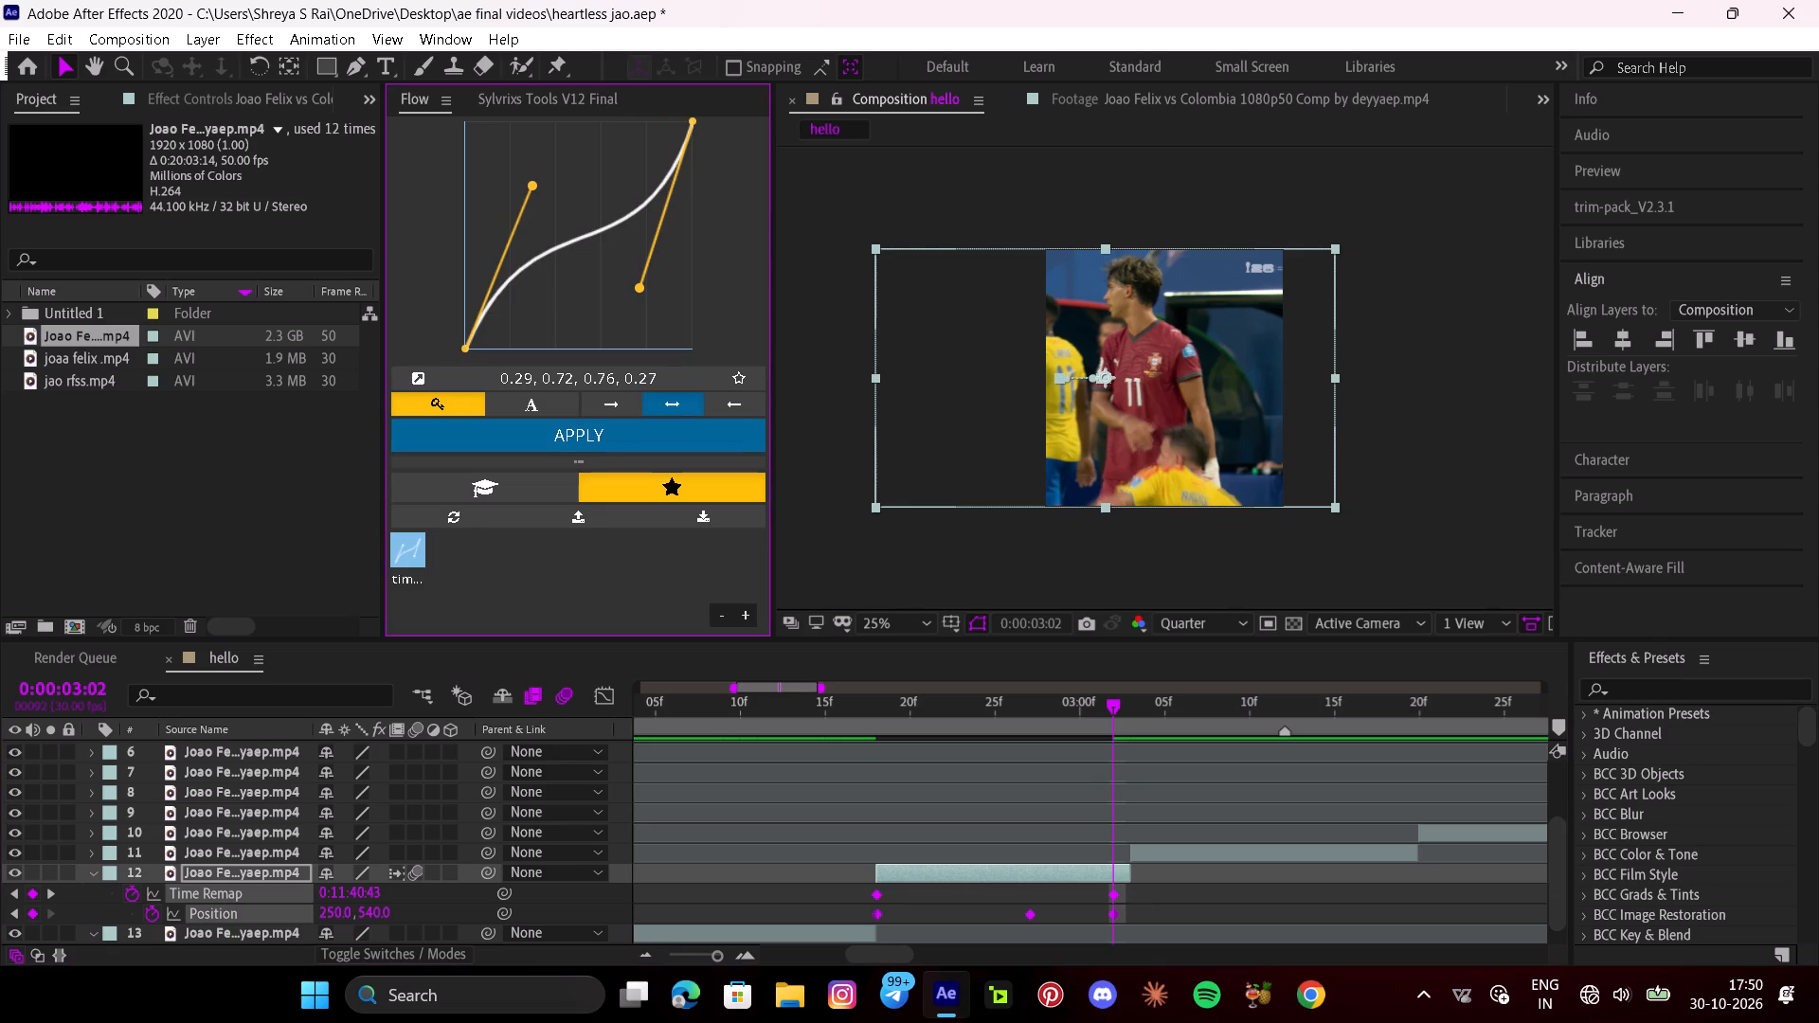
click(536, 431)
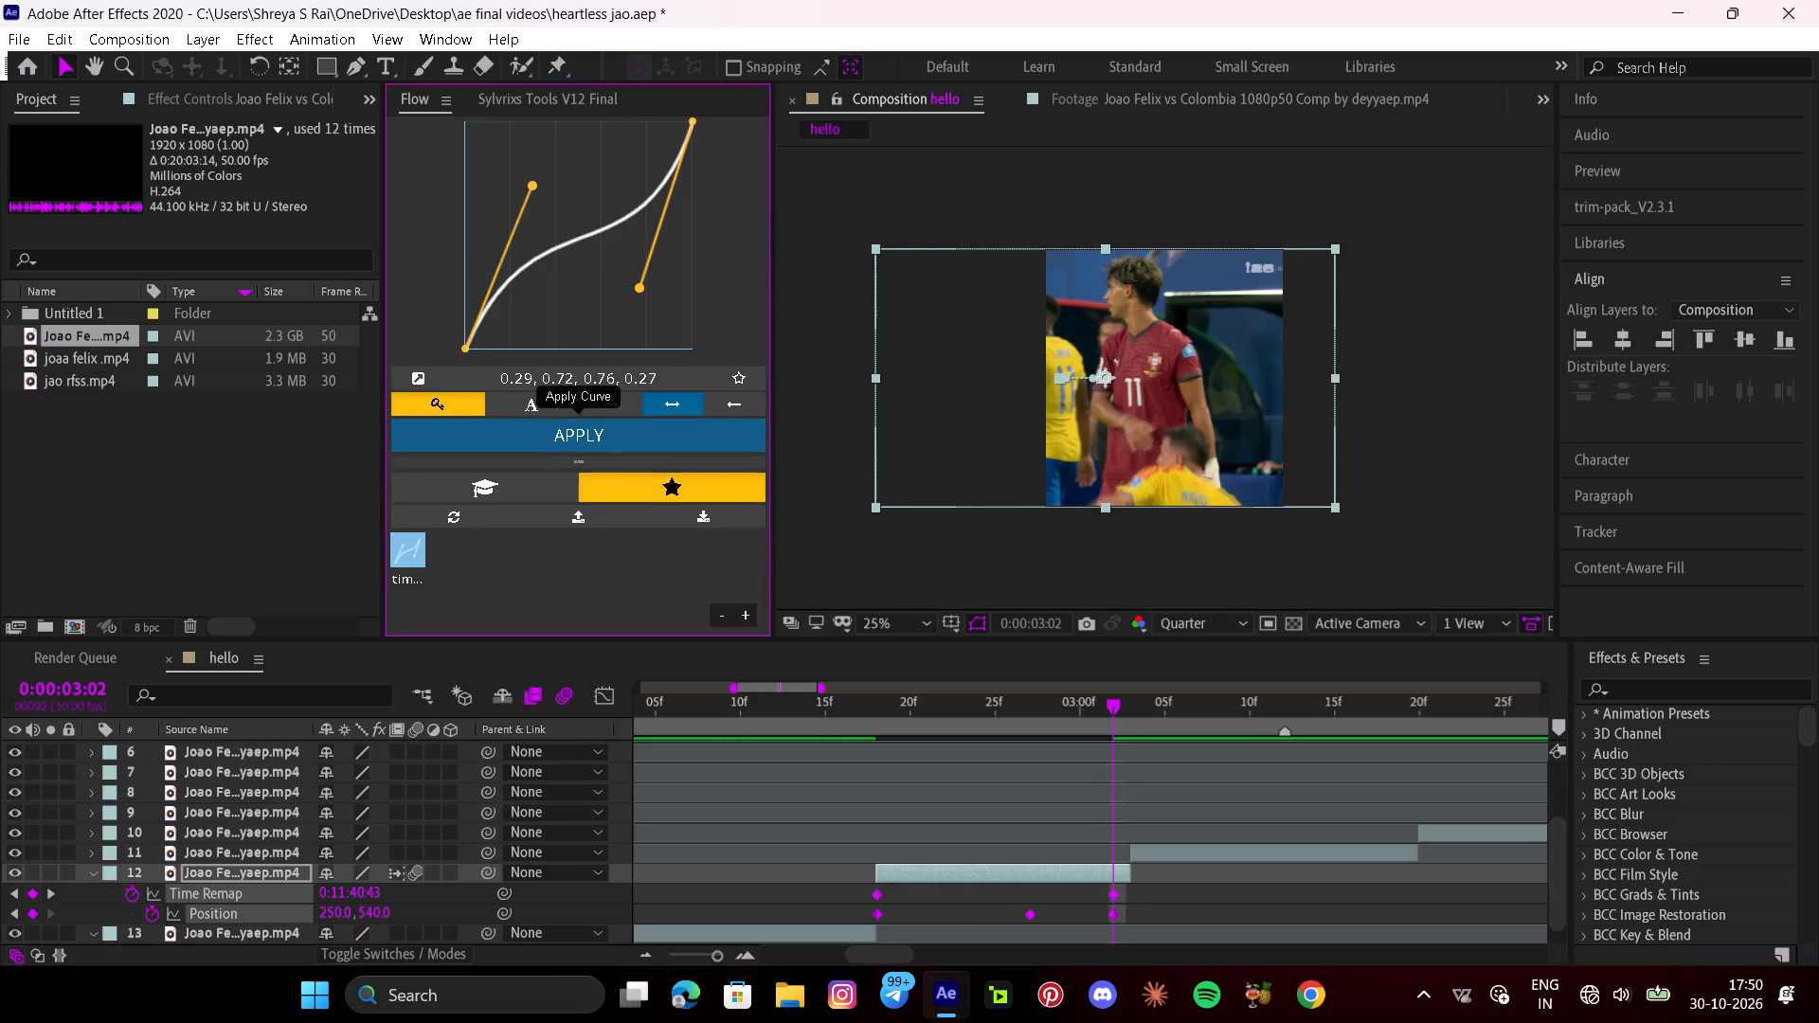
scroll(951, 813, down, 3)
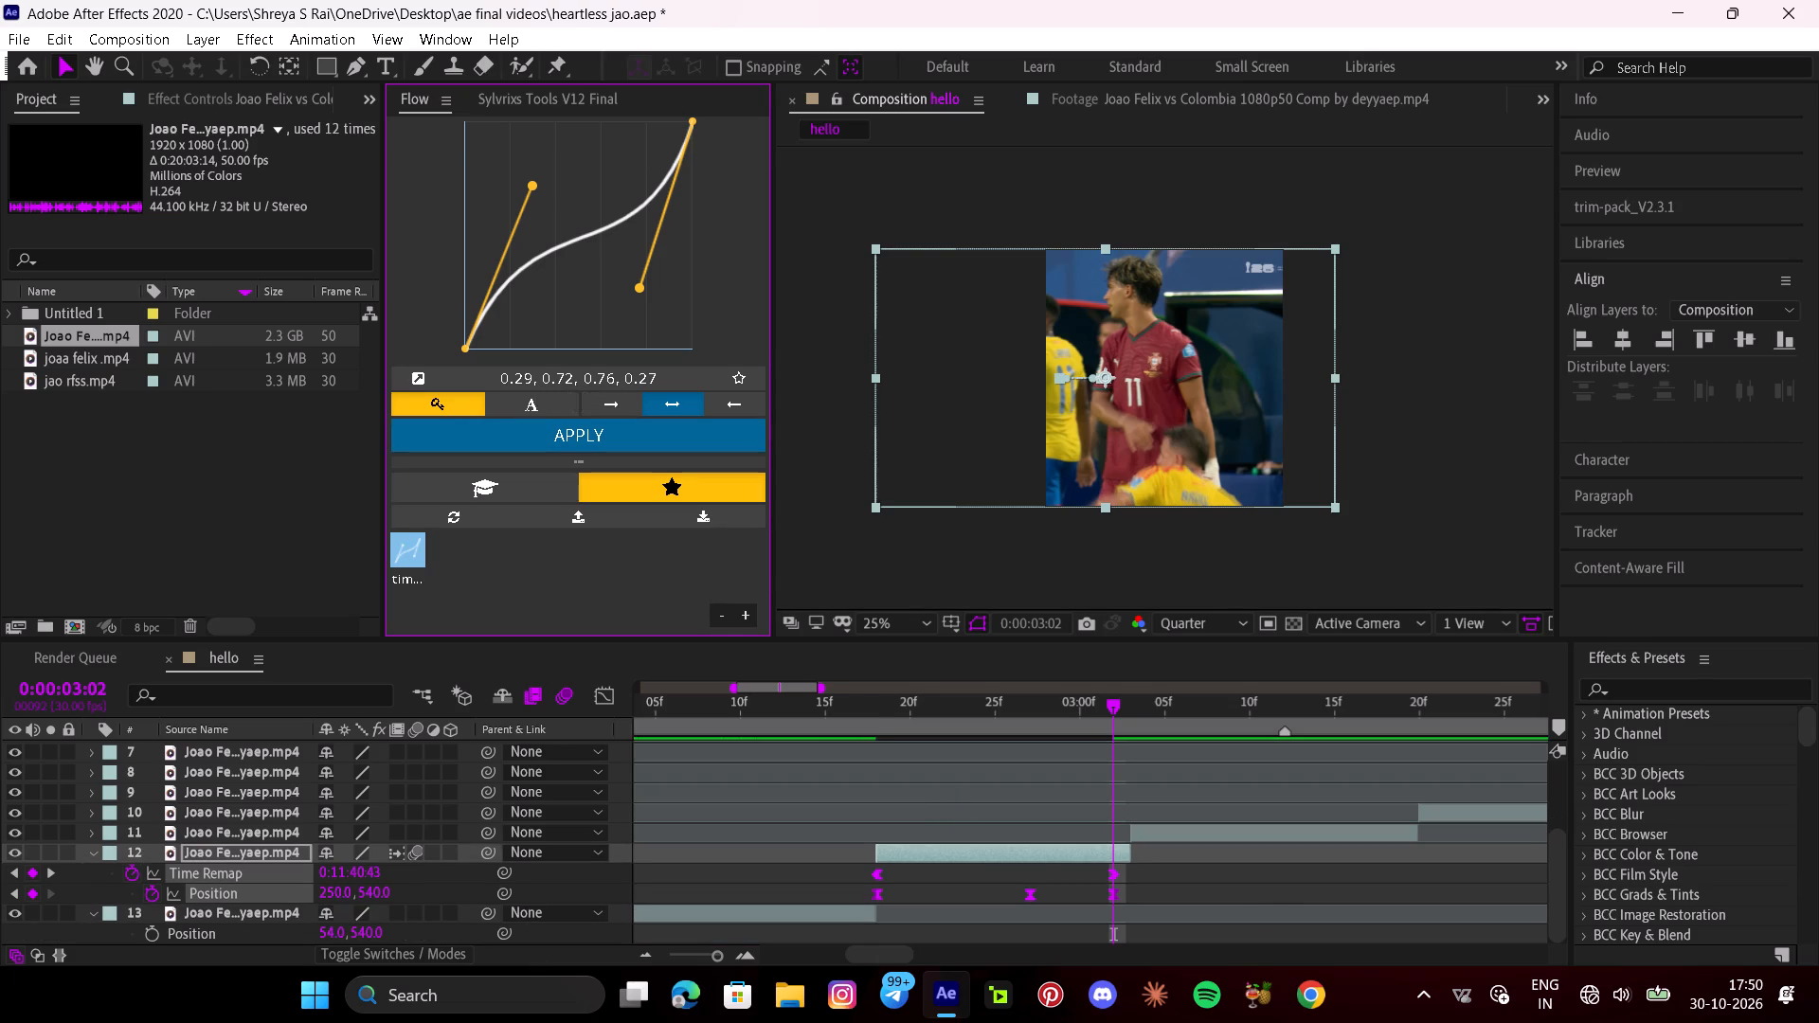
Apply Easy Ease to layer 12's three Position keyframes only.
click(1269, 914)
drag(1187, 887, 841, 918)
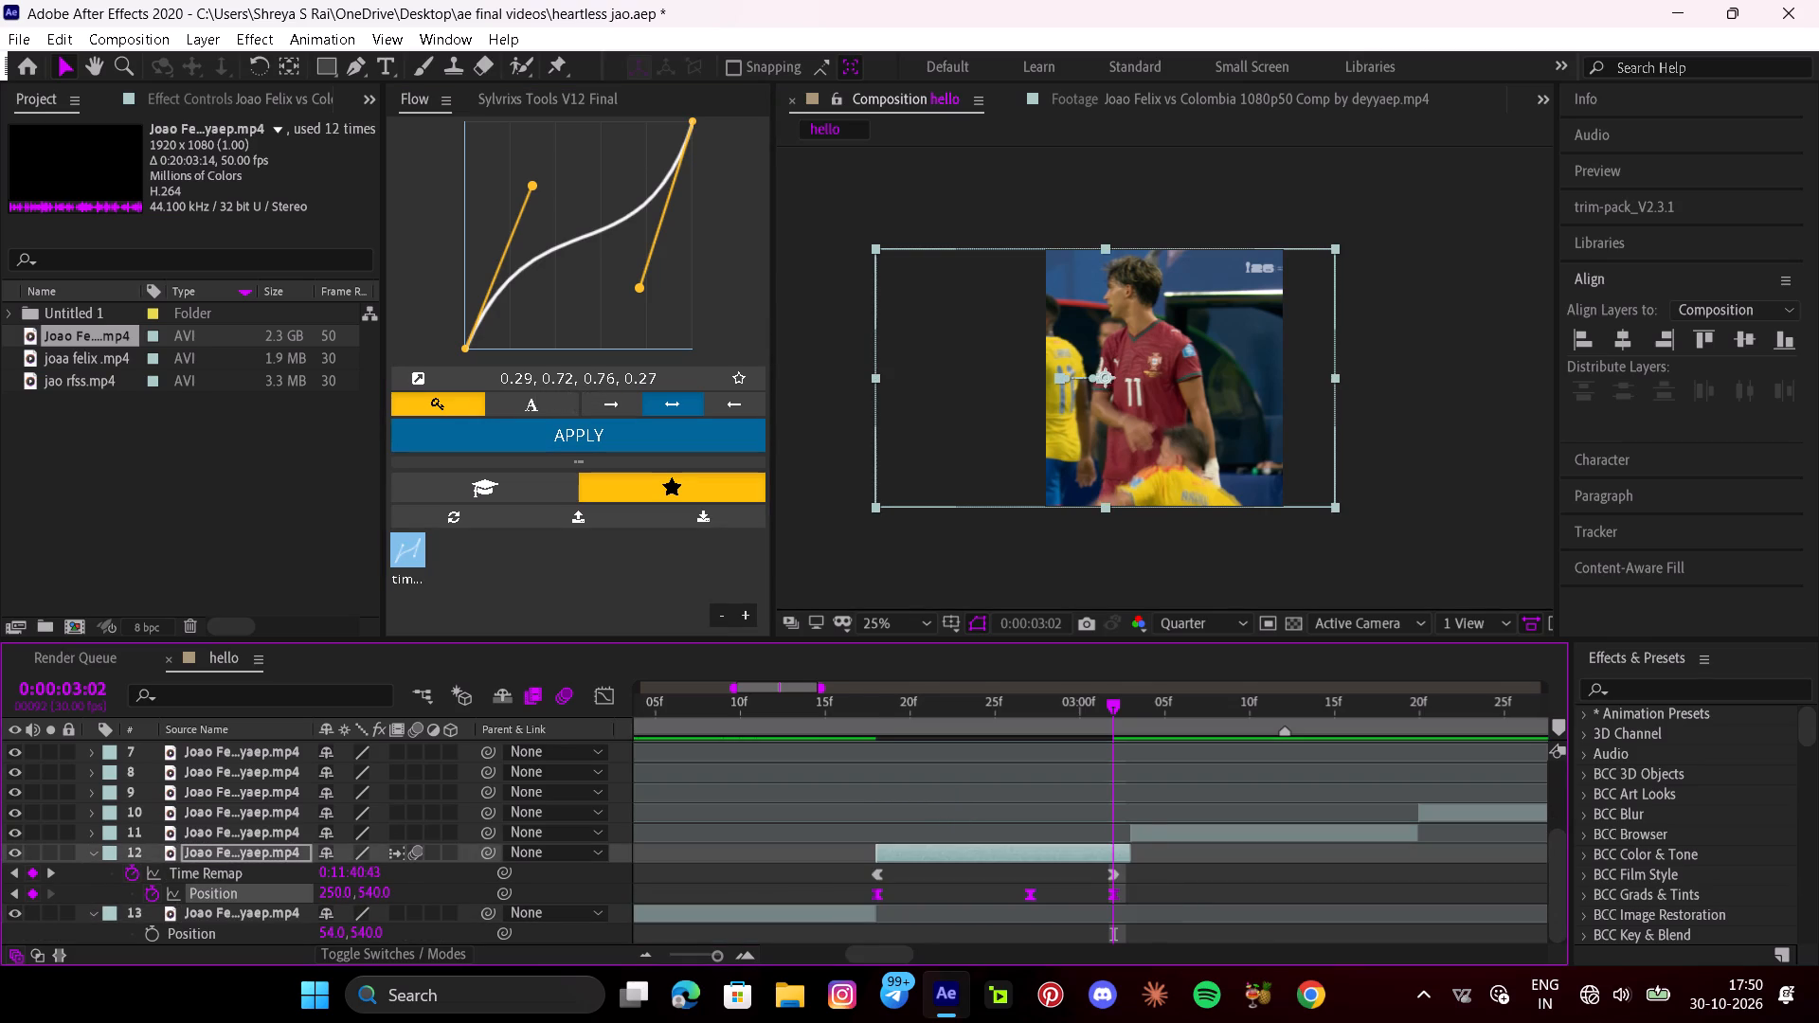
right_click(874, 893)
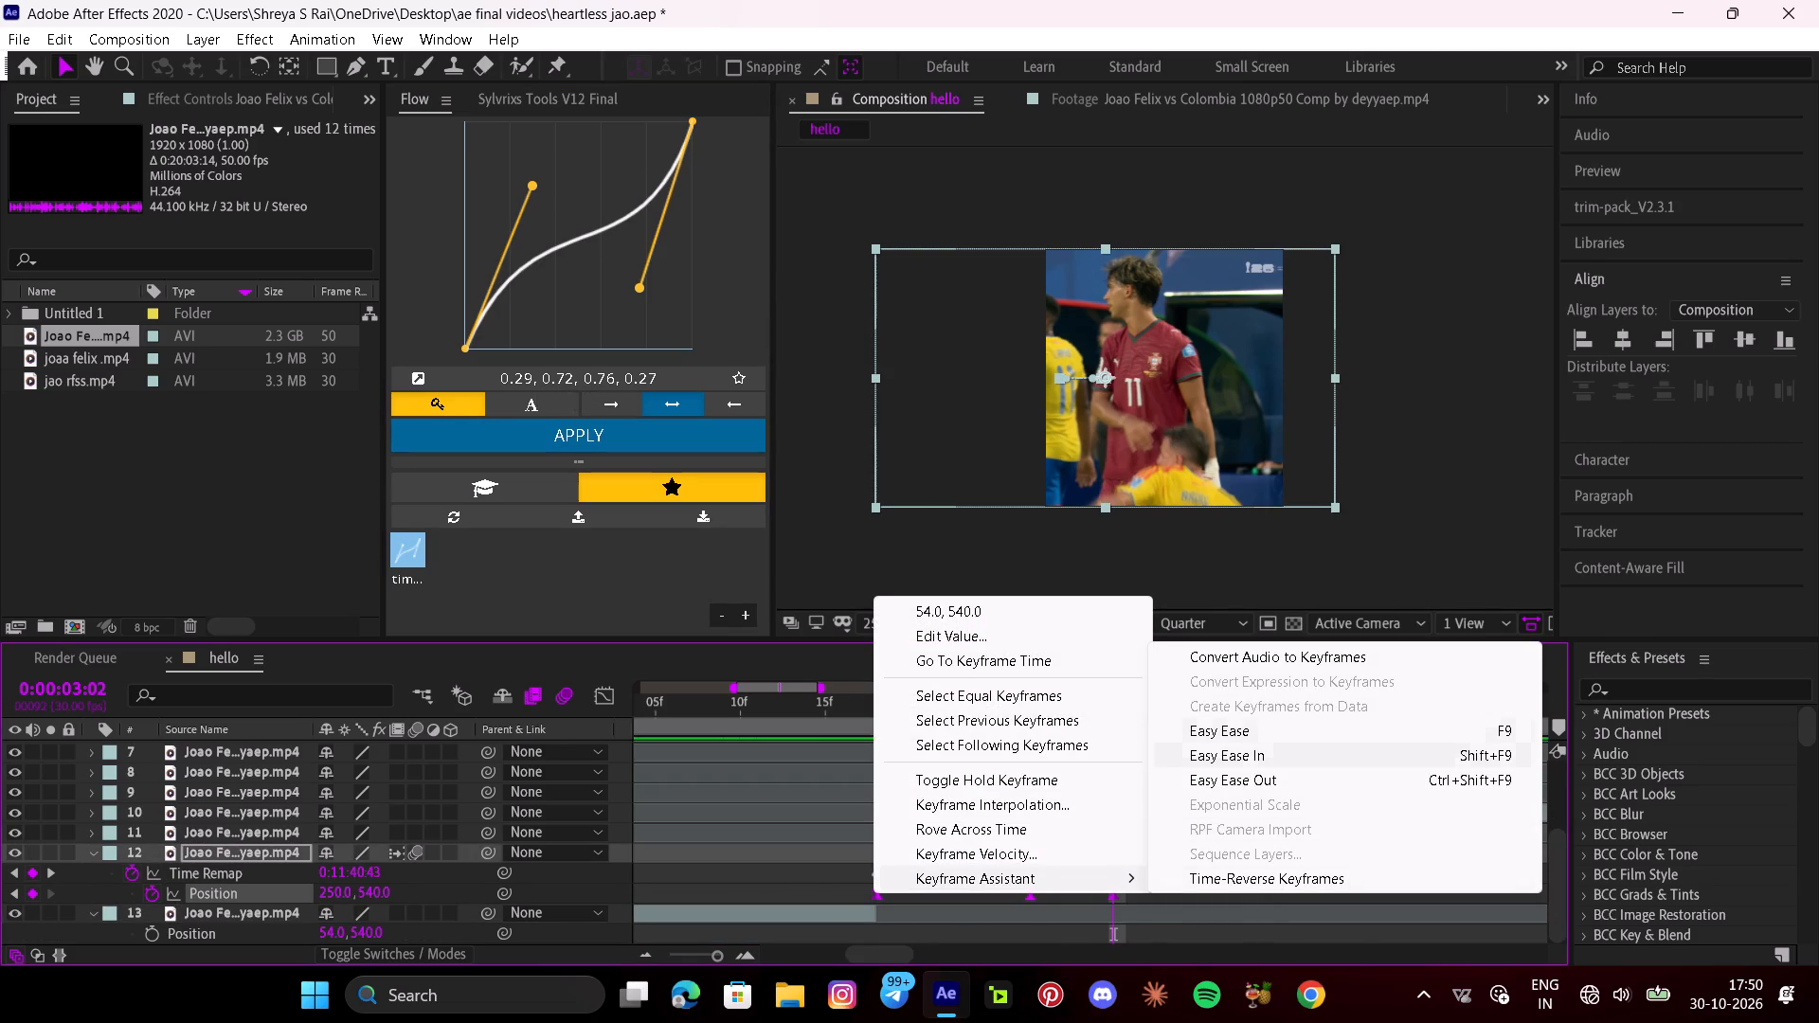
click(1234, 739)
Play back the section around layer 12 repeatedly to check its new time remapping and position easing.
drag(1107, 708, 755, 740)
key(space)
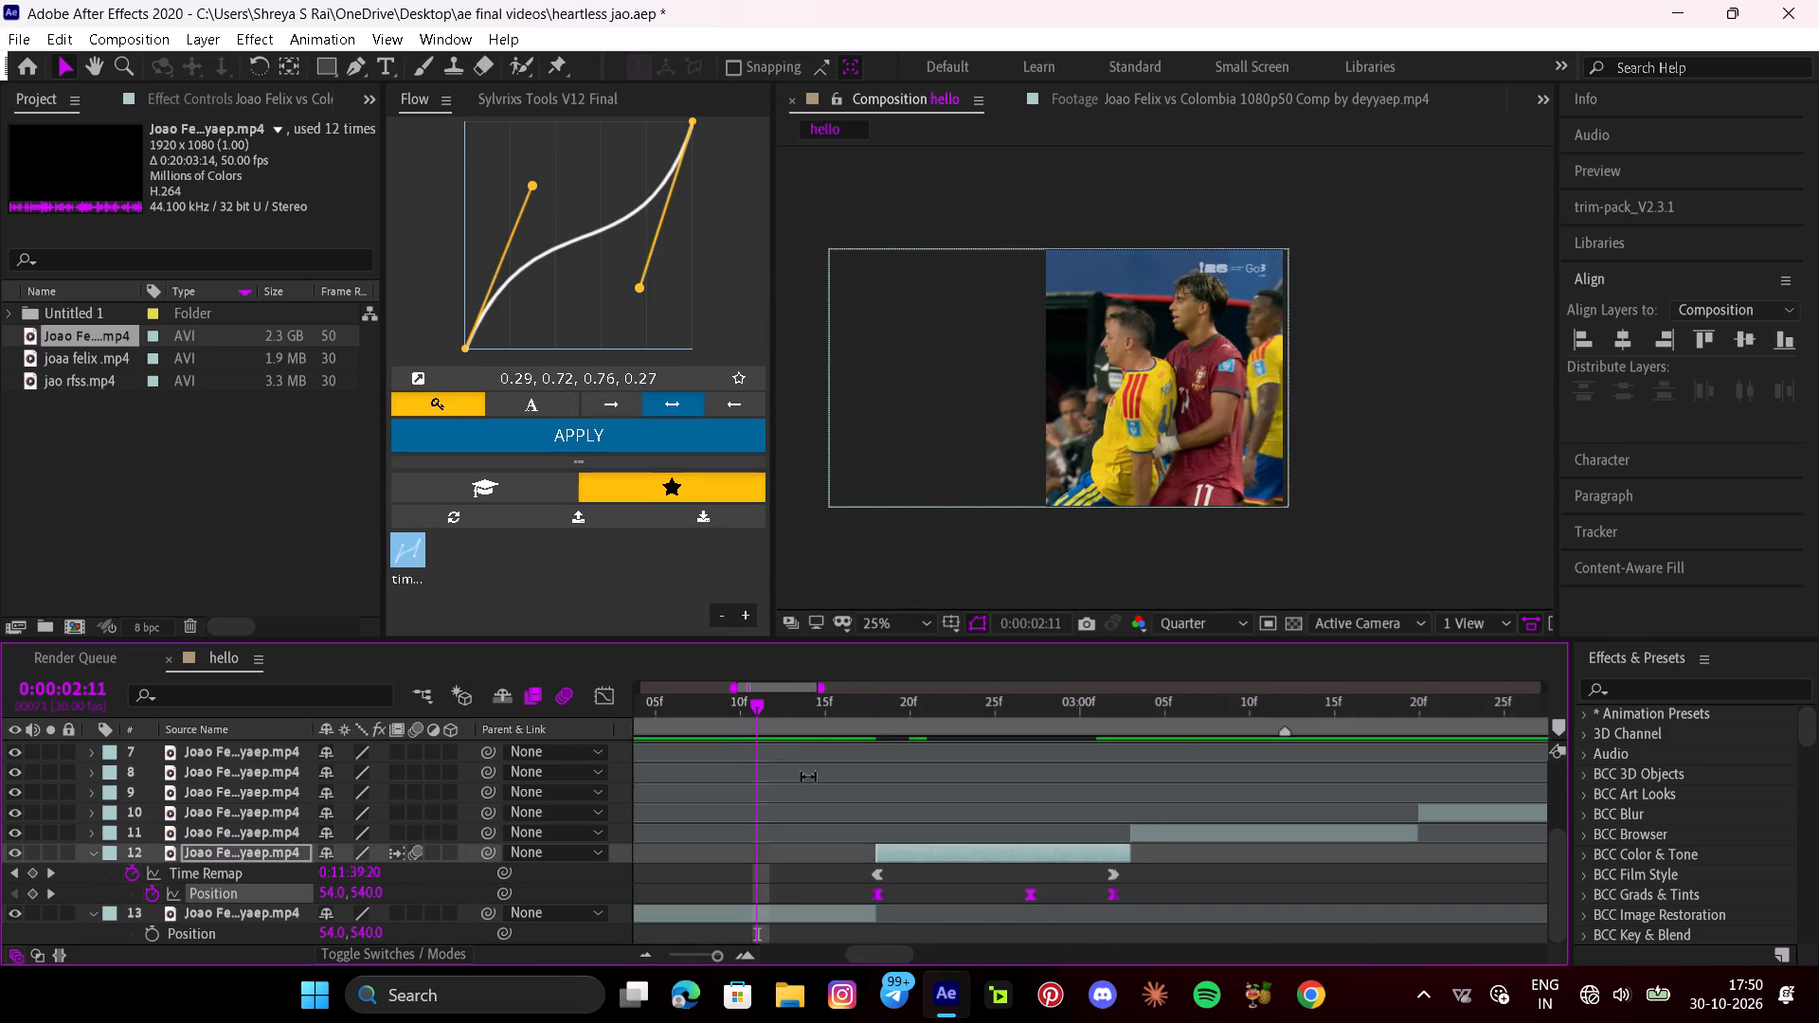
key(space)
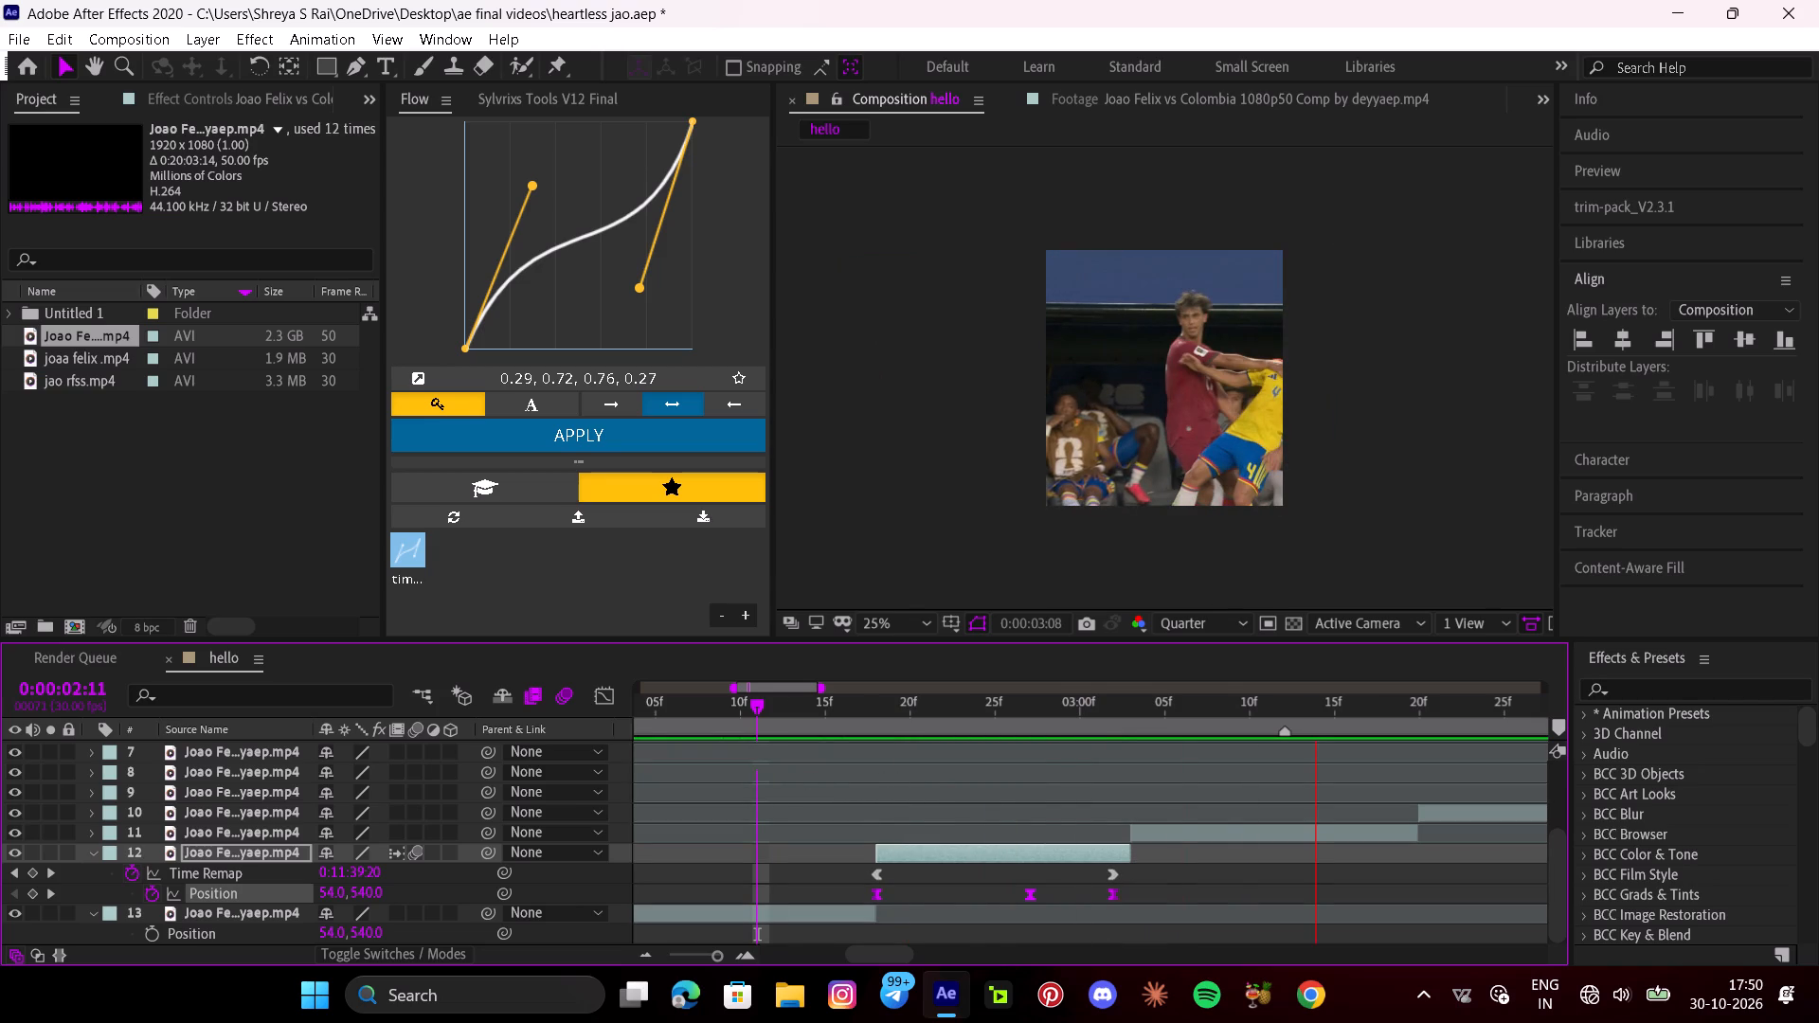
drag(1325, 706, 764, 777)
key(space)
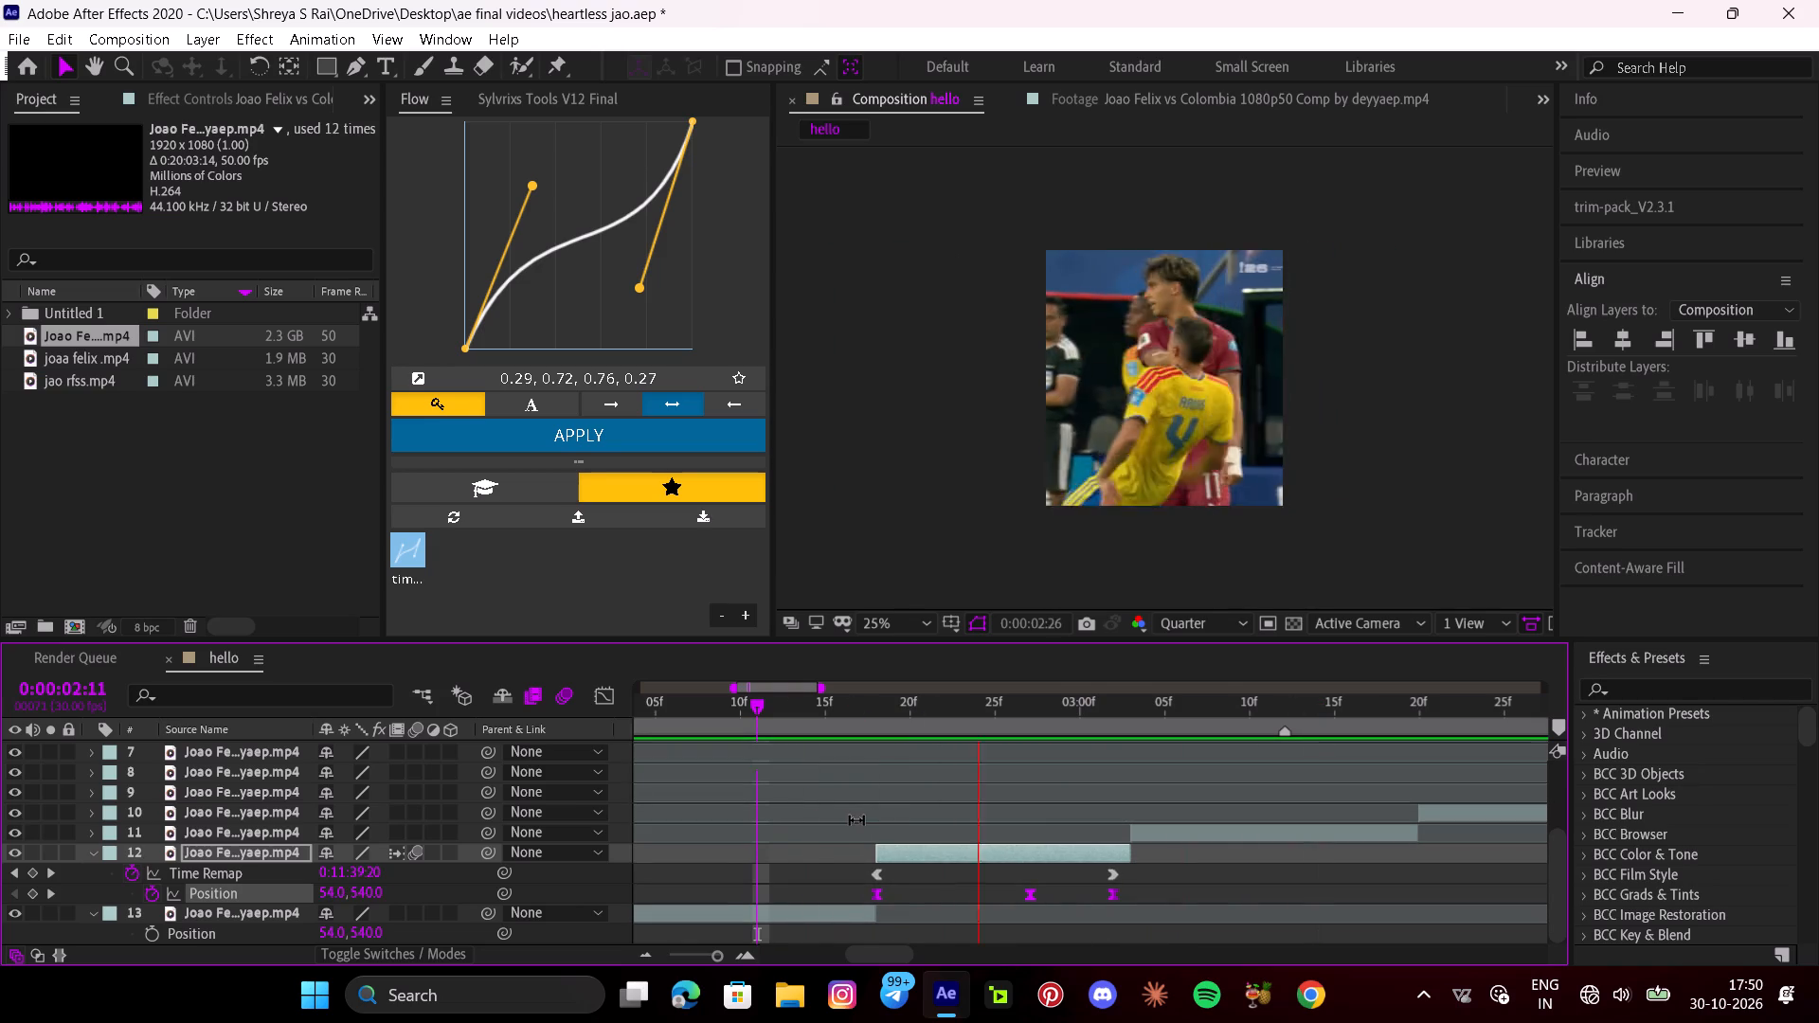
key(space)
drag(1225, 708, 862, 779)
key(space)
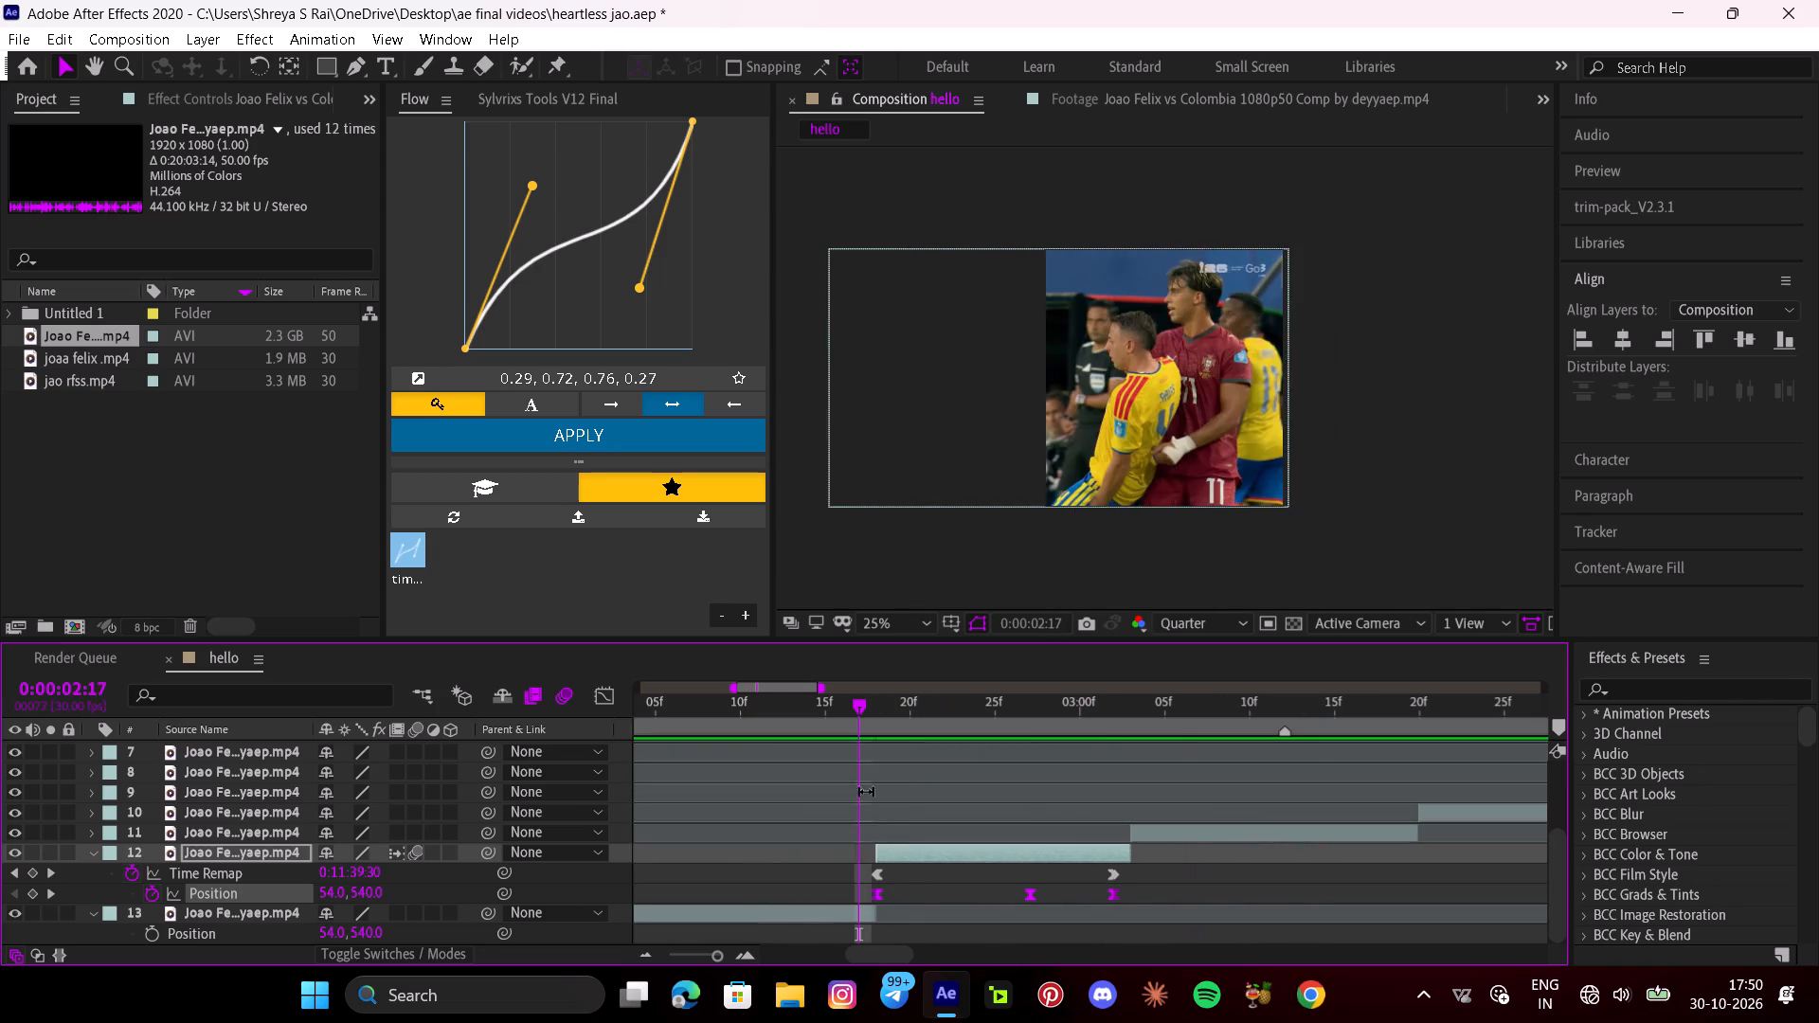
key(space)
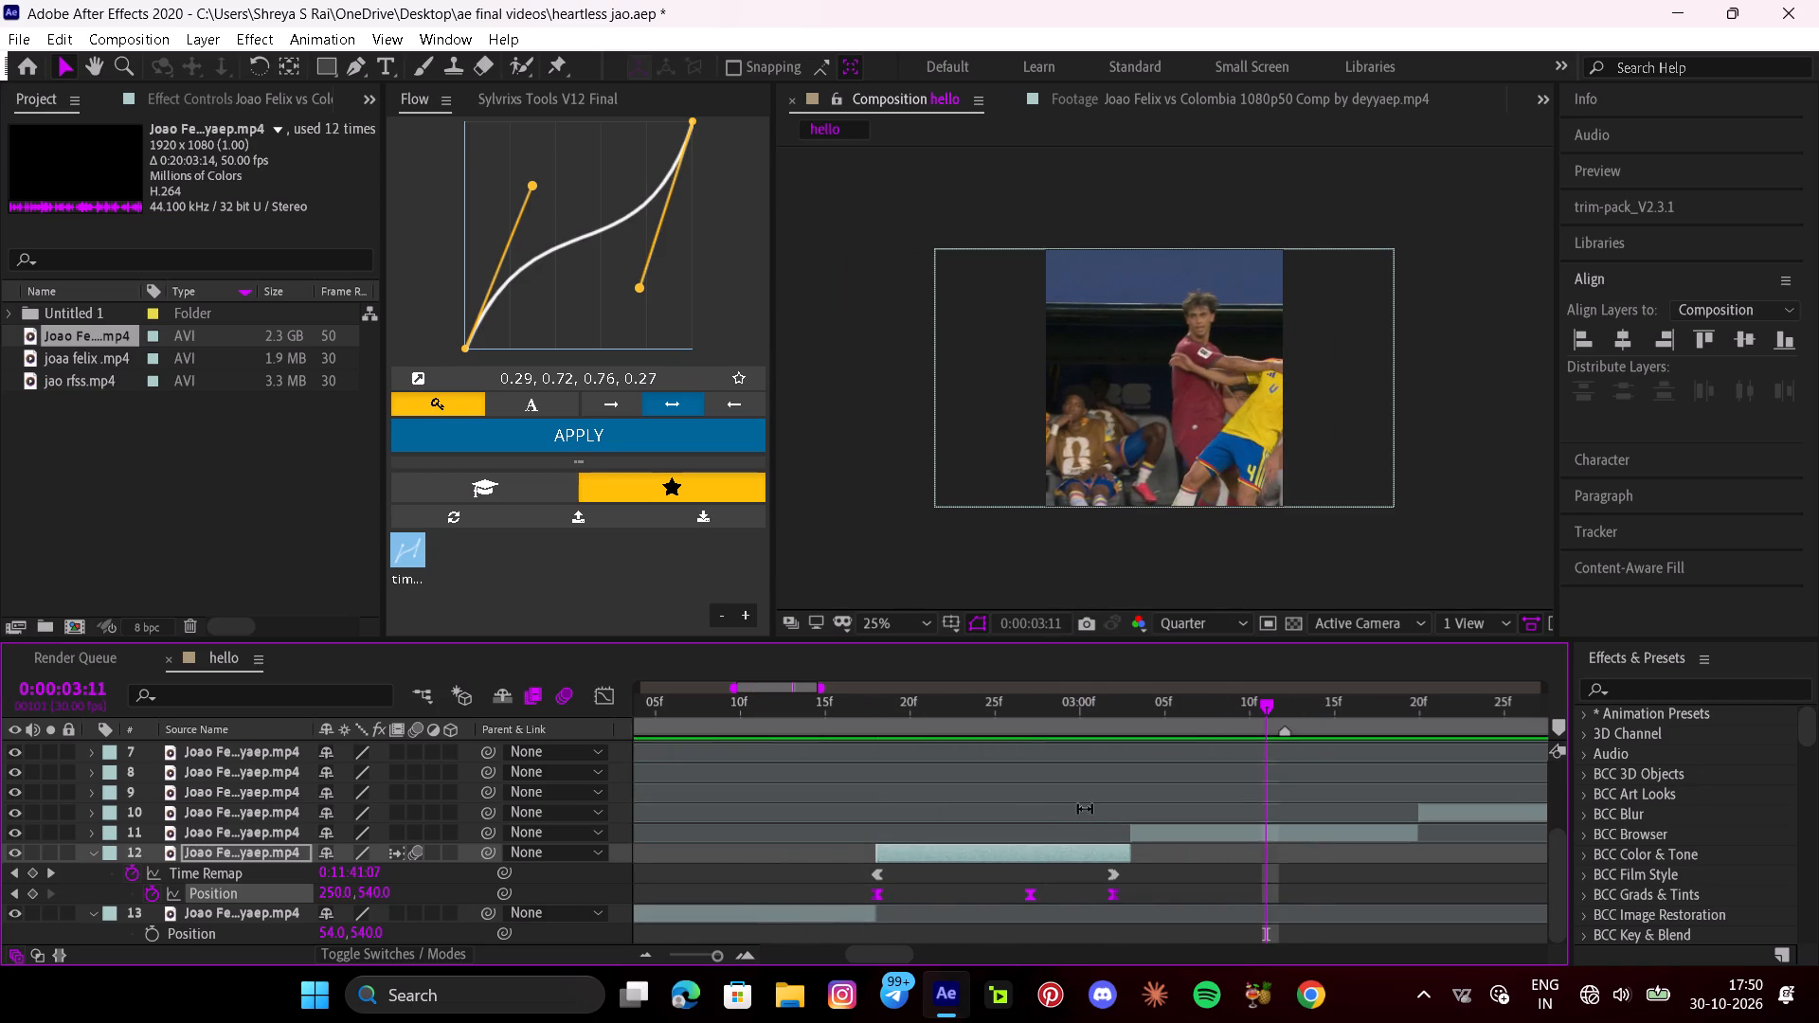
key(i)
key(space)
key(space)
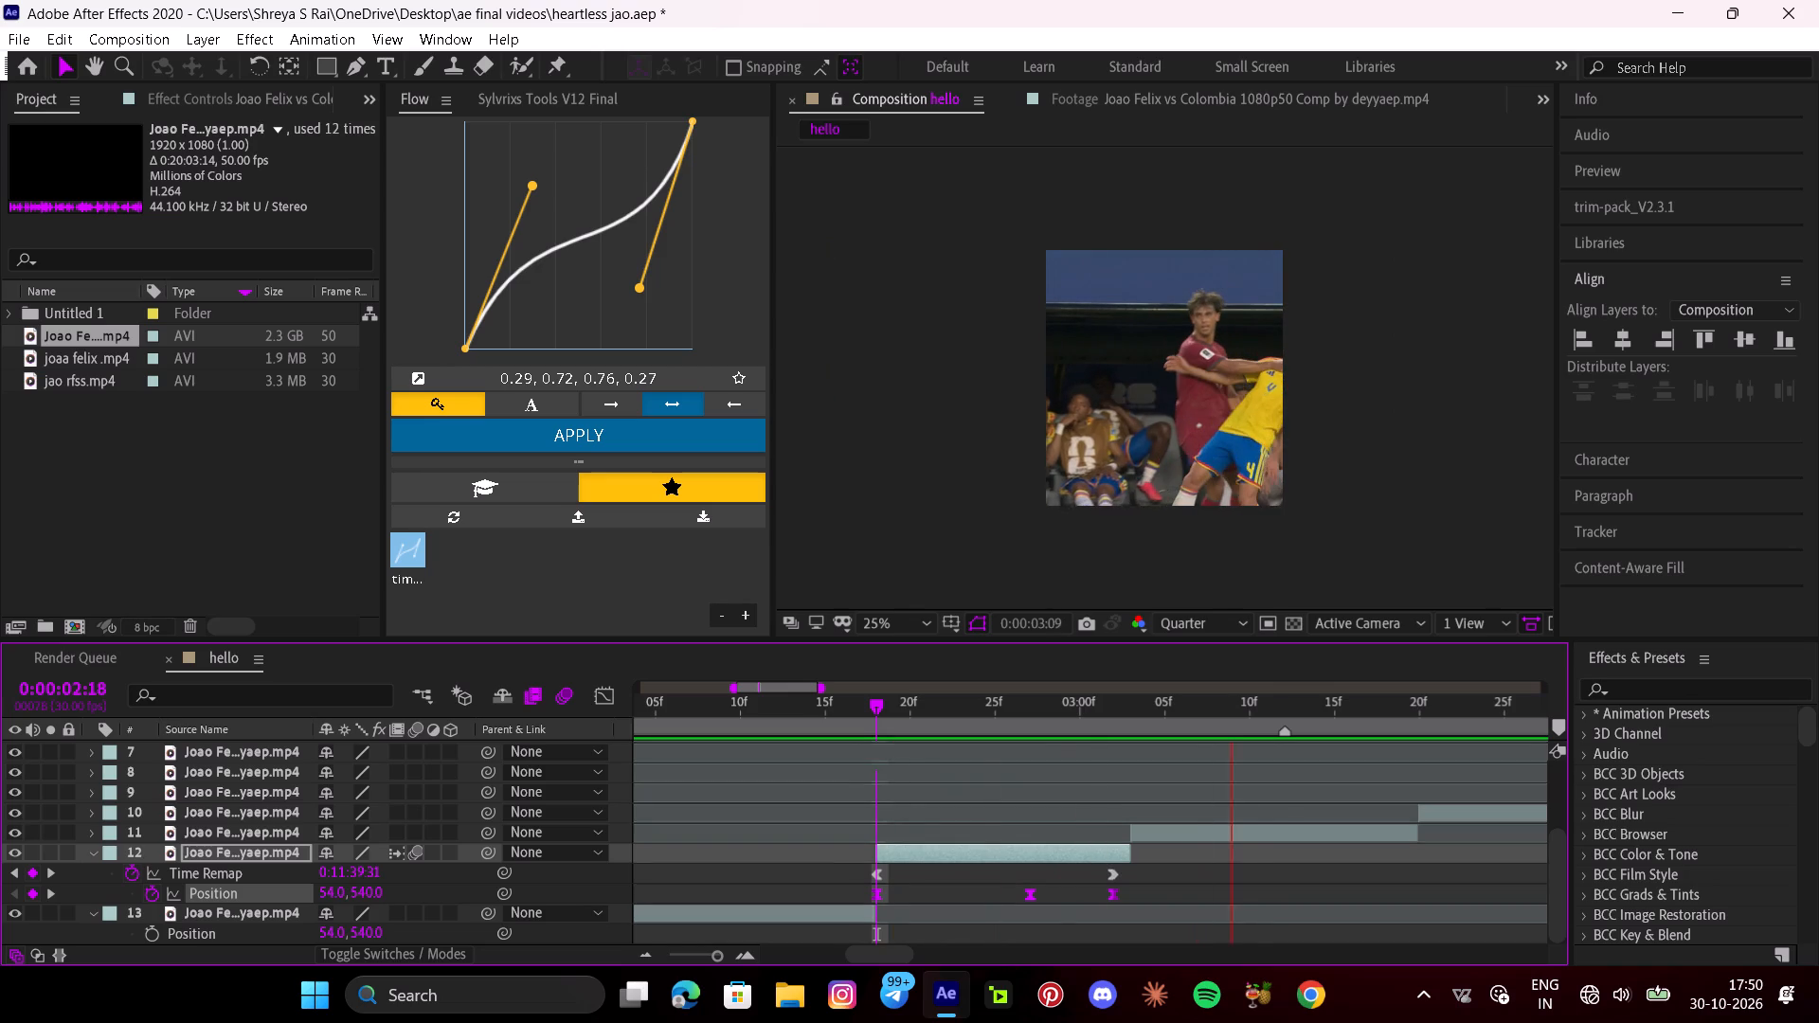
Keyframe layer 11's Position at 210, 540 on 0:00:03:03 and 401, 540 on 0:00:03:19, and preview the reframing.
key(u)
click(1215, 869)
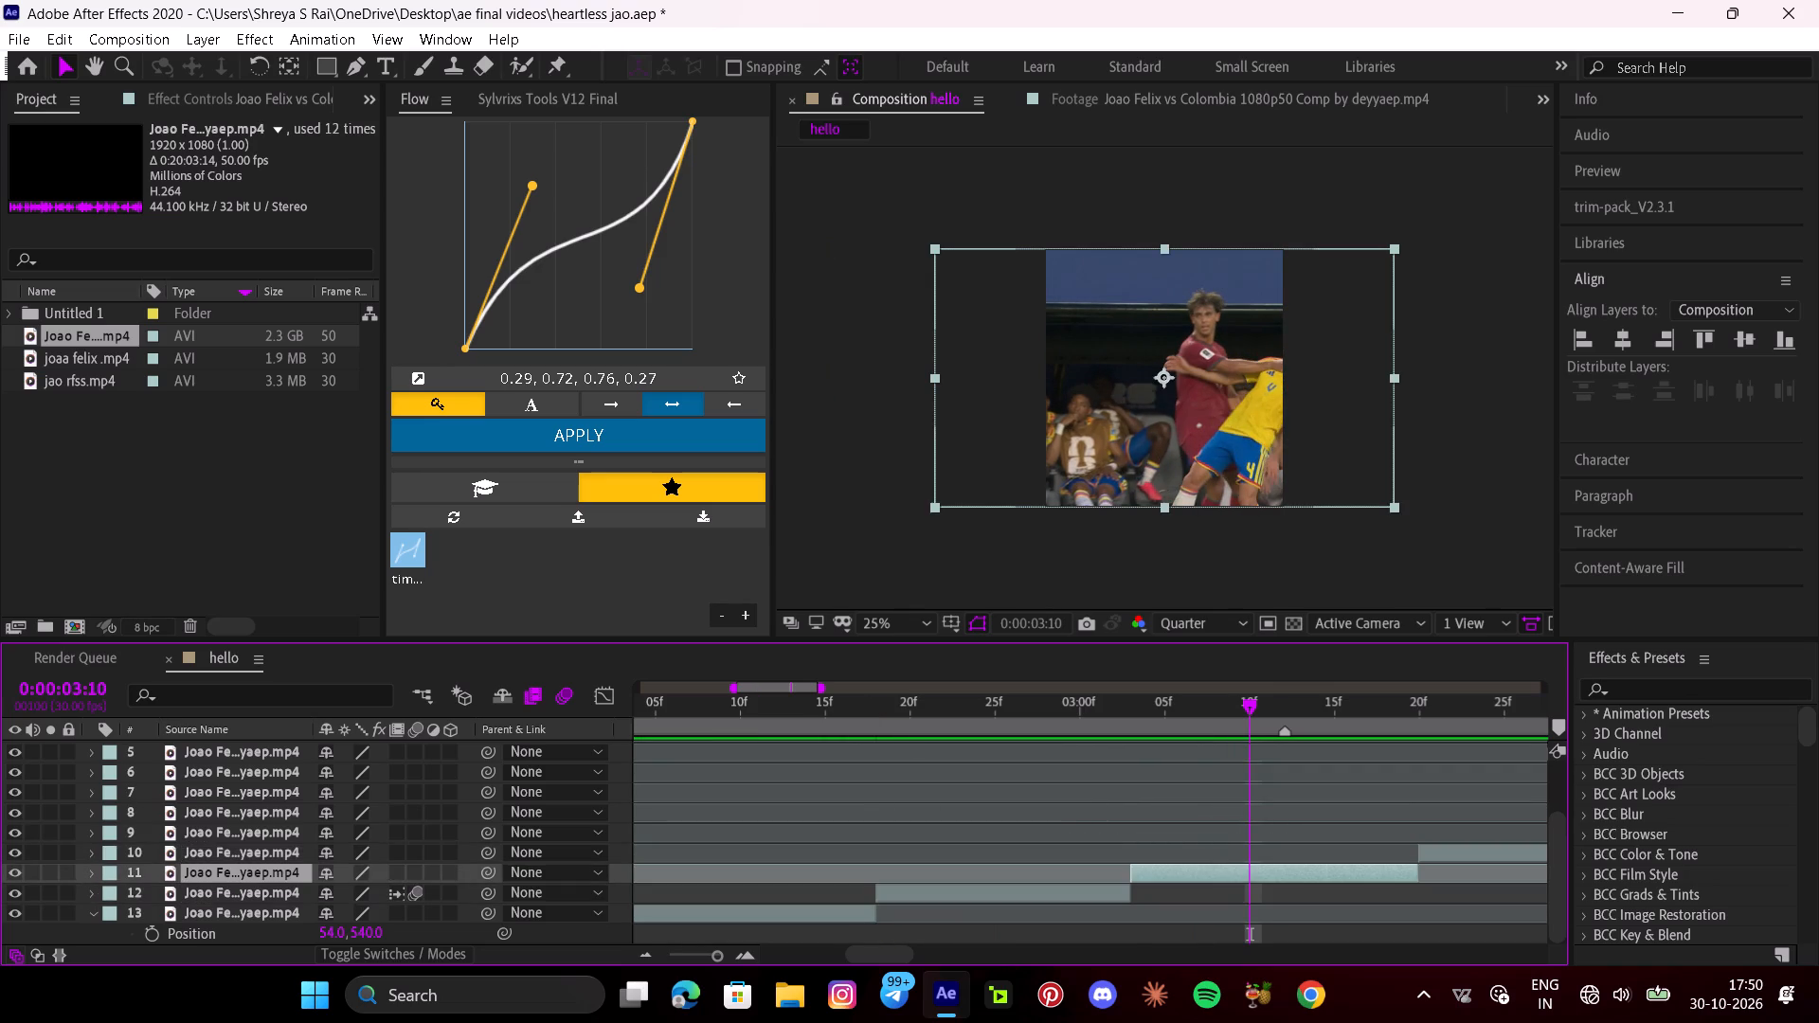
text(oi)
key(p)
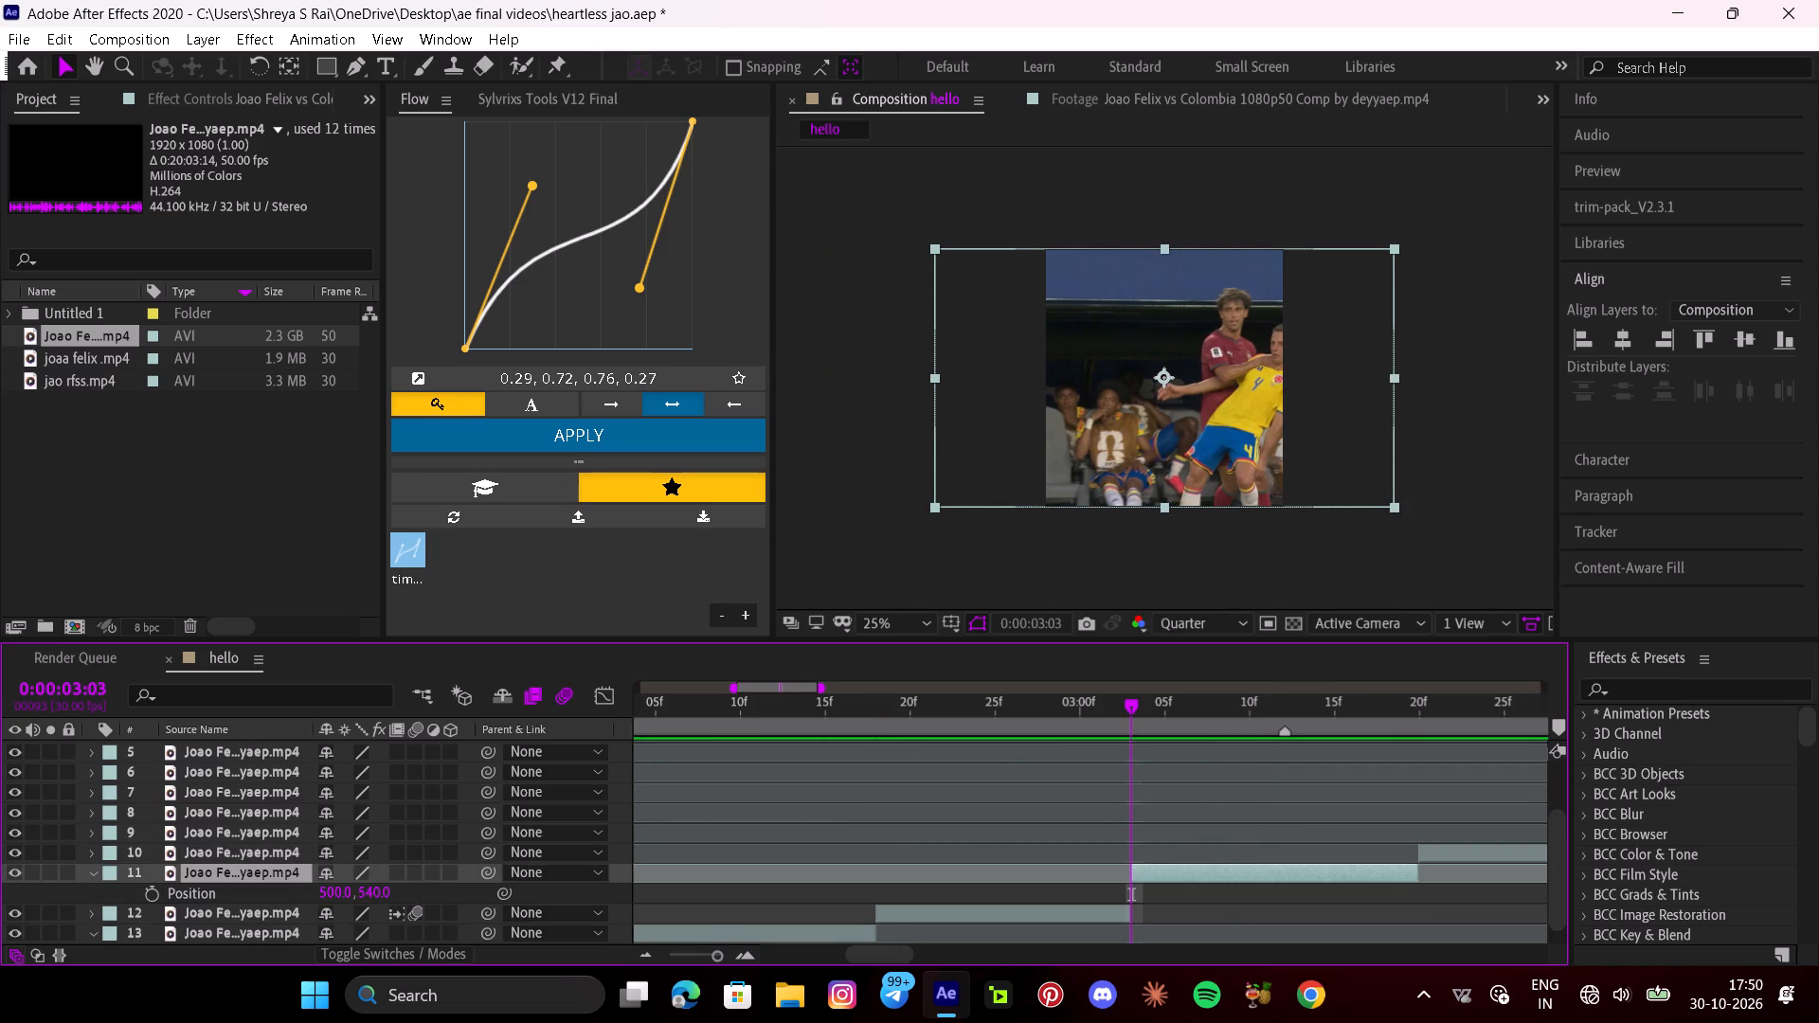
drag(336, 891, 38, 888)
click(158, 893)
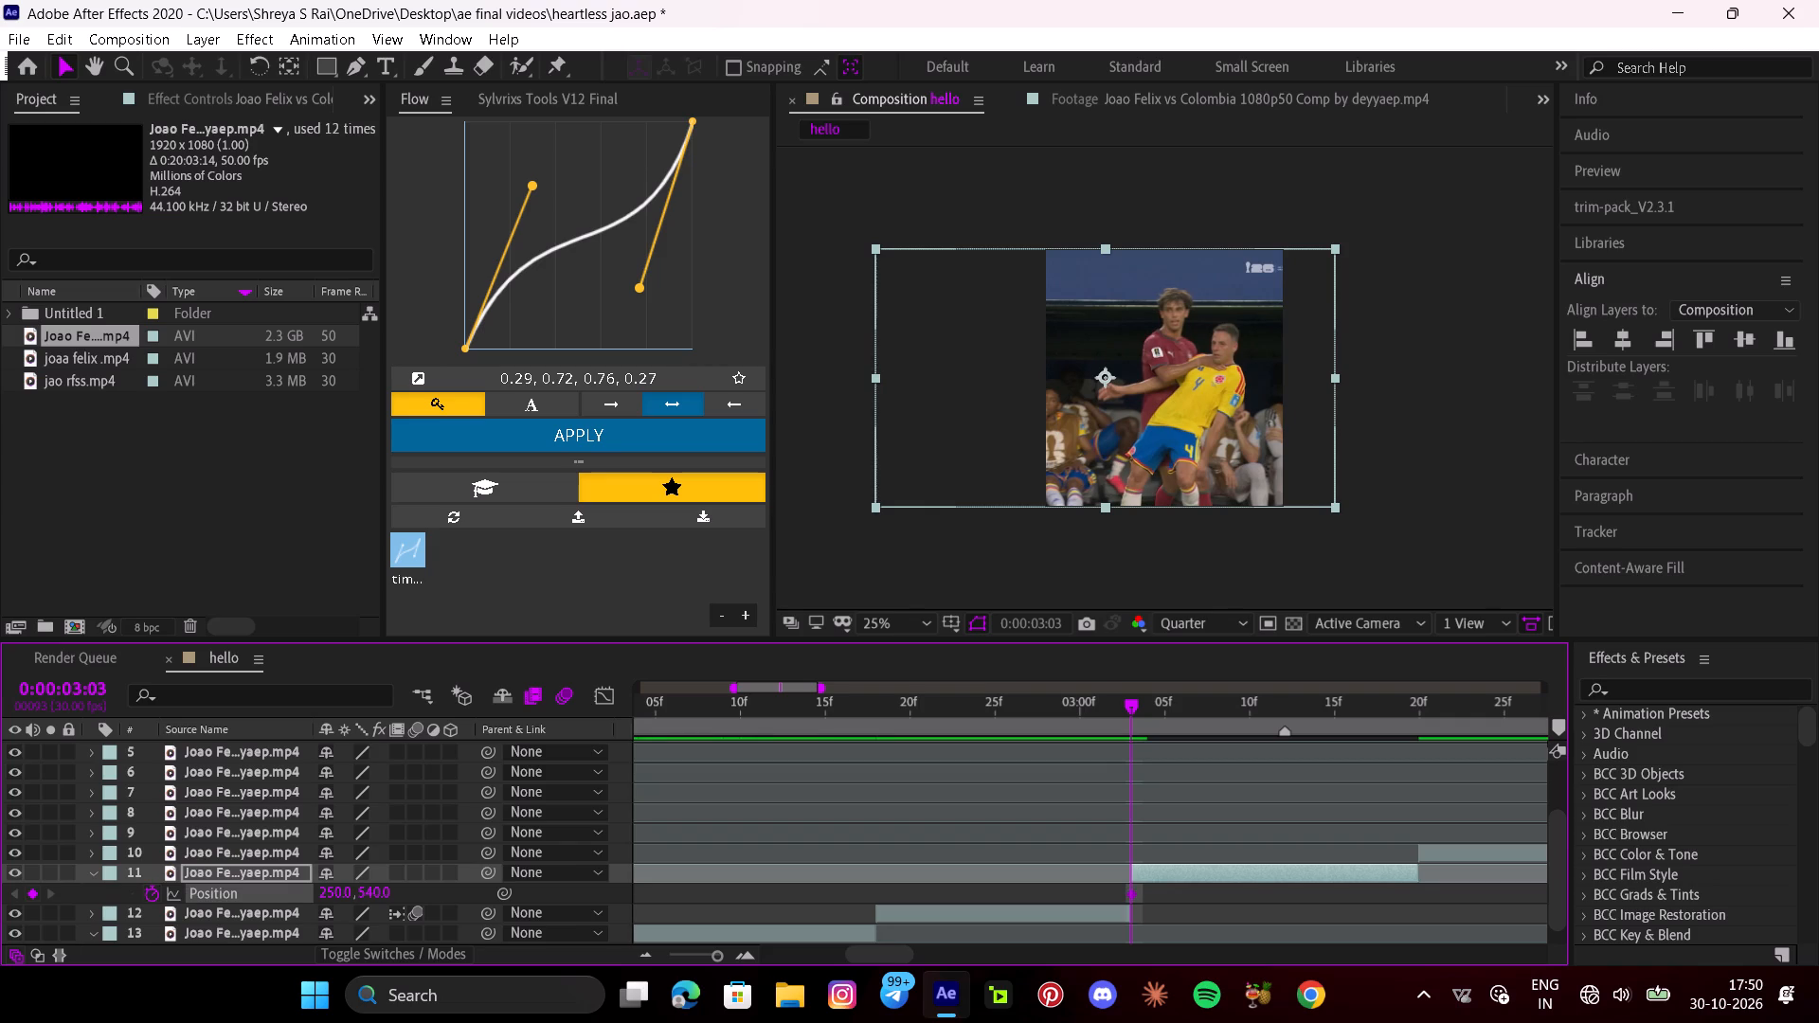
drag(343, 901, 301, 906)
key(o)
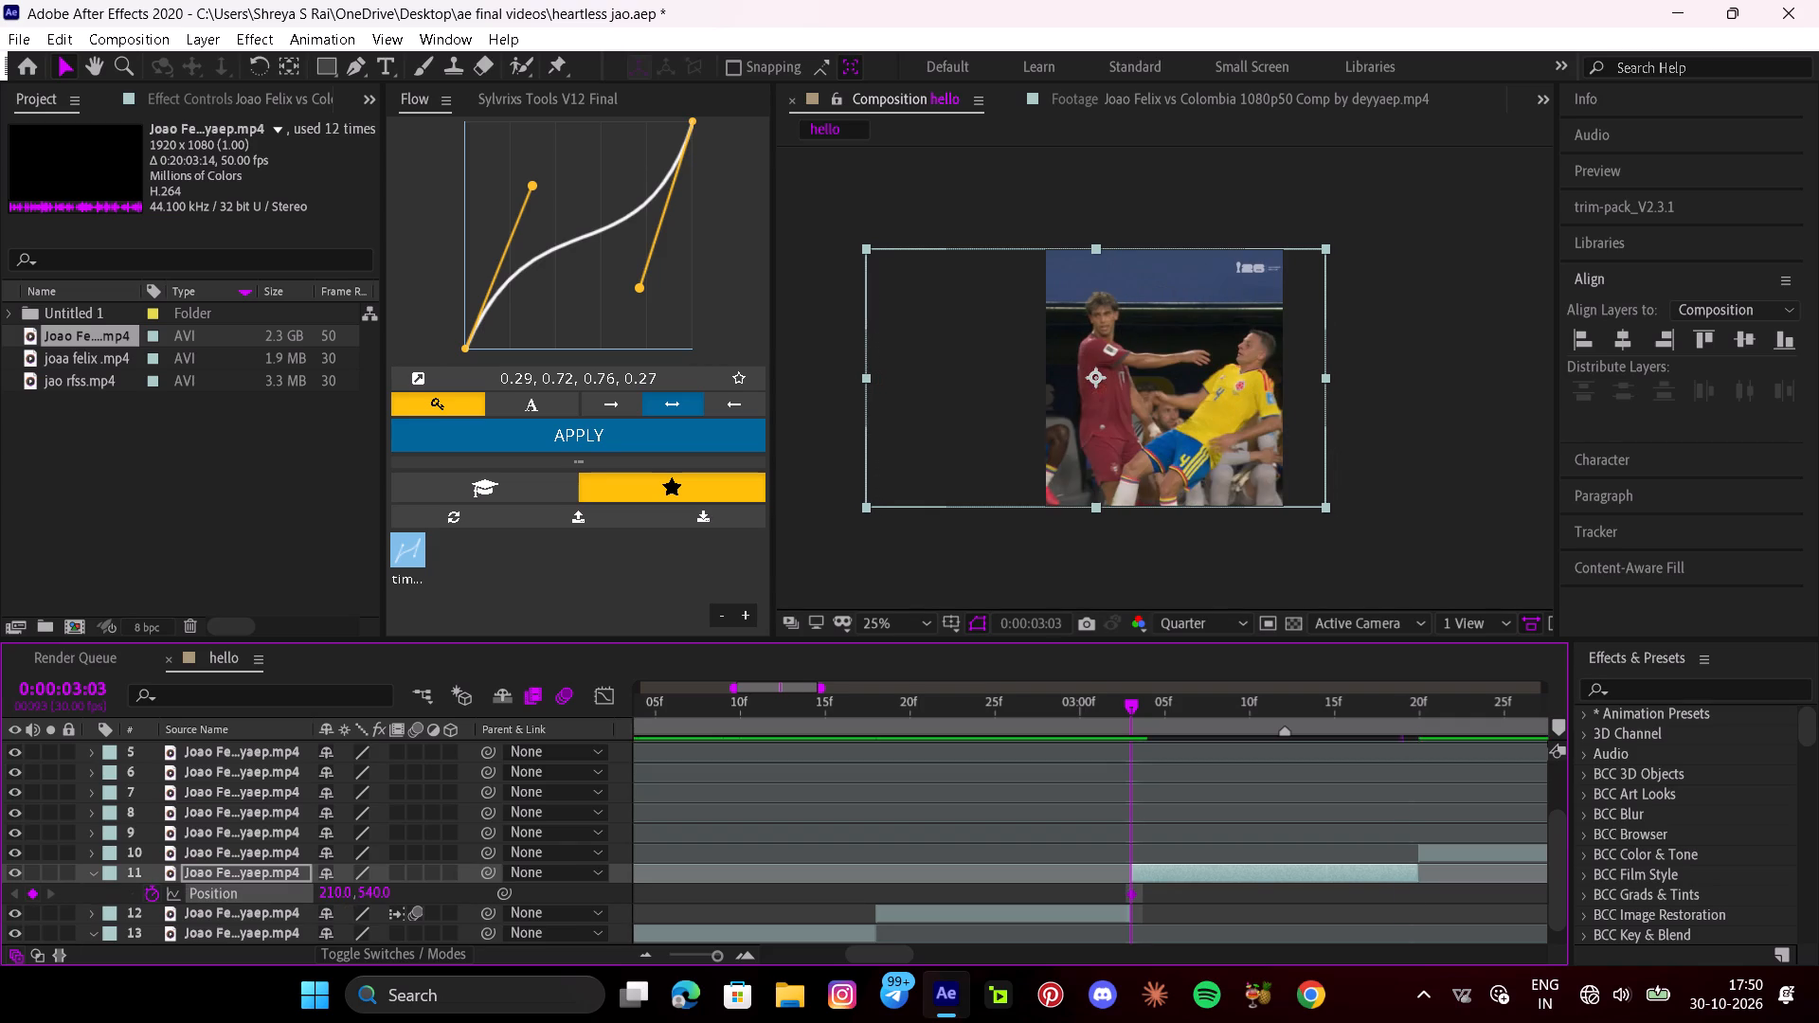
drag(330, 895, 483, 875)
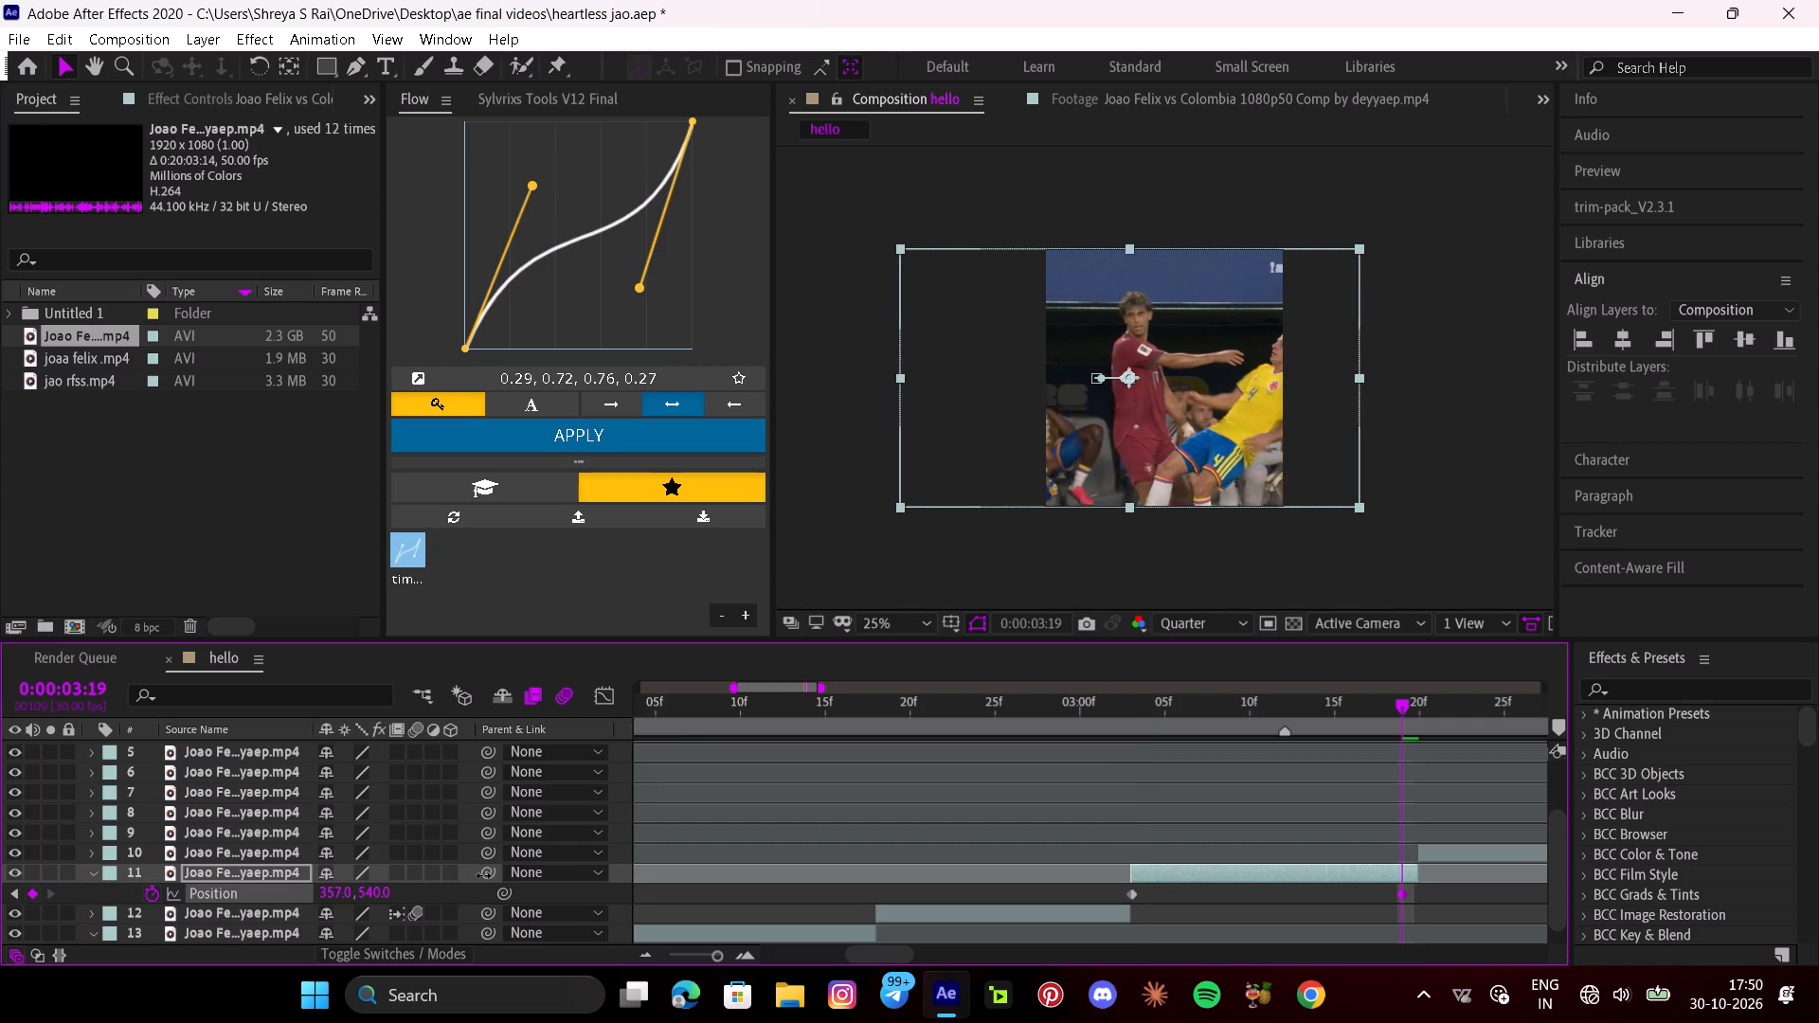
drag(483, 875, 547, 887)
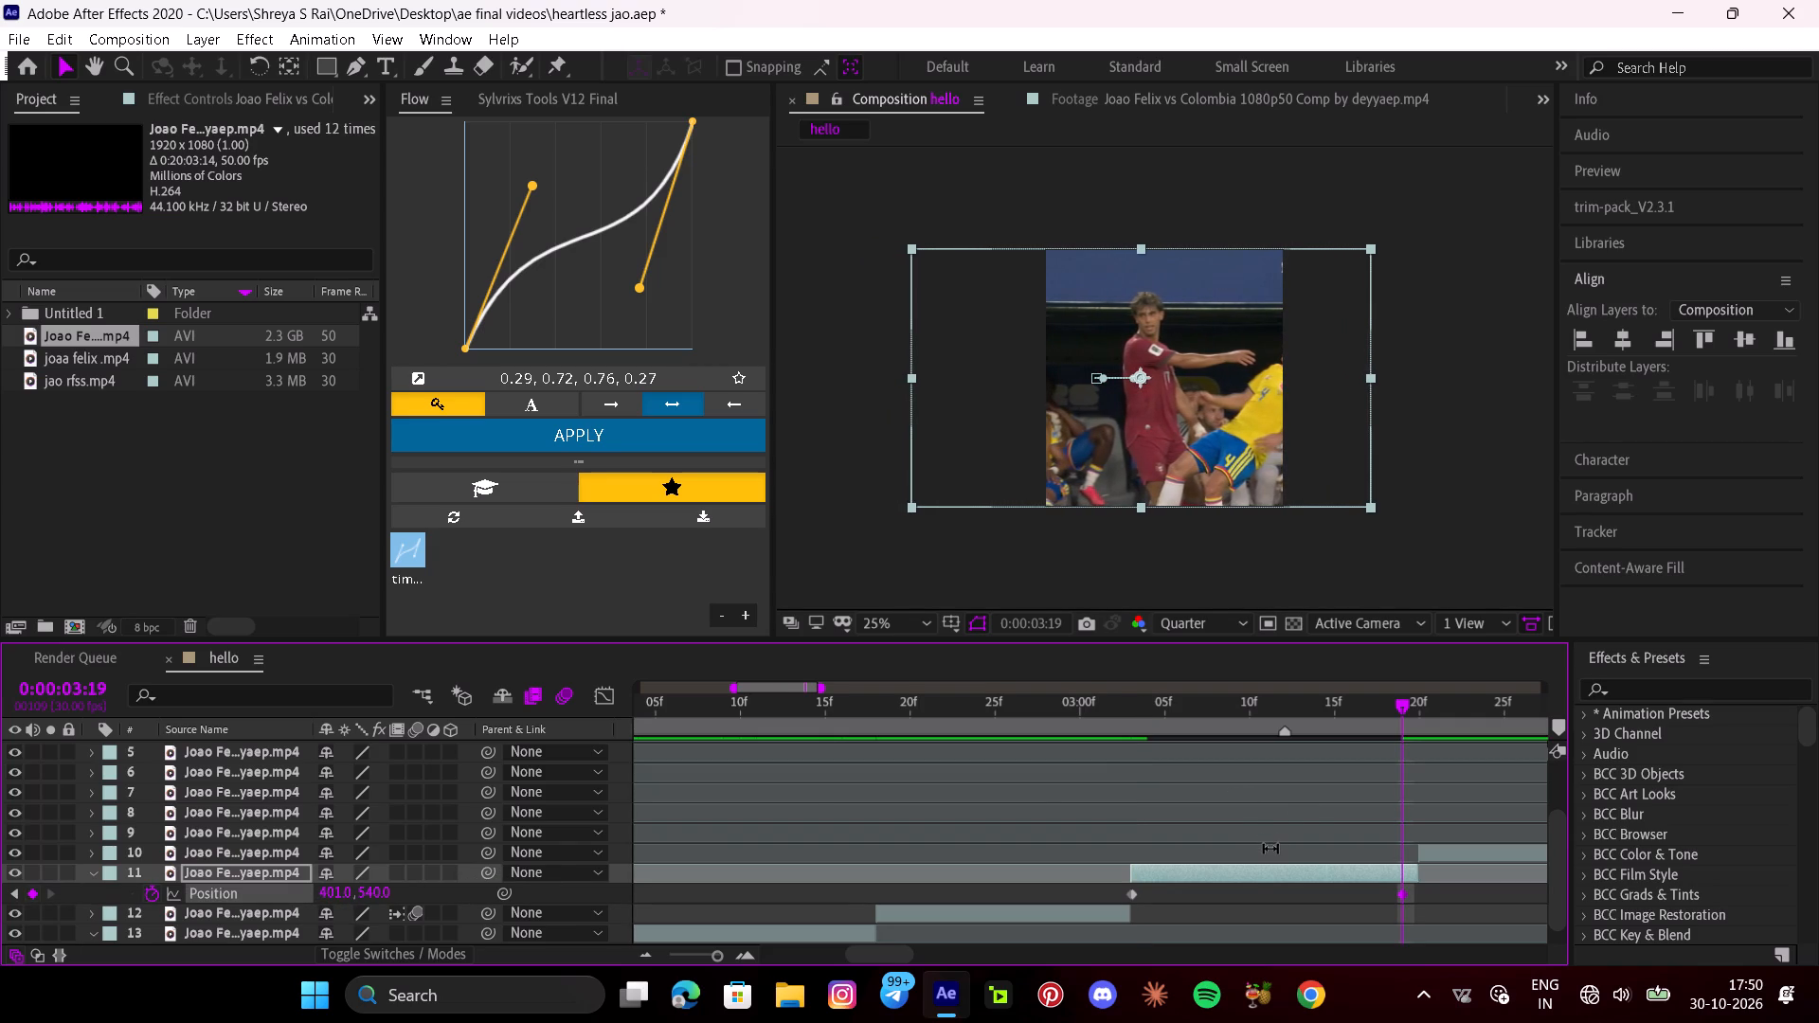
text(i)
key(space)
key(space)
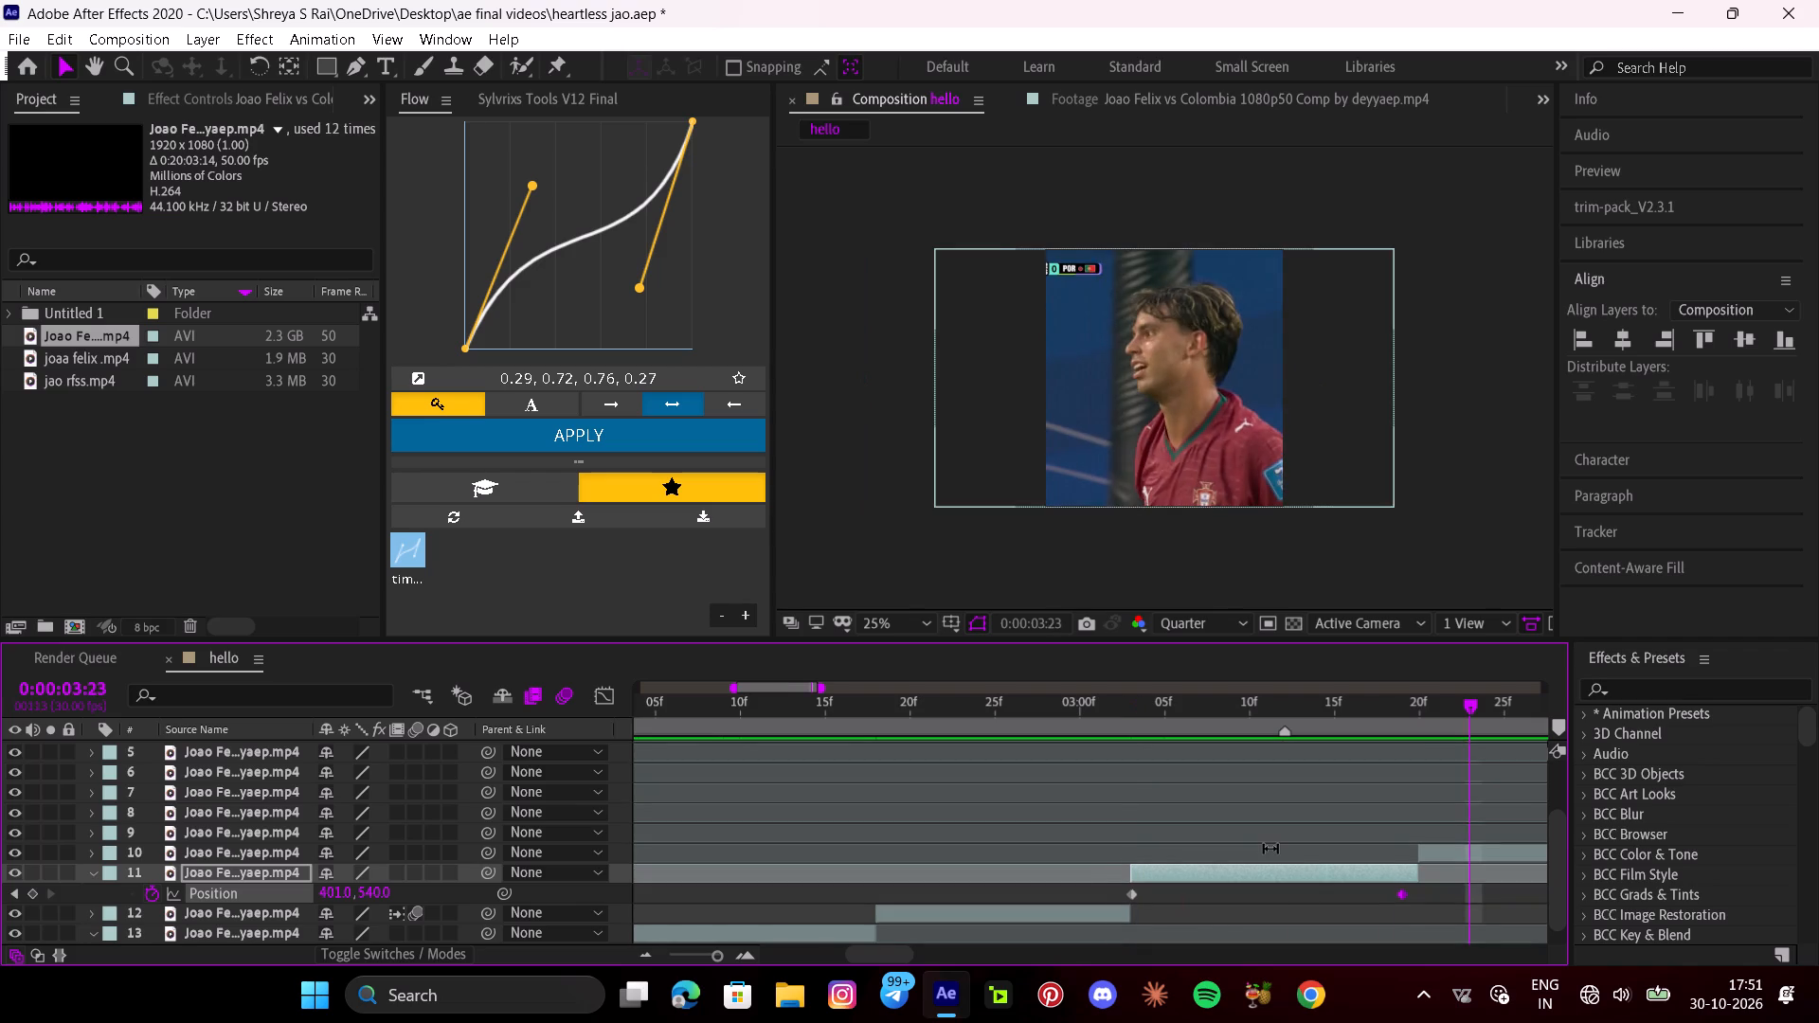
Enable time remapping on layer 11, keyframe it at 0:00:03:03, and set Time Remap to 0:11:43:19 at 0:00:03:19.
text(i)
key(ctrl+alt+t)
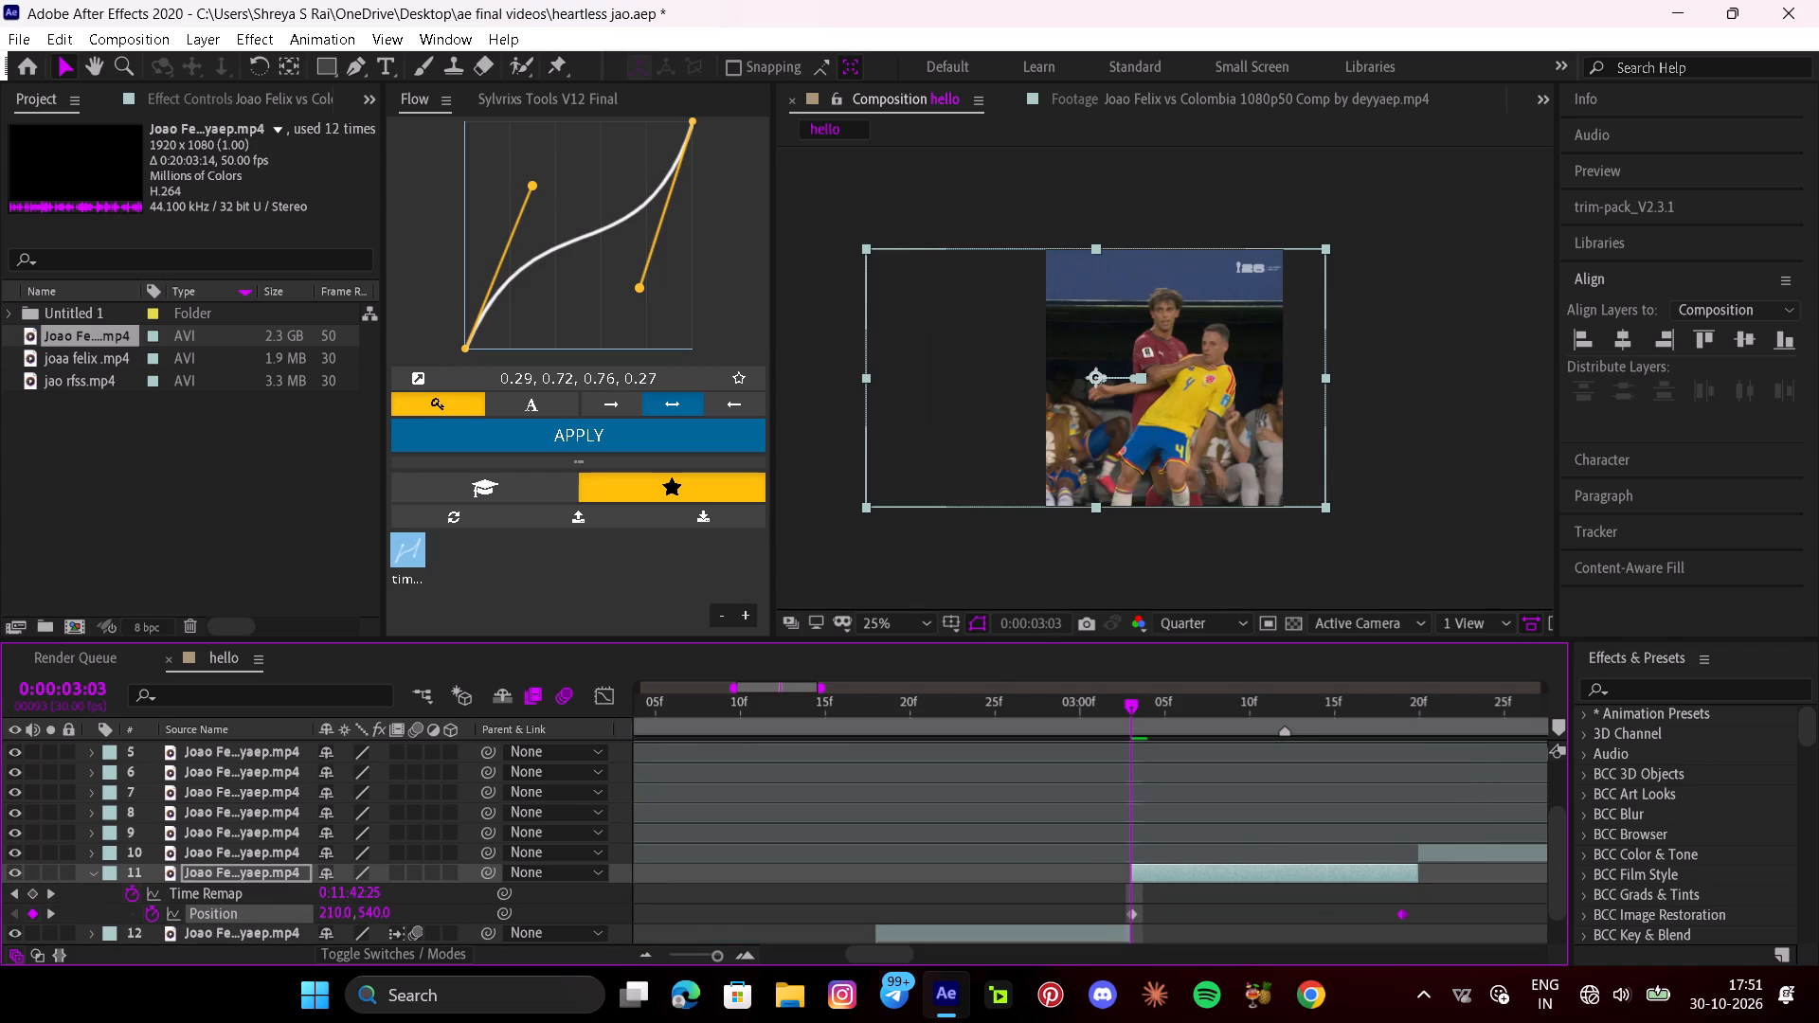
click(38, 894)
key(o)
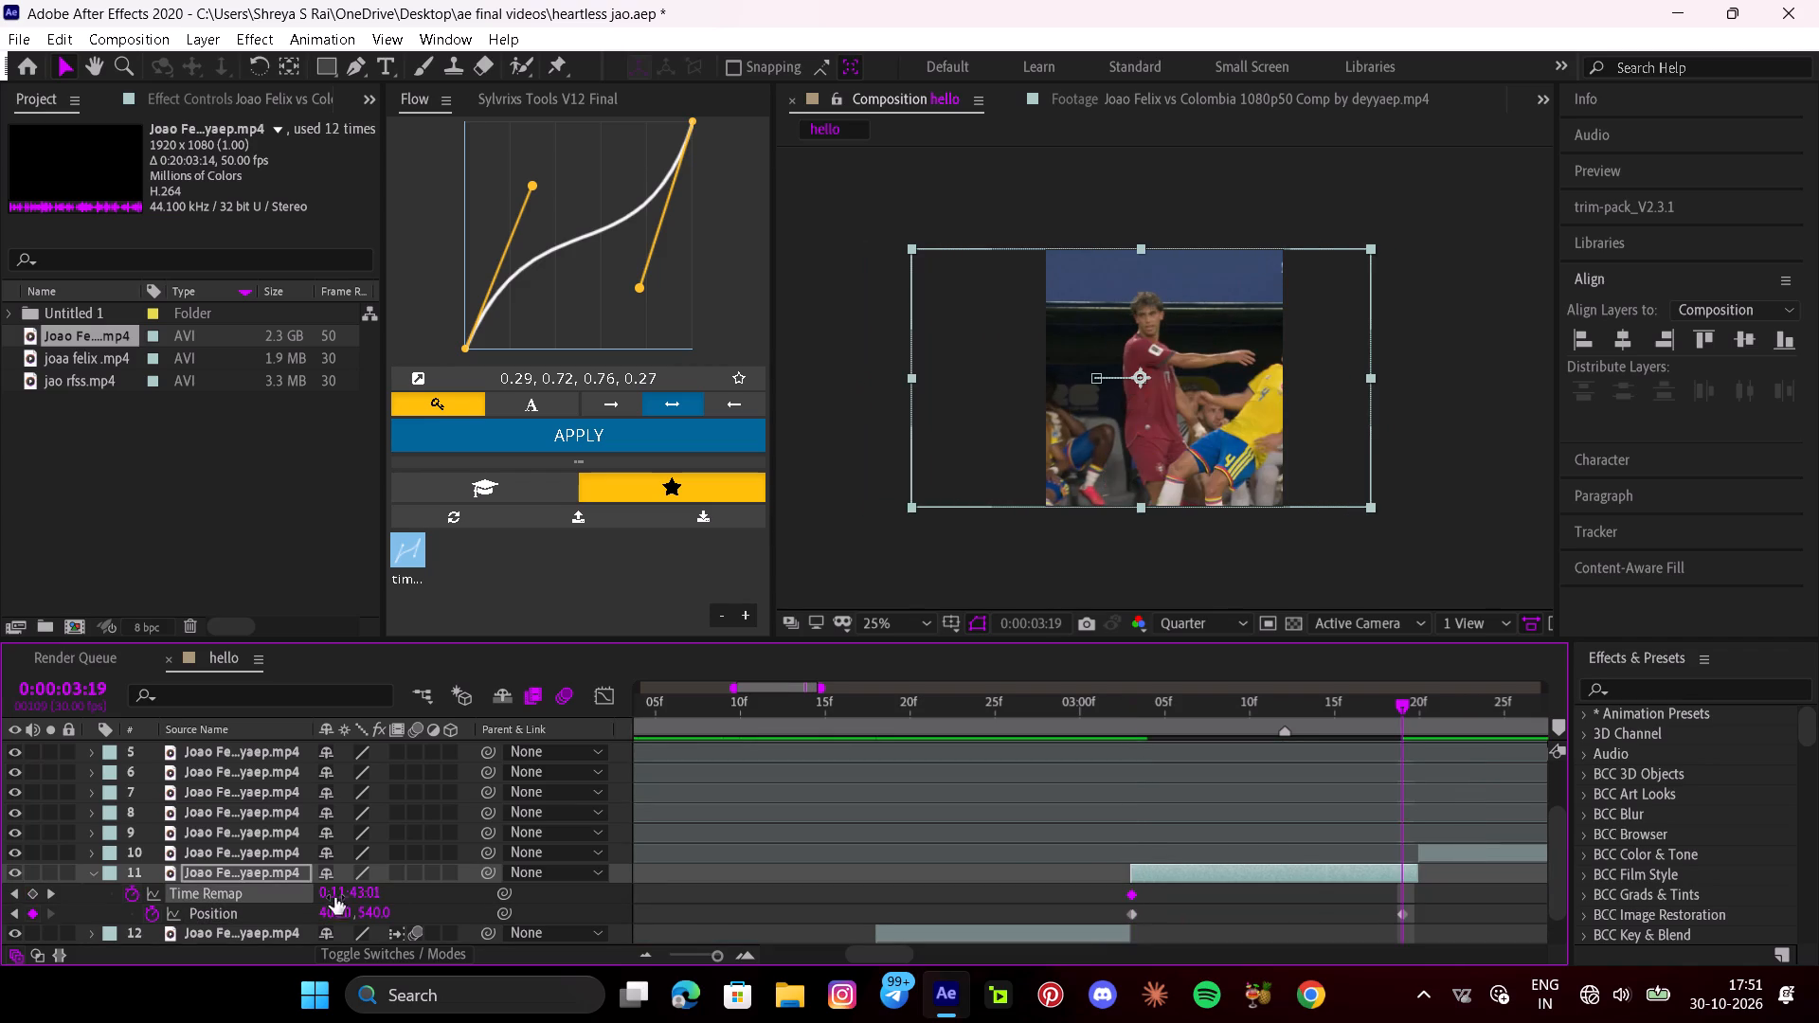
drag(367, 889, 389, 905)
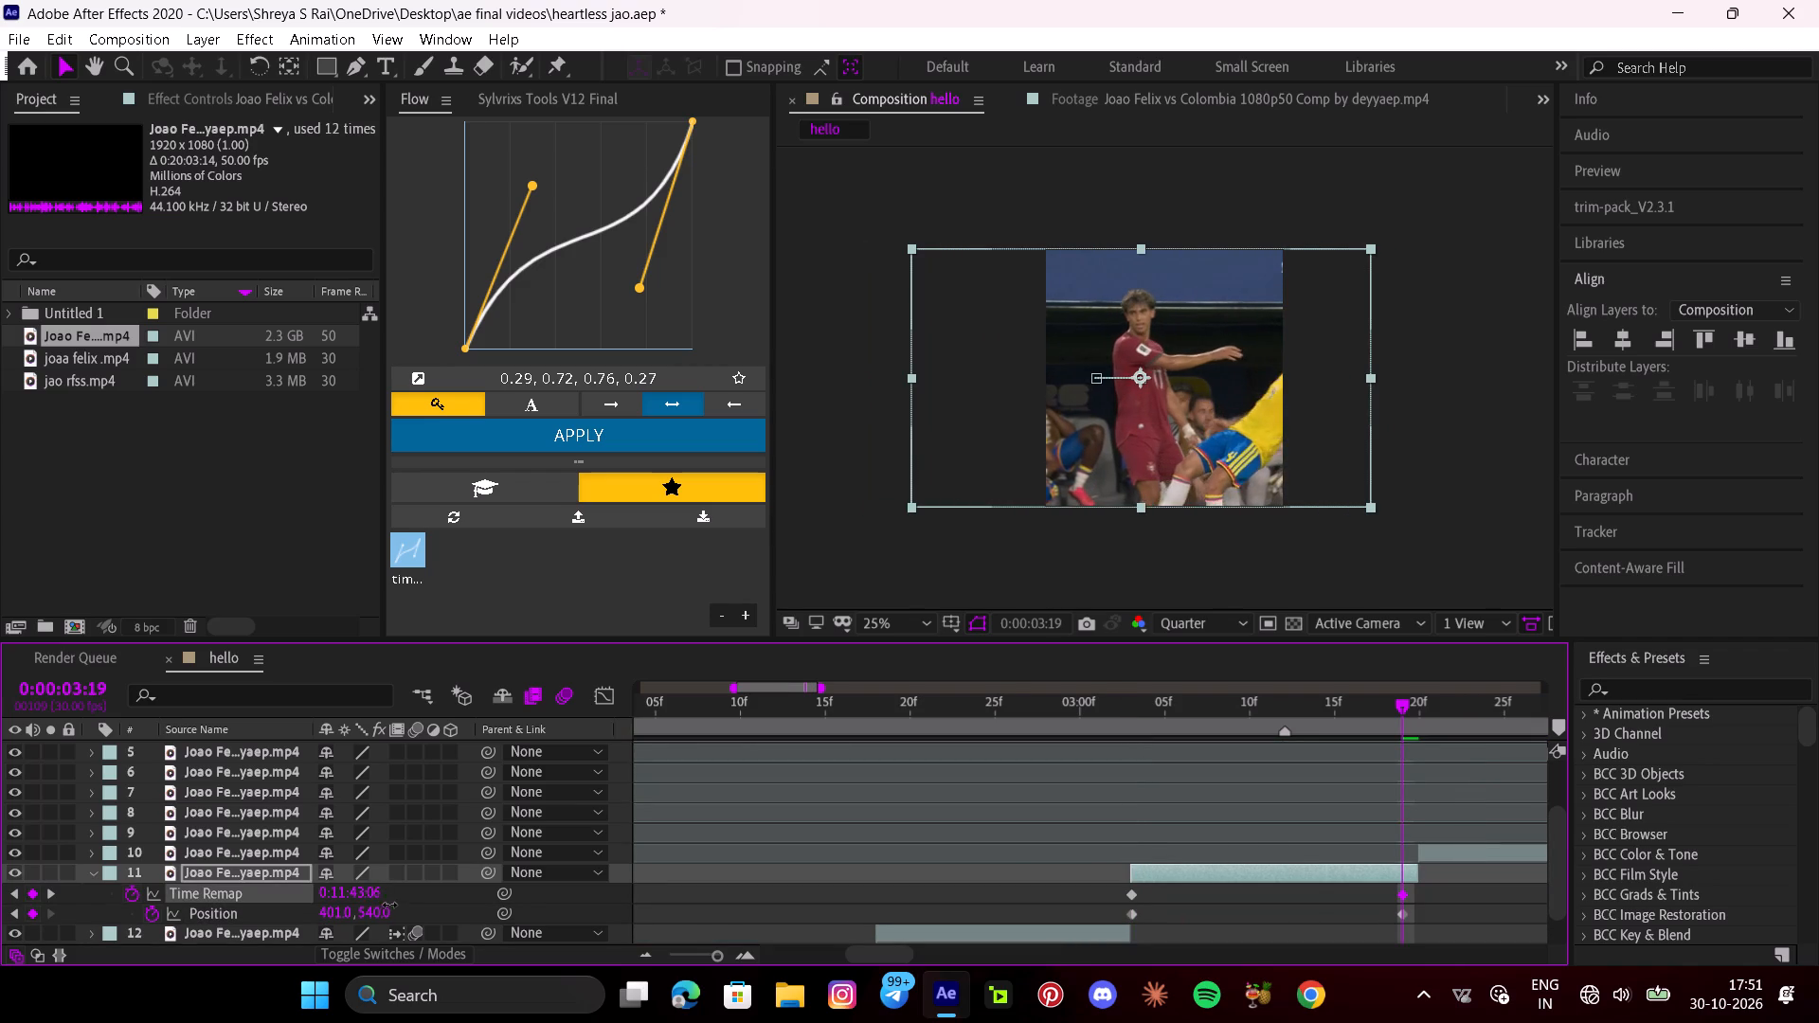
drag(389, 905, 410, 910)
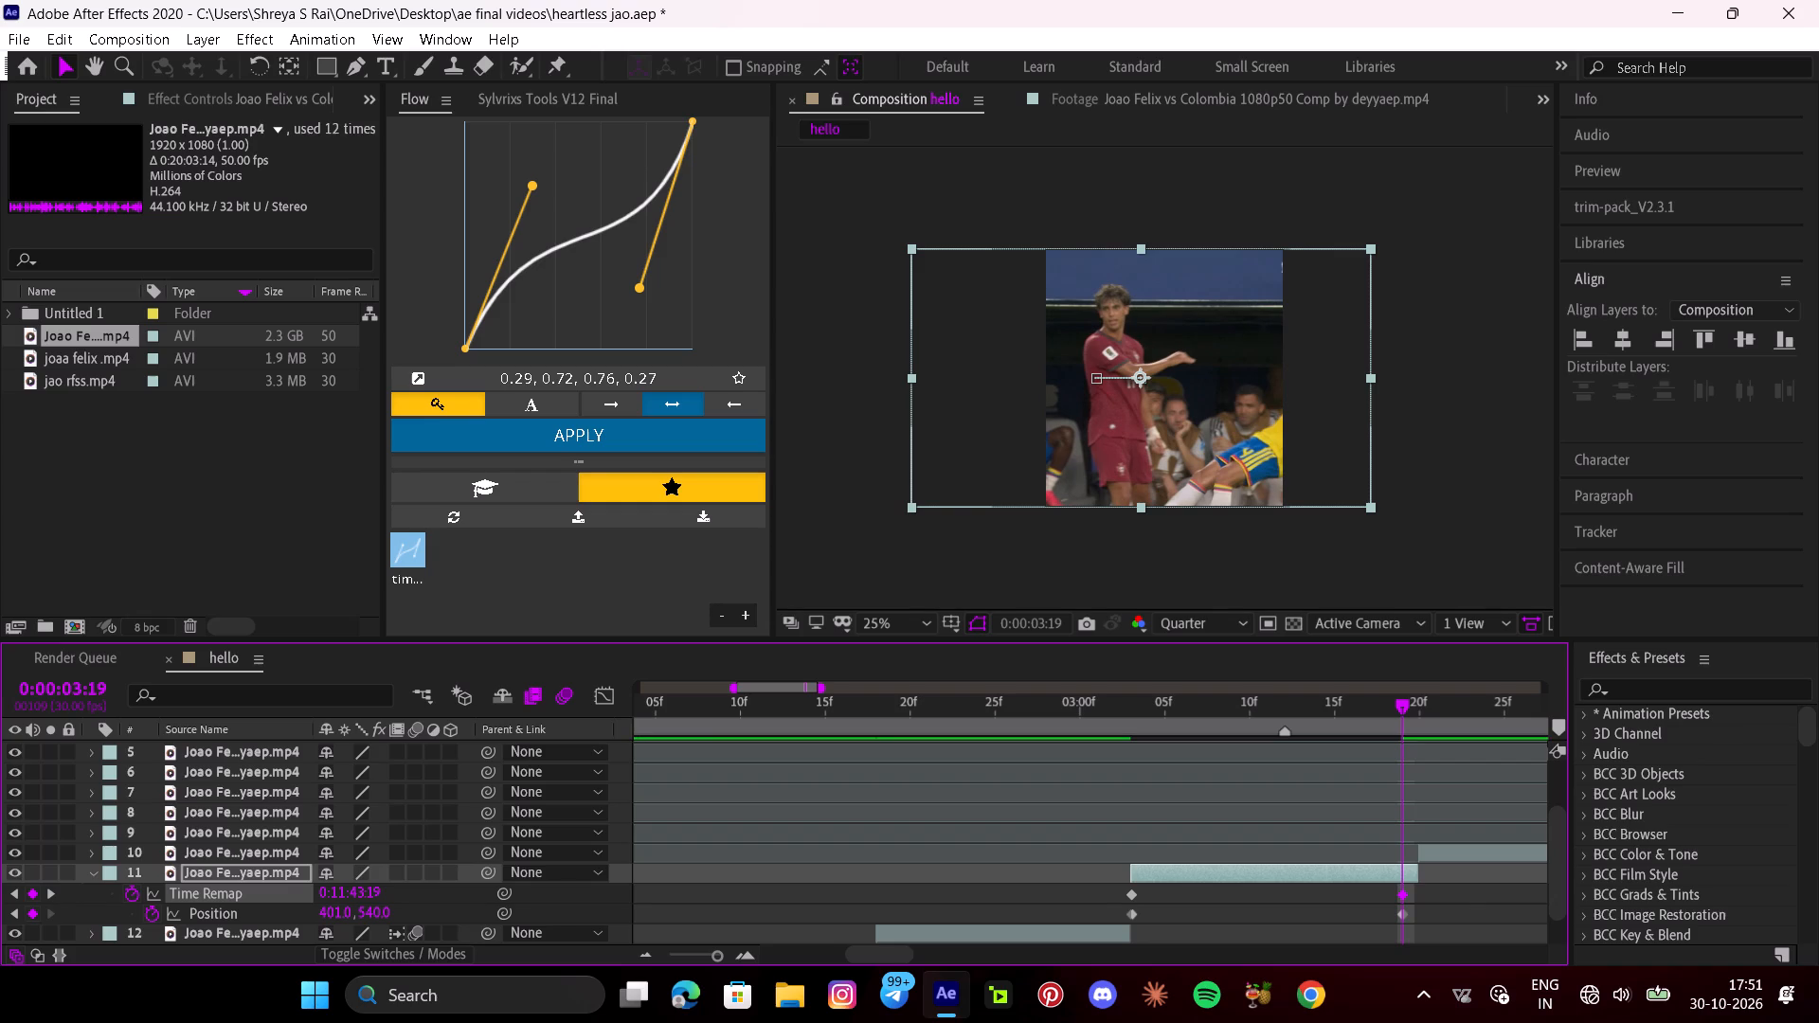
Apply the 0.29, 0.72, 0.76, 0.27 Flow curve to layer 11's Time Remap keyframes.
drag(1464, 892, 1106, 889)
click(666, 422)
Turn on frame blending and motion blur for layer 11.
drag(1364, 714, 1350, 711)
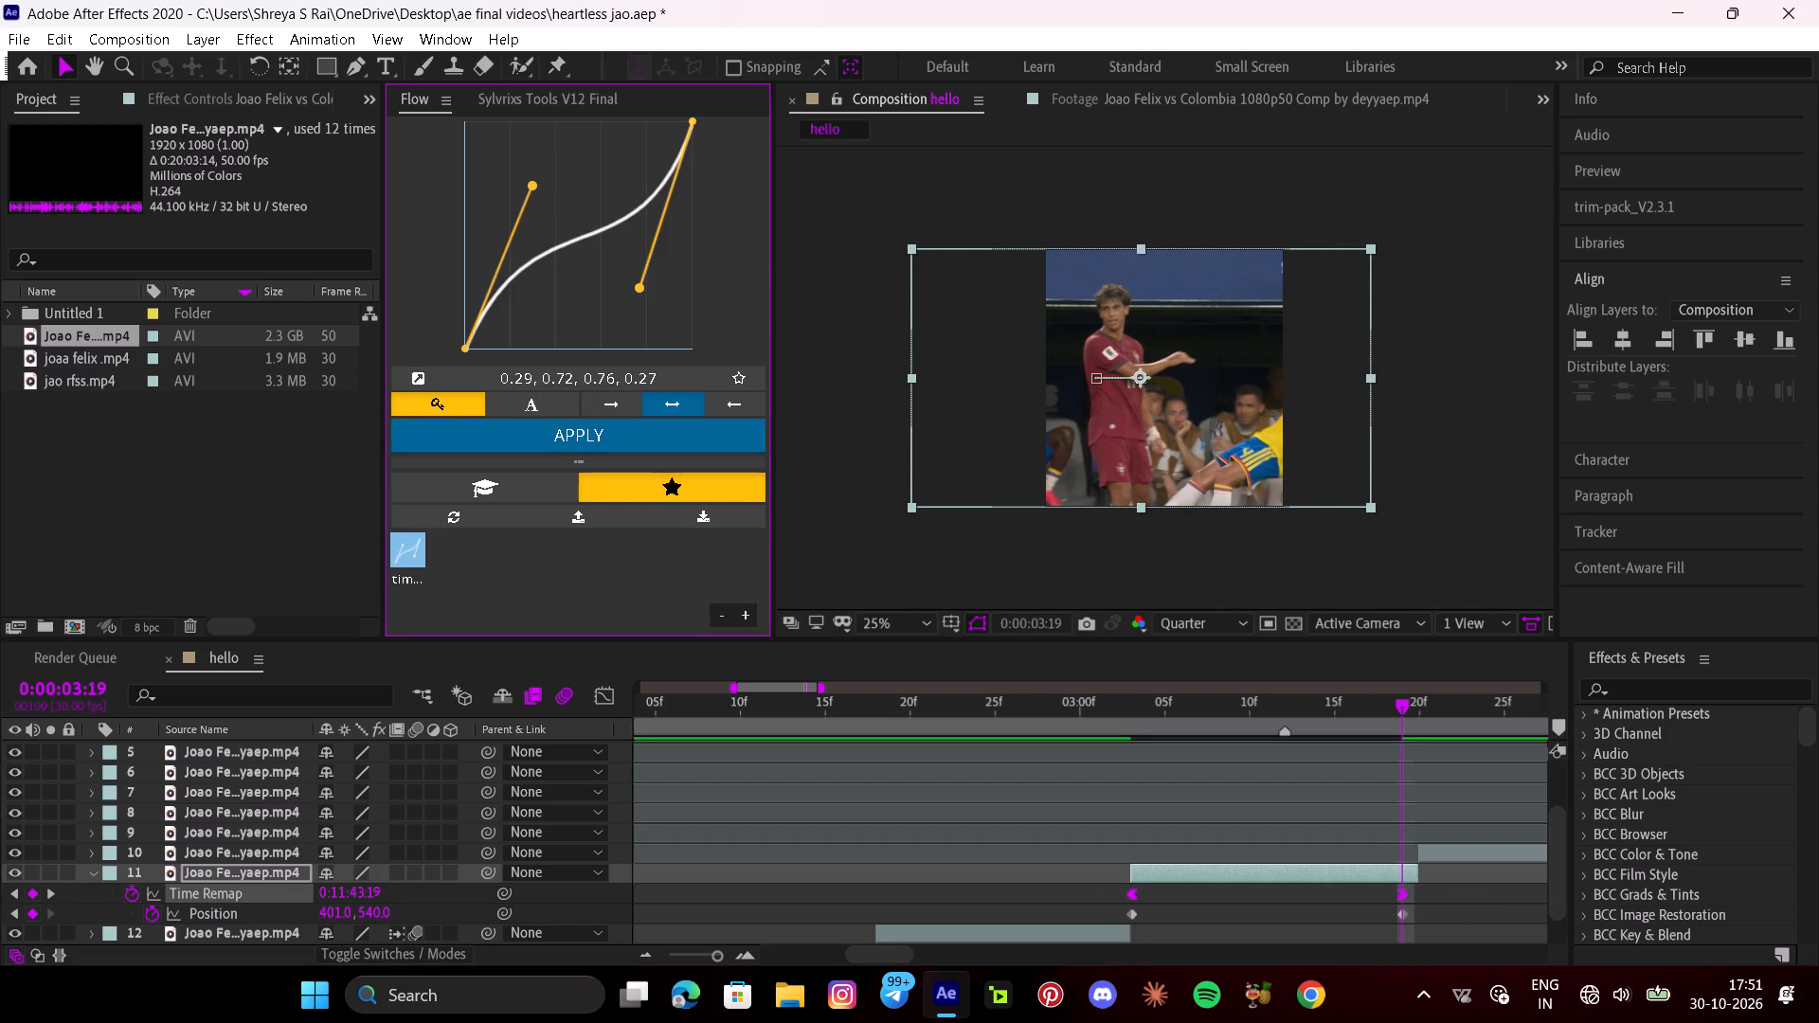
drag(1350, 711, 923, 806)
double_click(392, 875)
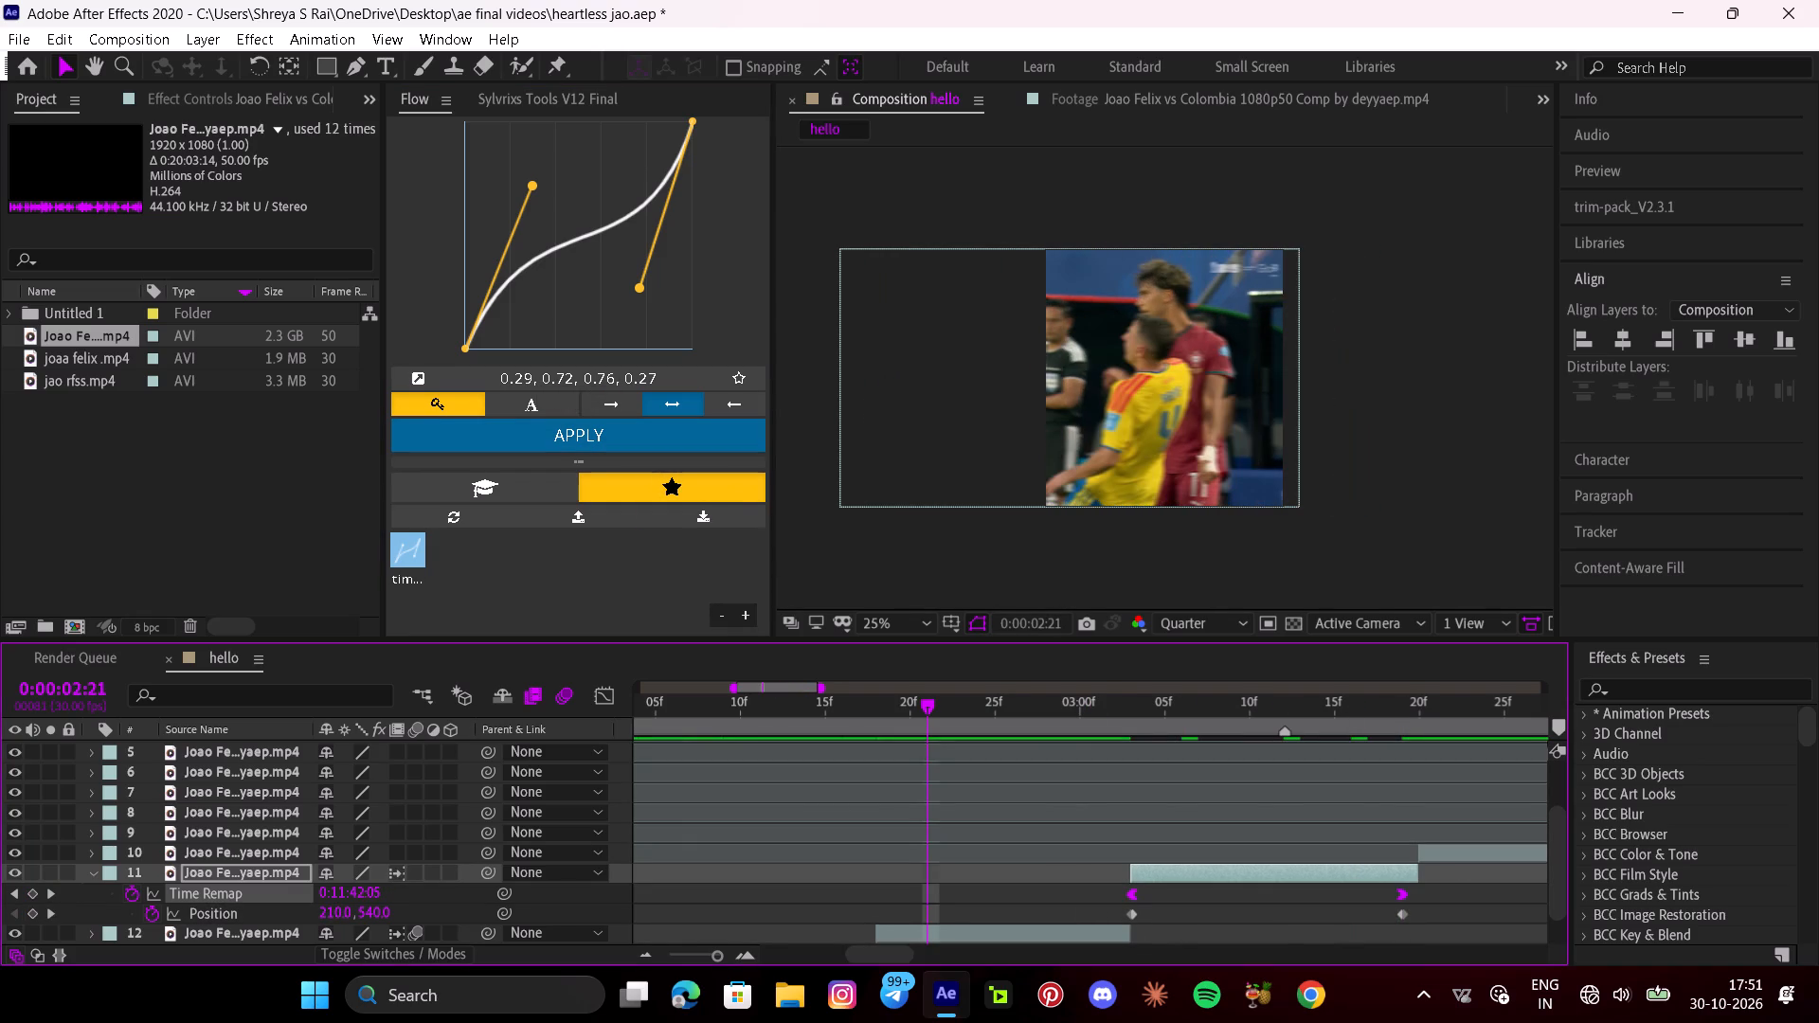
click(412, 870)
Play back the section across layers 12 and 11 to check layer 11's timing, reframing and motion blur.
key(space)
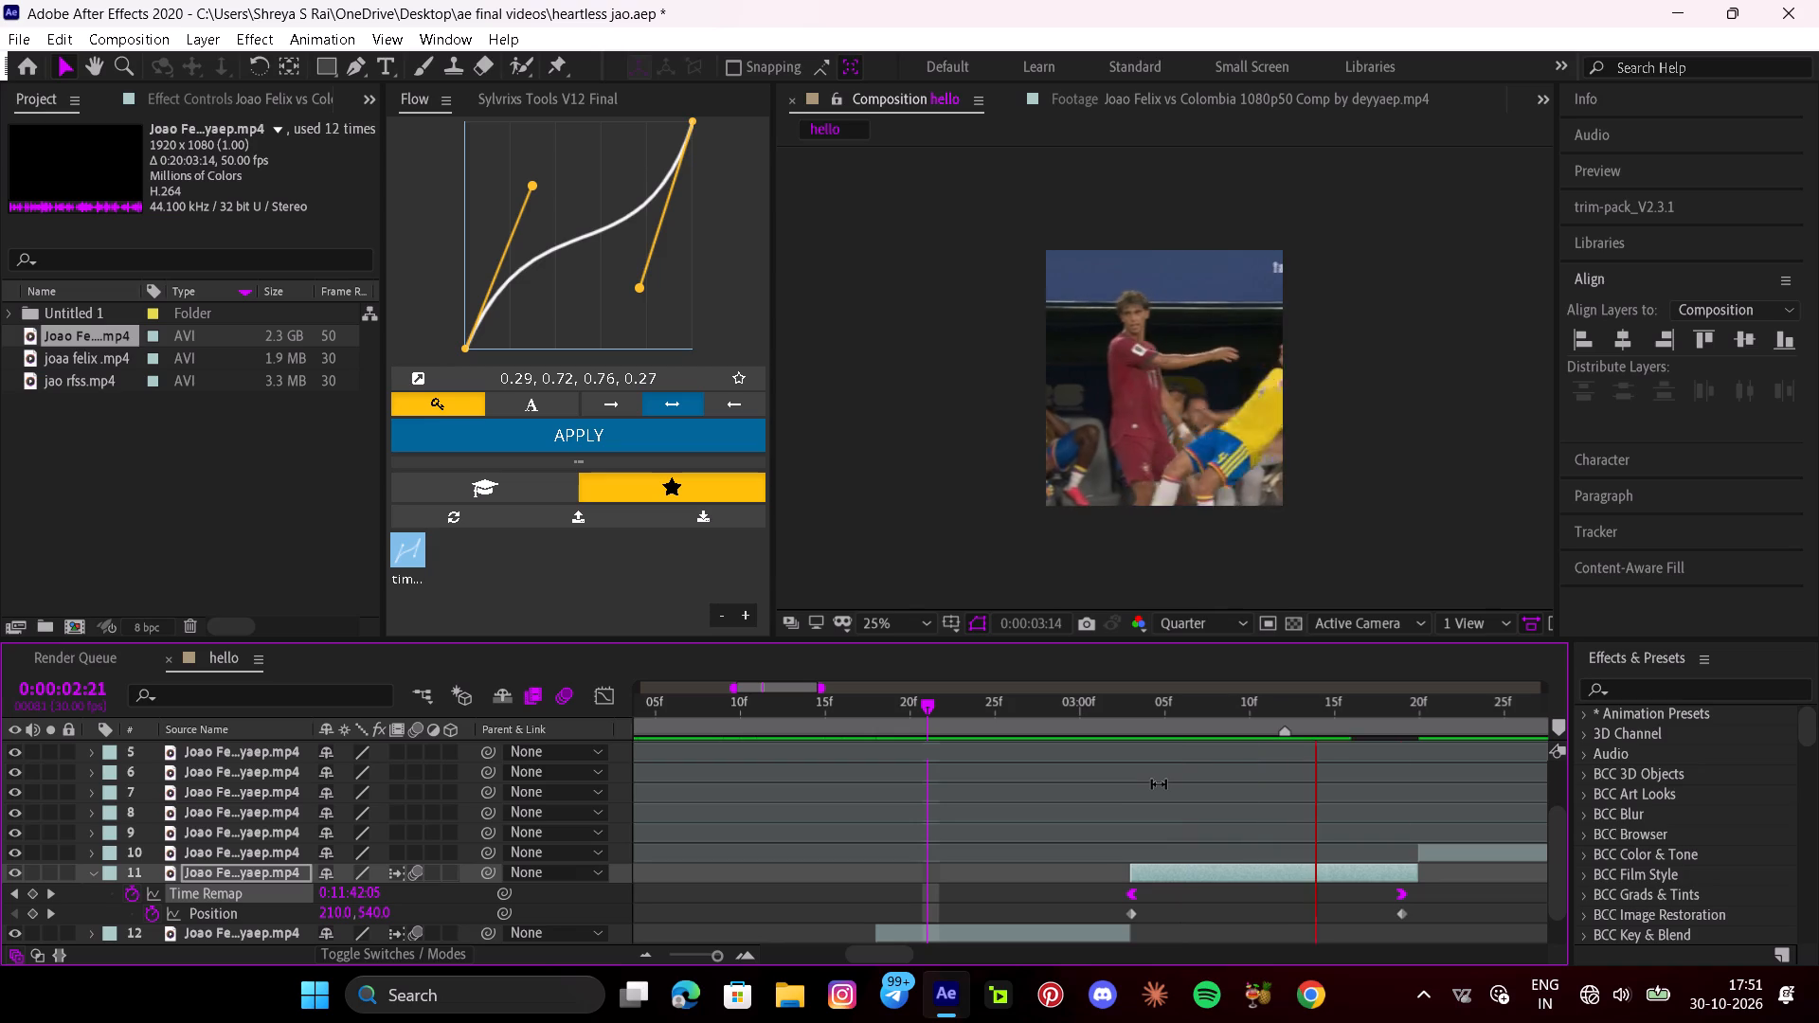
key(space)
drag(1475, 706, 842, 807)
key(space)
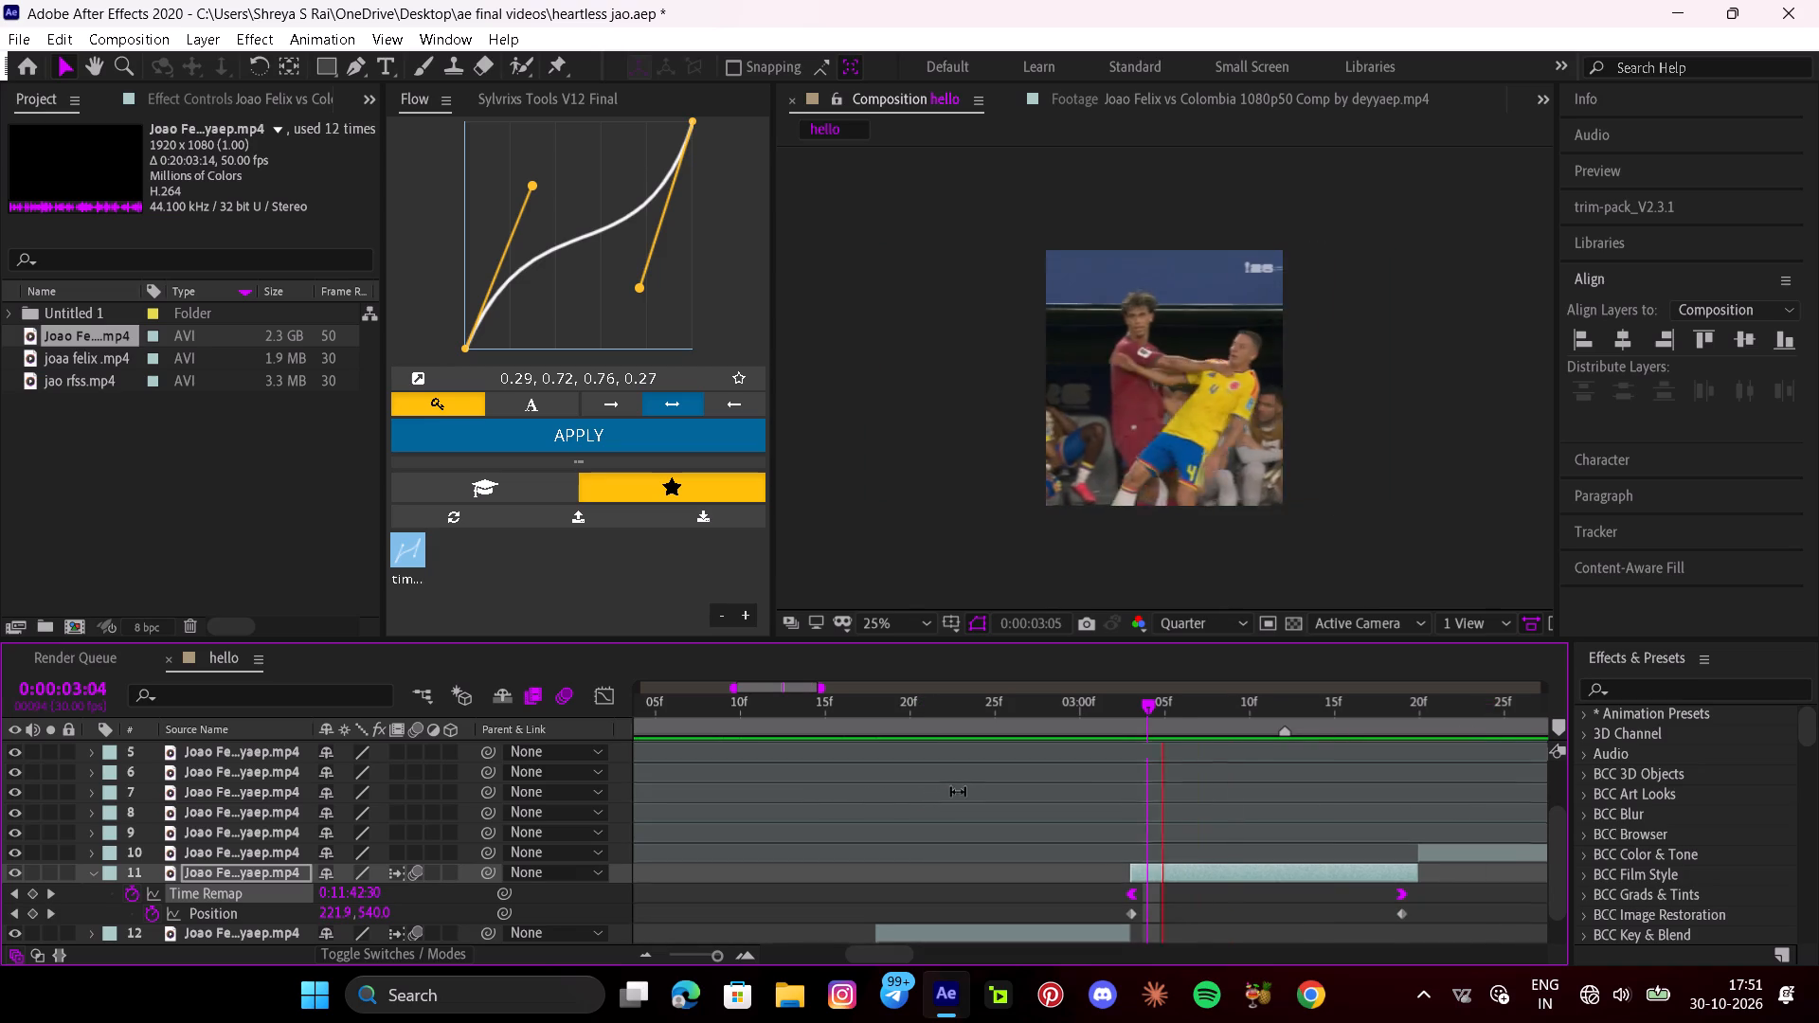
key(space)
drag(1441, 704, 794, 733)
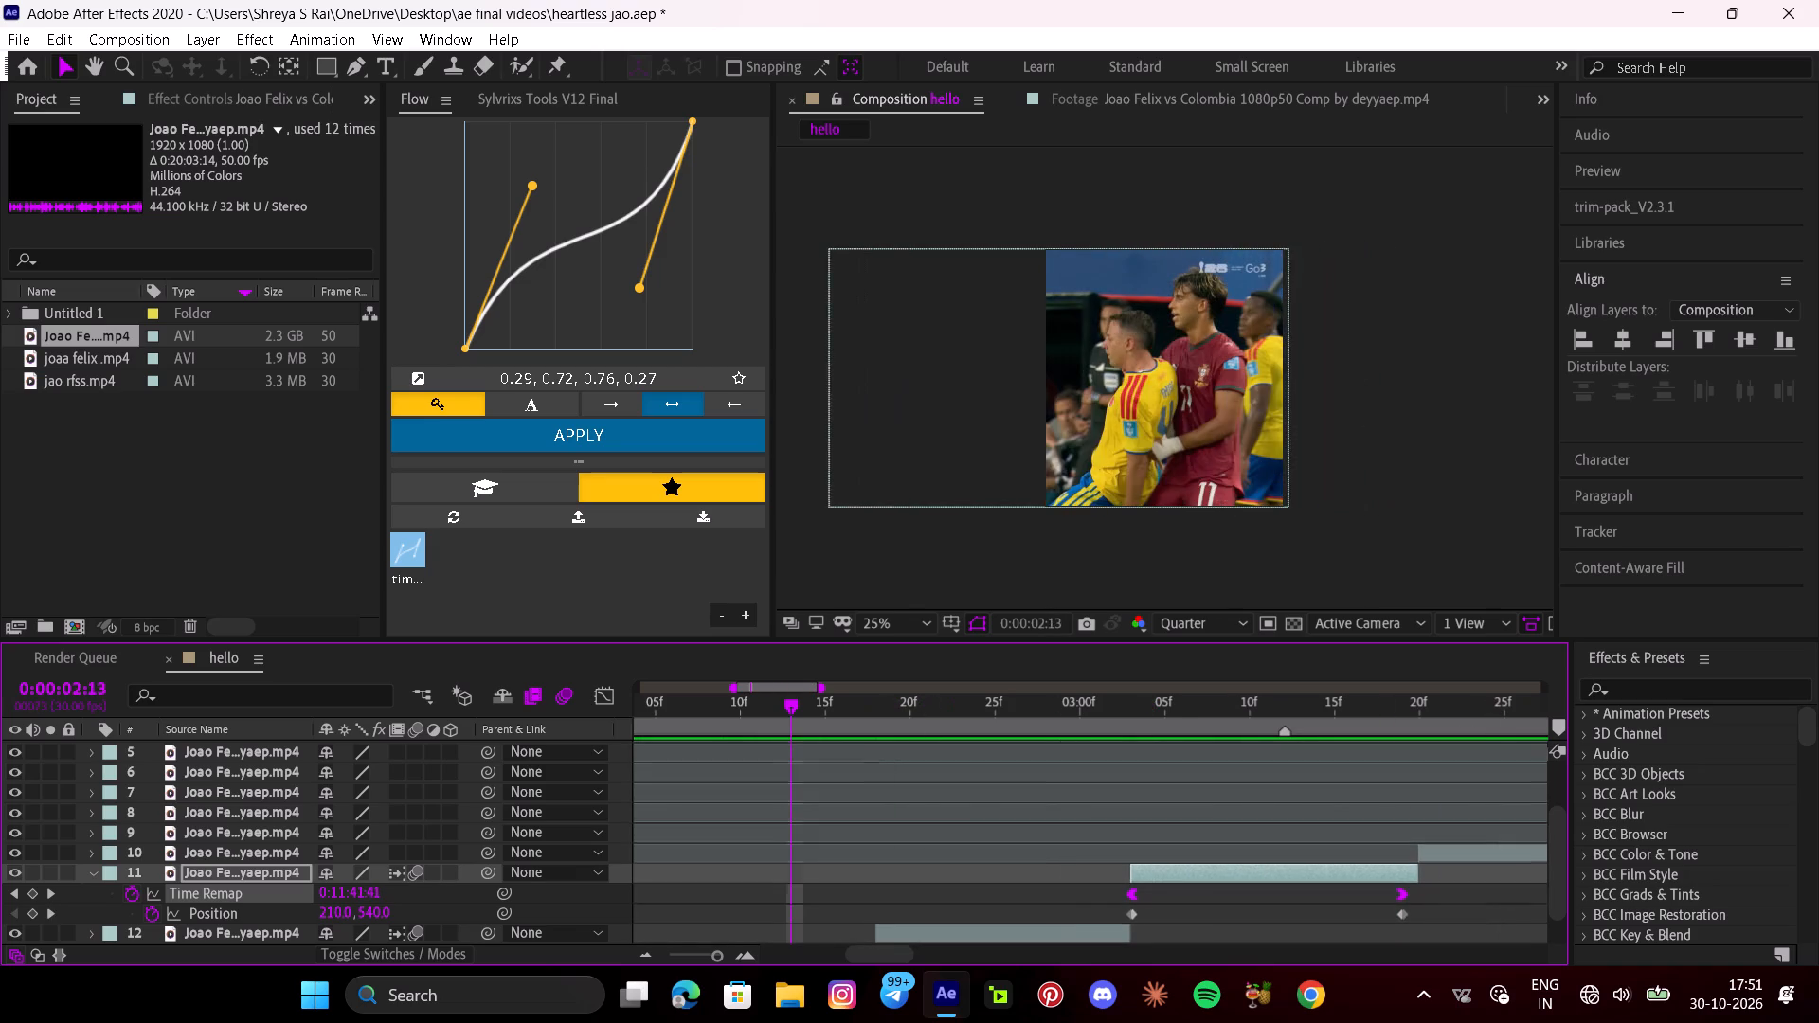
Play back the cut from layer 12 into layer 11 to check the time remap and reframing.
key(space)
key(space)
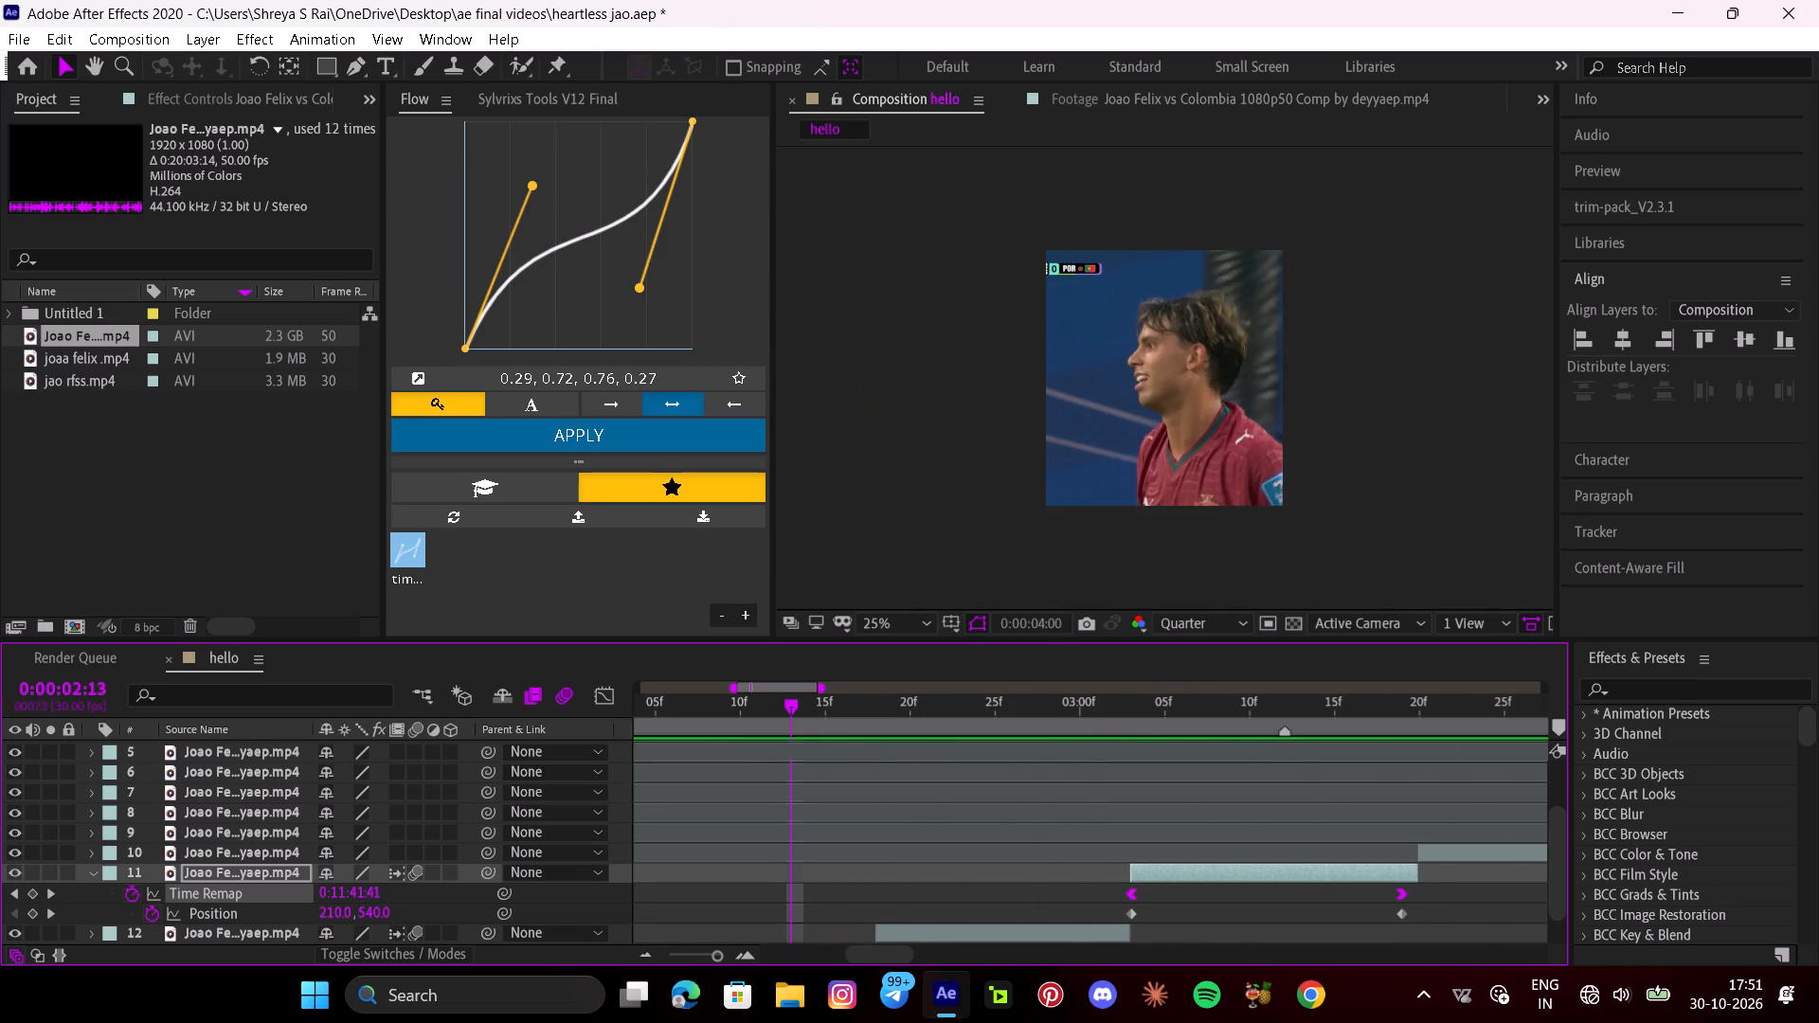
drag(1036, 695, 644, 749)
key(space)
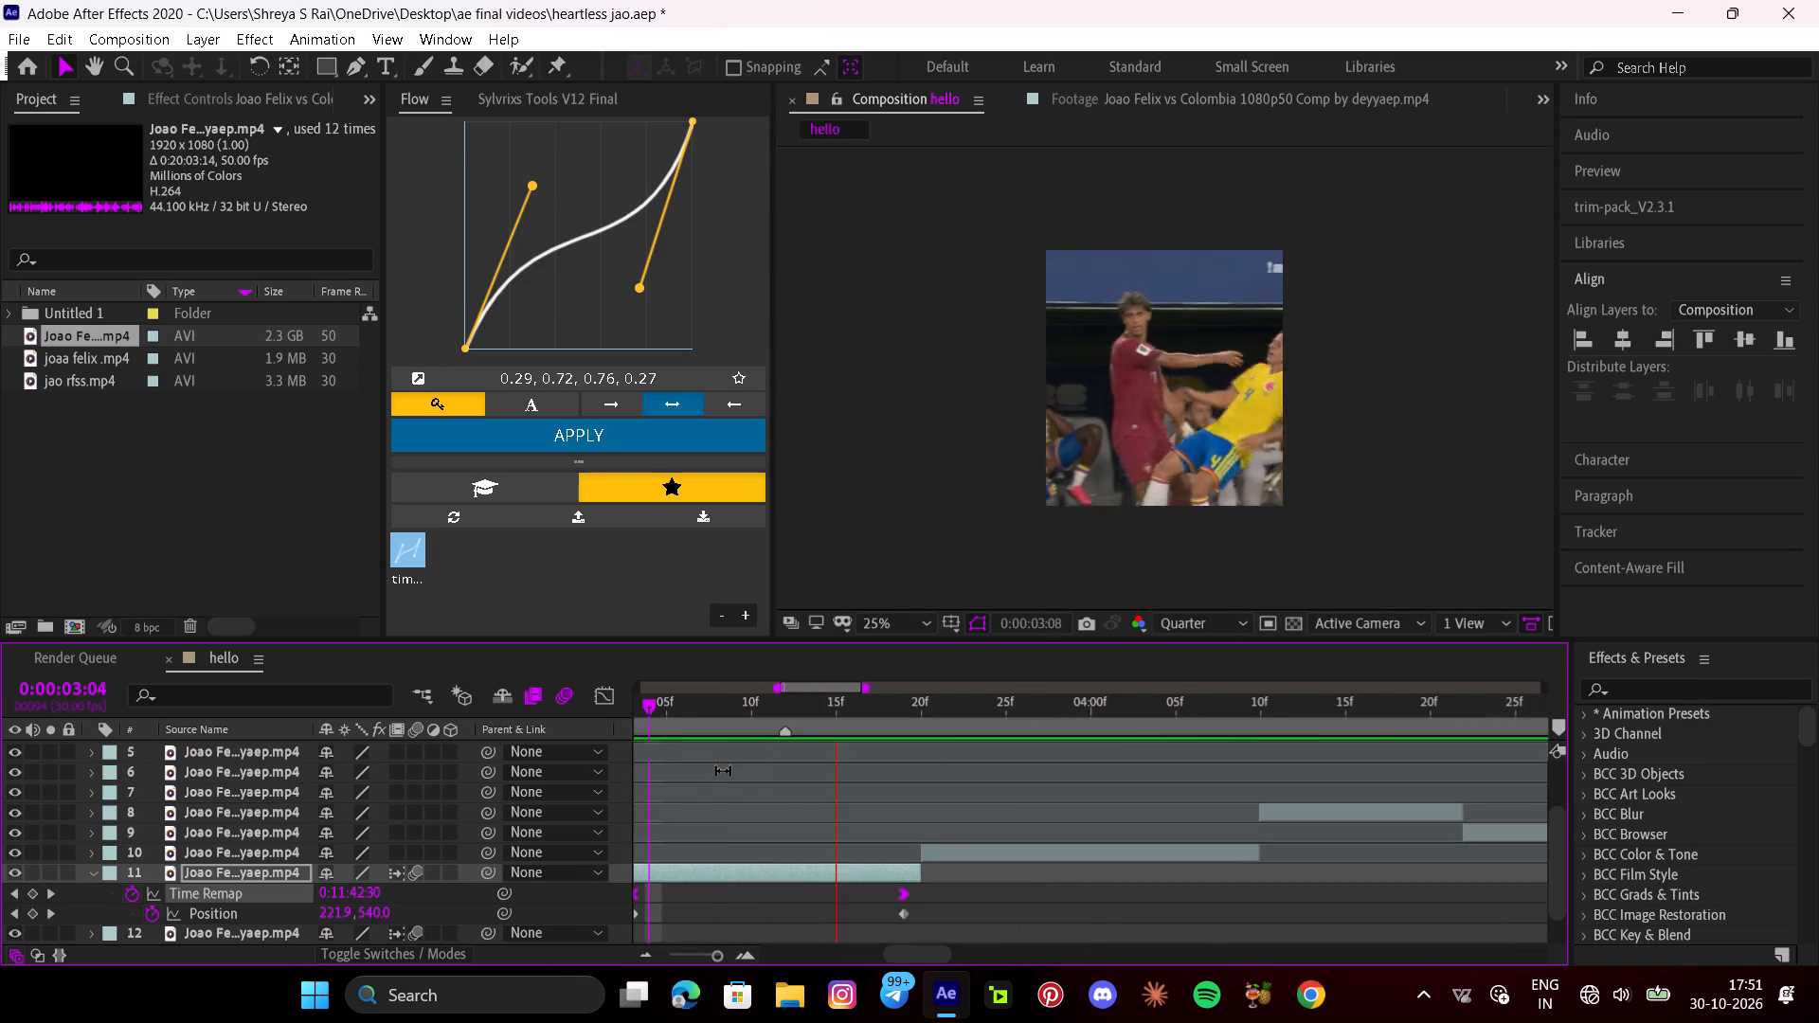
key(space)
text(i)
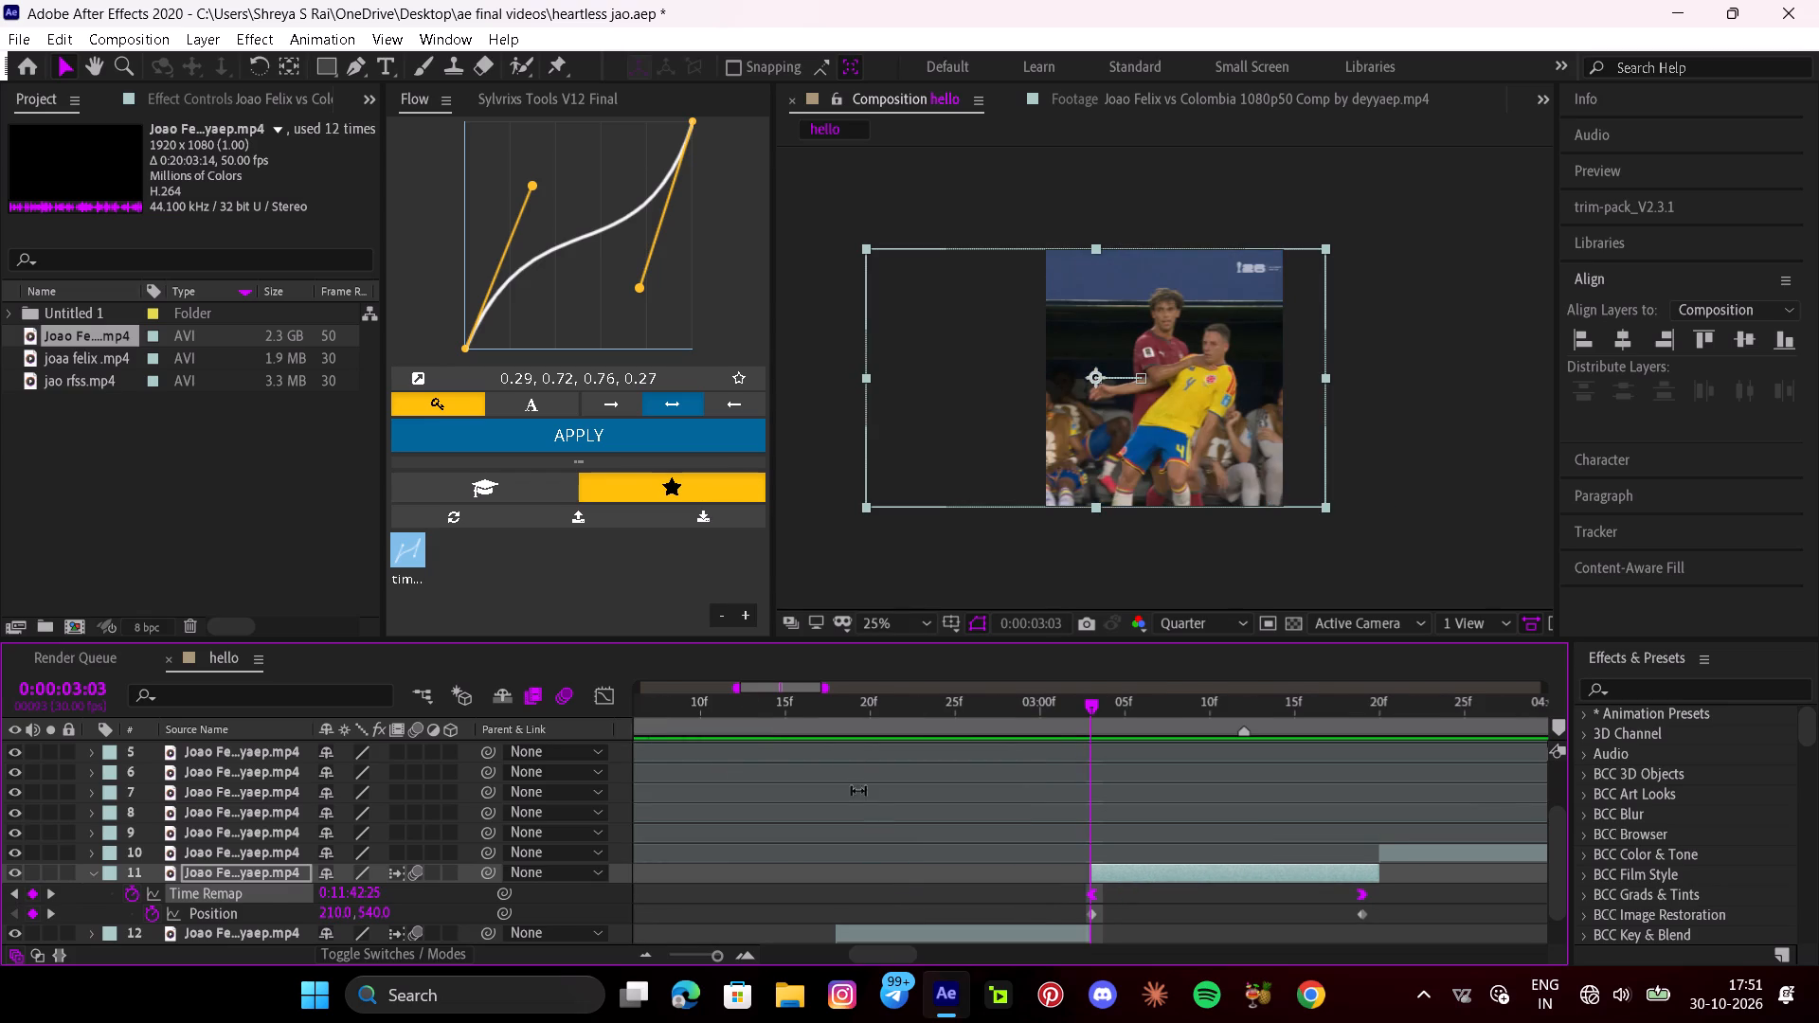
key(u)
Soften the Flow curve to 0.33, 0.69, 0.64, 0.35 and apply it to layer 12's Time Remap keyframes.
click(950, 893)
key(u)
scroll(952, 891, down, 2)
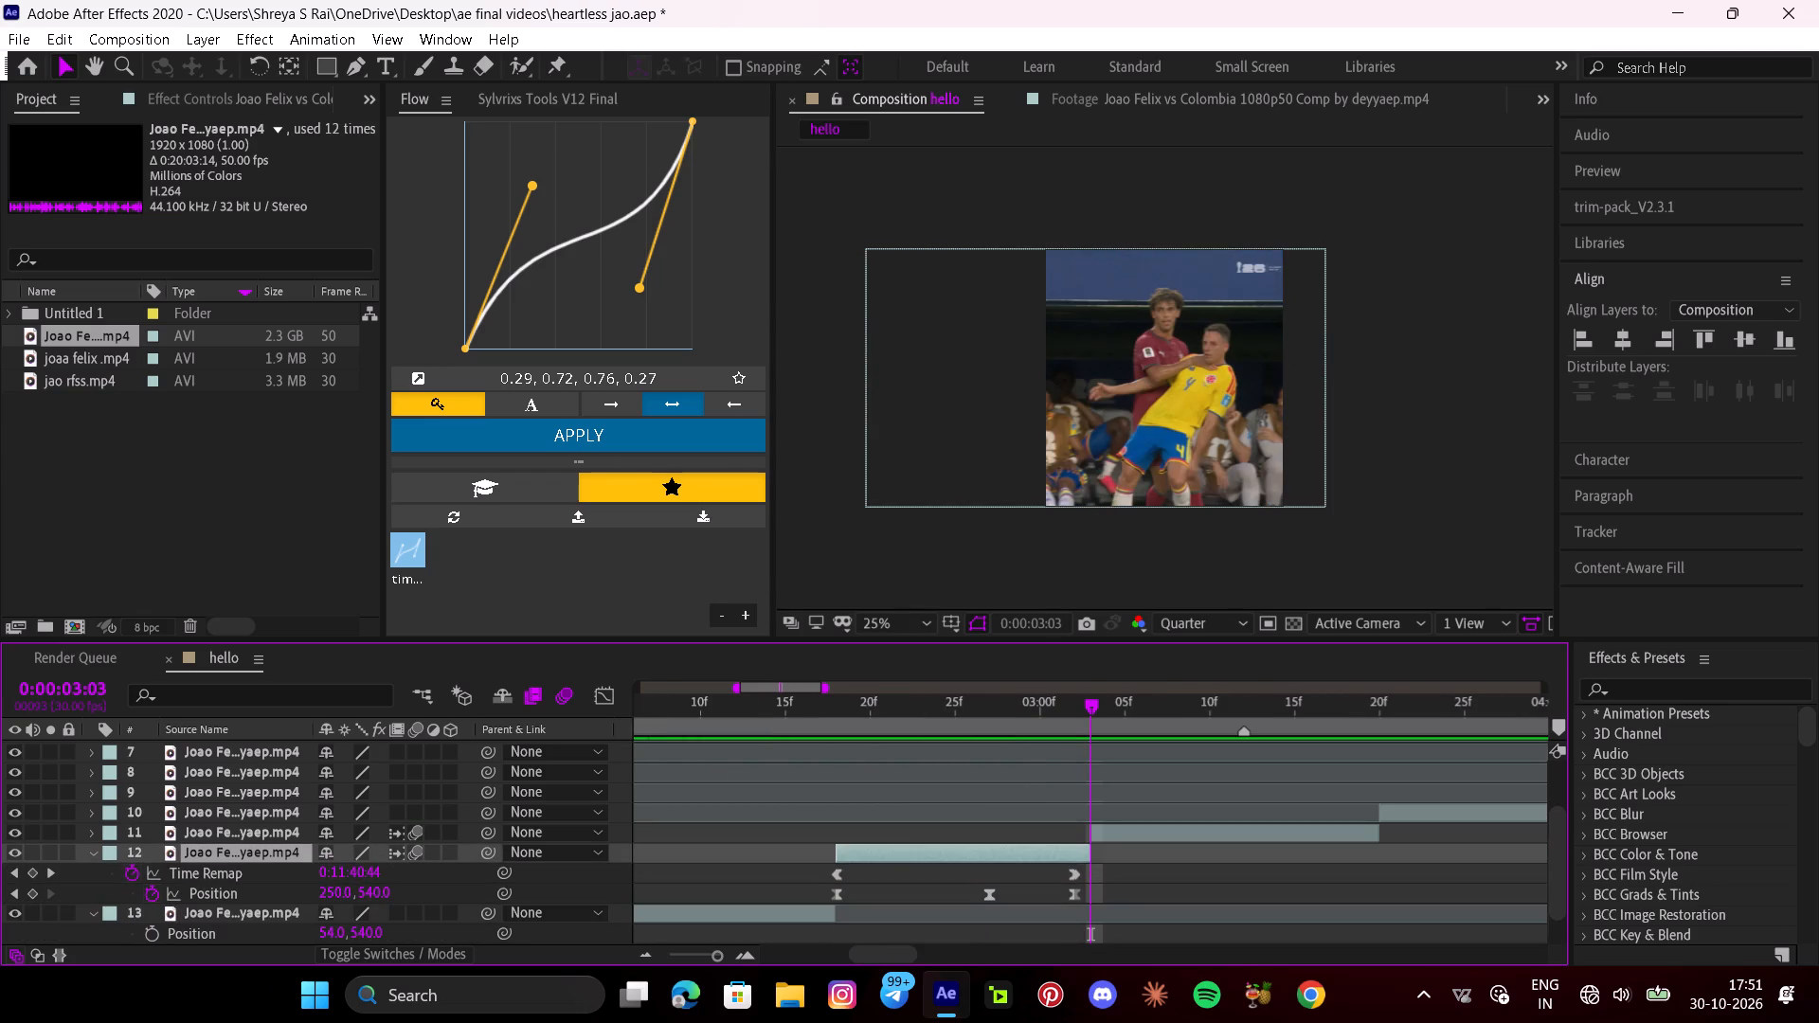
drag(1126, 878, 801, 868)
key(i)
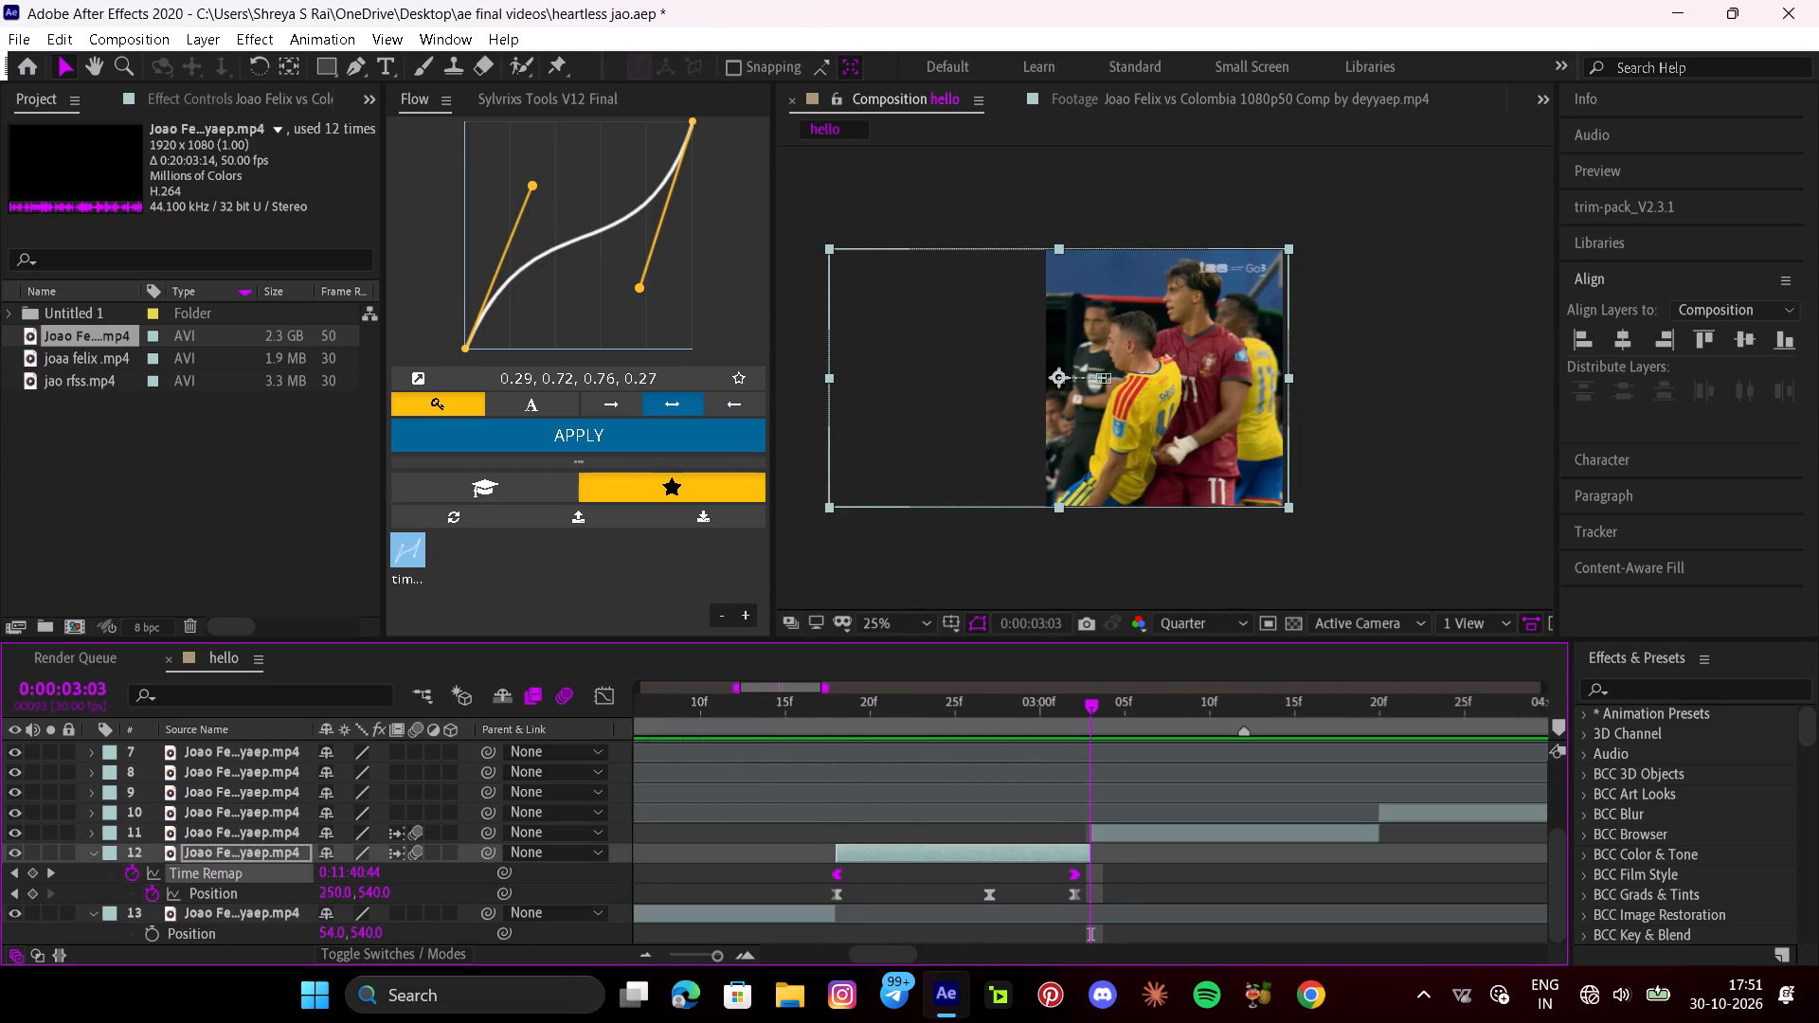
drag(640, 286, 611, 269)
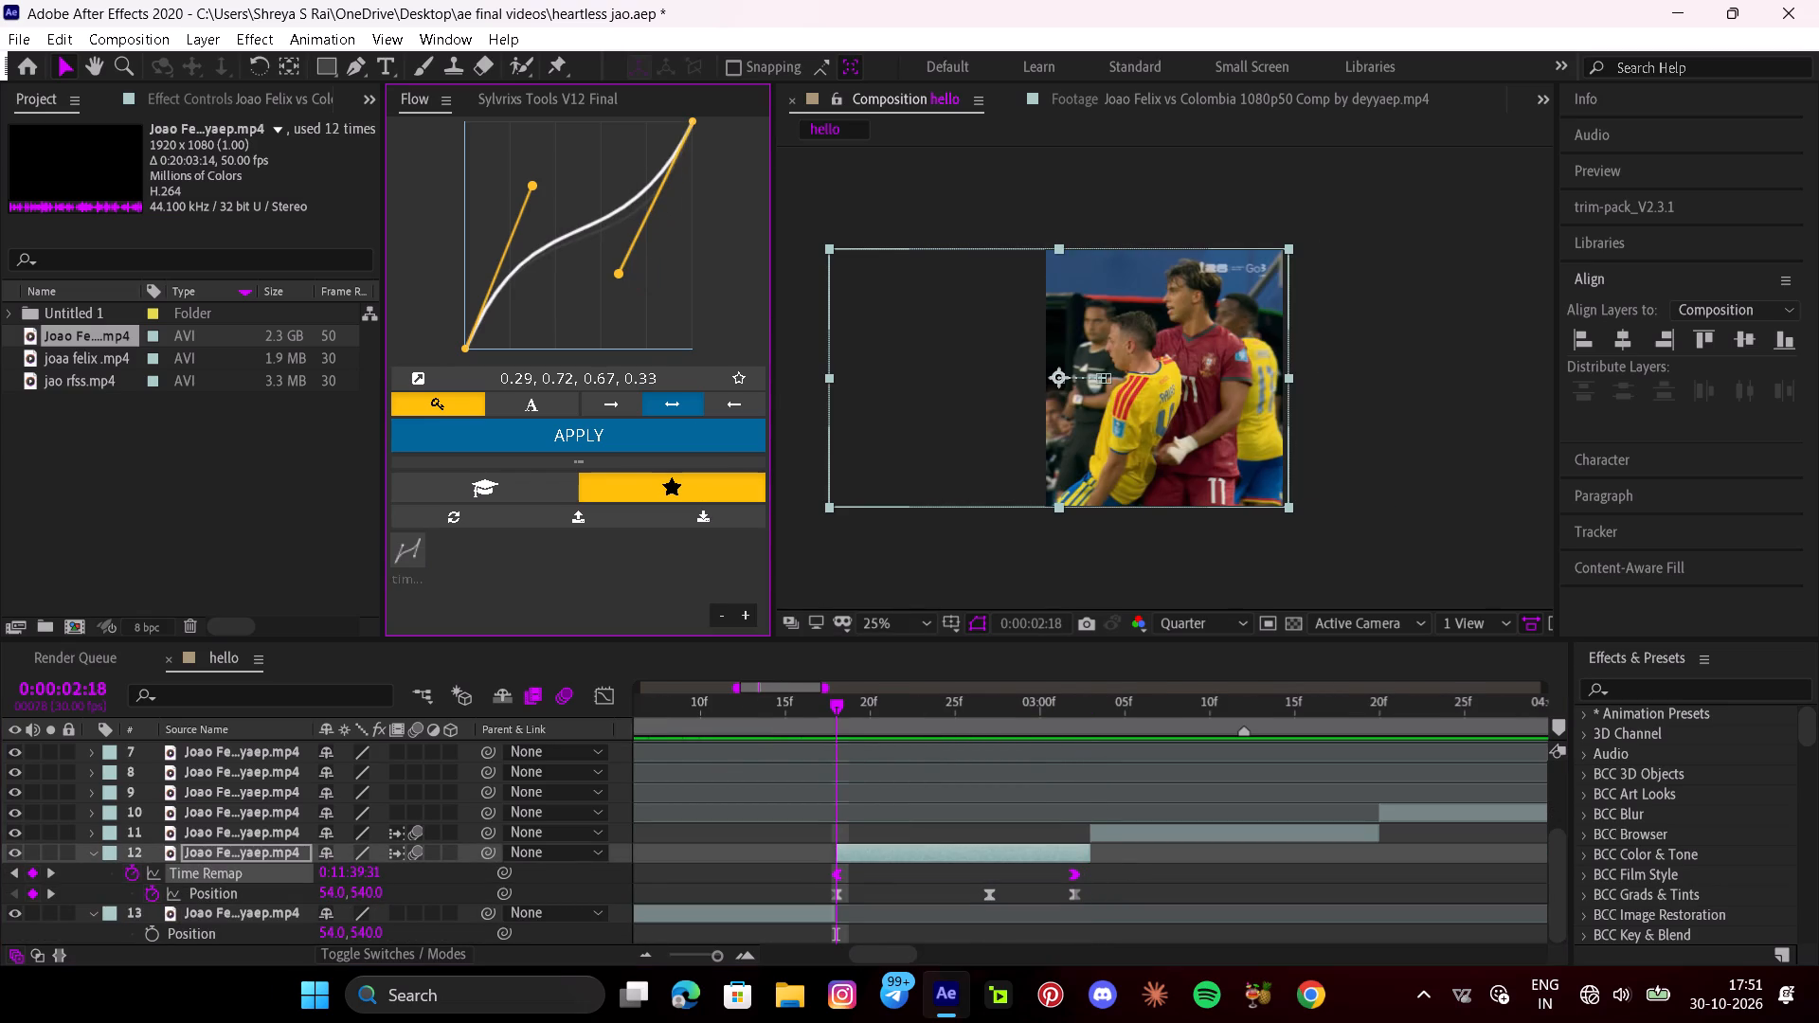
drag(532, 185, 541, 191)
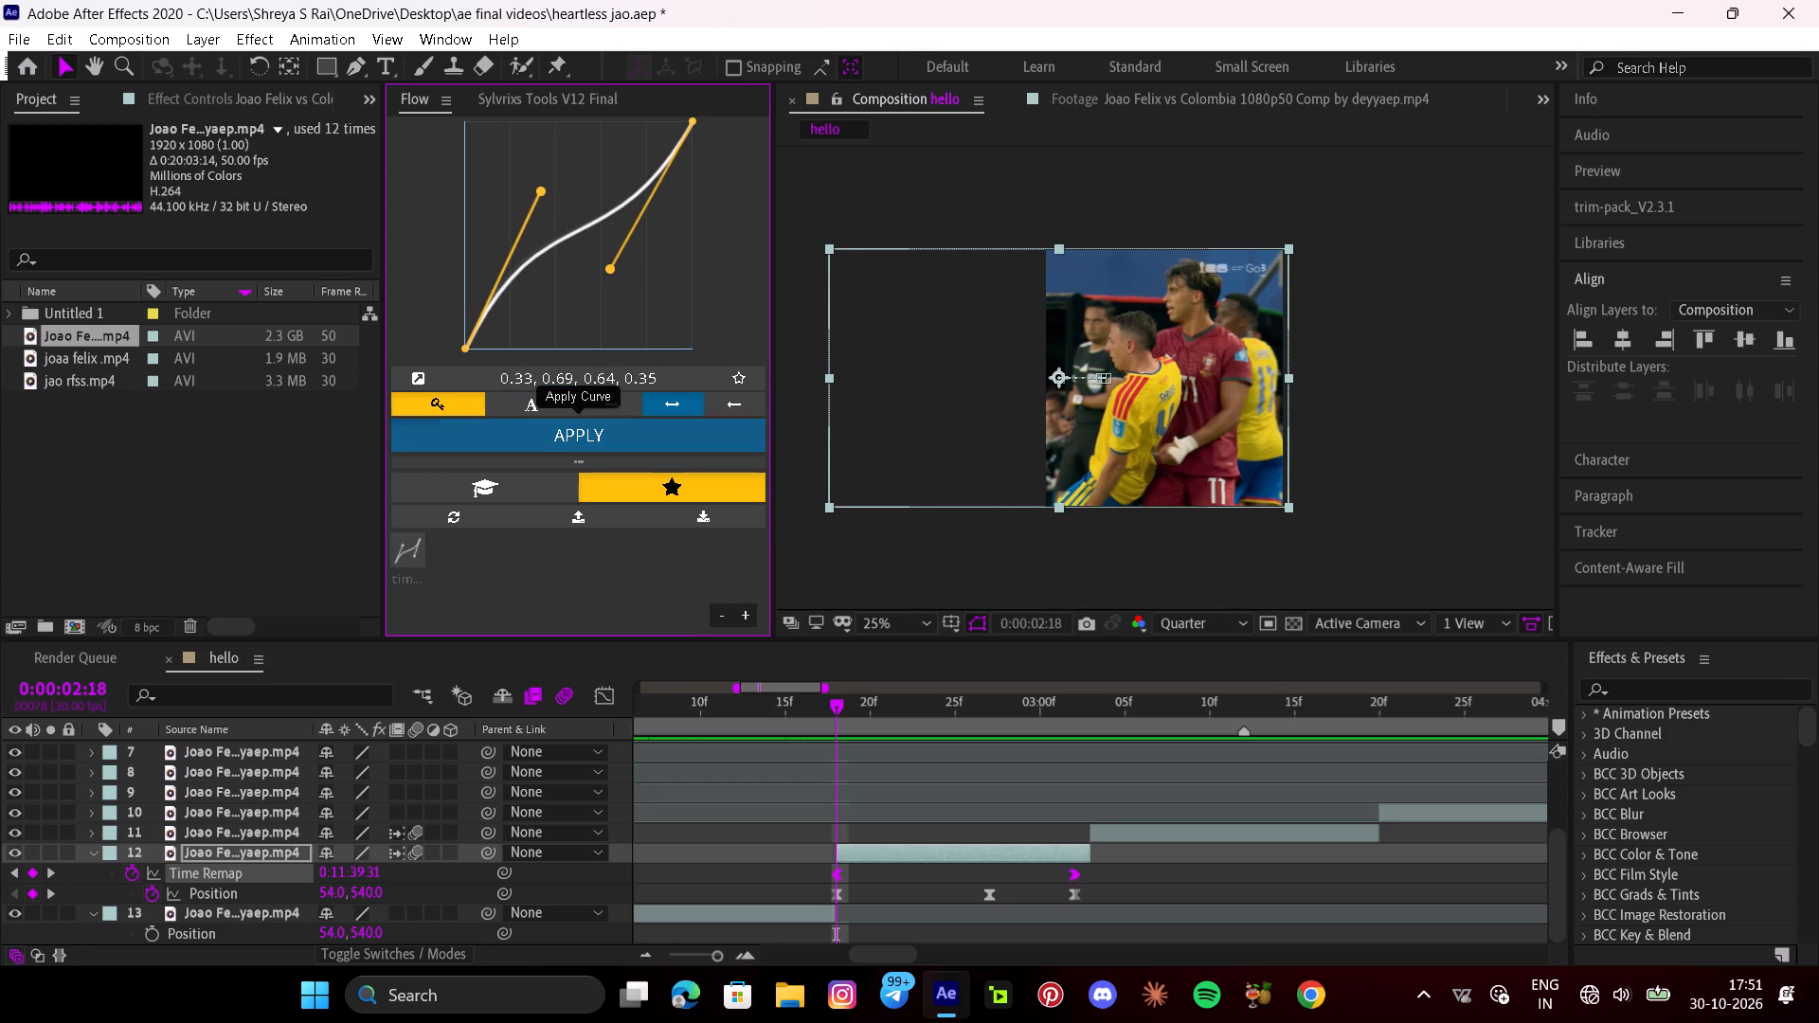
click(579, 434)
Play back from 0:00:02:12 and from layer 12's start to check its softened time remap.
drag(817, 706, 728, 719)
key(space)
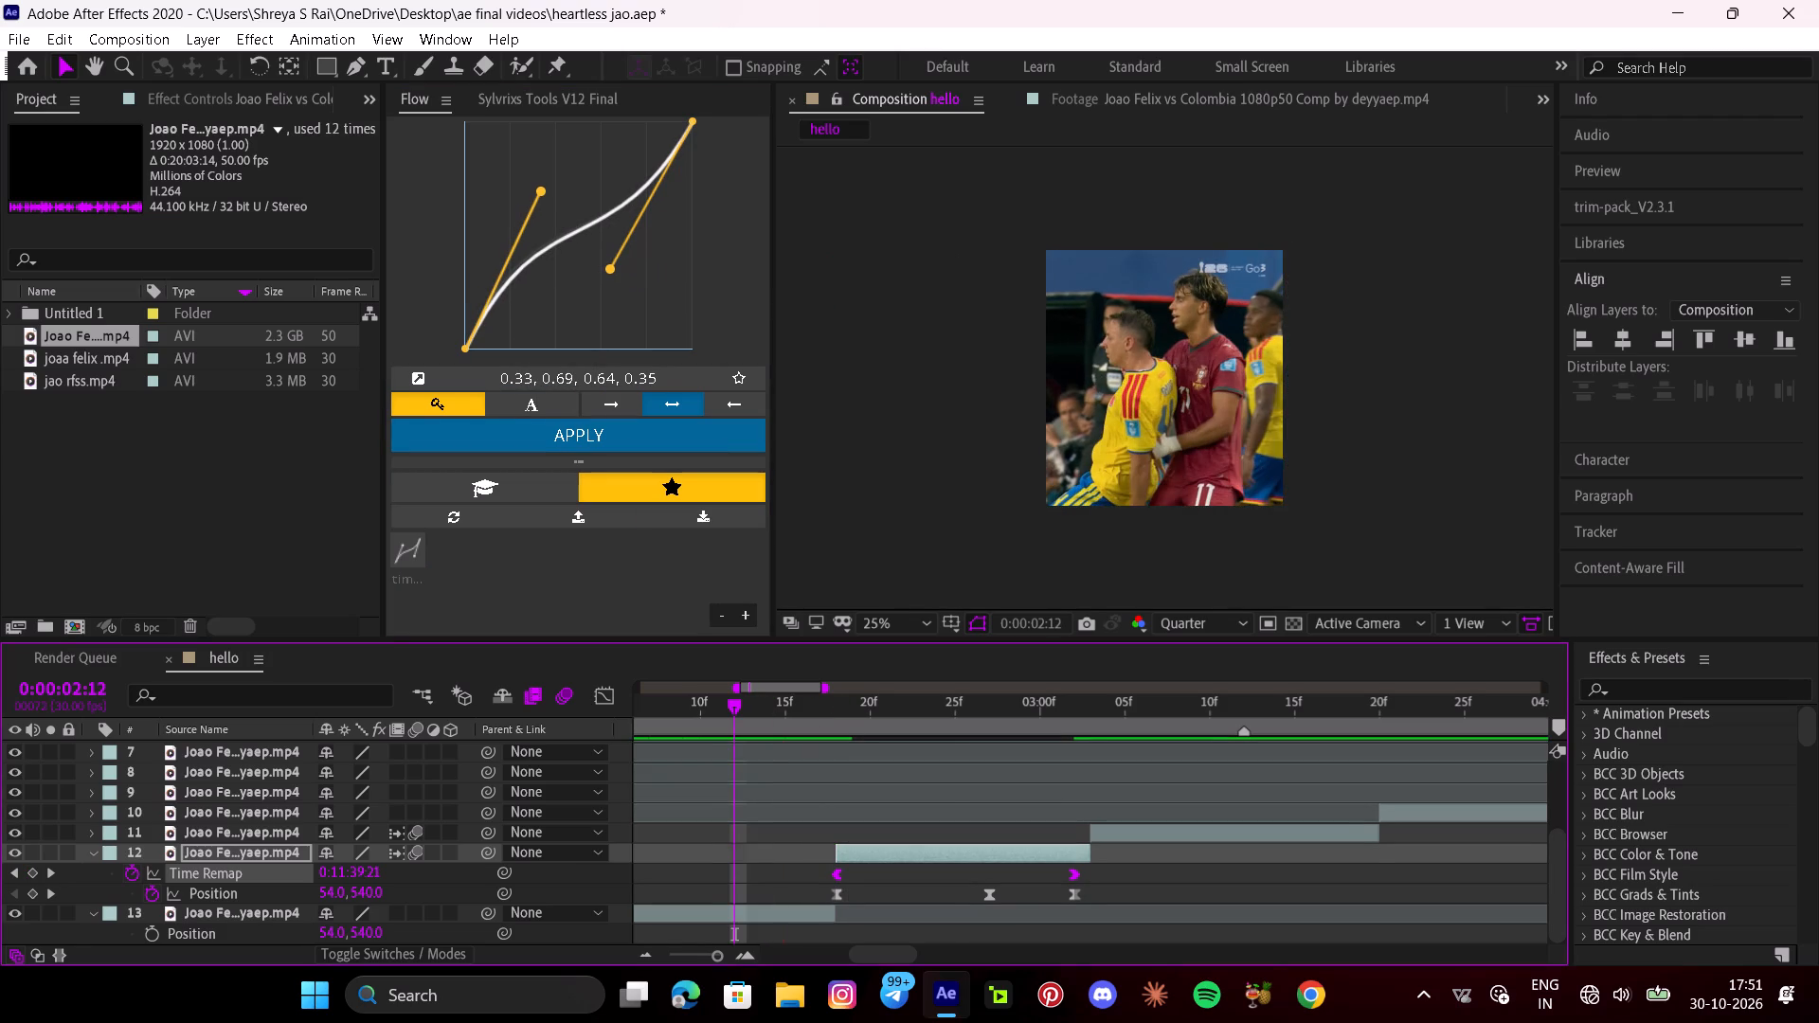
key(space)
text(i)
text(u)
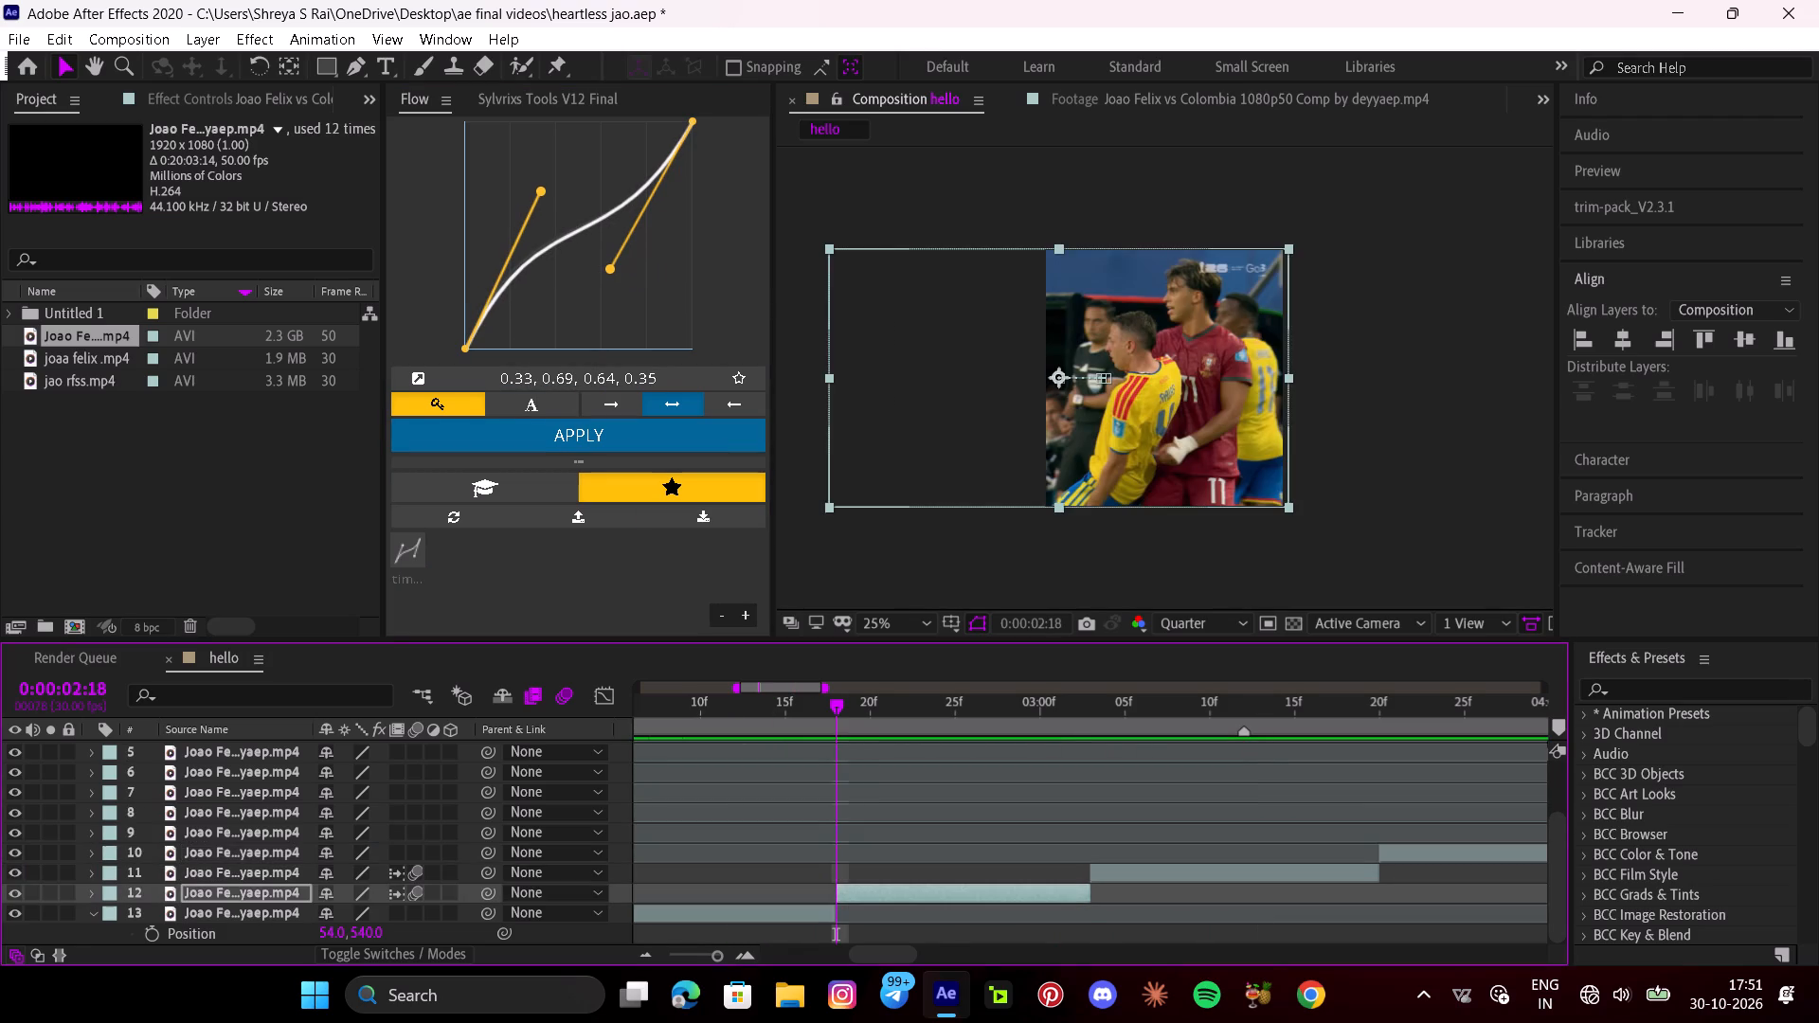
key(space)
key(space)
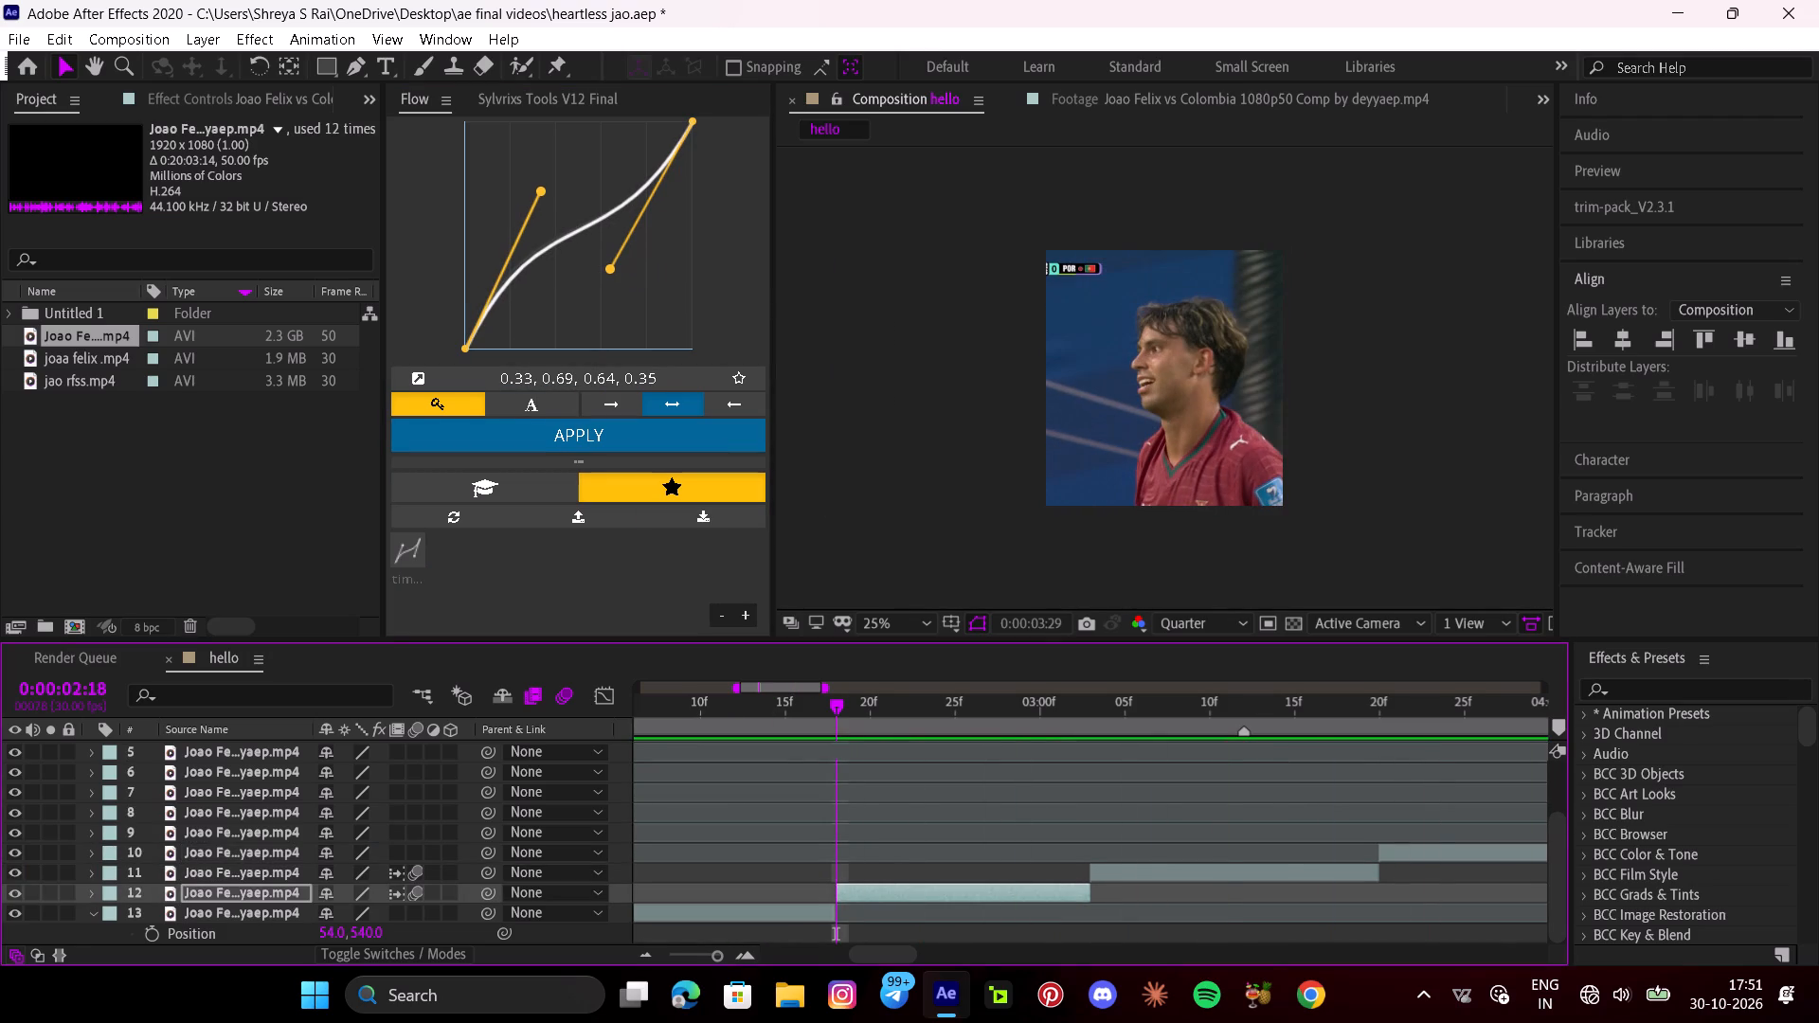
Keyframe layer 10's Position at 440, 540 at its first frame, 0:00:03:20, and at 405, 540 at 0:00:04:09.
click(1094, 856)
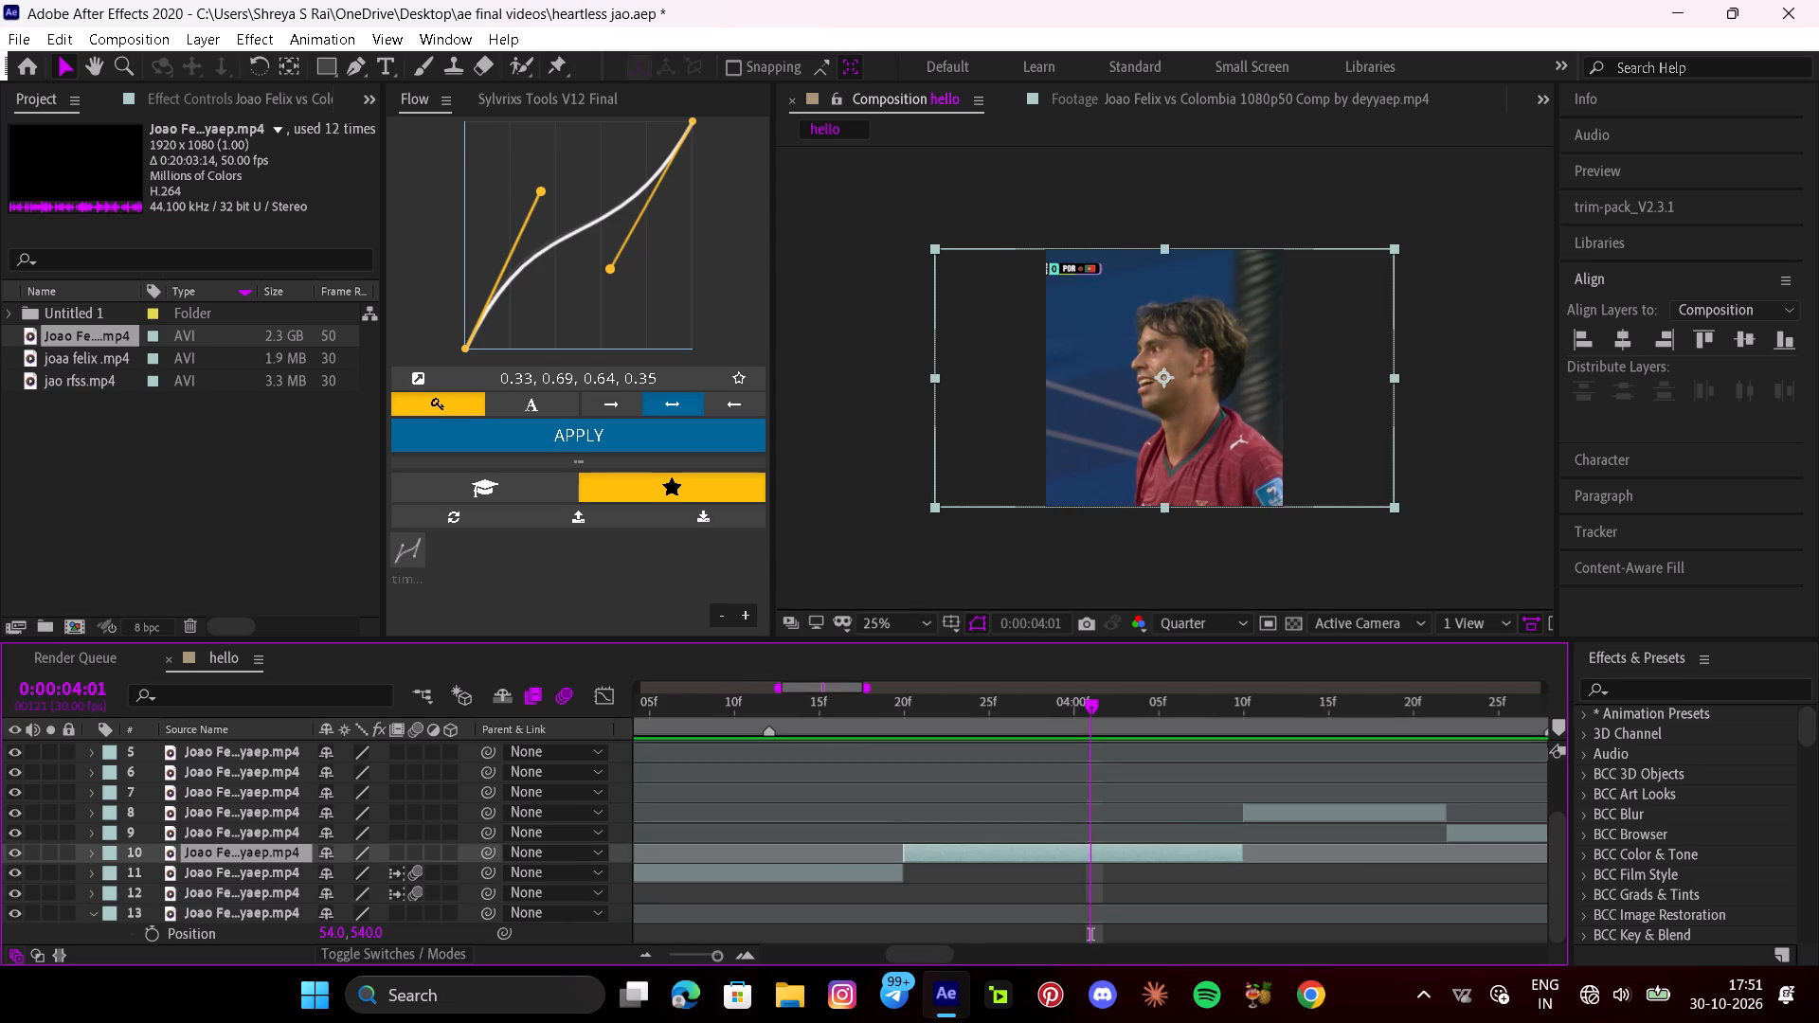
text(ip)
drag(330, 872, 325, 870)
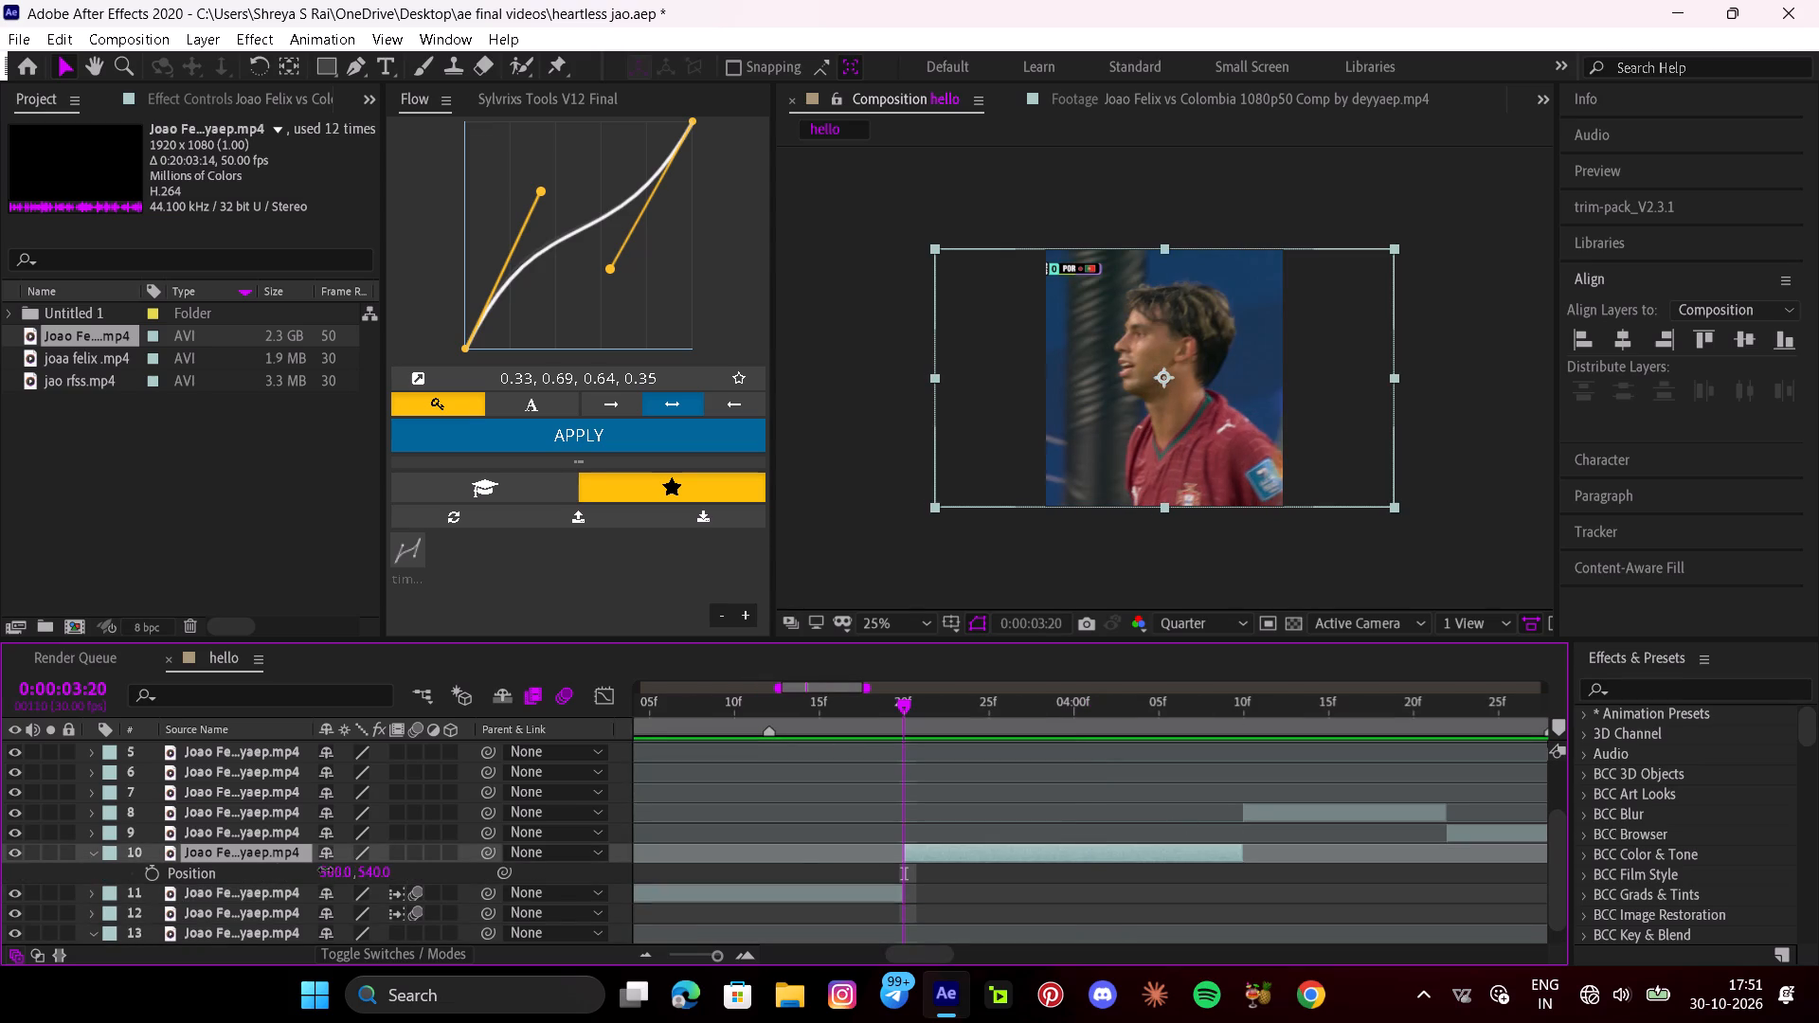
drag(325, 870, 248, 863)
click(154, 873)
key(o)
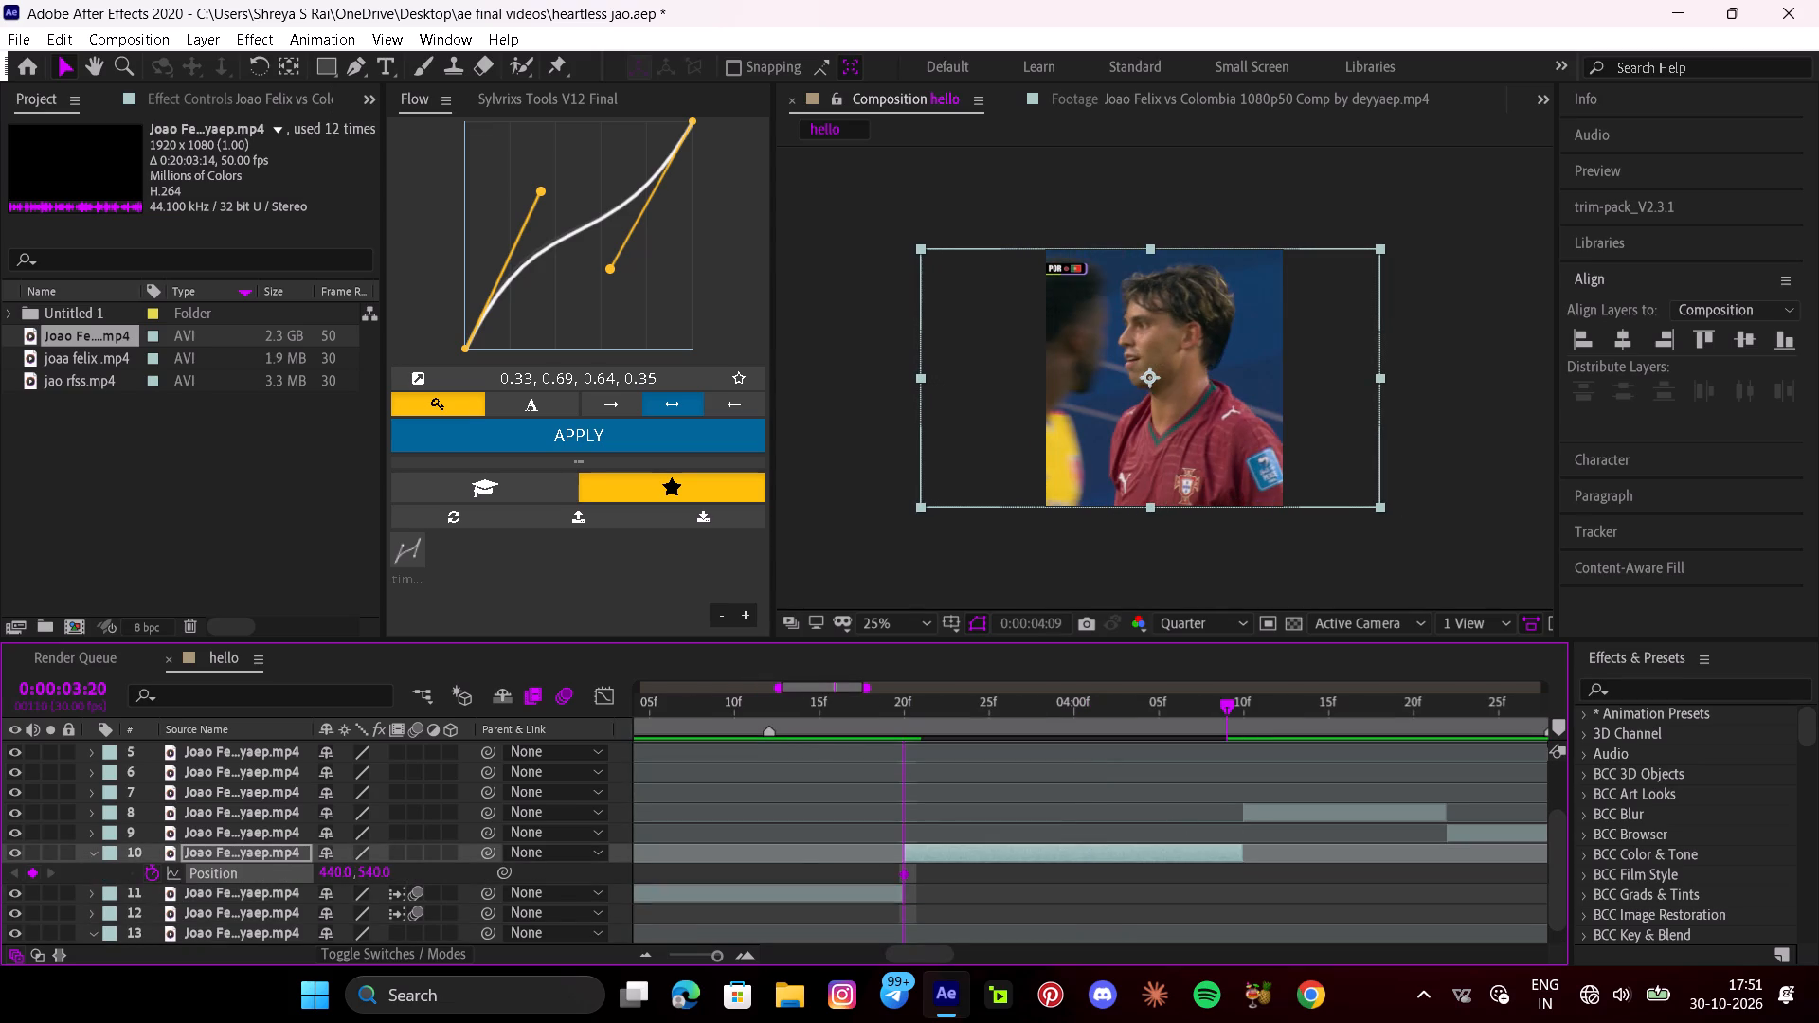
drag(333, 876, 283, 867)
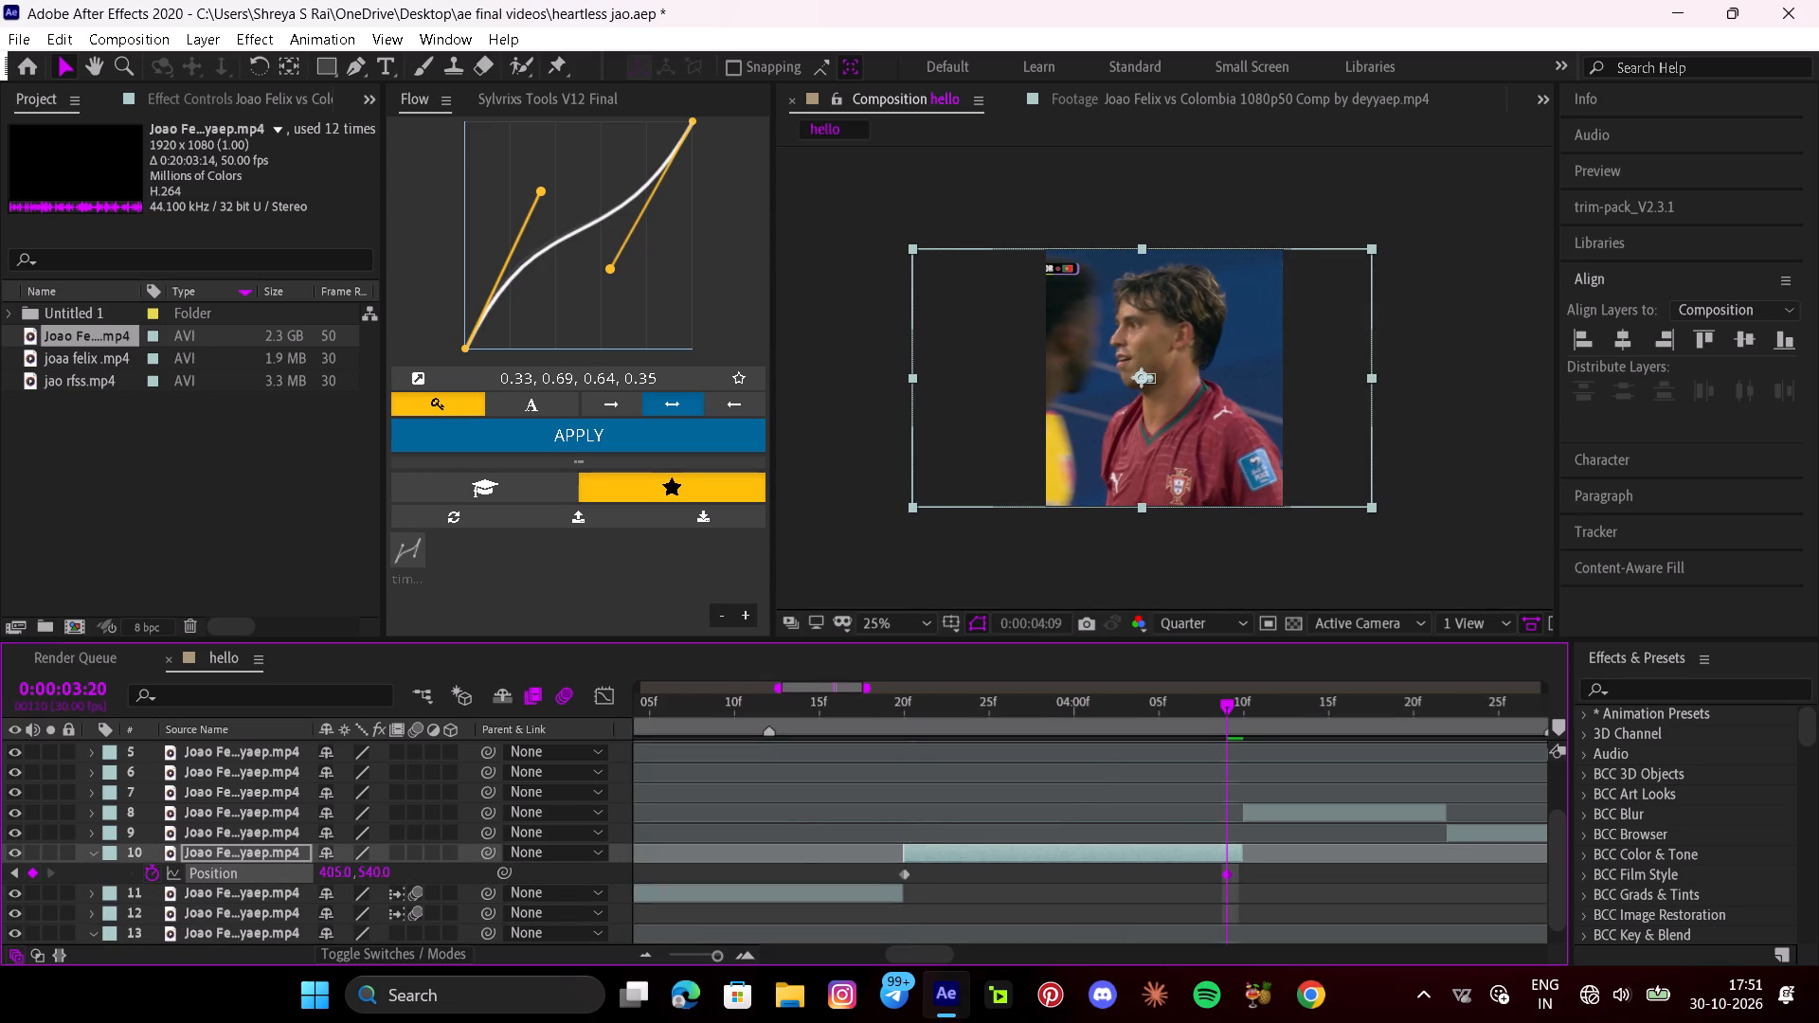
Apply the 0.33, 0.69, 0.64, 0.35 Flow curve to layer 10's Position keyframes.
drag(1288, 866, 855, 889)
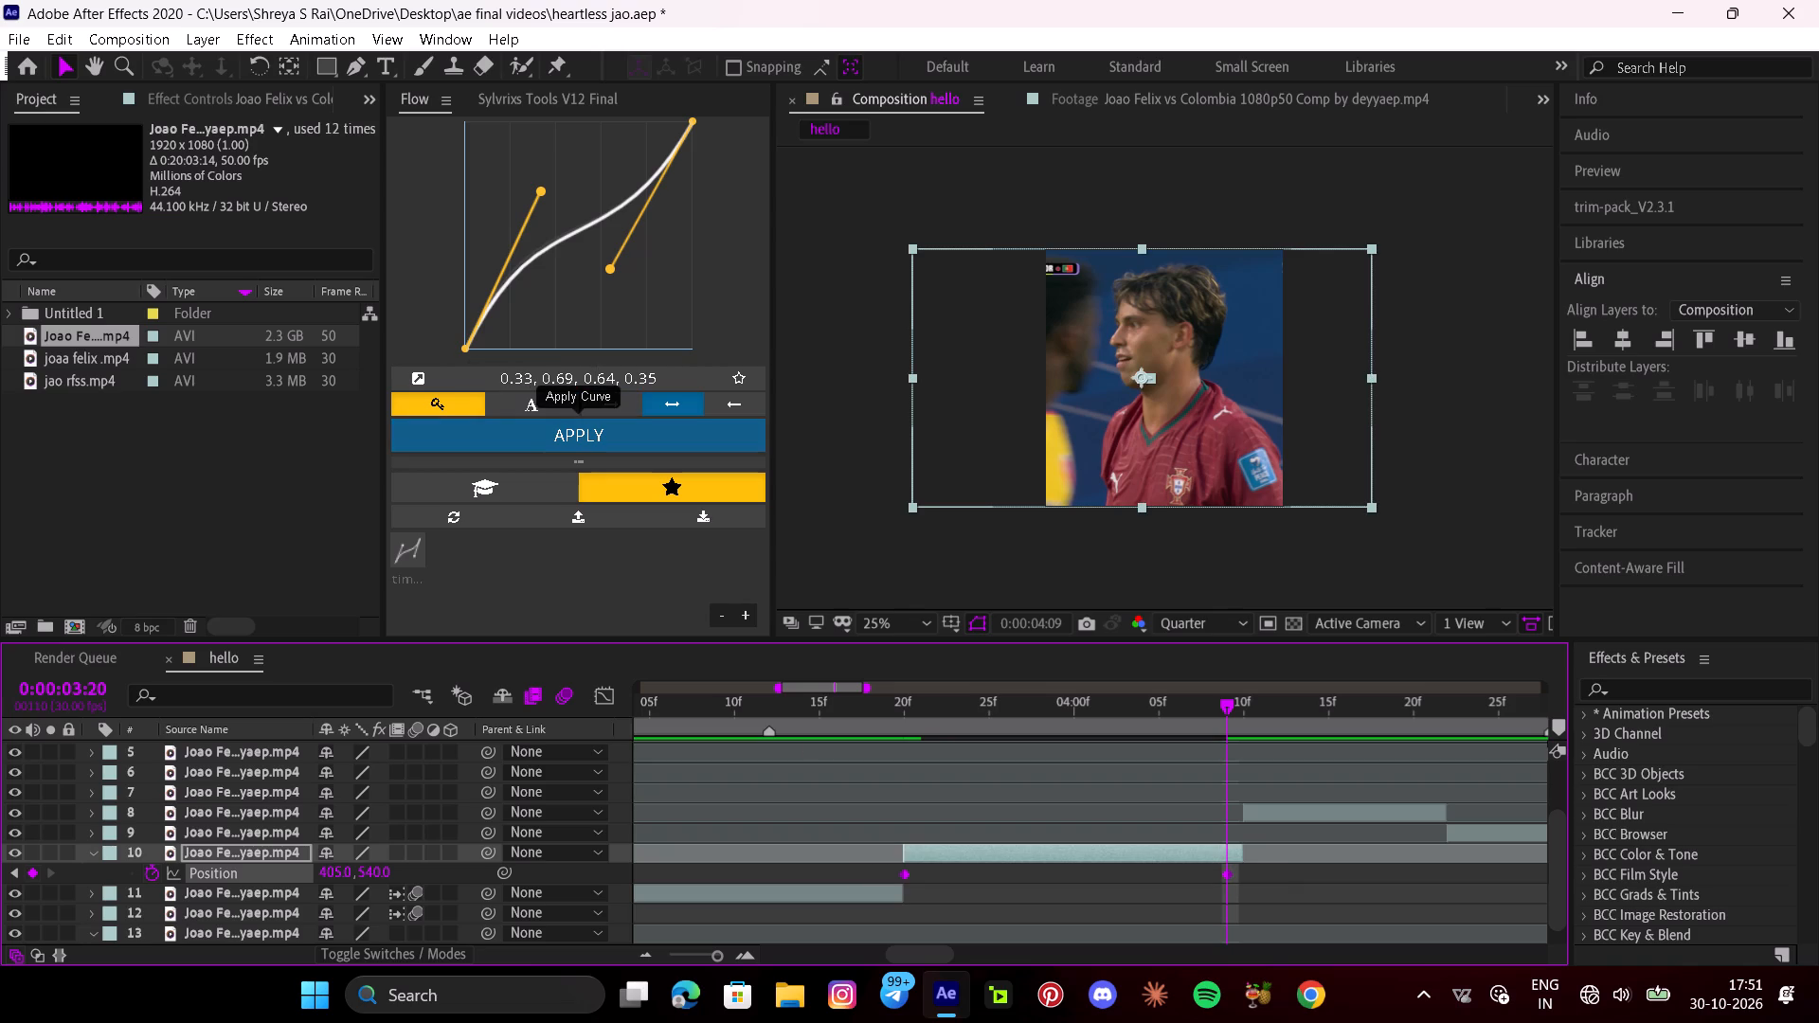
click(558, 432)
Turn on motion blur and the same frame blending mode as layer 11 for layers 2 through 10.
scroll(412, 737, up, 4)
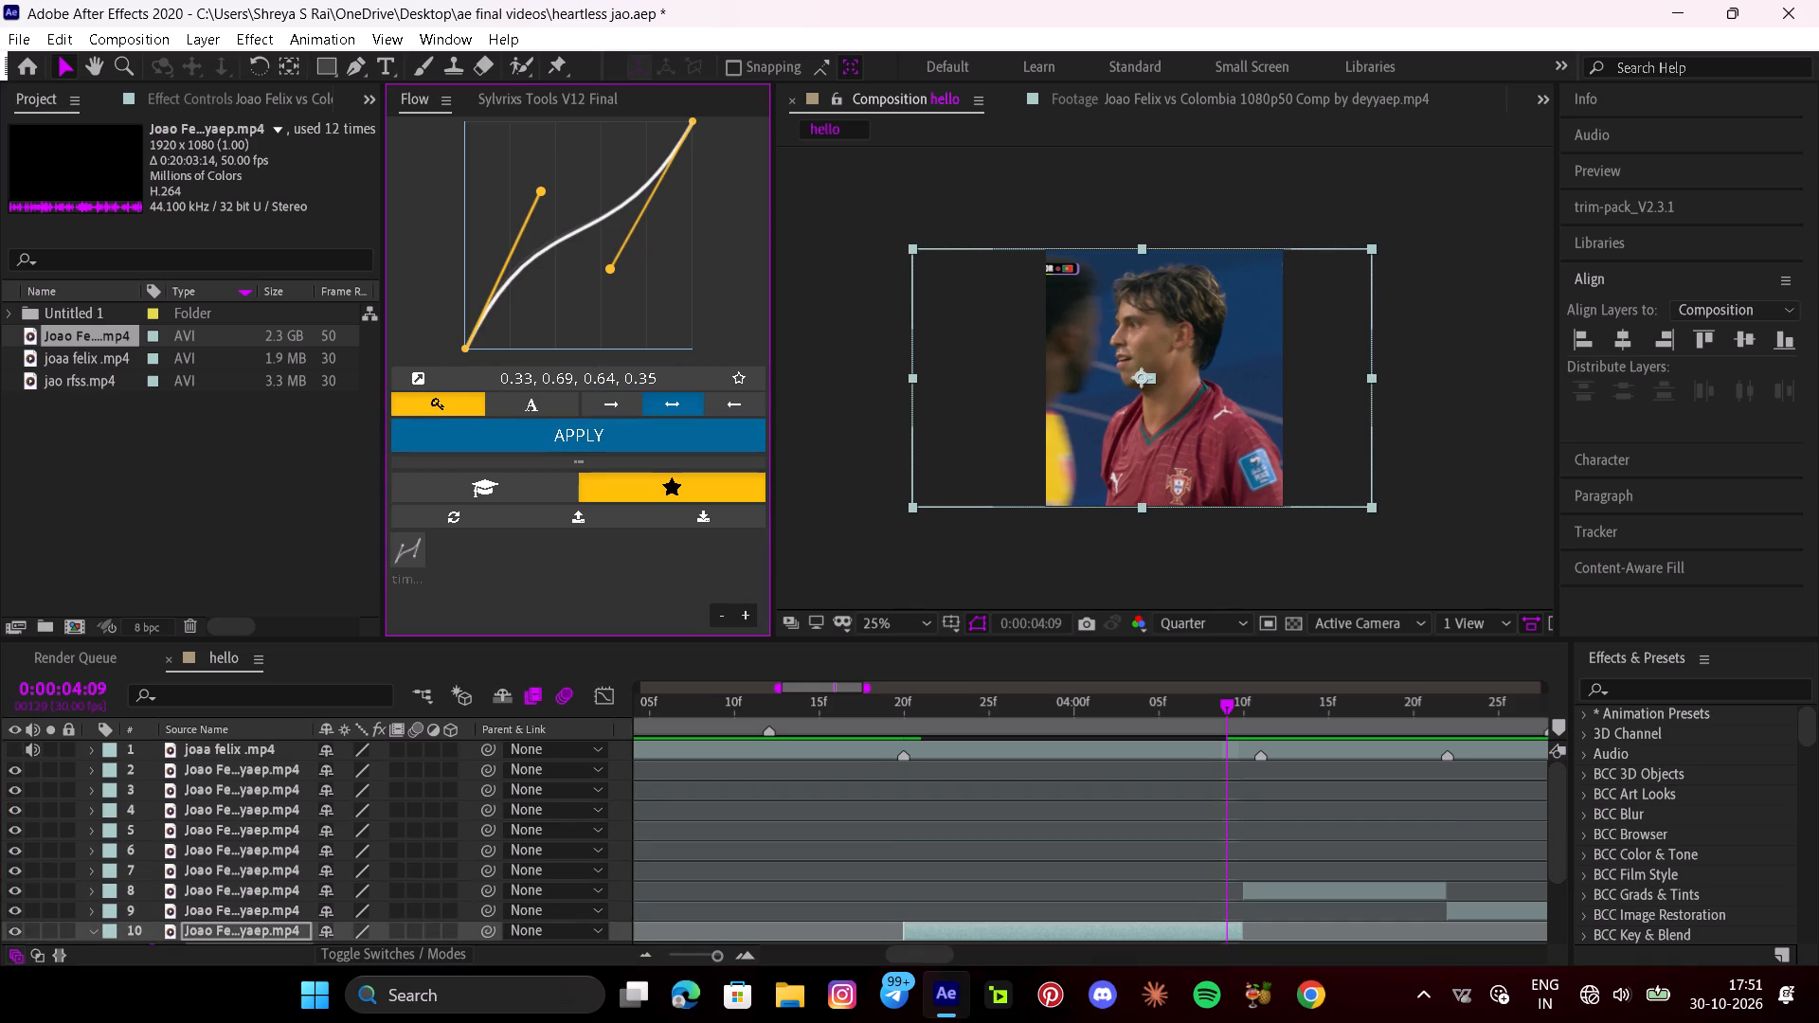
drag(469, 774, 431, 975)
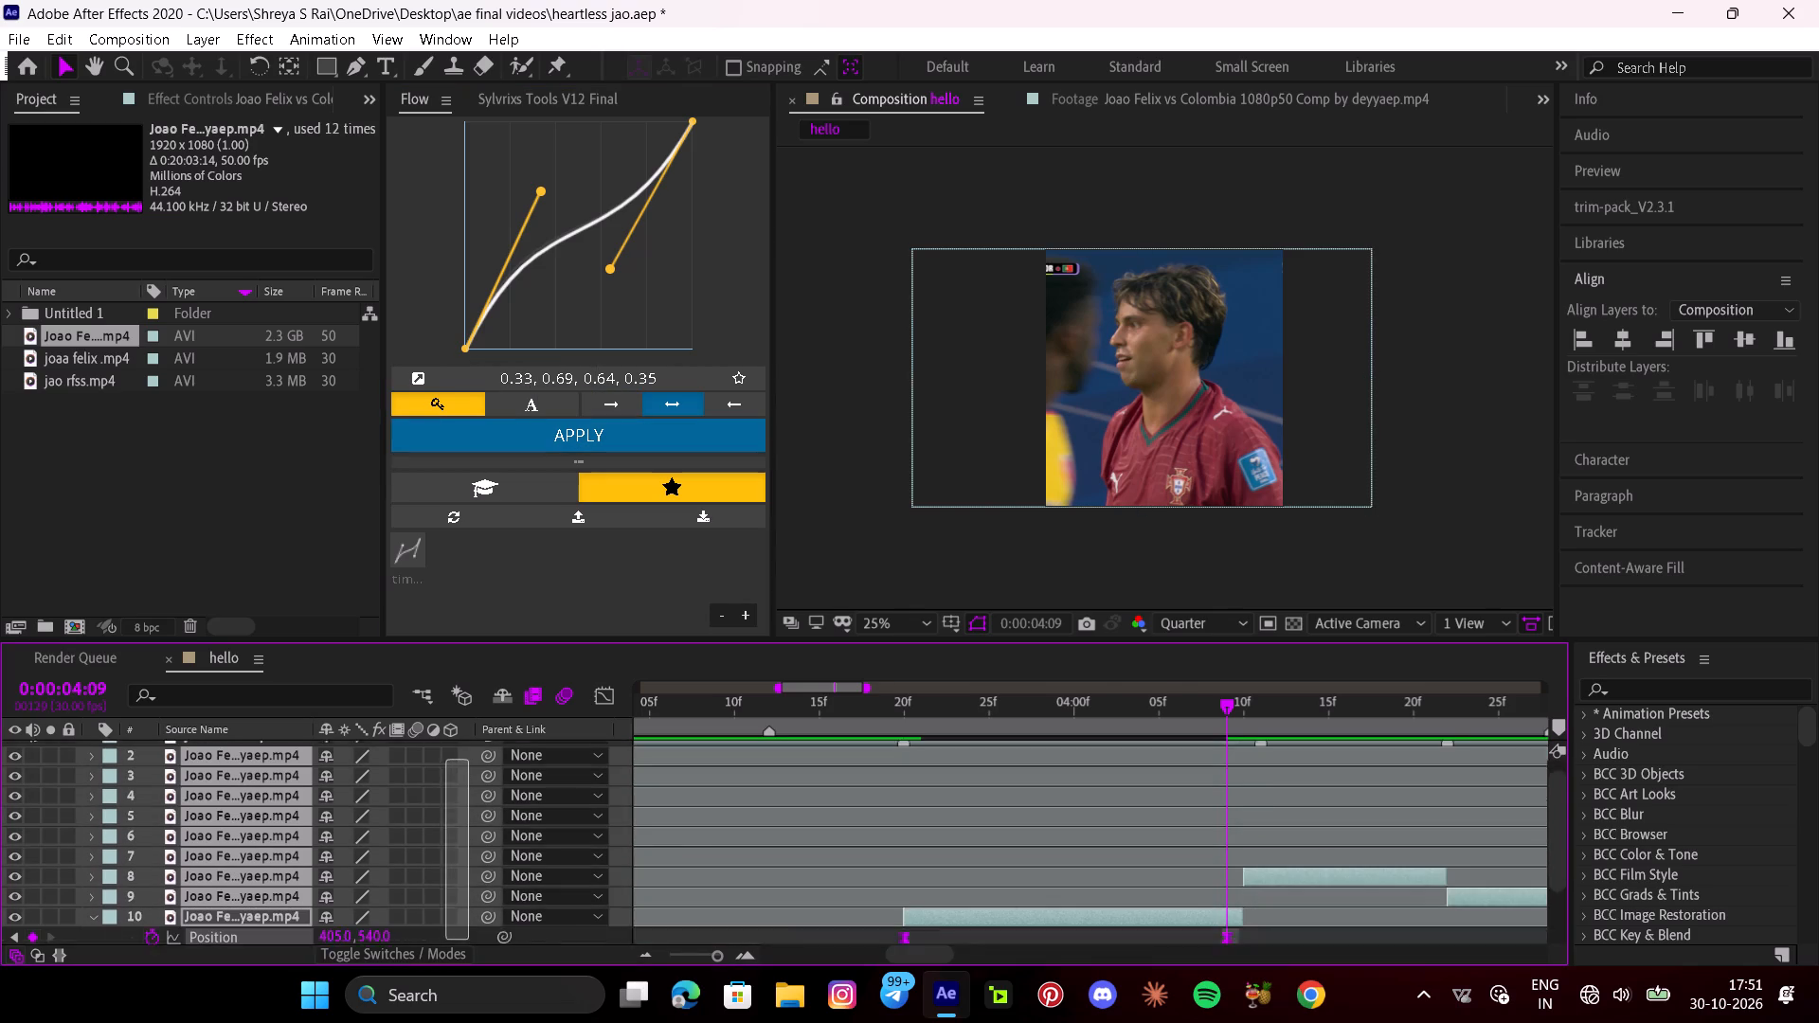
drag(431, 975, 443, 846)
double_click(398, 833)
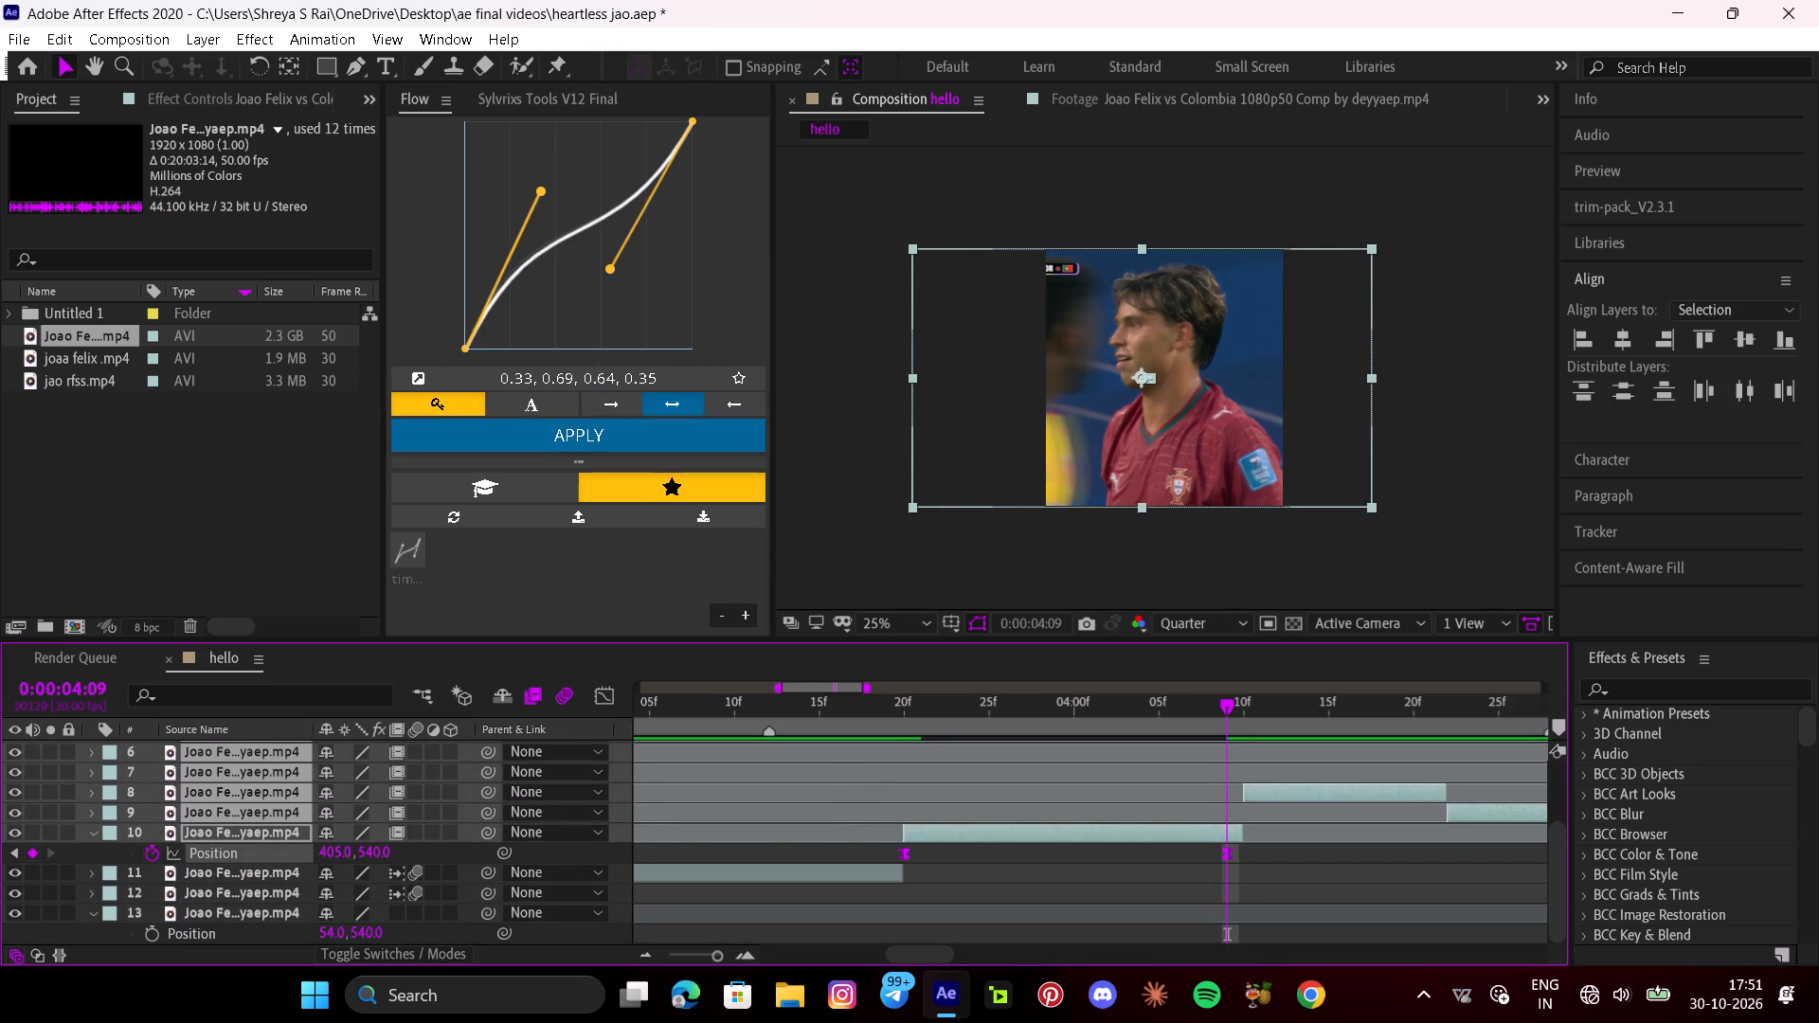
click(416, 831)
click(885, 883)
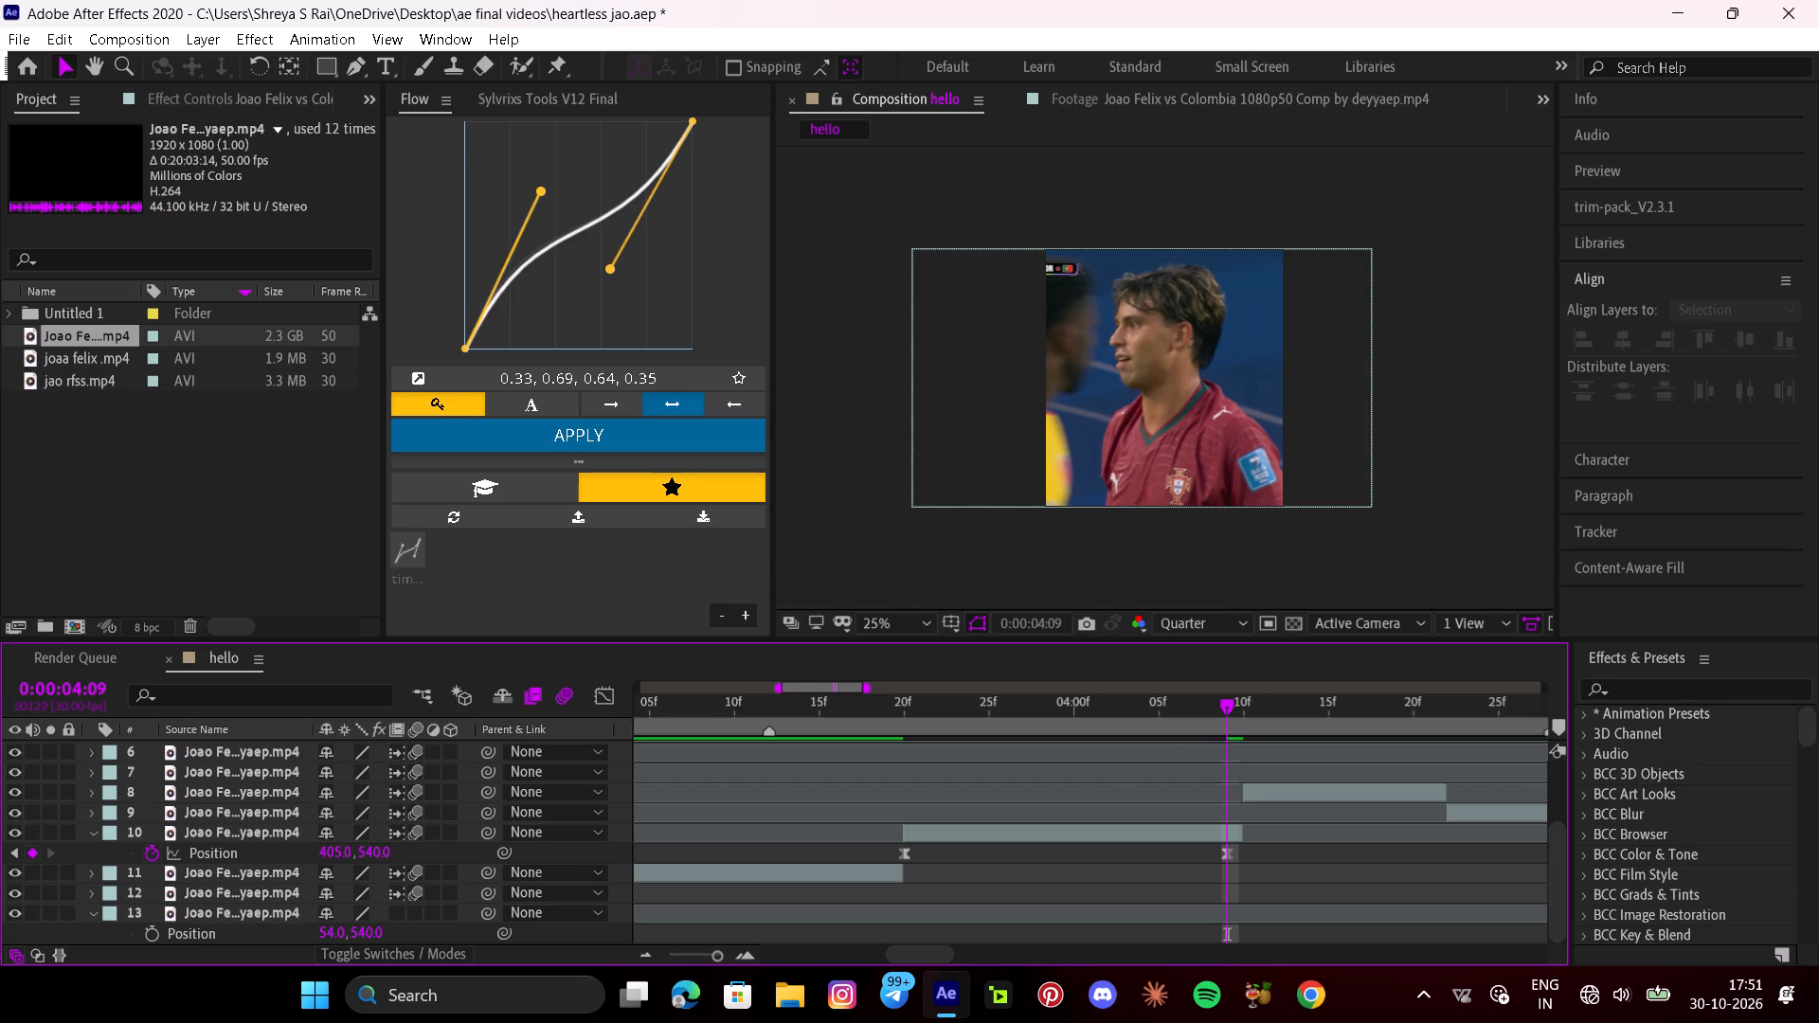
Preview layer 10's reframing move and ease its Position keyframes with the saved 0.29, 0.72, 0.76, 0.27 Flow curve.
drag(1212, 712, 749, 711)
key(space)
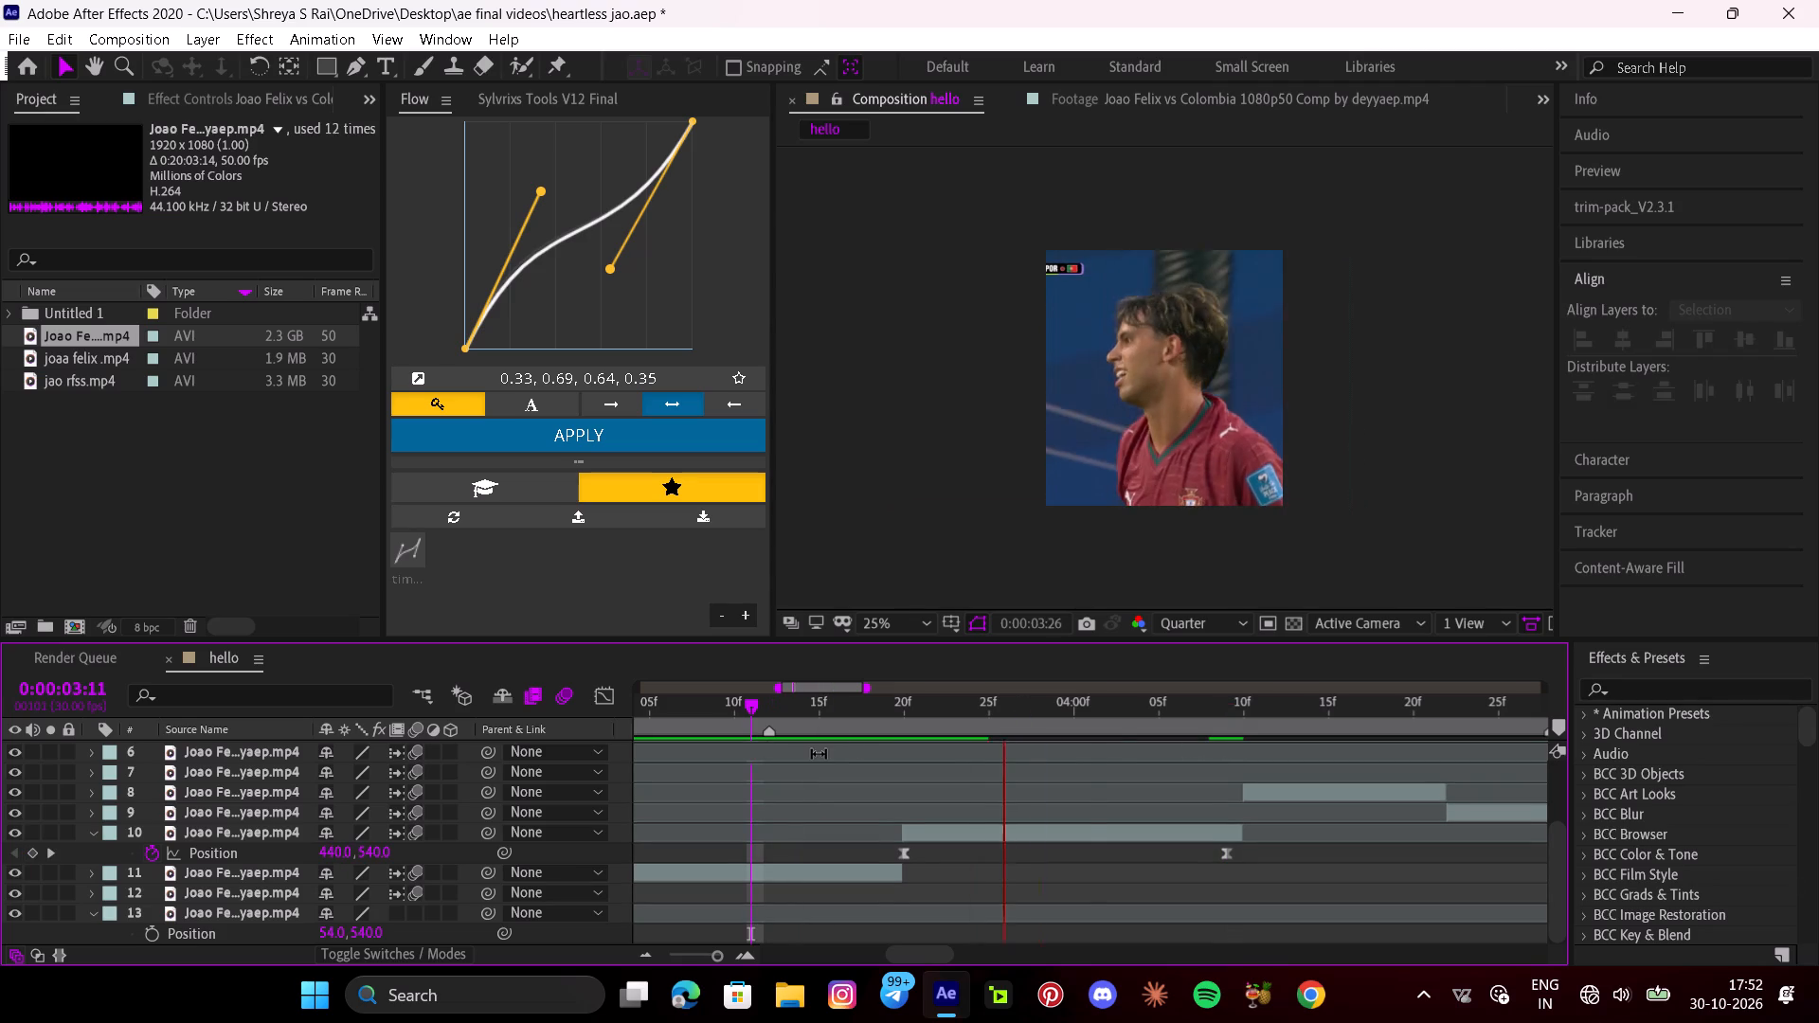
key(space)
drag(1125, 704, 800, 757)
key(space)
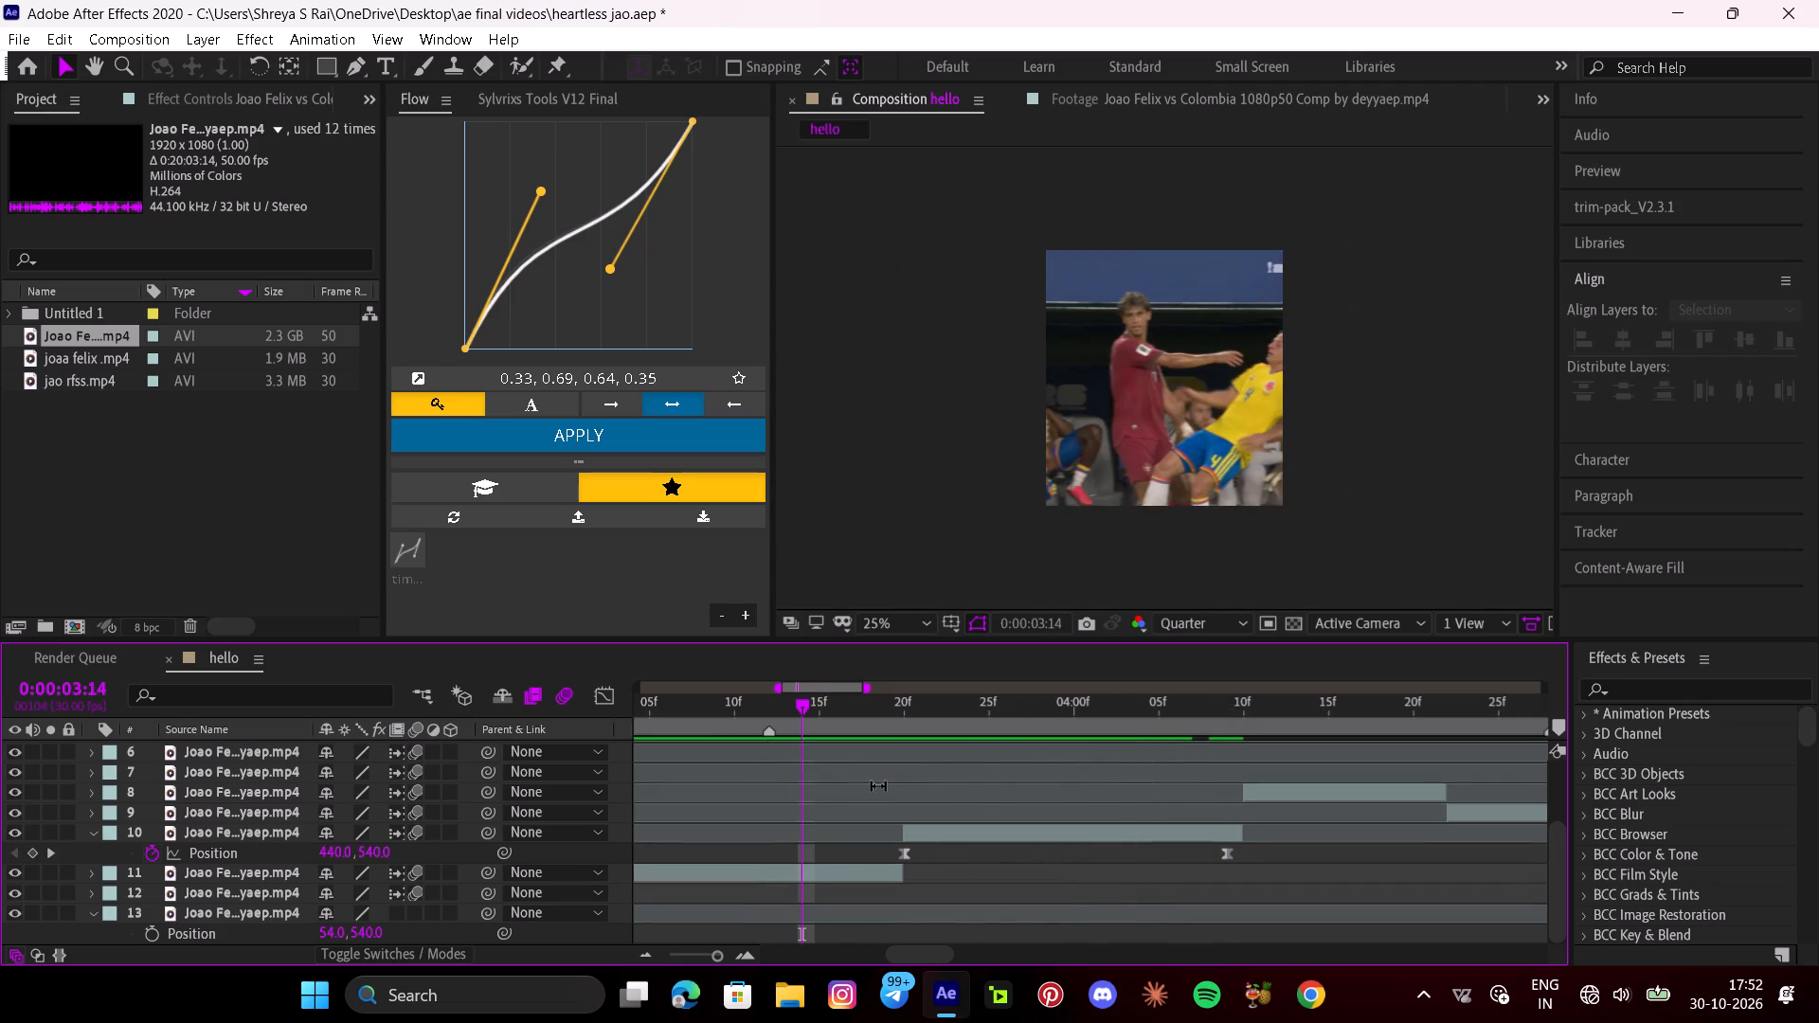
key(space)
drag(1296, 845, 1215, 861)
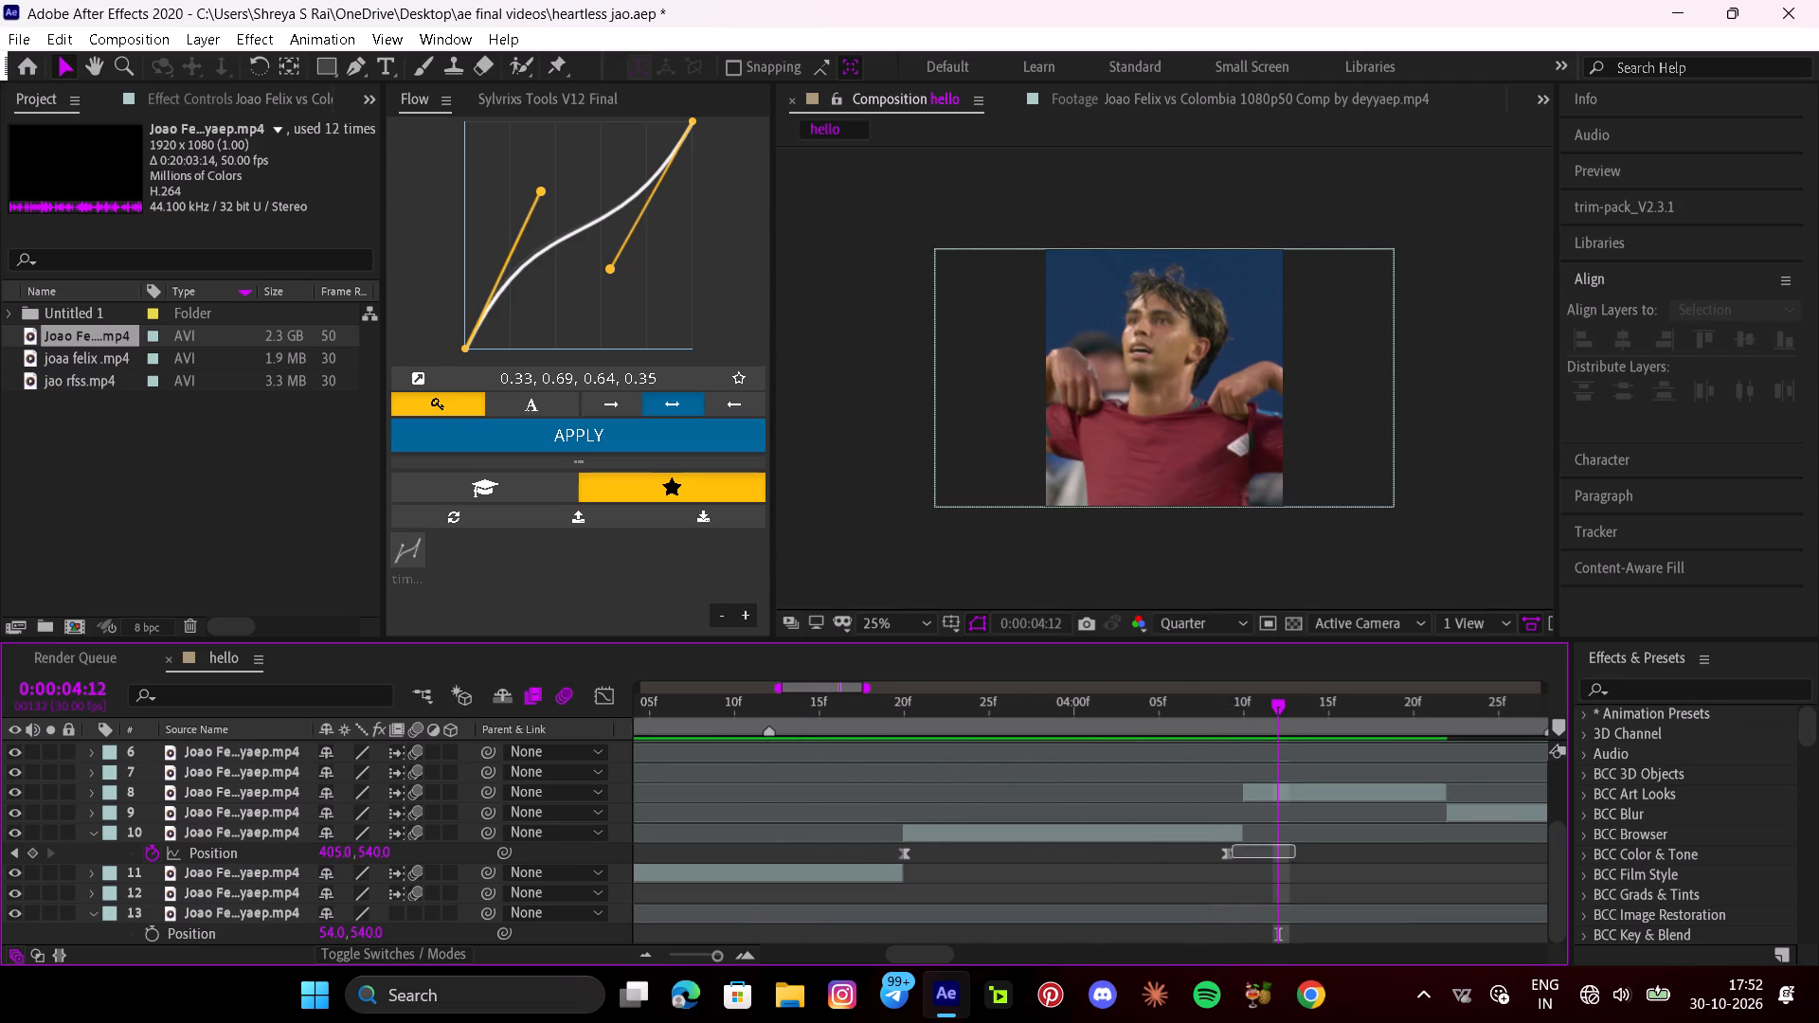
drag(1215, 861, 848, 868)
click(410, 561)
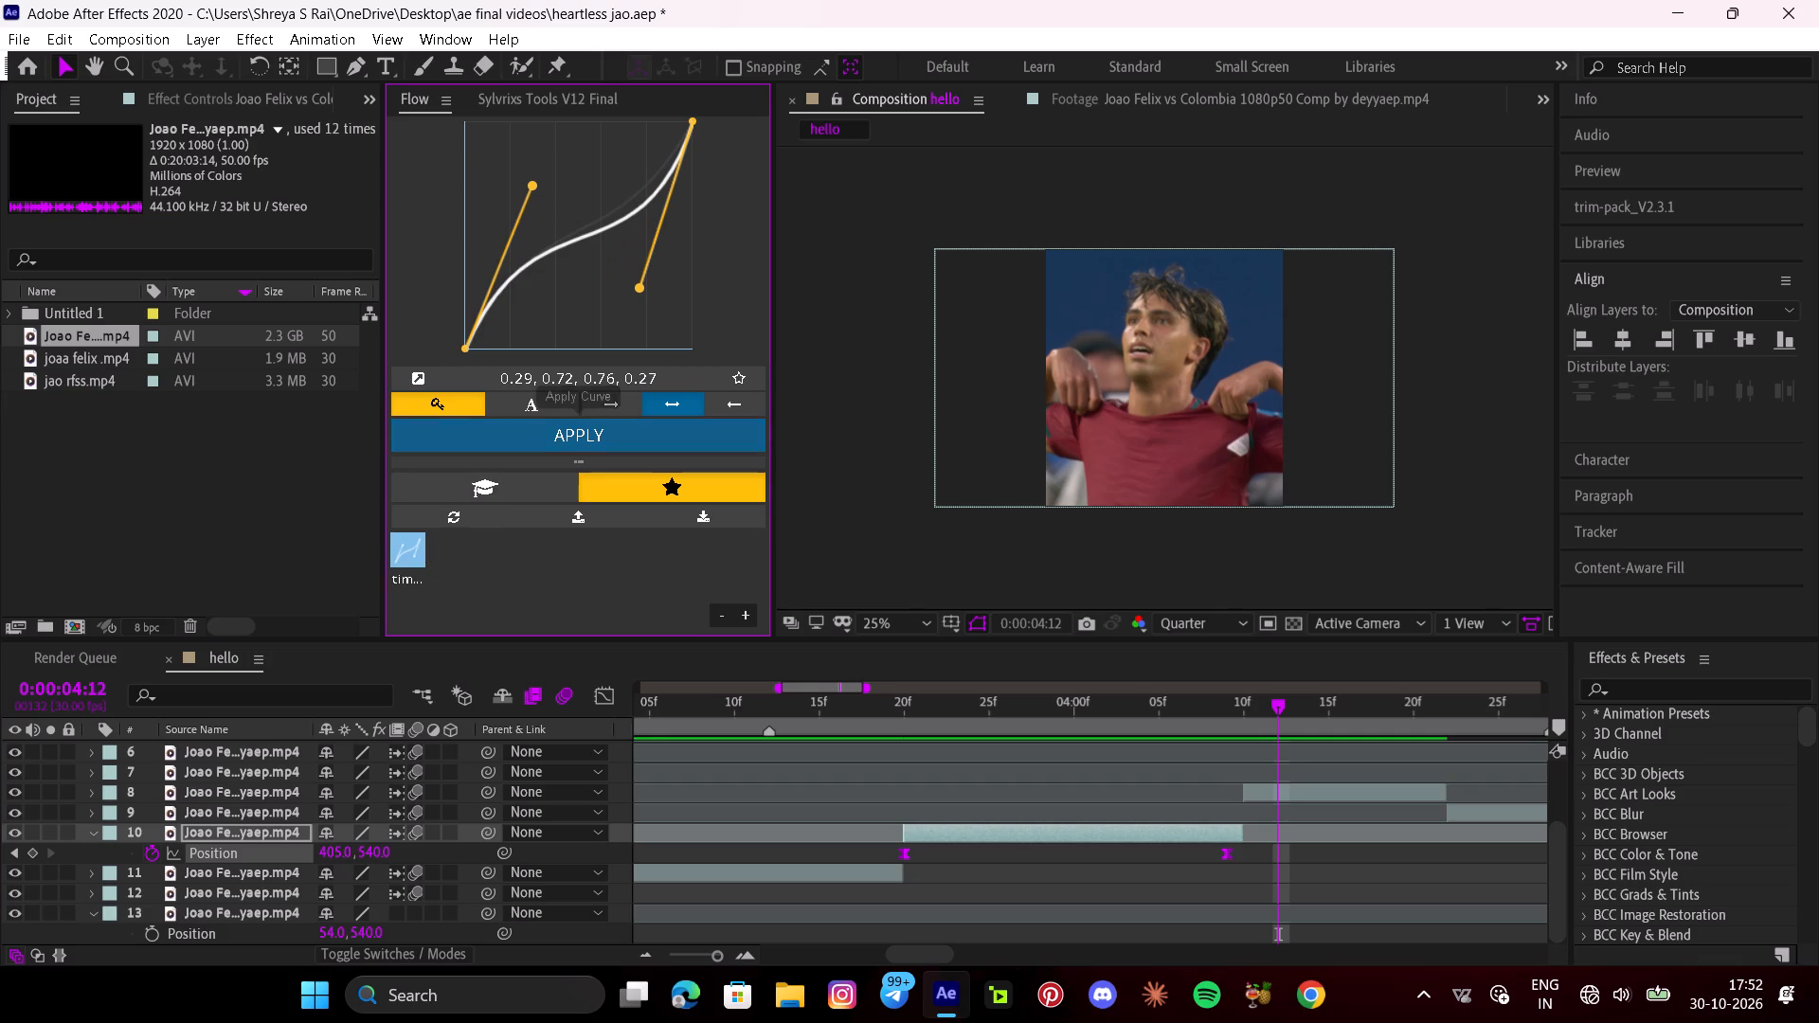
click(519, 435)
Play back from the end of layer 11 through layer 10 to check the eased reframing move.
drag(1270, 714, 784, 748)
key(space)
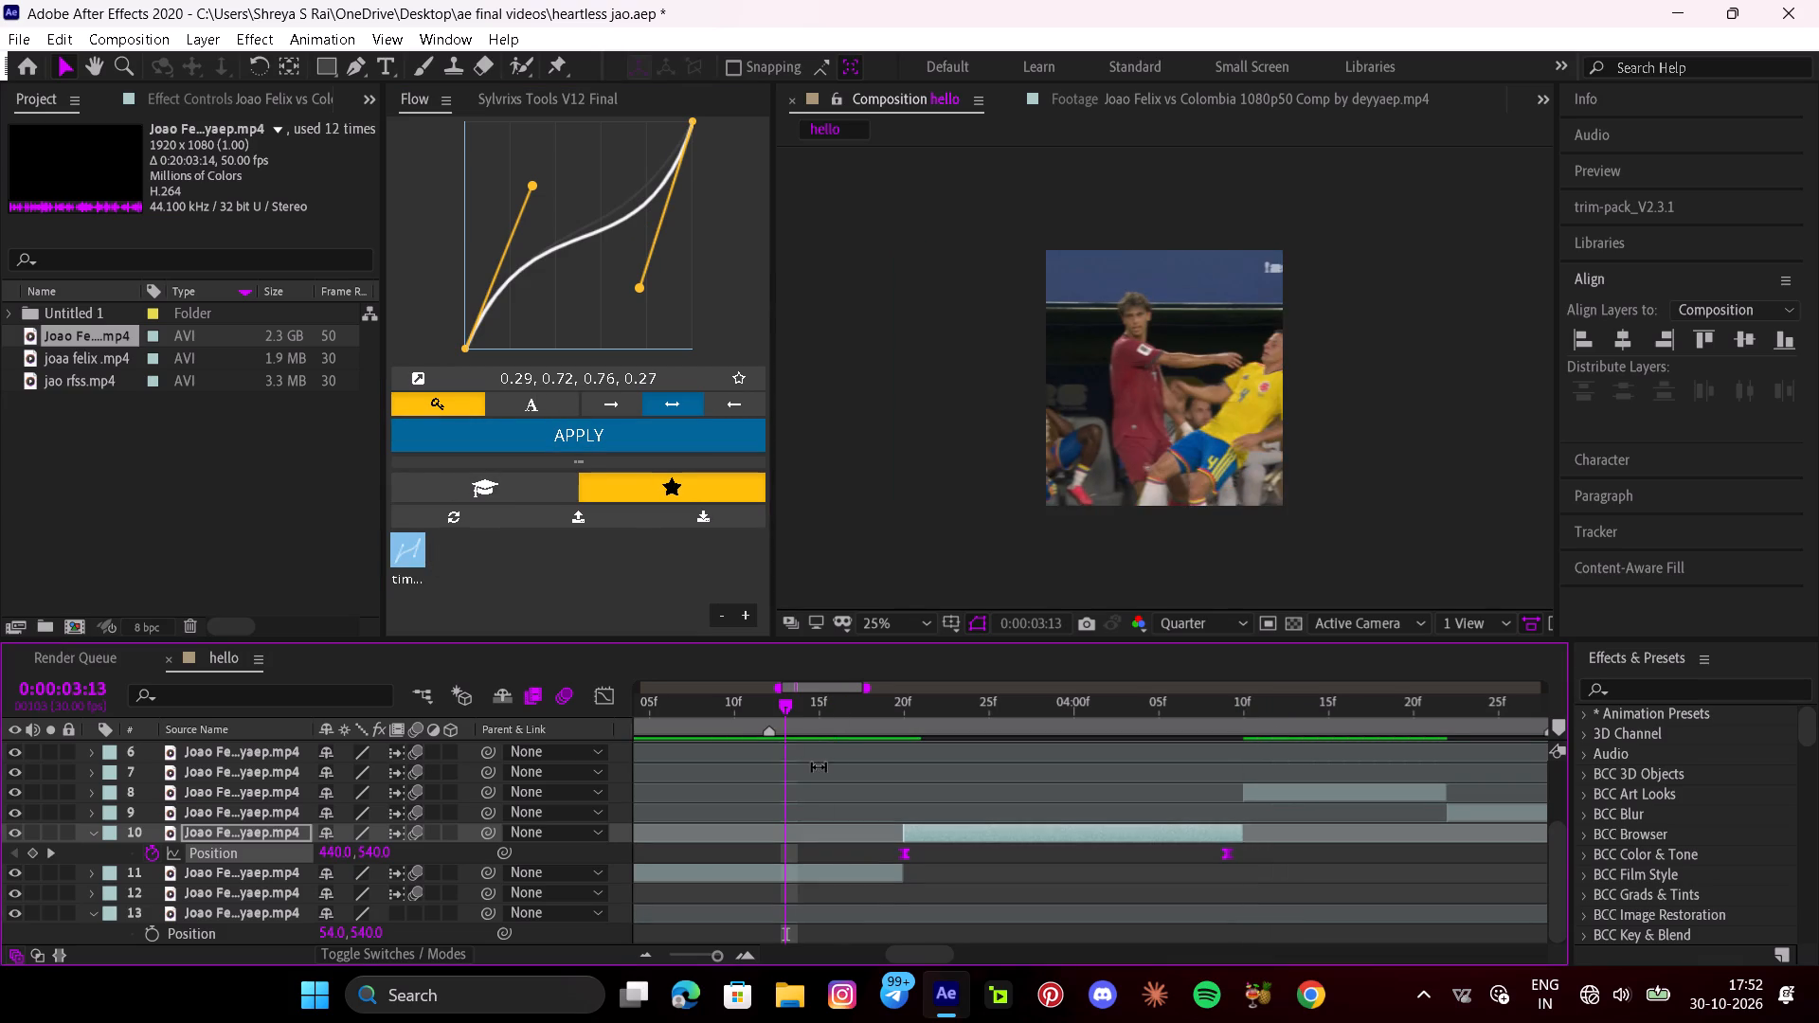
key(space)
drag(1299, 712, 862, 767)
key(space)
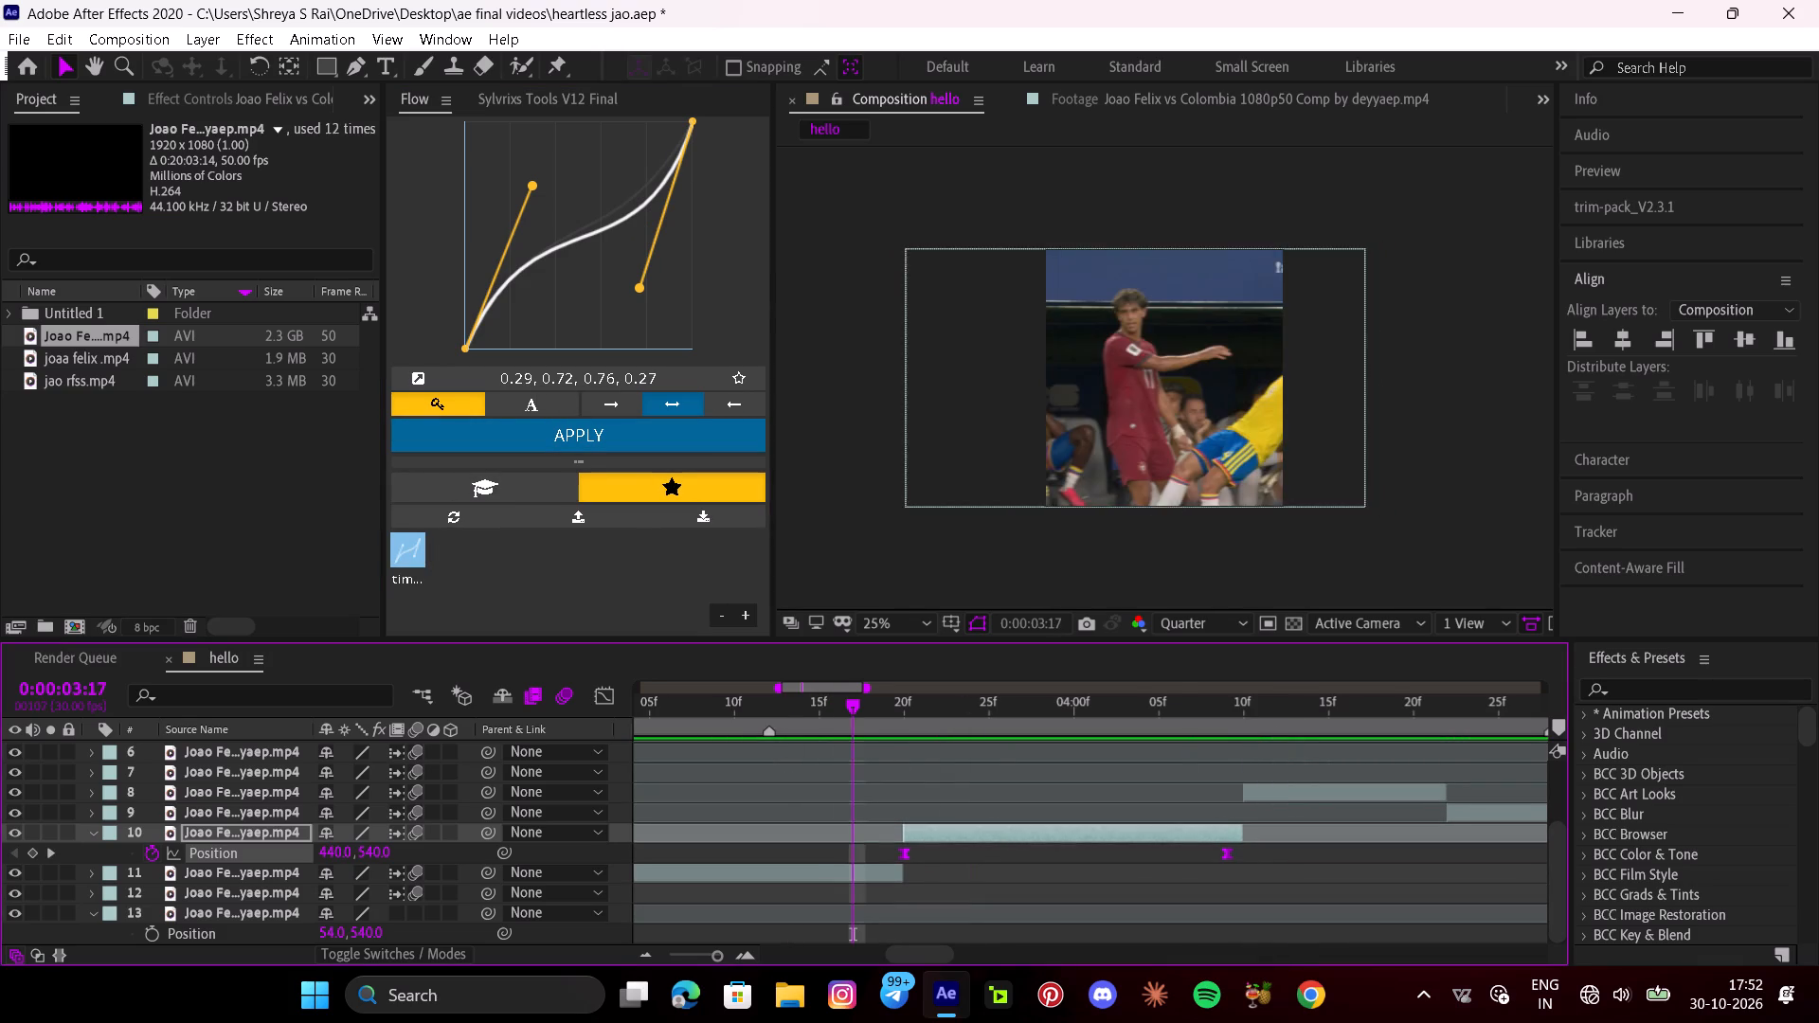
key(space)
key(u)
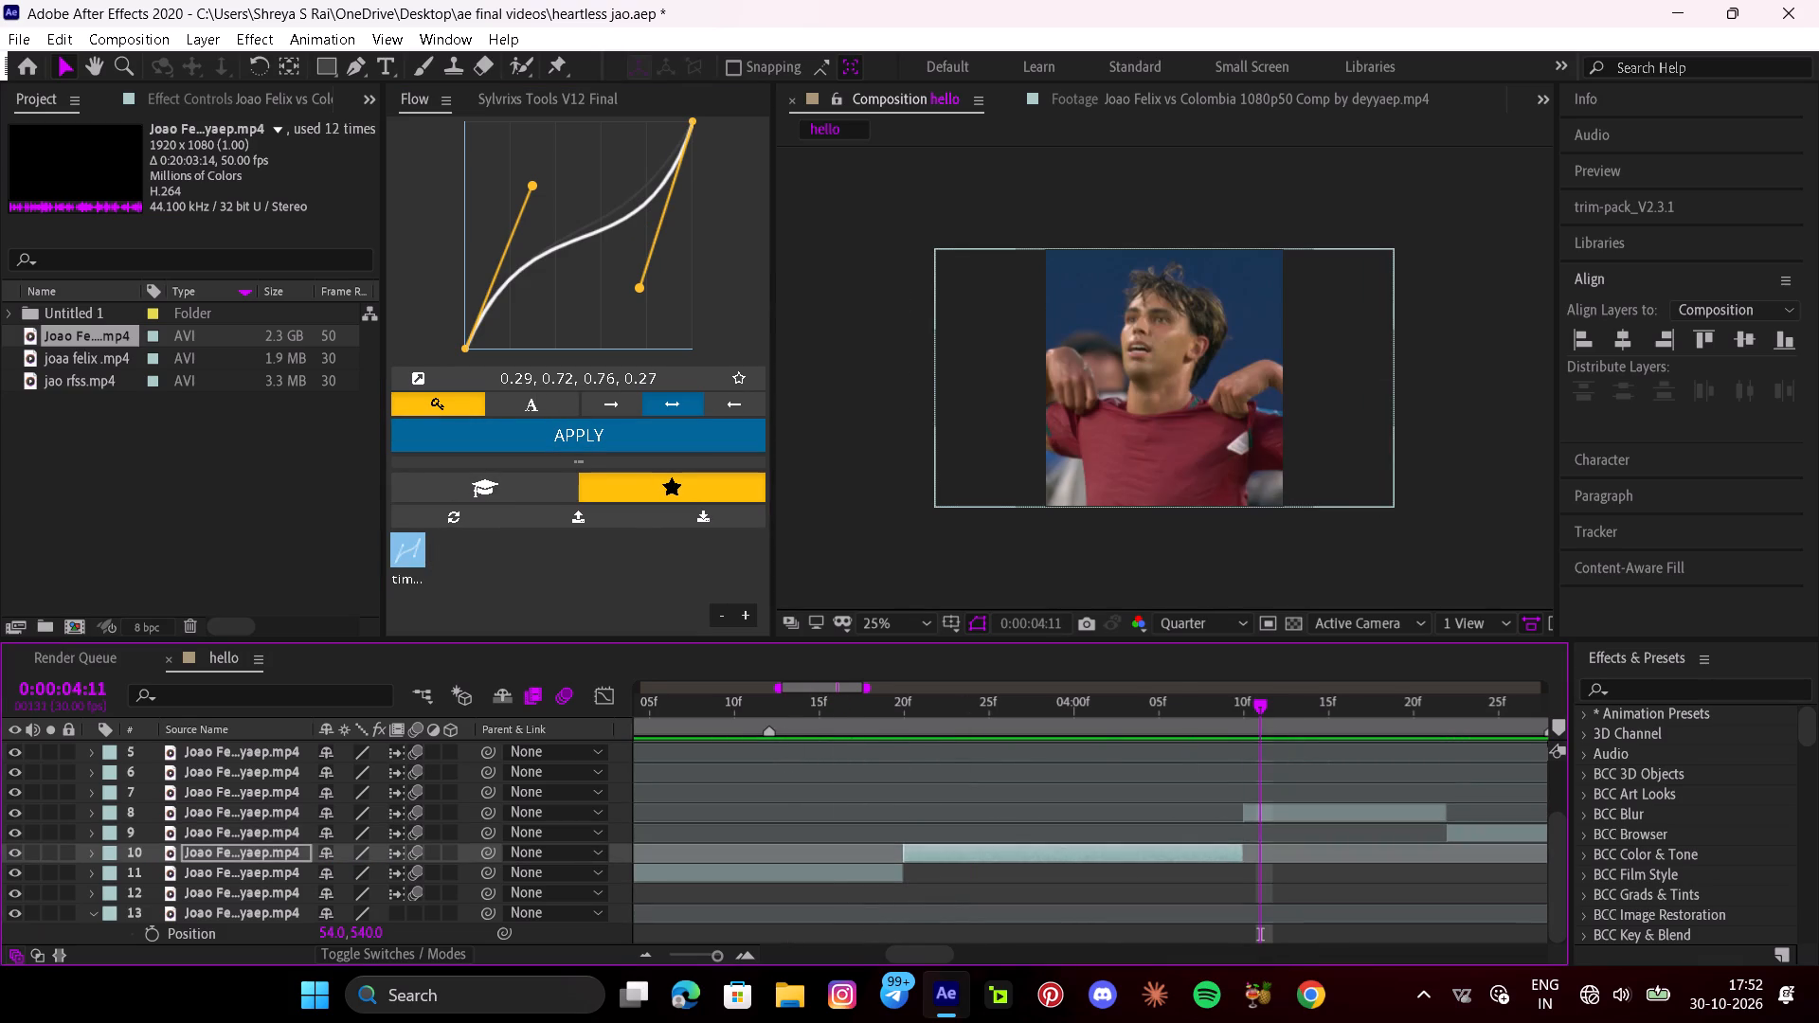
Enable time remapping on layer 8, keyframe it at 0:00:04:10, and set Time Remap to 0:14:22:27 at 0:00:04:21.
click(1270, 809)
key(i)
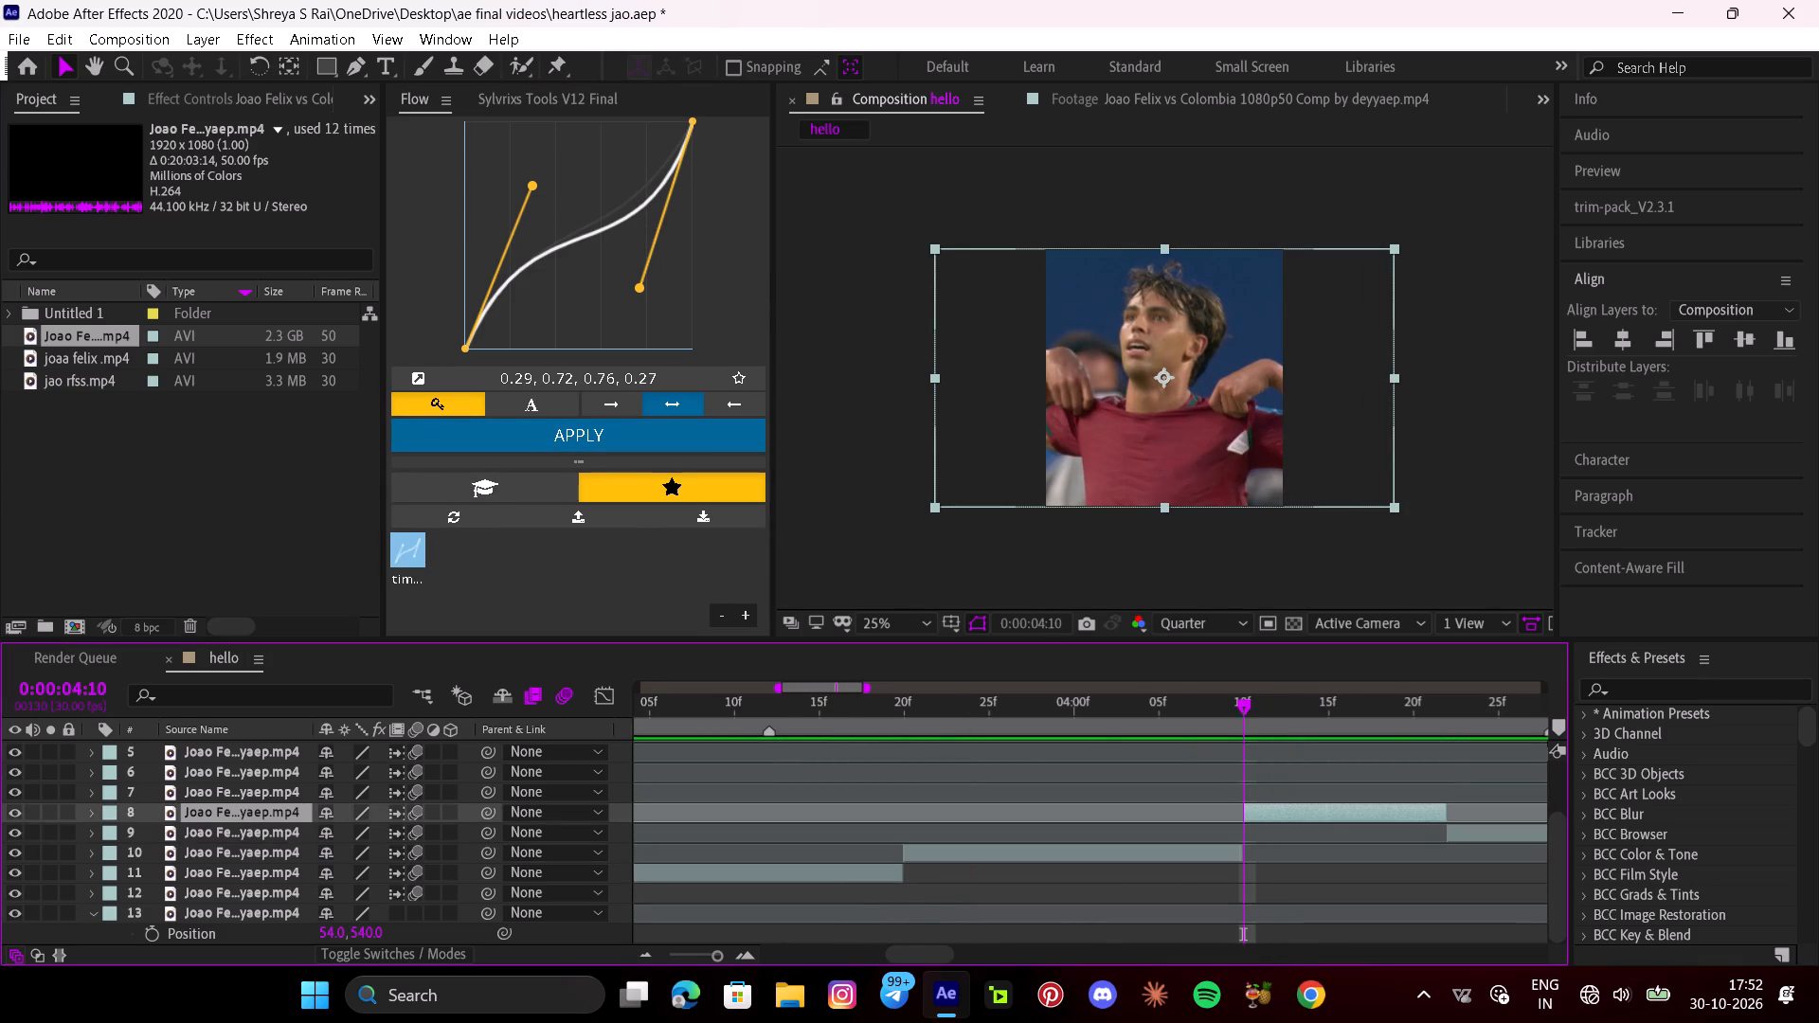
key(ctrl+alt+t)
click(27, 830)
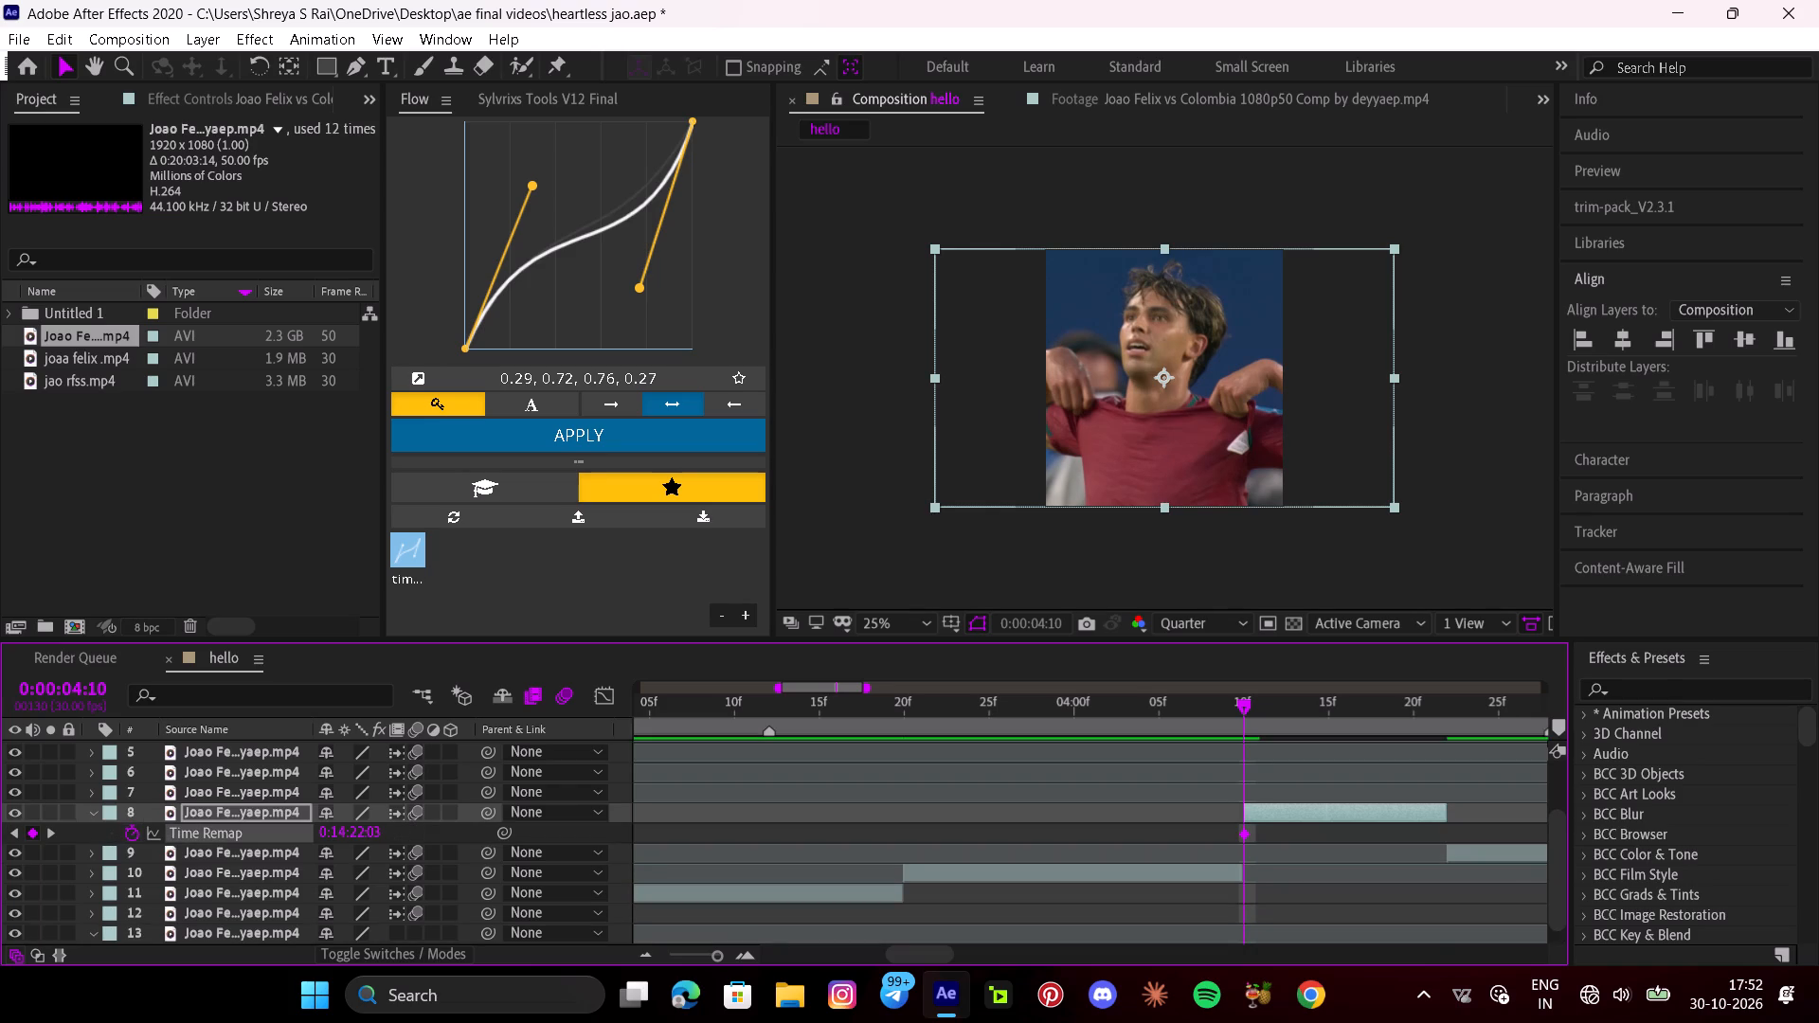
key(o)
drag(365, 834, 379, 840)
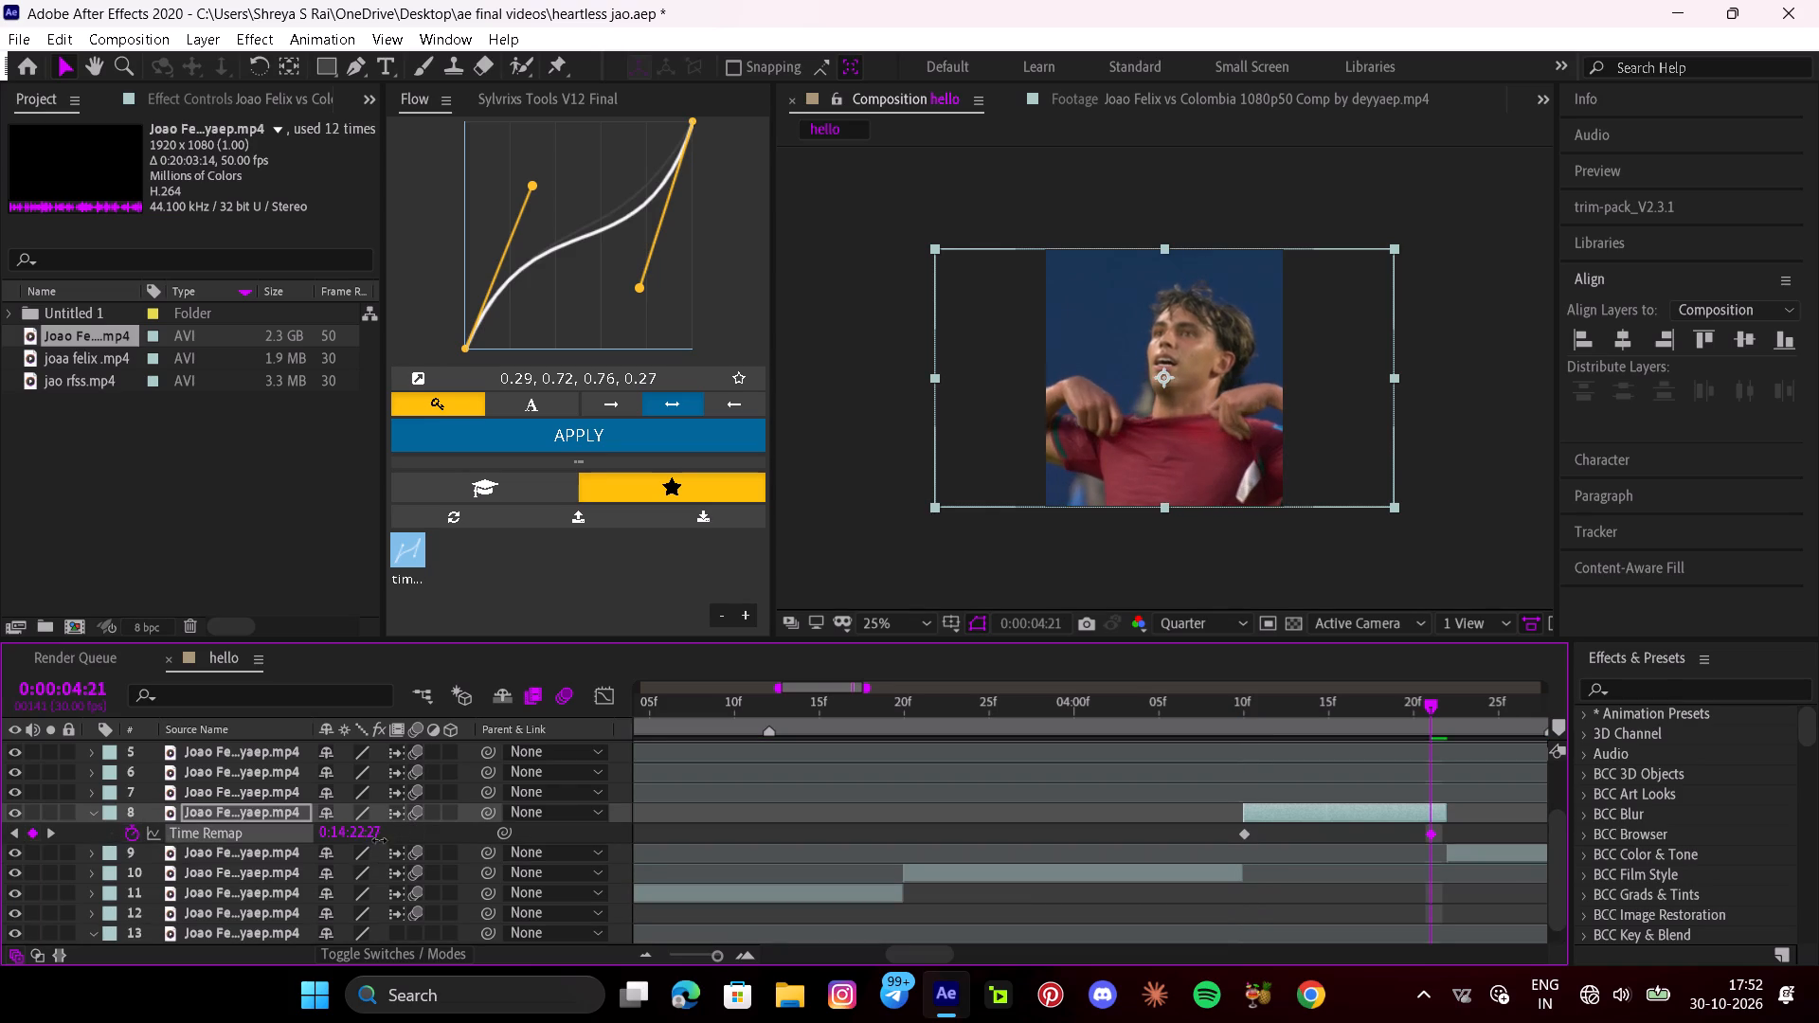
drag(379, 840, 380, 841)
Apply the 0.29, 0.72, 0.76, 0.27 Flow curve to layer 8's Time Remap keyframes and preview the shot.
drag(1525, 835, 1092, 845)
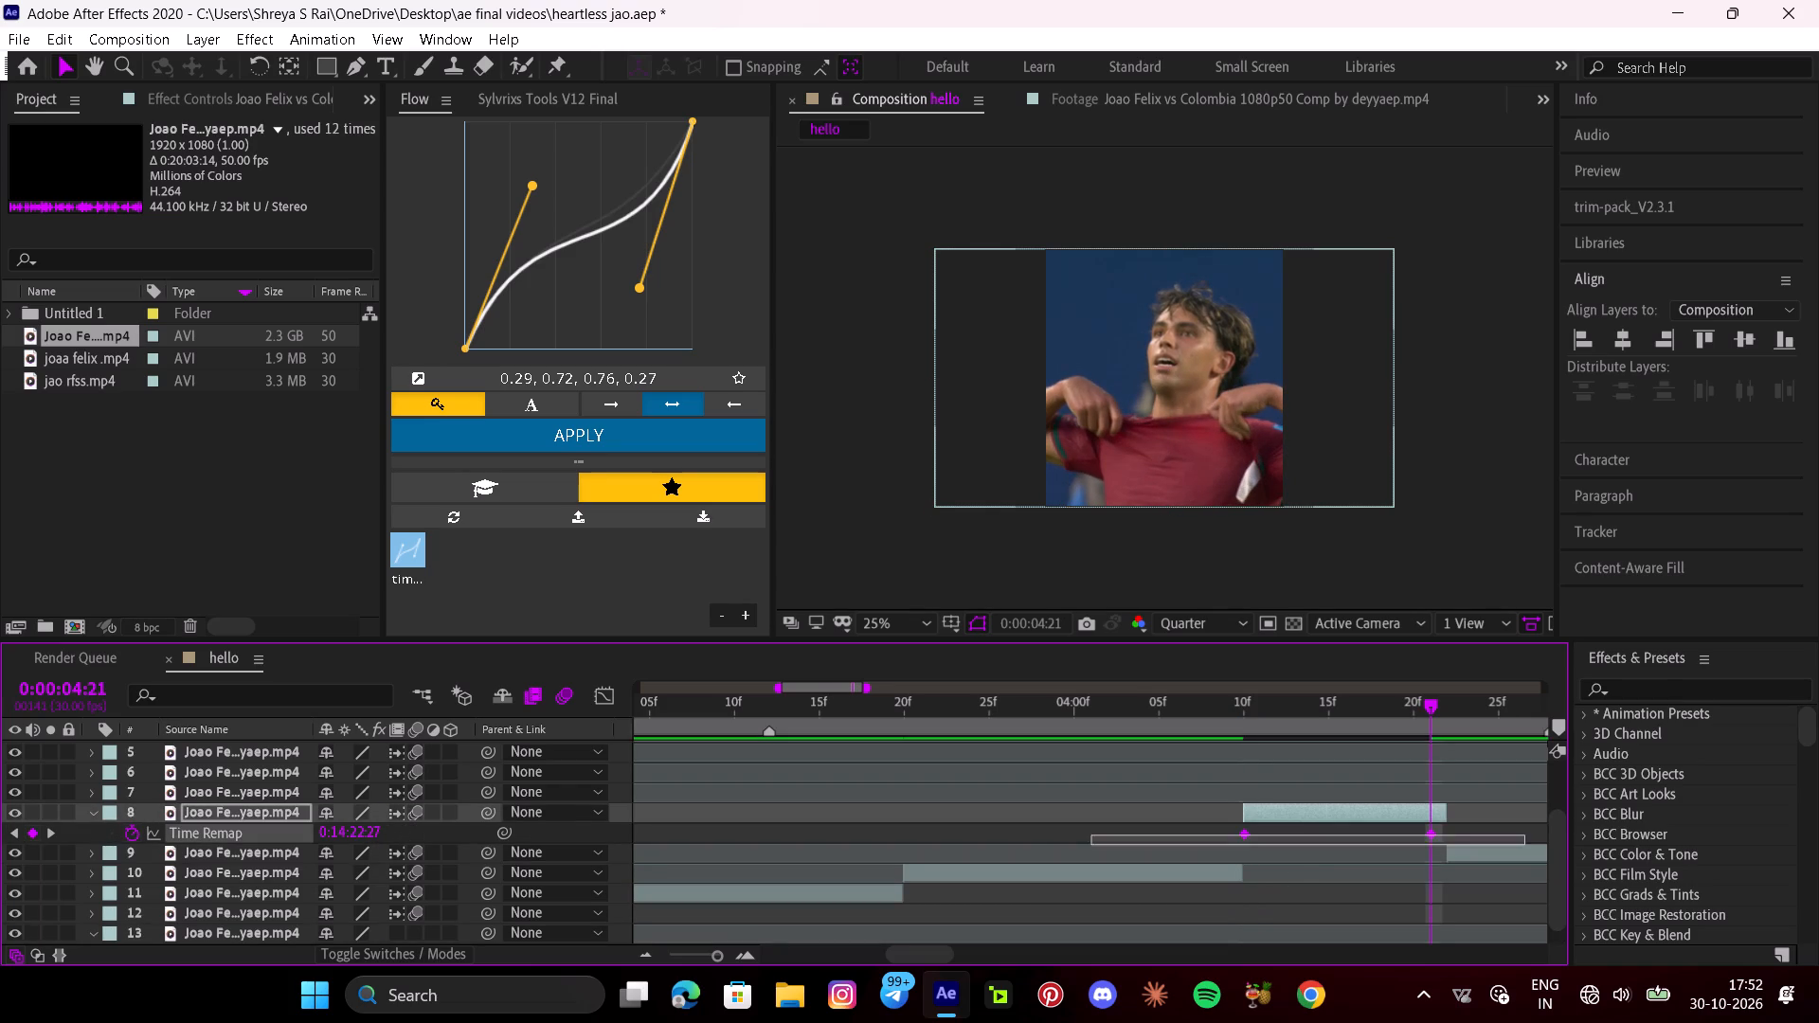
drag(1092, 845, 1070, 860)
click(562, 432)
drag(1410, 717, 1335, 718)
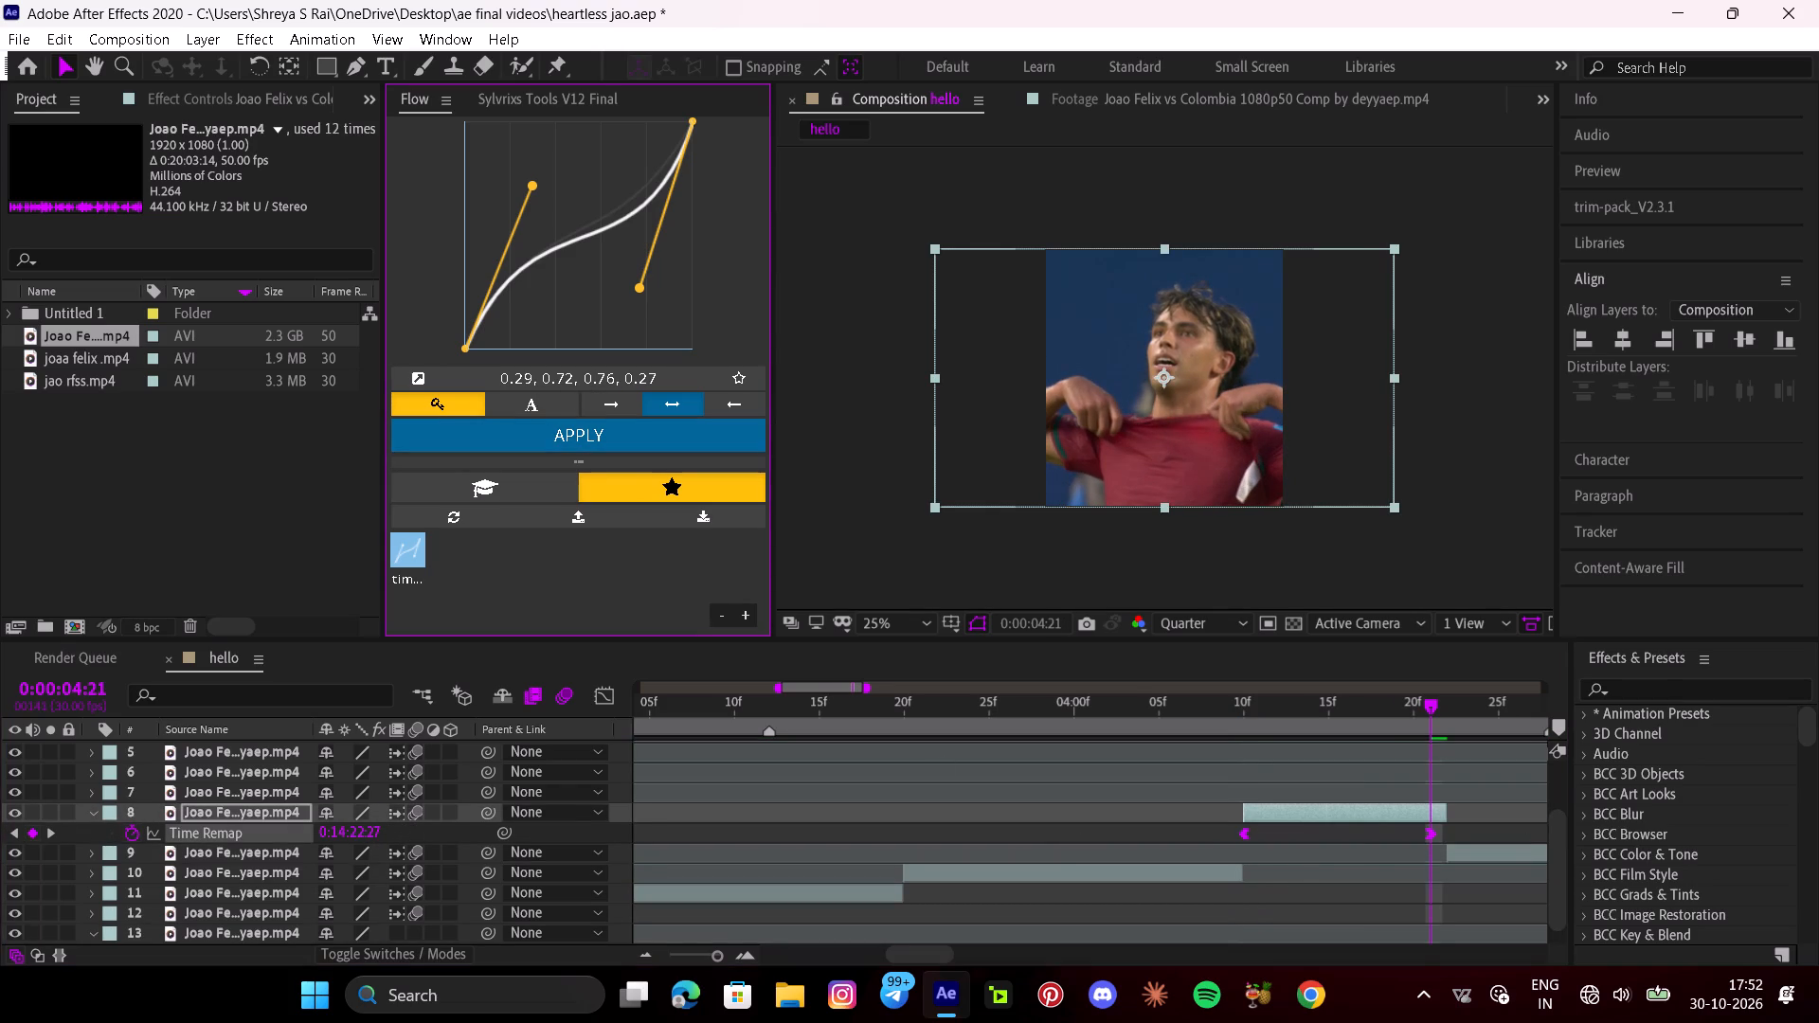
drag(1335, 718, 1202, 734)
key(space)
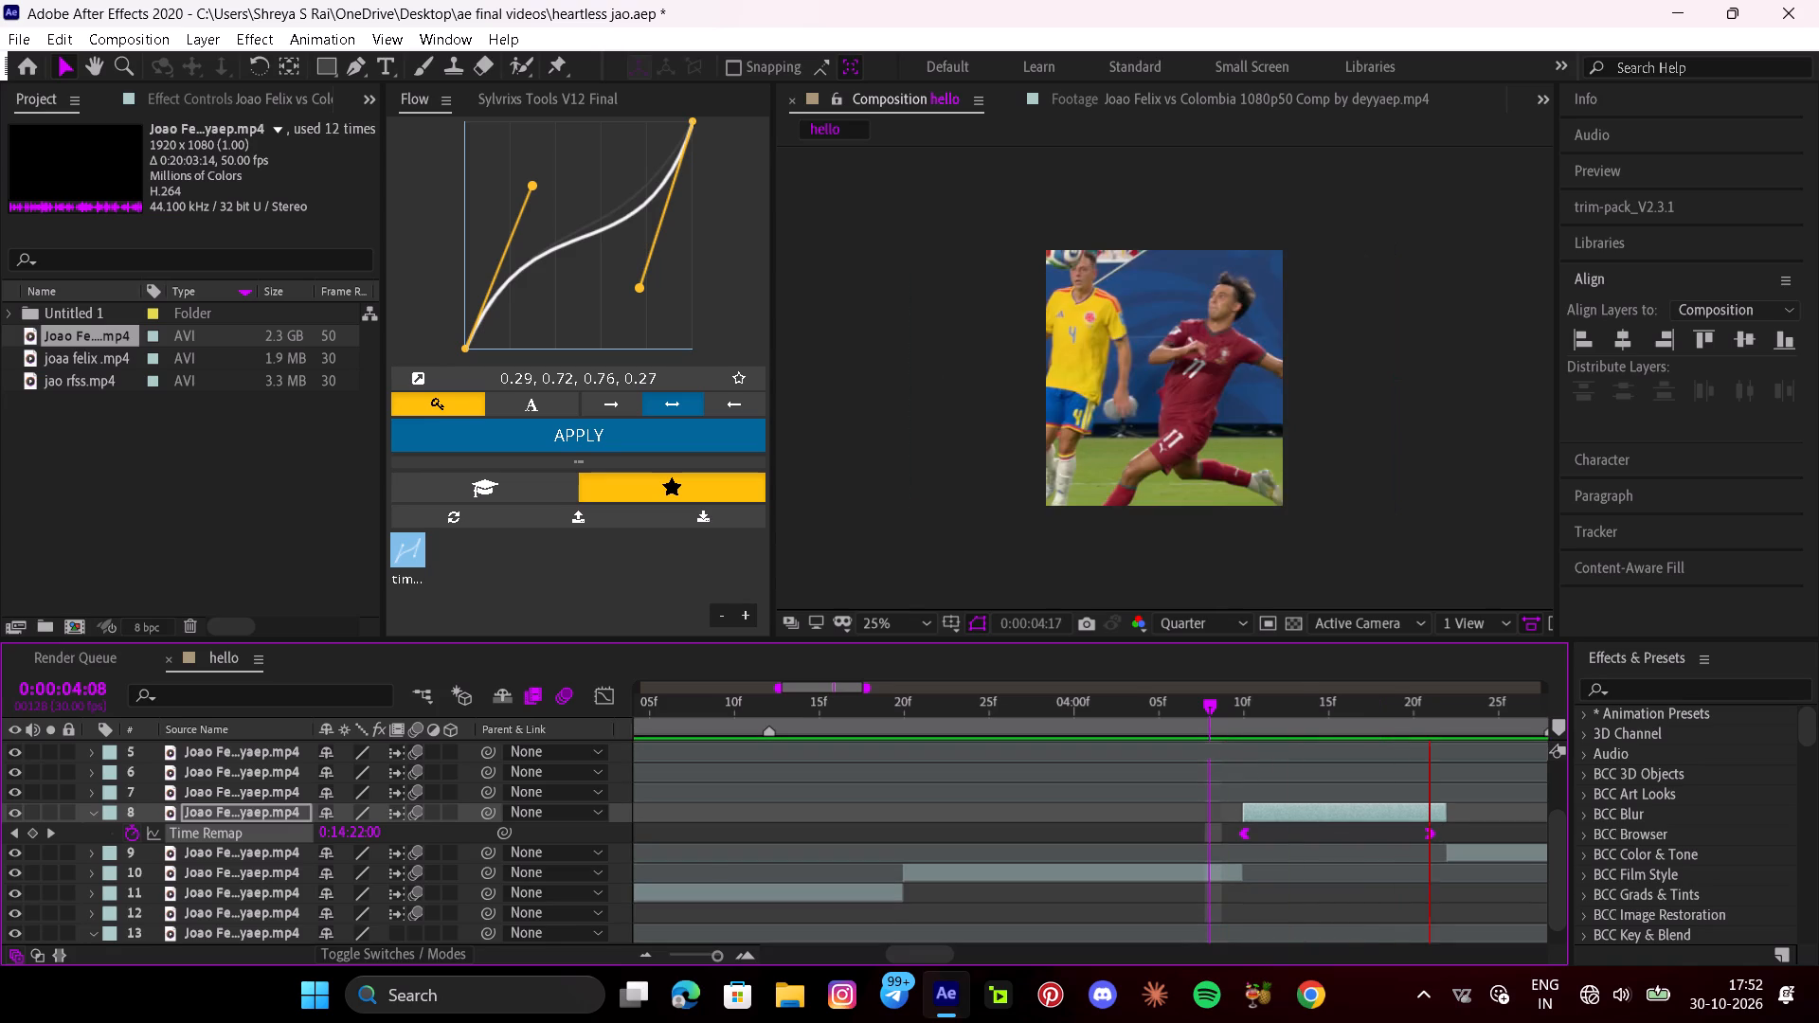
key(space)
Keyframe layer 8's Position at 500, 540 at 0:00:04:10 and at 443, 540 at 0:00:04:21.
text(i)
key(p)
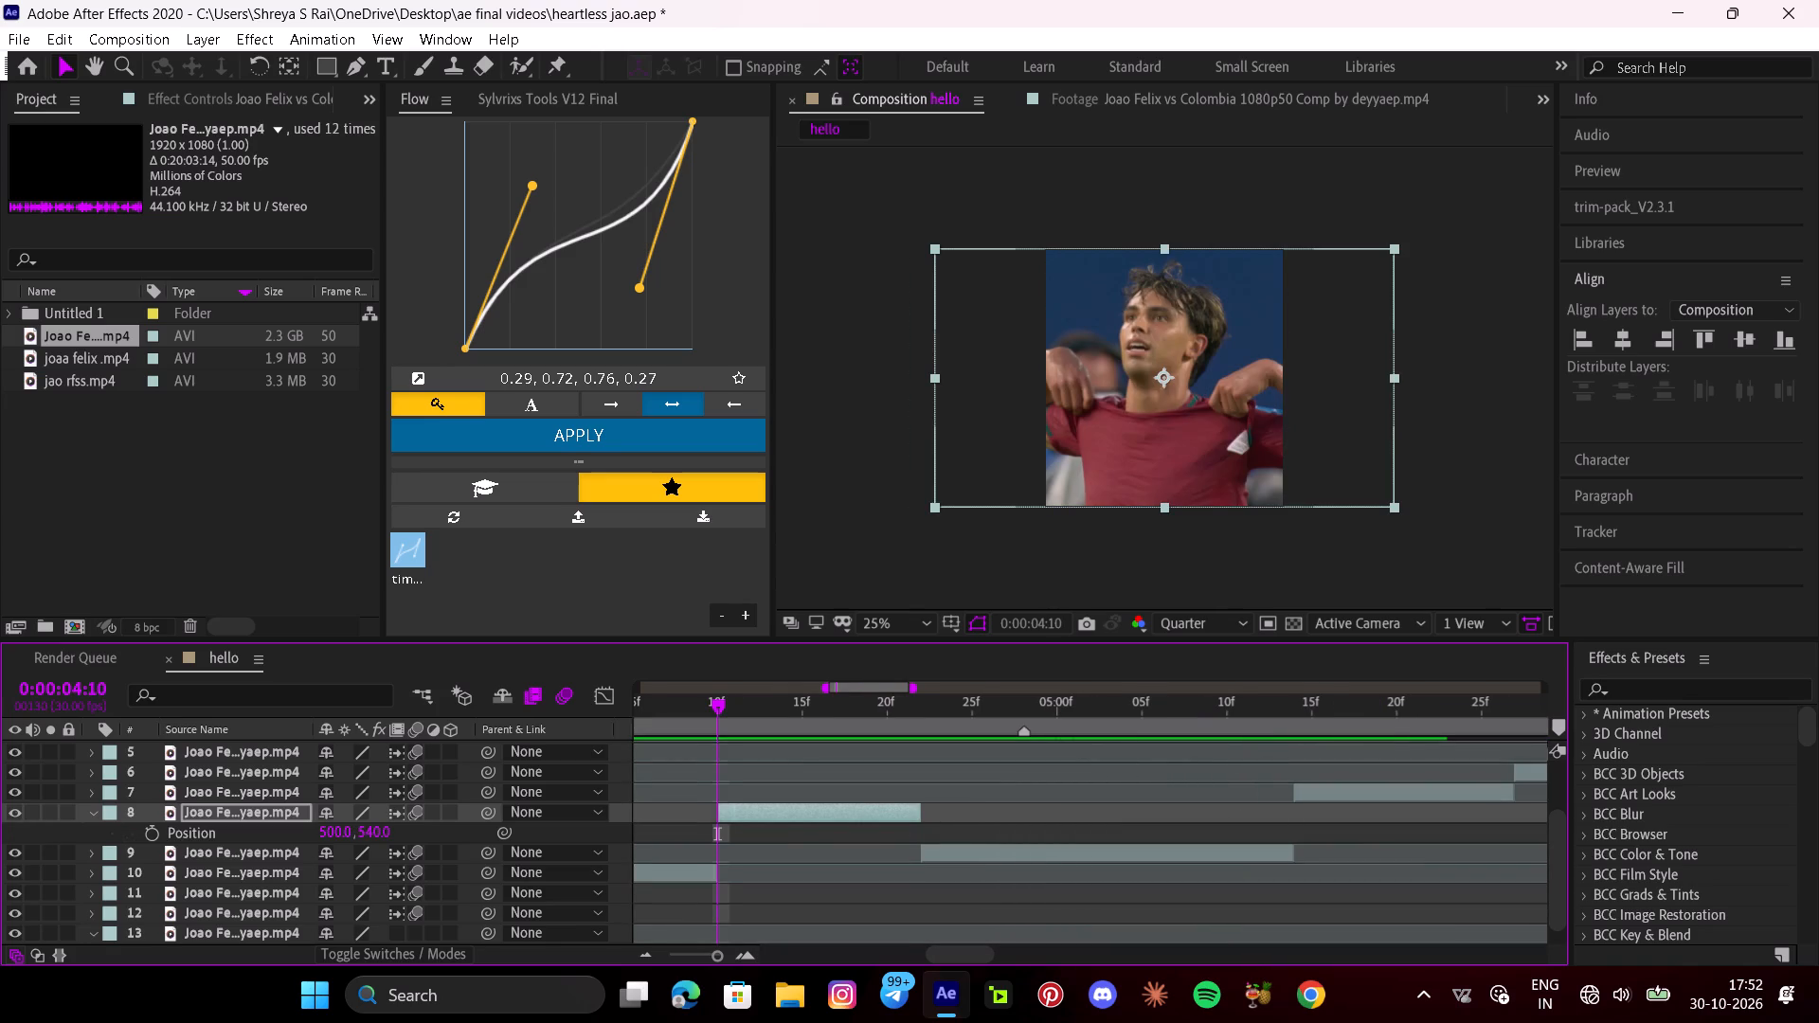
click(149, 834)
key(o)
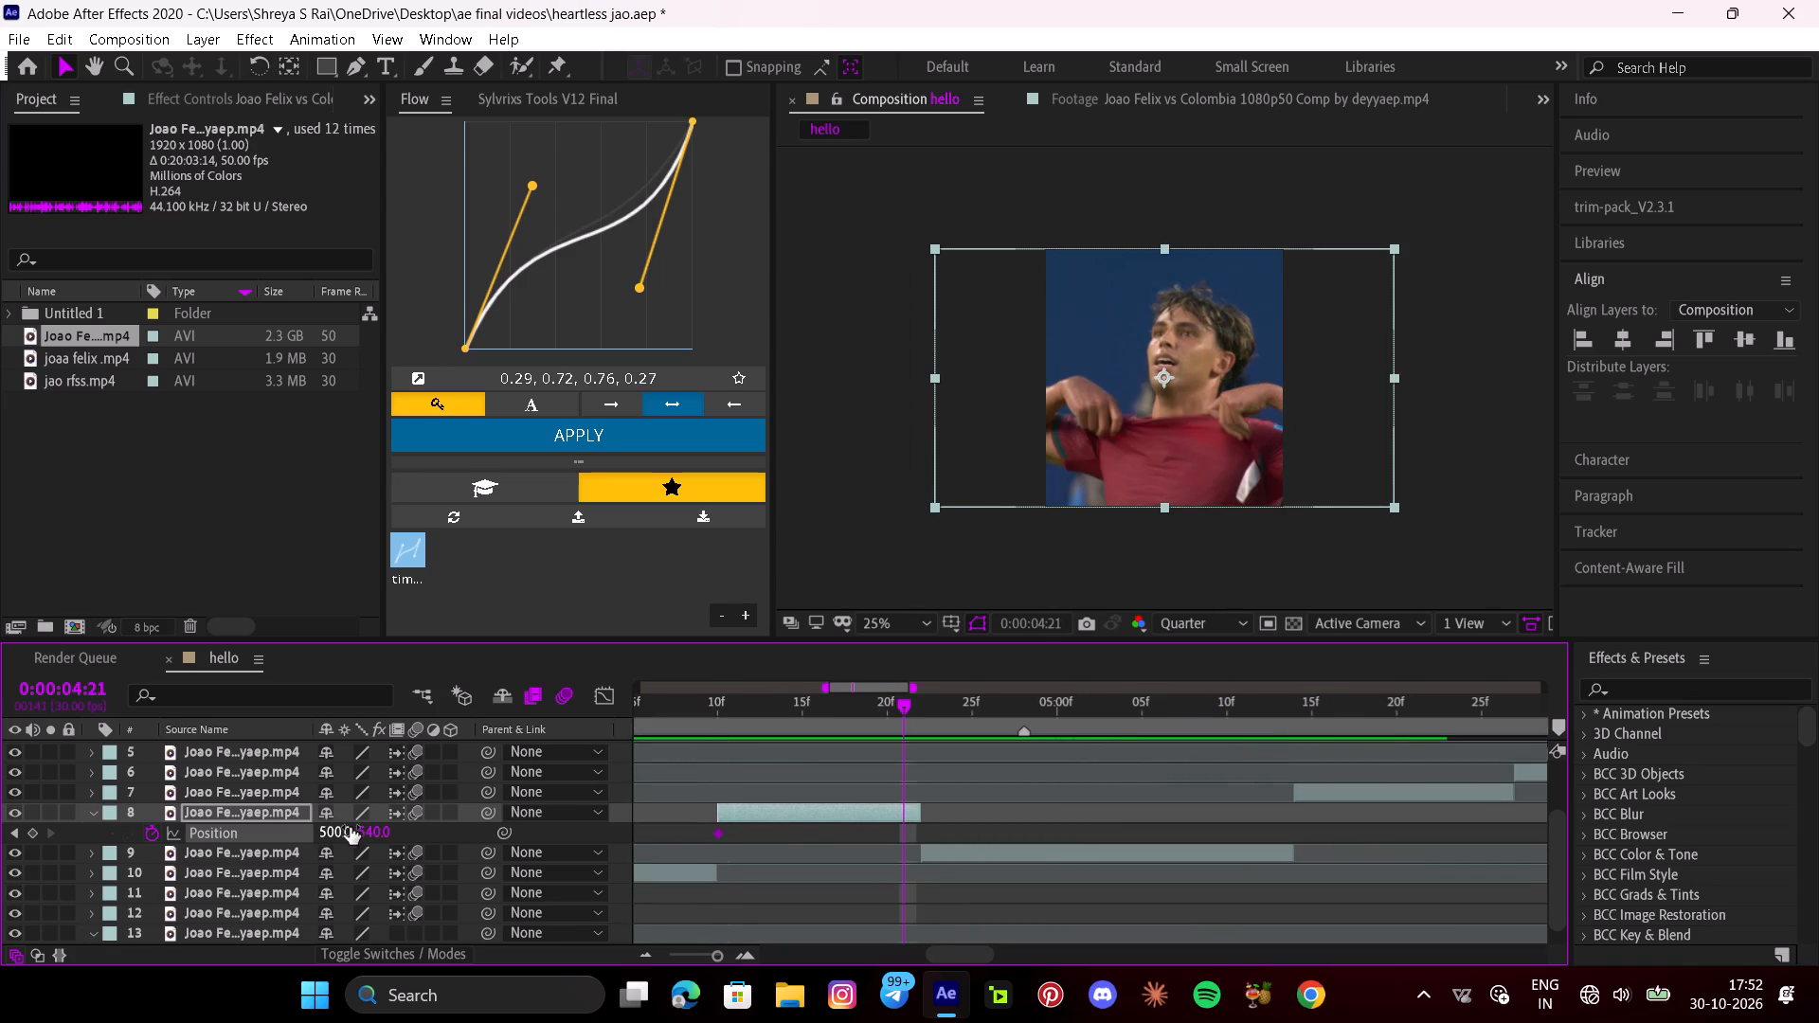
drag(331, 829, 261, 826)
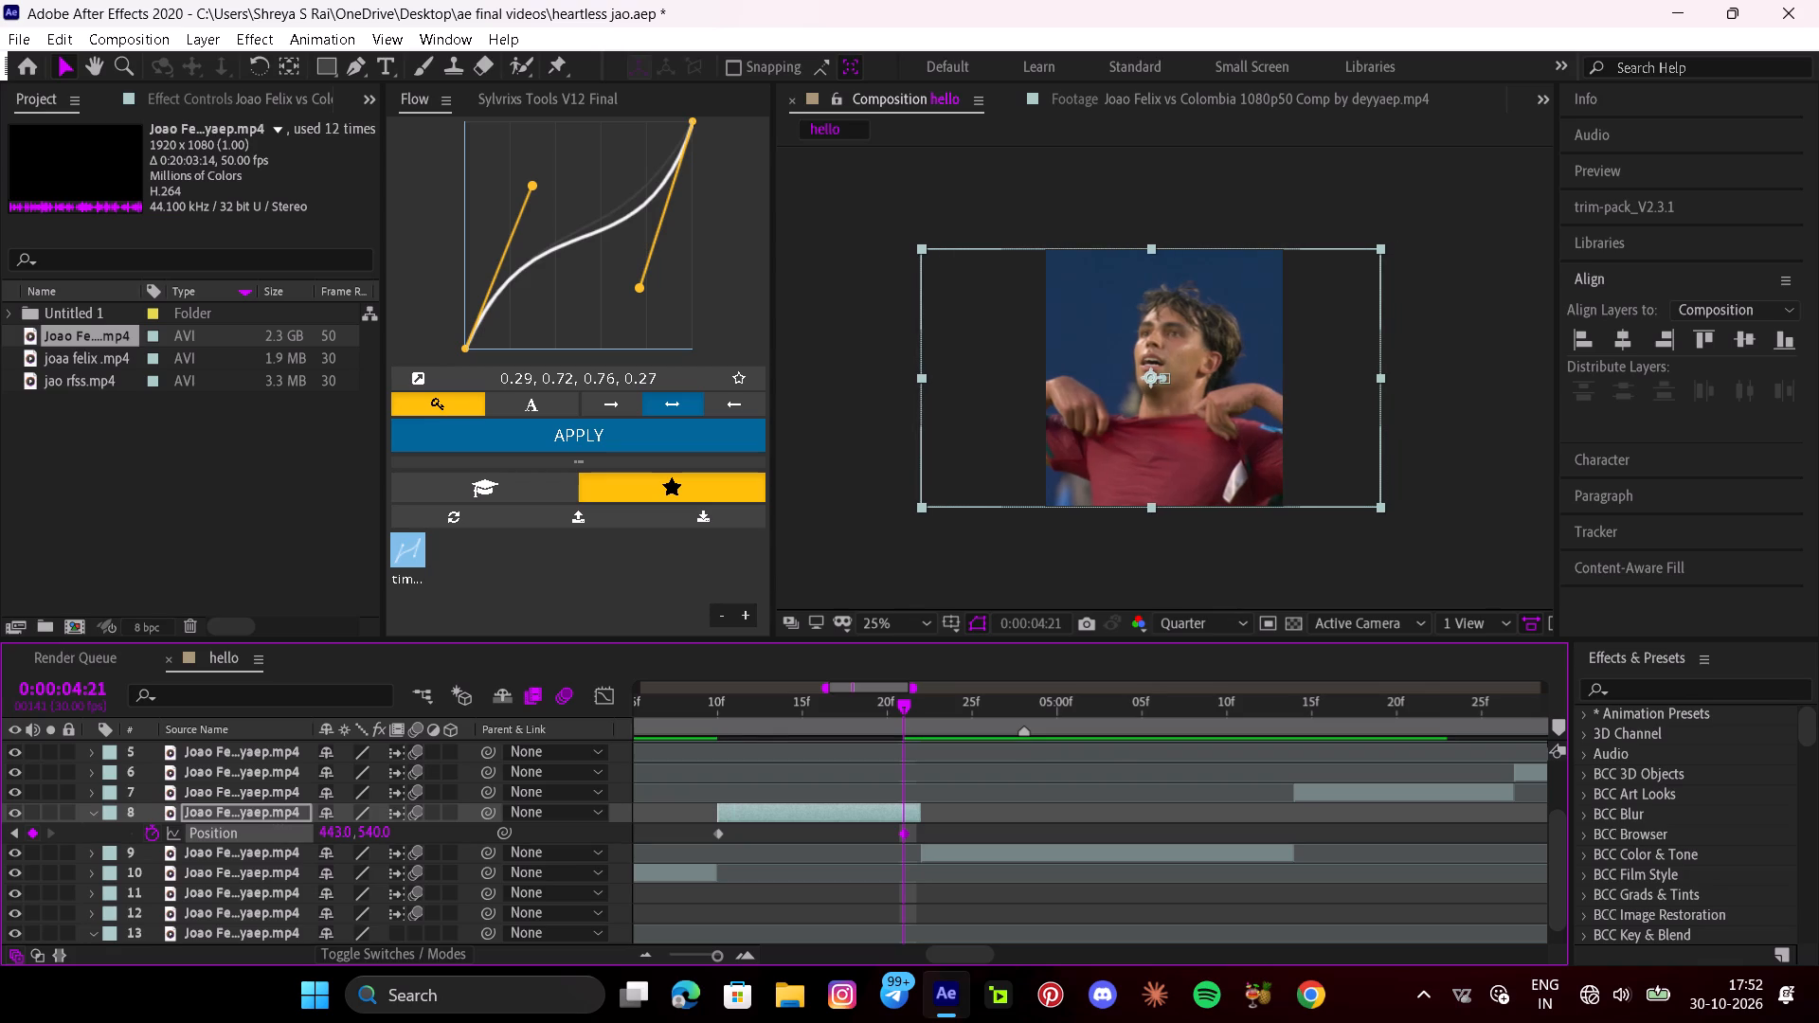
Play back layer 8 from 0:00:04:10 into layer 9 to check the remapped and reframed shot.
key(u)
text(i)
key(space)
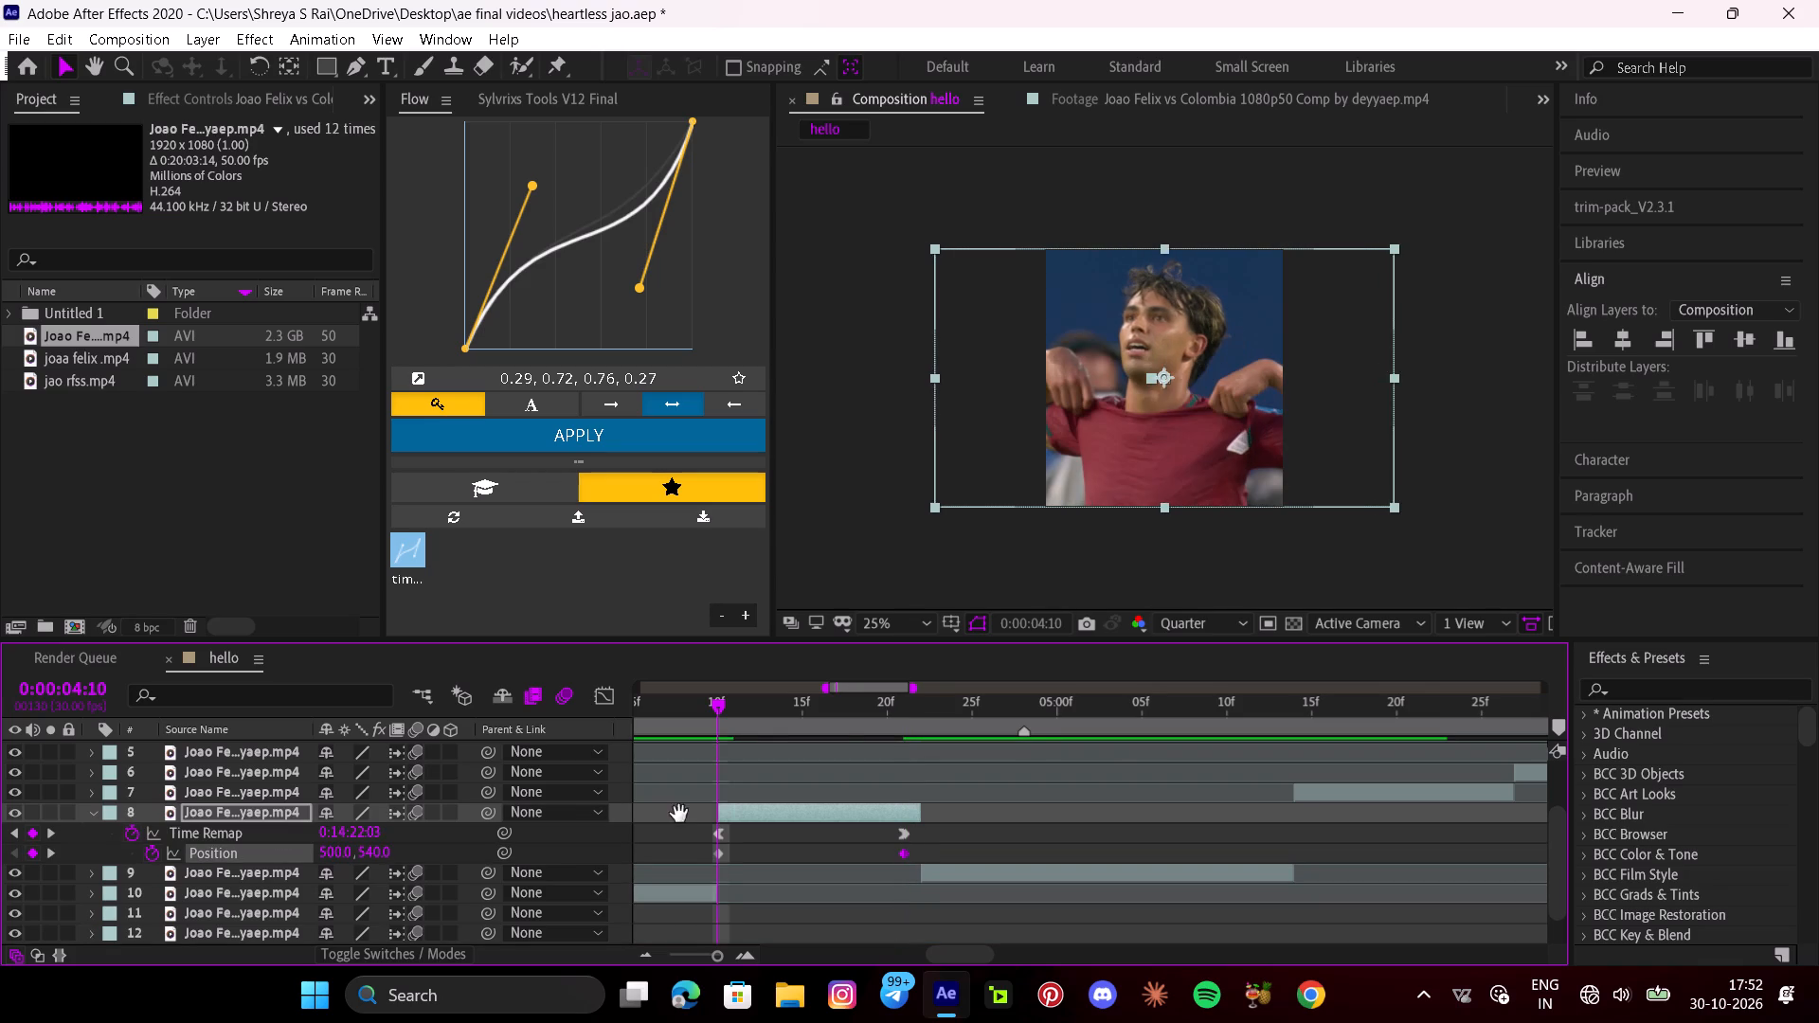
key(space)
key(u)
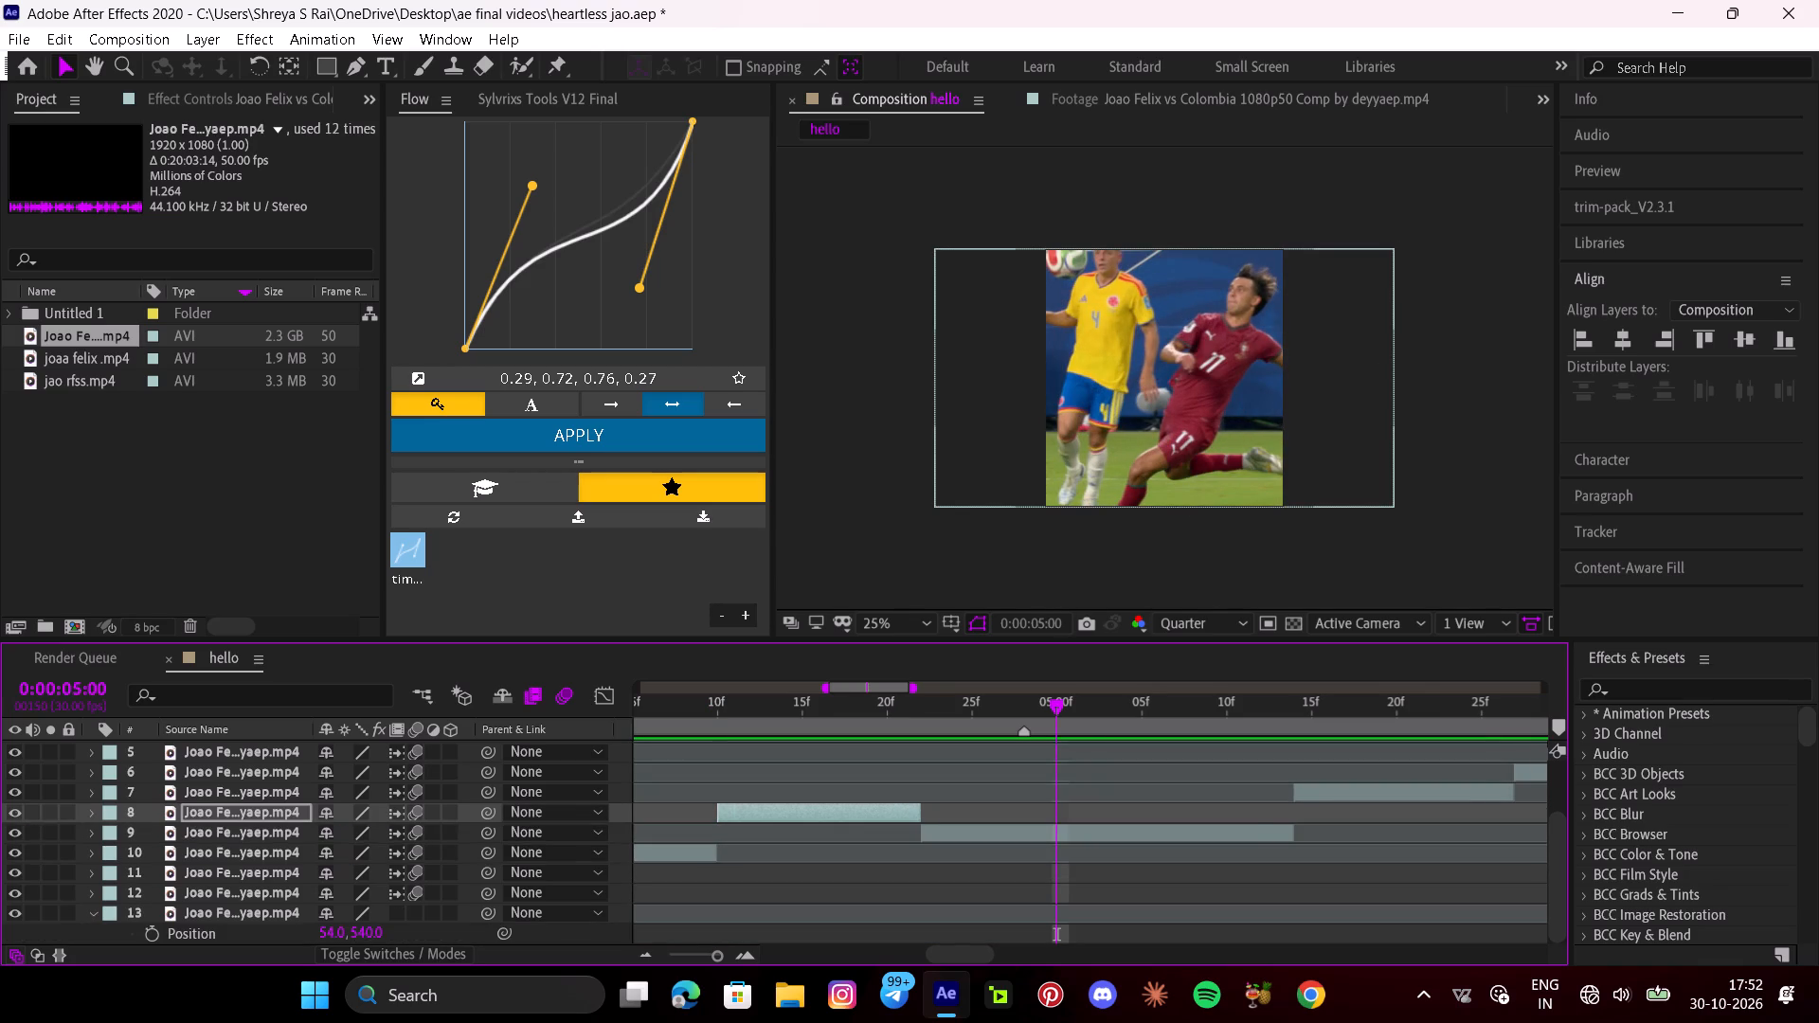
Enable time remapping on layer 9, keyframe it at 0:00:04:22 and 0:00:04:28, and set Time Remap to about 0:12:34 at 0:00:05:13.
click(970, 827)
key(i)
key(ctrl+alt+t)
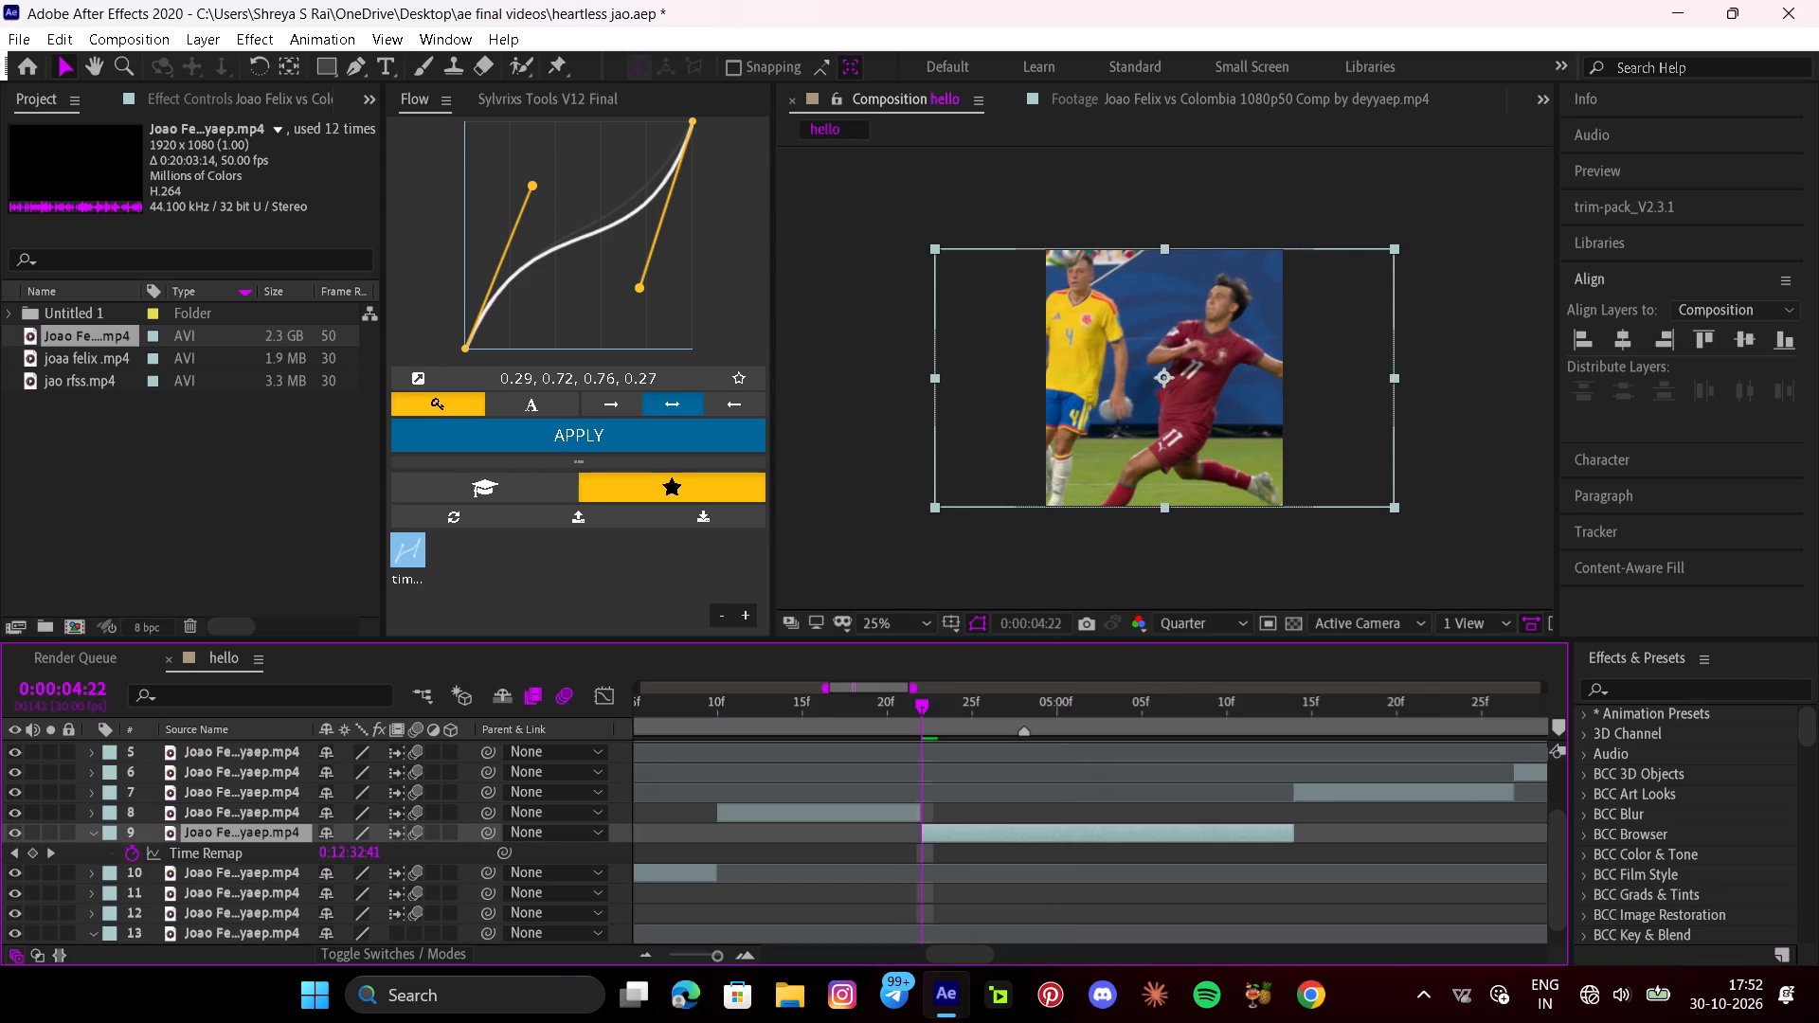
click(36, 854)
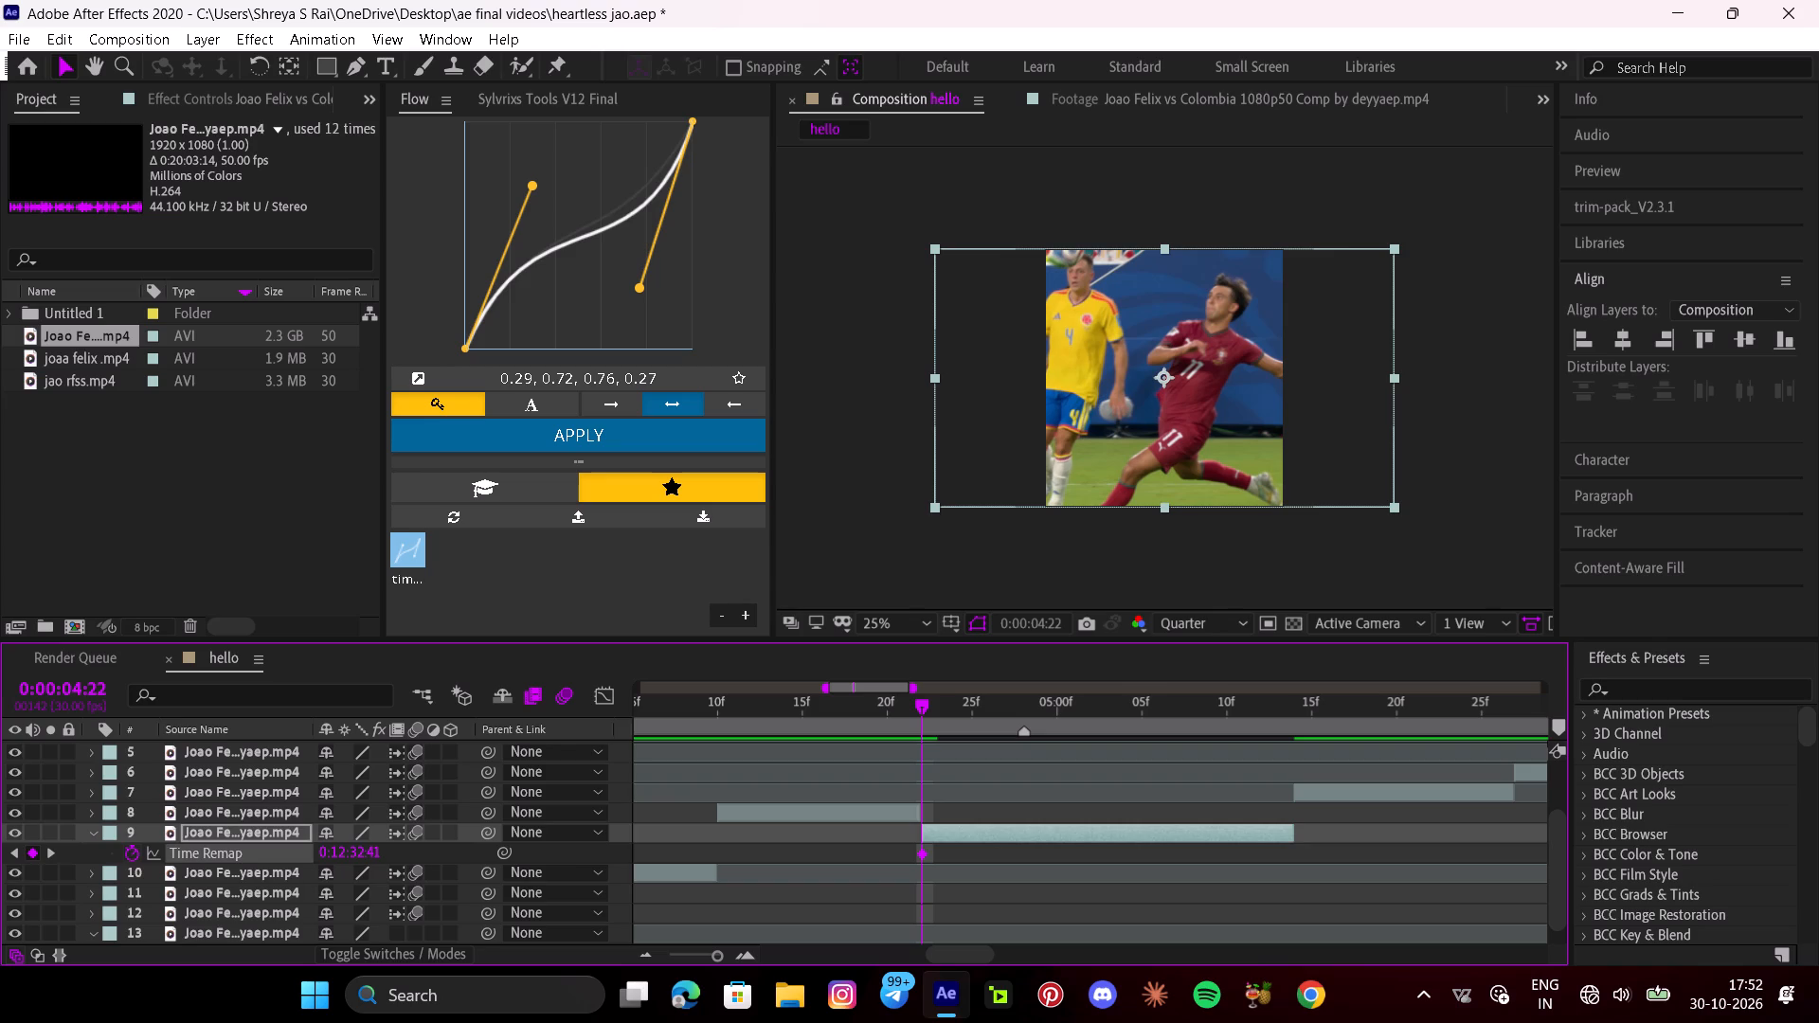
key(o)
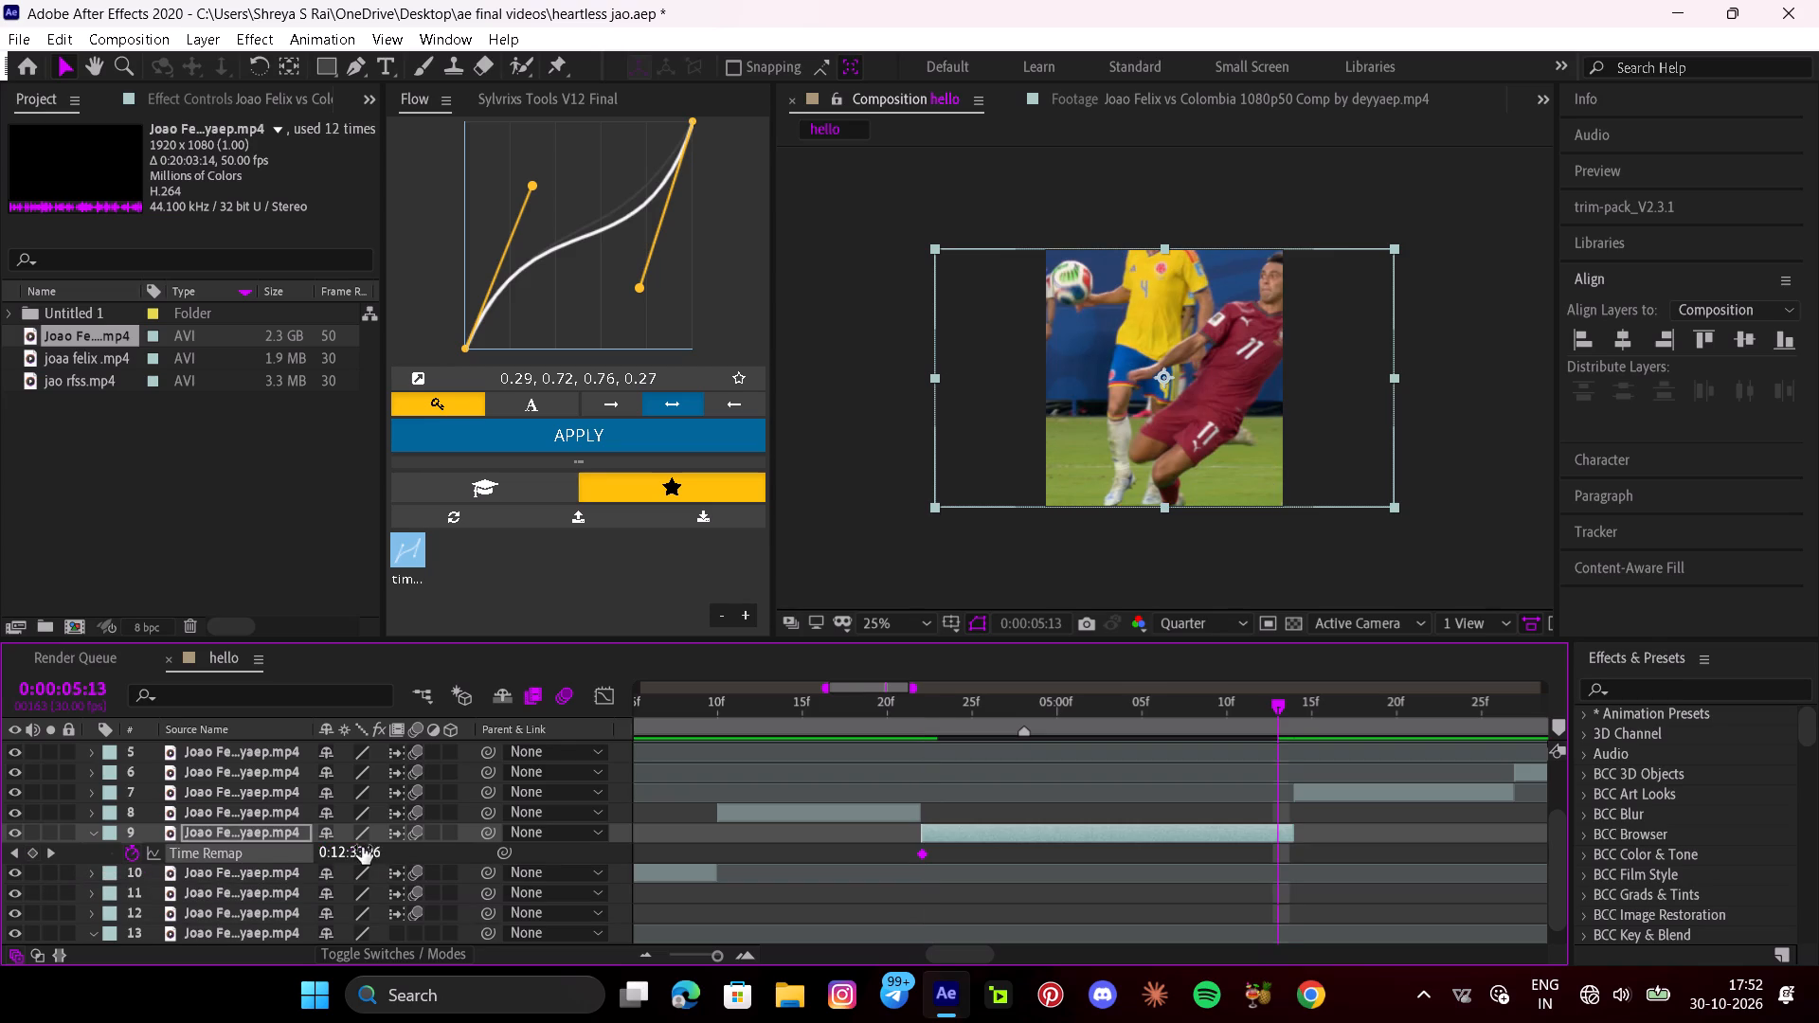
drag(362, 847, 422, 866)
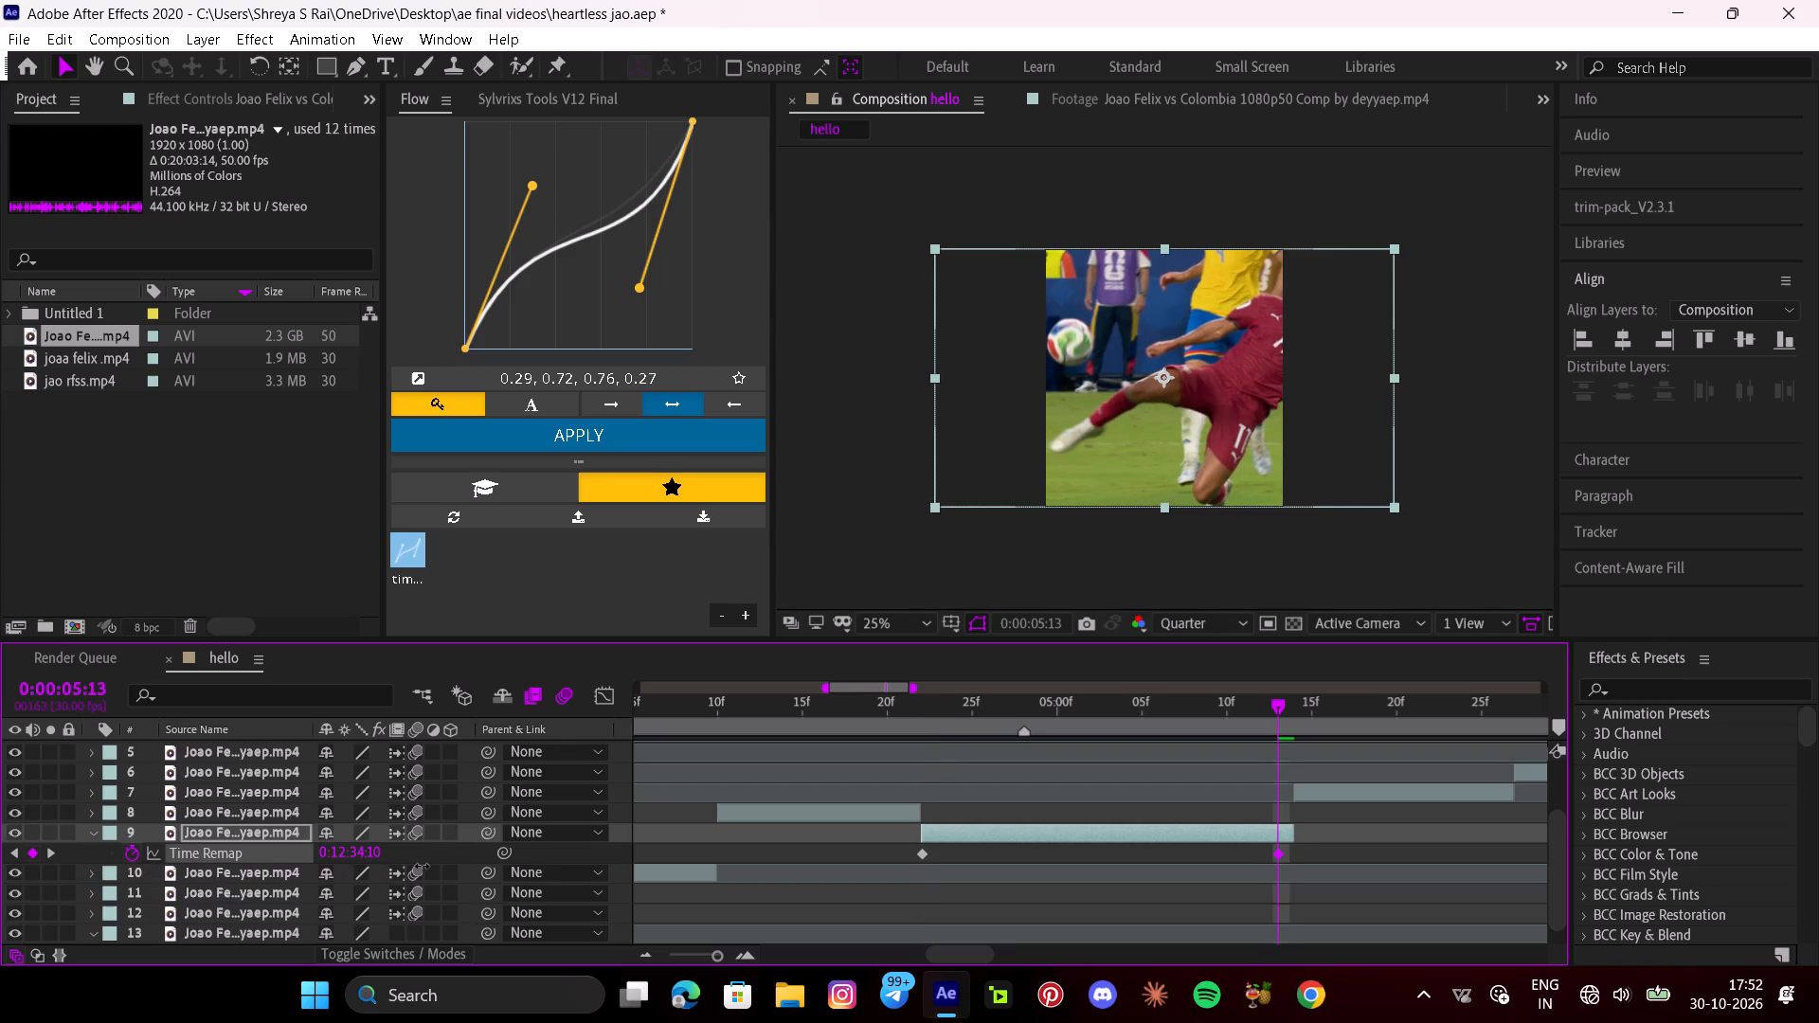
drag(422, 866, 437, 870)
drag(1293, 709, 1054, 727)
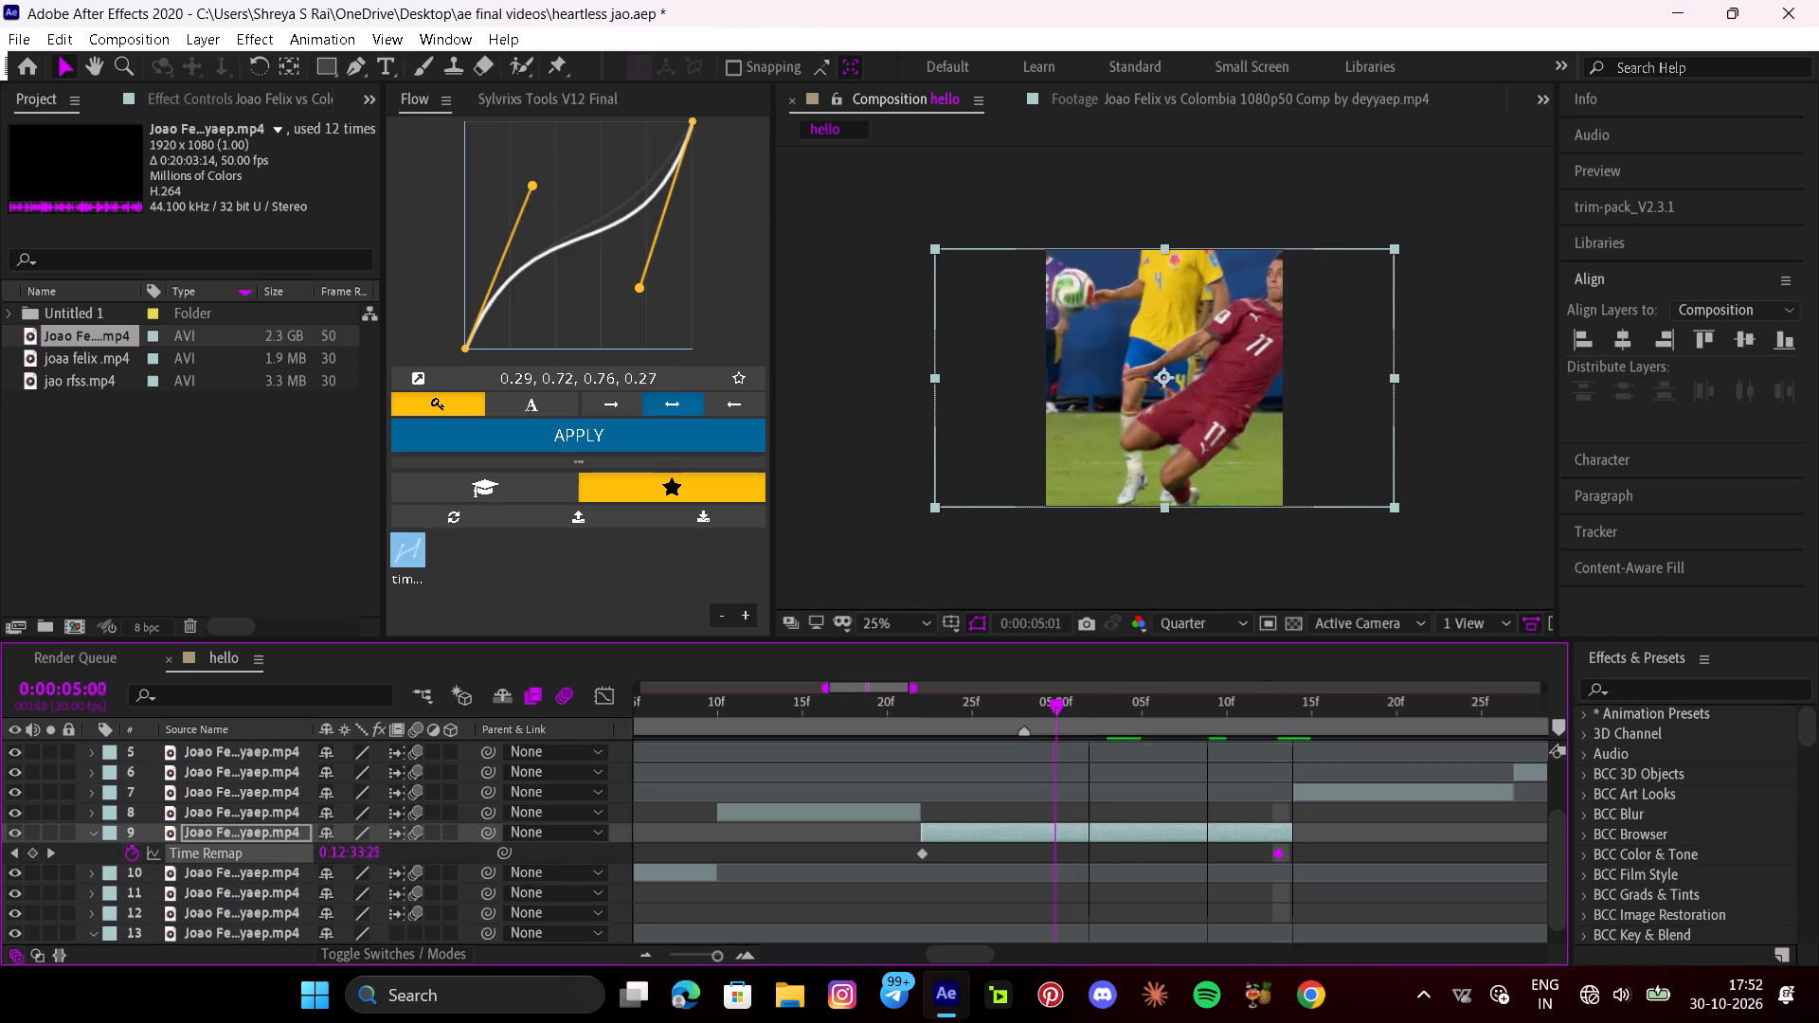
drag(1054, 727, 1027, 731)
click(41, 852)
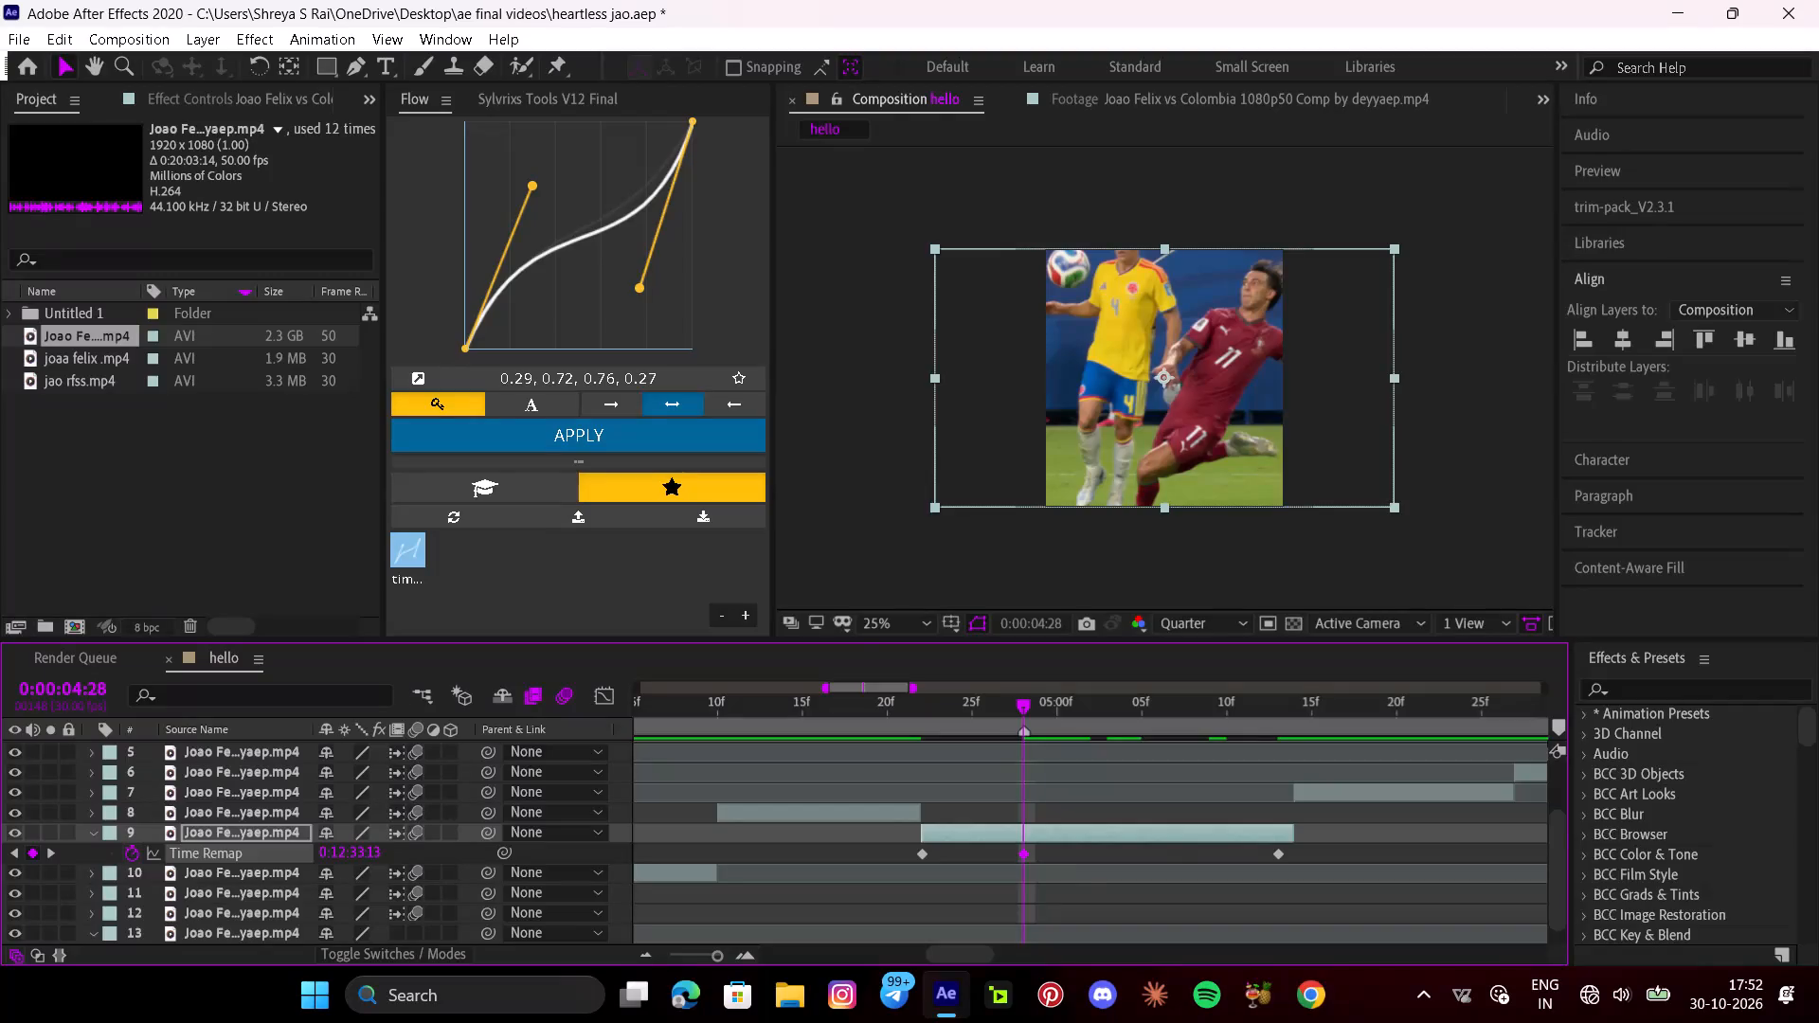
Apply the 0.29, 0.72, 0.76, 0.27 Flow curve to layer 9's three Time Remap keyframes and preview the shot.
drag(1329, 854, 801, 869)
click(612, 441)
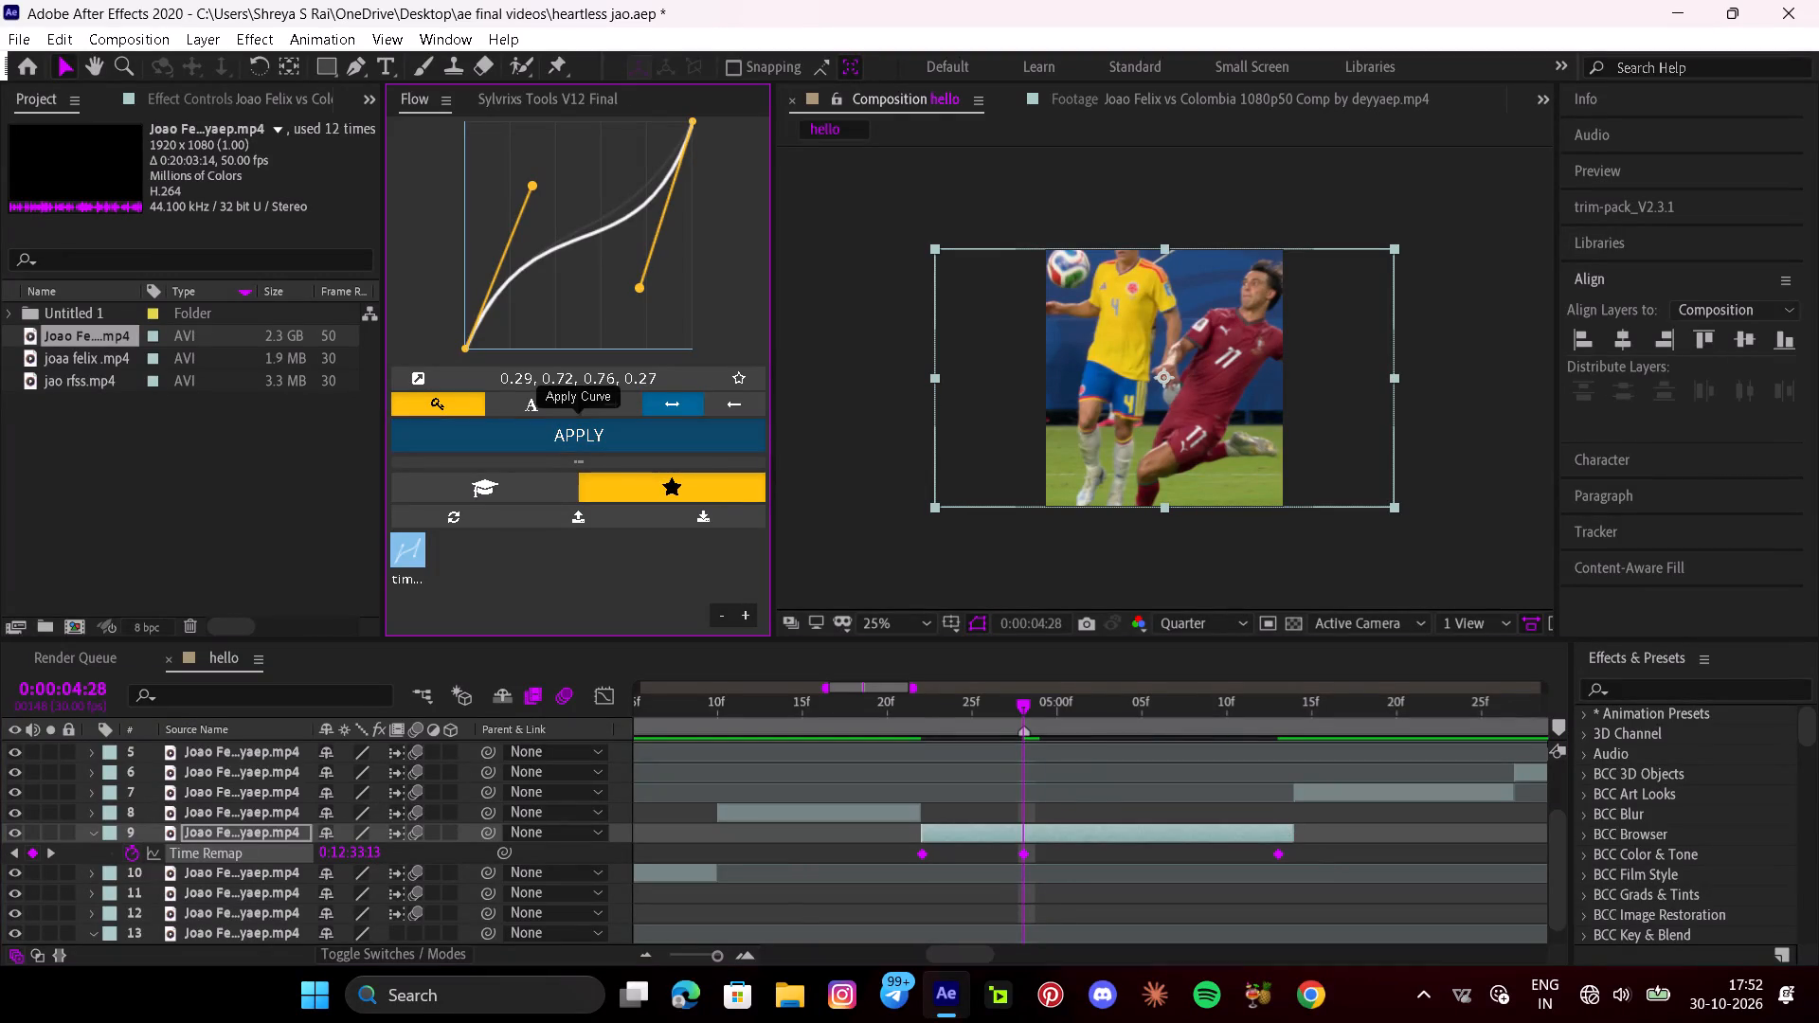
drag(983, 721, 754, 720)
key(space)
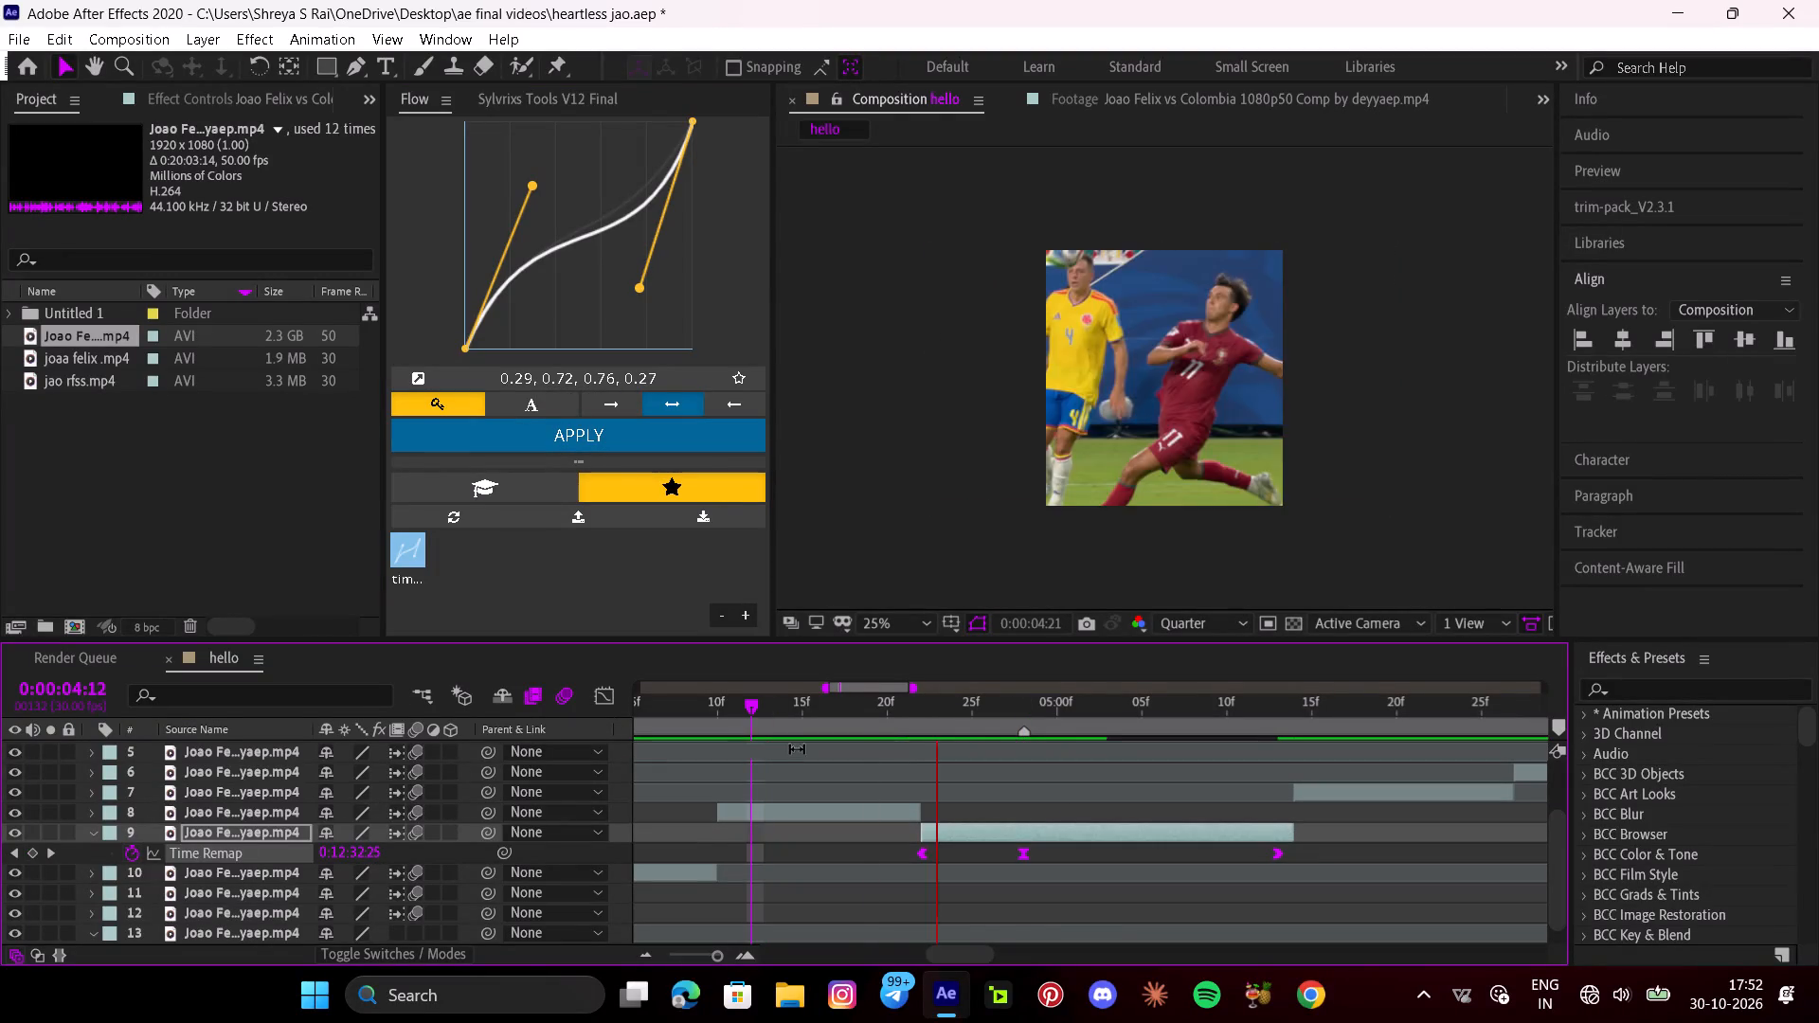
key(space)
drag(1336, 712, 870, 785)
key(space)
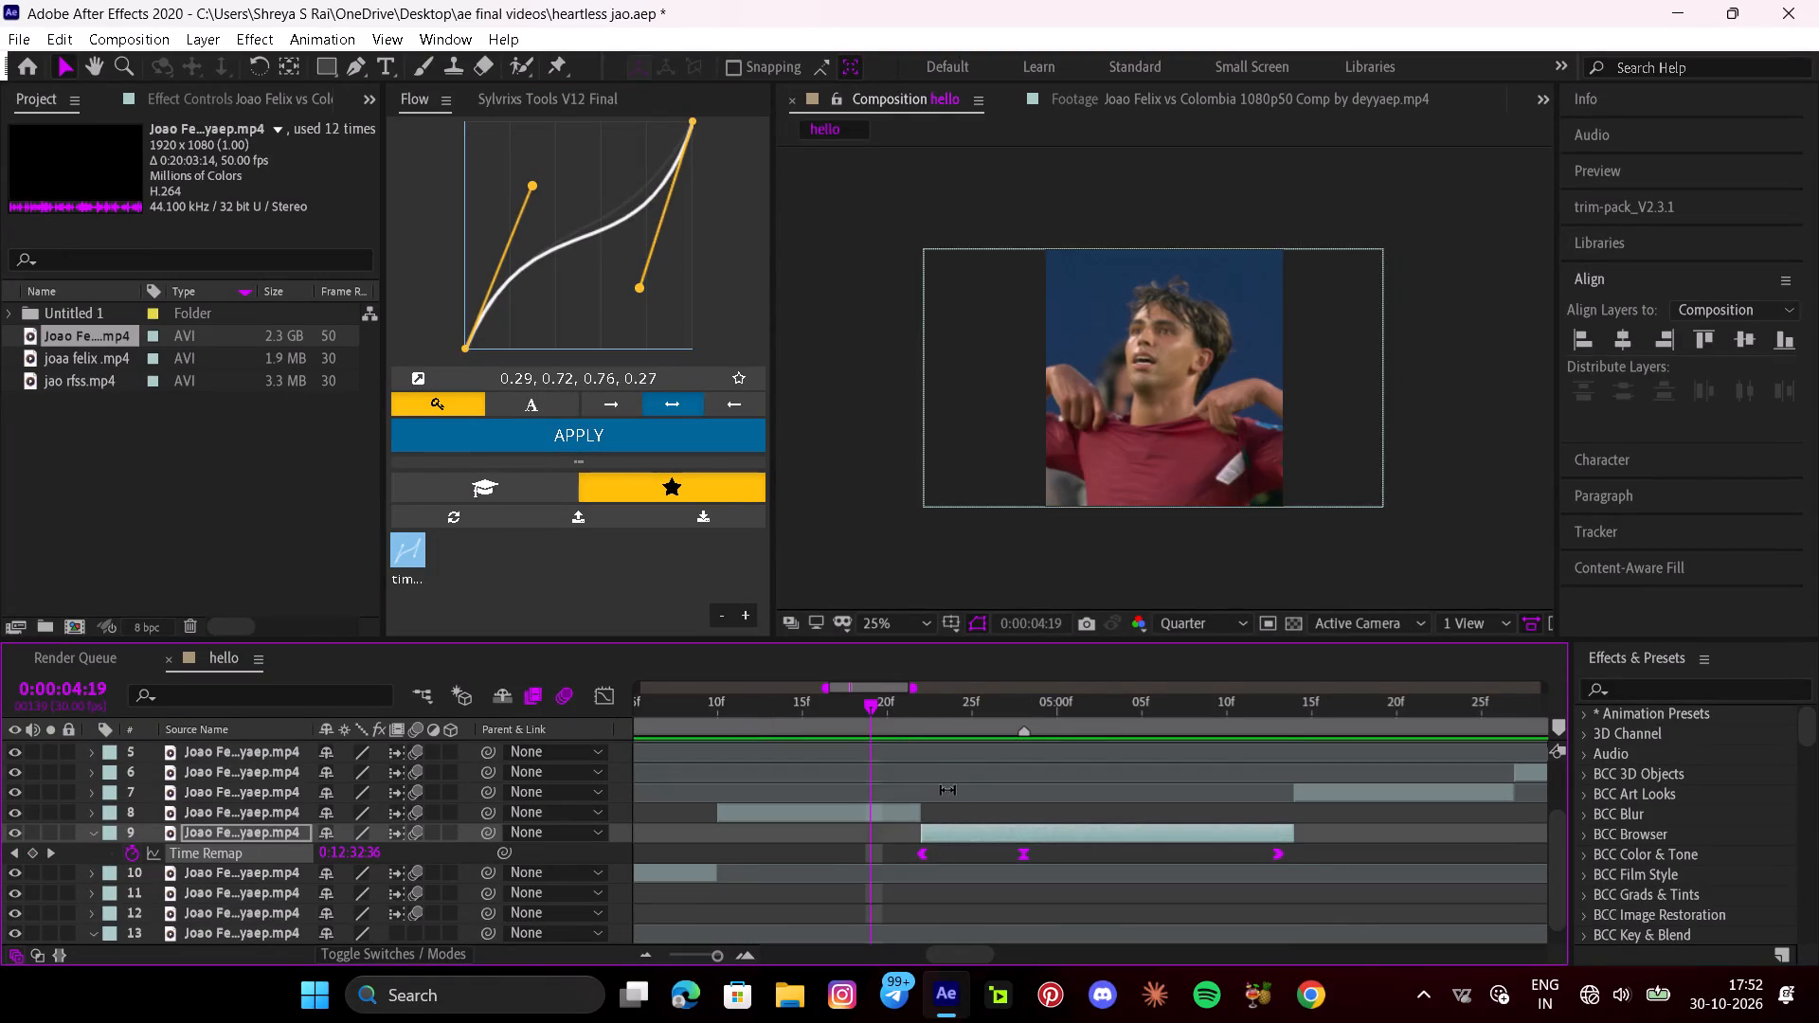
key(space)
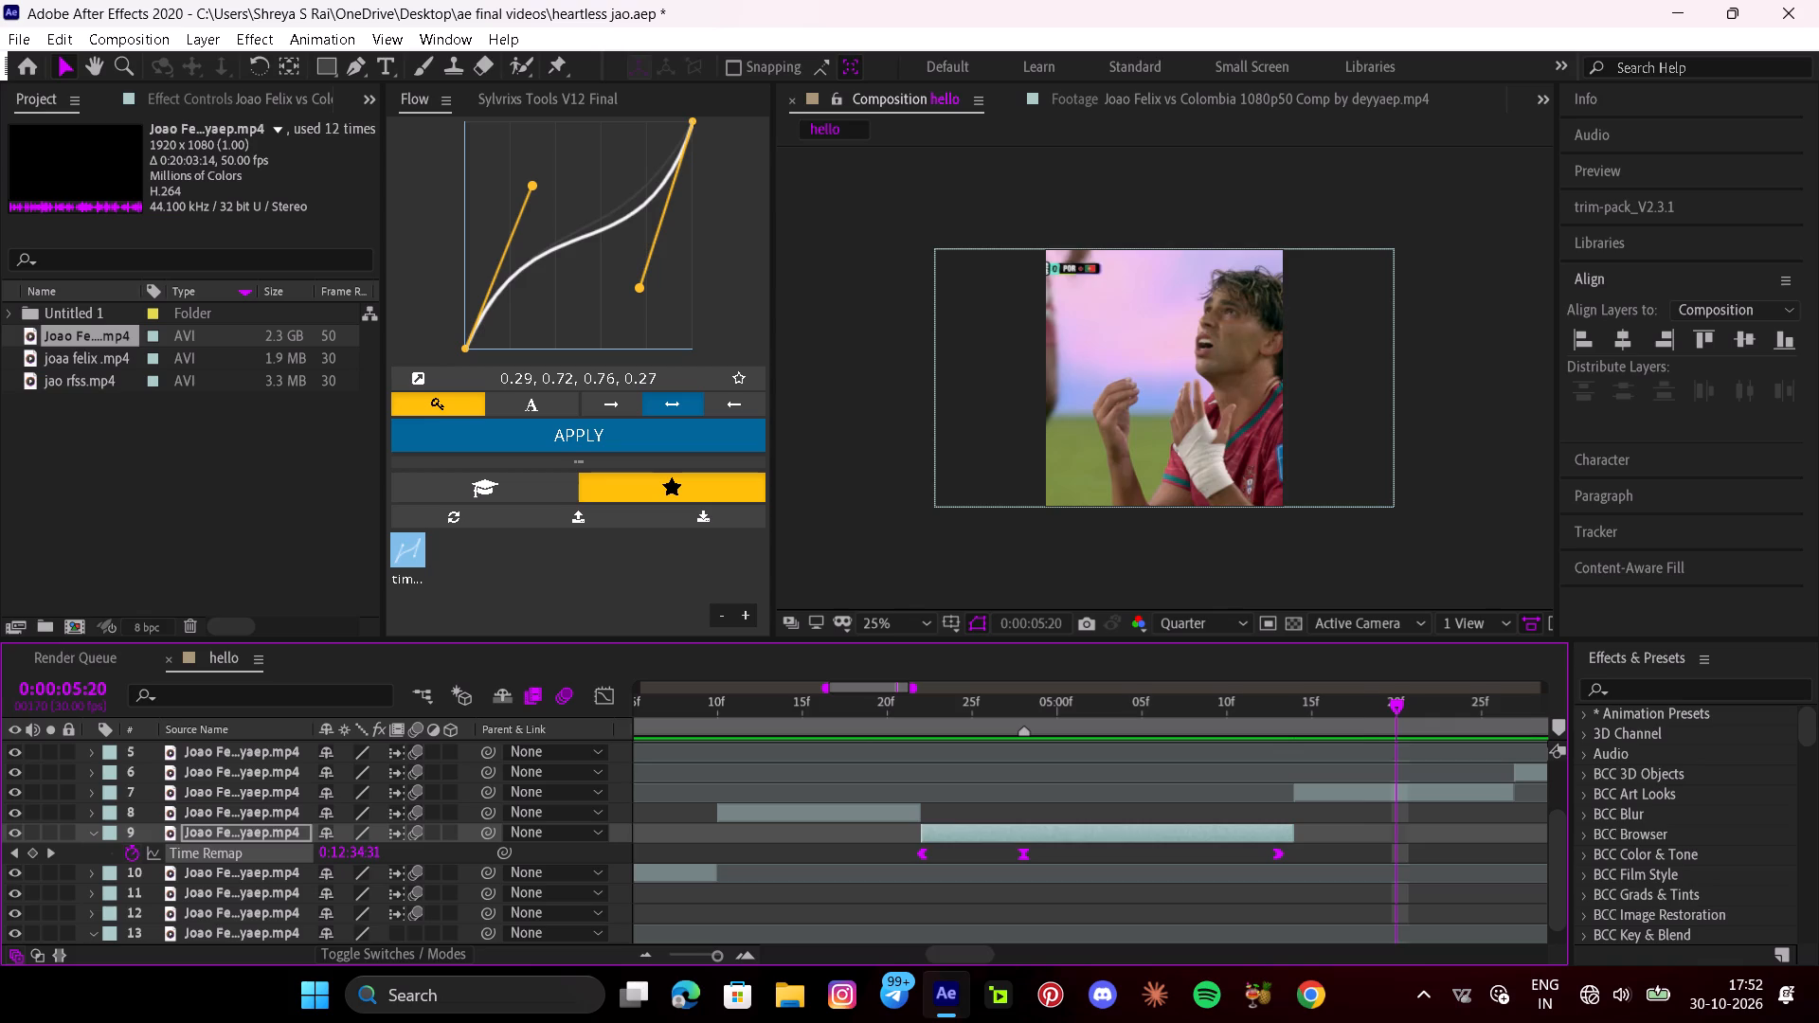
drag(1367, 705, 896, 784)
key(space)
key(space)
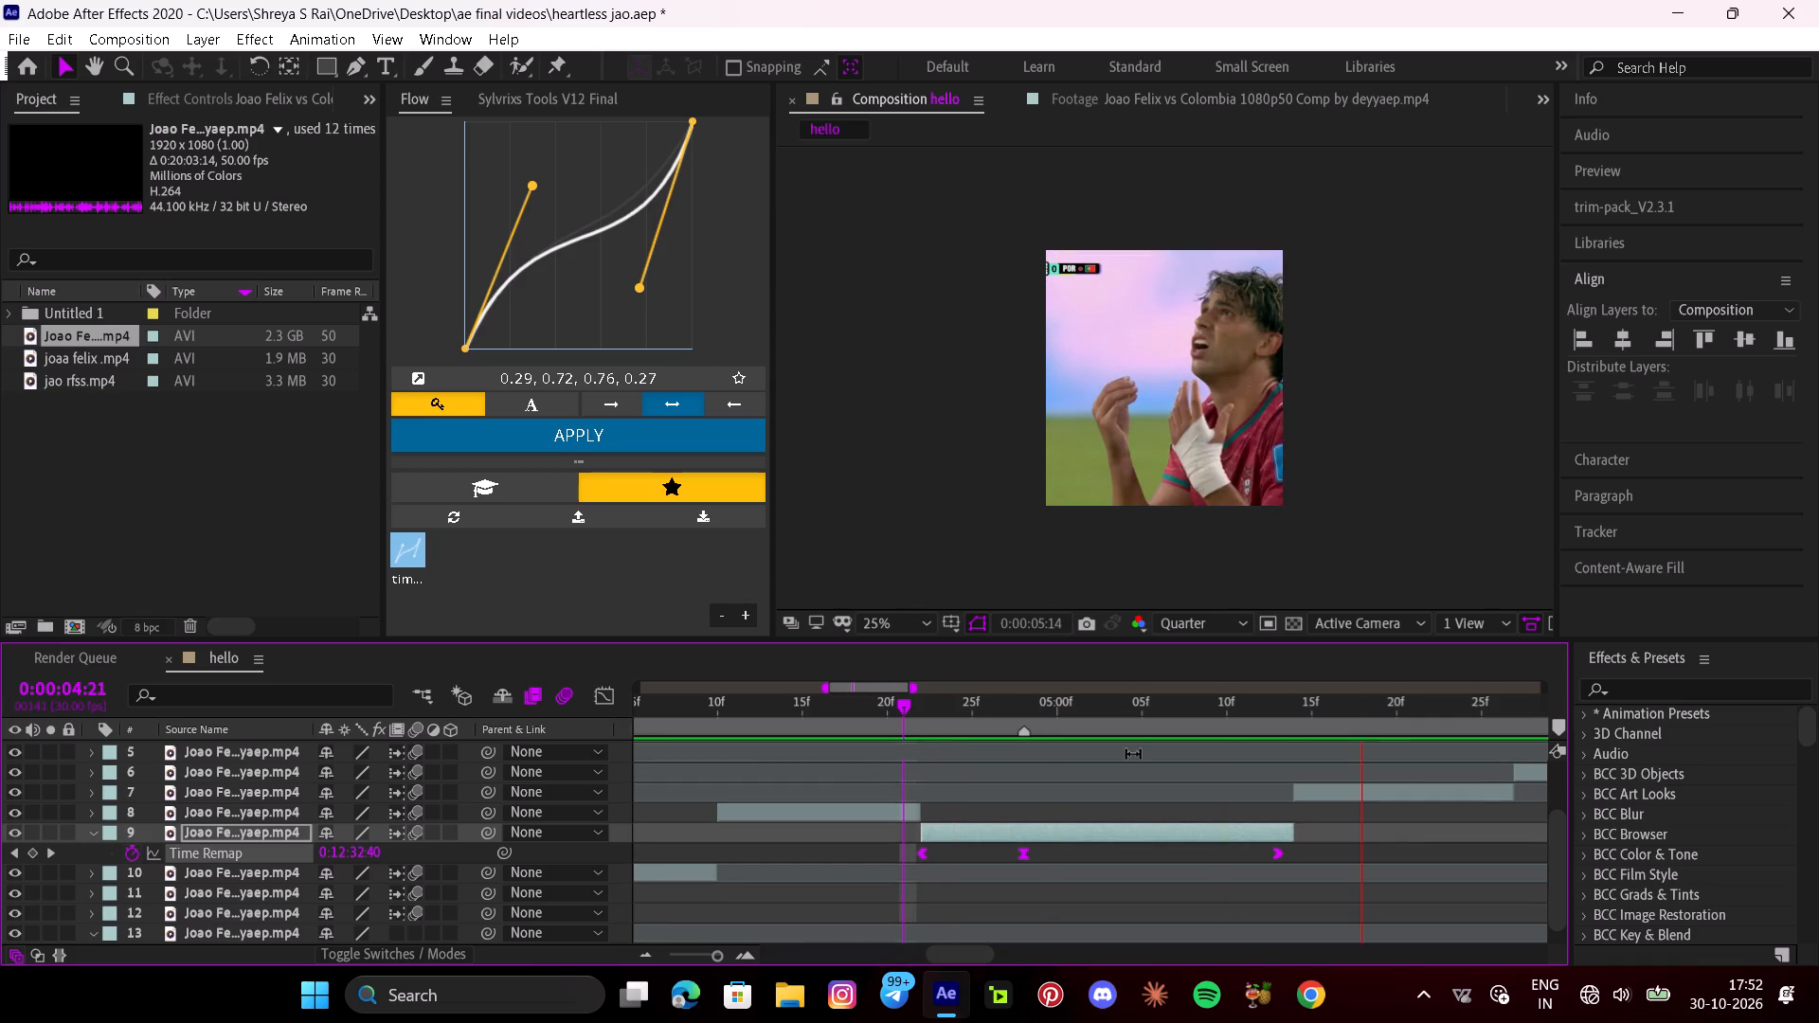
Keyframe layer 9's Position at 418, 540 at 0:00:04:22, 263, 540 at 0:00:04:29, and 130, 540 at 0:00:05:10.
text(ip)
drag(330, 852, 295, 853)
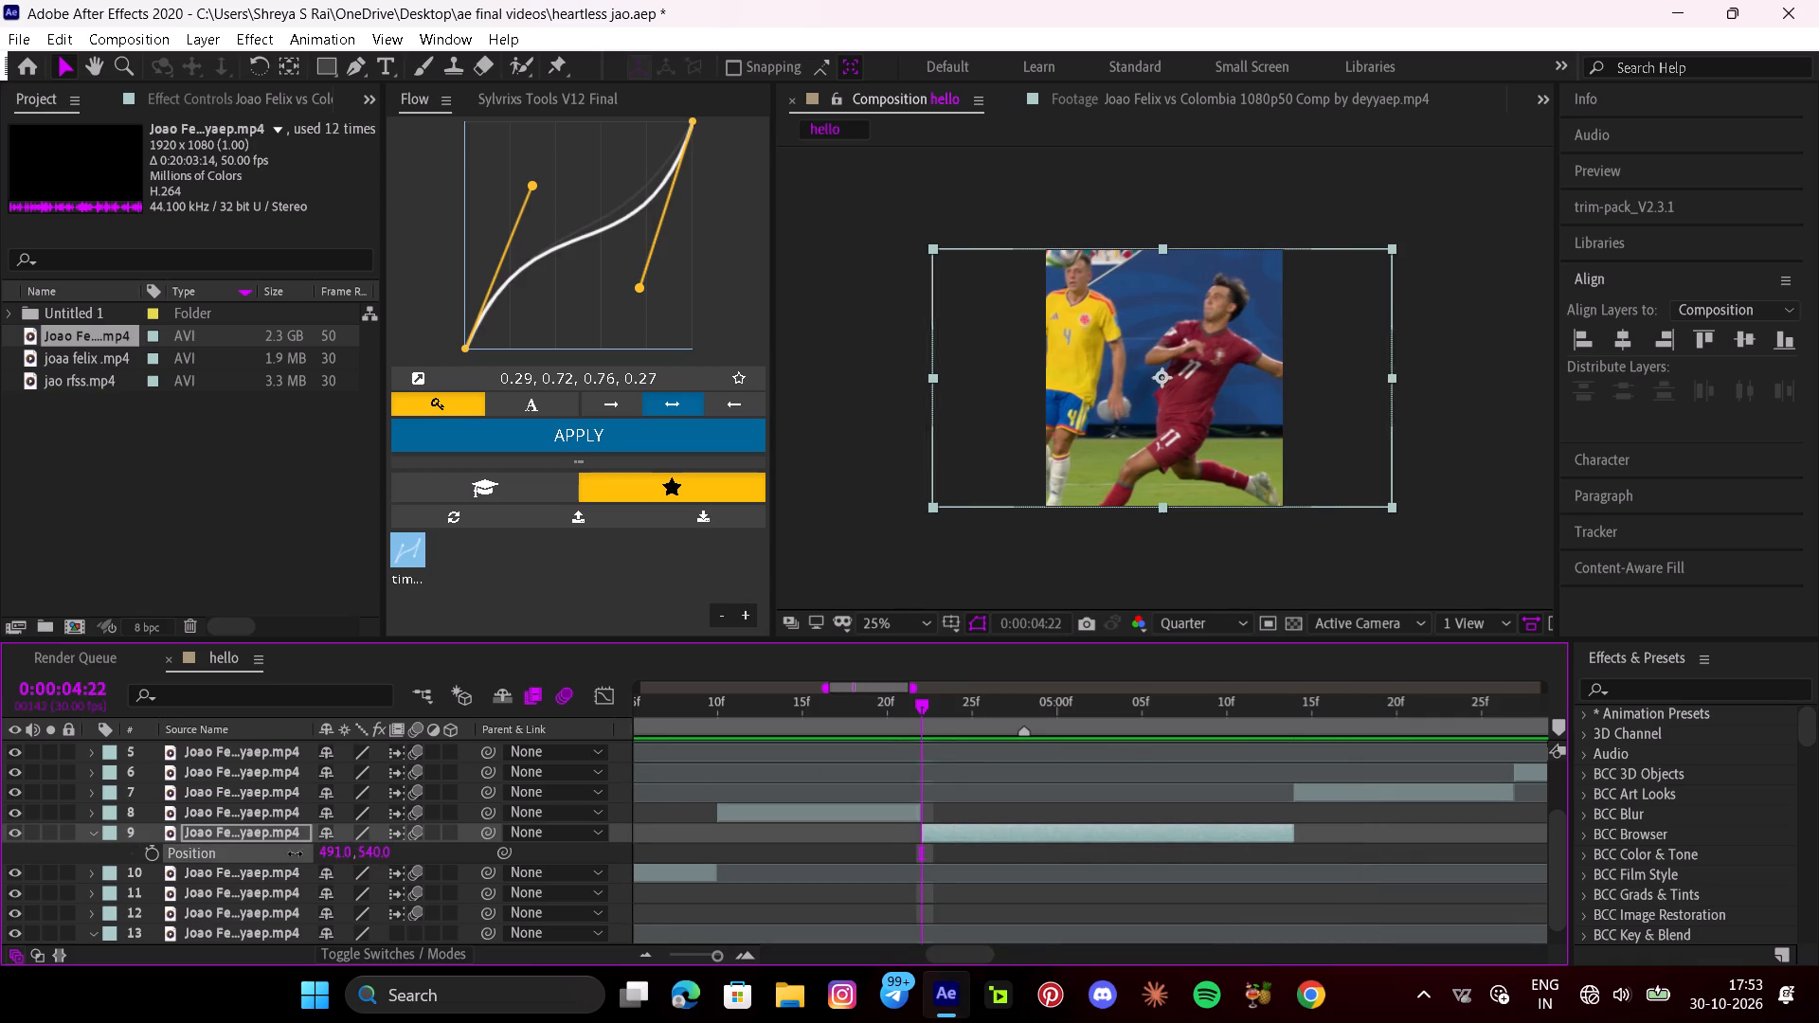
drag(295, 853, 232, 852)
click(157, 856)
drag(921, 708, 1017, 741)
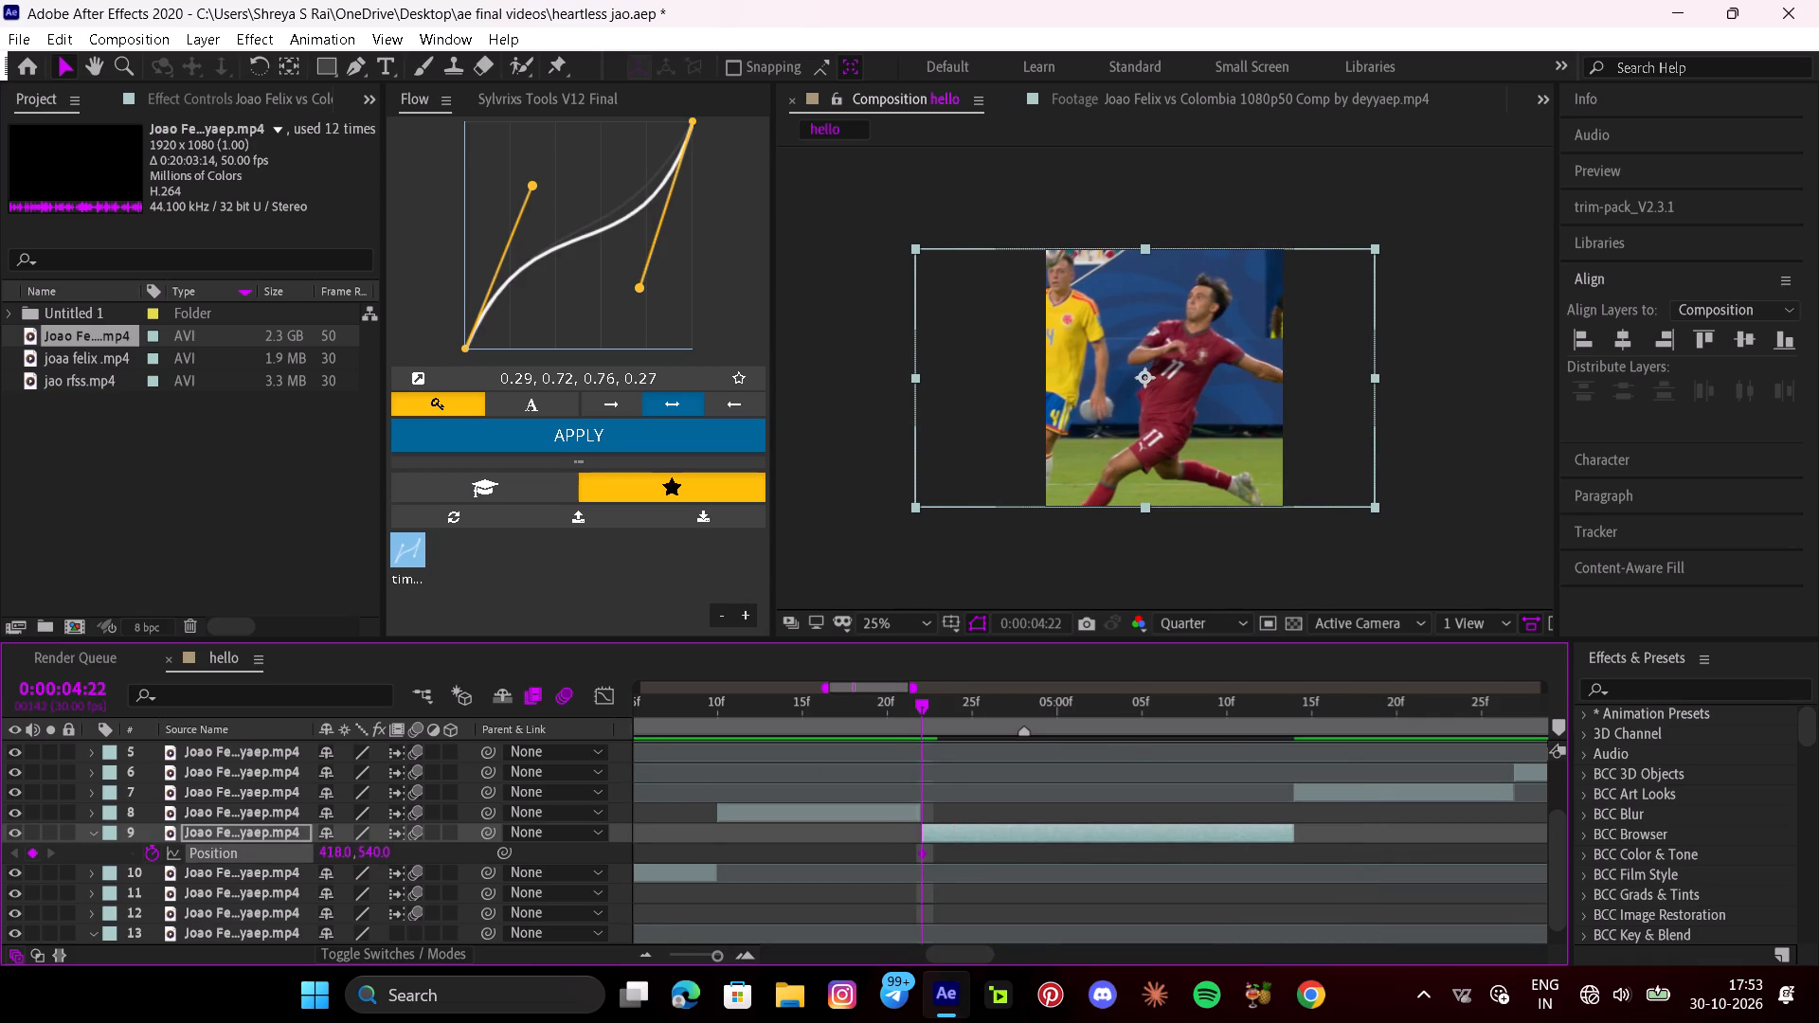
drag(1017, 741, 1034, 746)
drag(340, 852, 174, 844)
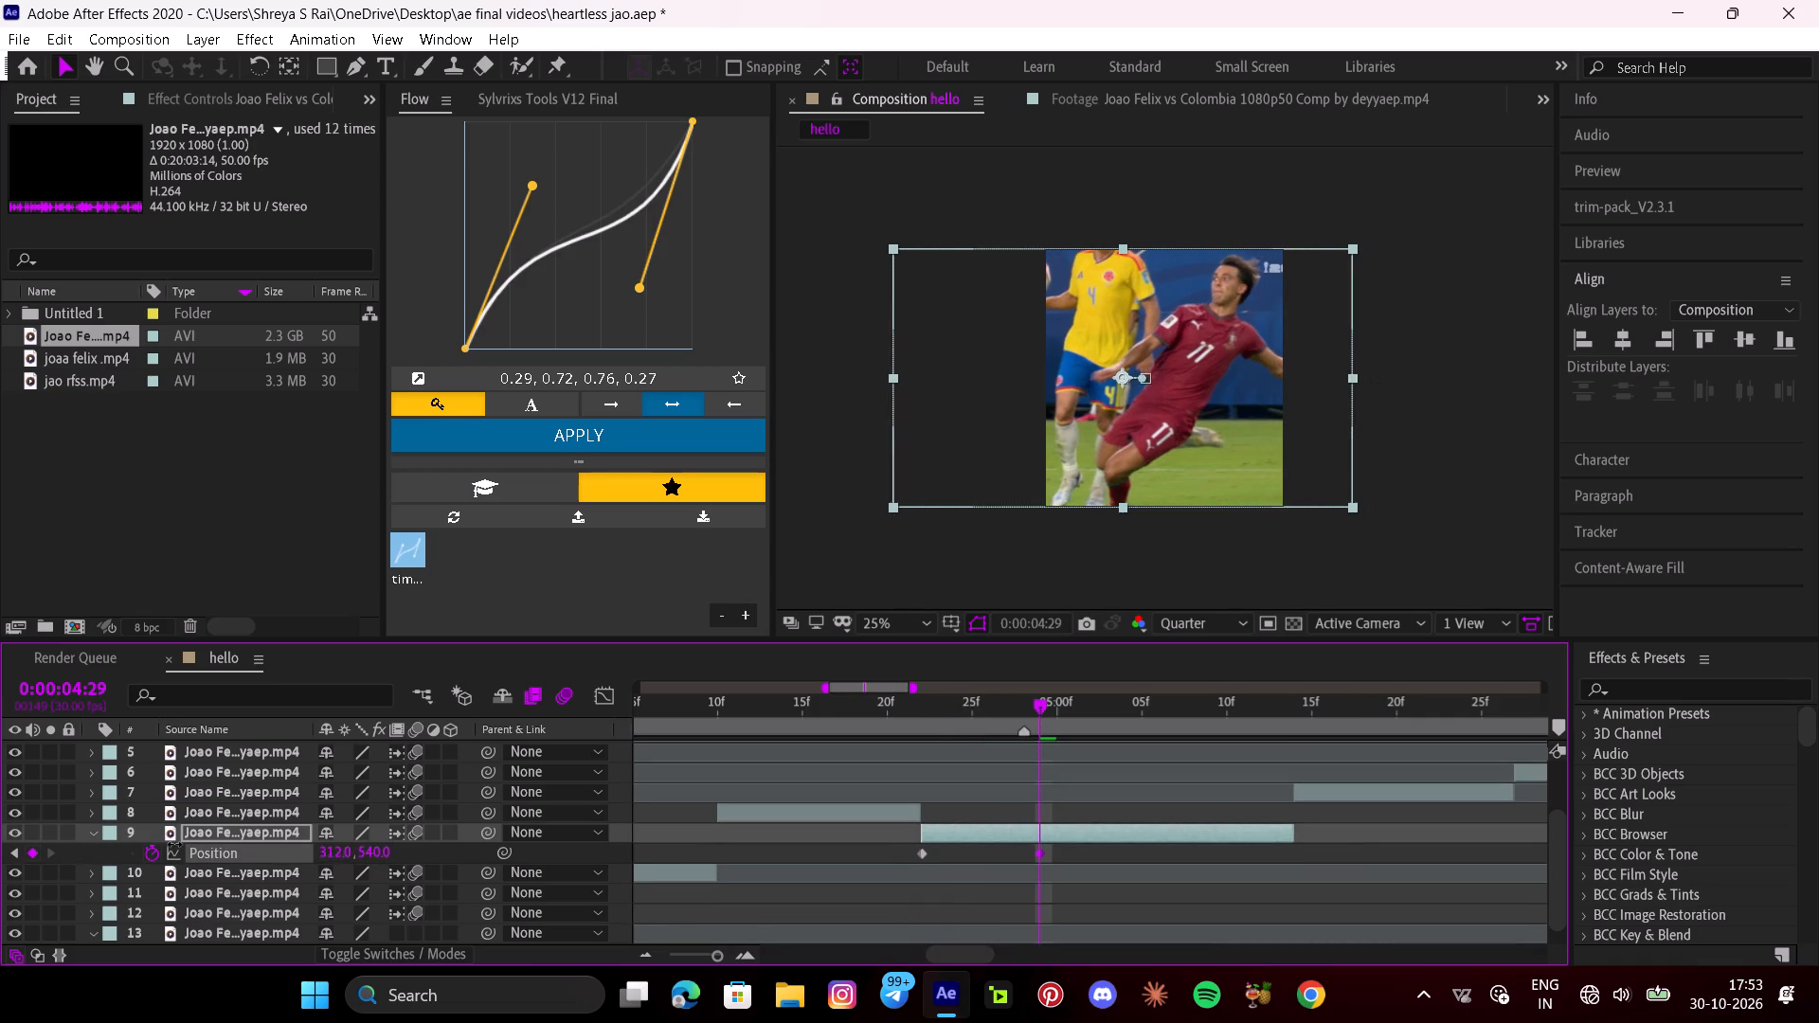
drag(174, 844, 143, 838)
drag(1072, 712, 1117, 736)
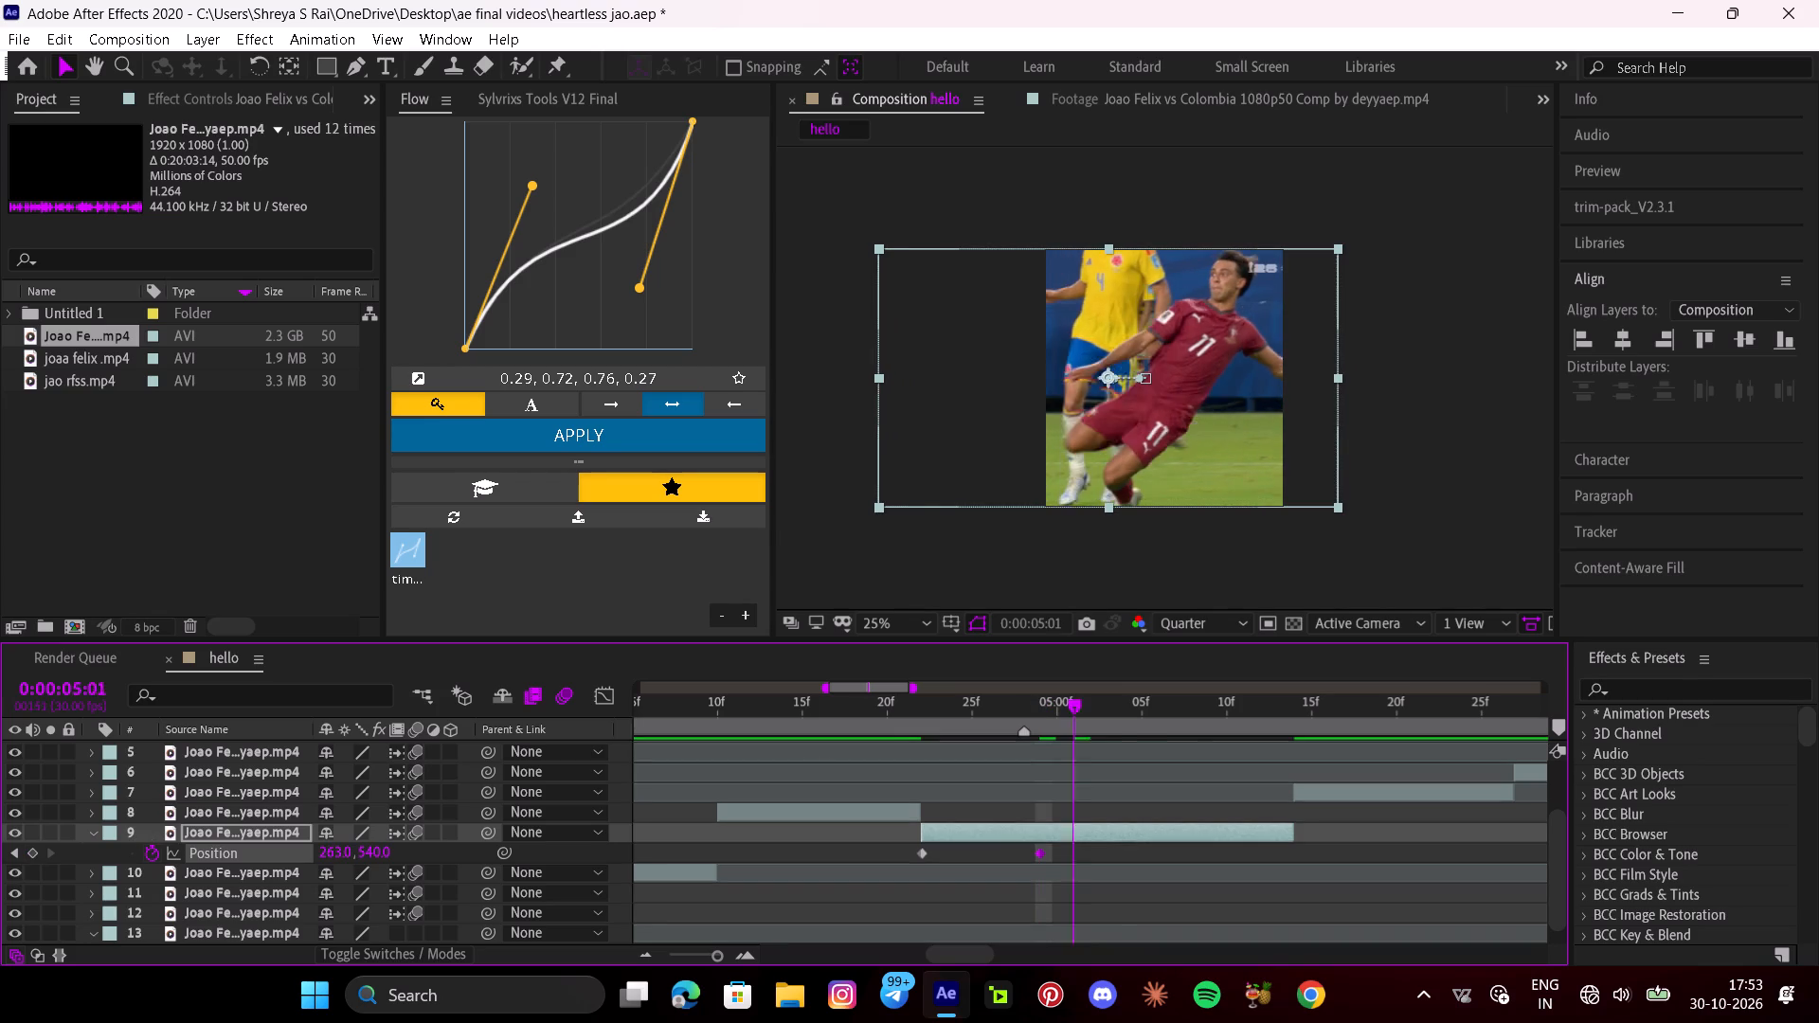
drag(1117, 736, 1229, 788)
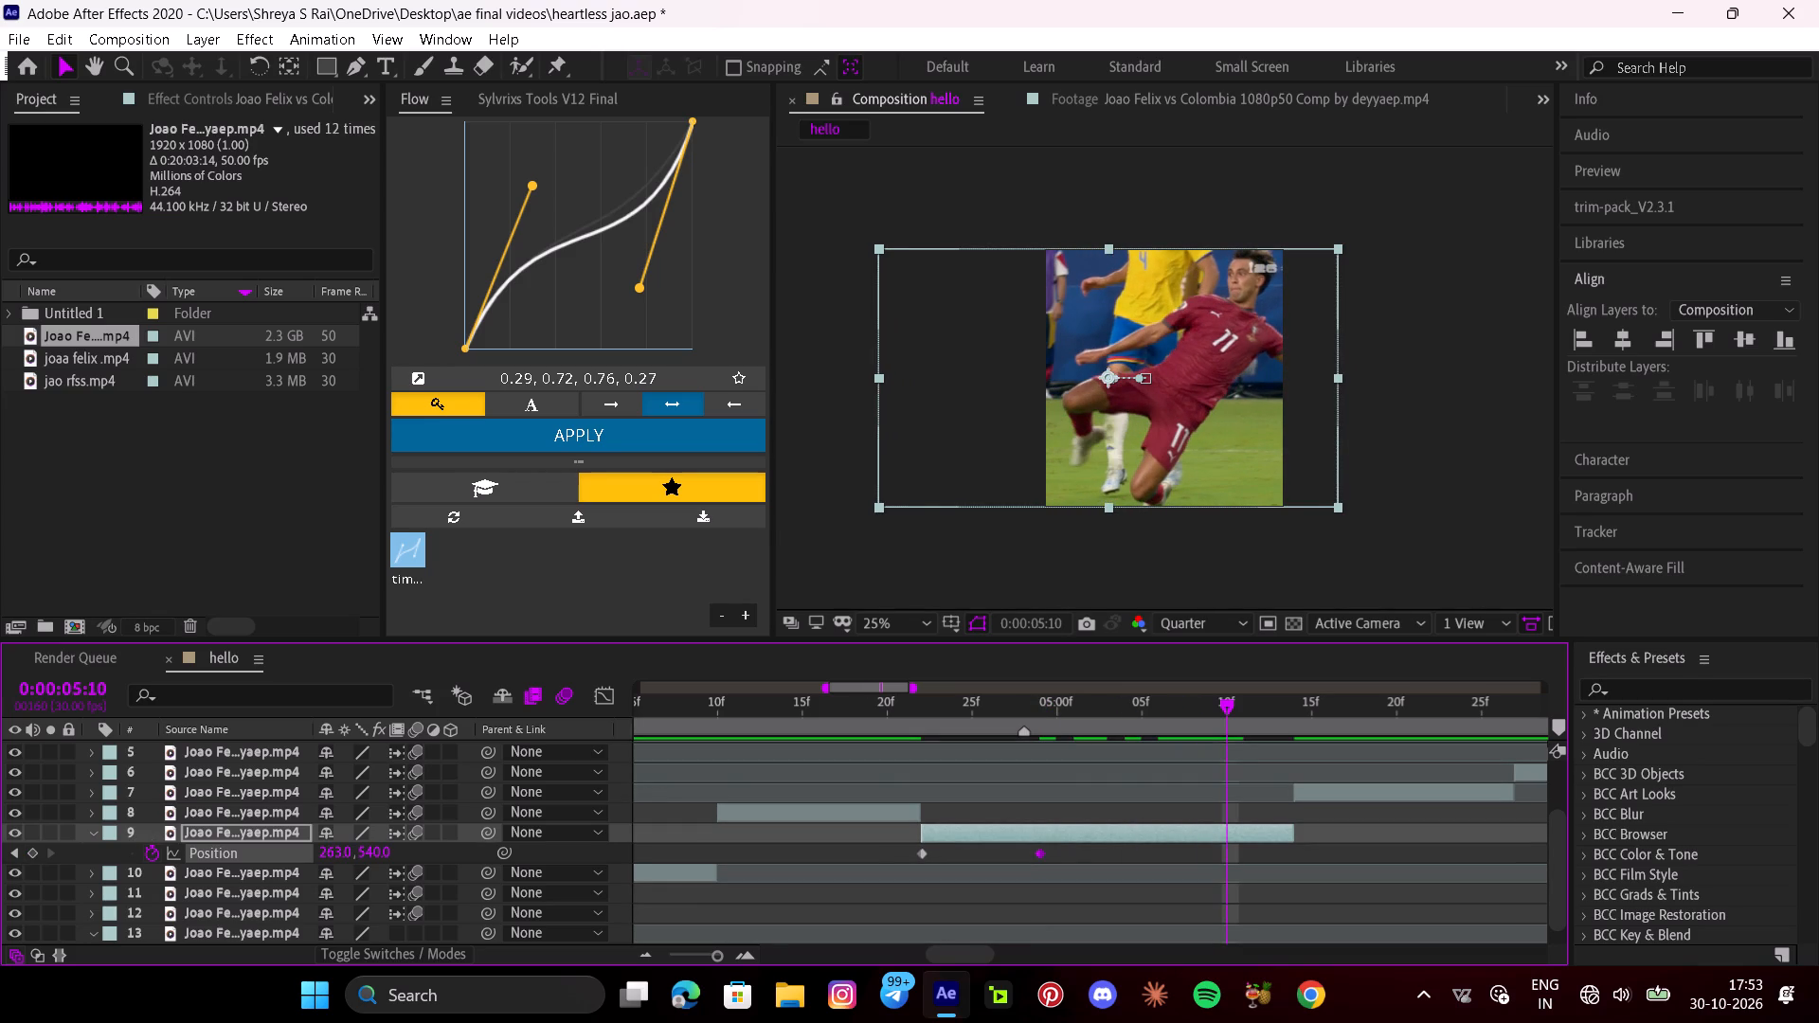
drag(337, 854, 175, 850)
Play back from layer 8 through layer 9 to check the new reframing move and review layer 9's keyframes.
drag(1200, 711, 864, 752)
key(space)
key(space)
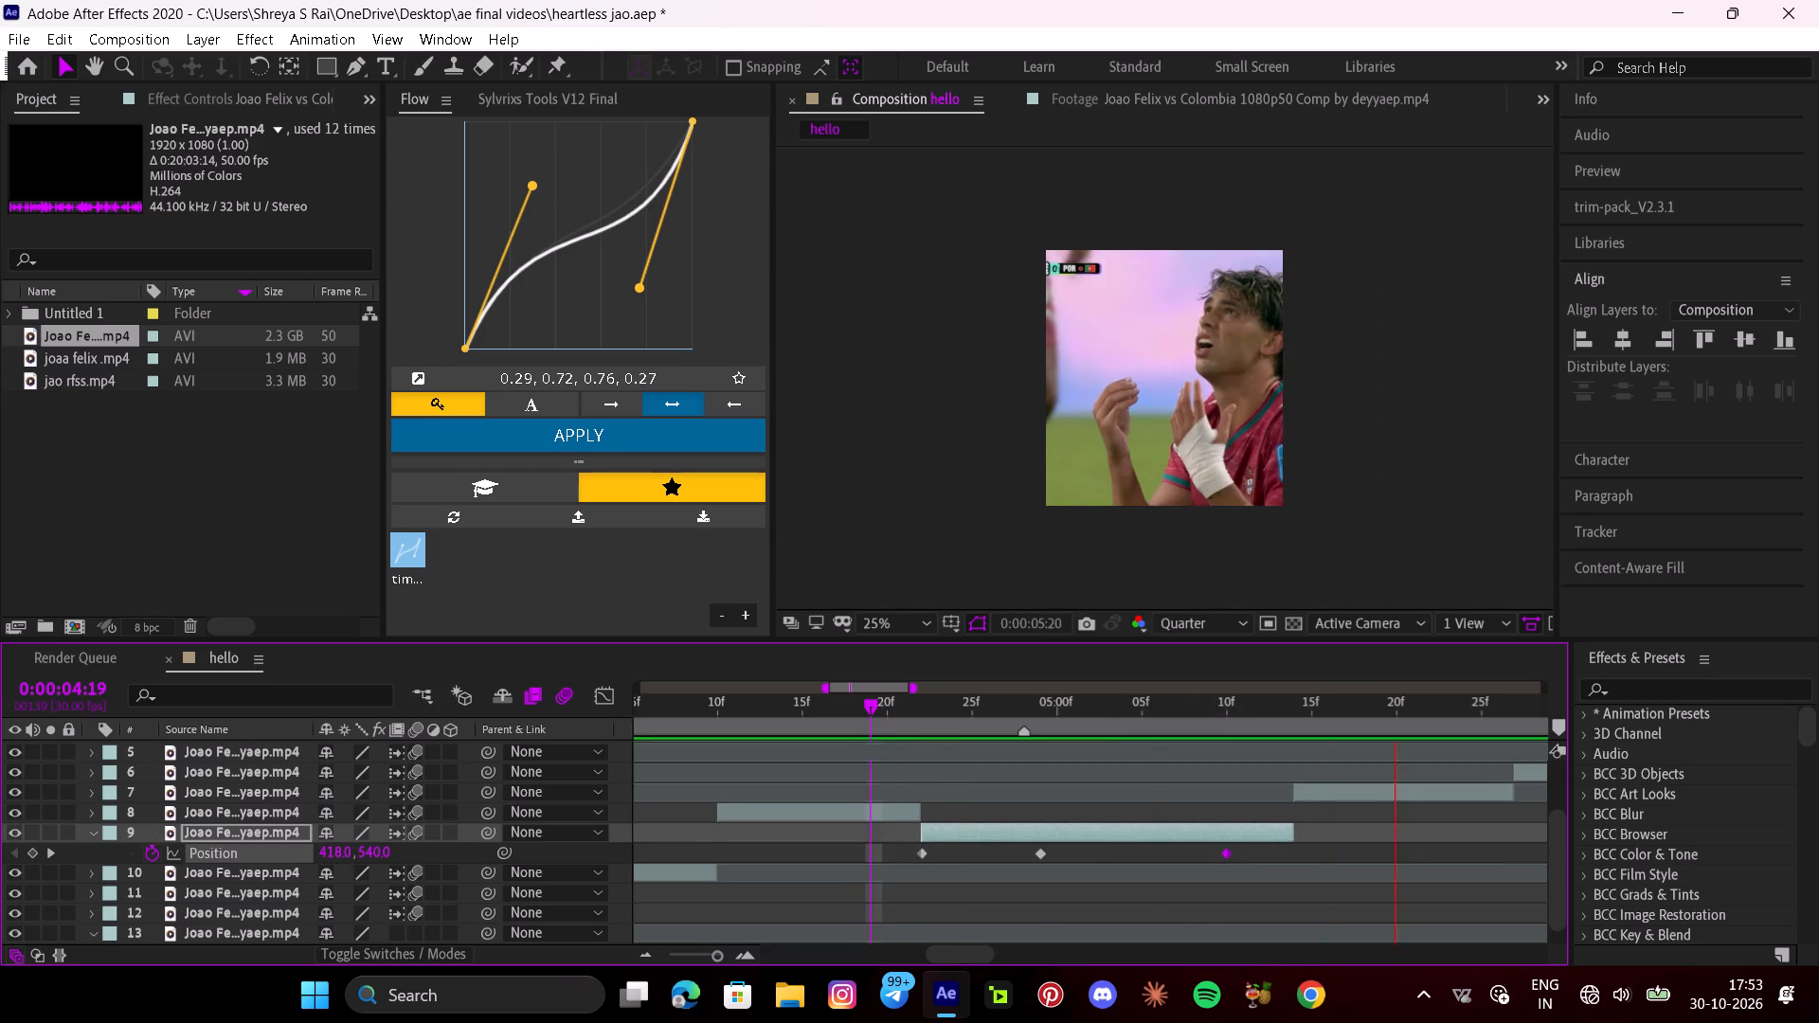
drag(1384, 709, 693, 743)
key(space)
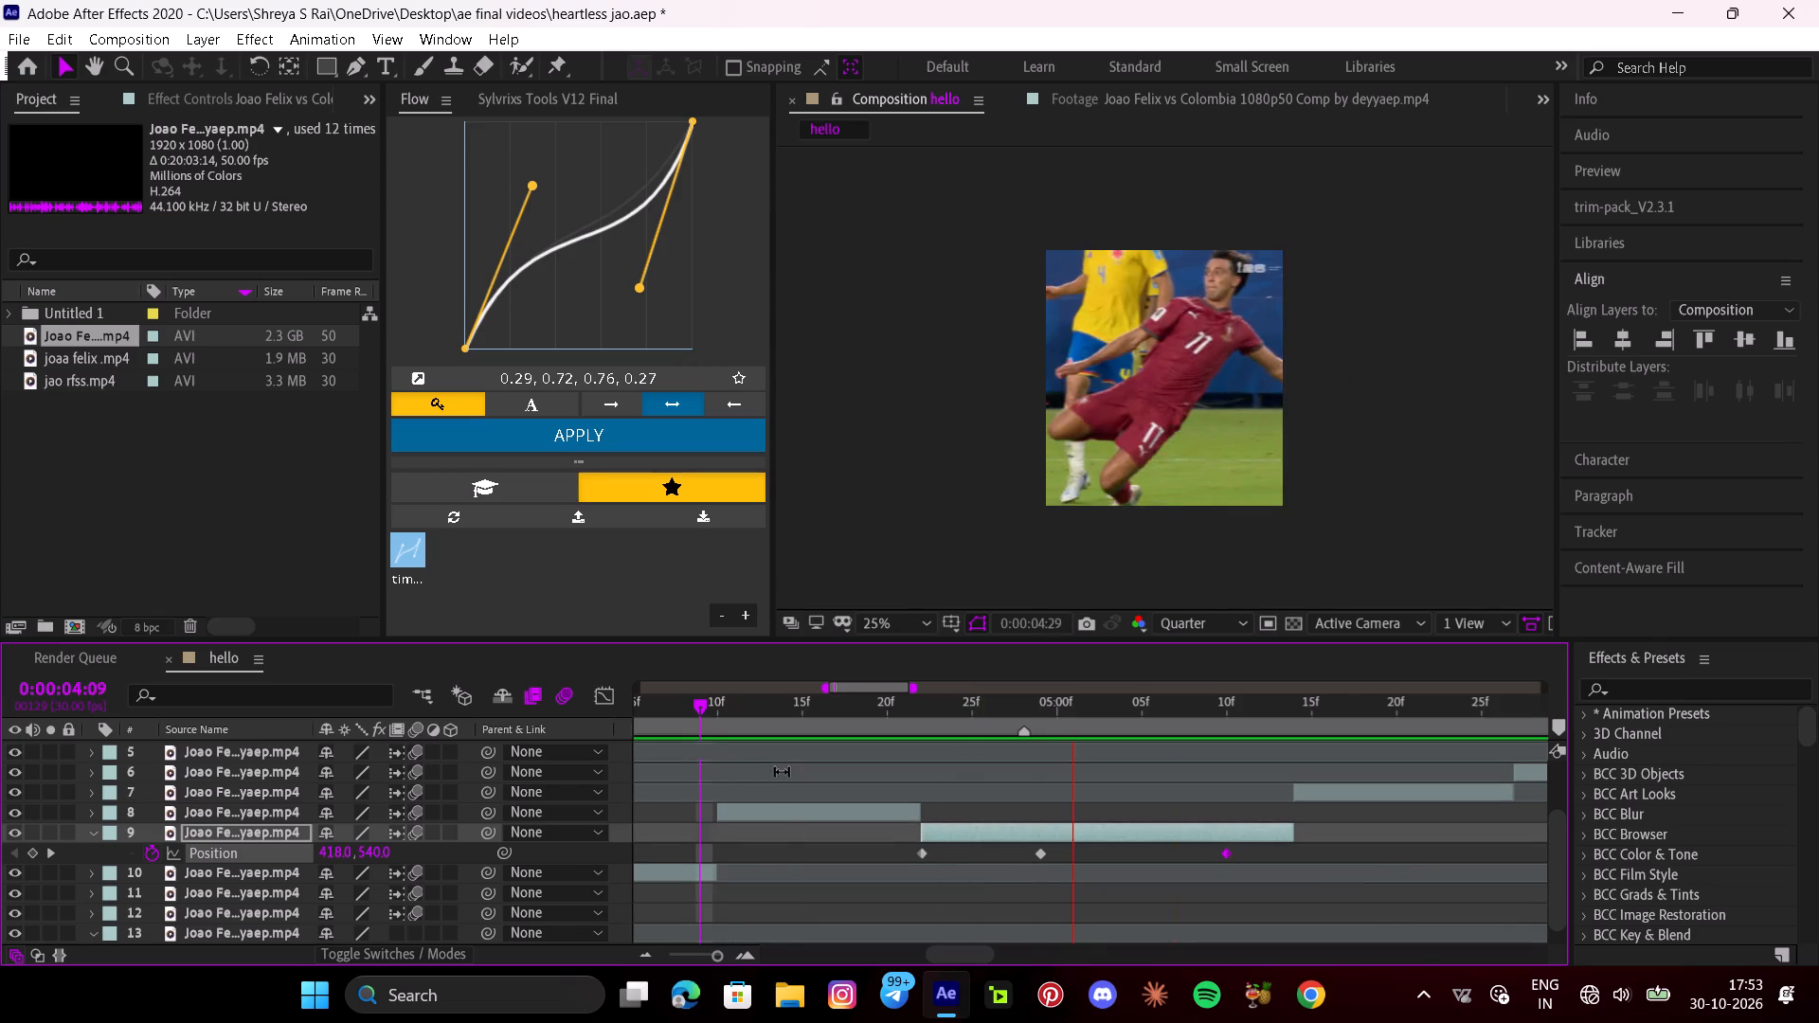
key(space)
key(u)
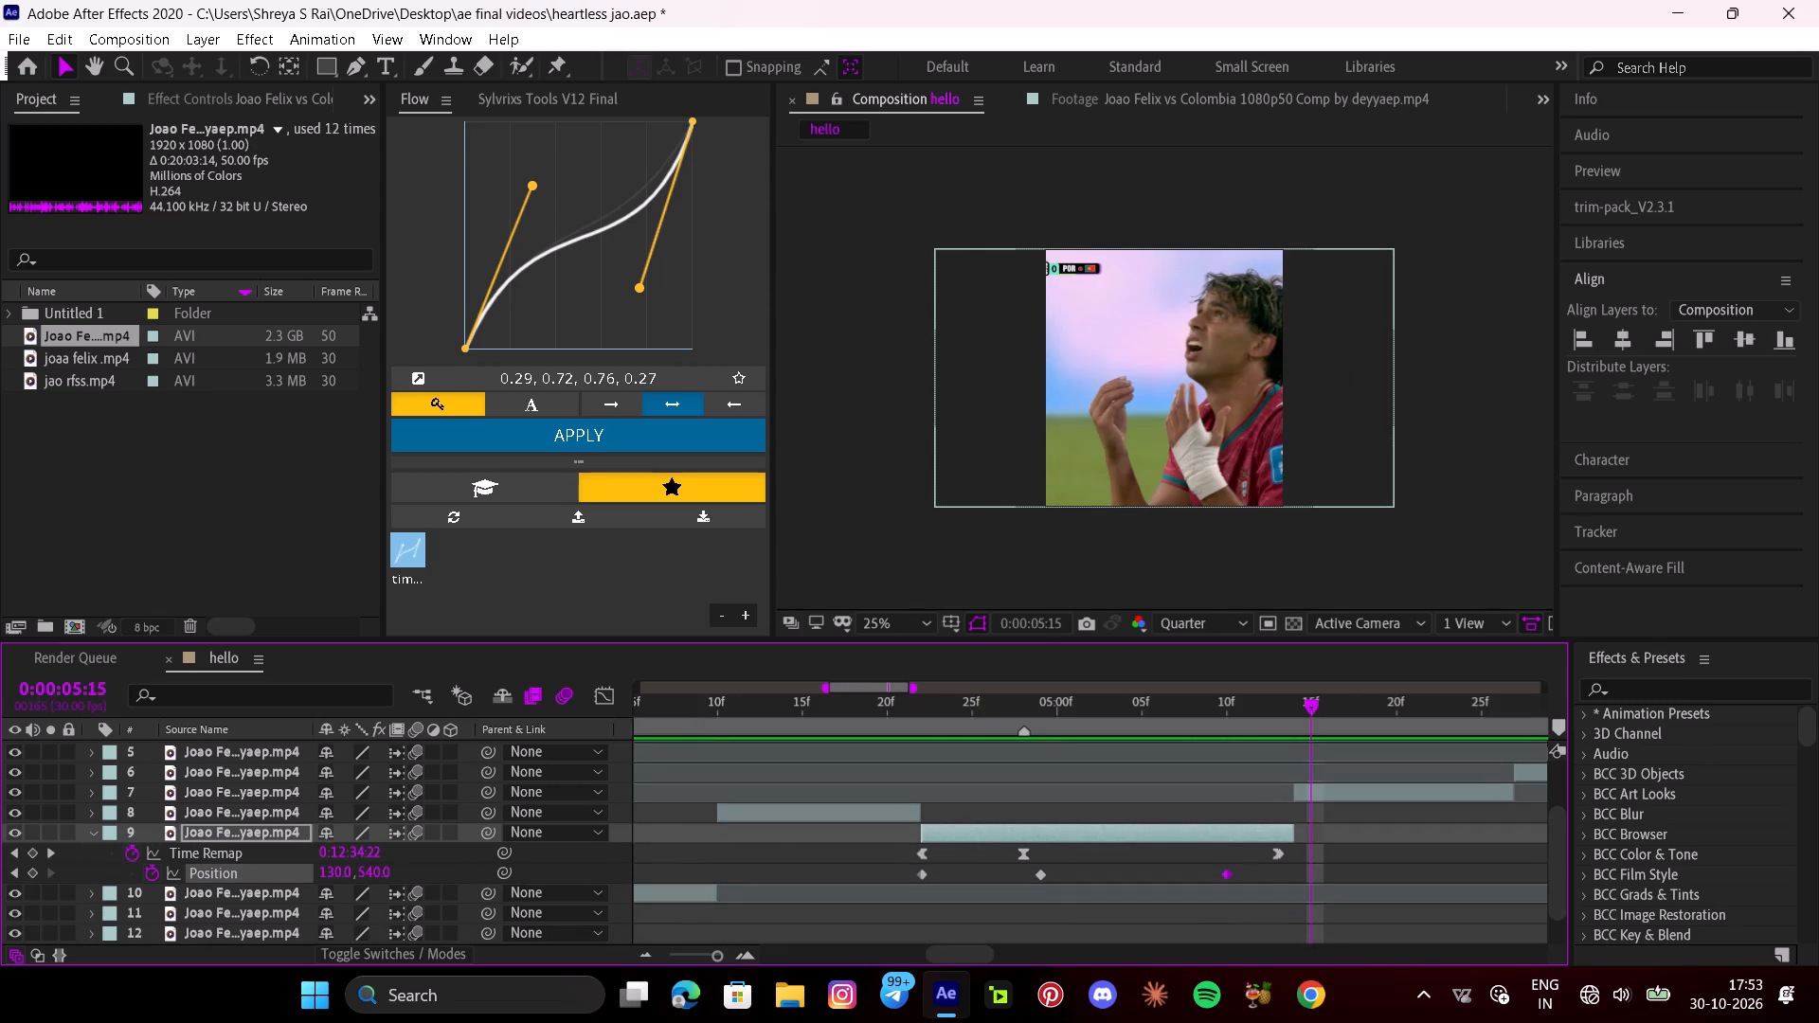
key(u)
Reframe layer 7 with a Position keyframe at 222, 540 at 0:00:05:14.
click(1308, 787)
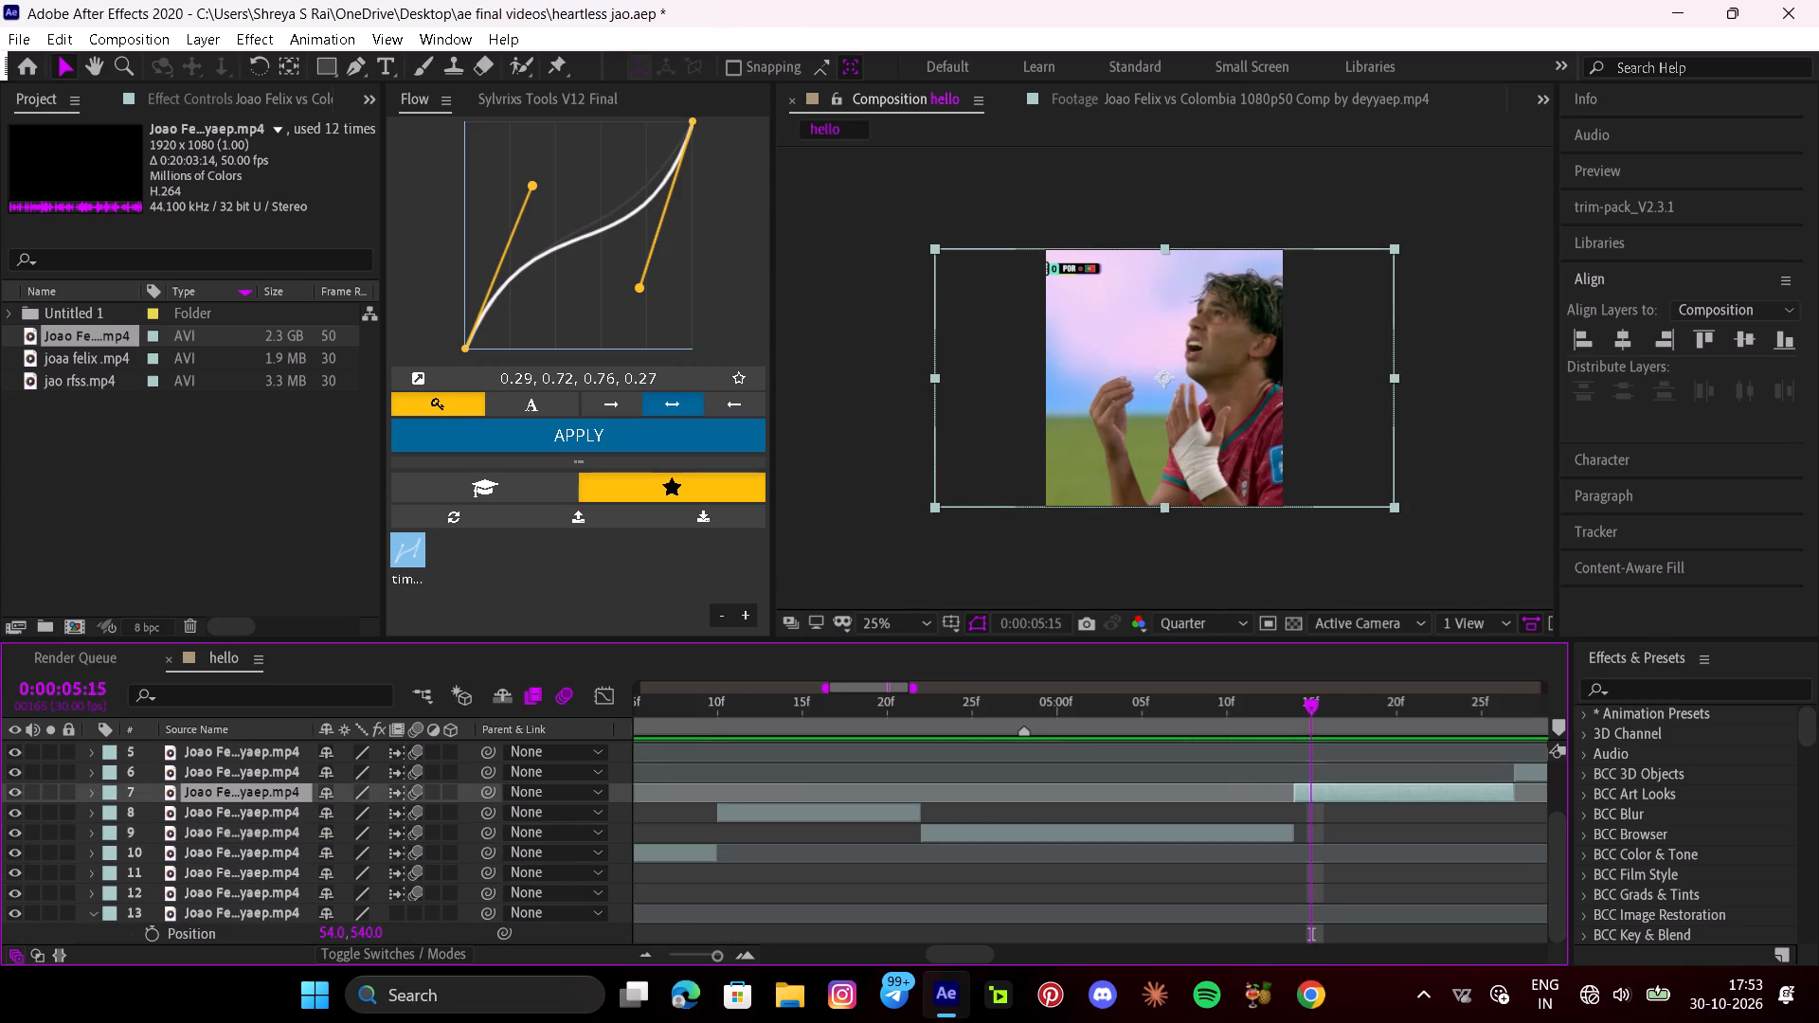
key(i)
key(p)
drag(329, 810, 106, 822)
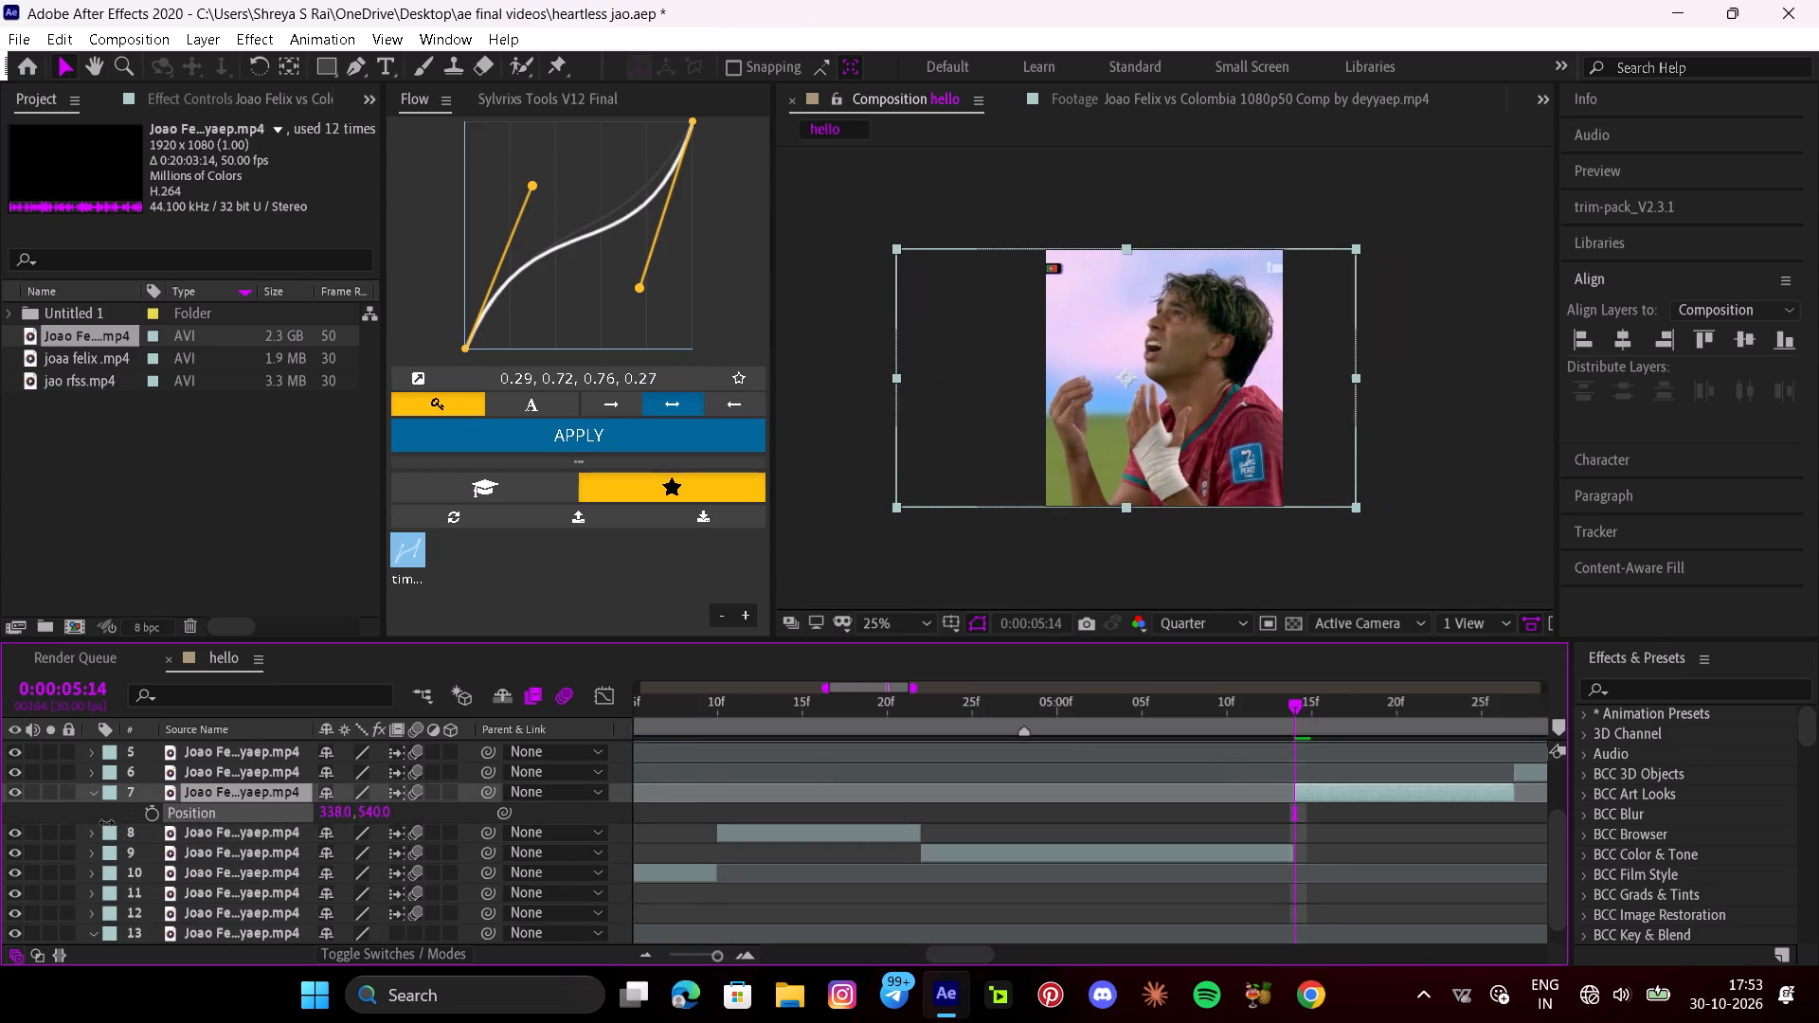
drag(106, 822, 11, 821)
click(149, 812)
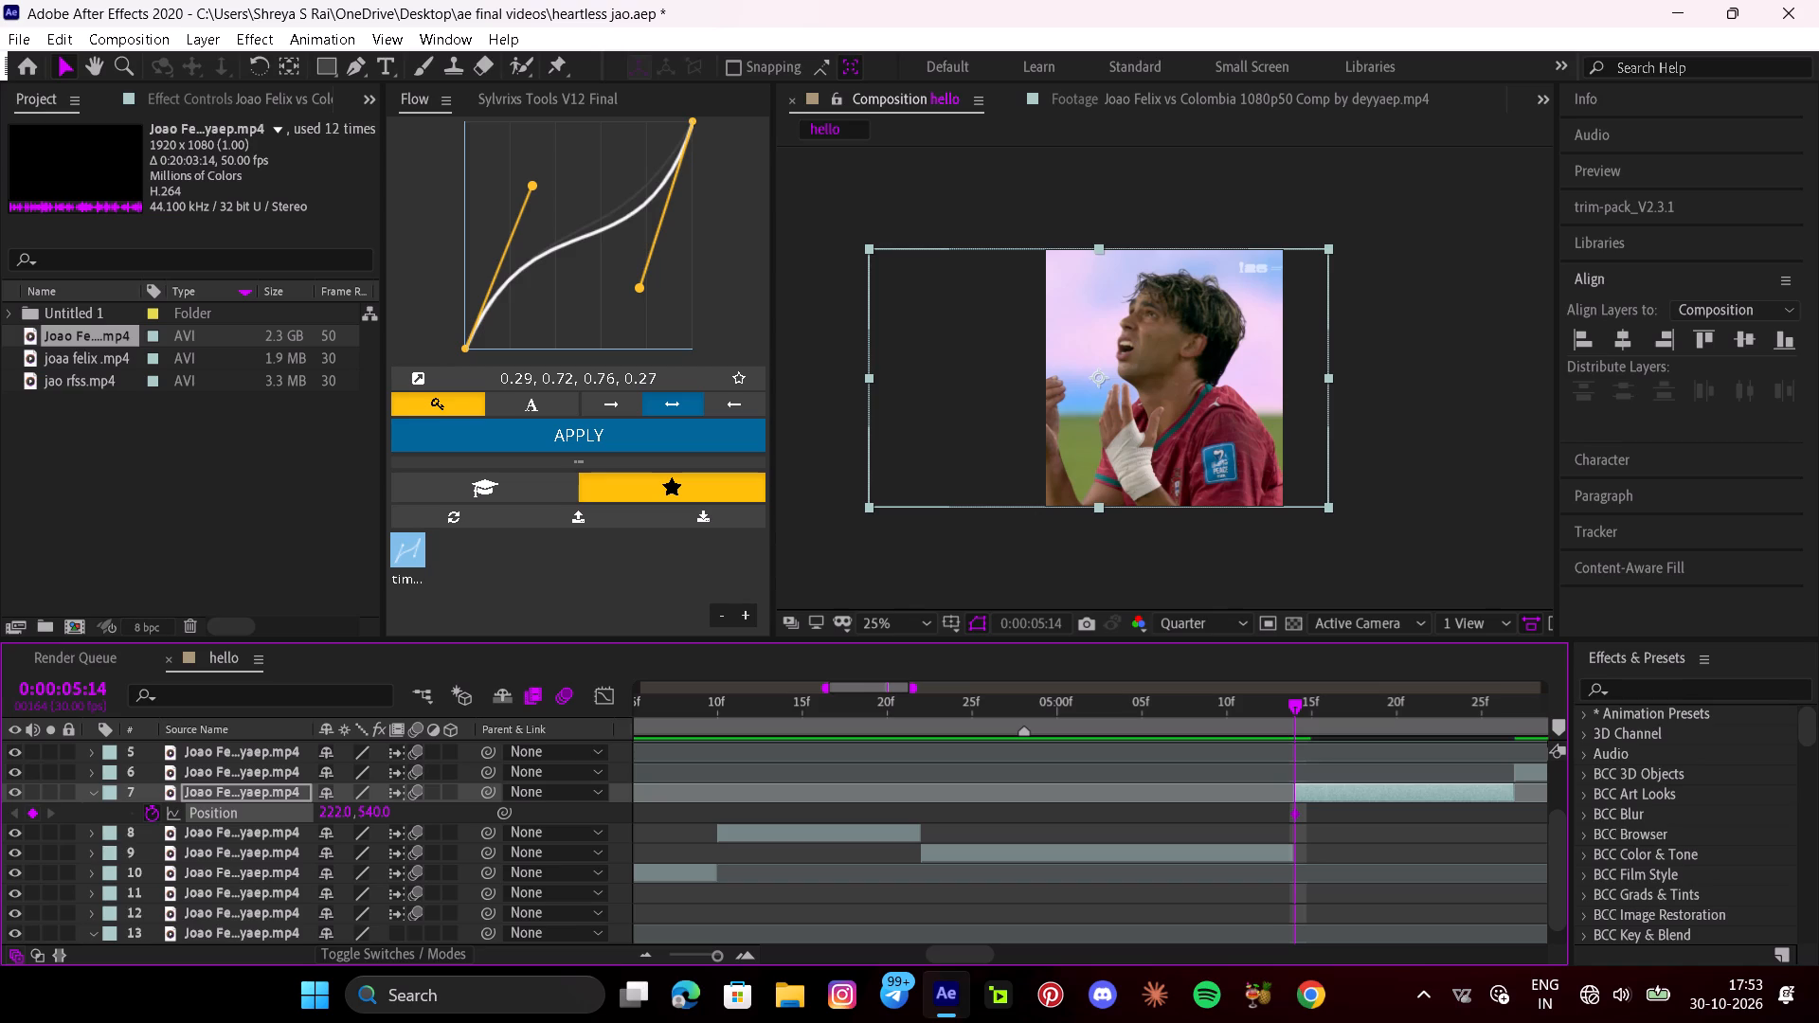
Enable time remapping on layer 7 and add Time Remap keyframes at 0:00:05:14 and 0:00:05:26.
key(o)
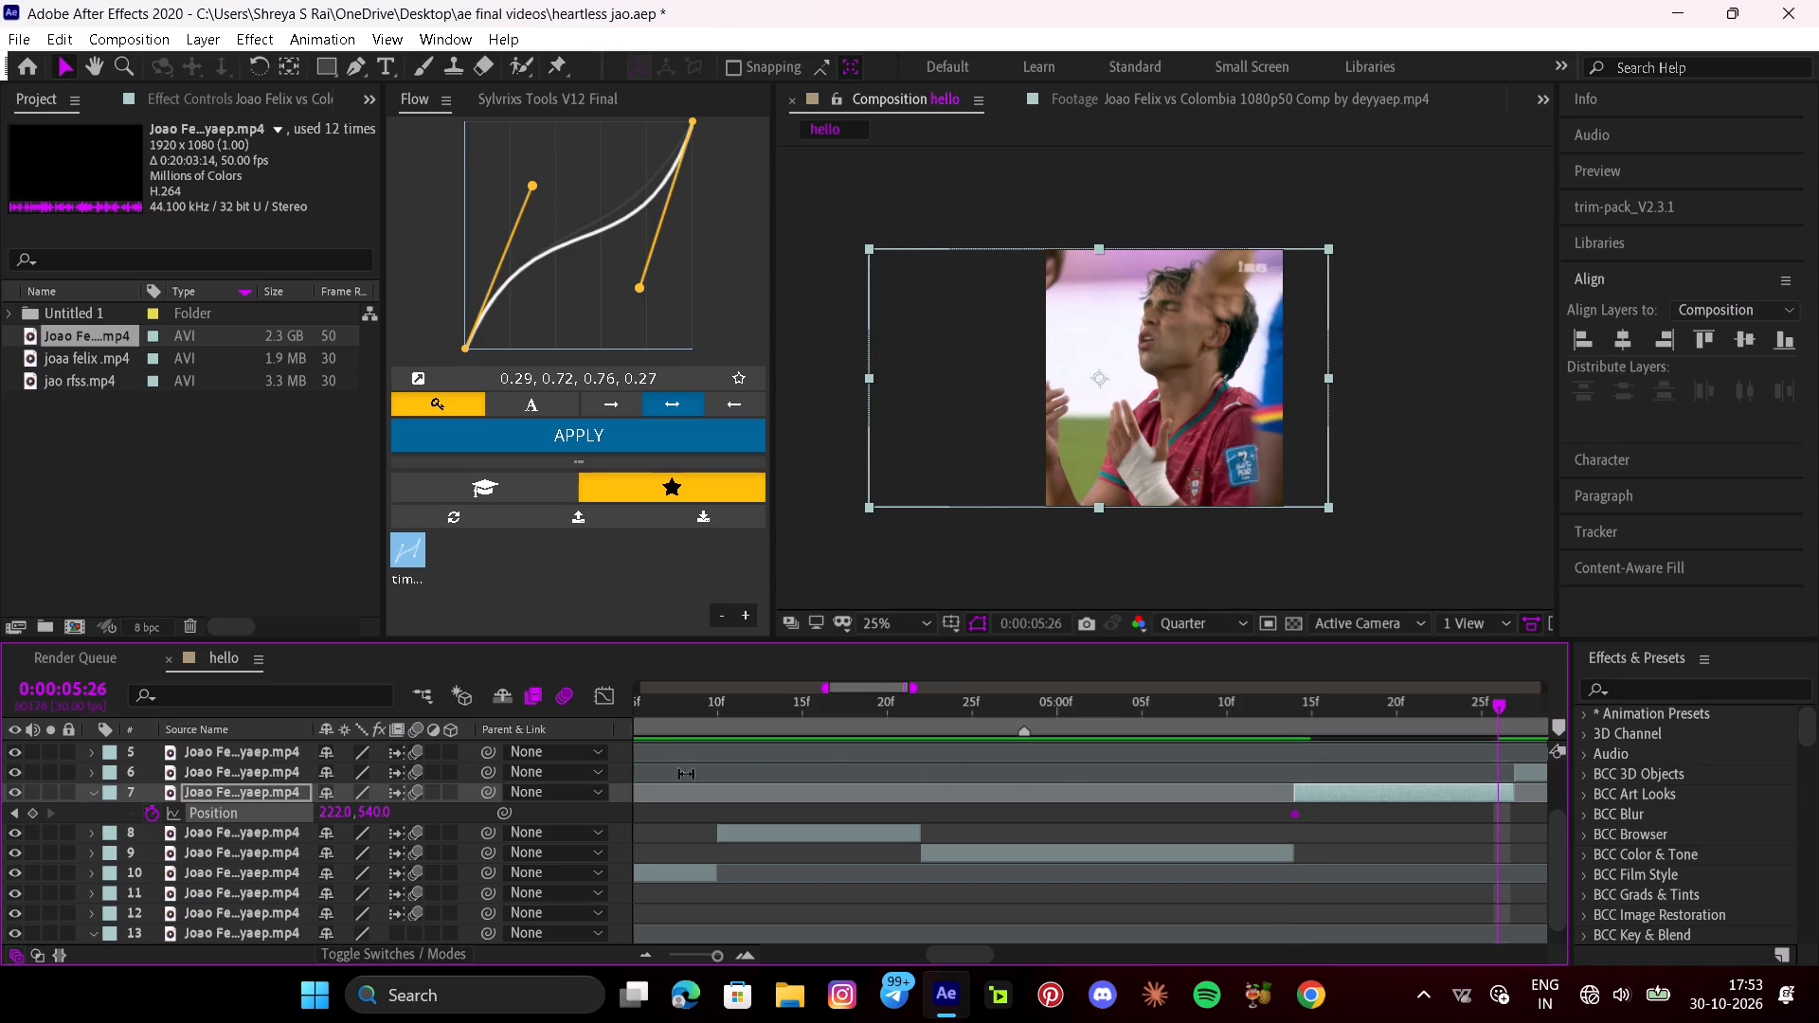
key(ctrl+alt+t)
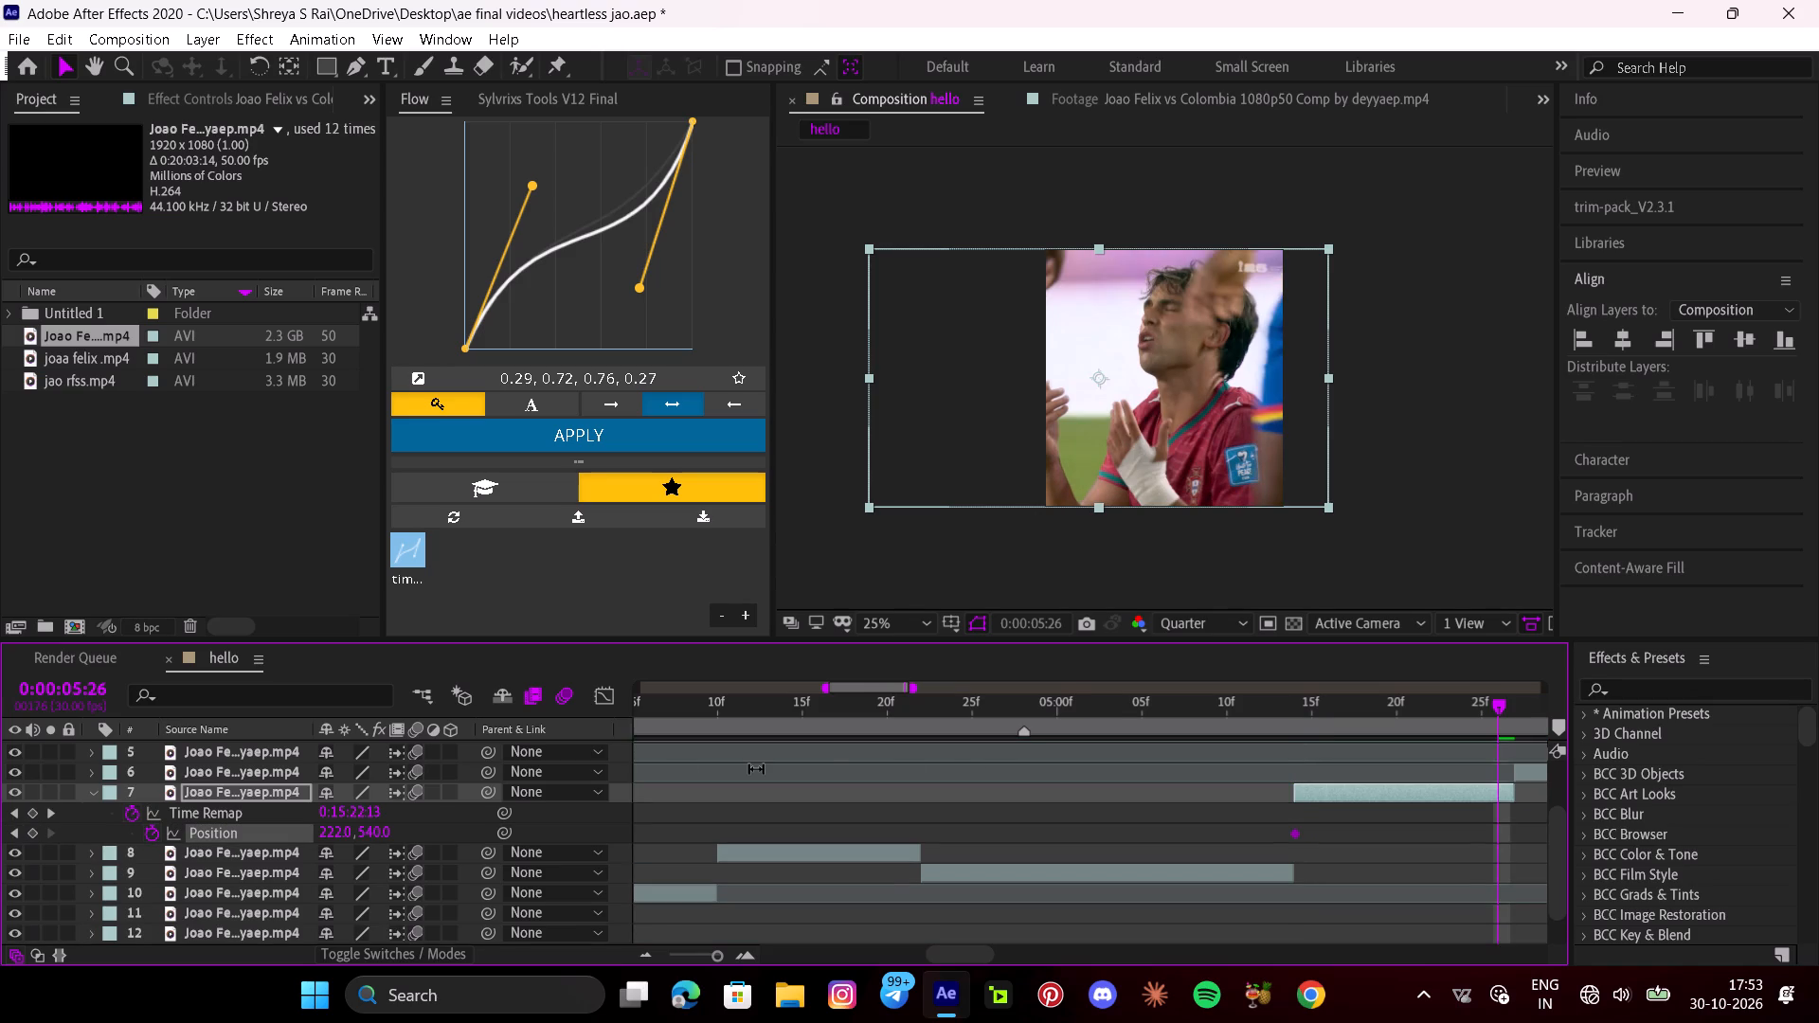
key(i)
click(36, 816)
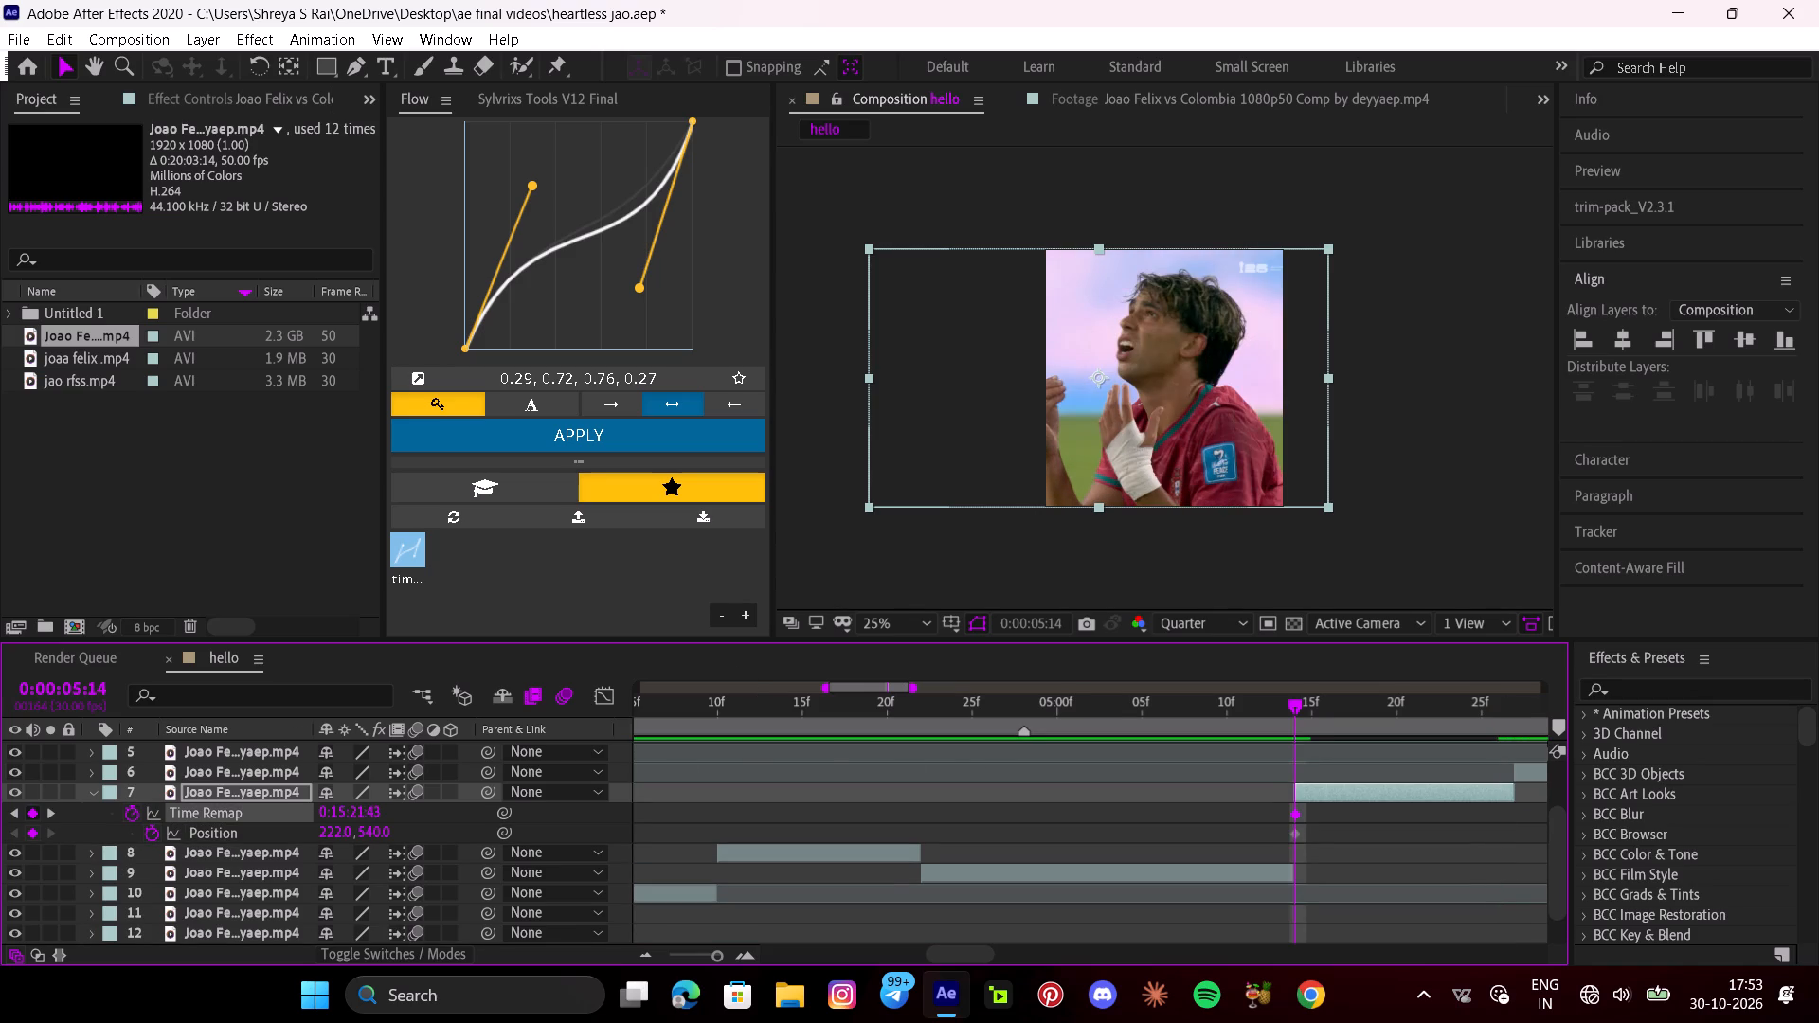
key(o)
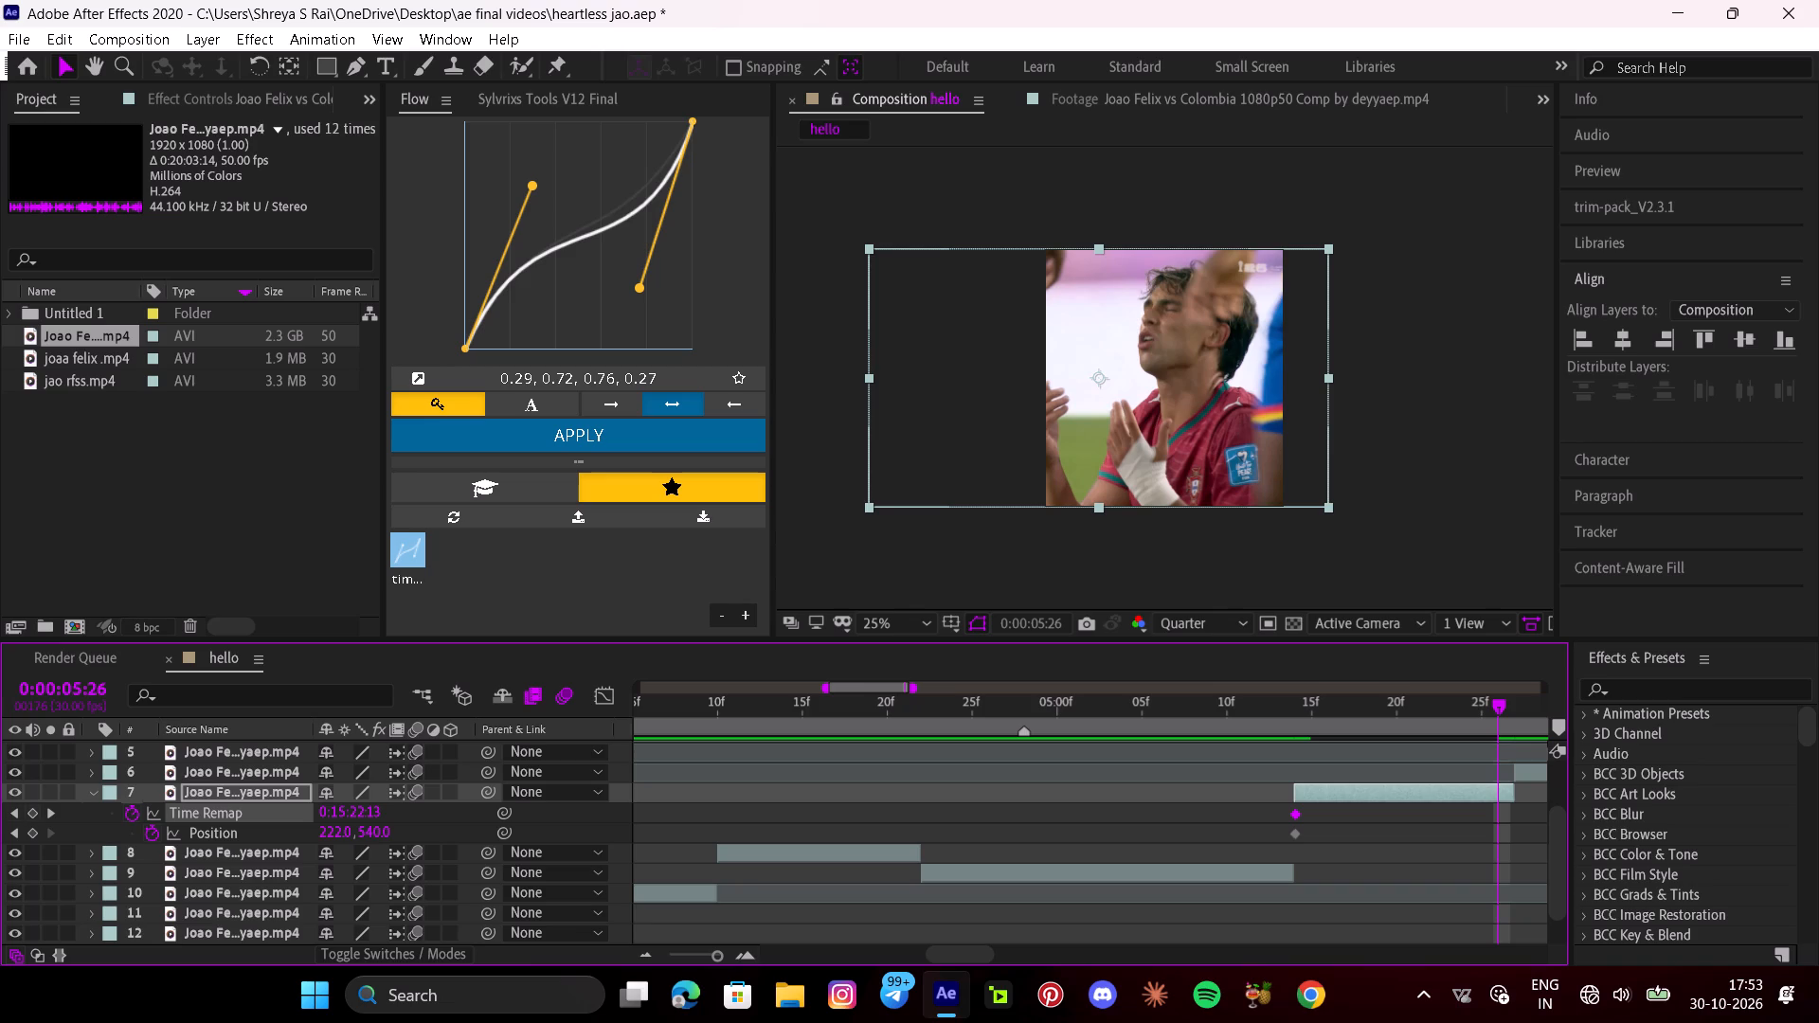
click(34, 811)
Apply the 0.29, 0.72, 0.76, 0.27 Flow curve to layer 7's Time Remap keyframes and preview the shot.
drag(1538, 814, 1251, 816)
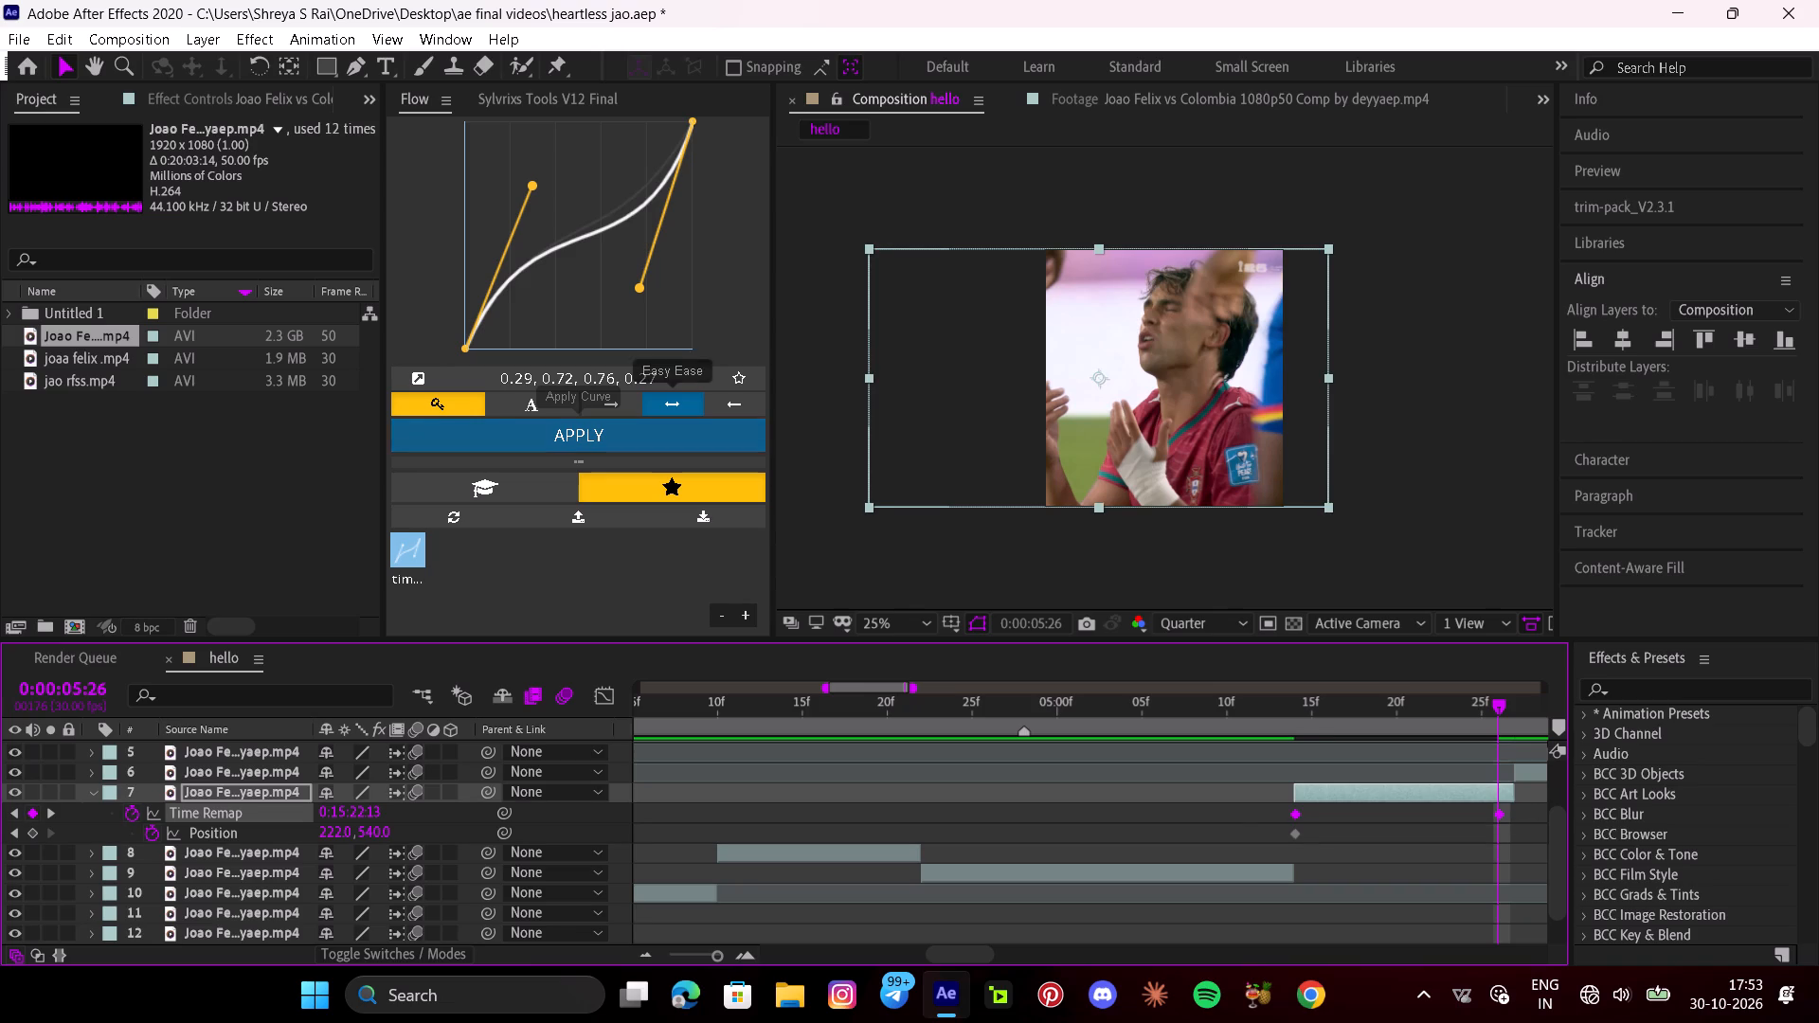
click(648, 435)
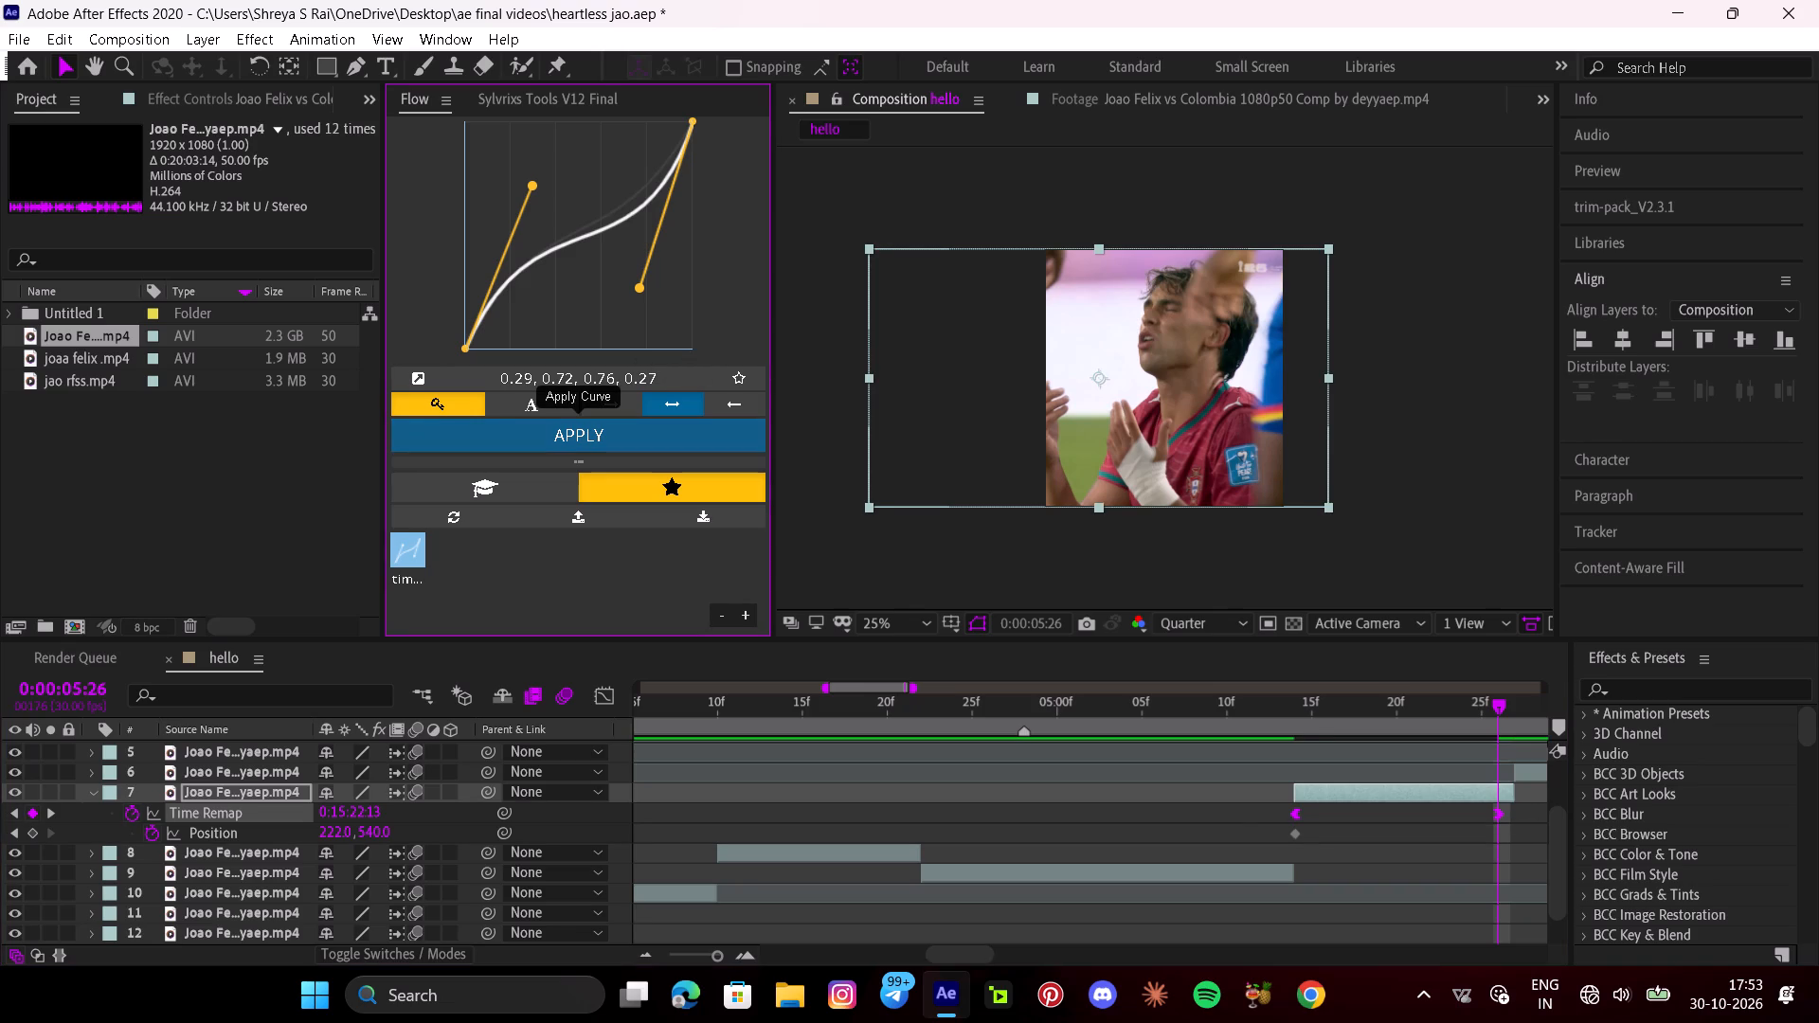
drag(1506, 714, 1167, 714)
key(space)
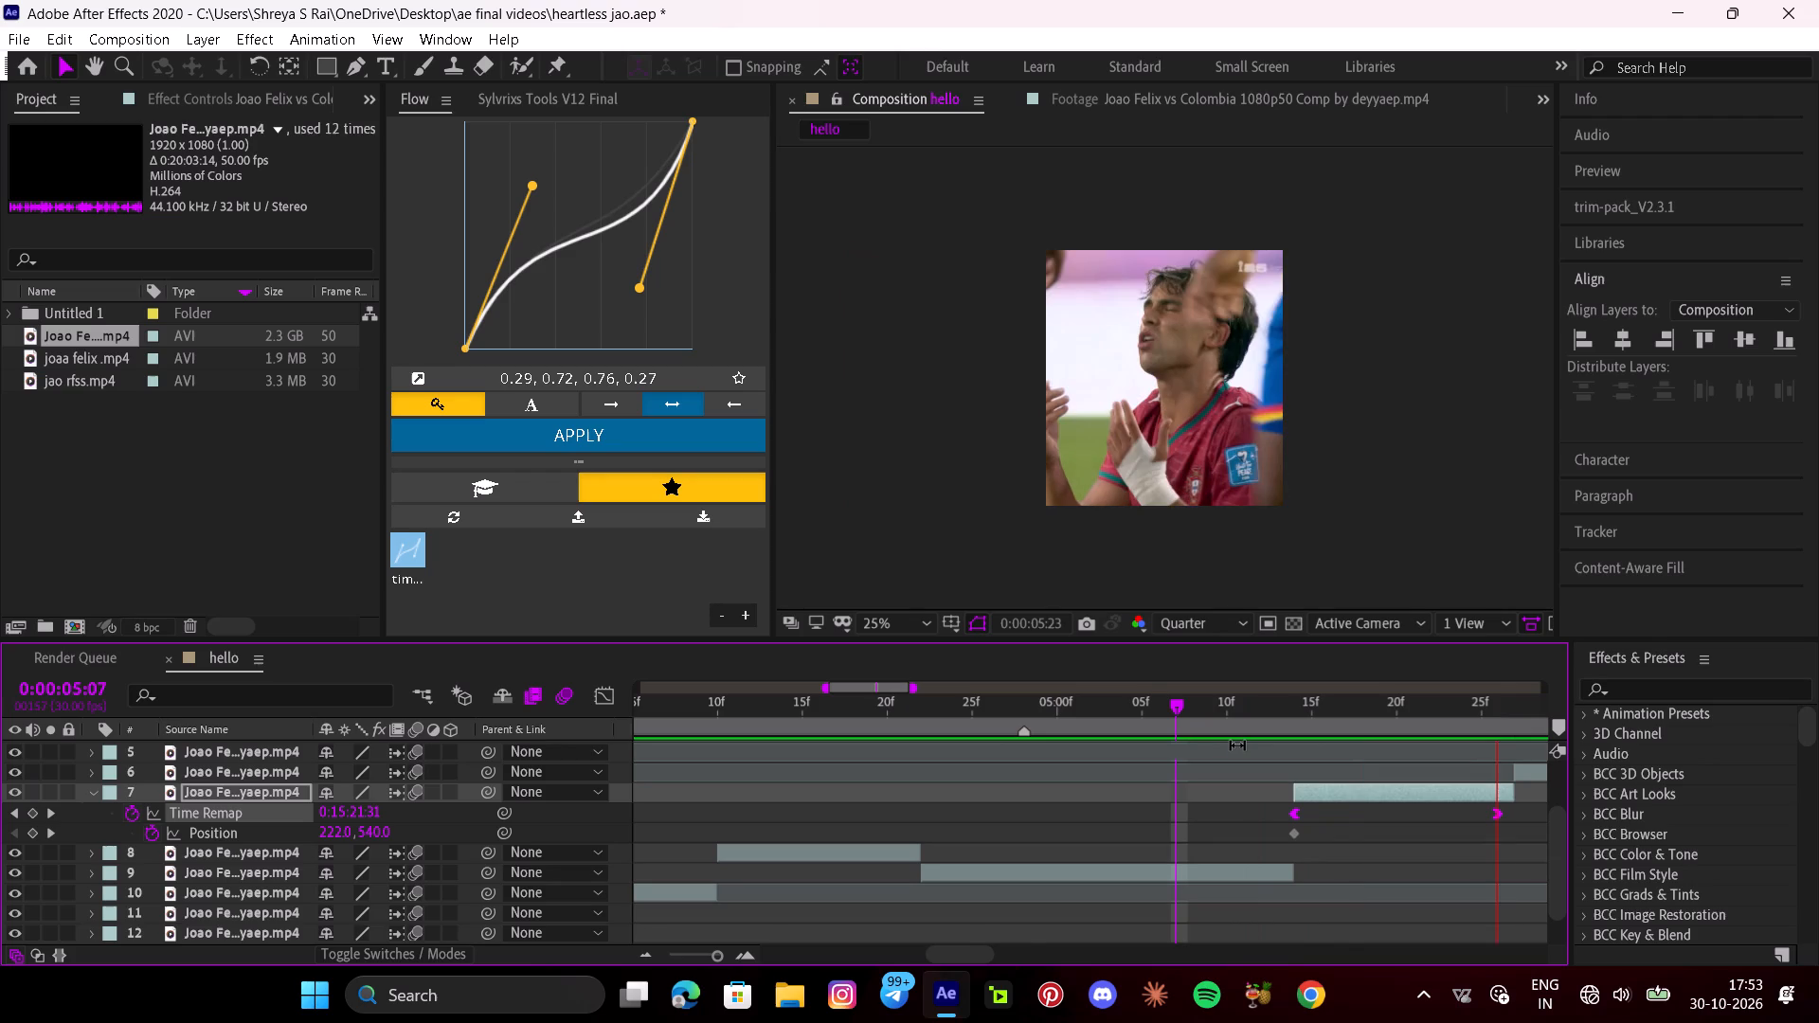
key(space)
Play back the edit across layer 7 into layer 6, including a run from 0:00:04:07, to check the shots in sequence.
drag(1060, 703, 717, 759)
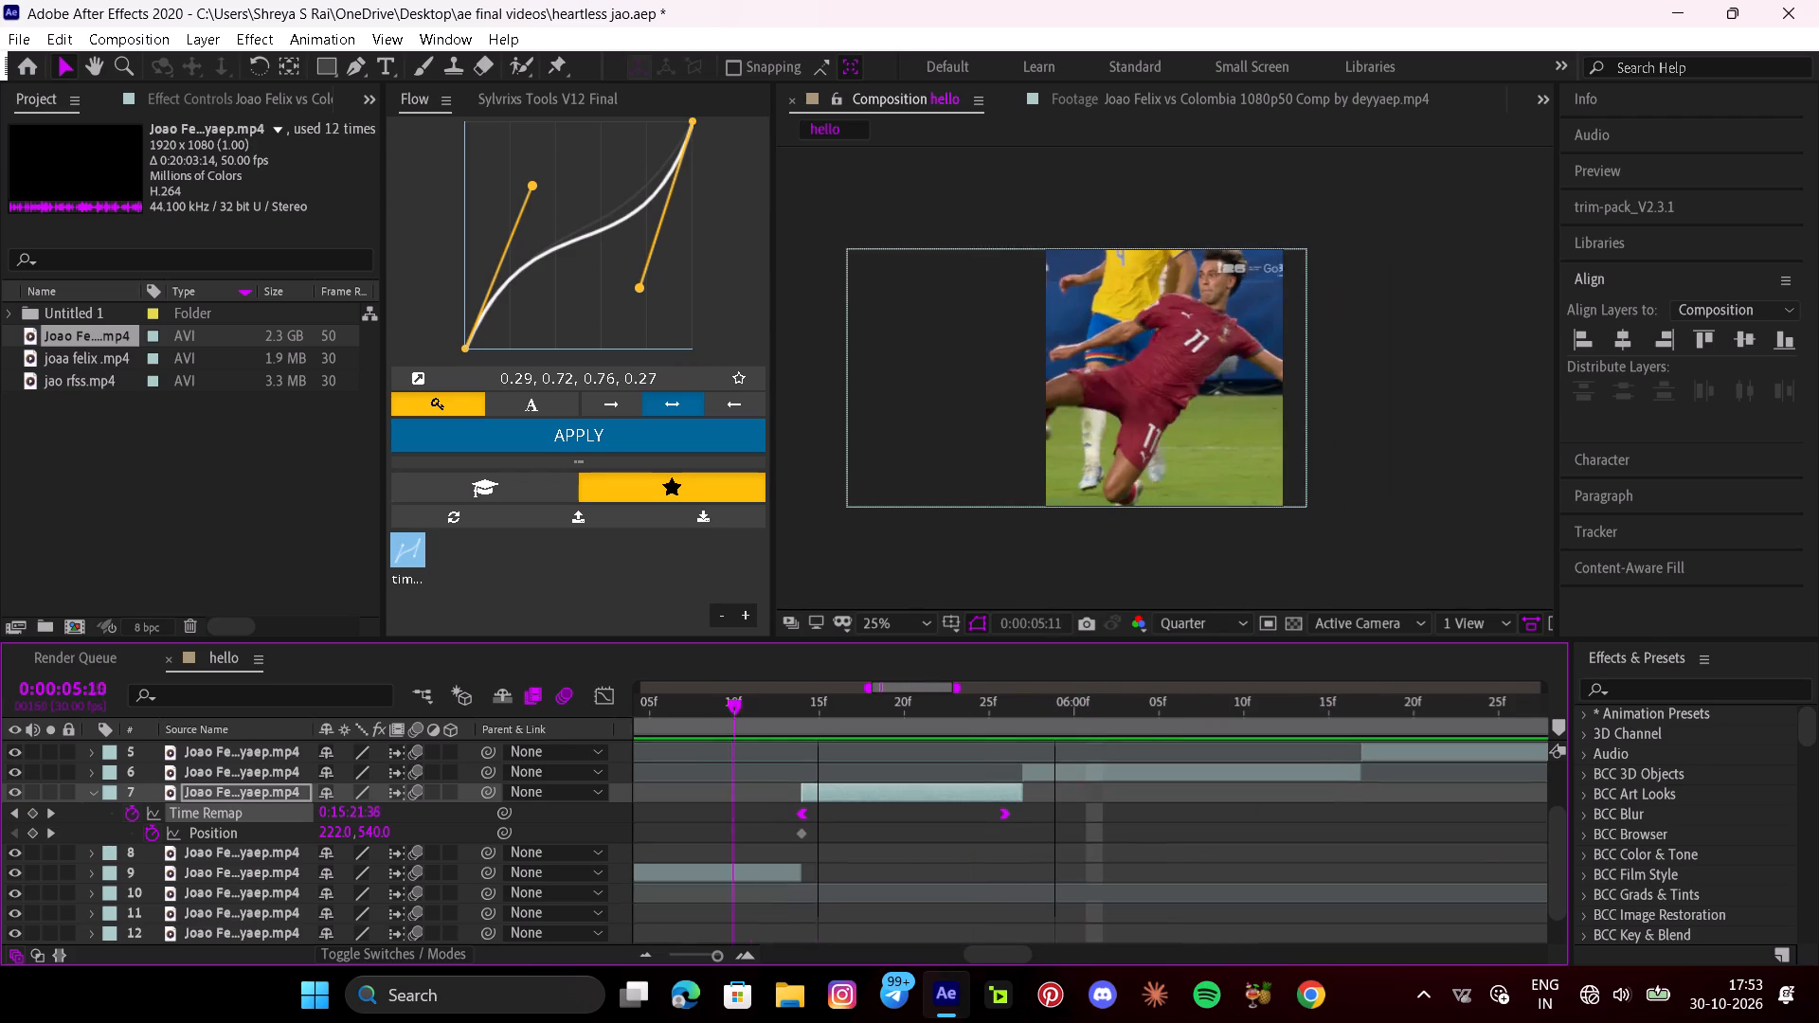
drag(717, 759, 703, 755)
key(space)
key(space)
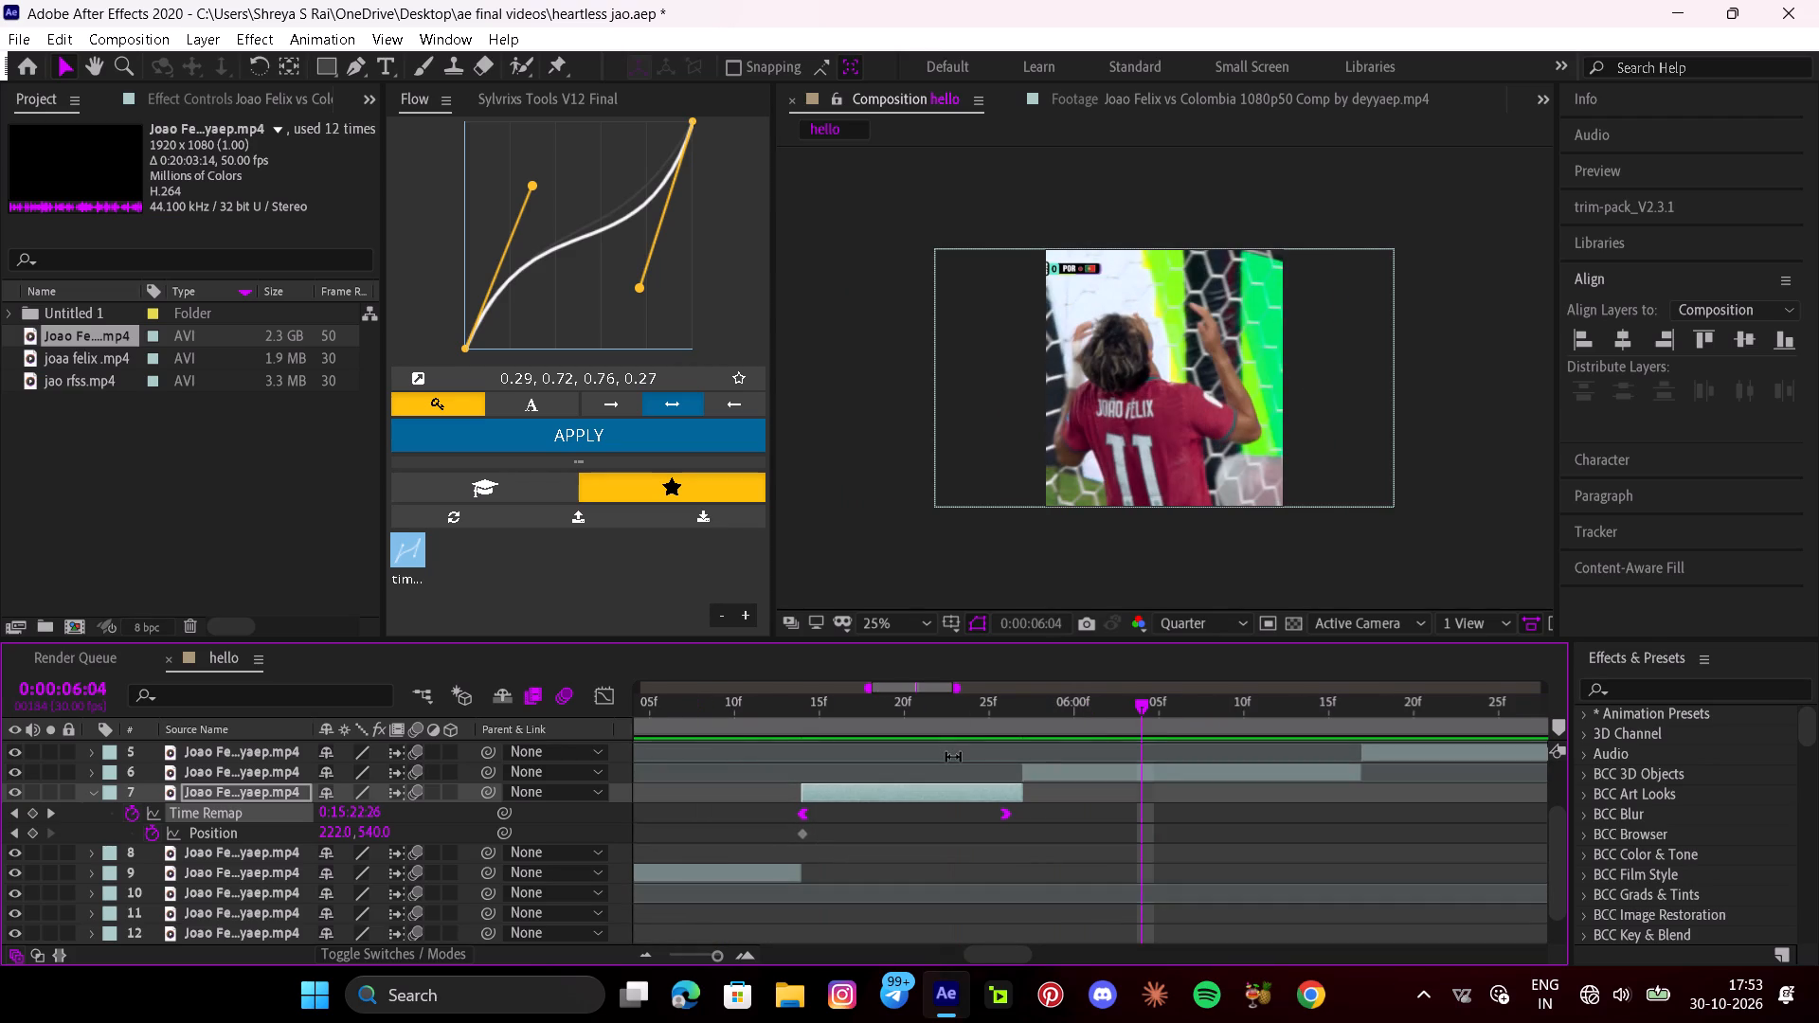
key(u)
drag(1136, 719, 496, 767)
key(space)
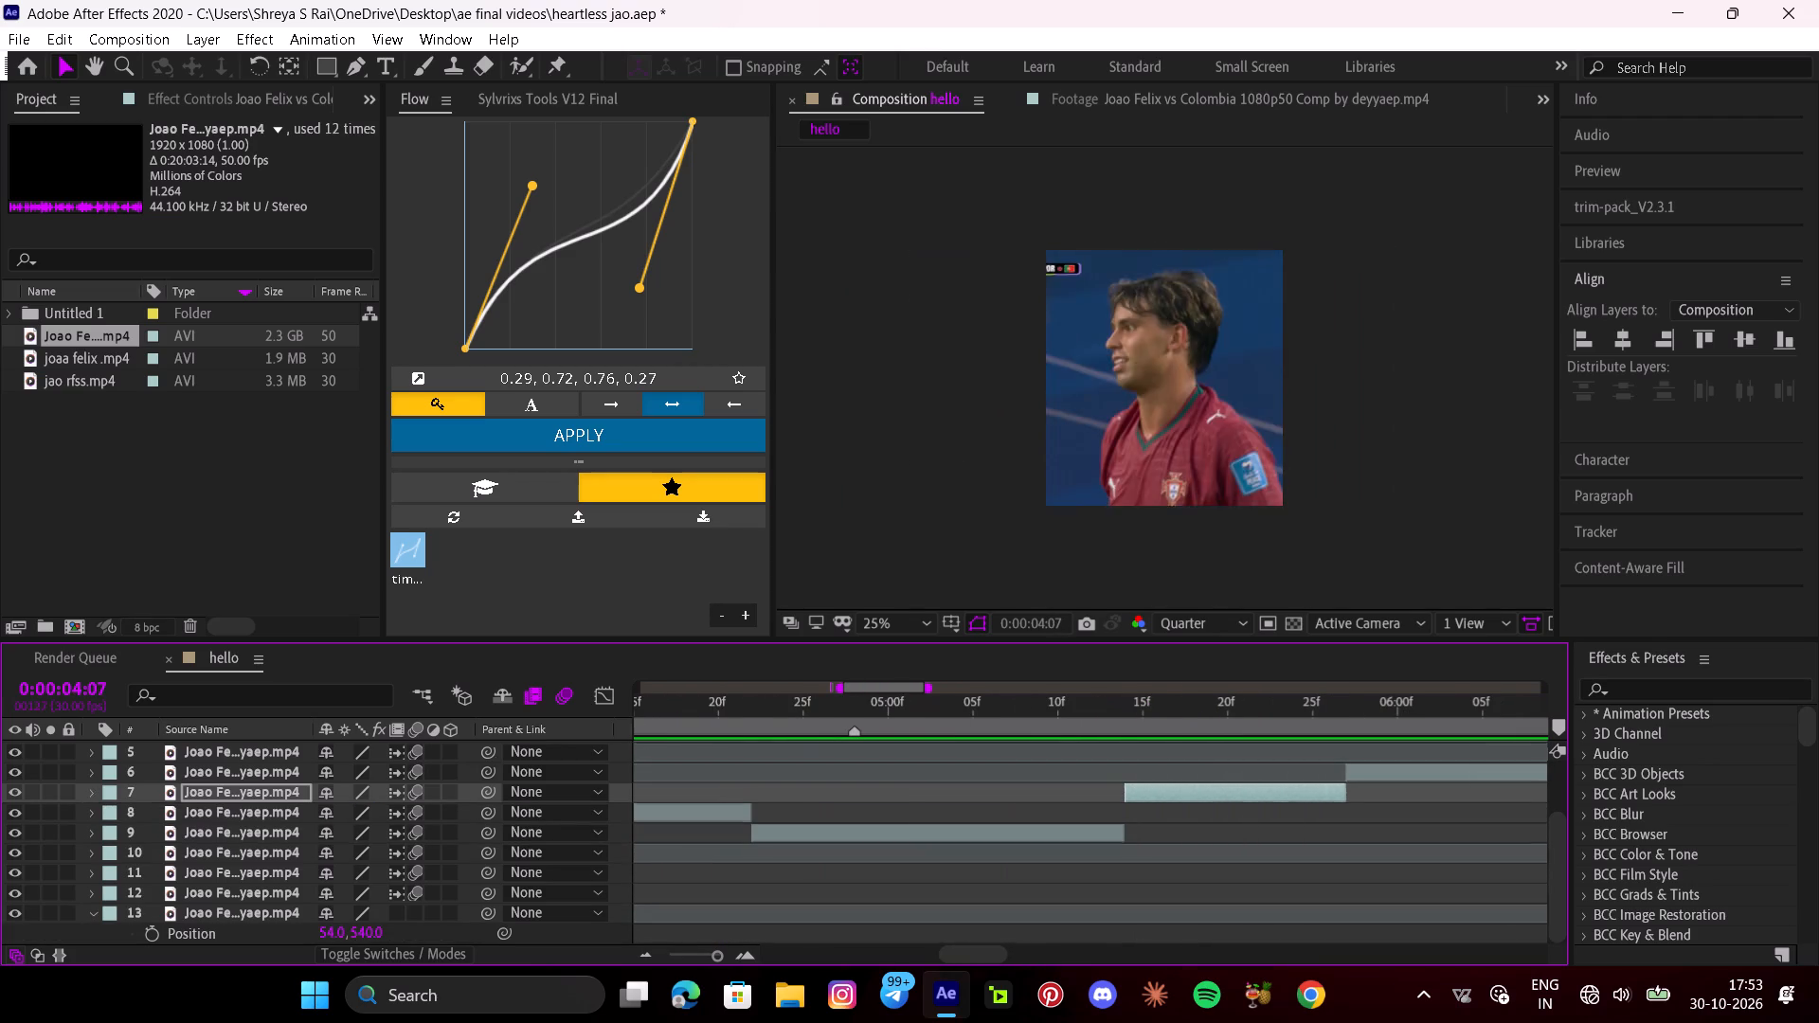
key(space)
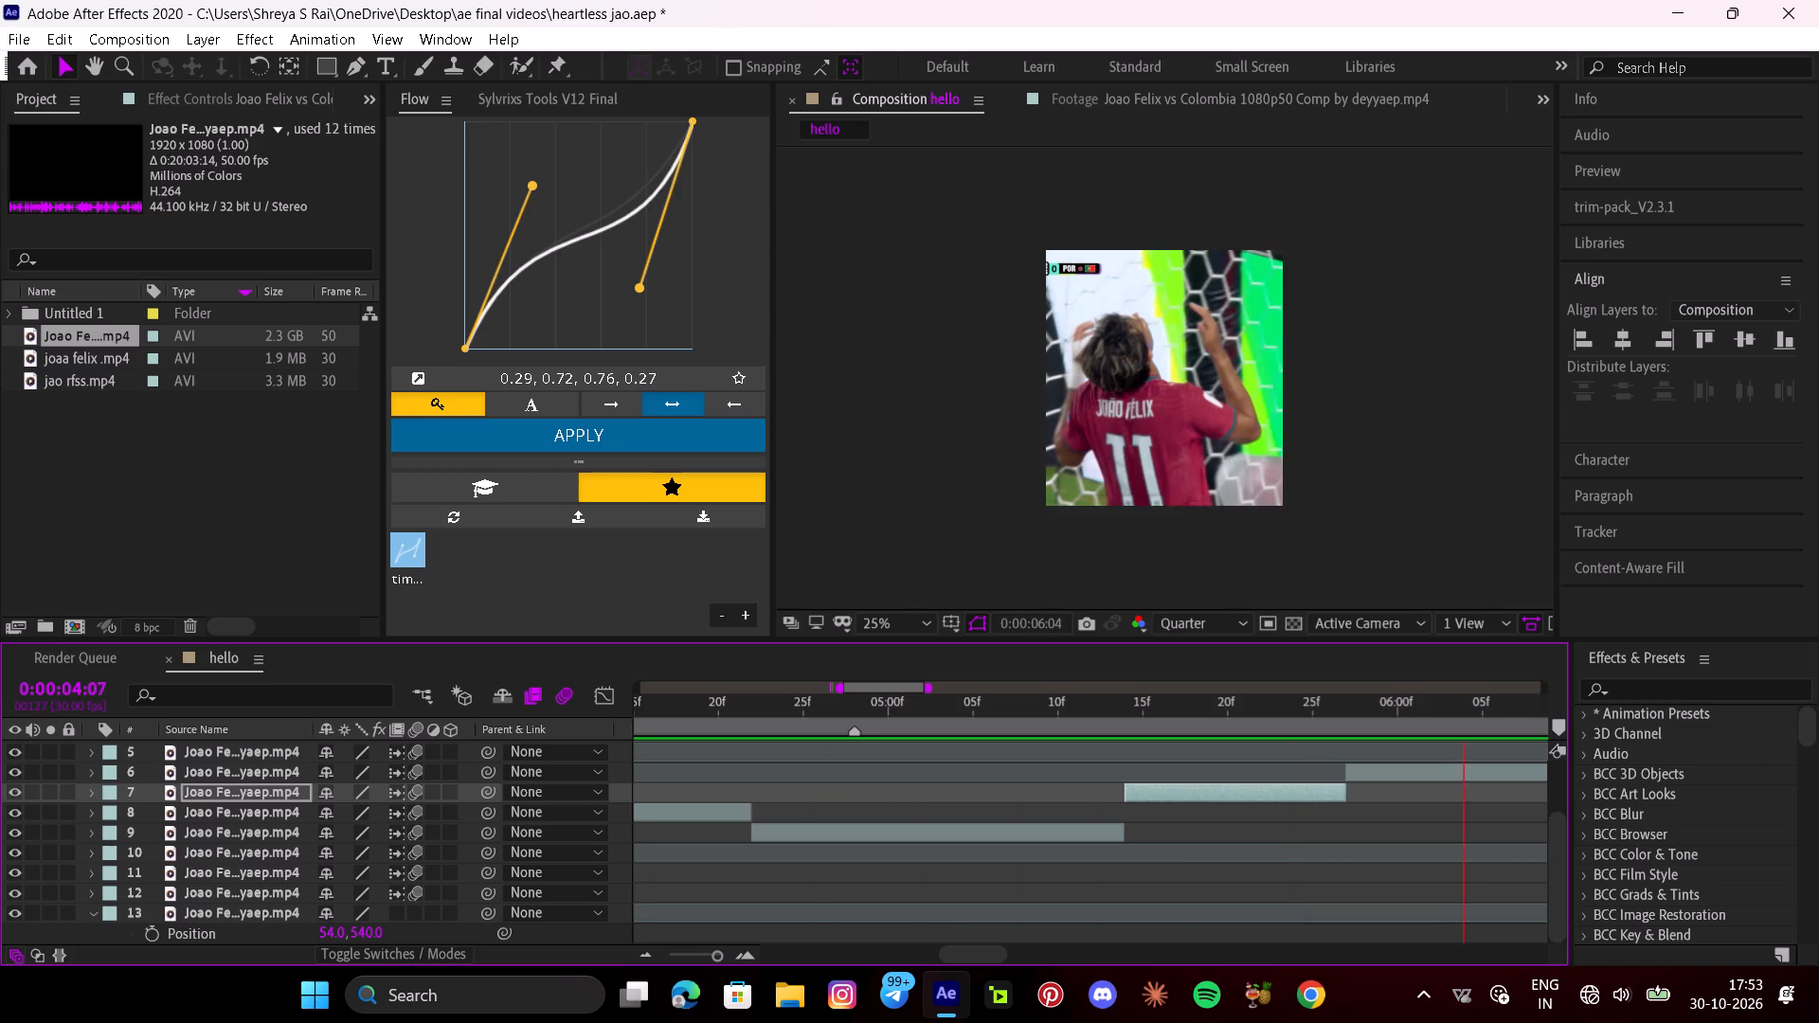
Enable time remapping on layer 6 and add Time Remap keyframes at 0:00:05:27 and 0:00:06:16.
drag(1431, 717, 1012, 760)
key(space)
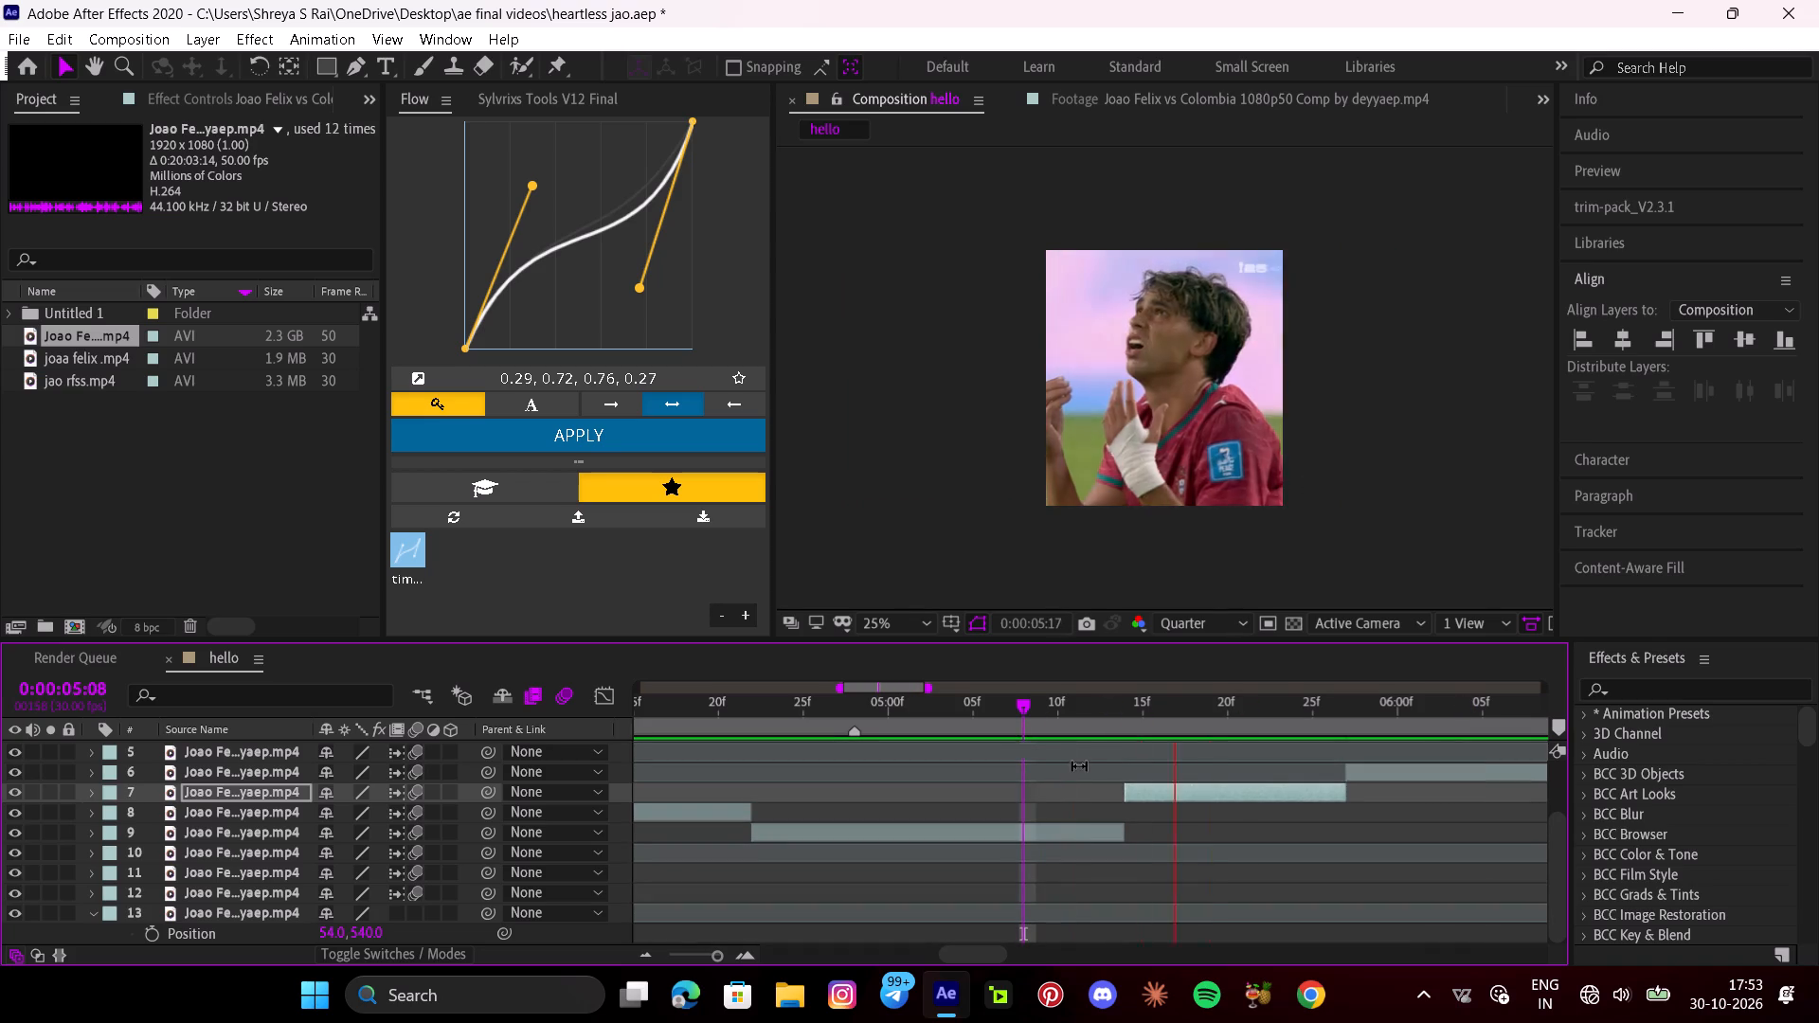
key(space)
click(1365, 759)
click(1365, 776)
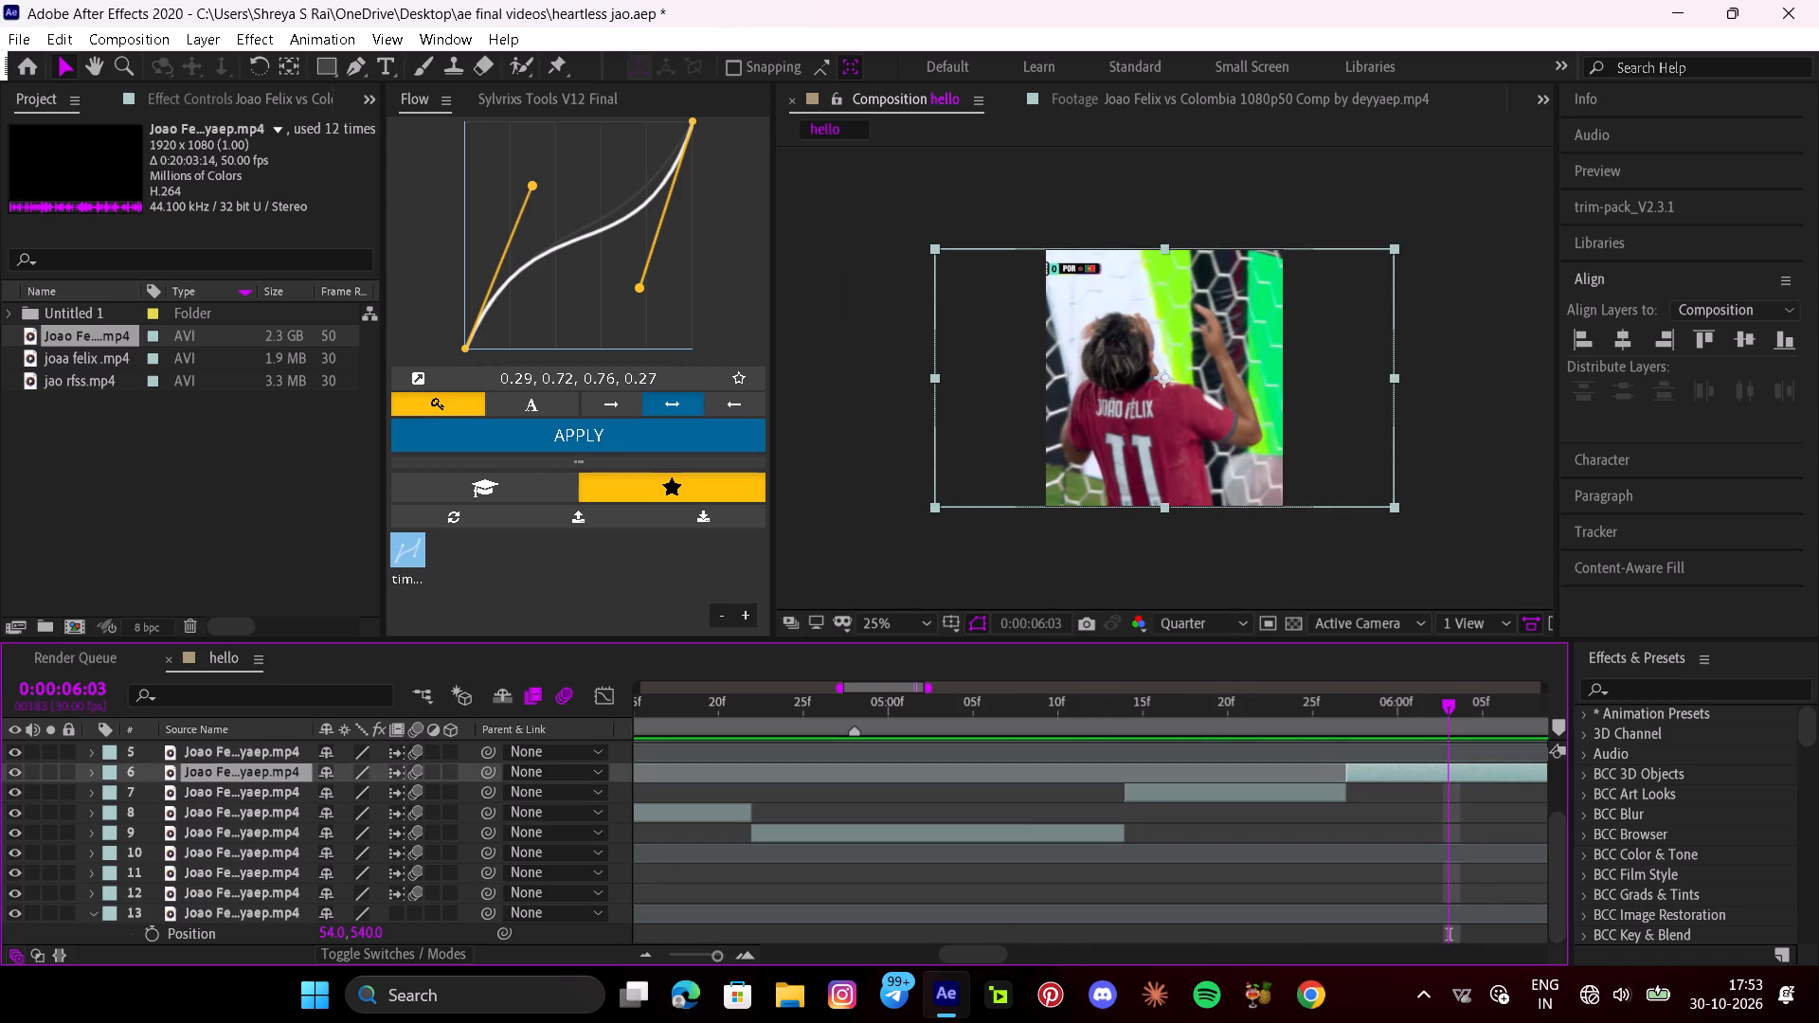
key(i)
key(ctrl+alt+t)
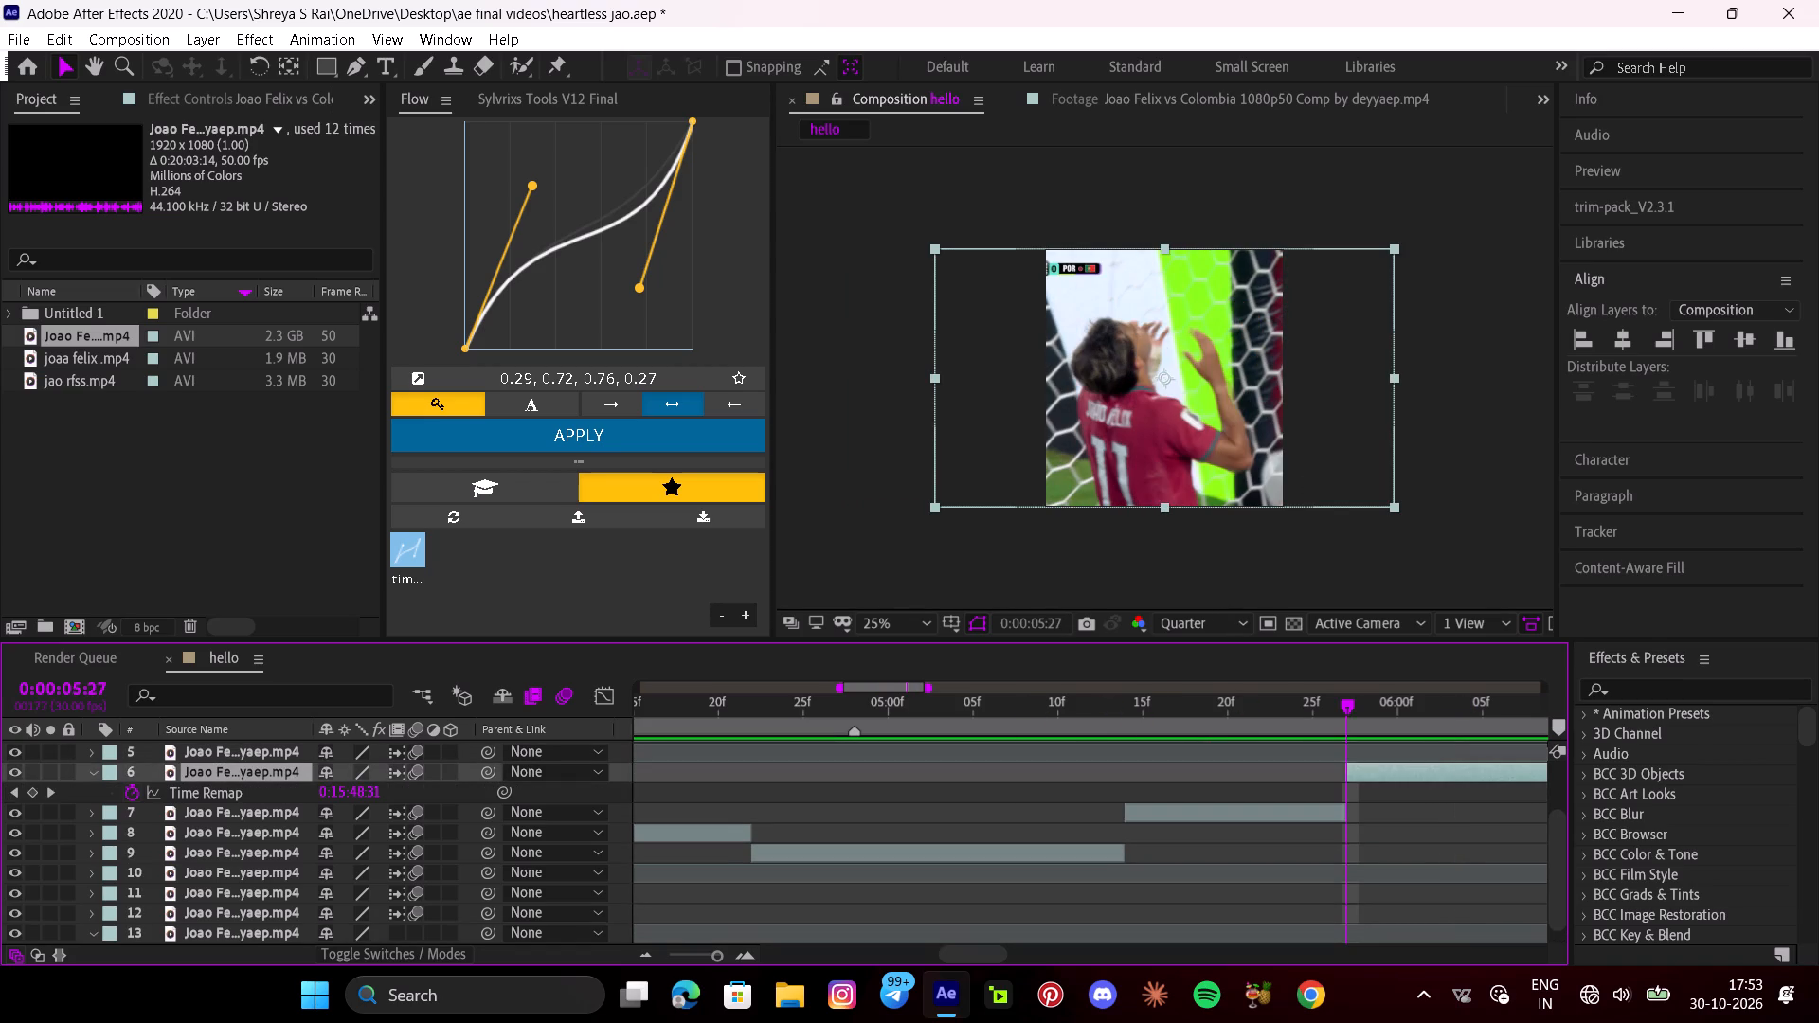
click(29, 793)
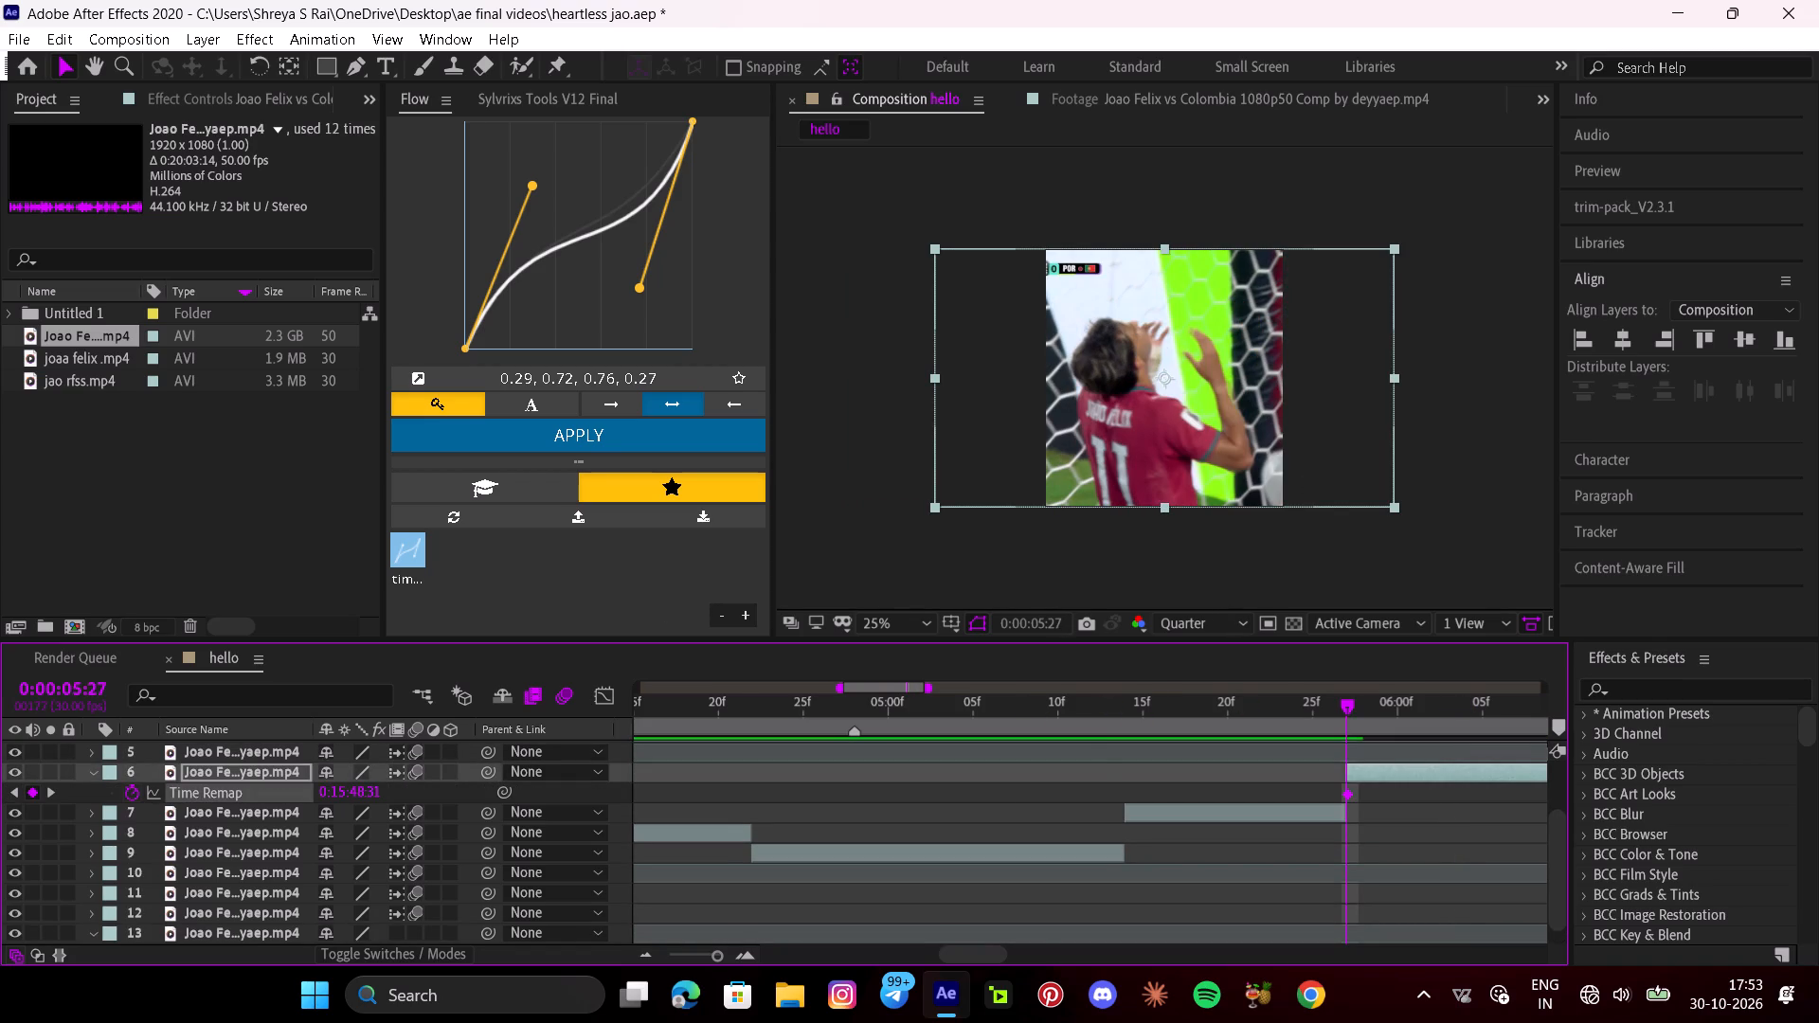
key(o)
click(33, 792)
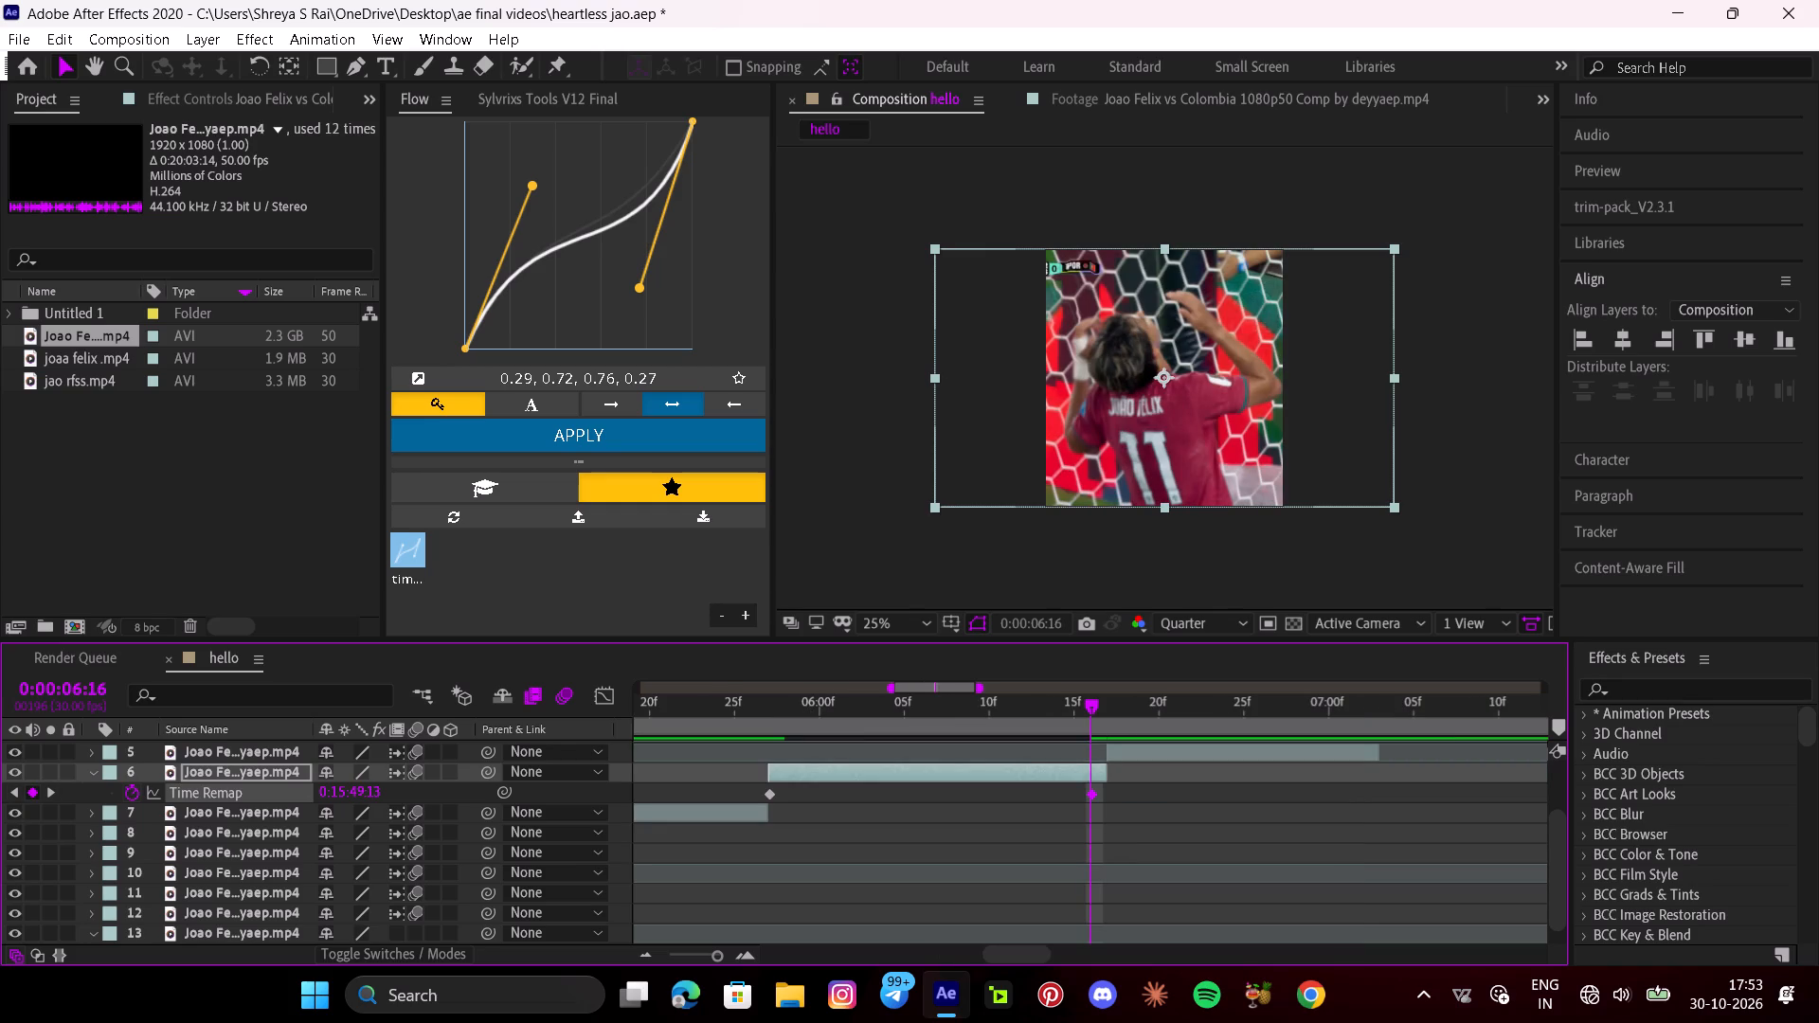
Preview layer 6 and apply the 0.29, 0.72, 0.76, 0.27 Flow curve to its two Time Remap keyframes.
drag(1095, 717, 663, 726)
key(space)
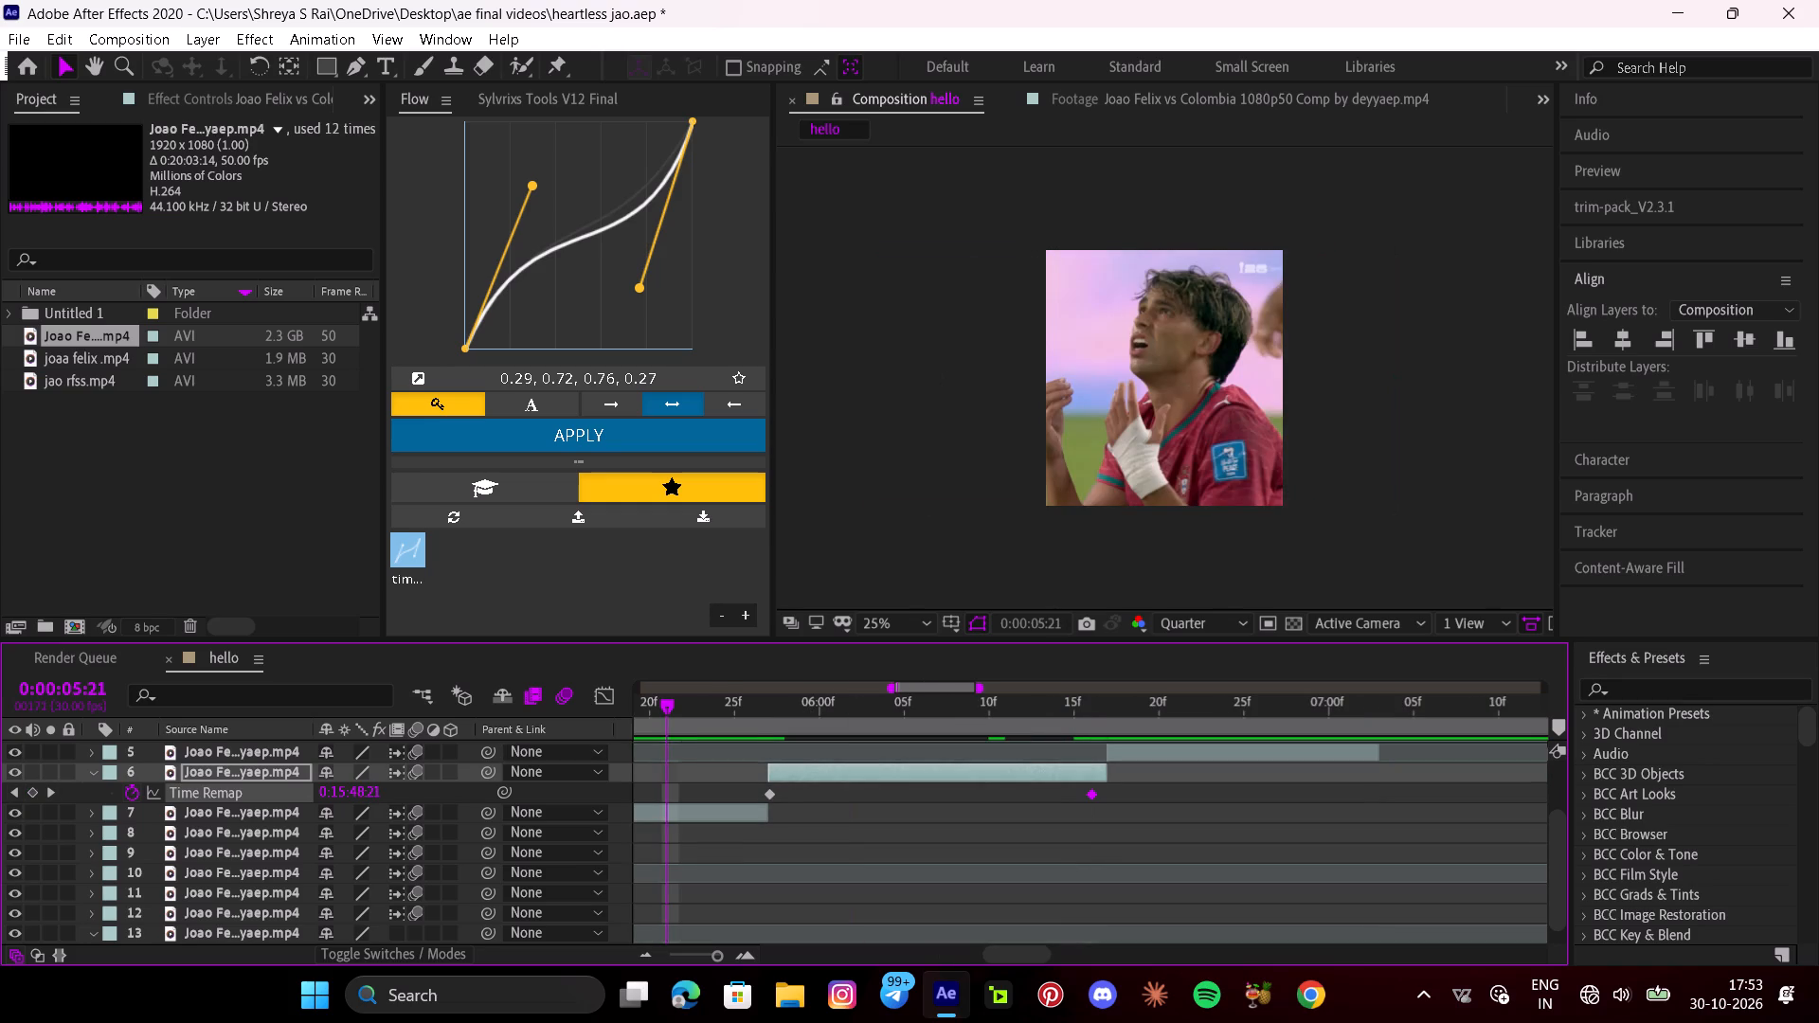
key(space)
drag(1150, 797, 1089, 807)
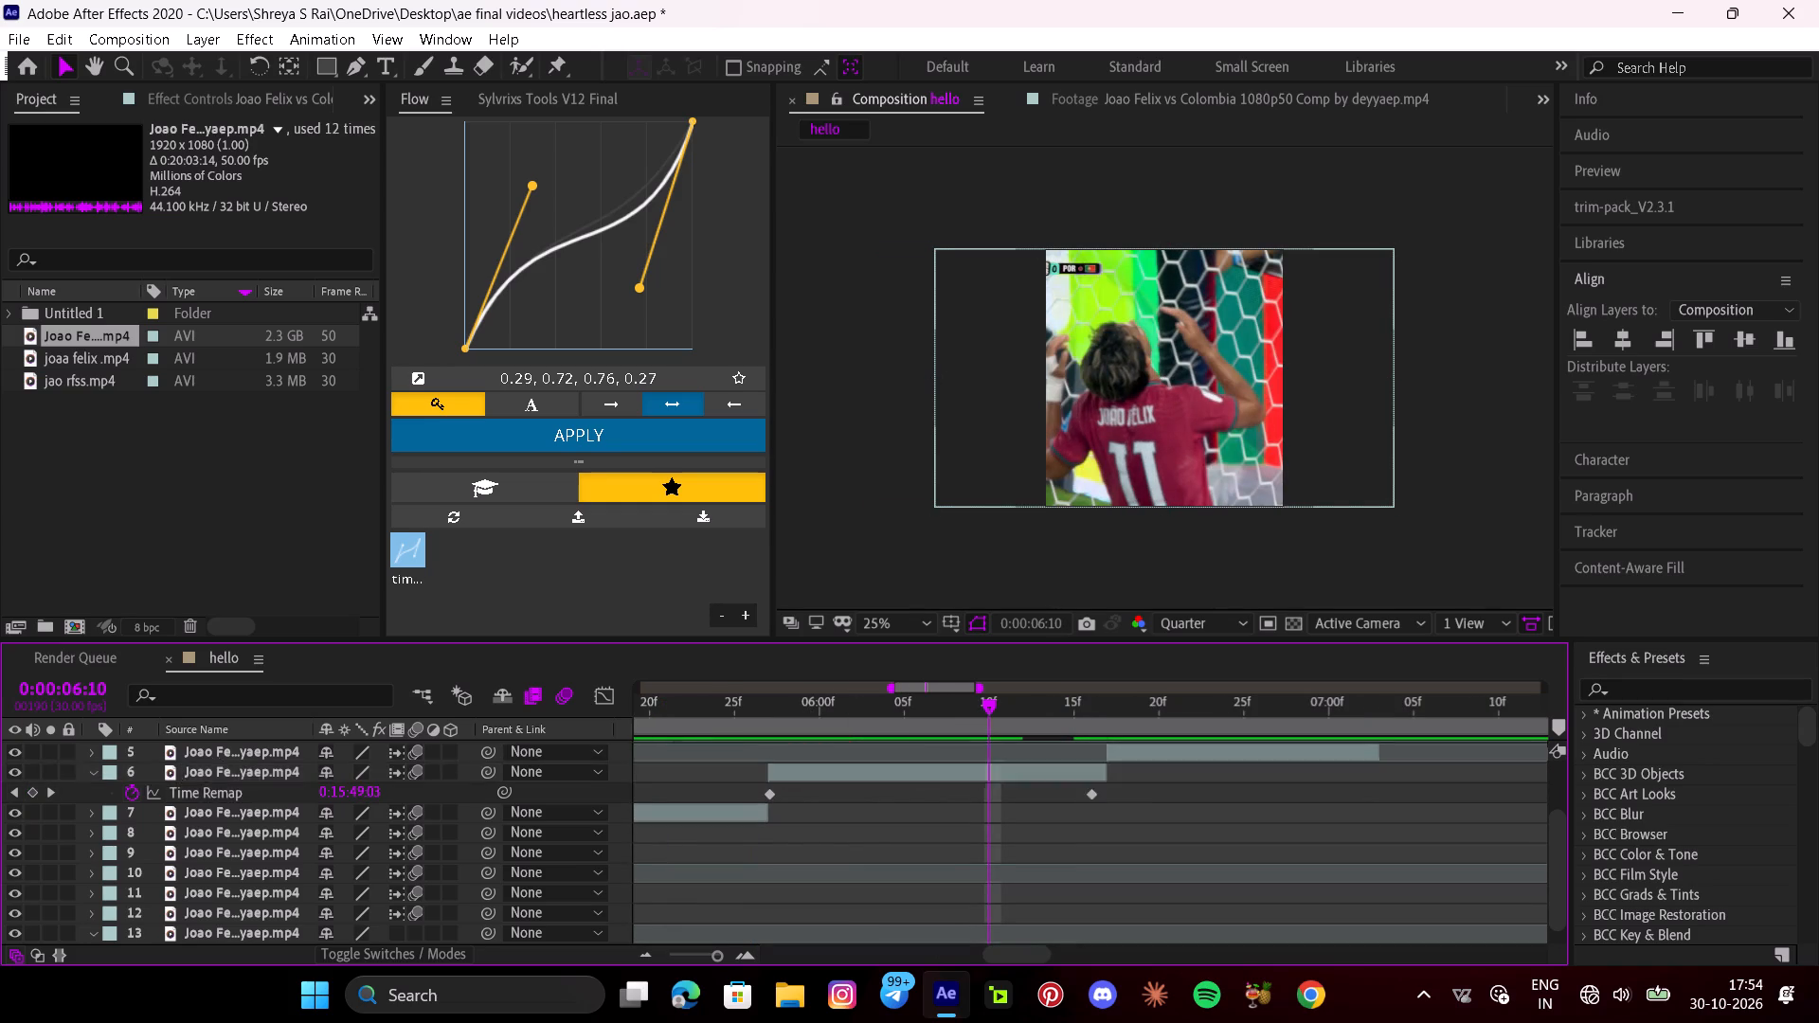
drag(1089, 807, 736, 812)
click(569, 433)
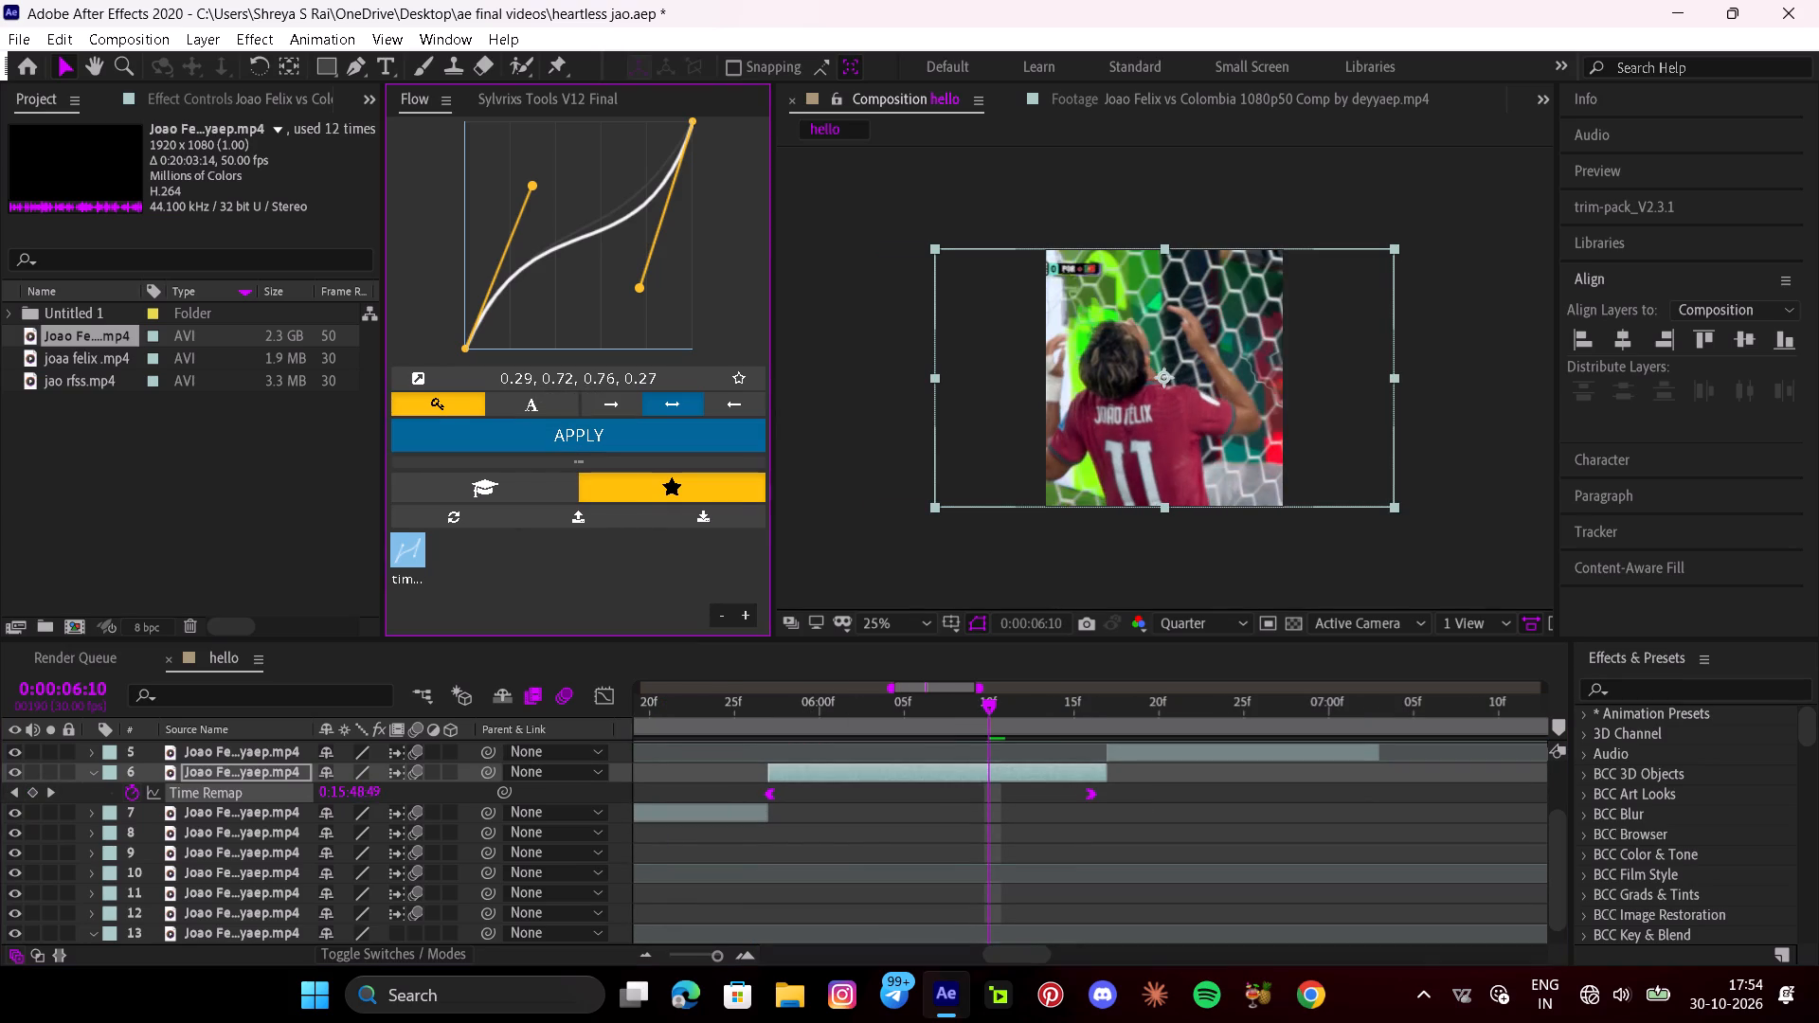
Play back the edit from layer 9 through layer 6 into layer 5 to check the eased shots in sequence.
drag(978, 714, 579, 724)
key(space)
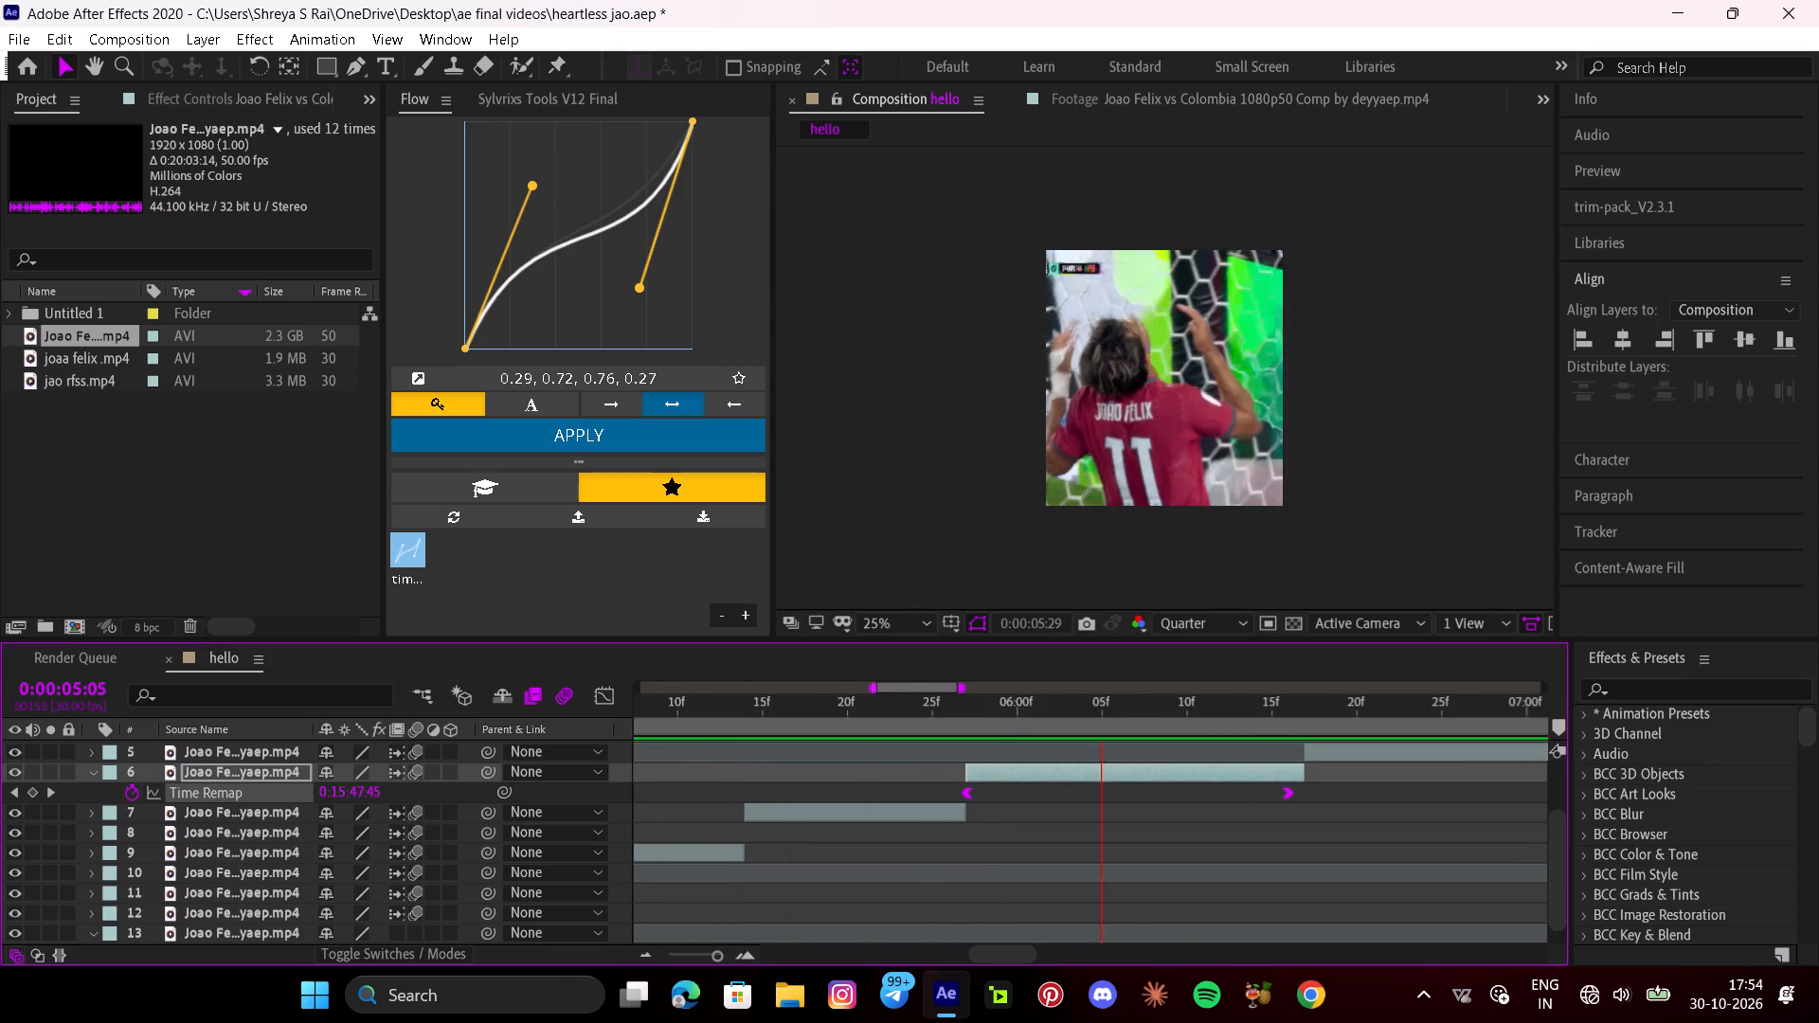
key(space)
drag(1379, 724, 653, 723)
key(space)
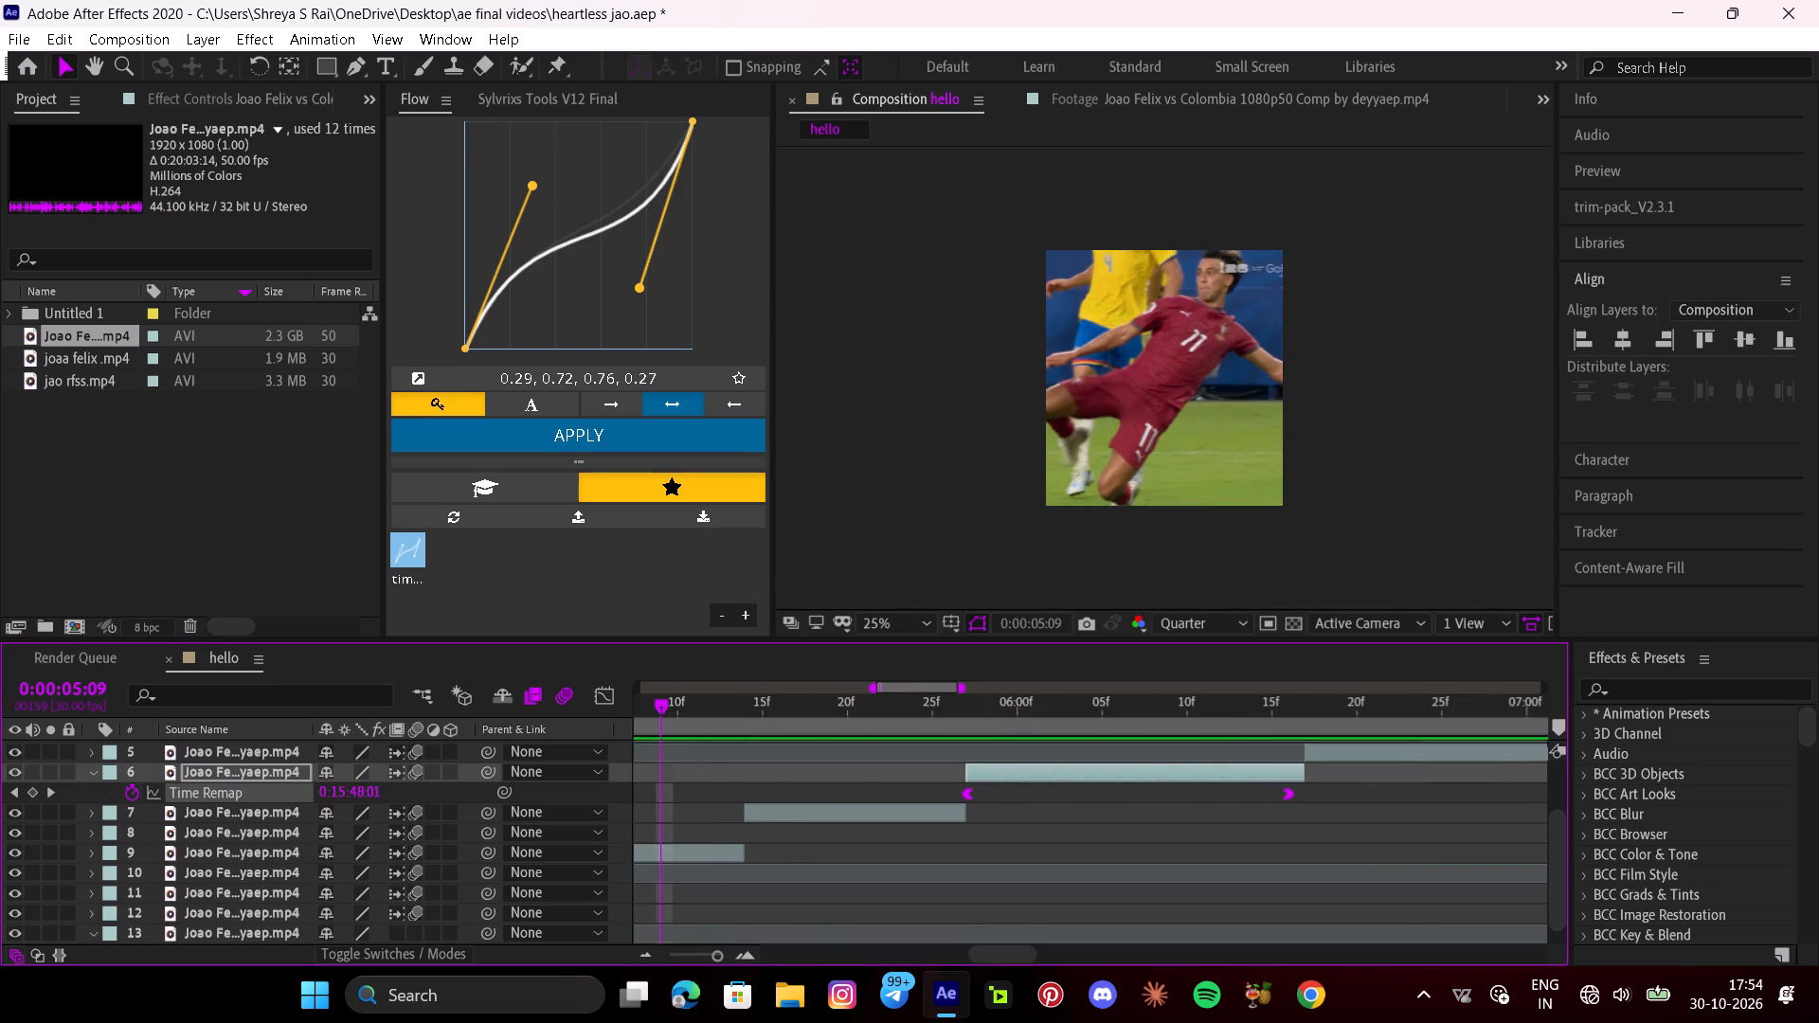
key(space)
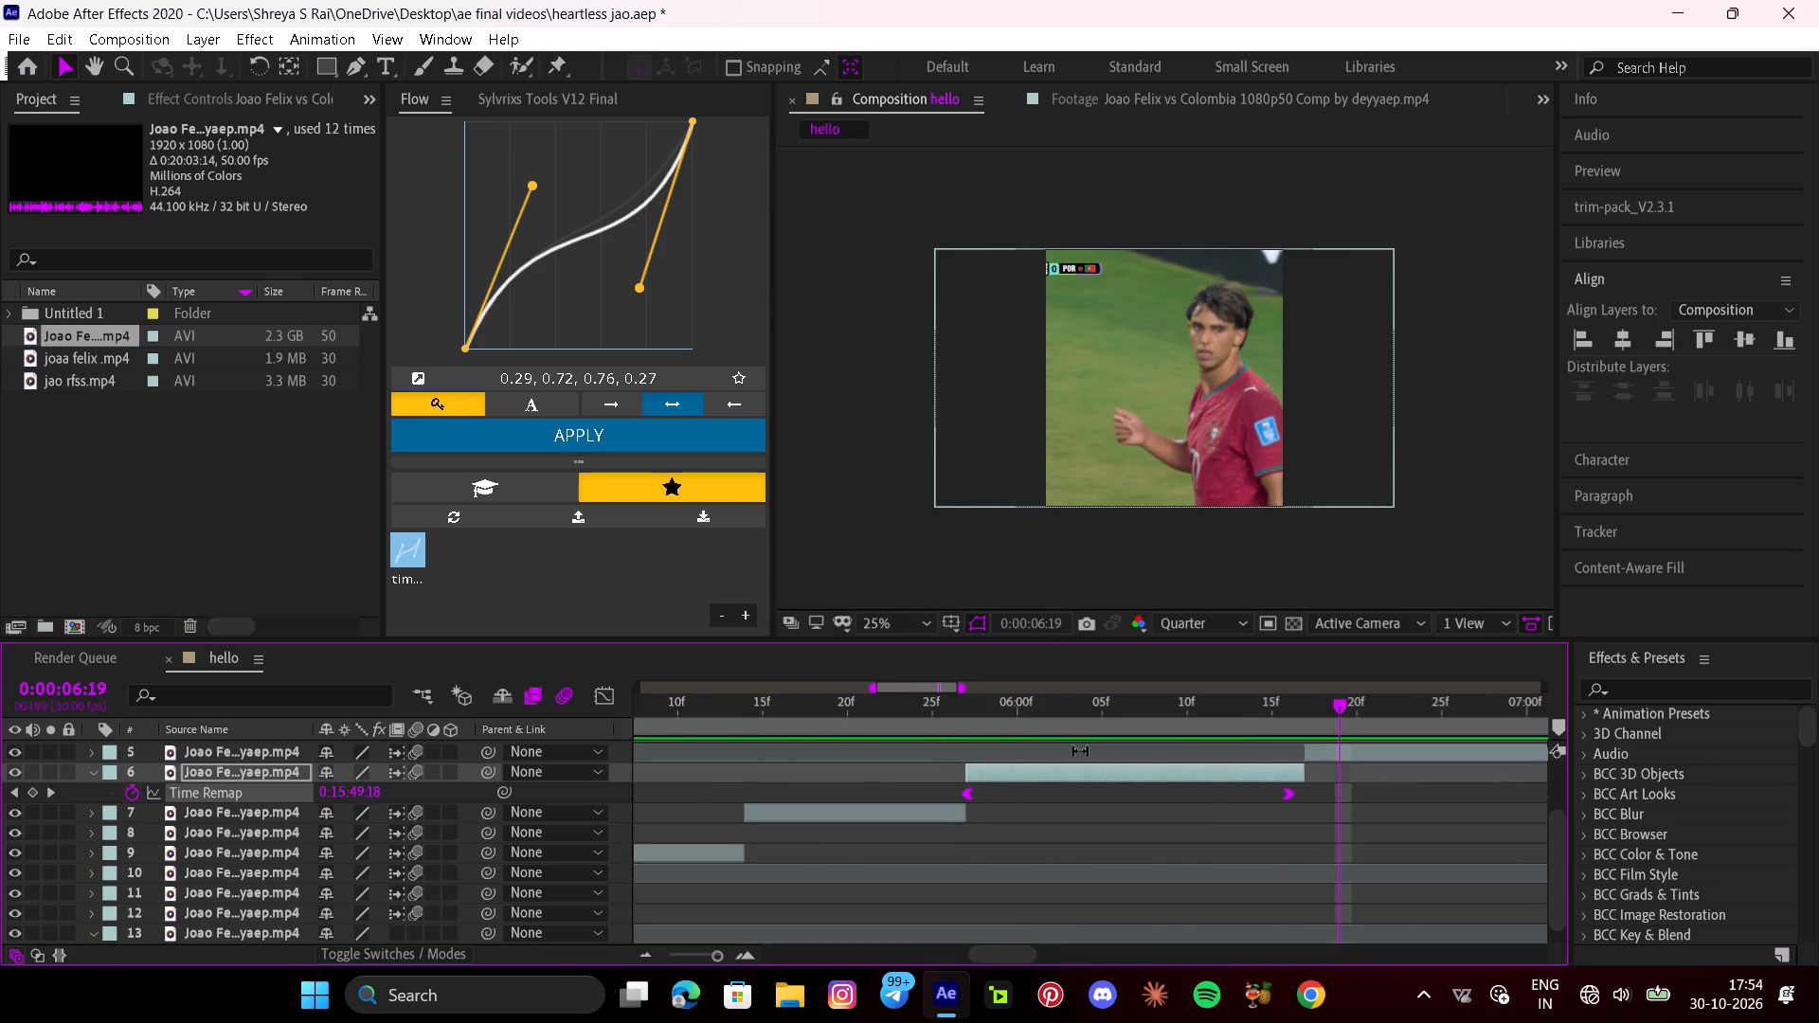
key(i)
click(982, 815)
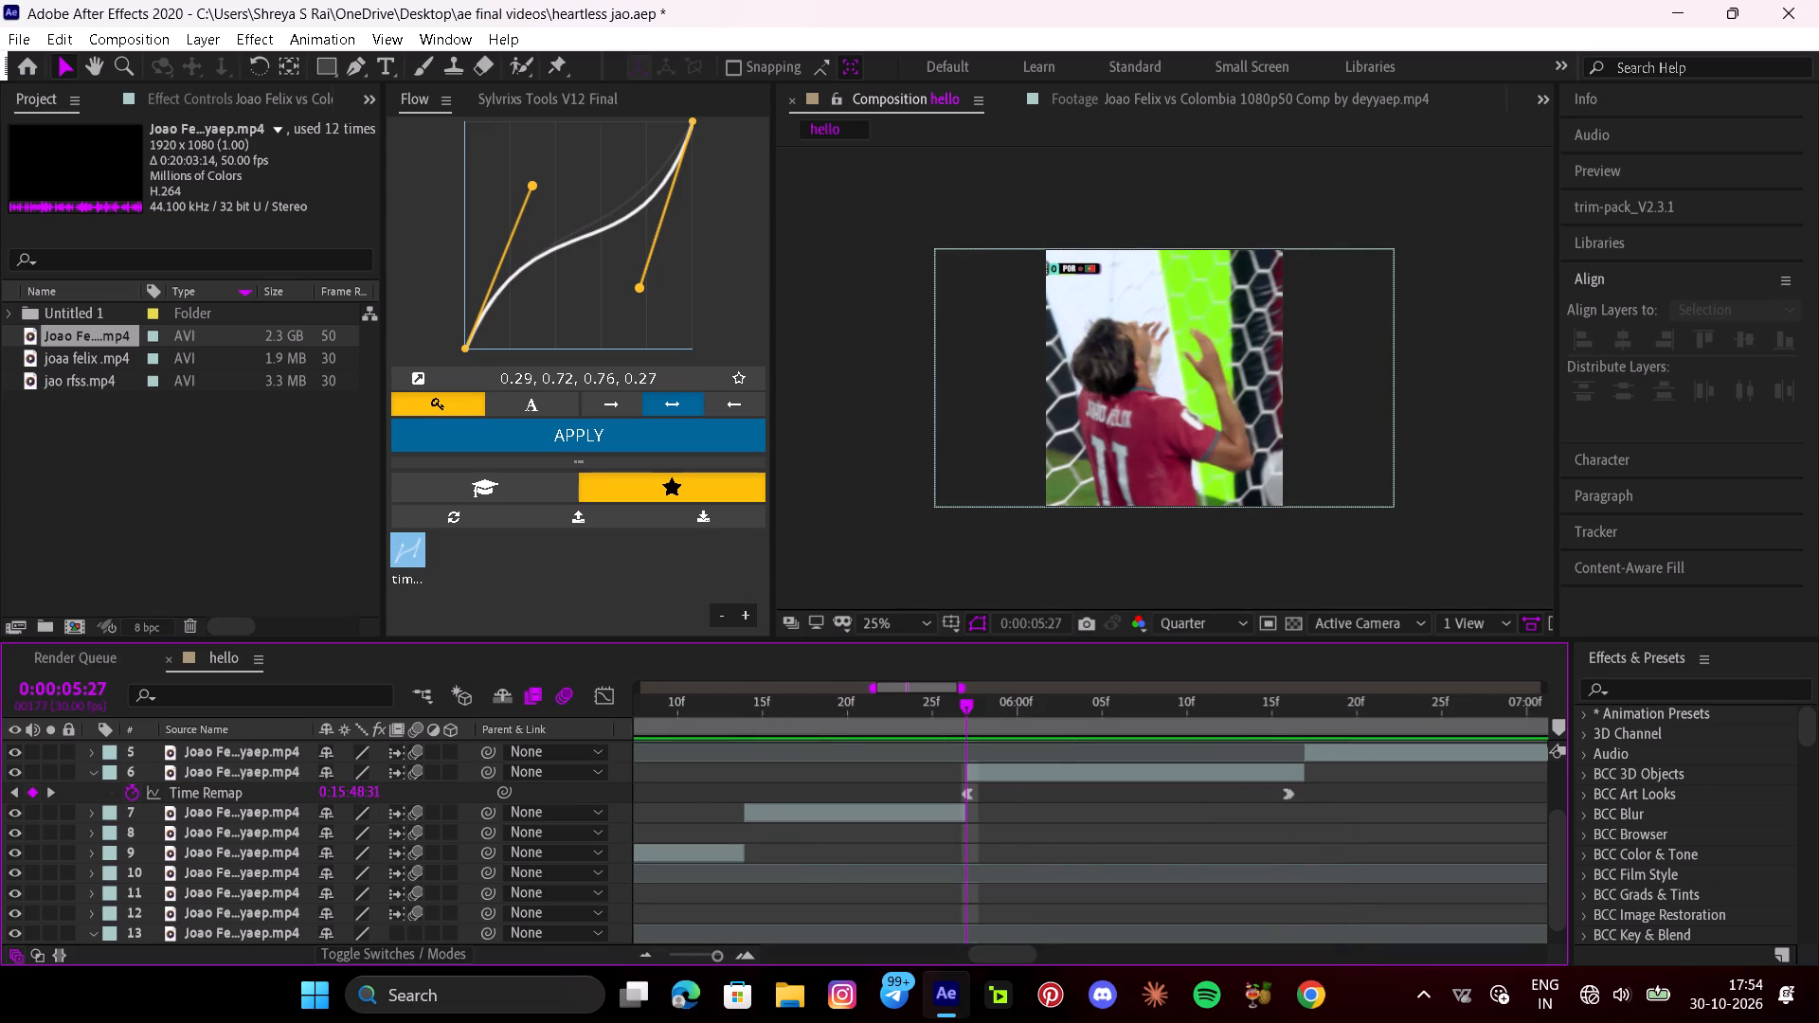
key(space)
key(space)
click(1196, 769)
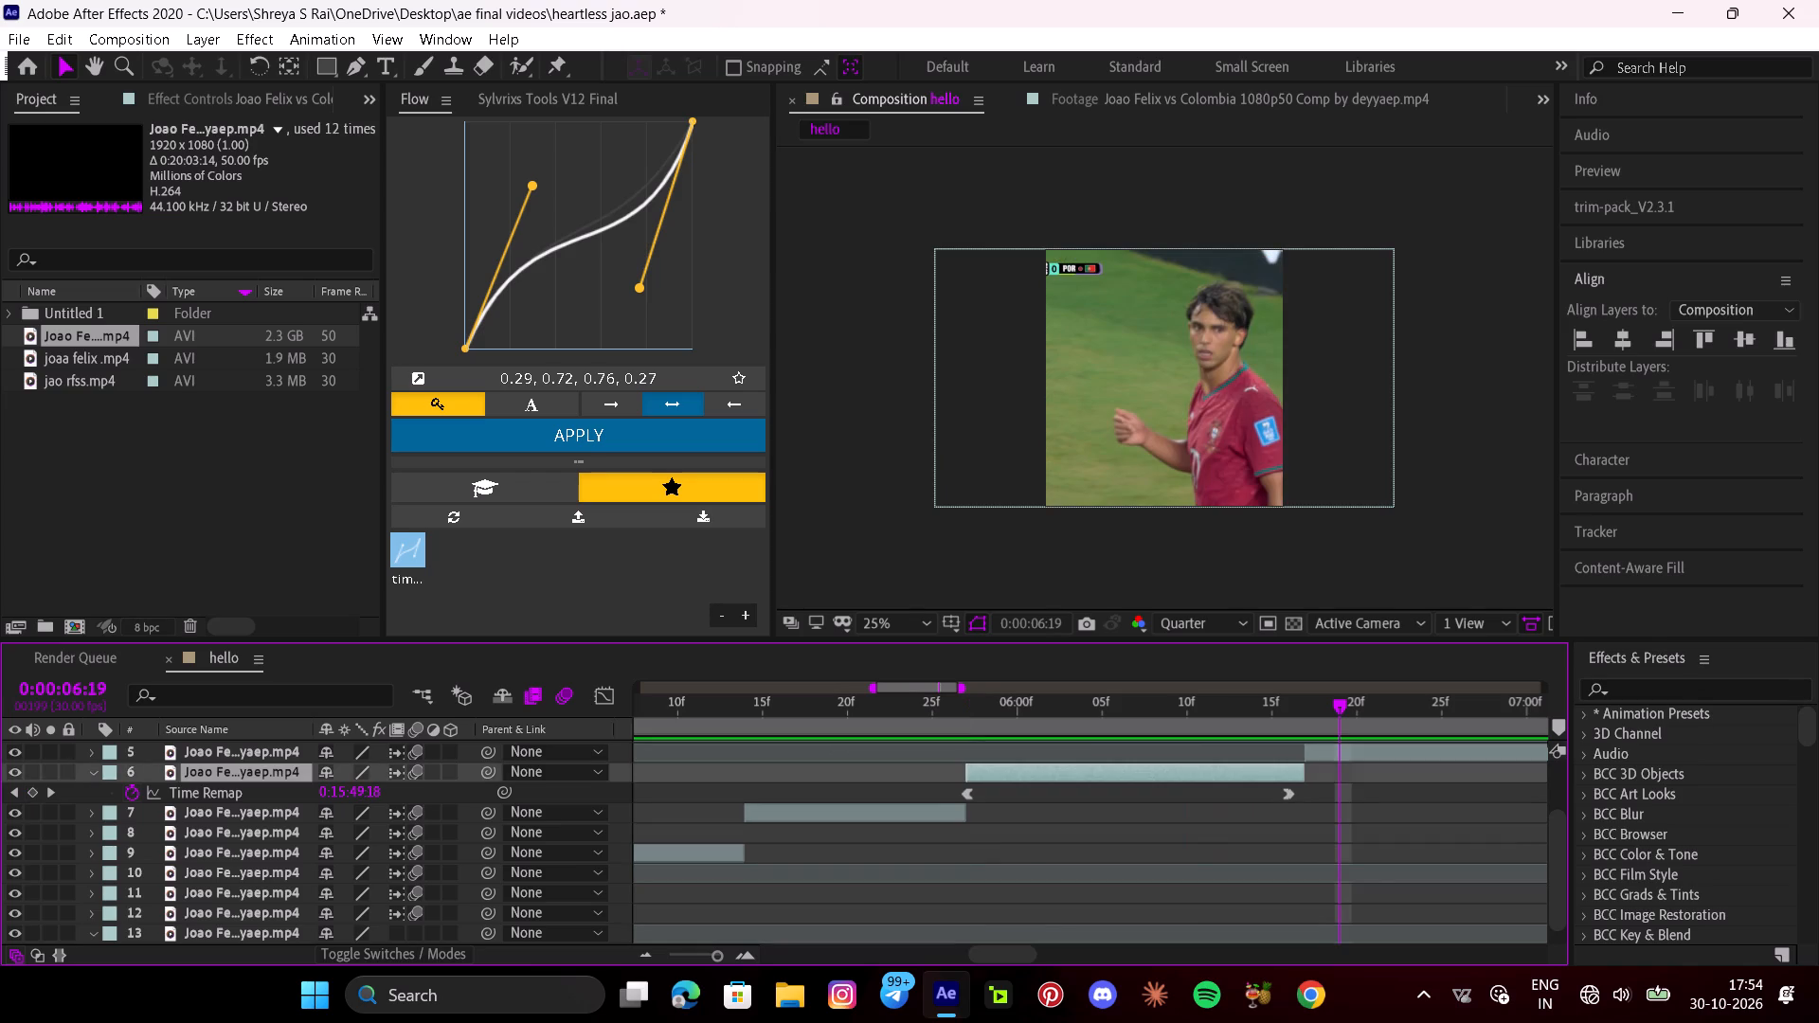
key(u)
Enable time remapping on layer 5 and add a Time Remap keyframe at its start, 0:00:06:17.
click(1354, 756)
key(i)
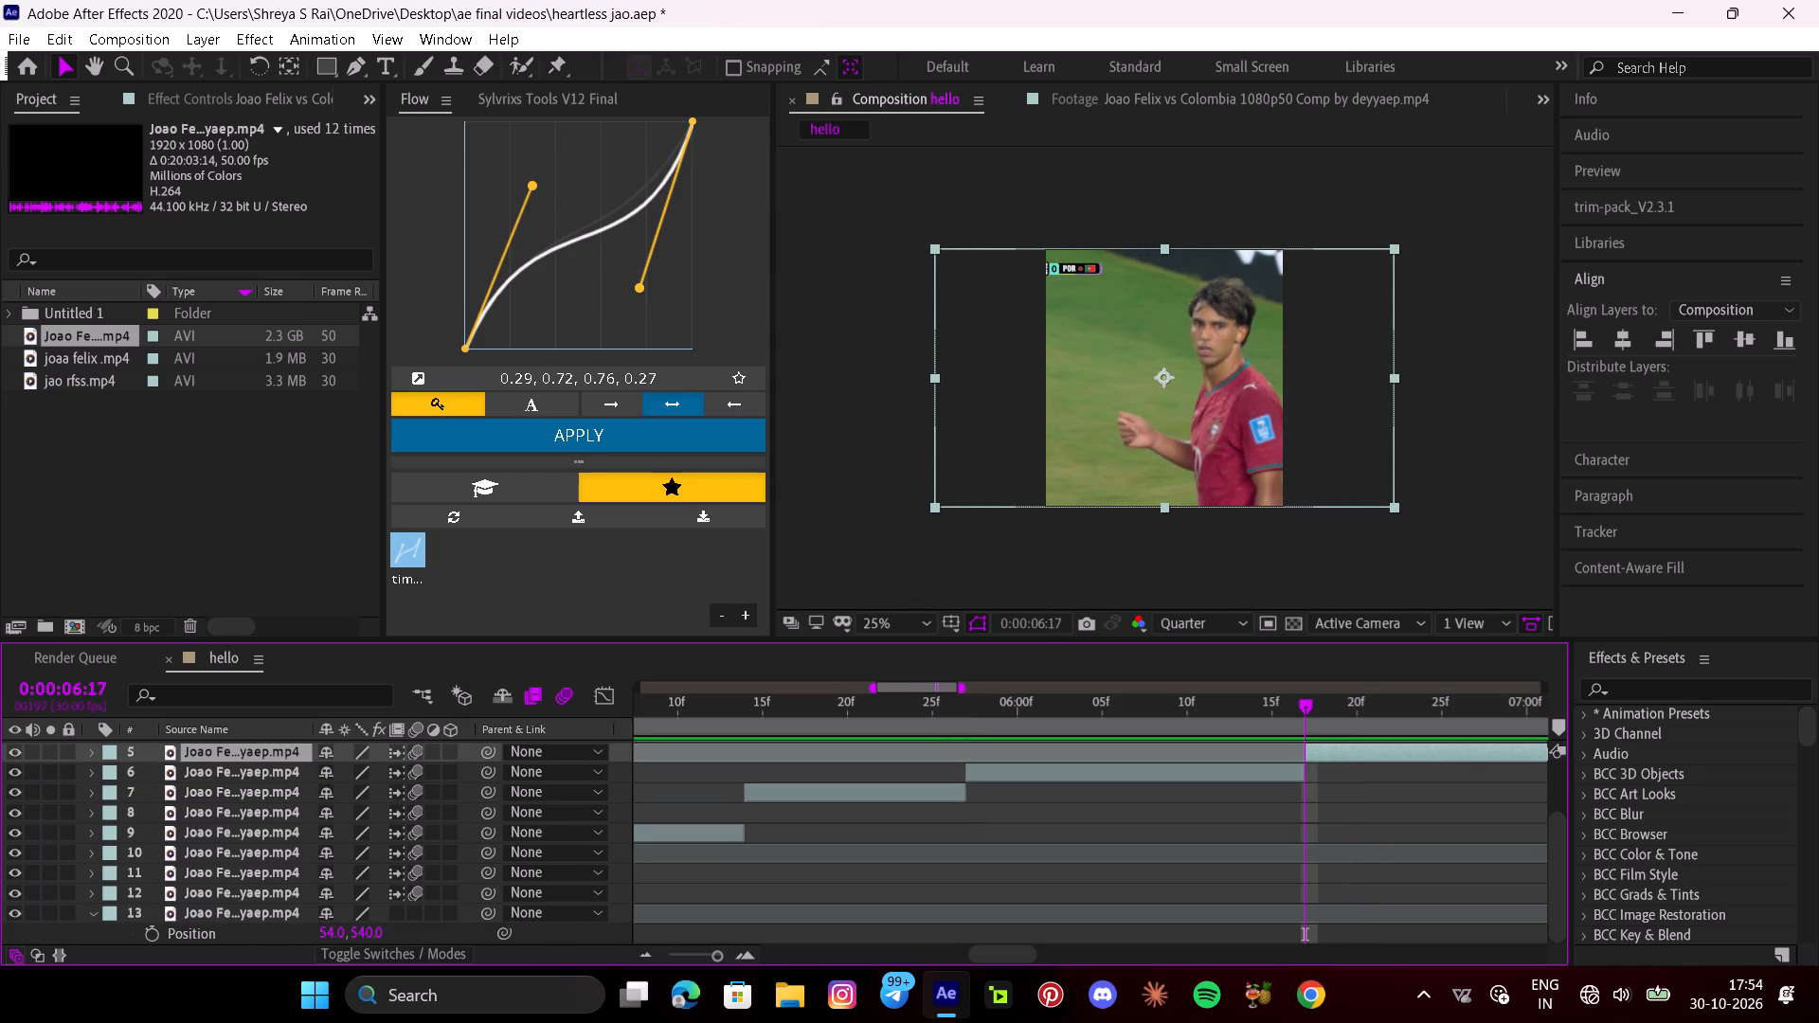
key(ctrl+alt+t)
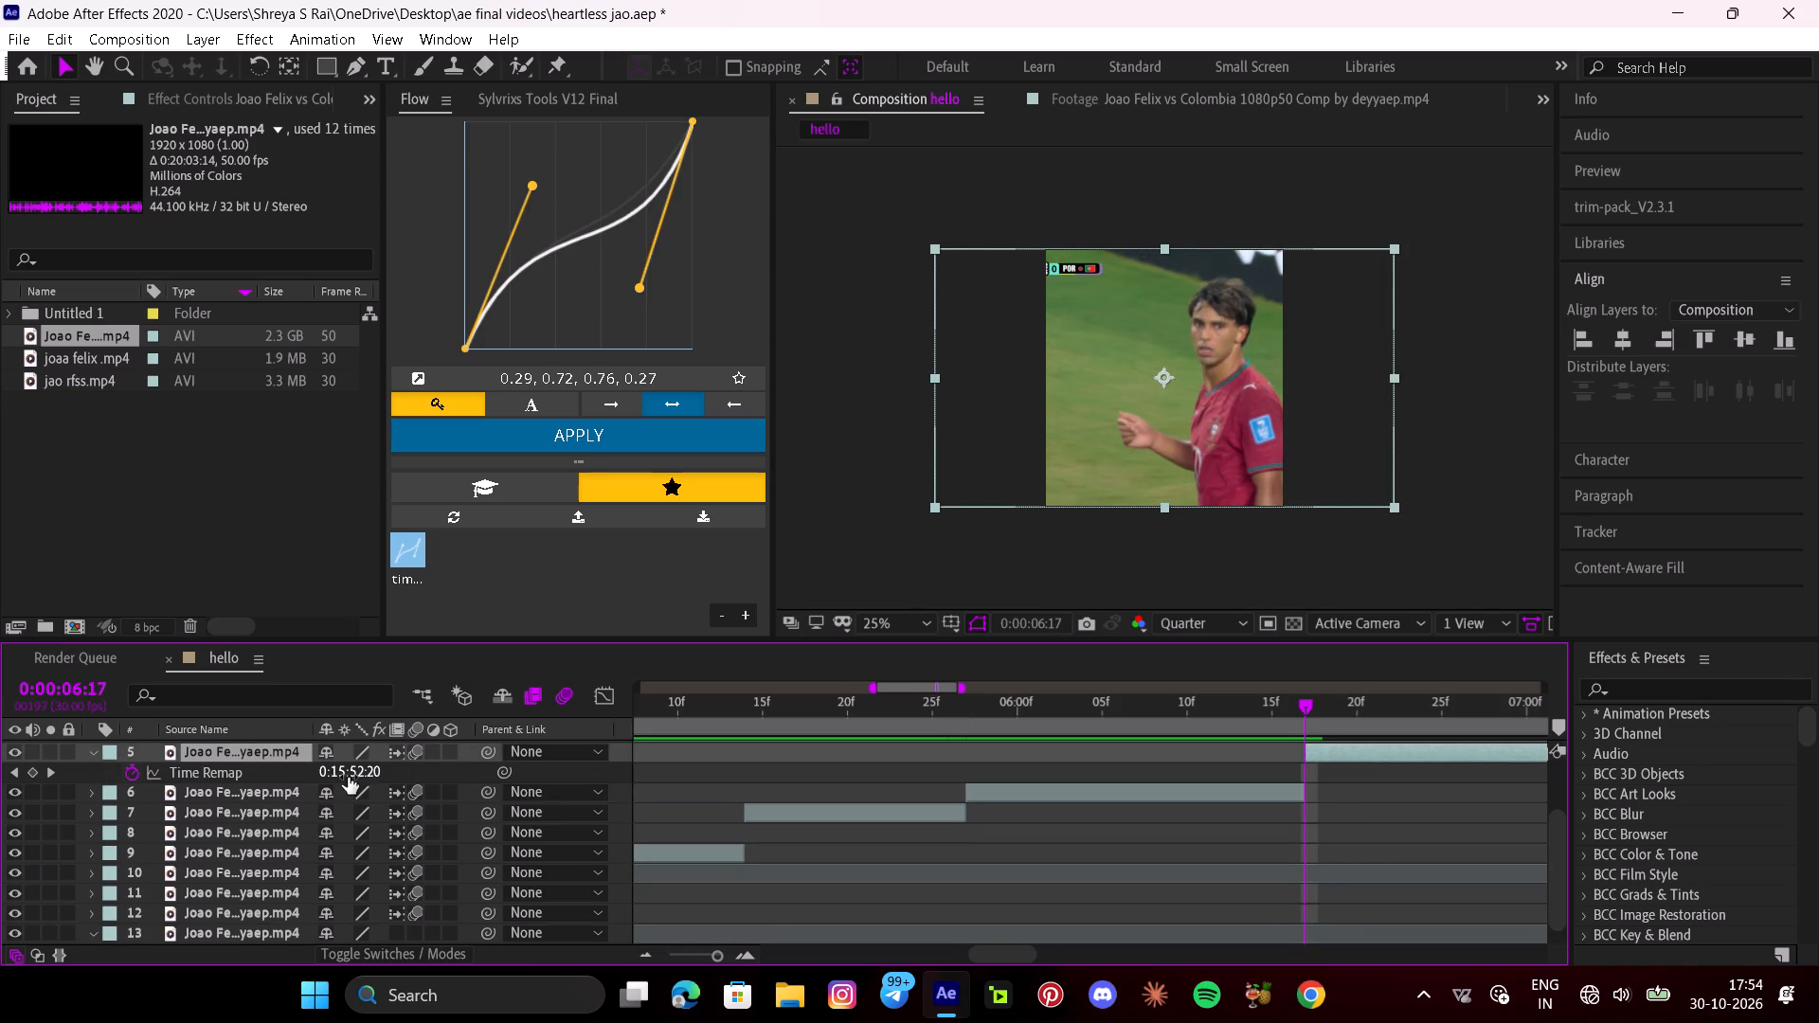
click(32, 775)
Trim layer 5's end back to the 0:00:07:01 marker, where layer 3 begins.
key(o)
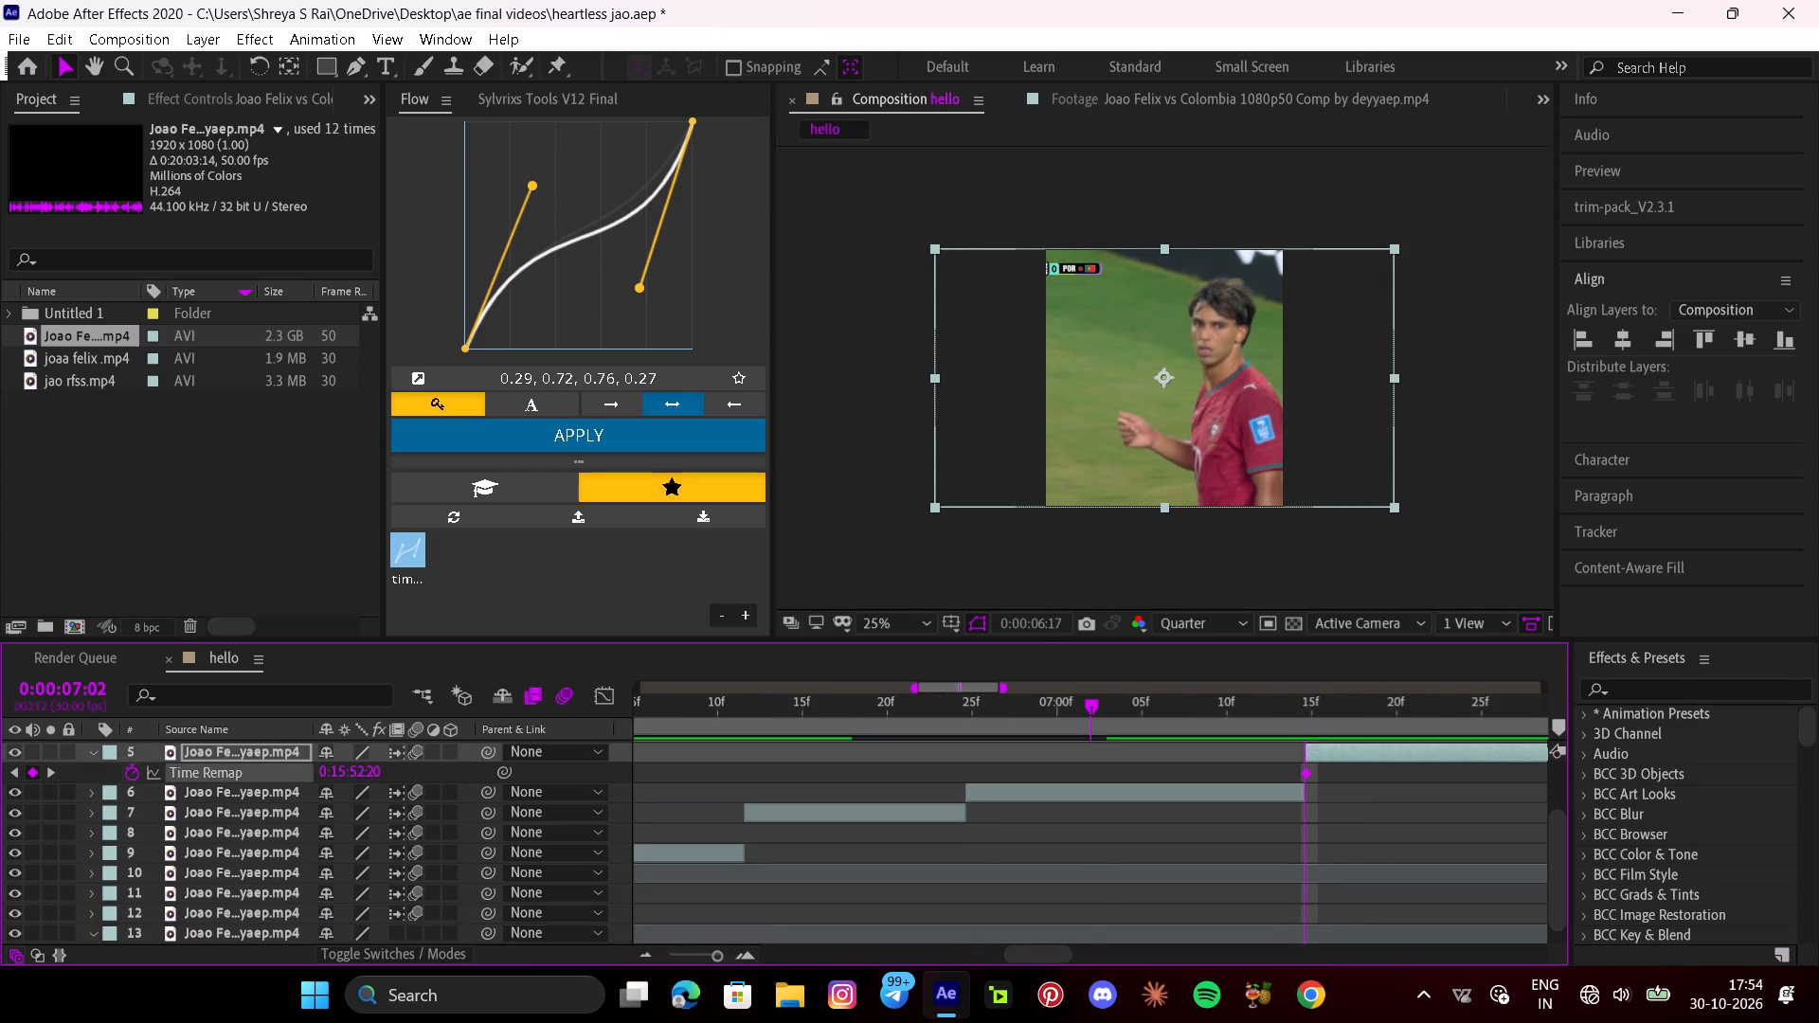
key(ctrl+Left)
key(ctrl+Left)
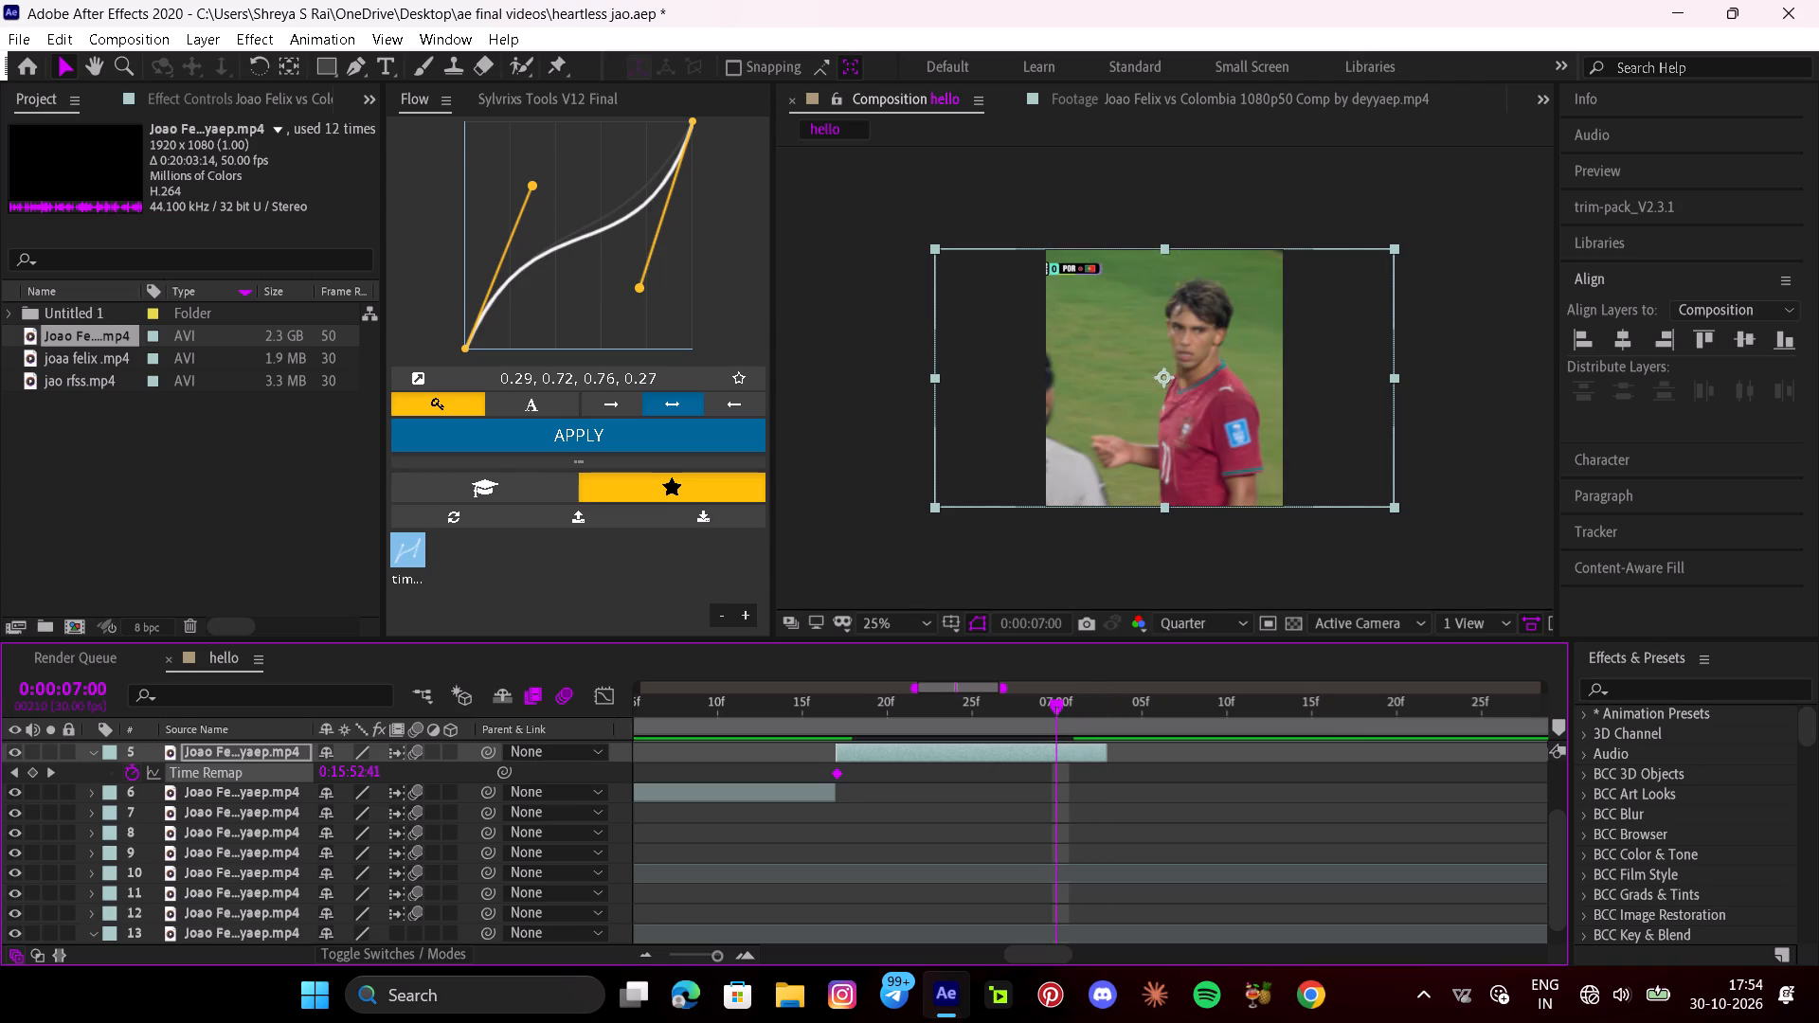
key(ctrl+Left)
ctrl+scroll(333, 787, up, 3)
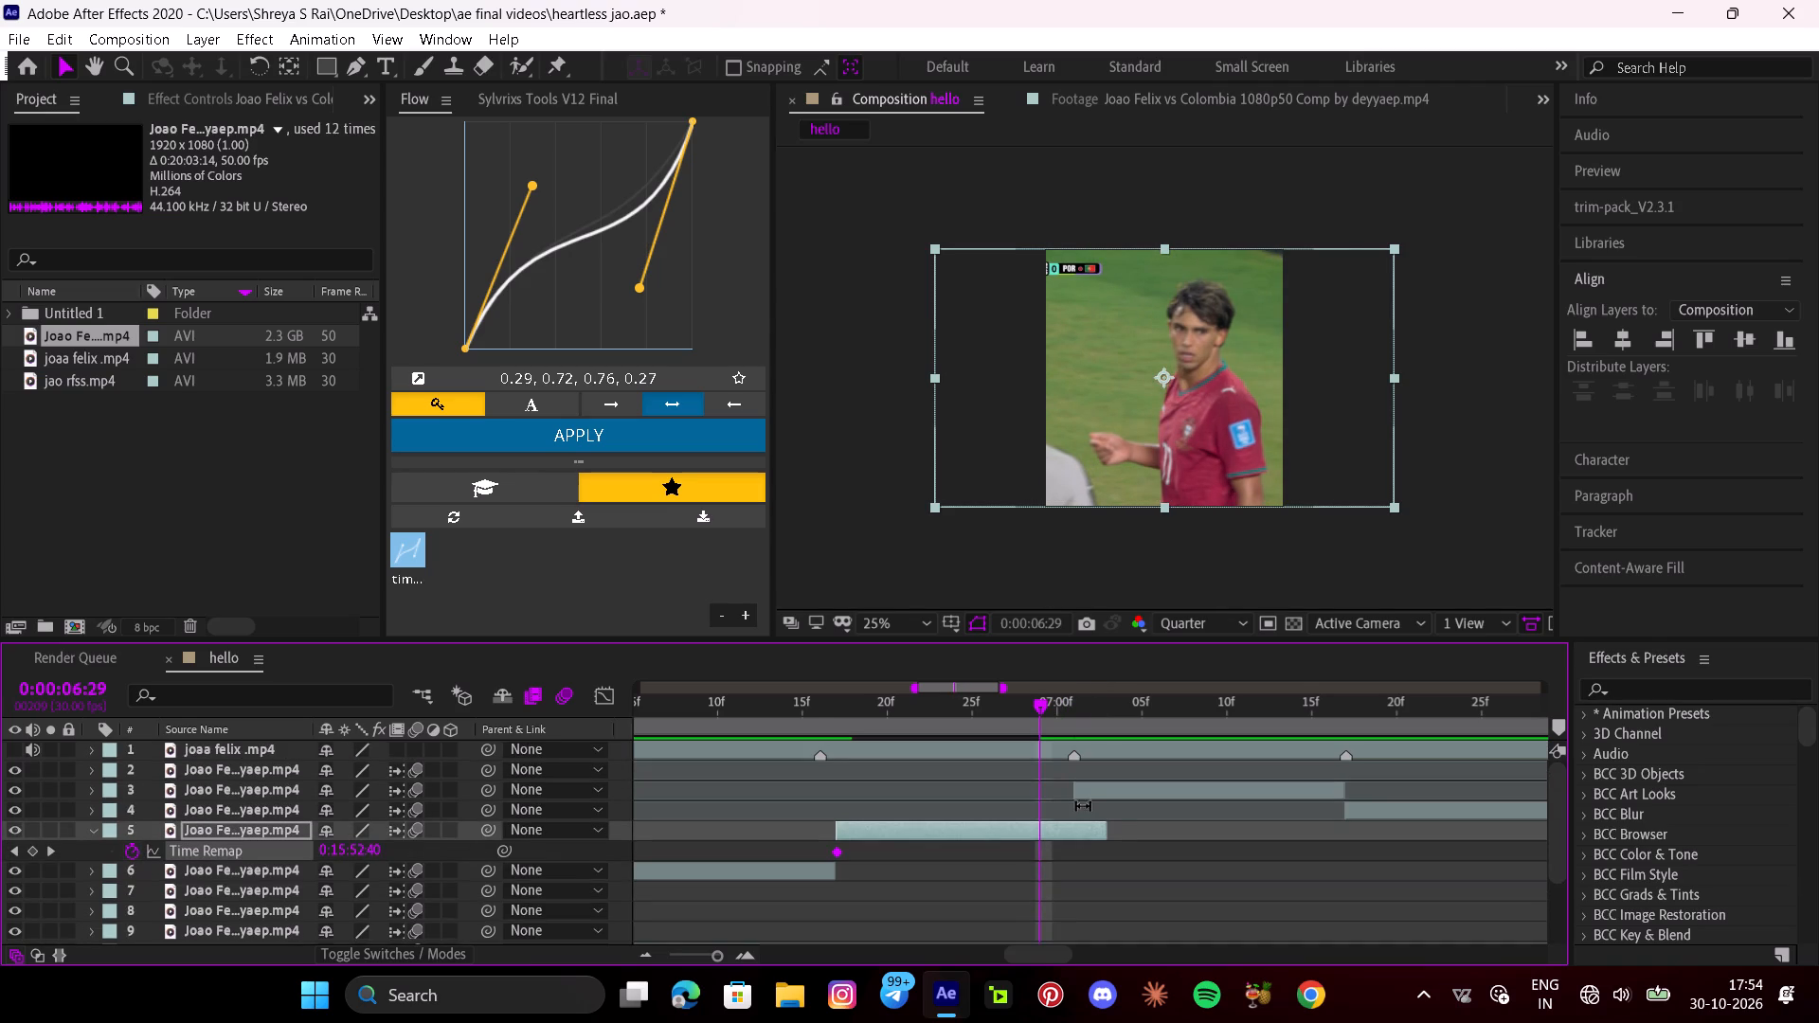
drag(1109, 824, 1080, 825)
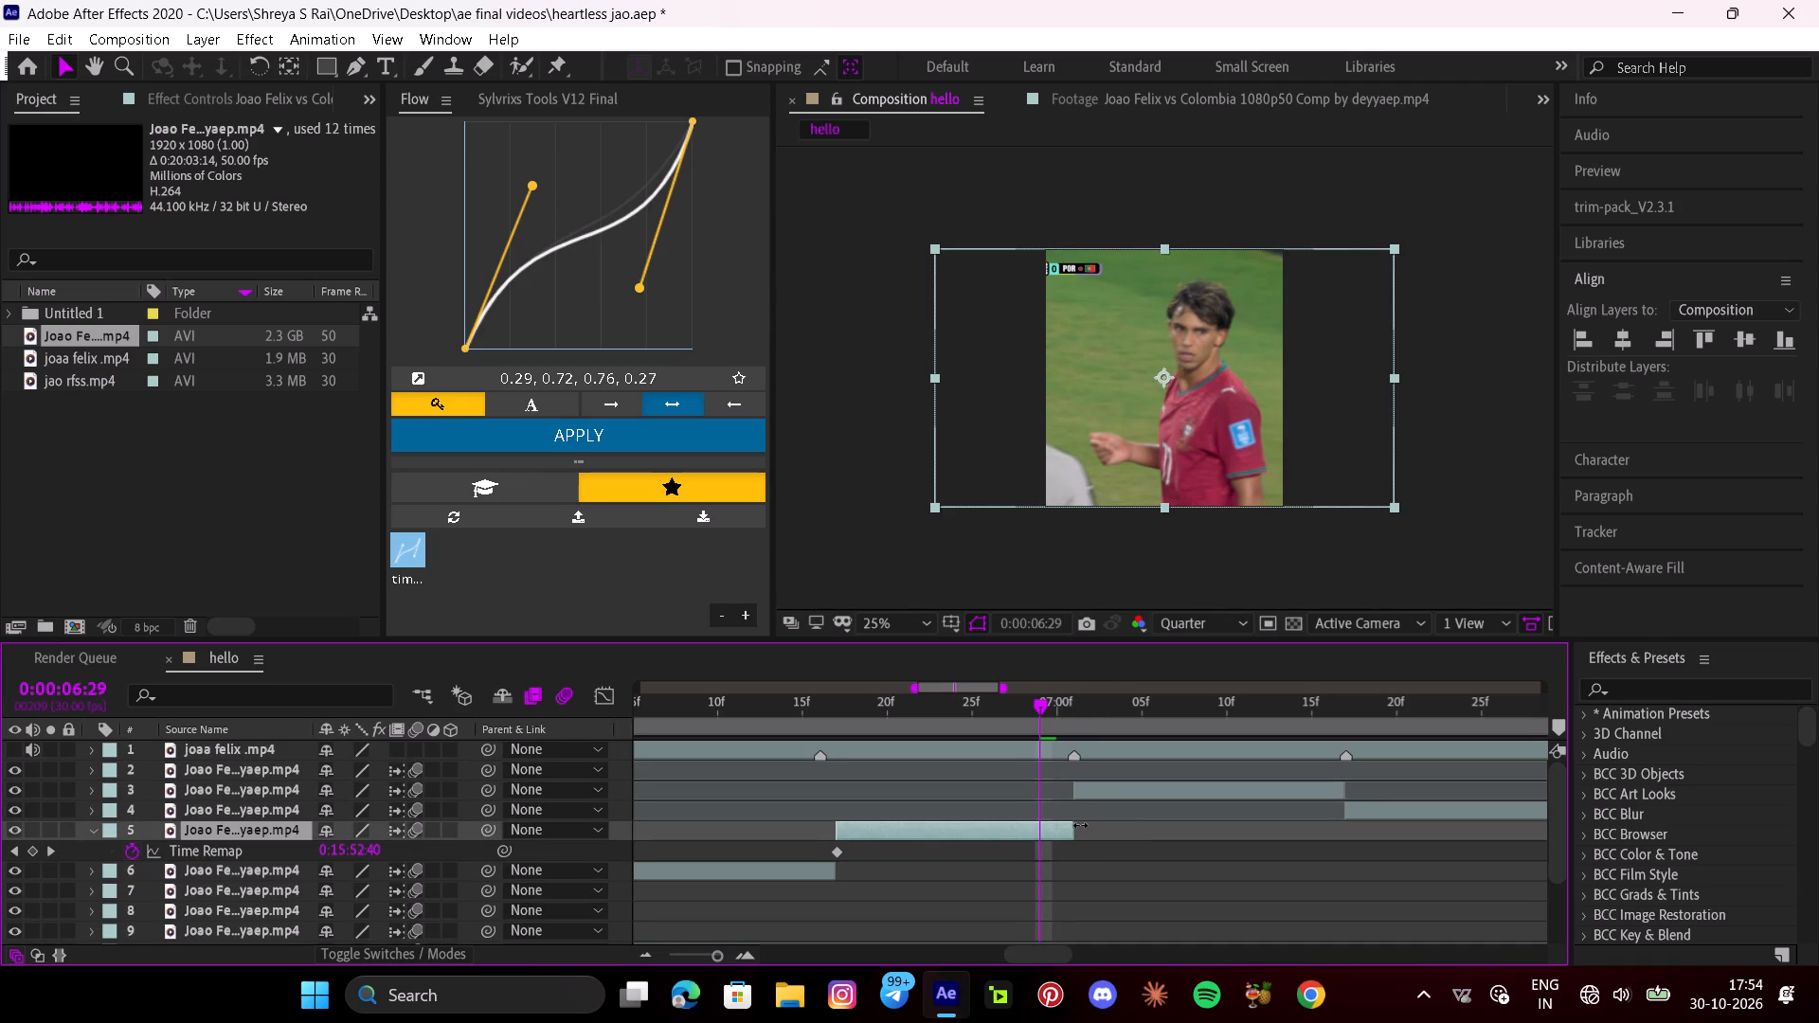
Set layer 5's Time Remap to 0:15:52:46 at 0:00:07:00 and apply the 0.29, 0.72, 0.76, 0.27 Flow curve to both keyframes.
key(o)
drag(367, 849, 377, 852)
drag(1171, 847, 753, 859)
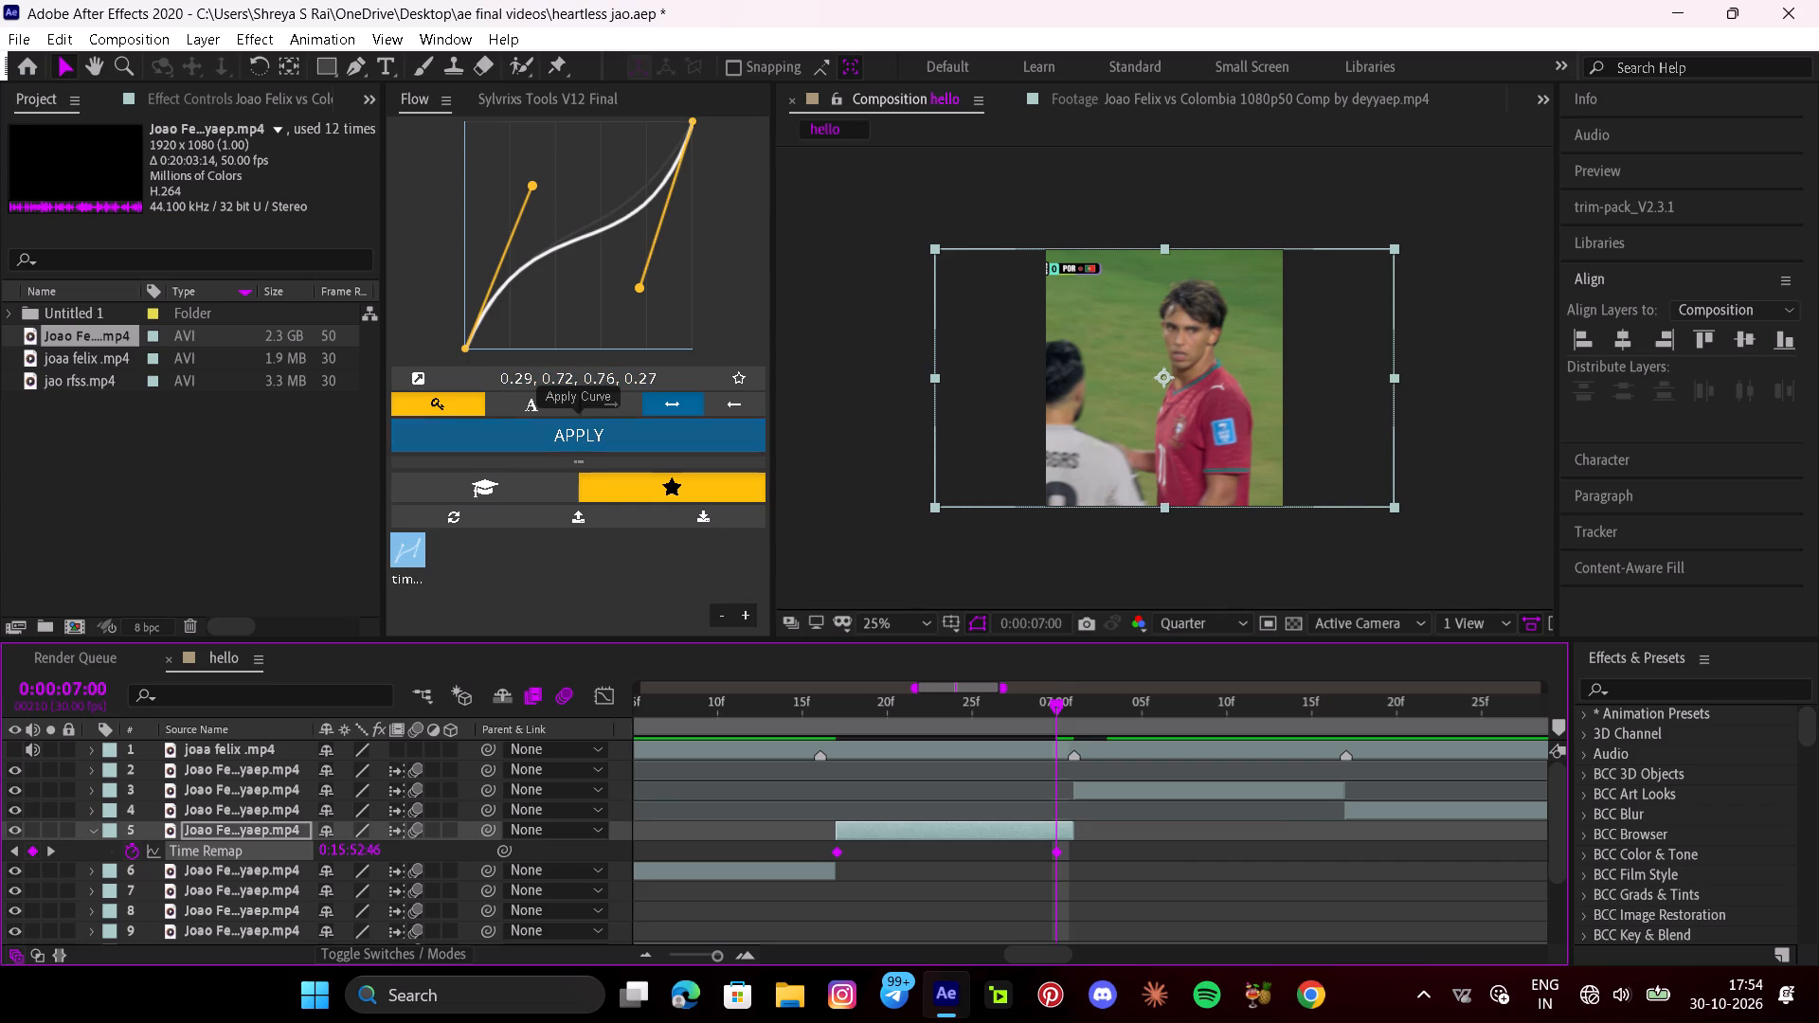
click(551, 428)
Keyframe layer 5's Position at 375, 540 at 0:00:07:00 and 309, 540 at 0:00:06:17, and preview the reframed shot.
key(p)
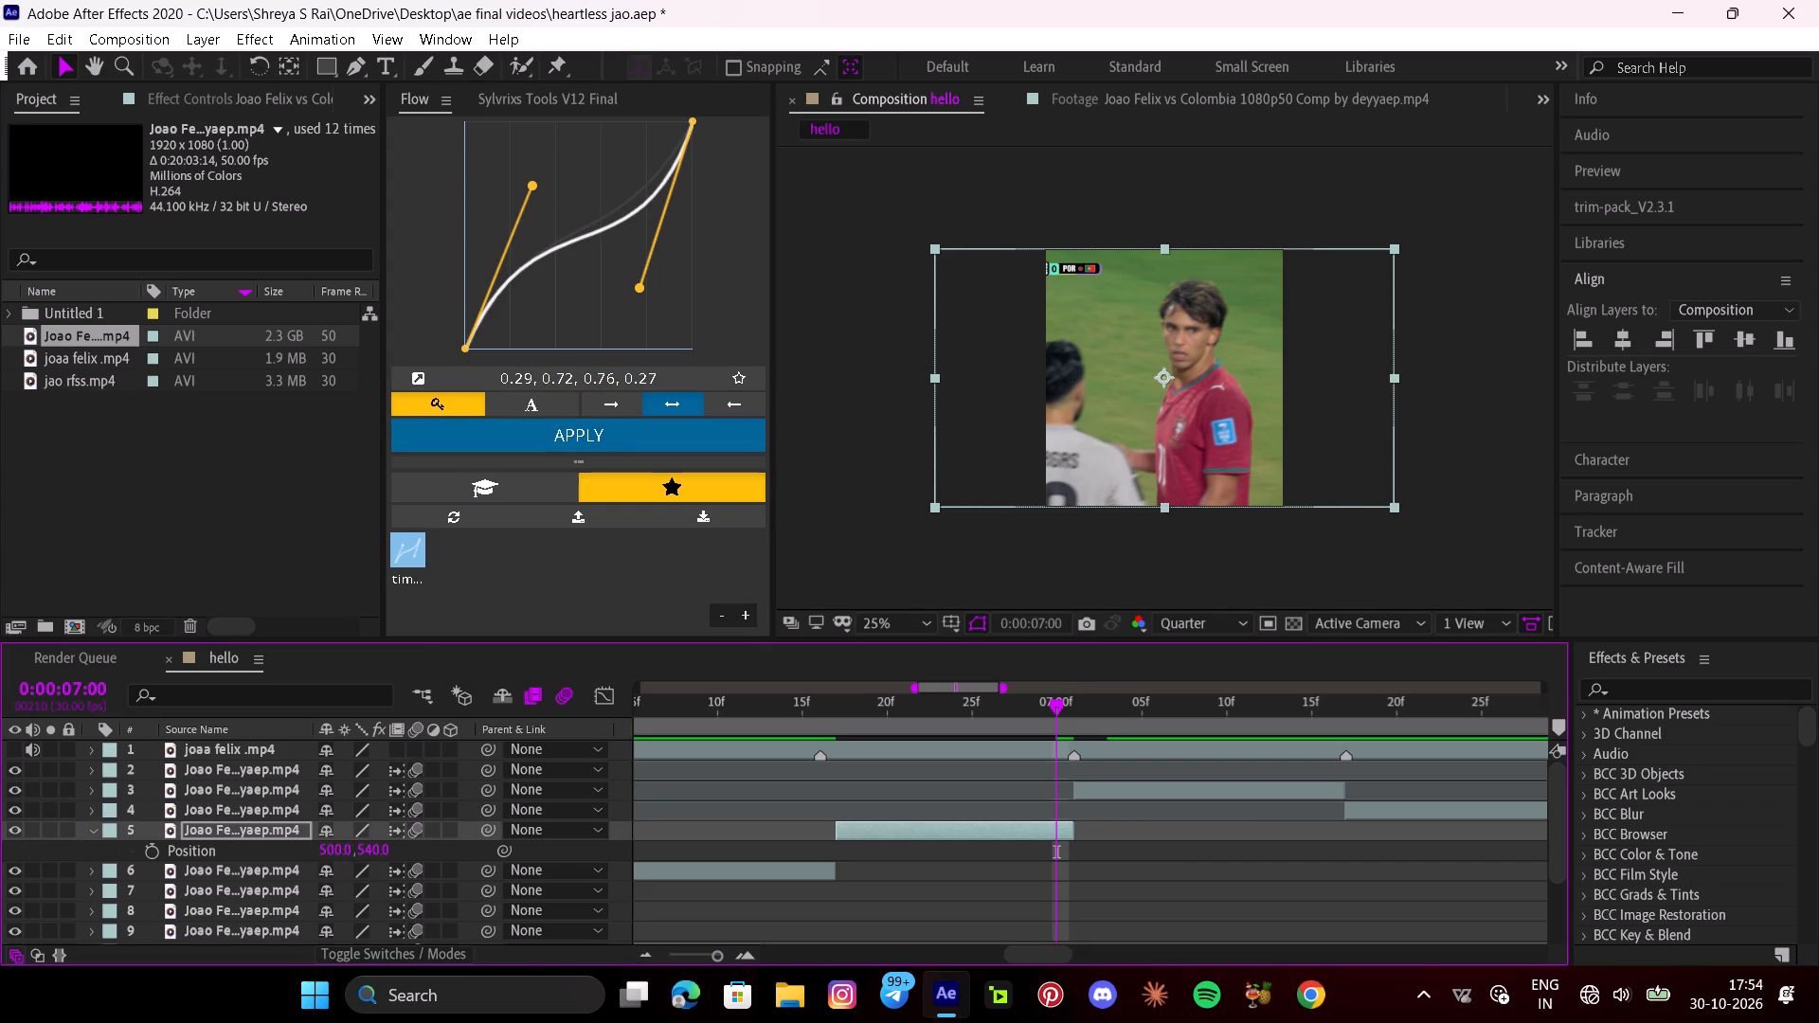
drag(328, 847, 183, 849)
click(148, 849)
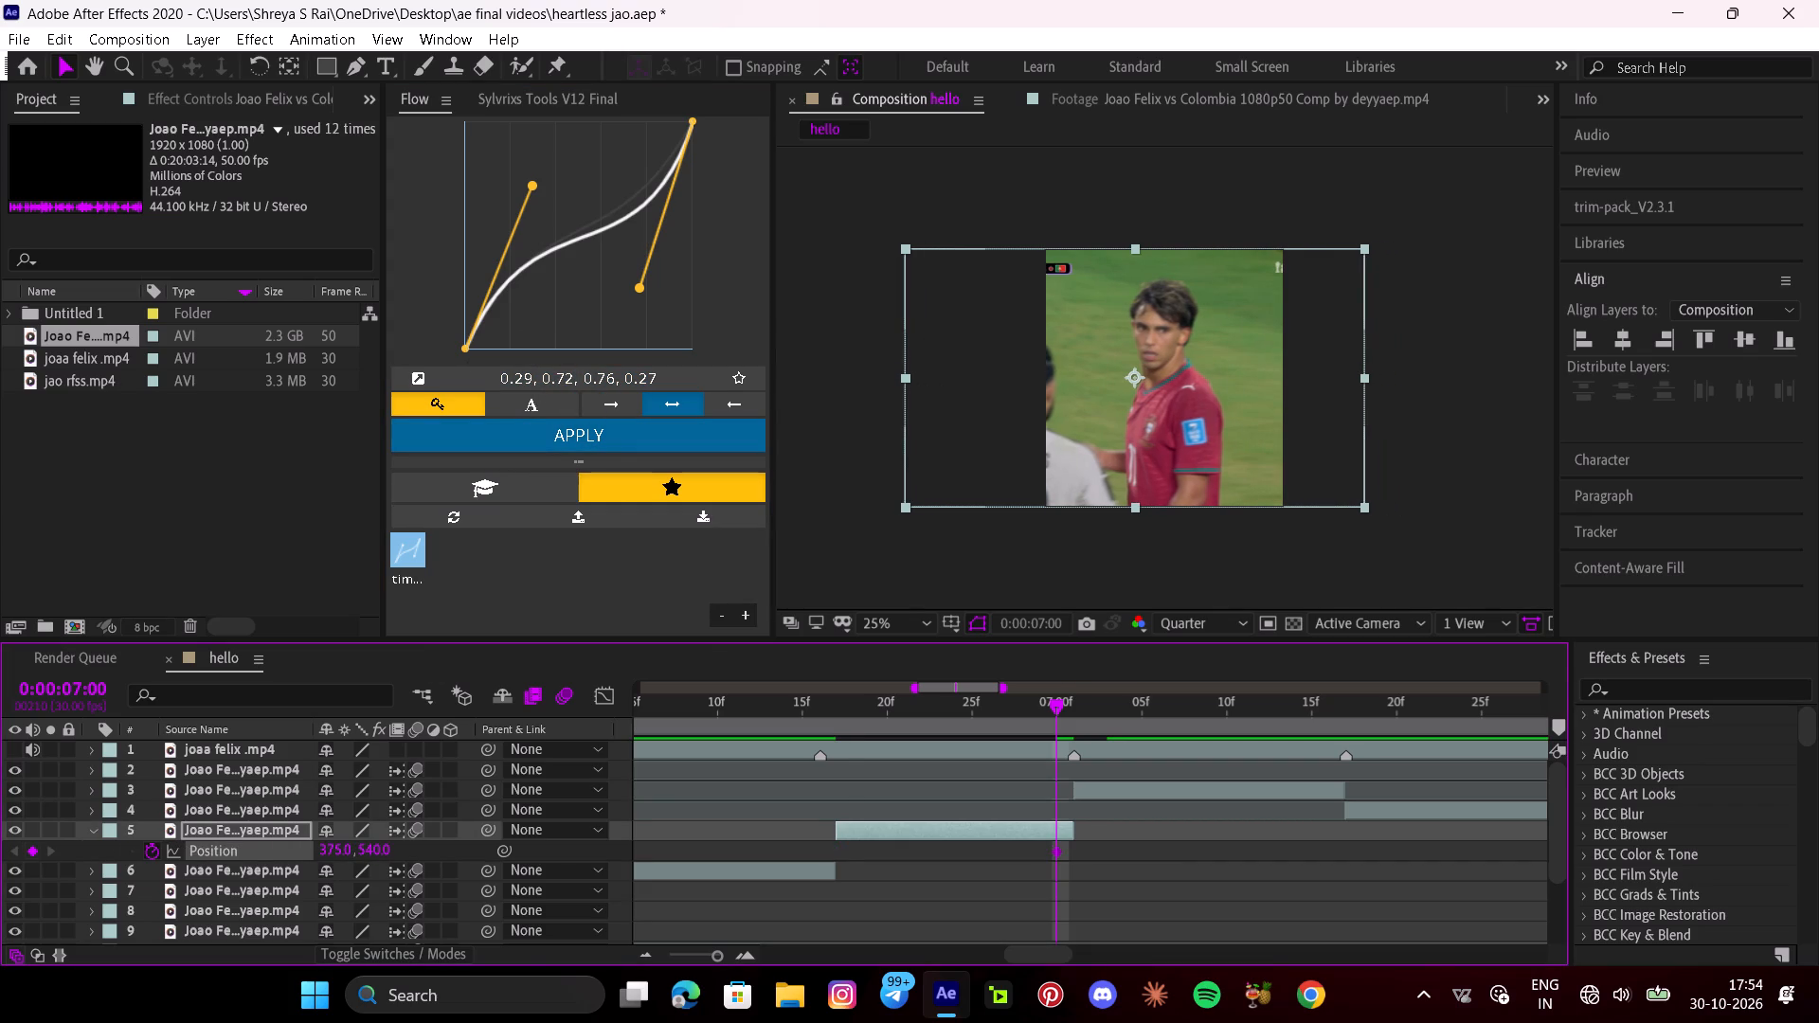
key(i)
drag(329, 855, 243, 849)
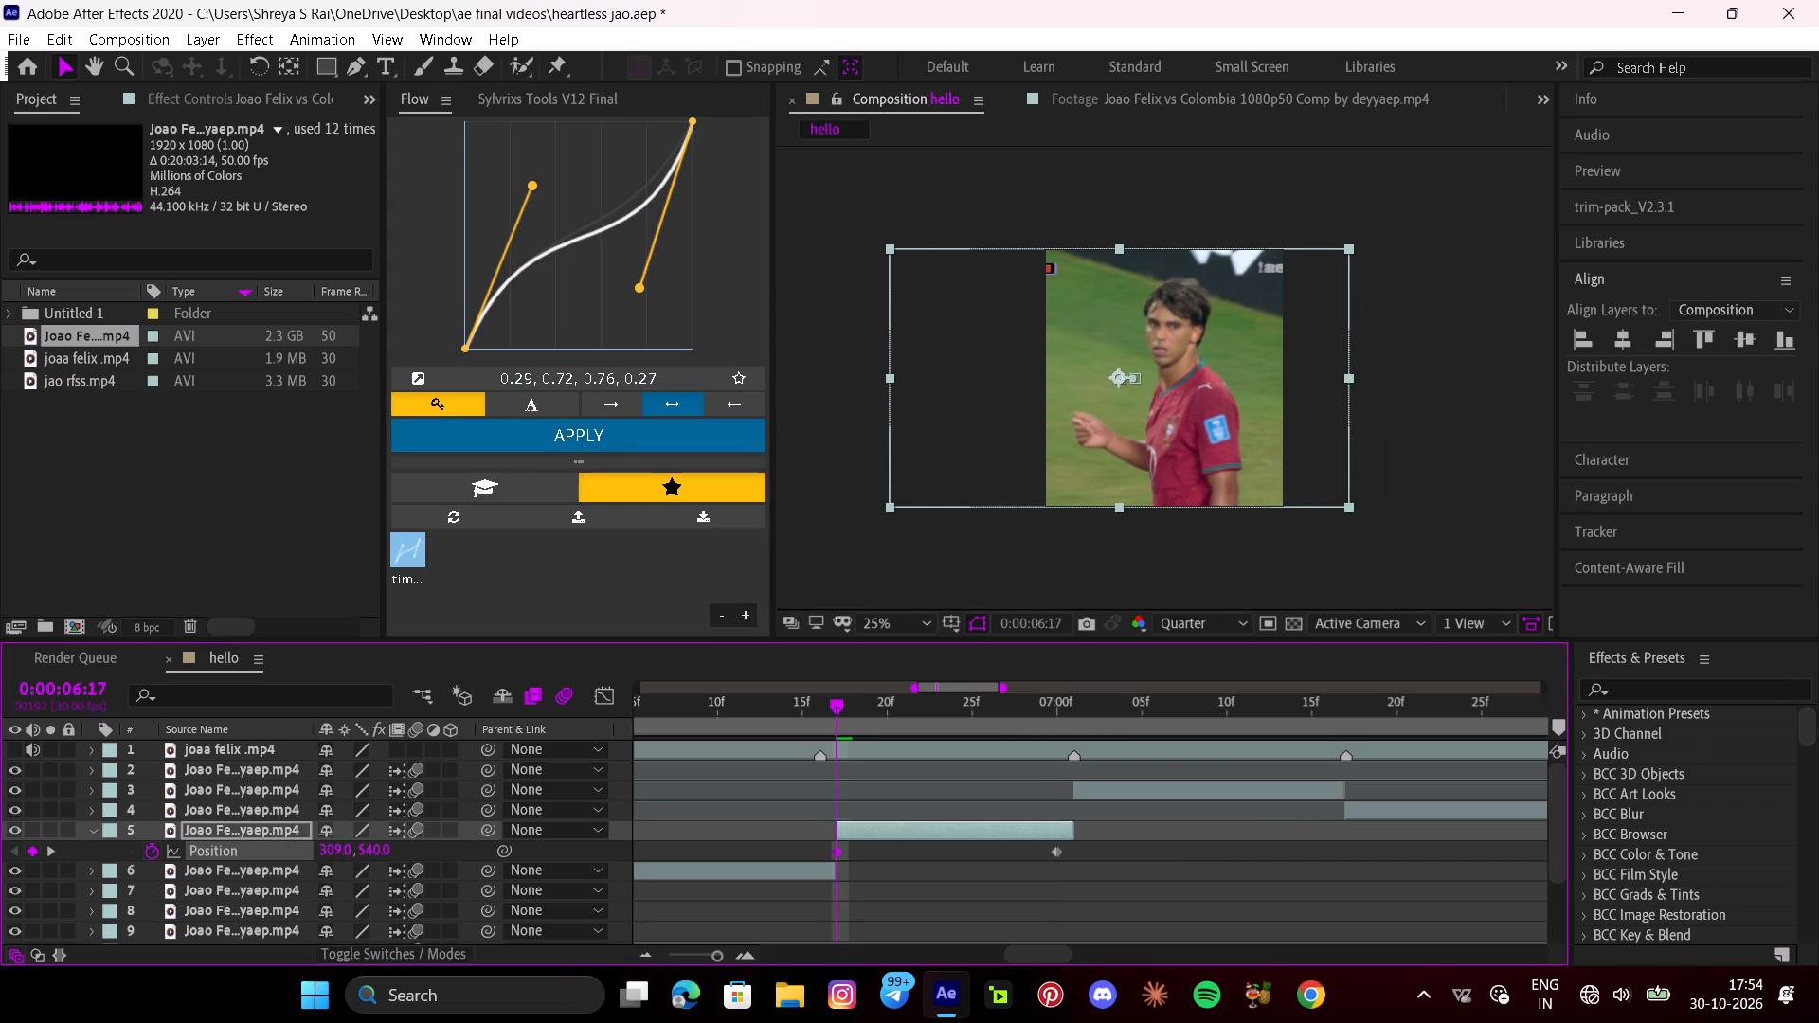
key(space)
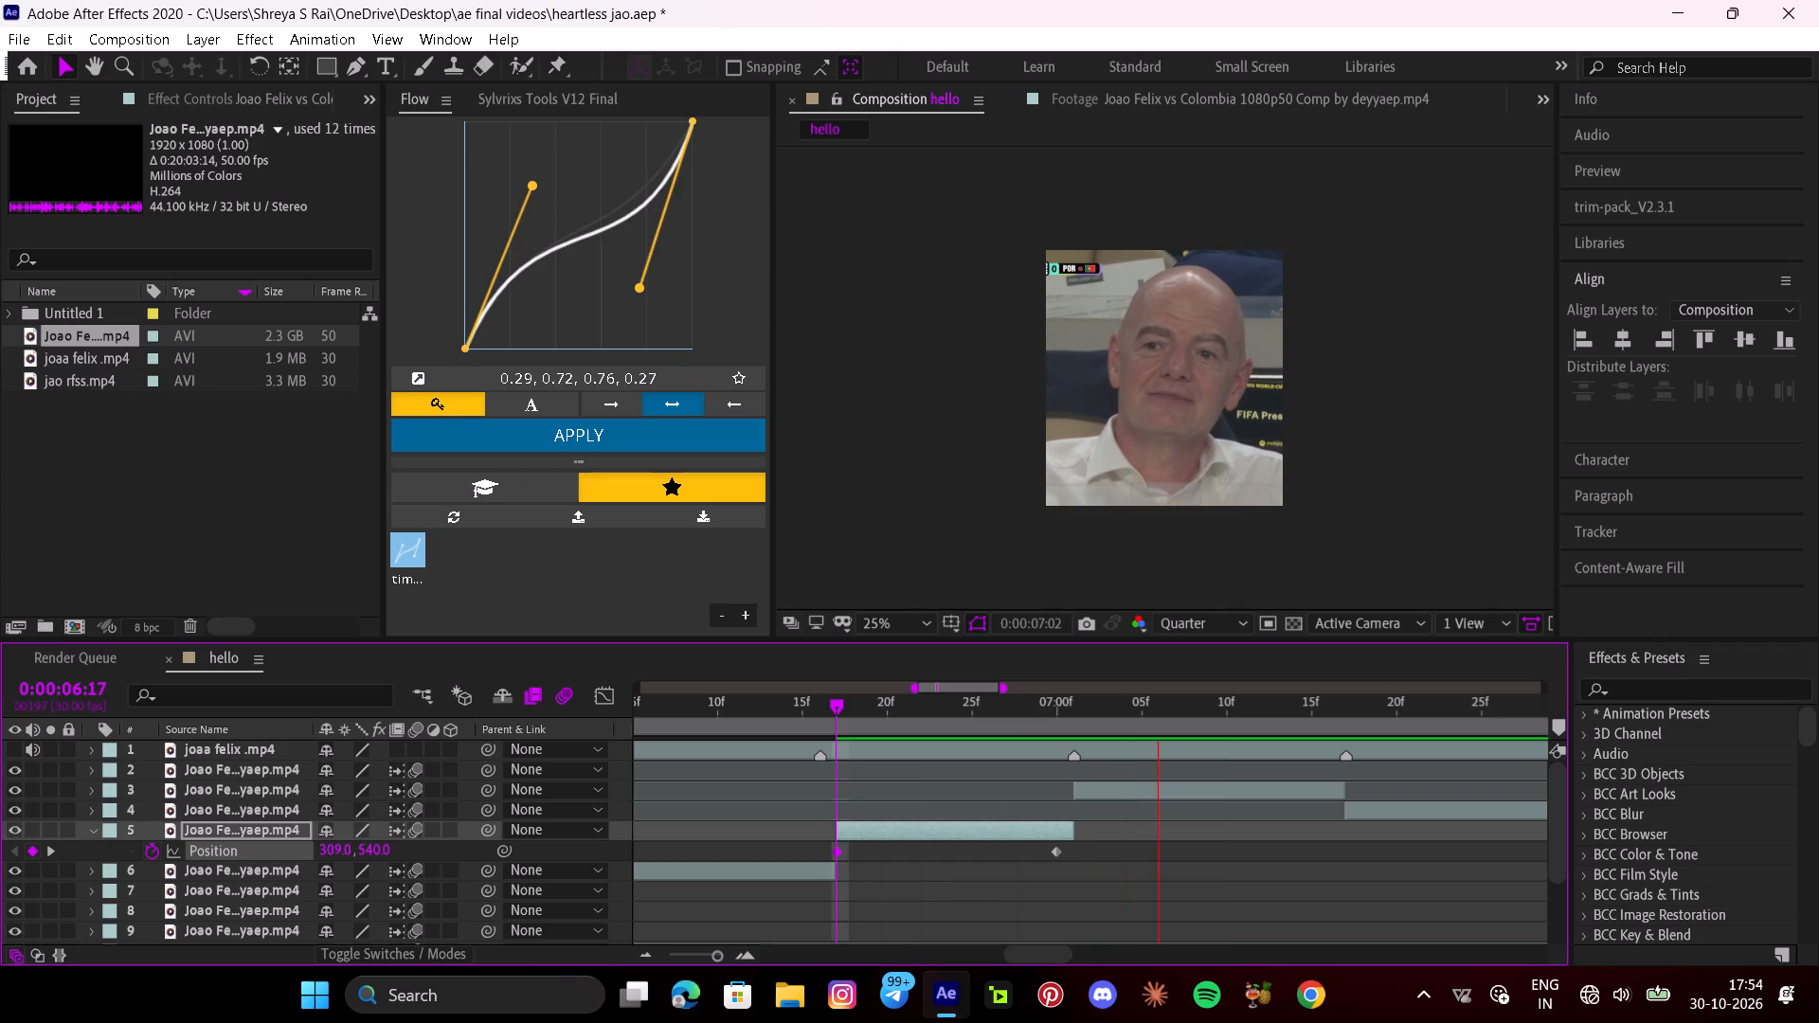
key(space)
key(u)
drag(1242, 712, 533, 811)
key(space)
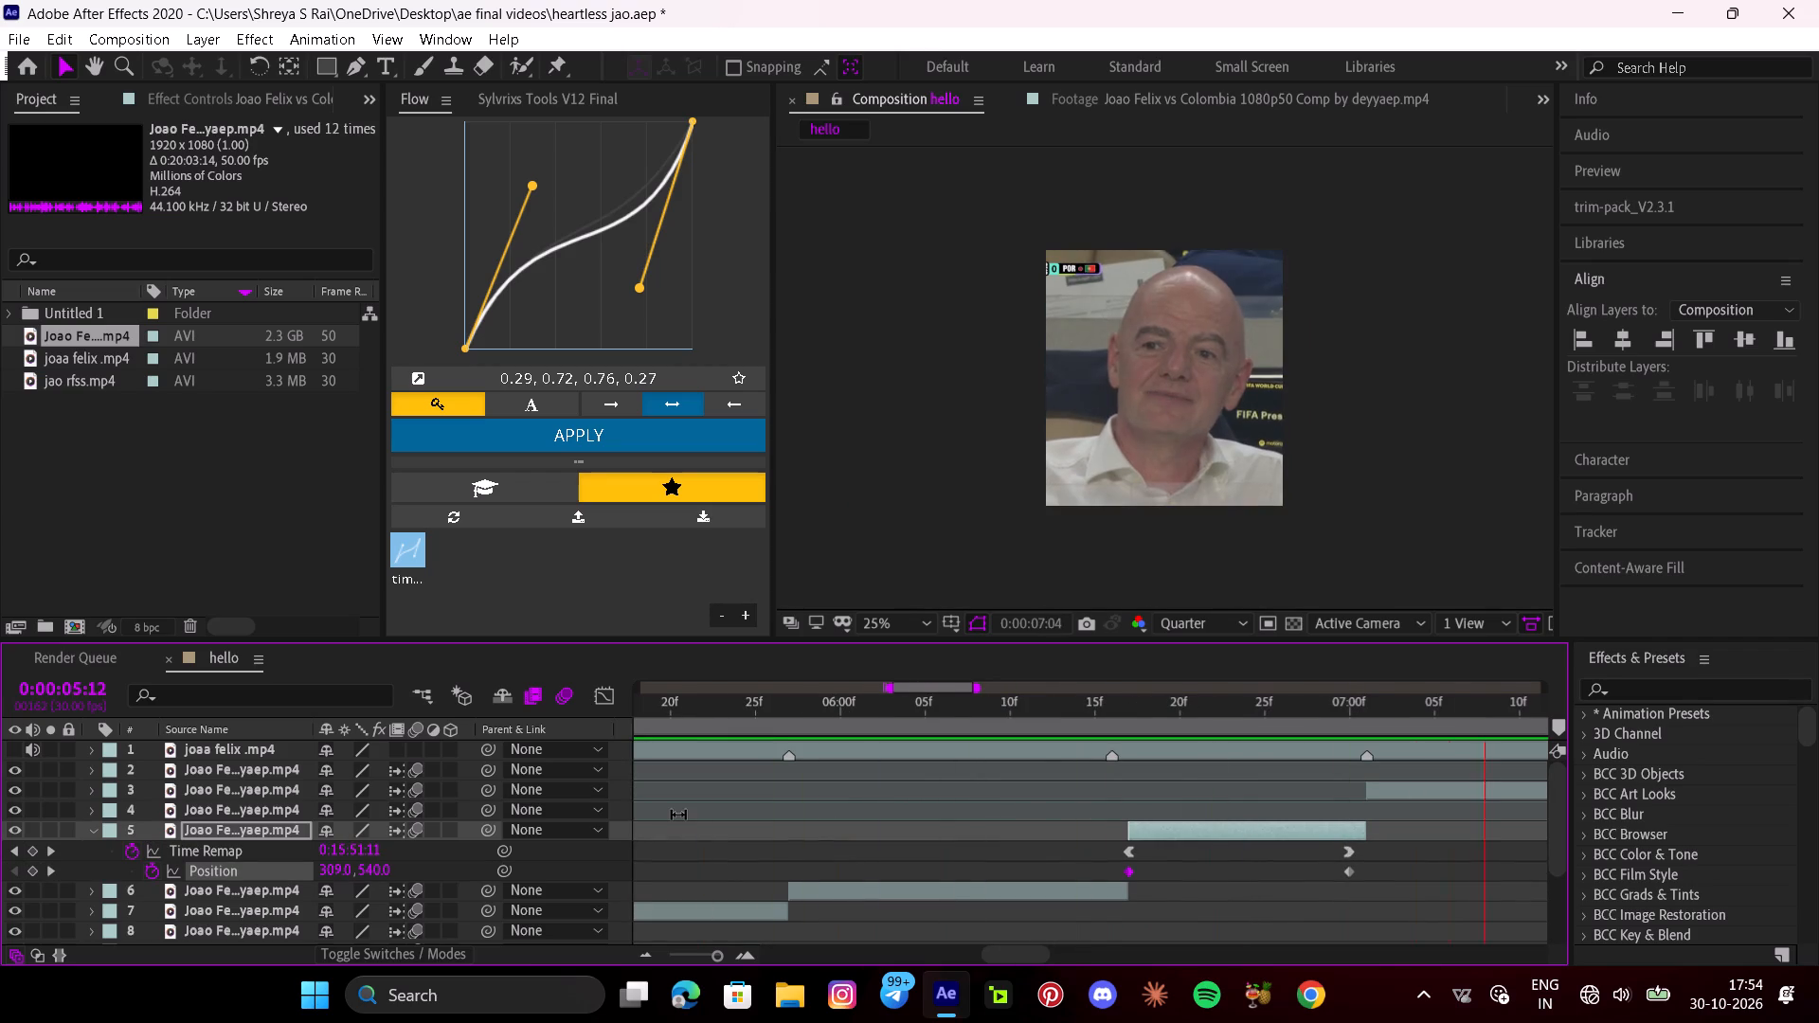
key(space)
key(u)
Enable time remapping on layer 3 and add Time Remap keyframes at 0:00:07:01 and 0:00:07:16.
click(1085, 796)
key(i)
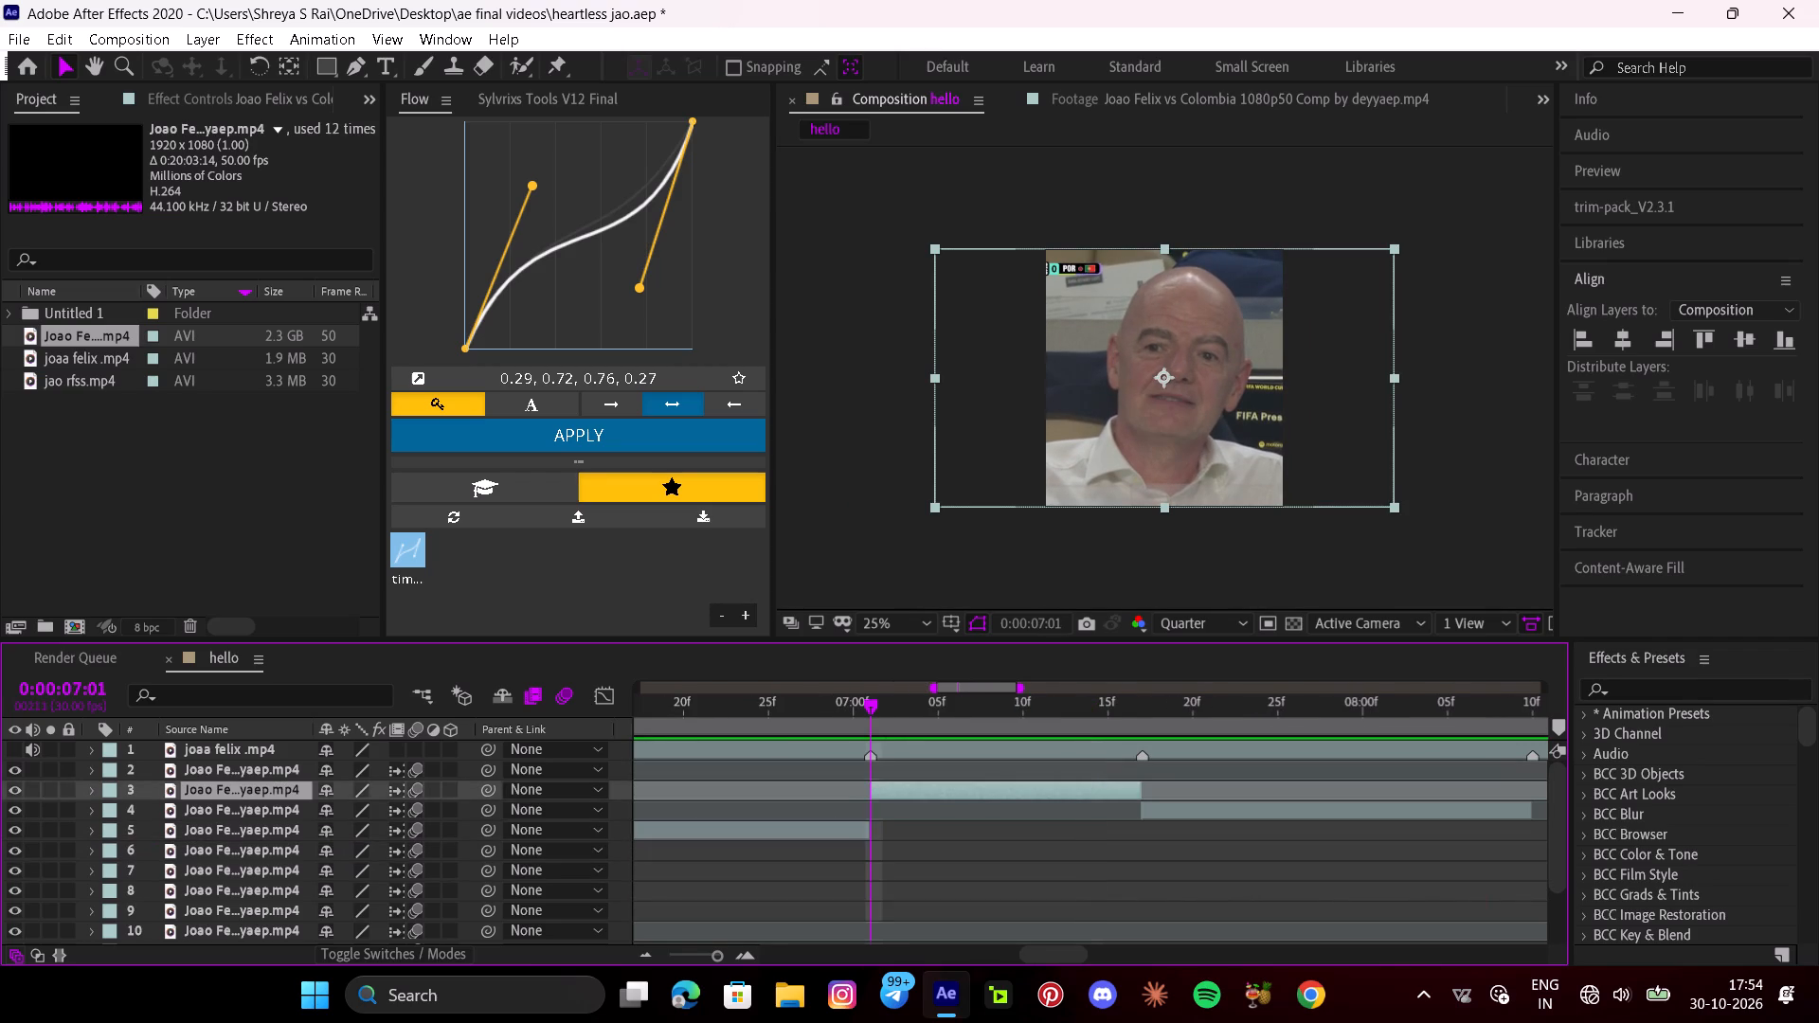
key(ctrl+alt+t)
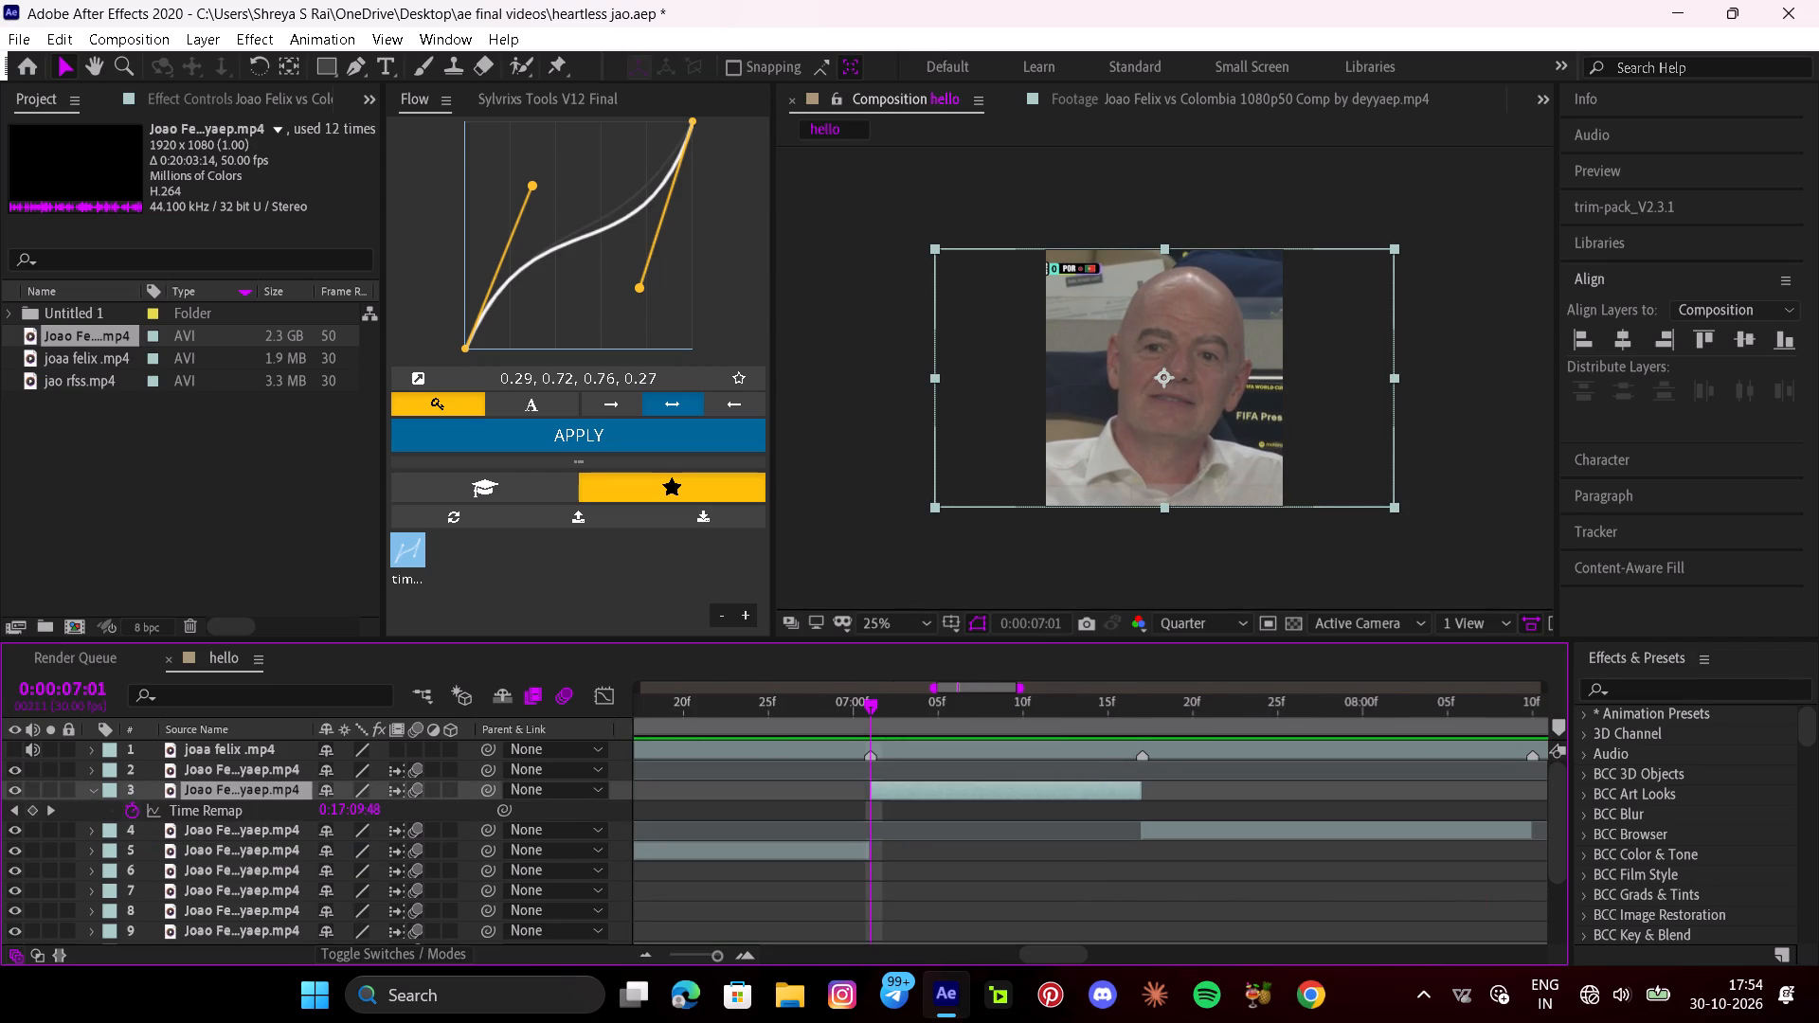
click(31, 808)
key(o)
click(31, 810)
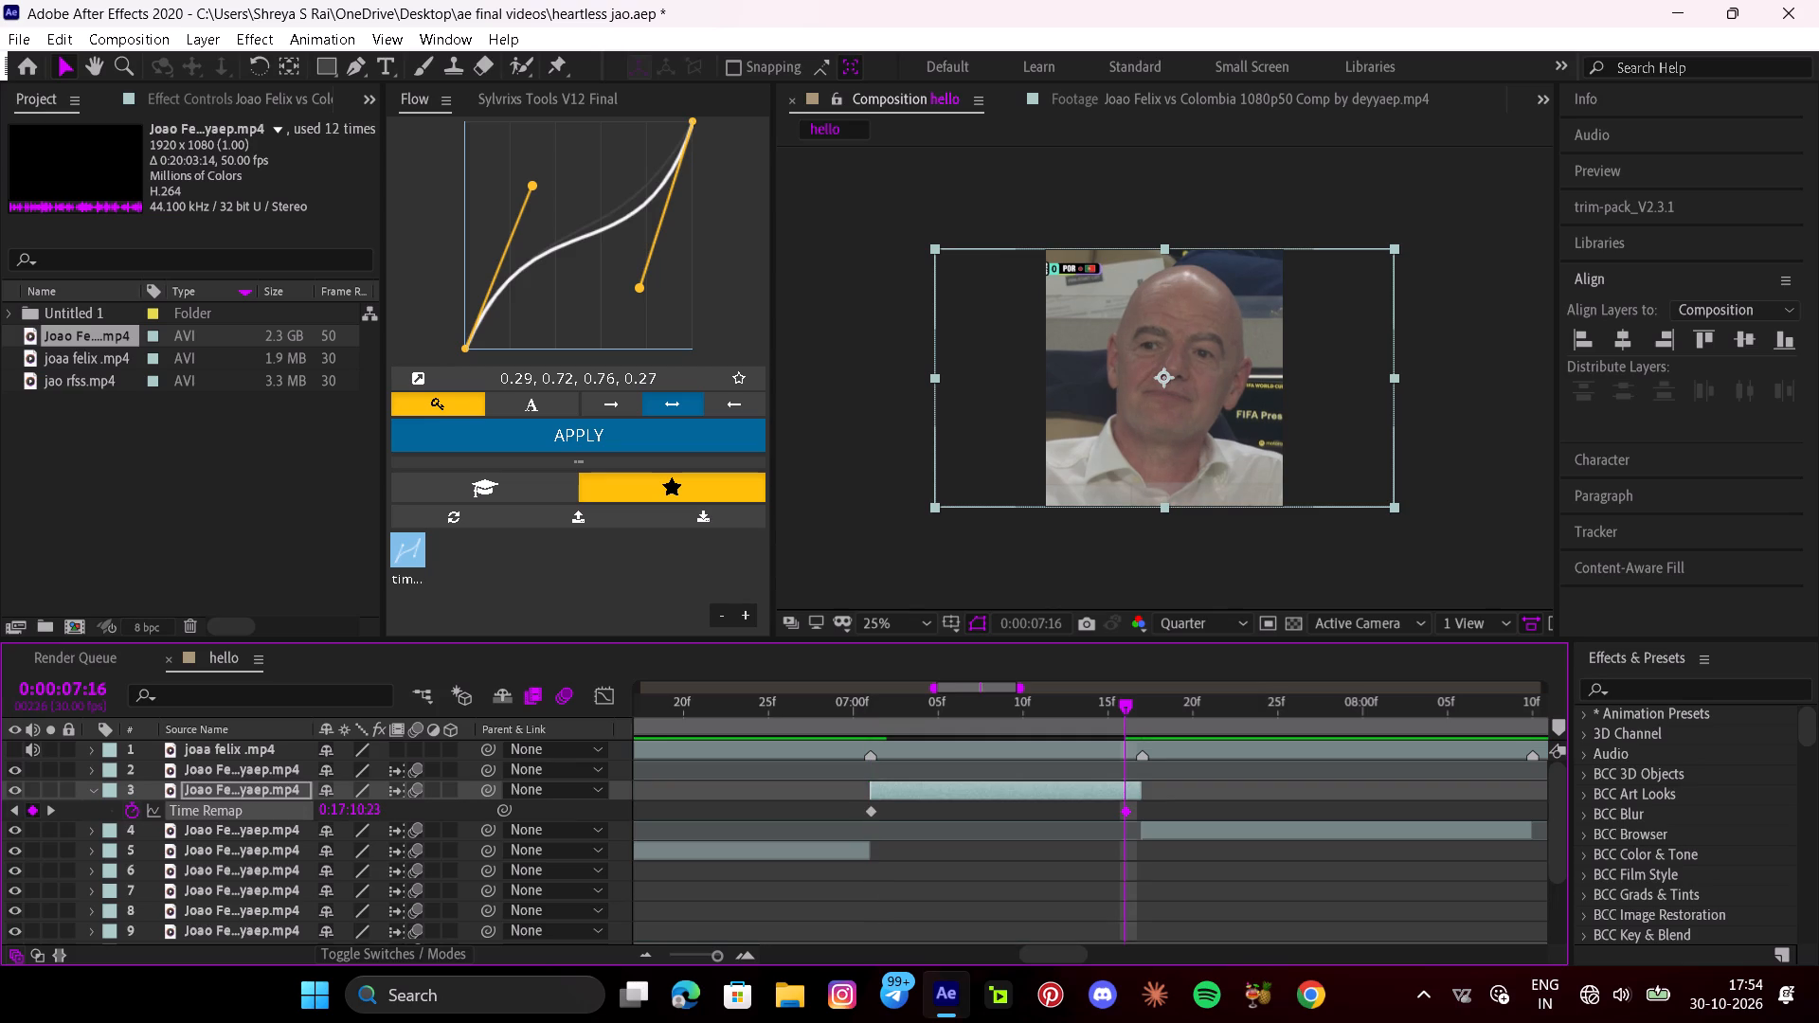
Apply the 0.29, 0.72, 0.76, 0.27 Flow curve to layer 3's Time Remap keyframes and preview the shot.
drag(1195, 801, 843, 853)
click(551, 445)
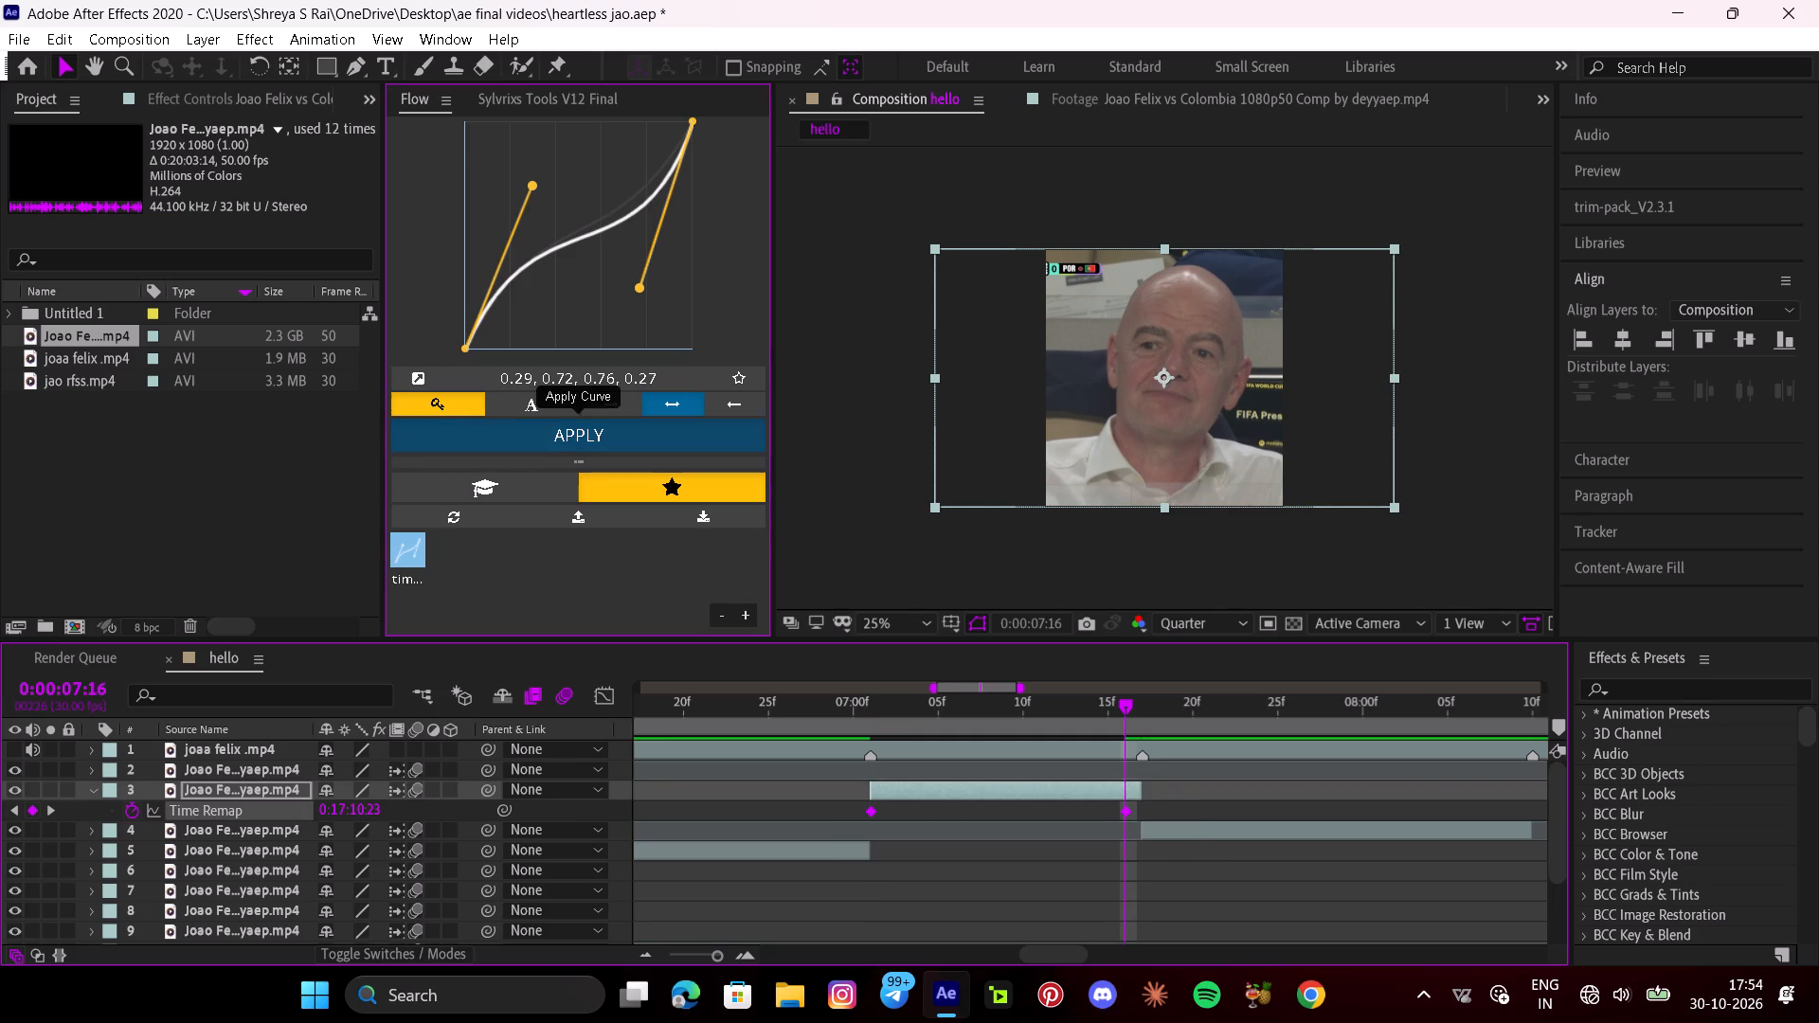
text(oi)
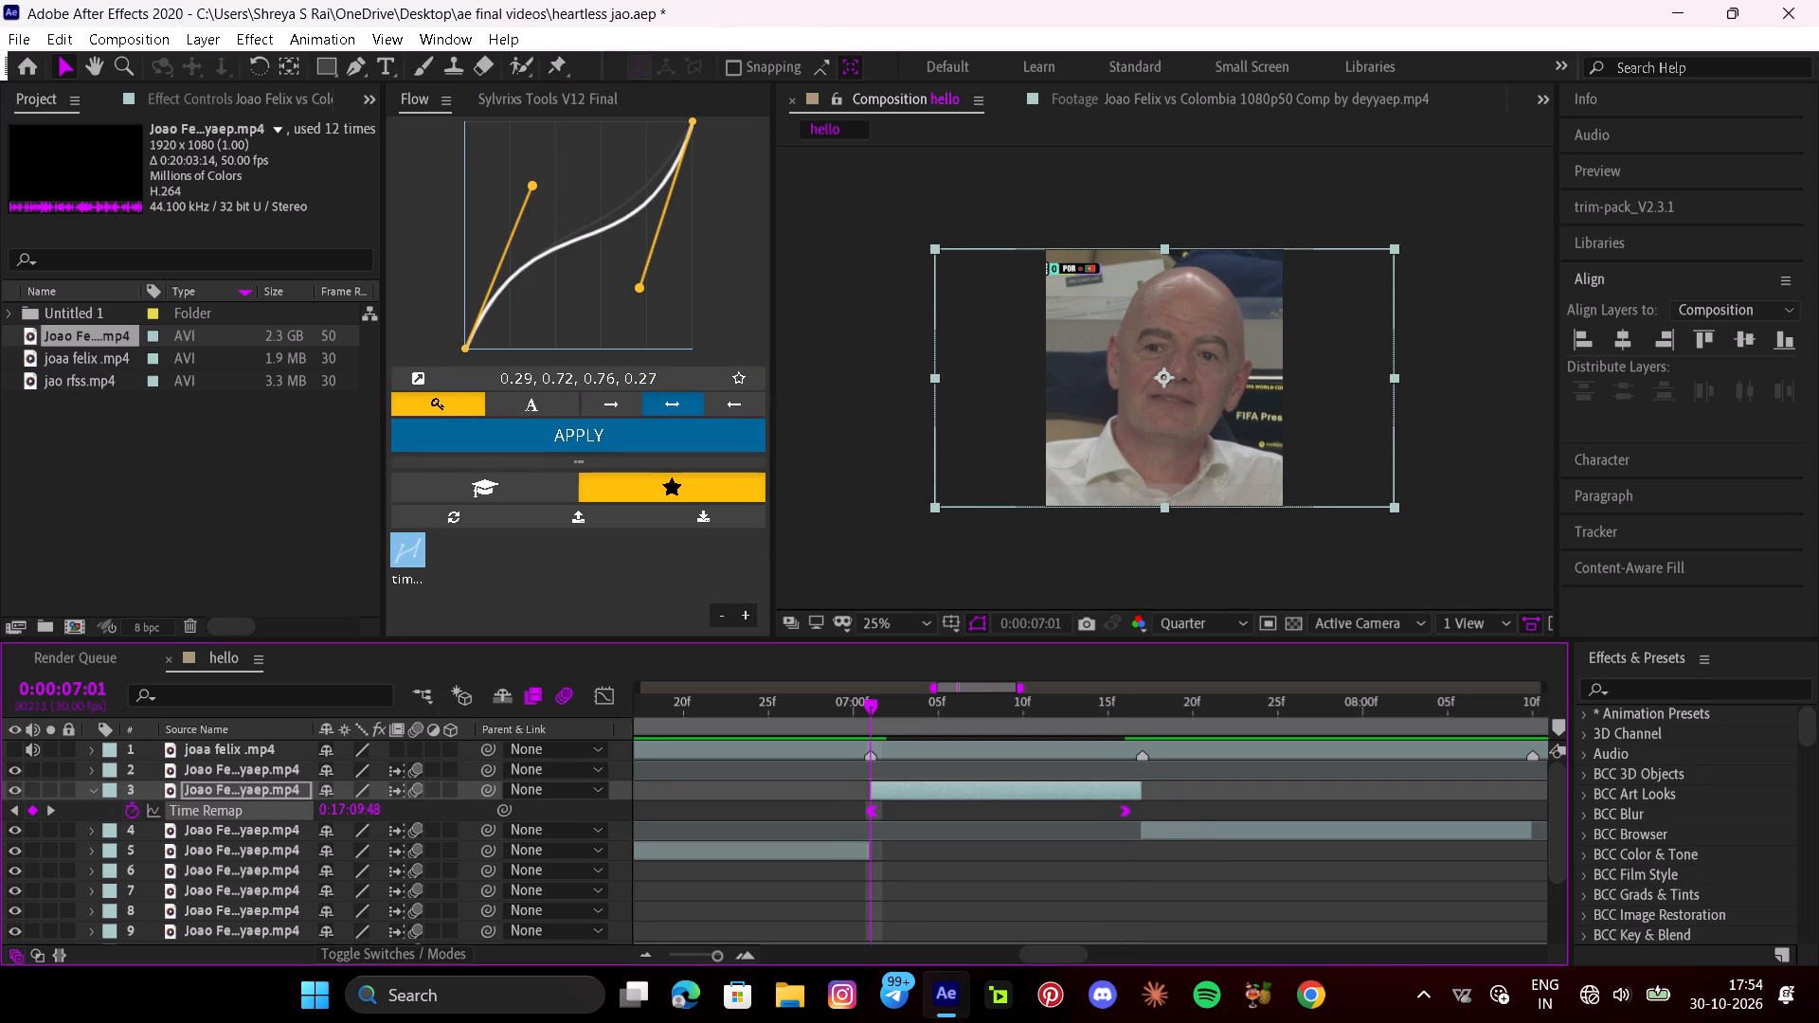
key(space)
key(space)
text(u)
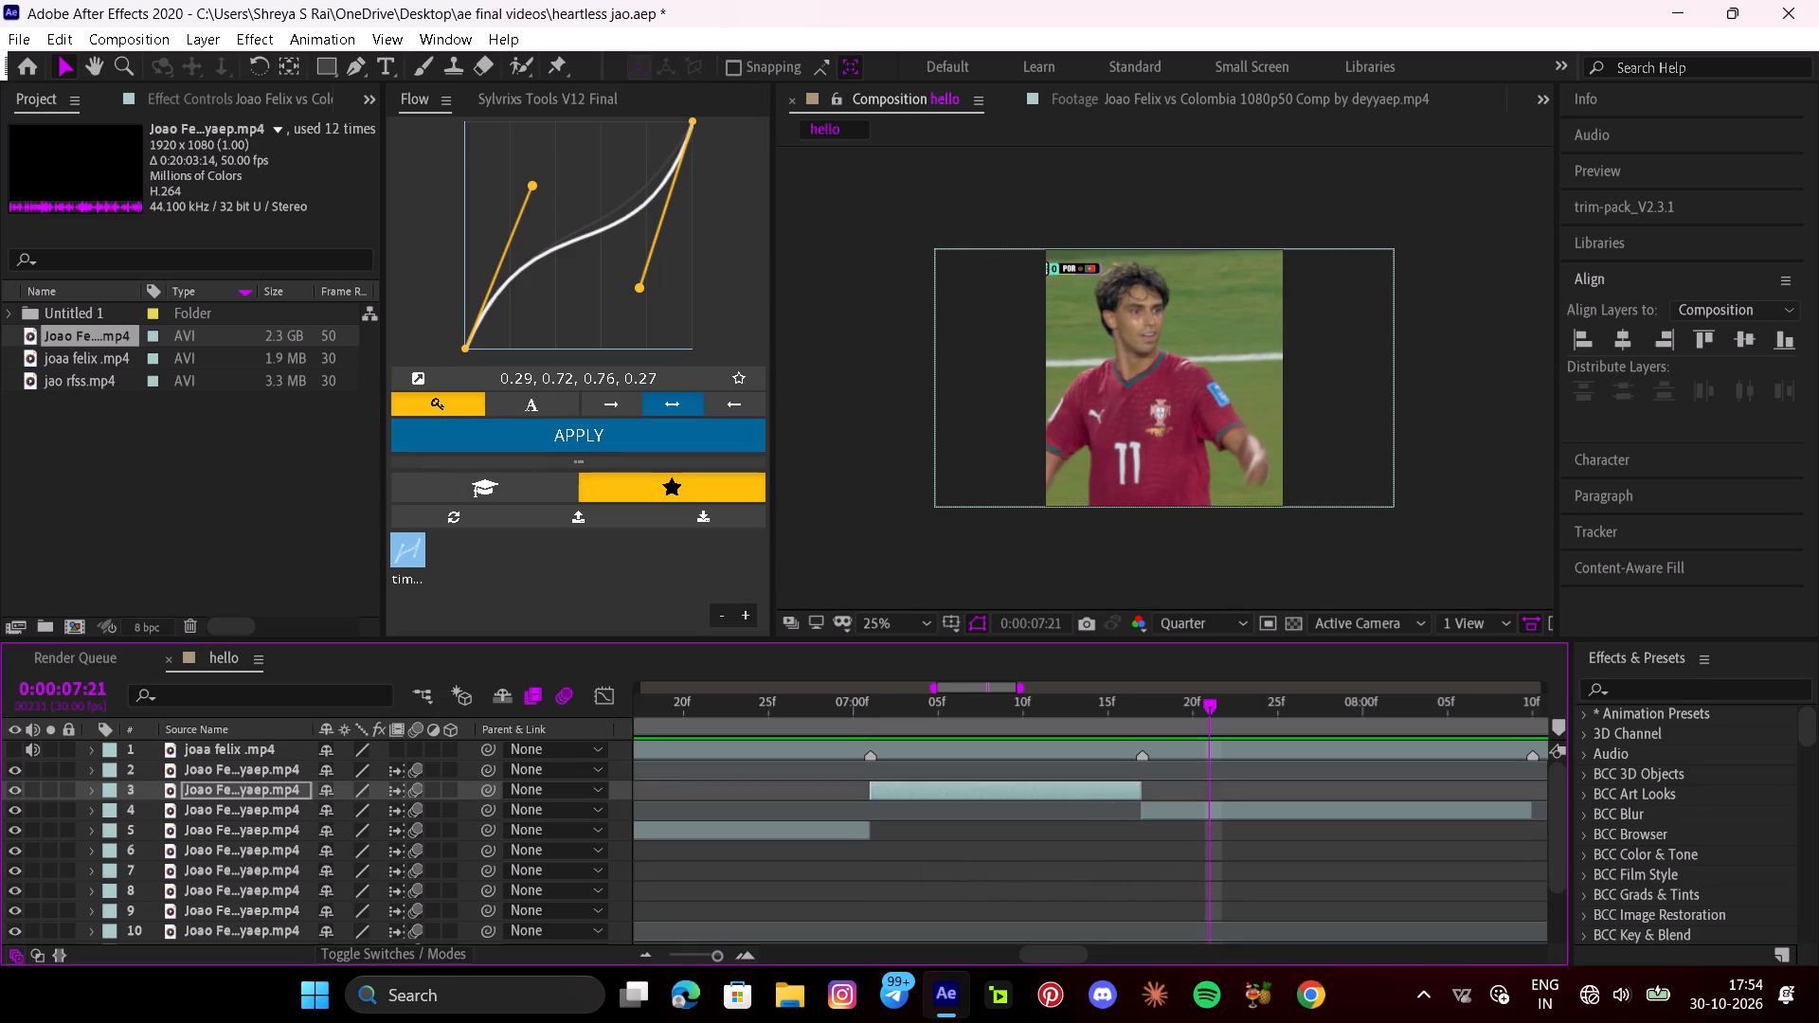
Keyframe layer 4's Position at 602, 540 at 0:00:07:21 and 514, 540 at 0:00:08:09.
click(1182, 798)
click(1159, 810)
key(p)
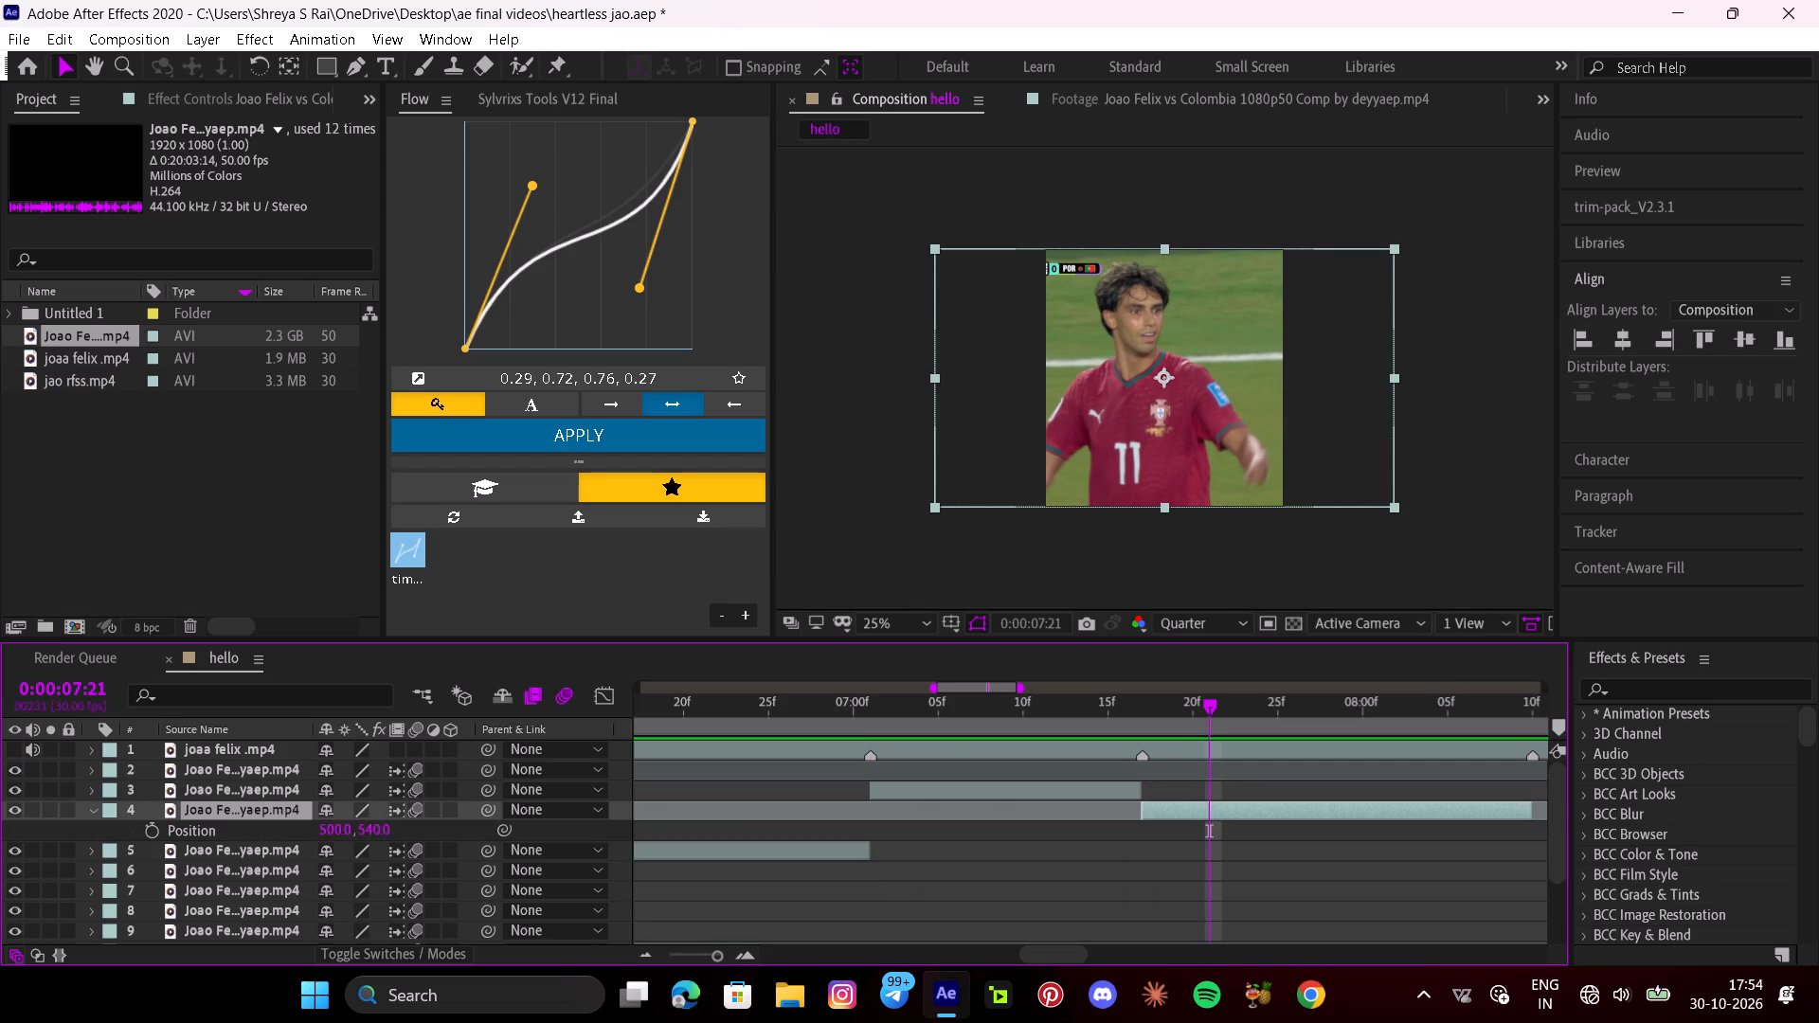
drag(326, 834, 416, 803)
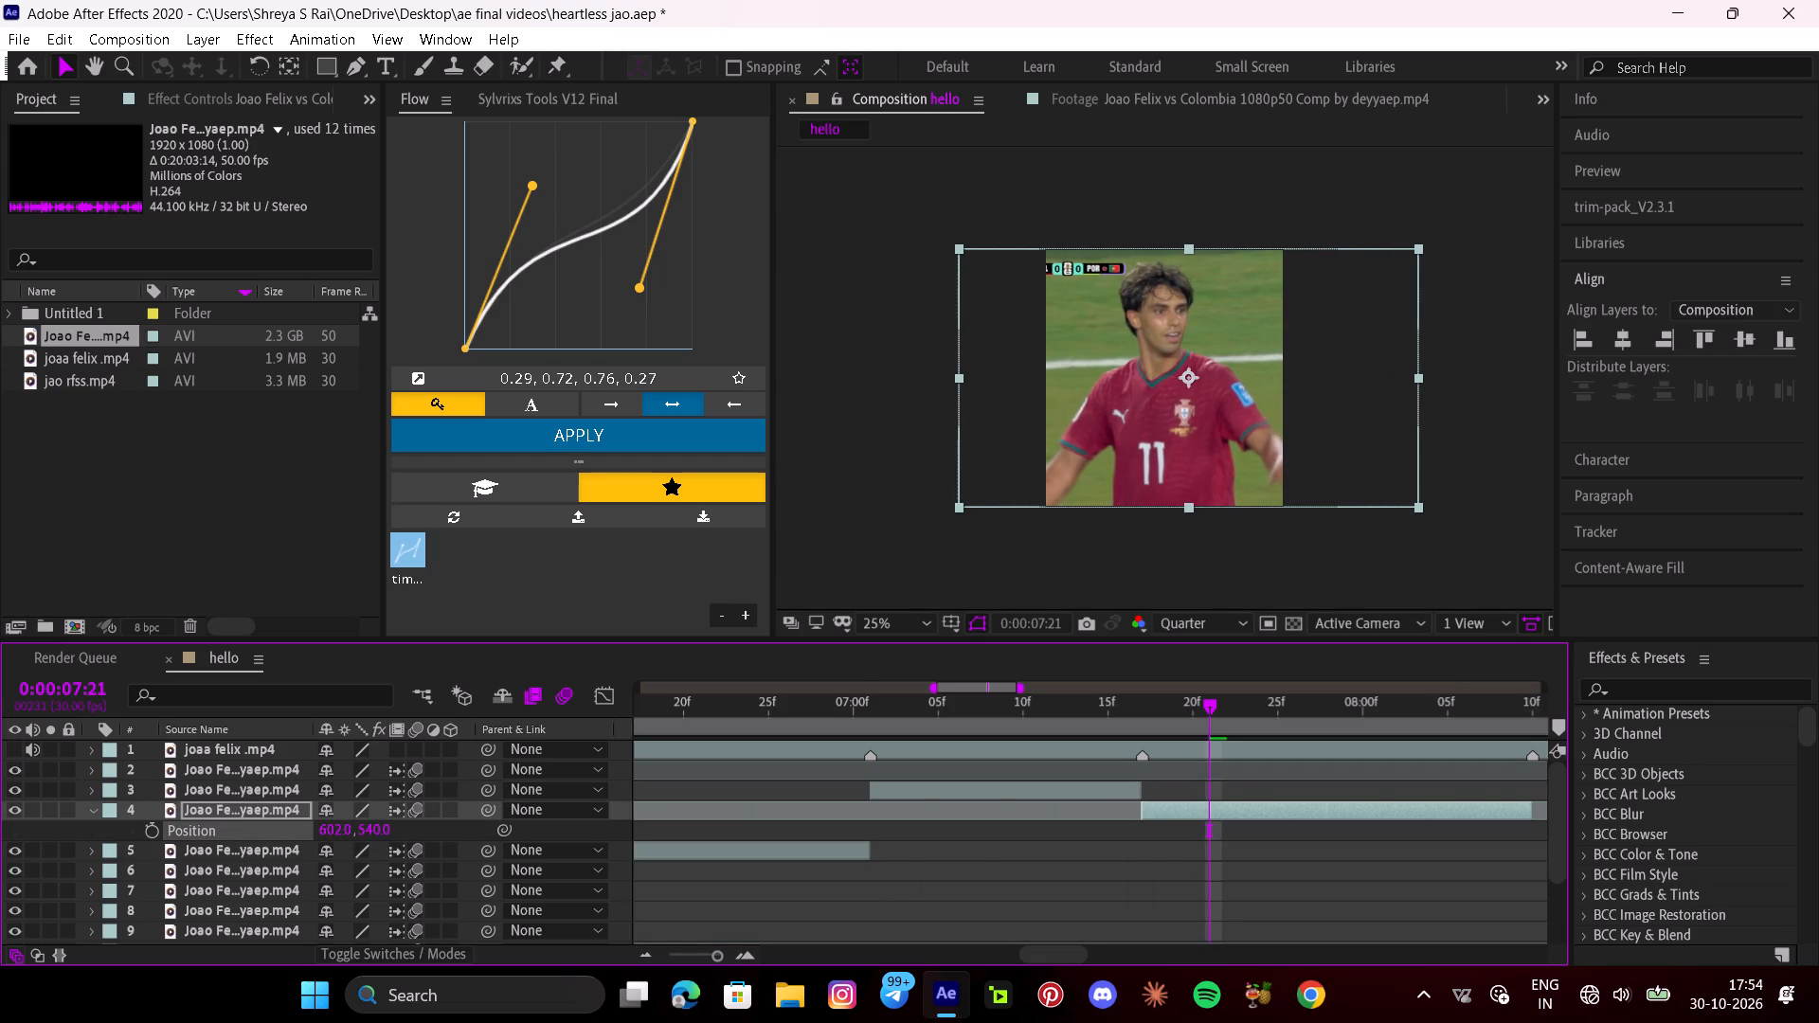
click(159, 830)
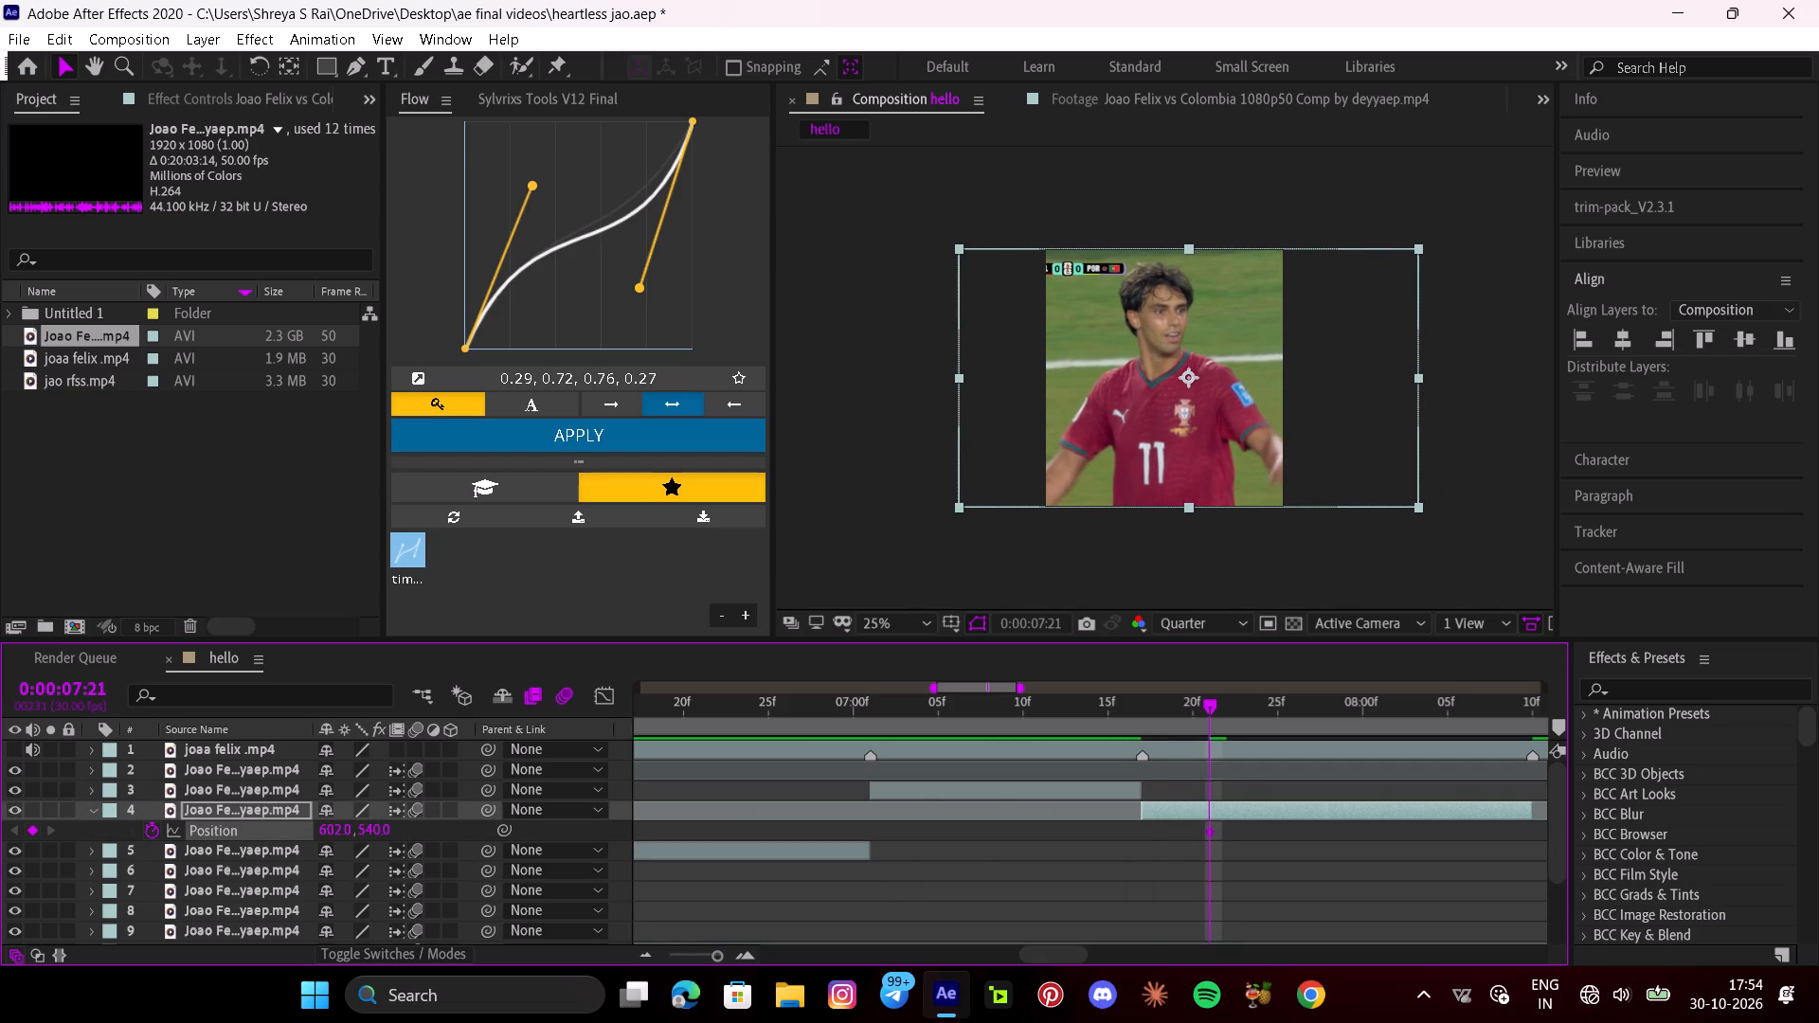
key(i)
key(o)
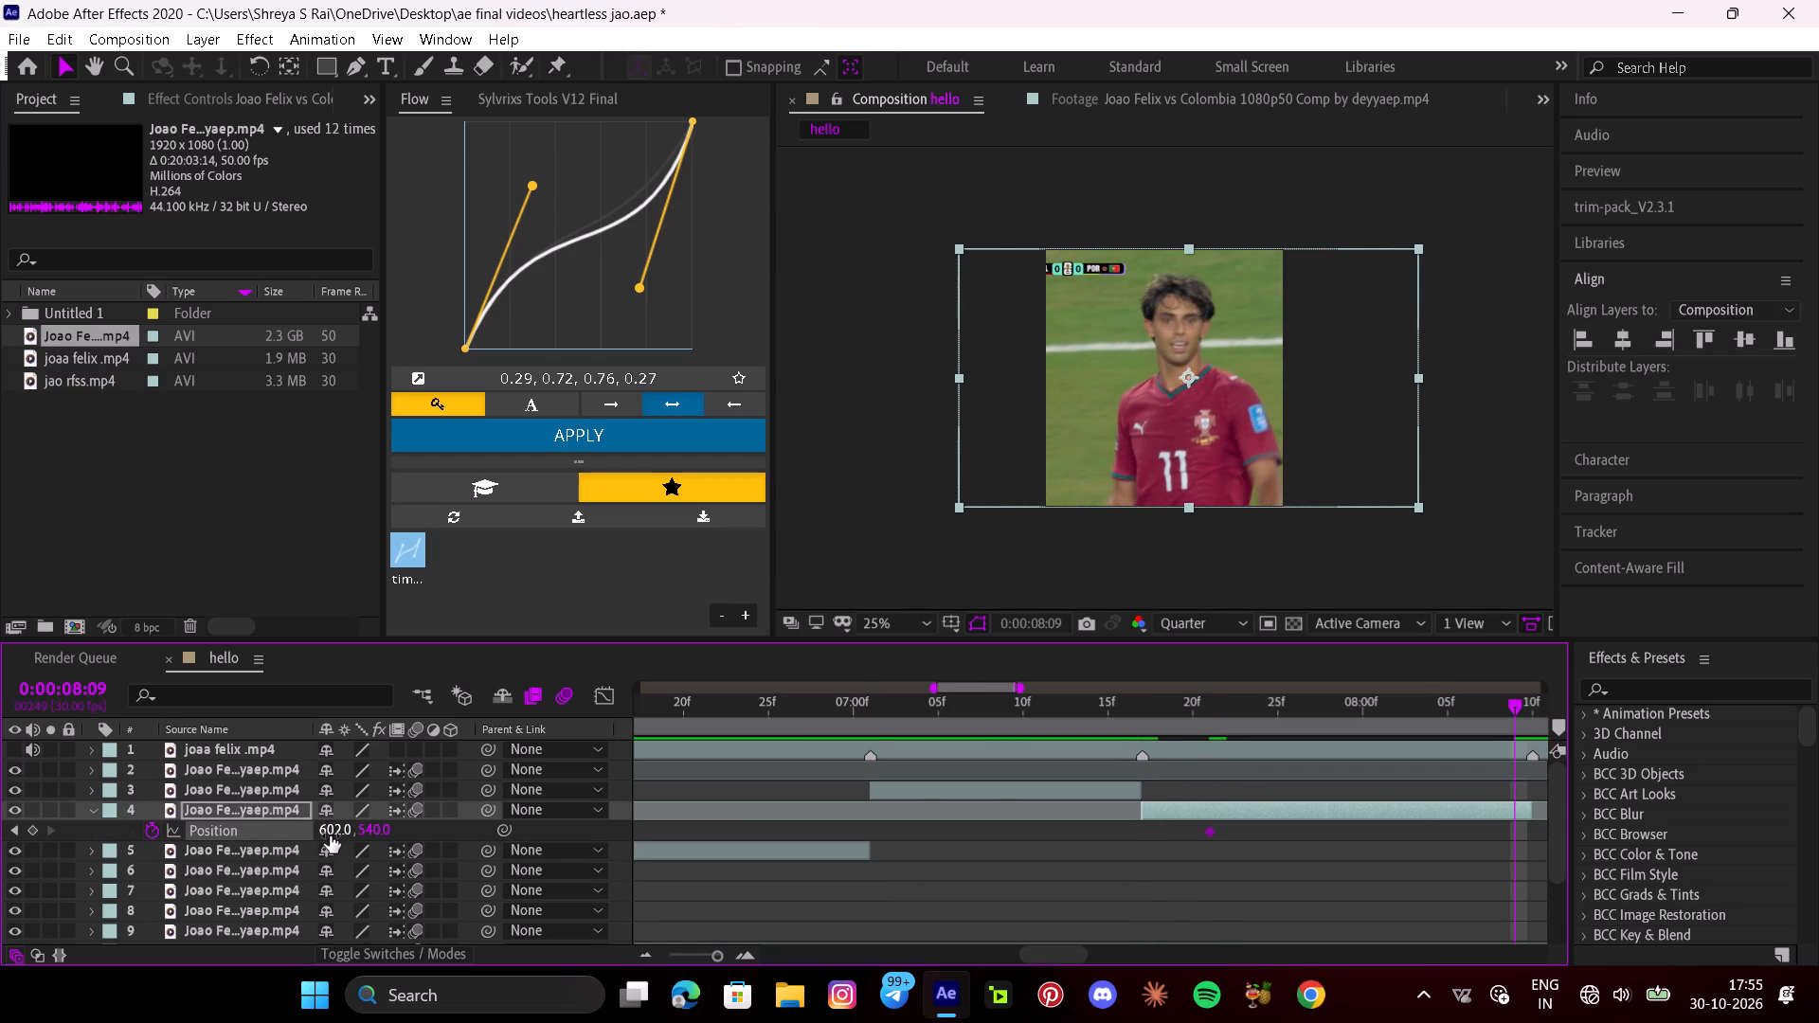
drag(330, 835, 225, 835)
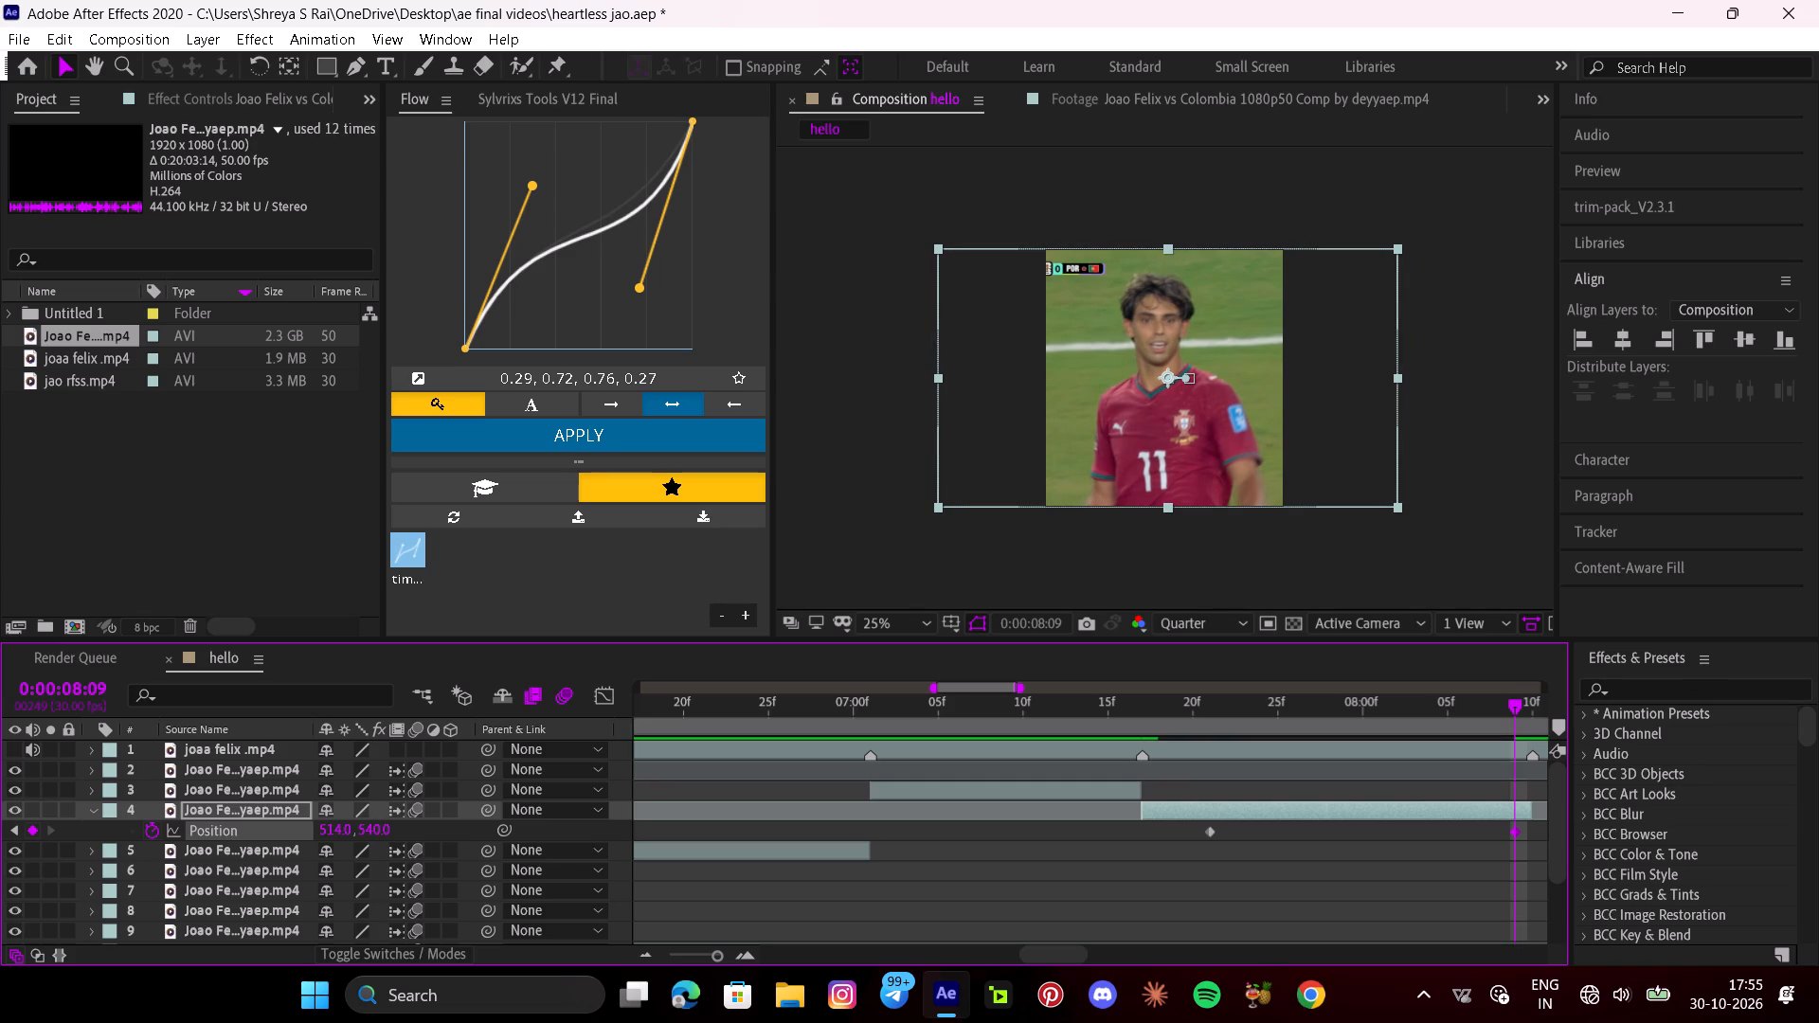
Enable time remapping on layer 4 and add Time Remap keyframes at 0:00:08:09 and 0:00:07:17.
key(ctrl+alt+t)
click(34, 829)
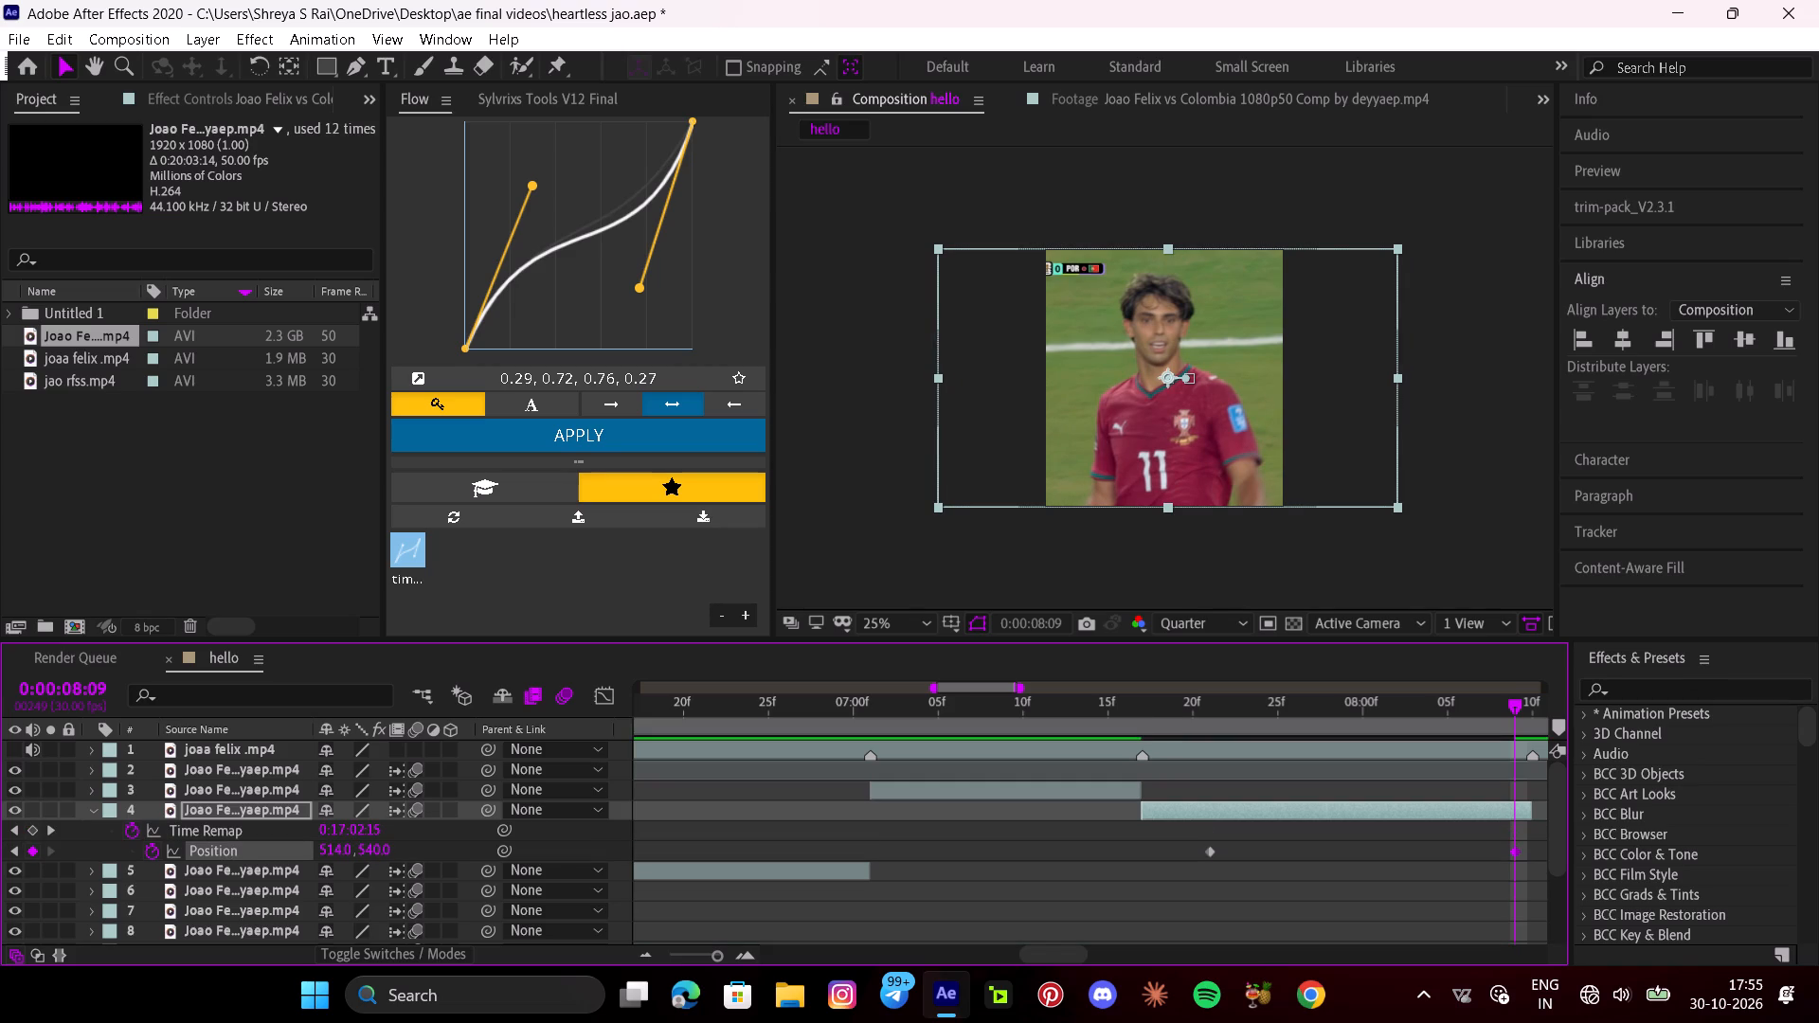
key(i)
click(27, 830)
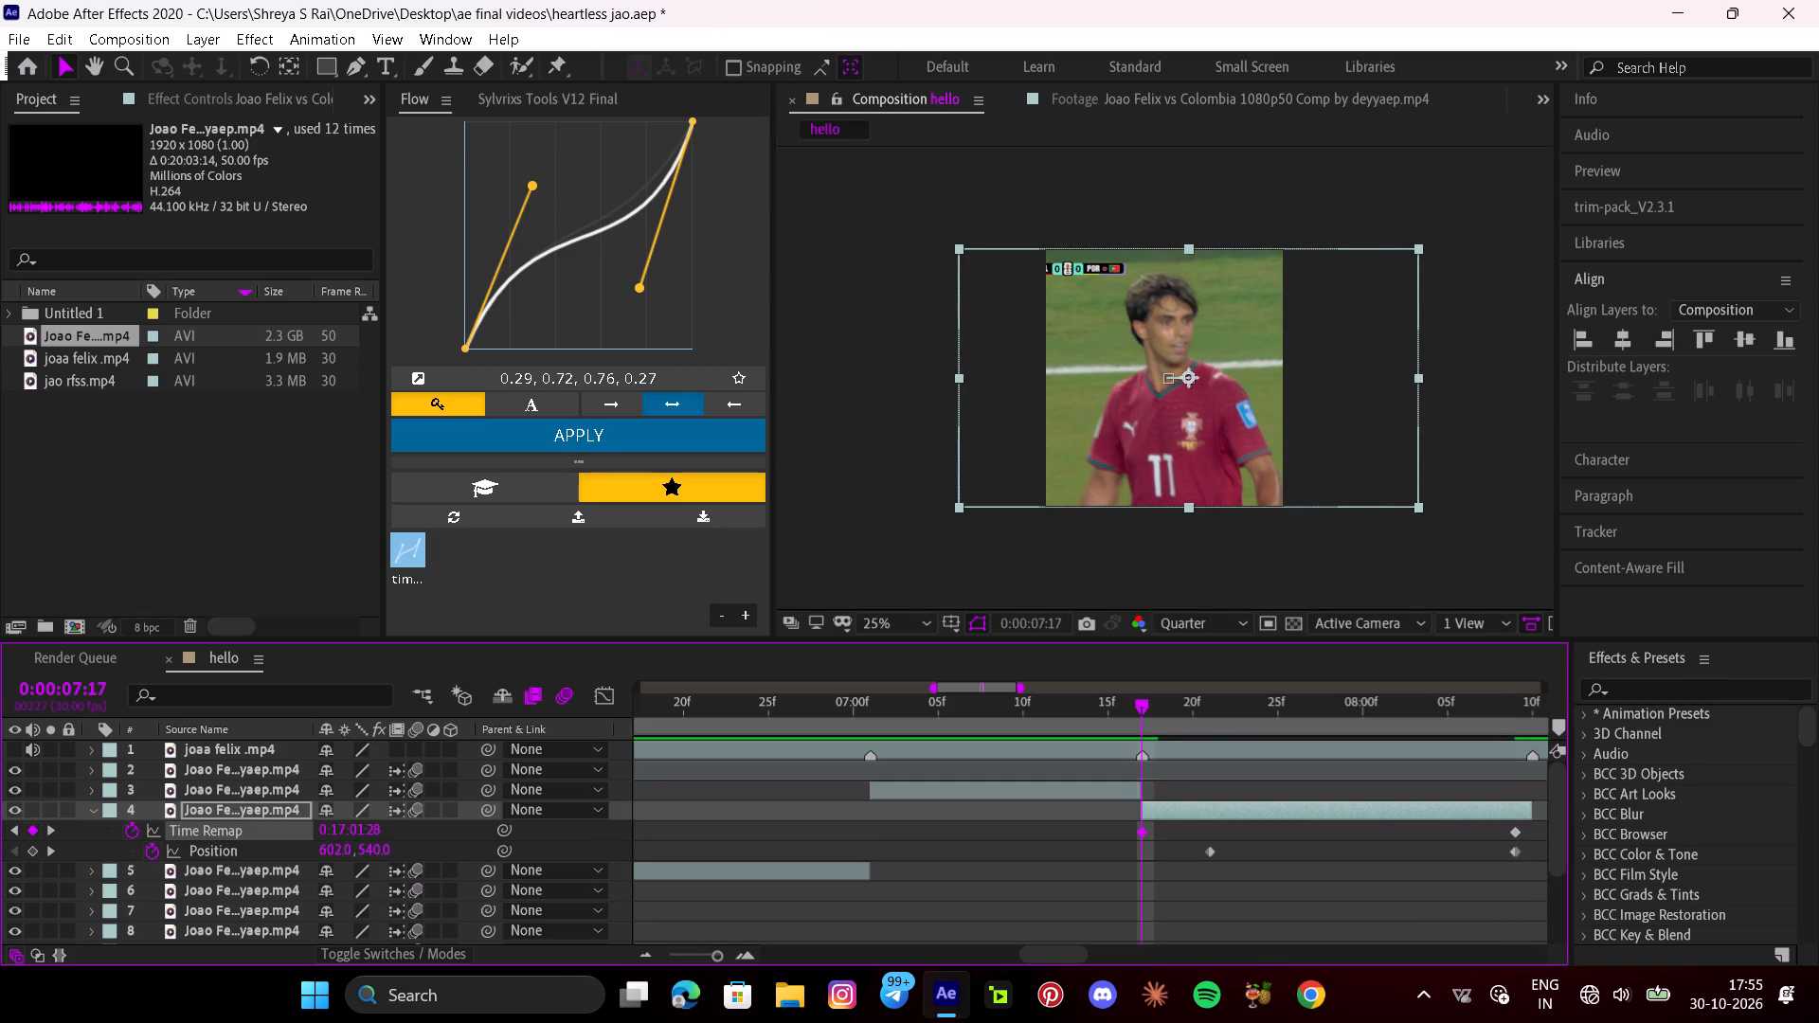
Reshape the Flow curve to 0.17, 0.58, 0.79, 0.38, apply it to layer 4's Time Remap keyframes and preview the shot.
drag(1099, 824, 1270, 840)
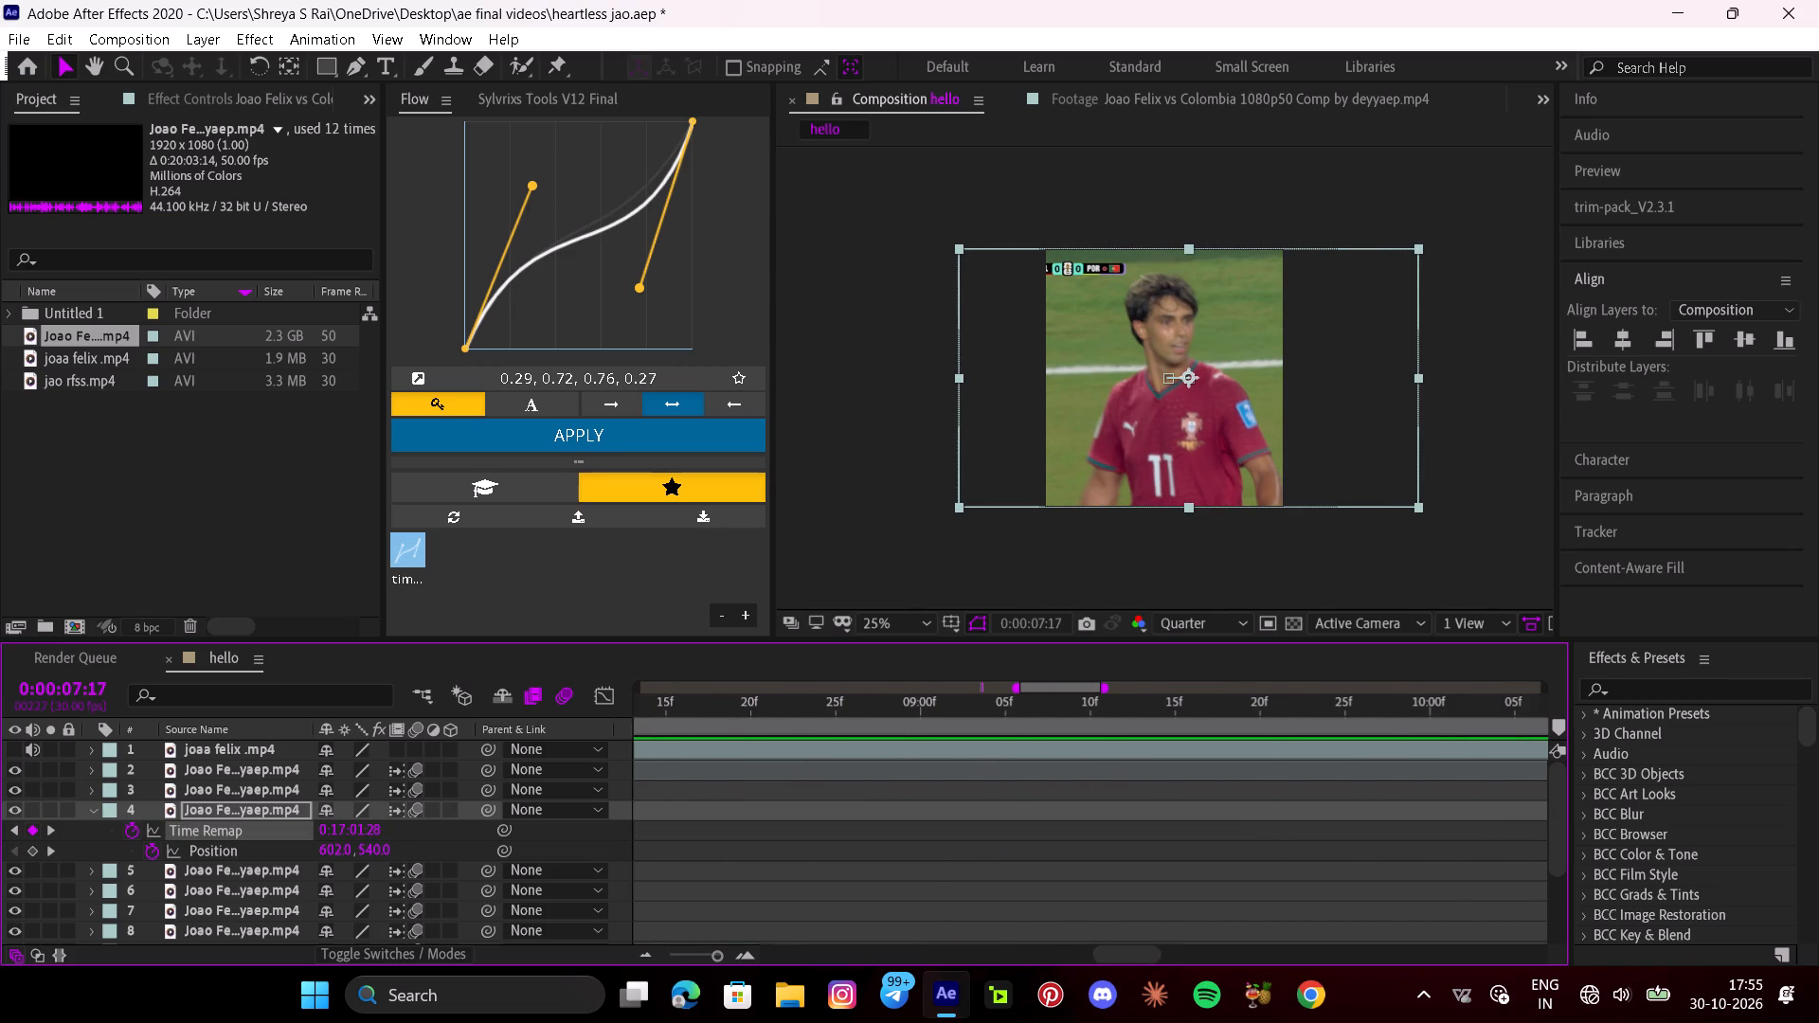
scroll(1148, 949, up, 8)
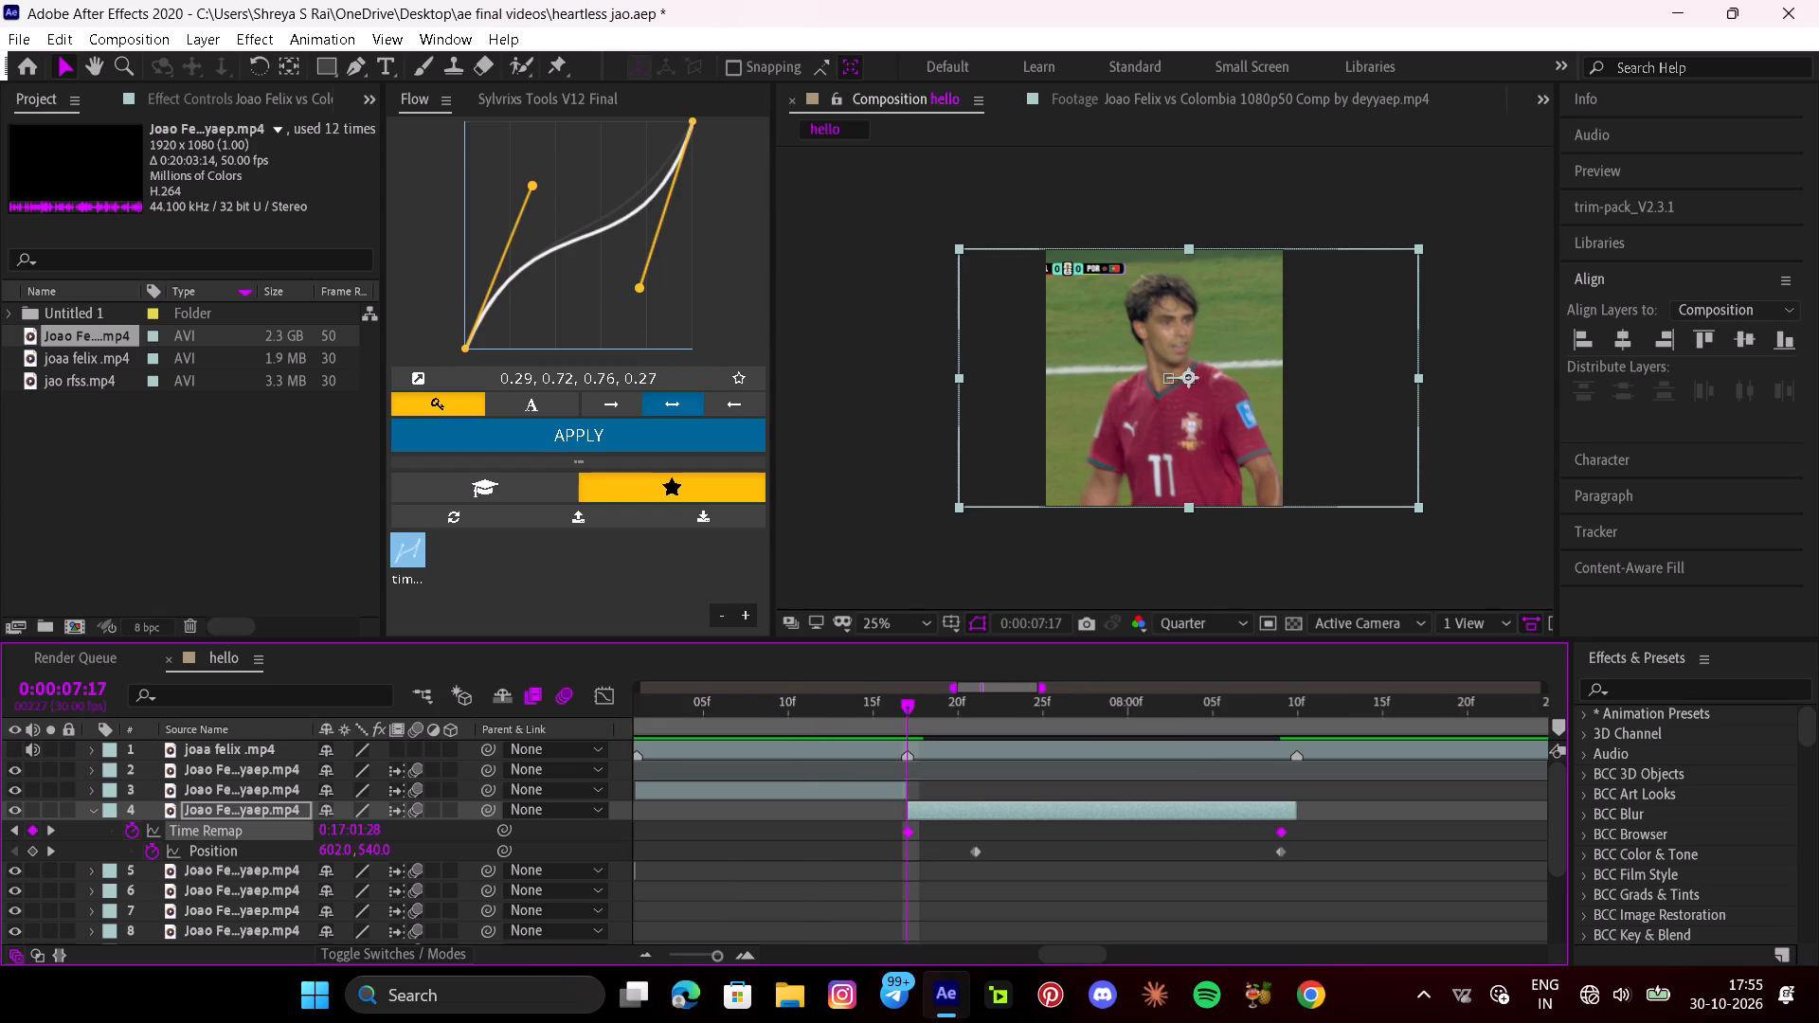
drag(637, 284, 646, 263)
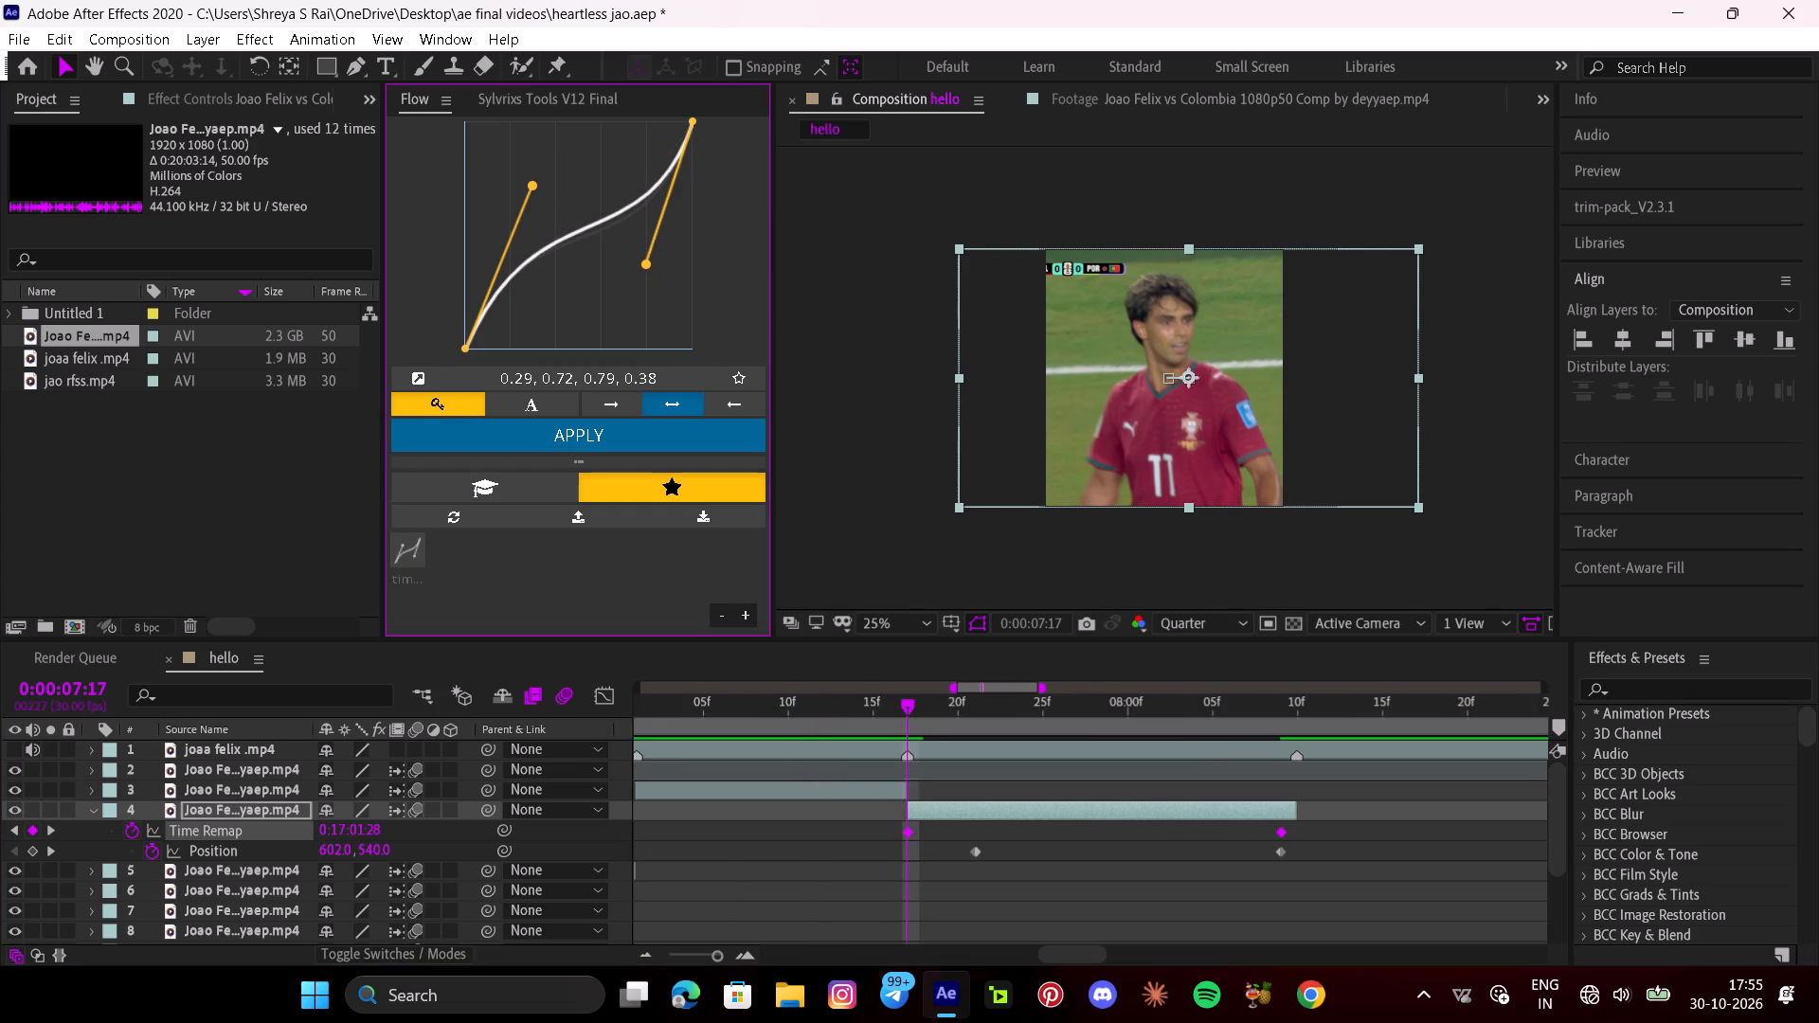
drag(531, 186, 505, 218)
click(547, 438)
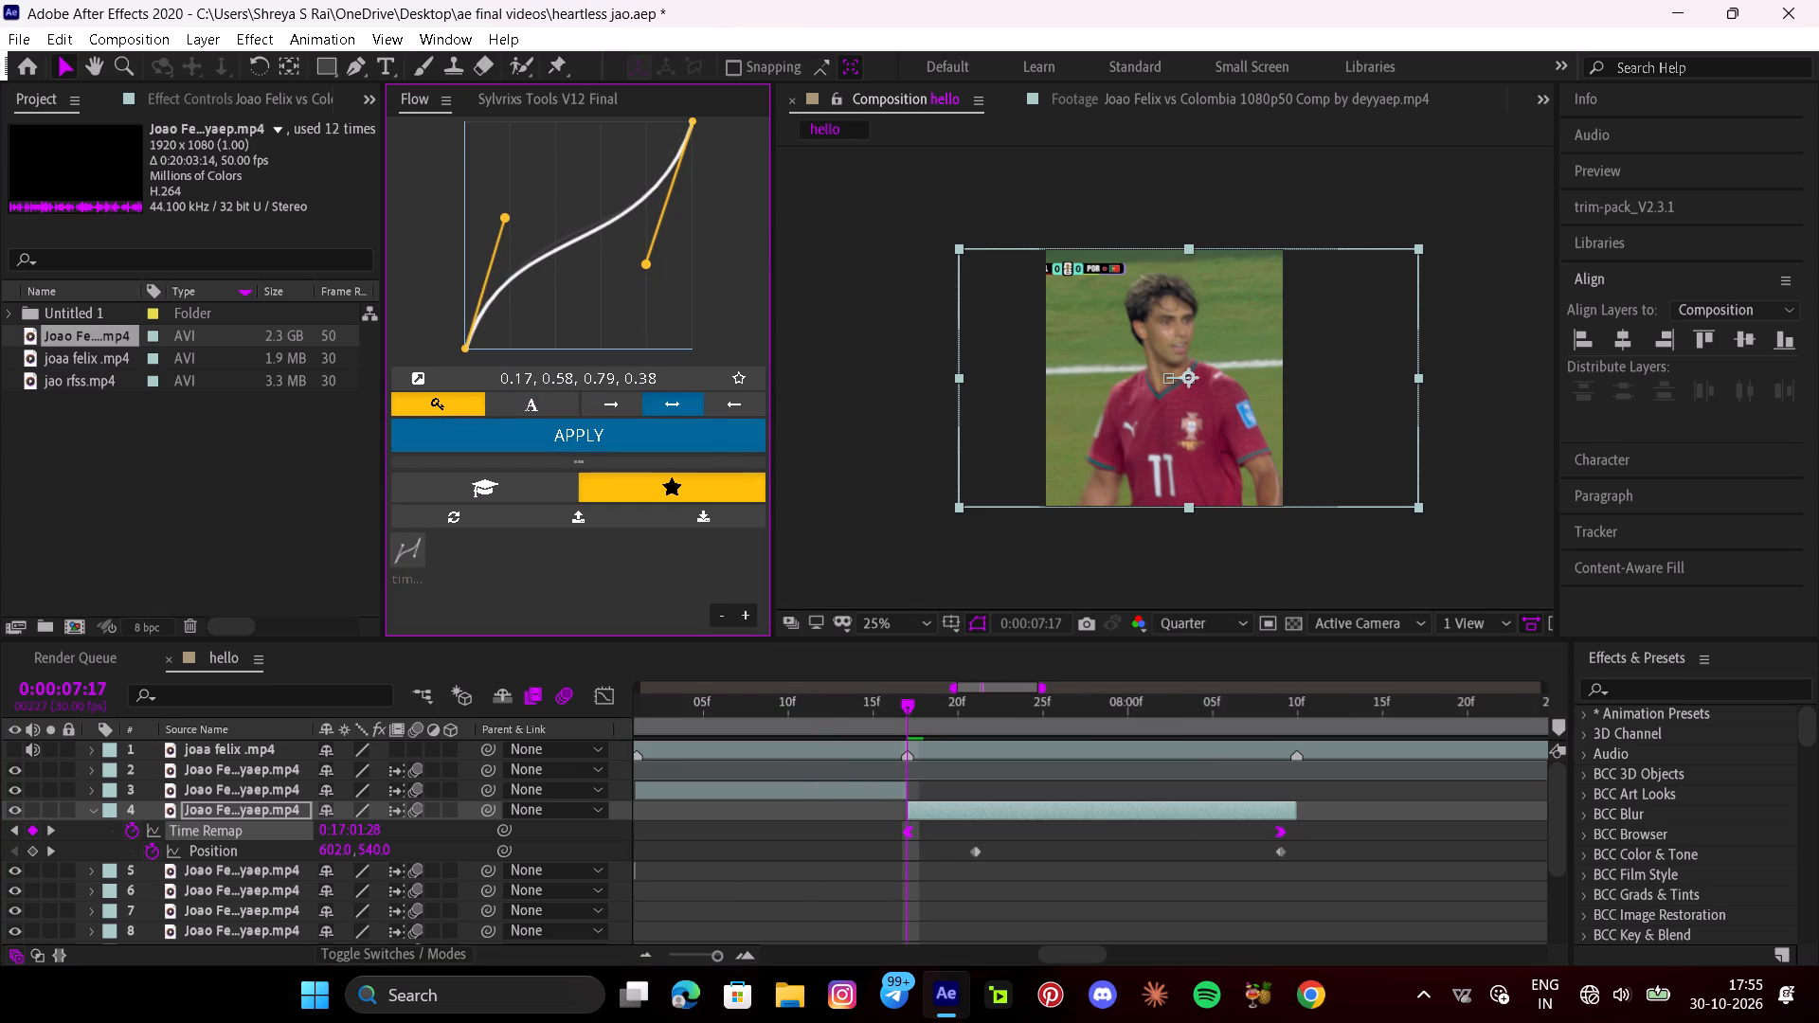
drag(878, 707, 734, 706)
key(space)
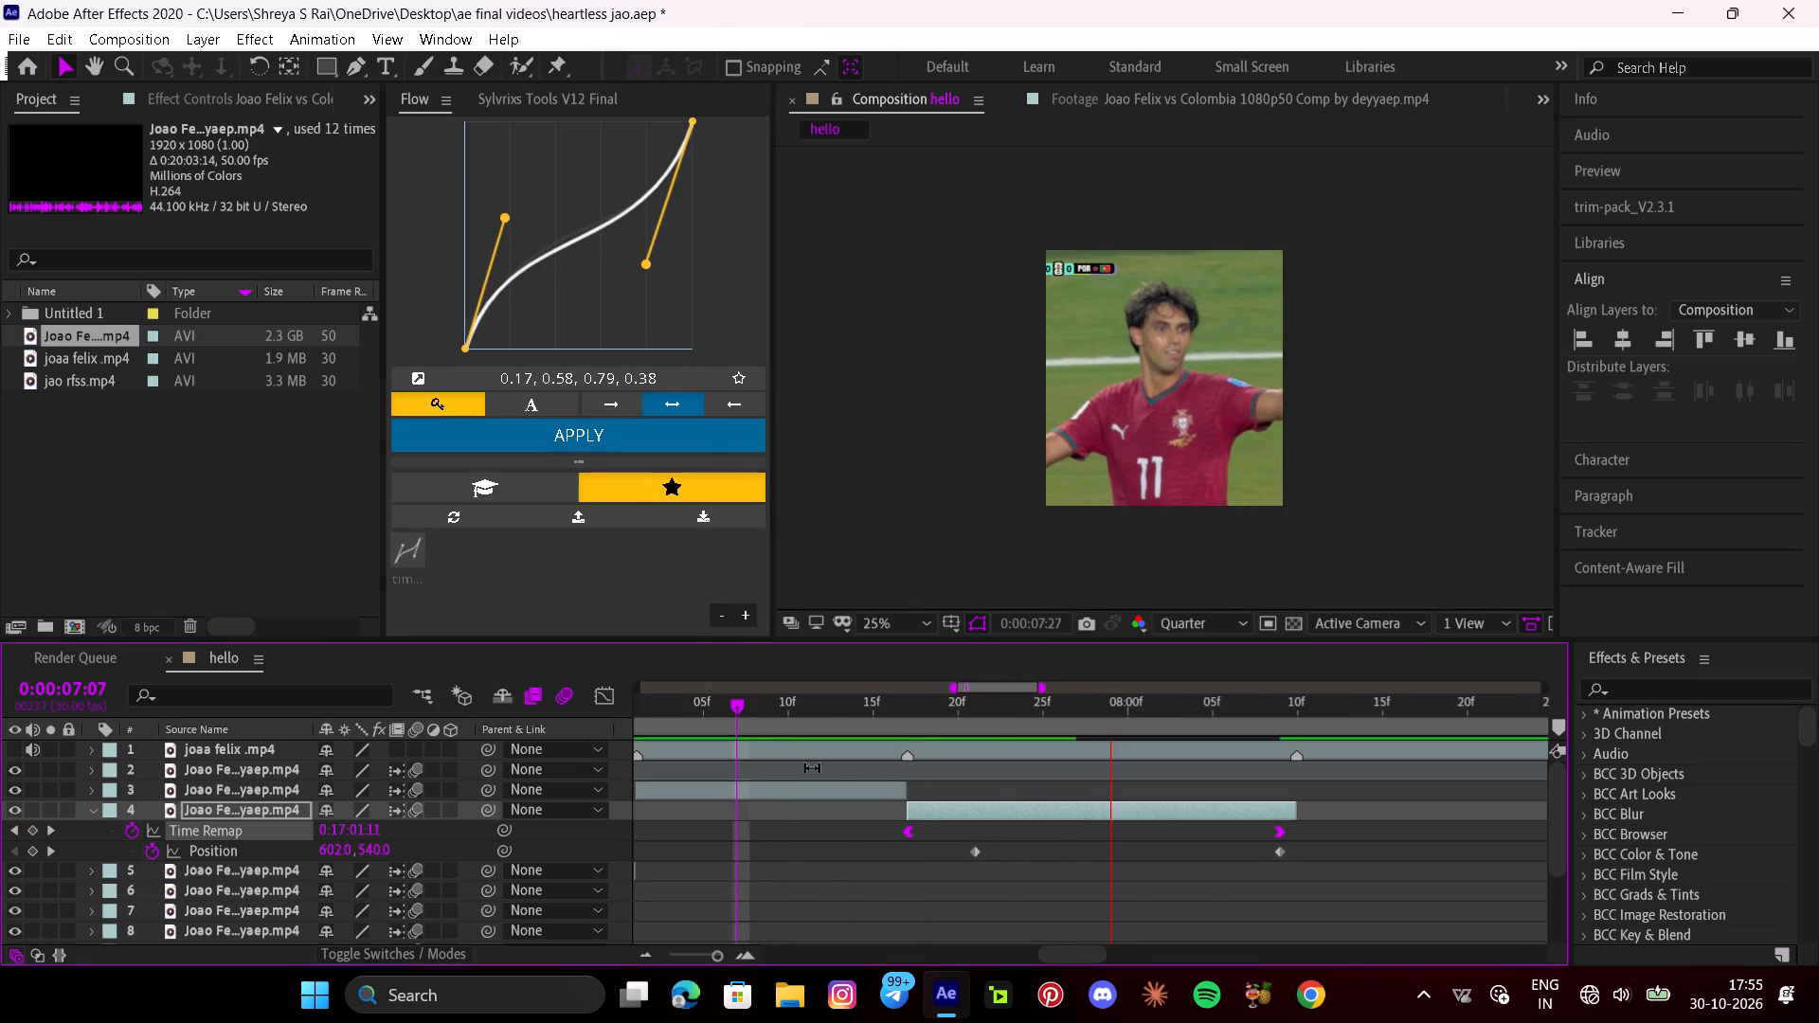
key(space)
drag(1305, 706, 922, 742)
key(space)
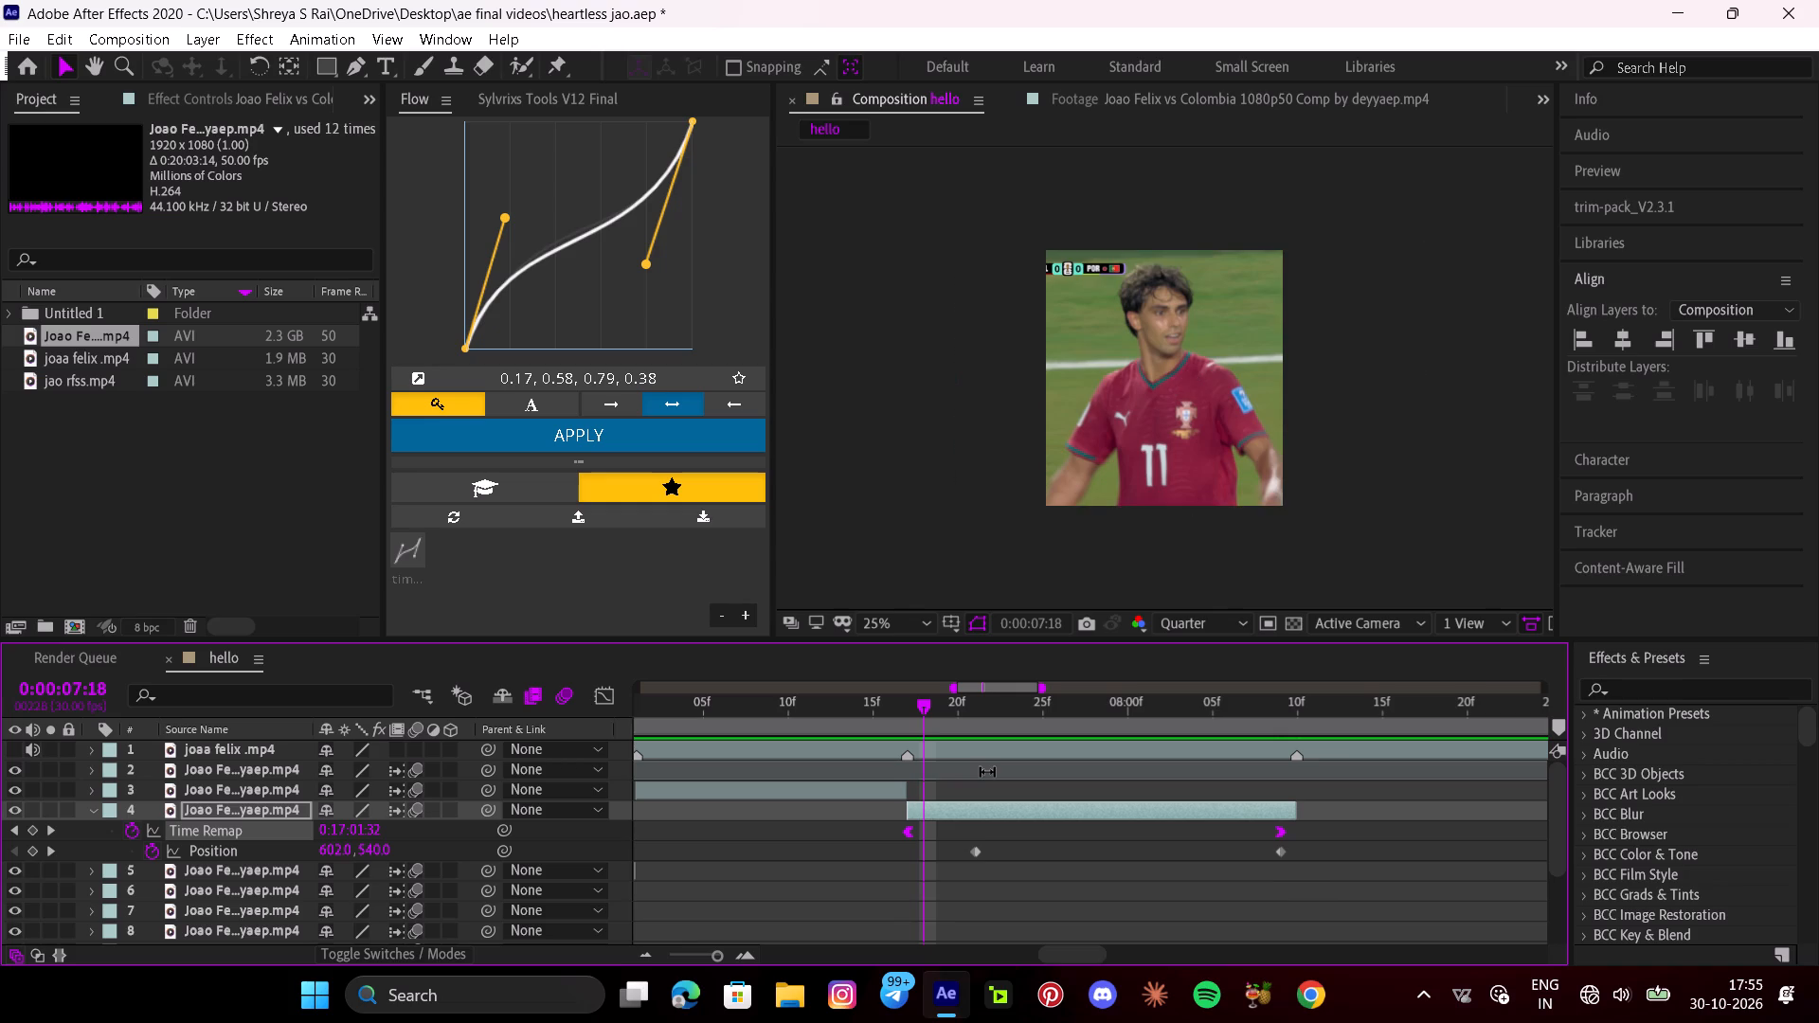
key(space)
Play back the assembled shots from 0:00:02:16 and again from the composition start to check their pacing.
drag(718, 960, 690, 957)
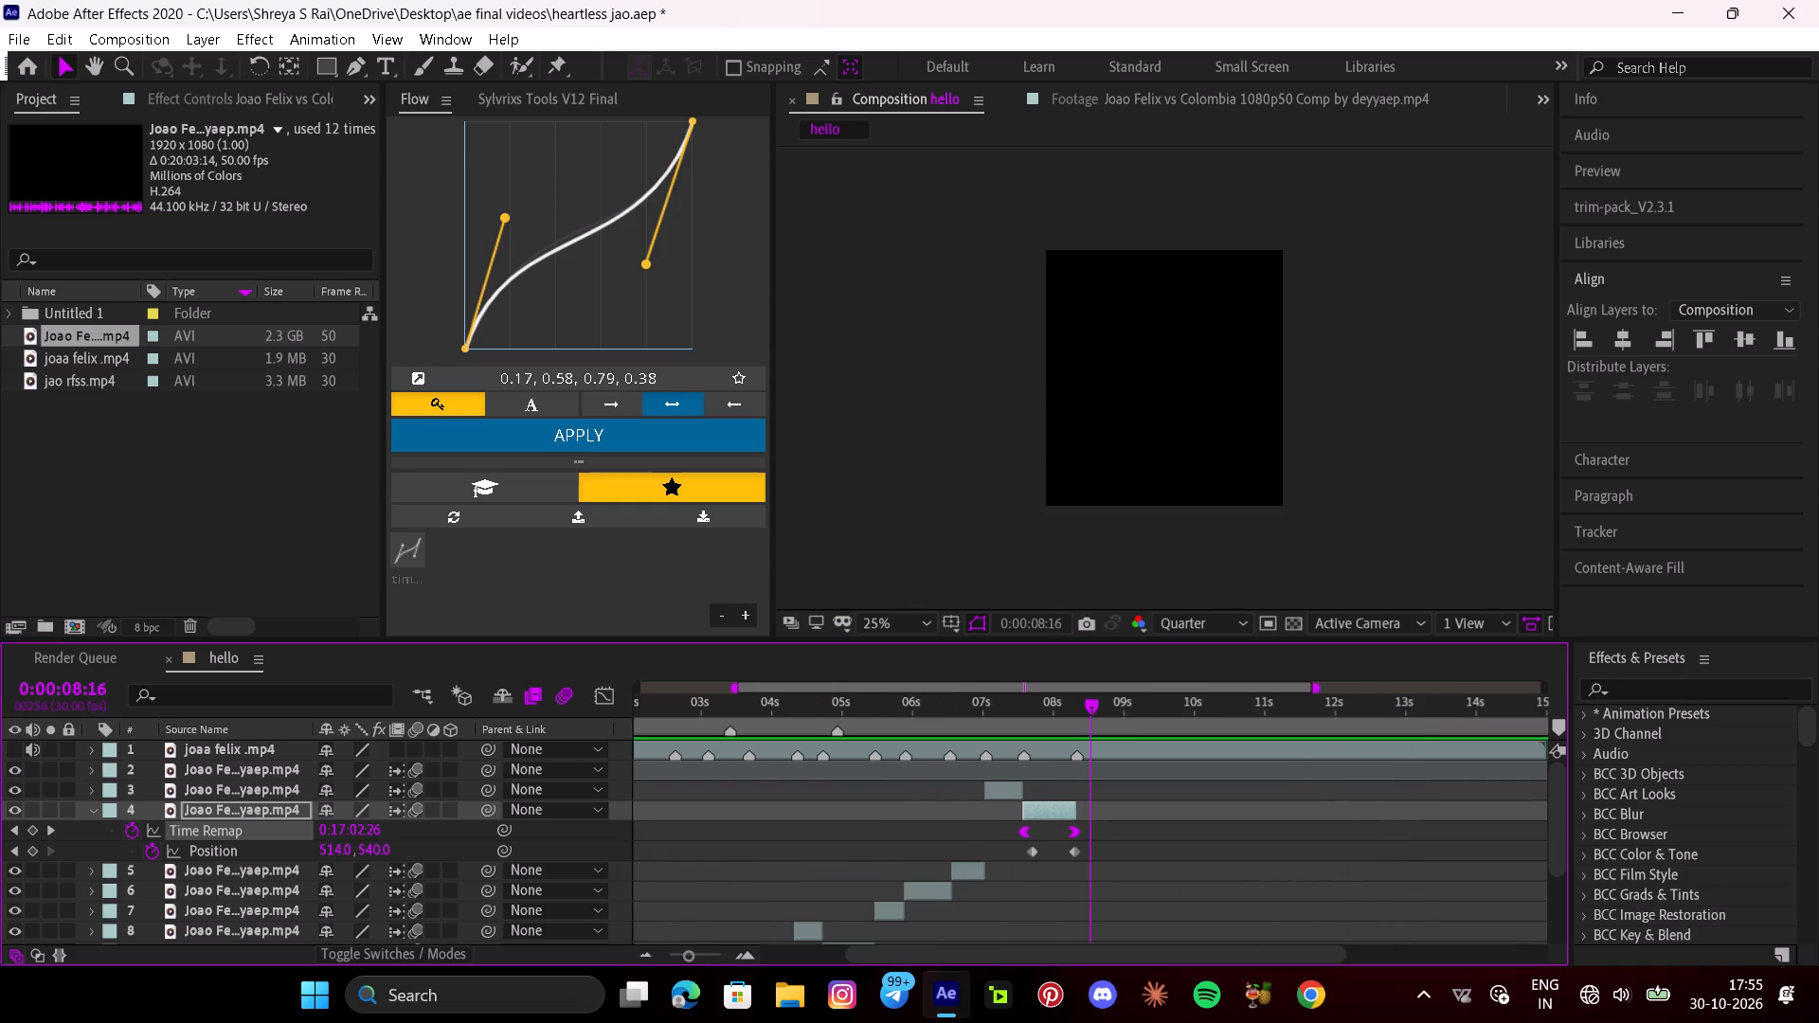
drag(1078, 700, 669, 725)
key(space)
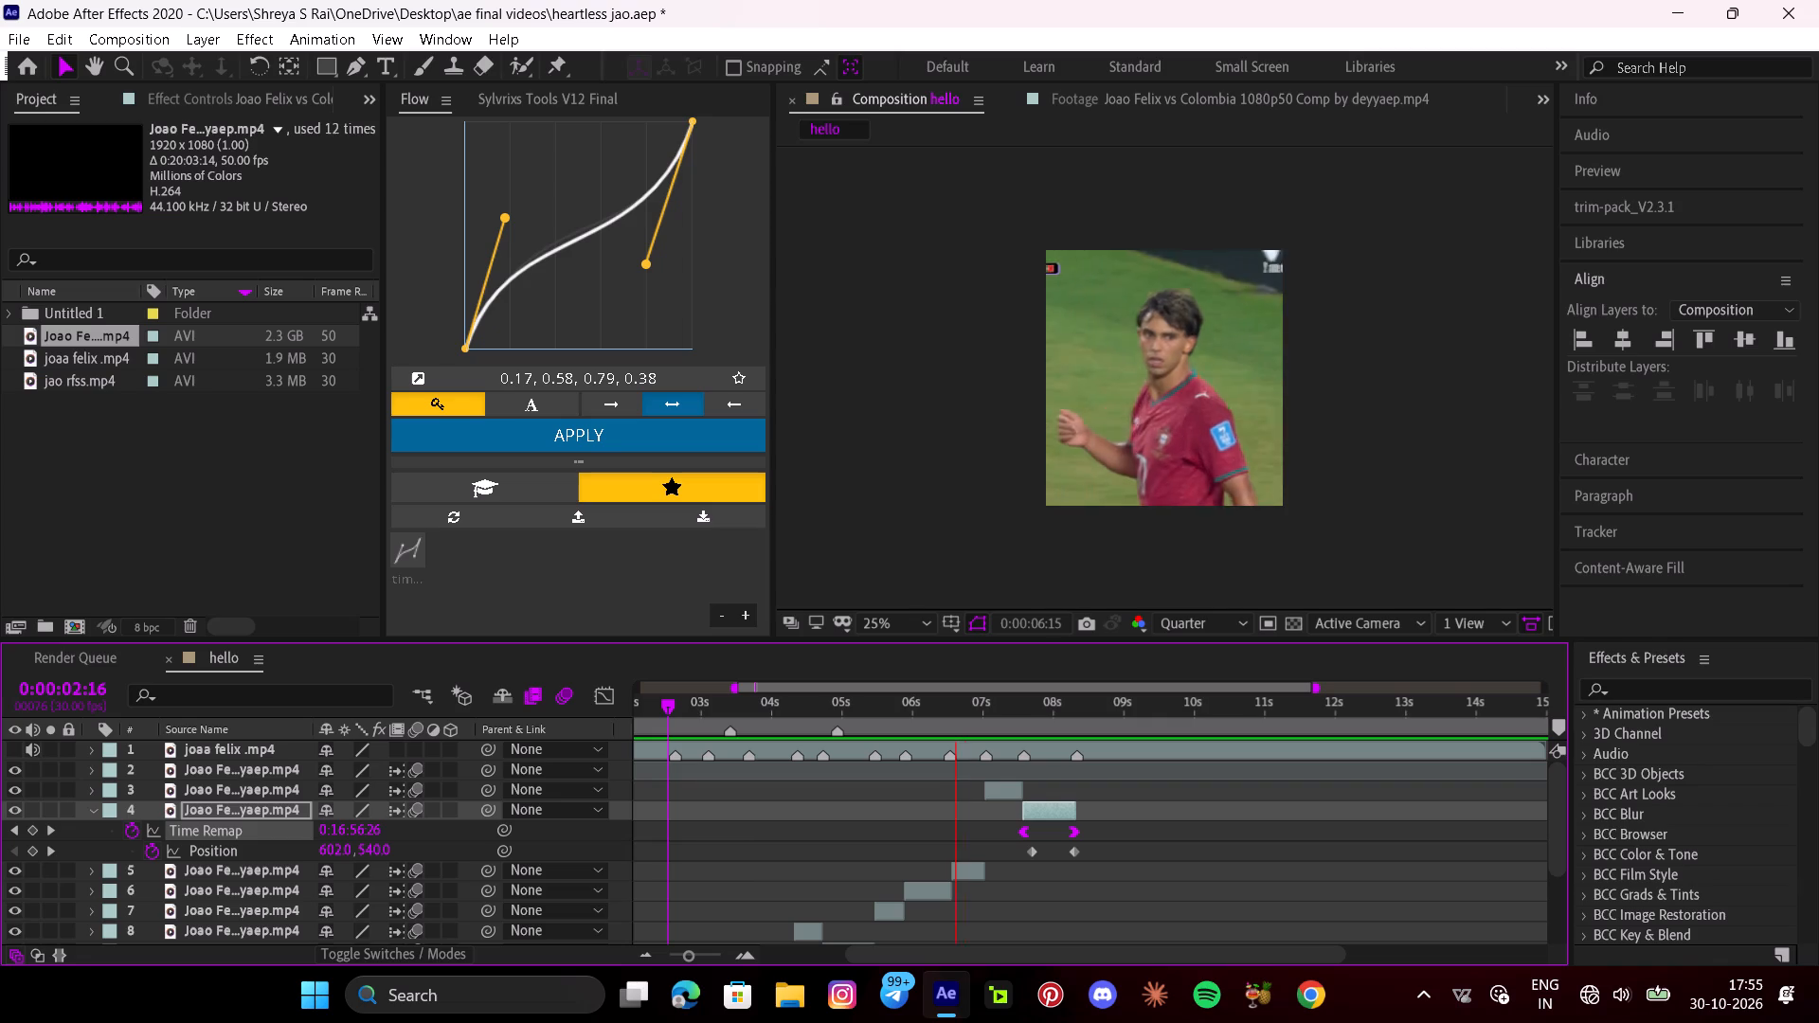
key(space)
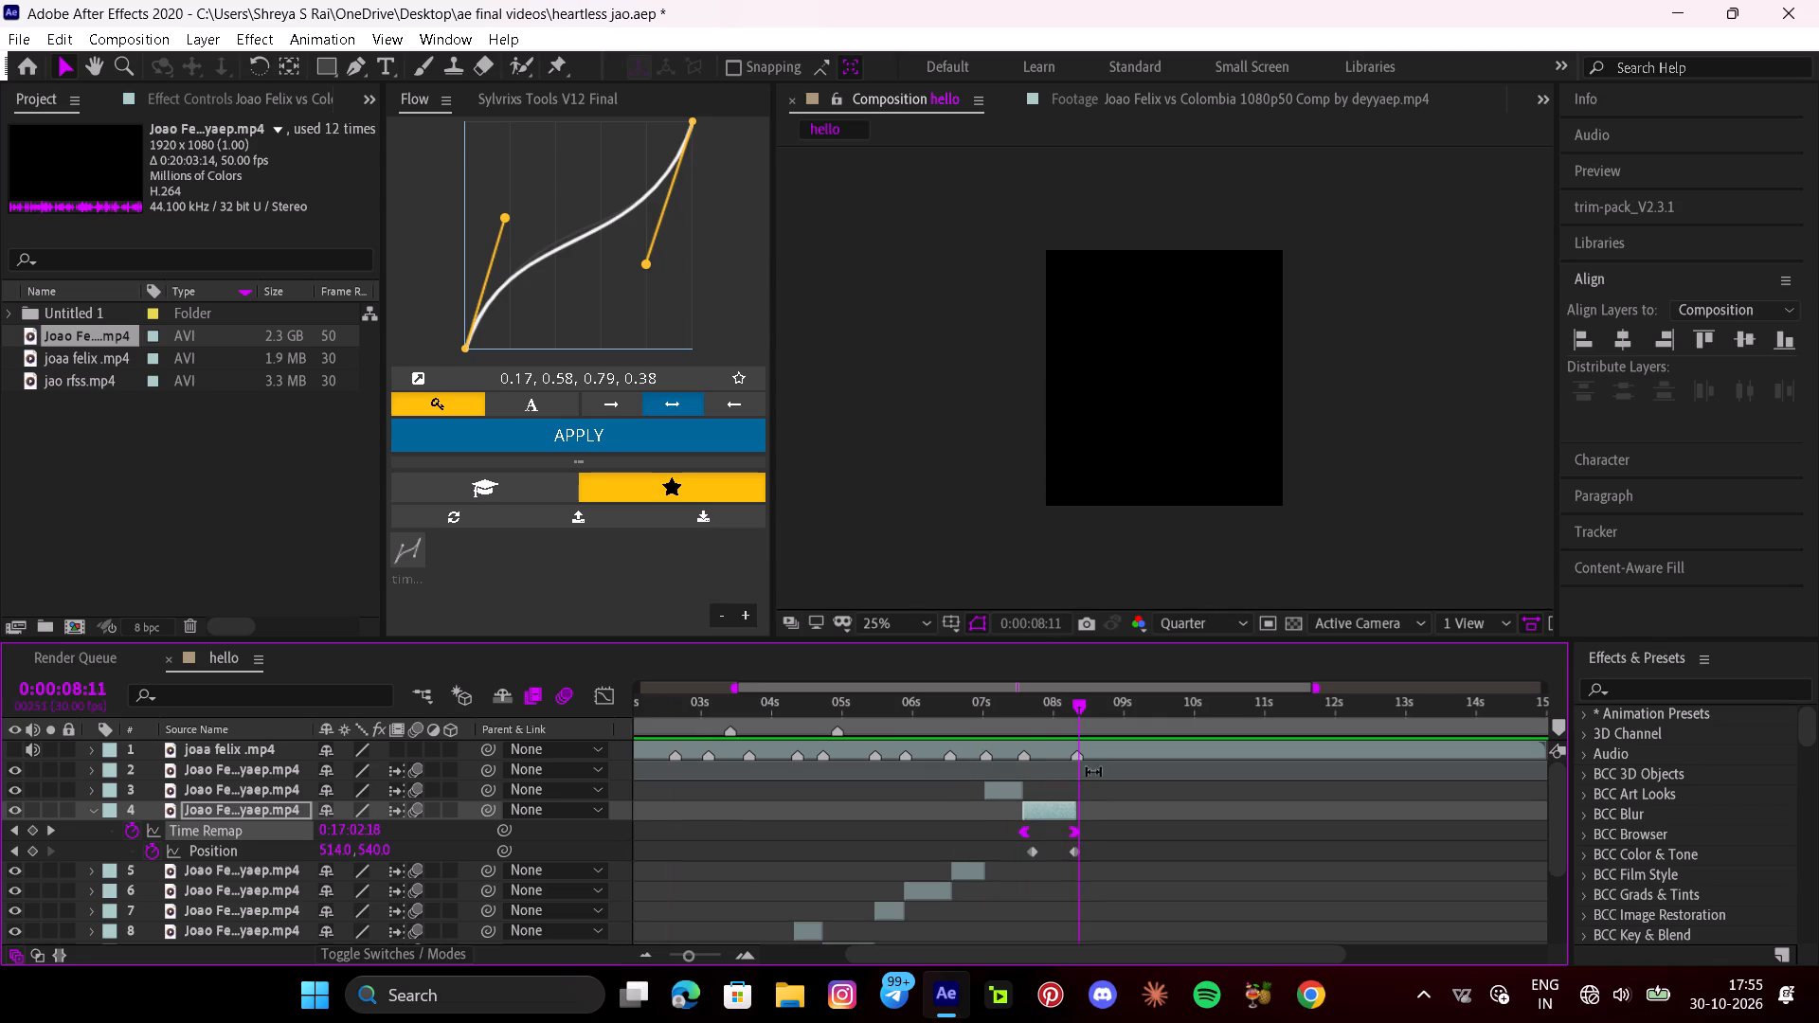
drag(1064, 710, 598, 775)
key(space)
scroll(657, 822, down, 6)
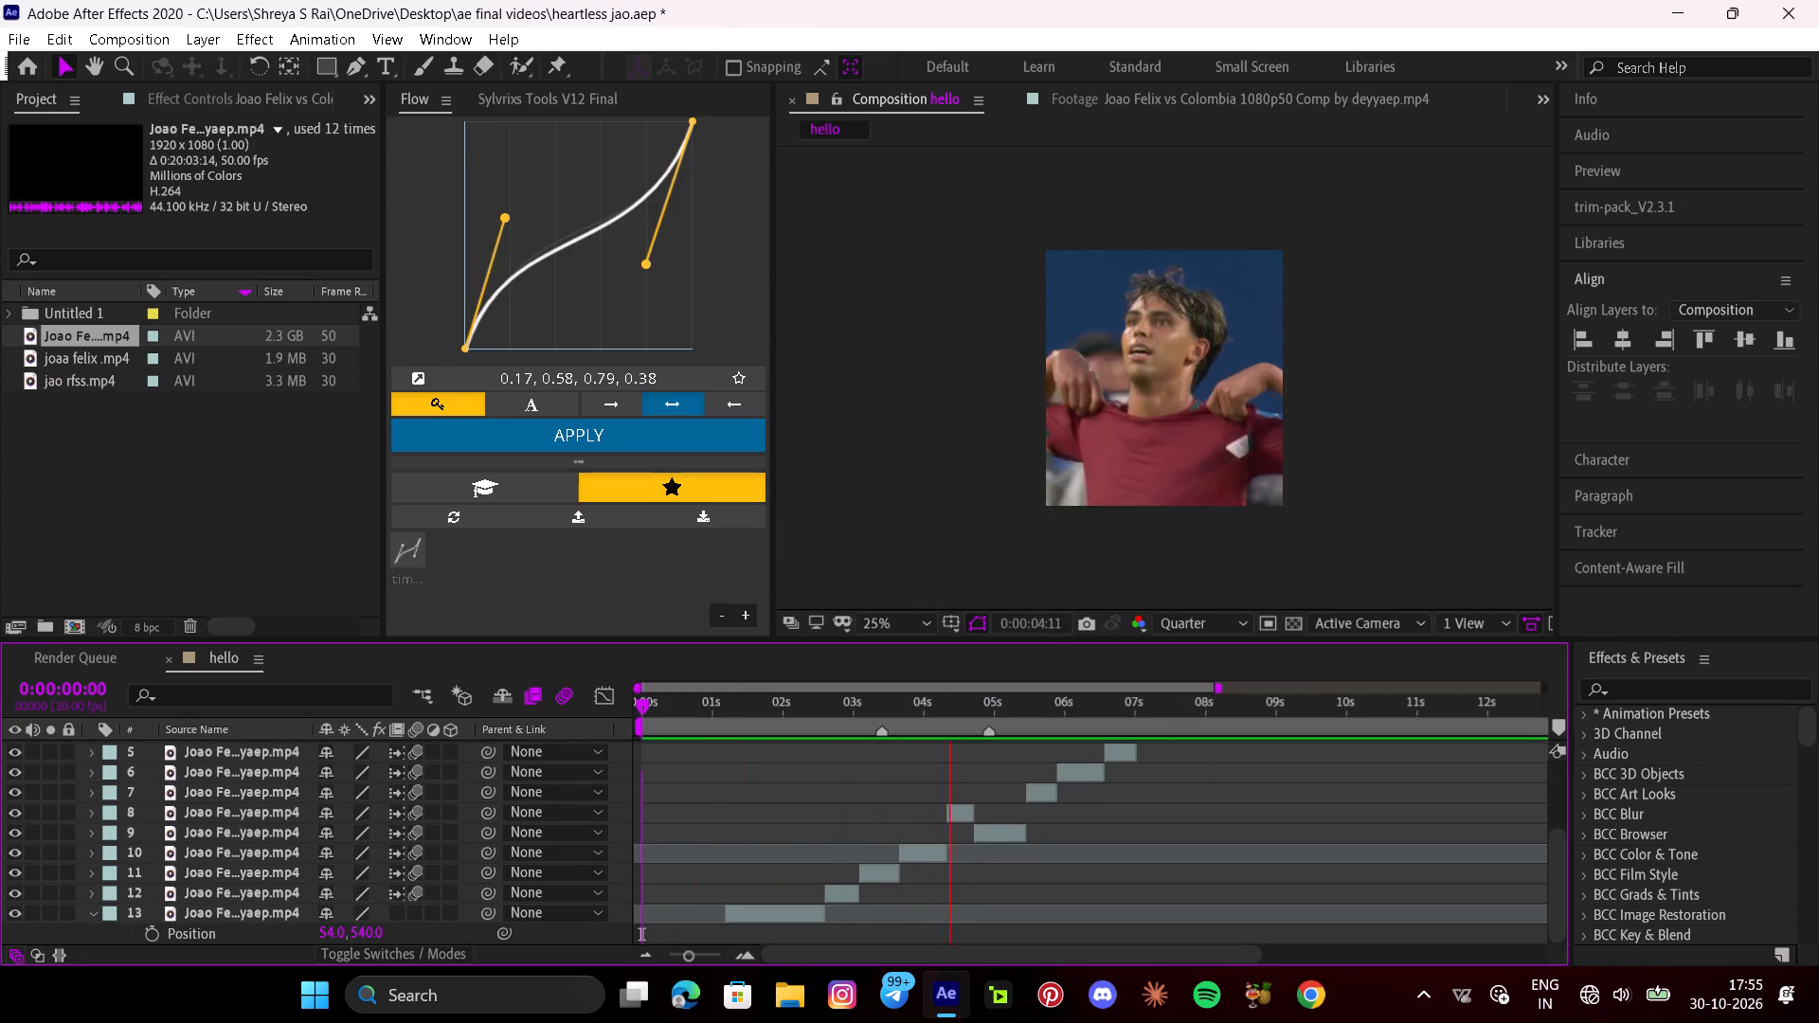
key(space)
Apply the 0.17, 0.58, 0.79, 0.38 Flow curve to layer 10's Position keyframes and preview the shot.
click(904, 858)
key(i)
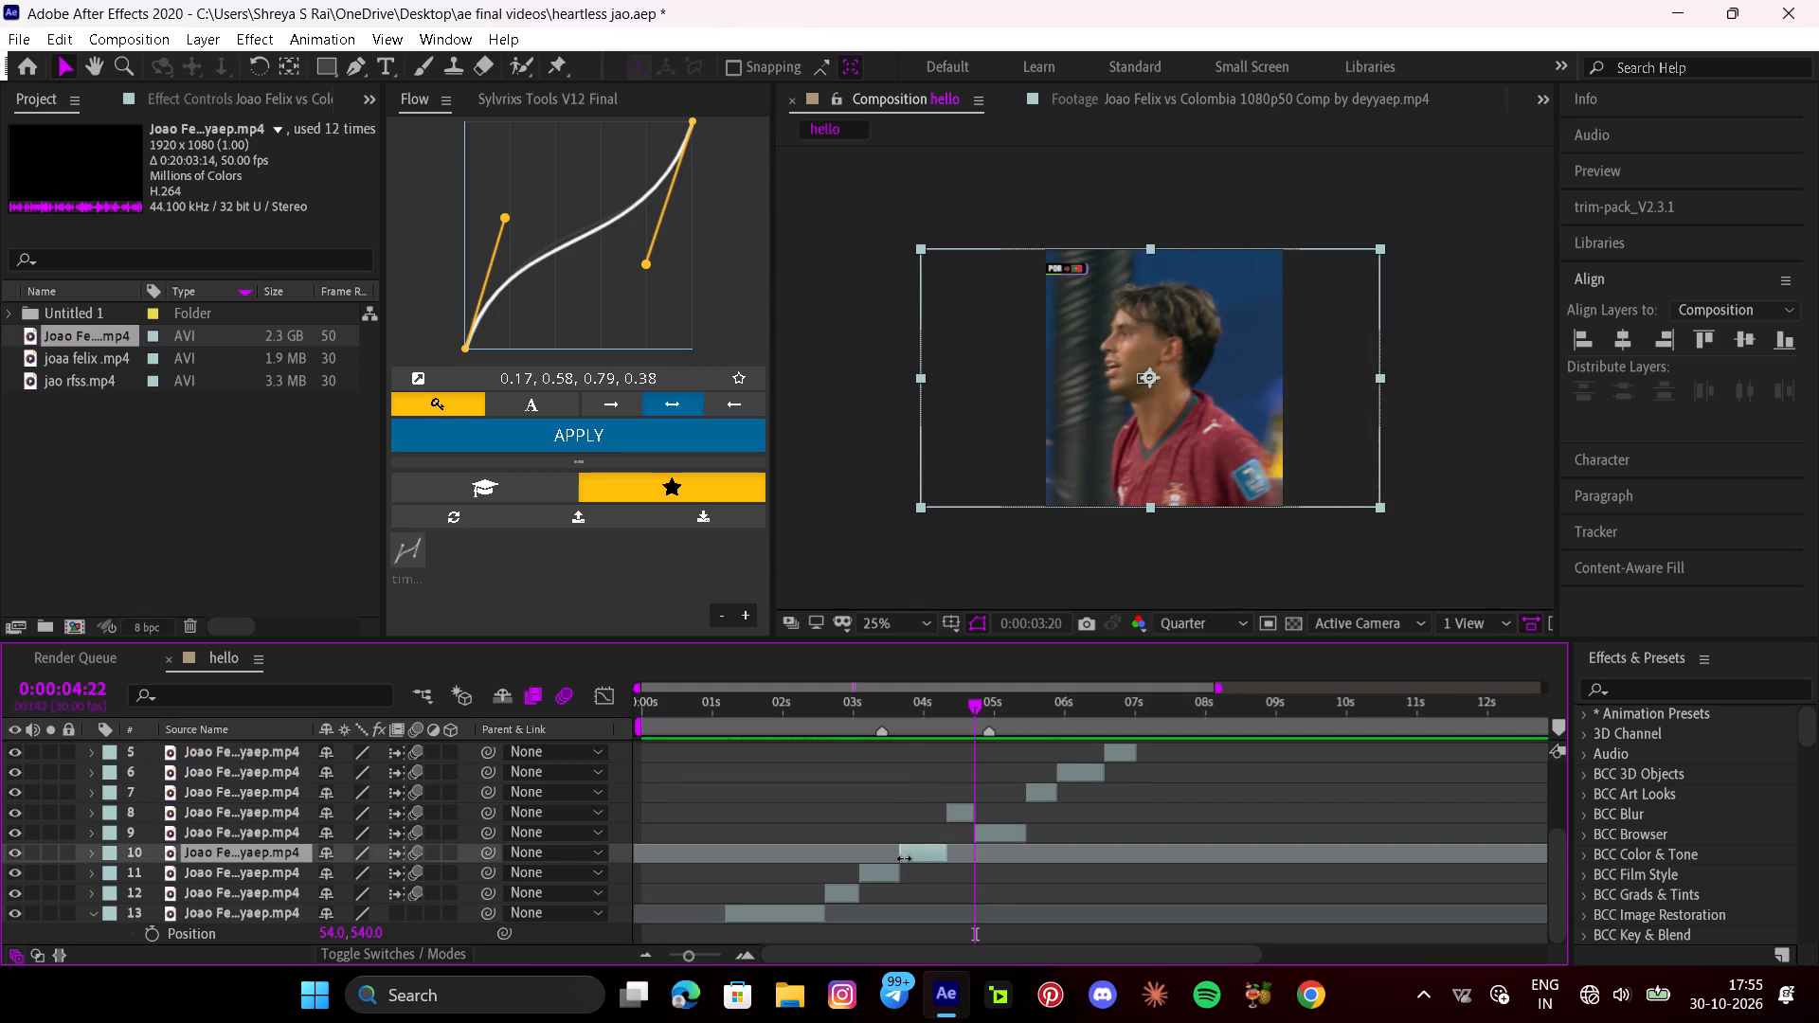
key(u)
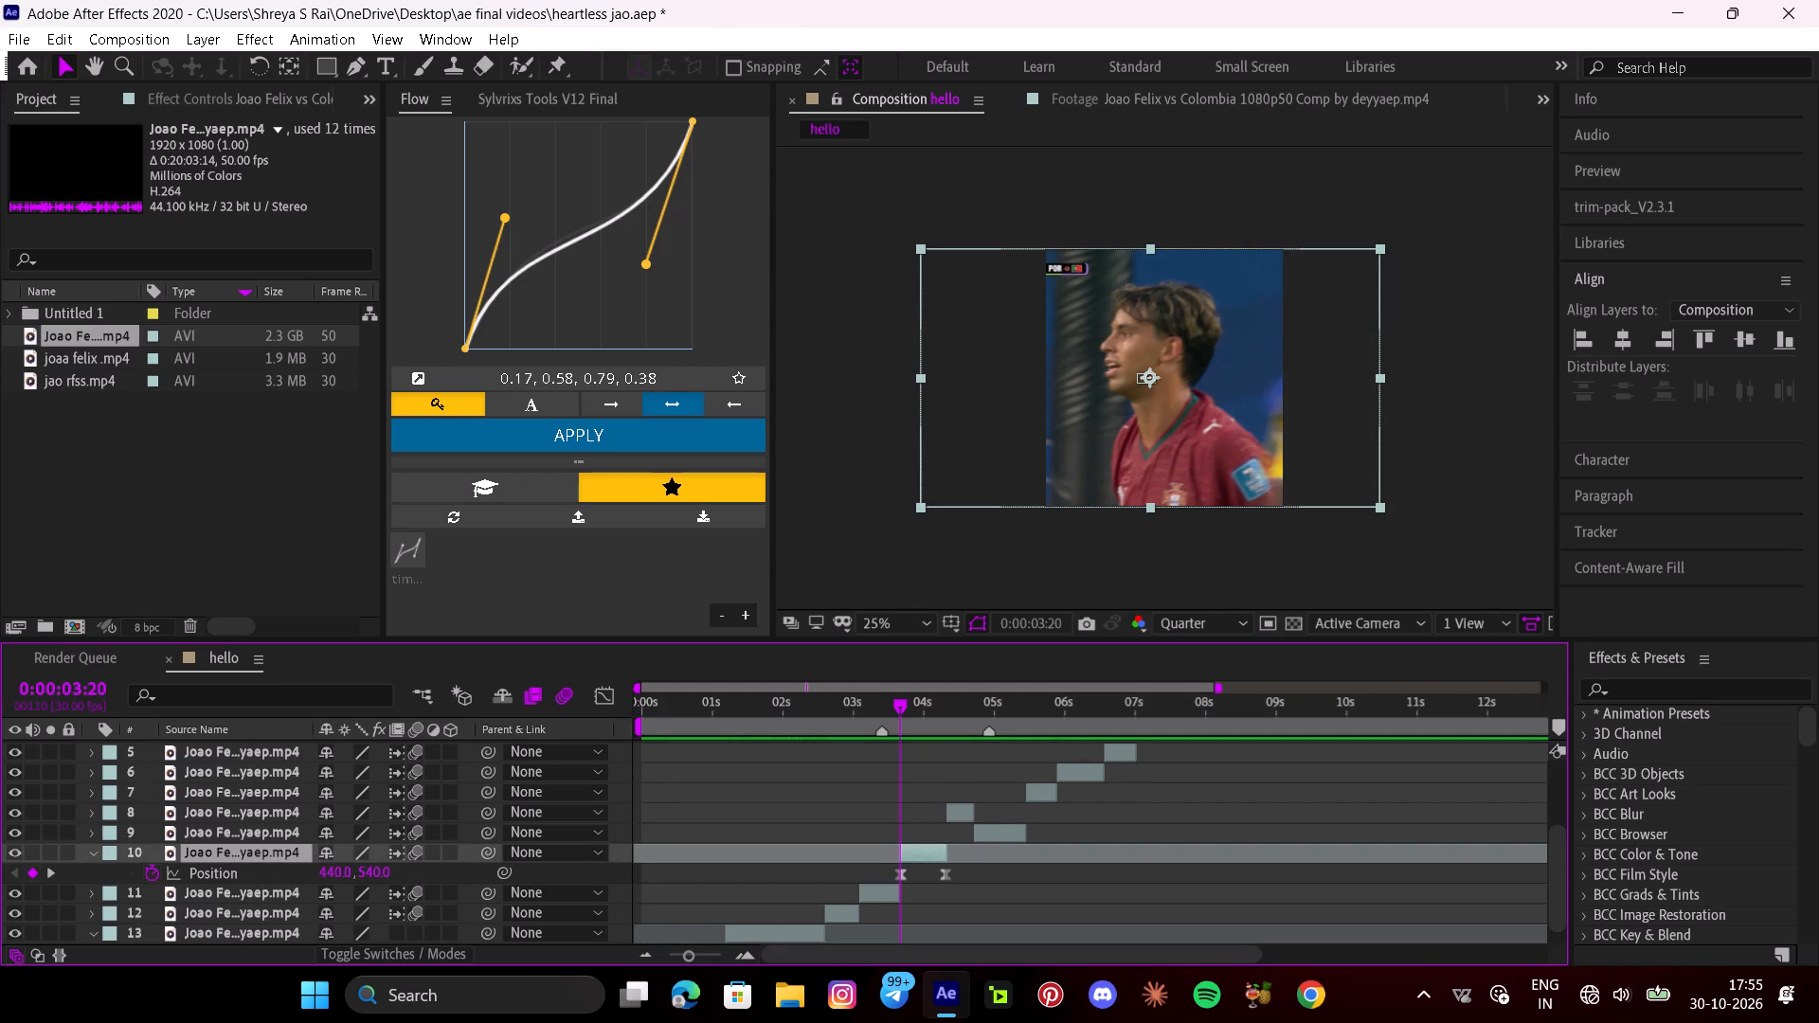
drag(984, 883, 854, 839)
click(655, 448)
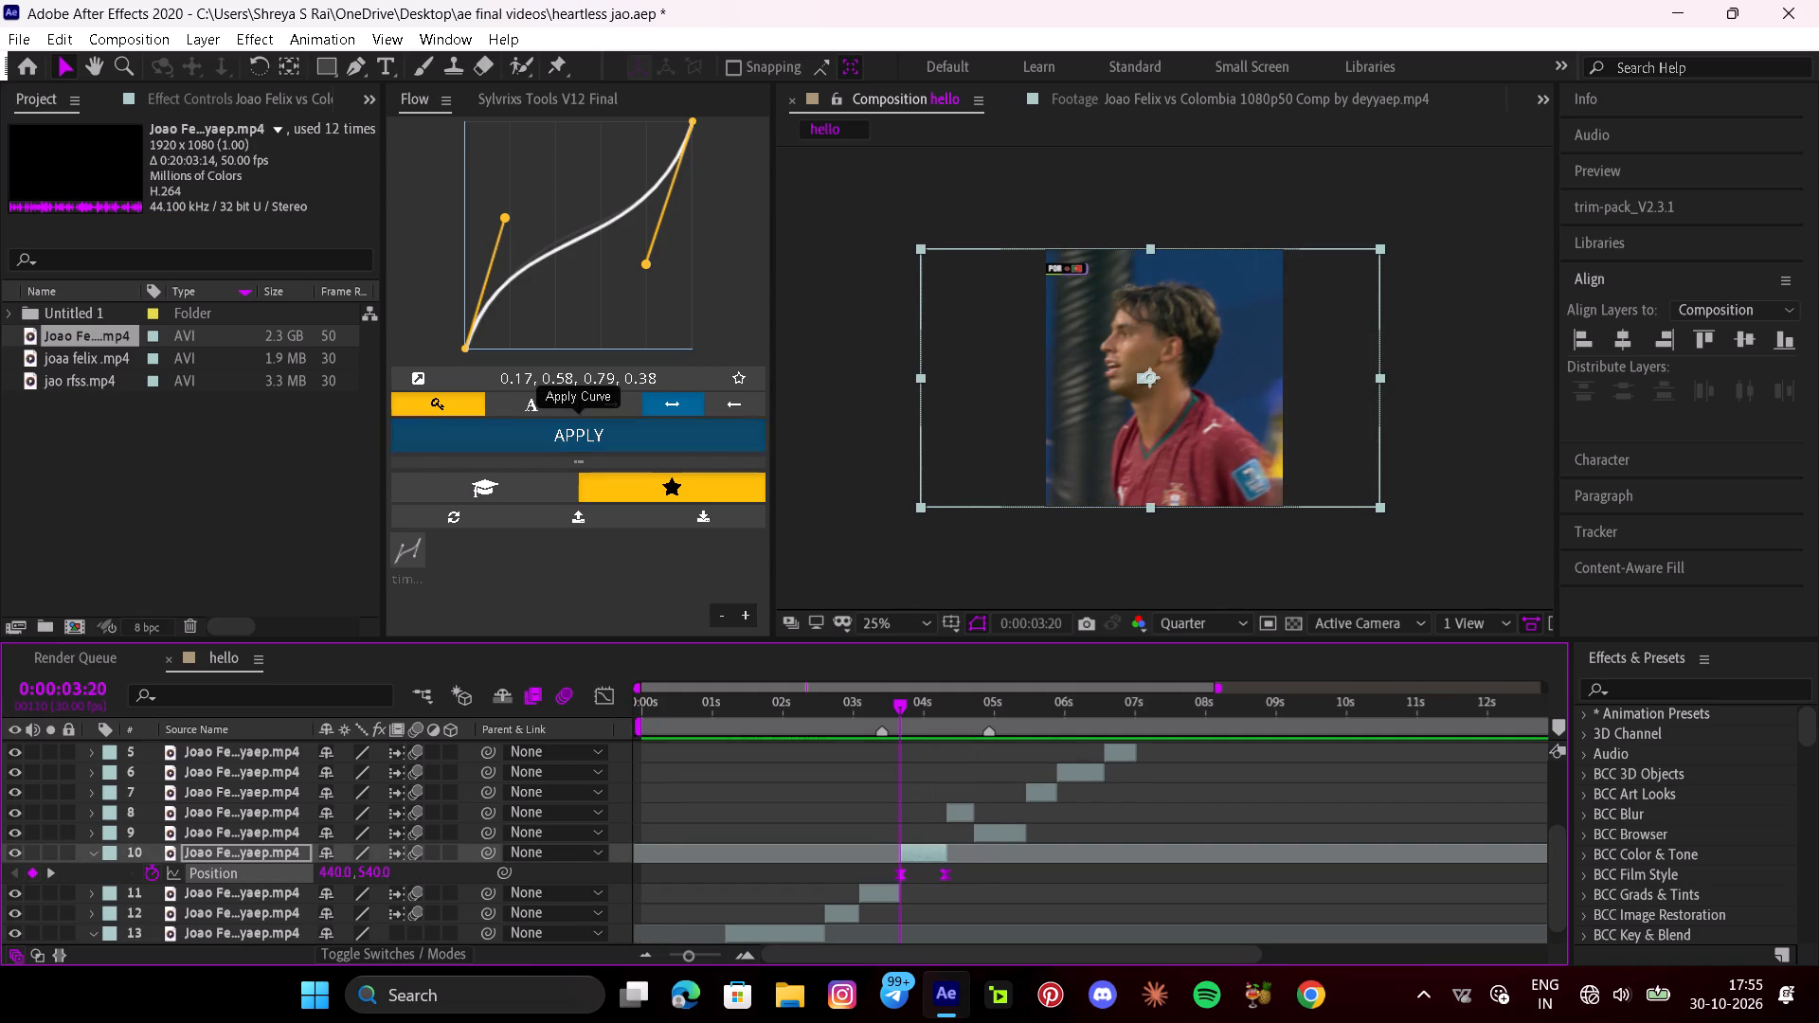
drag(904, 712, 865, 714)
key(space)
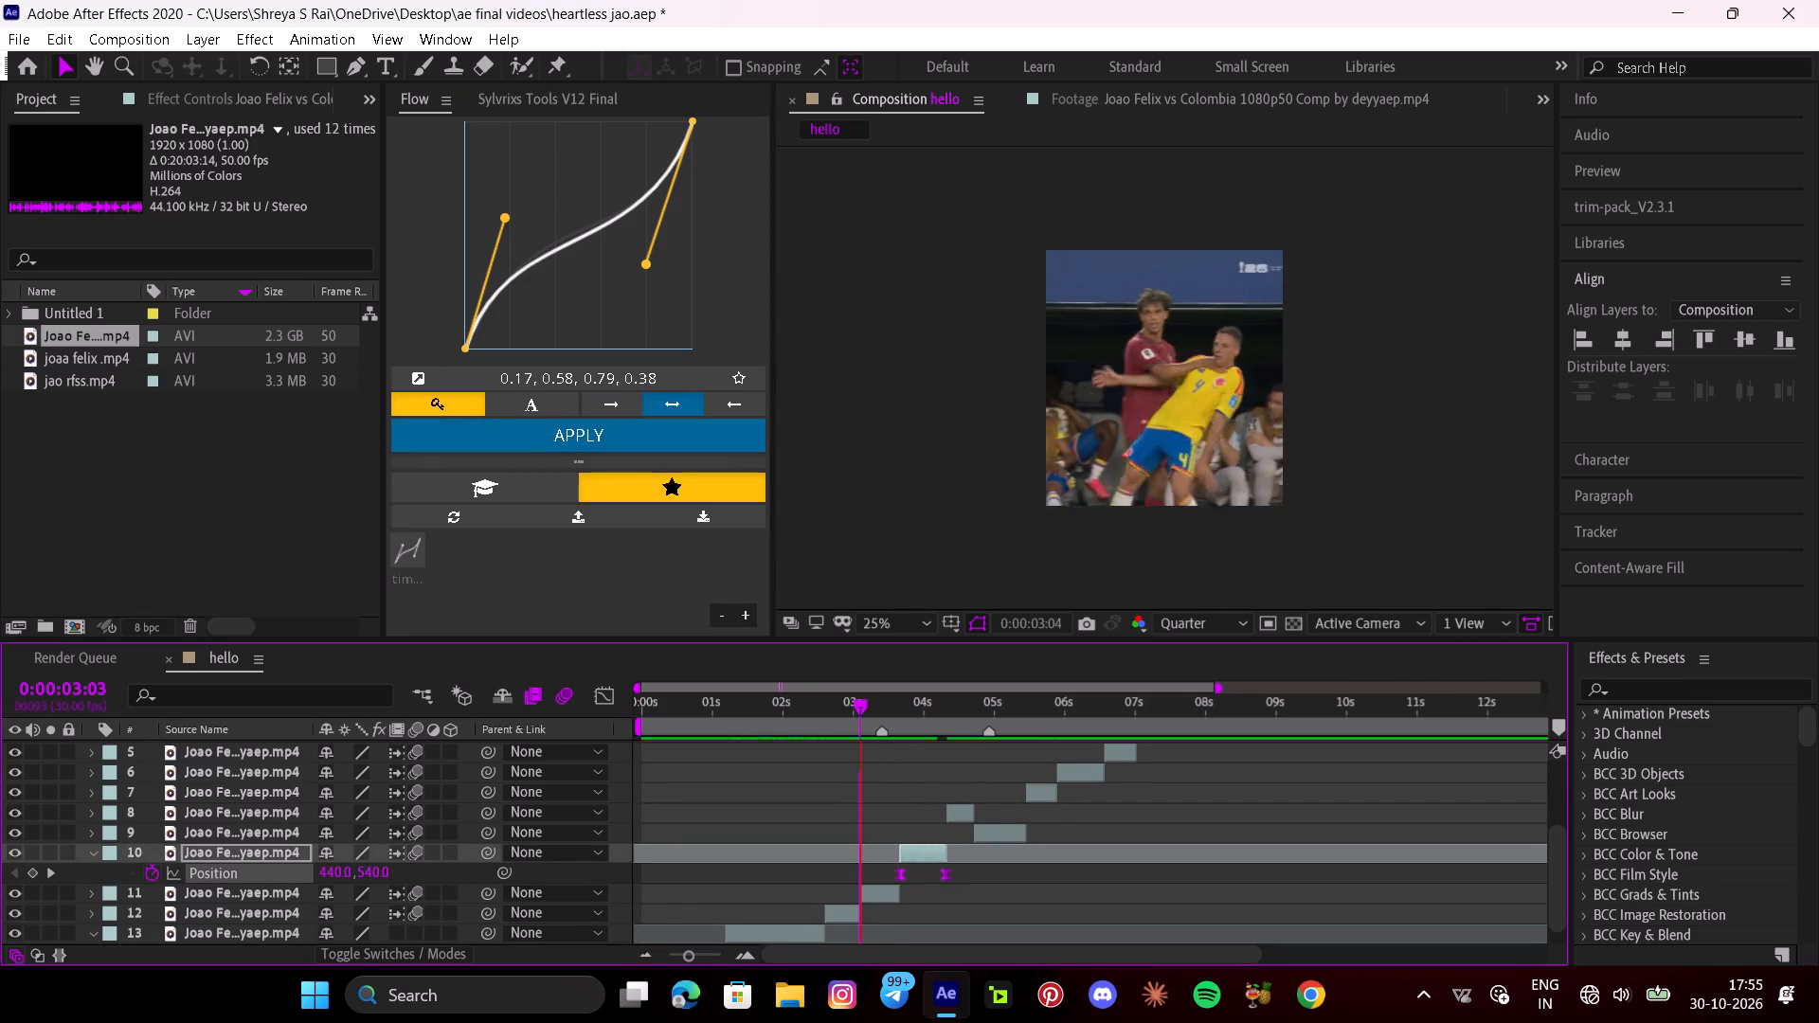
key(space)
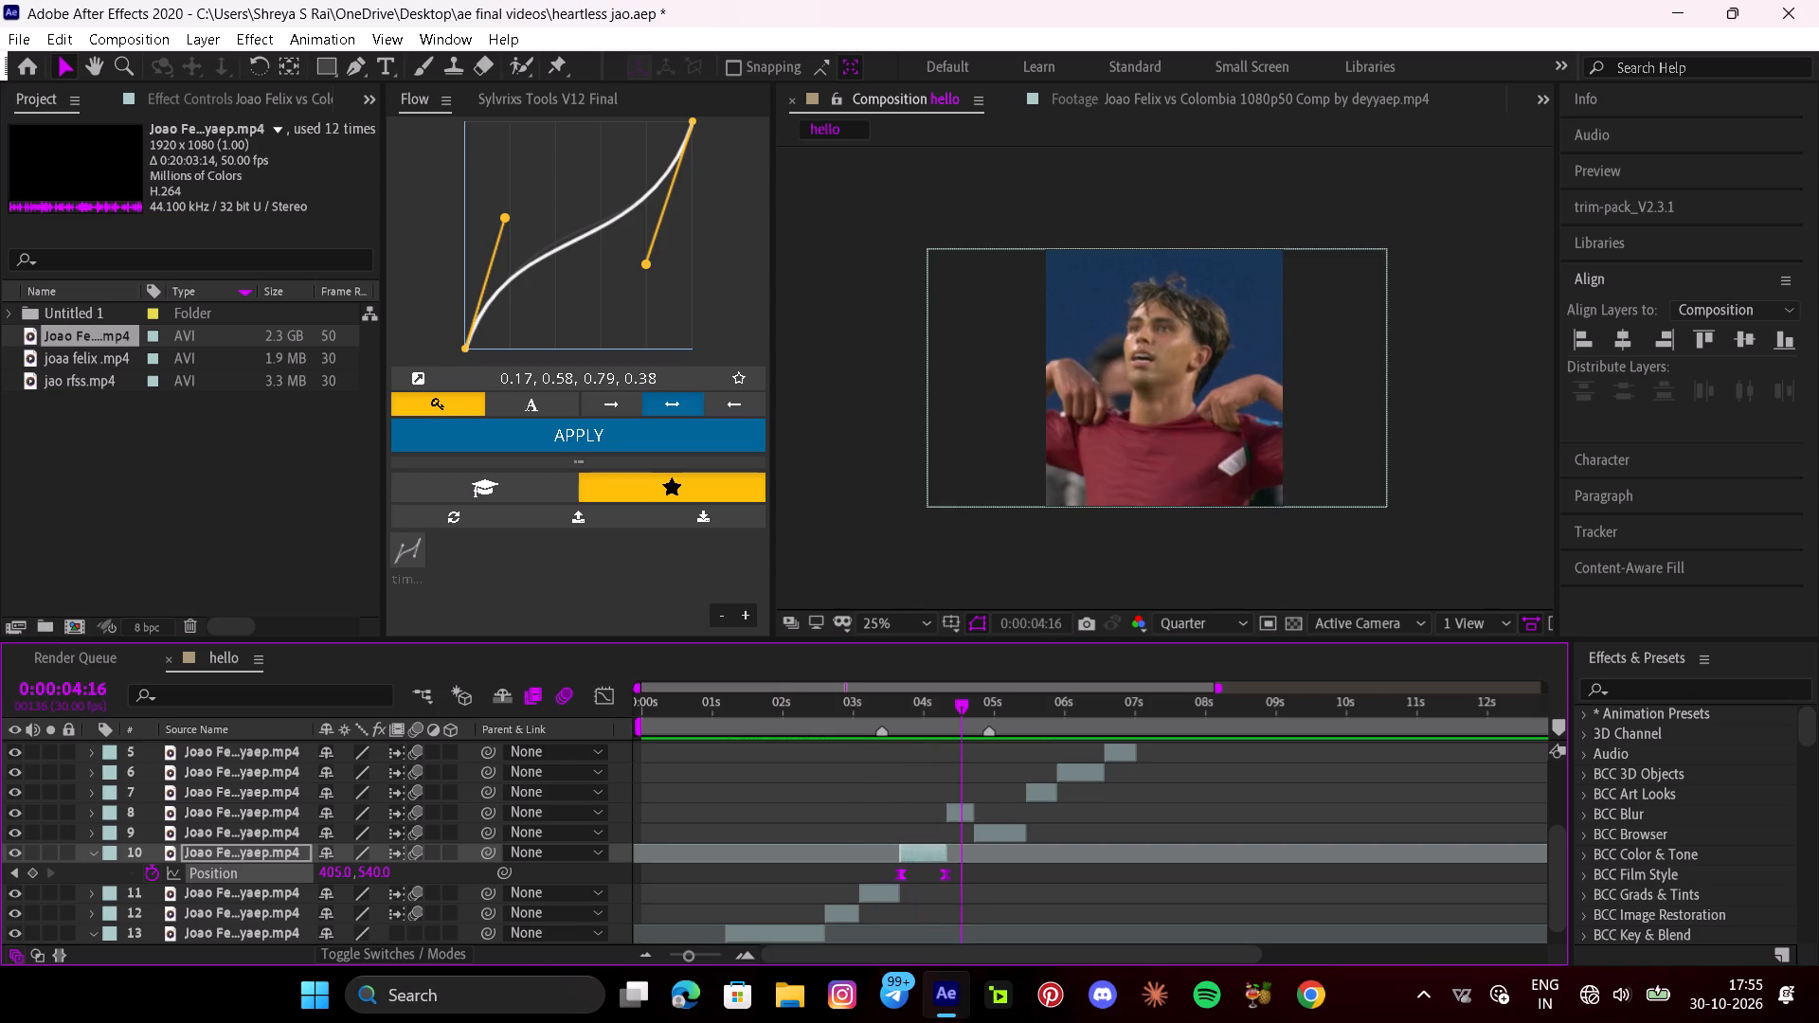
Enable time remapping on layer 10 and add Time Remap keyframes at 0:00:03:20 and 0:00:04:09.
key(i)
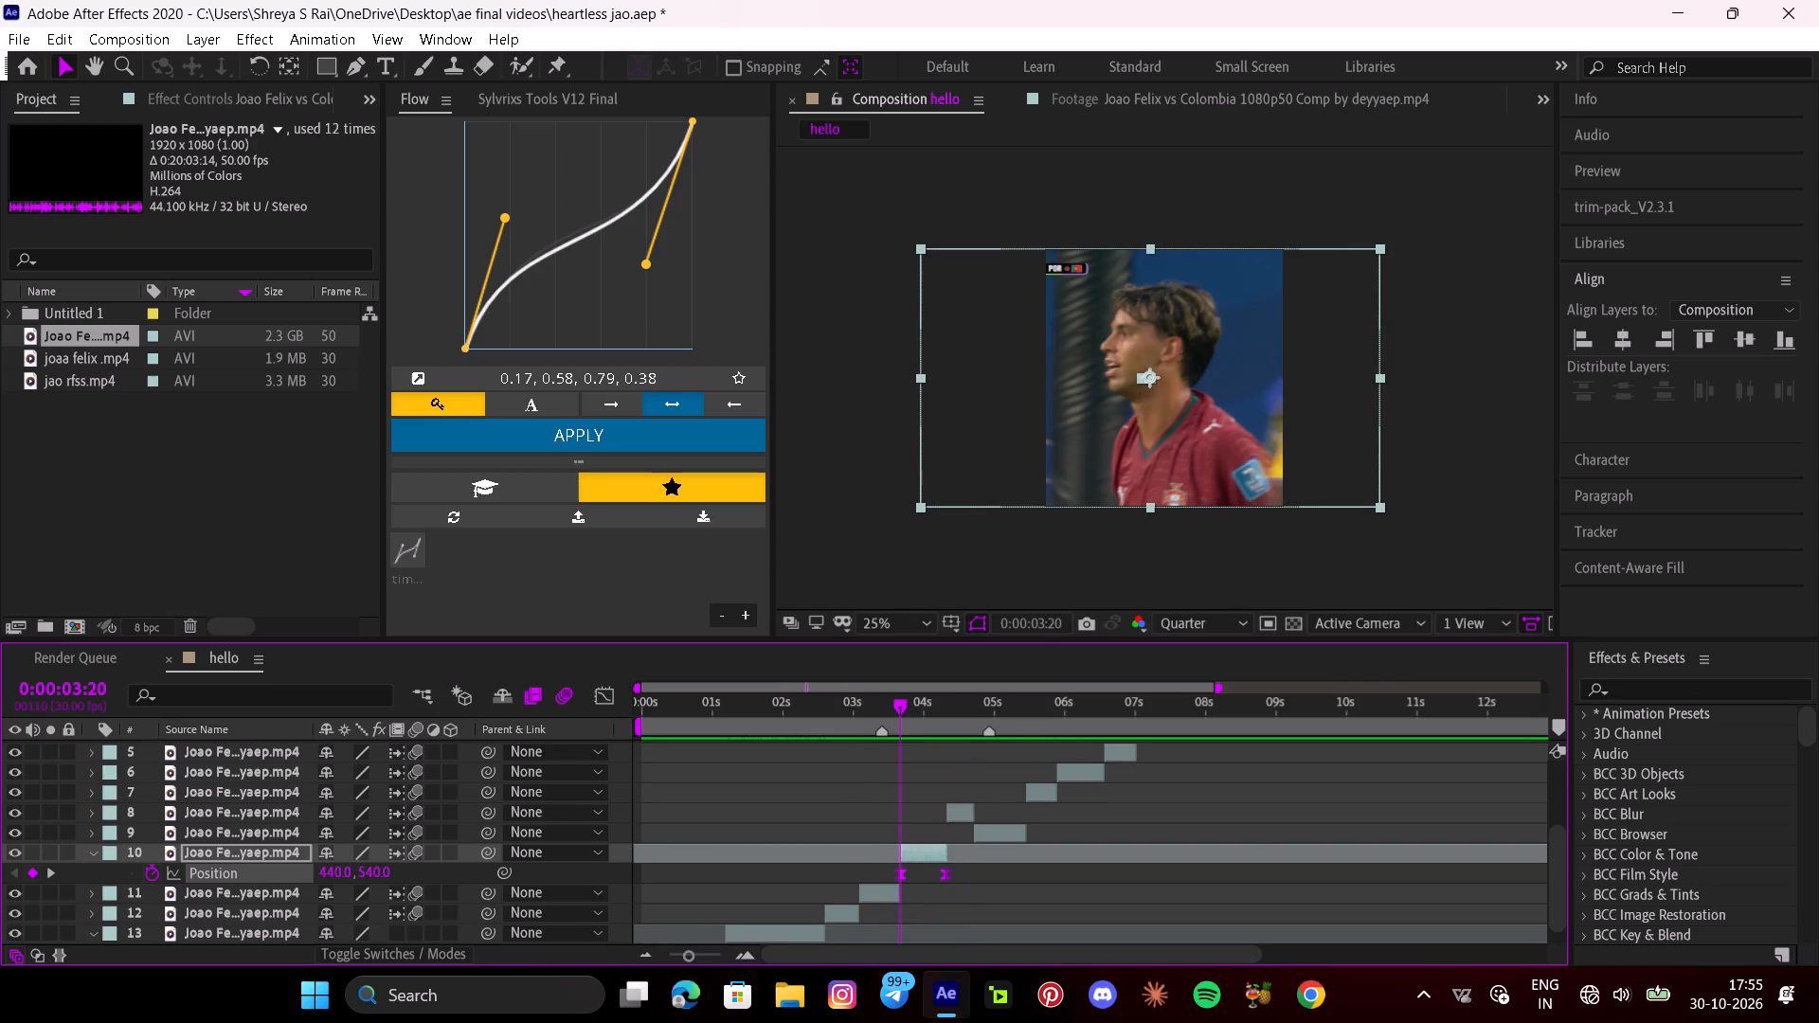
double_click(742, 953)
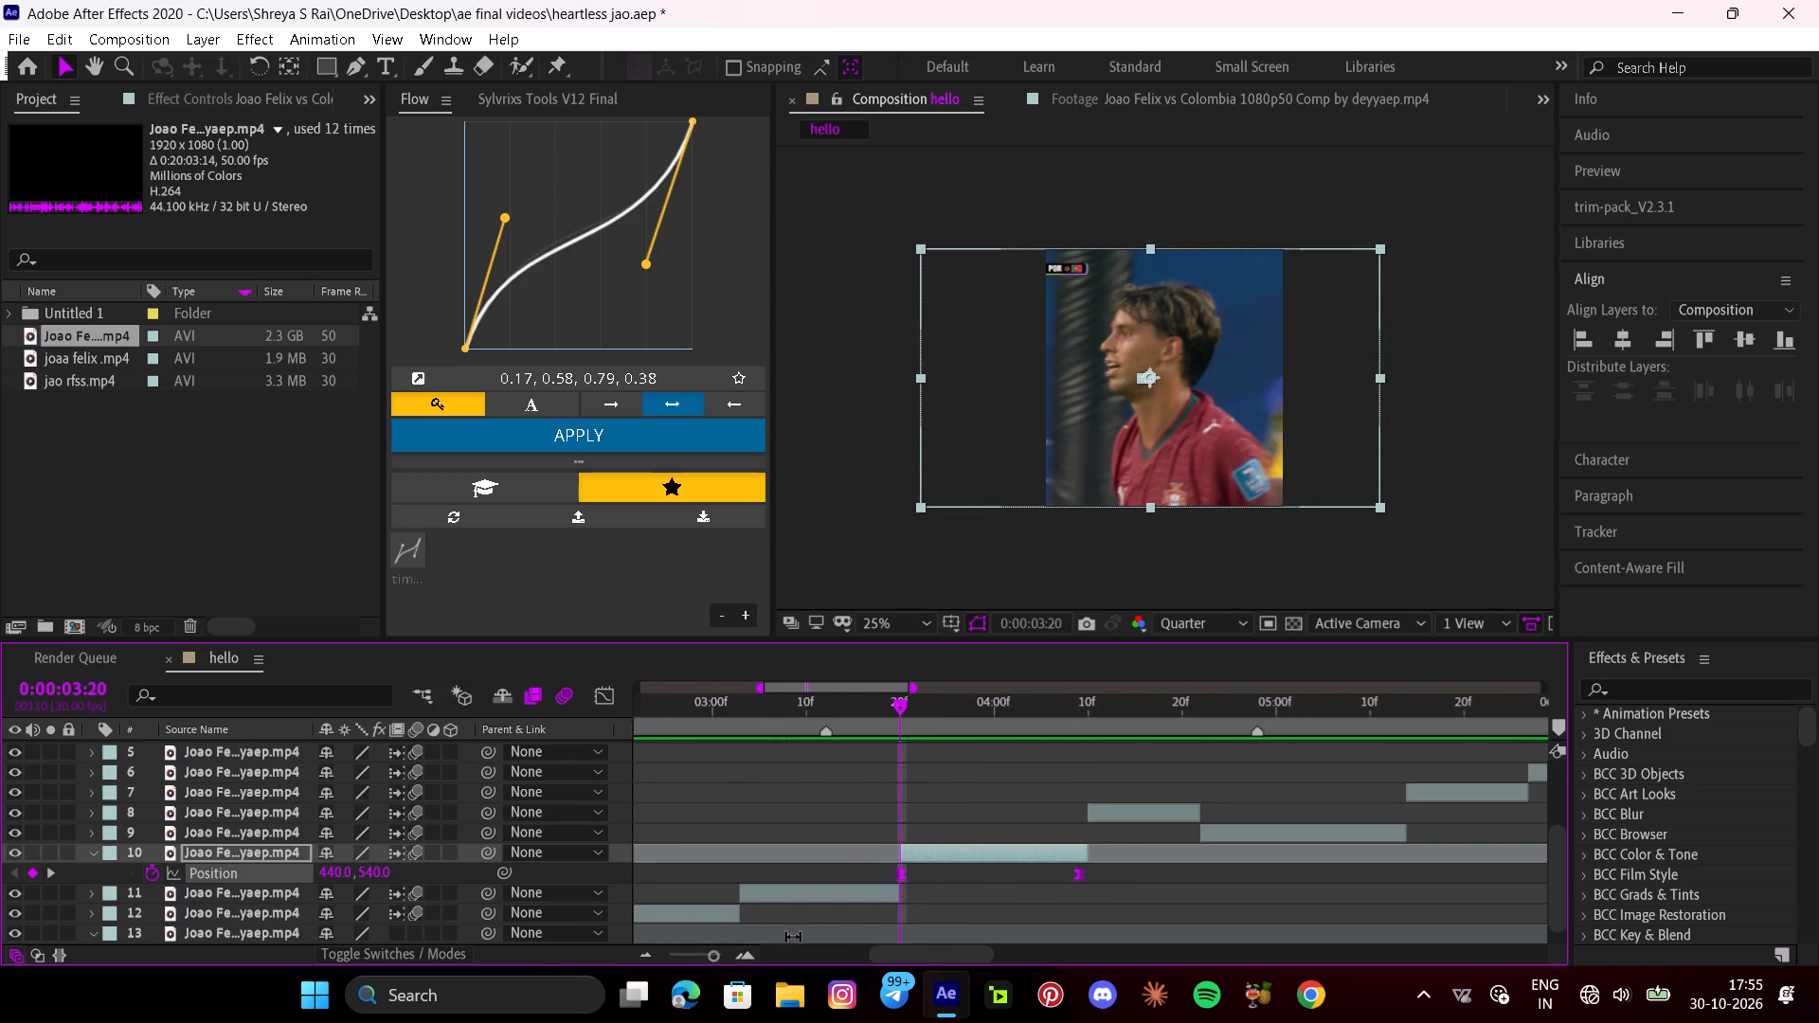
key(ctrl+alt+t)
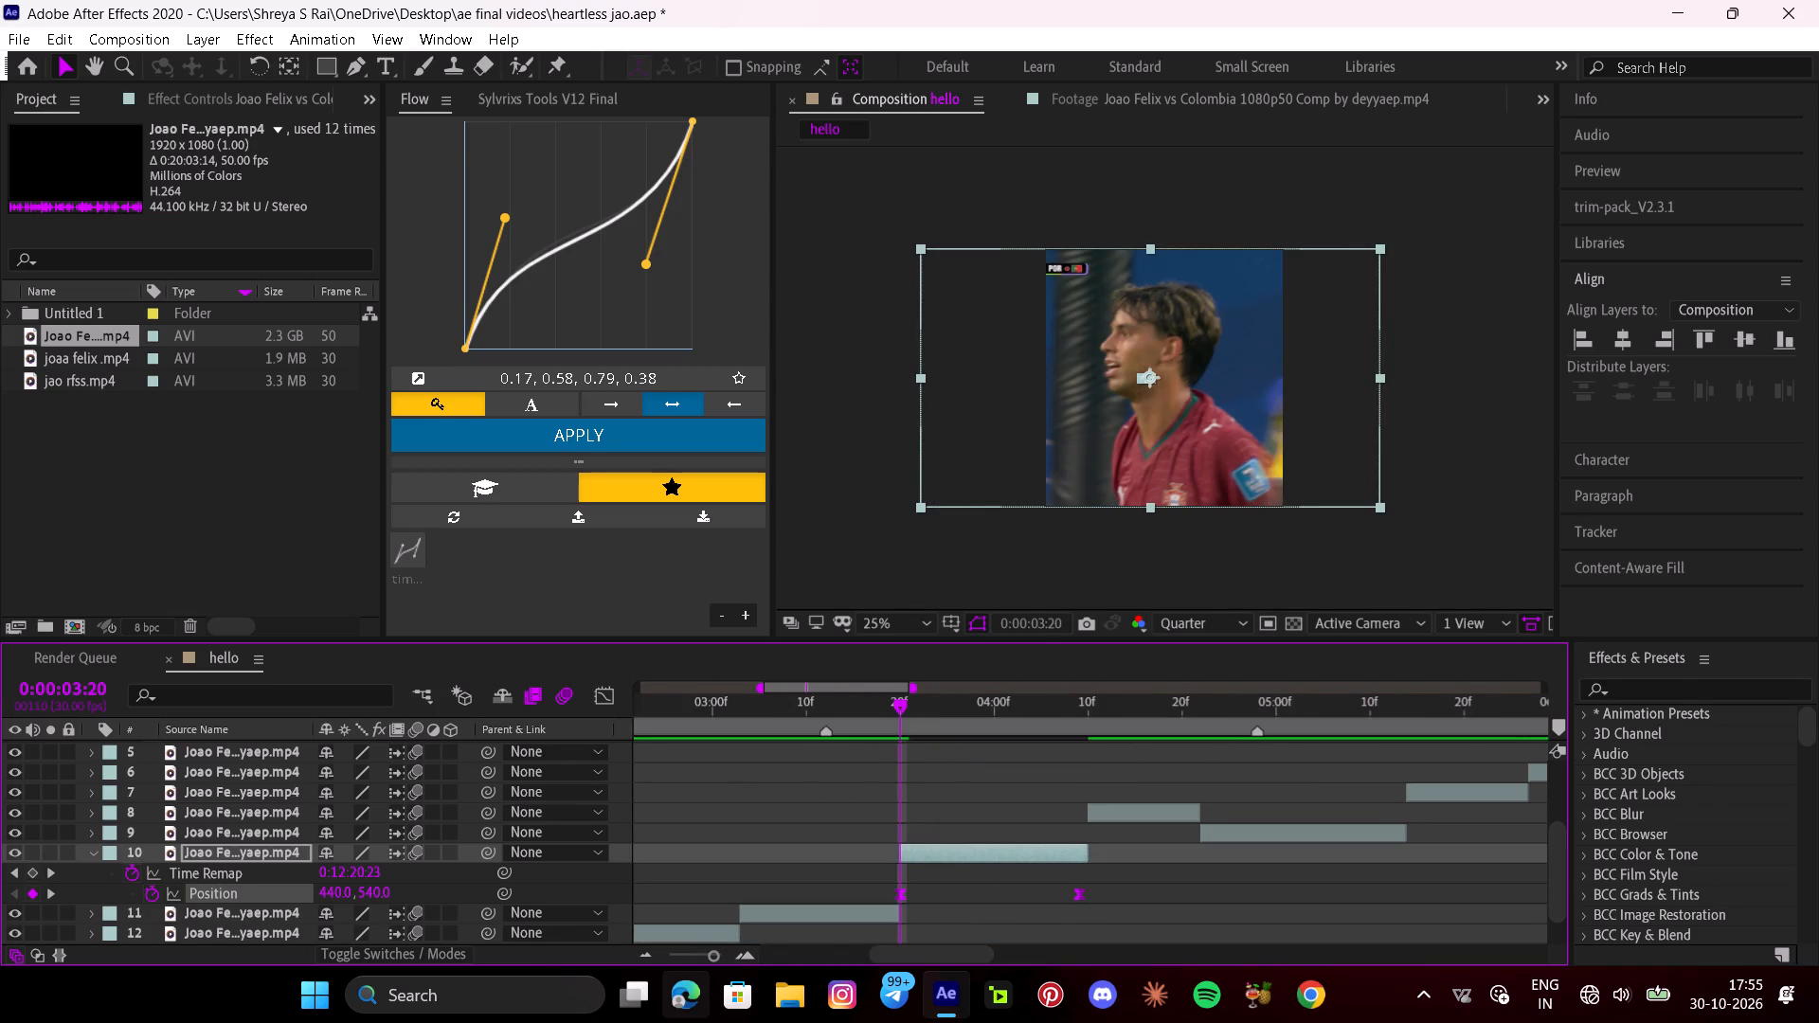
click(27, 869)
key(o)
click(32, 872)
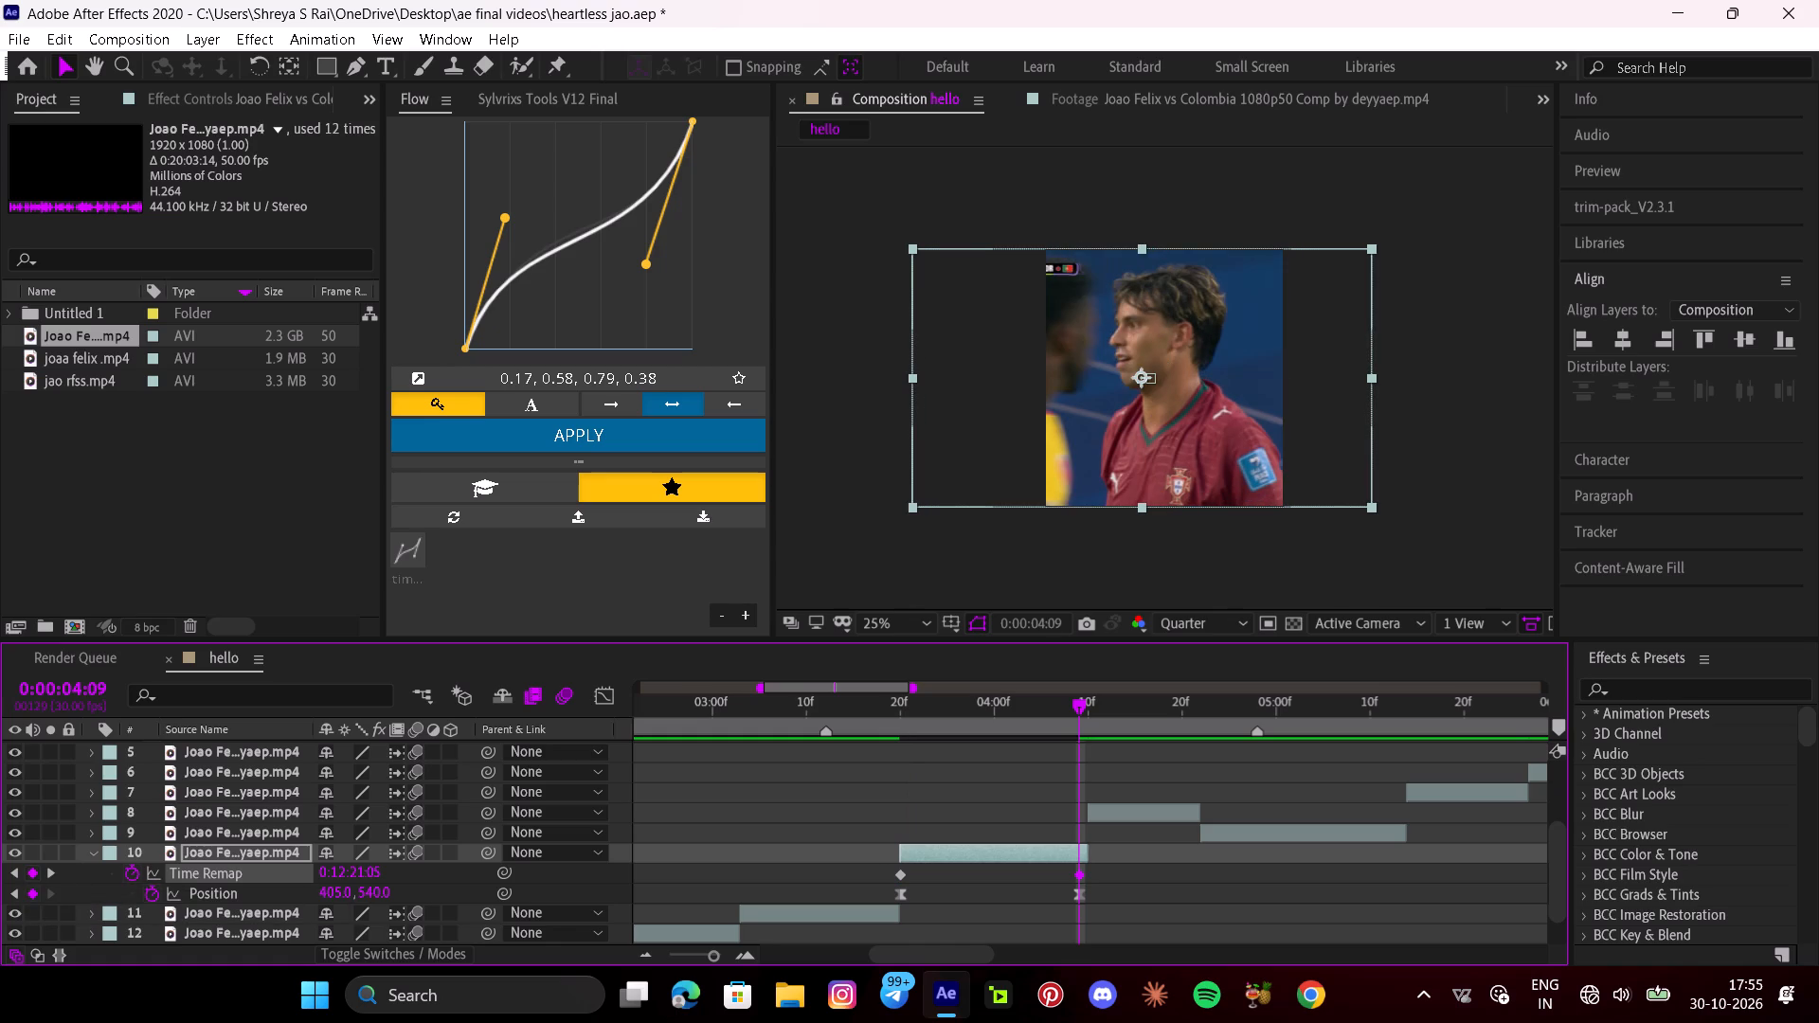
Apply the 0.17, 0.58, 0.79, 0.38 Flow curve to layer 10's Time Remap keyframes and preview the shot.
drag(1128, 867, 857, 868)
click(681, 441)
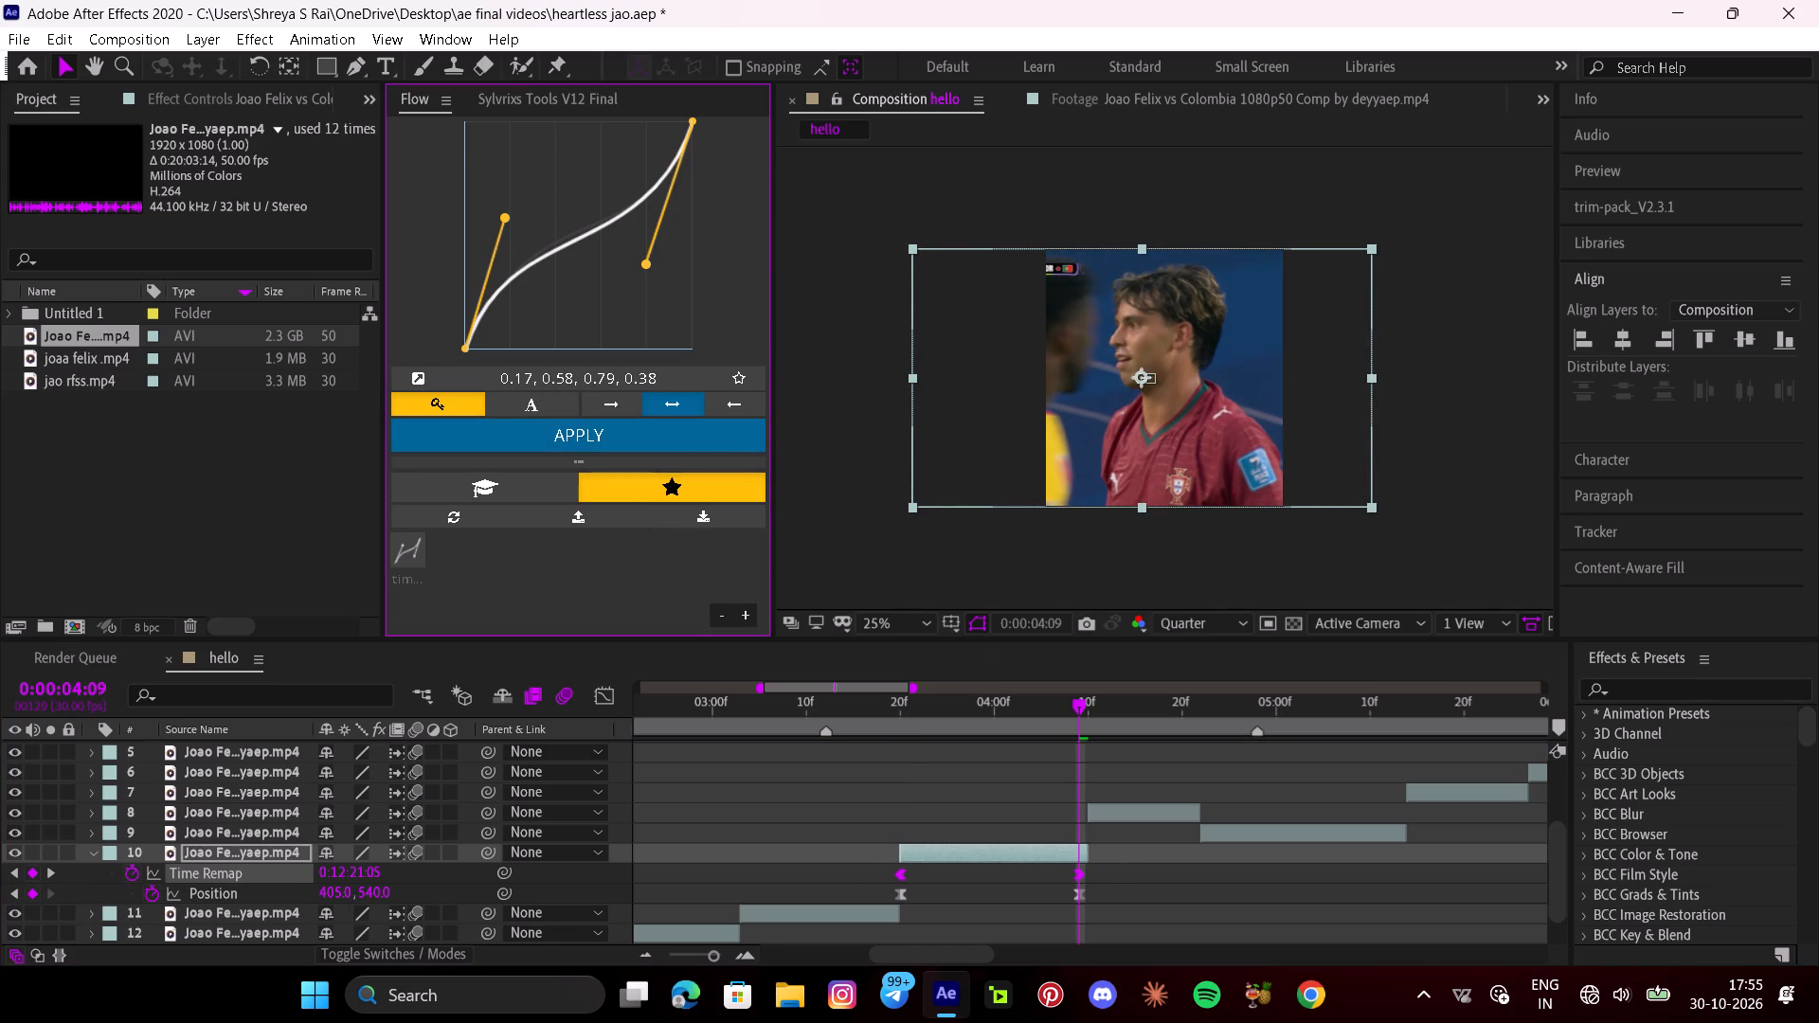
drag(1059, 726, 736, 763)
key(space)
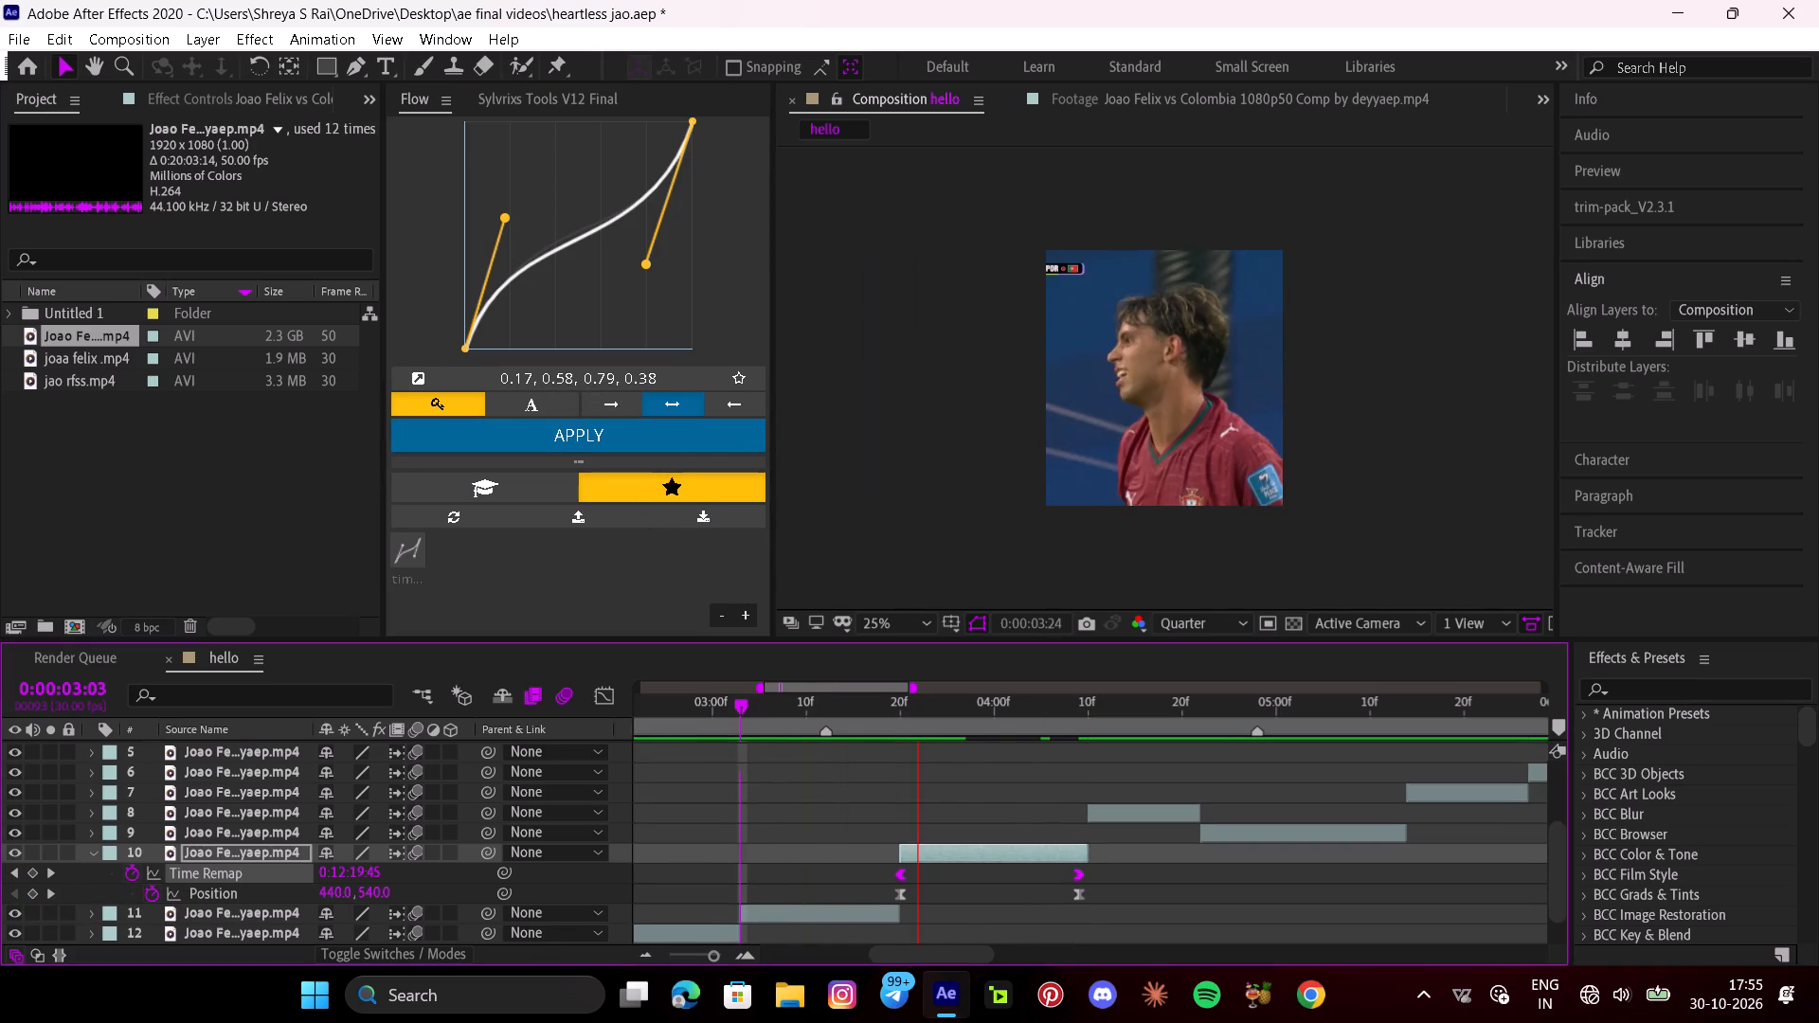
key(space)
Play back the edit from 0:00:03:14 and again from the composition start to review the retimed shots.
key(u)
drag(1115, 710, 845, 748)
key(space)
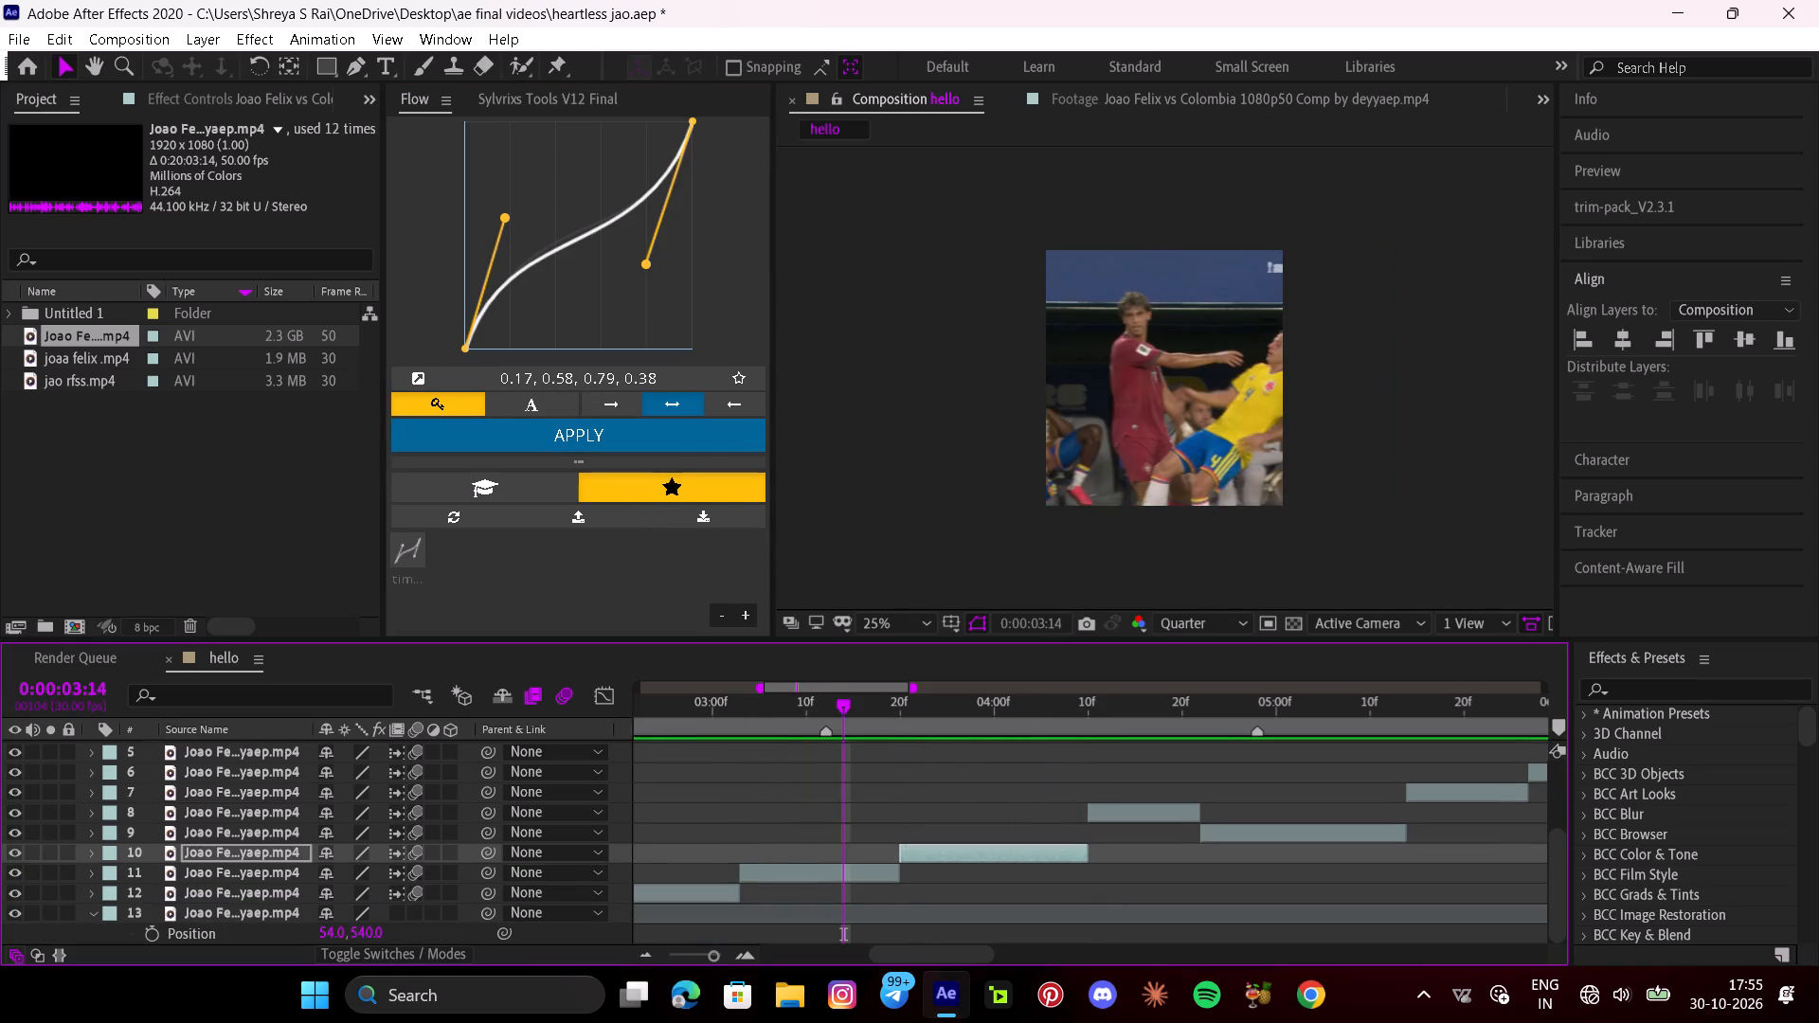
drag(716, 958, 711, 958)
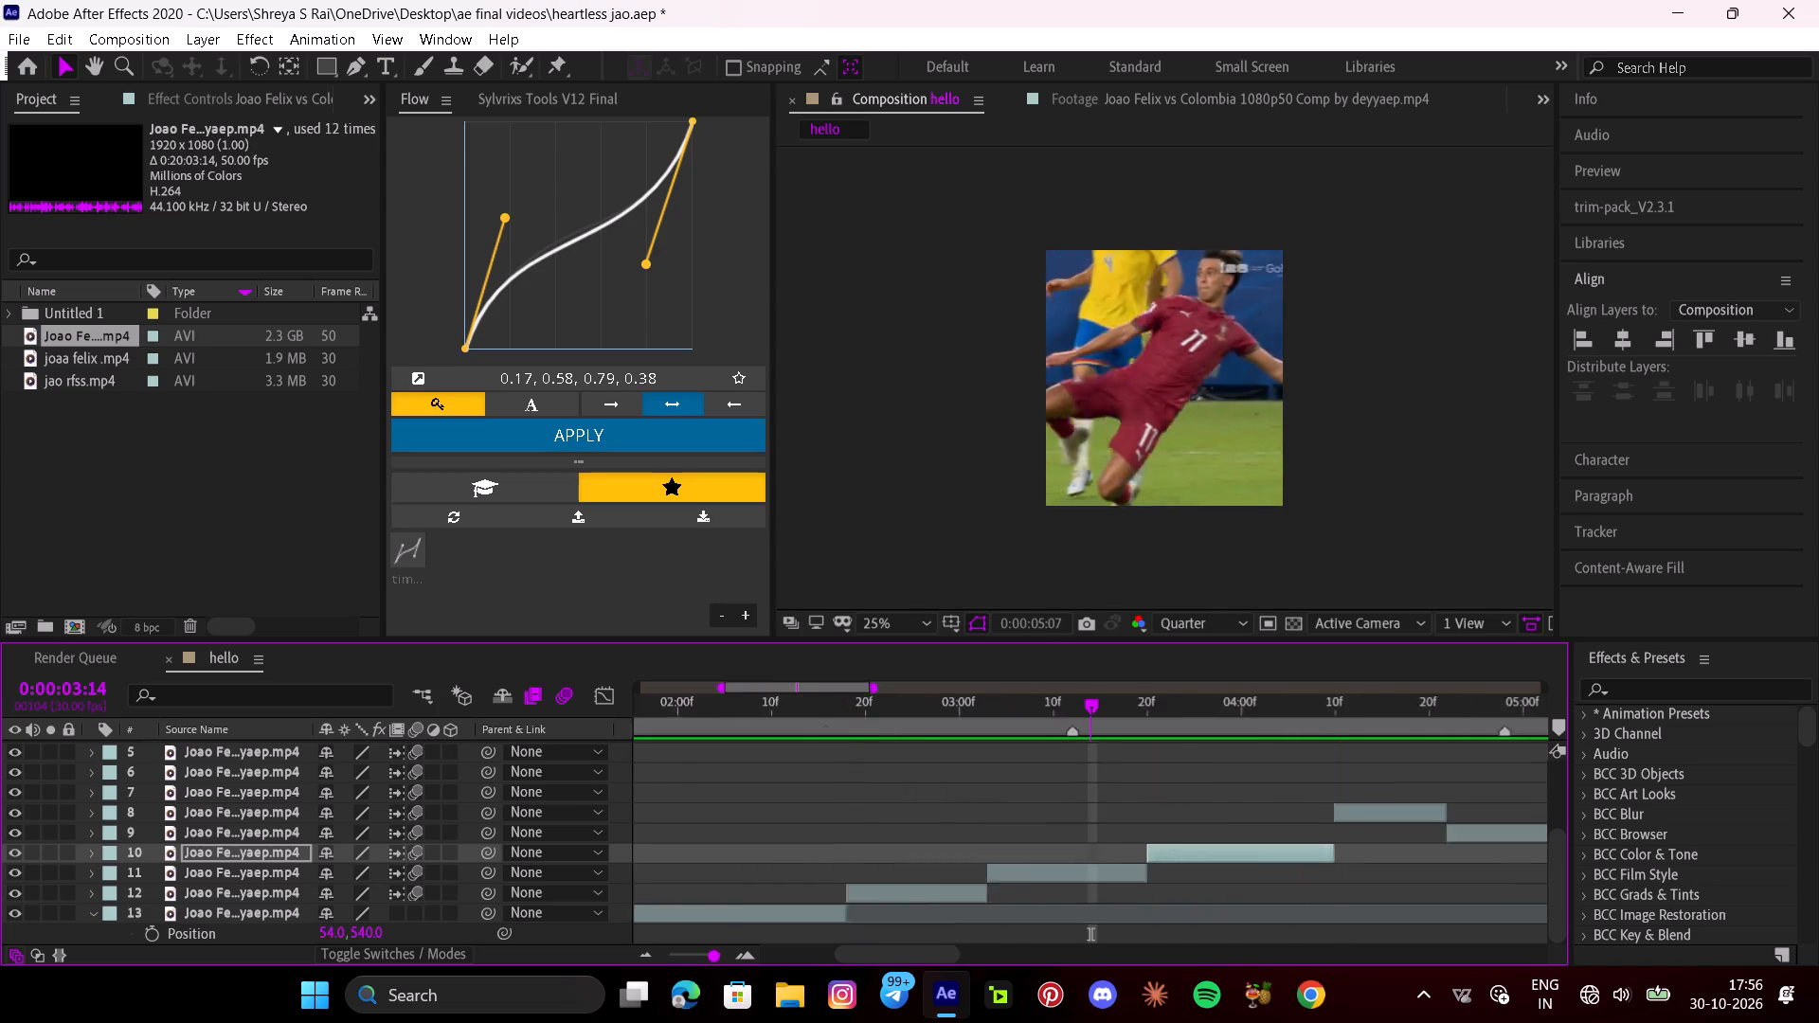
drag(711, 958, 707, 958)
key(space)
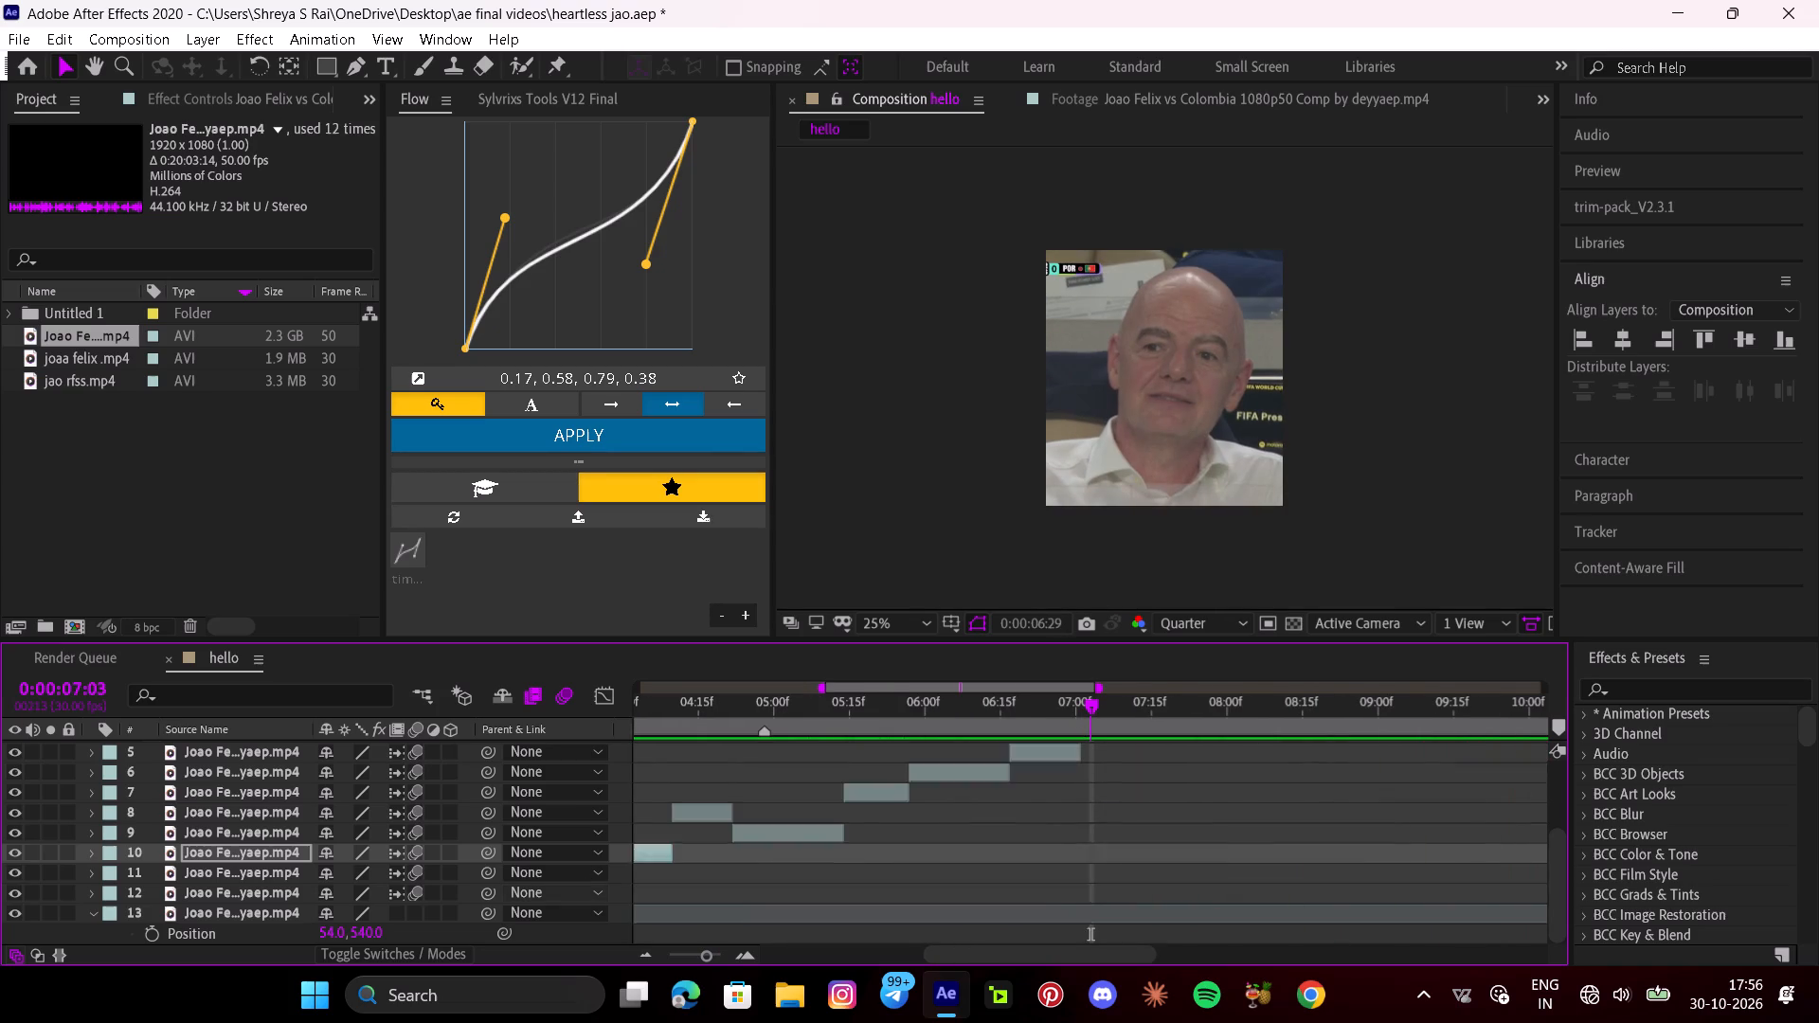
scroll(515, 849, up, 4)
drag(1119, 709, 279, 817)
key(space)
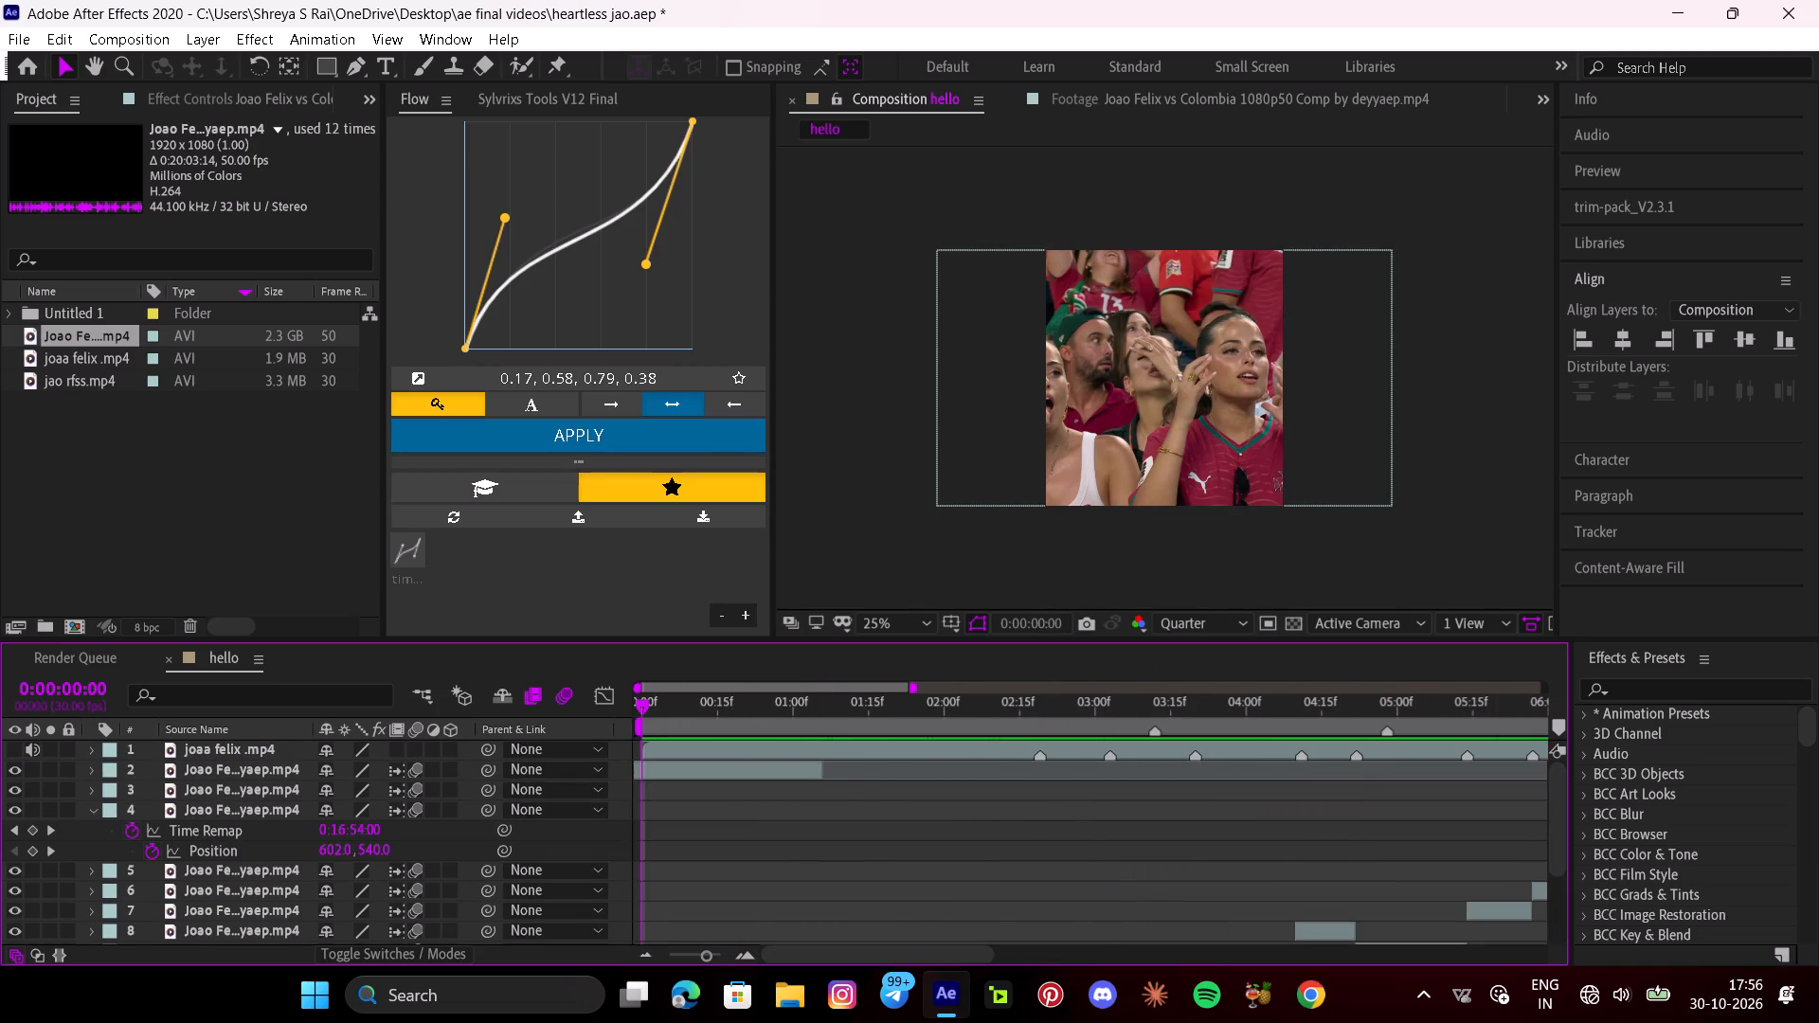
scroll(865, 737, down, 6)
key(space)
Extend layer 2's crowd shot to end at about 0:00:01:17 and trim its start to 0:00:00:00.
scroll(833, 808, up, 5)
click(805, 776)
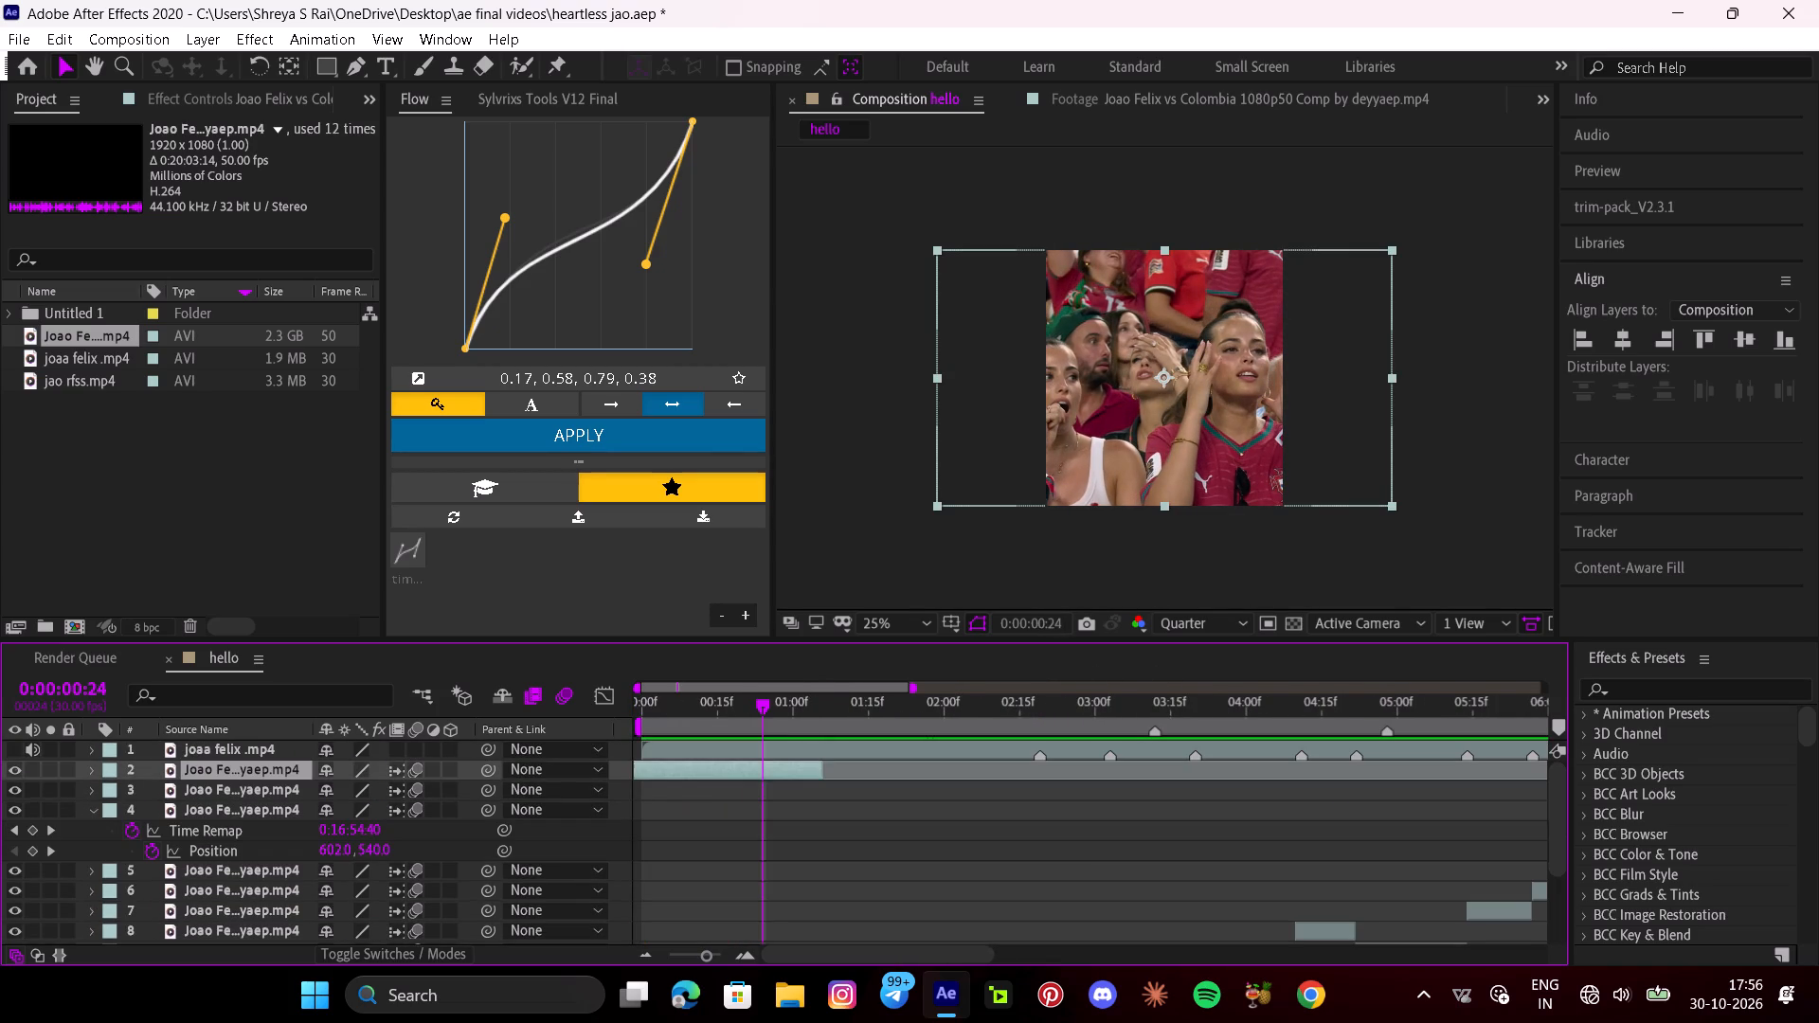
drag(820, 767, 878, 788)
drag(771, 718, 572, 712)
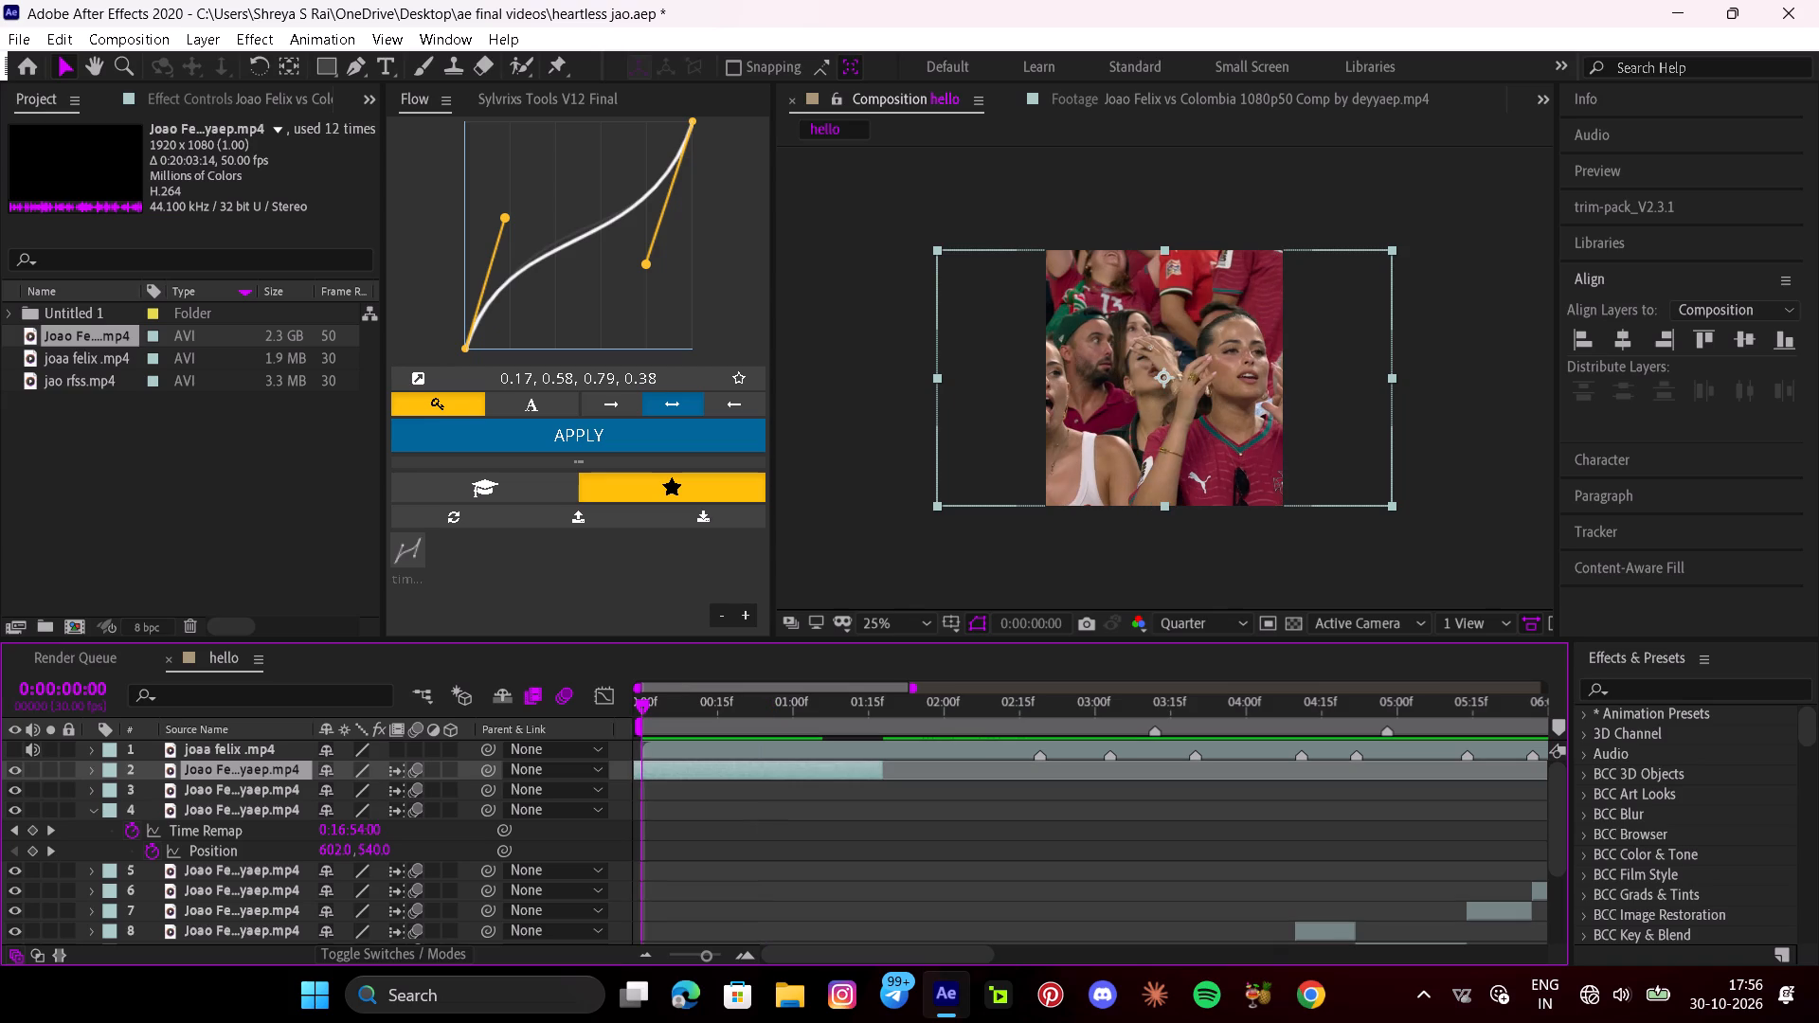
key(alt+bracketleft)
Enable time remapping on layer 2's crowd shot, keyframe it at 0:00:00:00 and 0:00:01:17, and shift the start earlier and the end later.
key(ctrl+alt+t)
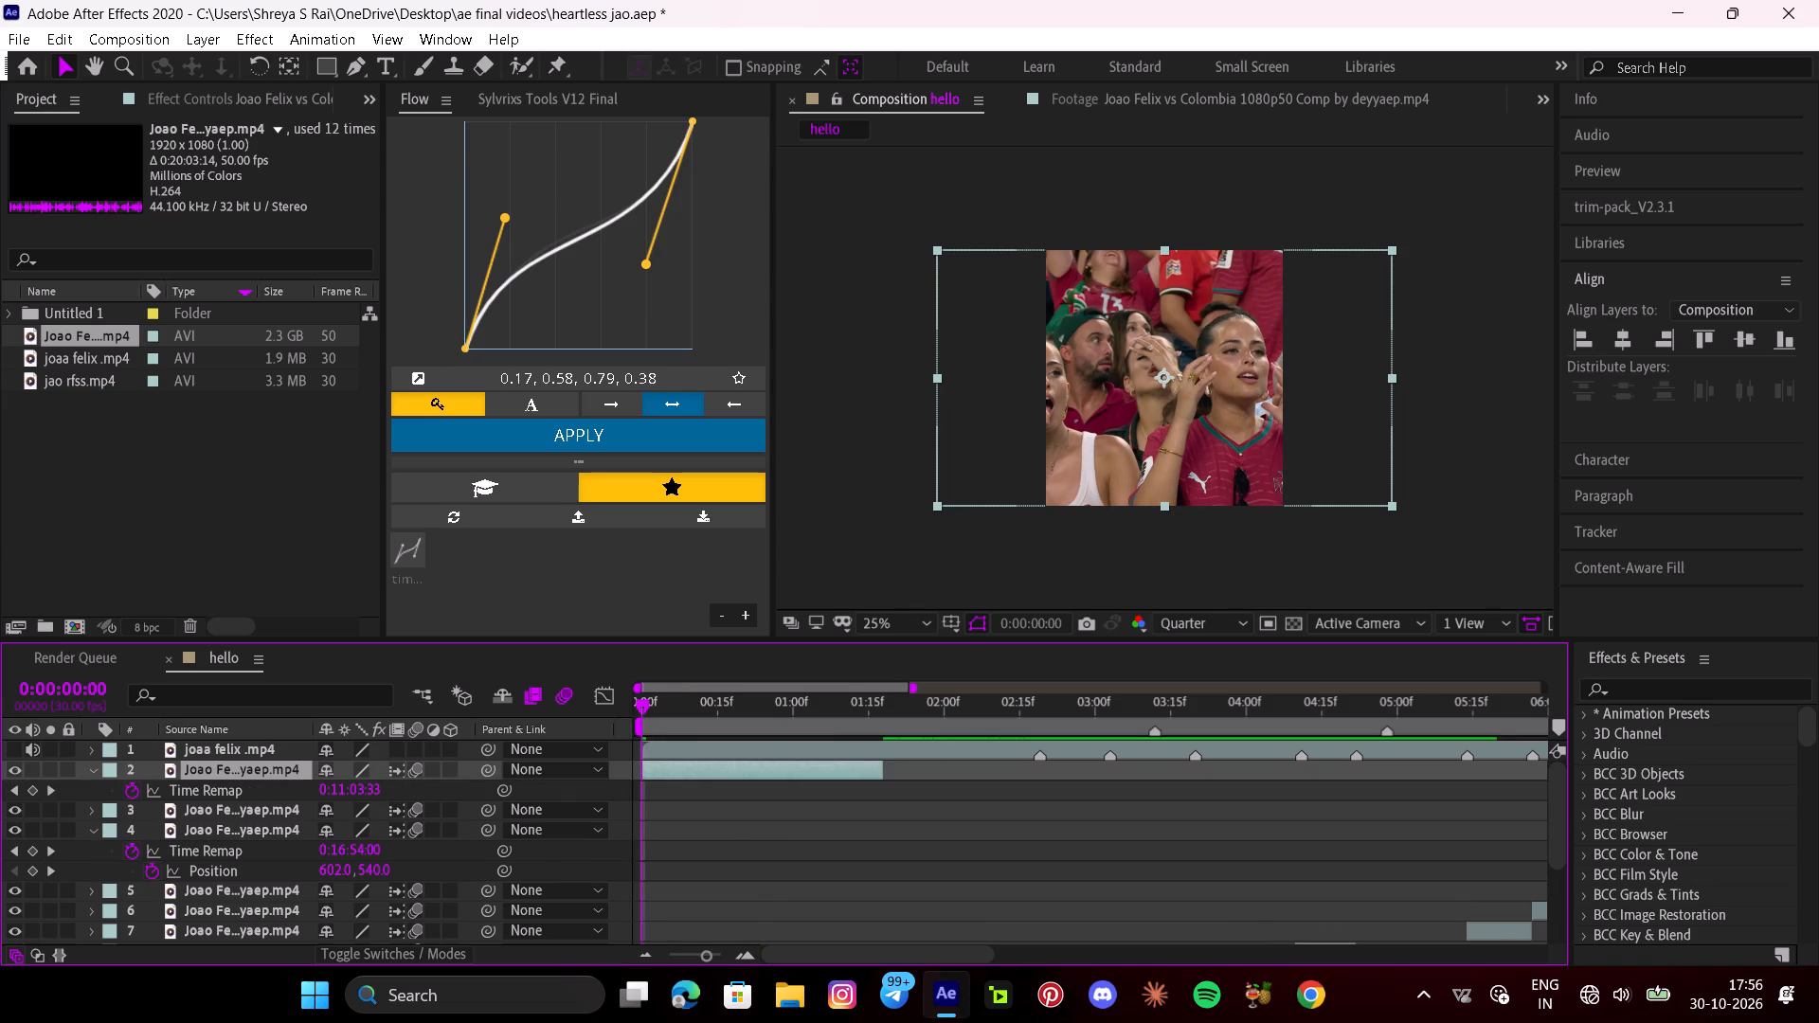
click(38, 788)
key(o)
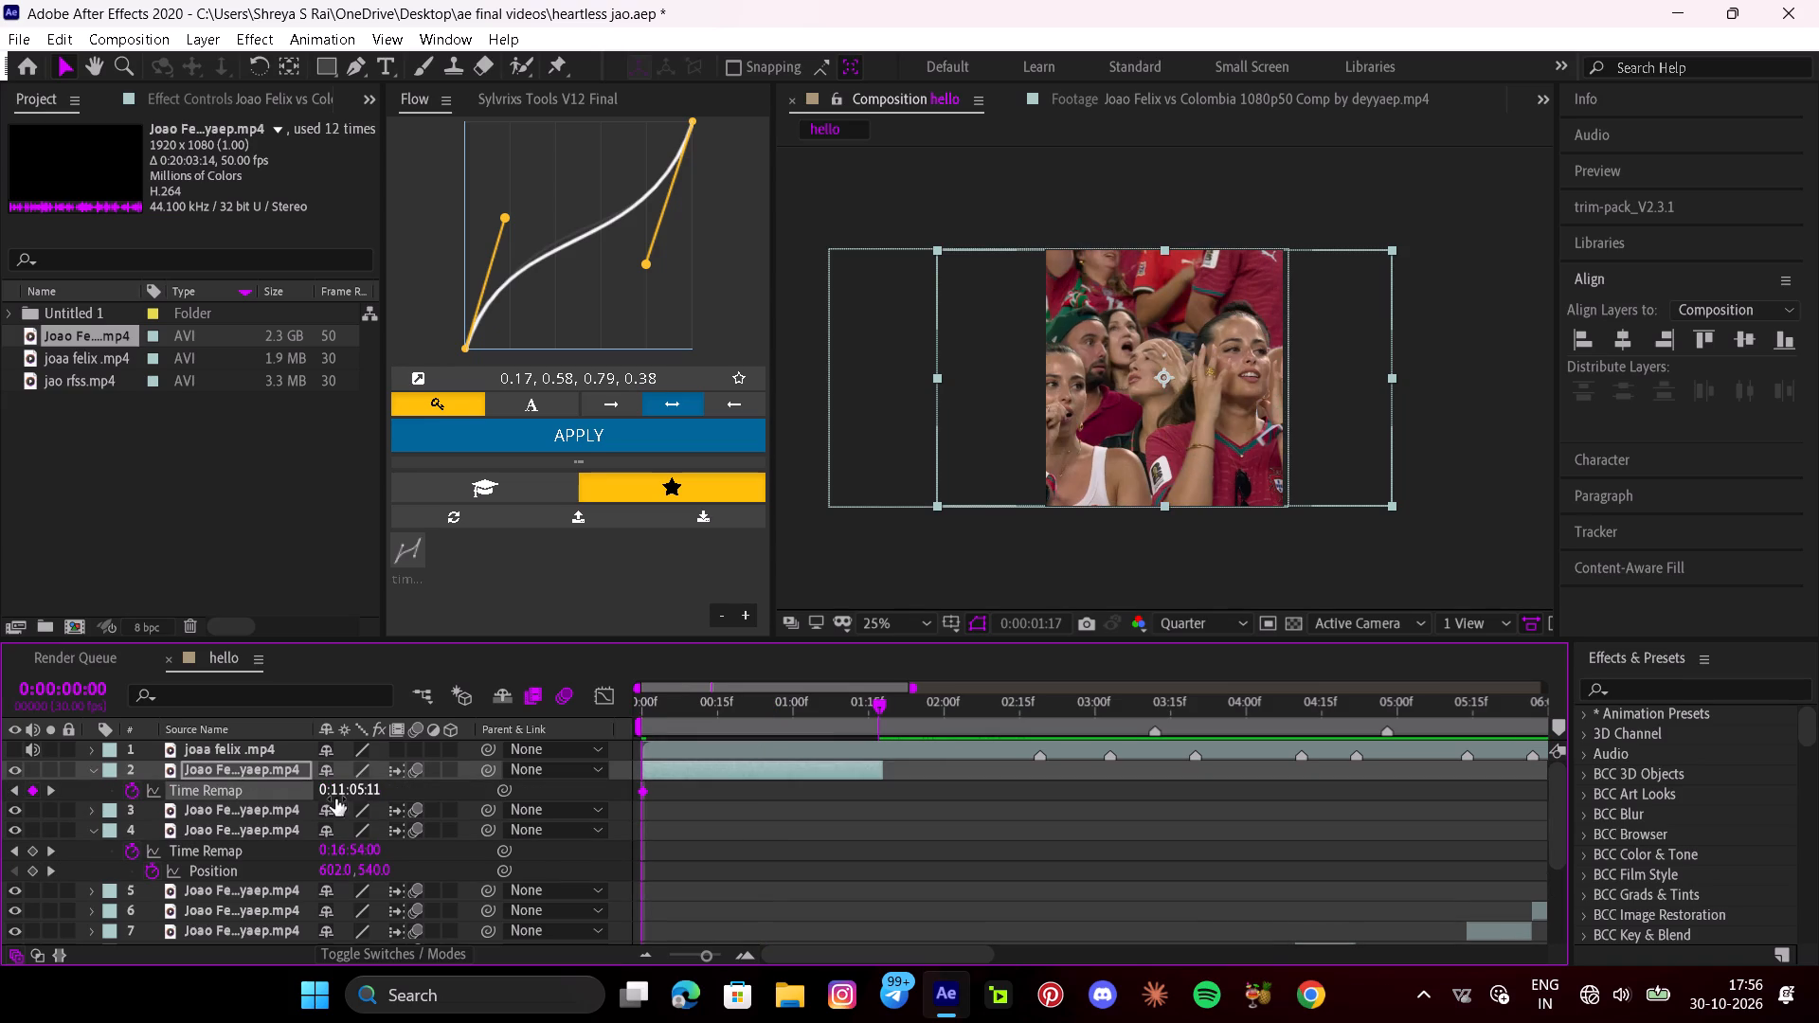
drag(373, 792, 459, 802)
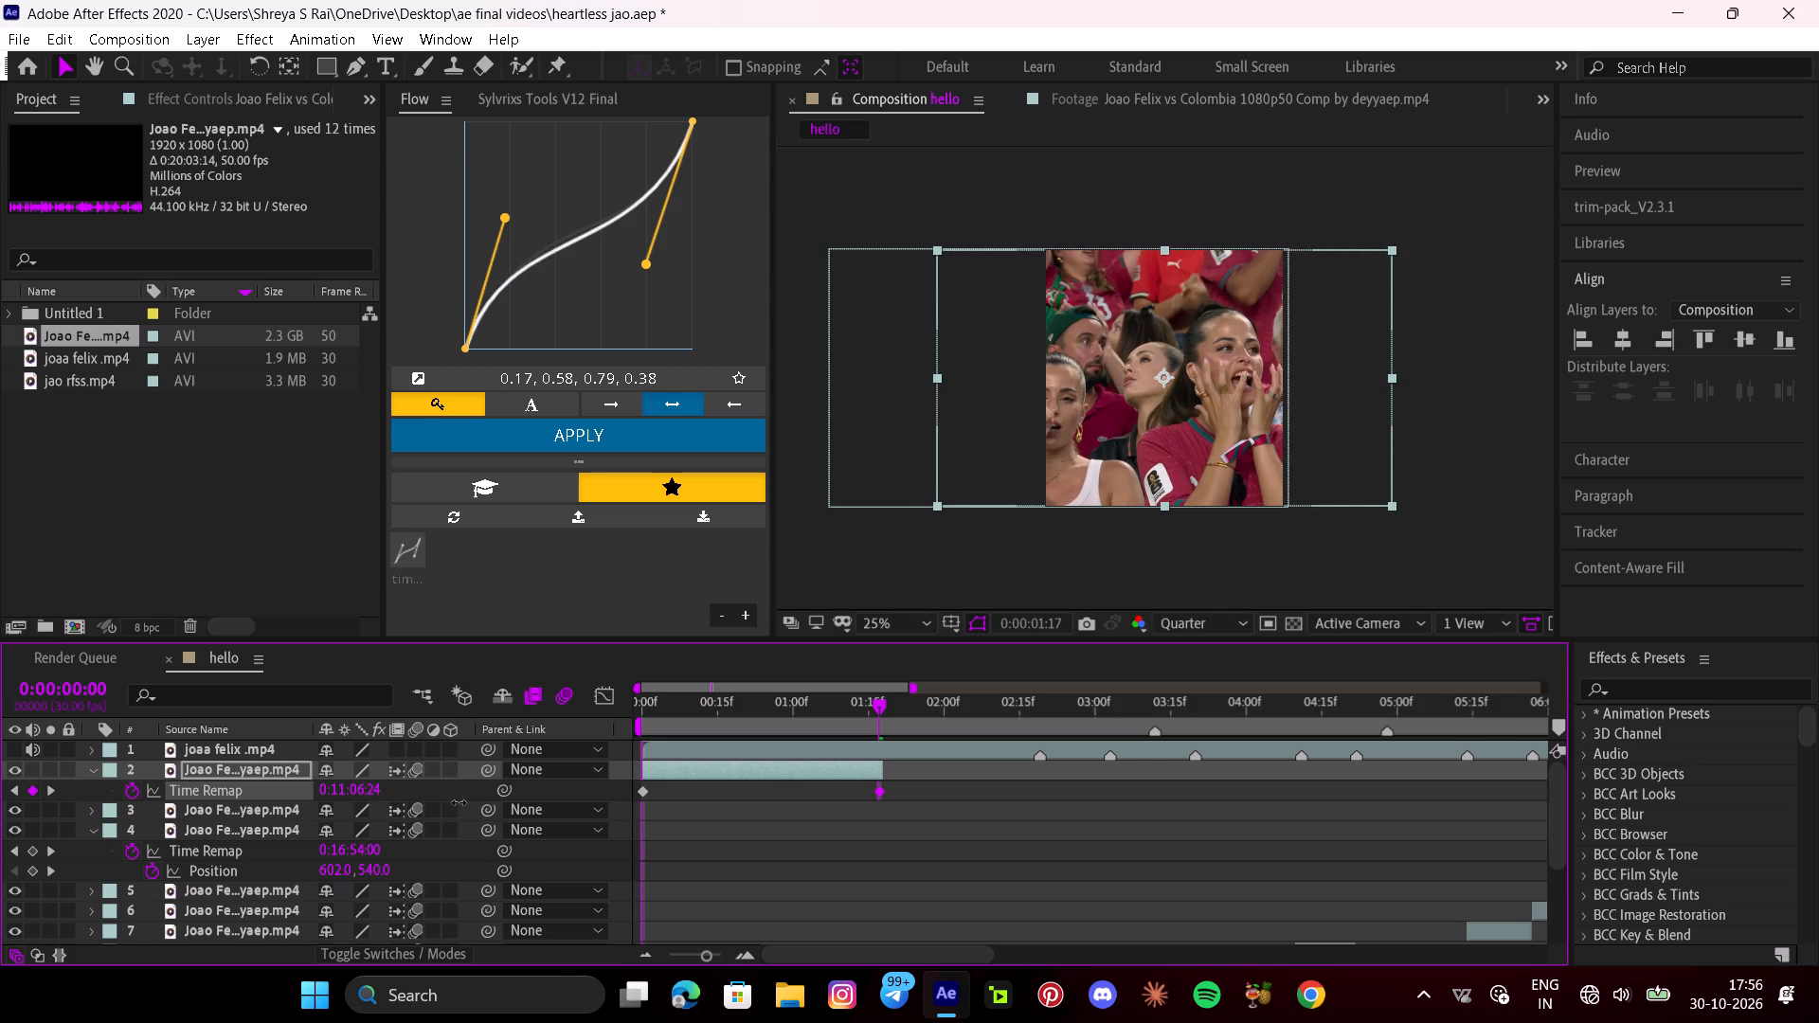
drag(459, 802, 480, 805)
drag(902, 706, 525, 708)
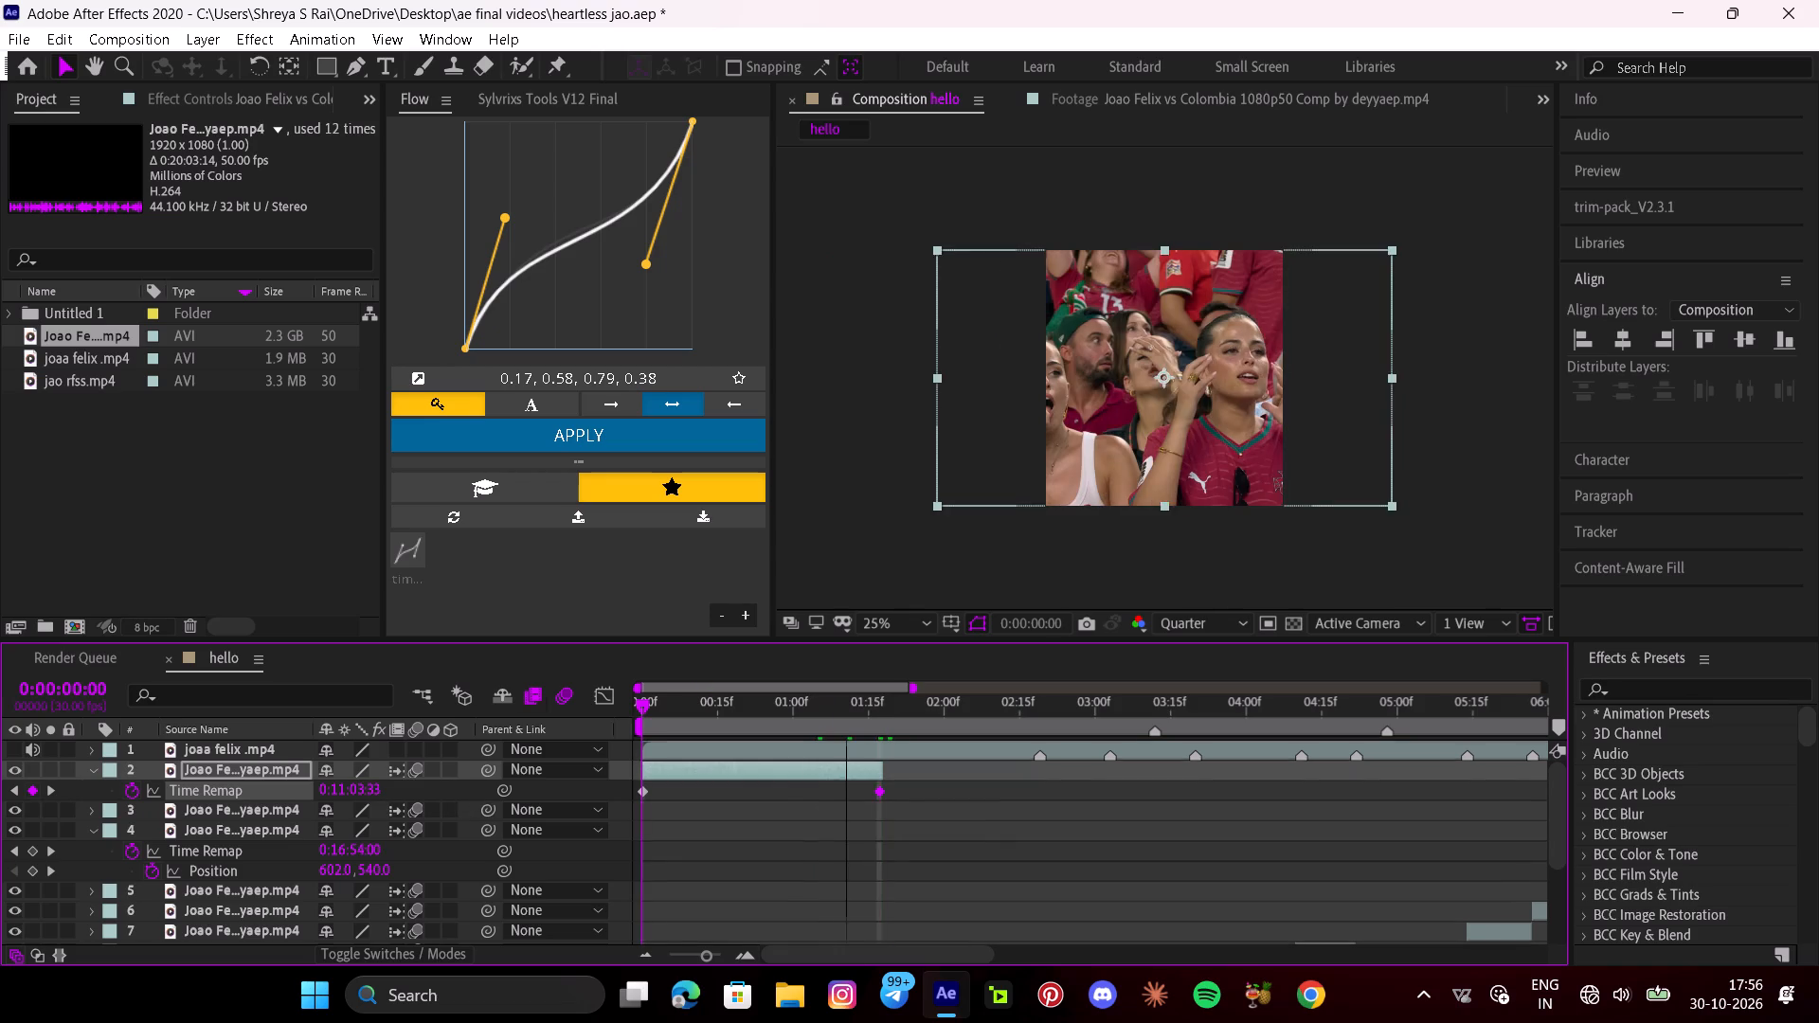
key(space)
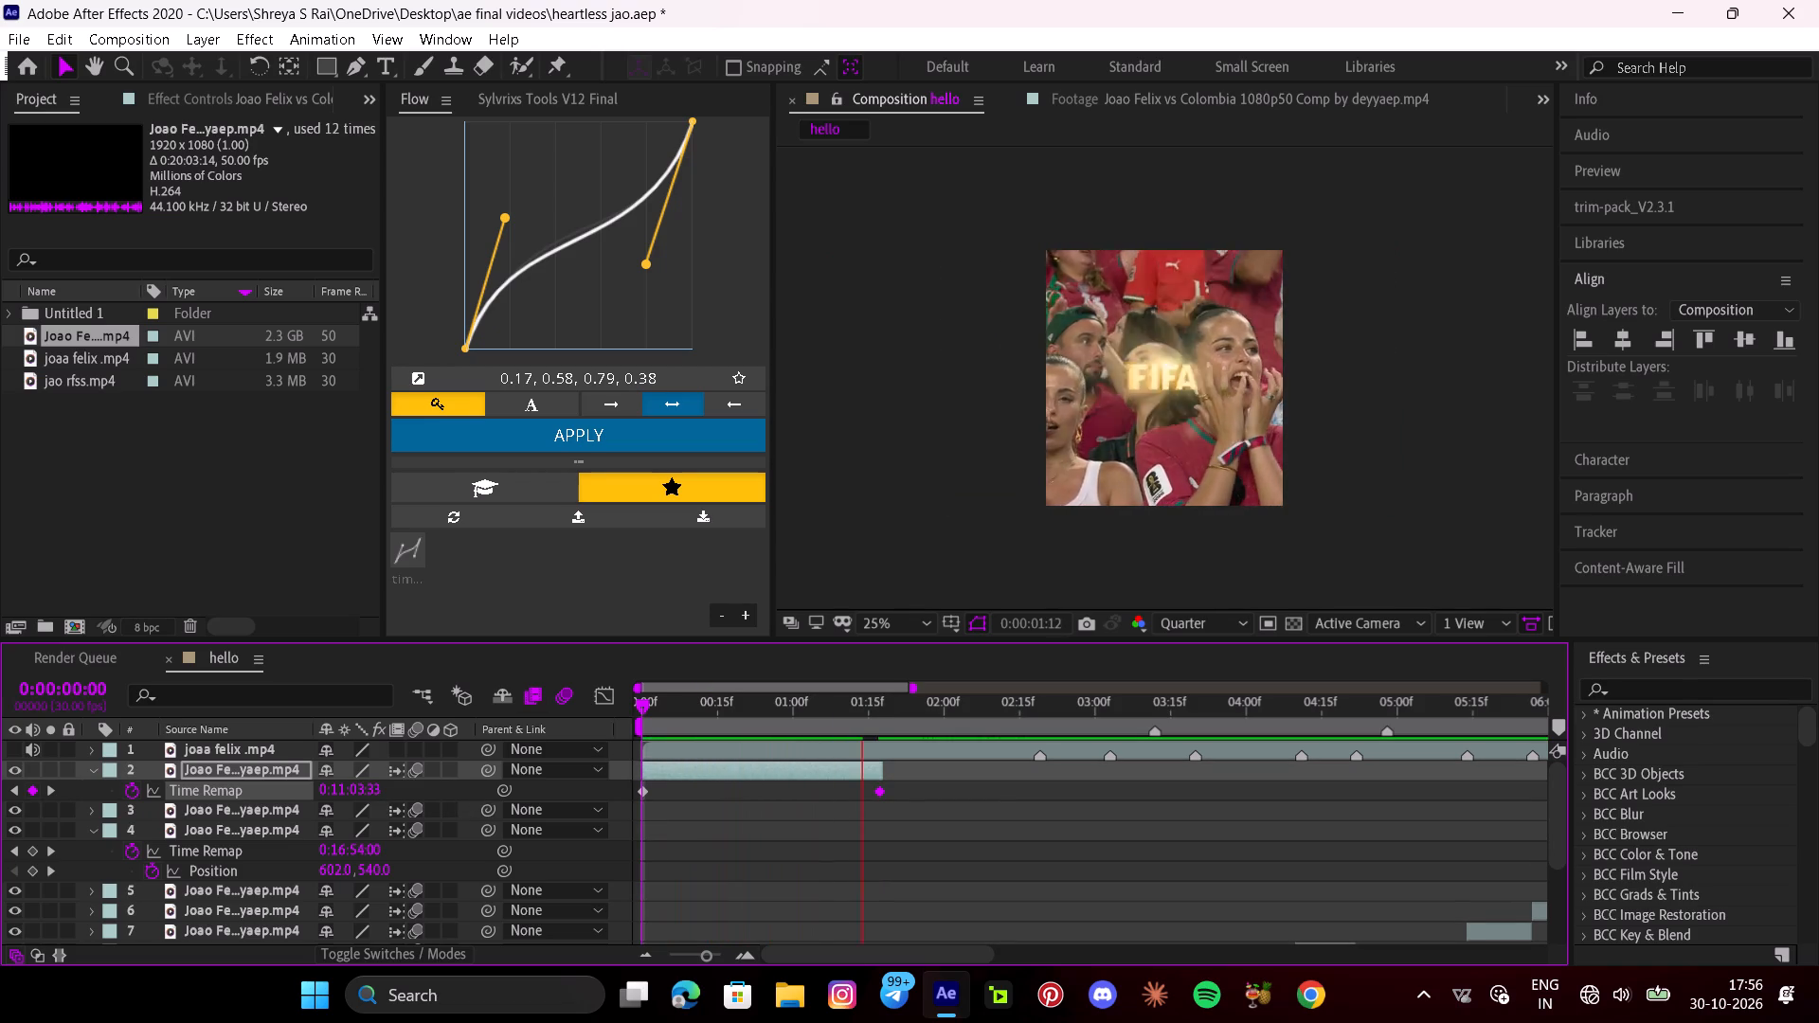
key(space)
drag(899, 713, 496, 689)
key(space)
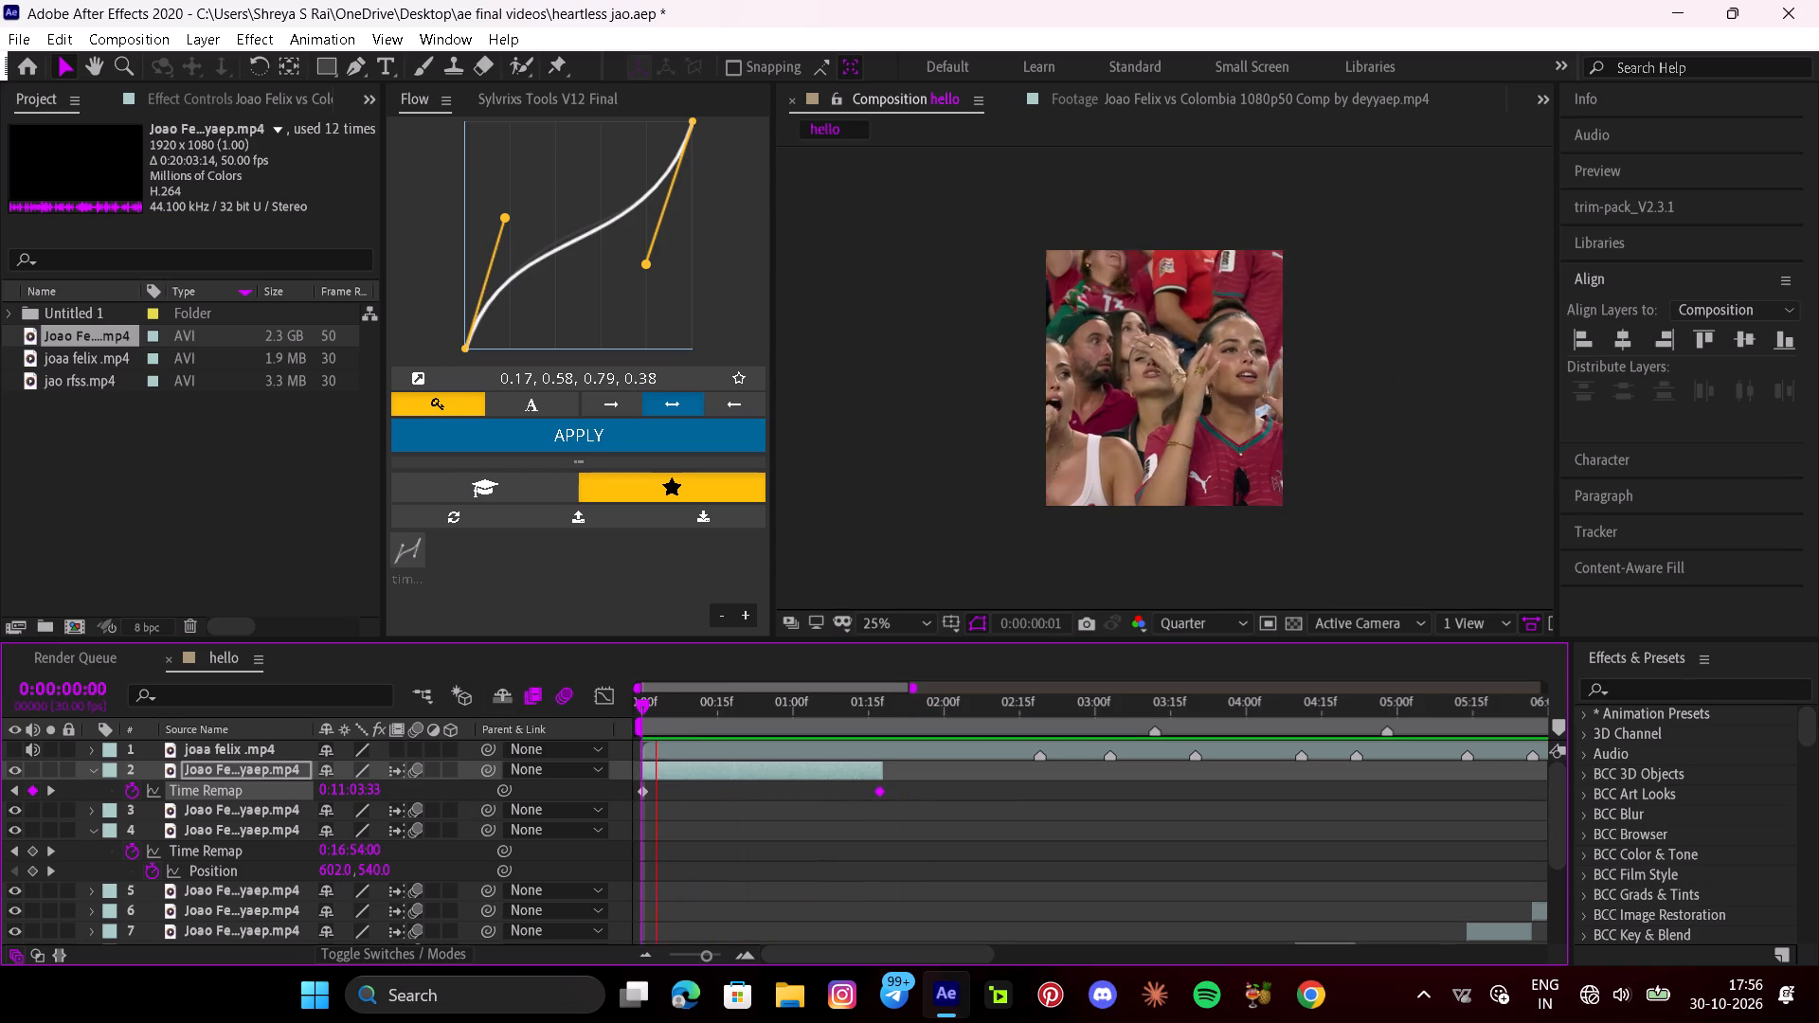
key(space)
text(i)
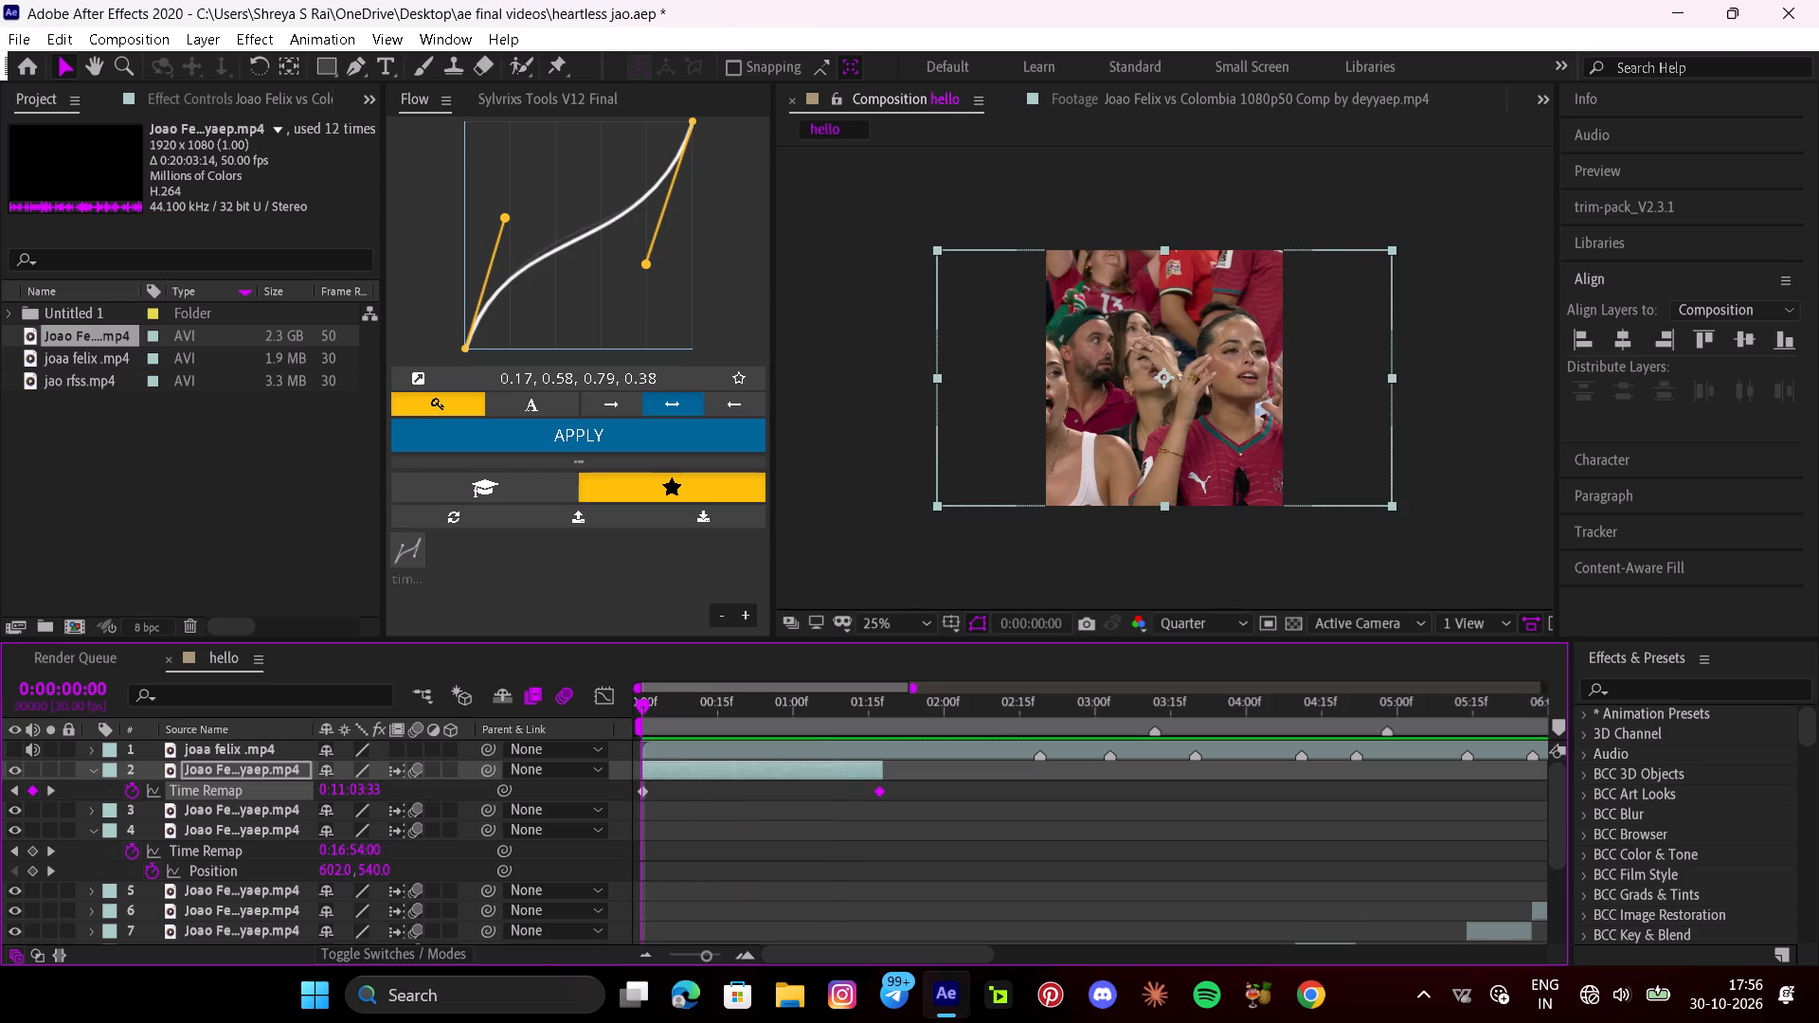
drag(371, 788, 305, 773)
Reframe layer 2's crowd shot by setting its Position to 228, 540, and preview the framing.
key(p)
drag(339, 791, 196, 782)
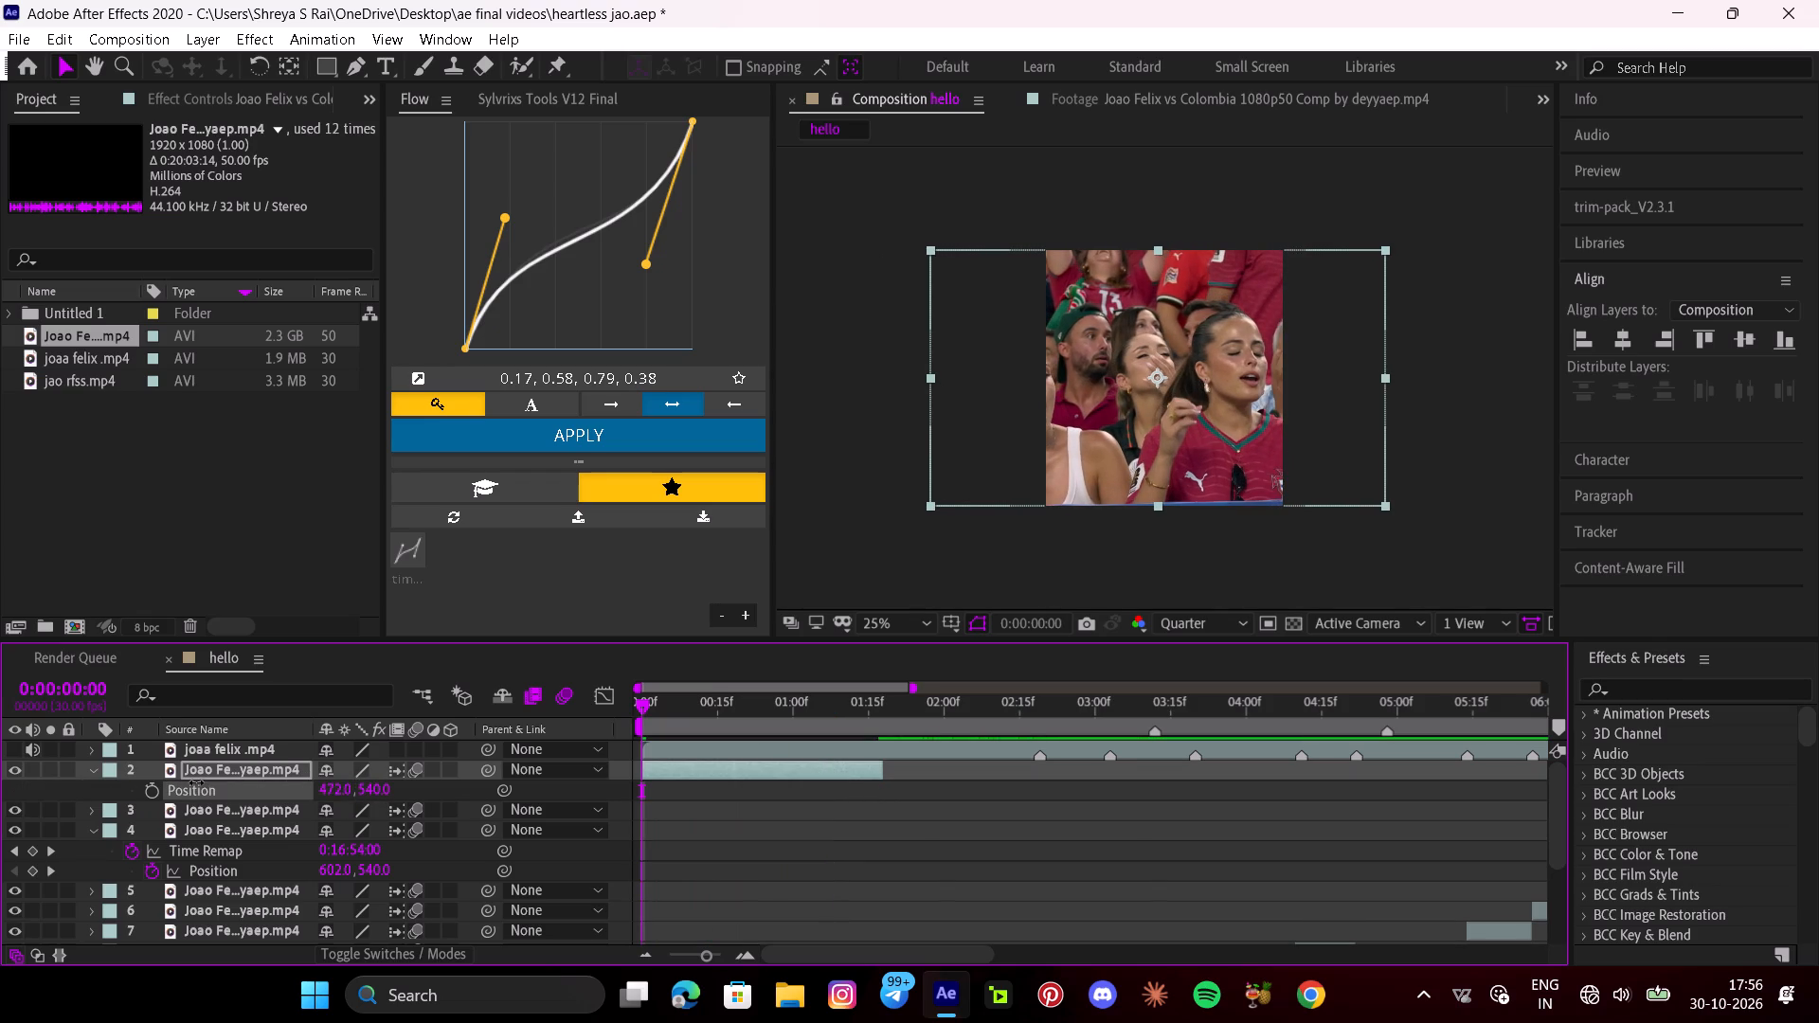
drag(196, 782, 24, 798)
key(space)
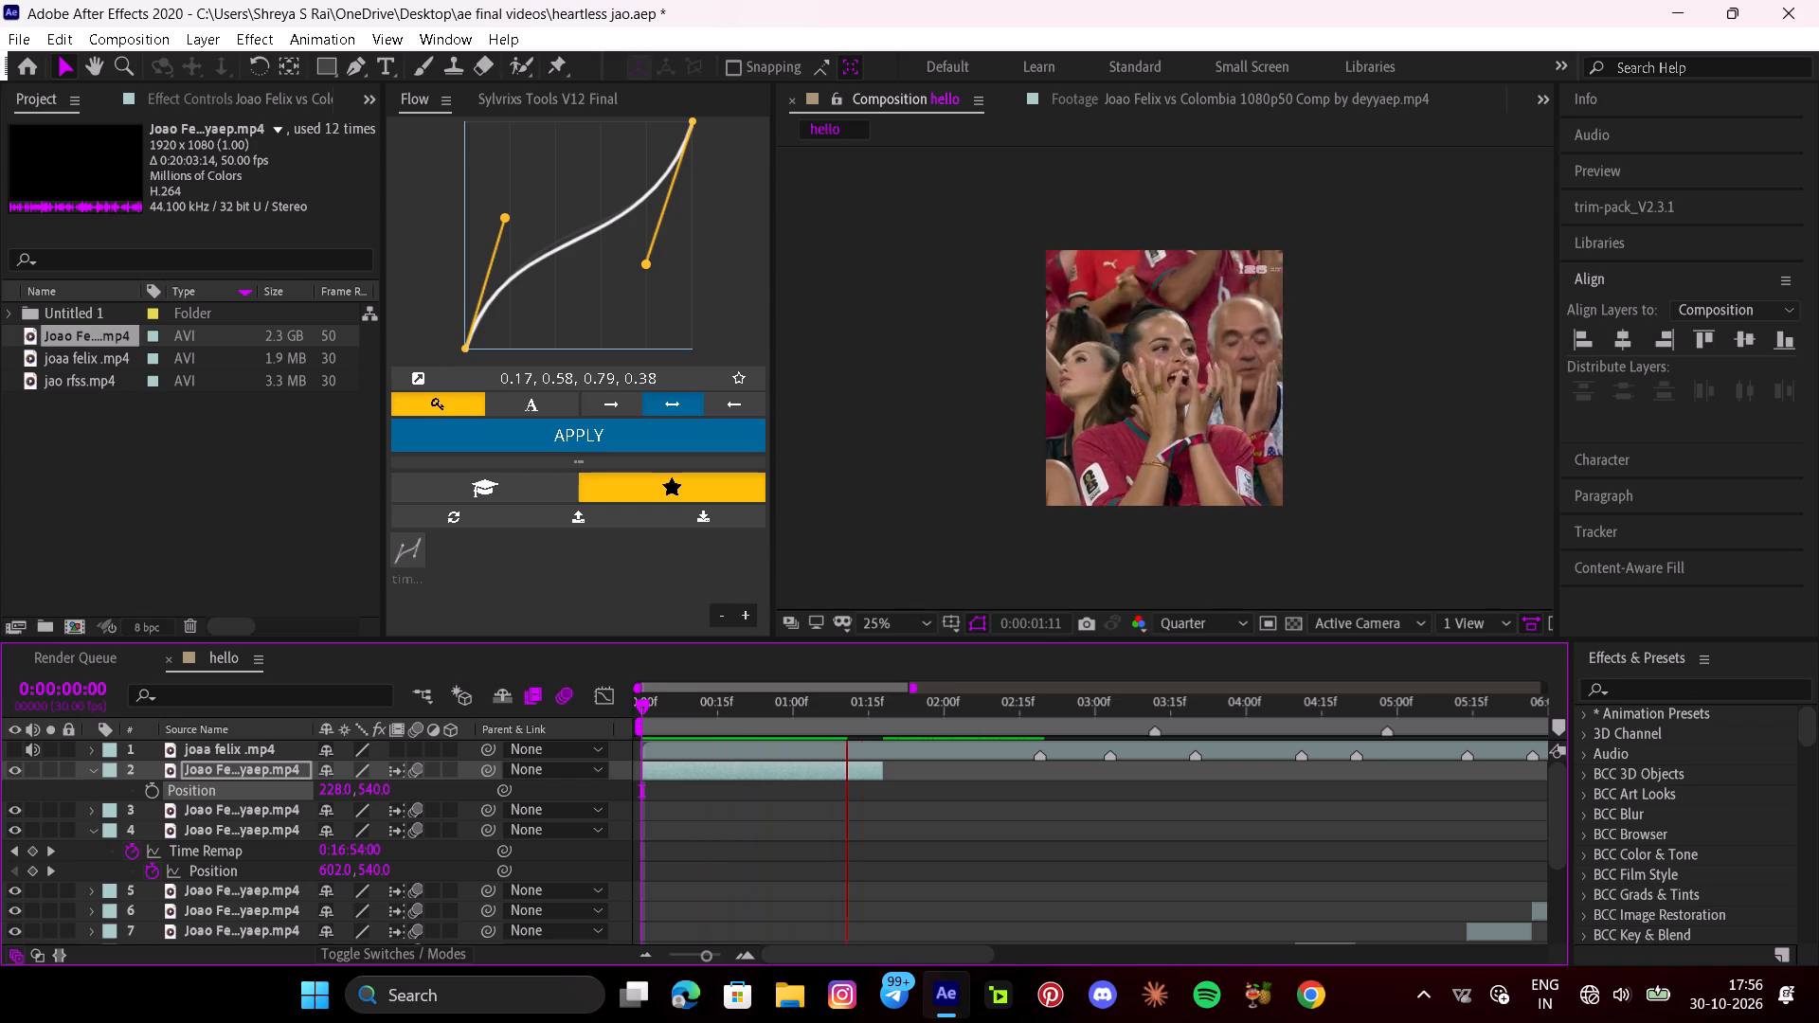
key(space)
key(u)
Move the crowd shot from layer 2 to the bottom of the layer stack, beneath the overlapping match shot.
scroll(691, 784, down, 3)
scroll(693, 786, up, 1)
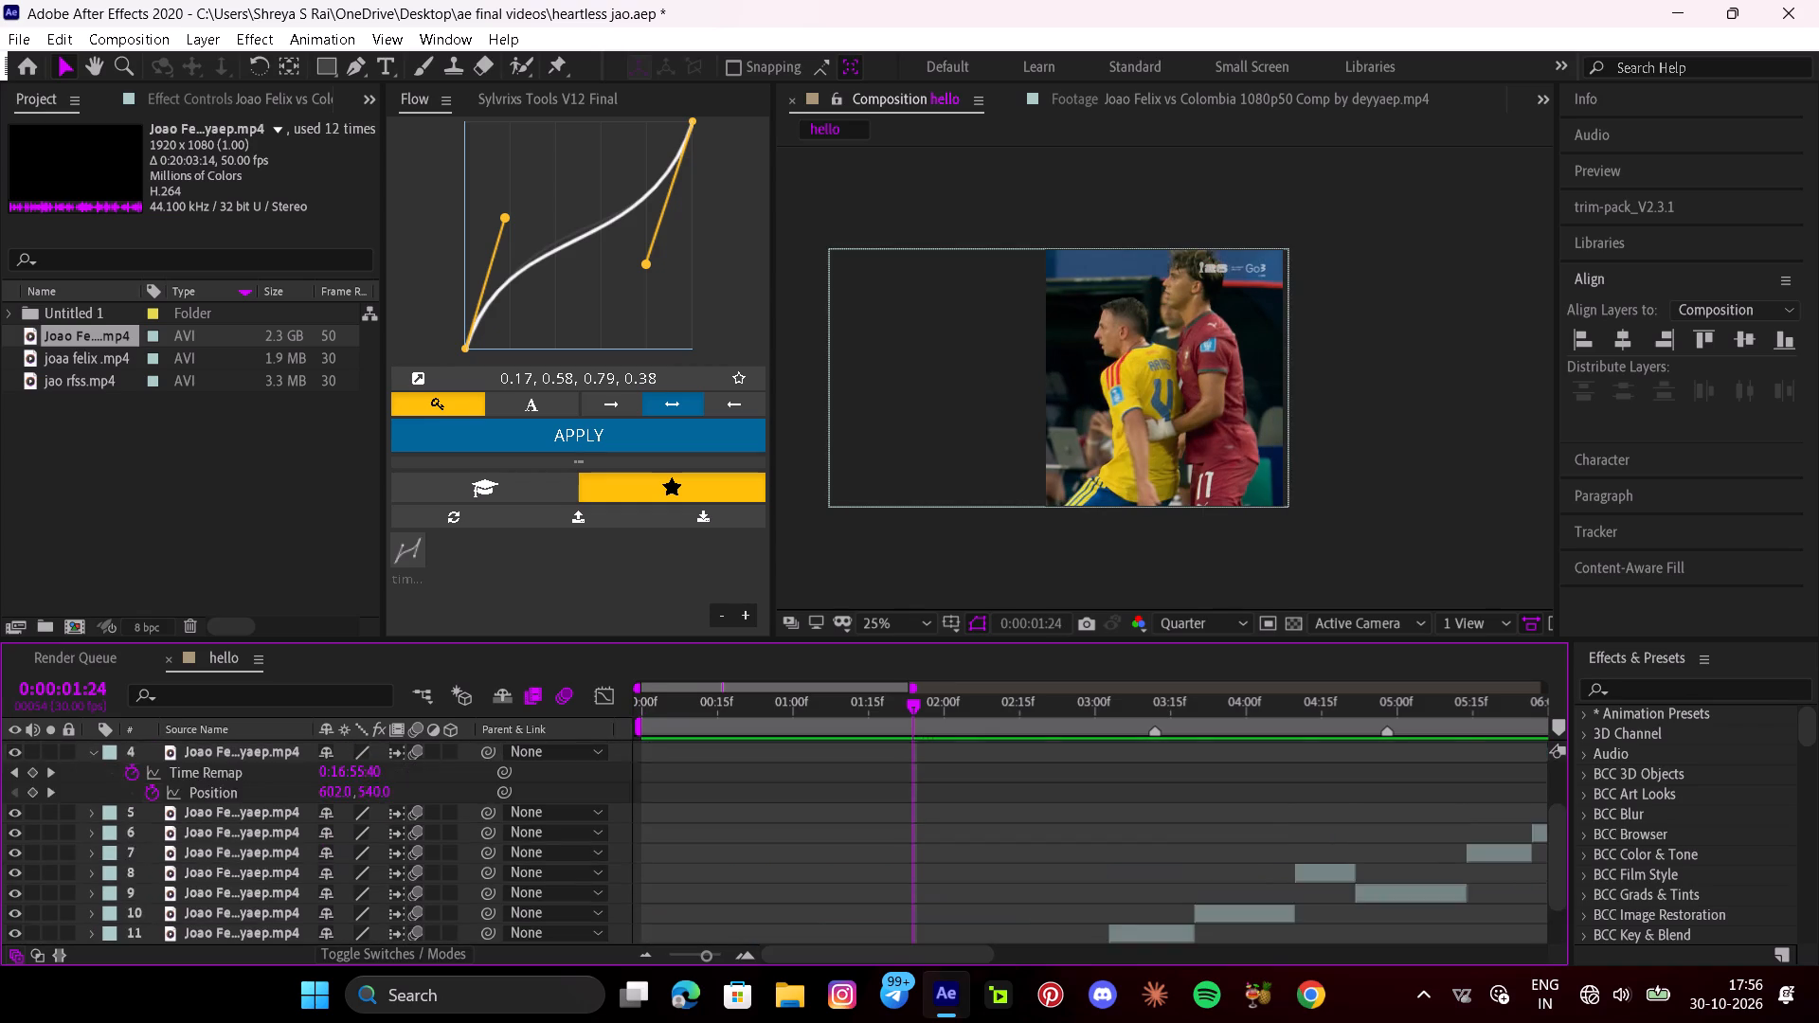
scroll(693, 786, up, 2)
key(u)
drag(270, 765, 256, 815)
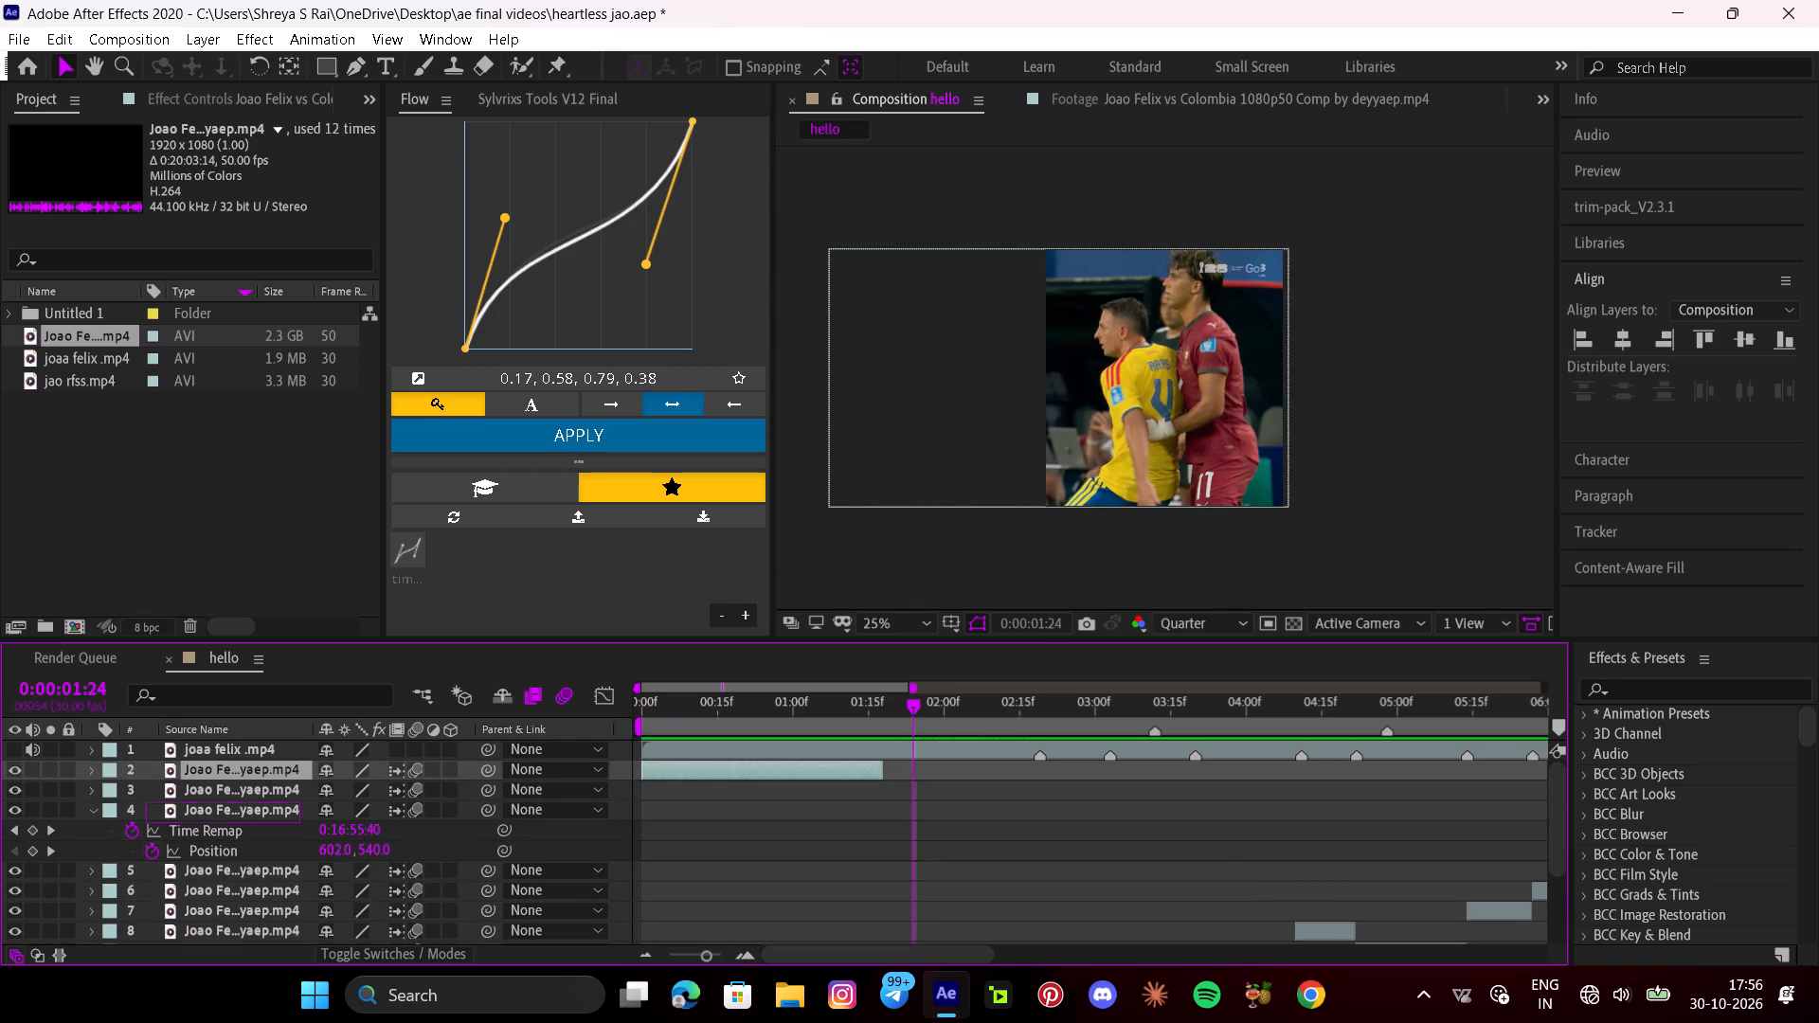
drag(256, 815, 260, 904)
scroll(261, 903, down, 2)
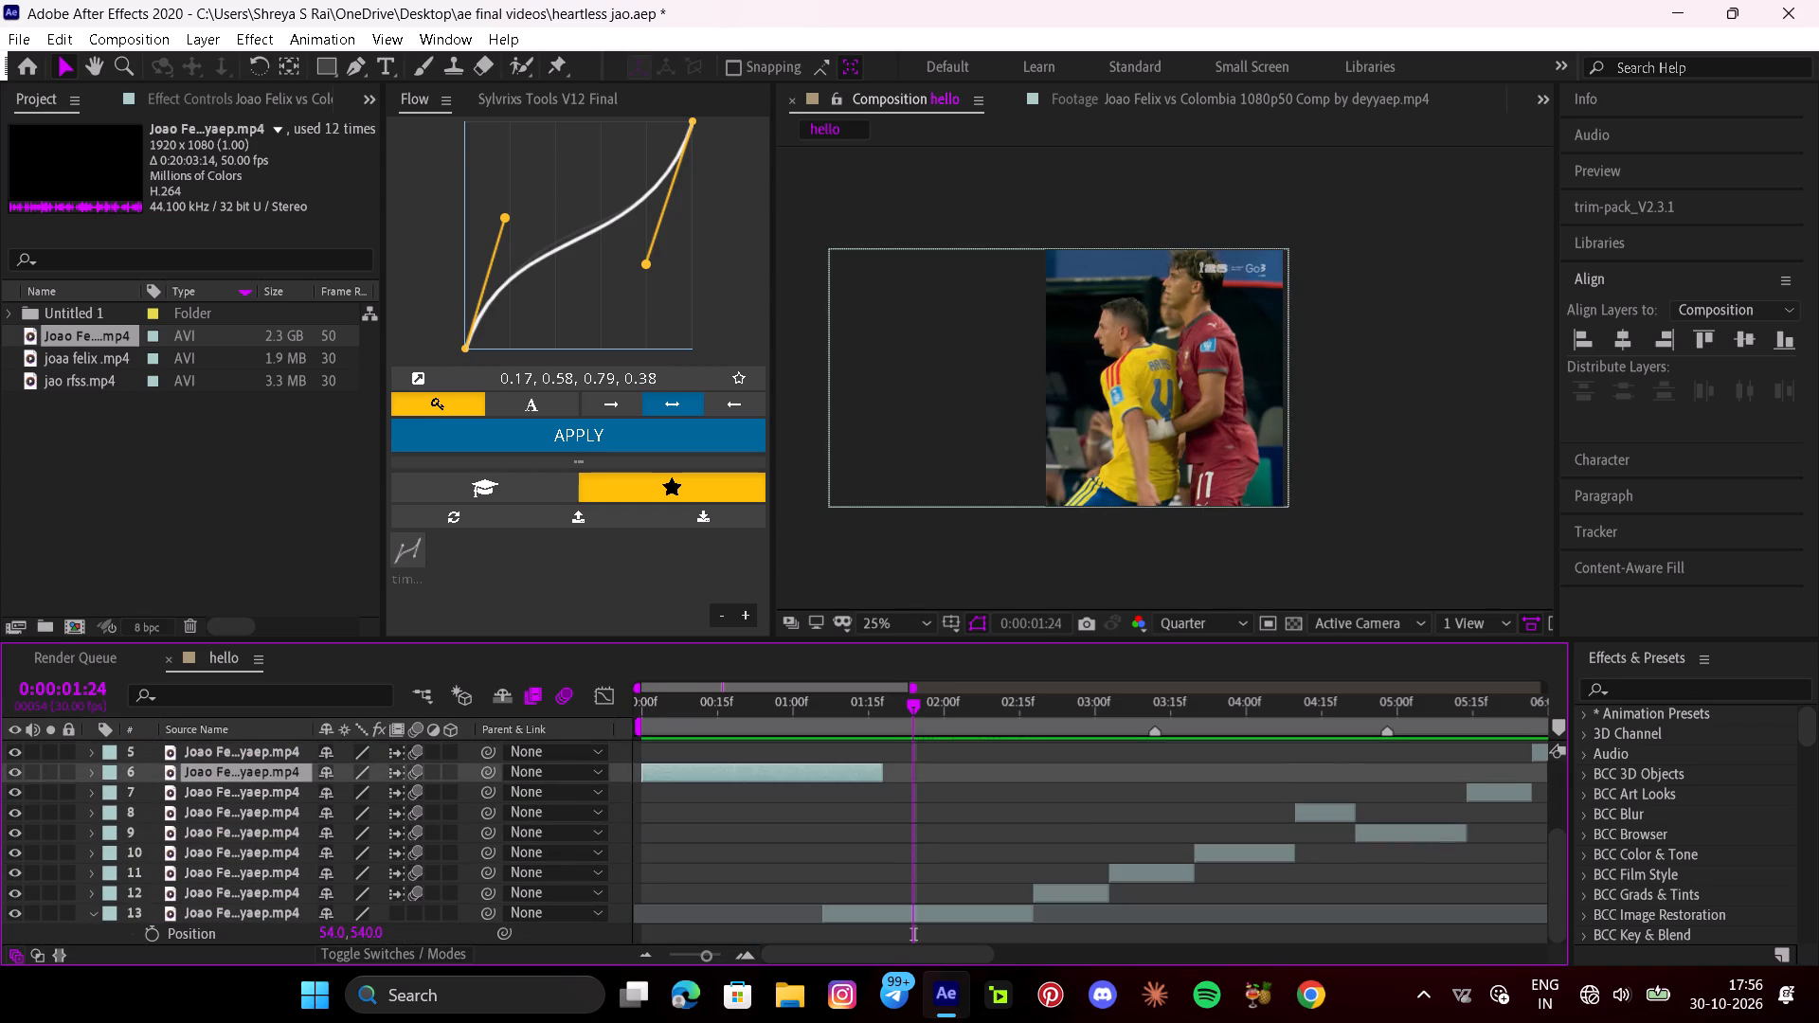
drag(259, 773, 307, 942)
Time-remap layer 12 with keyframes at 0:00:01:06 and 0:00:02:17, set the first to 0:11:37:06, and preview the shot.
click(860, 901)
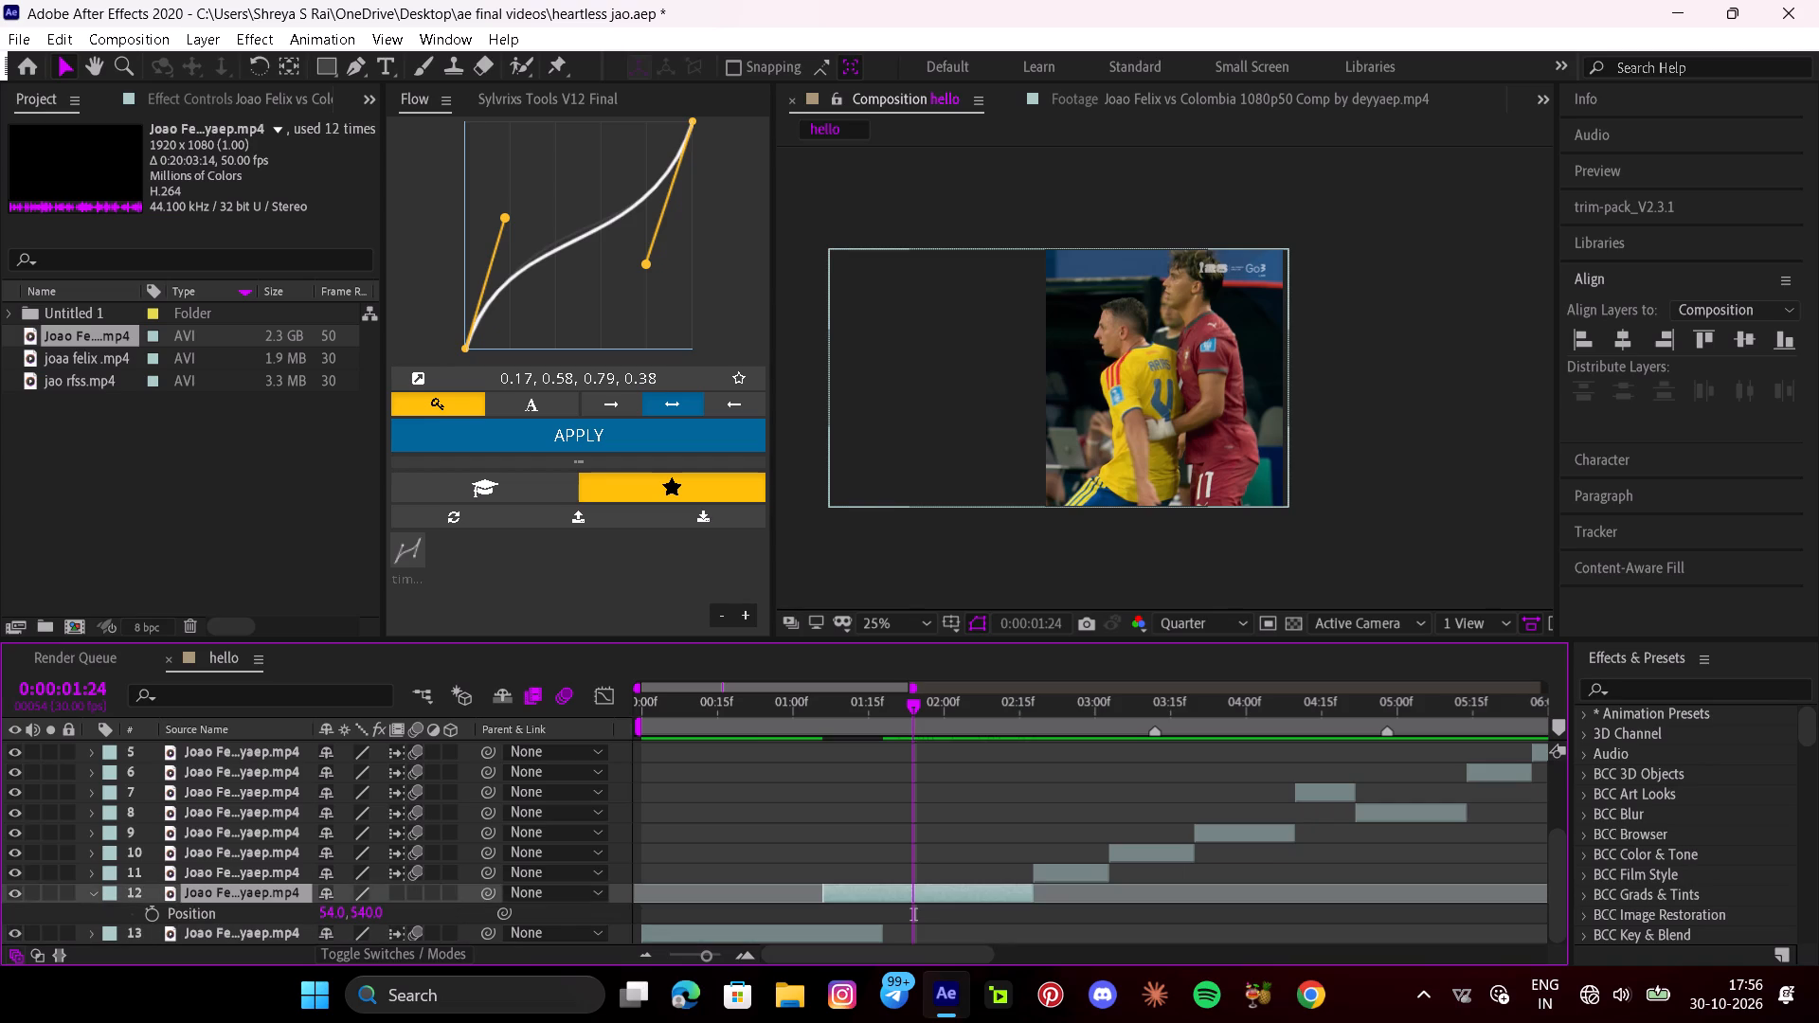
key(ctrl+alt+t)
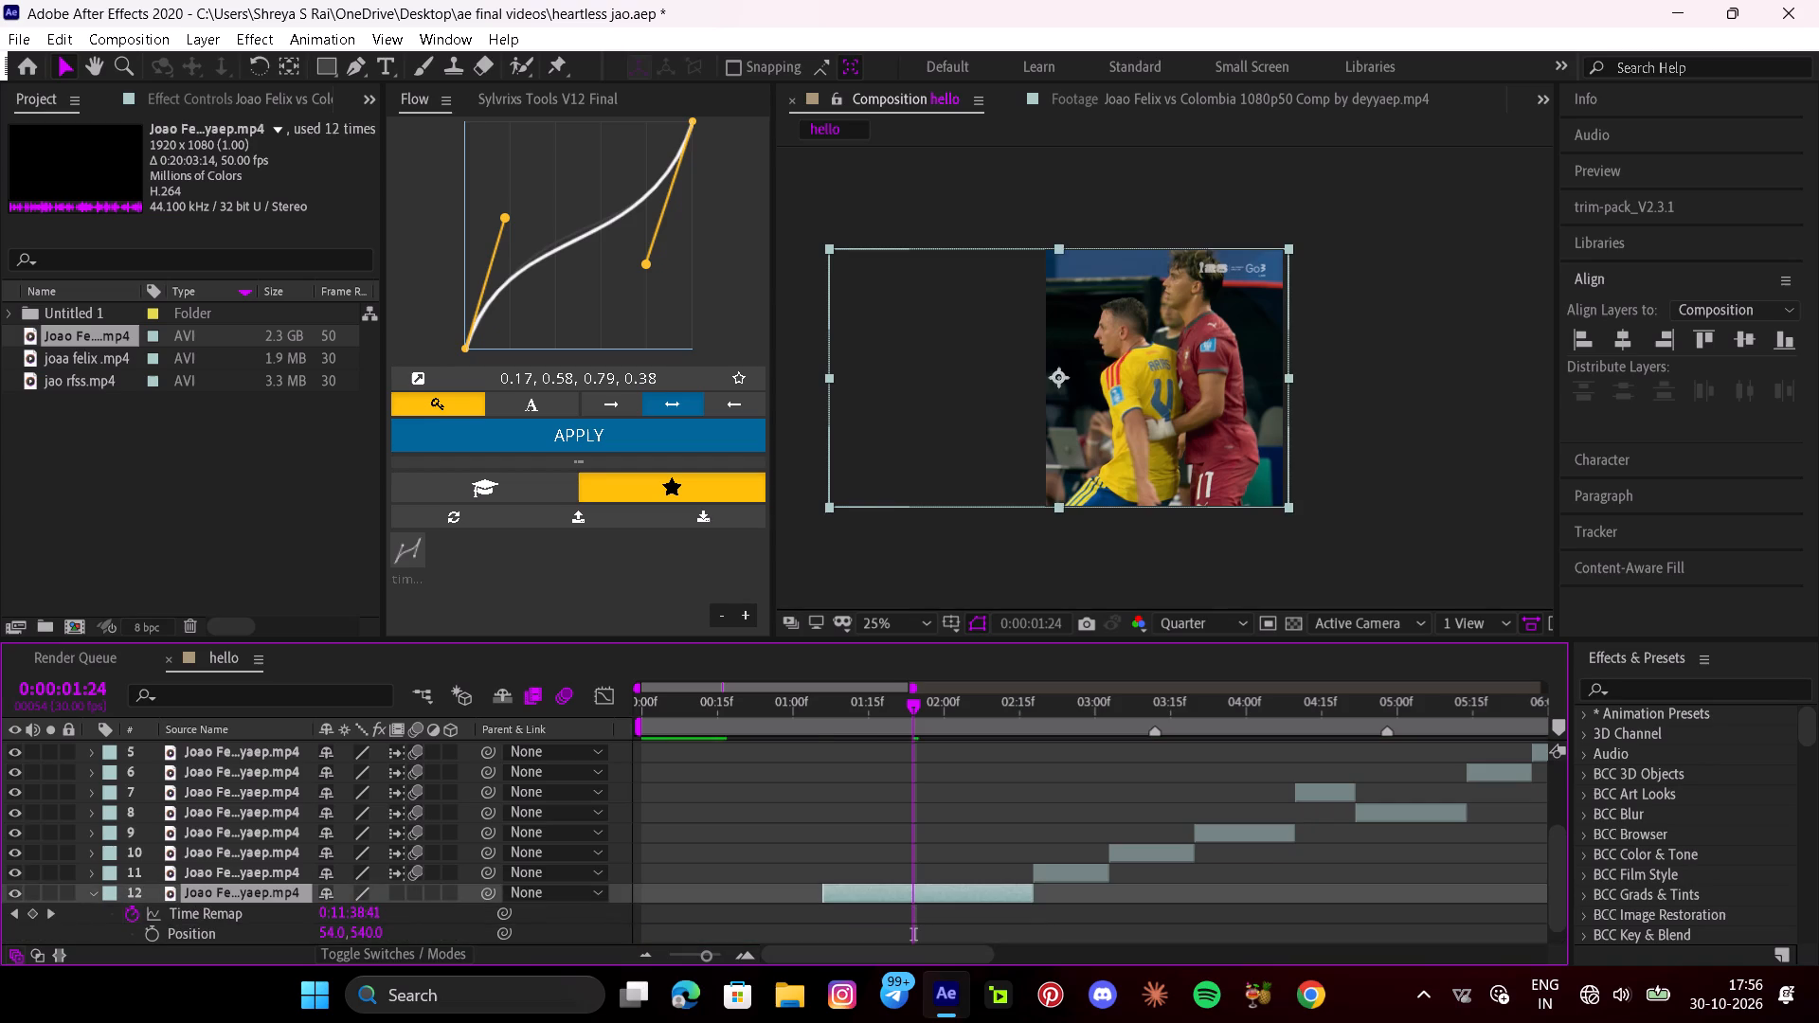
key(o)
click(36, 915)
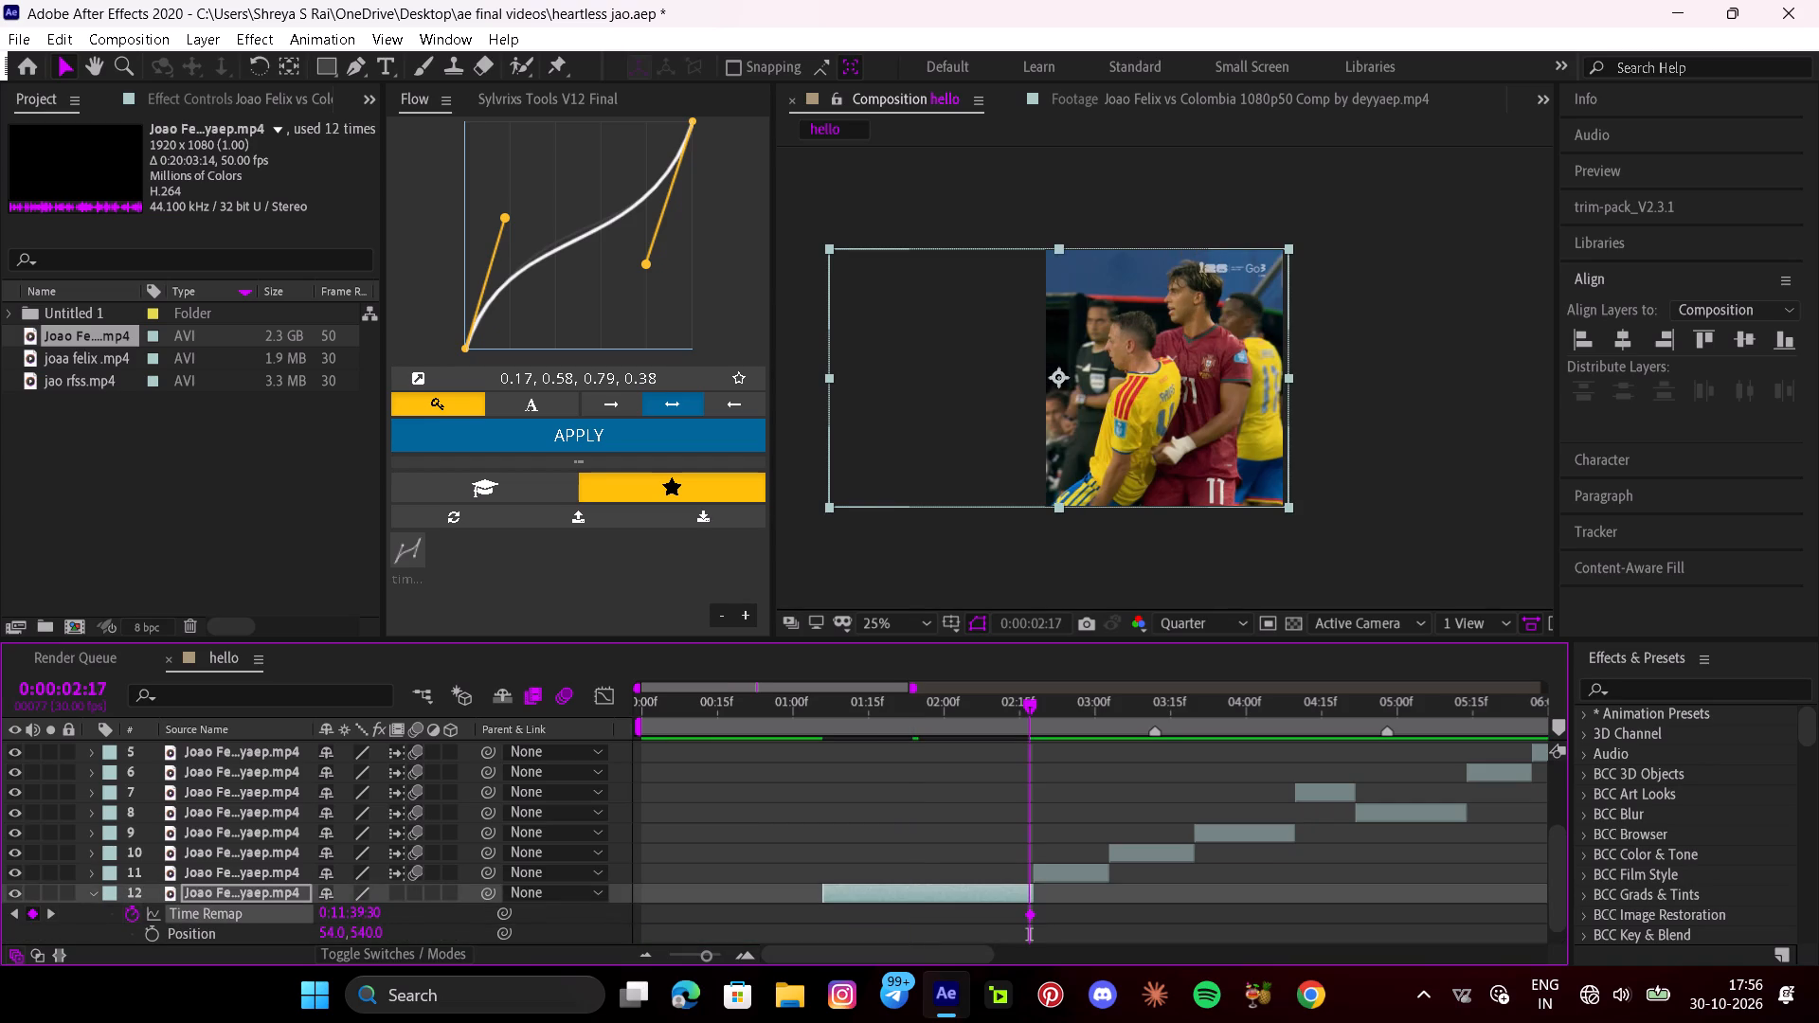
key(i)
drag(369, 912, 337, 906)
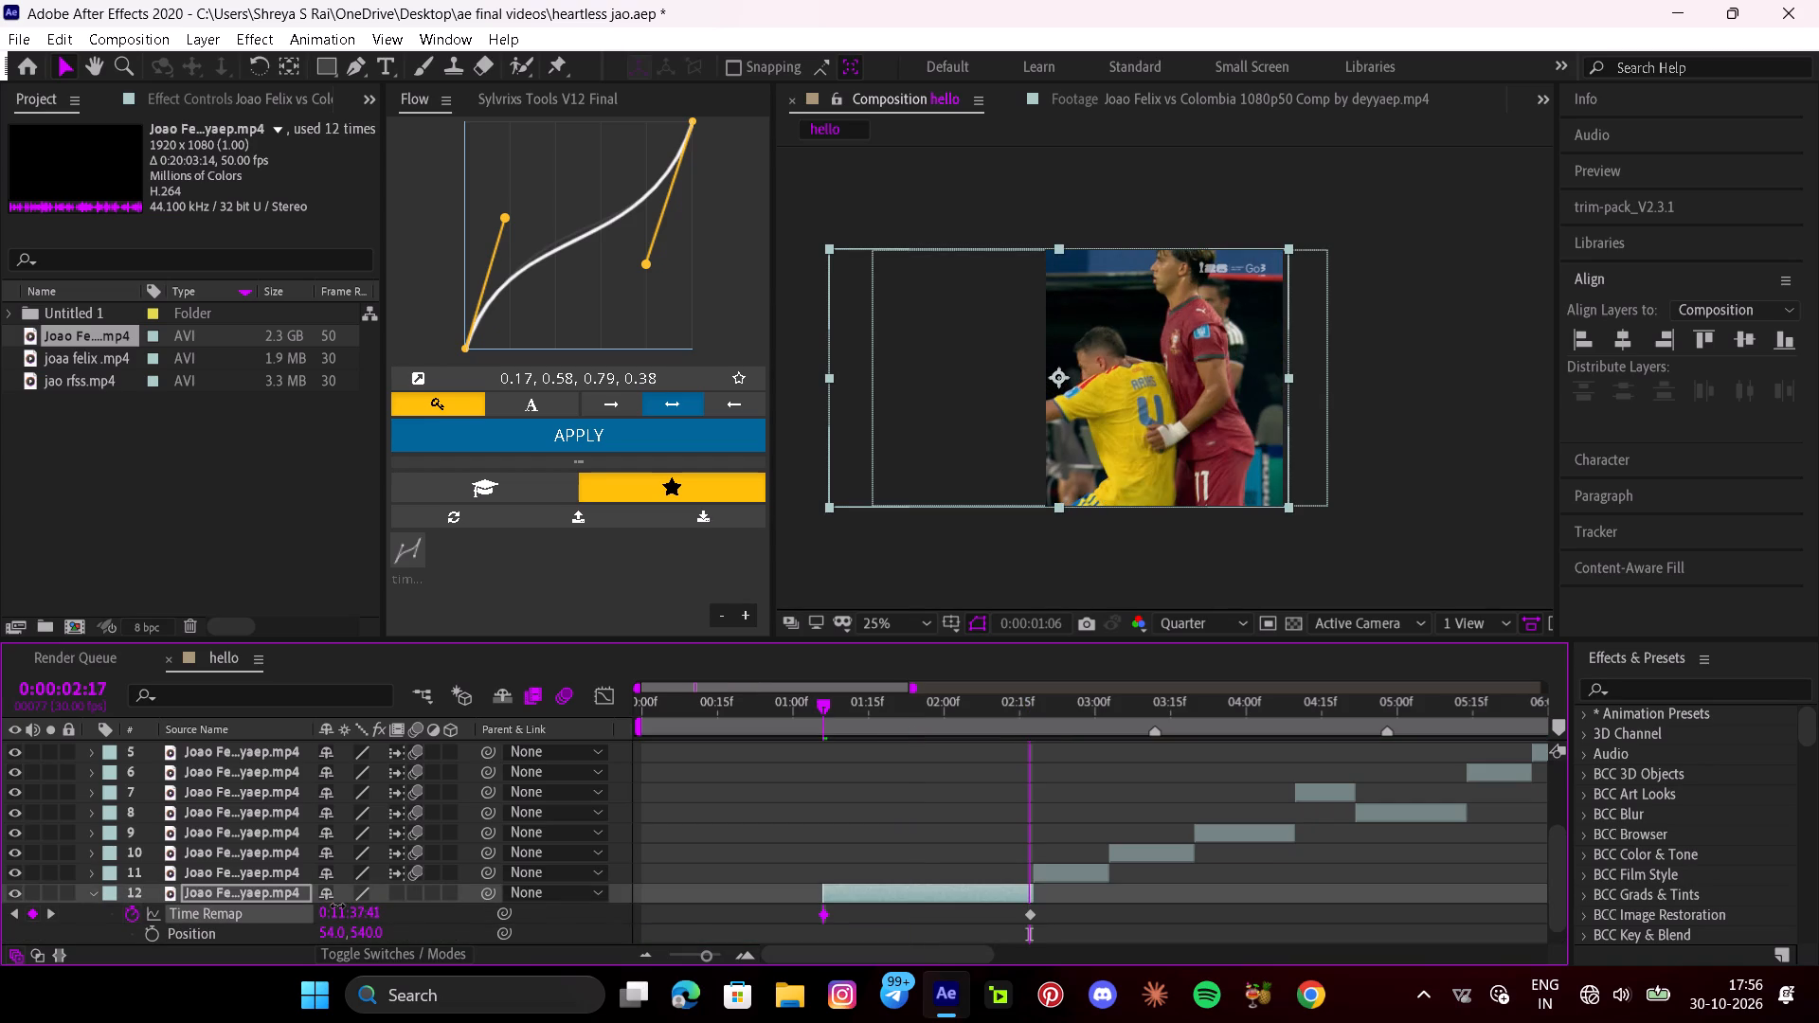
drag(337, 906, 278, 887)
key(space)
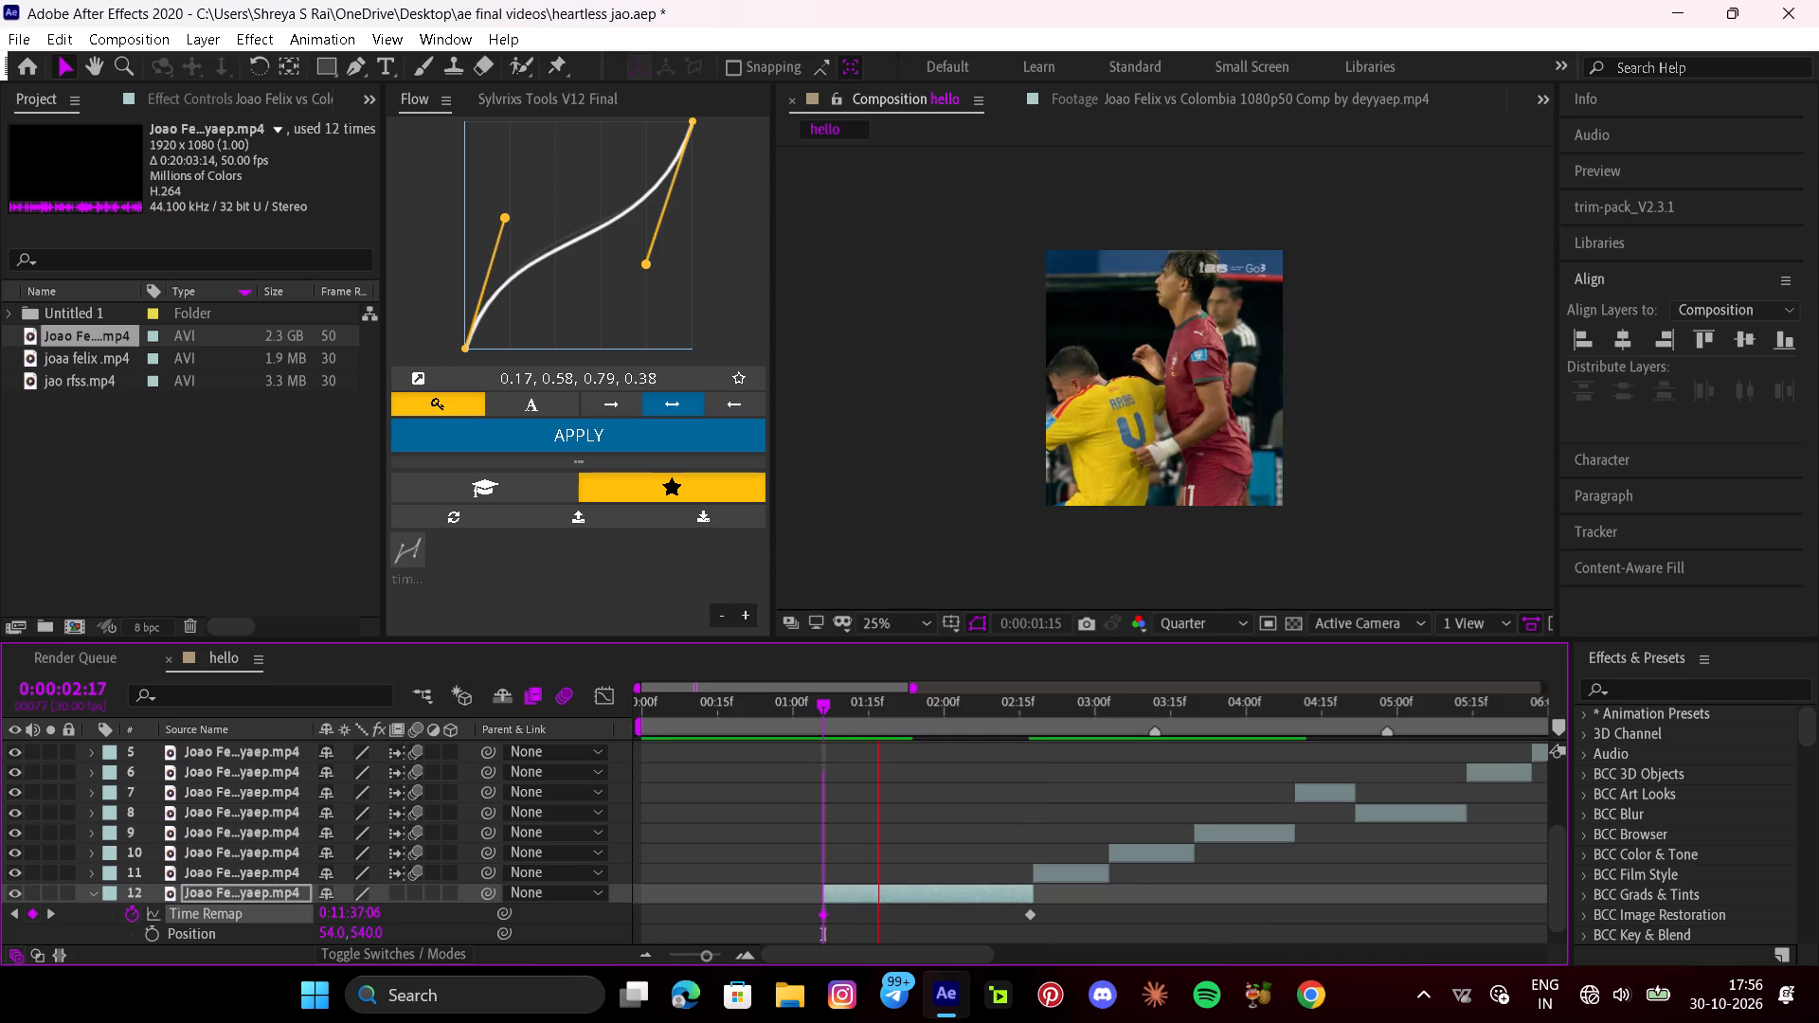
key(space)
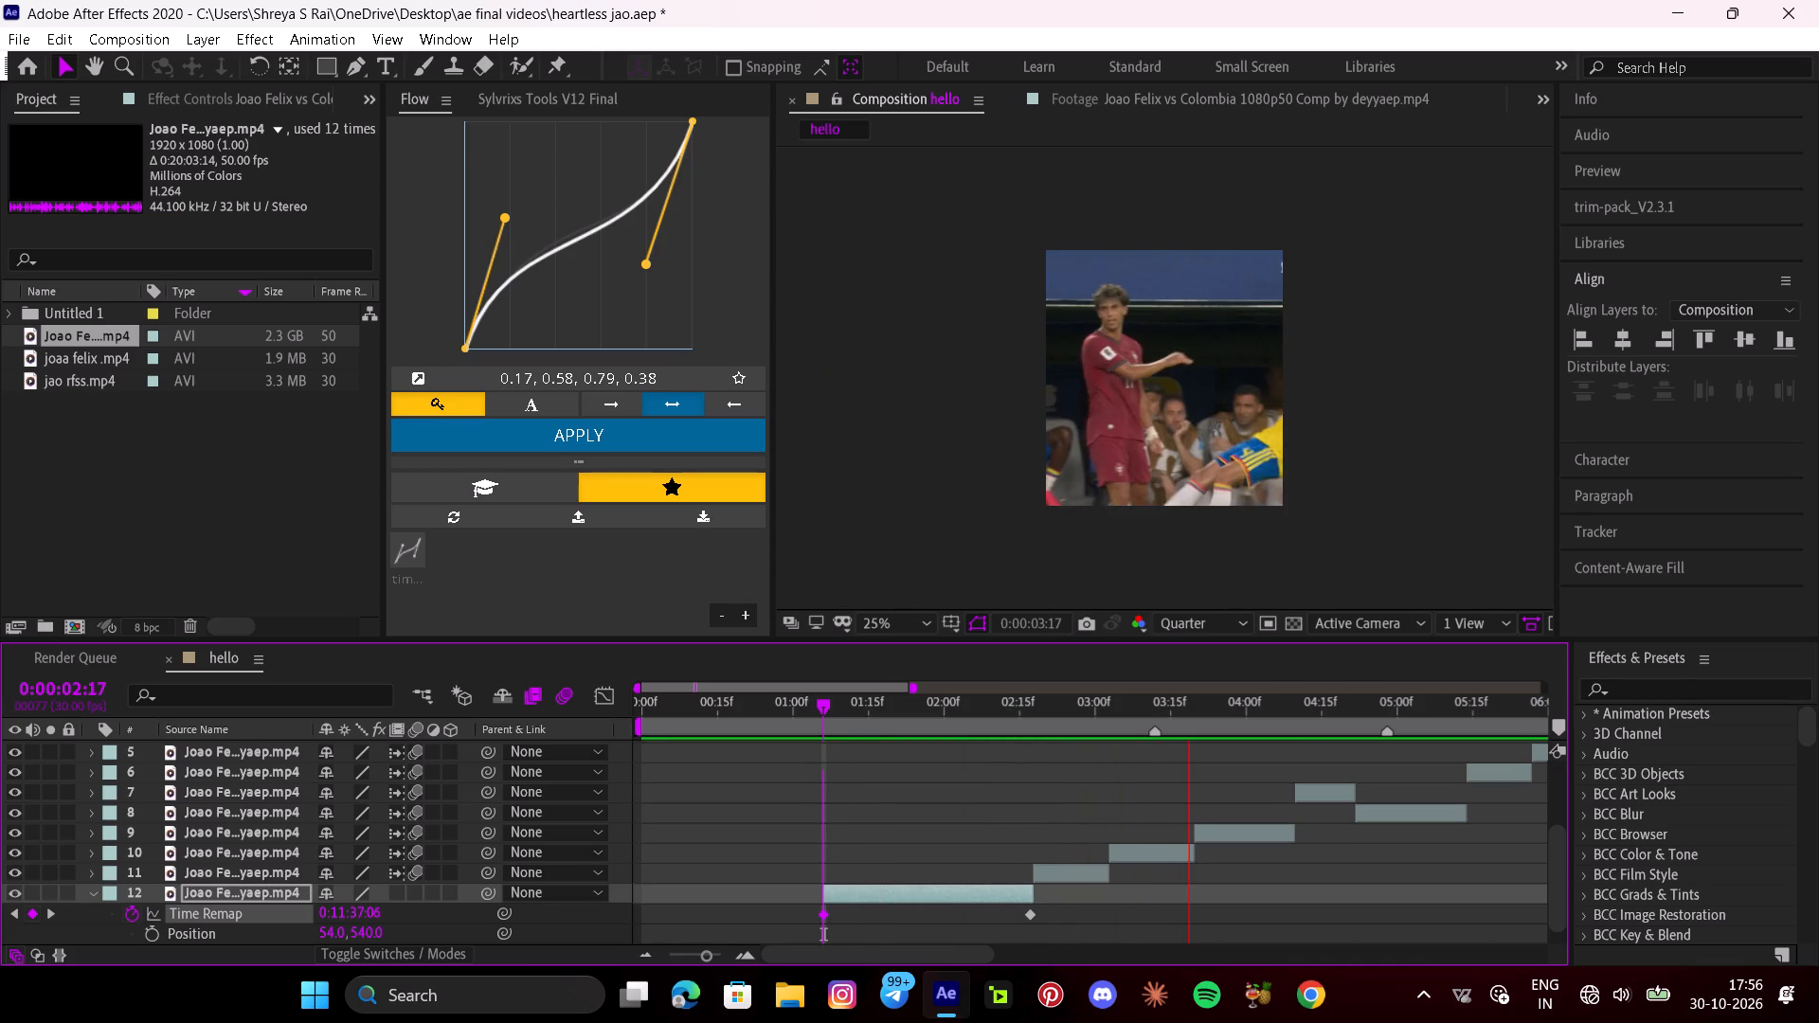
Fade in layer 12 over the crowd shot with Opacity keyframes of 0% at 0:00:01:06 and 100% at 0:00:01:17.
key(i)
key(u)
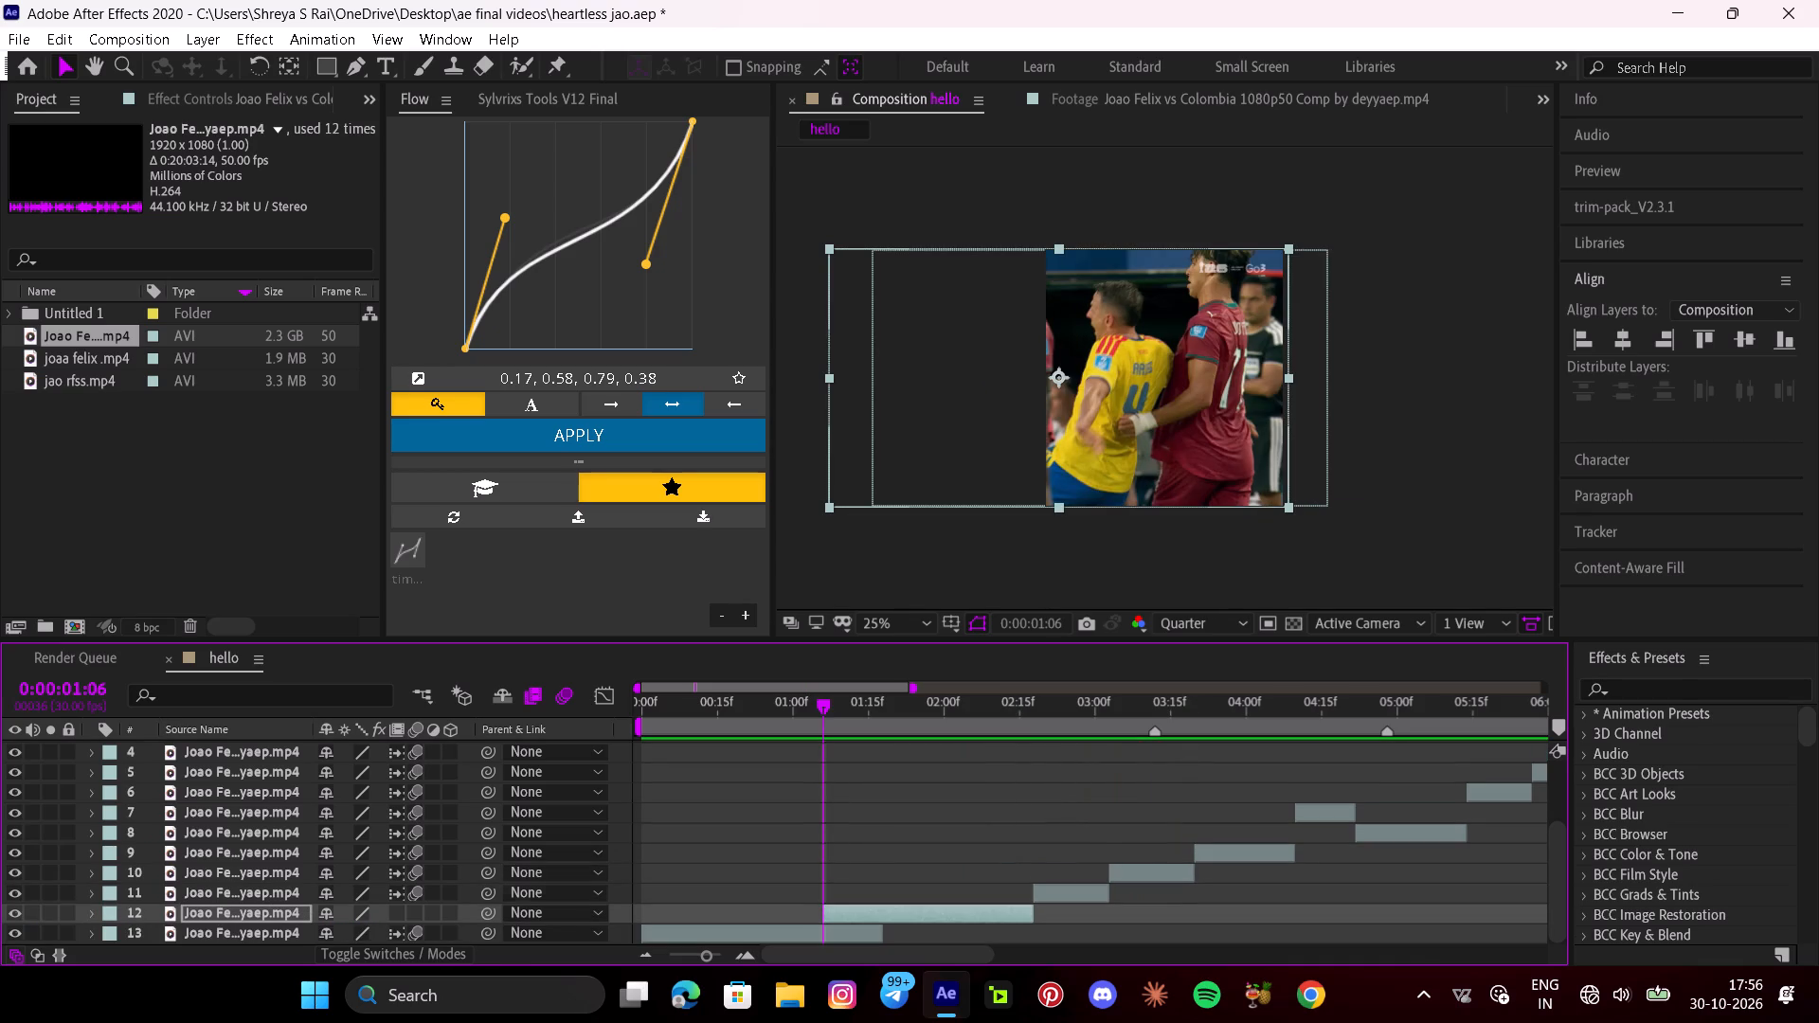
key(t)
click(147, 936)
scroll(714, 888, down, 4)
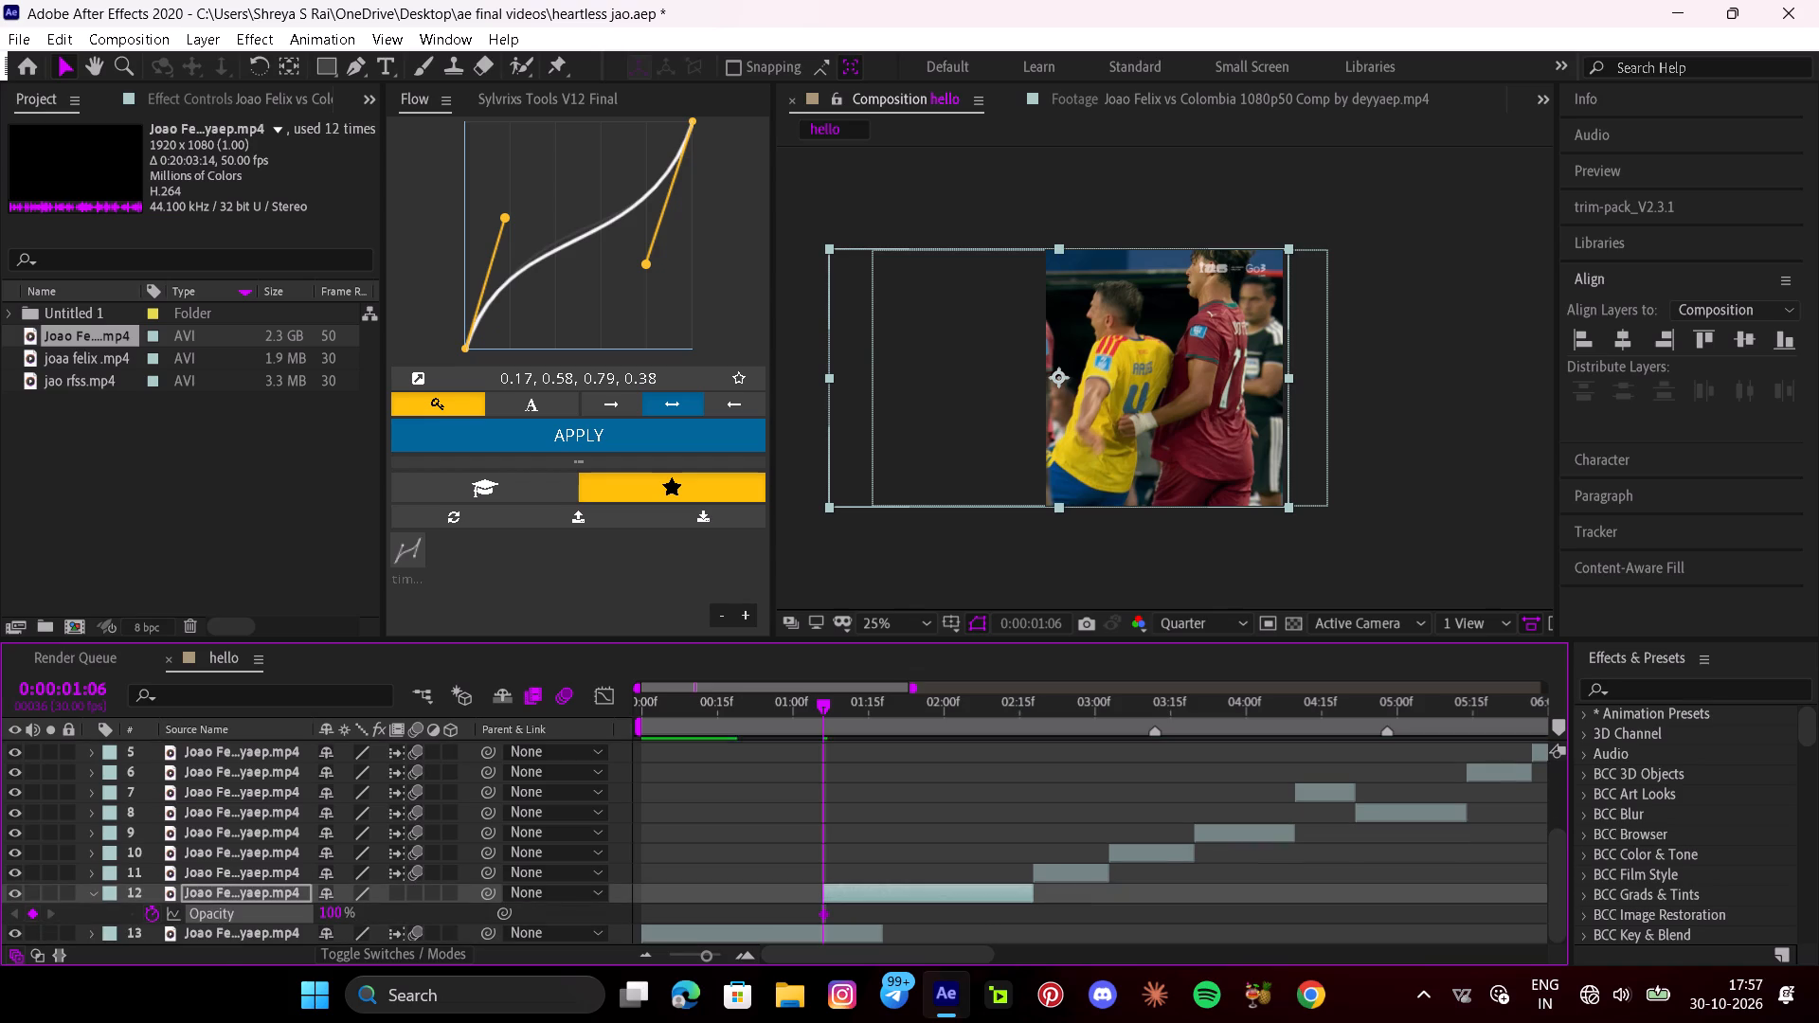
click(859, 933)
key(o)
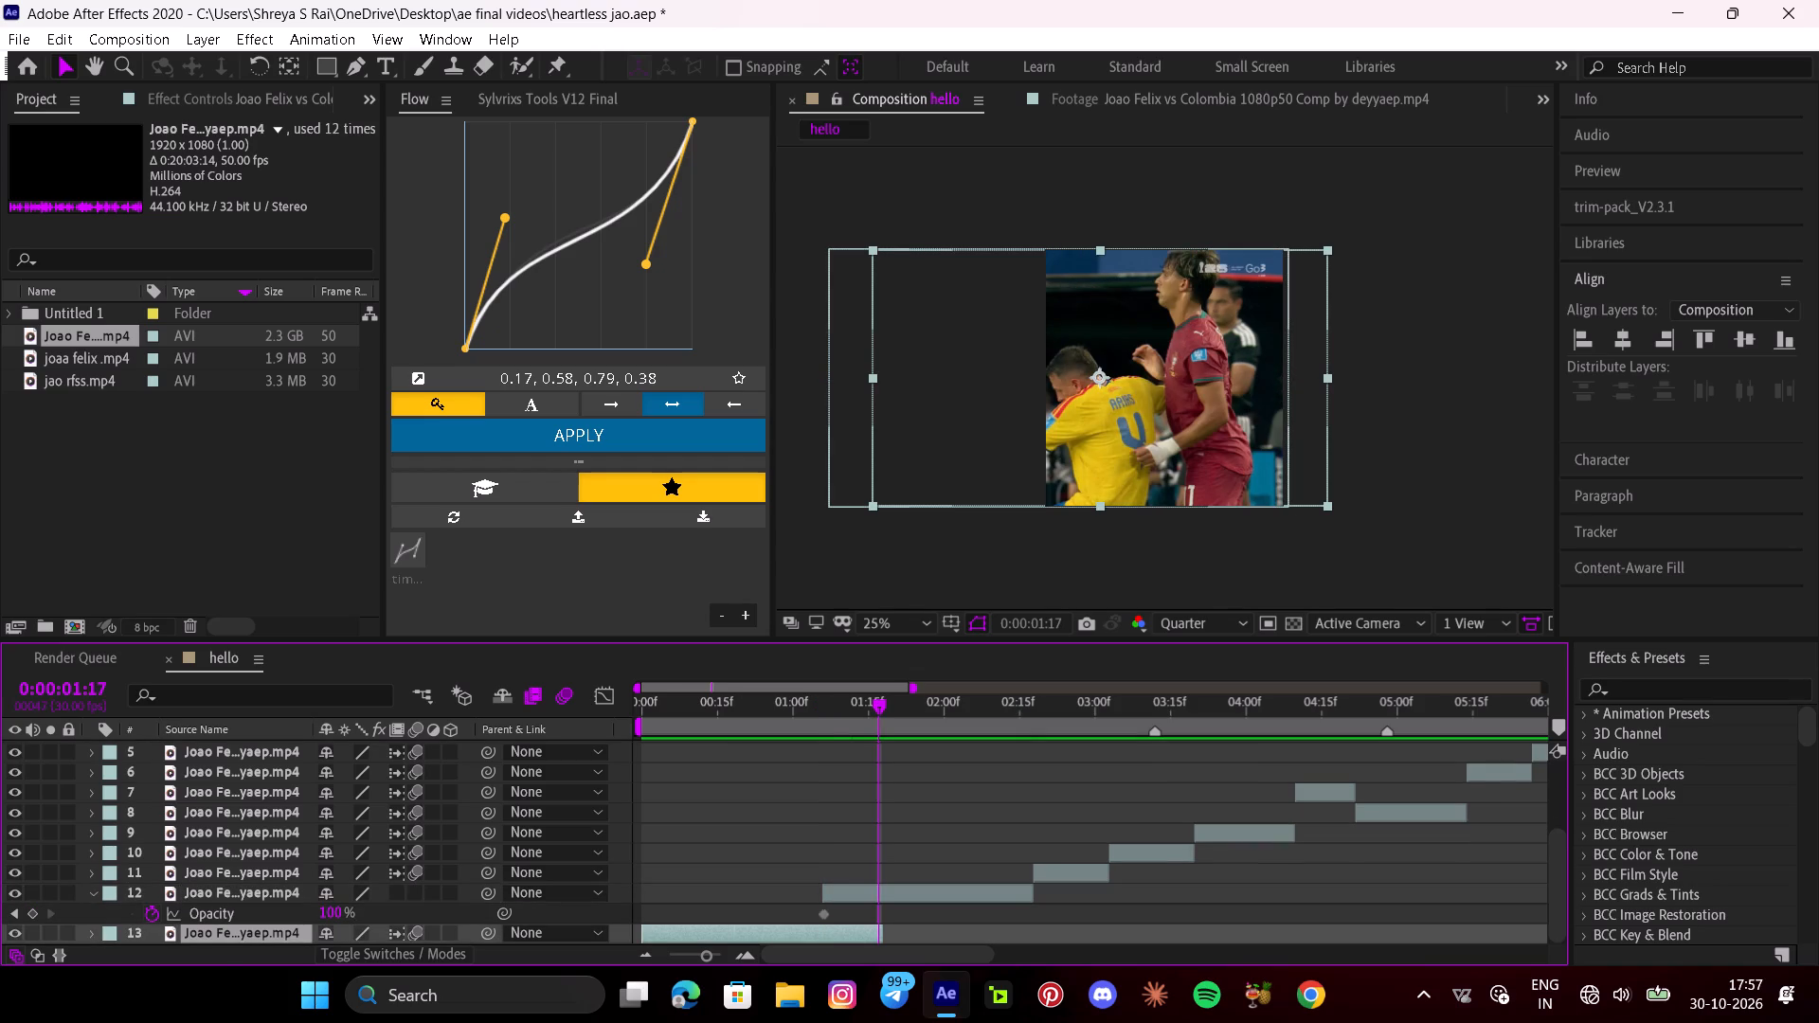
click(32, 912)
click(857, 894)
key(i)
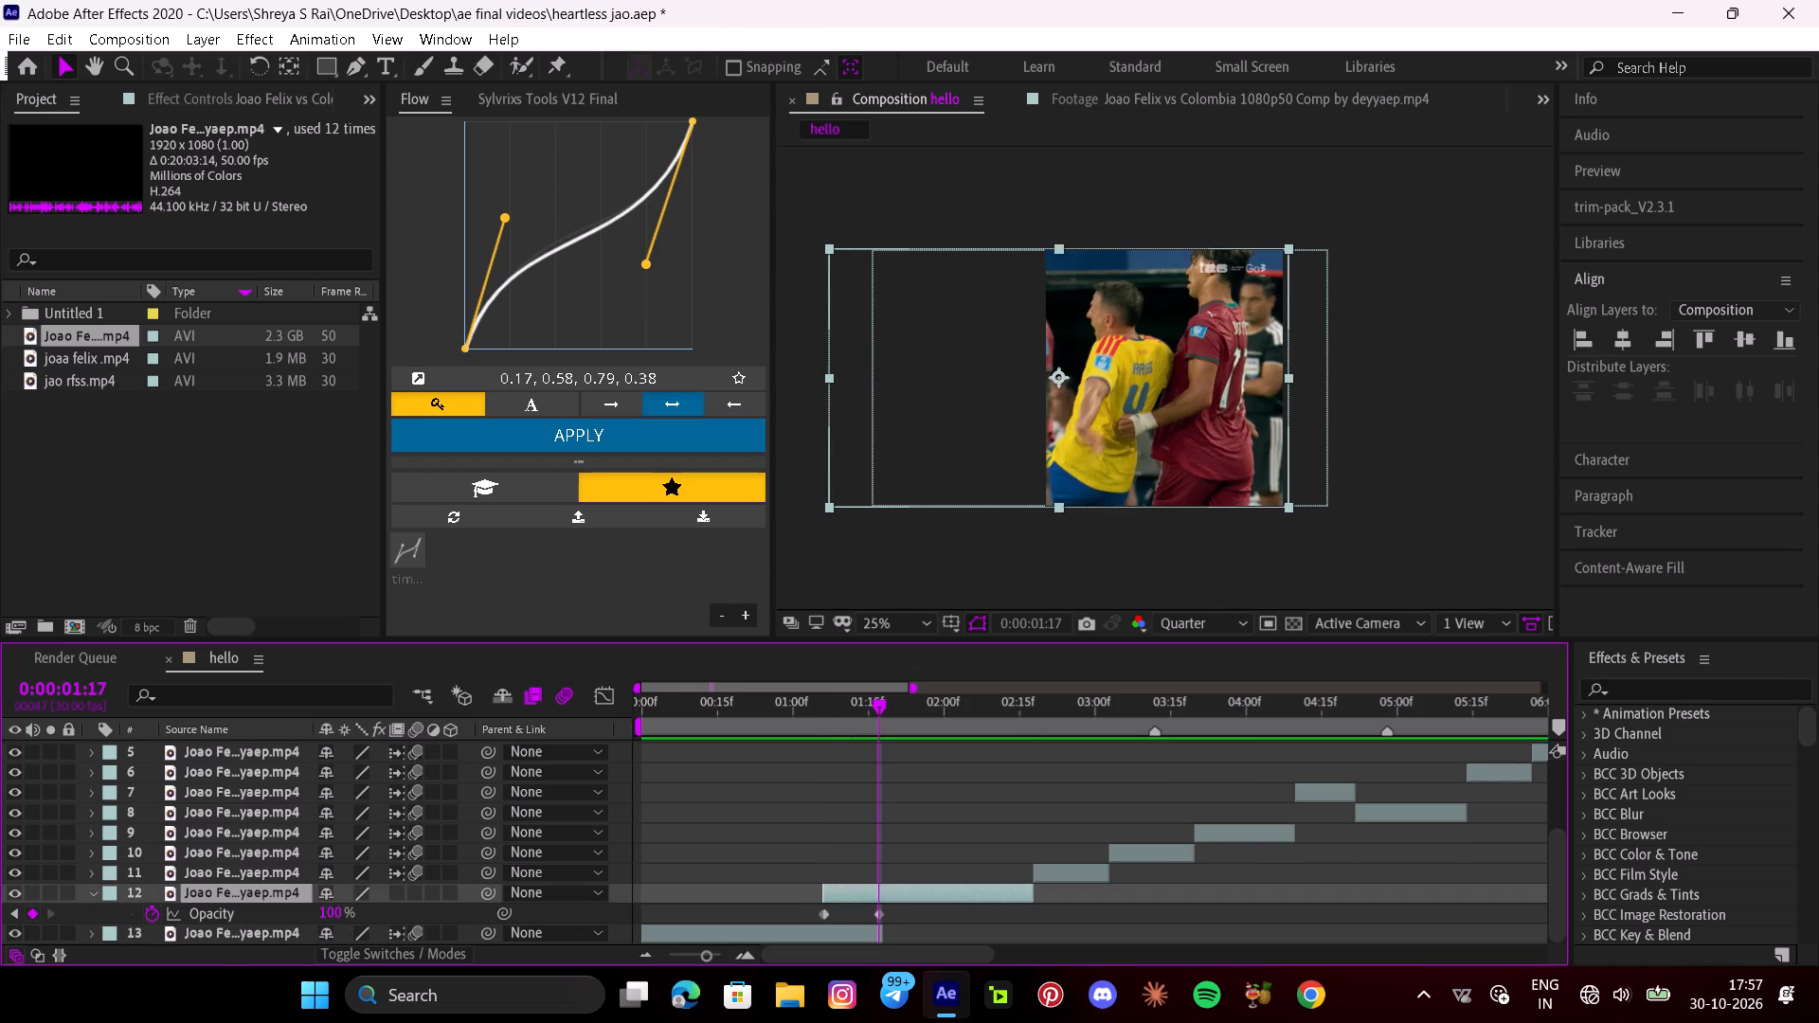
drag(328, 913, 1, 894)
key(u)
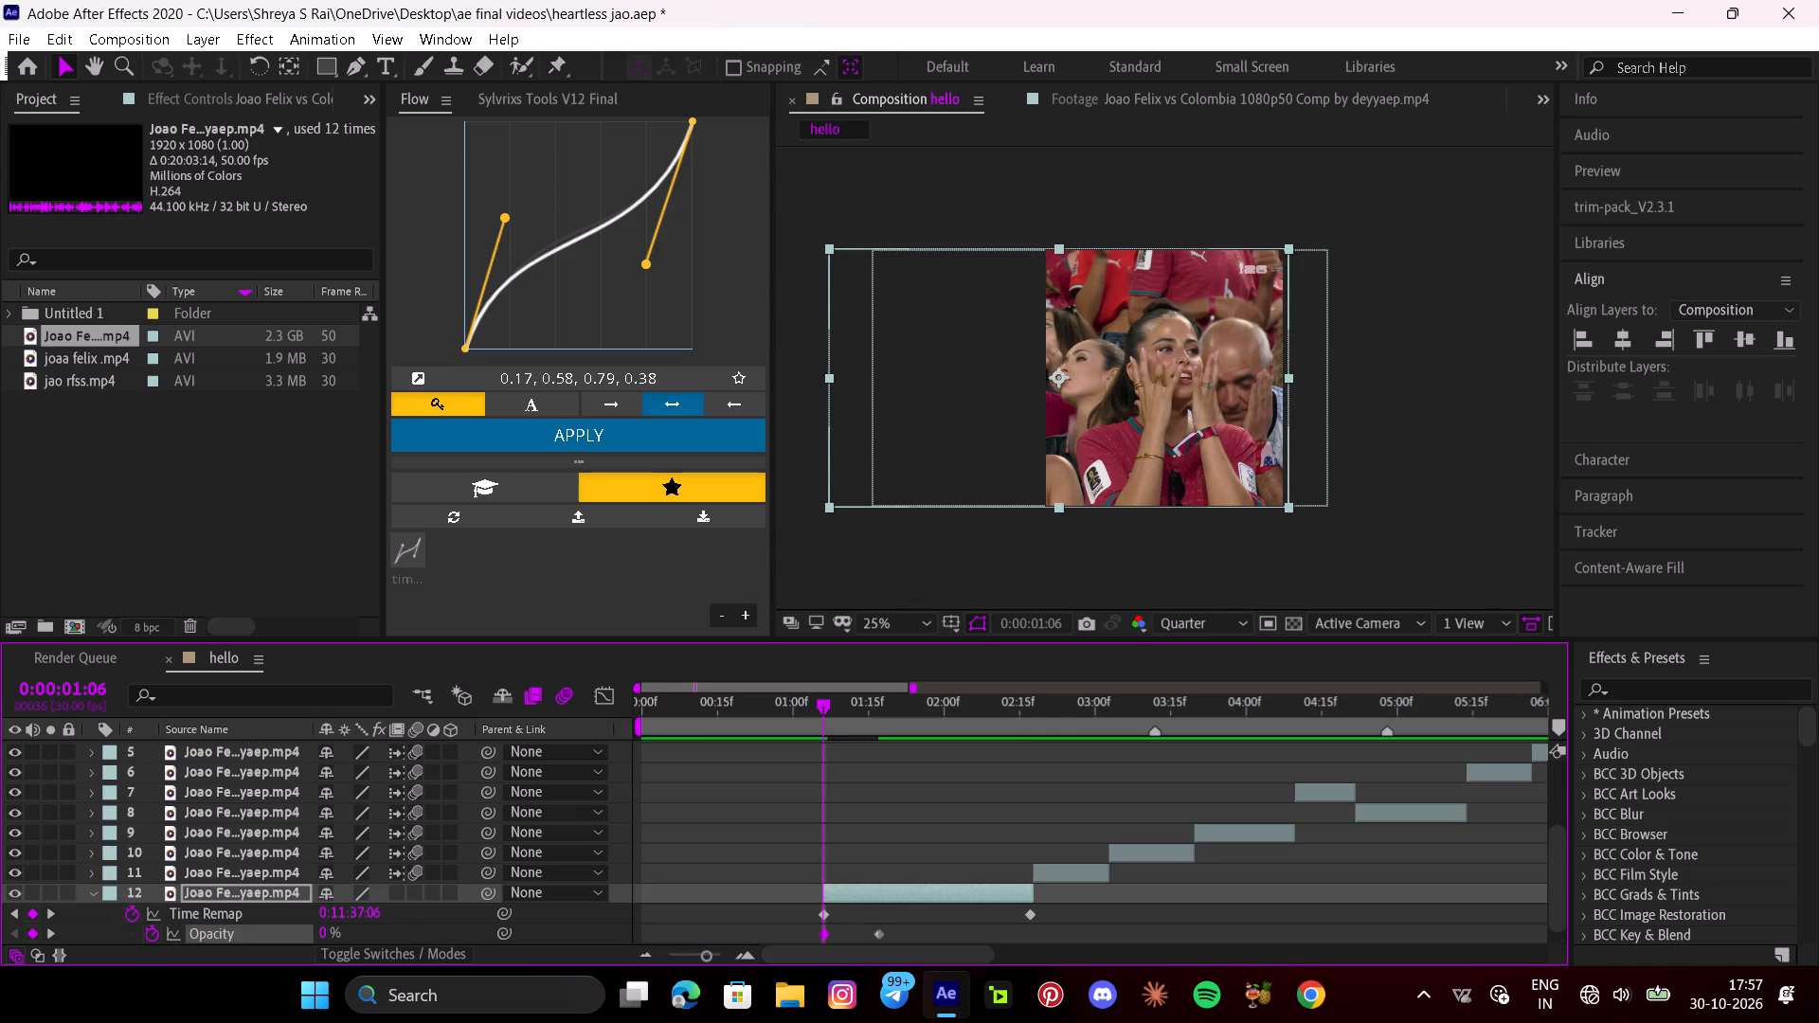
Play back the edit from 0:00:01:06, from the composition start and from 0:00:02:13 to review the crossfade and retimed shots.
key(space)
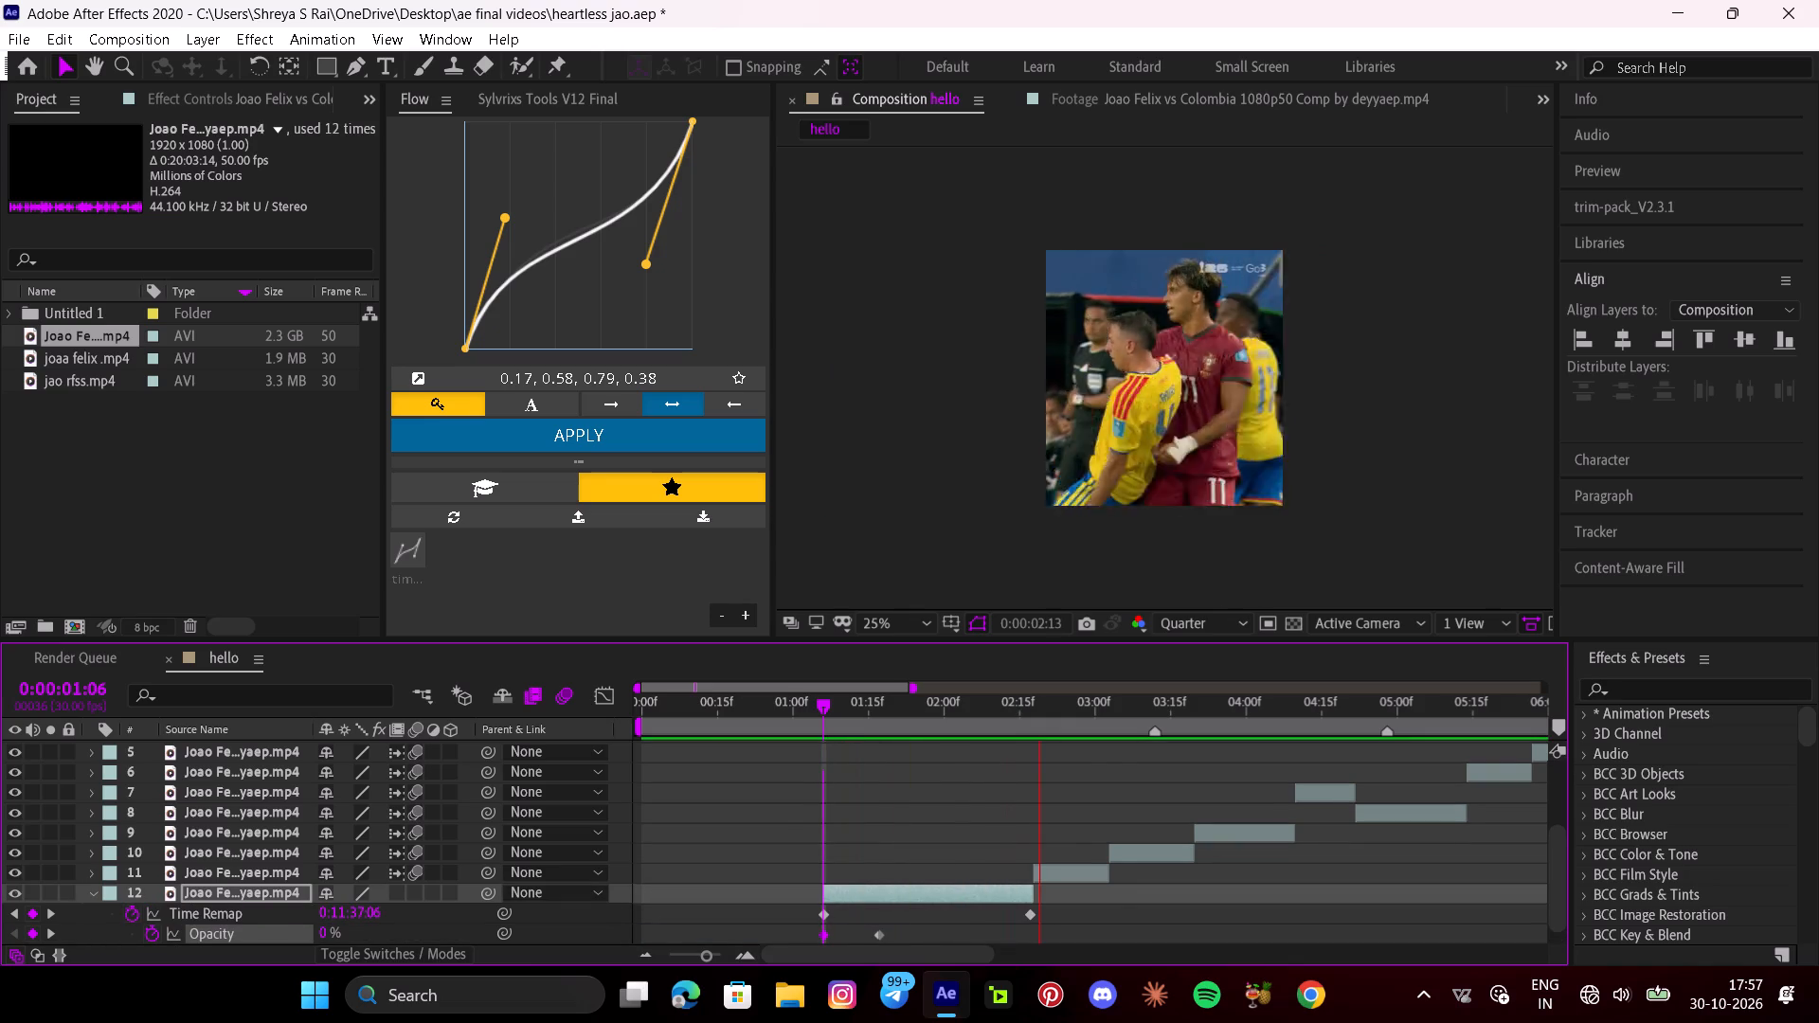
key(u)
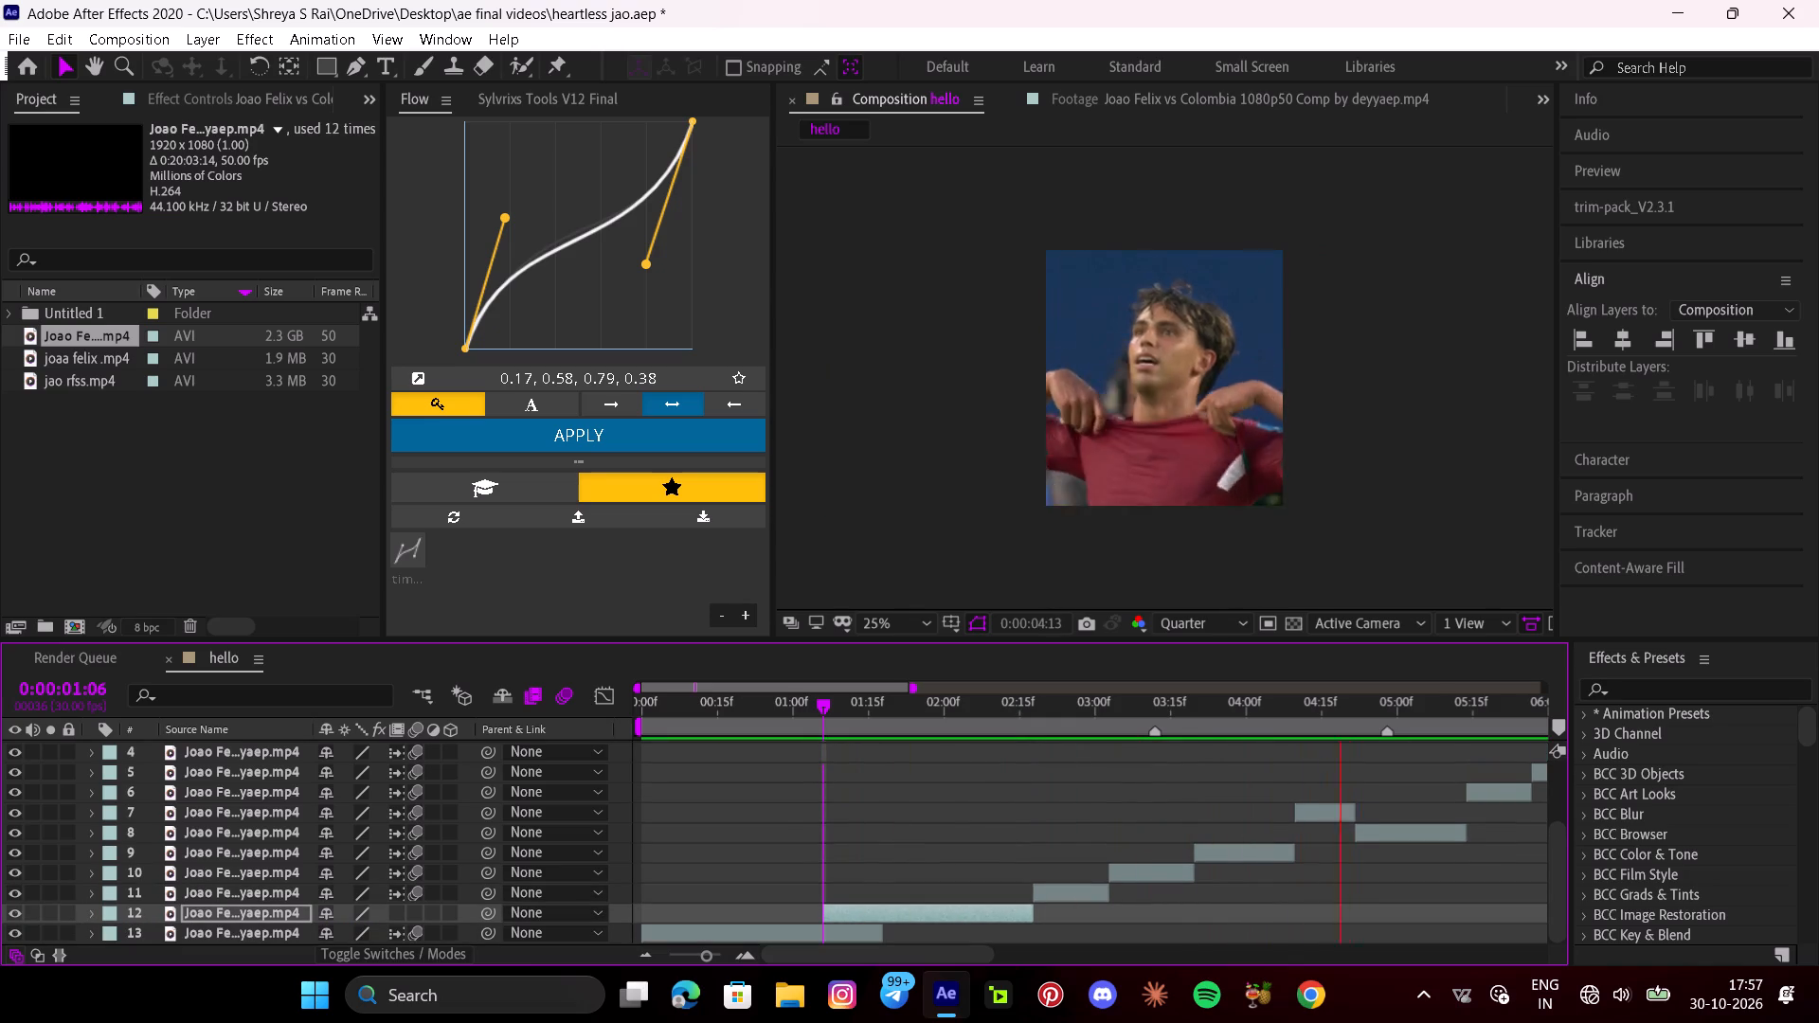
drag(707, 953, 646, 941)
scroll(803, 854, up, 4)
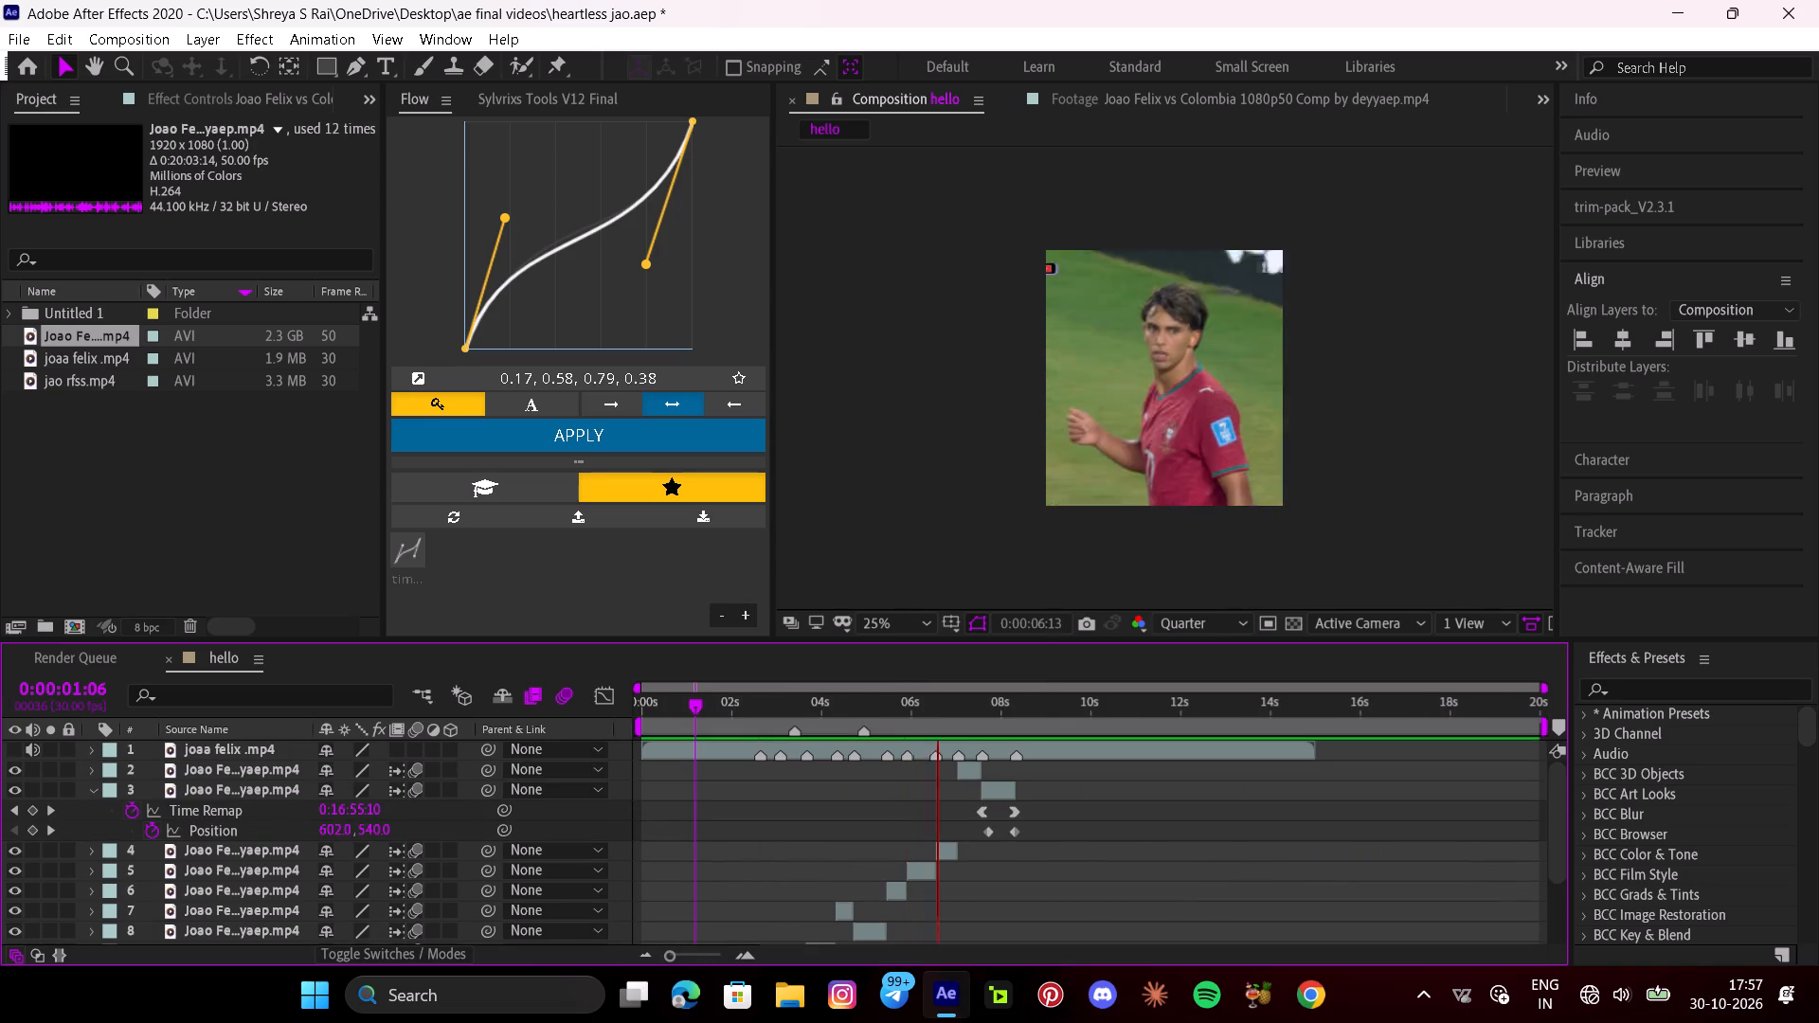
key(space)
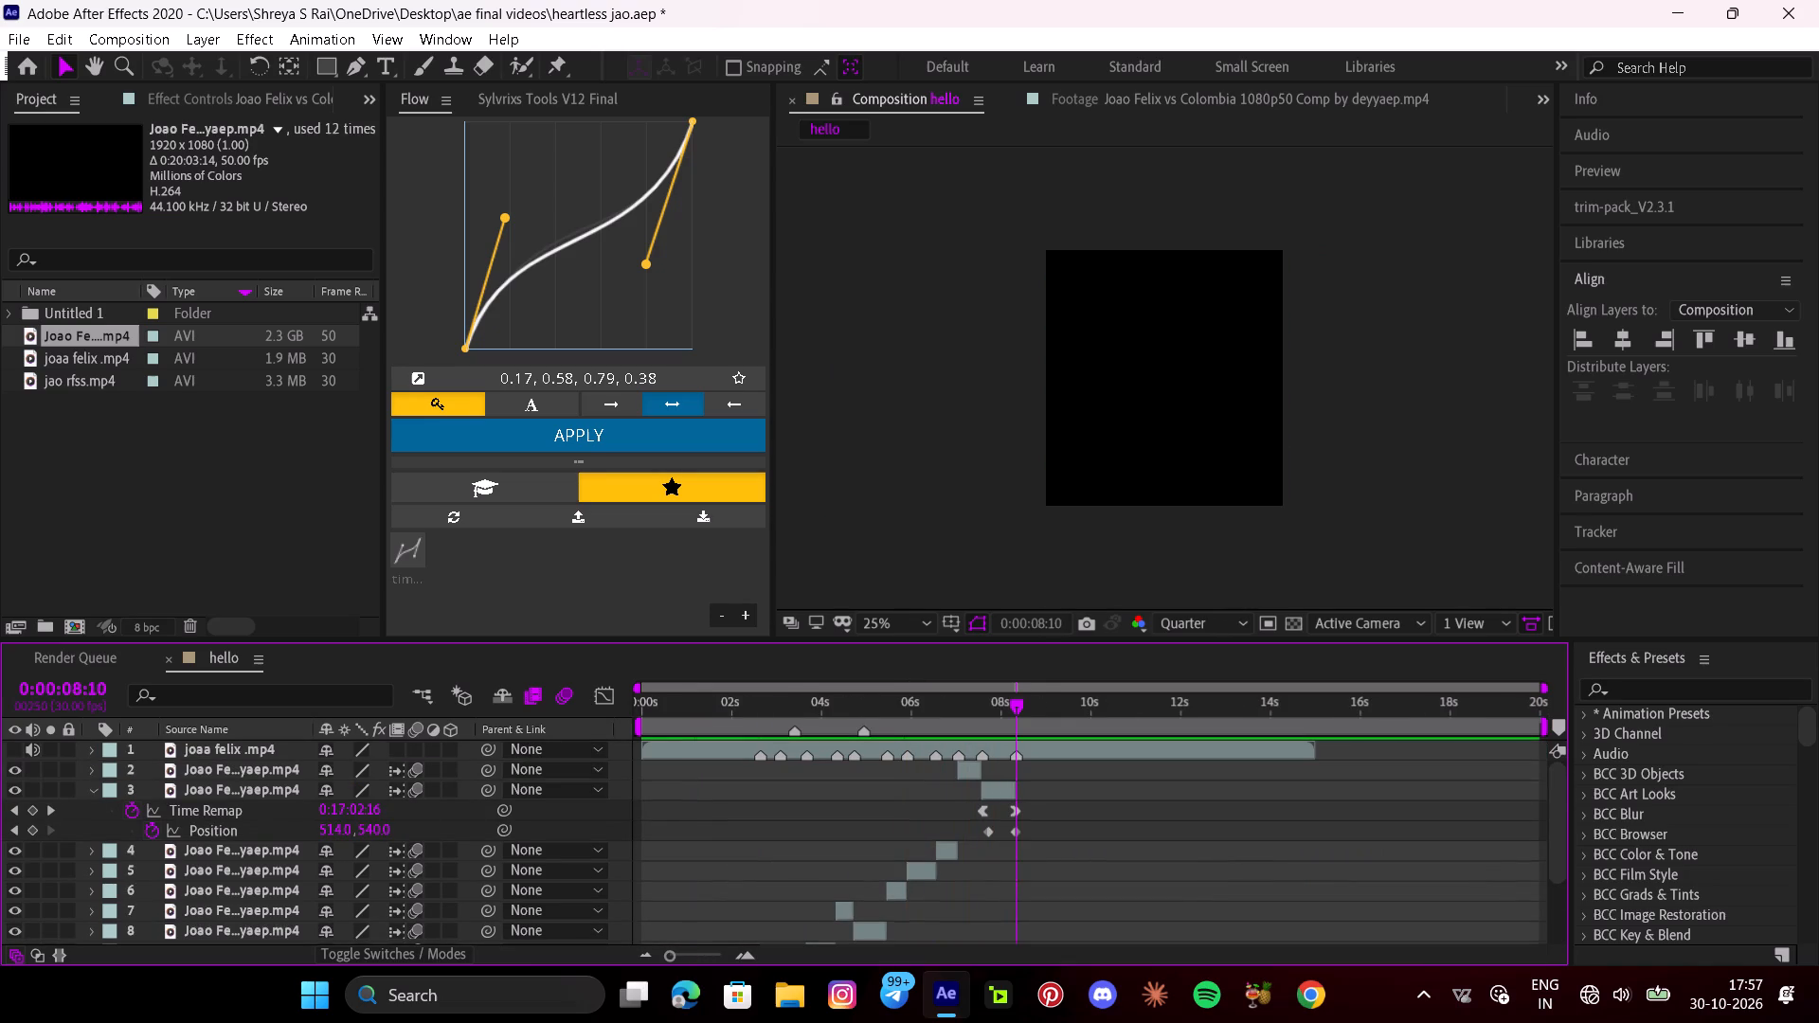
drag(1018, 715, 402, 823)
key(space)
scroll(783, 768, down, 4)
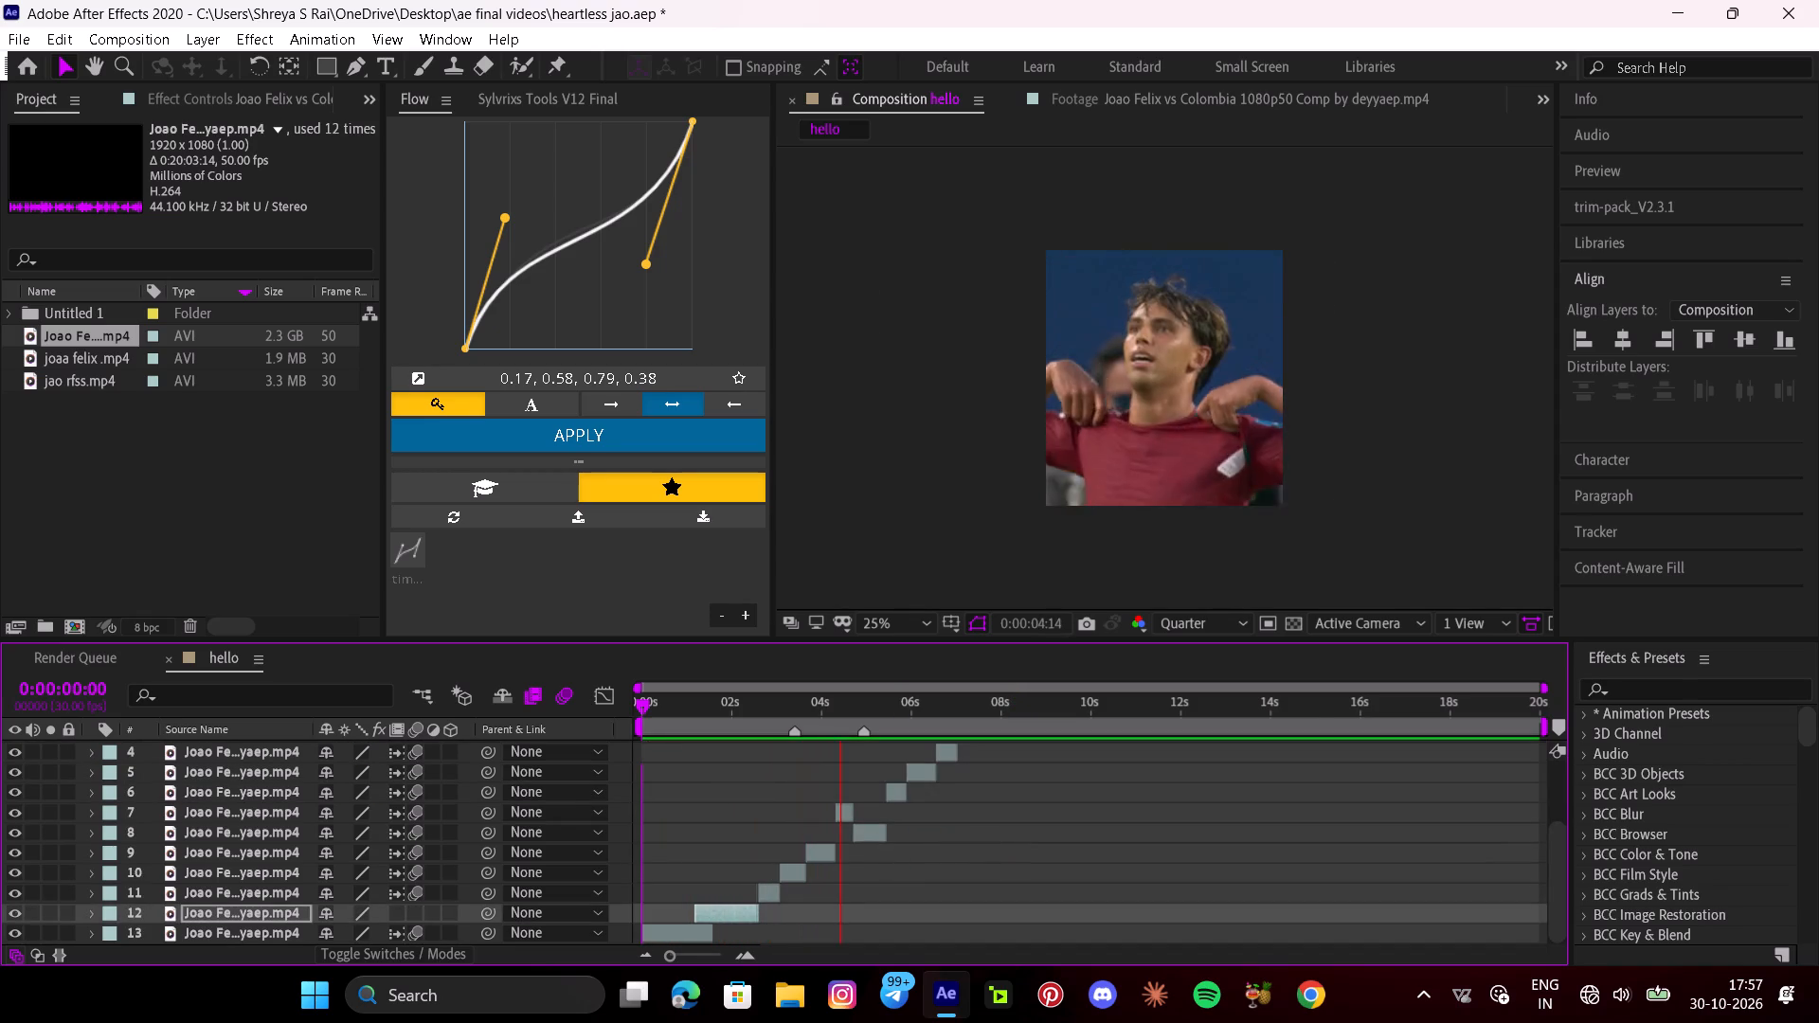
scroll(946, 834, up, 5)
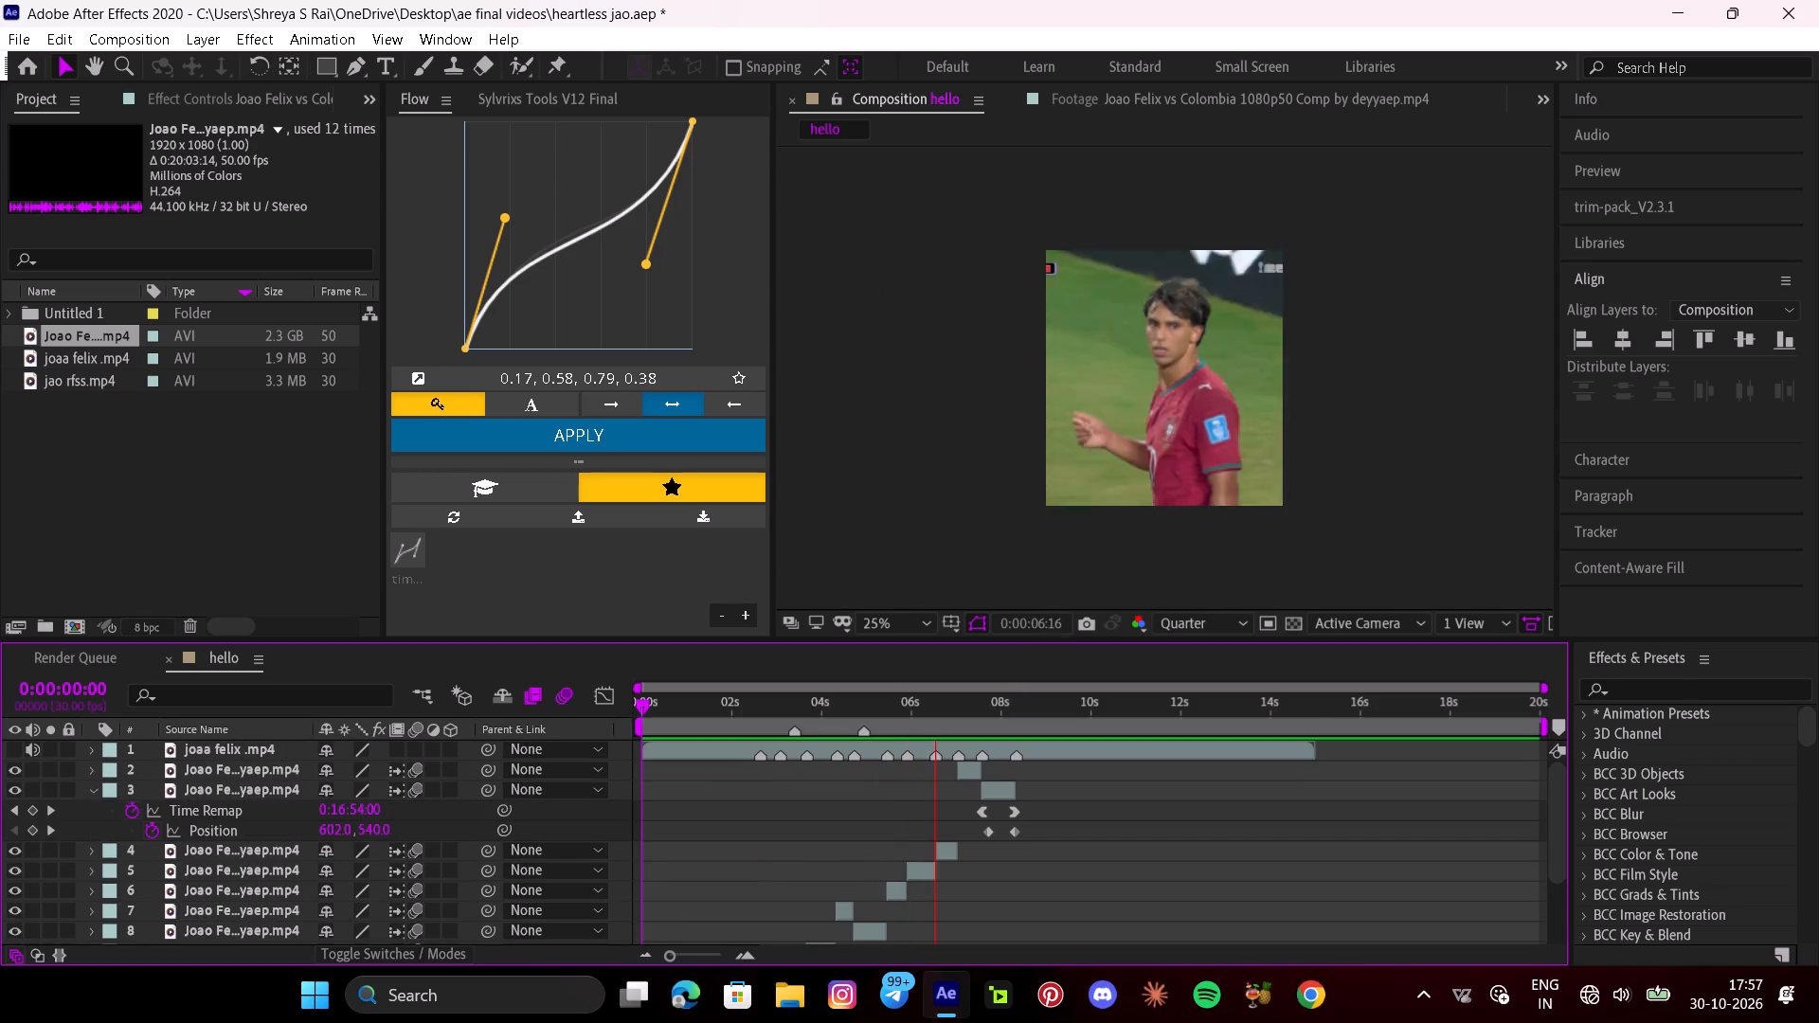
key(space)
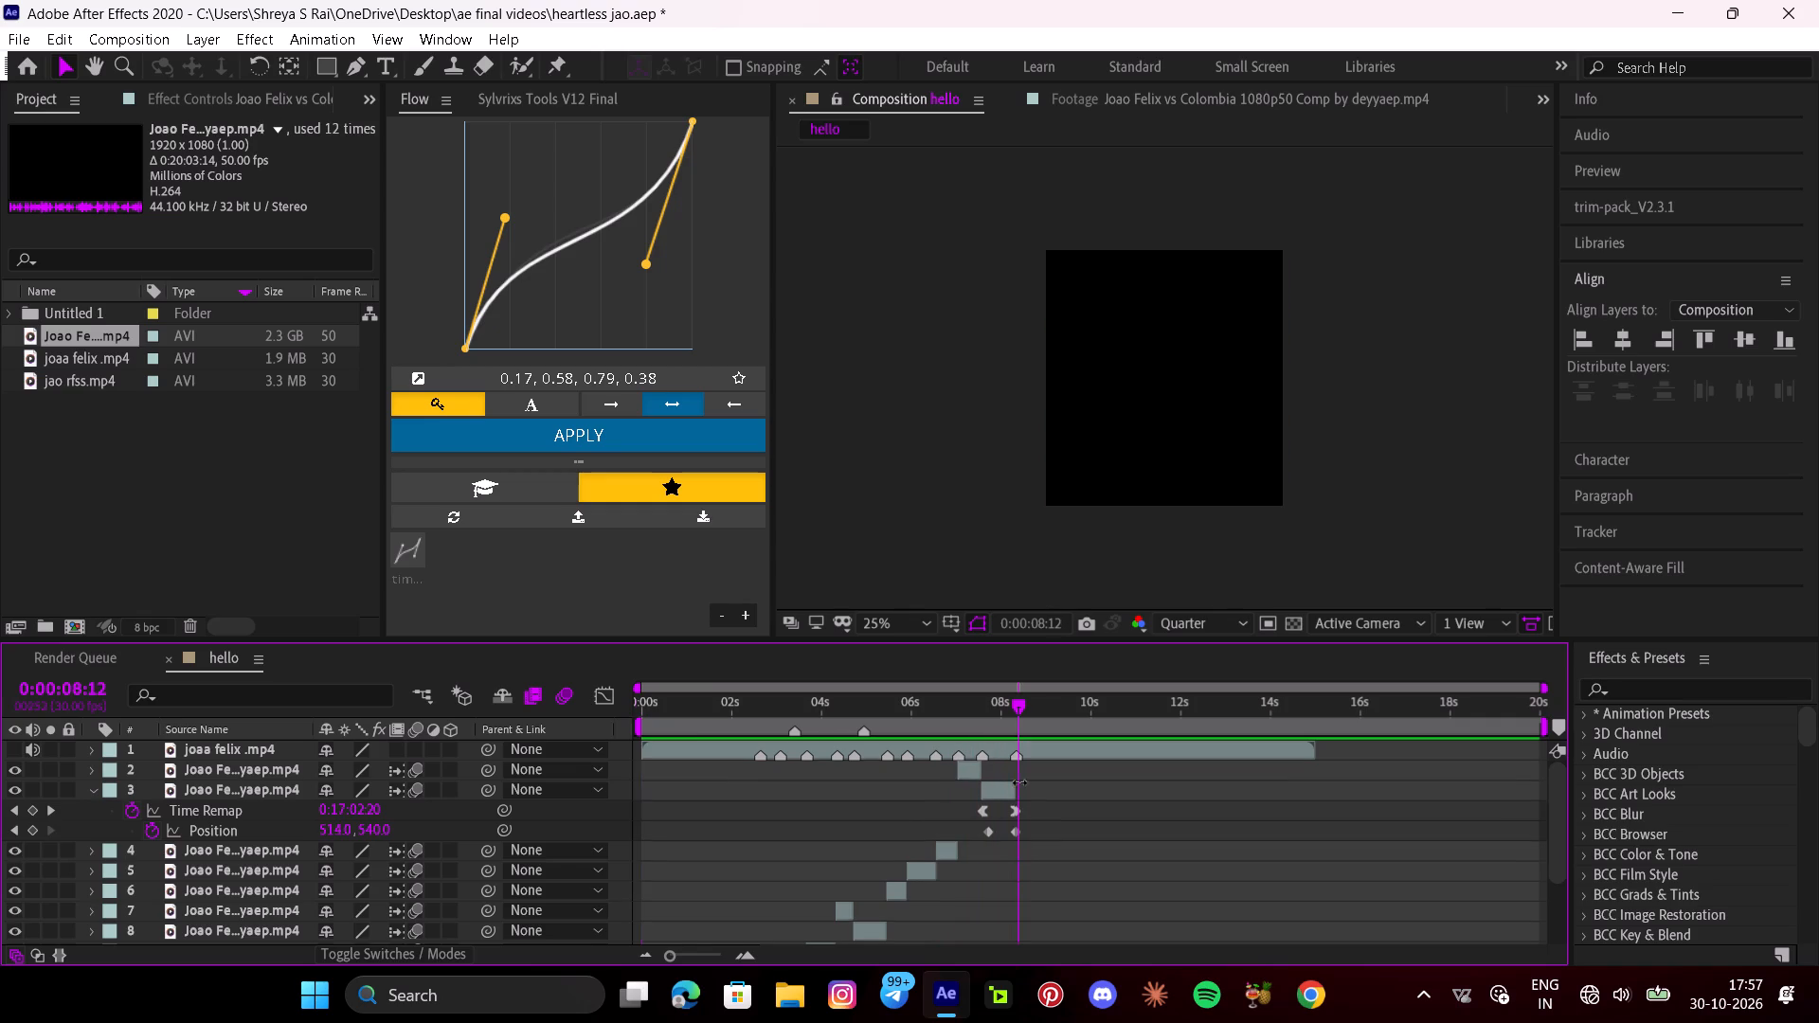
drag(1012, 705, 744, 752)
key(space)
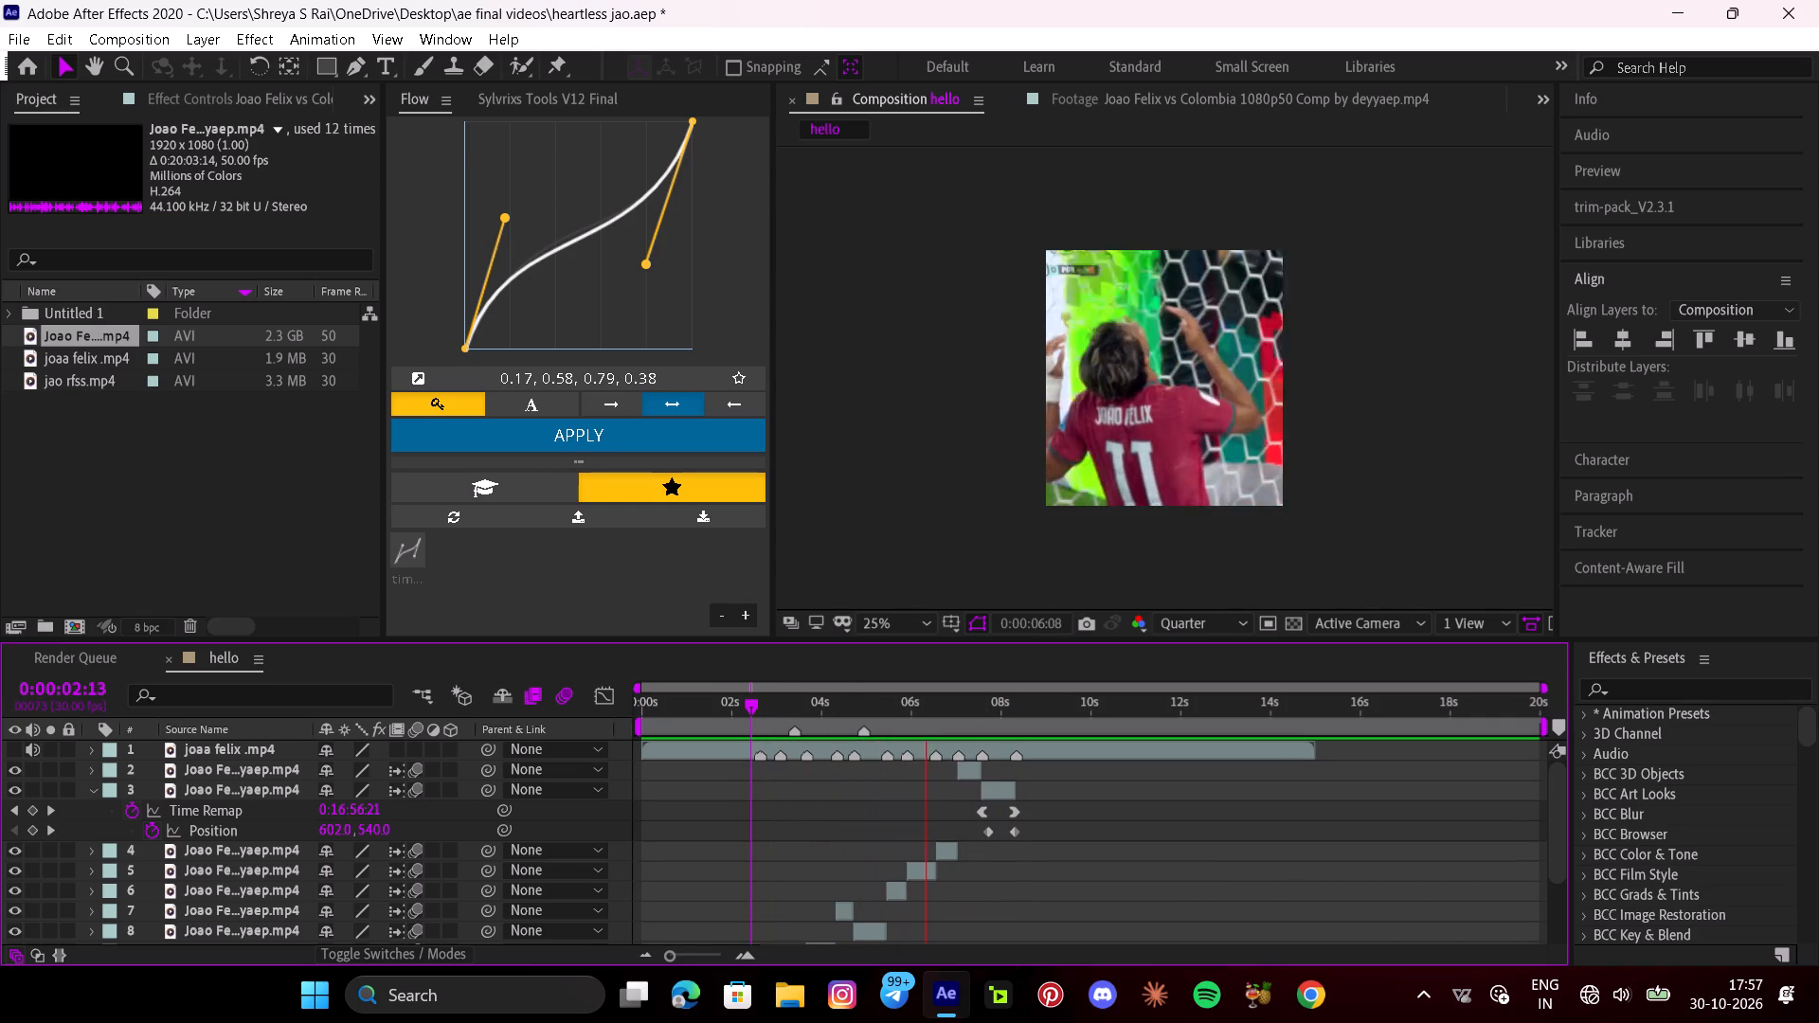
key(space)
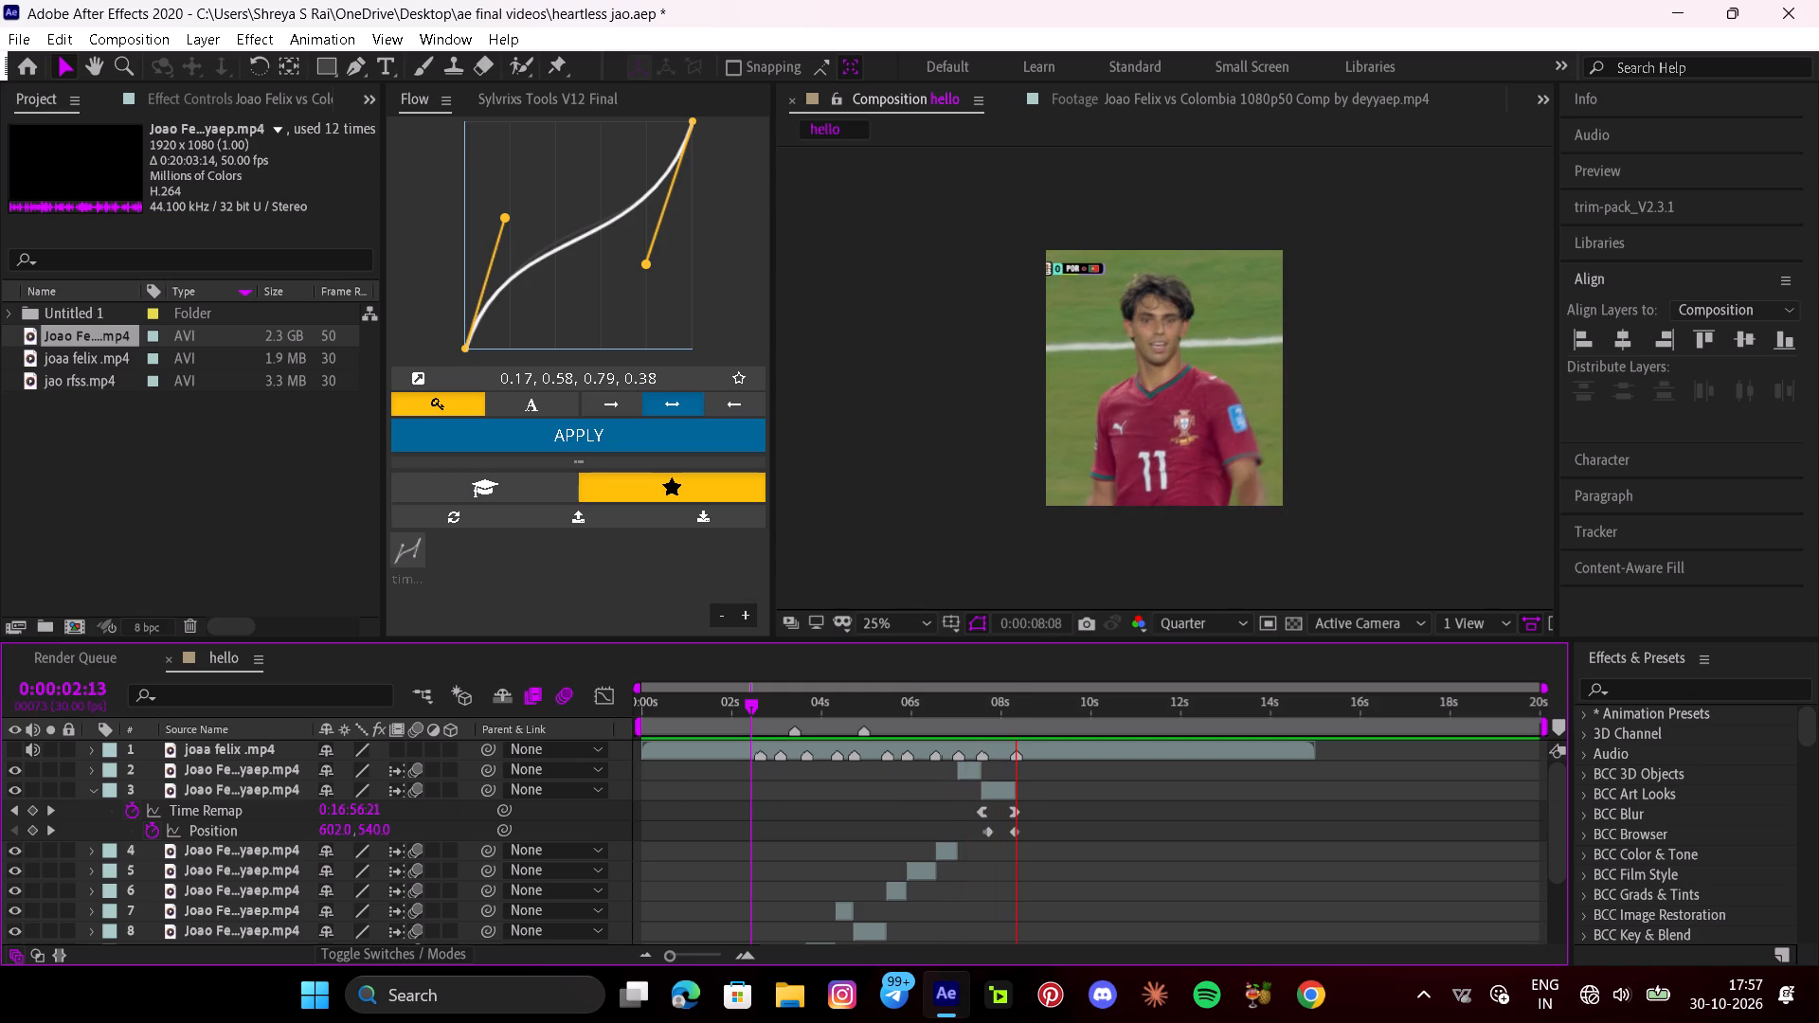
Pre-compose the match shots on layers 2 through 11 individually, leaving the two opening shots on layers 12 and 13 as footage.
drag(472, 762, 419, 1001)
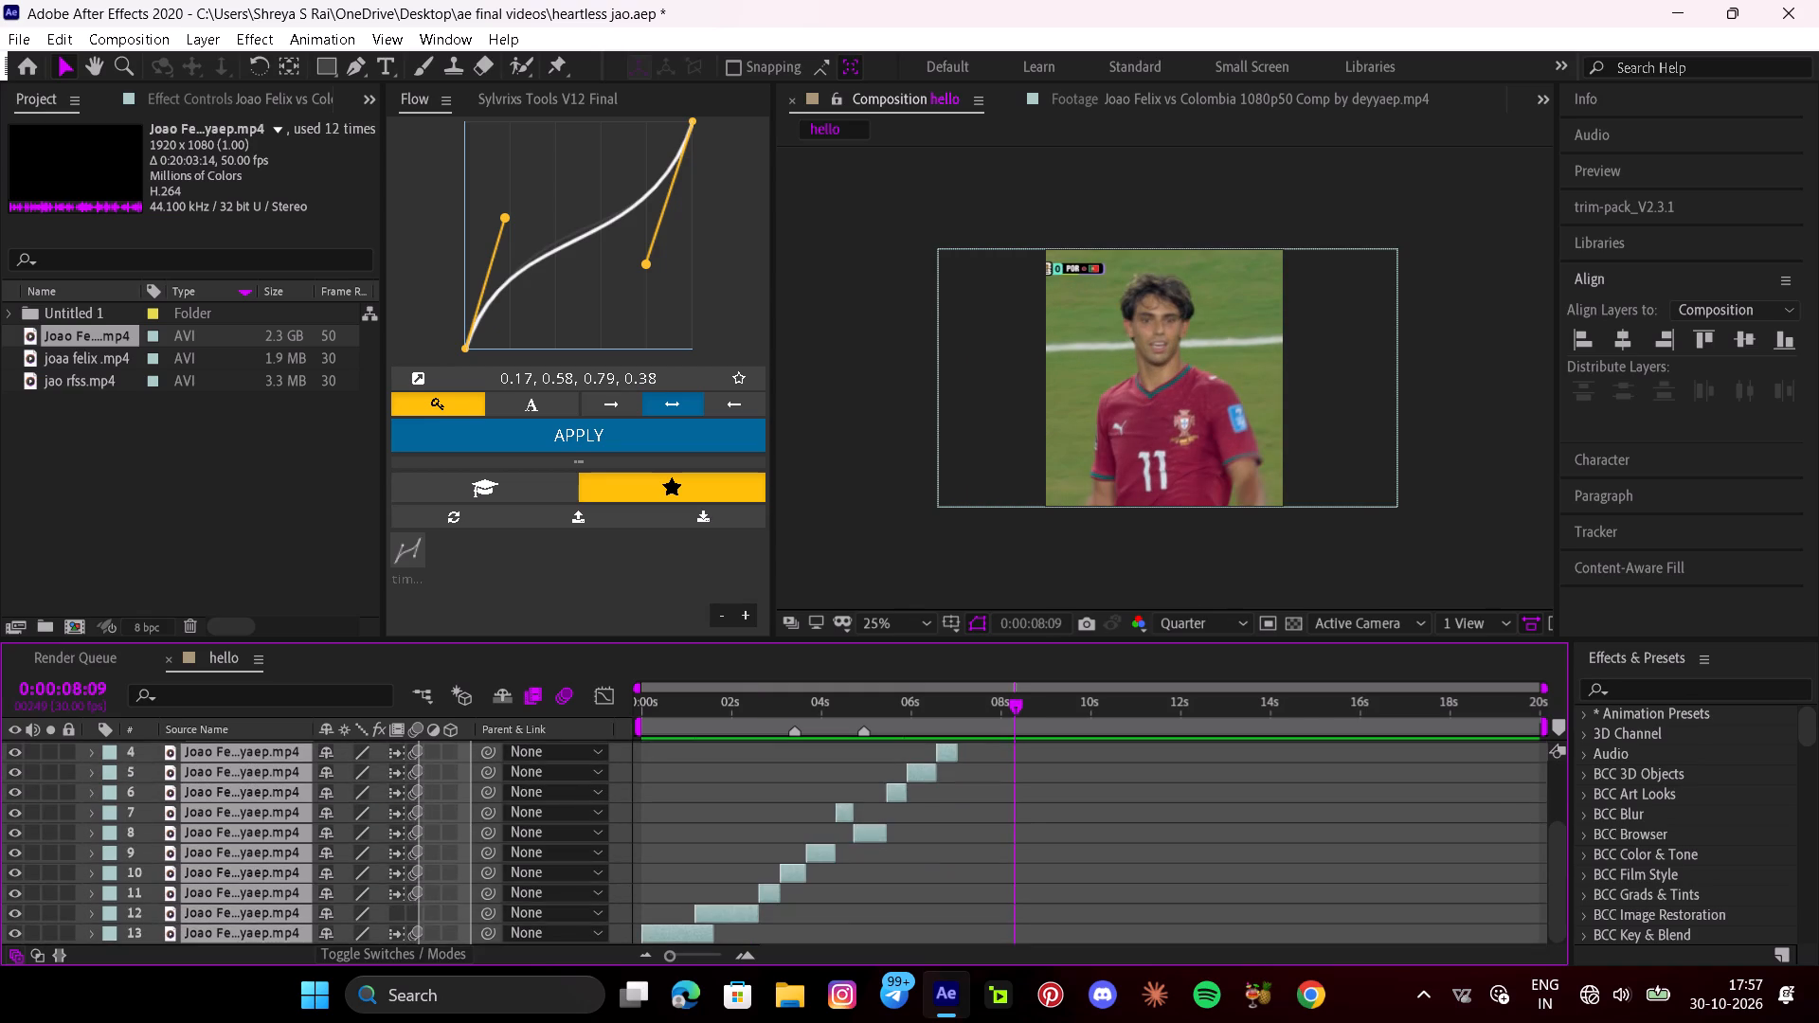
drag(419, 1001, 459, 937)
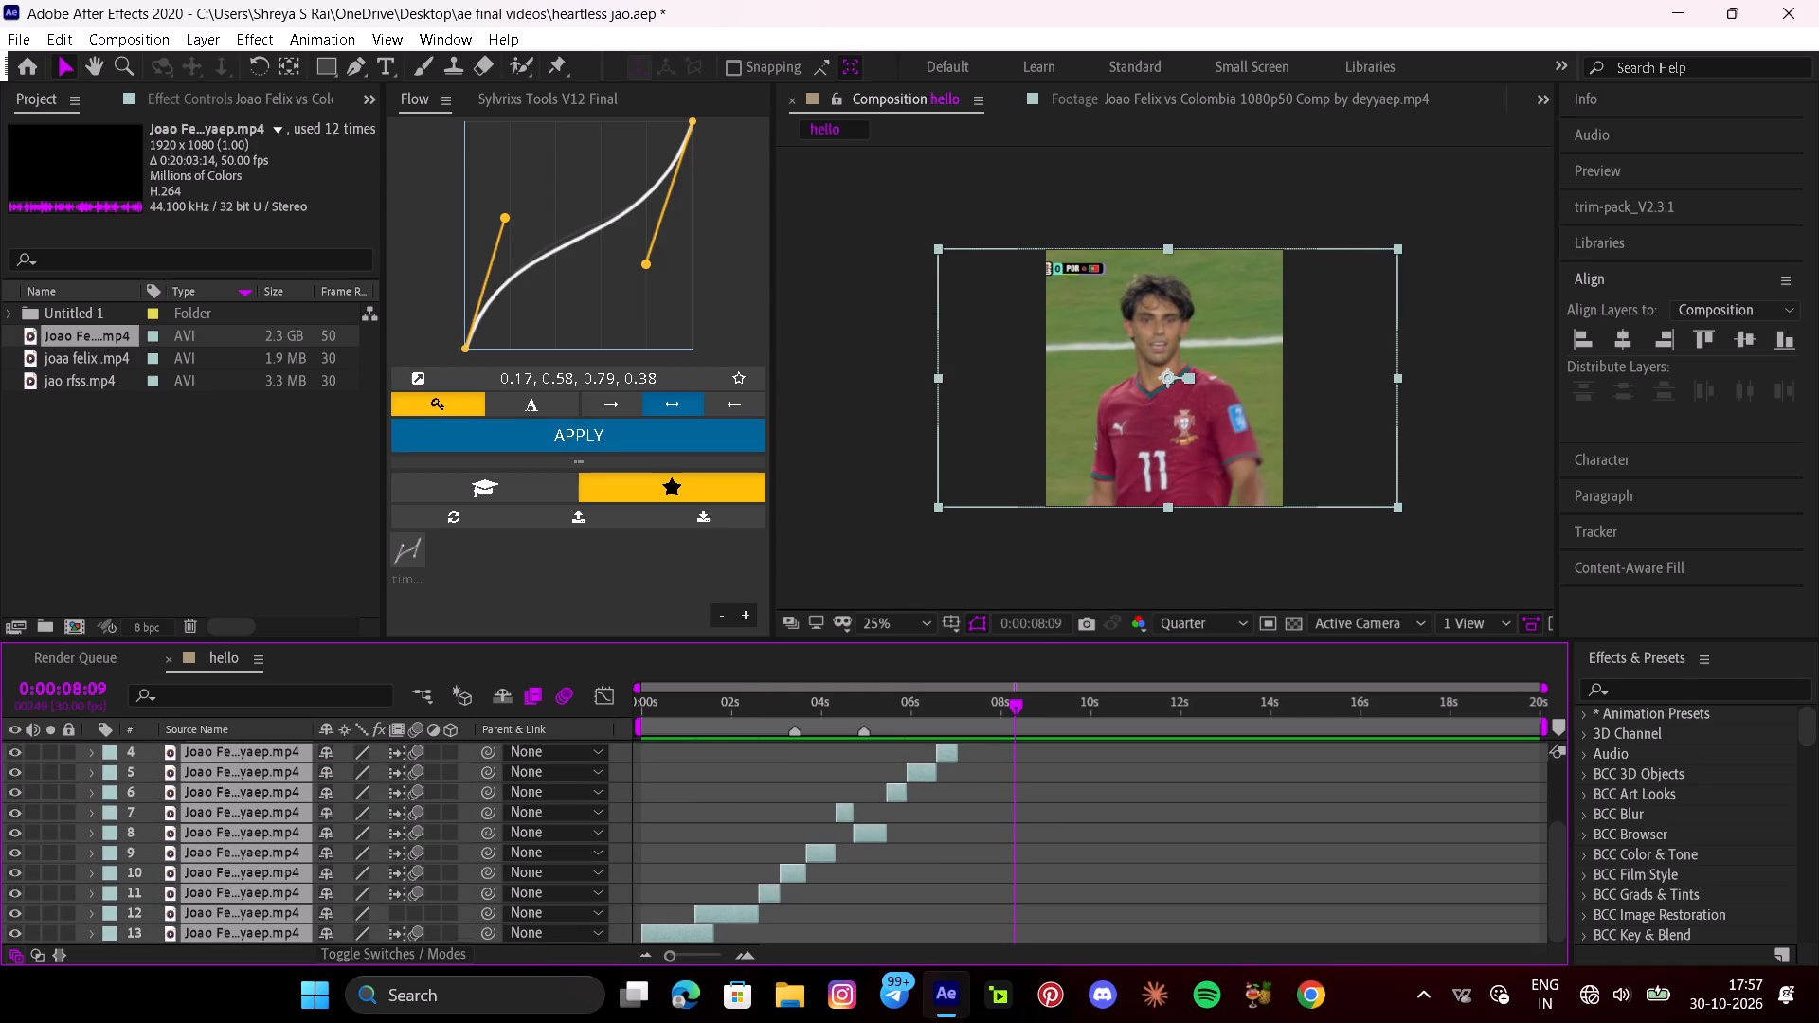
scroll(430, 838, up, 4)
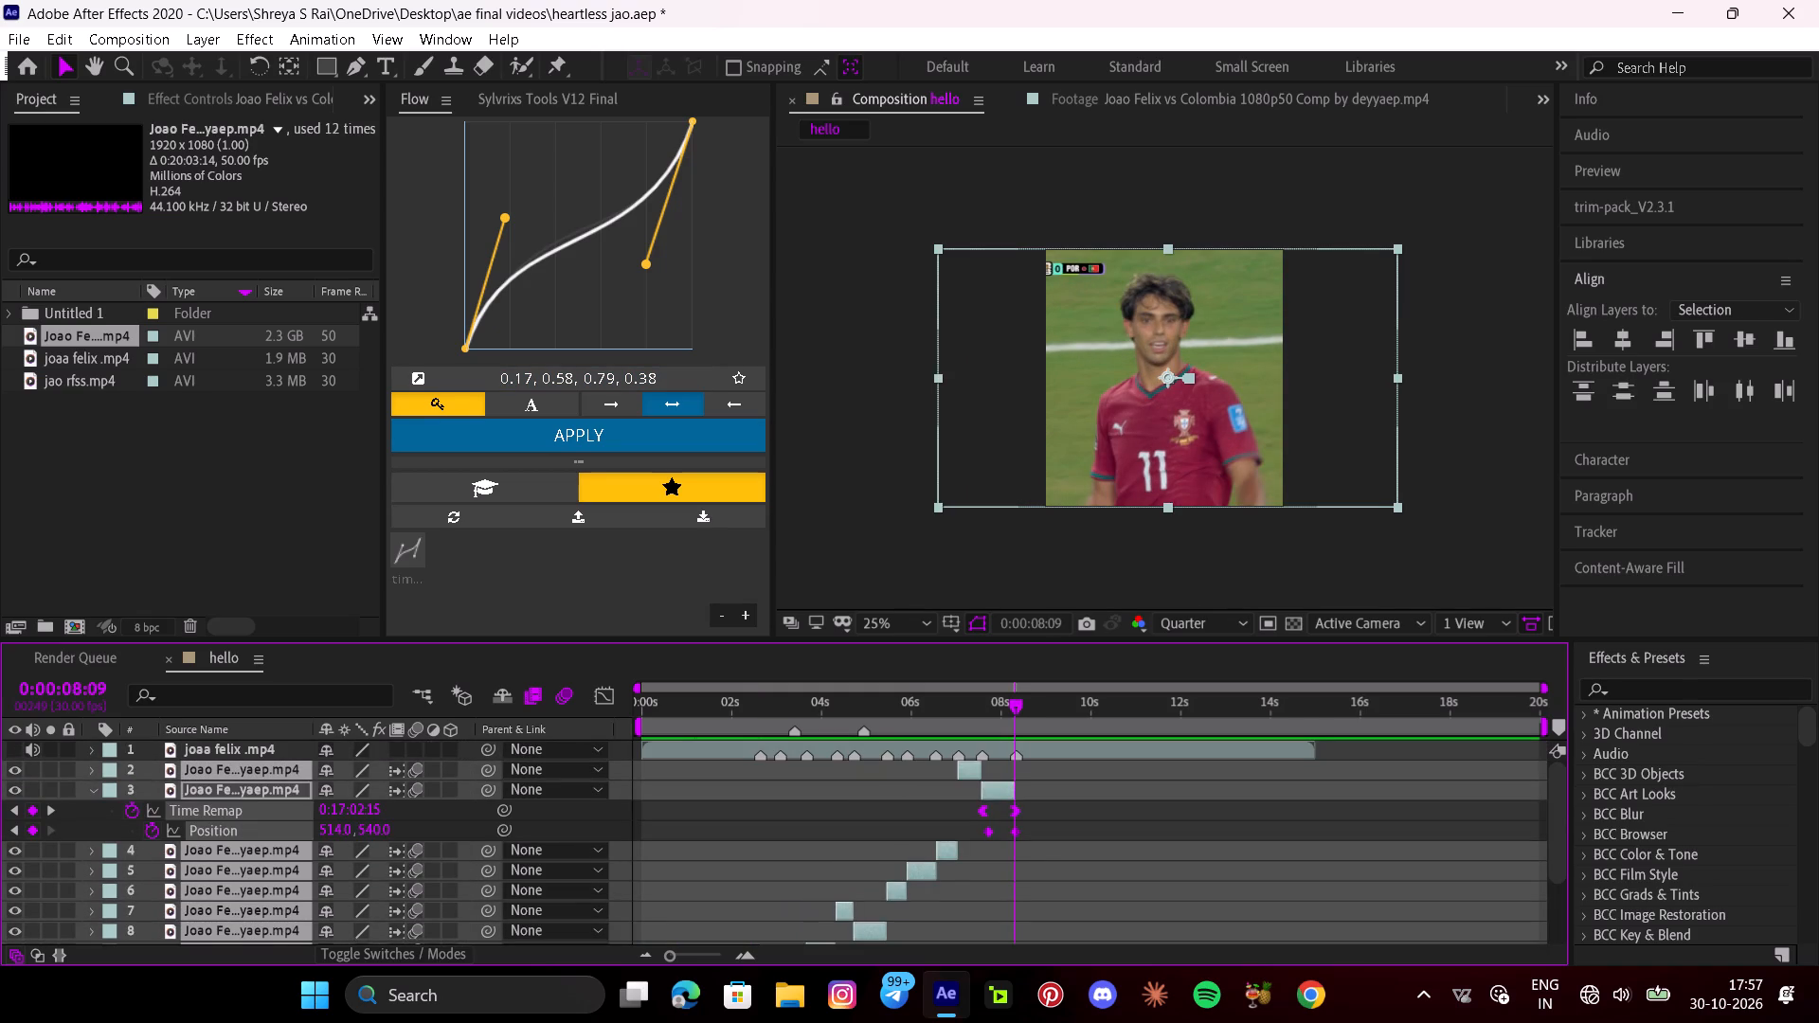
drag(467, 766, 480, 890)
click(549, 97)
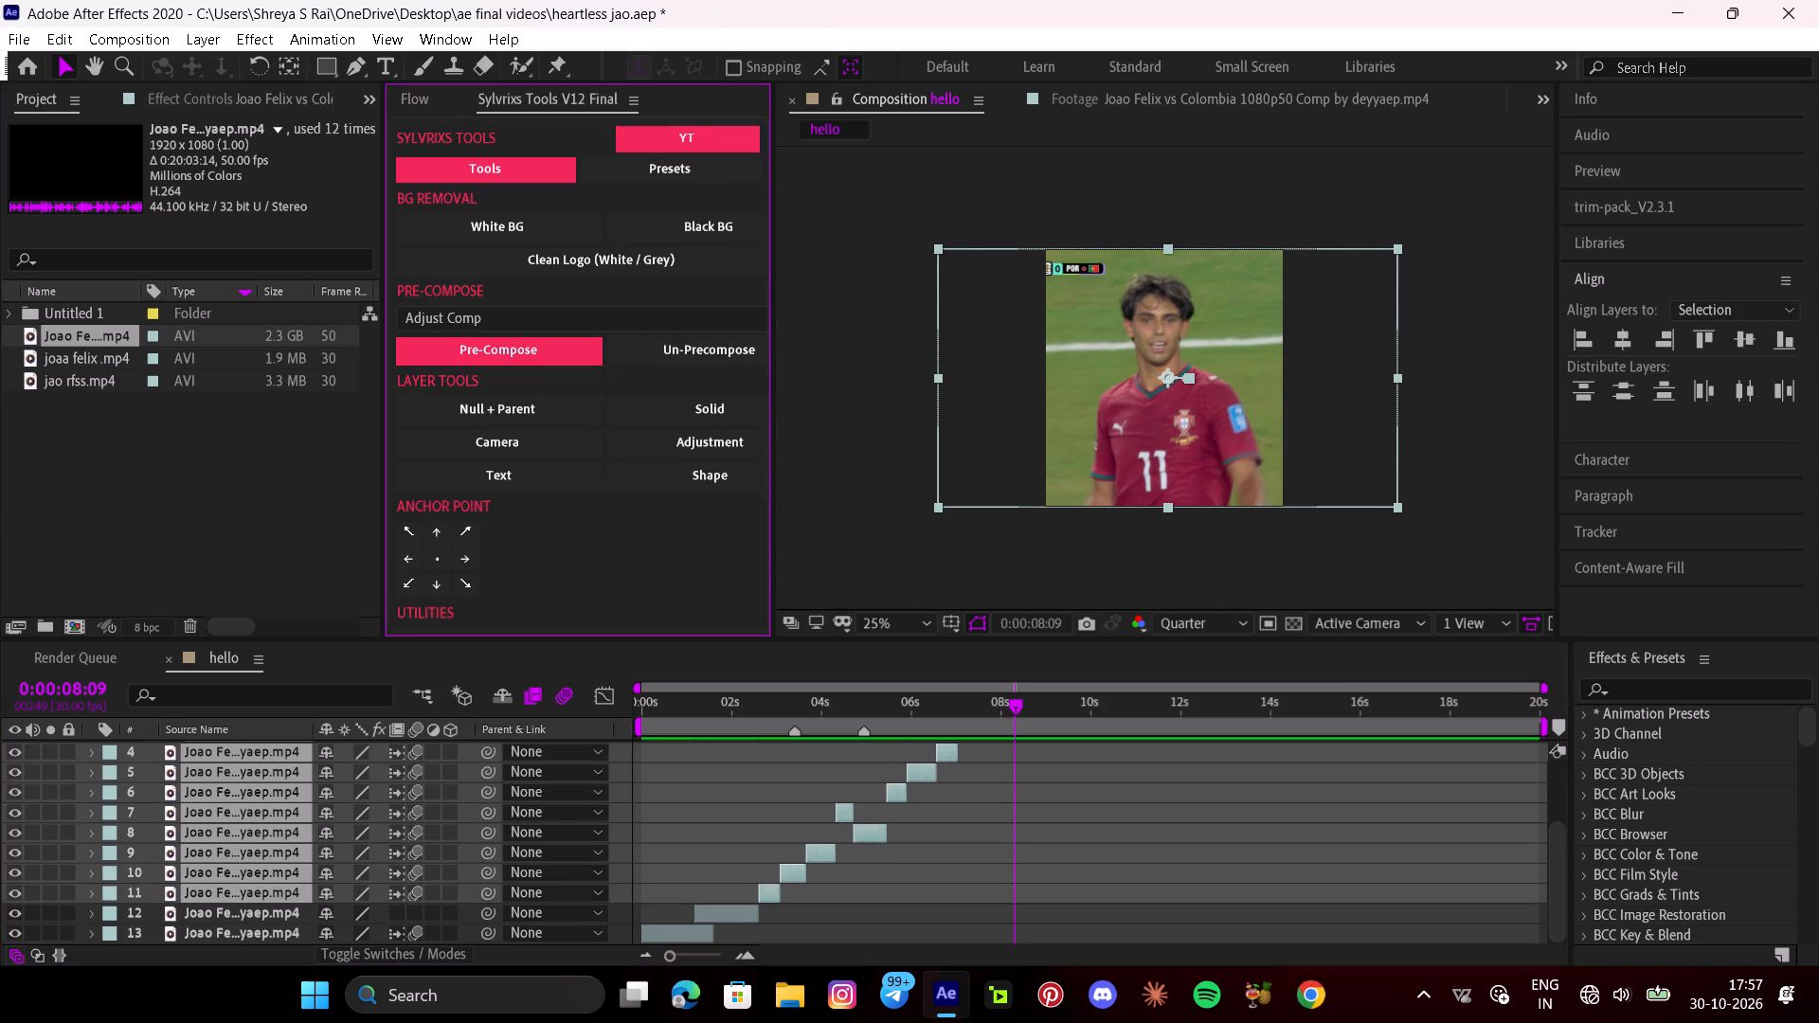
click(489, 351)
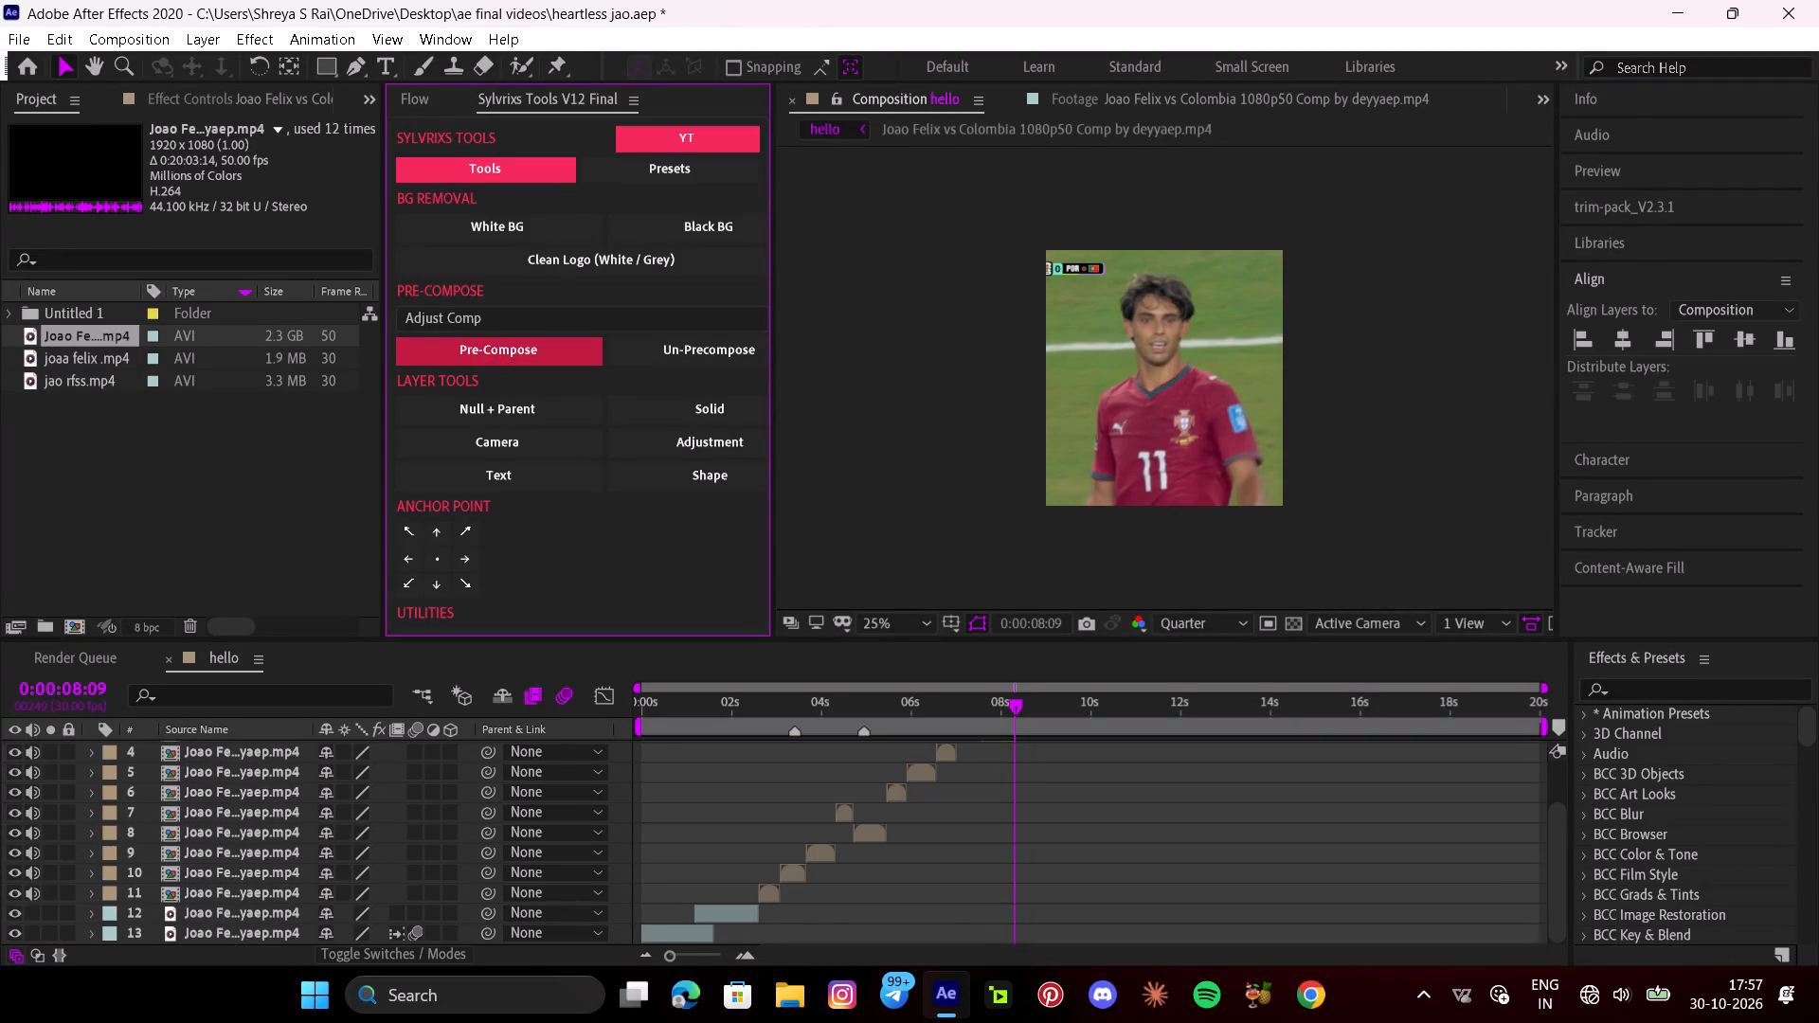
Reorder the pre-composed shots chronologically by moving layer 7 below layer 8 and layer 2 below layer 3, and save the project.
click(278, 817)
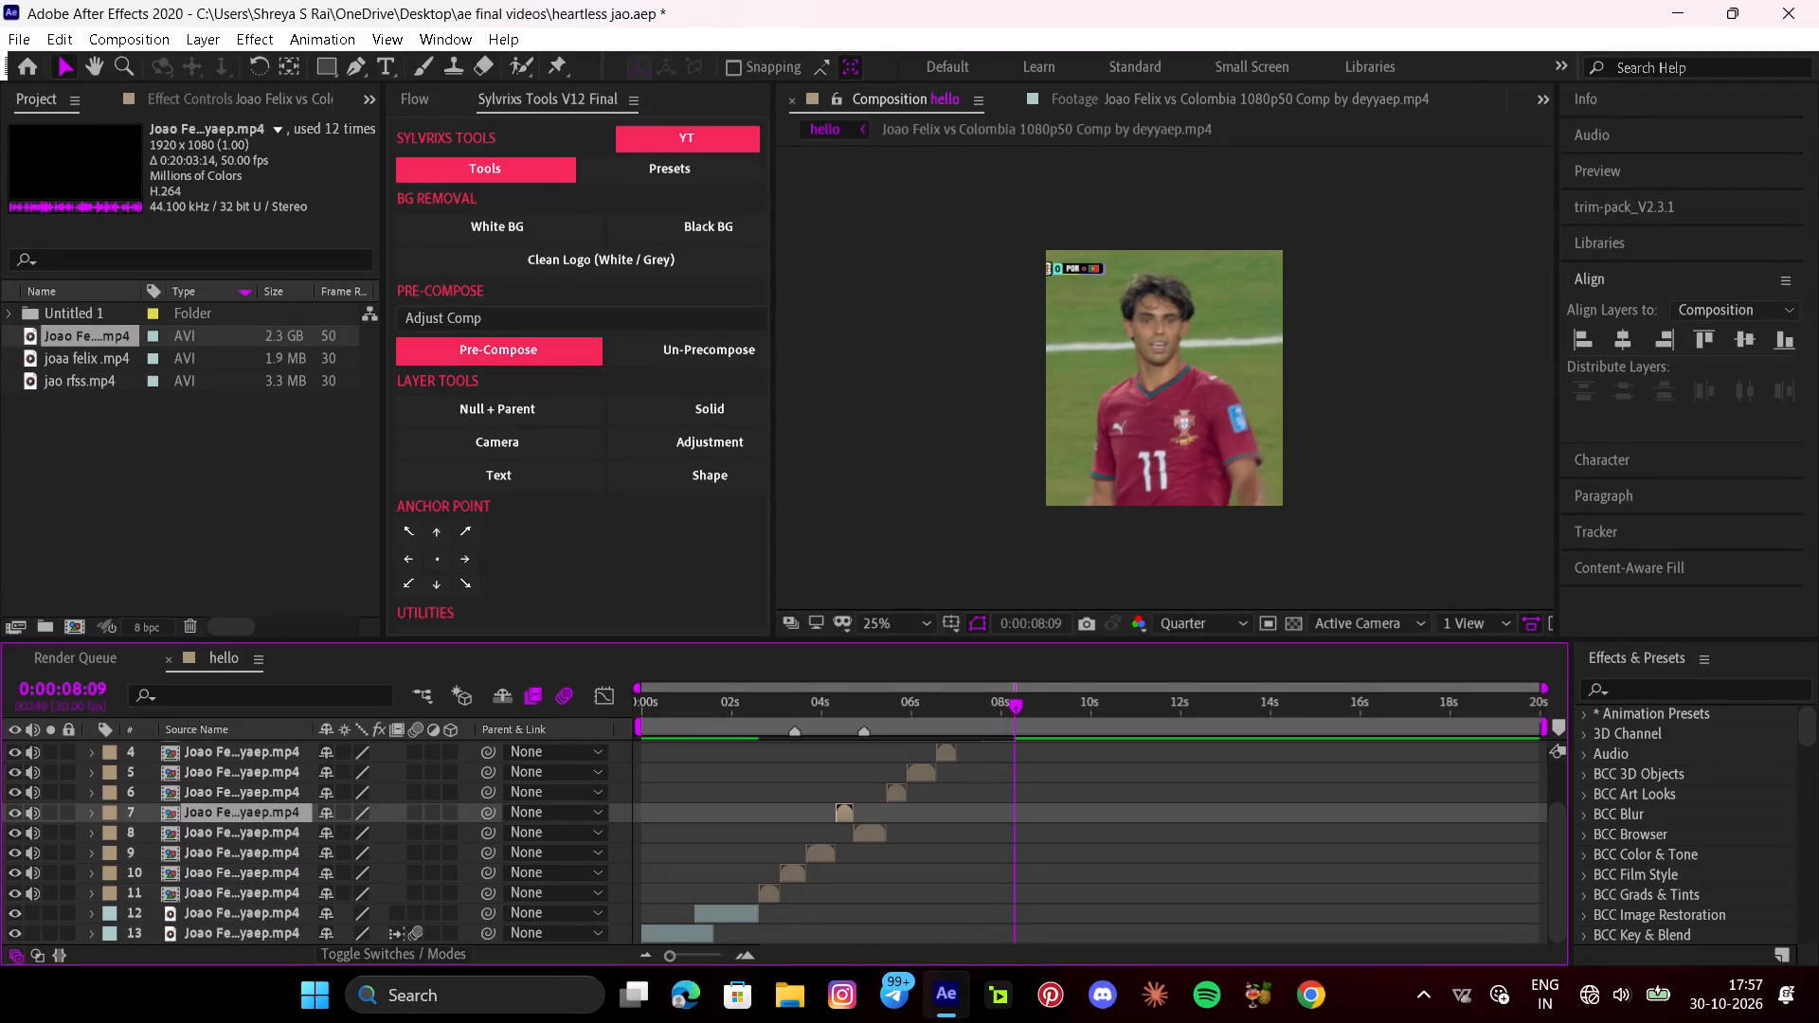
drag(282, 813, 285, 845)
scroll(736, 741, up, 4)
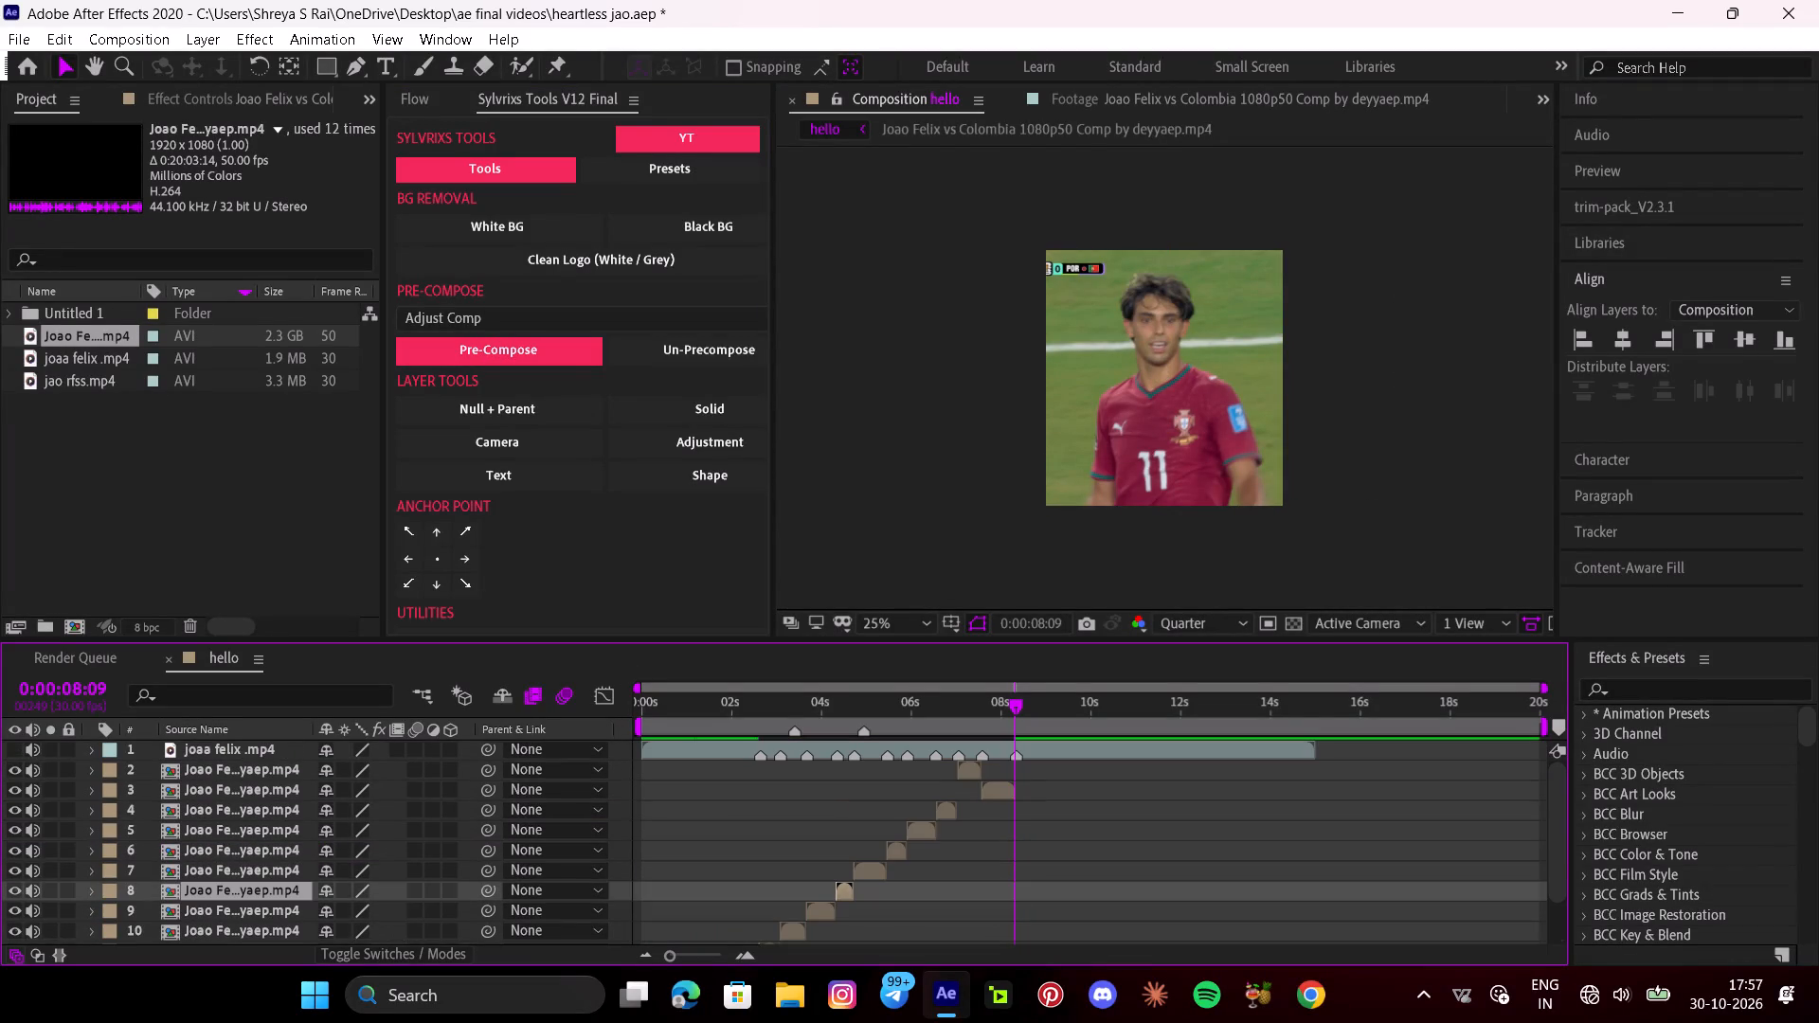
drag(275, 766, 279, 797)
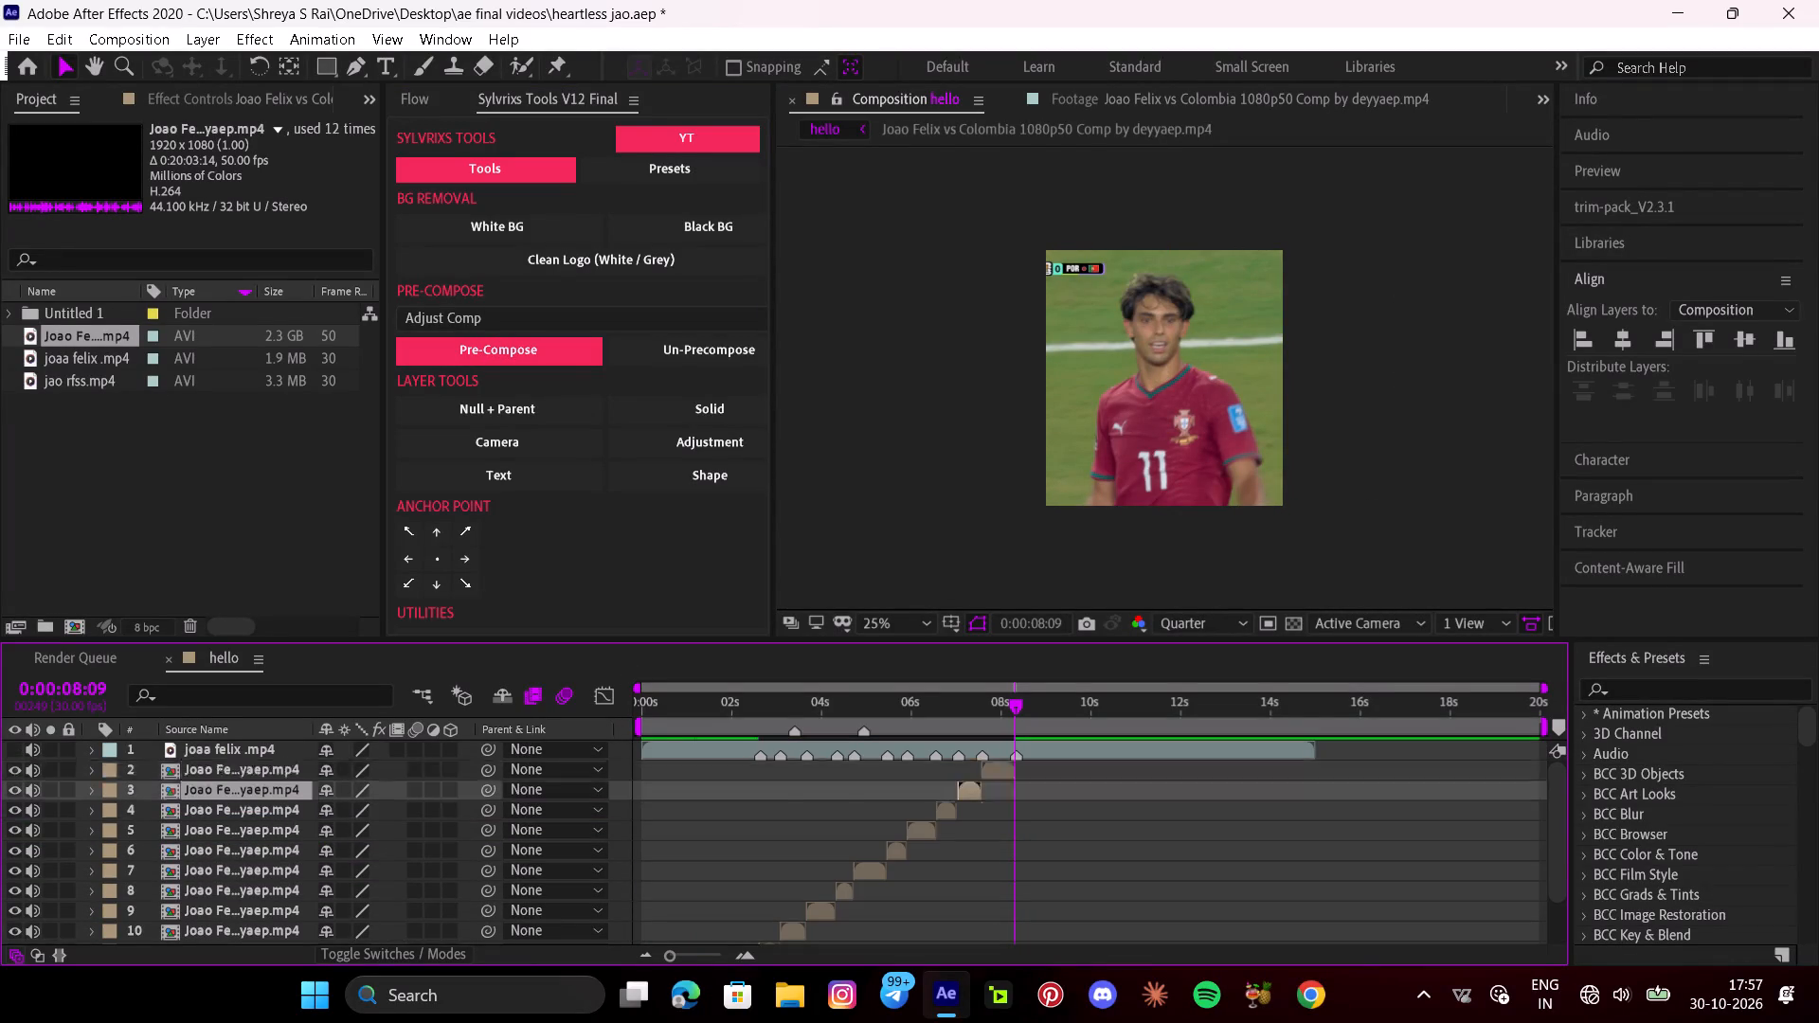
click(1028, 826)
key(ctrl+s)
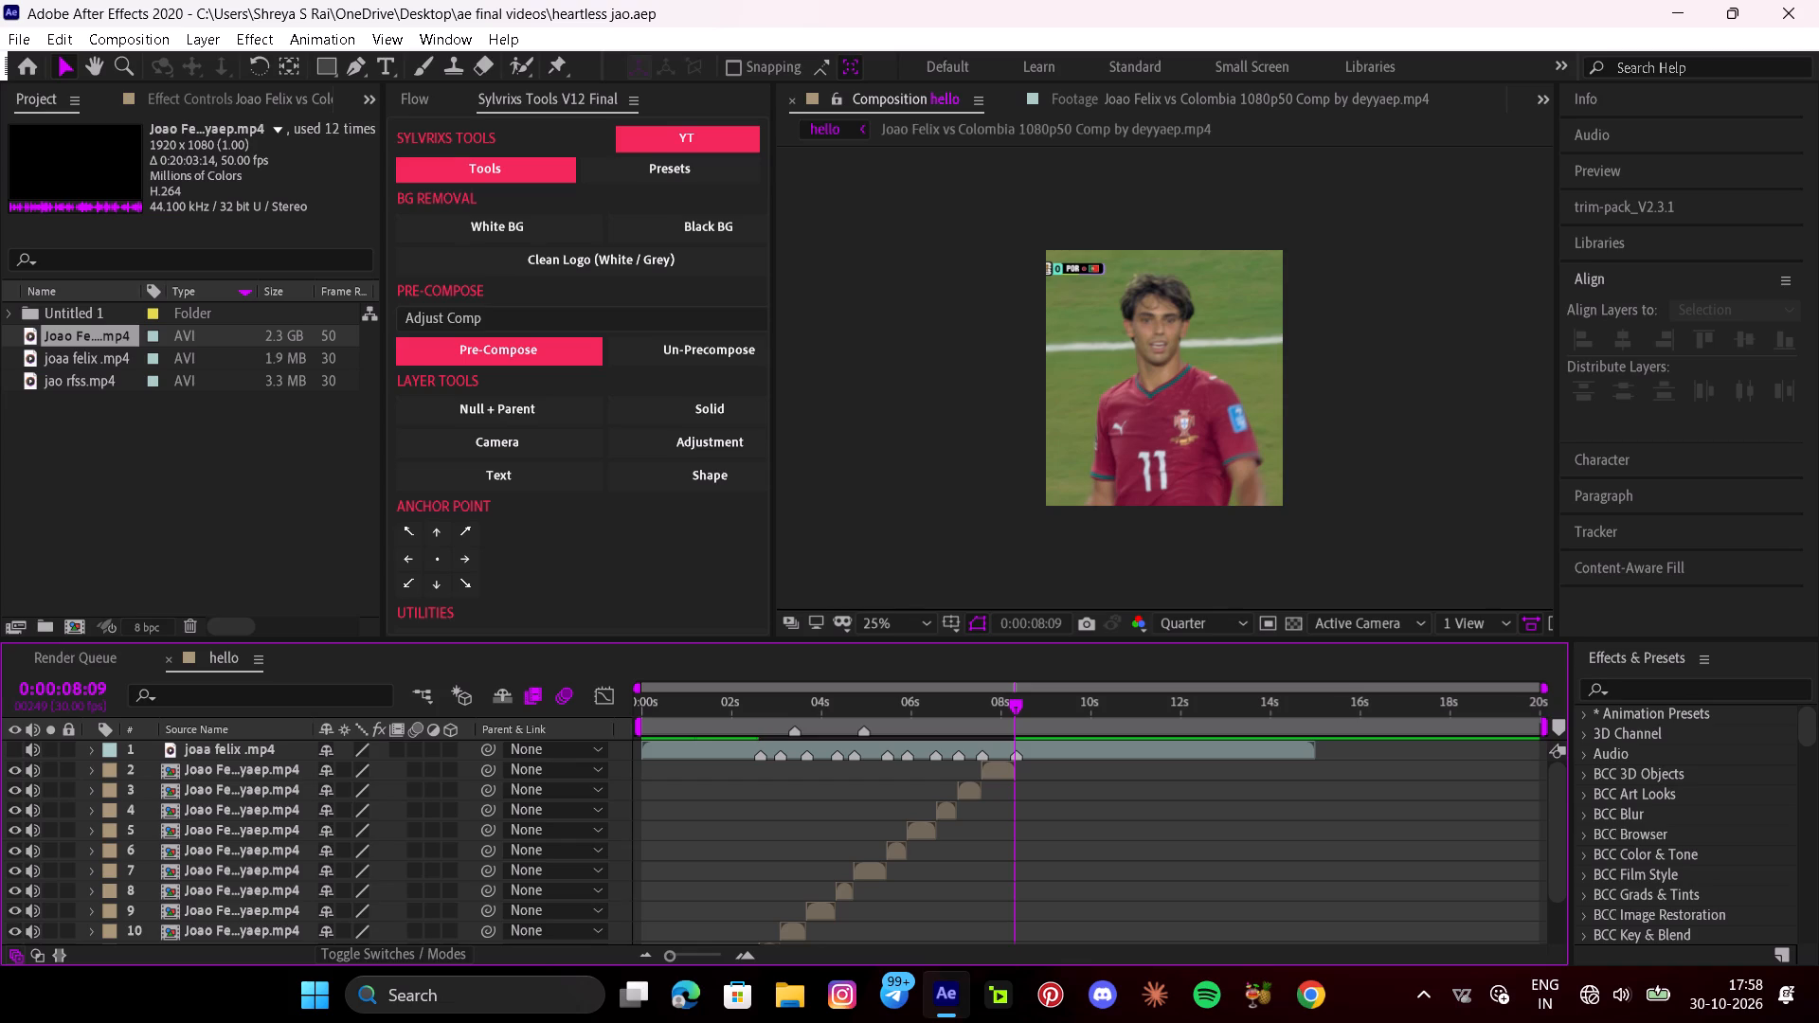
Play back the edit from 0:00:00:28, 0:00:01:02 and 0:00:04:15 to review the pre-composed shots and their transitions.
drag(1019, 716, 685, 758)
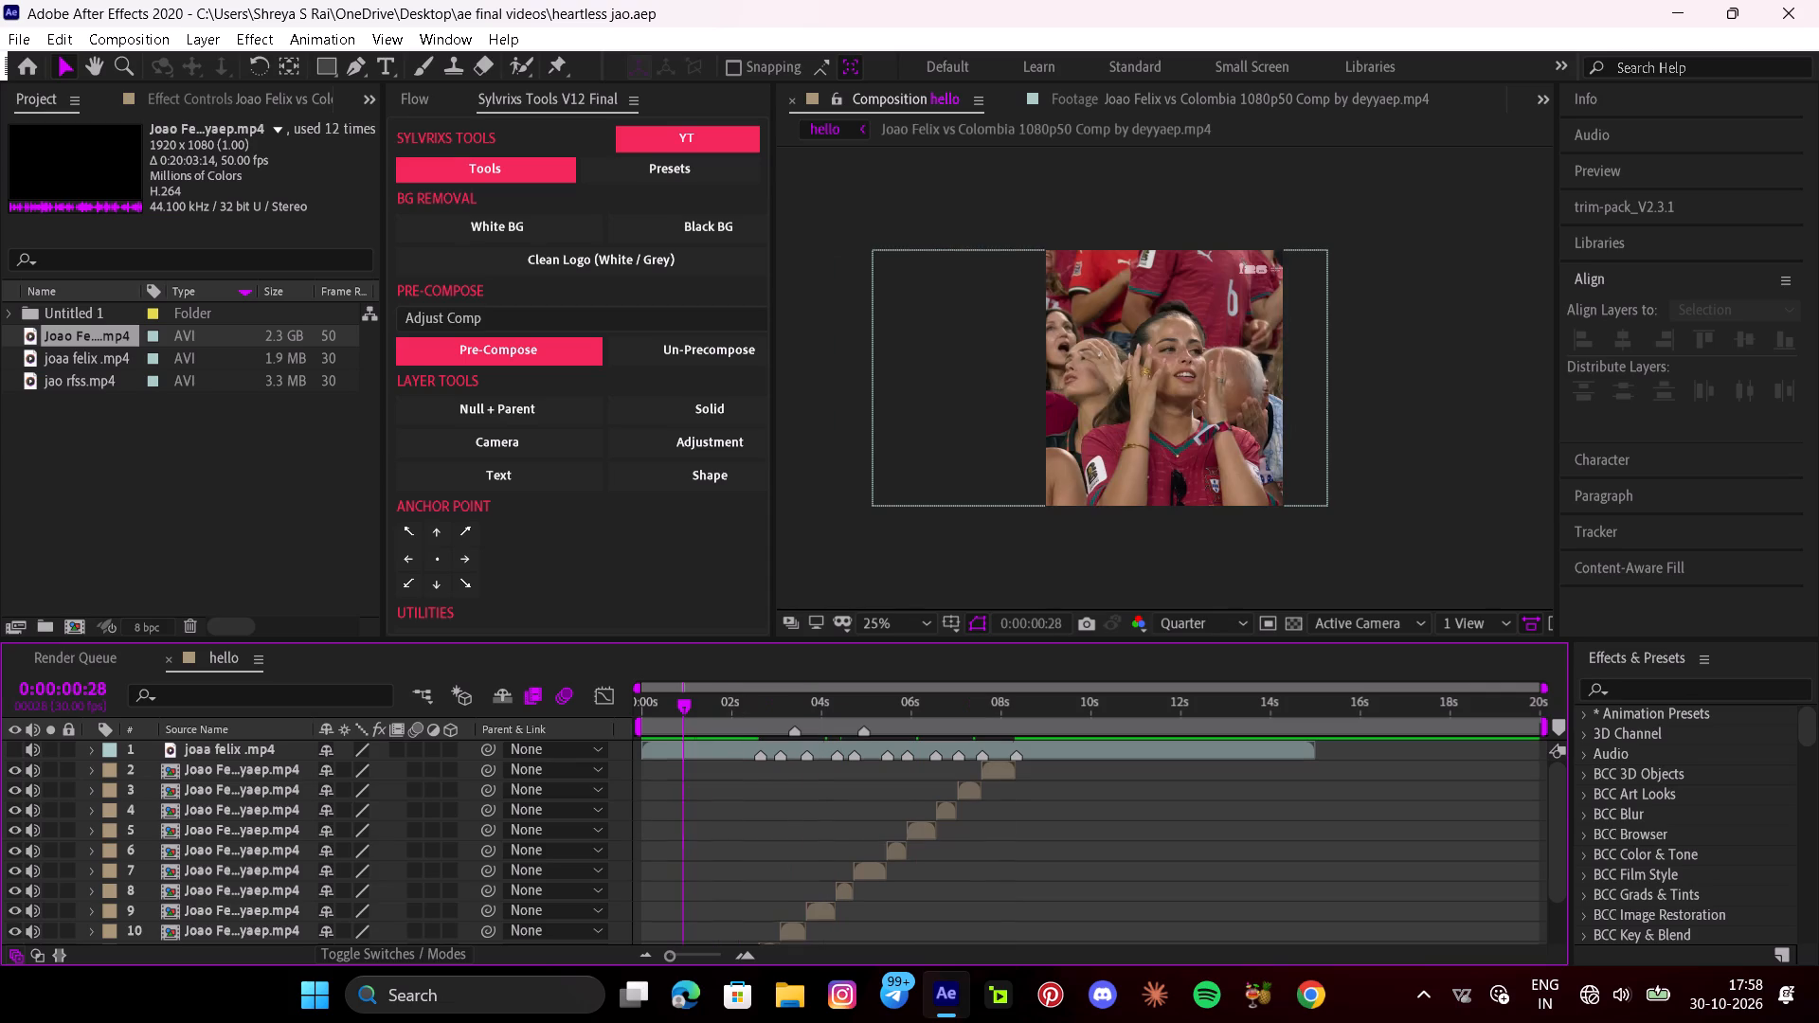
key(space)
scroll(676, 816, down, 5)
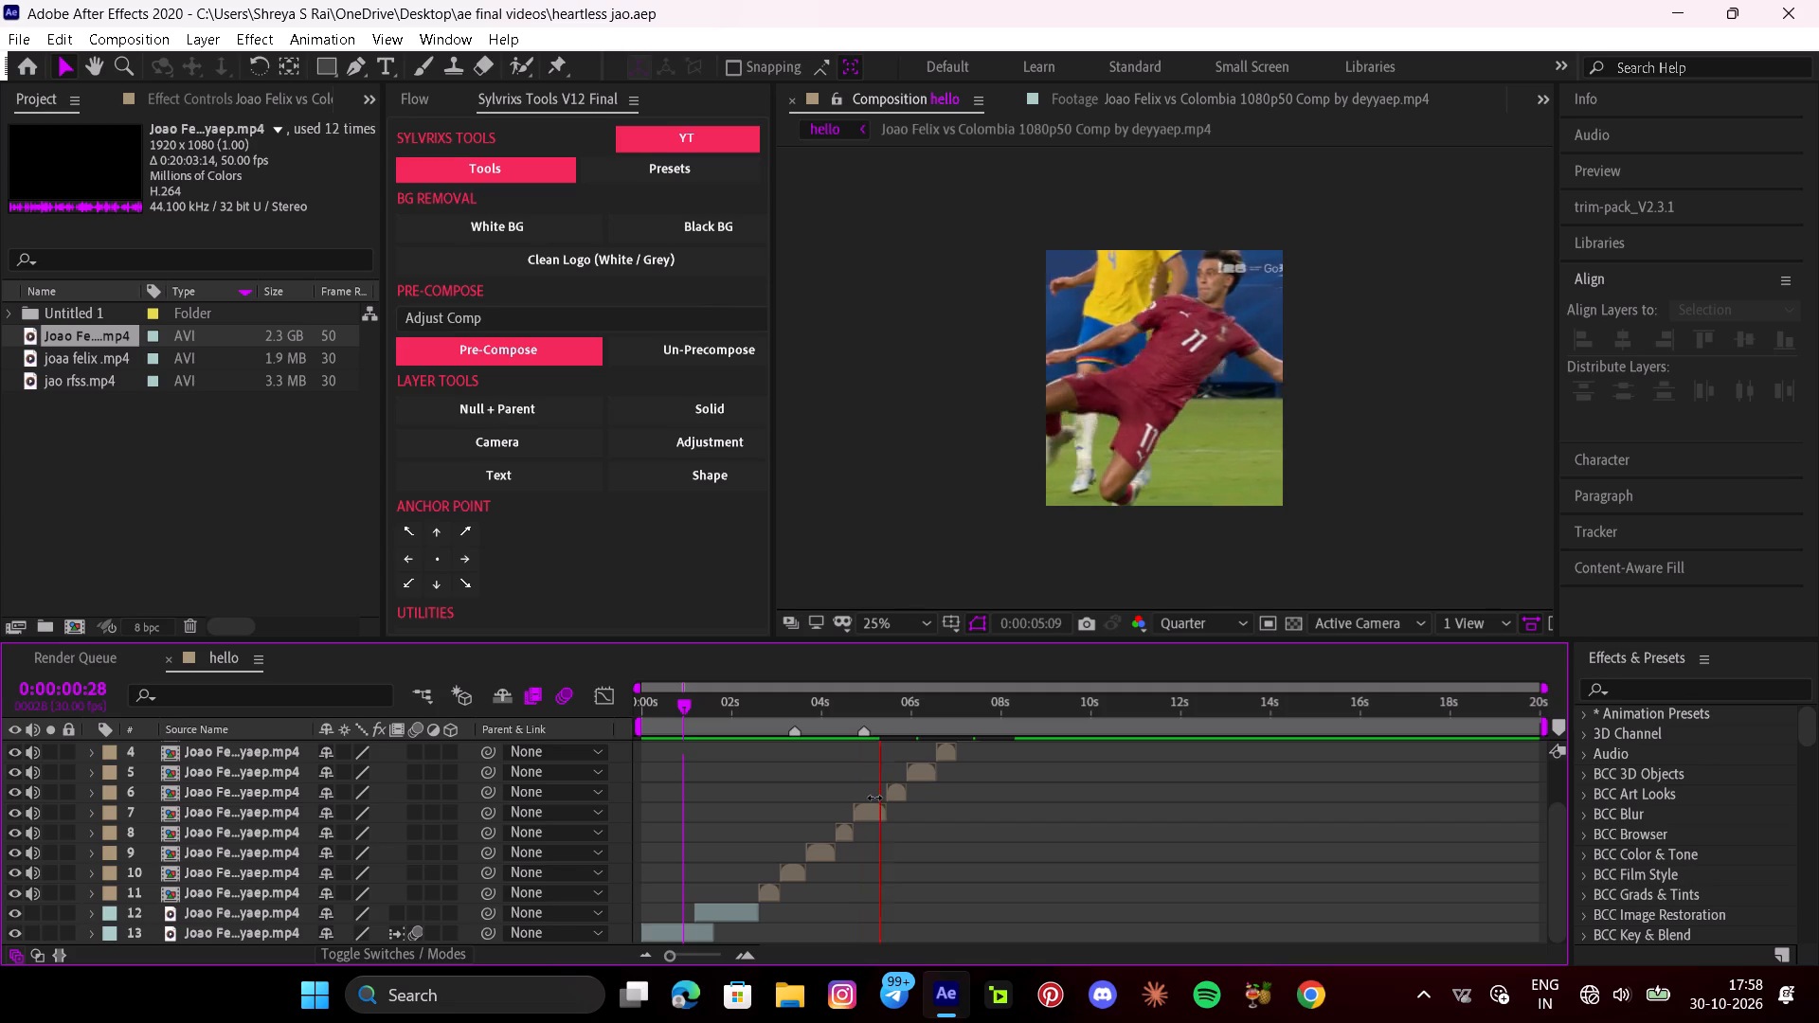
key(space)
drag(887, 706, 688, 737)
key(space)
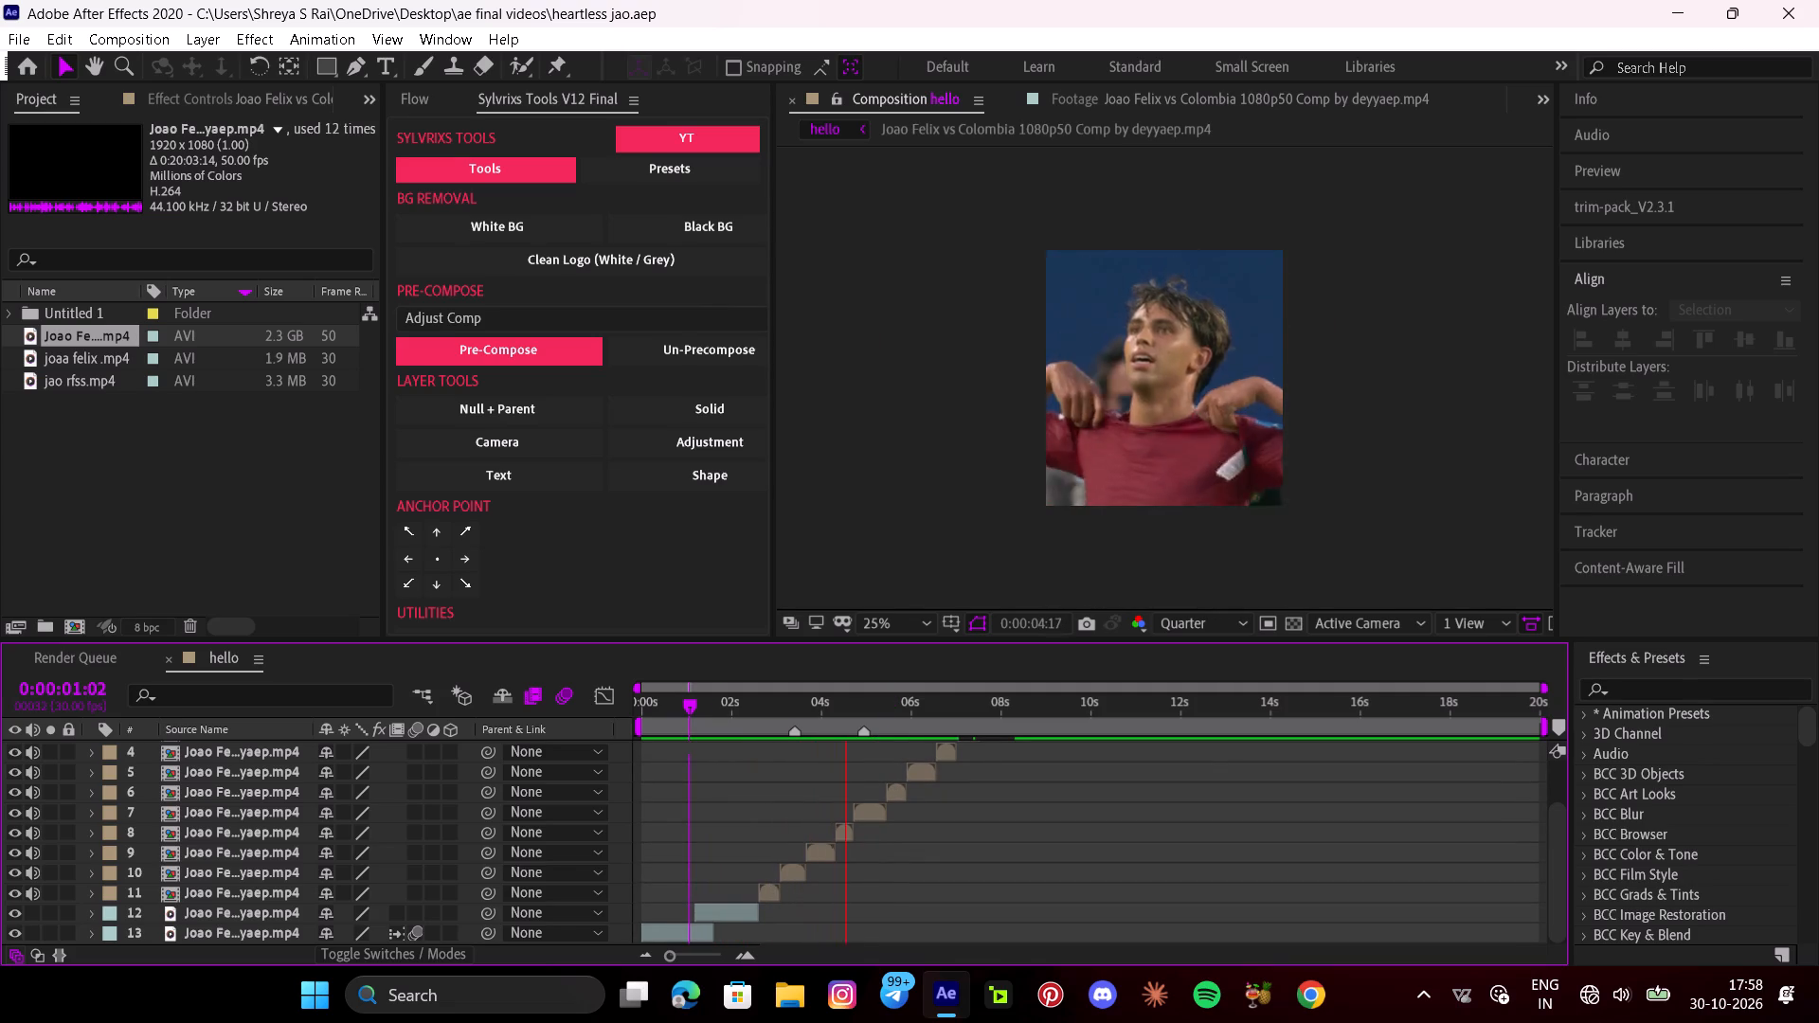
scroll(903, 797, up, 3)
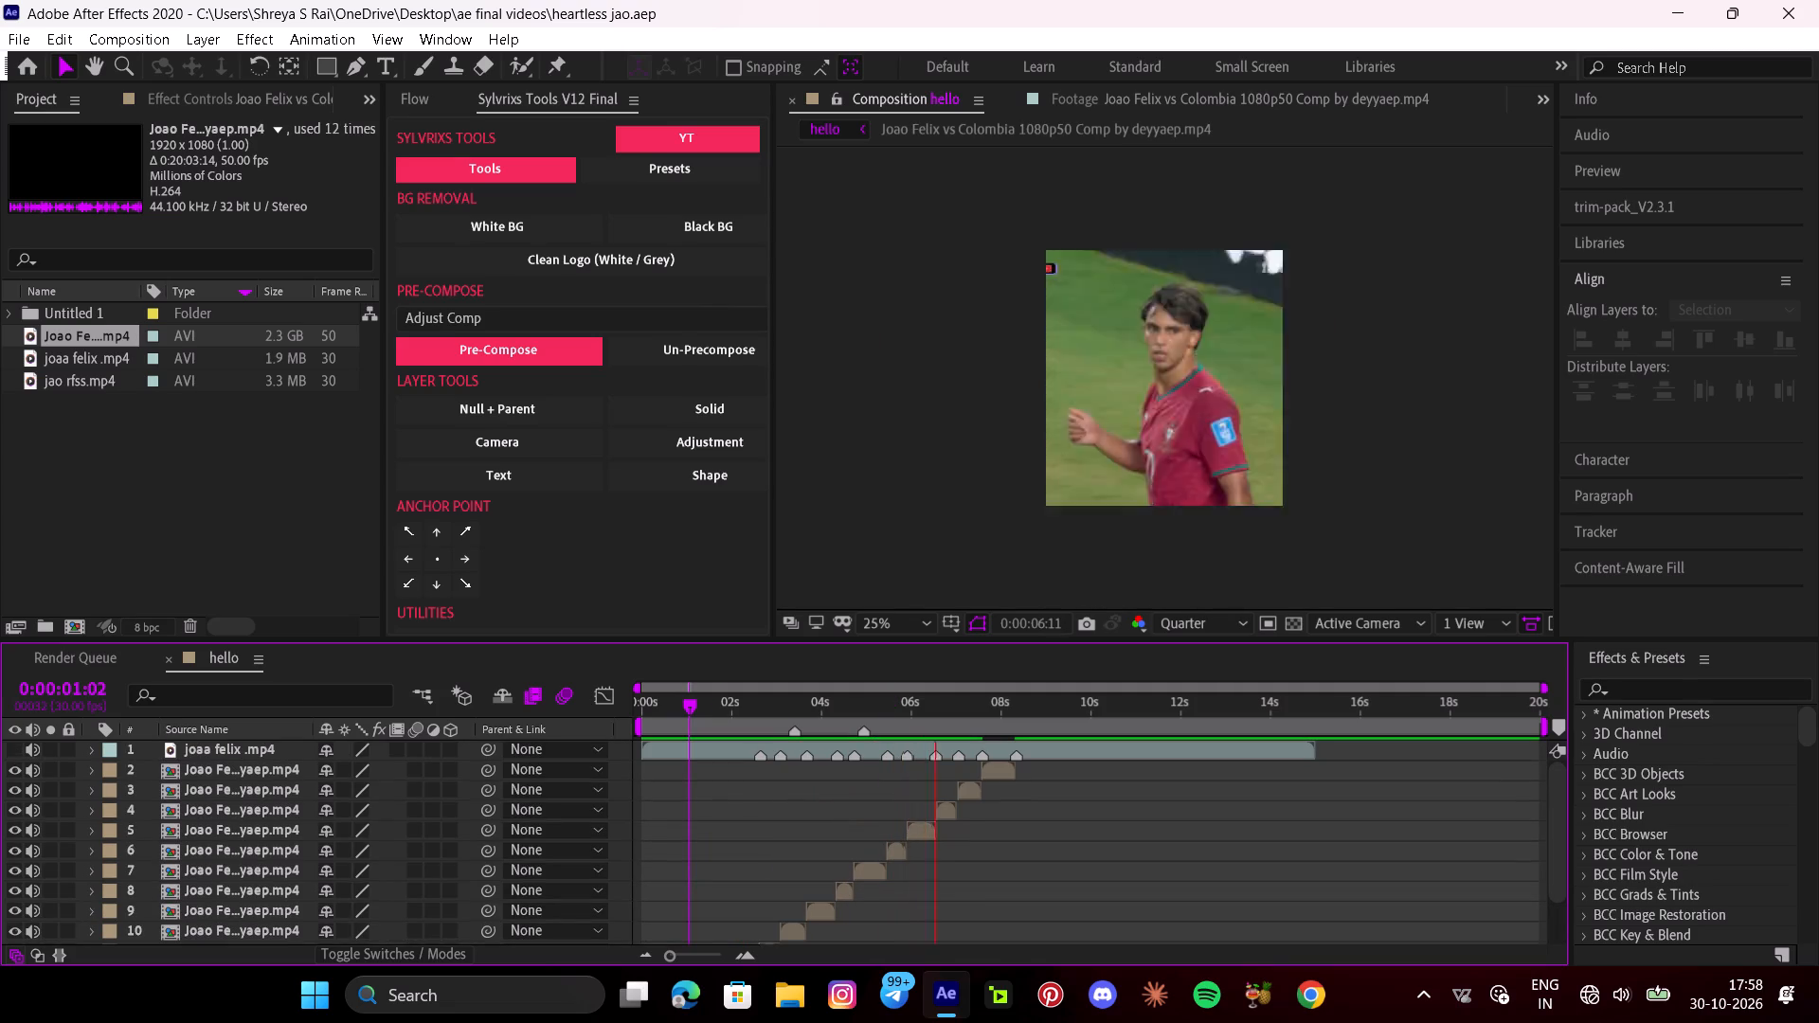
key(space)
drag(957, 713, 845, 729)
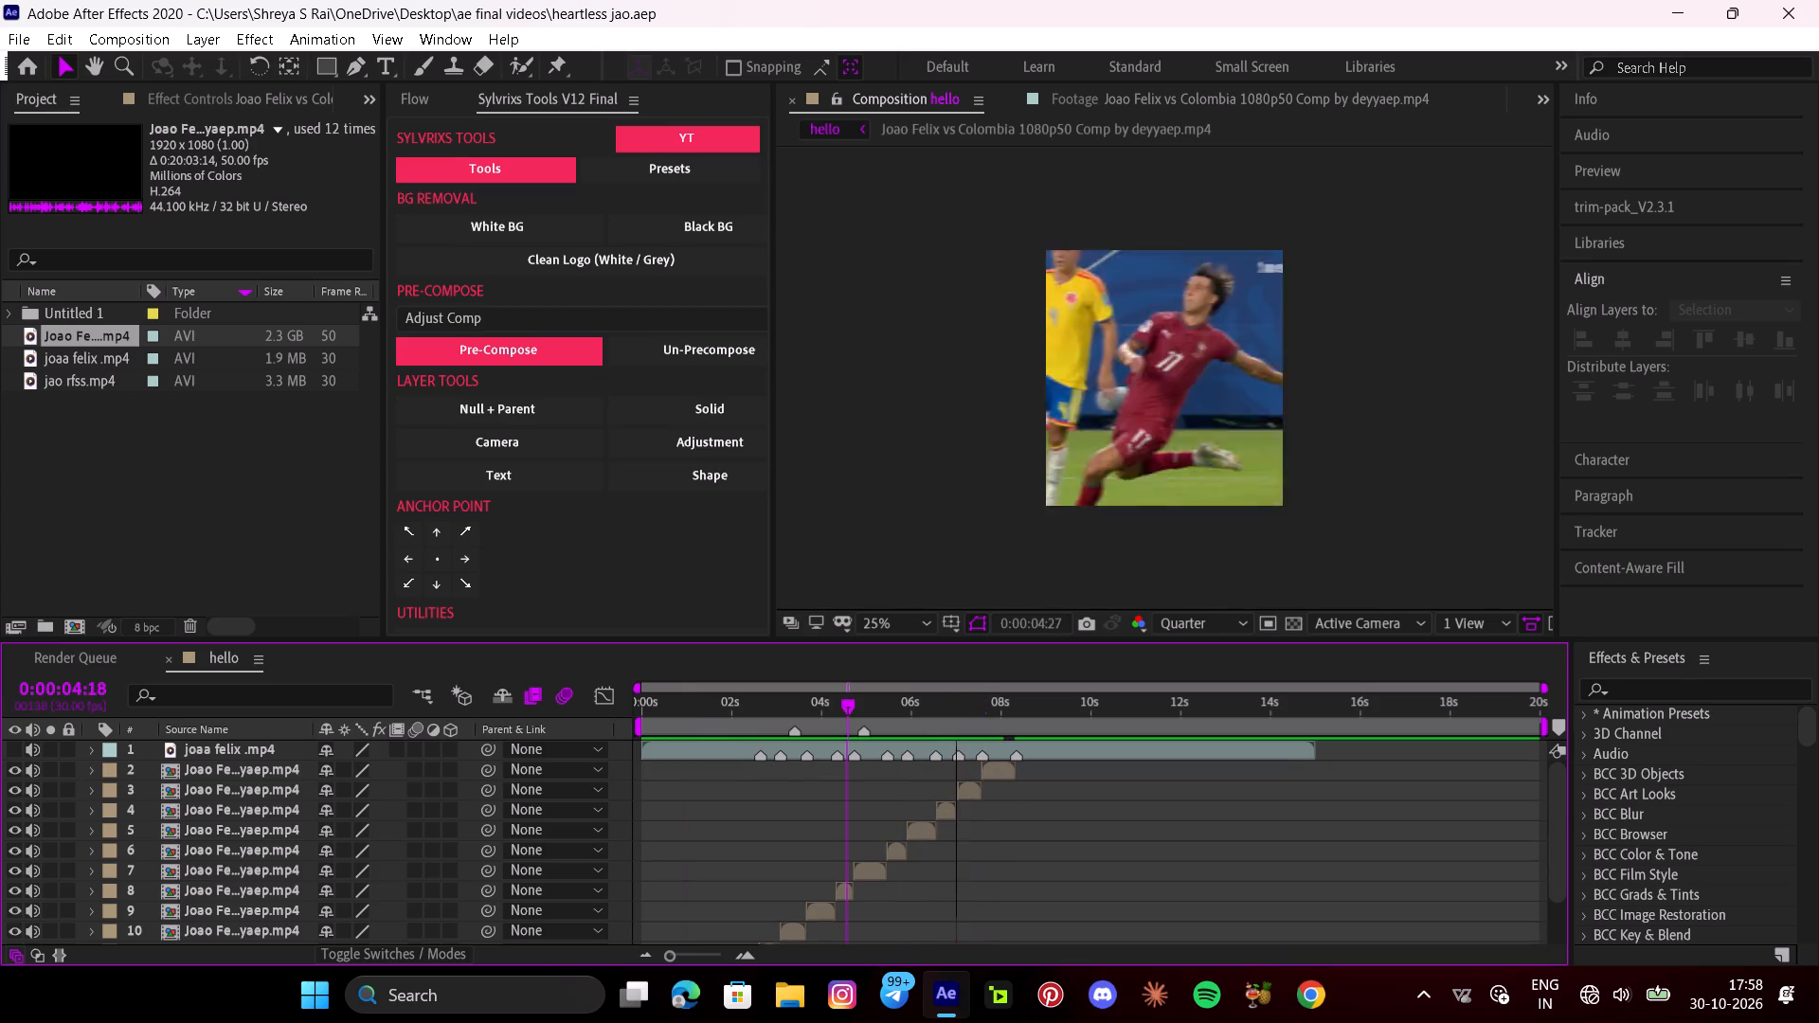
drag(845, 729, 844, 729)
key(space)
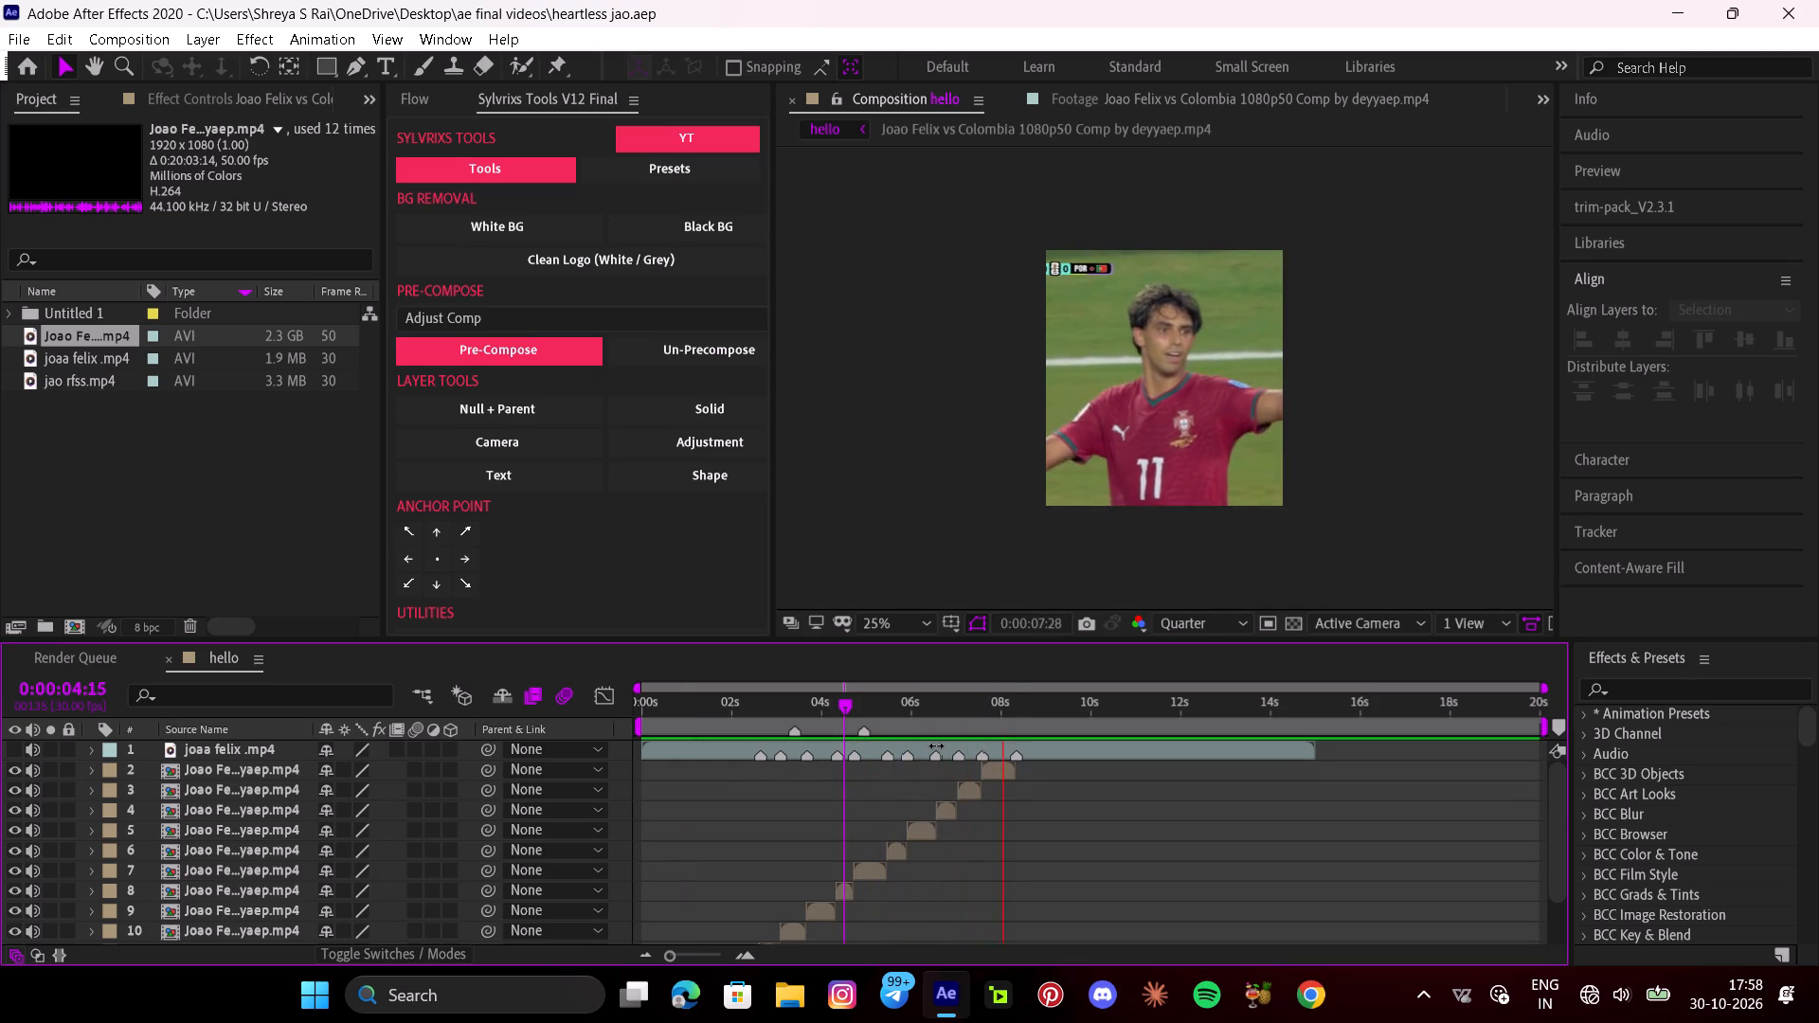
key(space)
Add an adjustment layer over the pre-composed shot on layer 11, starting at 0:00:02:18 and matching its length, and save the project.
scroll(884, 834, down, 3)
click(764, 898)
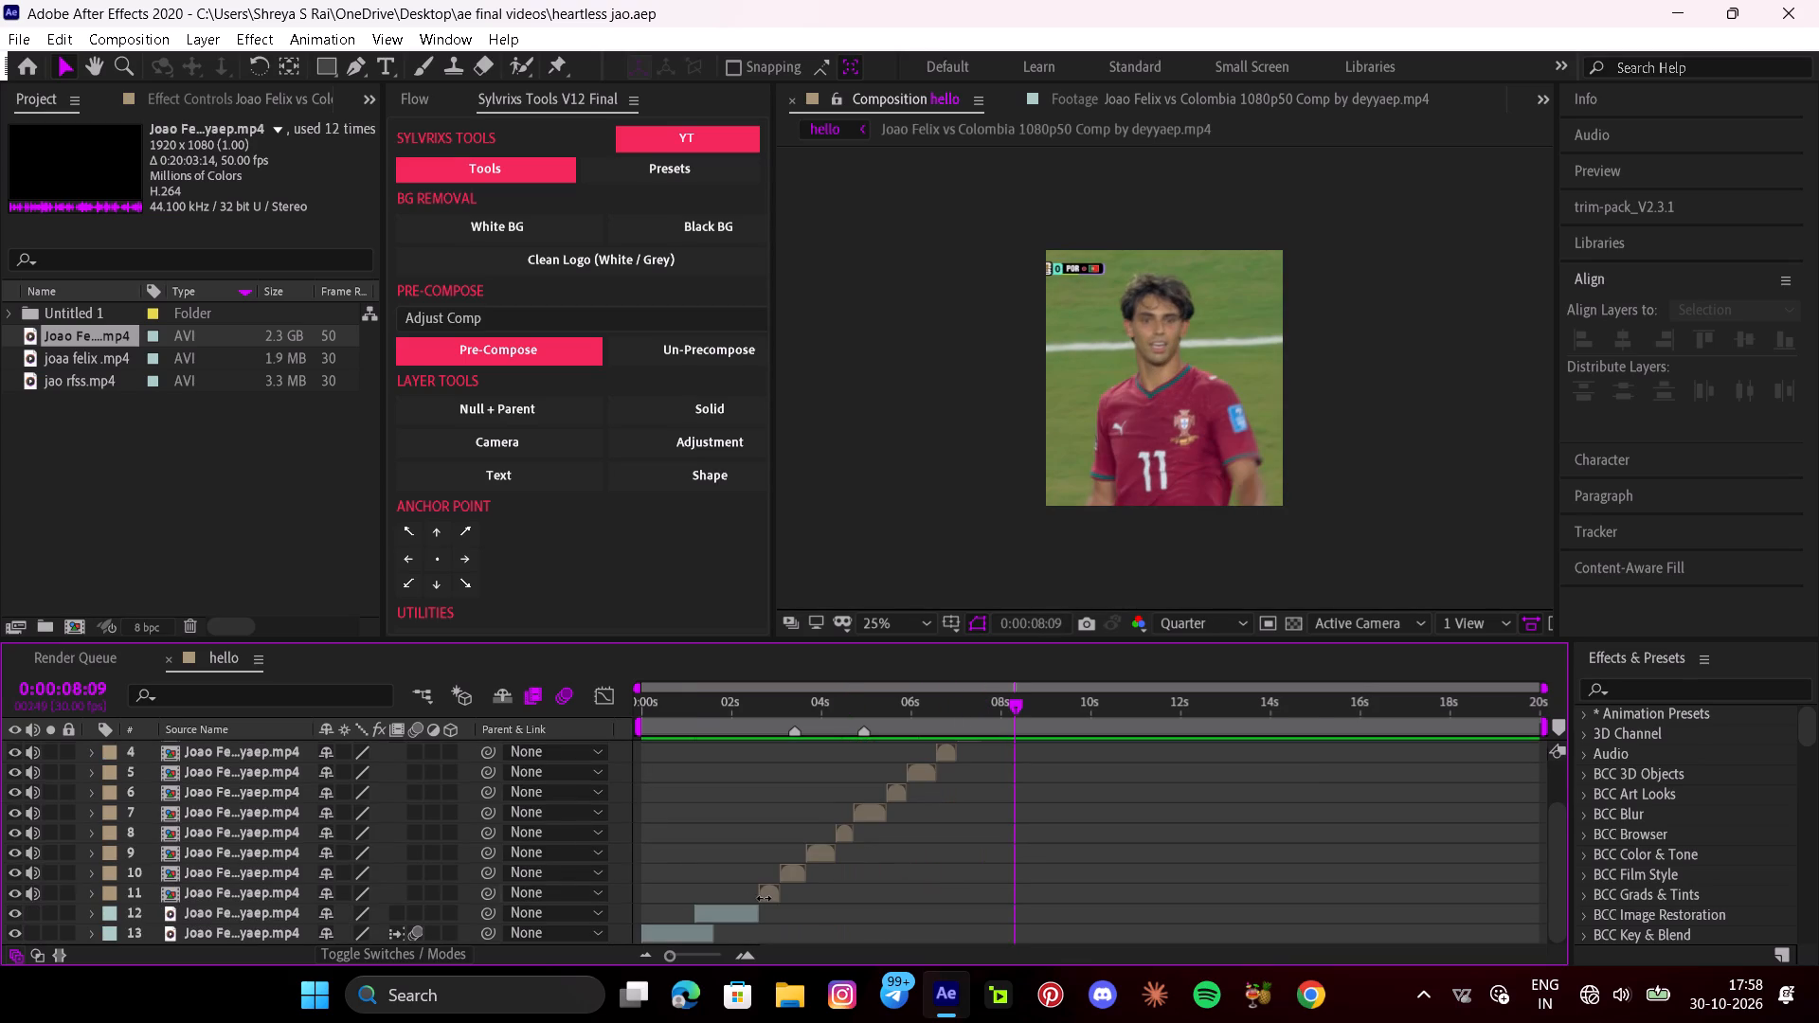
key(i)
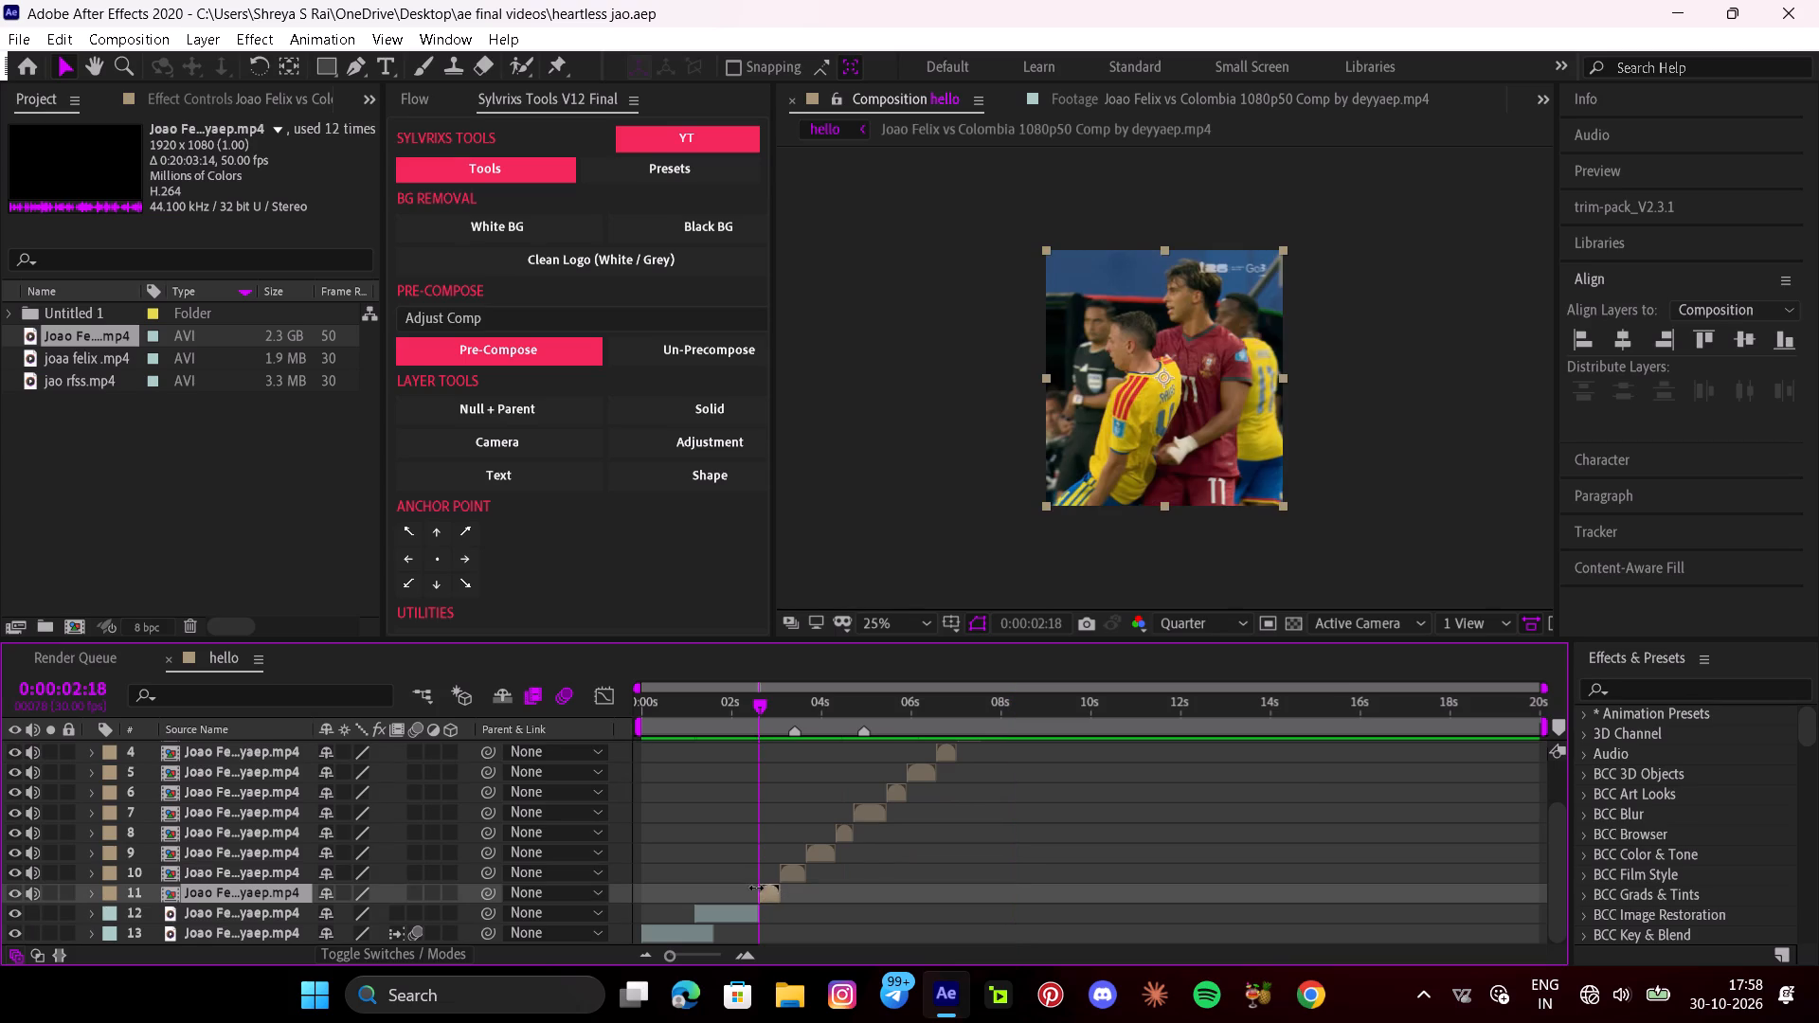
triple_click(747, 954)
key(space)
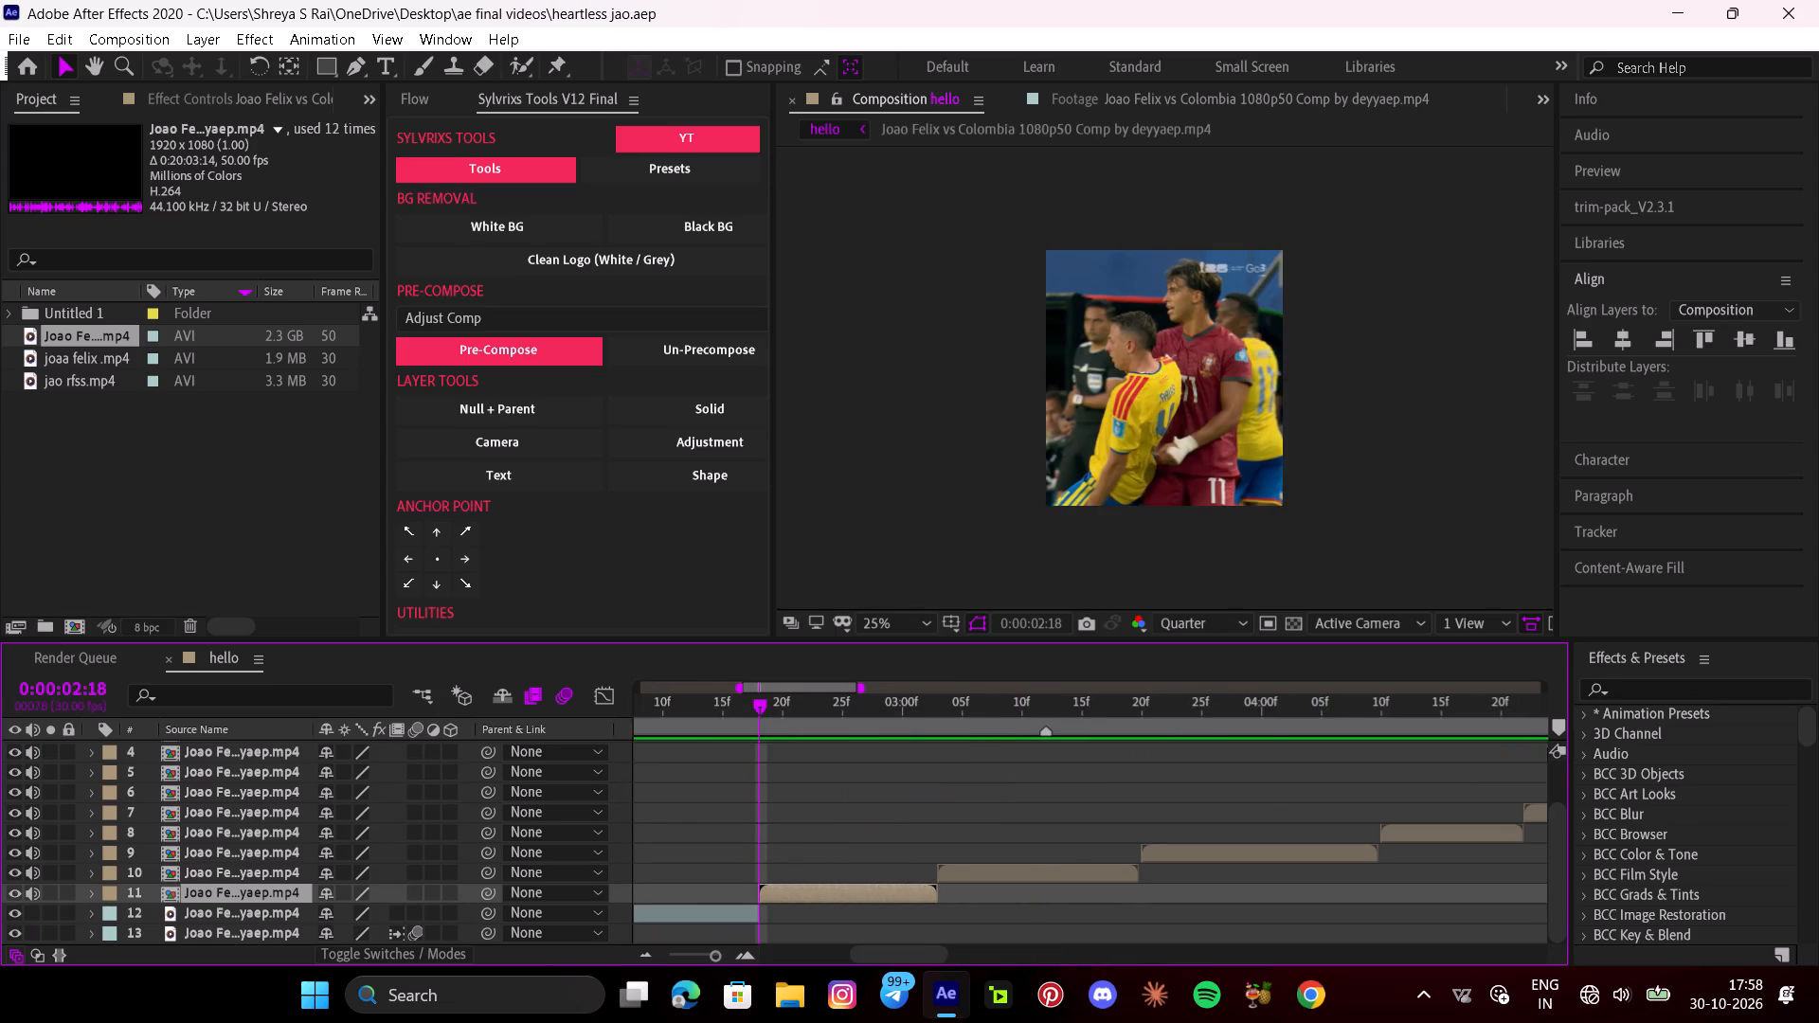
key(space)
text(i)
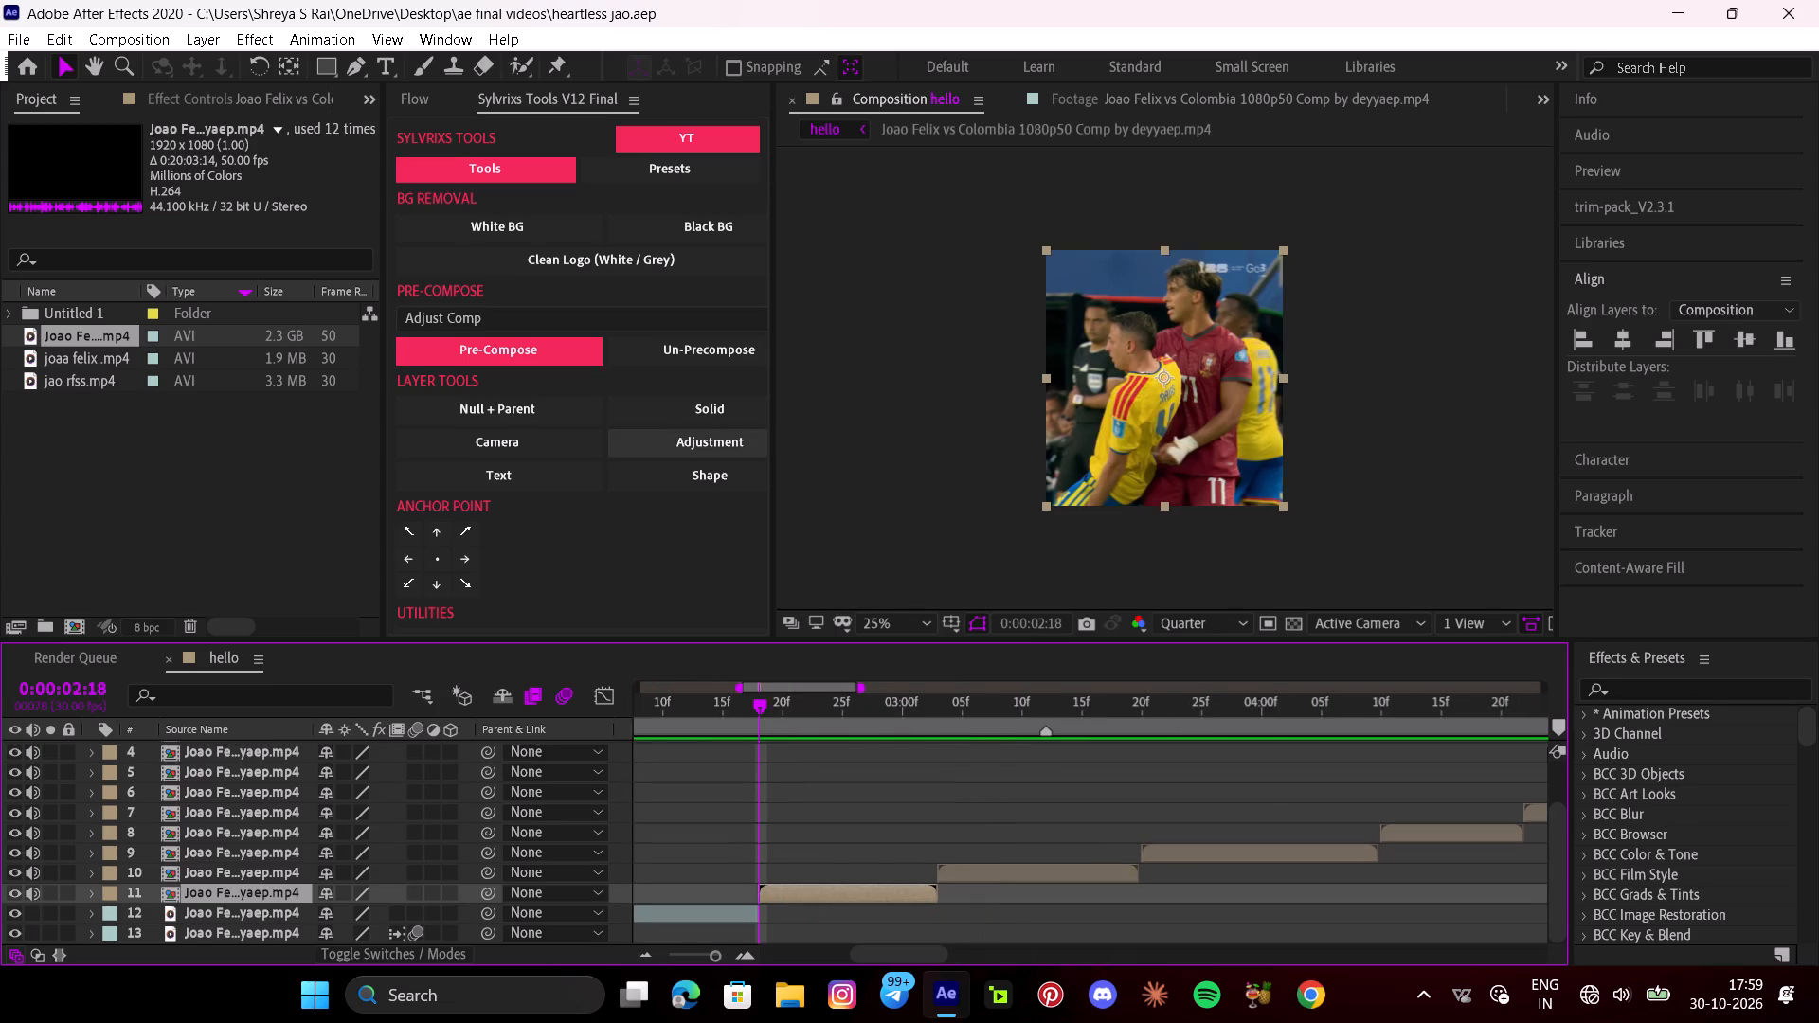
click(690, 451)
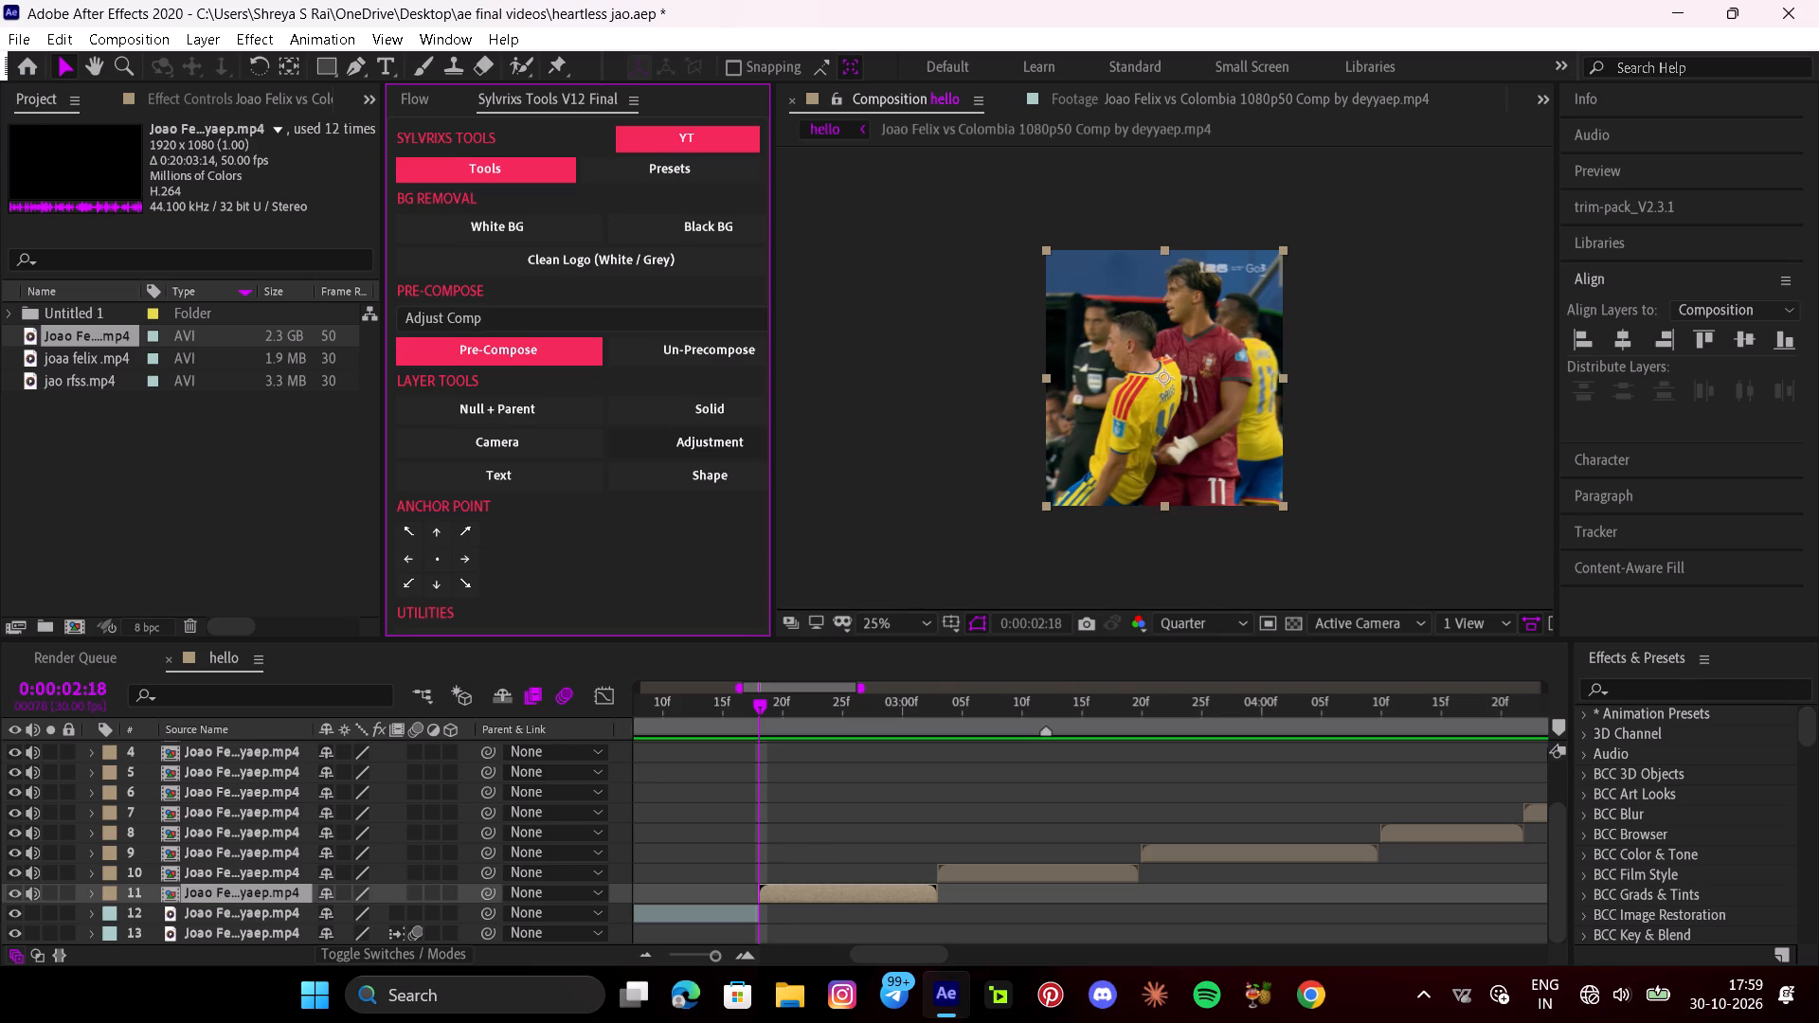
click(819, 852)
key(ctrl+s)
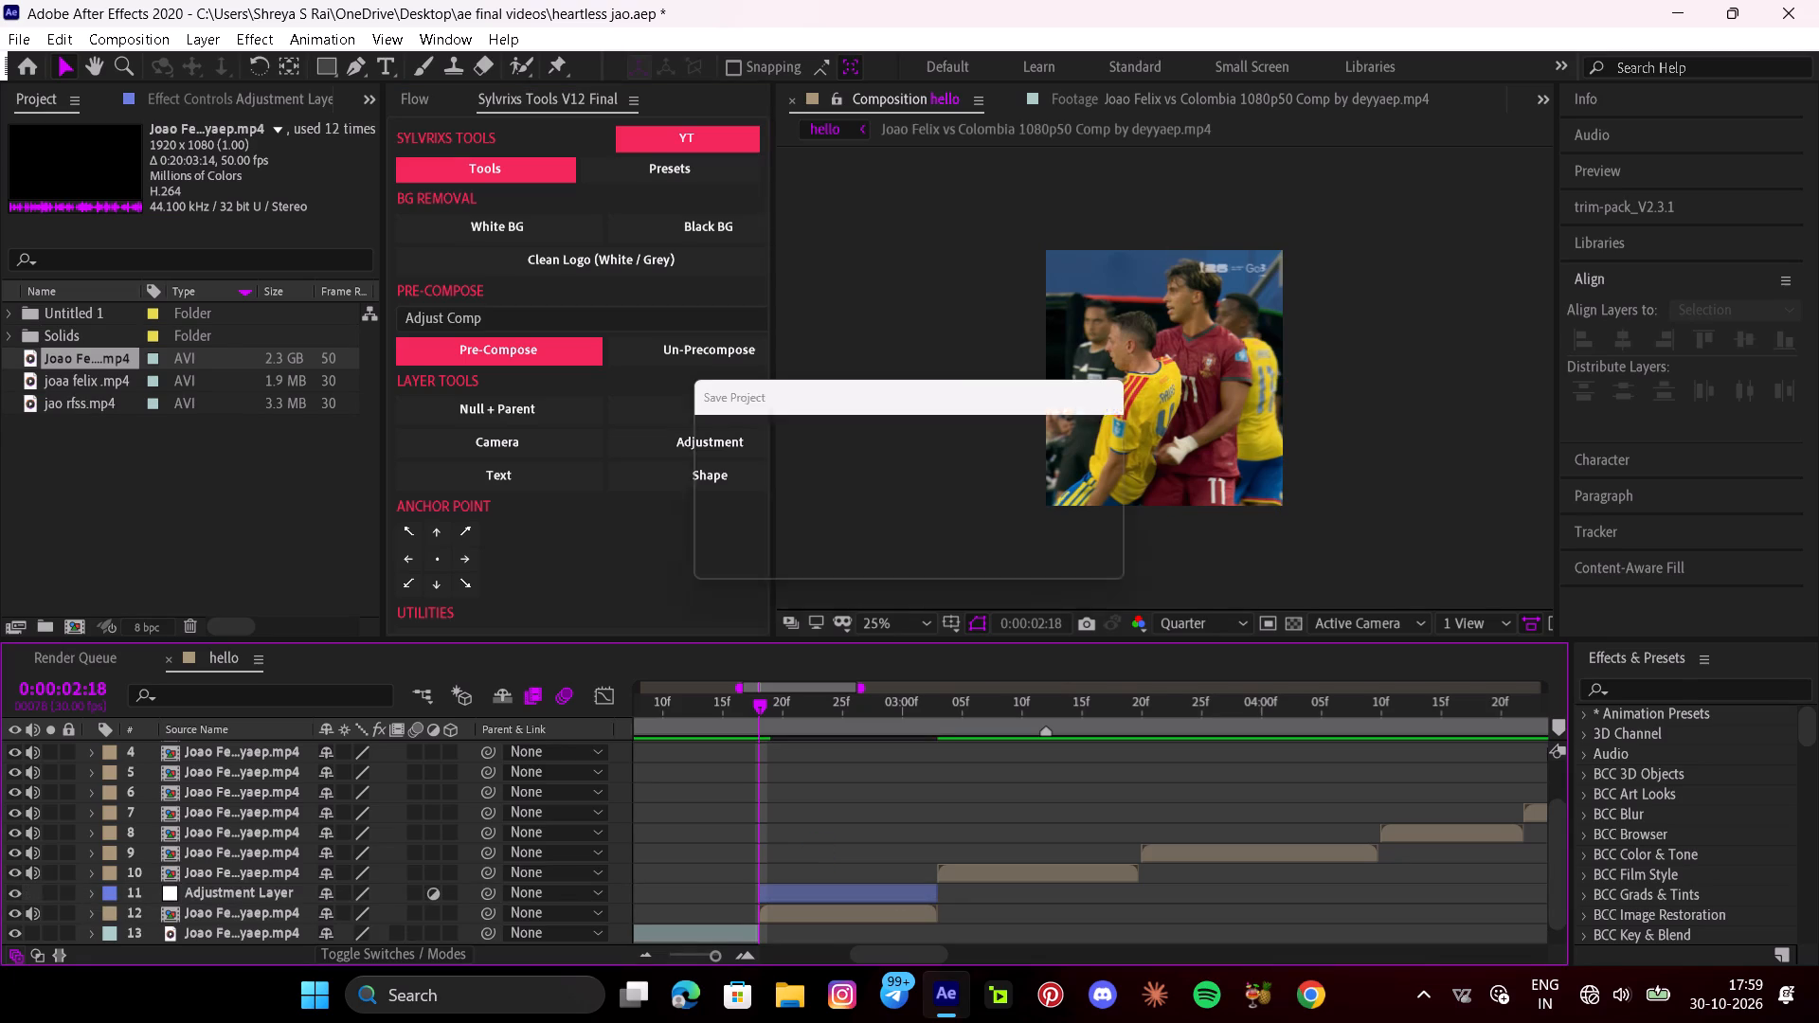
Find the x shake presets and apply kvzmos x shake to the adjustment layer at 0:00:02:18.
click(810, 888)
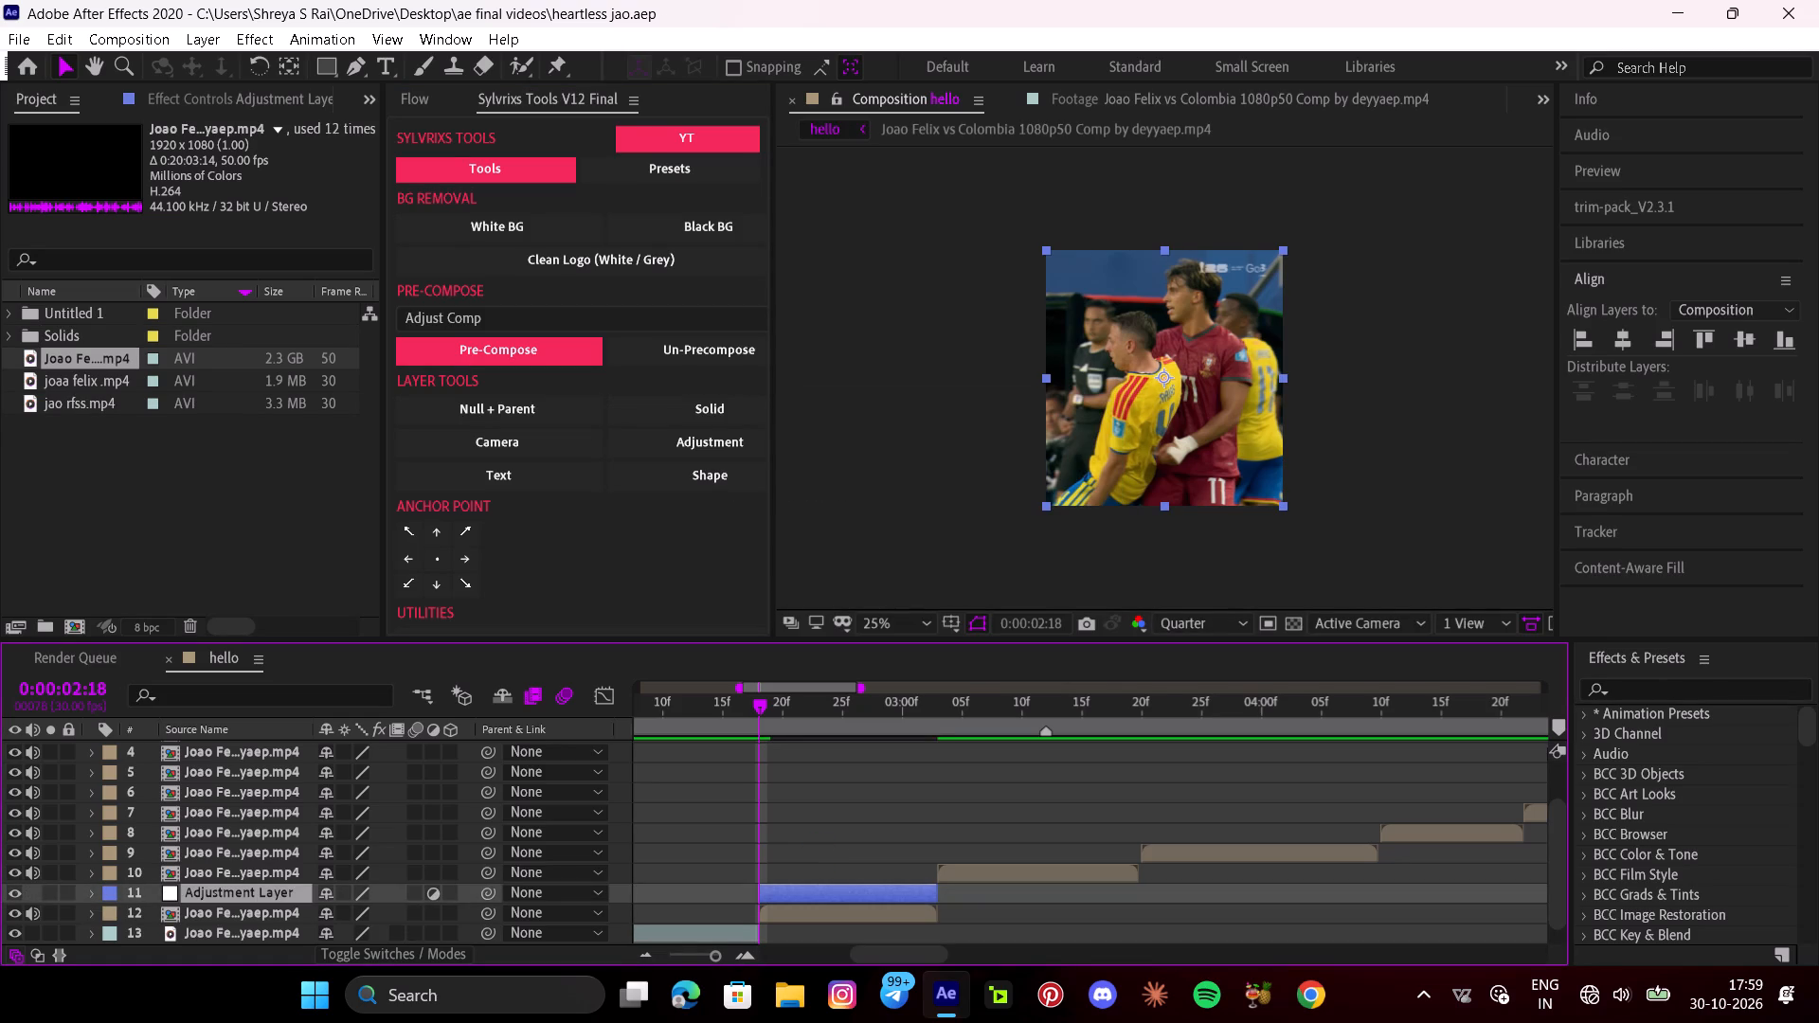
click(1625, 689)
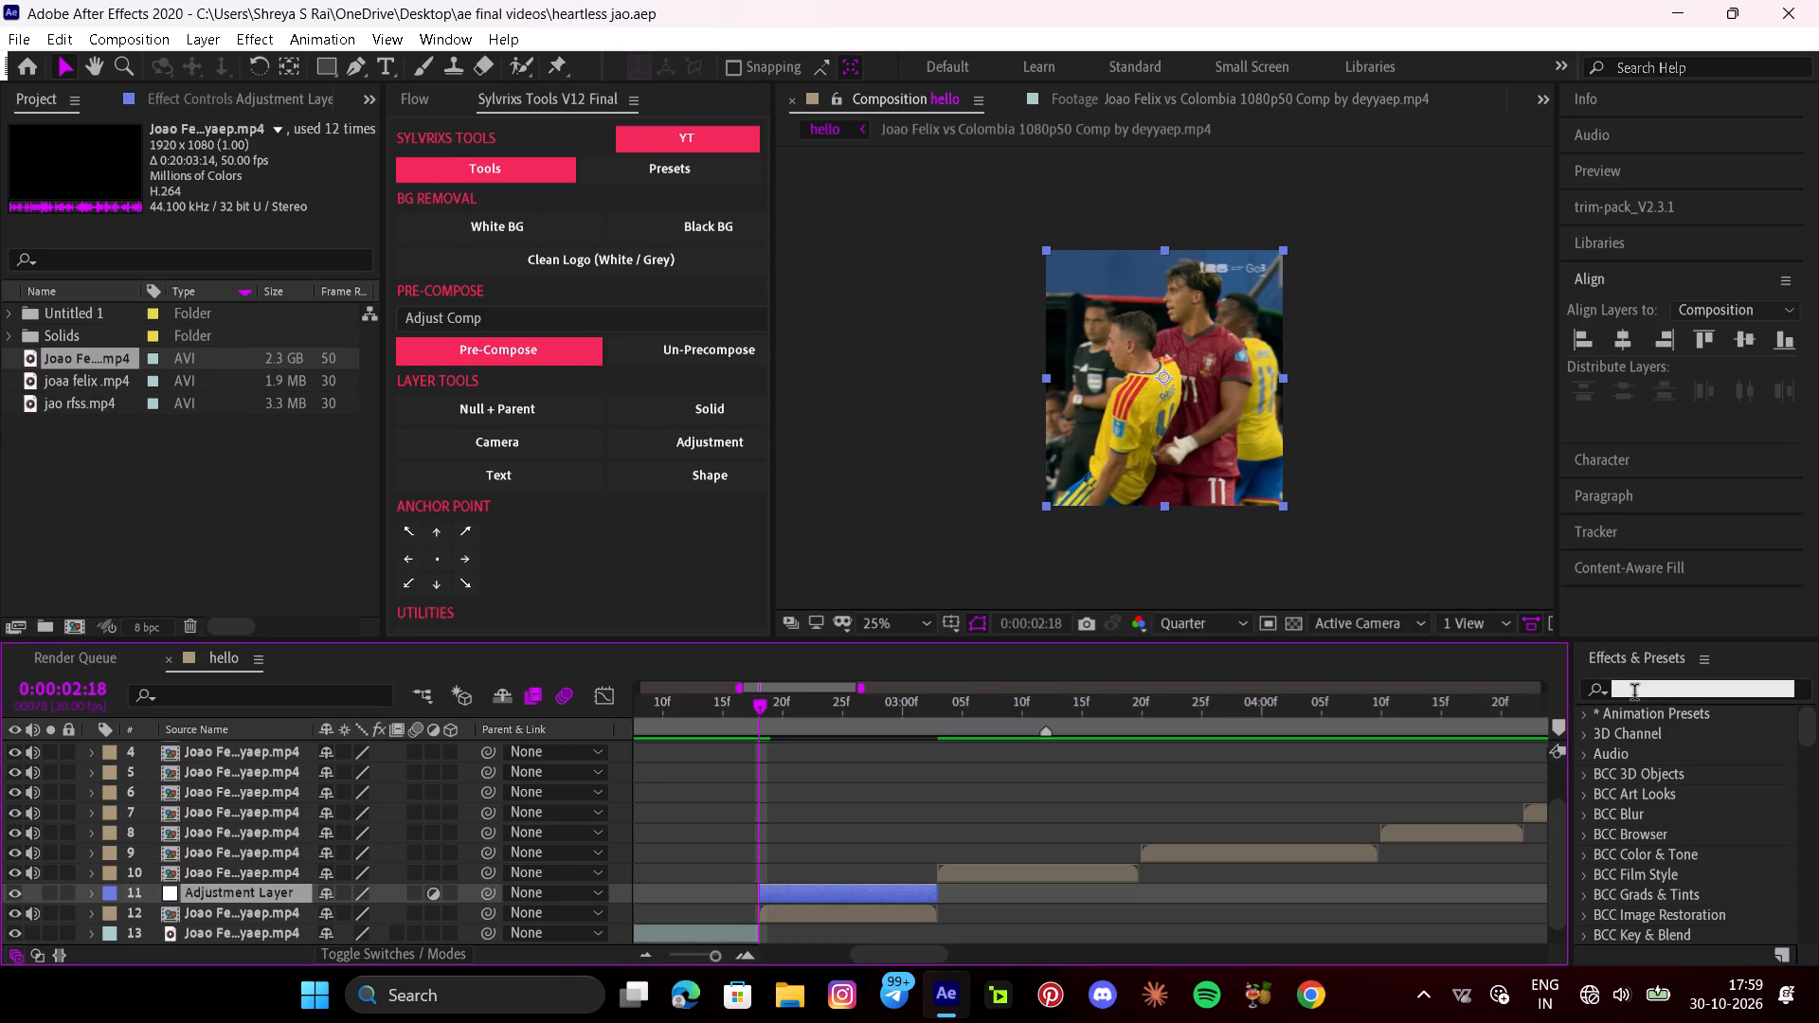
text(x shake)
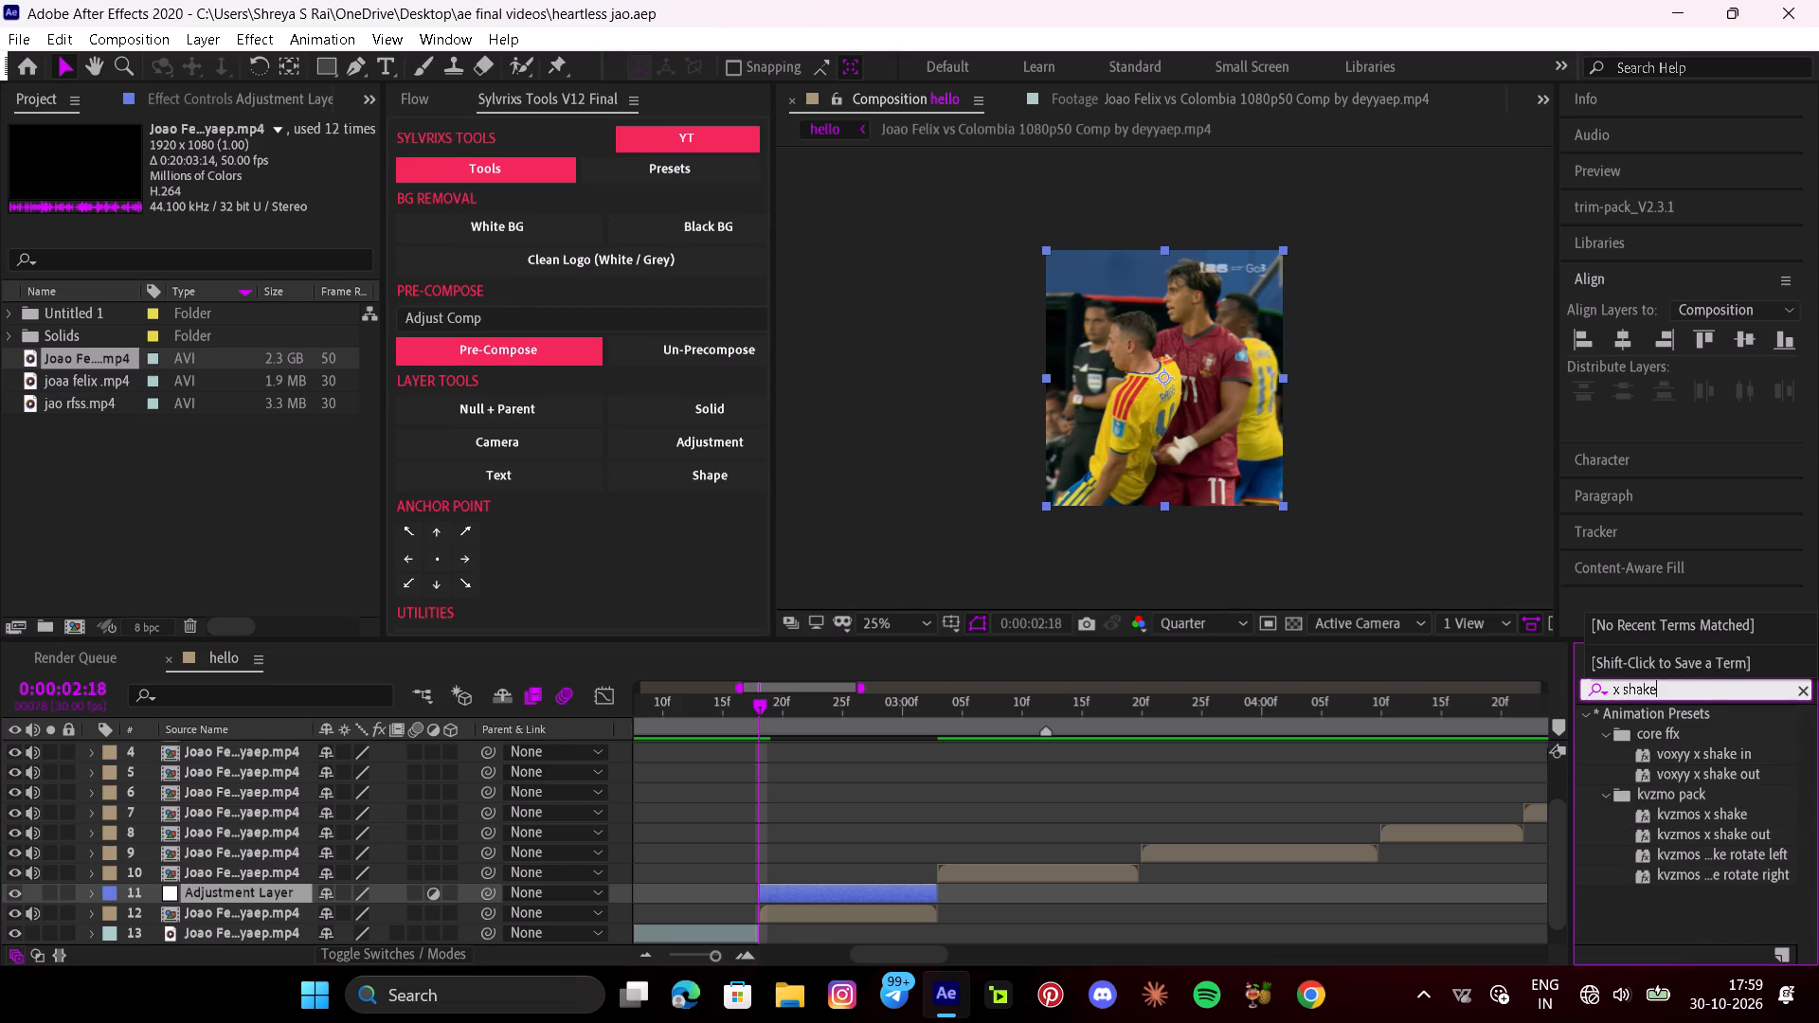
click(716, 837)
click(777, 890)
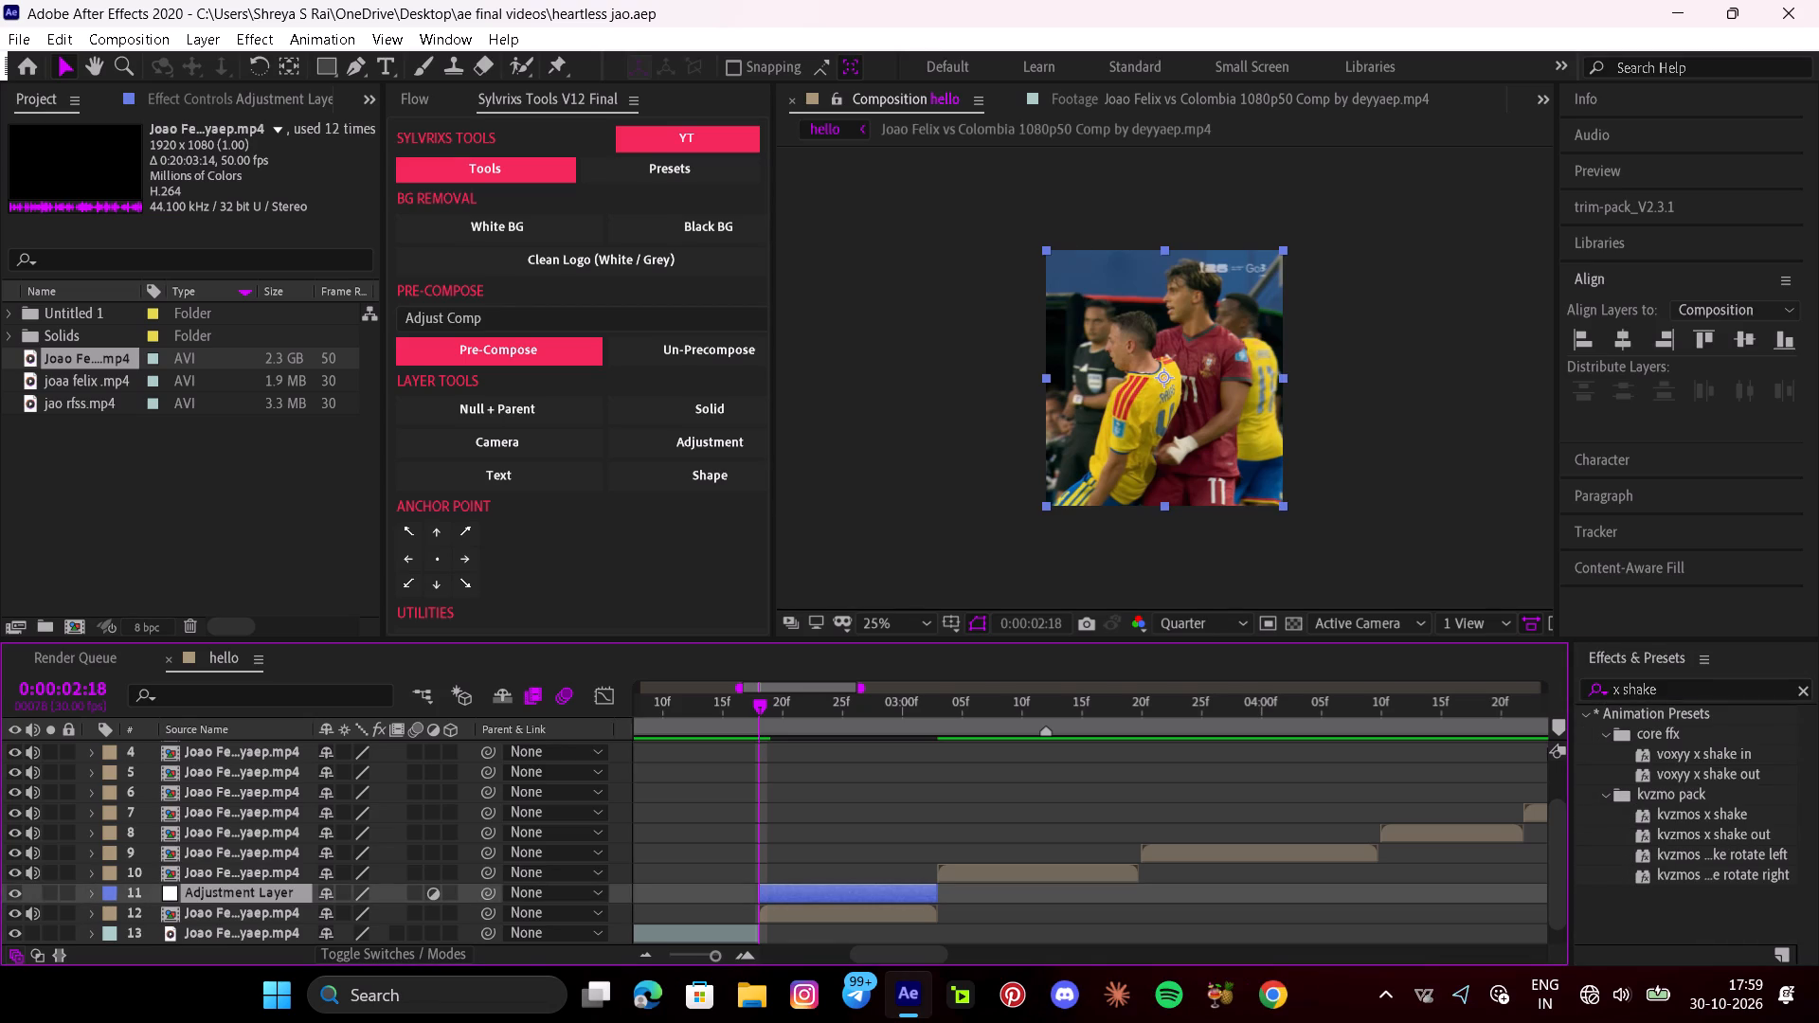
drag(1711, 819, 958, 898)
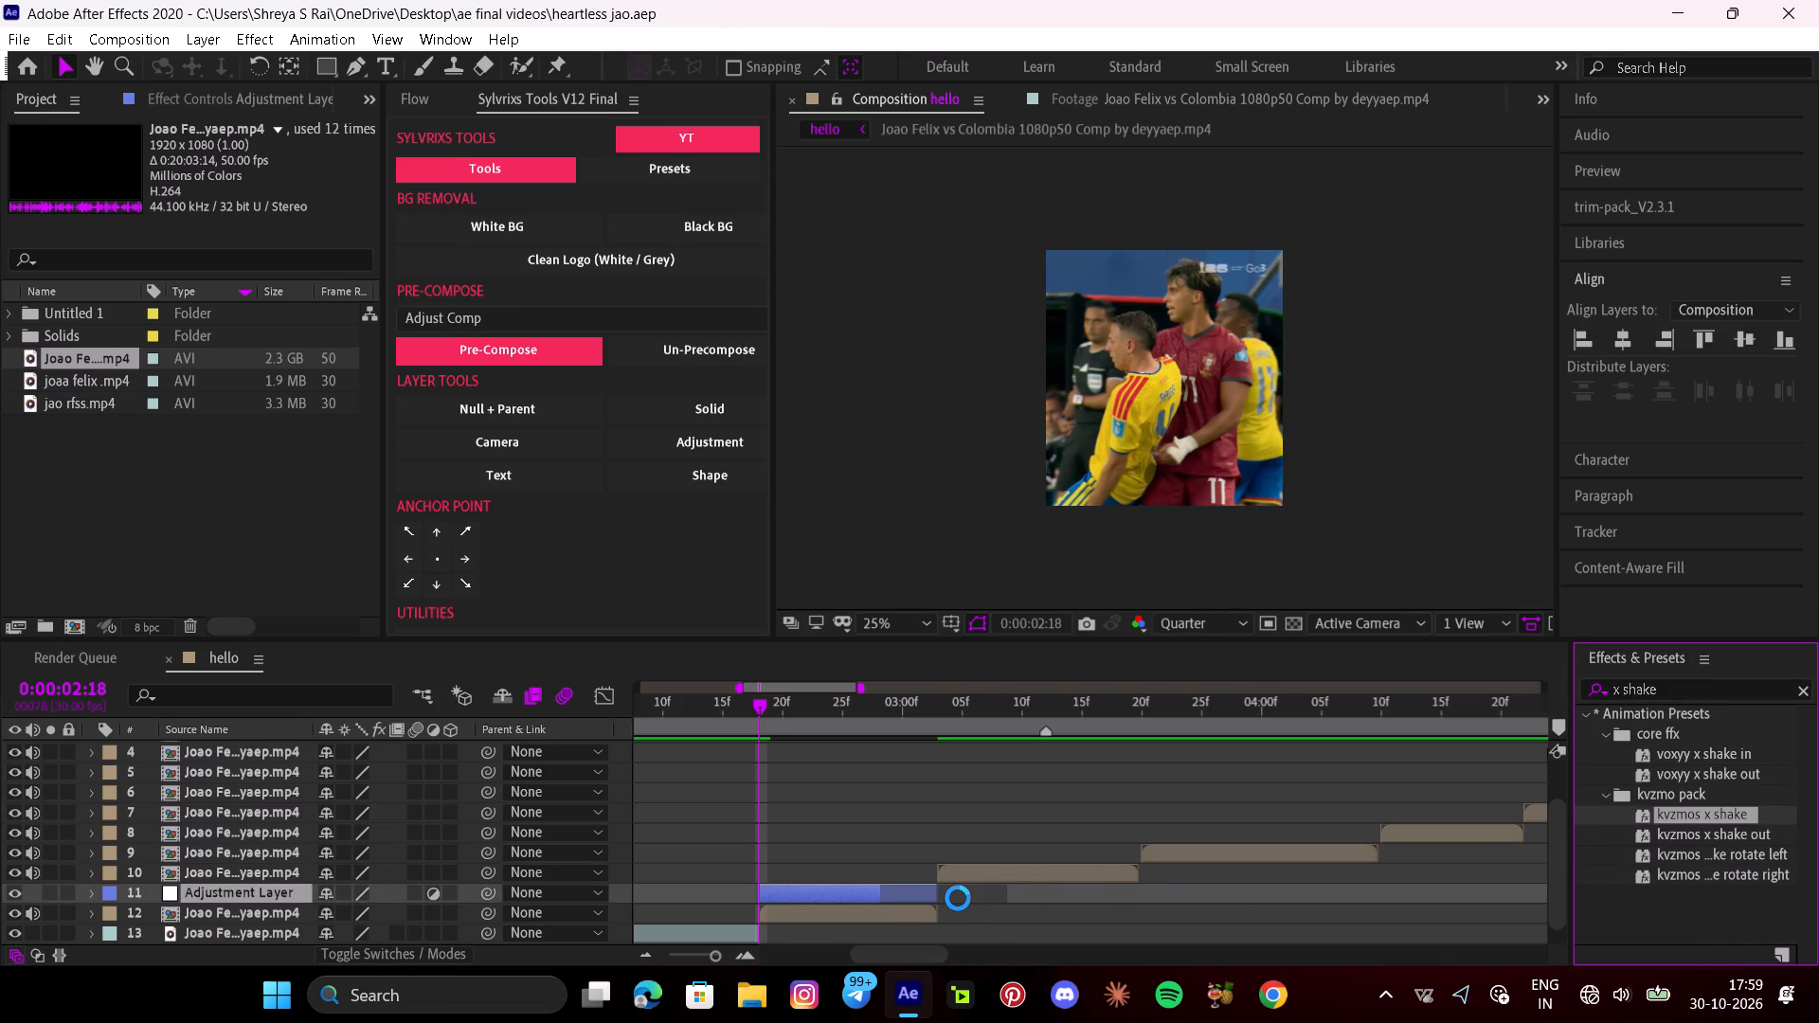
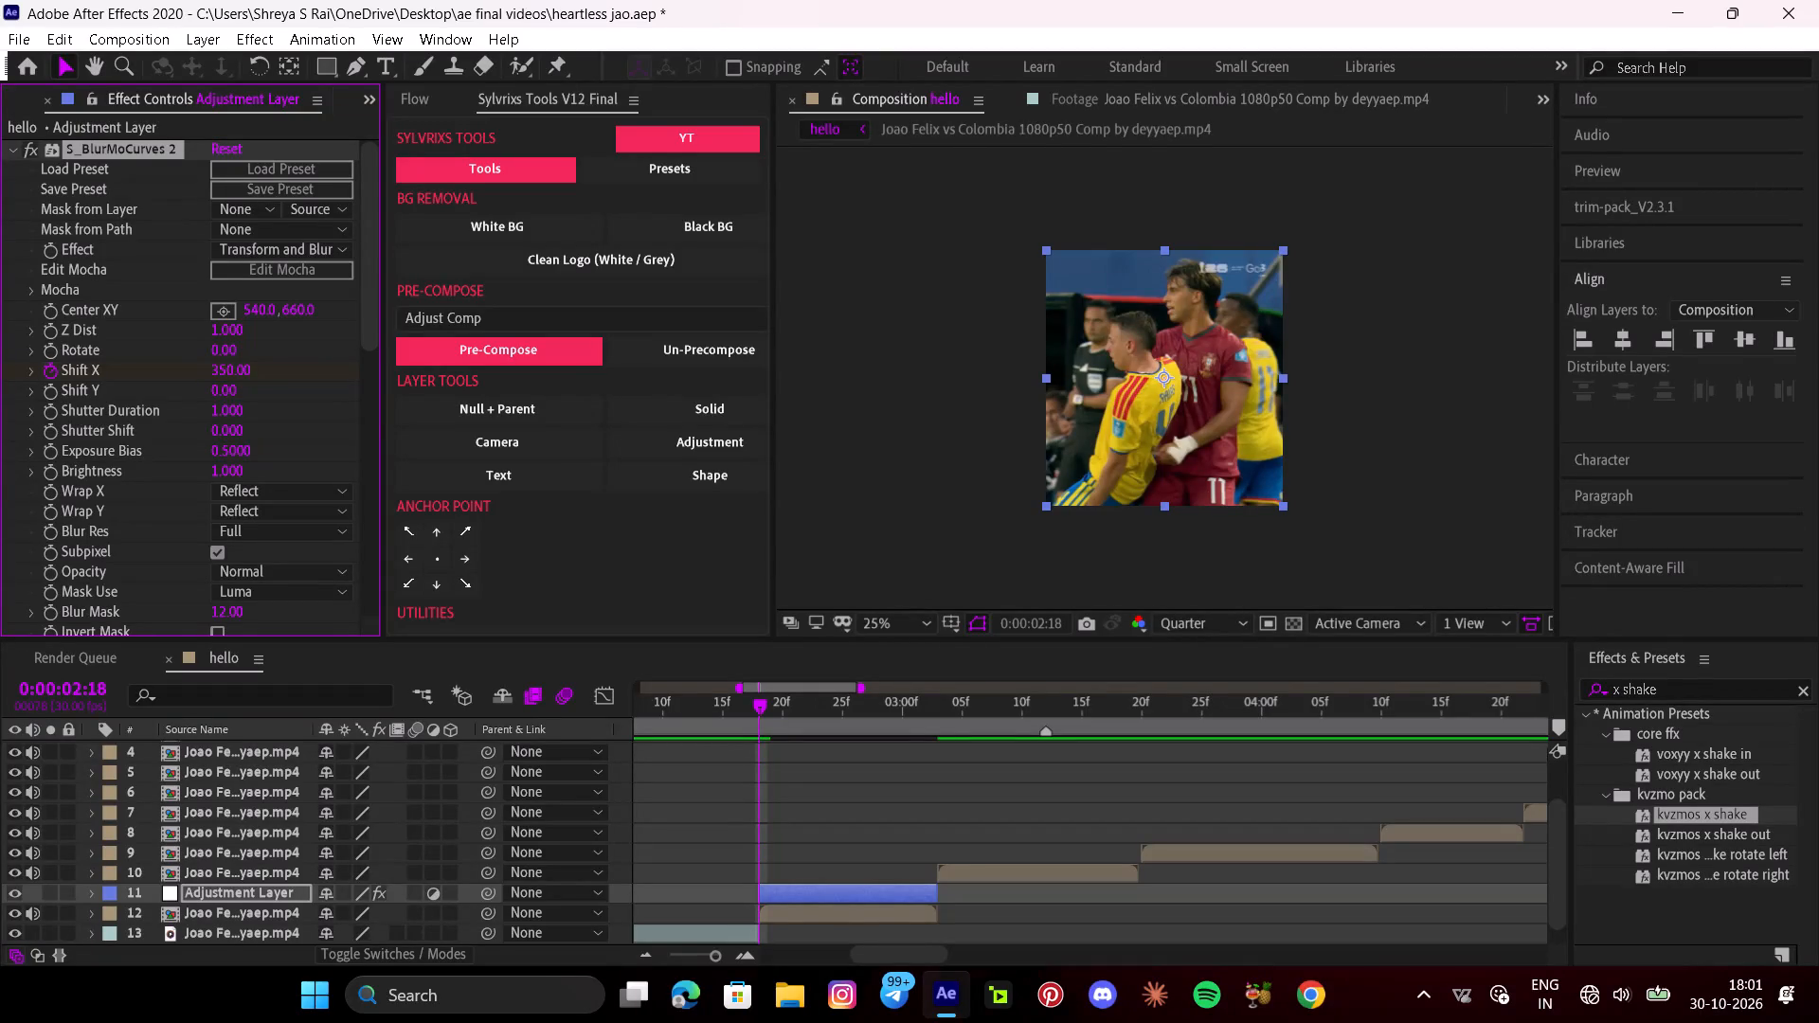
Keyframe the S_BlurMoCurves Z Dist from 1.000 at 0:00:02:18 to 0.610 at 0:00:03:02, and move its center to about 268, 8.
click(11, 152)
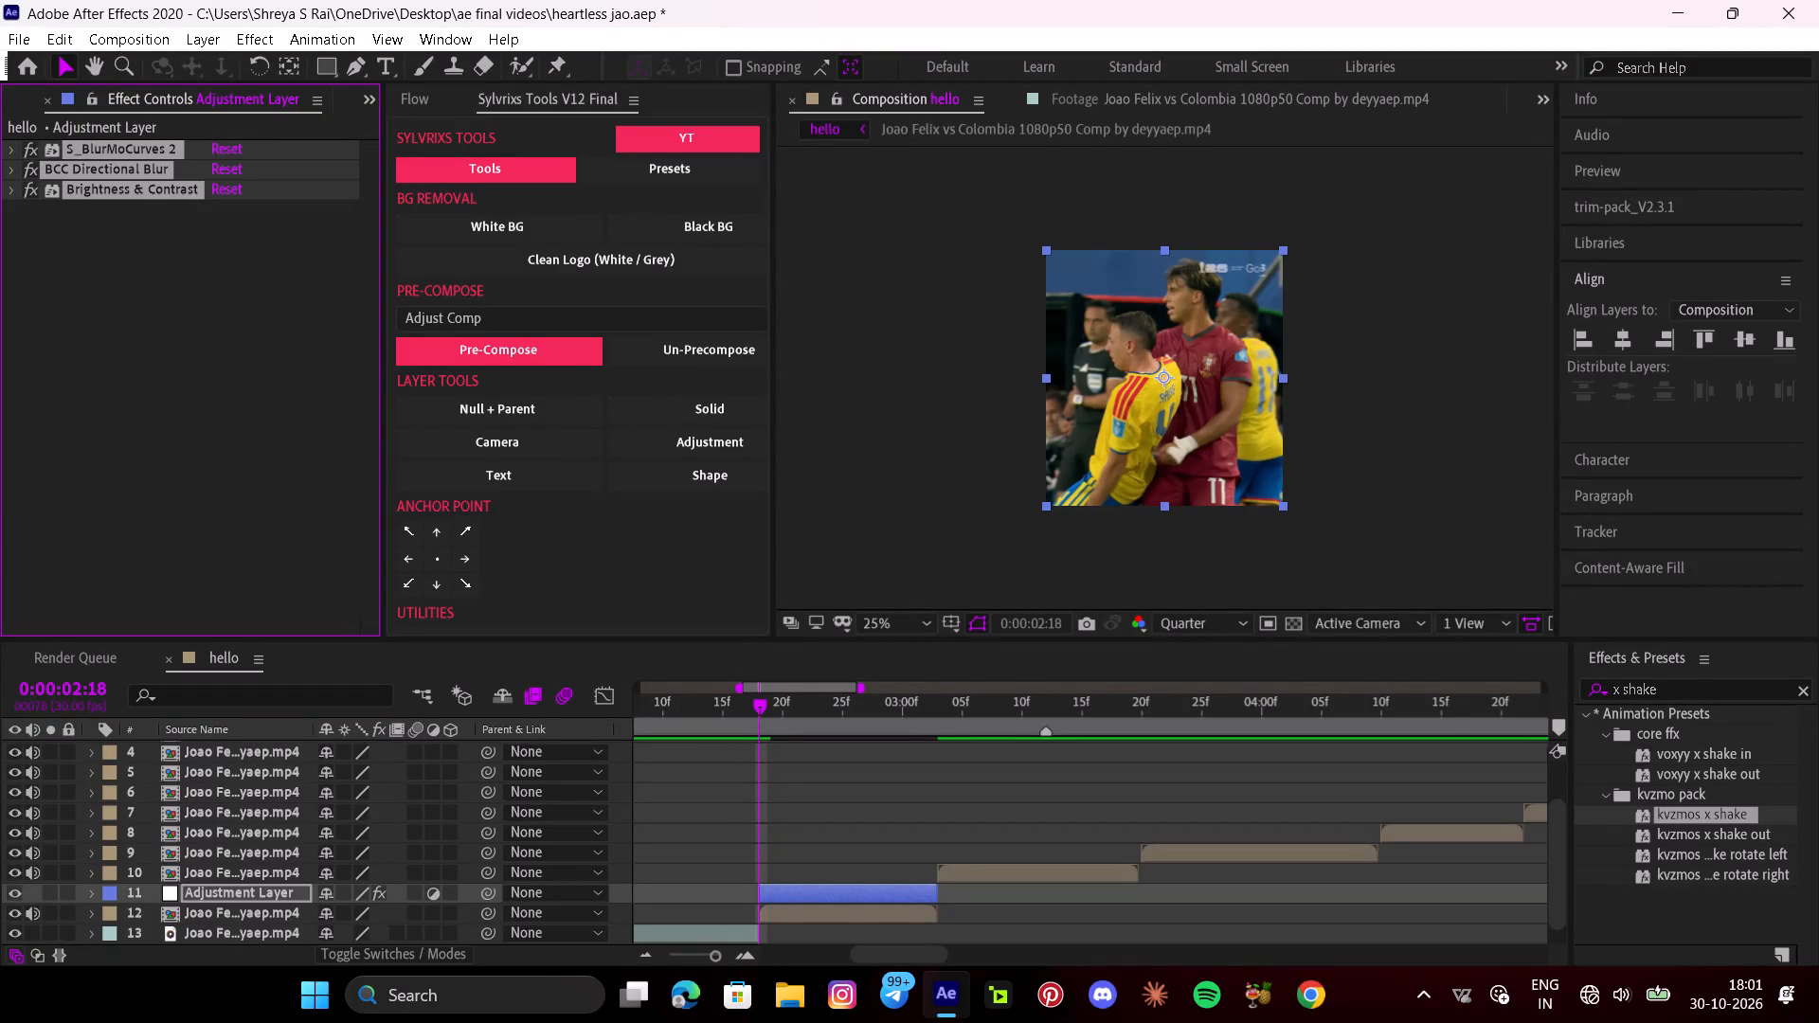
click(57, 253)
click(10, 148)
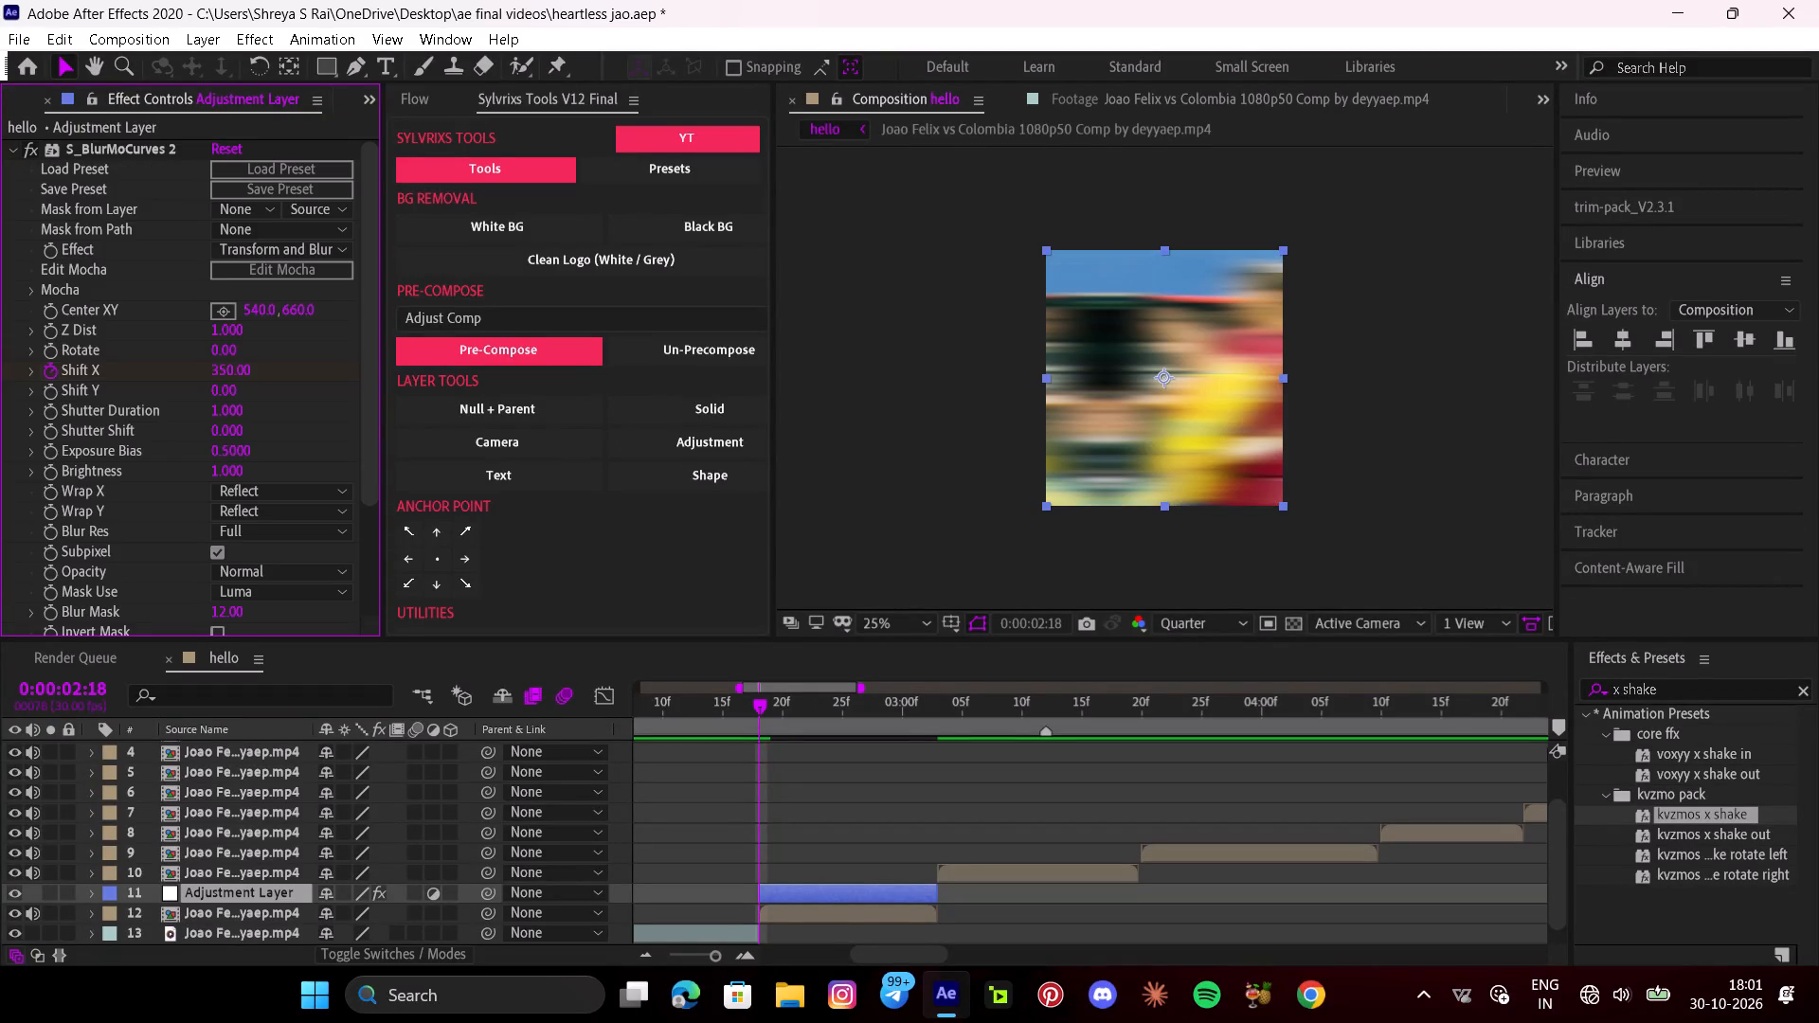
click(47, 326)
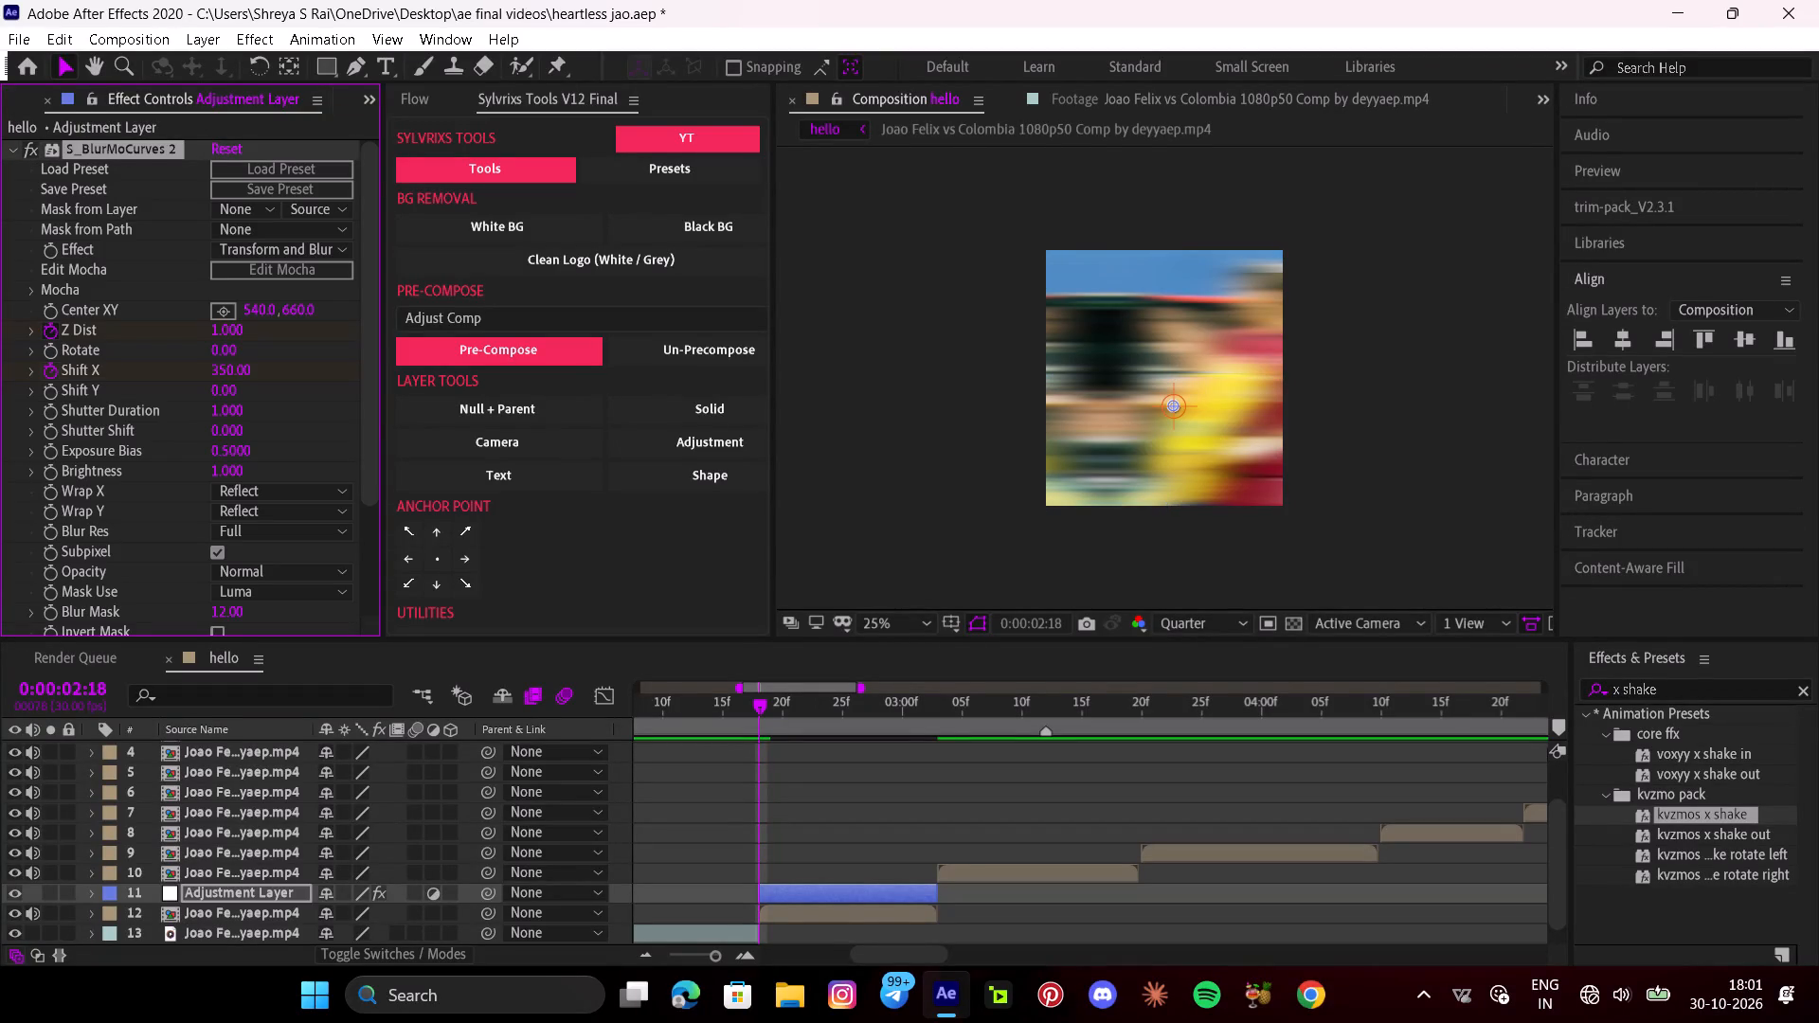
key(o)
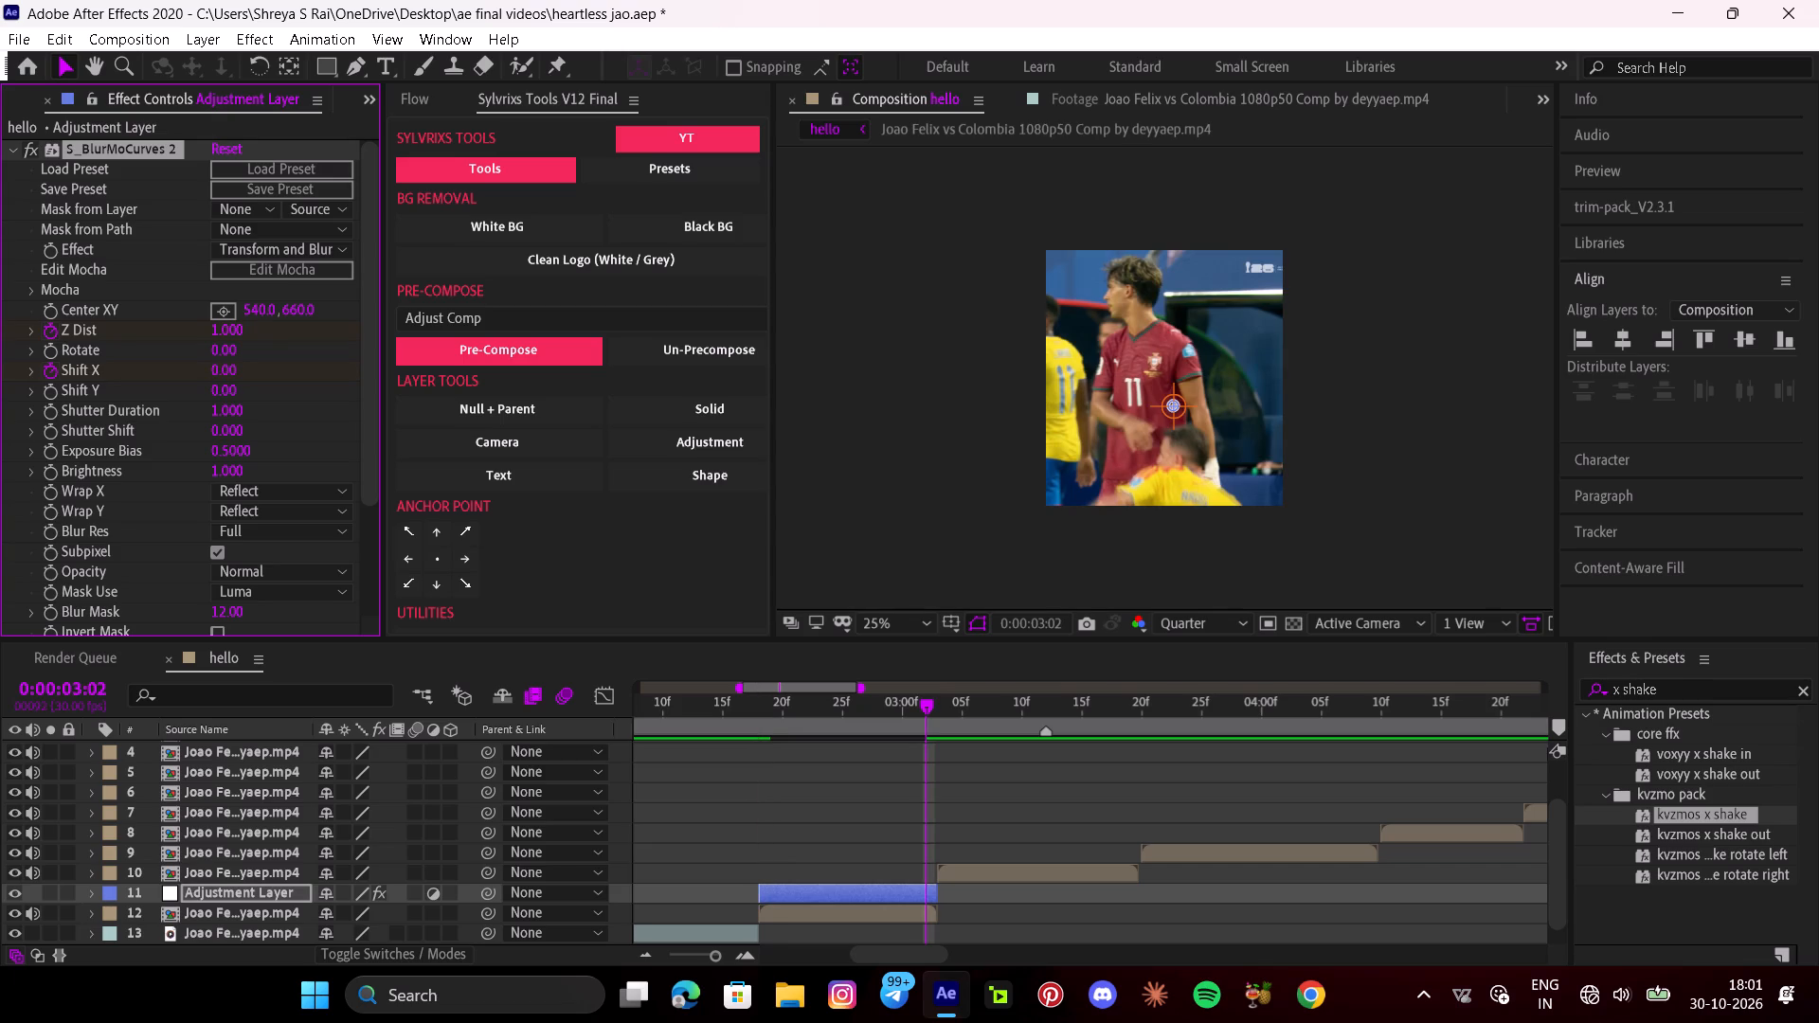
drag(218, 330, 170, 324)
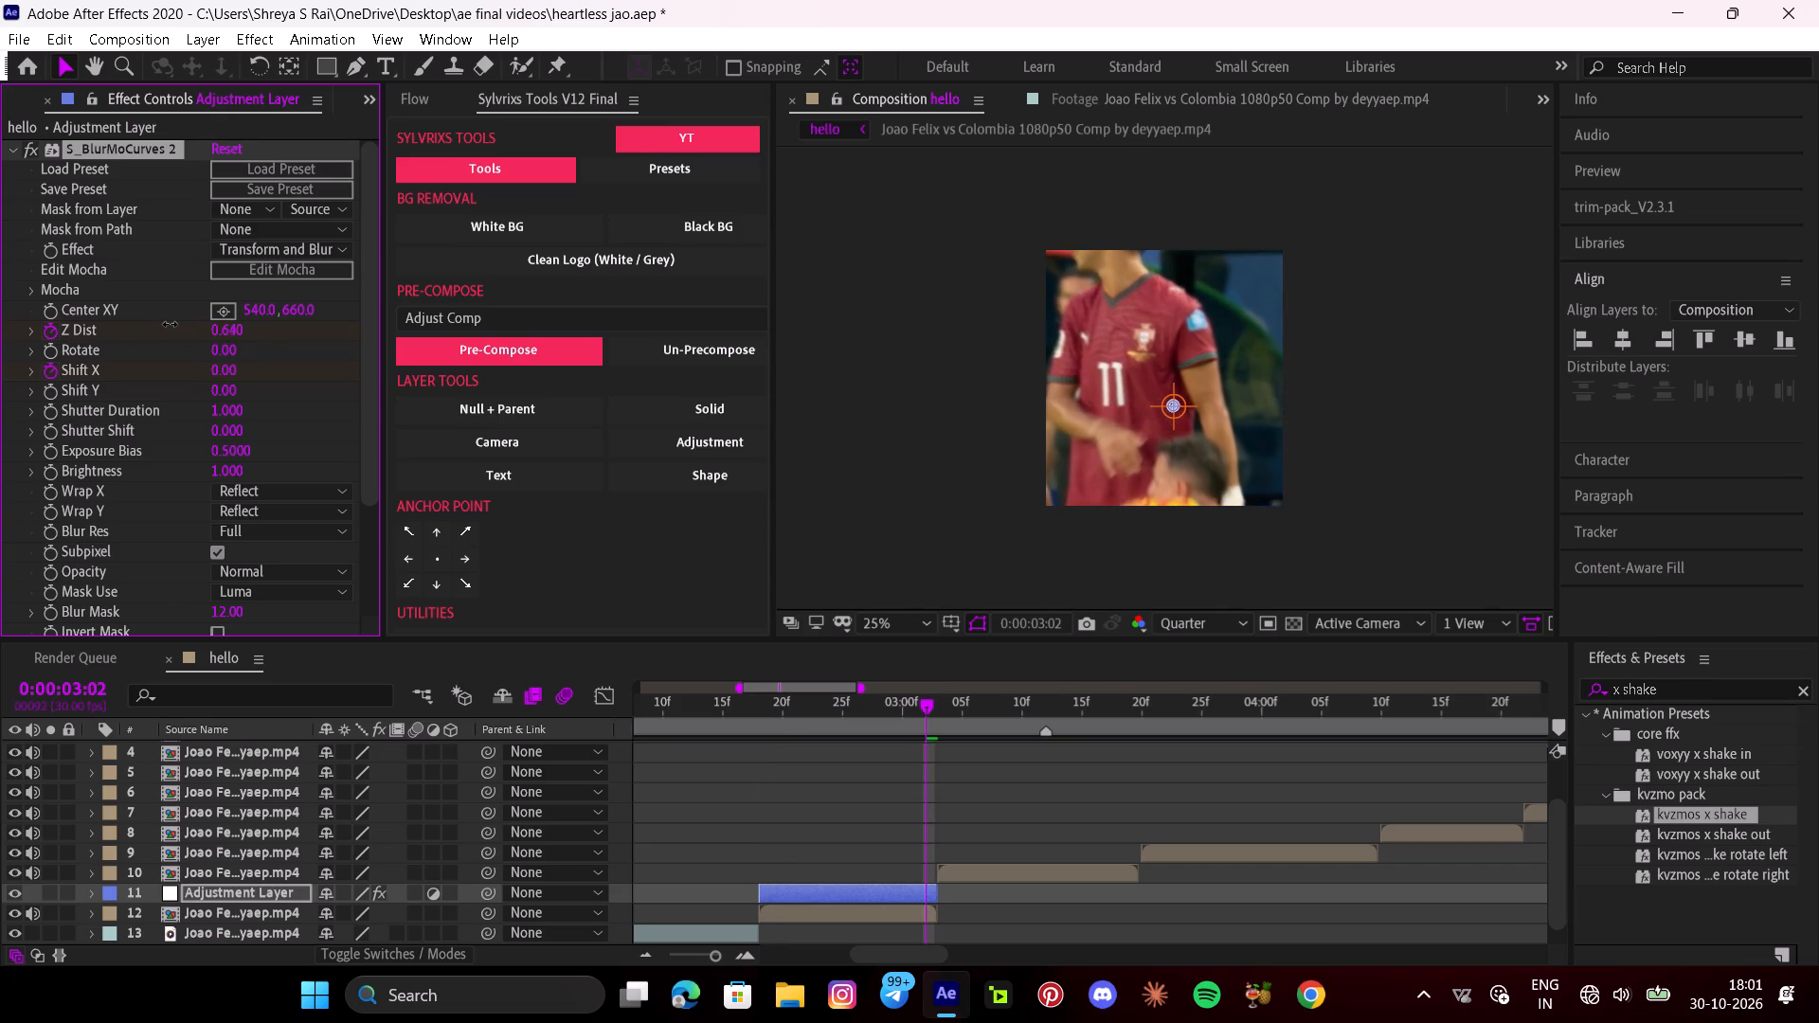
drag(170, 324, 166, 324)
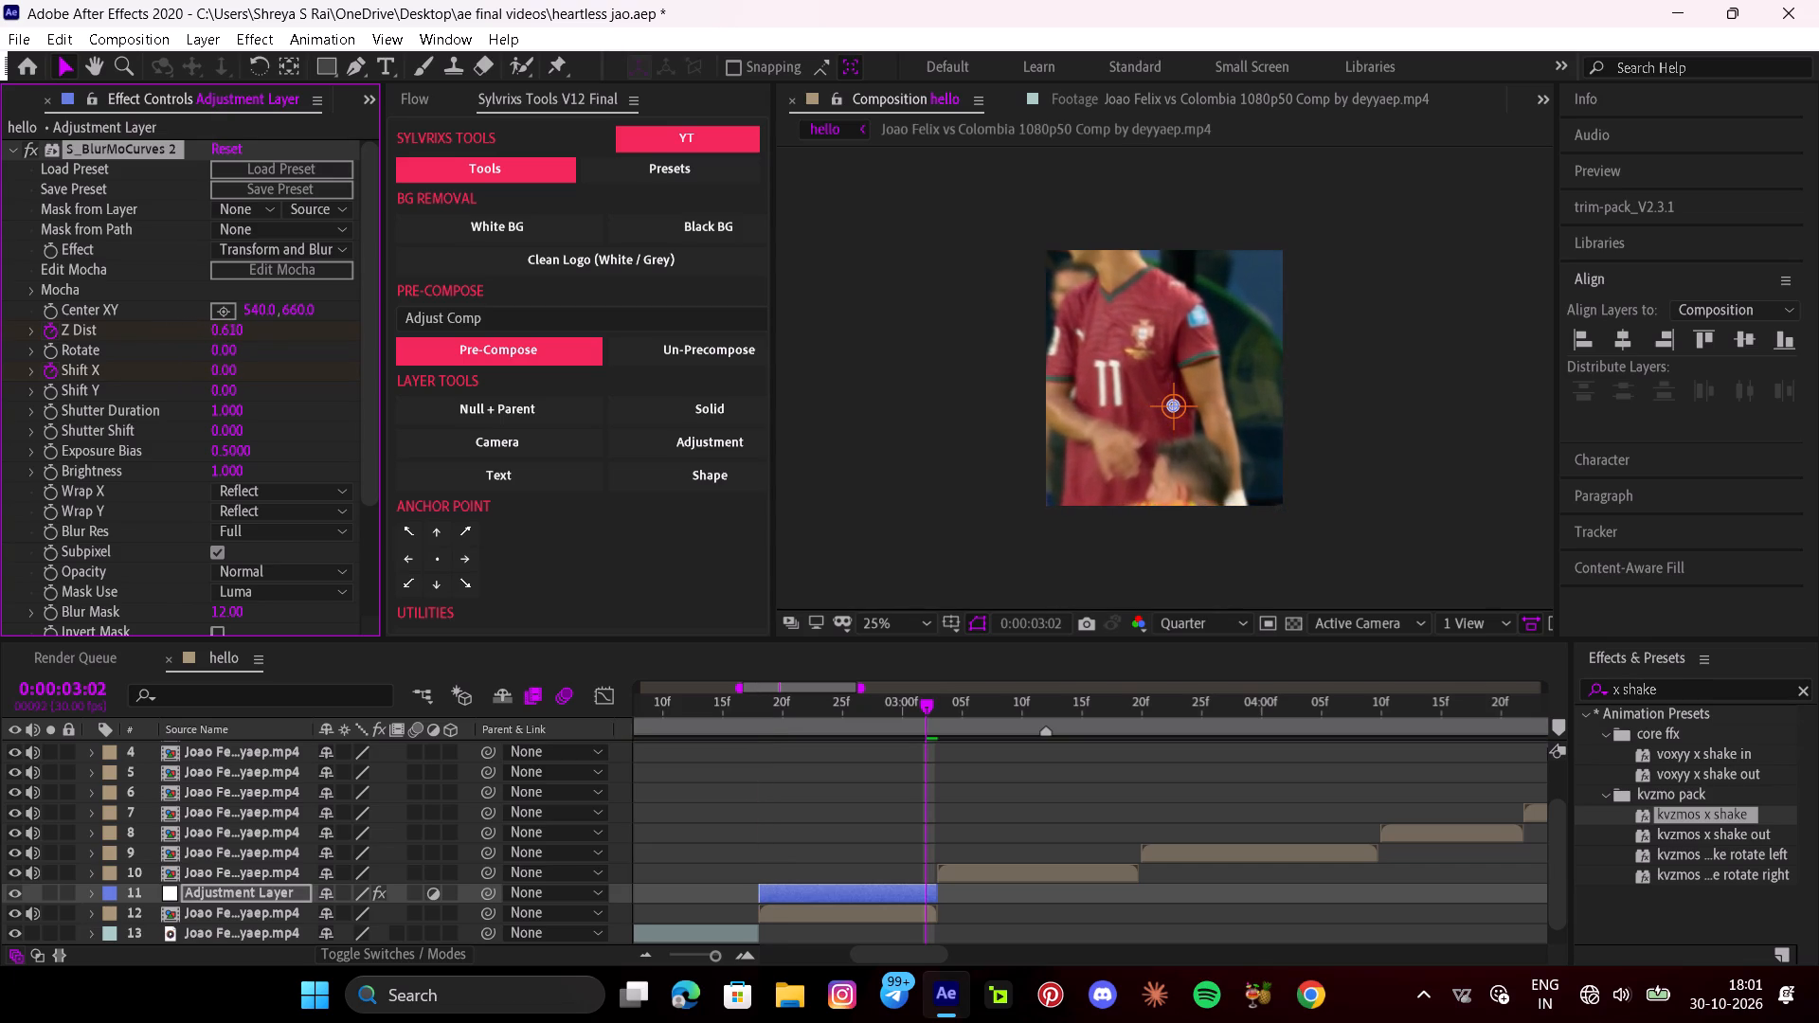
drag(1170, 411, 1118, 288)
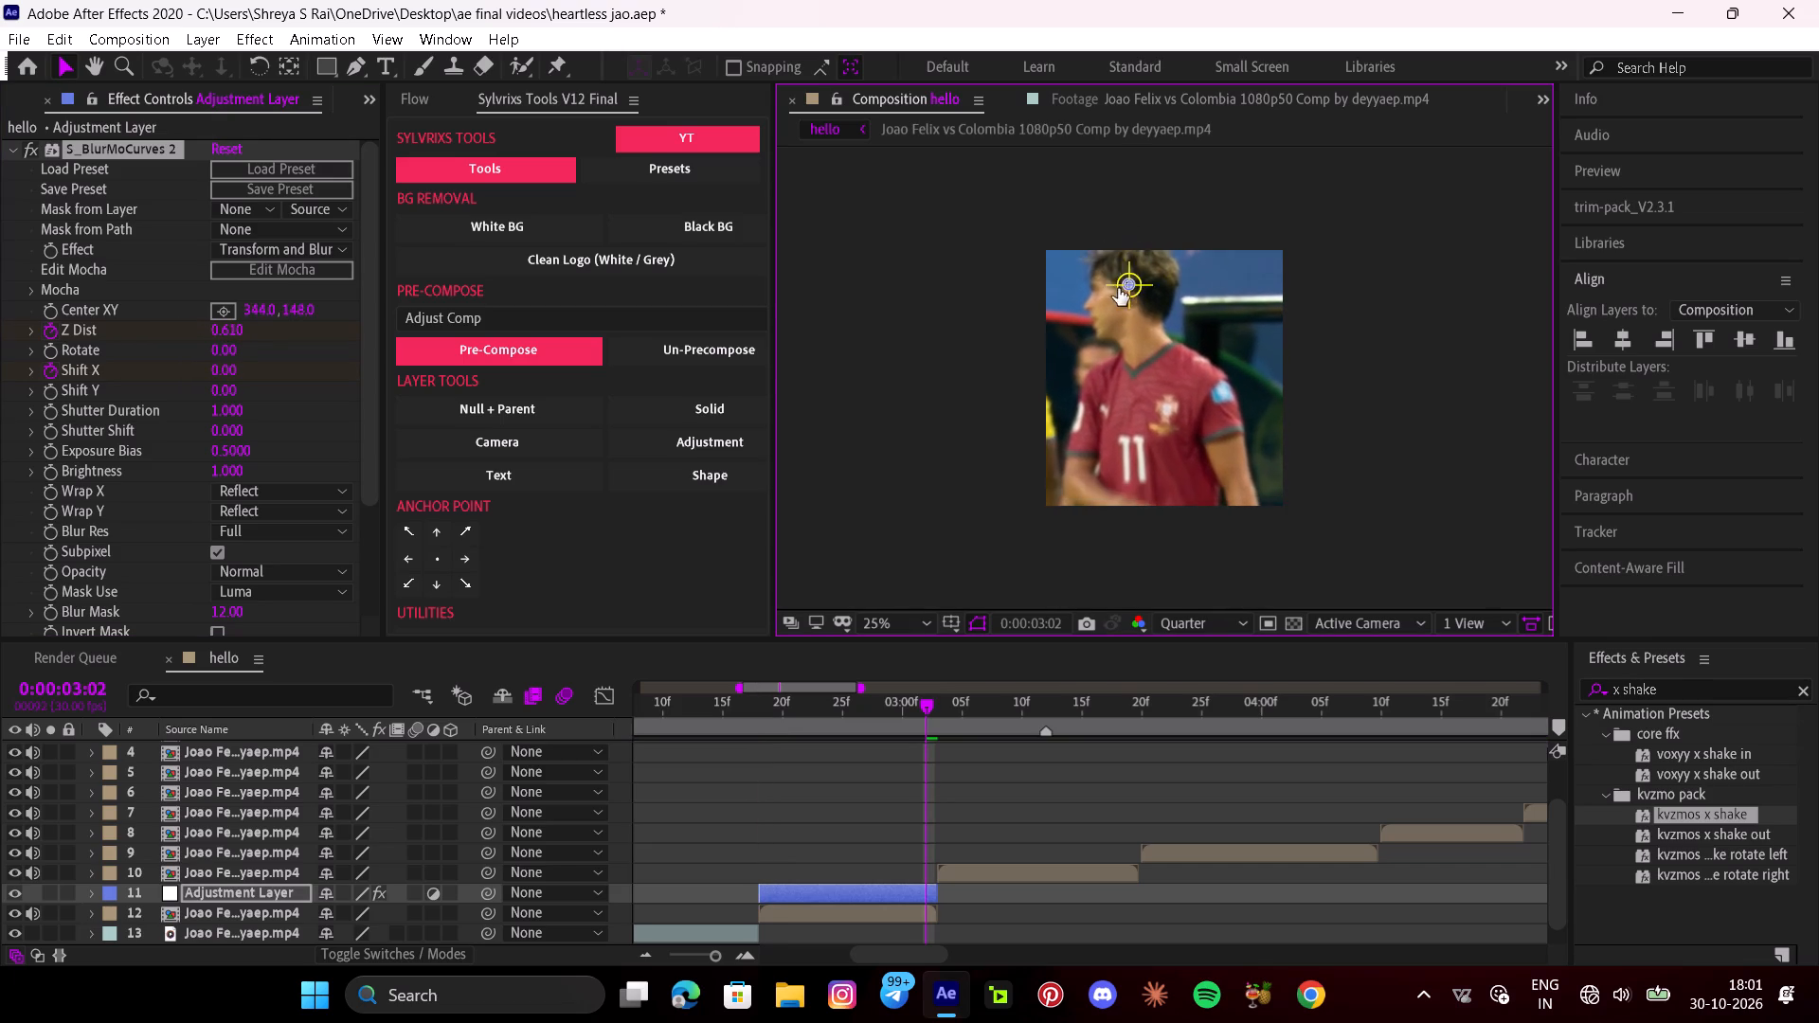
drag(1118, 288, 1106, 257)
Ease both Z Dist keyframes of the adjustment layer with a Flow curve of 0.11, 0.80, 0.93, 0.25.
key(u)
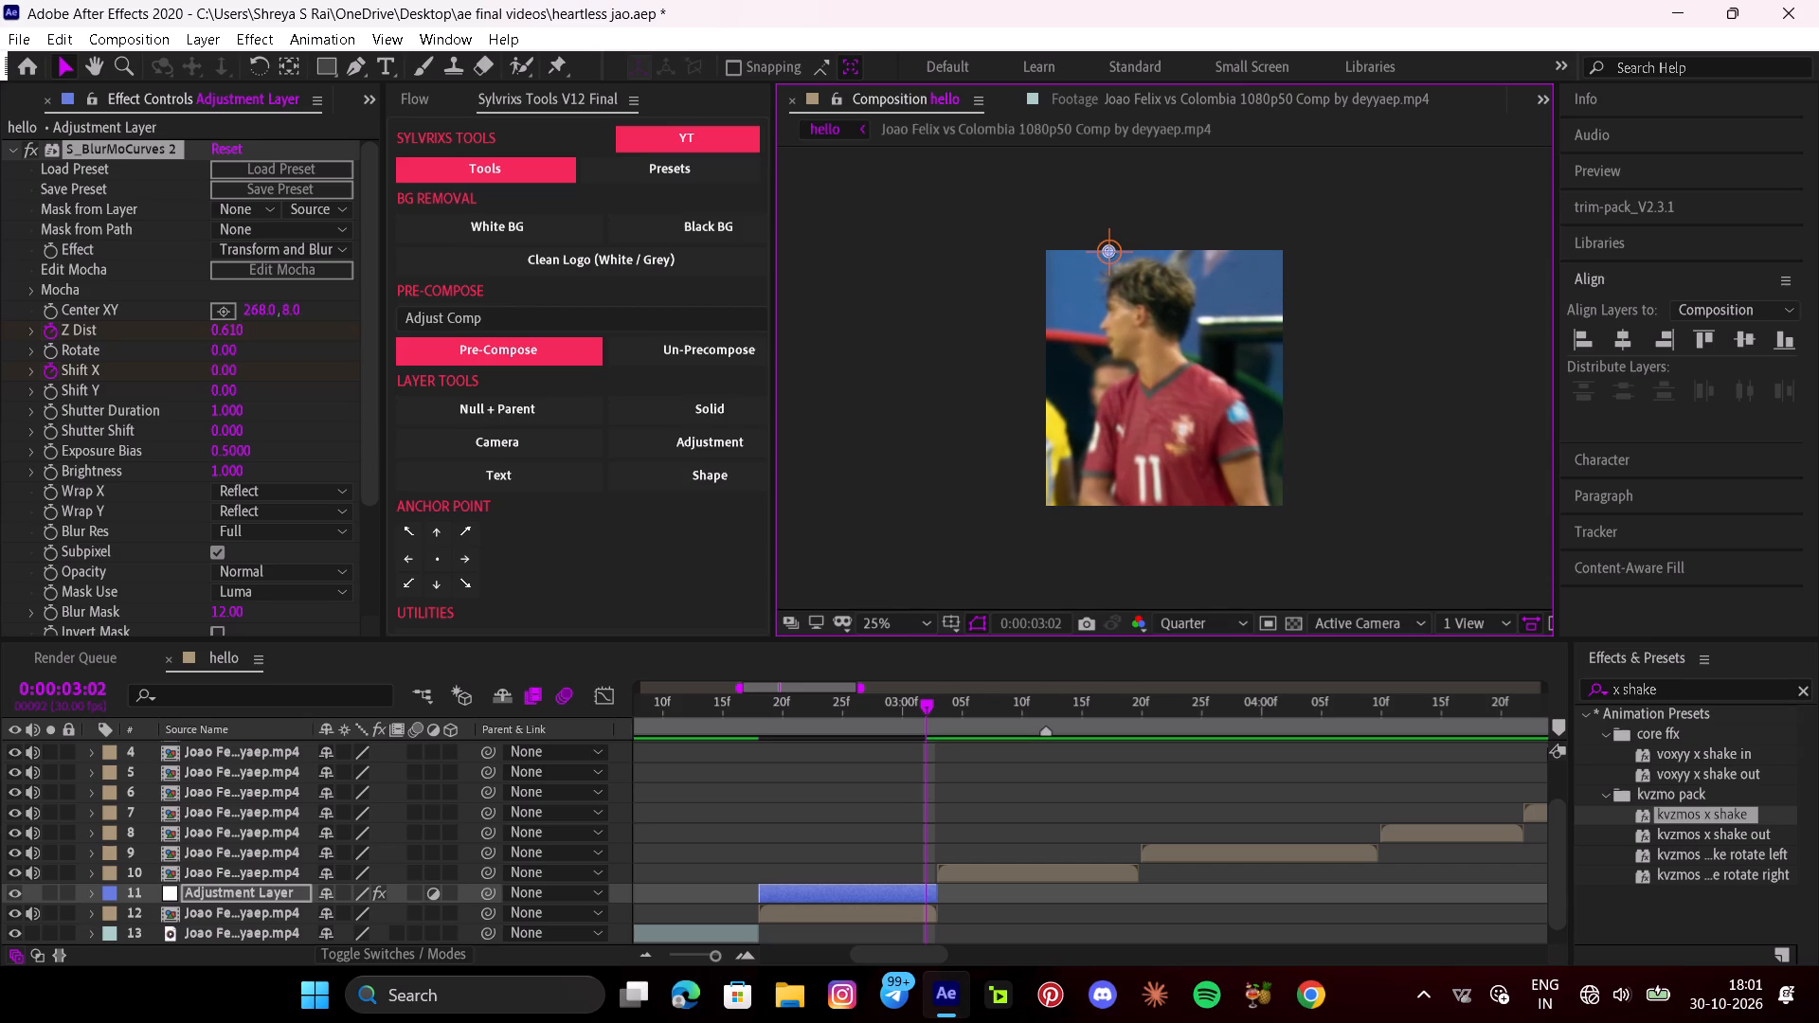
scroll(891, 869, down, 1)
drag(953, 864, 784, 865)
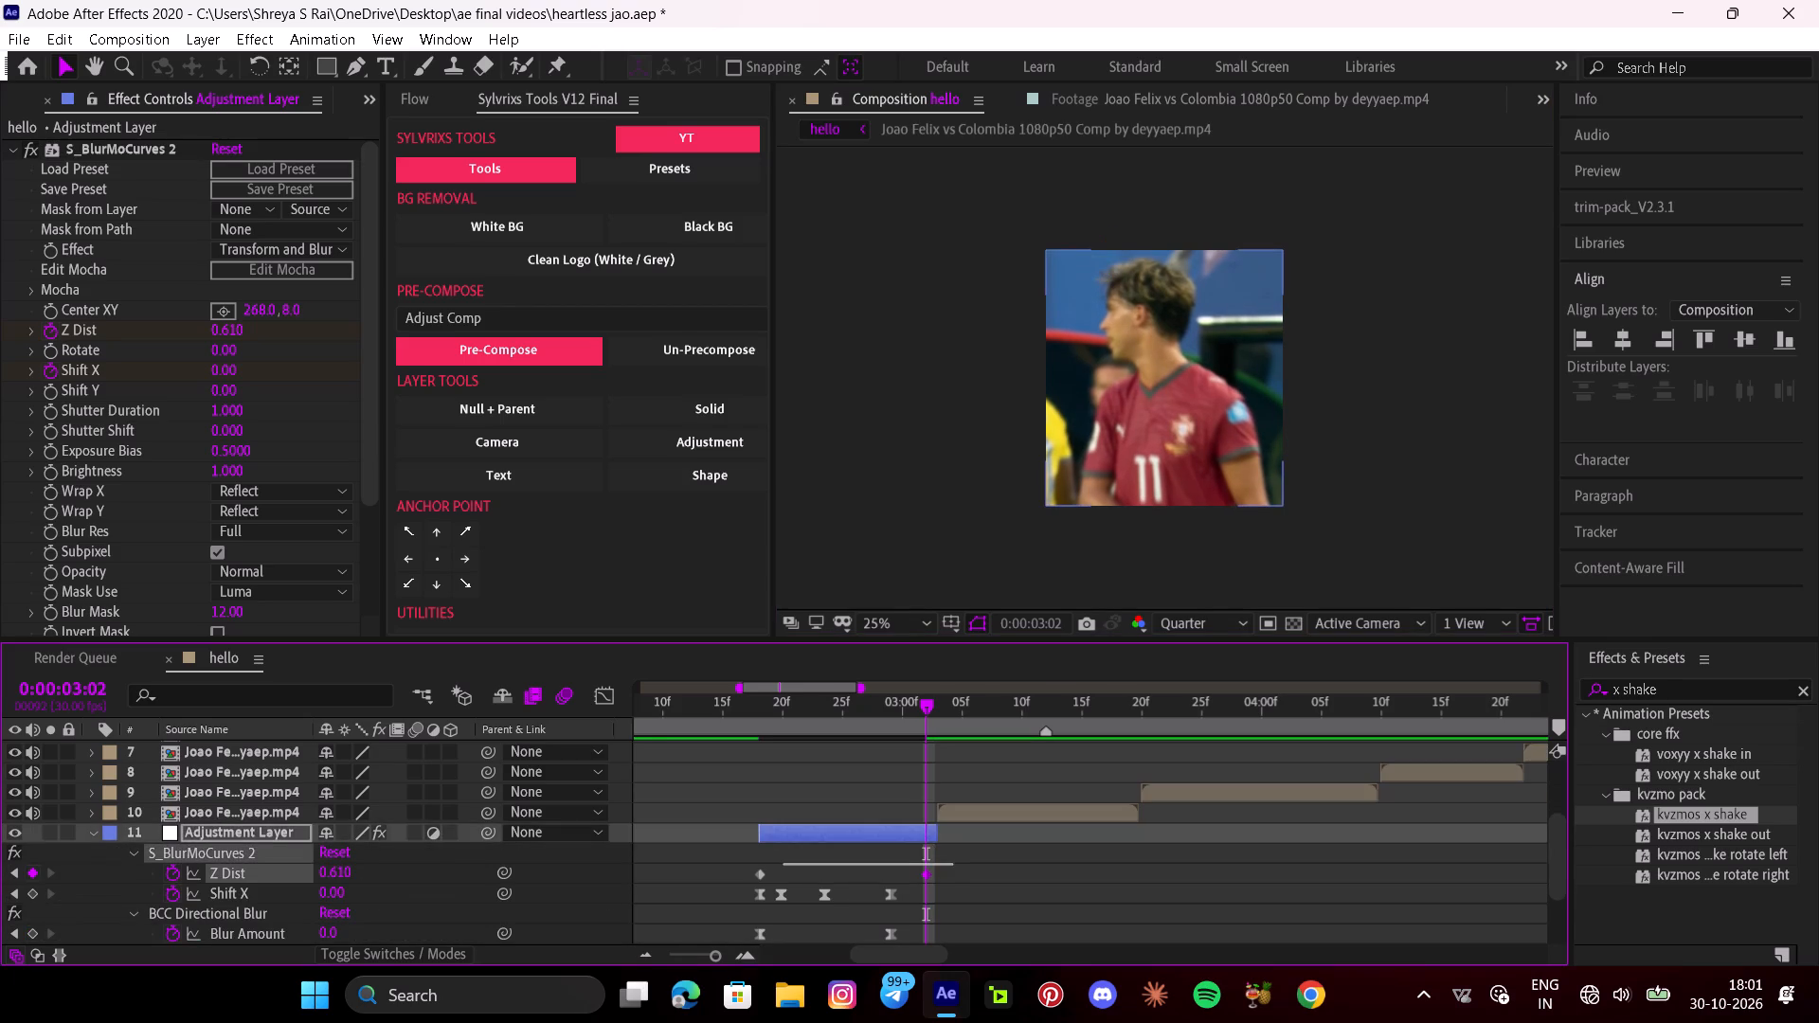
drag(784, 865, 729, 869)
click(415, 99)
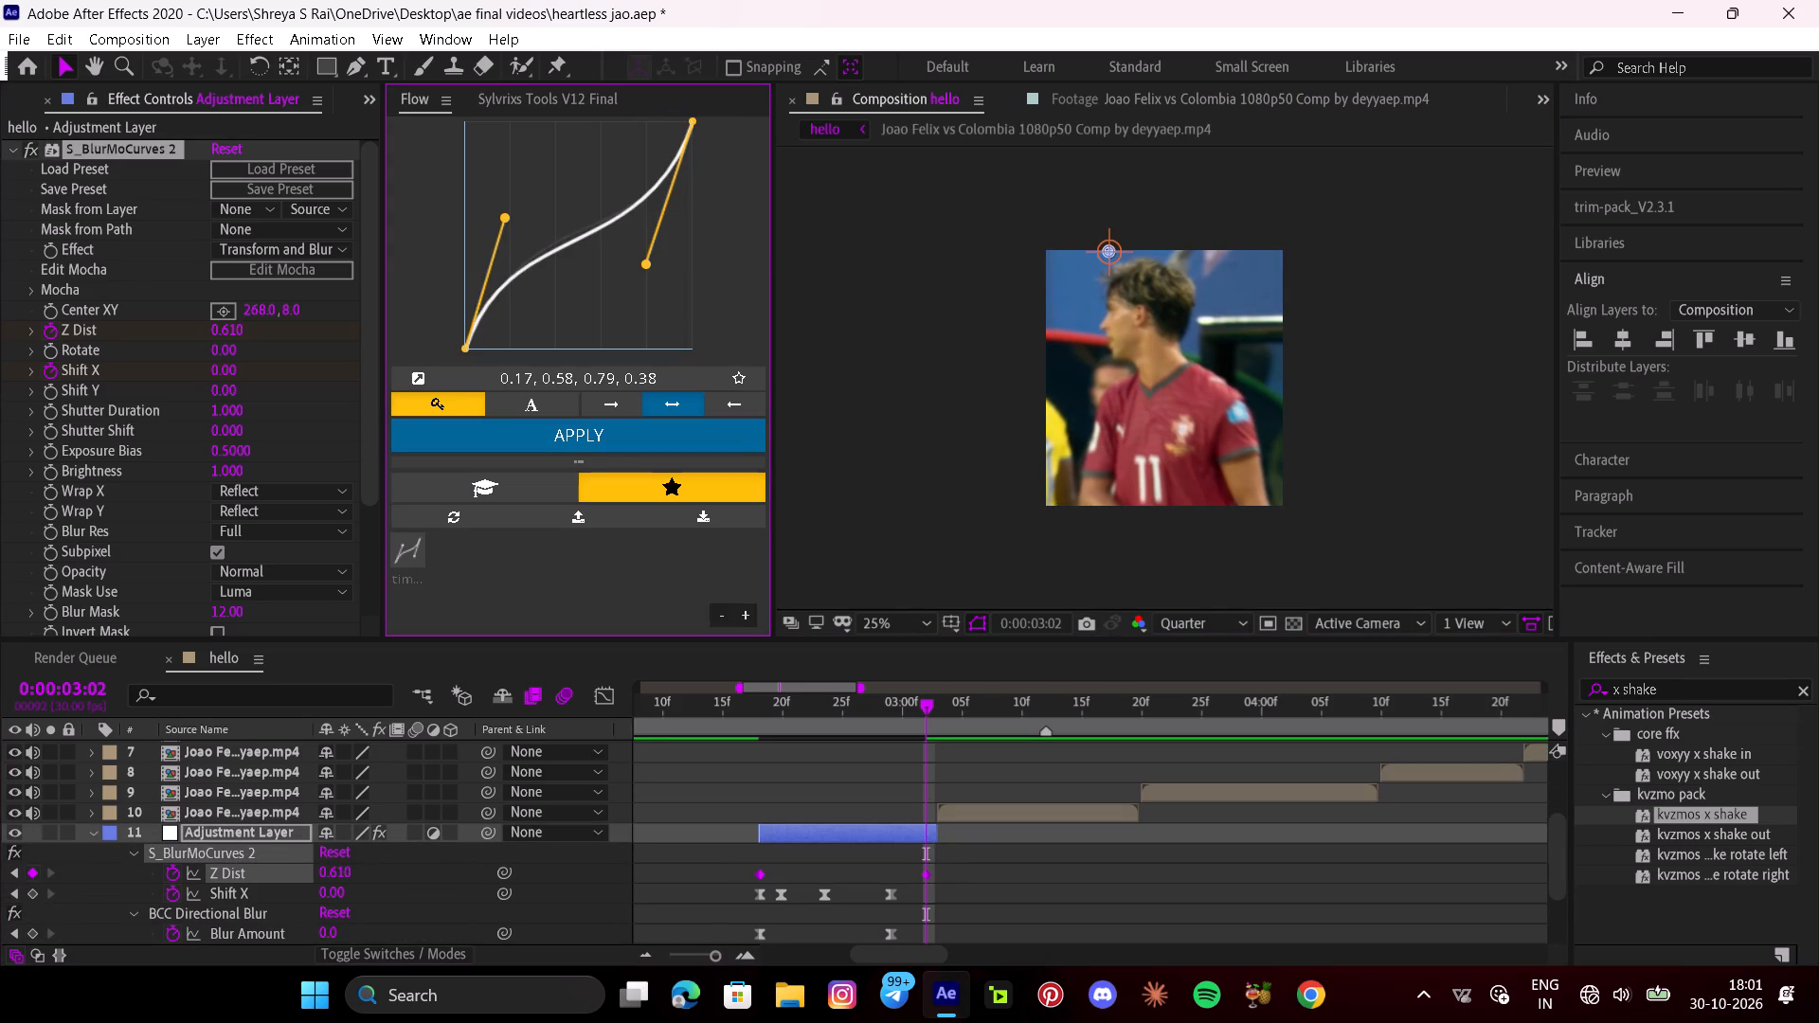
drag(644, 261, 693, 292)
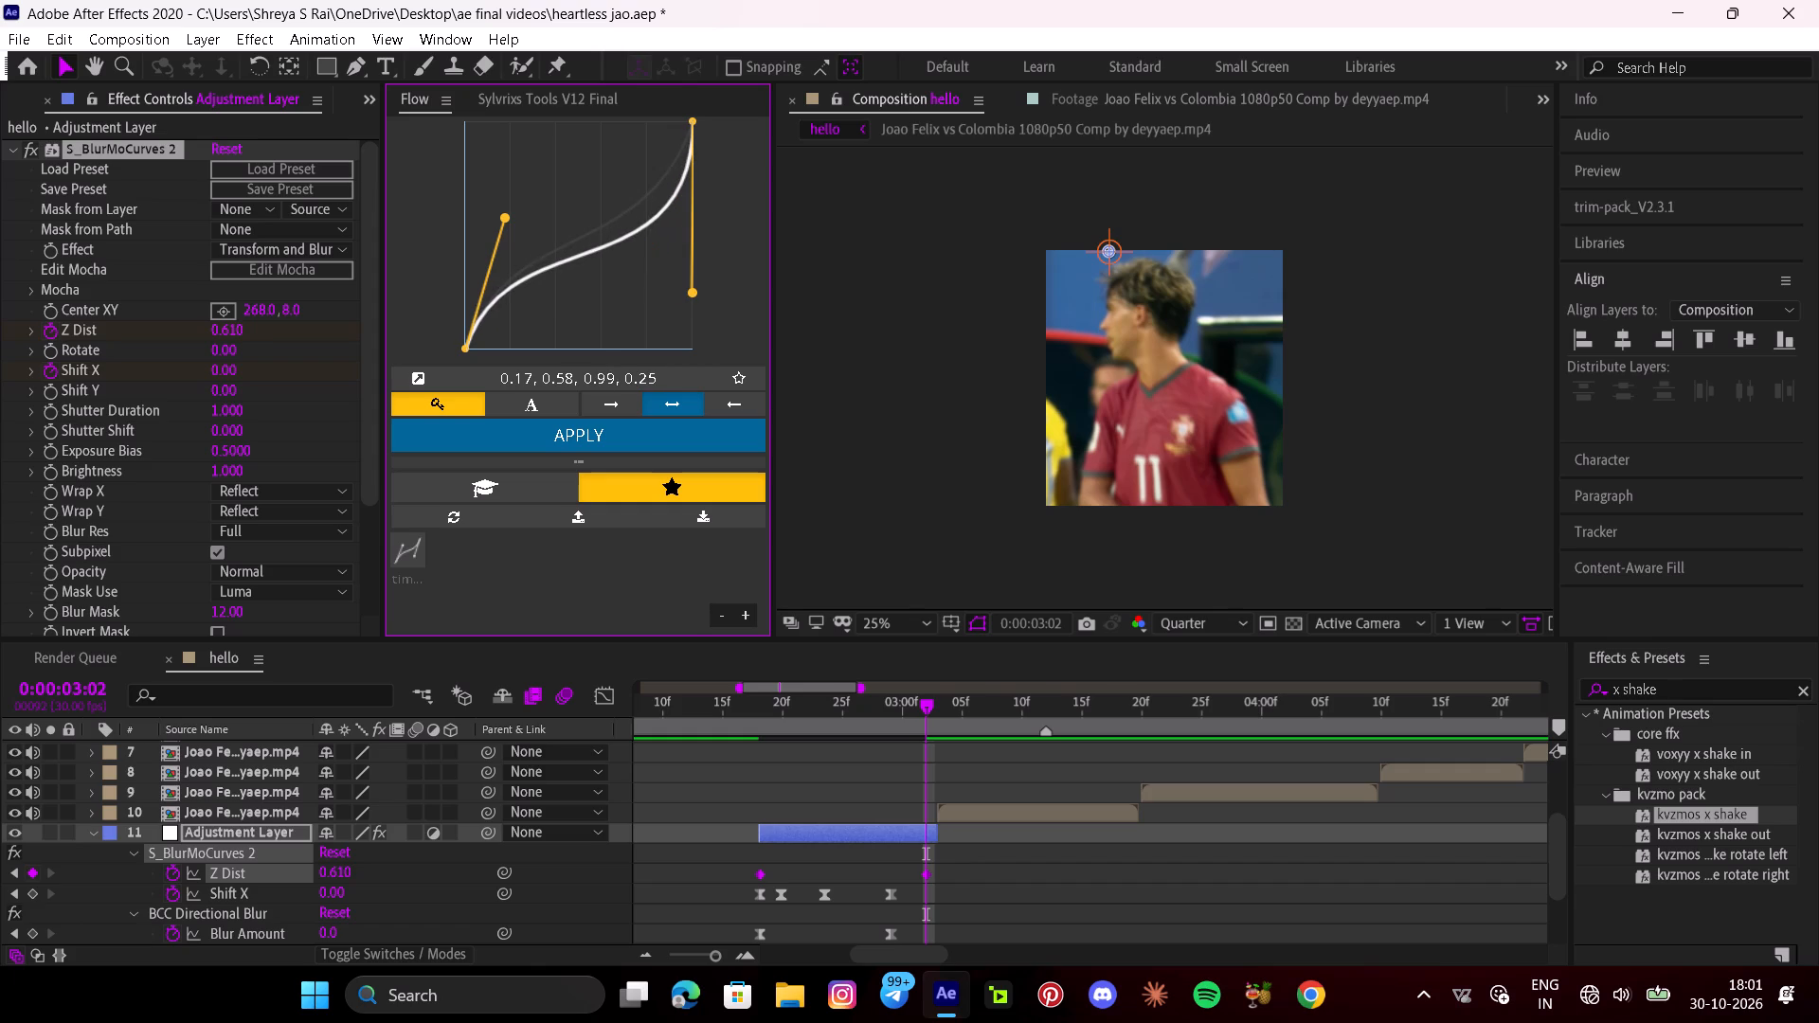
drag(505, 218, 491, 167)
drag(690, 293, 677, 293)
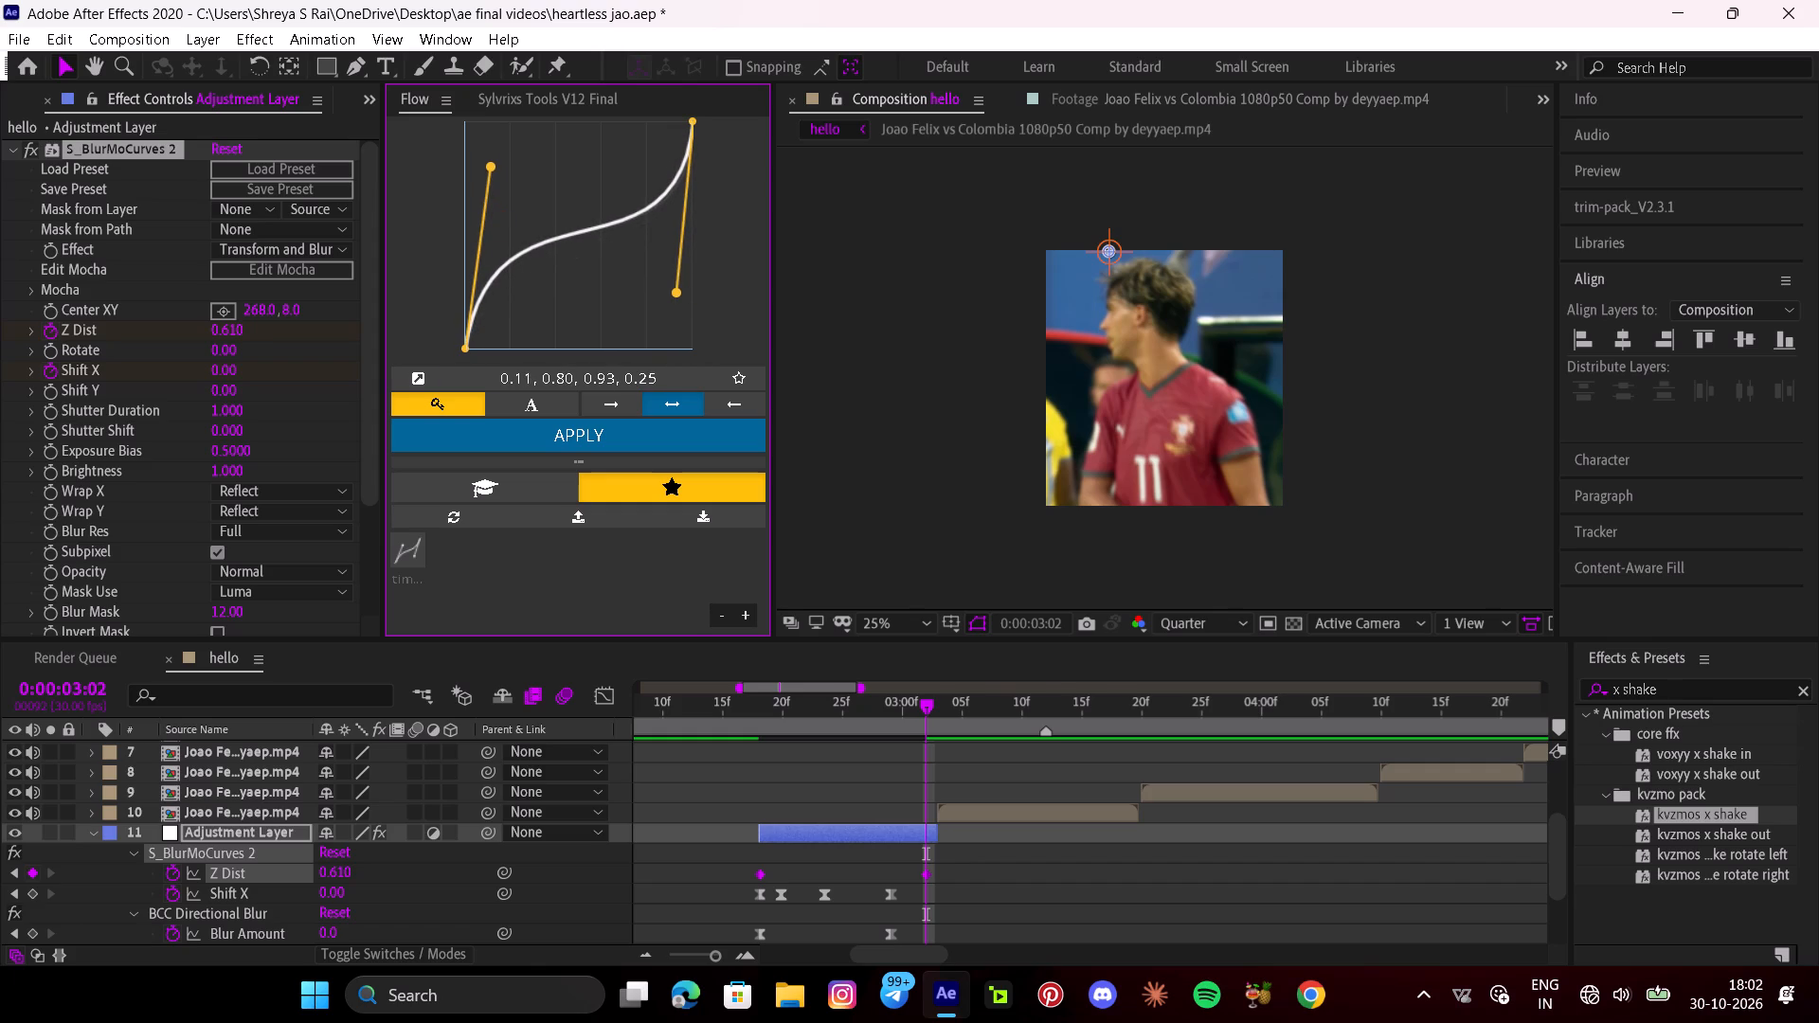
click(589, 440)
Raise the first Brightness keyframe's value and shift it to about 0:00:02:22, then add a Brightness keyframe of 0 at 0:00:02:18.
scroll(829, 823, down, 2)
click(782, 869)
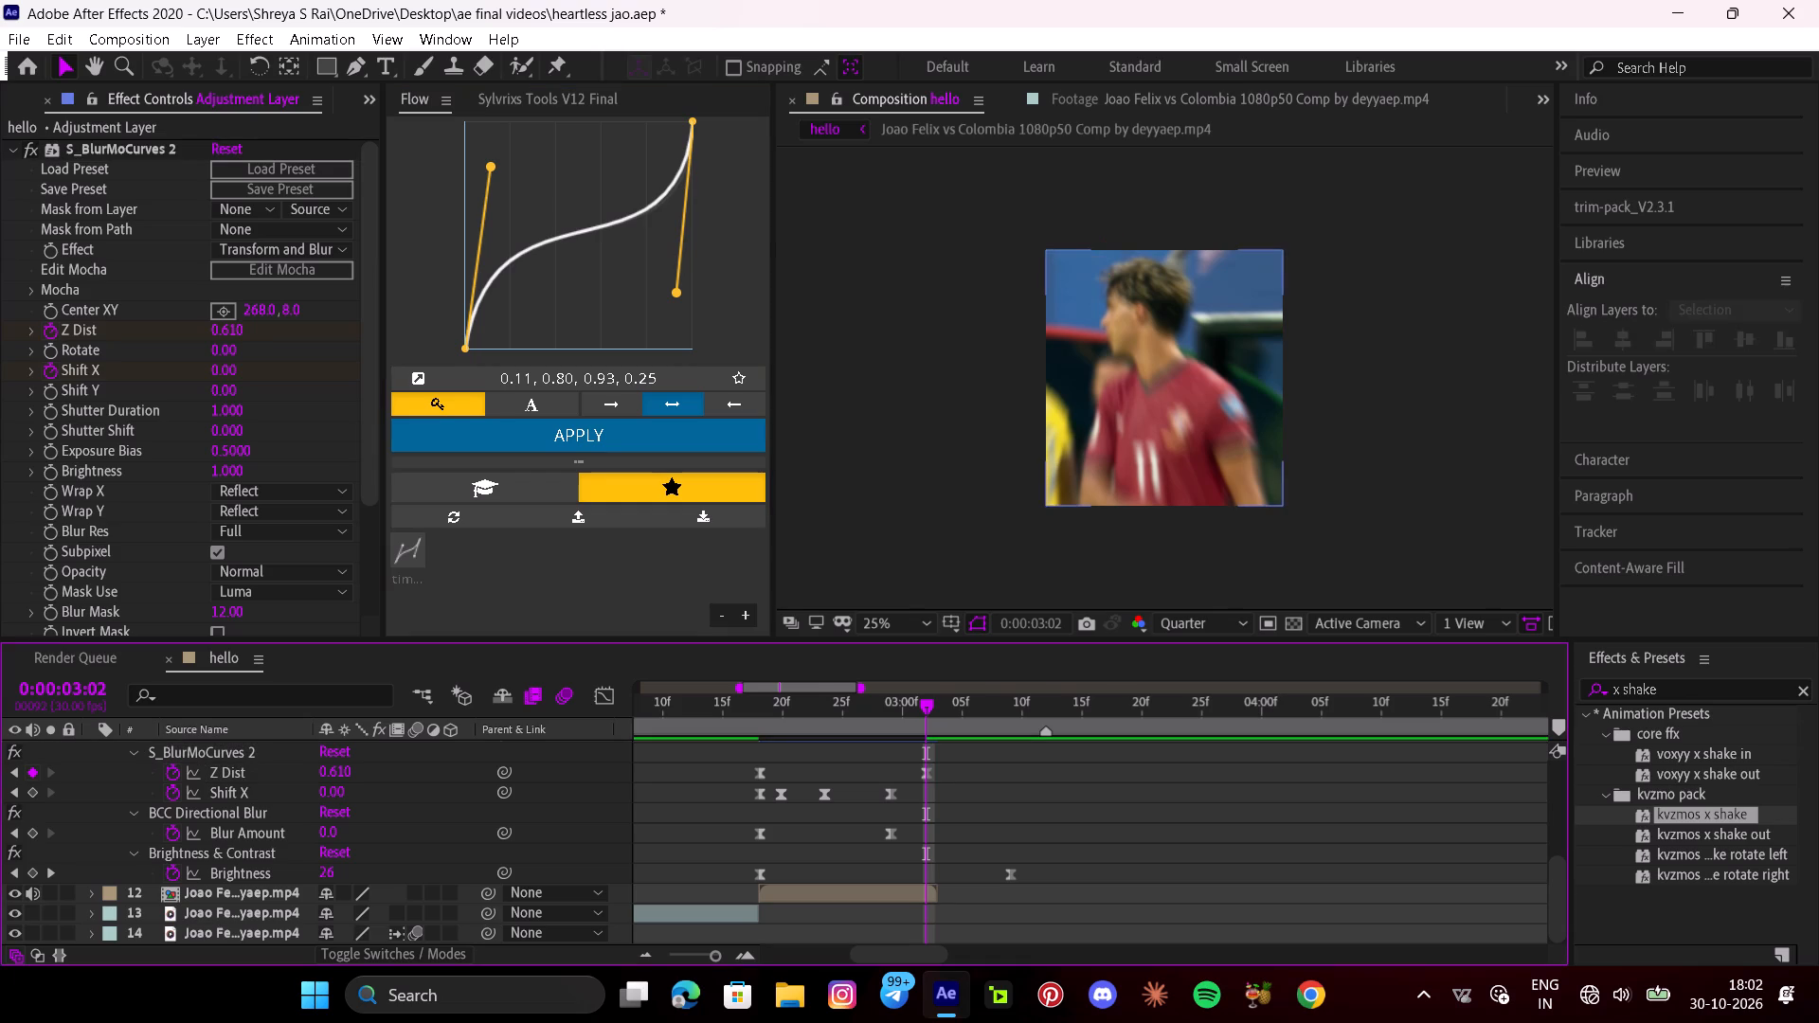
click(755, 873)
key(i)
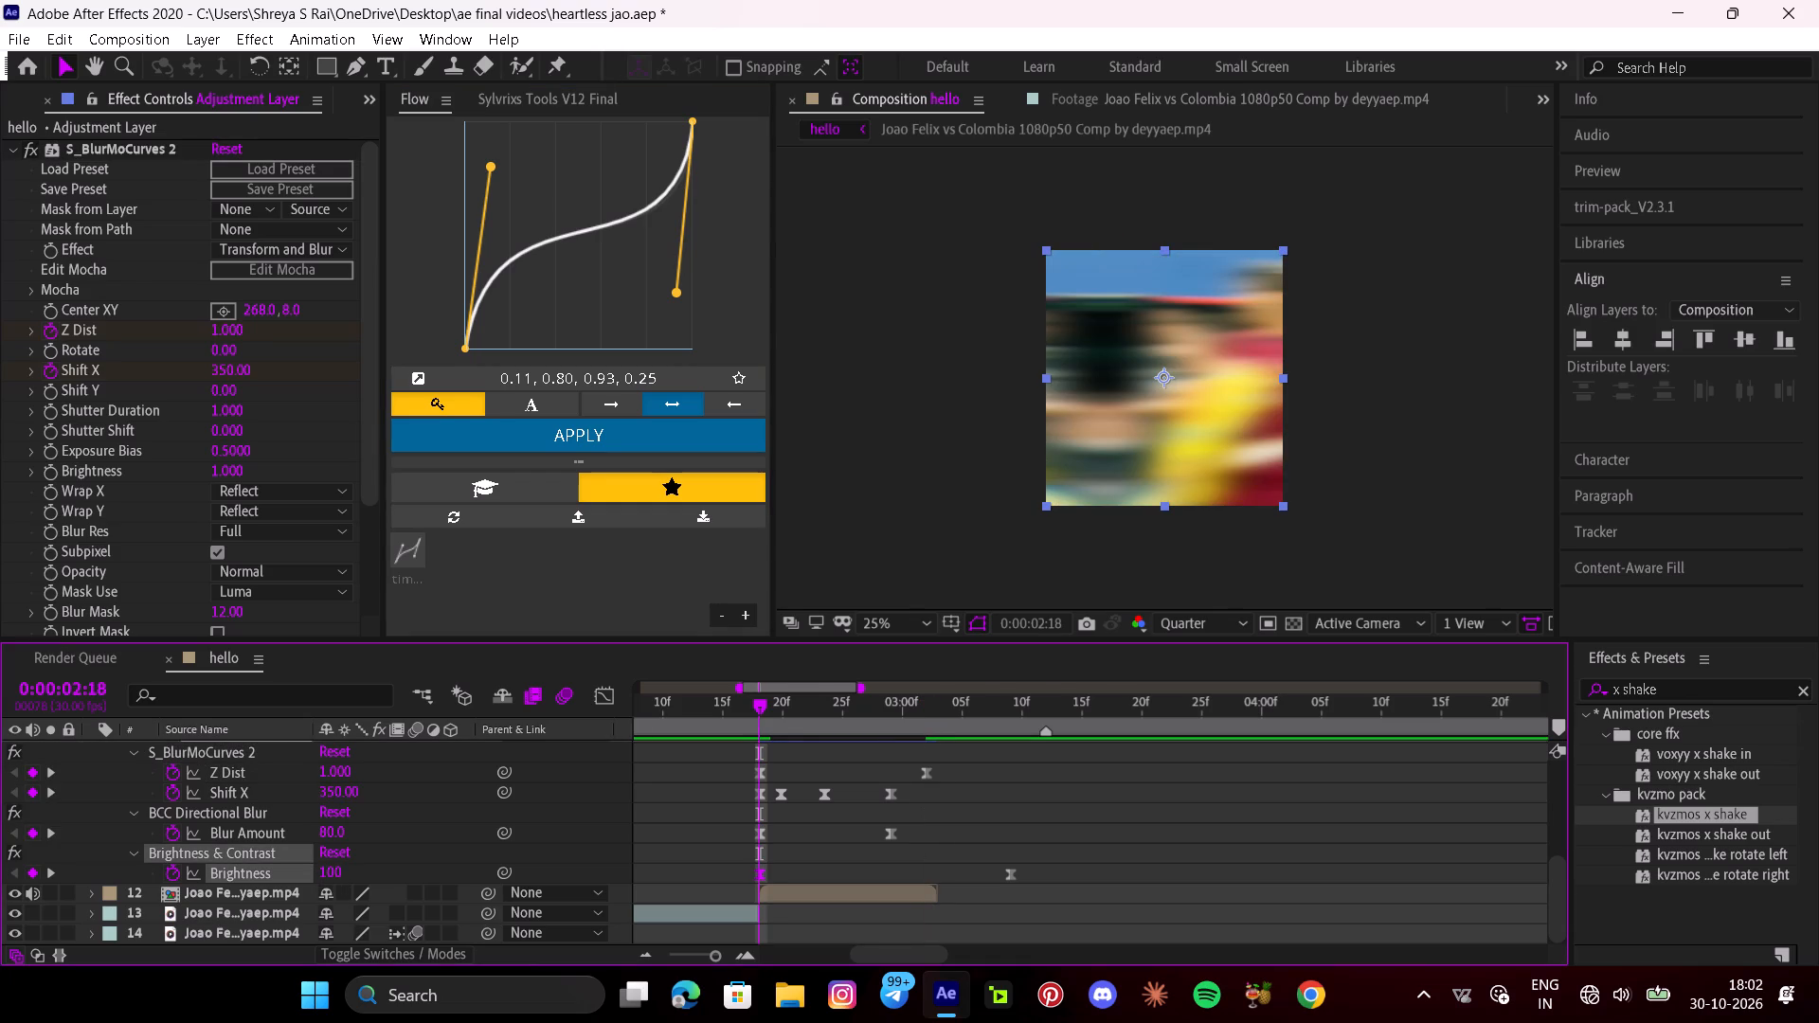
click(758, 872)
drag(339, 876, 665, 890)
drag(762, 874, 806, 870)
drag(326, 873, 1, 888)
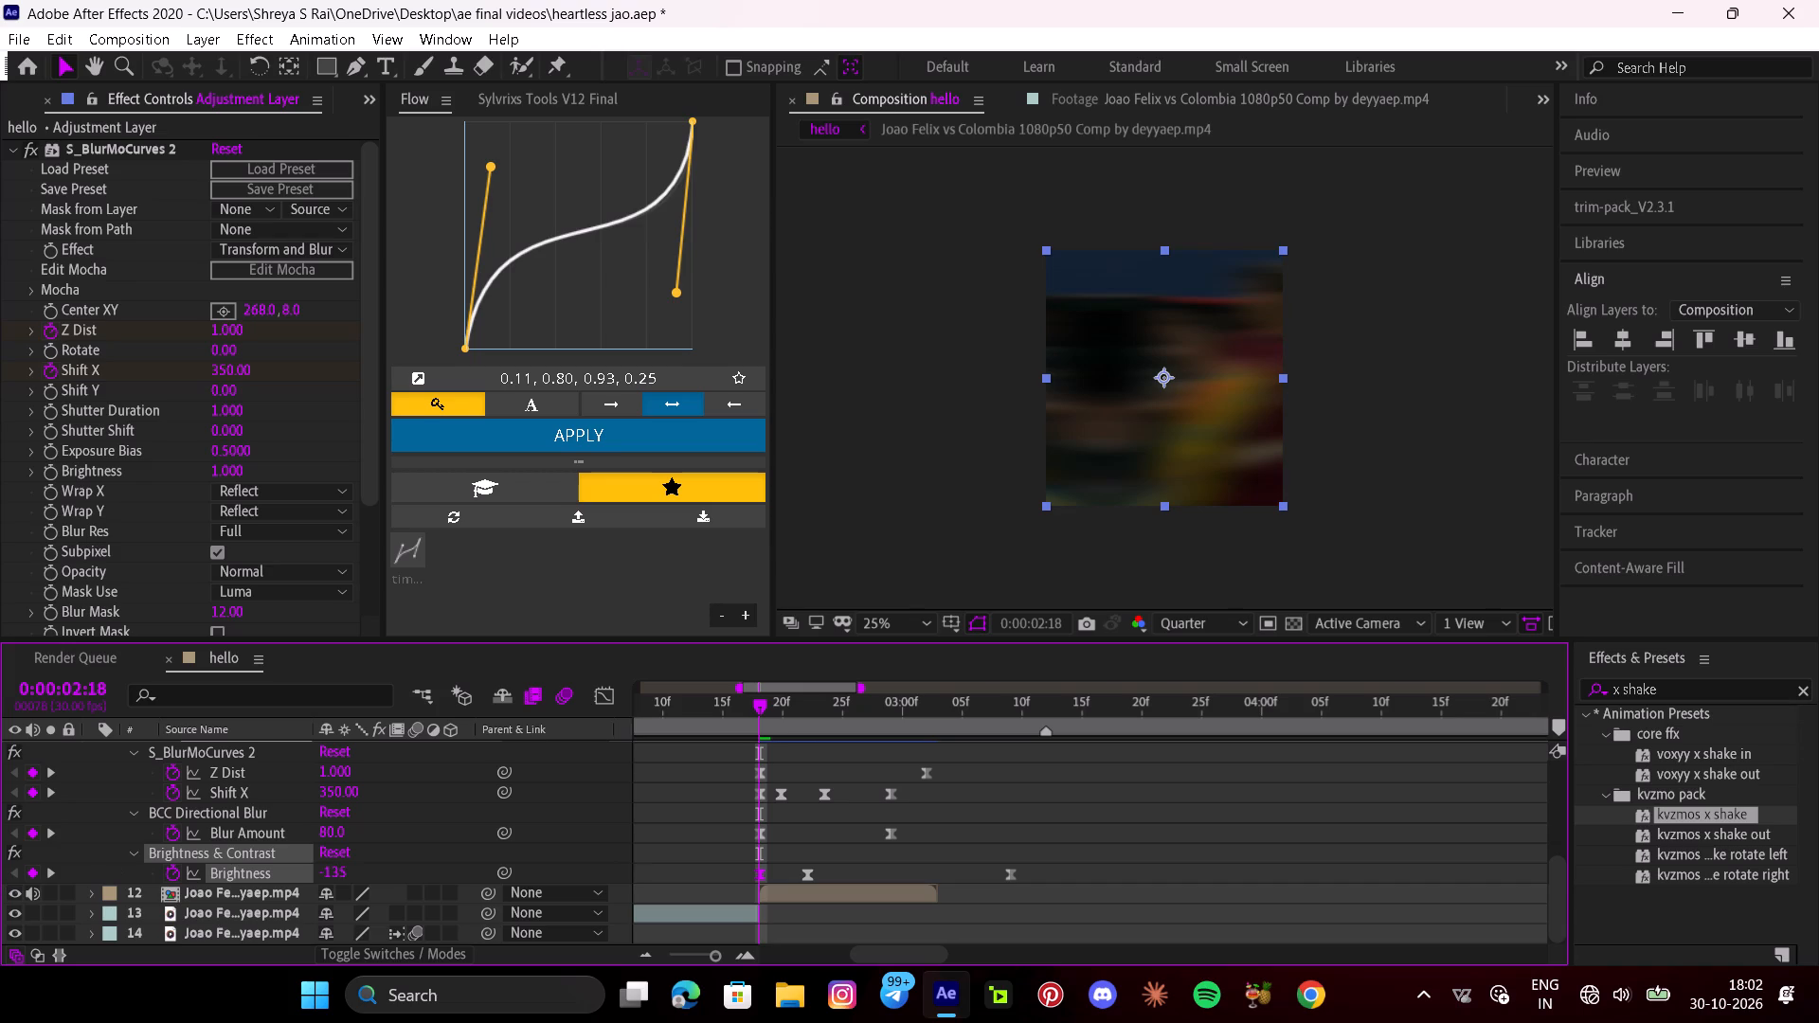
drag(1, 888, 3, 888)
click(341, 856)
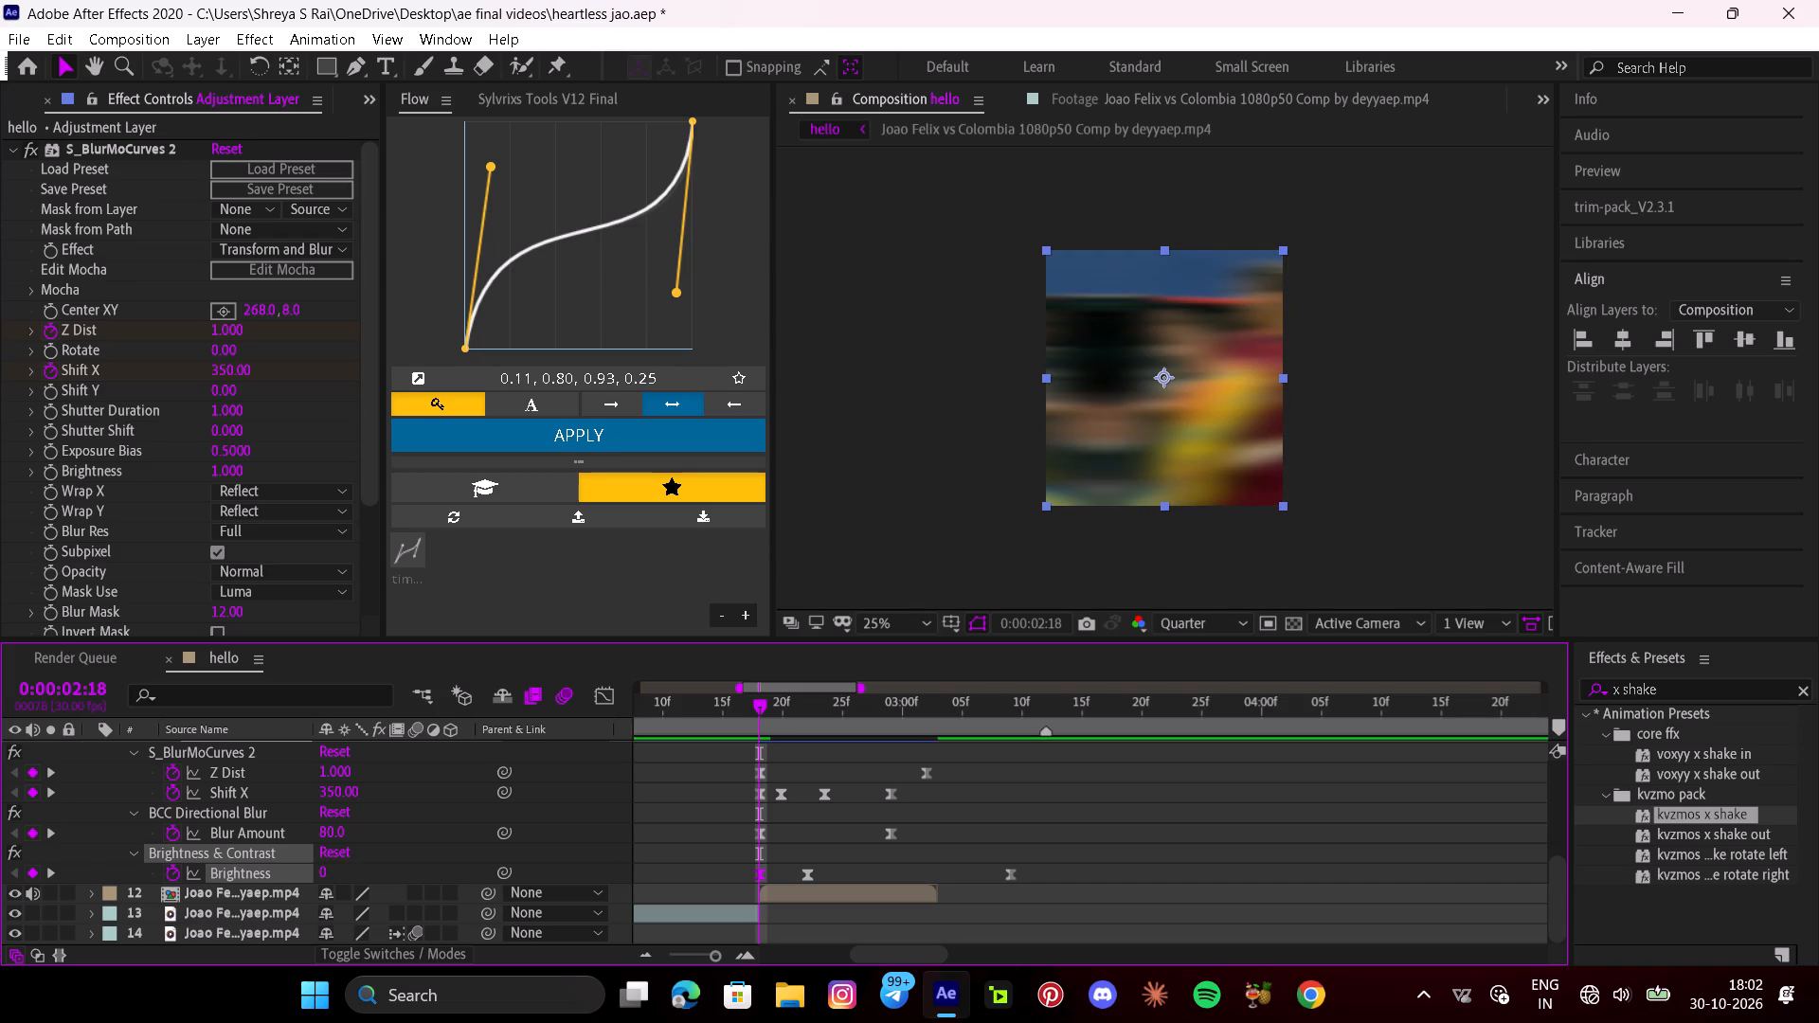
key(ctrl+z)
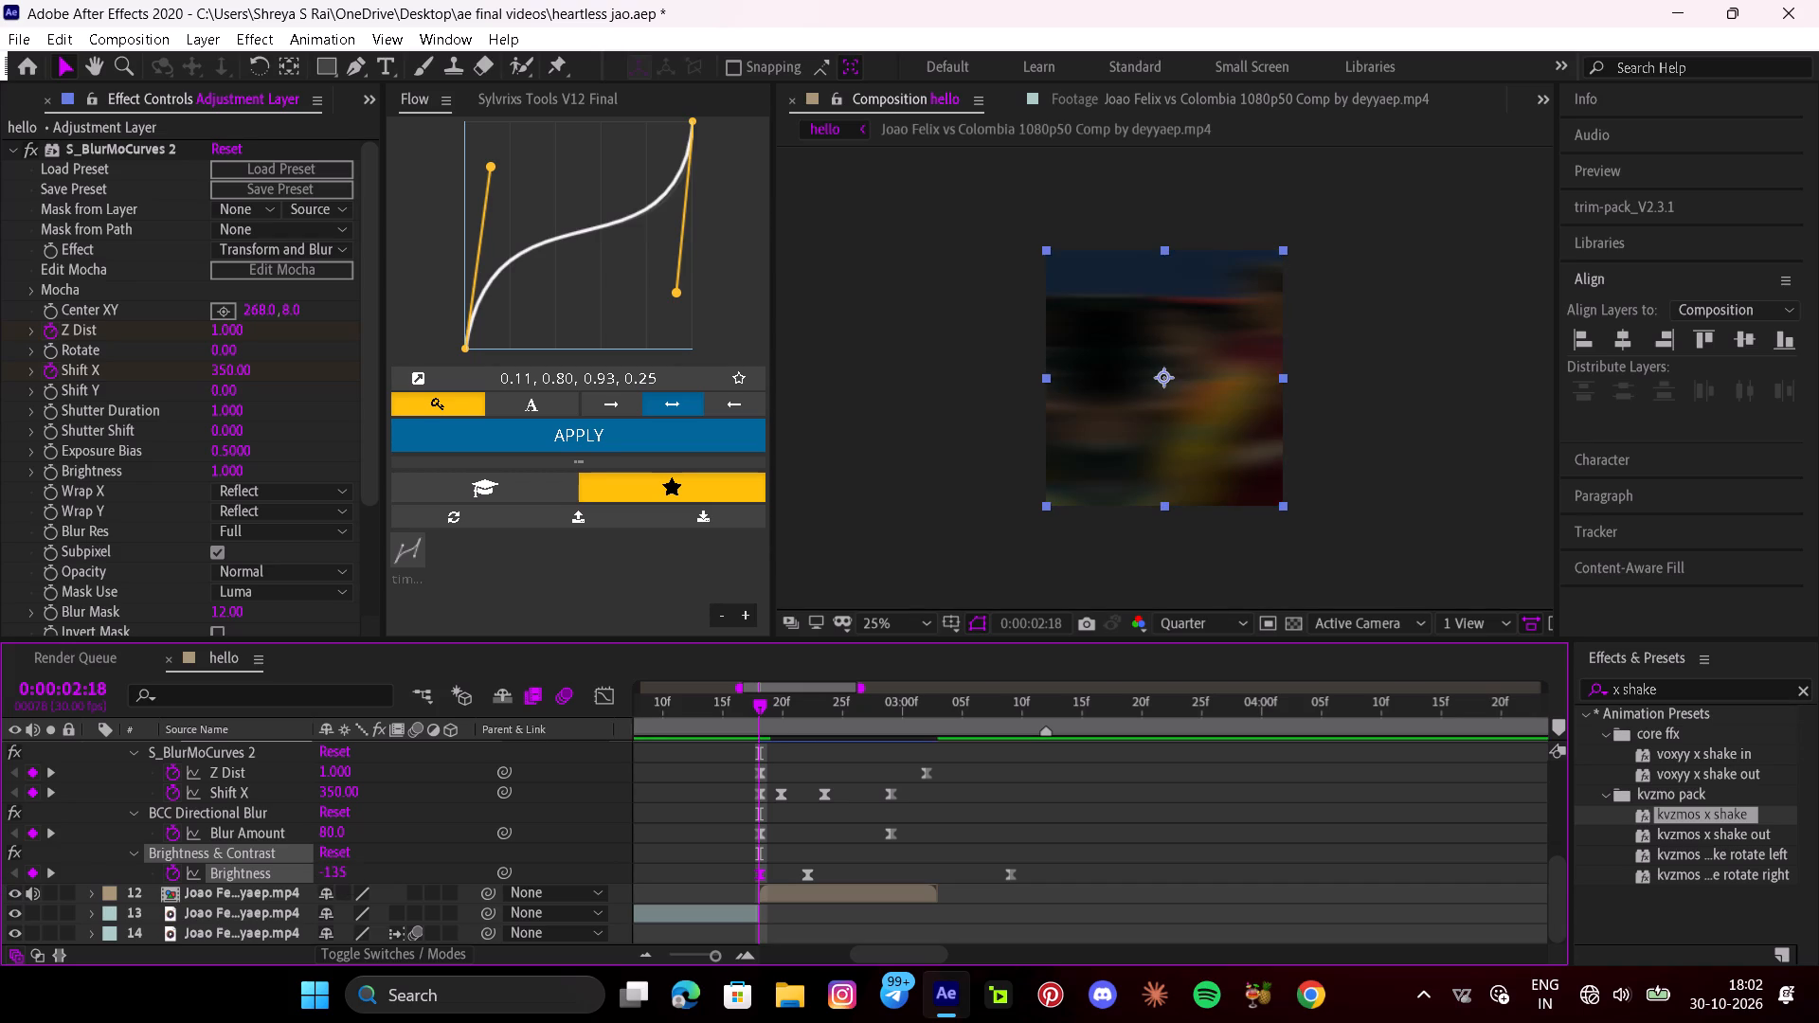
click(361, 873)
click(337, 871)
key(BackSpace)
key(0)
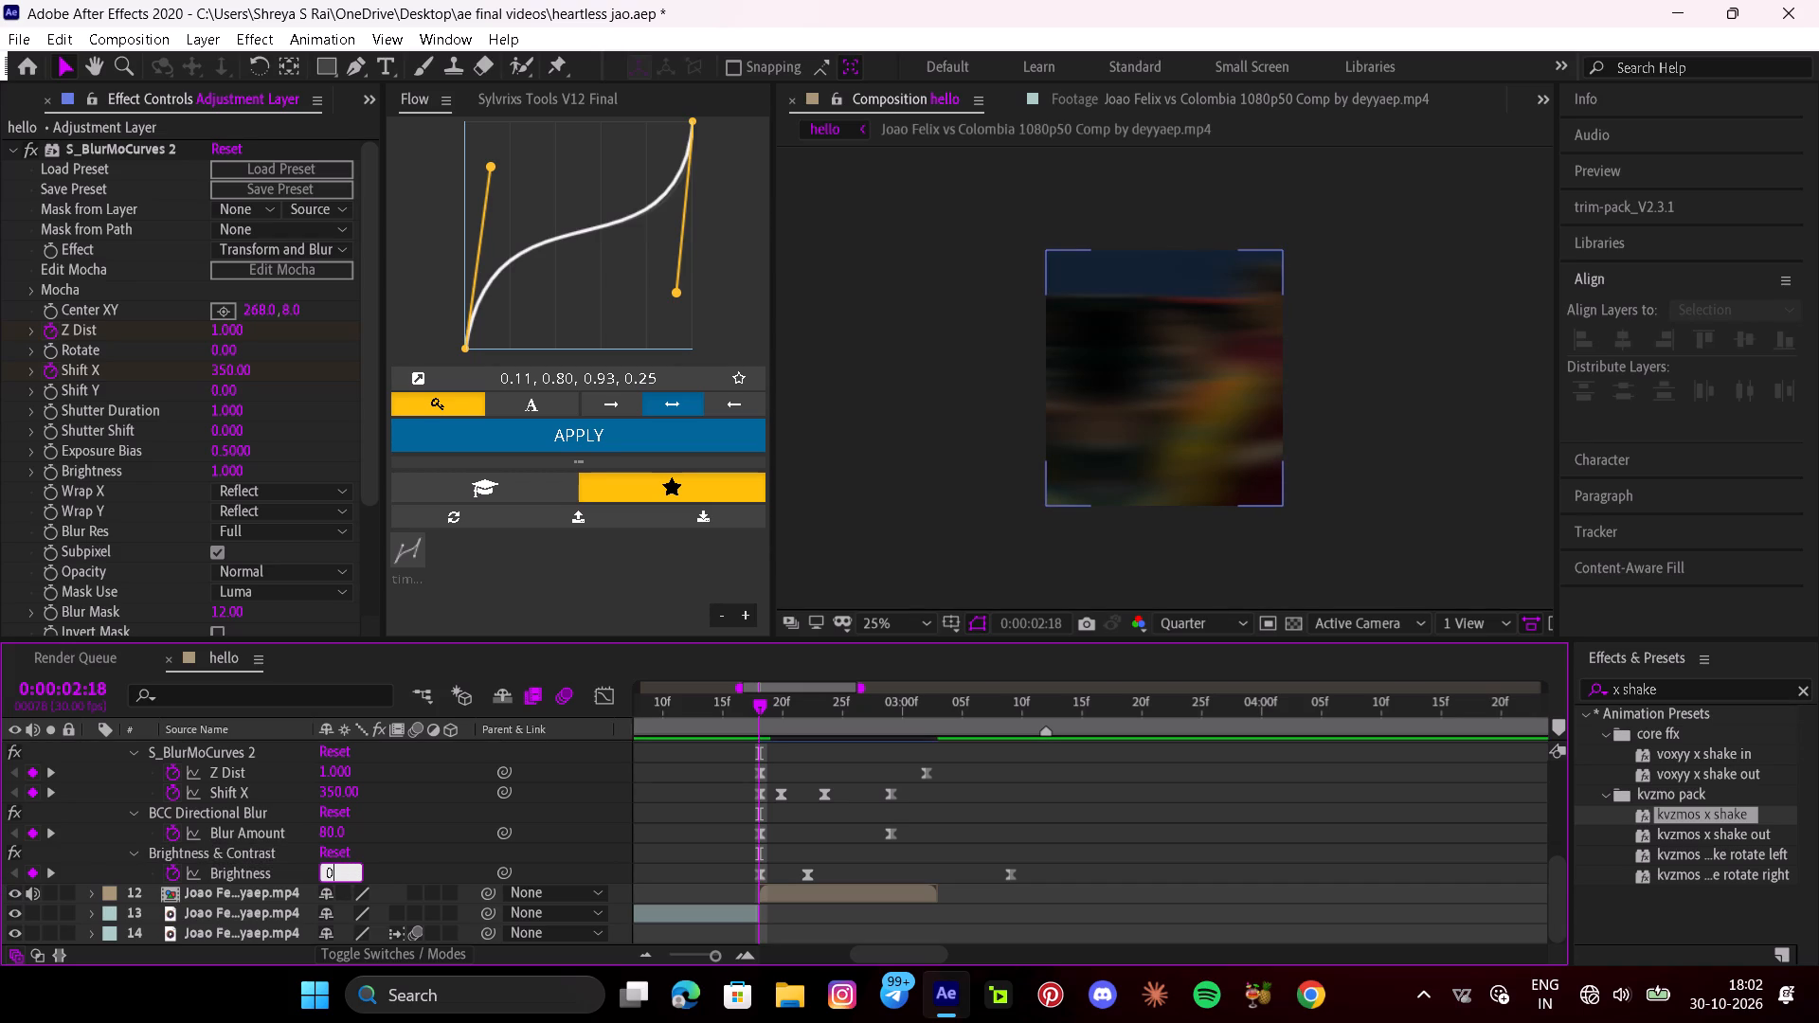
click(369, 869)
Add a Brightness keyframe of 0 on the adjustment layer at 0:00:02:28.
drag(771, 718, 803, 737)
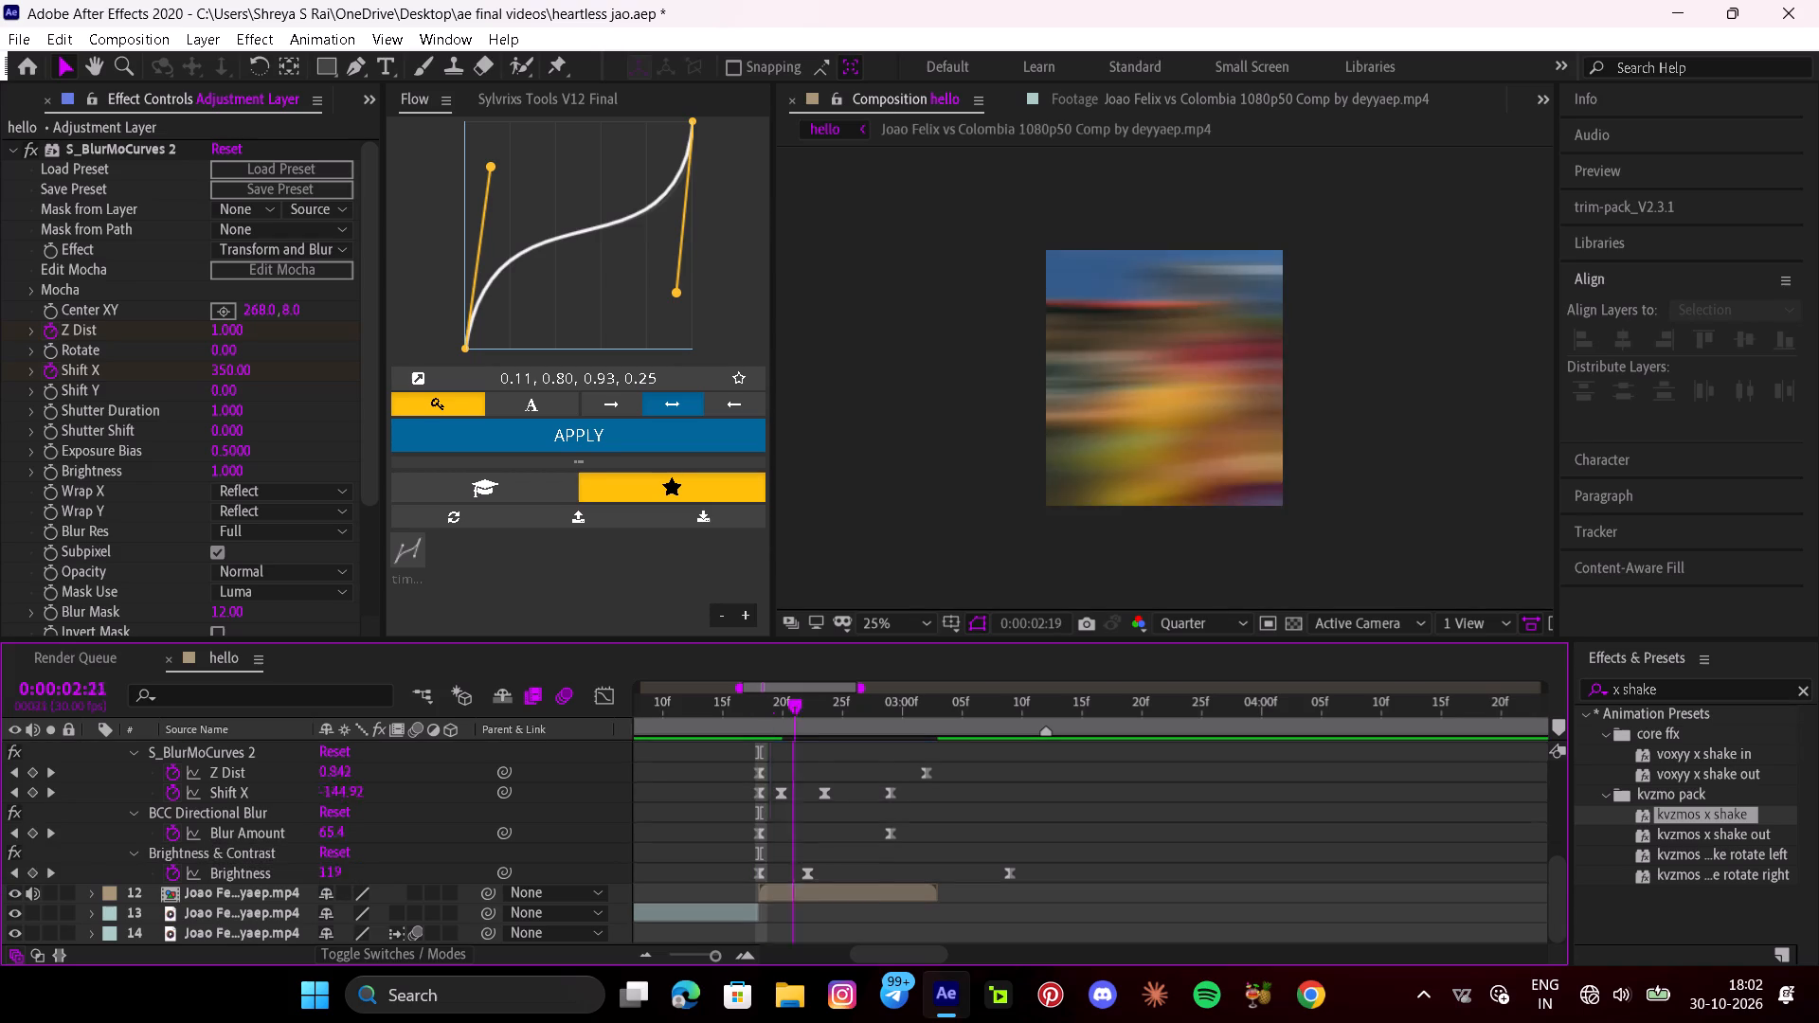
drag(803, 737, 882, 782)
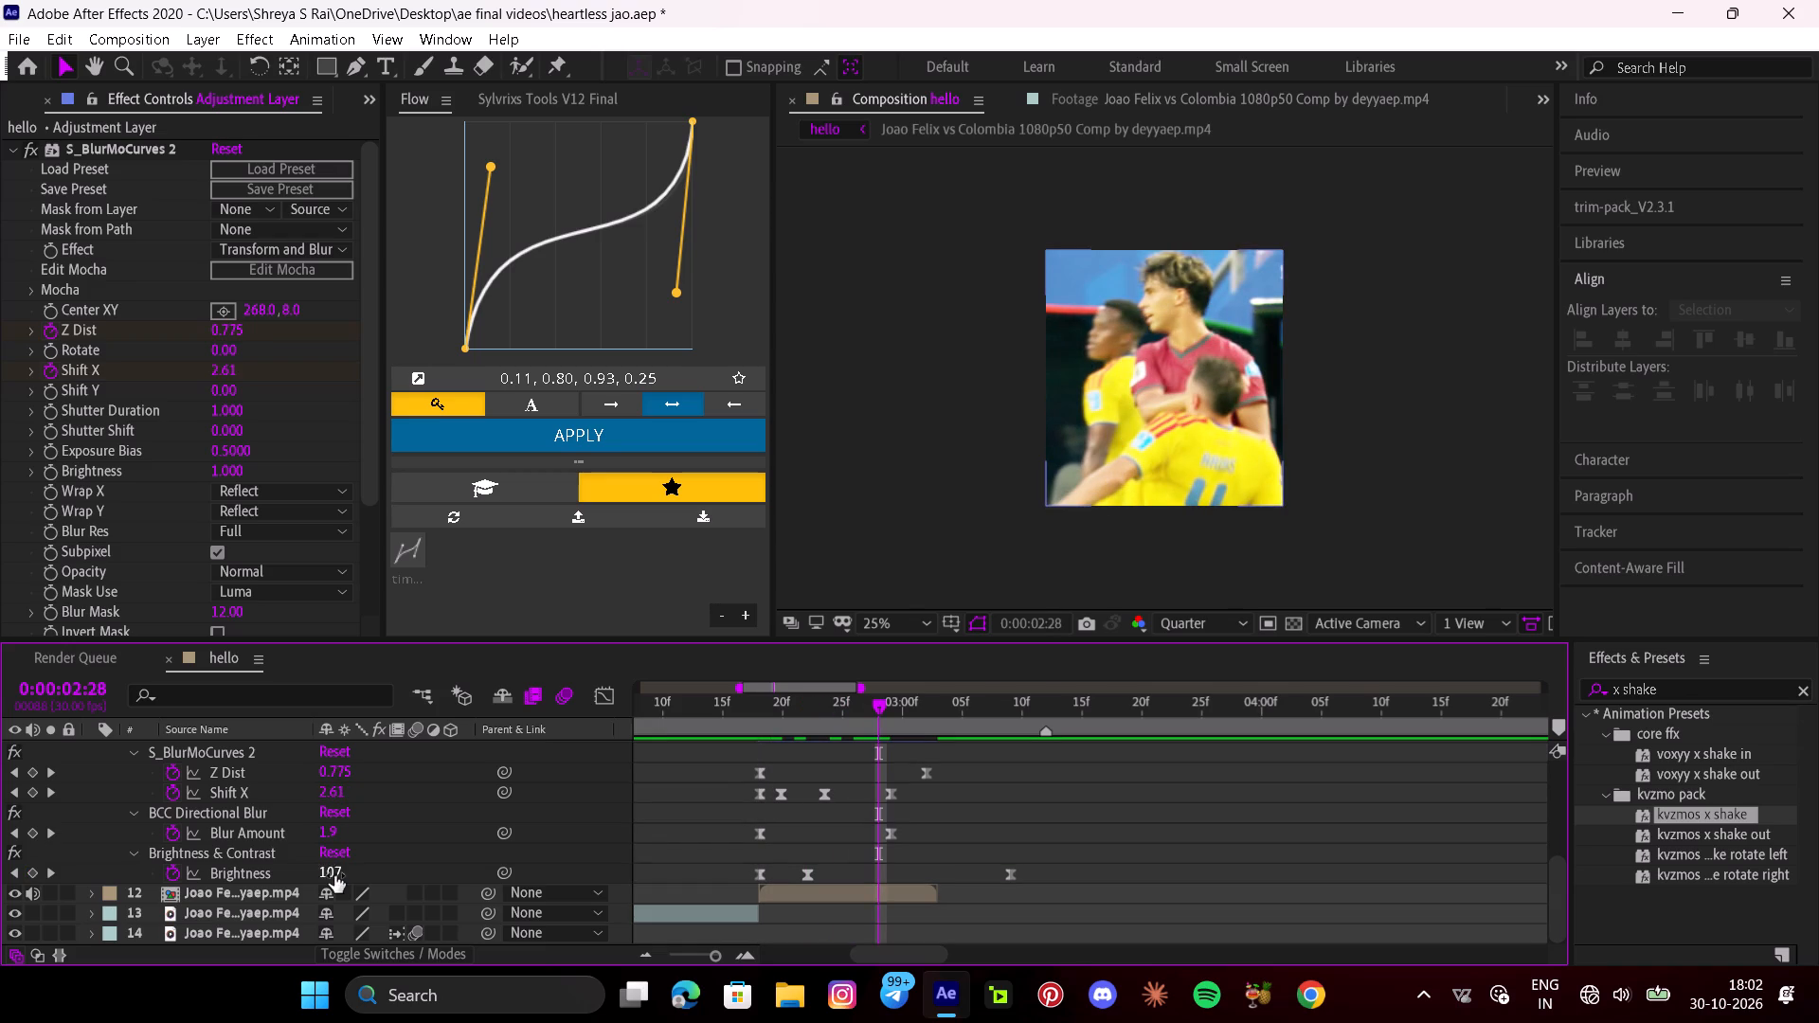
click(334, 875)
key(BackSpace)
key(0)
click(407, 869)
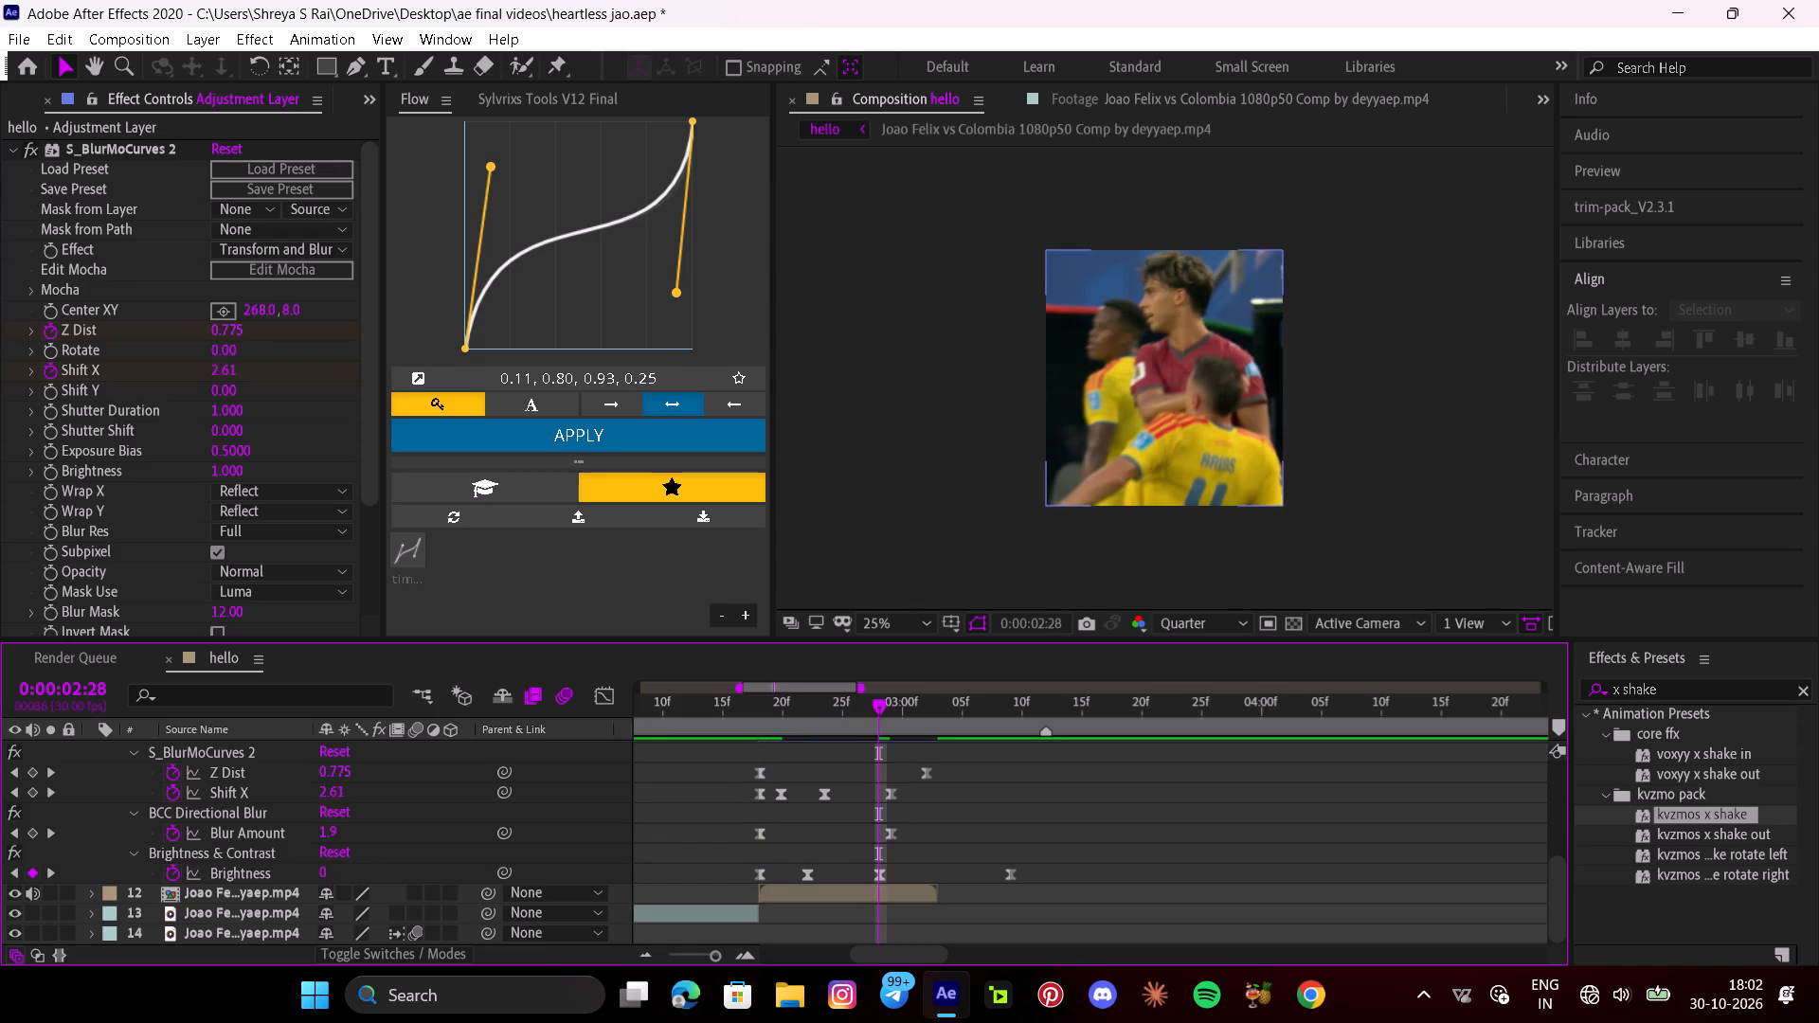
Set Brightness to -150 at the adjustment layer's end, 0:00:03:02, and delete the Brightness keyframe beyond it at about 0:00:03:09.
scroll(765, 870, up, 2)
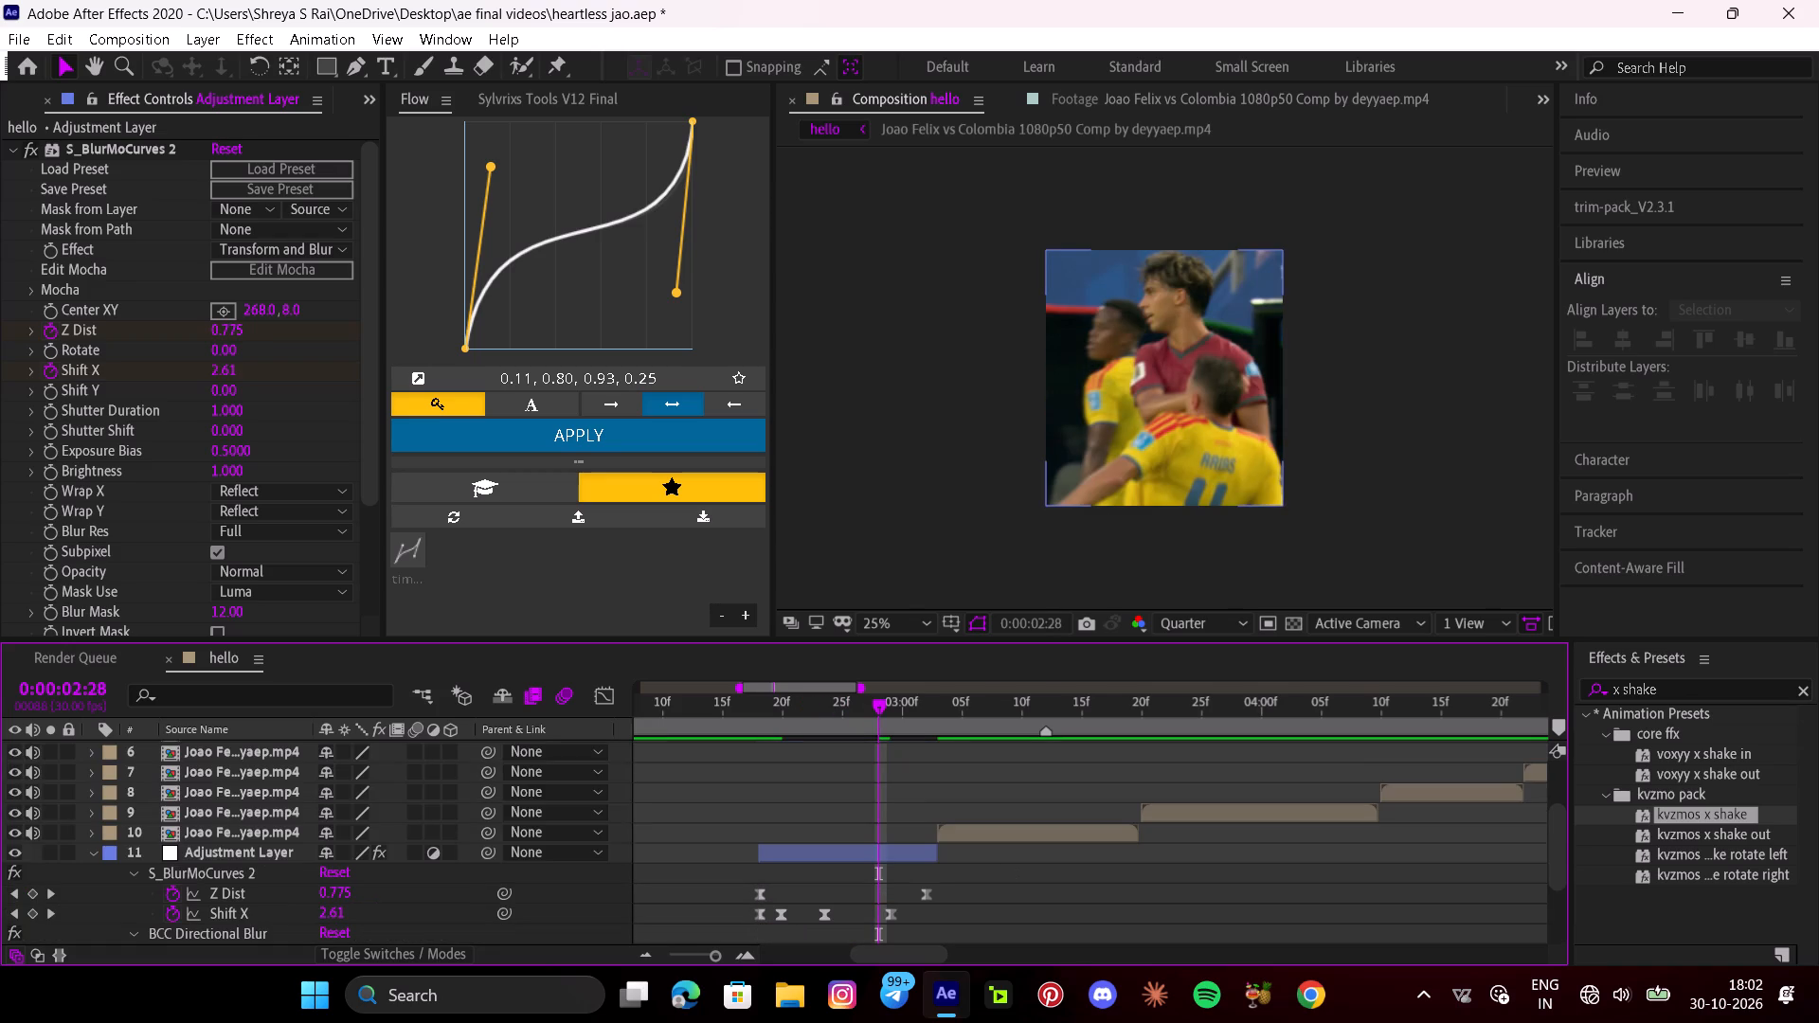
click(818, 861)
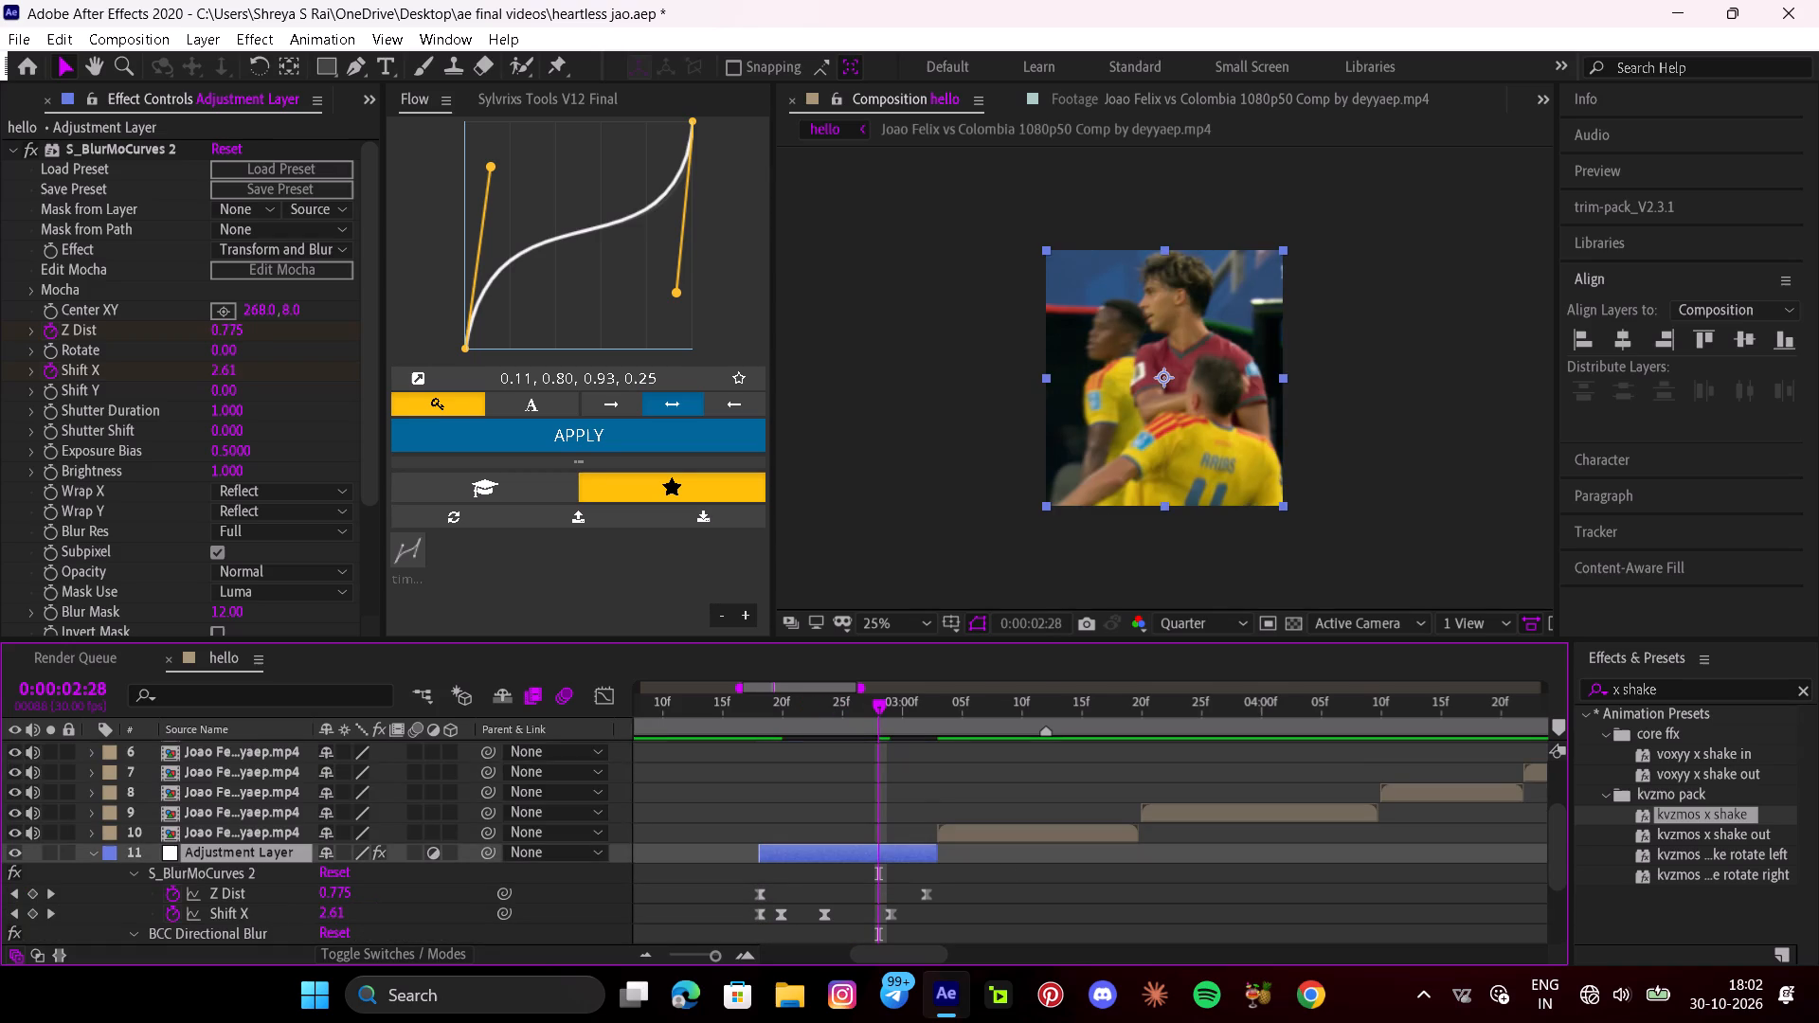
key(o)
scroll(920, 929, down, 3)
drag(333, 873, 300, 879)
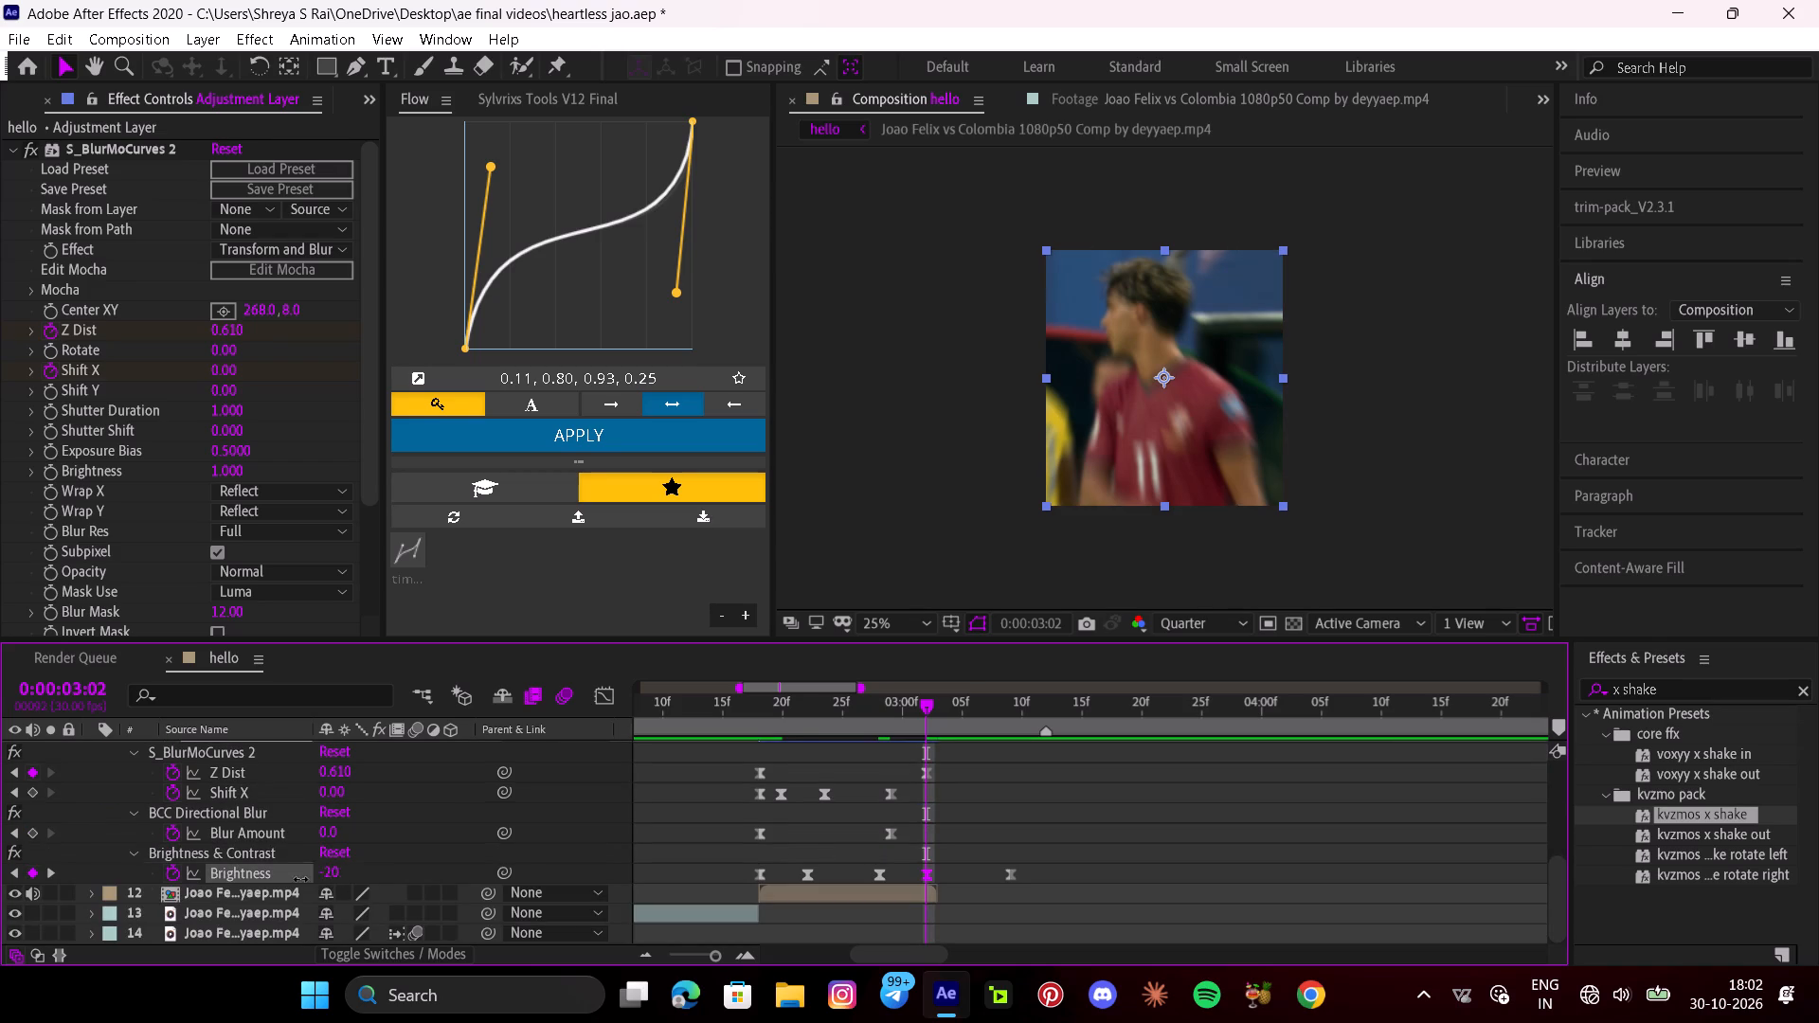
drag(300, 879, 0, 882)
click(1009, 876)
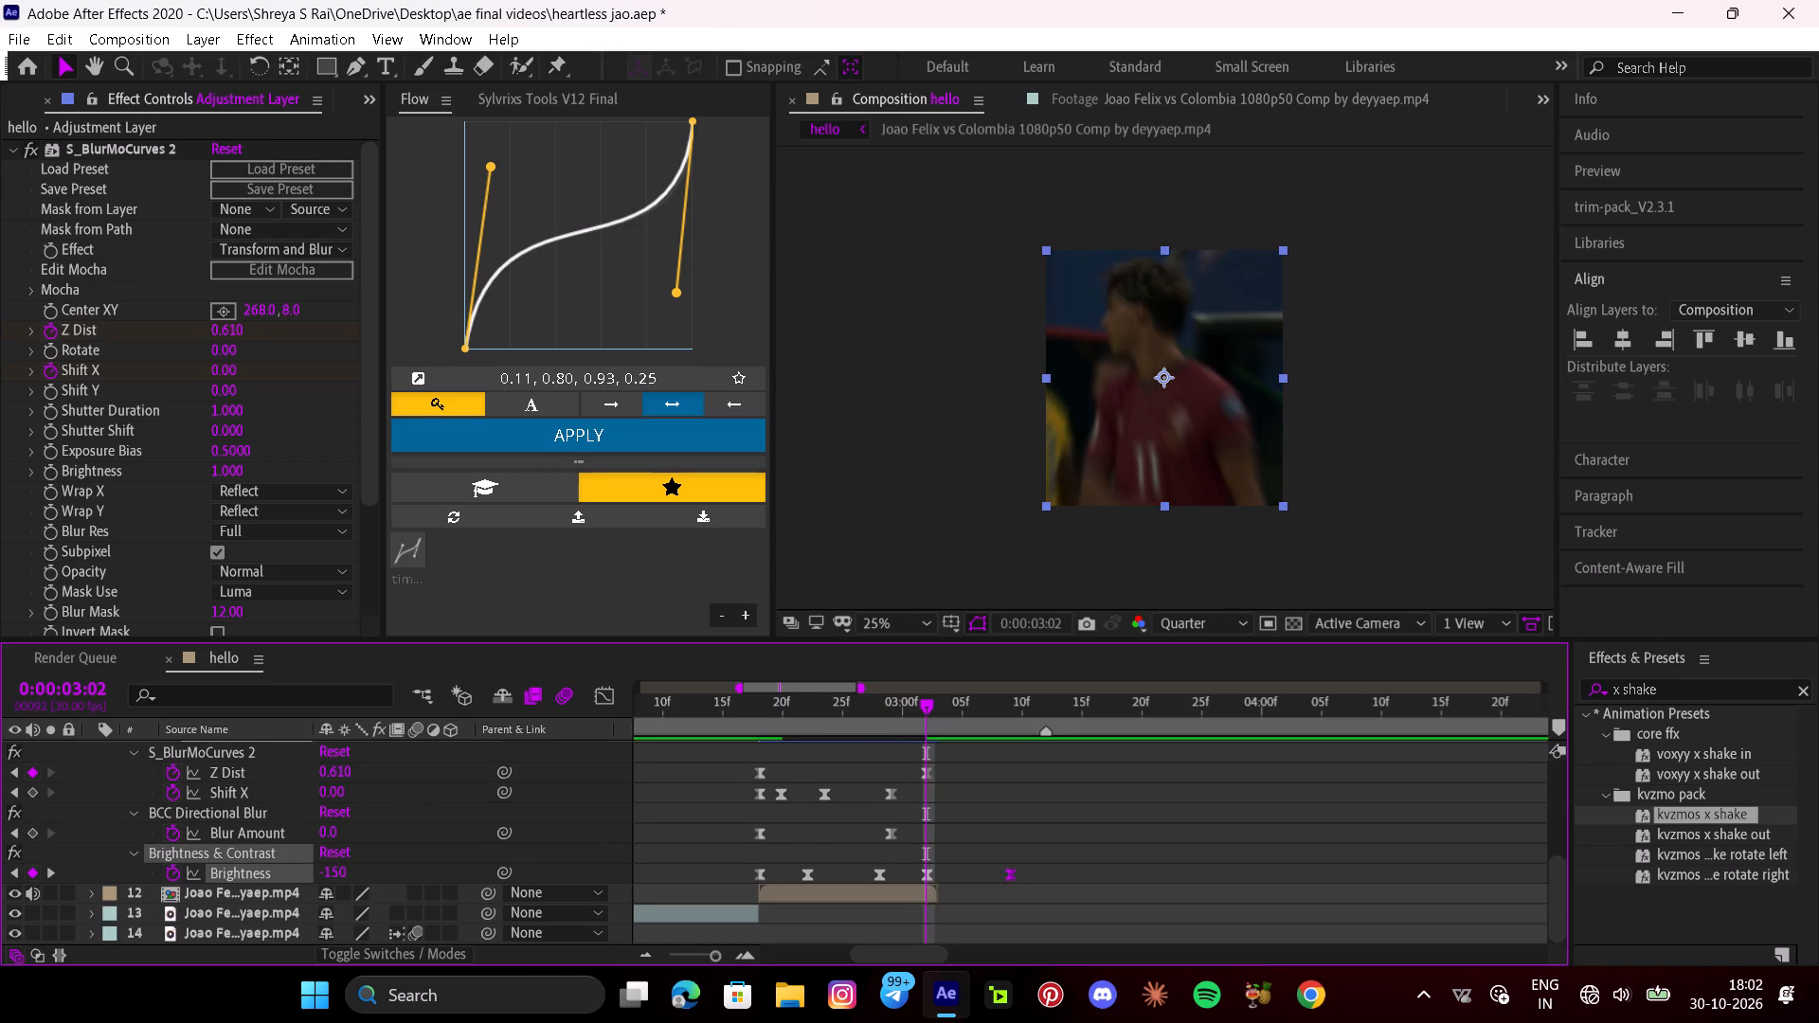
key(Delete)
Play back the shot from about 0:00:02:12 to review the shake, zoom and brightness flash.
drag(881, 700, 681, 750)
key(space)
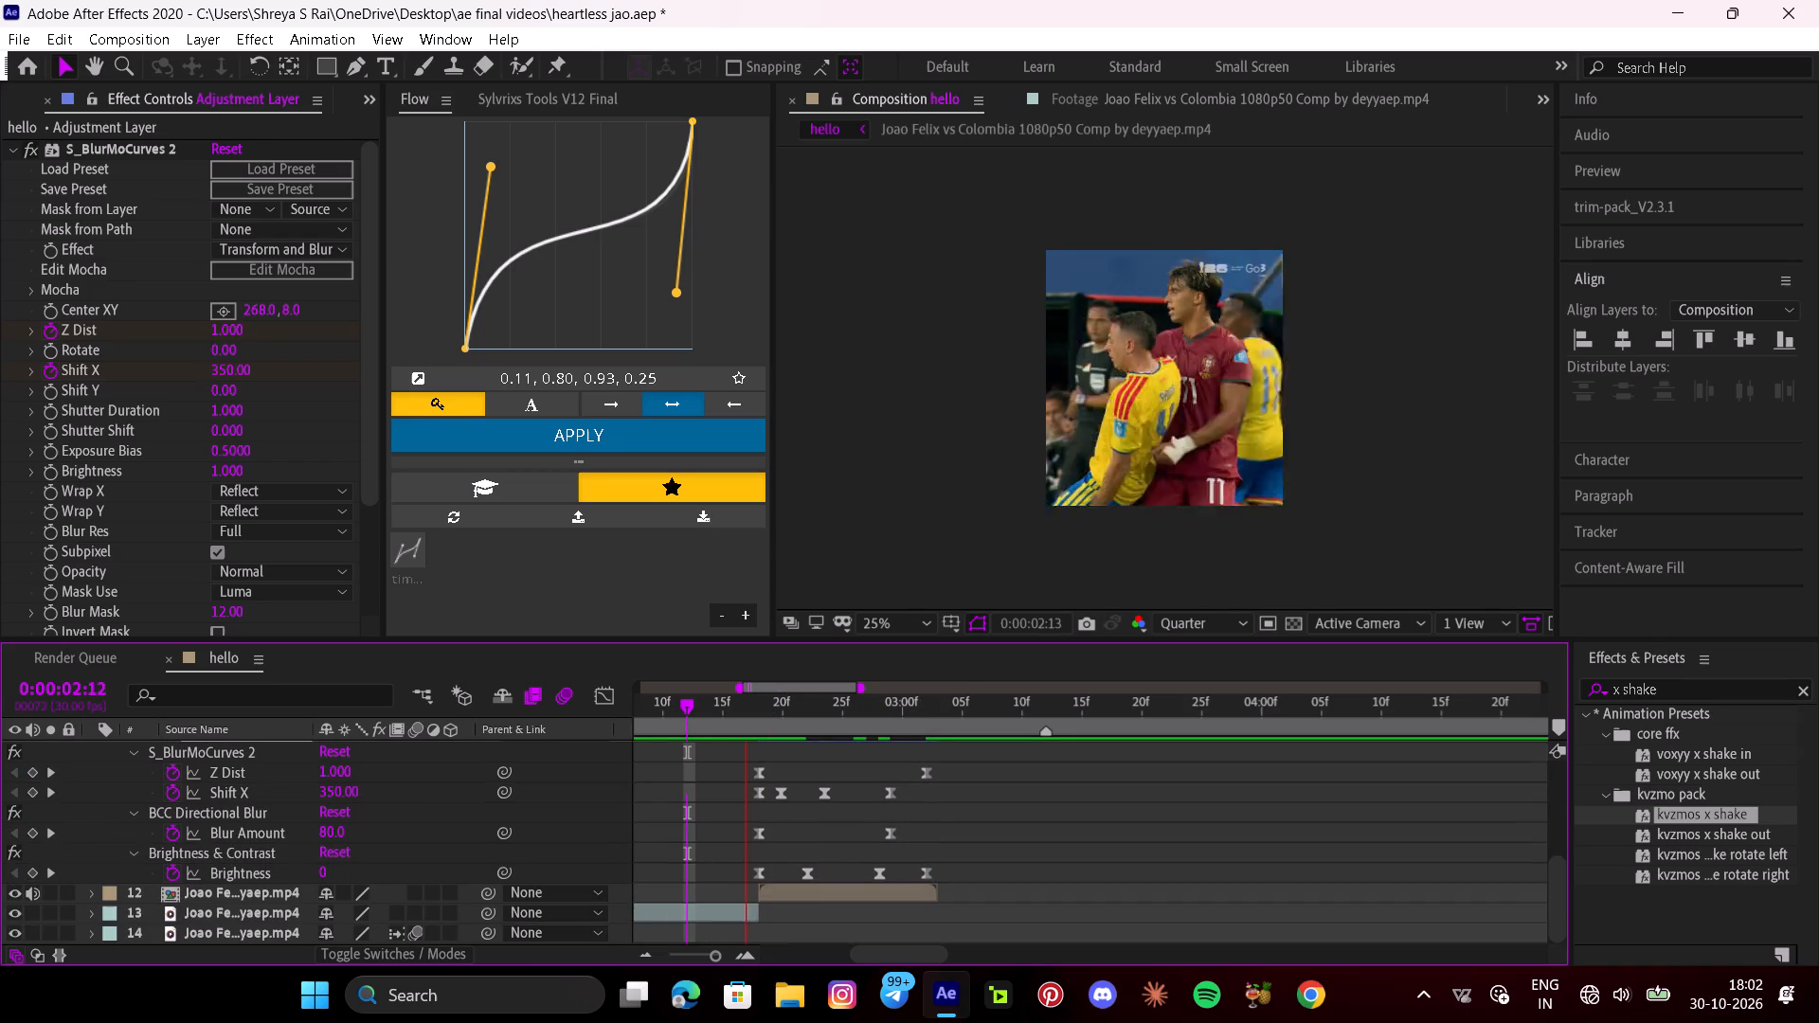
key(space)
drag(999, 714, 697, 720)
key(space)
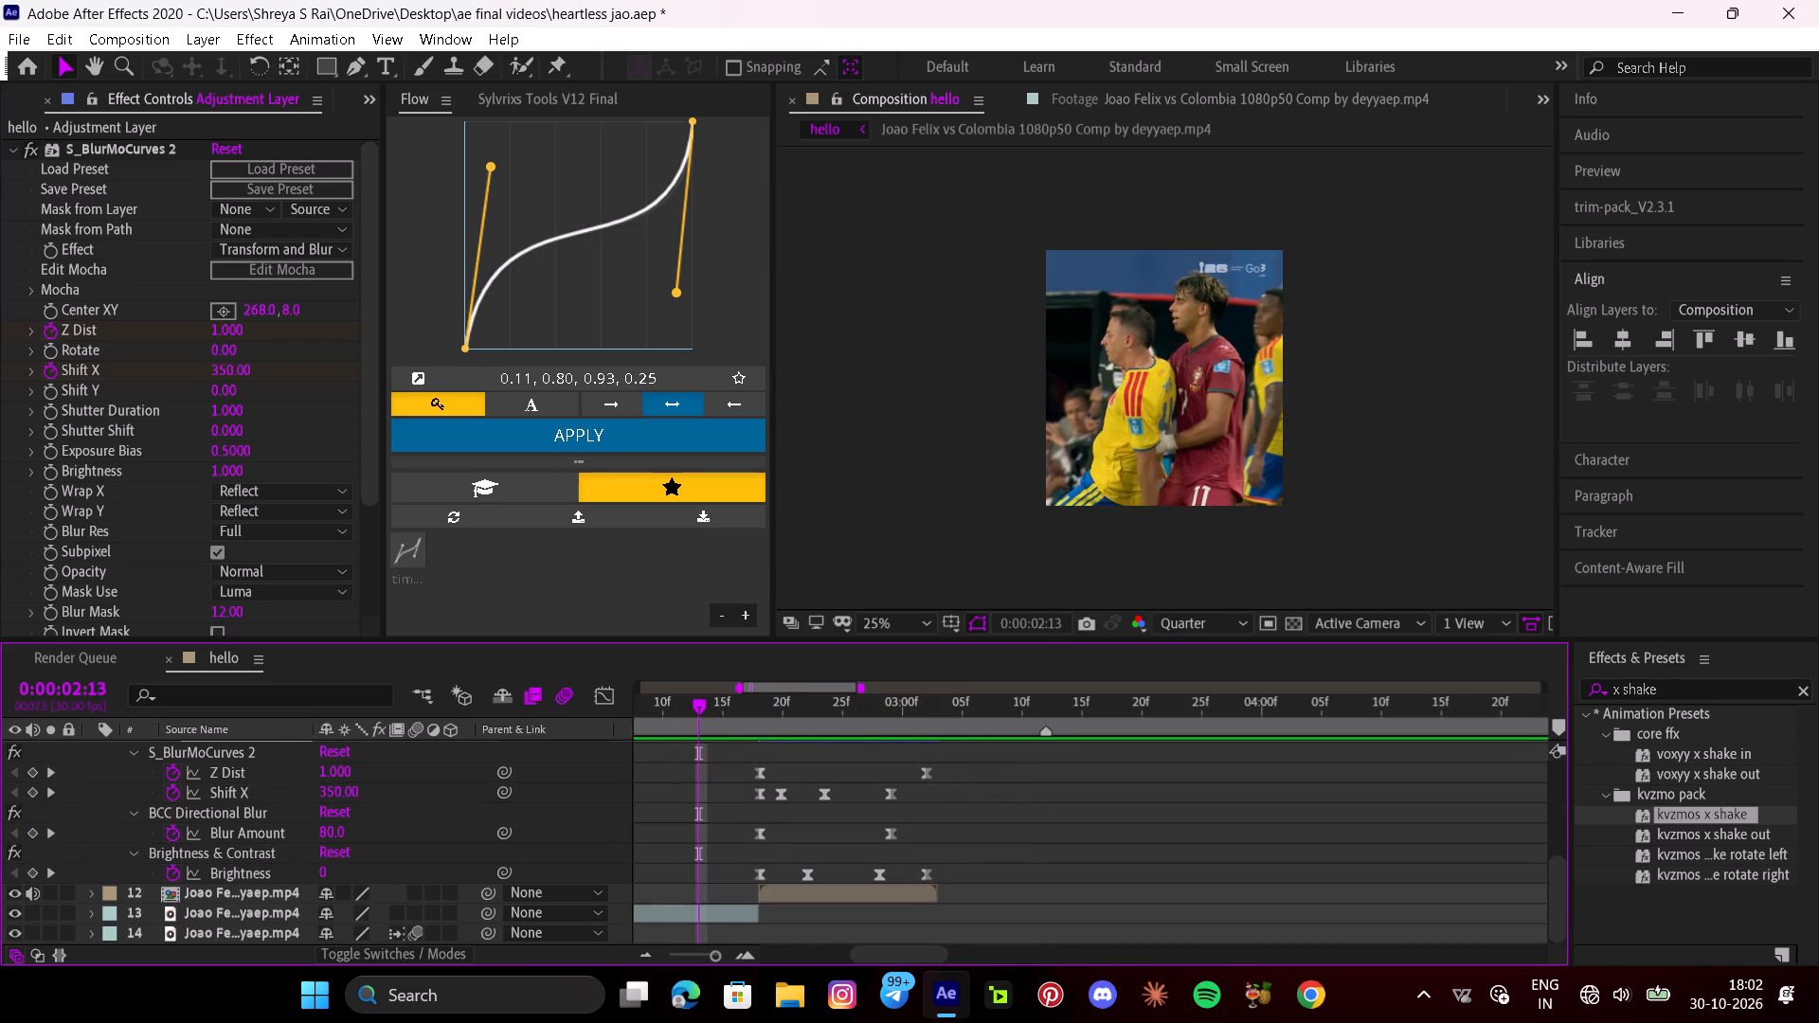
key(space)
Set the Z Dist keyframe at 0:00:03:02 to 0.730.
scroll(923, 786, up, 3)
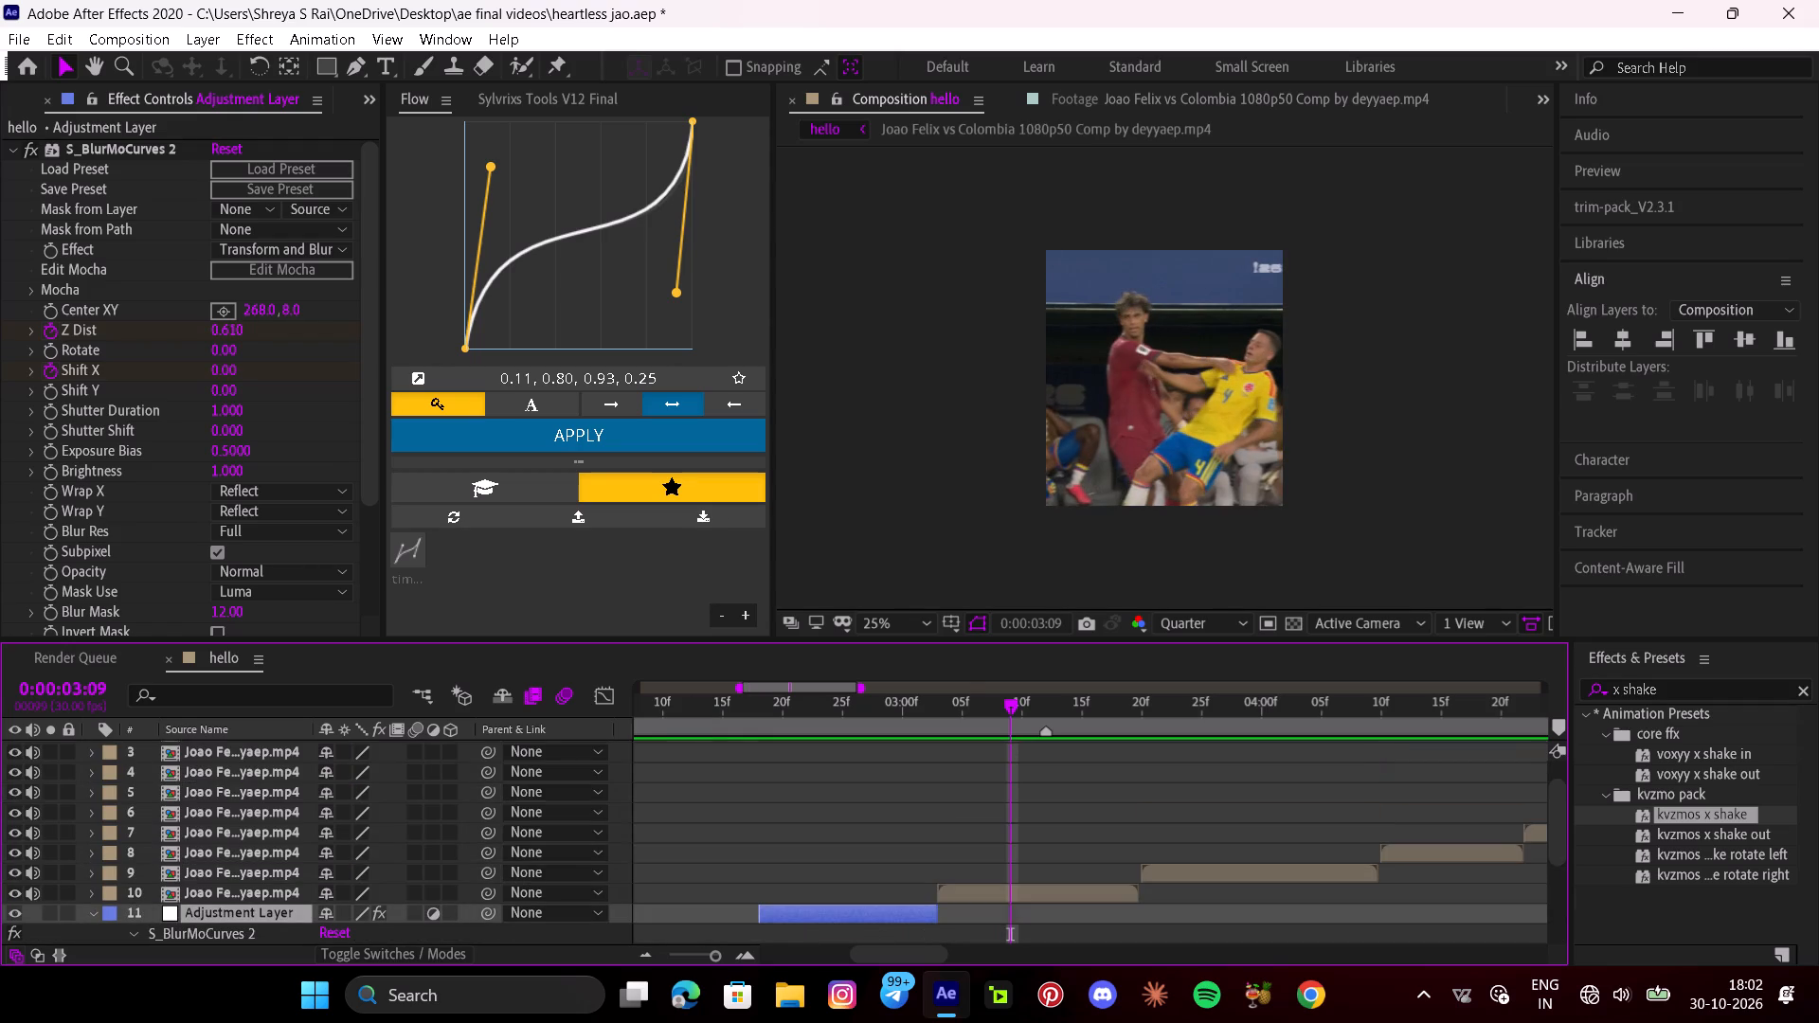
key(o)
scroll(925, 878, down, 4)
scroll(899, 864, up, 1)
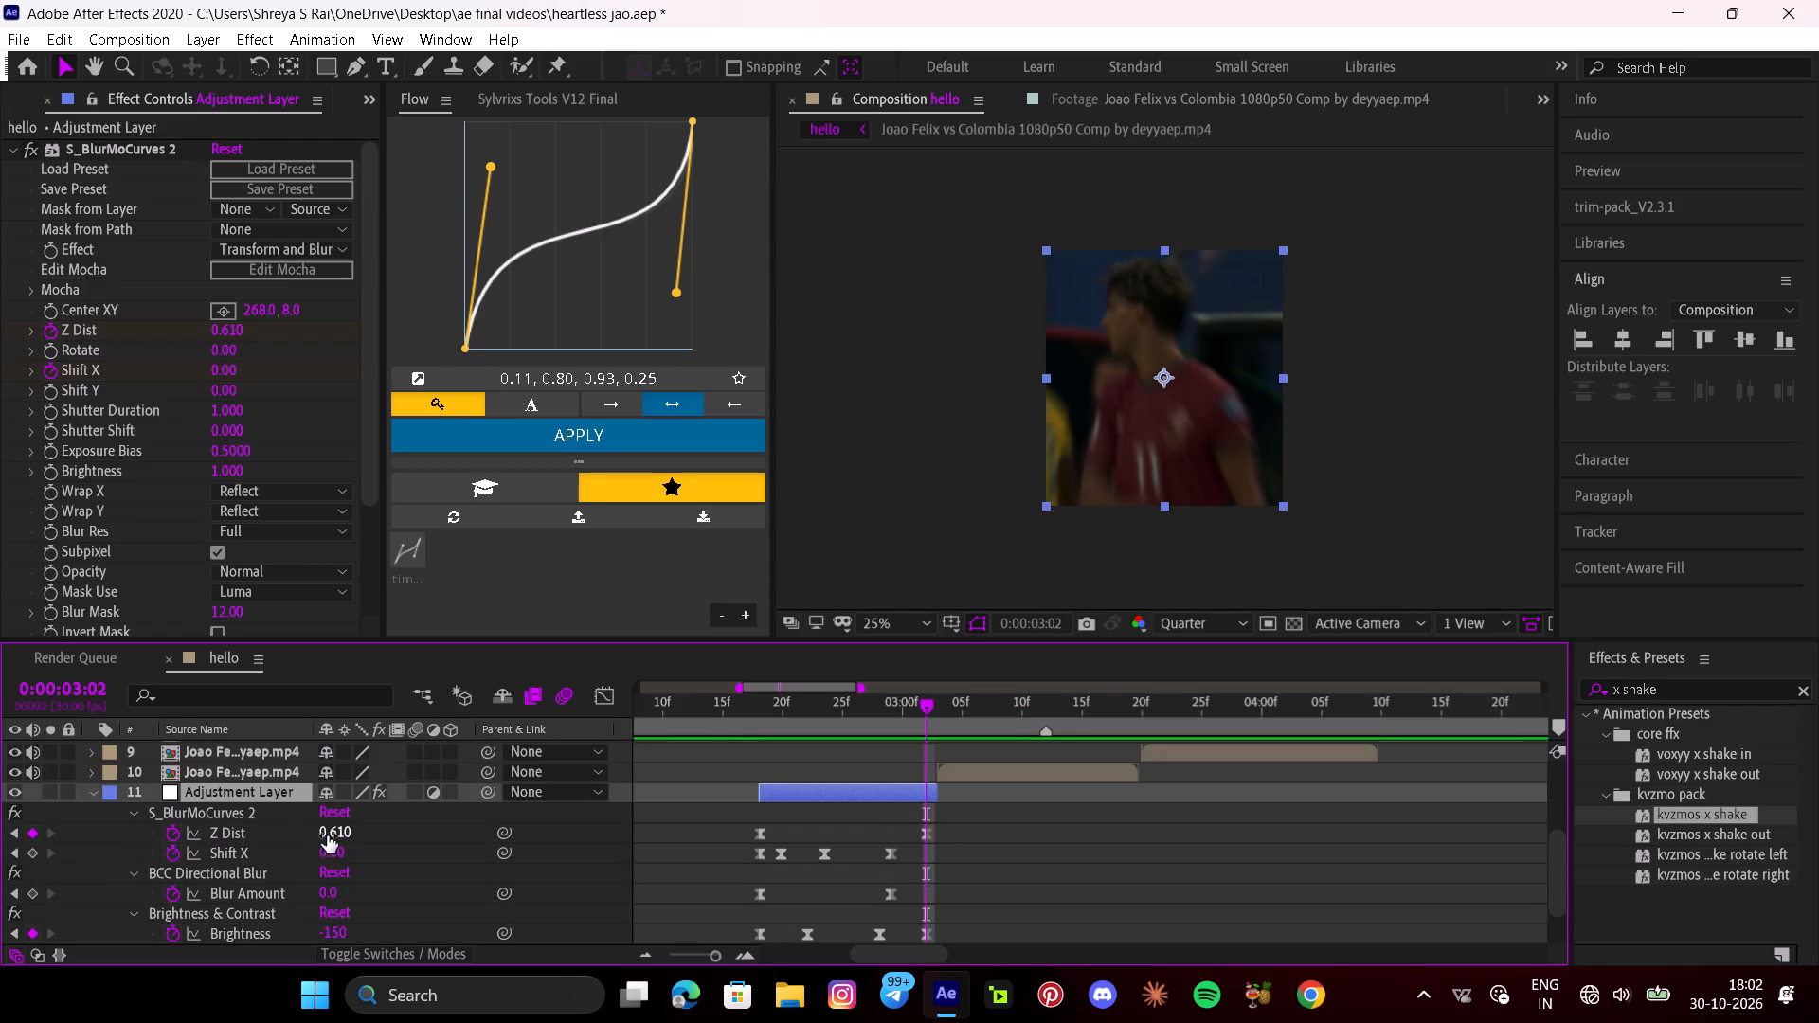
drag(327, 835, 362, 857)
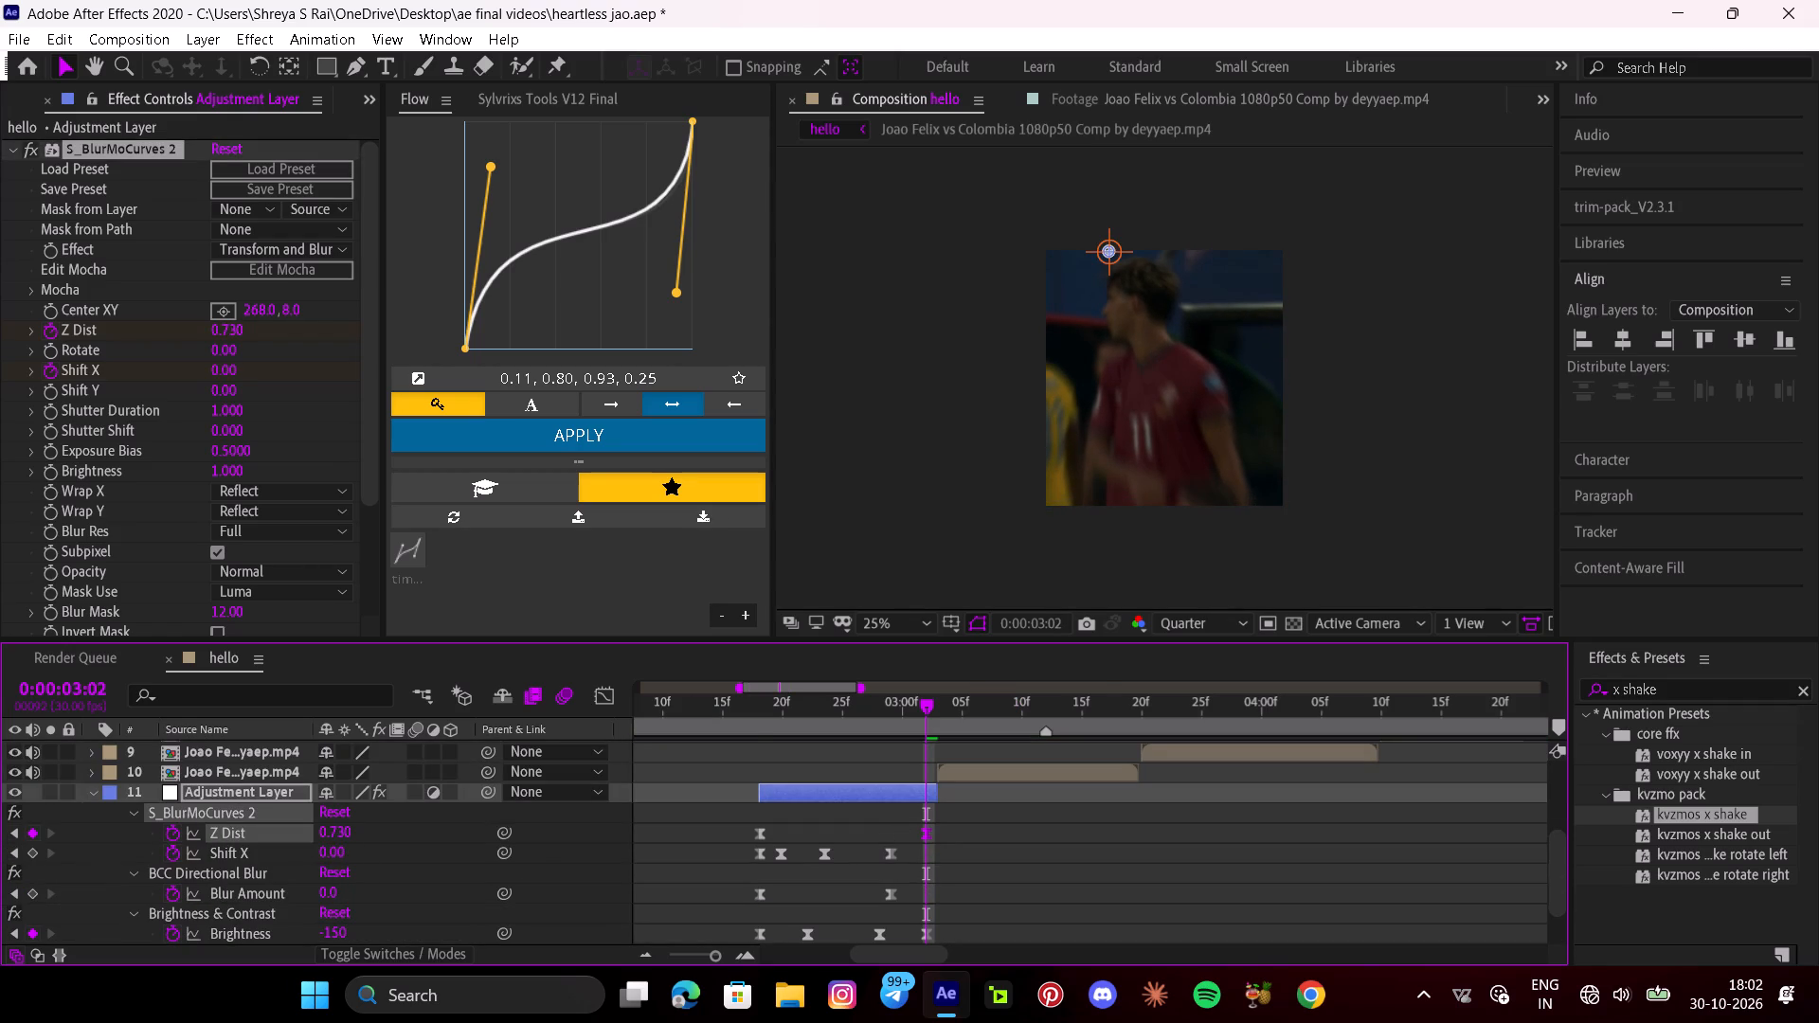
Play back the shot from 0:00:02:15 to review the adjusted zoom together with the shake and brightness changes.
drag(920, 728, 718, 715)
key(space)
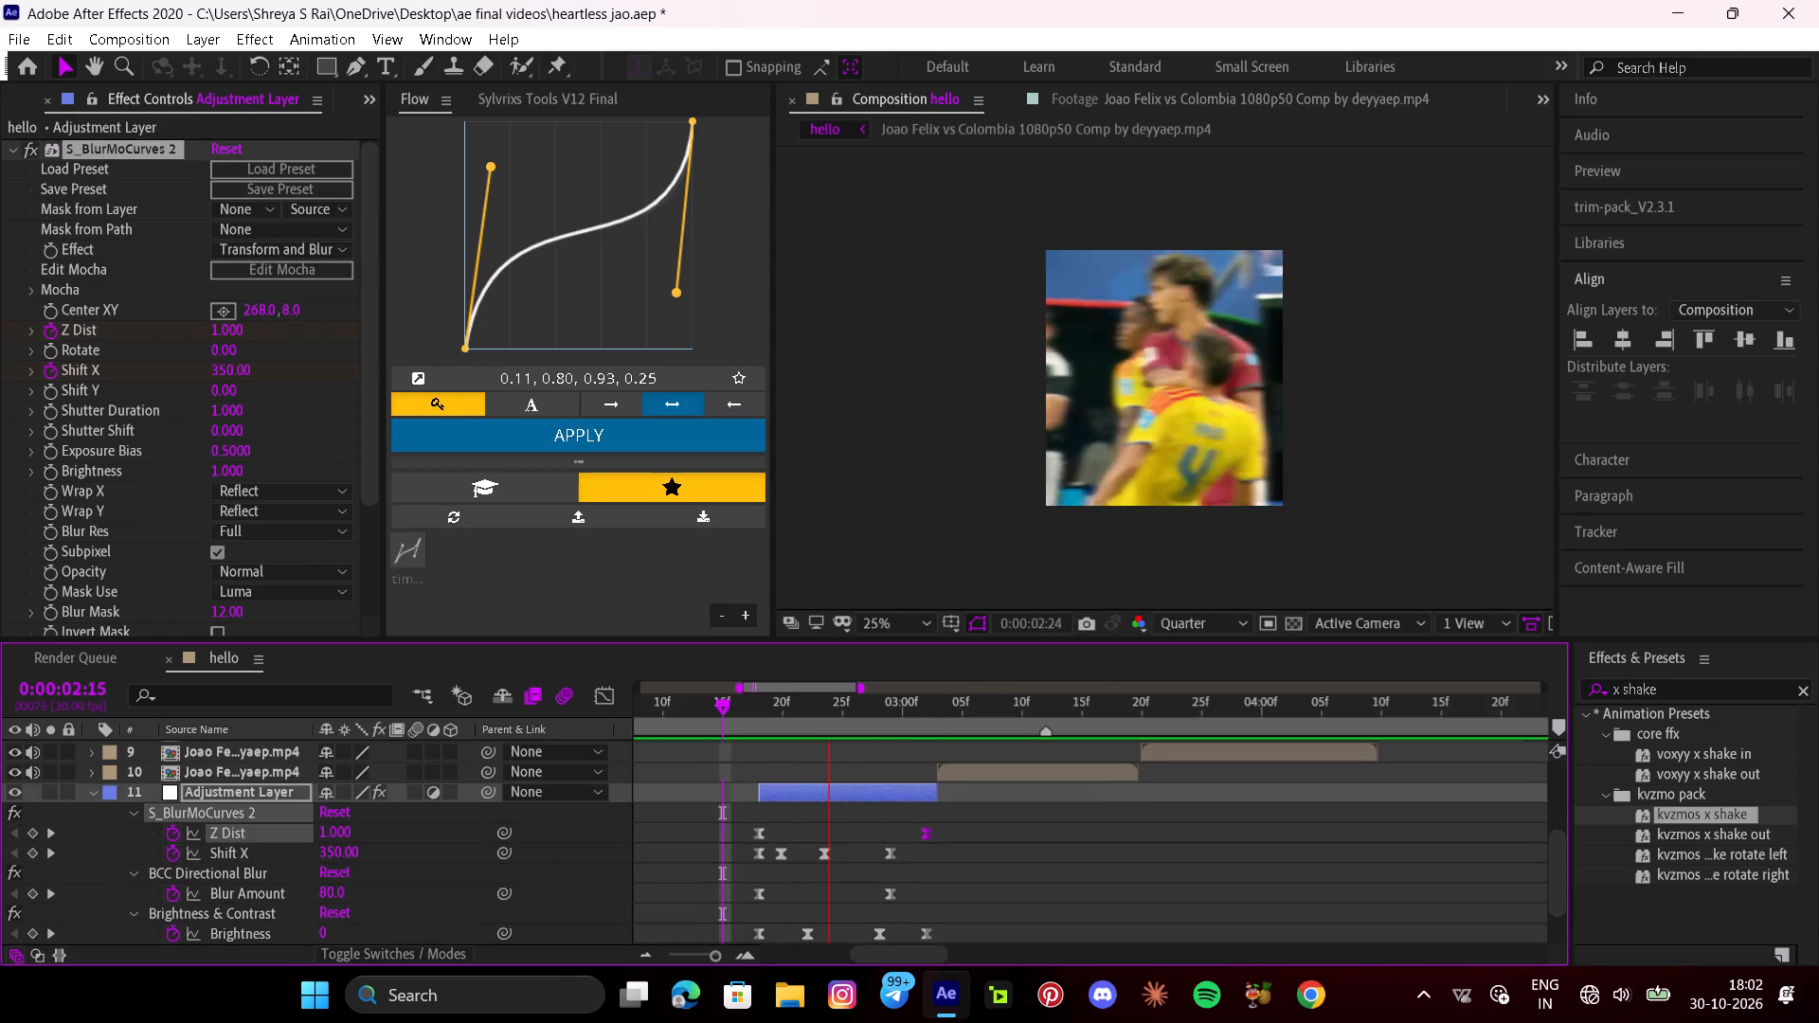
key(space)
drag(996, 714, 726, 739)
key(space)
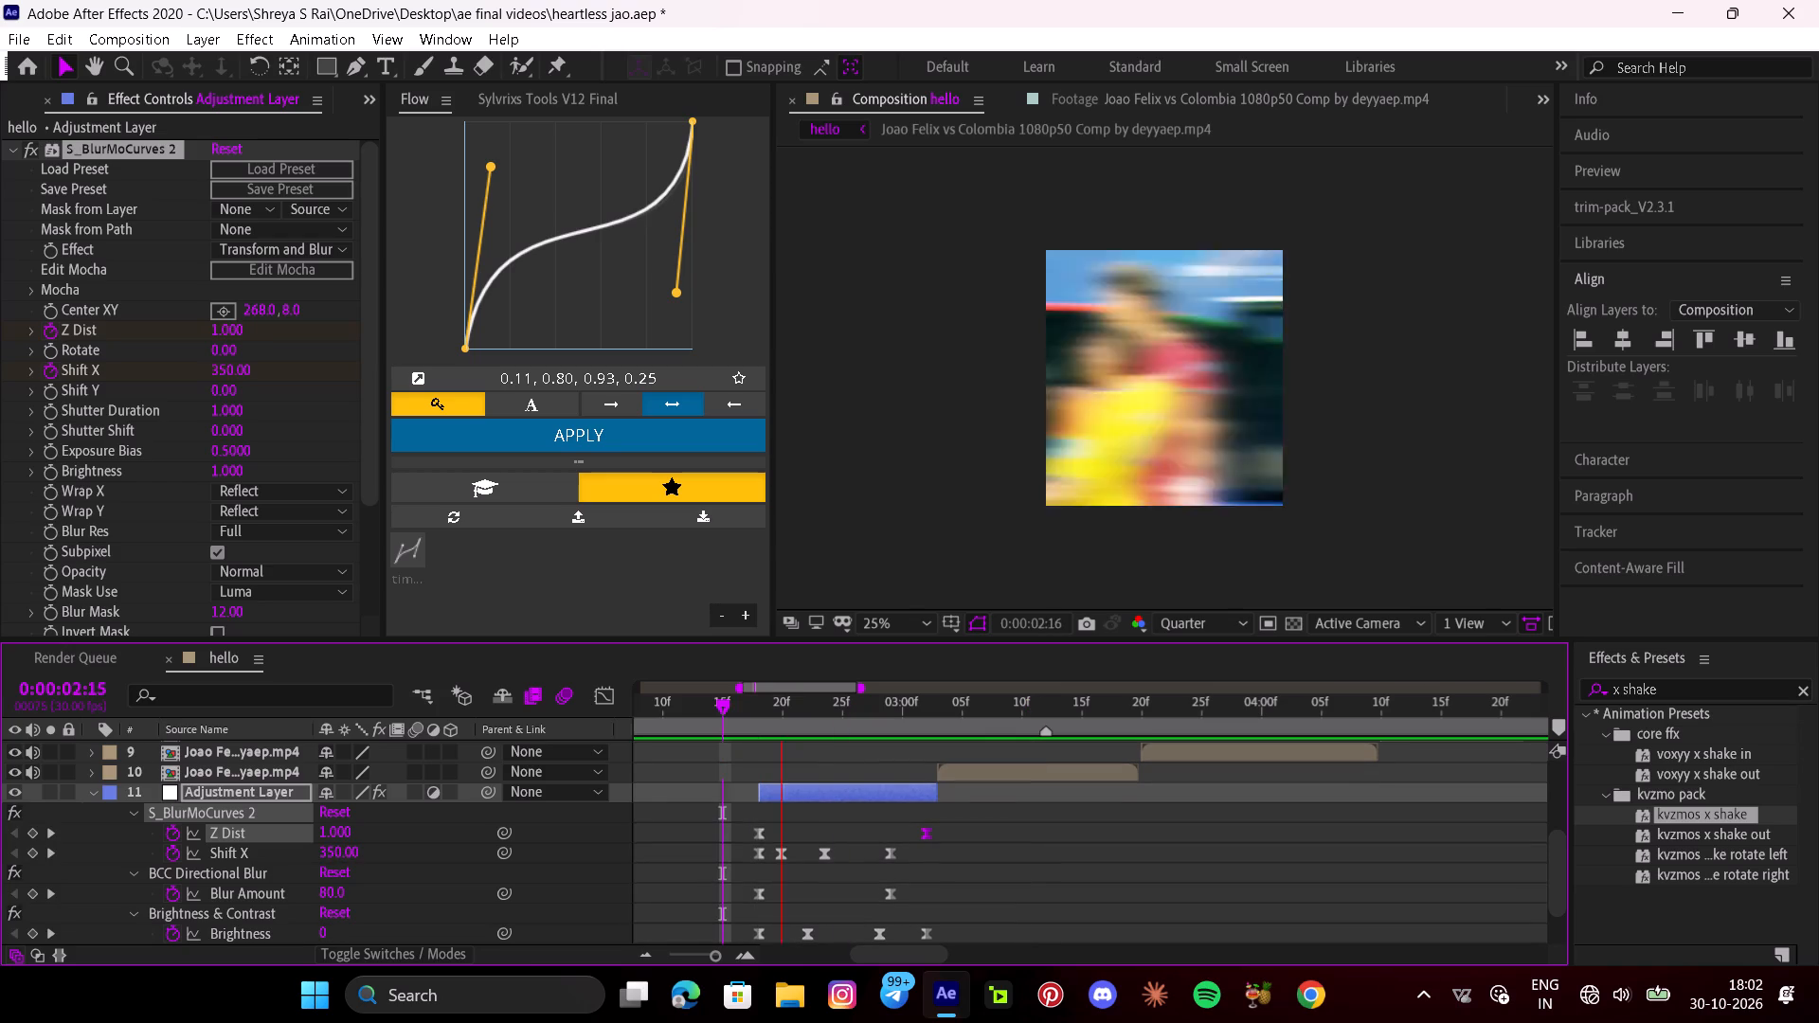
Compress the adjustment layer's Shift X keyframes proportionally so the last one falls at about 0:00:02:25.
key(space)
drag(981, 825, 758, 827)
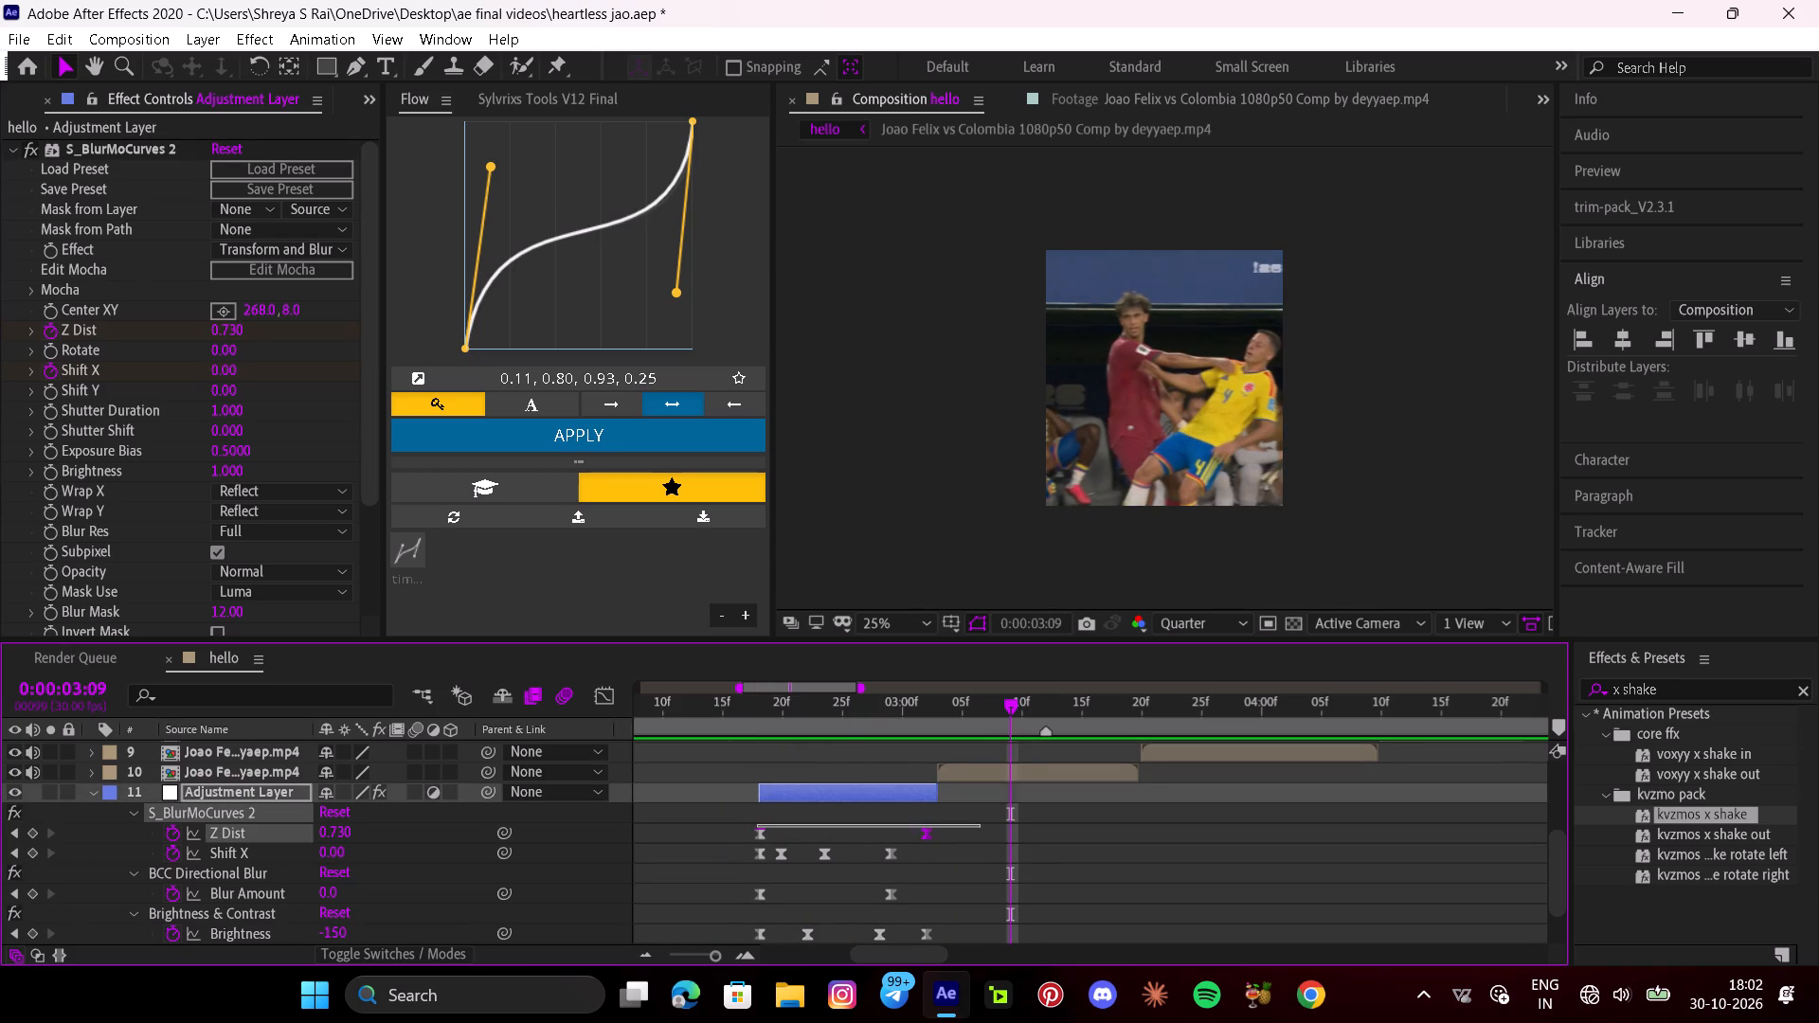
drag(758, 827, 755, 832)
drag(931, 857, 744, 850)
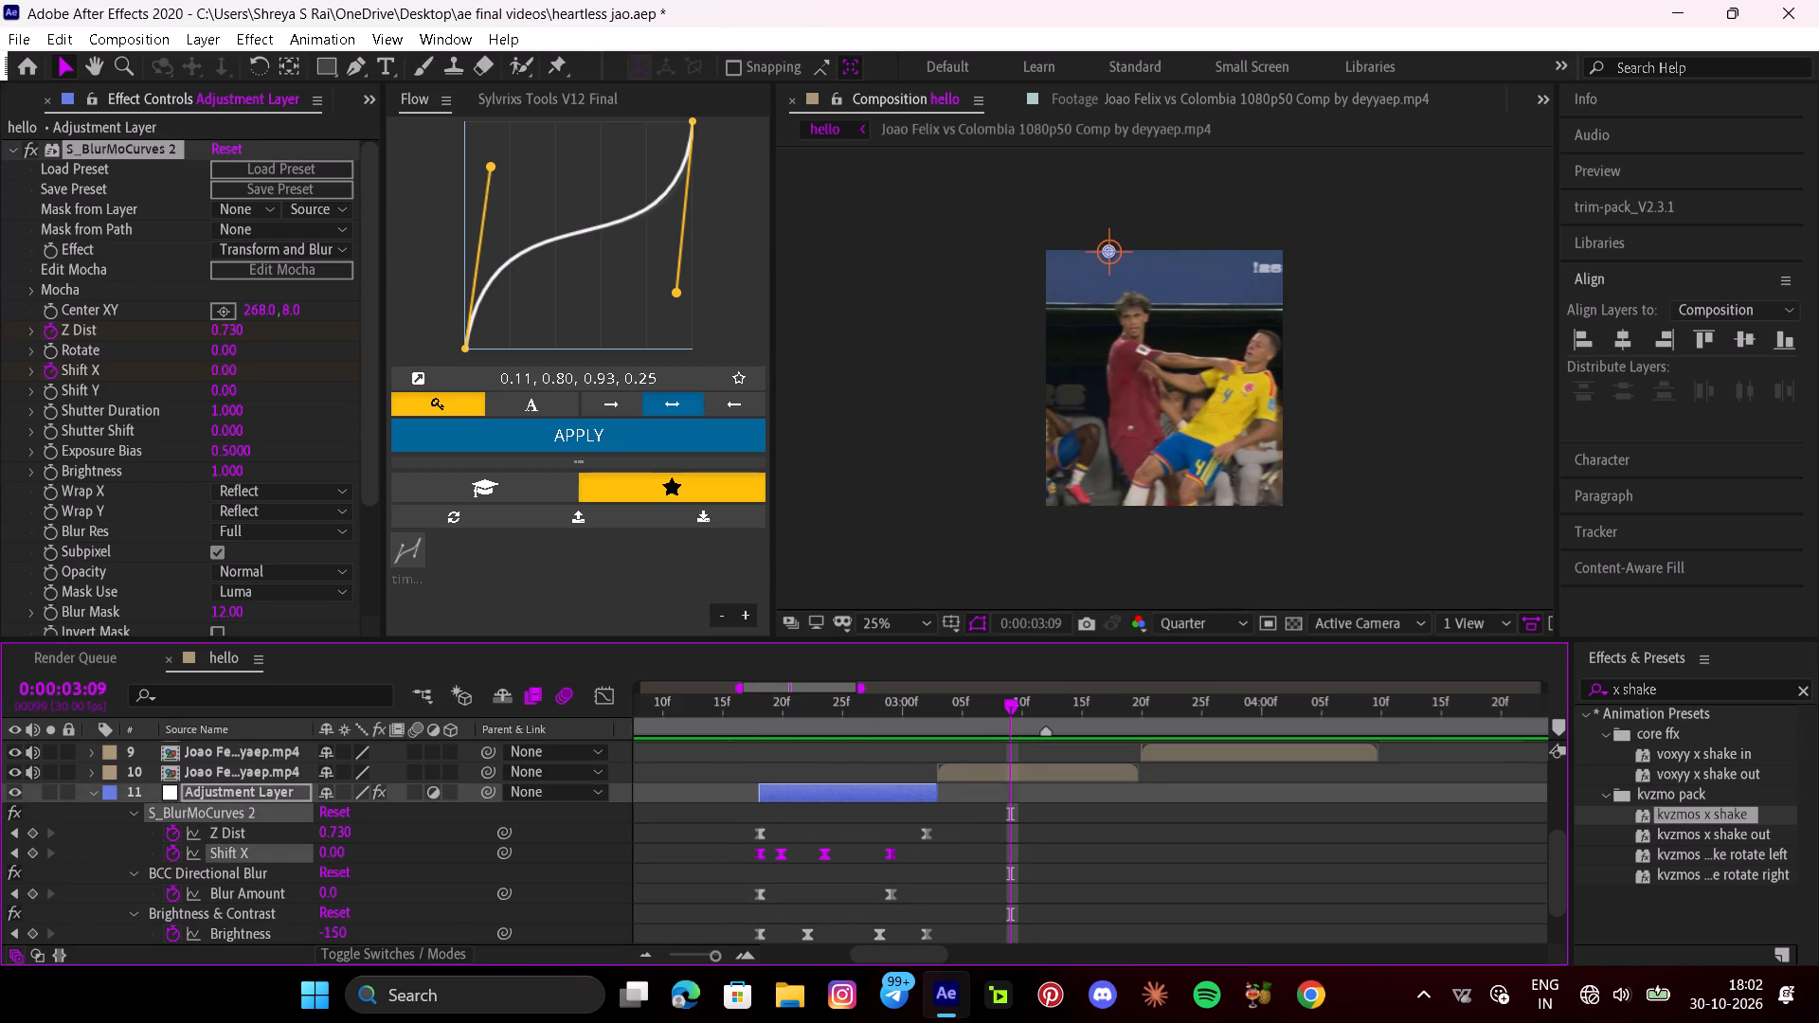
alt+drag(891, 856, 839, 857)
Play back the shot from 0:00:02:13 to review the faster shake.
drag(956, 701, 863, 726)
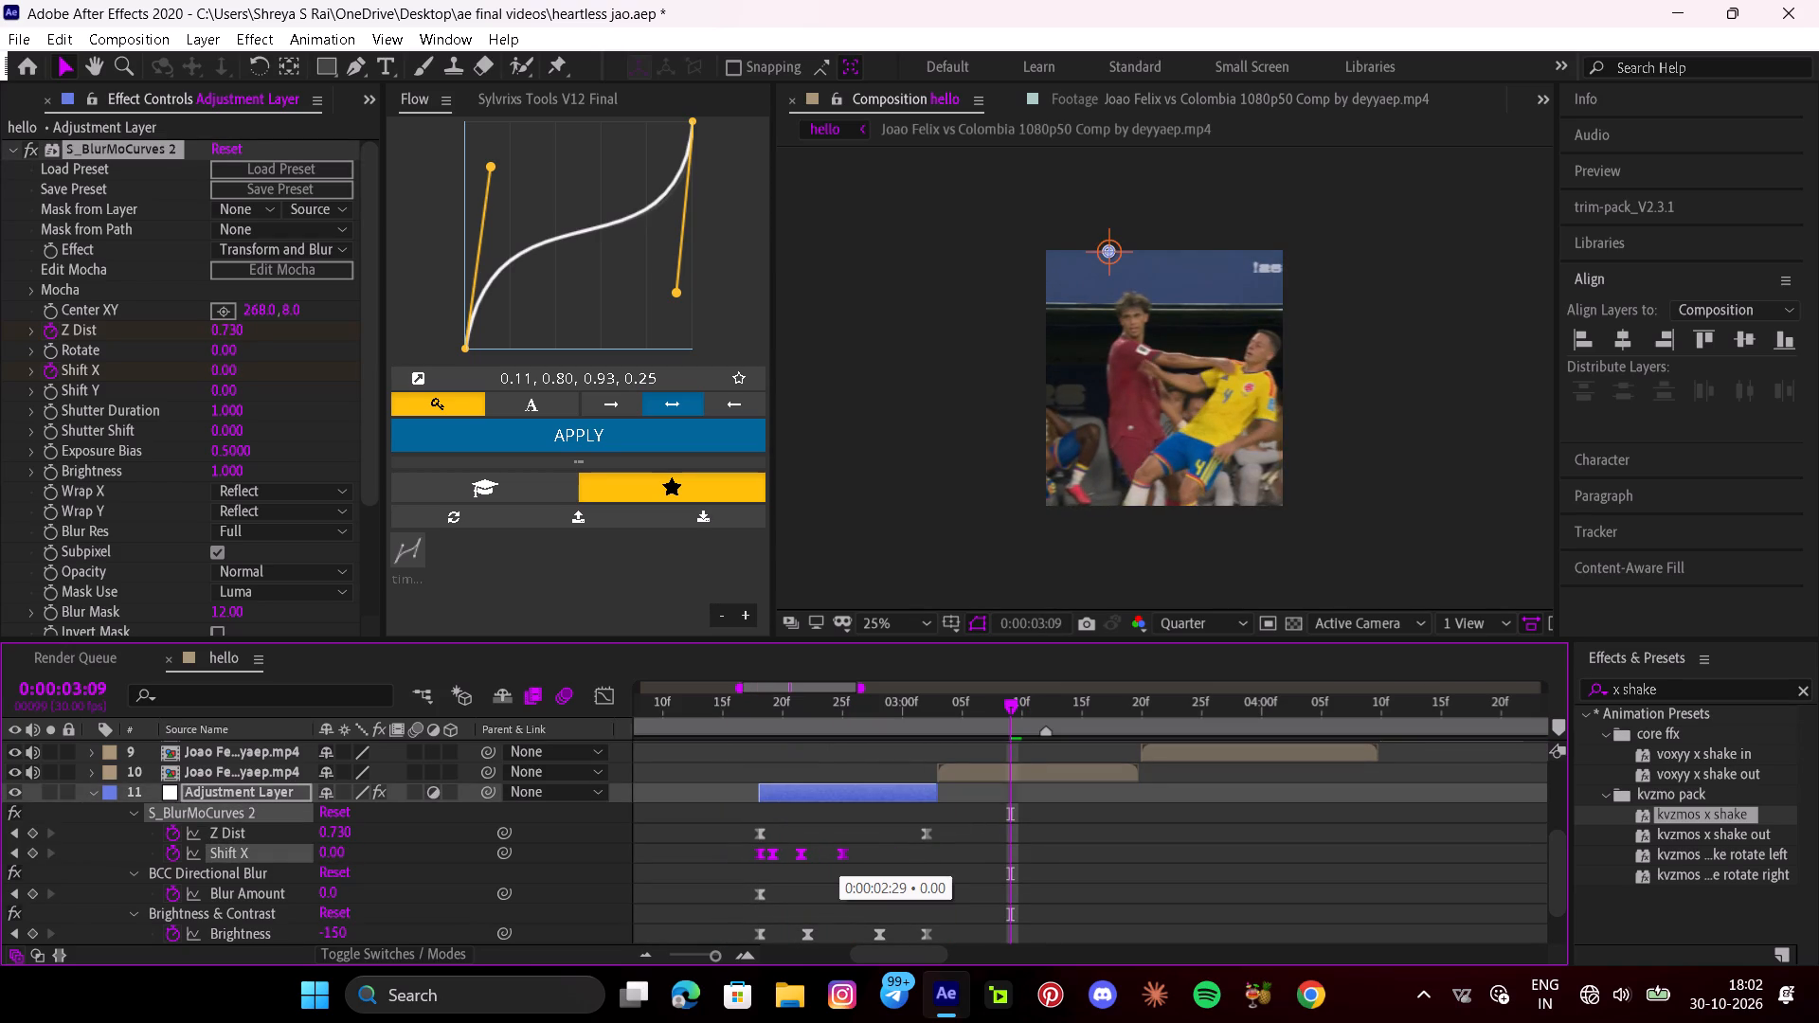
drag(863, 726, 697, 740)
key(space)
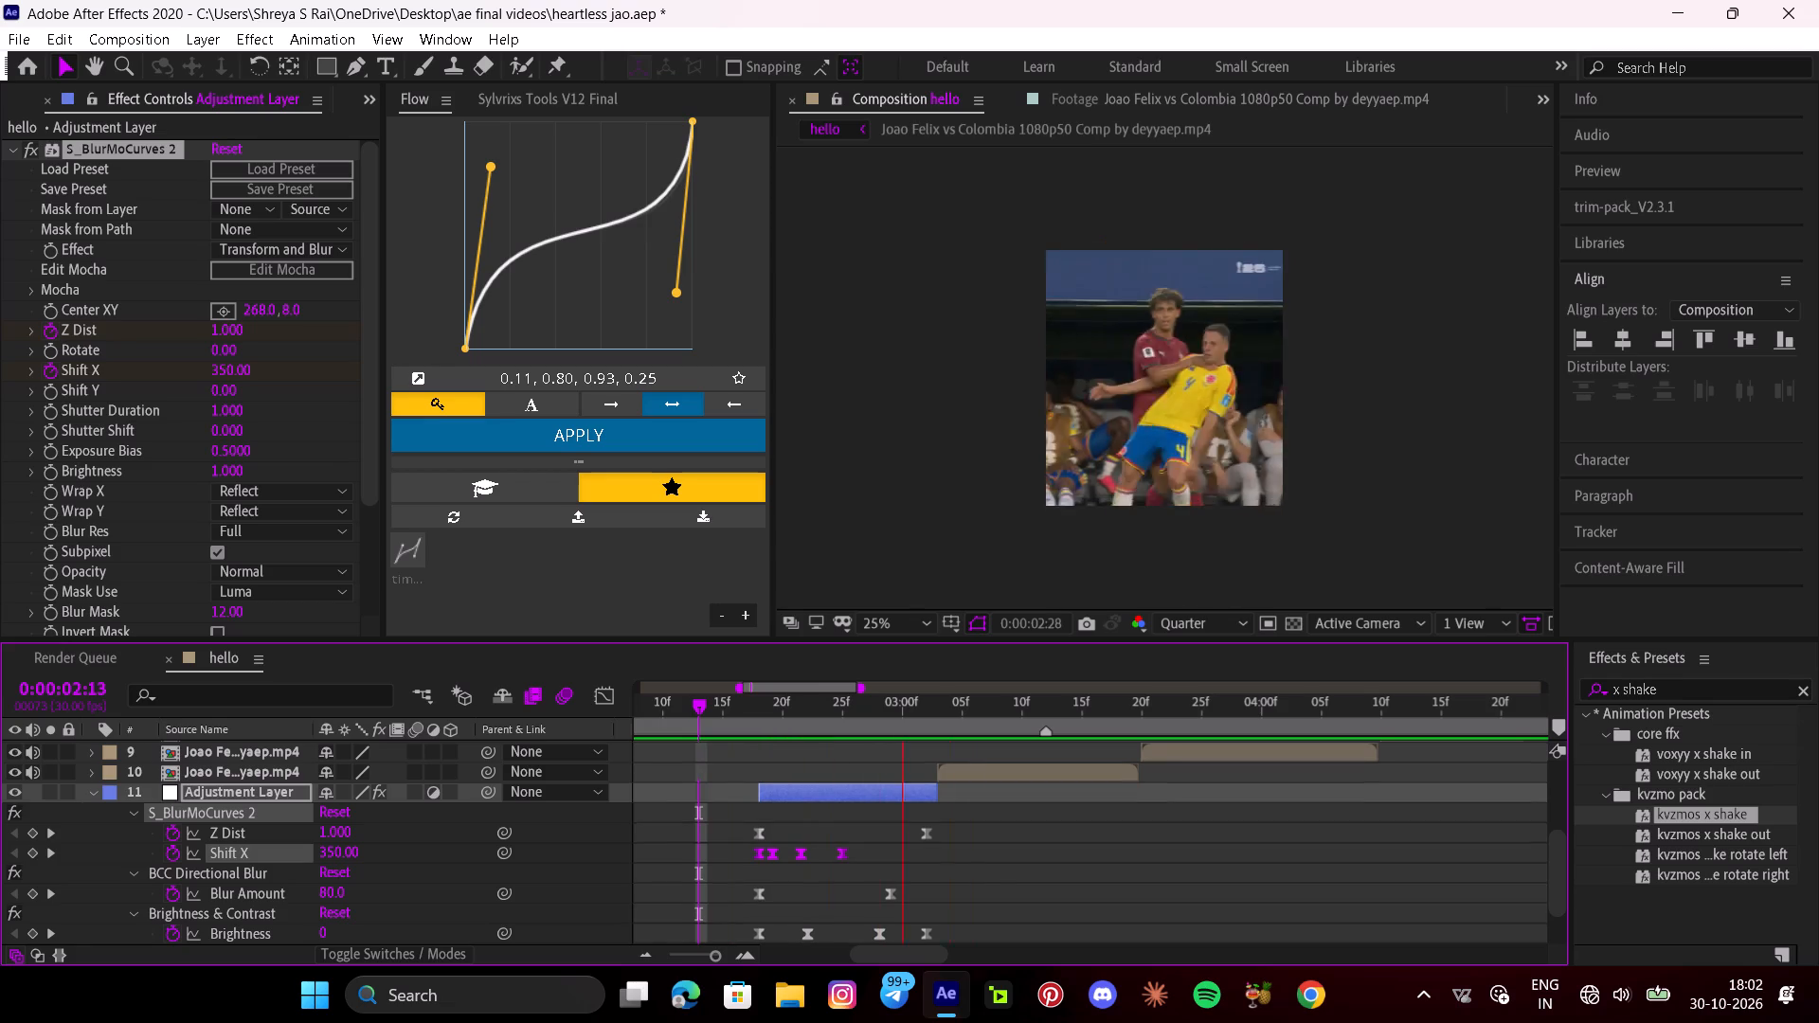
key(space)
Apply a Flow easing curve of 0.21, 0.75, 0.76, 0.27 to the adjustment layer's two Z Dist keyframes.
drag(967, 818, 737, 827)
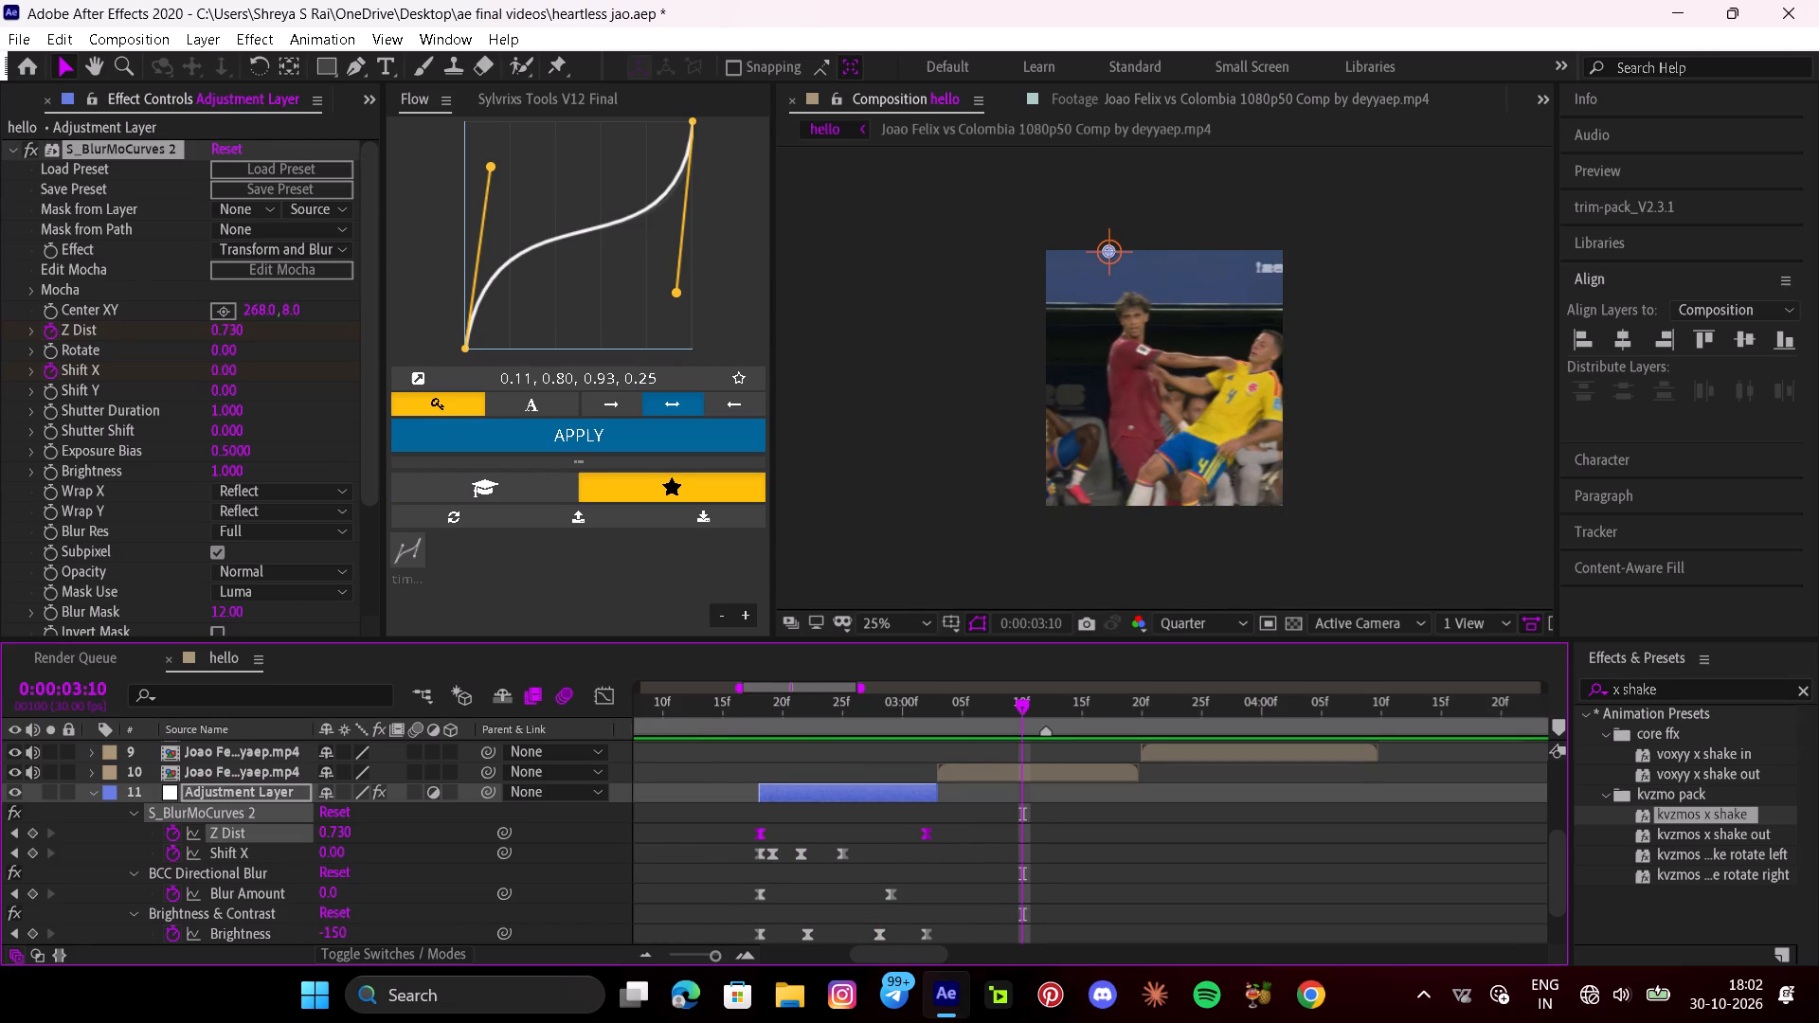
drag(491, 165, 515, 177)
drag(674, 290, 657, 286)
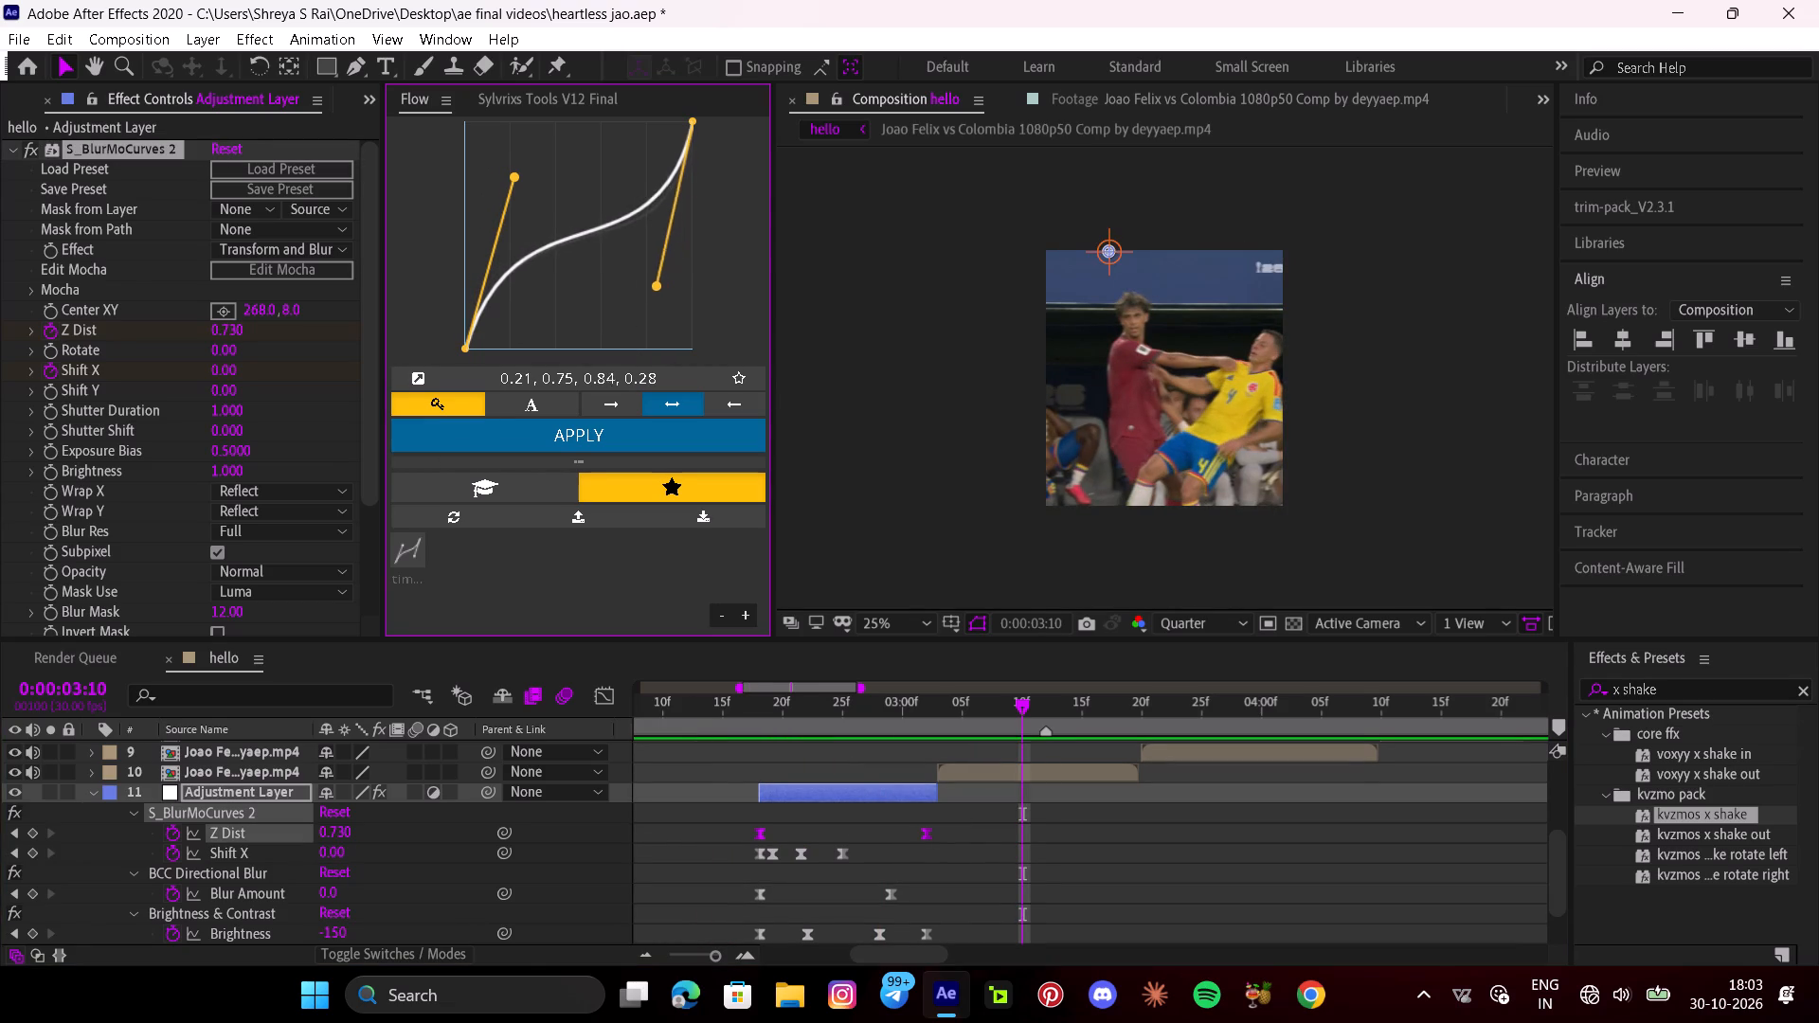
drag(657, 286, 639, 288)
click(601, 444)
Play back the shot twice from about 0:00:02:12 to review the zoom with its new easing.
drag(1018, 695, 875, 695)
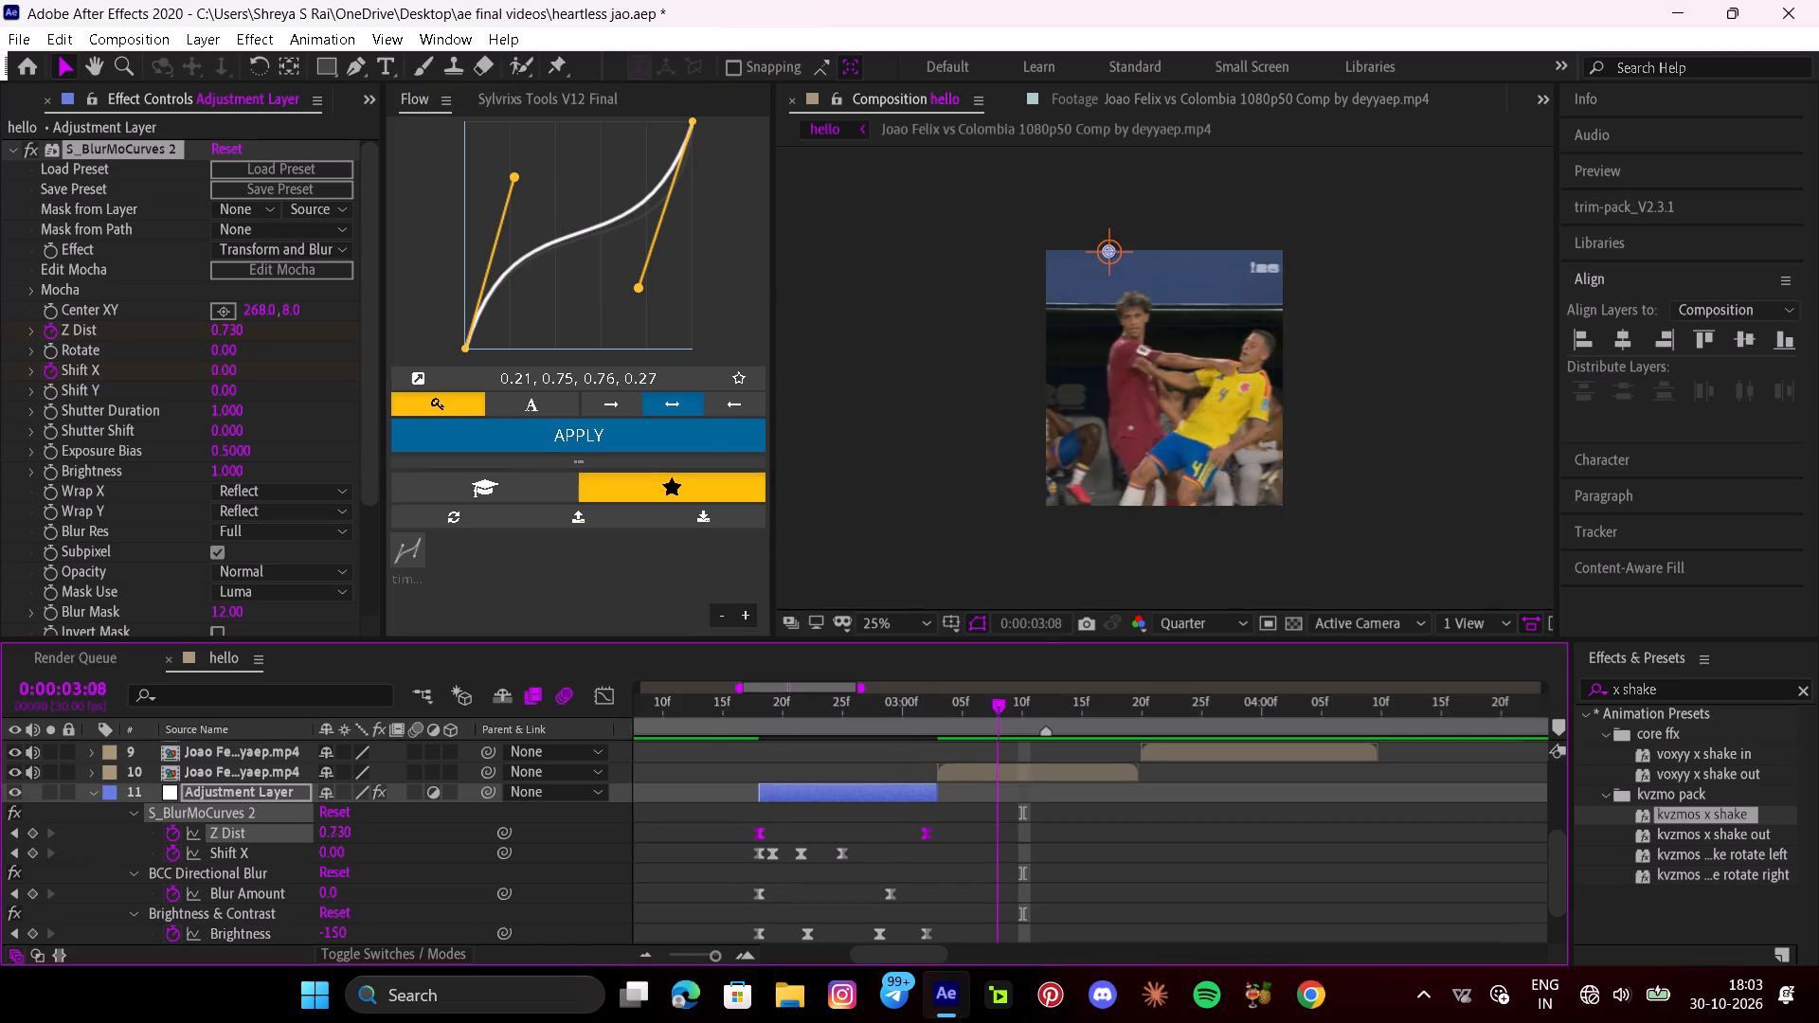
drag(875, 695, 684, 695)
key(space)
key(space)
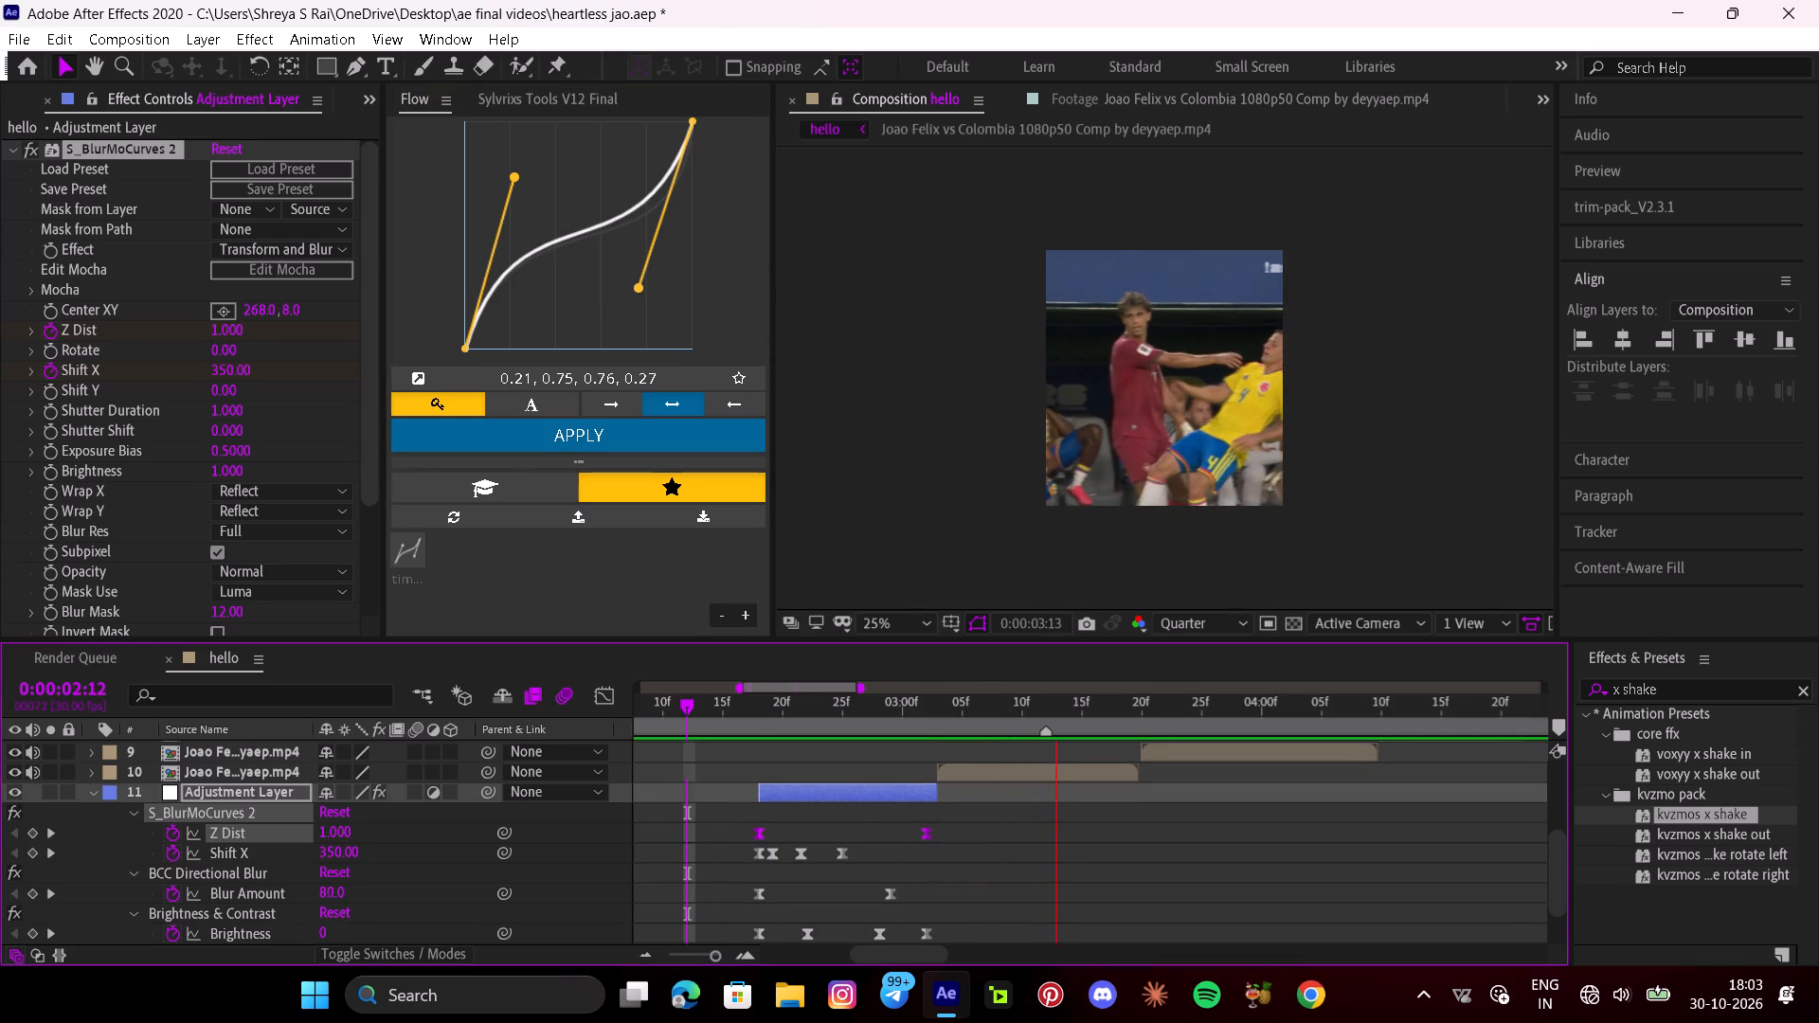
drag(970, 694, 699, 708)
key(space)
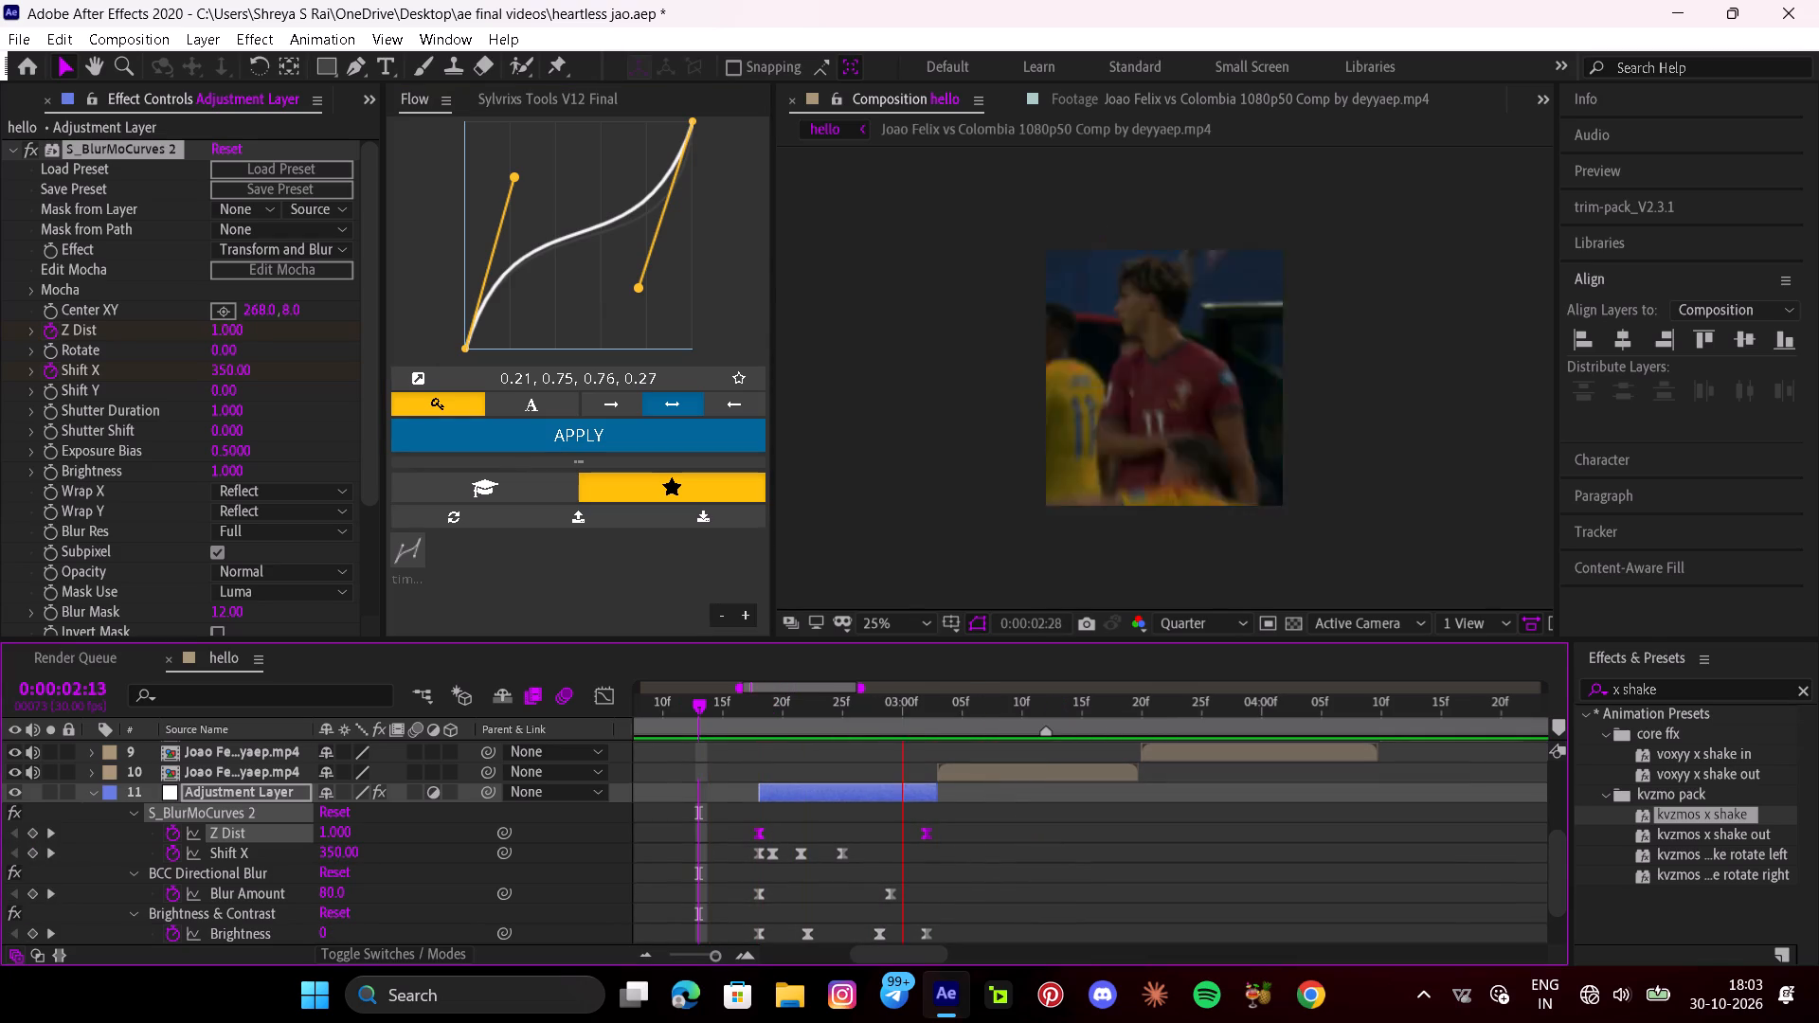
key(space)
Apply a sharper Flow easing curve of 0.01, 0.76, 0.95, 0.24 to the two Z Dist keyframes.
key(i)
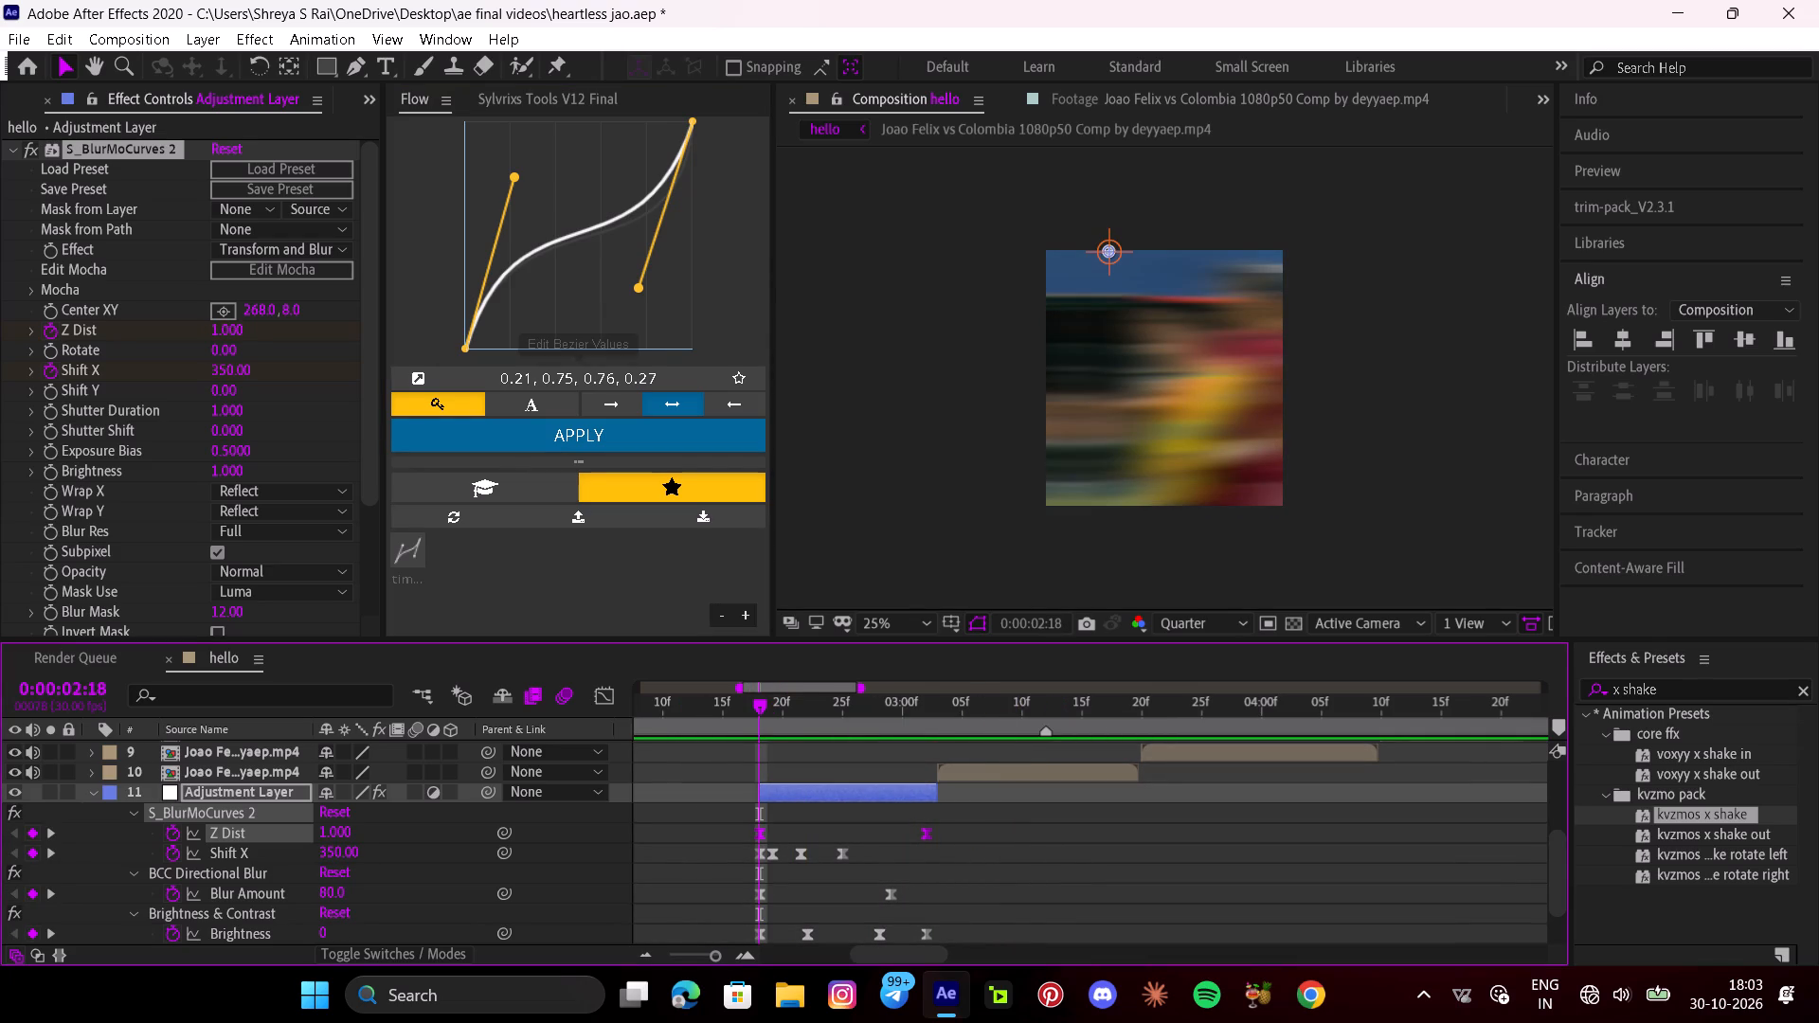
drag(639, 287, 682, 295)
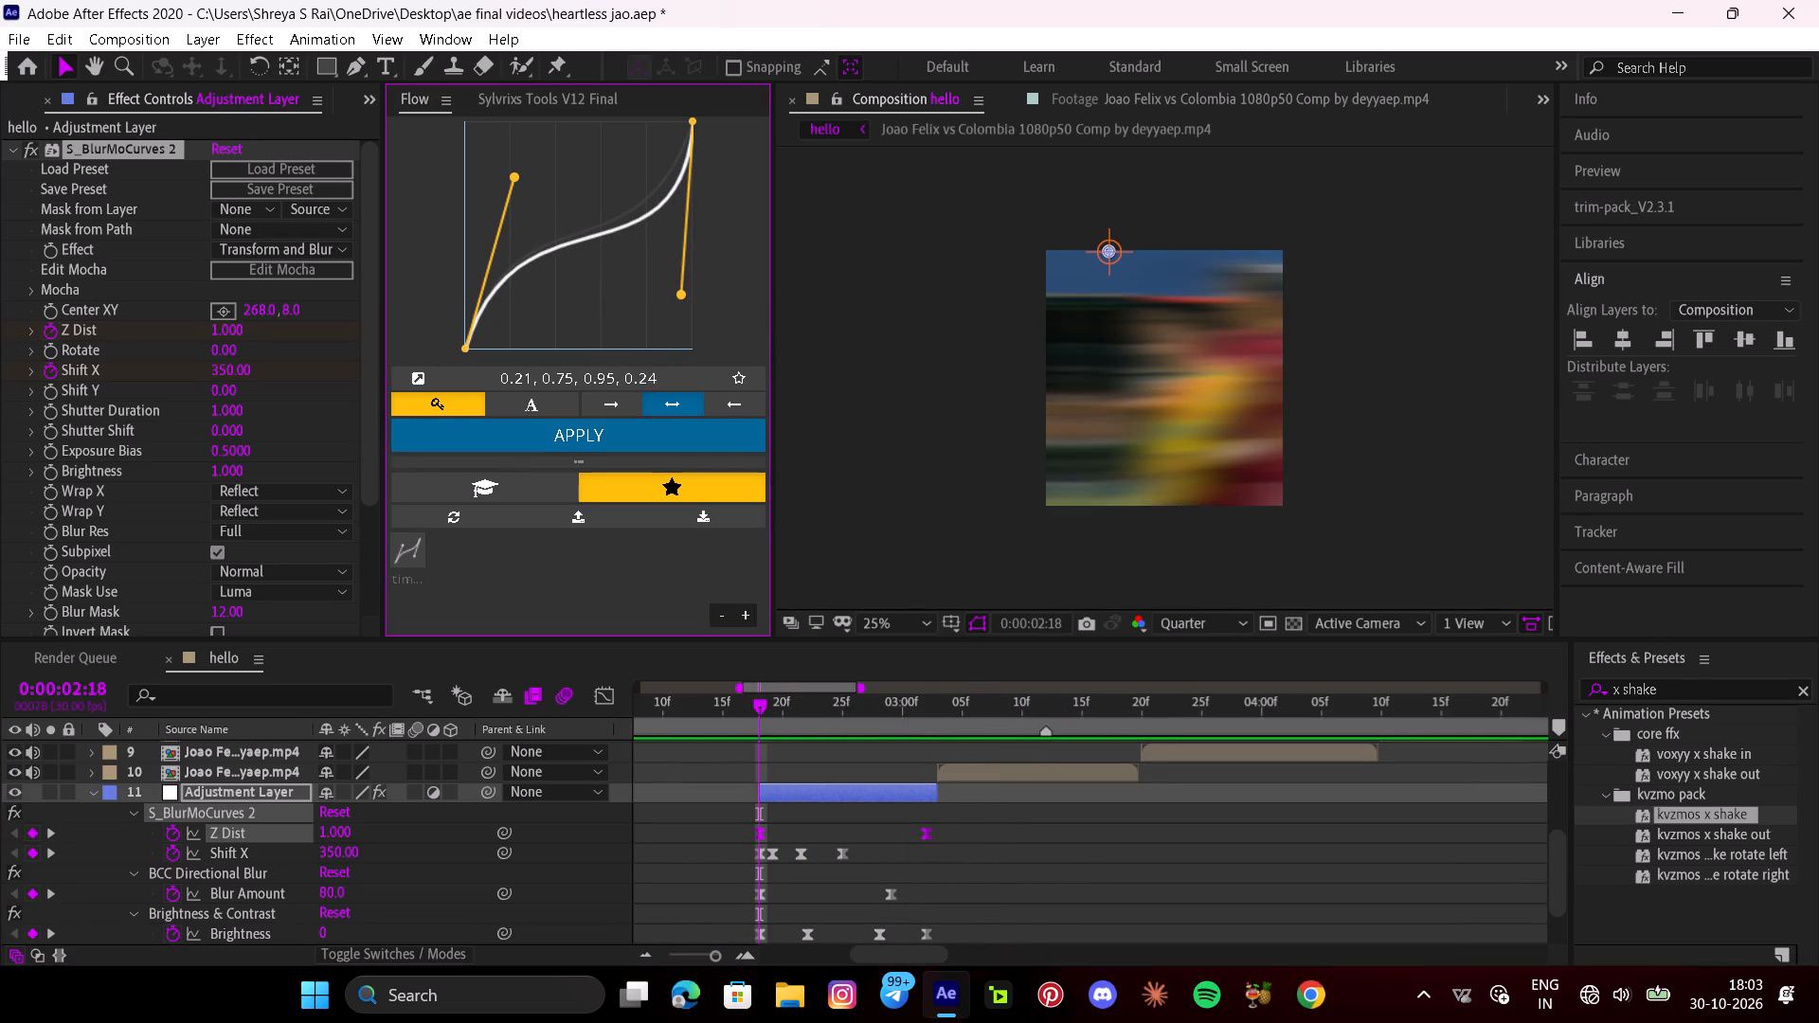
drag(511, 179, 468, 176)
click(550, 445)
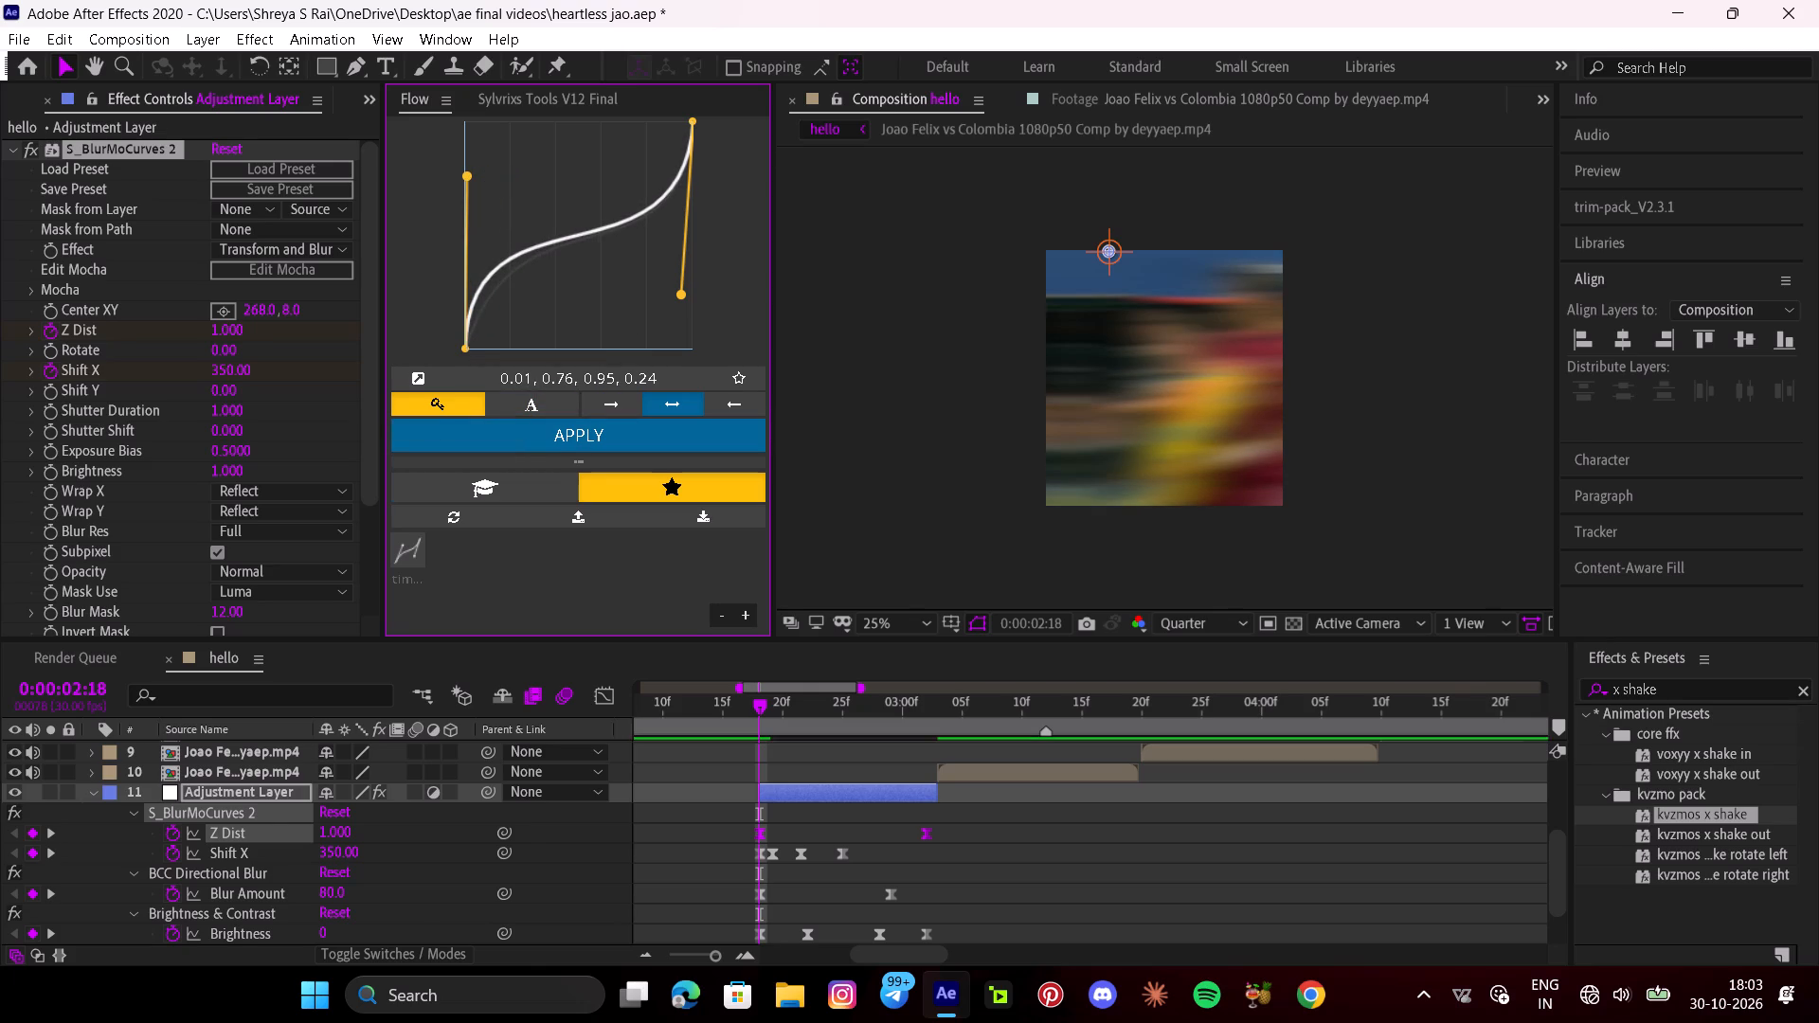
Add a second adjustment layer, trim it short and place it from 0:00:02:13 to the cut at 0:00:02:18.
key(u)
click(527, 88)
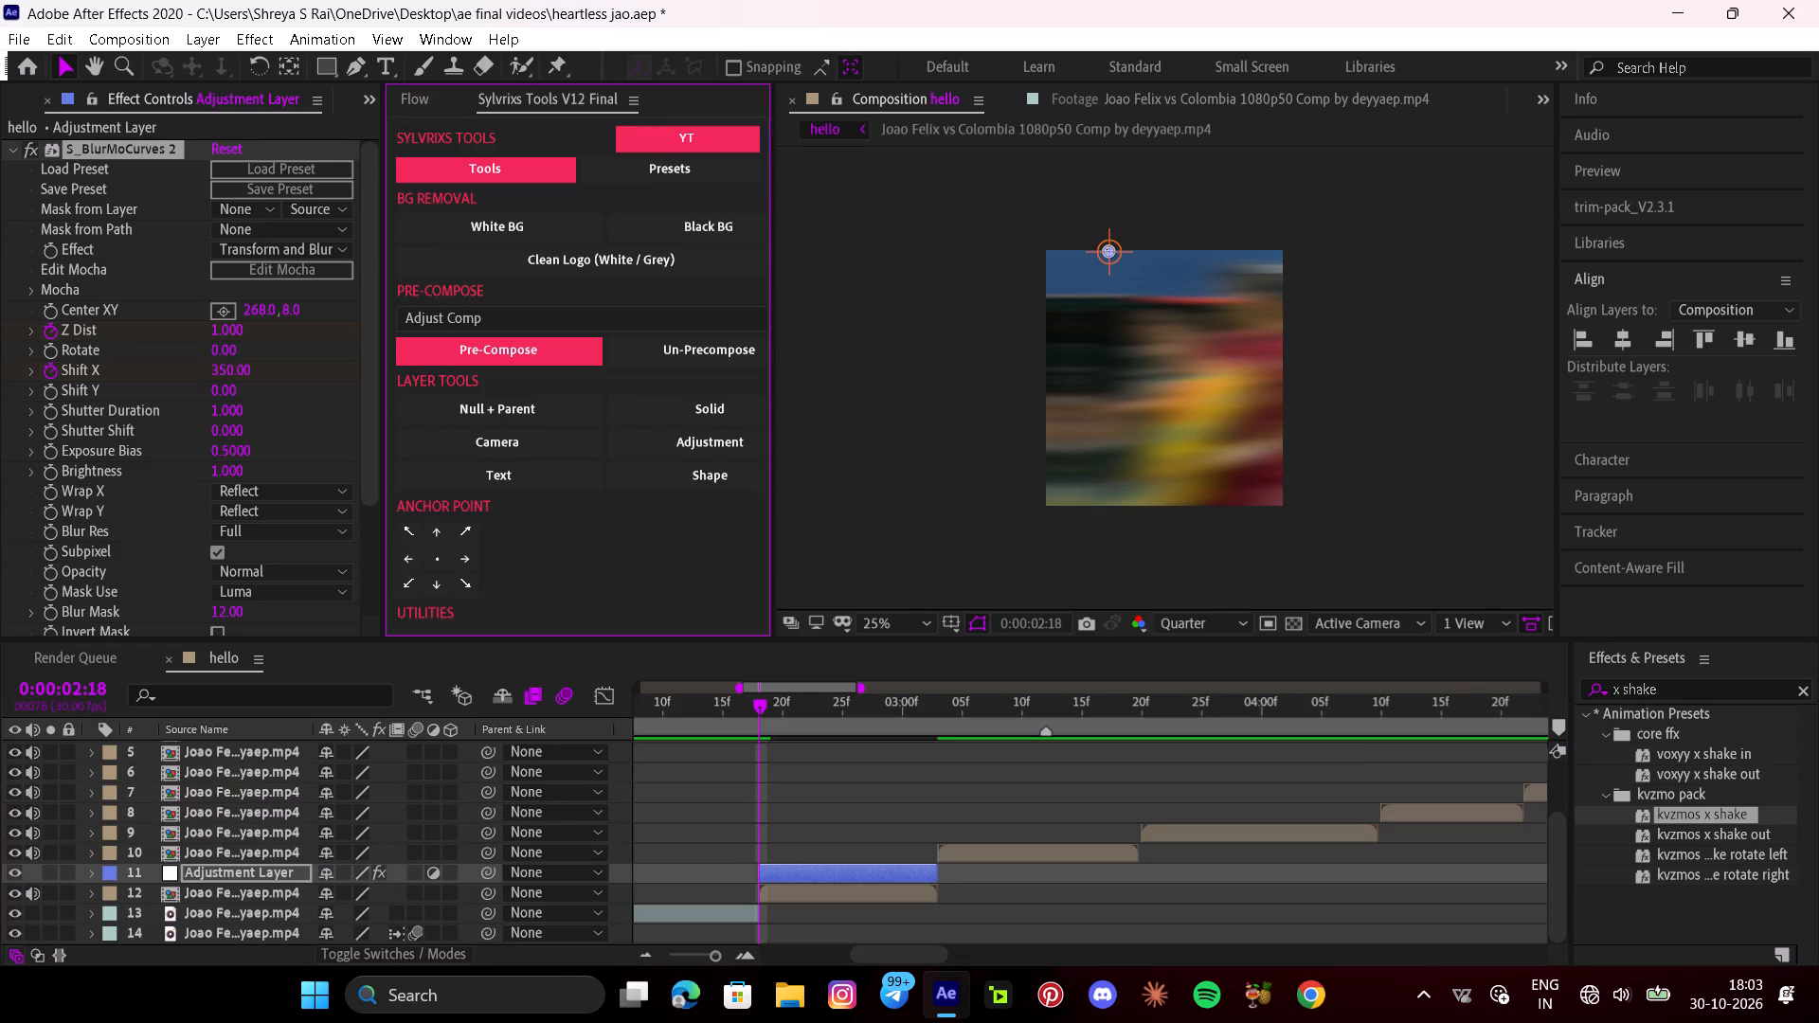
click(657, 444)
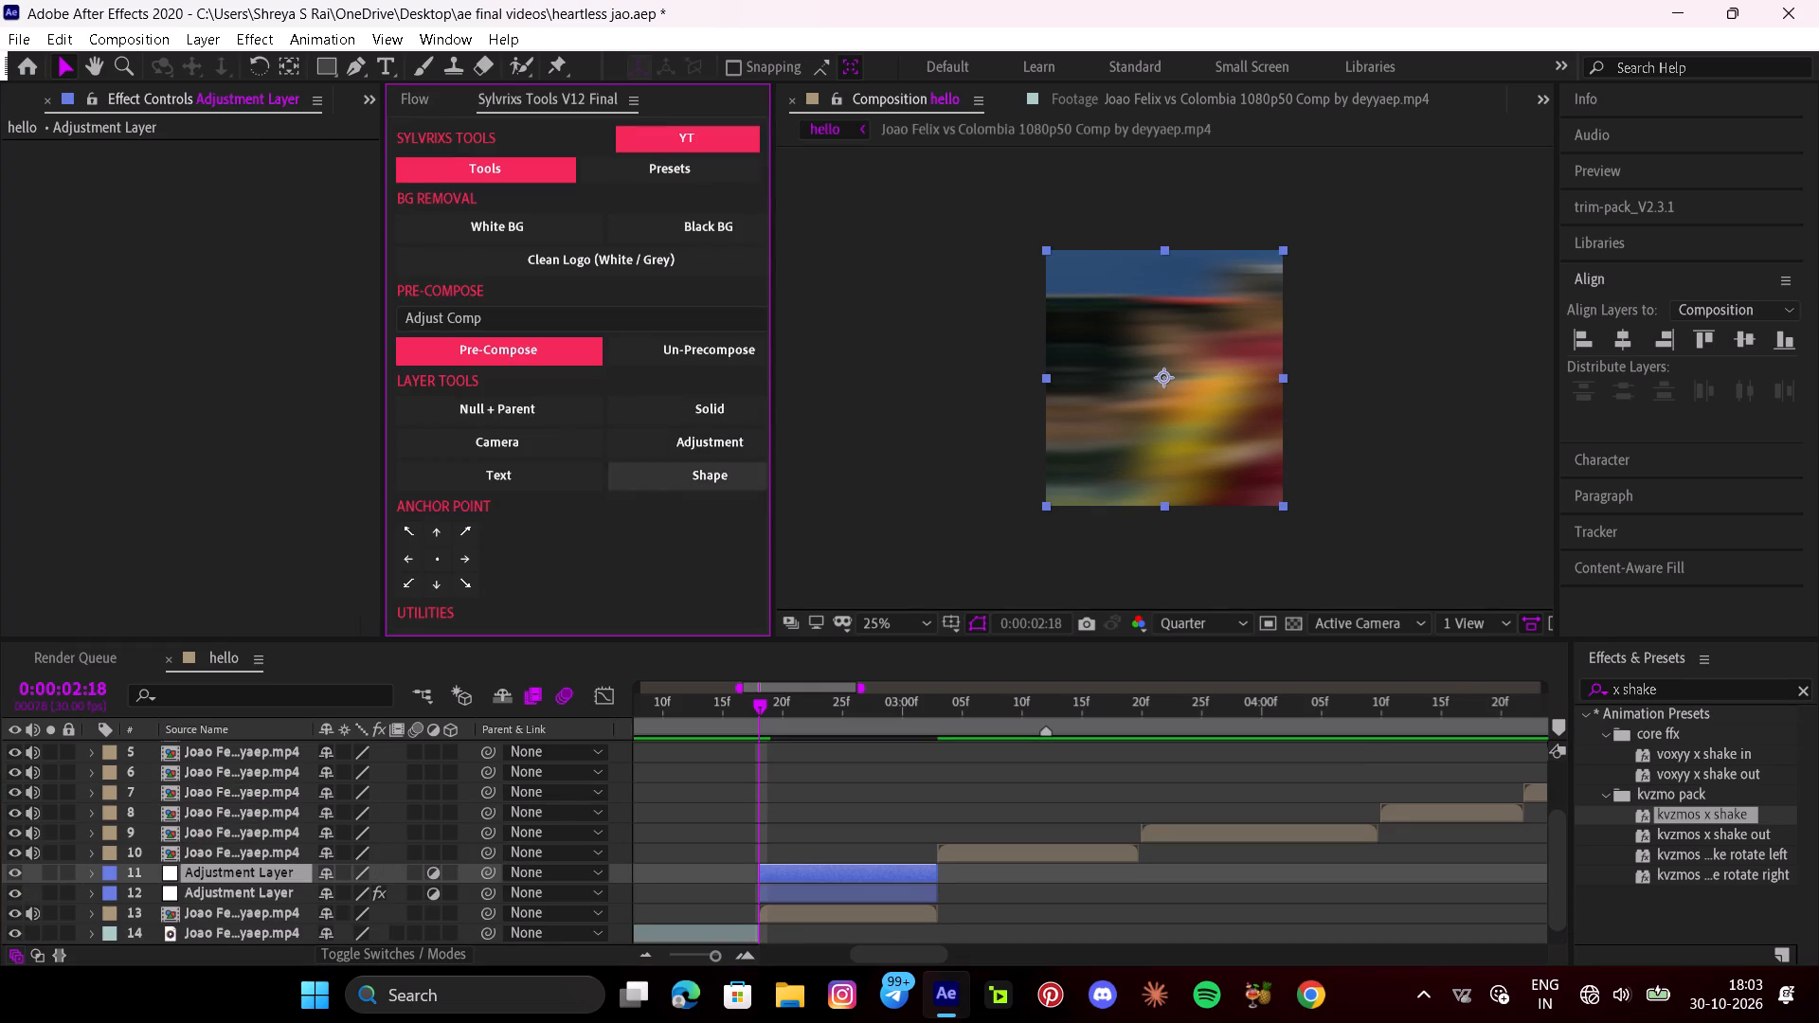
drag(778, 866, 663, 853)
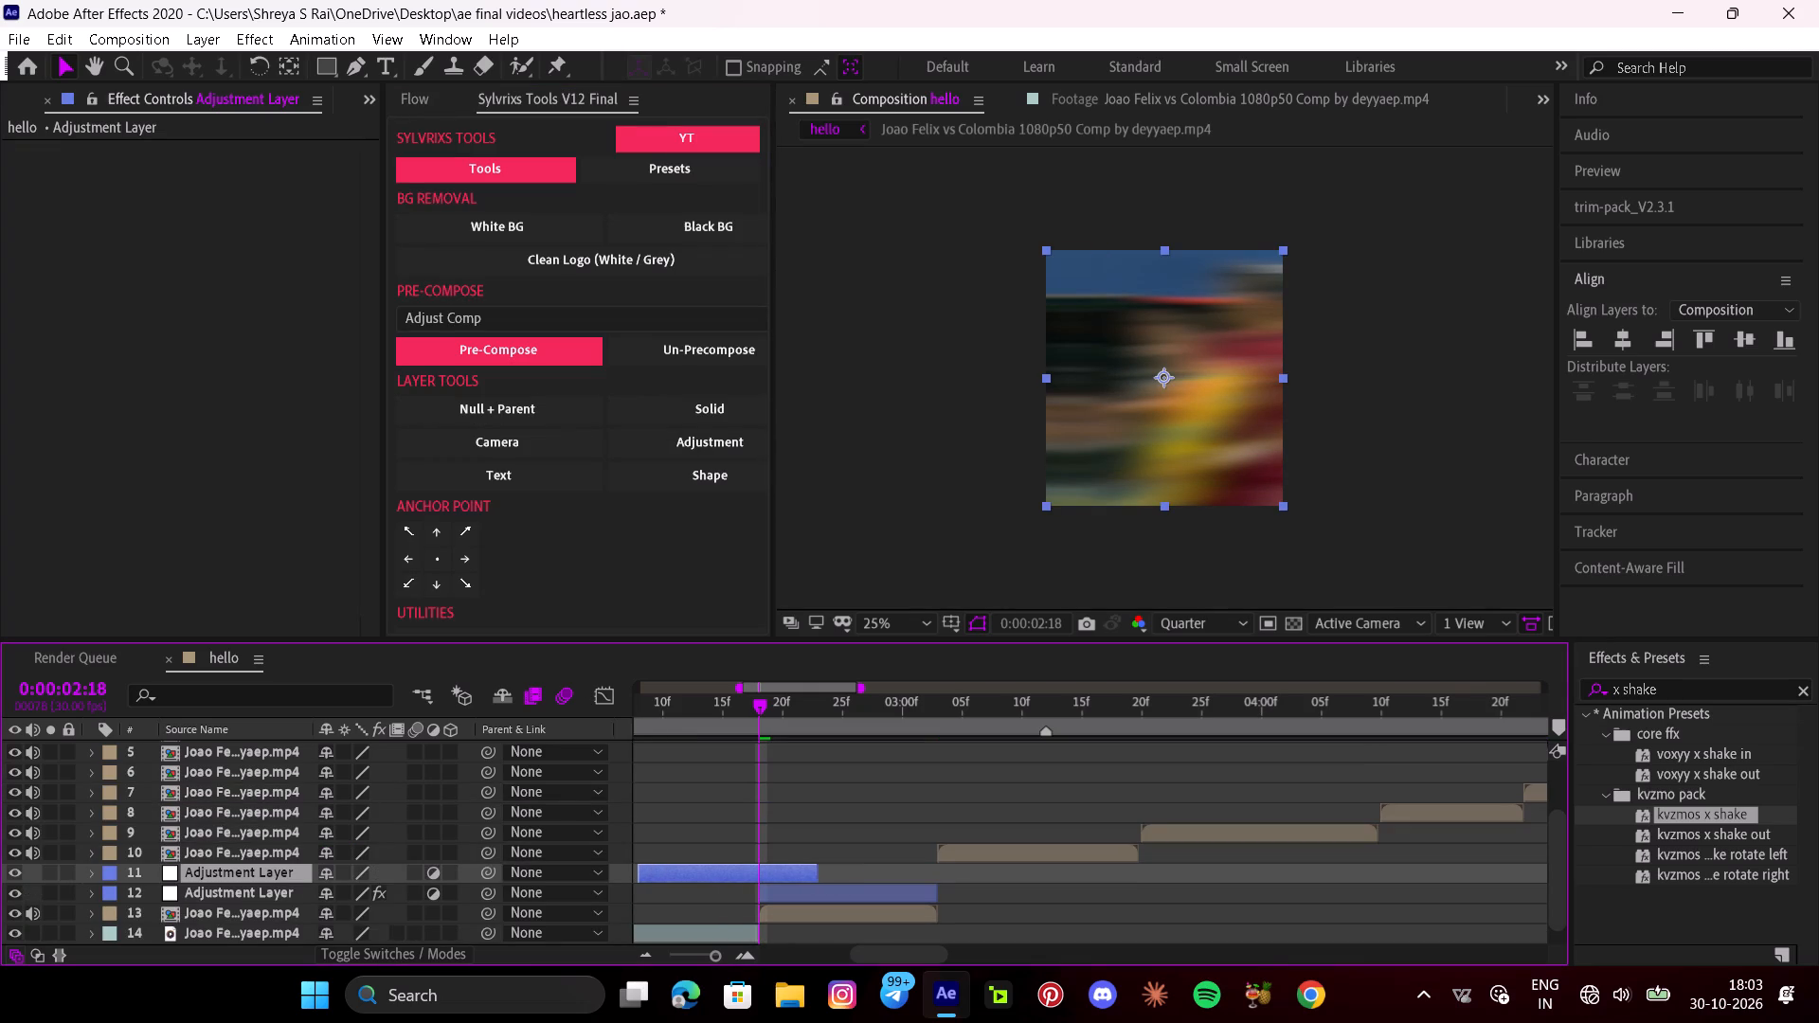
key(alt+bracketleft)
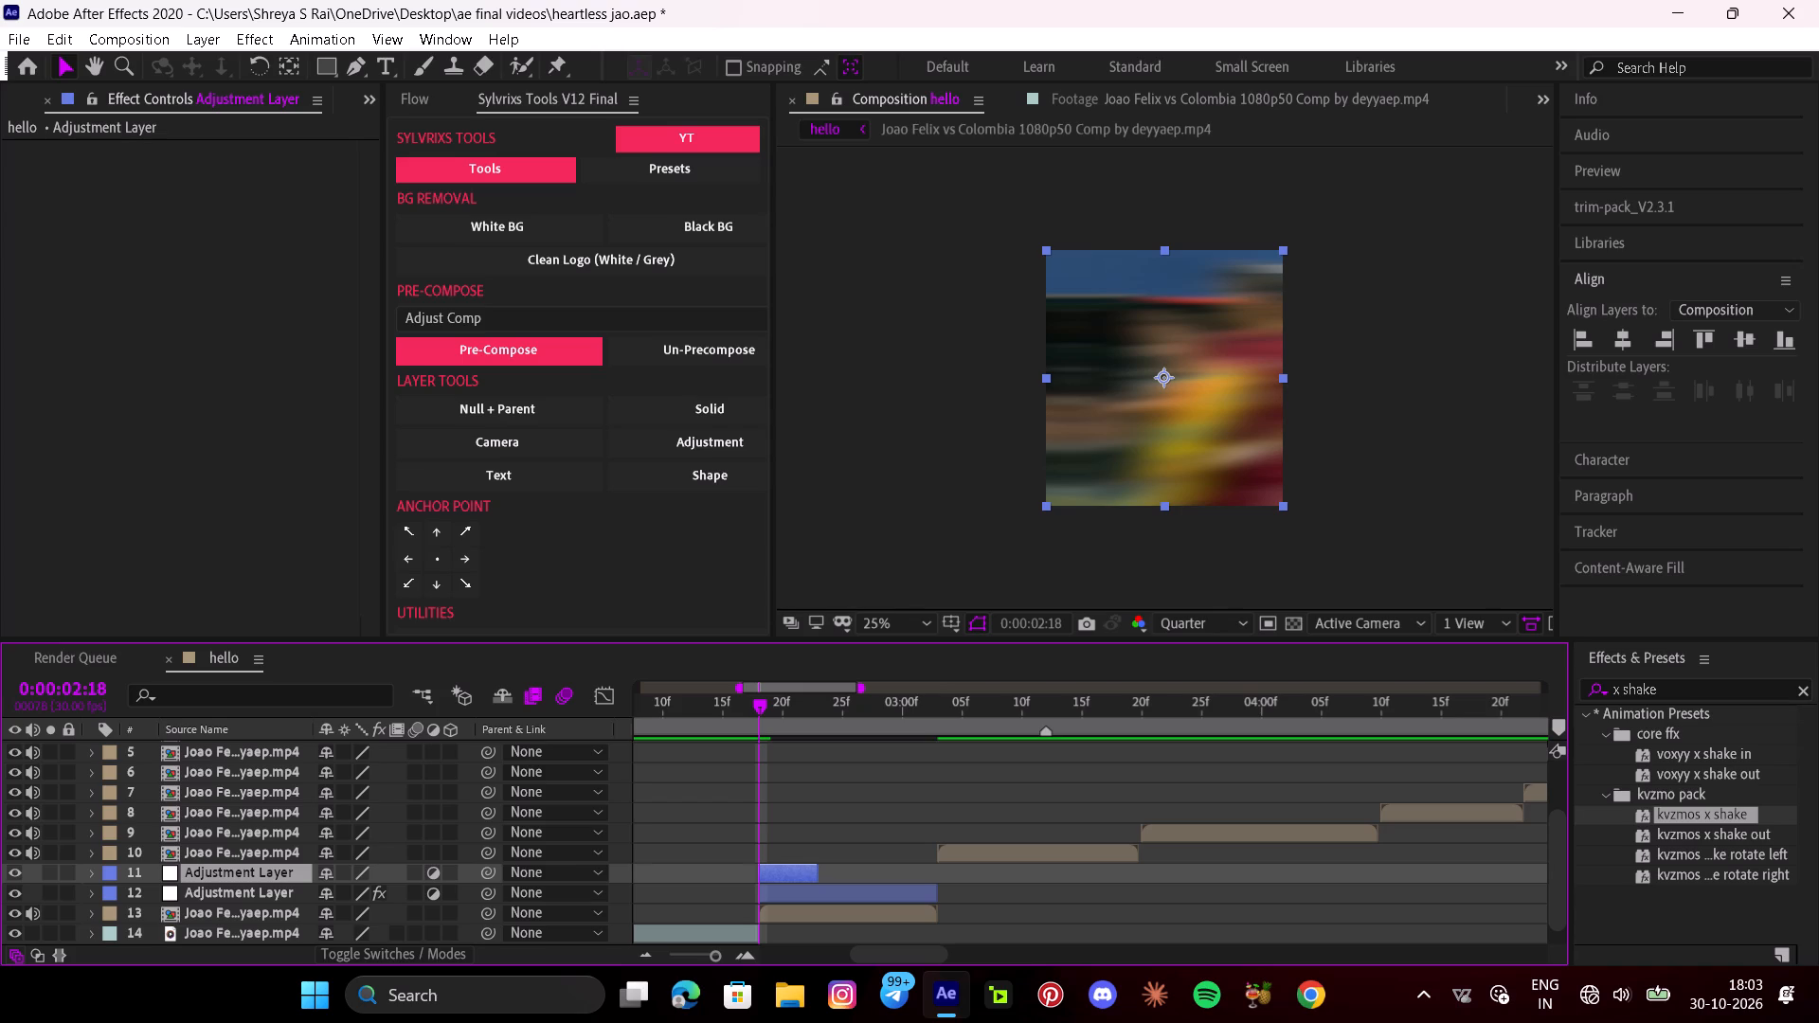
drag(775, 870, 721, 877)
drag(721, 877, 718, 878)
Apply the kvzmos x shake out preset to the new adjustment layer at its start, 0:00:02:13.
key(i)
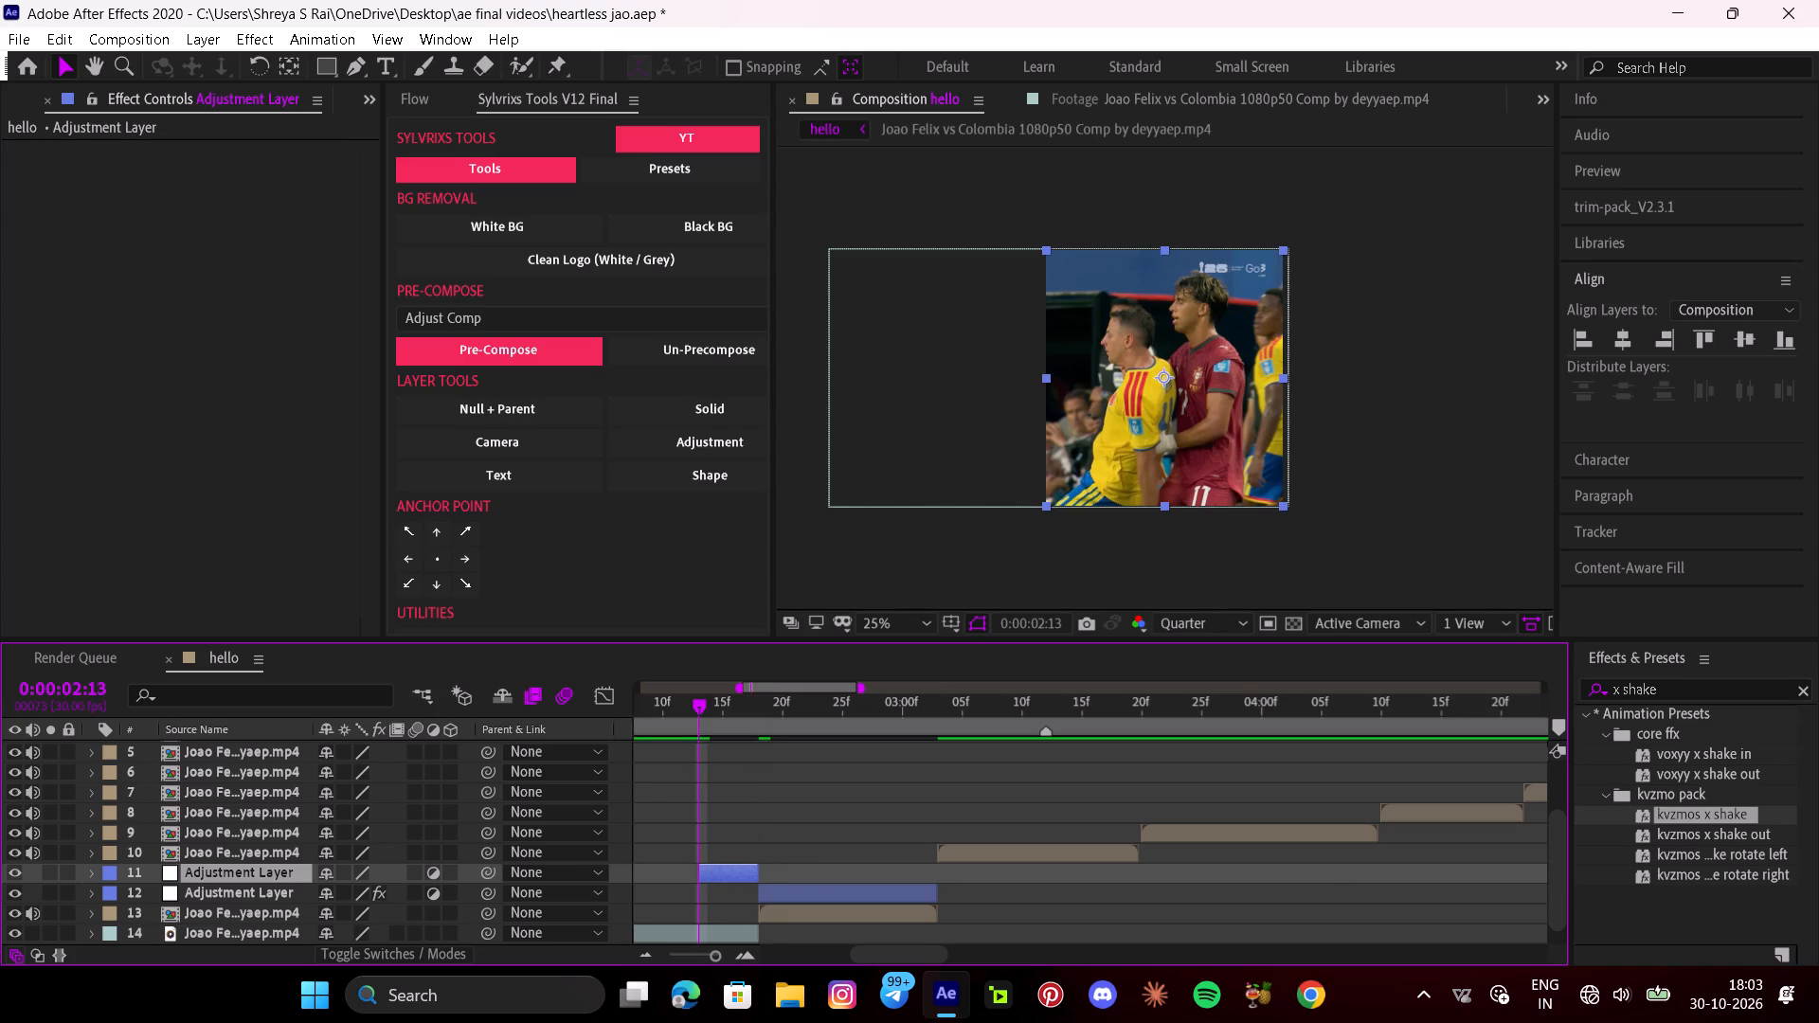
drag(1725, 834, 734, 871)
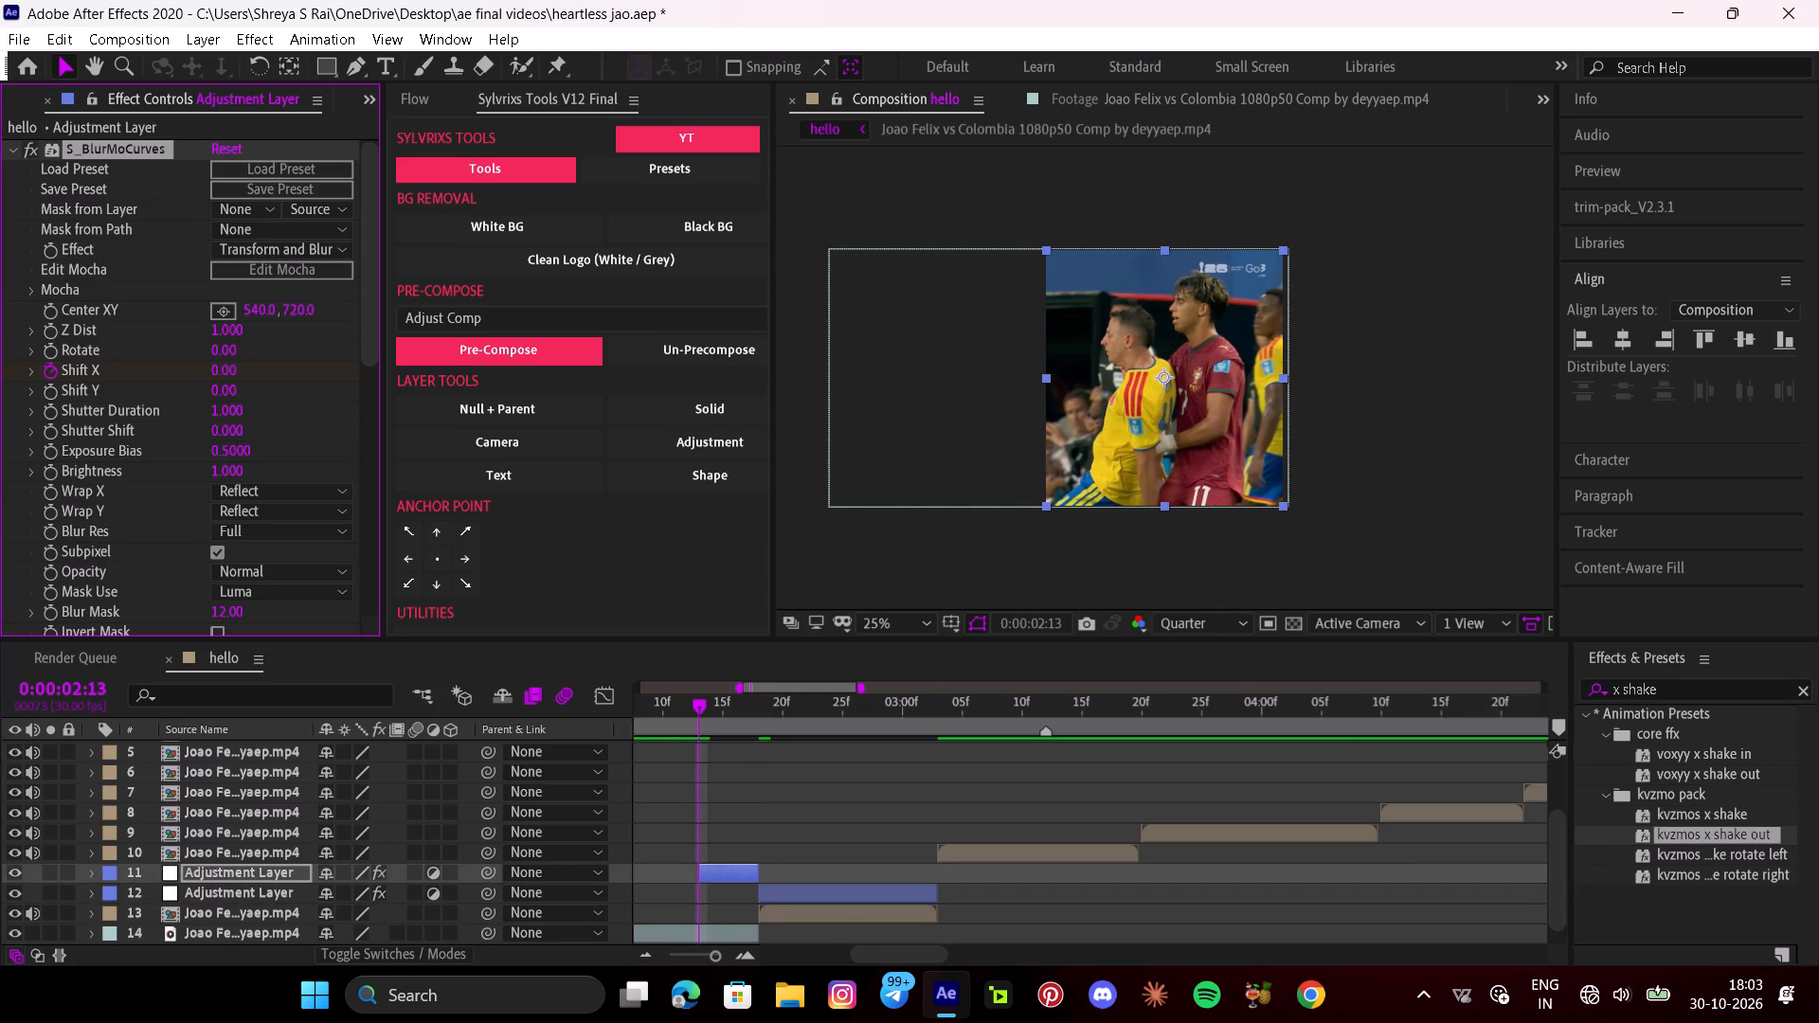
Compress the new layer's Shift X and Blur Amount keyframes so the last ones fall at about 0:00:02:19.
key(u)
scroll(734, 871, down, 1)
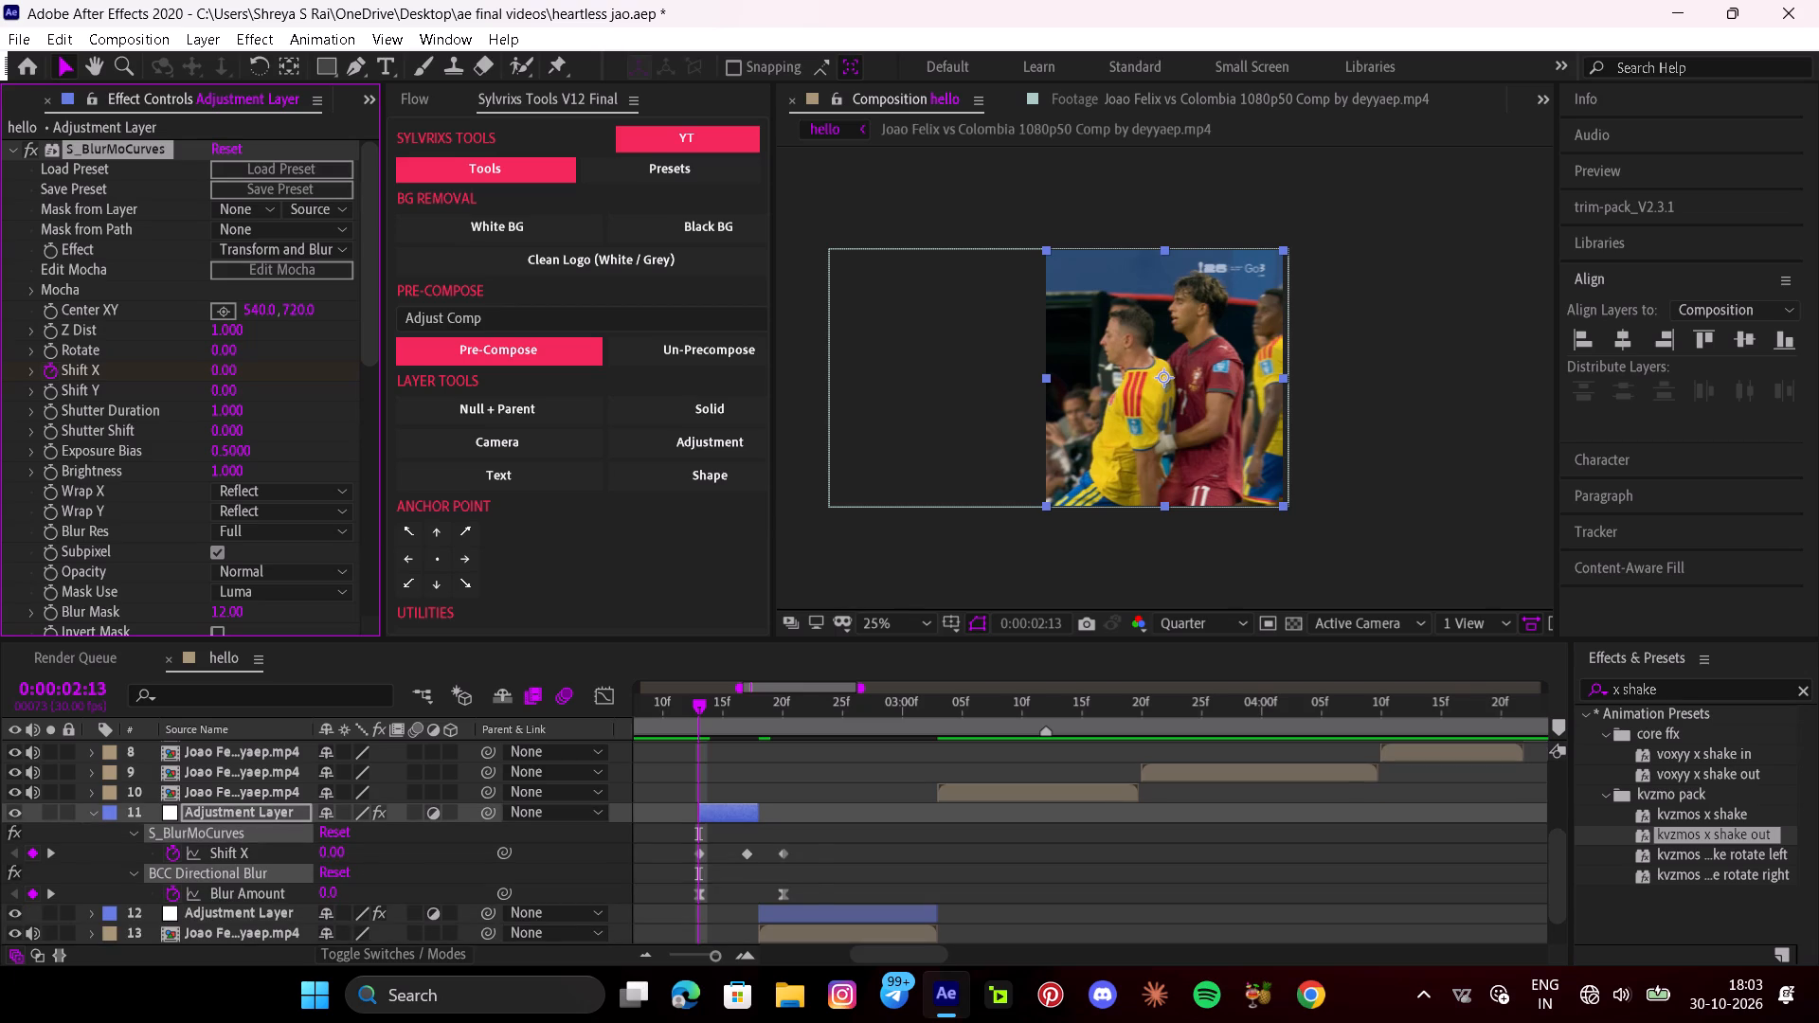
drag(819, 842, 698, 904)
alt+drag(780, 851, 769, 849)
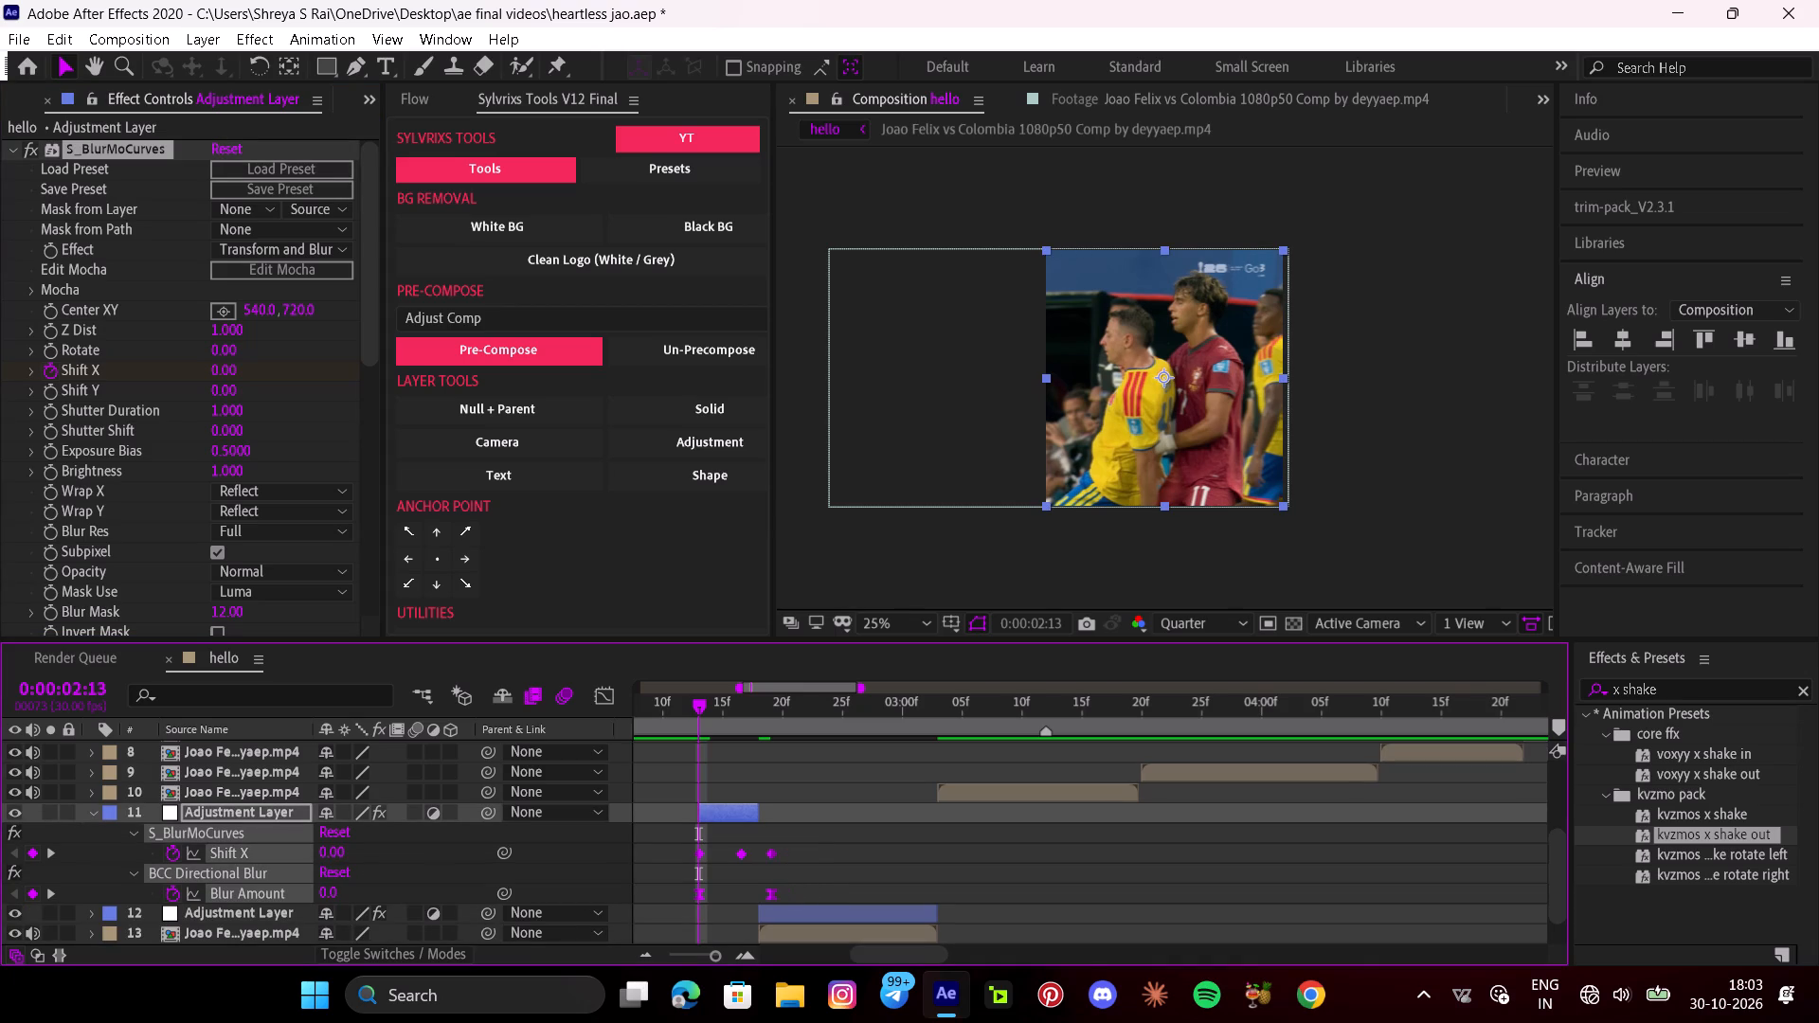
alt+drag(769, 849, 767, 849)
Lengthen the shake-out adjustment layer and shift it earlier so it spans about 0:00:02:11 to the cut at 0:00:02:18.
drag(756, 816, 778, 829)
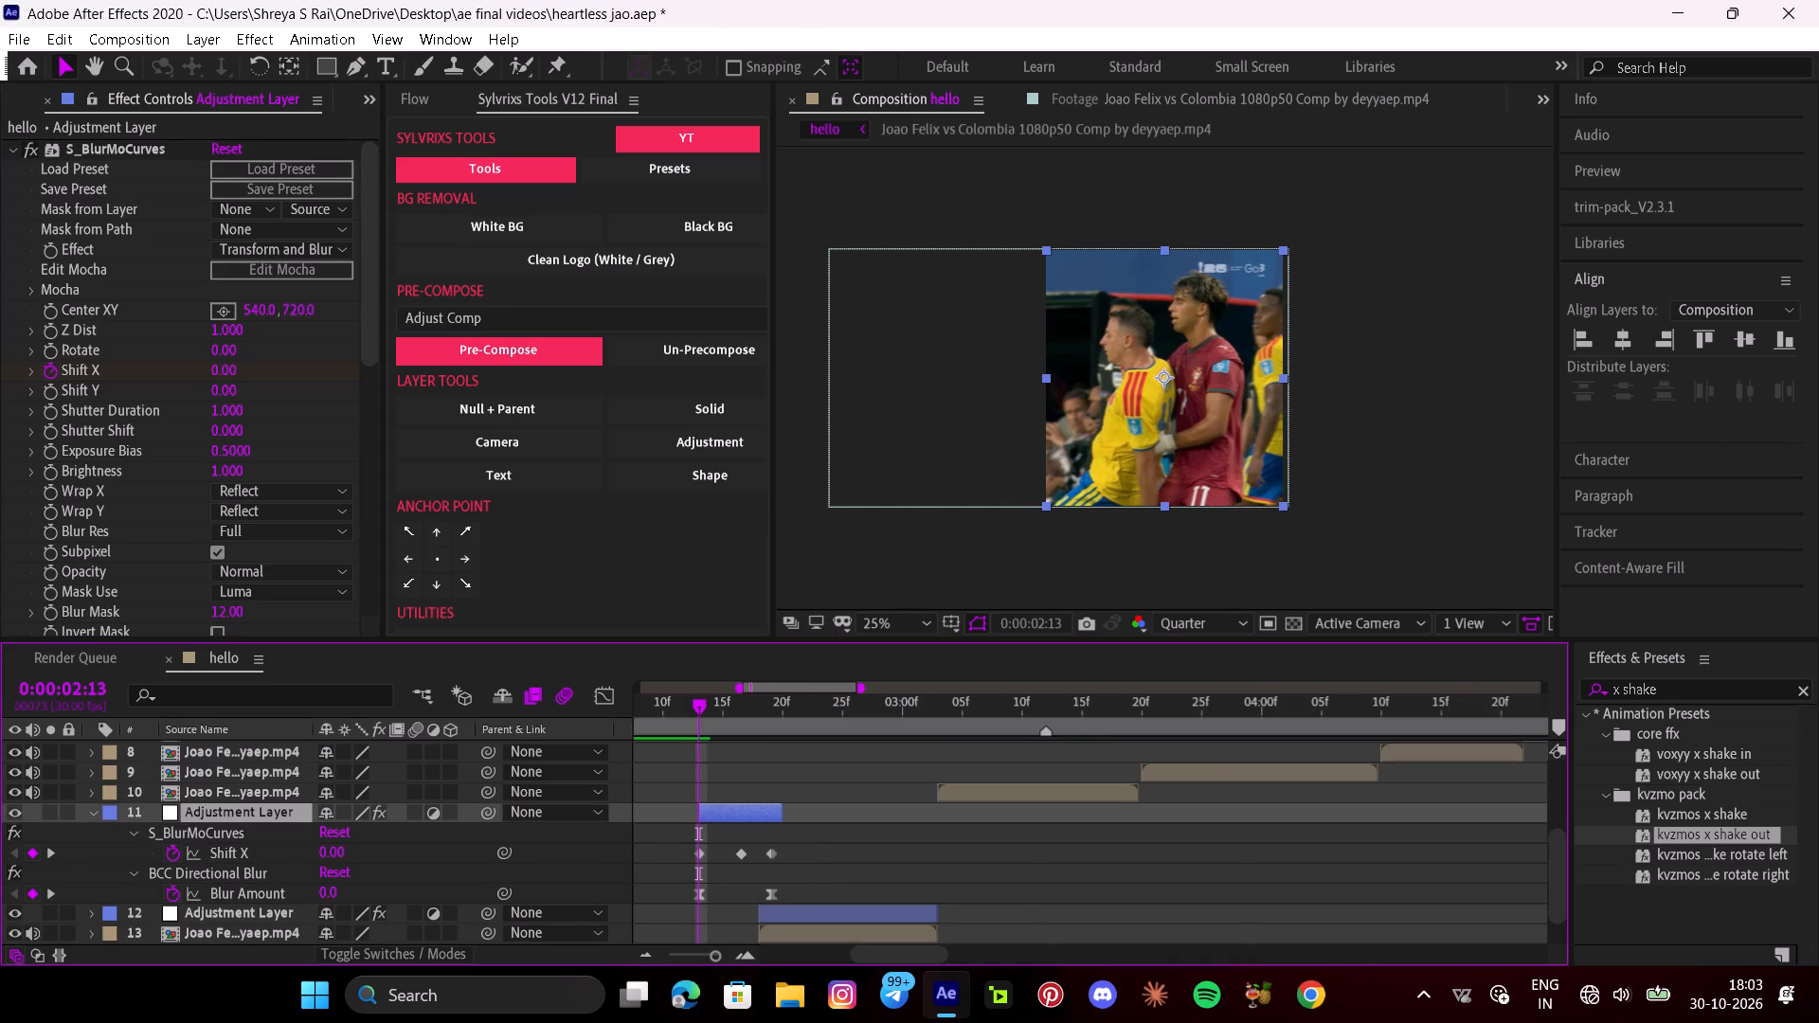
drag(763, 809, 742, 808)
Play back the transition from 0:00:01:25 and again from 0:00:02:06 to review the shake-out leading into the shake.
drag(697, 708, 623, 722)
key(space)
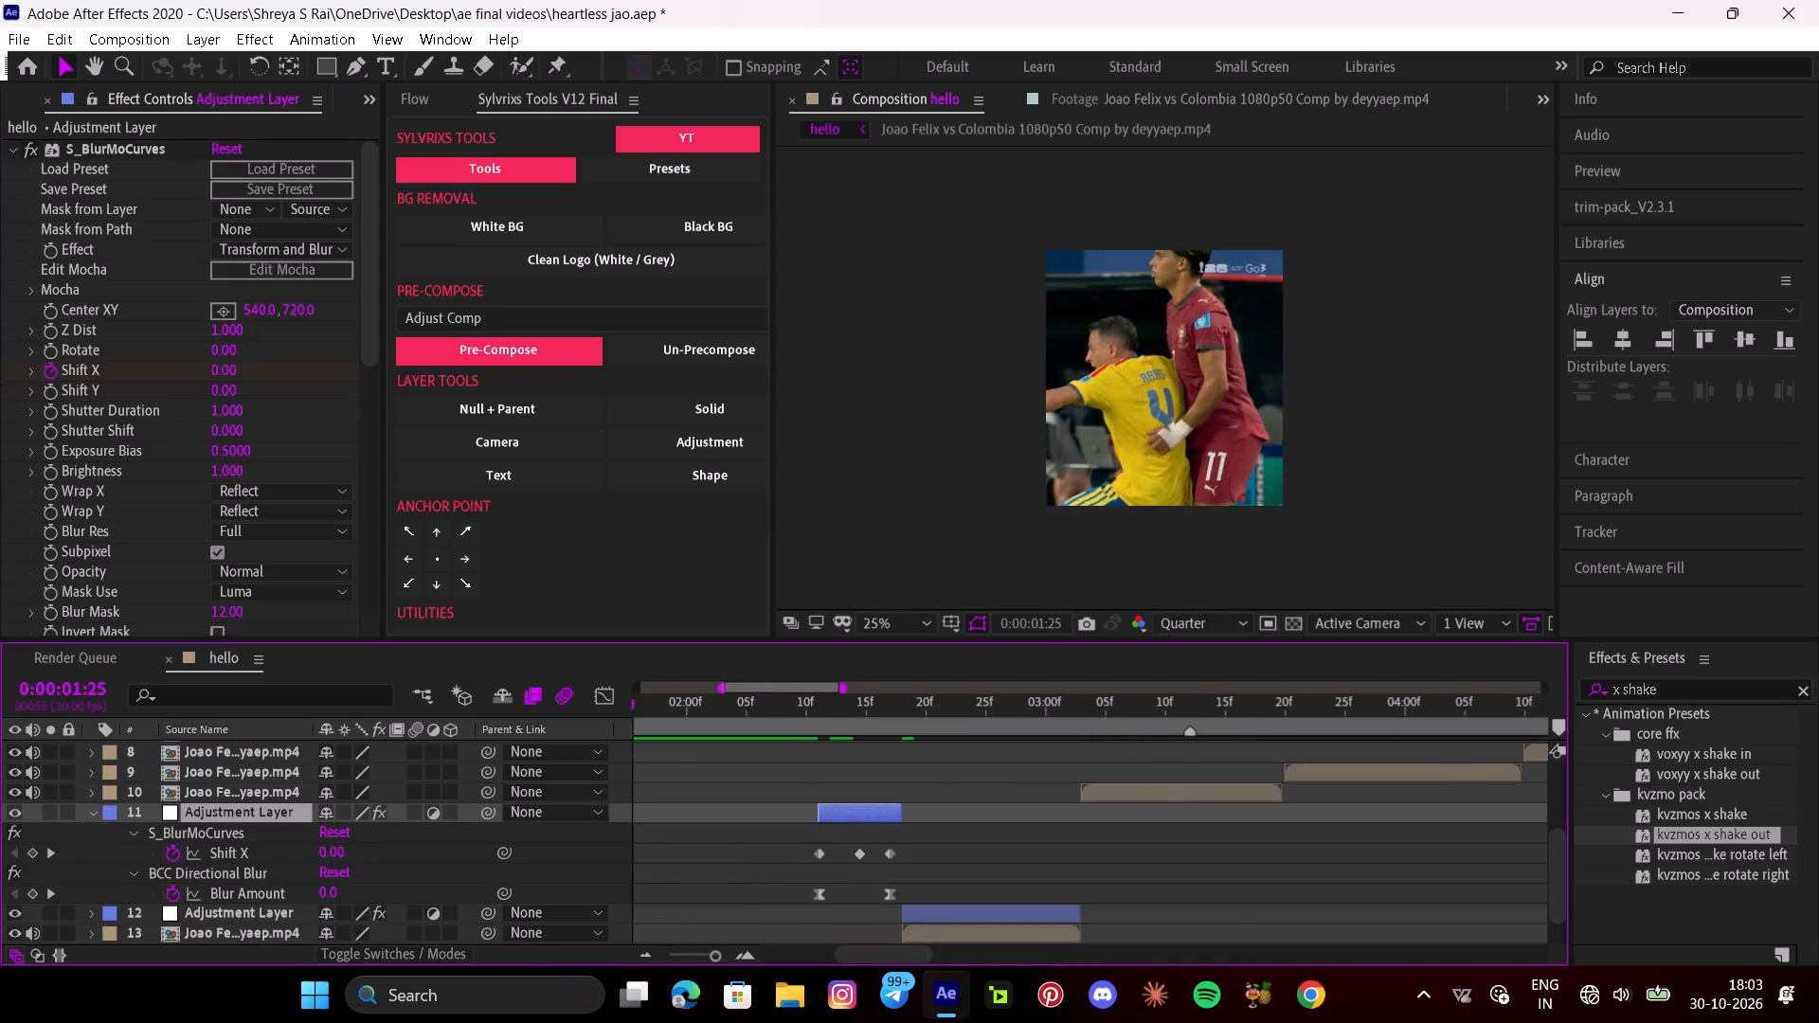
key(space)
key(u)
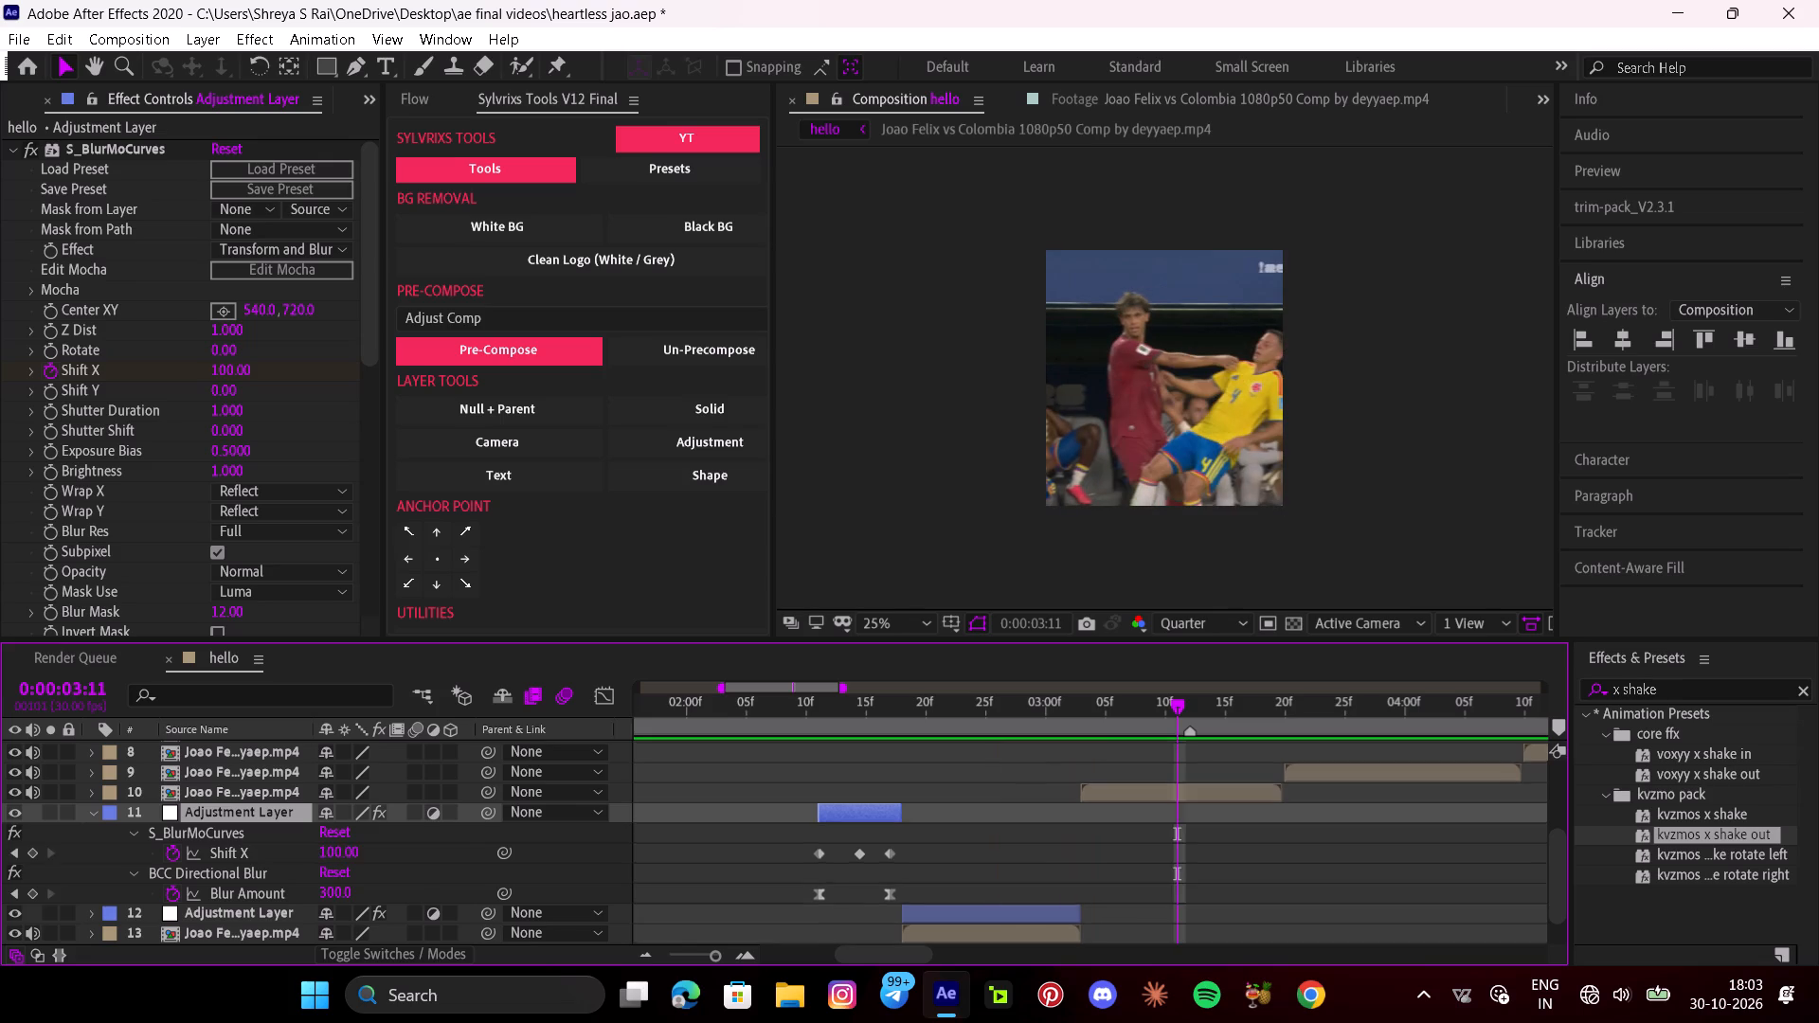
drag(1138, 701, 753, 758)
key(space)
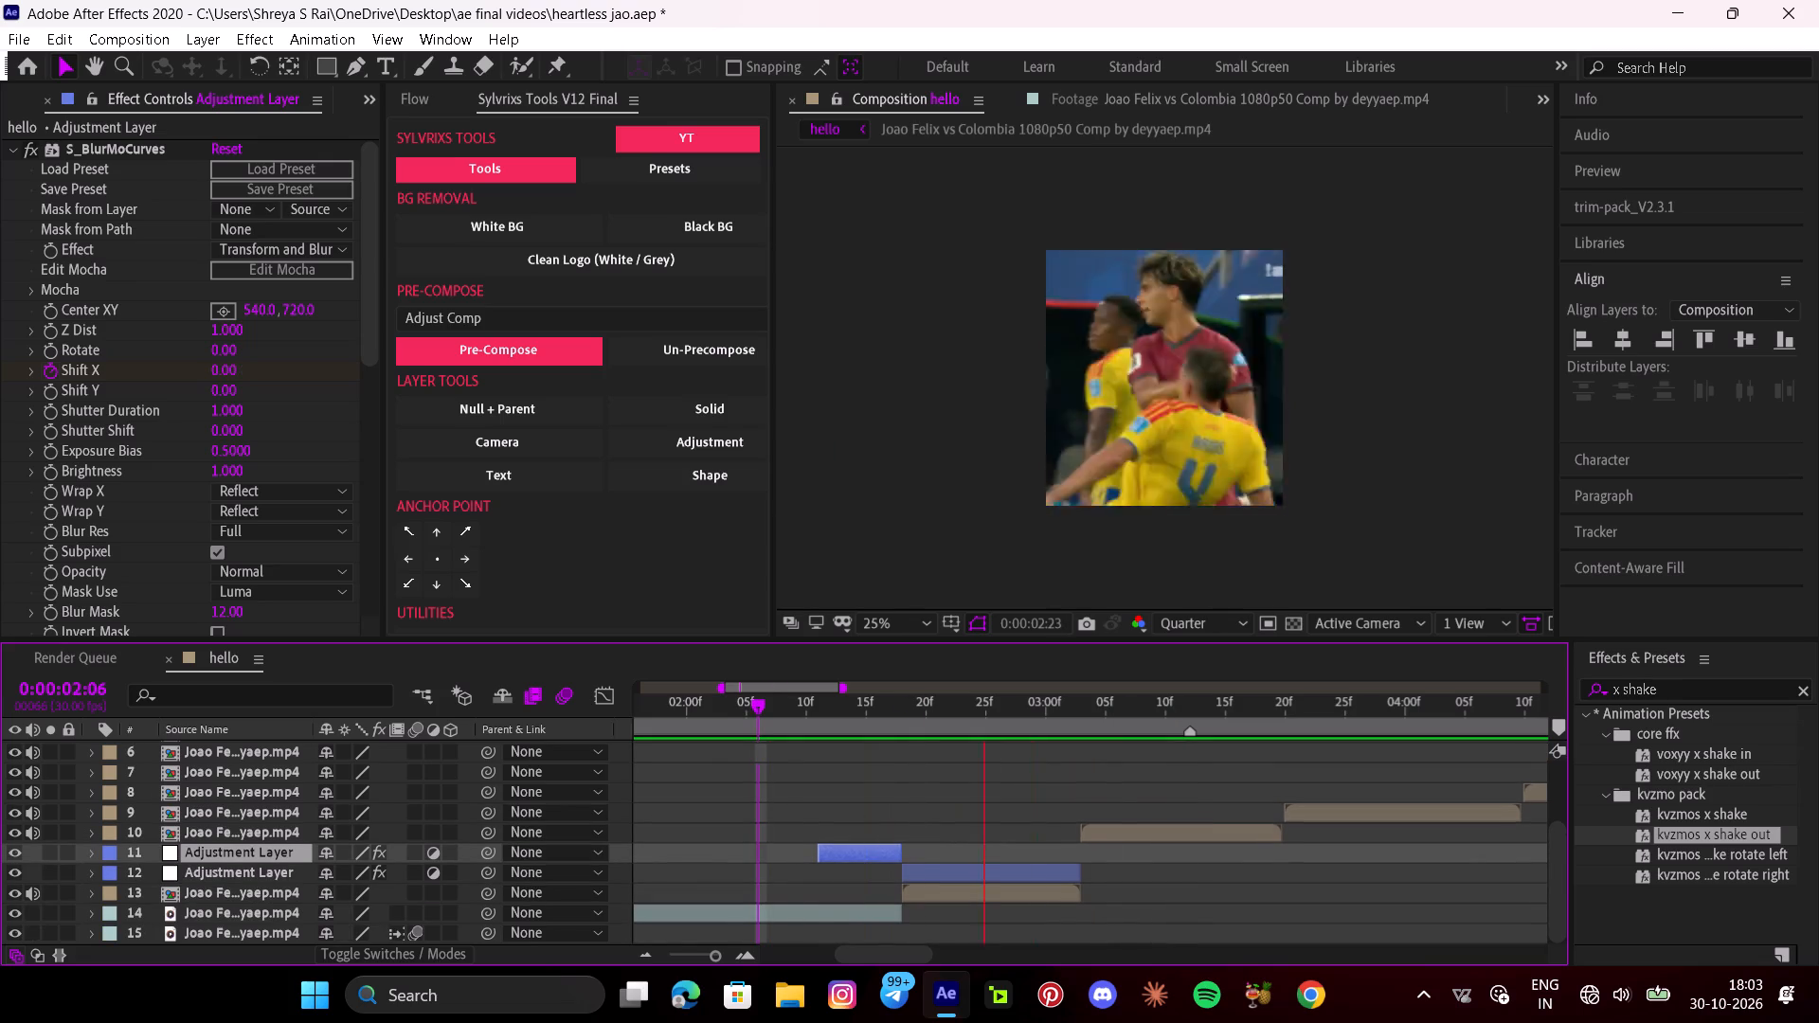
key(space)
Copy both Z Dist keyframes from the adjustment layer starting at 0:00:02:18.
click(1161, 829)
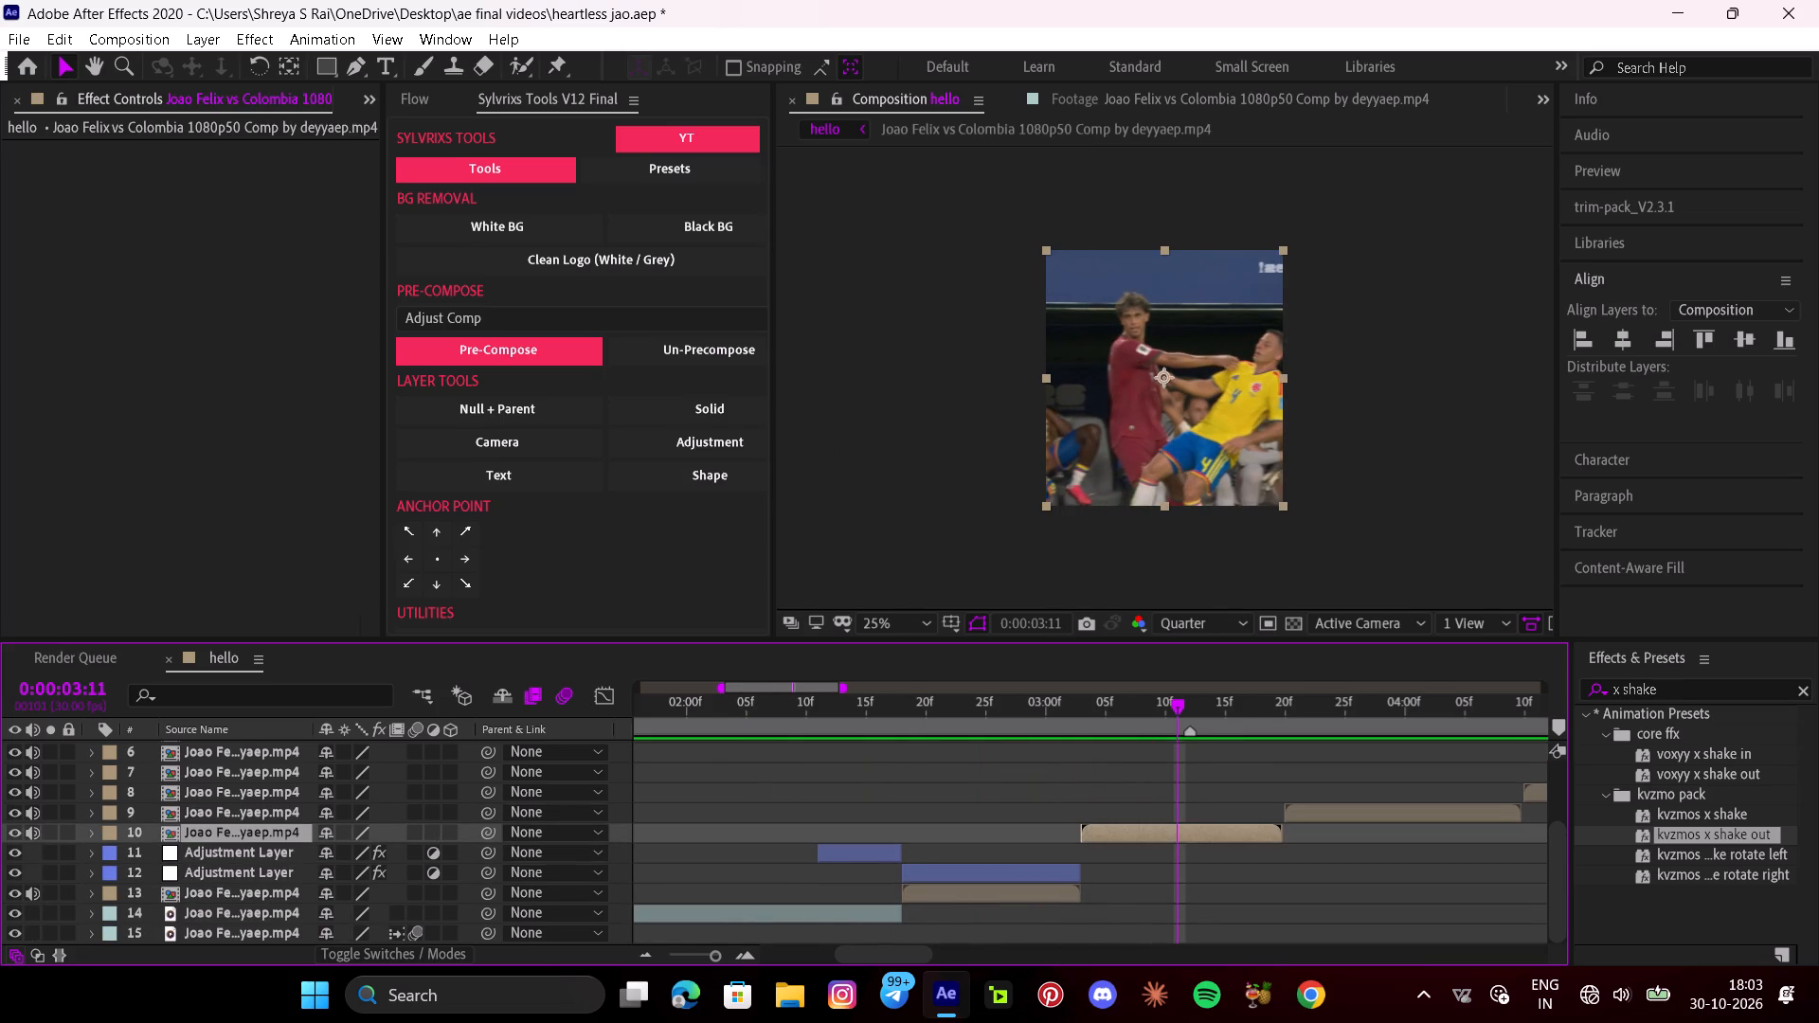
click(1016, 889)
click(930, 866)
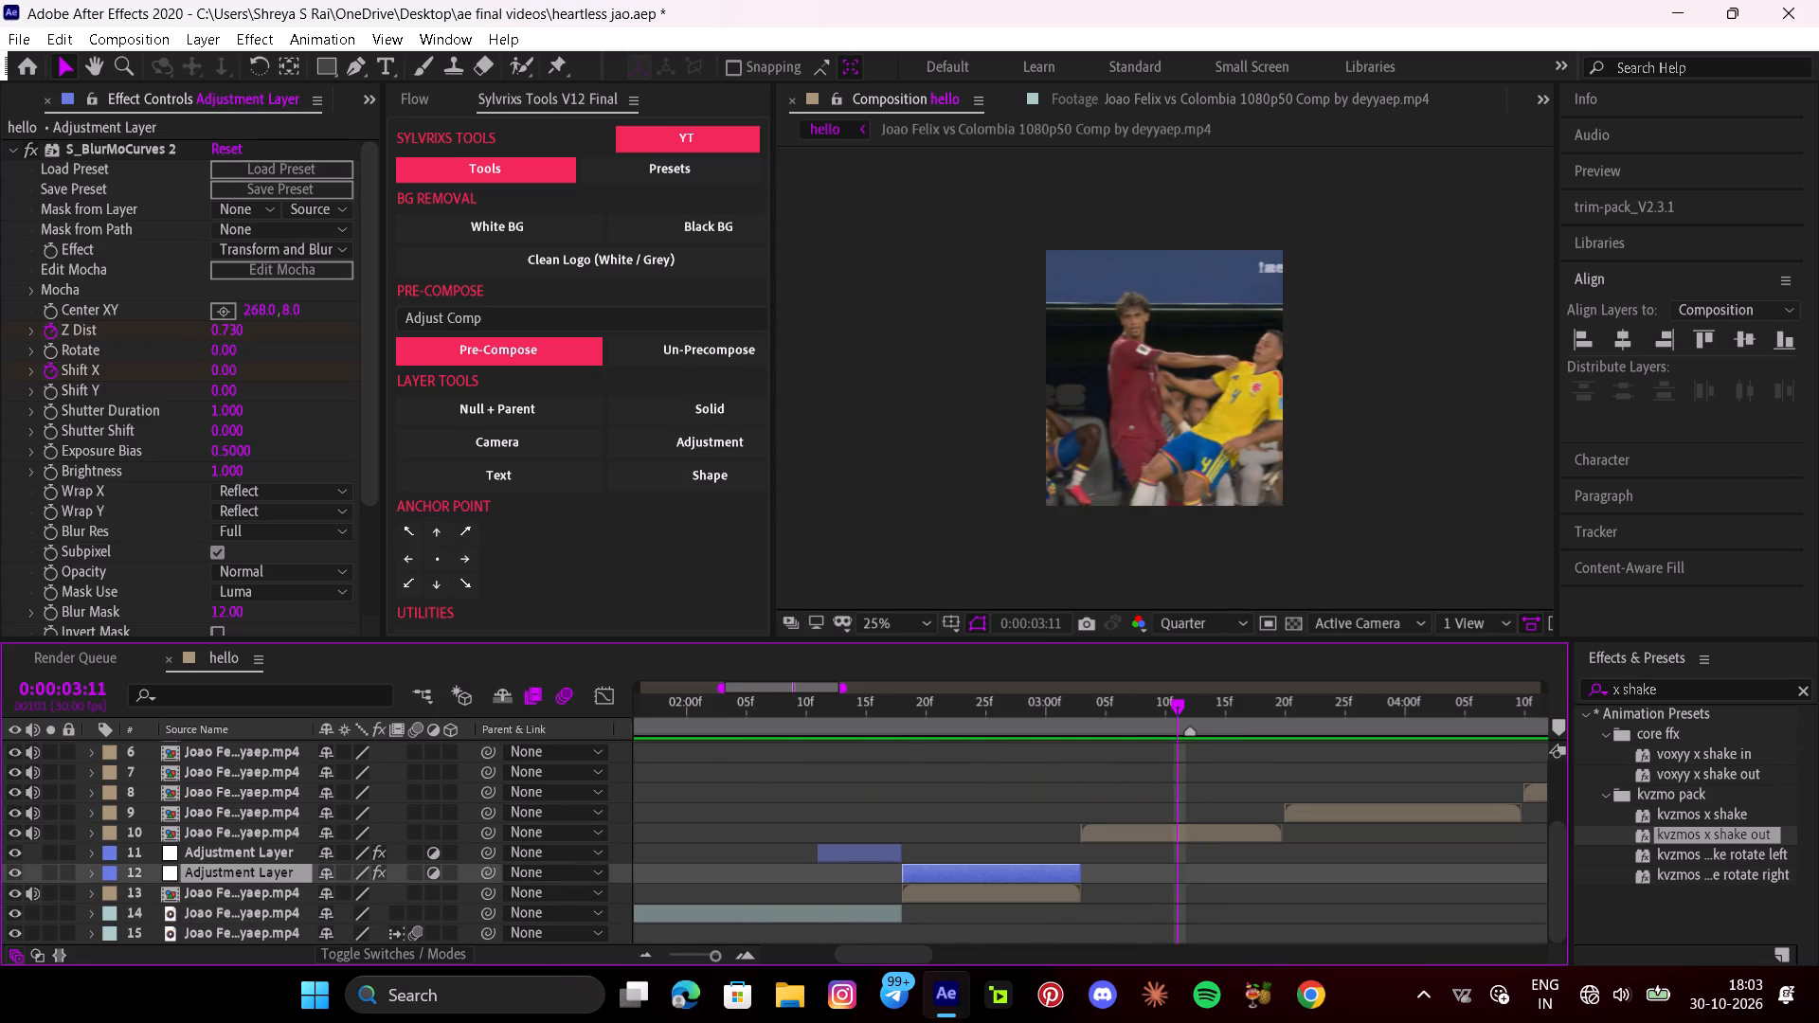
key(u)
scroll(1086, 905, down, 1)
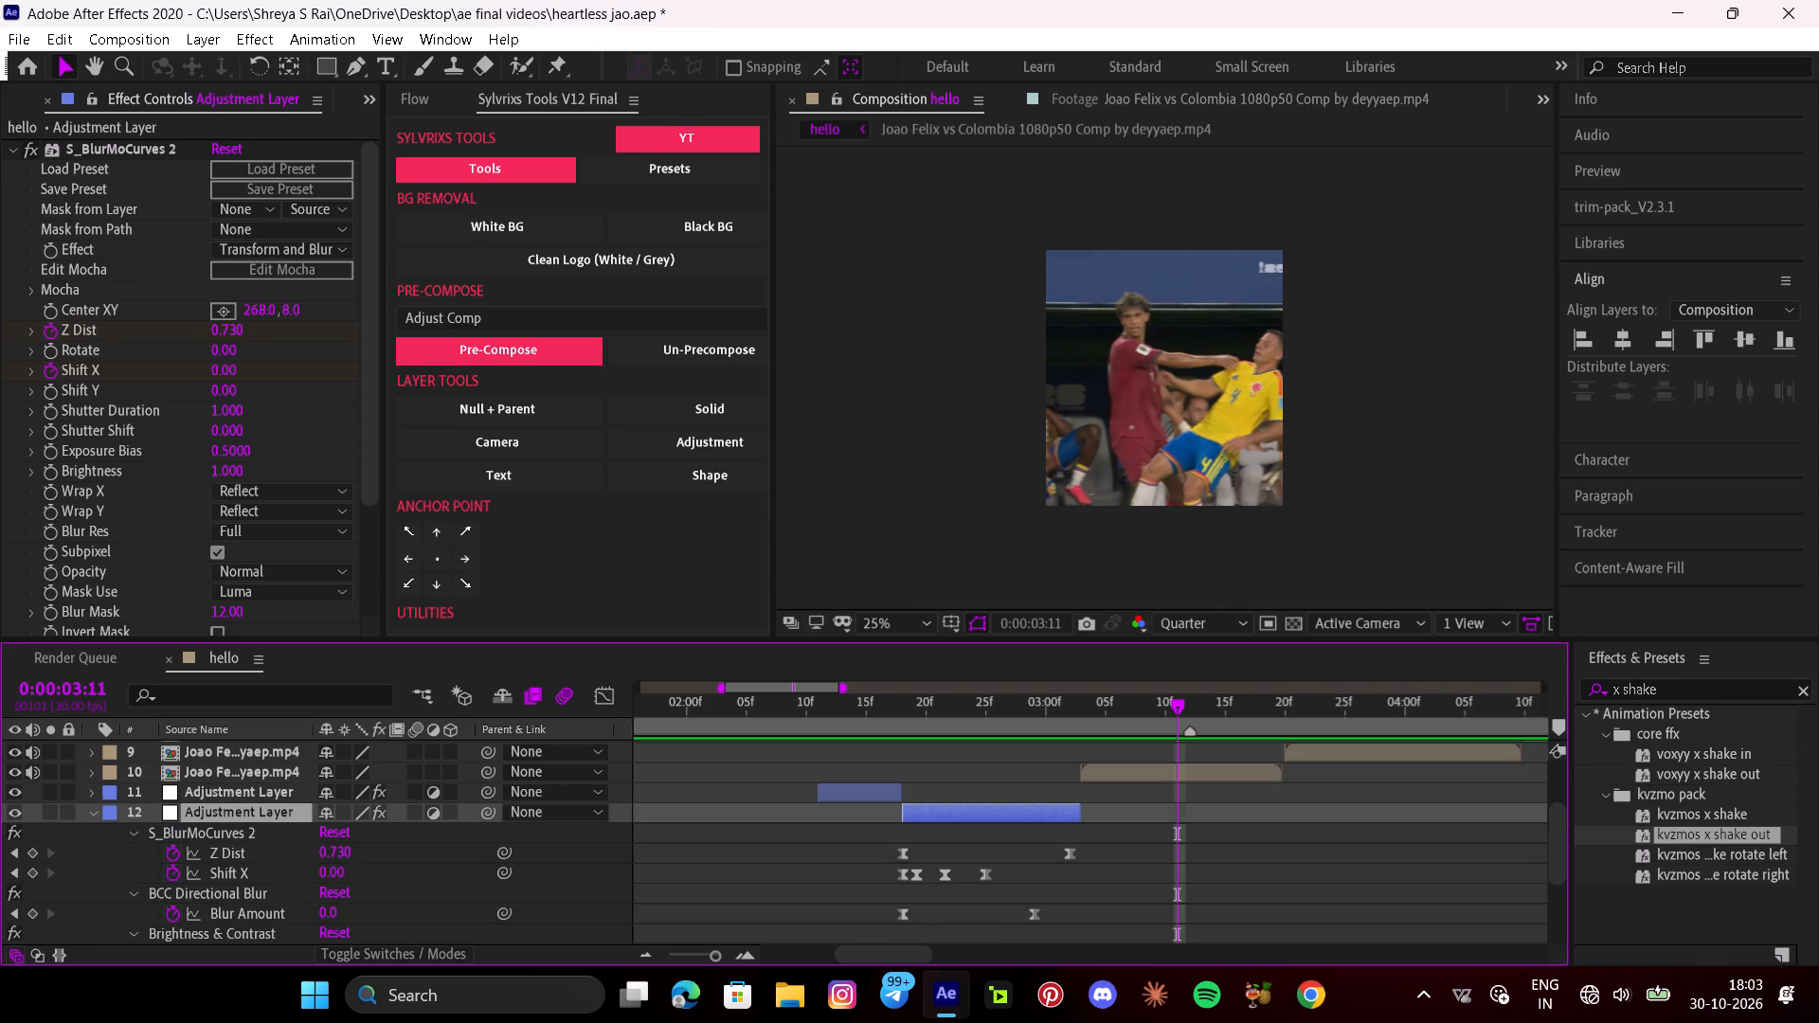
drag(1103, 838, 882, 852)
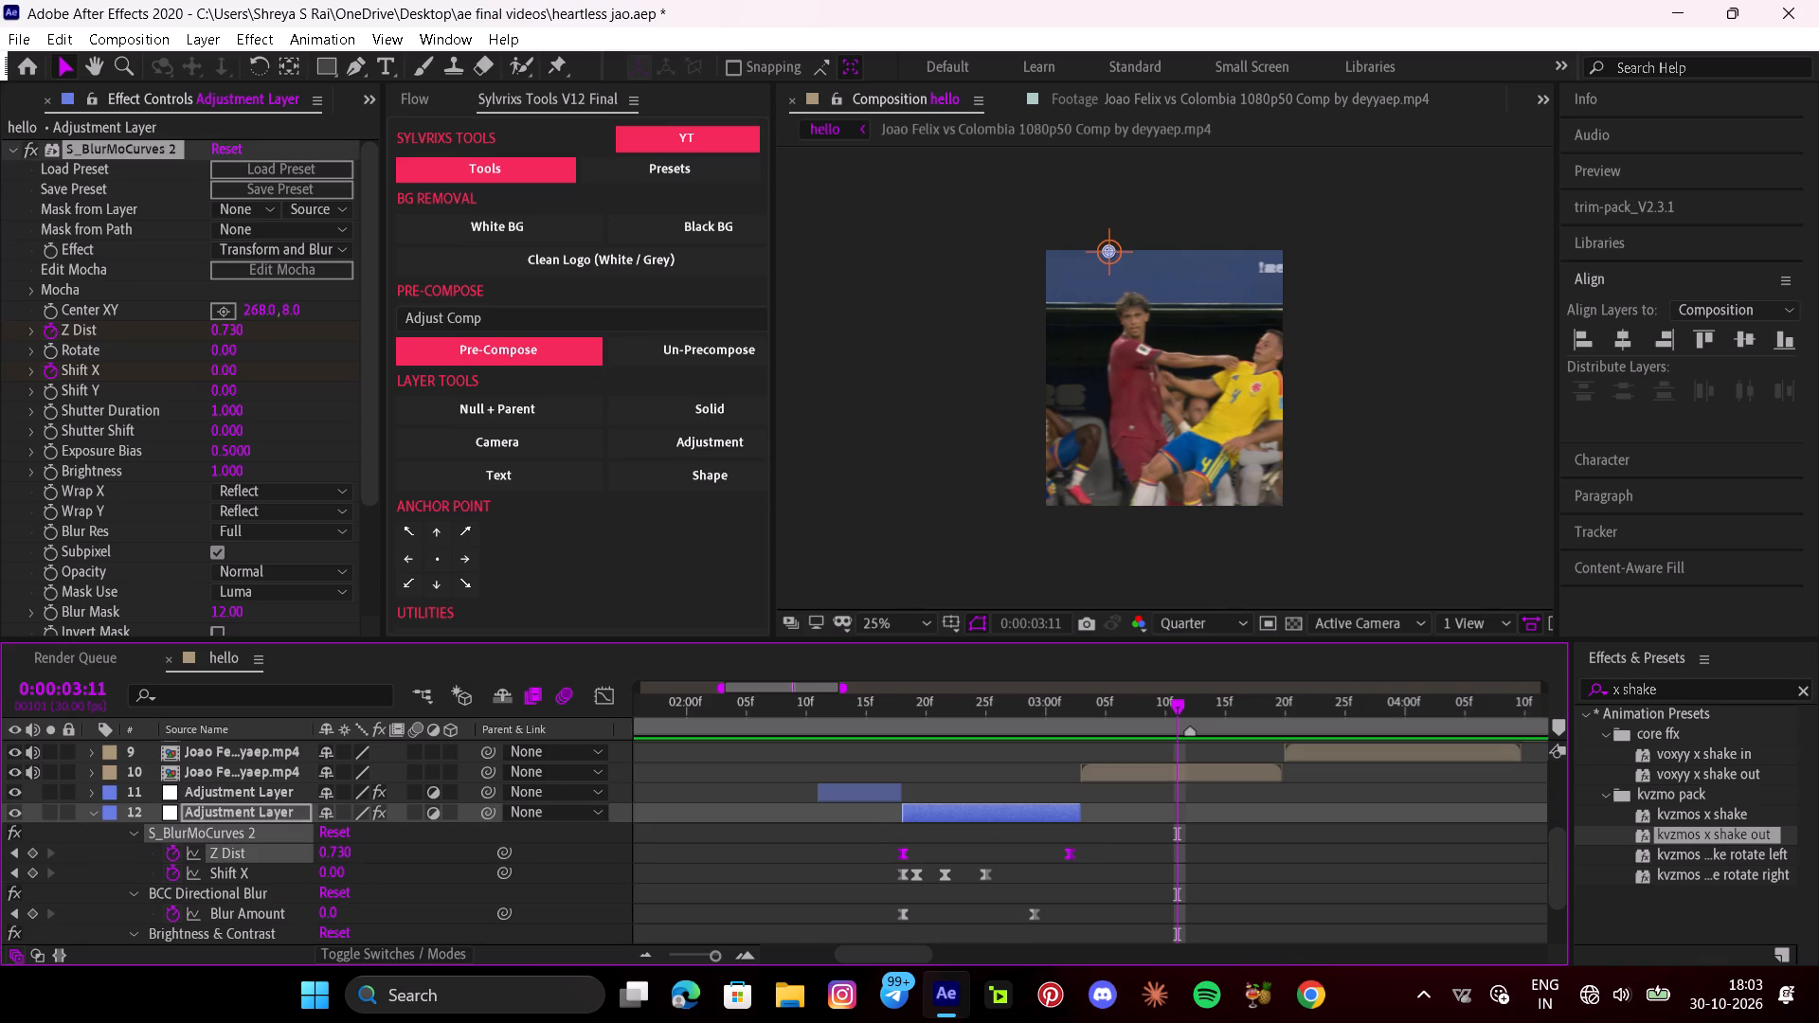
key(ctrl+c)
key(u)
Paste the copied Z Dist keyframes onto the match clip on layer 10, starting at 0:00:03:03, and reveal its keyframes.
click(1145, 835)
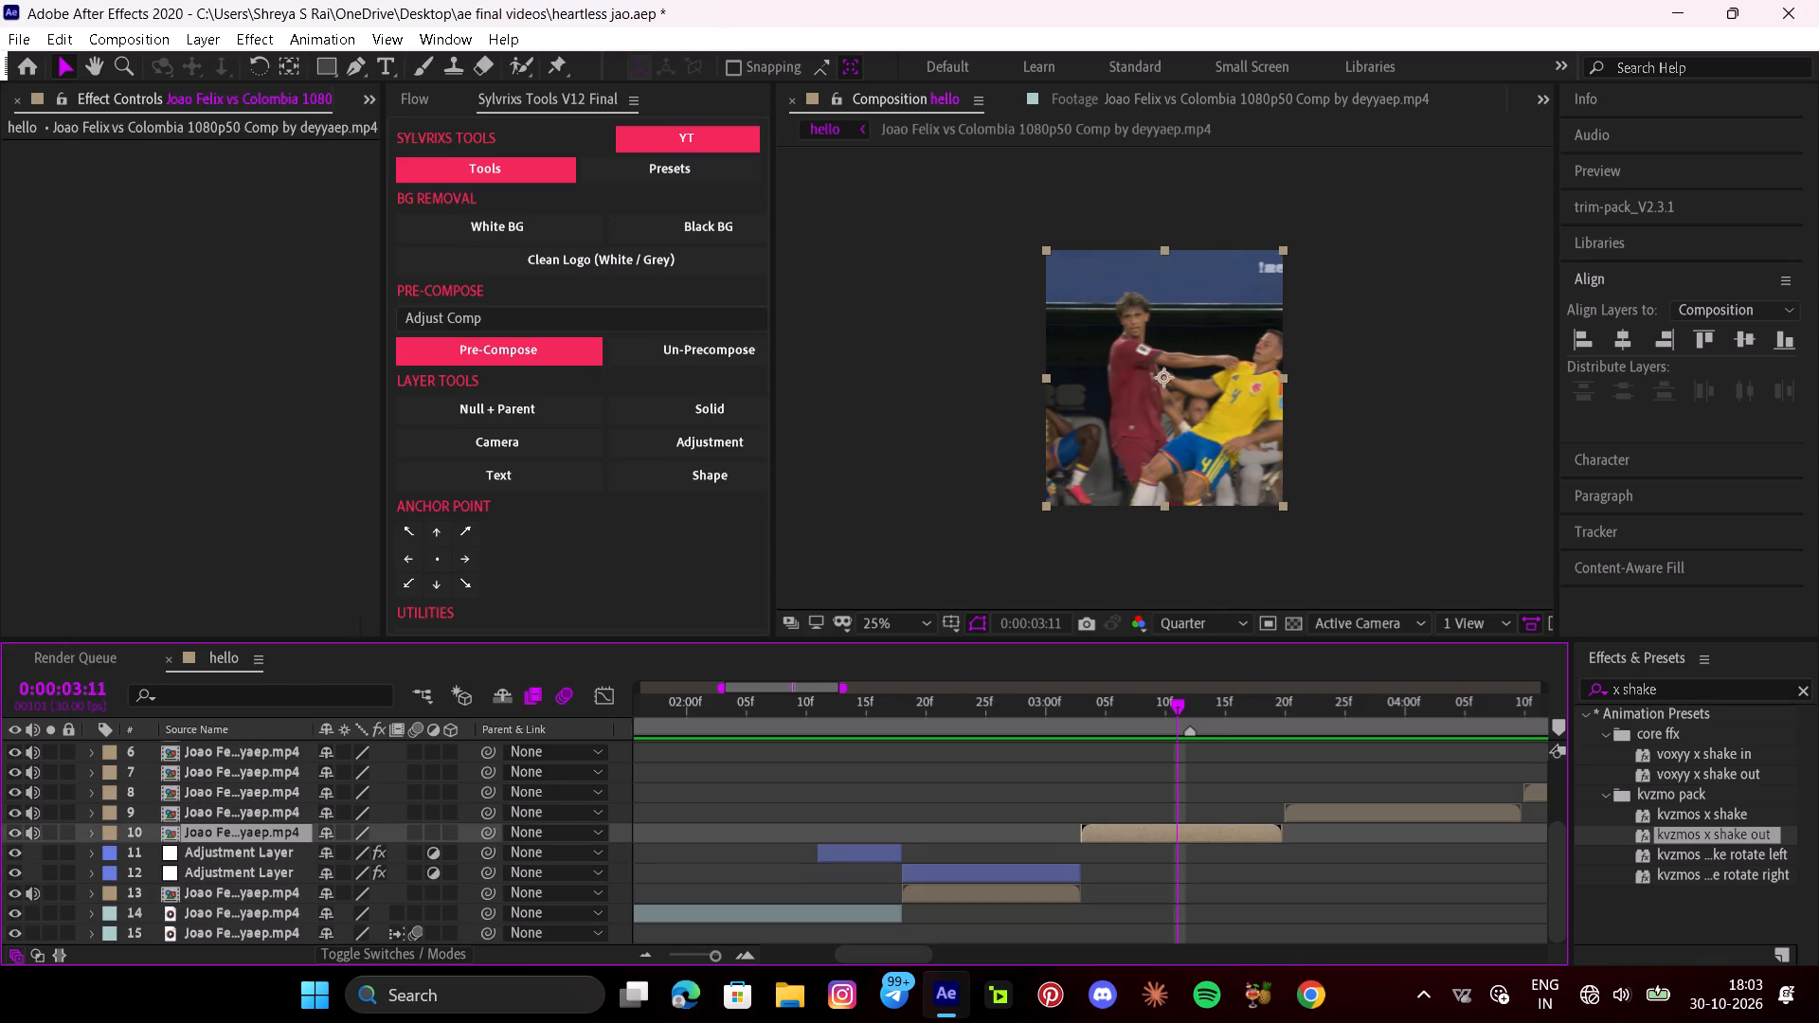
key(i)
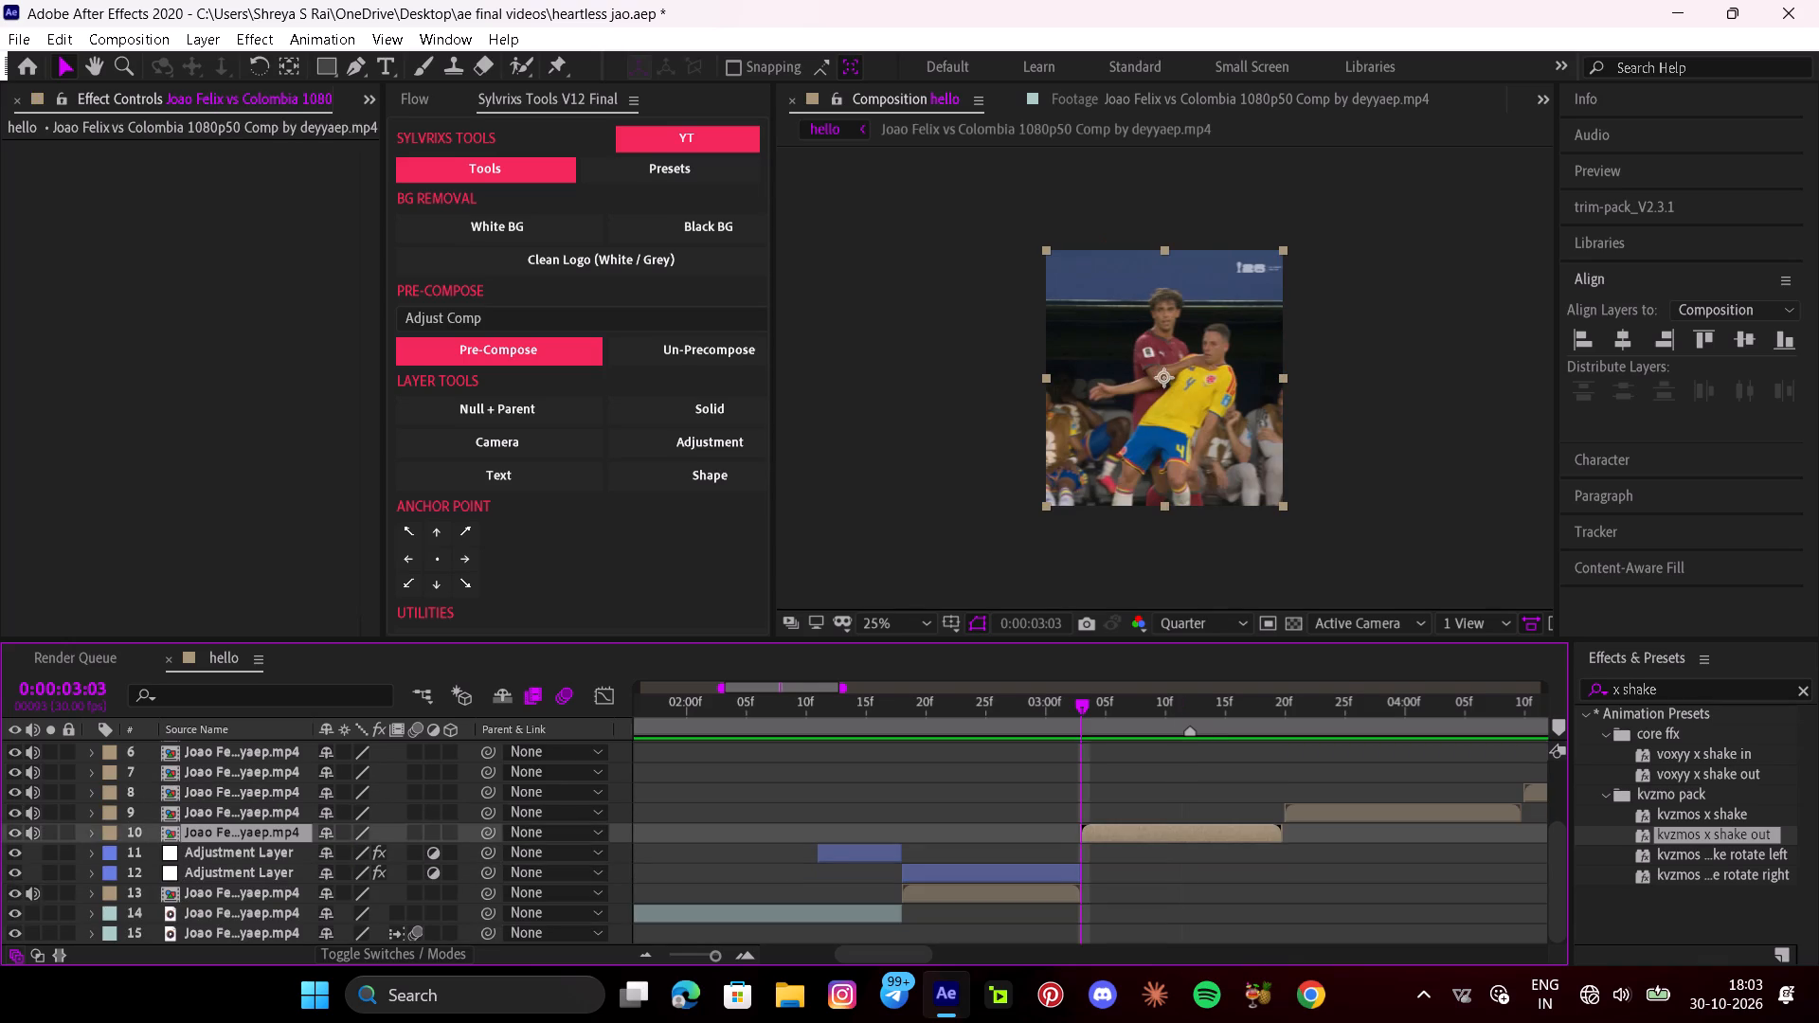
scroll(1145, 835, up, 2)
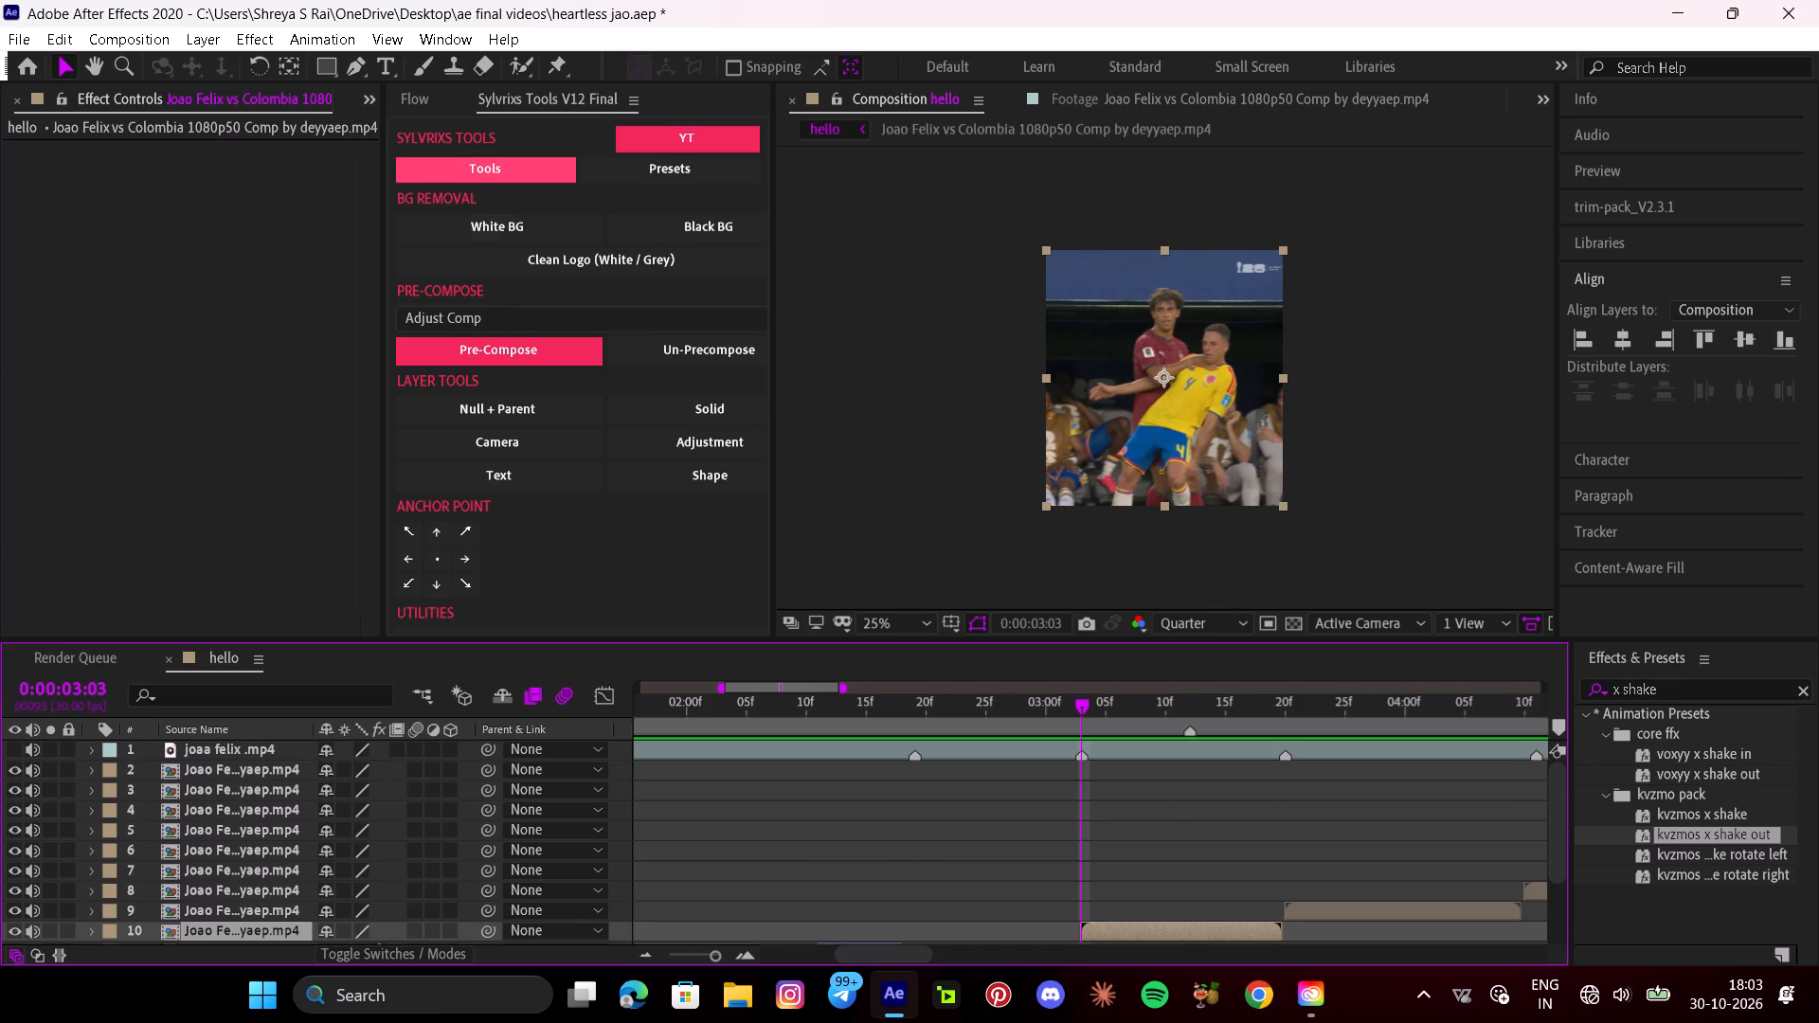
scroll(966, 863, down, 2)
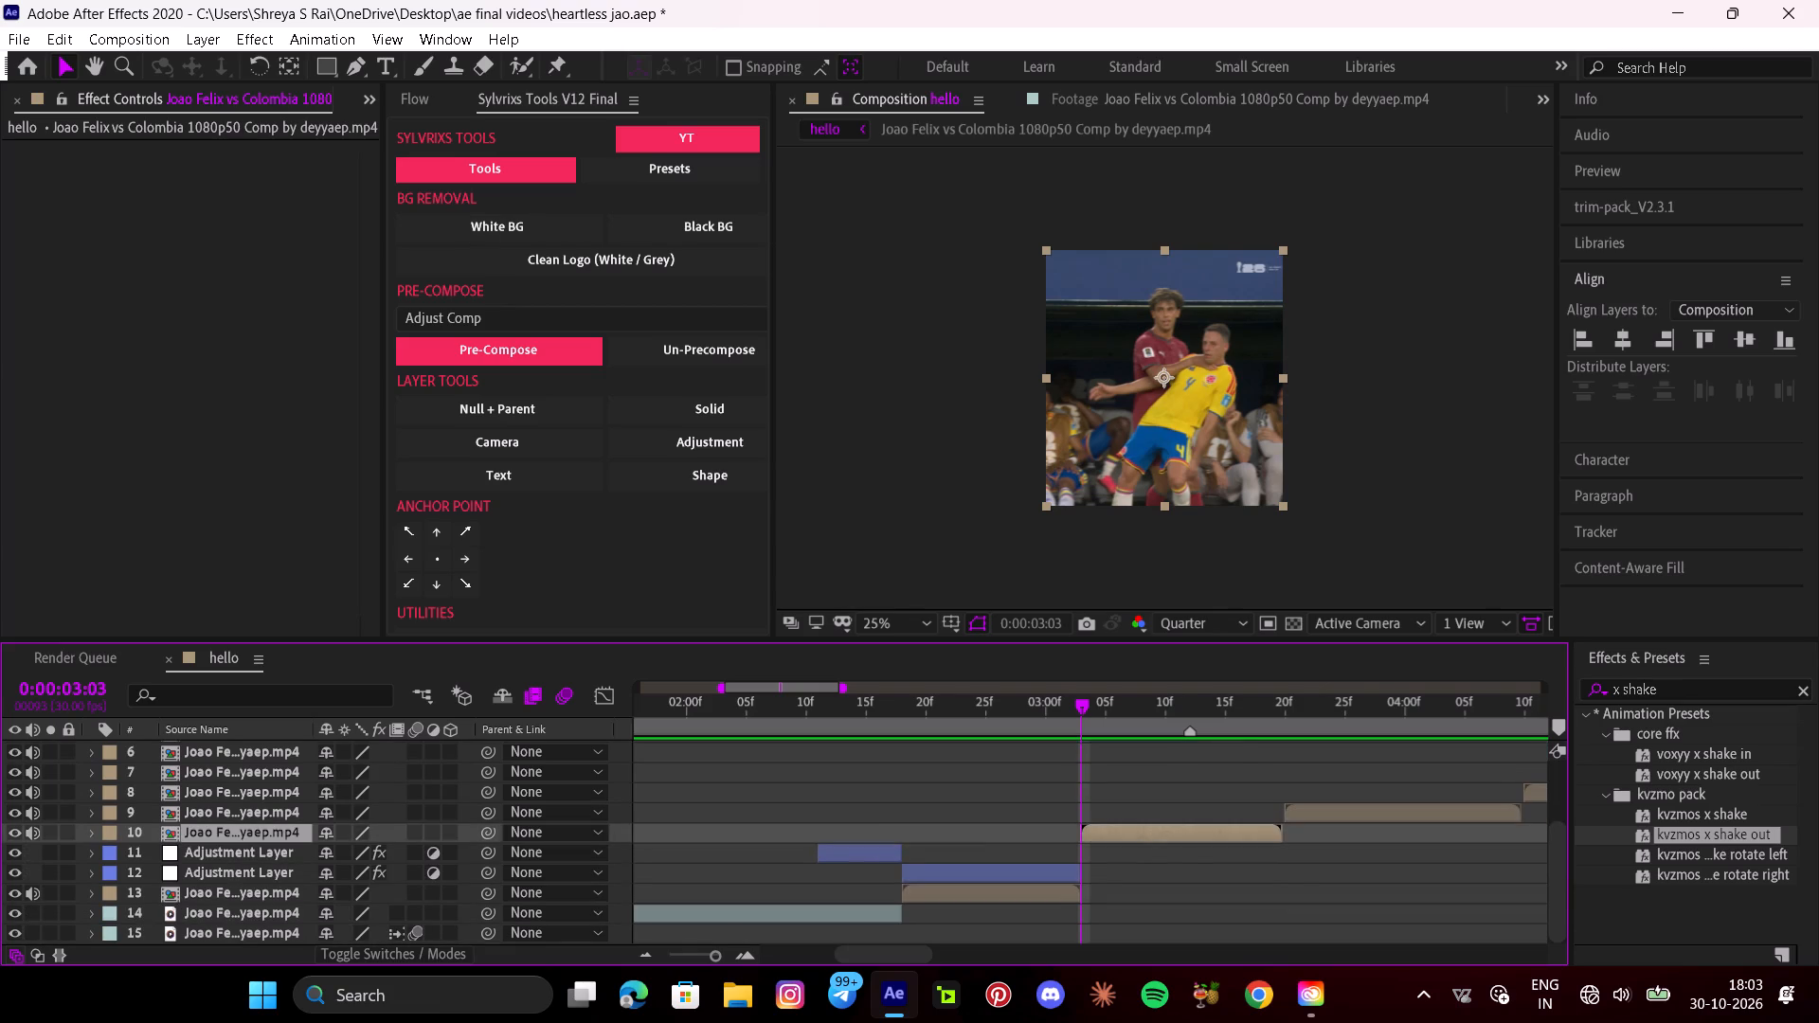
click(941, 894)
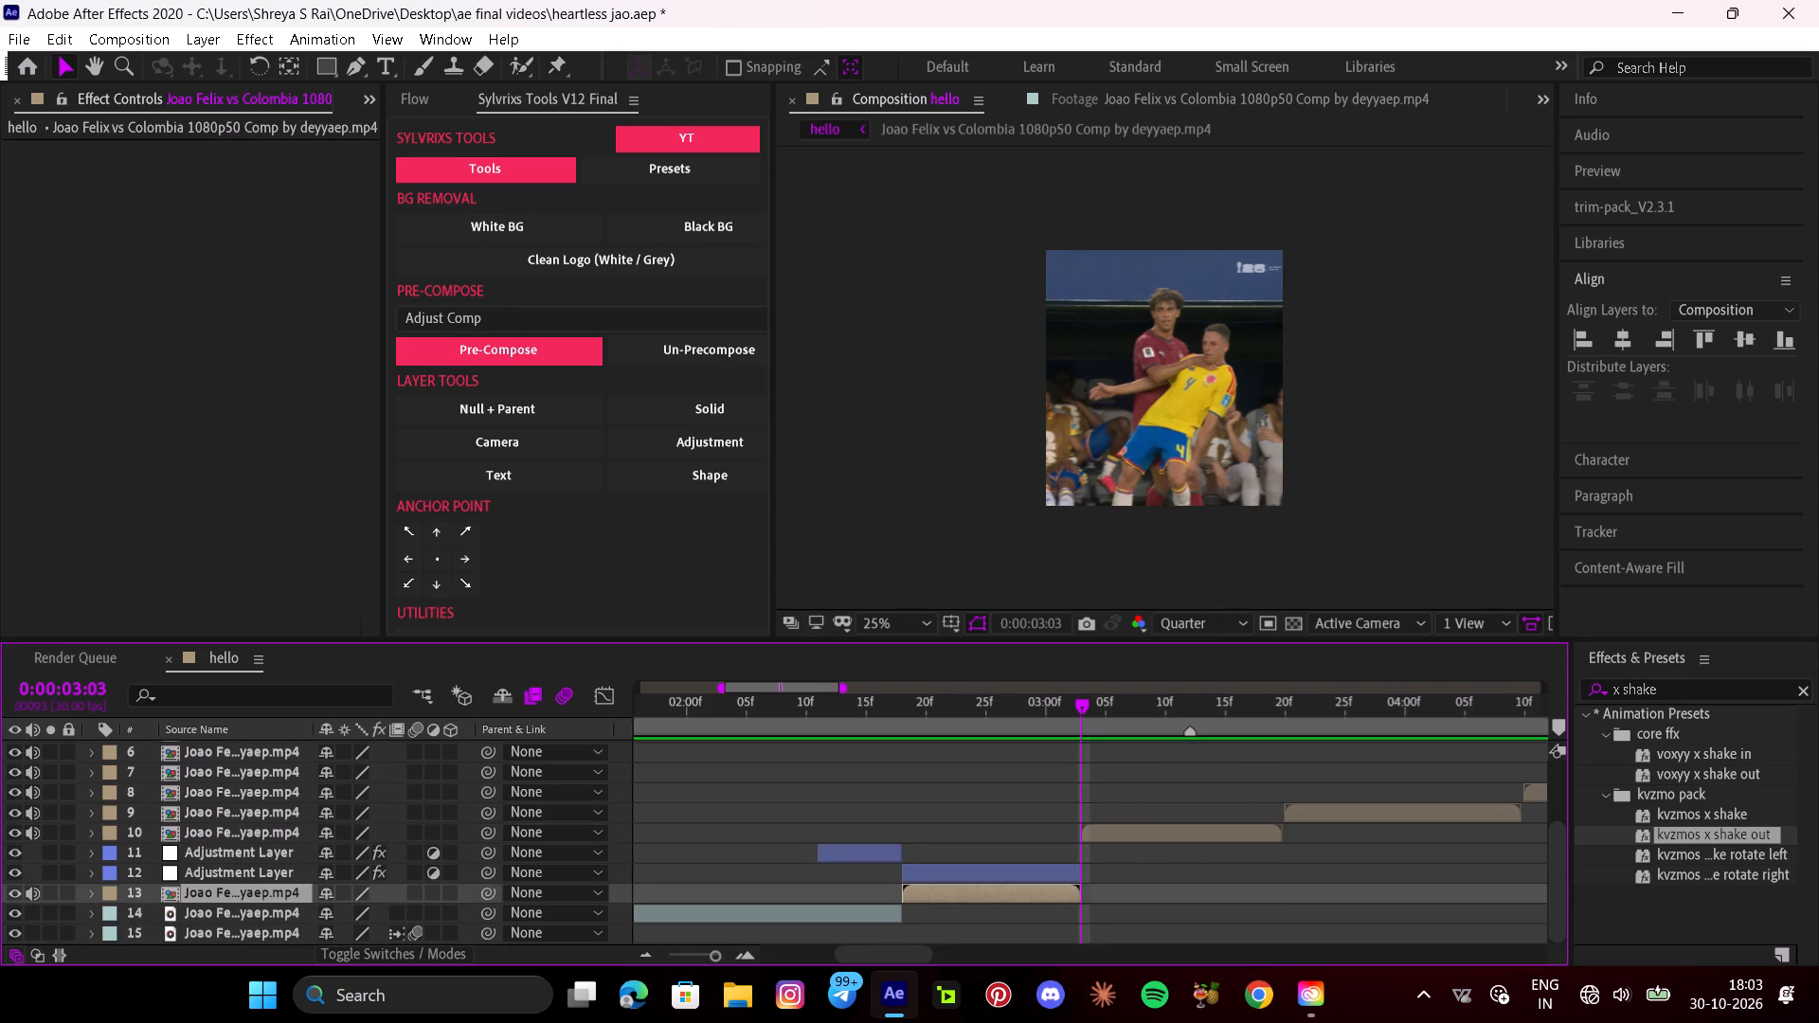
click(1142, 831)
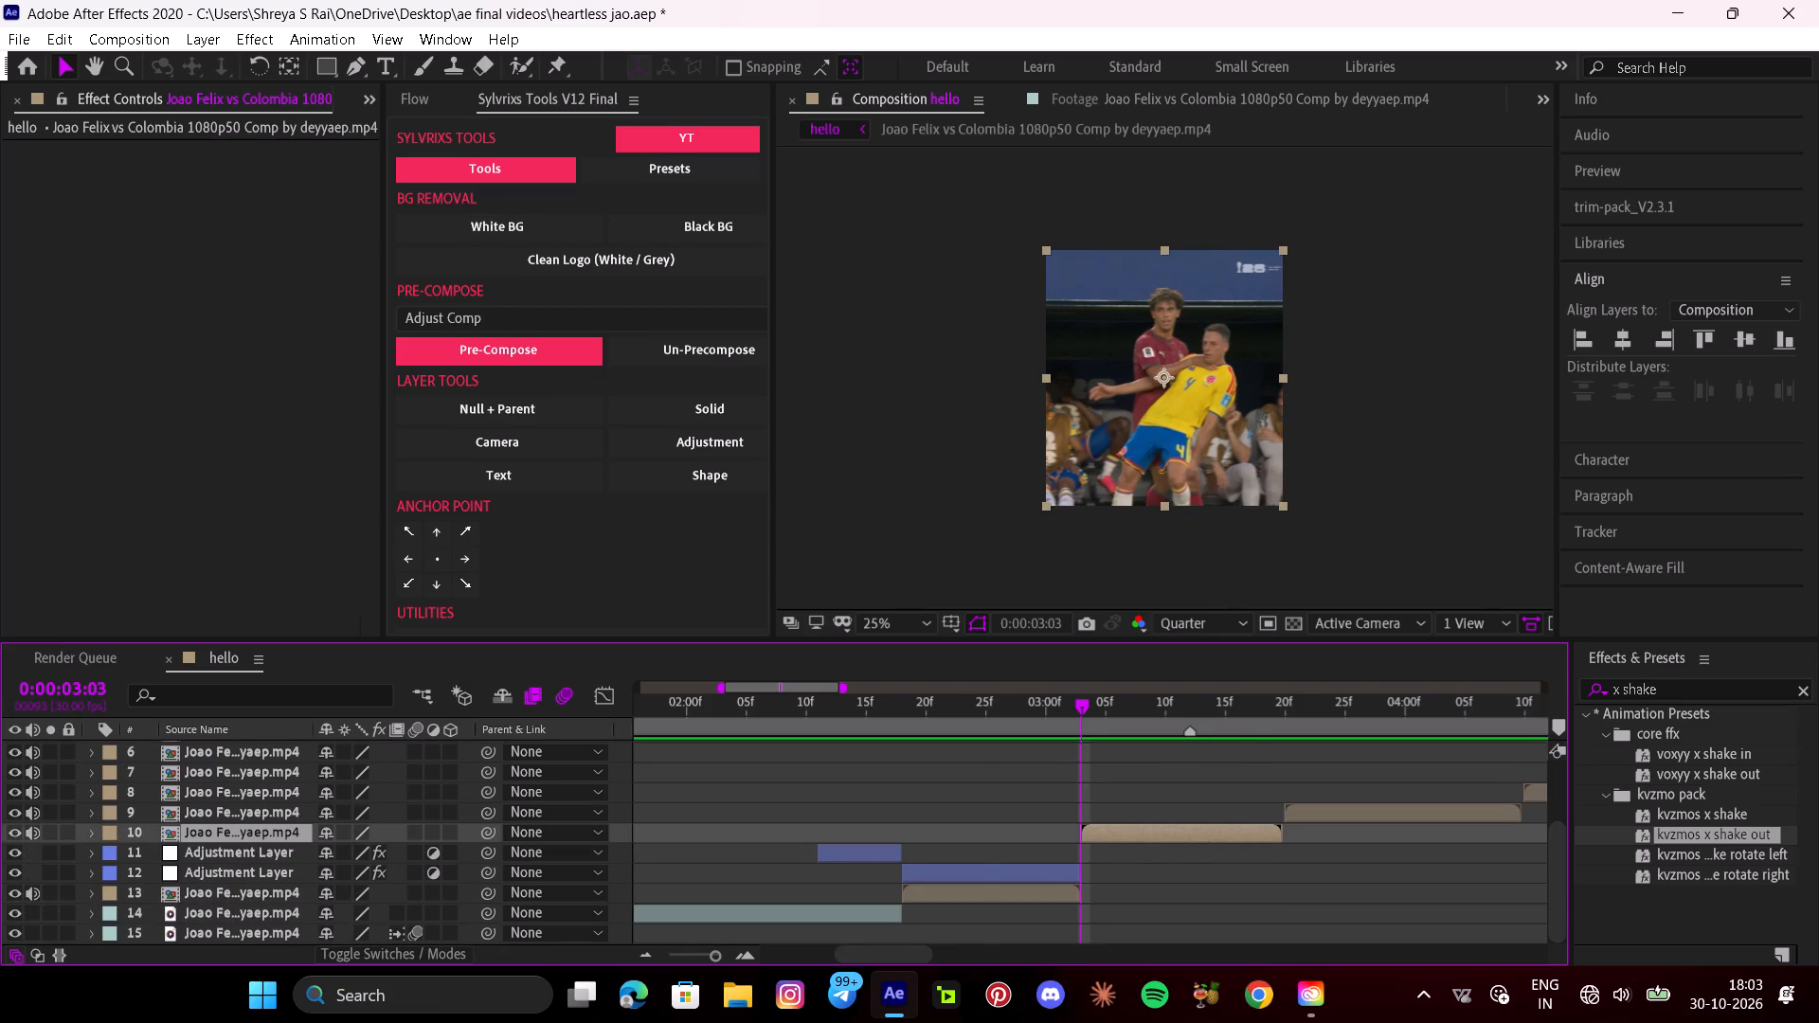
drag(1046, 697, 639, 691)
key(space)
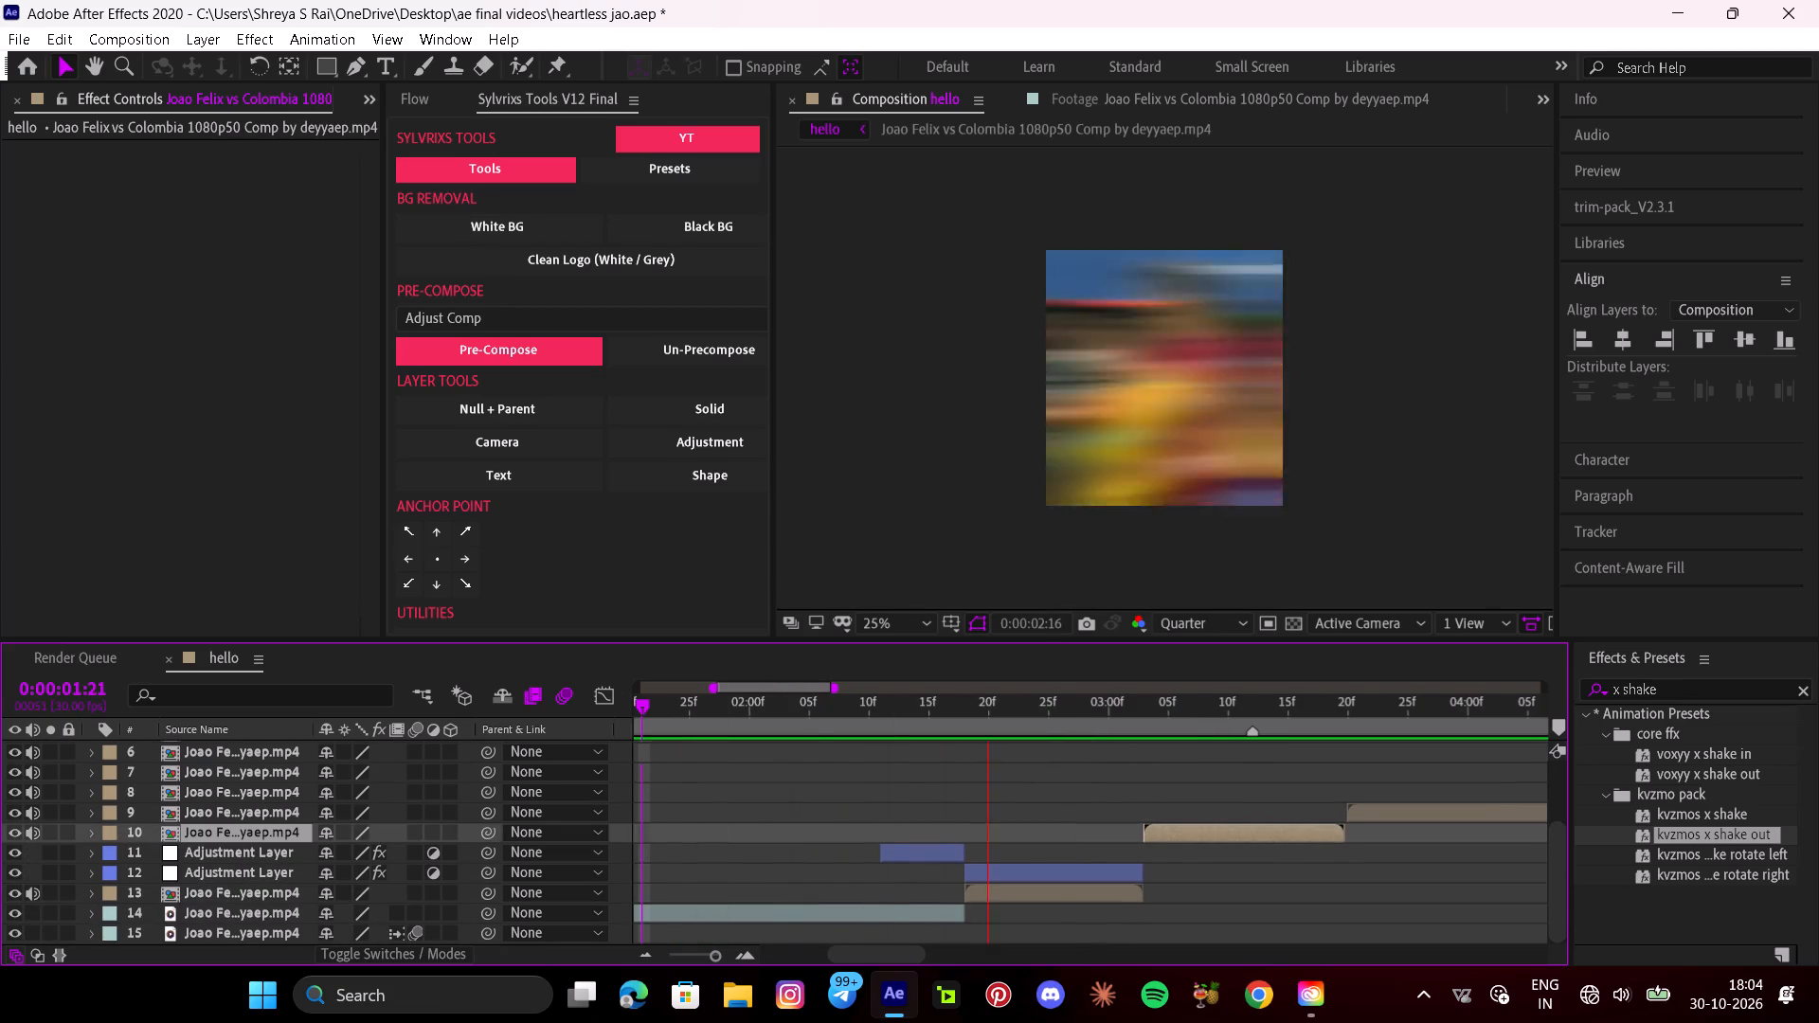
key(space)
text(i)
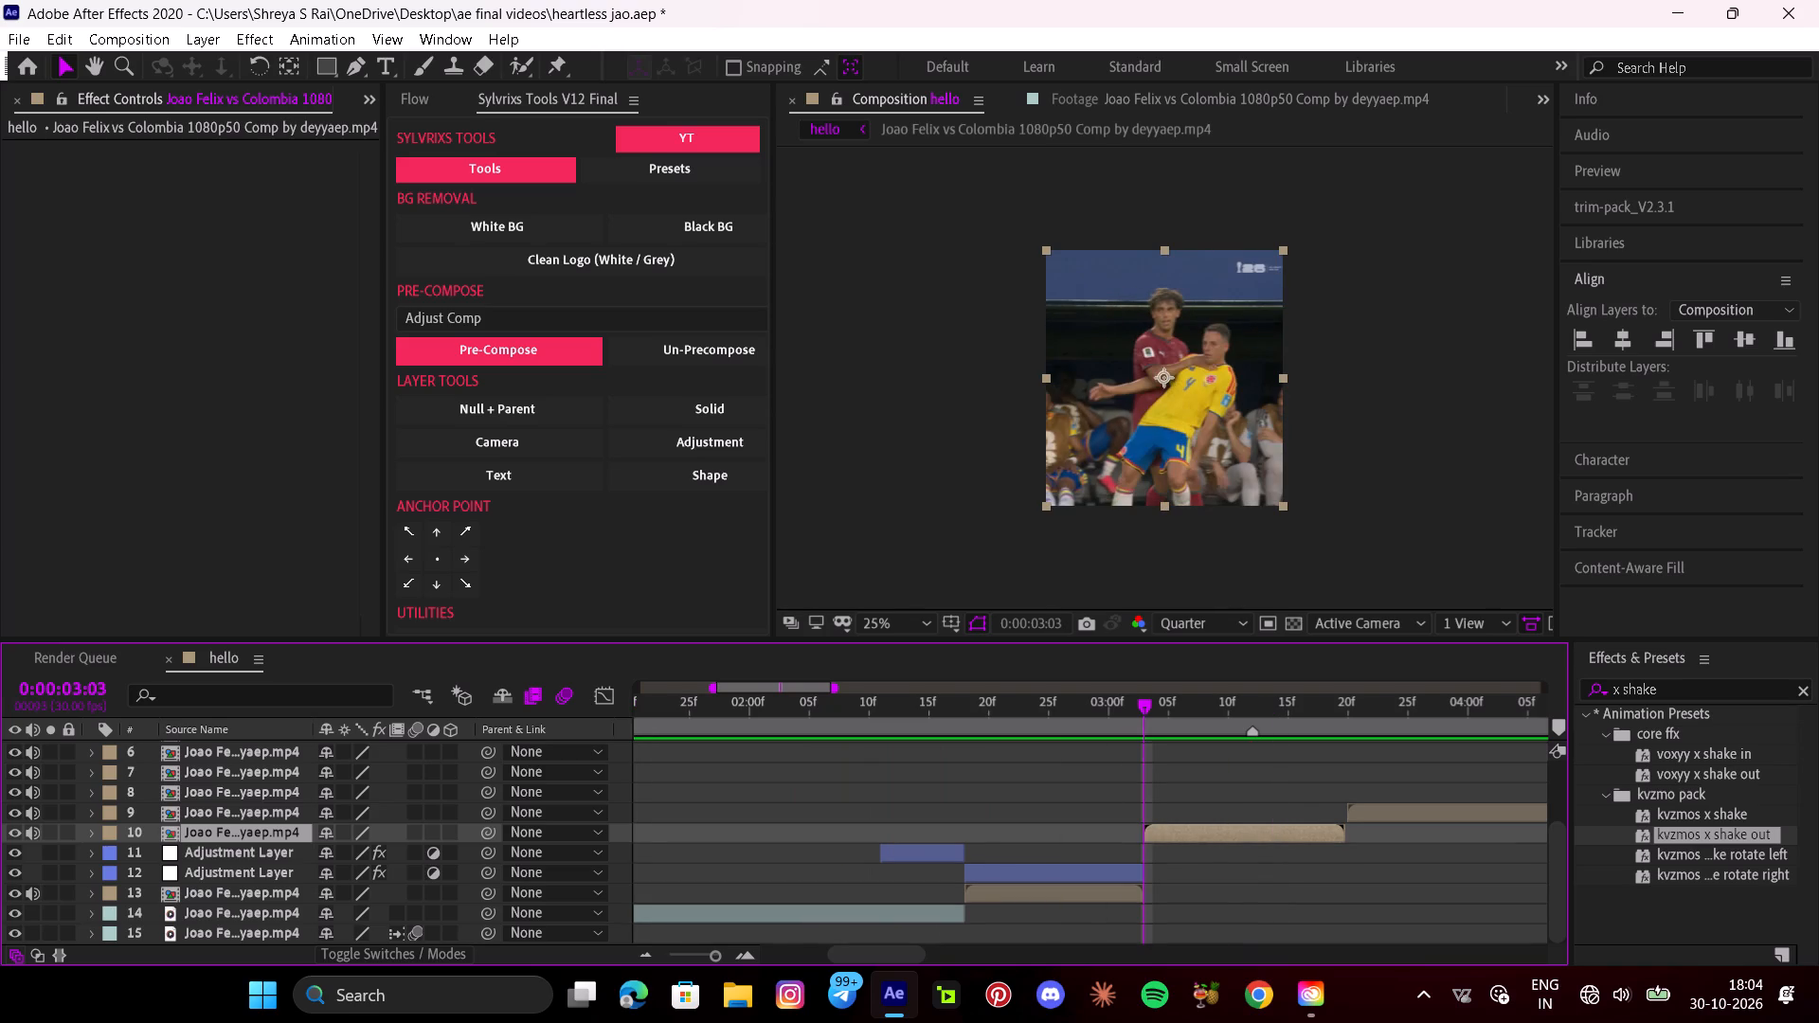
key(ctrl+v)
key(u)
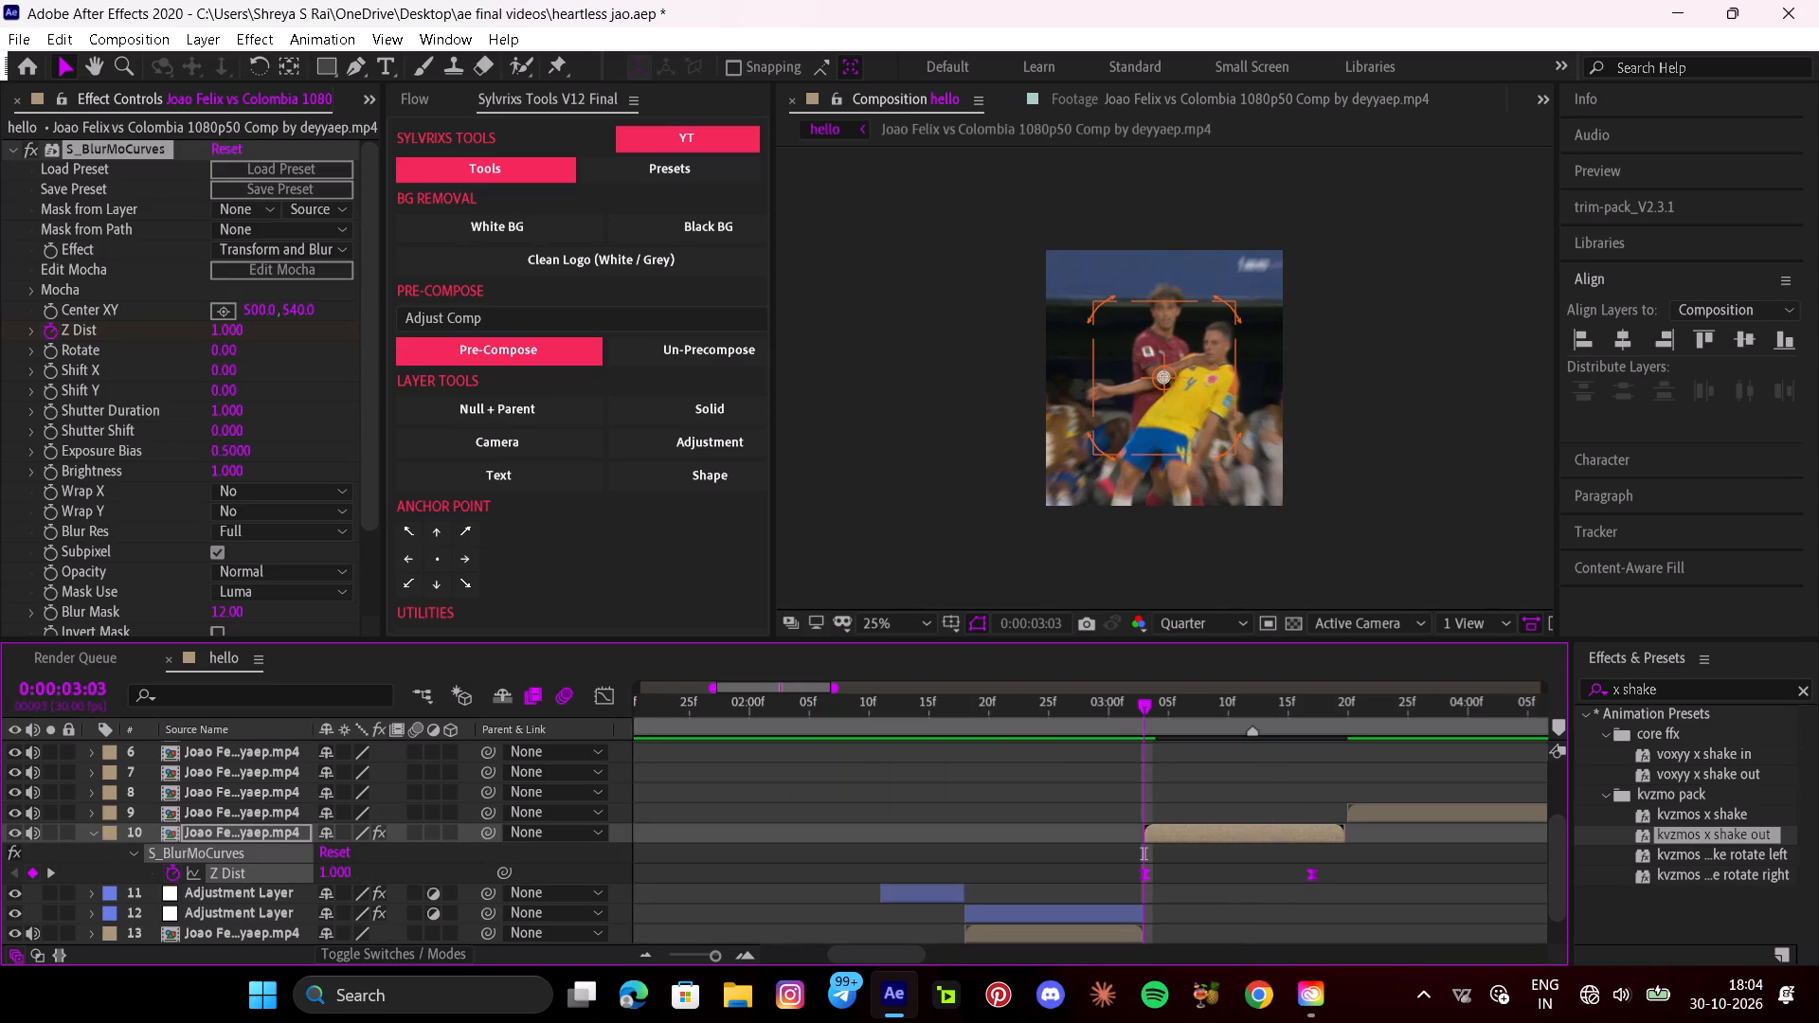
Stretch layer 10's Z Dist animation so its last keyframe falls at about 0:00:03:19, time-reverse the keyframes and preview them.
alt+drag(1312, 875, 1338, 890)
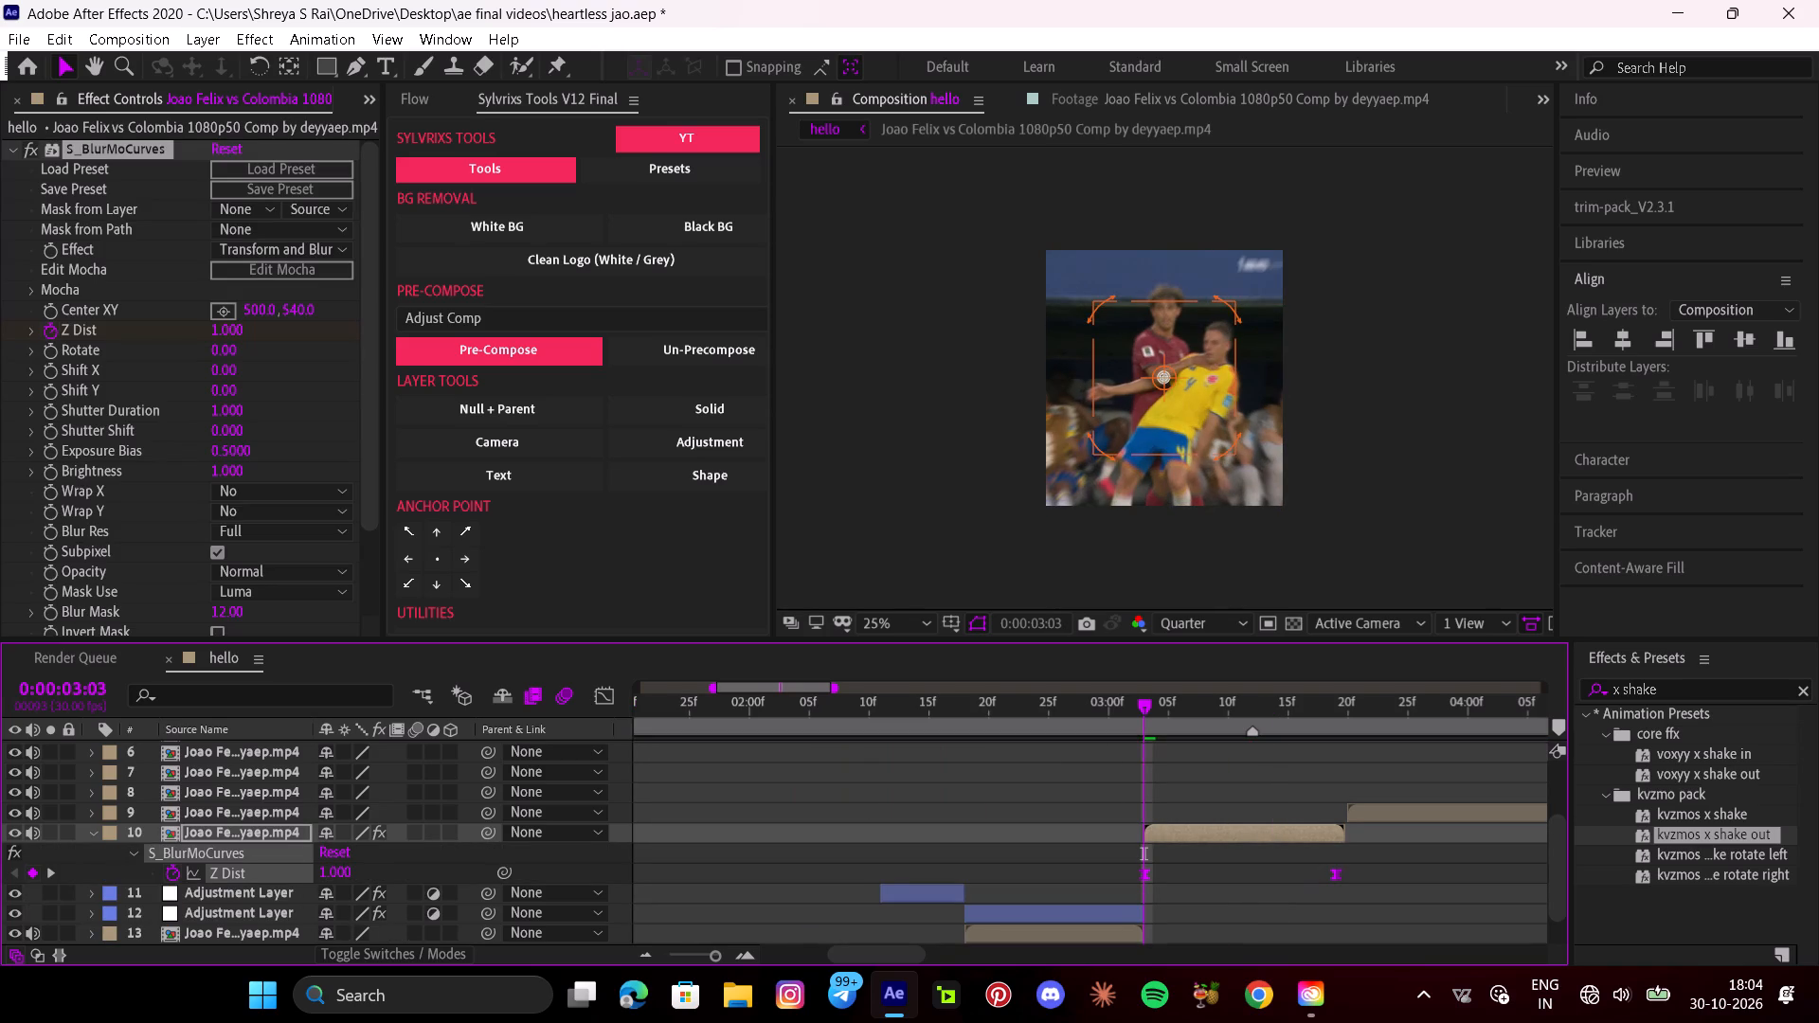
right_click(1339, 879)
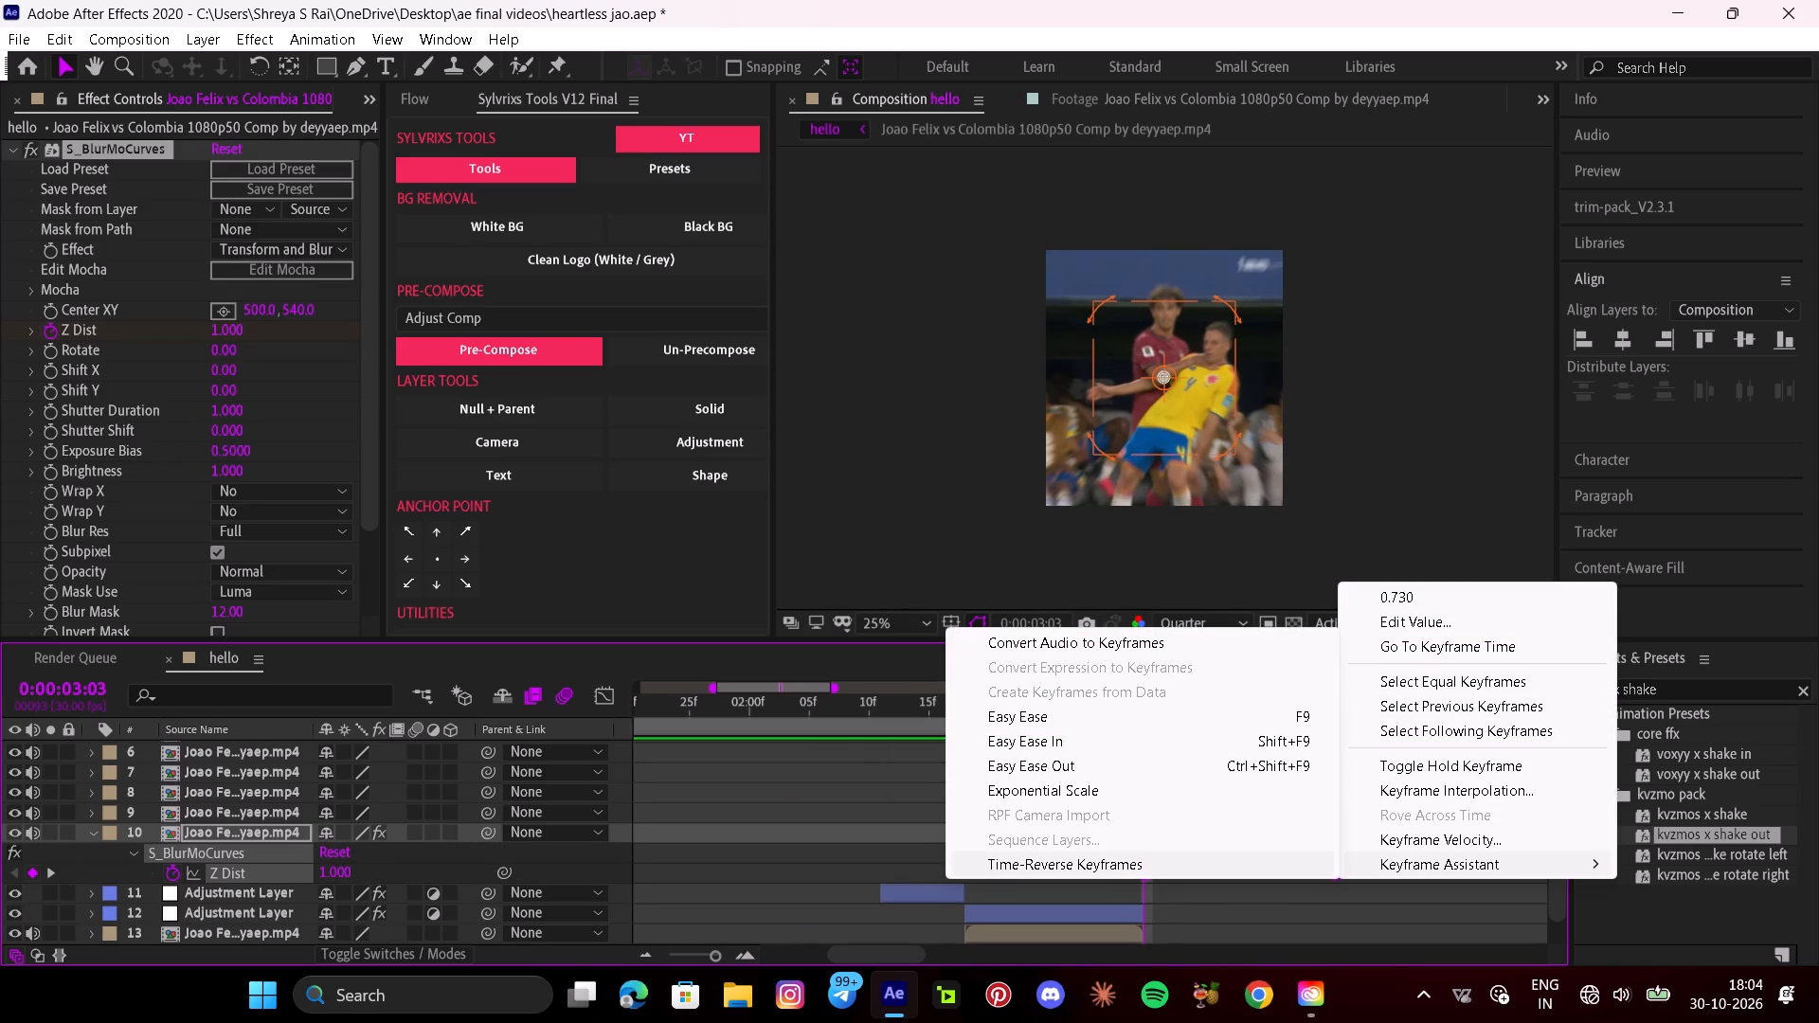
click(1080, 868)
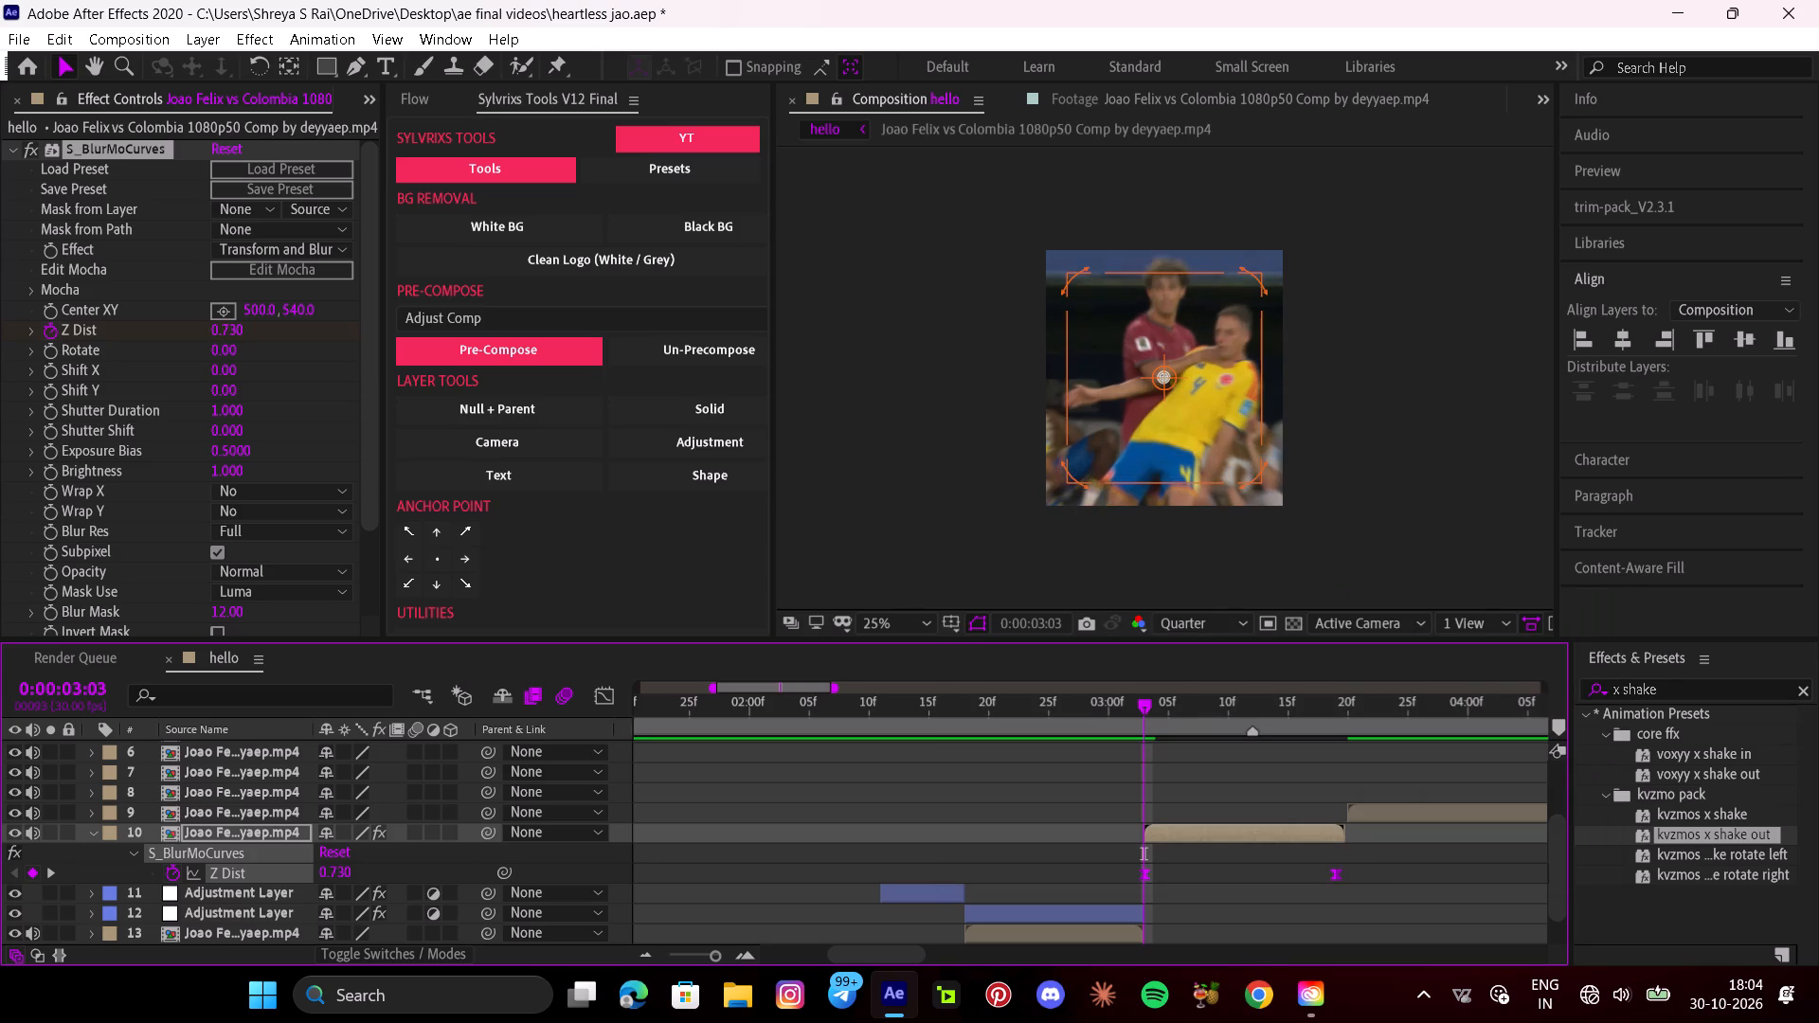
drag(1101, 721, 989, 693)
key(space)
key(space)
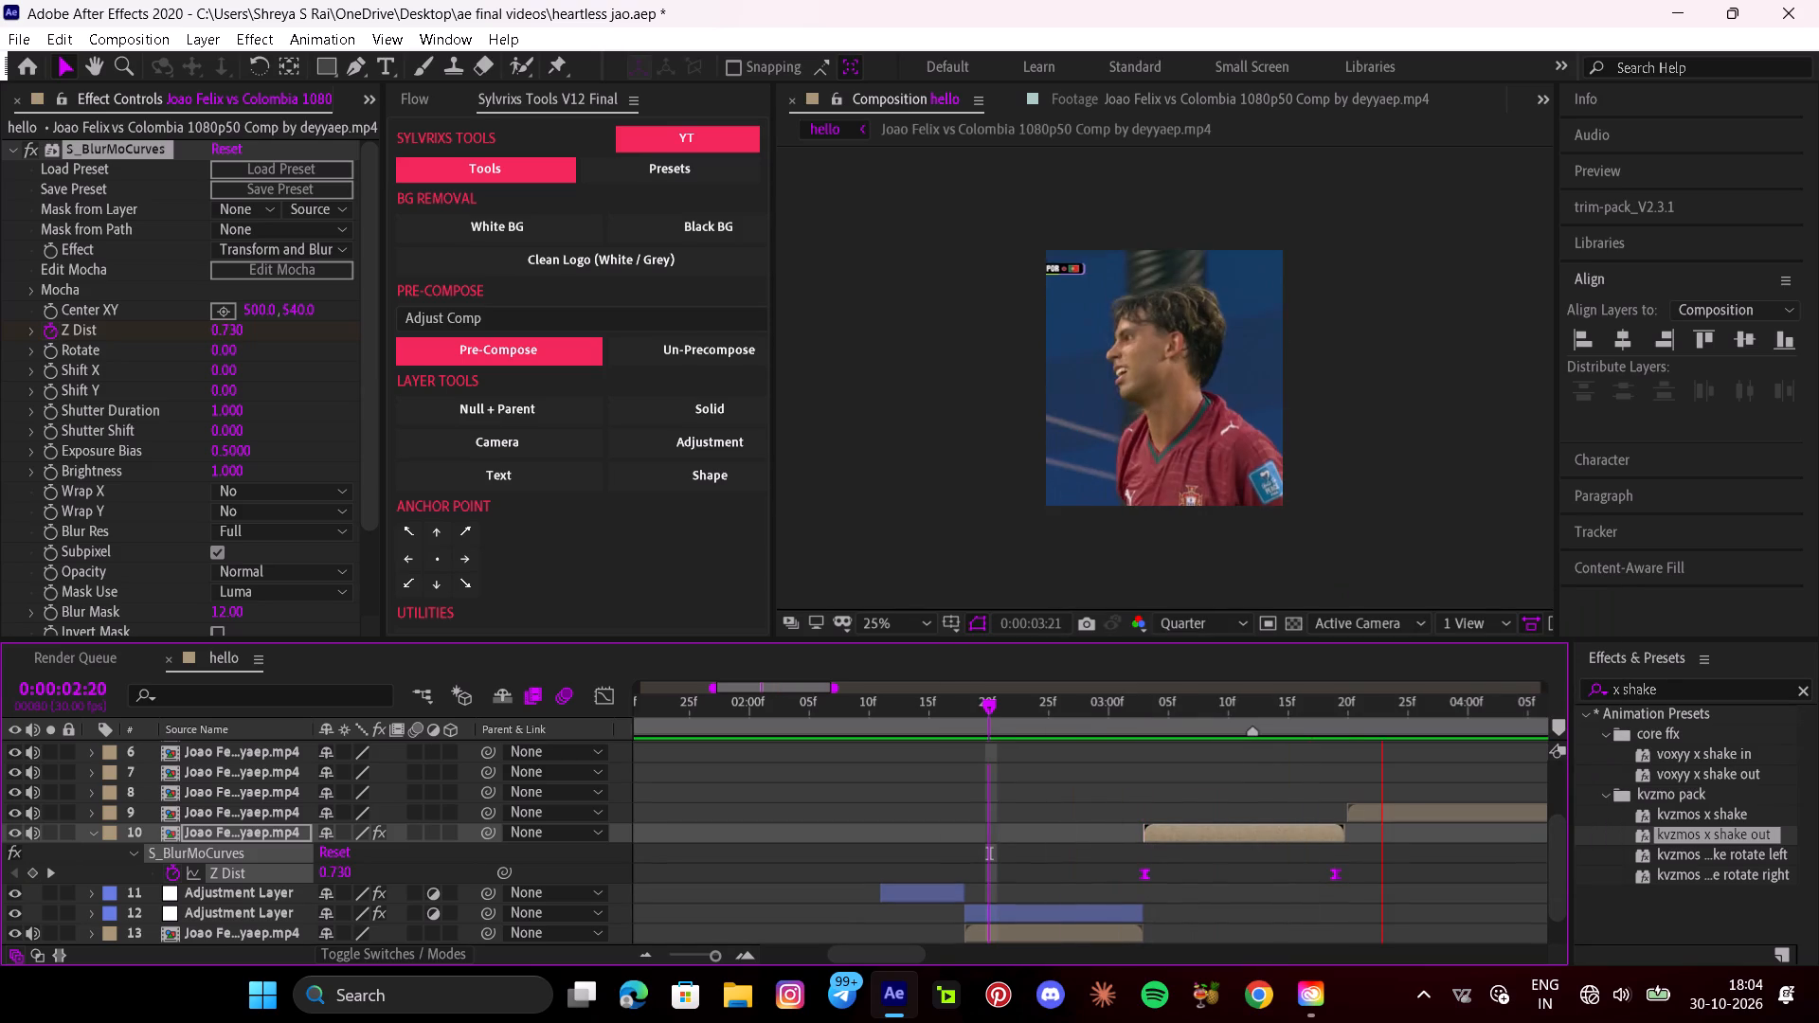
At 0:00:03:03 on layer 10, set S_BlurMoCurves Z Dist to 0.550 and move its centre to 540.0, 104.0.
key(i)
click(1073, 856)
drag(346, 868, 323, 867)
drag(1162, 373, 1172, 270)
Apply a Flow easing curve of 0.07, 0.79, 0.95, 0.24 to both of layer 10's Z Dist keyframes.
drag(1367, 853, 1104, 902)
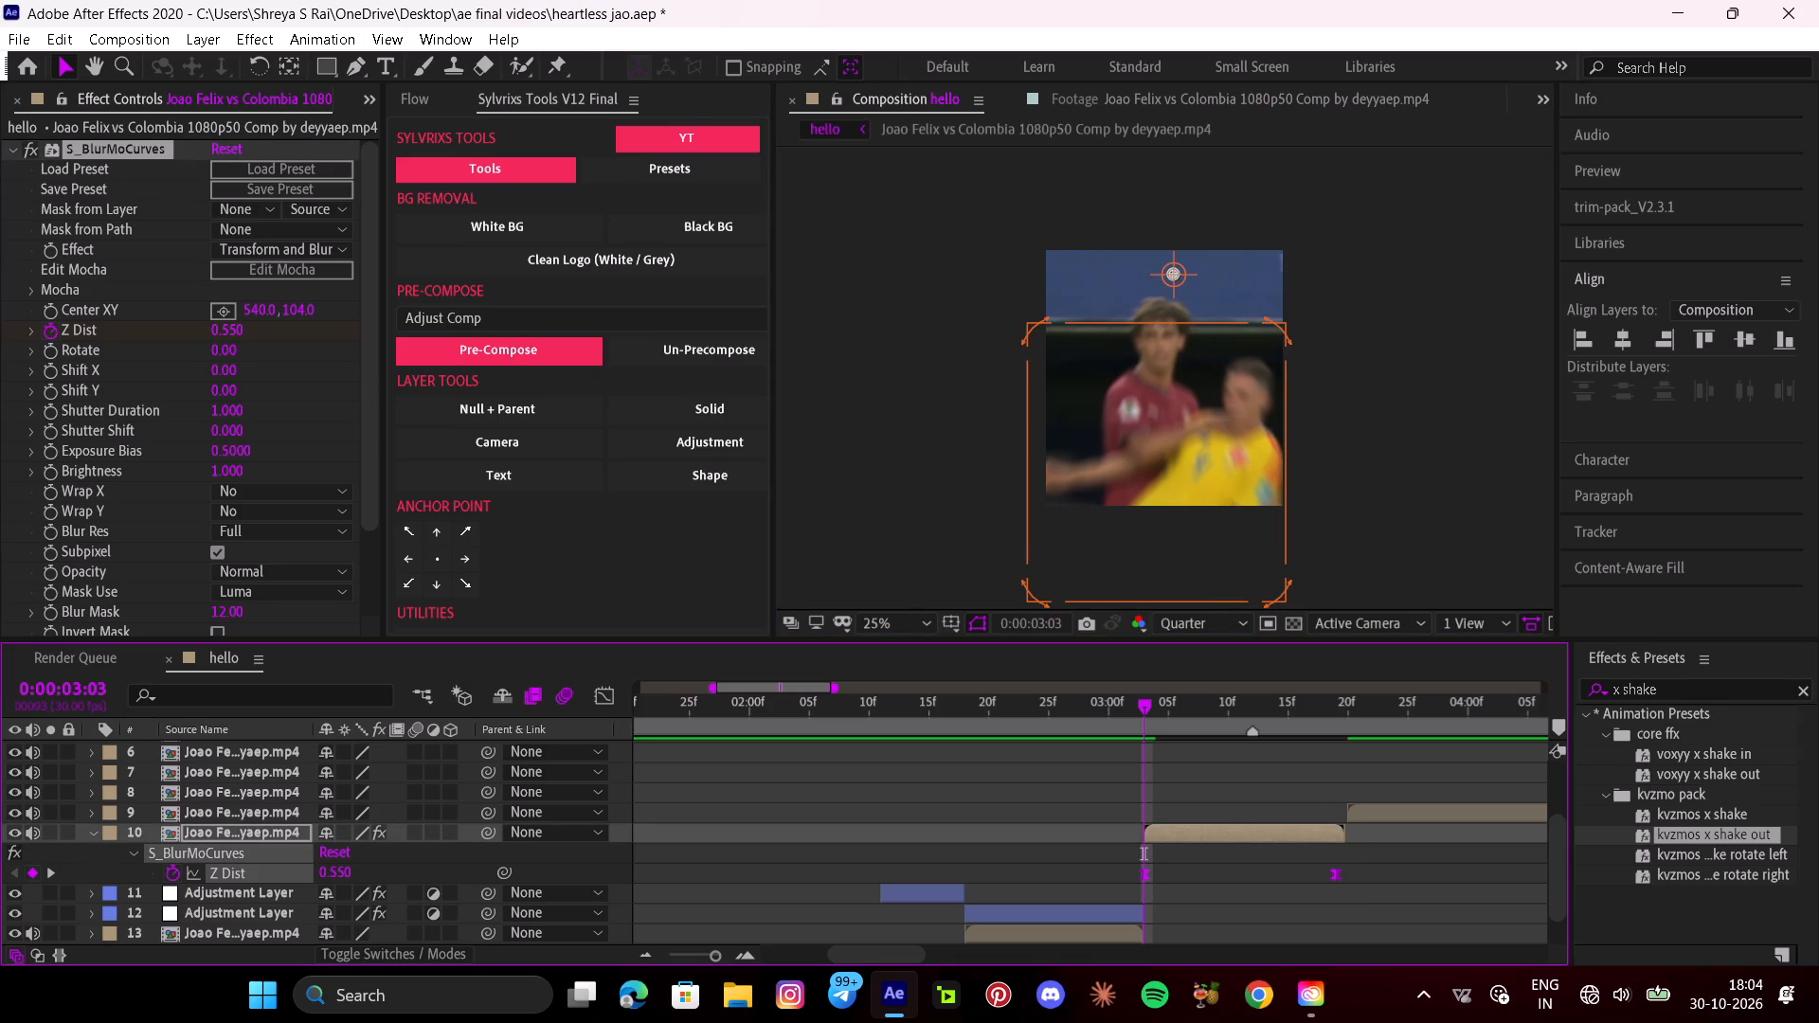
click(430, 96)
drag(469, 176, 480, 170)
click(591, 435)
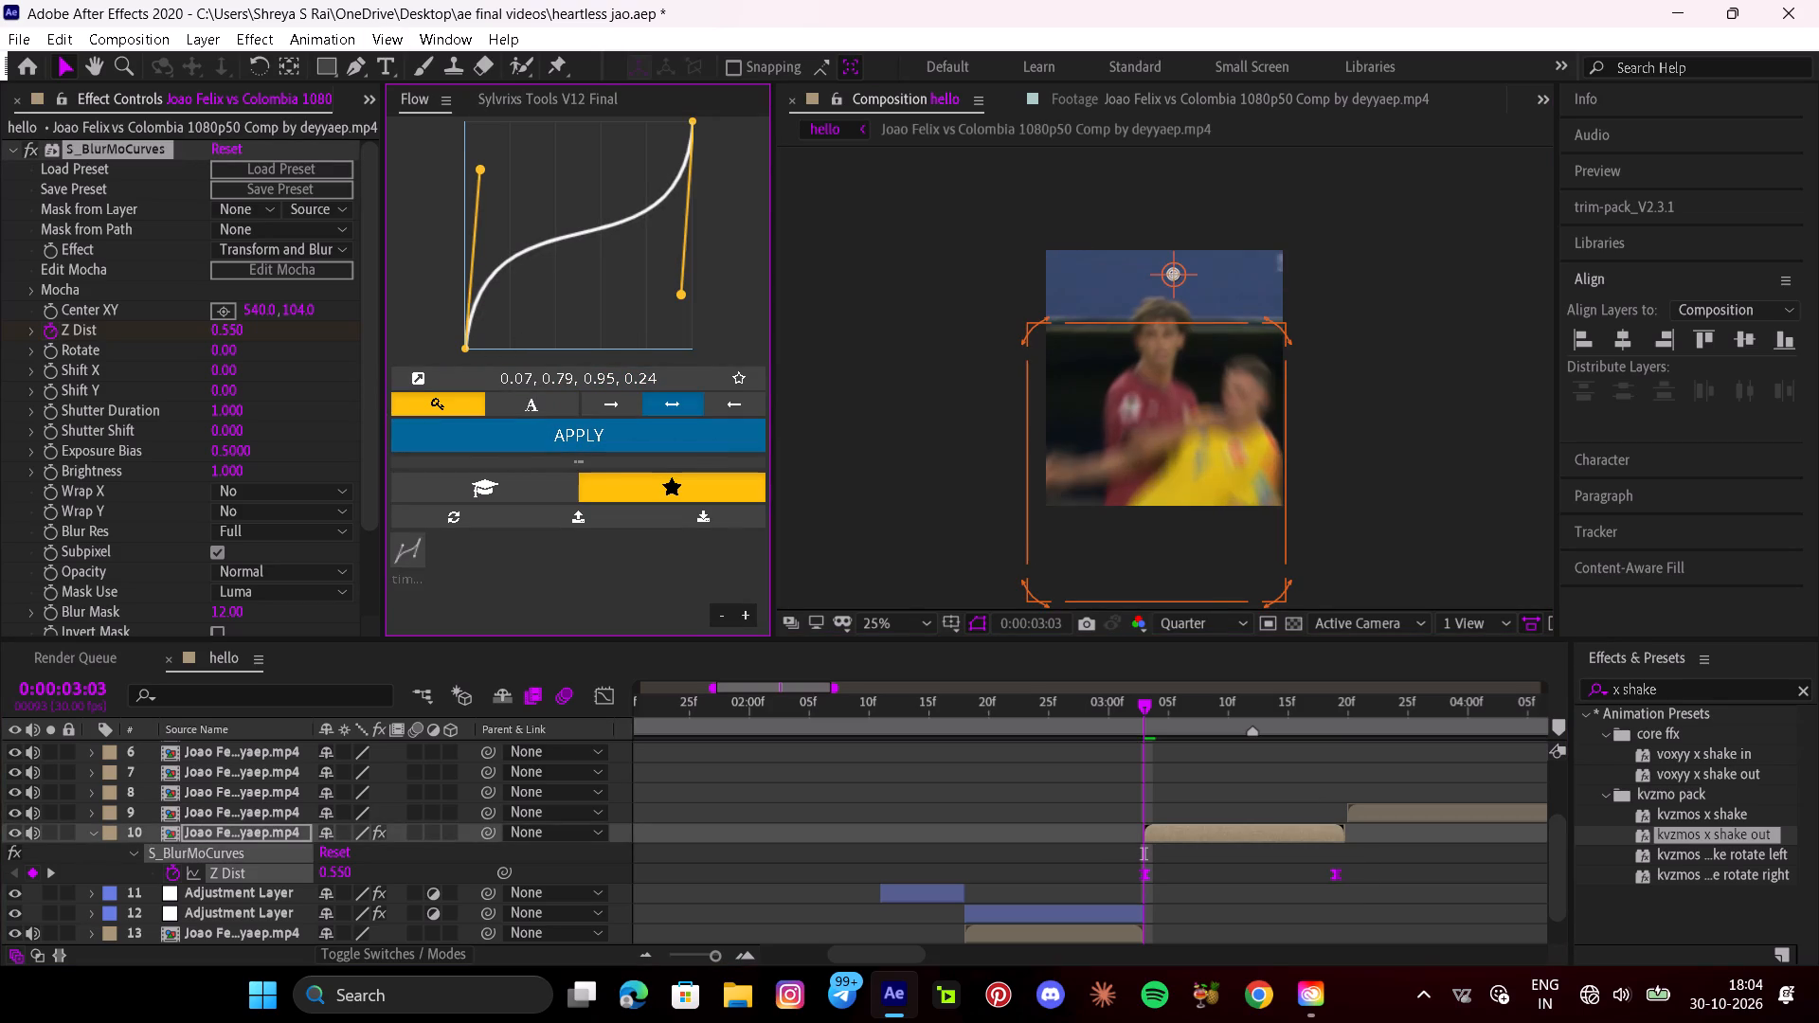
Play back the sequence from 0:00:02:18, 0:00:02:10 and 0:00:02:06 to review the zoom together with the preceding shakes.
drag(1129, 716, 964, 709)
key(space)
key(space)
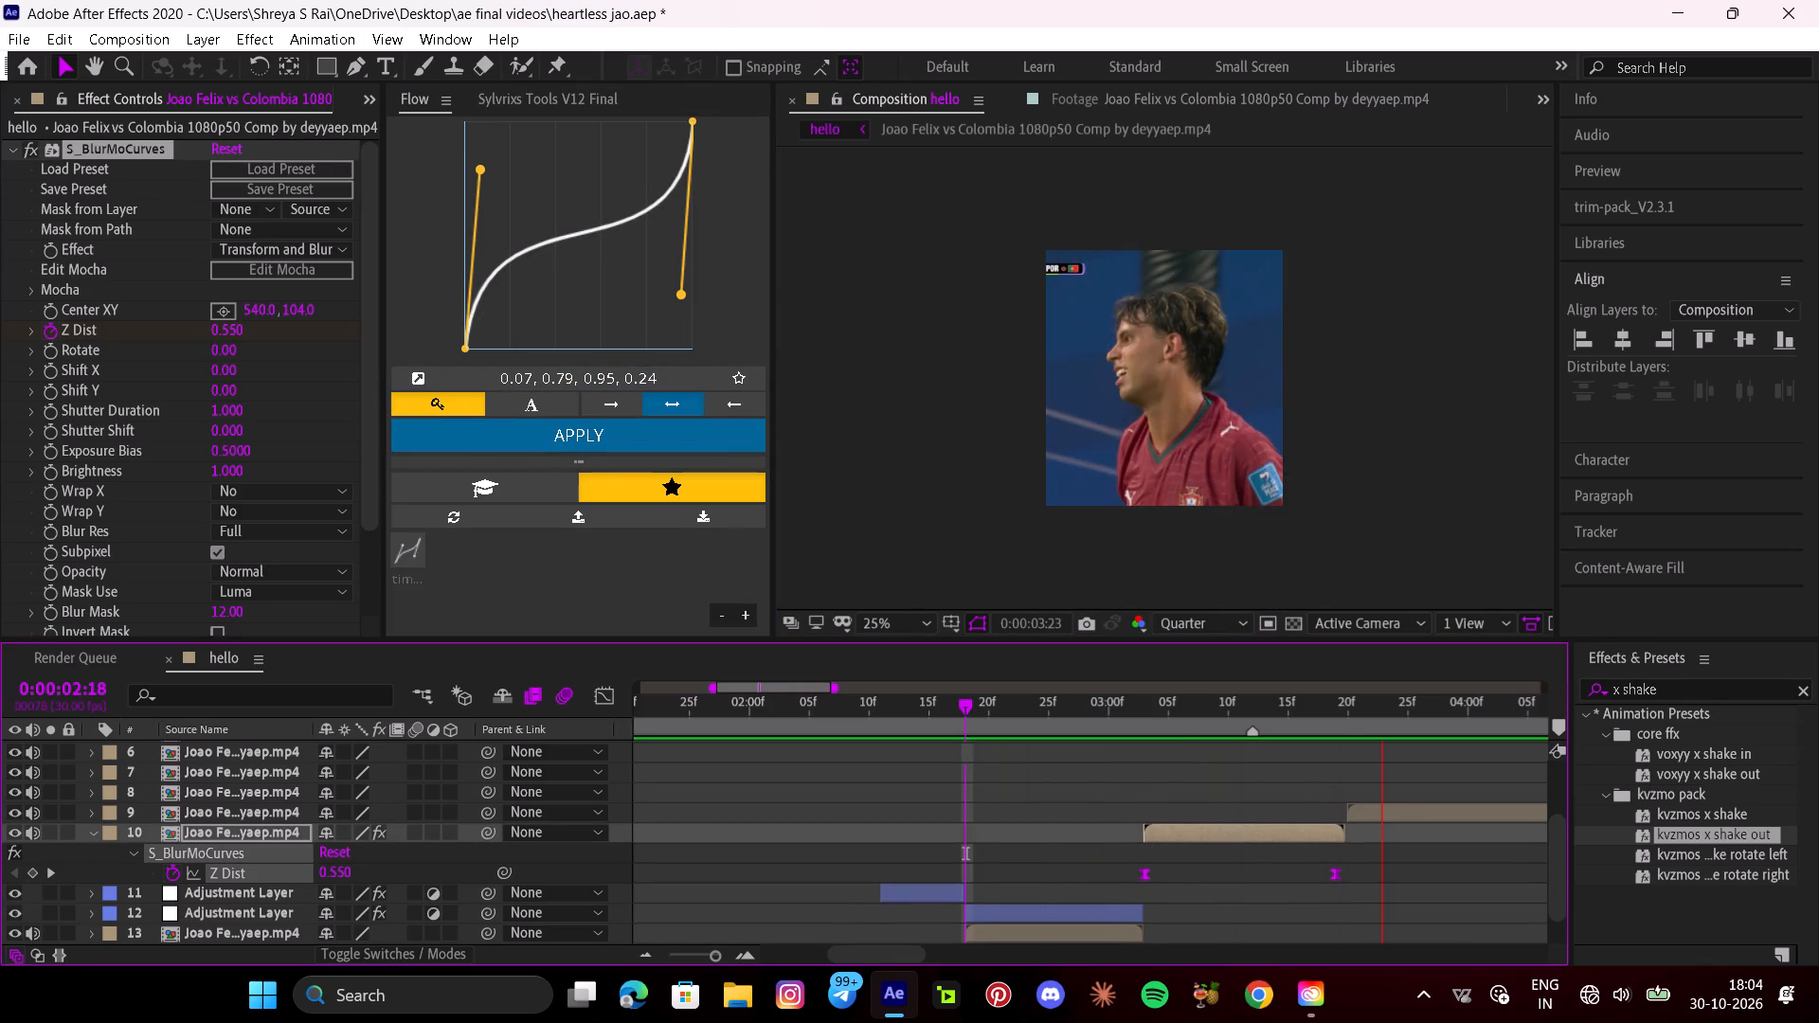
drag(1341, 716, 868, 766)
key(space)
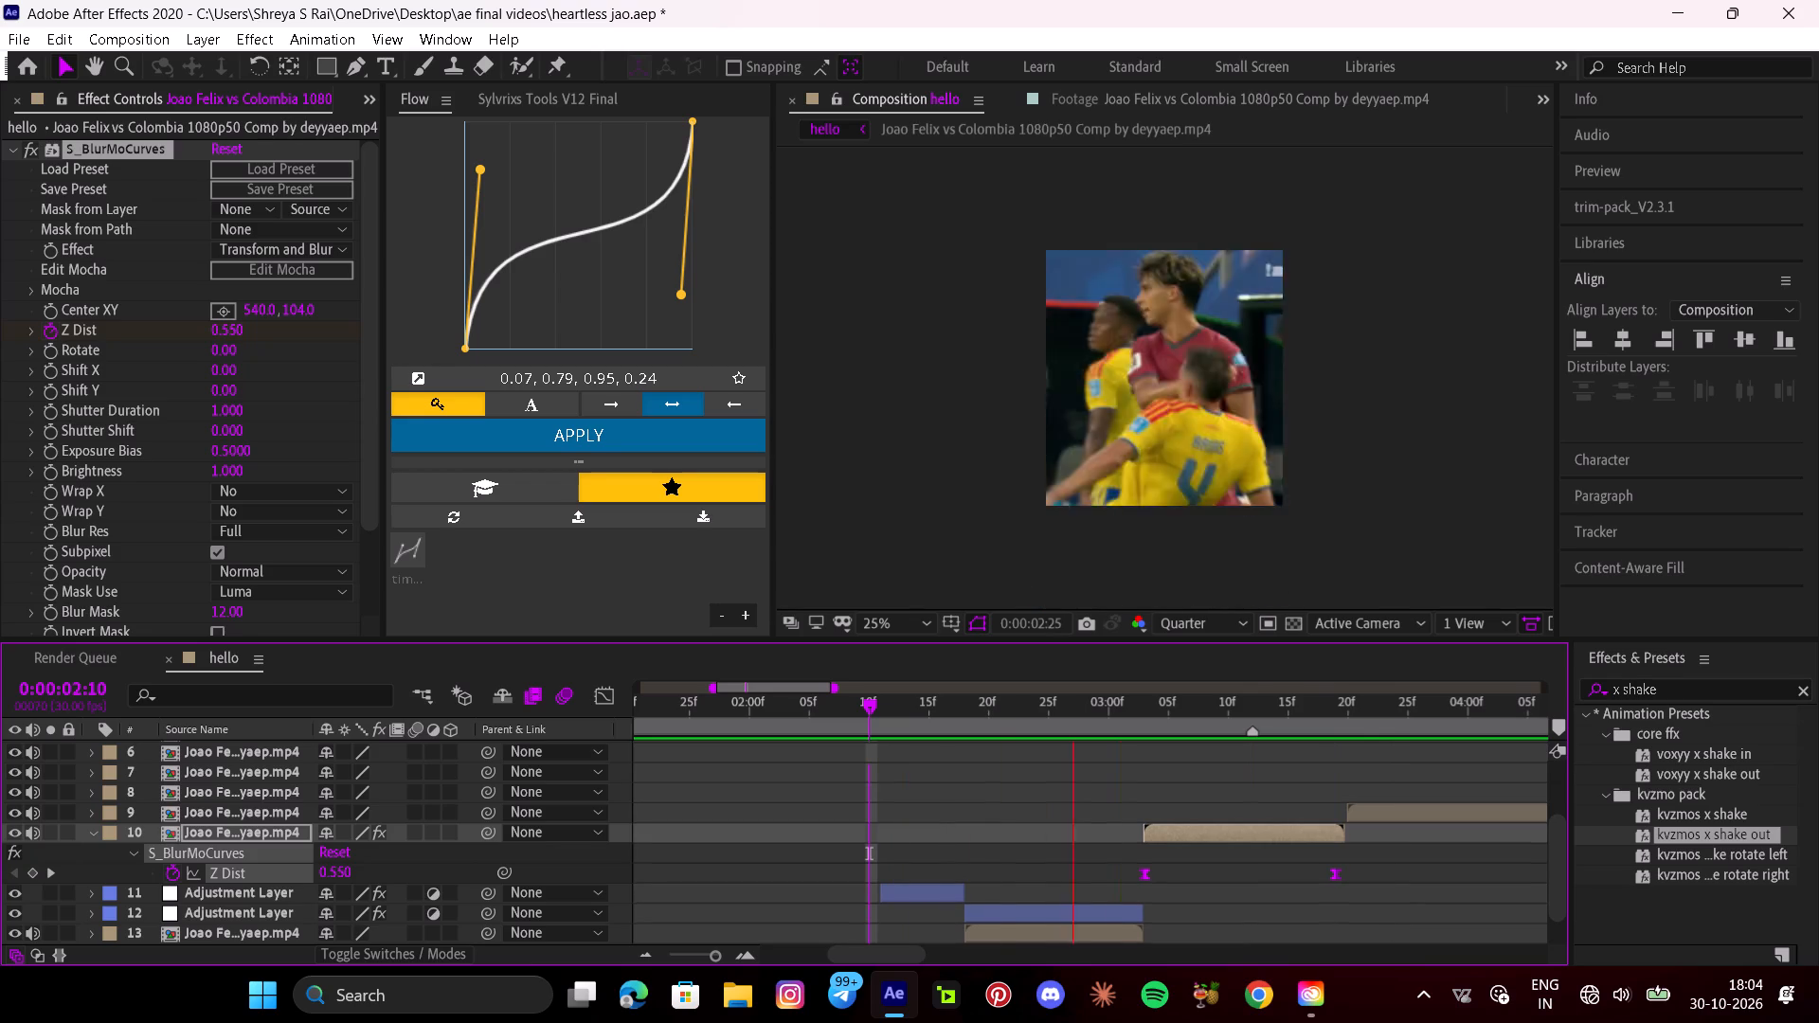
key(space)
drag(1400, 716, 821, 772)
key(space)
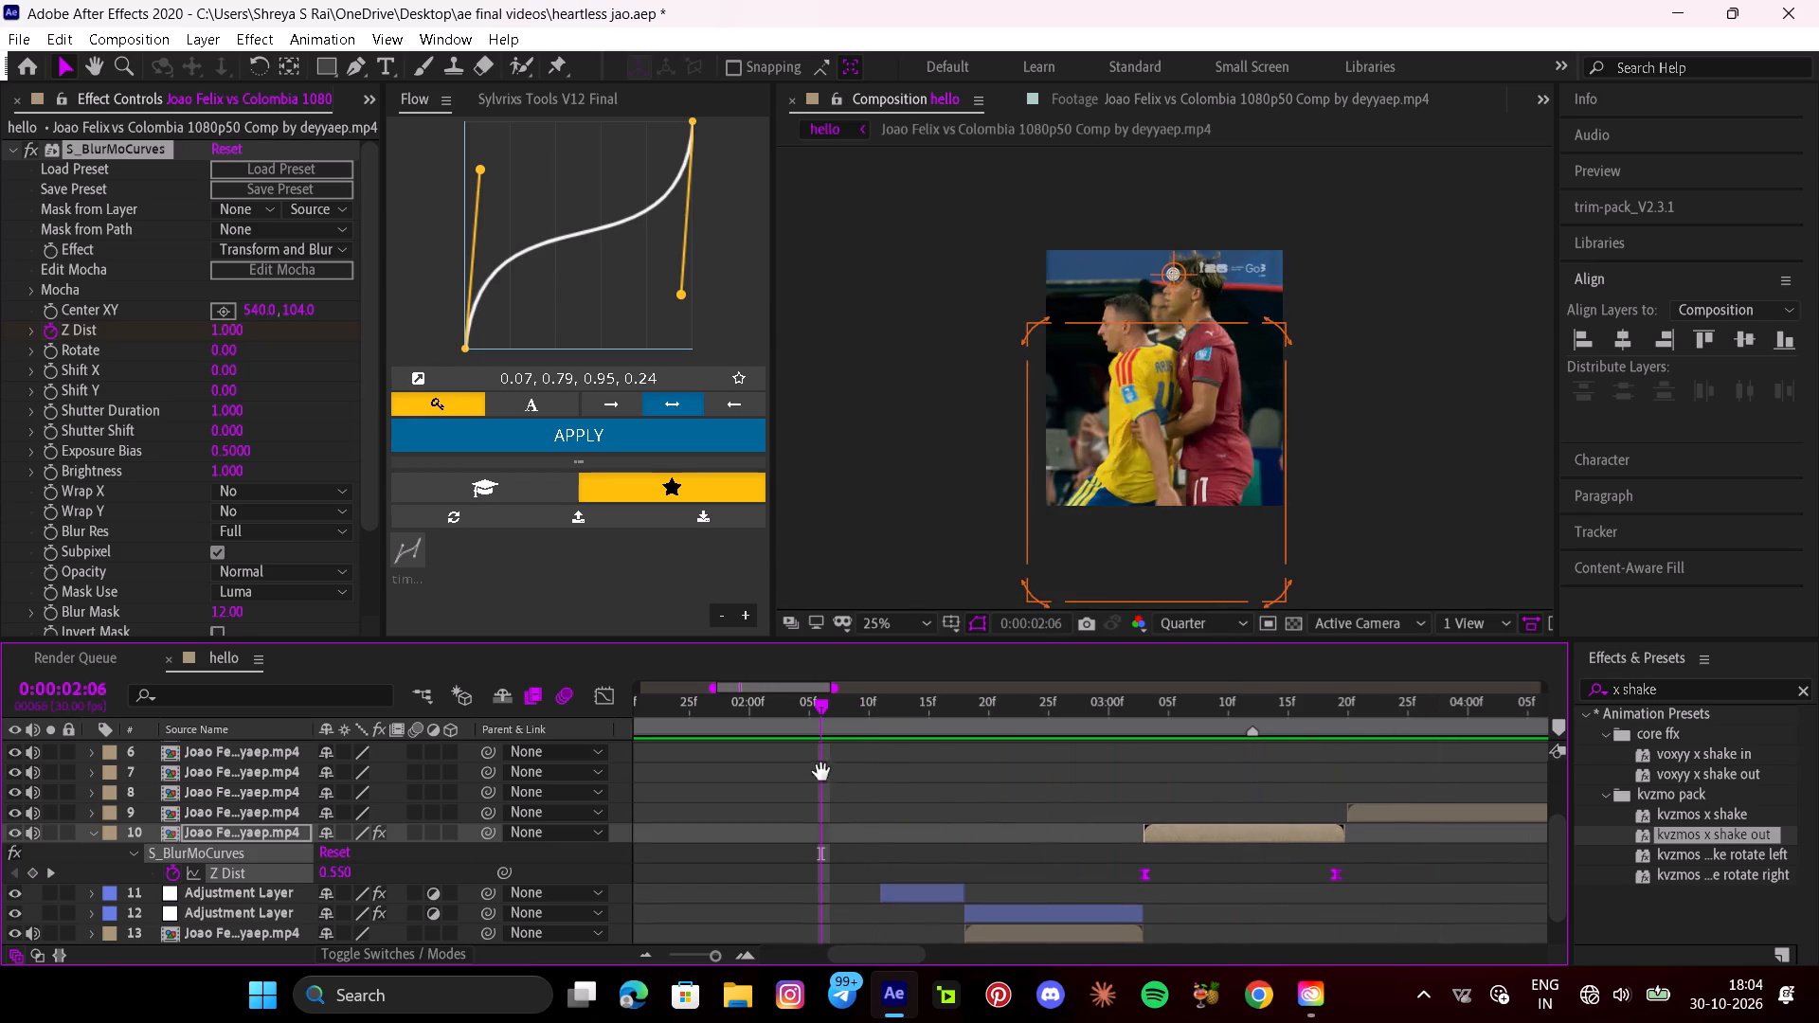
key(space)
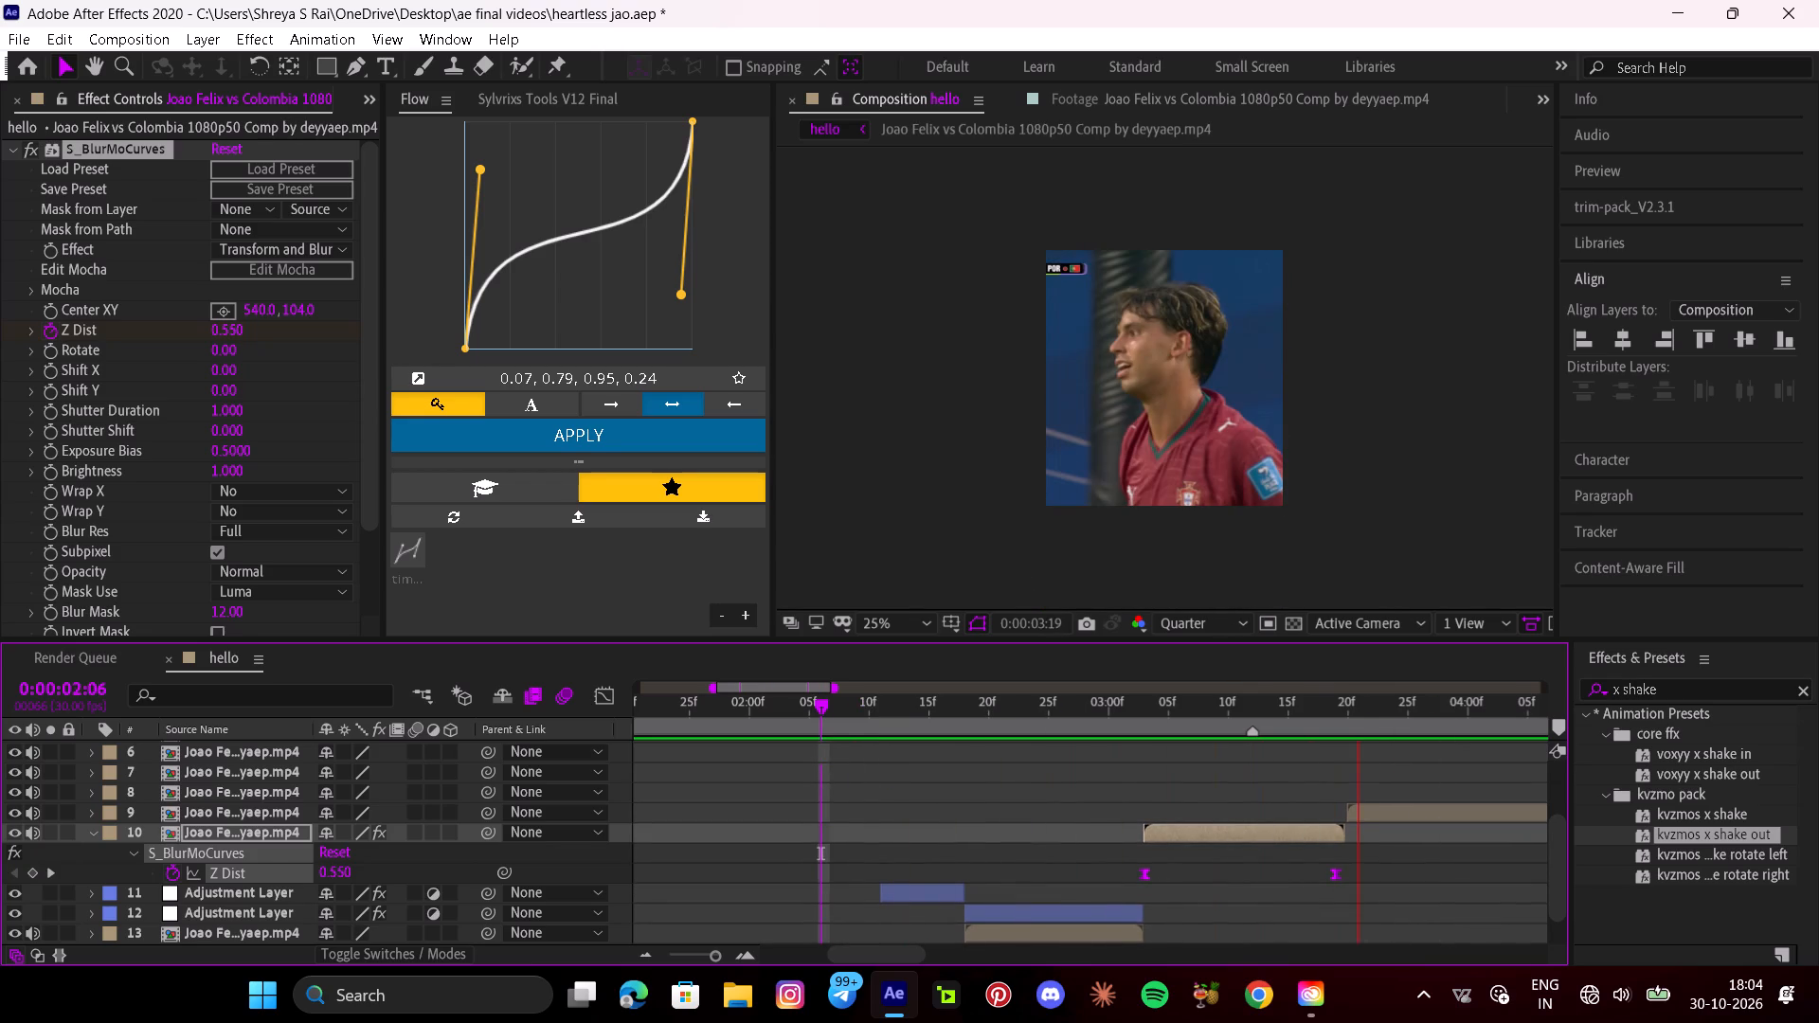
Open the pre-composed clip that starts at 0:00:02:18 and move its last Time Remap keyframe to 0:11:37:25.
key(u)
drag(1345, 717, 1066, 762)
double_click(1031, 890)
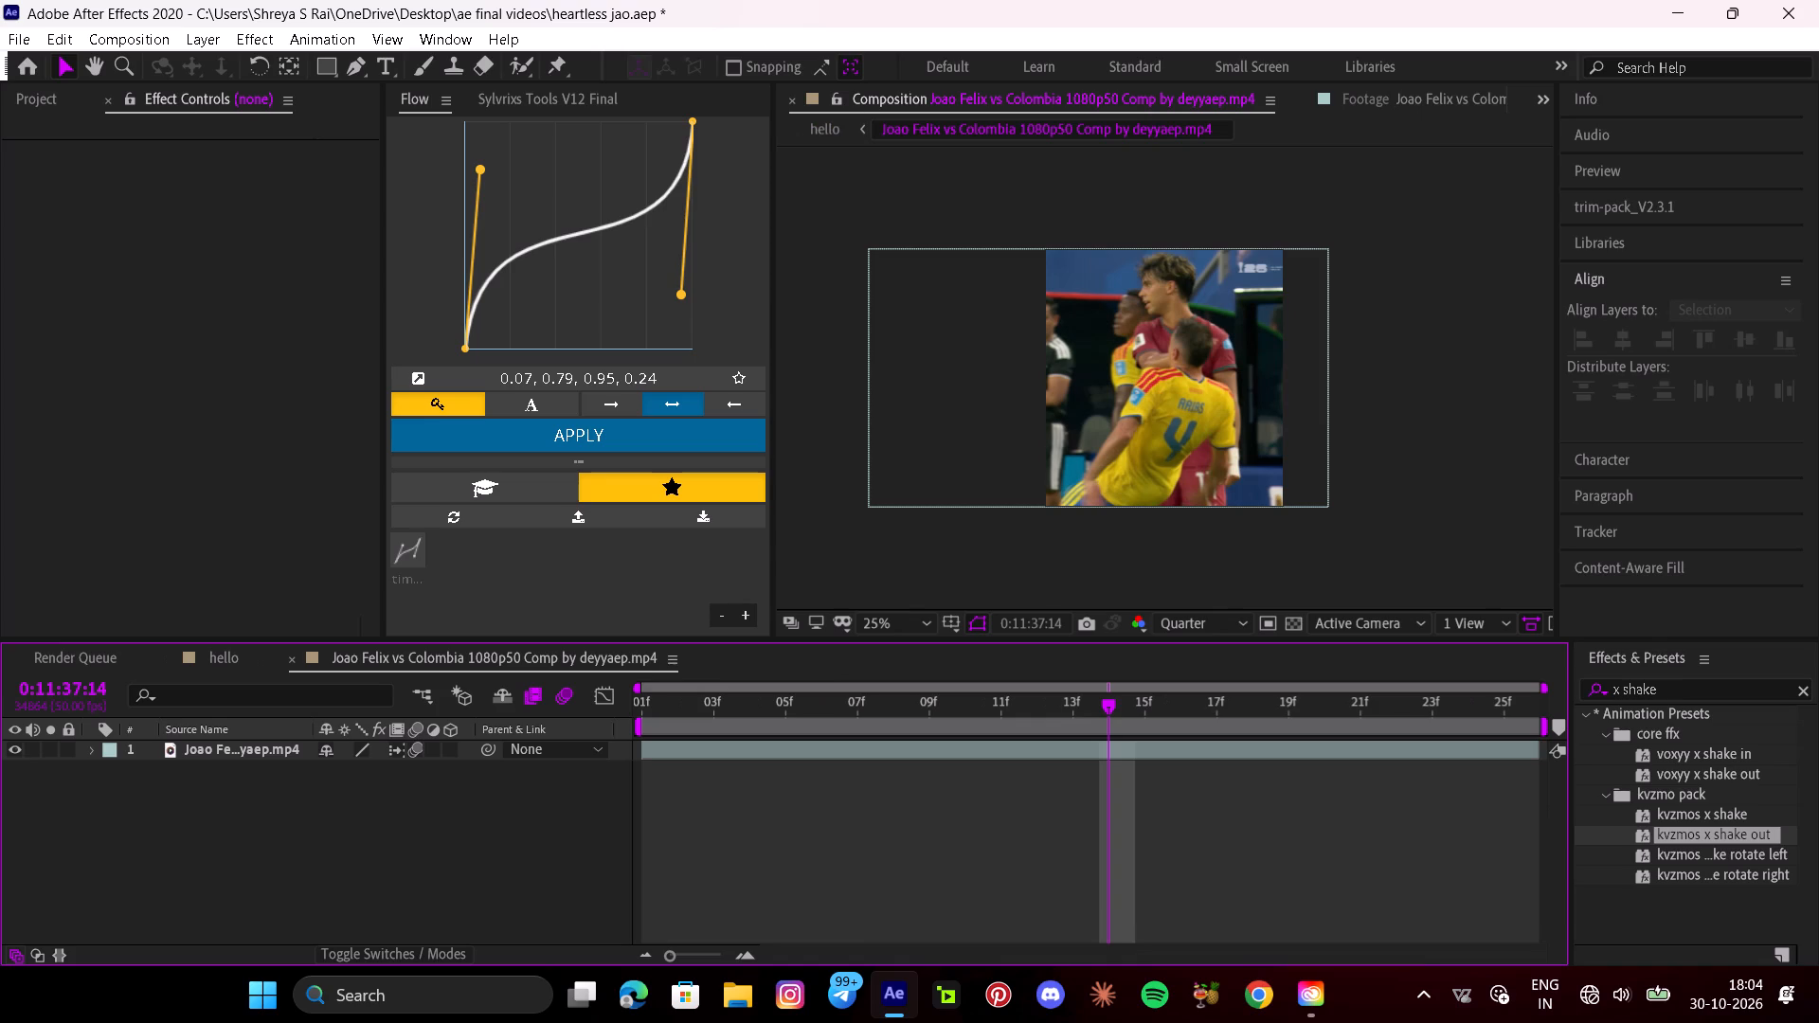
click(1034, 745)
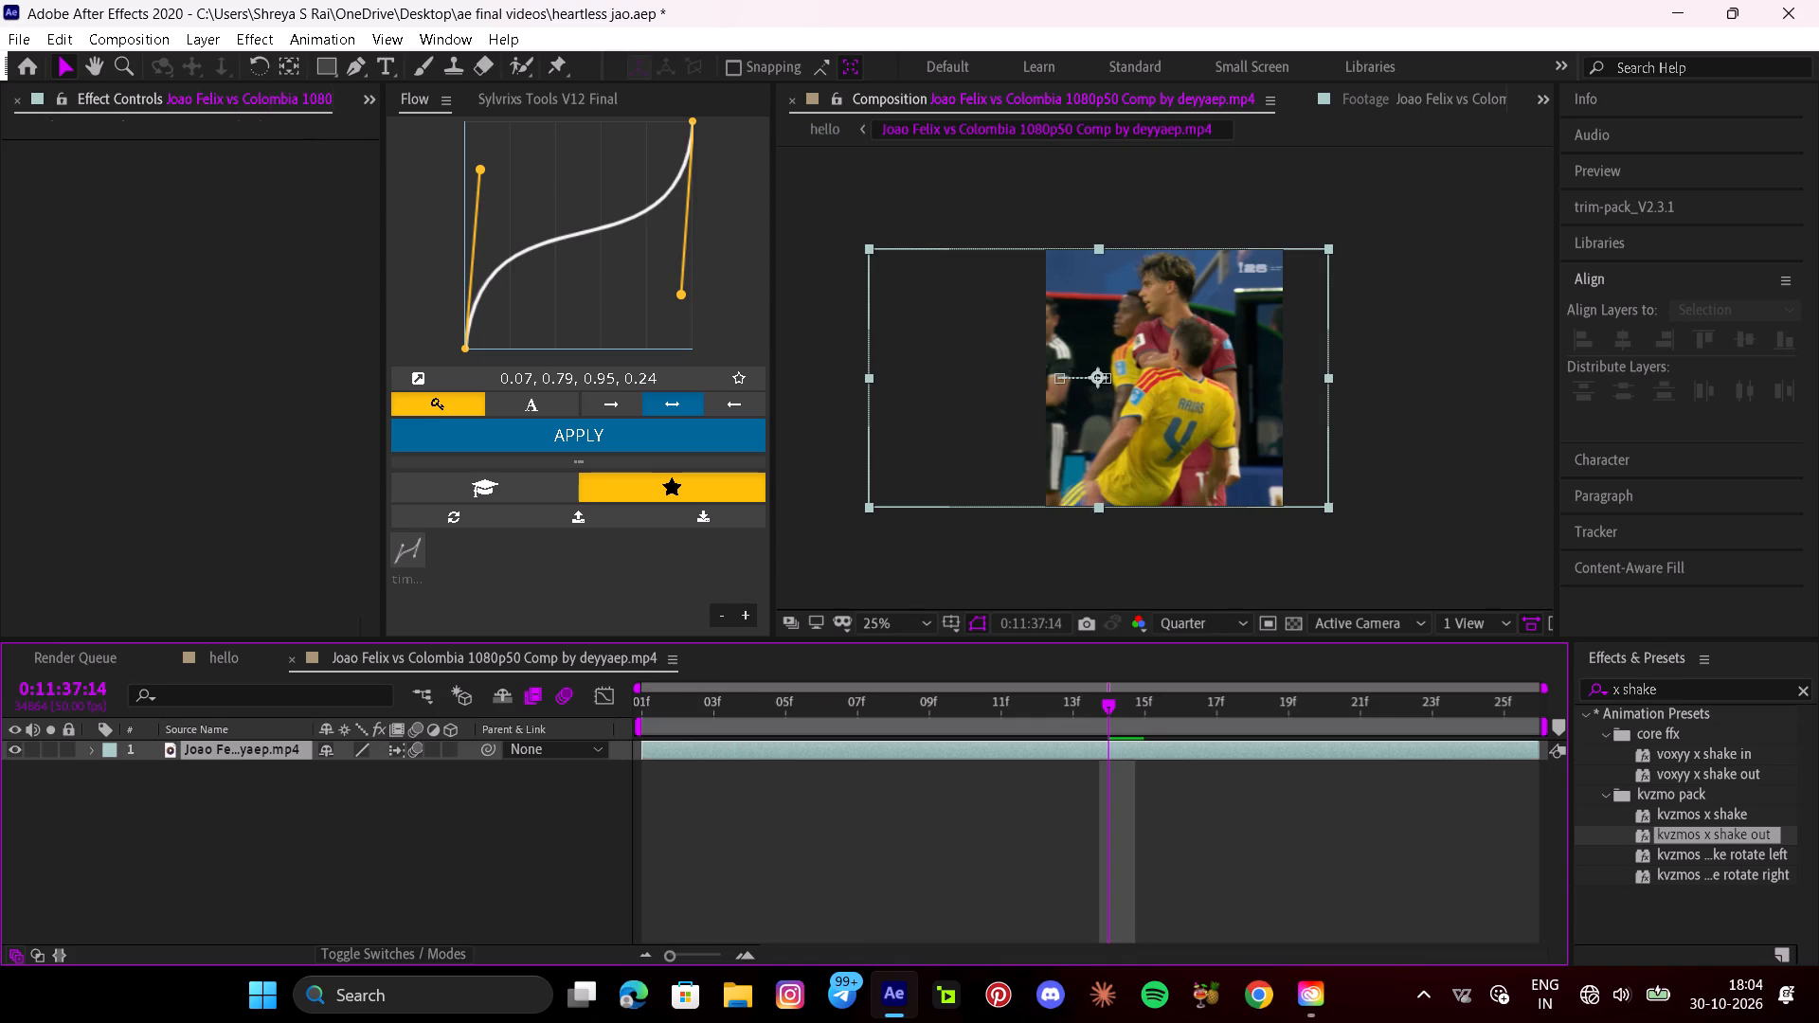
key(u)
drag(1143, 705, 1490, 803)
drag(1477, 770, 1502, 784)
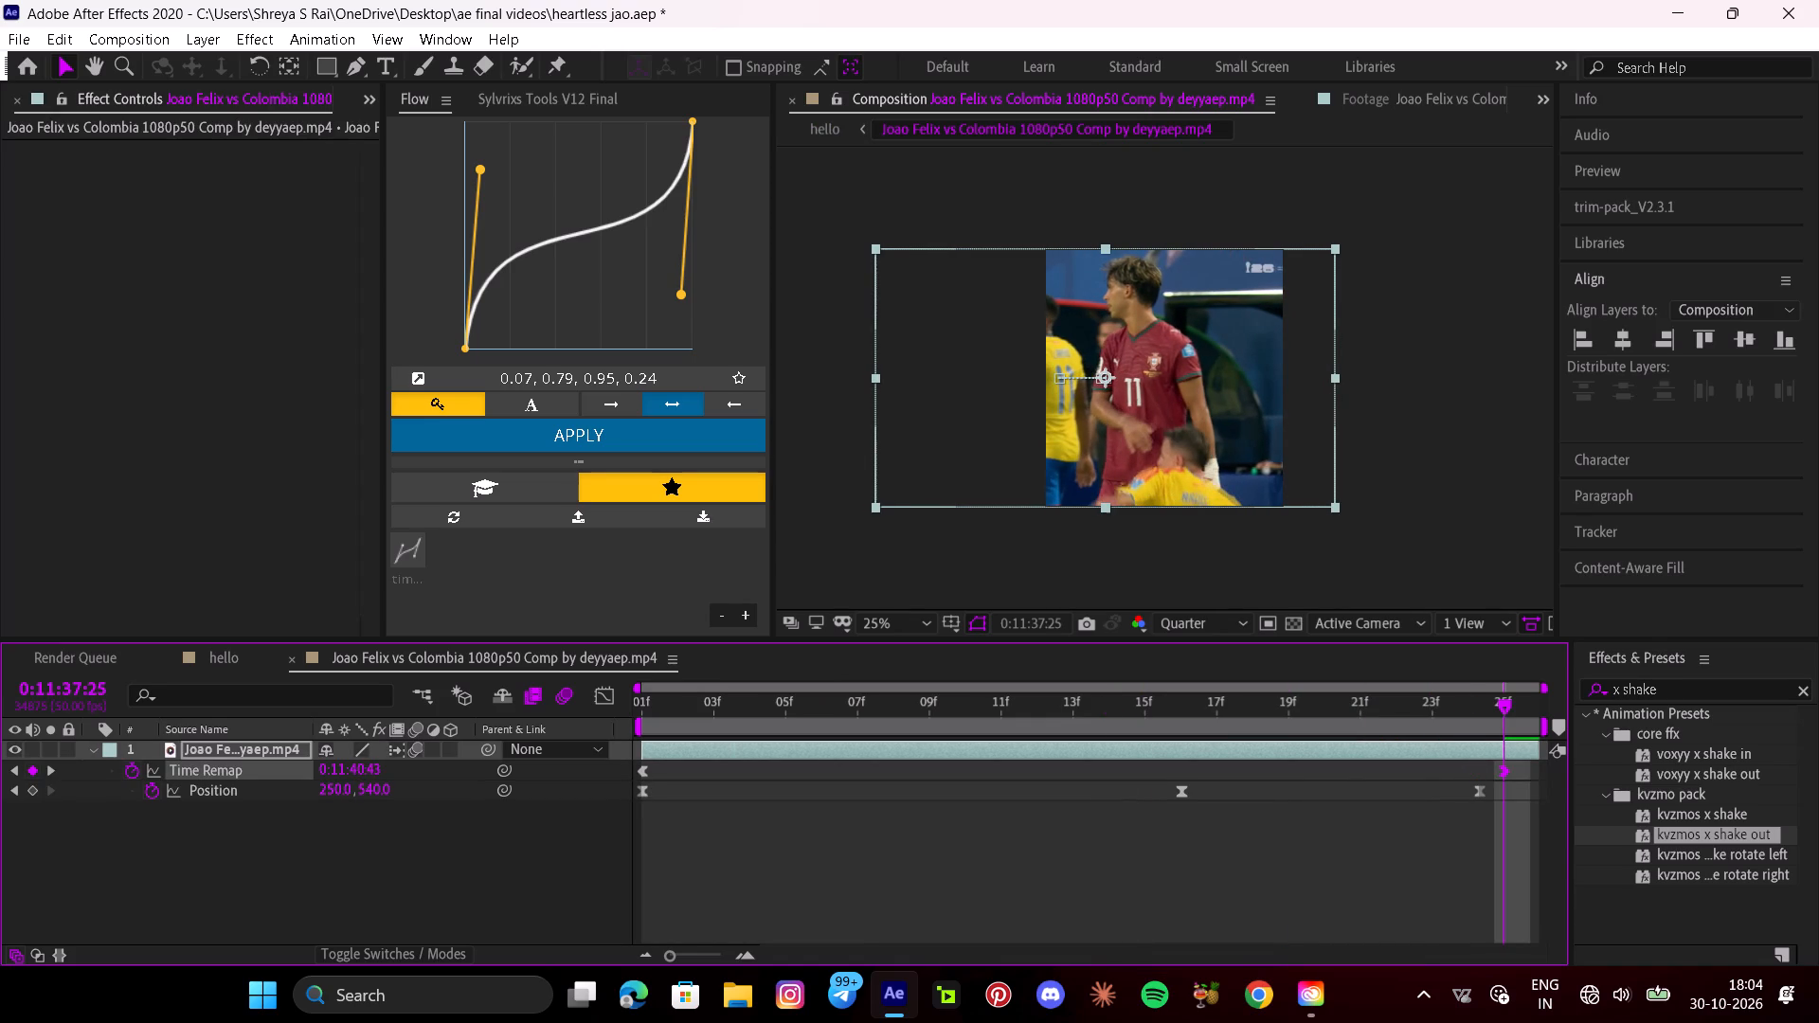
Lower the Time Remap value at the 0:11:37:25 keyframe and preview the clip from its start.
drag(376, 766, 333, 762)
drag(1515, 709, 477, 709)
key(space)
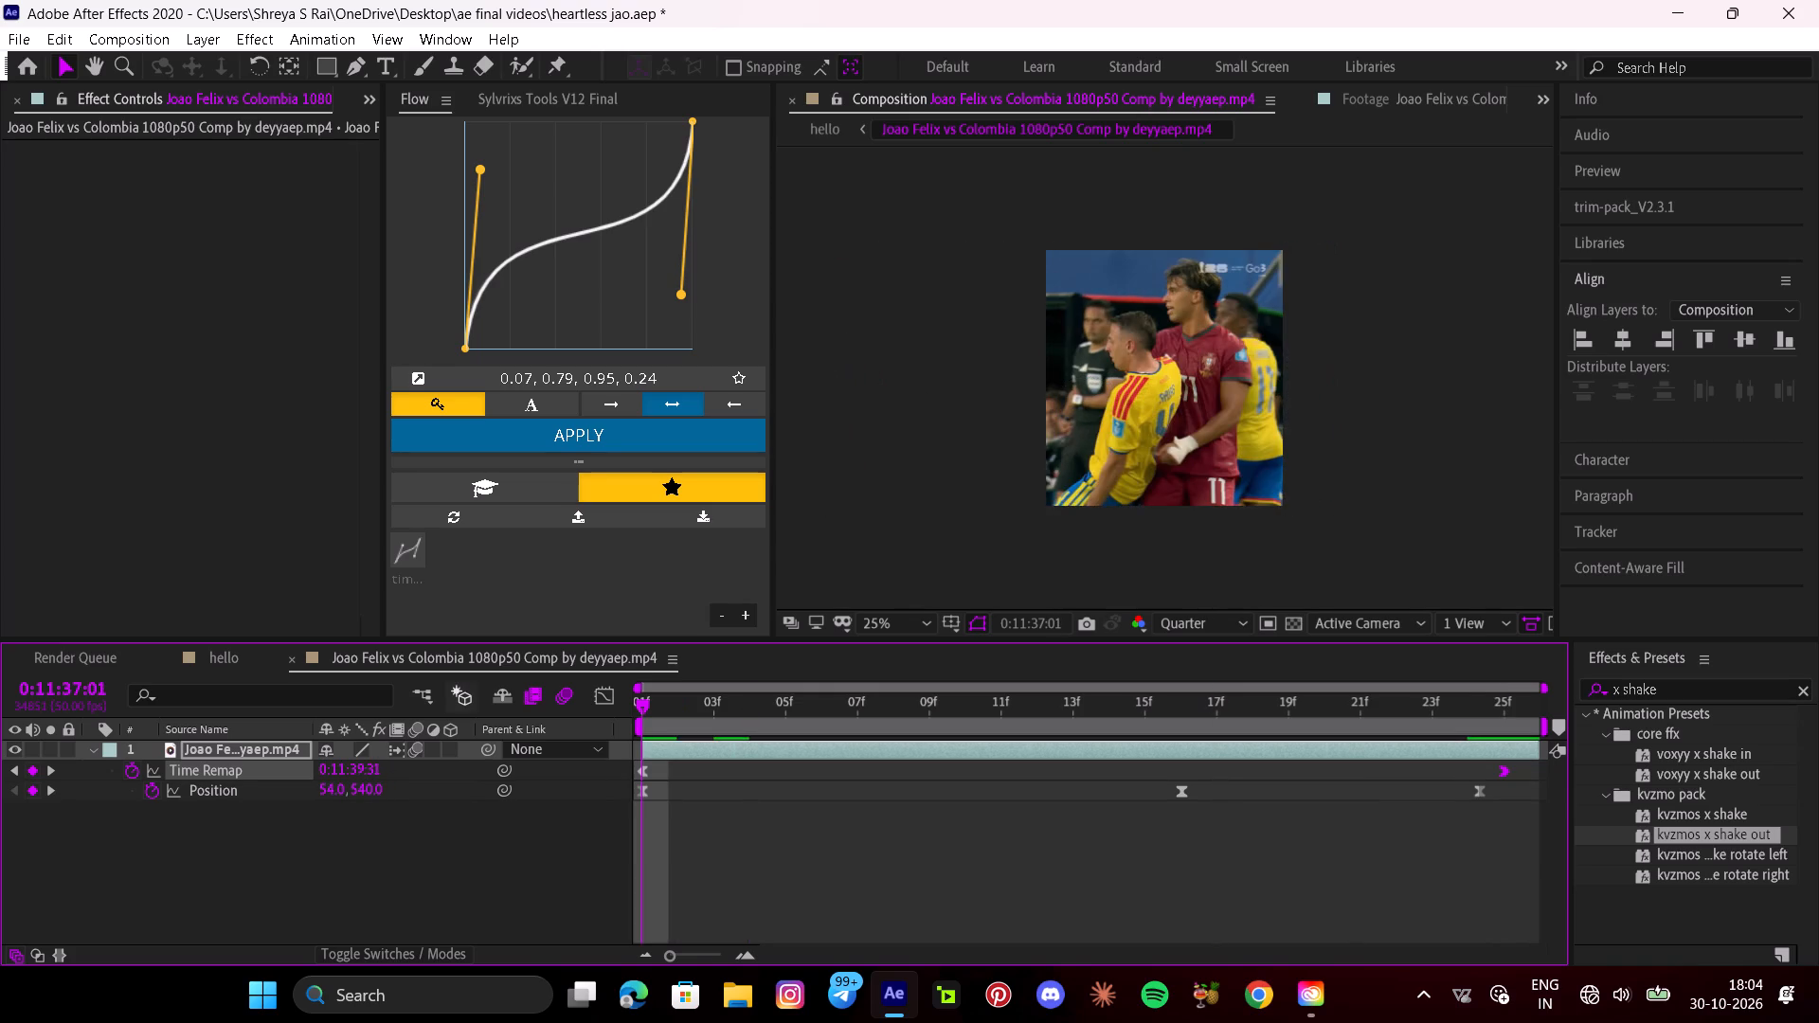
key(space)
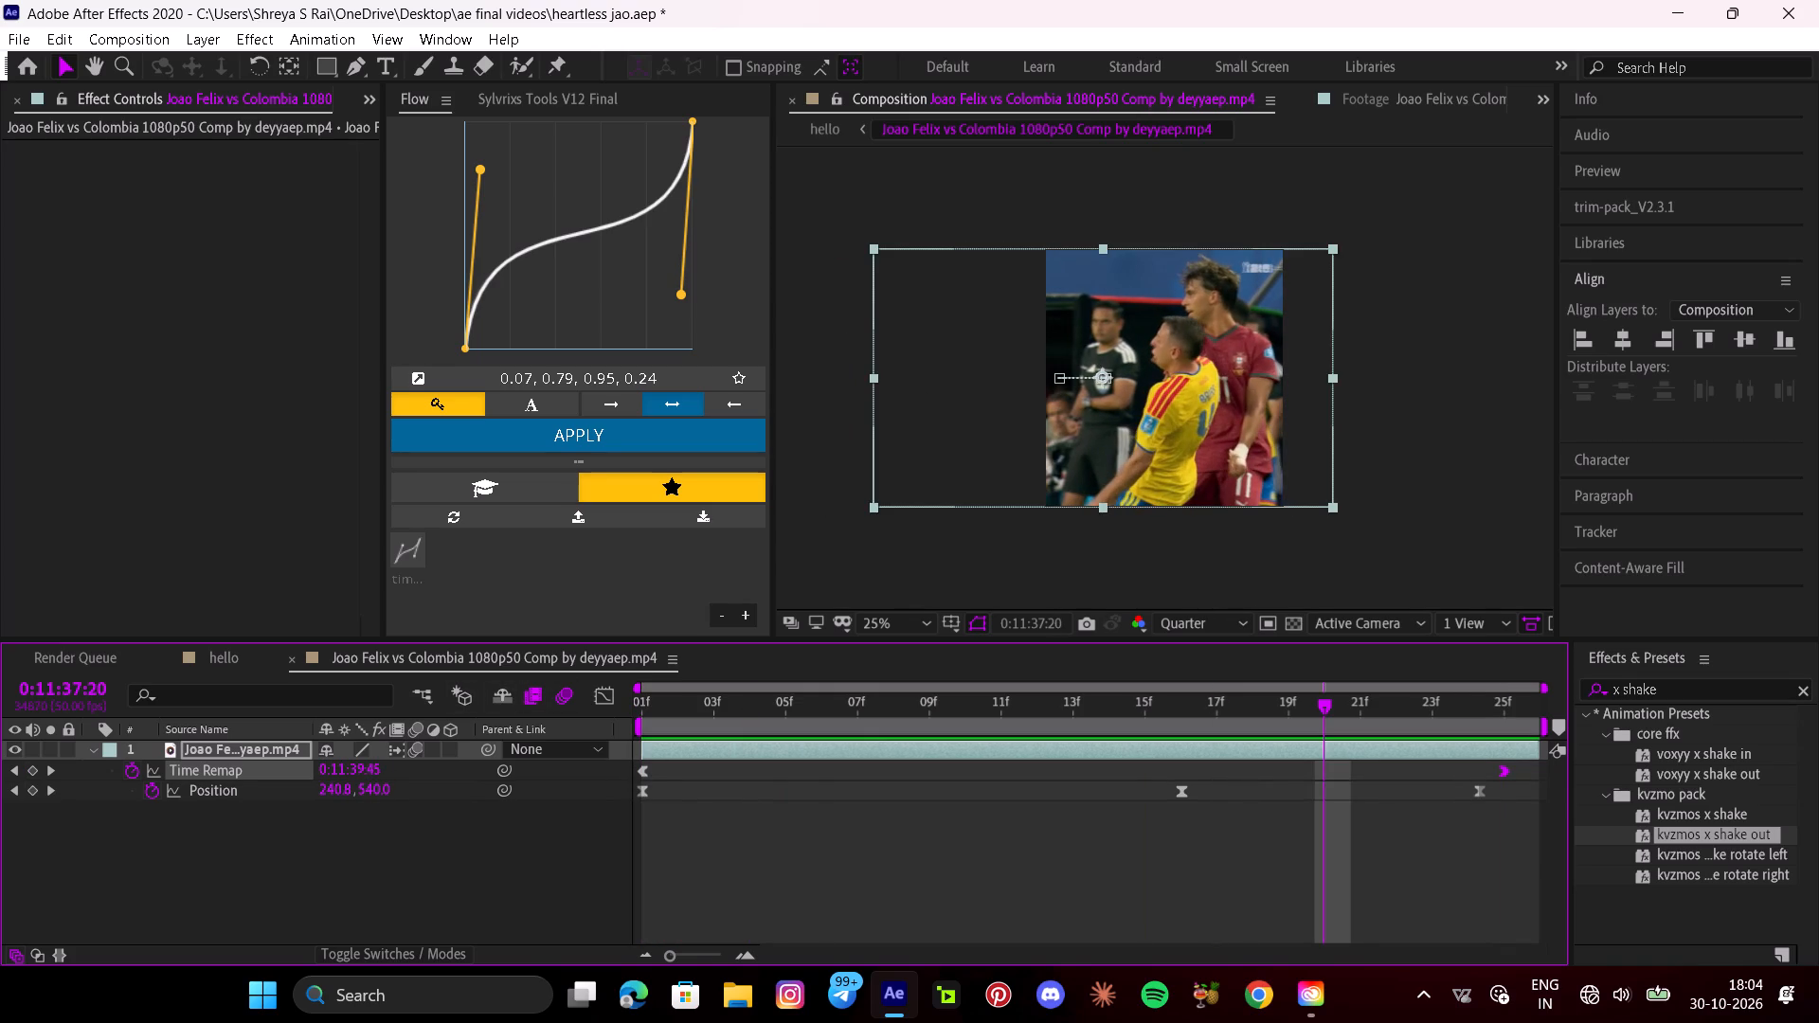
Apply the saved Flow curve 0.29, 0.72, 0.76, 0.27 to both Time Remap keyframes and preview the retimed clip.
drag(628, 766, 1516, 776)
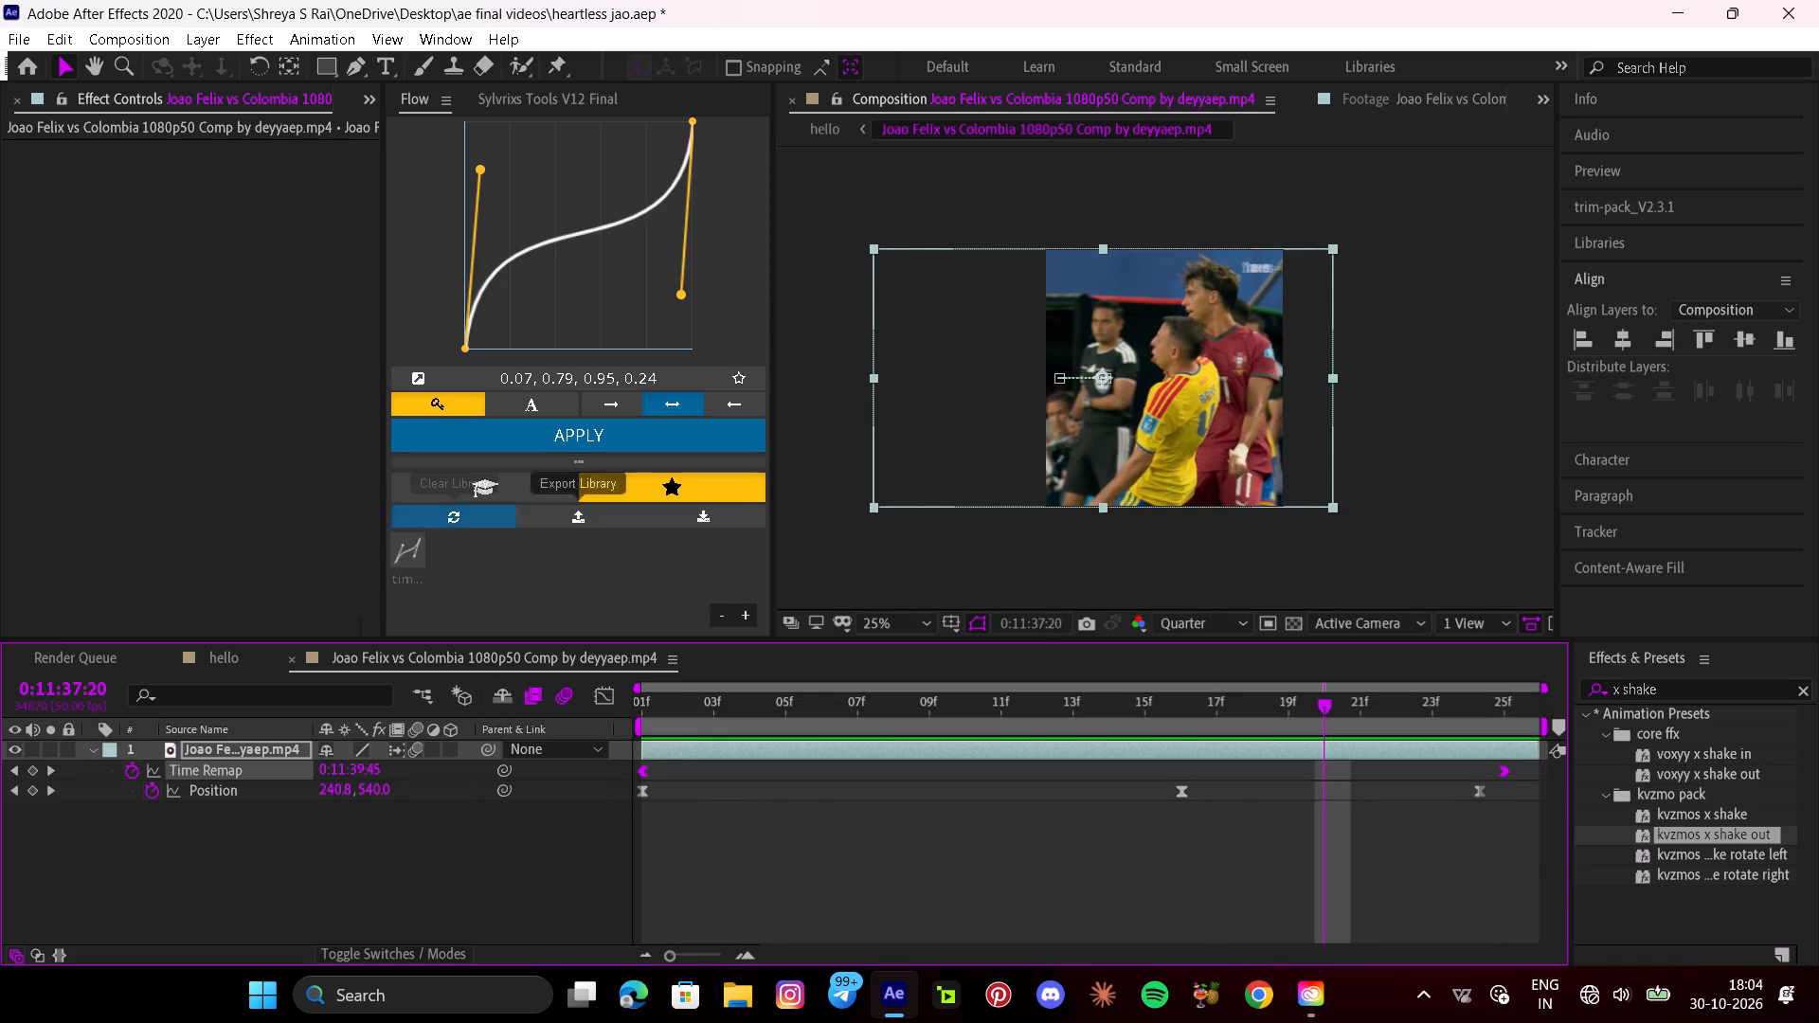
click(405, 548)
click(504, 425)
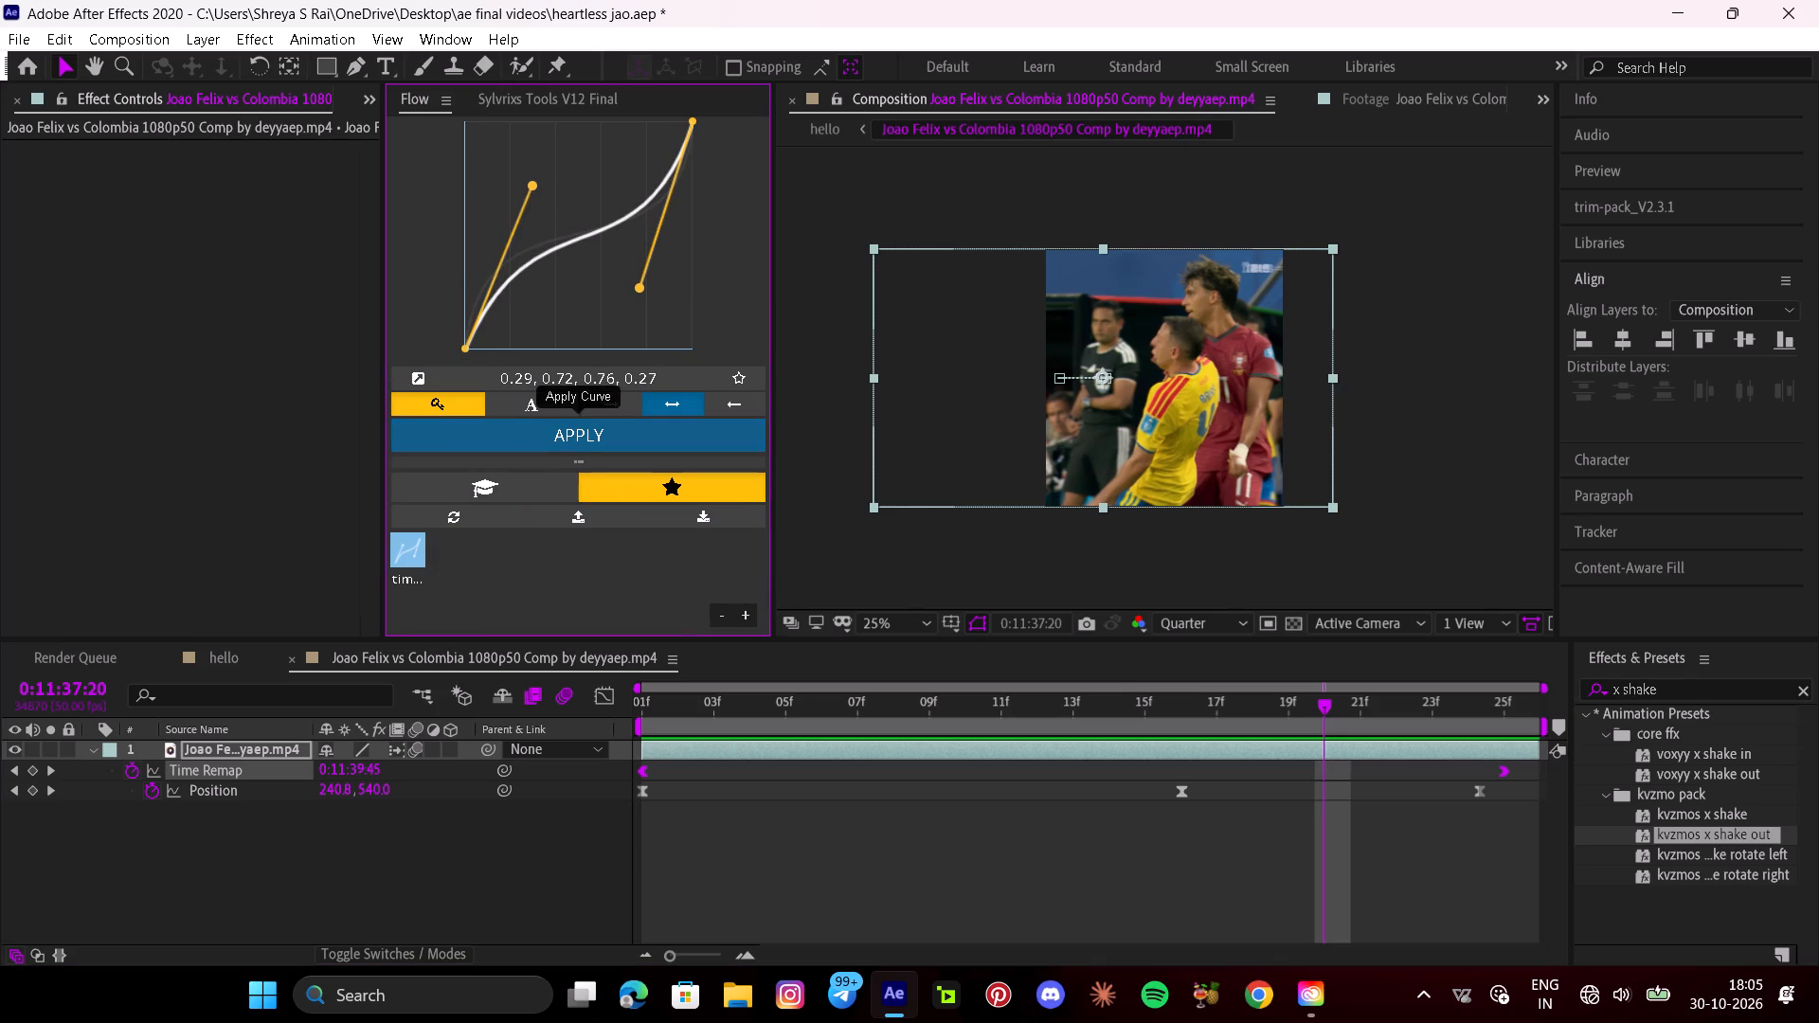
drag(1301, 704, 596, 714)
key(space)
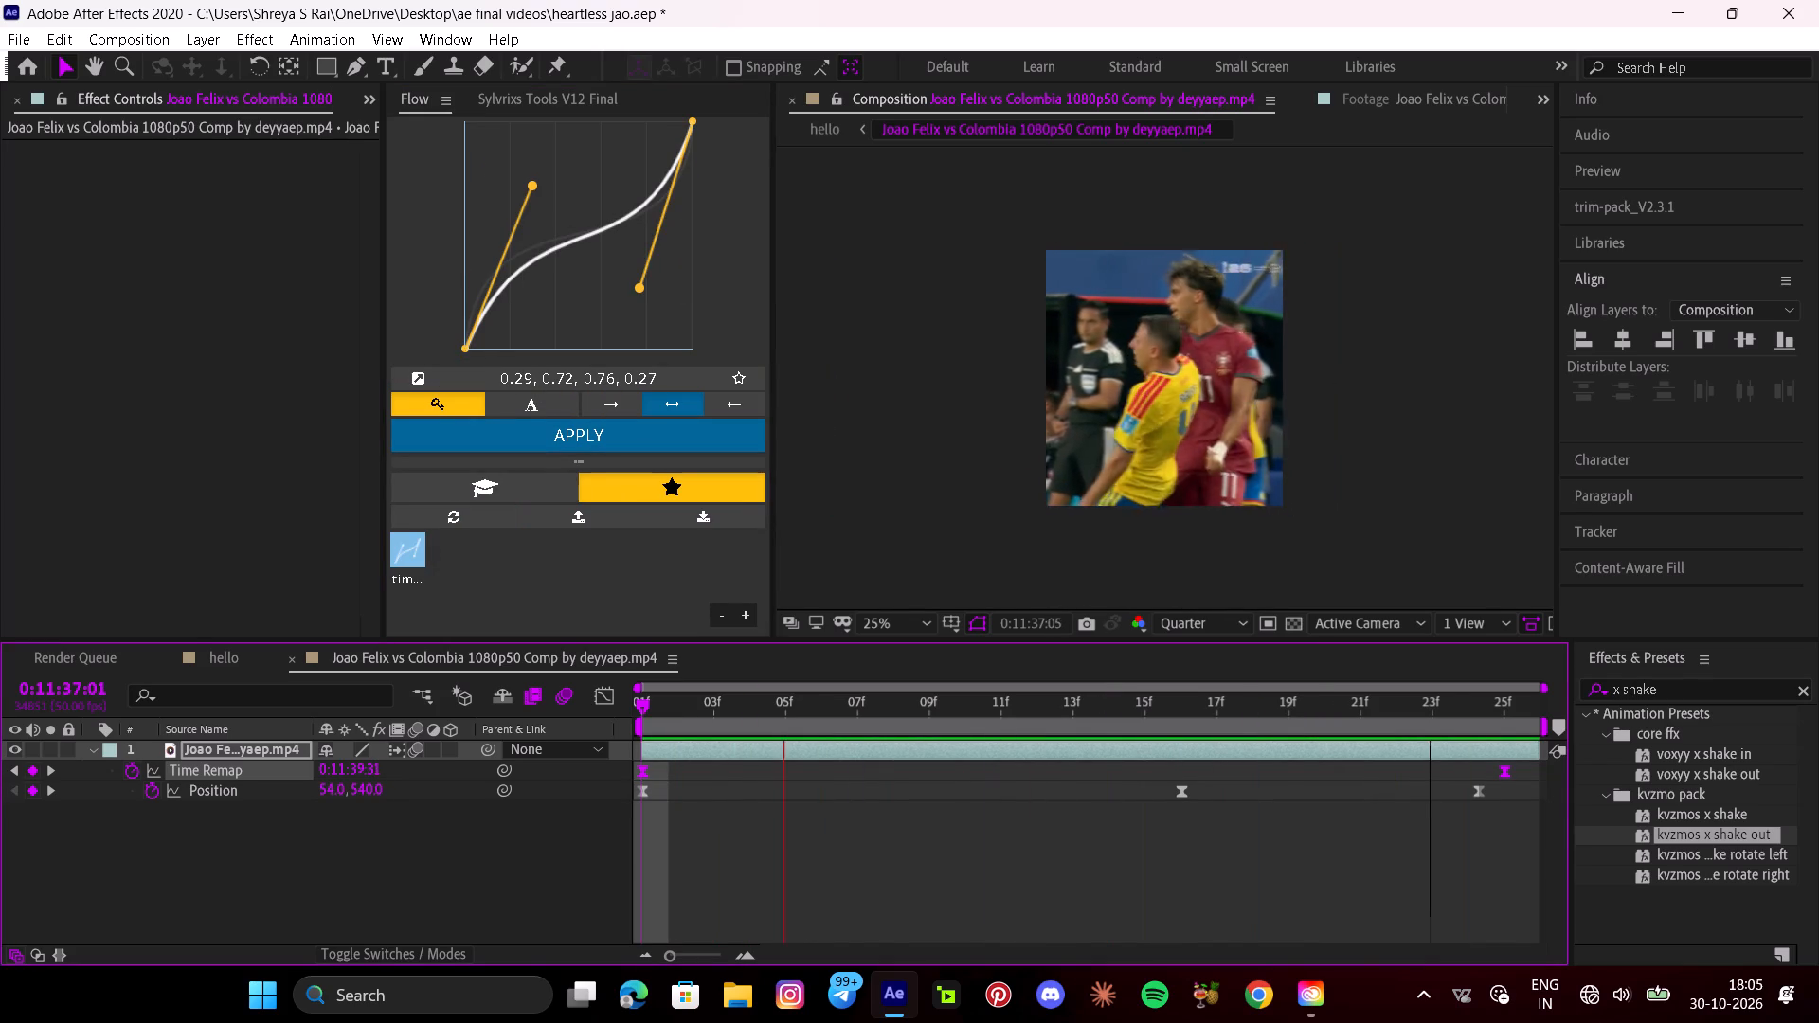
key(space)
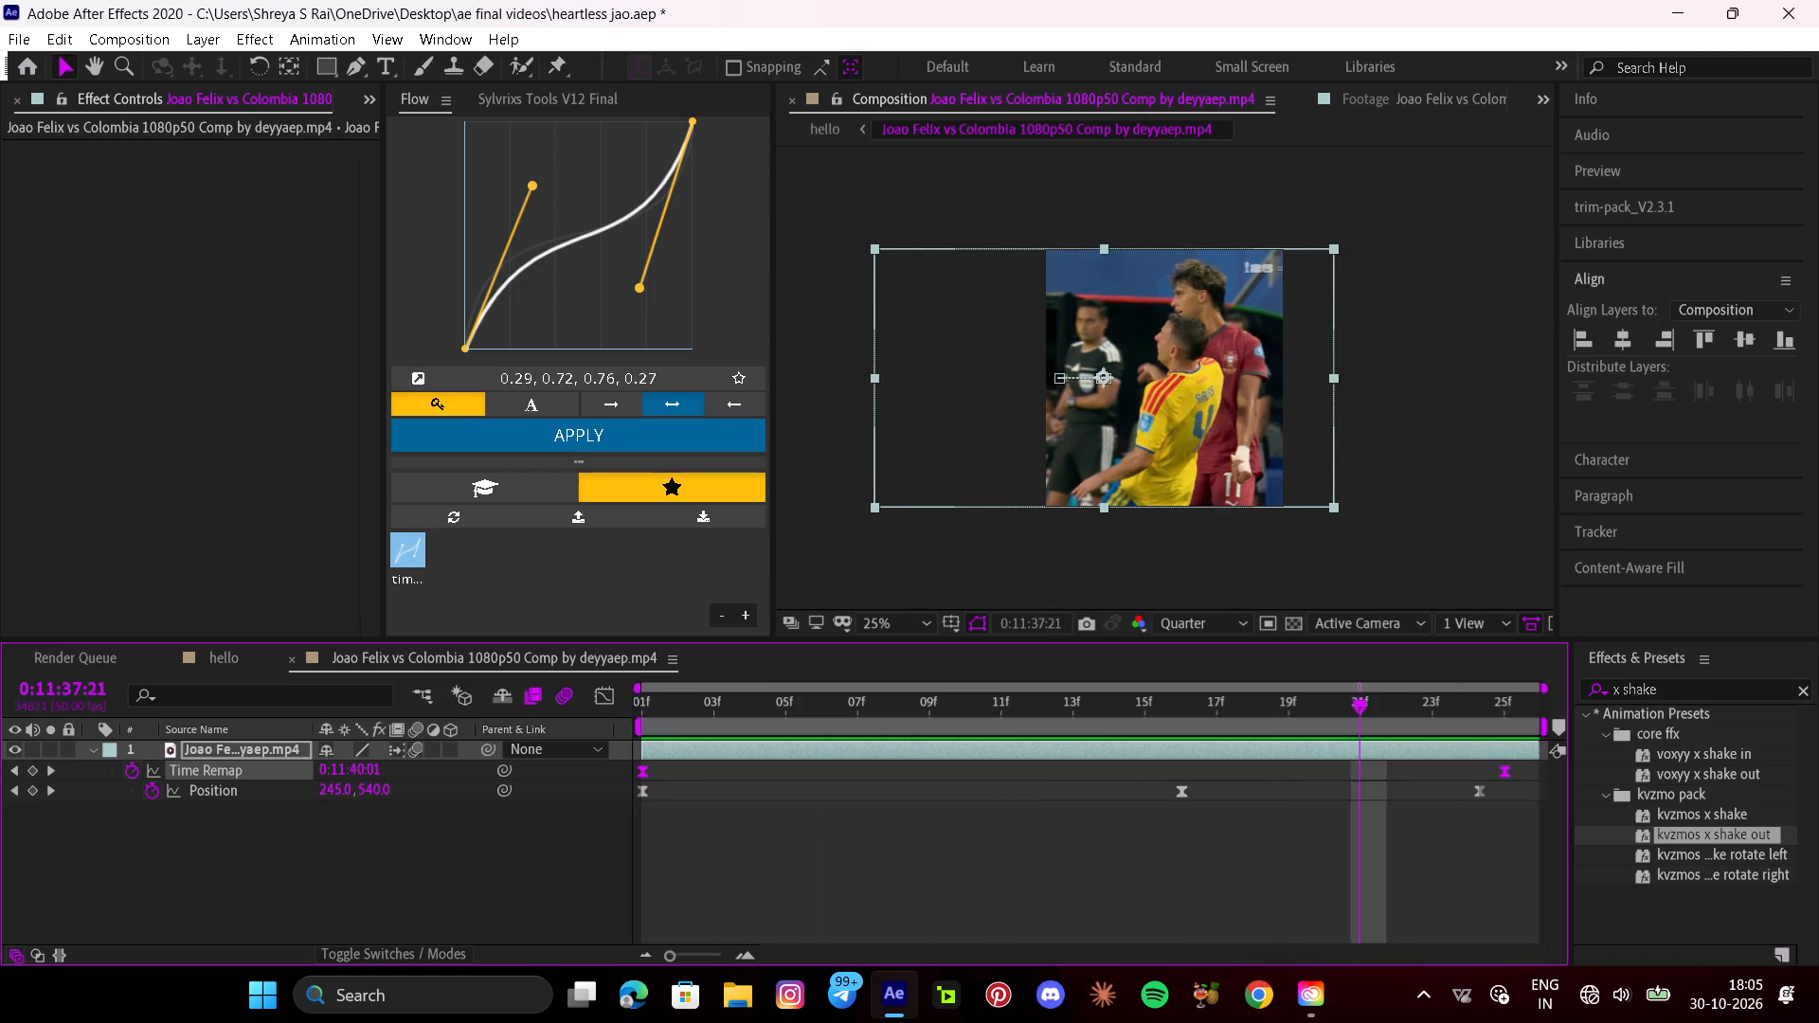
Delete the middle Position keyframe, move the last one to 0:11:37:16 and set its Position to 130.0, 540.0.
drag(1386, 708, 1190, 736)
click(1260, 814)
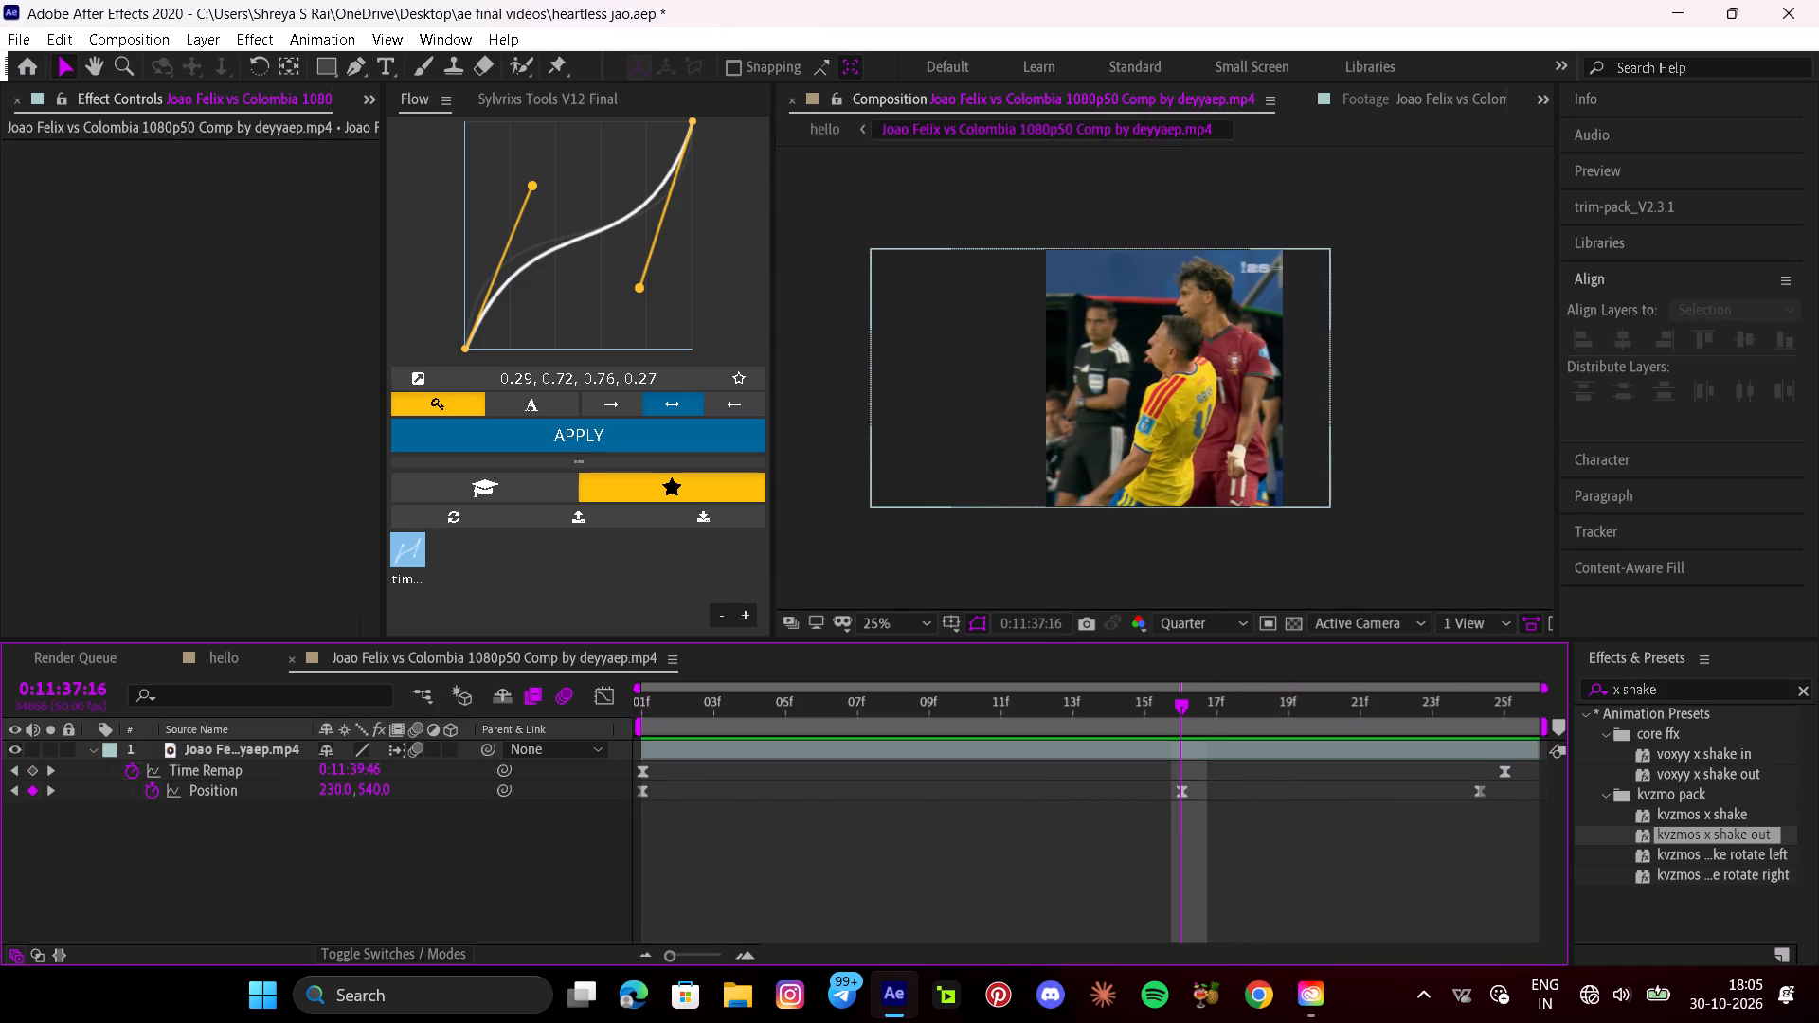
click(1180, 794)
key(Delete)
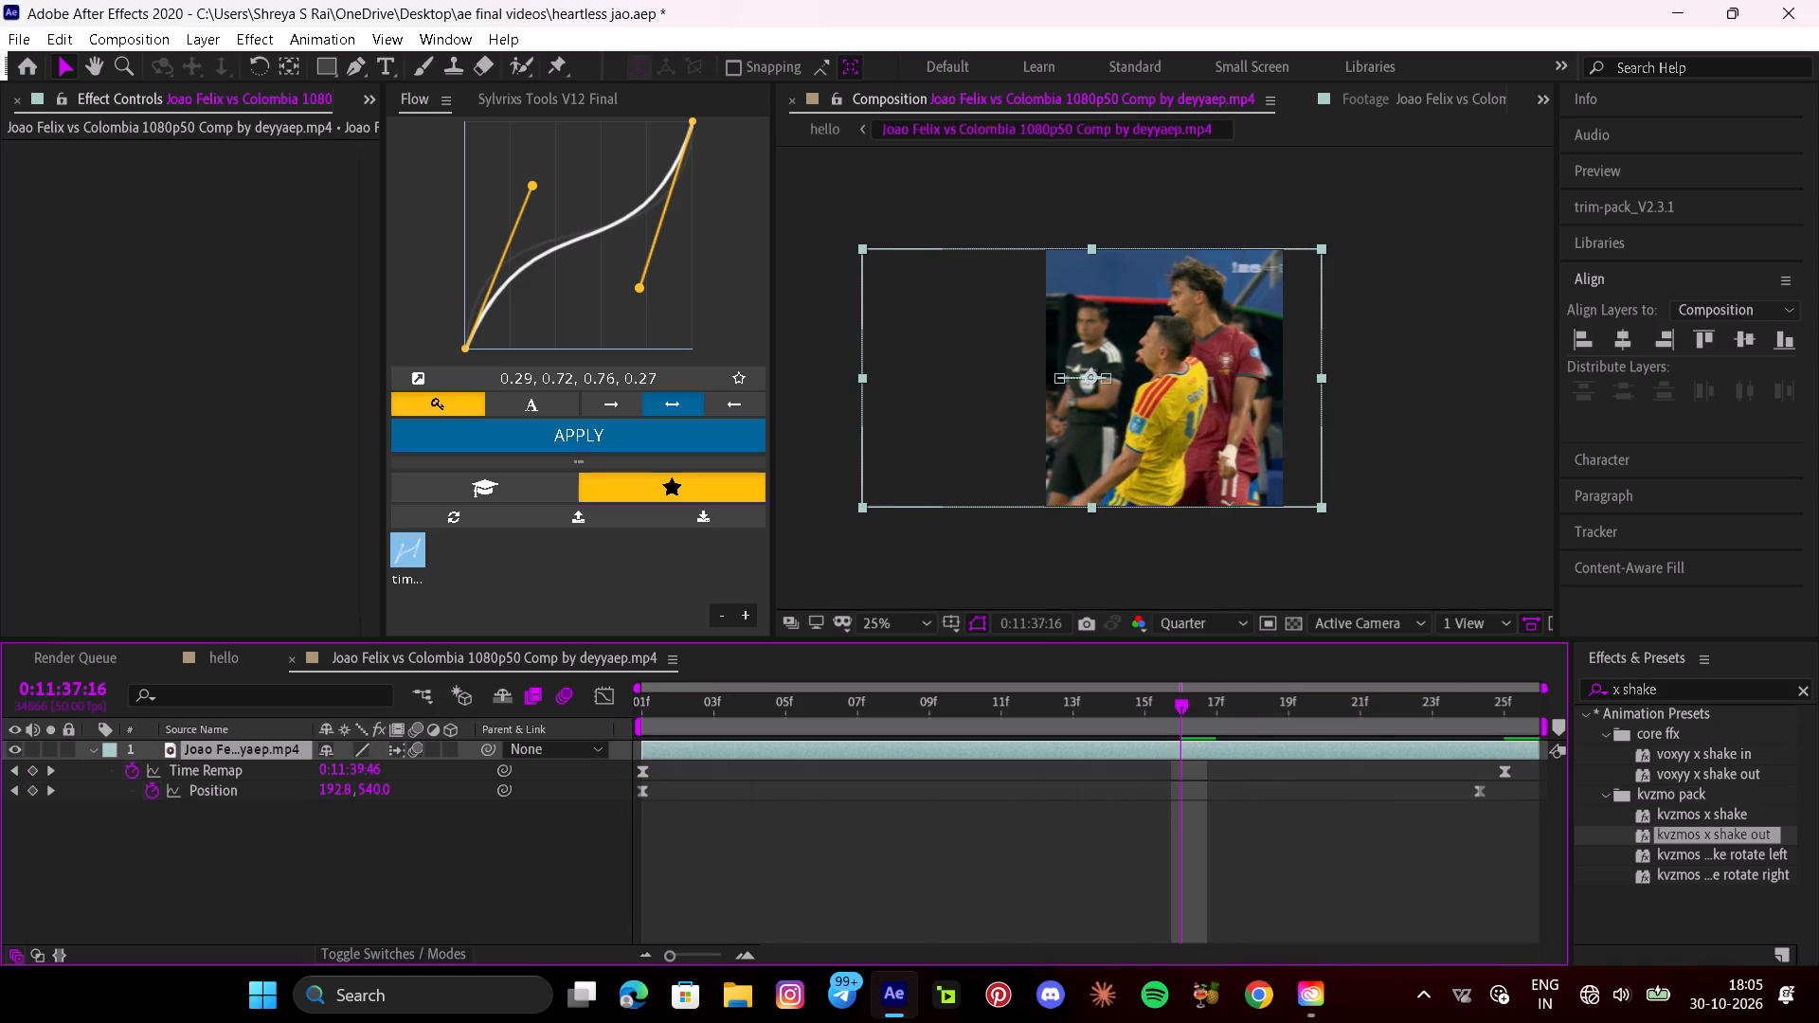
drag(1480, 786, 1267, 793)
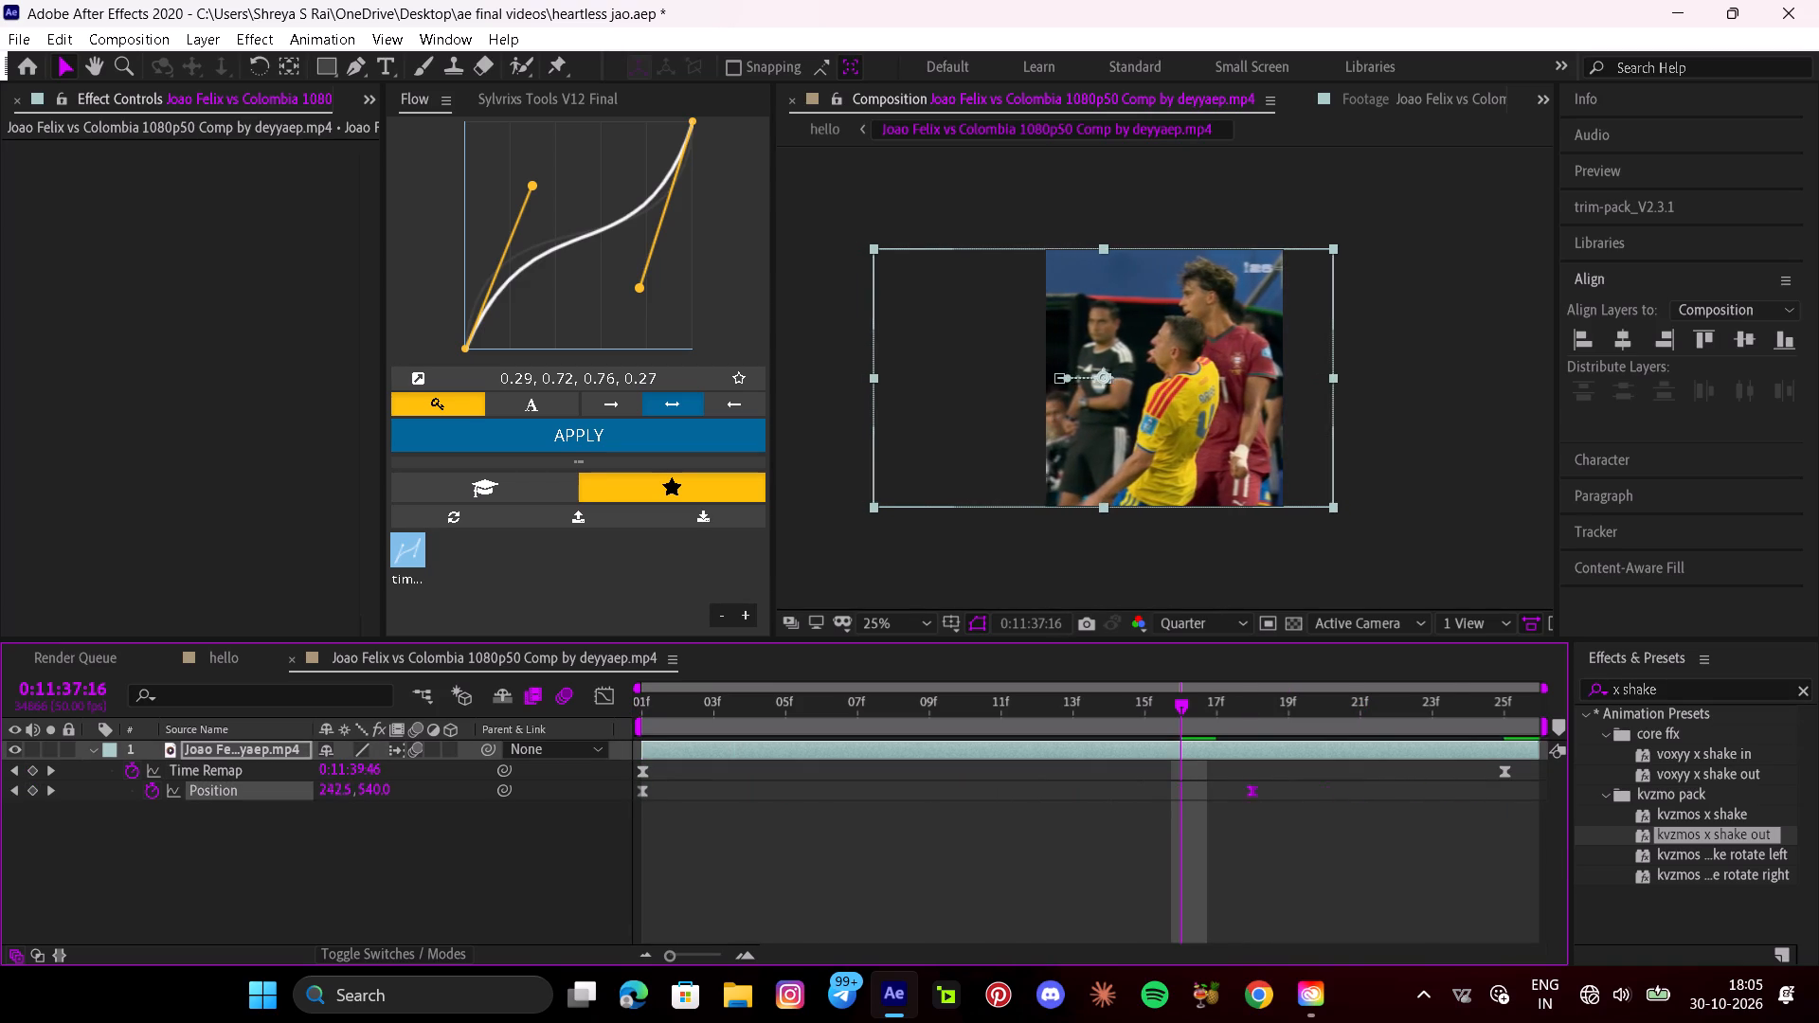
drag(1267, 793, 1182, 824)
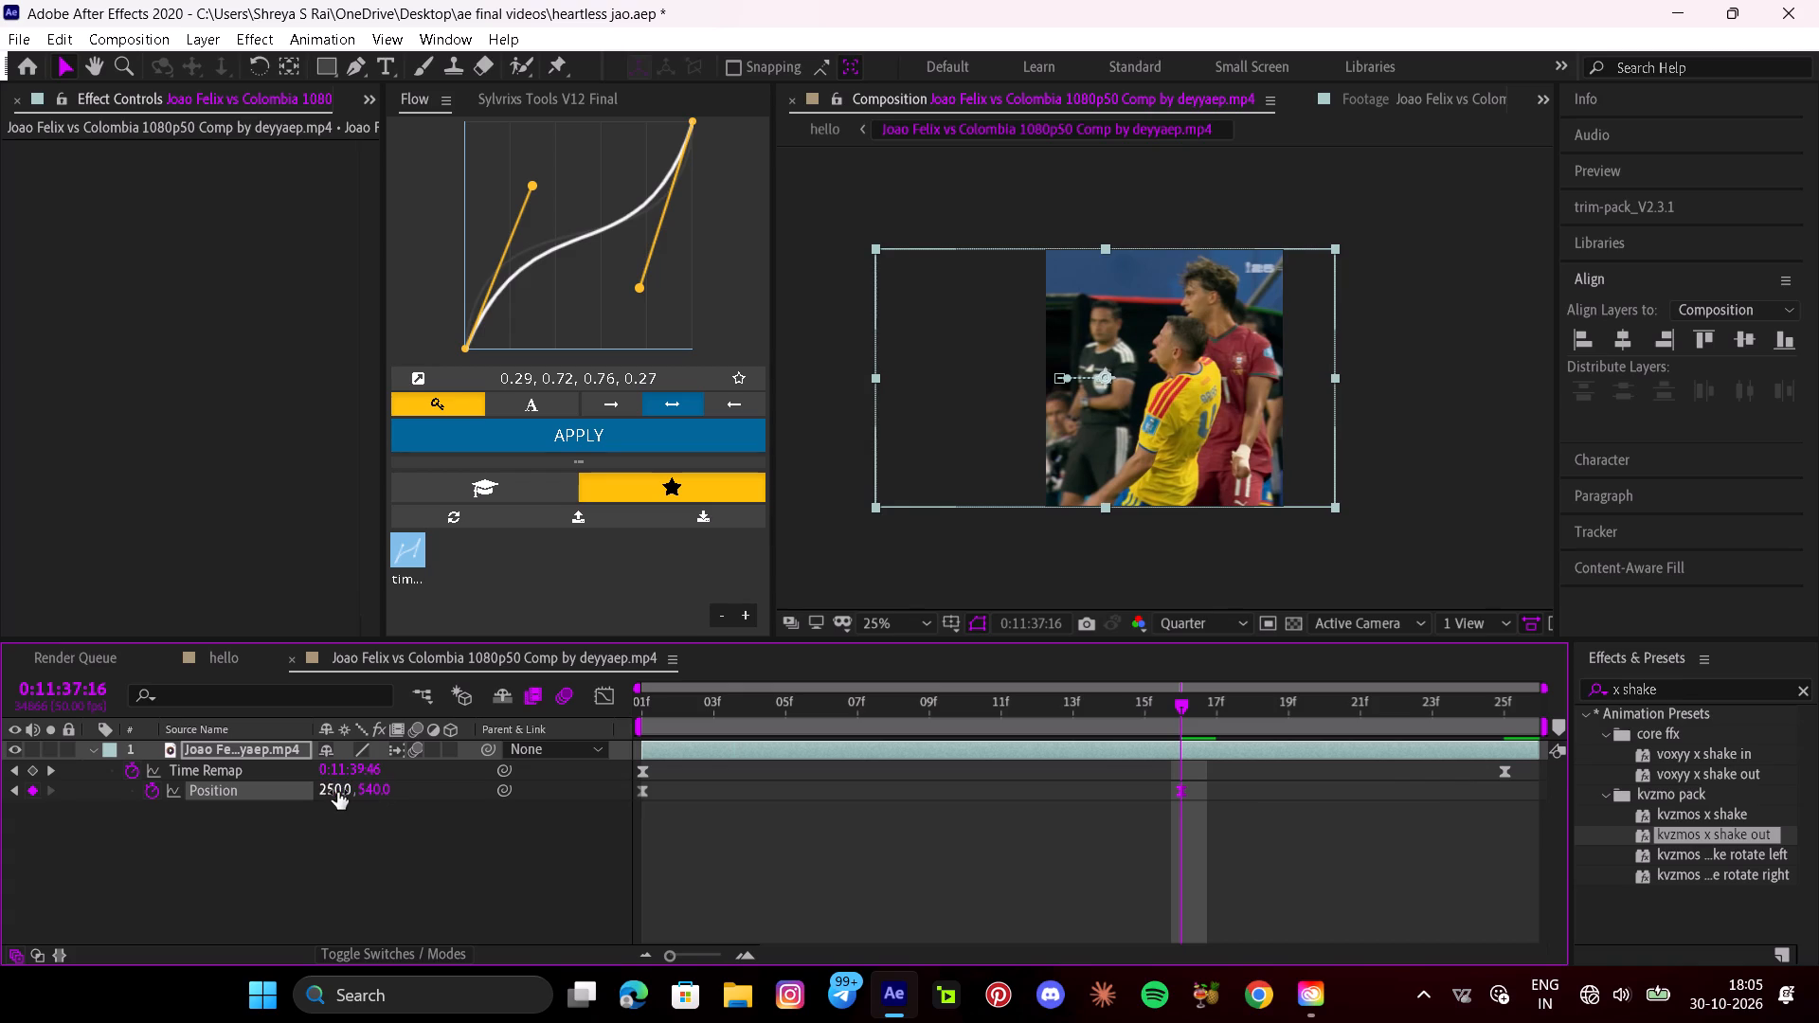
drag(337, 792, 184, 781)
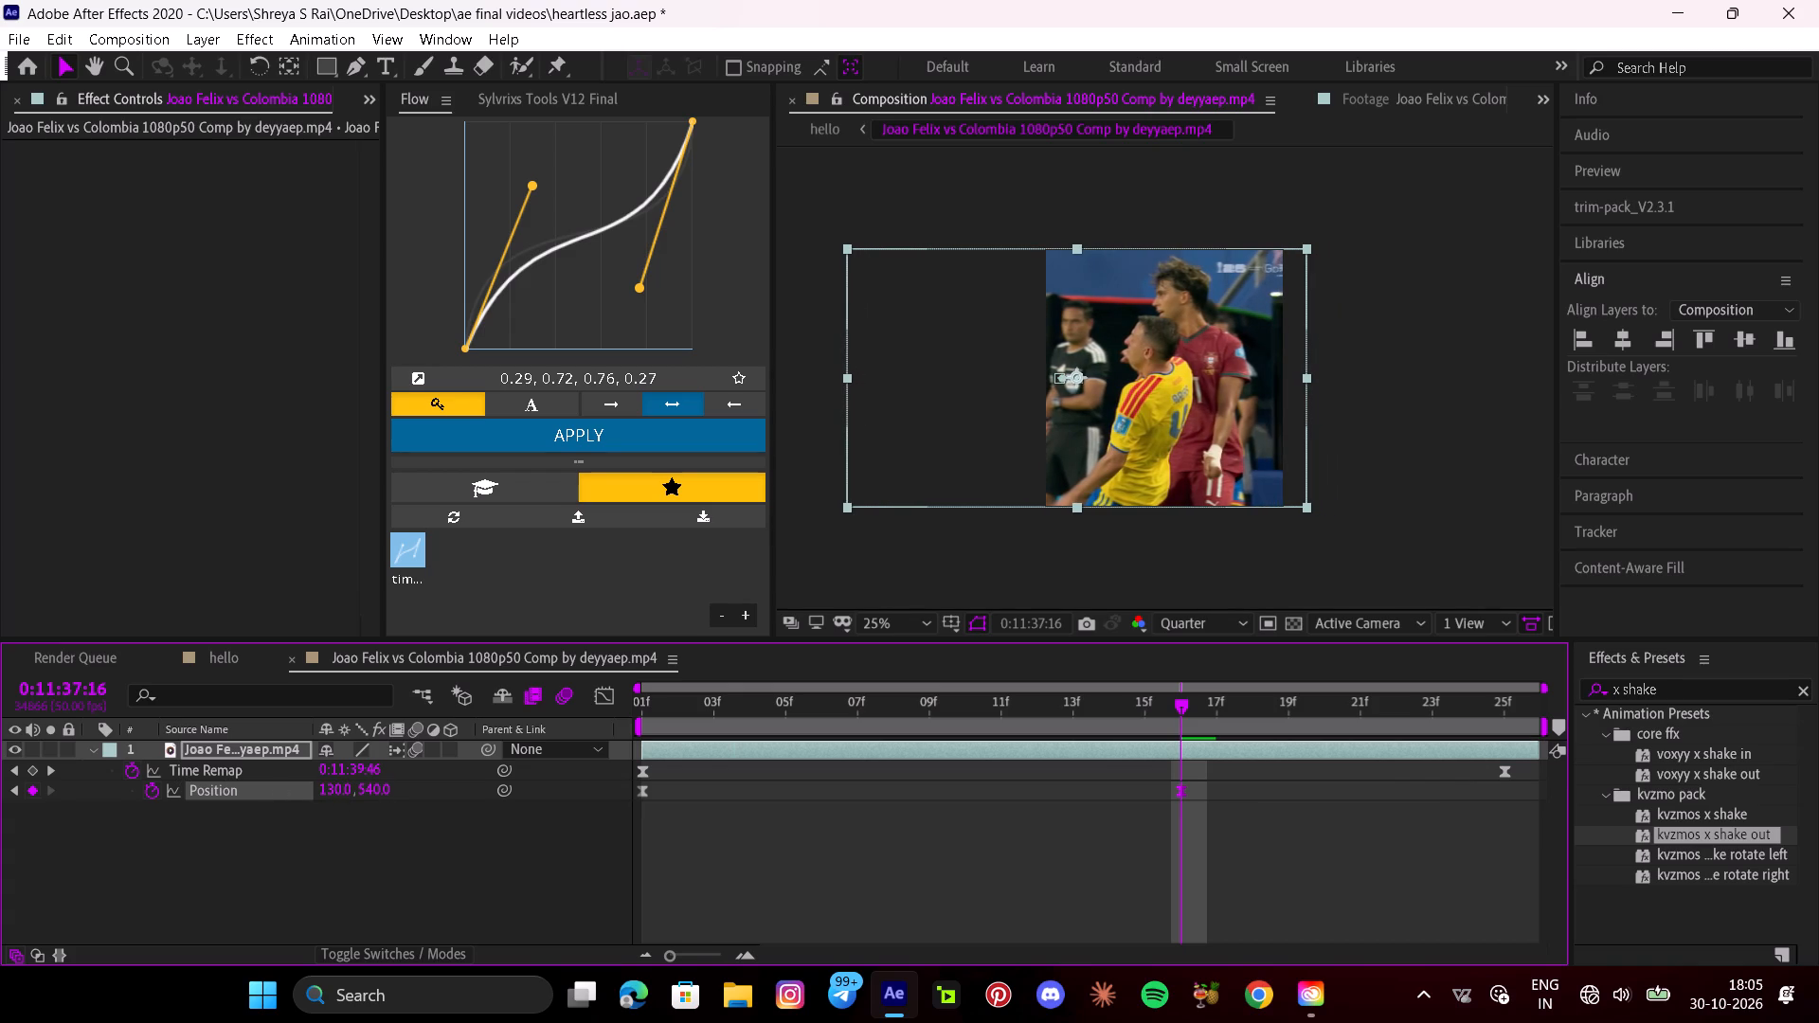
Play back the pre-composed clip from its start to check the motion, and return to the hello composition.
drag(1164, 712, 539, 716)
key(space)
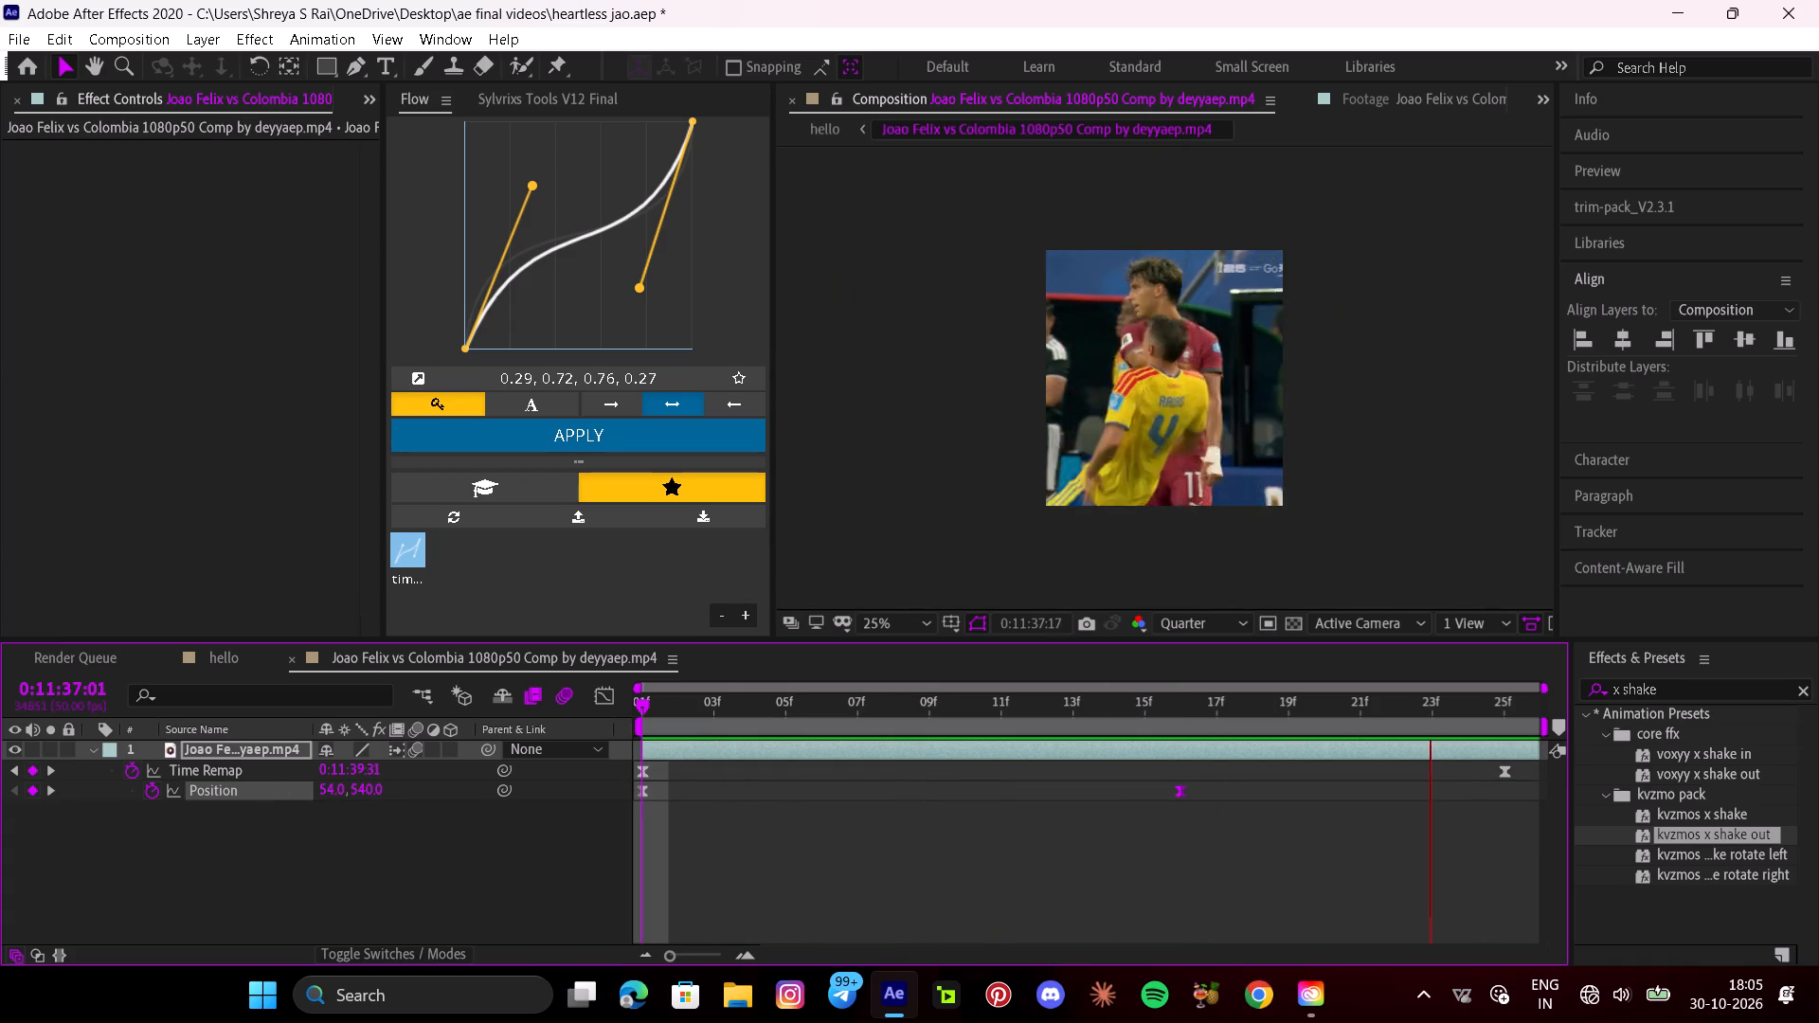
key(space)
click(225, 654)
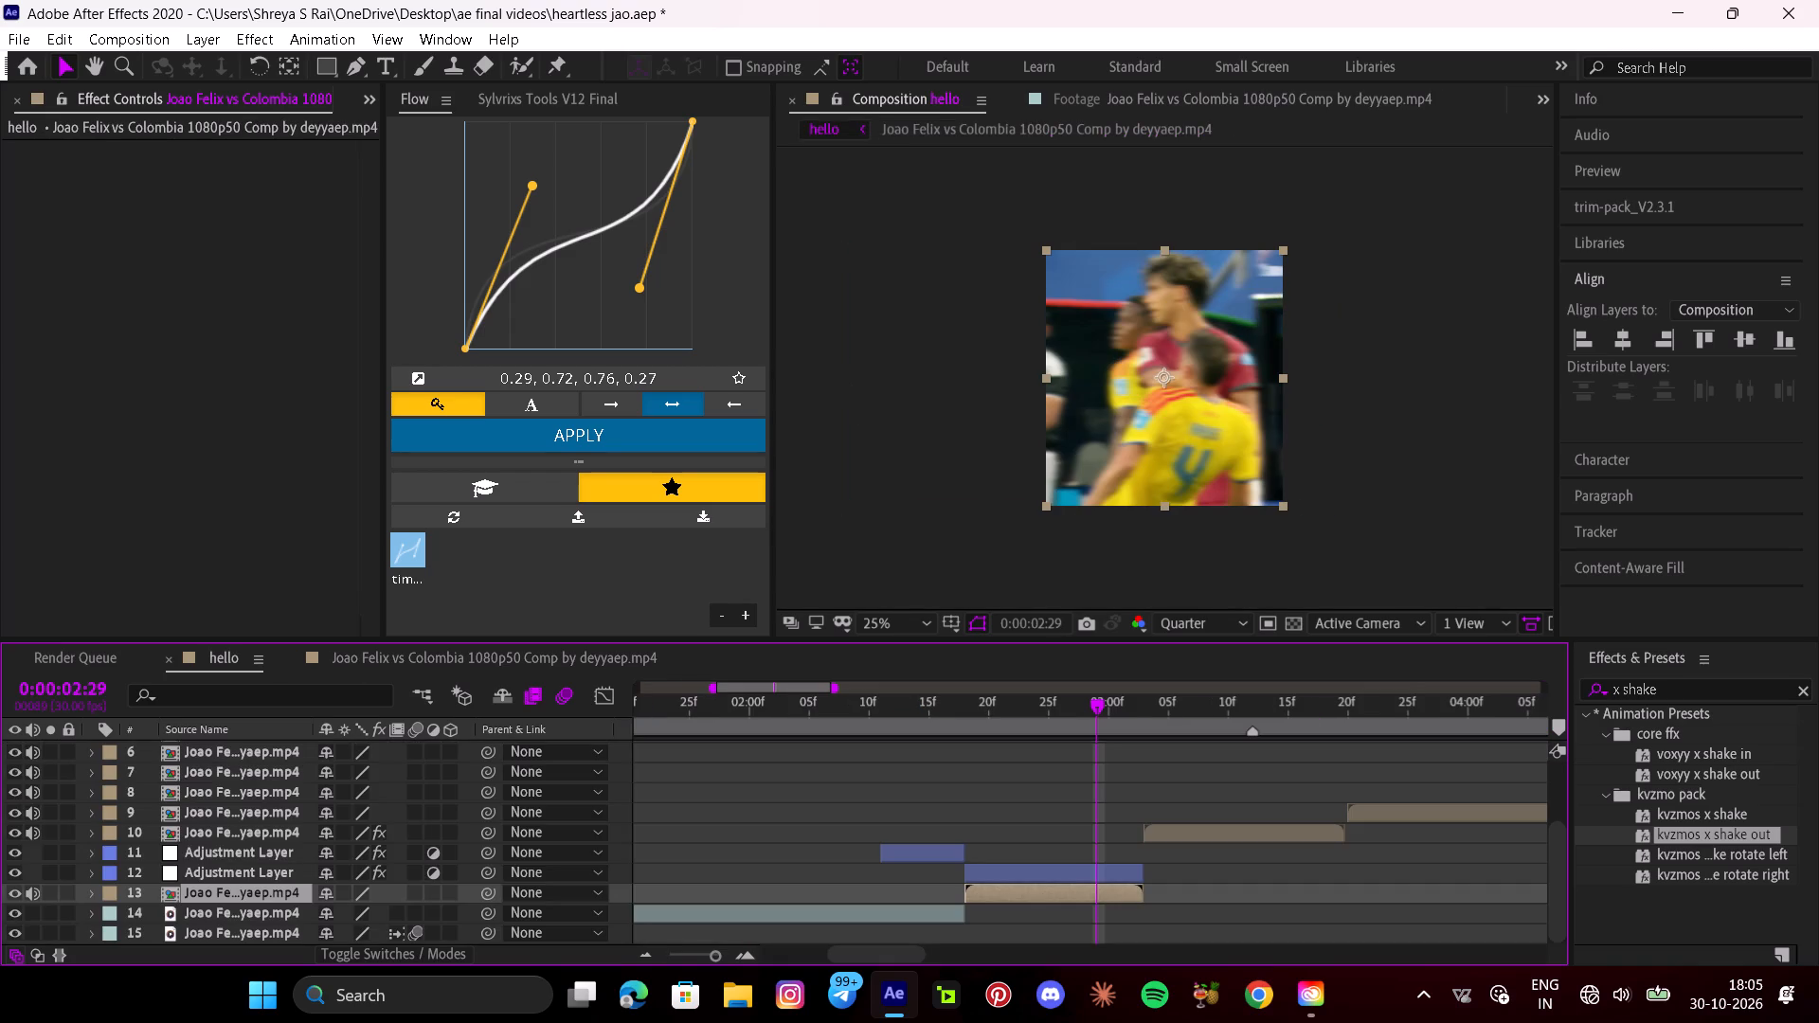
Play back the hello composition from about 0:00:02:16 to check the motion into the following clip.
drag(1072, 707, 944, 718)
key(space)
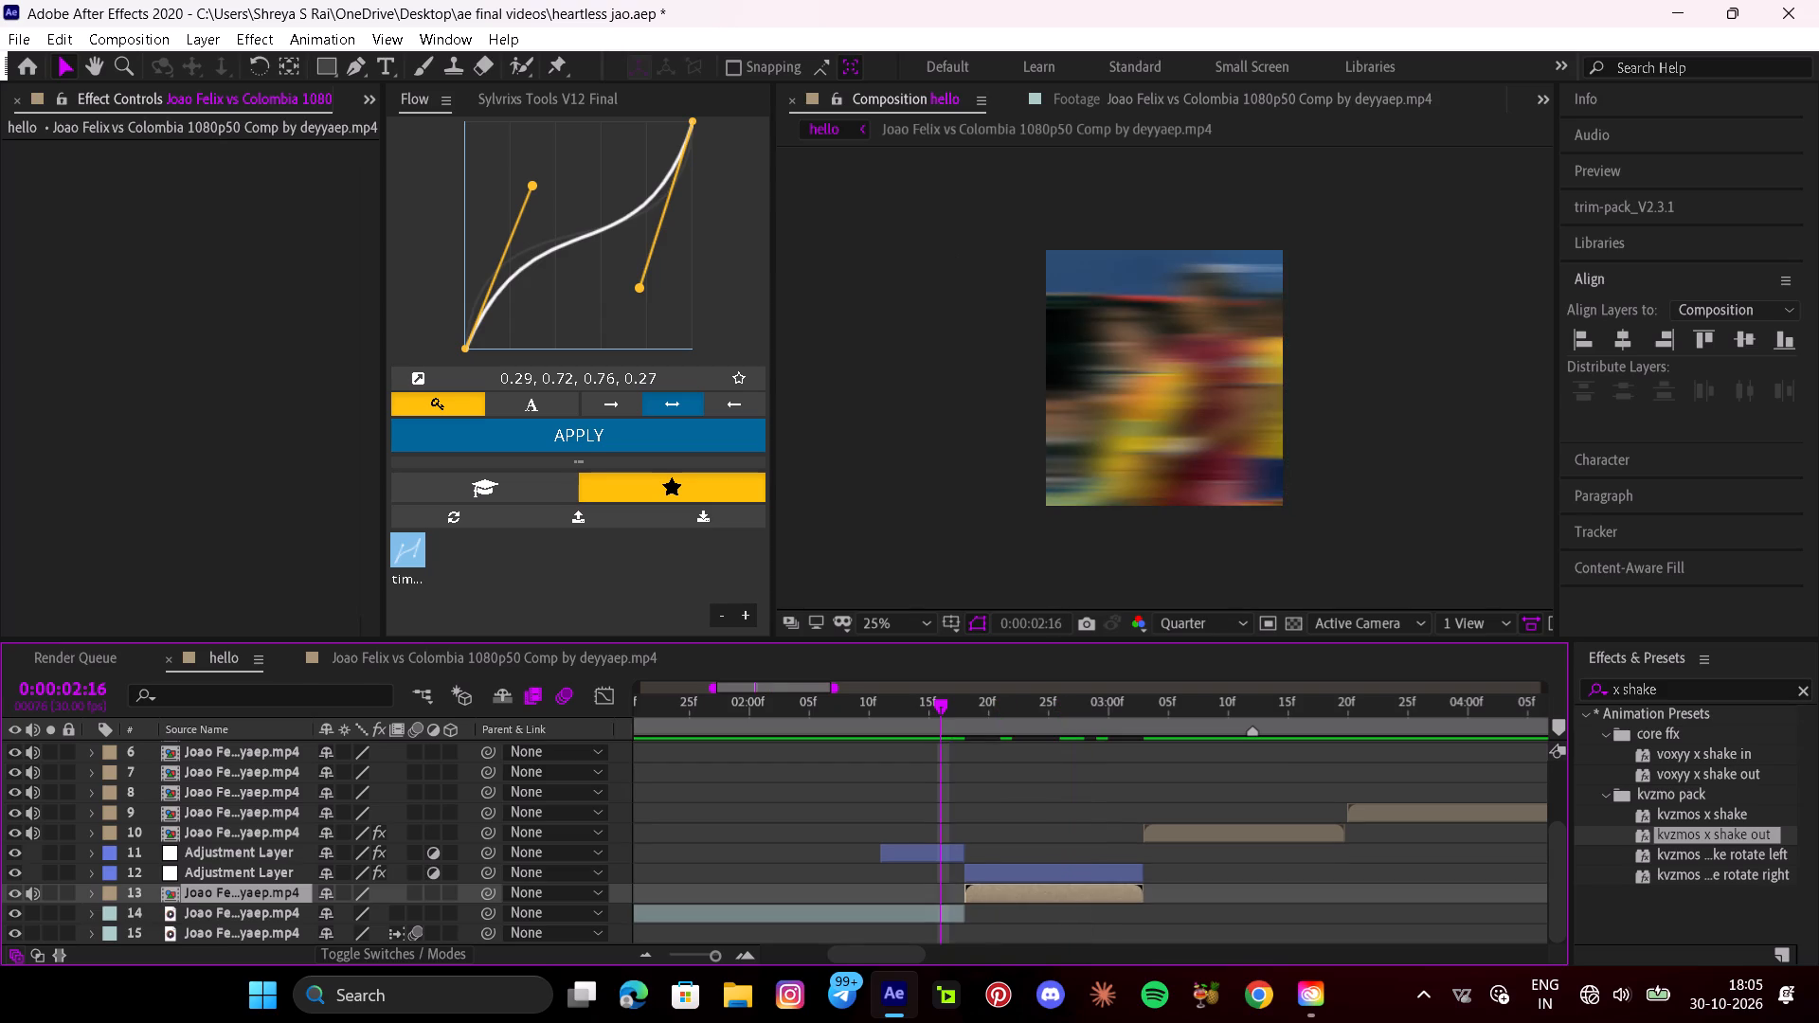
key(space)
drag(1226, 717, 1047, 712)
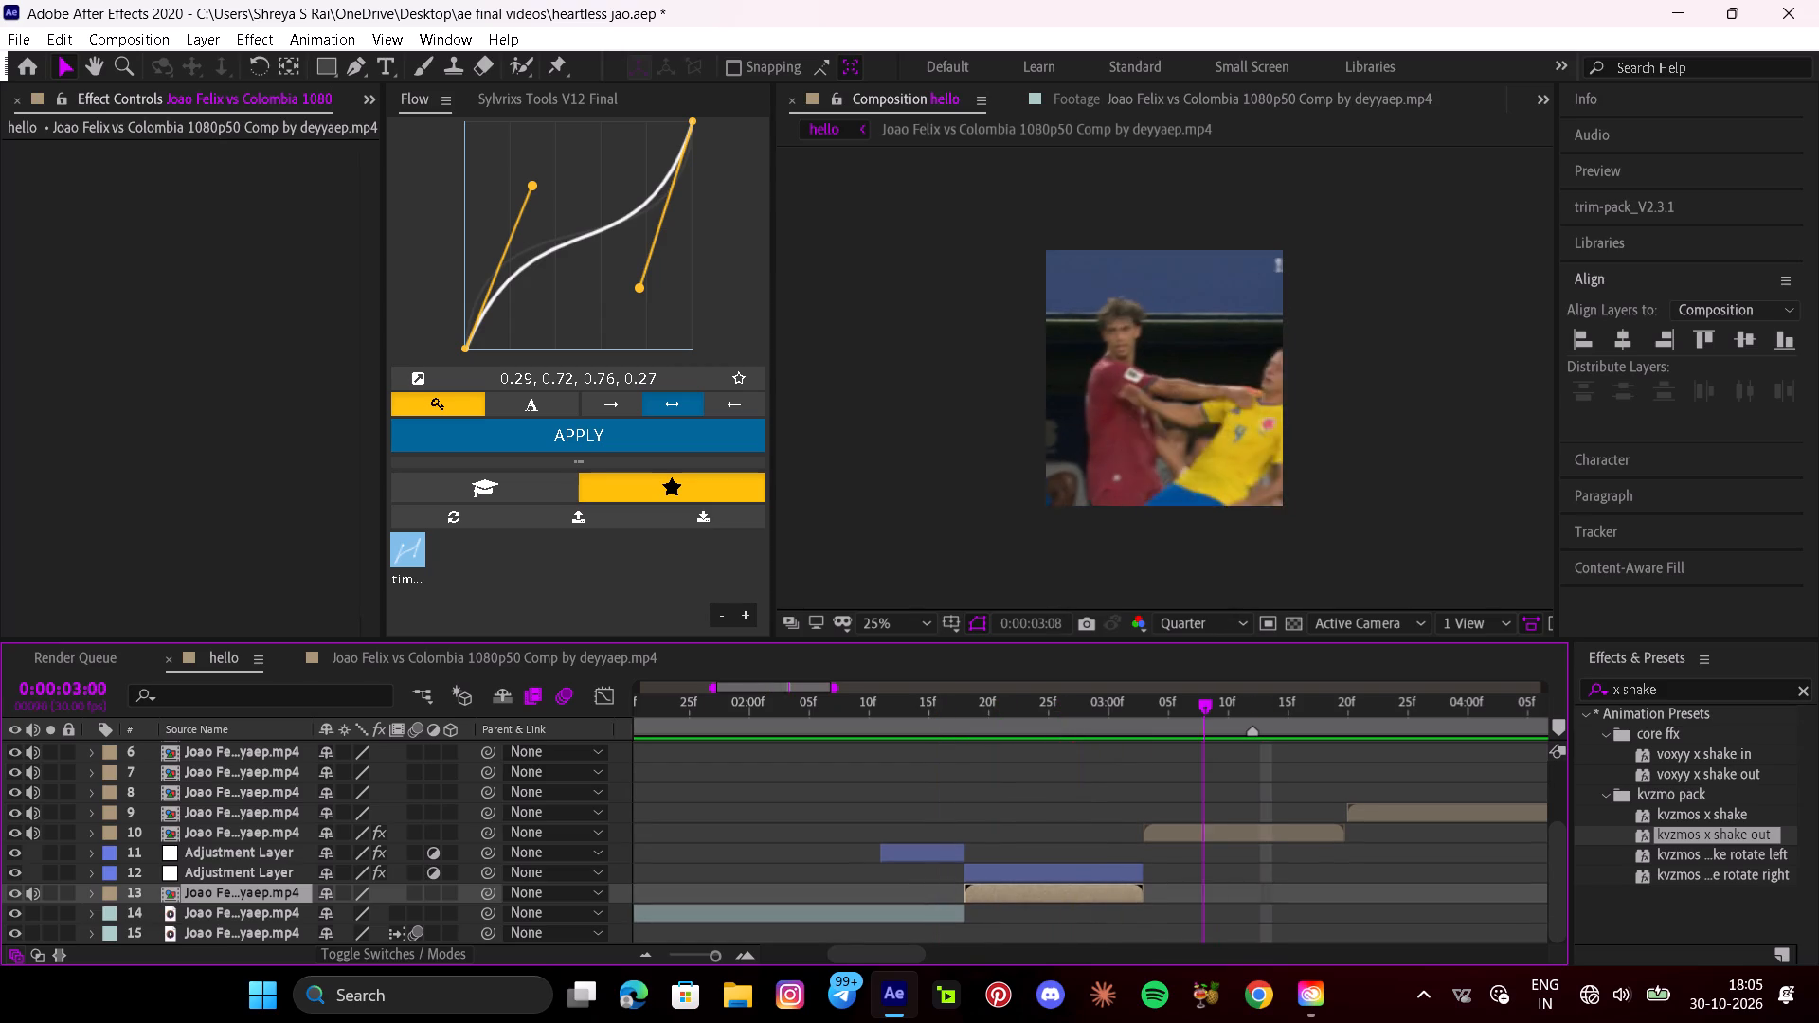
drag(1047, 712, 936, 722)
key(space)
key(space)
Add an adjustment layer above the clip spanning 0:00:03:10 and place it over the clip's second half, starting at 0:00:03:10.
click(1221, 830)
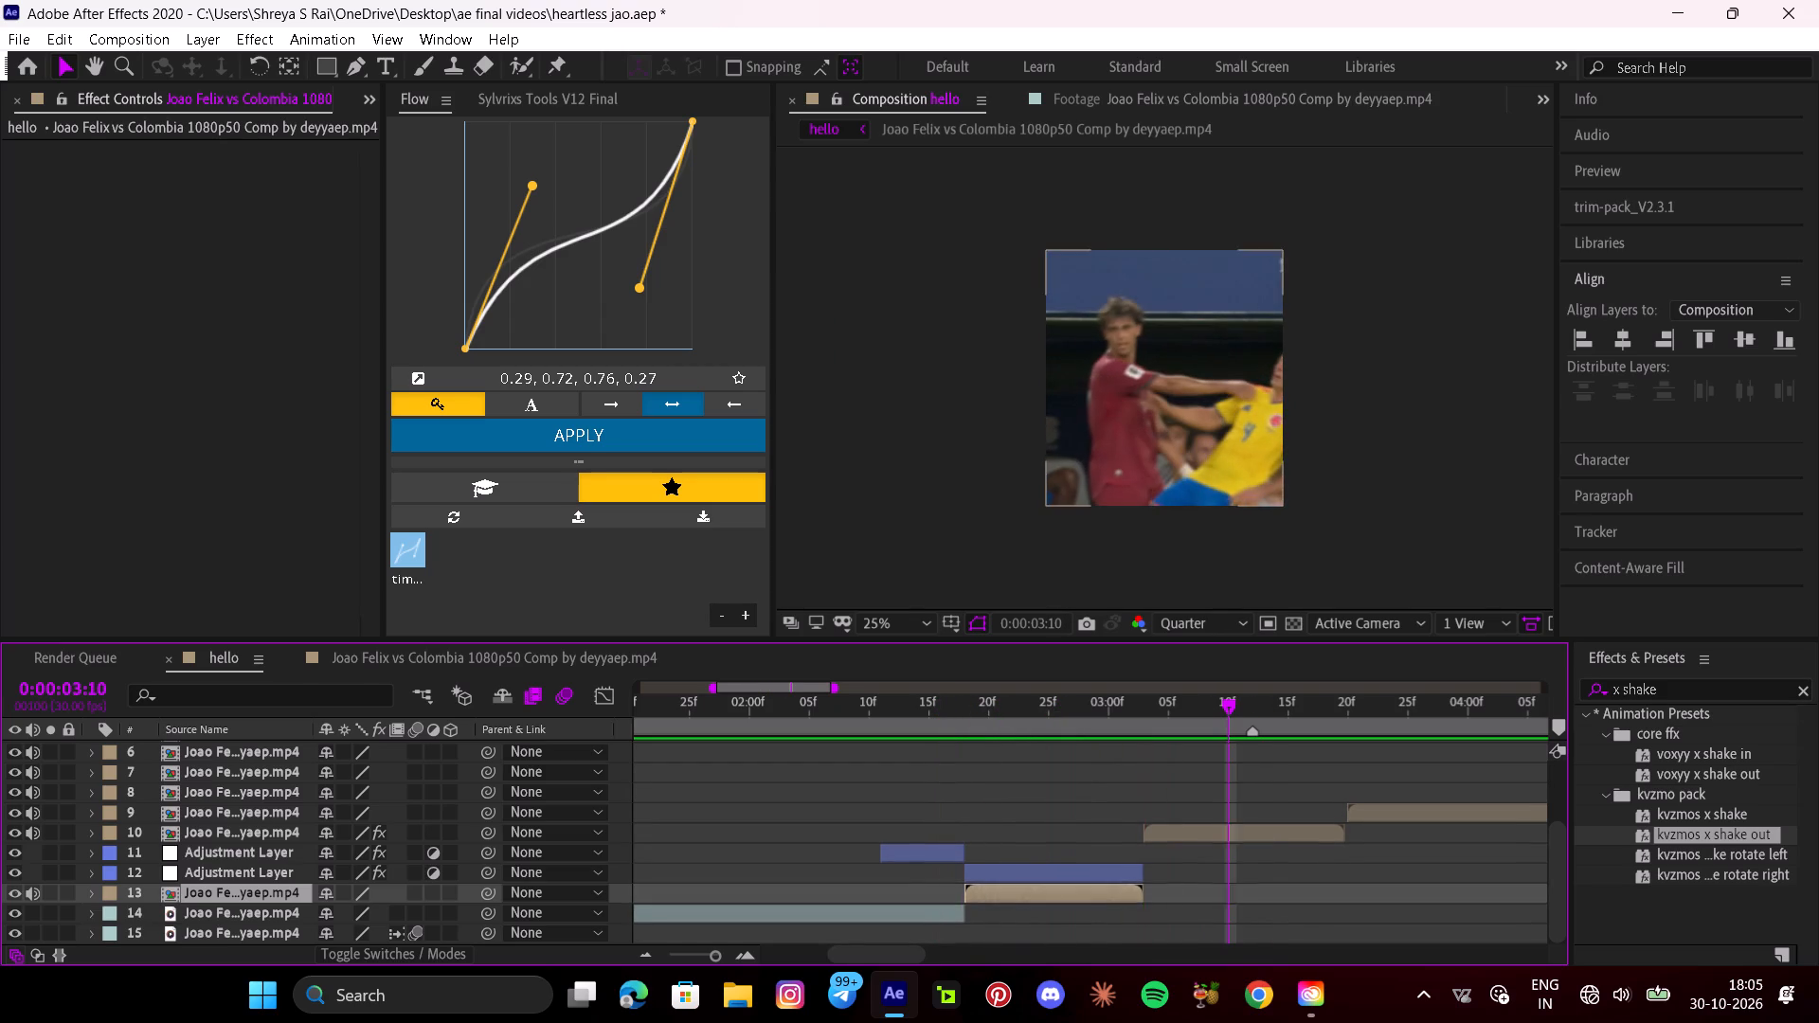
click(541, 105)
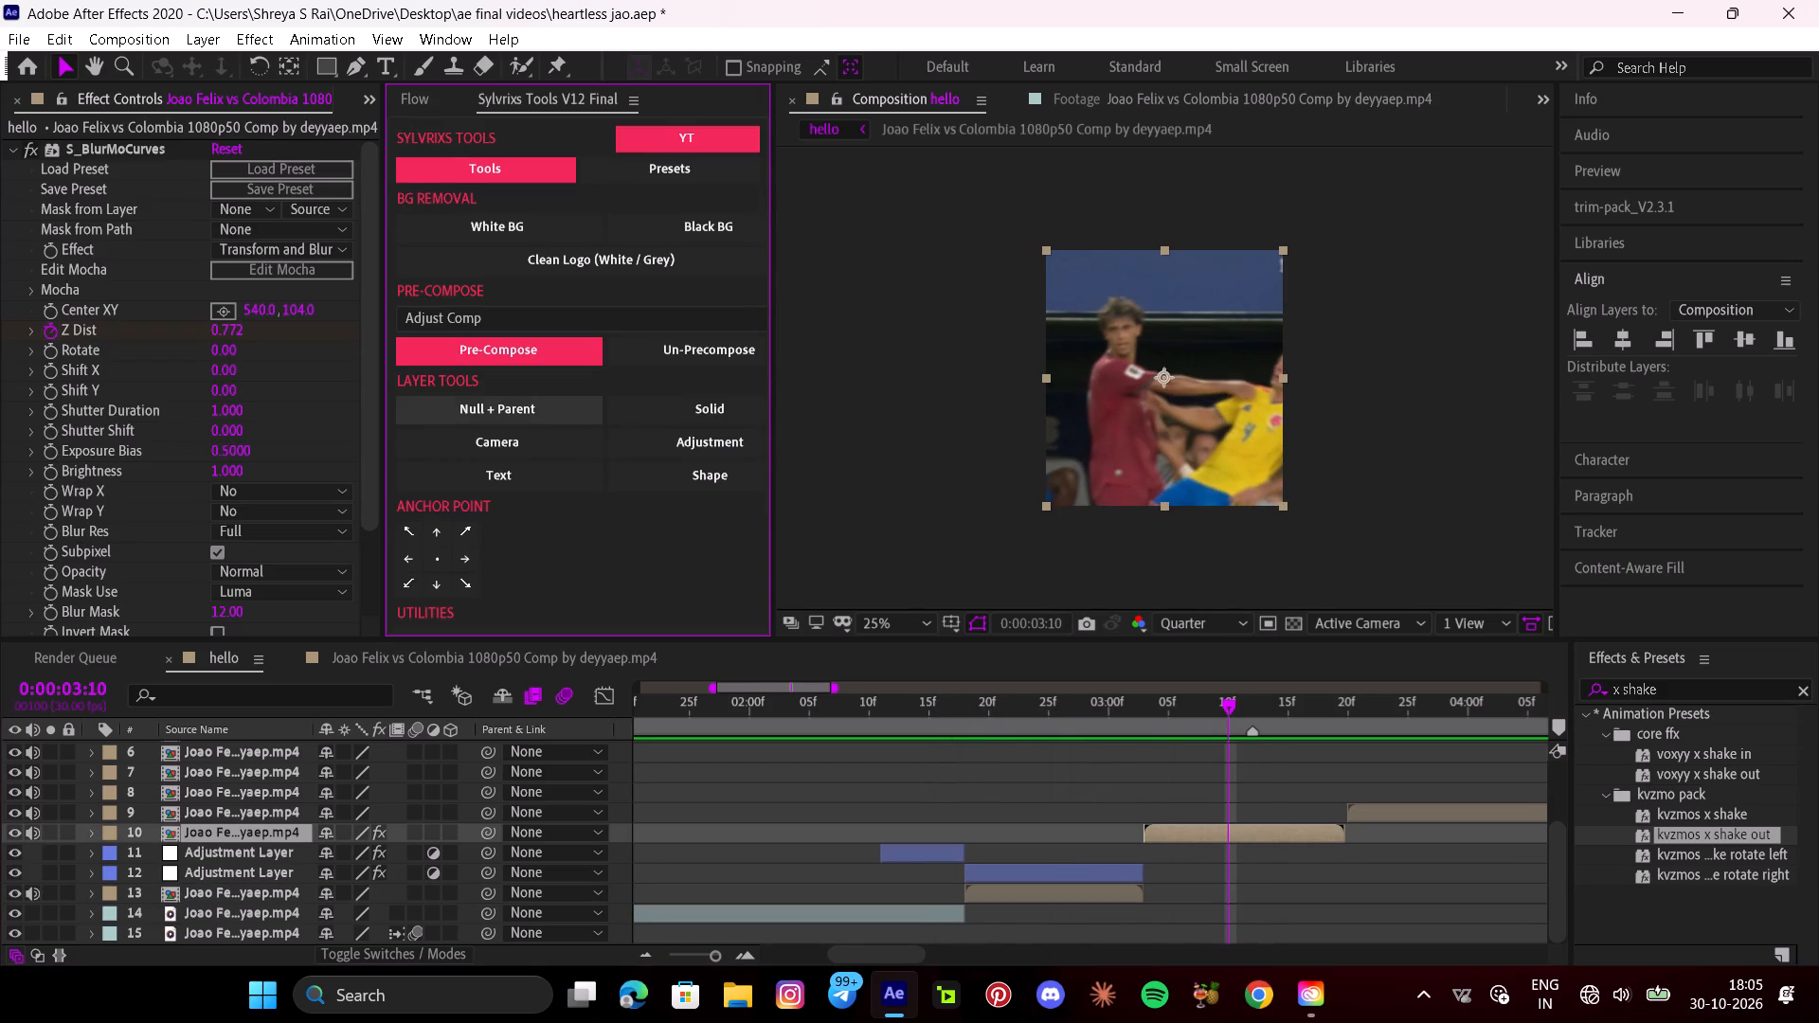
click(689, 448)
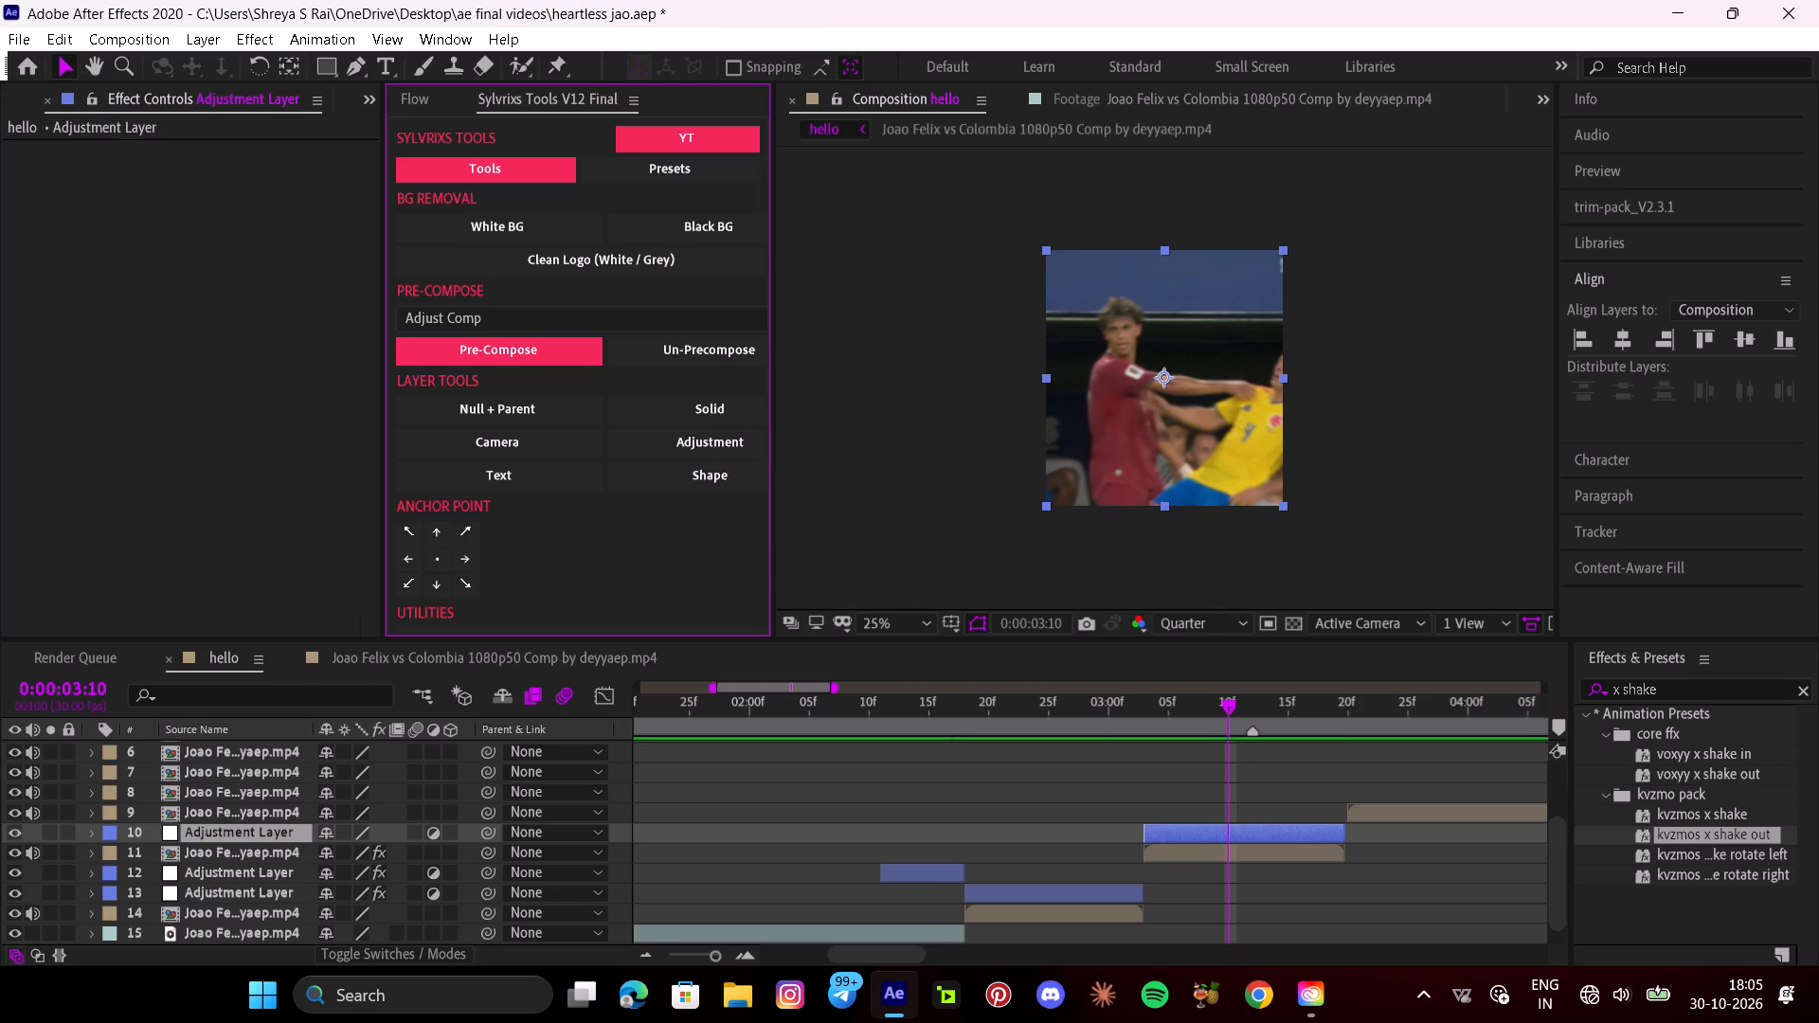
key(alt+bracketright)
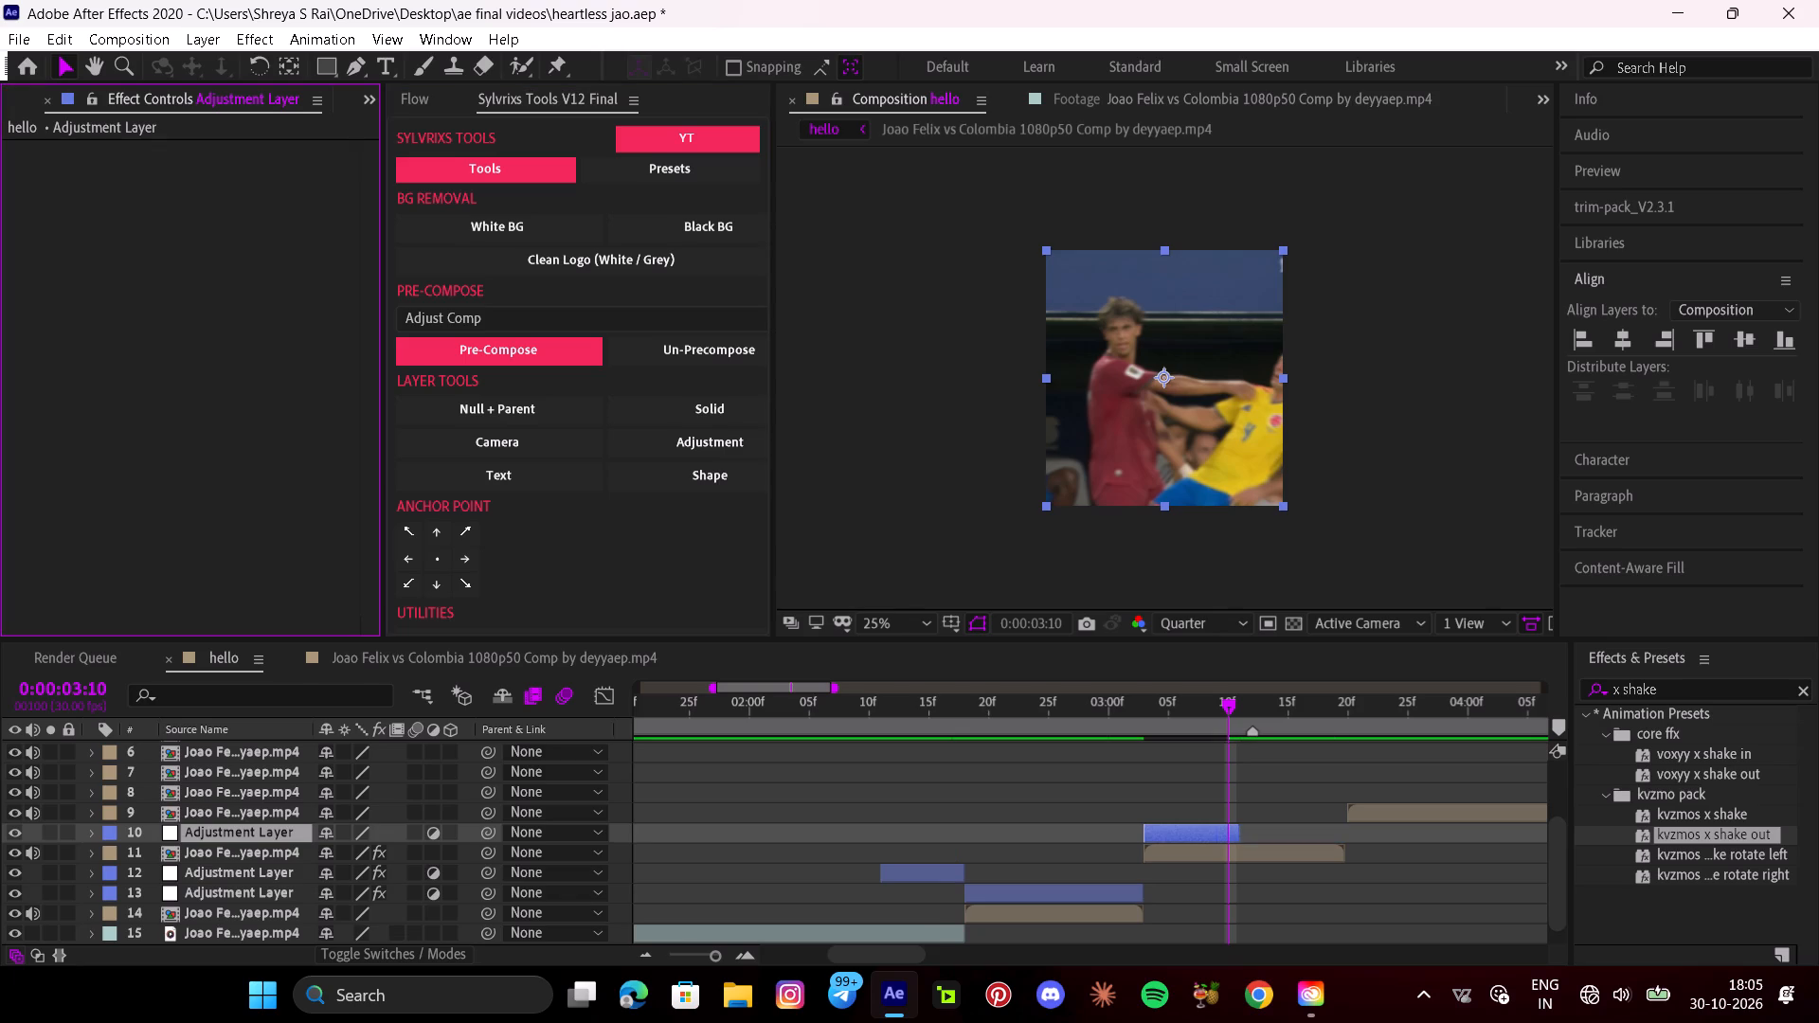
drag(1216, 836, 1306, 836)
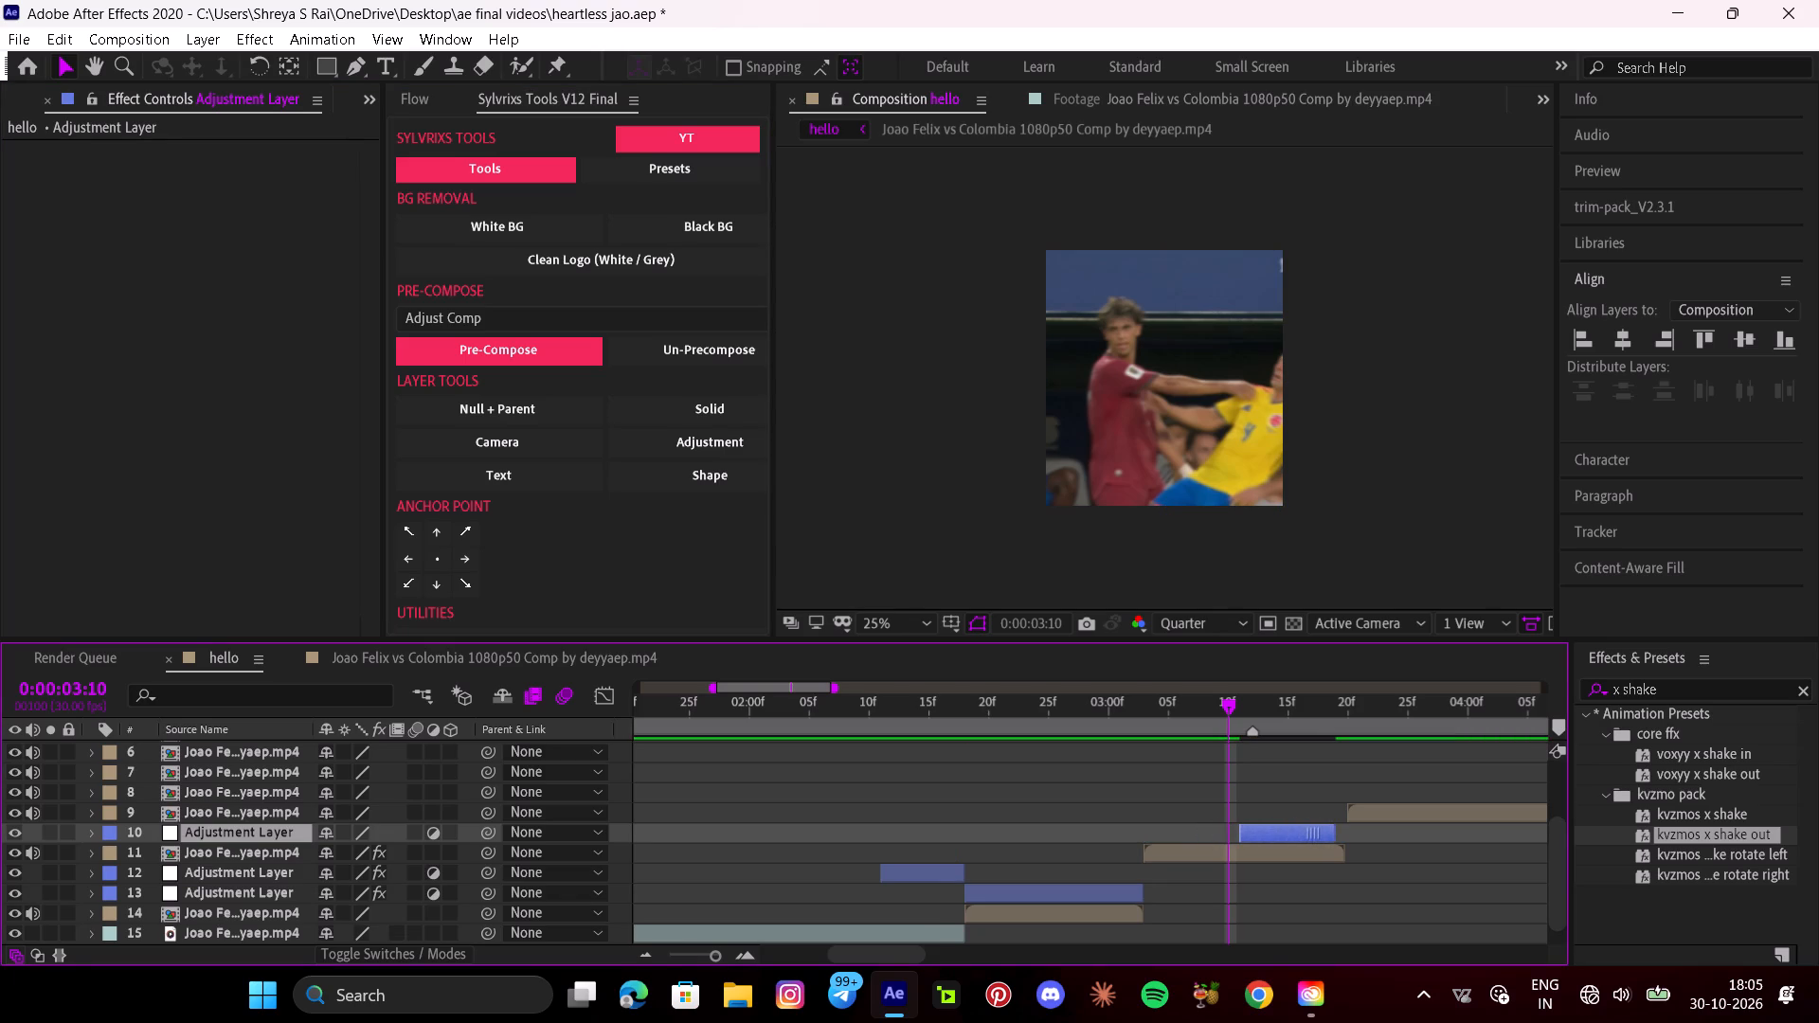
drag(1306, 836, 1308, 837)
drag(1237, 835, 1227, 835)
click(1249, 835)
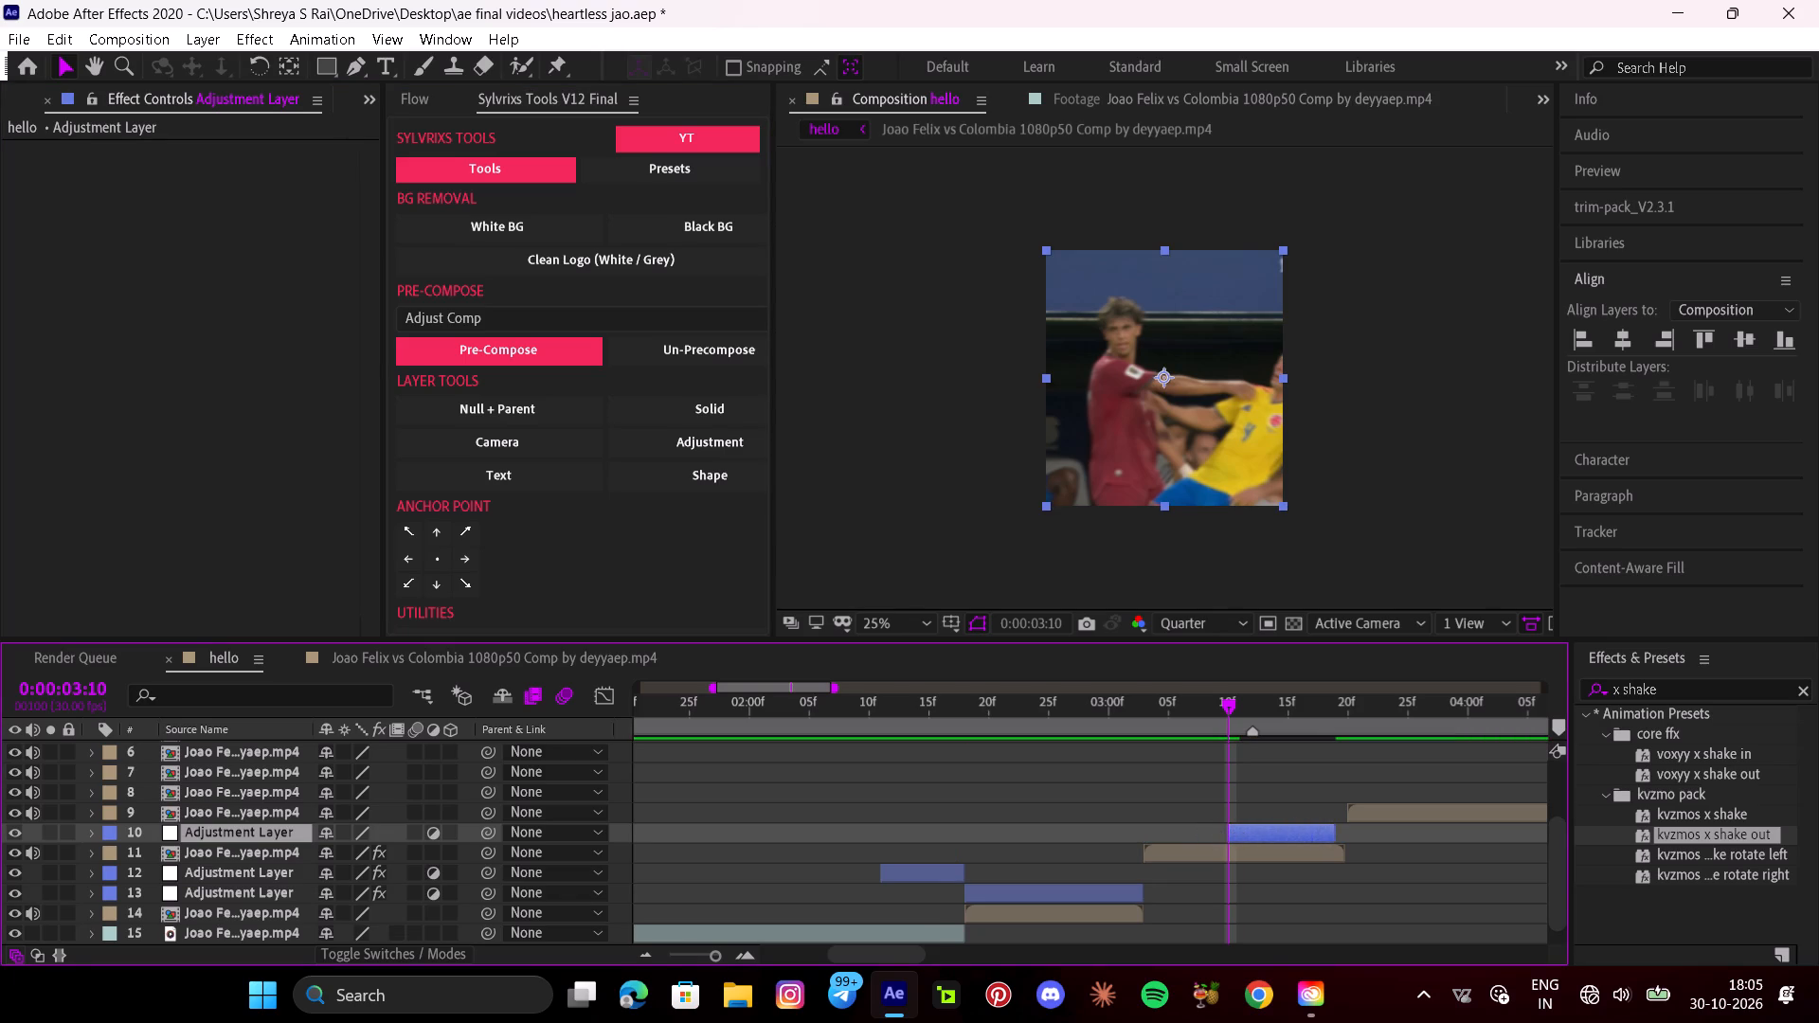
Apply the Transform effect to the new adjustment layer and set its Scale to 116.0.
key(ctrl+space)
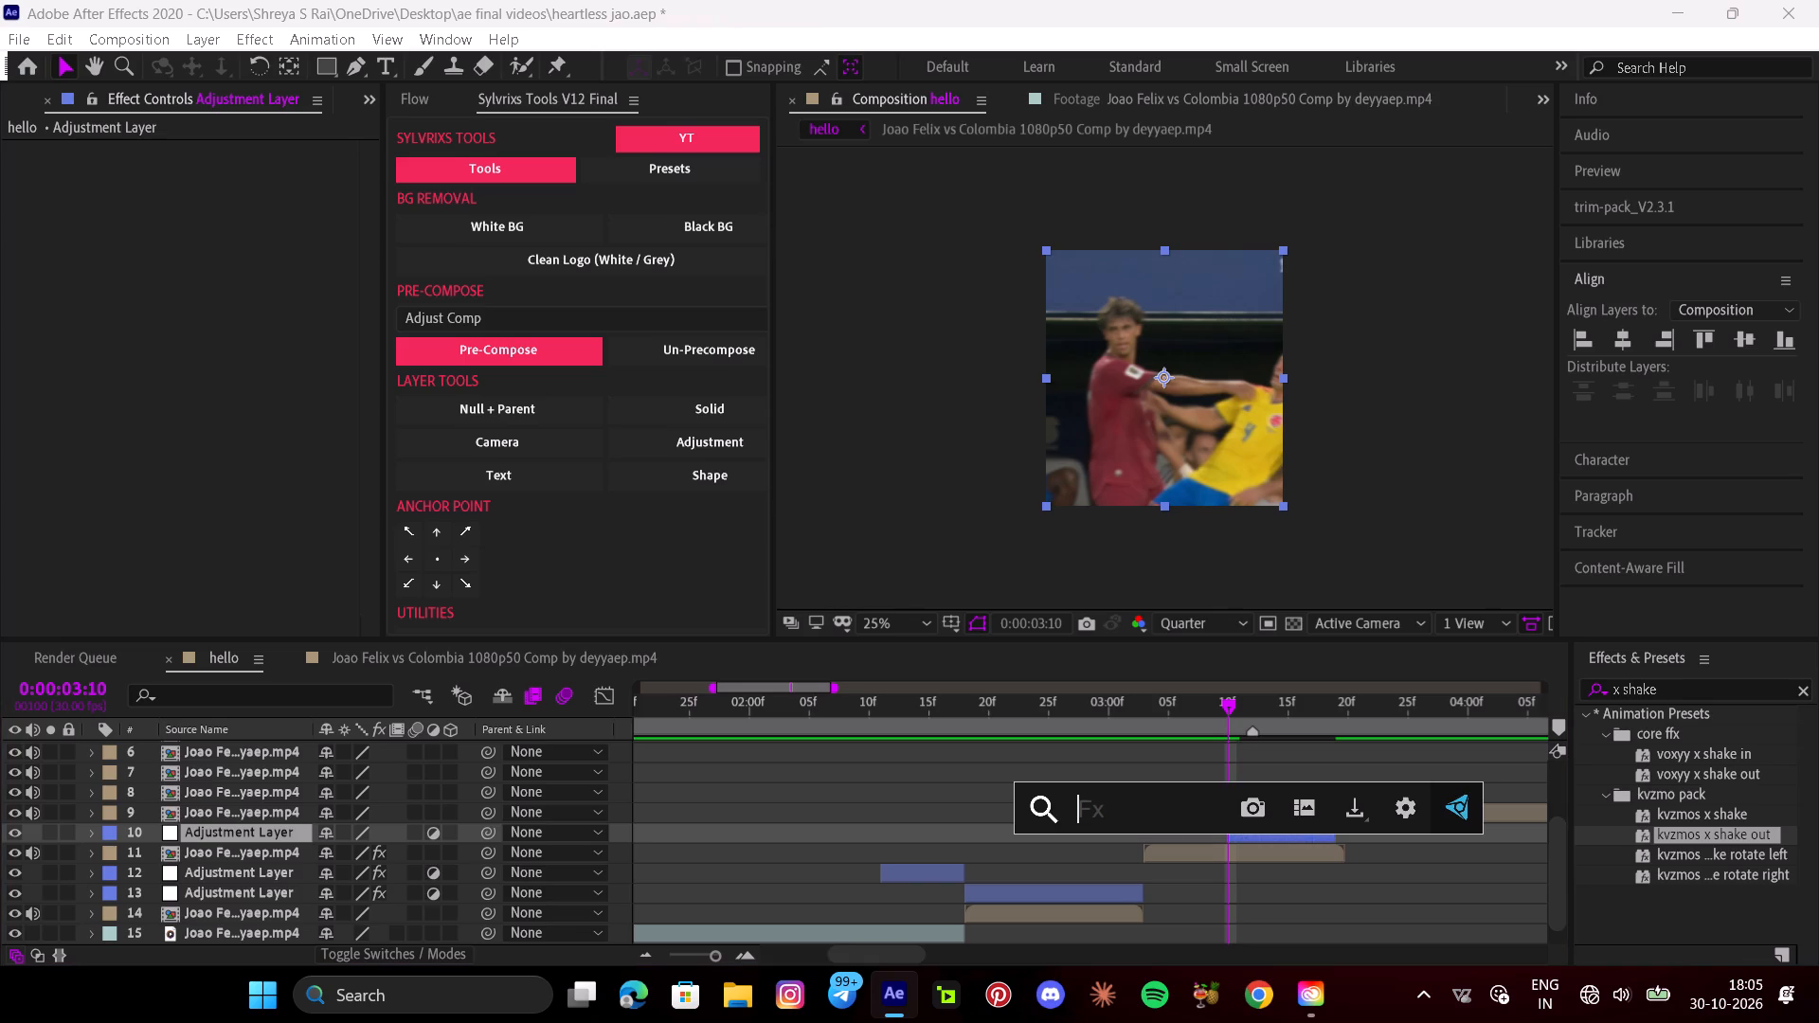
text(tra)
click(1150, 752)
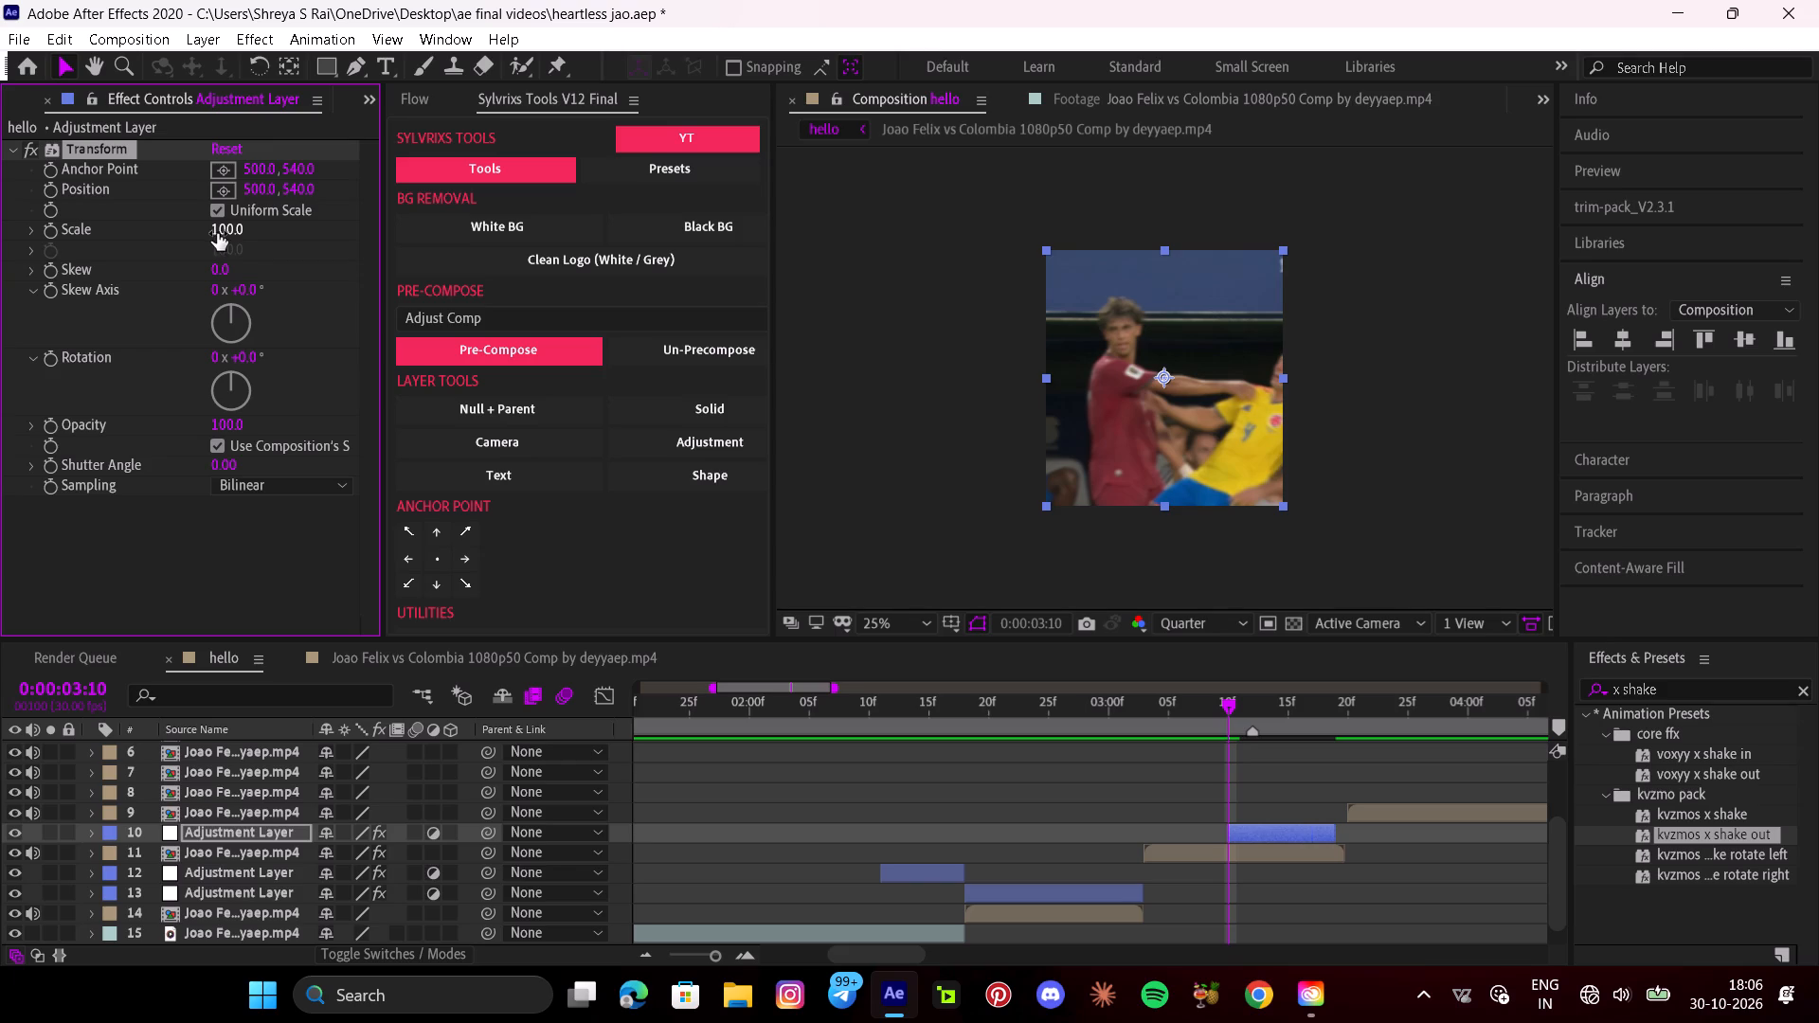
drag(216, 234, 272, 275)
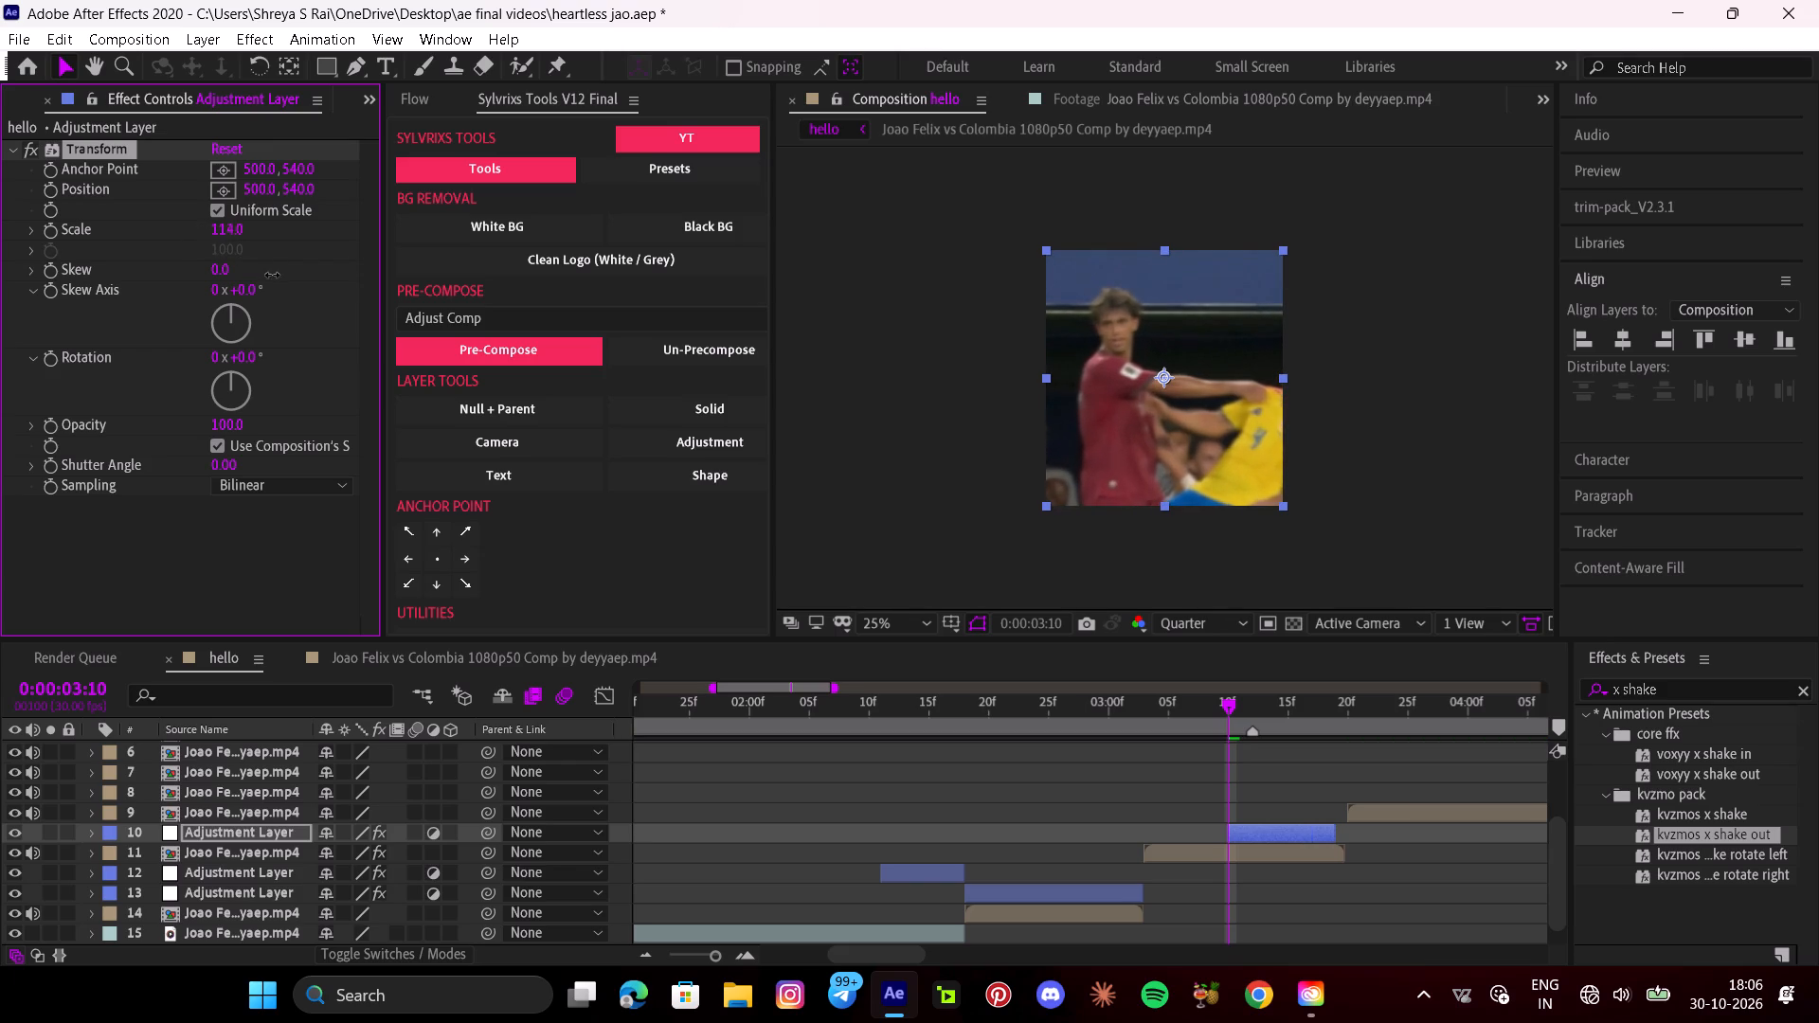
drag(272, 275, 278, 277)
Extend the new adjustment layer's out point to the end of the clip beneath it.
click(1256, 833)
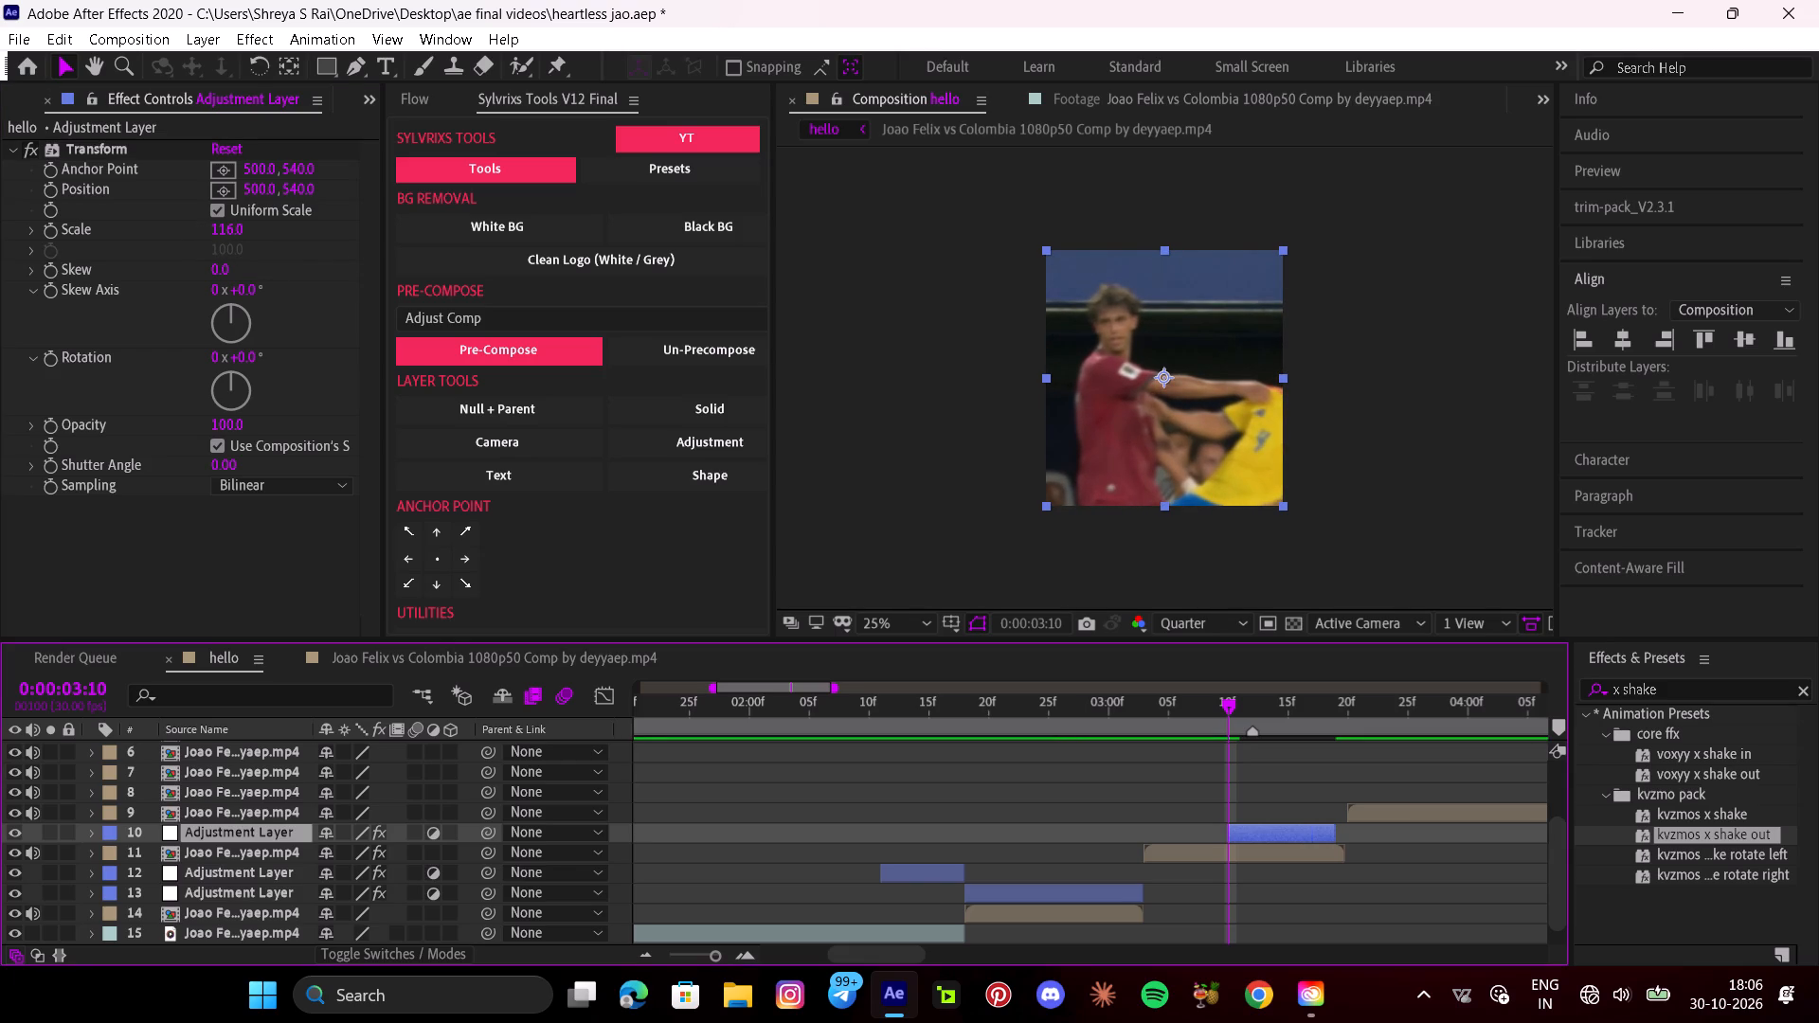
key(ctrl+space)
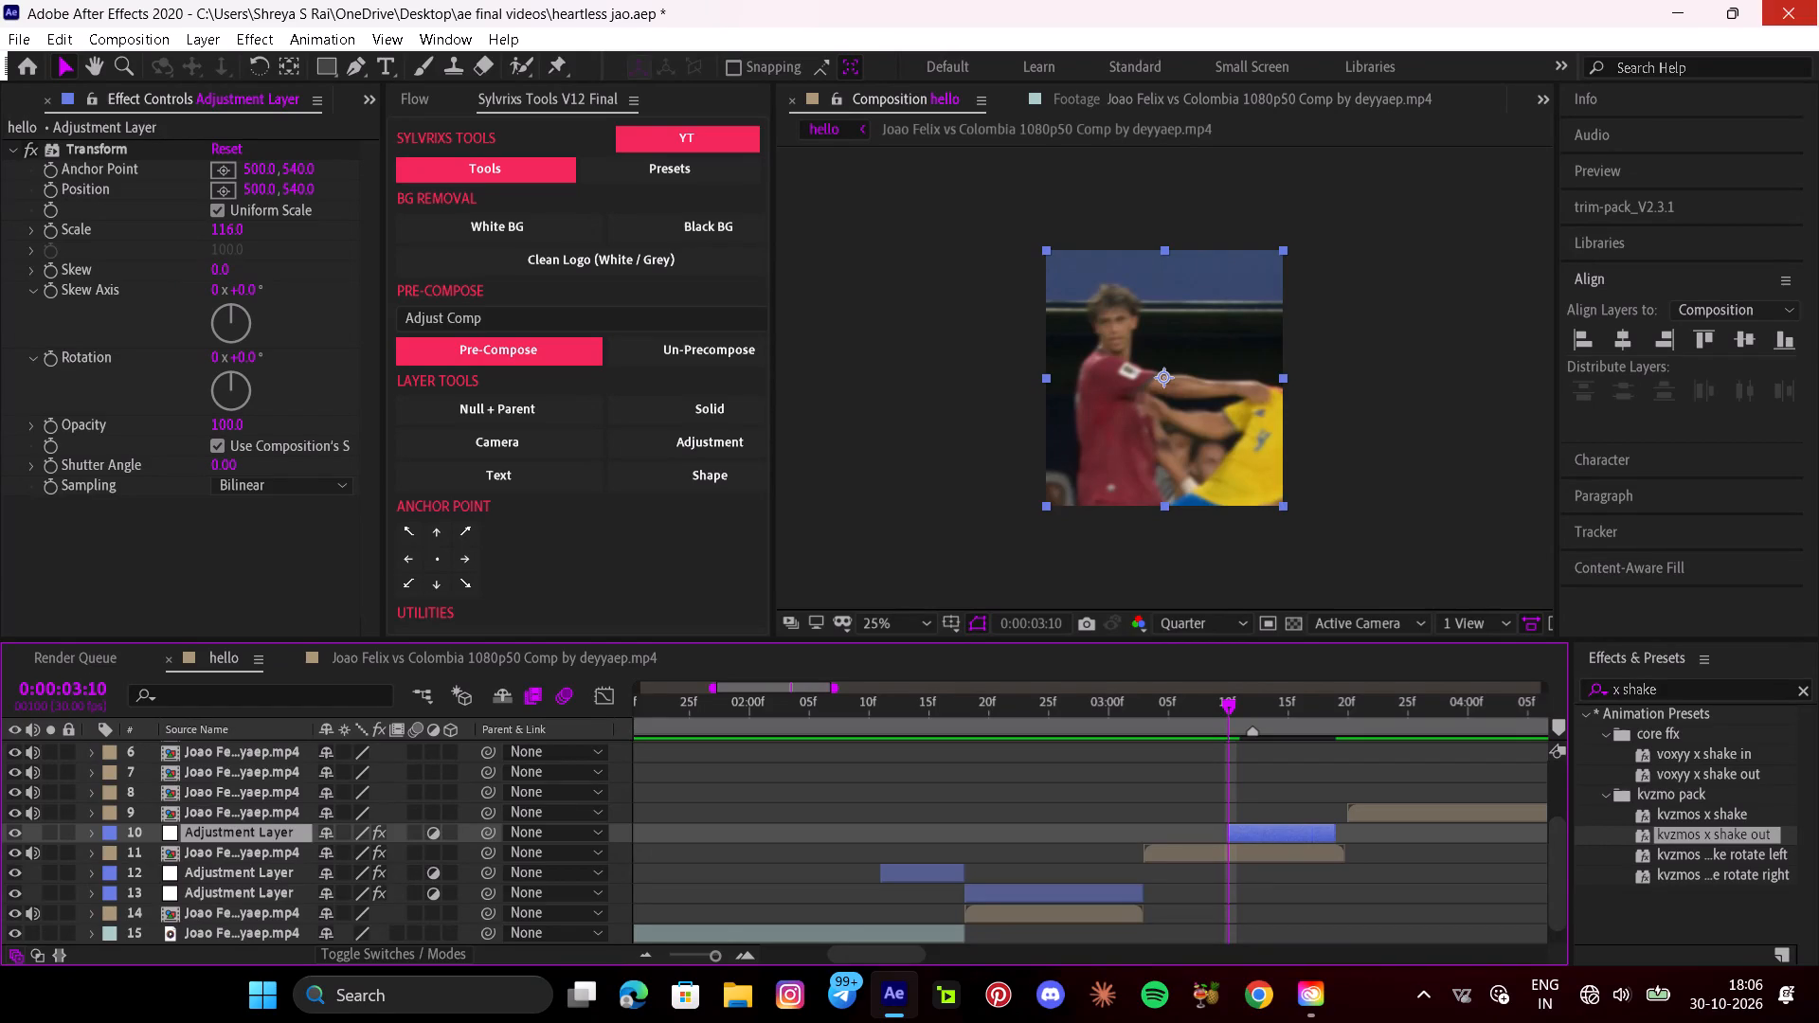
drag(1336, 832, 1345, 836)
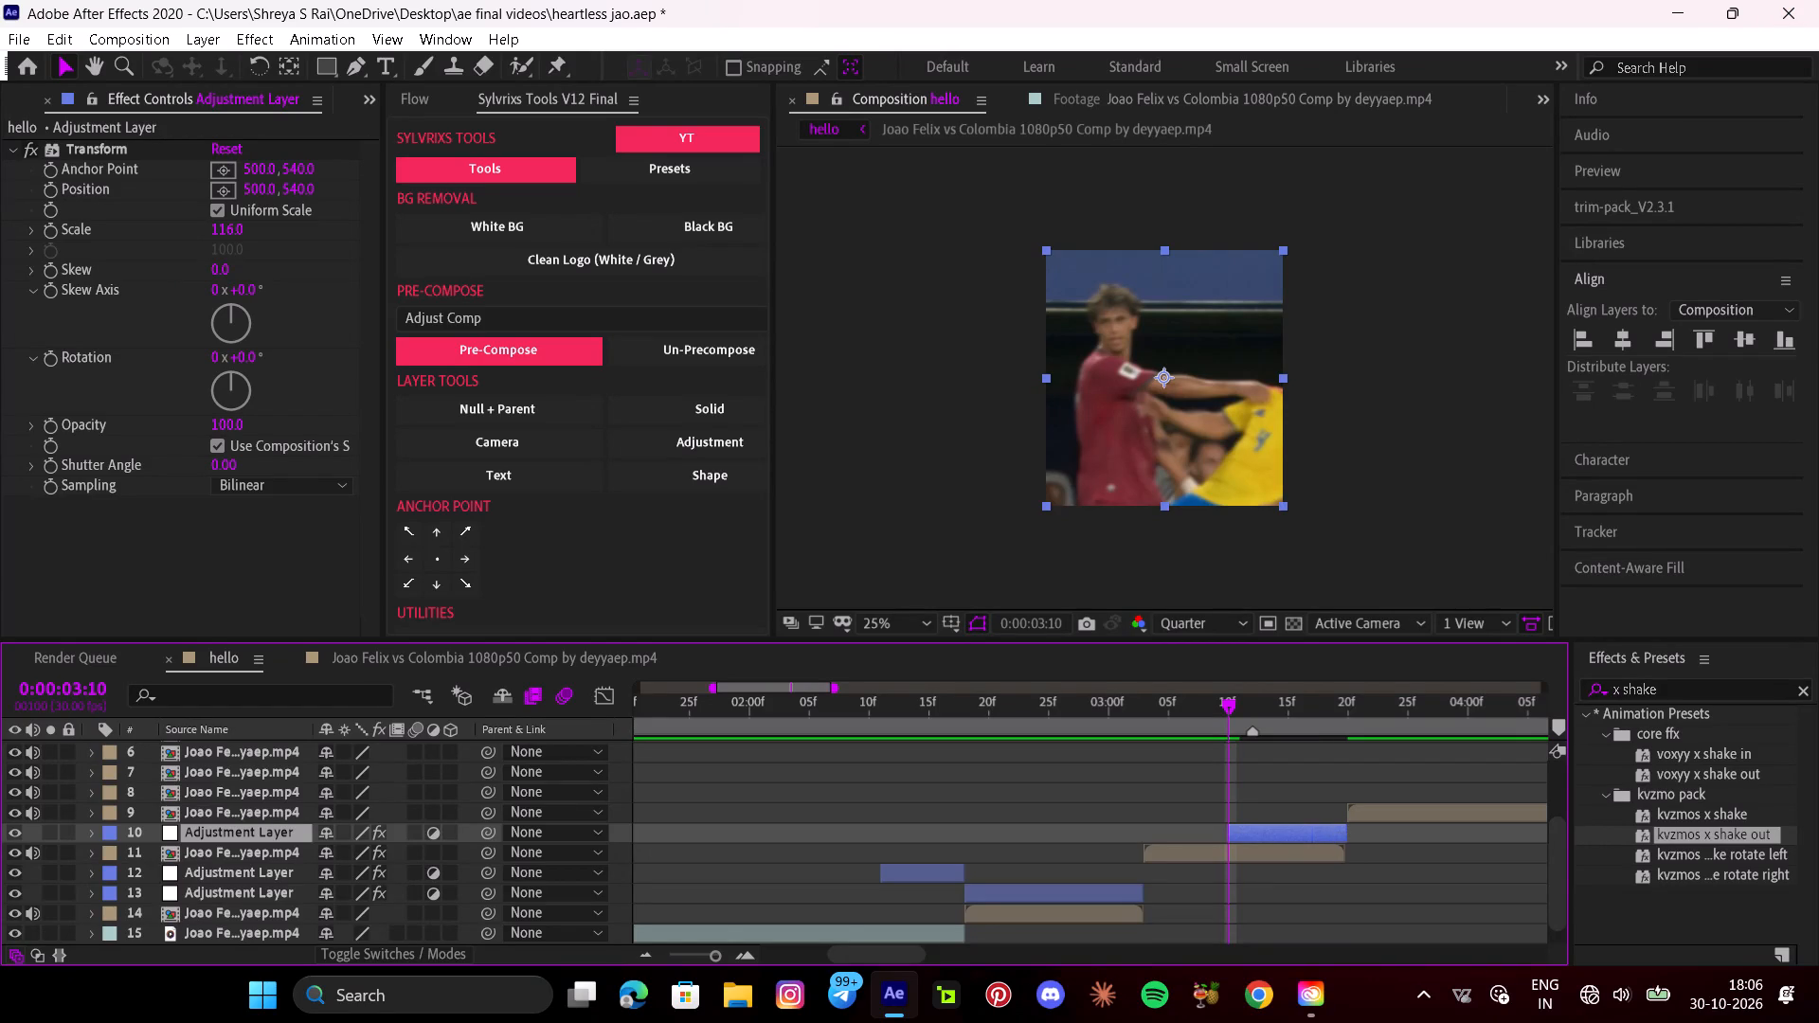
Apply the Tint effect to the same adjustment layer to make that part of the clip black and white.
click(1277, 833)
key(ctrl+space)
text(tin)
click(1212, 740)
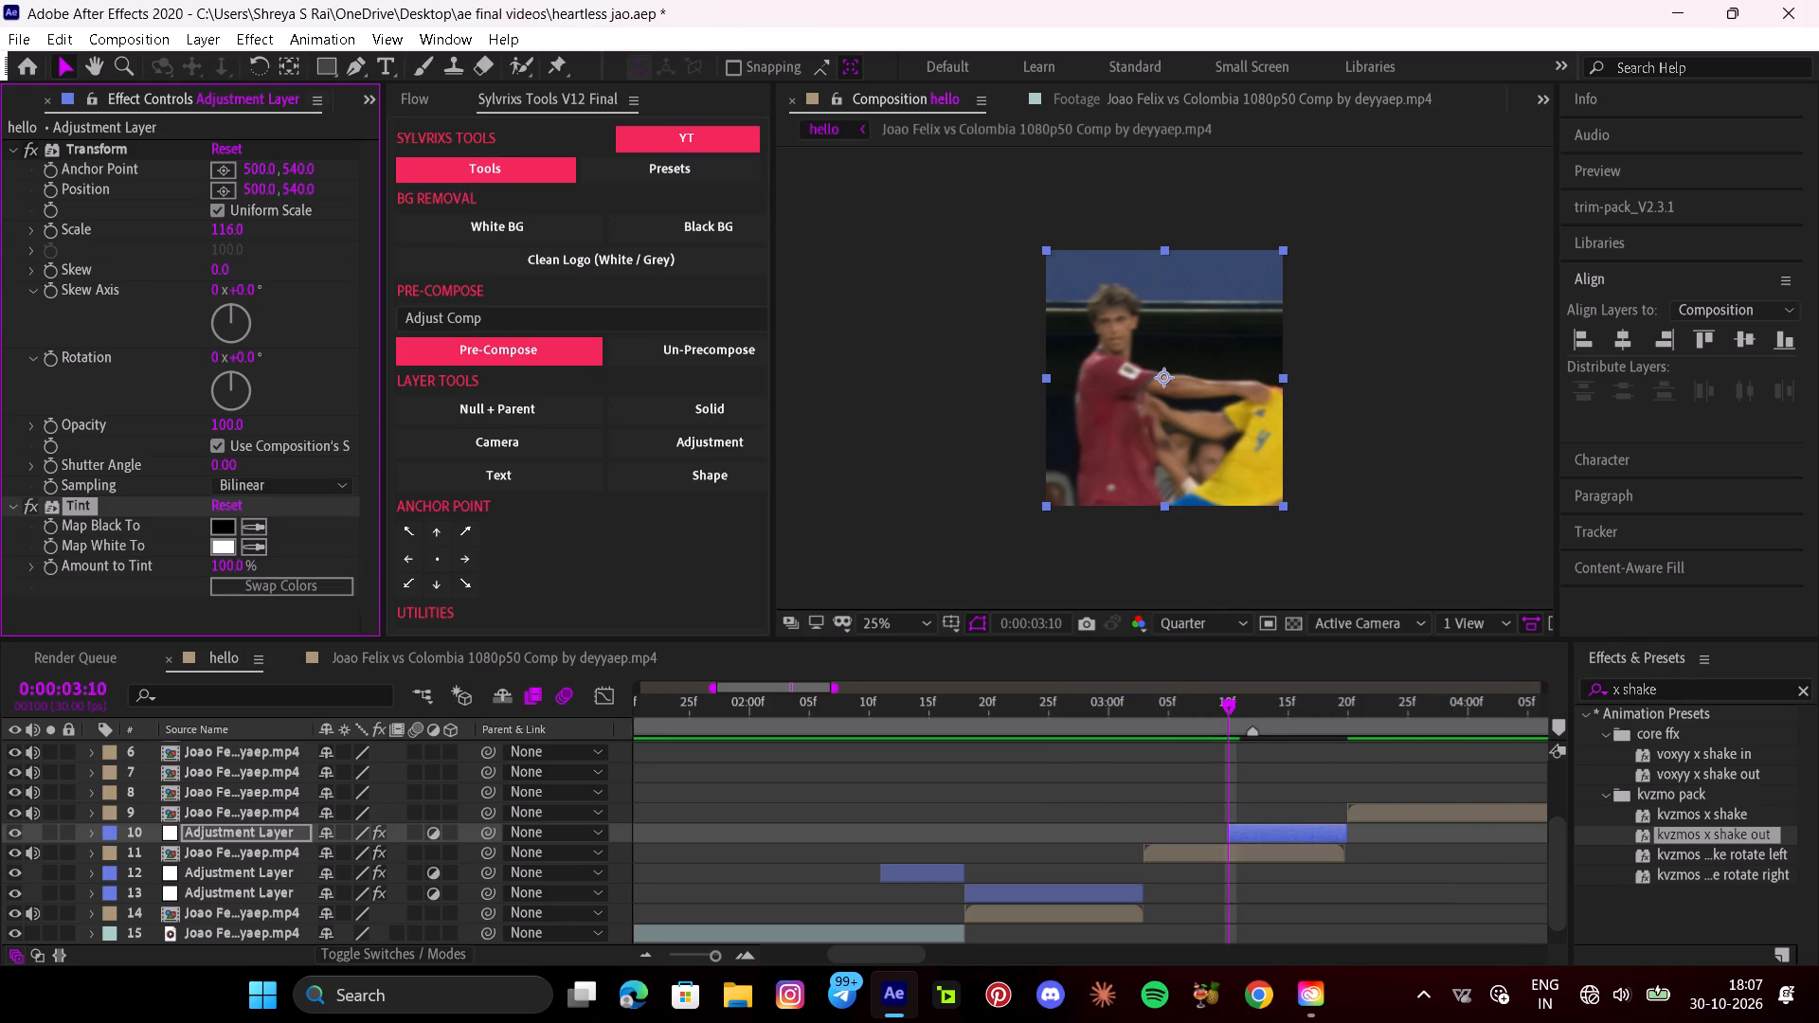
Apply the recent animation preset maahes fast radial blur shake to the tinted adjustment layer.
click(305, 41)
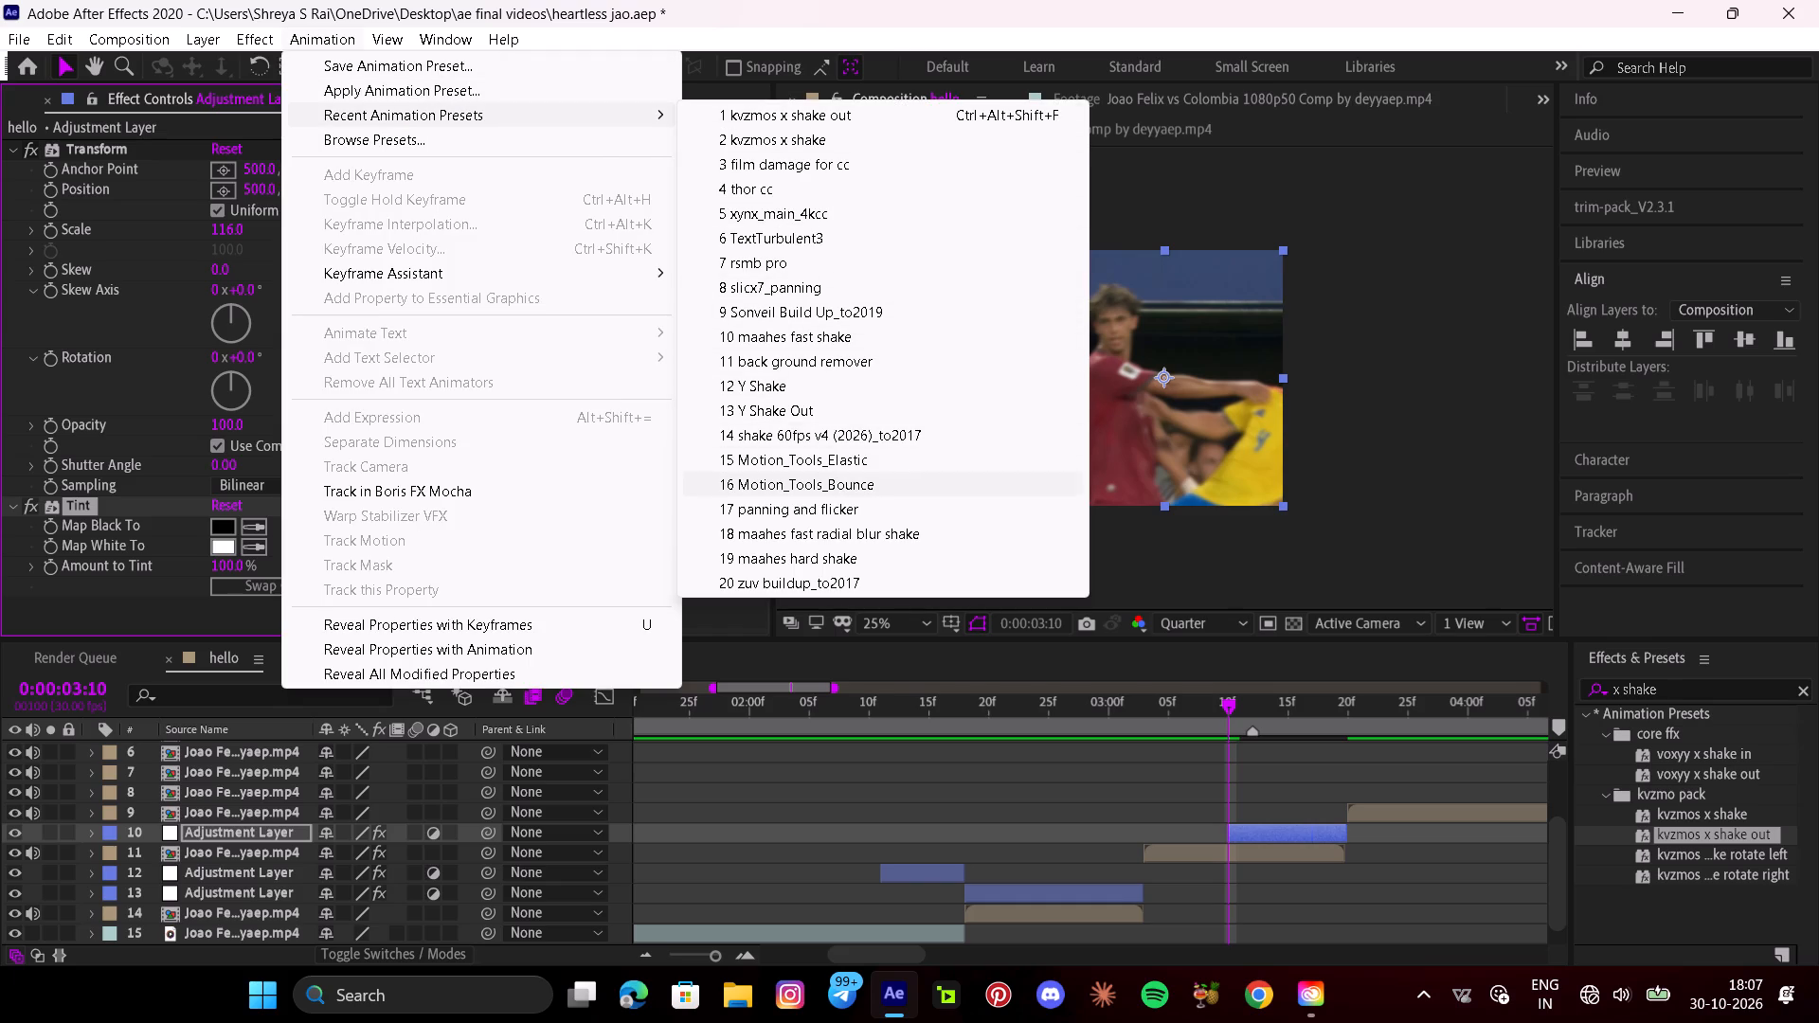
click(858, 534)
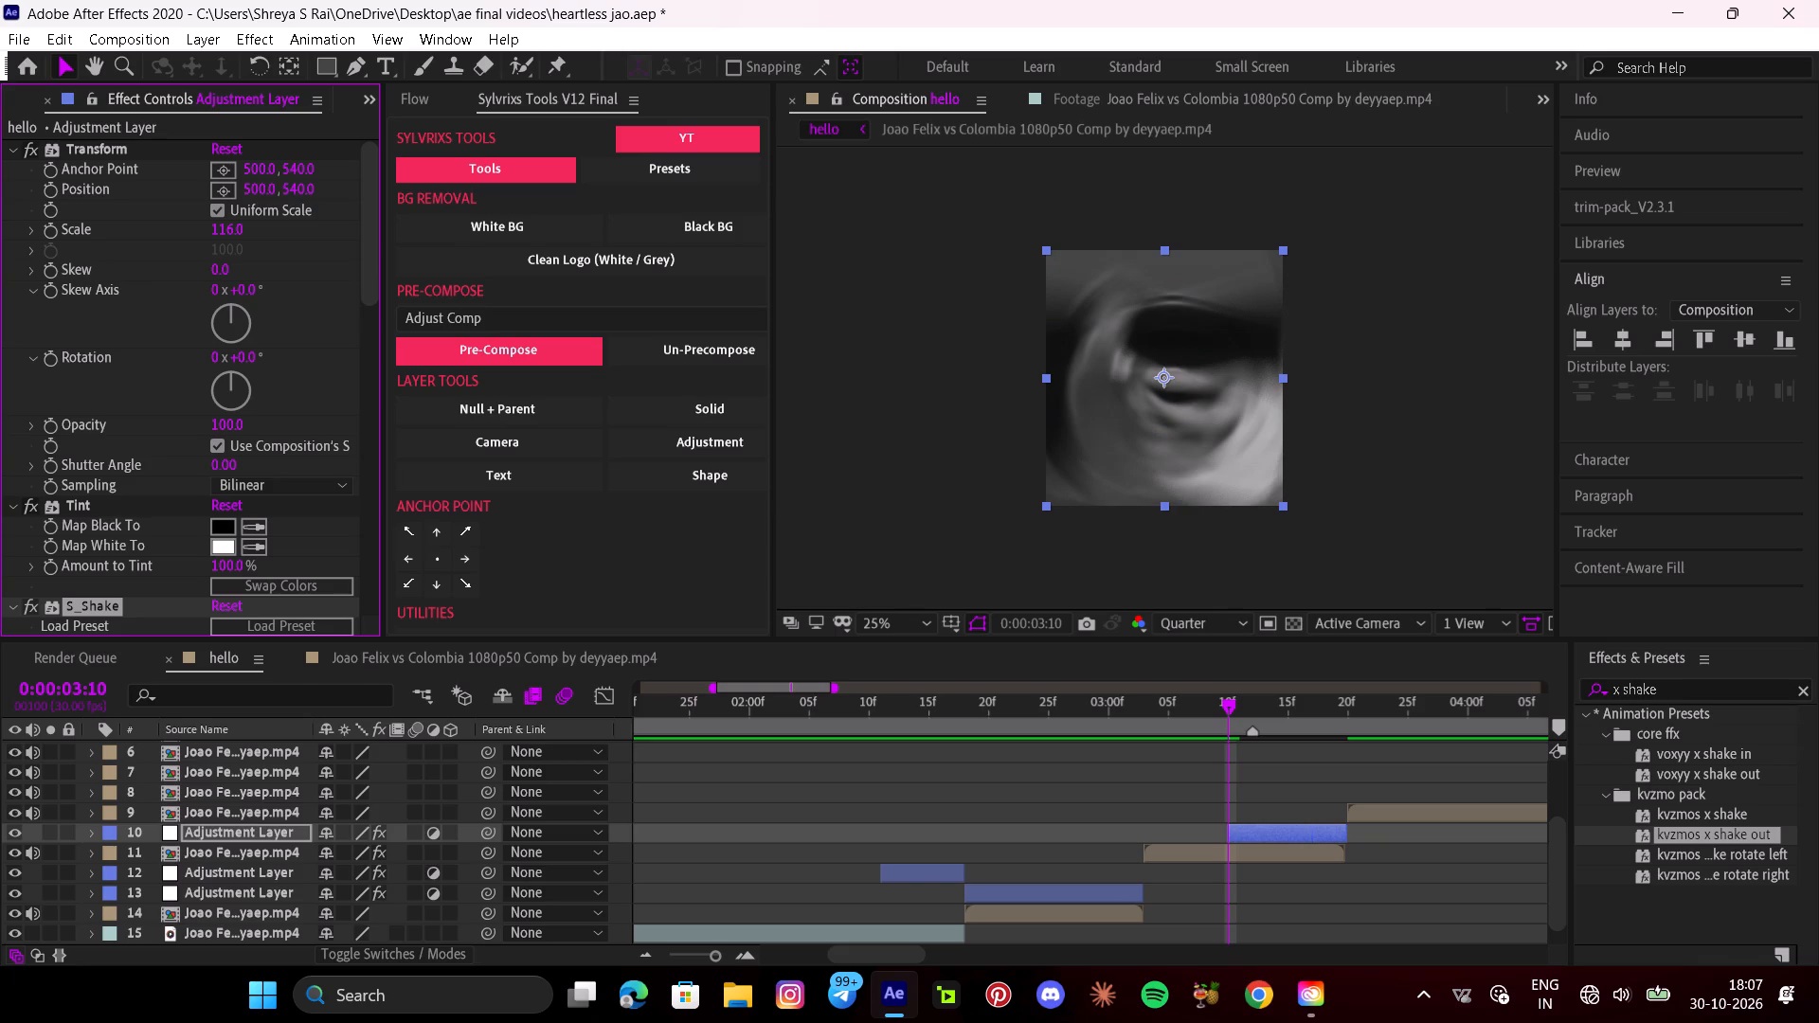
Play back the composition across the new adjustment layer, including from 0:00:02:07, to check the tinted shake.
drag(1226, 712, 1105, 741)
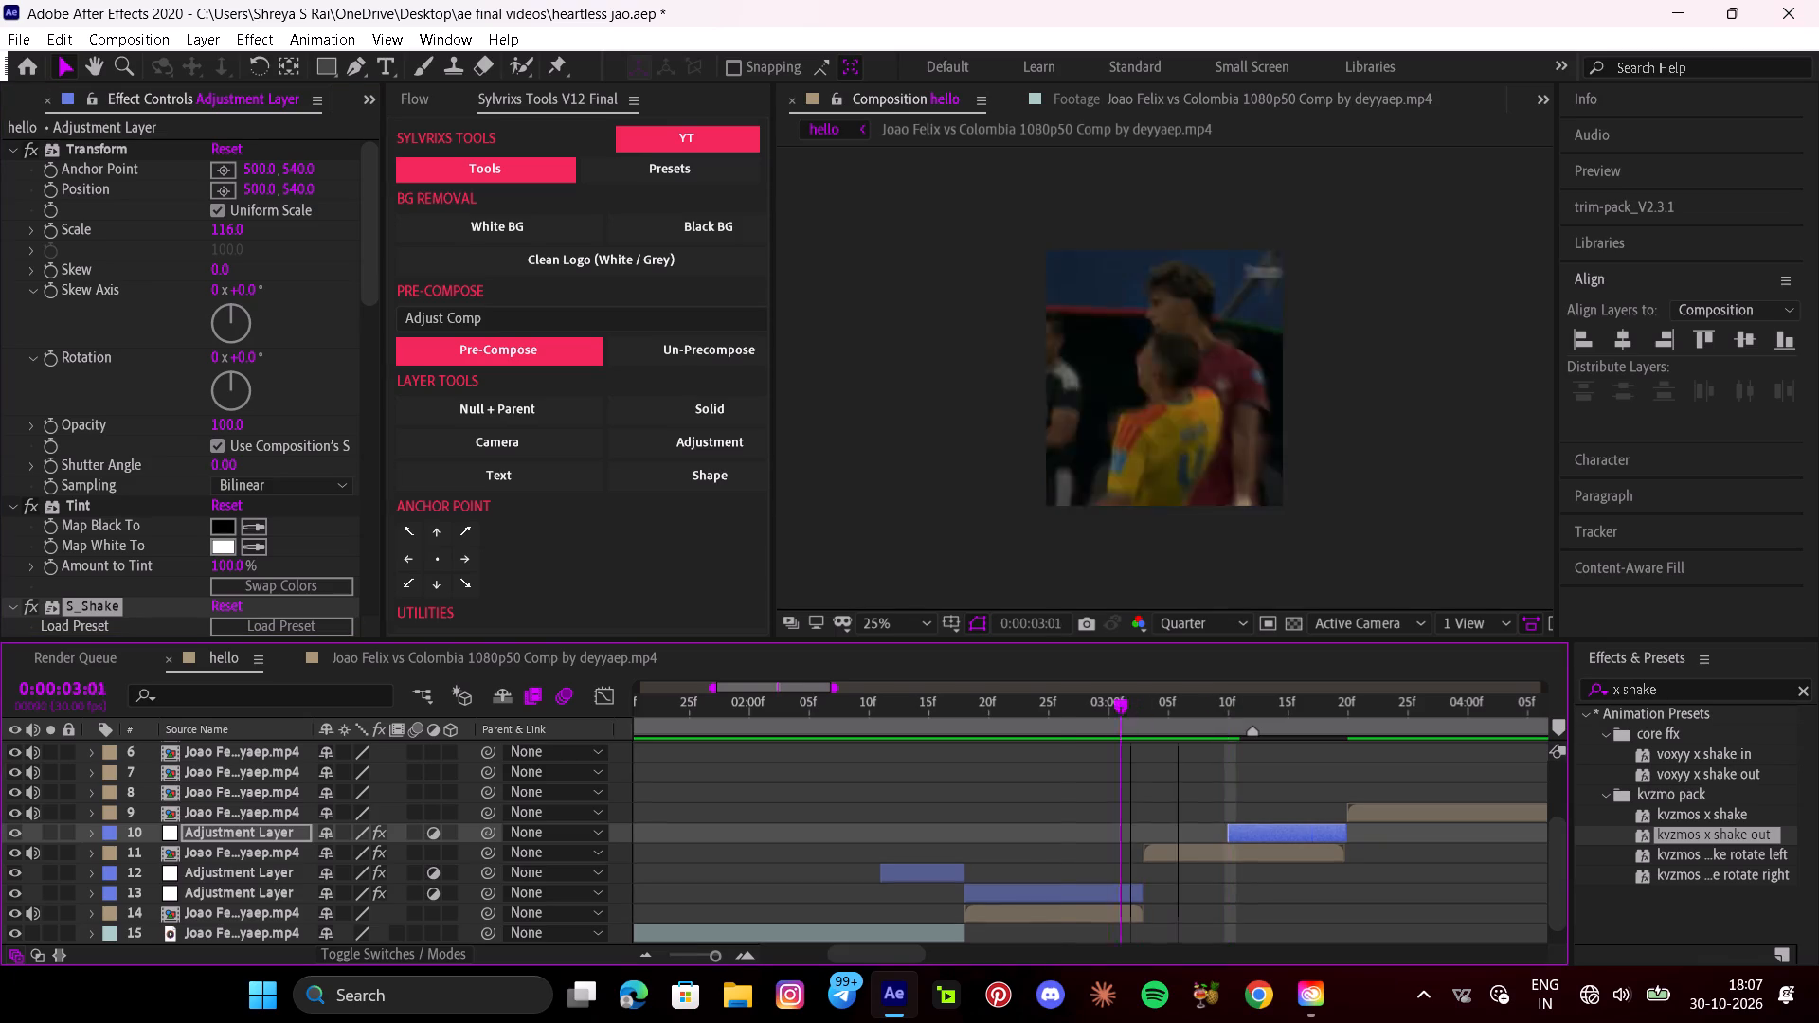
drag(1105, 741, 1054, 744)
key(space)
key(space)
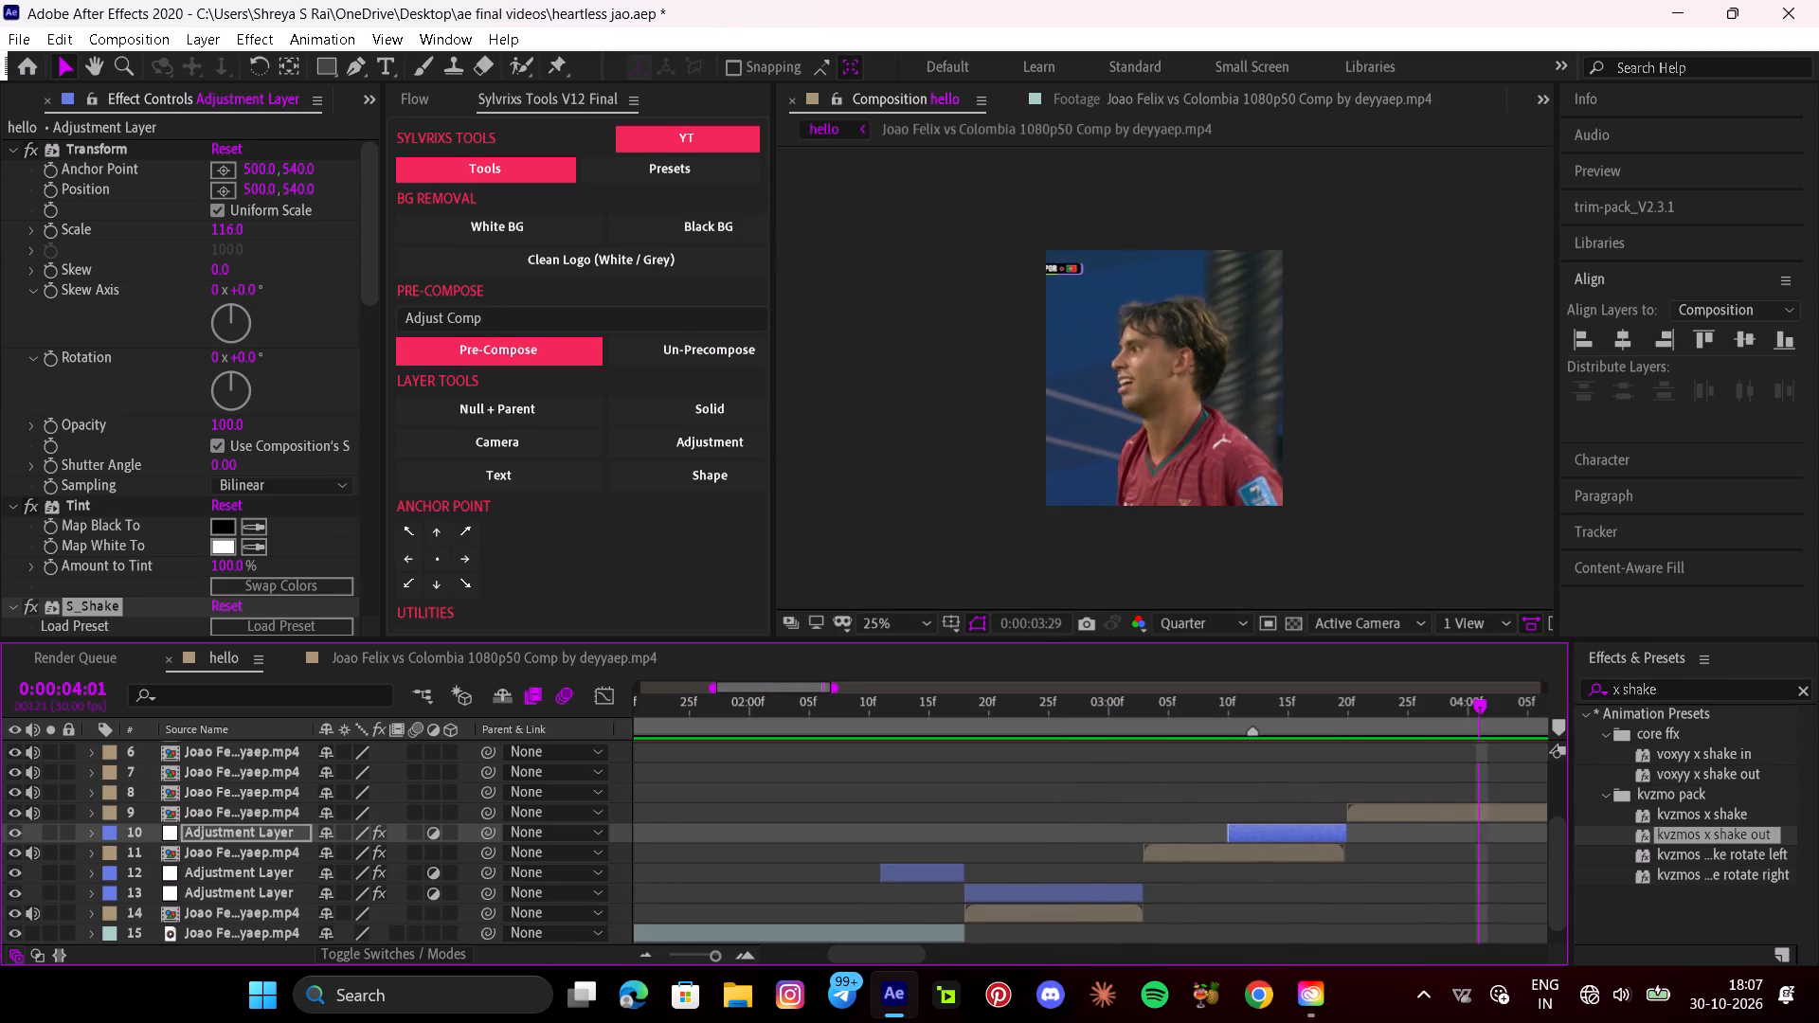
drag(1444, 720, 830, 718)
key(space)
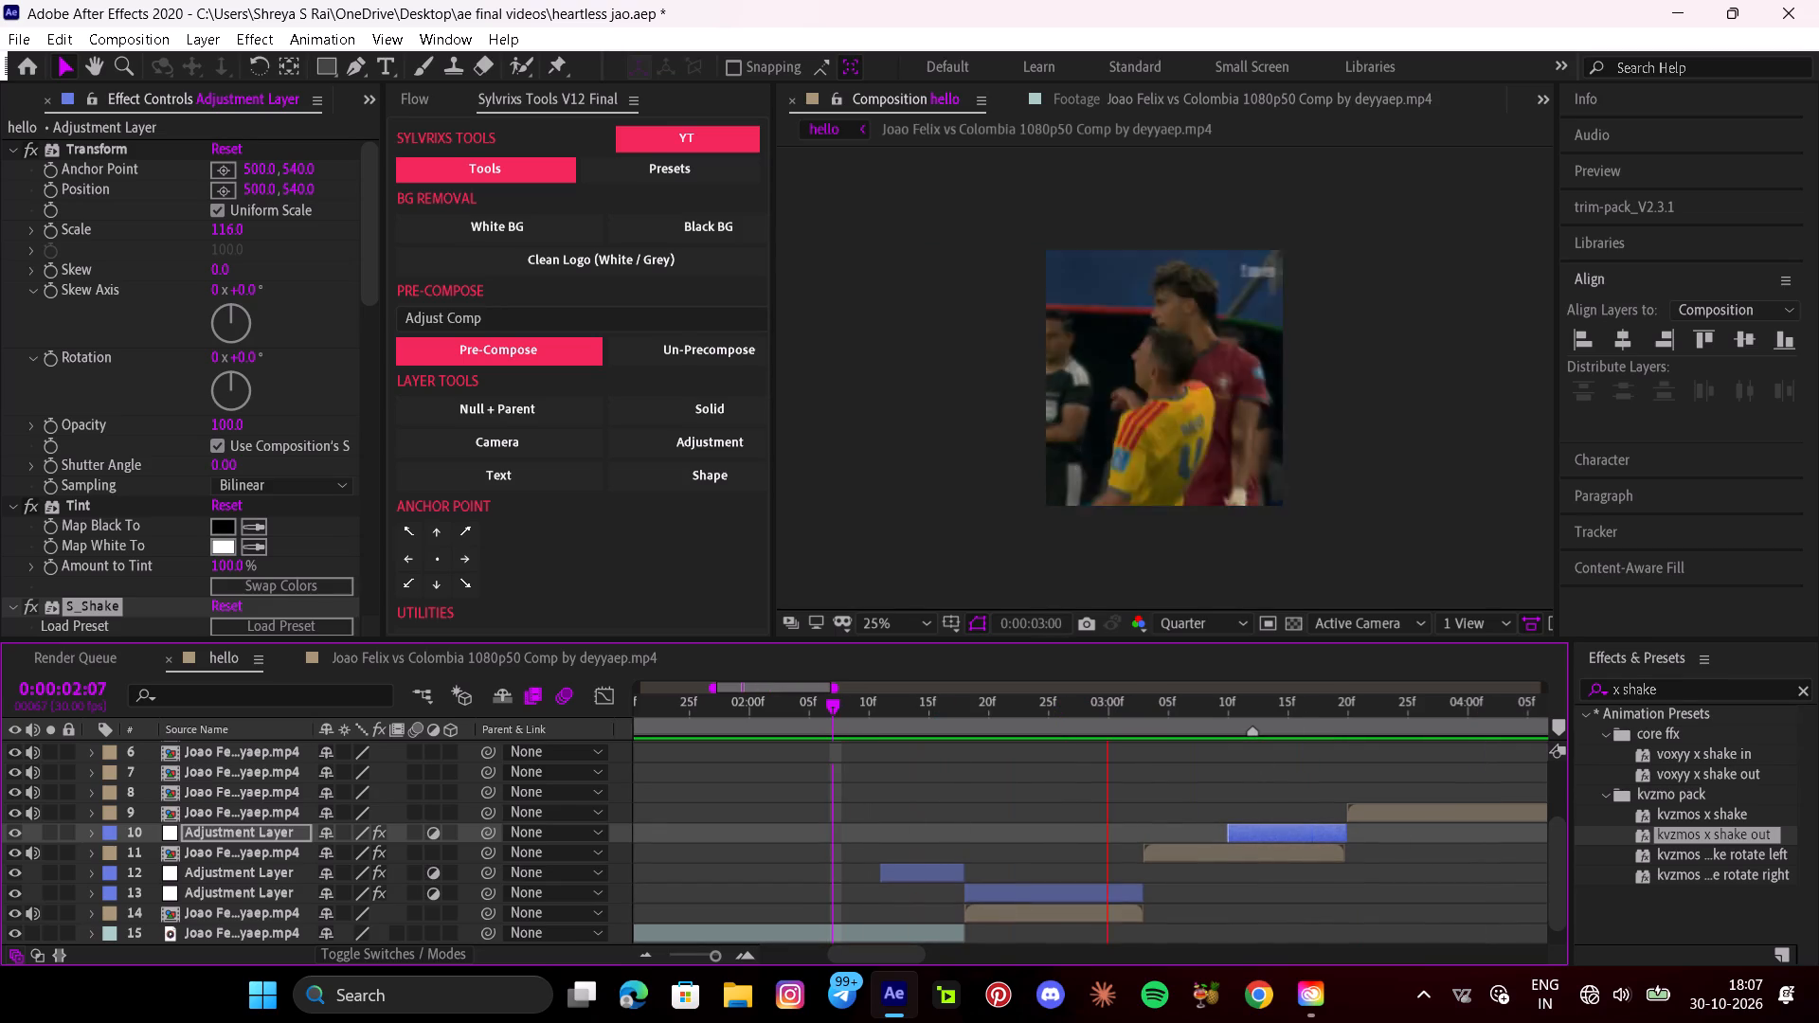
key(space)
At 0:00:03:14, move the S_BlurMoCurves Center XY of the clip beneath the tinted adjustment layer to 20.0, 140.0.
text(oi)
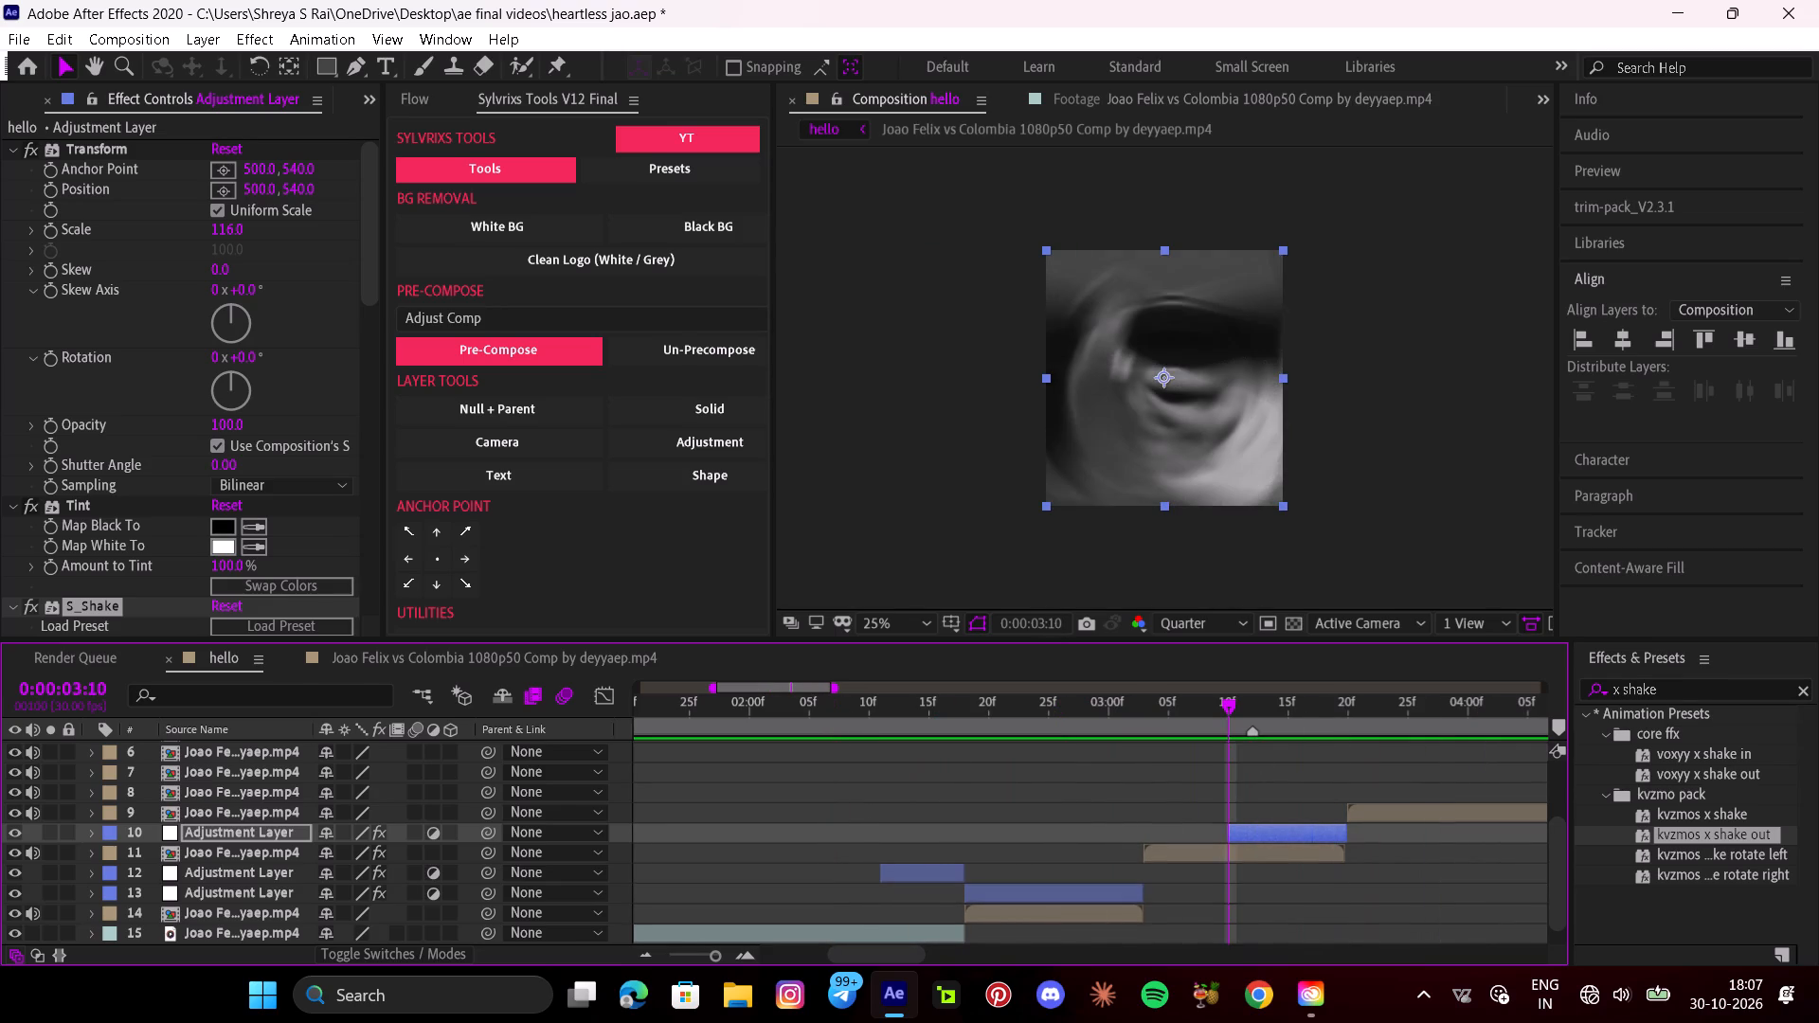
drag(1246, 705, 1270, 719)
click(1254, 852)
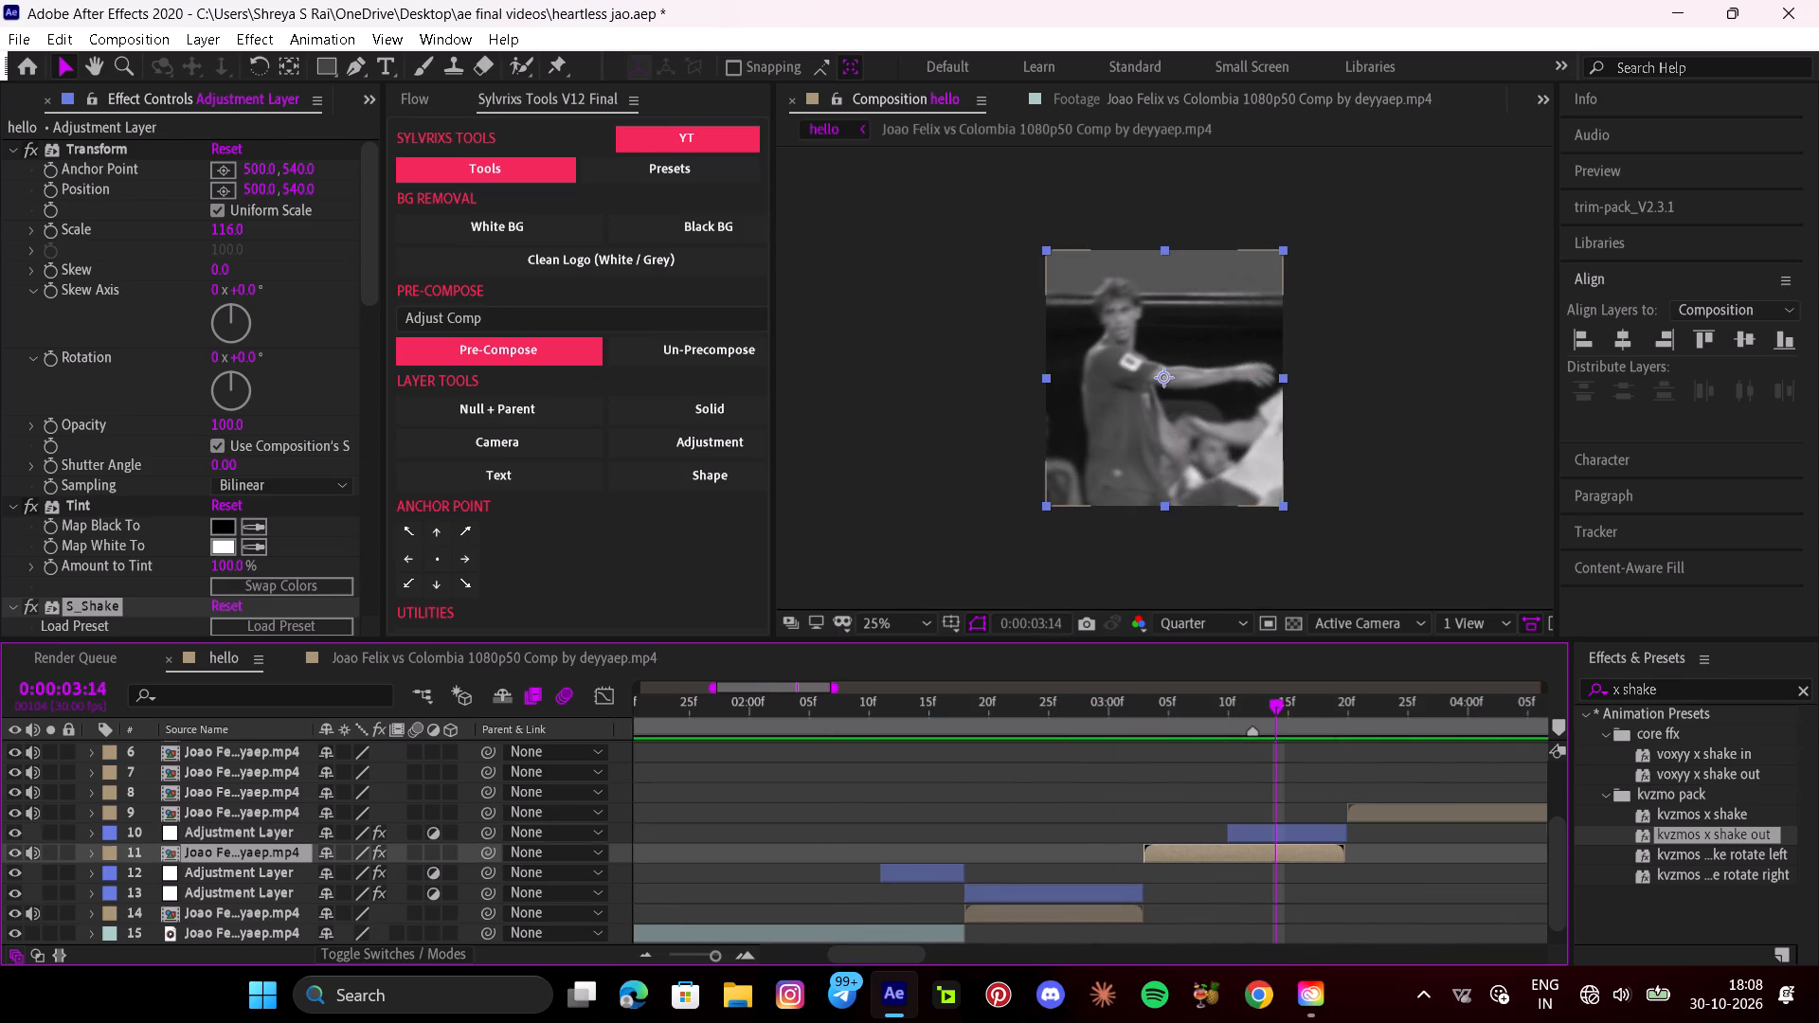
click(106, 147)
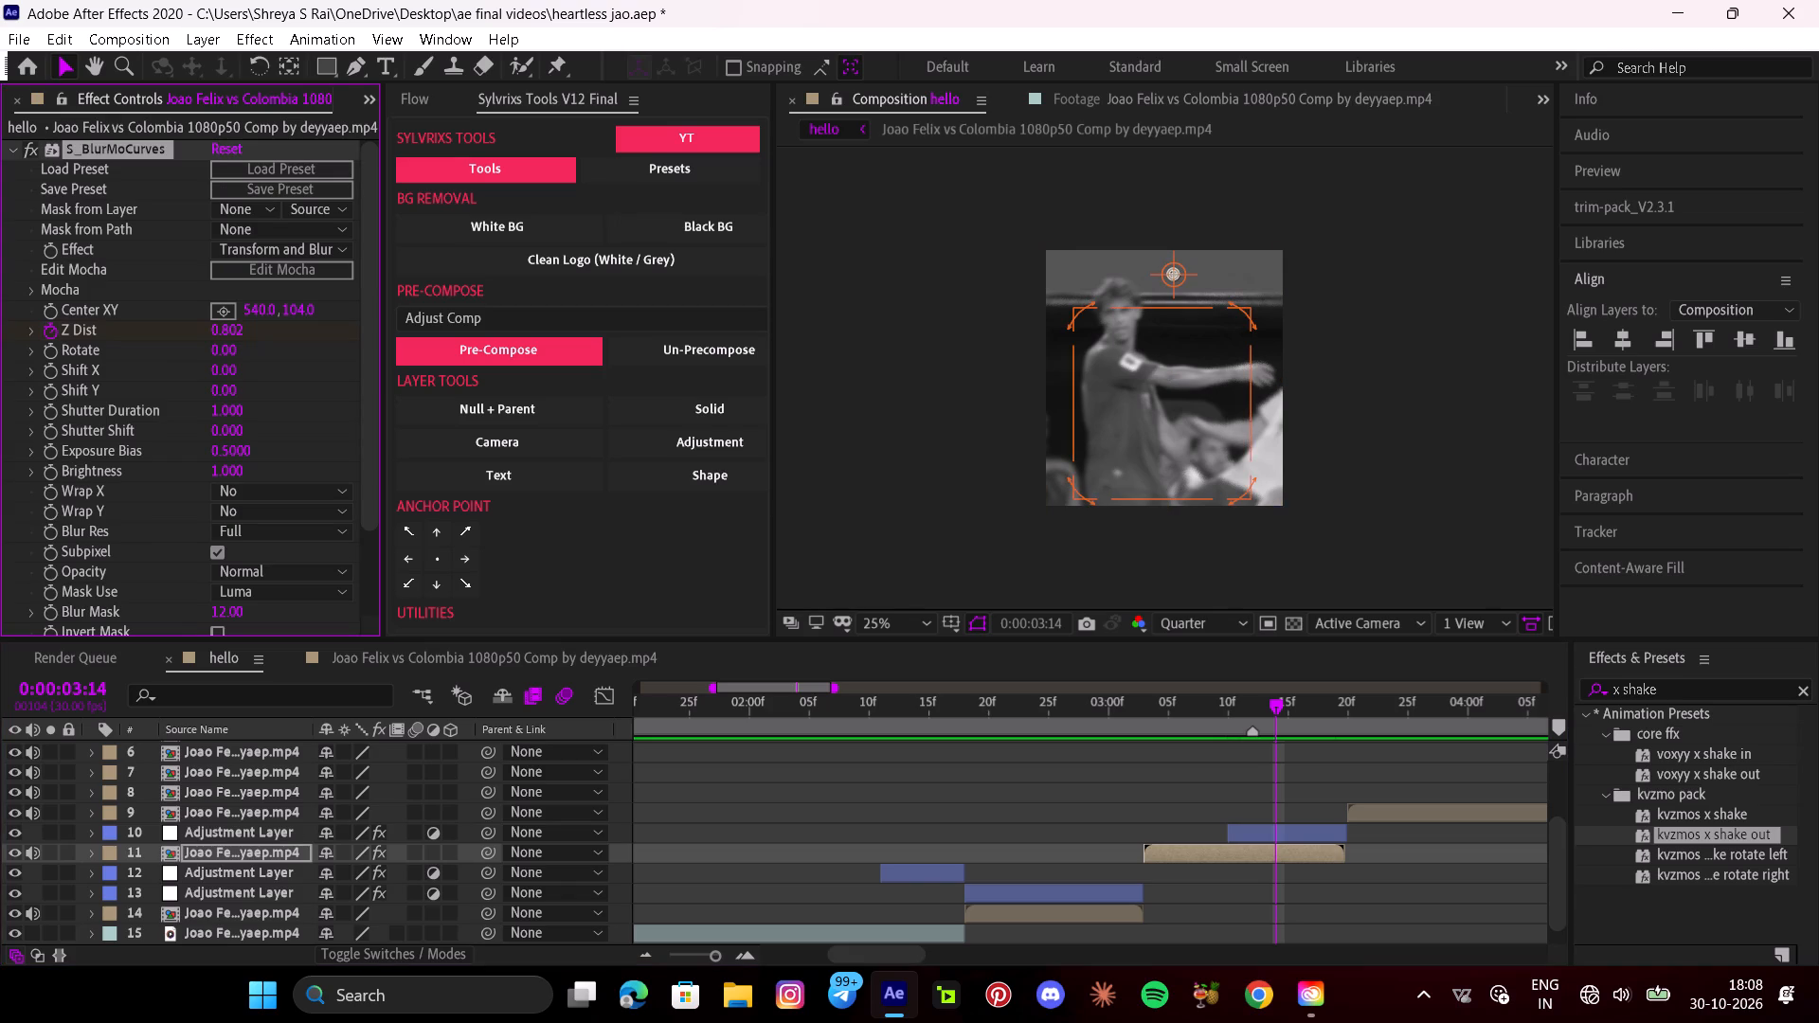
drag(1155, 277, 1032, 285)
On the tinted adjustment layer's Transform effect, set Scale to 129.0 and Anchor Point to 500.0, 487.0.
click(1280, 823)
click(1286, 825)
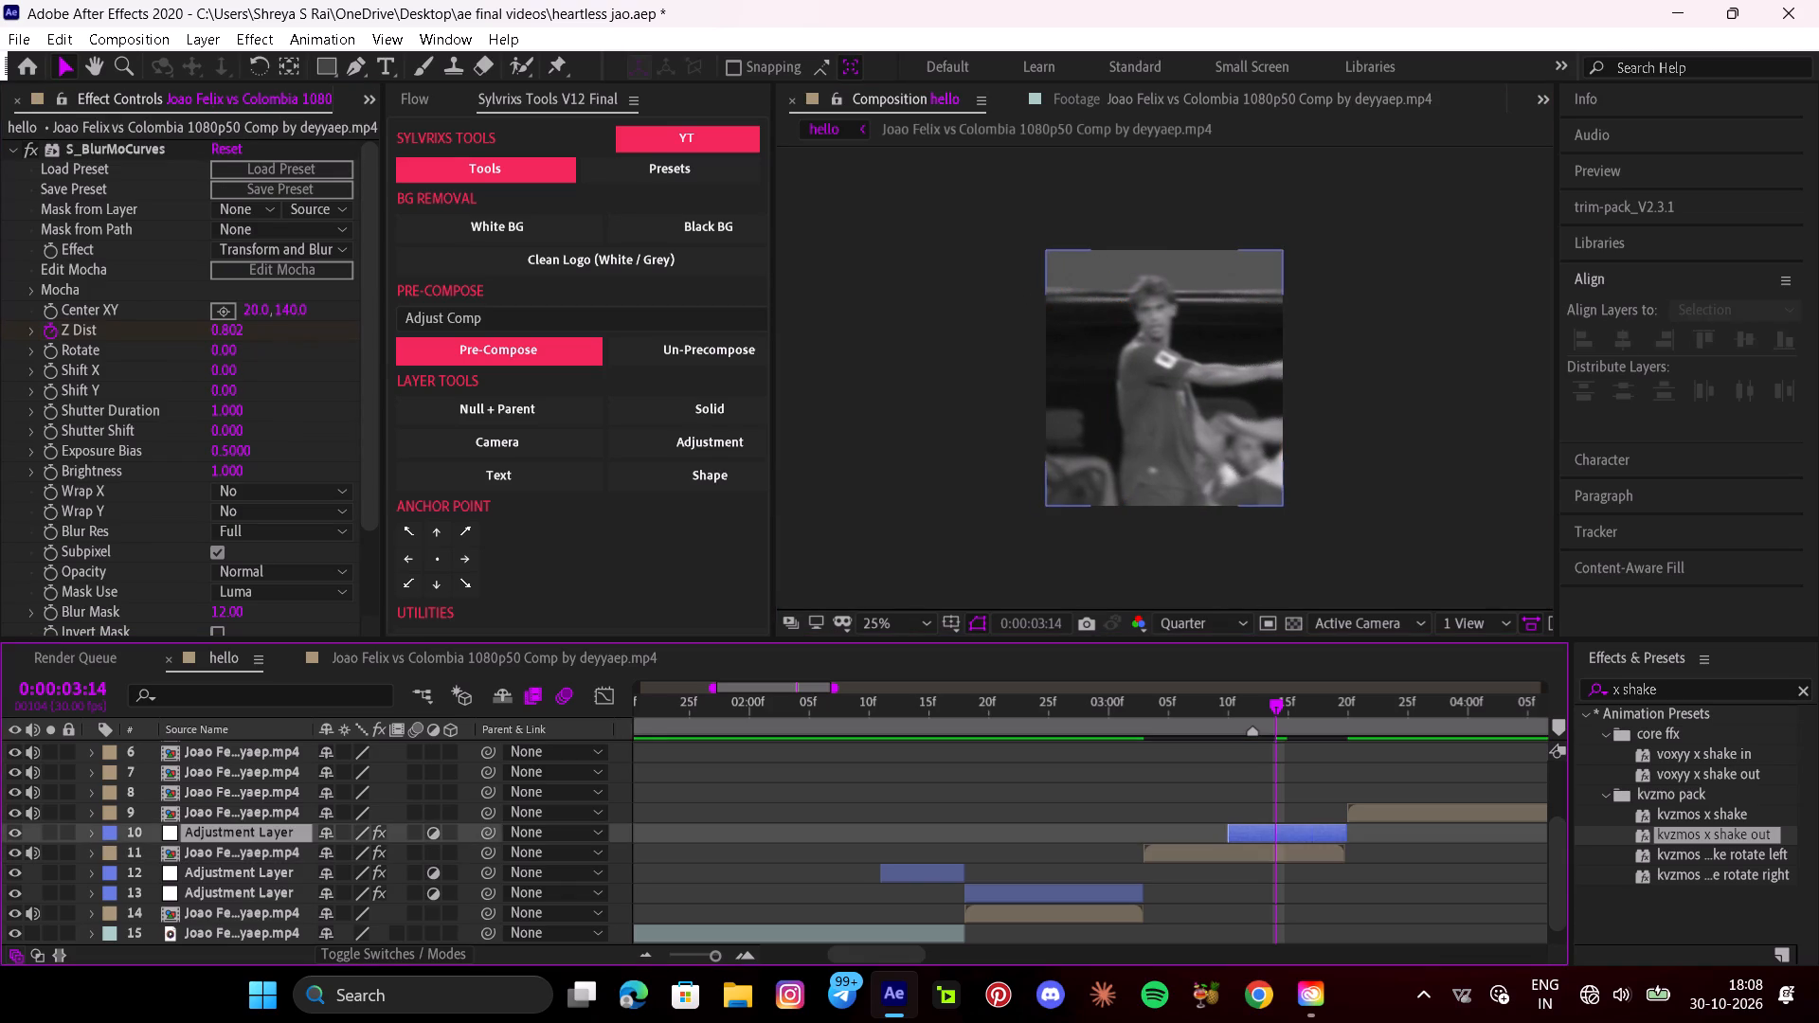
drag(229, 230, 243, 239)
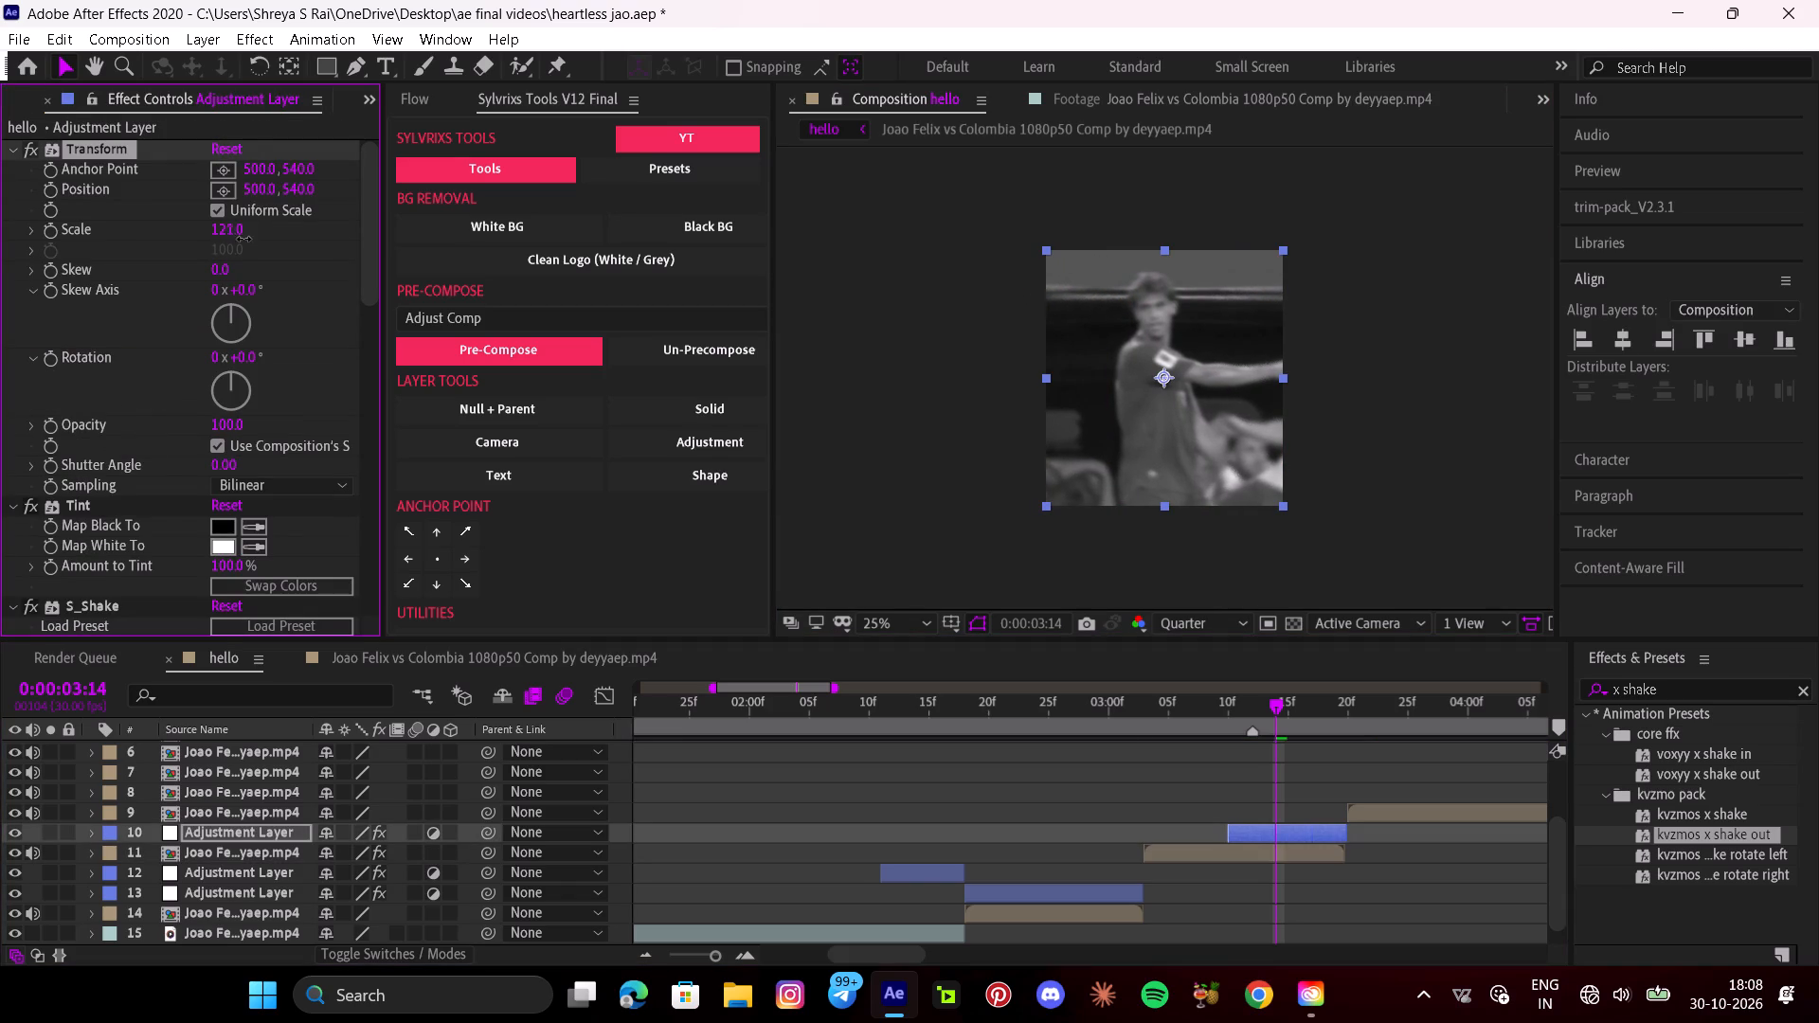
drag(243, 239, 255, 241)
drag(292, 173, 314, 185)
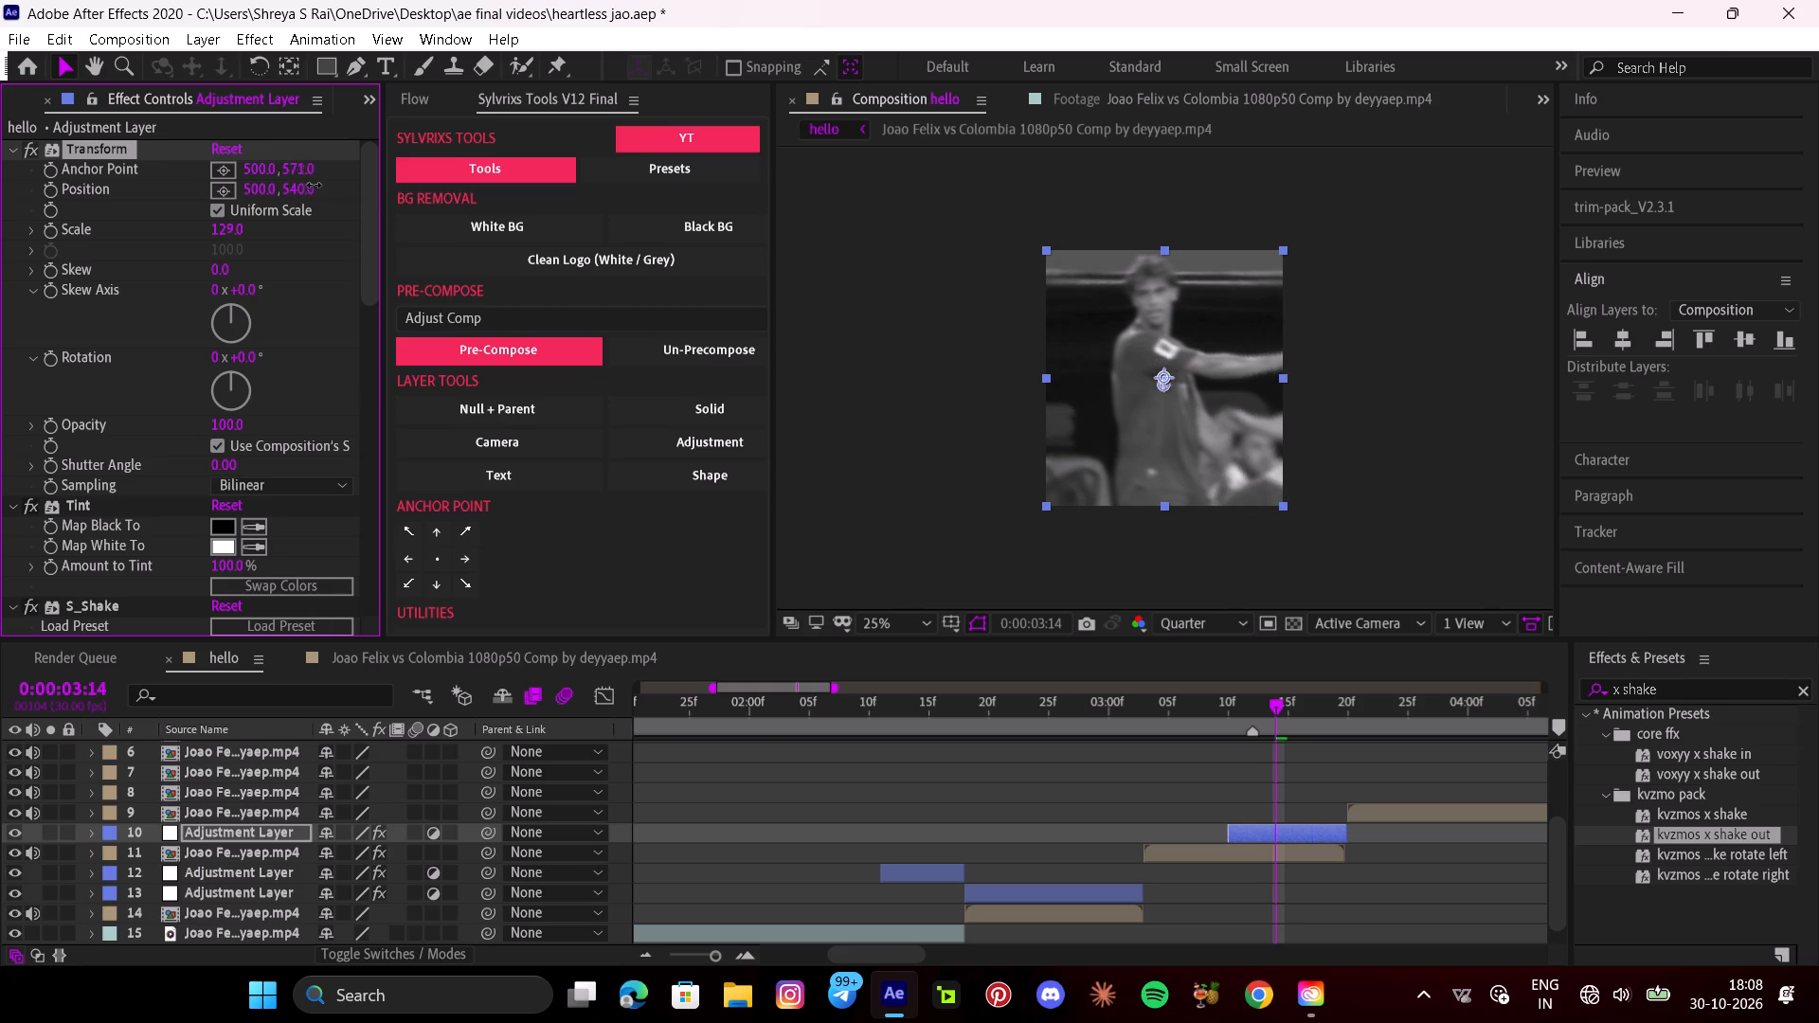
drag(314, 185, 234, 168)
Play back the composition from 0:00:02:07 and again from 0:00:01:22 to check the reframed black-and-white section.
drag(1250, 710, 1197, 698)
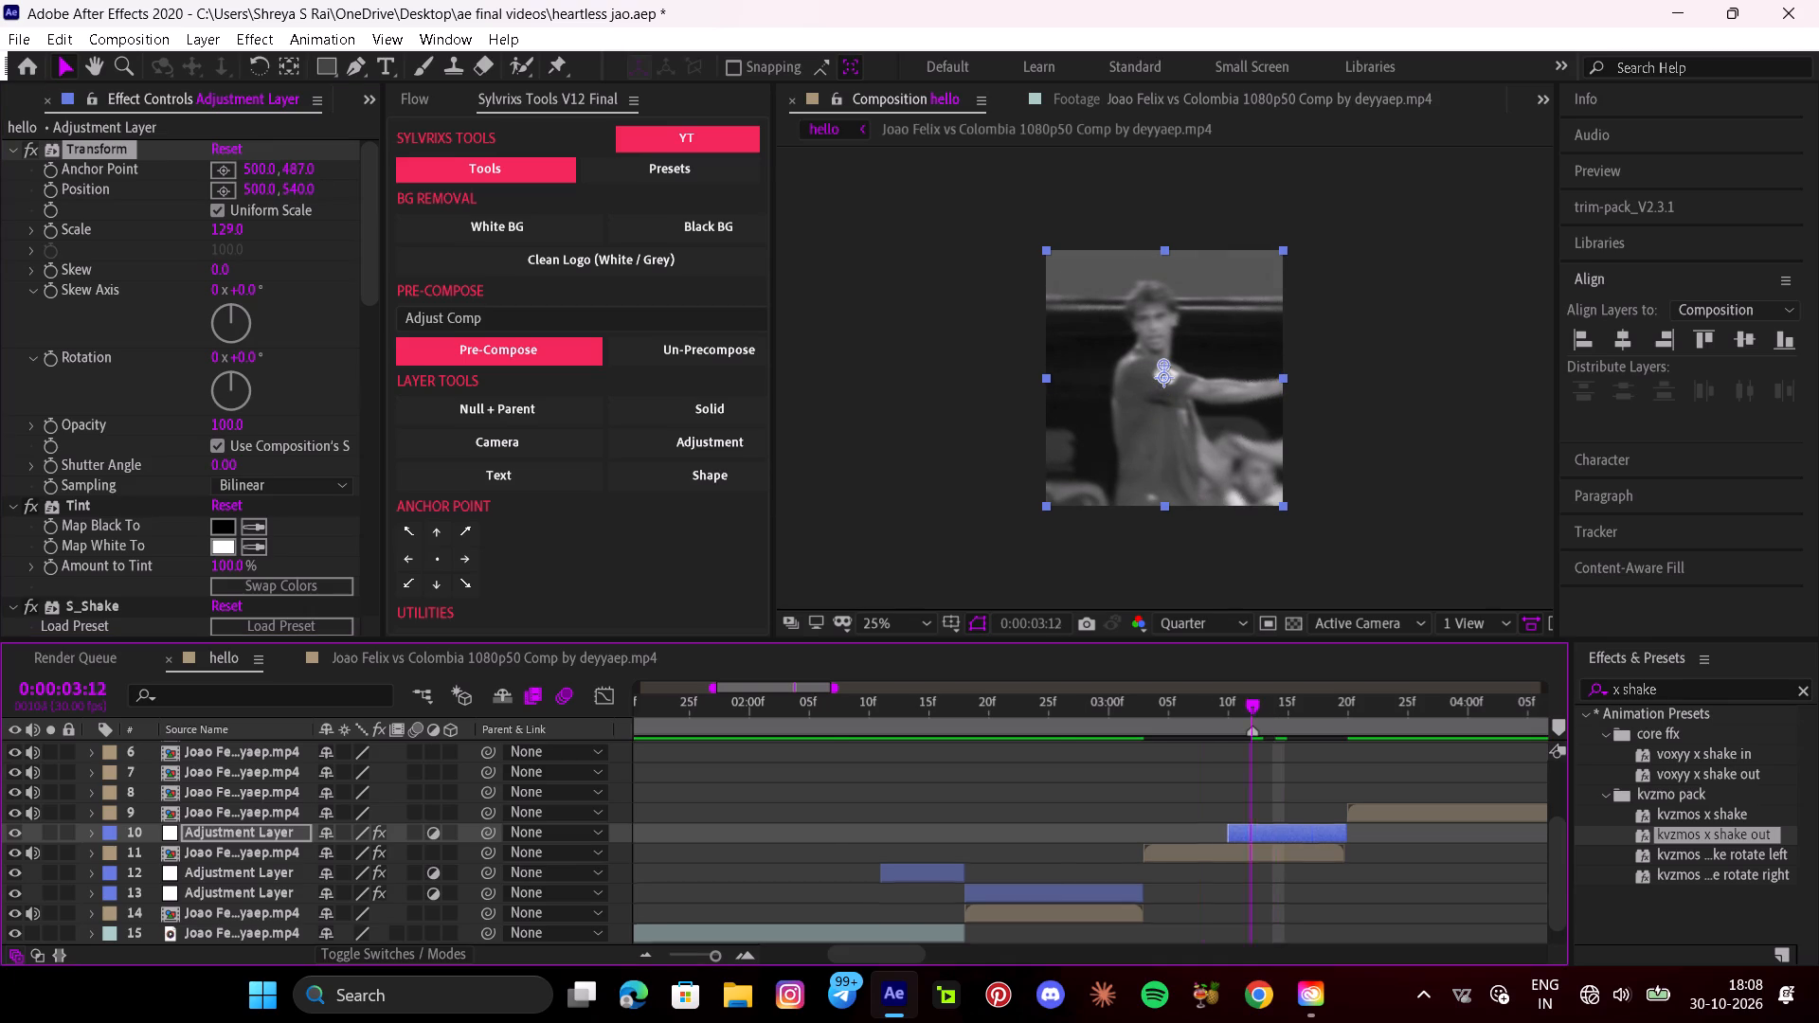
drag(1197, 698, 835, 693)
key(space)
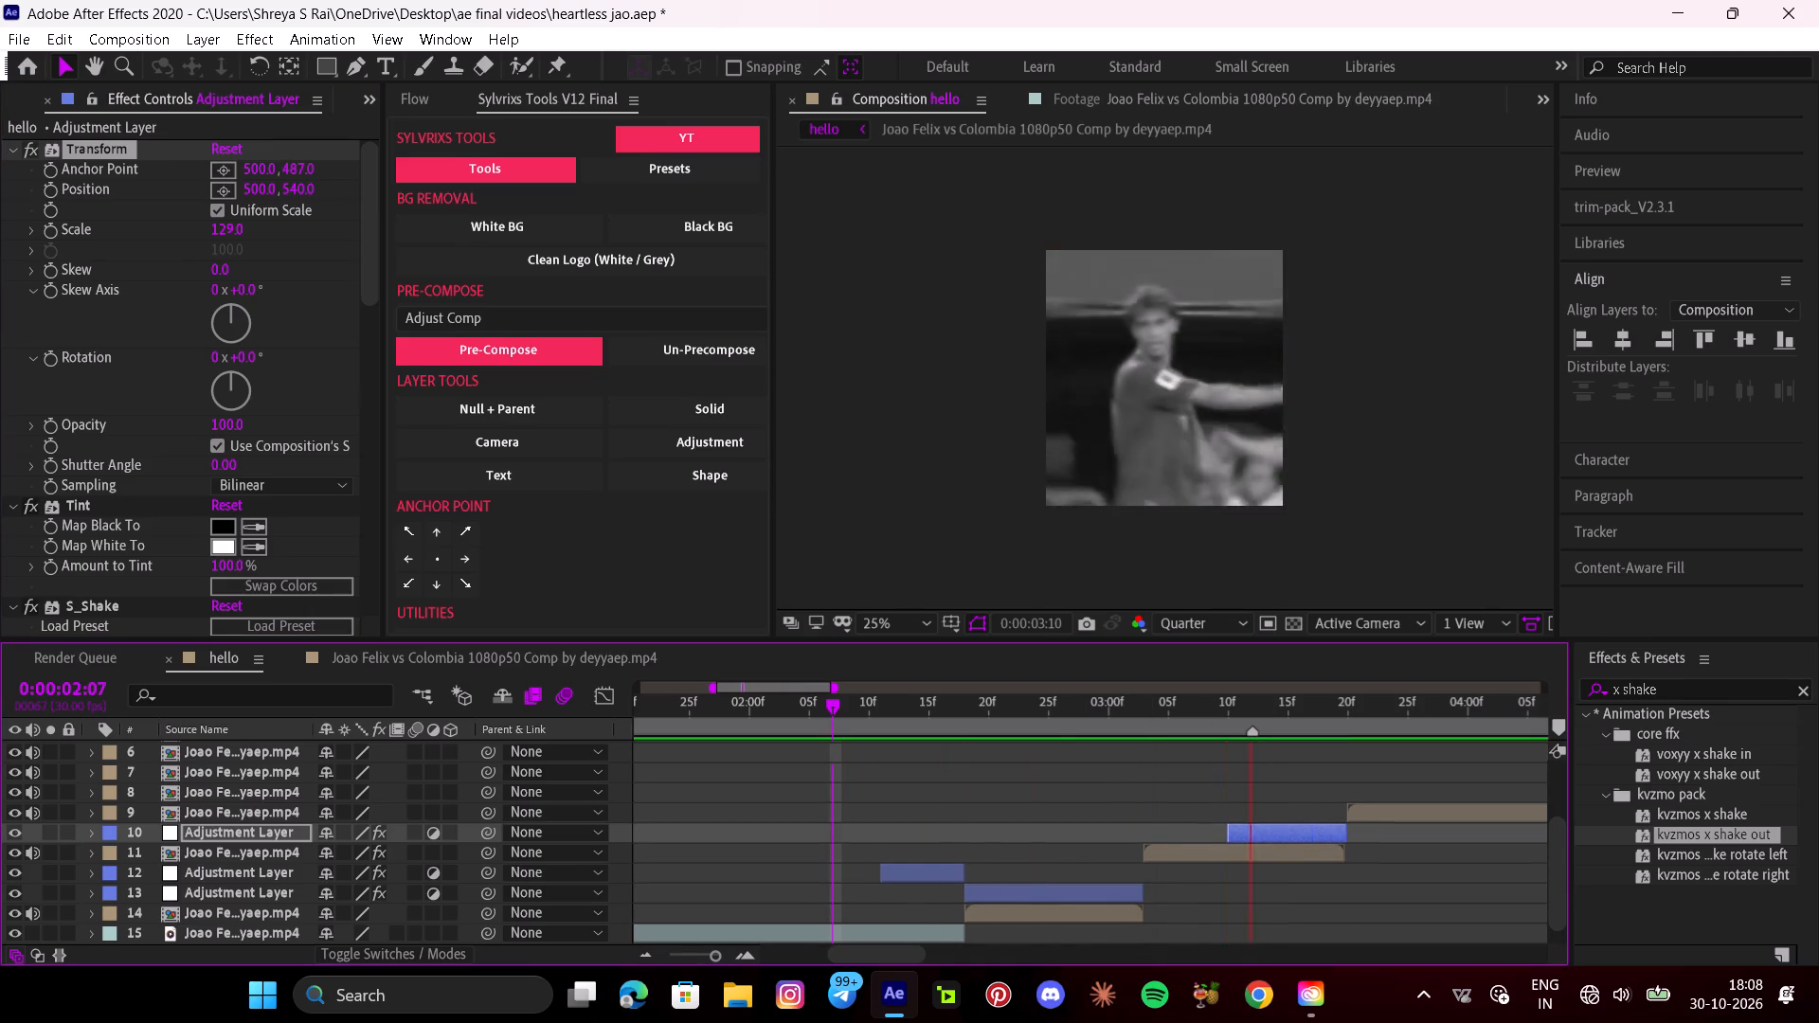
key(space)
drag(1342, 706, 658, 709)
key(space)
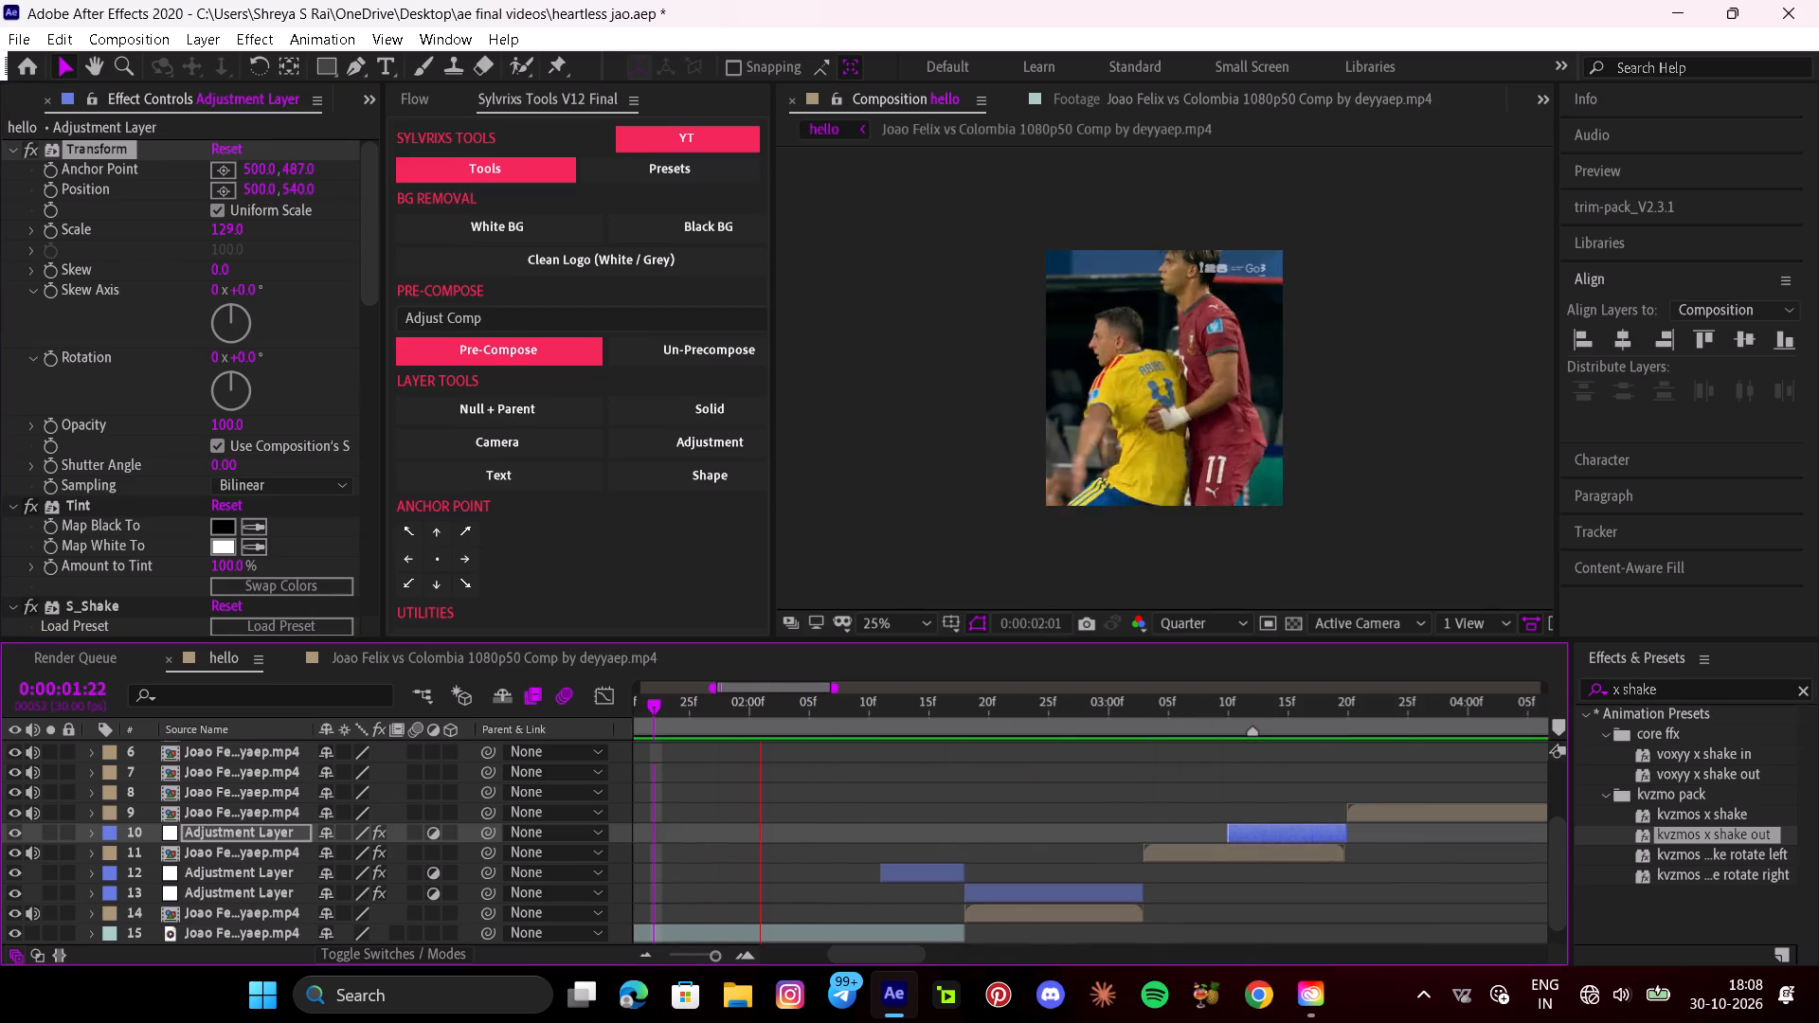
key(space)
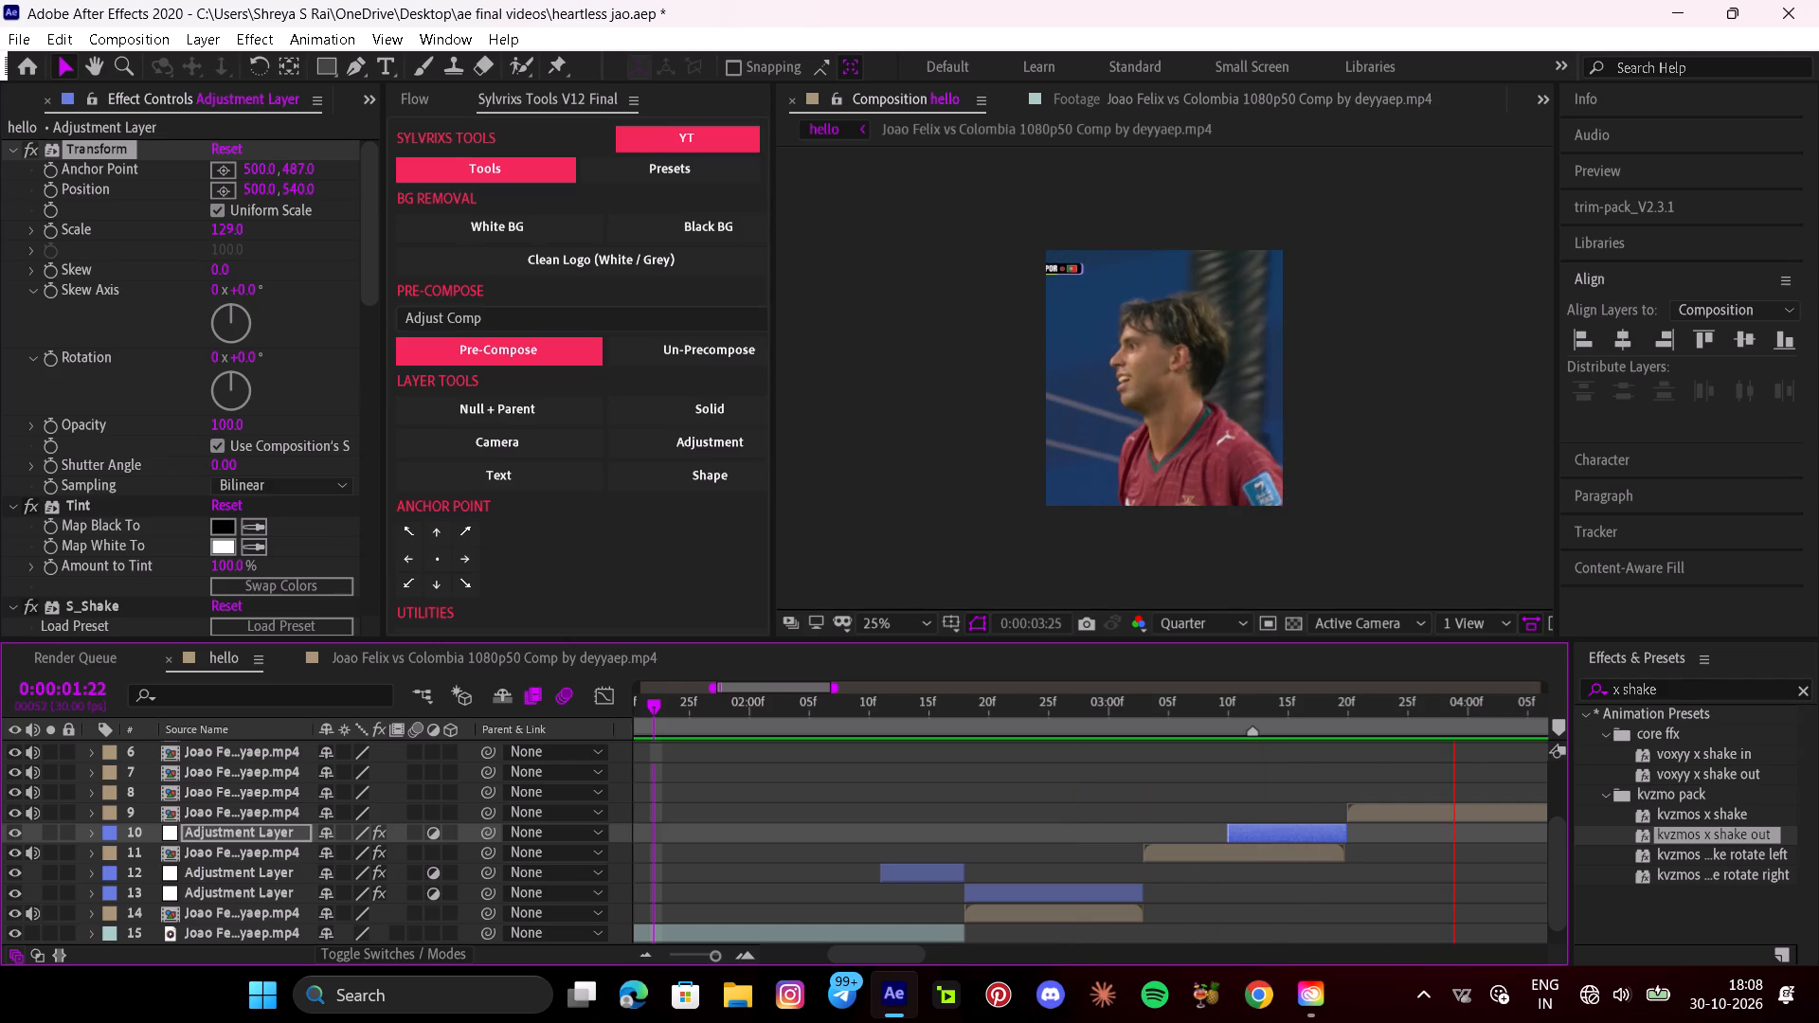
Copy the Brightness & Contrast effect from the adjustment layer ending at 0:00:03:03 onto the clip starting at 0:00:03:03.
drag(1422, 714, 1159, 711)
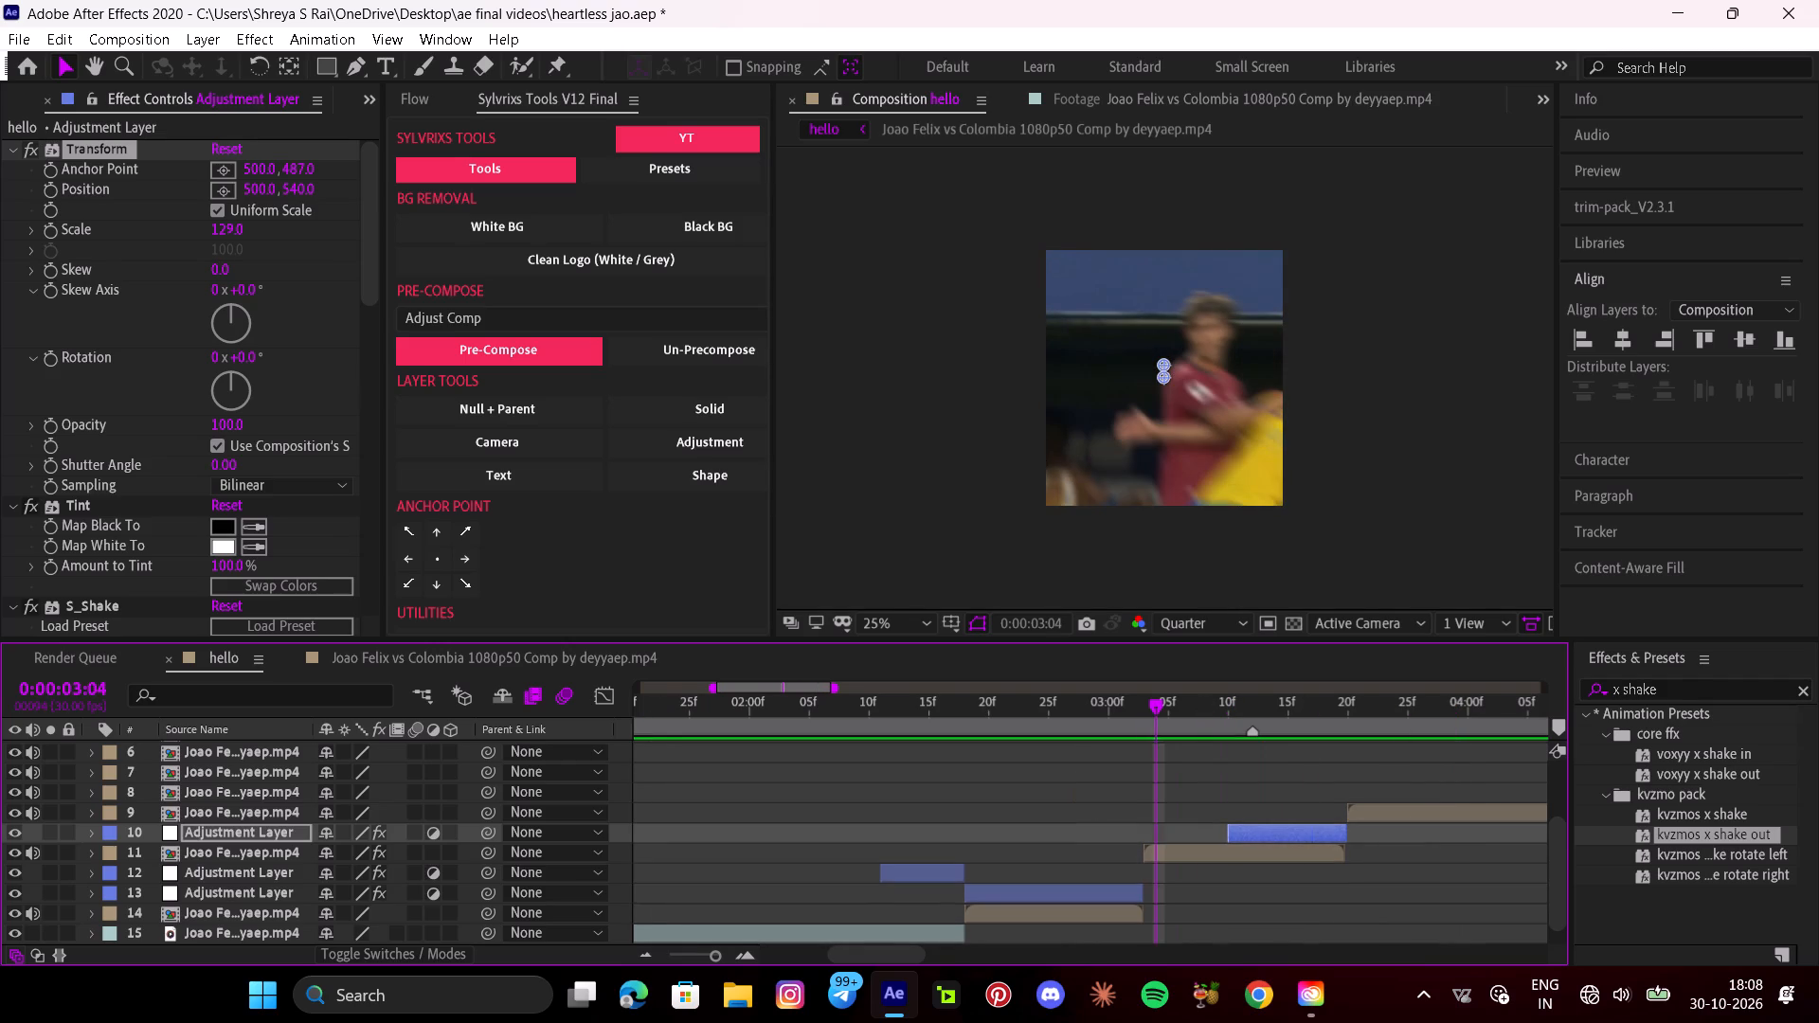
click(1079, 921)
click(1080, 906)
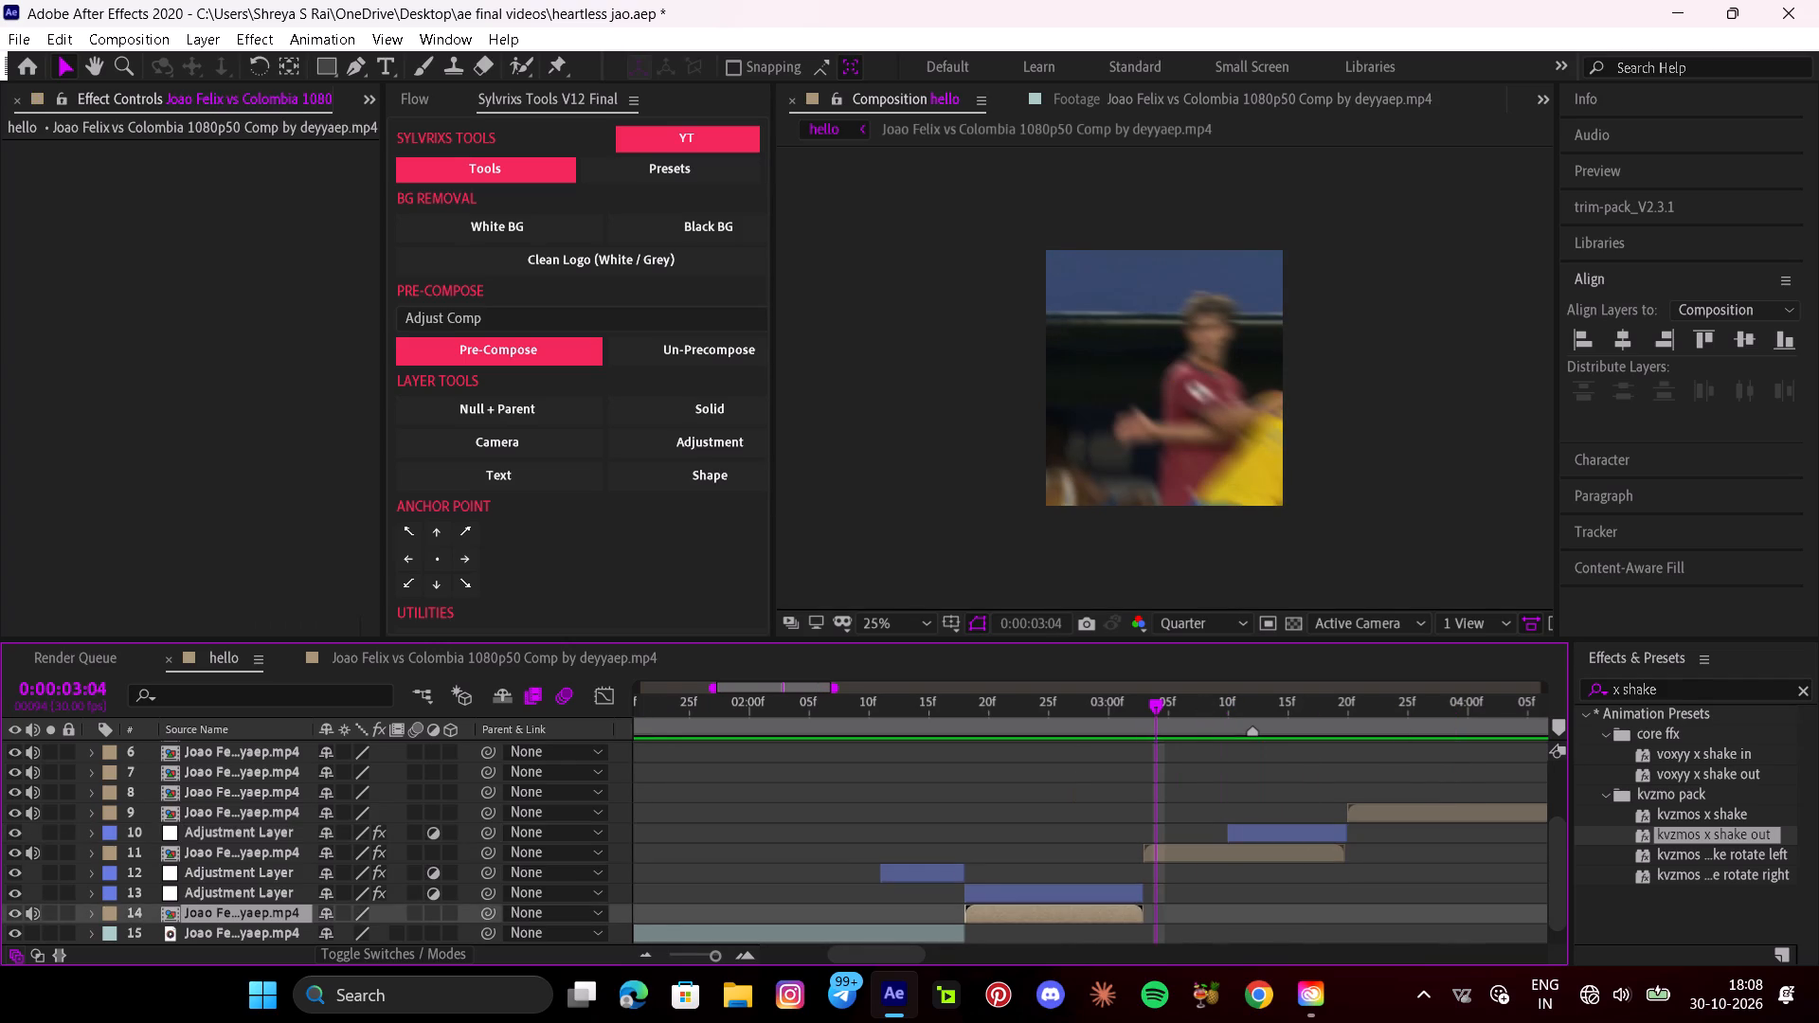
click(991, 902)
scroll(155, 469, down, 9)
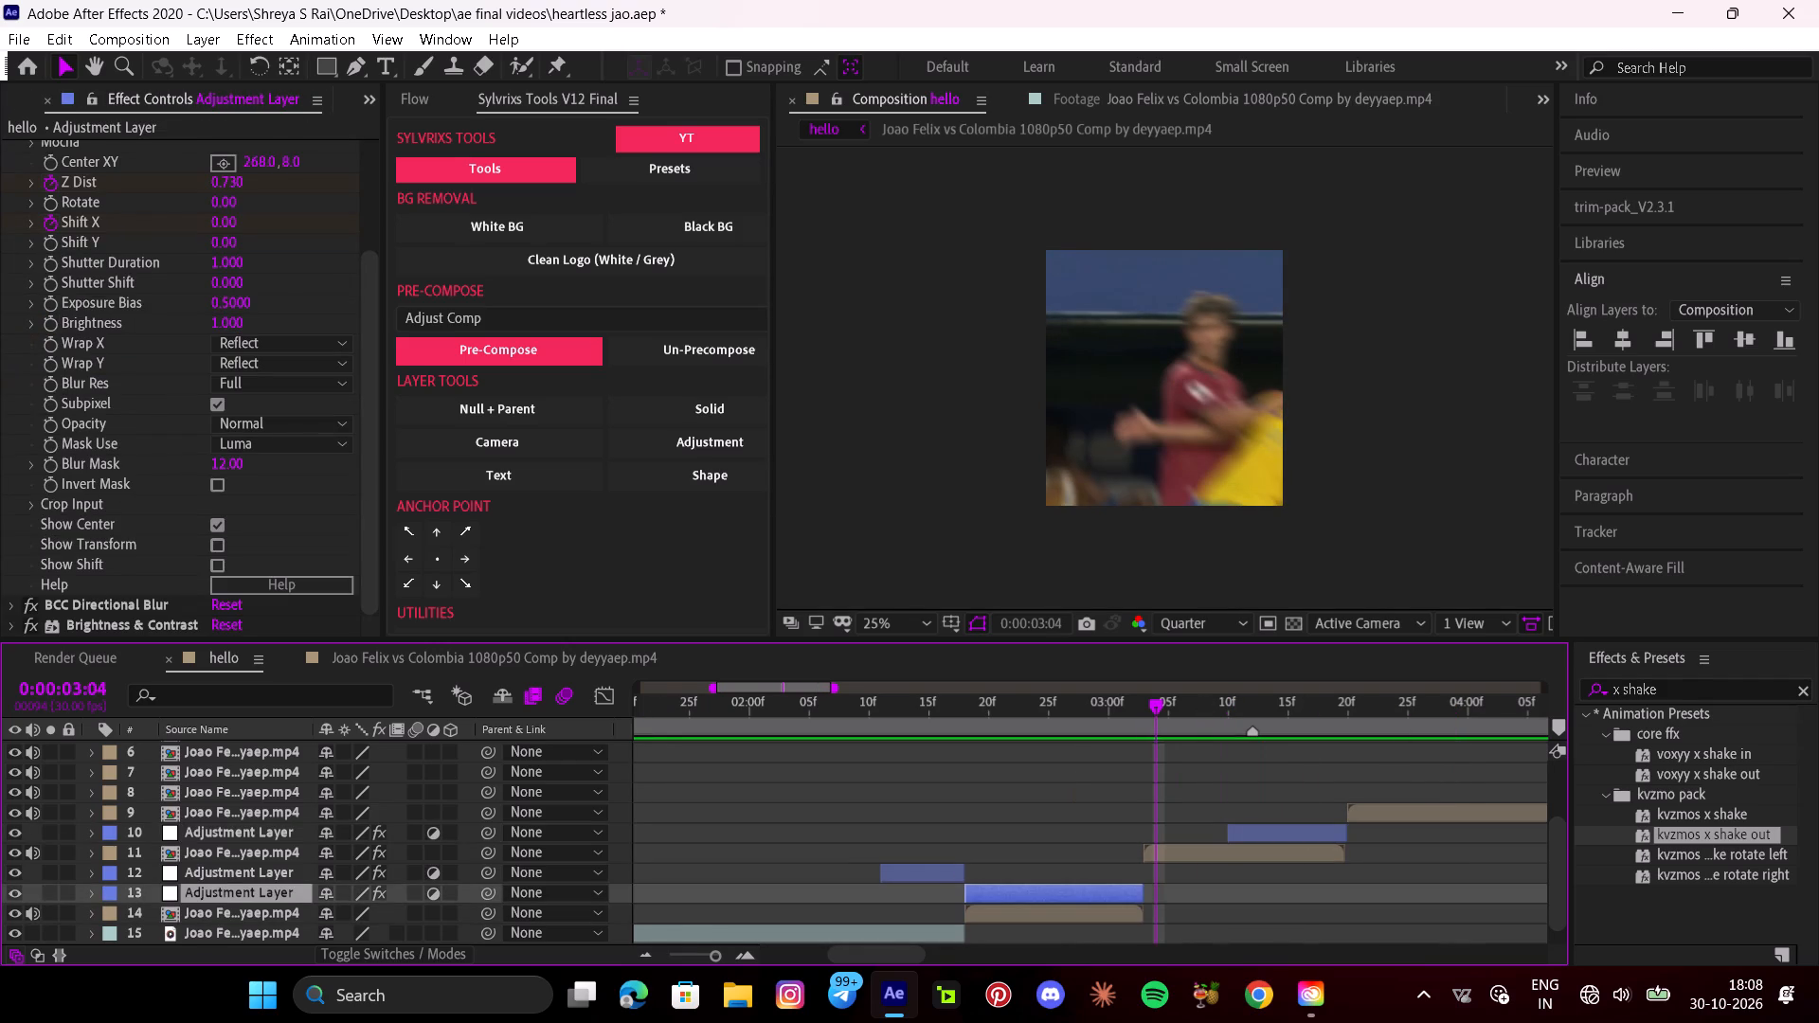
click(136, 619)
key(ctrl+c)
click(1154, 849)
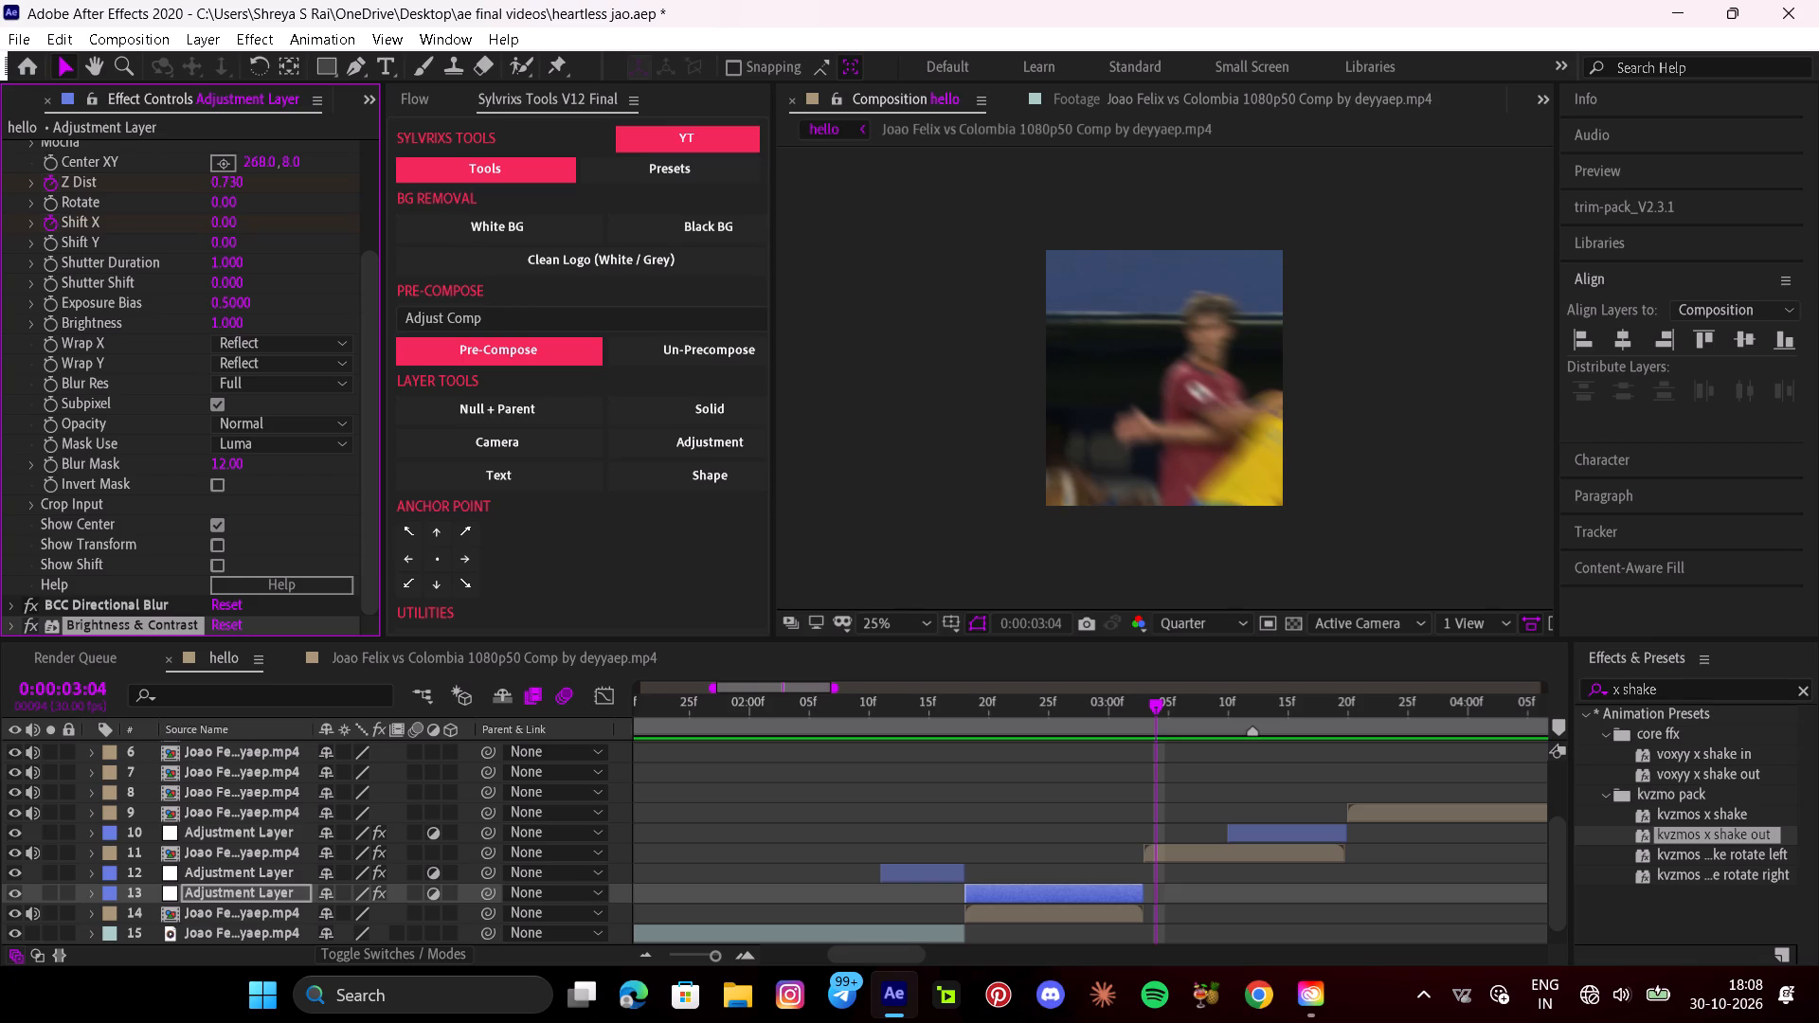
key(i)
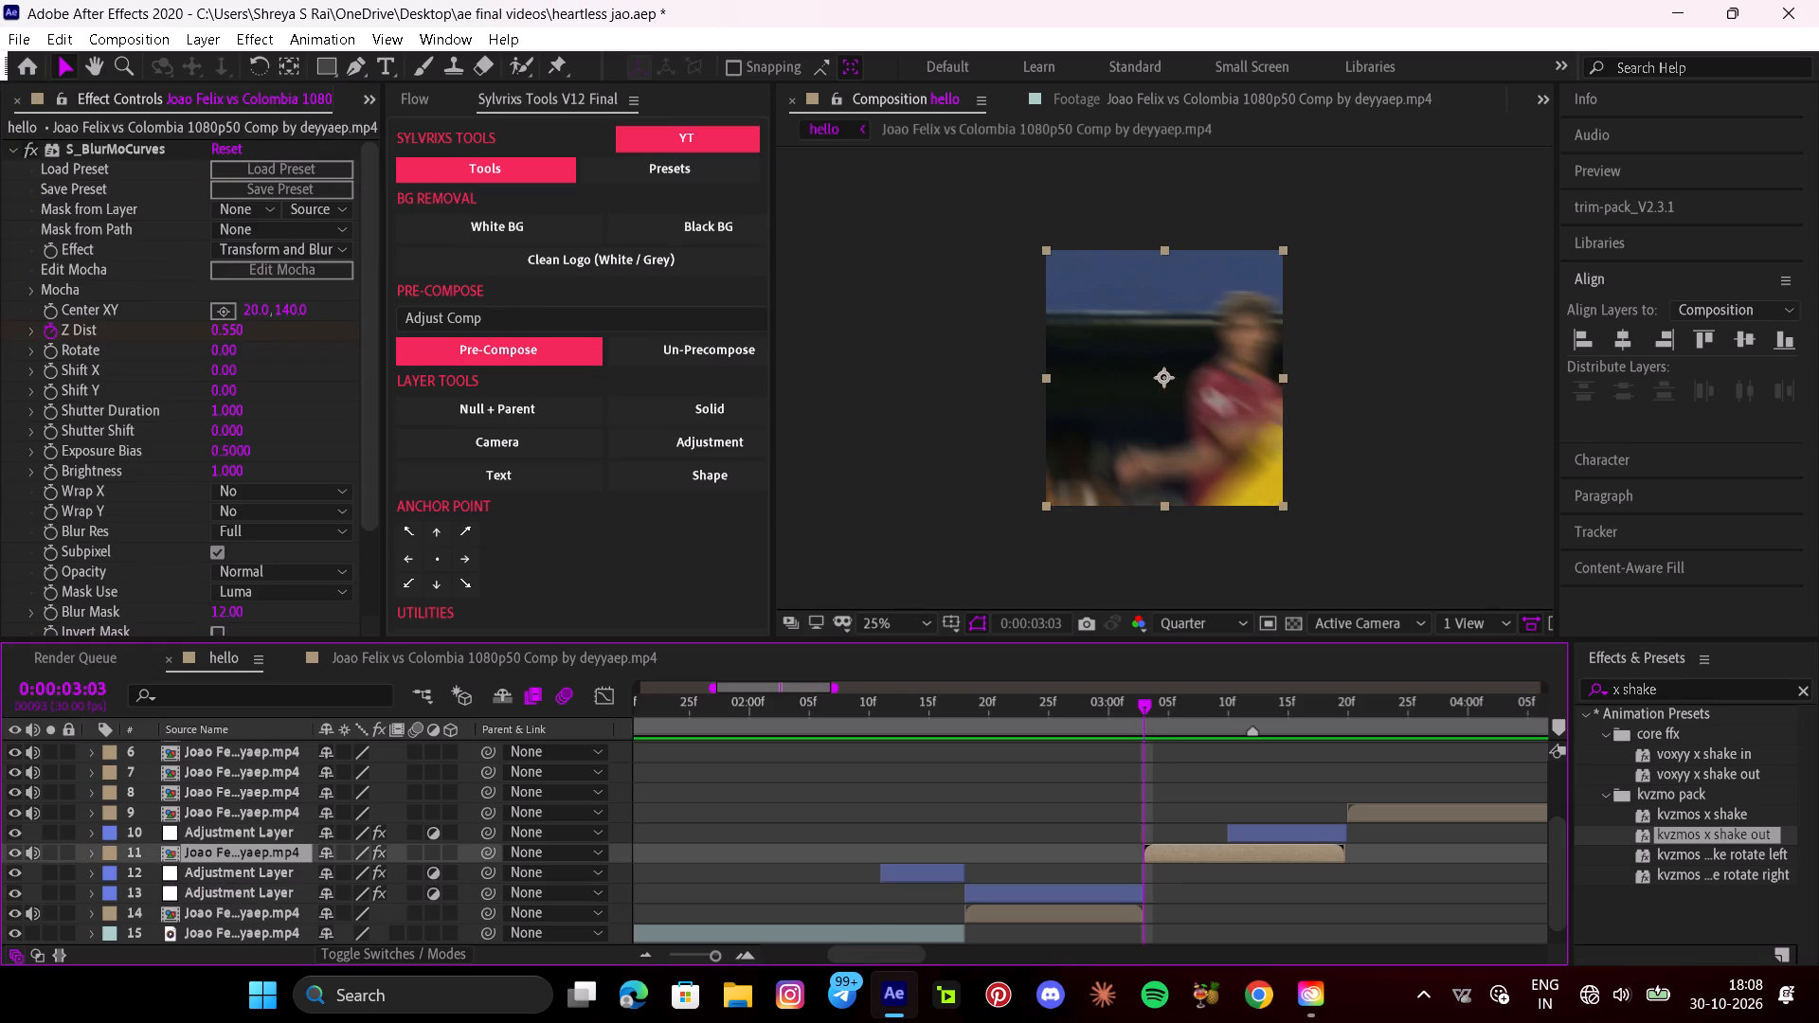
key(ctrl+v)
Stretch the pasted Brightness keyframes proportionally so the last one aligns with the clip's final Z Dist keyframe near 0:00:03:19.
key(u)
scroll(1172, 850, down, 2)
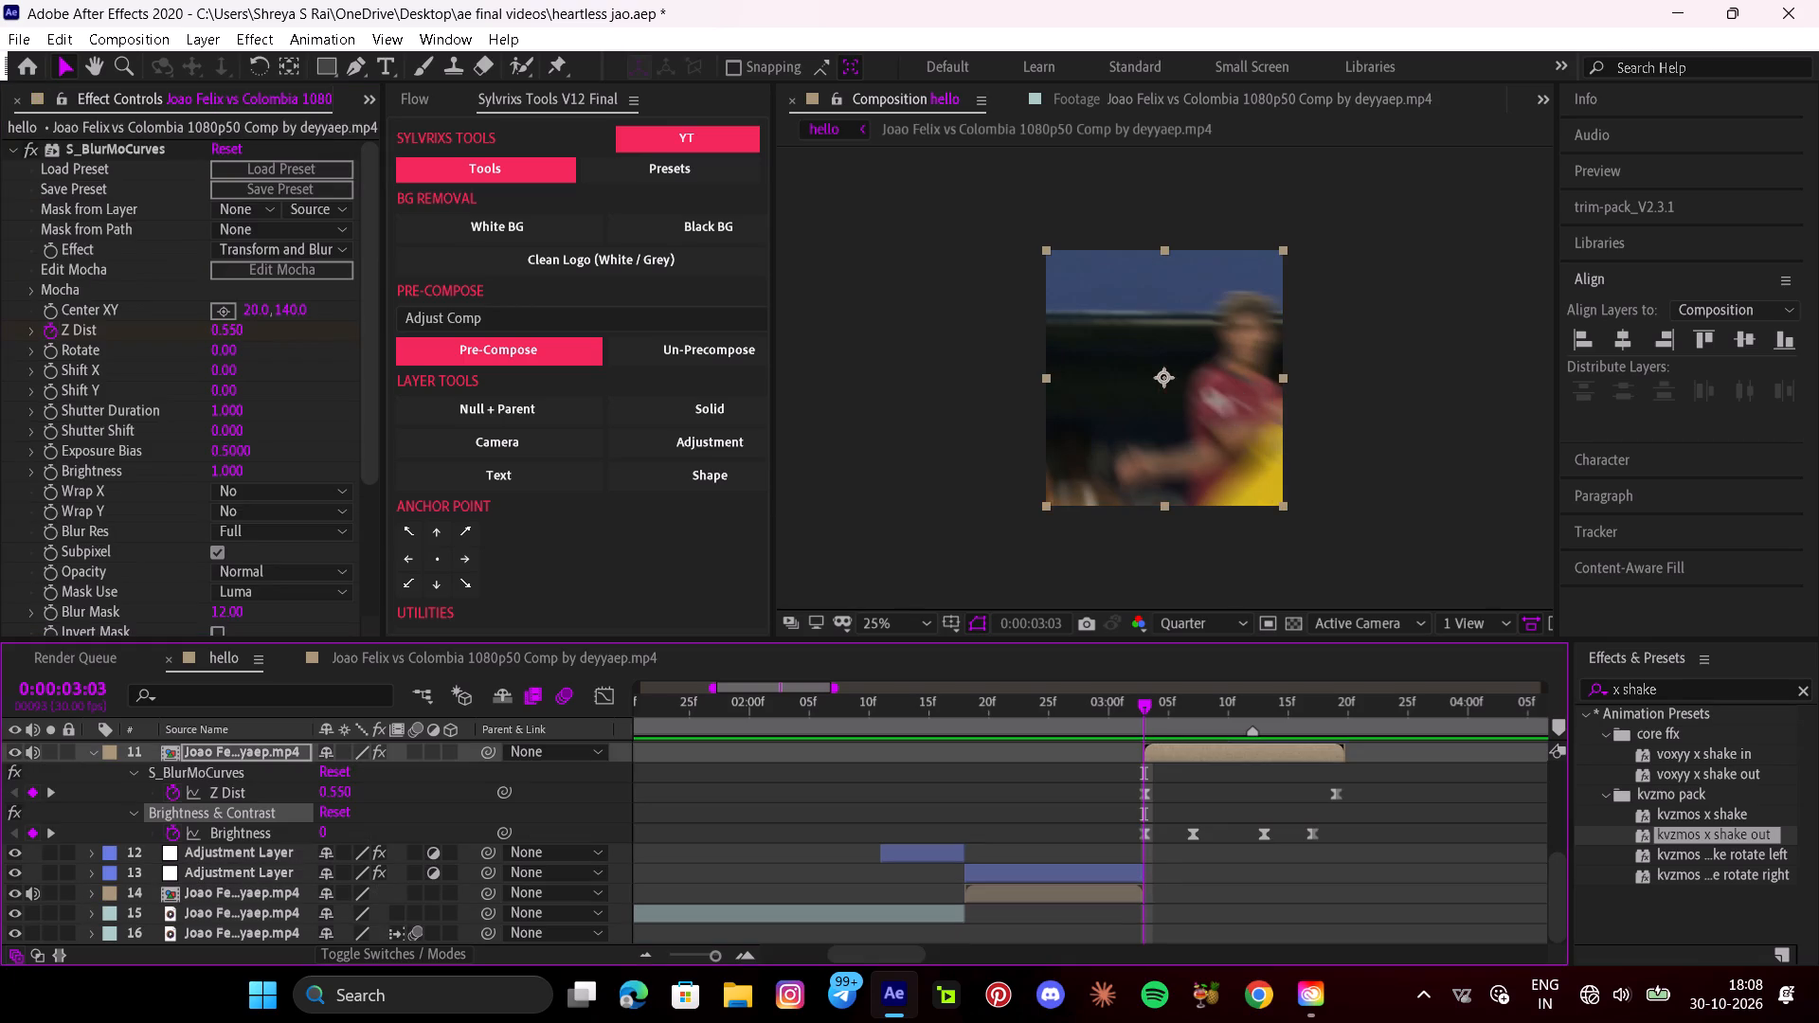
drag(1359, 831, 1085, 853)
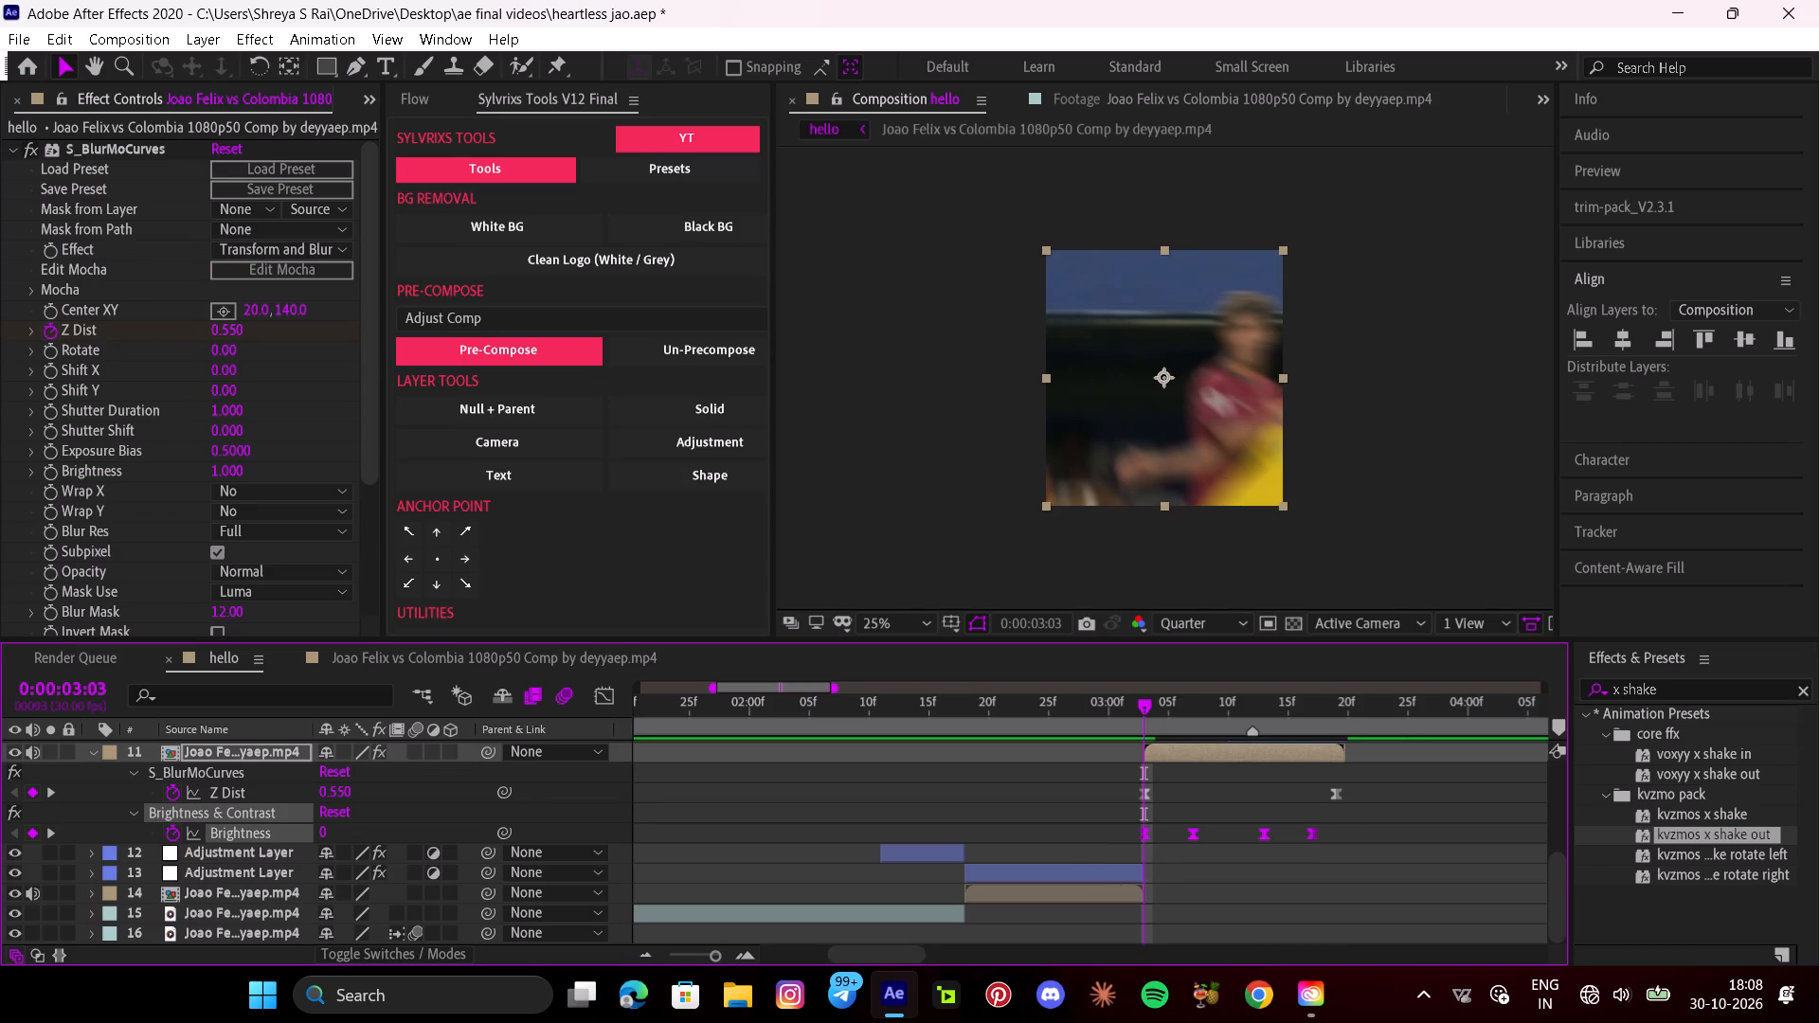
alt+drag(1312, 836, 1339, 849)
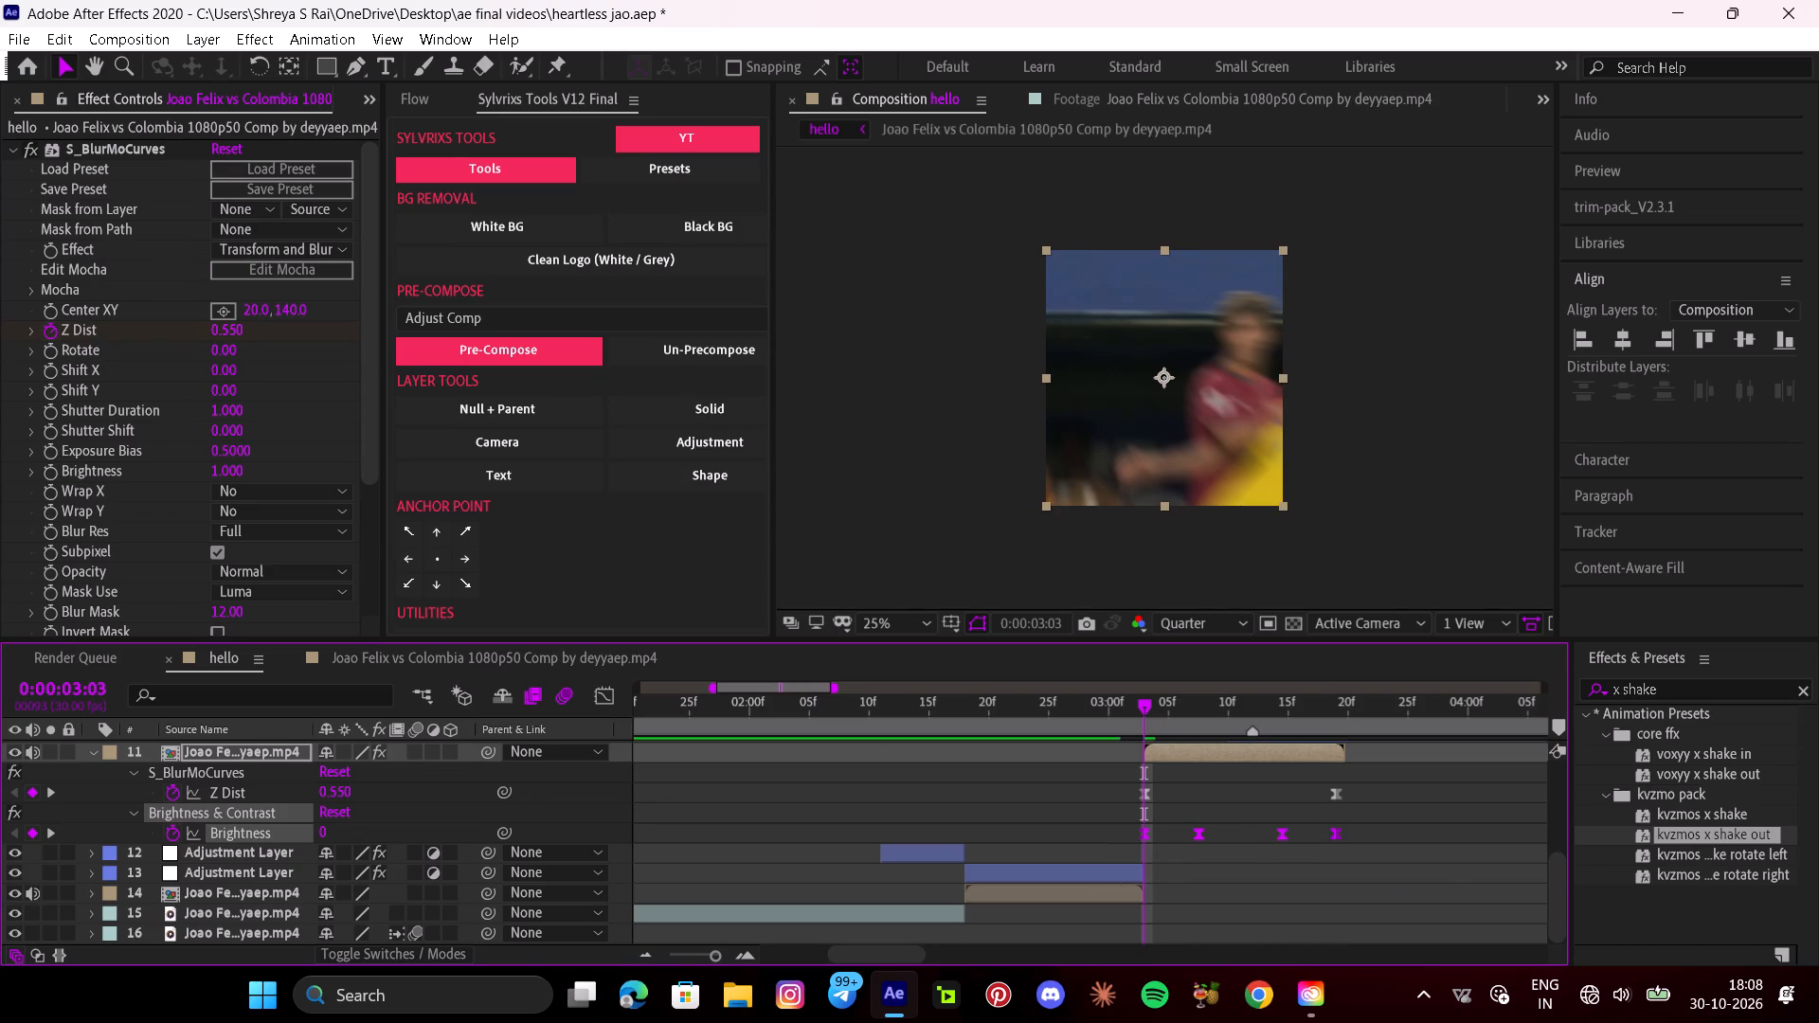
Play back the composition repeatedly, including from 0:00:01:25 and 0:00:02:07, to check the brightness changes on the clip.
key(space)
key(space)
text(u)
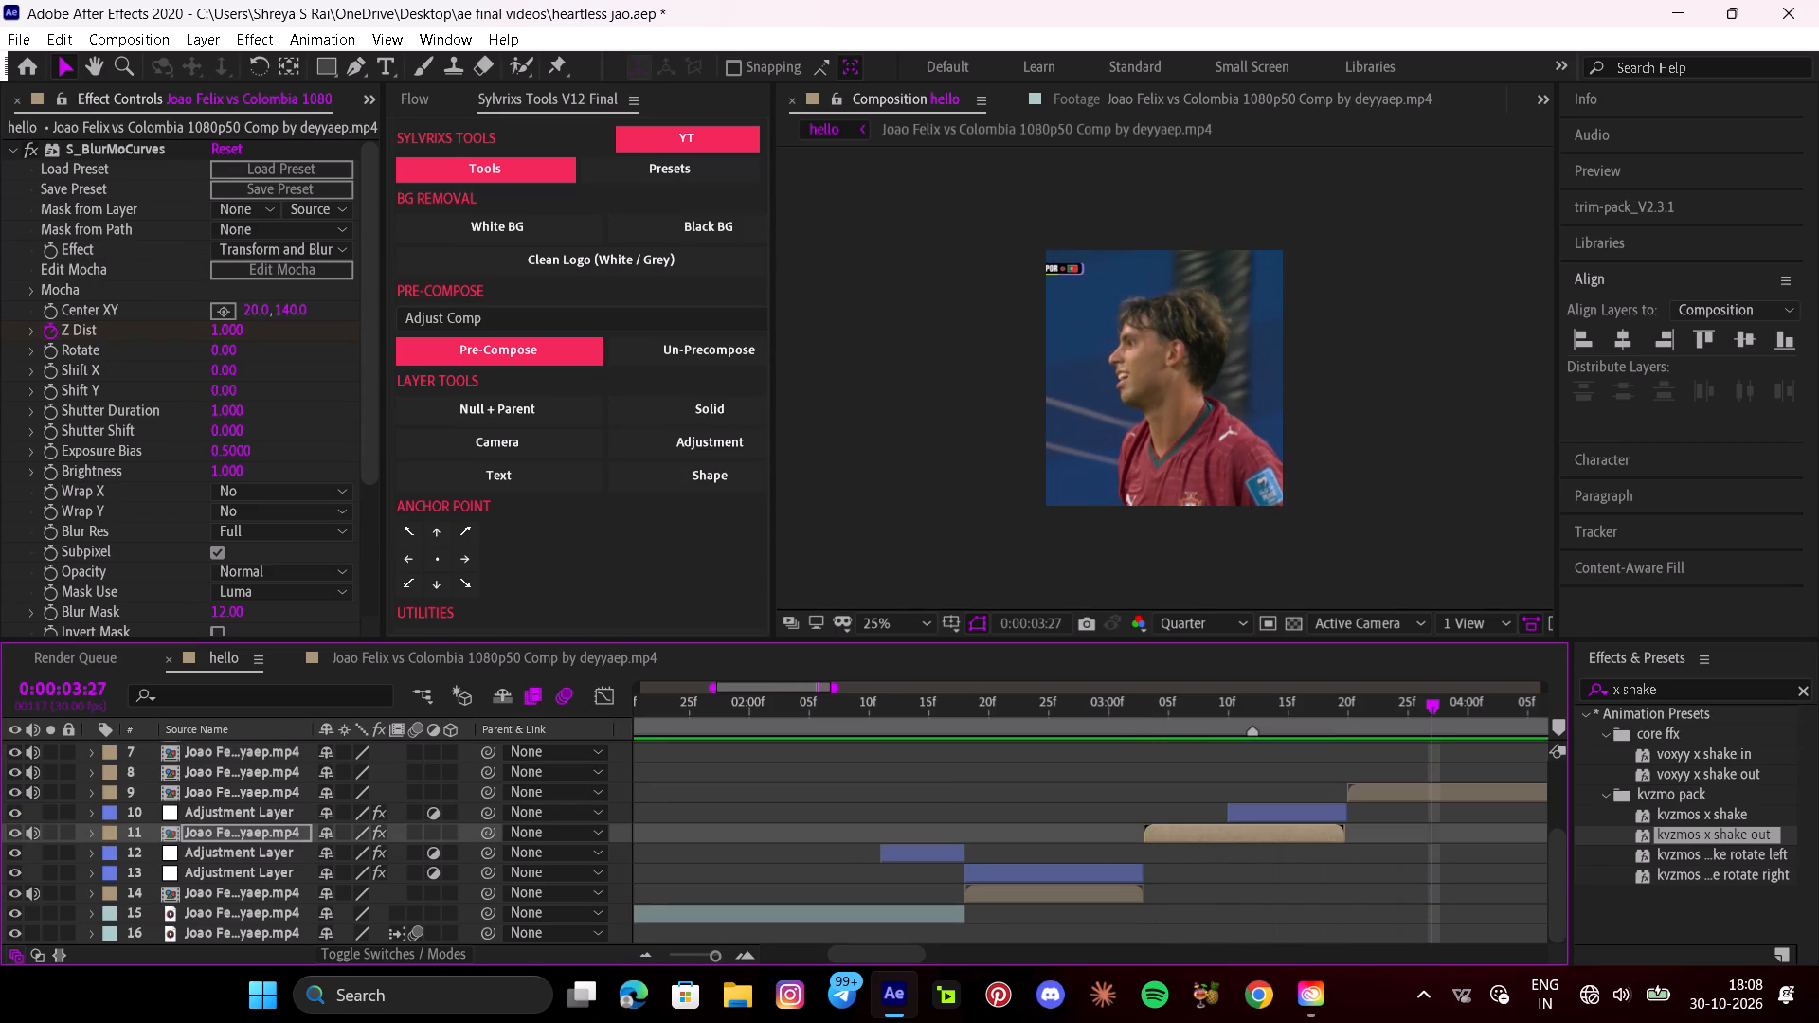
key(space)
key(space)
drag(1083, 703, 592, 730)
key(space)
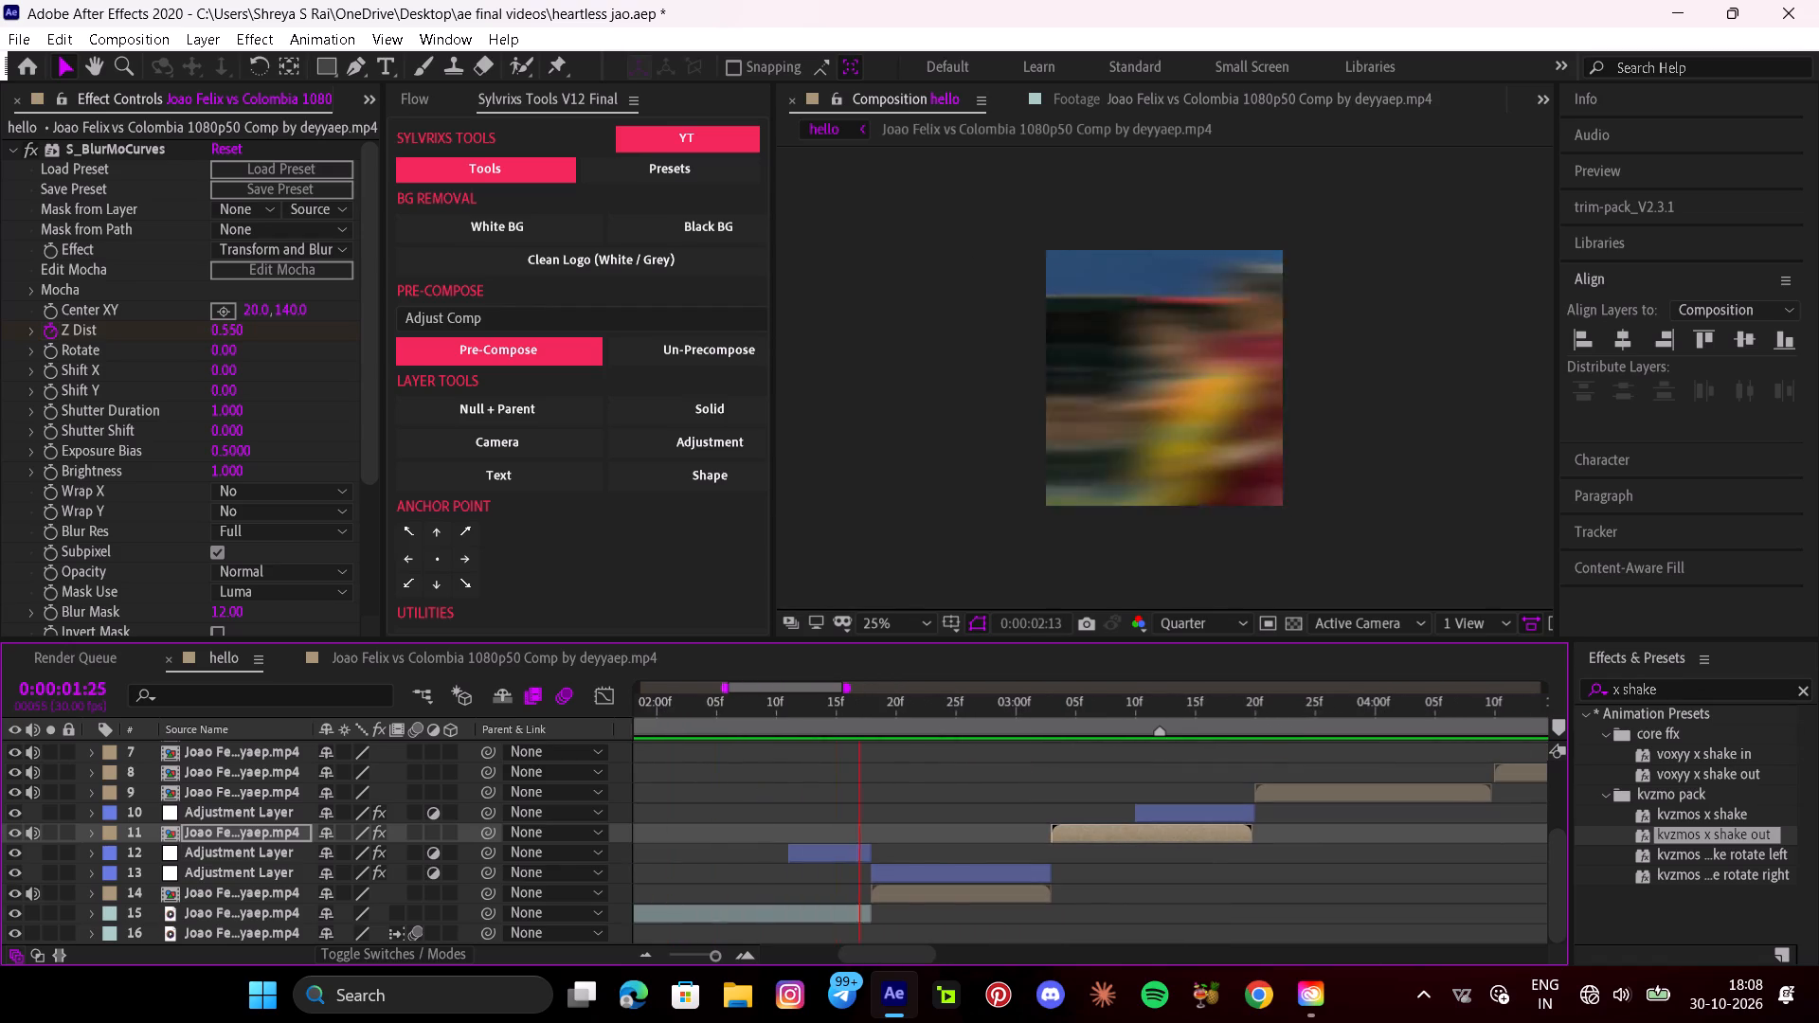
key(space)
drag(1347, 713, 1108, 717)
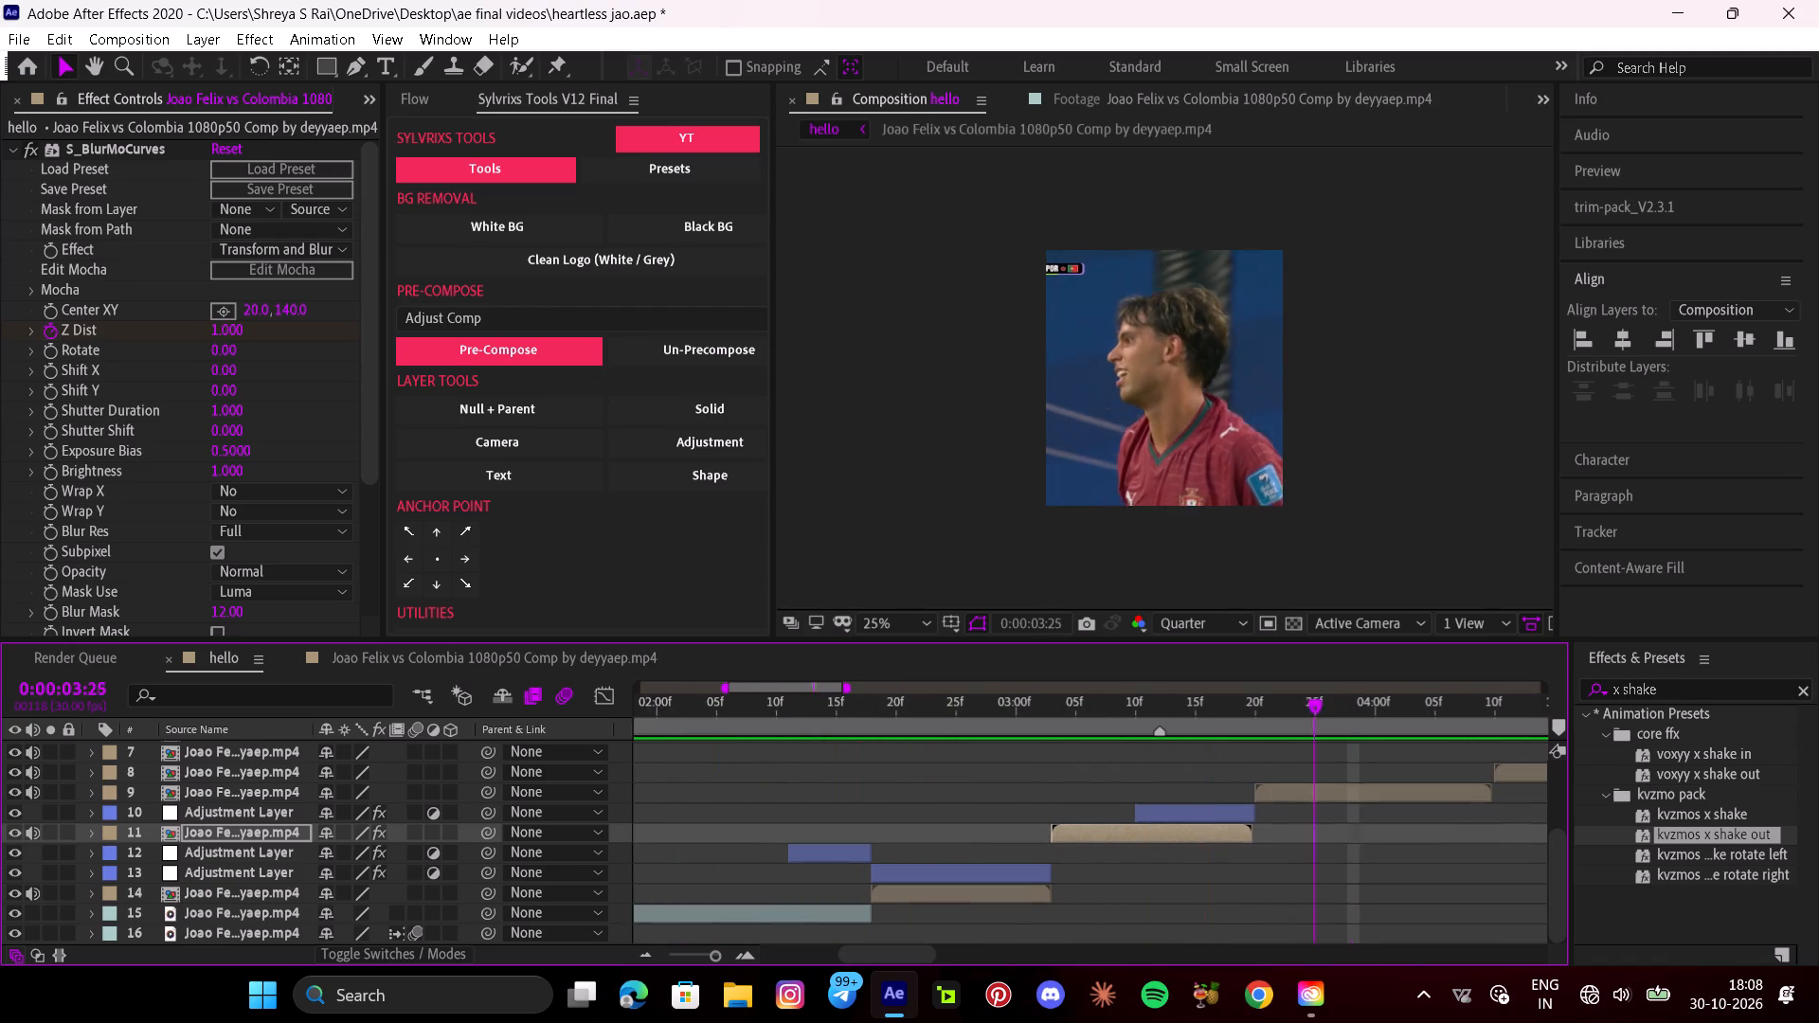
drag(1108, 717, 979, 735)
key(space)
key(space)
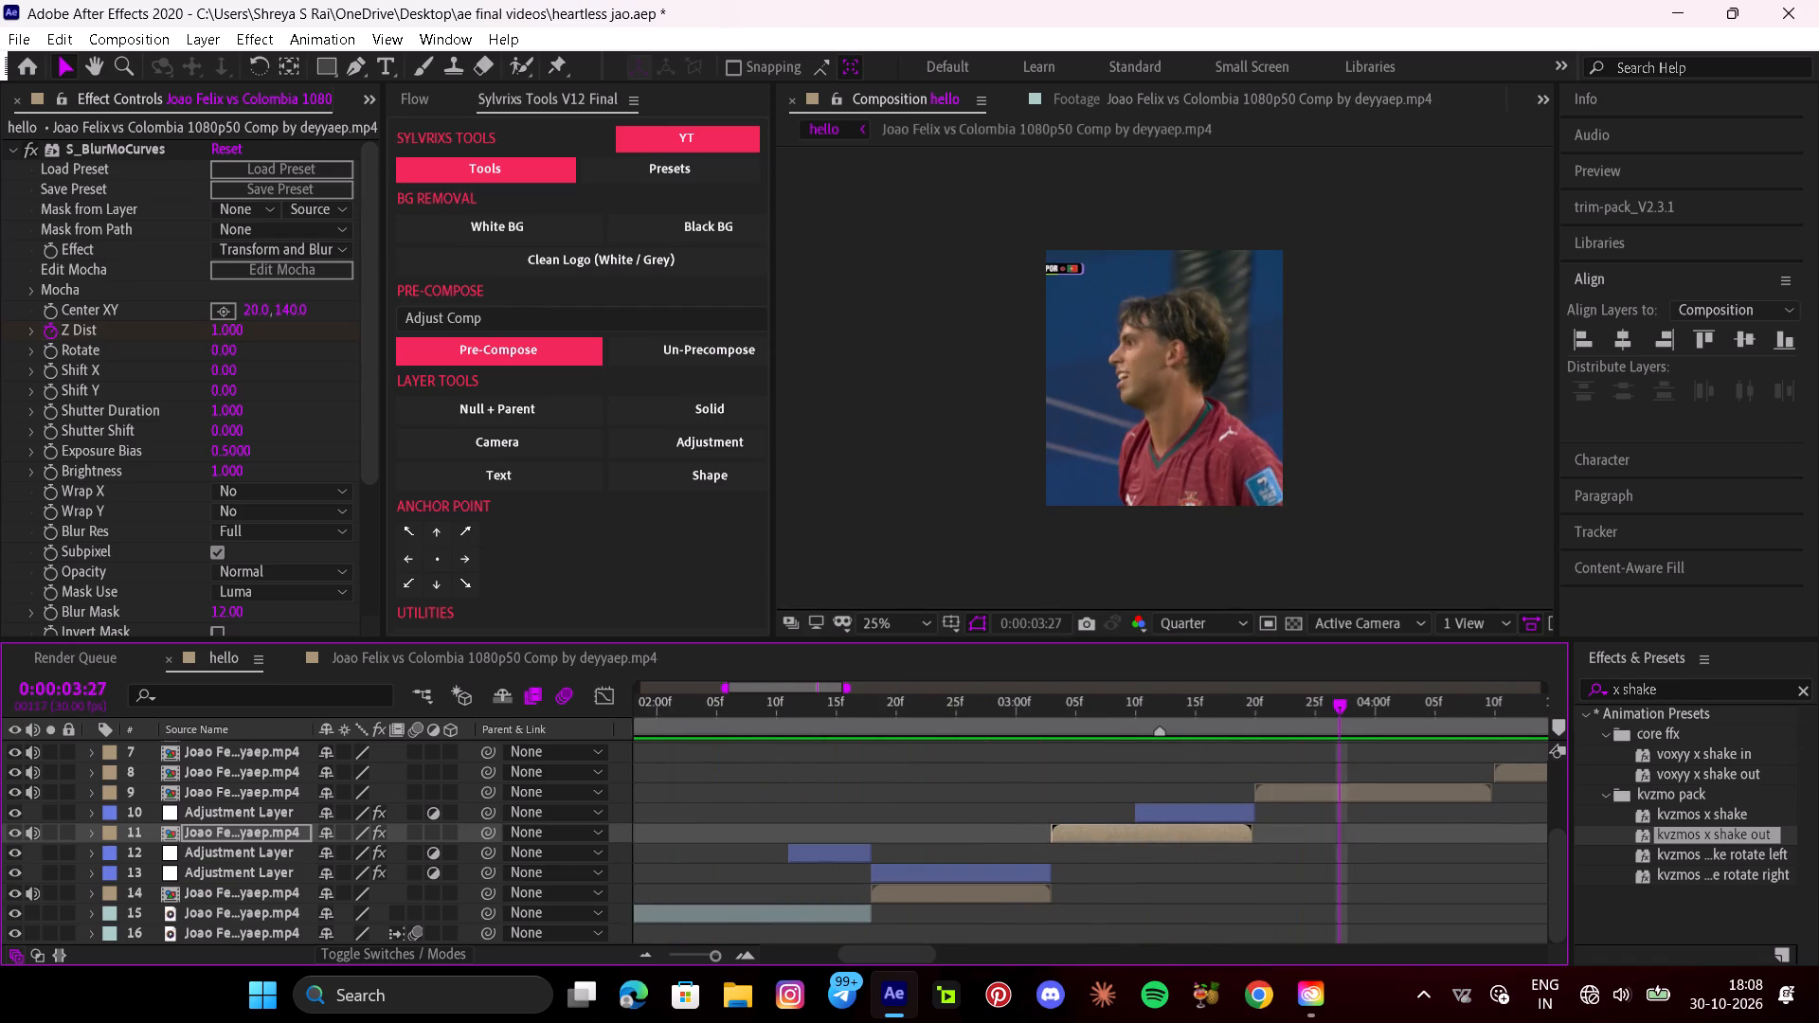
drag(1341, 713, 741, 713)
key(space)
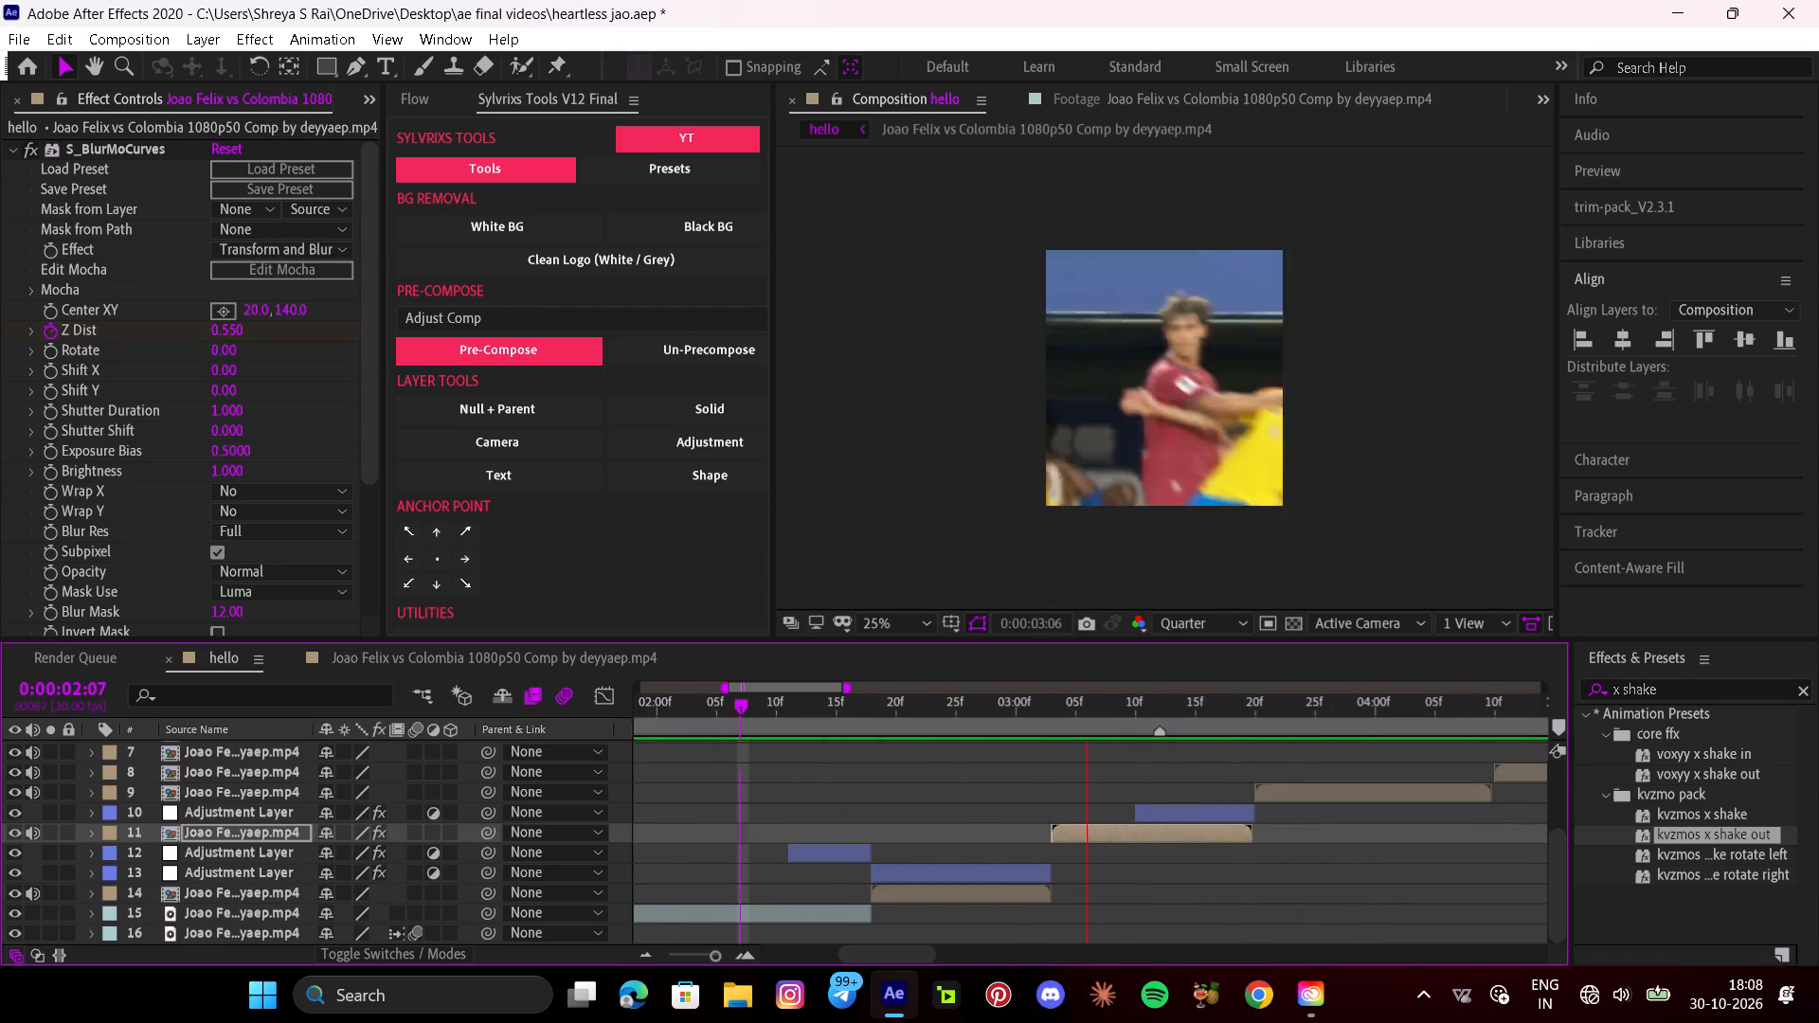
key(space)
Copy S_BlurMoCurves and Brightness & Contrast from that clip onto the following clip, pasting them at its start, 0:00:03:20.
click(134, 147)
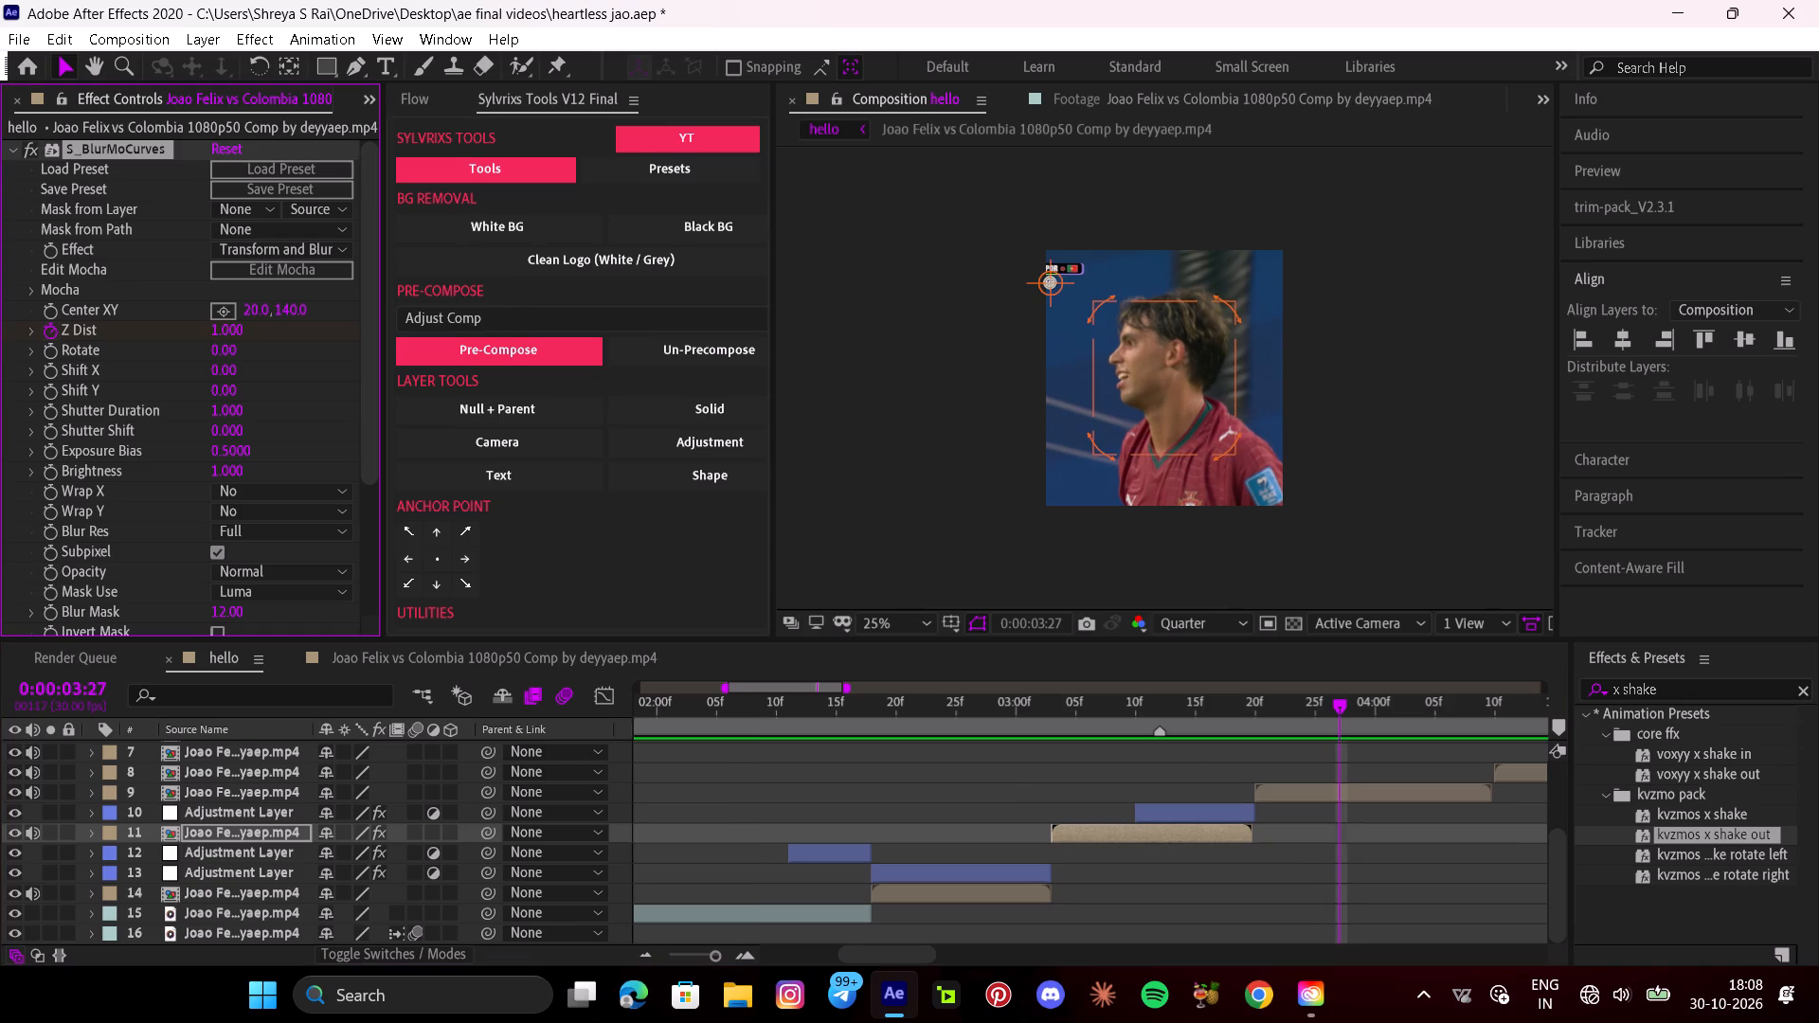
key(e)
drag(488, 859, 470, 876)
click(8, 153)
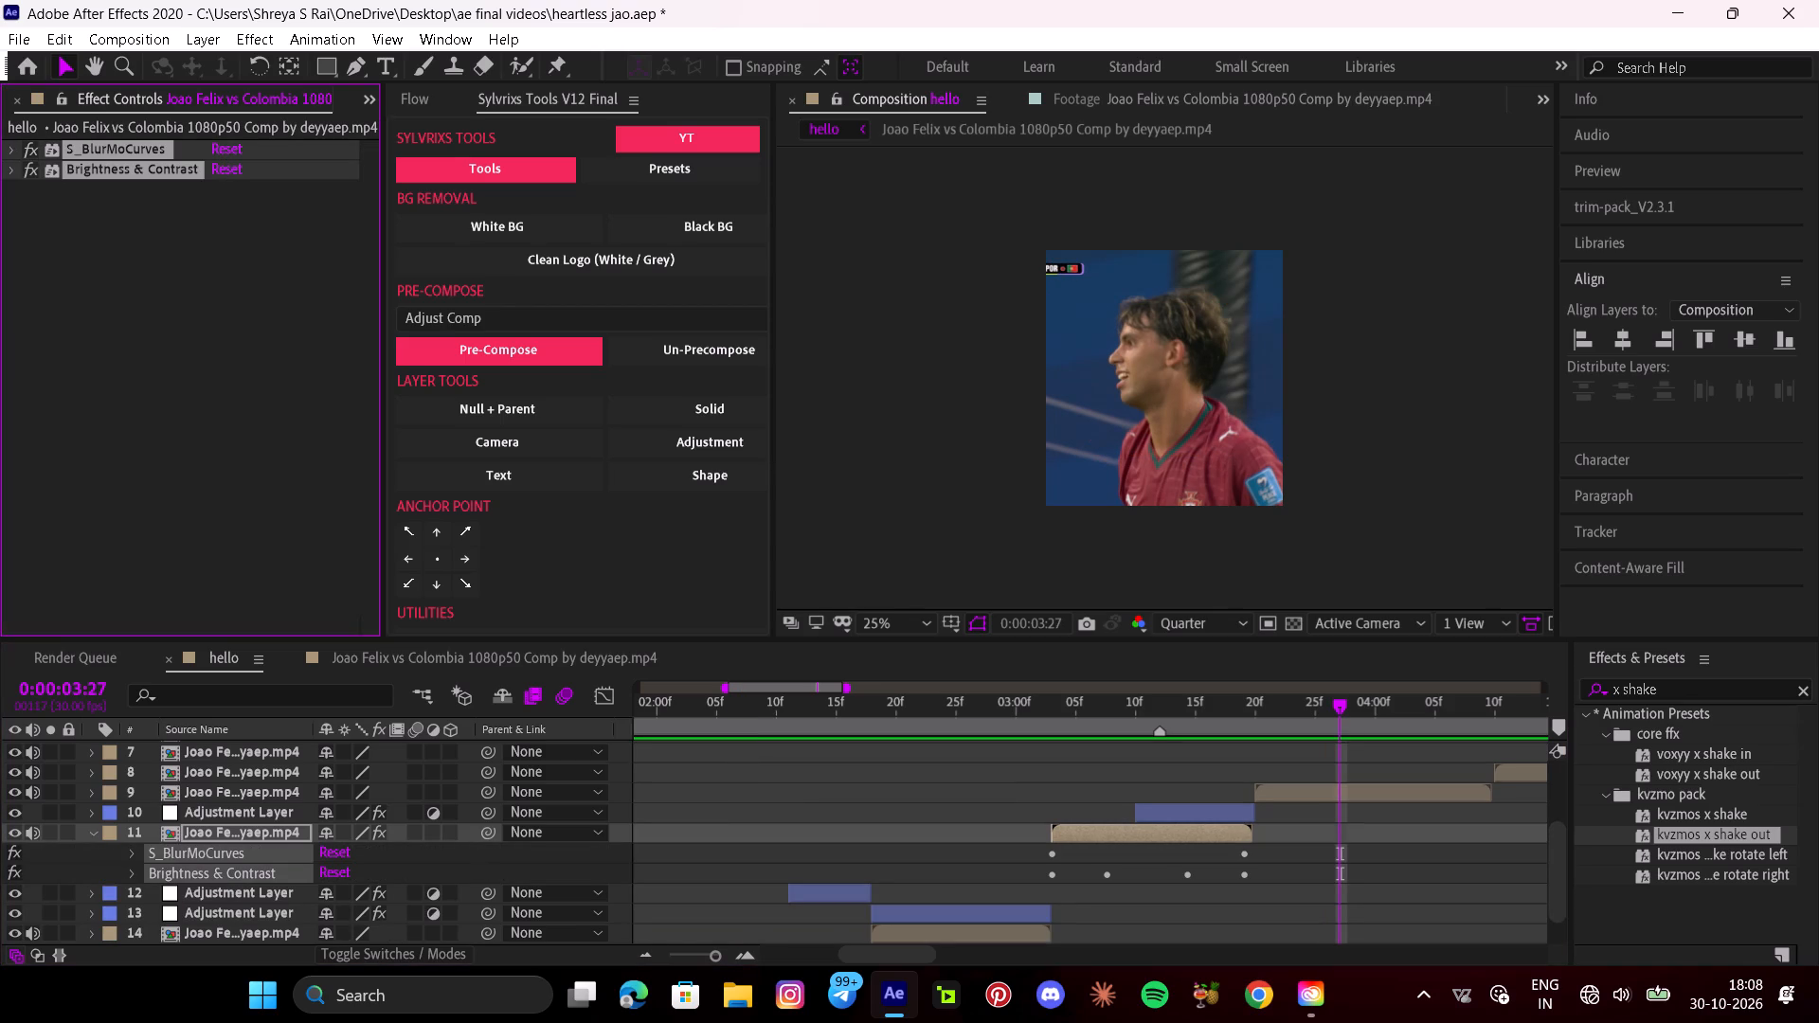
key(ctrl+c)
key(u)
key(u)
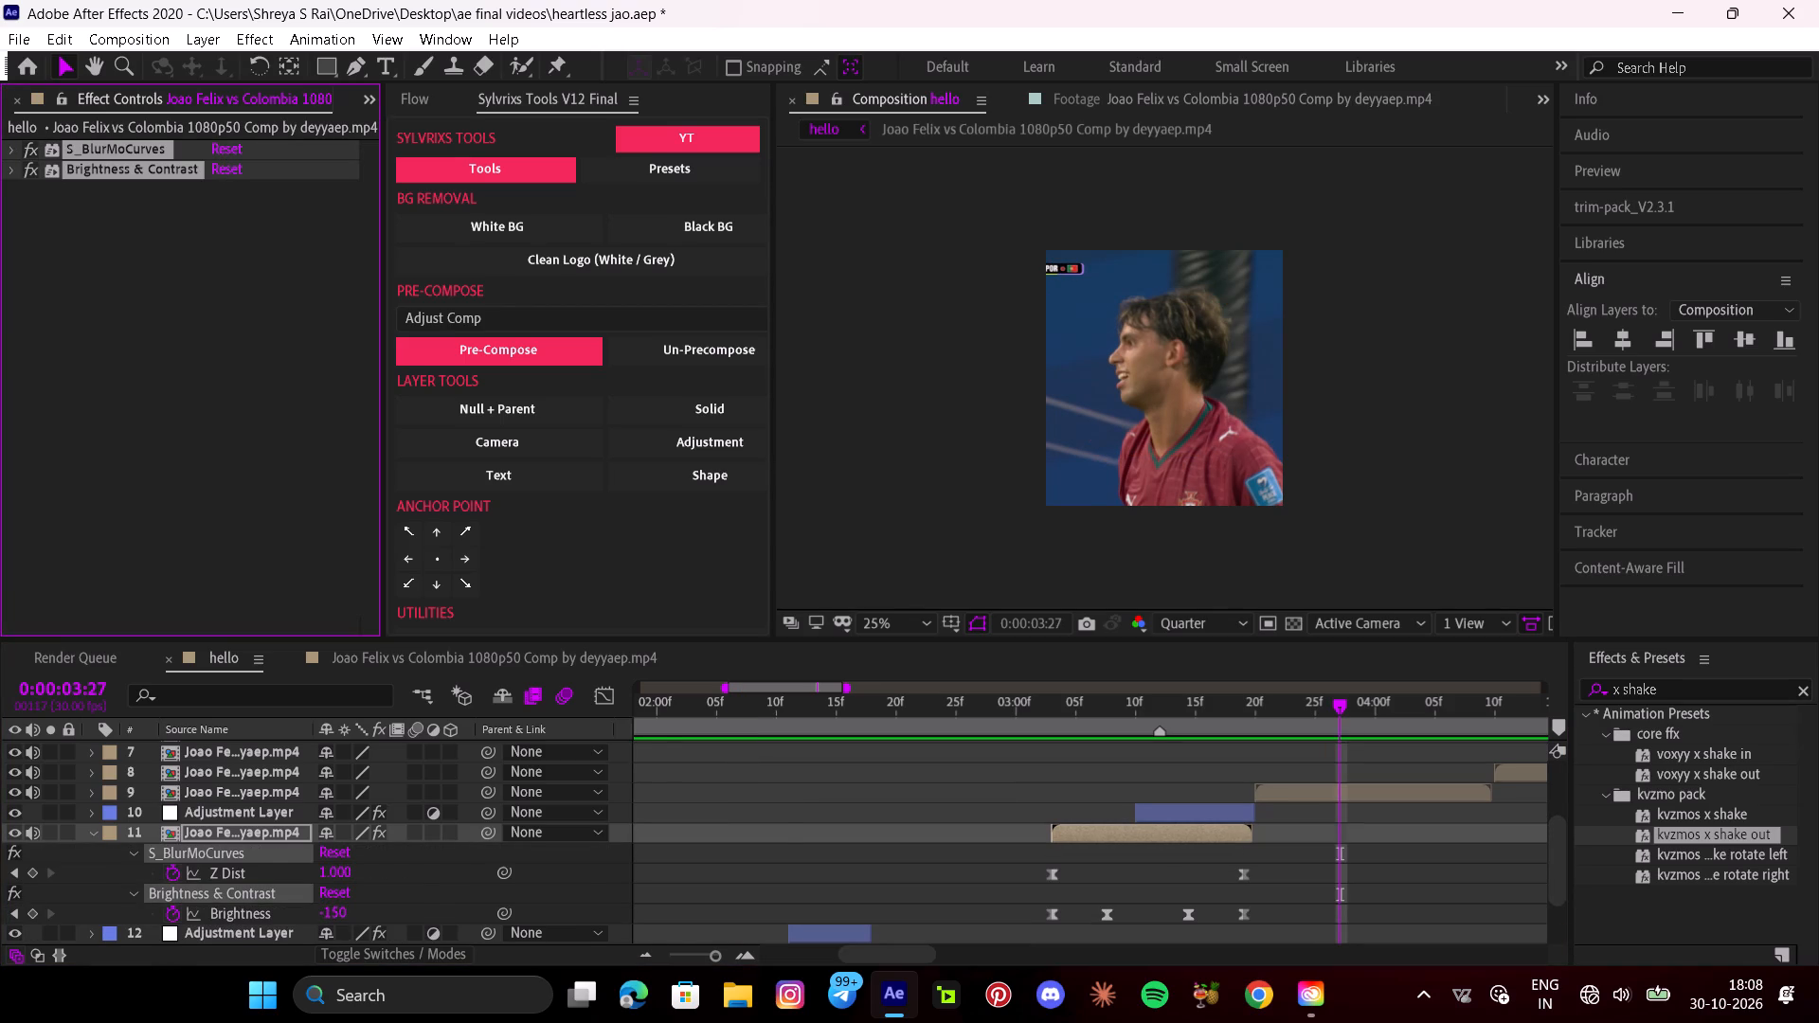
click(1291, 792)
key(i)
scroll(1291, 792, up, 4)
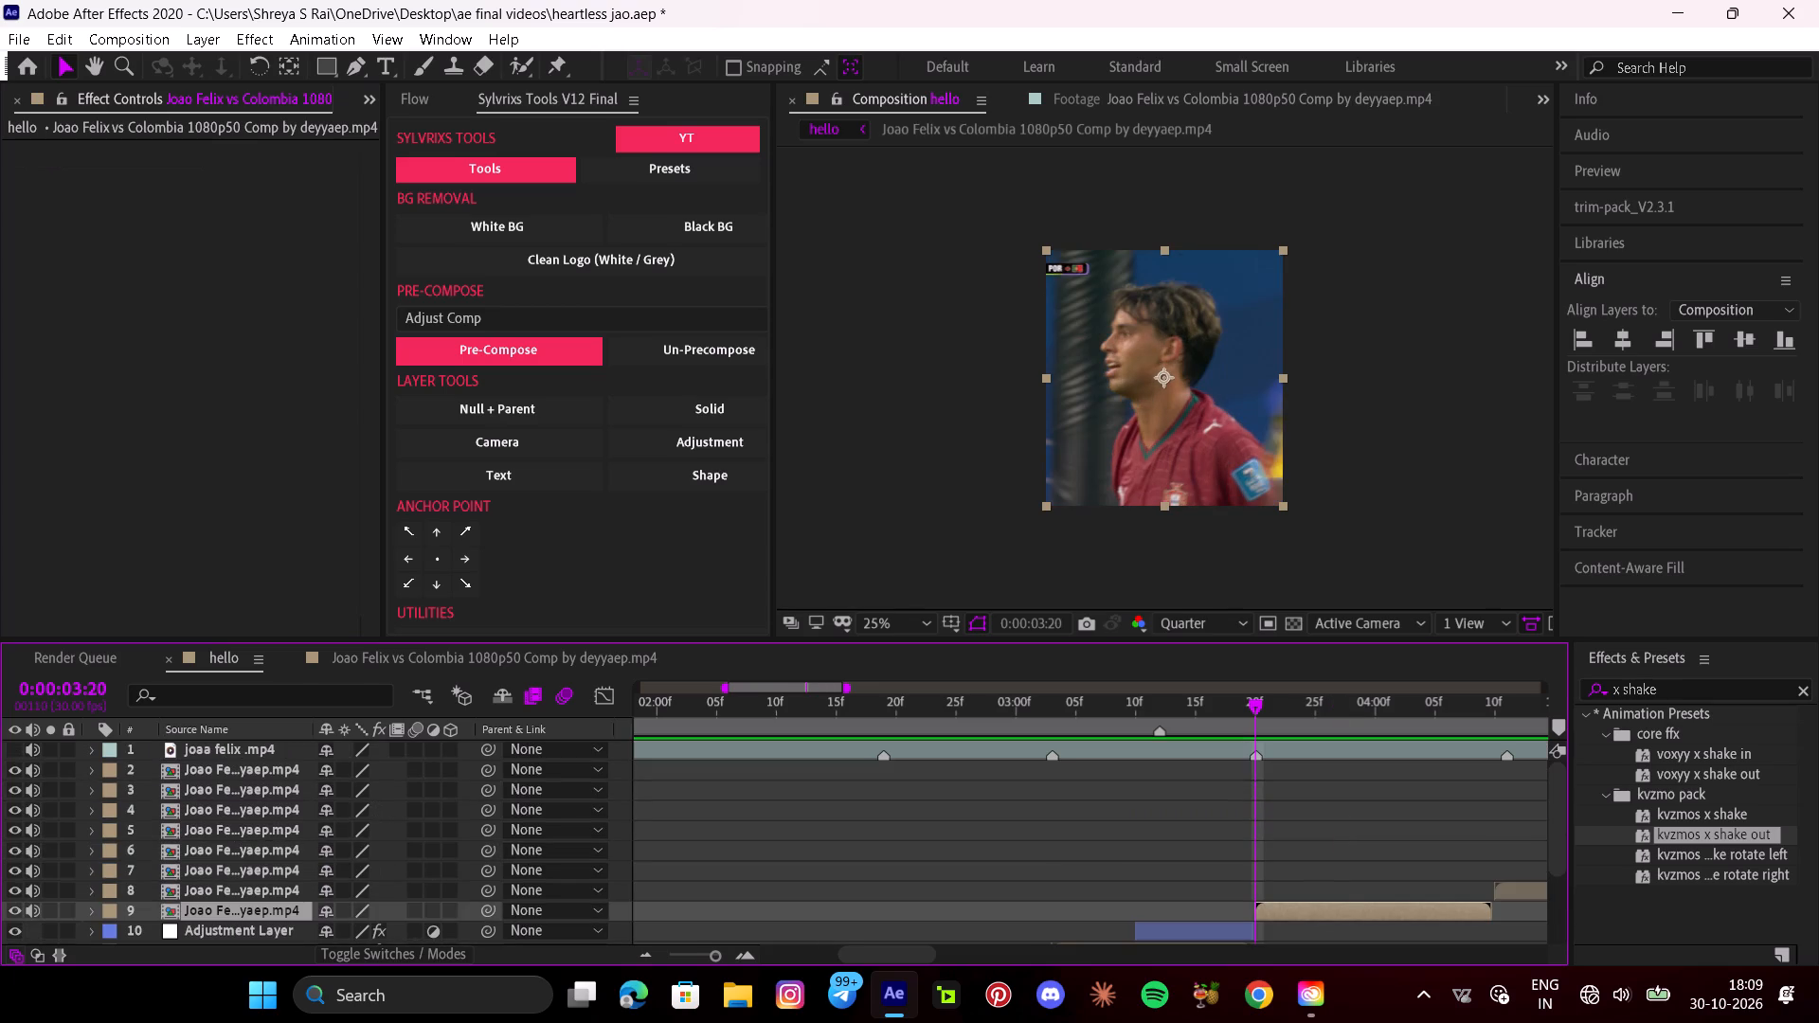
key(ctrl+v)
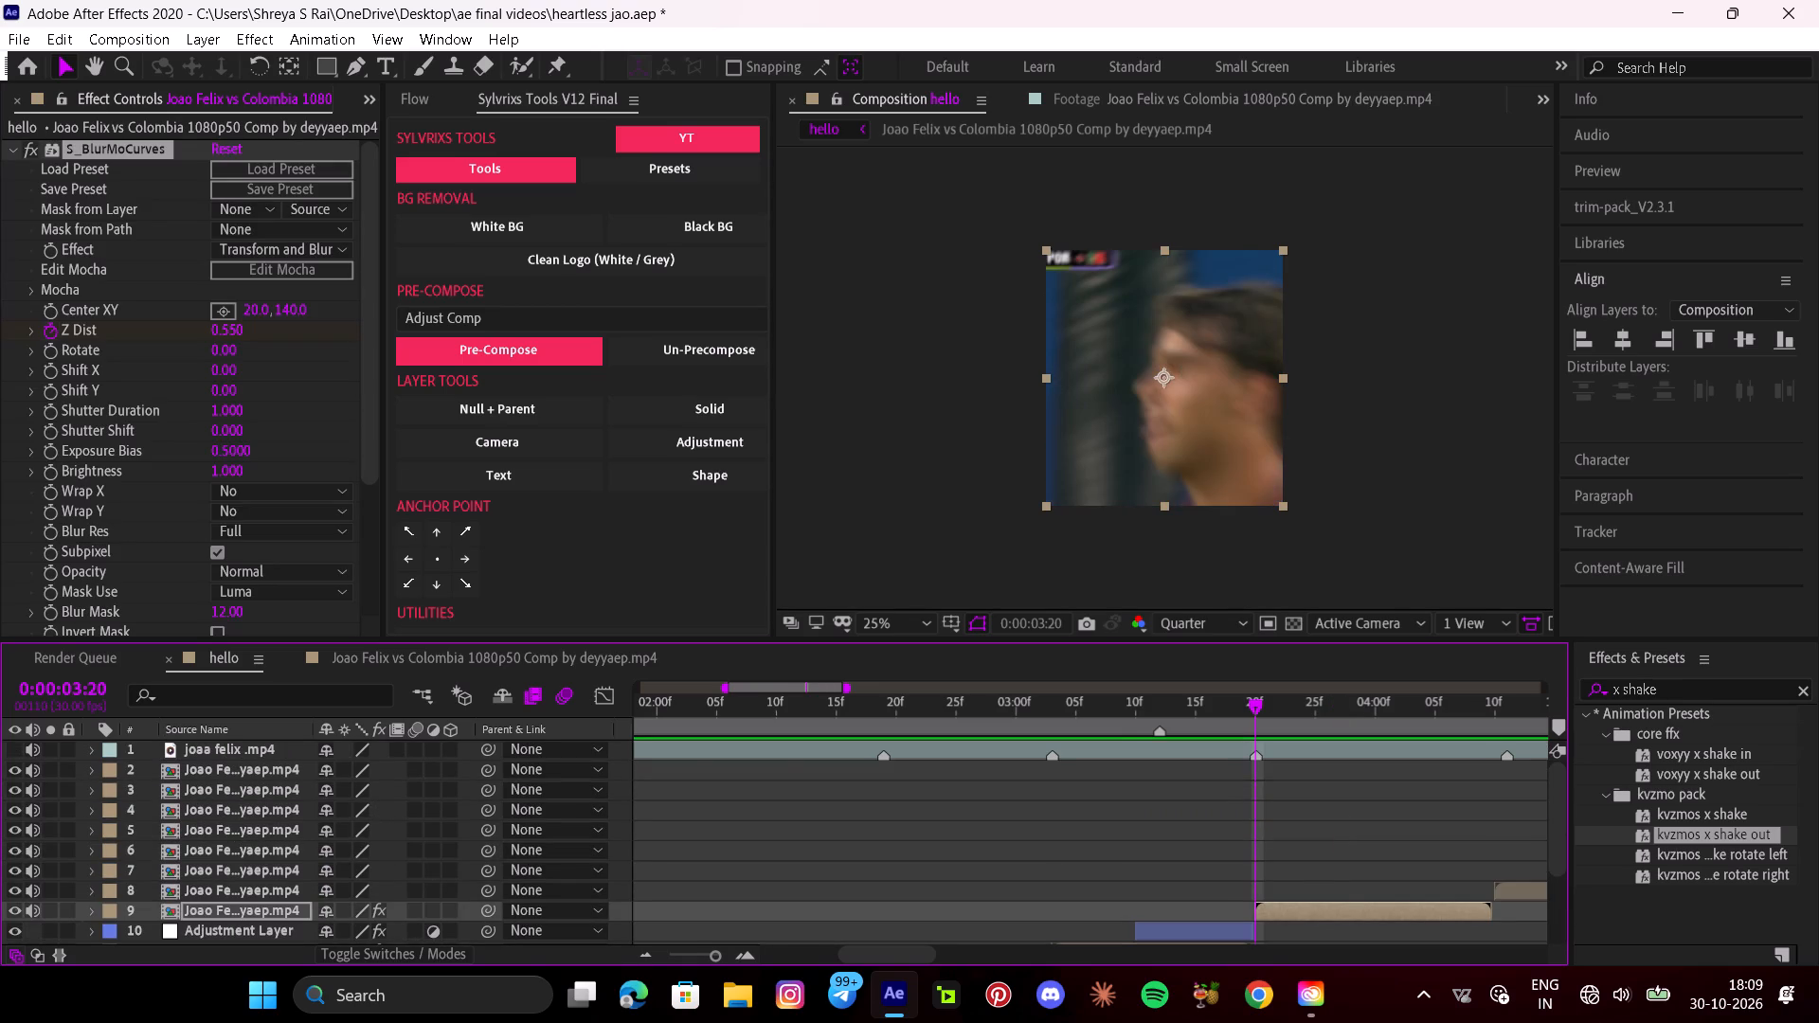
Time-reverse the pasted S_BlurMoCurves Z Dist keyframes on the clip starting at 0:00:03:20.
scroll(912, 952, down, 4)
key(u)
scroll(1000, 852, down, 2)
drag(1125, 806, 1040, 806)
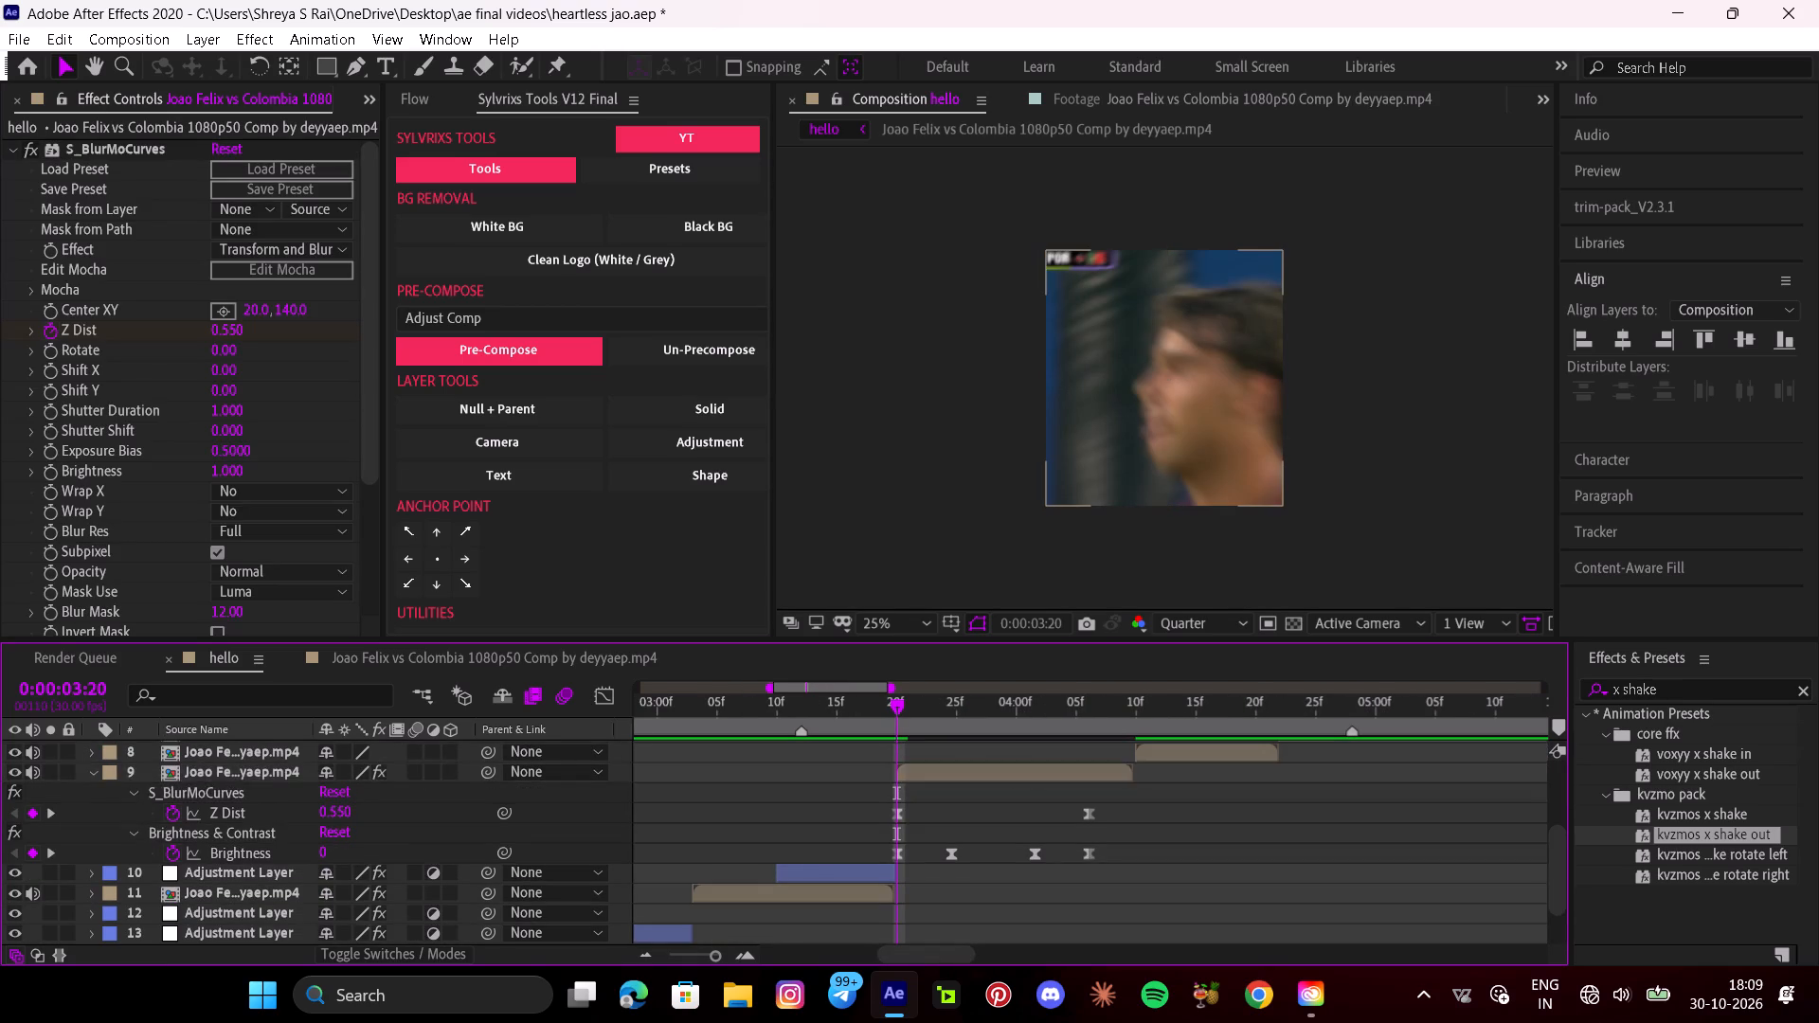
drag(1040, 806, 878, 817)
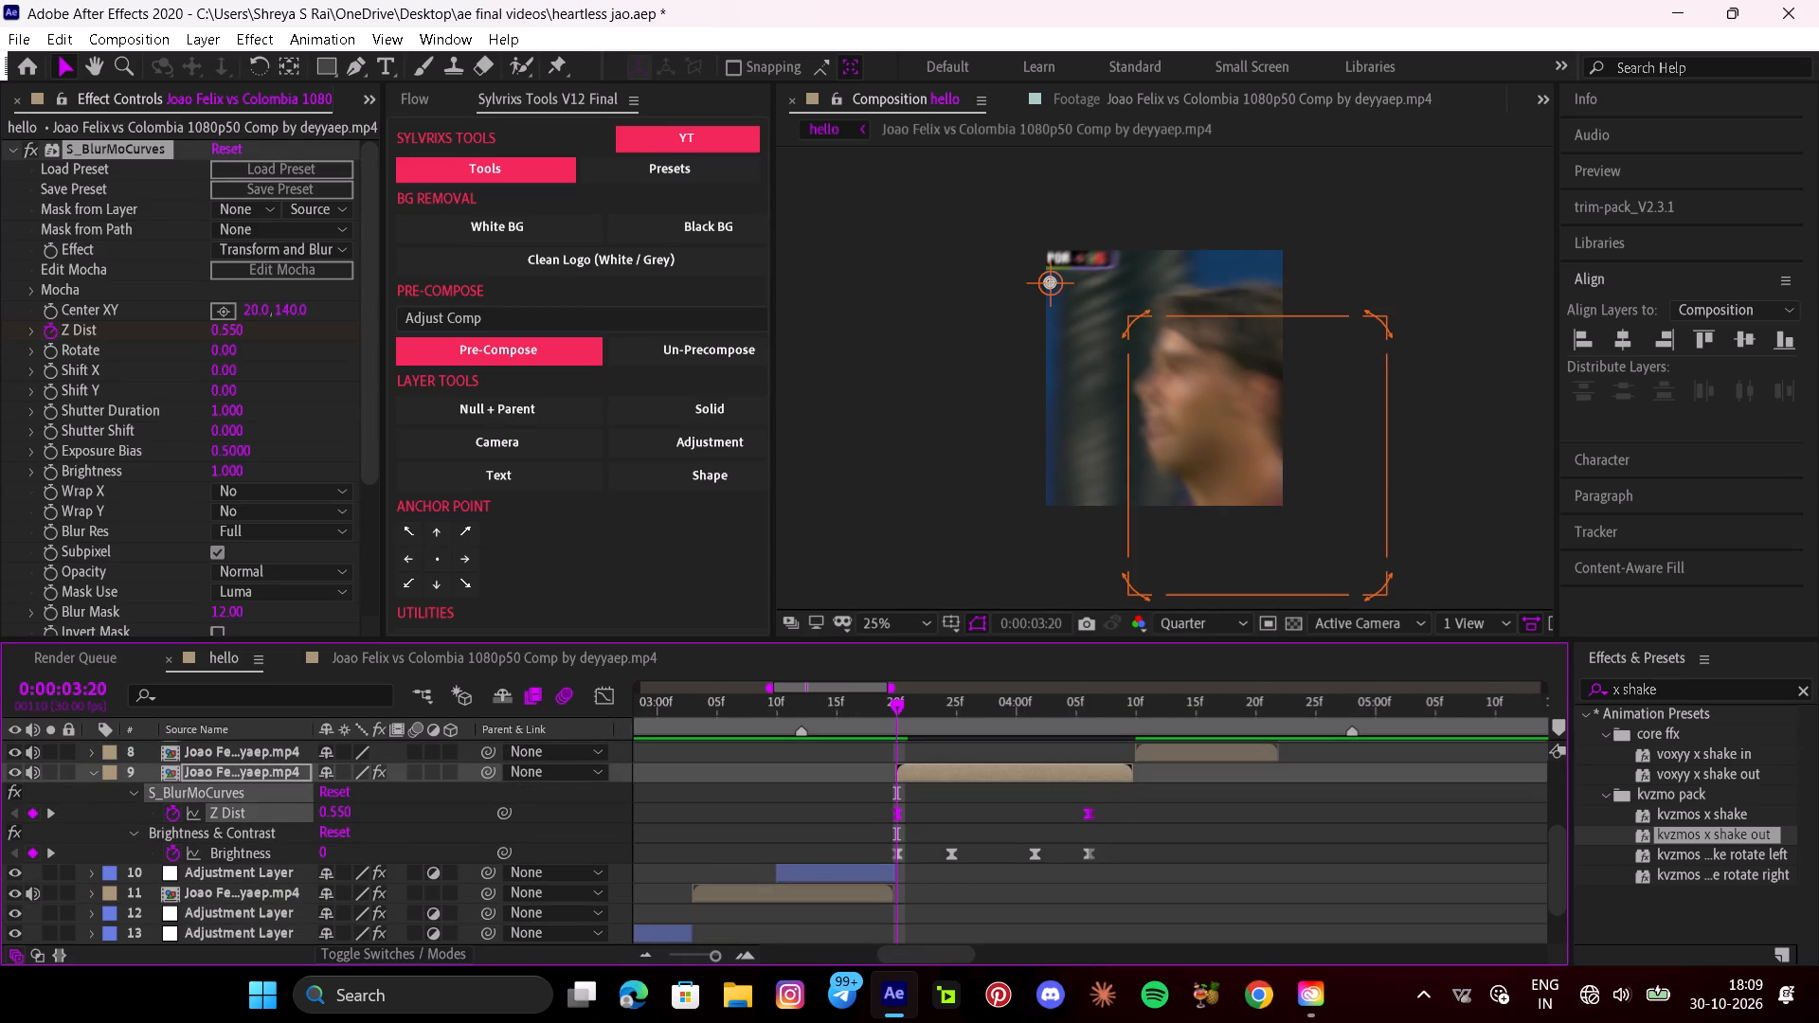
right_click(899, 814)
click(1244, 792)
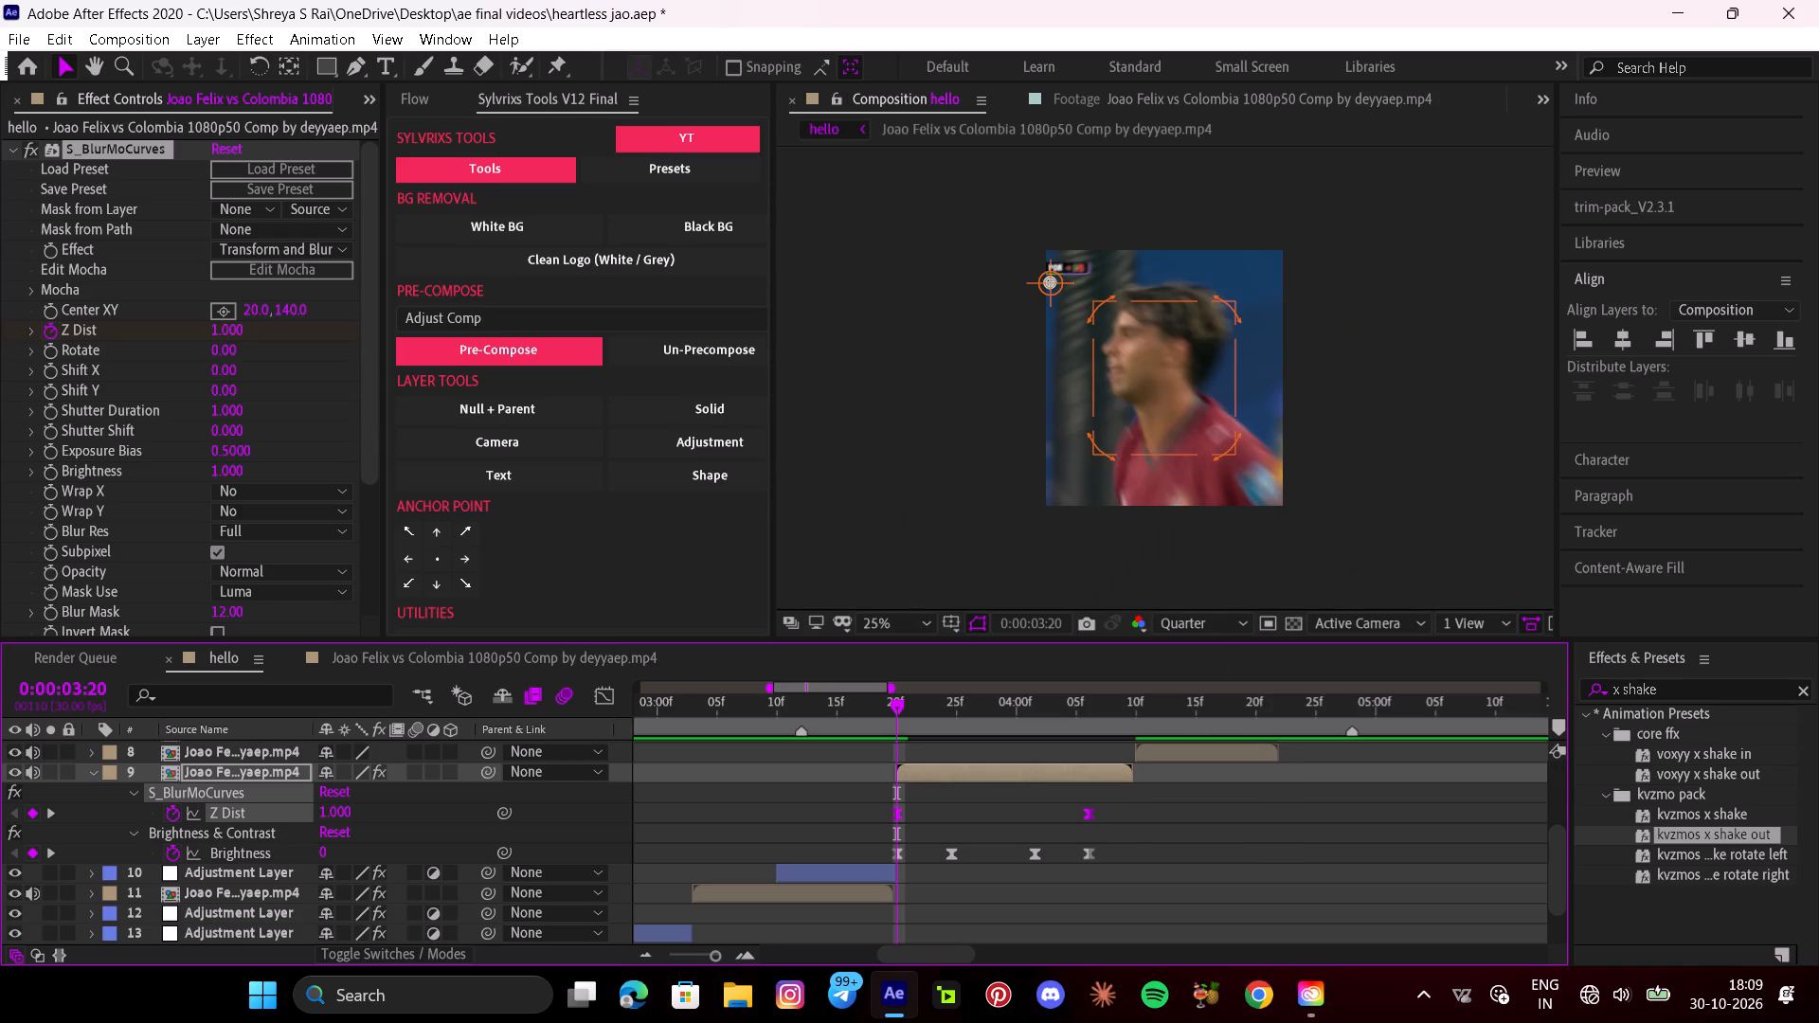
Move the clip's S_BlurMoCurves Center XY onto the player's head, at about 488.0, 372.0.
drag(1057, 285, 1168, 340)
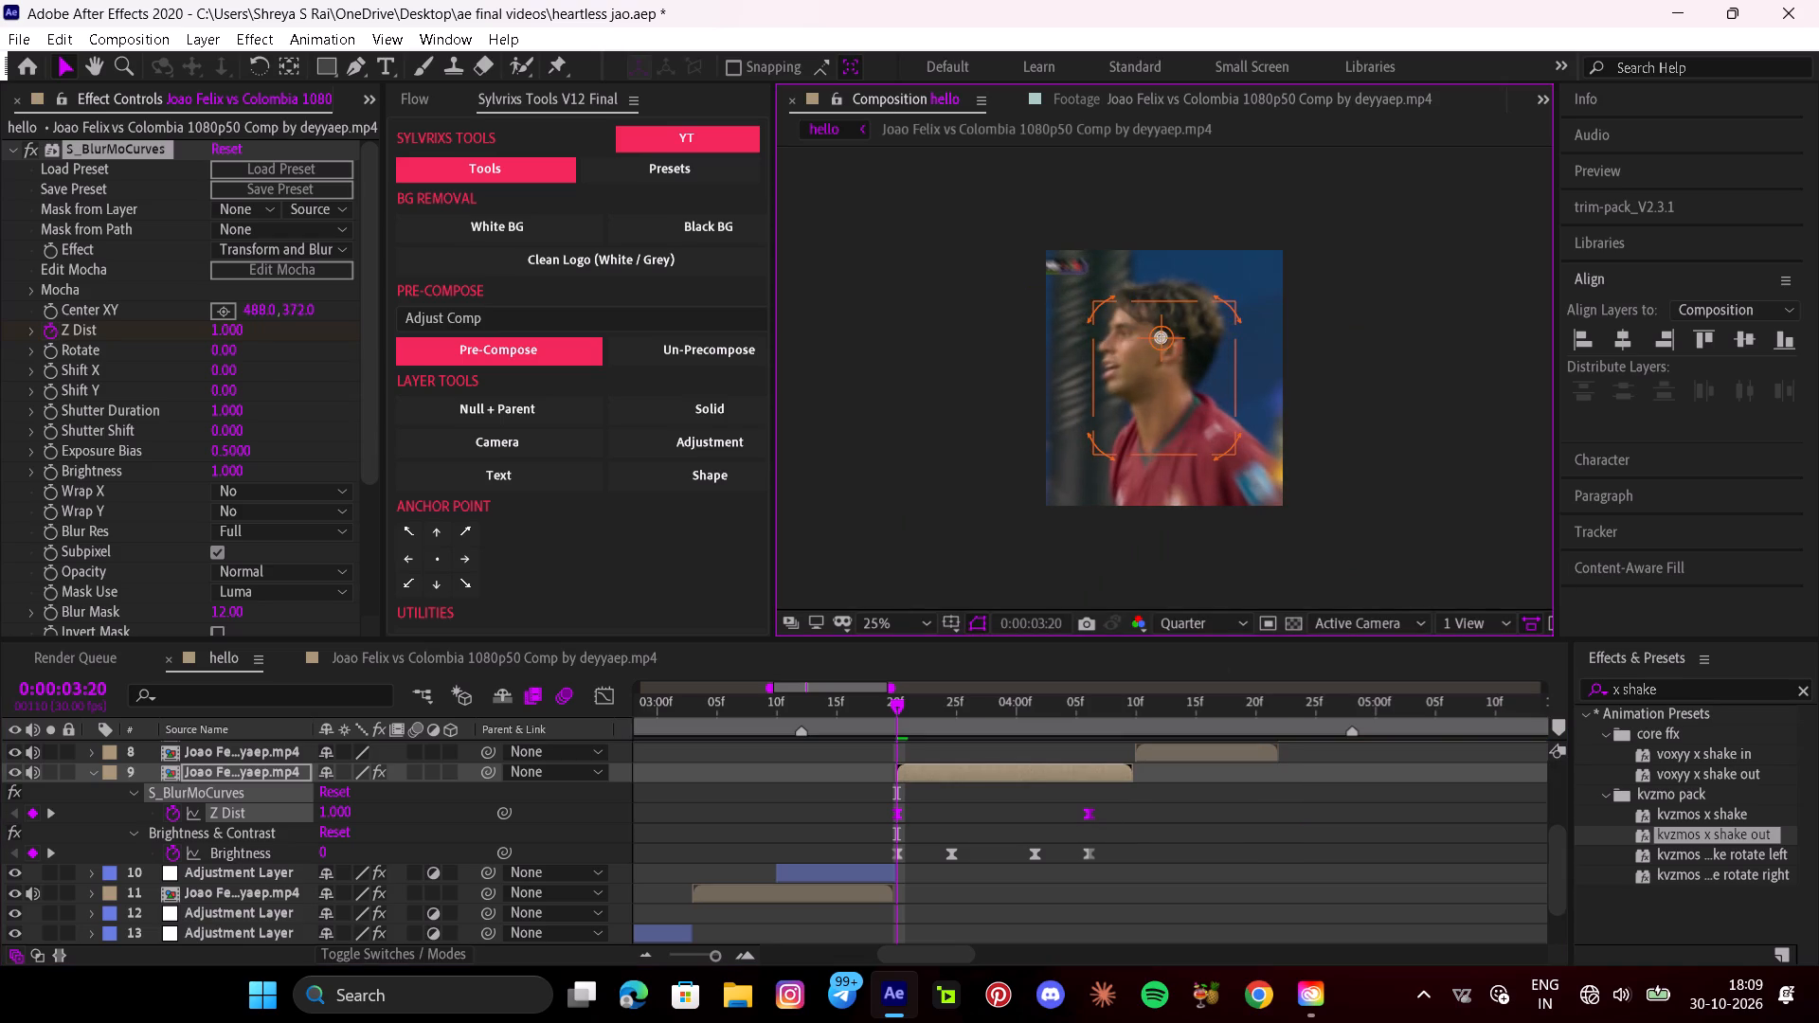
Move the clip's last Z Dist keyframe to about 0:00:04:09, near the end of the clip.
alt+drag(1090, 812, 1120, 813)
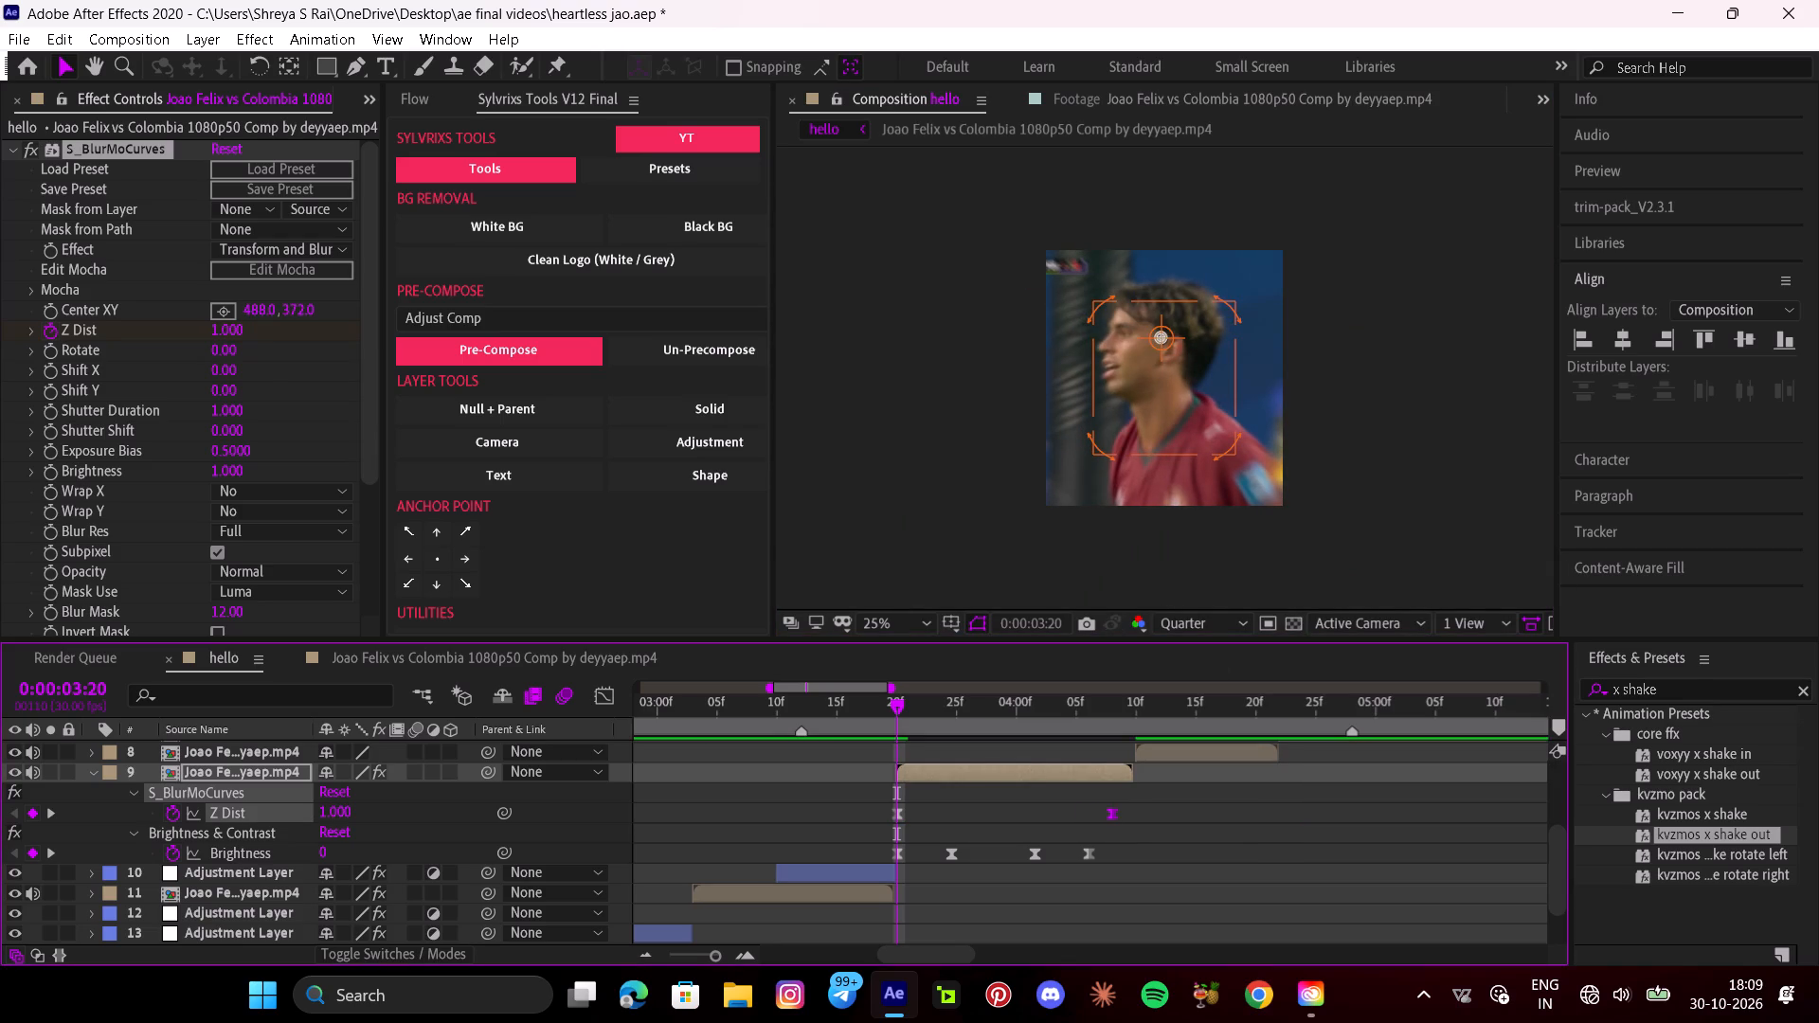
alt+drag(1120, 813, 1122, 811)
Apply a Flow easing curve of 0.12, 0.80, 0.88, 0.21 to both Z Dist keyframes and preview the zoom.
drag(1173, 808, 886, 817)
click(408, 104)
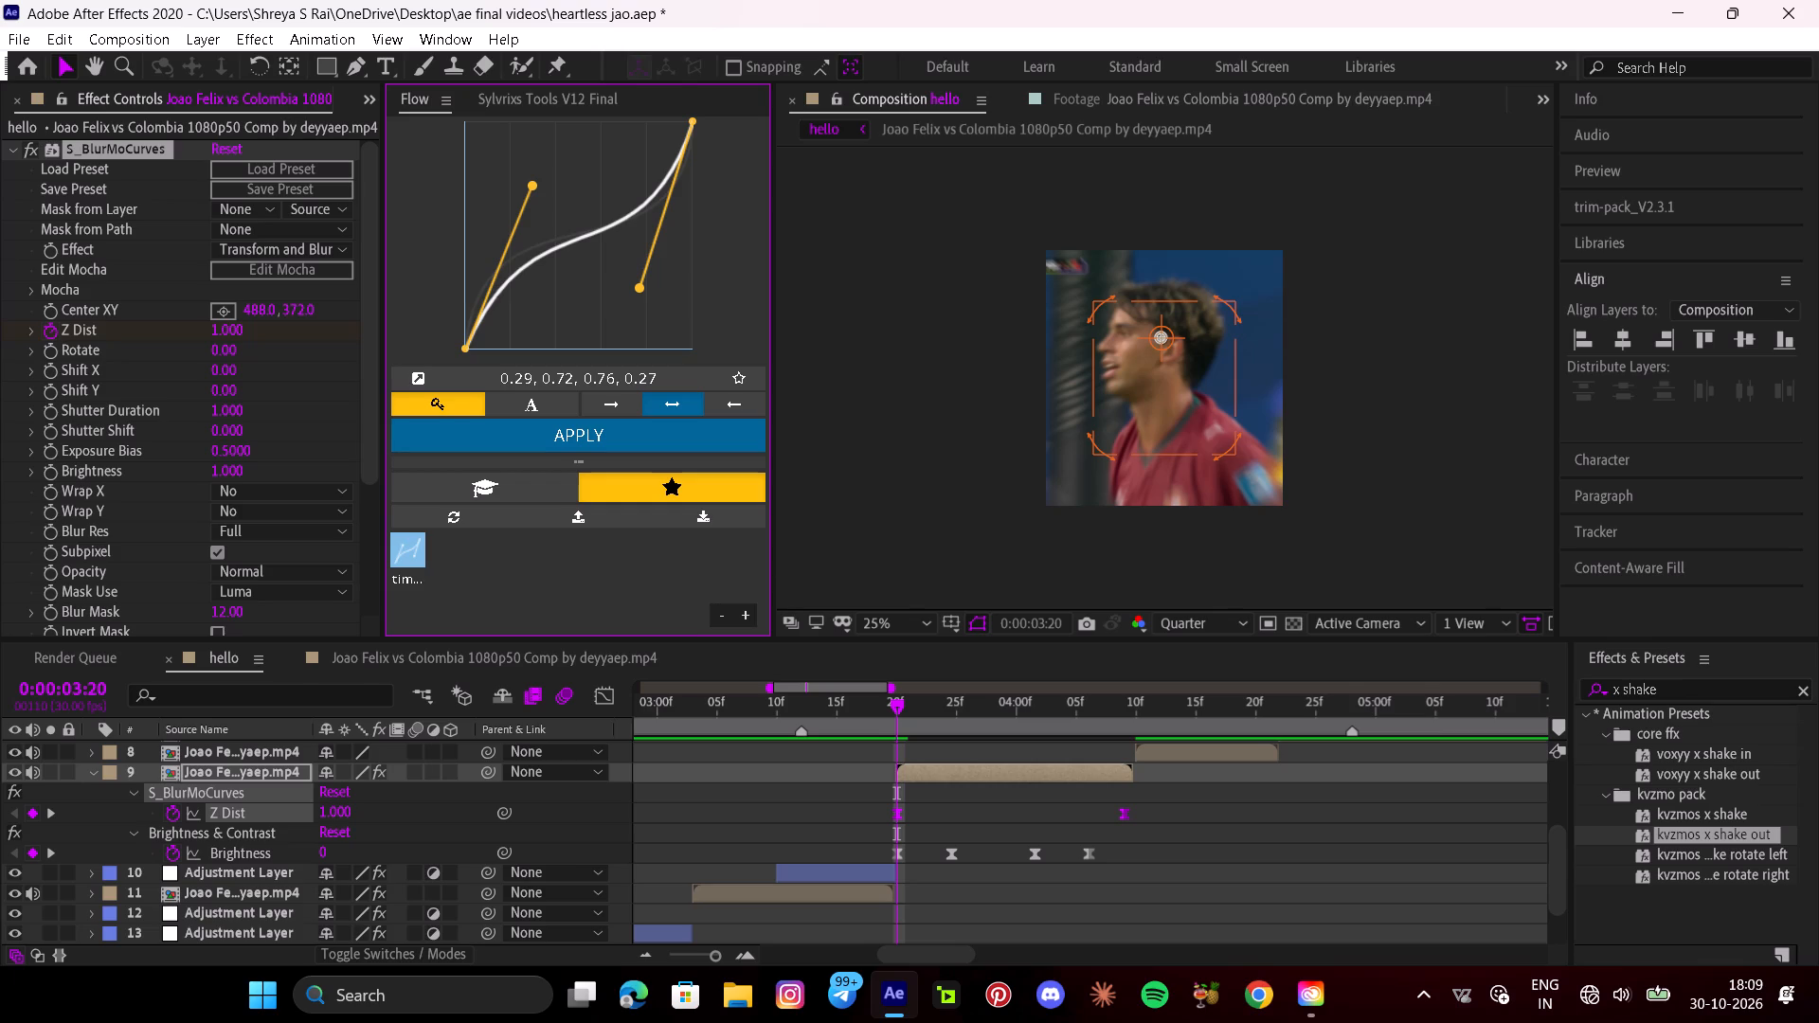
drag(532, 184, 494, 168)
drag(637, 284, 666, 300)
click(604, 432)
drag(880, 712, 734, 713)
key(space)
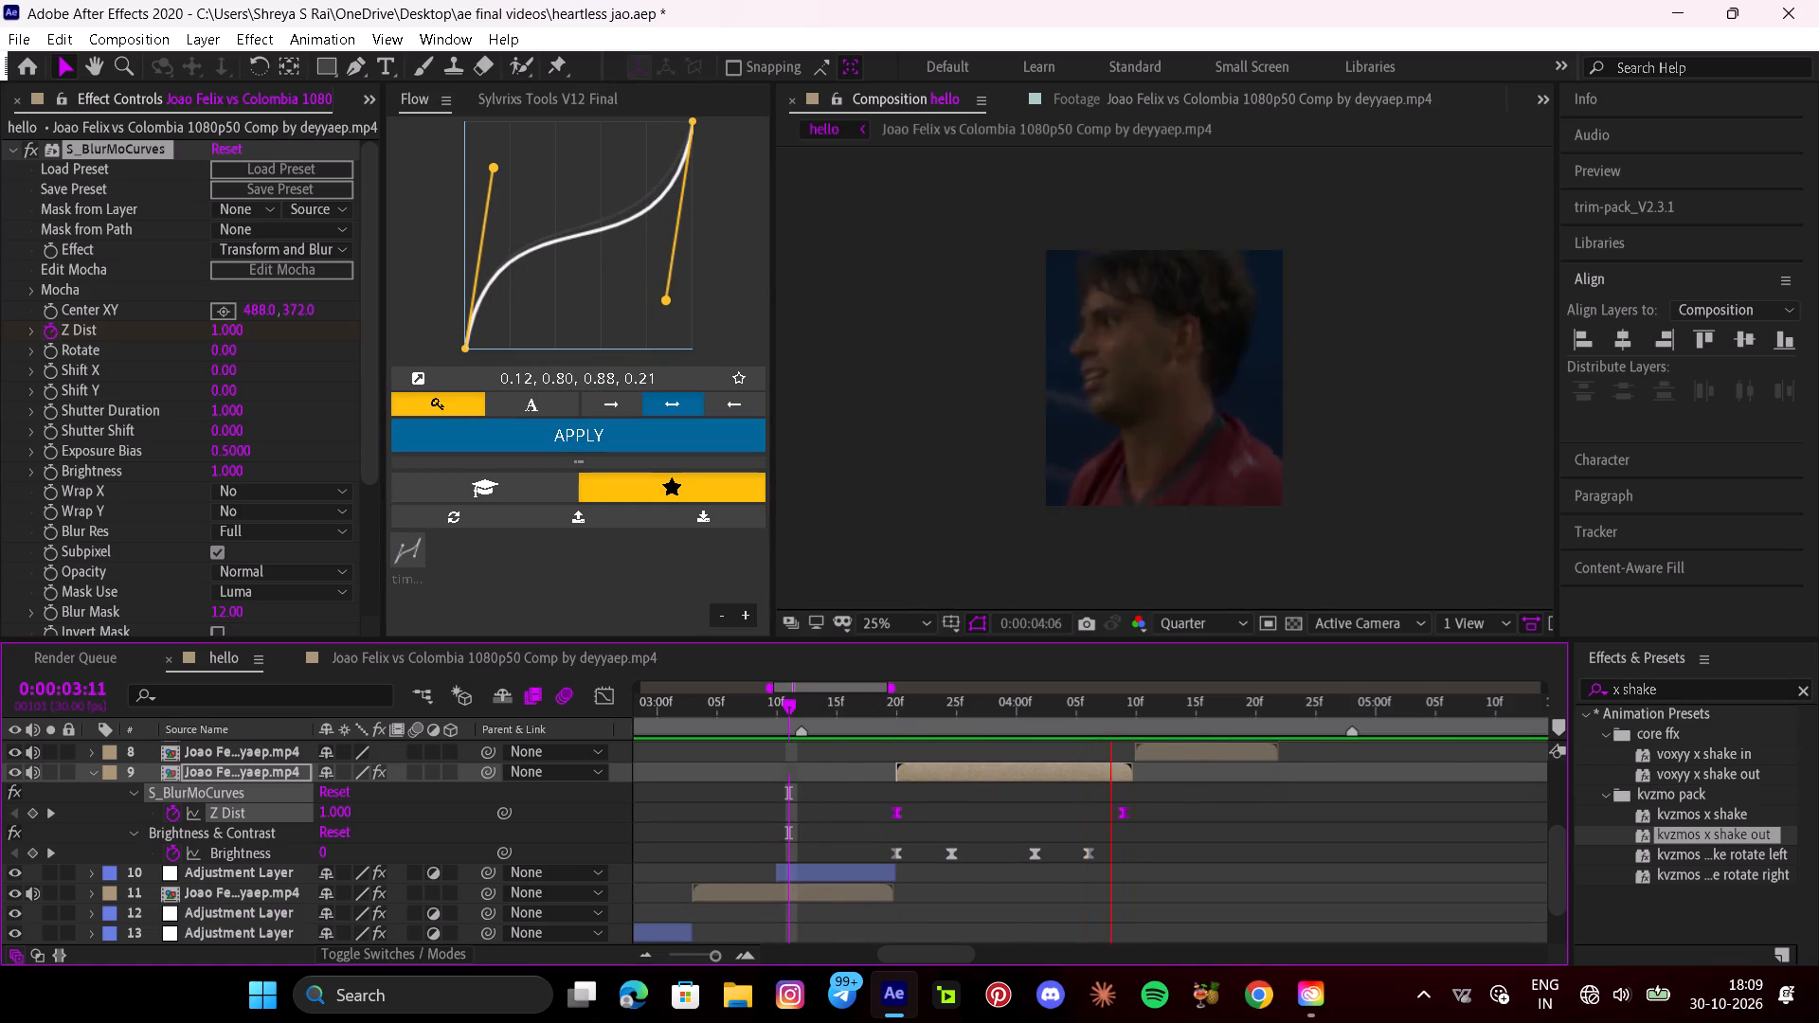
key(space)
drag(1158, 730, 1025, 730)
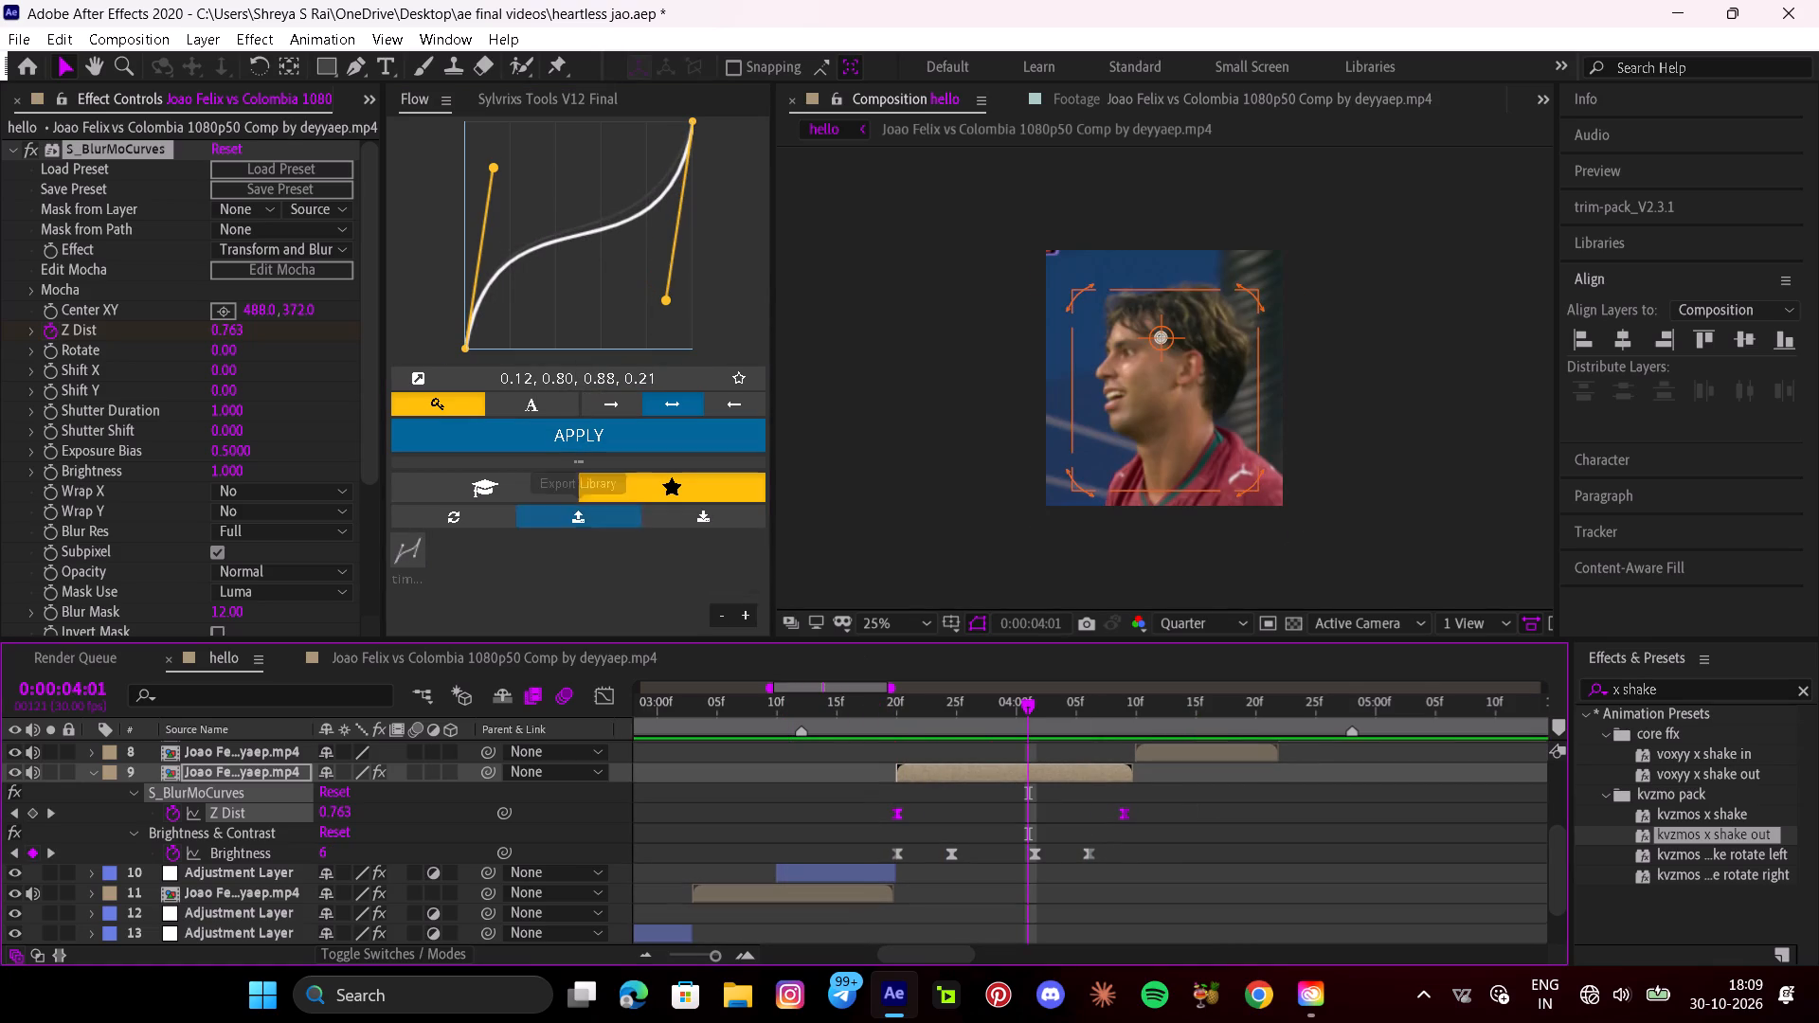
Save the current Flow easing curve as a preset named zoom 1.
click(735, 372)
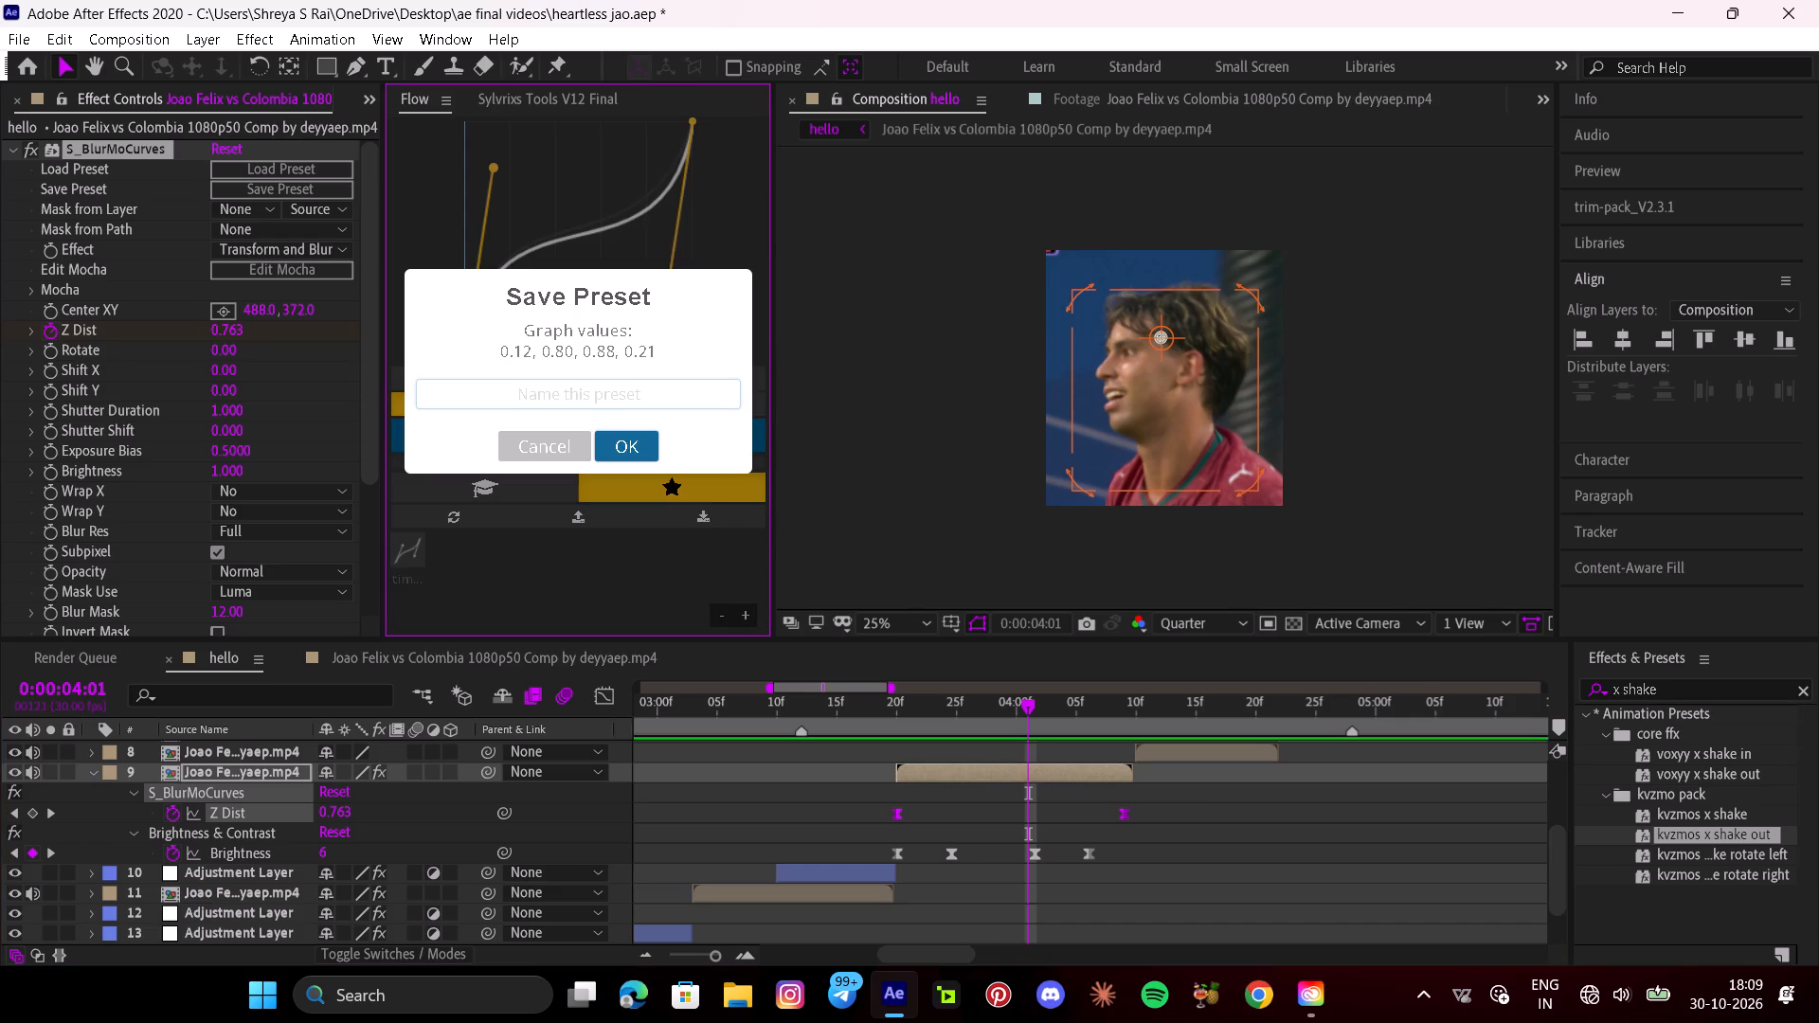
text(zoom)
key(space)
key(i)
key(BackSpace)
text(1)
key(space)
click(636, 452)
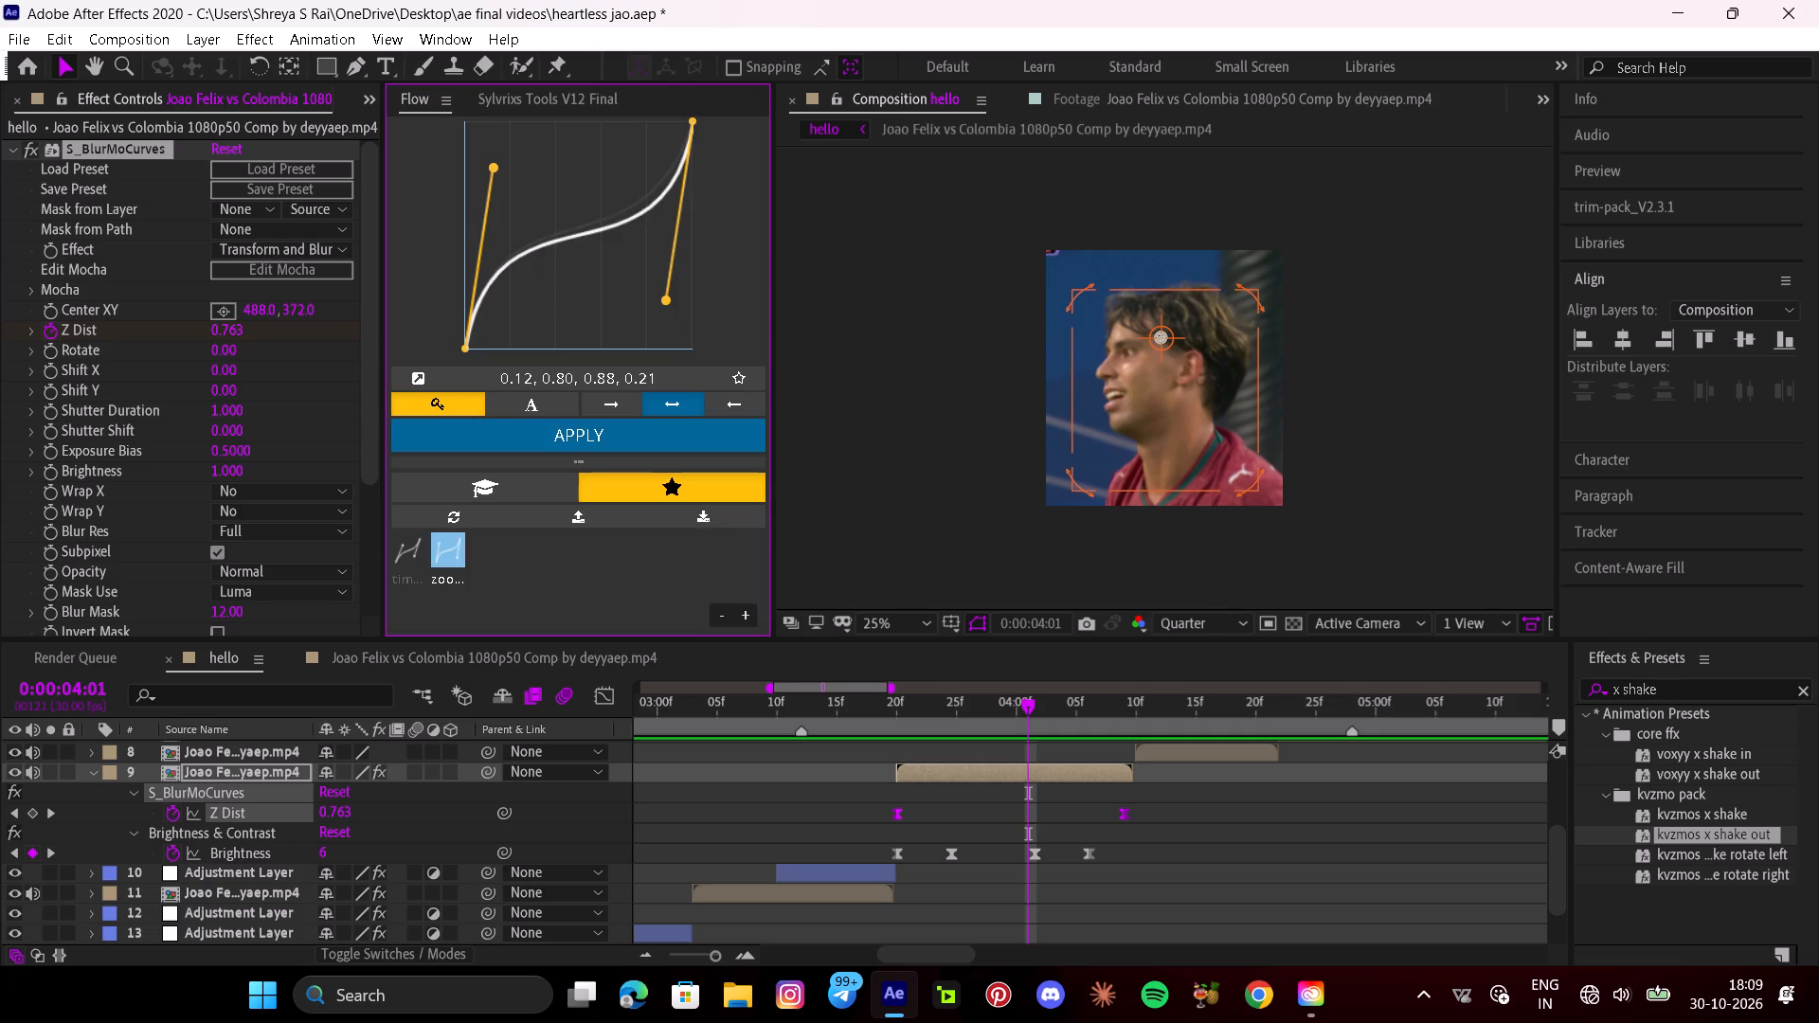
Stretch the clip's Brightness keyframes proportionally so the last one lands at about 0:00:04:09, and preview from 0:00:03:00.
drag(1012, 716, 720, 706)
key(space)
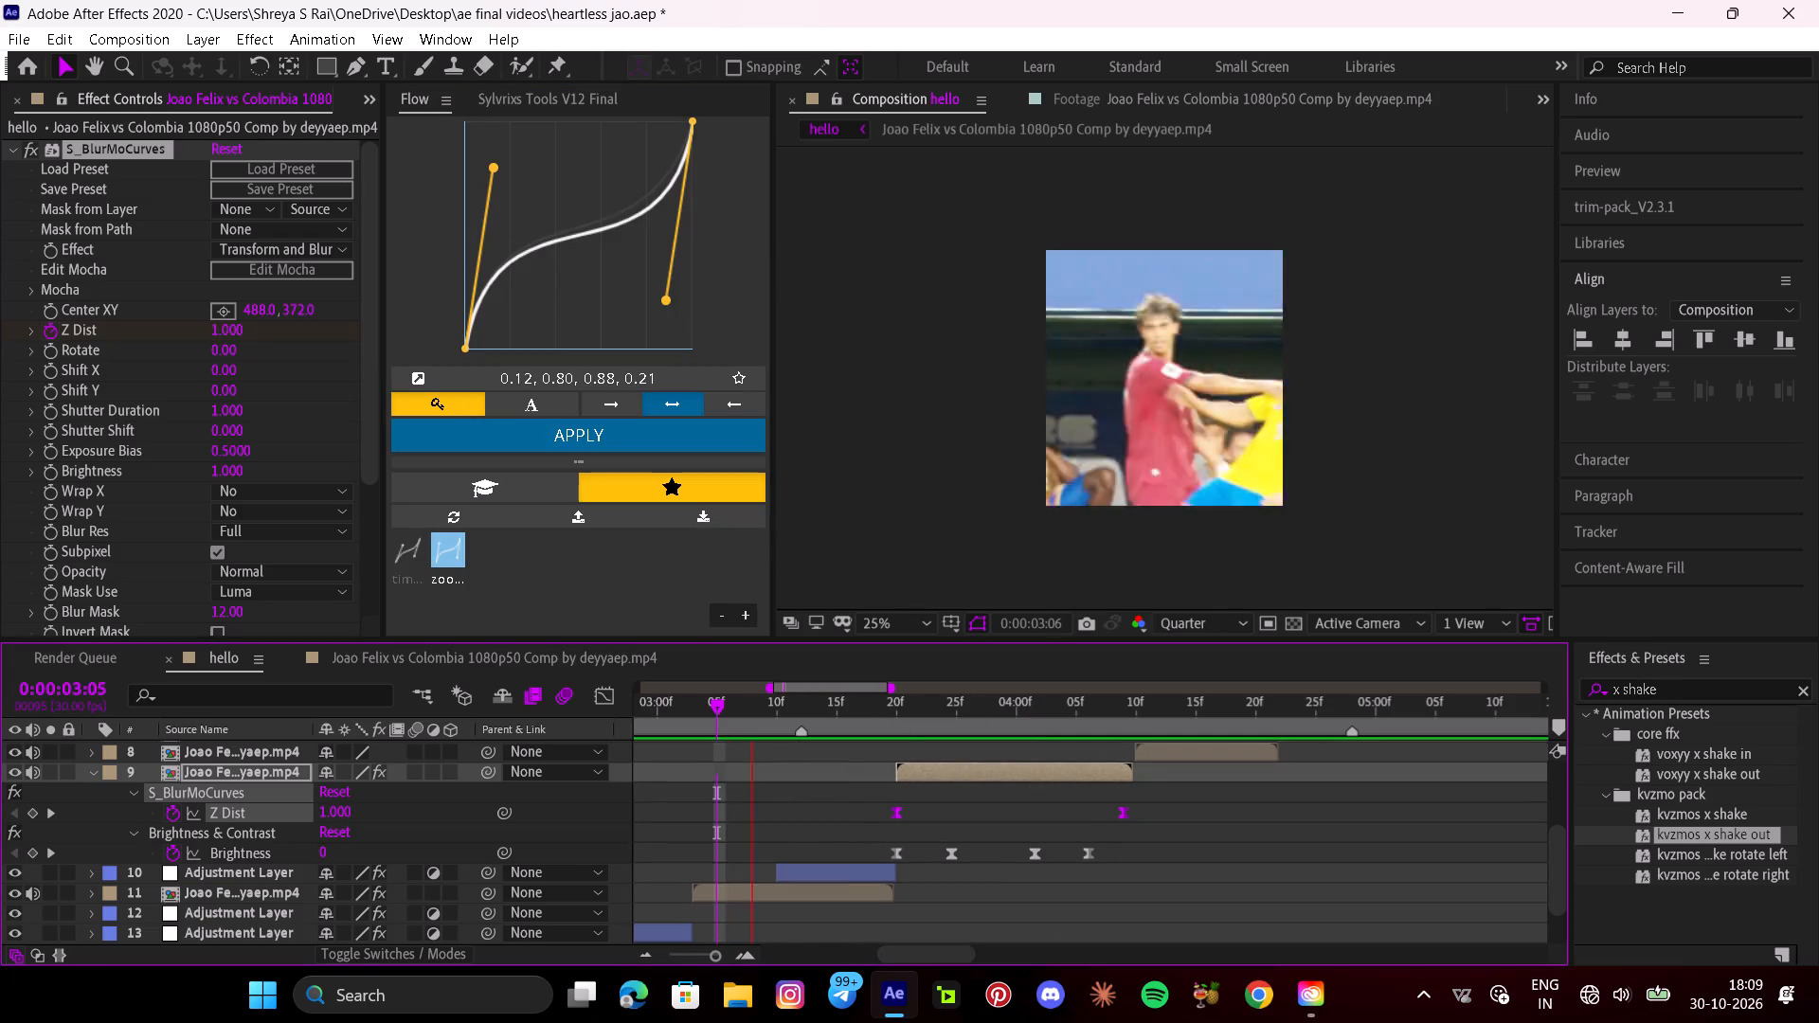
key(space)
drag(1156, 852, 851, 865)
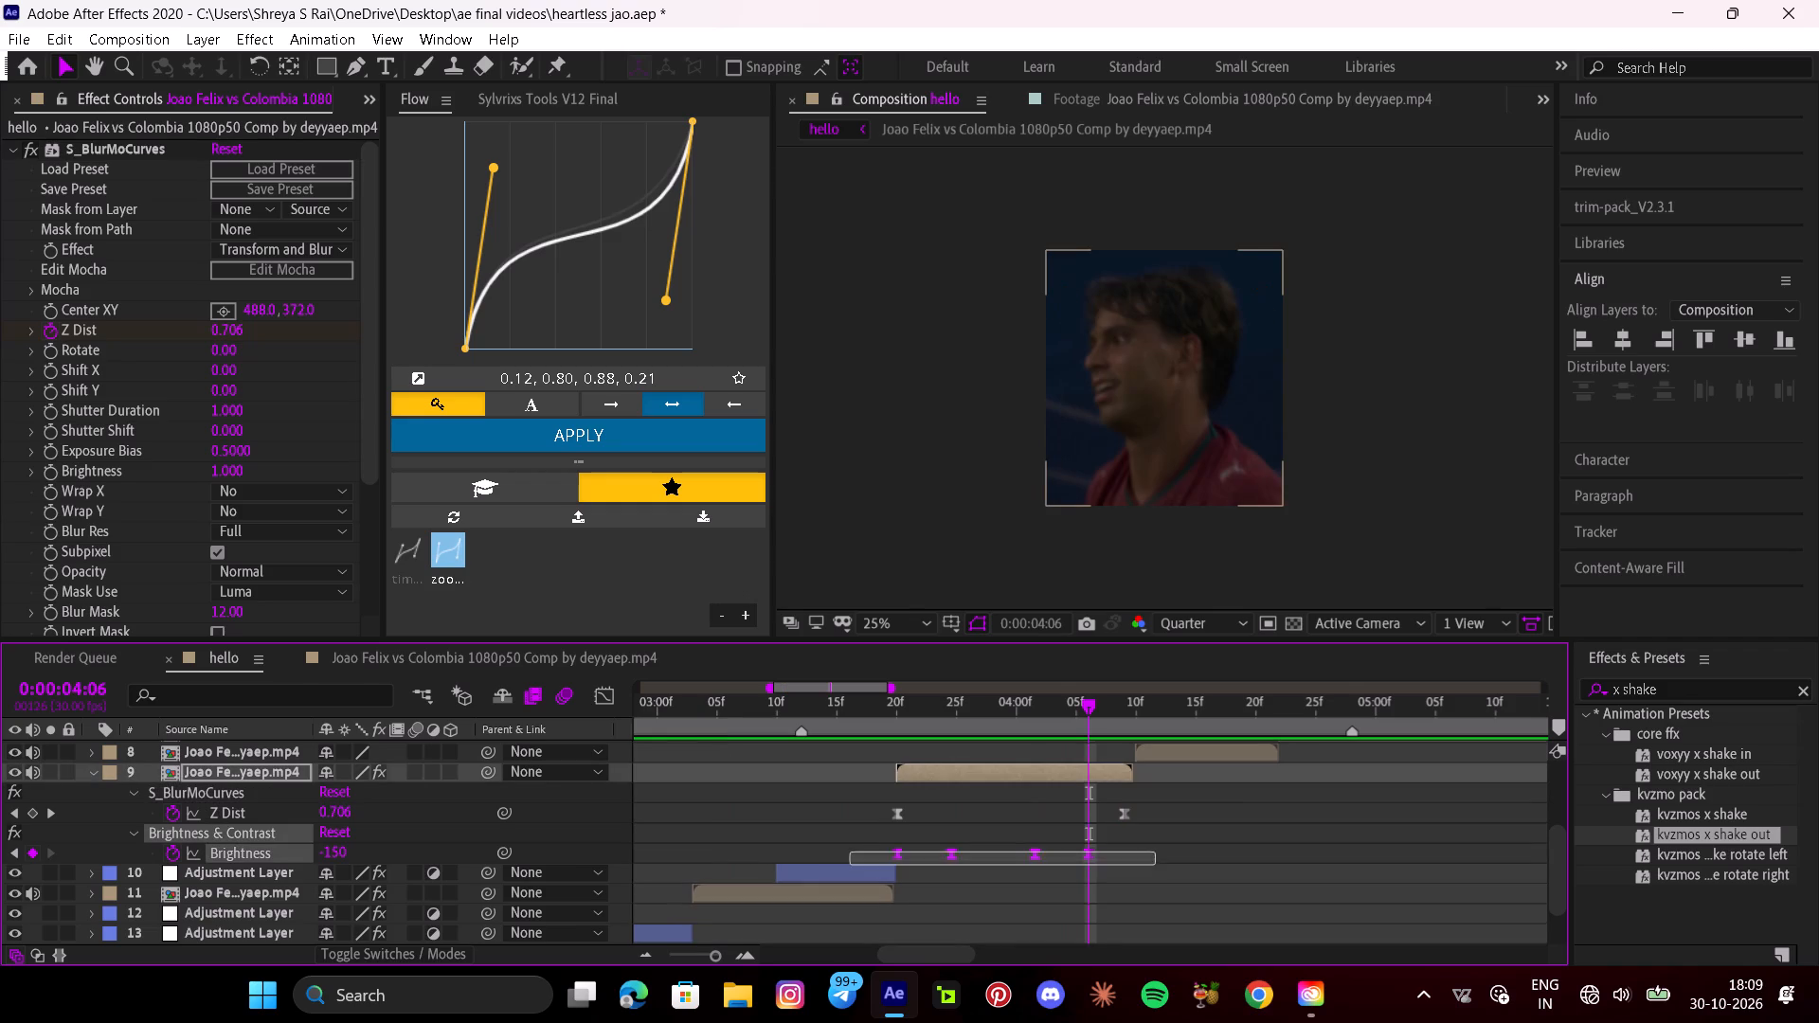
drag(851, 865, 851, 866)
alt+drag(1089, 852, 1124, 872)
drag(1105, 719, 659, 713)
key(space)
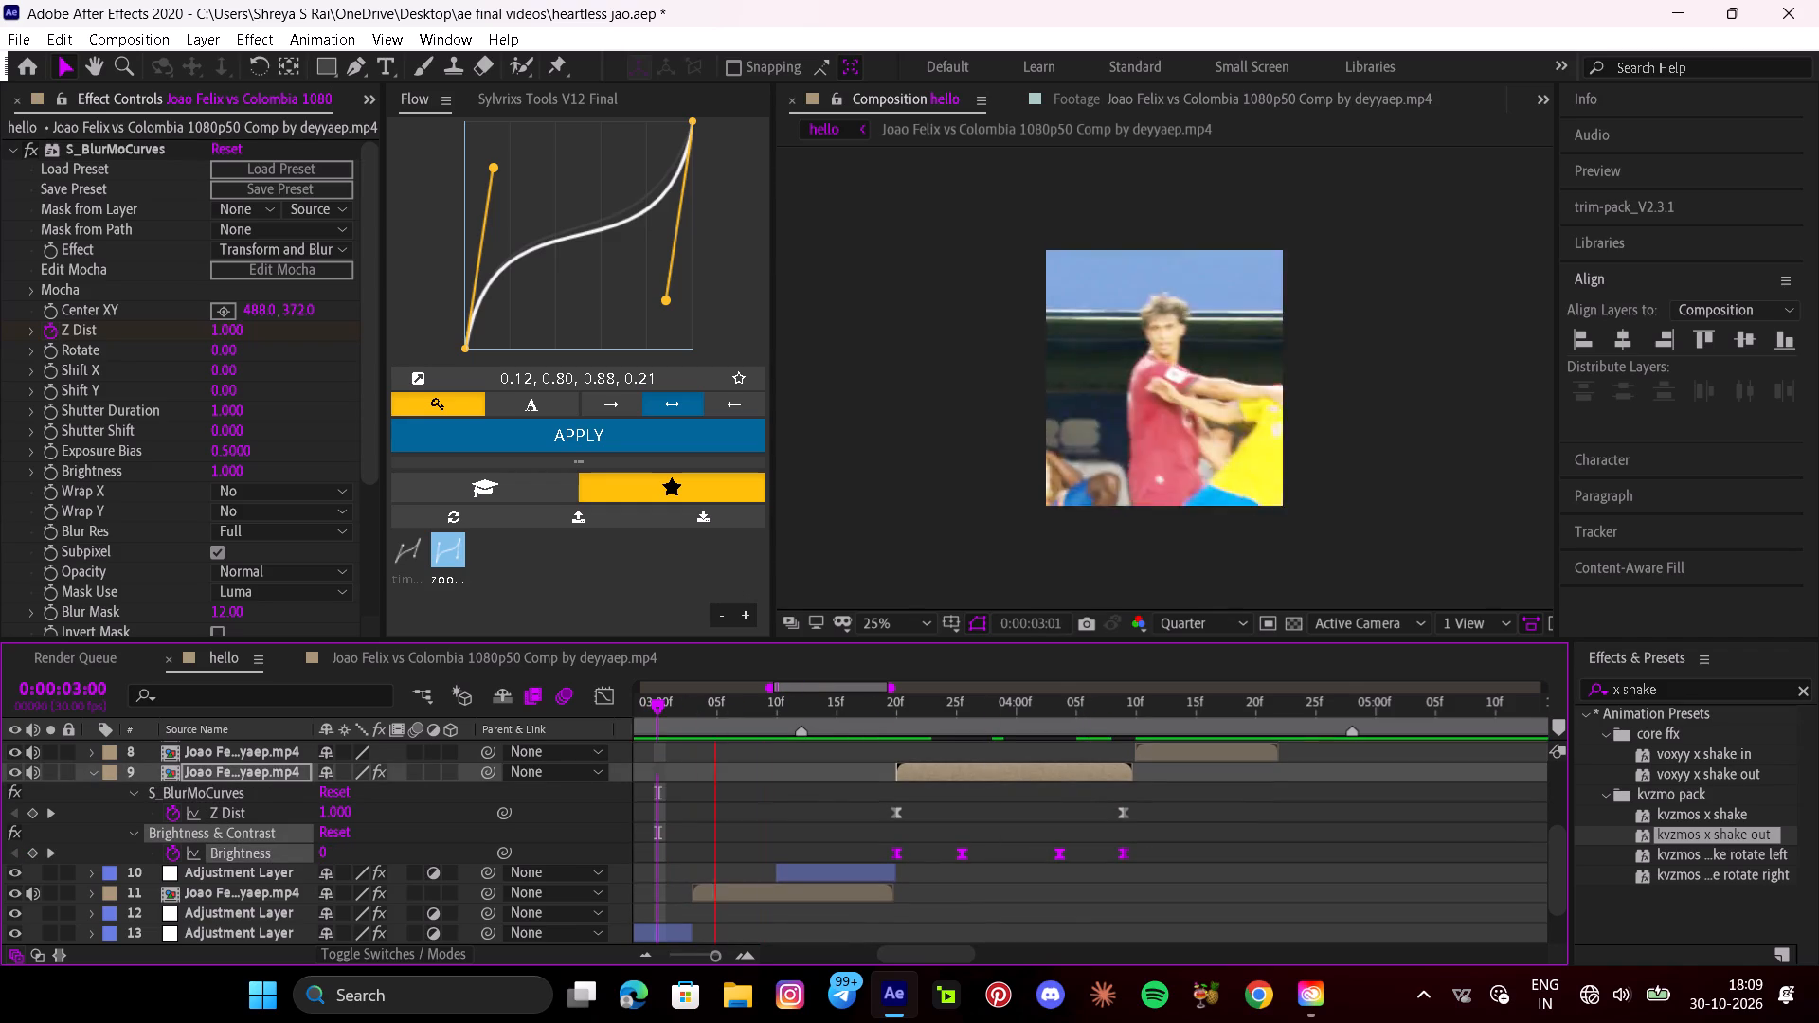
key(space)
text(iu)
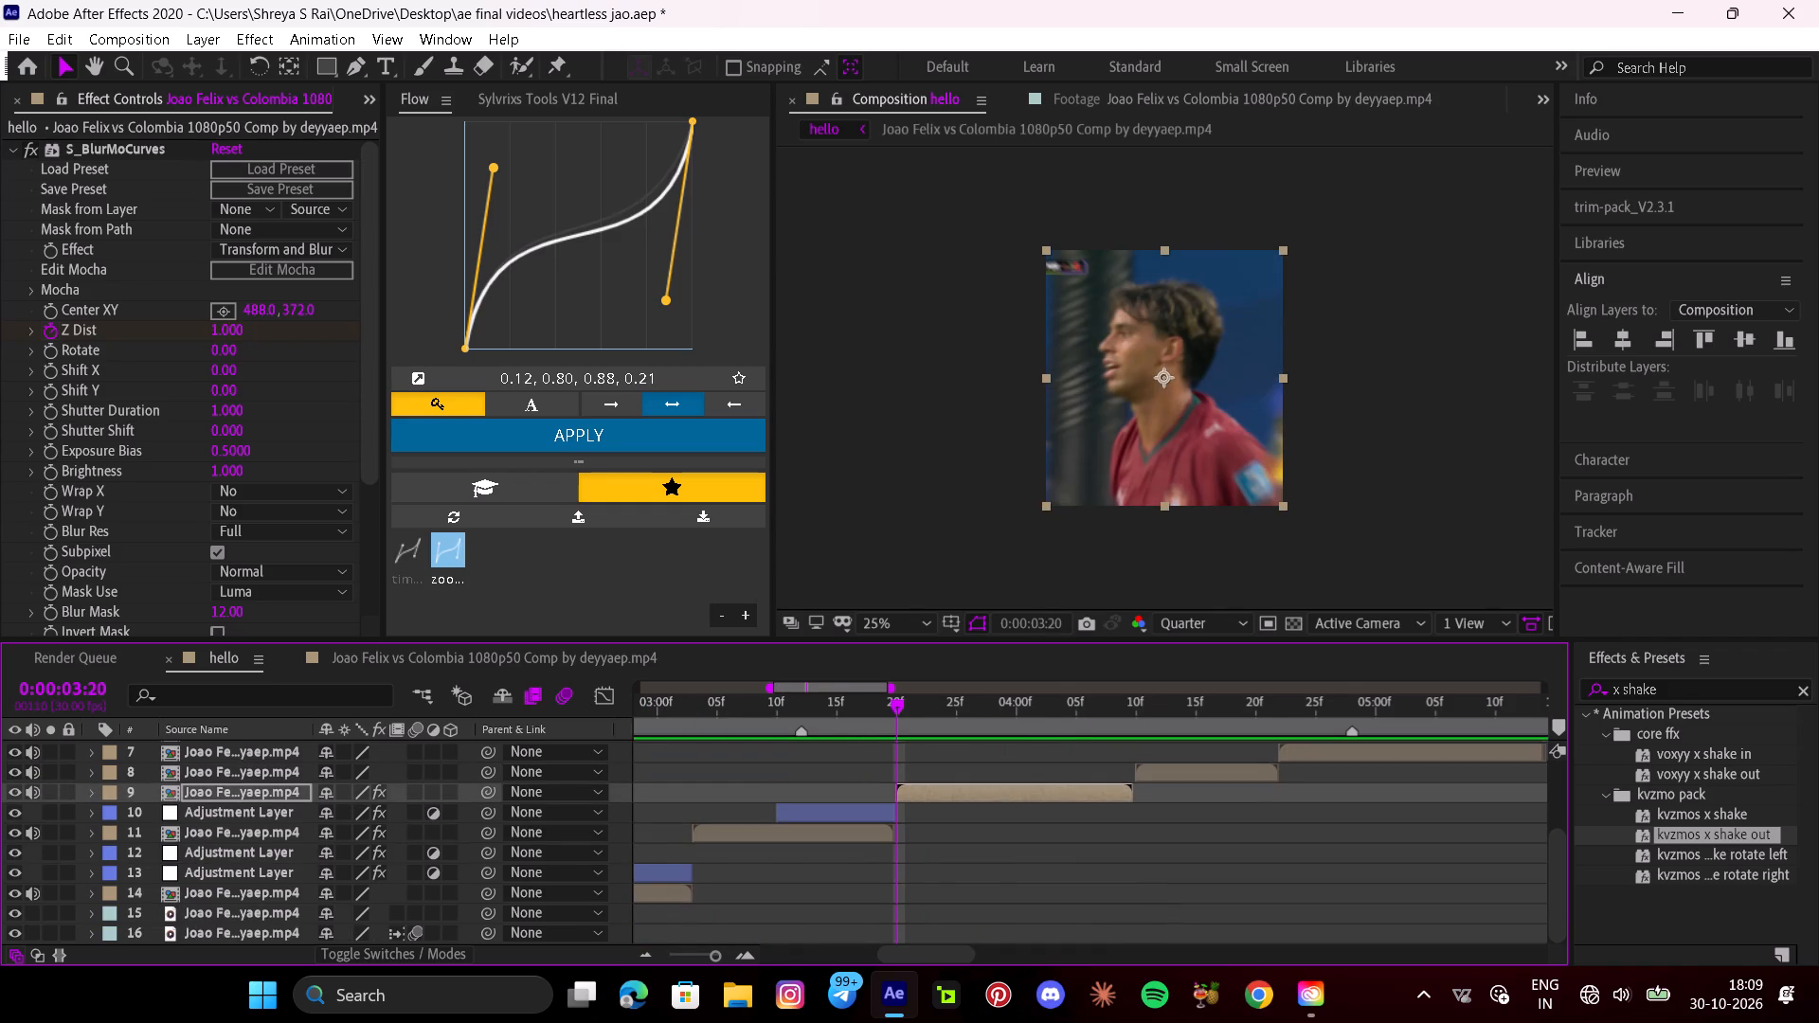
Duplicate the adjustment layer starting at 0:00:03:10, place the copy above the match clips and start it at 0:00:03:20.
drag(862, 696, 611, 697)
key(space)
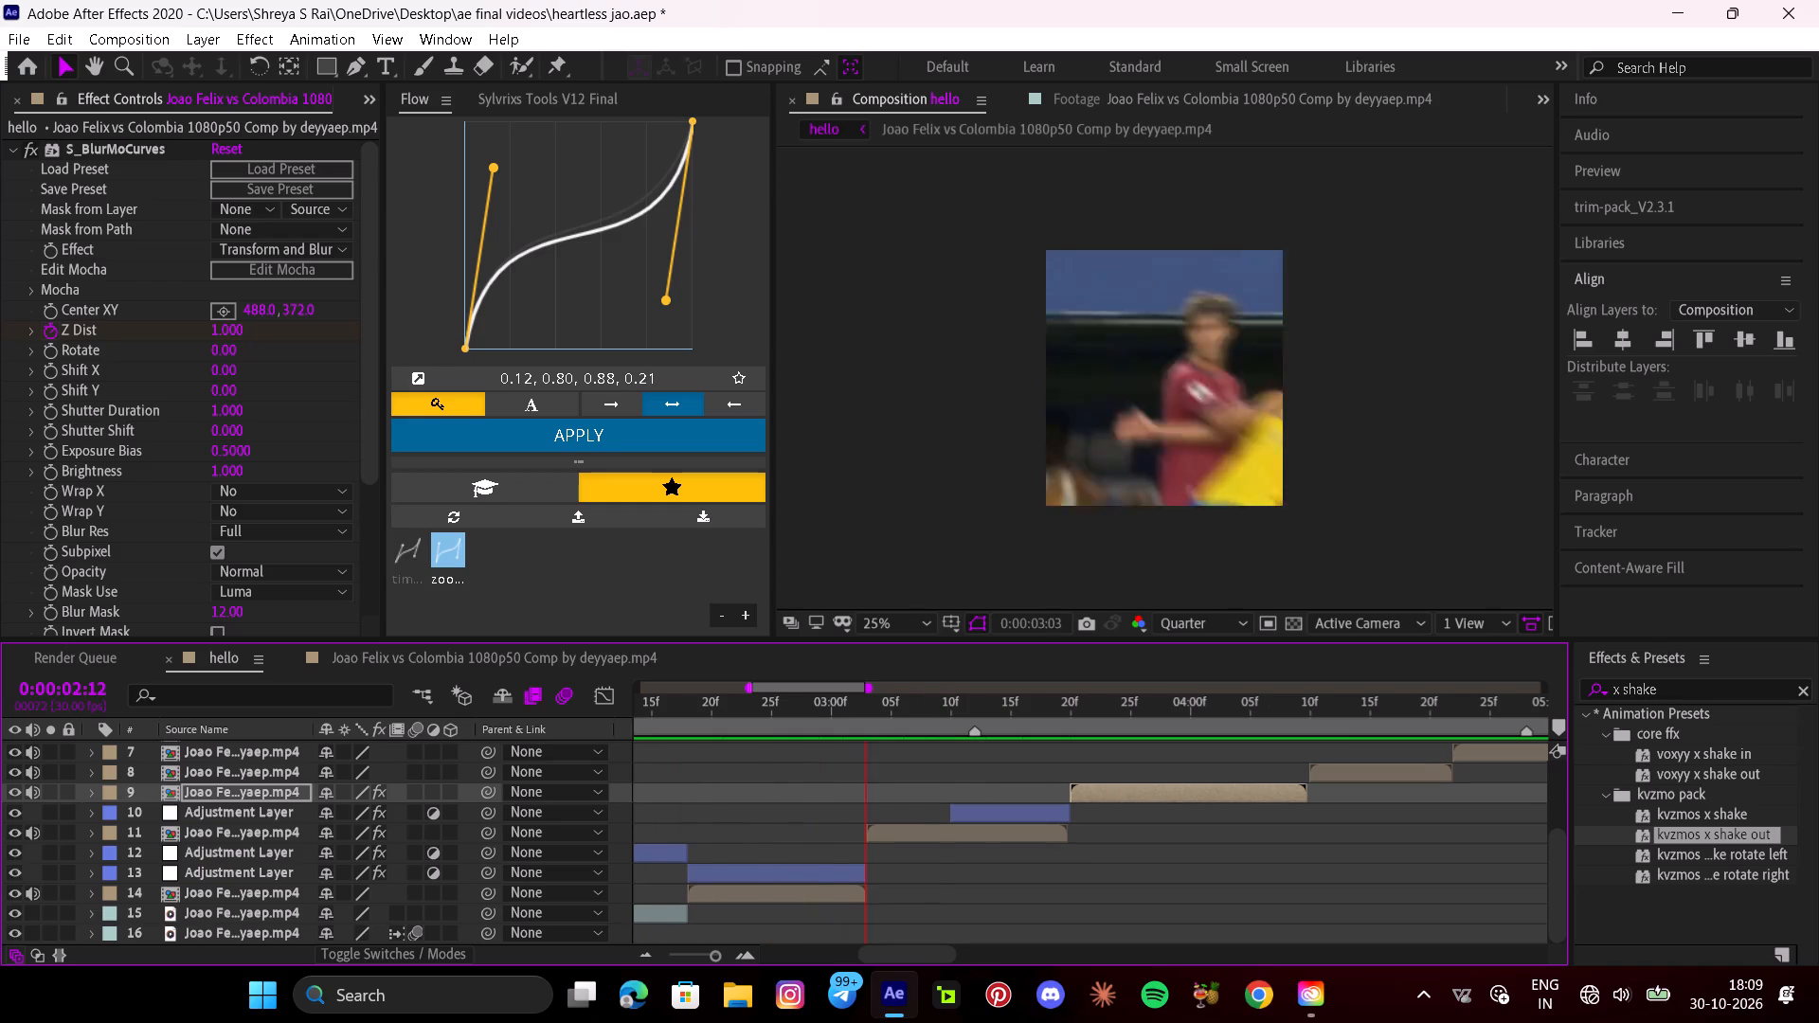
key(space)
key(o)
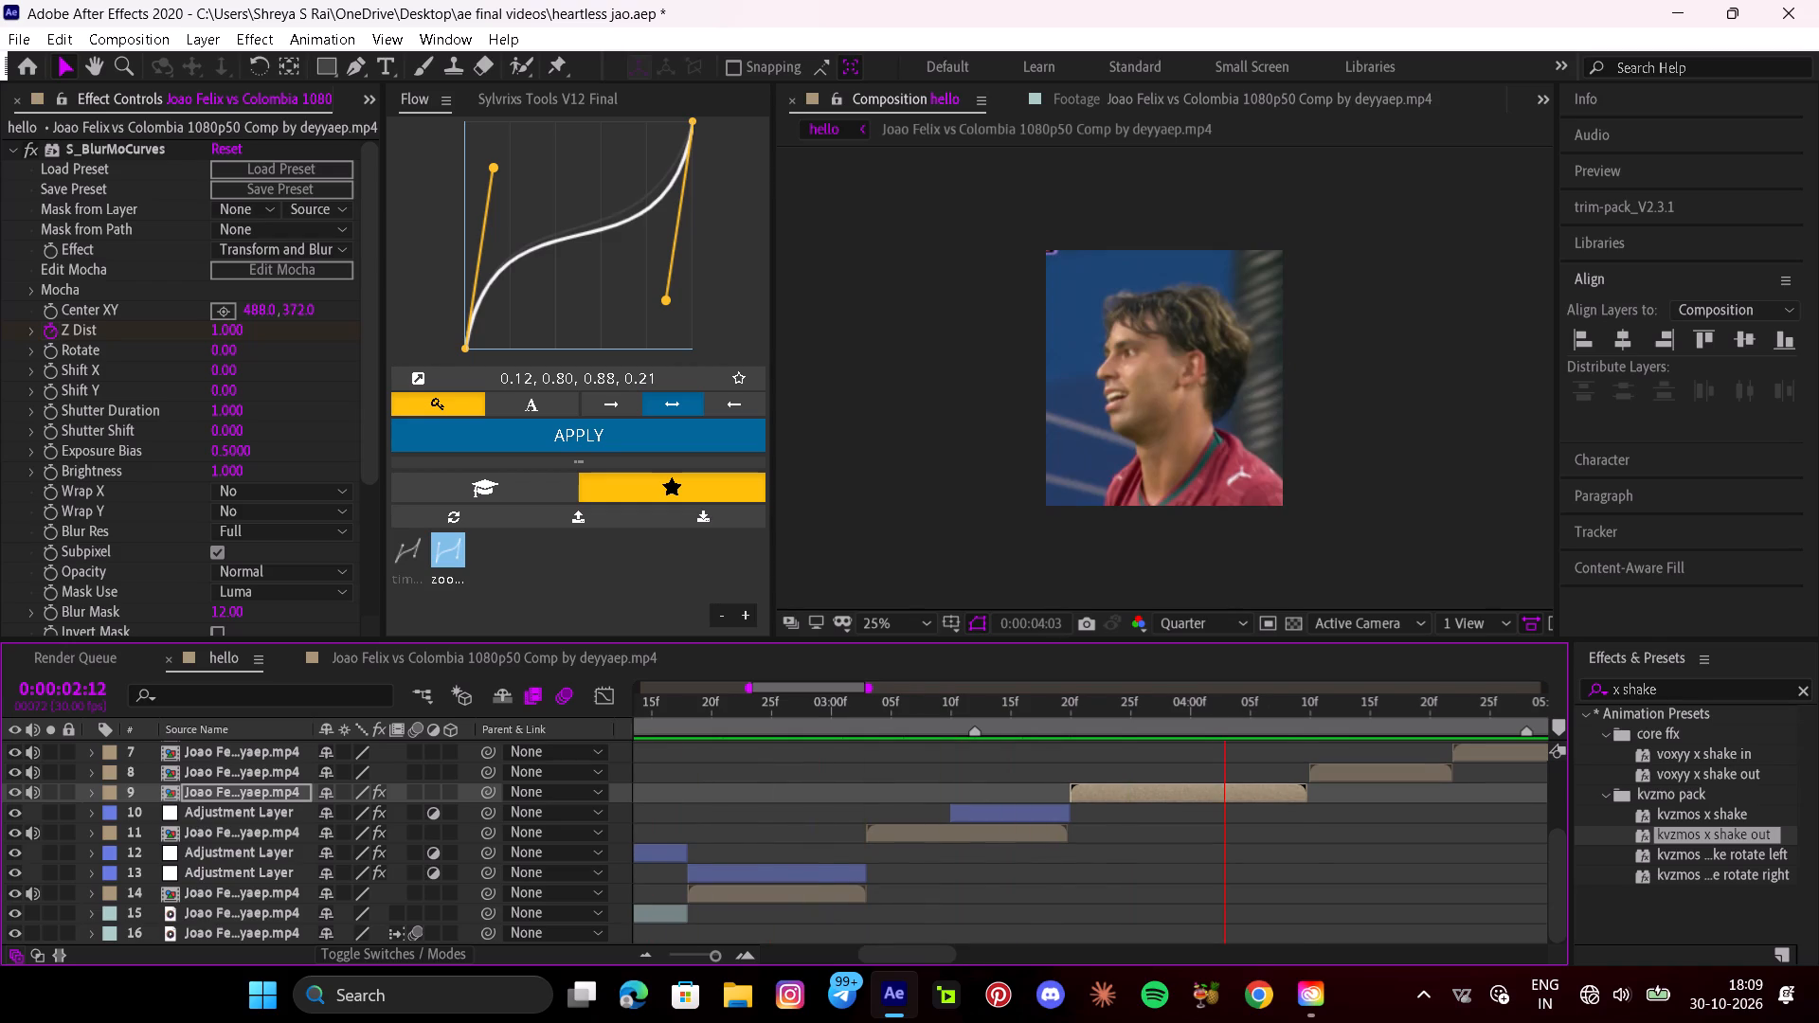
drag(1229, 732, 1104, 758)
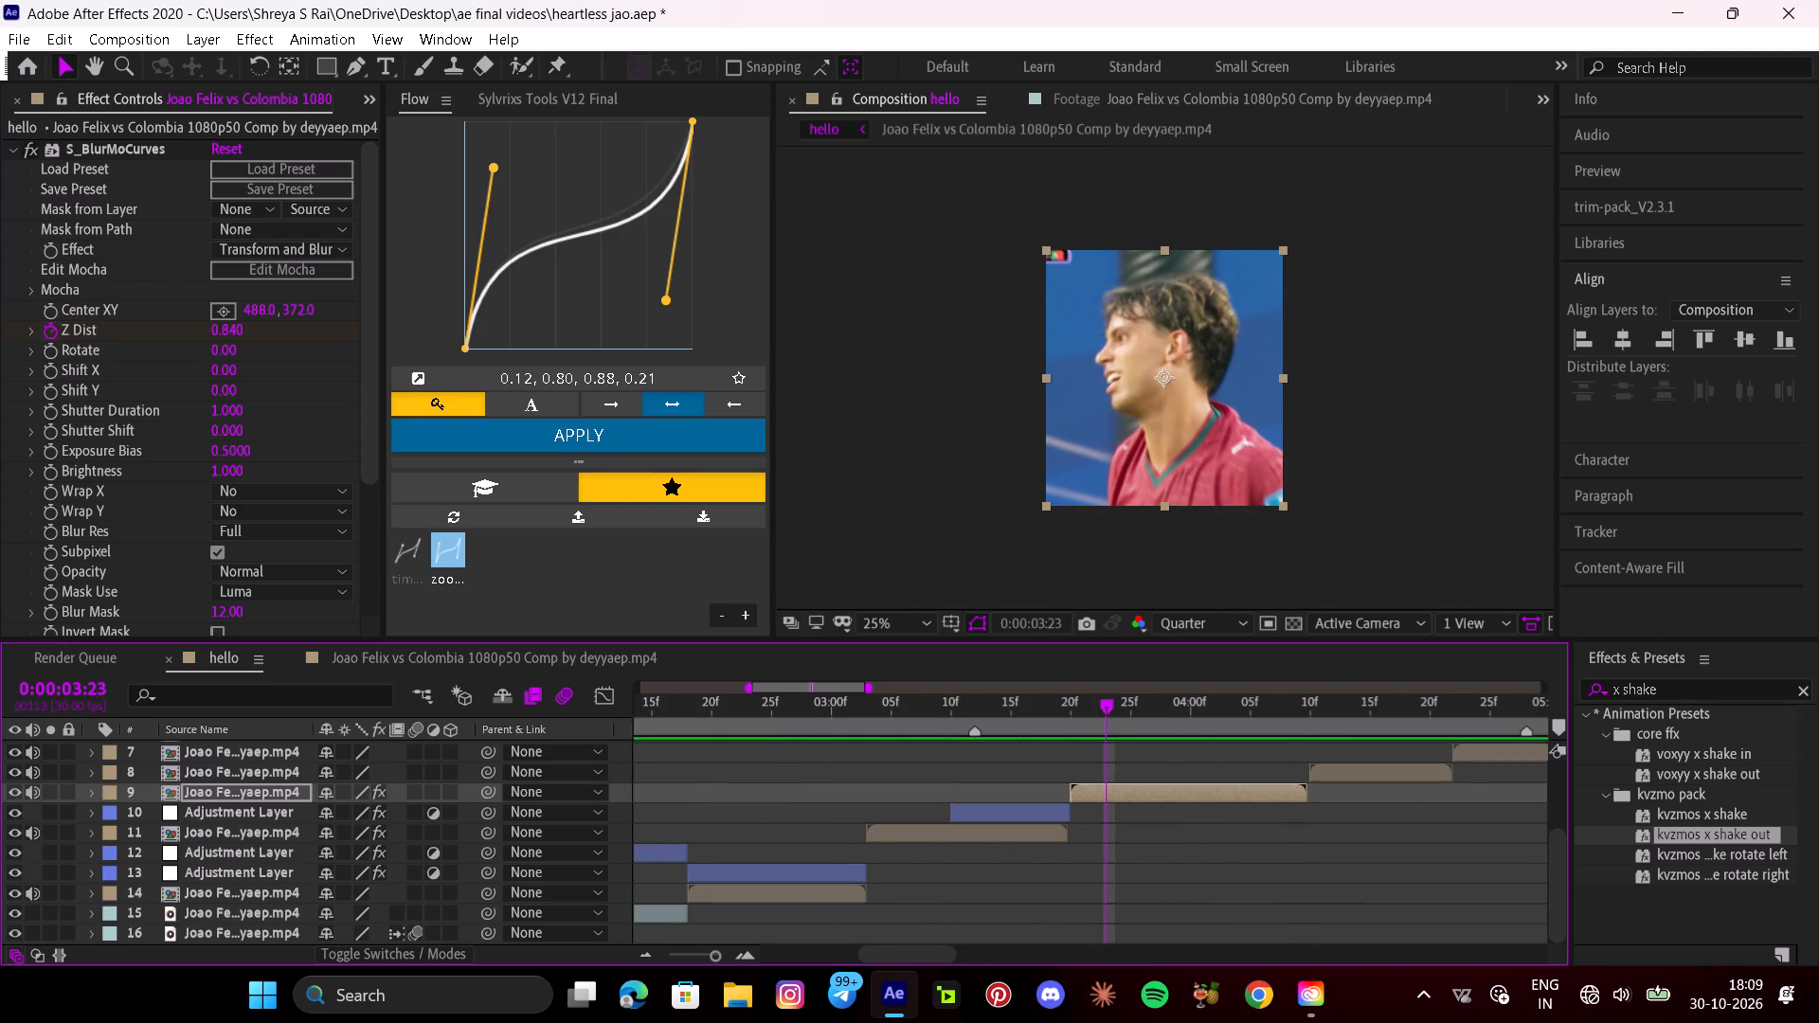
click(1042, 817)
key(ctrl+d)
drag(297, 813, 326, 764)
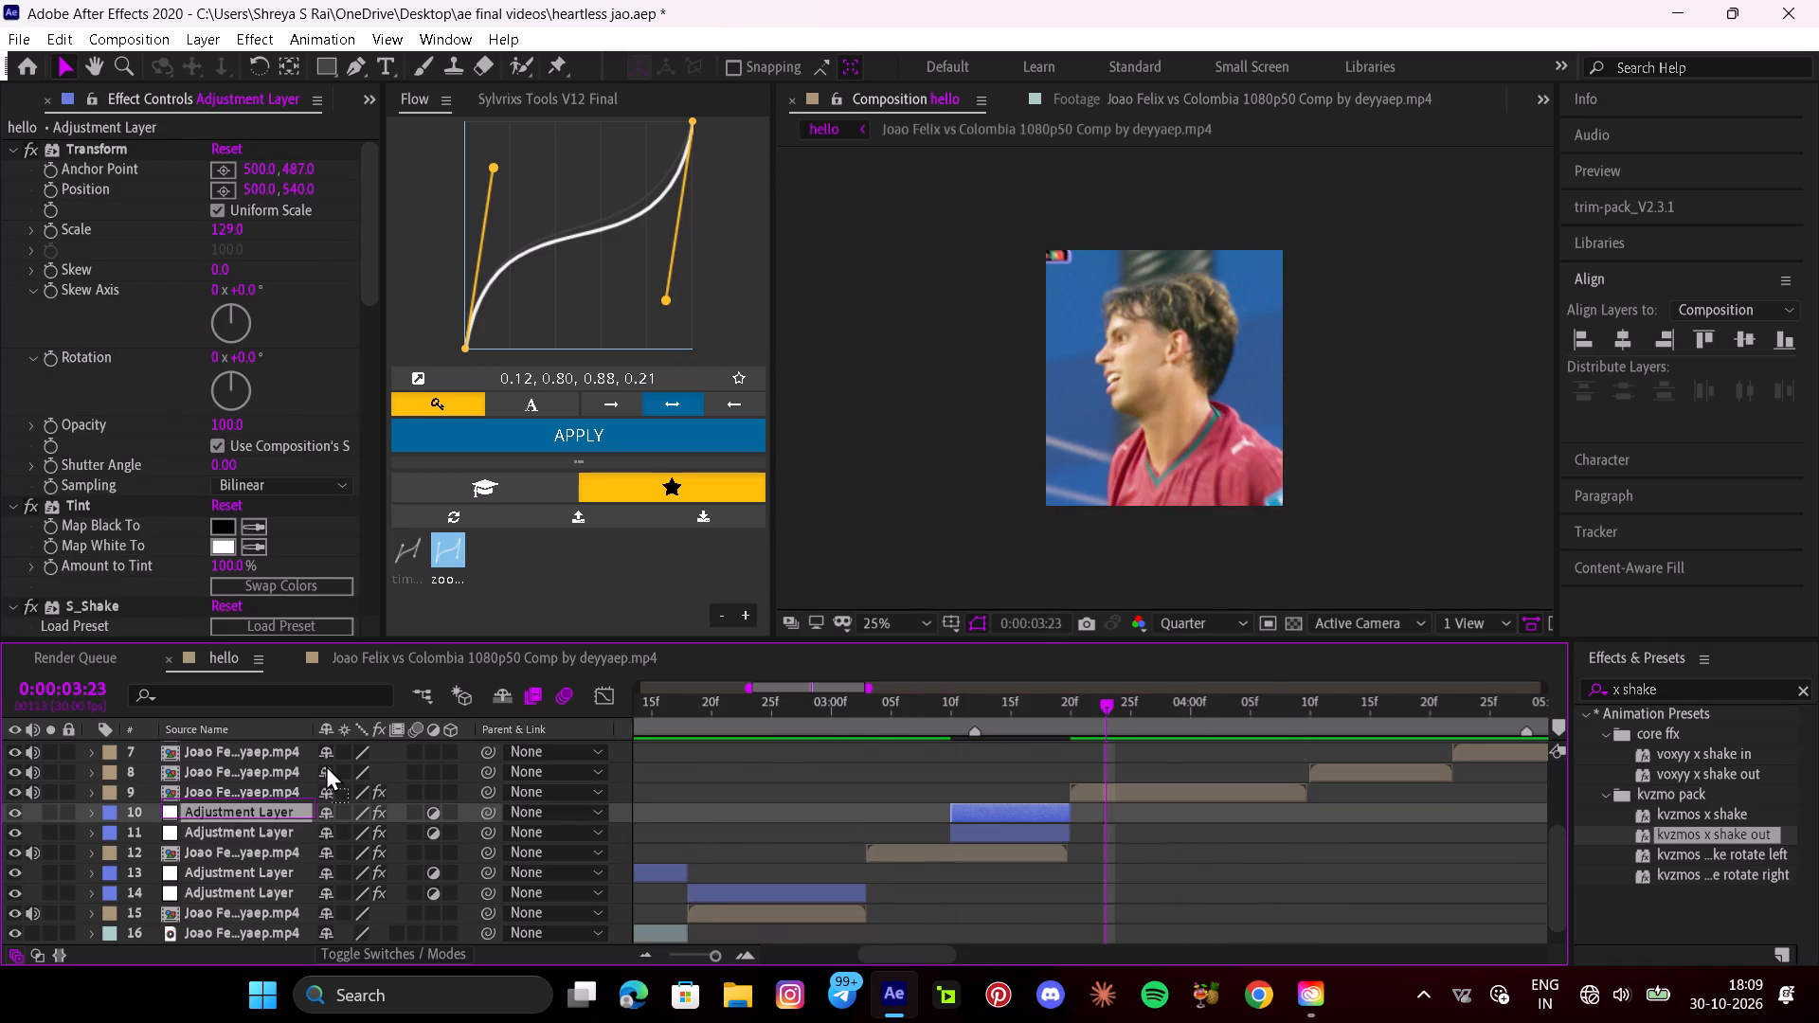
drag(326, 764, 329, 763)
drag(1047, 769, 1139, 798)
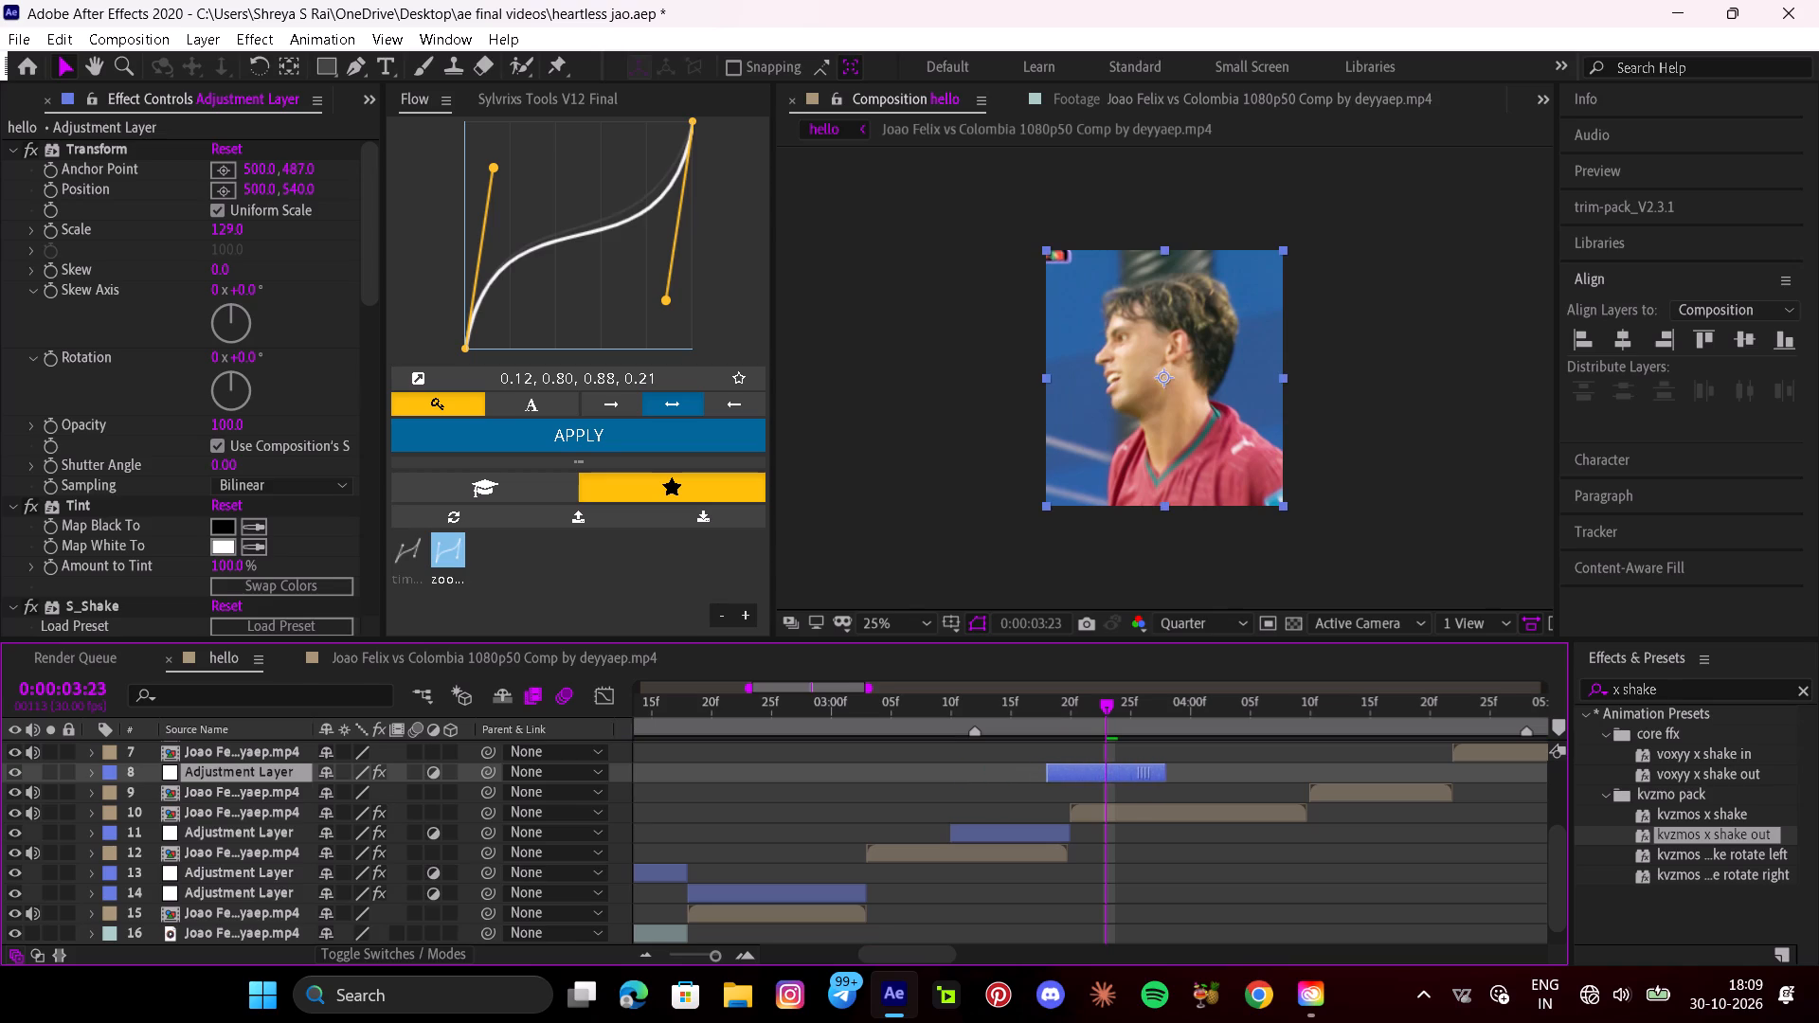
drag(1139, 798, 1162, 812)
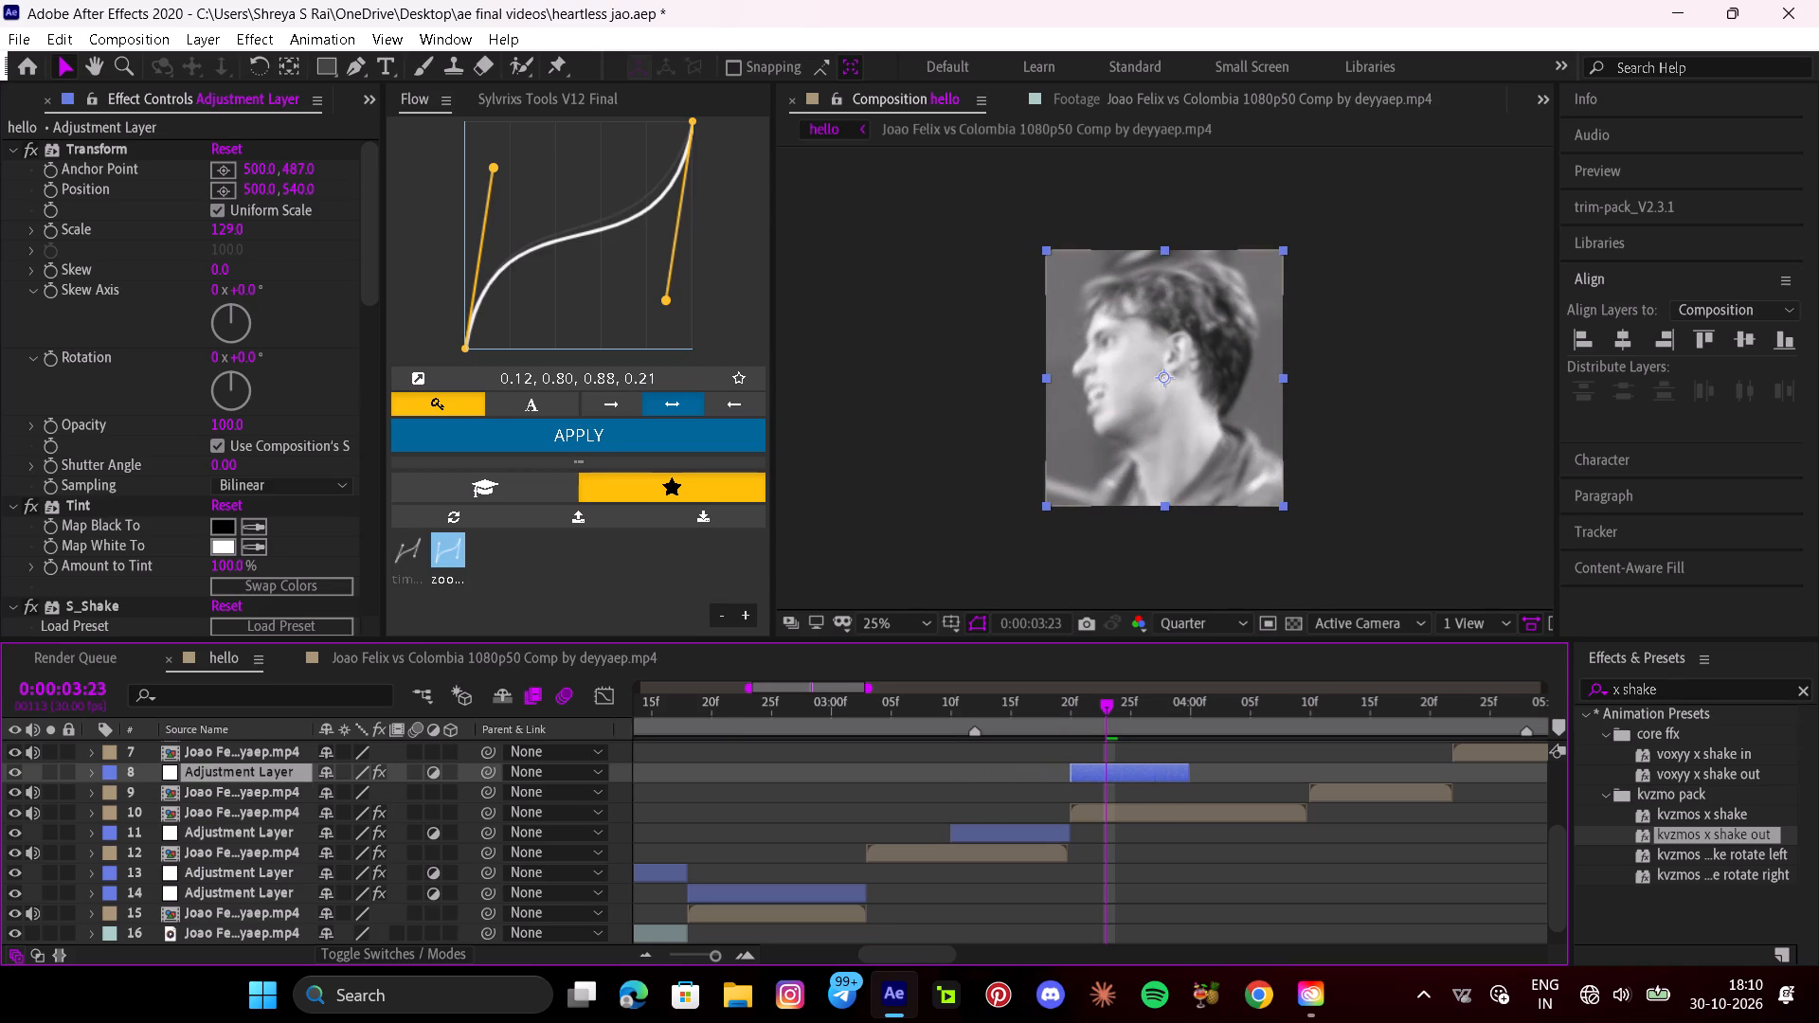
Delete S_Shake, Brightness & Contrast and Radial Blur from the duplicated adjustment layer, keeping Transform and Tint.
key(y)
key(e)
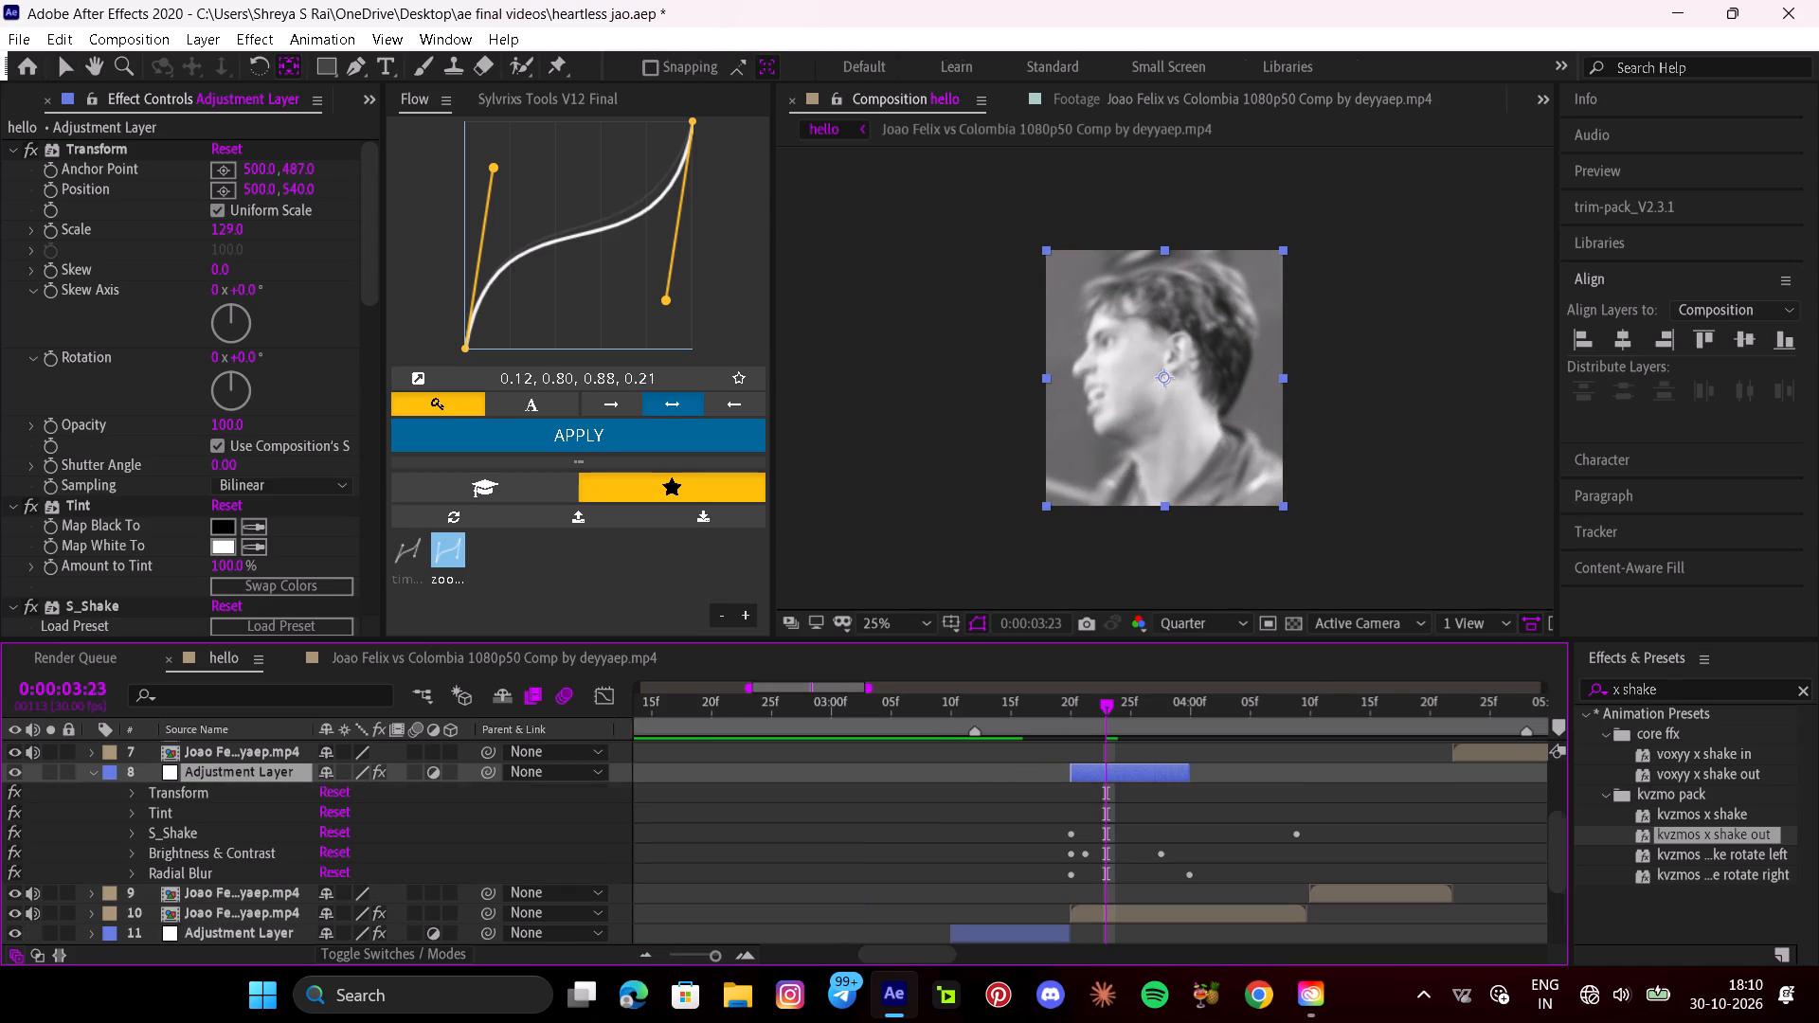
drag(437, 842, 412, 872)
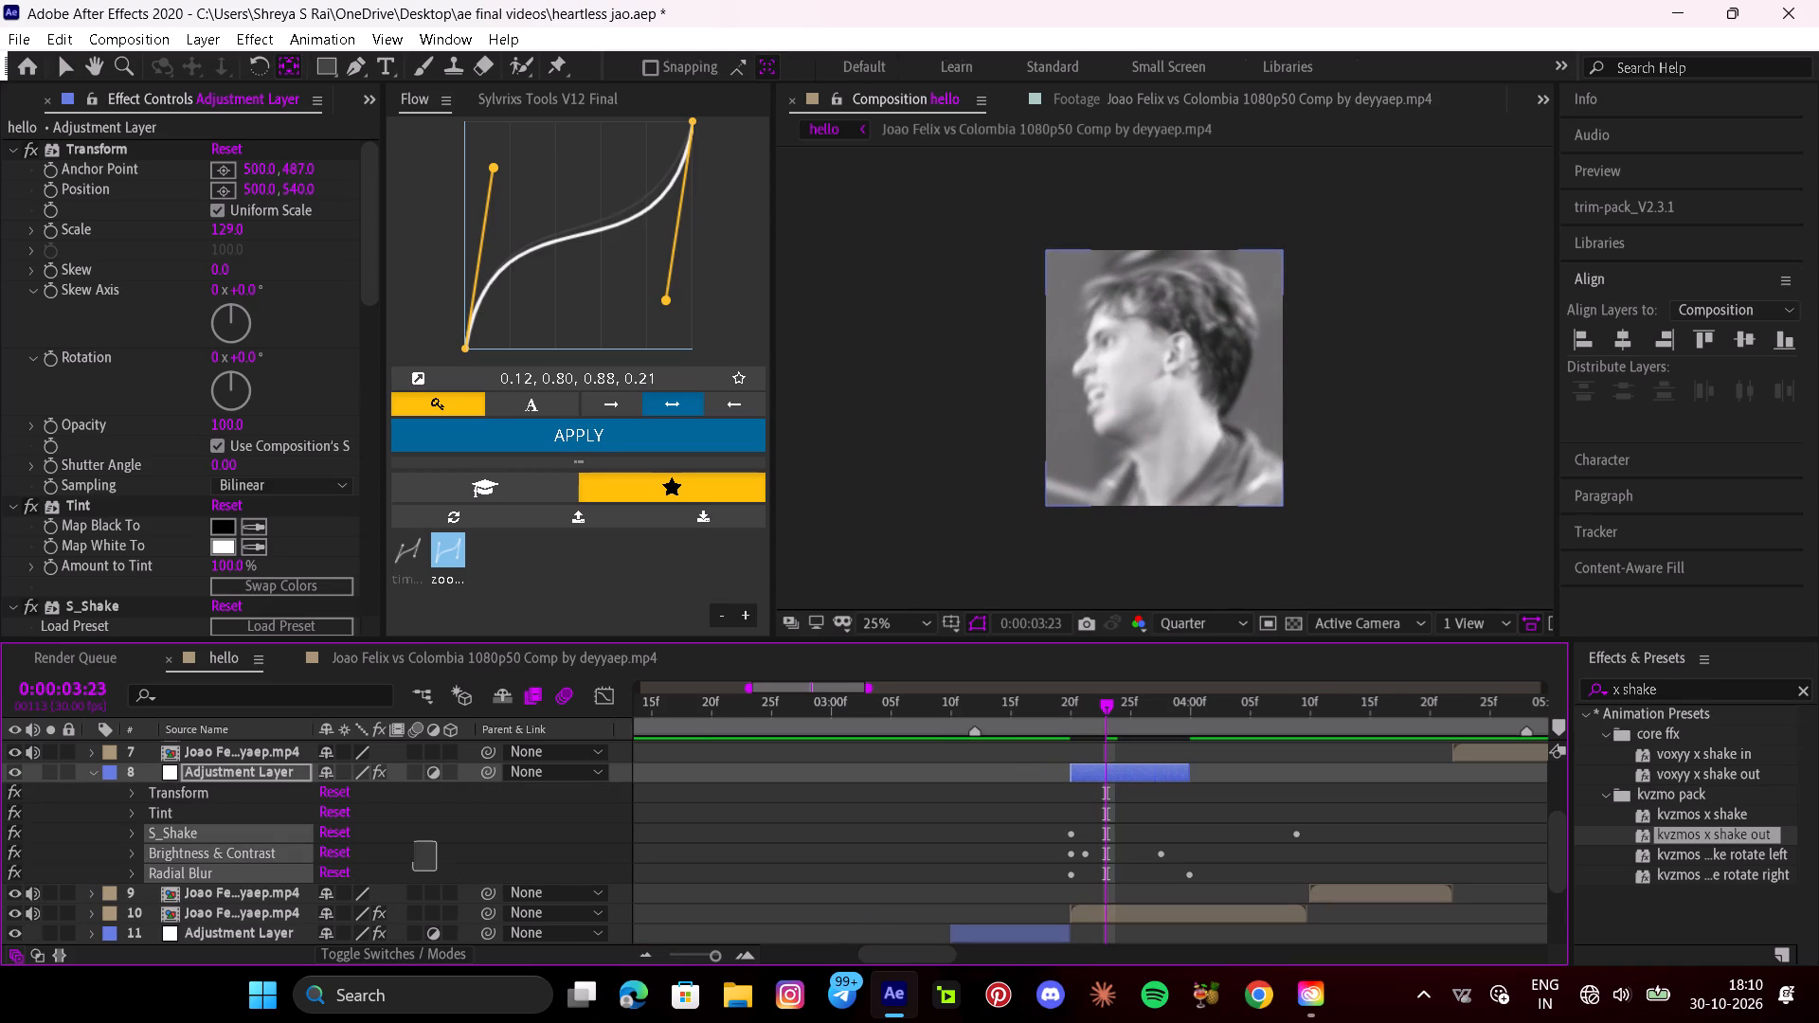
drag(412, 872, 411, 874)
key(Delete)
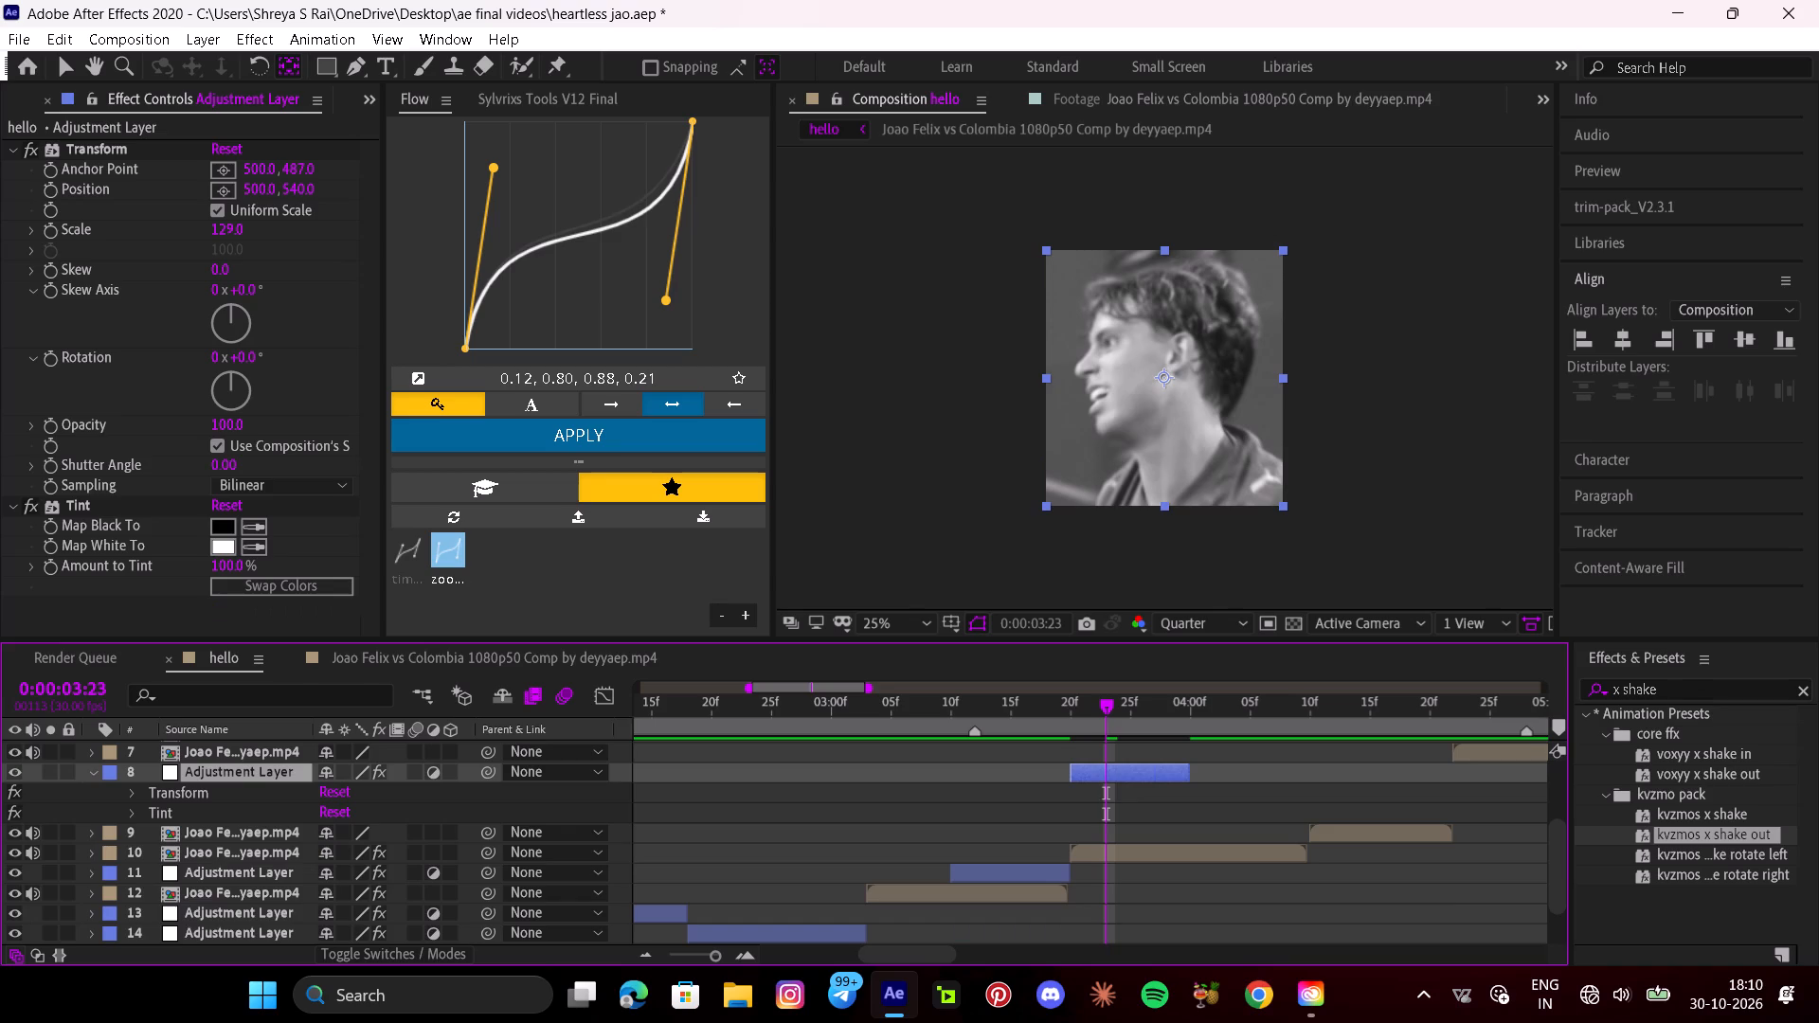
Apply the maahes fast radial blur shake preset to the duplicated adjustment layer at its start, 0:00:03:20.
text(iu)
click(315, 33)
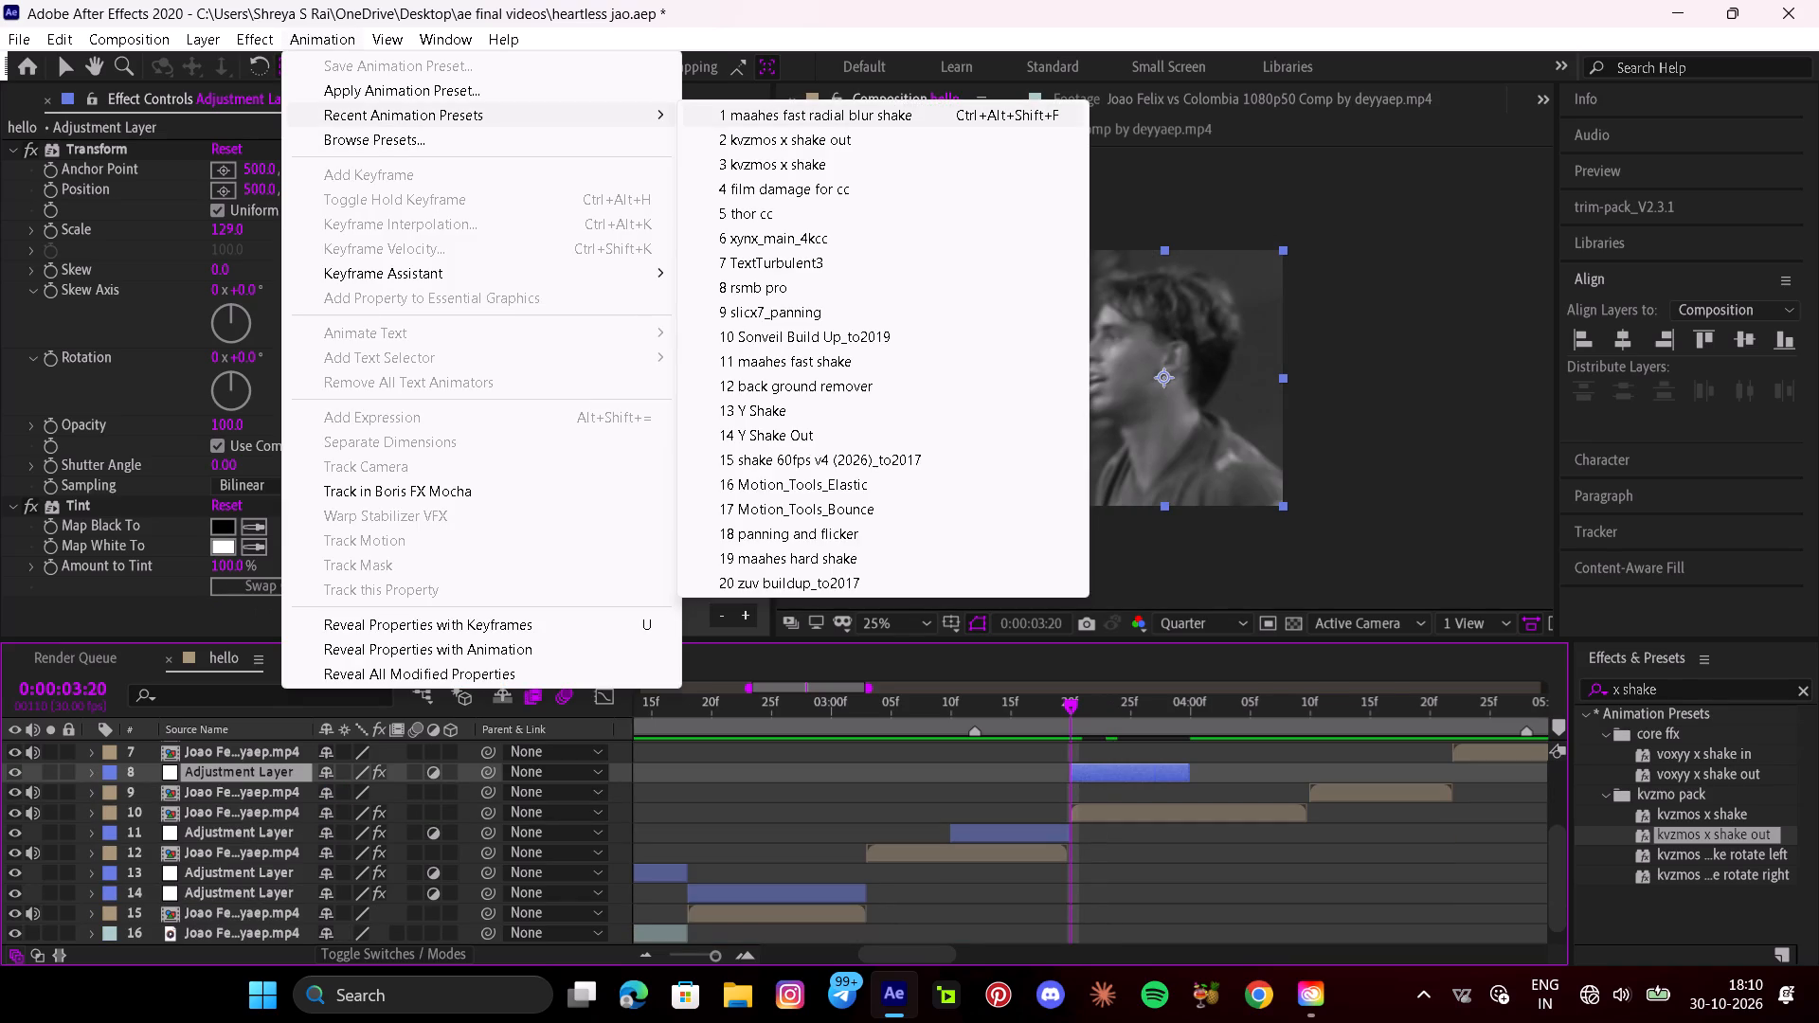
click(778, 112)
Preview the new shake section repeatedly, starting from 0:00:03:12, 0:00:03:05 and 0:00:02:29, to check its timing against the neighbouring clips.
drag(1054, 707, 978, 706)
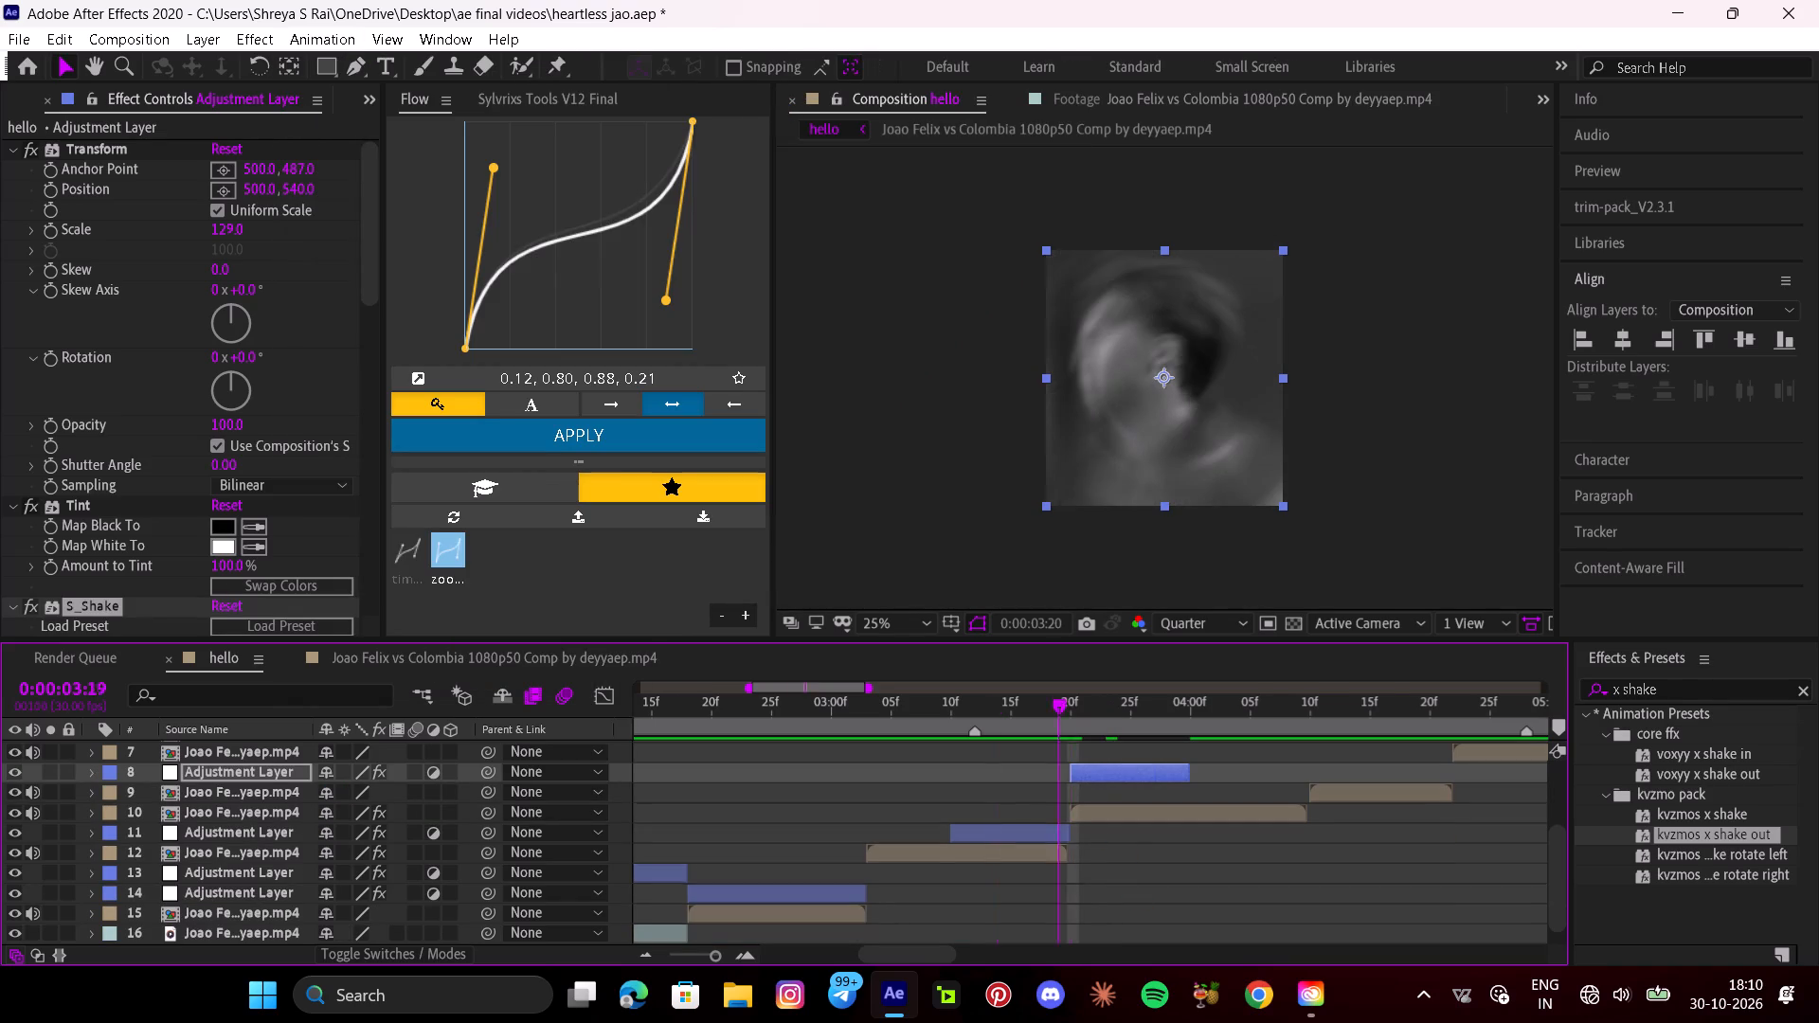
drag(978, 706, 966, 707)
key(space)
key(space)
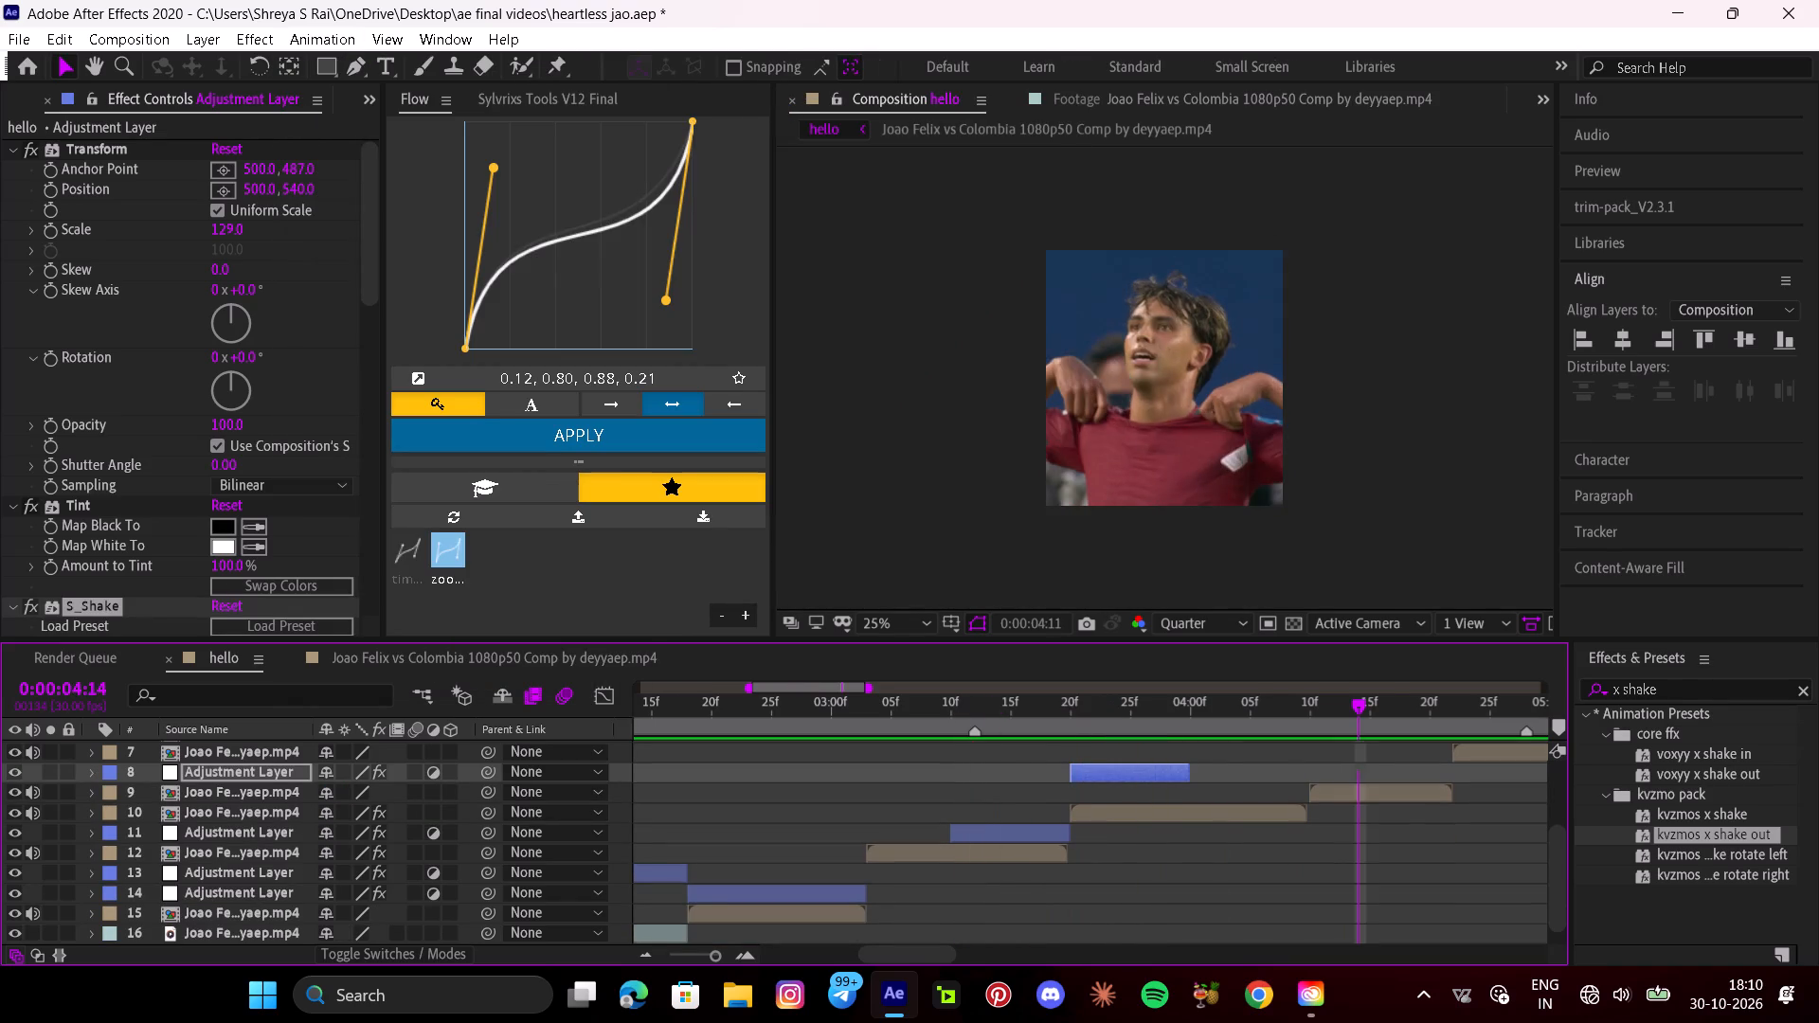
drag(1309, 709, 978, 724)
key(space)
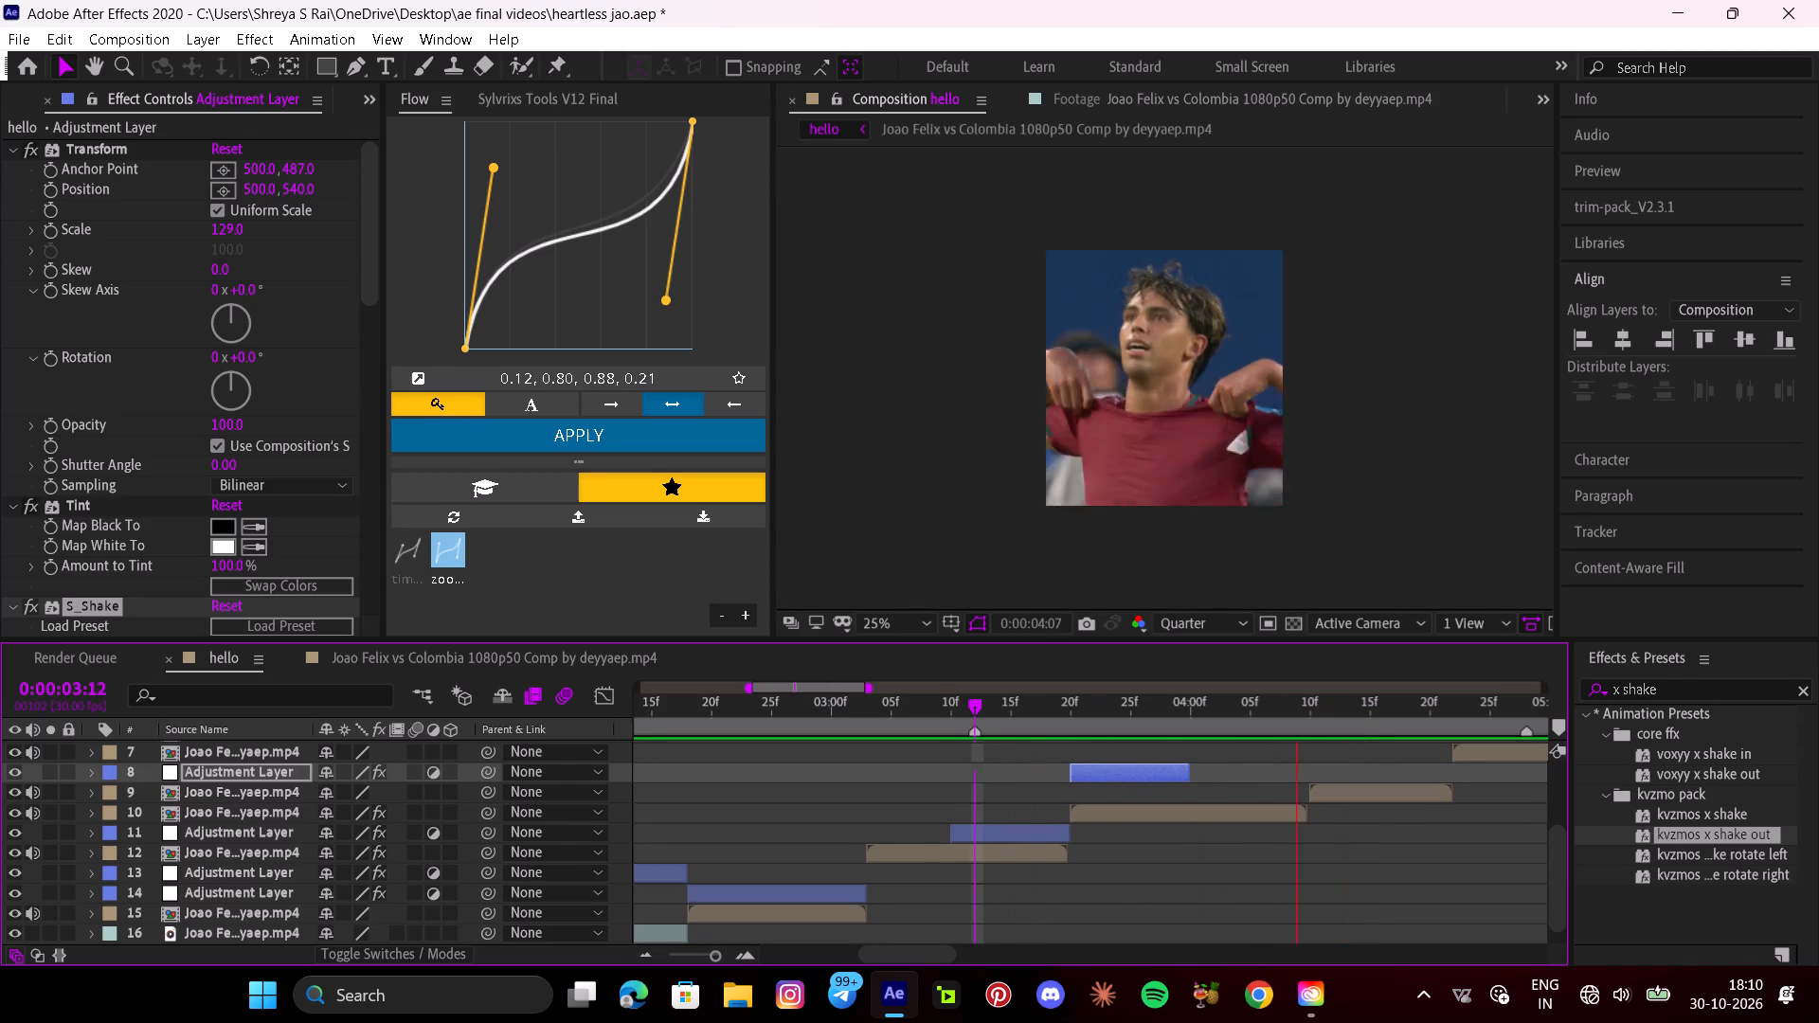
key(space)
drag(1358, 717, 892, 736)
key(space)
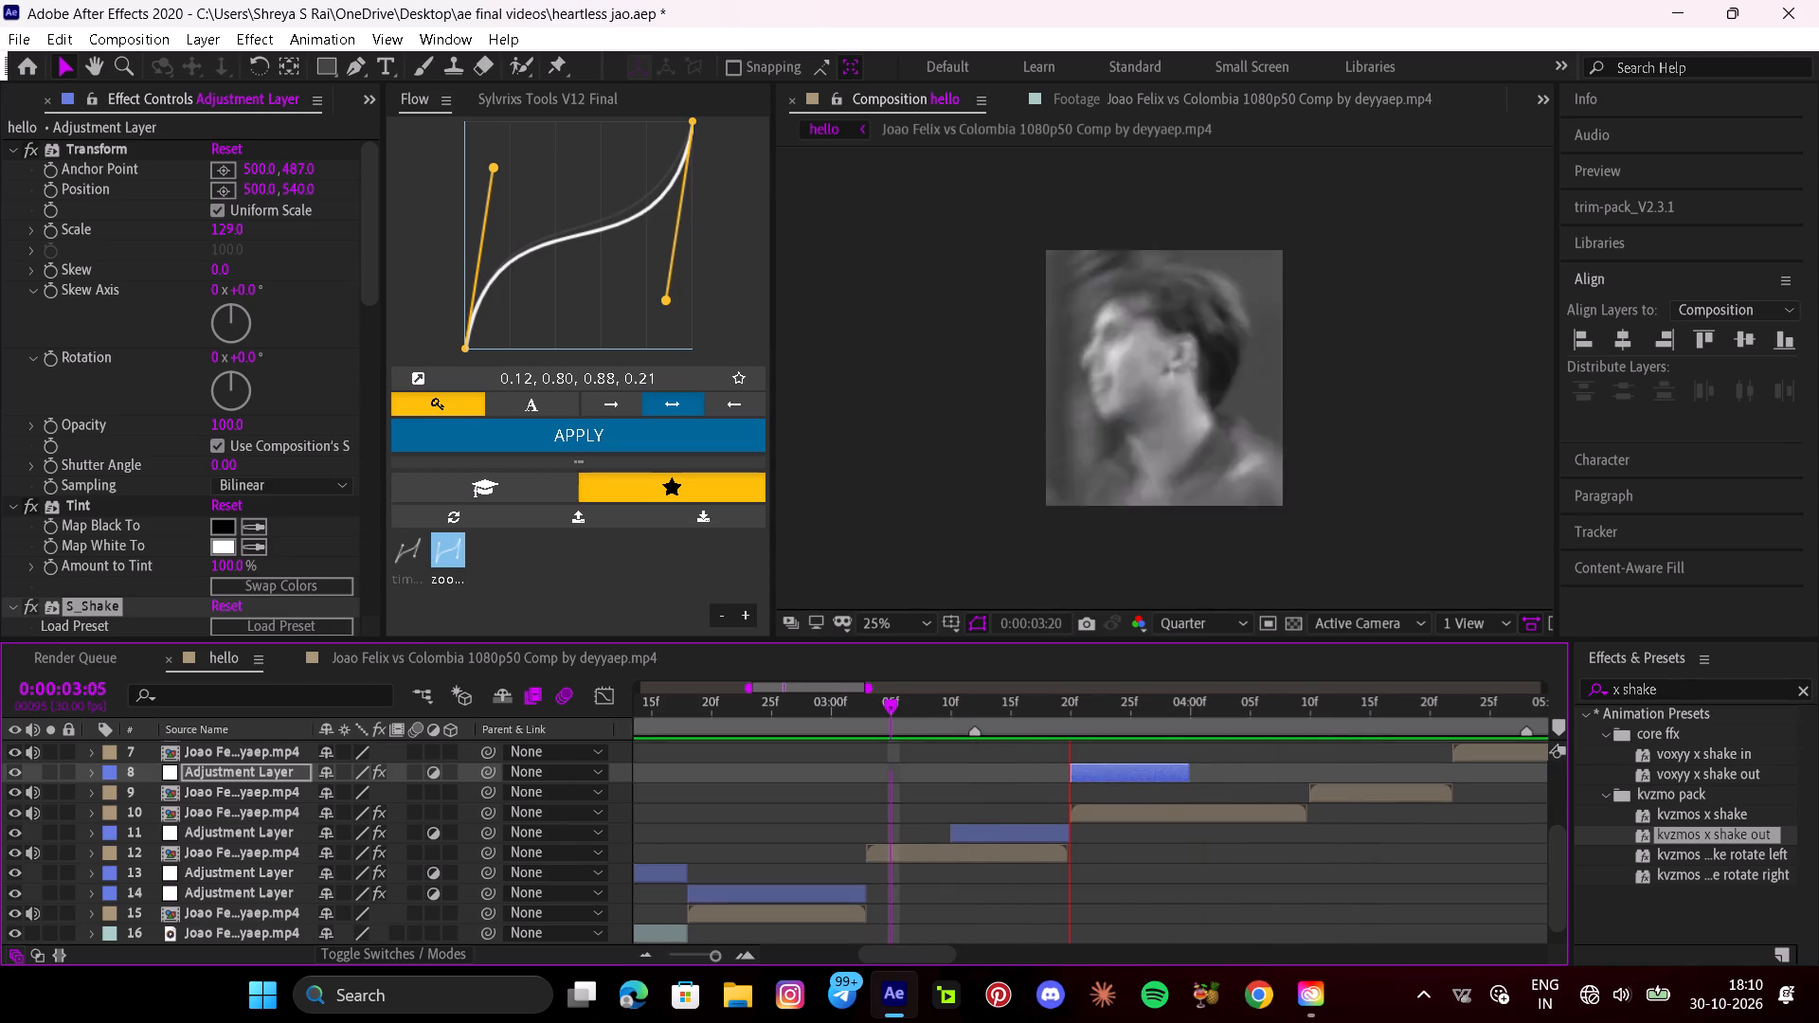
key(space)
drag(1306, 714, 817, 730)
key(space)
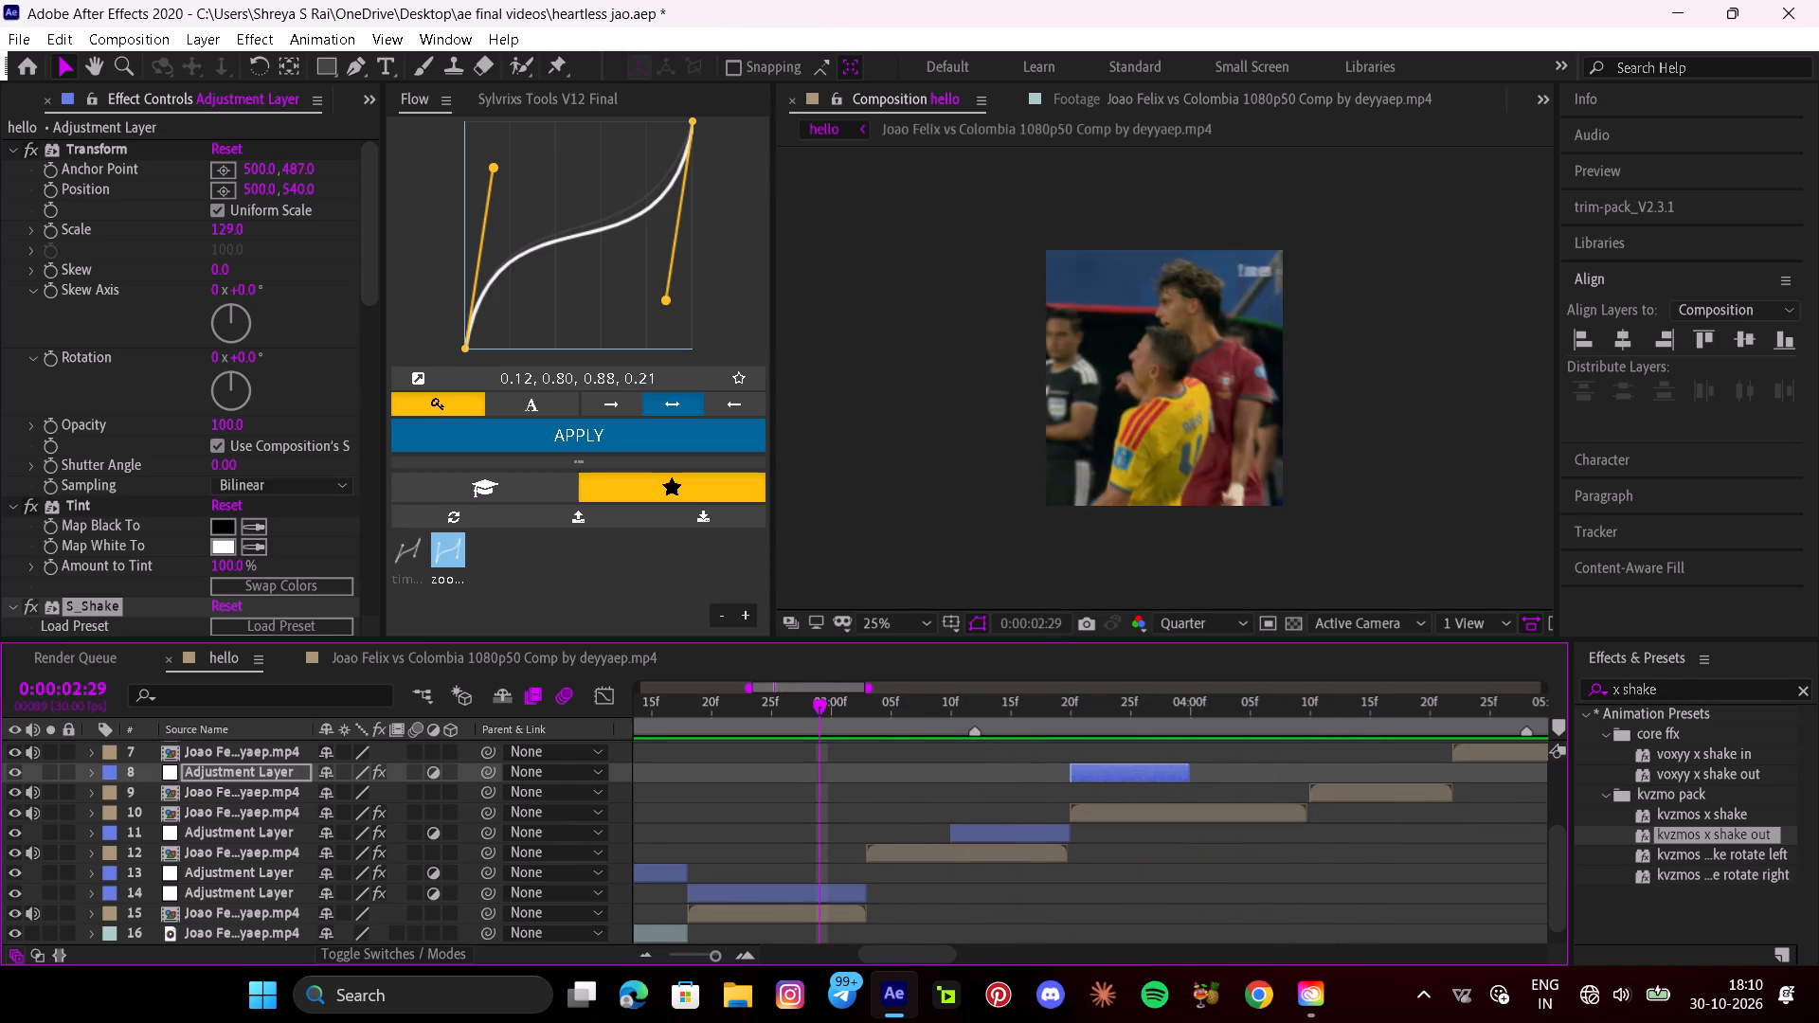
key(space)
Shorten the duplicated adjustment layer so it ends at 0:00:03:29.
drag(1221, 704, 1182, 704)
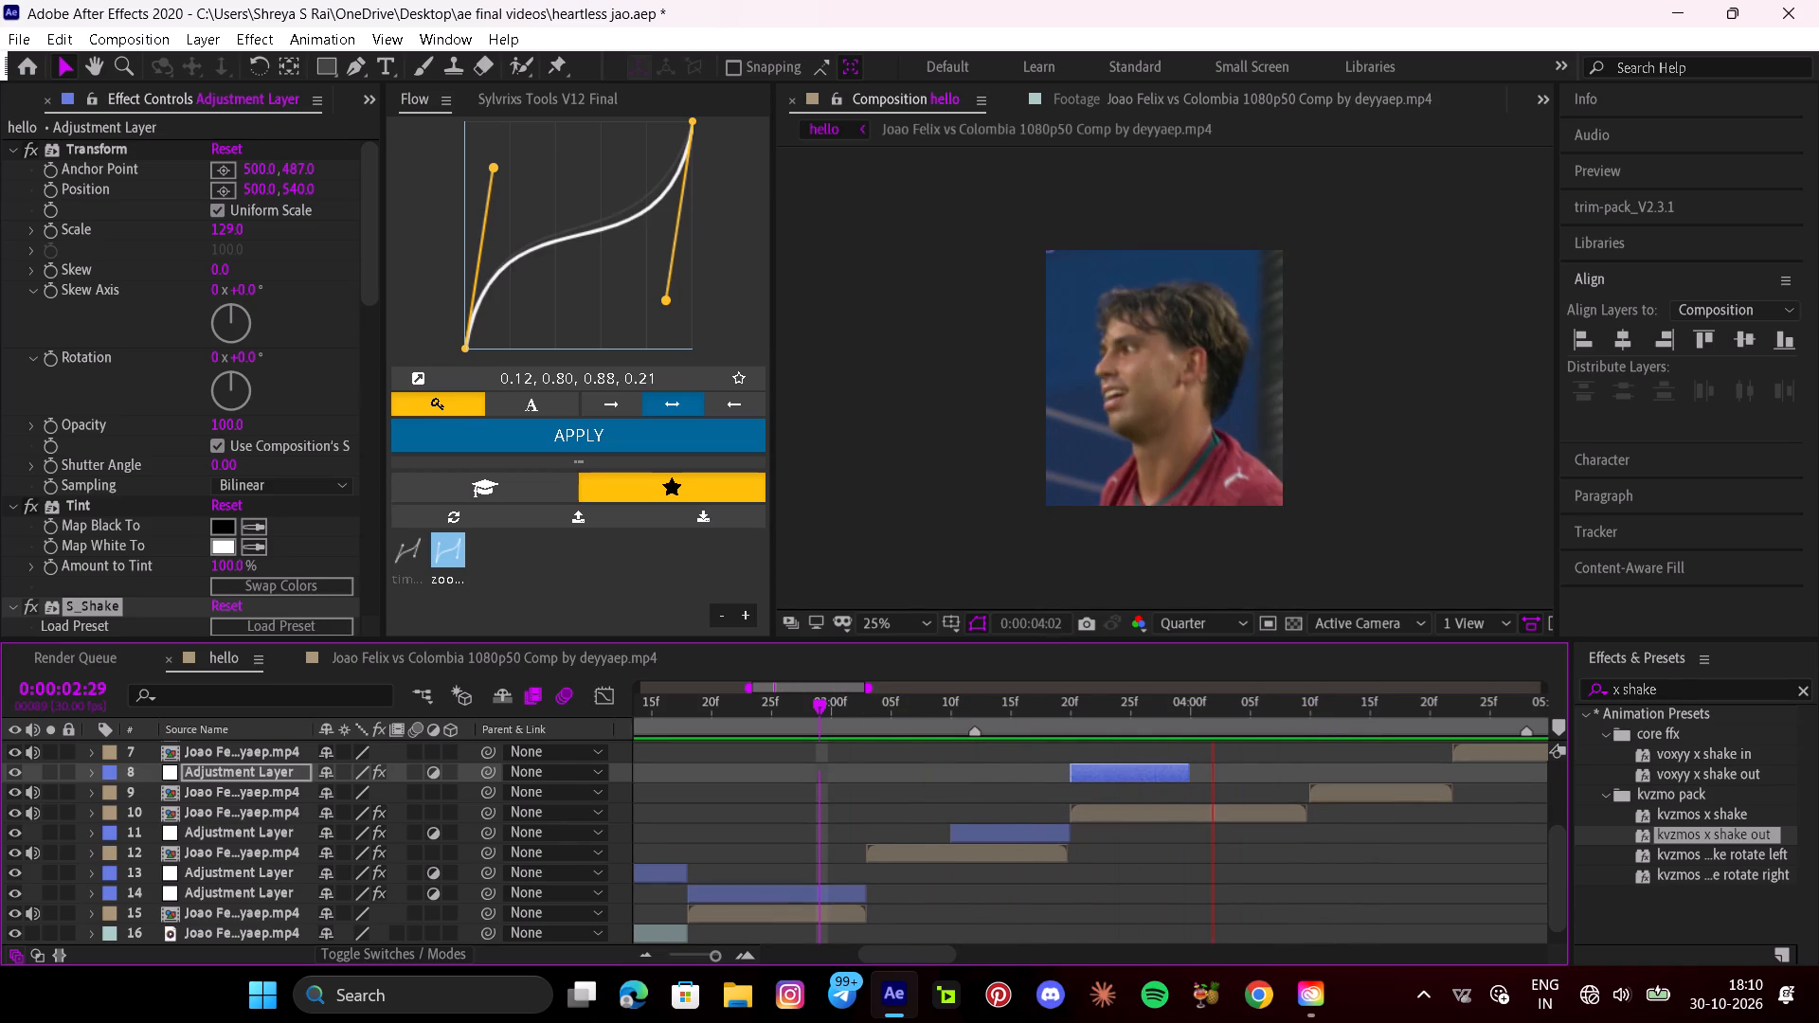
drag(1182, 704, 1181, 704)
drag(1207, 715, 1178, 709)
drag(1189, 768, 1173, 763)
Add a white solid above the shake adjustment layer, trim its start at 0:00:03:29 and delete the extra solid.
click(538, 96)
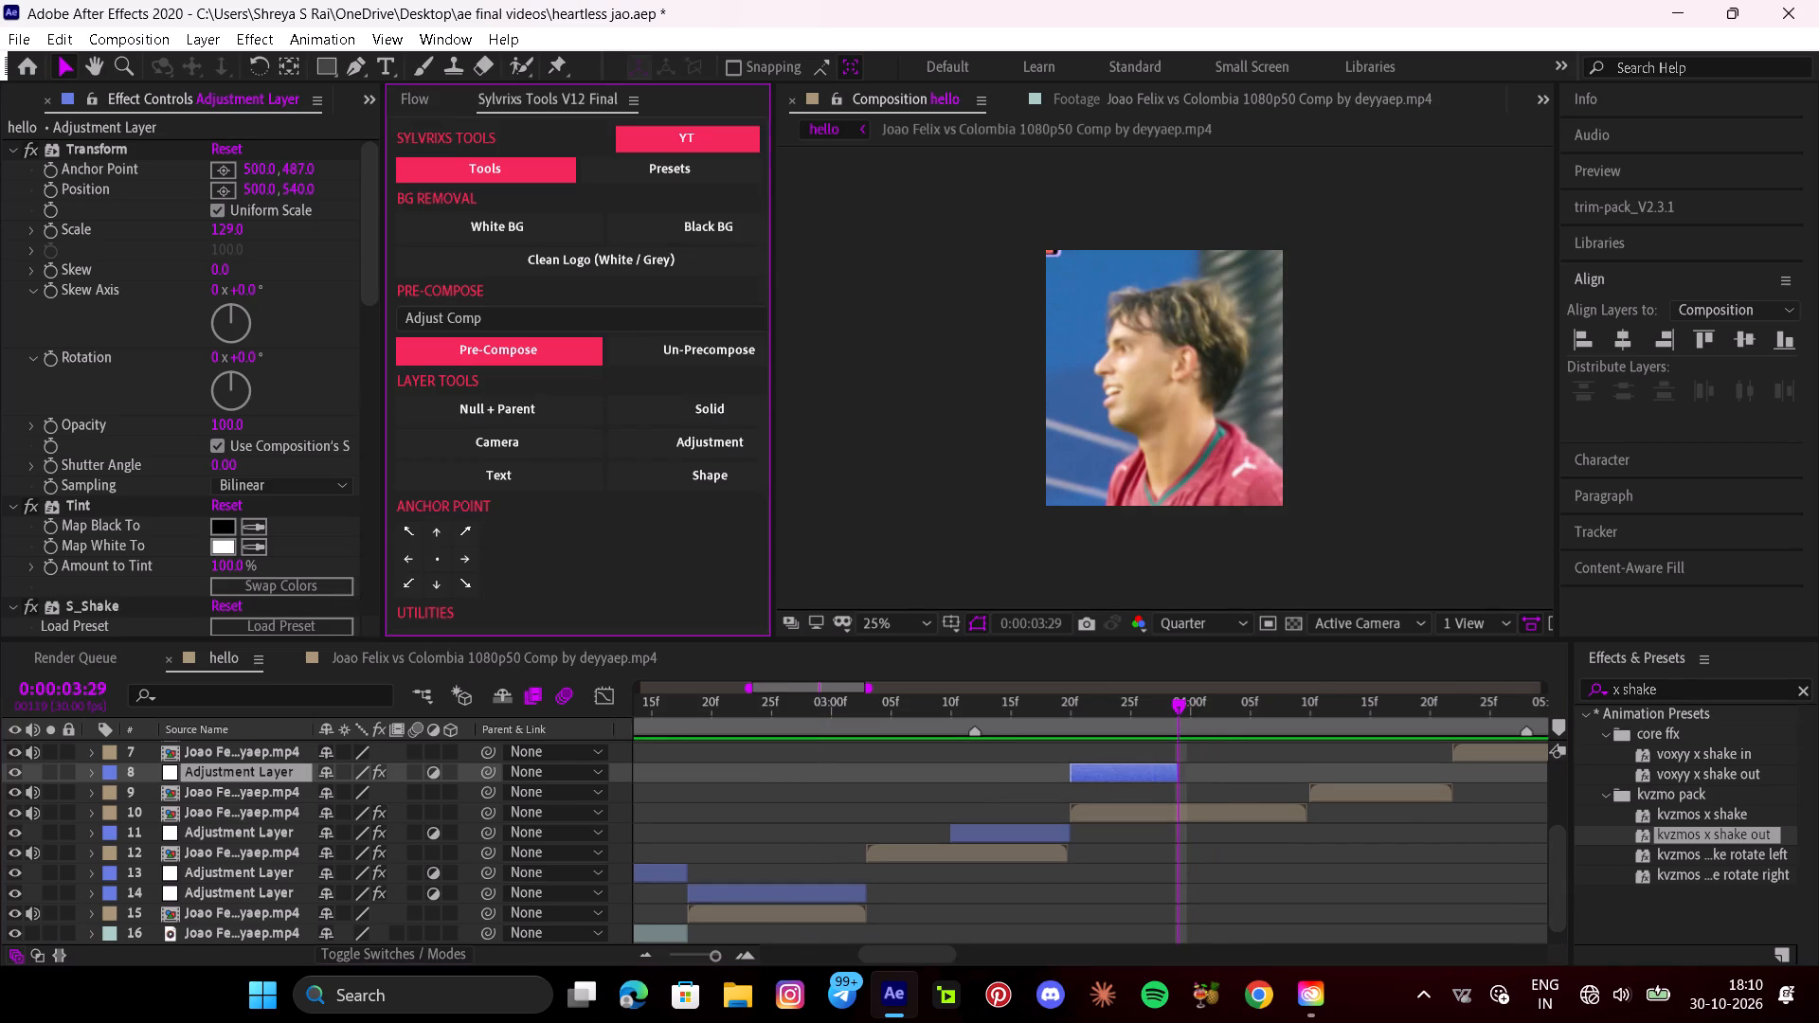
click(692, 422)
click(692, 422)
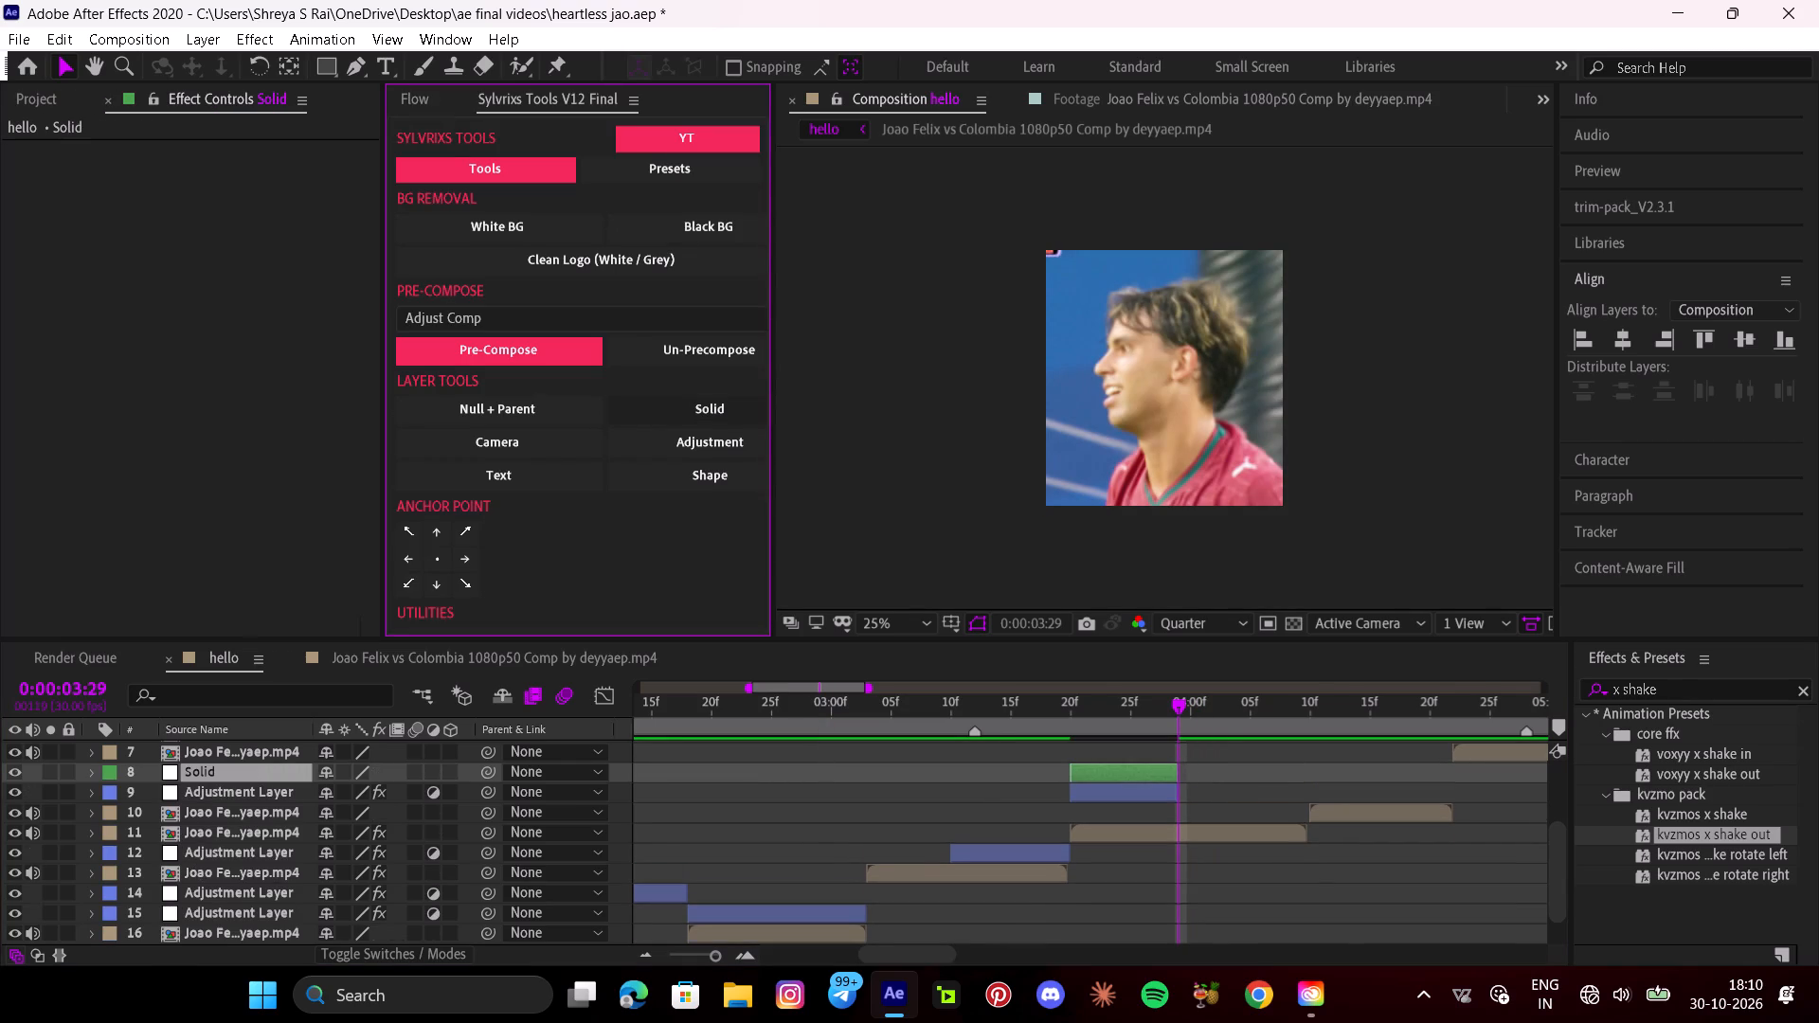
click(1073, 781)
click(1133, 796)
key(alt+bracketleft)
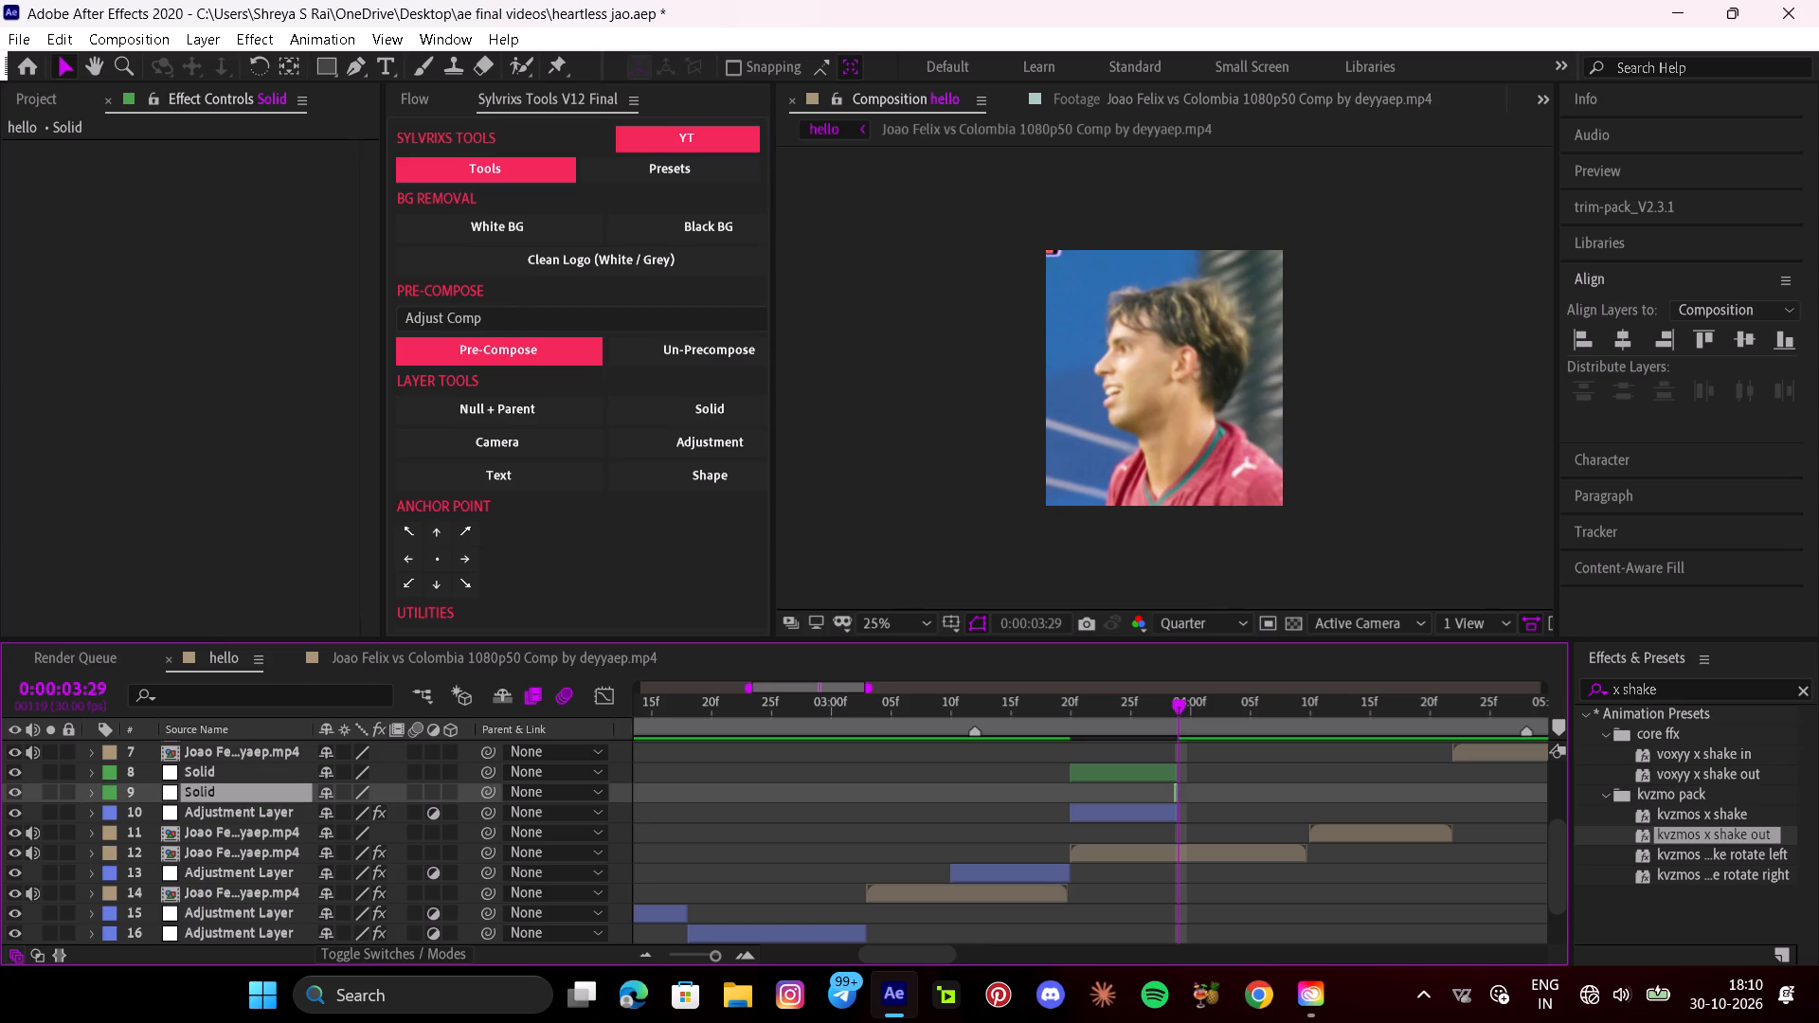
click(1149, 774)
key(Delete)
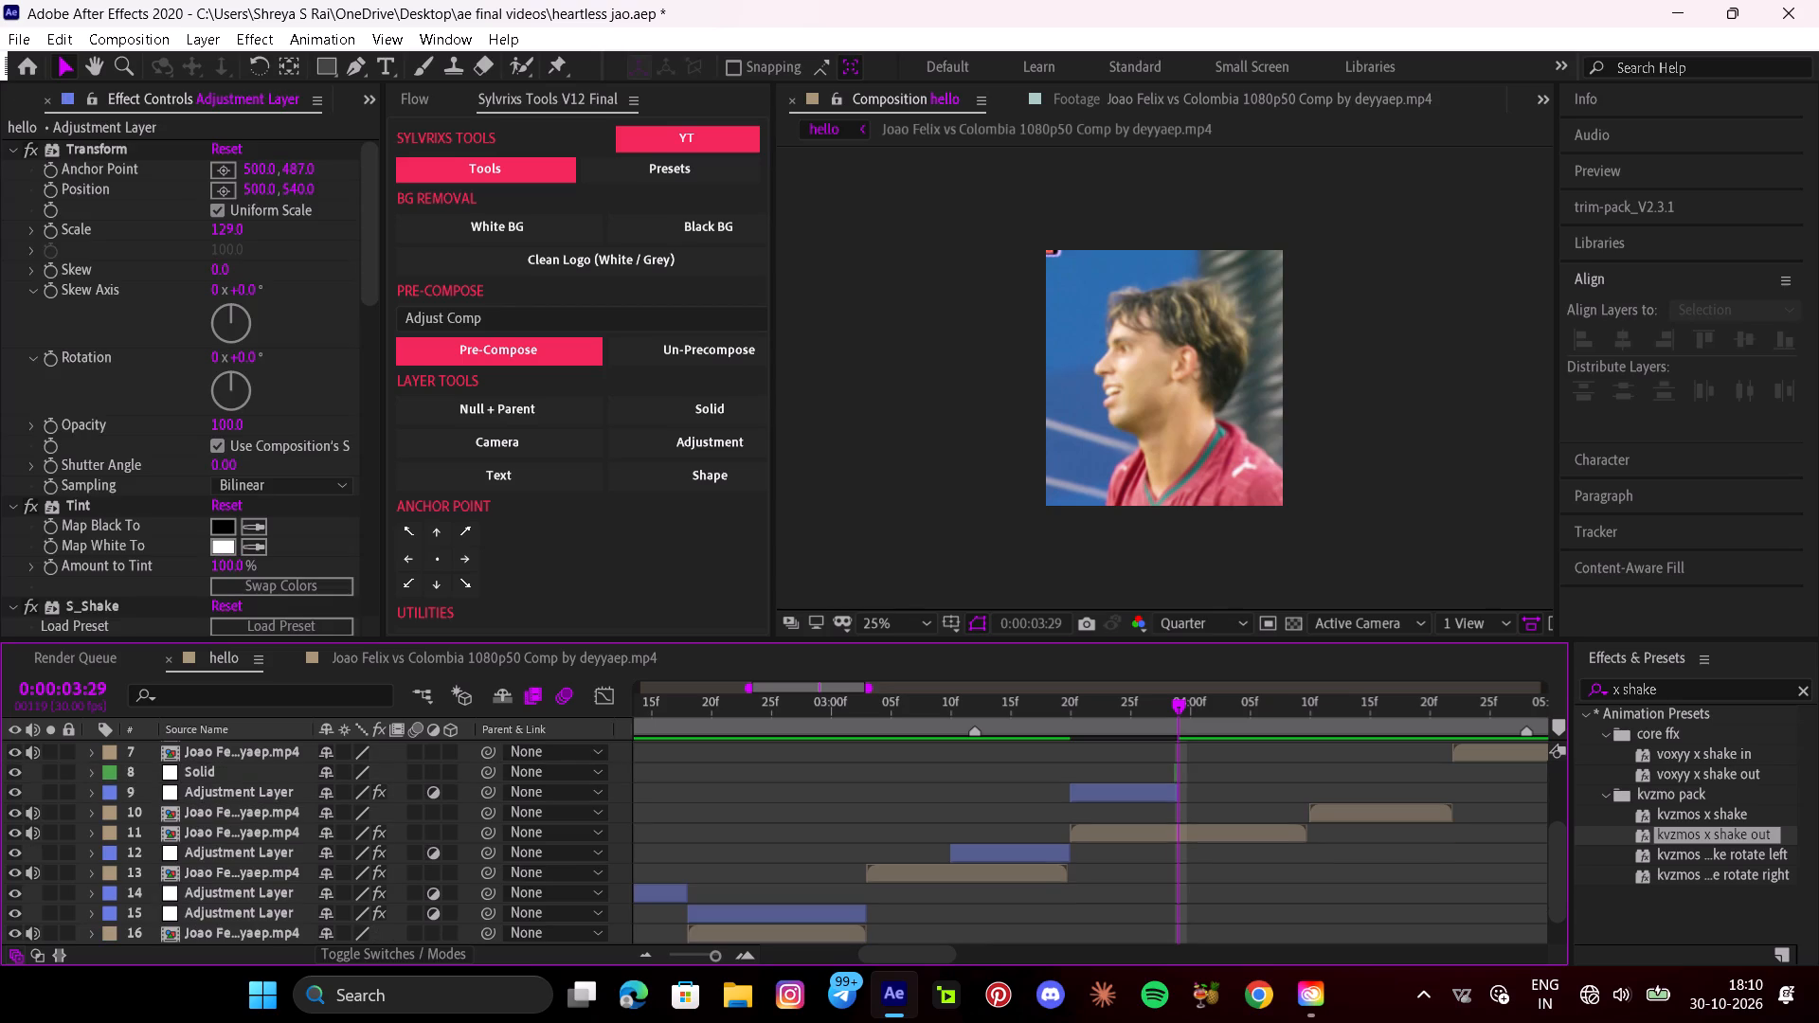
Duplicate the trimmed solid and move the copy to about 0:00:04:02.
triple_click(749, 952)
click(1025, 777)
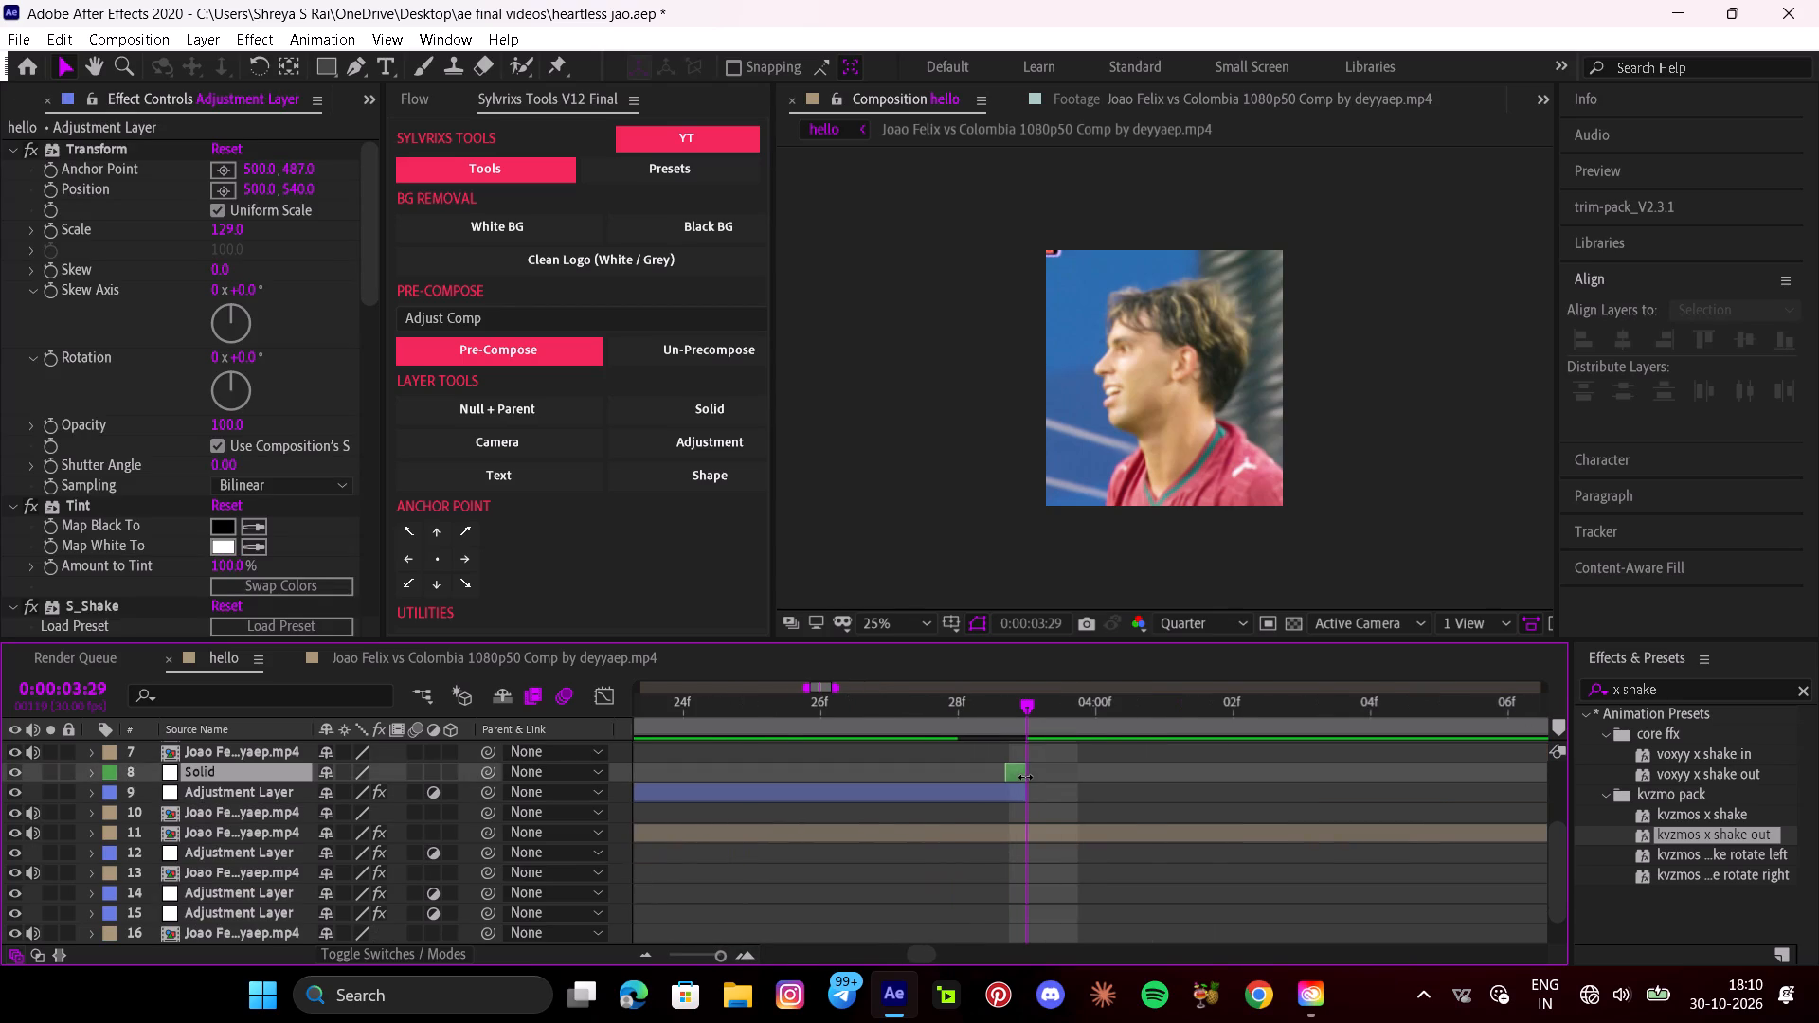
key(ctrl+d)
drag(1016, 767, 1229, 773)
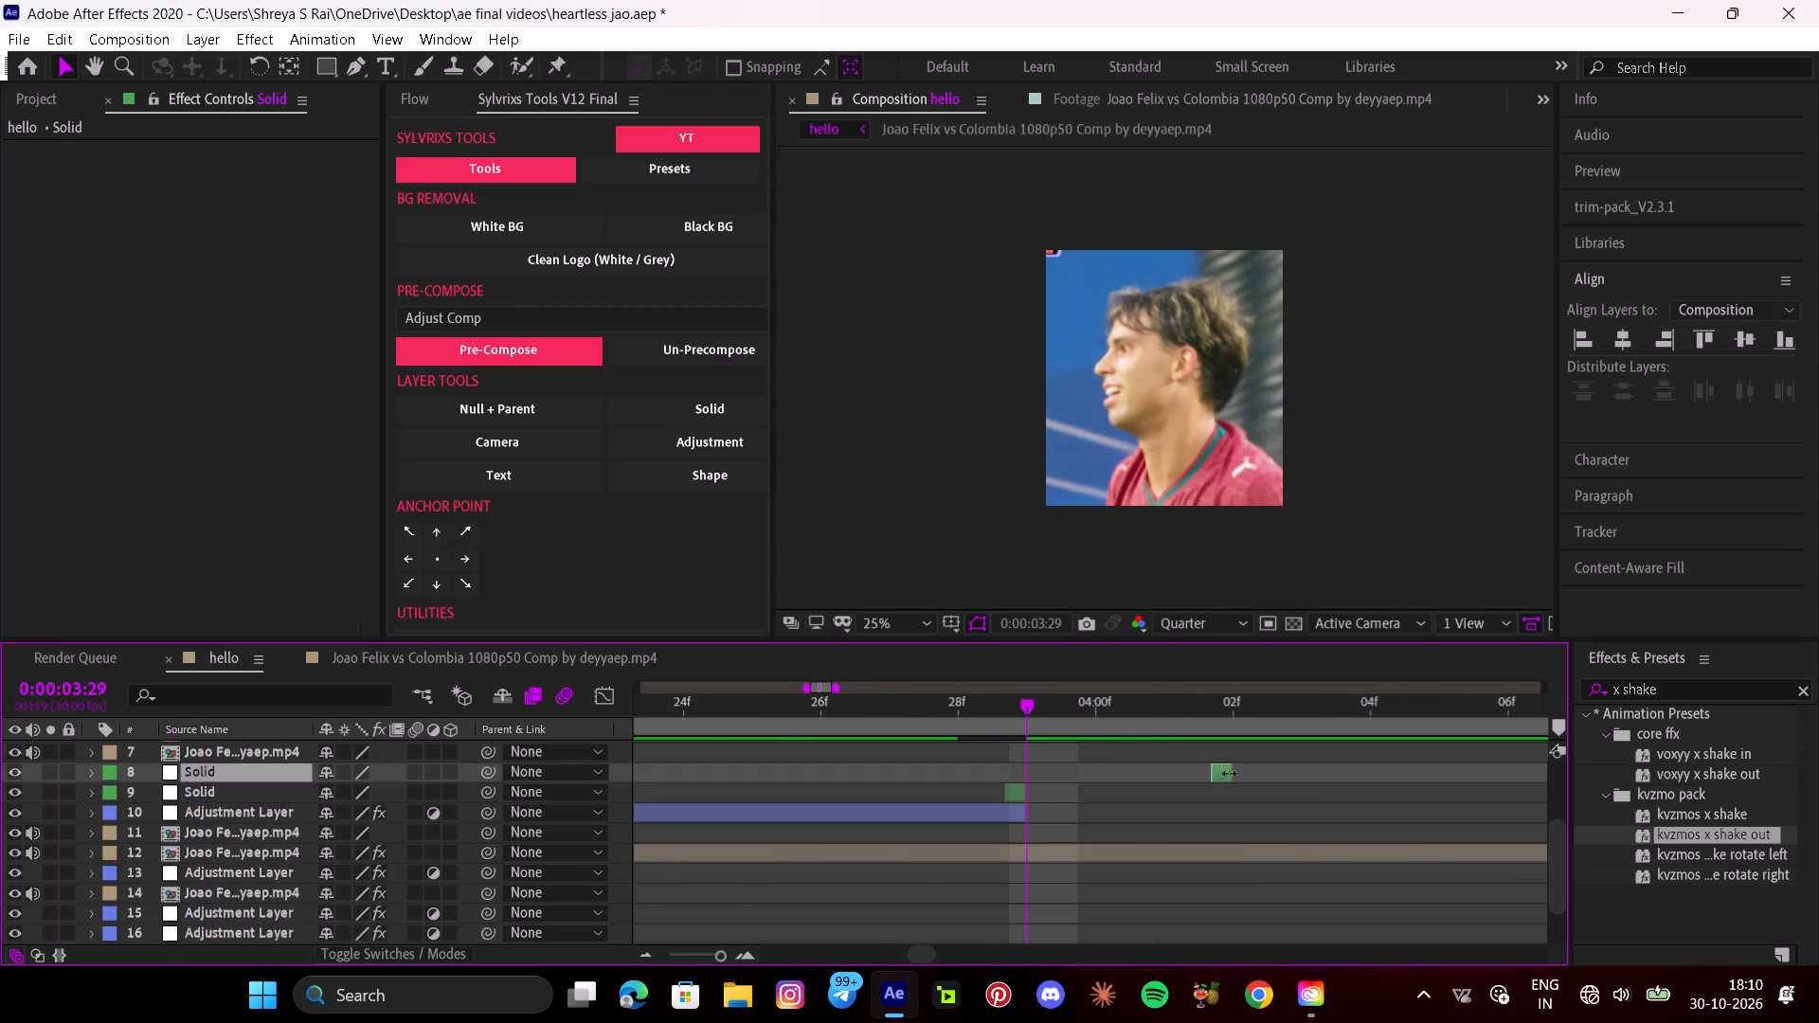
Extend both solids into flashes about one frame long, one at 0:00:03:29 and the other at about 0:00:04:02.
key(space)
key(space)
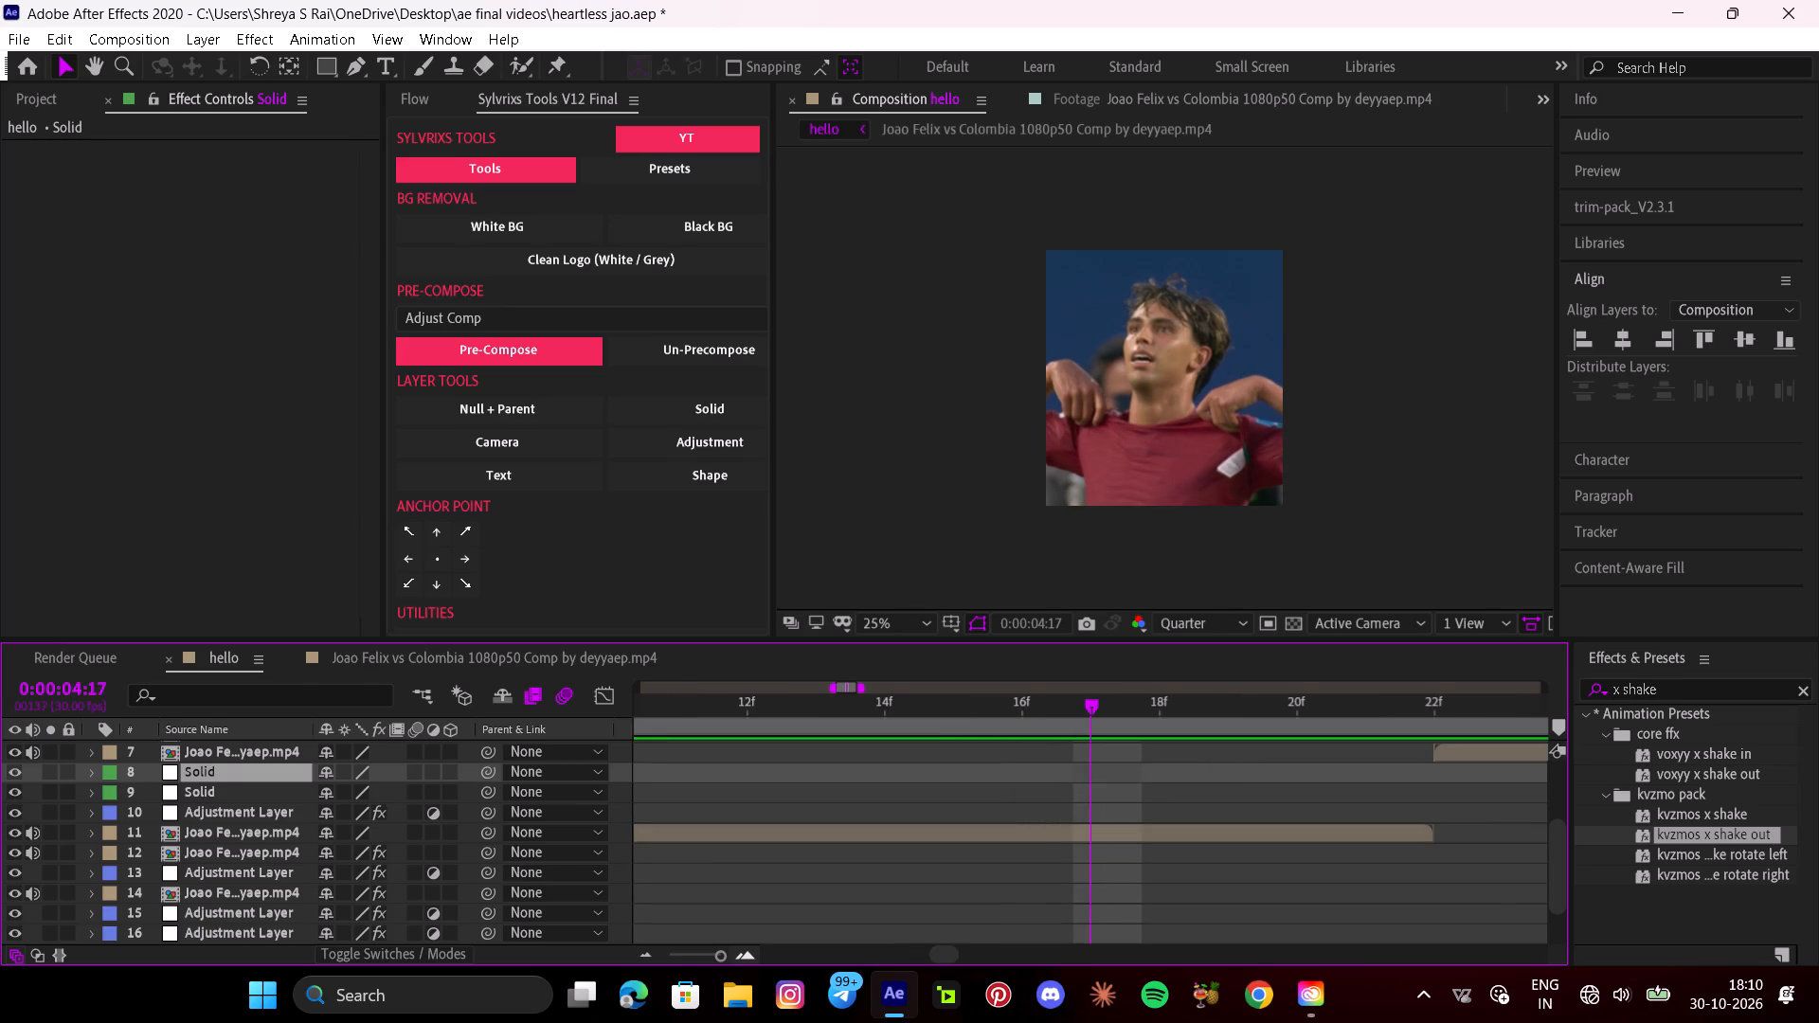
drag(734, 955, 722, 955)
drag(729, 956, 700, 954)
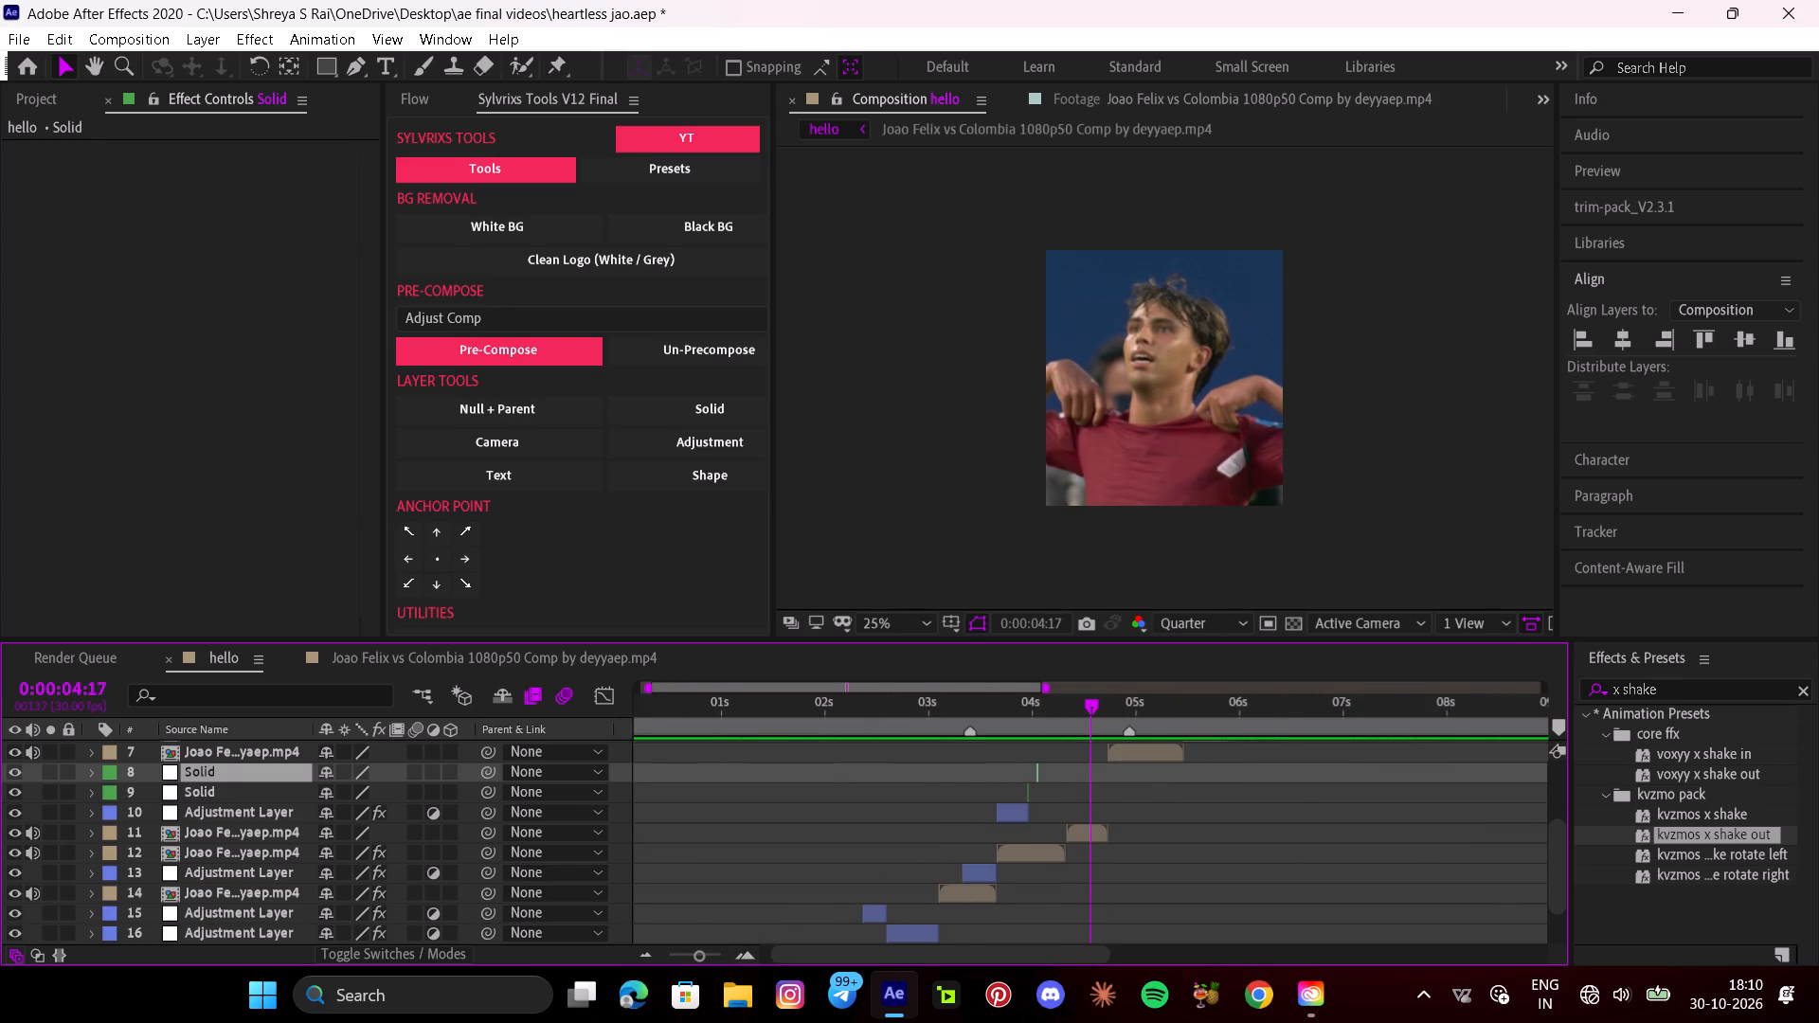
drag(1087, 715, 949, 728)
key(space)
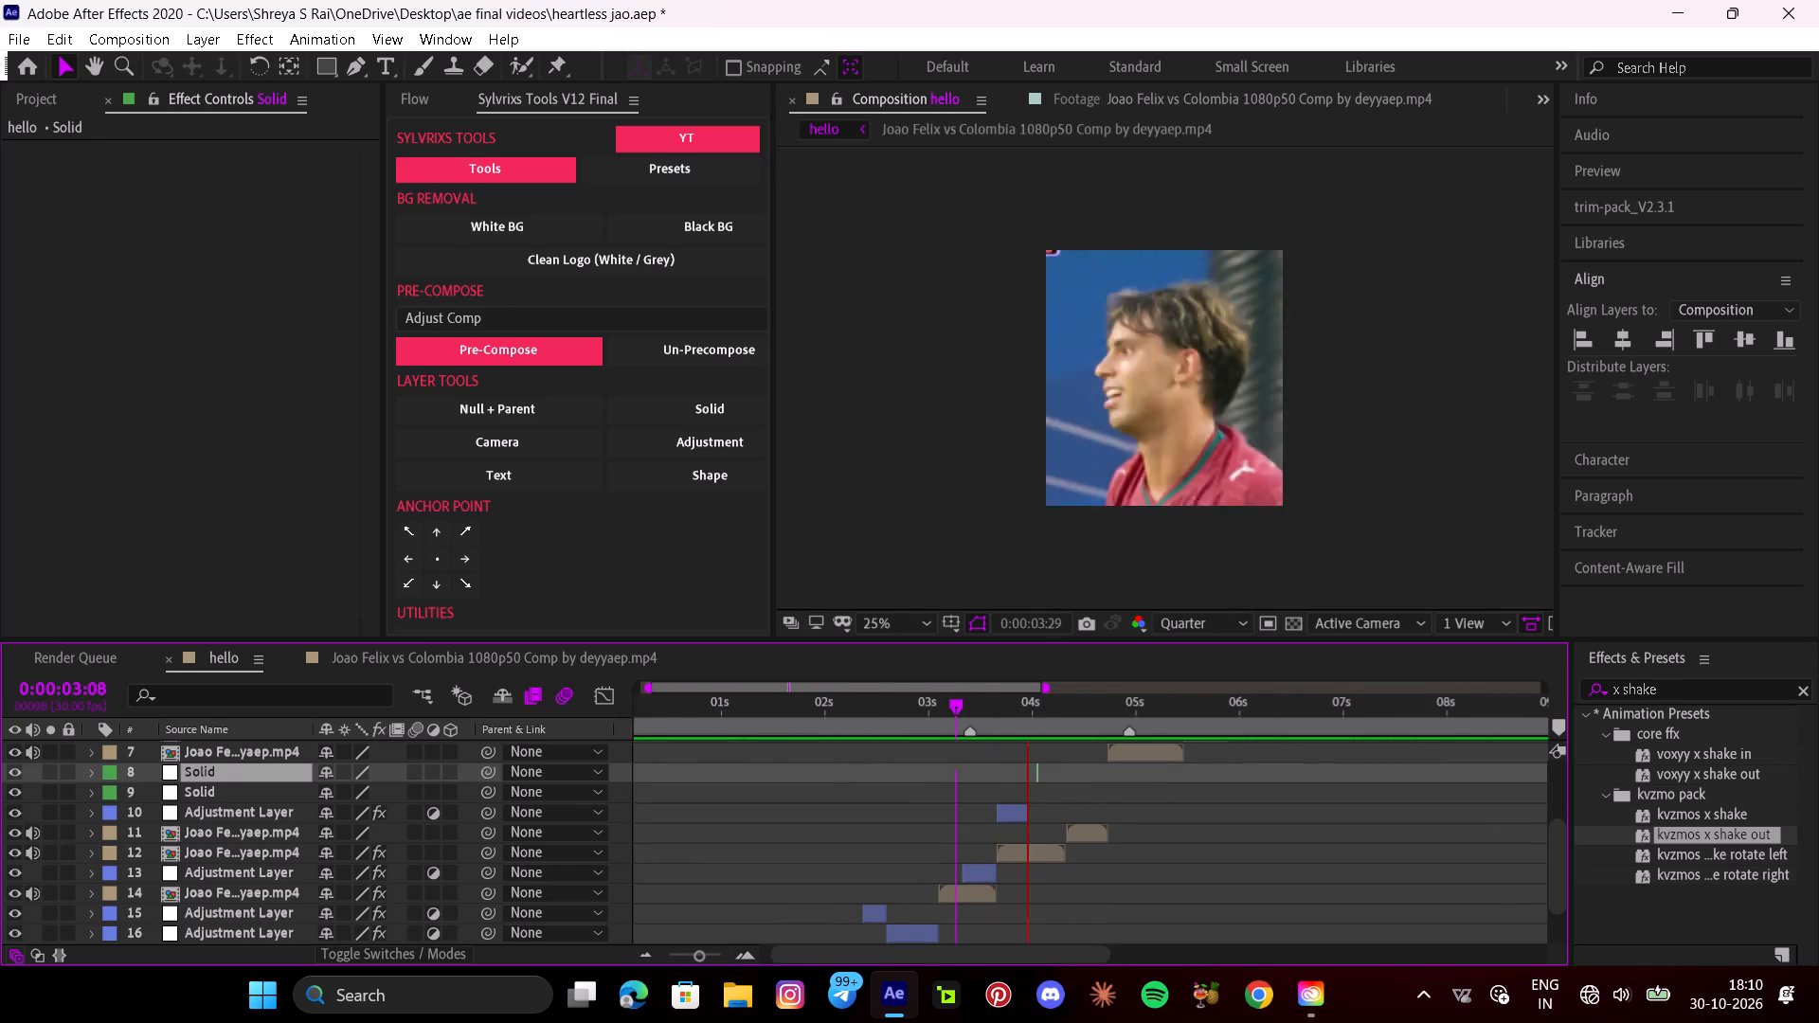
key(space)
double_click(749, 953)
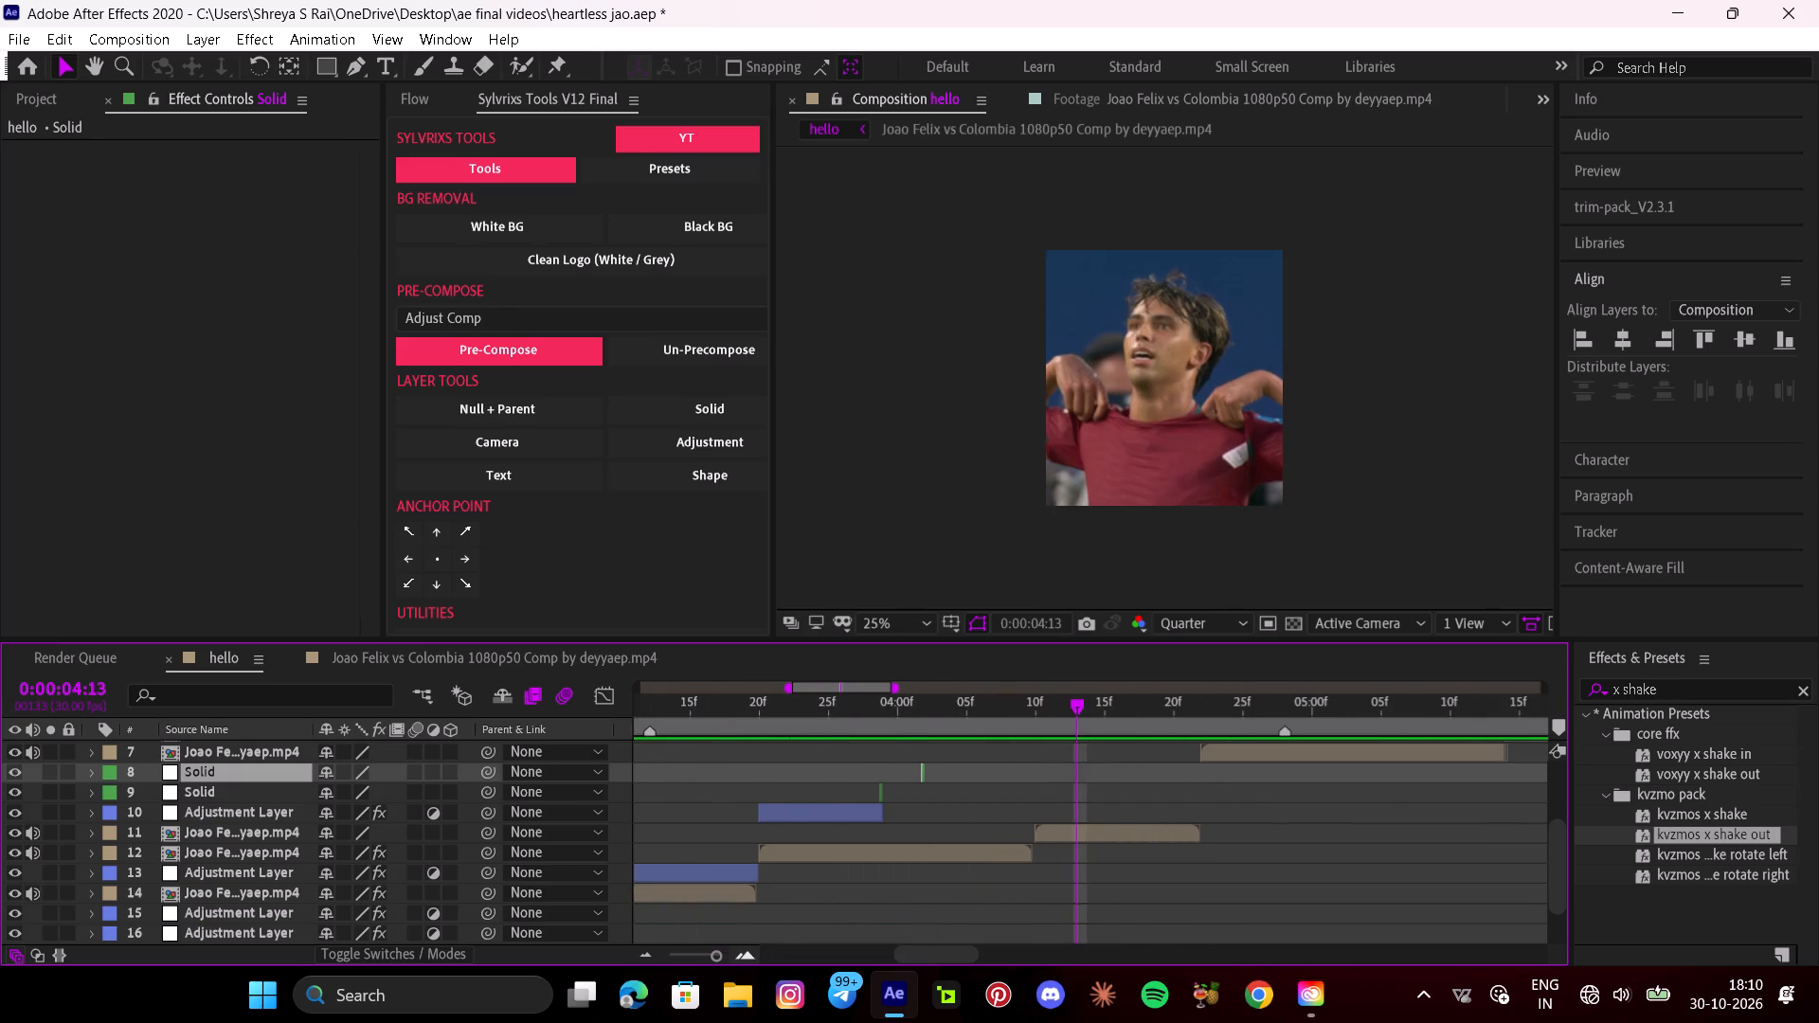
drag(1114, 722, 927, 753)
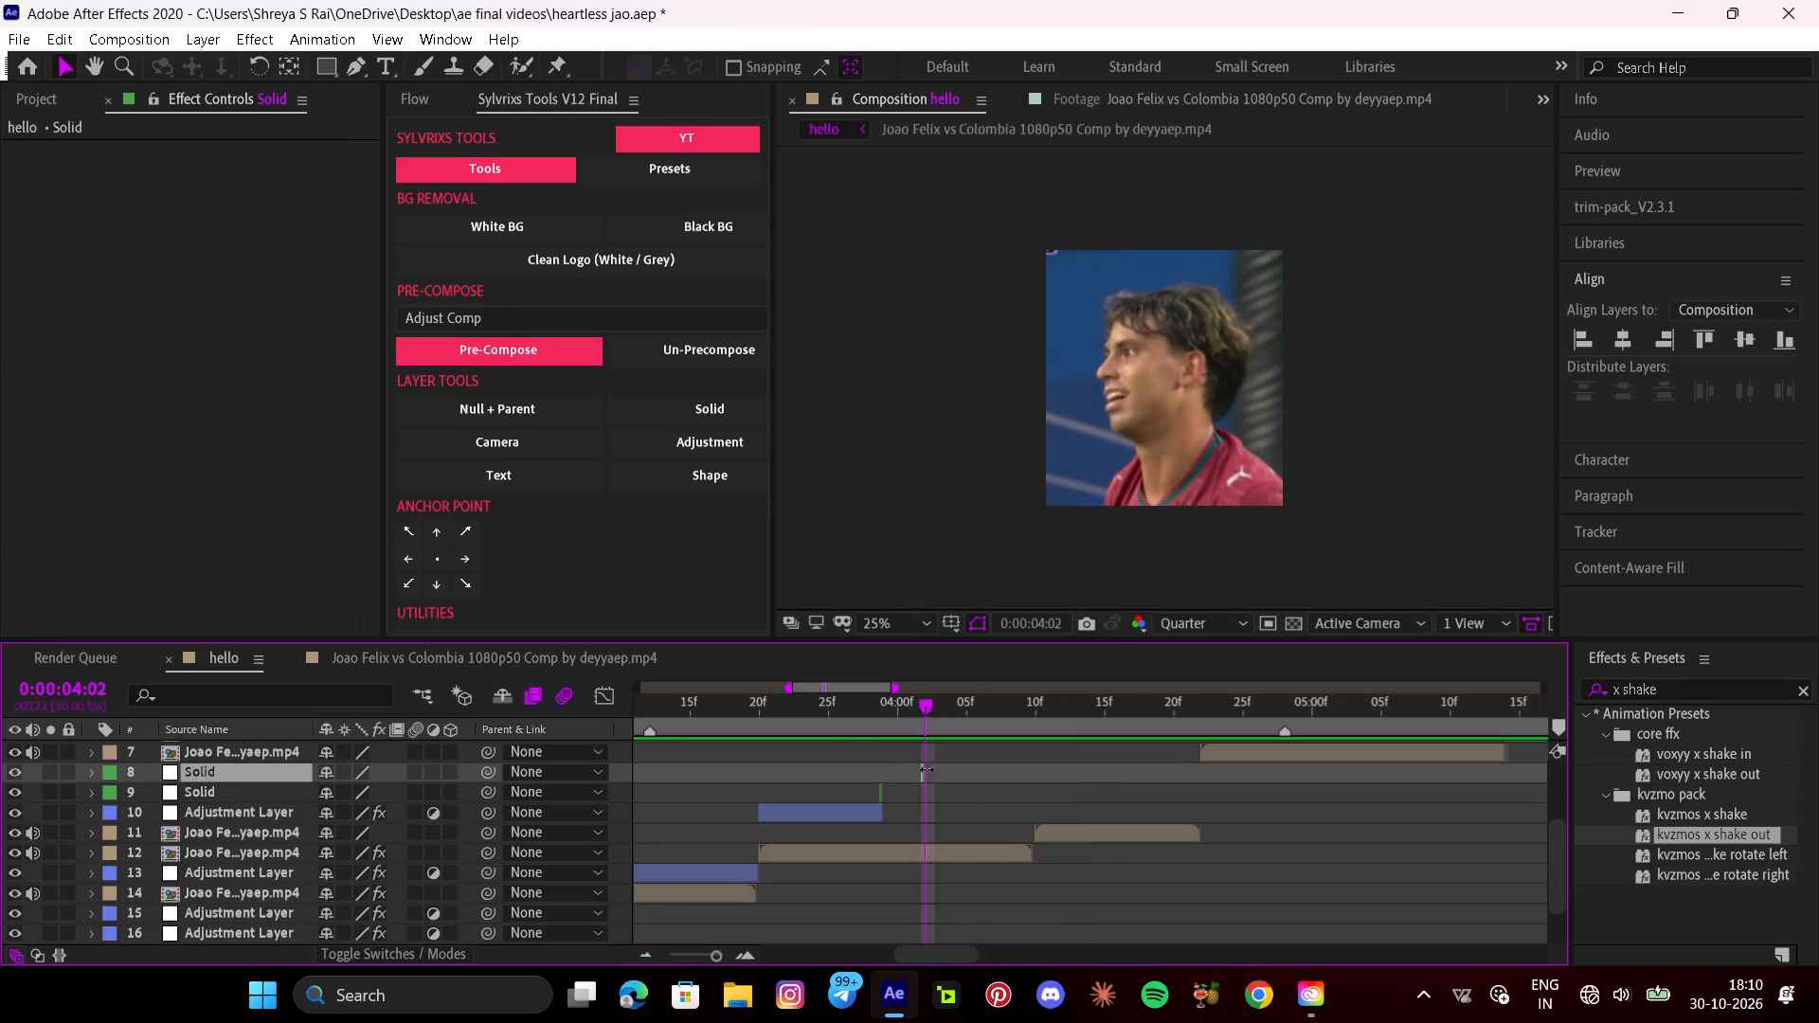
drag(927, 769, 937, 777)
drag(886, 789, 896, 795)
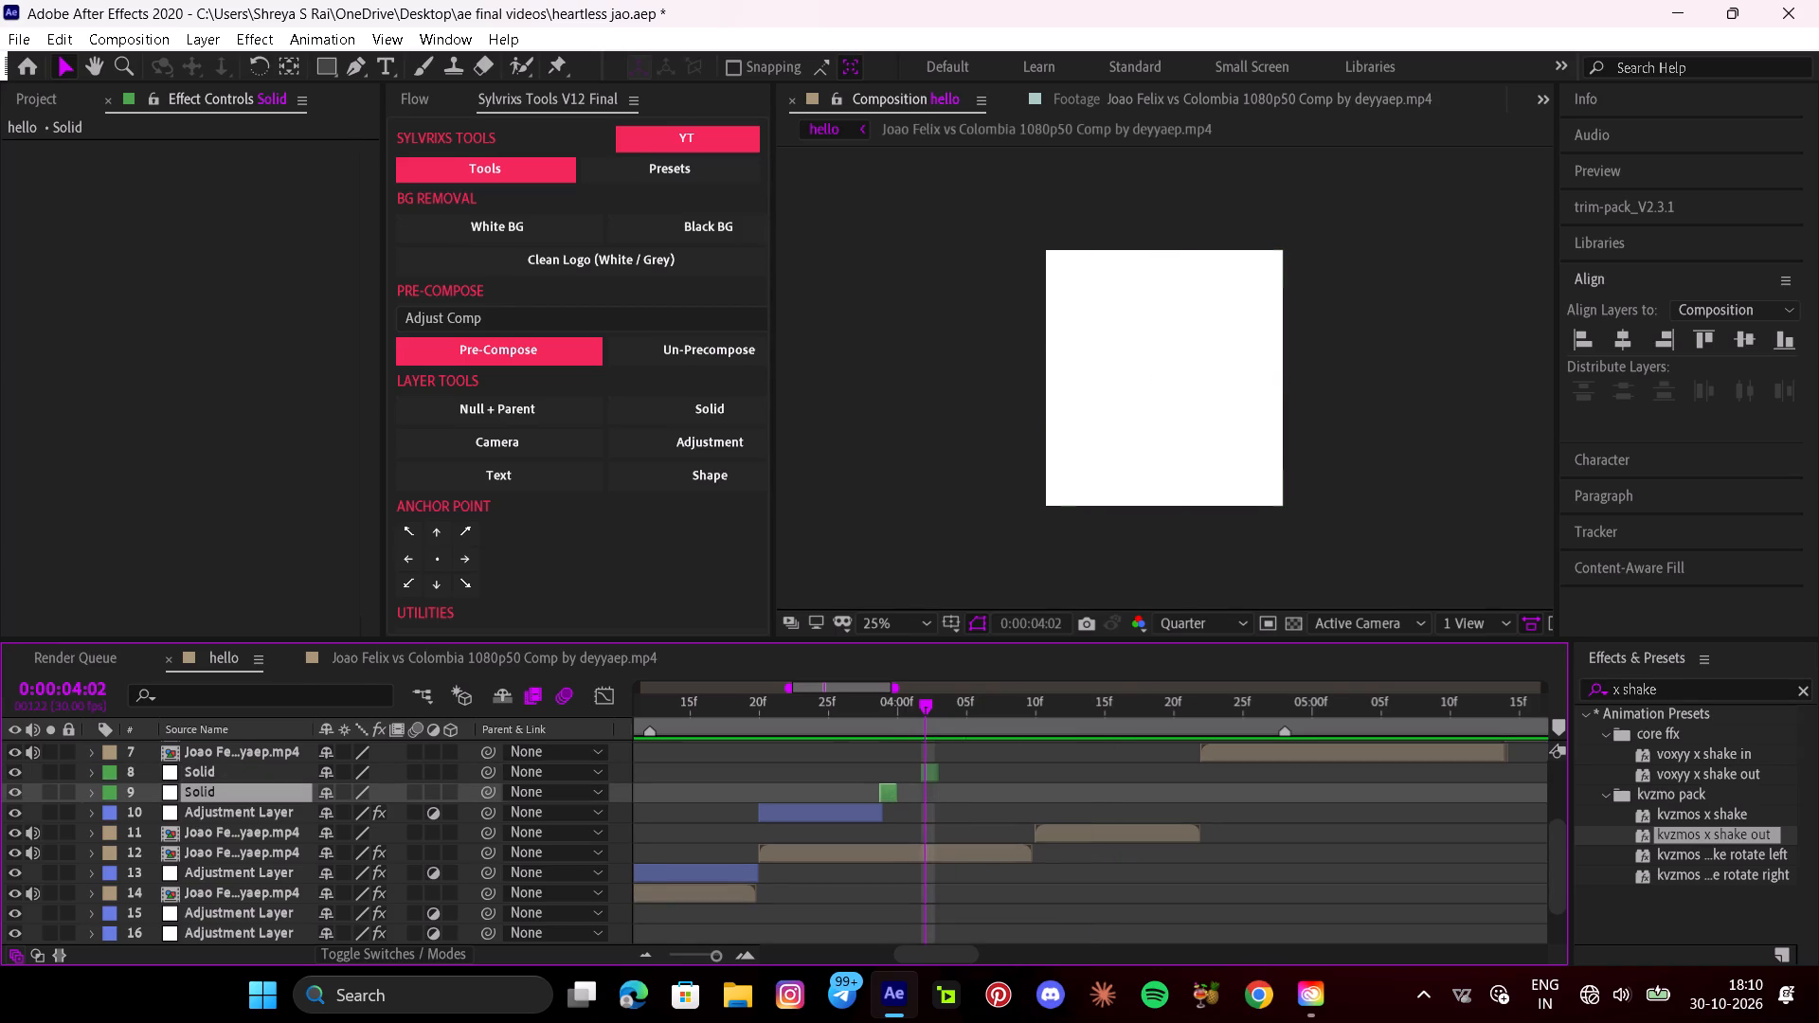
Preview the white flashes repeatedly, starting from 0:00:03:23, 0:00:03:14, 0:00:02:24 and 0:00:02:22, to check how they play with the shakes.
drag(922, 710, 797, 728)
key(space)
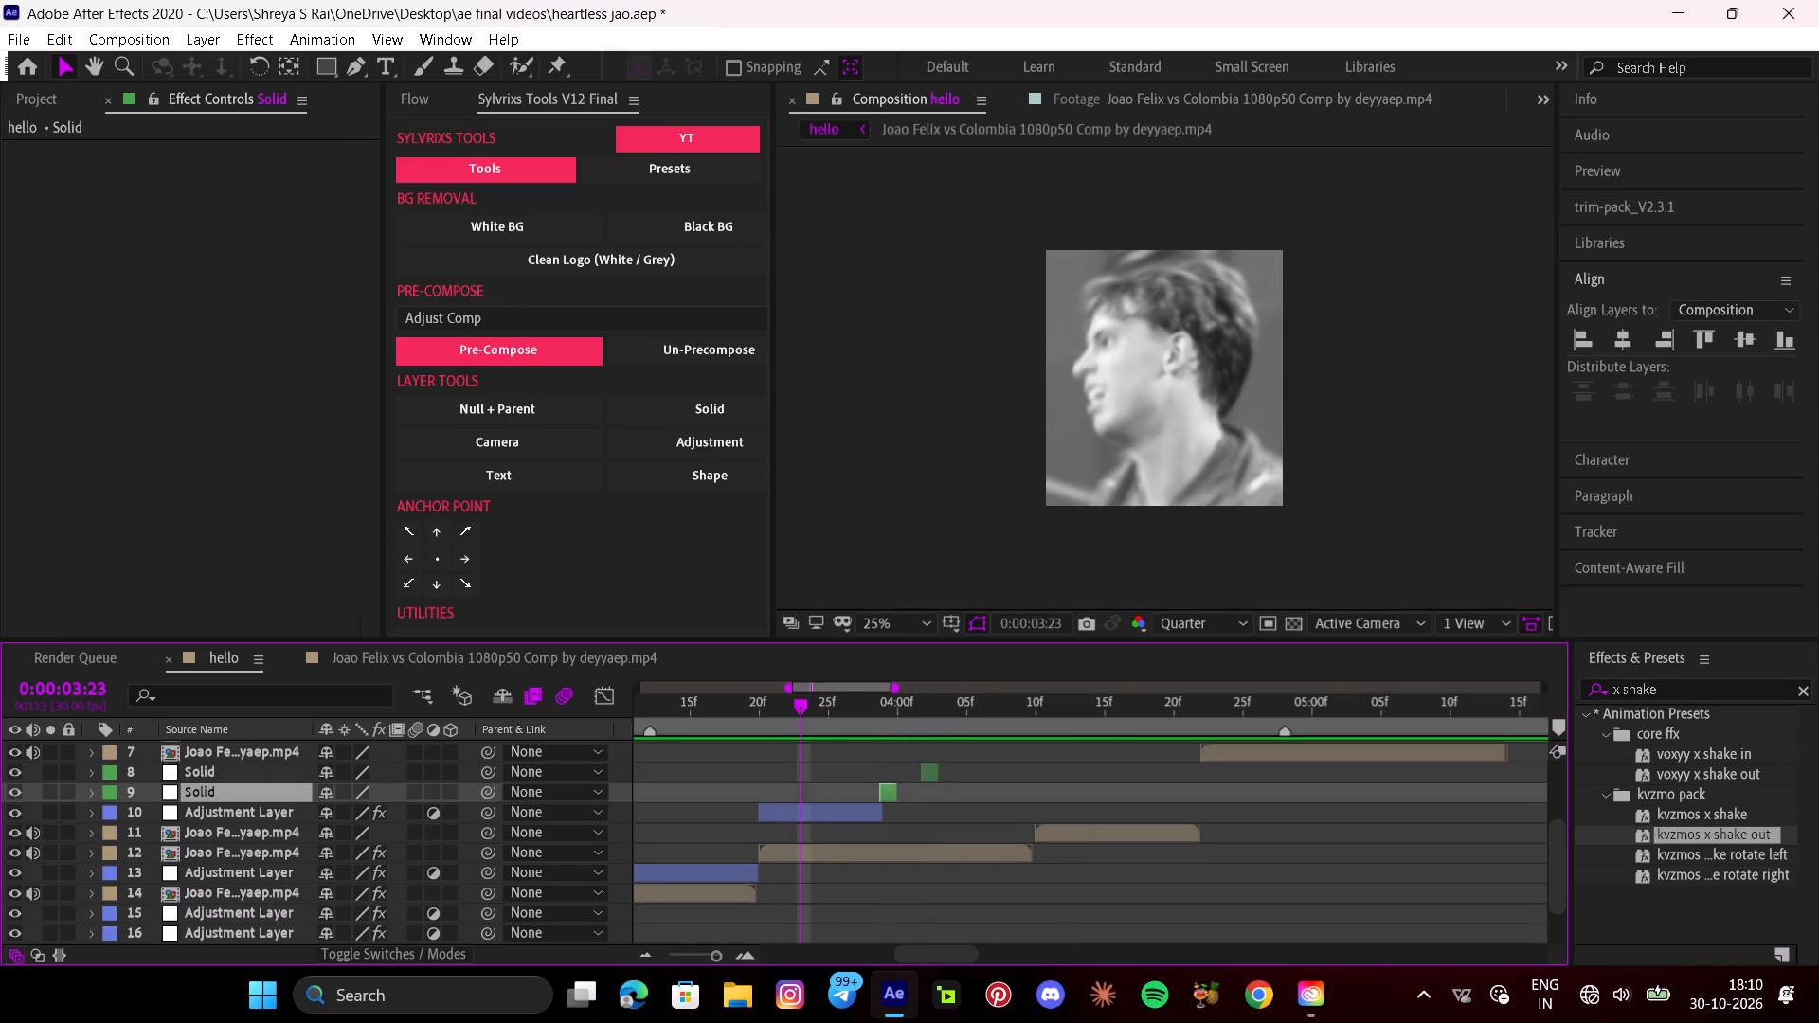
key(space)
drag(1075, 721, 668, 749)
key(space)
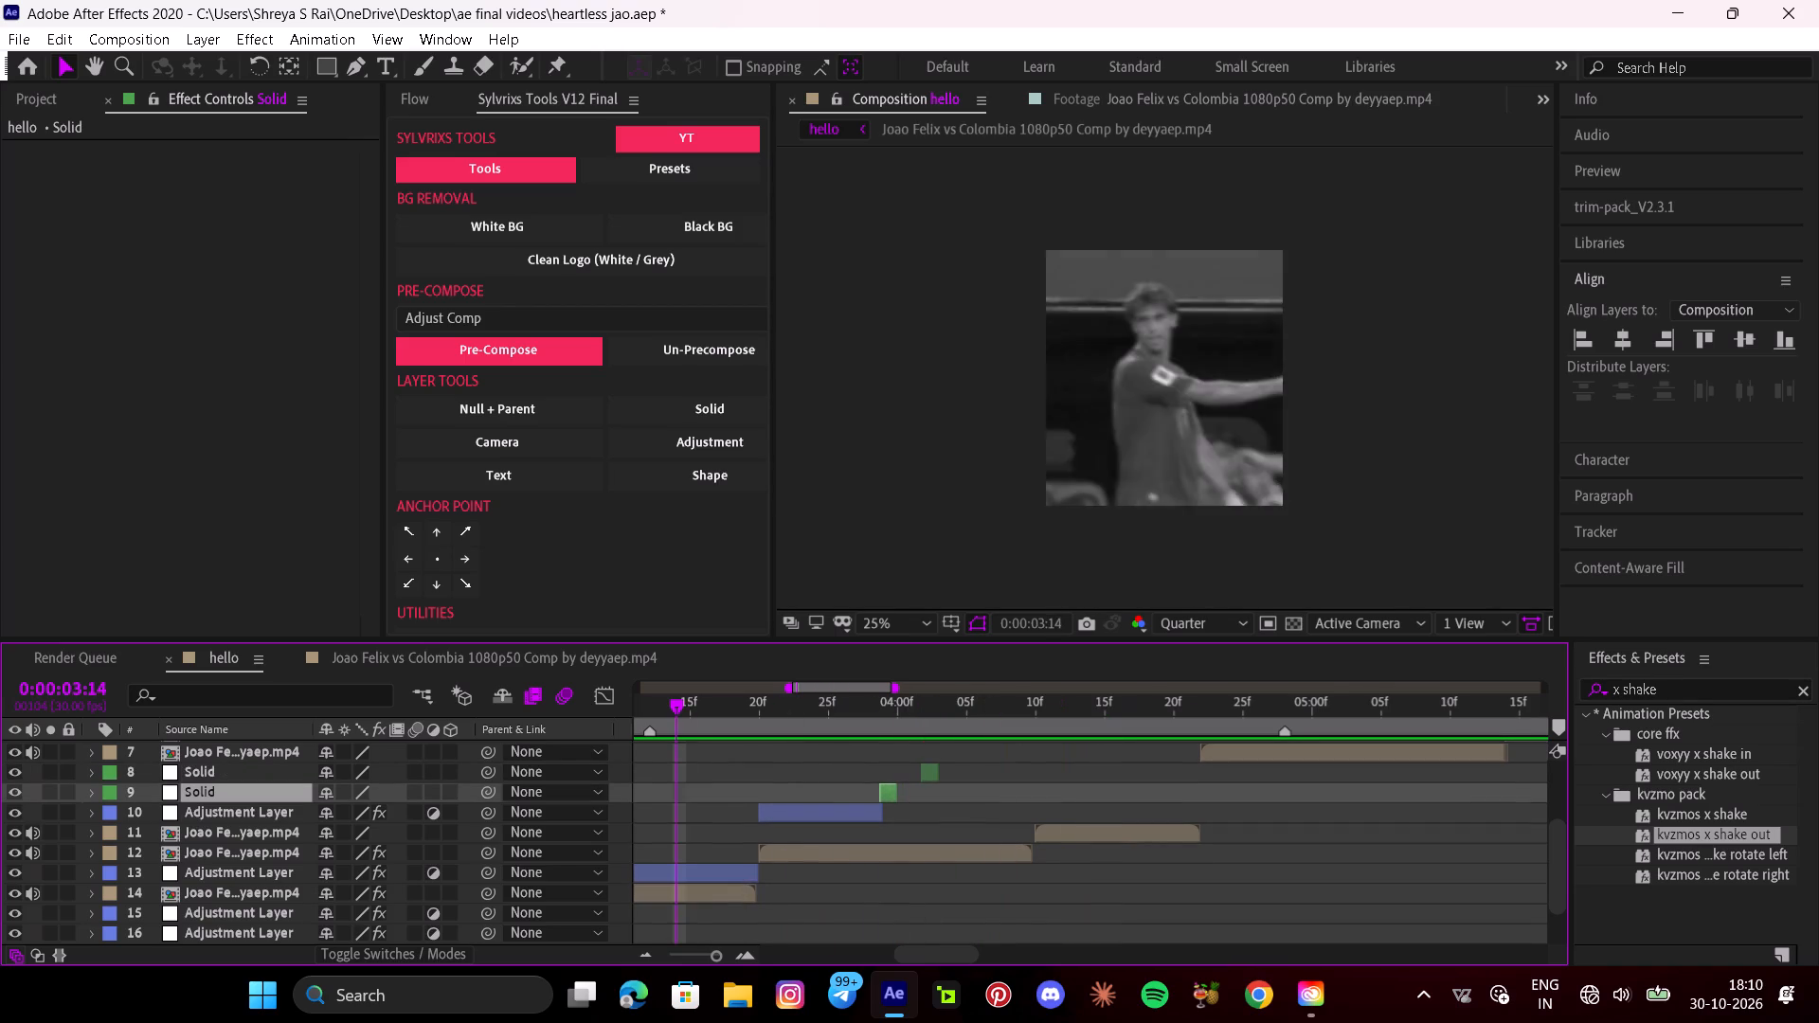
key(space)
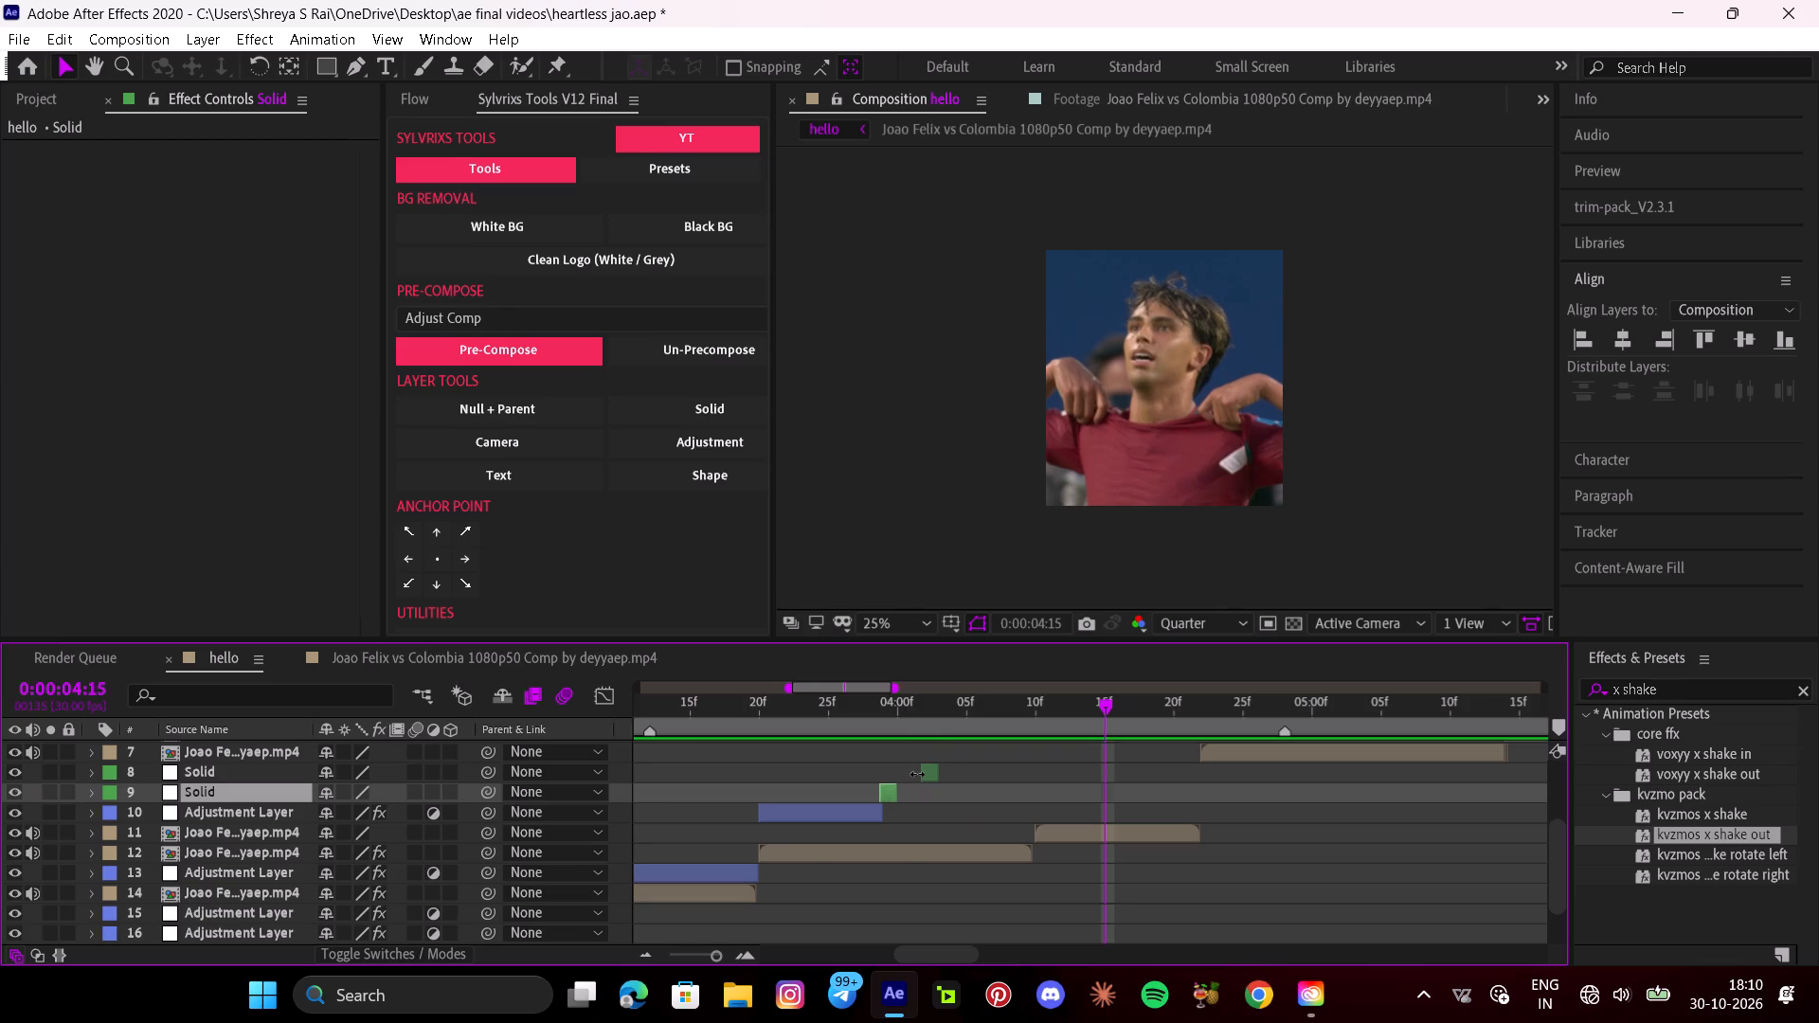
drag(1061, 705, 596, 723)
key(space)
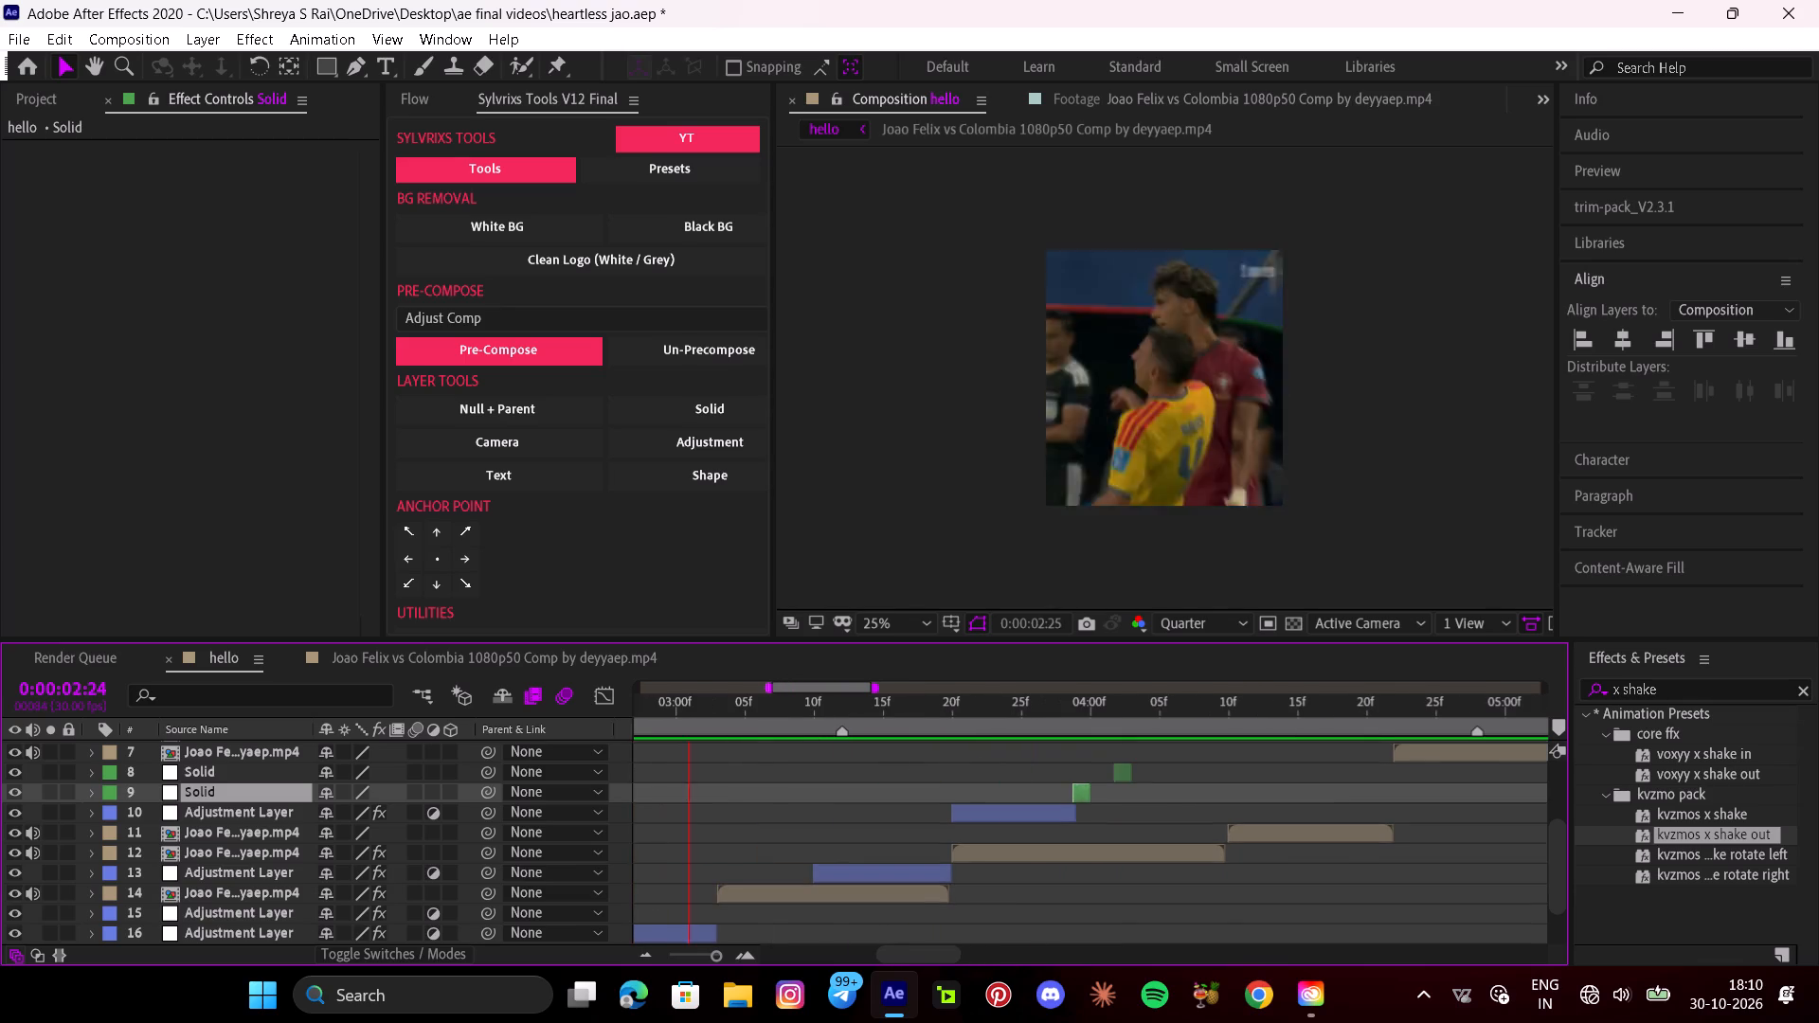
key(space)
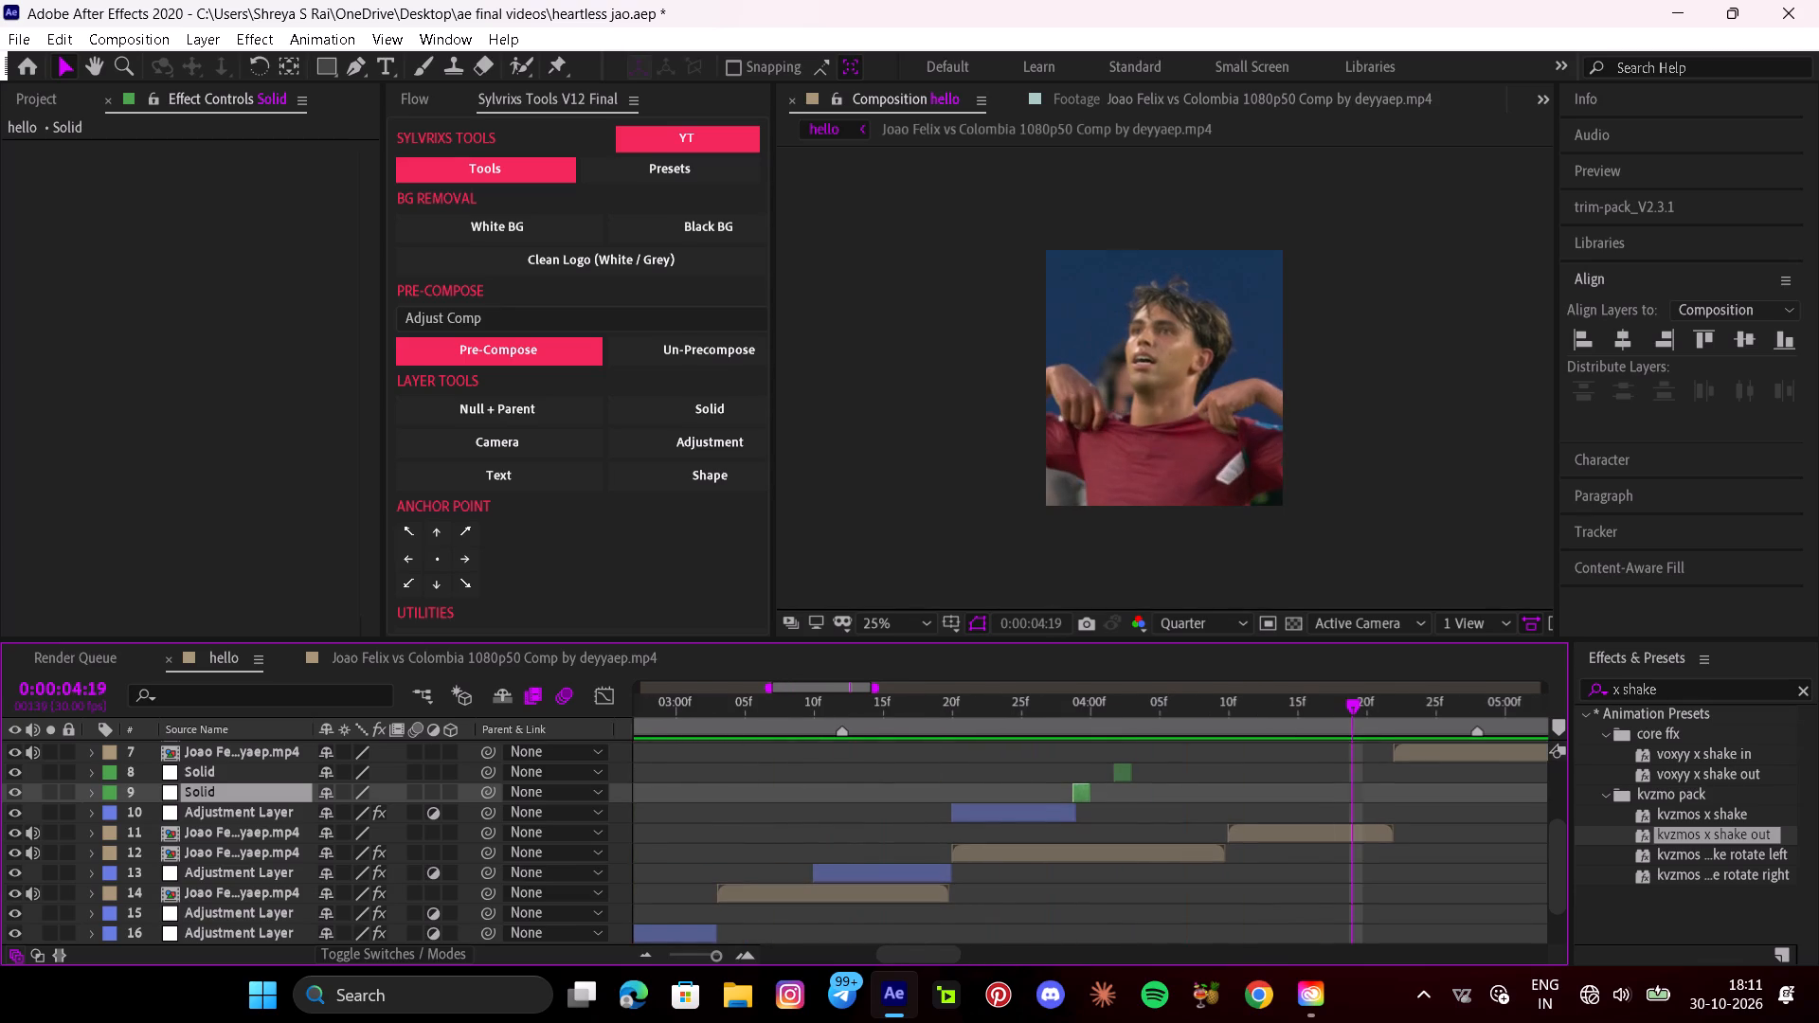
drag(1346, 709, 612, 757)
key(space)
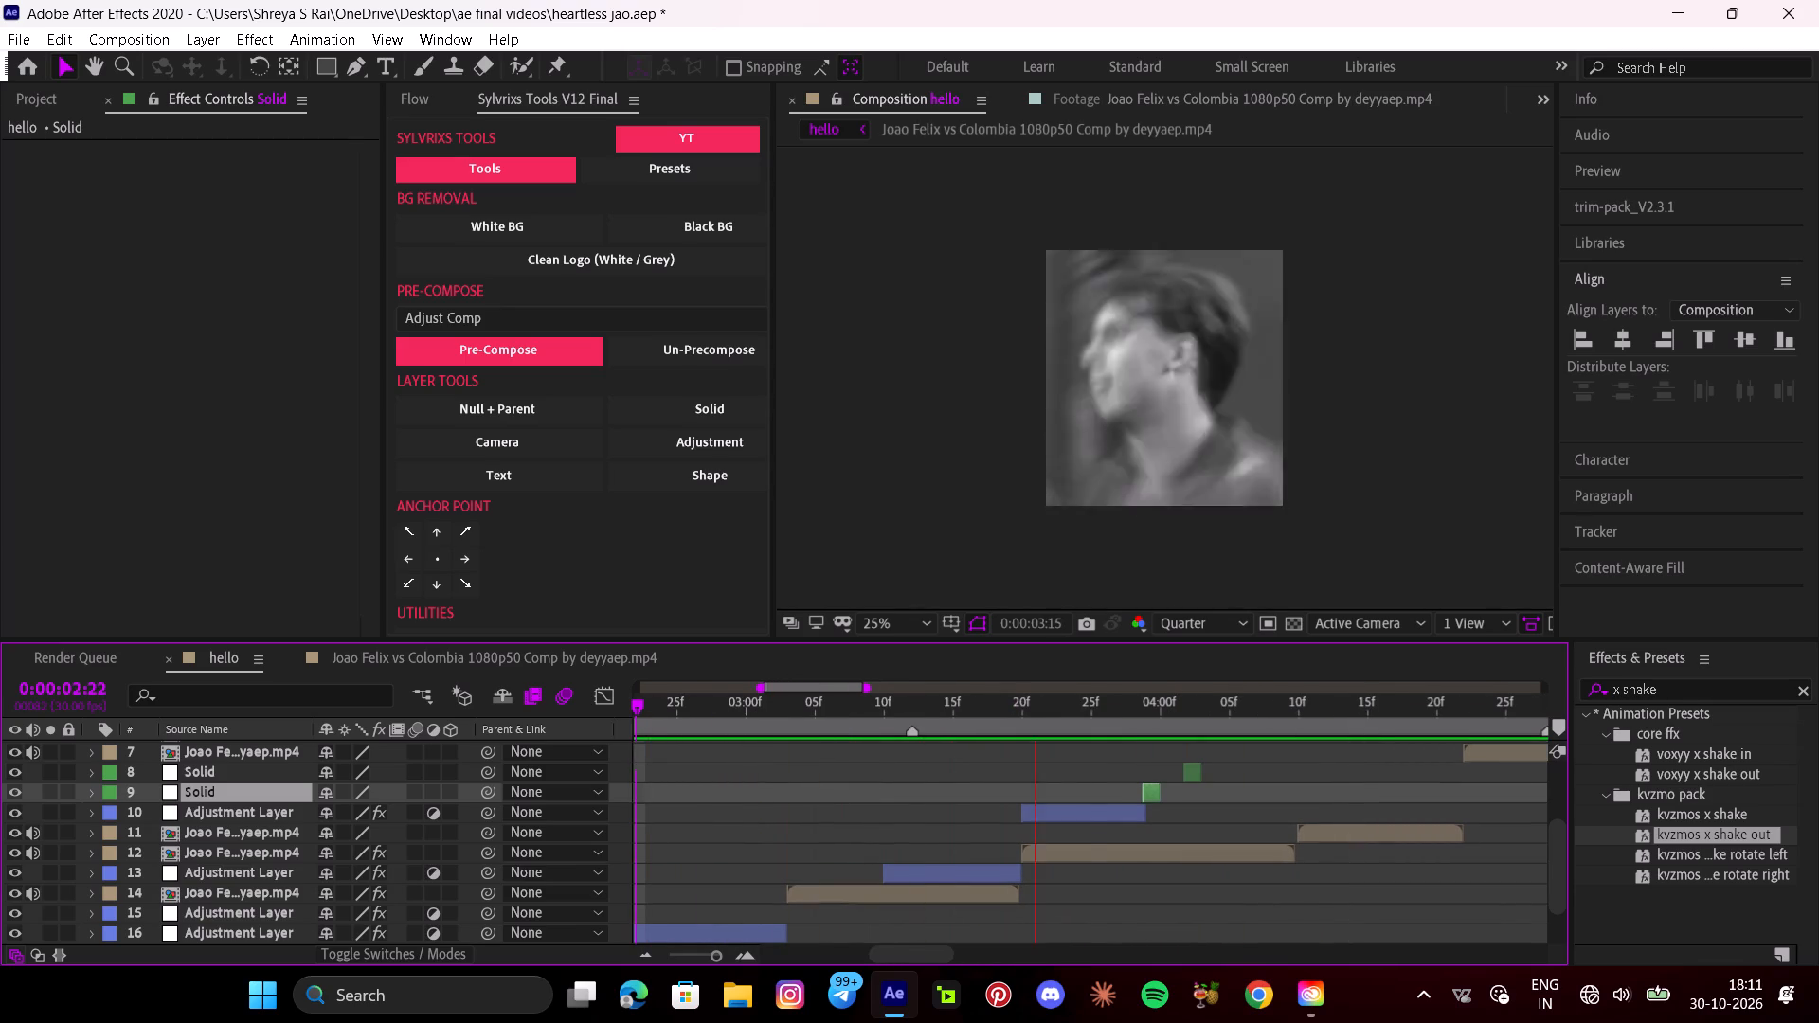
key(space)
Add an adjustment layer above the clip that runs from 0:00:03:20 to 0:00:04:10.
click(1252, 839)
click(1249, 845)
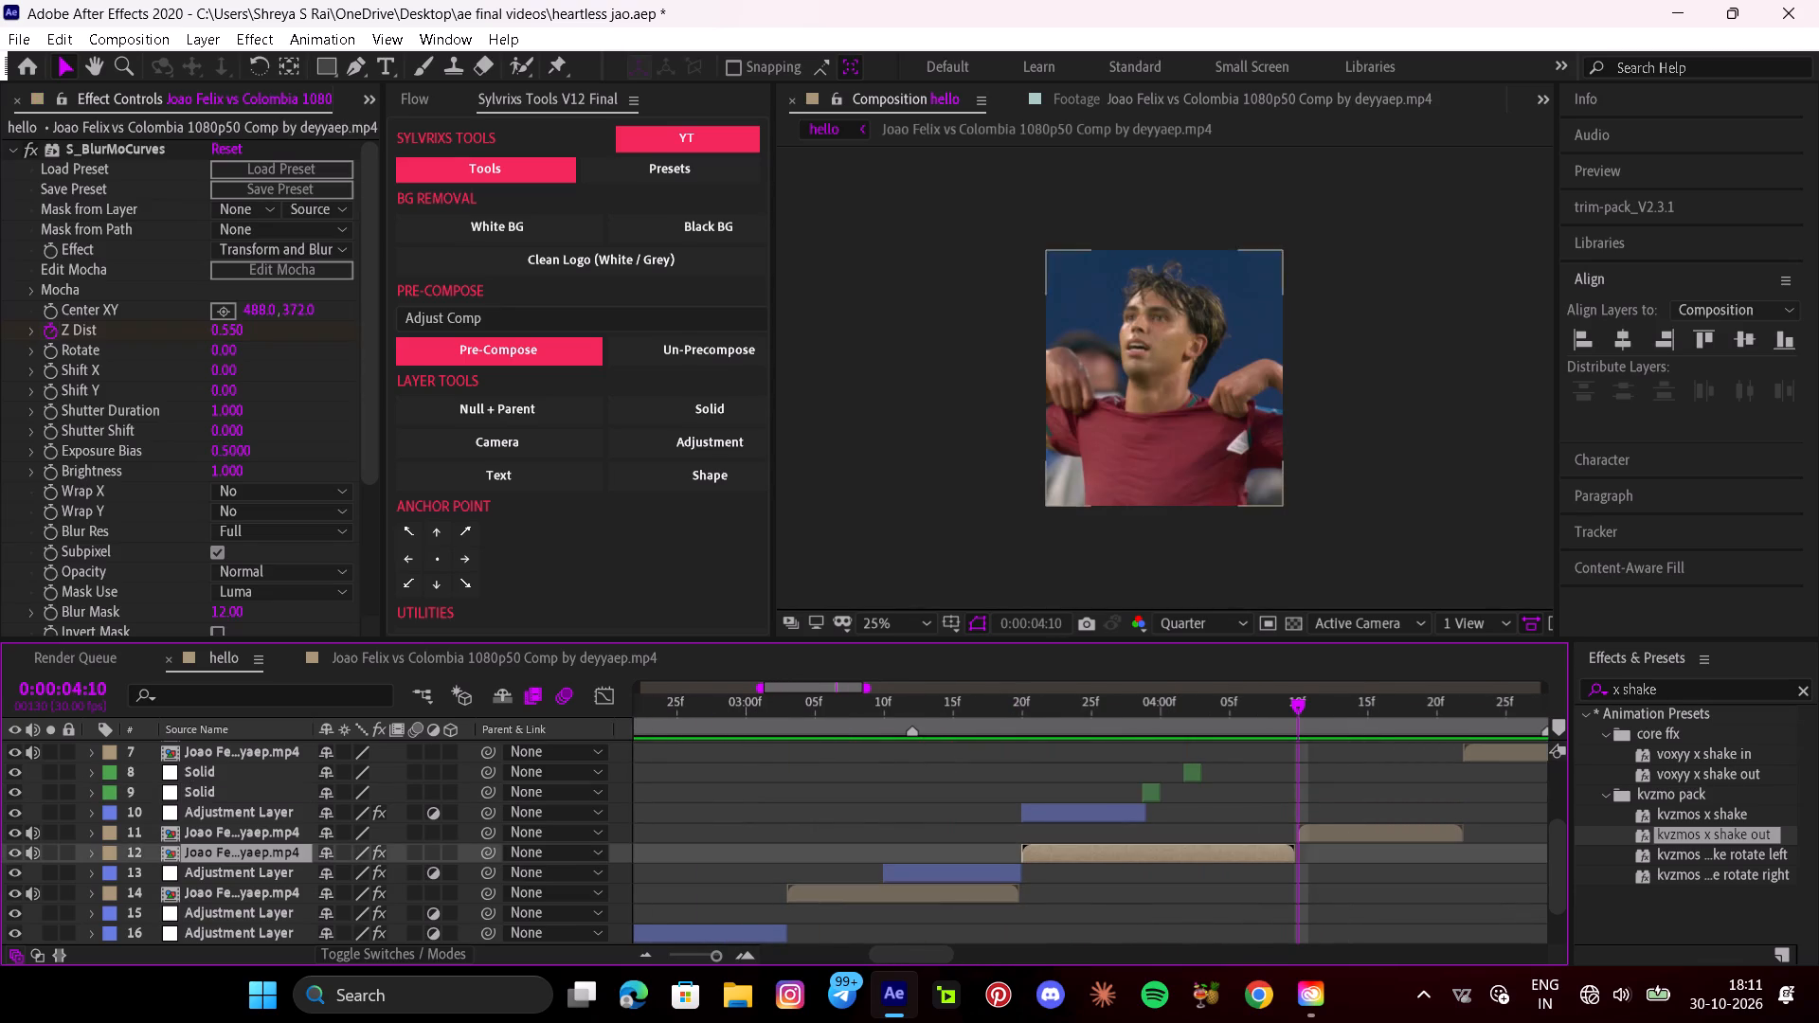
click(701, 448)
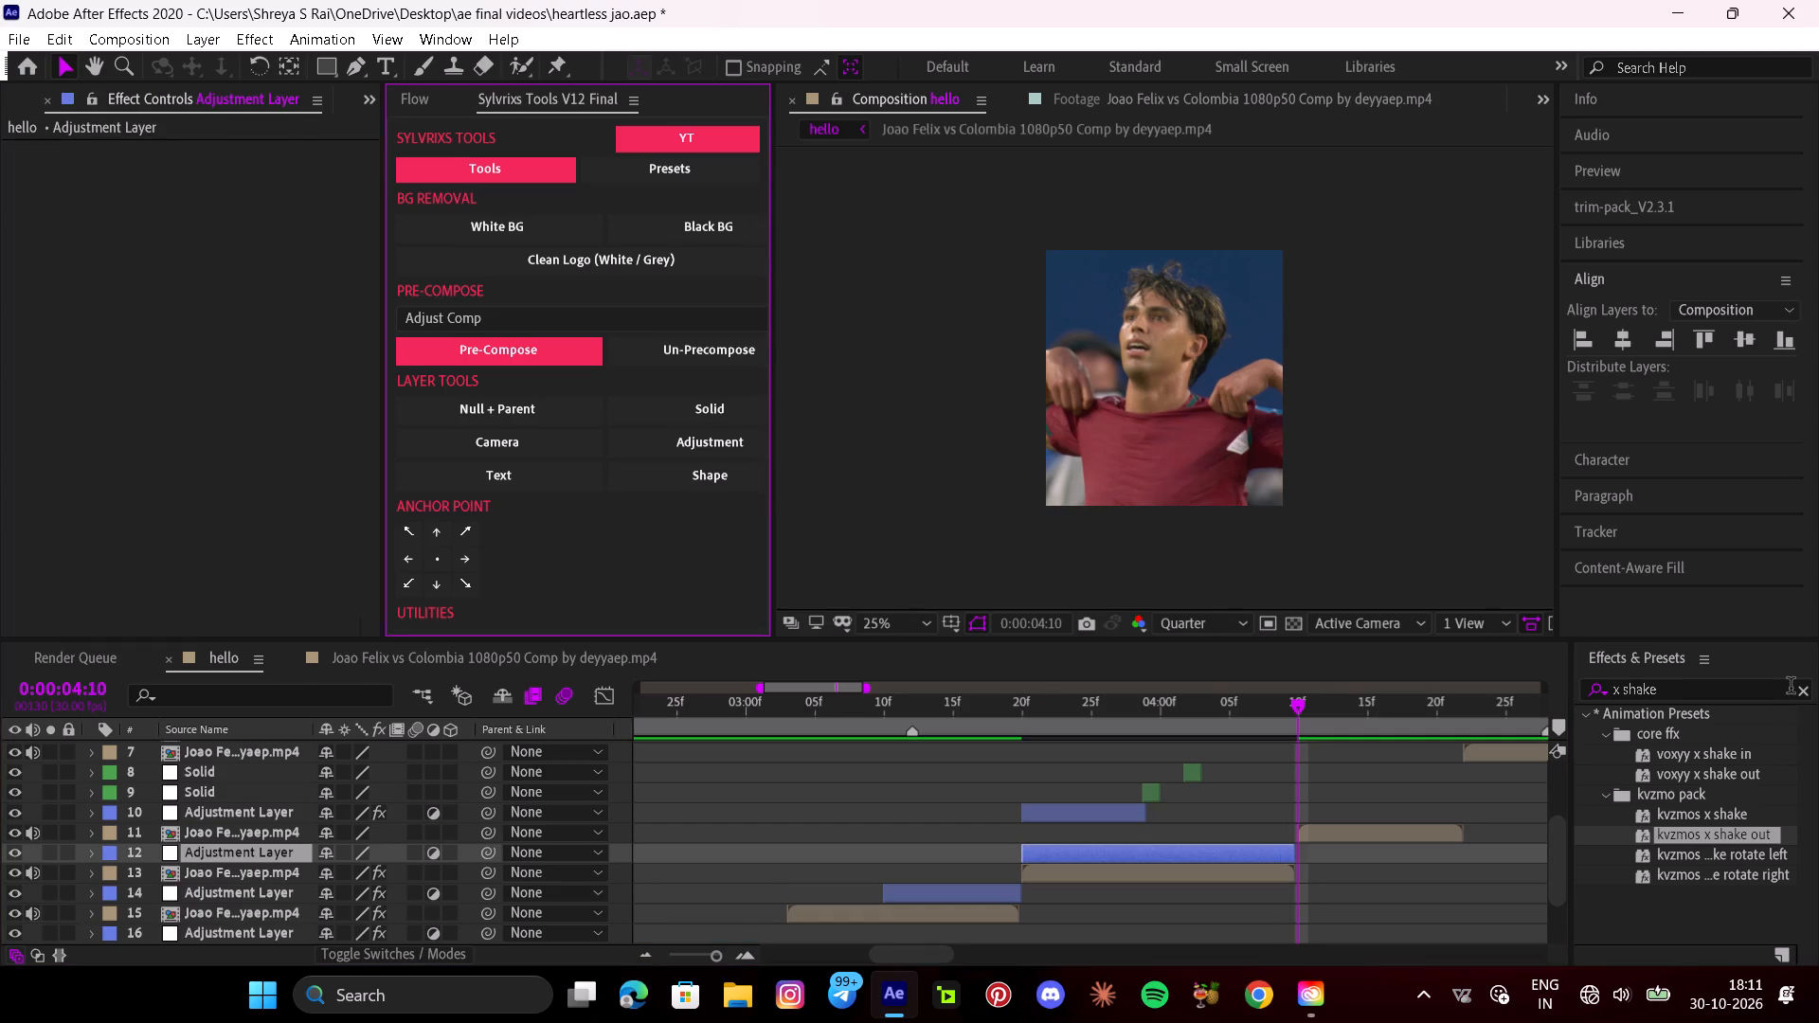
Add an adjustment layer over the clip starting at 0:00:04:10 and apply the kvzmos y shake preset found by searching "y s".
click(1807, 696)
click(1781, 695)
text(y)
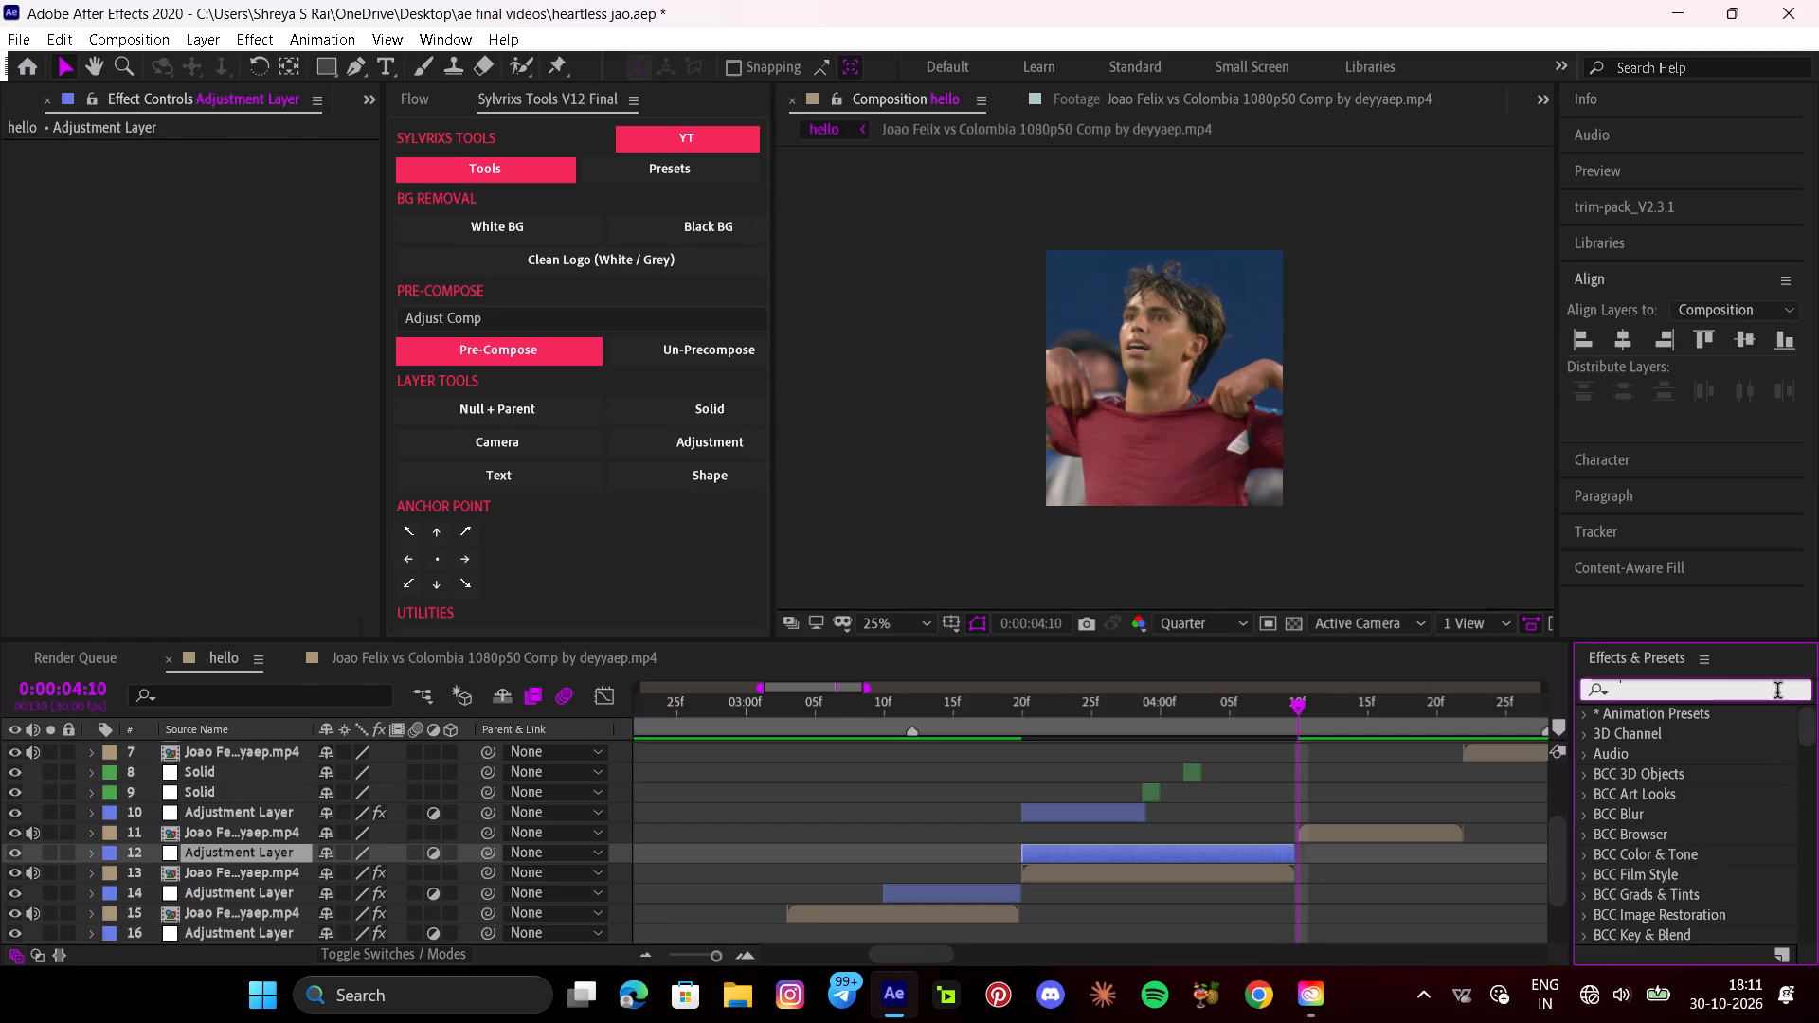
key(space)
key(s)
click(1654, 821)
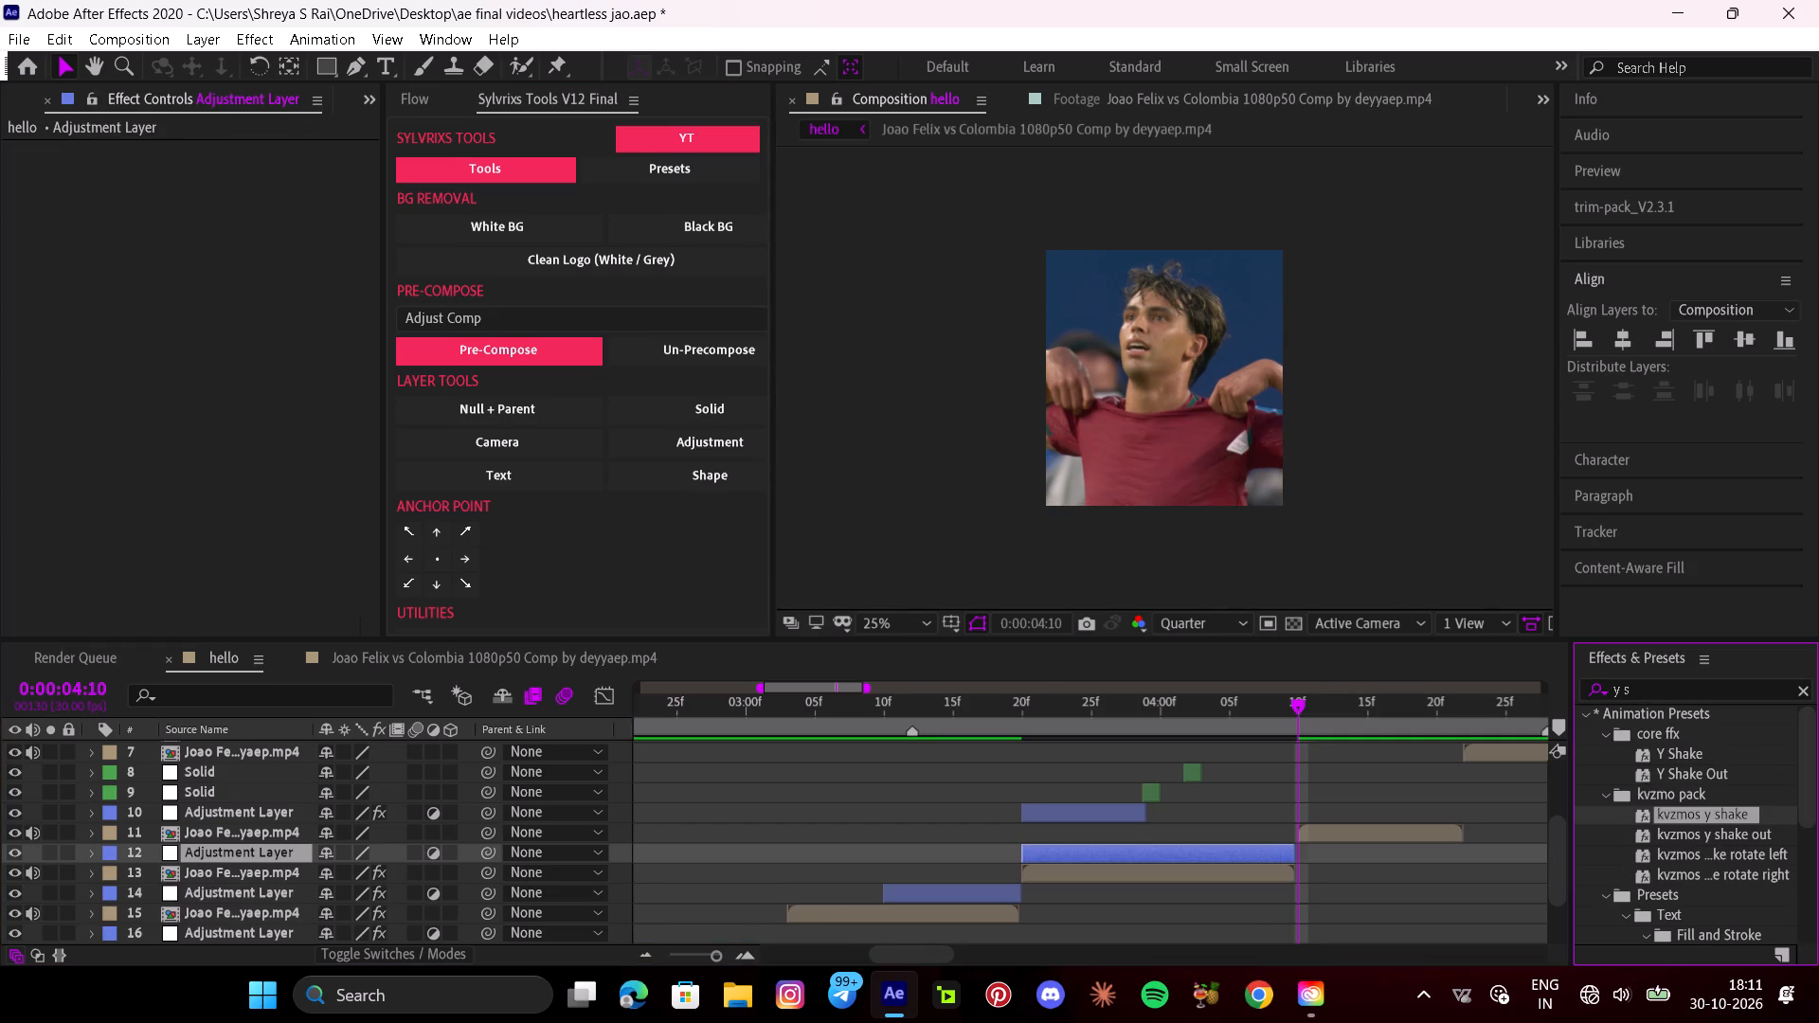
click(1403, 832)
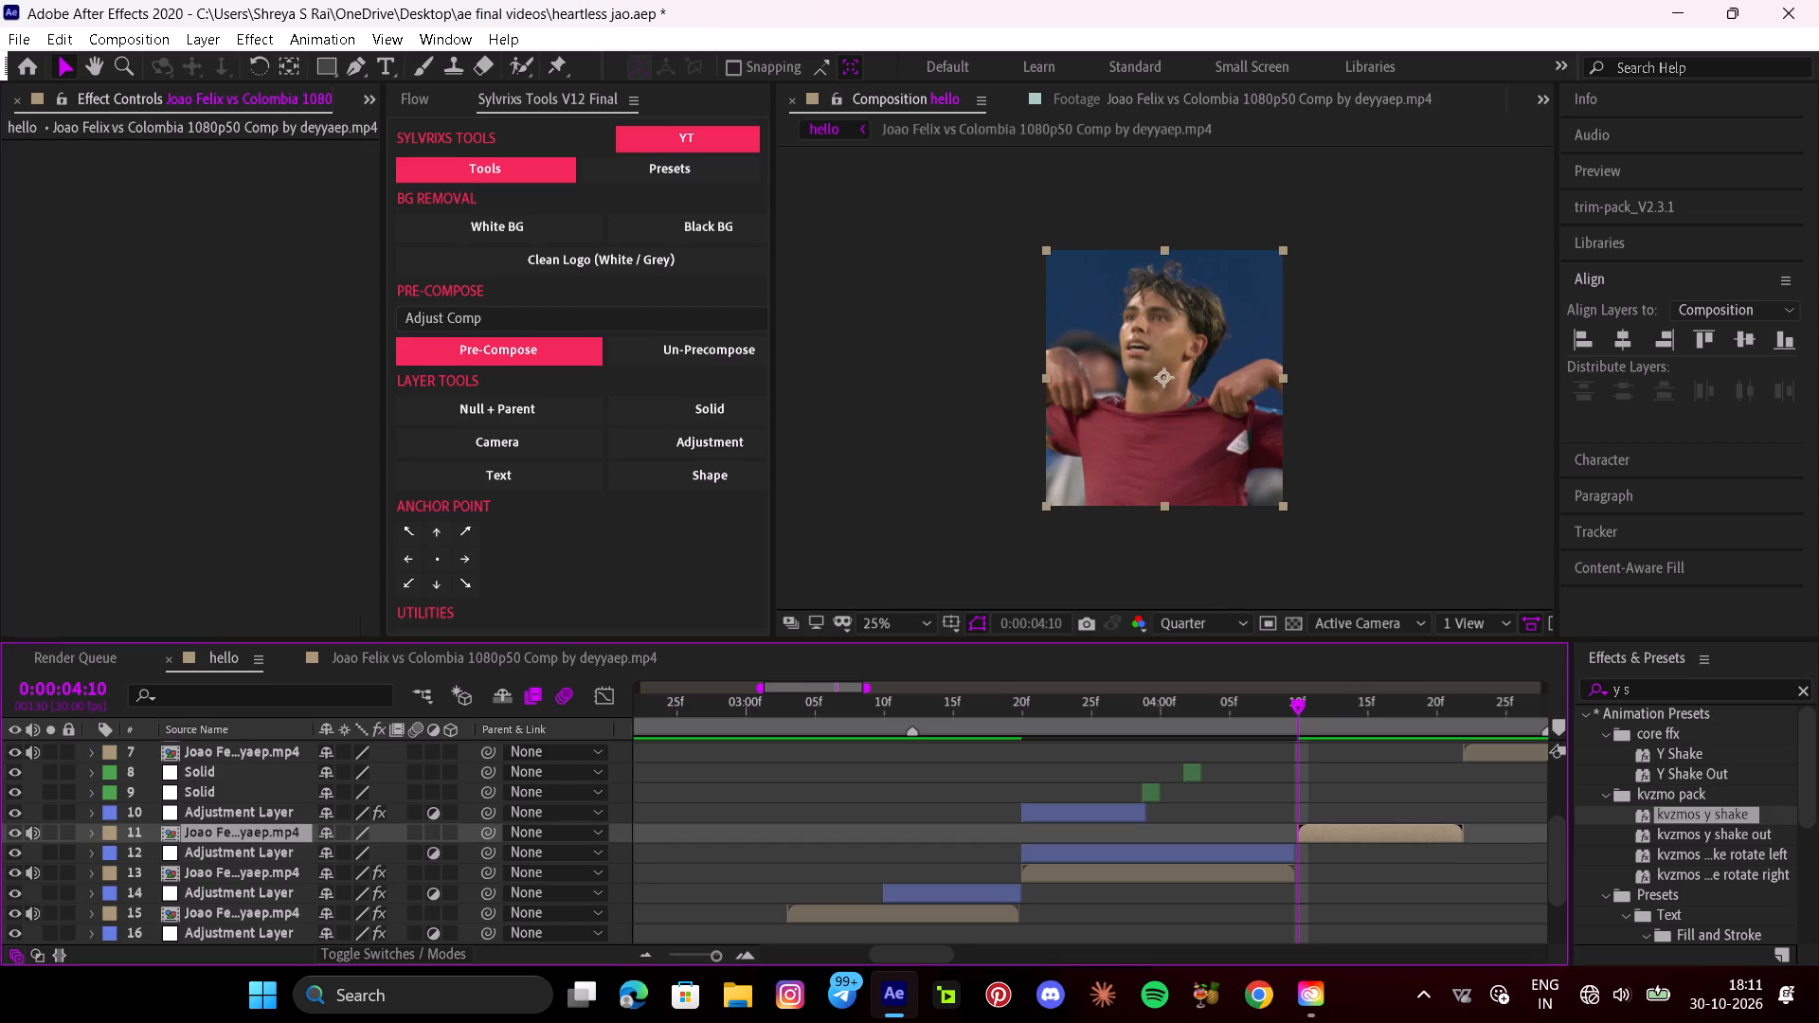
click(678, 451)
drag(1691, 816, 1361, 836)
key(u)
Compress the y shake keyframes proportionally so the last Brightness keyframe lands at about 0:00:04:18, and preview the shake.
scroll(1361, 836, down, 1)
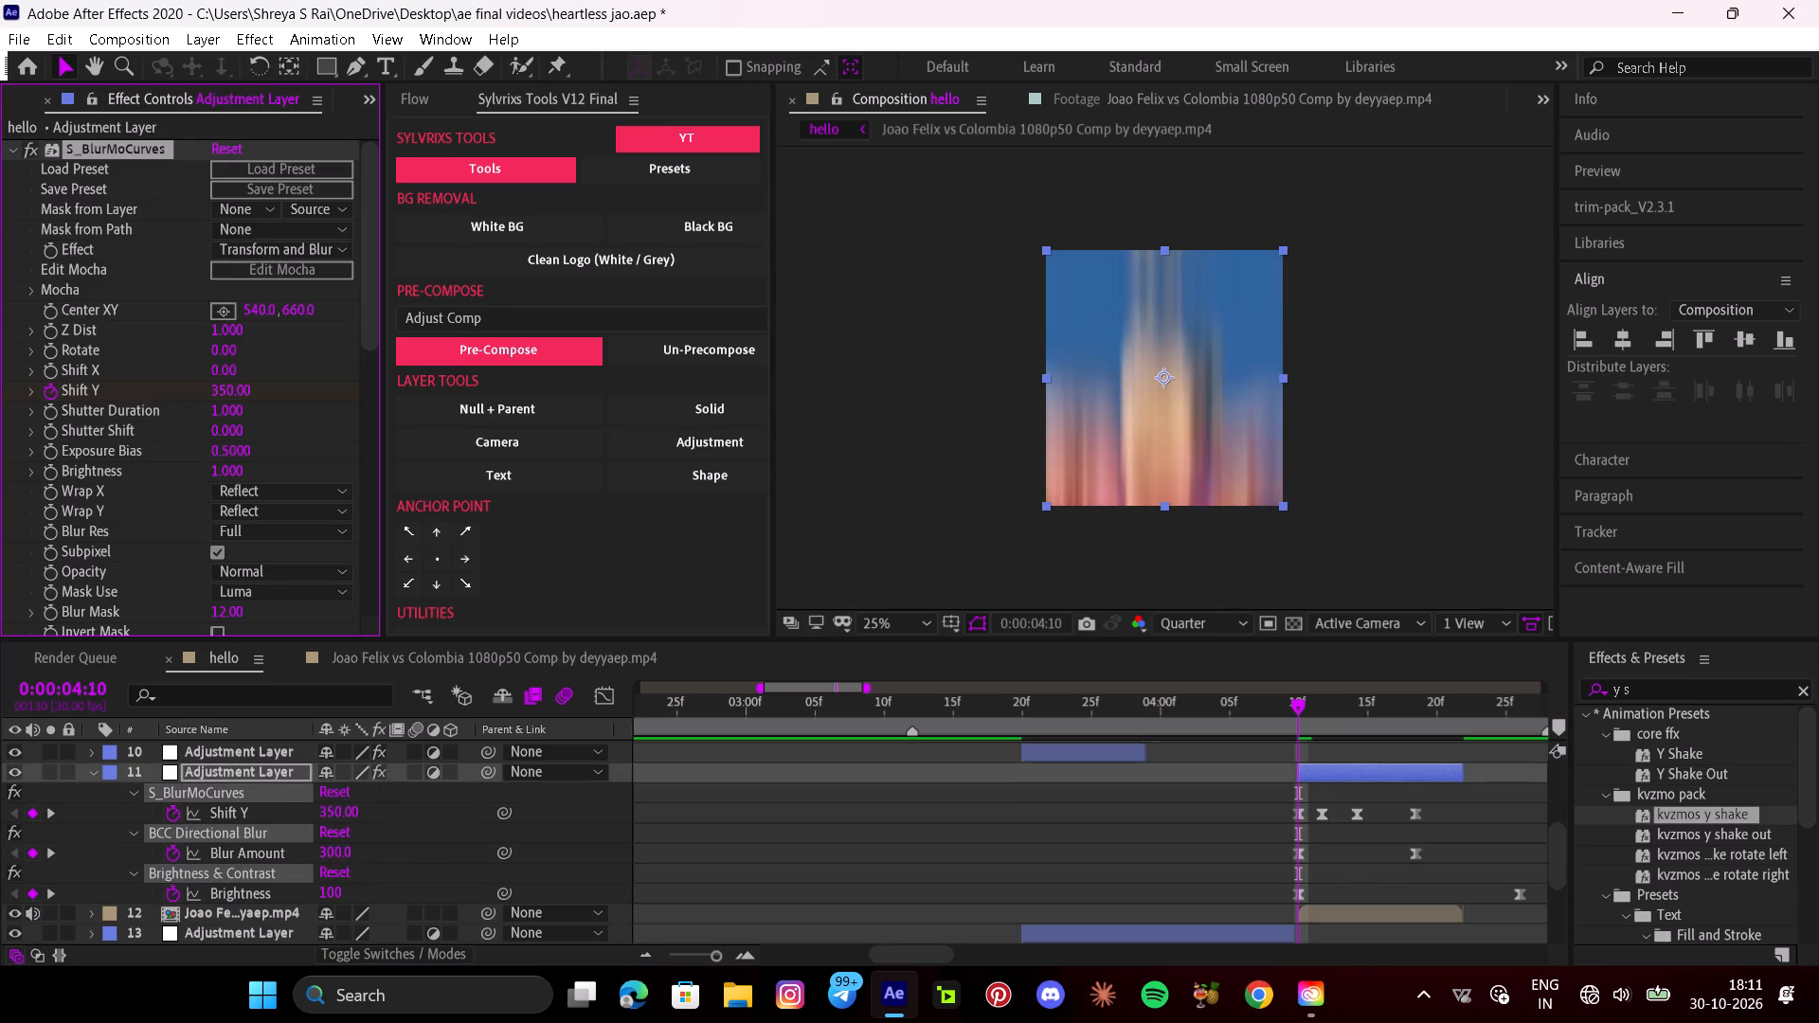
scroll(906, 949, down, 2)
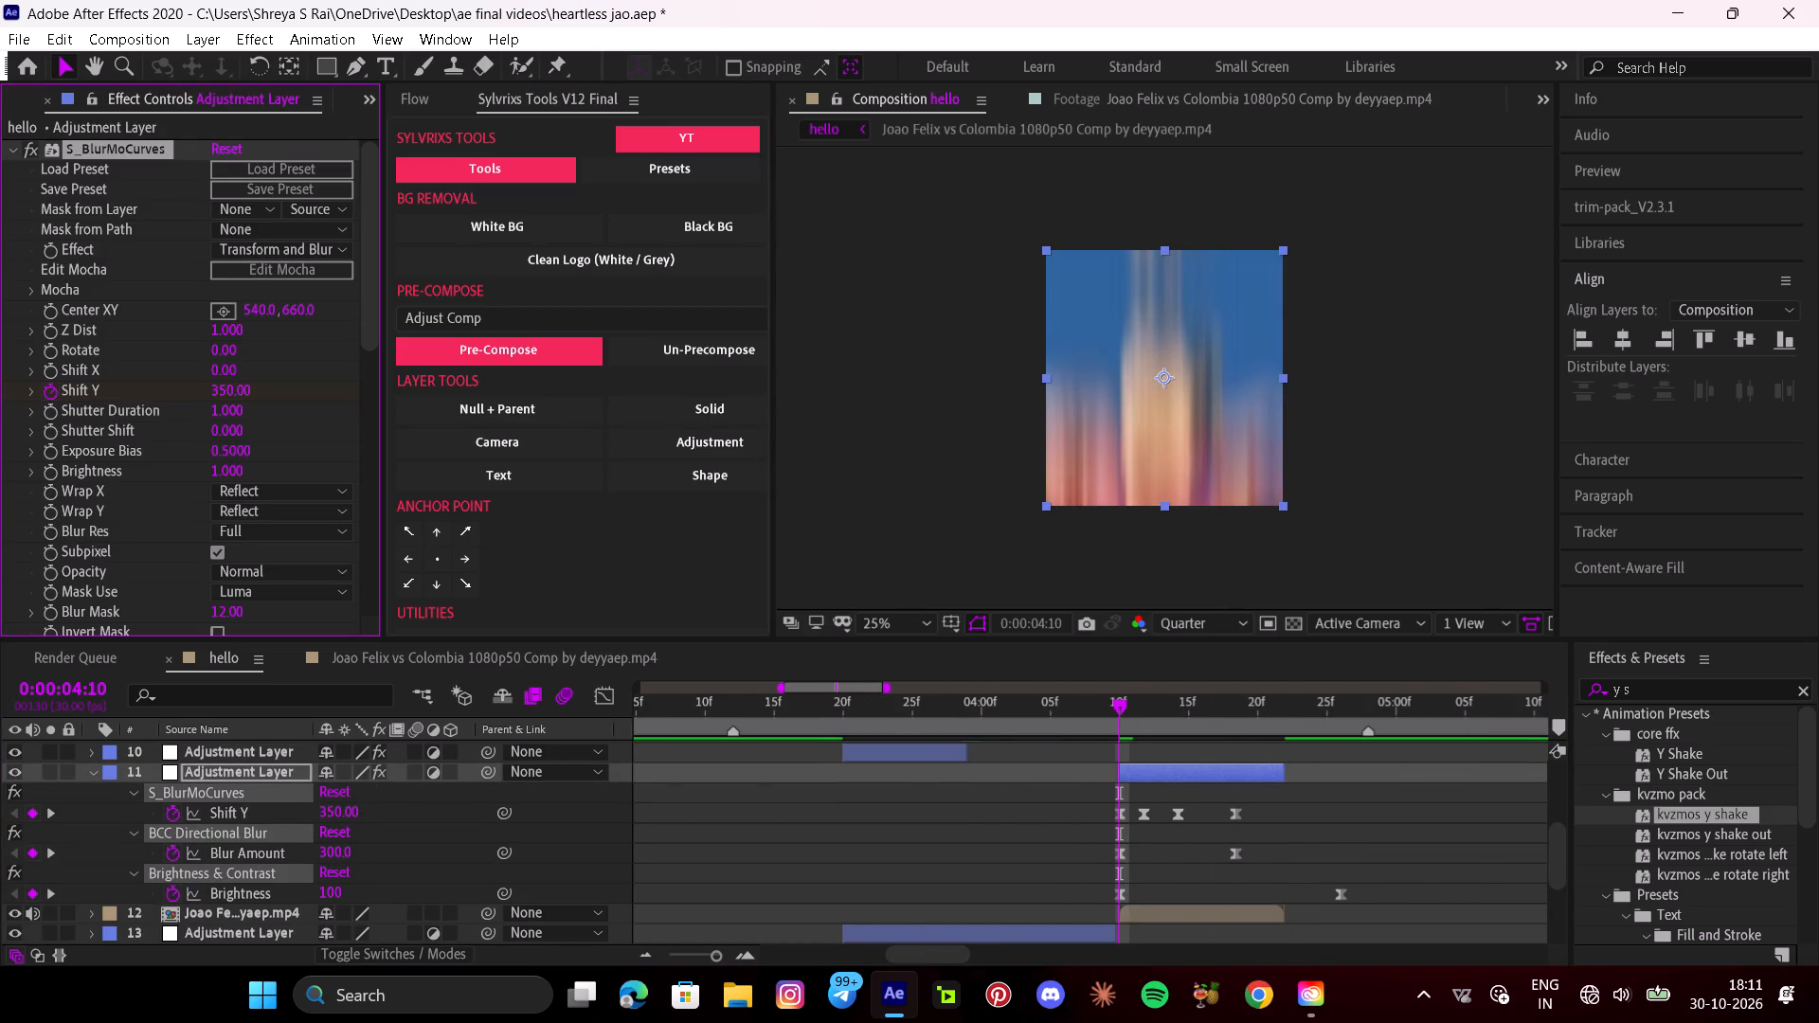
drag(1442, 811, 1036, 901)
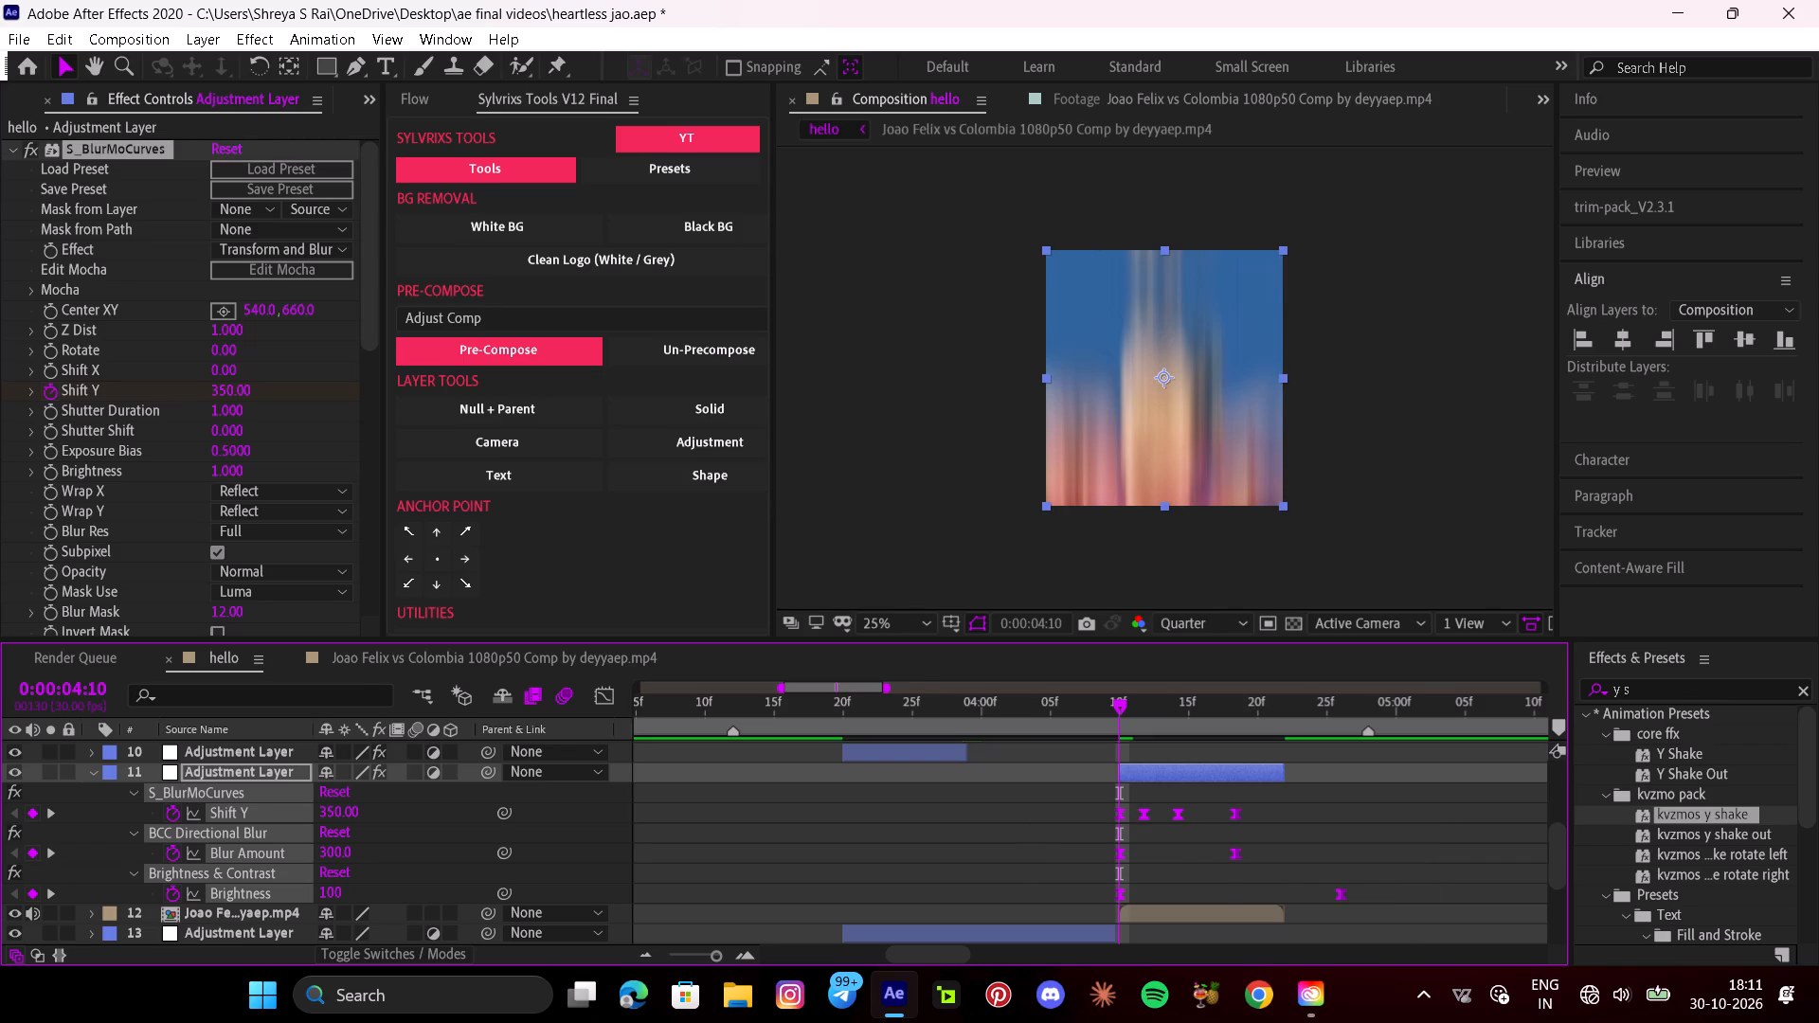
alt+drag(1340, 893, 1228, 893)
key(space)
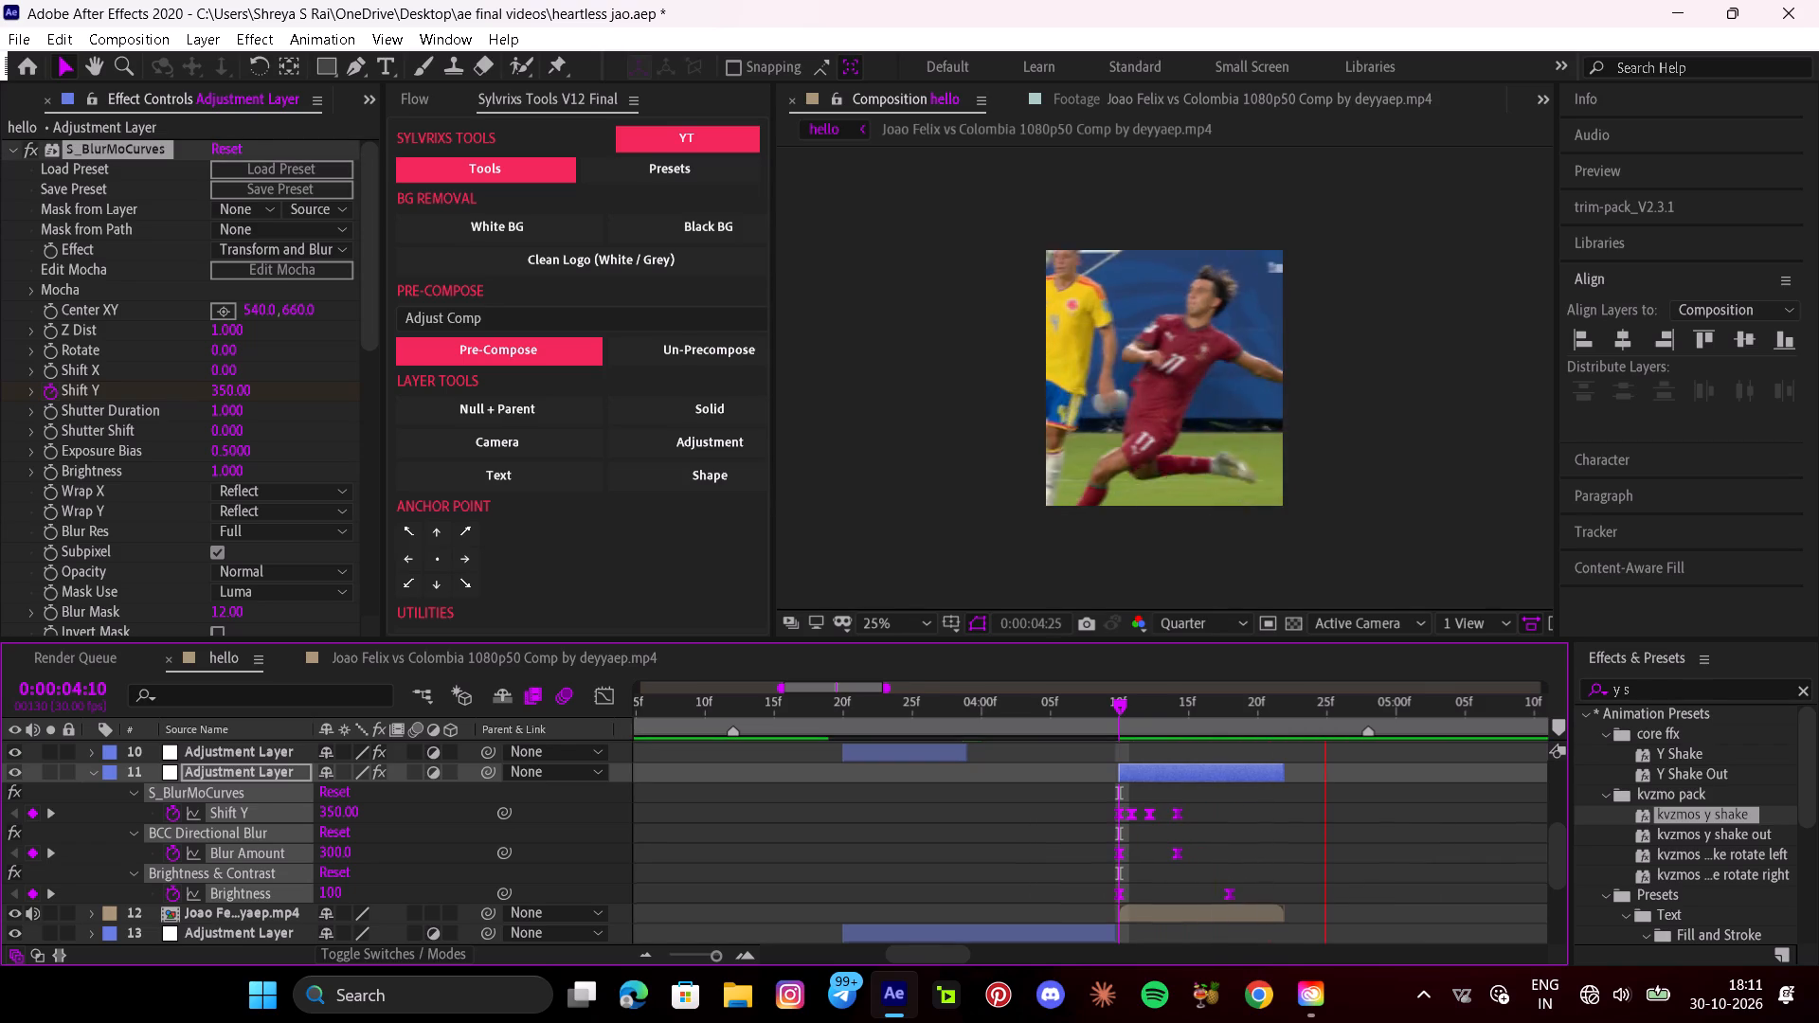
key(space)
text(i)
key(u)
Apply kvzmos y shake out at 0:00:04:04 to the adjustment layer over the preceding clip and trim the layer's start there.
click(1080, 813)
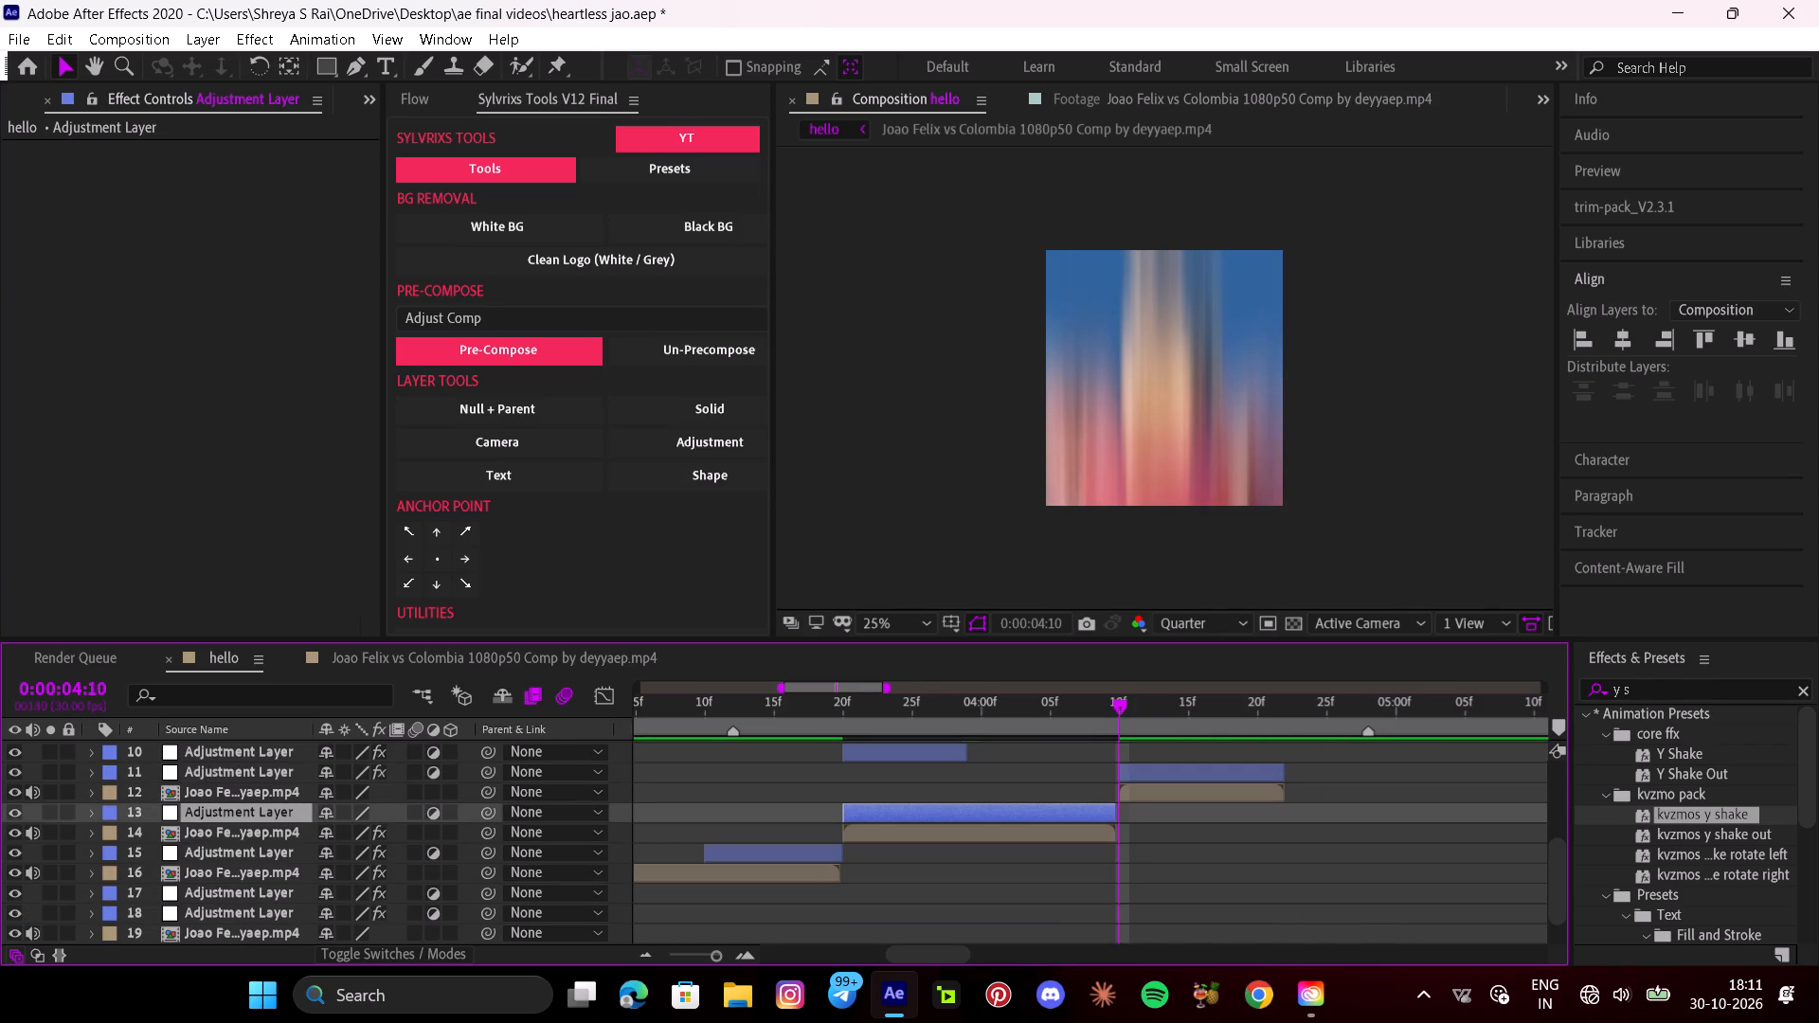
drag(1095, 713, 1042, 726)
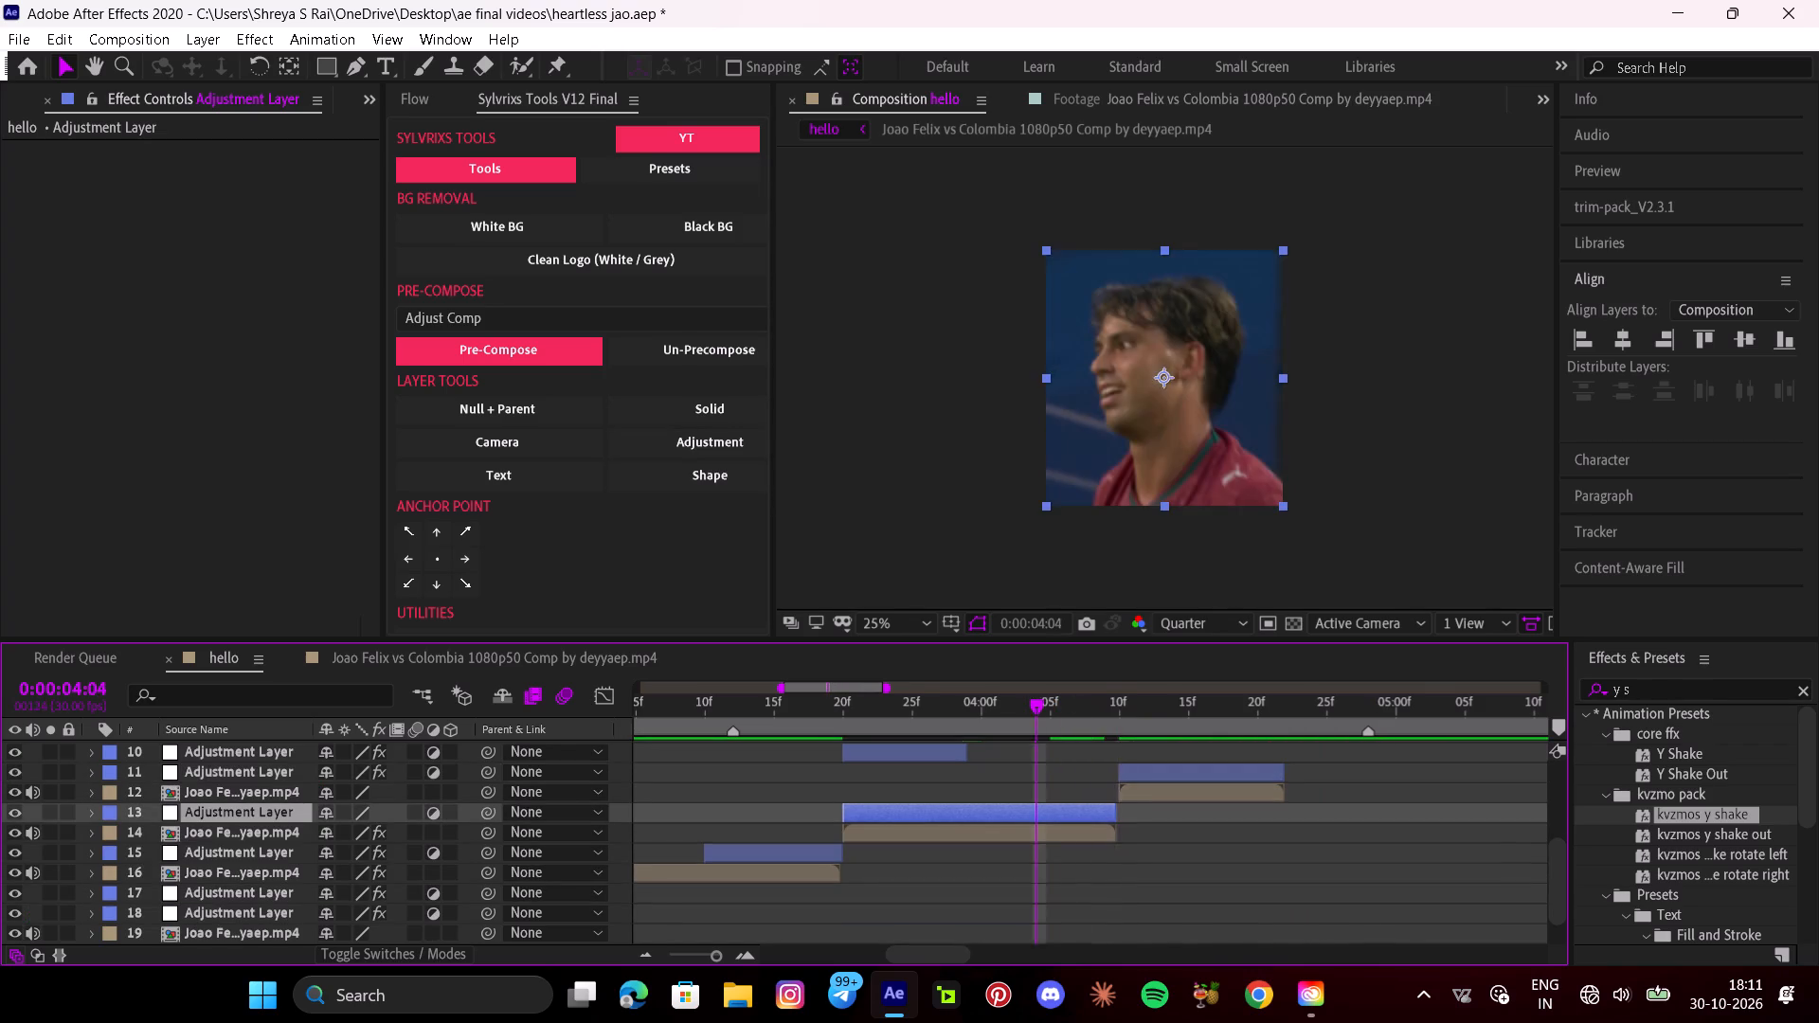
drag(1731, 834, 1152, 810)
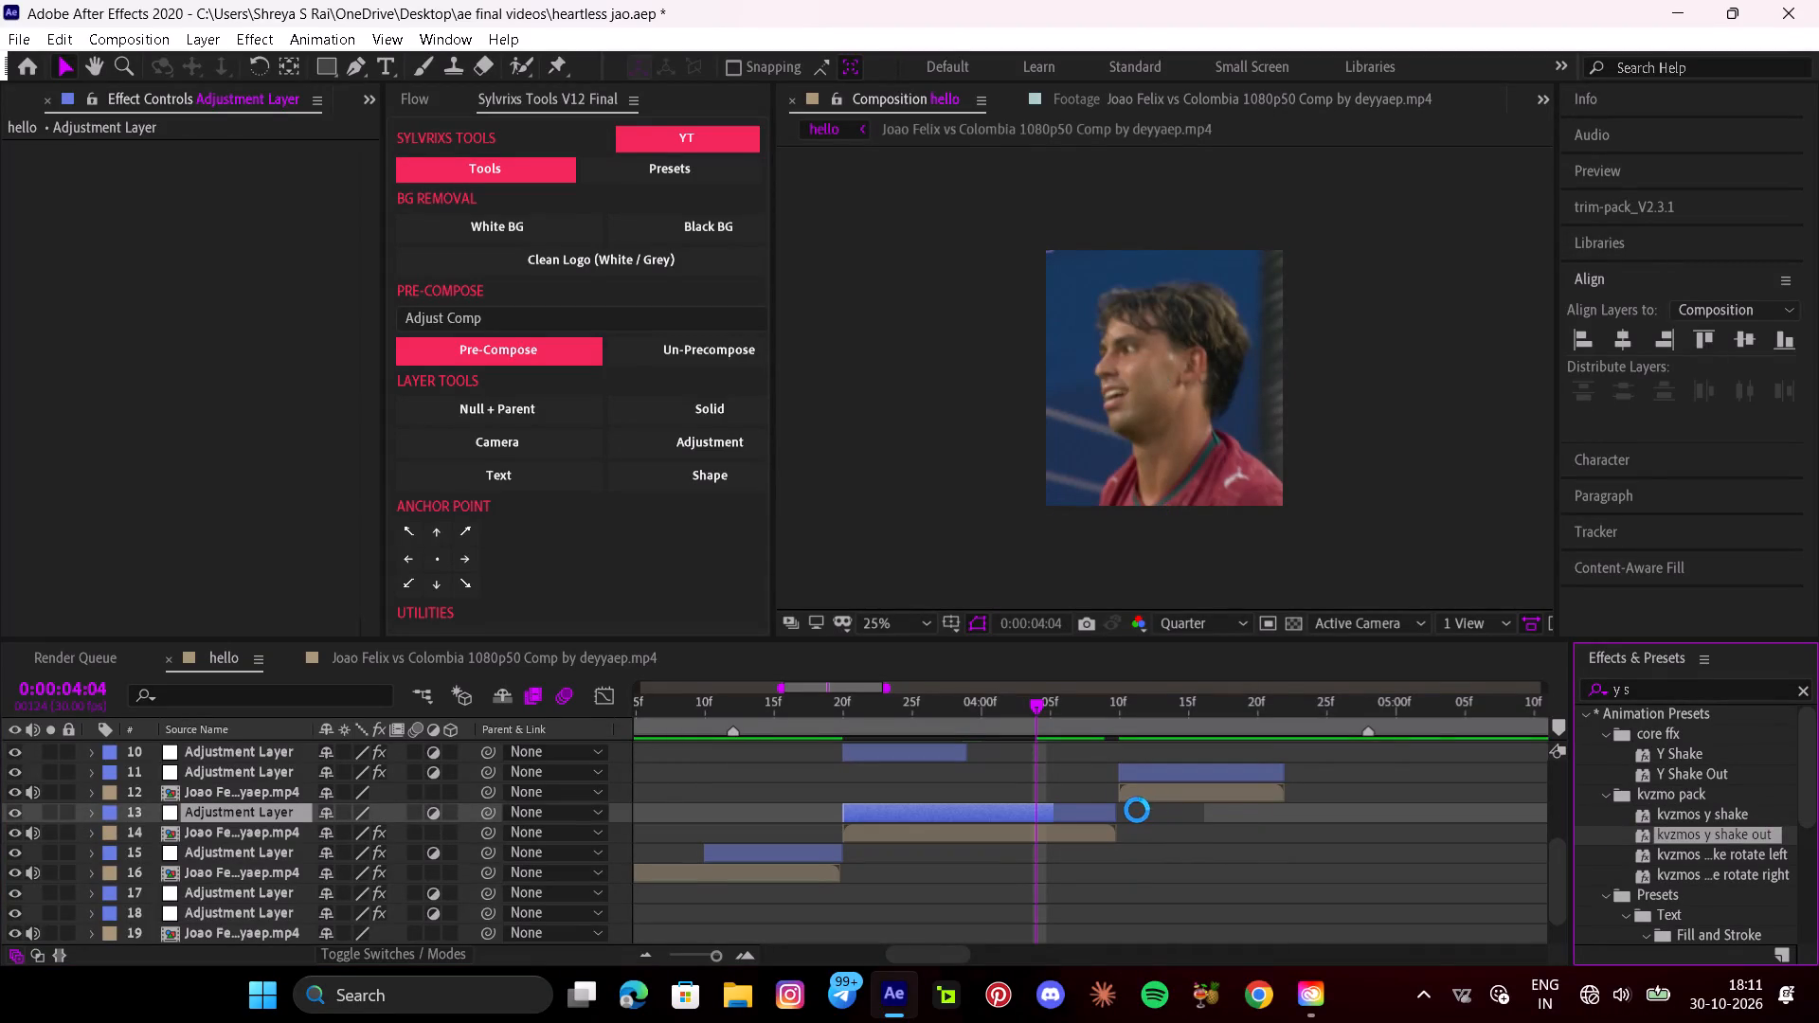
drag(847, 810, 1036, 821)
key(u)
drag(1191, 832, 1008, 900)
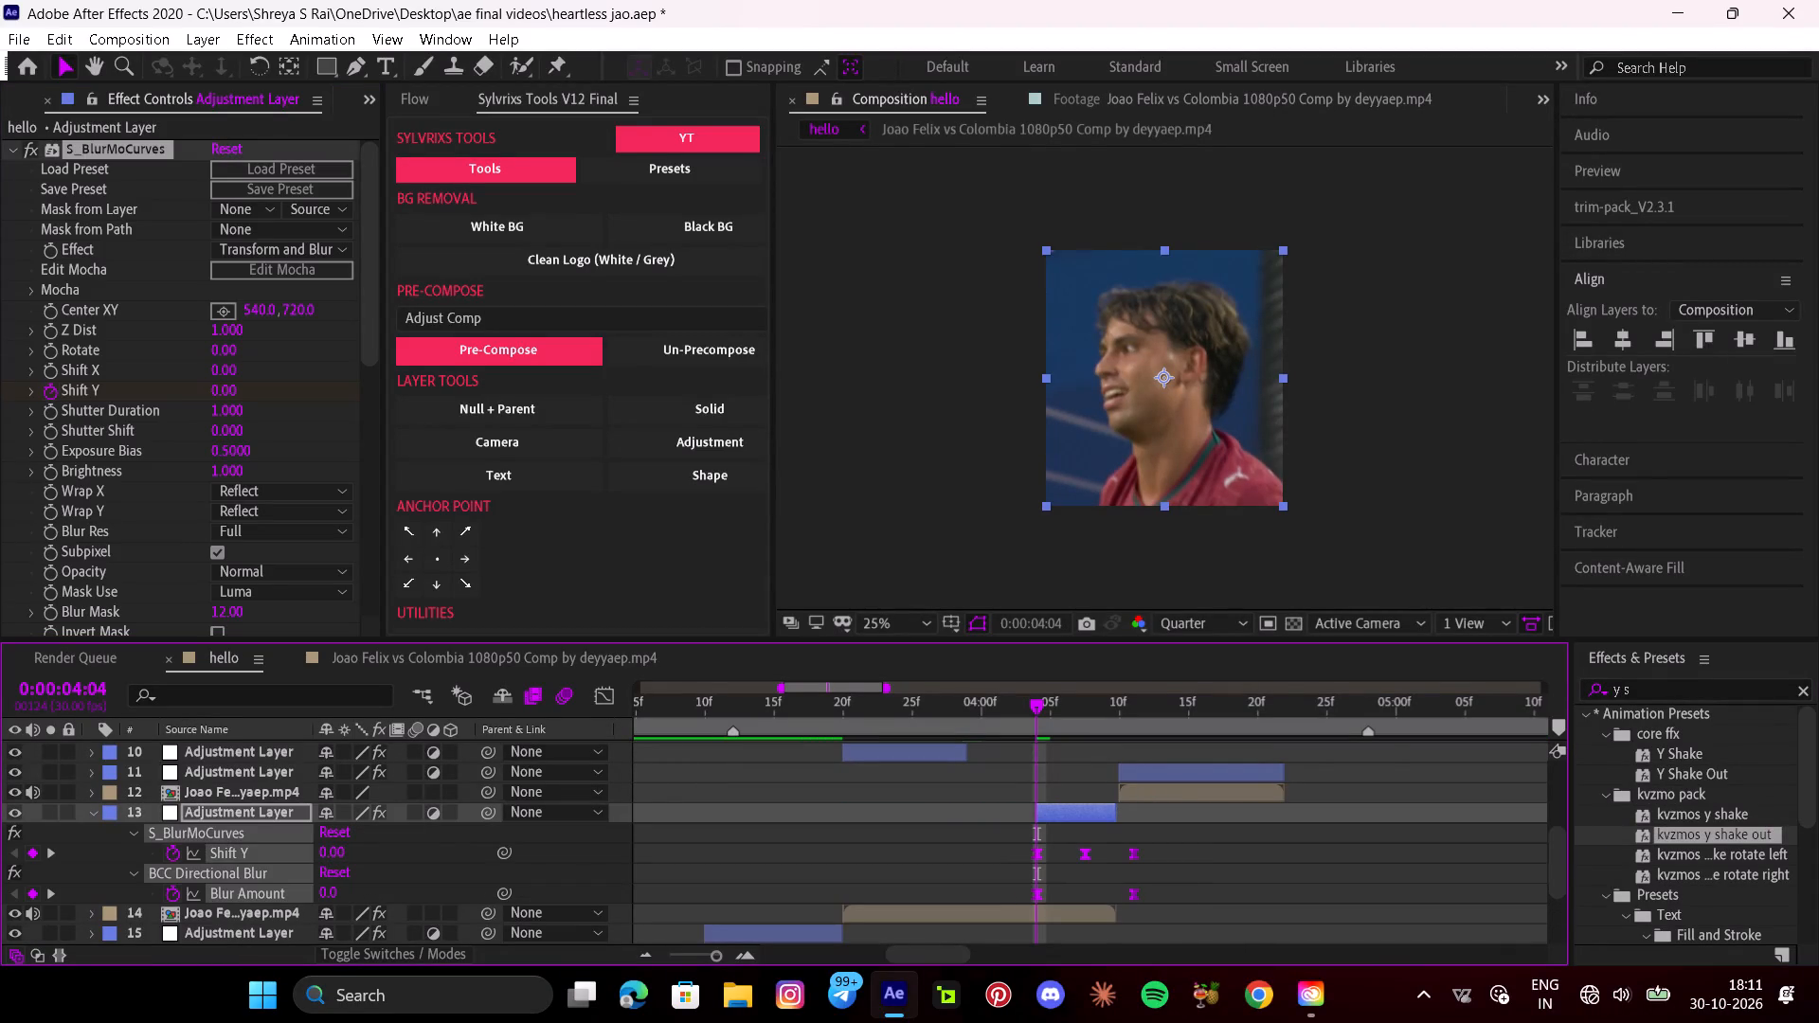
Shift the shake-out layer to start at 0:00:04:02 and end with its clip at 0:00:04:10, and preview the transition.
drag(1079, 810, 1038, 815)
drag(1073, 813, 1105, 829)
drag(1085, 808, 1101, 817)
key(space)
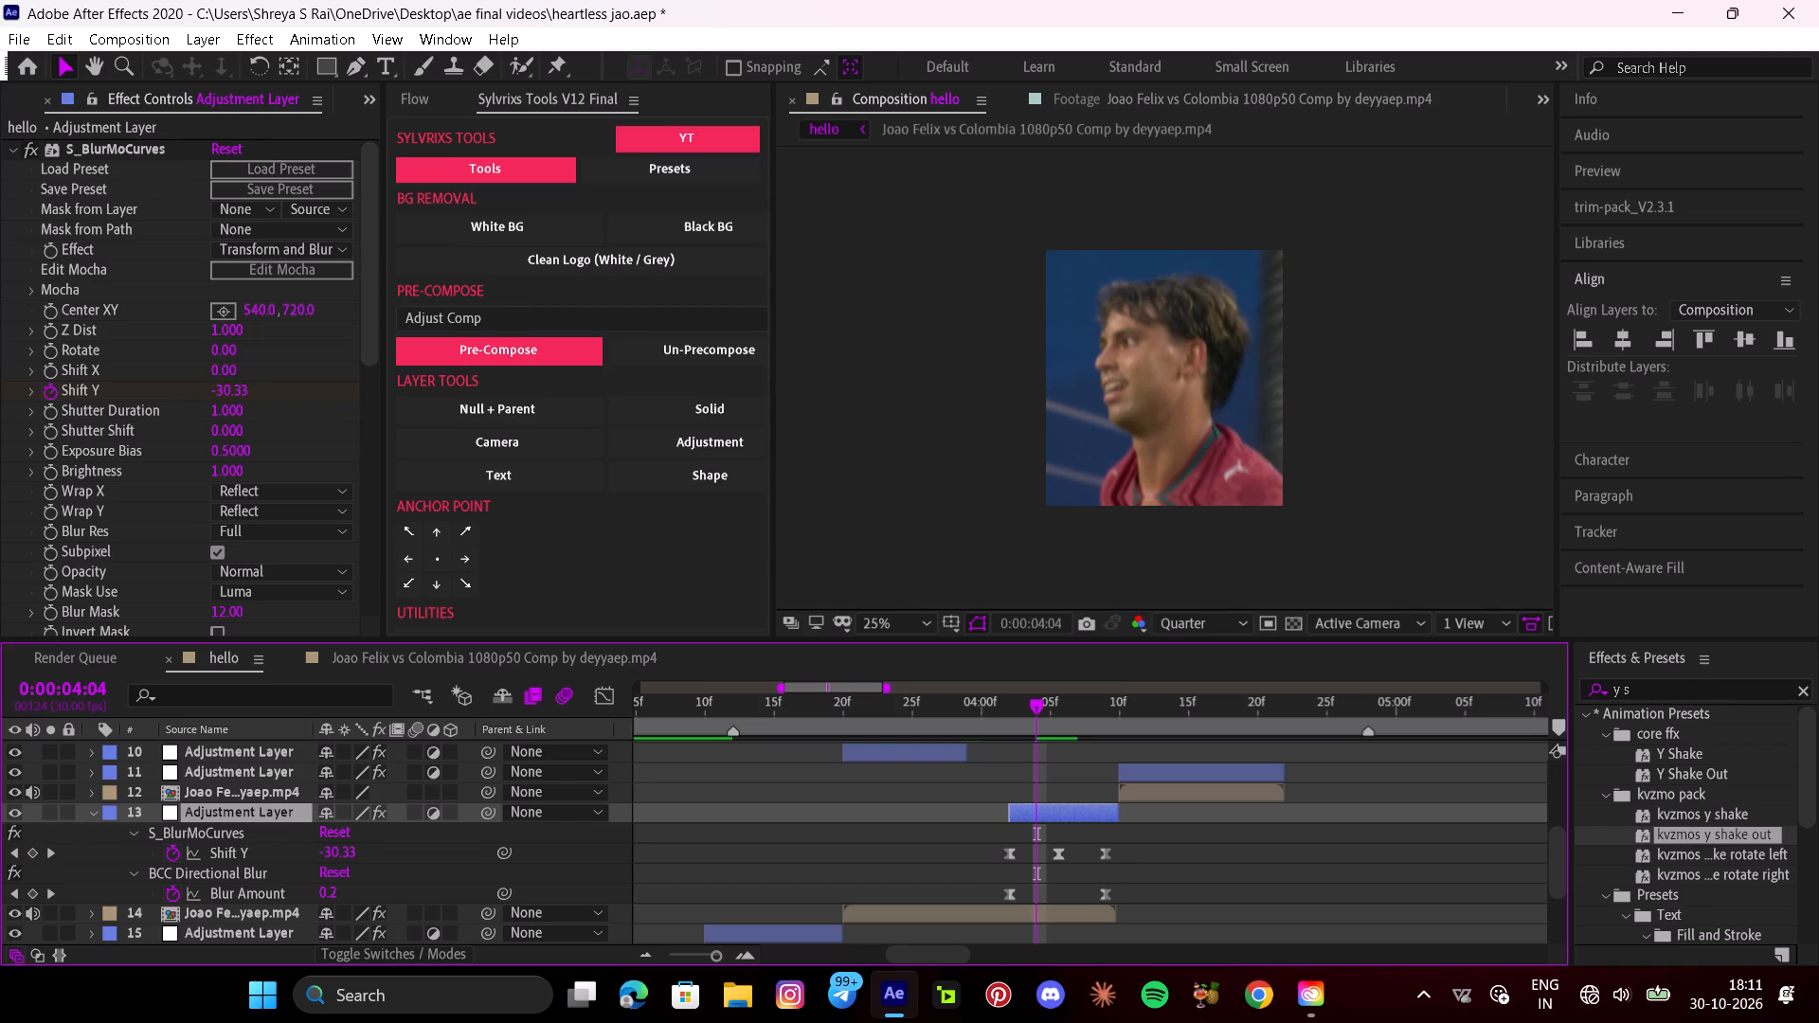
key(space)
drag(1253, 721, 814, 763)
key(space)
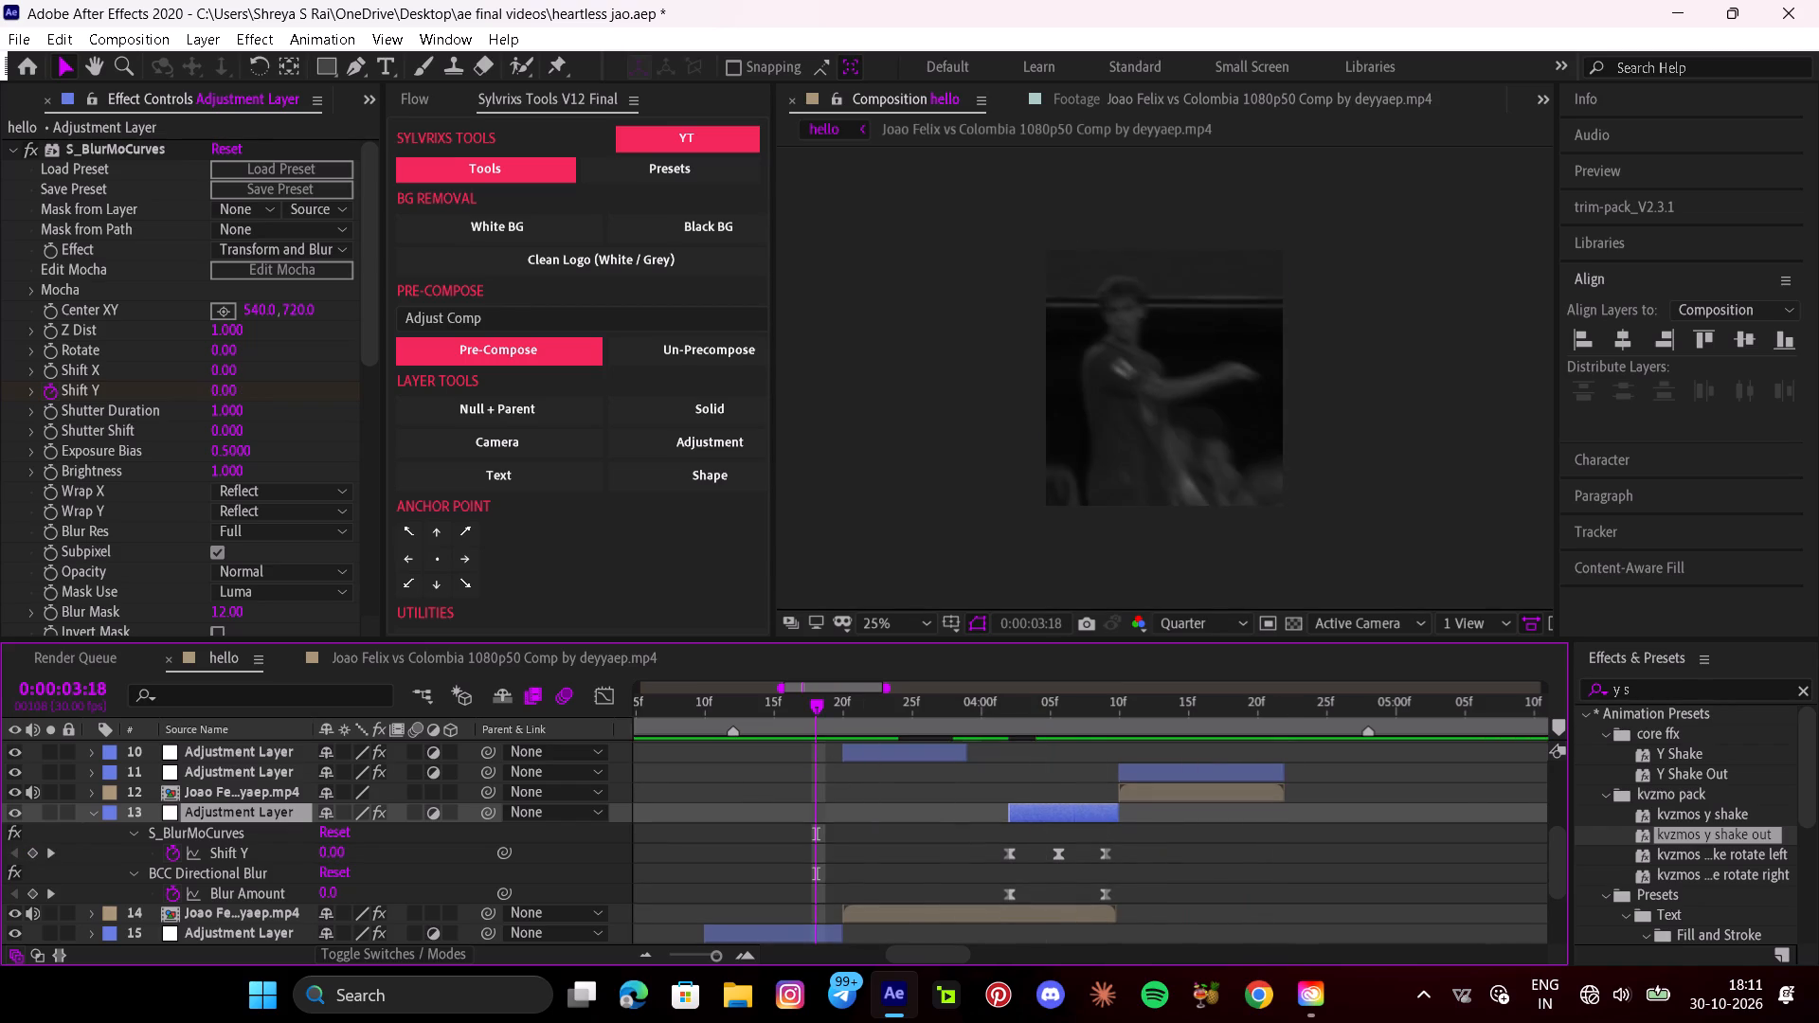
key(space)
key(i)
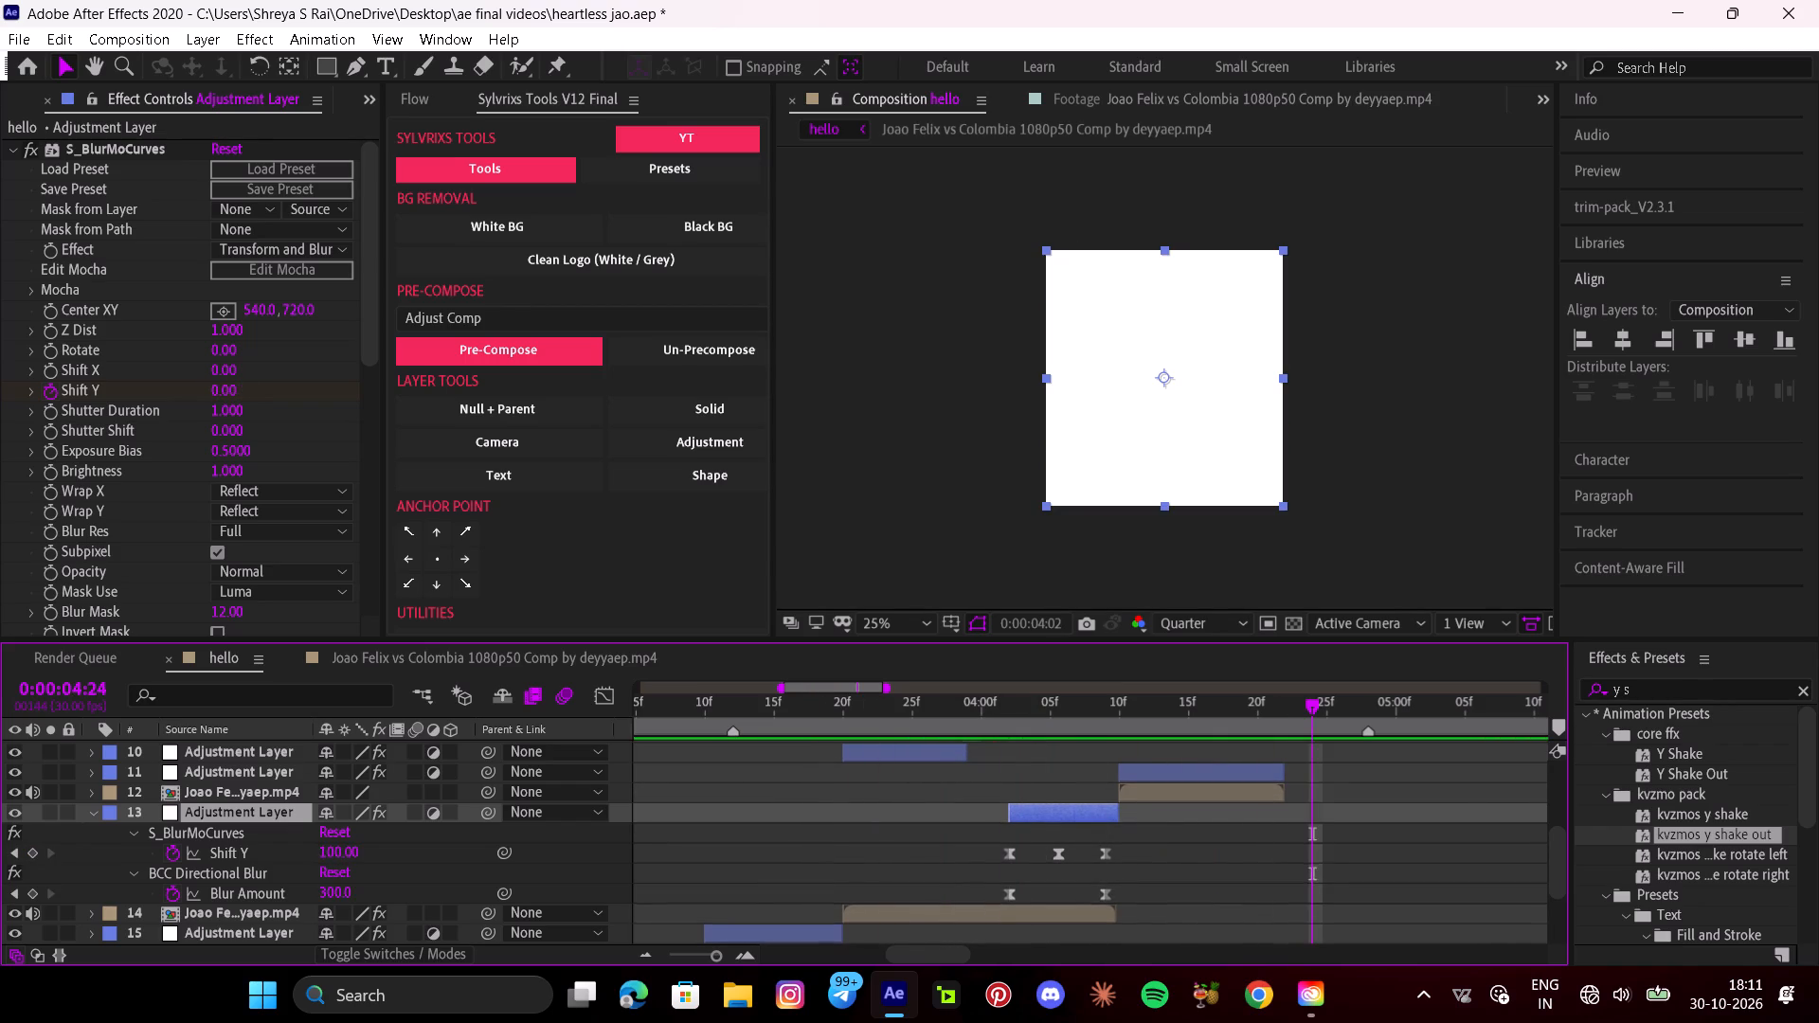
key(u)
Copy S_BlurMoCurves and Brightness & Contrast from the clip starting at 0:00:03:20 and paste them onto the clip starting at 0:00:04:10.
click(1068, 839)
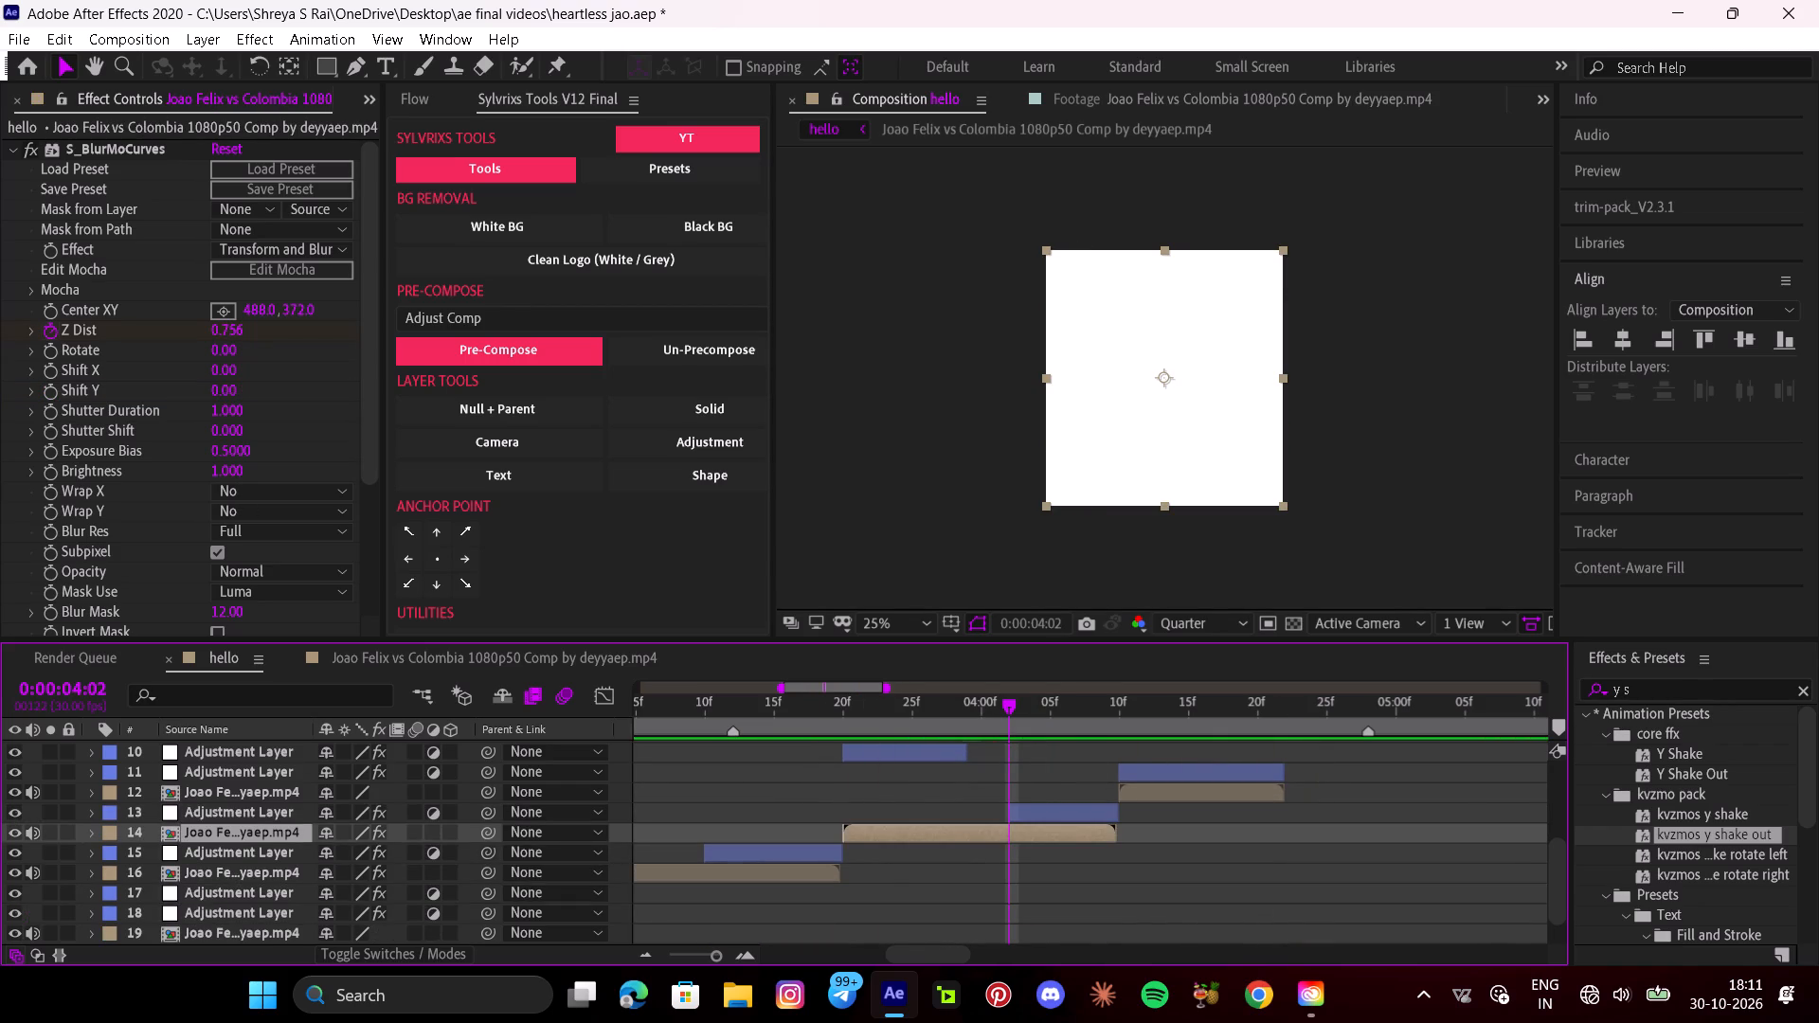
key(e)
scroll(507, 856, down, 2)
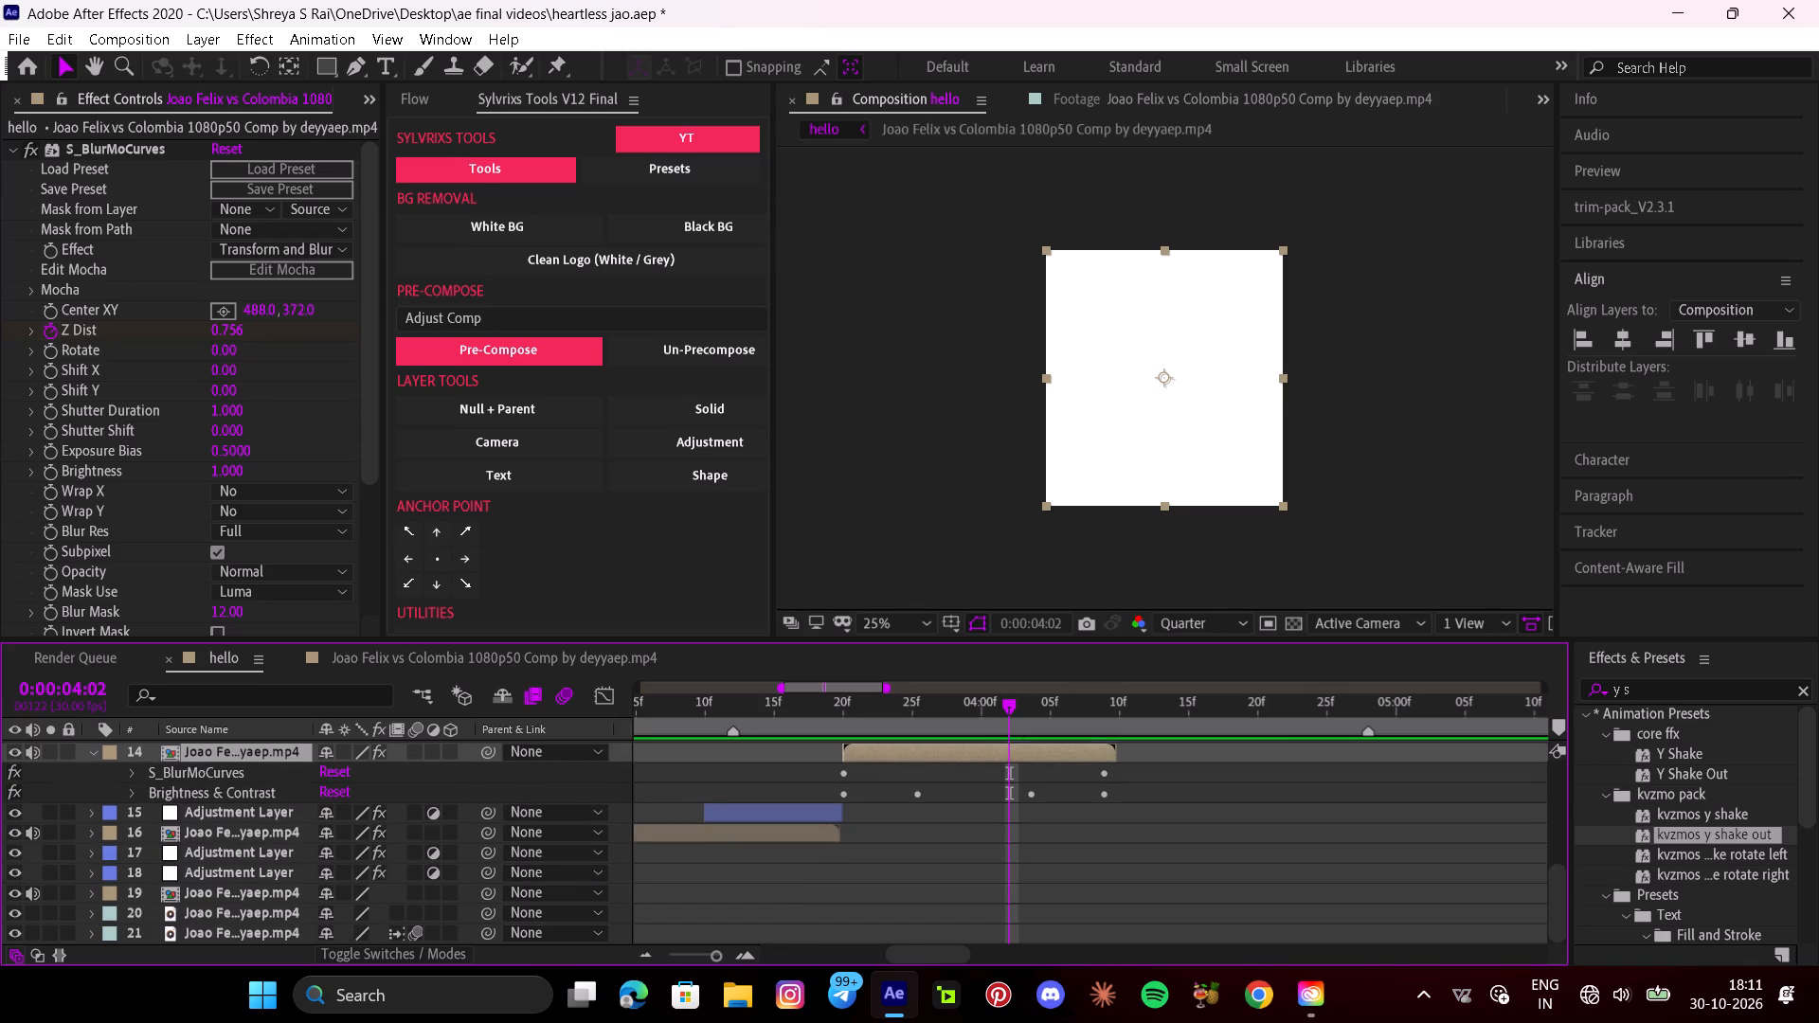
drag(571, 776, 543, 795)
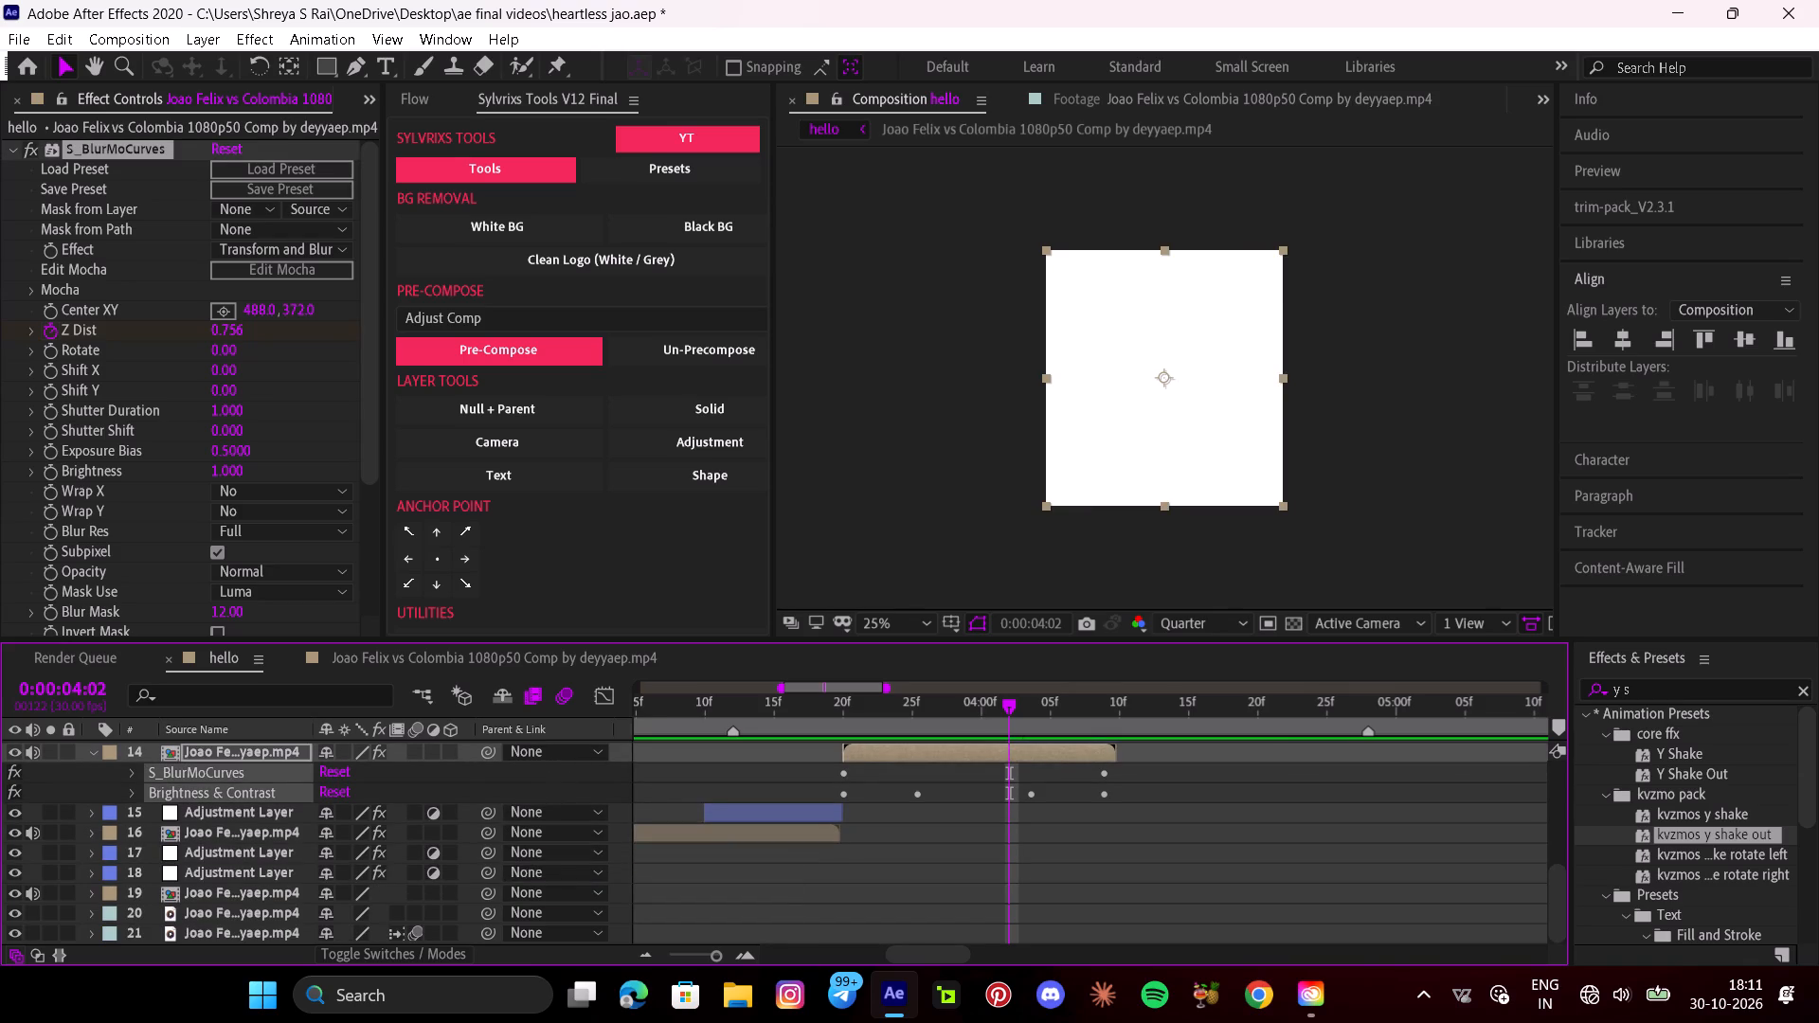
click(9, 148)
key(ctrl+c)
key(e)
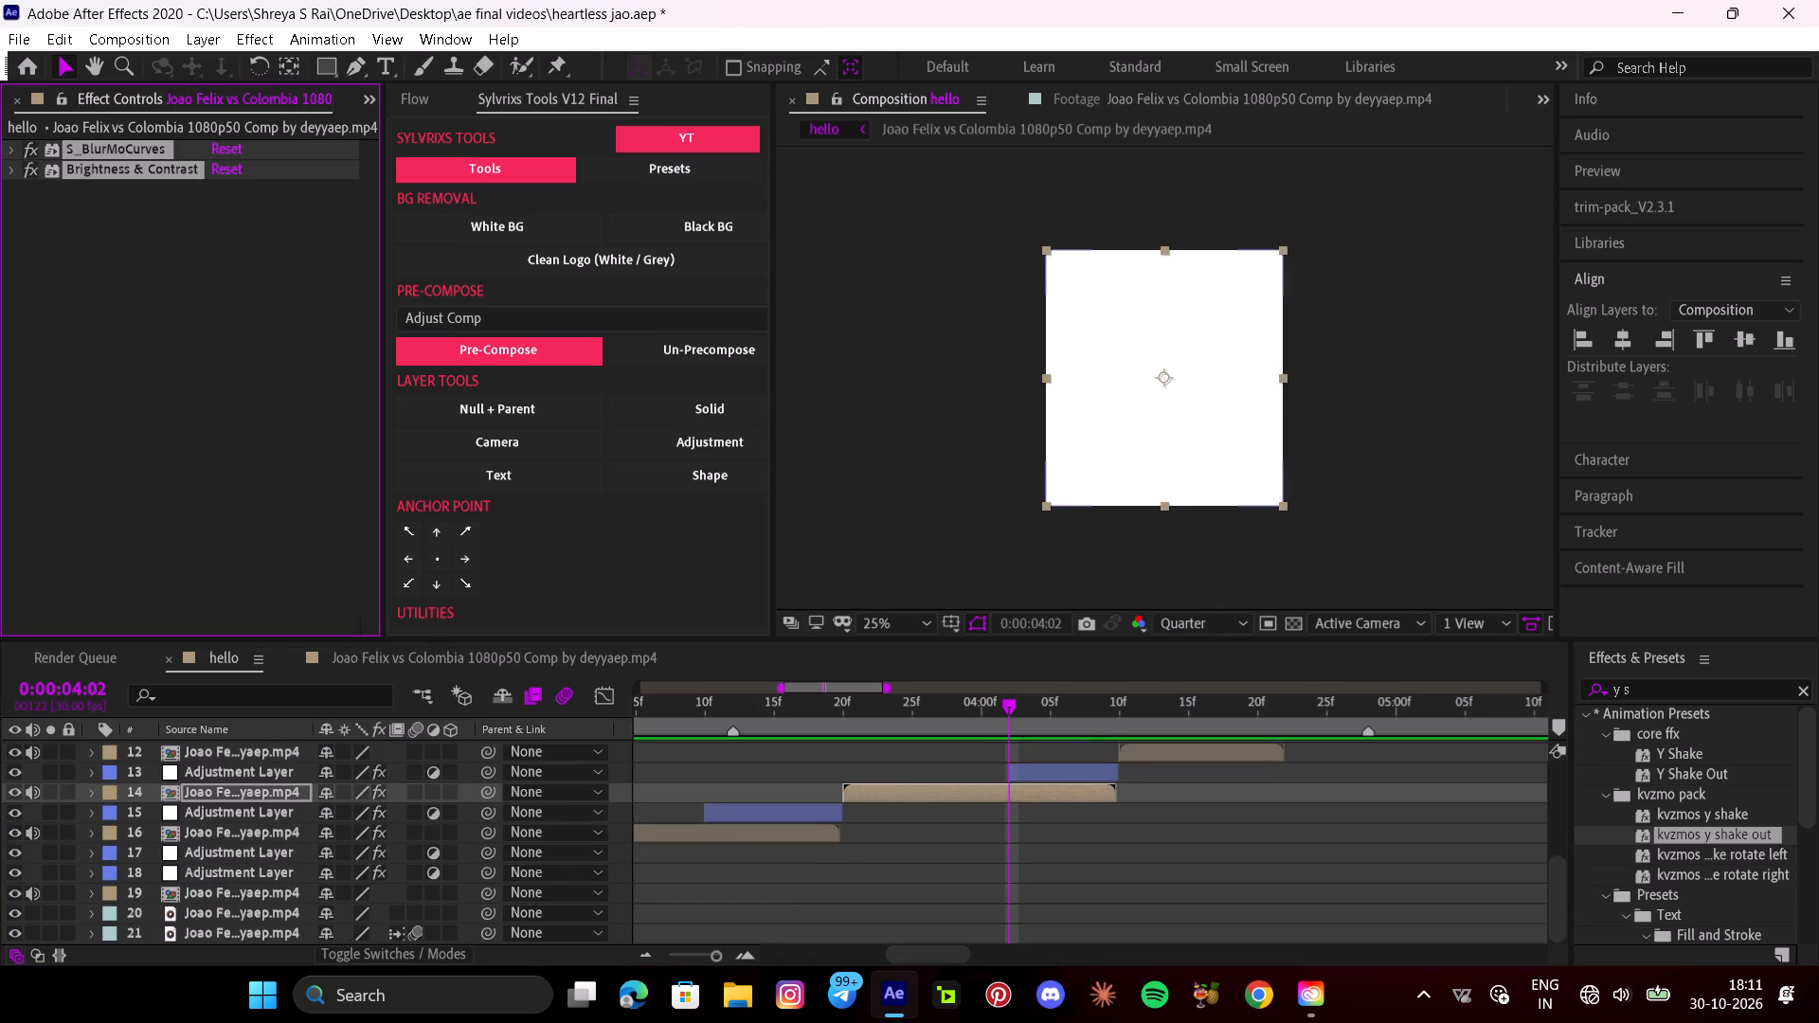
click(1159, 761)
key(i)
key(ctrl+v)
Compress the pasted Z Dist and Brightness keyframes proportionally so the last ones land at 0:00:04:21, inside the clip.
key(u)
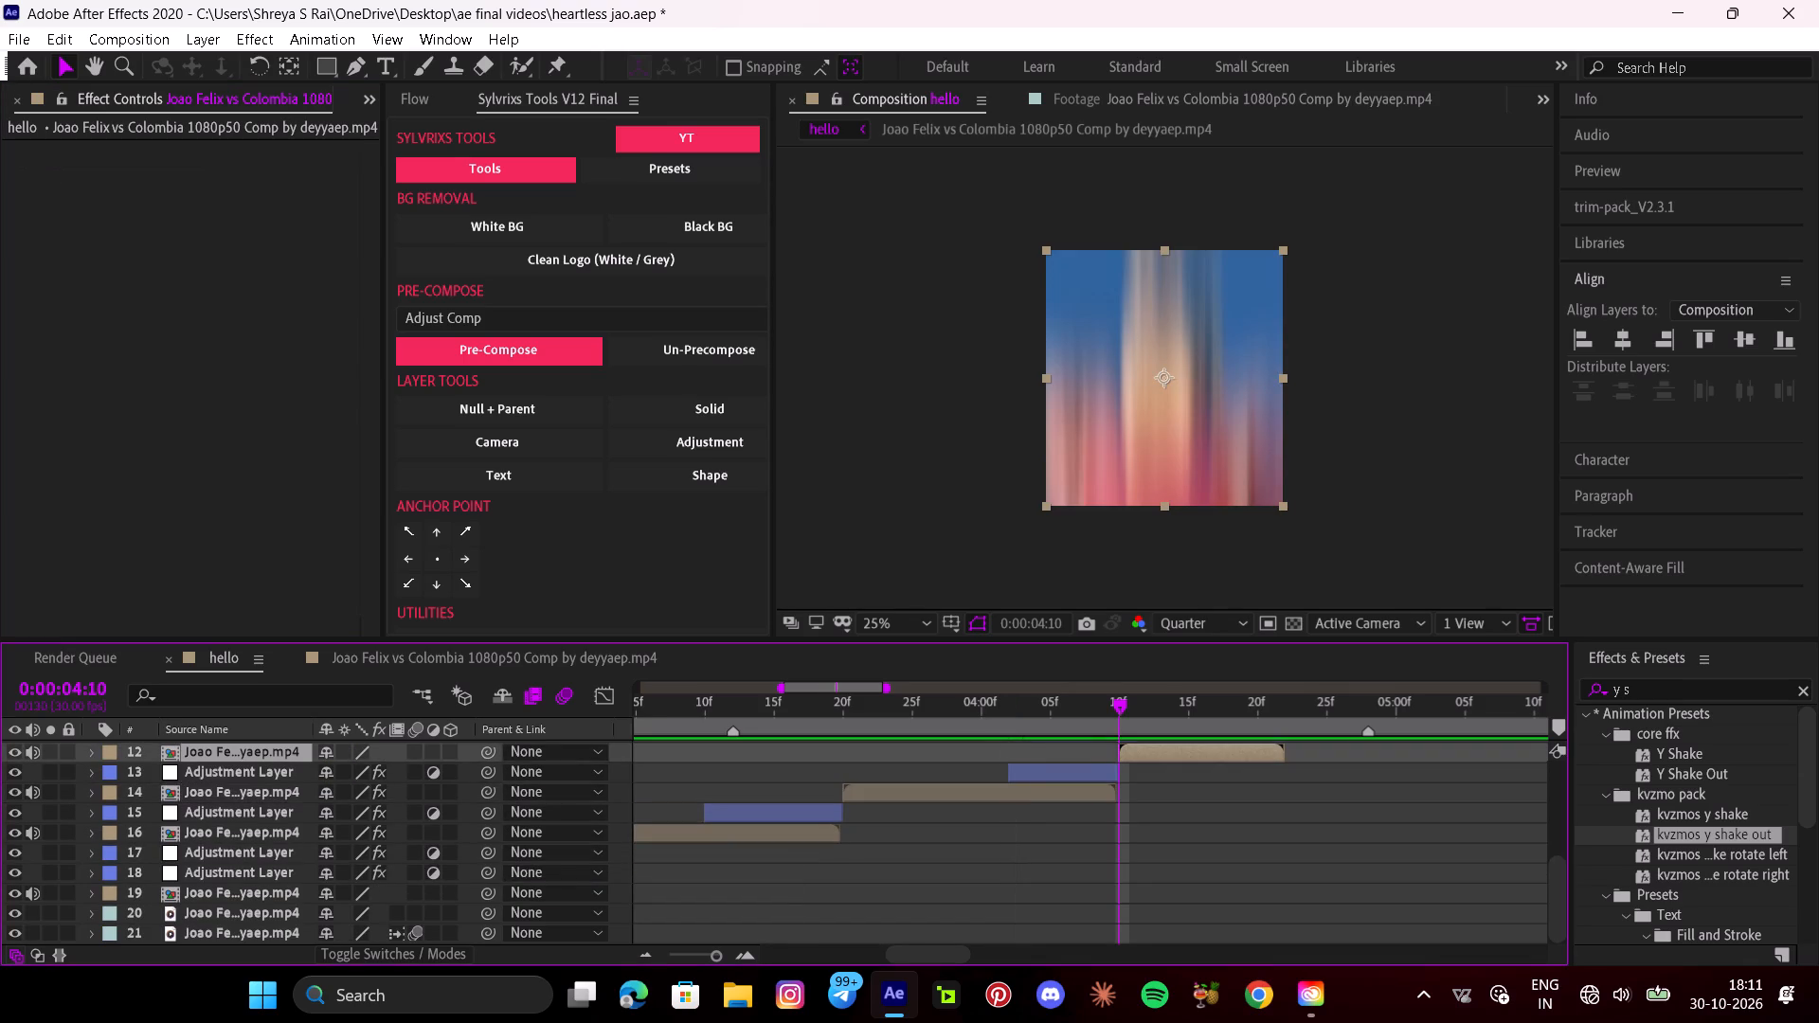
drag(1430, 777, 1020, 868)
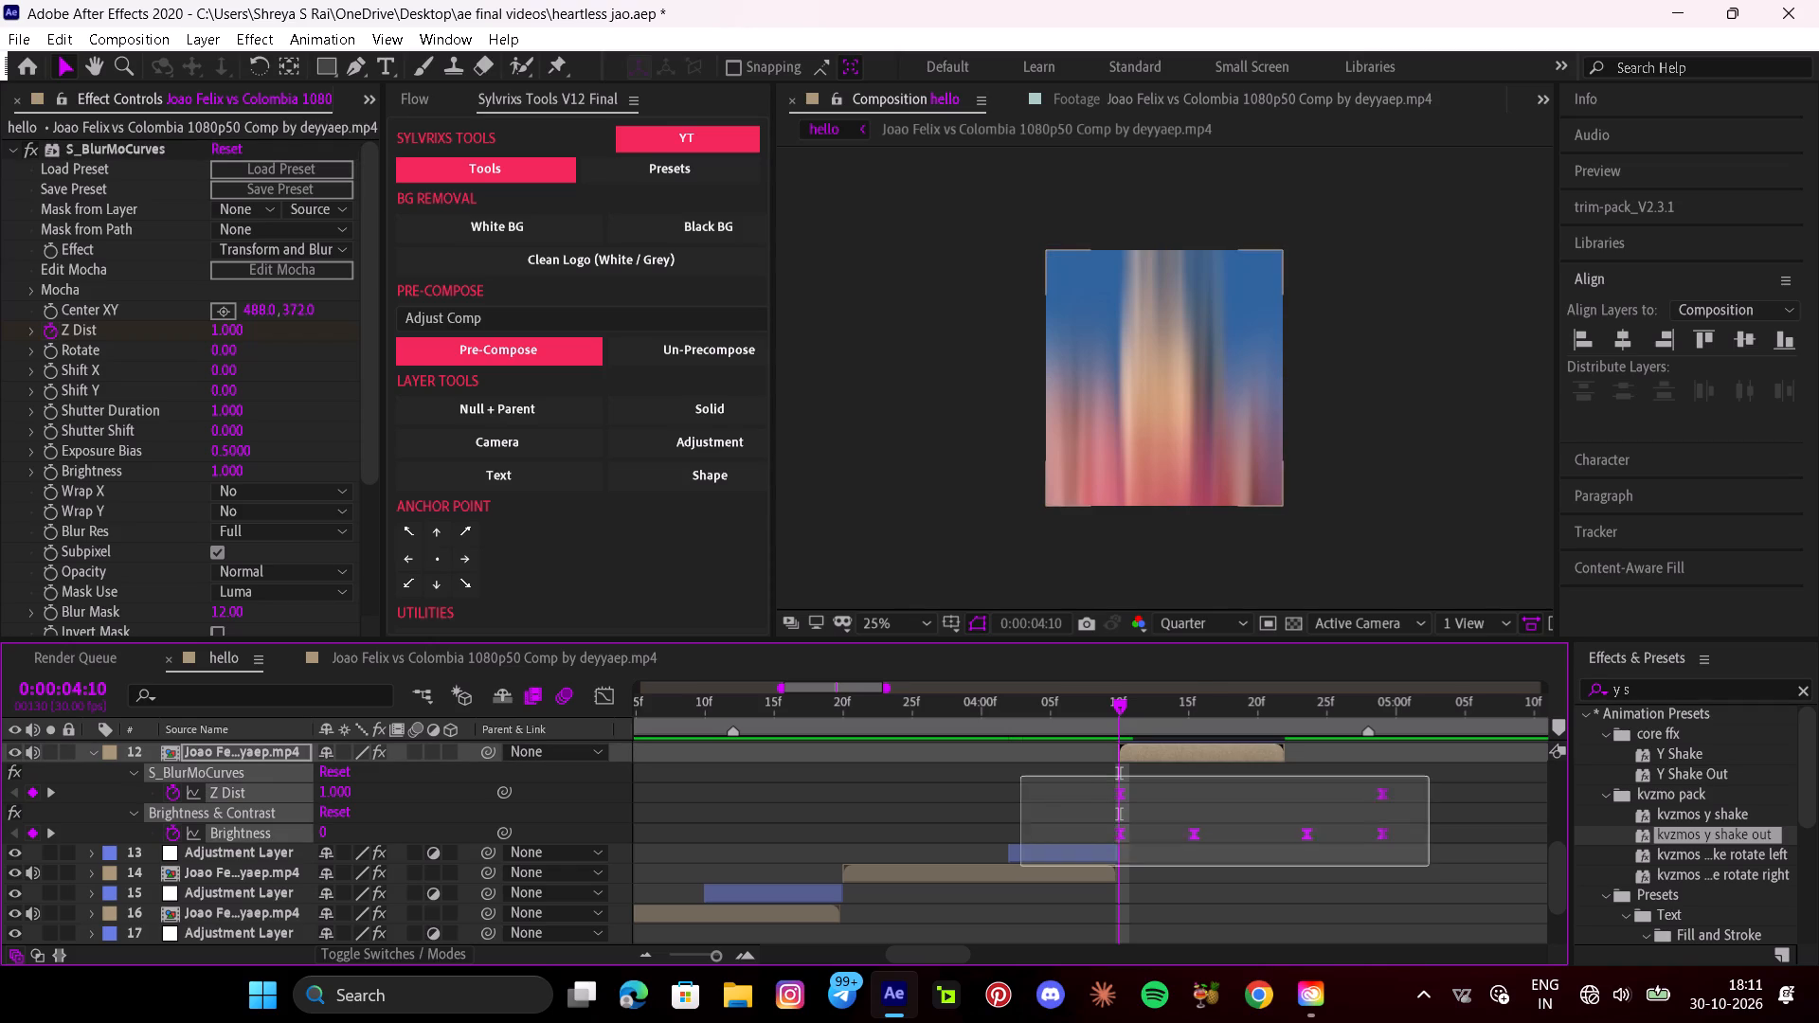
drag(1020, 868, 1019, 868)
alt+drag(1381, 796, 1272, 795)
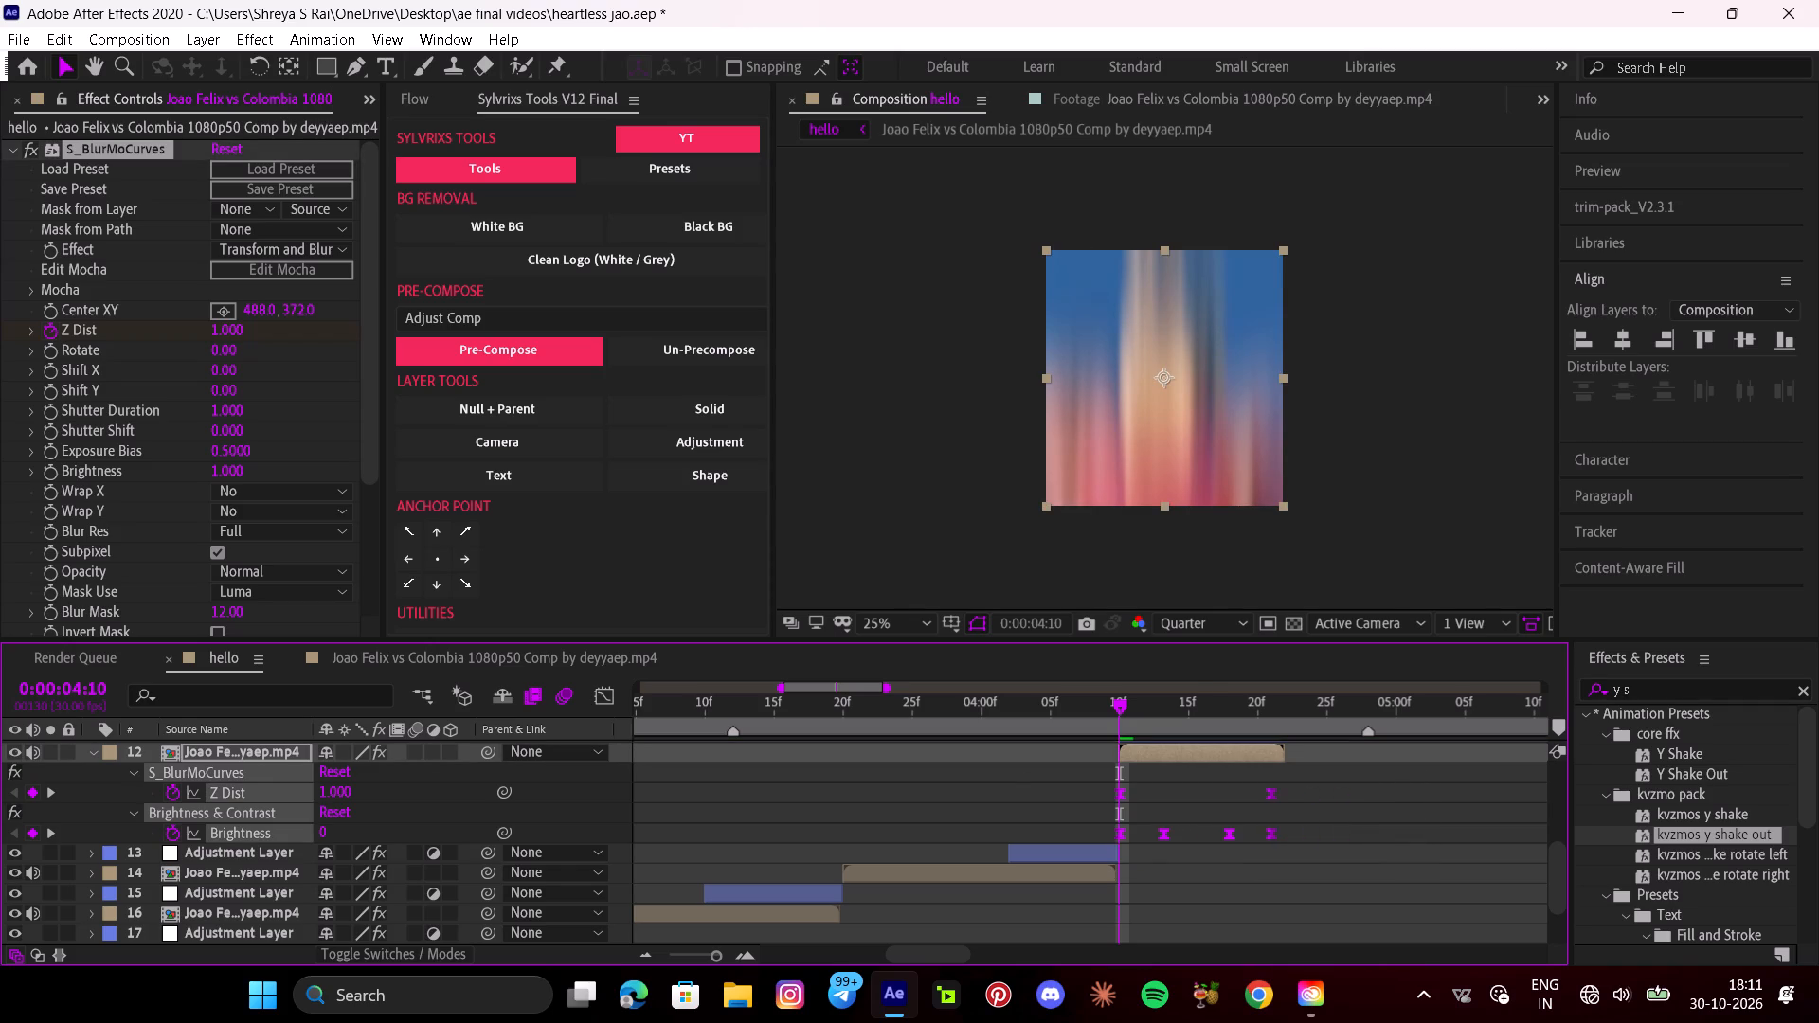
alt+drag(1272, 795, 1275, 800)
key(o)
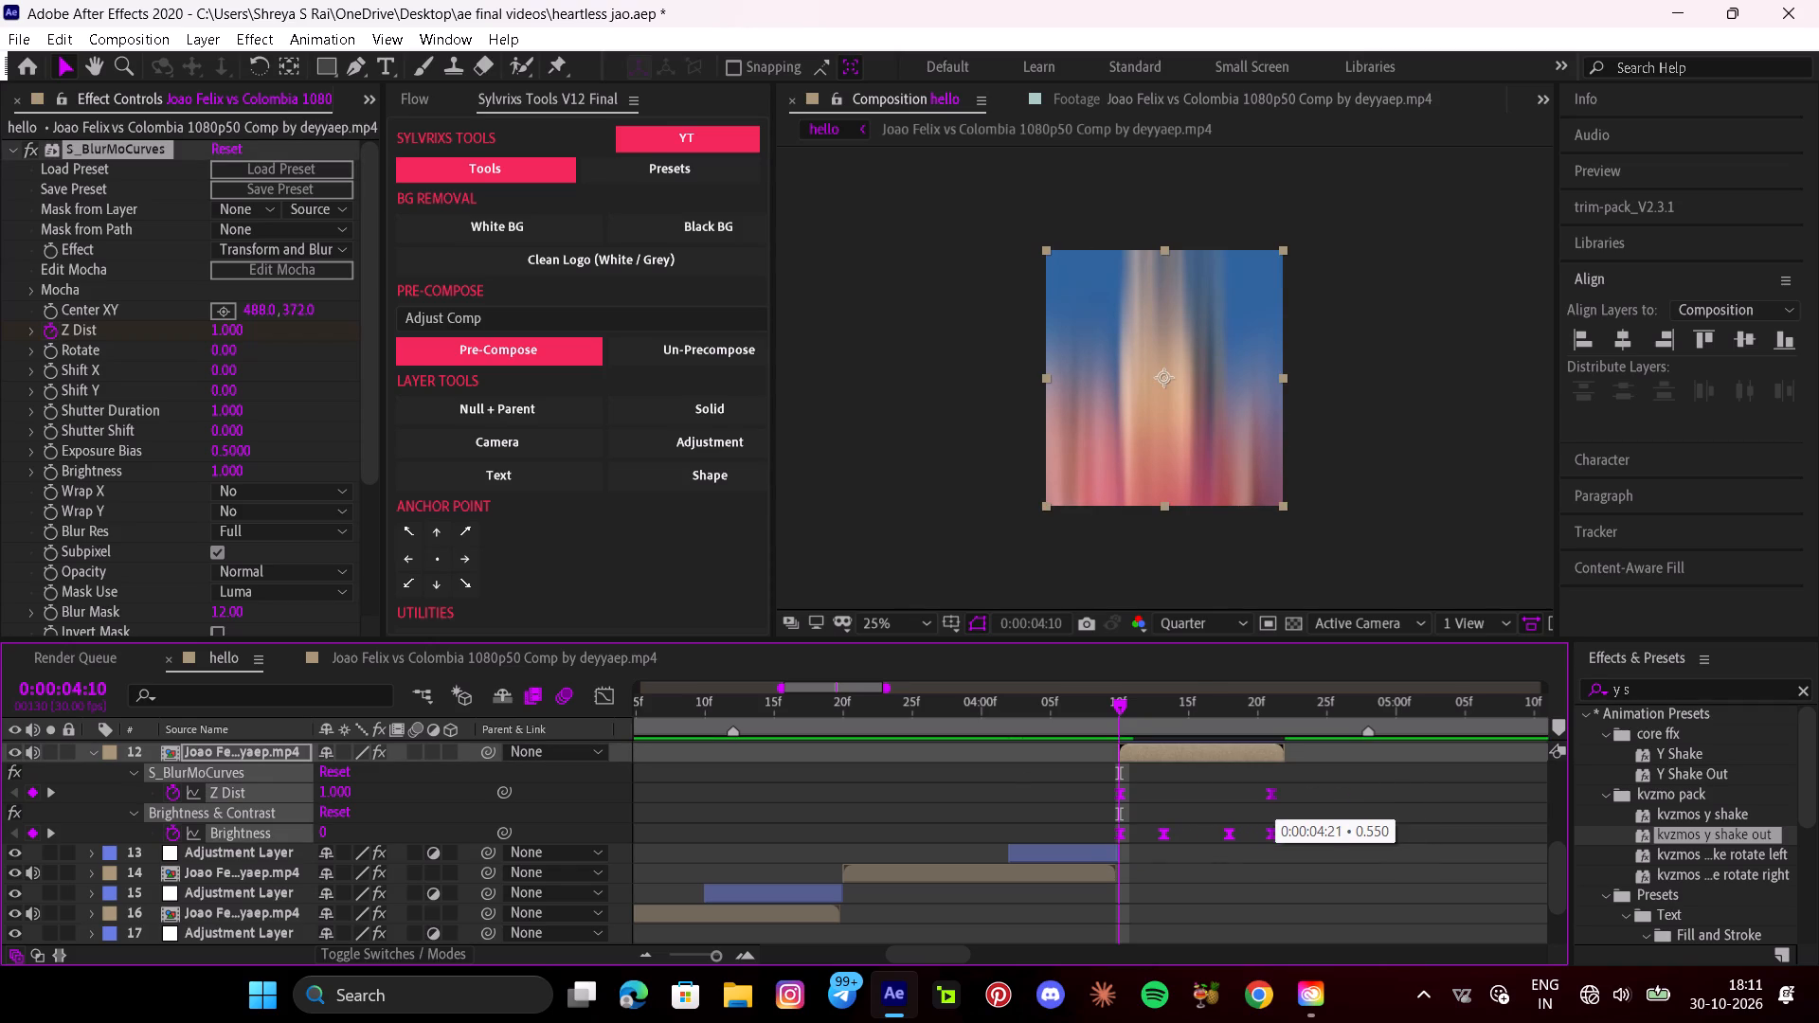
click(1303, 790)
Time-reverse the Z Dist keyframes on the clip starting at 0:00:04:10 and preview the zoom from 0:00:03:23 and 0:00:03:08.
drag(1311, 785, 1100, 810)
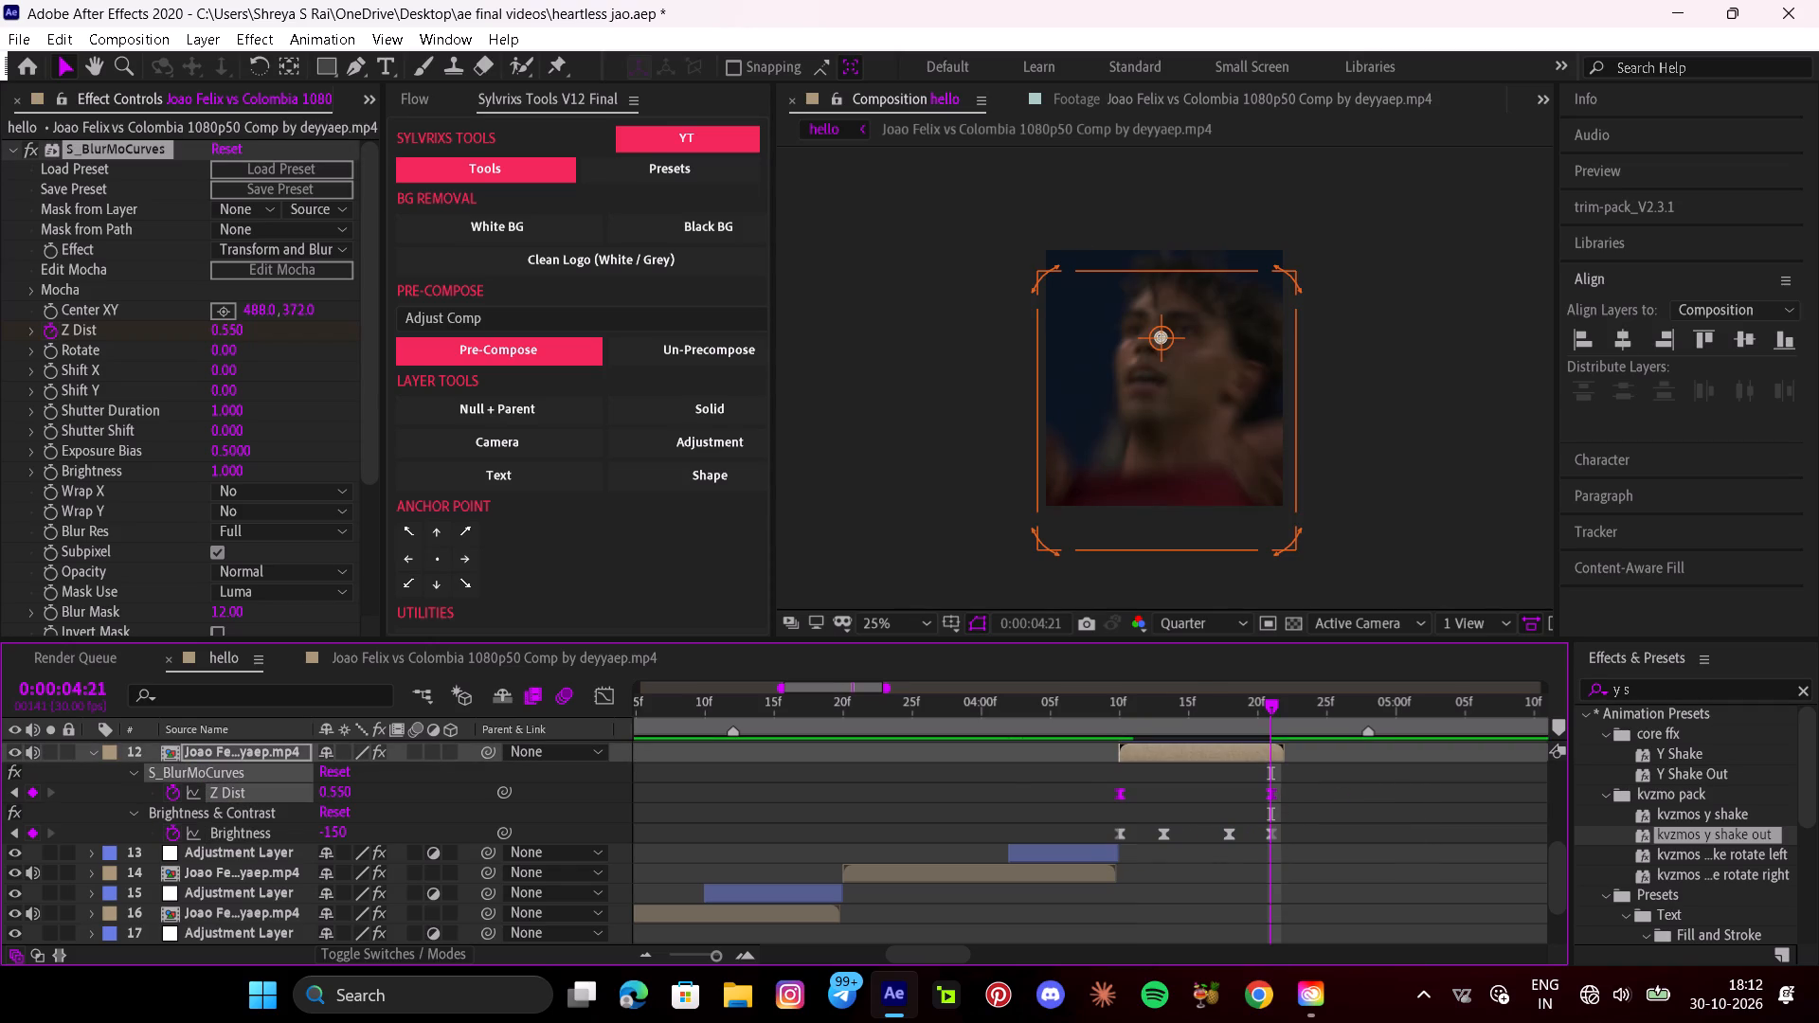
right_click(1118, 794)
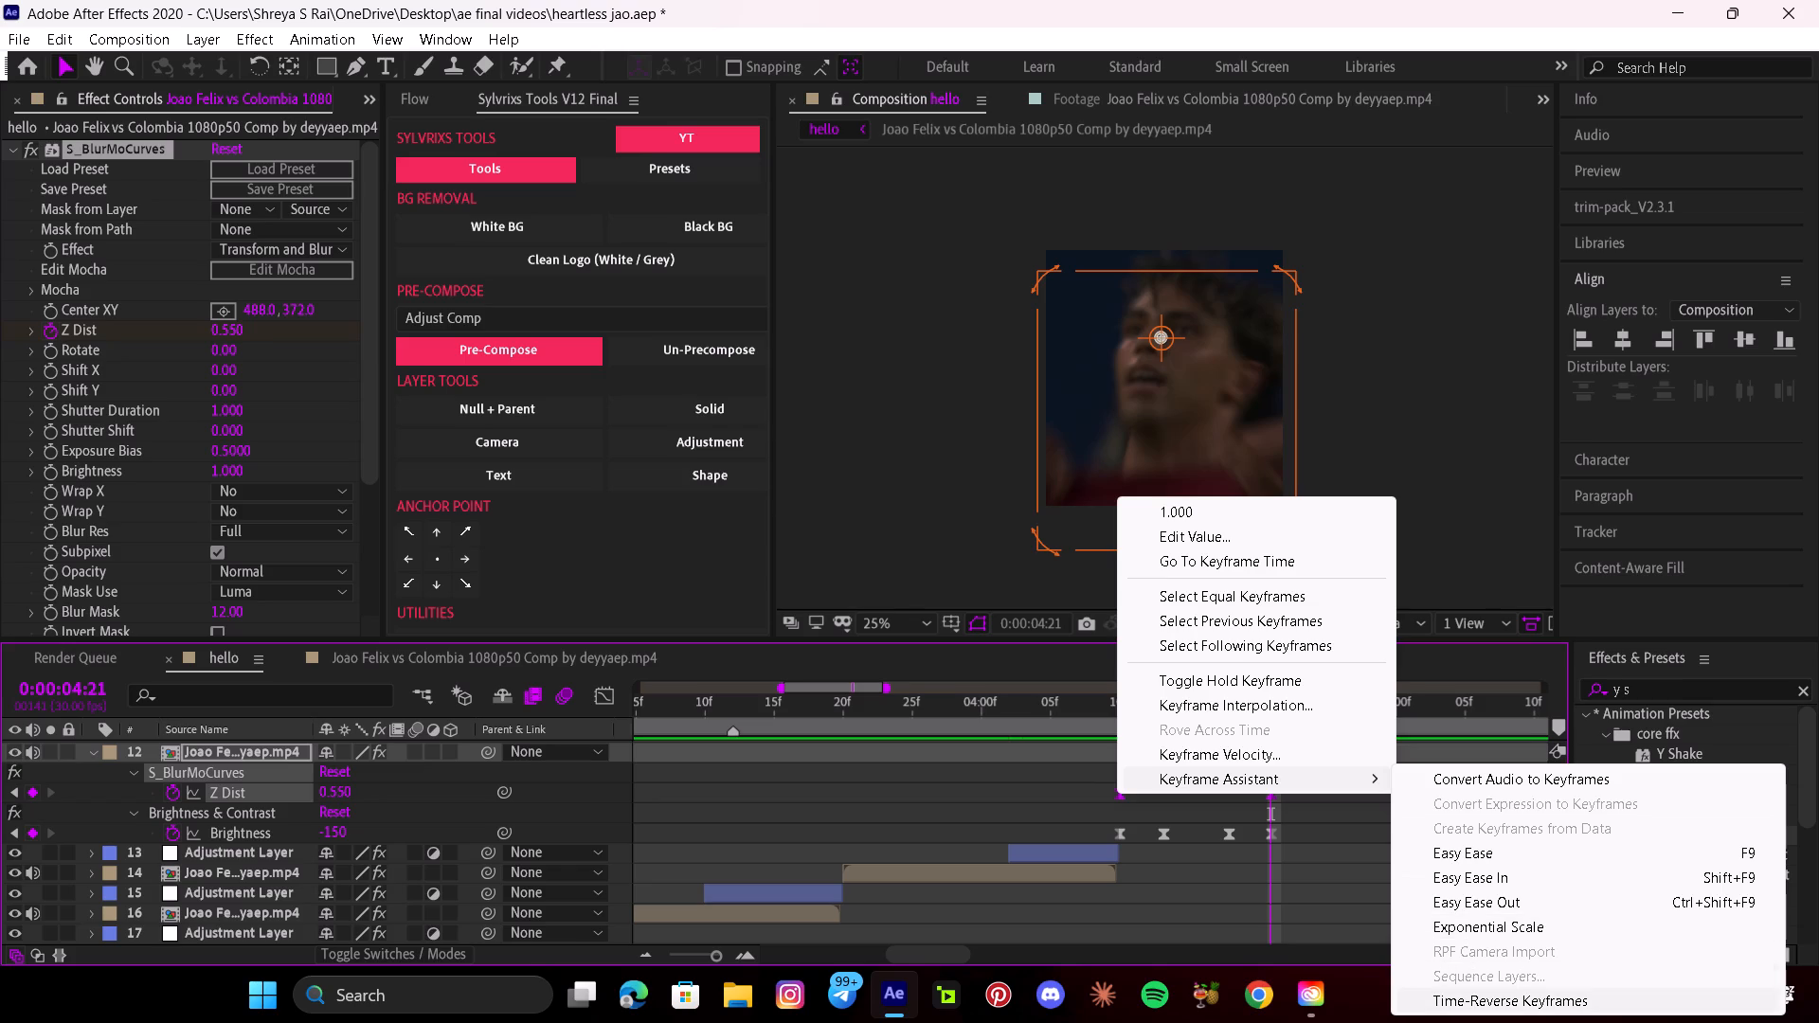
click(1489, 1007)
drag(1245, 722, 873, 737)
key(space)
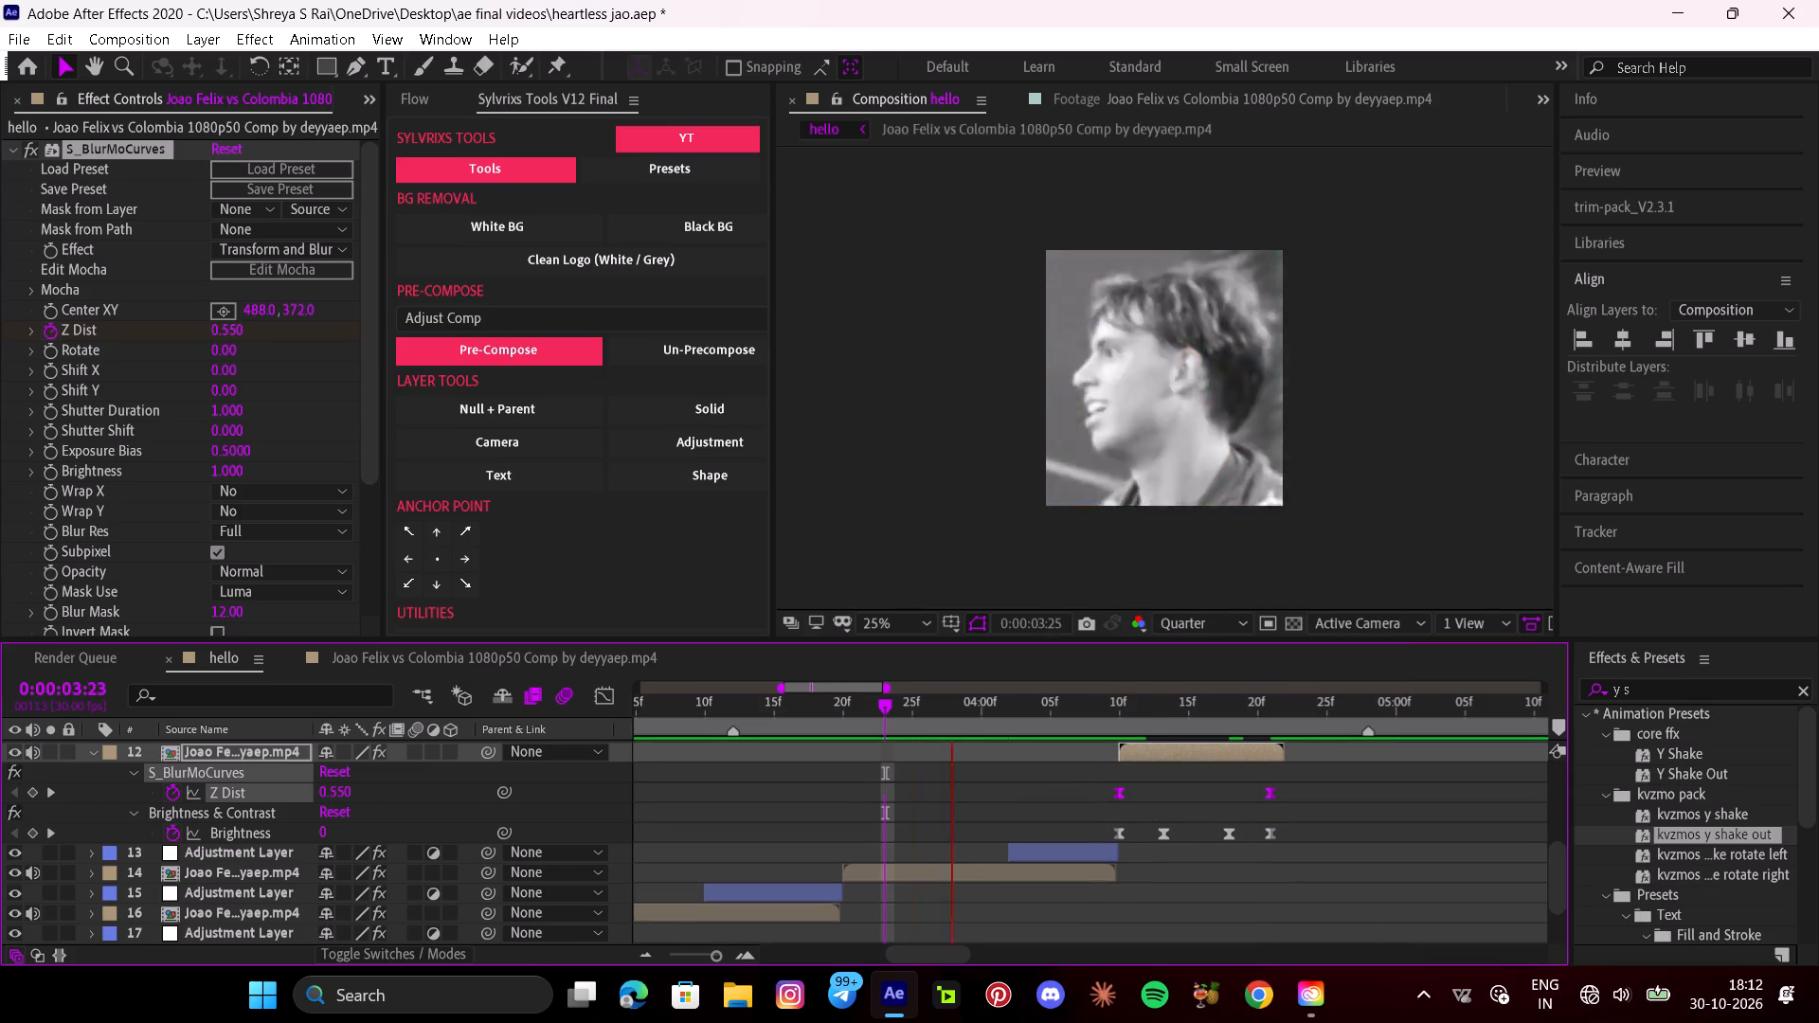
key(space)
drag(1319, 712, 675, 715)
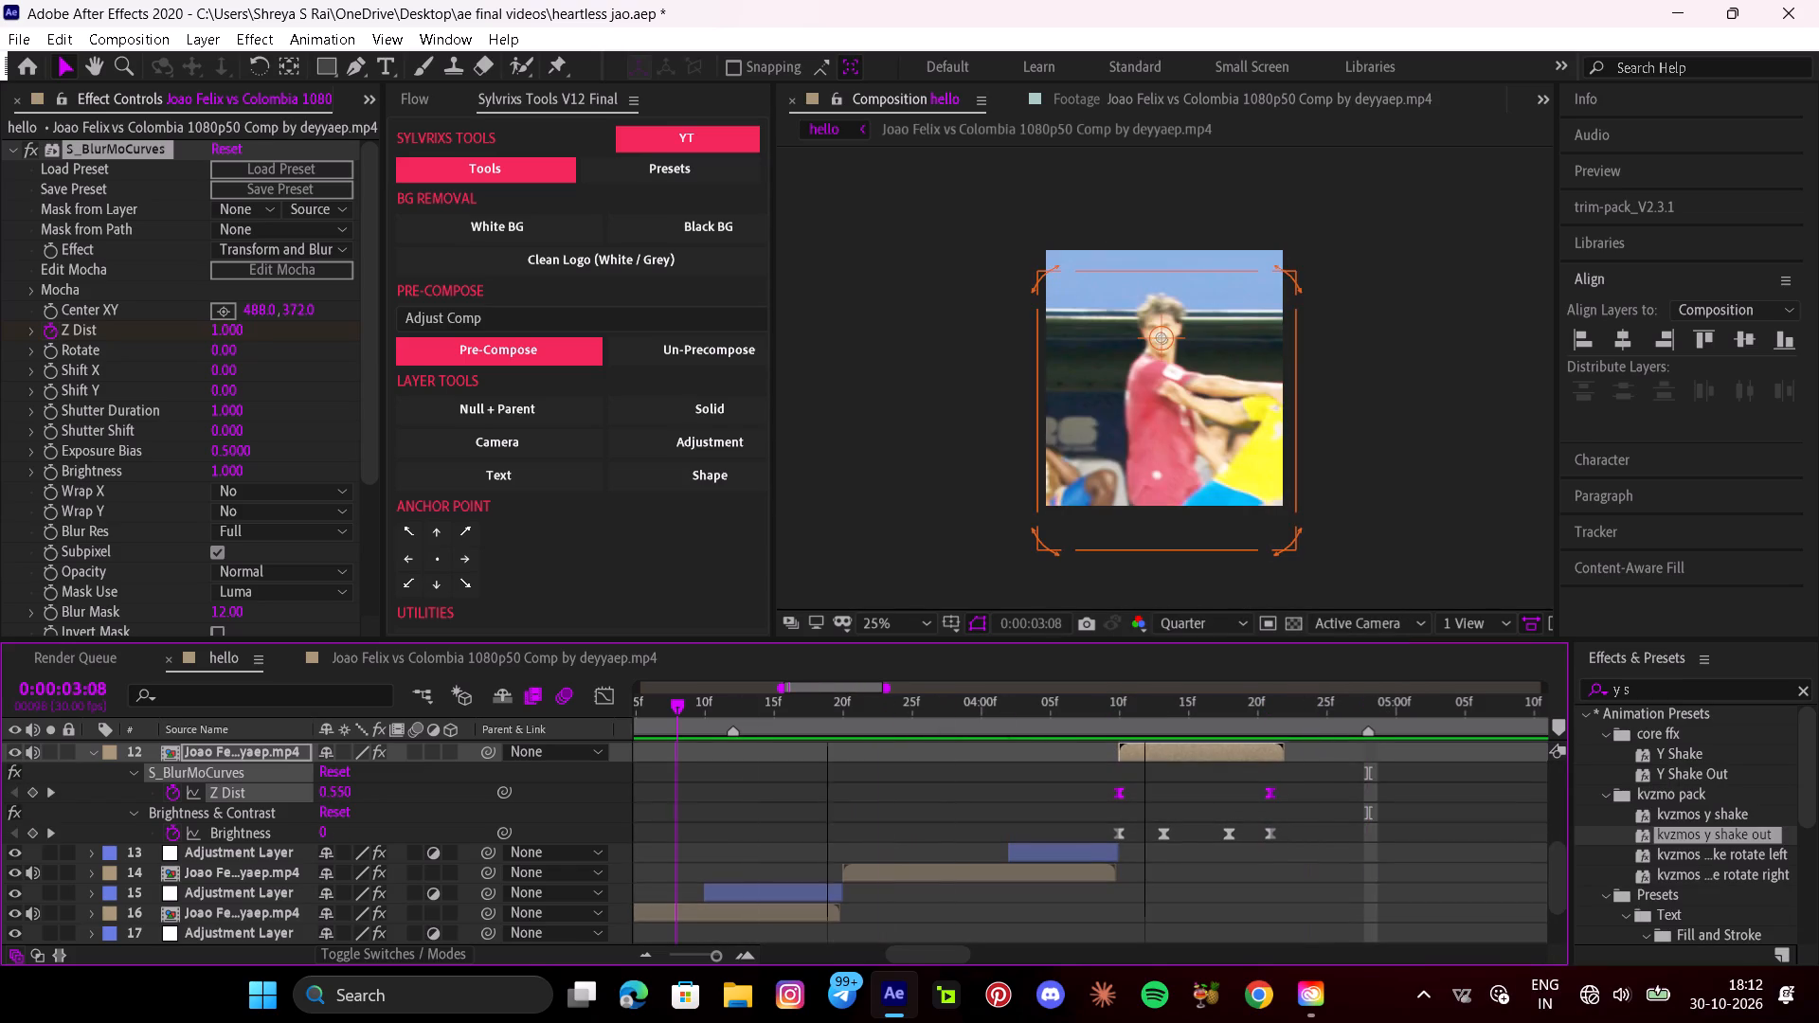
key(space)
key(space)
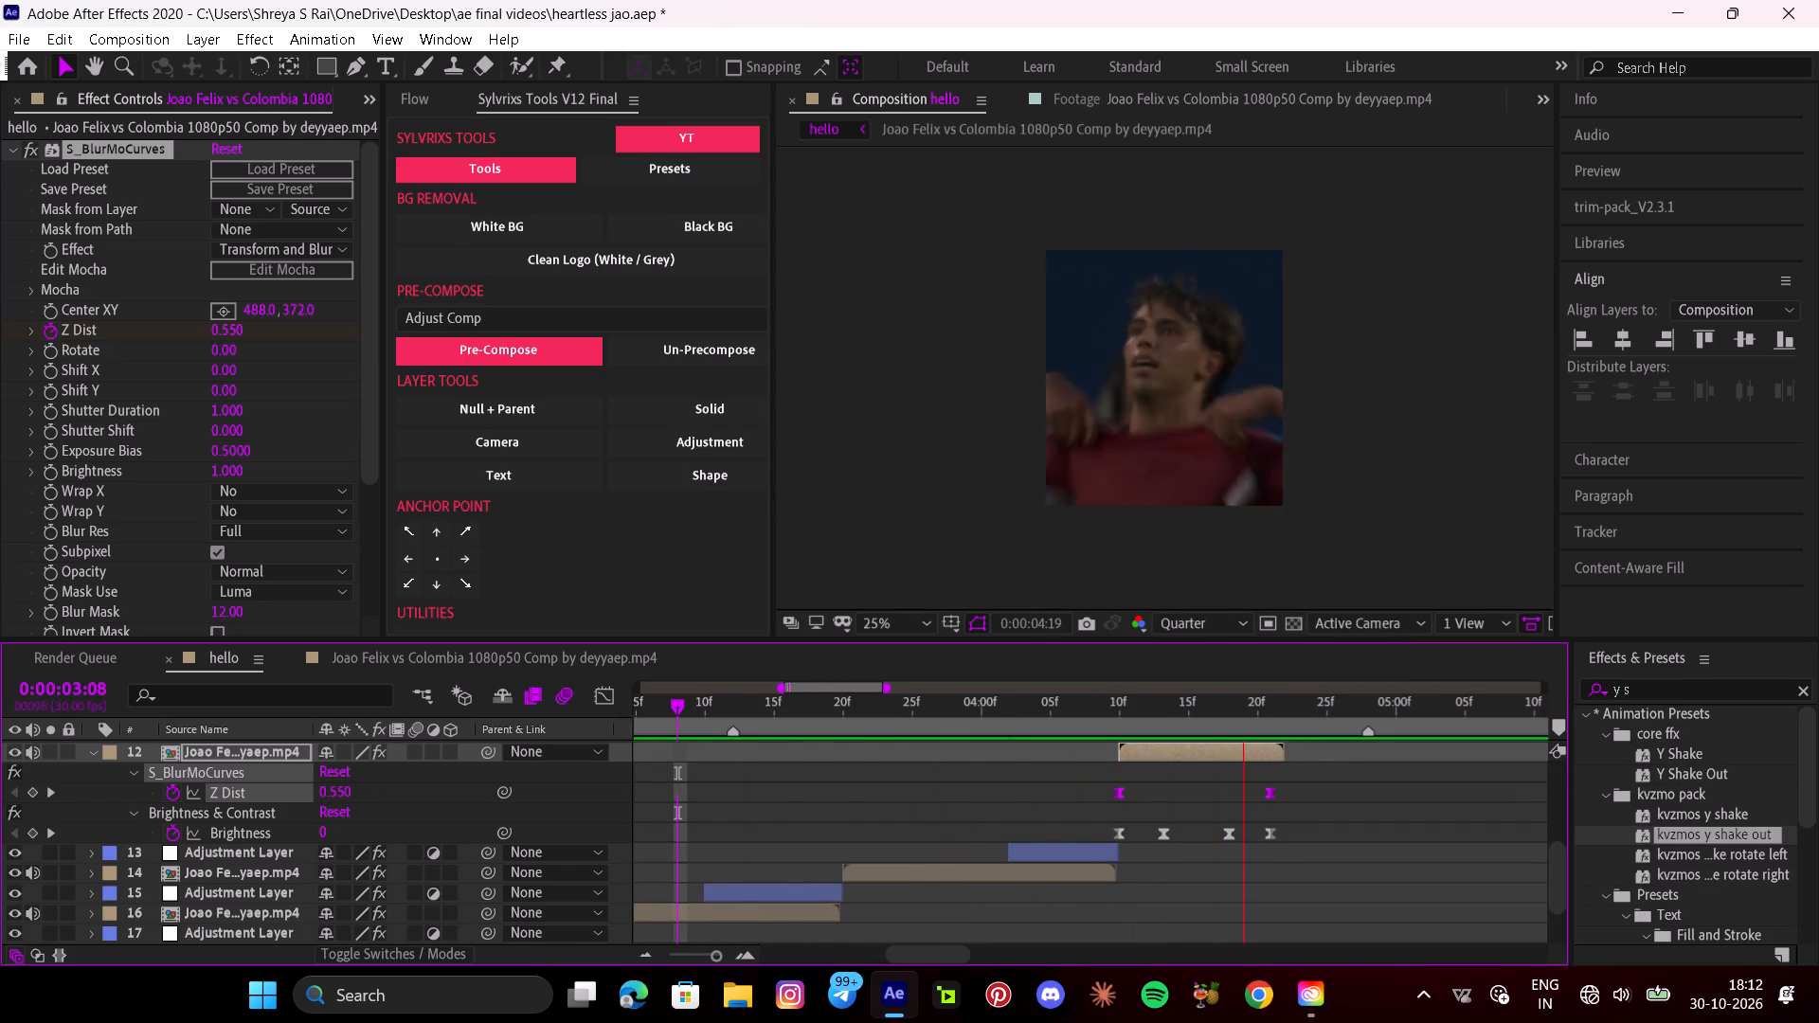
Apply the saved Flow zoom curve 0.12, 0.80, 0.88, 0.21 to the reversed Z Dist keyframes.
click(419, 105)
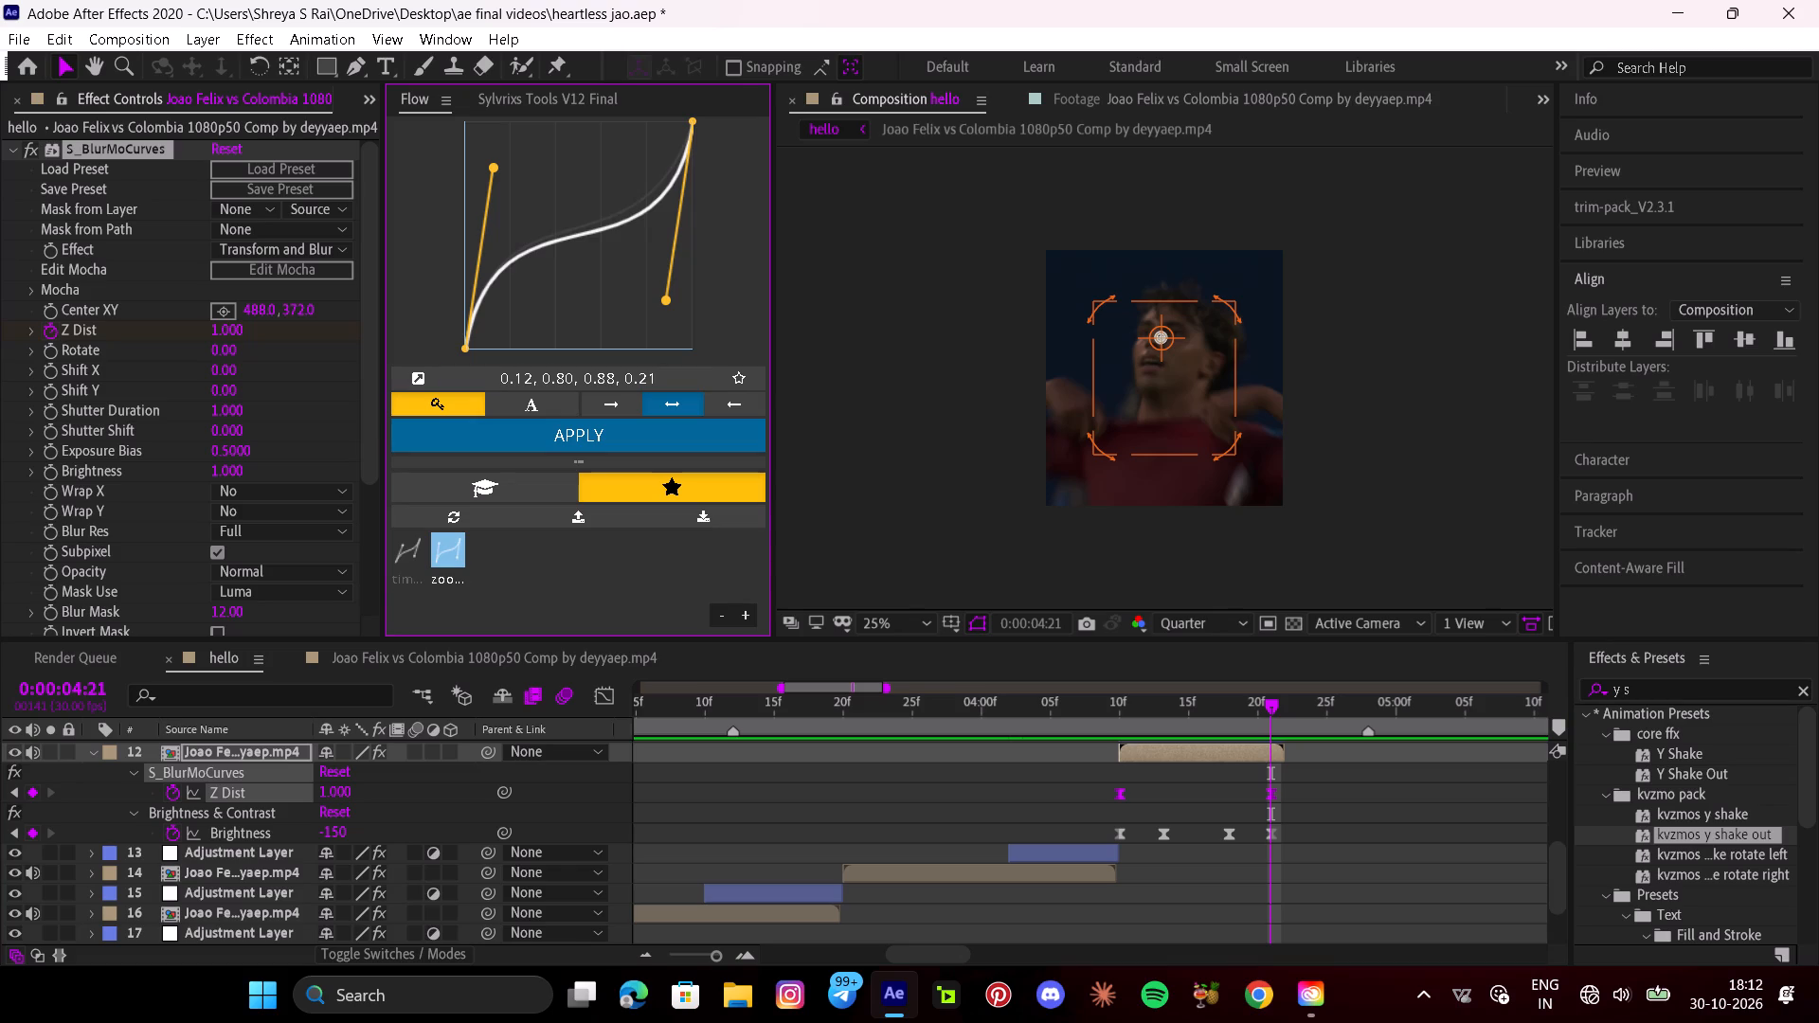
click(566, 426)
Preview the edit from 0:00:03:28, 0:00:01:26 and 0:00:02:05 to check how the zooms, shakes and flashes play together.
drag(1249, 707, 958, 711)
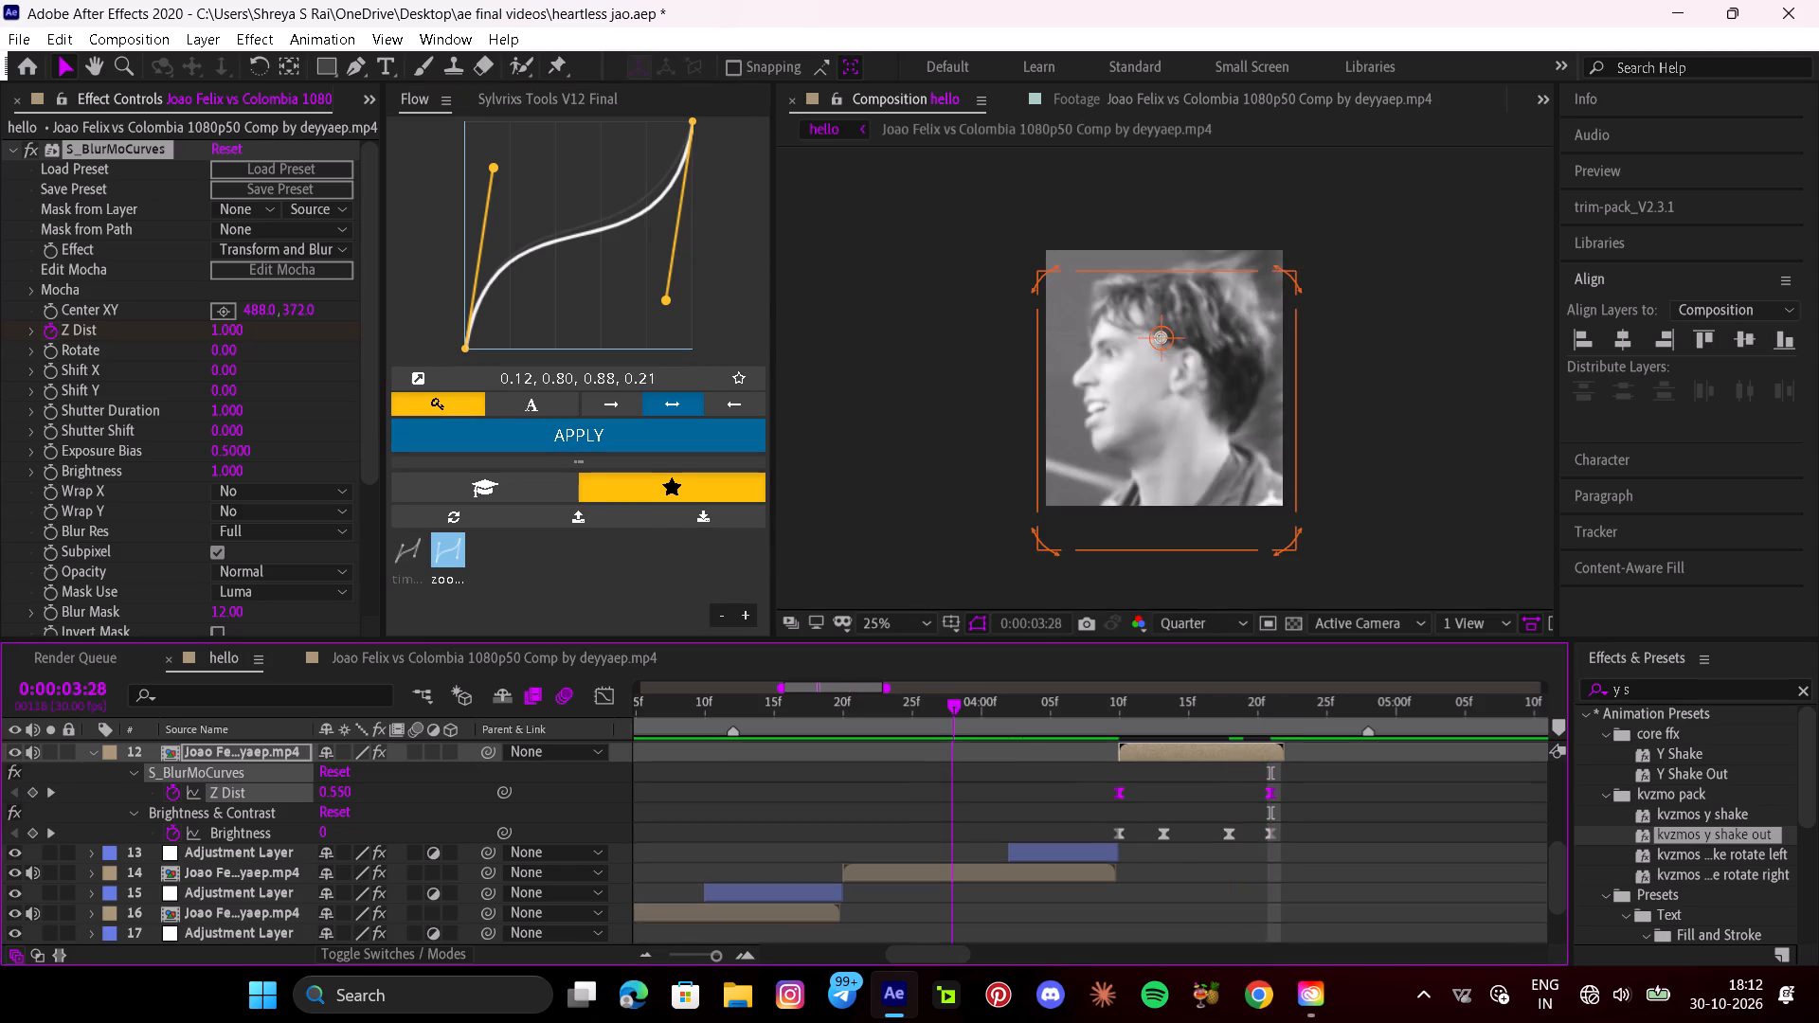
key(space)
key(space)
key(i)
key(u)
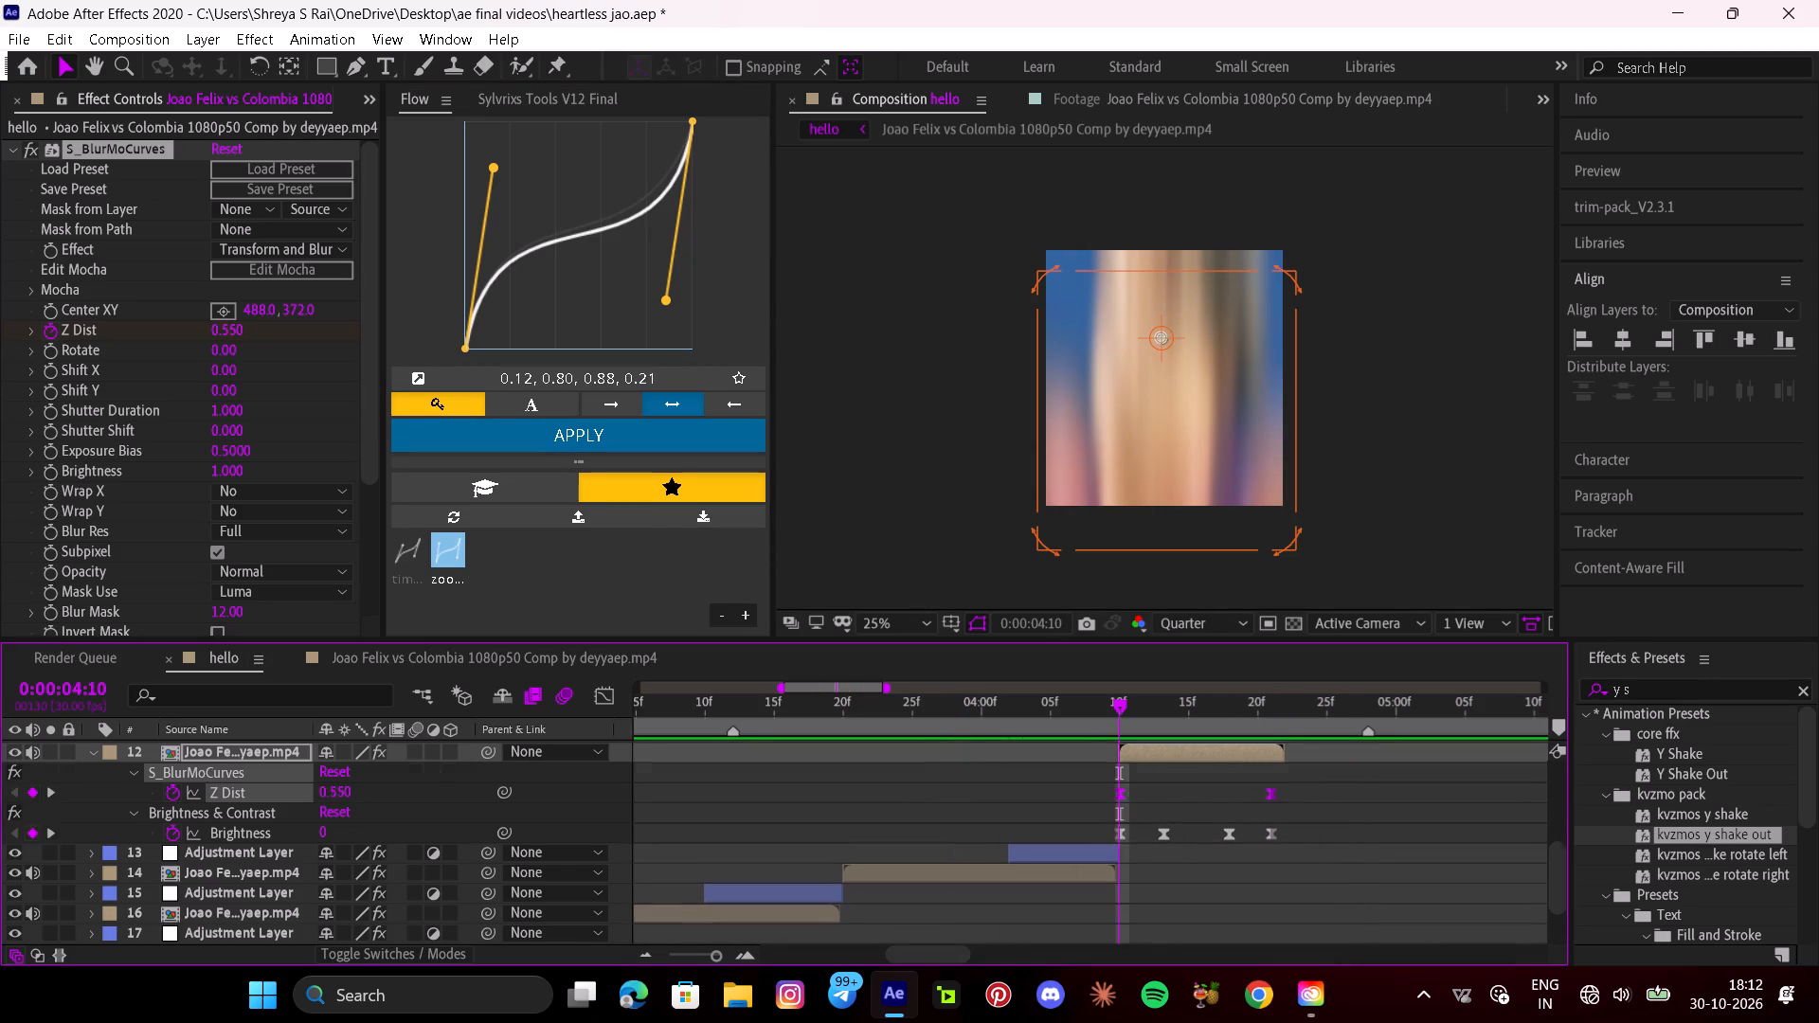
drag(1082, 701, 533, 719)
key(space)
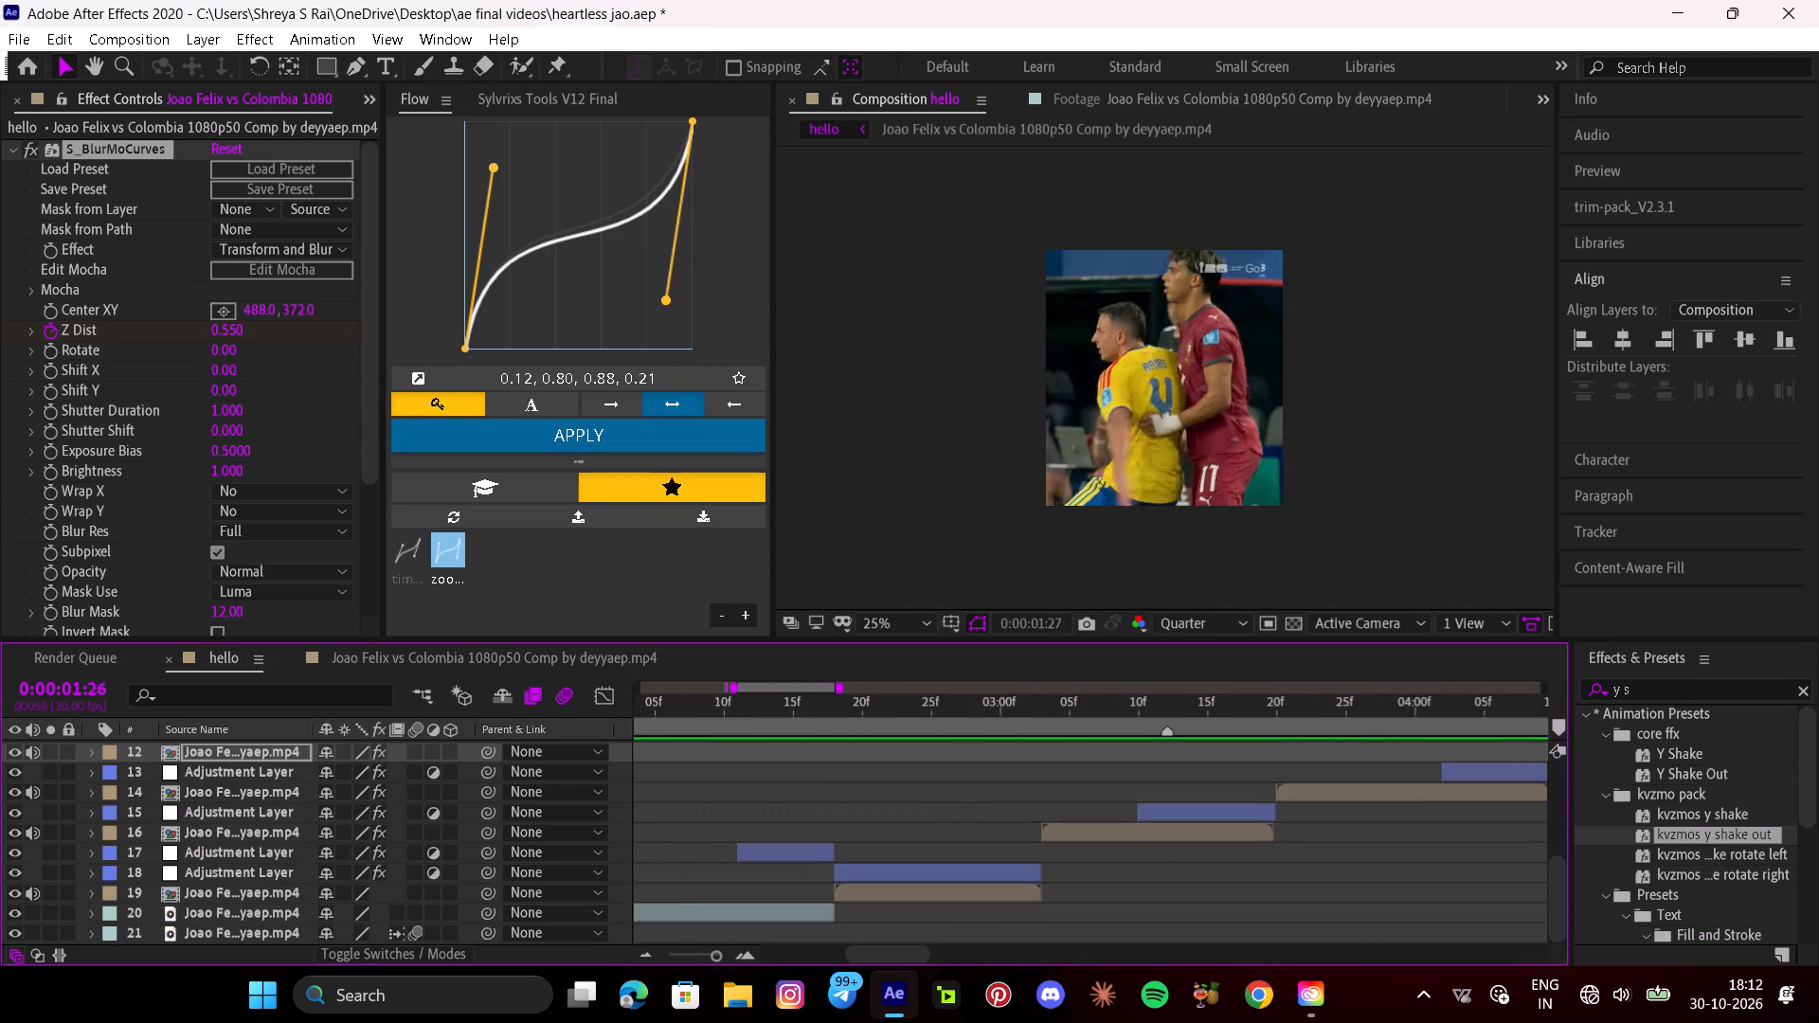
key(space)
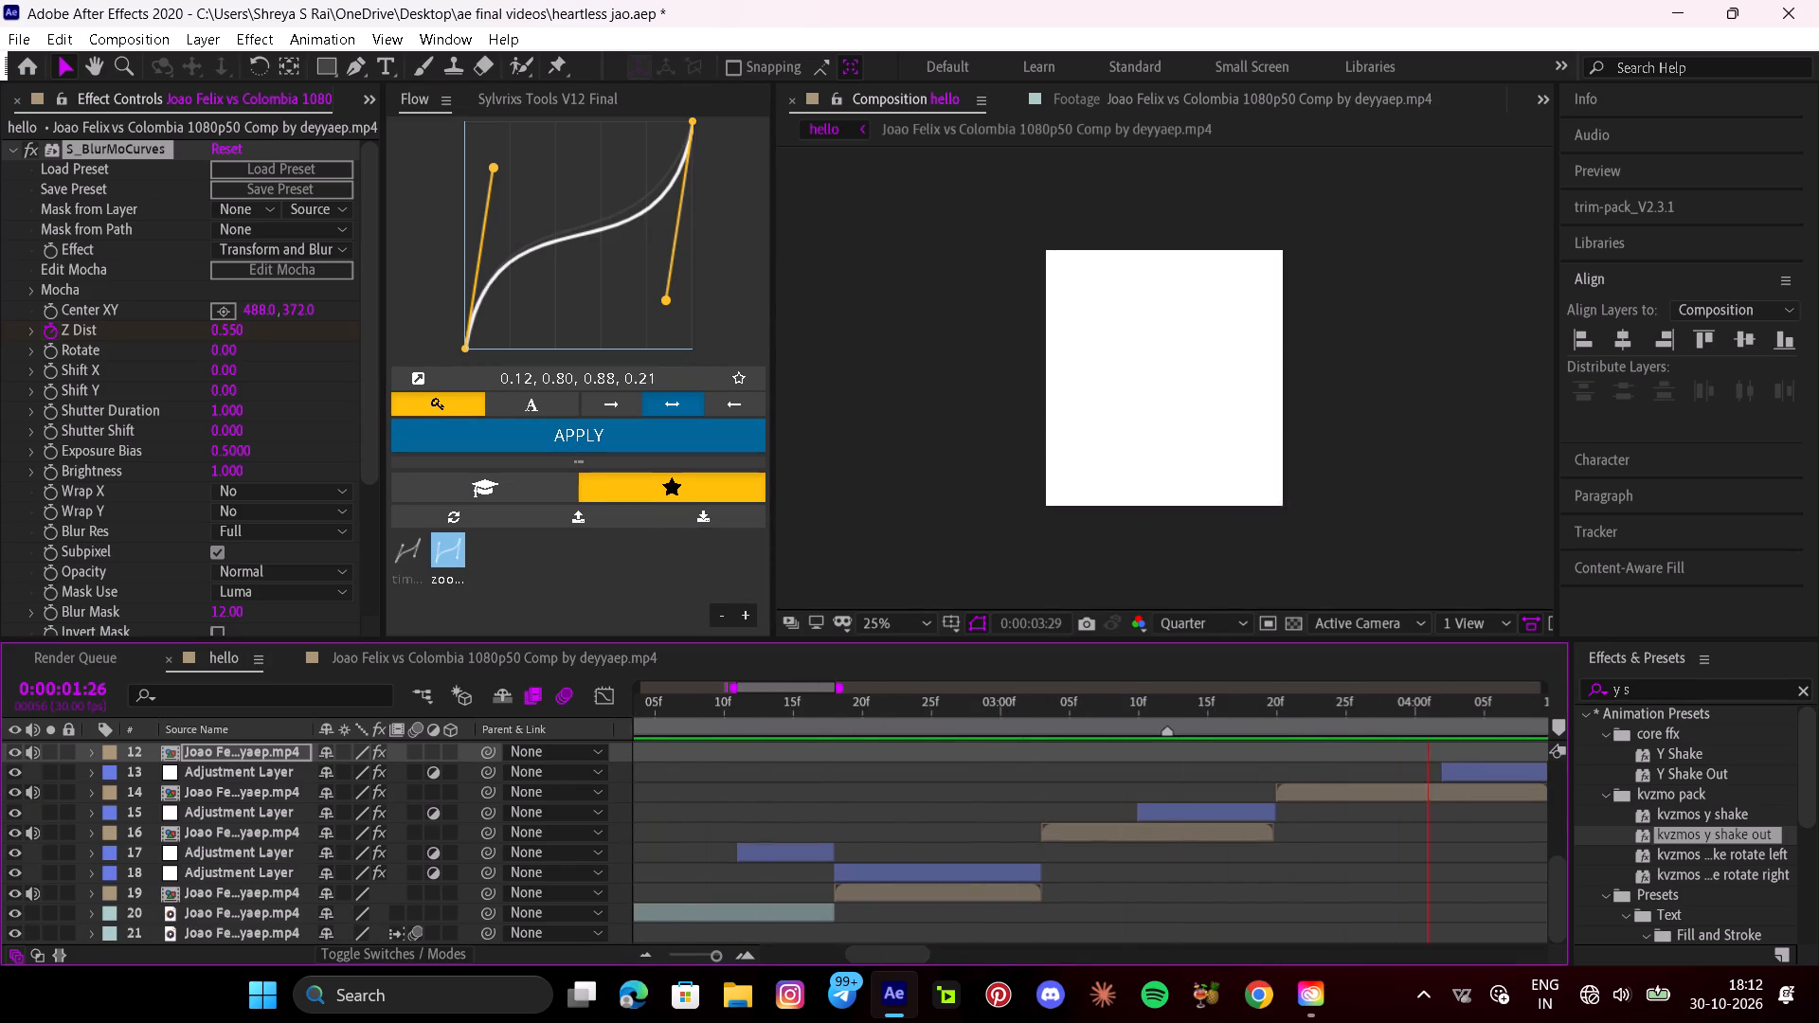
drag(1432, 714, 660, 712)
key(space)
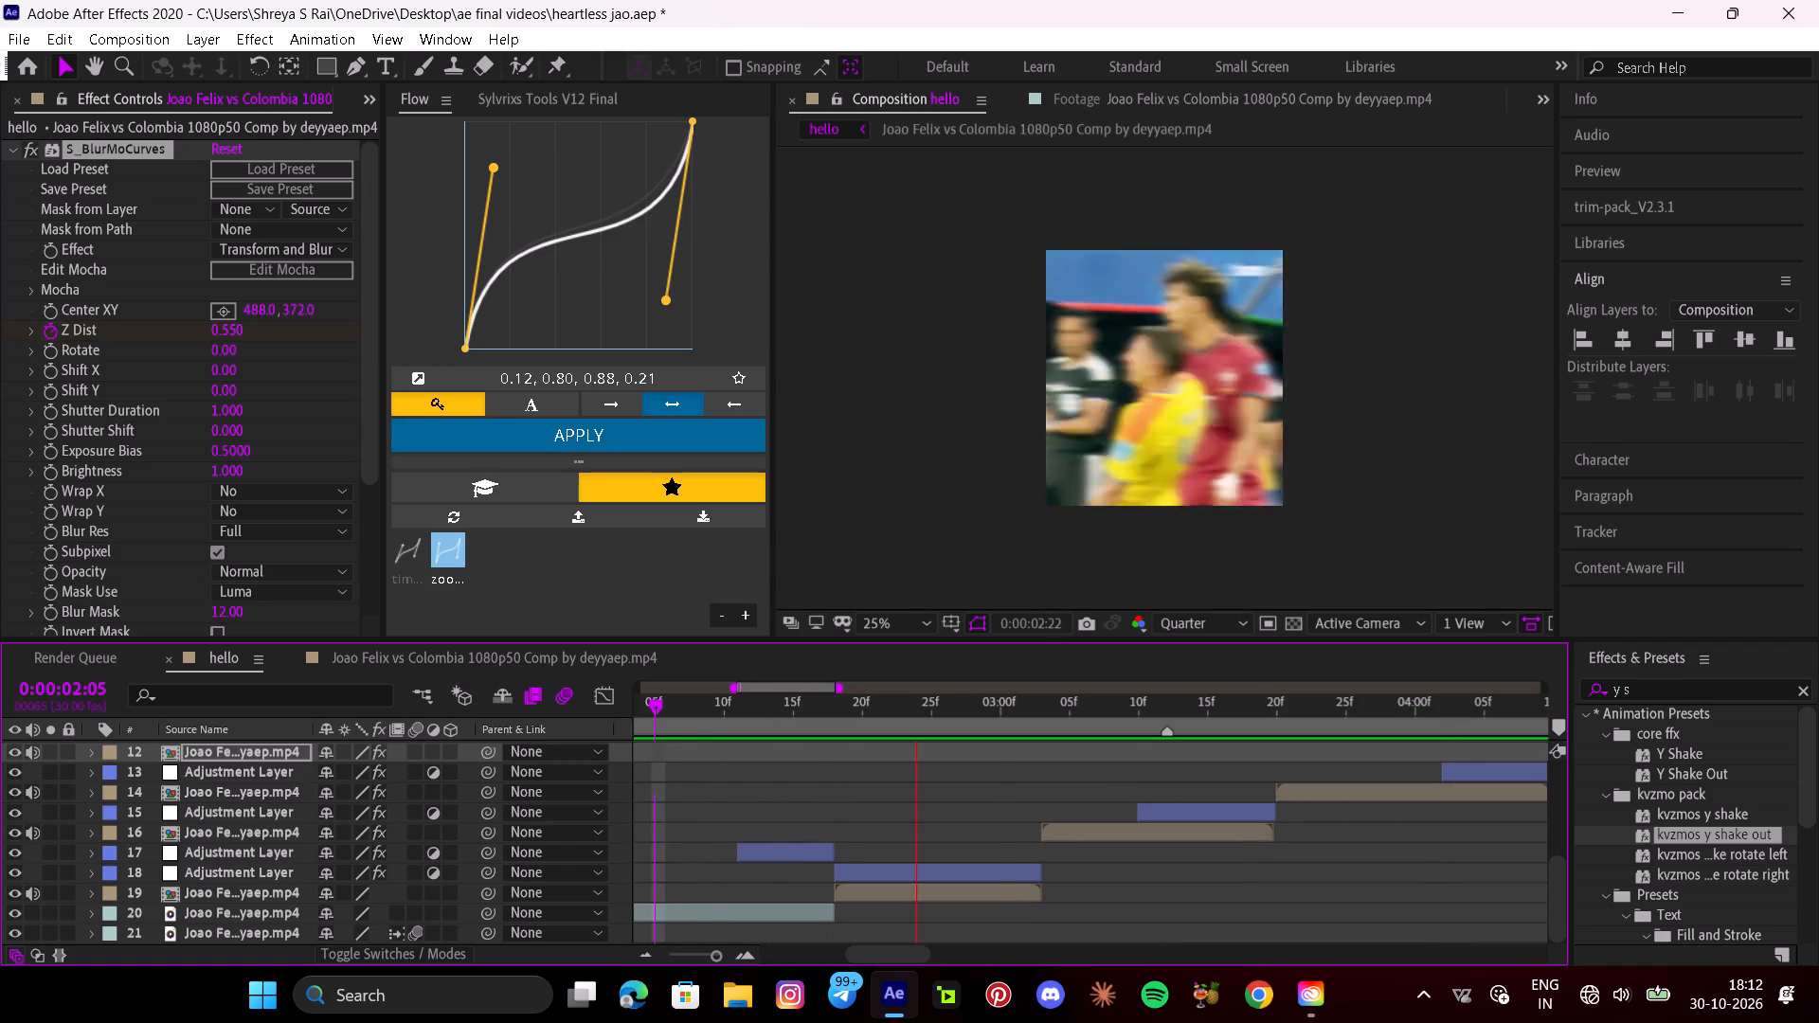
Preview the edit from 0:00:02:05, 0:00:02:14 and 0:00:00:14 to check the timing of the zooms, shakes and flashes.
key(space)
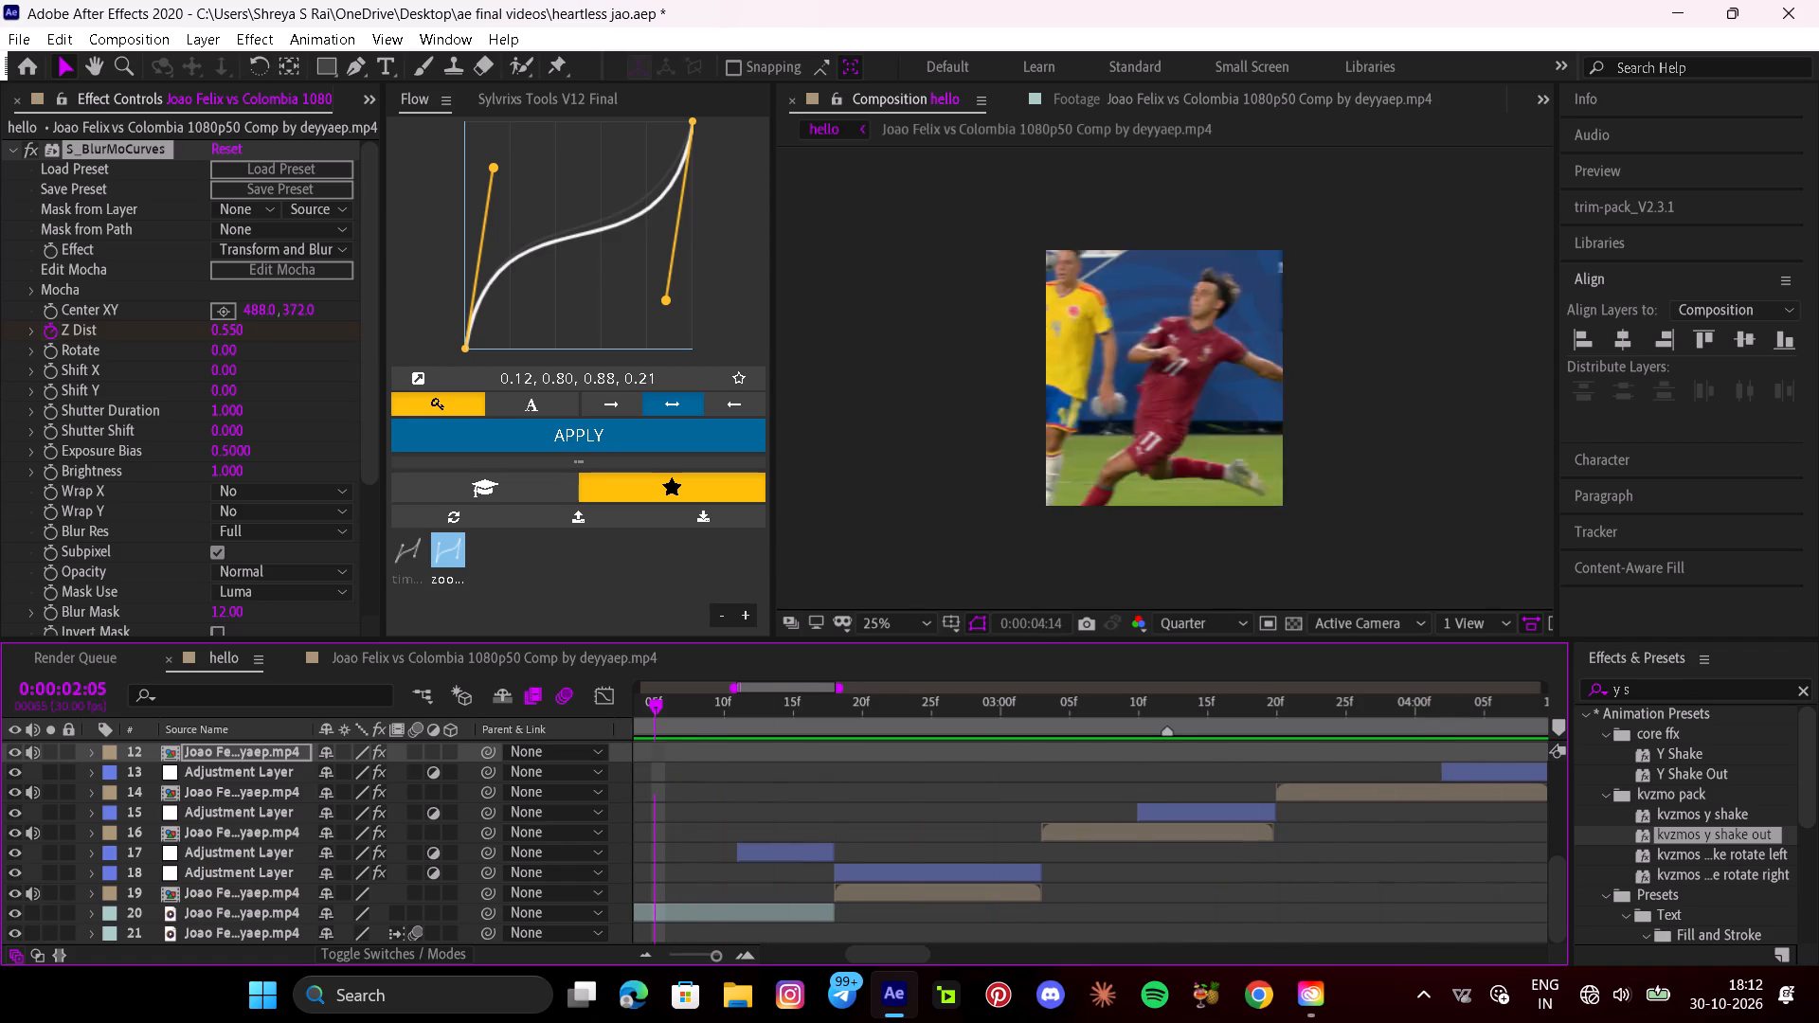
drag(1072, 709, 487, 757)
key(space)
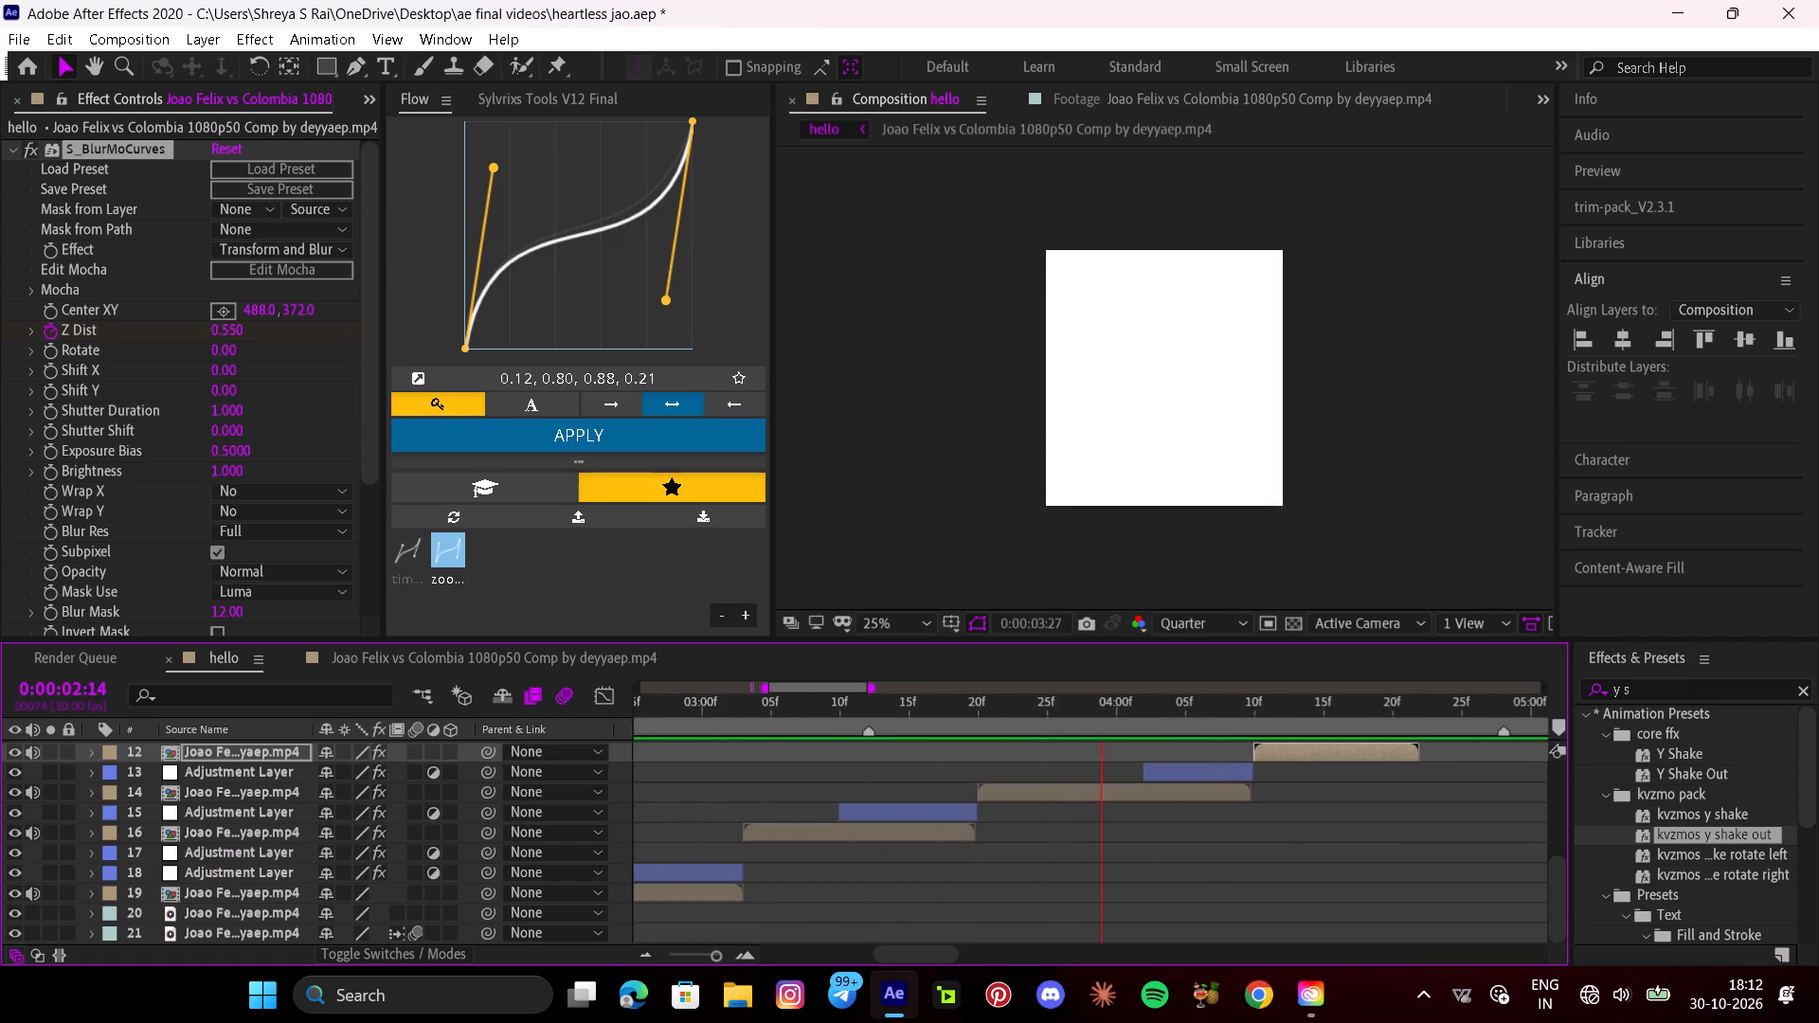
key(space)
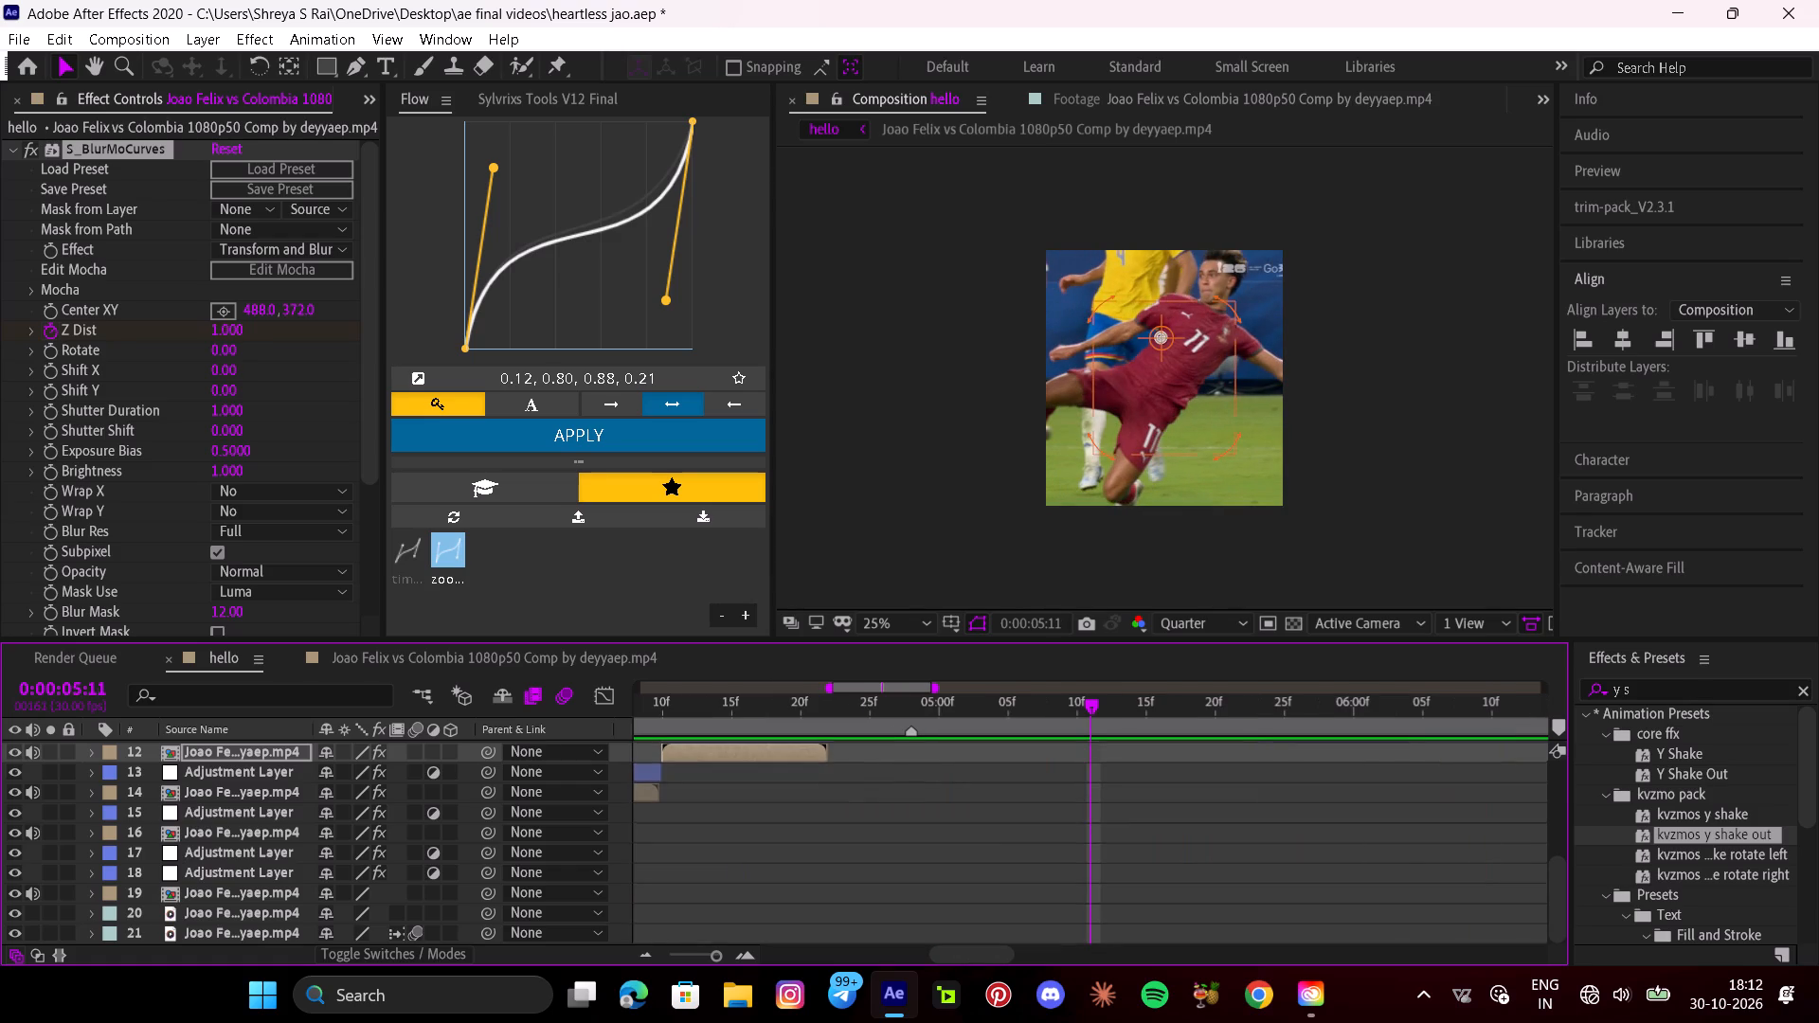
drag(711, 957, 664, 951)
drag(873, 698, 663, 695)
key(space)
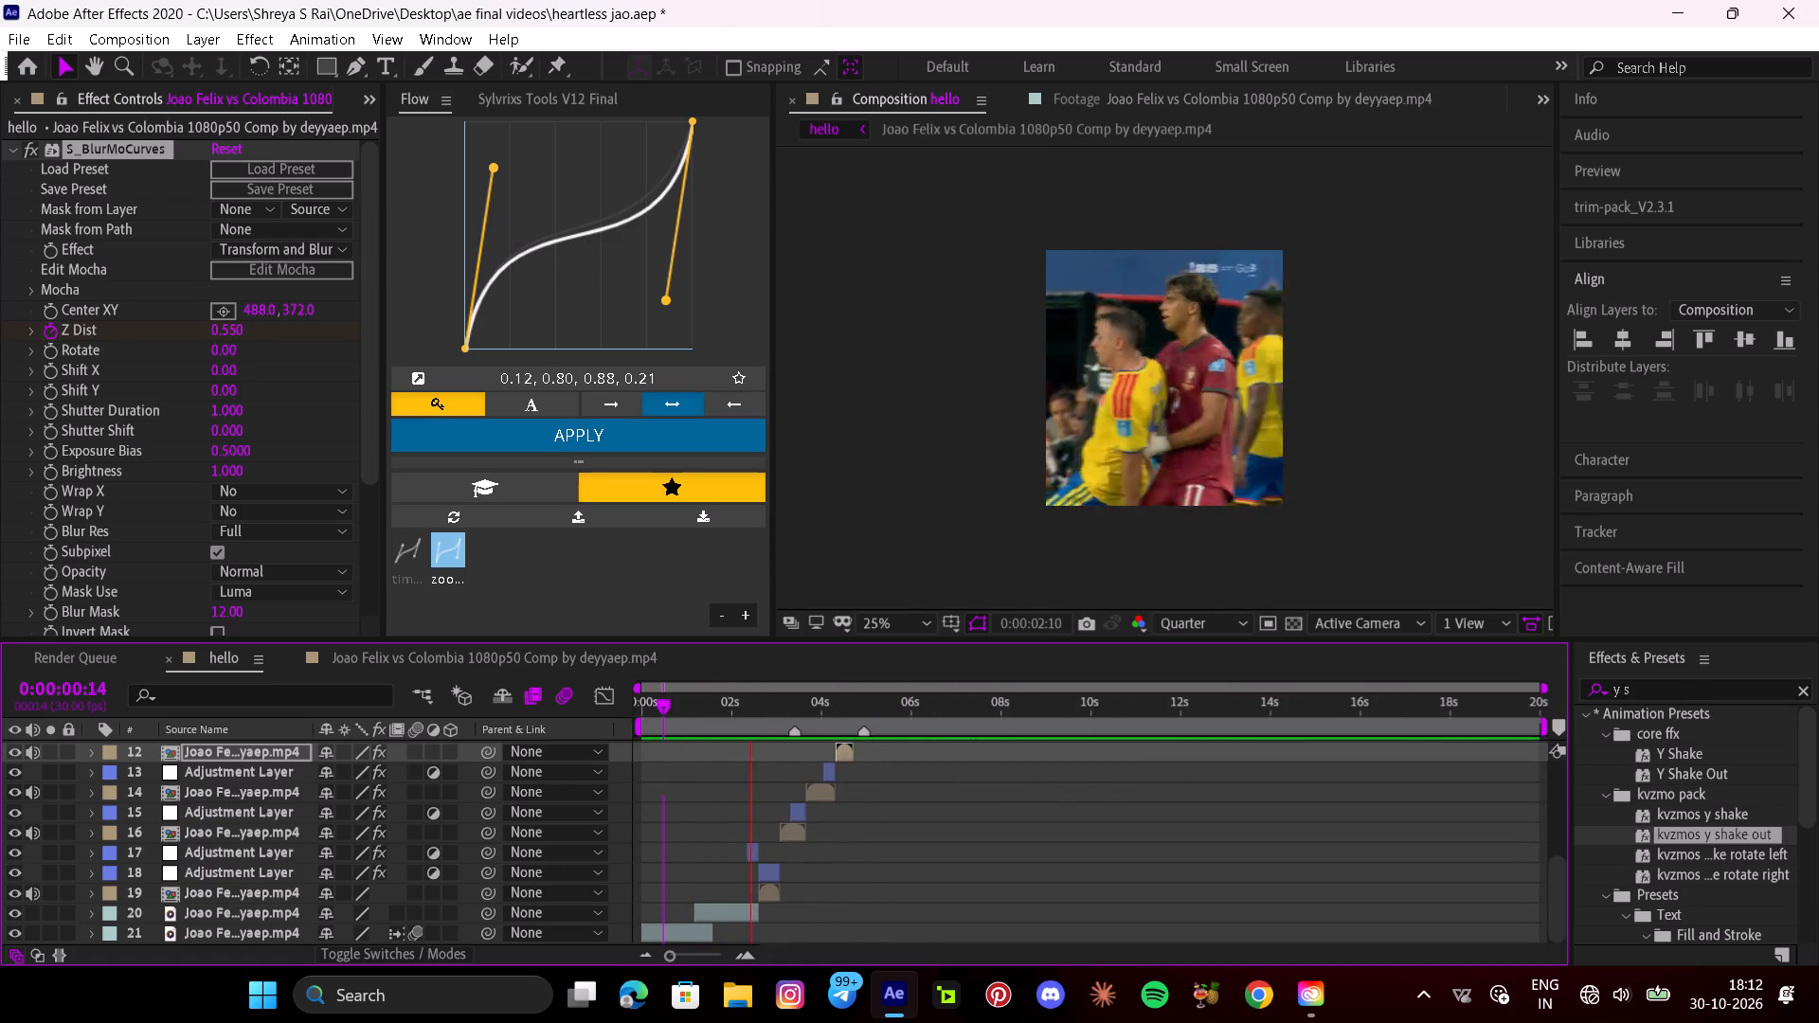
key(space)
double_click(739, 946)
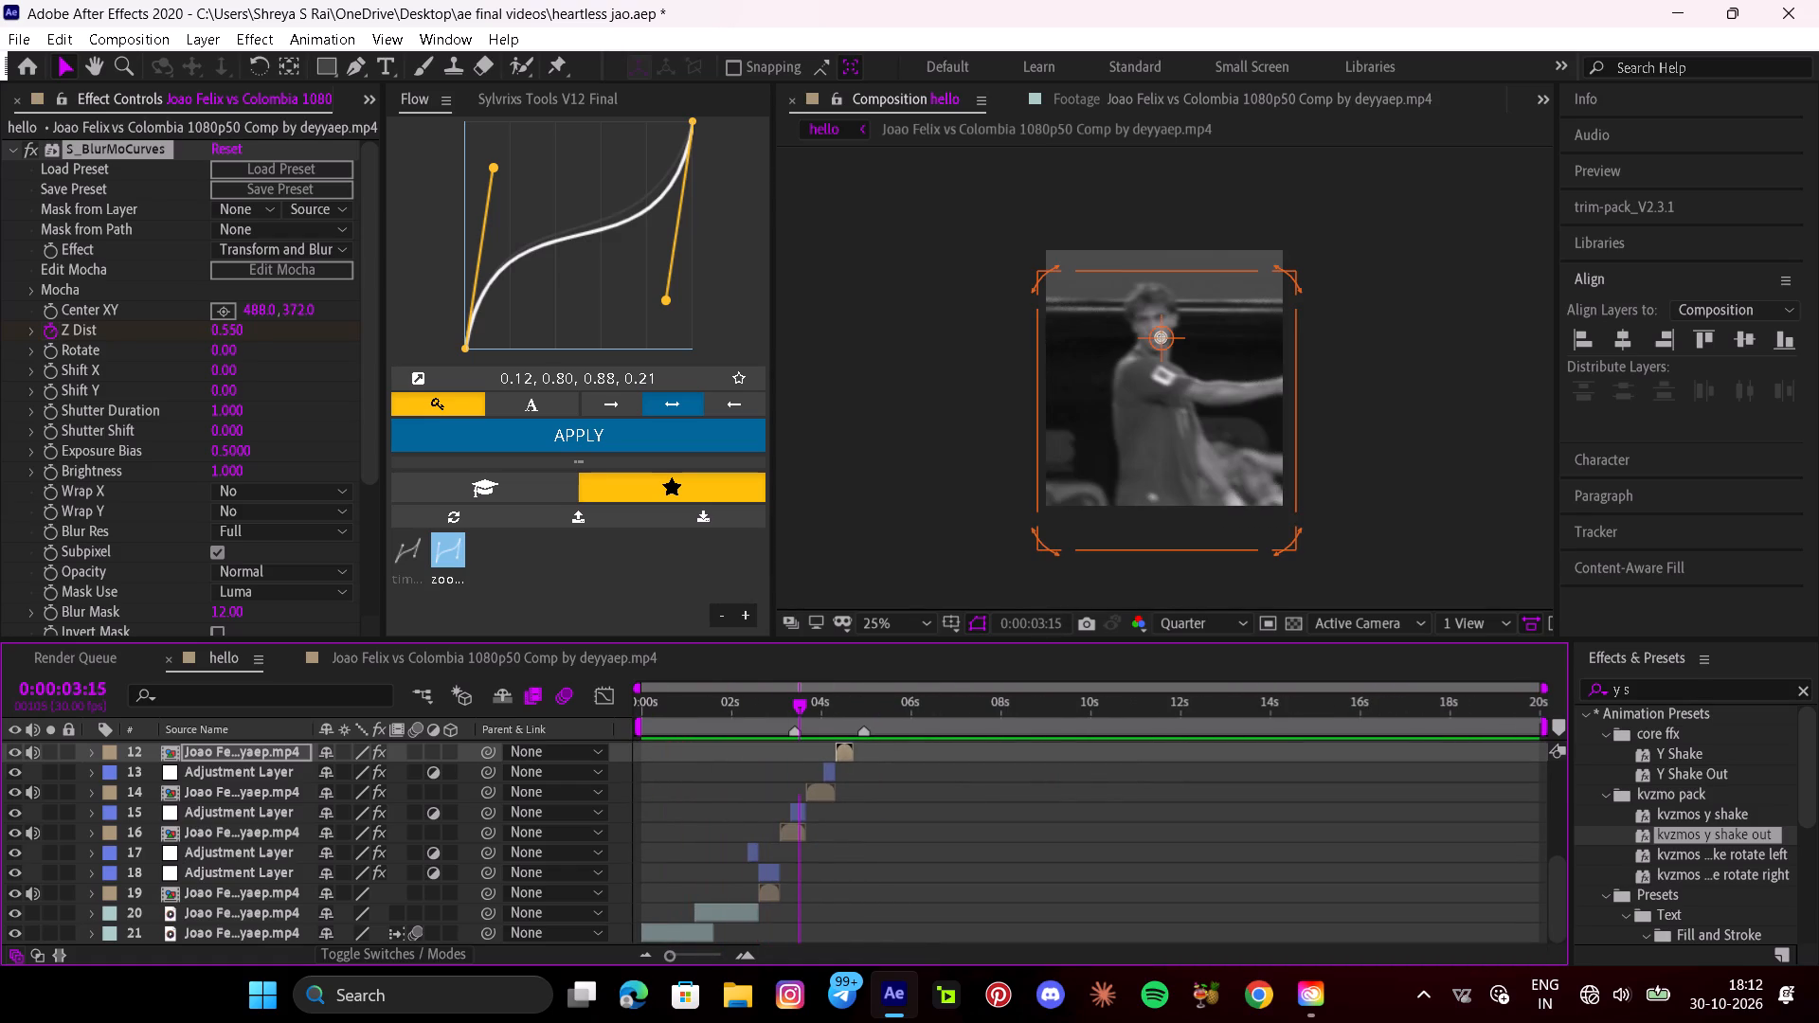
scroll(896, 955, up, 4)
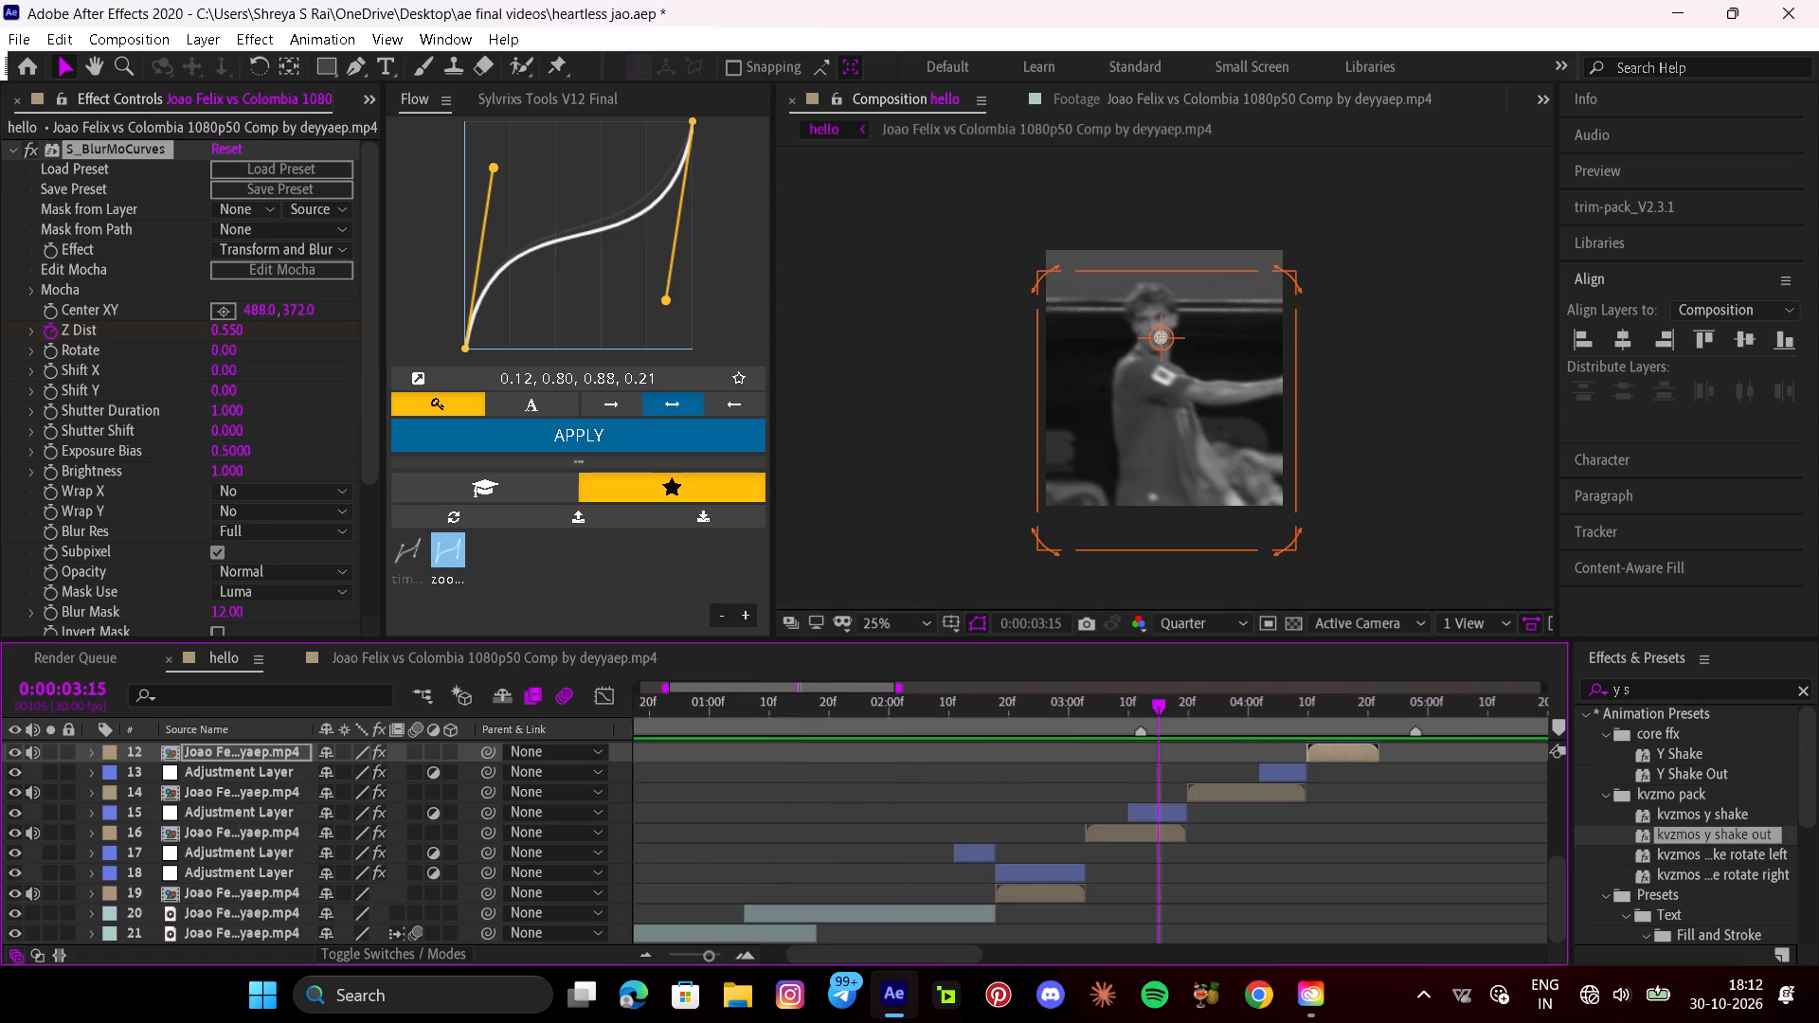
Set Z Dist at 0:00:03:02 to 0.610 on the adjustment layer starting at 0:00:02:18 and apply the 0.12, 0.80, 0.88, 0.21 Flow curve.
click(1009, 873)
text(iu)
key(o)
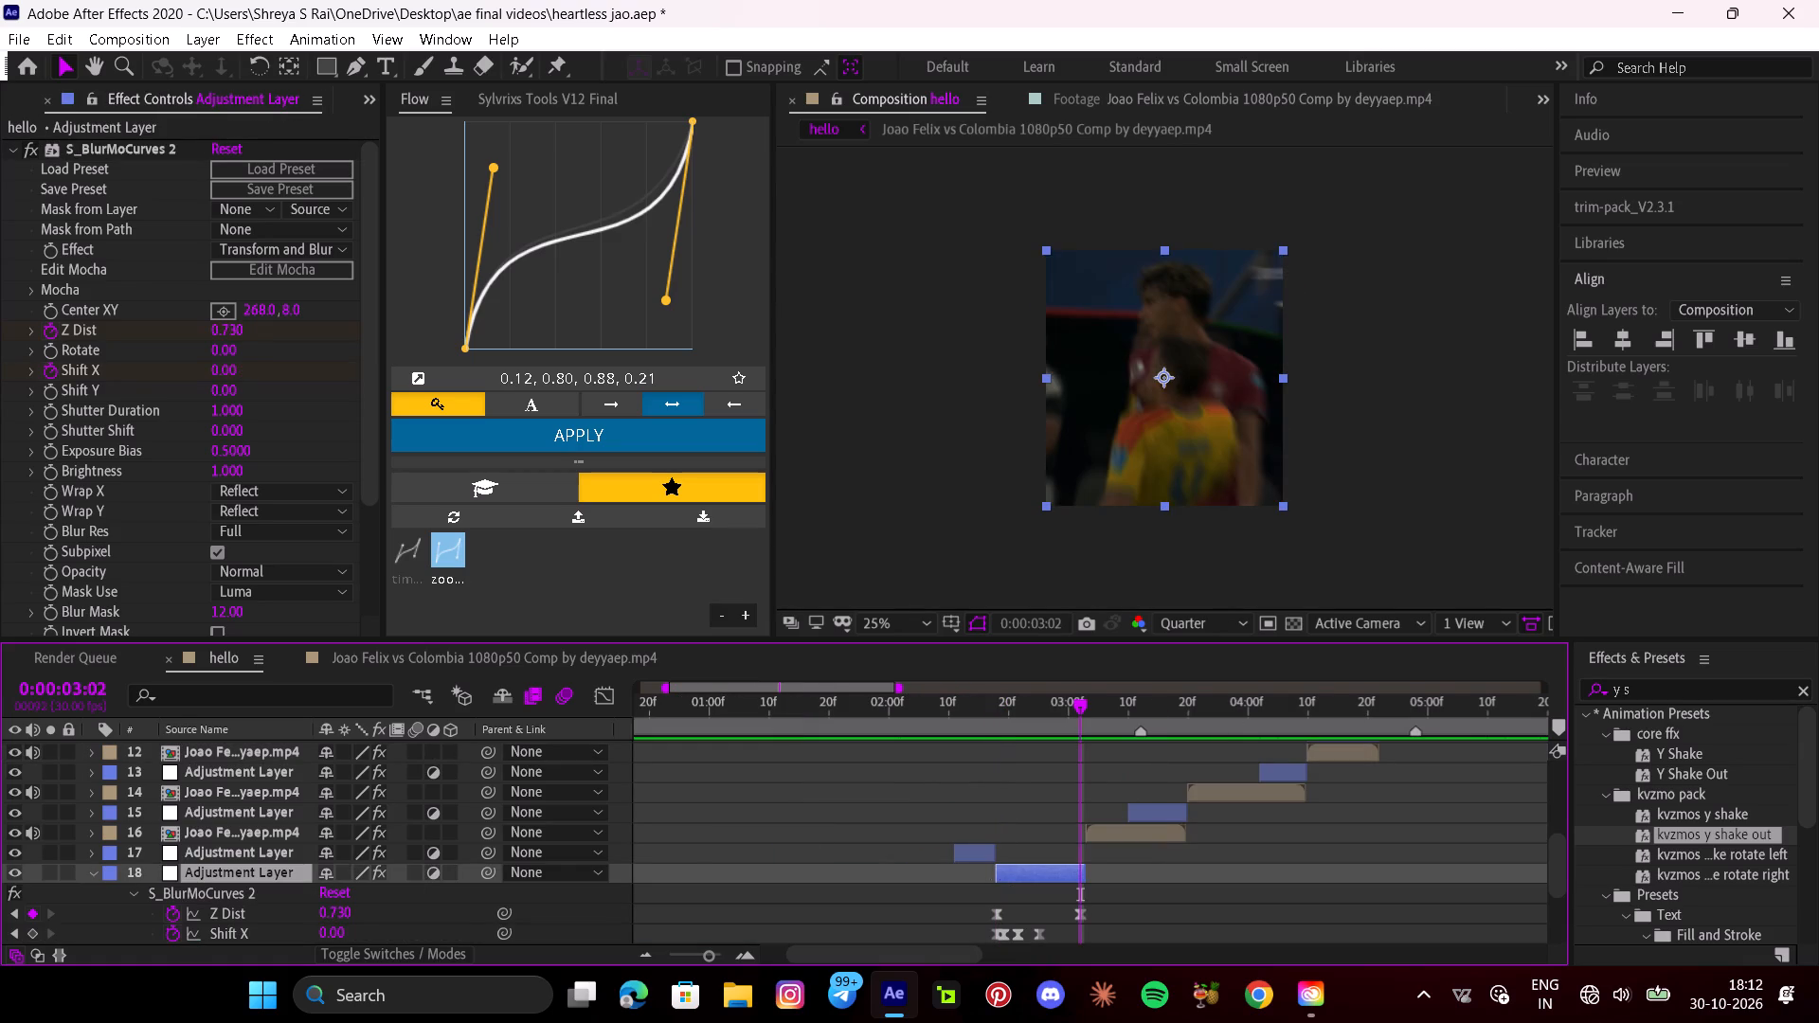
drag(346, 916, 331, 907)
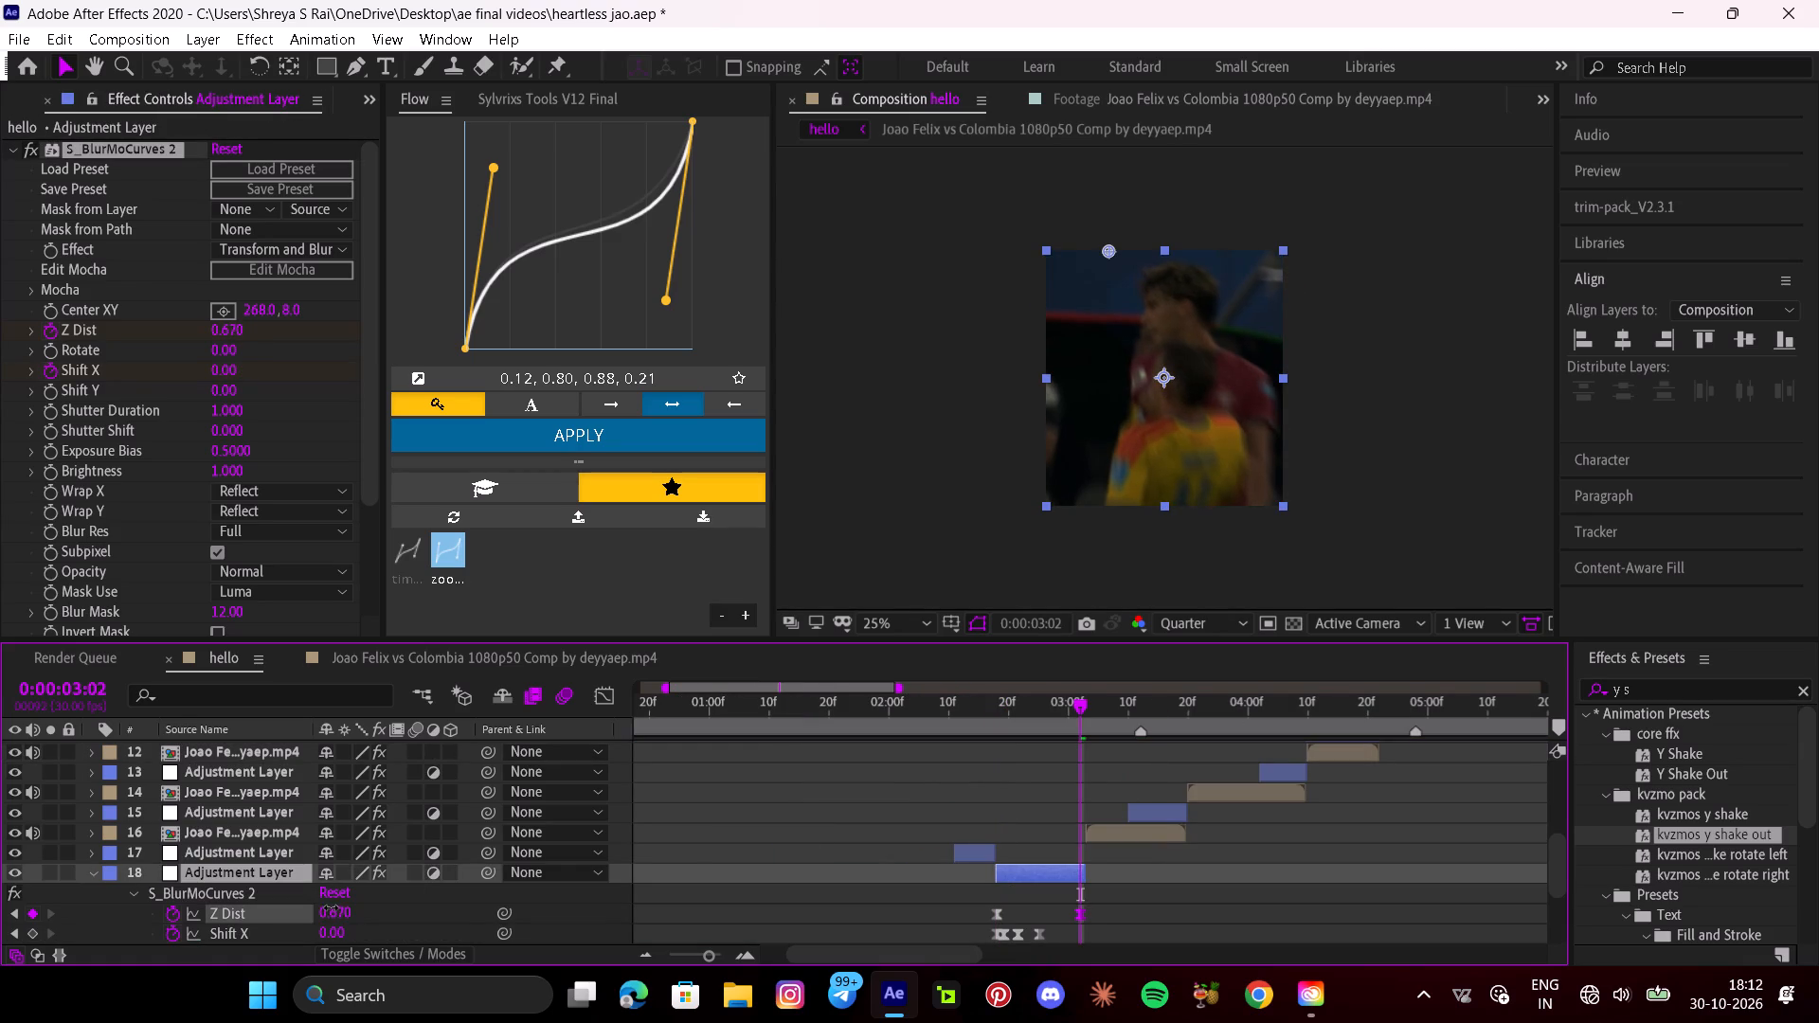
drag(331, 907, 320, 905)
drag(1129, 905, 921, 911)
click(600, 428)
Move that adjustment layer's S_BlurMoCurves center to 536, 24 above the player's head and preview the zoom from 0:00:02:18.
drag(1108, 250, 1132, 258)
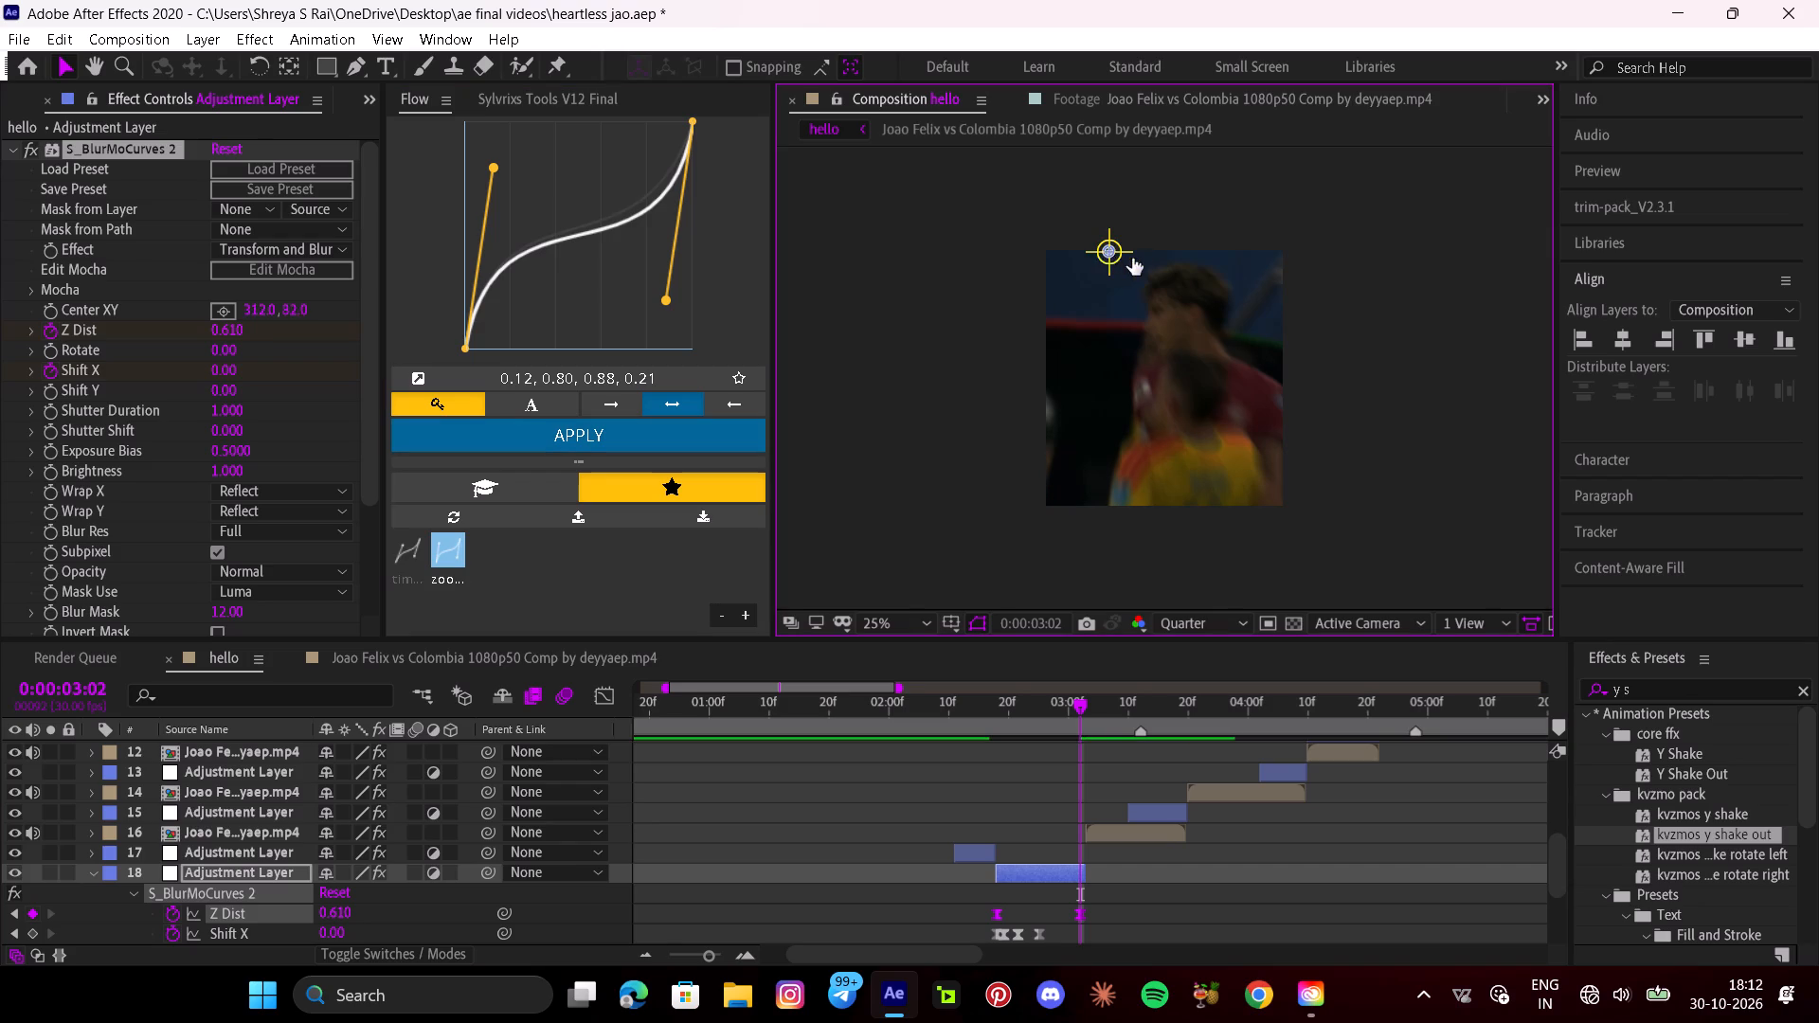
drag(1132, 258, 1171, 254)
key(i)
key(space)
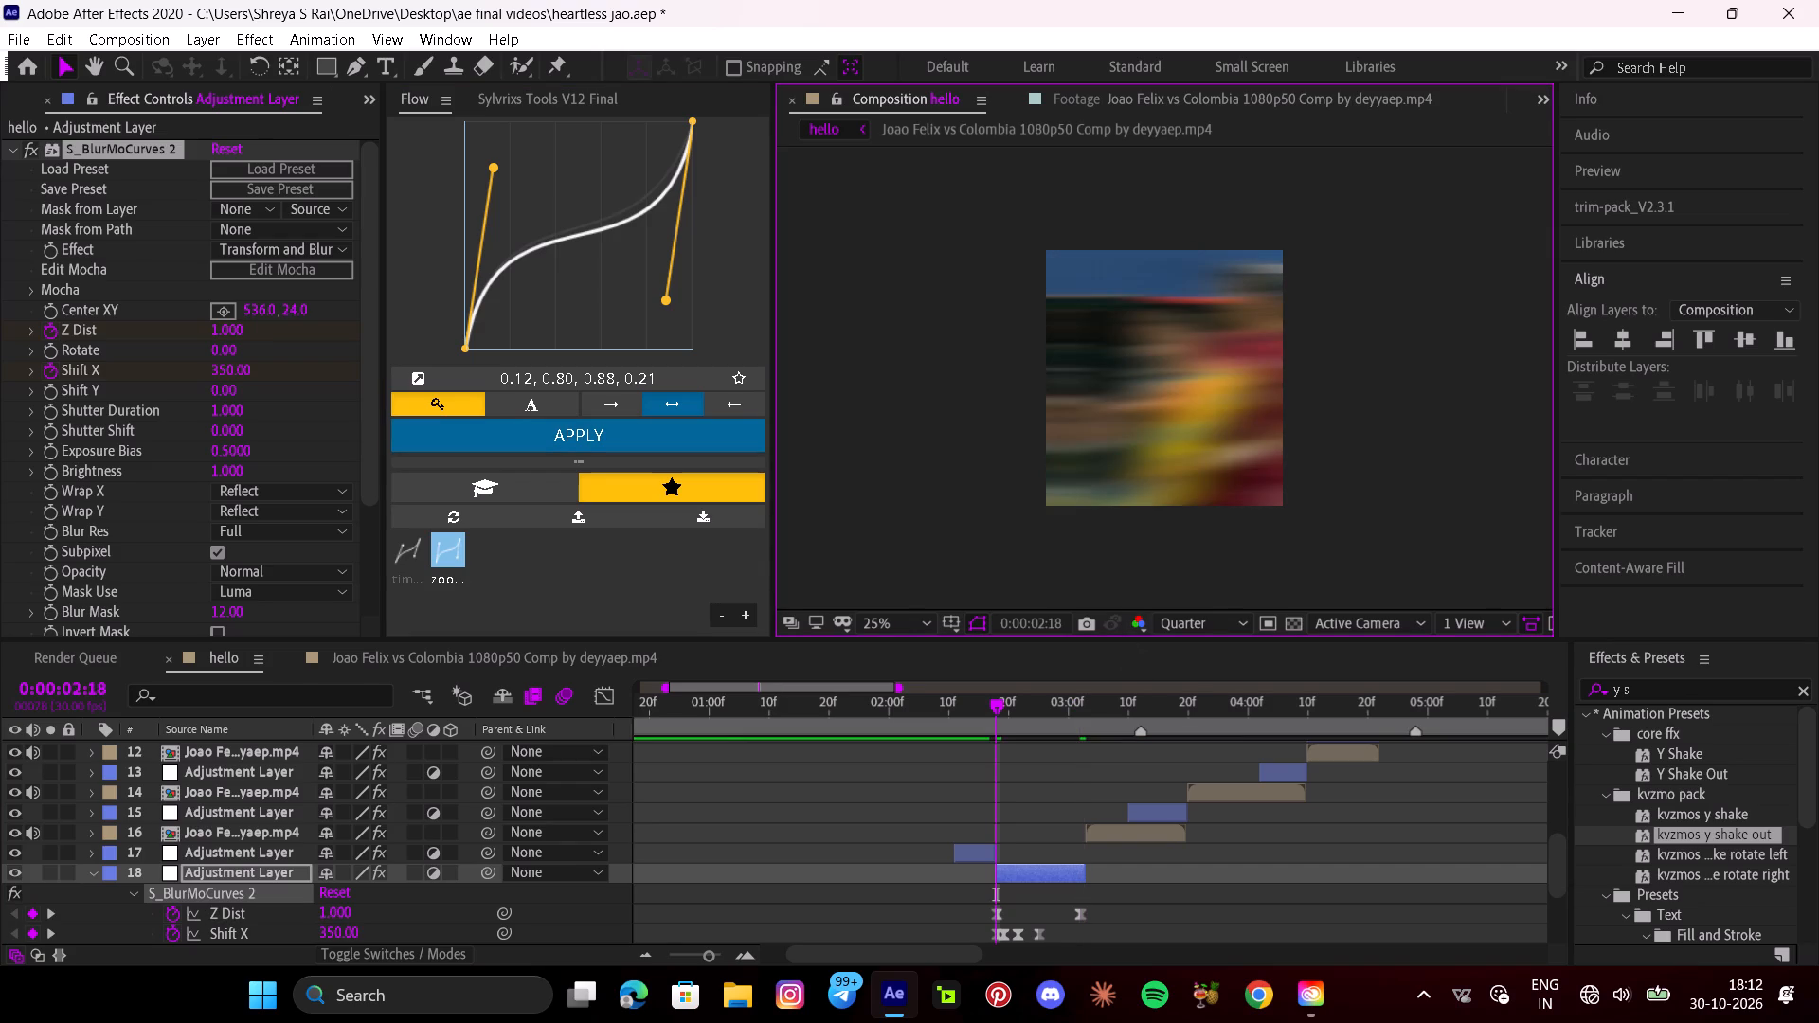
key(space)
text(i)
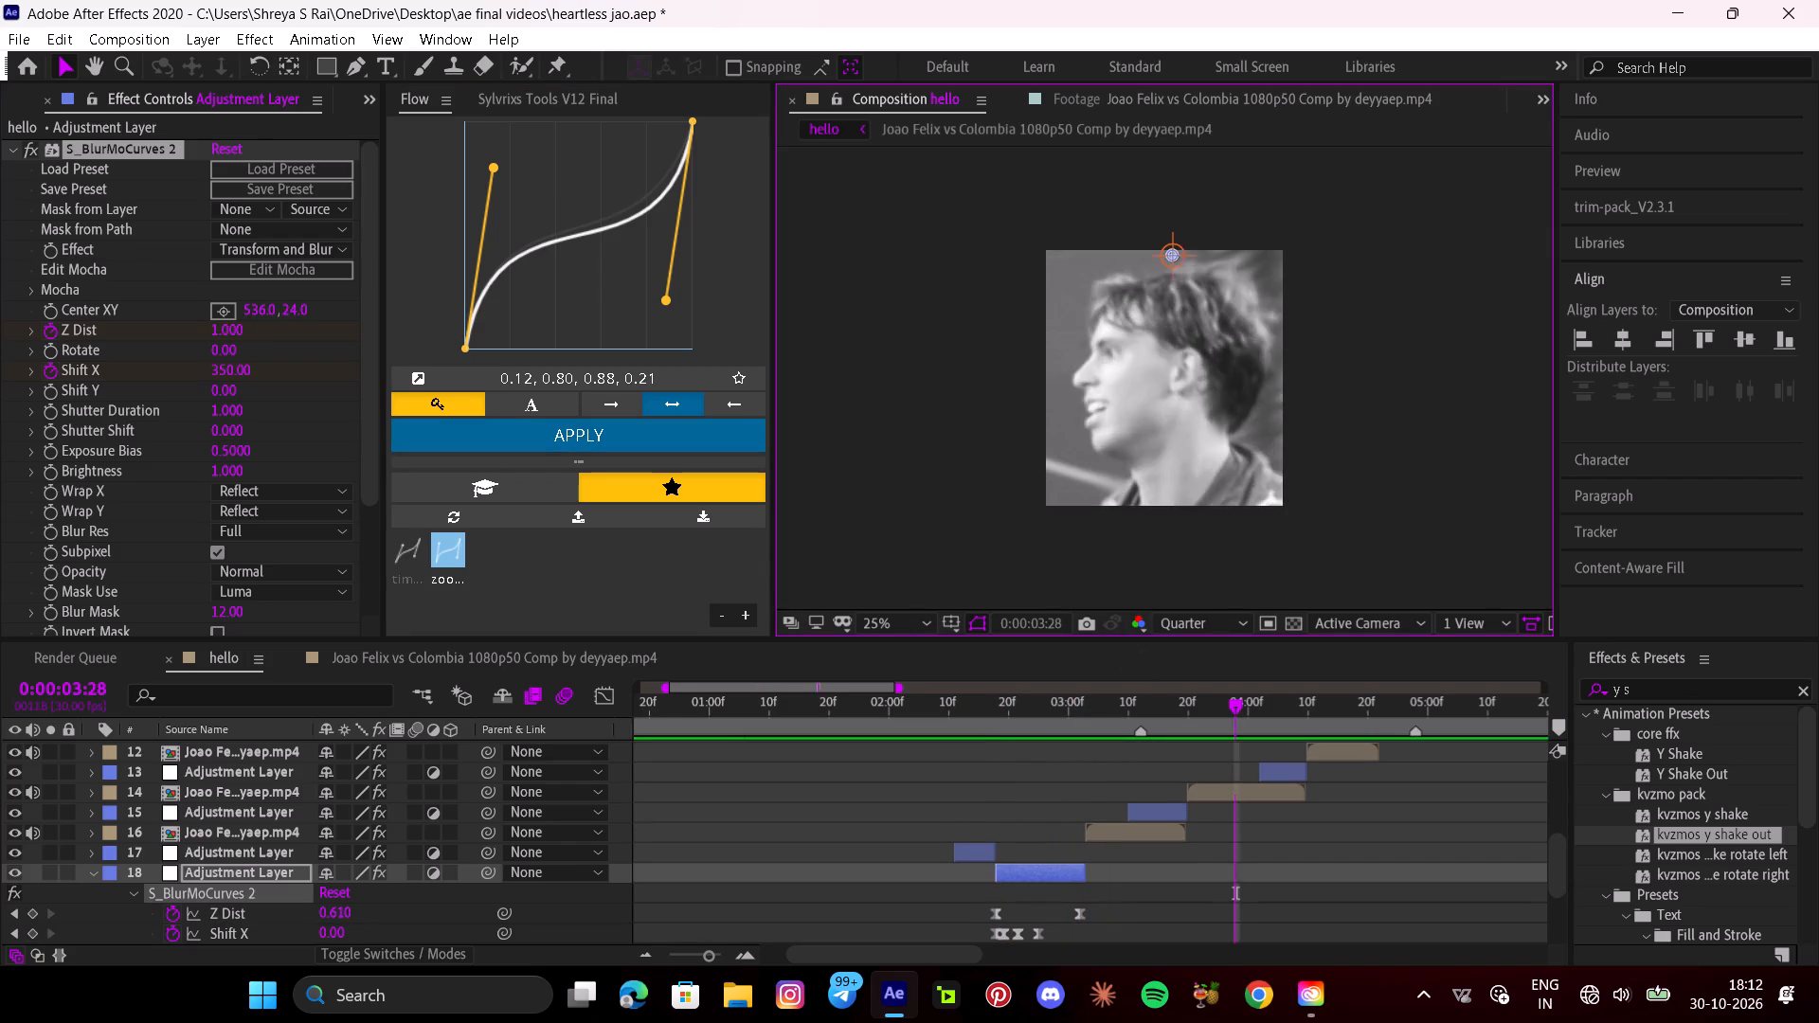
text(u)
key(space)
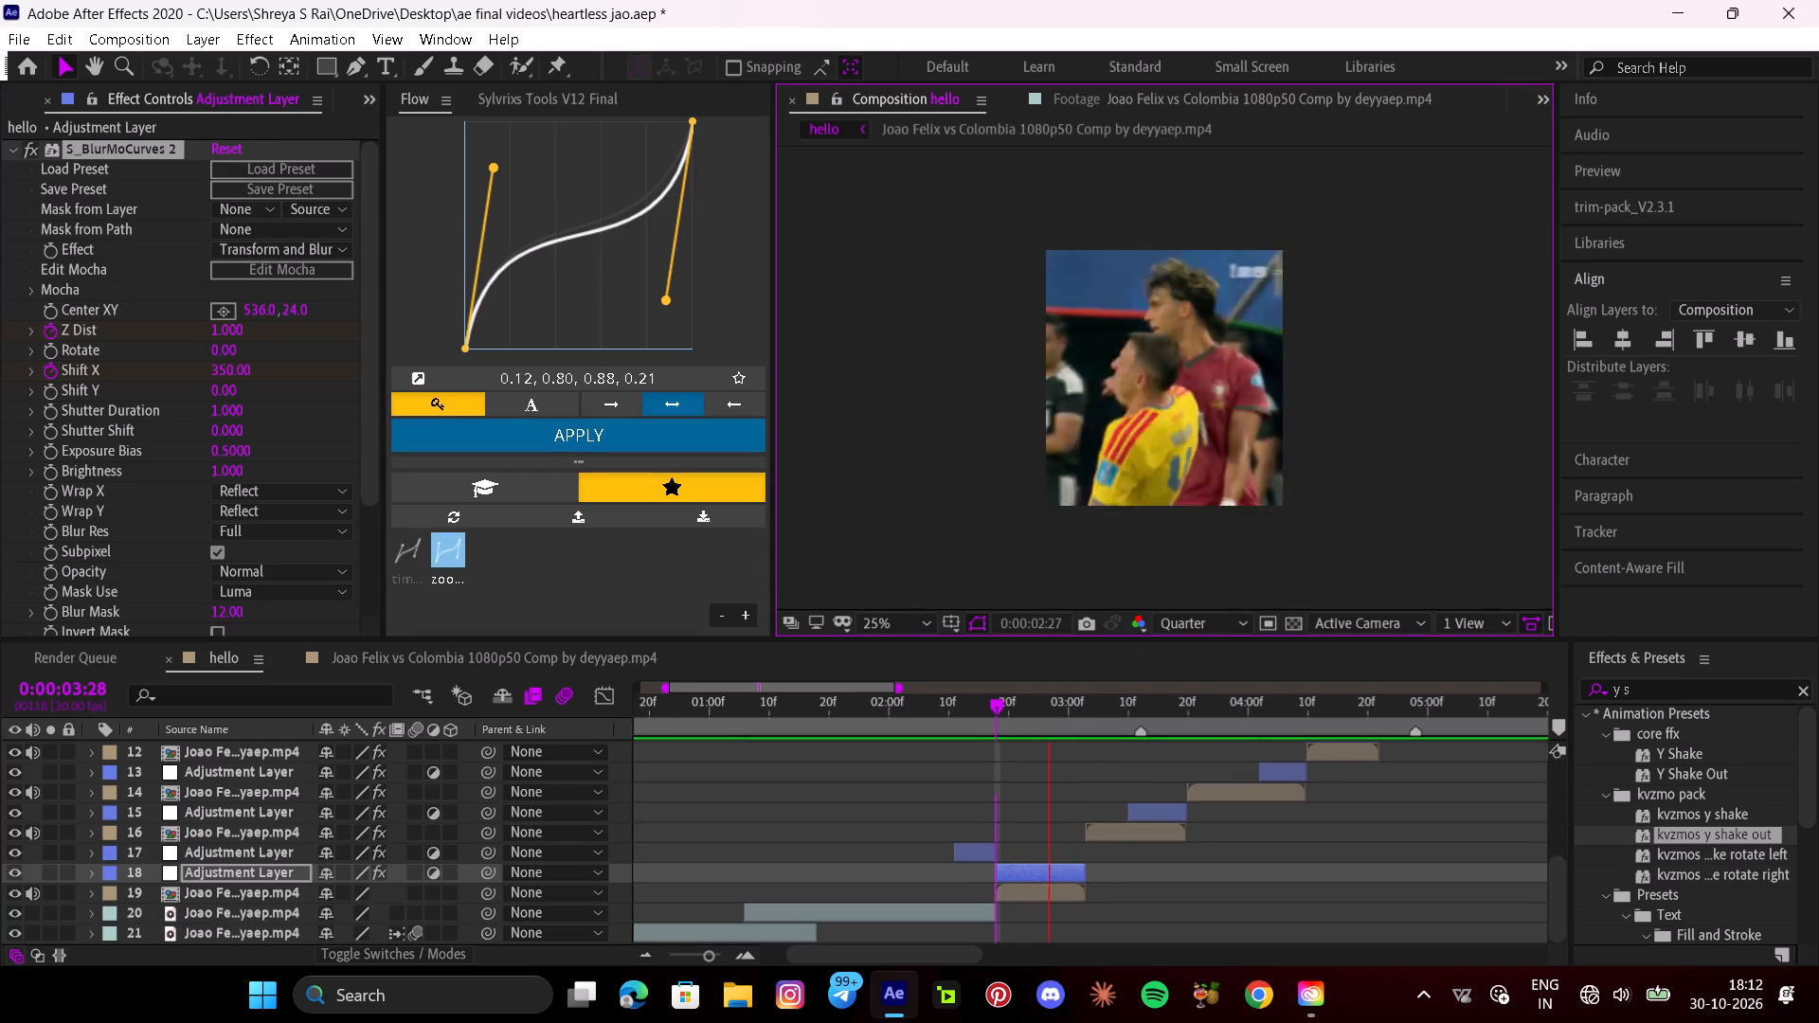
key(space)
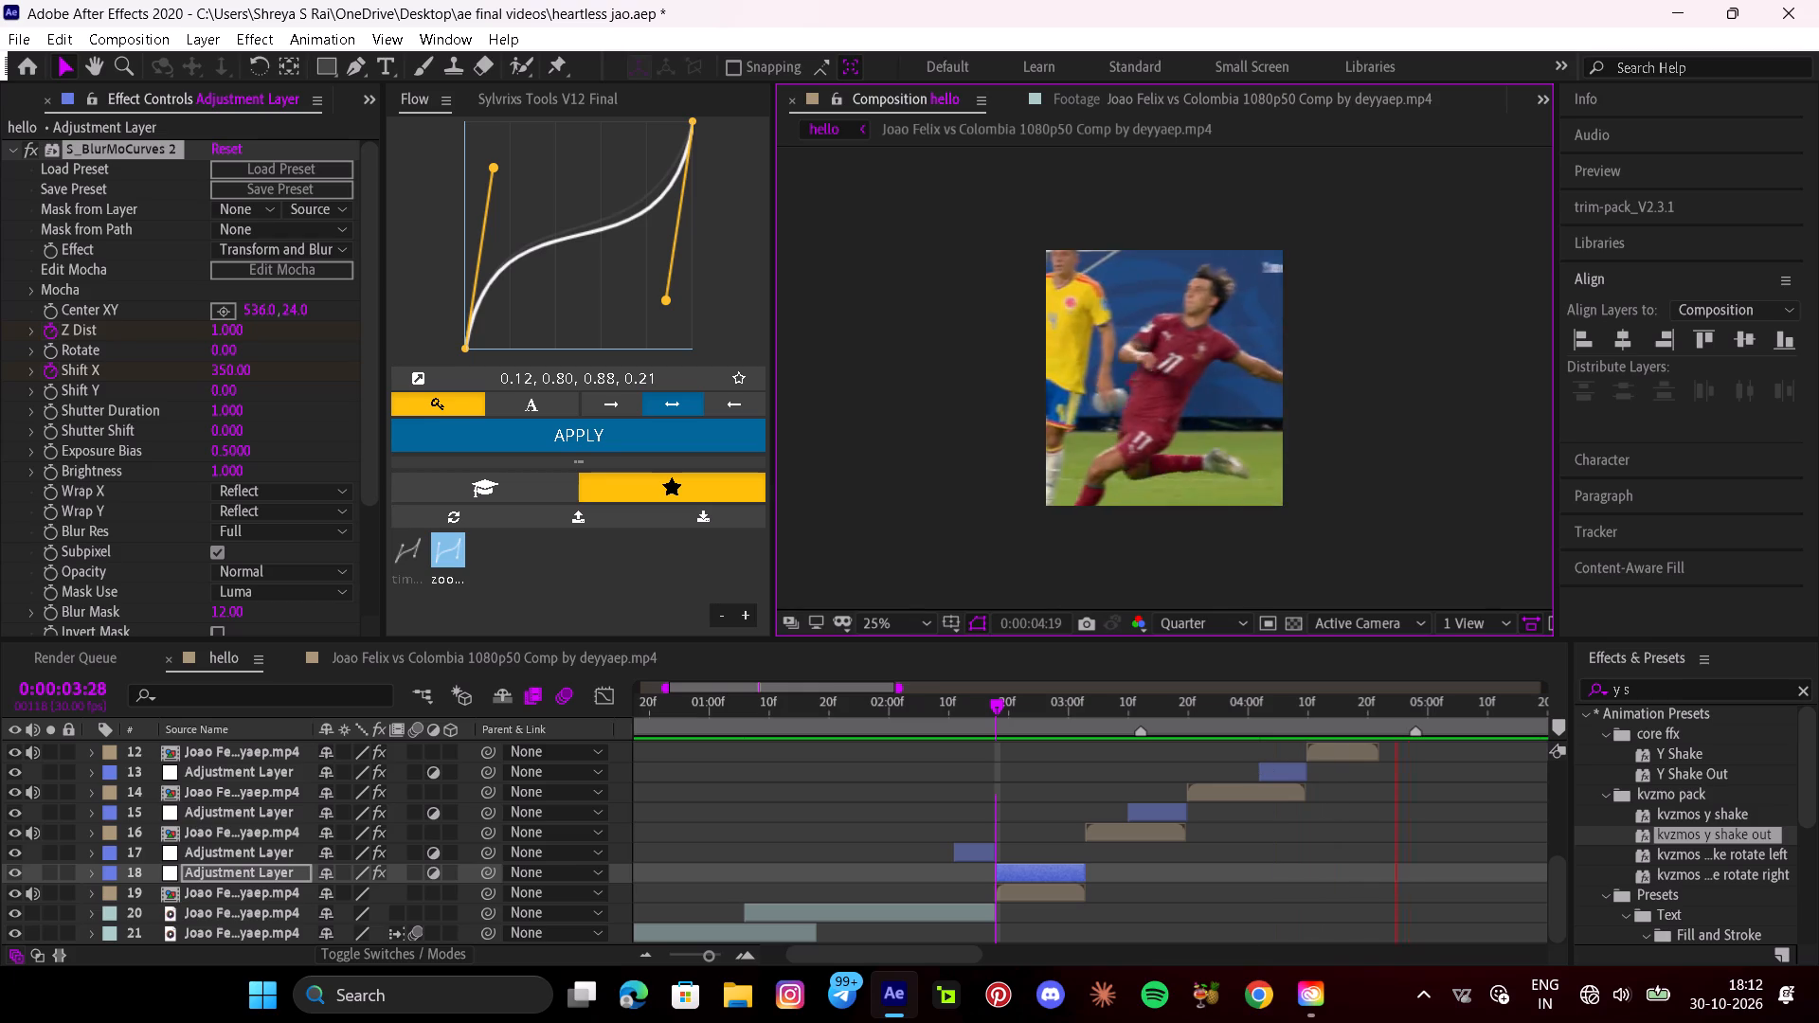
Preview the edit from 0:00:03:21 and 0:00:03:16 through the clips after 0:00:04:22 that have no effects.
drag(1074, 713, 694, 716)
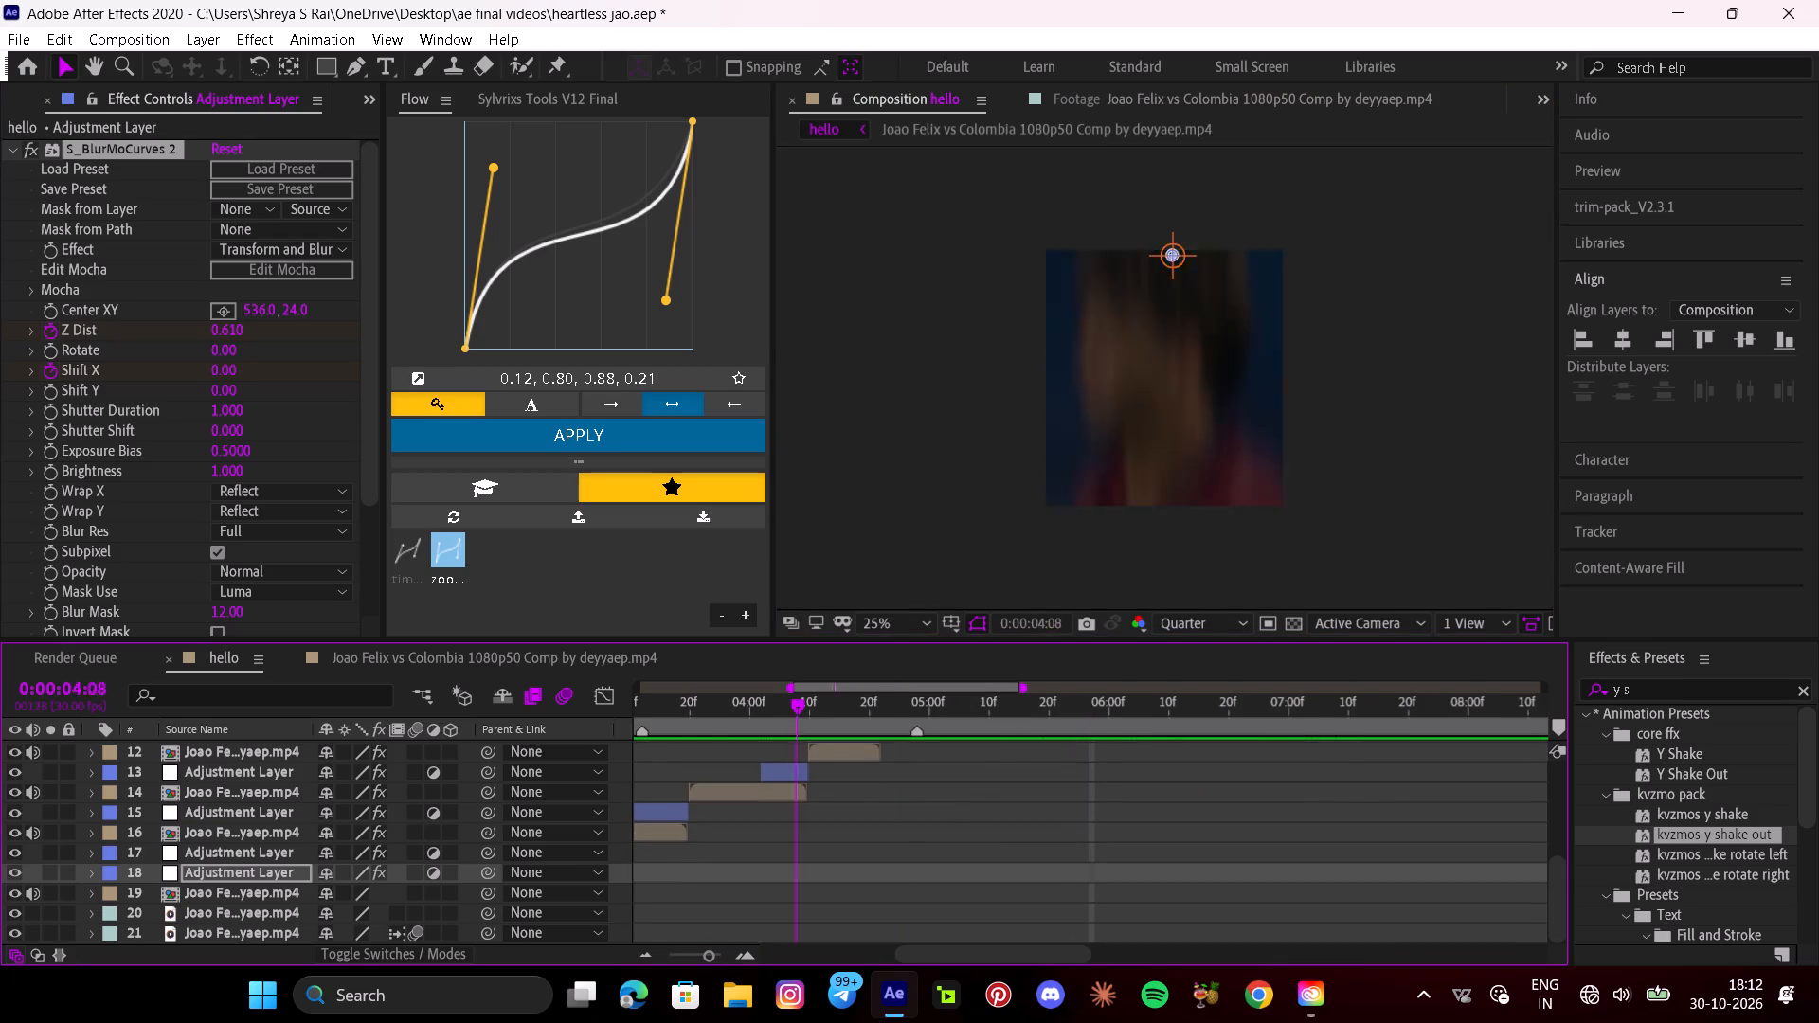
drag(694, 716, 693, 715)
key(space)
key(space)
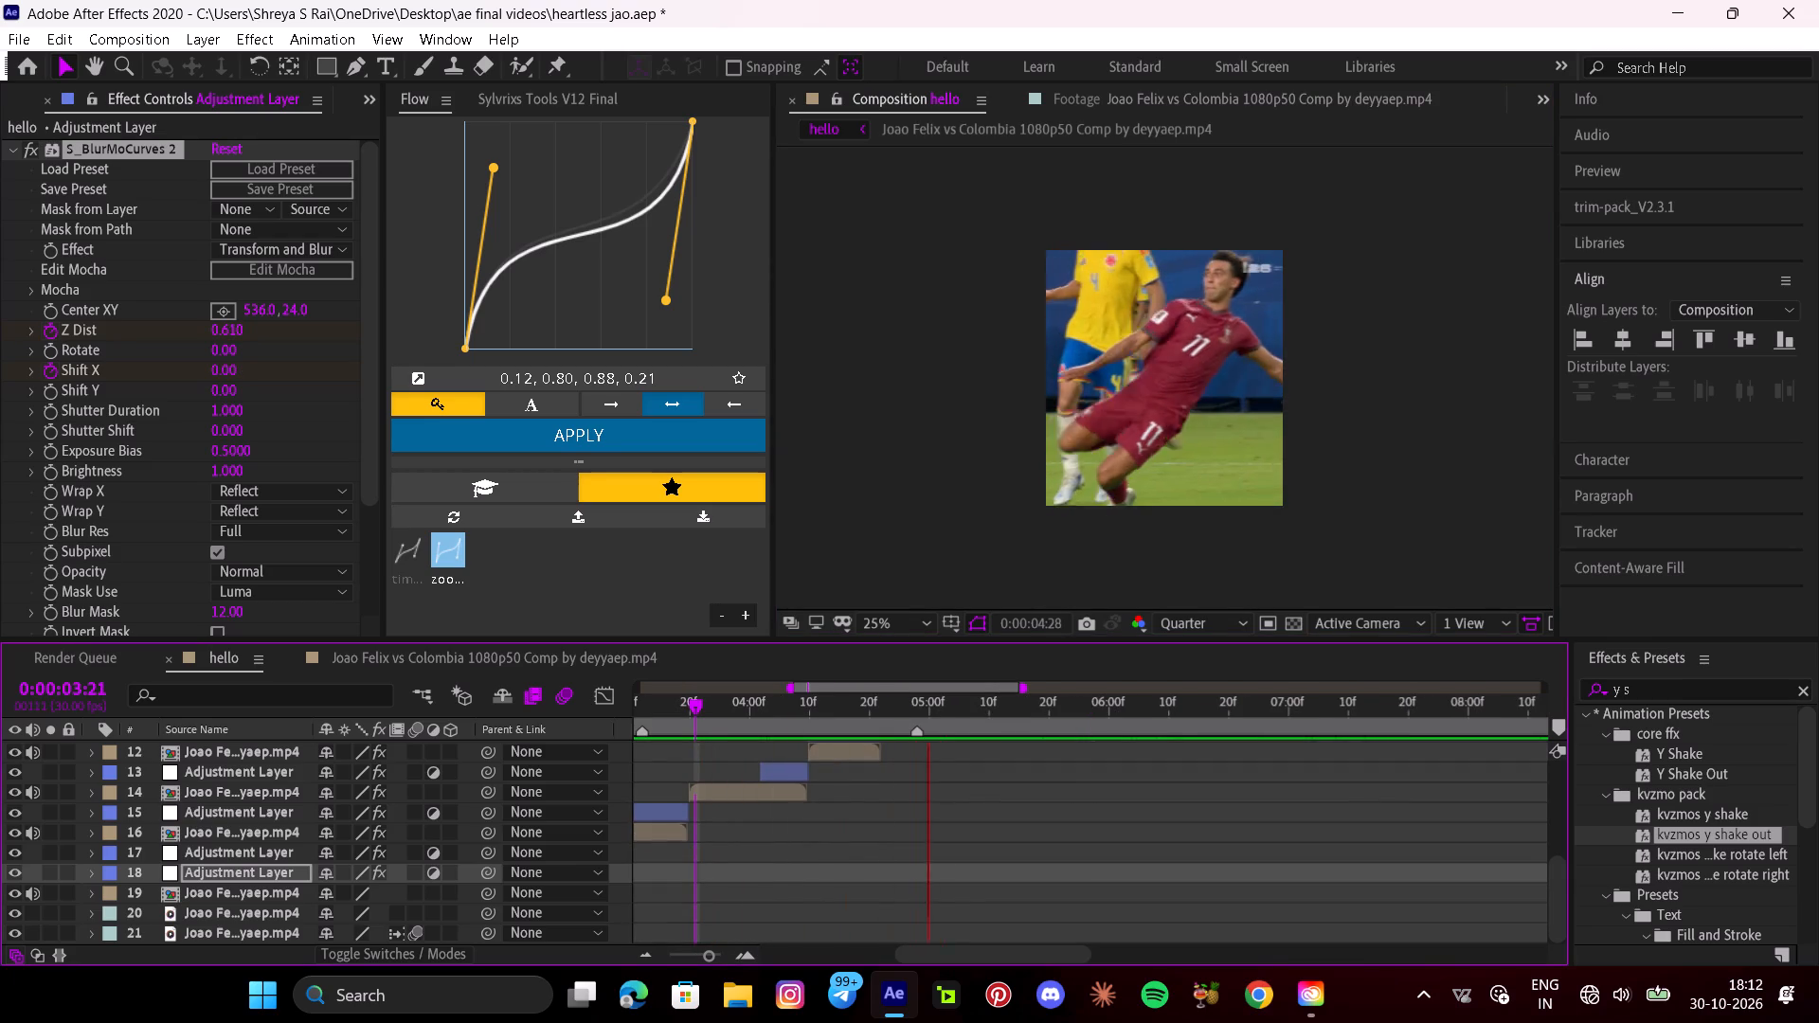
scroll(827, 796, up, 2)
drag(959, 696, 667, 703)
key(space)
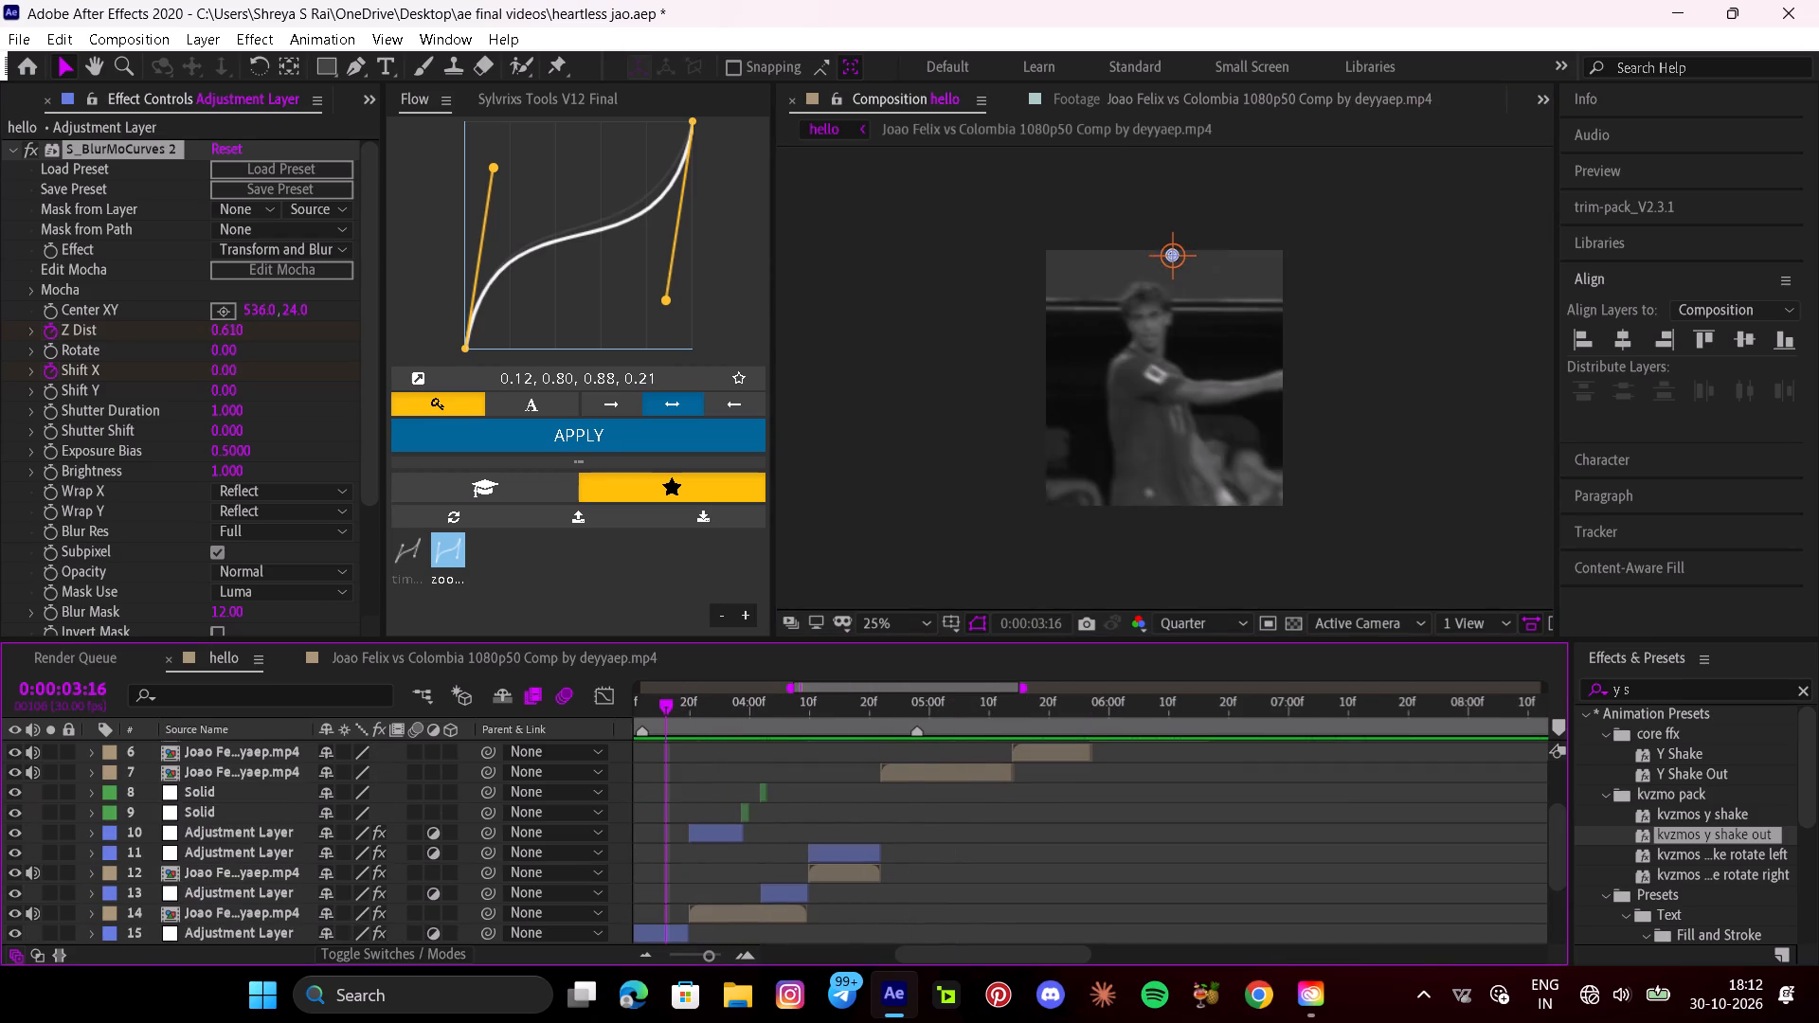
key(space)
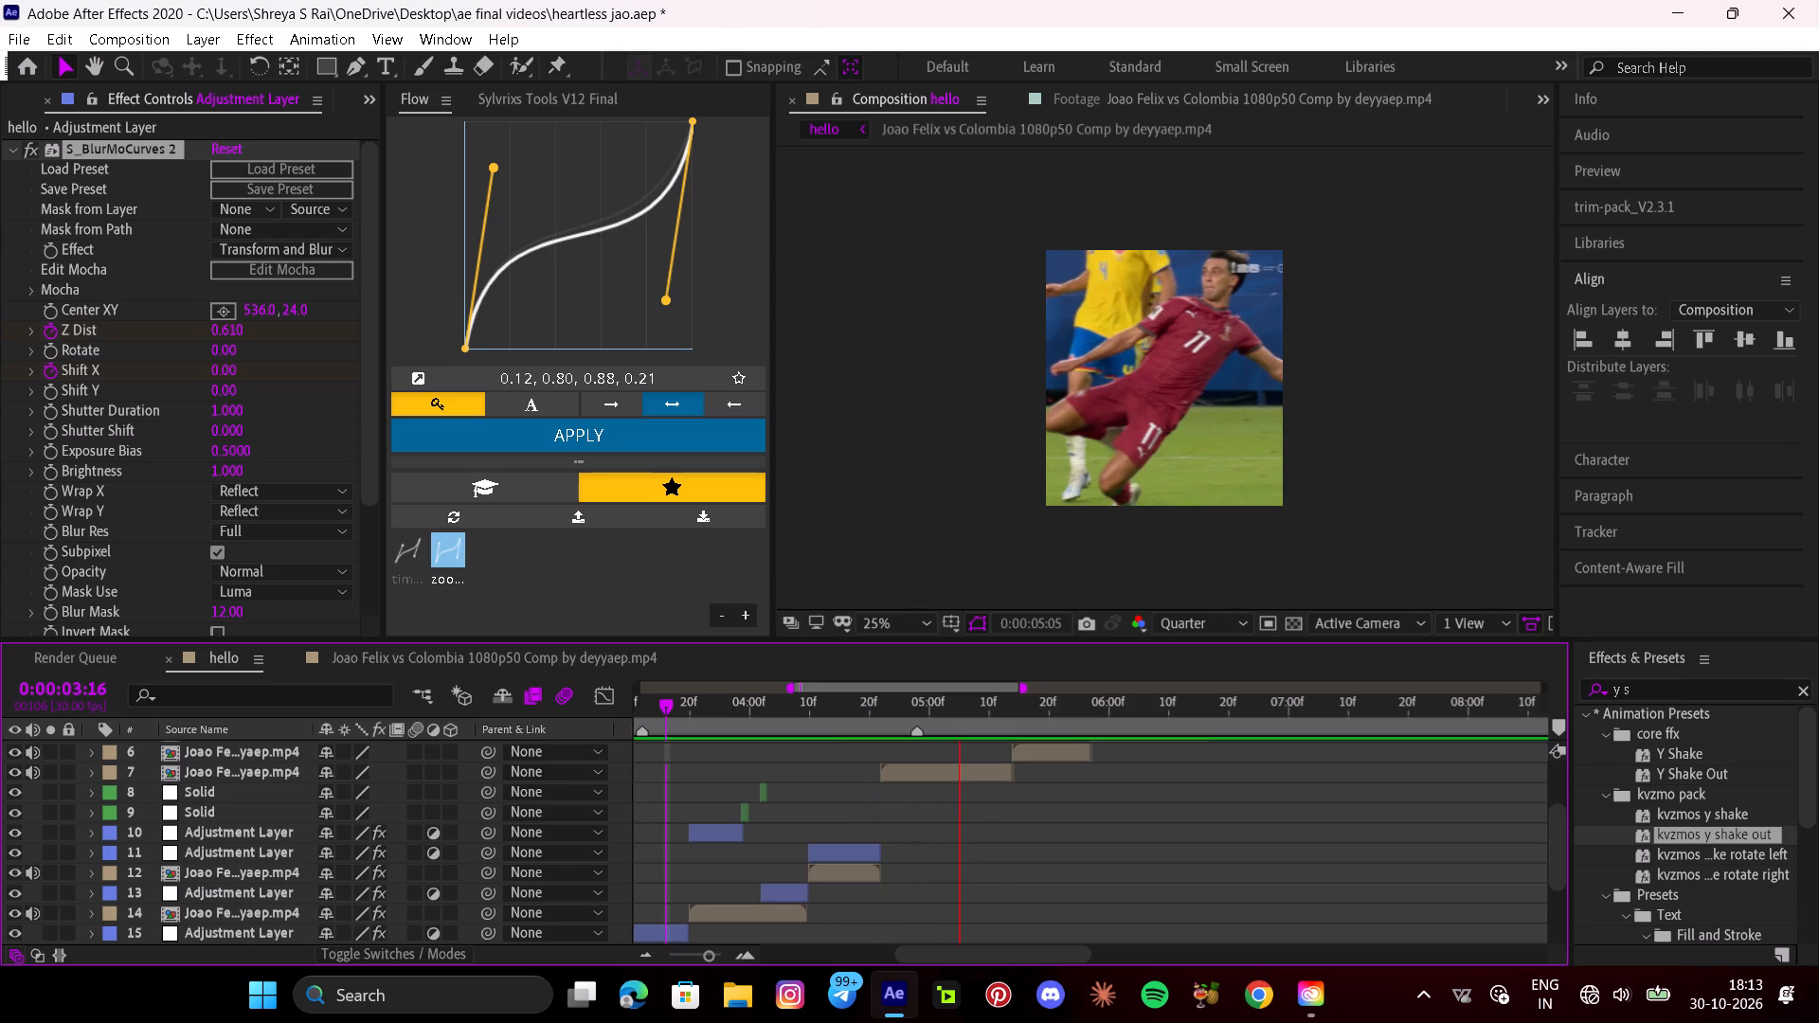
Copy S_BlurMoCurves and Brightness & Contrast from the clip starting at 0:00:04:10 onto the clip starting at 0:00:04:22 and reveal their keyframes.
click(829, 879)
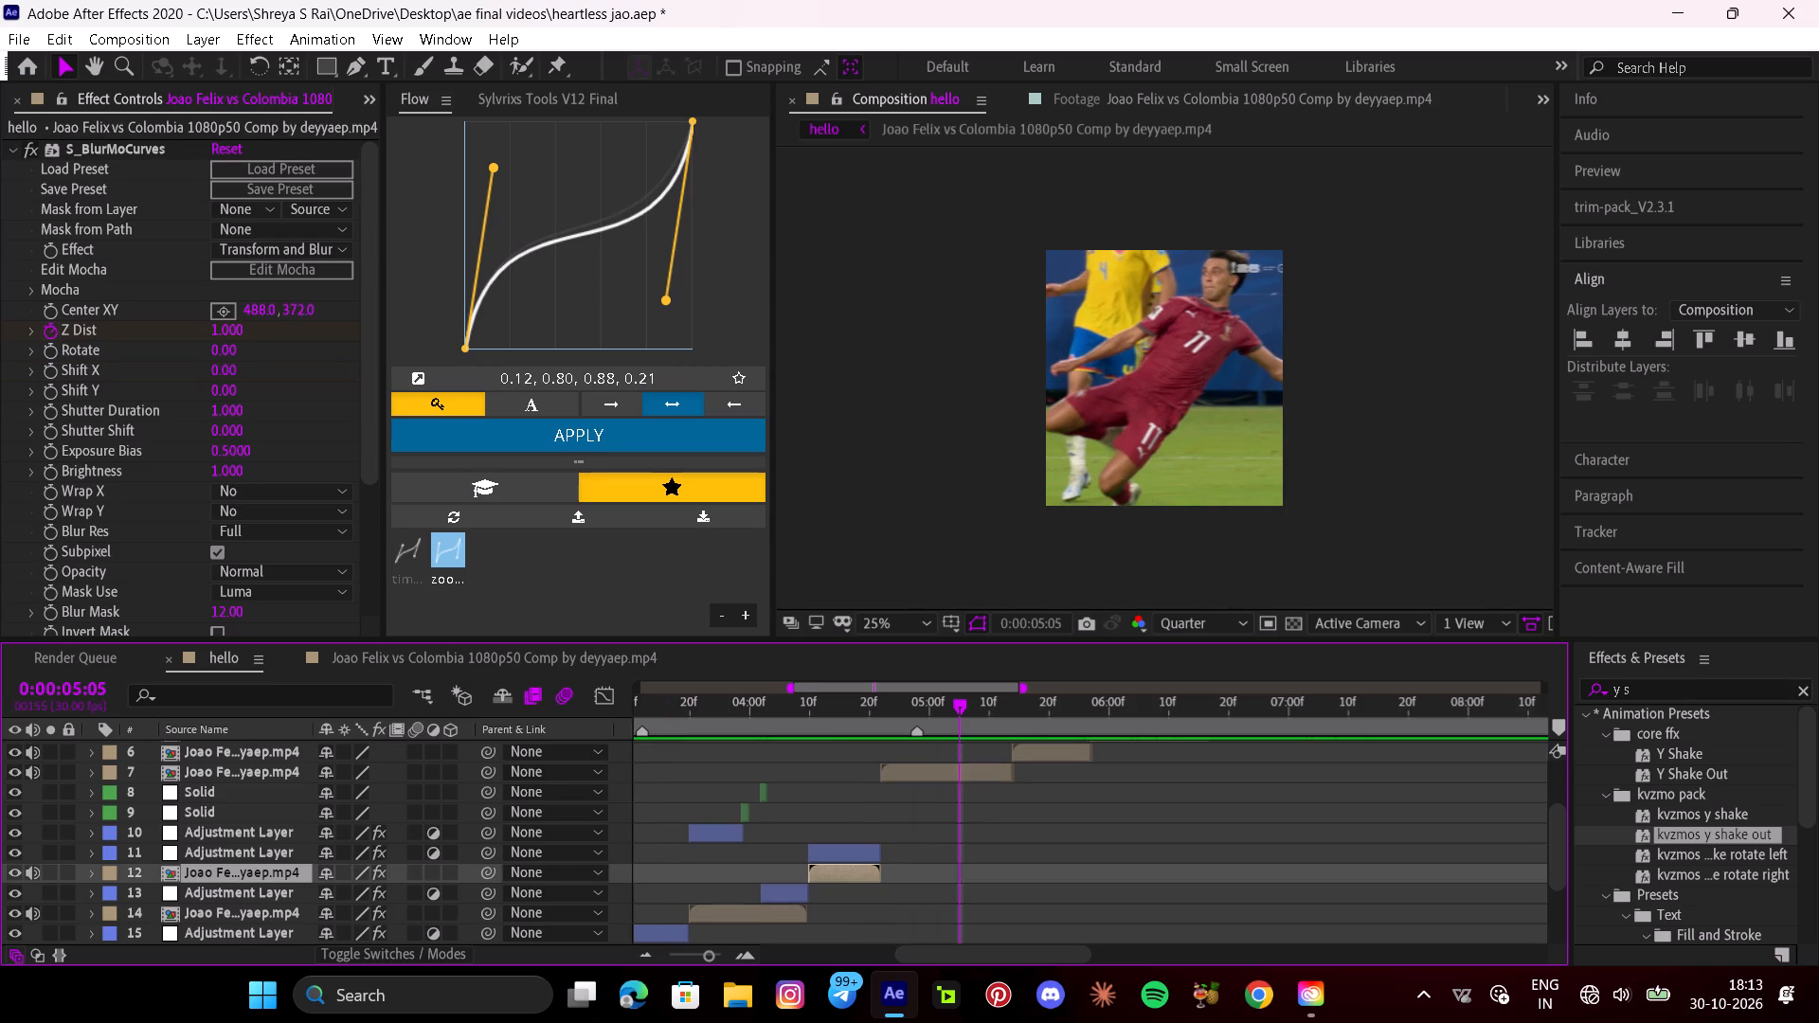
key(e)
drag(503, 895, 481, 906)
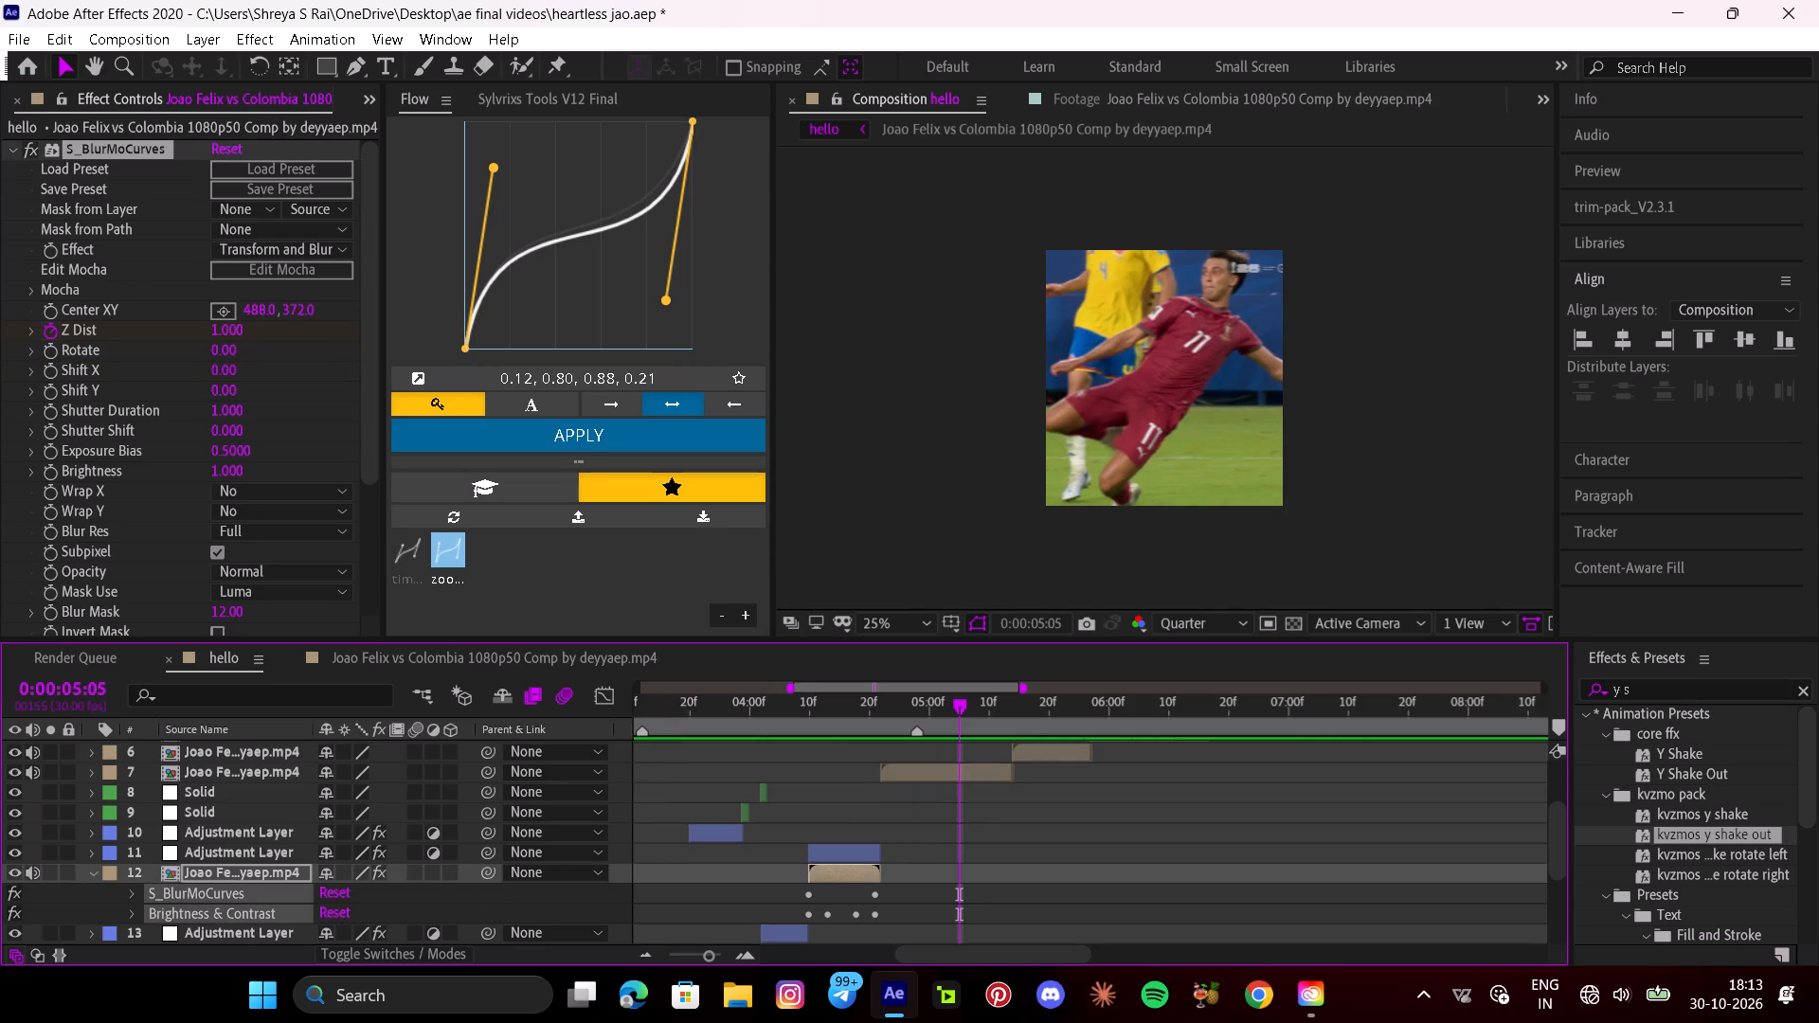
key(ctrl+c)
key(e)
click(916, 777)
key(i)
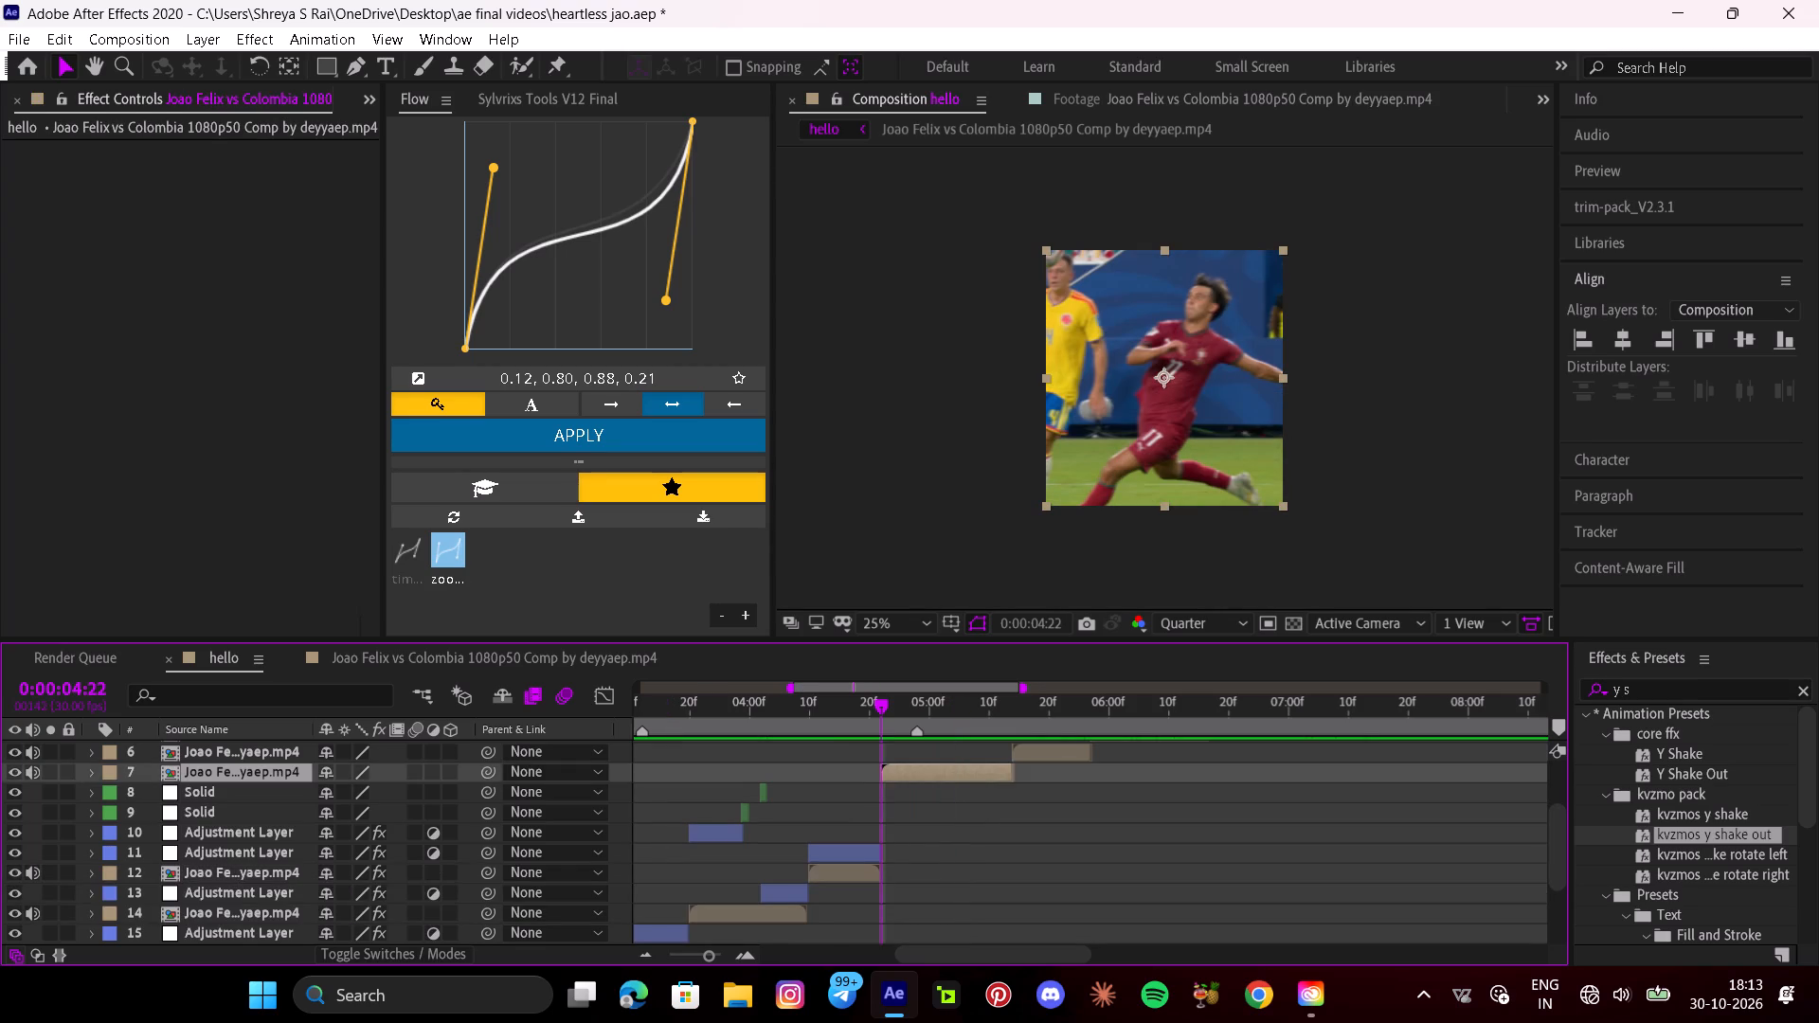
key(ctrl+v)
key(u)
Stretch the pasted Z Dist and Brightness keyframes proportionally so the last ones land at 0:00:05:13, and preview them.
drag(998, 810, 835, 852)
alt+drag(949, 816, 1009, 814)
key(space)
key(space)
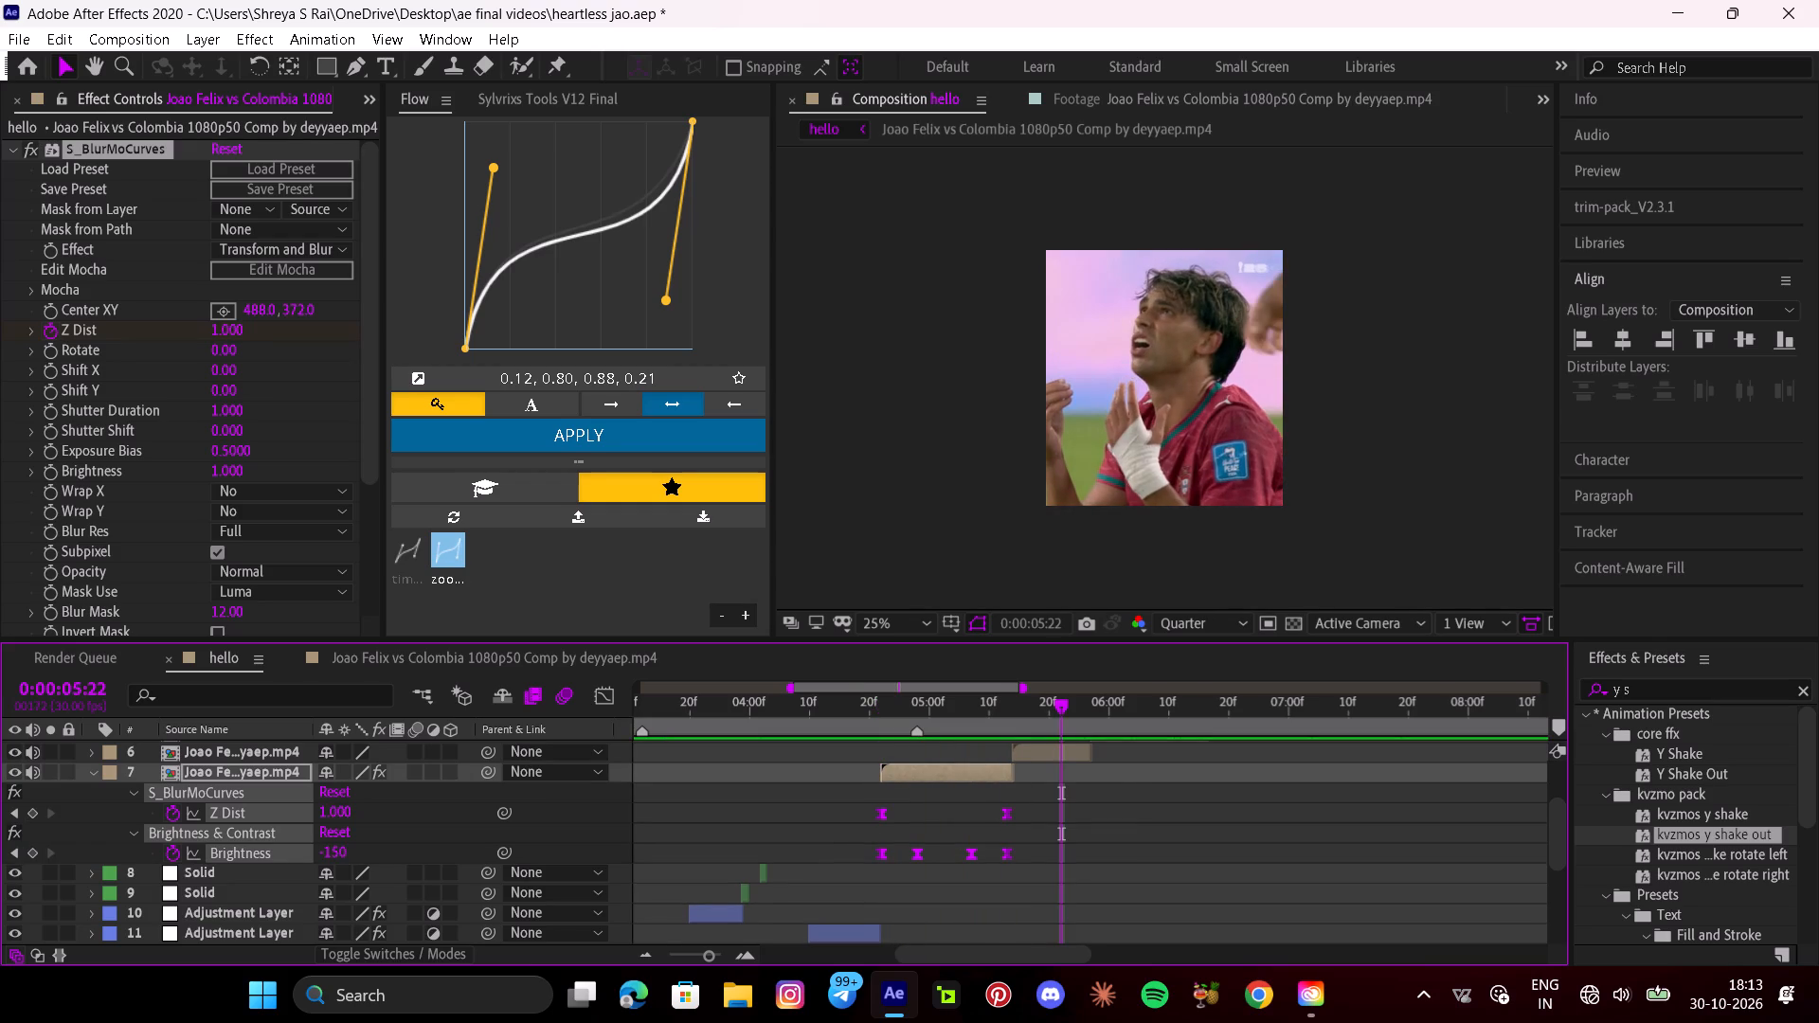
Time-reverse the Z Dist keyframes on the clip starting at 0:00:04:22 and apply the Flow curve 0.12, 0.80, 0.88, 0.21.
drag(1035, 717, 963, 727)
click(1049, 815)
drag(1056, 798, 797, 835)
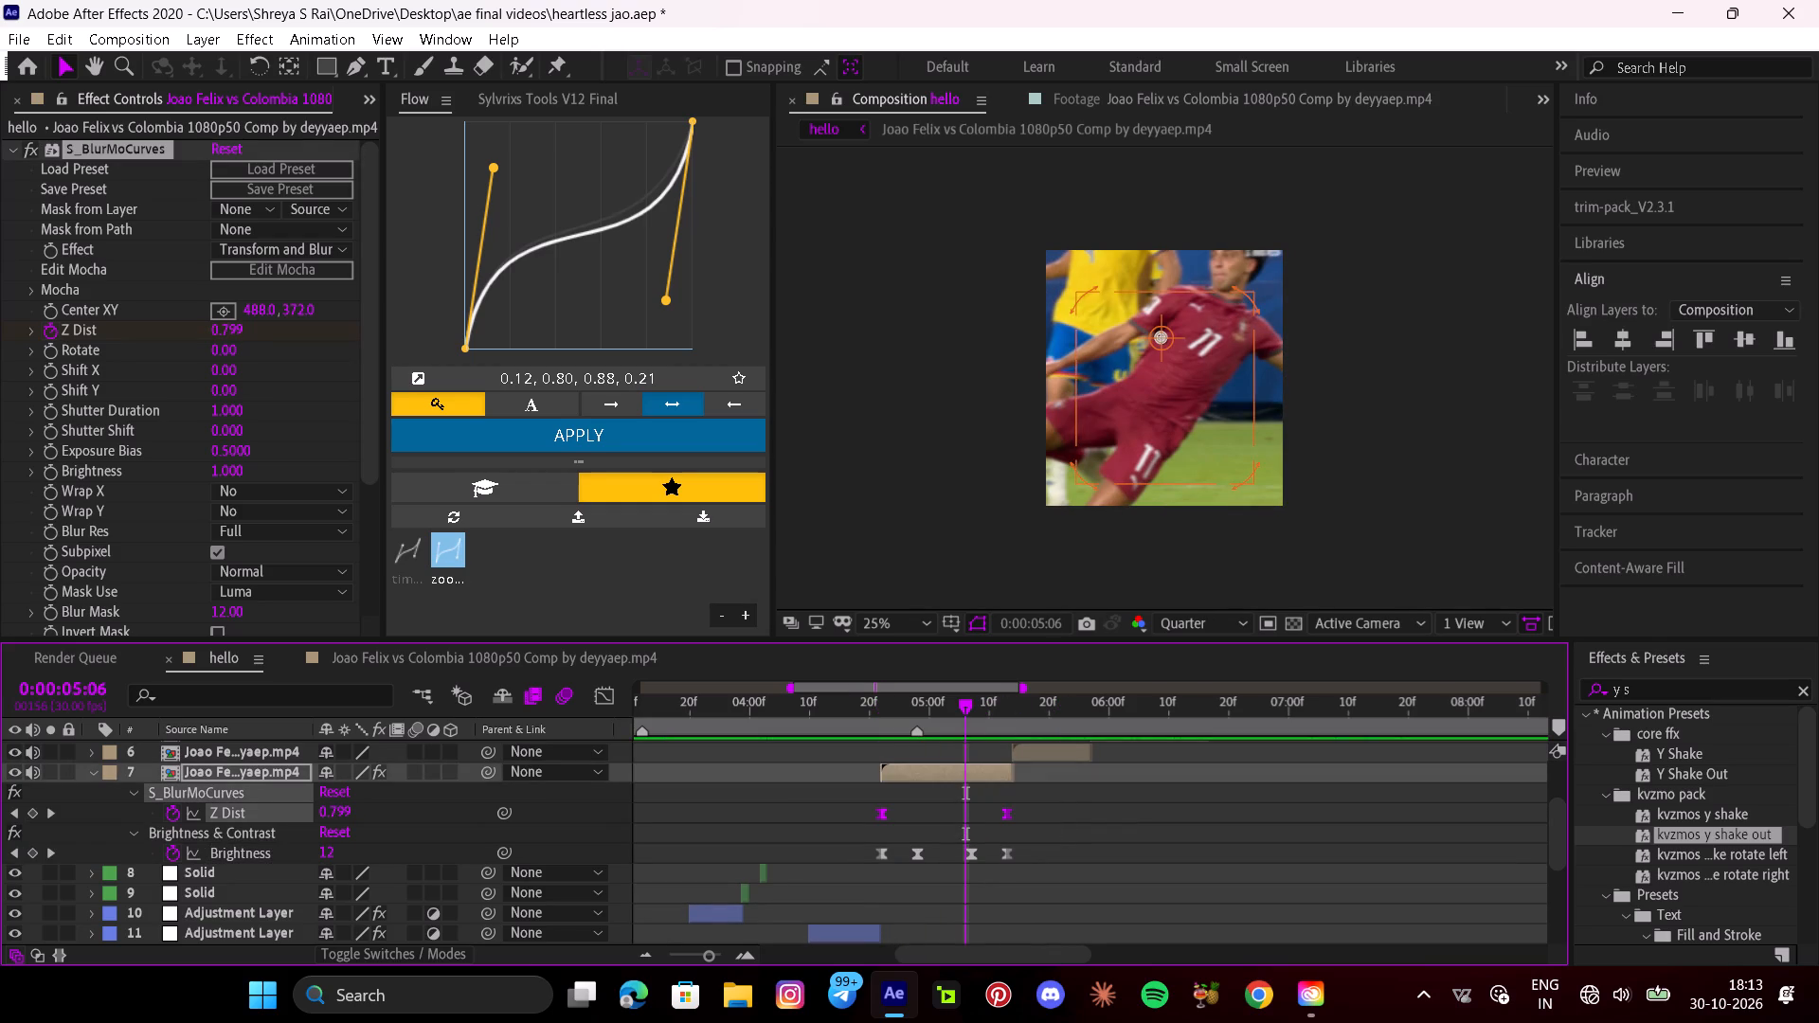
right_click(876, 818)
click(1226, 804)
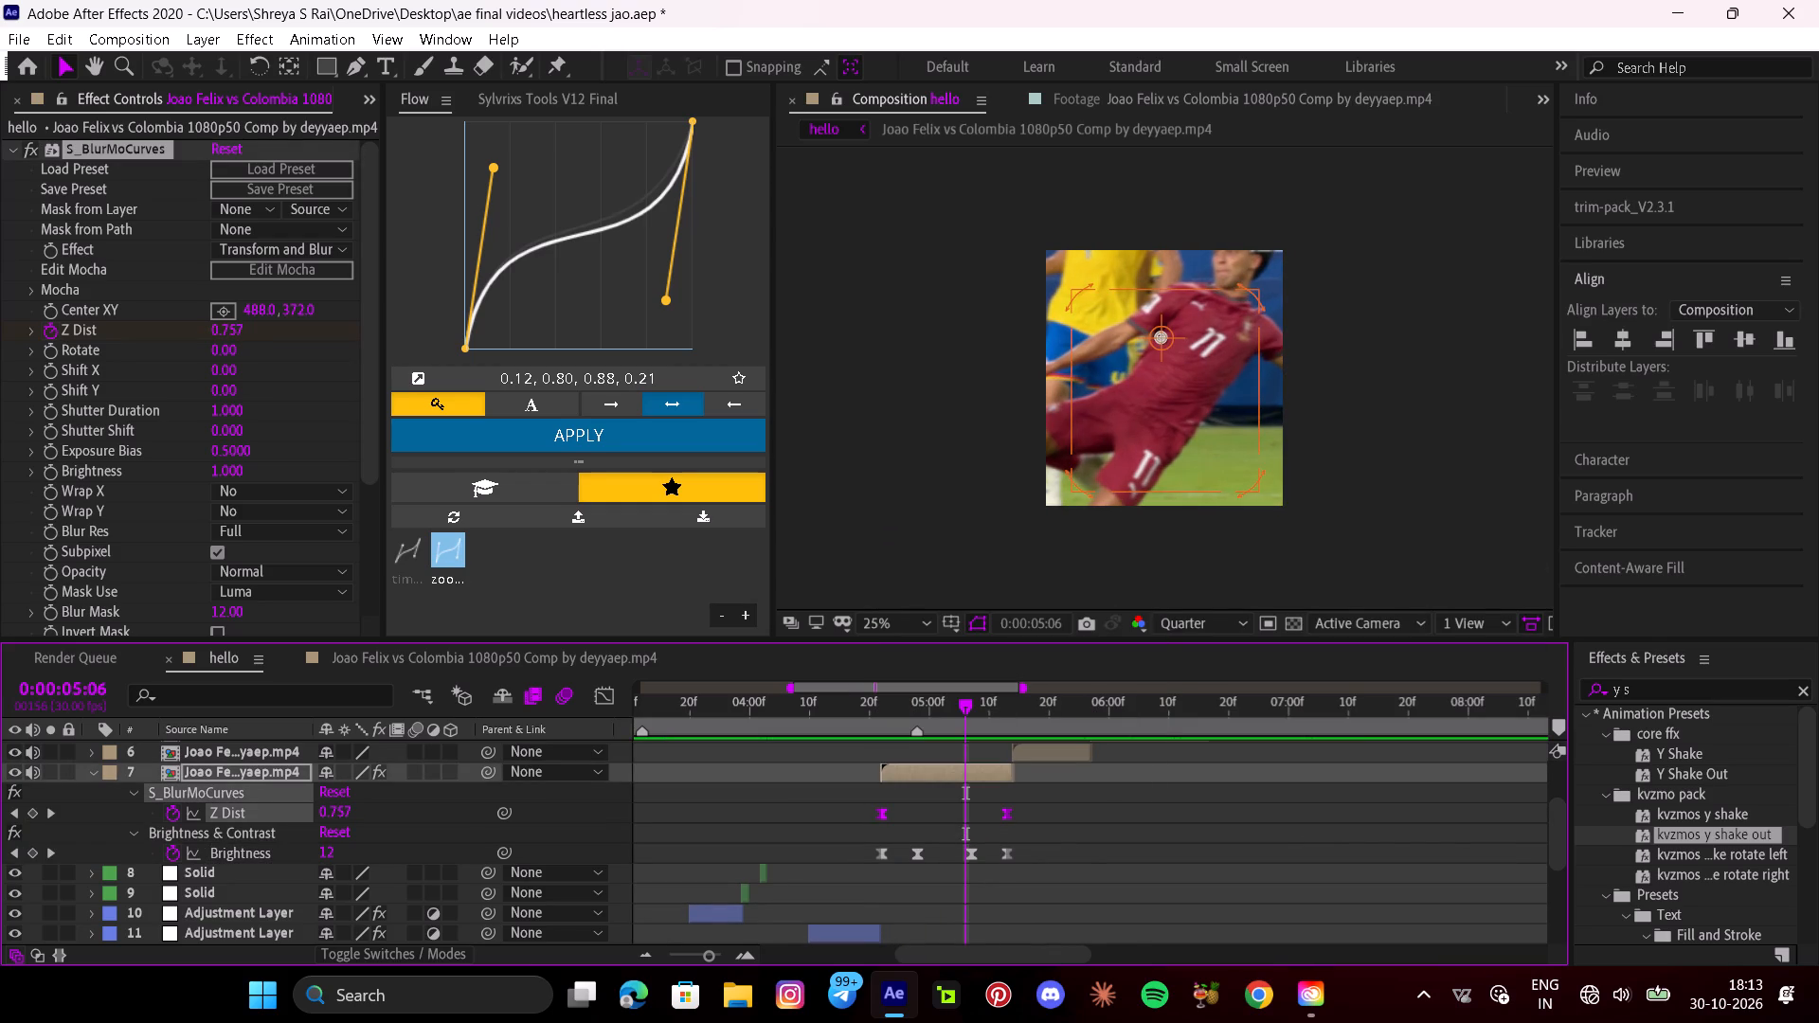
click(631, 431)
Move the clip's S_BlurMoCurves center to 860, 20 near the frame's upper-right corner and preview the zoom from 0:00:04:20.
drag(1163, 332, 1257, 246)
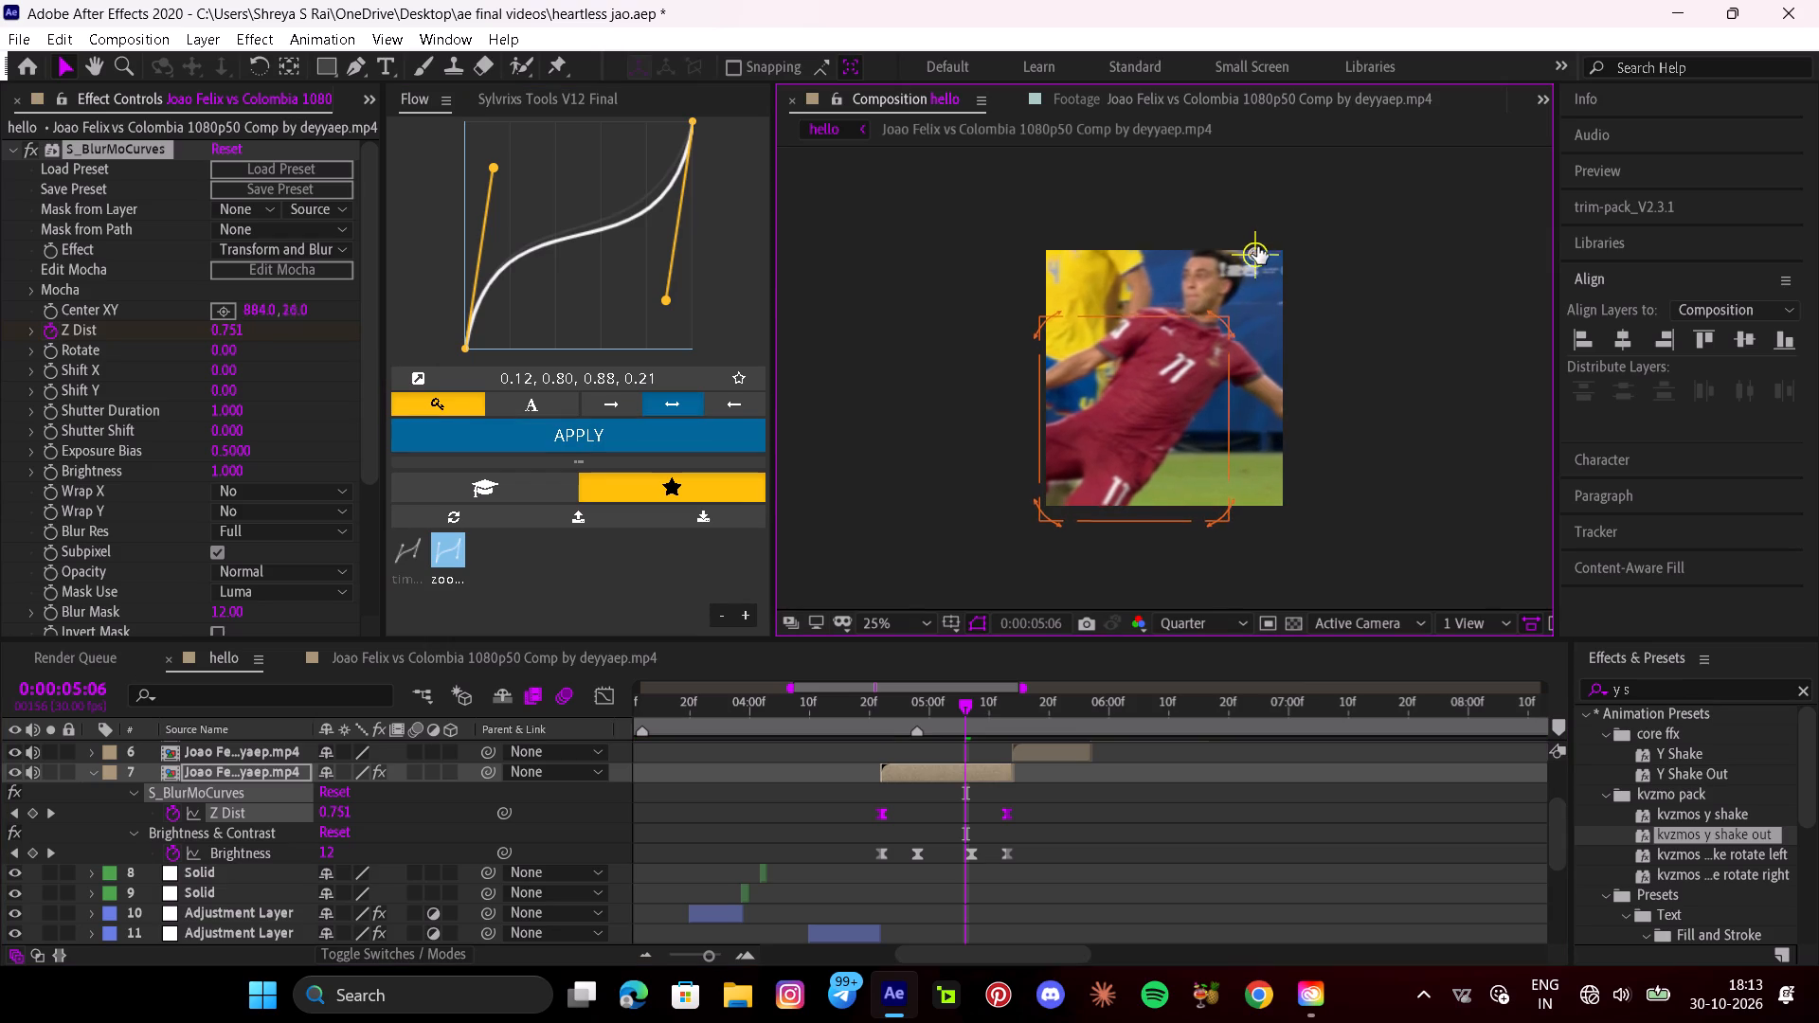
drag(1257, 246, 1252, 248)
drag(953, 716, 829, 712)
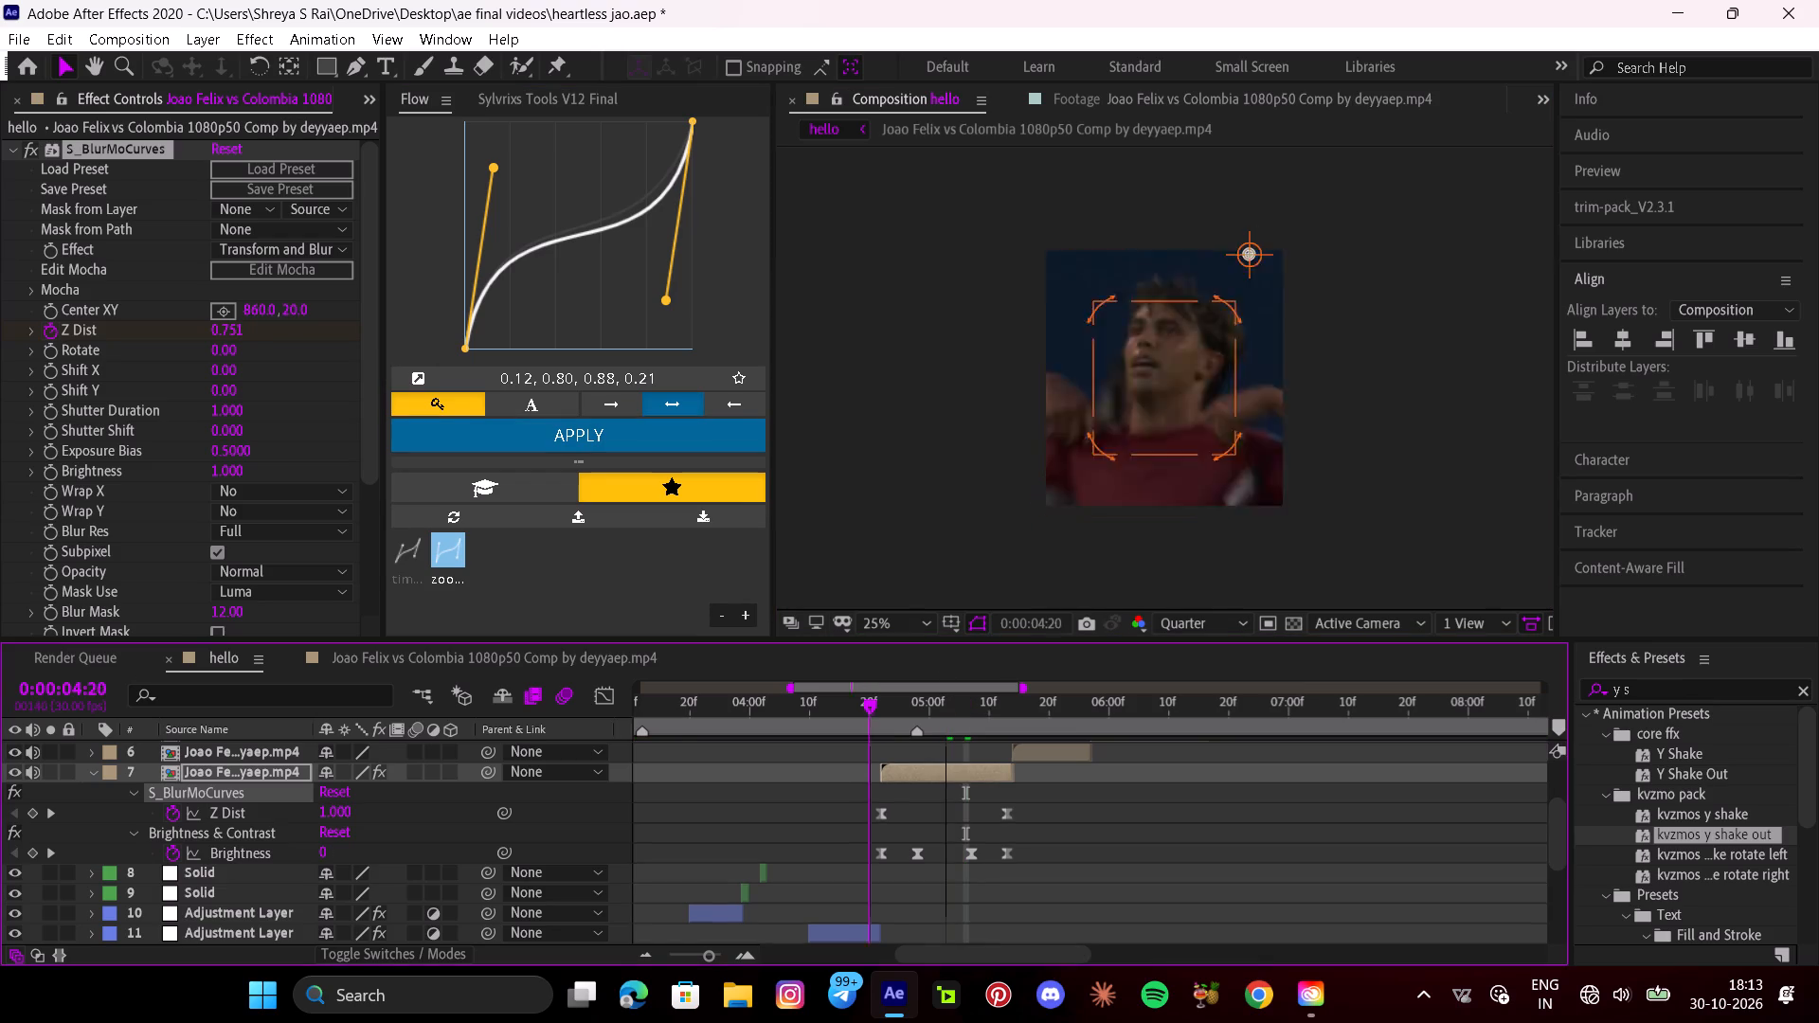
drag(829, 712, 820, 712)
key(space)
key(space)
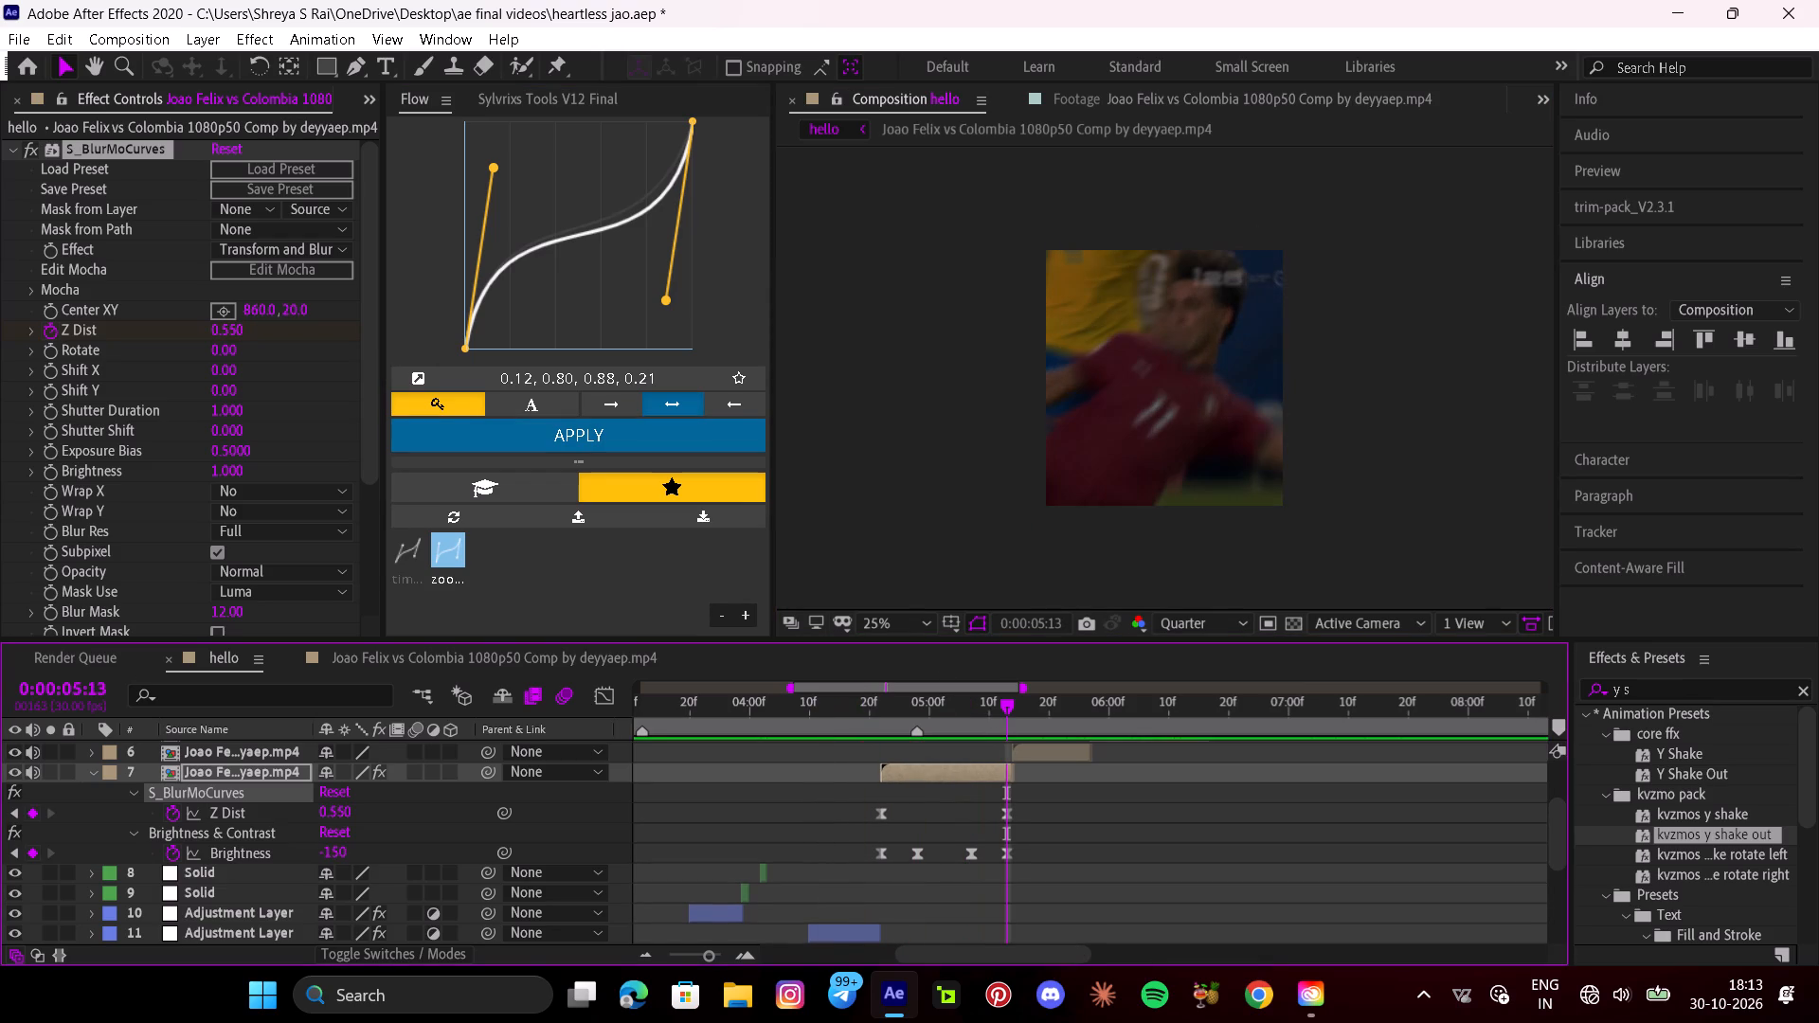
drag(1005, 718, 787, 715)
key(space)
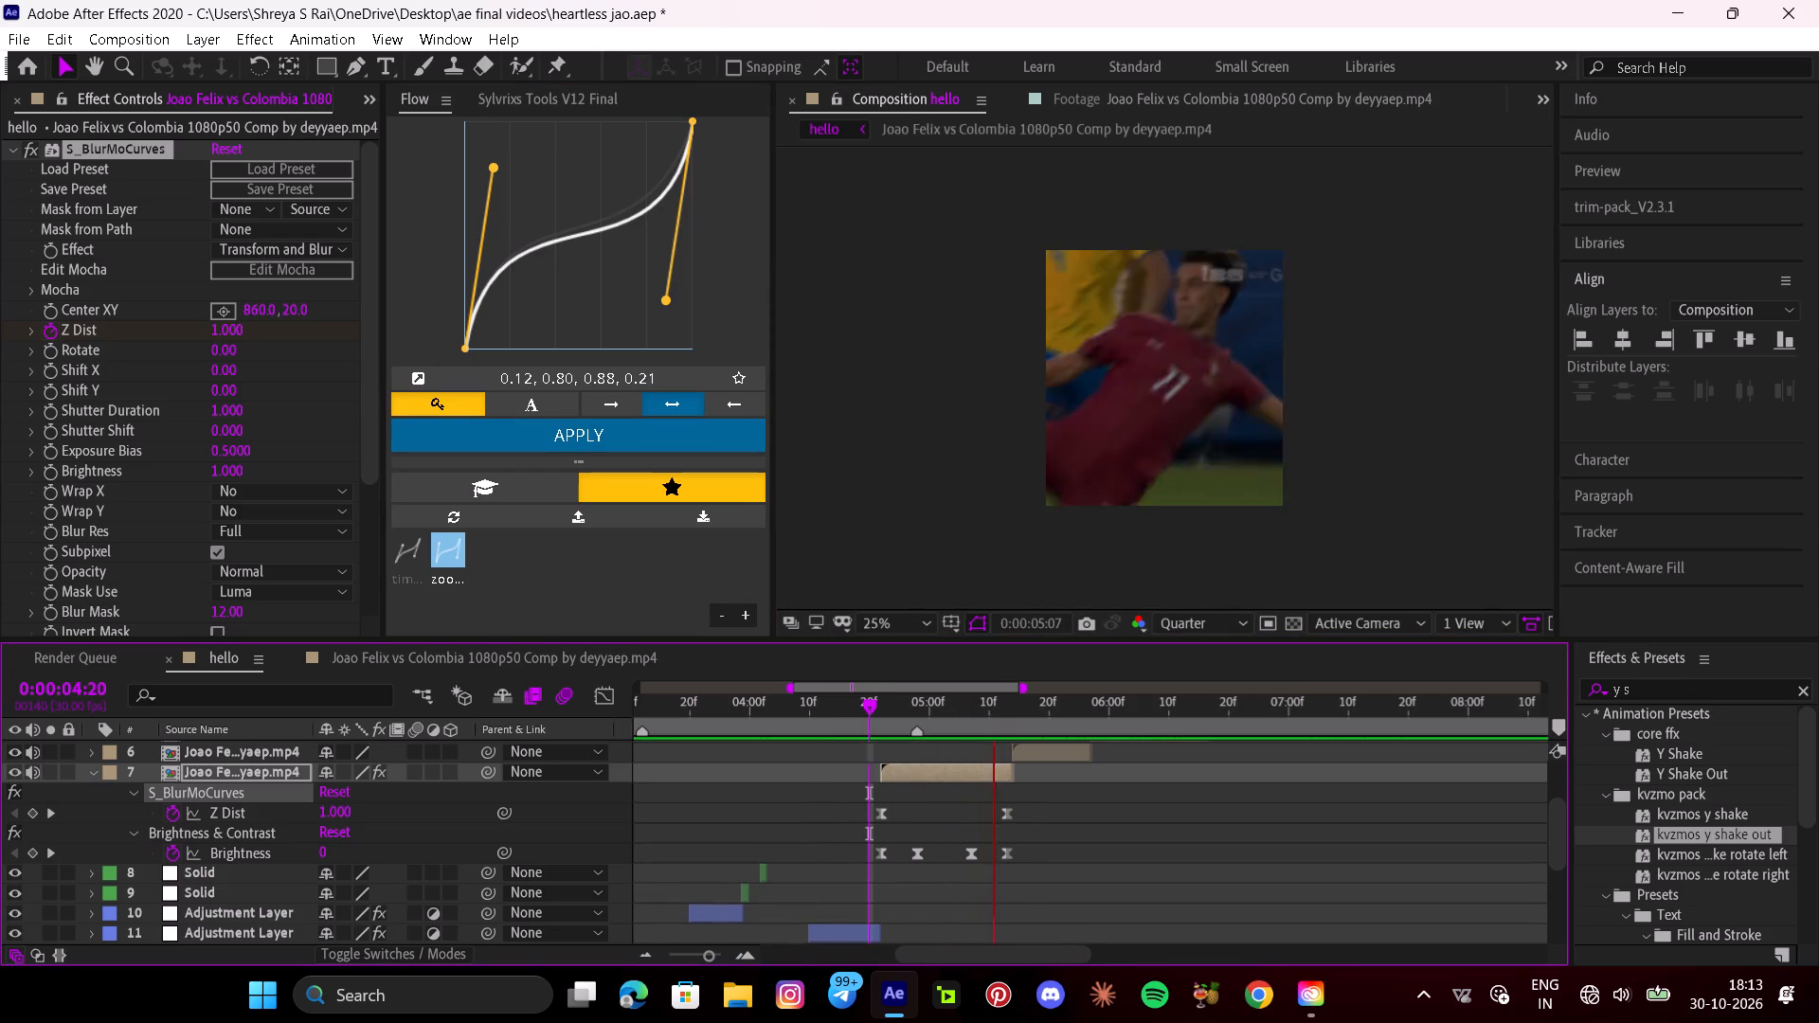
key(space)
Add a white solid above the clip starting at 0:00:04:22 and trim it to a single frame at that clip's start.
text(i)
key(u)
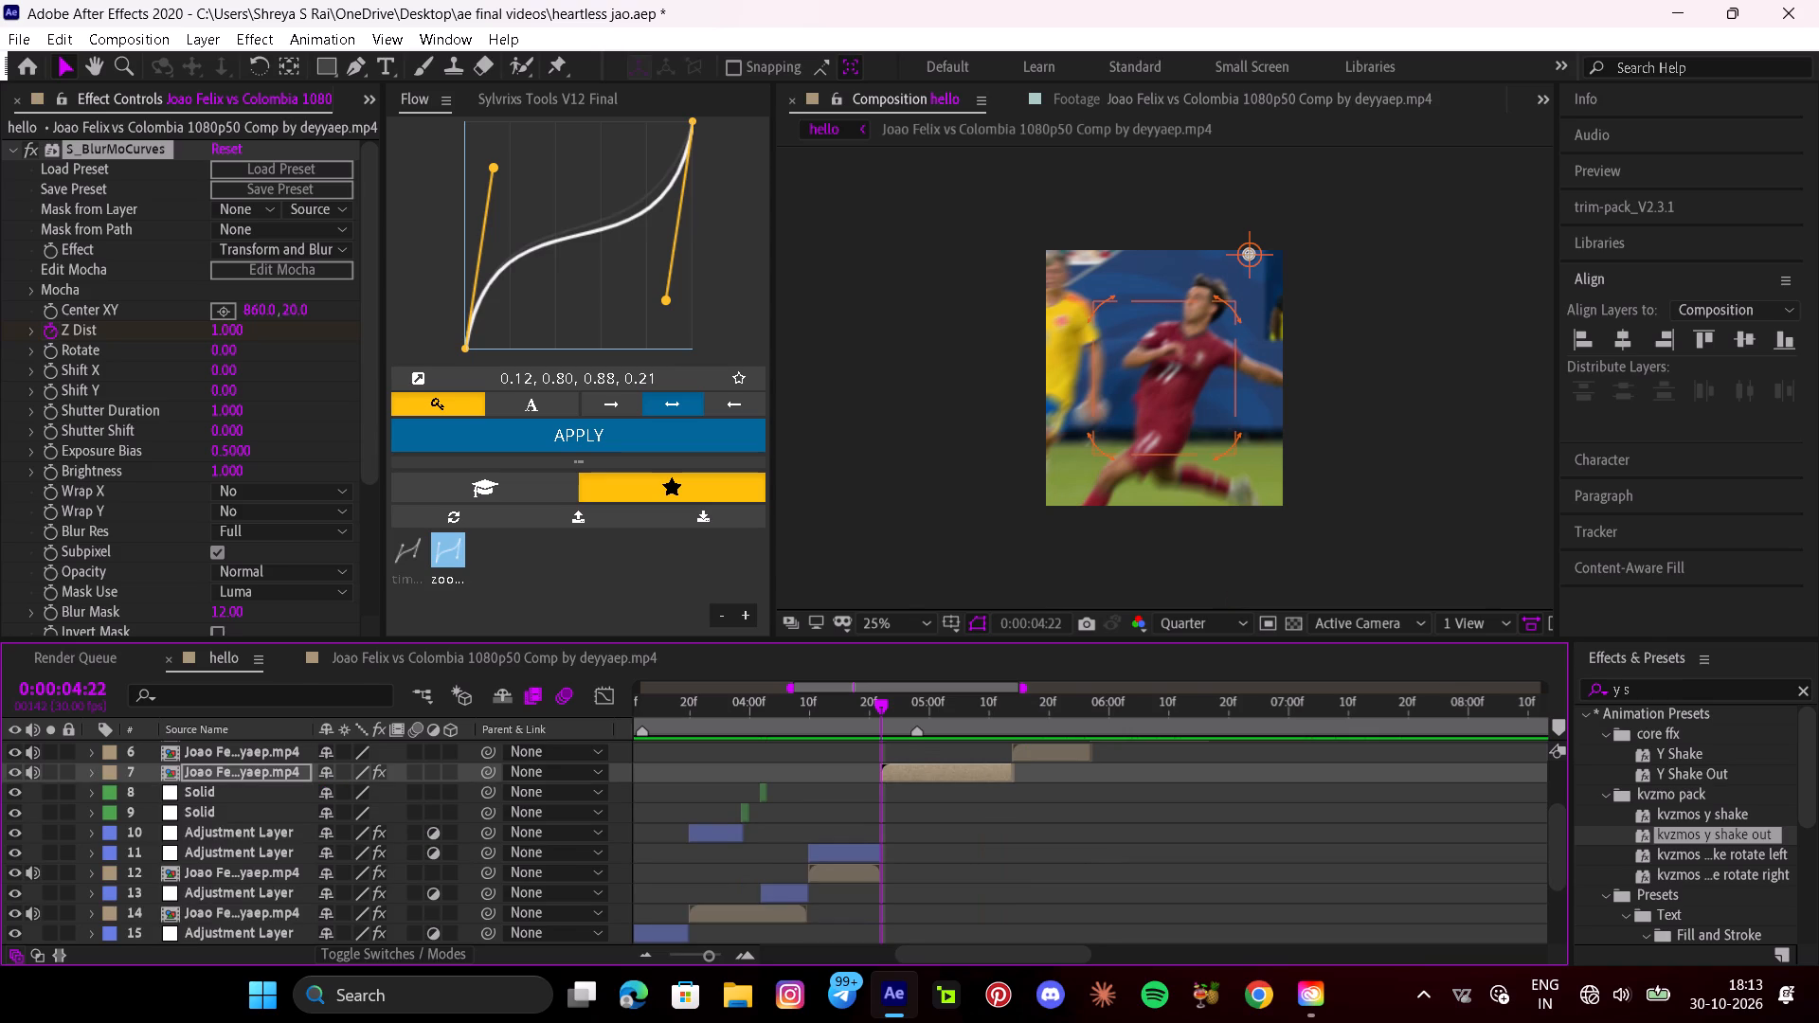
click(558, 80)
click(553, 97)
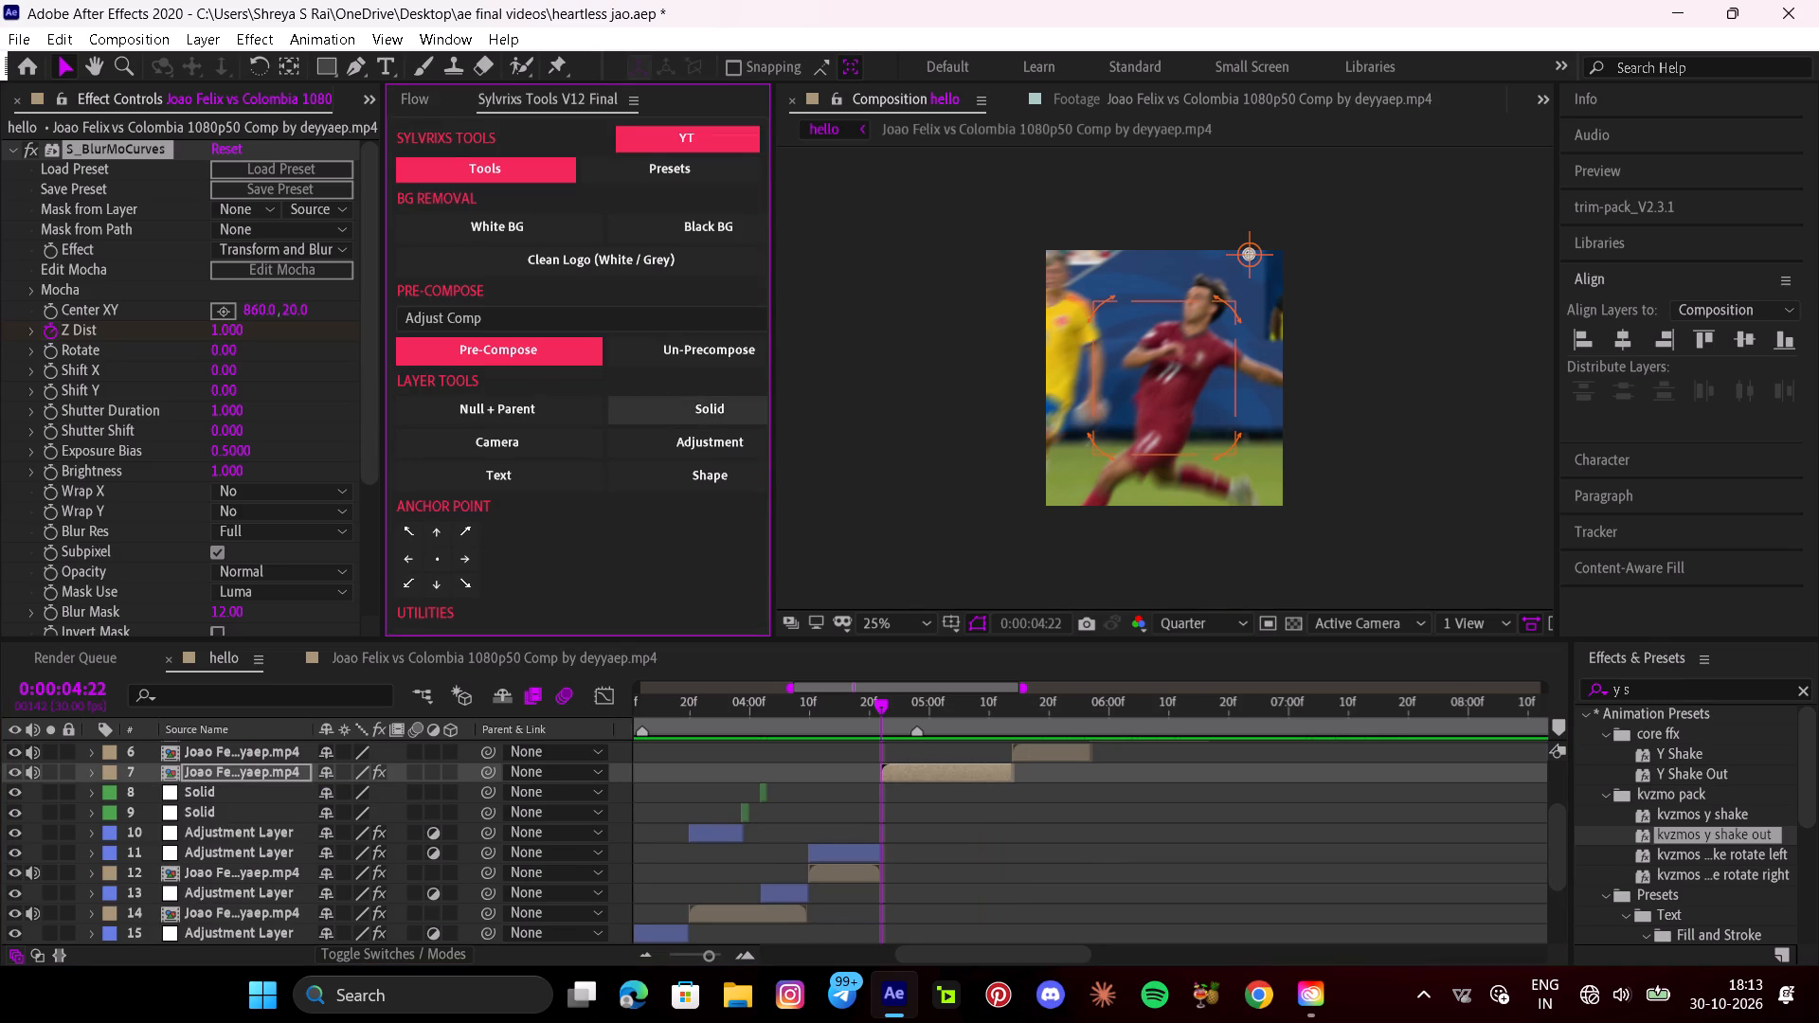
click(702, 406)
double_click(752, 952)
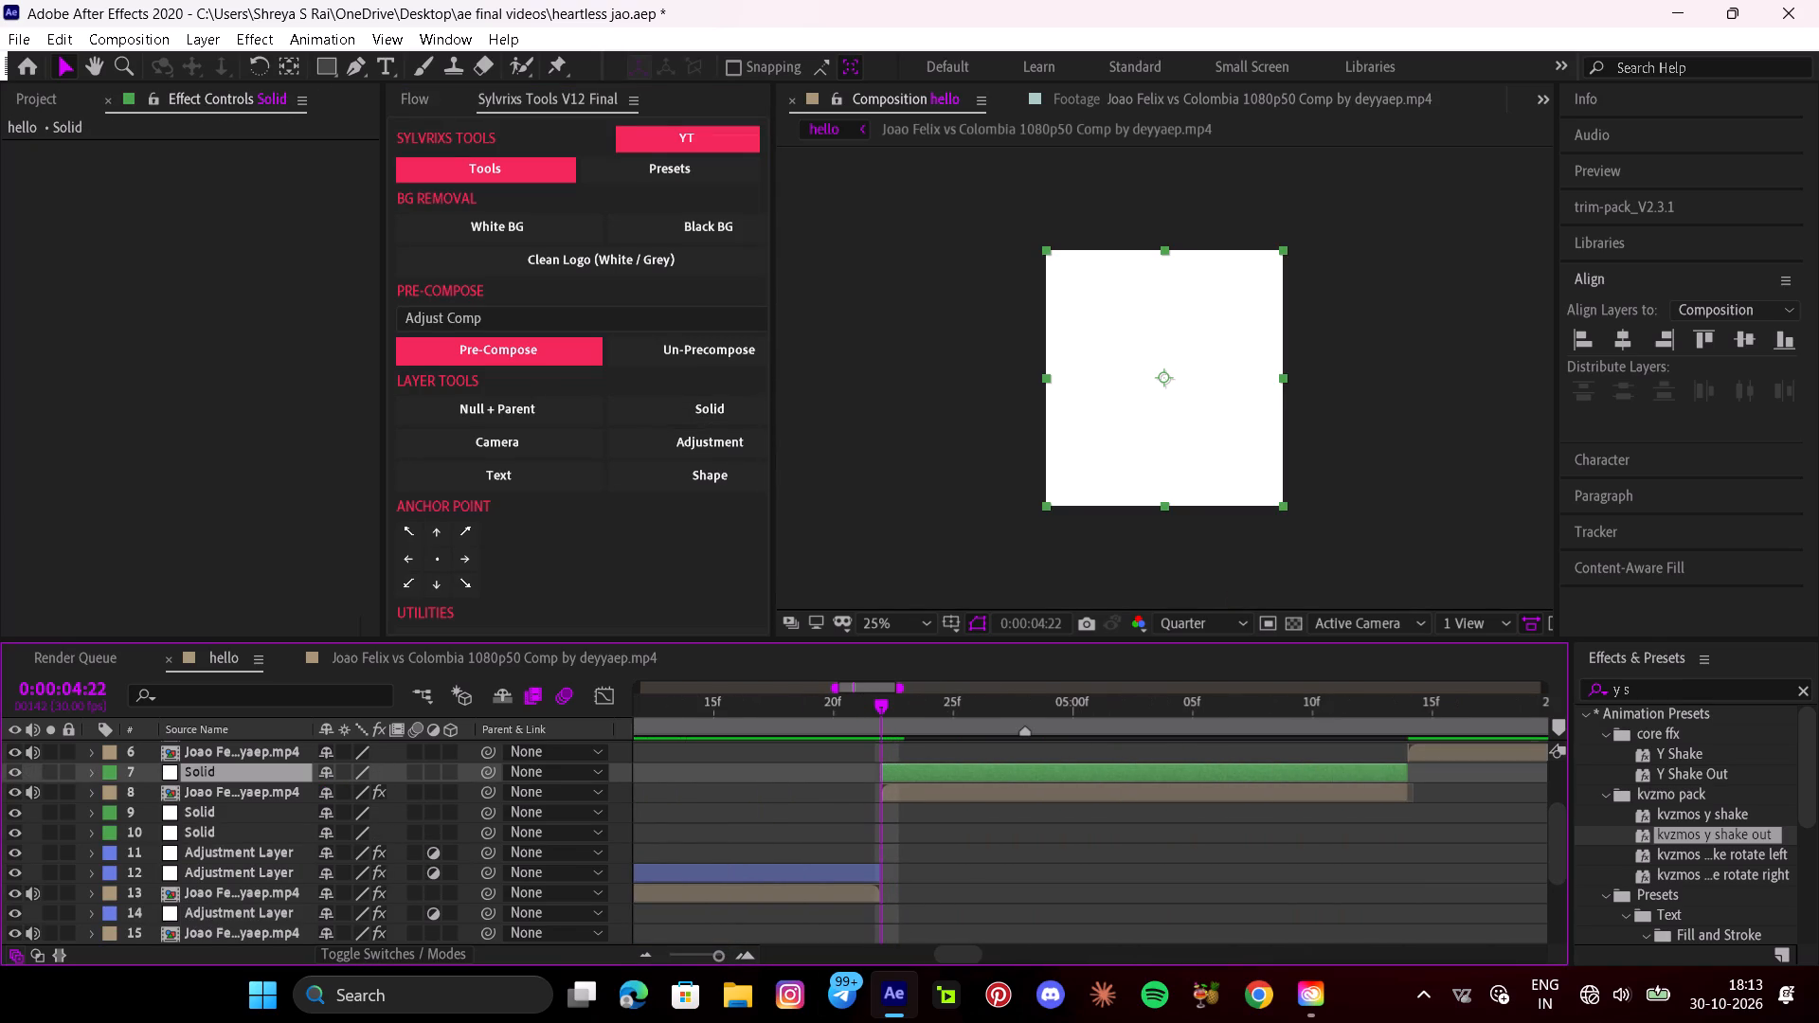
key(alt+bracketright)
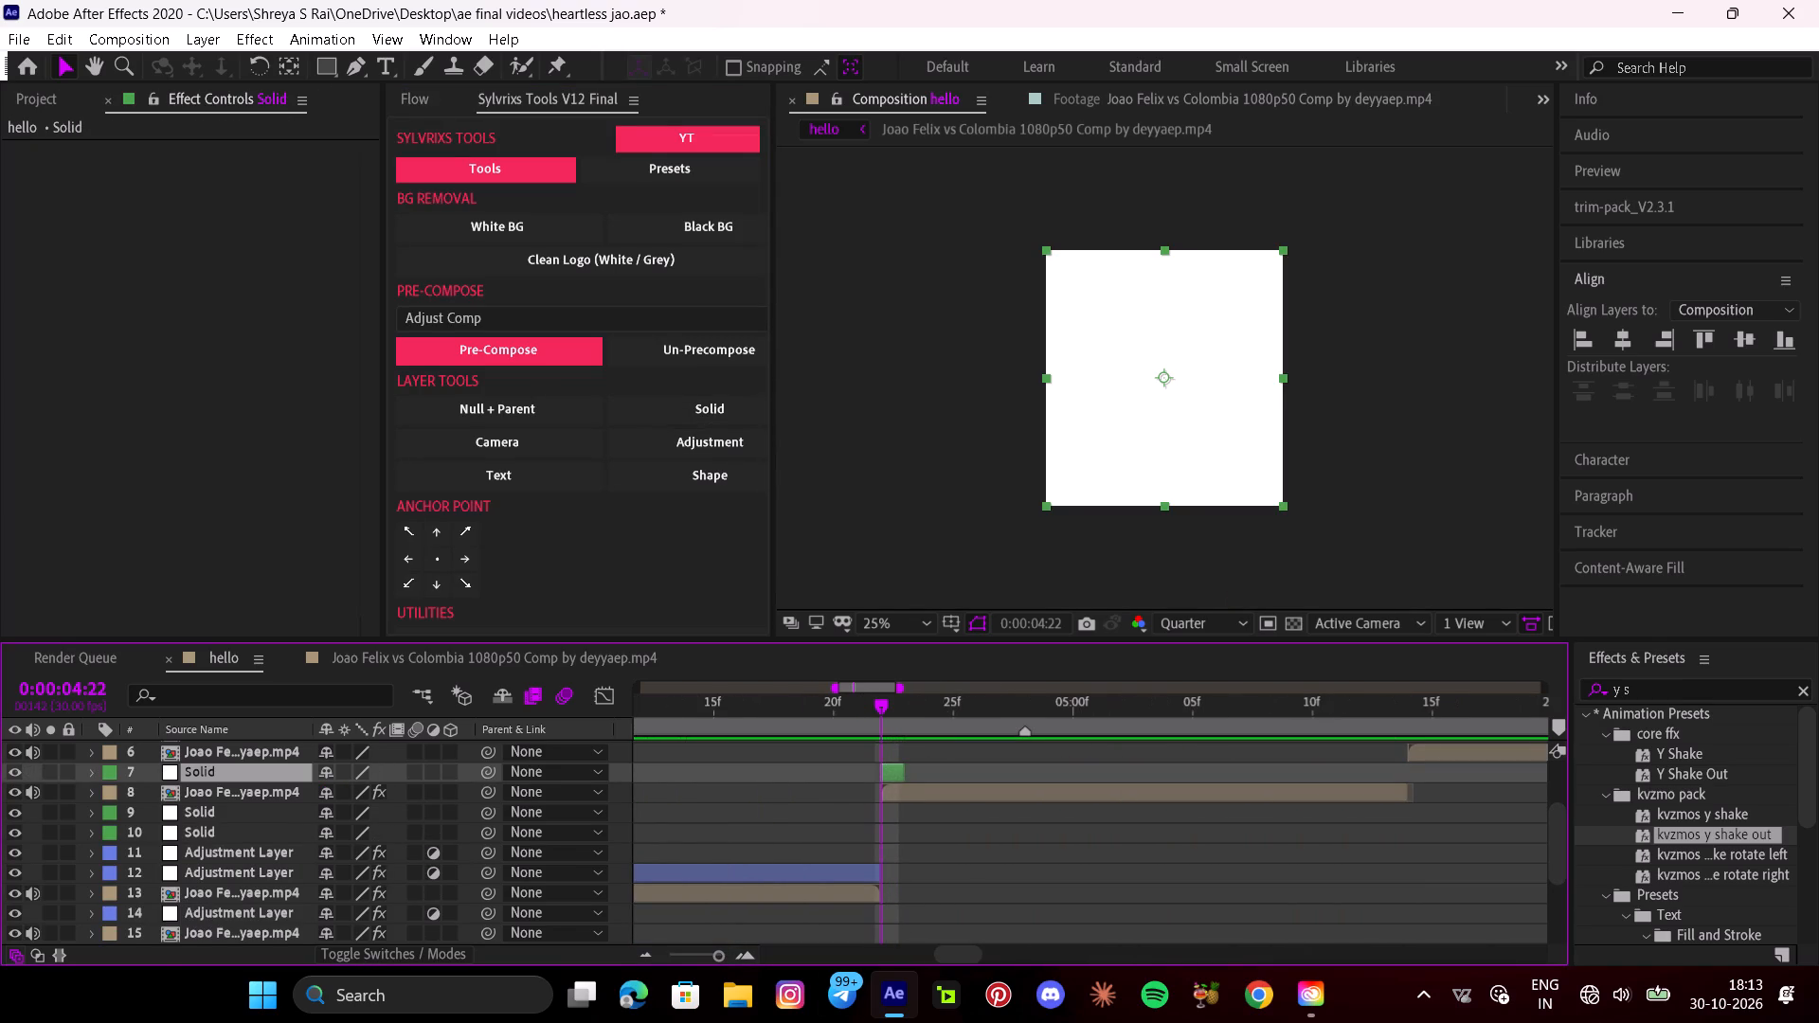
Scale the white solid to 50% width and 100% height and align it to the composition's left edge.
key(s)
click(322, 792)
click(348, 791)
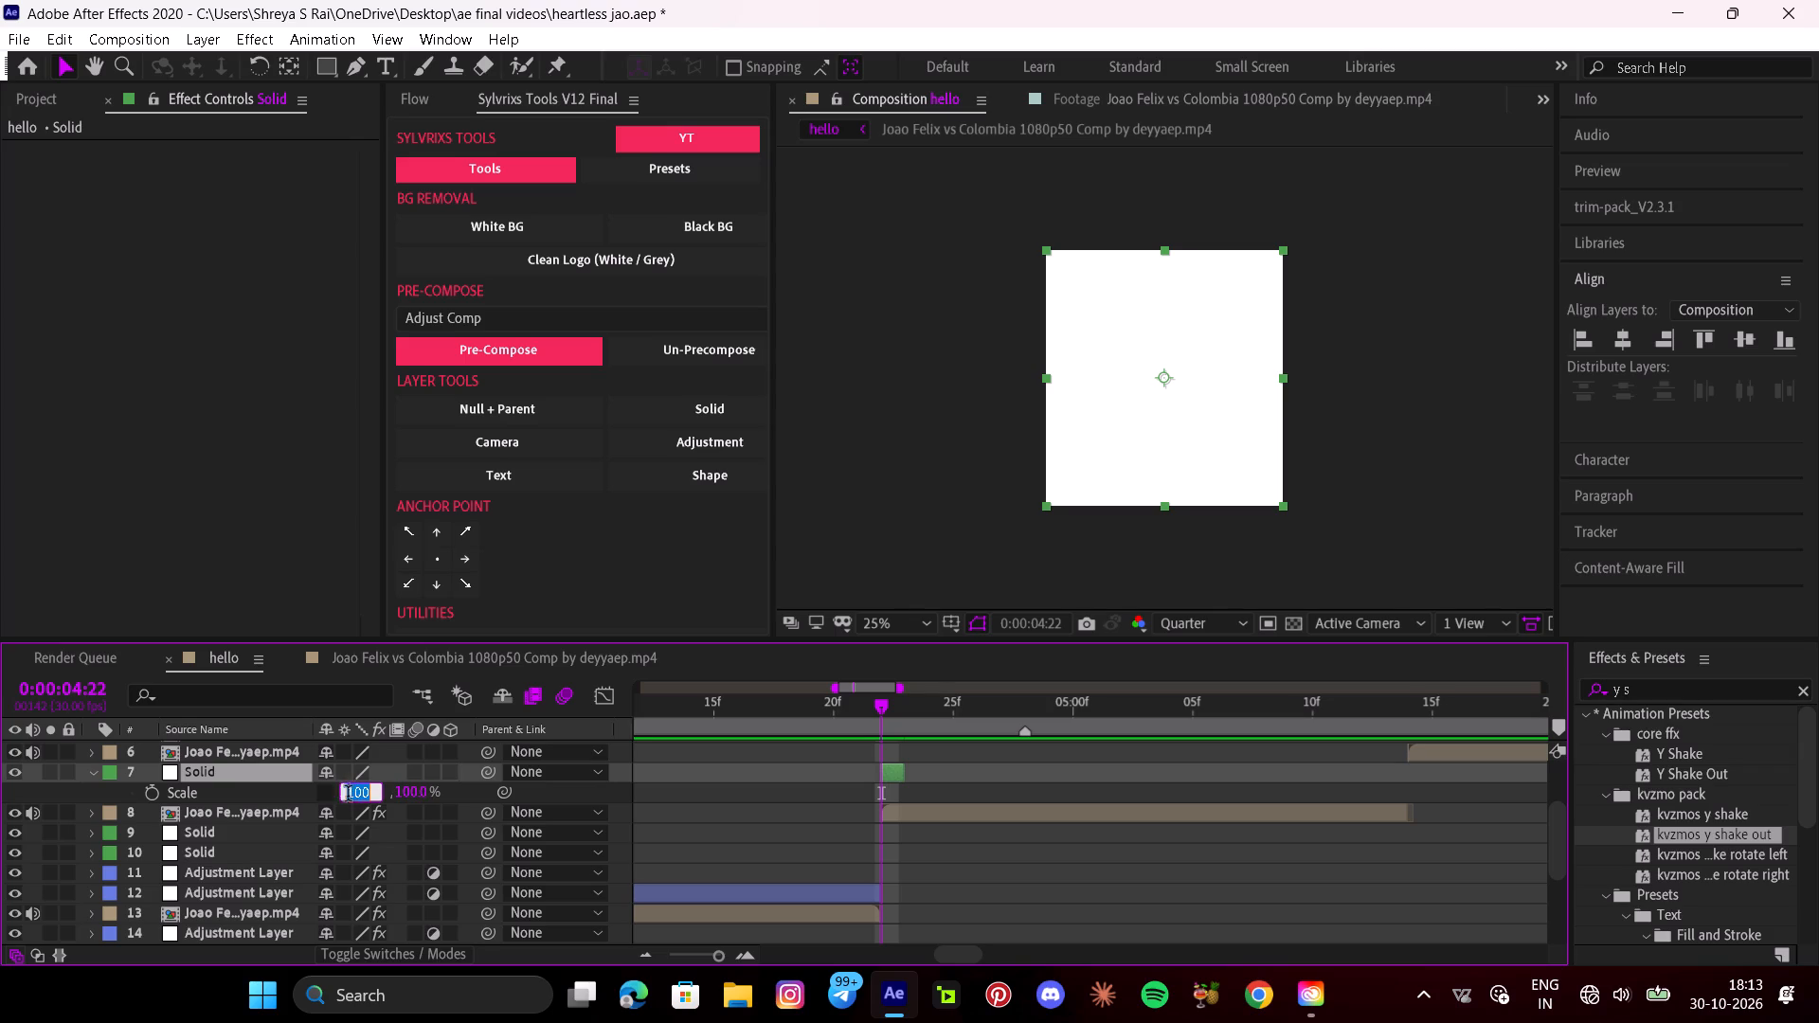
key(BackSpace)
key(5)
key(0)
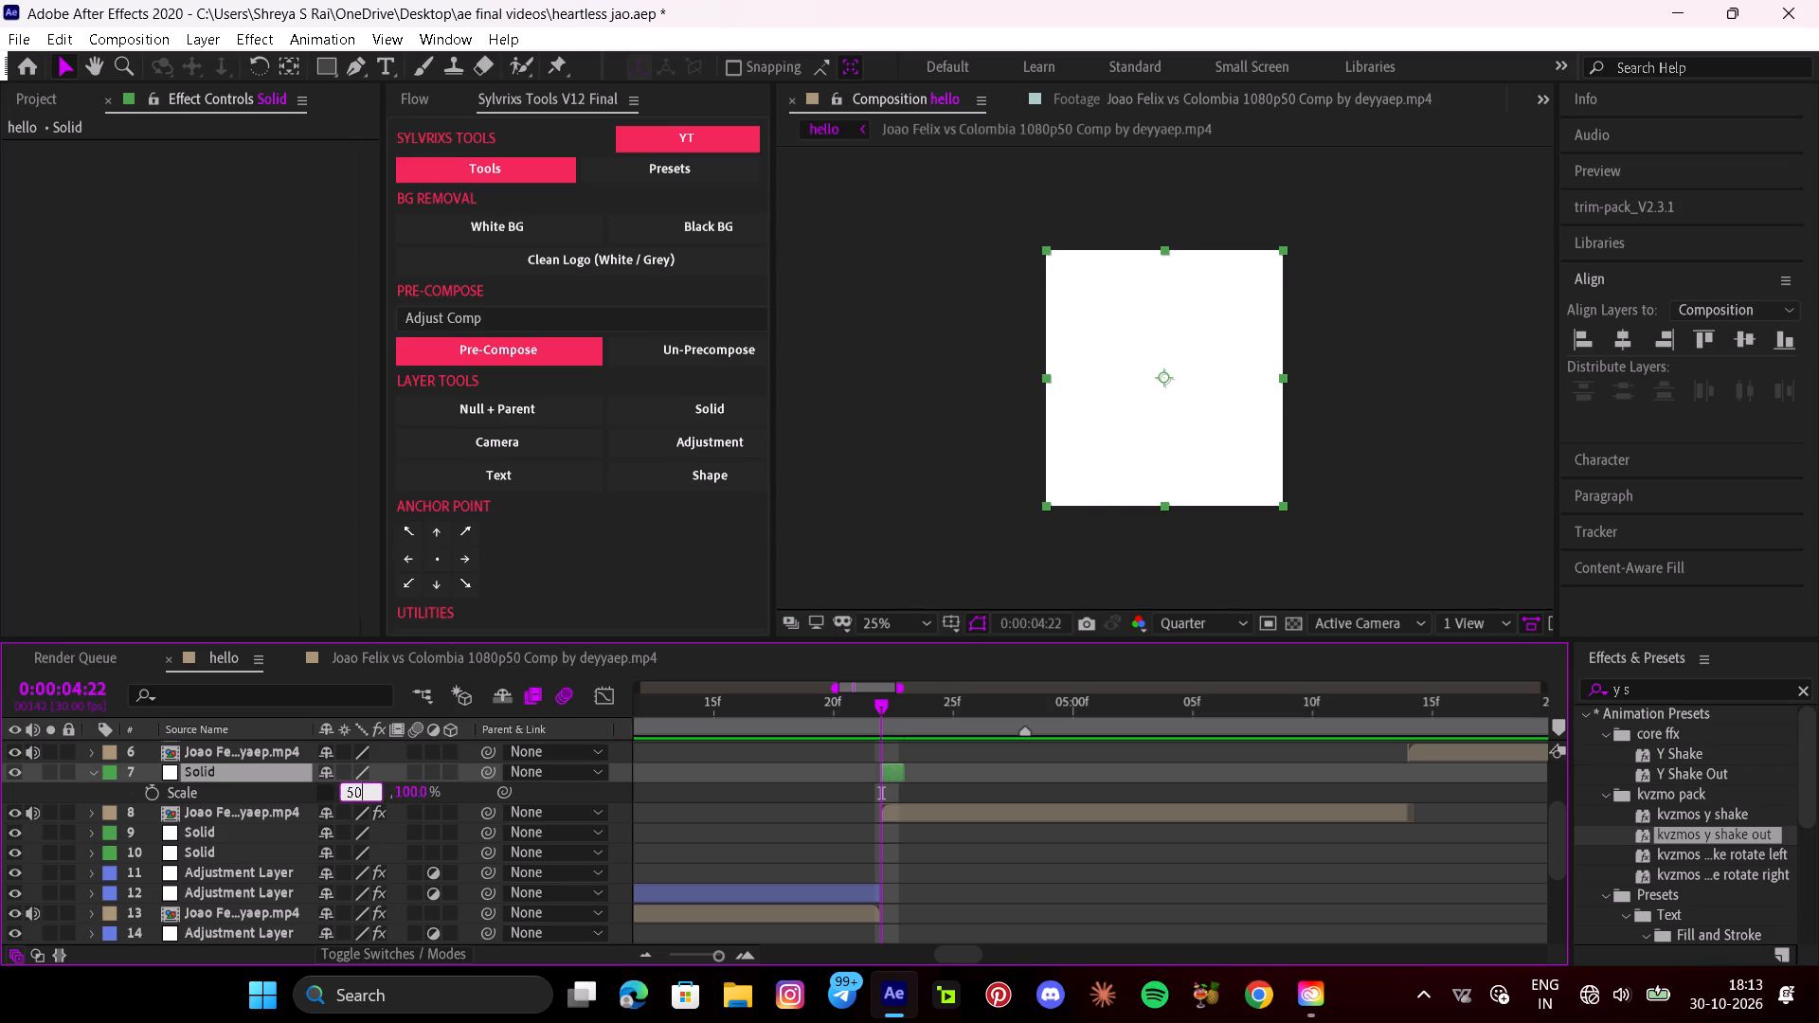
click(445, 791)
click(289, 769)
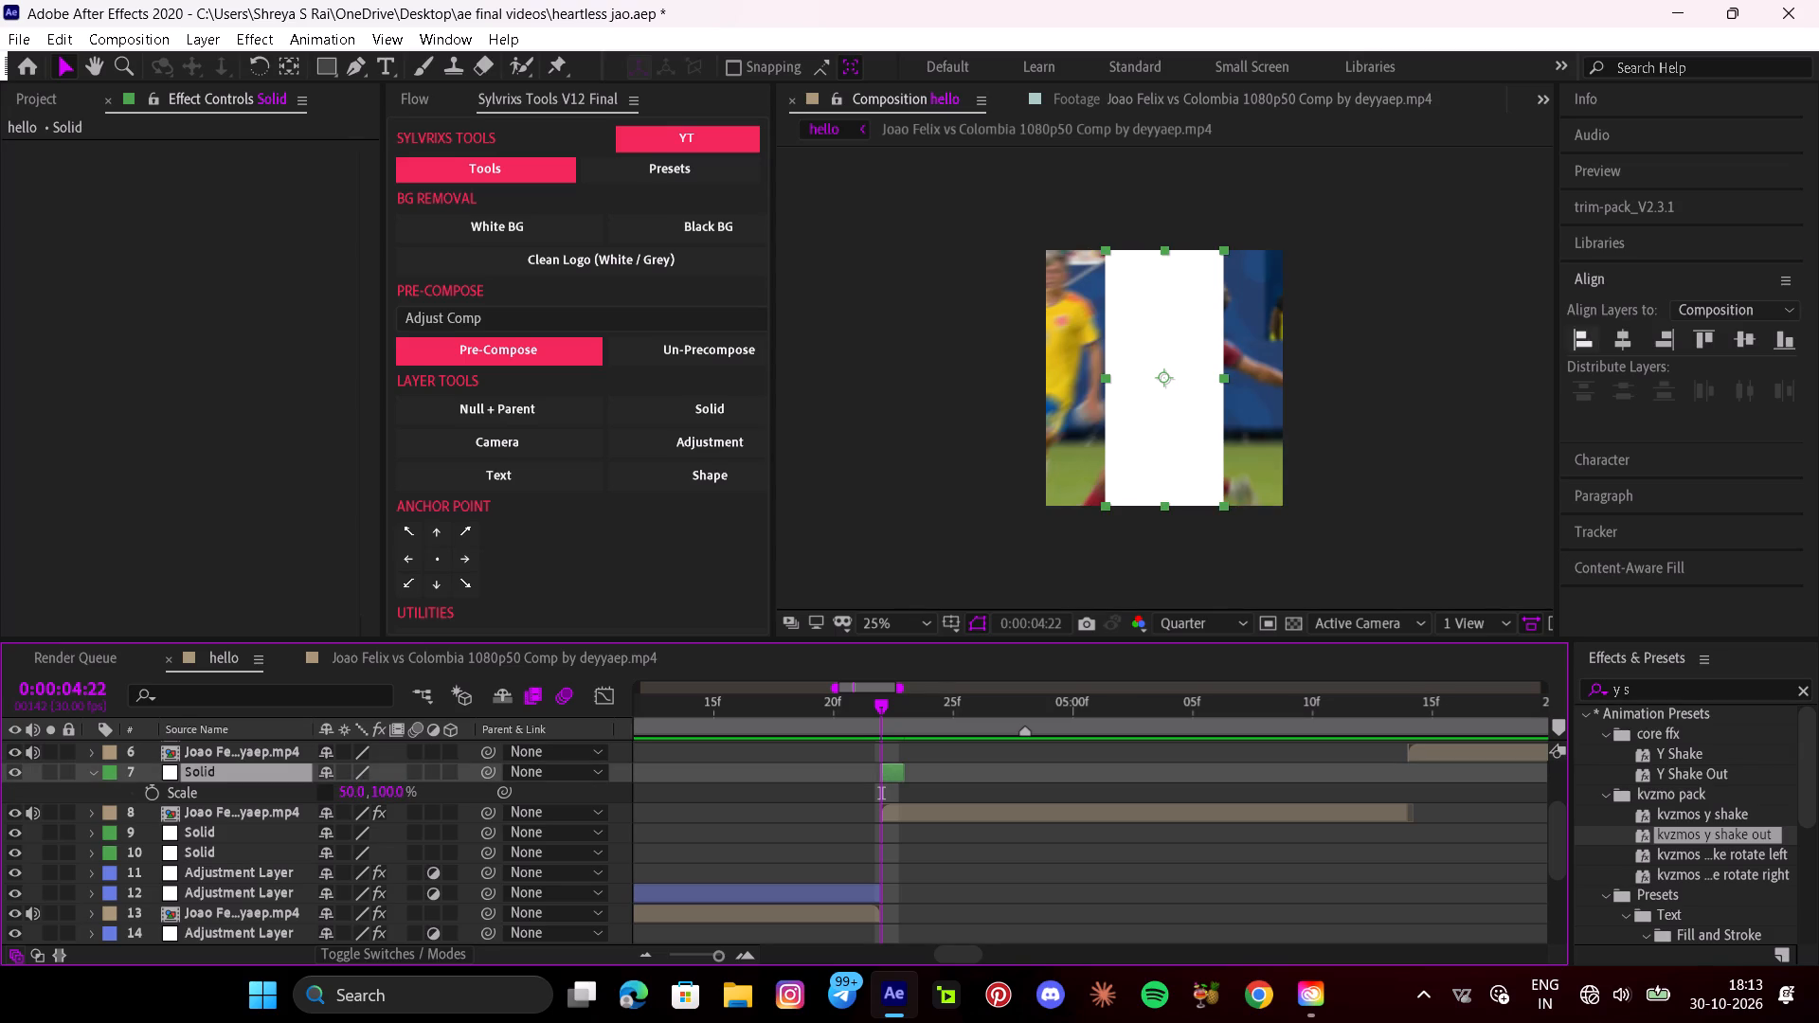
click(1580, 340)
Duplicate the half-width white solid, align the copy to the composition's right edge and shift it one frame later.
click(889, 773)
key(ctrl+d)
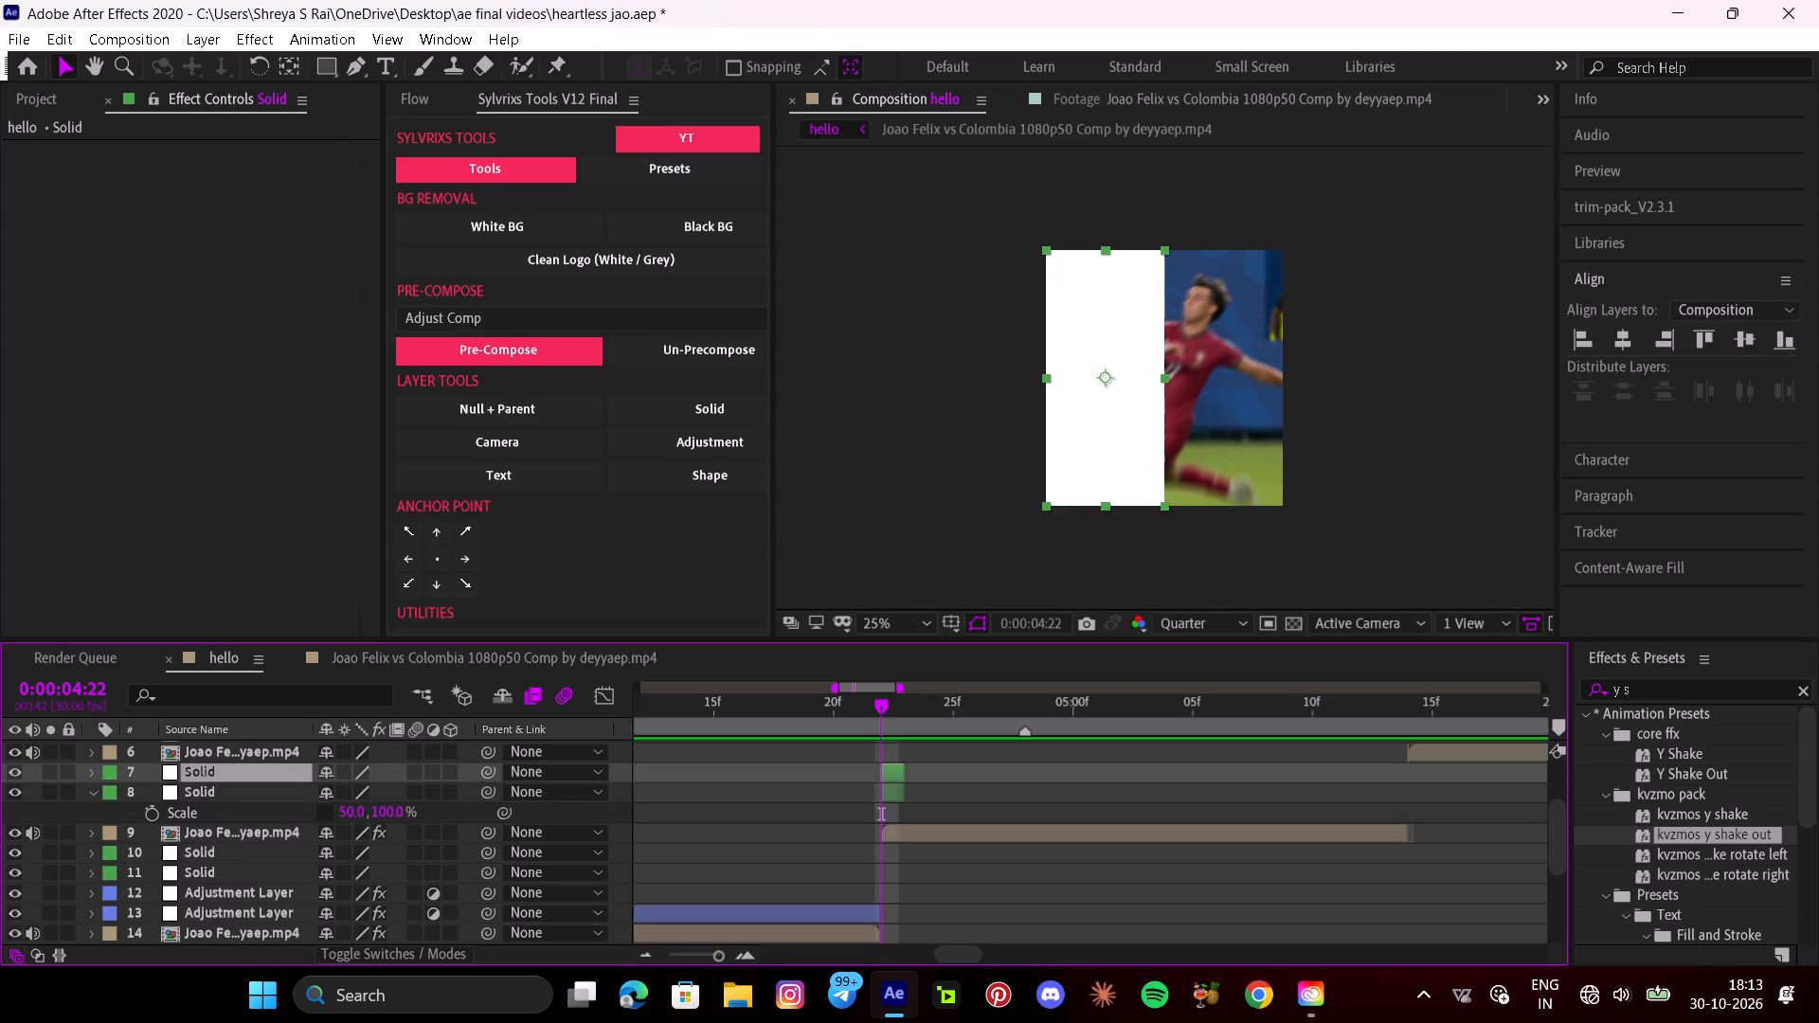
click(1657, 345)
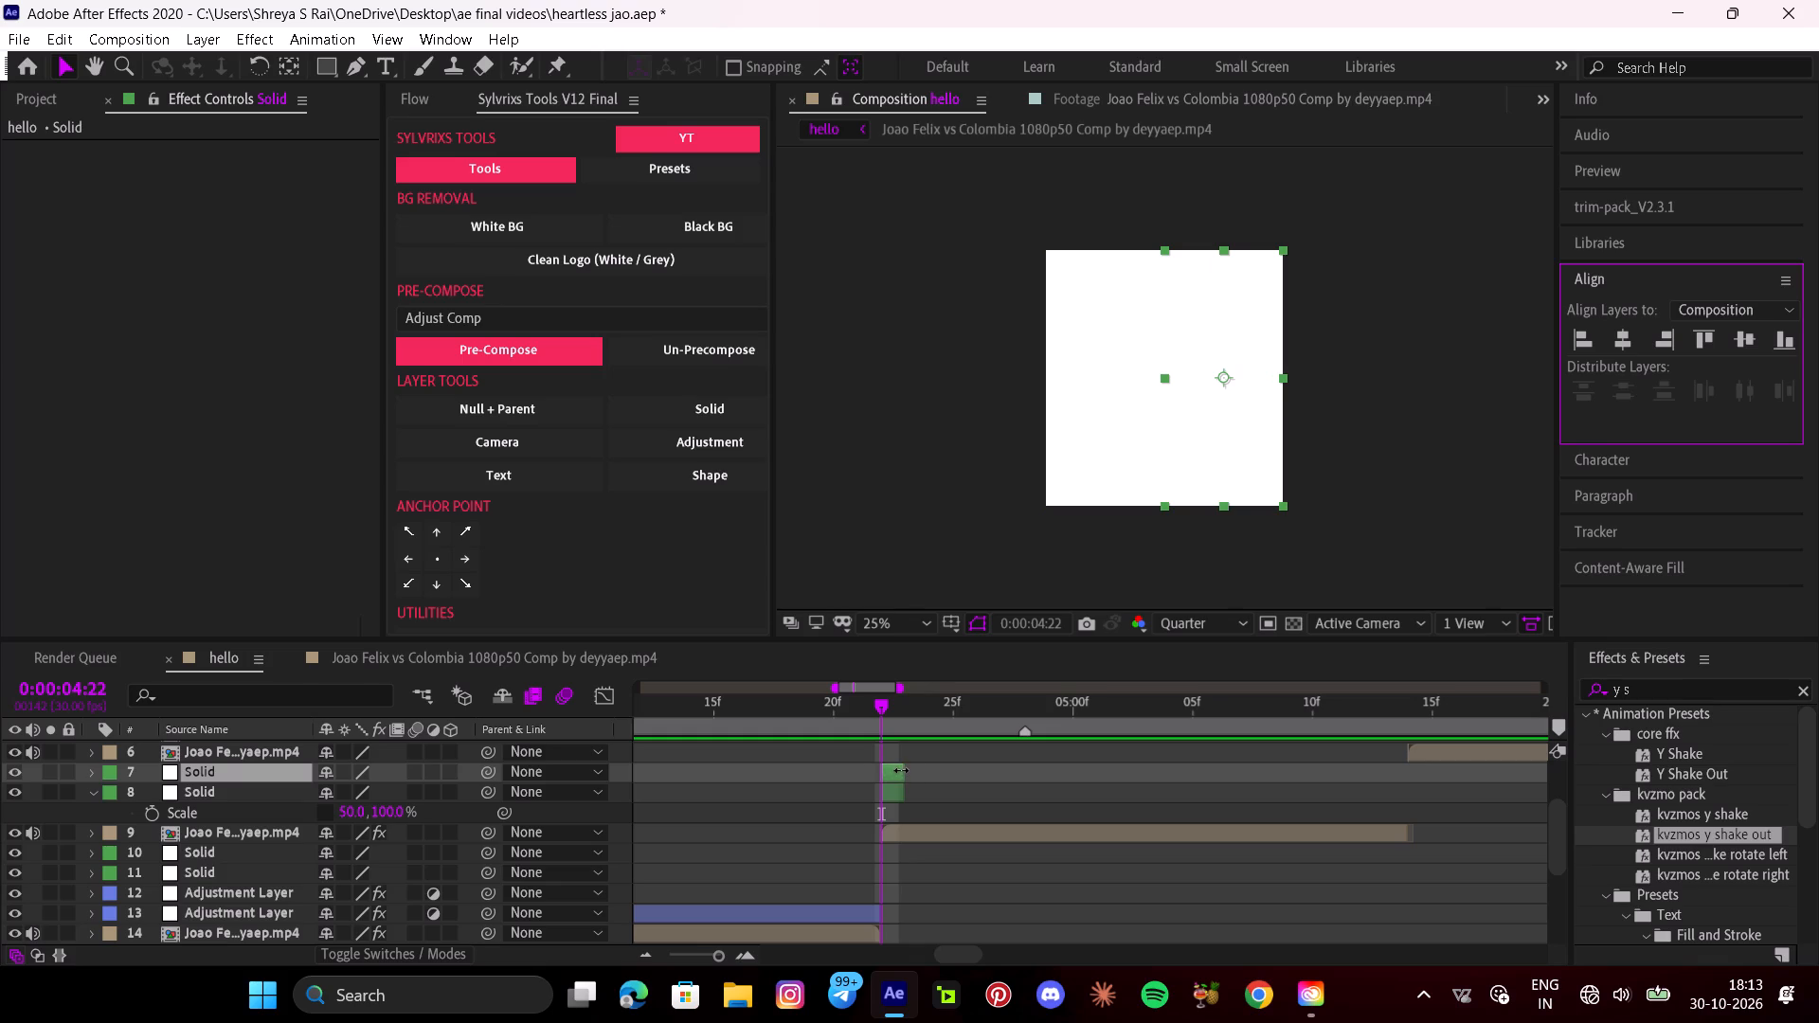
drag(897, 772, 914, 783)
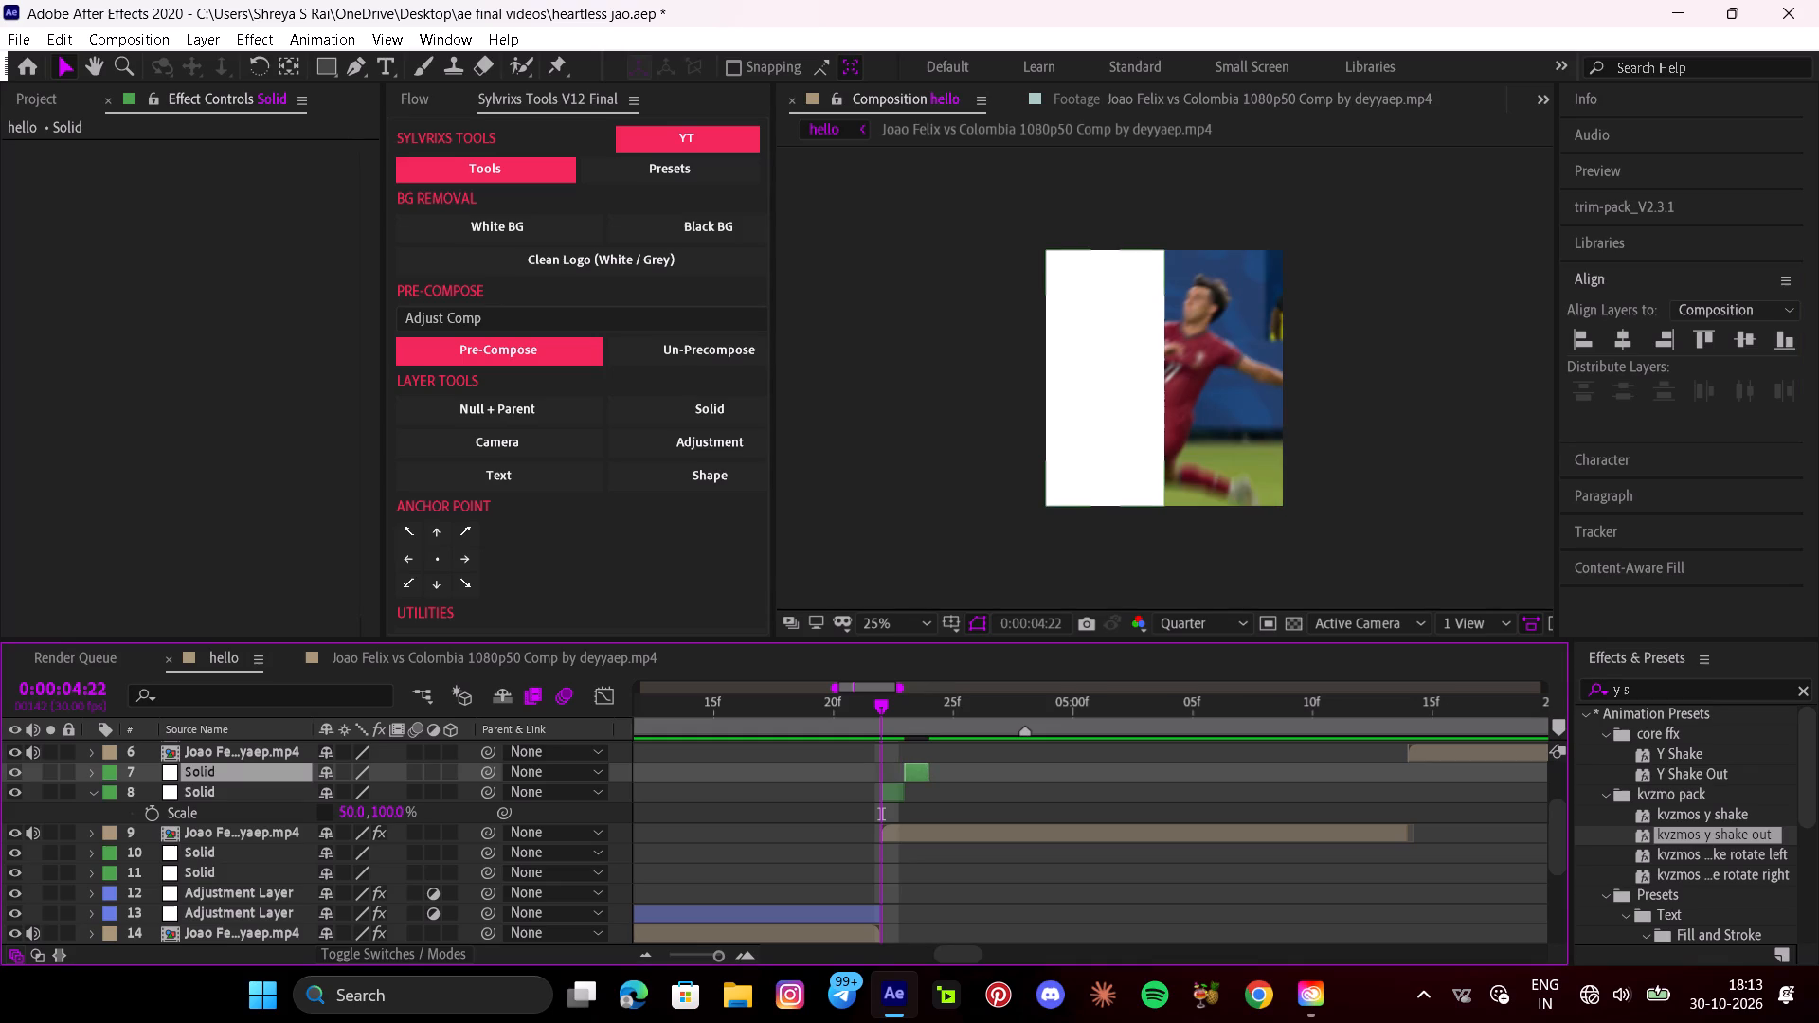
Move both half-width solids five frames later so the pair starts at 0:00:04:27, and preview the flash.
drag(468, 776, 464, 796)
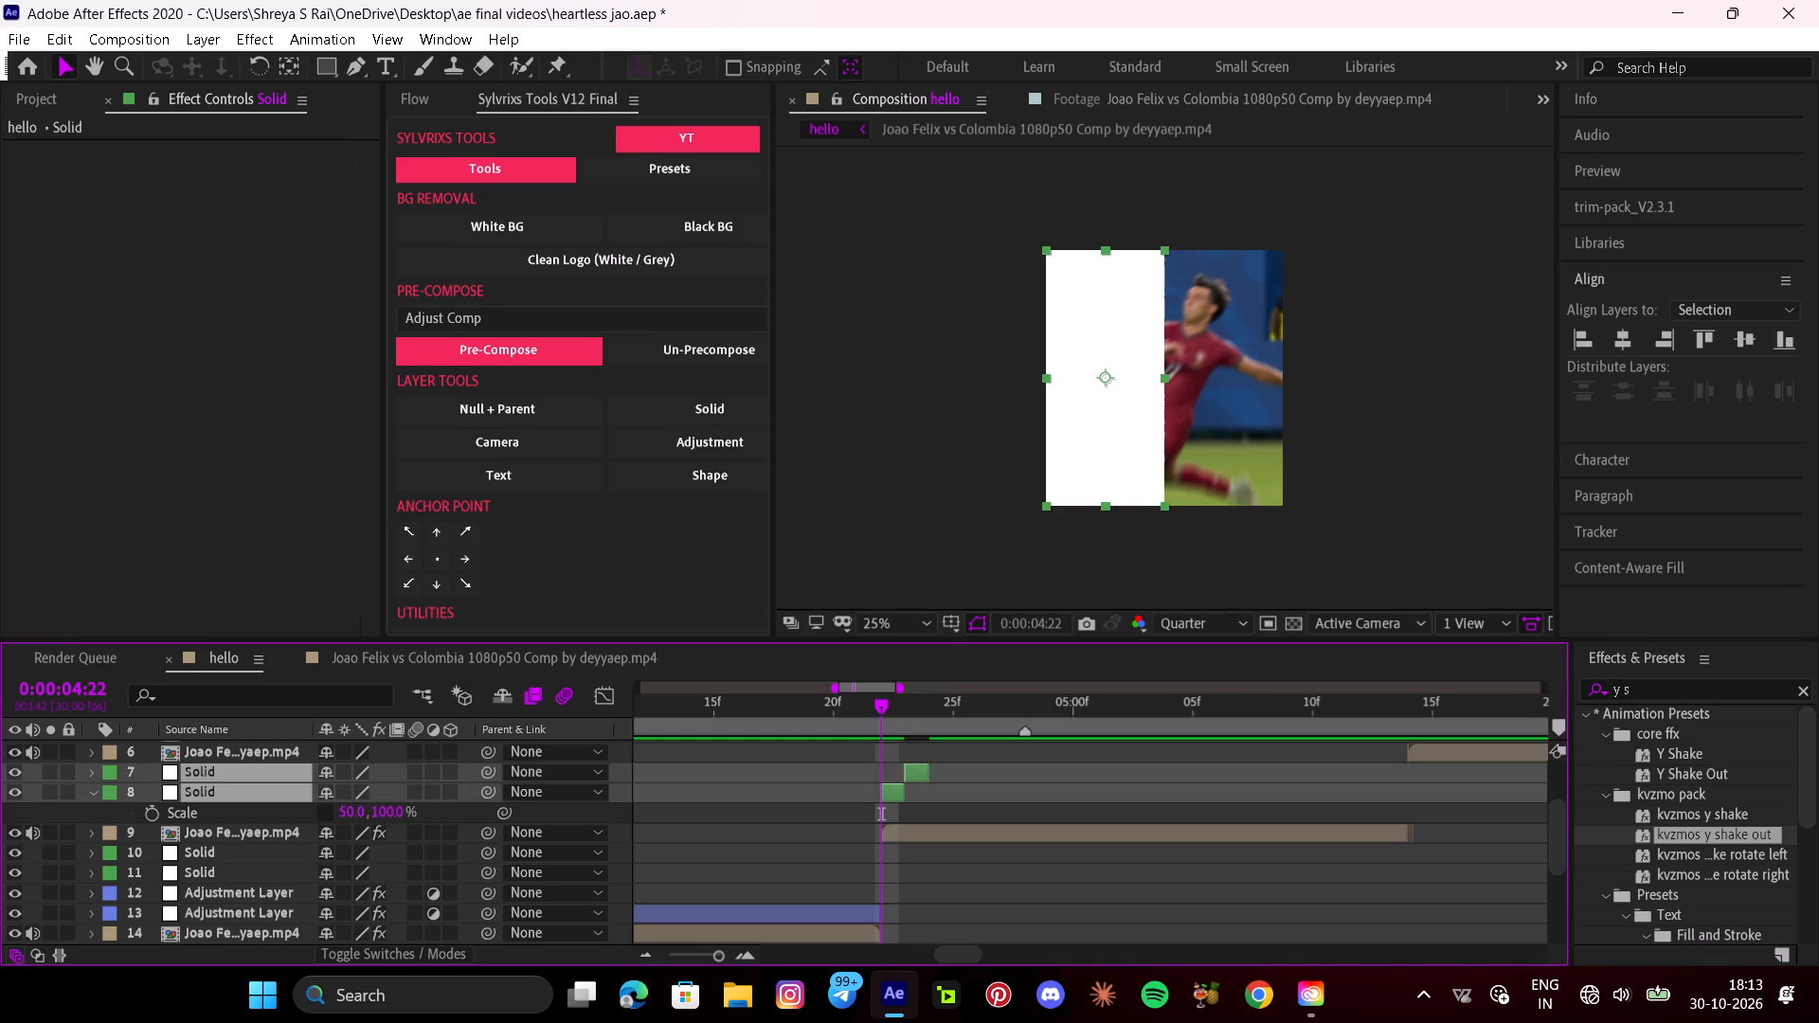
drag(918, 776, 1026, 794)
key(space)
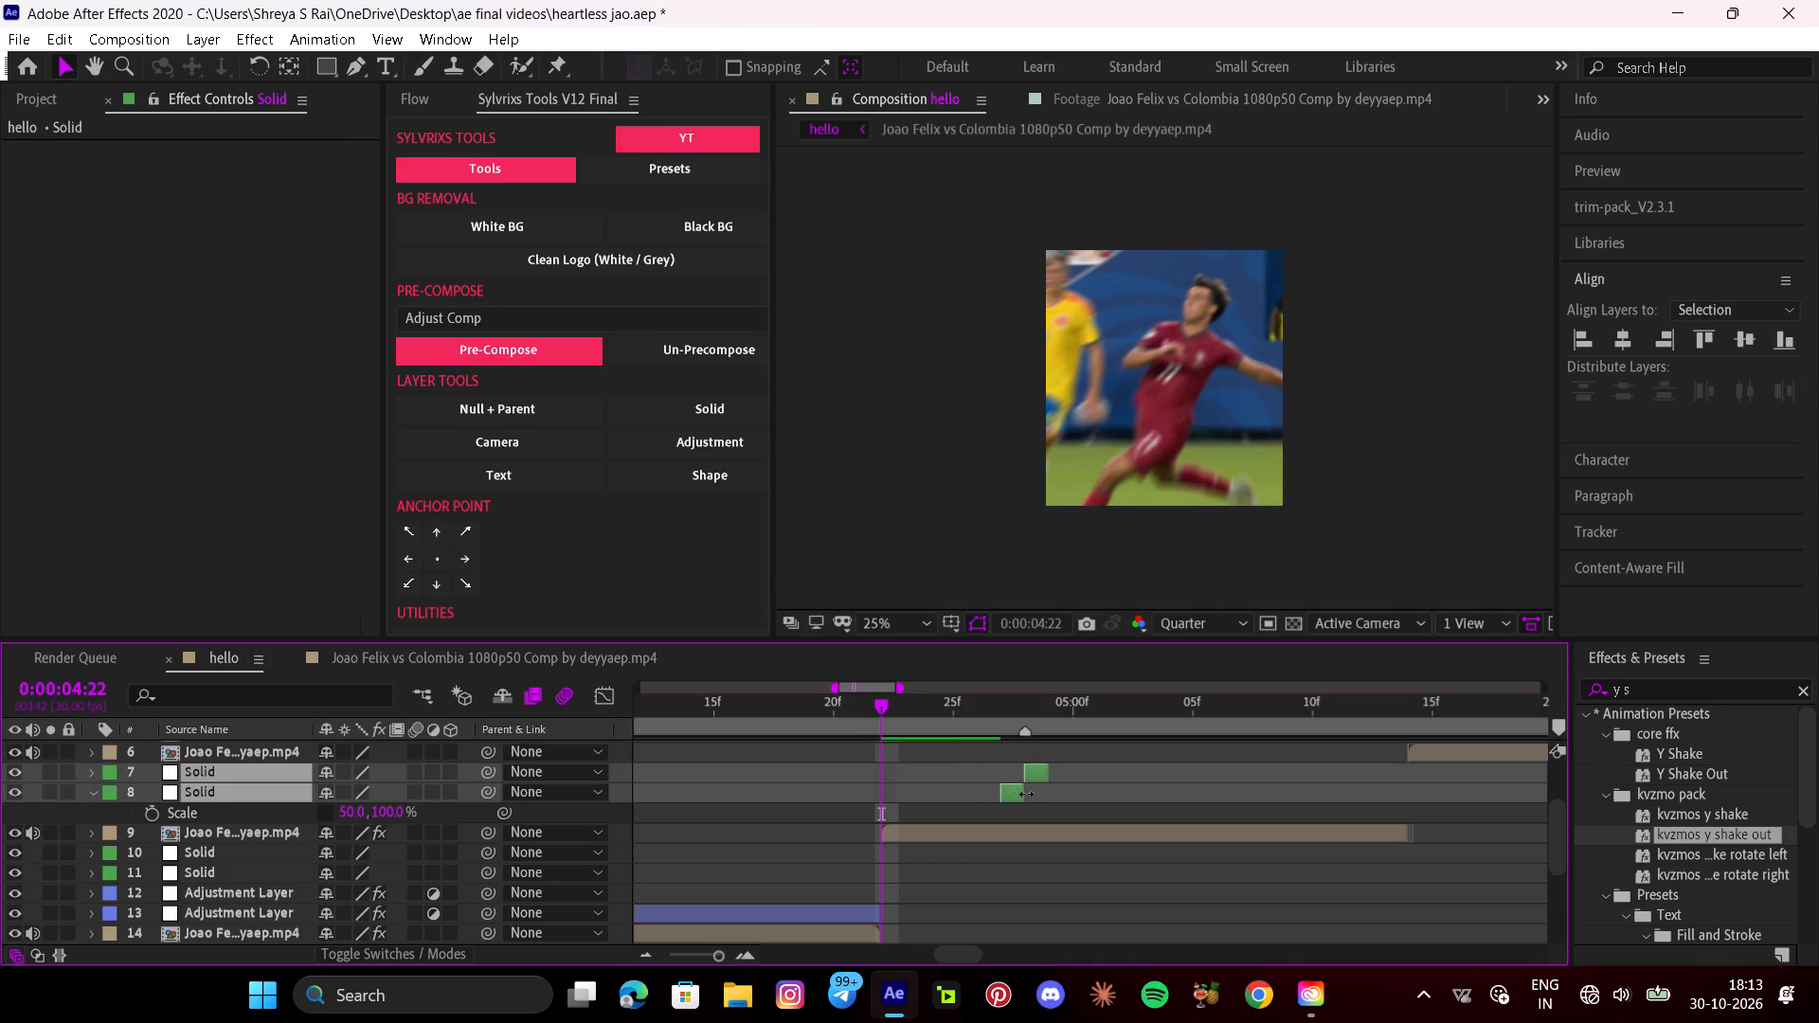
key(space)
drag(1340, 720, 661, 720)
key(space)
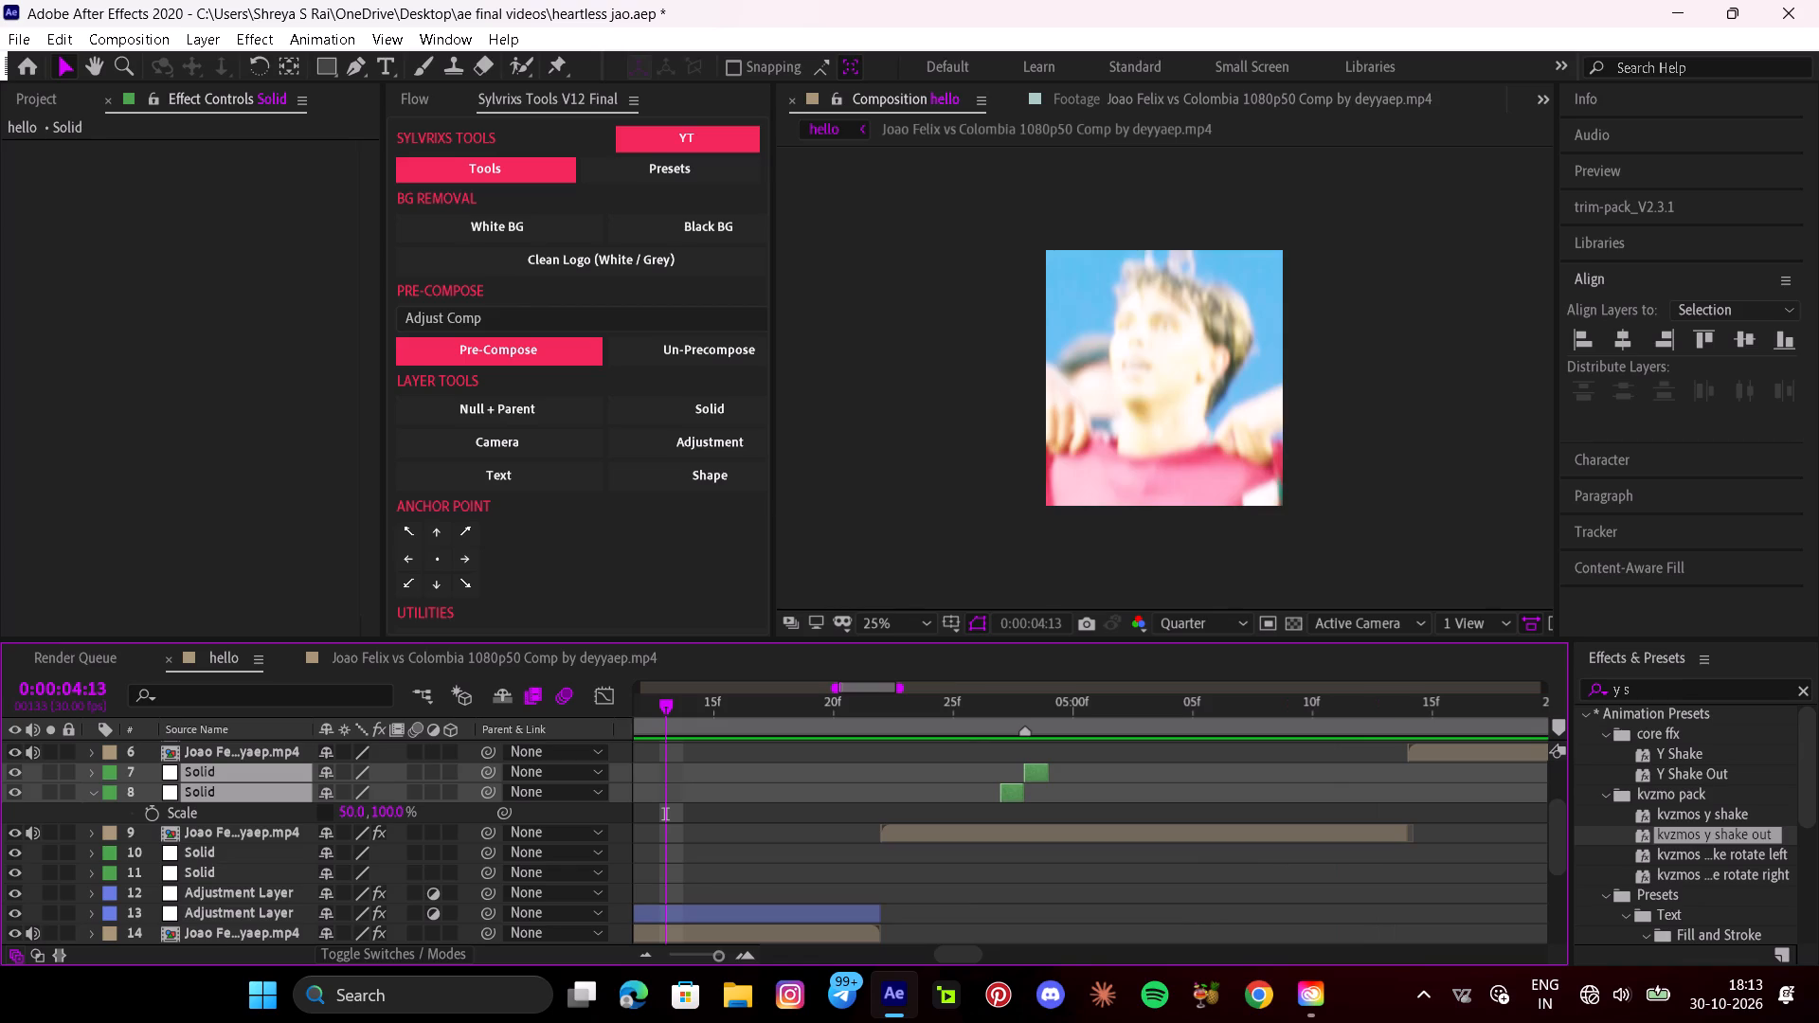
key(space)
Apply a Fill effect to the right-half solid at 0:00:04:28 and set its color to black.
key(i)
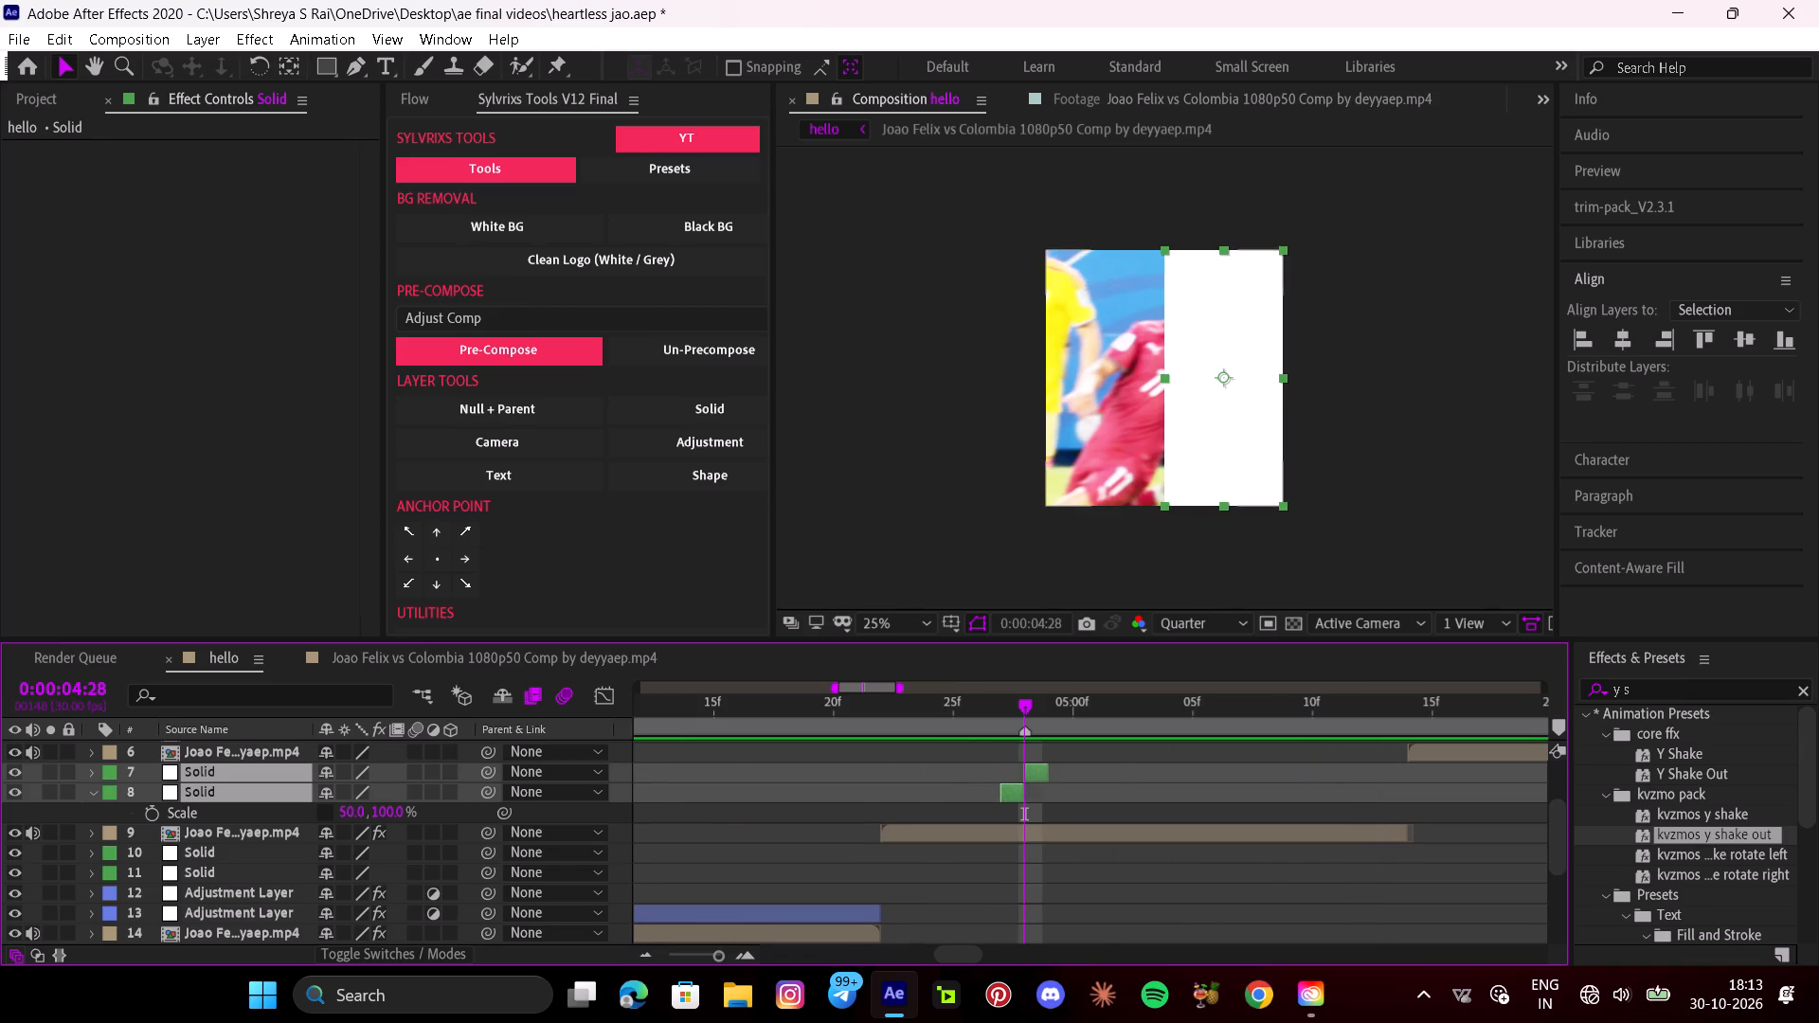
click(1027, 812)
click(1033, 764)
key(ctrl+space)
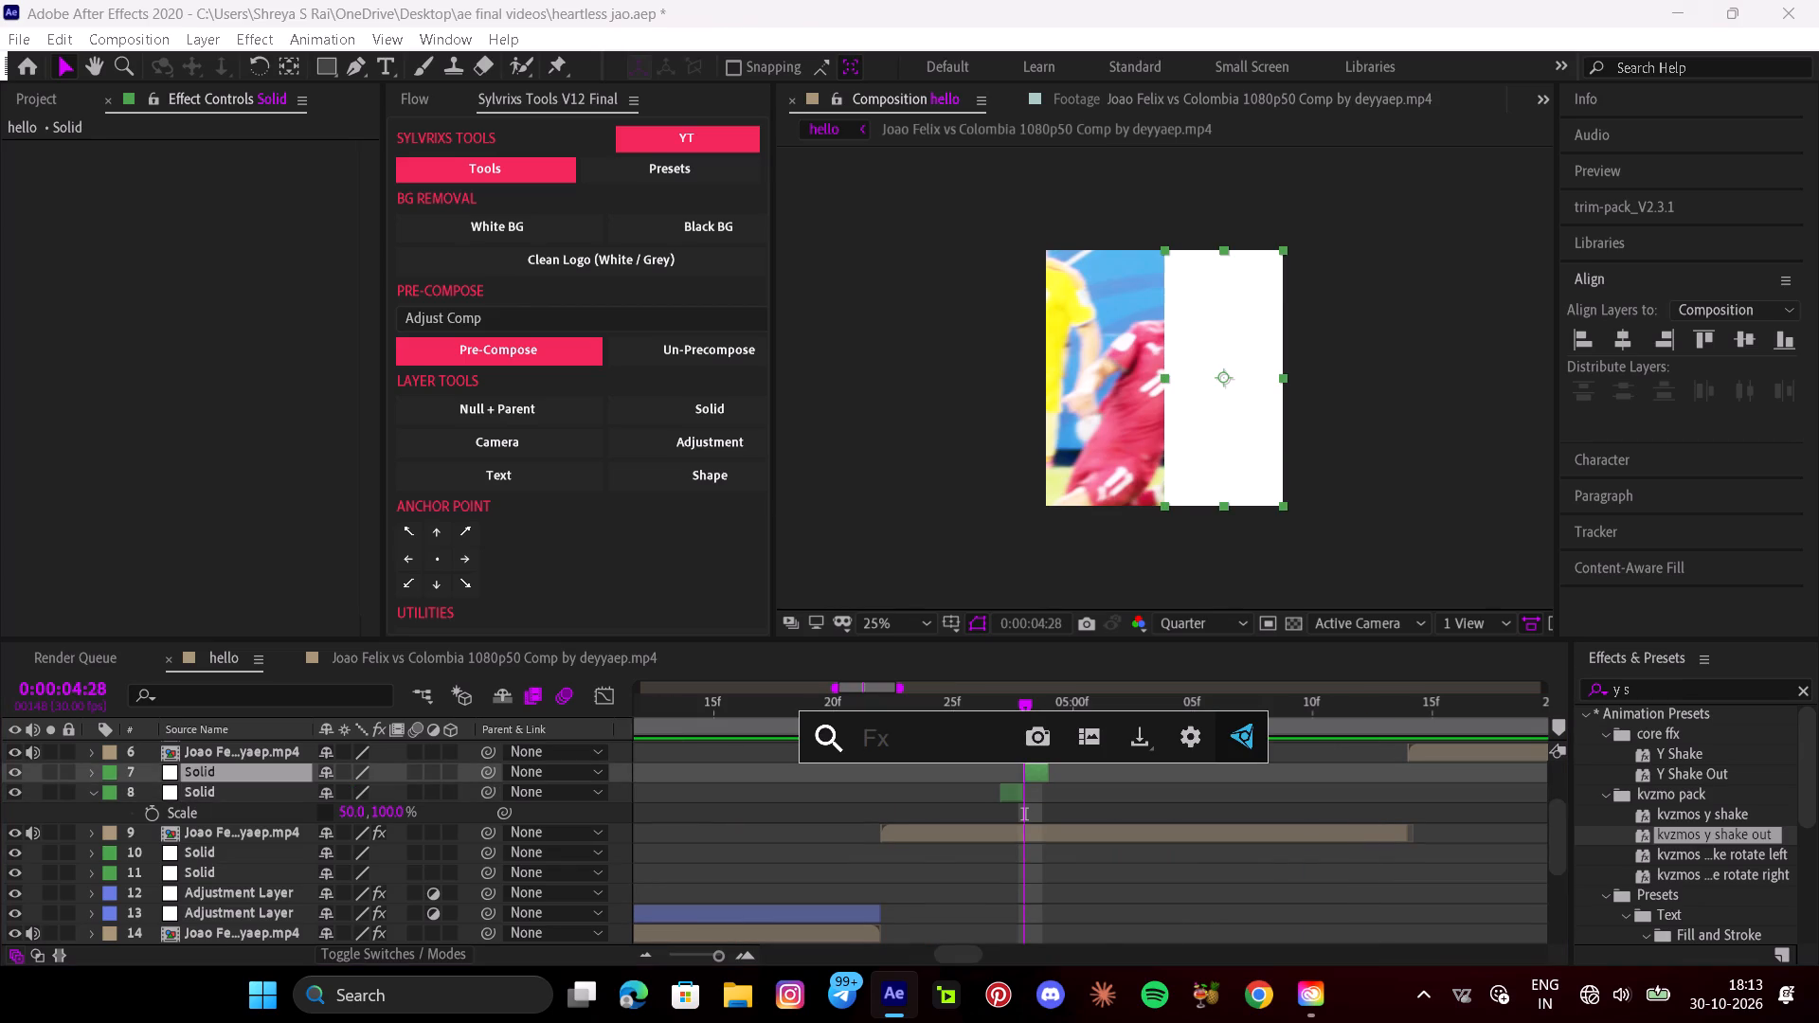
text(fil)
key(l)
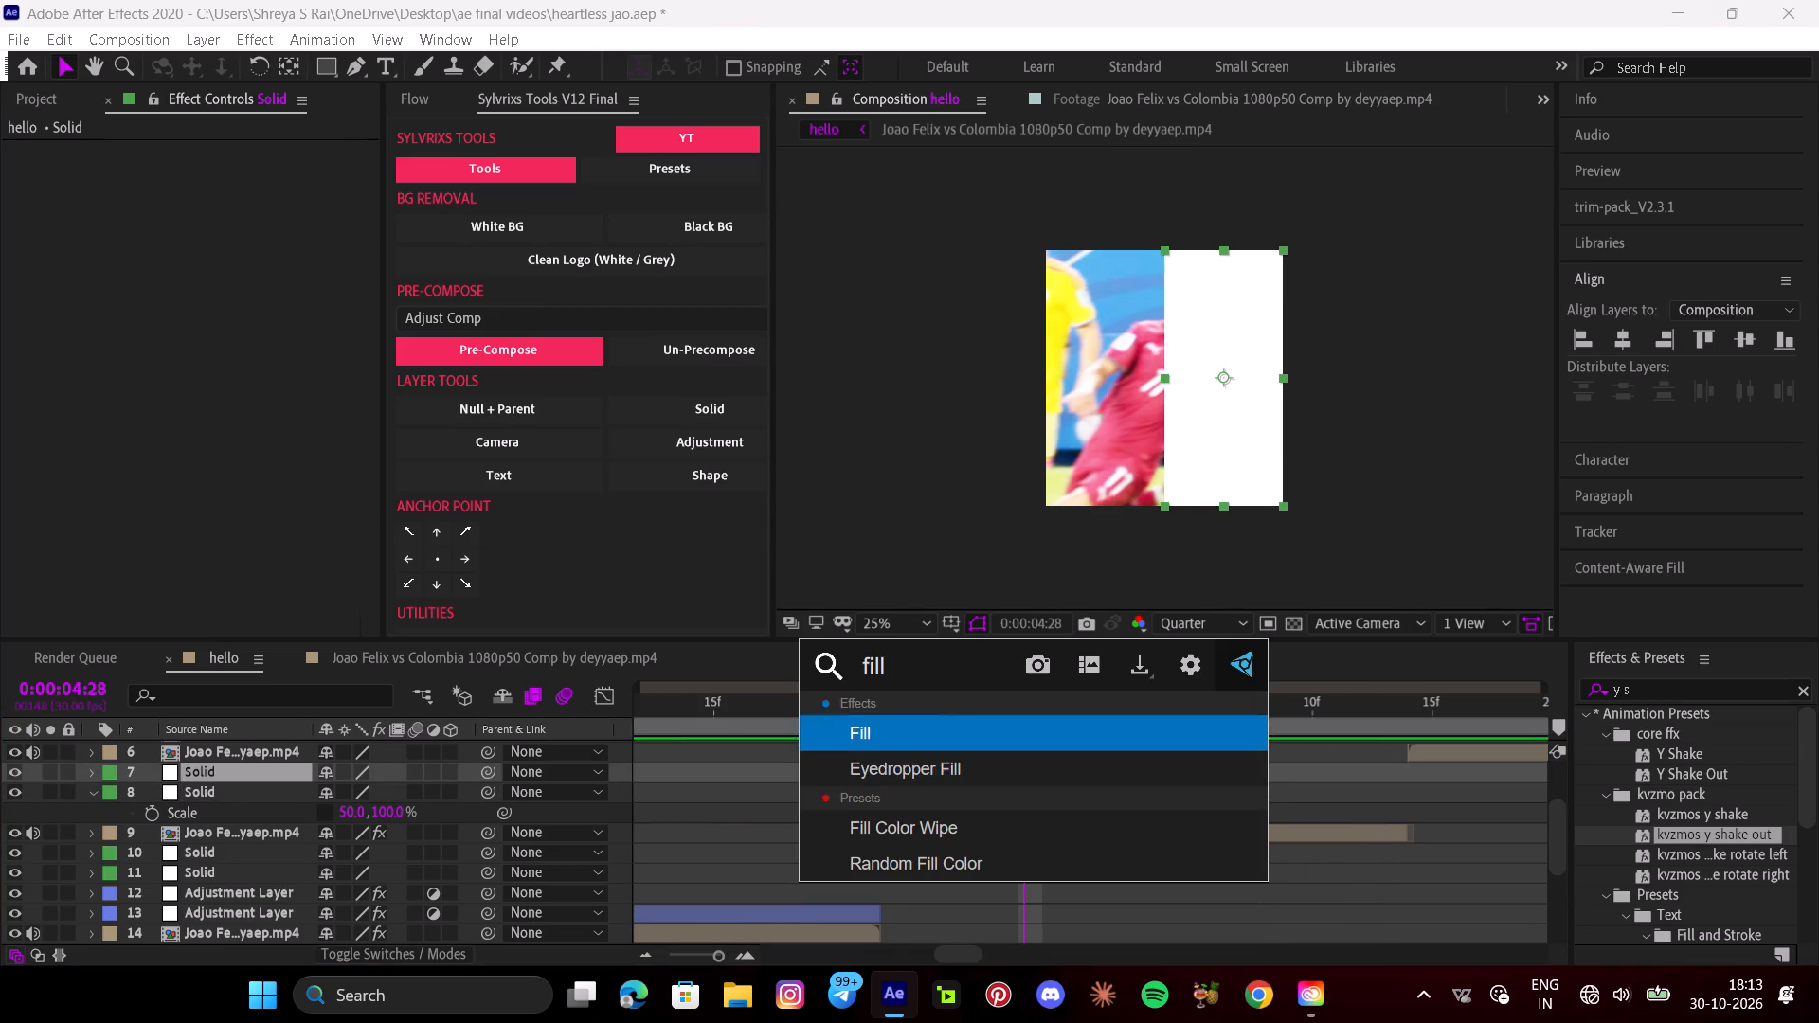
click(869, 737)
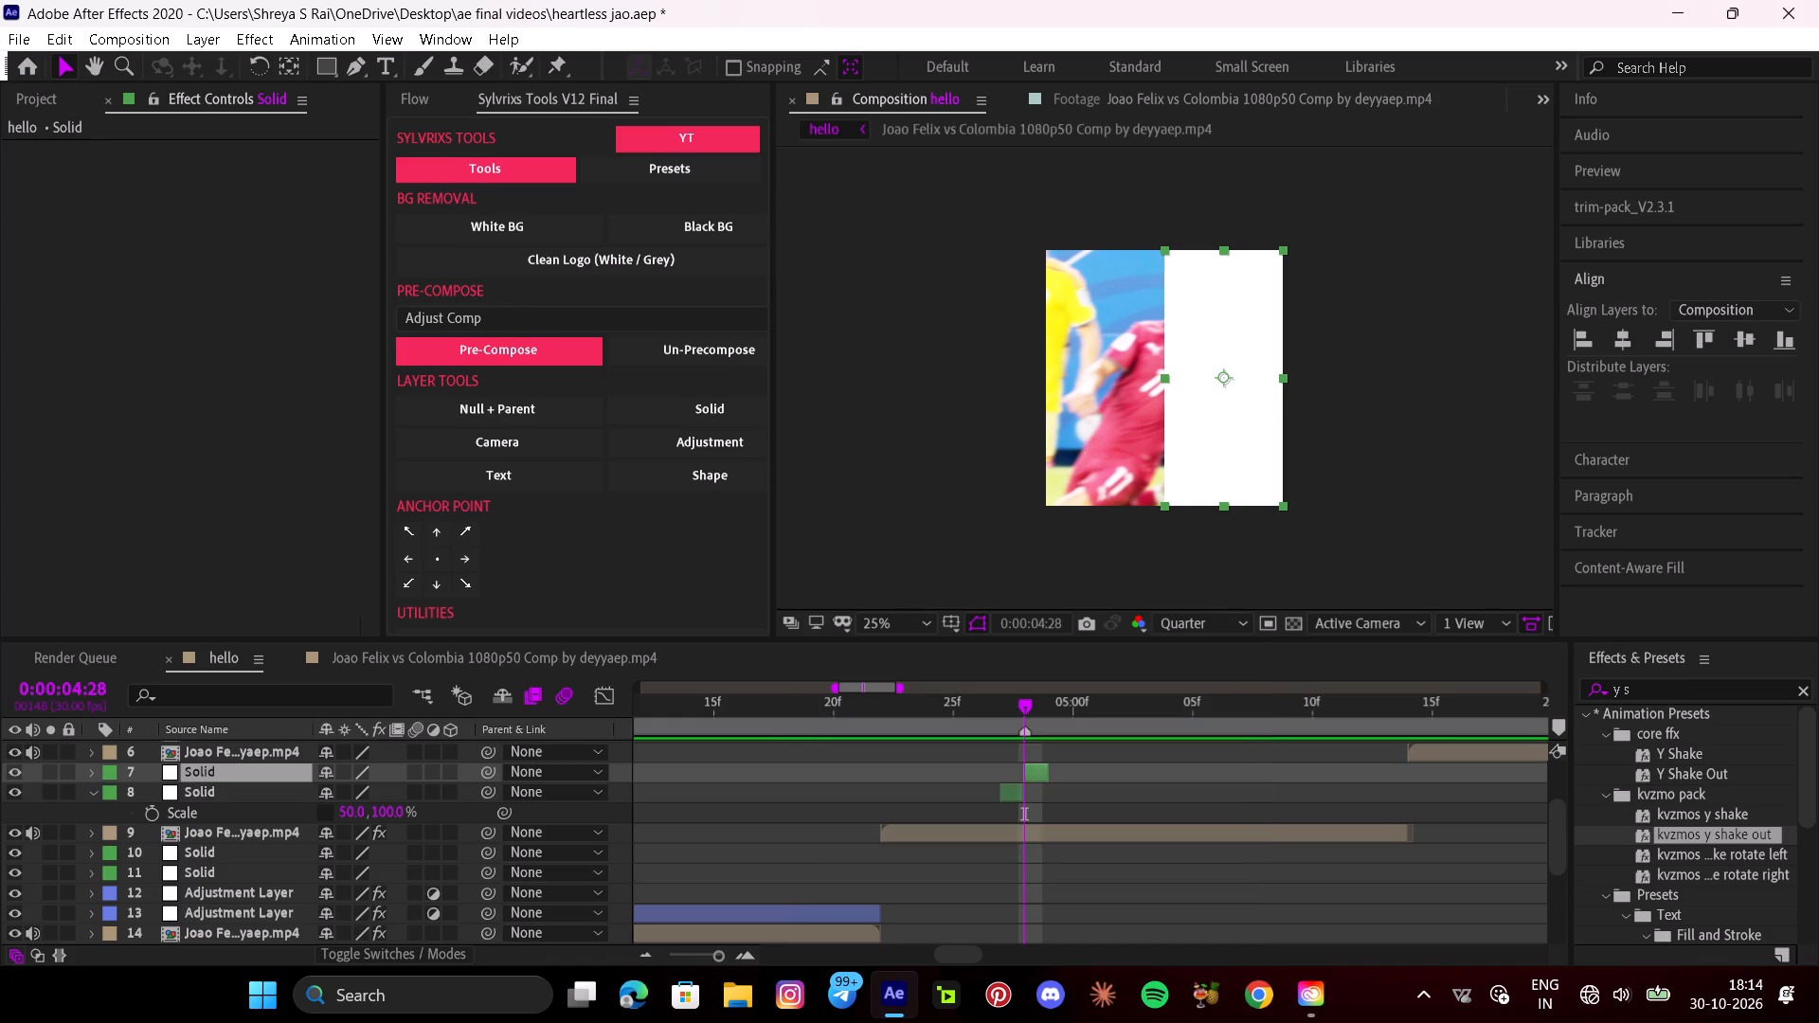
double_click(215, 205)
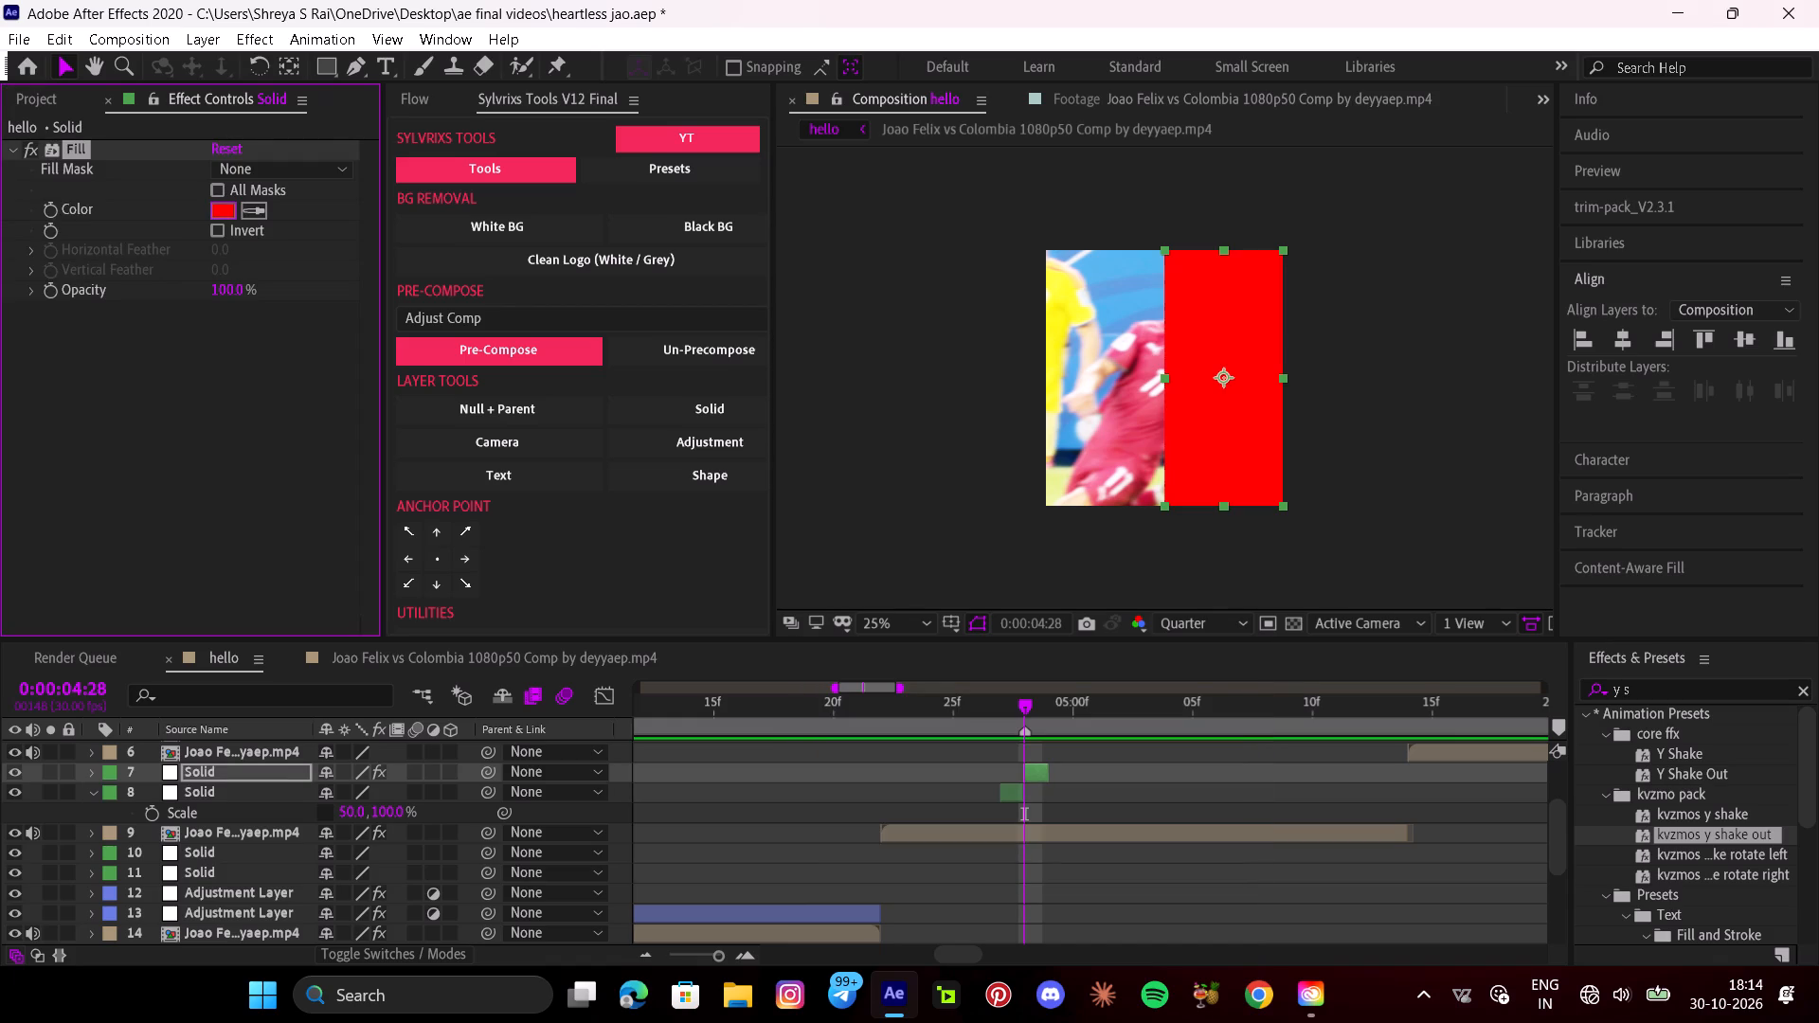
drag(785, 479, 523, 644)
click(1133, 349)
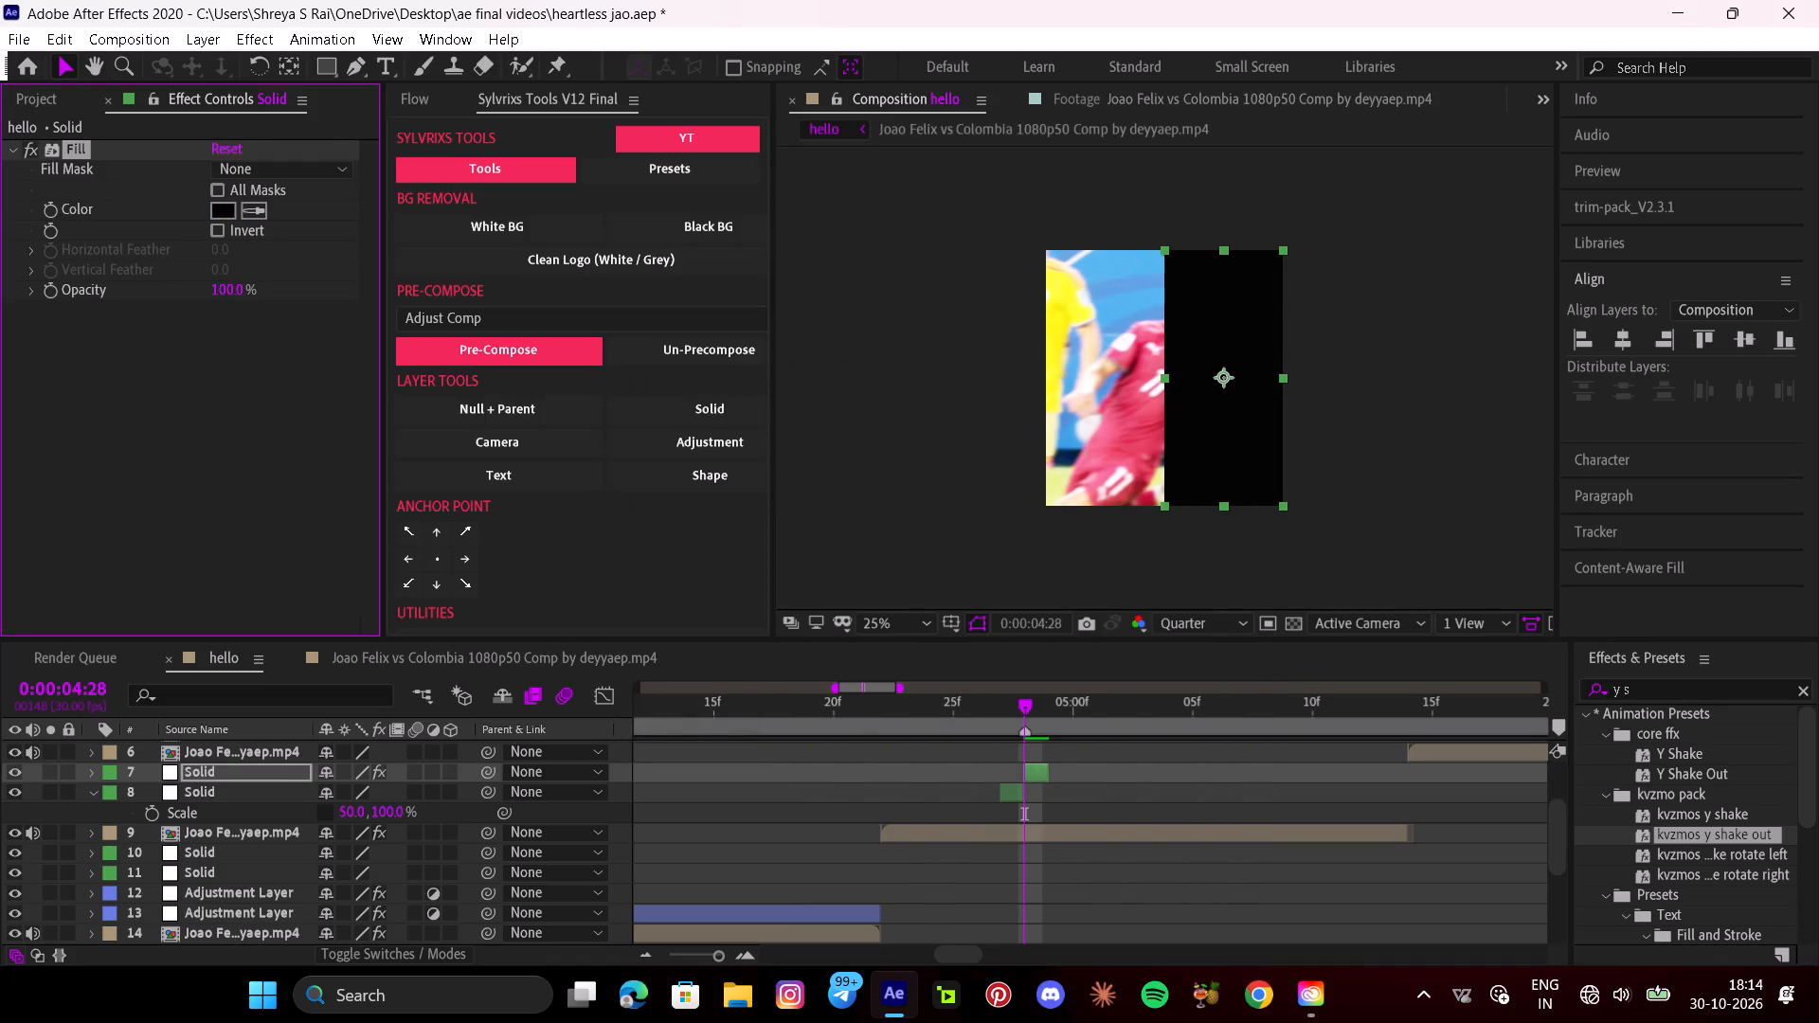
Copy the black Fill effect onto the left-half solid and preview the result from 0:00:04:13.
click(106, 150)
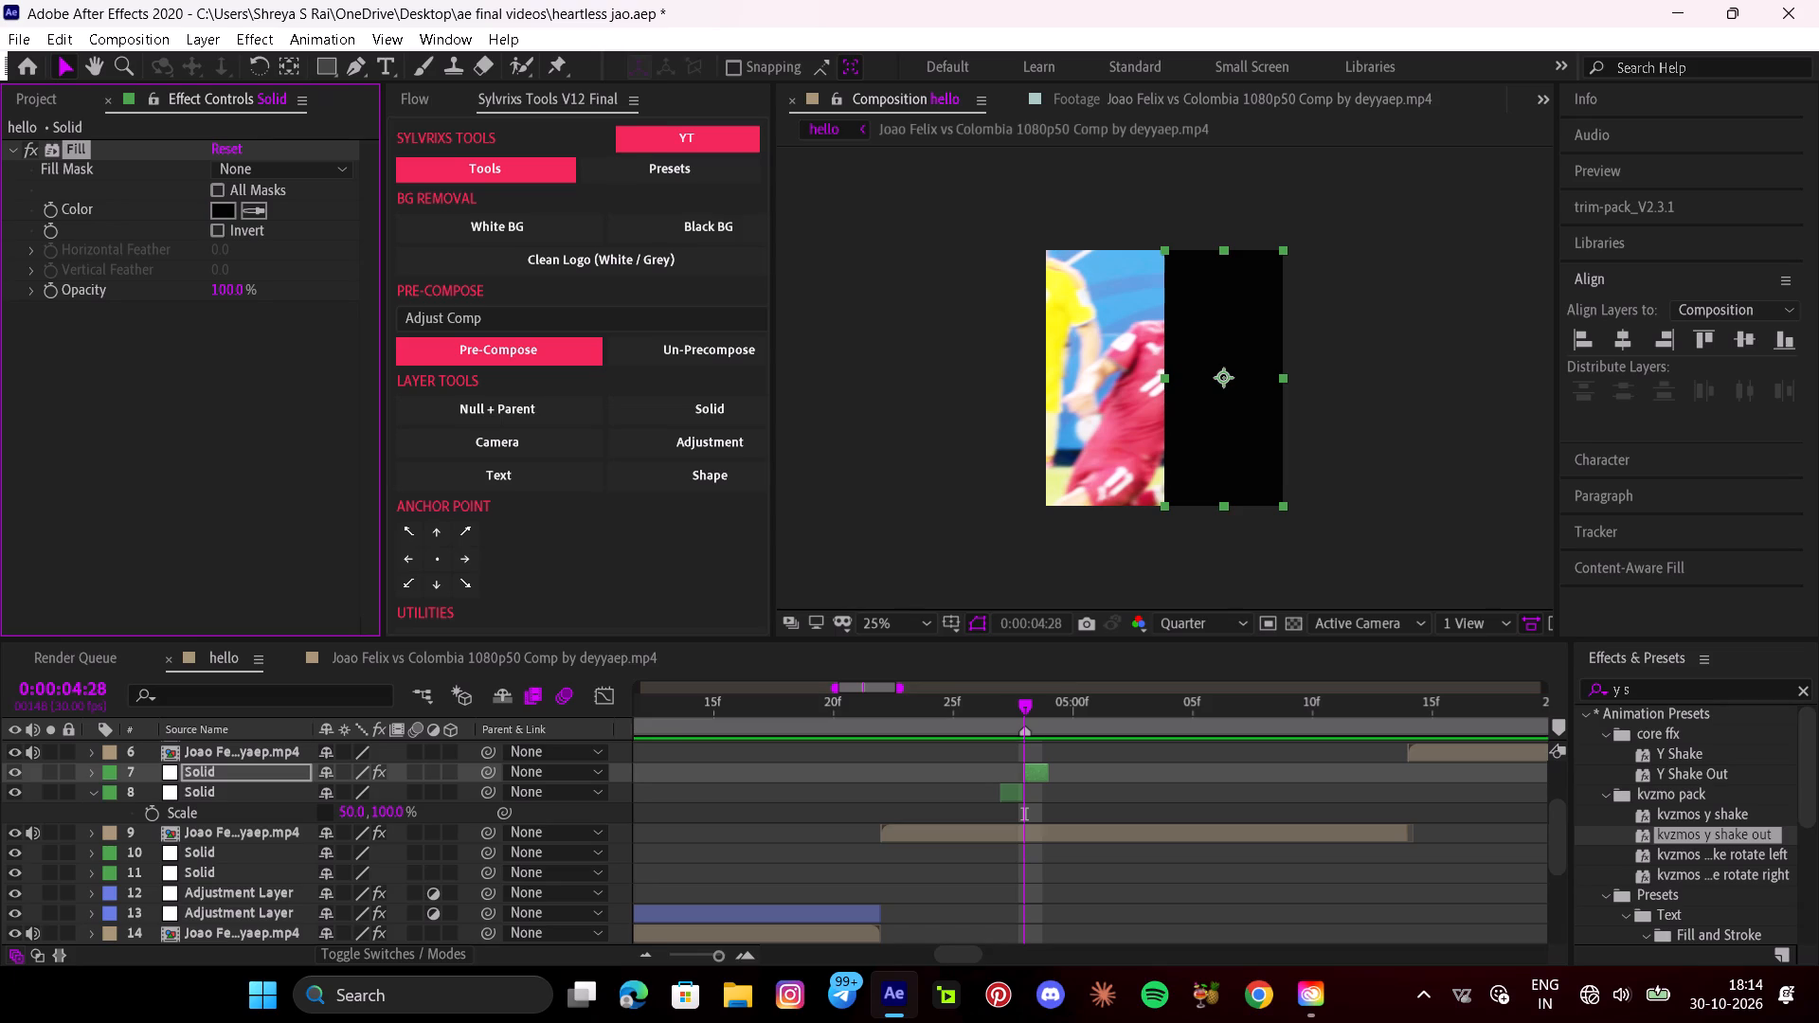
key(ctrl+c)
click(1020, 787)
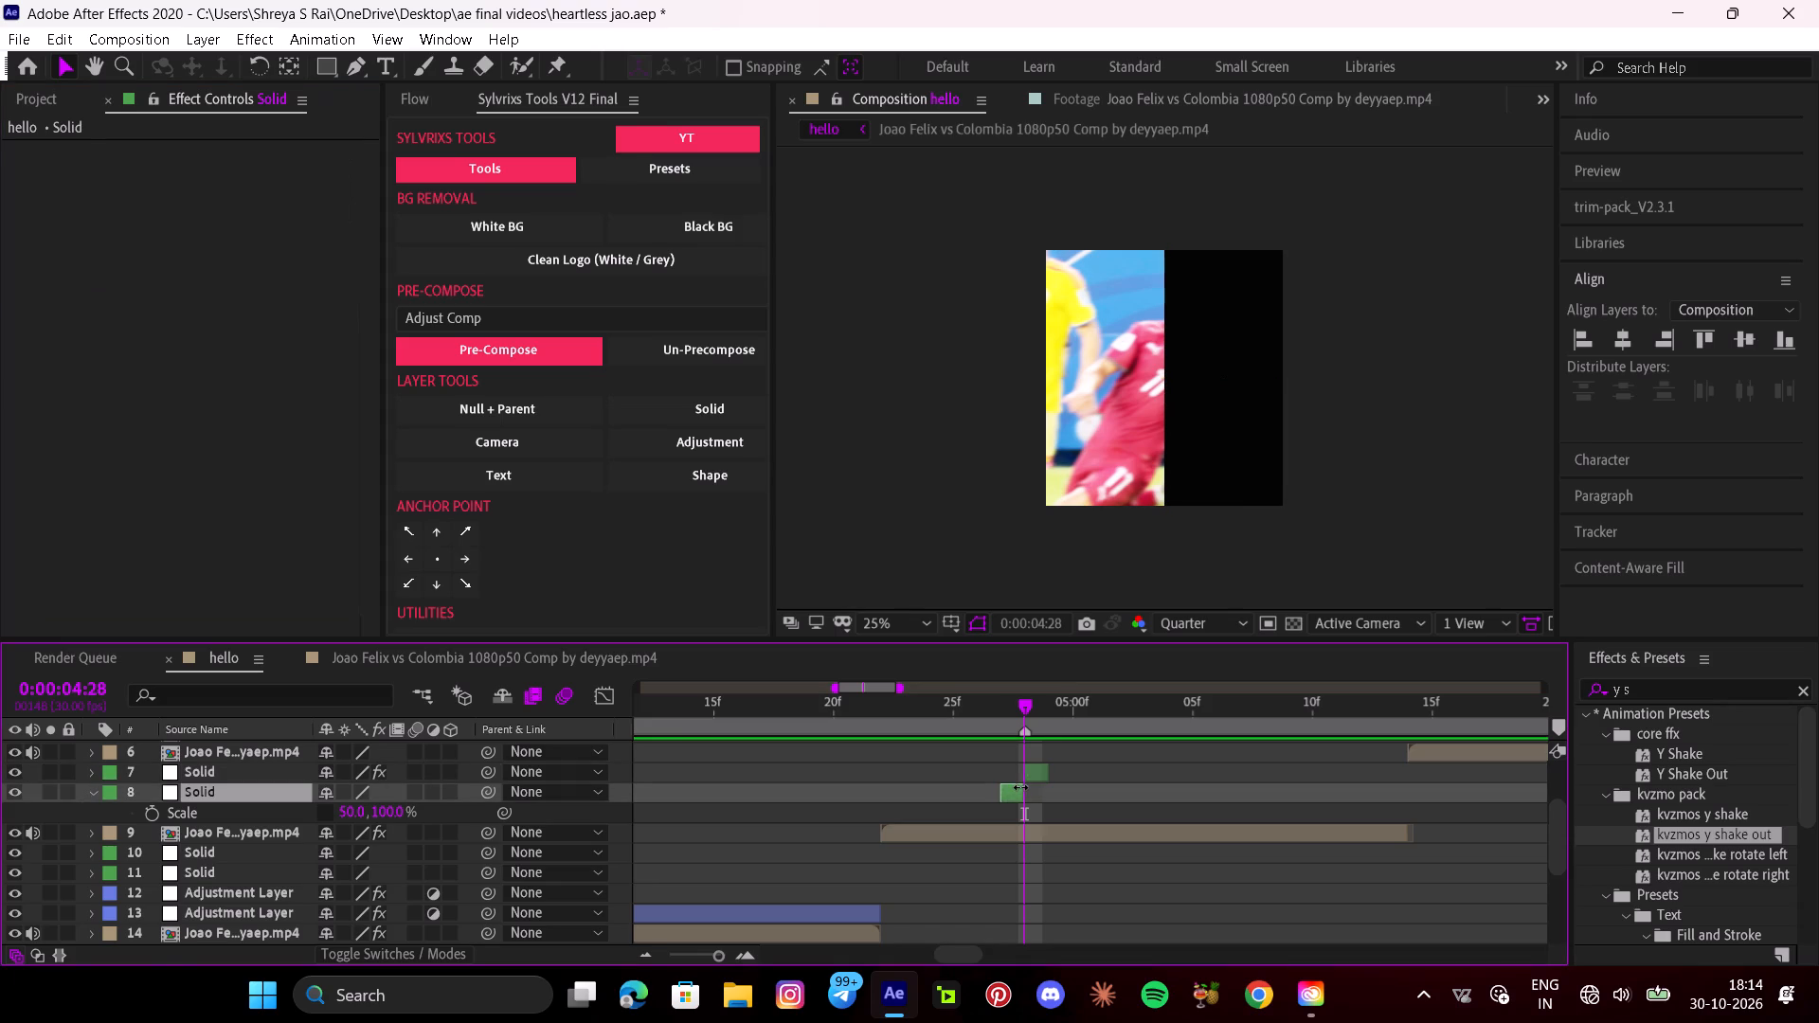
key(ctrl+v)
drag(1011, 706, 667, 727)
key(space)
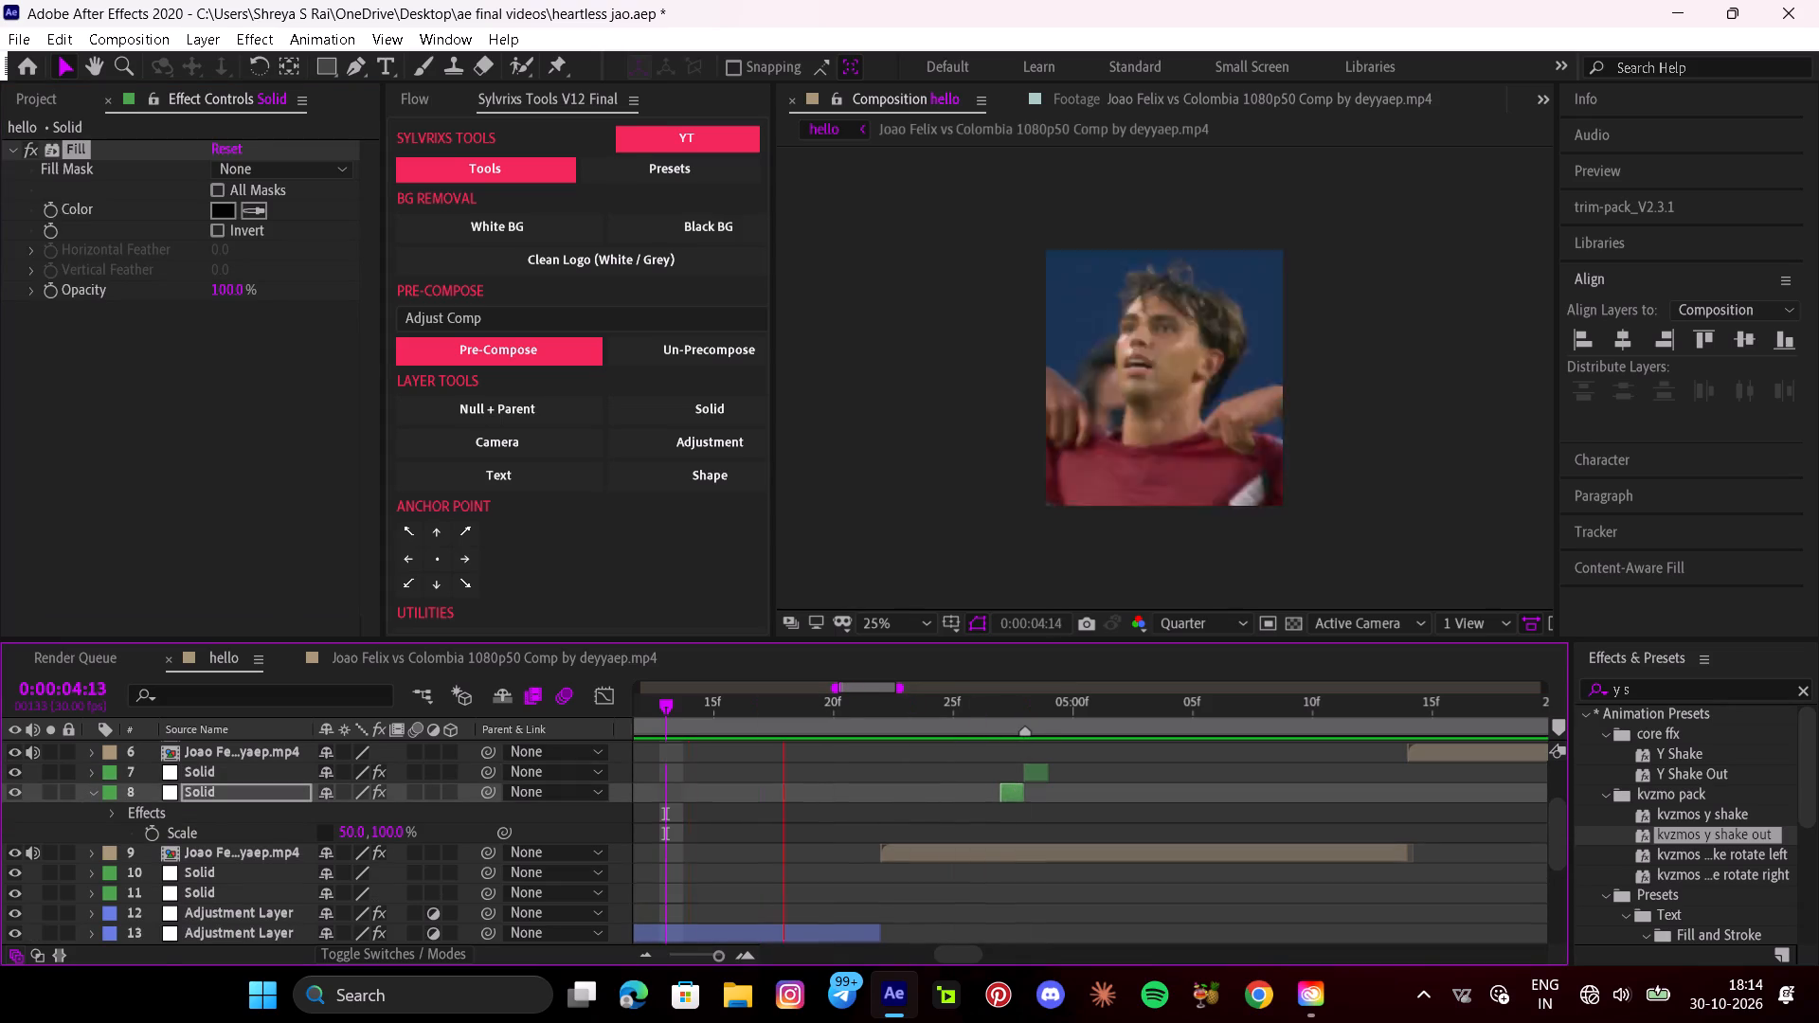
key(space)
Keyframe the scale of the clip under the solids at 100% on 0:00:04:28 and 137% on 0:00:04:27.
drag(1225, 715, 942, 779)
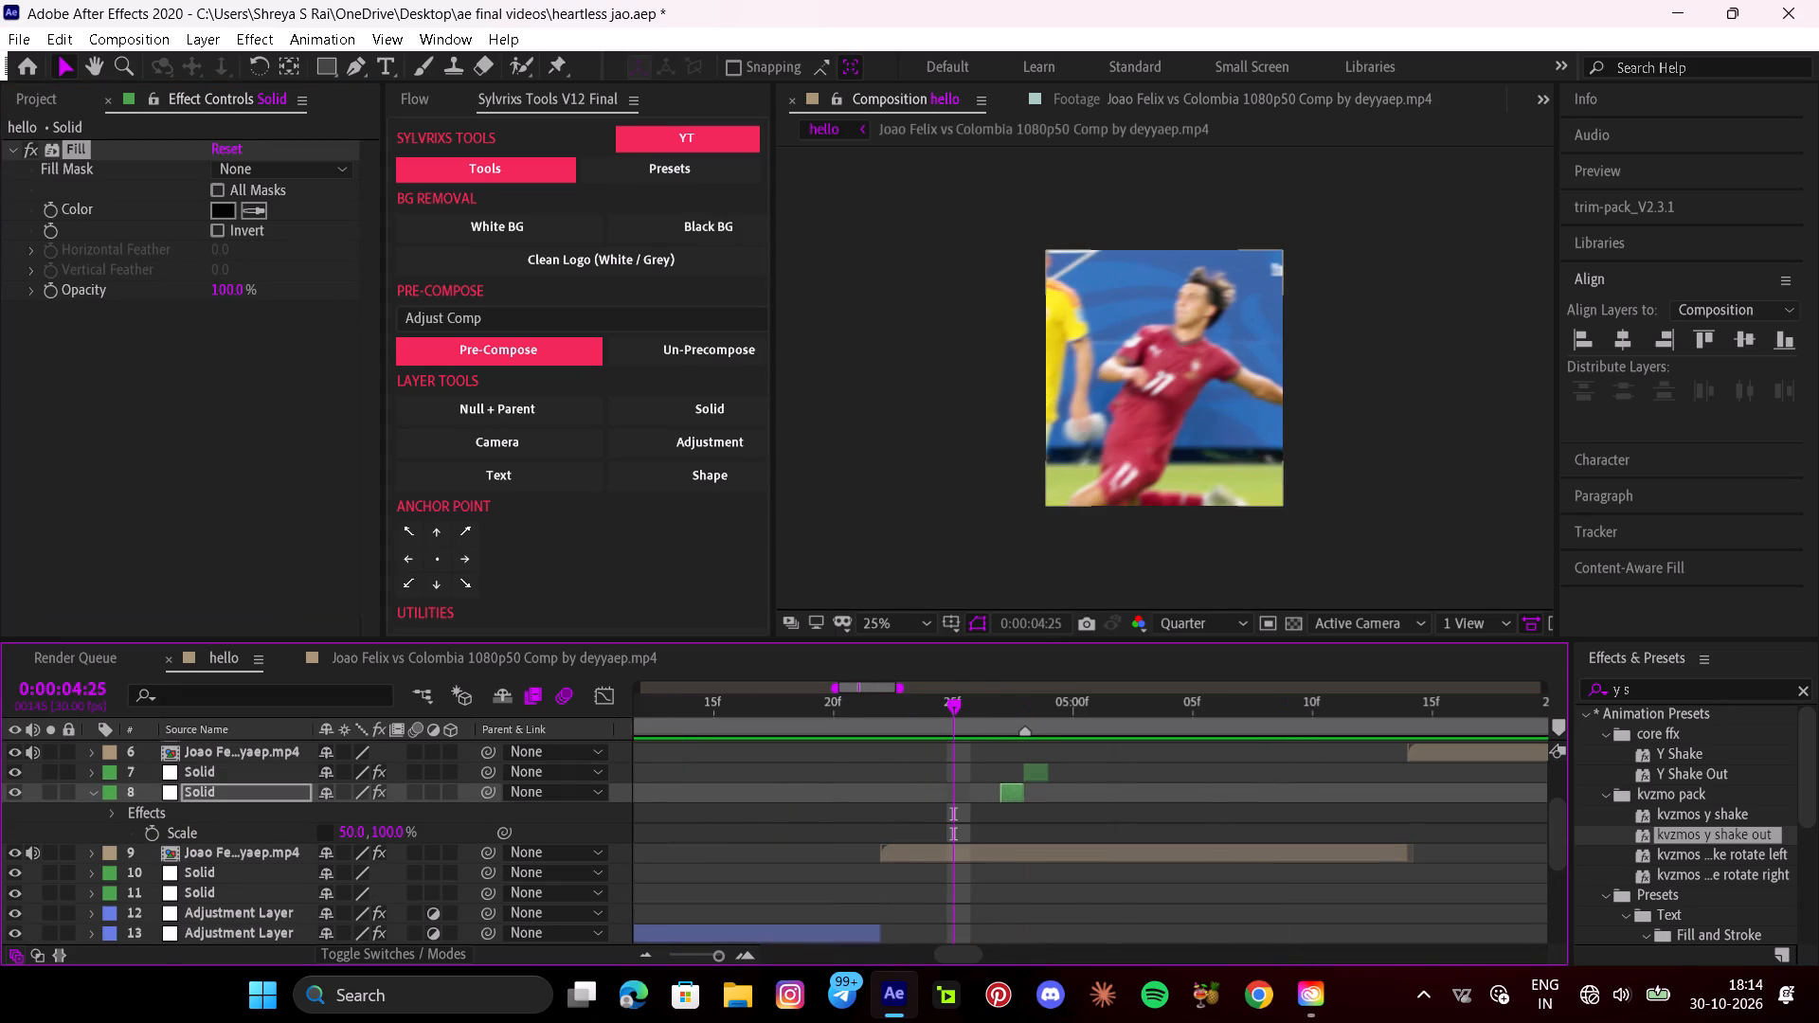
click(972, 855)
drag(953, 703, 998, 731)
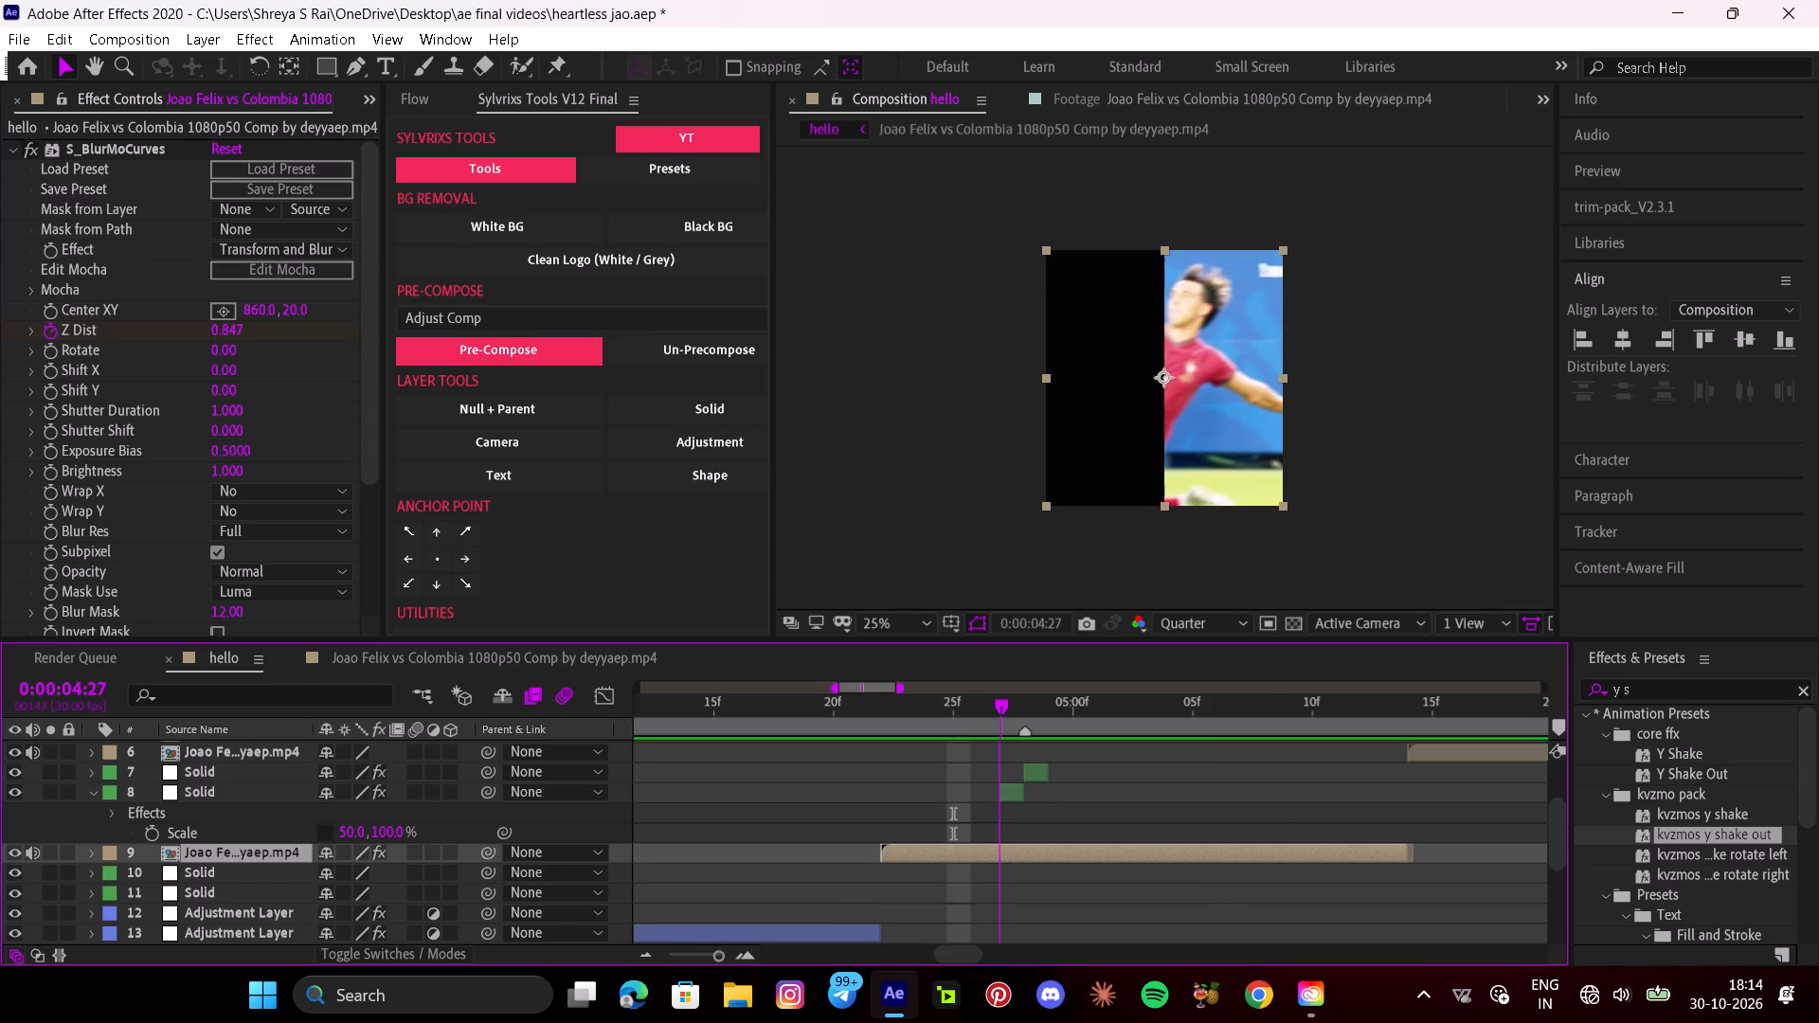
drag(998, 731, 1023, 745)
key(s)
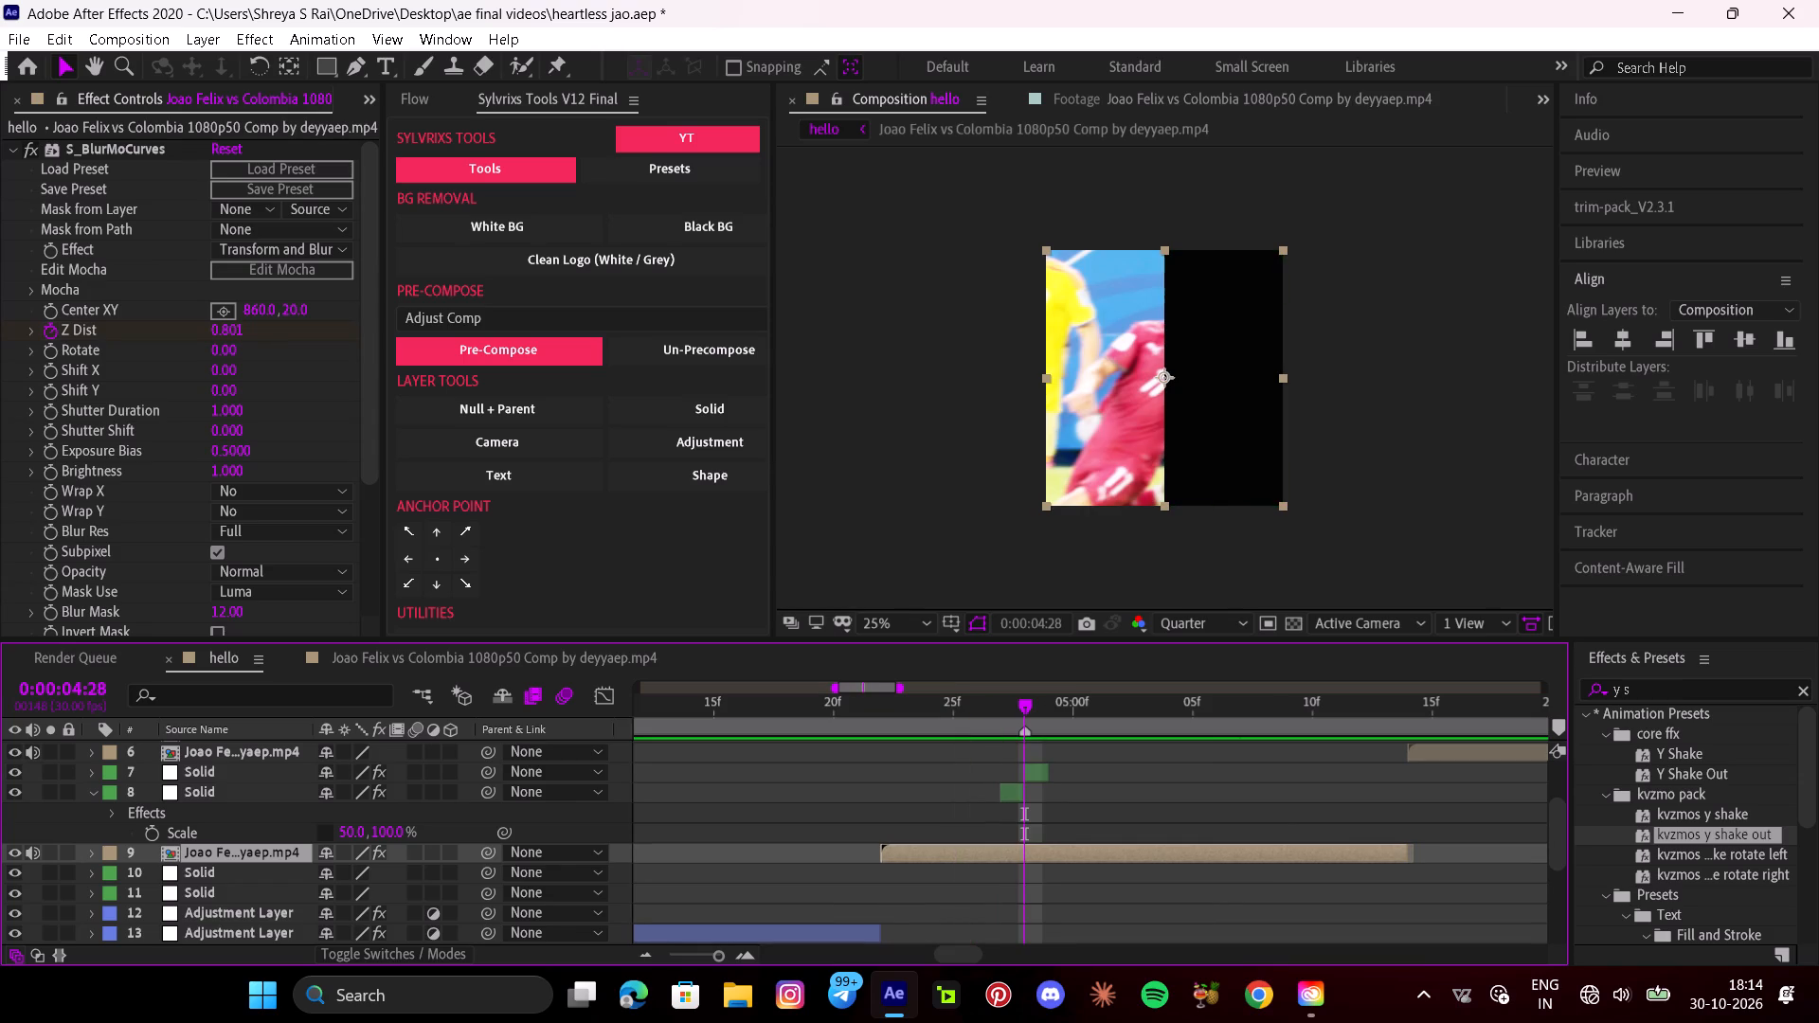
click(161, 869)
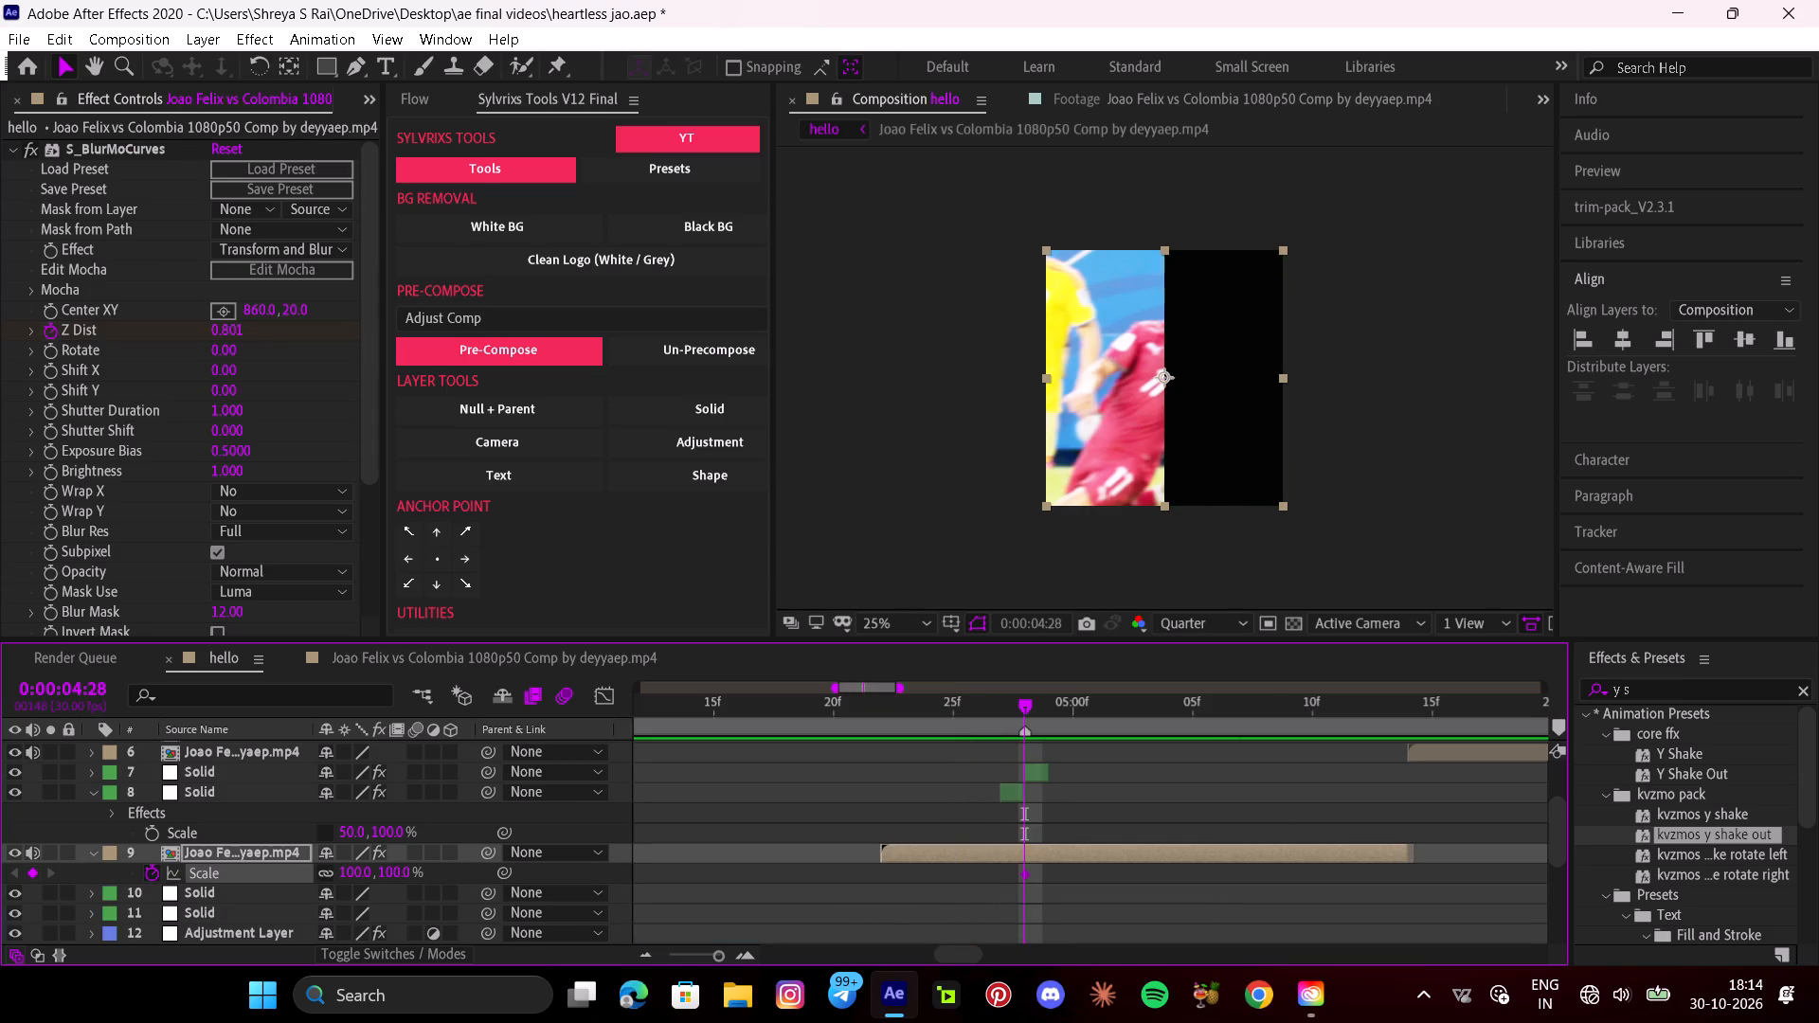
key(ctrl+Left)
drag(391, 872, 408, 870)
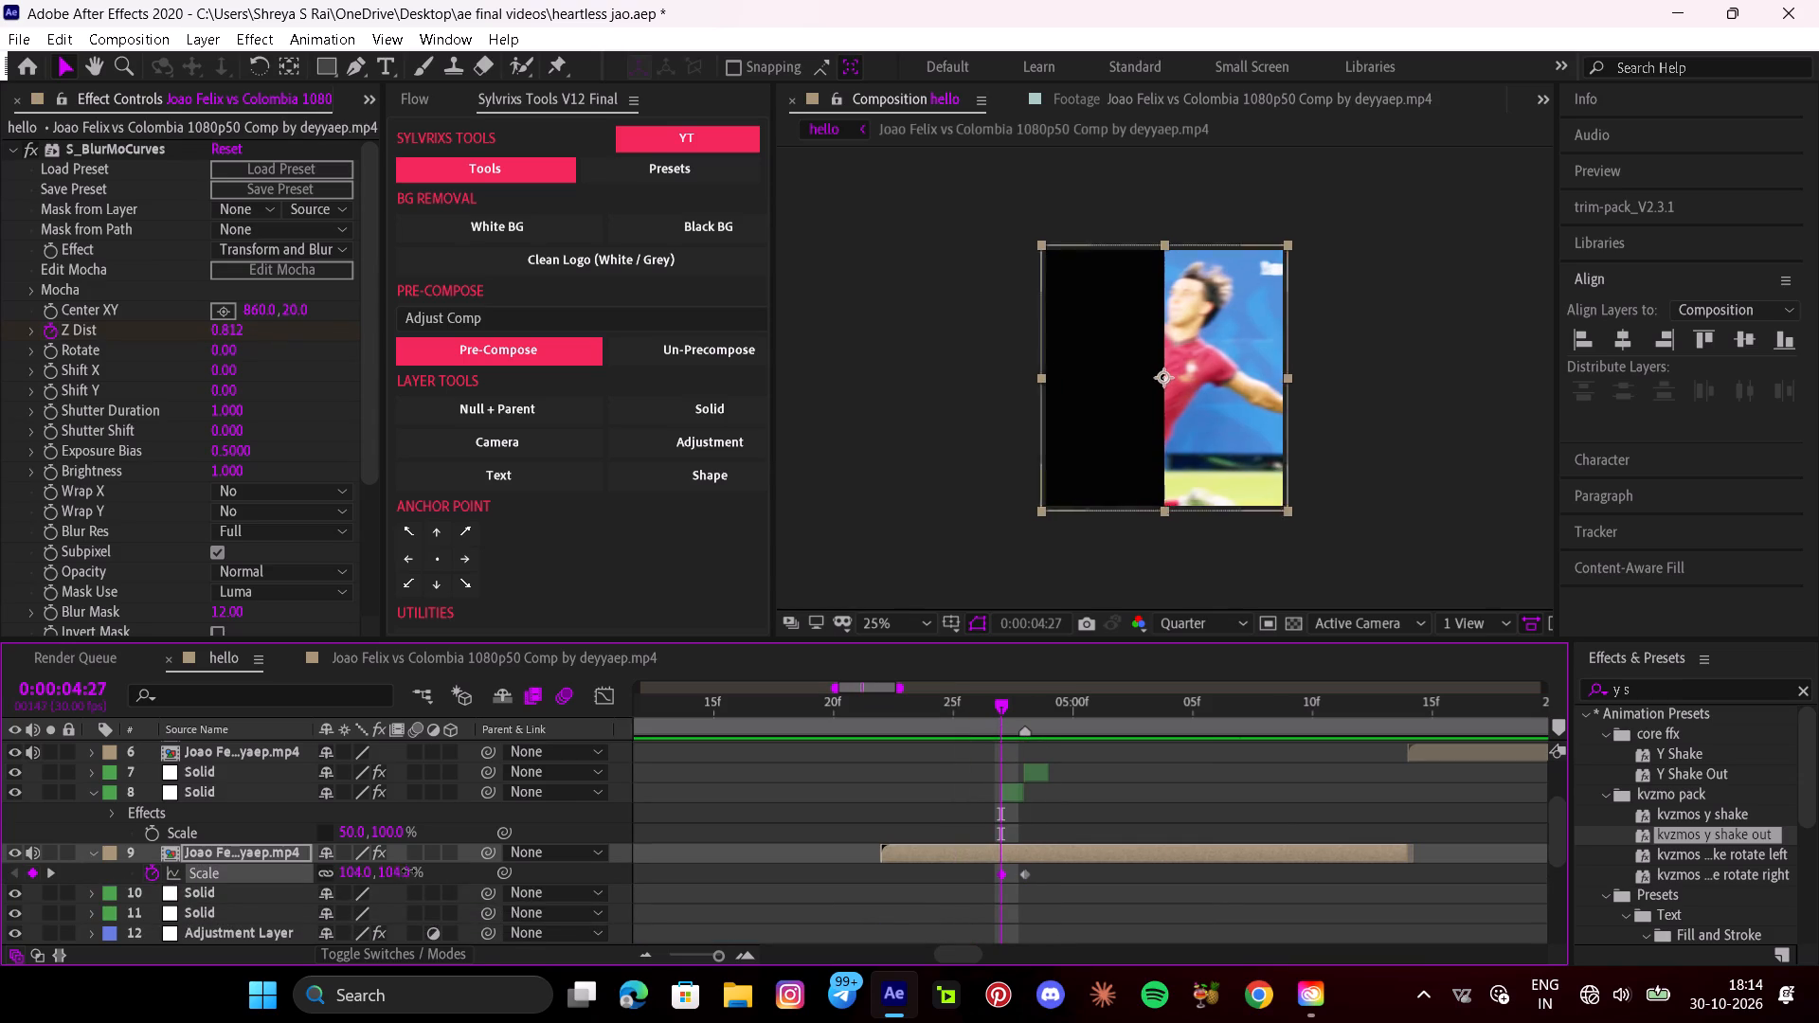
drag(408, 870, 433, 871)
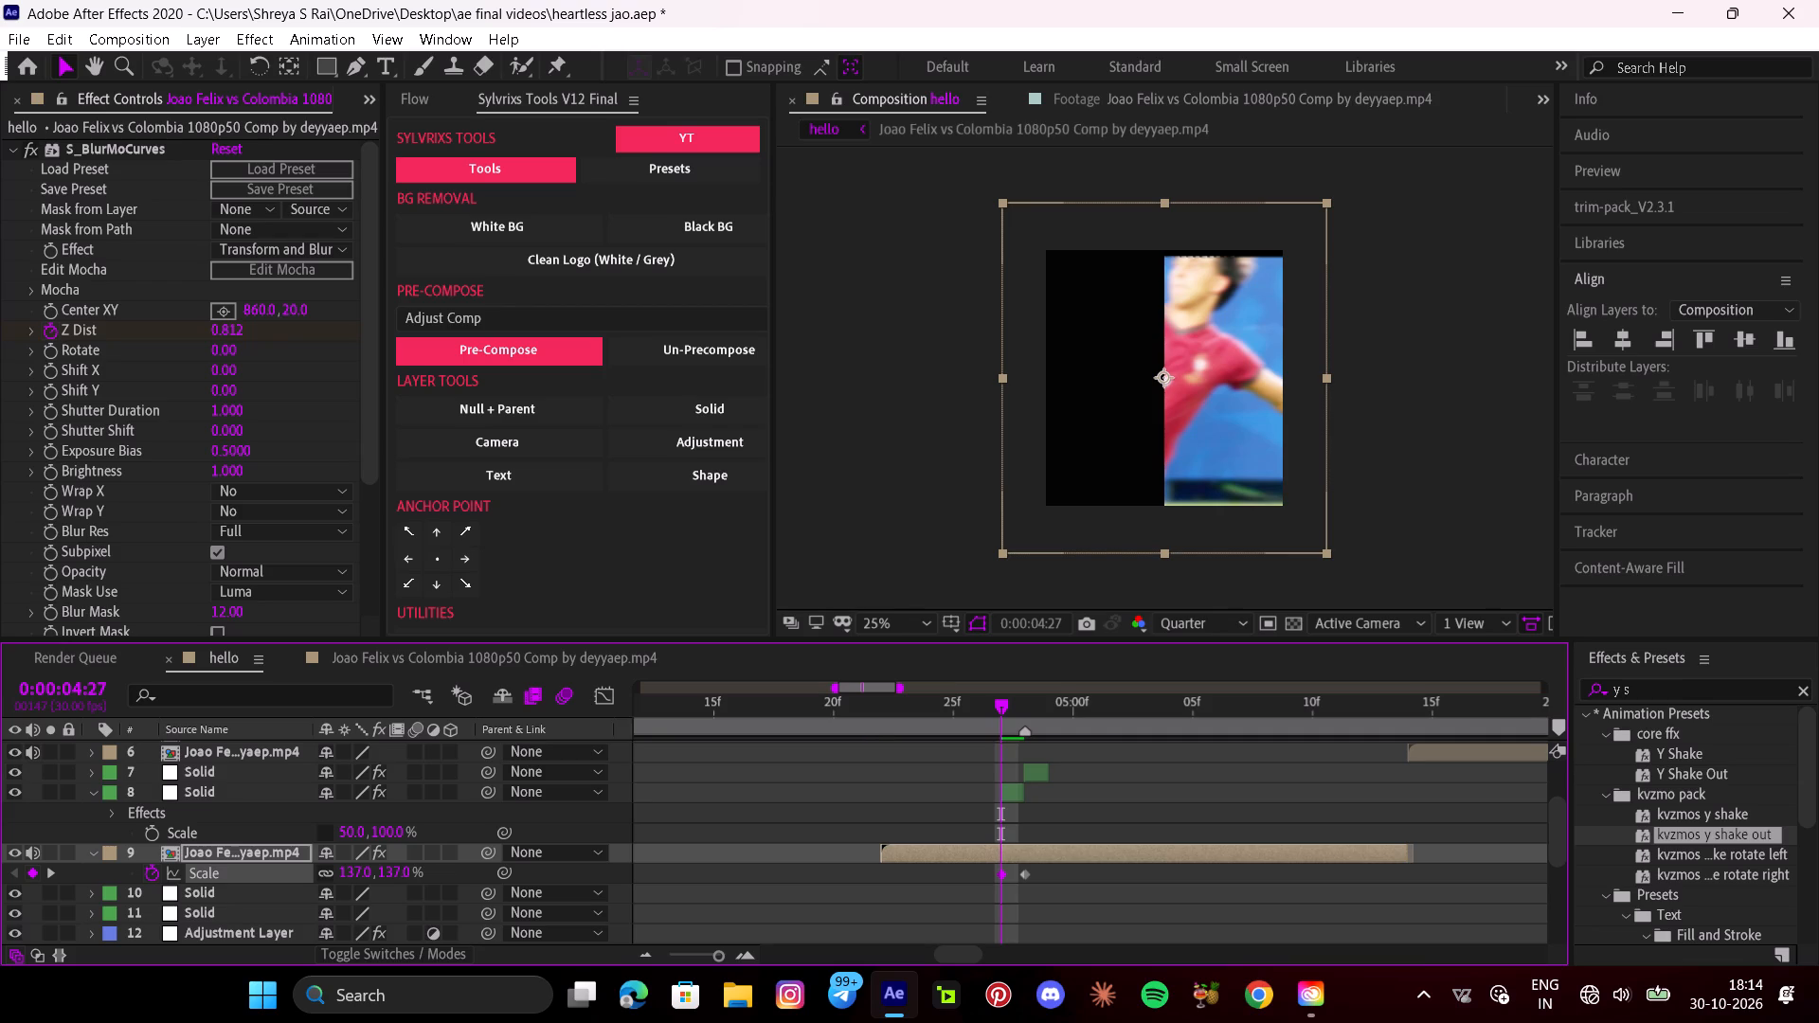
Keyframe the same clip's position at 500, 540 on 0:00:04:28 and 448, 662 on 0:00:04:27.
key(p)
click(158, 877)
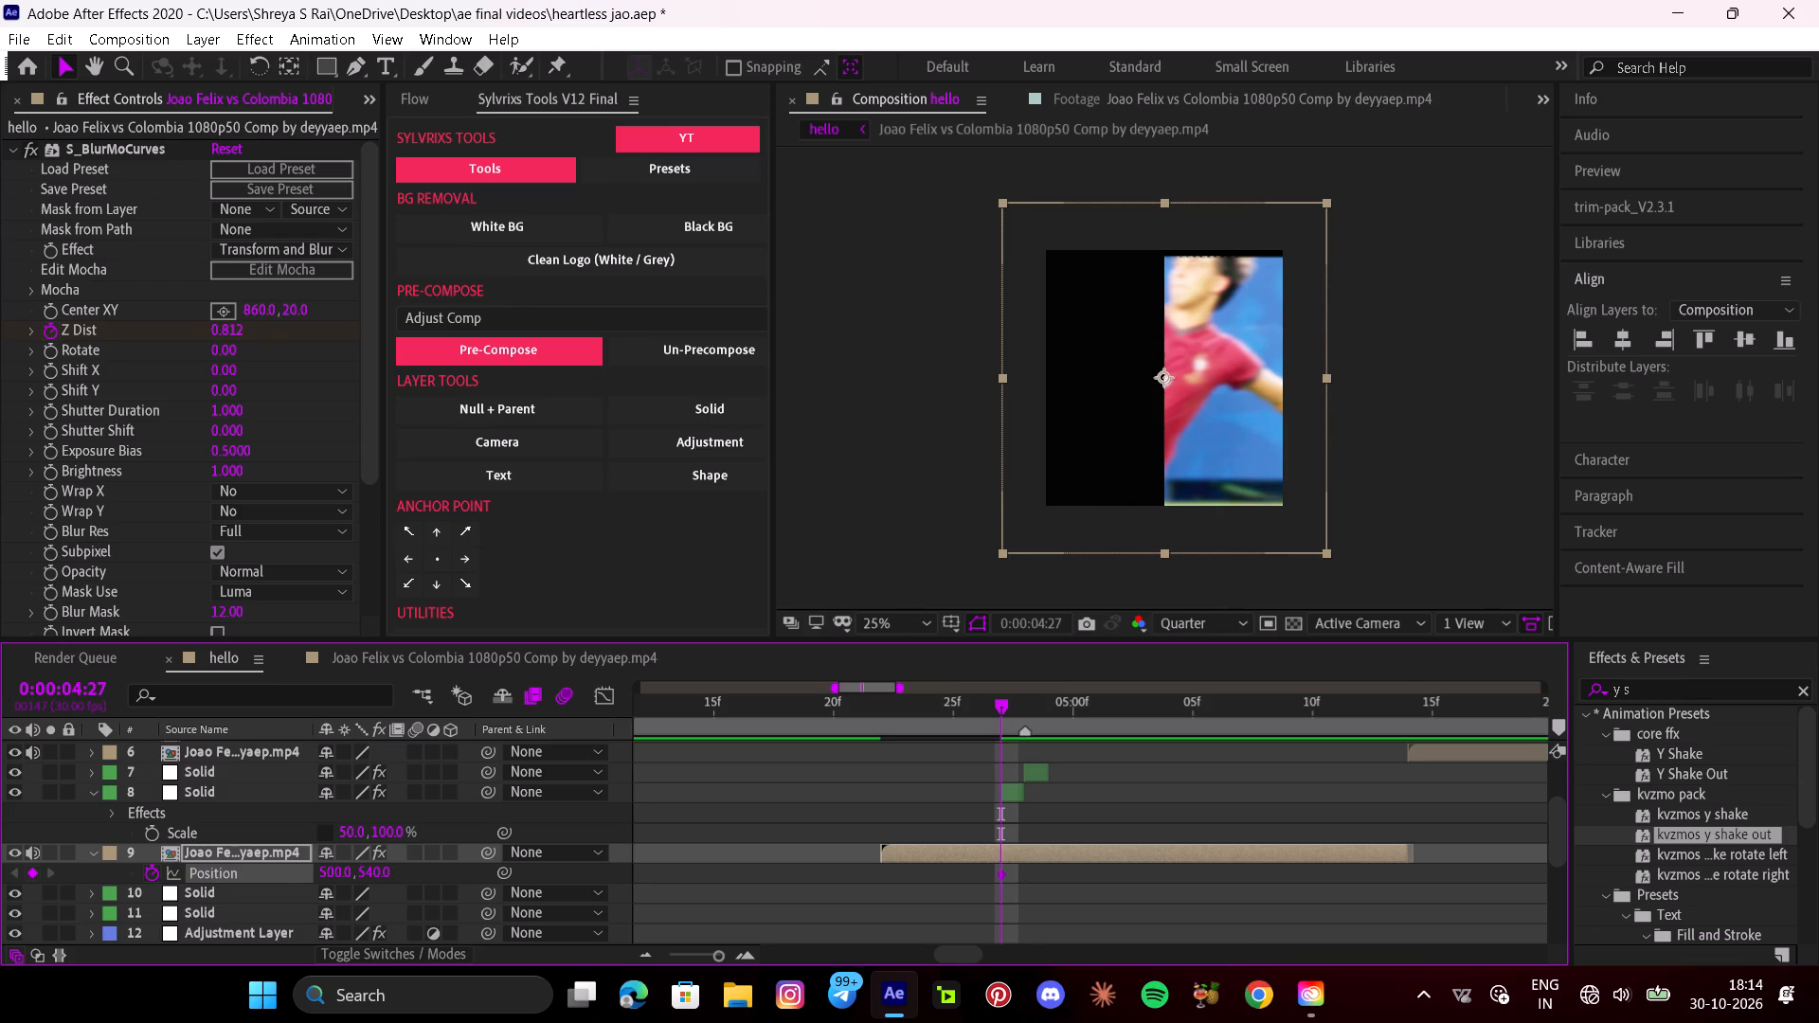
key(u)
scroll(1023, 866, down, 4)
scroll(1006, 812, up, 2)
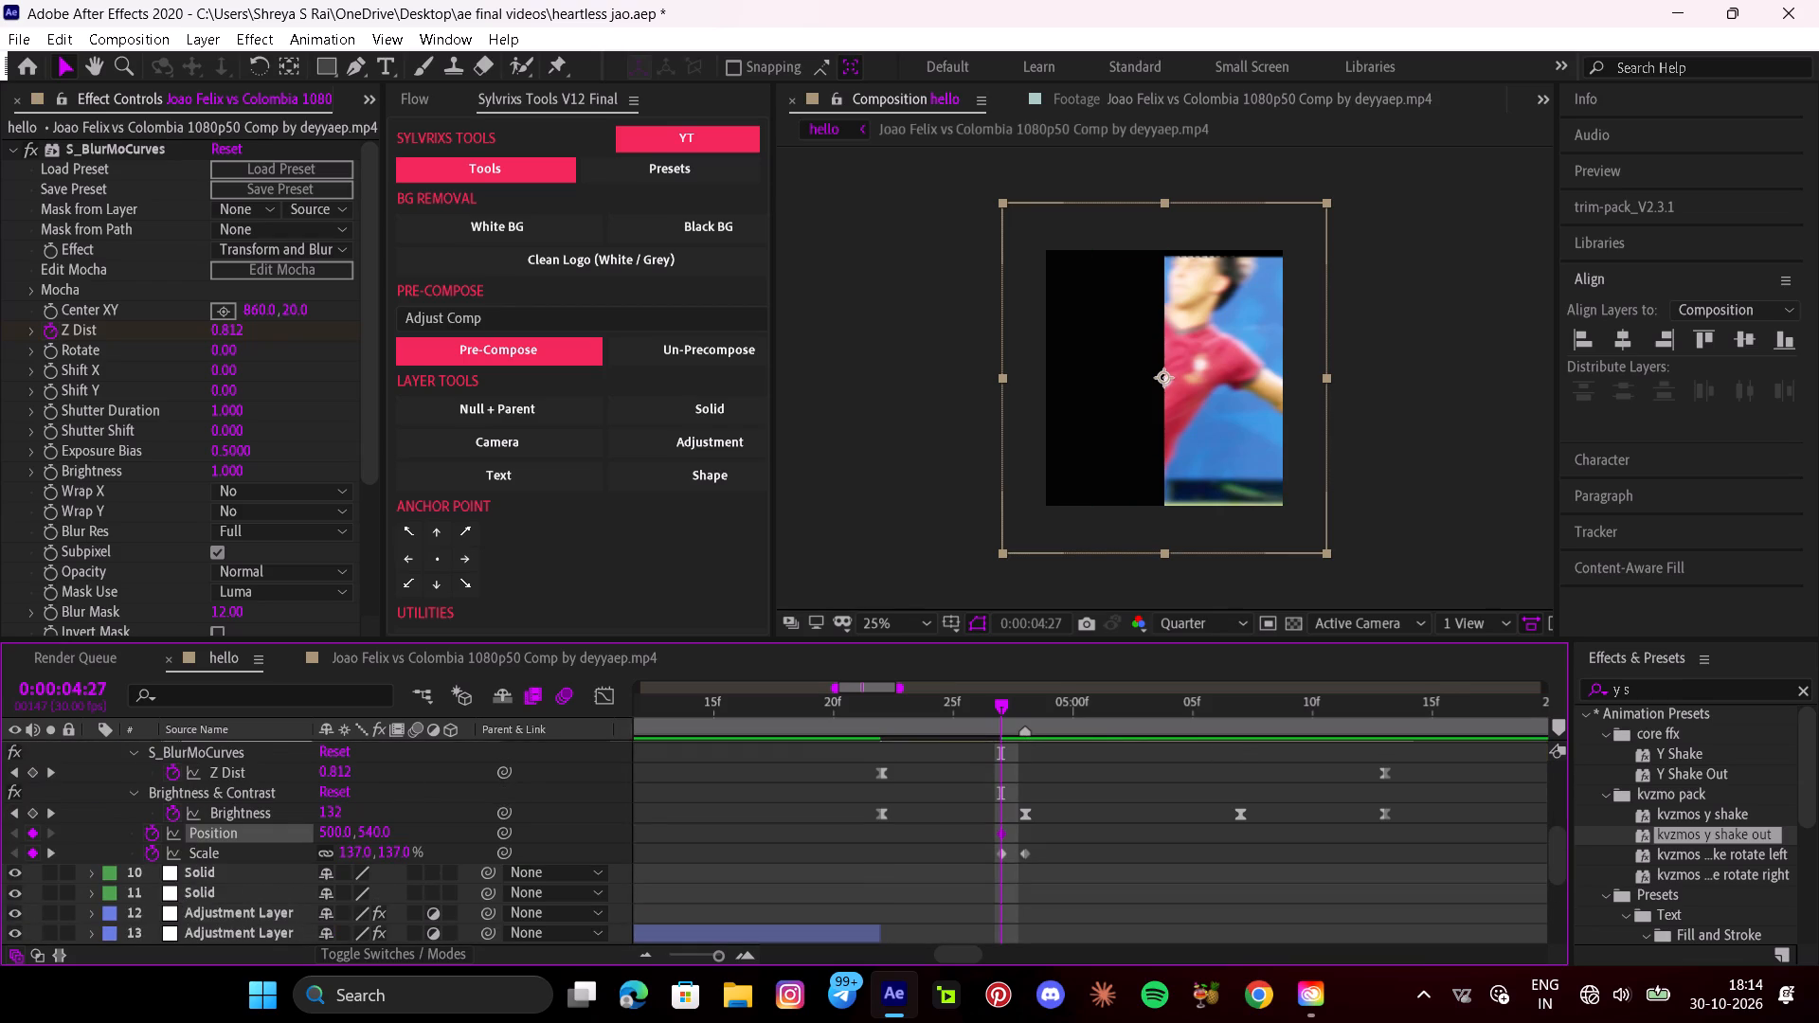
drag(1002, 831, 1020, 843)
drag(369, 829, 485, 856)
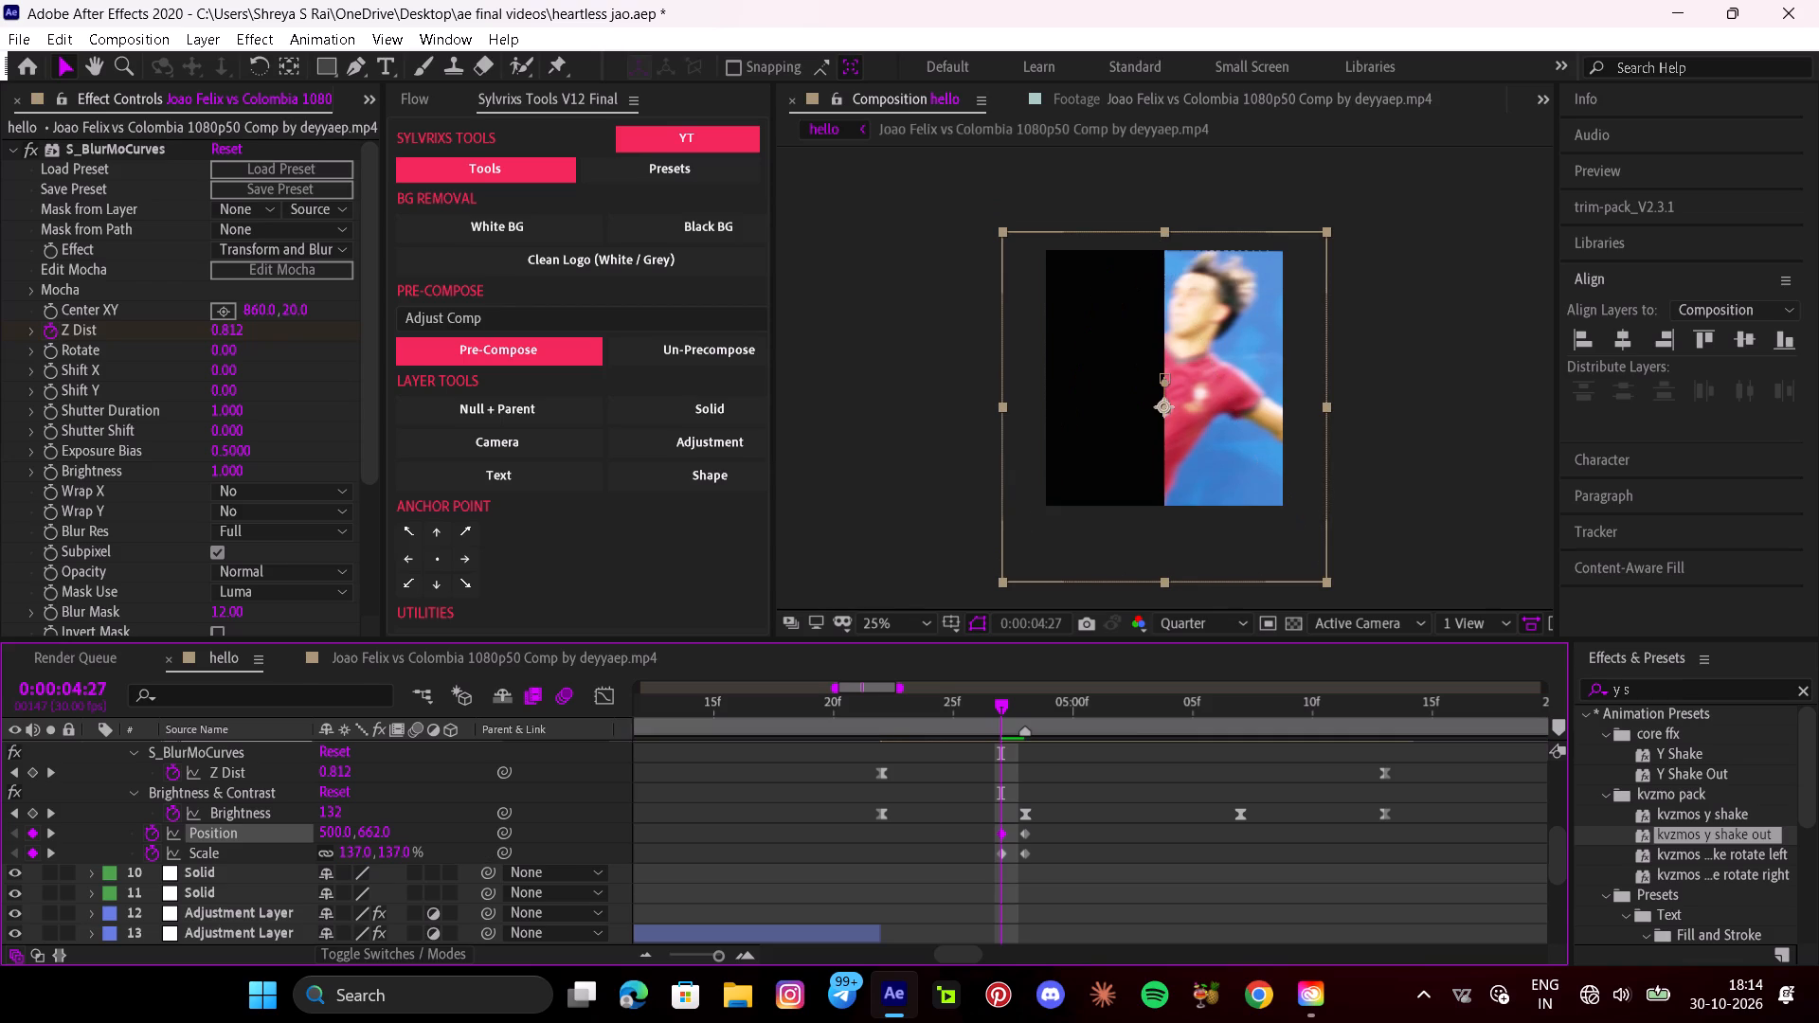
drag(338, 838, 274, 835)
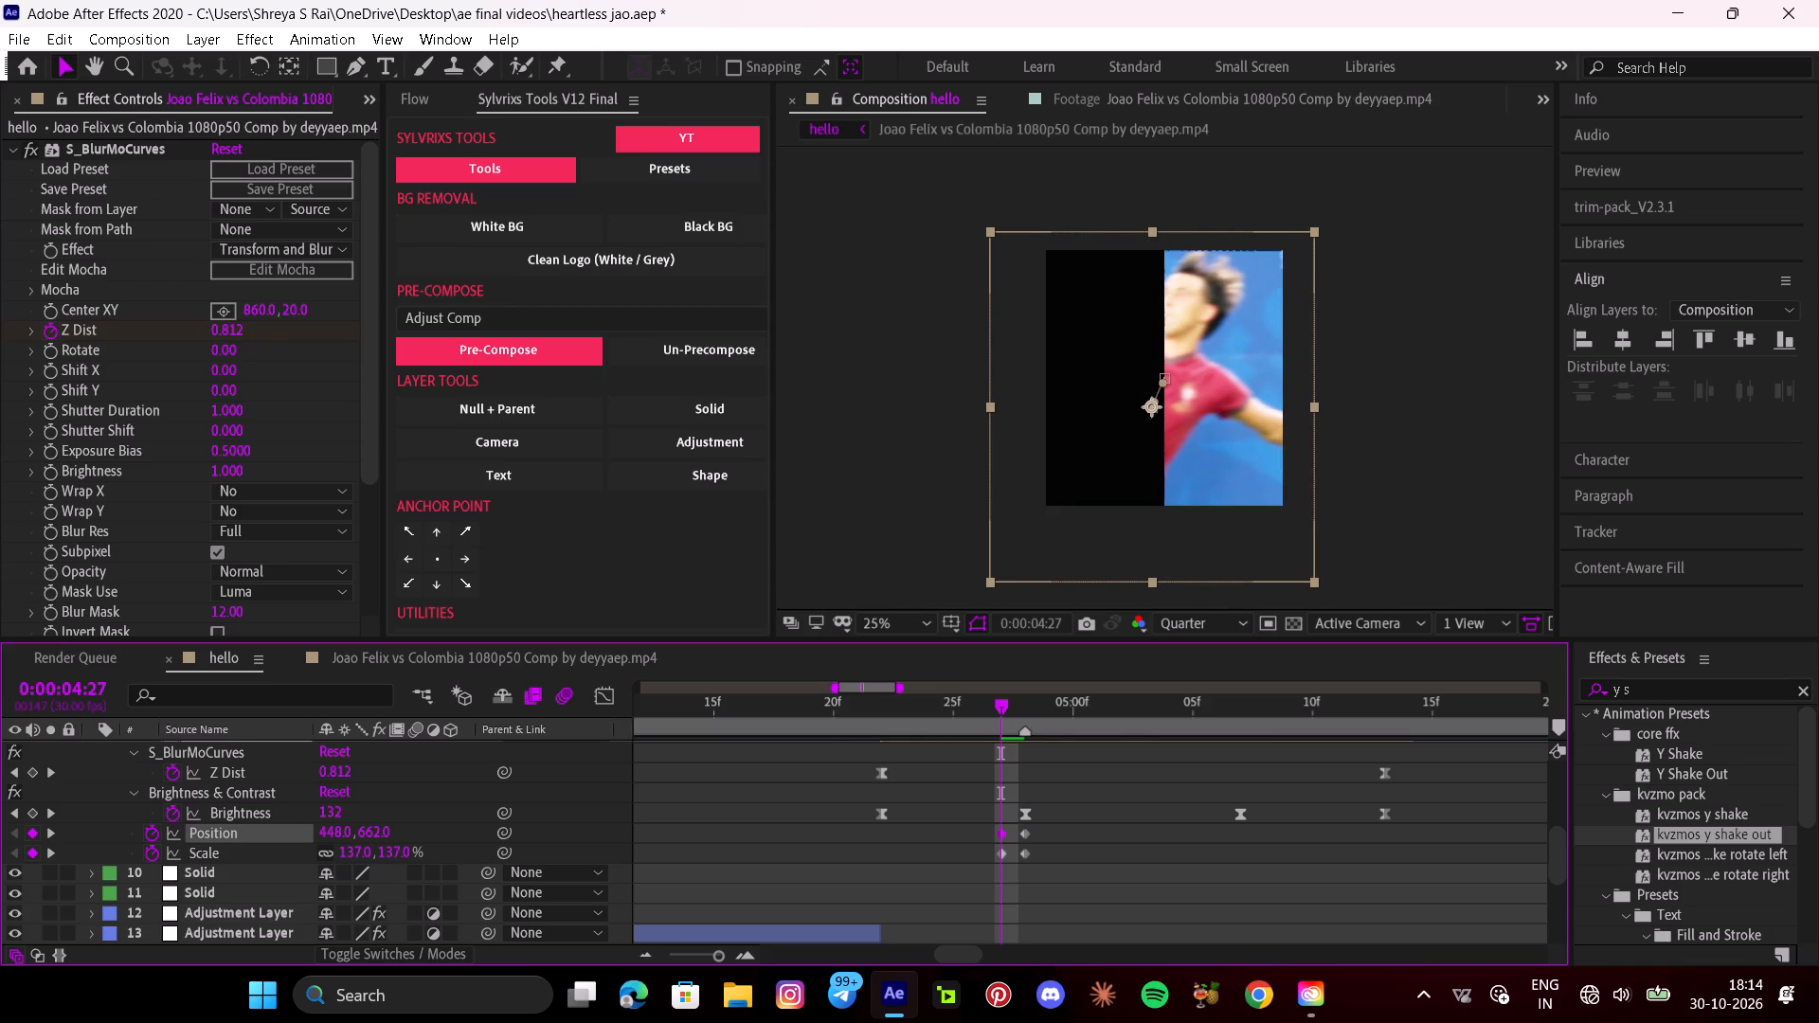
Preview the edit from 0:00:04:16 and from progressively earlier points back to 0:00:01:19 to check the split flash and zoom jump.
drag(982, 727, 747, 721)
key(space)
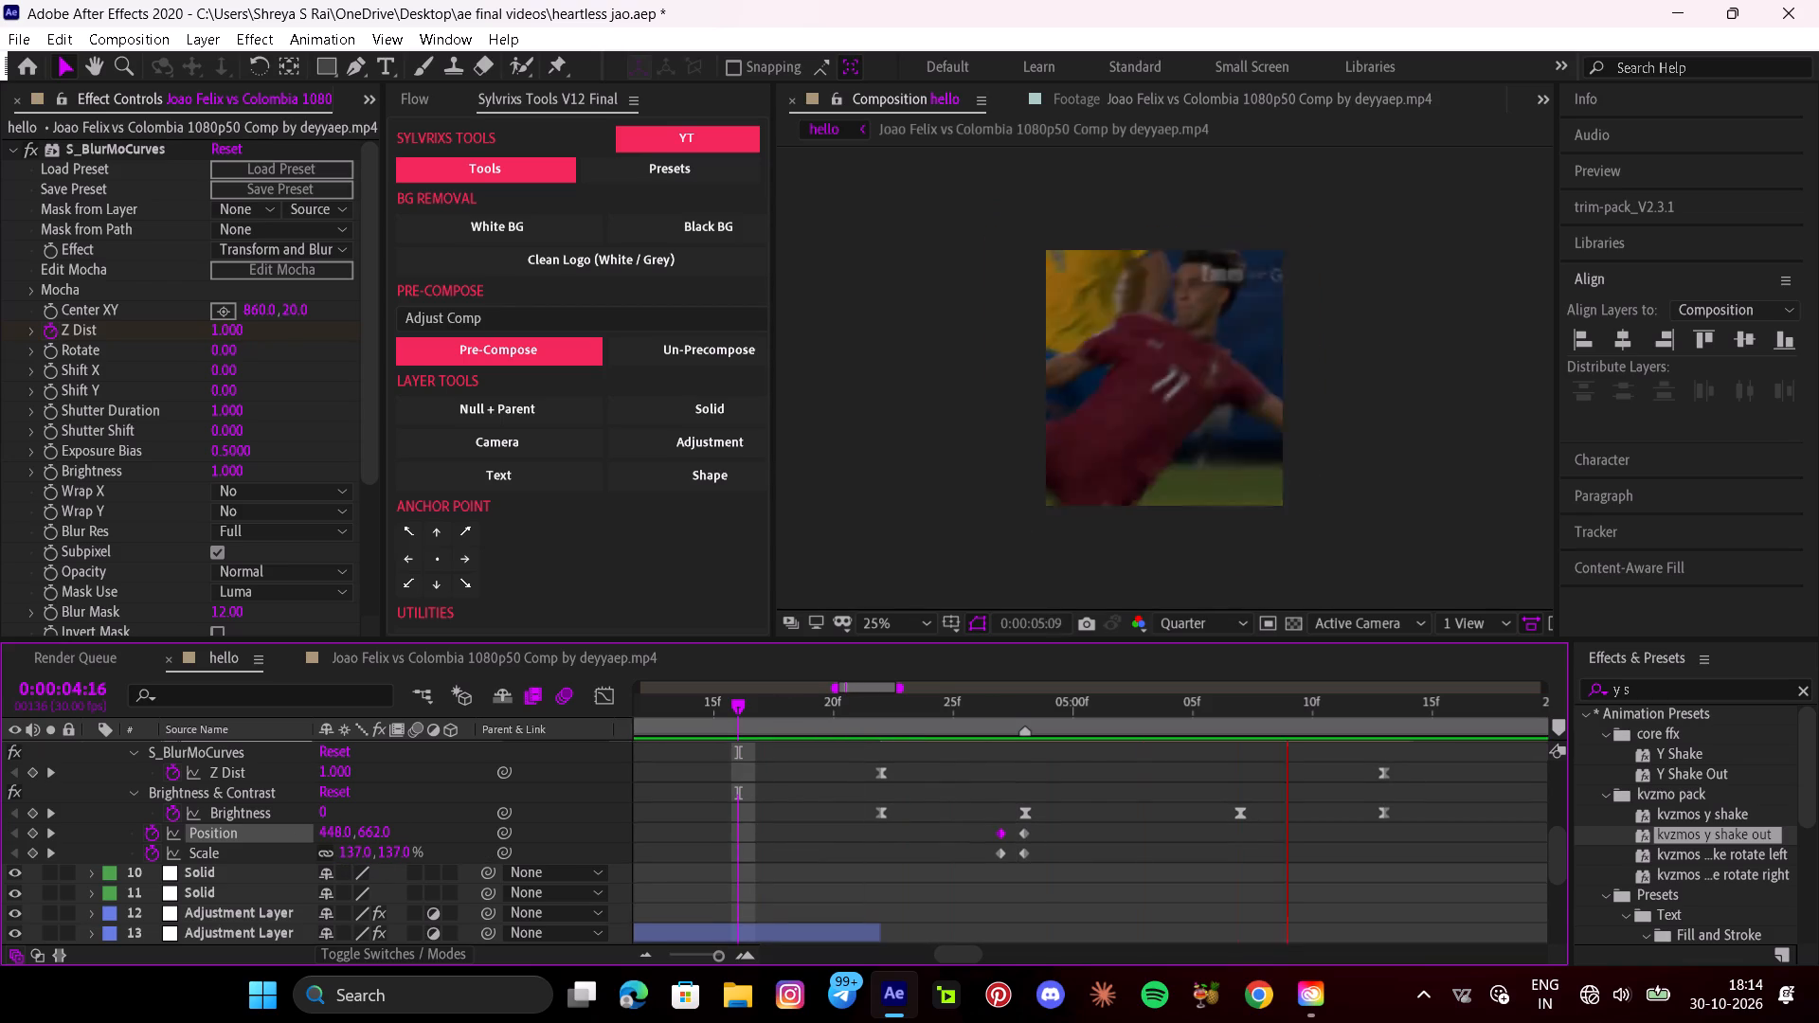
key(space)
drag(1349, 719, 626, 806)
key(space)
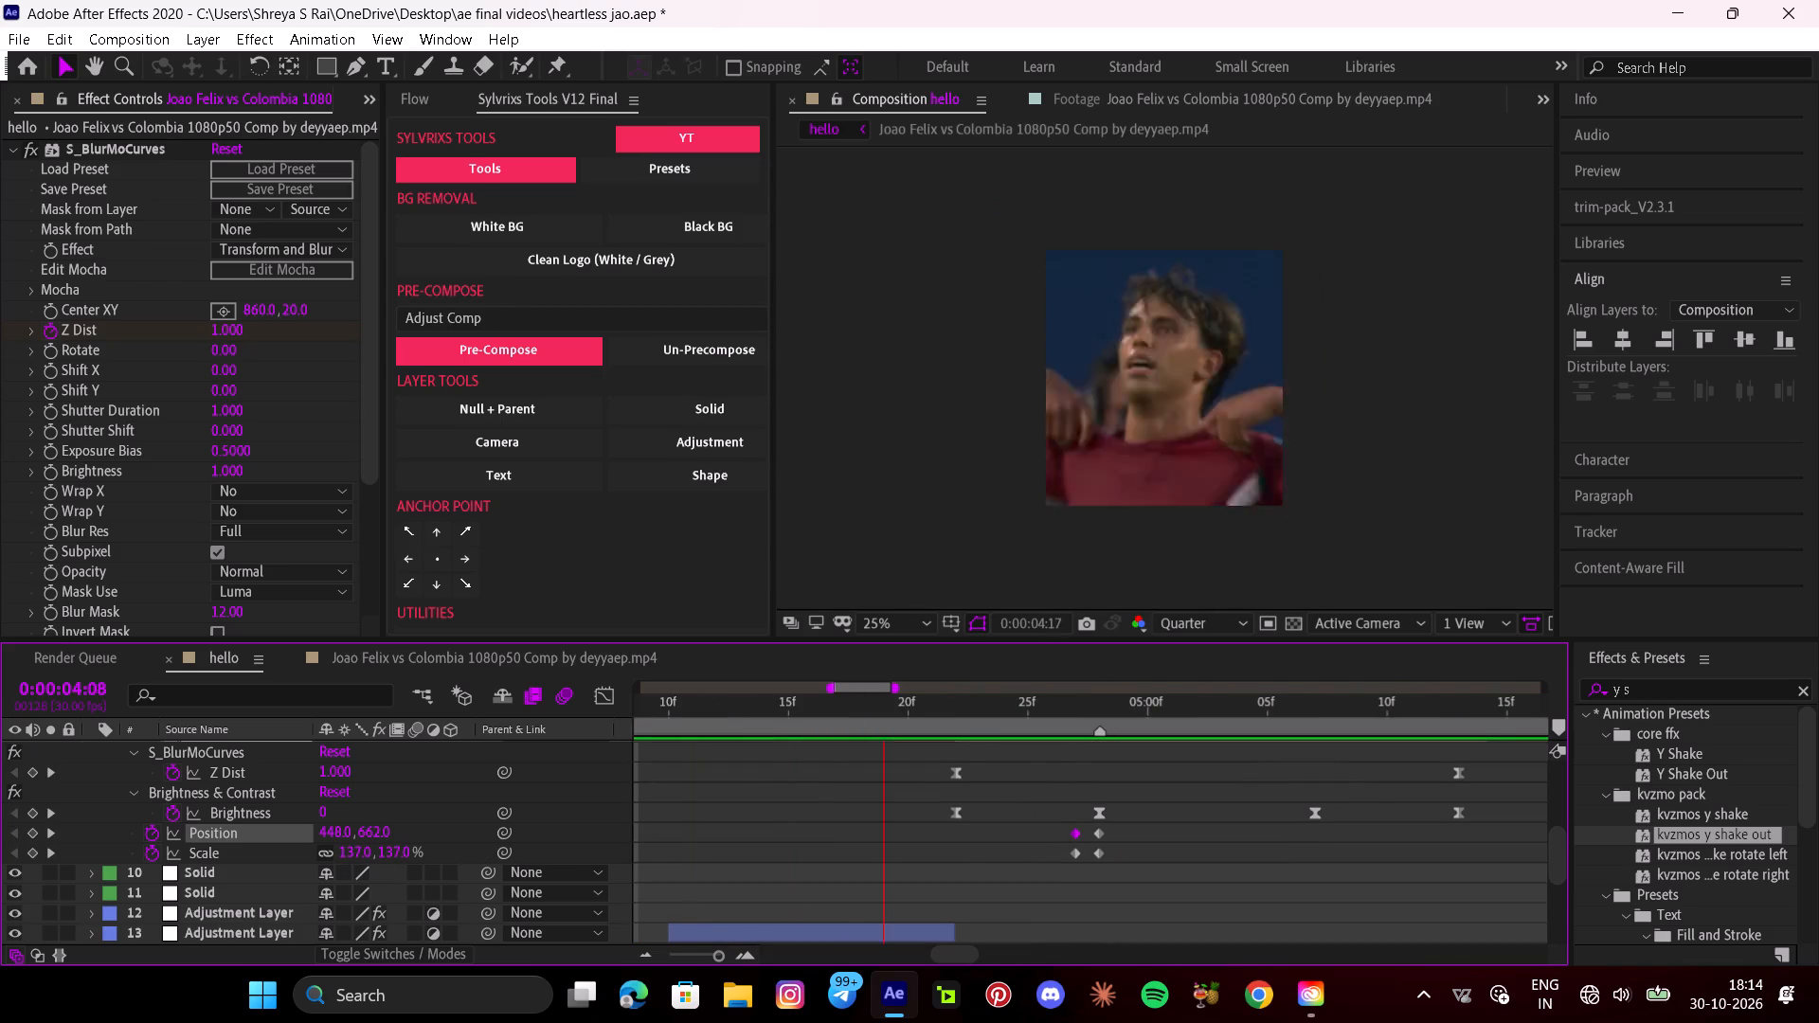
key(space)
key(u)
drag(1421, 704, 845, 787)
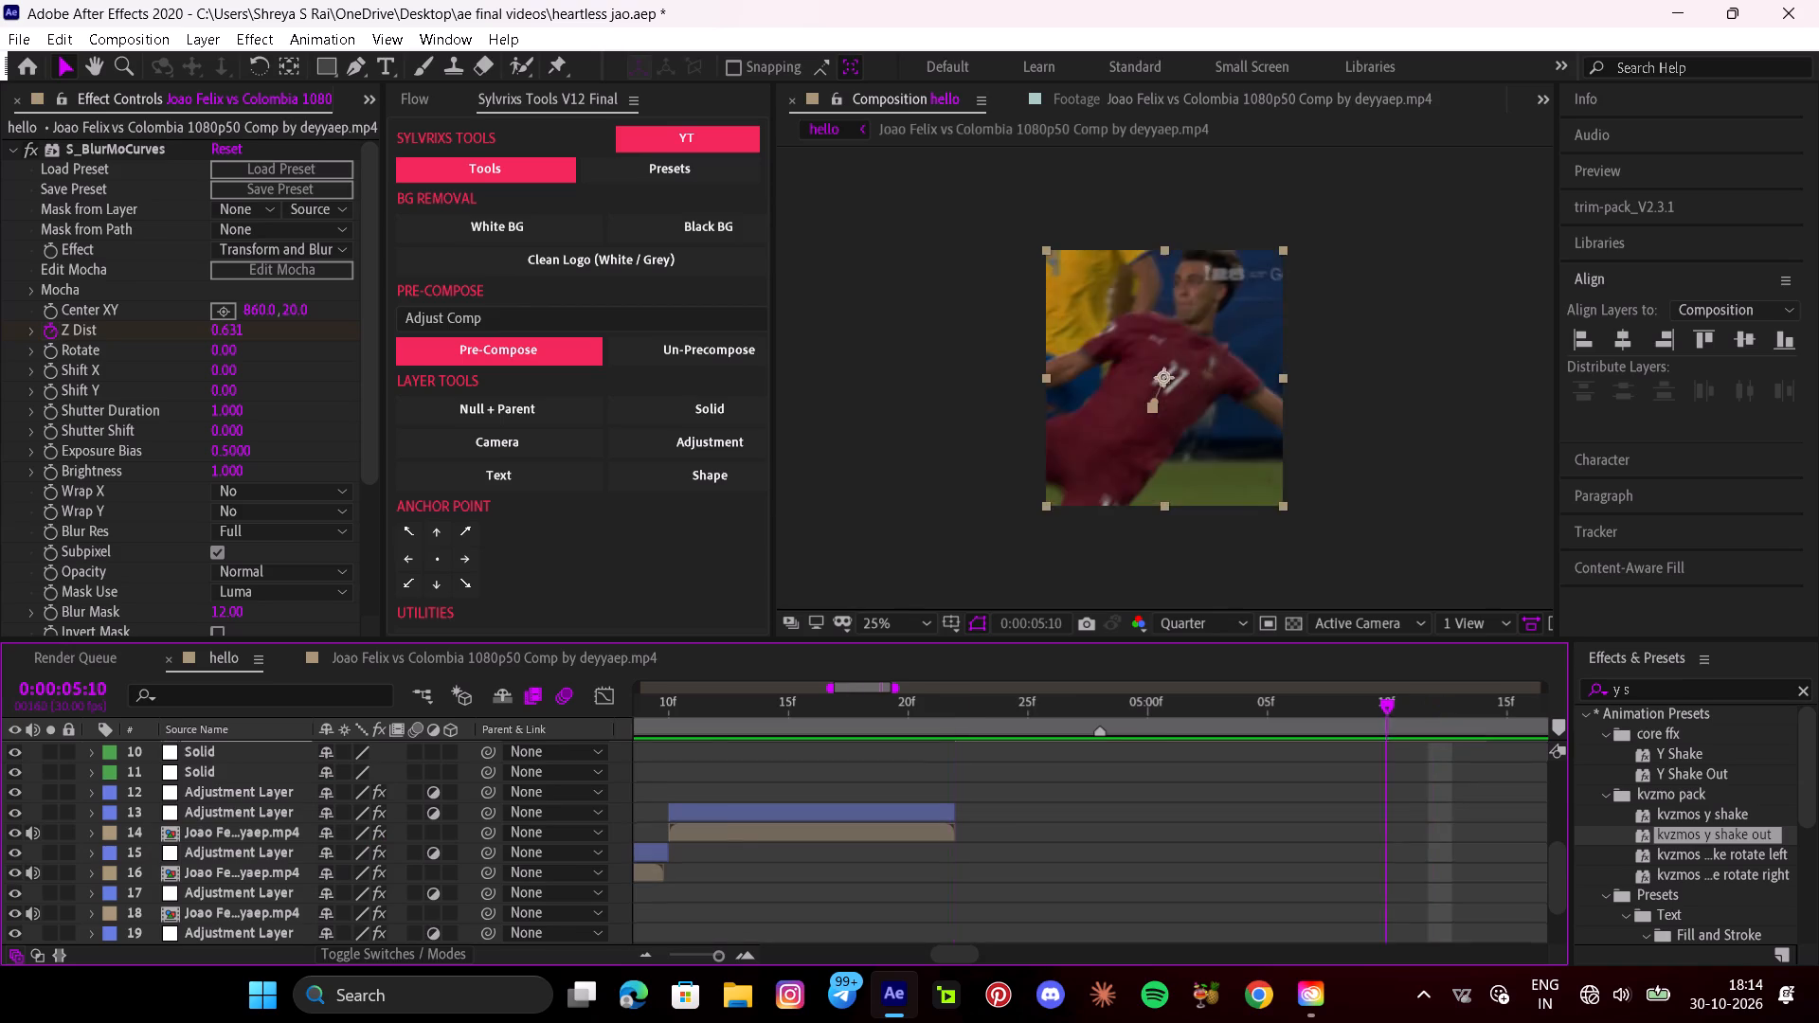
drag(845, 787, 530, 812)
key(space)
drag(711, 954, 669, 949)
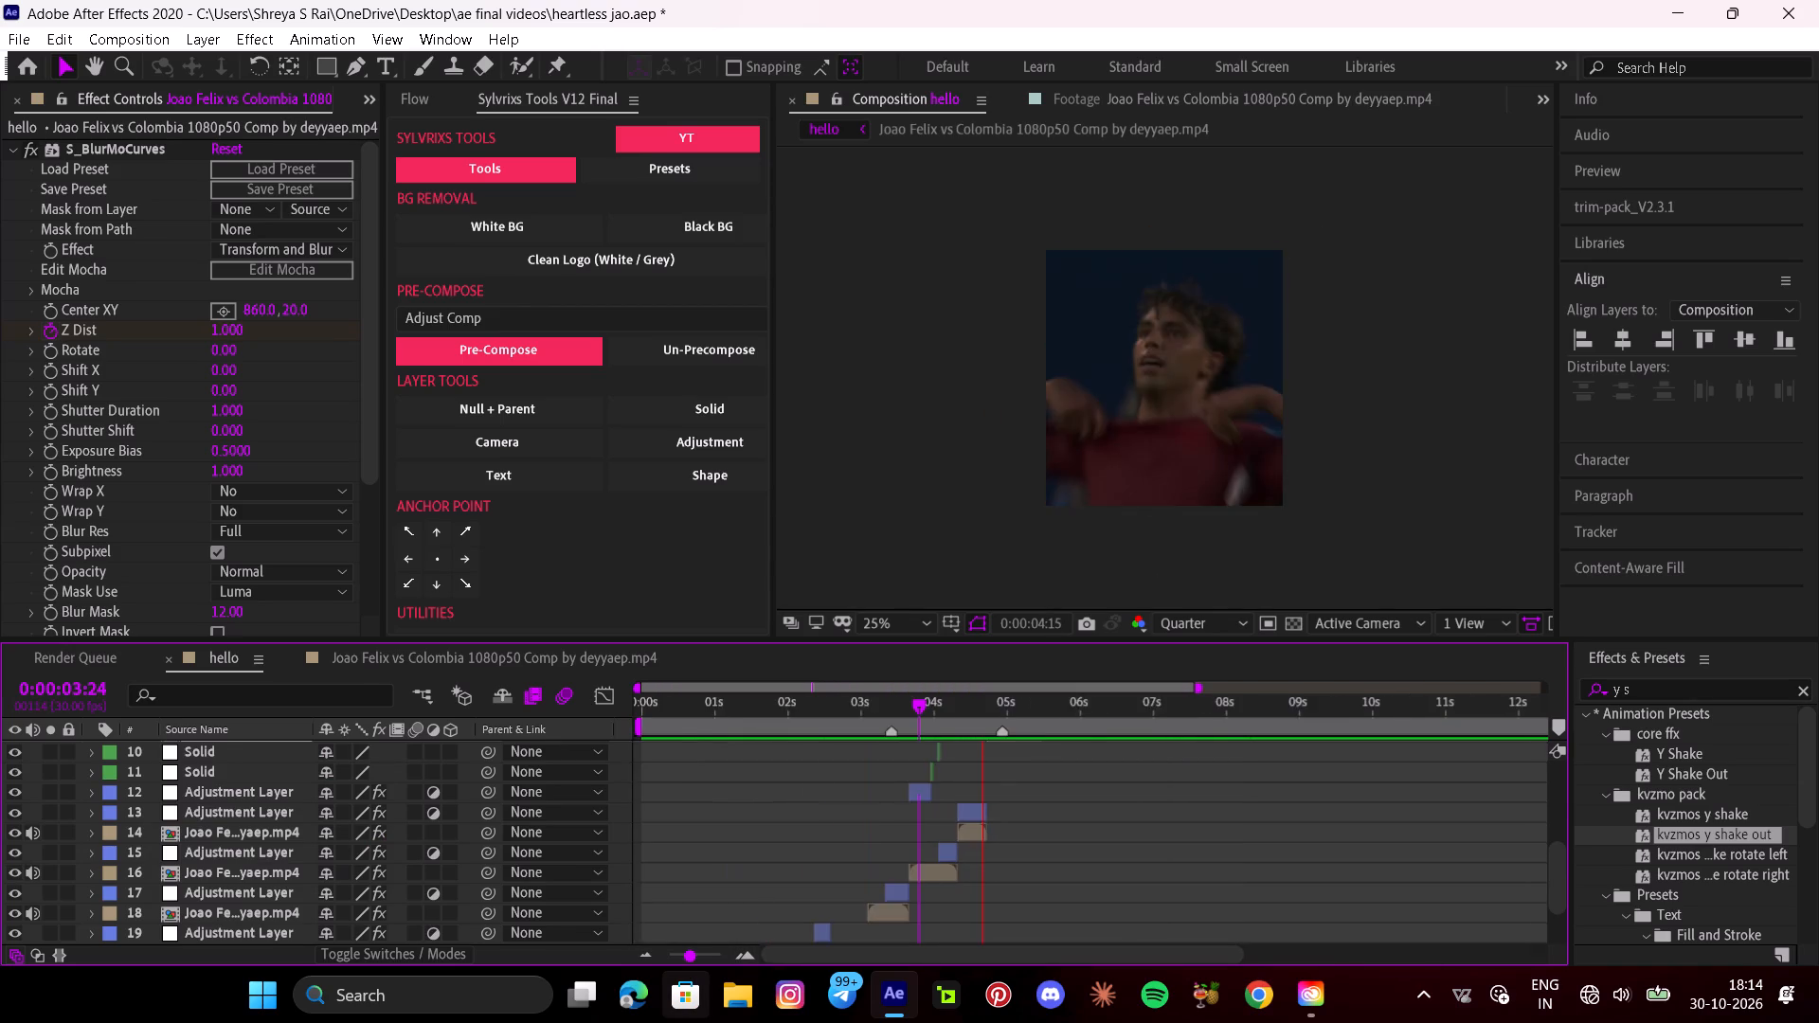
key(space)
drag(915, 714, 715, 748)
key(space)
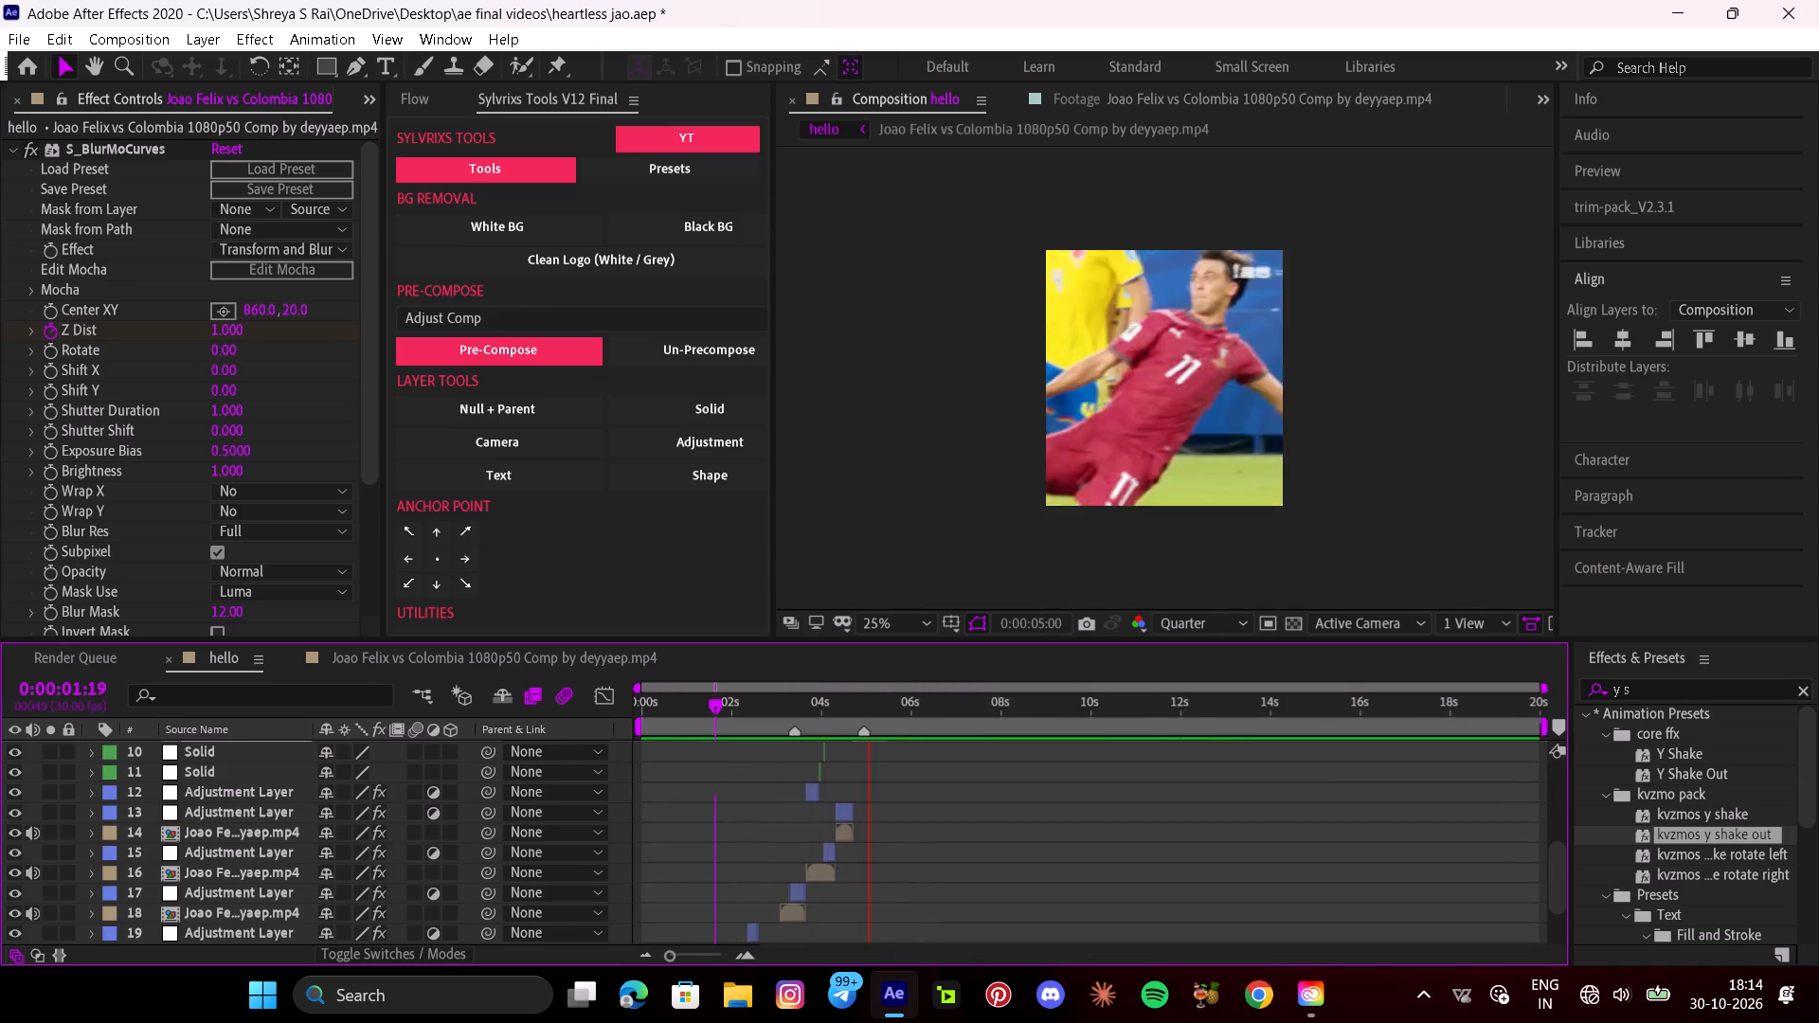
key(space)
Add a one-frame white solid above the black split-flash solids and move it to start at 0:00:05:06.
double_click(746, 952)
scroll(804, 829, up, 3)
click(784, 841)
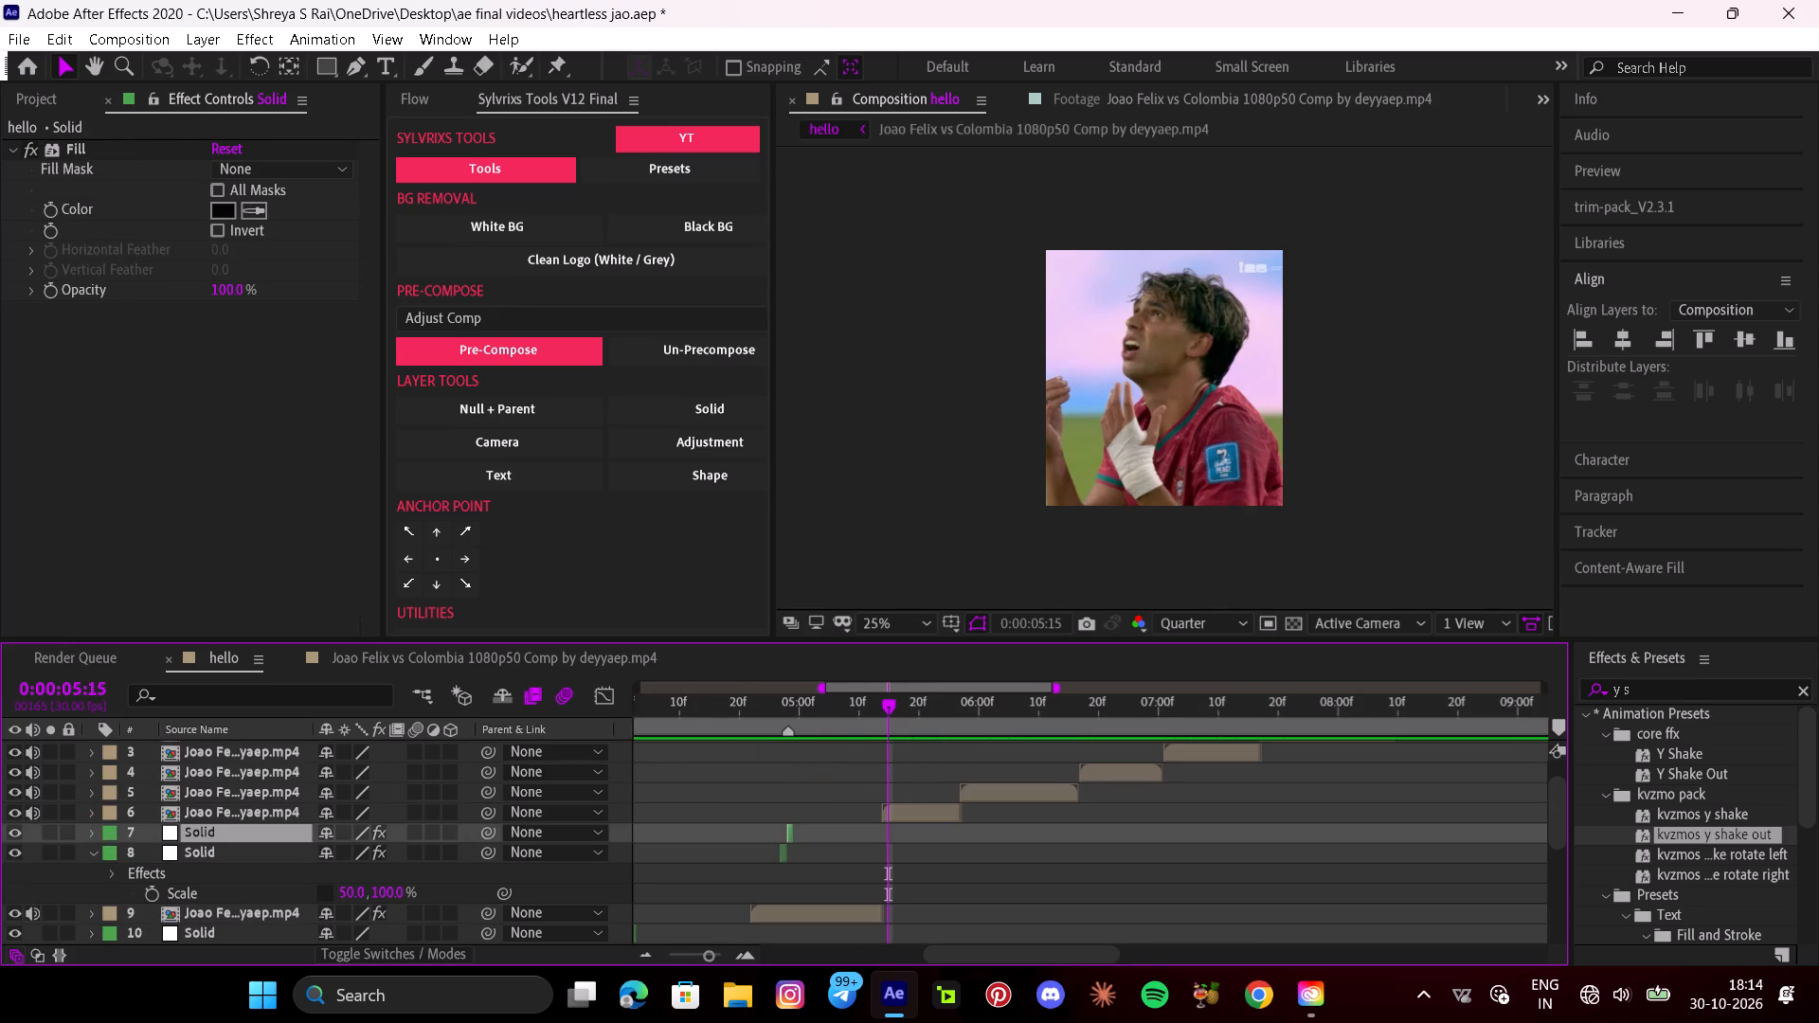
click(657, 422)
click(709, 951)
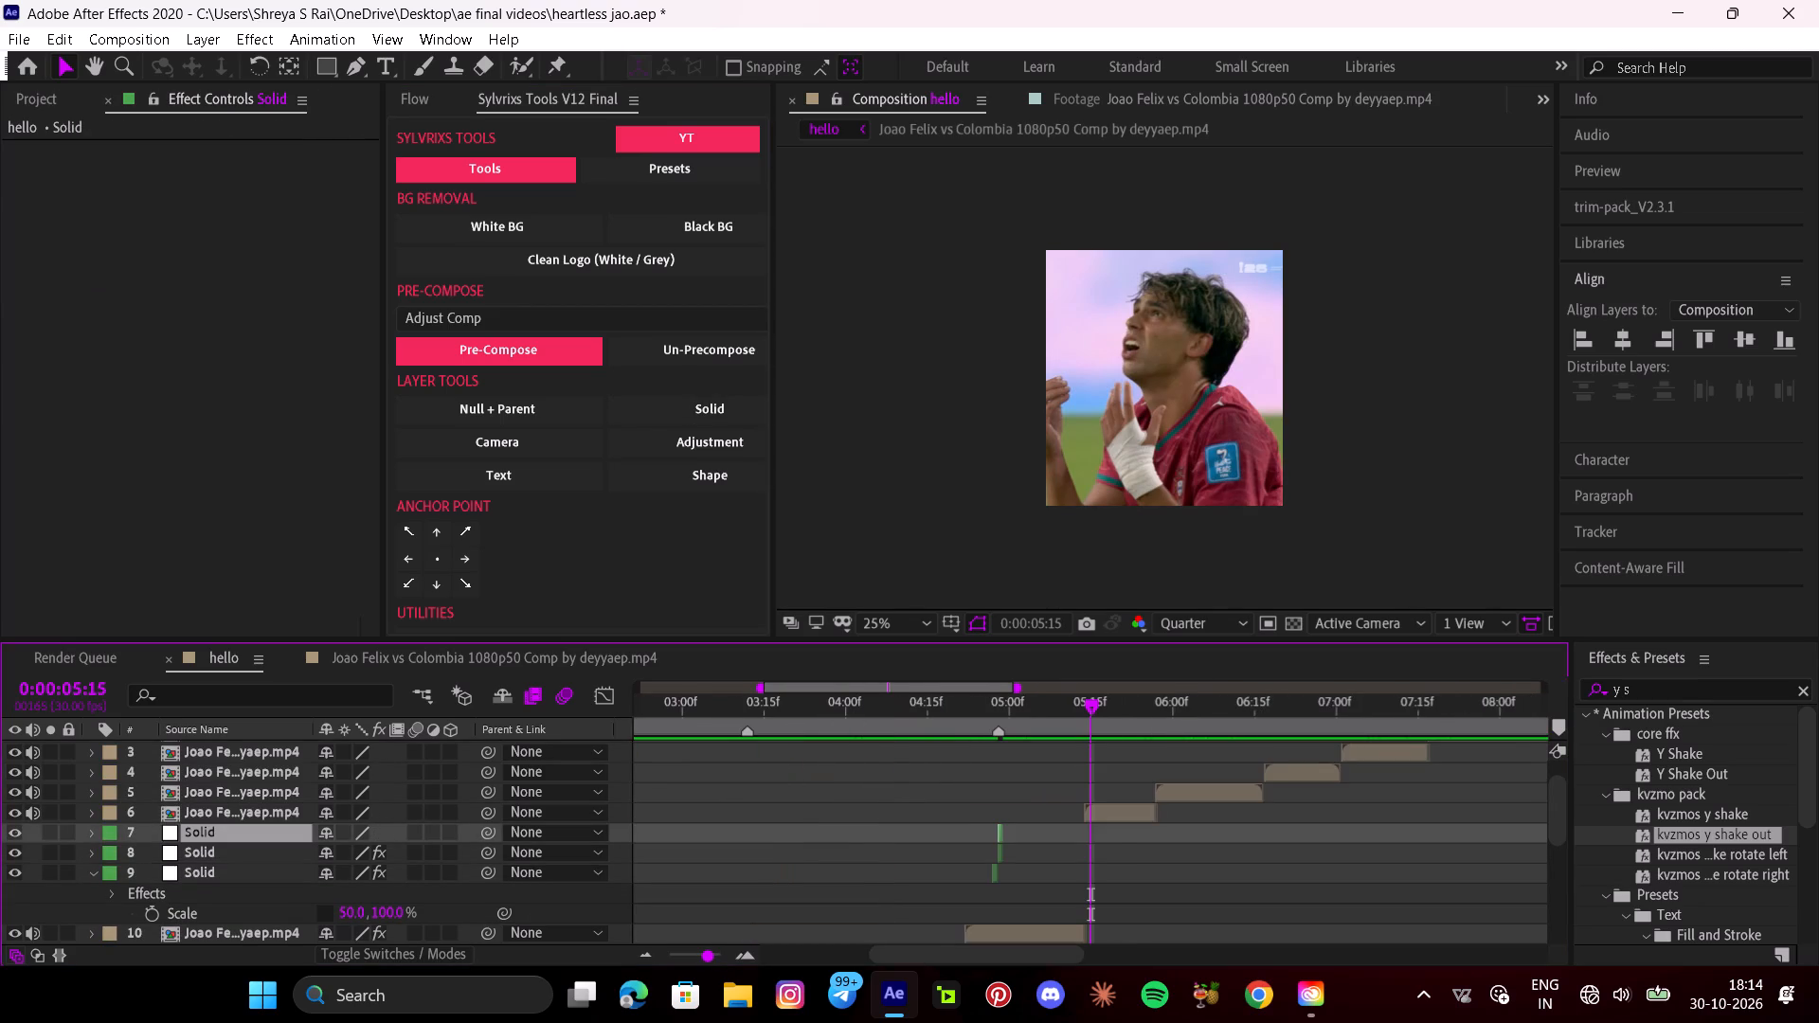
triple_click(739, 958)
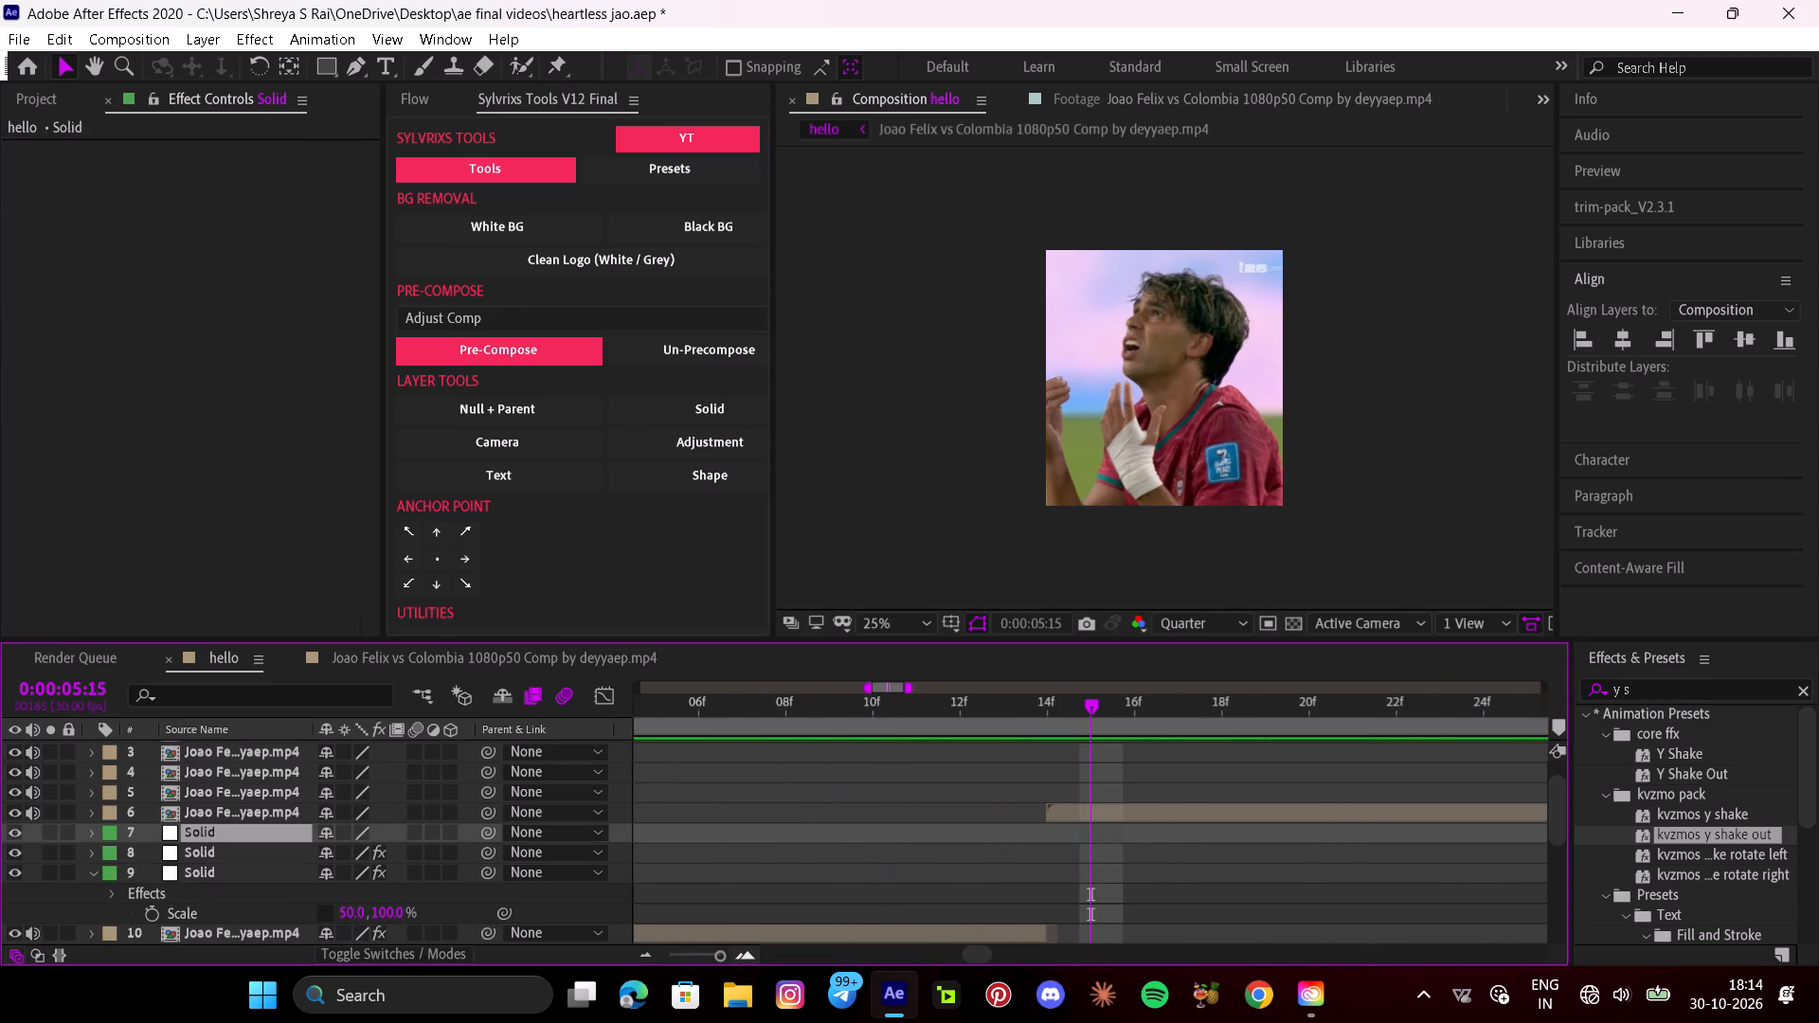
key(o)
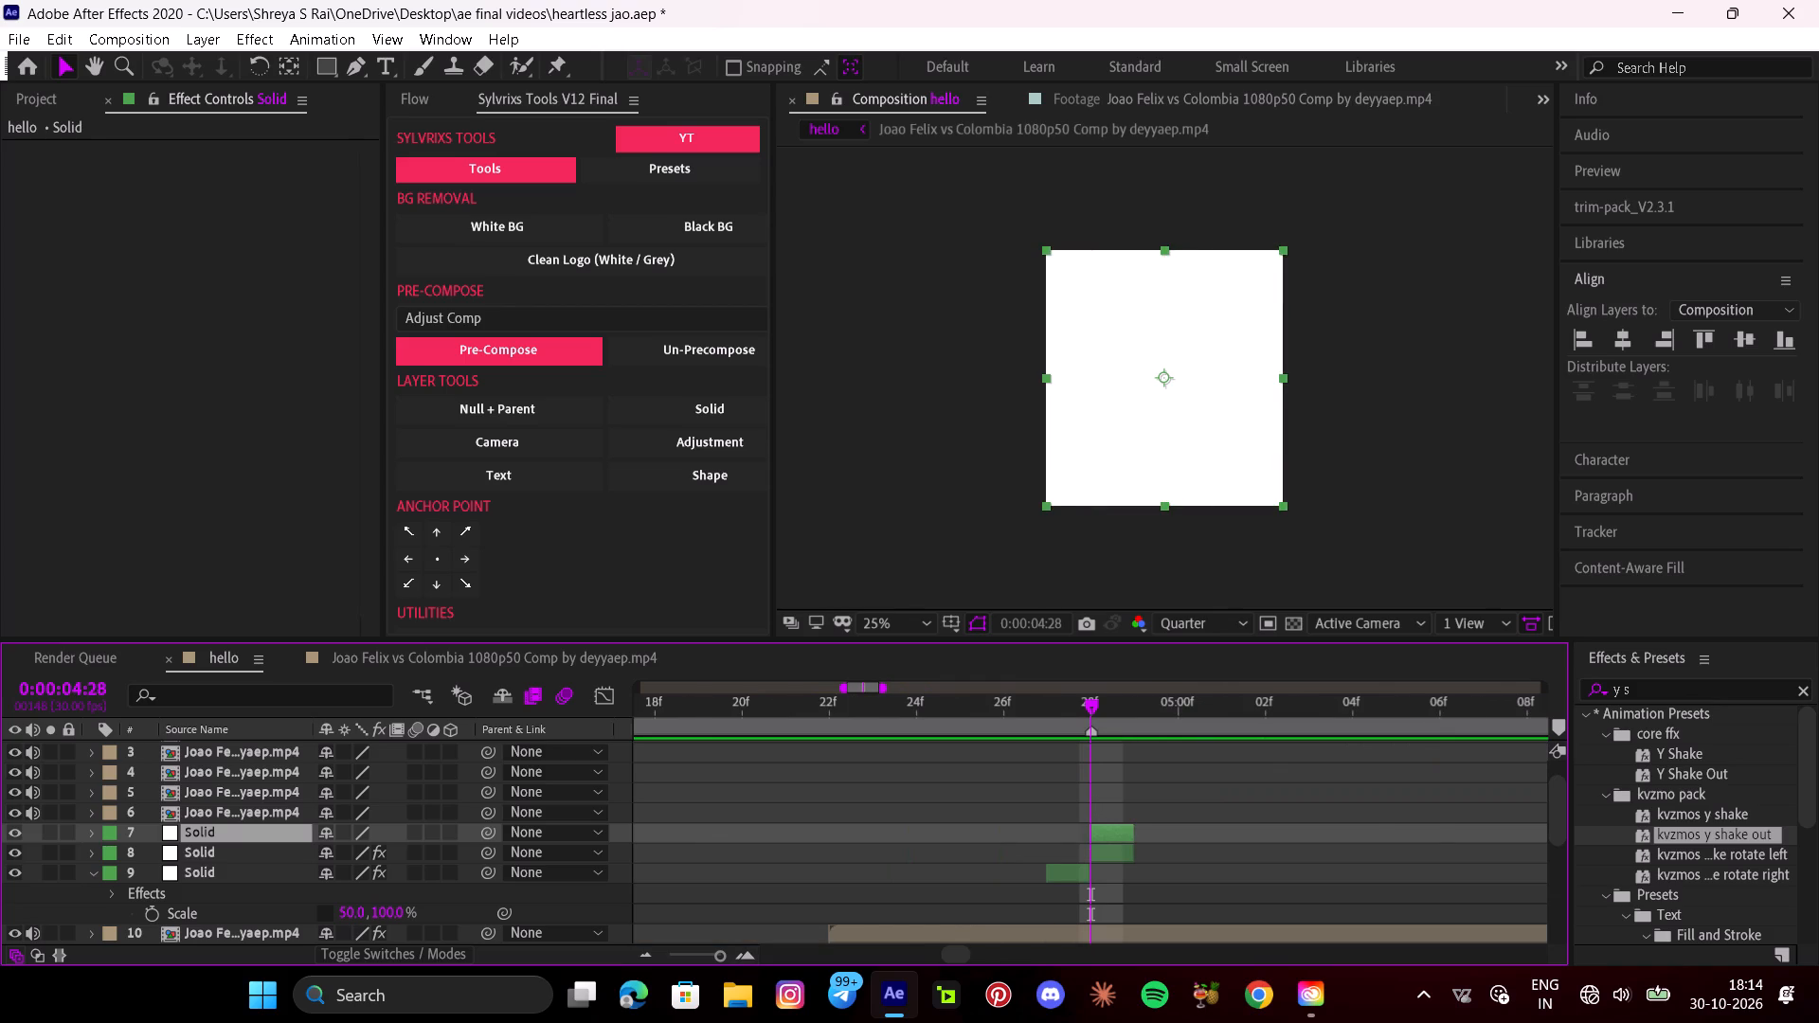
drag(1108, 835, 1448, 842)
Preview the new white flash from 0:00:04:28 and 0:00:05:06, and the longer sequence from 0:00:01:25.
key(space)
key(space)
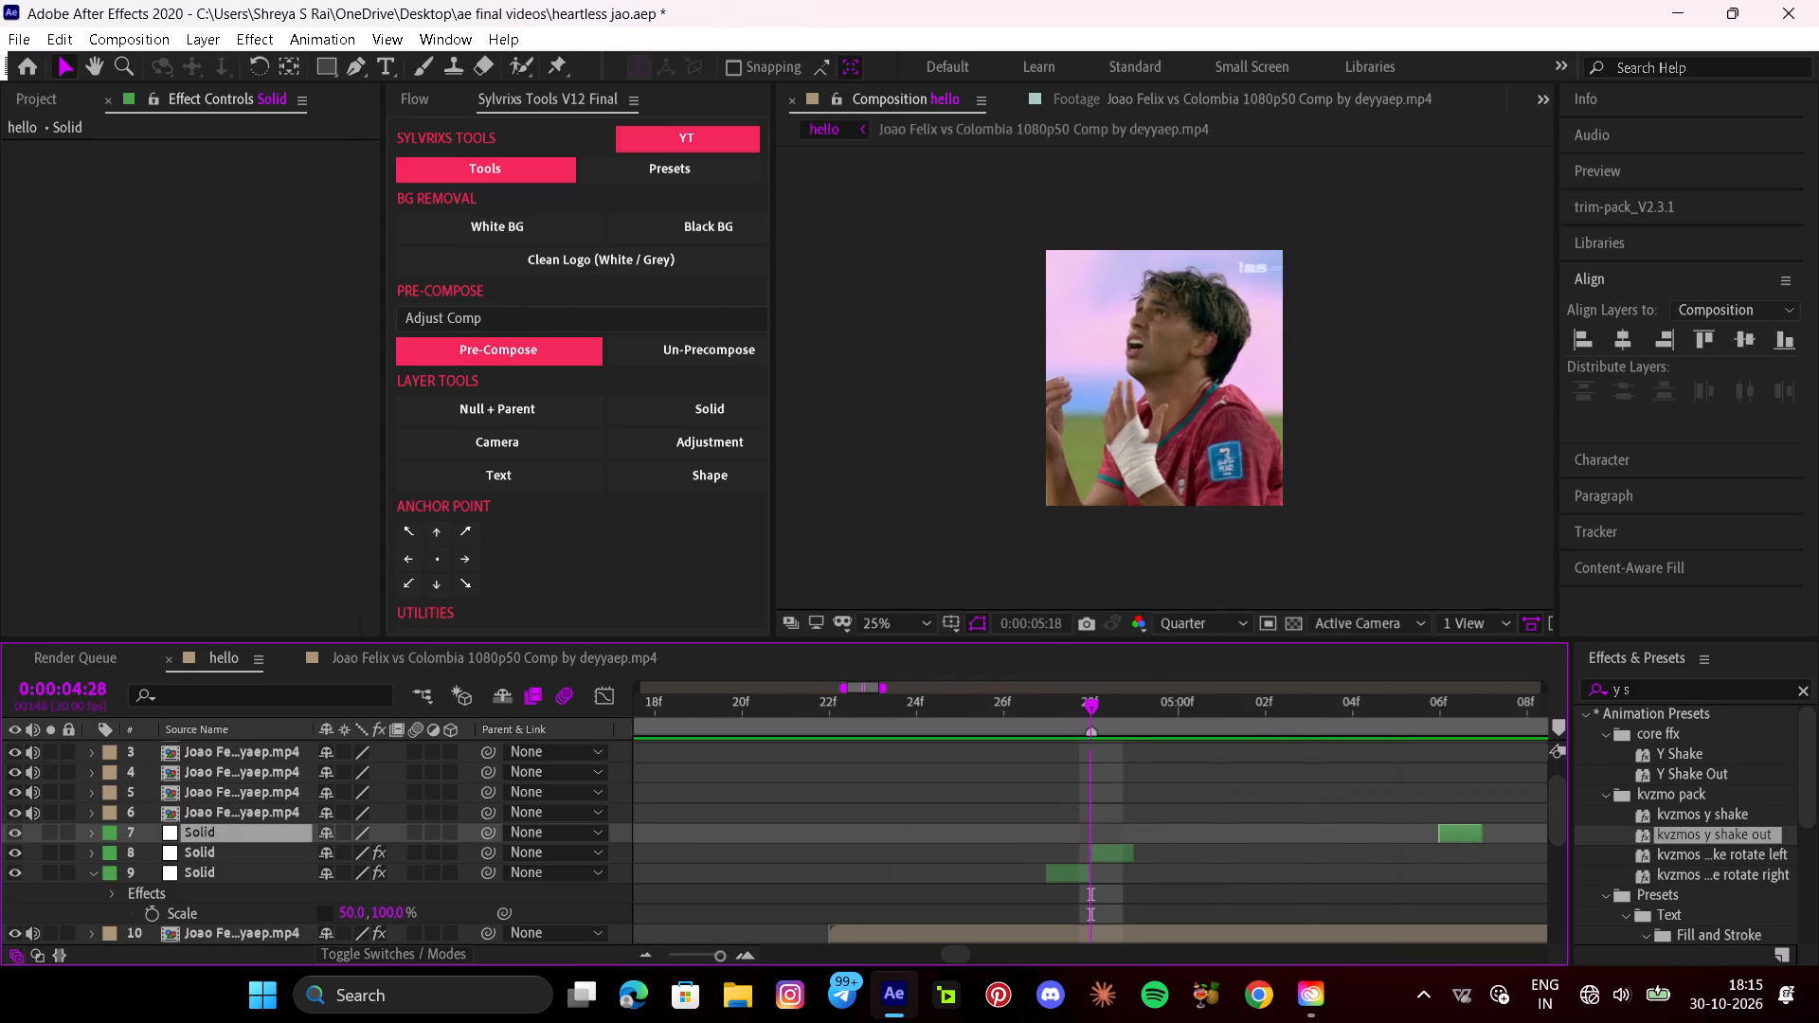
drag(1066, 704, 611, 770)
key(space)
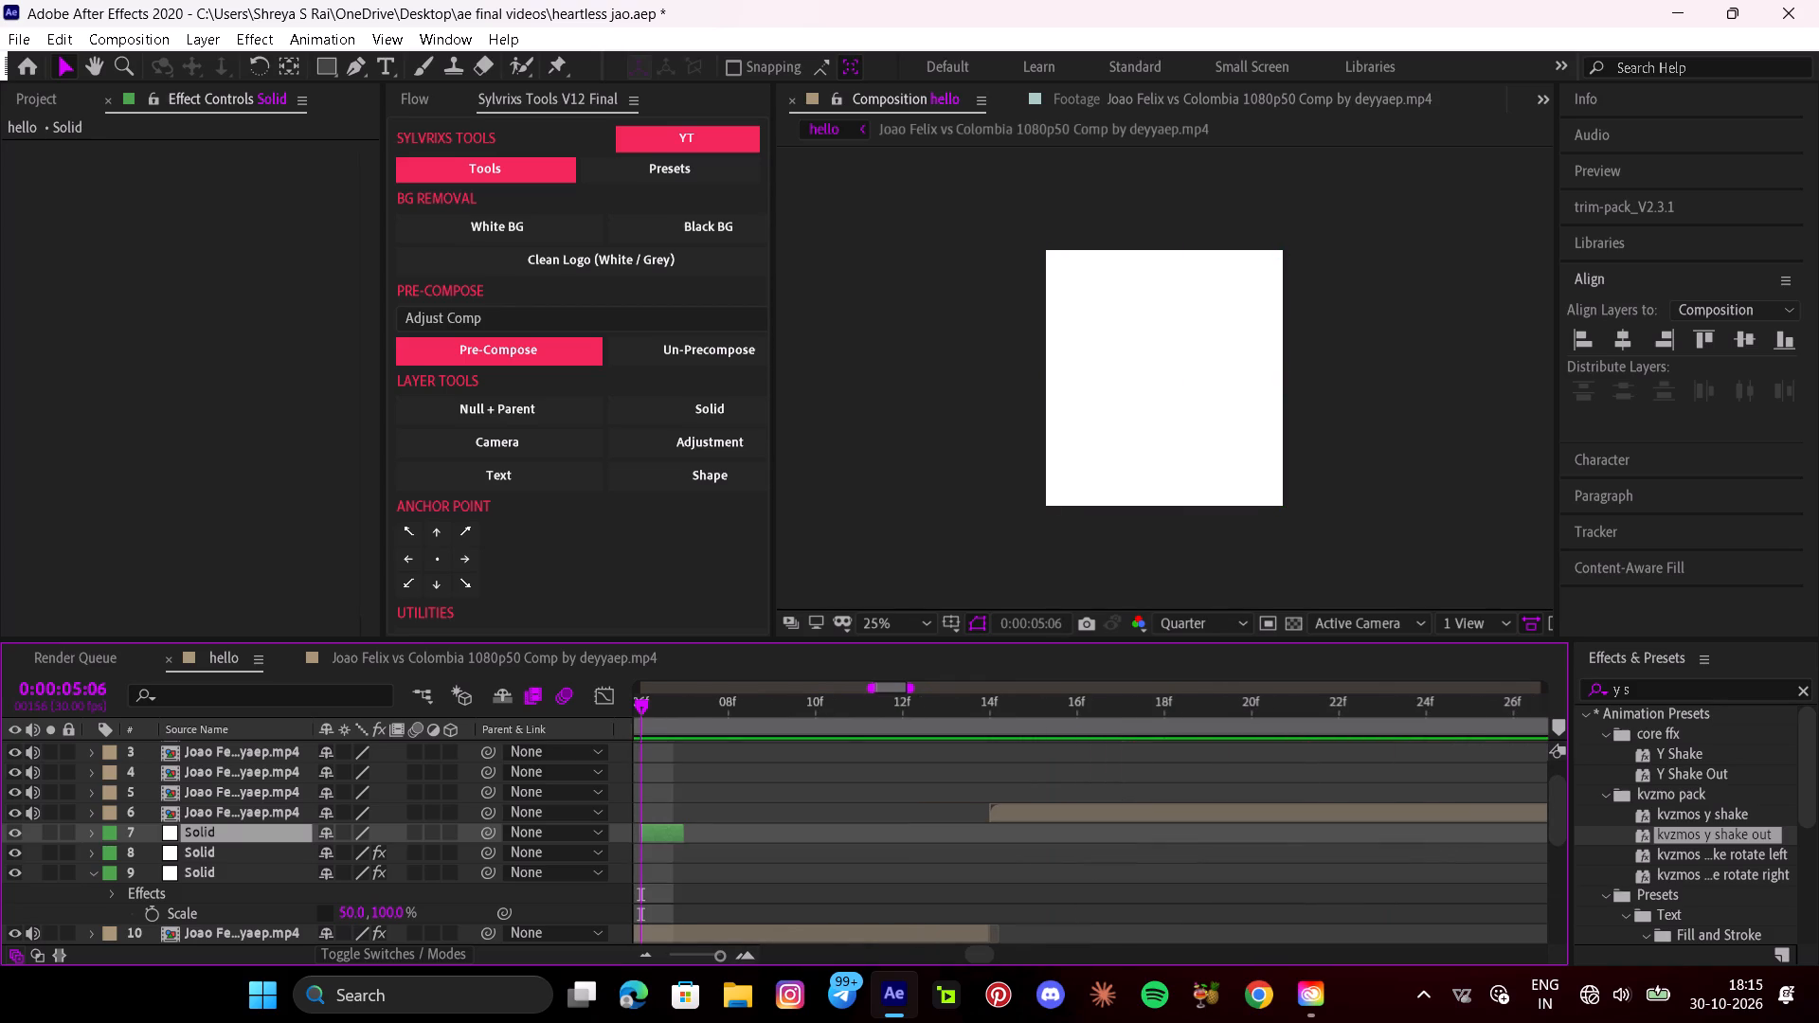
key(space)
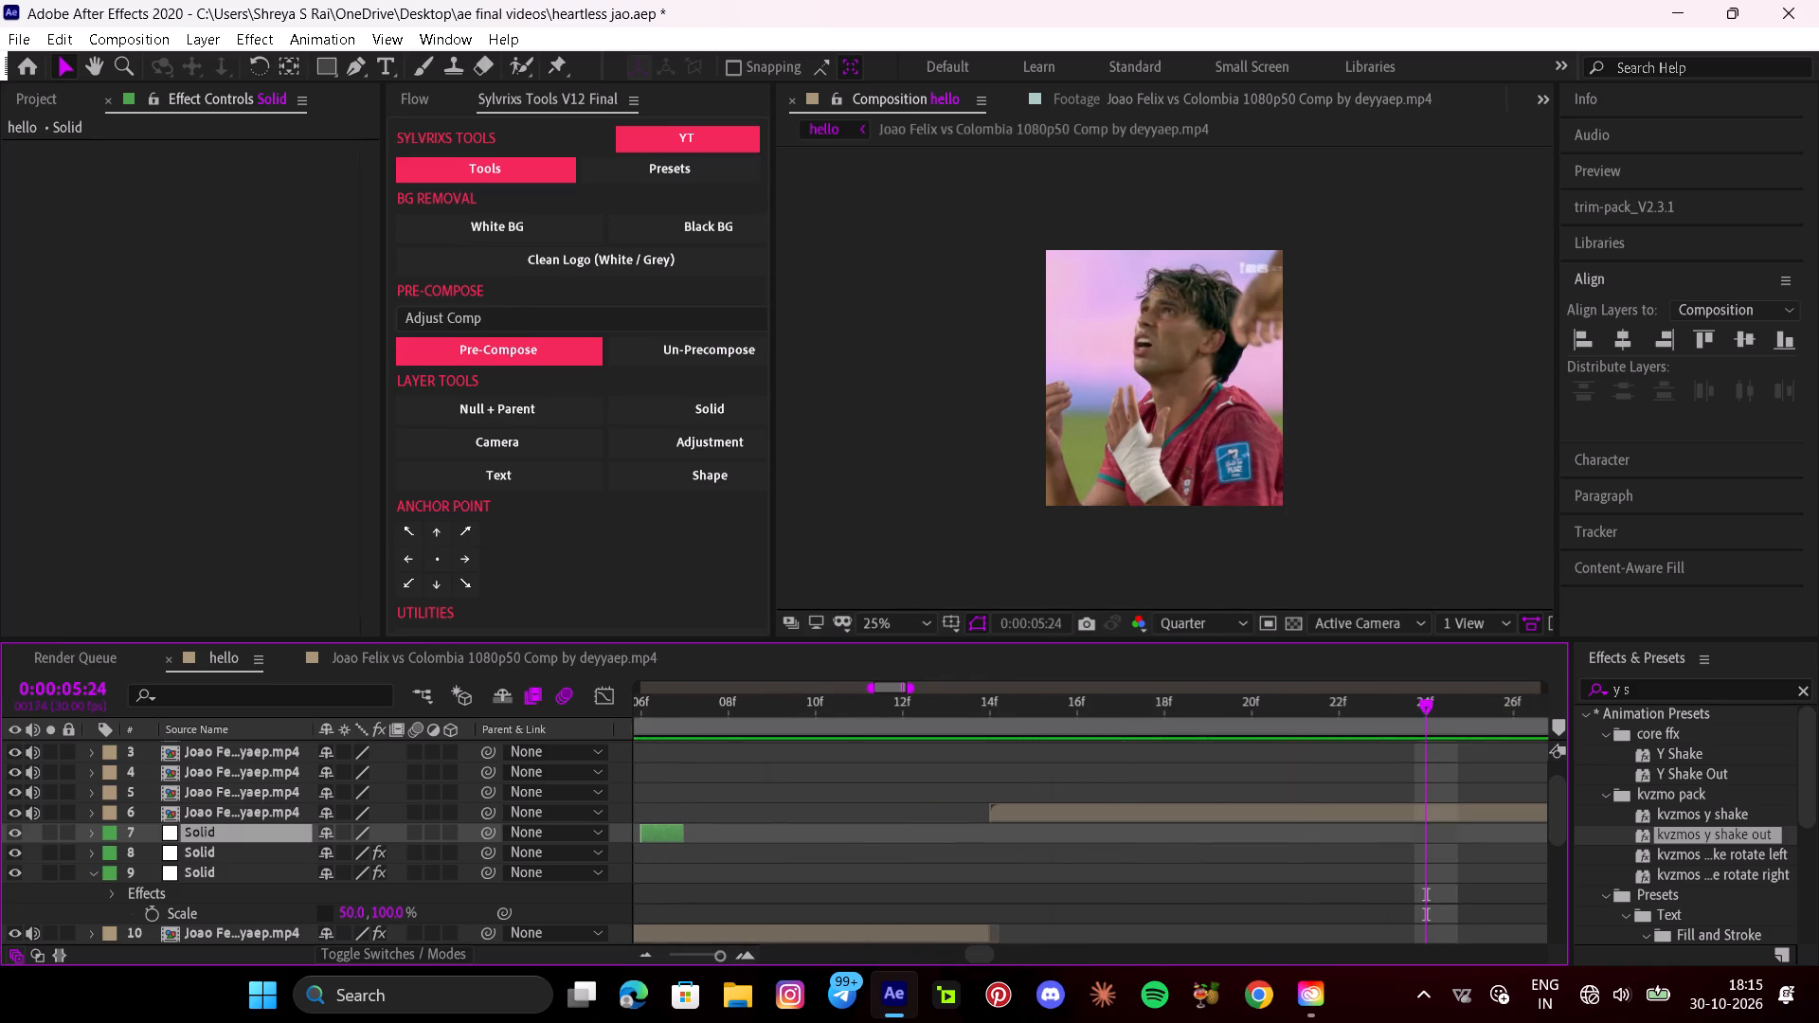
drag(705, 957, 651, 957)
drag(886, 711, 723, 727)
key(space)
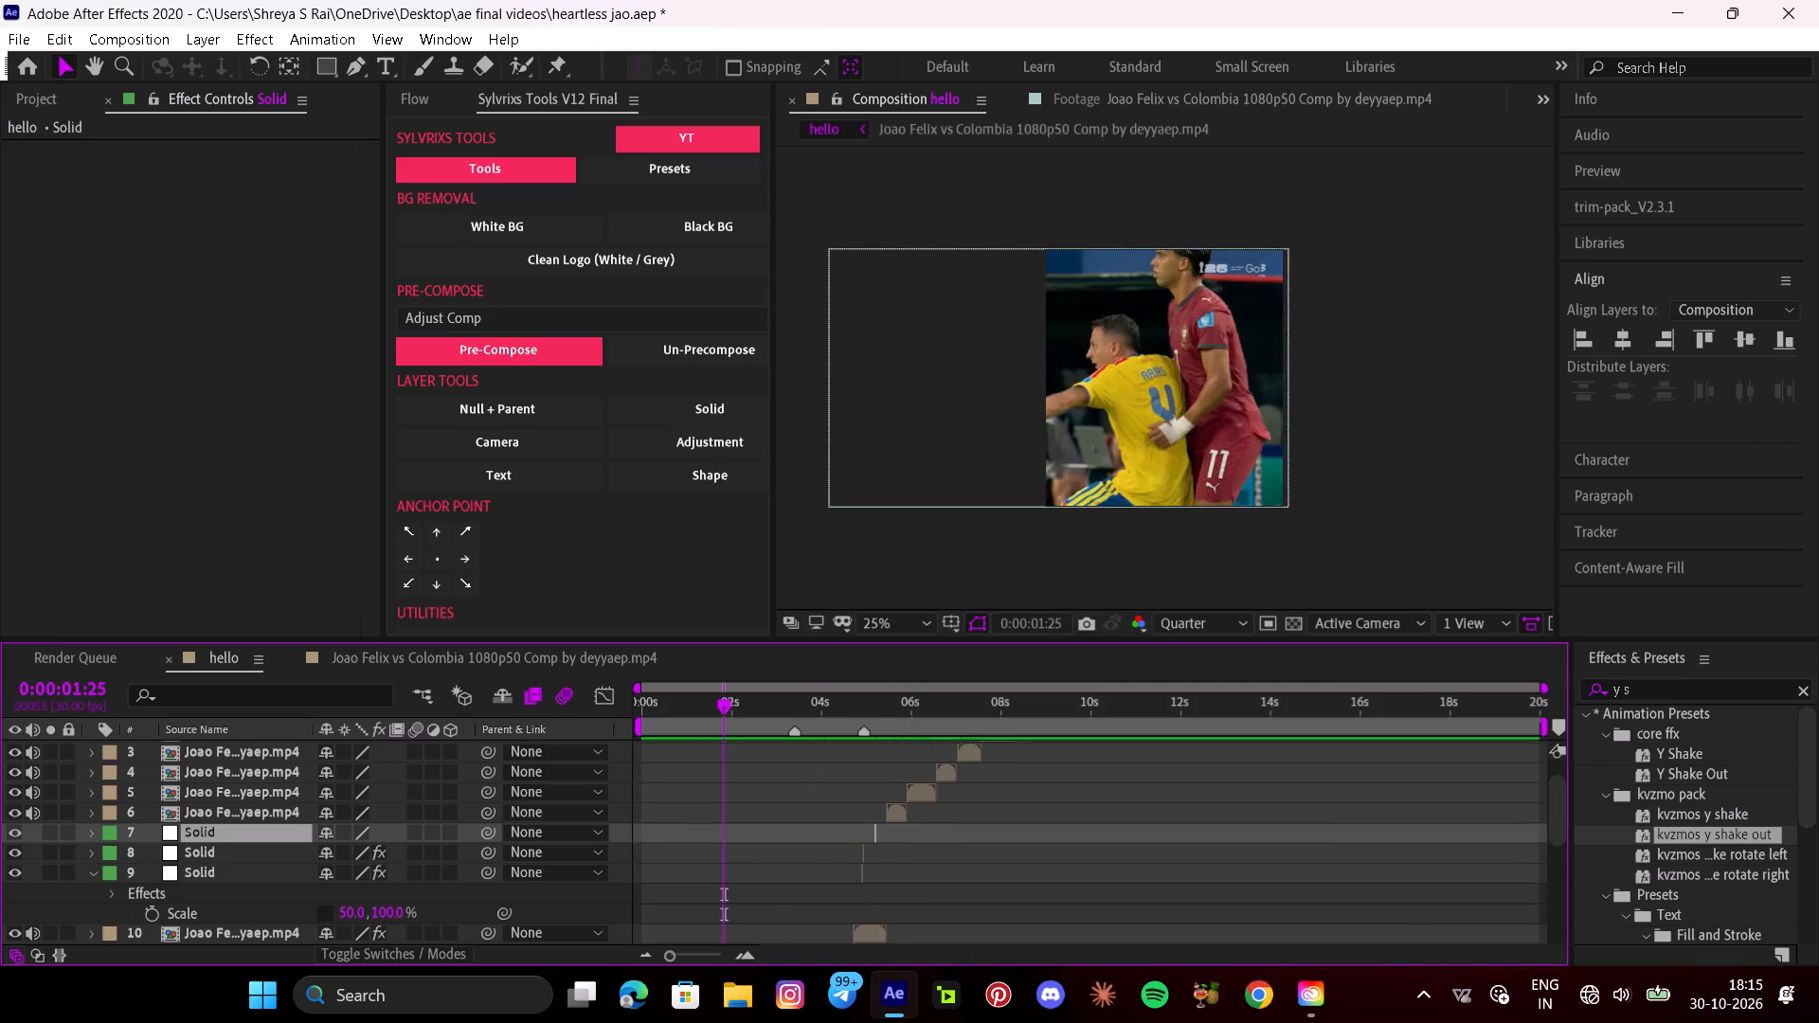
scroll(744, 767, down, 6)
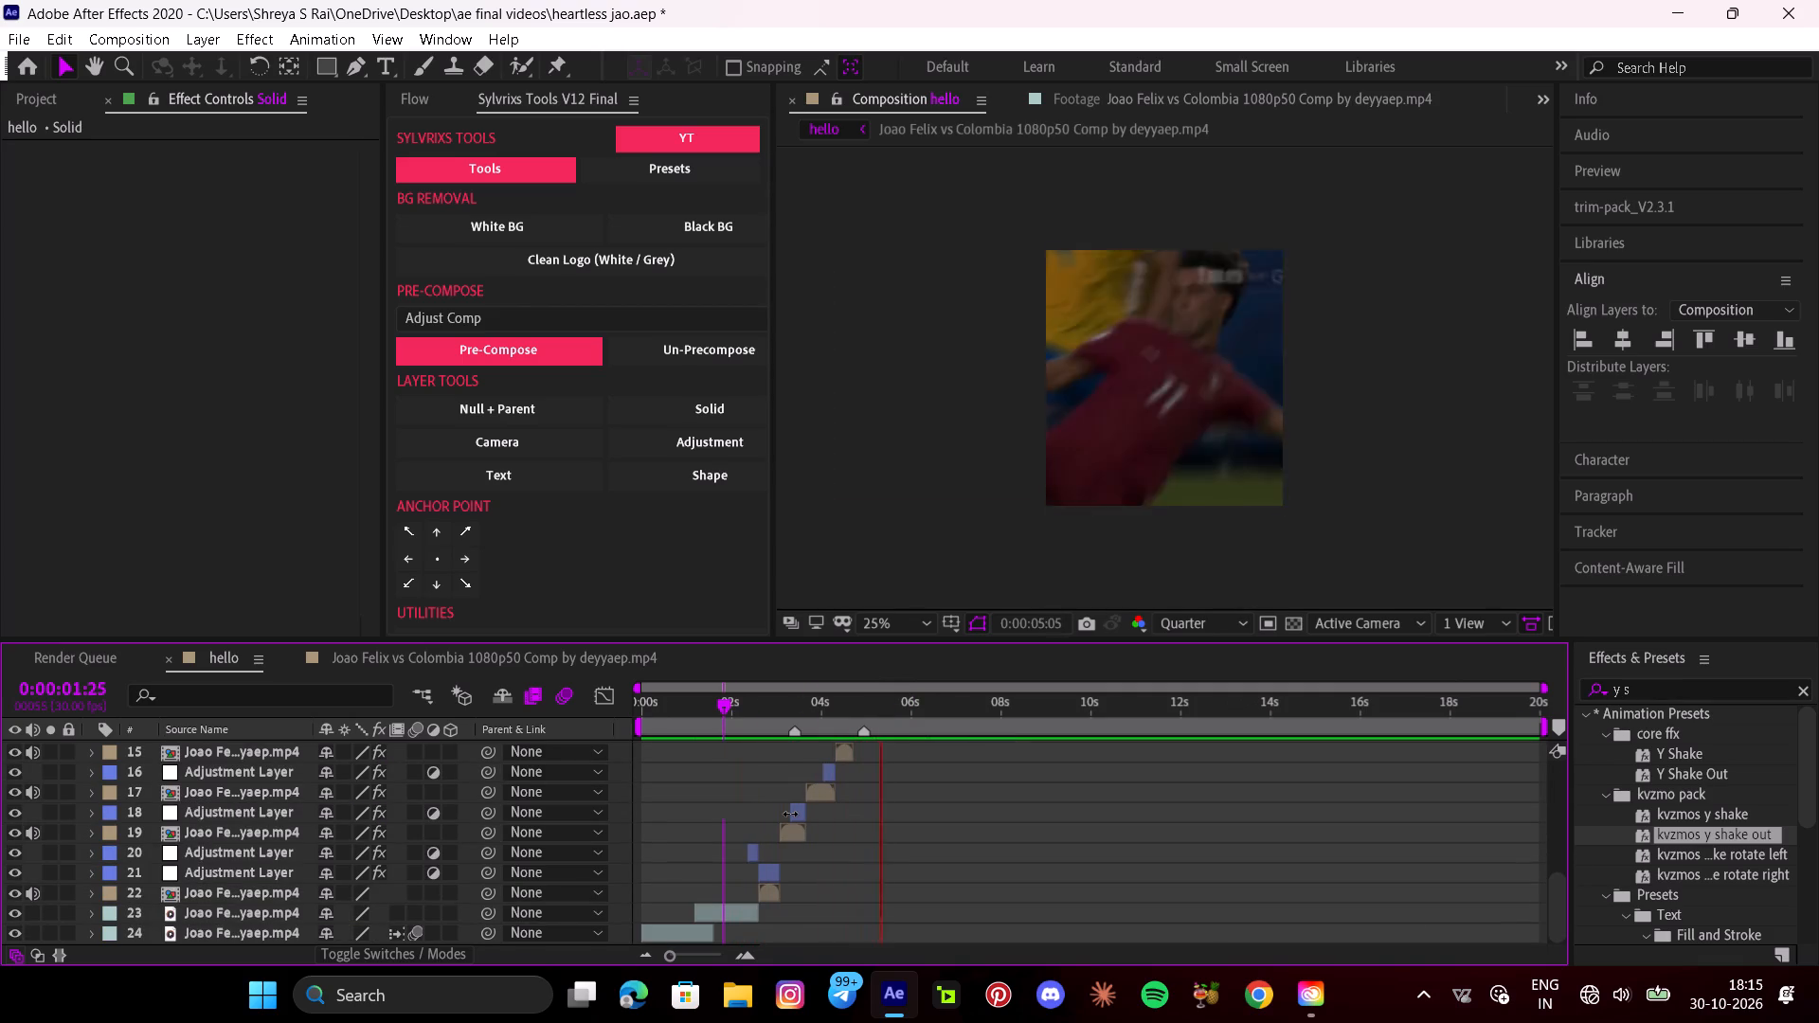
key(space)
Copy S_BlurMoCurves and Brightness & Contrast from the clip ending around 0:00:04:10 onto the clip starting at 0:00:05:14.
click(821, 794)
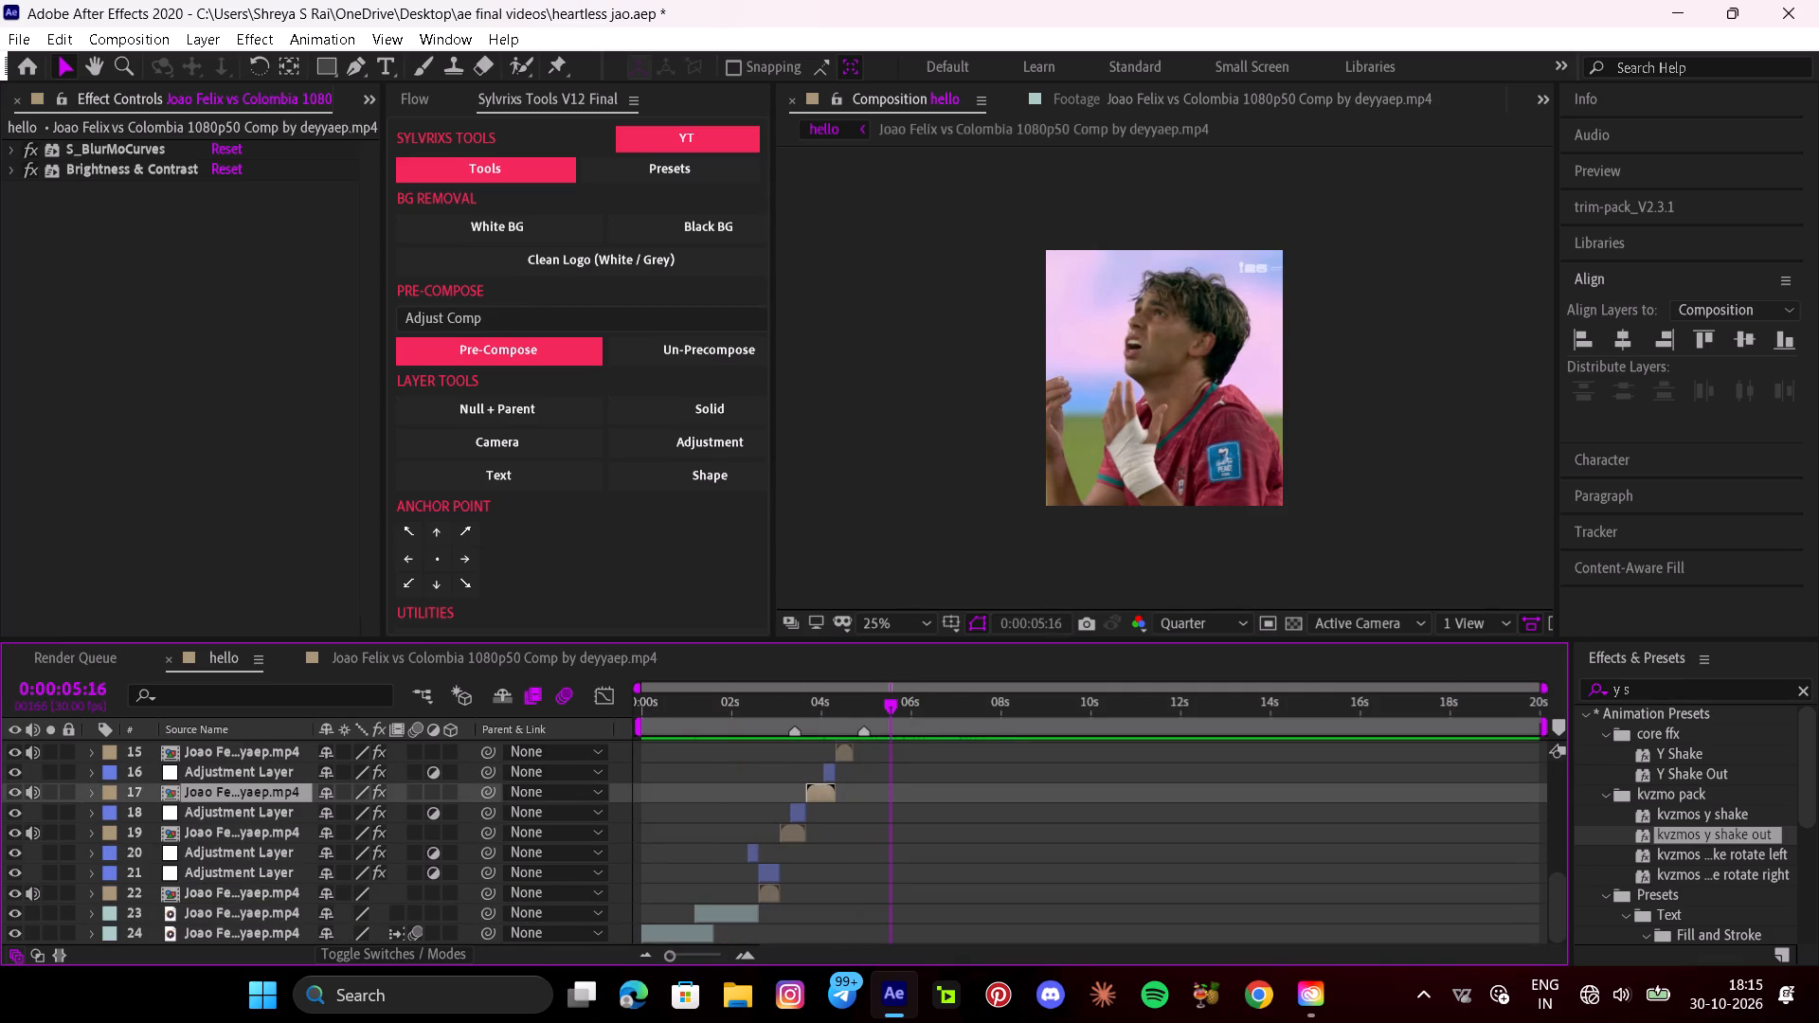
key(e)
drag(526, 813, 501, 843)
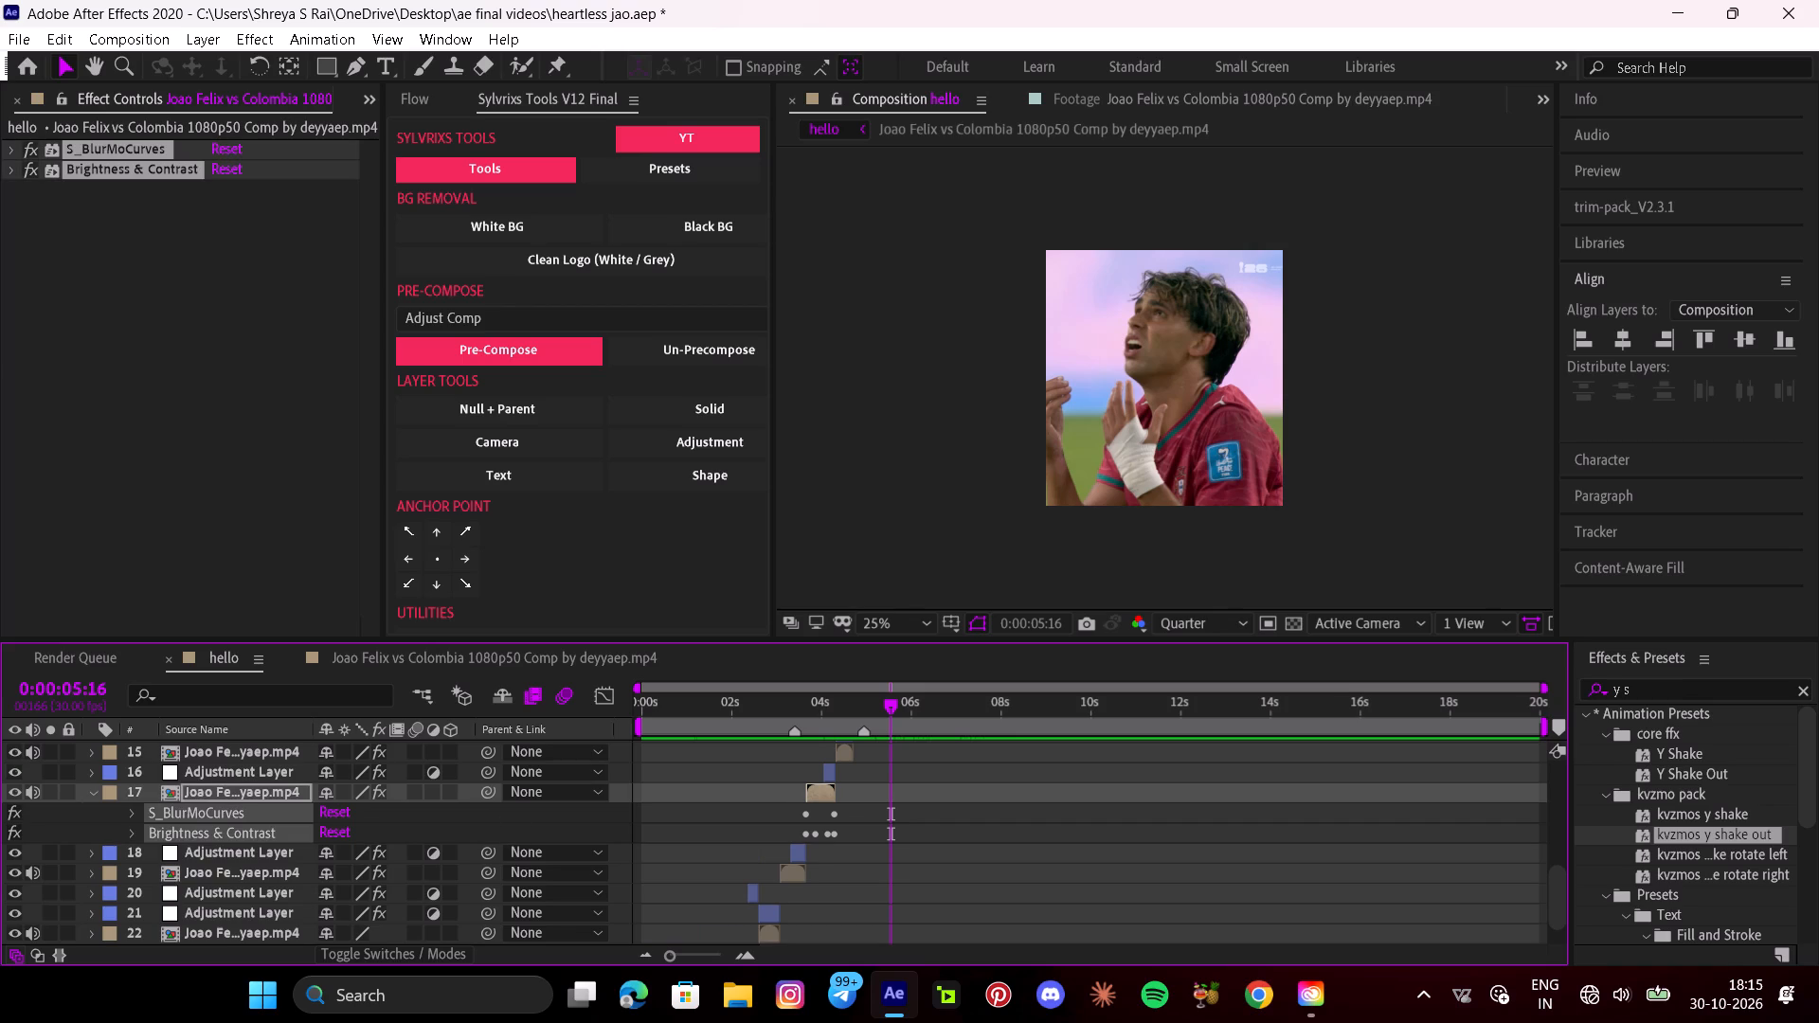
key(ctrl+c)
key(e)
double_click(748, 957)
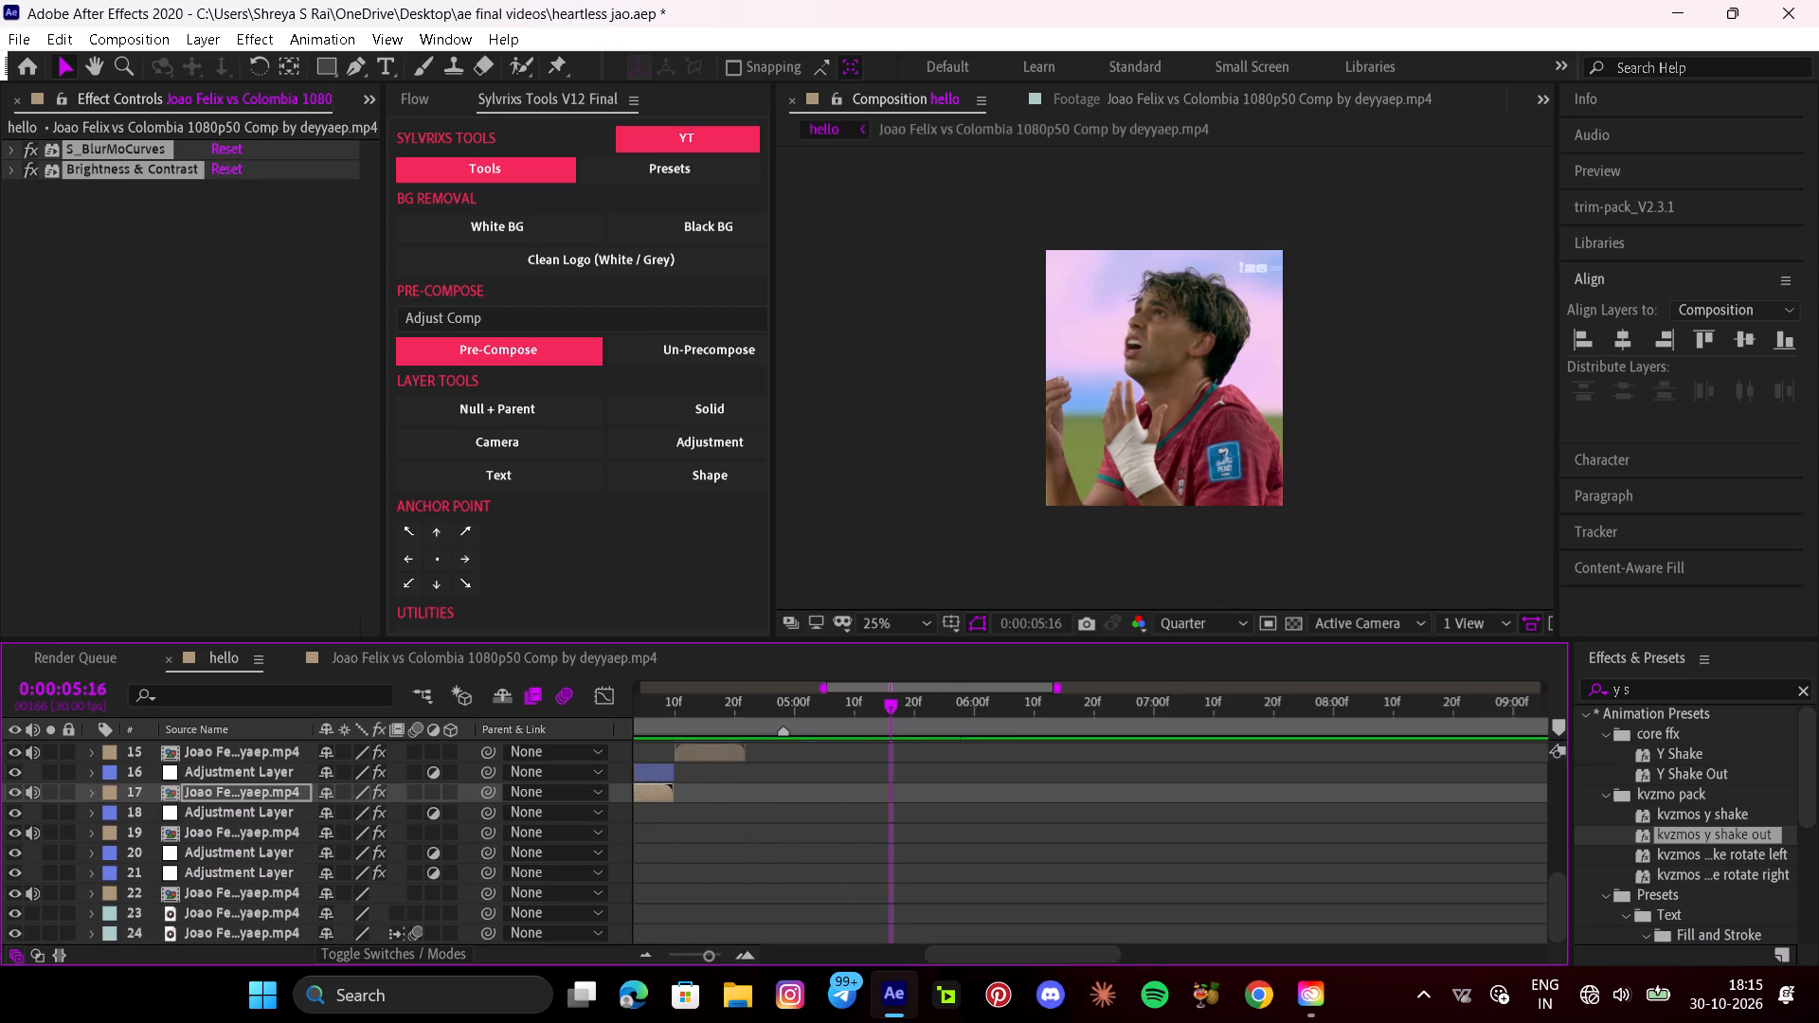
scroll(784, 874, up, 3)
drag(868, 711, 671, 742)
key(space)
scroll(834, 775, up, 1)
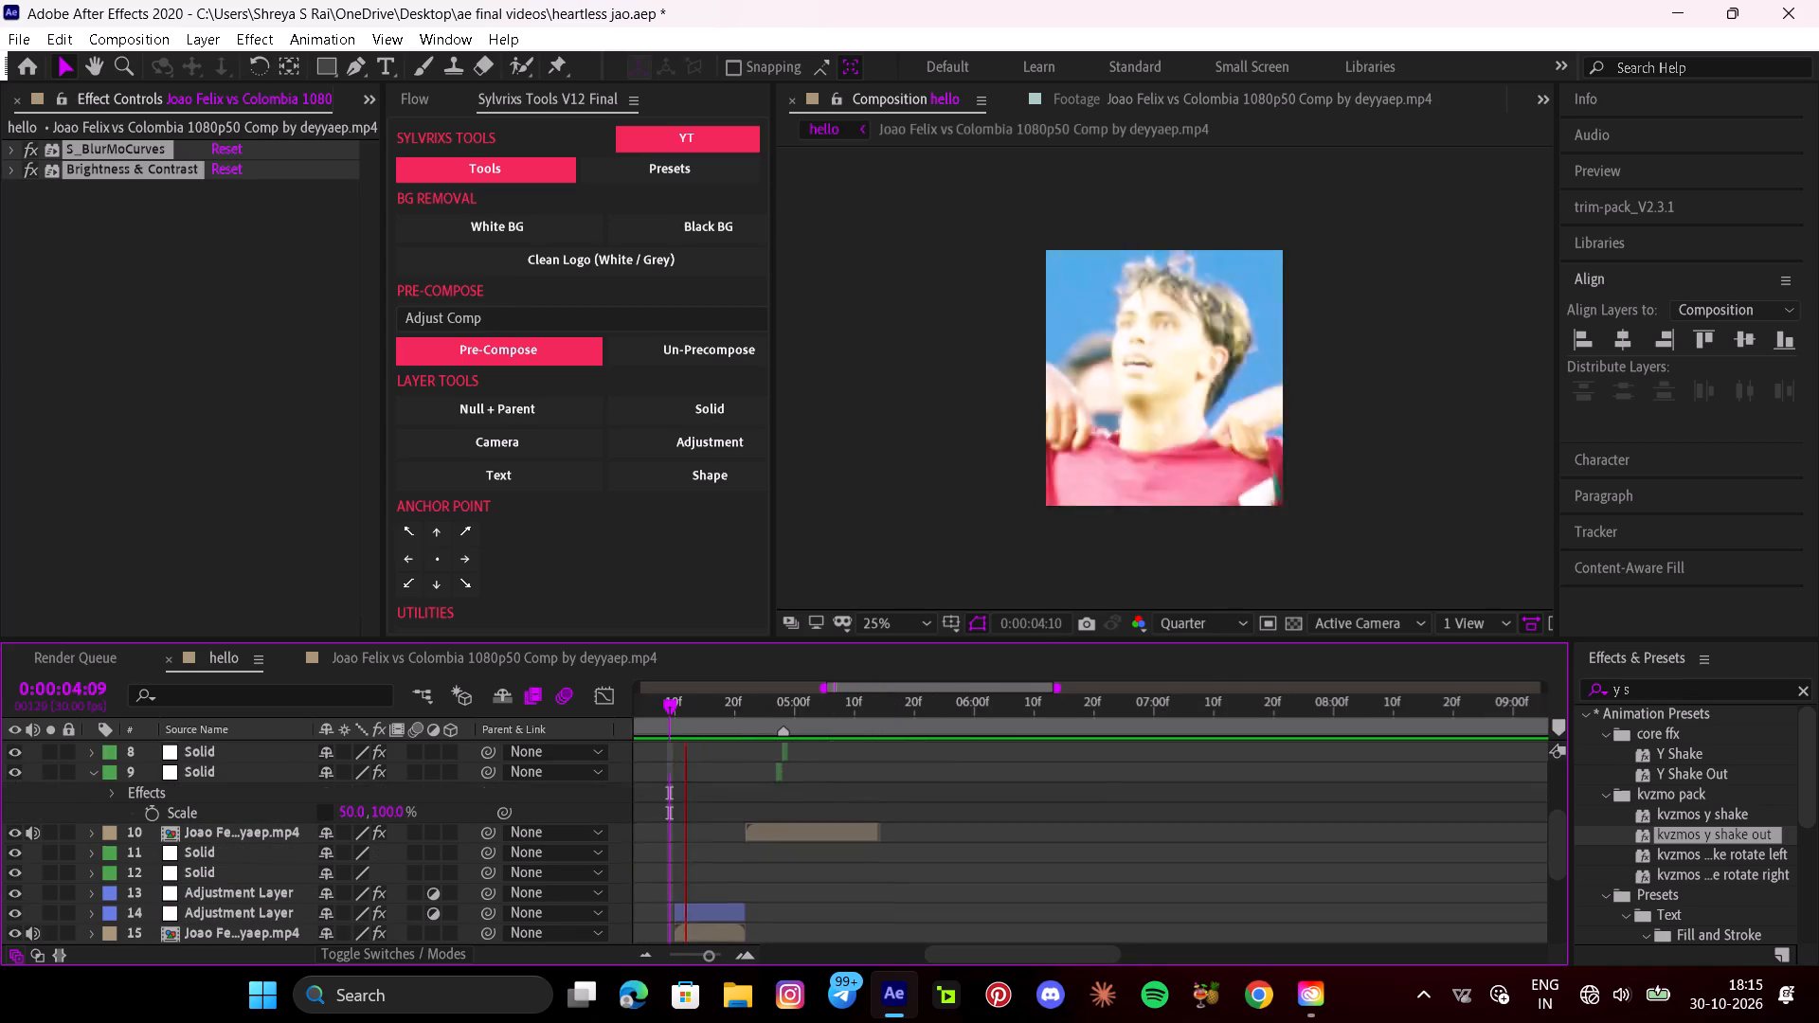
scroll(834, 775, up, 2)
key(space)
click(918, 852)
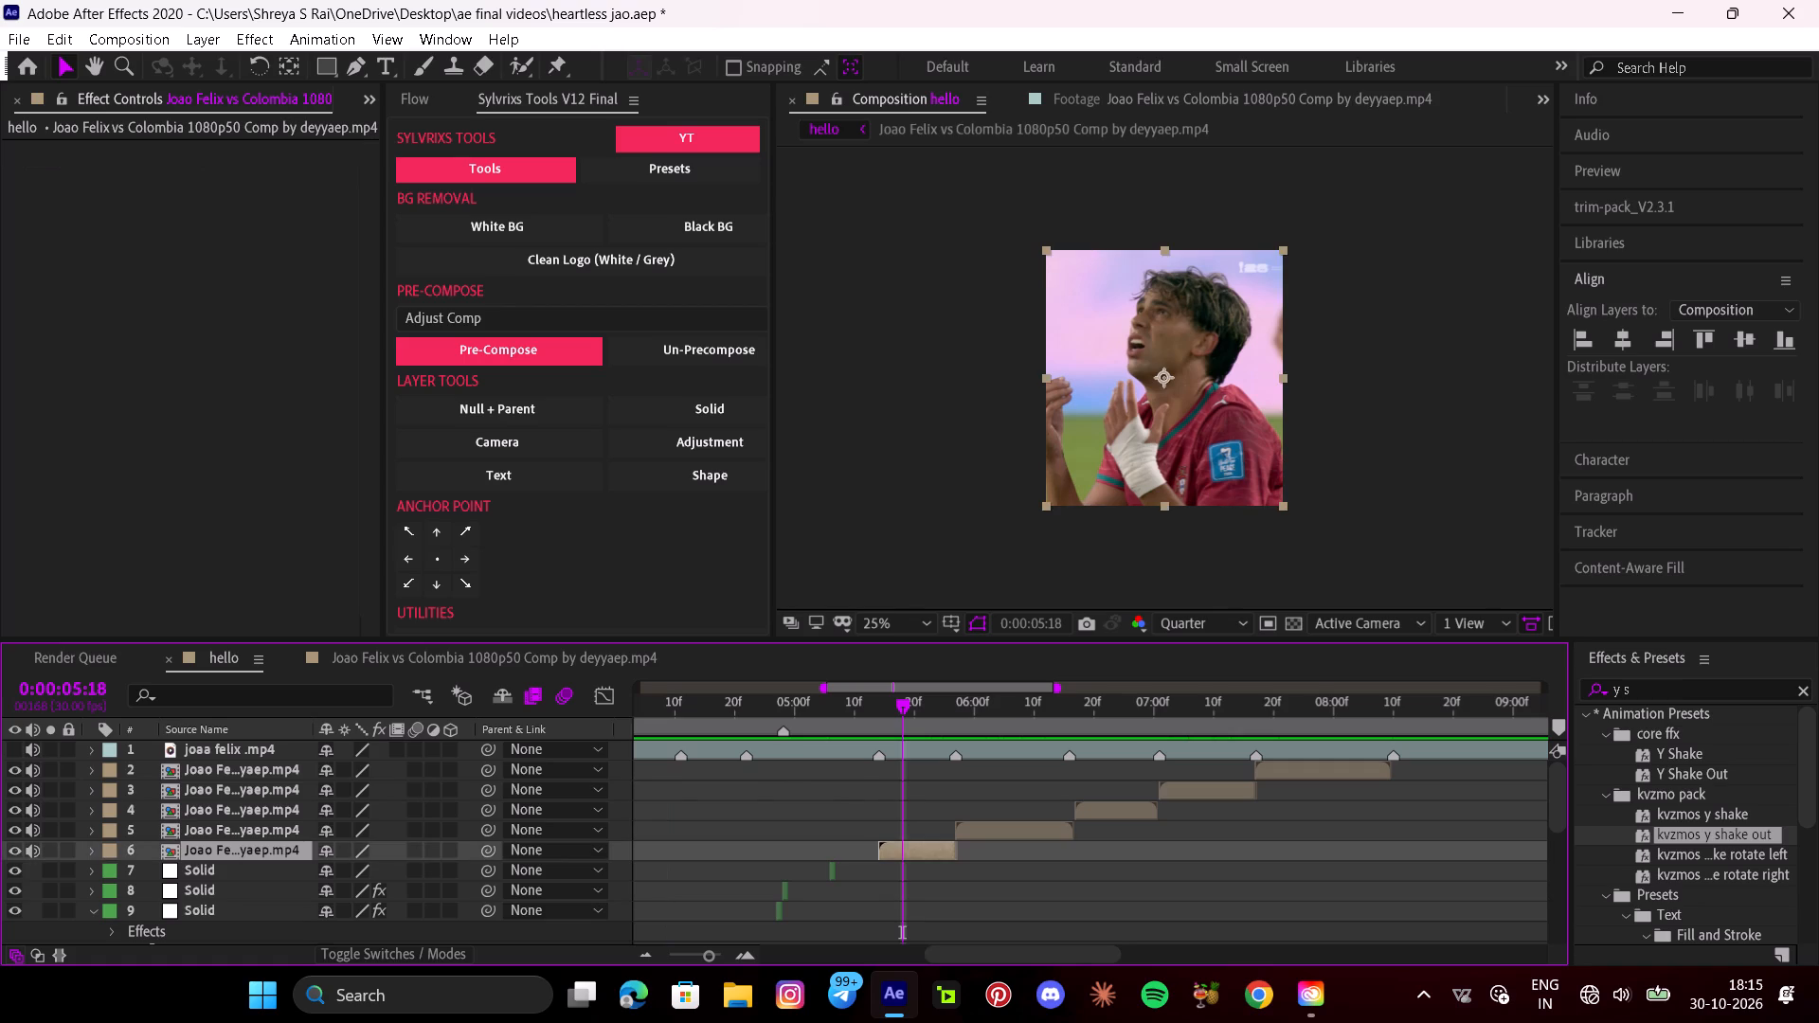
key(i)
key(ctrl+v)
Compress the pasted Z Dist and Brightness keyframes proportionally so they finish on the clip's last frame, 0:00:05:26.
key(u)
scroll(918, 852, down, 2)
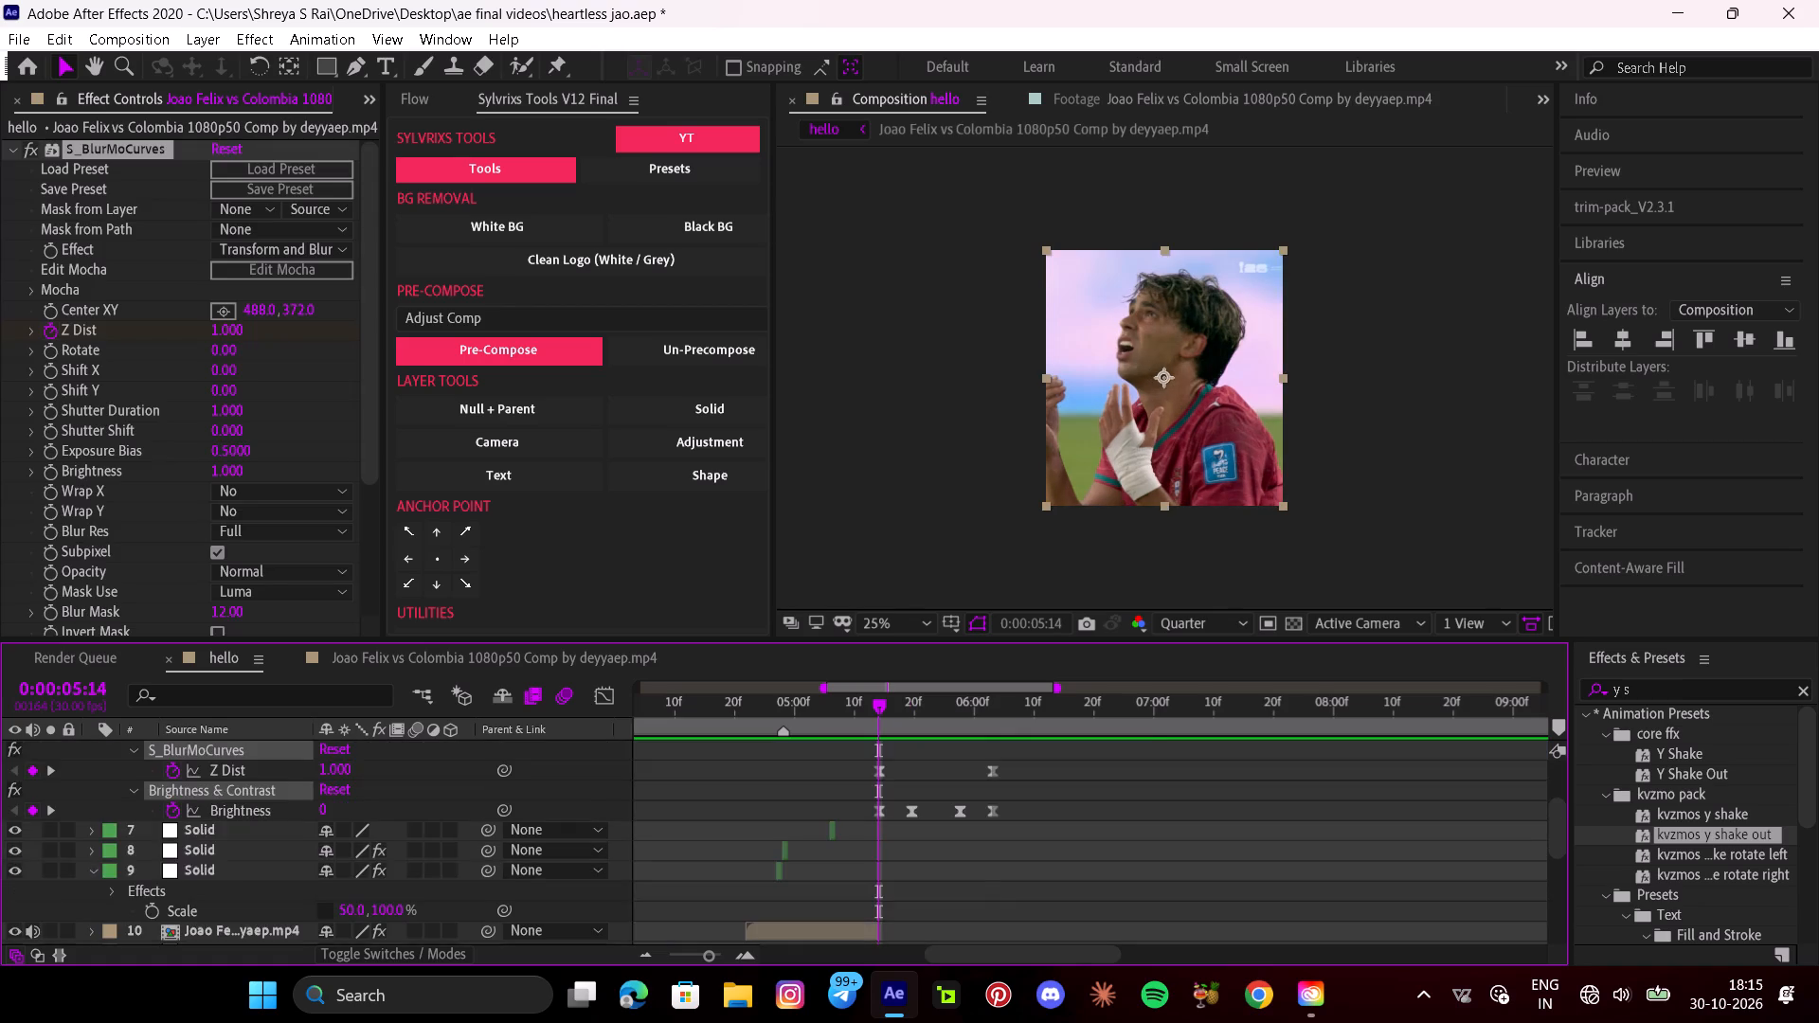
scroll(918, 852, up, 1)
drag(1051, 824, 826, 886)
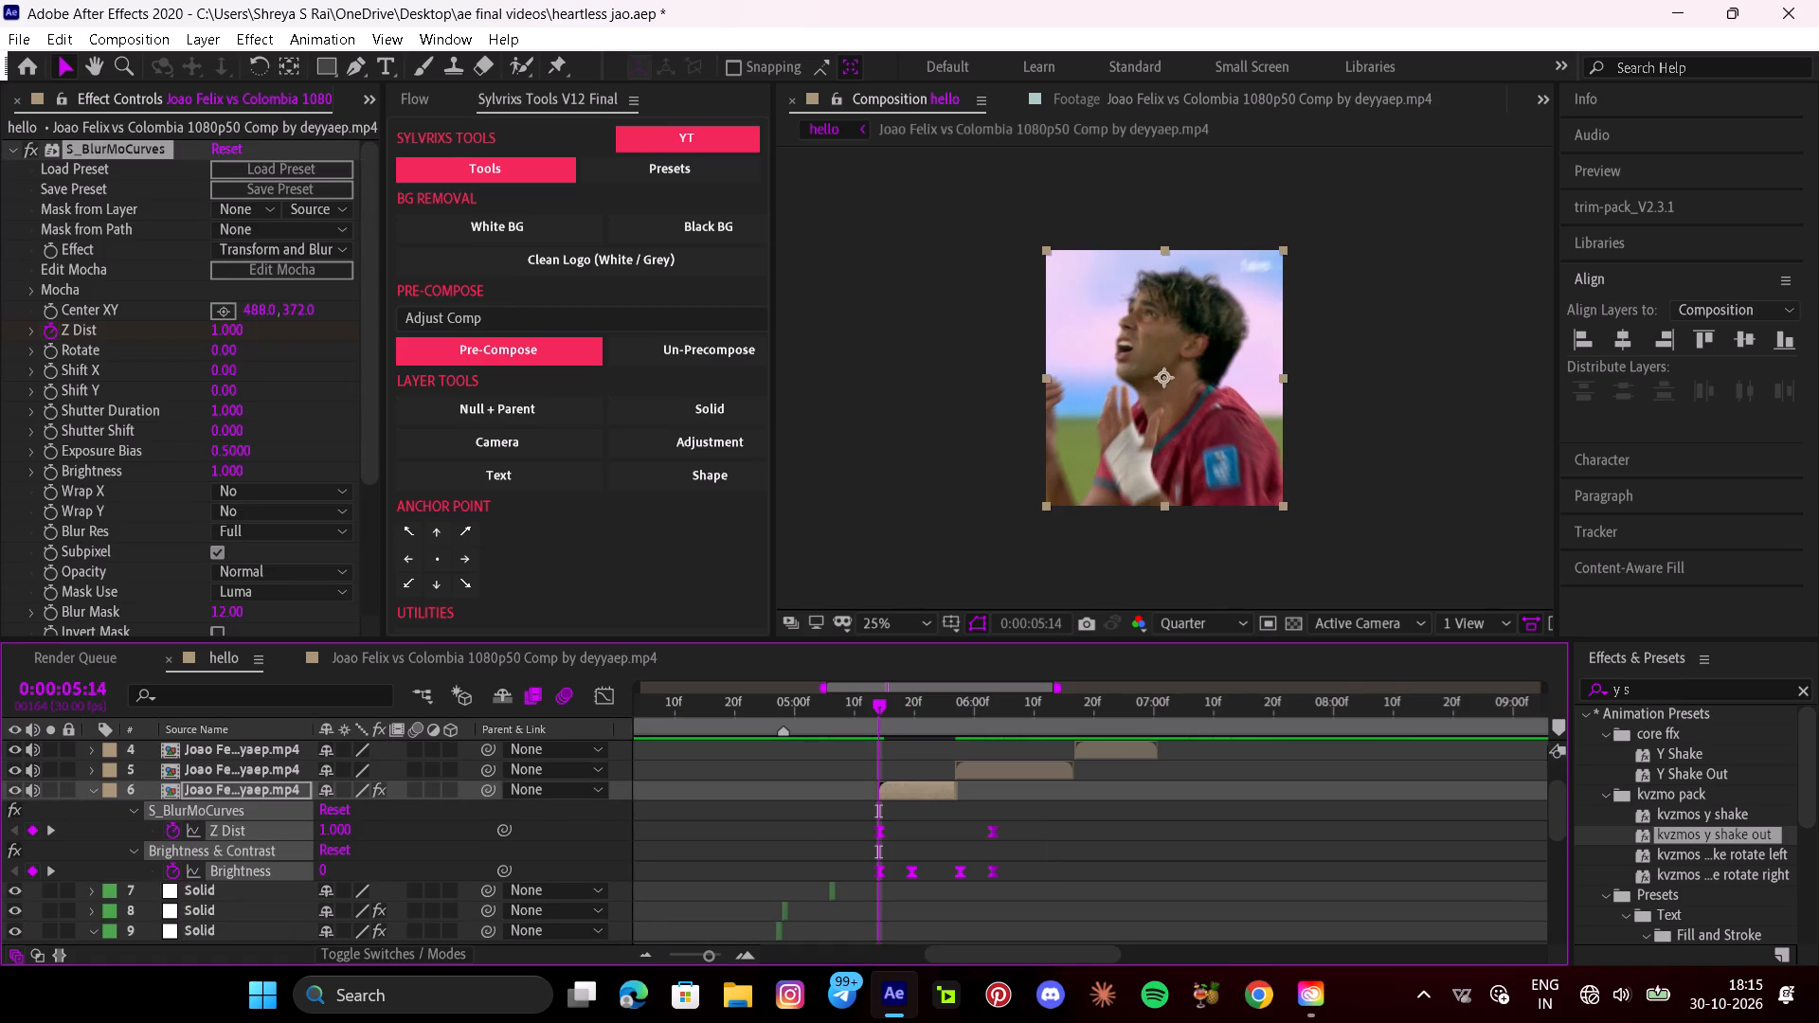
key(o)
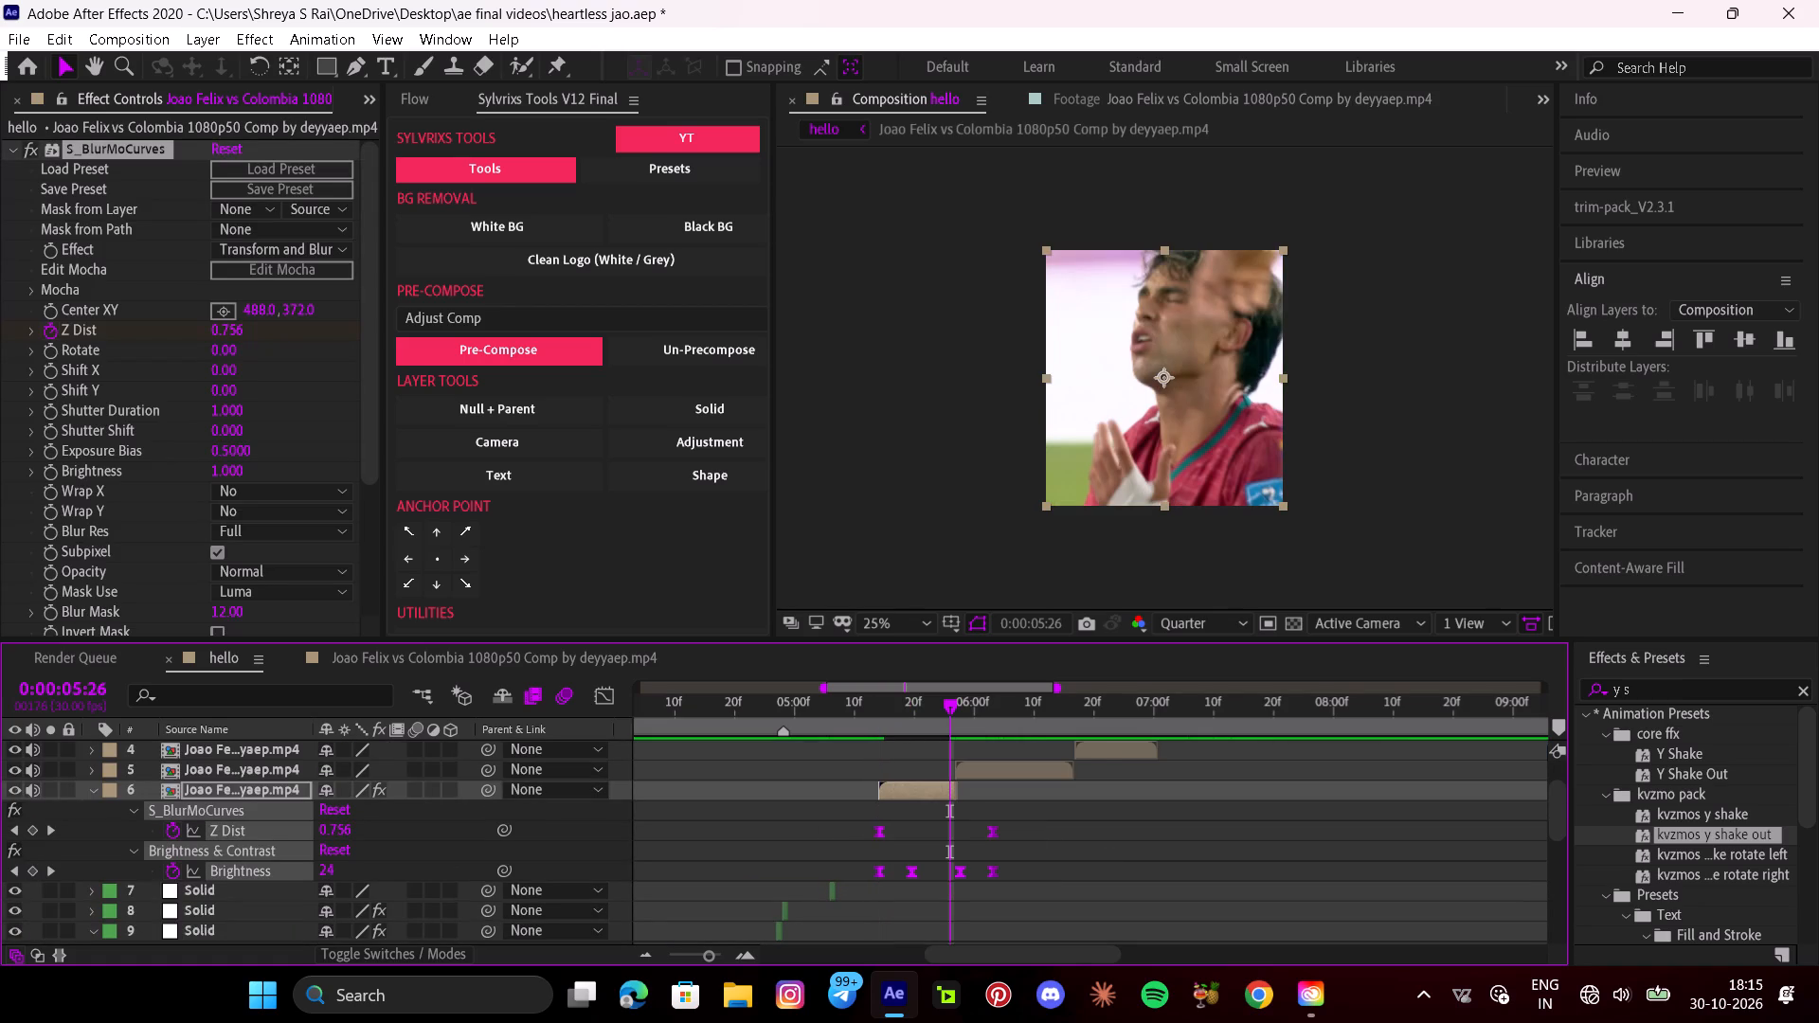
alt+drag(994, 831, 946, 831)
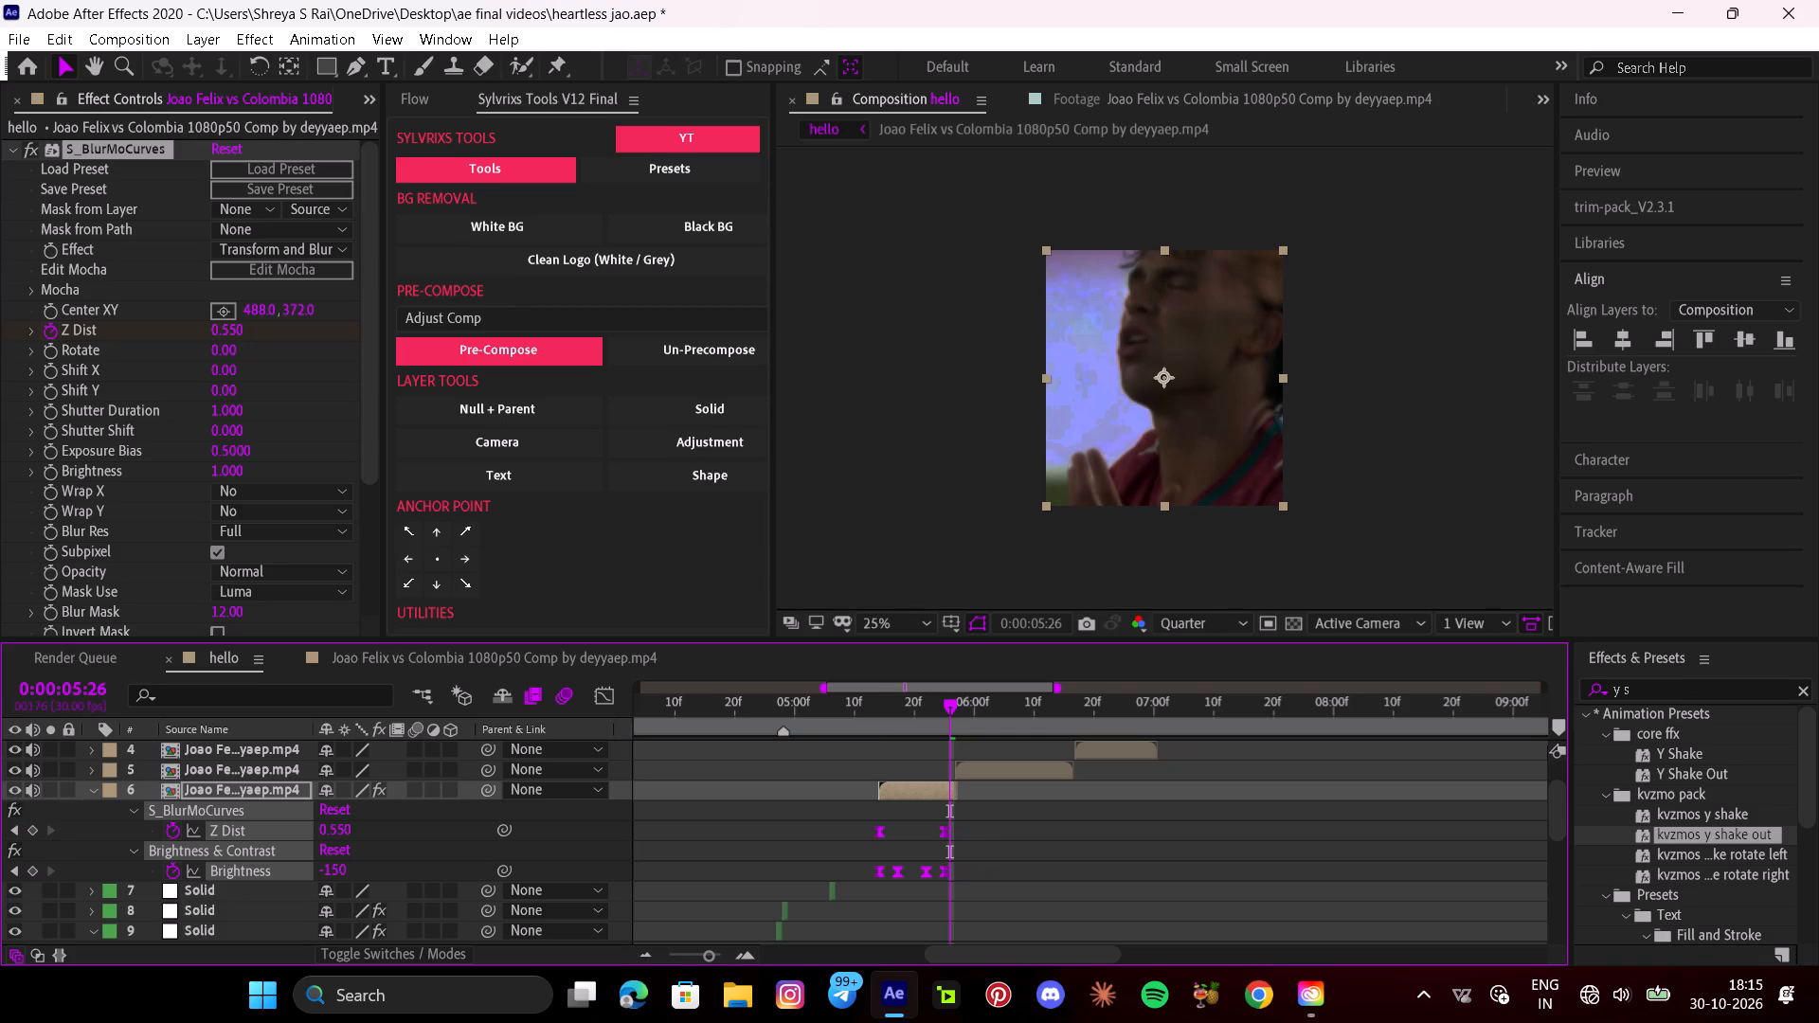
alt+drag(946, 831, 949, 835)
click(960, 830)
Time-reverse this clip's Z Dist keyframes and ease them with the 0.12, 0.80, 0.88, 0.21 Flow curve.
drag(965, 823, 845, 847)
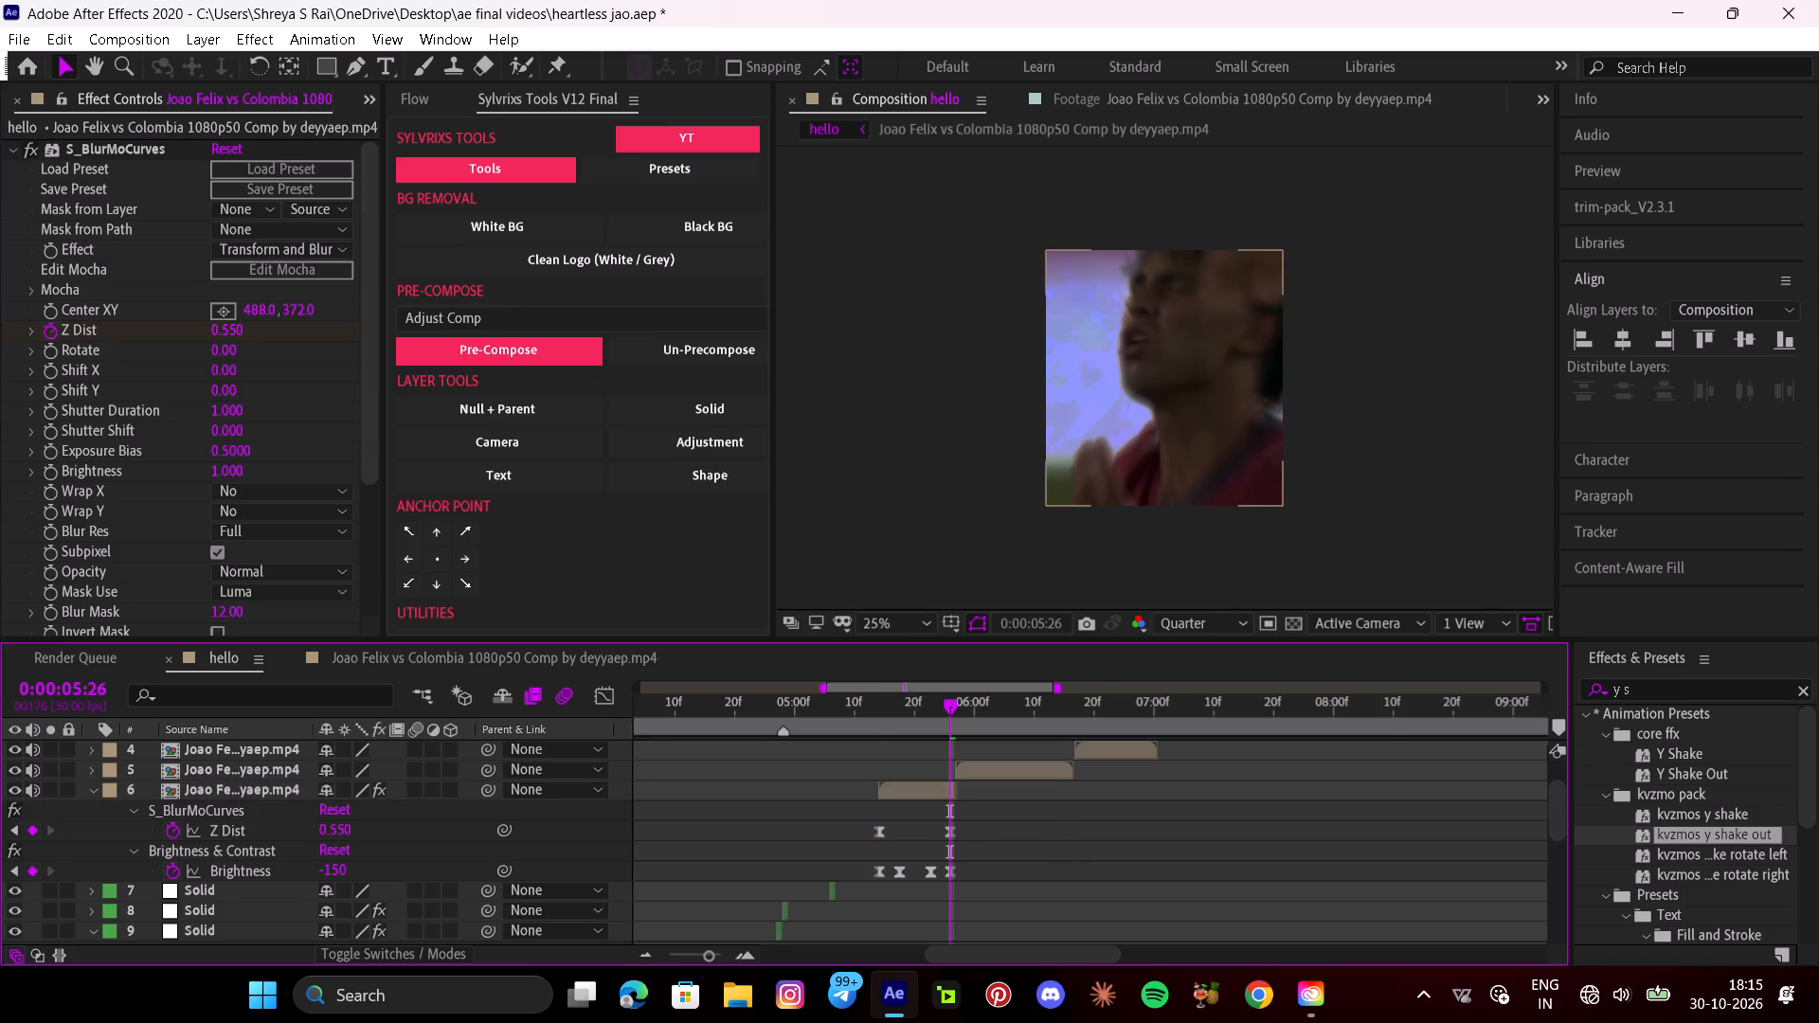
drag(845, 847, 836, 851)
right_click(880, 835)
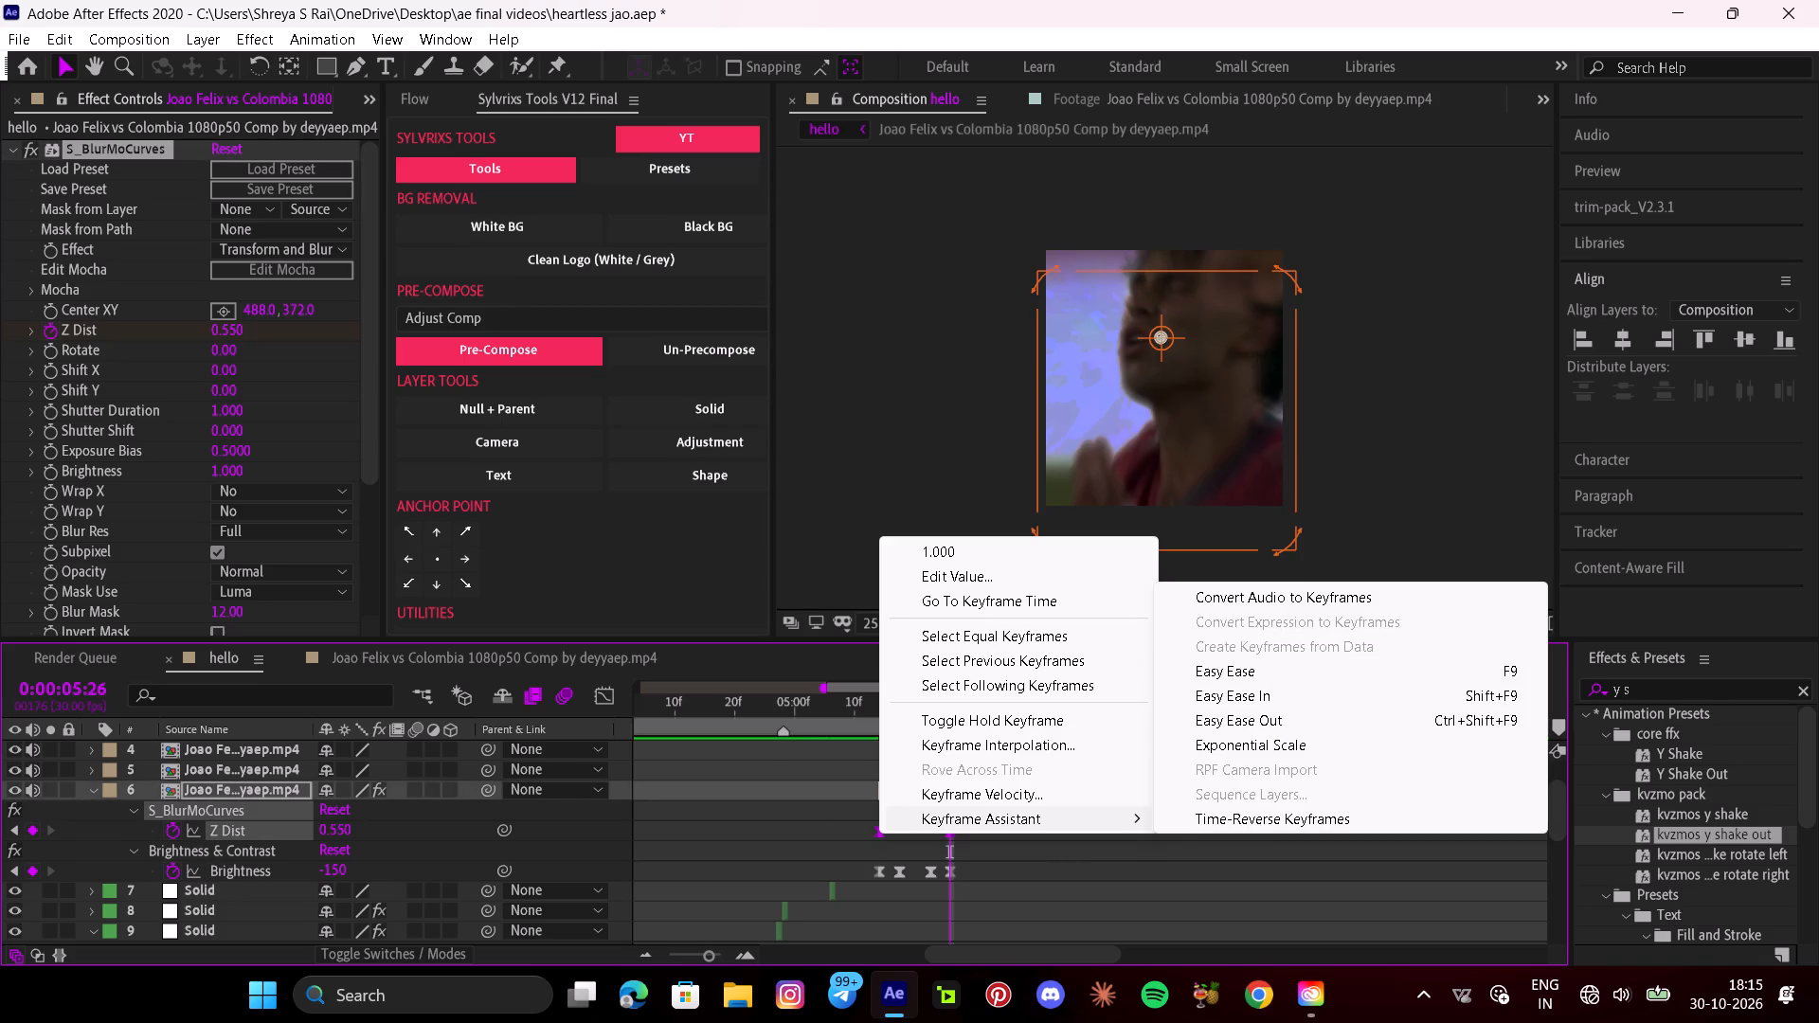
click(1230, 816)
click(430, 100)
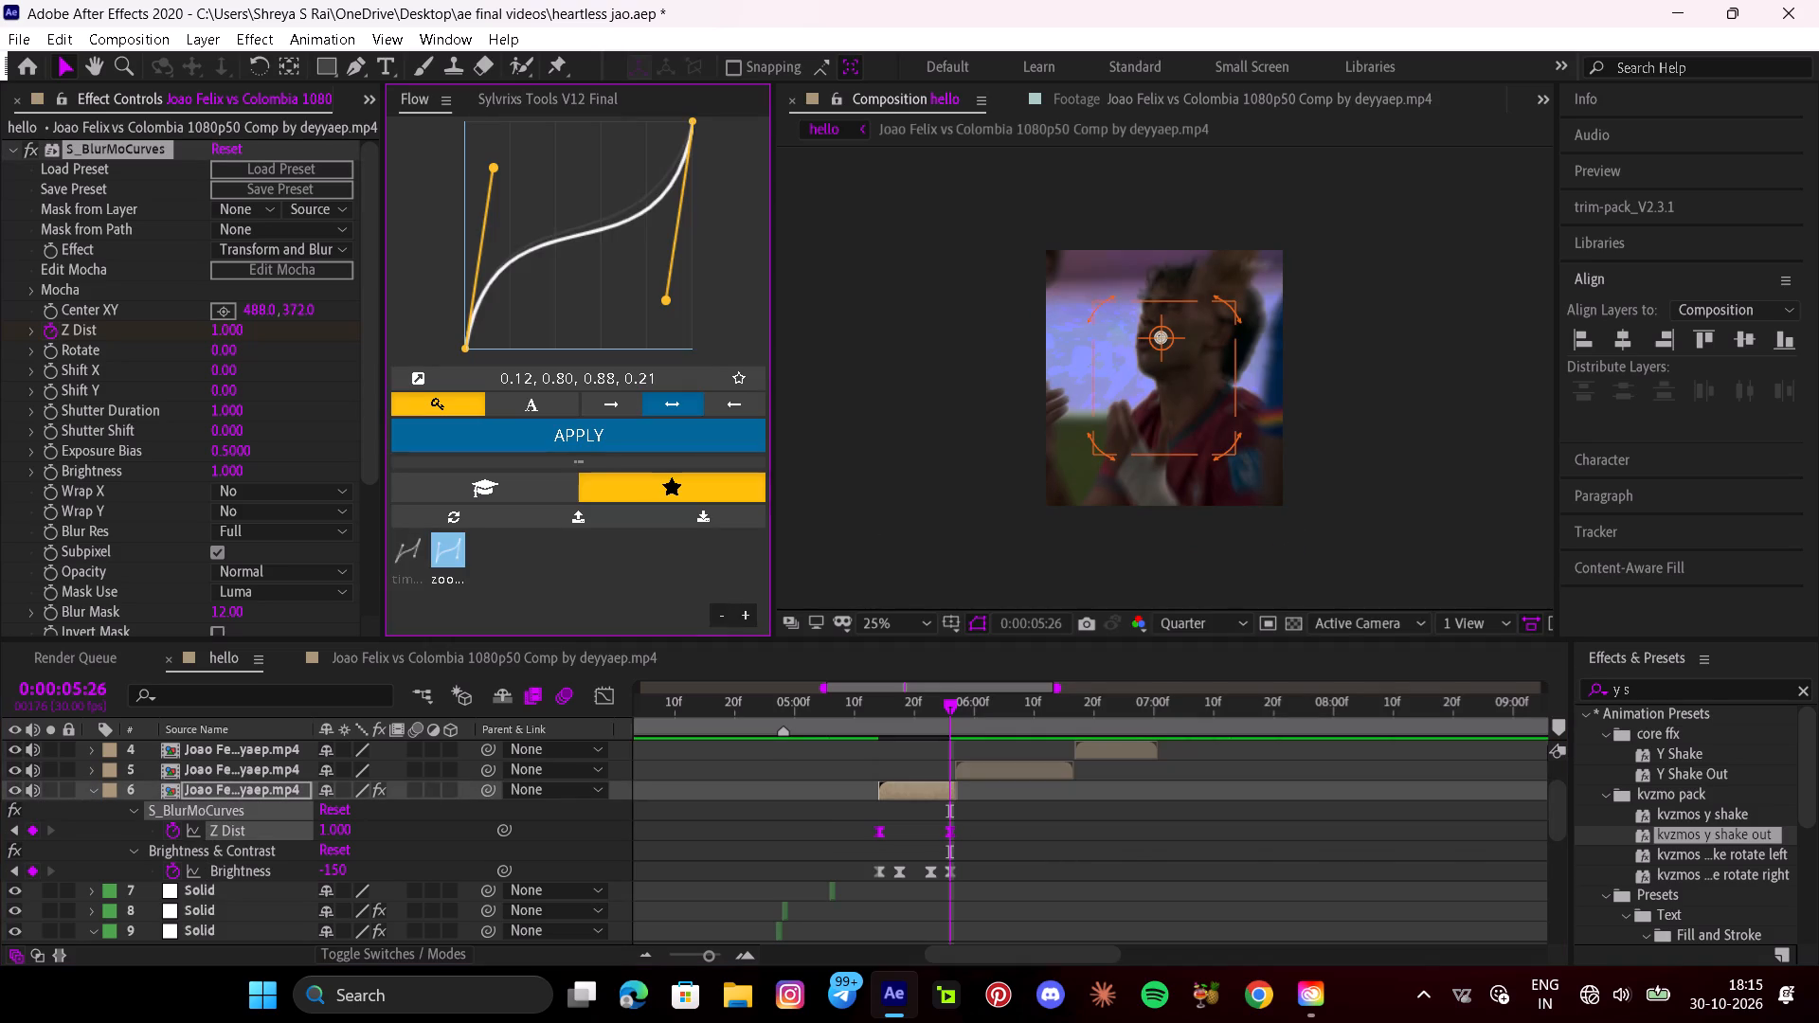
click(581, 426)
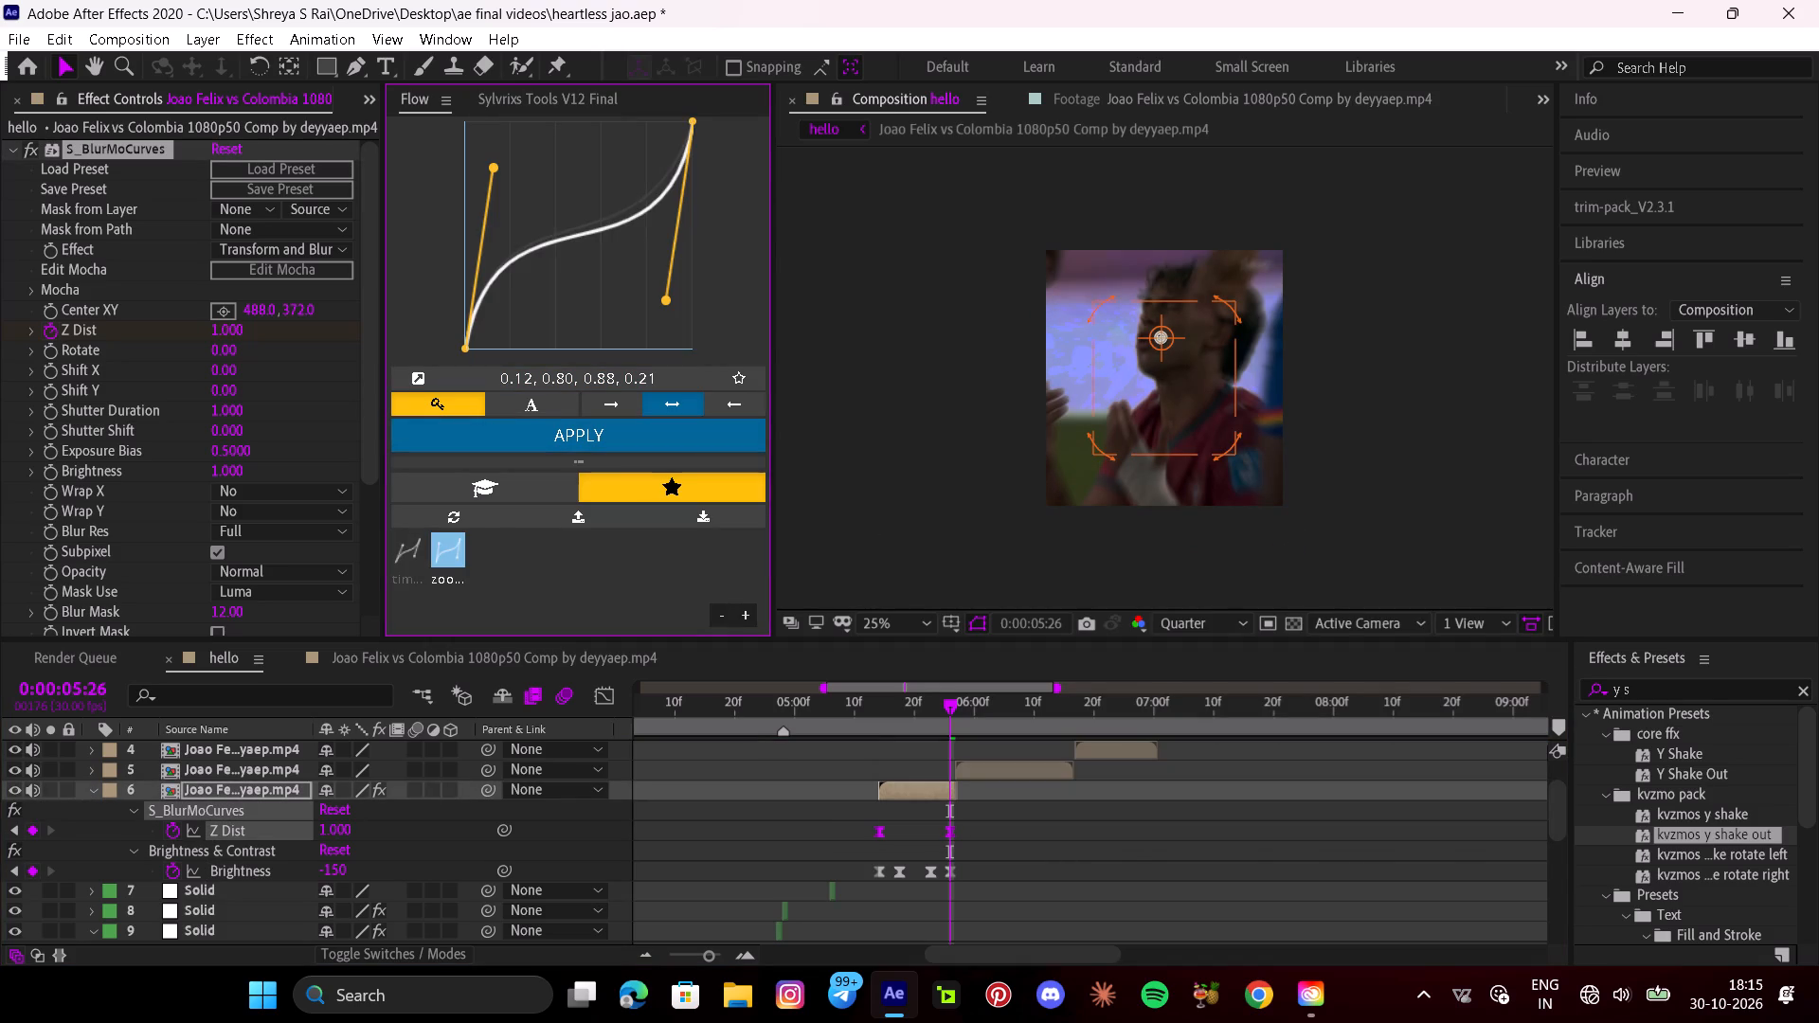
Preview the reversed zoom from 0:00:04:27 and from the clip's start at 0:00:05:14.
drag(919, 726, 776, 725)
key(space)
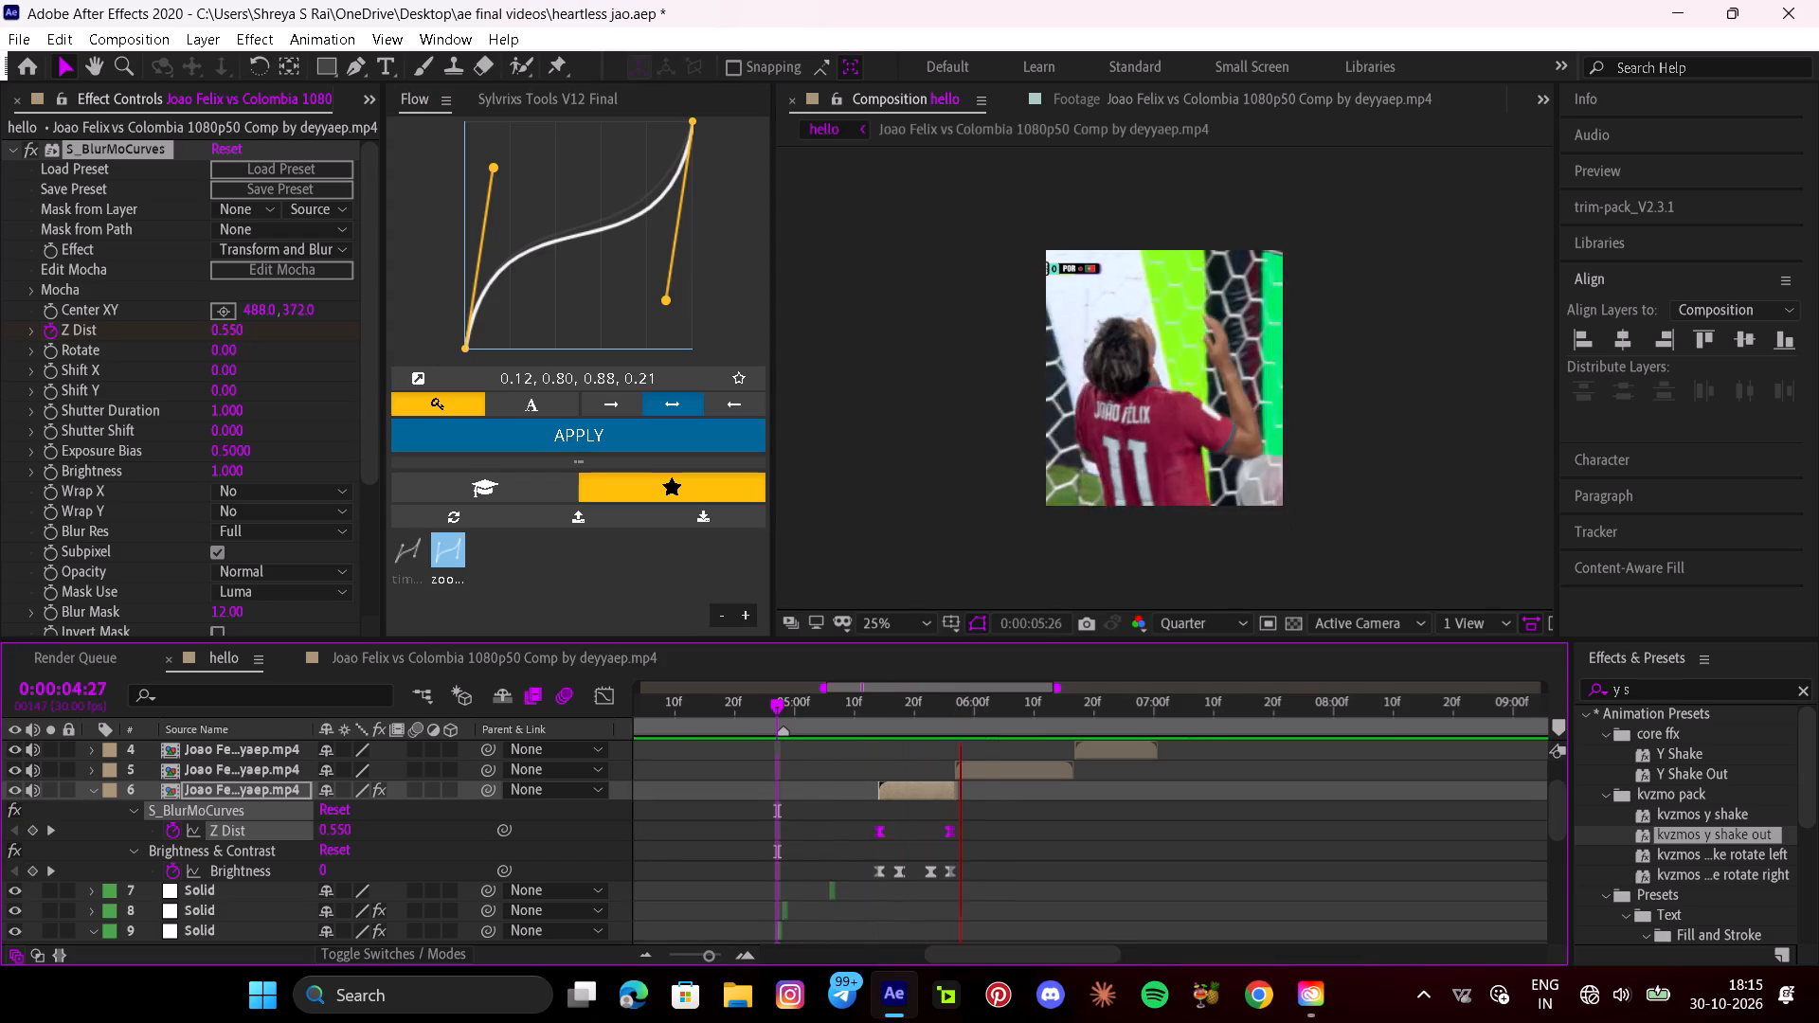
key(space)
key(i)
key(u)
key(space)
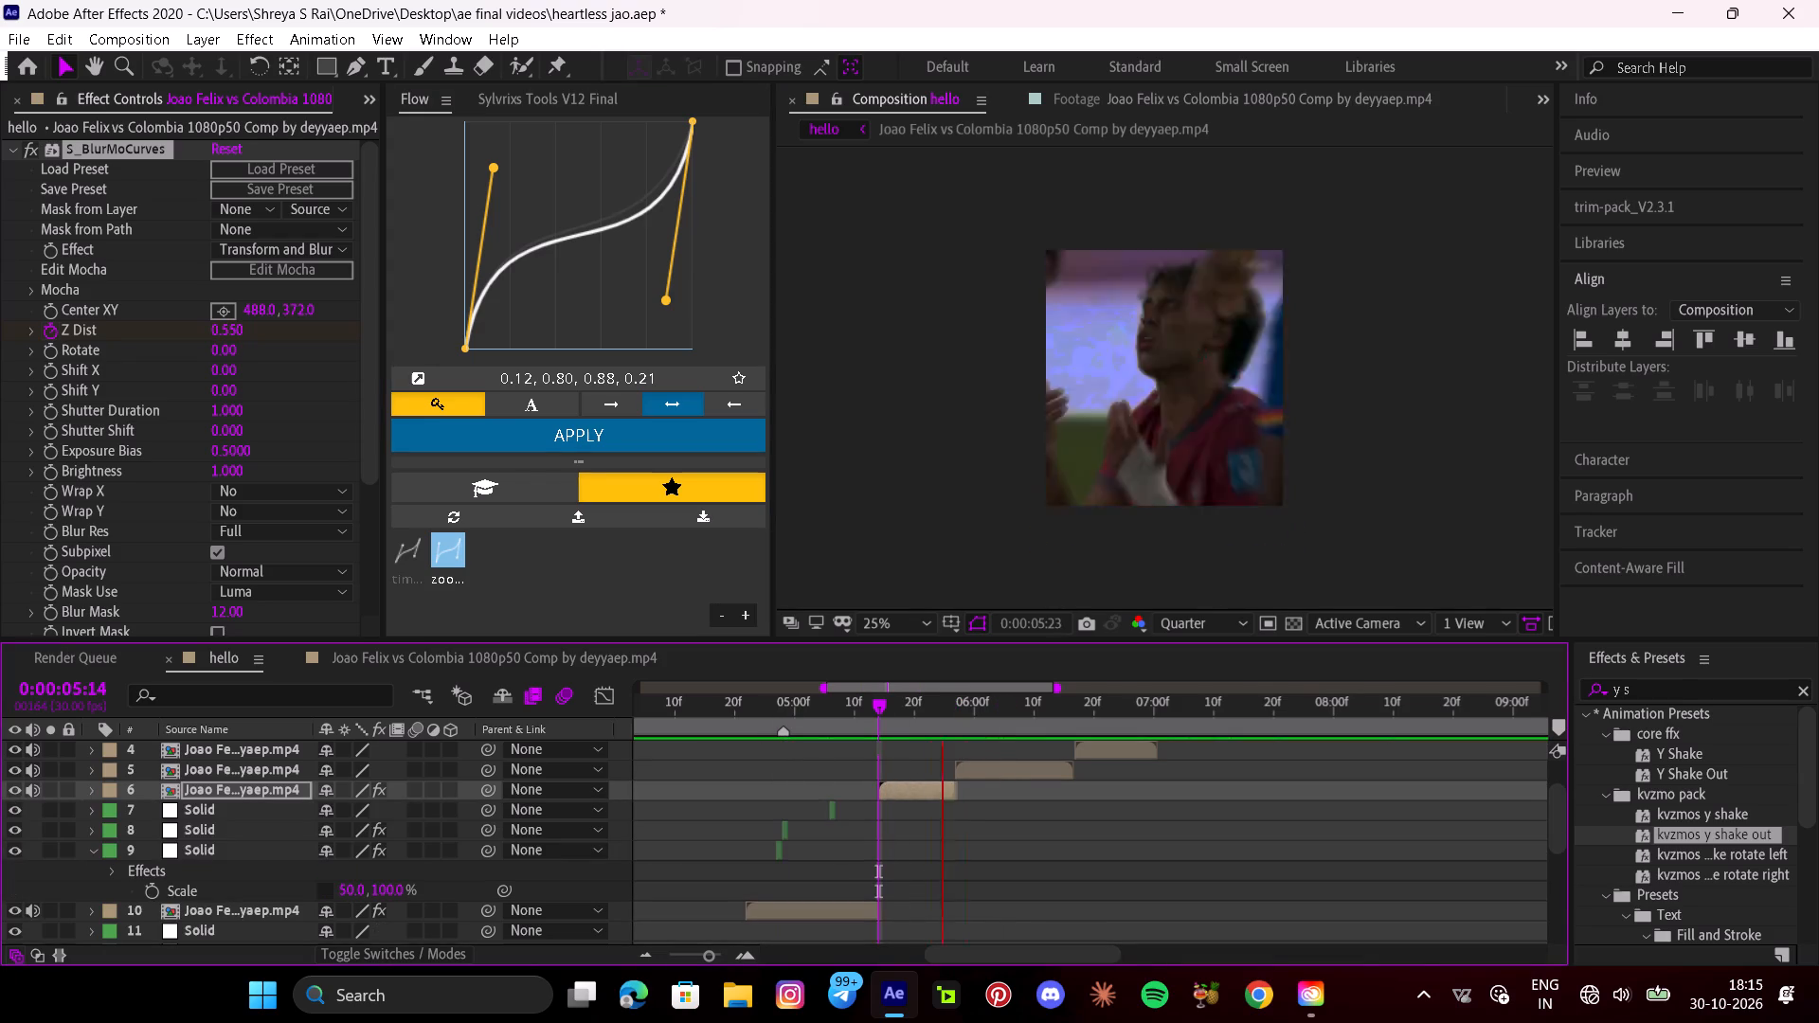
key(space)
Paste the copied blur and brightness effects onto the next clip at 0:00:05:27 and preview them from 0:00:05:10.
click(1006, 760)
click(1010, 776)
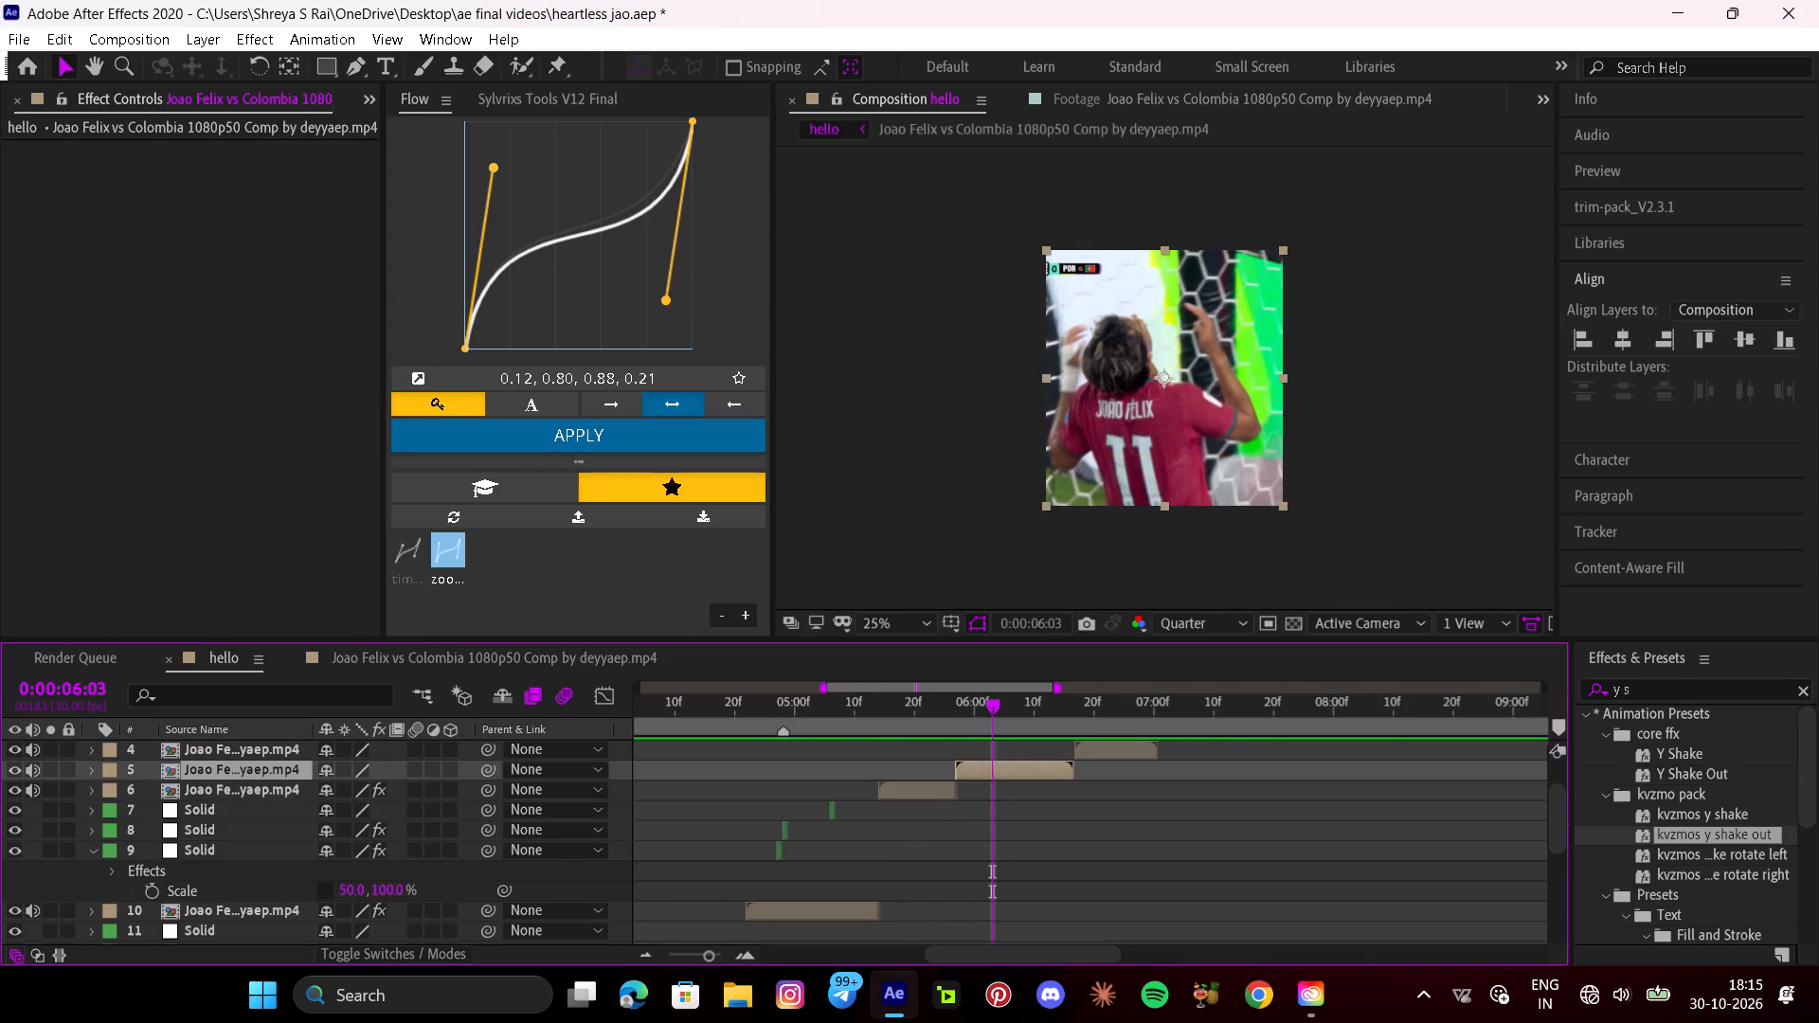
key(i)
key(ctrl+v)
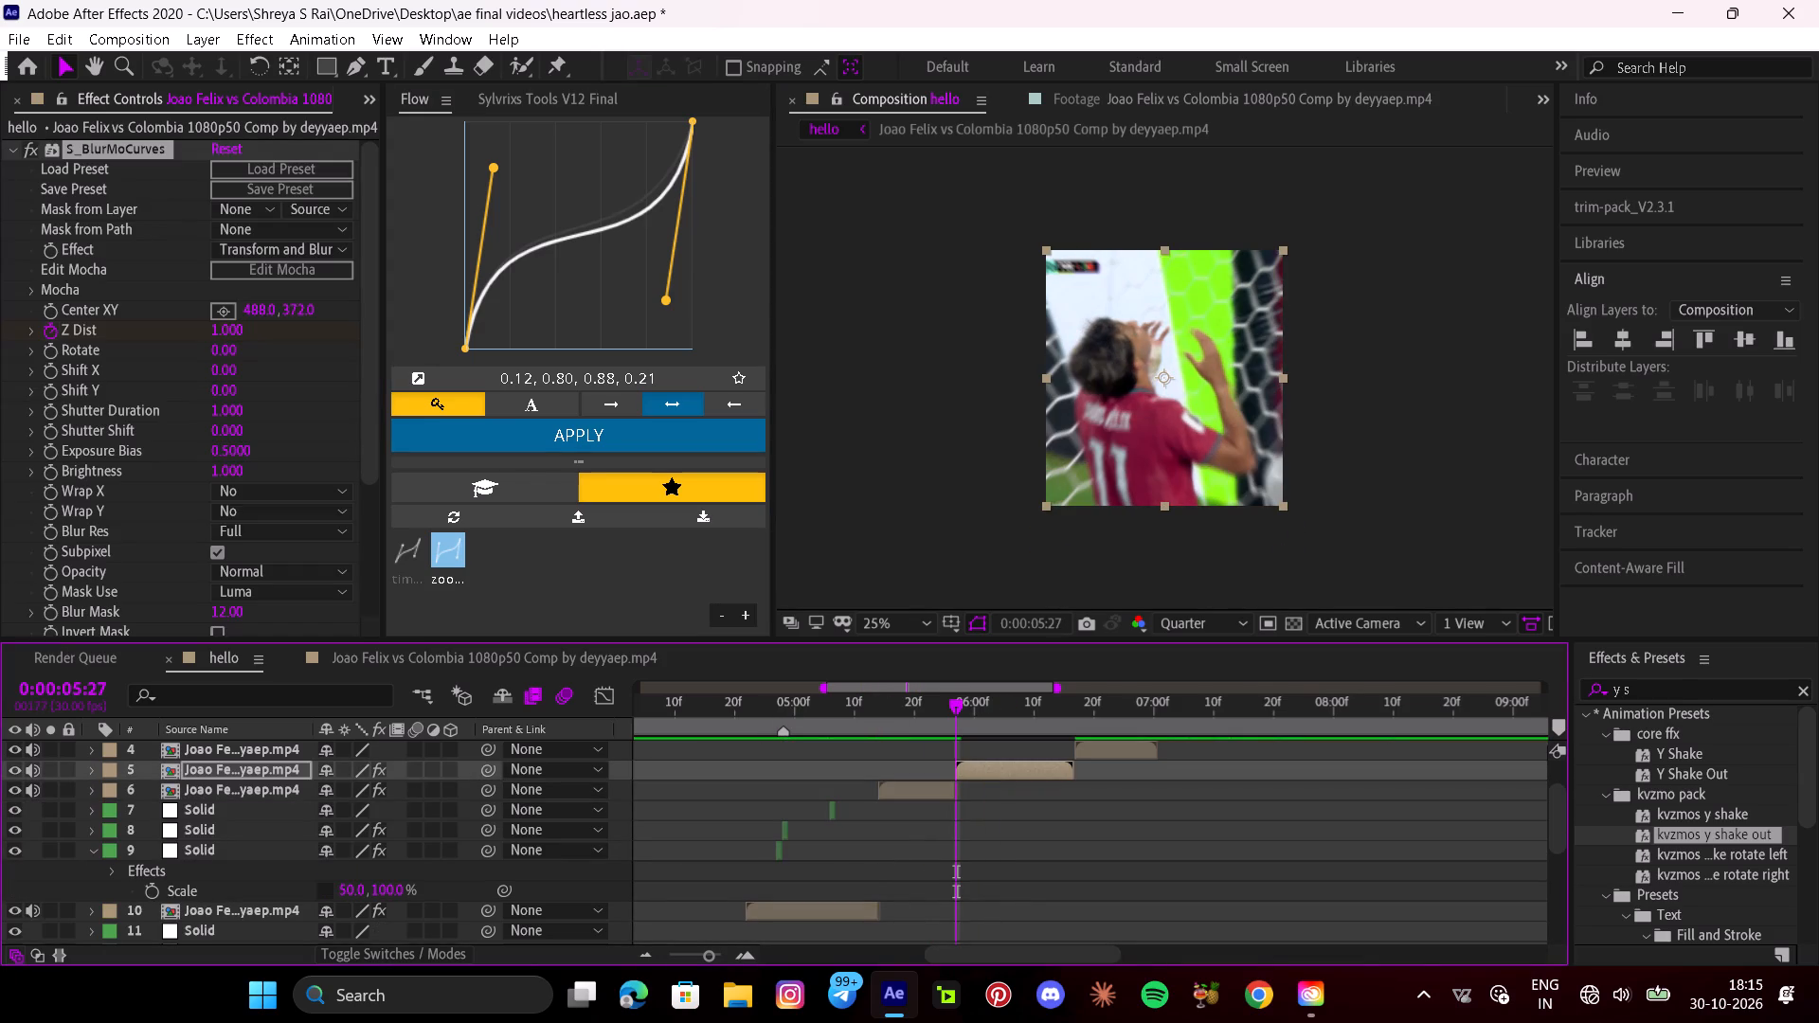
key(u)
drag(1107, 795, 905, 850)
key(space)
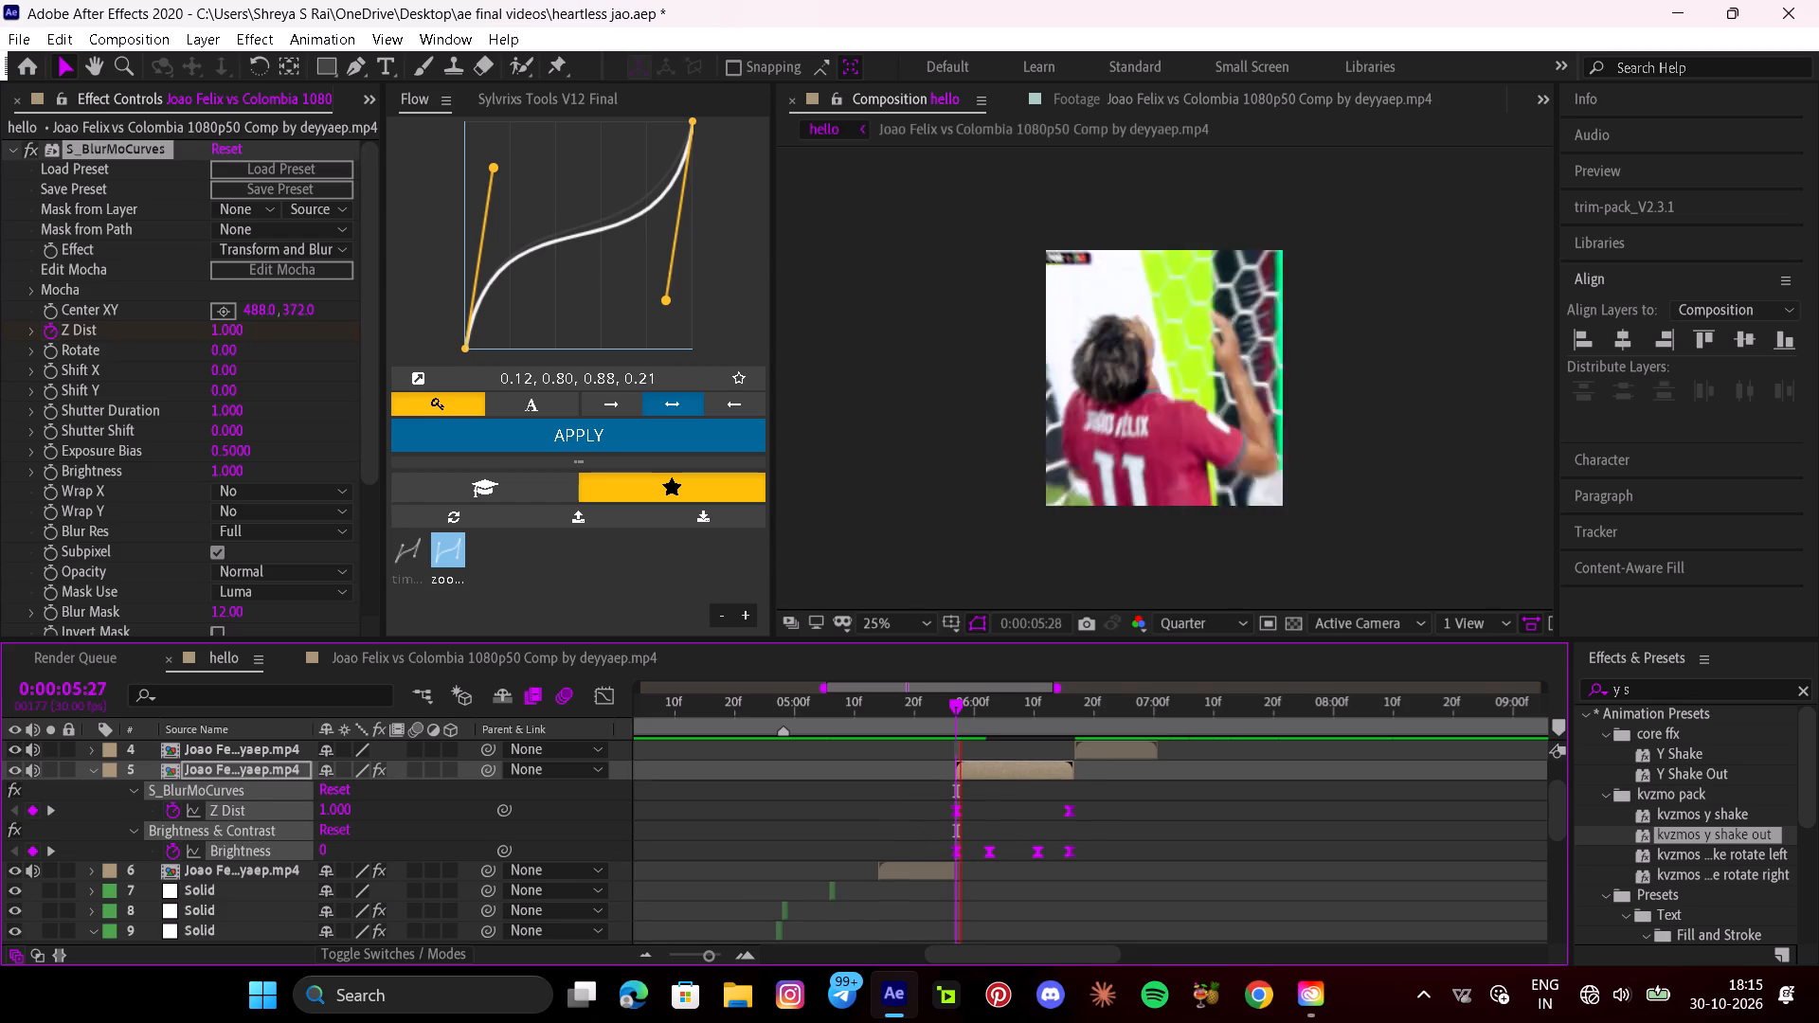
key(space)
drag(1063, 722, 855, 722)
key(space)
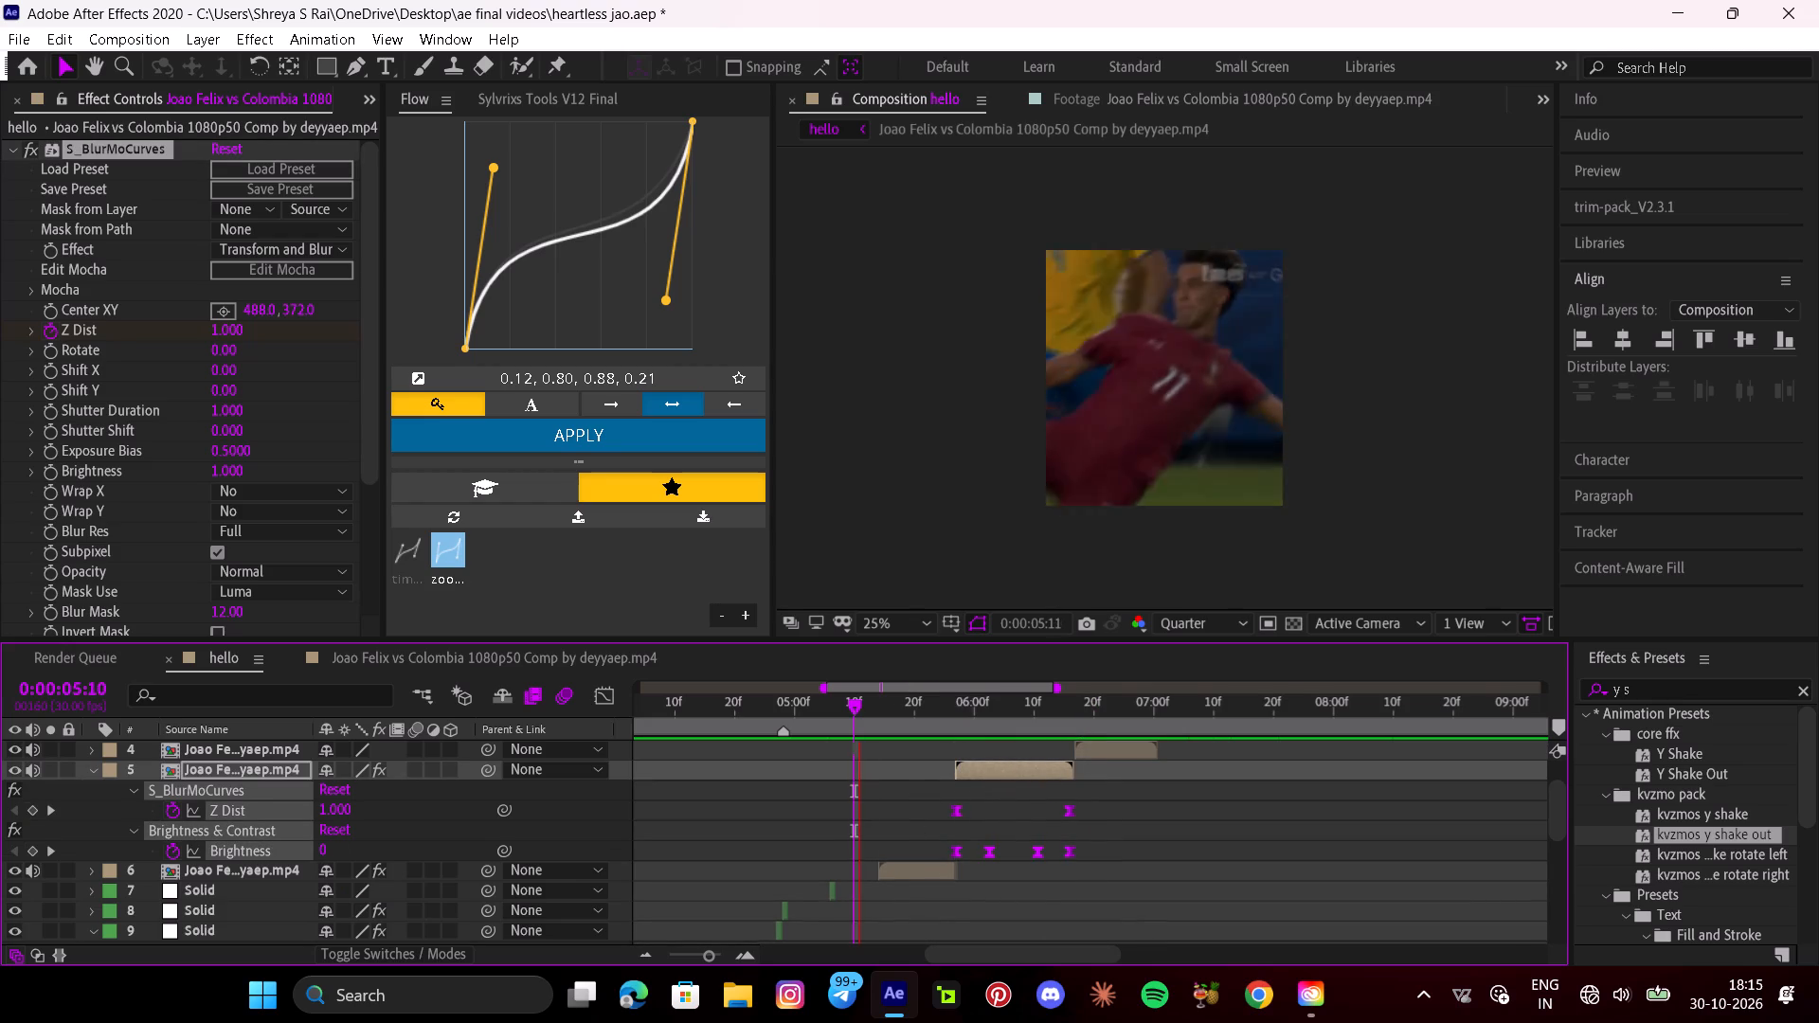
key(space)
Time-reverse the Z Dist keyframes on the clip starting at 0:00:05:27.
drag(1122, 795, 969, 827)
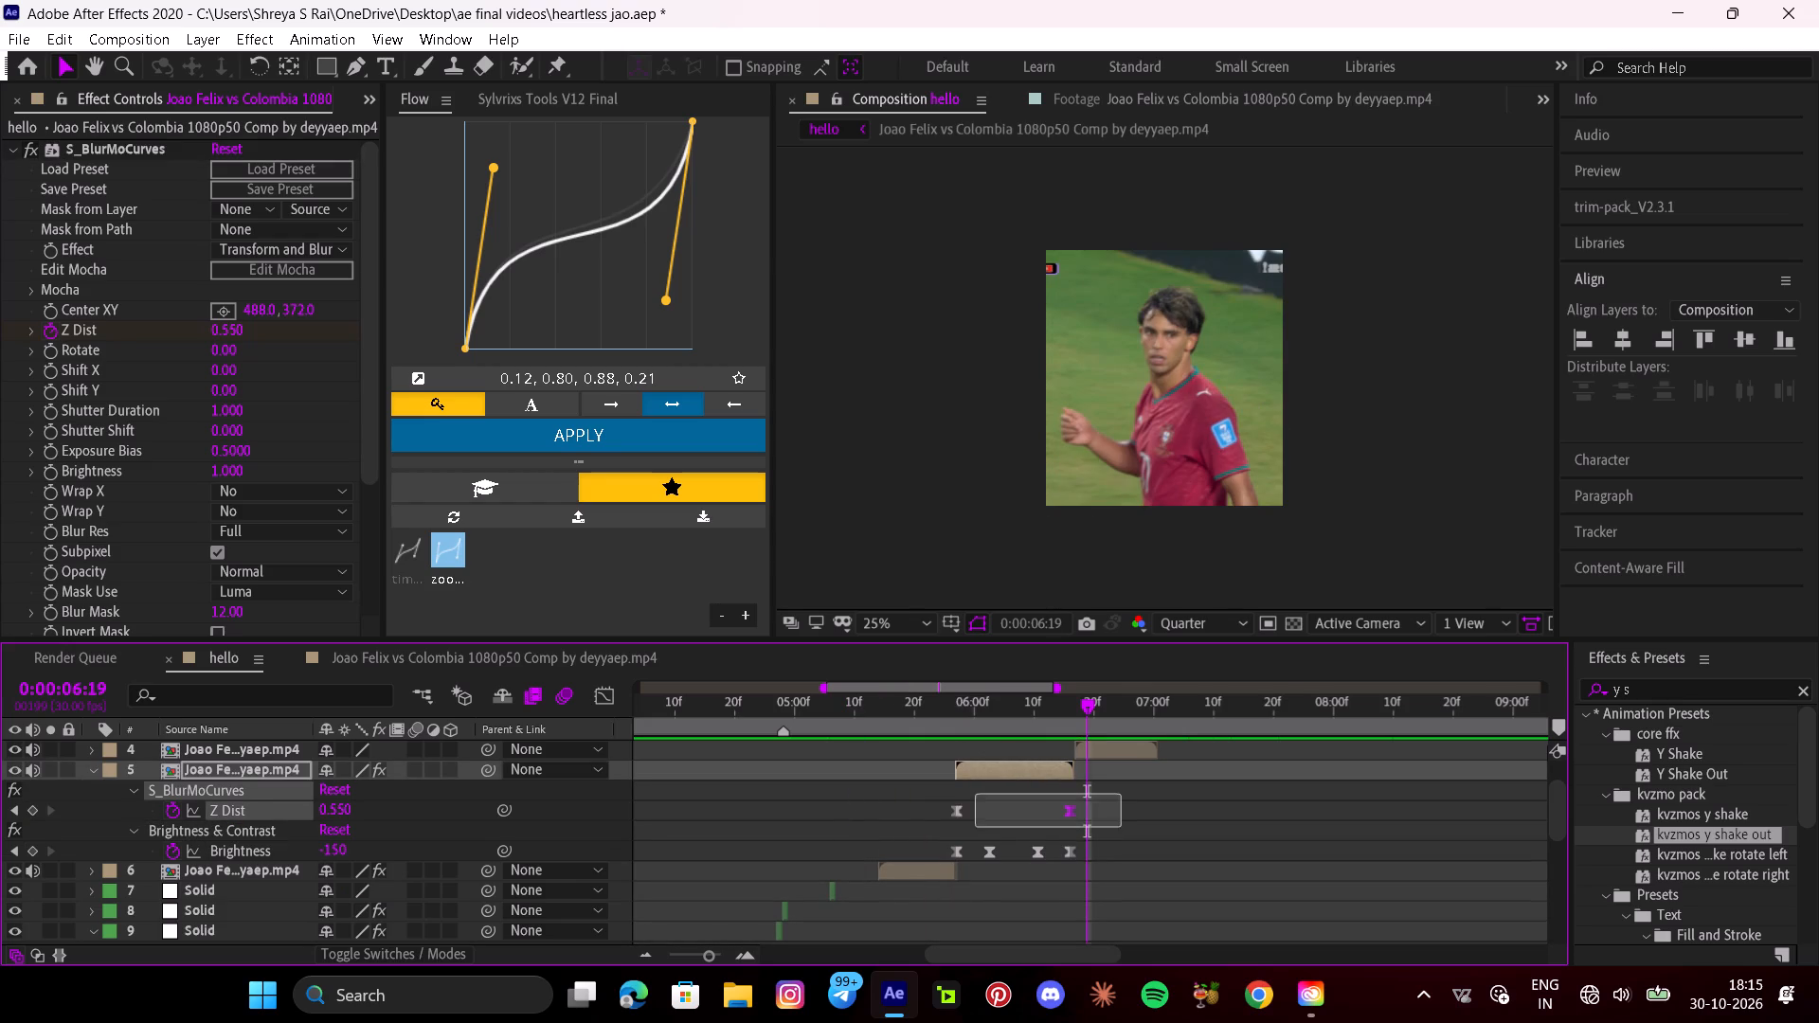
drag(969, 827, 943, 822)
right_click(951, 810)
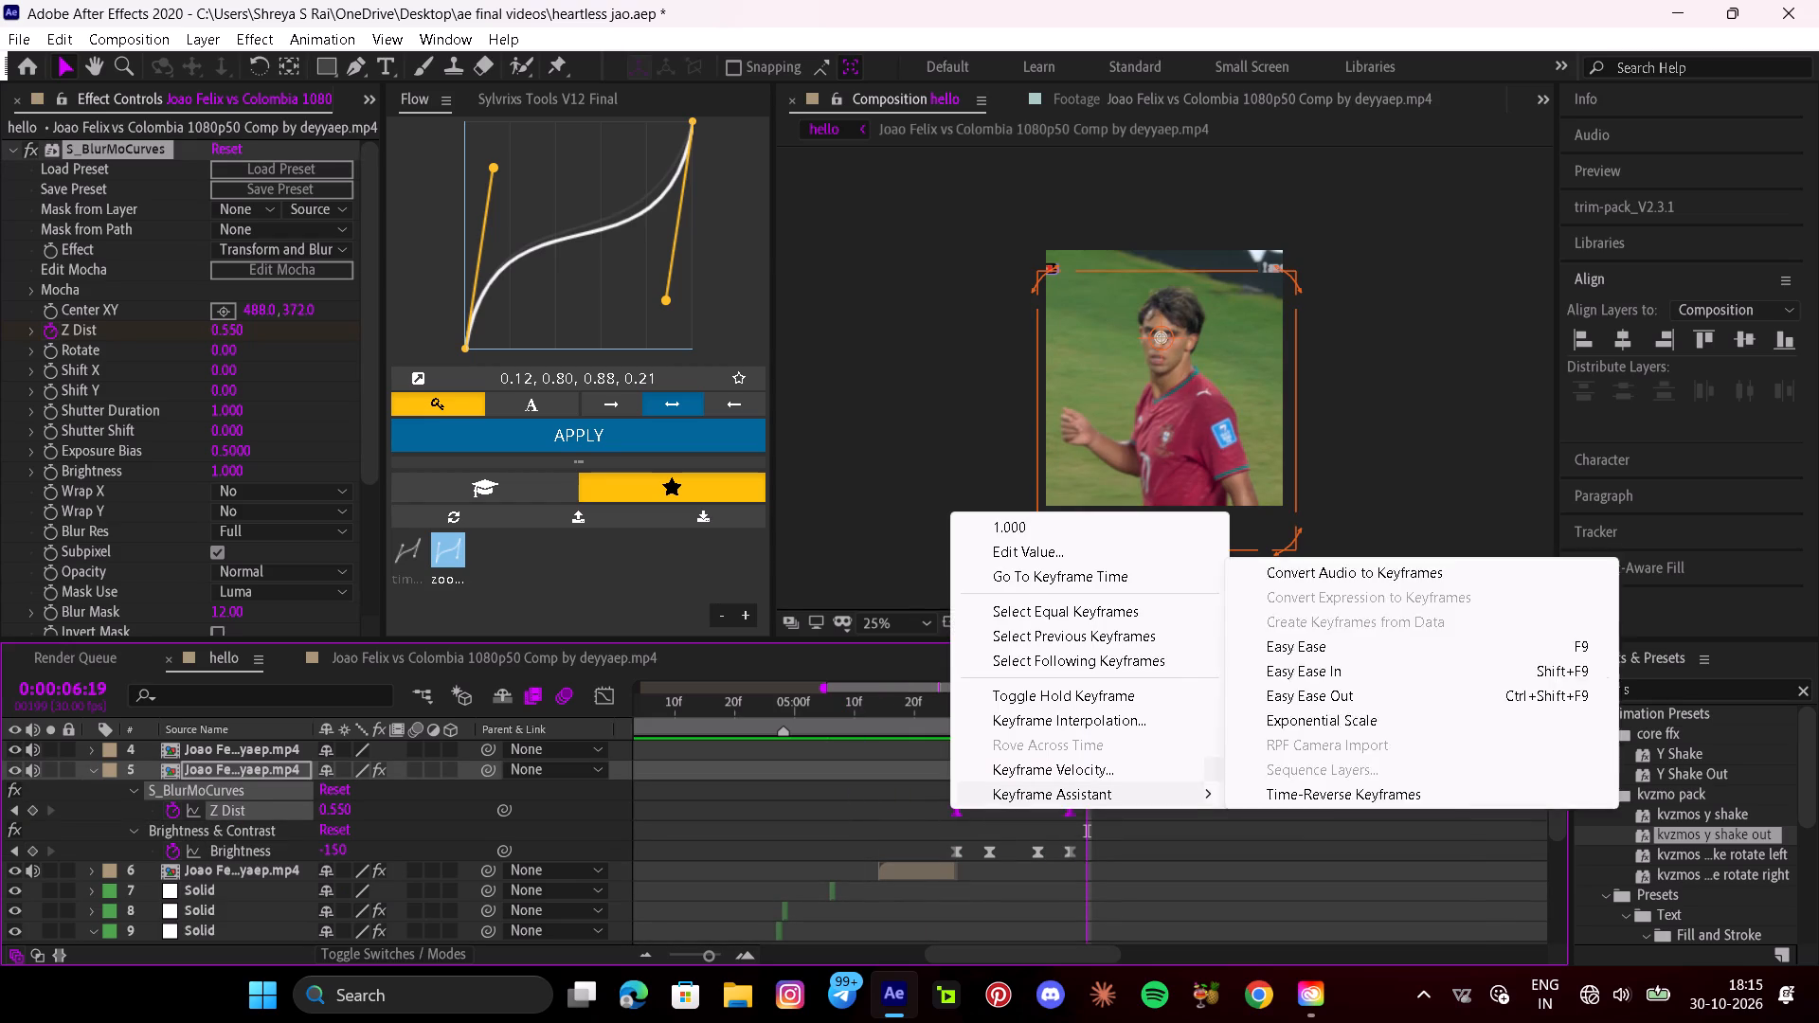
click(1321, 786)
Reposition the clip's S_BlurMoCurves centre at 0:00:05:29 to about 148, 420.
drag(1073, 709, 969, 709)
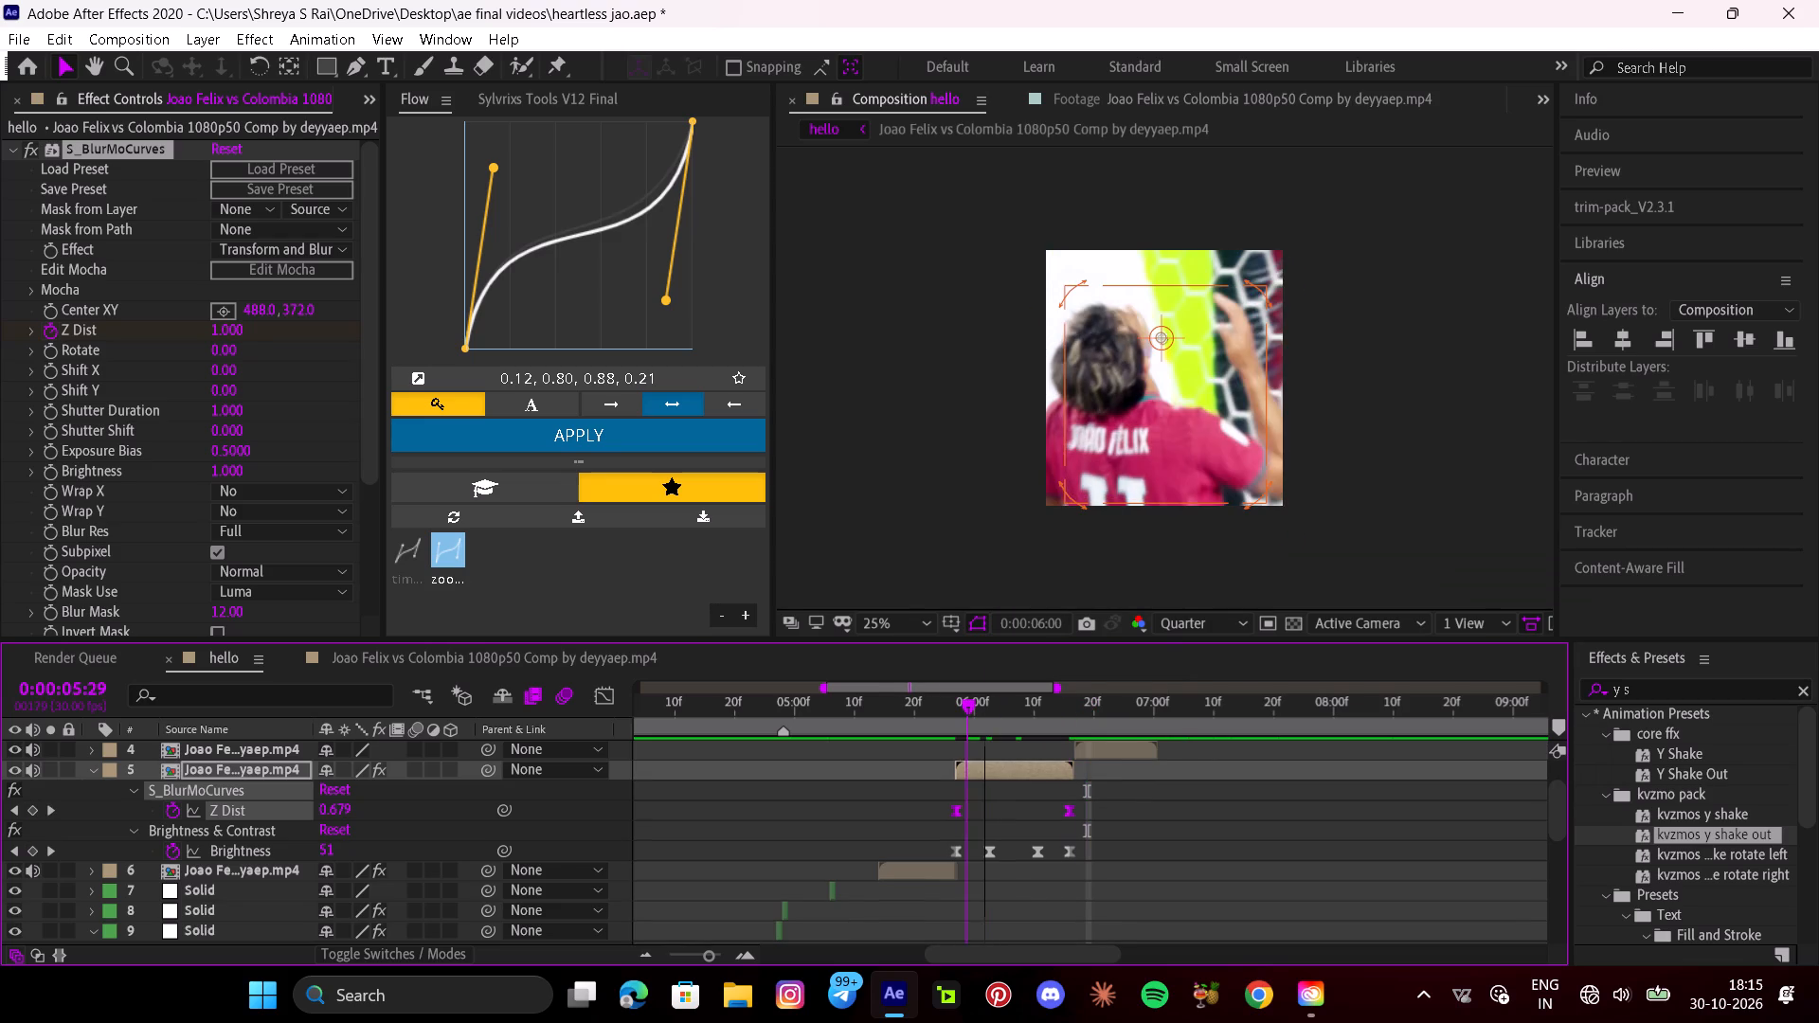
drag(969, 709, 966, 709)
drag(1169, 341, 1089, 352)
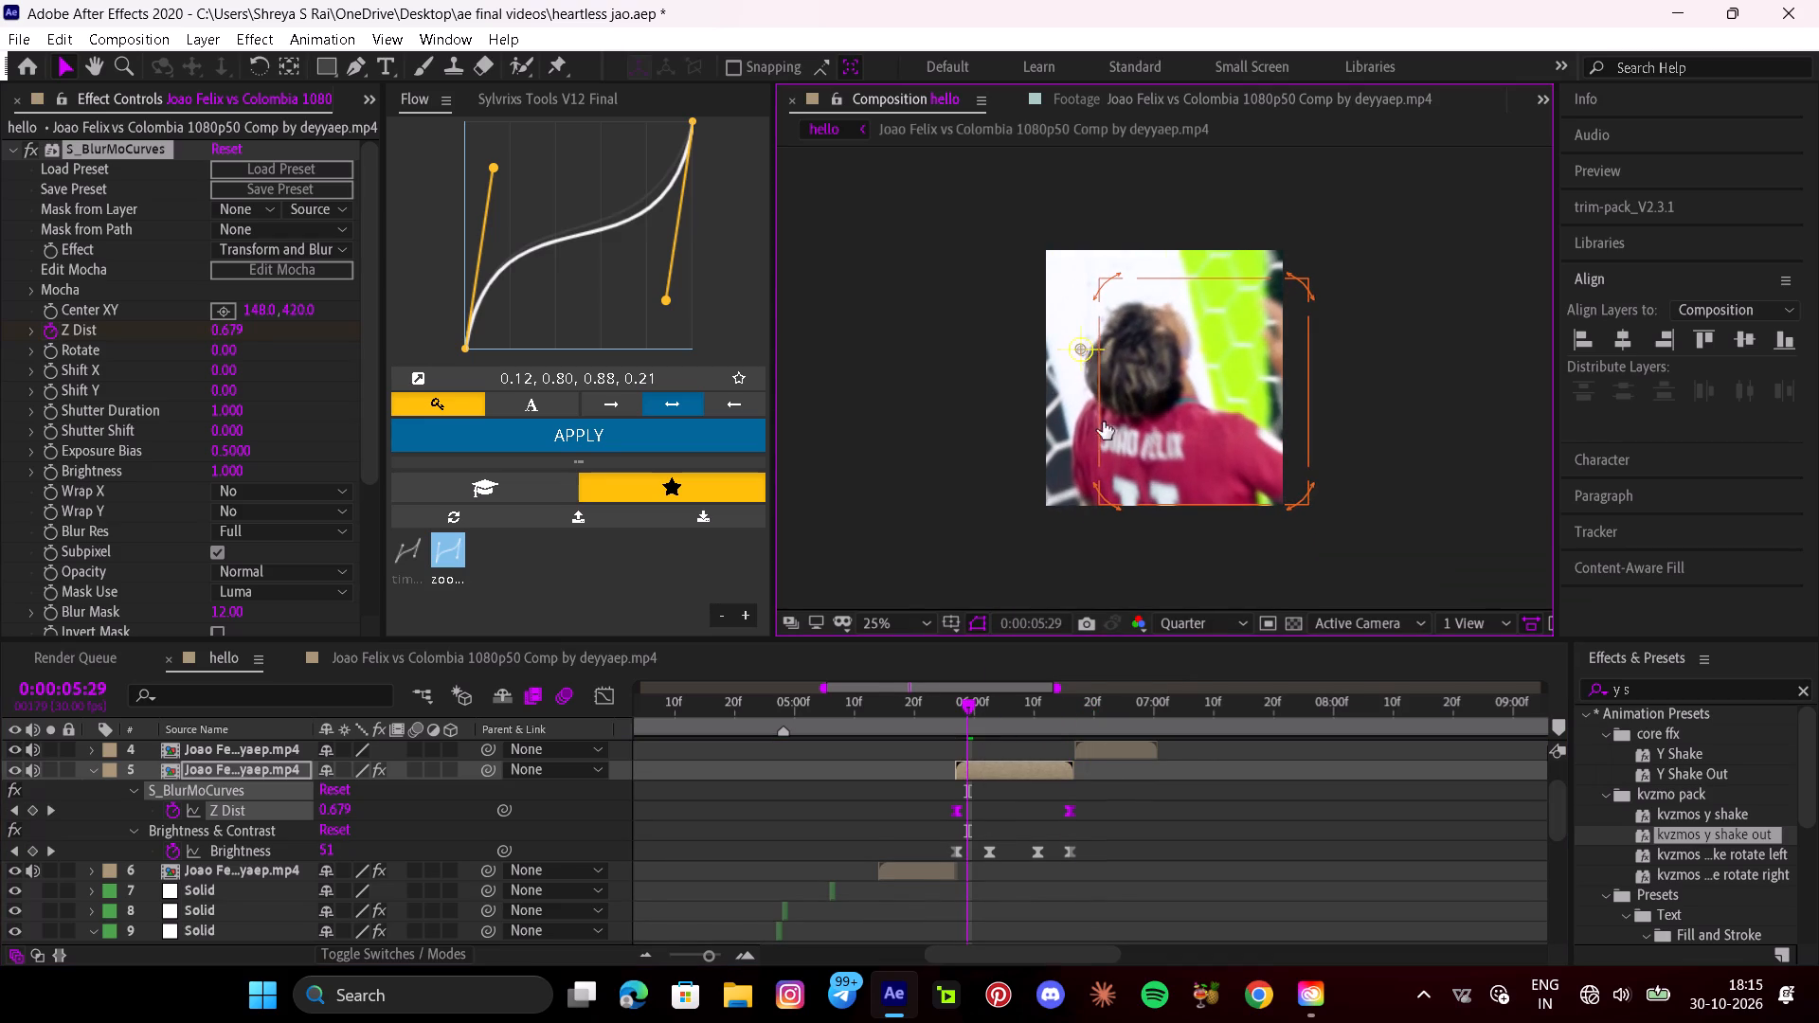
Ease the same clip's Z Dist keyframes with the 0.12, 0.80, 0.88, 0.21 Flow curve and preview from 0:00:02:21.
drag(1105, 790, 910, 811)
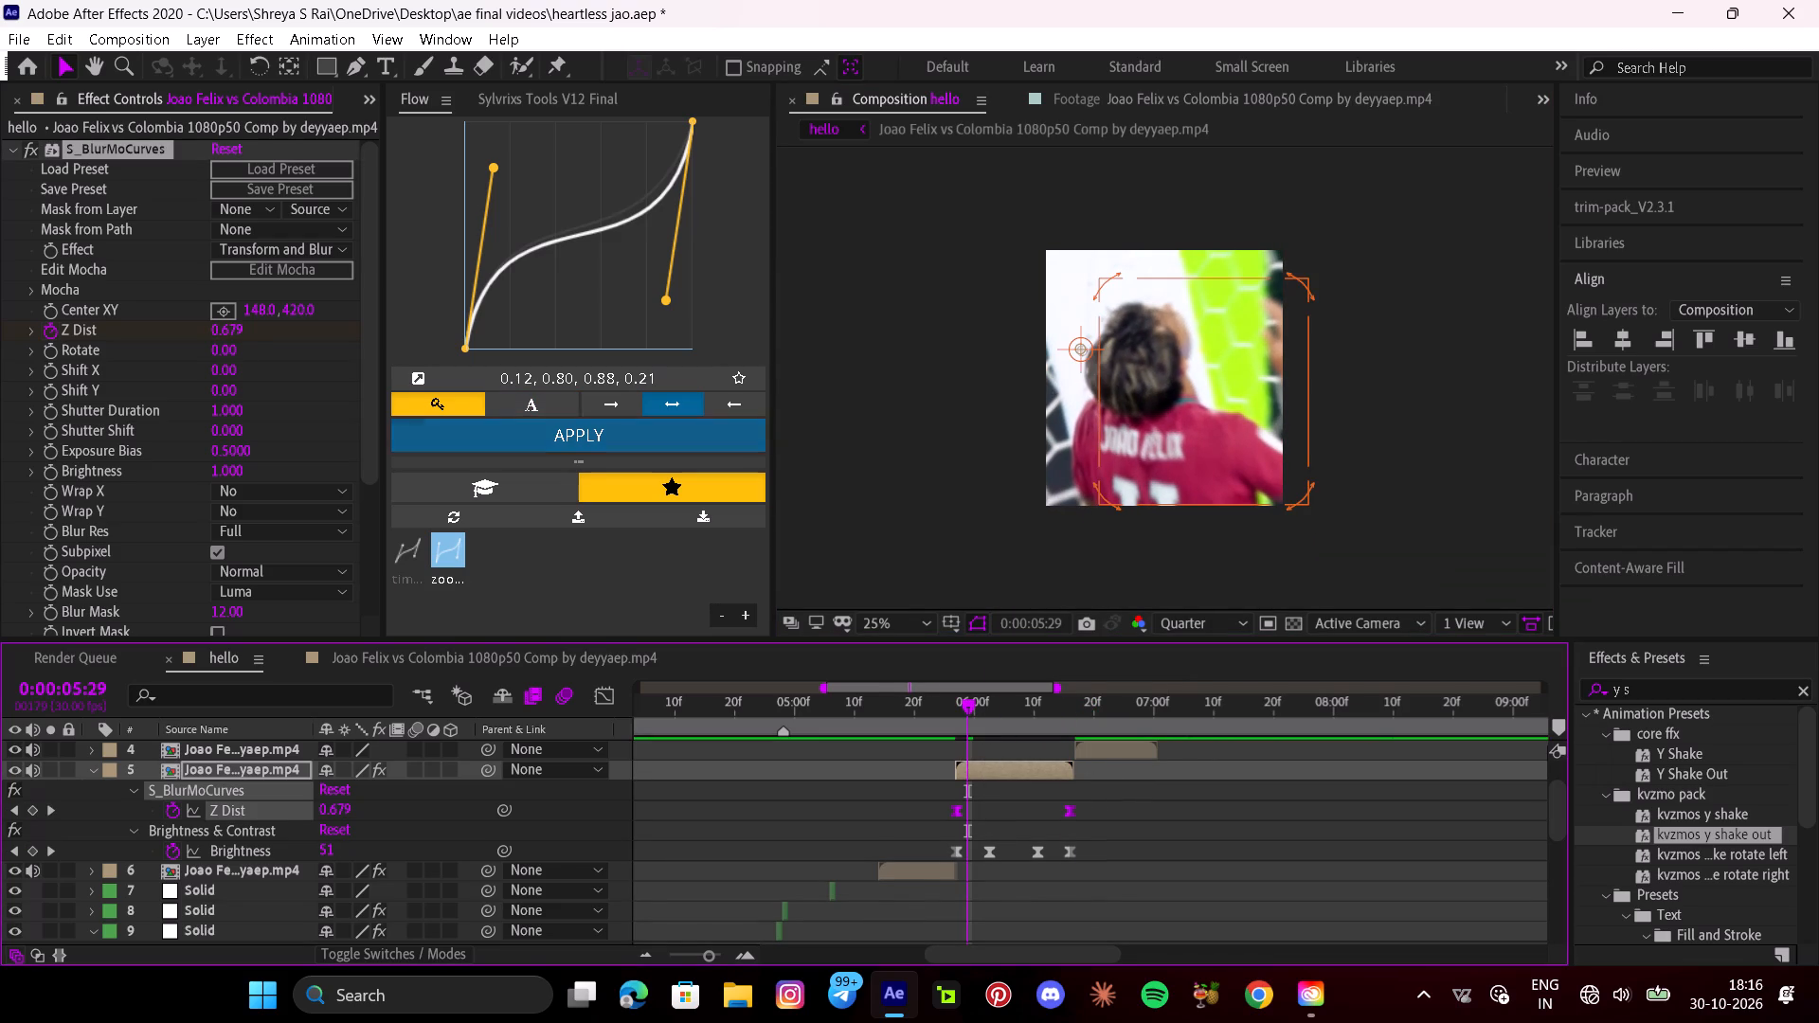
click(552, 431)
text(iu)
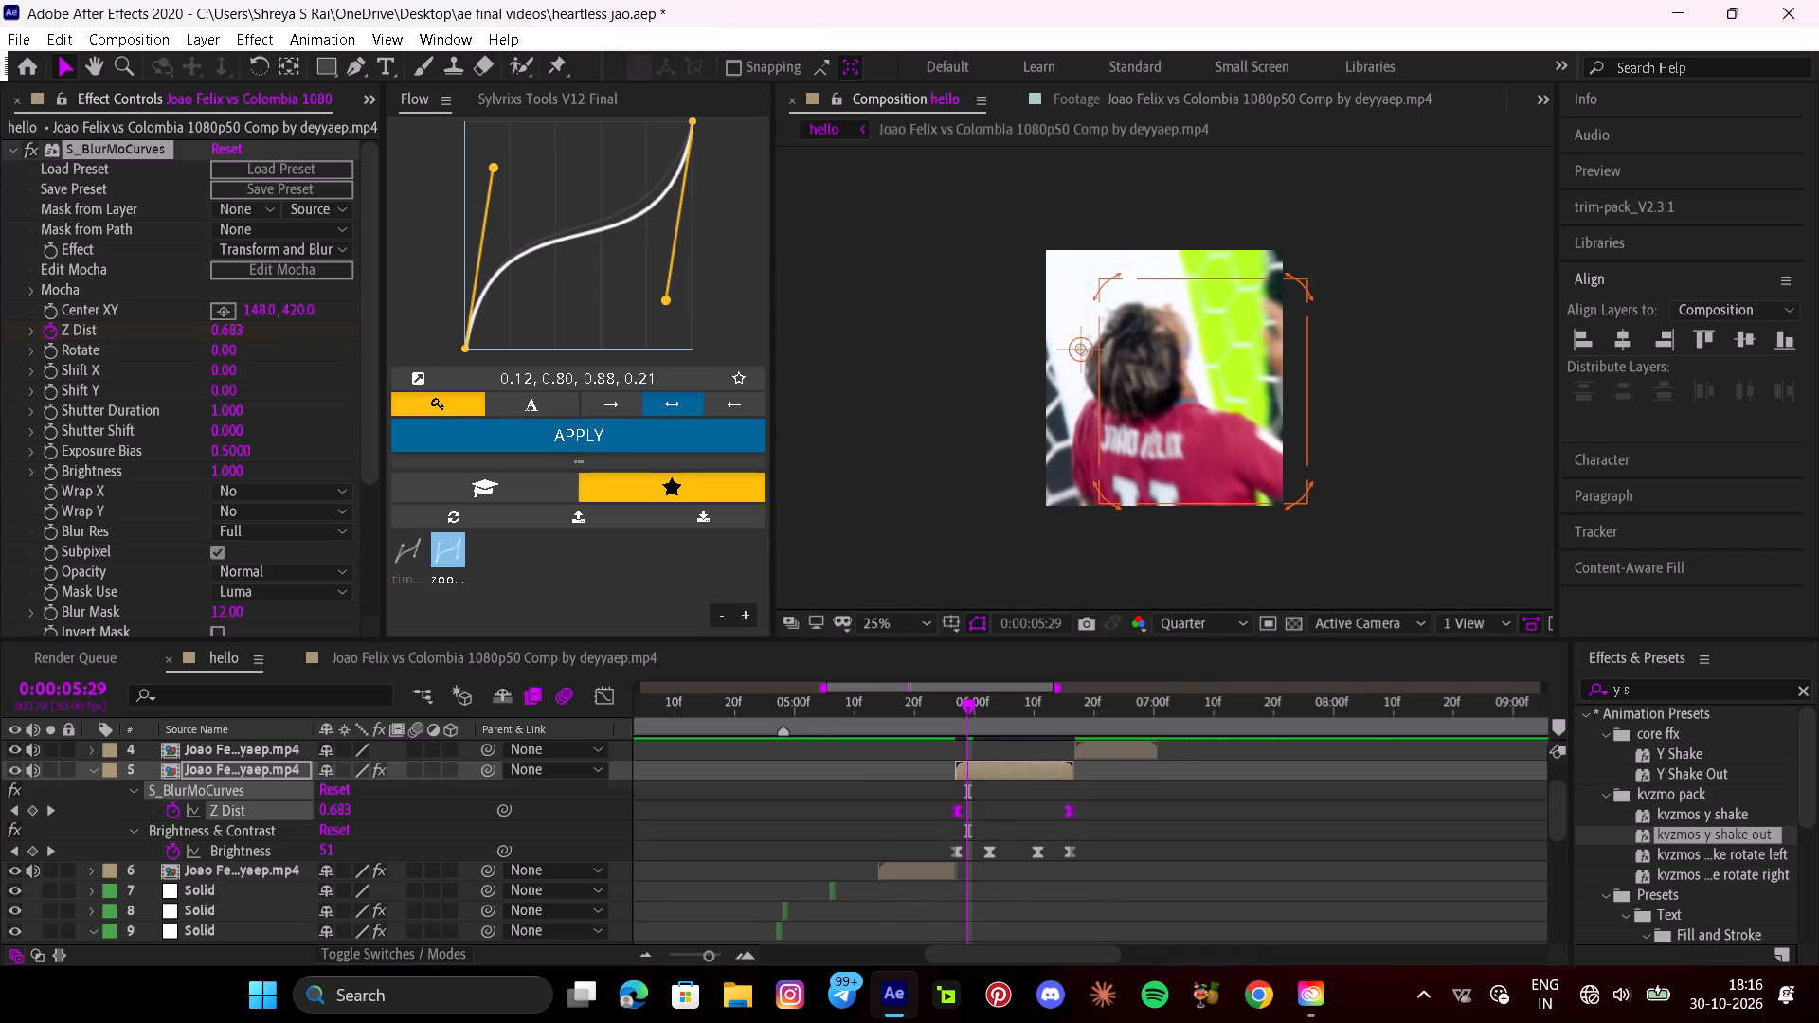
drag(961, 717, 585, 720)
key(space)
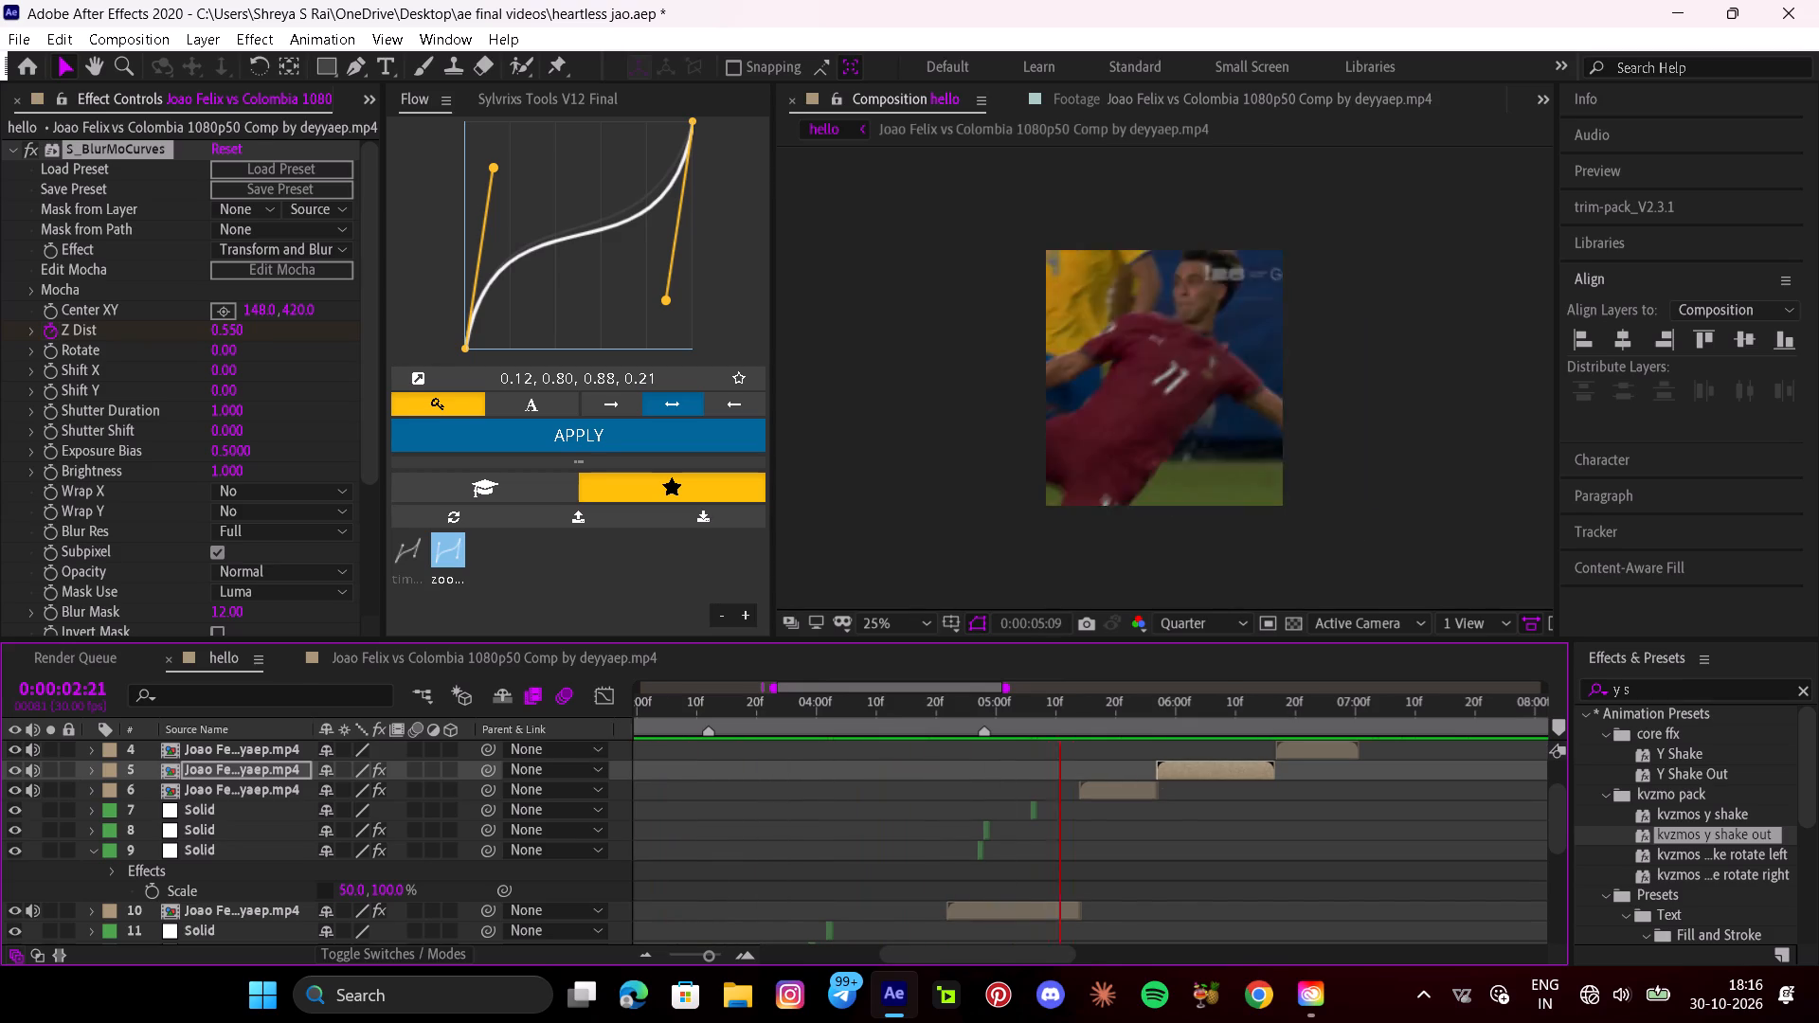
Preview the eased zooms from 0:00:05:07 through the clip starting at 0:00:05:27.
key(space)
drag(1291, 704, 1067, 746)
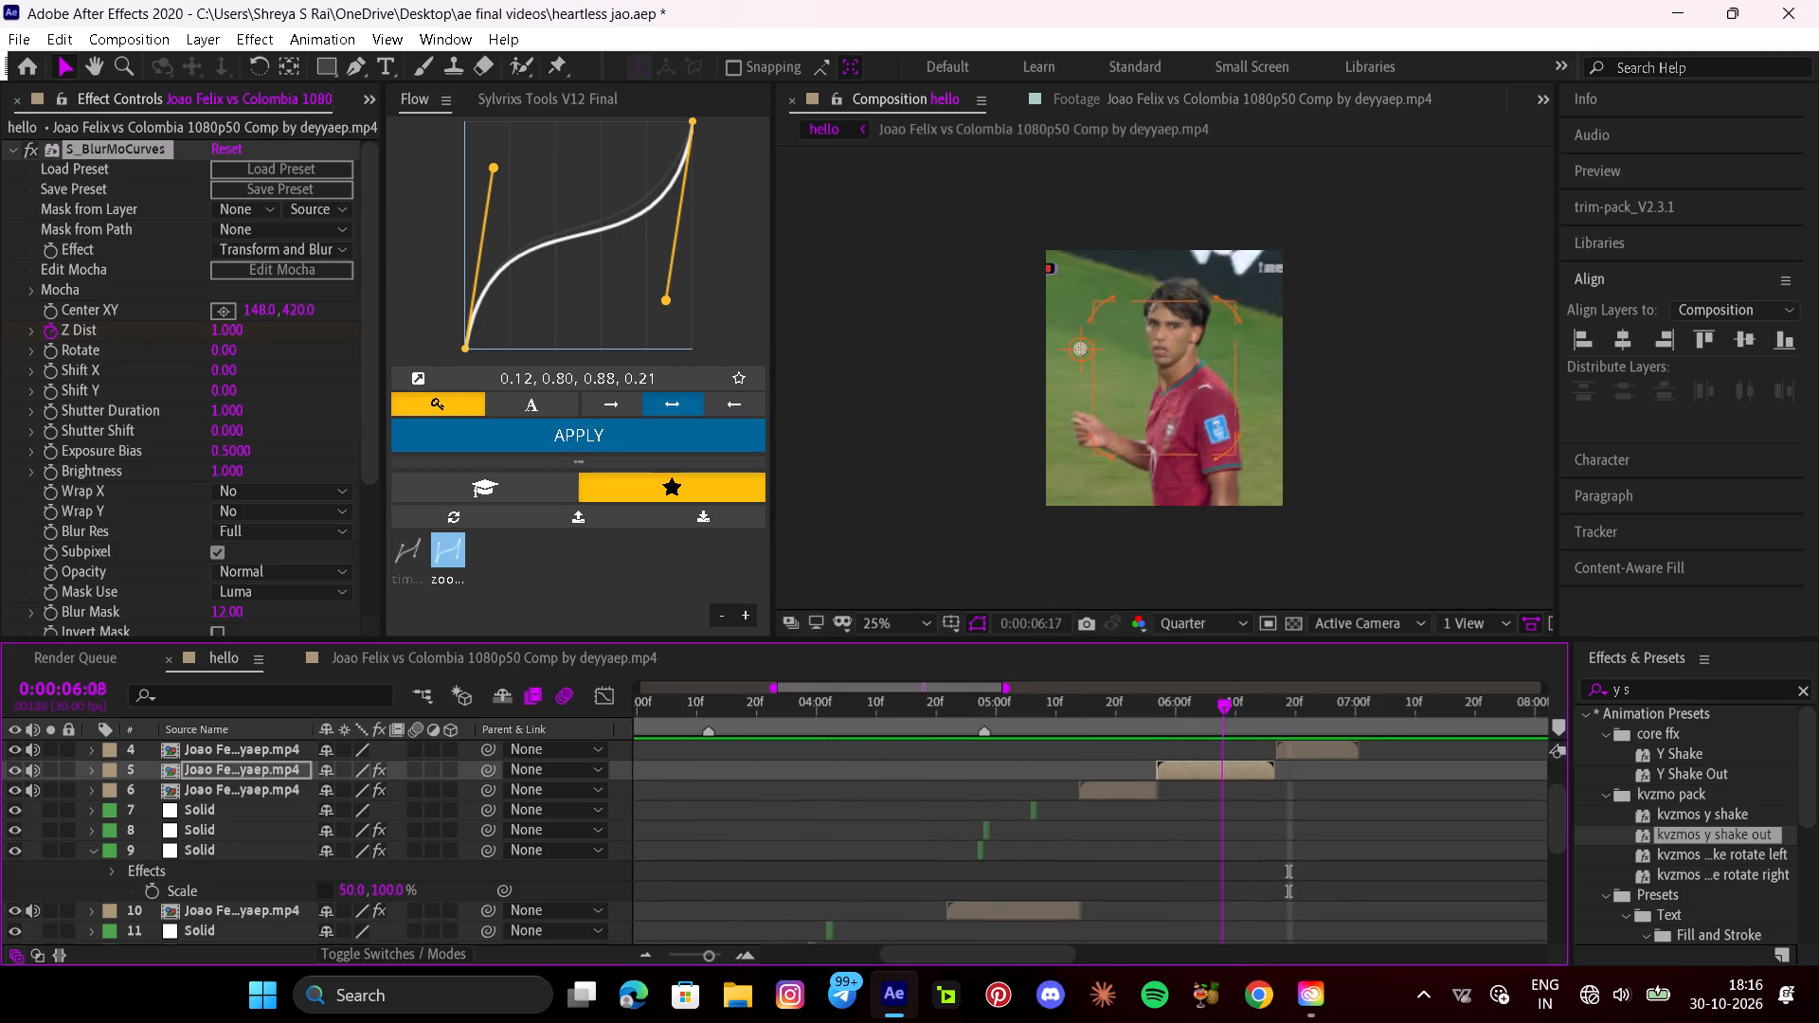
drag(1067, 746, 1038, 746)
key(space)
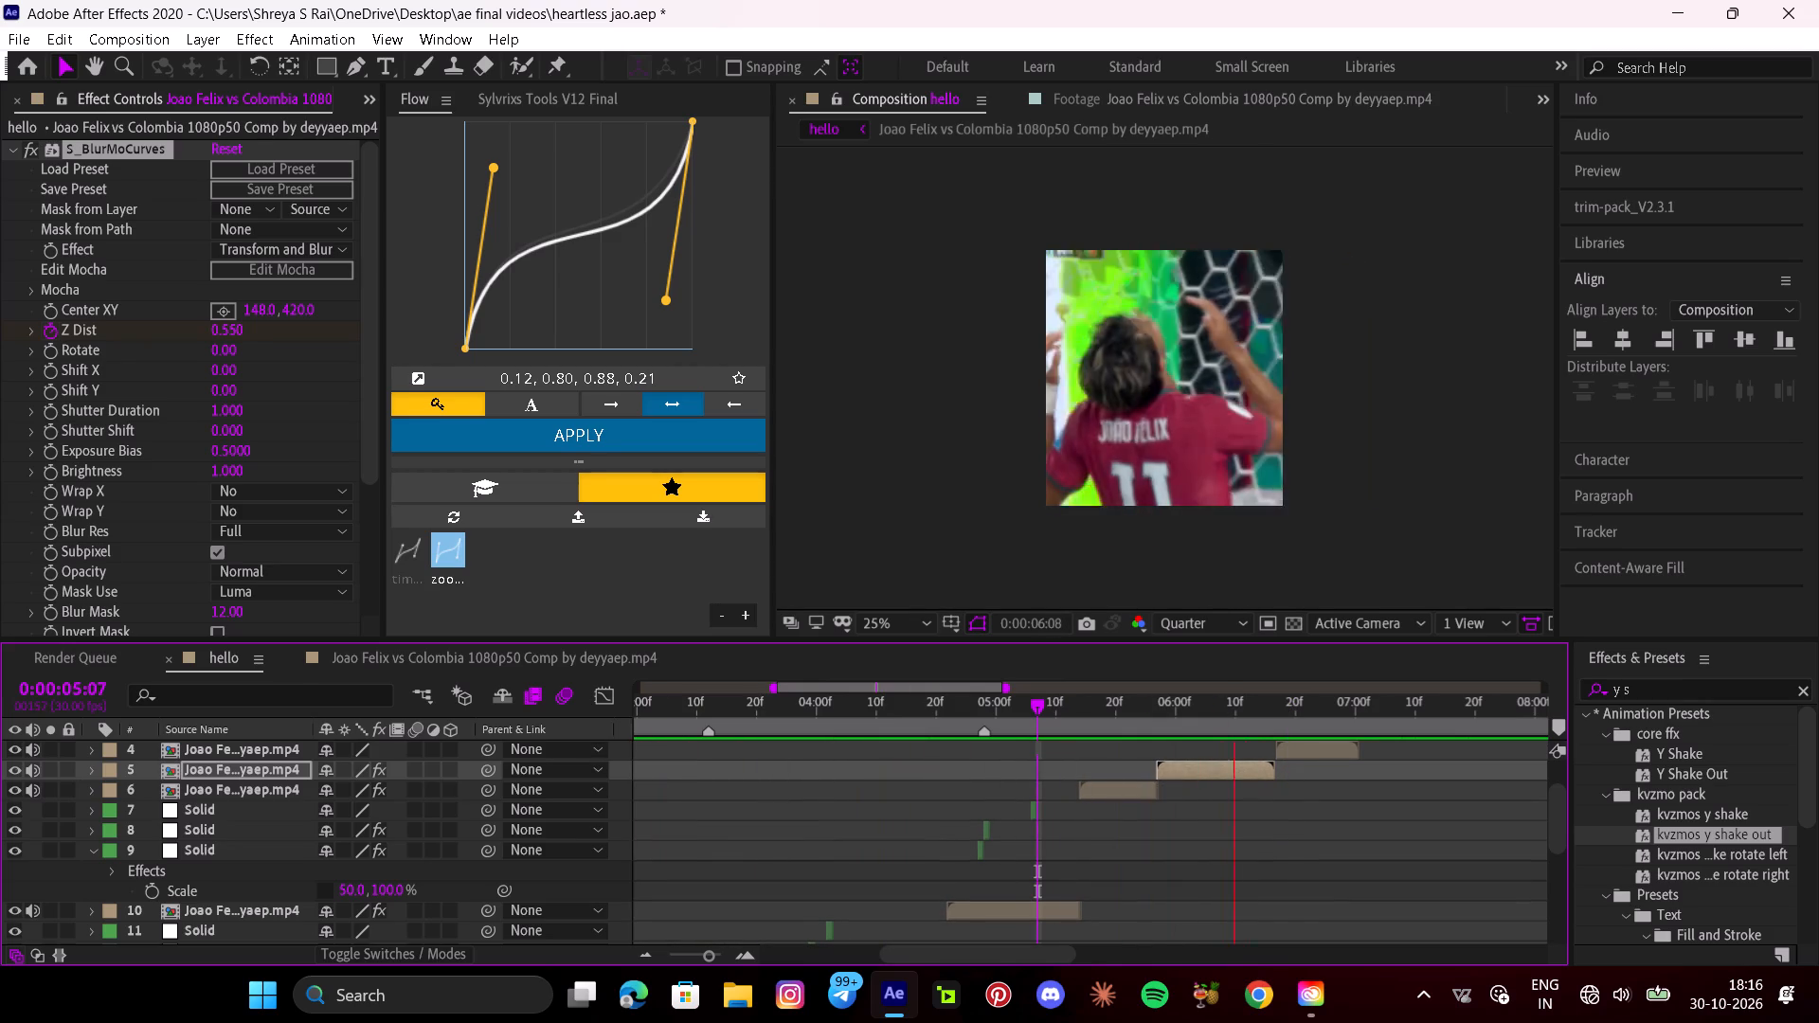
key(space)
Paste the copied blur and brightness effects onto the clip starting at 0:00:06:17 and compress their keyframes to end at 0:00:07:00.
click(1314, 748)
key(i)
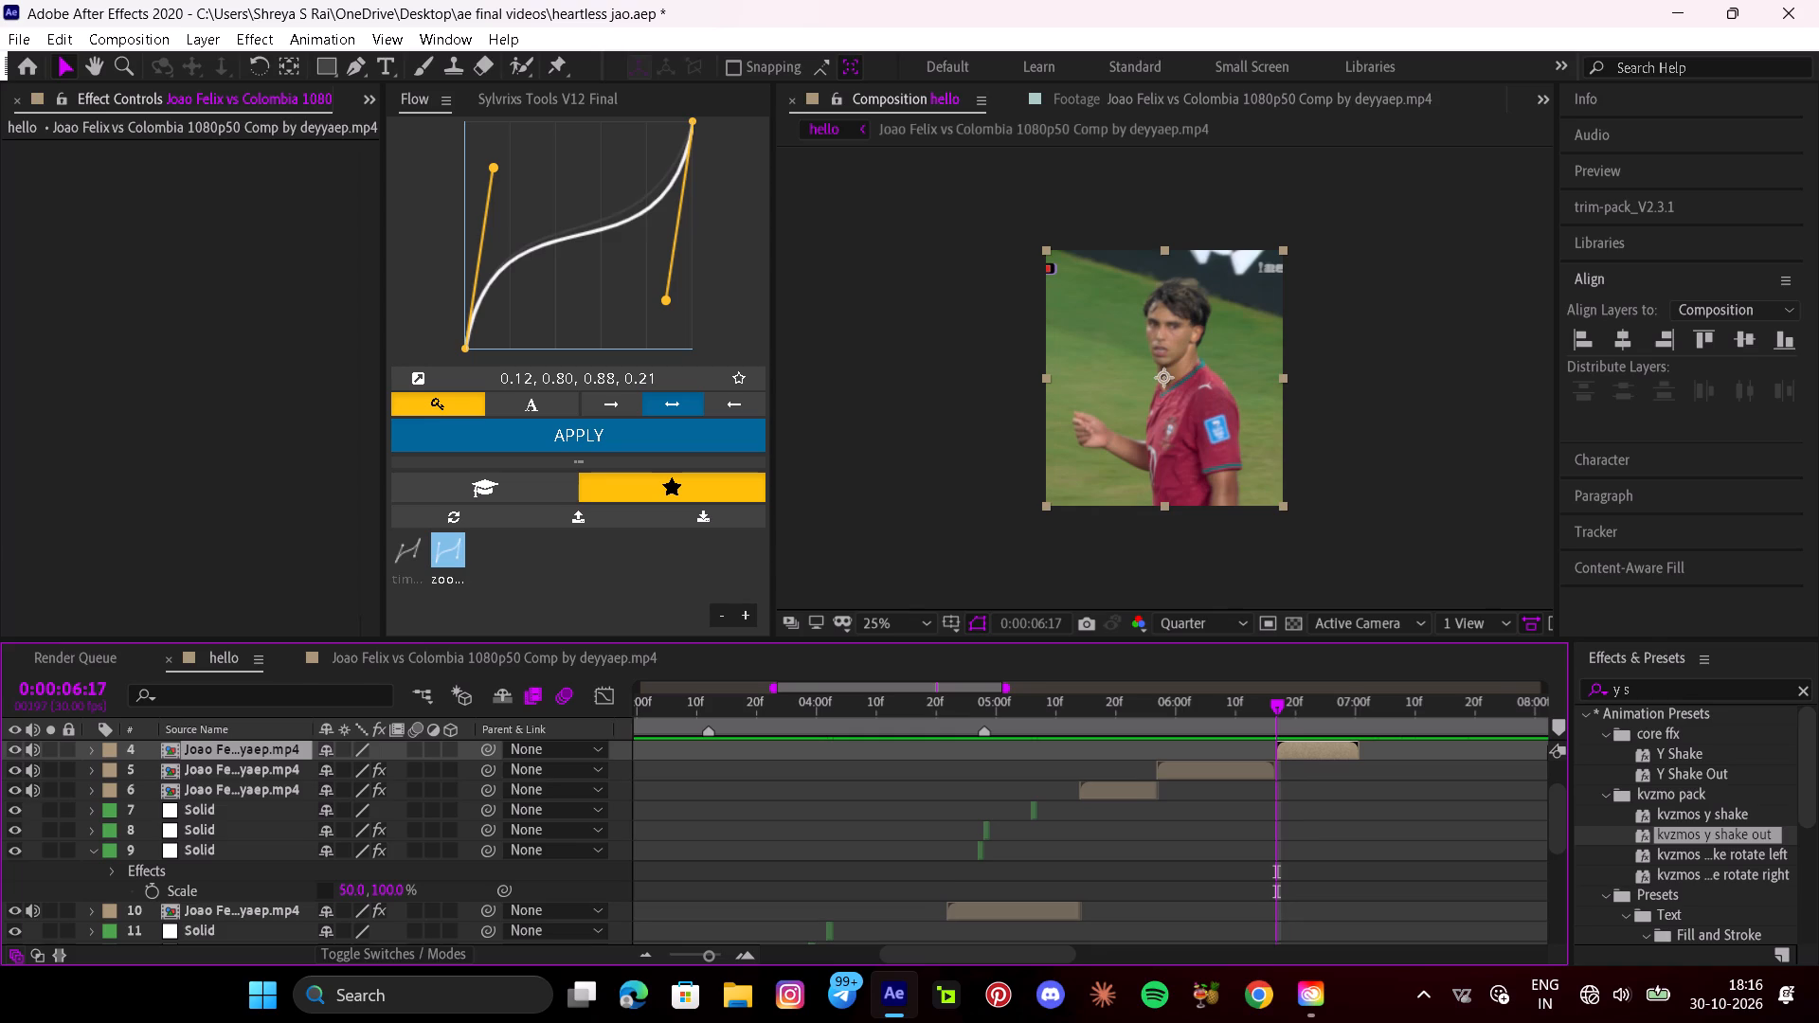
key(ctrl+v)
key(u)
drag(1422, 780, 1180, 854)
key(o)
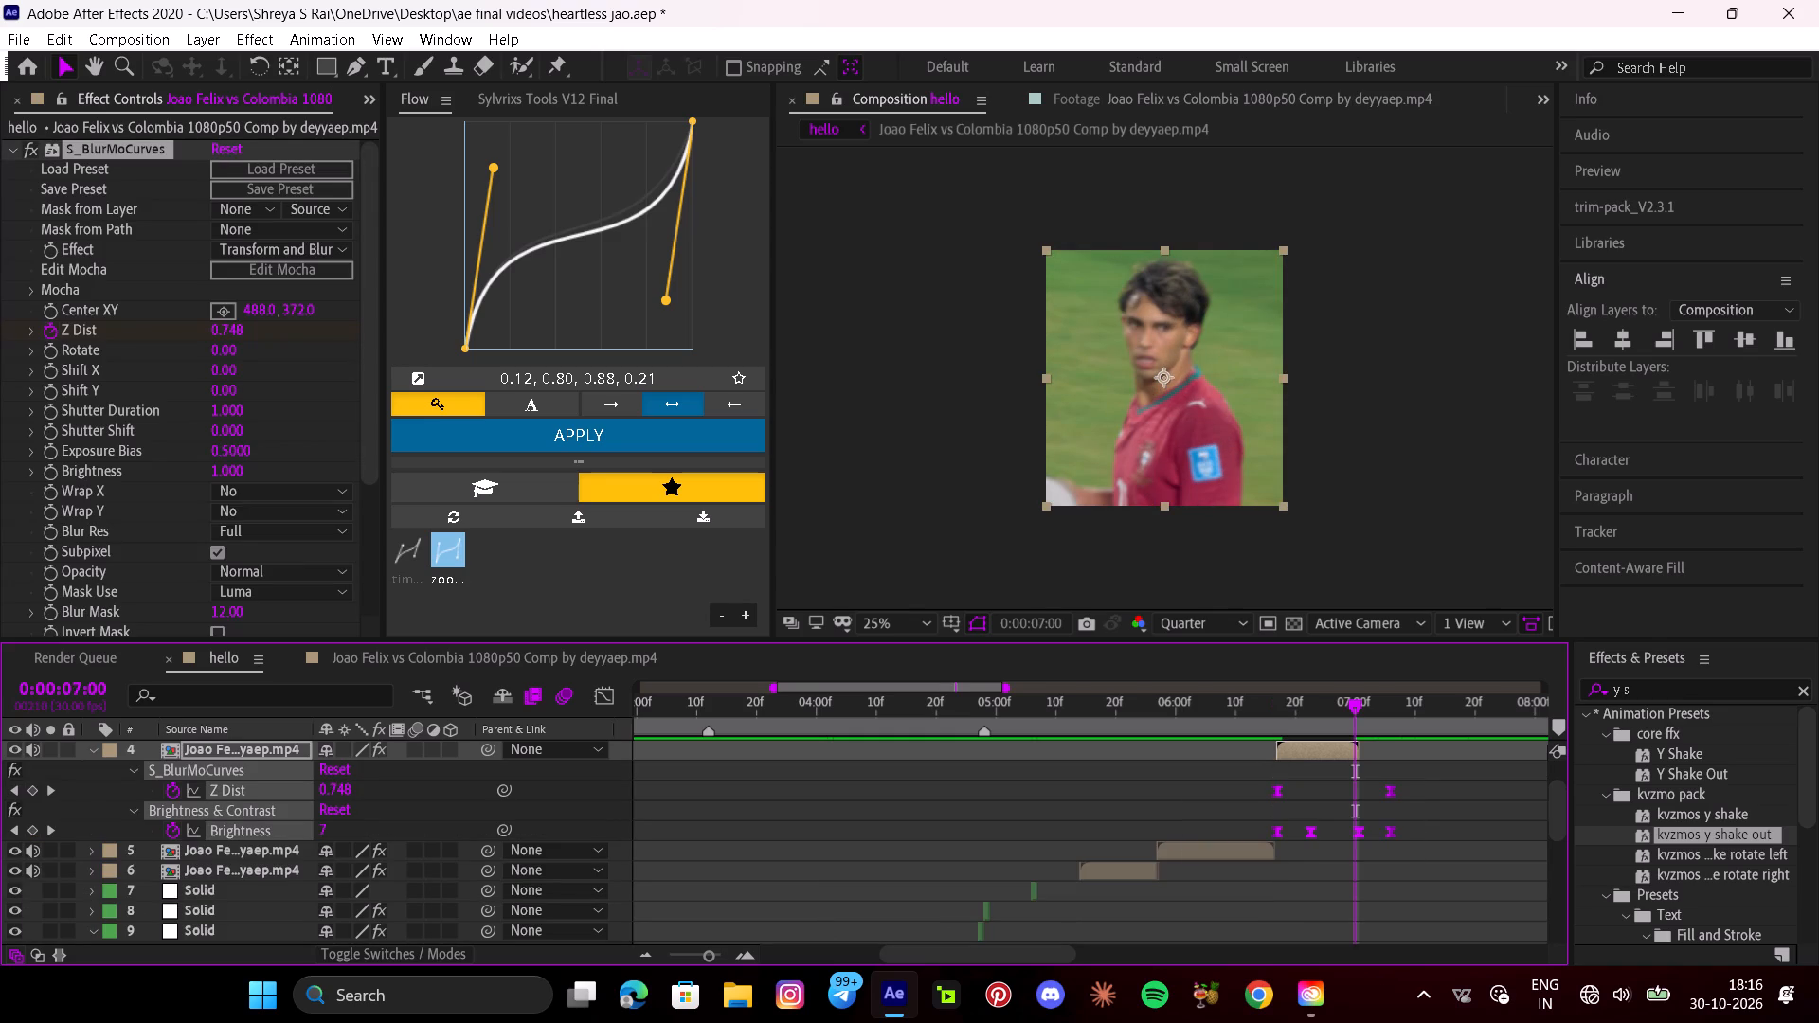
alt+drag(1393, 792, 1354, 801)
text(iu)
Preview the clip starting at 0:00:06:17, and play the sequence leading into it from 0:00:04:24.
key(space)
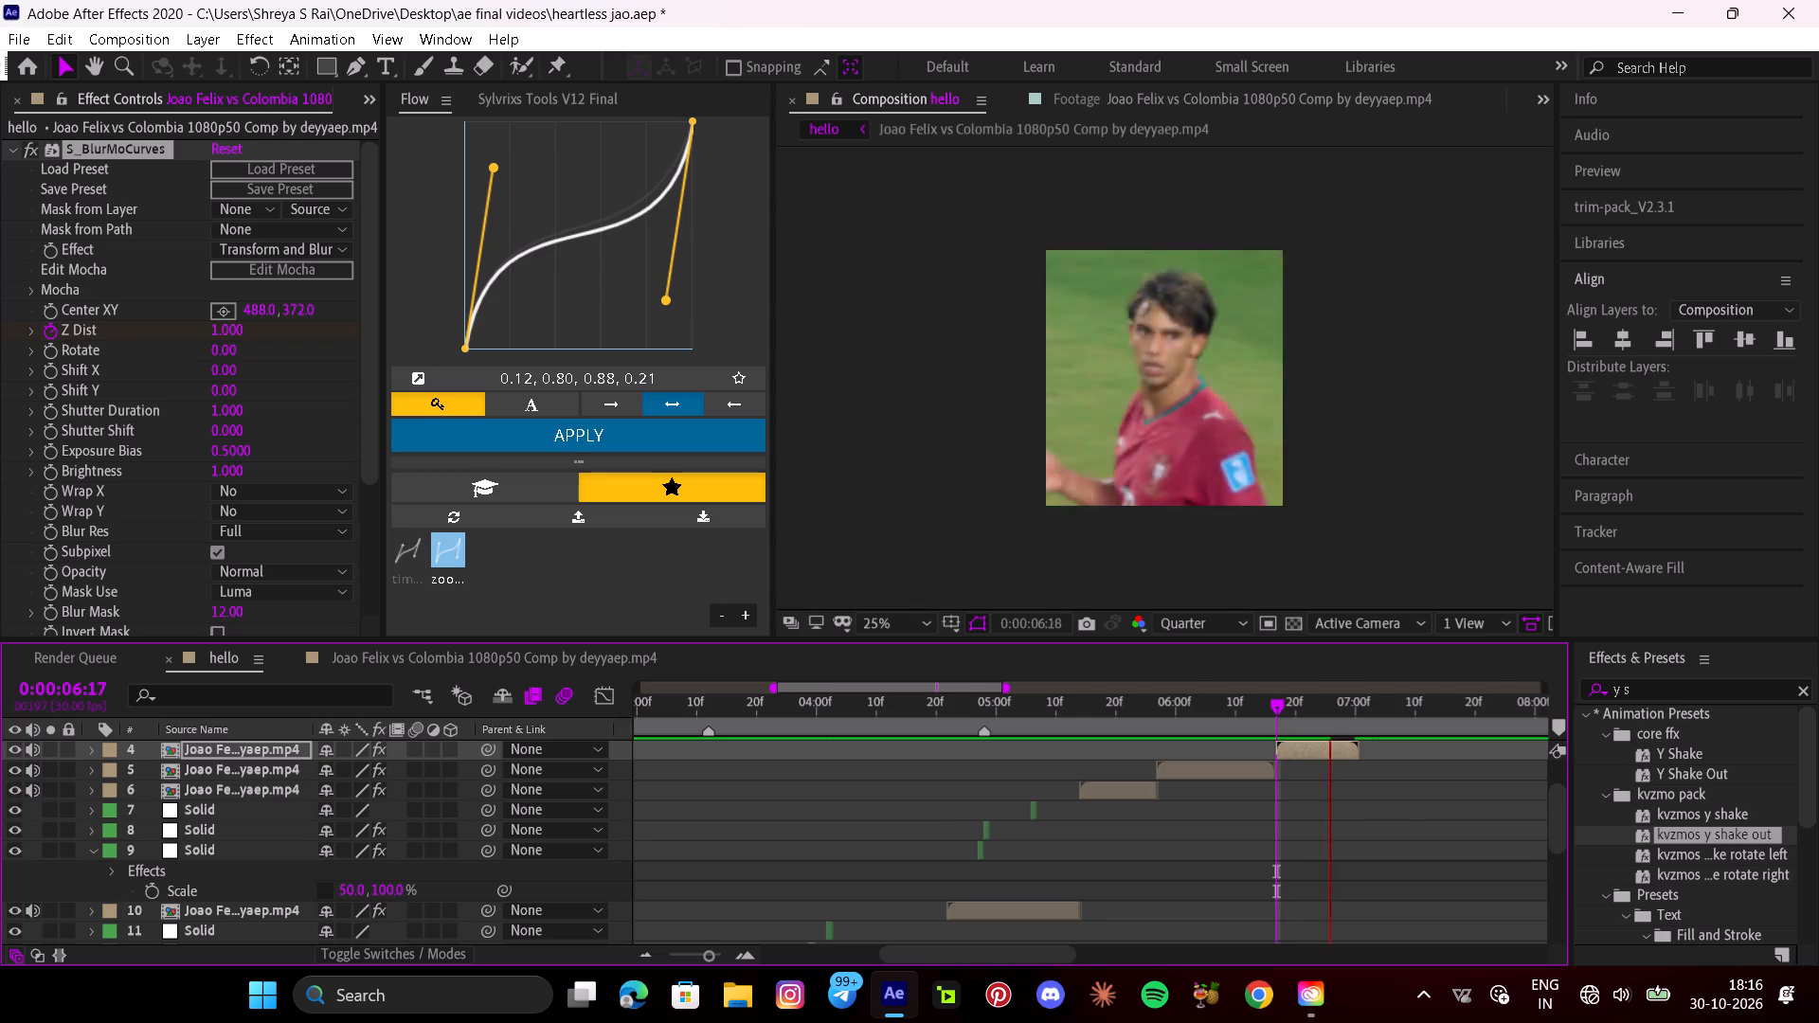
key(space)
drag(1394, 714, 929, 768)
key(space)
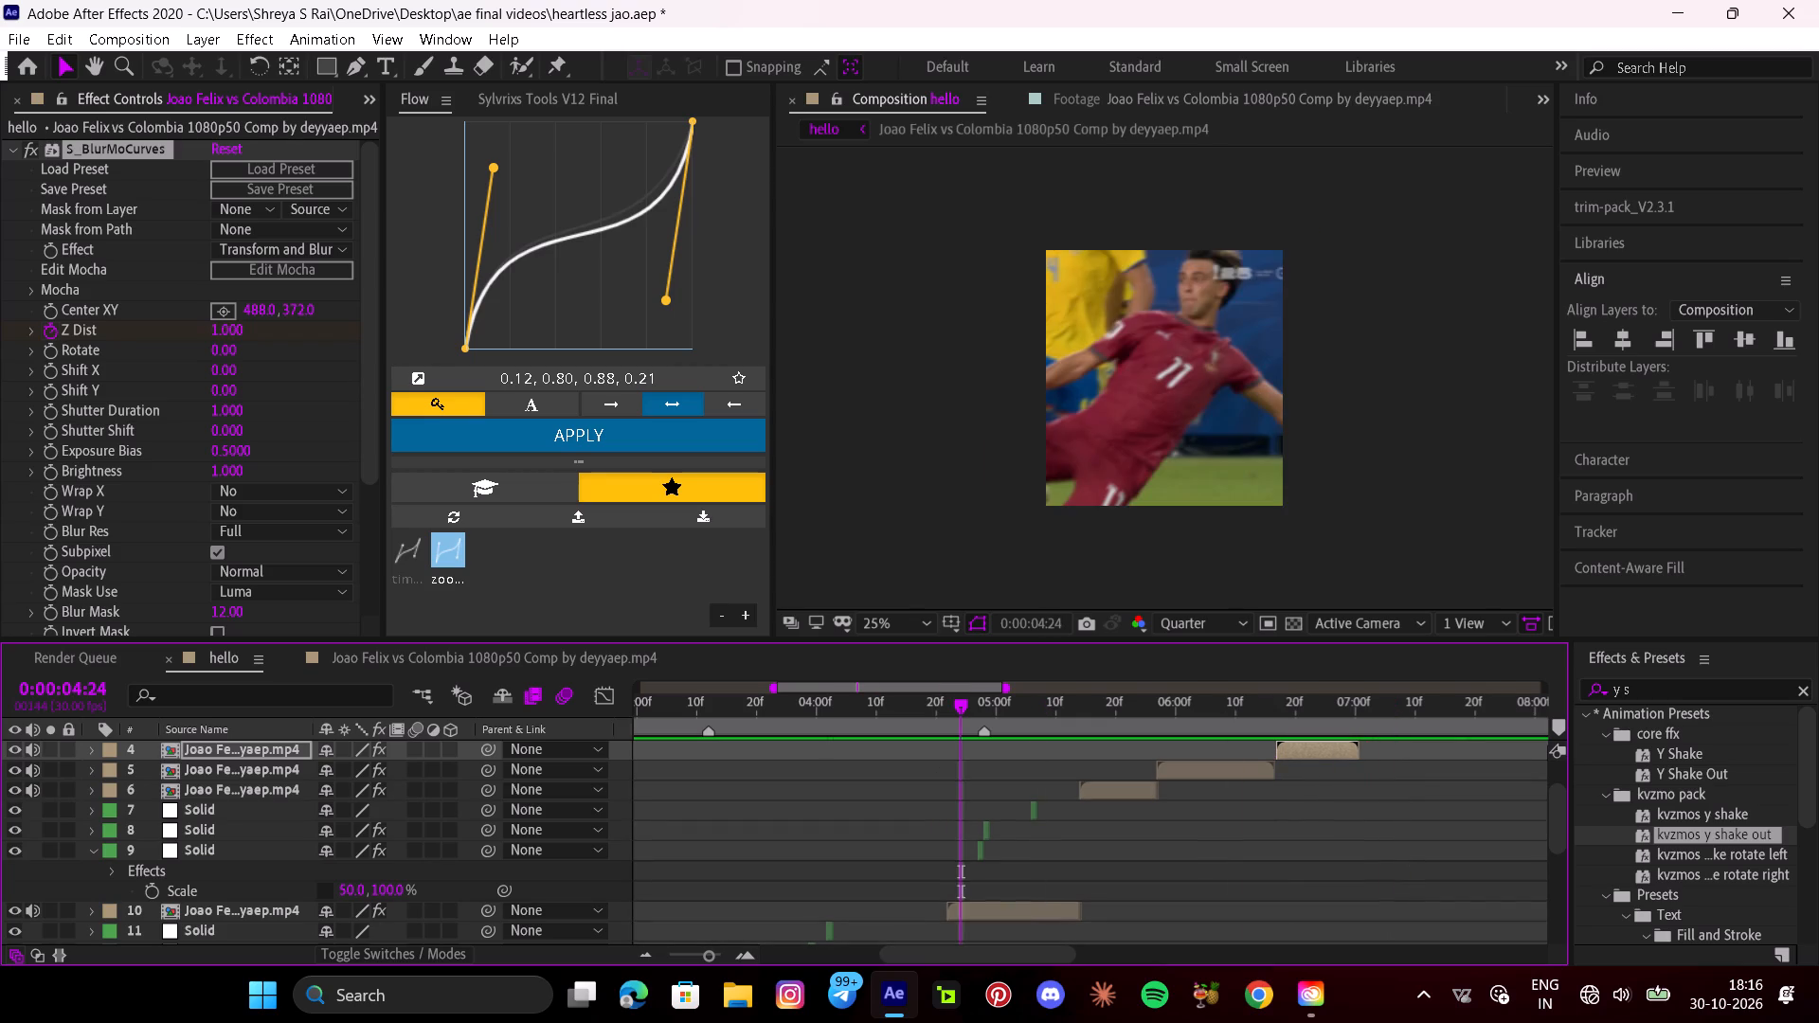
scroll(1230, 817, up, 3)
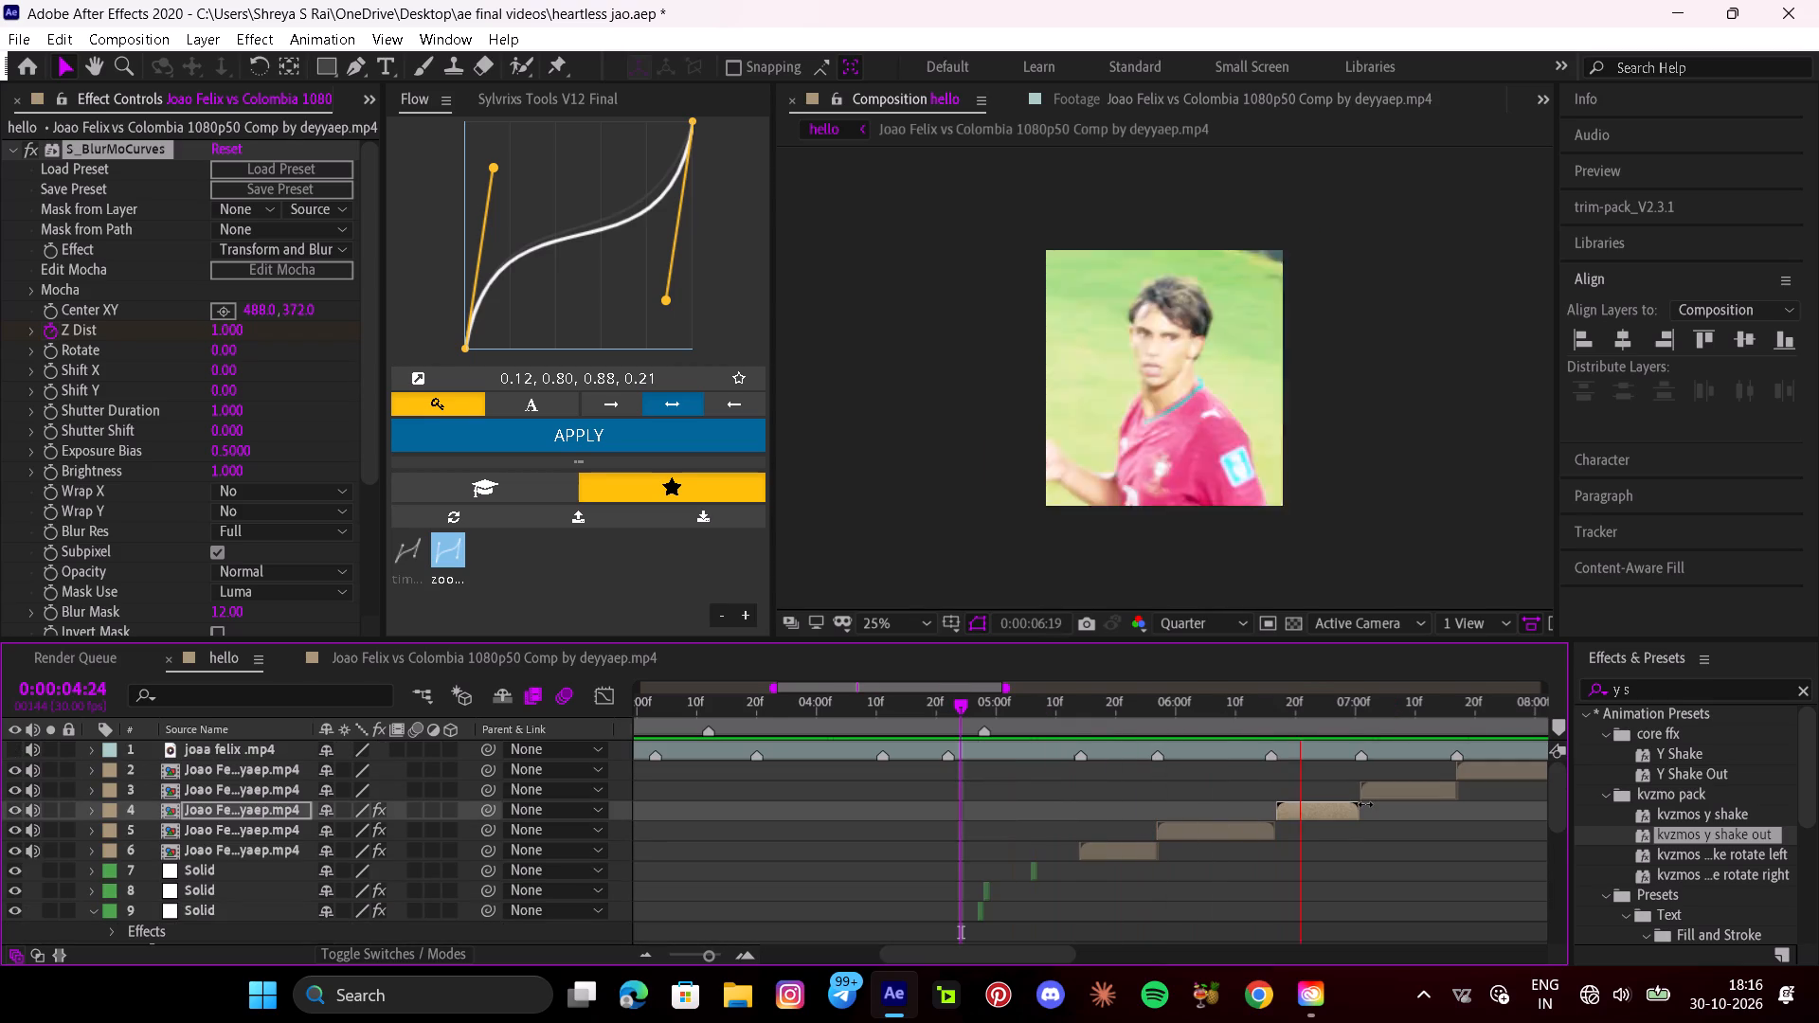
key(space)
Paste the copied blur and brightness effects onto the clip starting at 0:00:07:01 and compress their keyframes to finish within the clip.
click(1398, 797)
key(i)
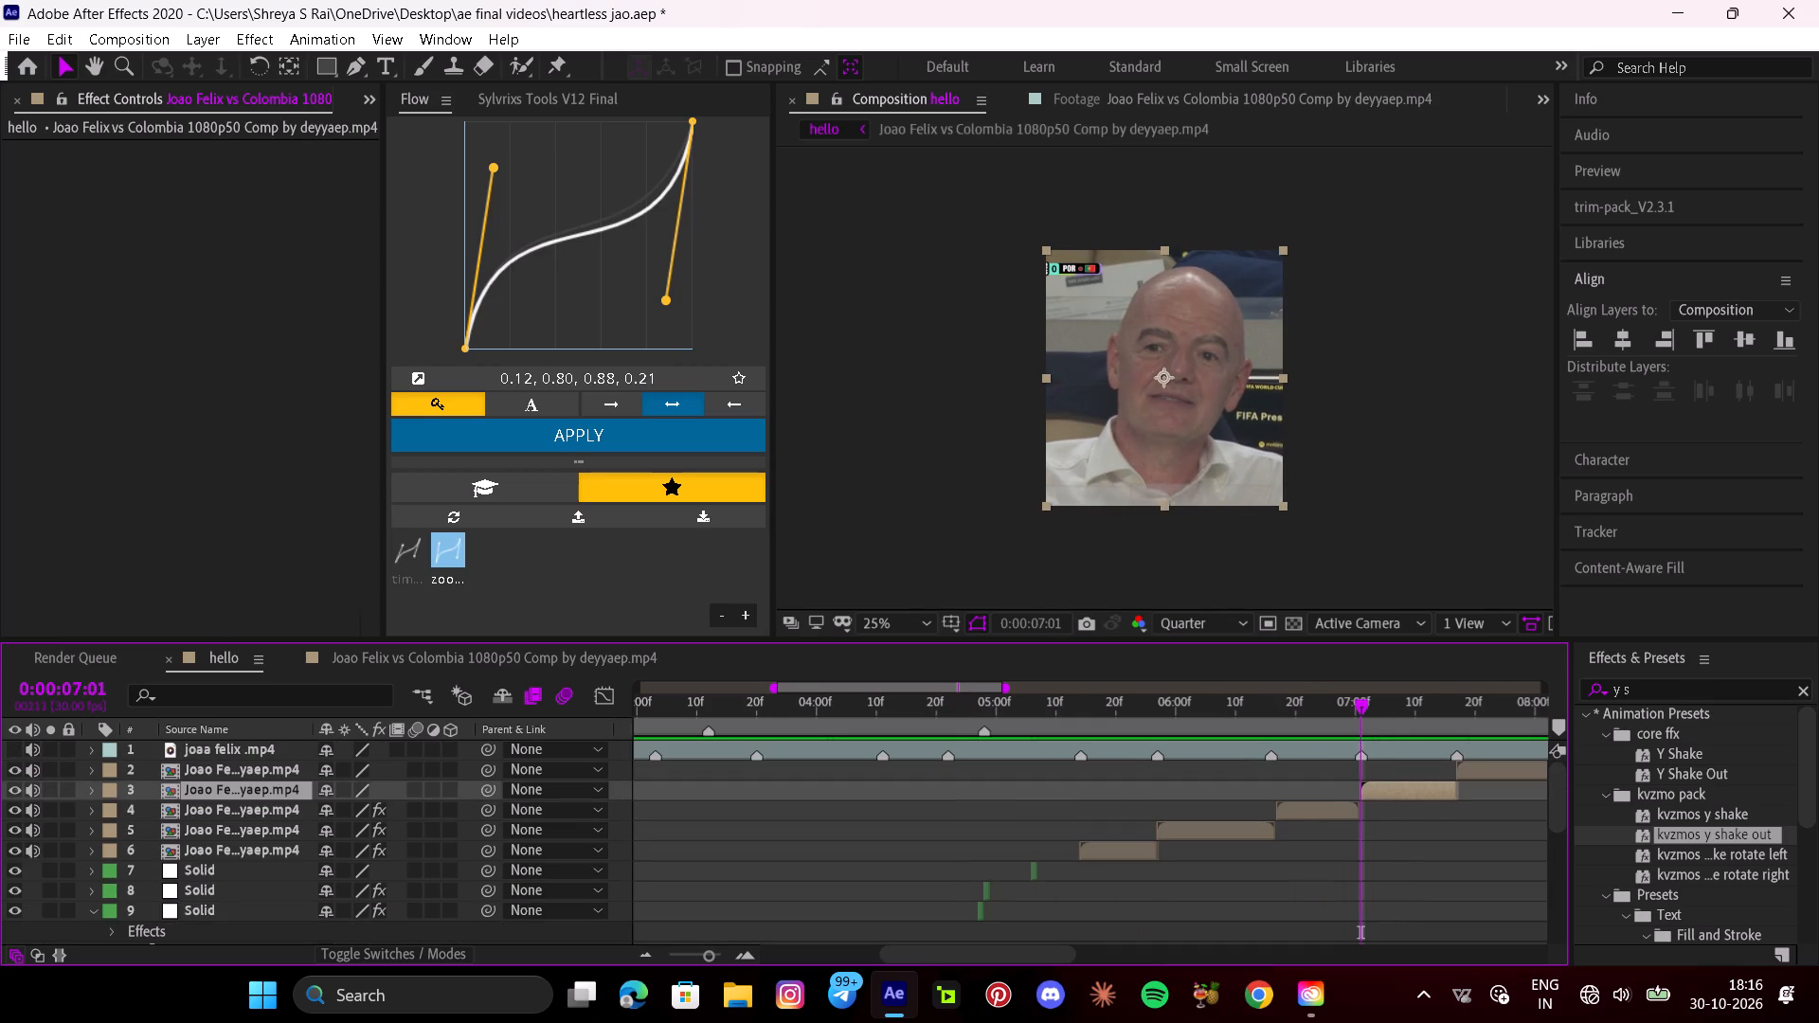
key(ctrl+v)
scroll(1030, 947, down, 4)
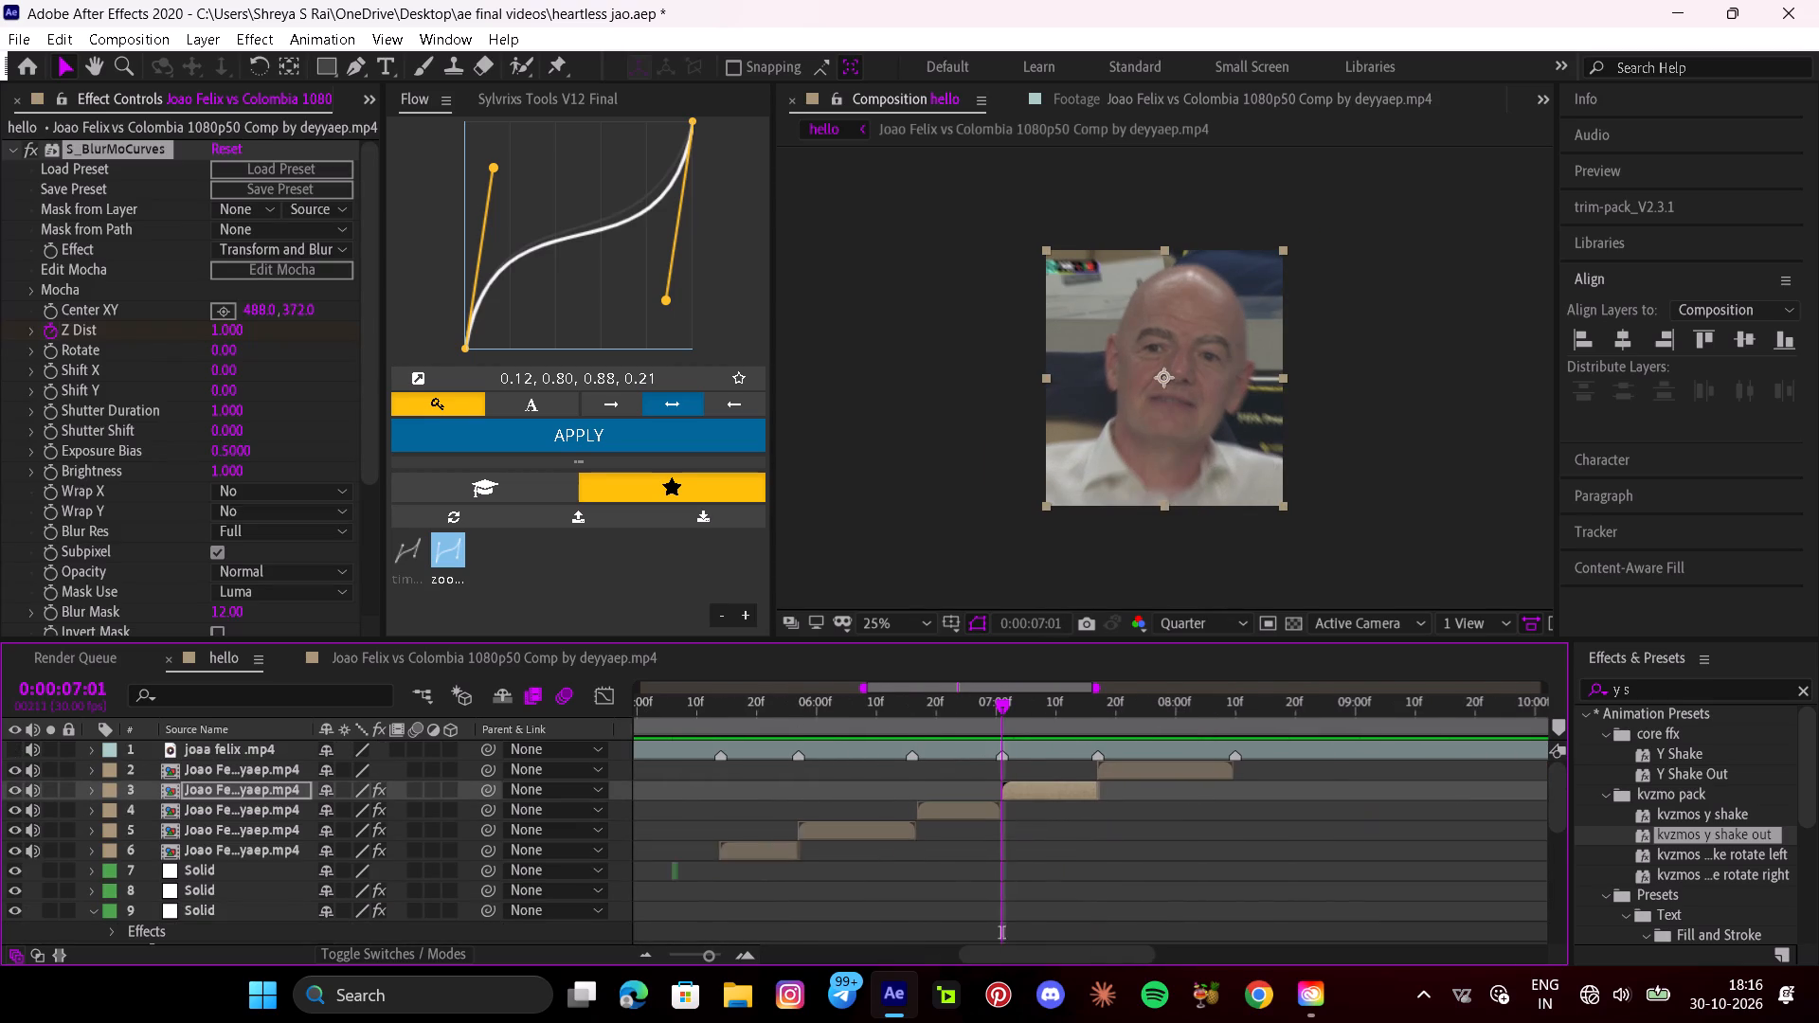
key(u)
drag(1148, 817, 980, 875)
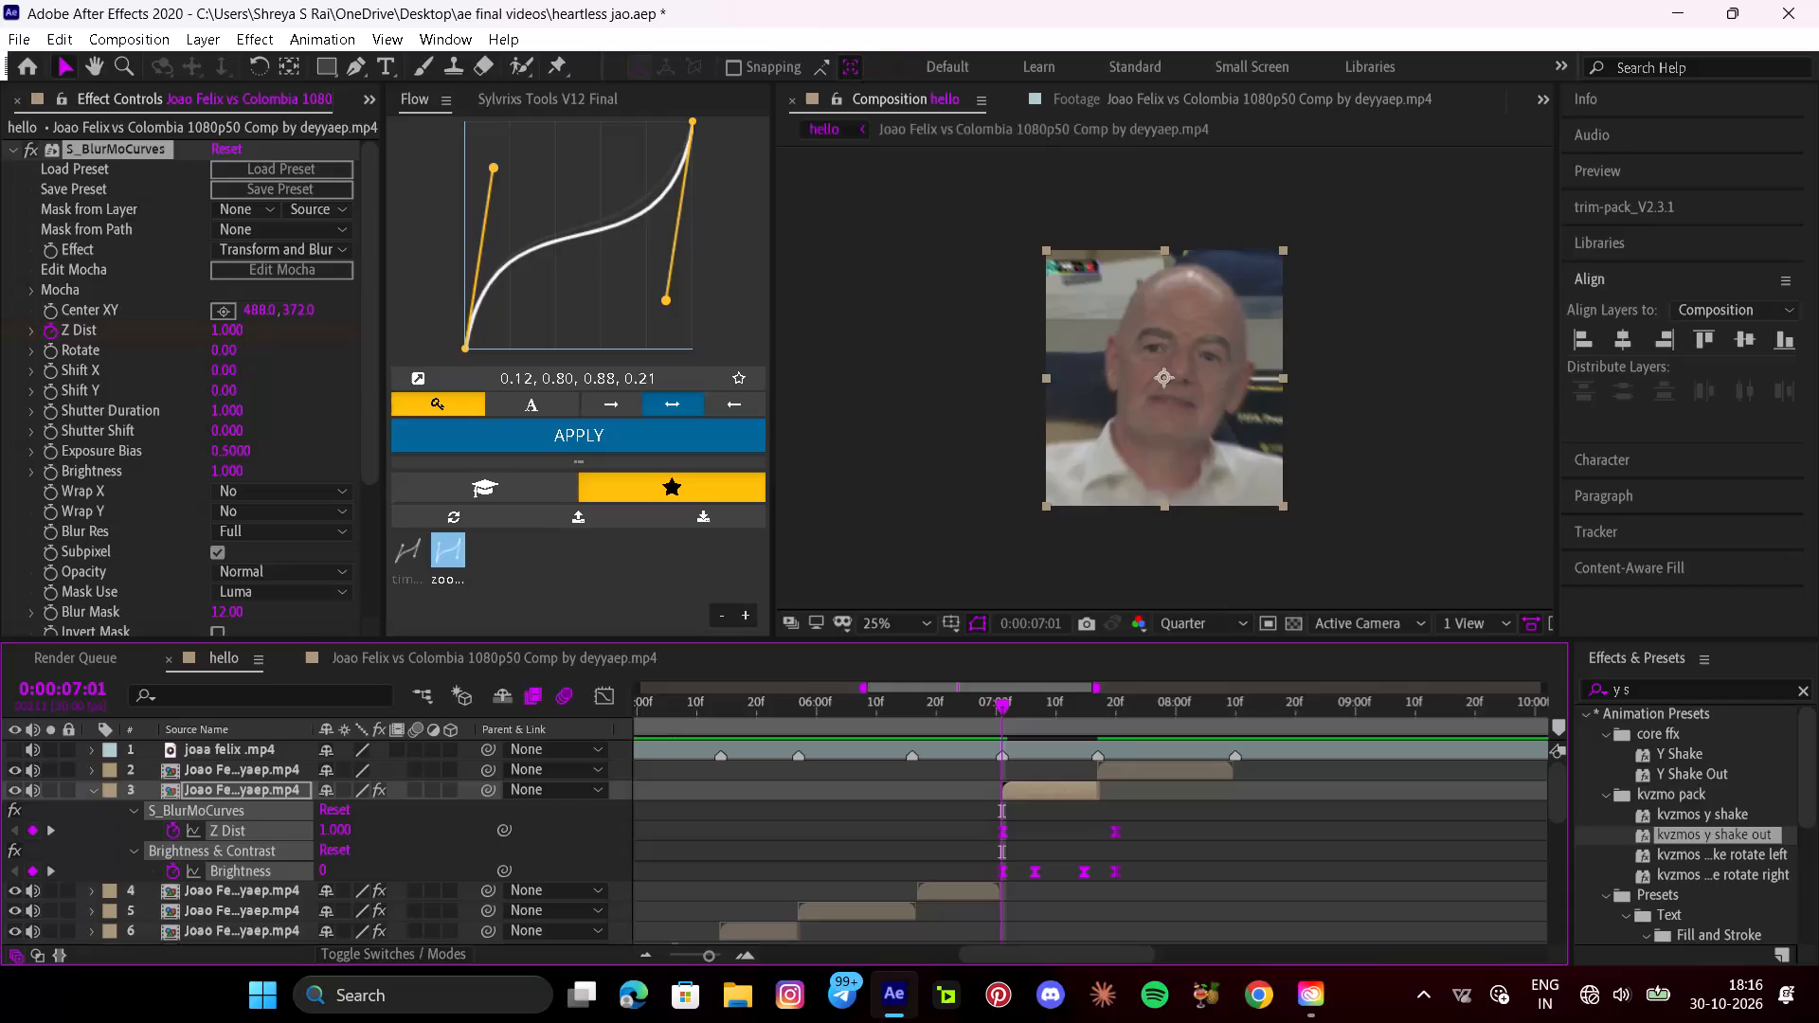
alt+drag(1117, 835, 1100, 835)
alt+drag(1100, 835, 1095, 835)
Time-reverse the Z Dist keyframes on the clip starting at 0:00:07:01.
drag(1197, 824, 977, 833)
right_click(997, 831)
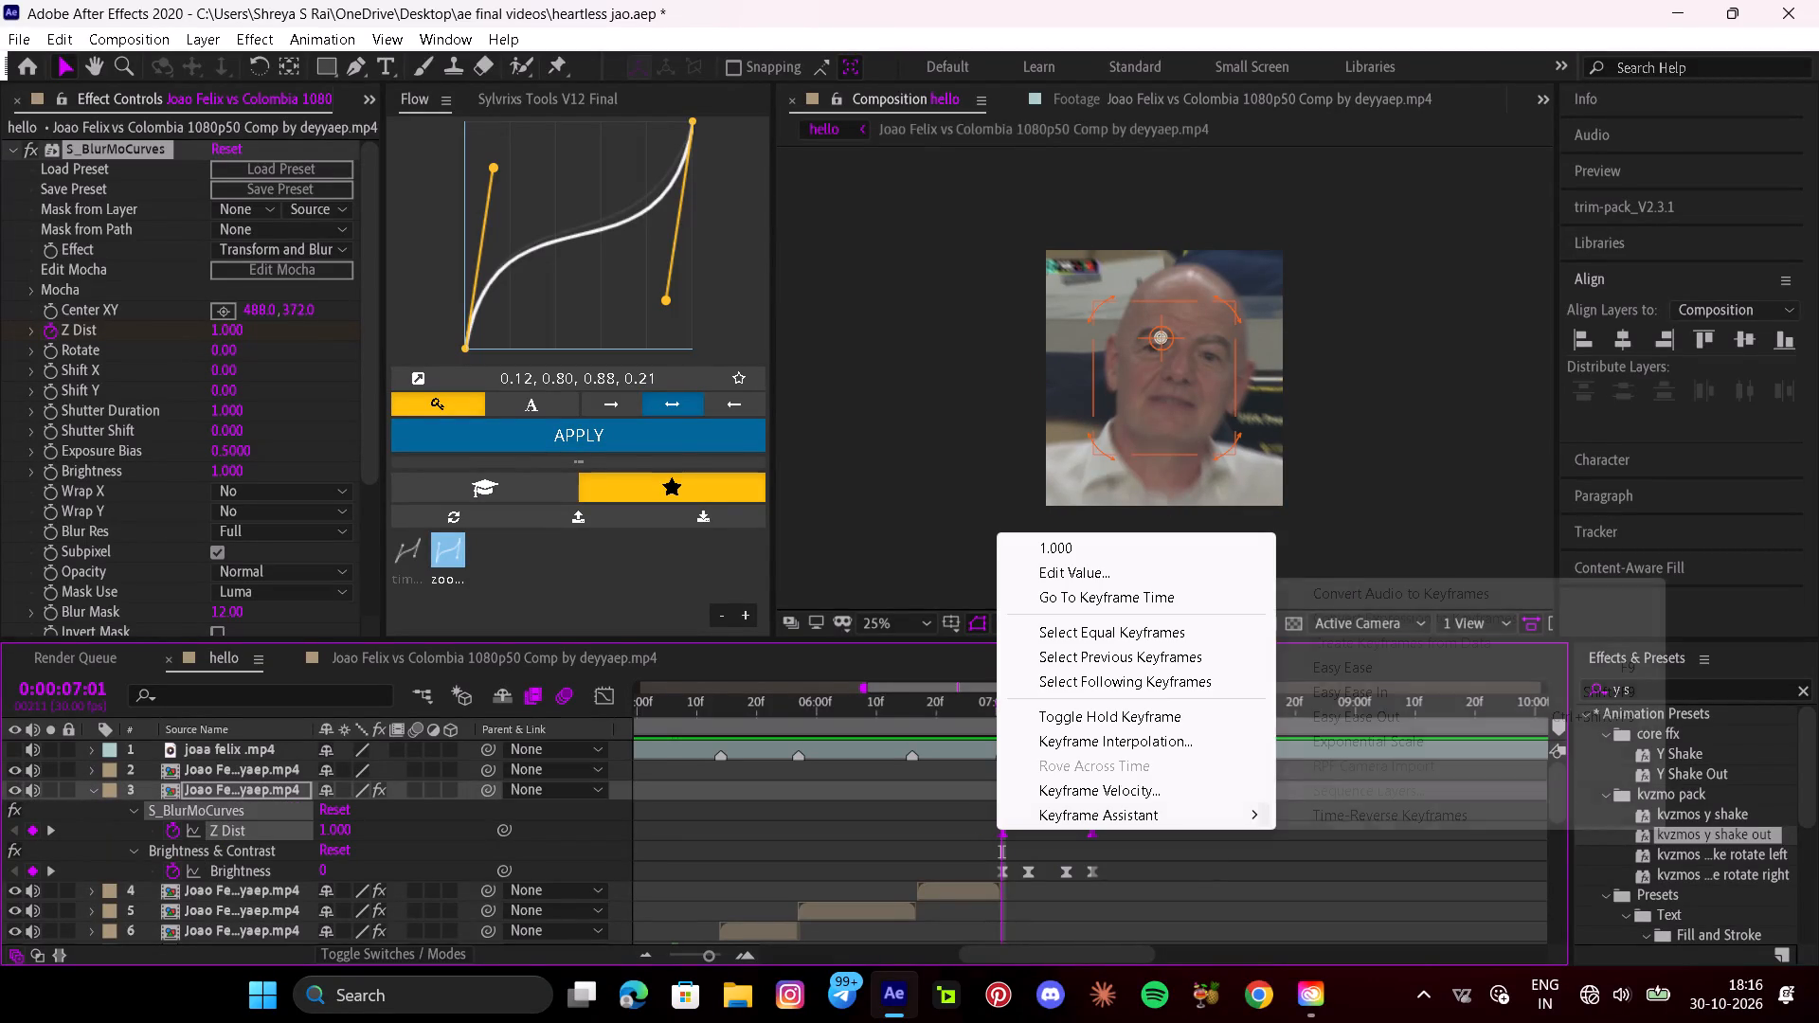
click(1403, 817)
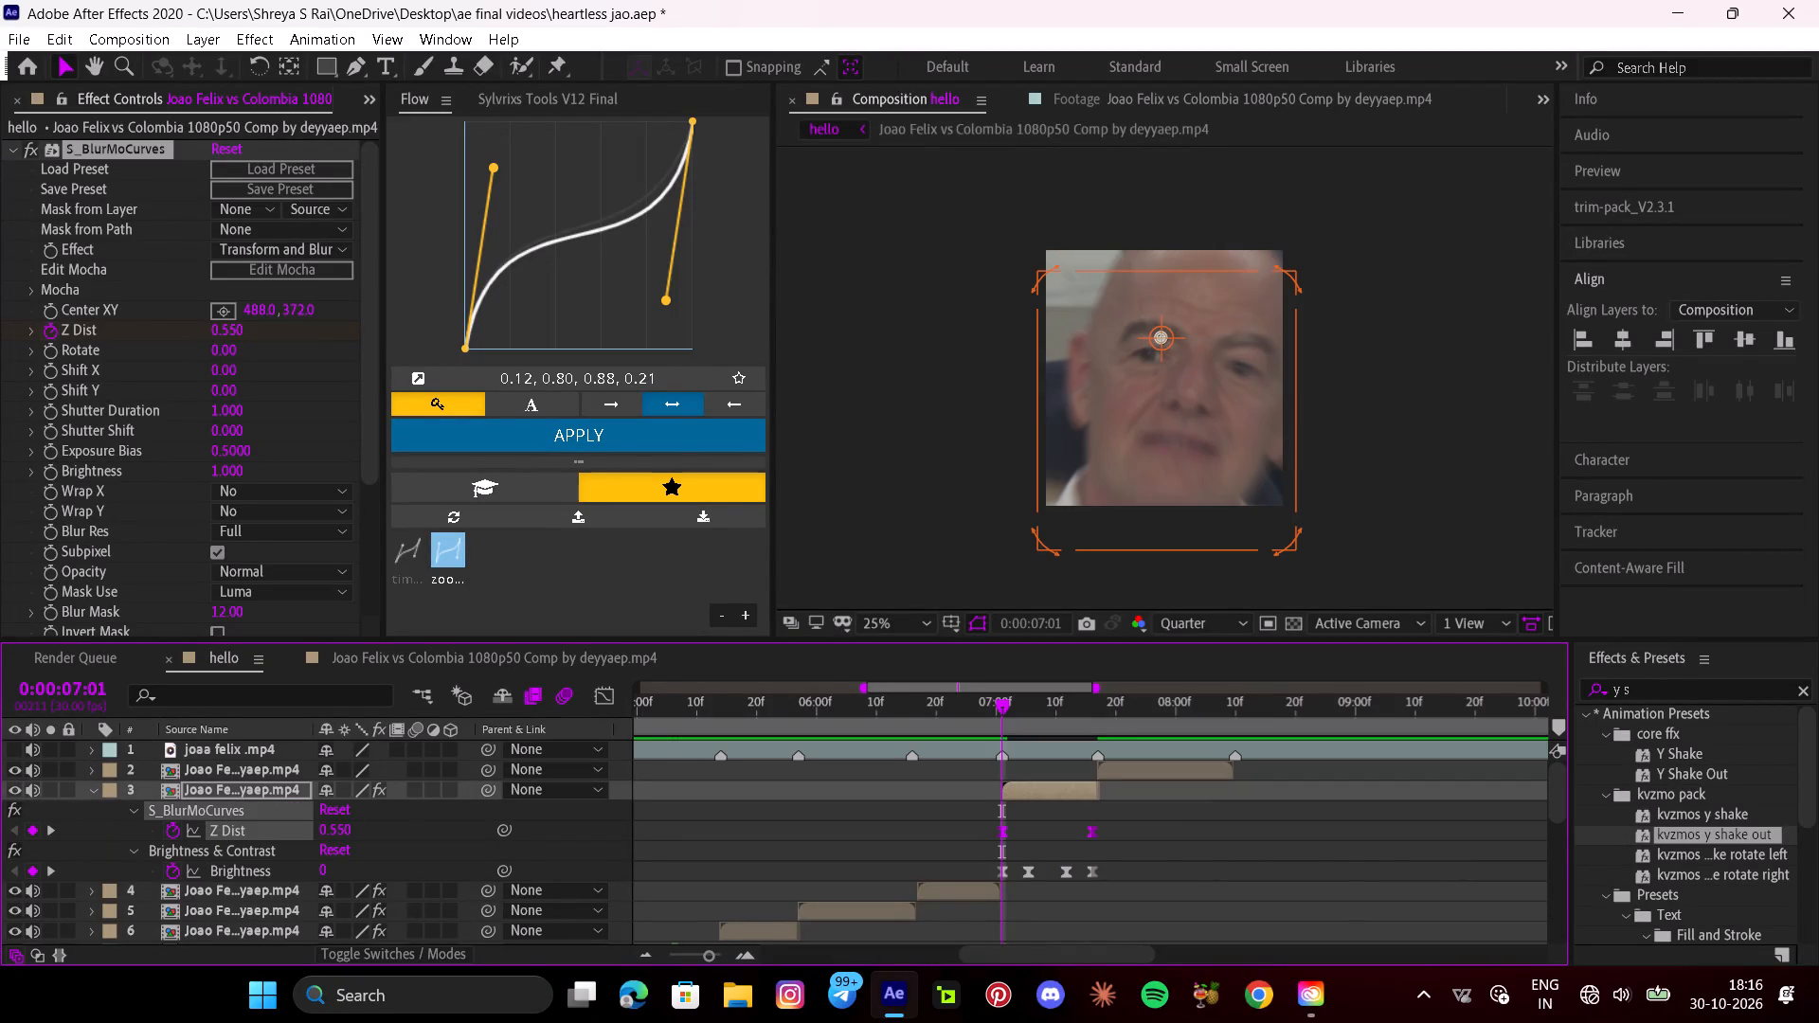
Ease the same clip's Z Dist keyframes with the 0.12, 0.80, 0.88, 0.21 Flow curve and preview from 0:00:06:09.
click(645, 432)
drag(981, 716, 868, 730)
key(space)
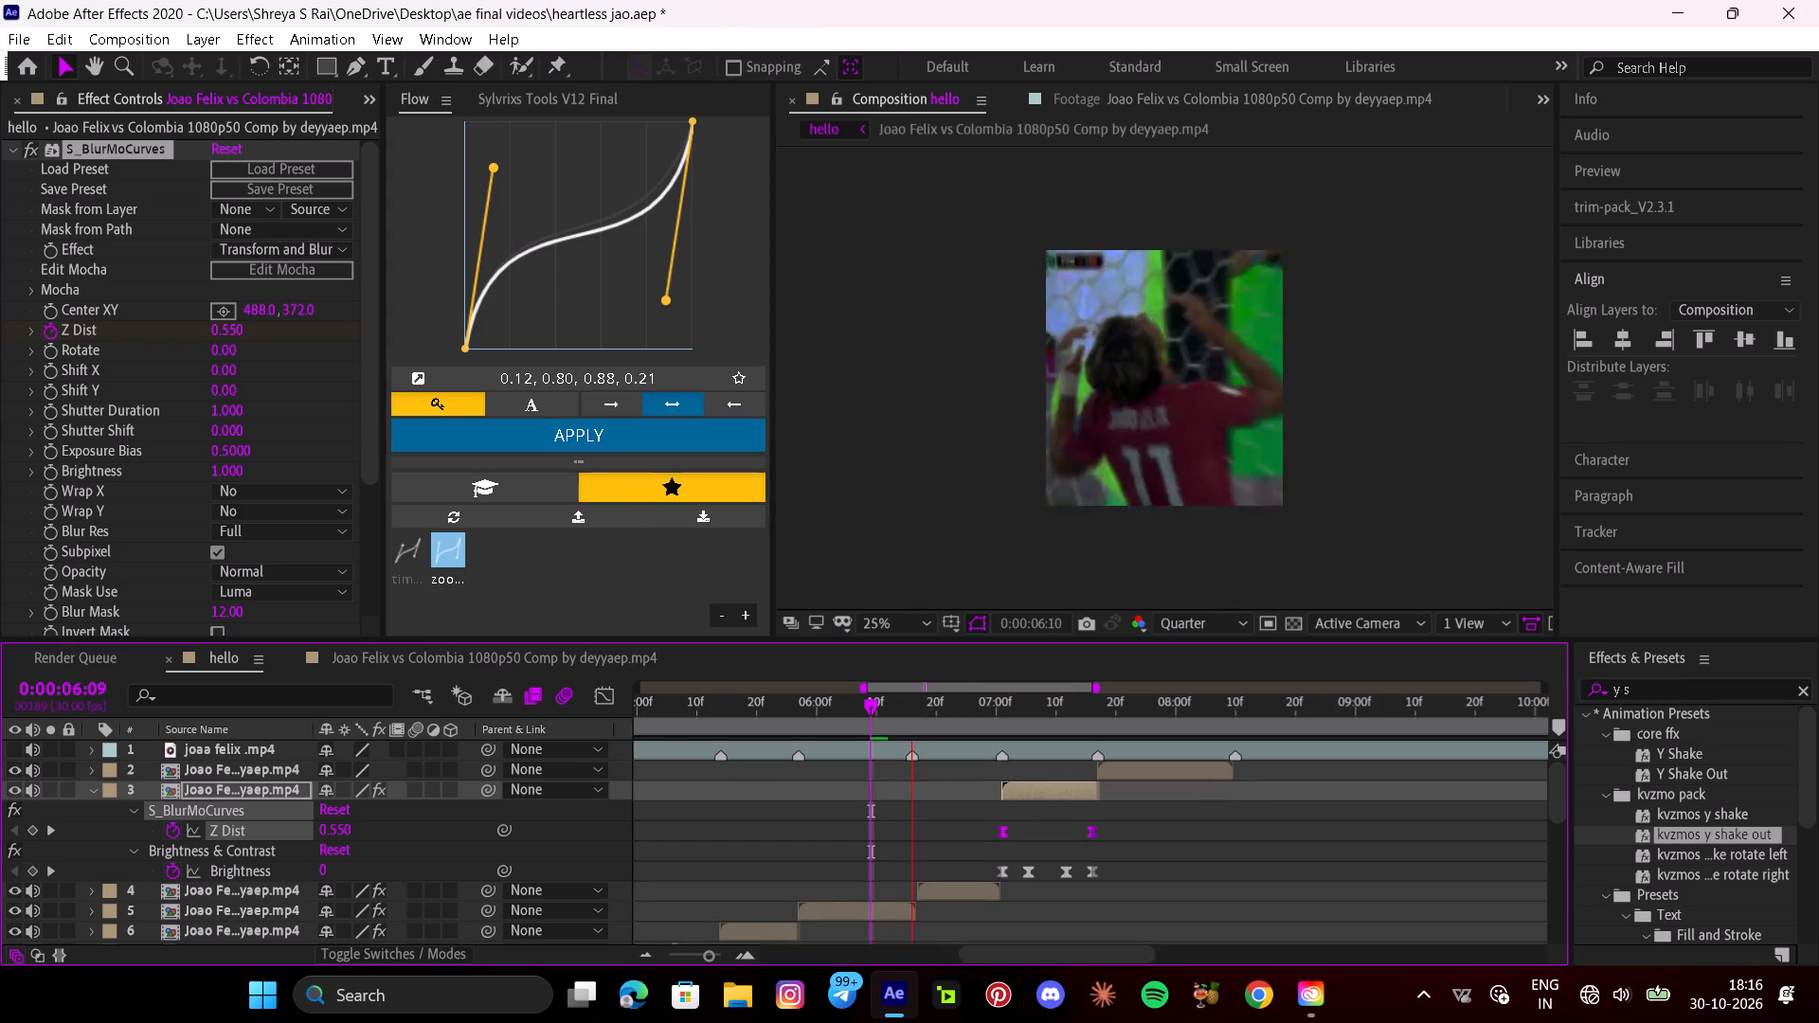
key(space)
key(u)
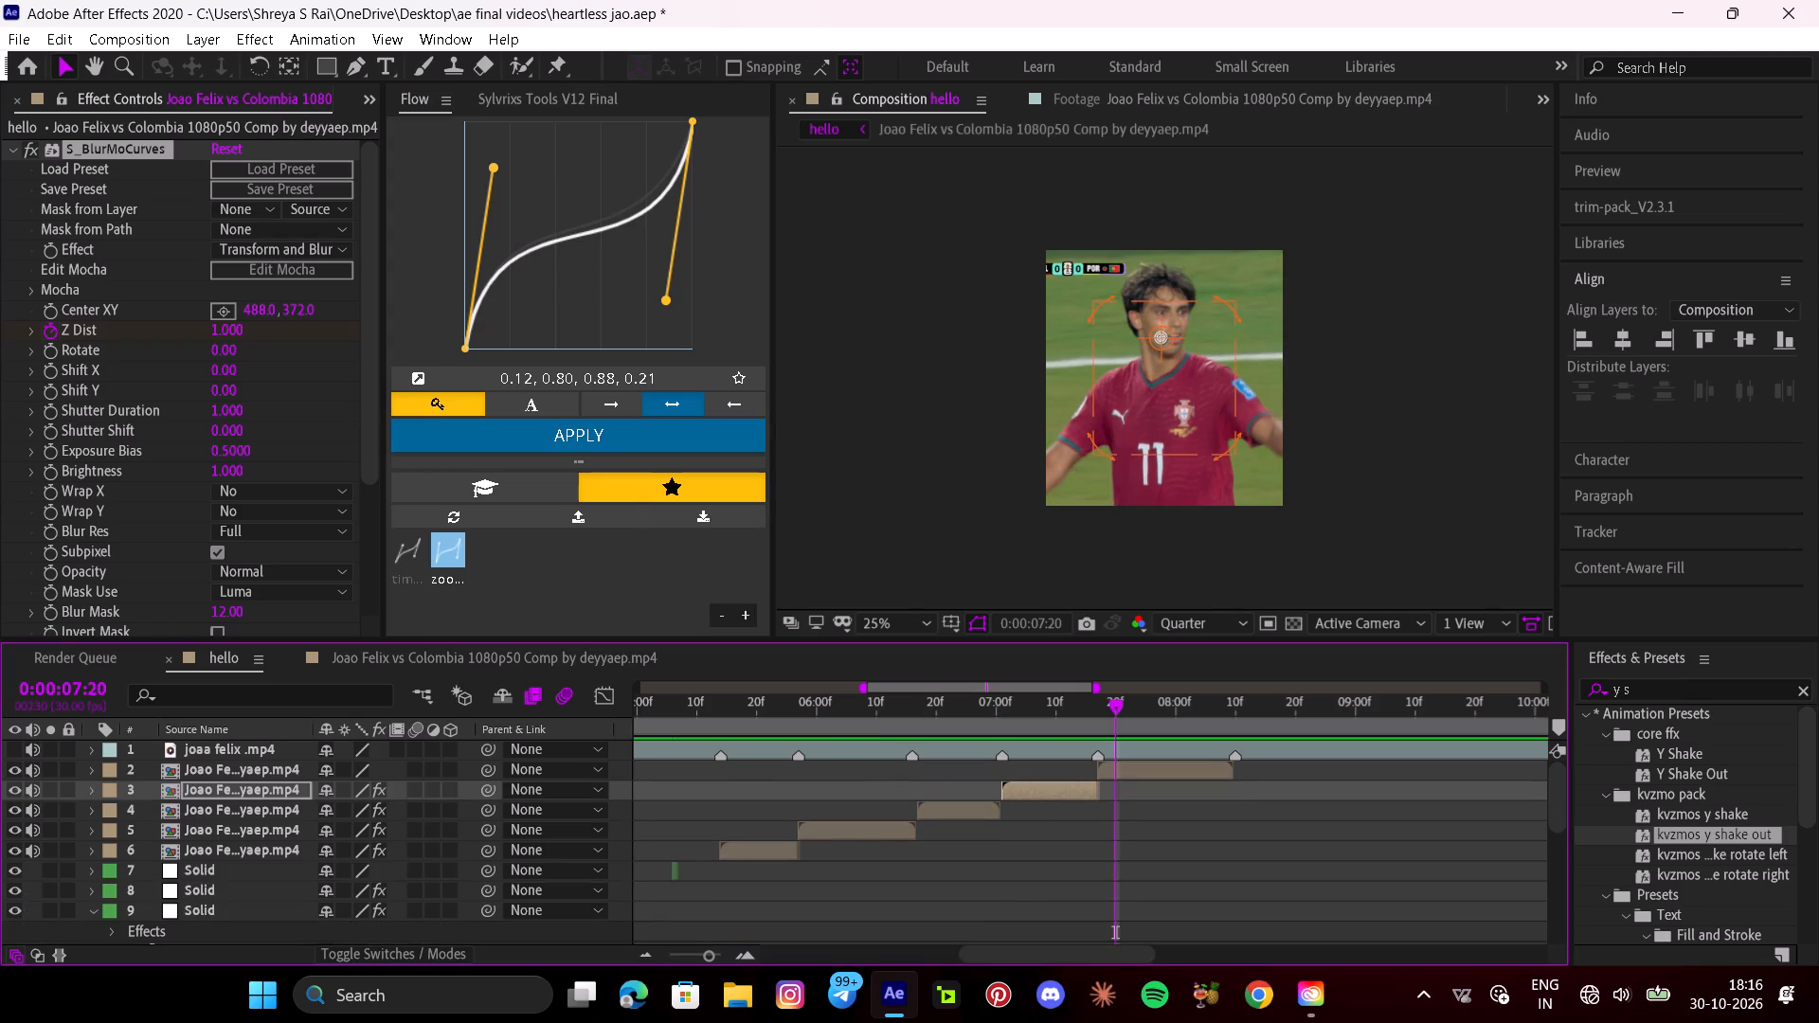
Paste the copied blur and brightness effects onto the clip starting at 0:00:07:17 and stretch their keyframes to end at about 0:00:08:06.
click(1120, 767)
key(i)
key(ctrl+v)
key(u)
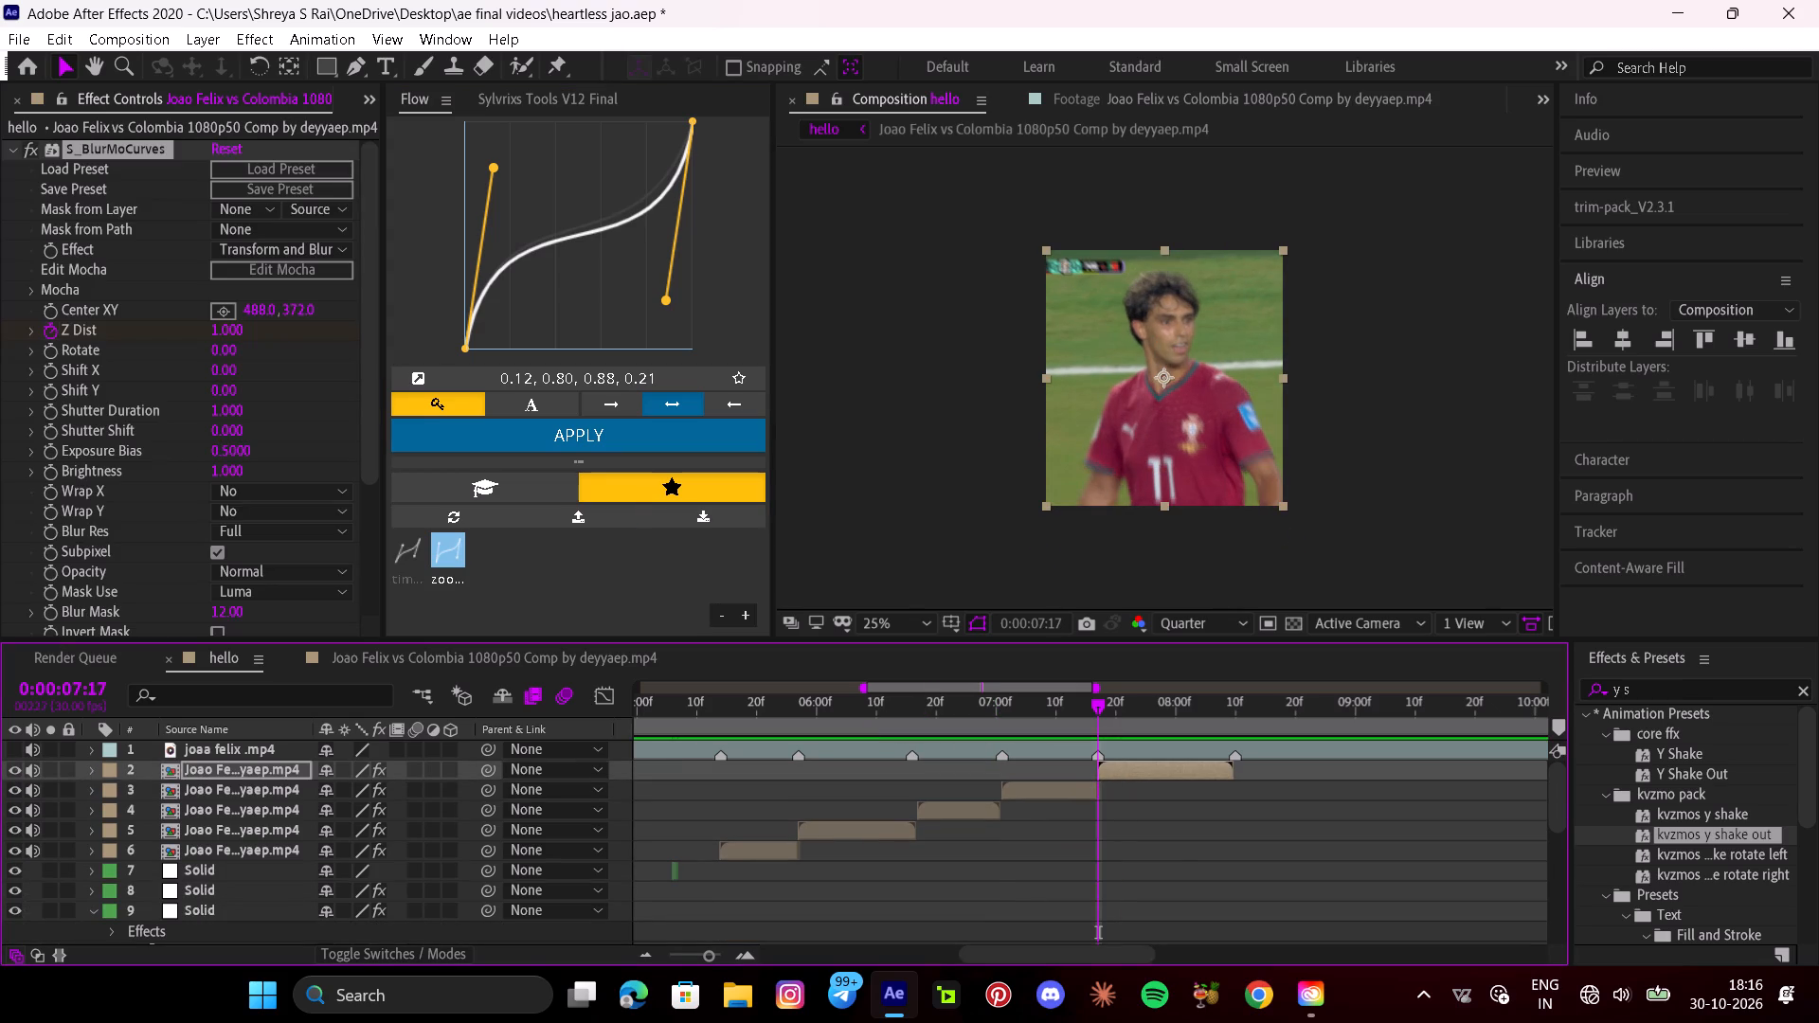
drag(1278, 802, 1054, 875)
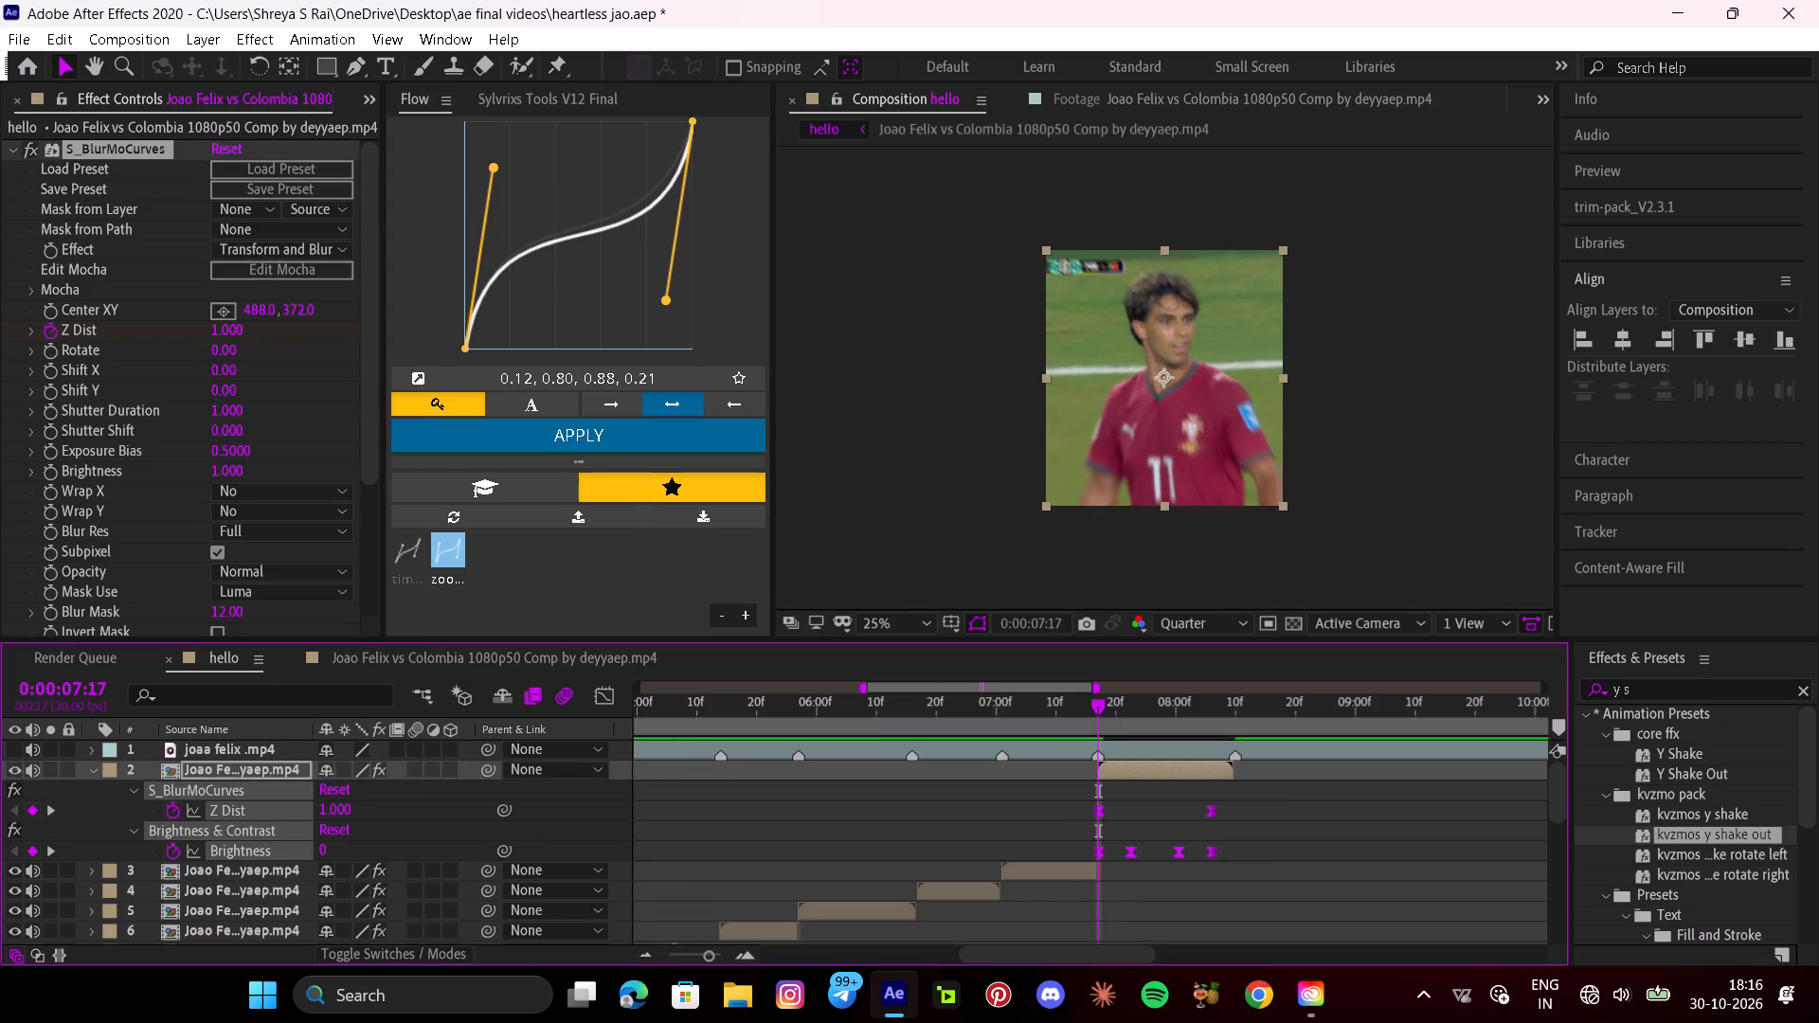
alt+drag(1208, 815, 1222, 819)
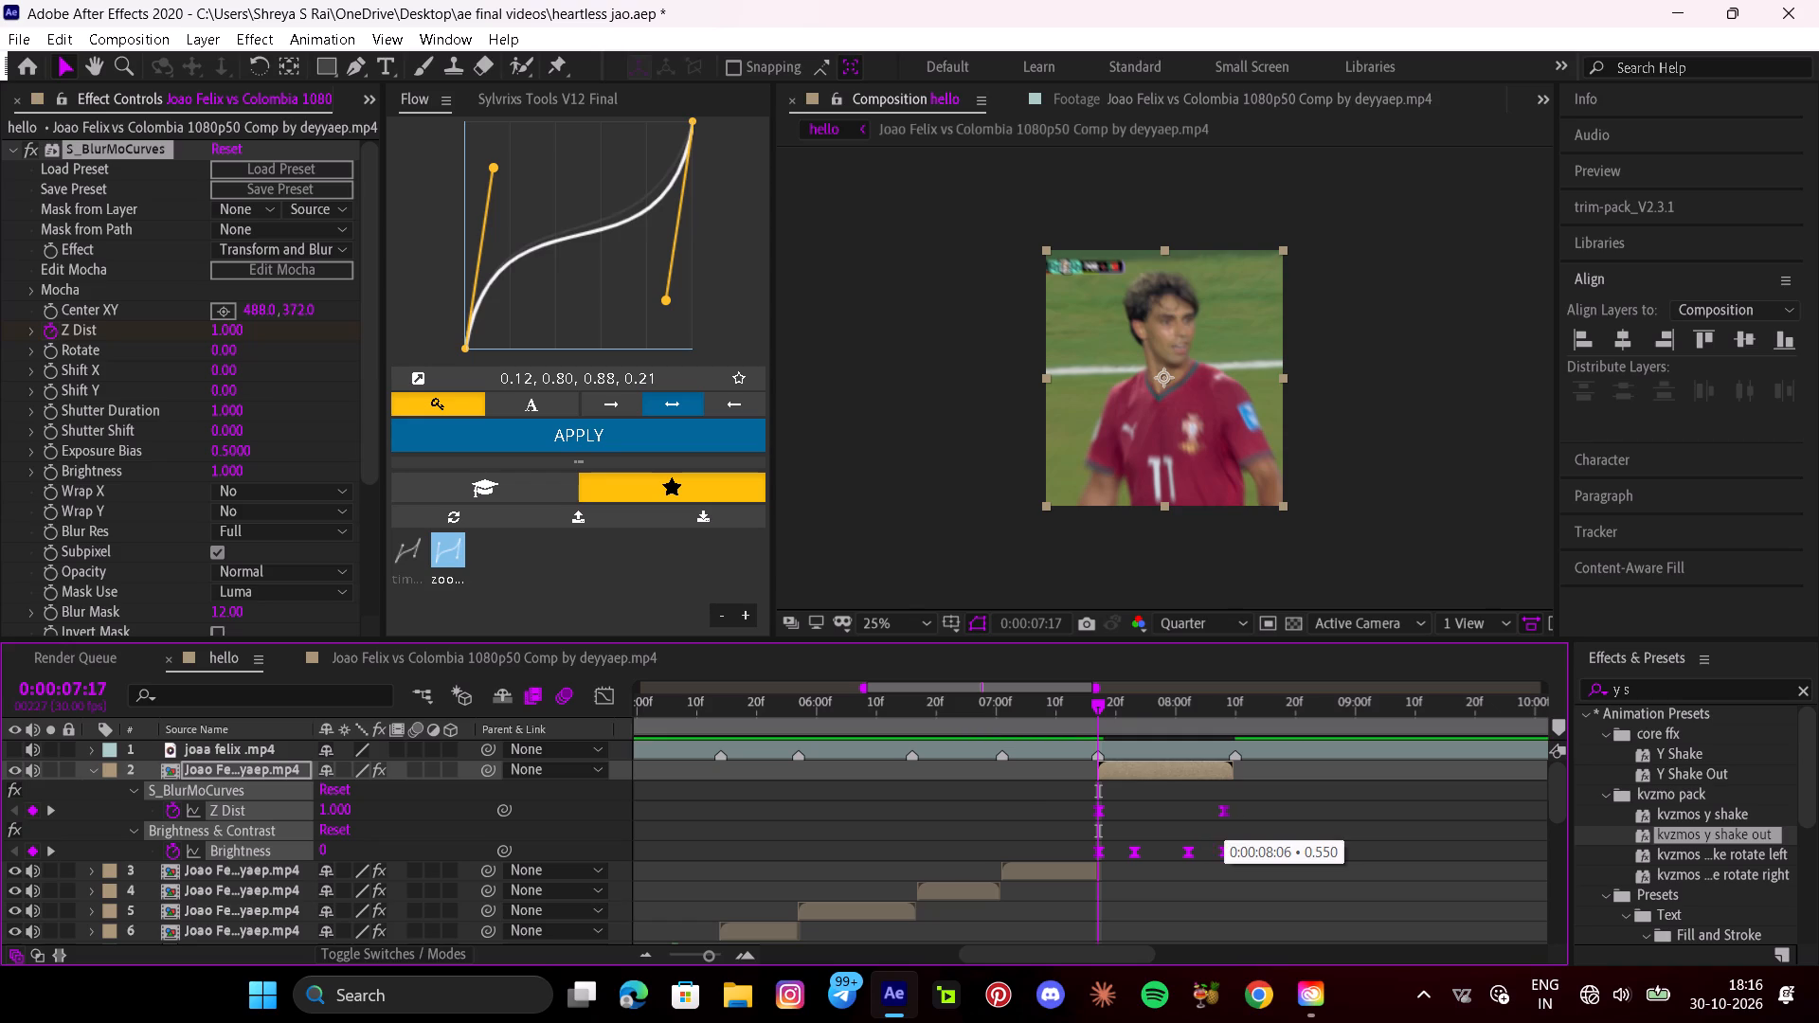
alt+drag(1222, 819, 1221, 819)
Preview the last clip from 0:00:07:17 and its lead-in from 0:00:06:06 to check the pasted blur and brightness effects.
key(space)
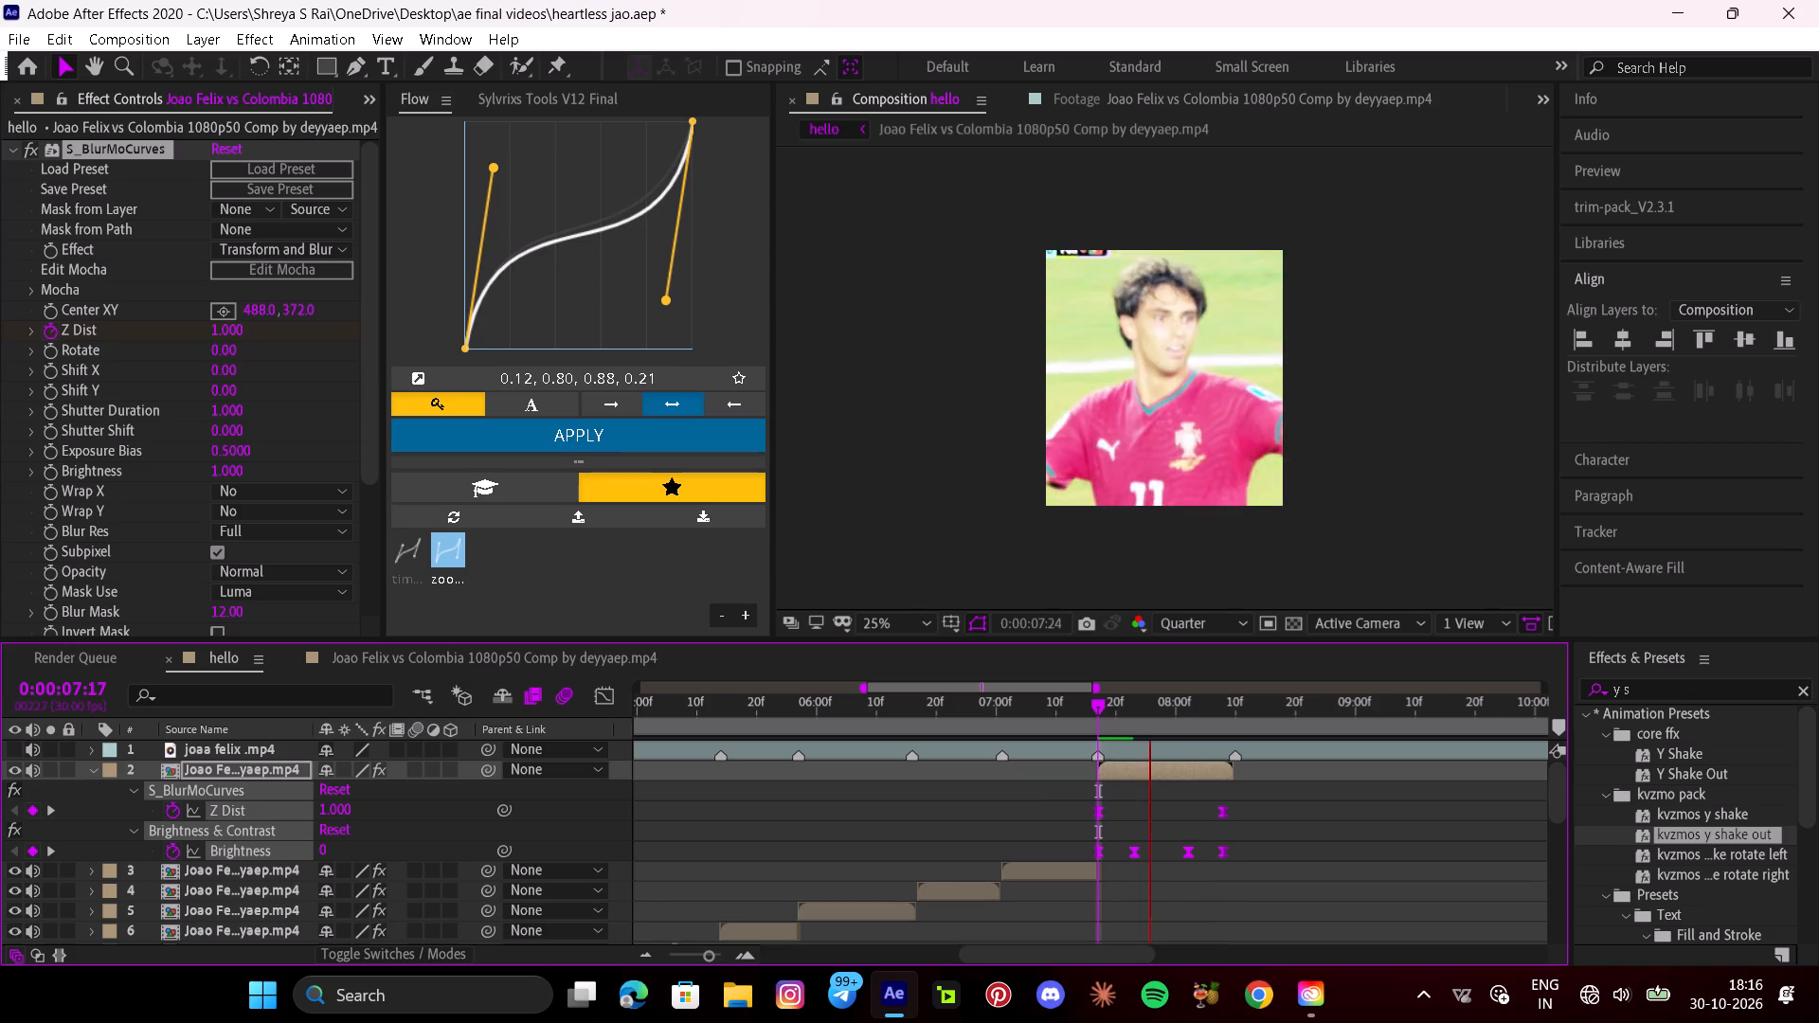
key(space)
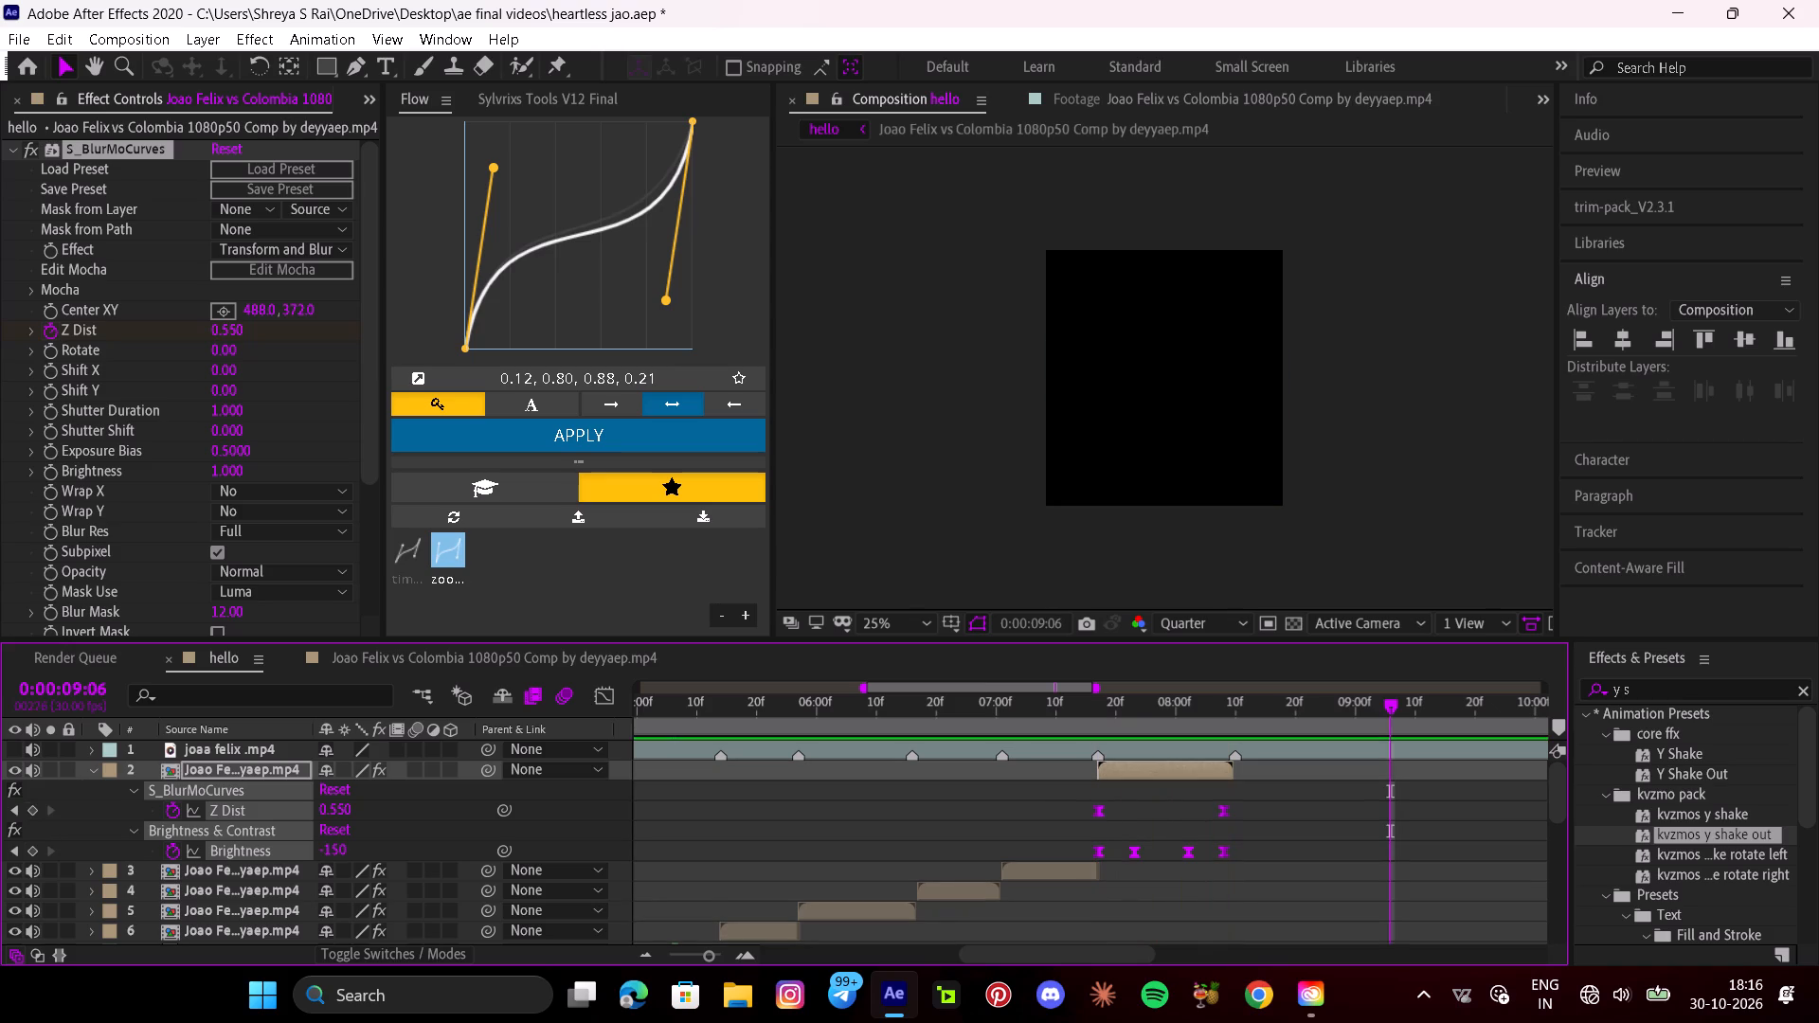
drag(1372, 719, 855, 763)
key(space)
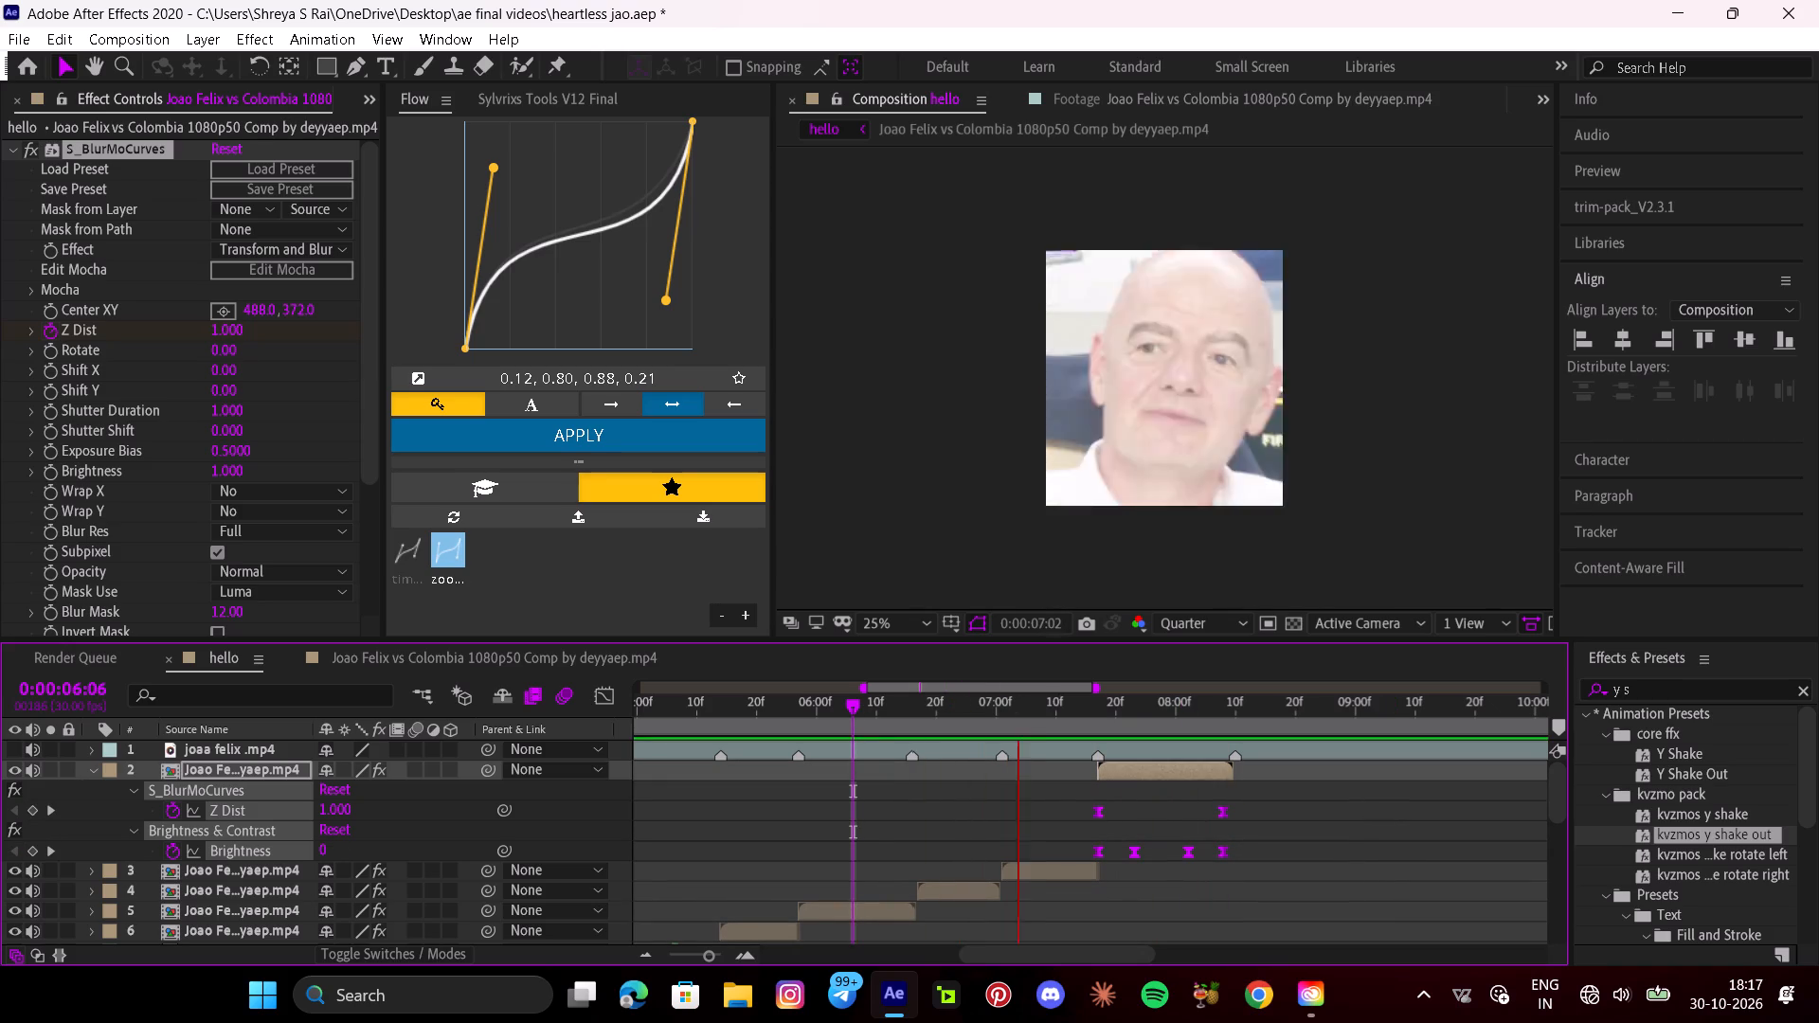
key(space)
key(i)
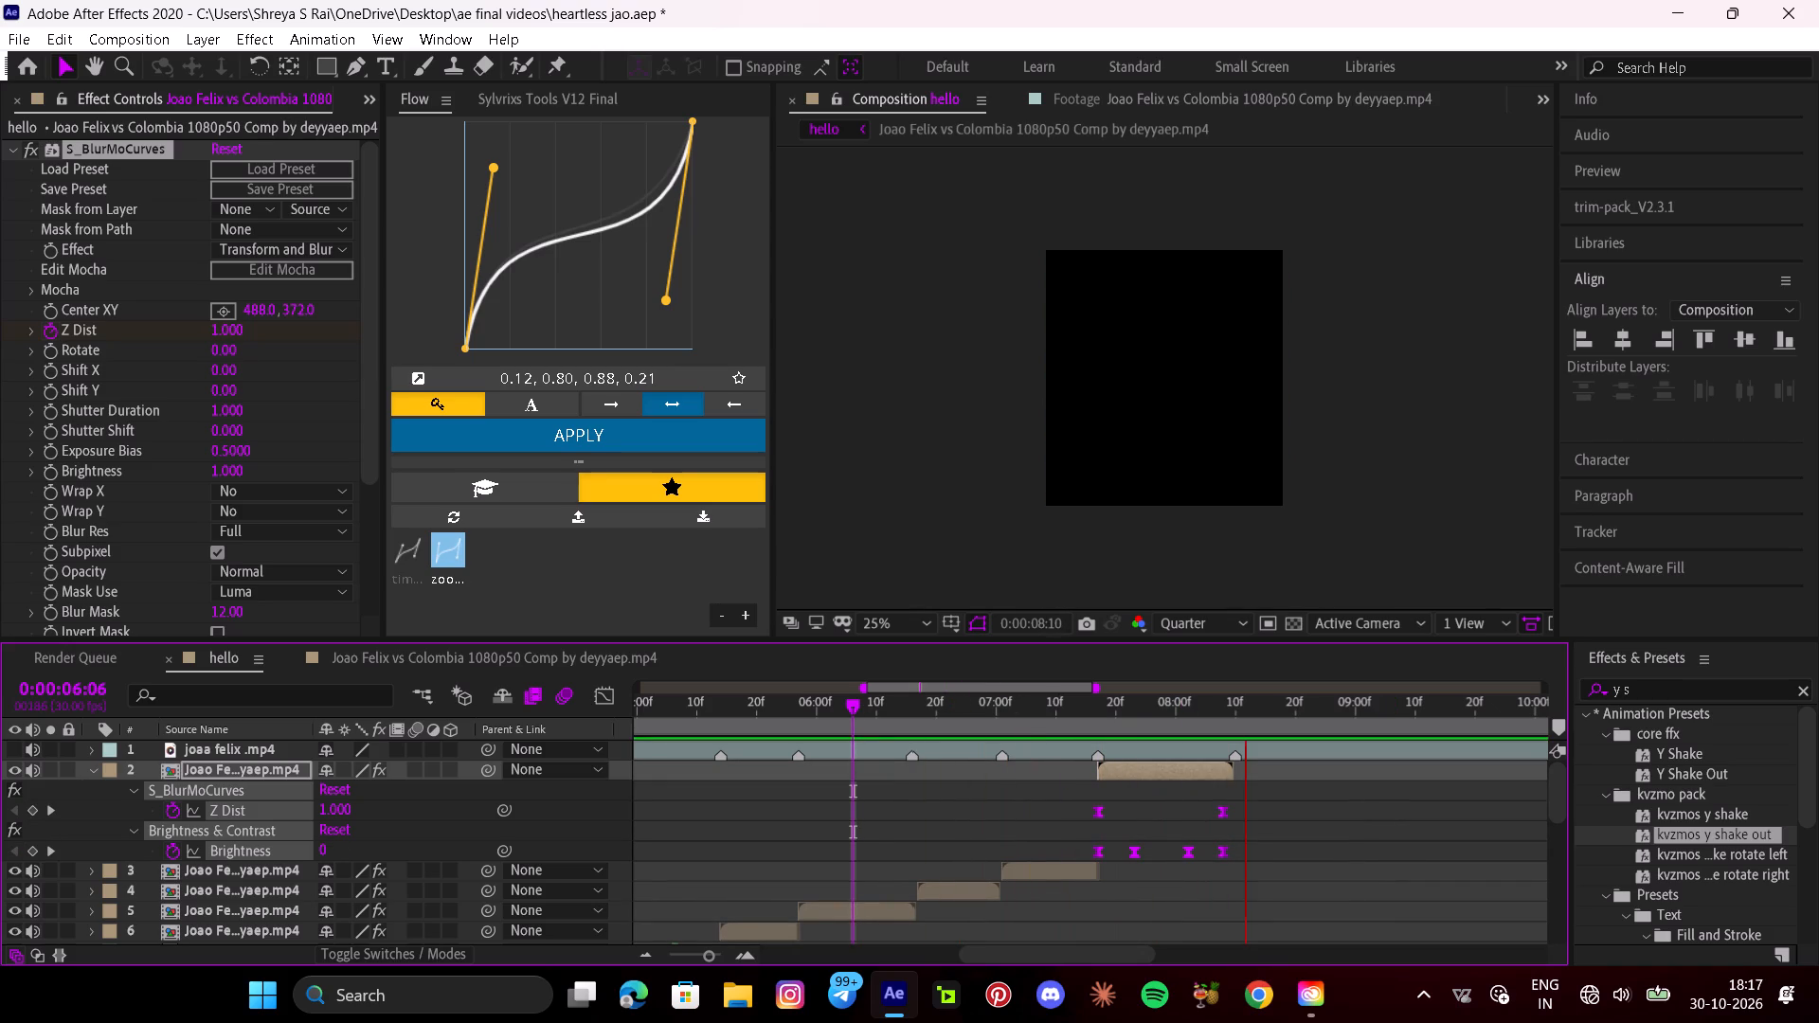
key(u)
key(space)
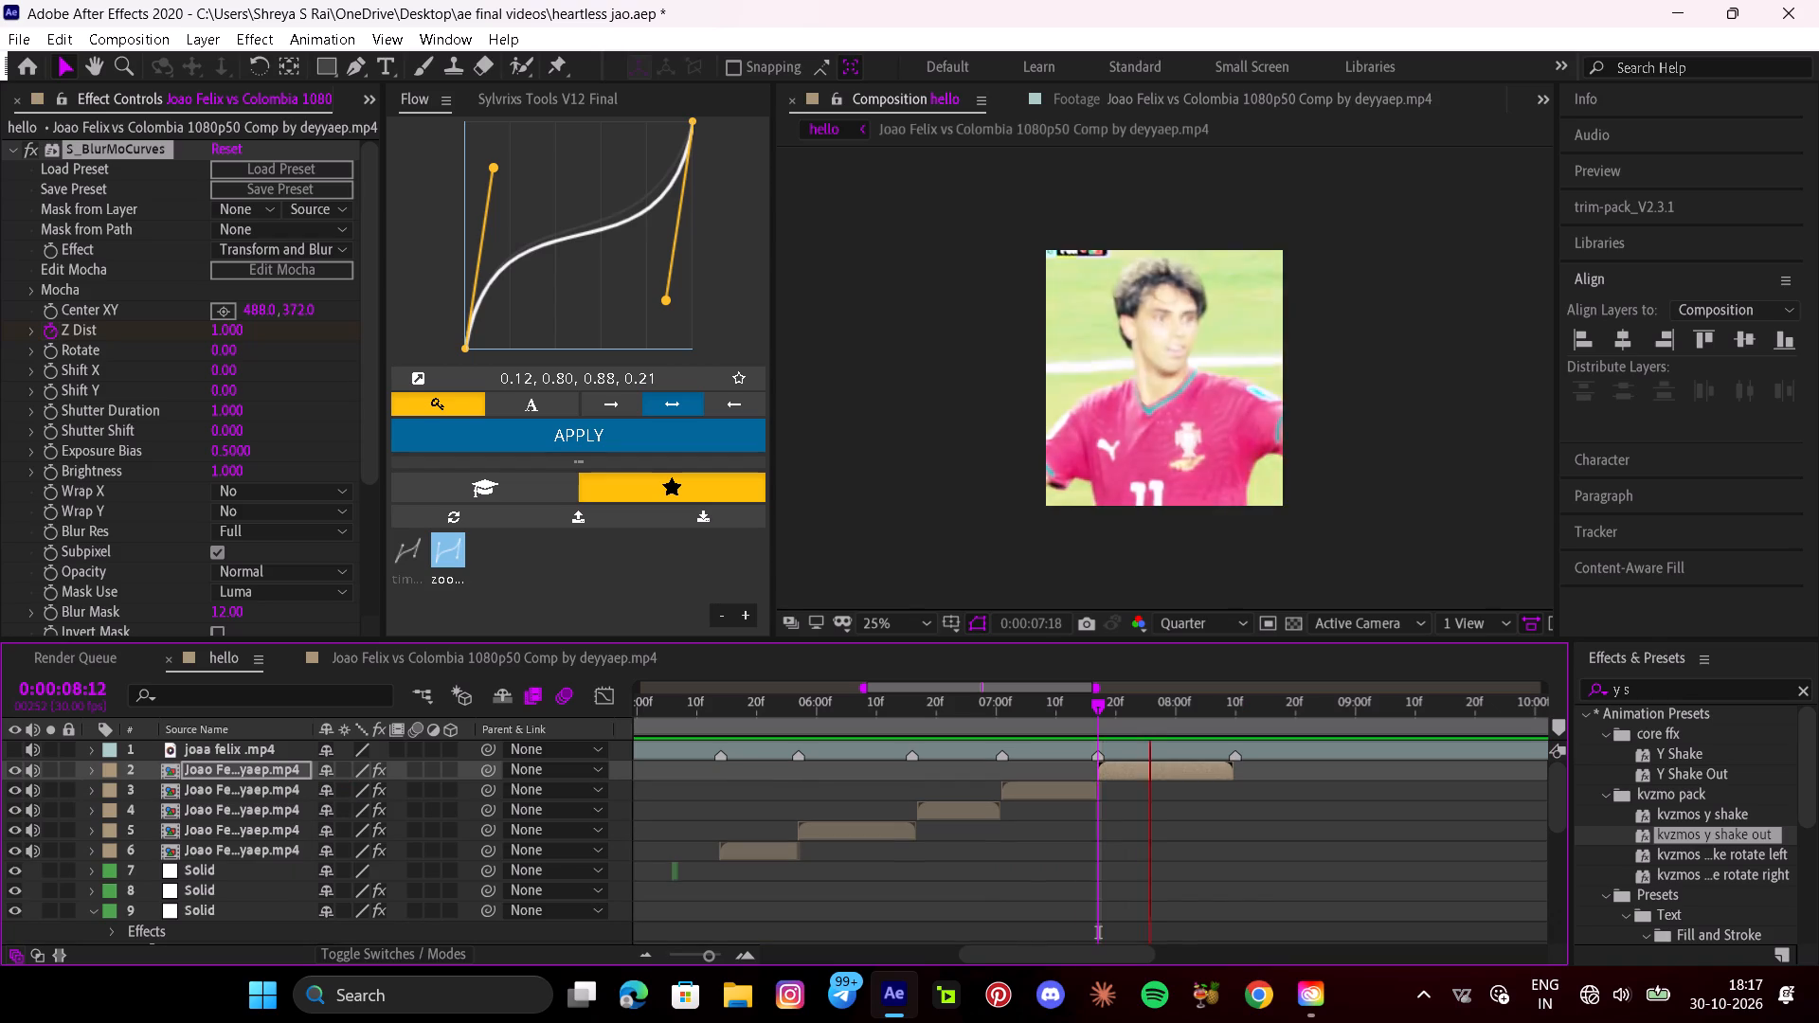
key(space)
Play the edit from 0:00:04:08 and from 0:00:02:11 to check the flow of effects across all clips.
drag(1261, 715, 566, 725)
key(space)
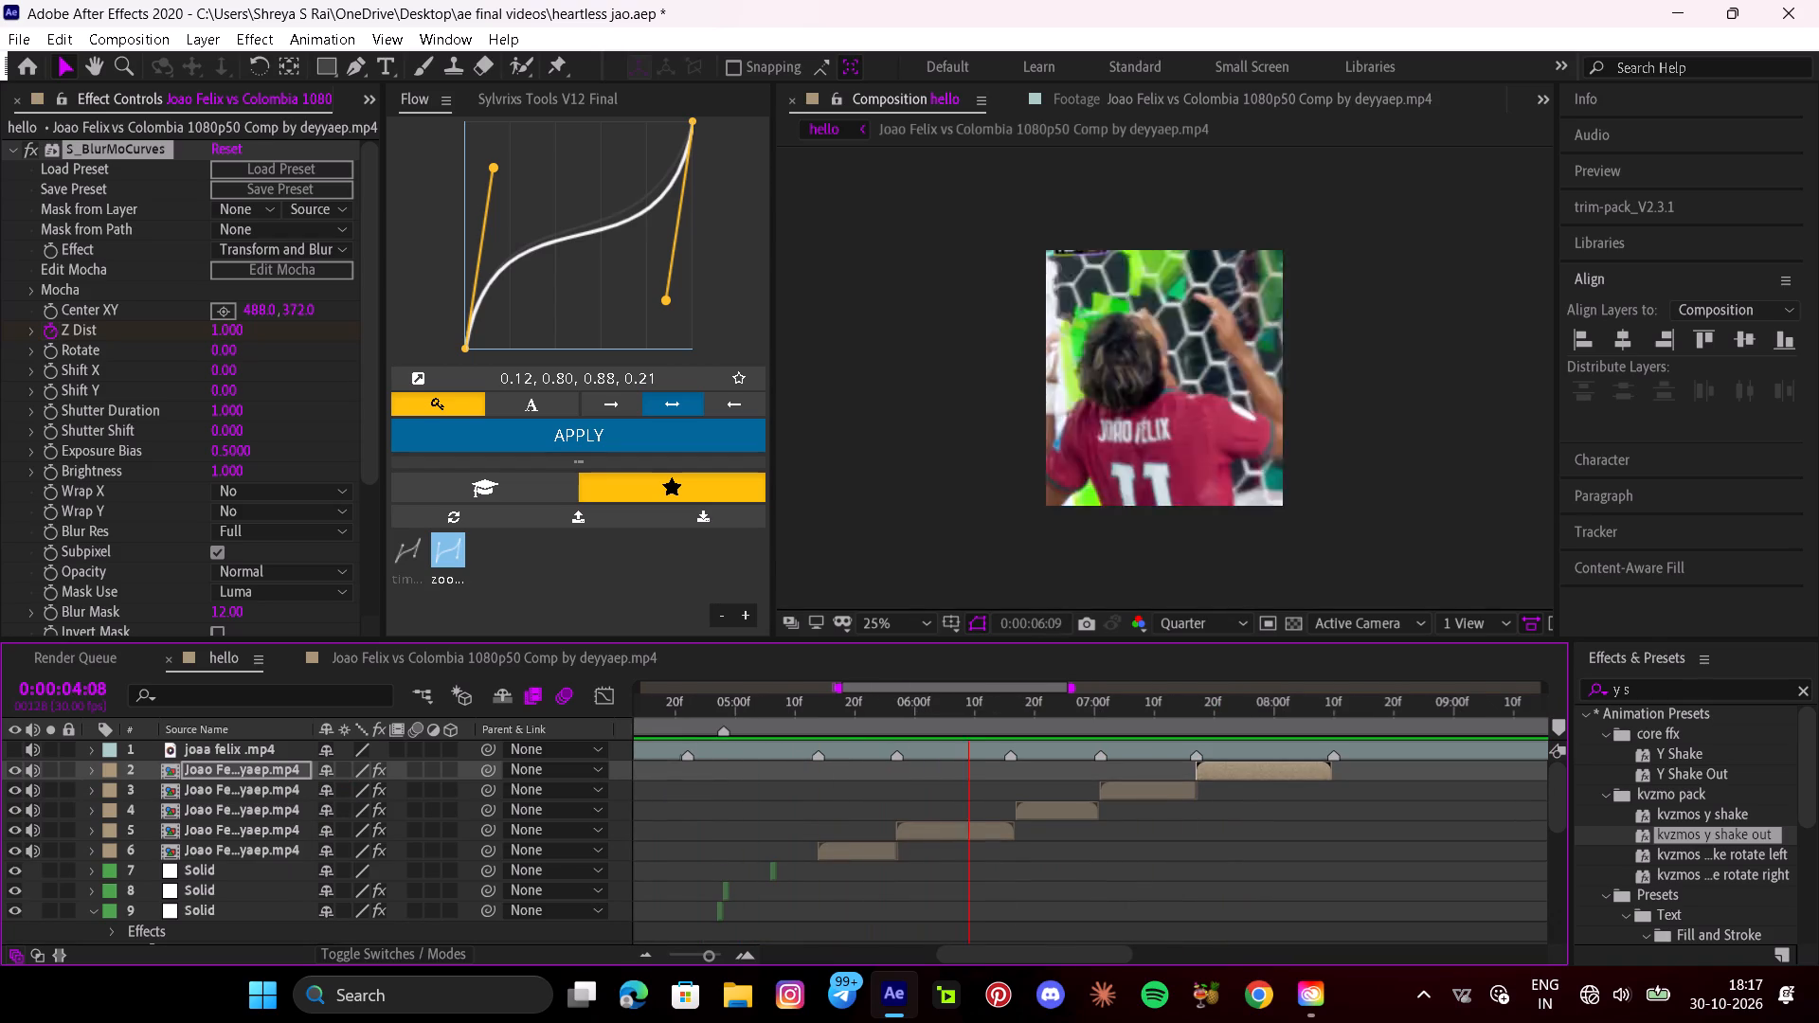
key(space)
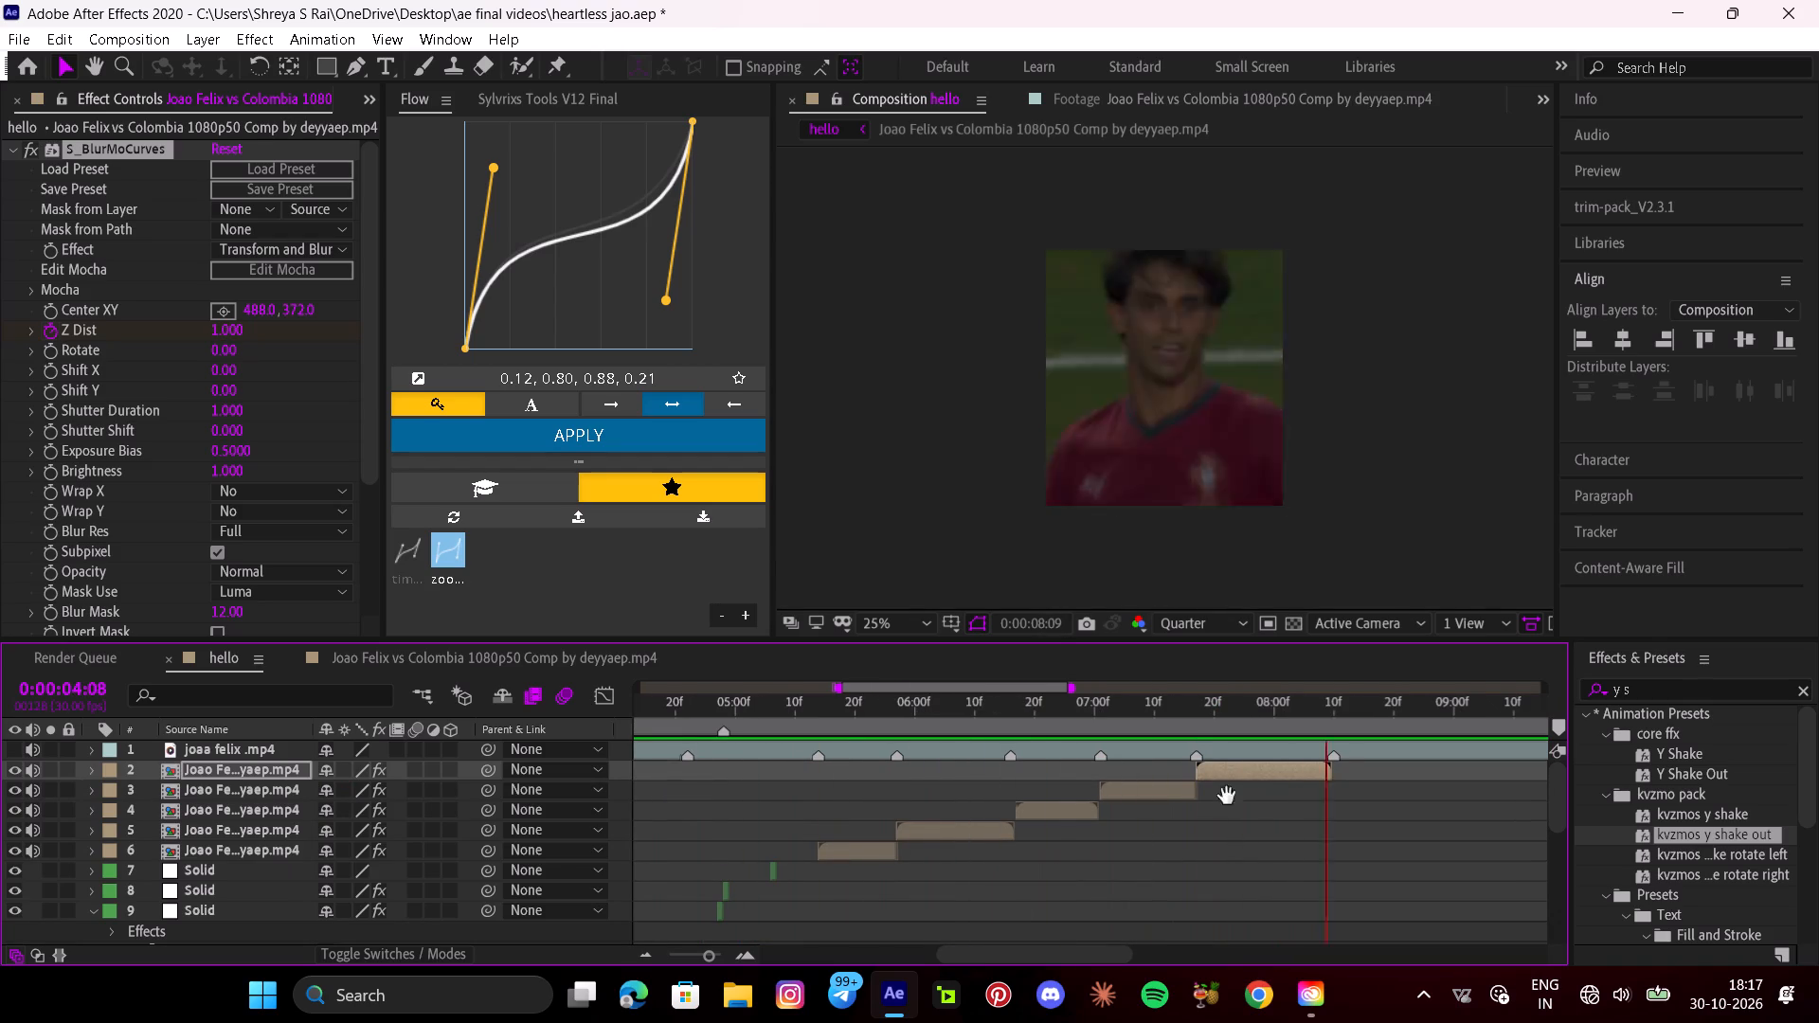
drag(1332, 711, 691, 786)
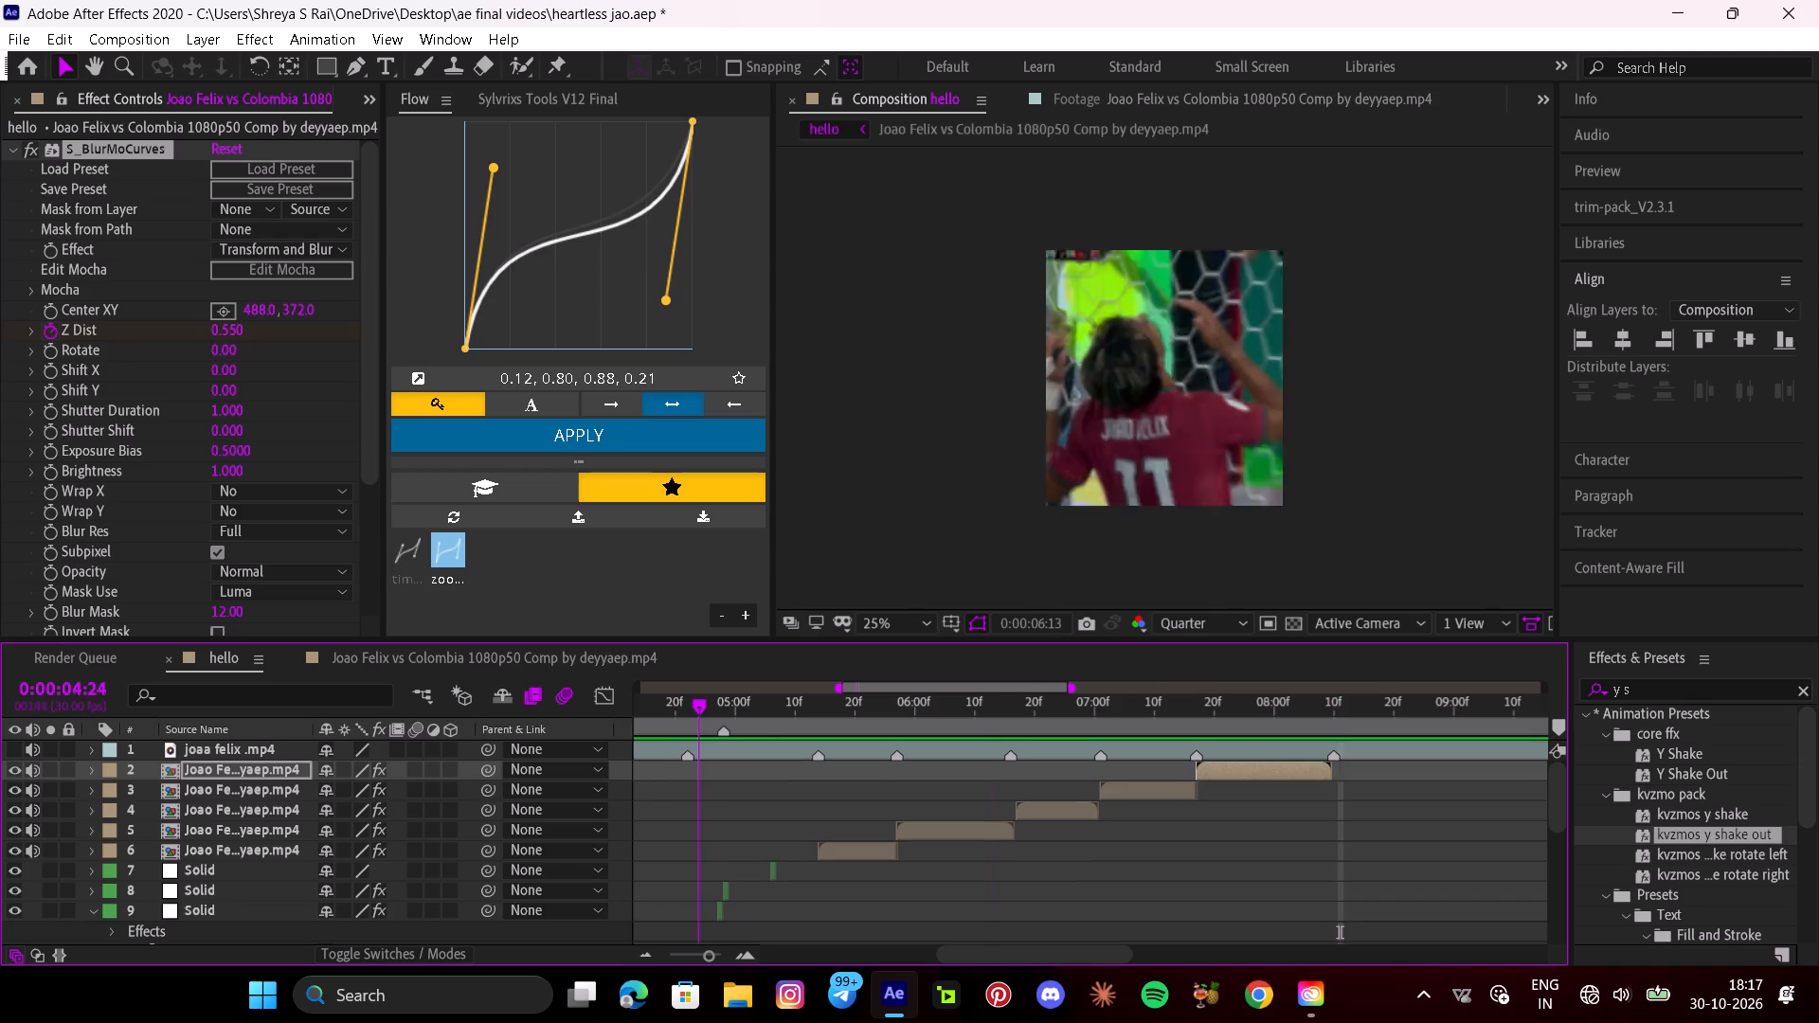
drag(691, 786, 711, 785)
drag(704, 953, 695, 953)
drag(1059, 707, 841, 738)
key(space)
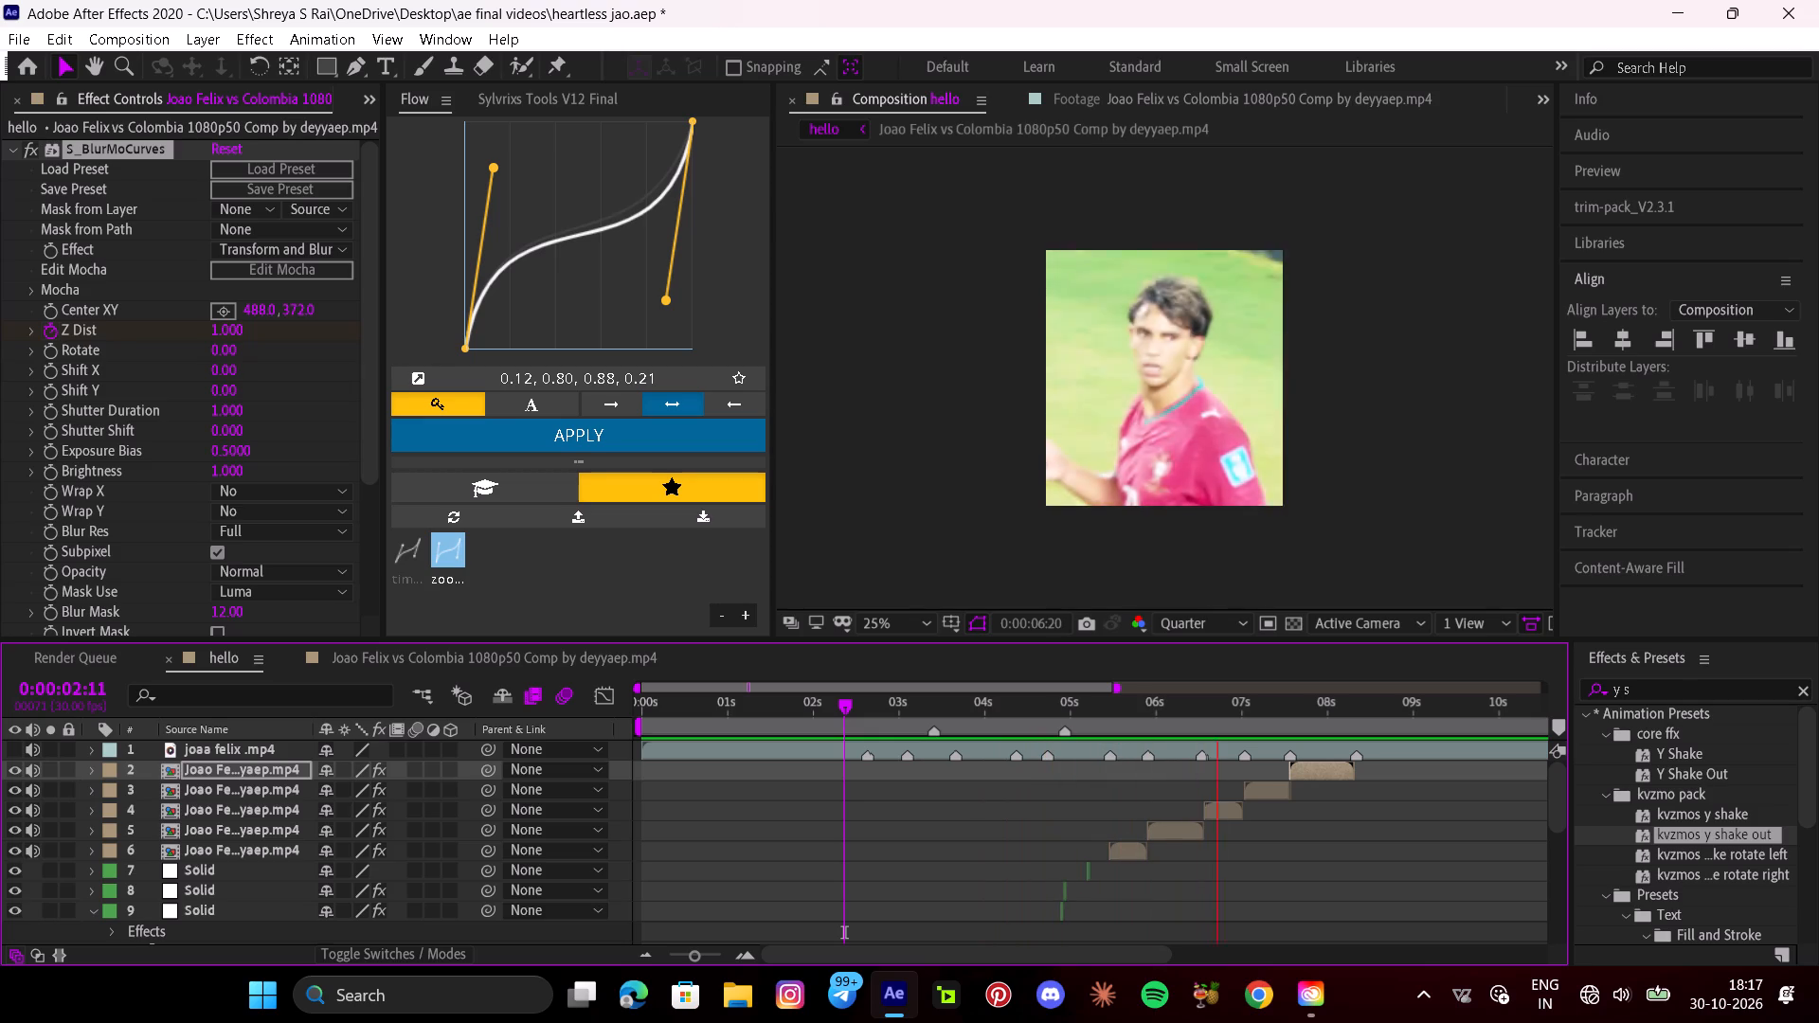
key(space)
Save the project.
key(ctrl+s)
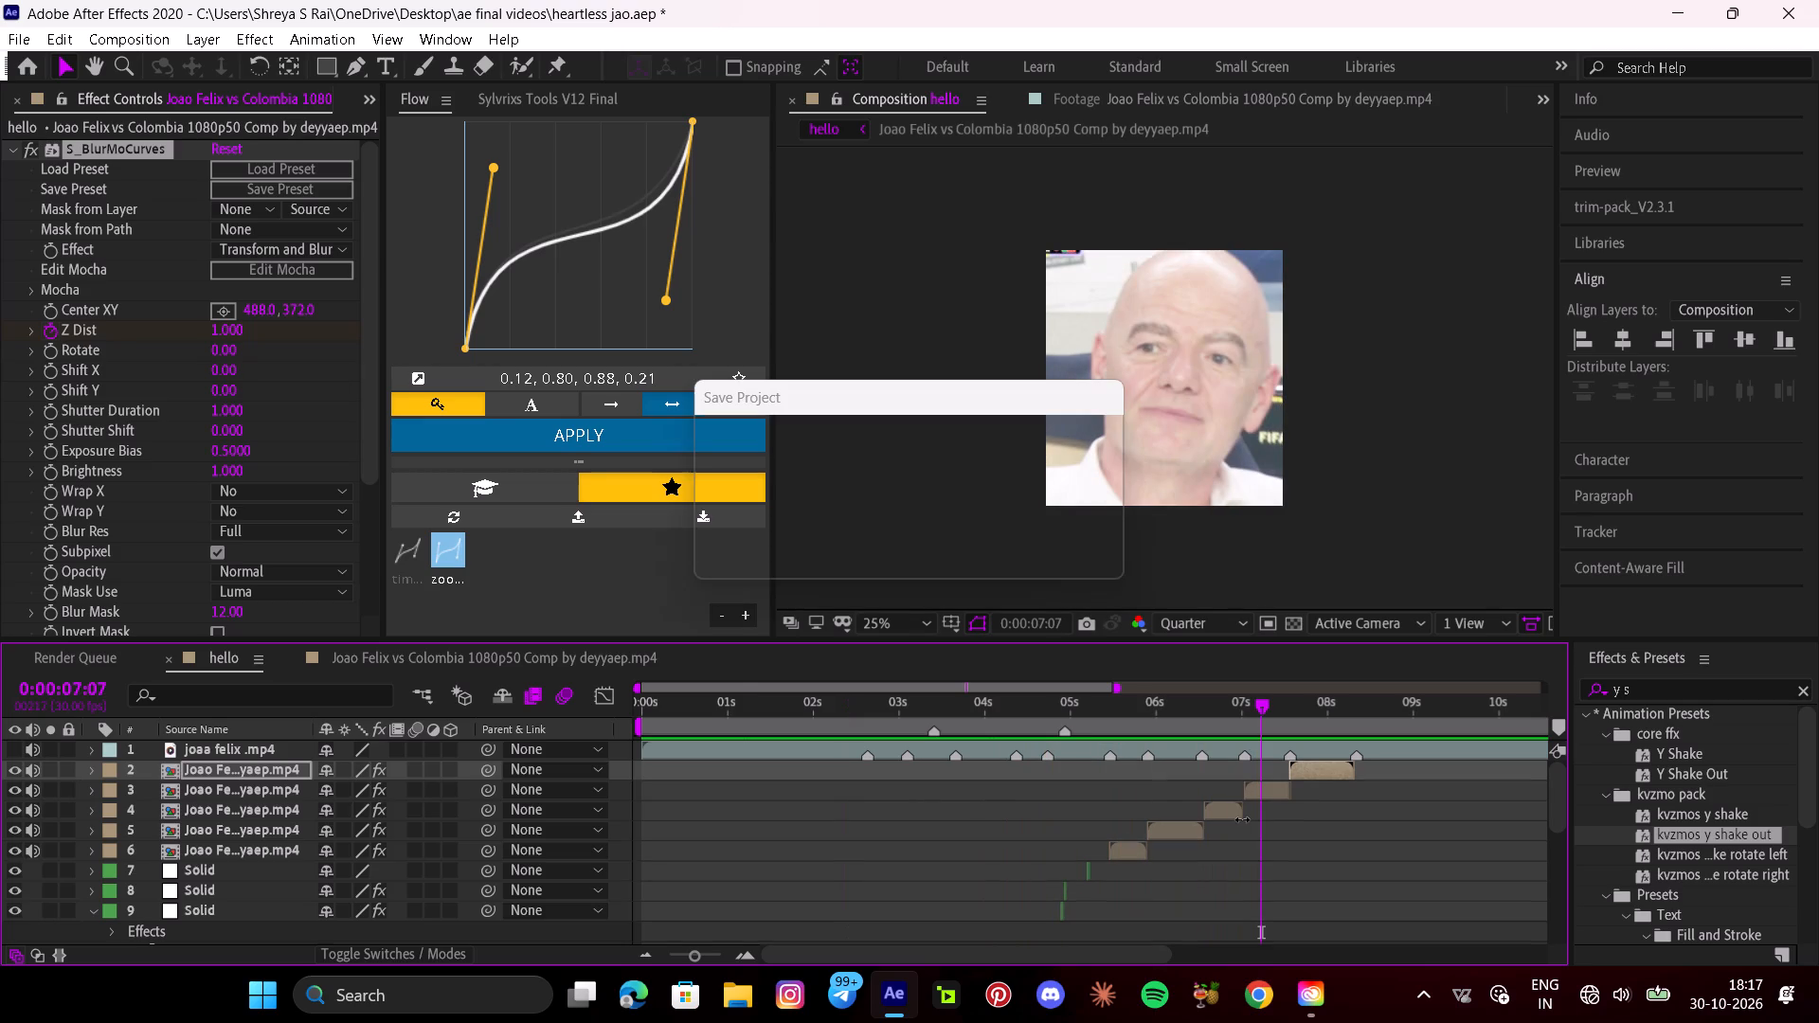
Apply the maahes fast shake preset at the start of the clip at 0:00:05:27 and preview from 0:00:04:18.
click(1185, 835)
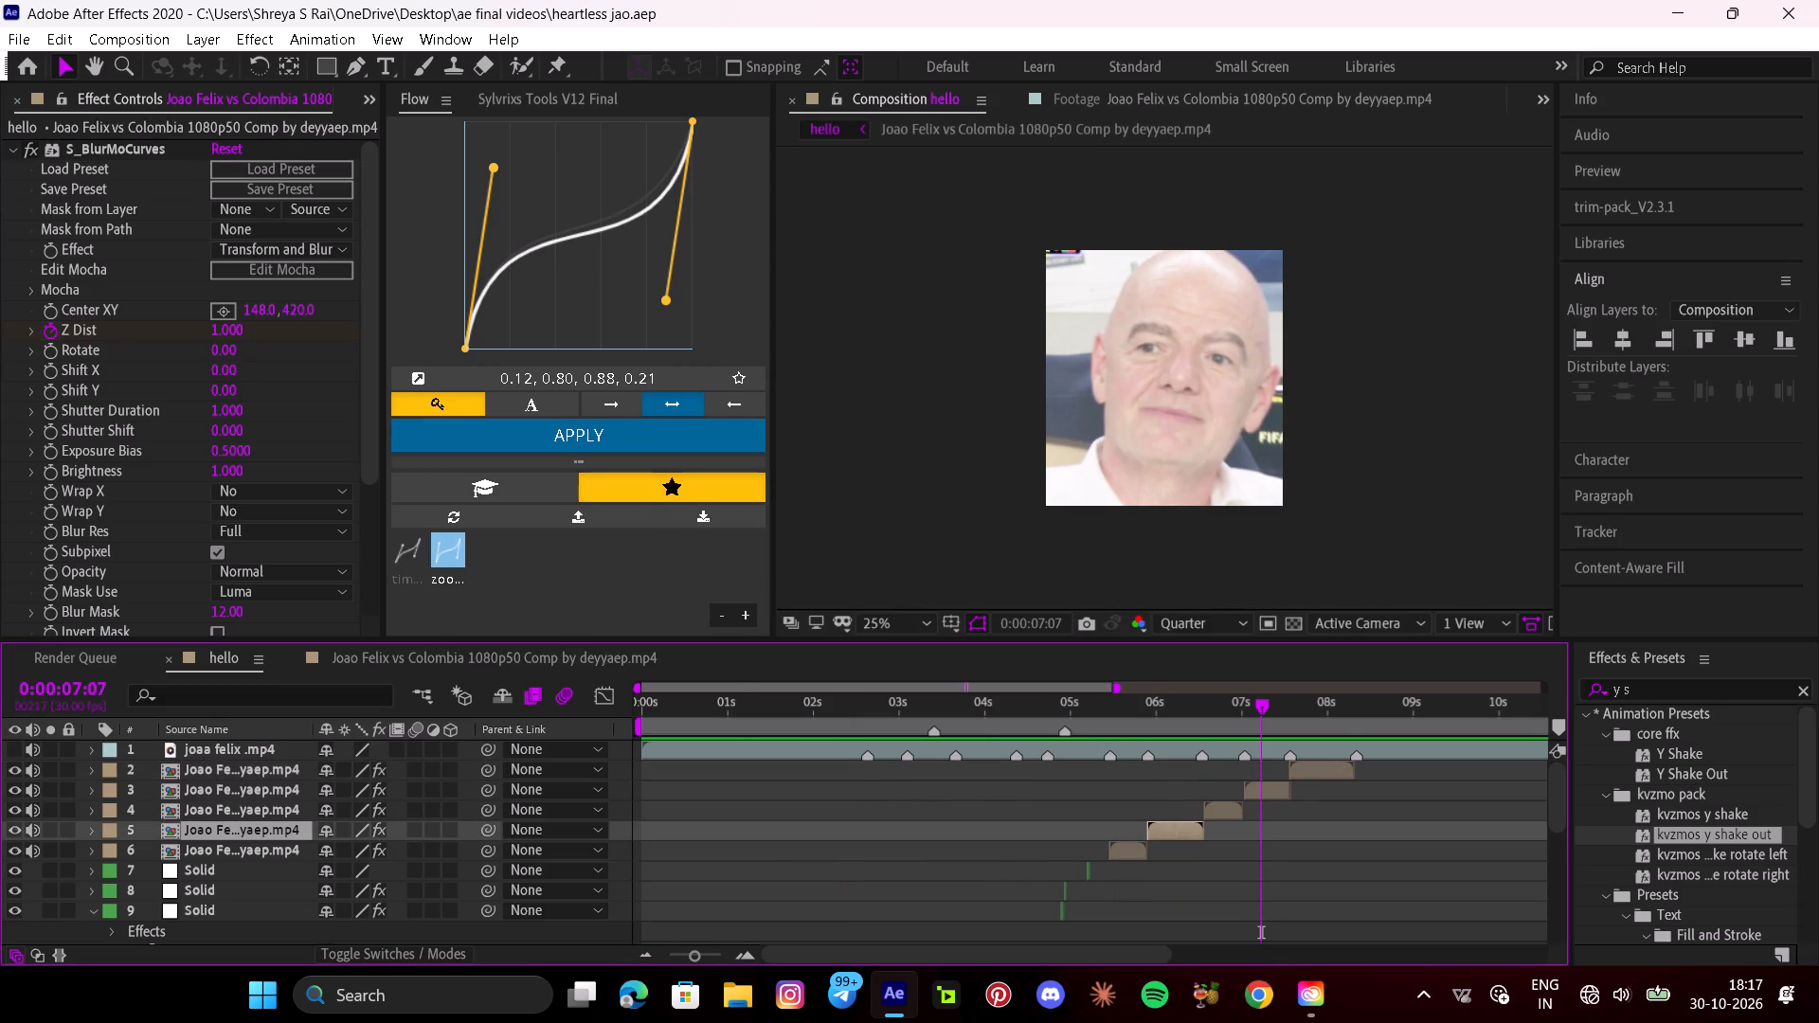
text(io)
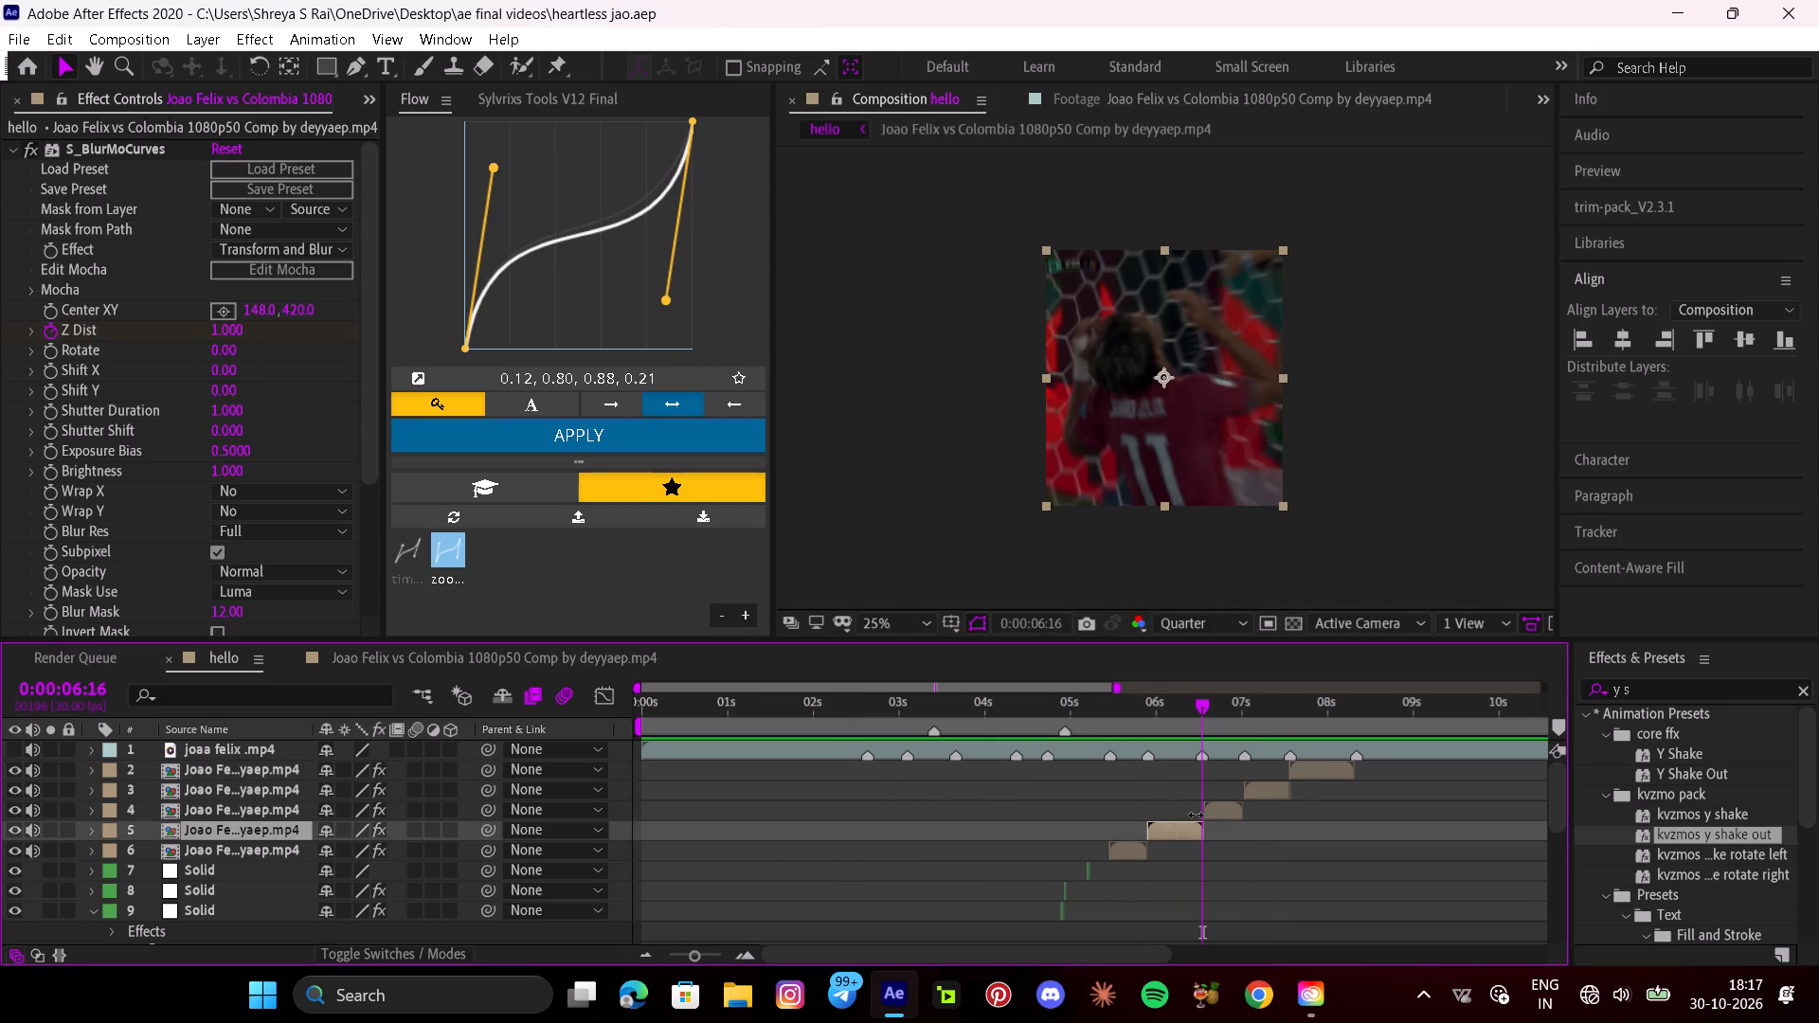
key(i)
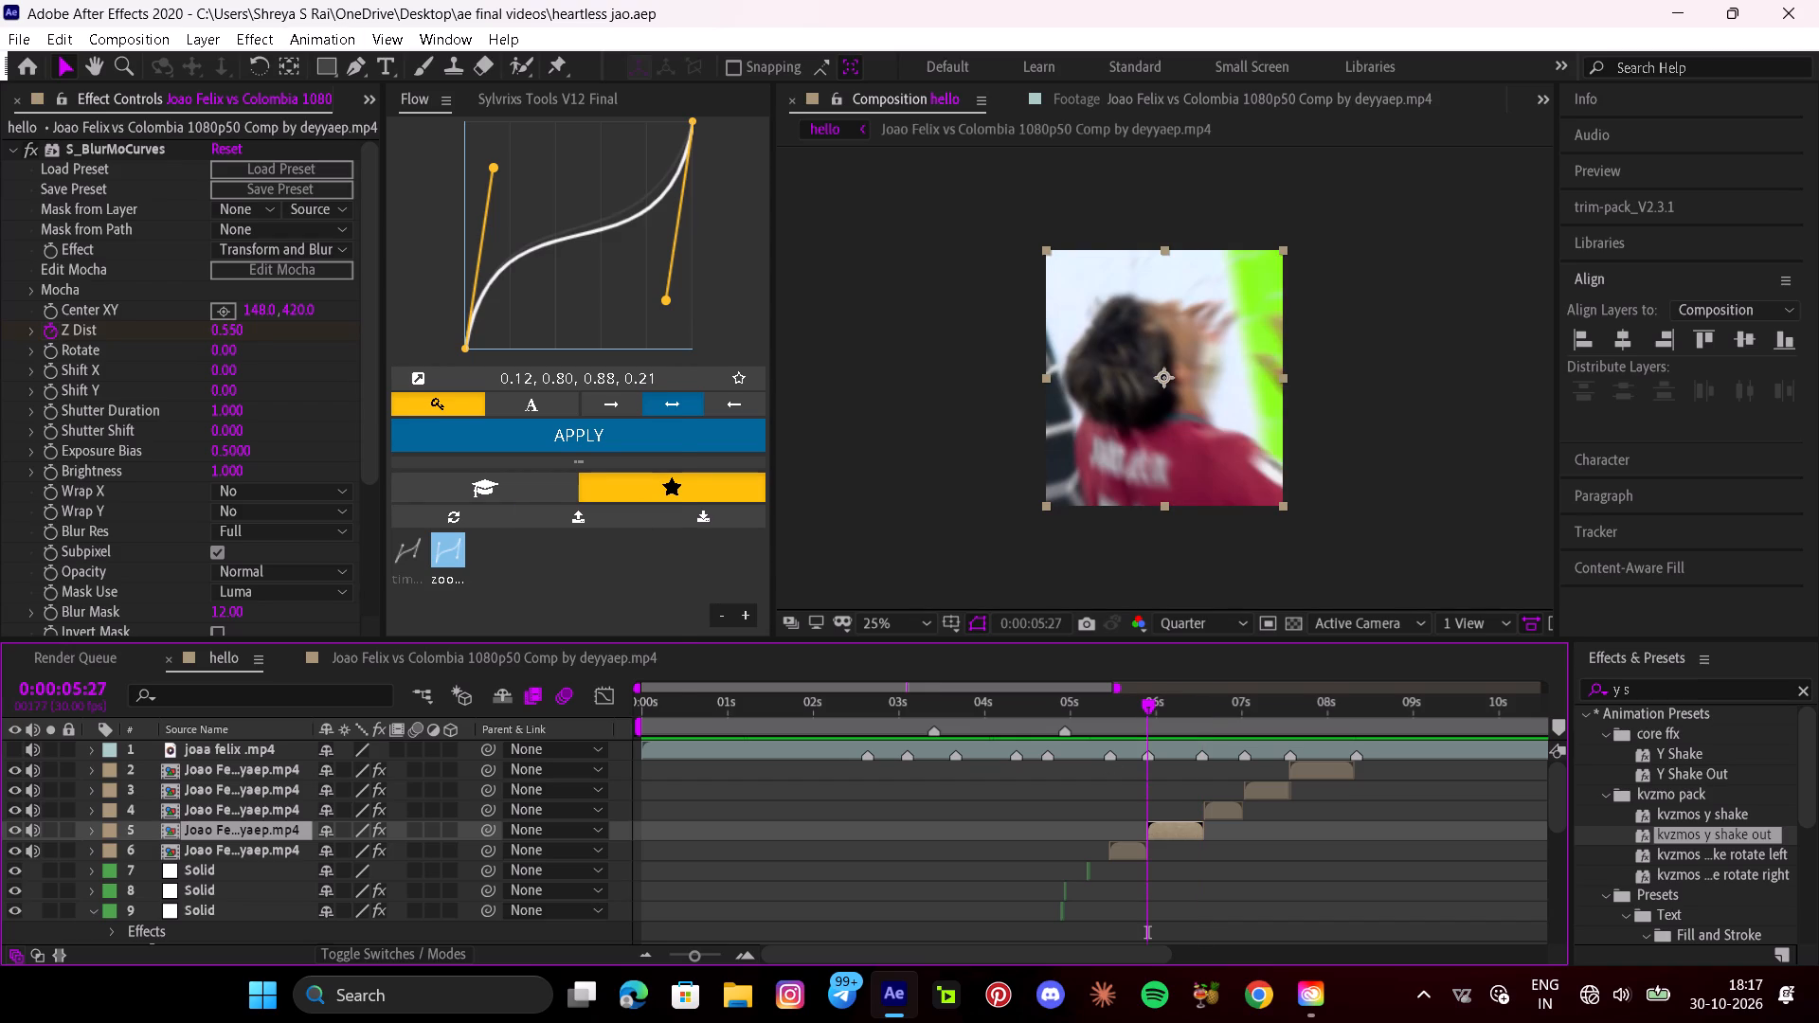
click(336, 41)
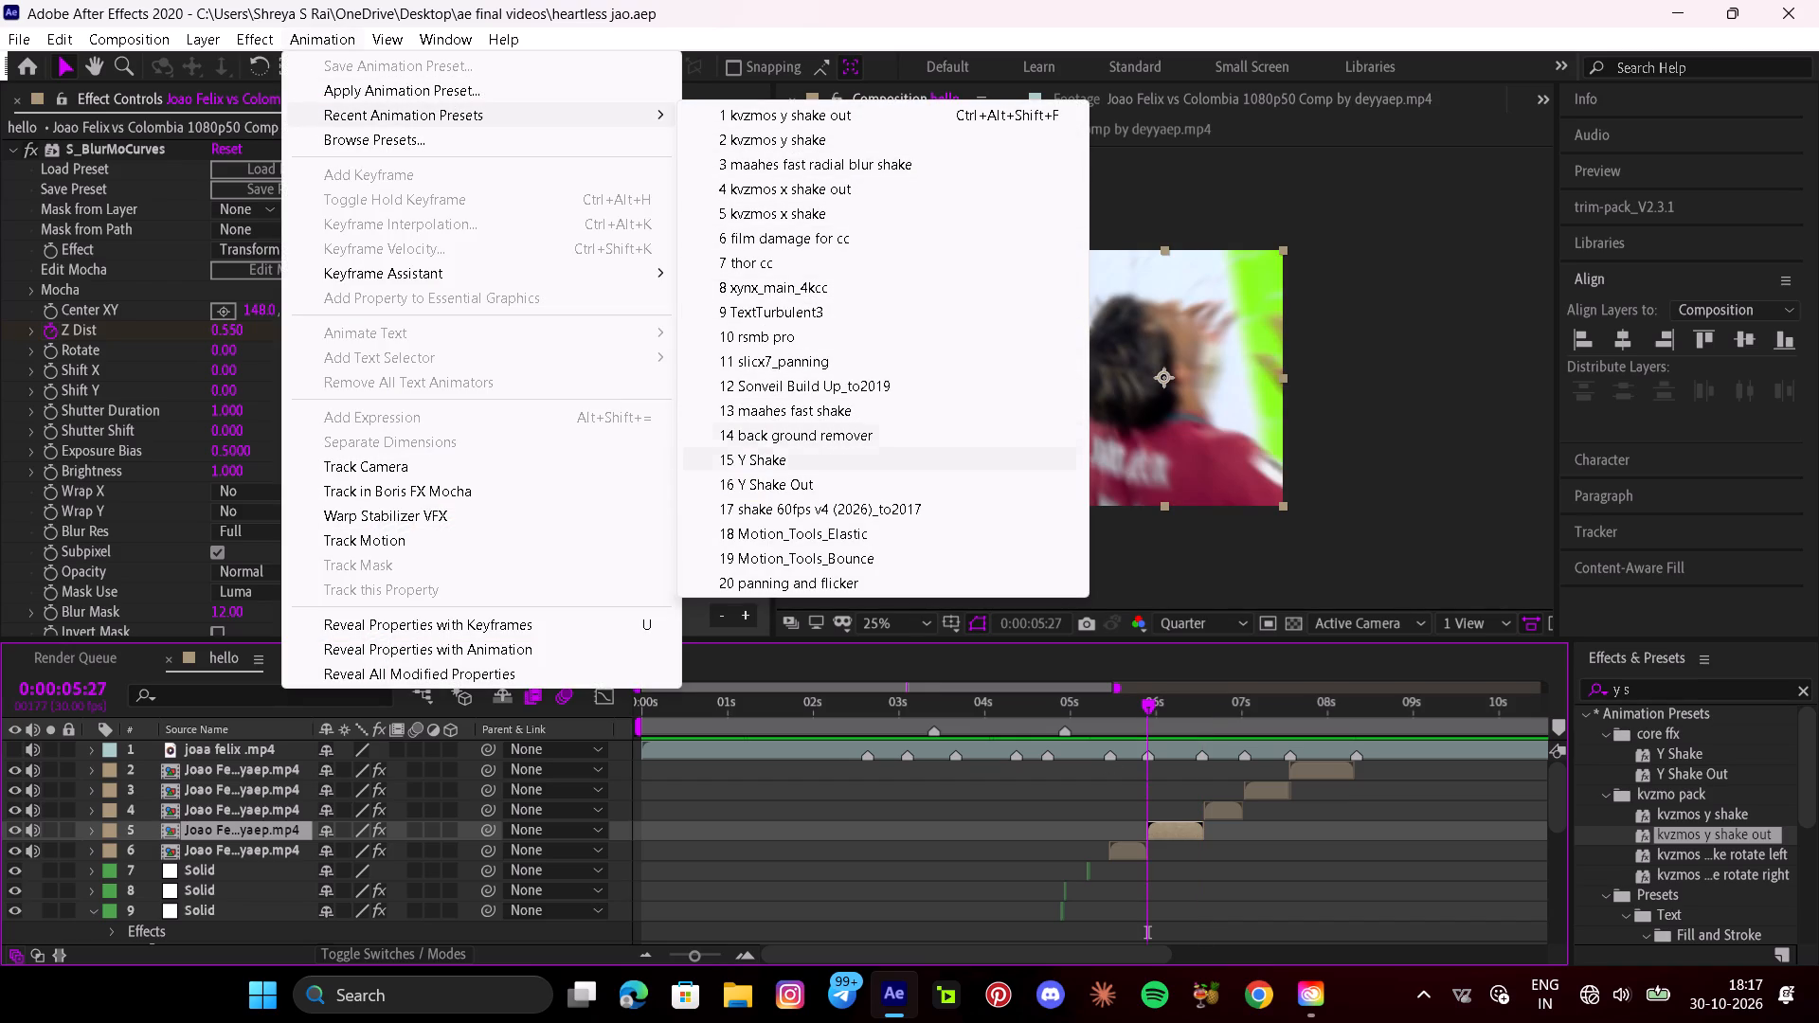
click(825, 415)
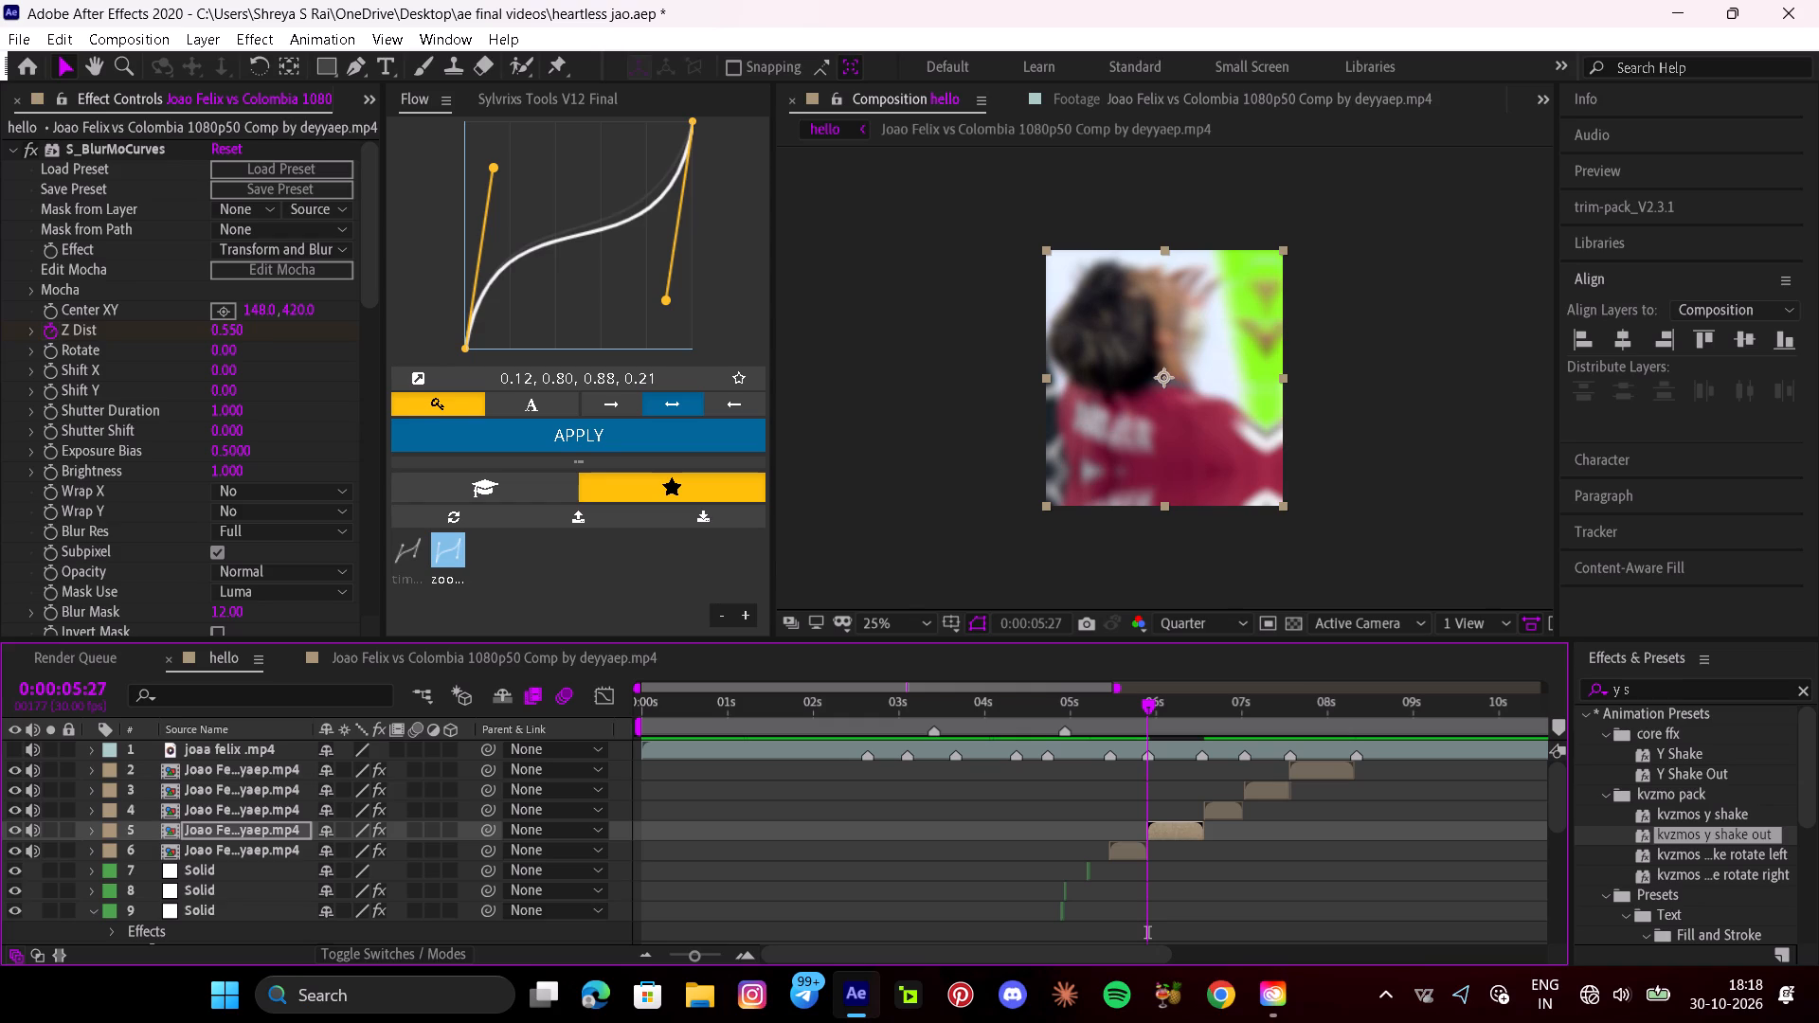
drag(1134, 717, 1036, 723)
key(space)
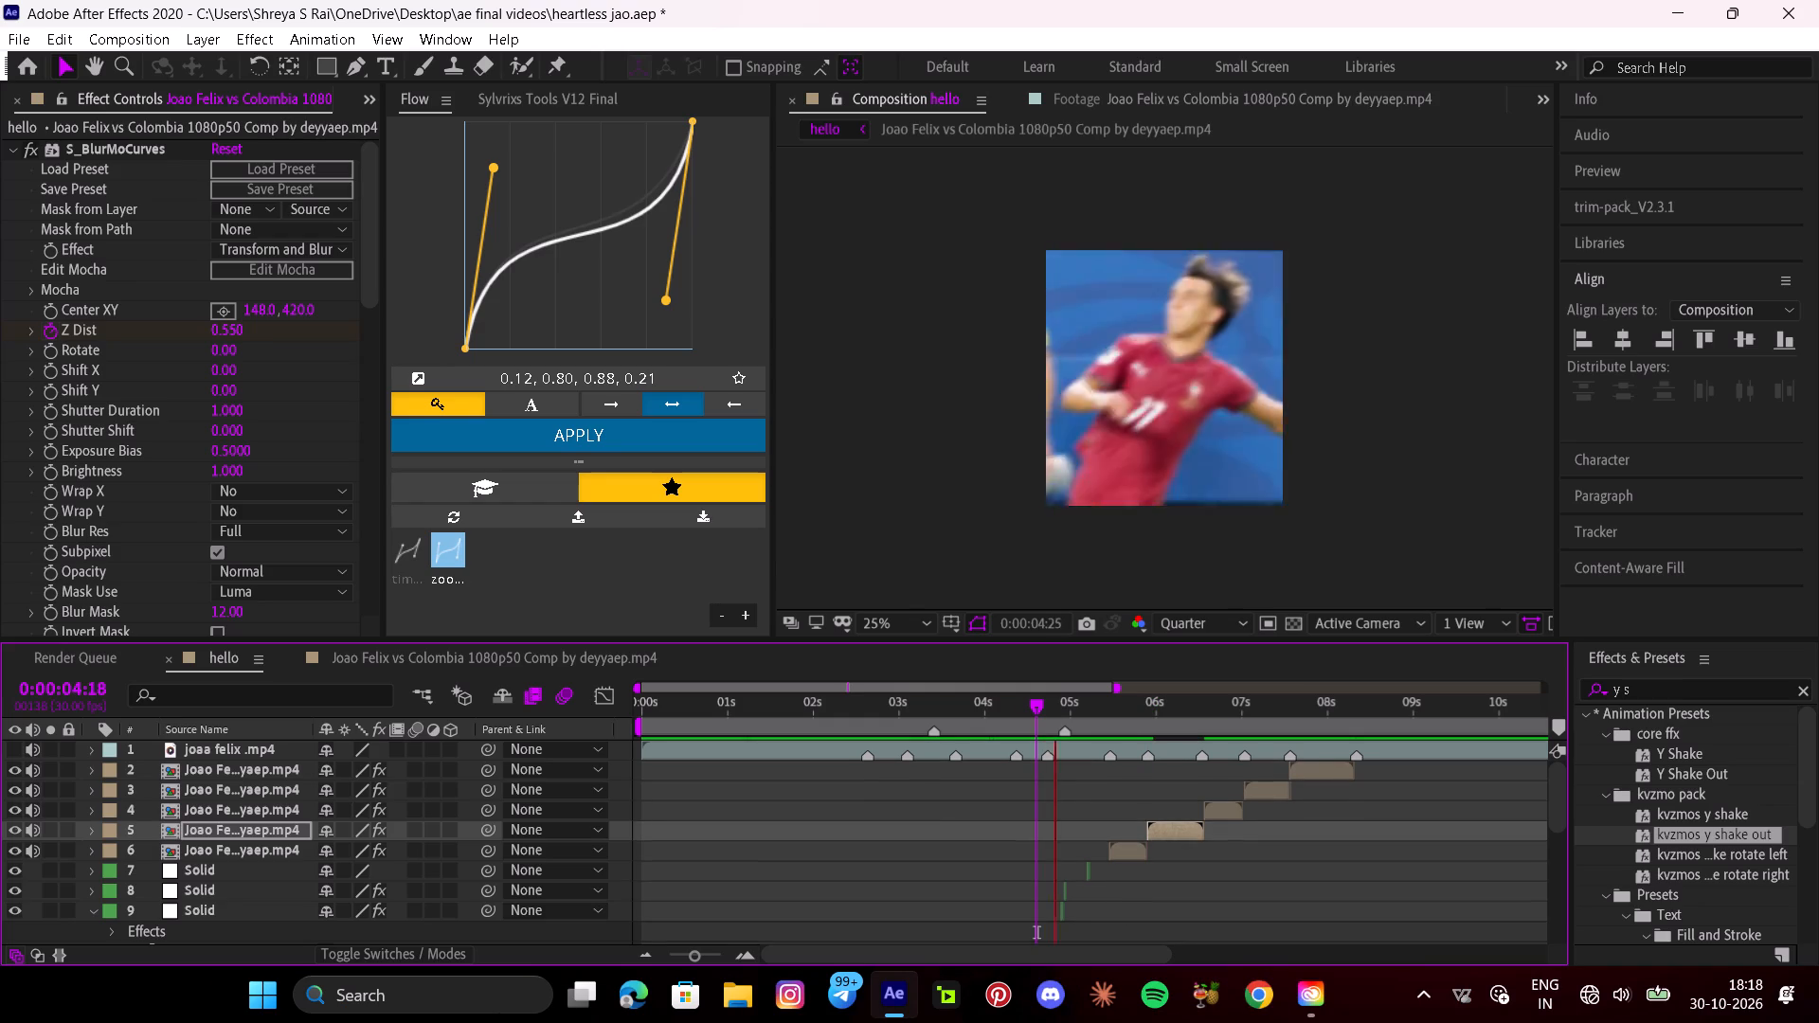
key(space)
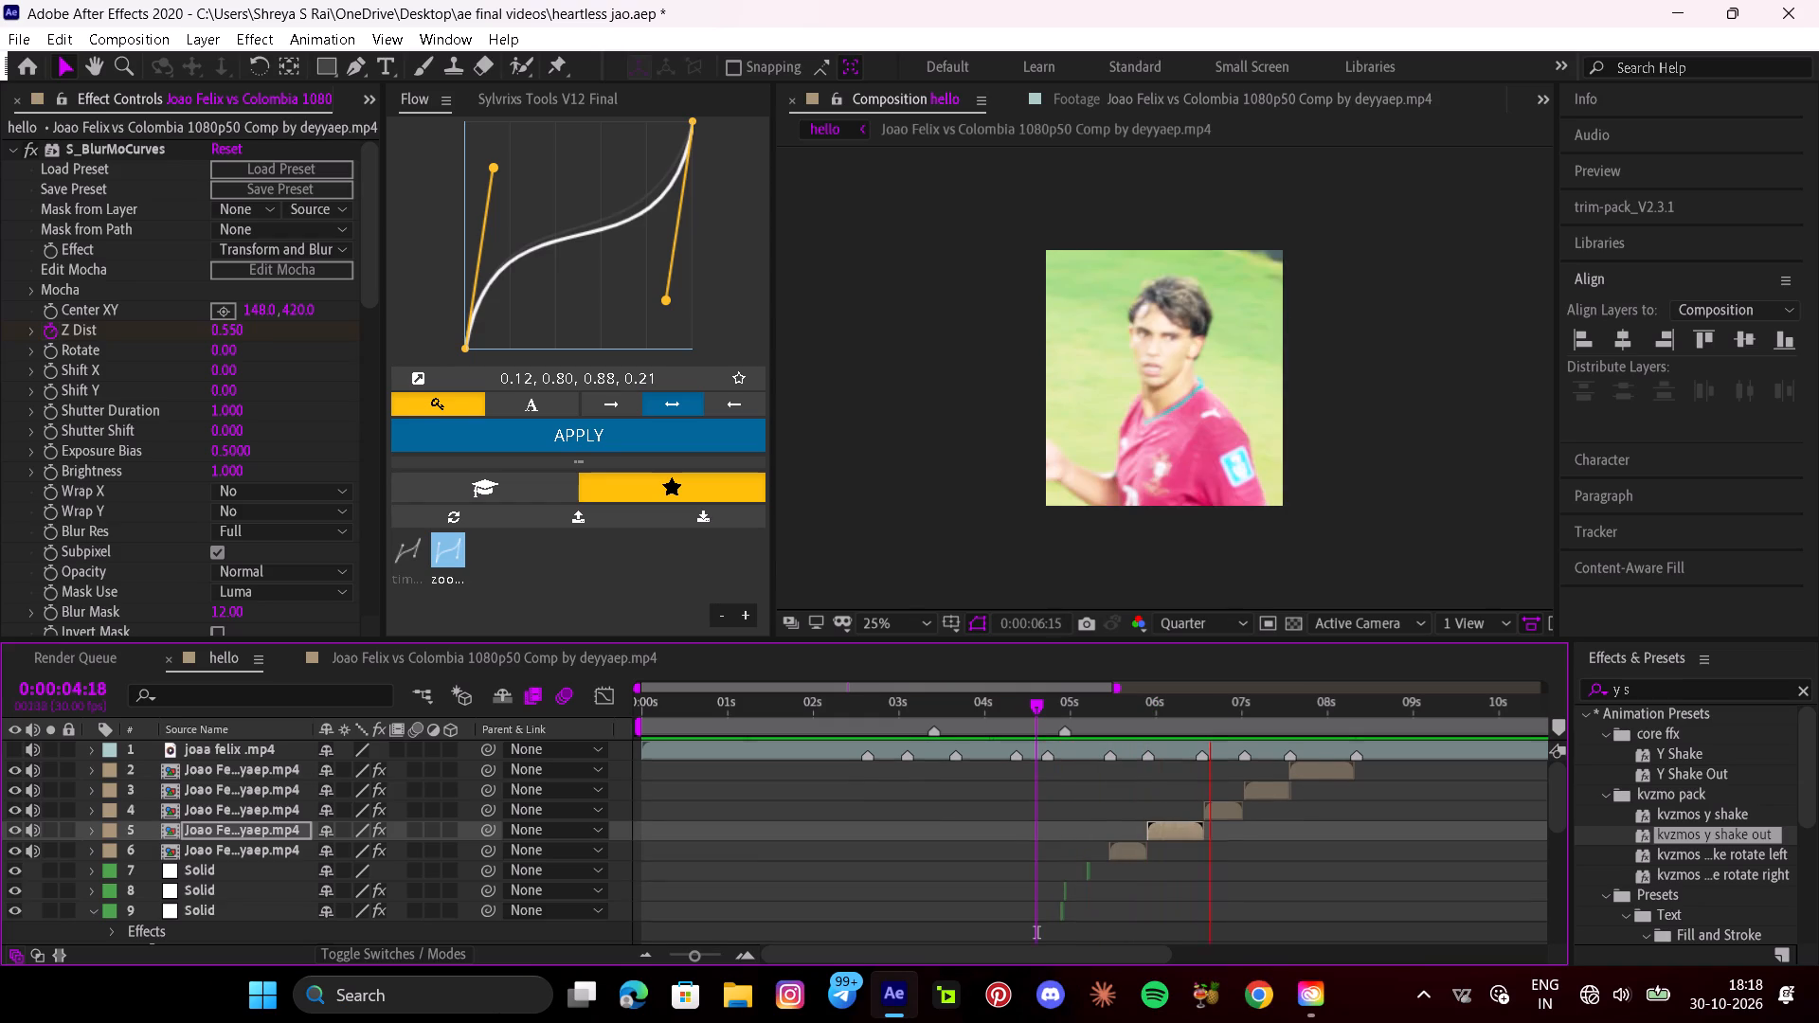
Play the edit from 0:00:05:09 through the last clips to check the shake.
drag(1210, 712, 1096, 727)
key(space)
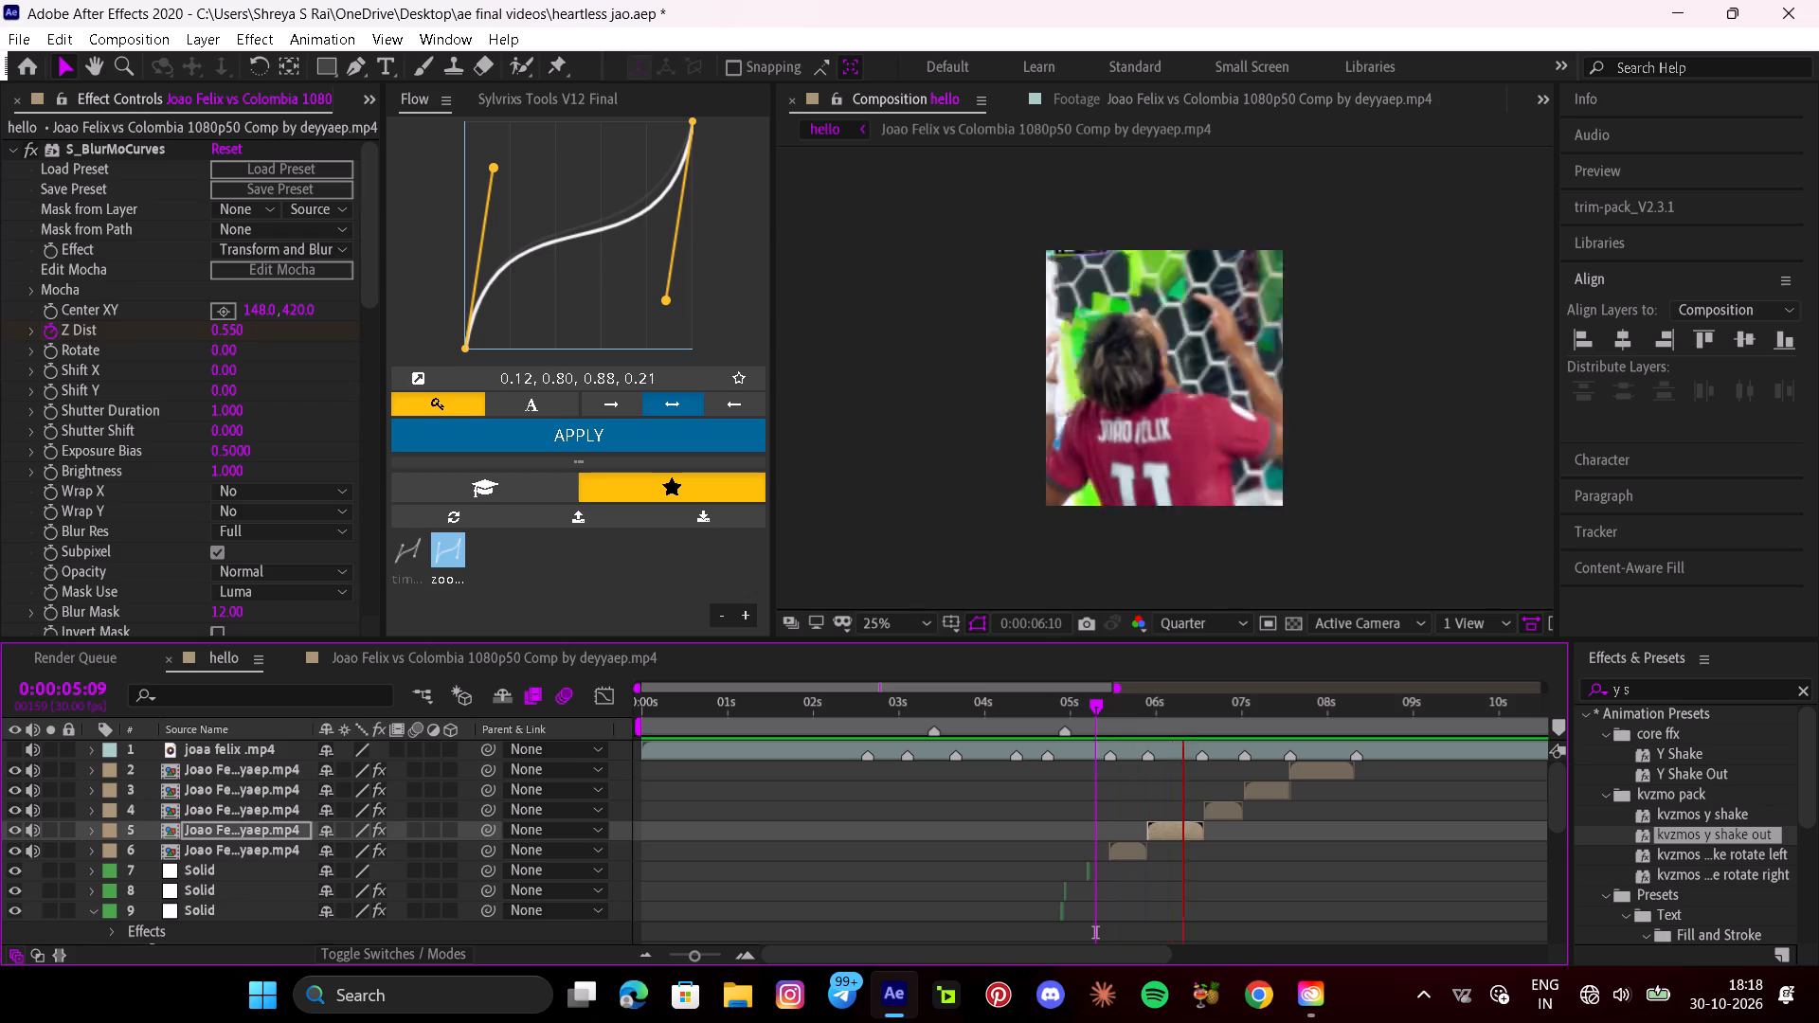
key(space)
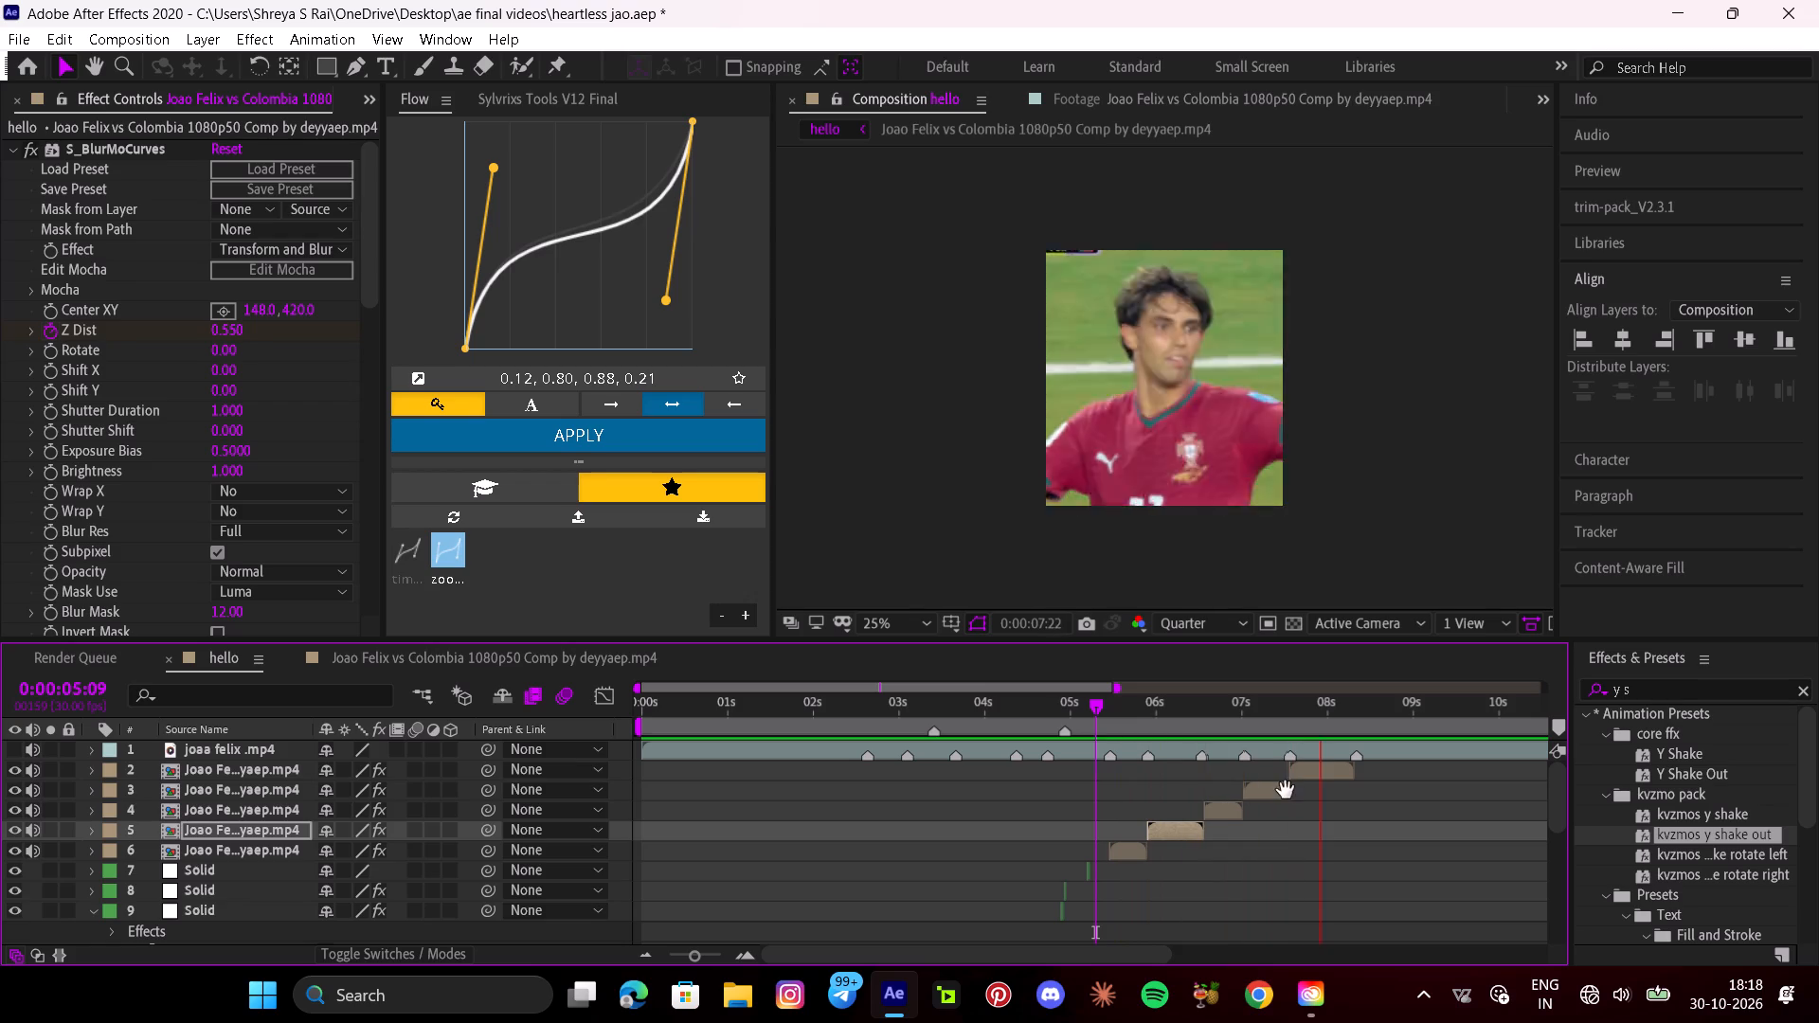
Apply the maahes fast shake preset to the last clip at its start, 0:00:07:17.
click(1317, 772)
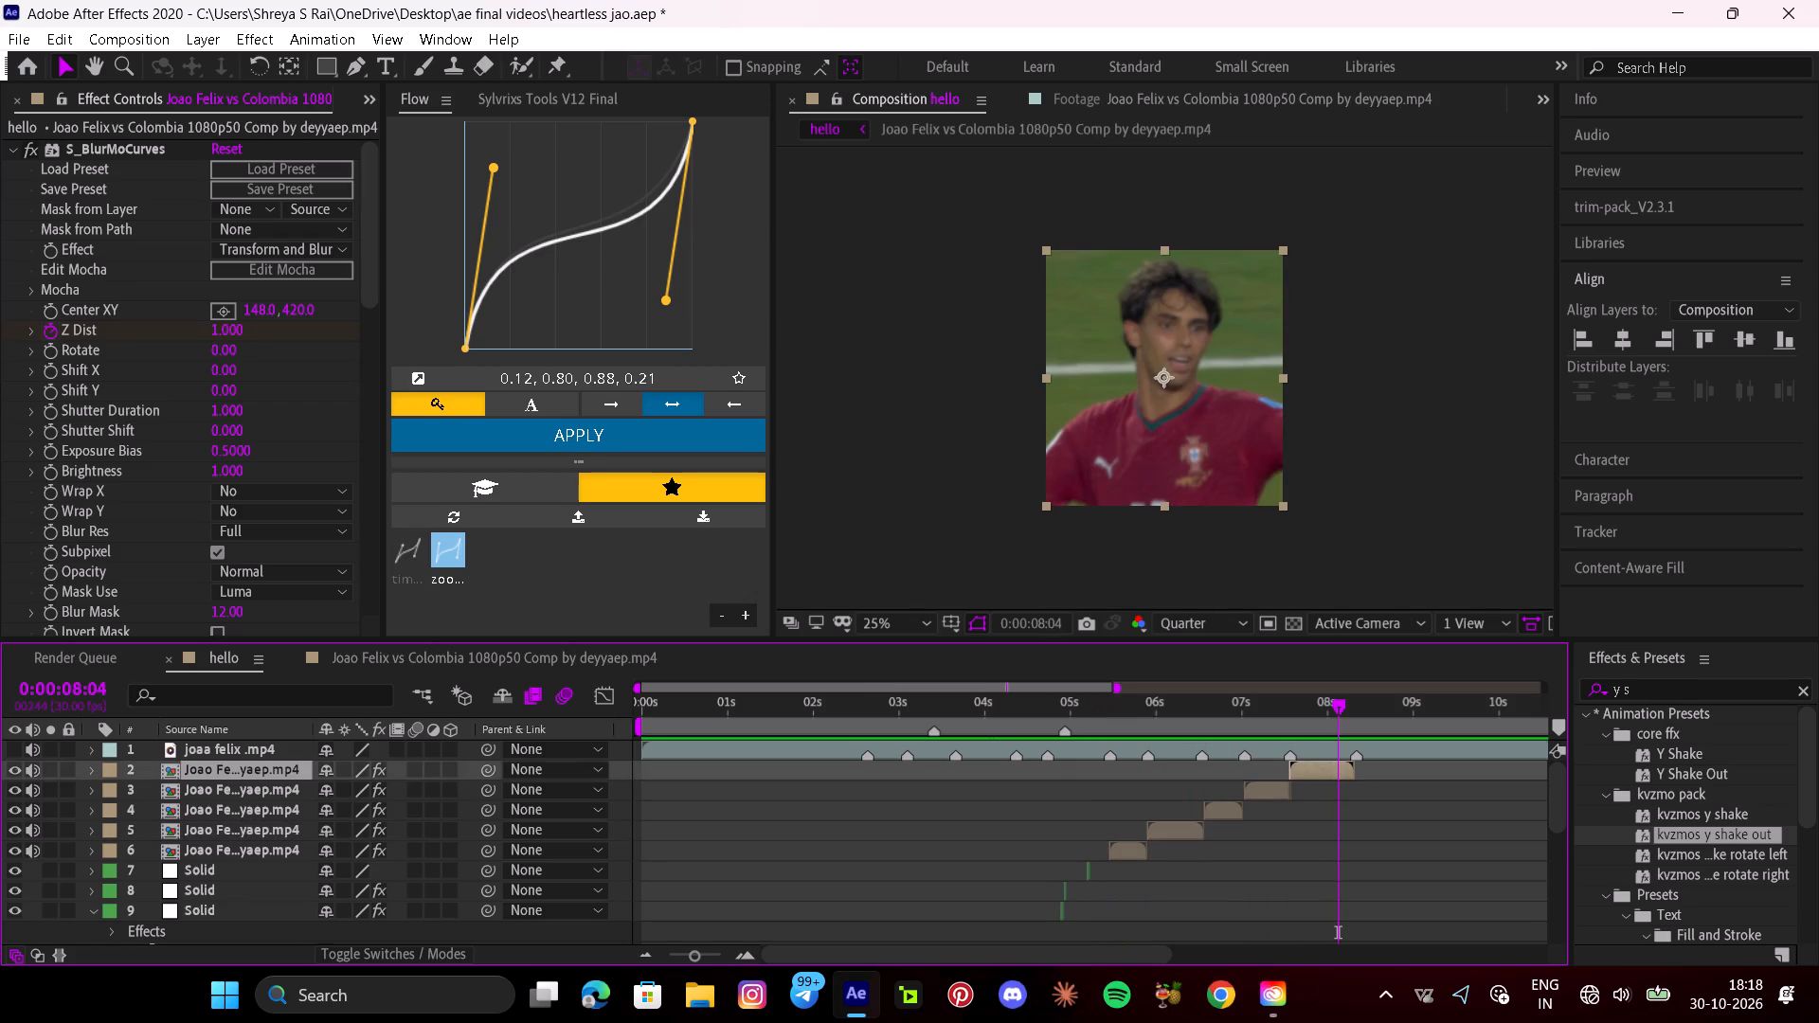
key(i)
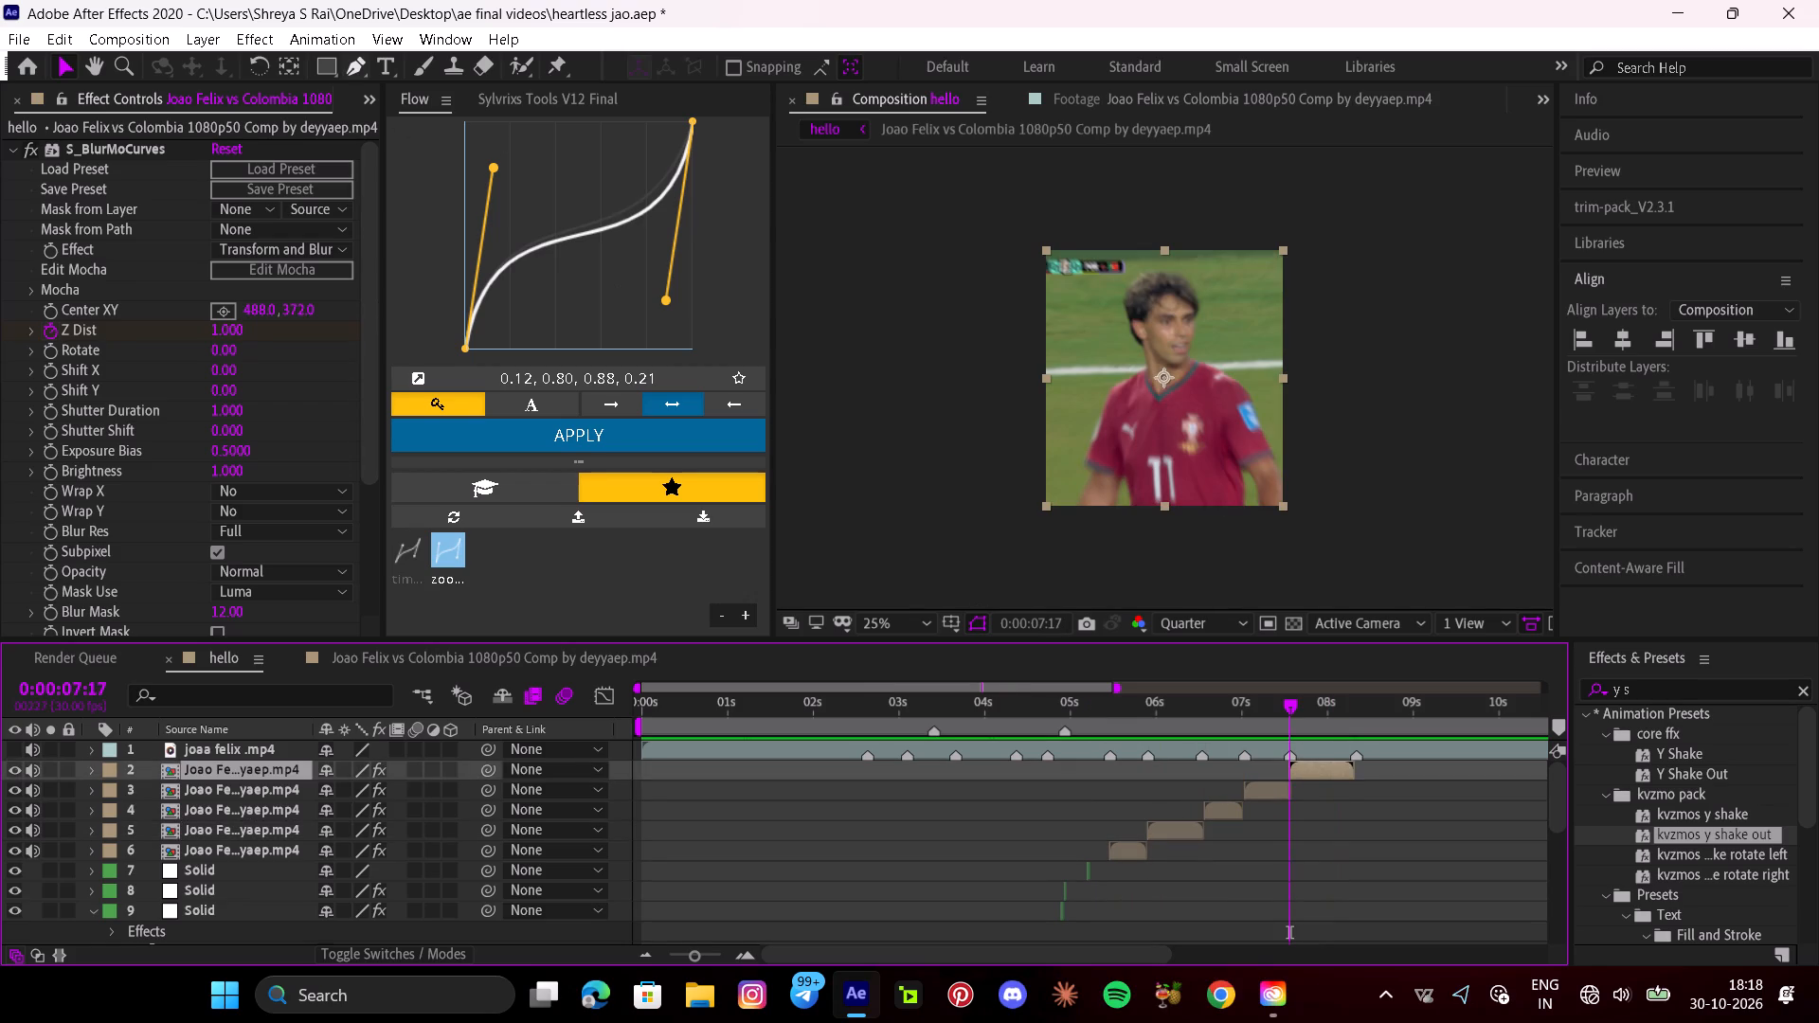
click(320, 41)
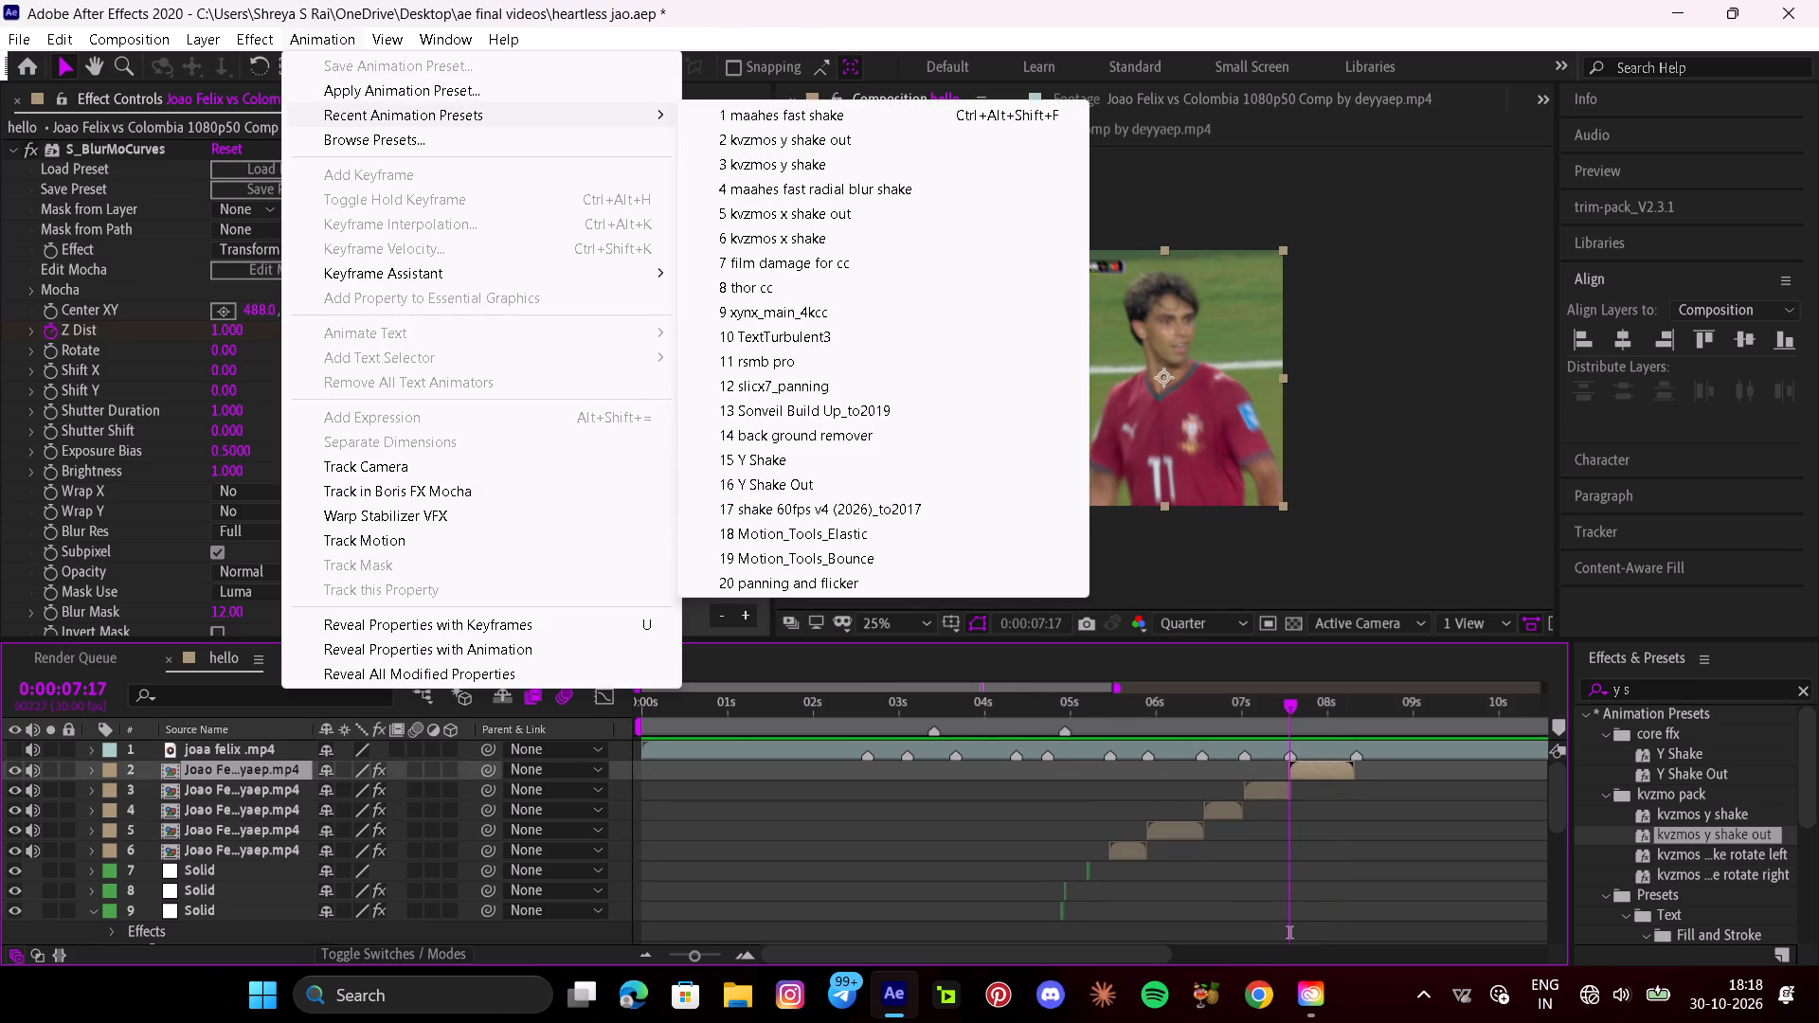
click(720, 110)
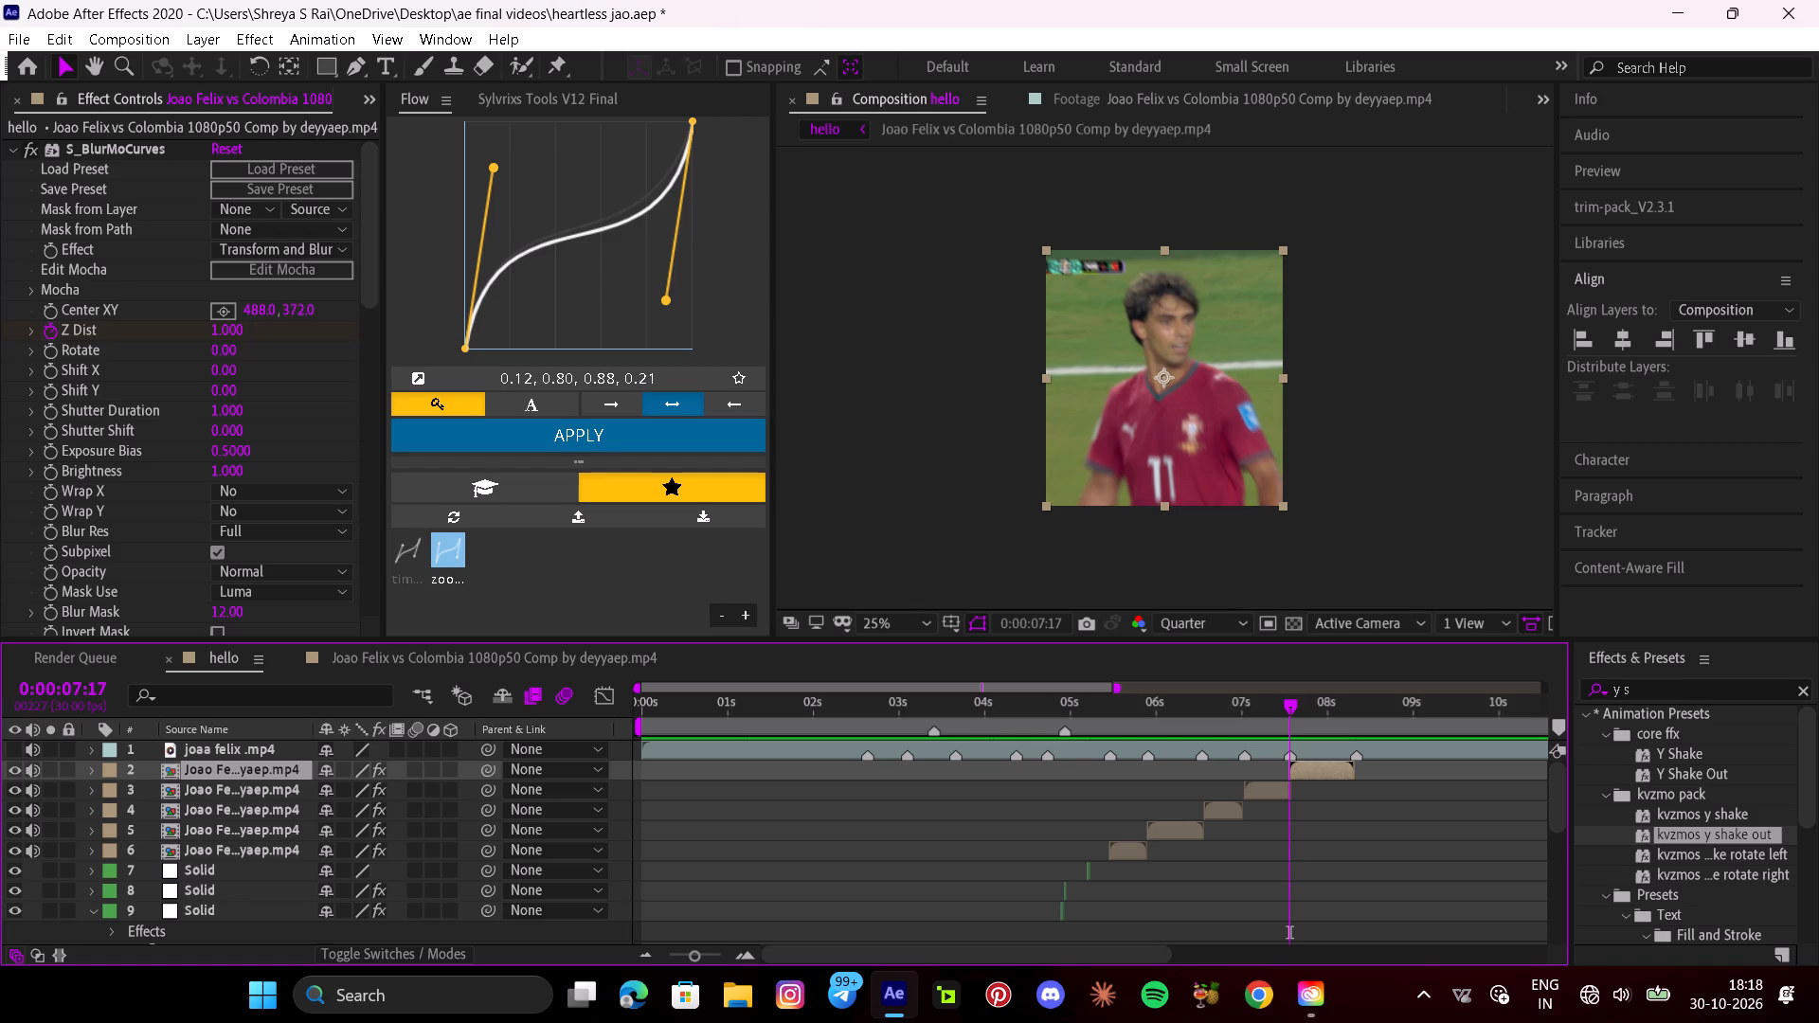
Play the edit from 0:00:05:17 and from 0:00:03:26, and scrub back from the 0:00:06:17 clip to review the shakes.
click(749, 951)
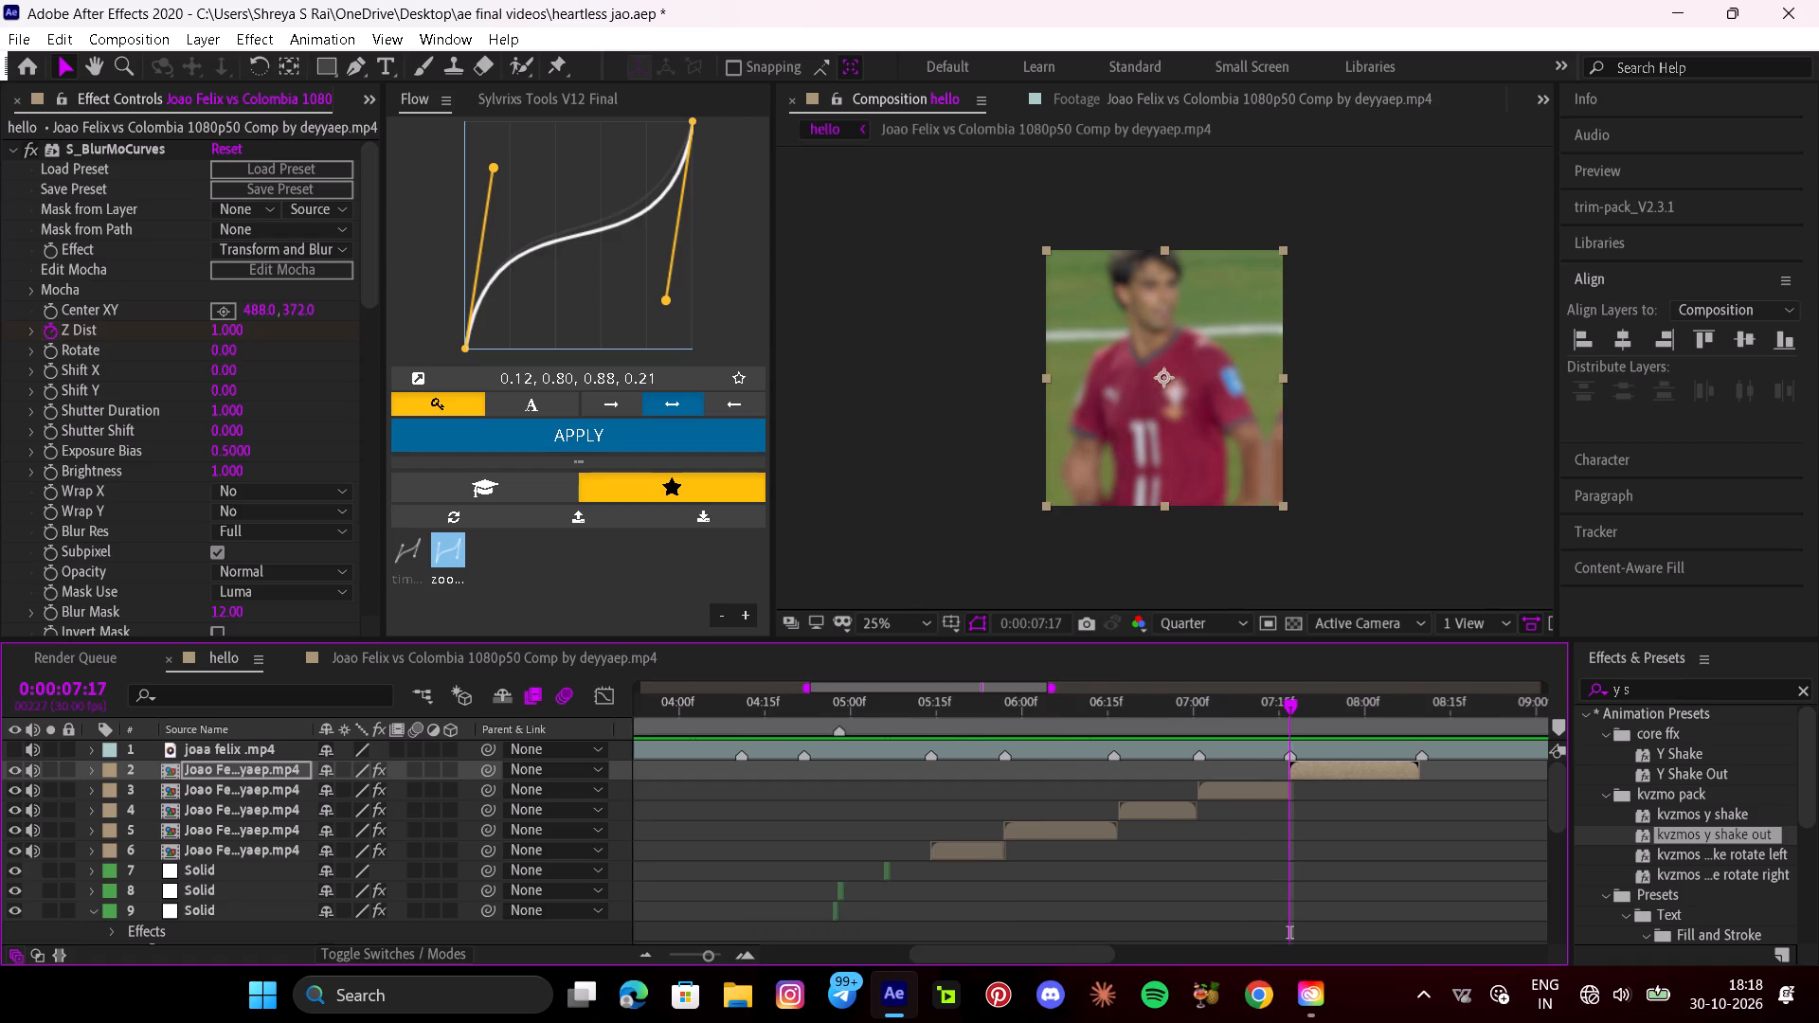
drag(1261, 722, 947, 742)
key(space)
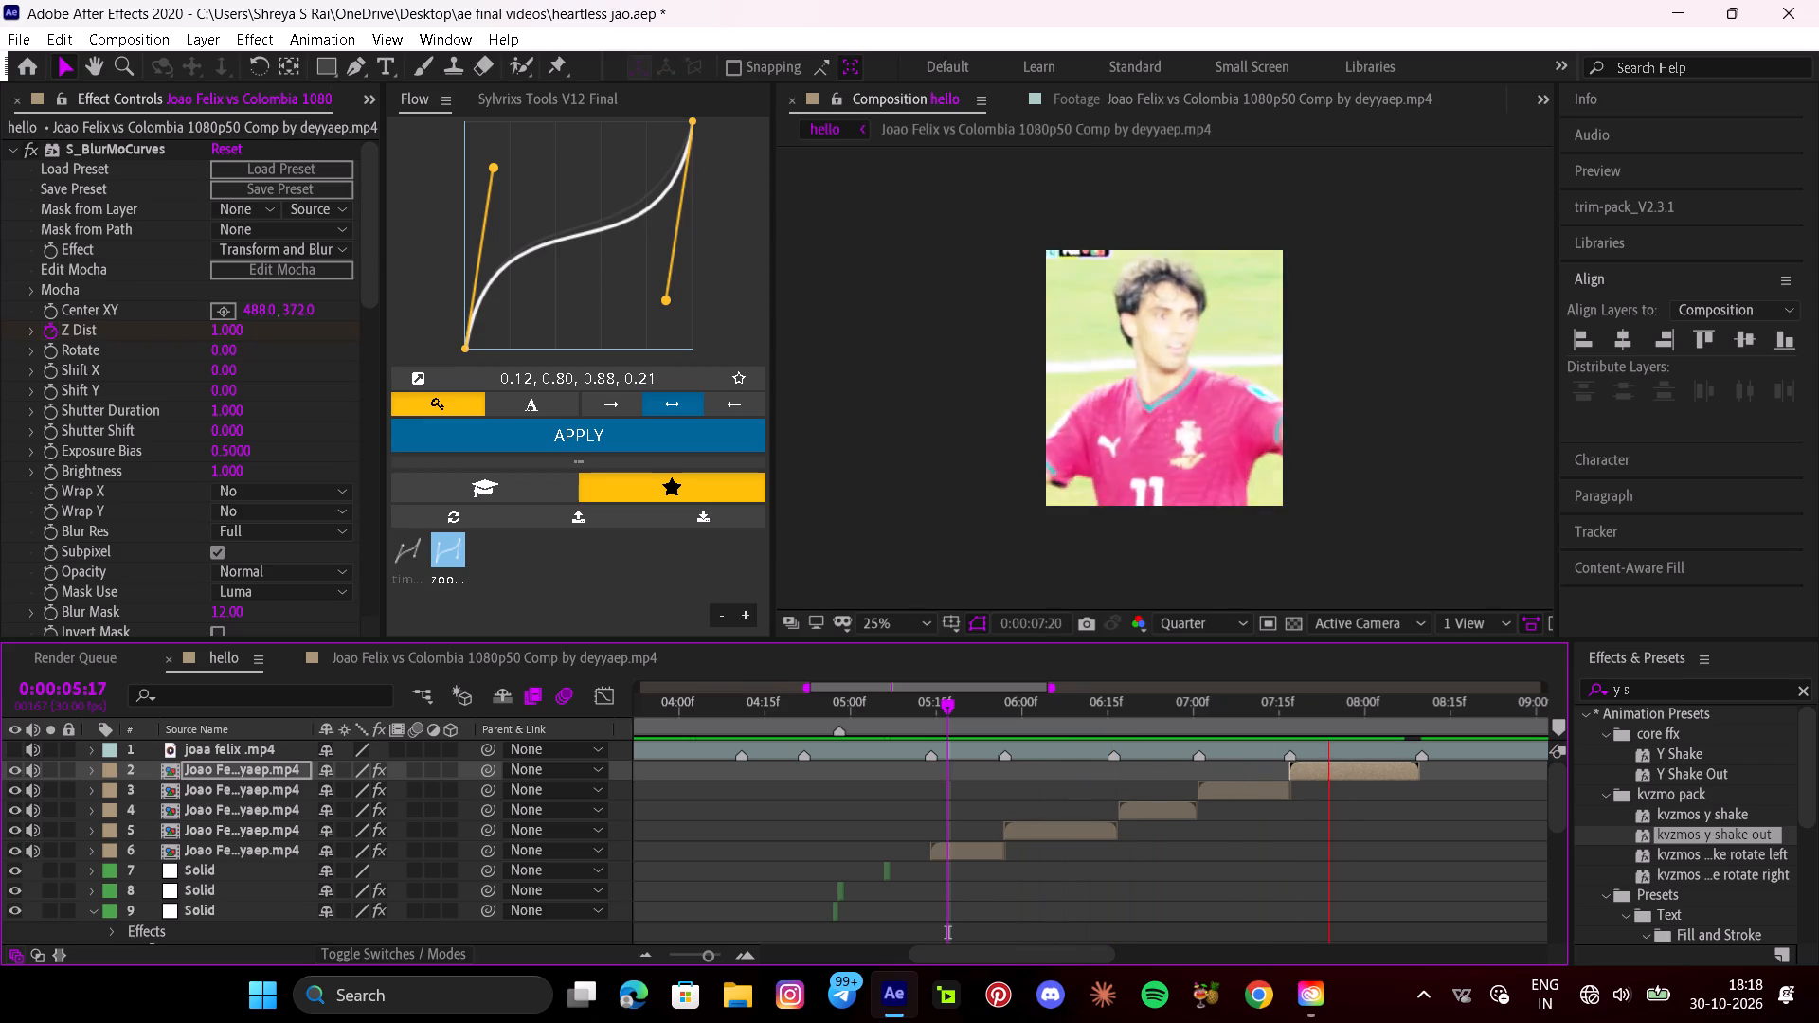
key(space)
drag(1445, 722, 654, 722)
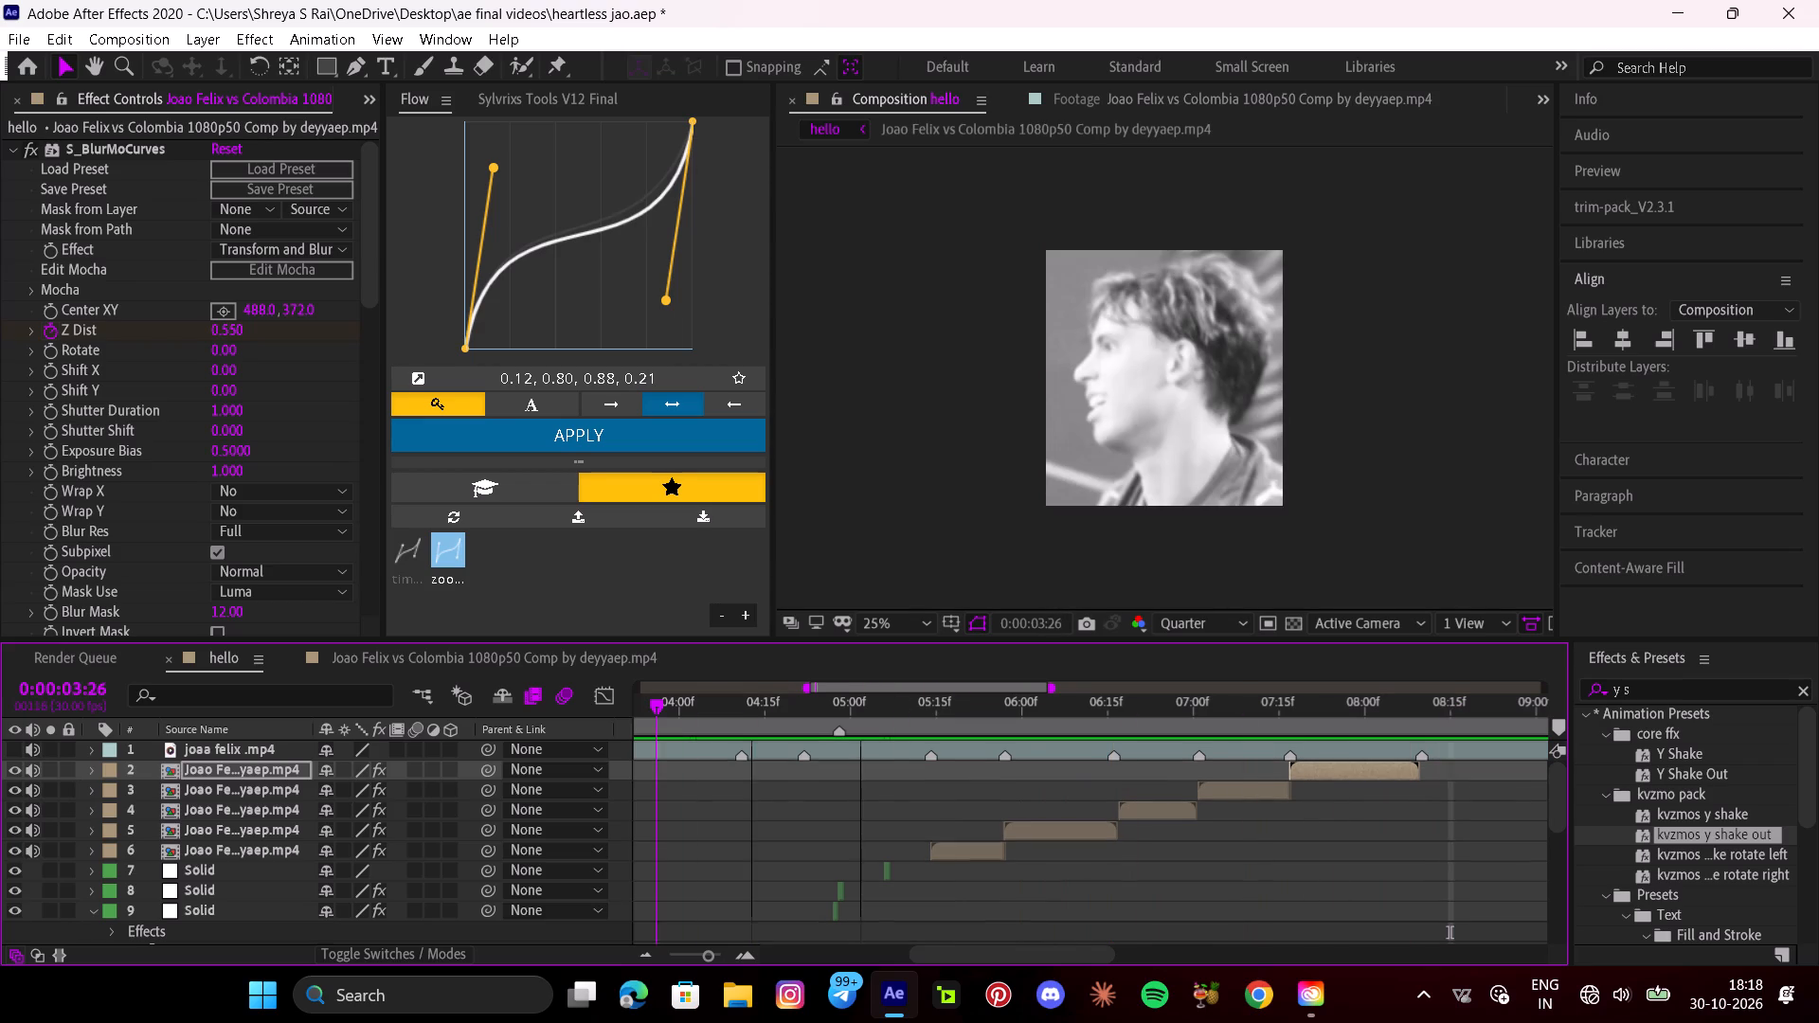
key(space)
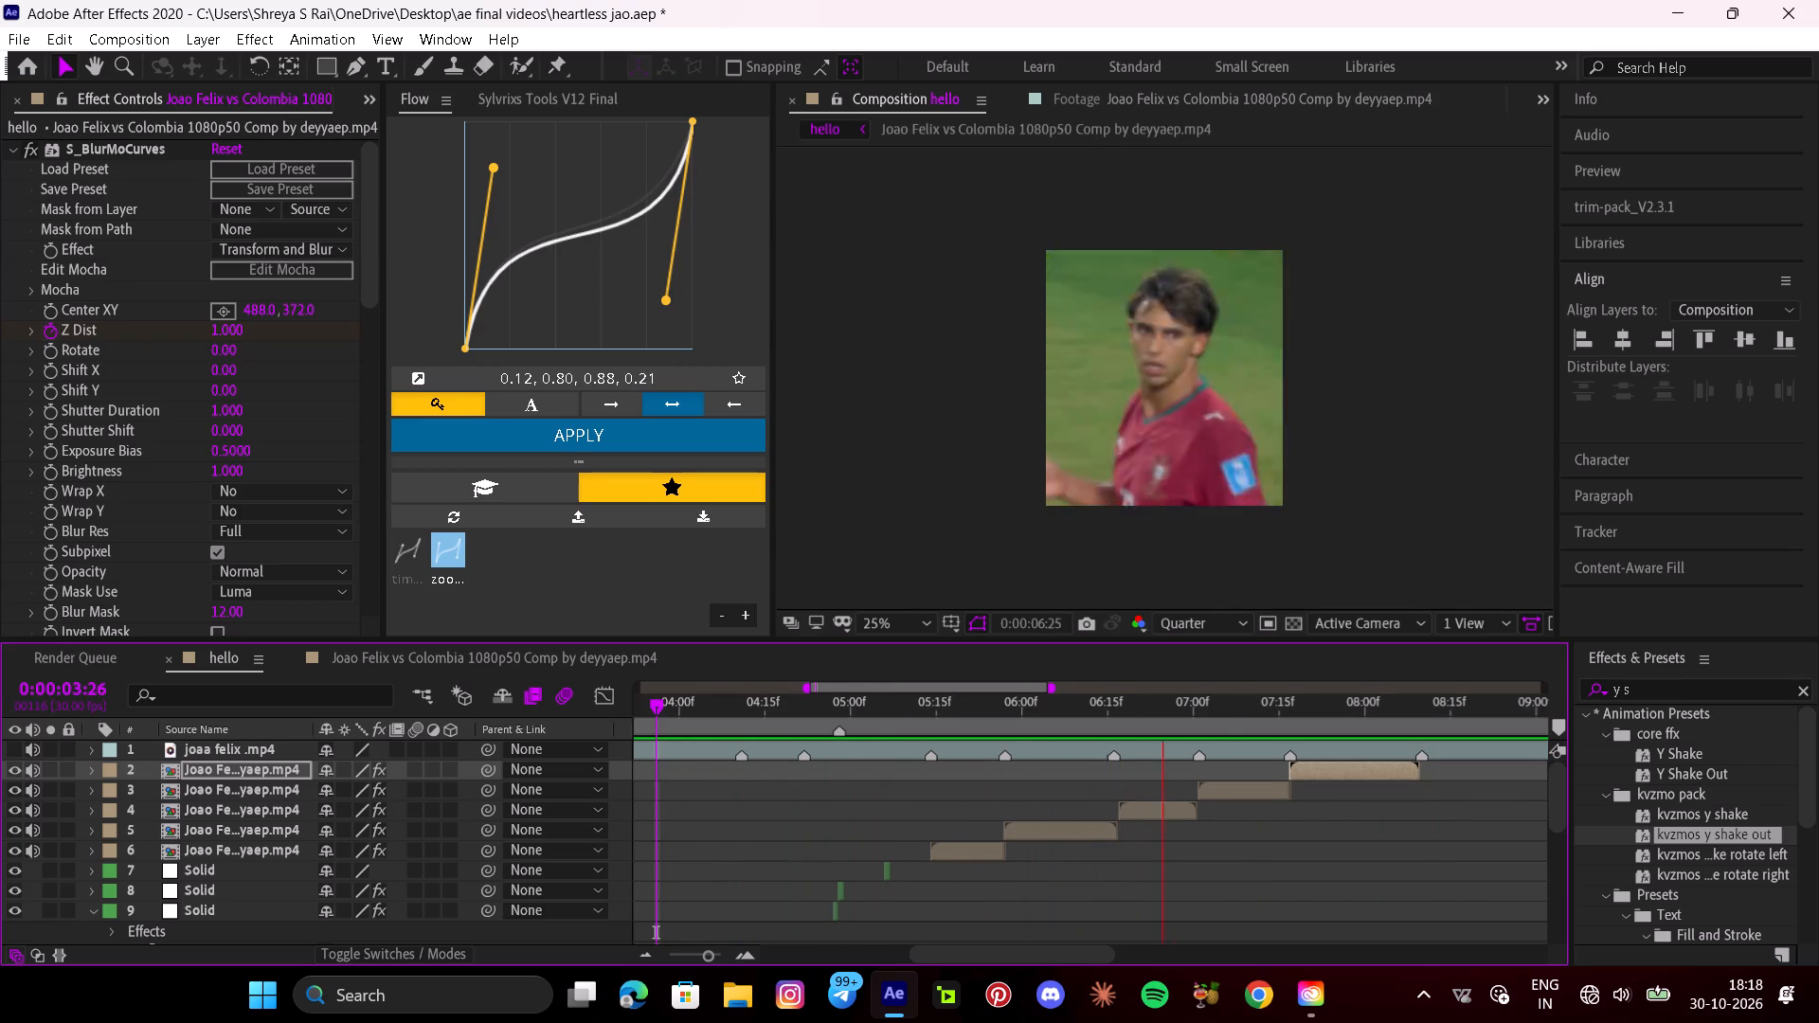
key(space)
click(1166, 809)
drag(1216, 703, 1140, 717)
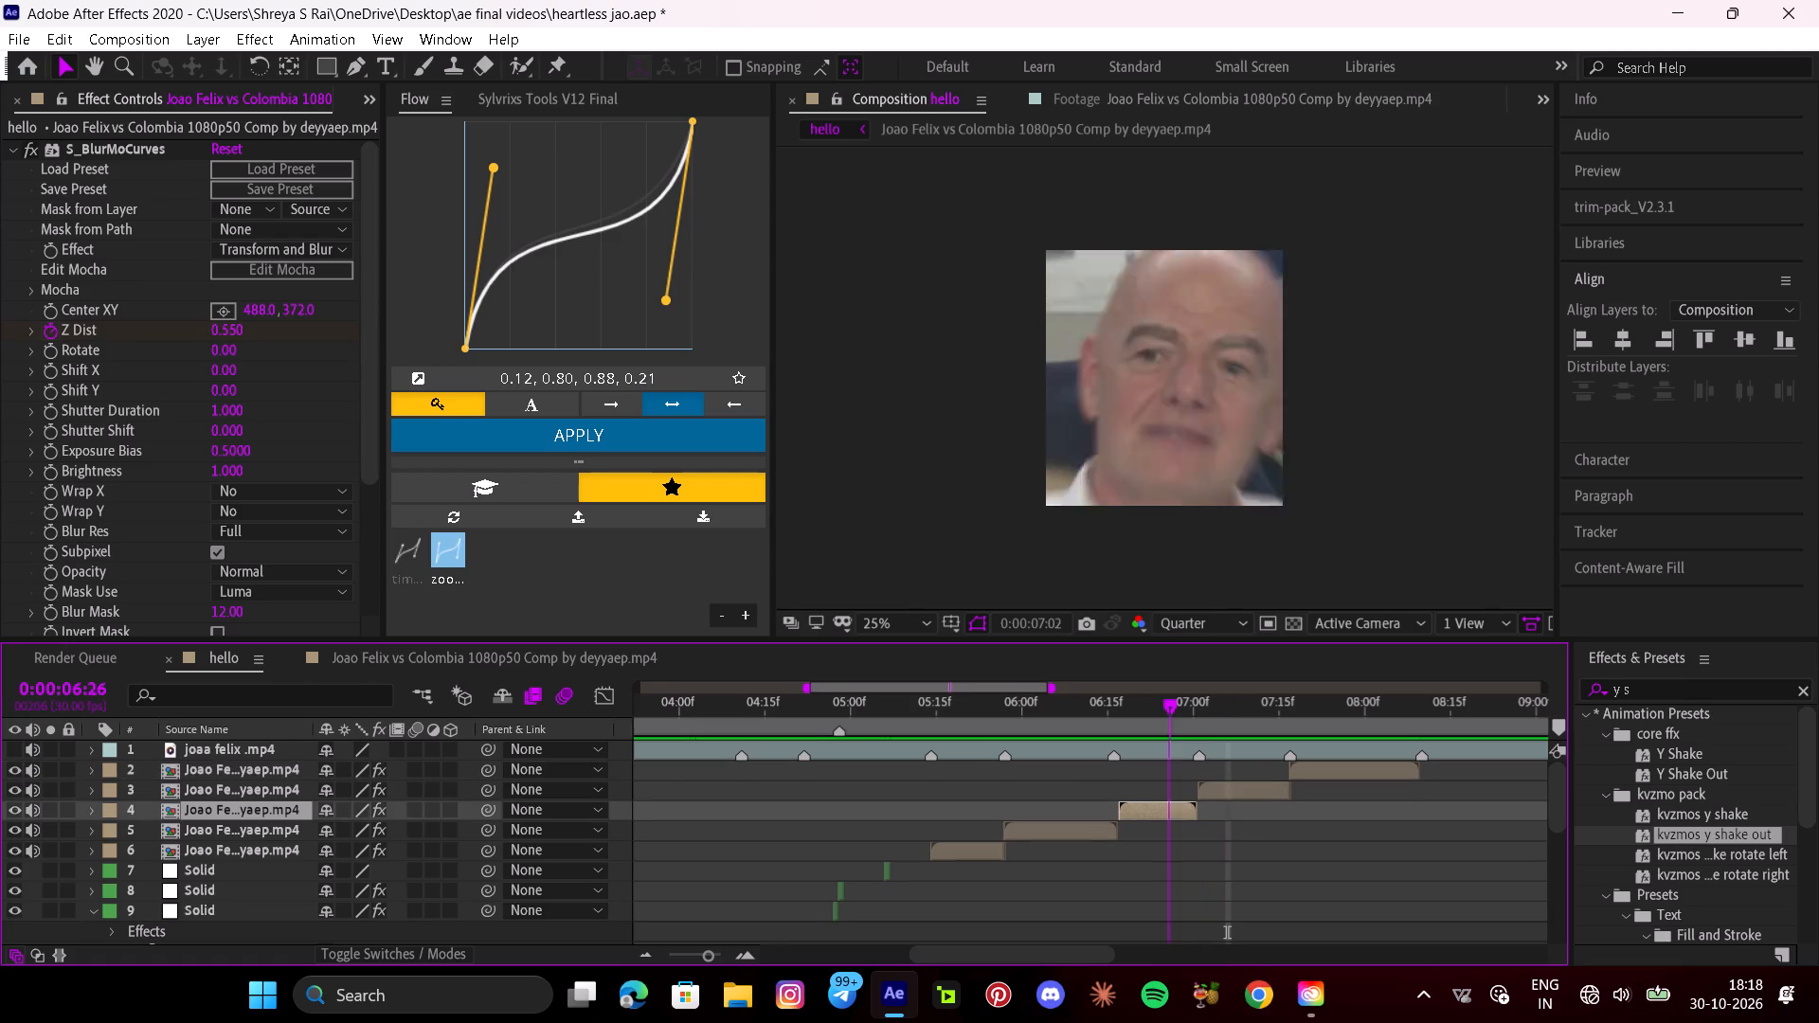
drag(1140, 717, 883, 732)
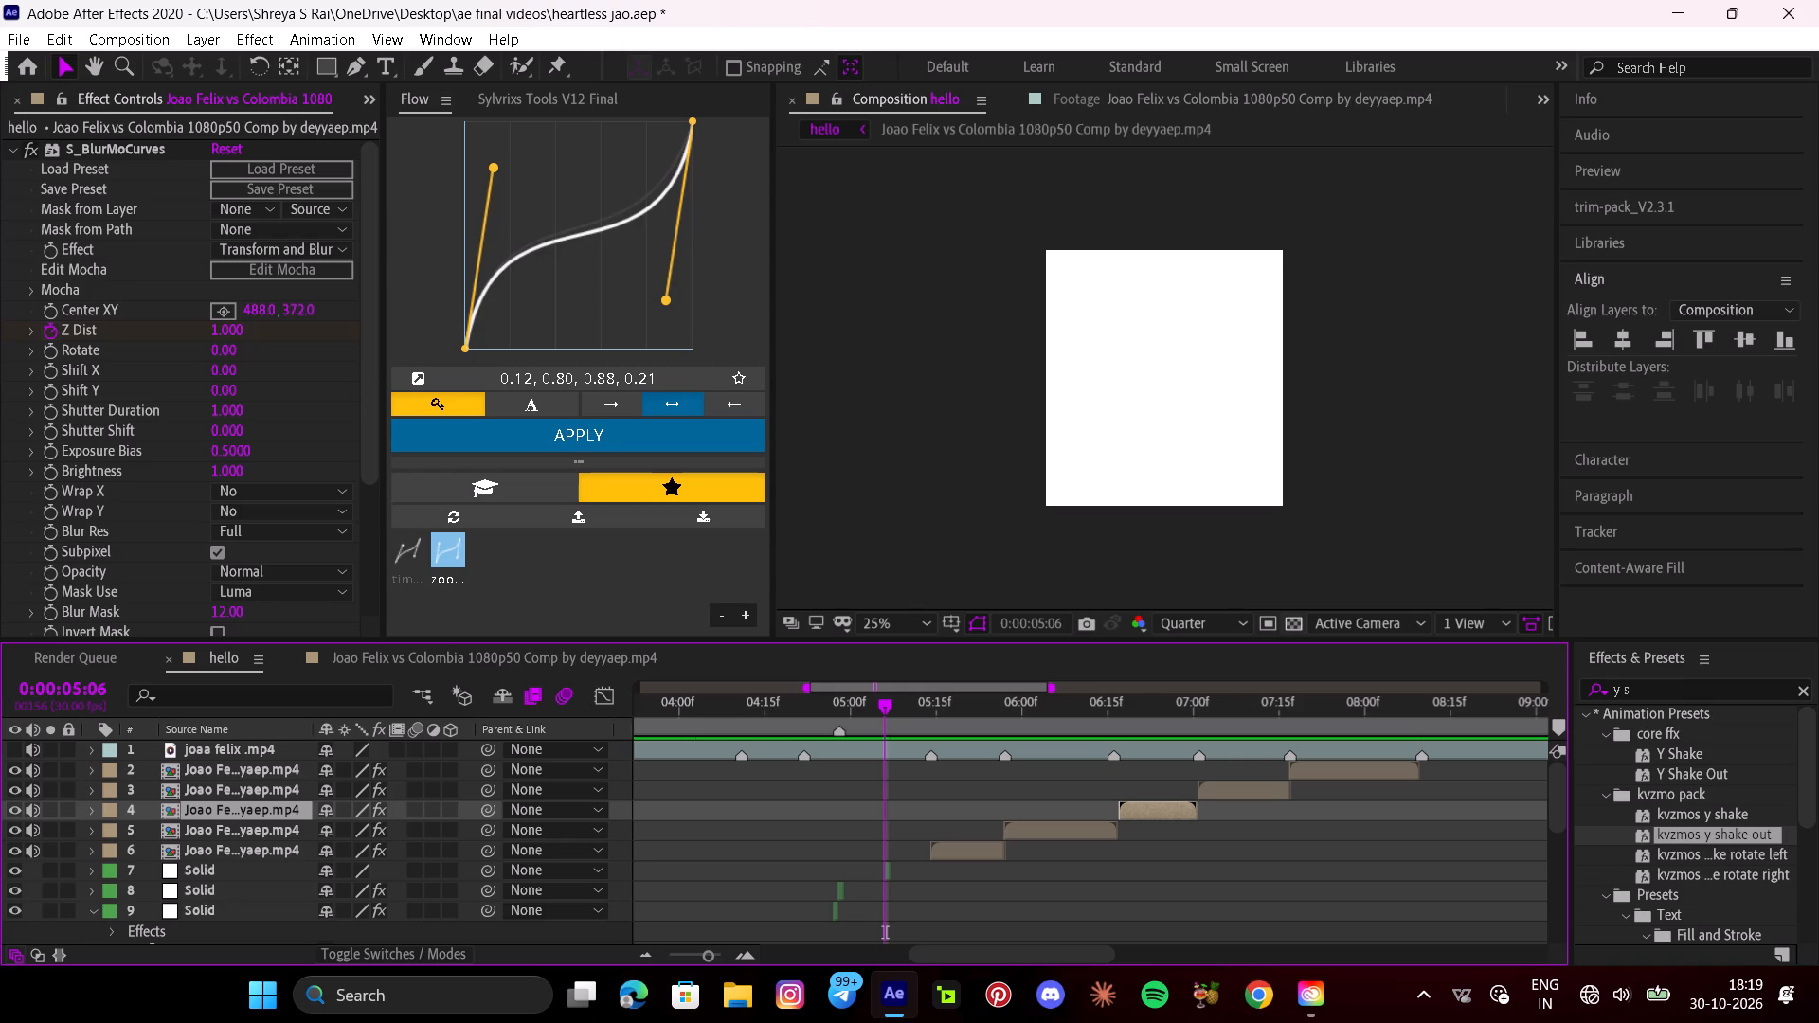
Save the project.
click(1171, 873)
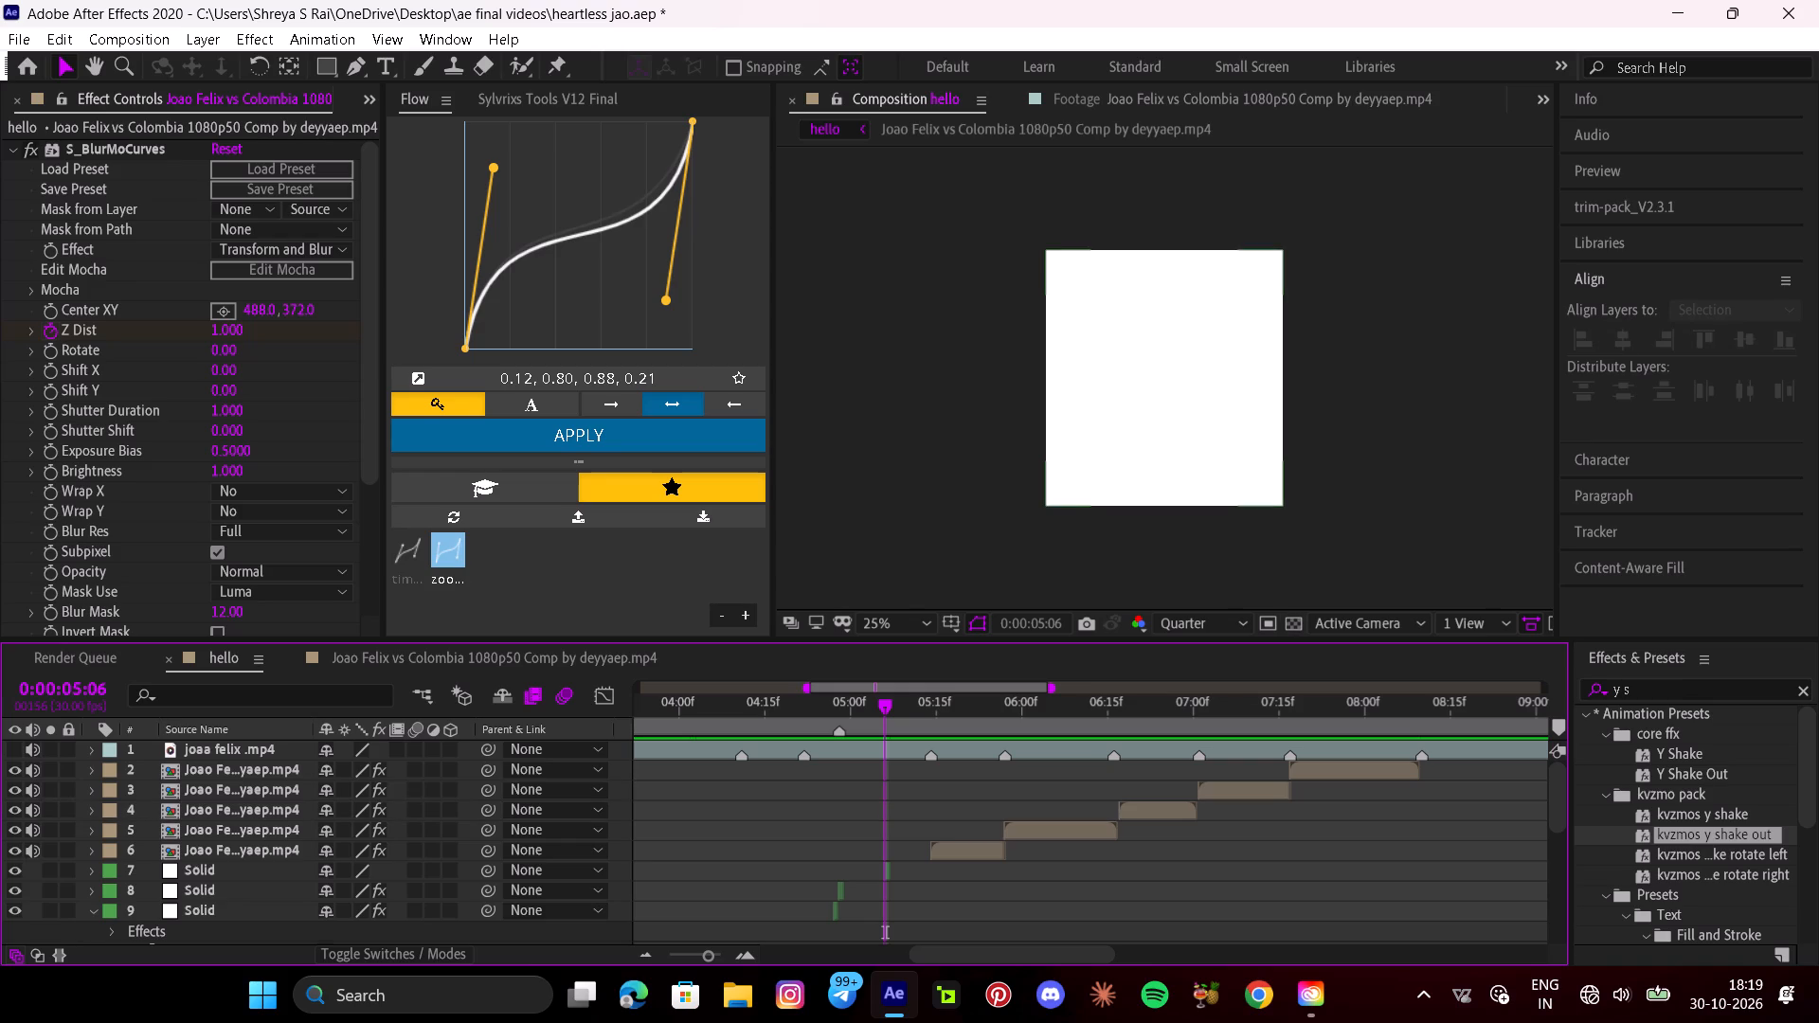
key(ctrl+s)
Add an adjustment layer across the cut at 0:00:06:17, moved and trimmed to start at about 0:00:06:11 and end near 0:00:06:22.
scroll(1032, 865, down, 4)
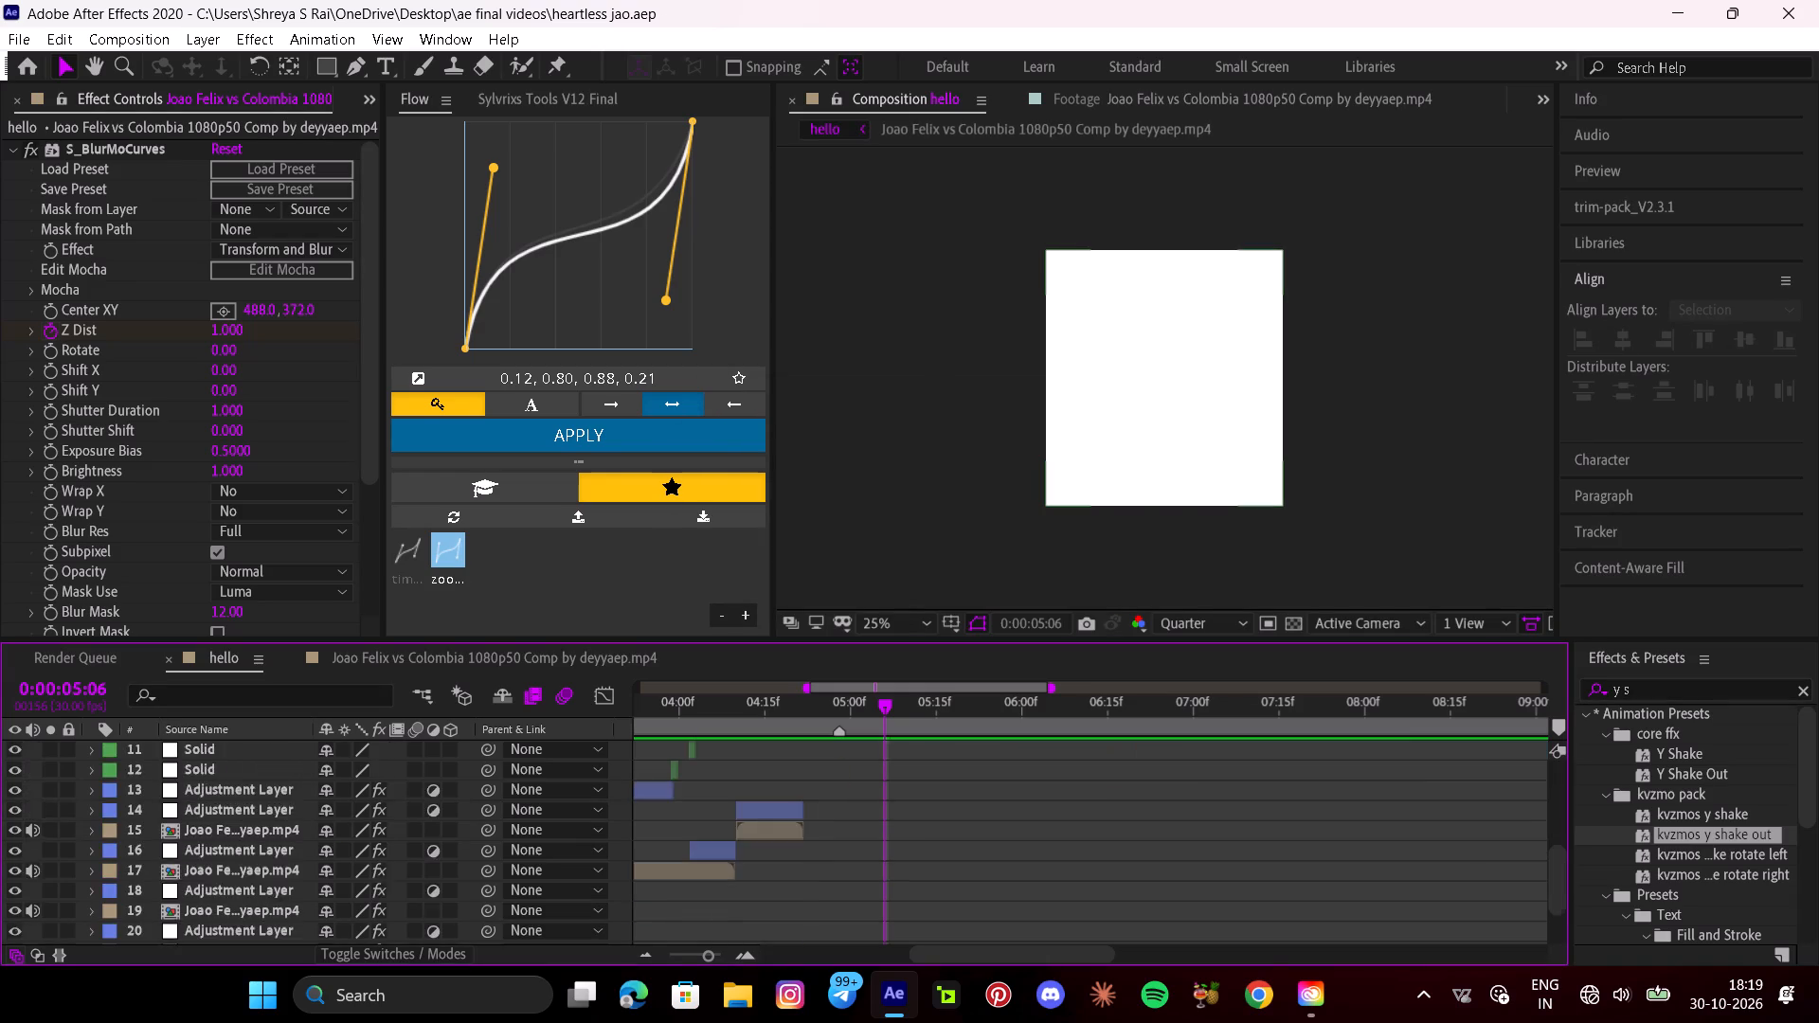
scroll(1031, 861, up, 5)
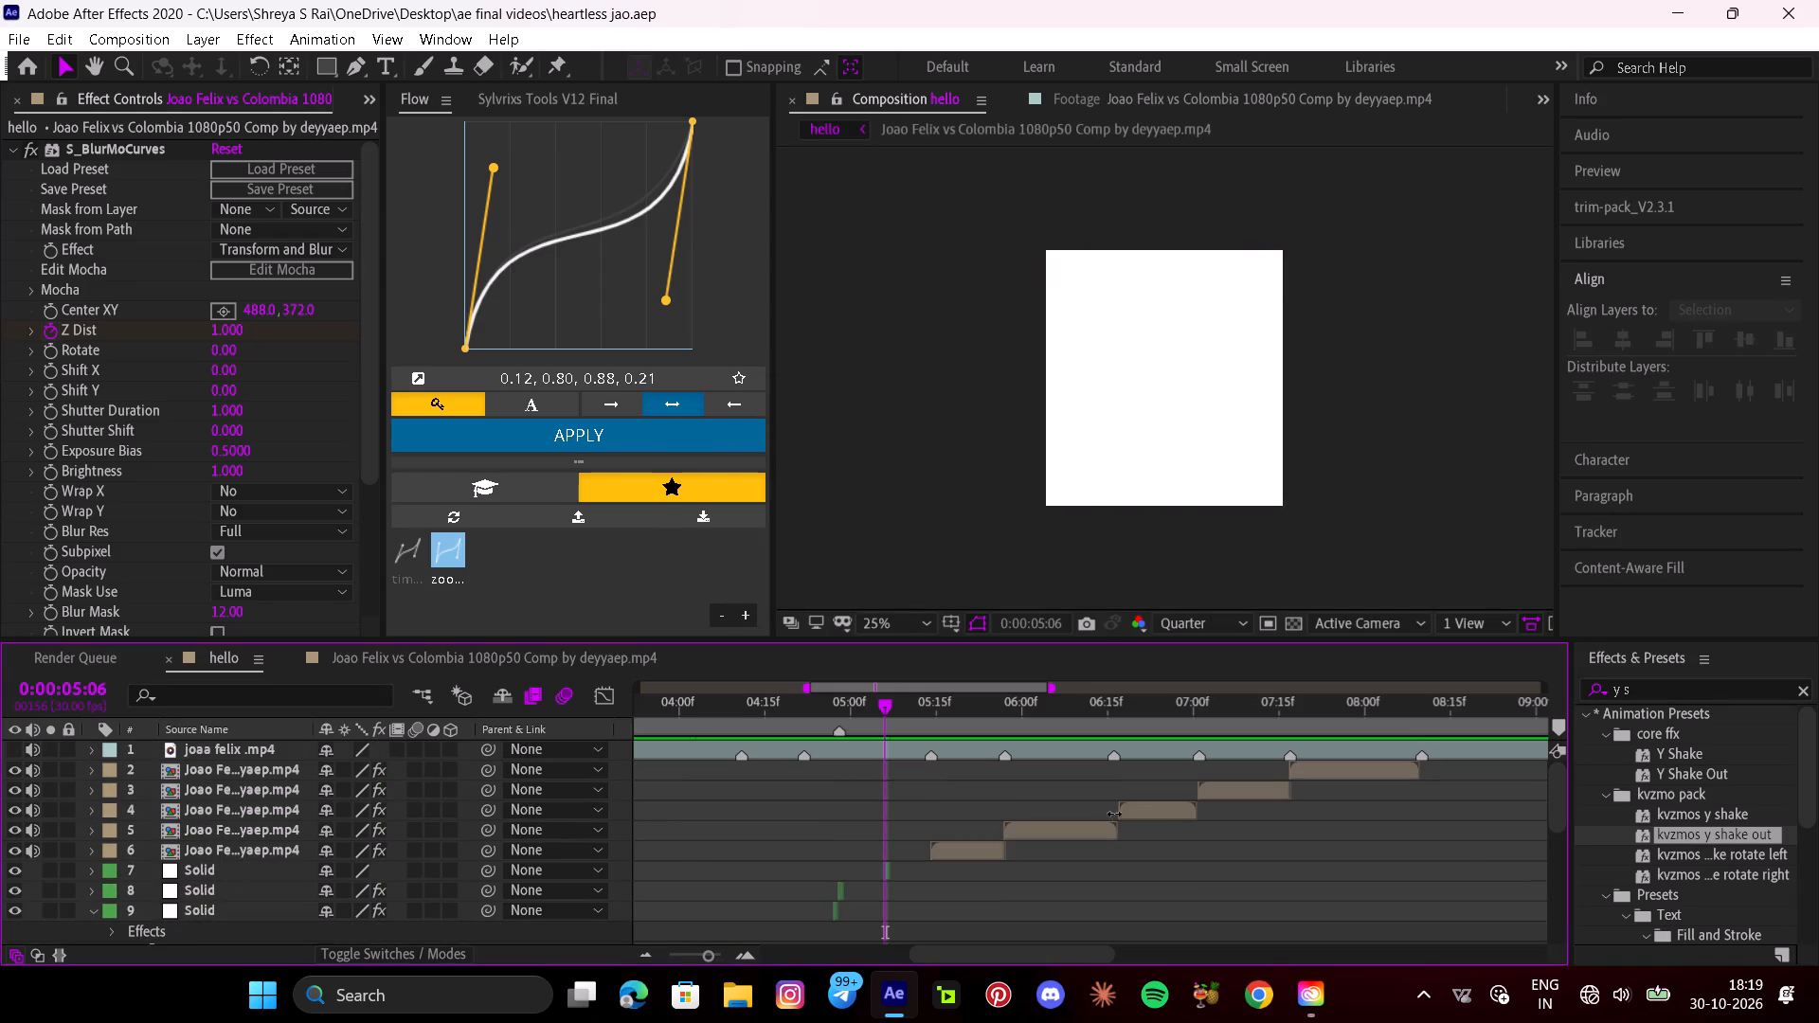
click(1118, 810)
key(i)
click(568, 93)
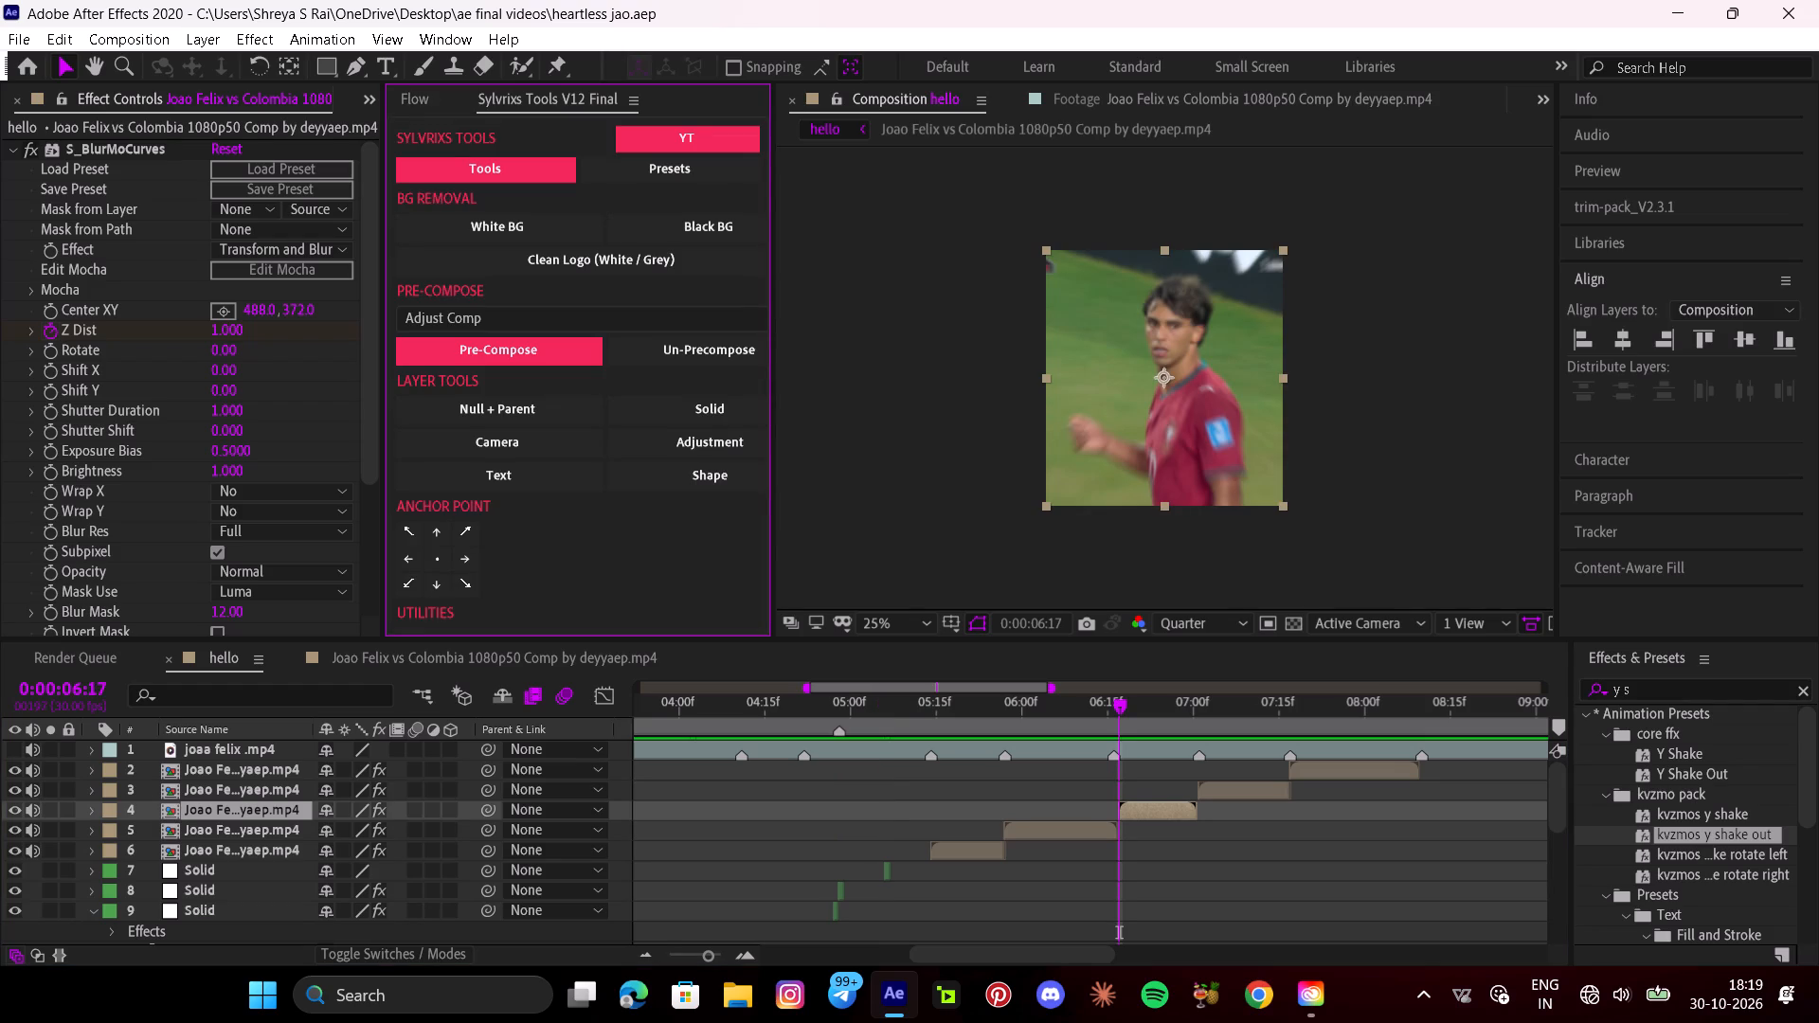
click(678, 448)
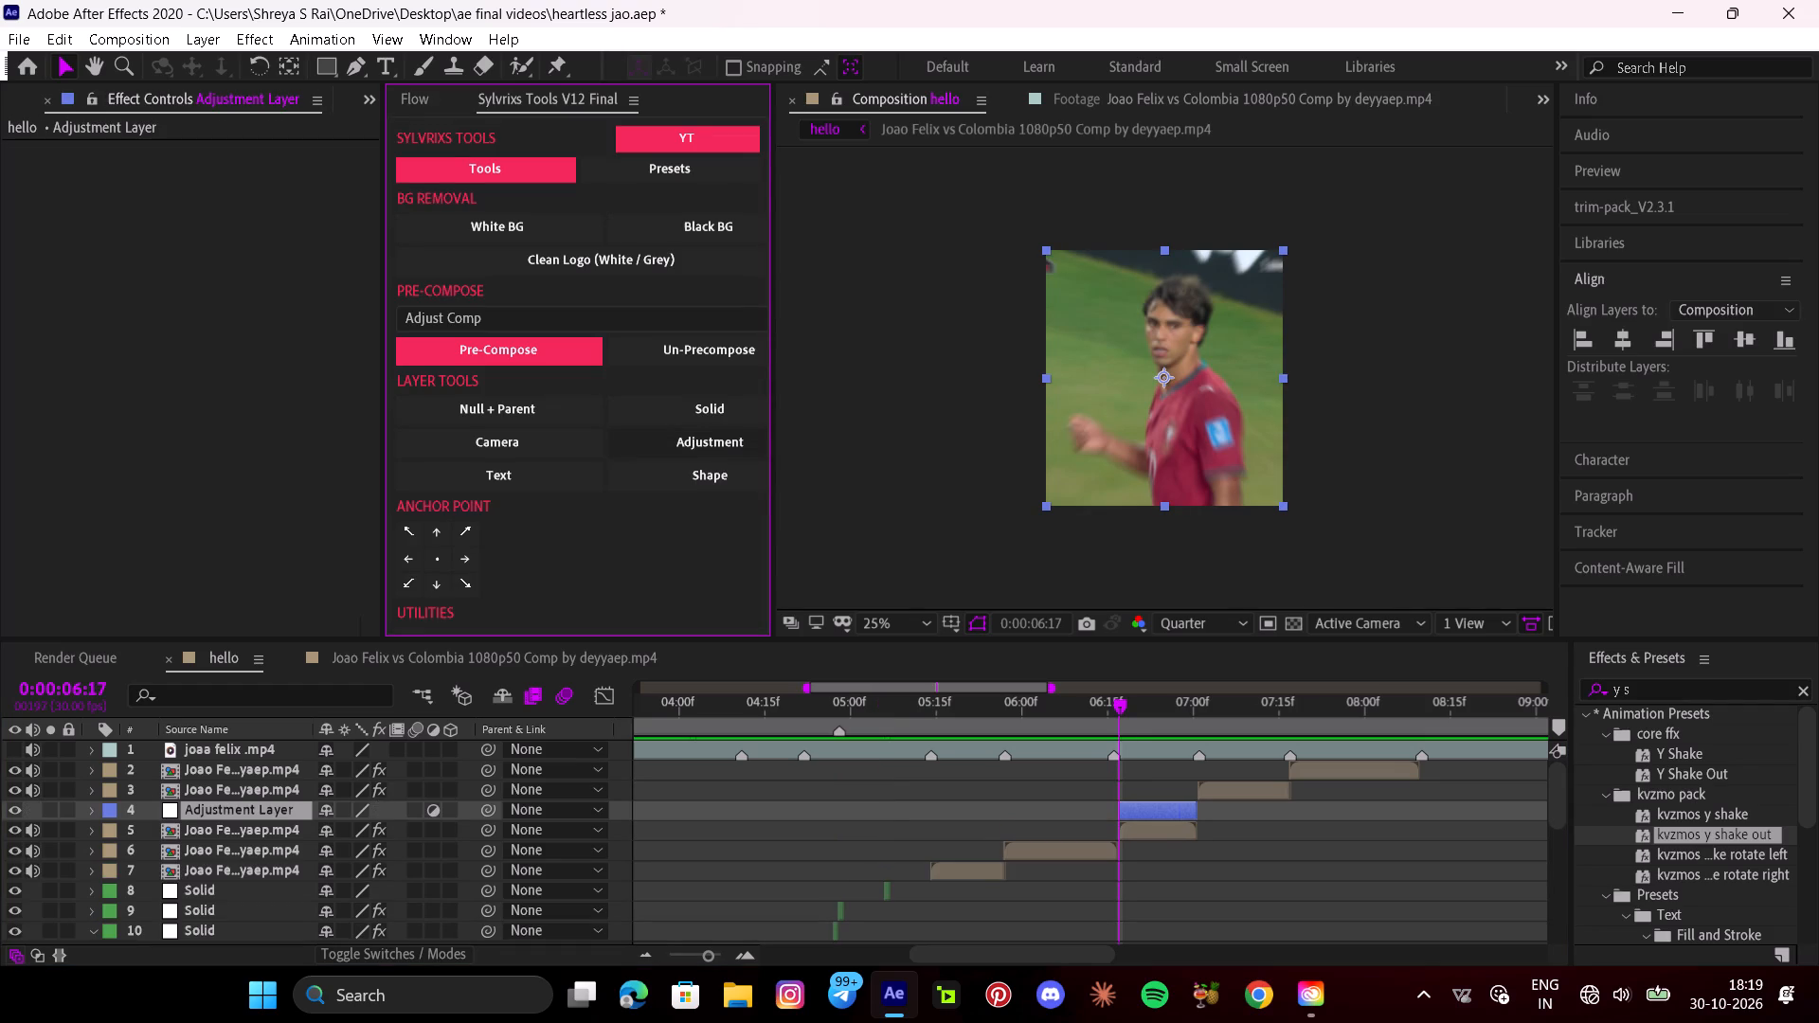
drag(1153, 801, 1100, 812)
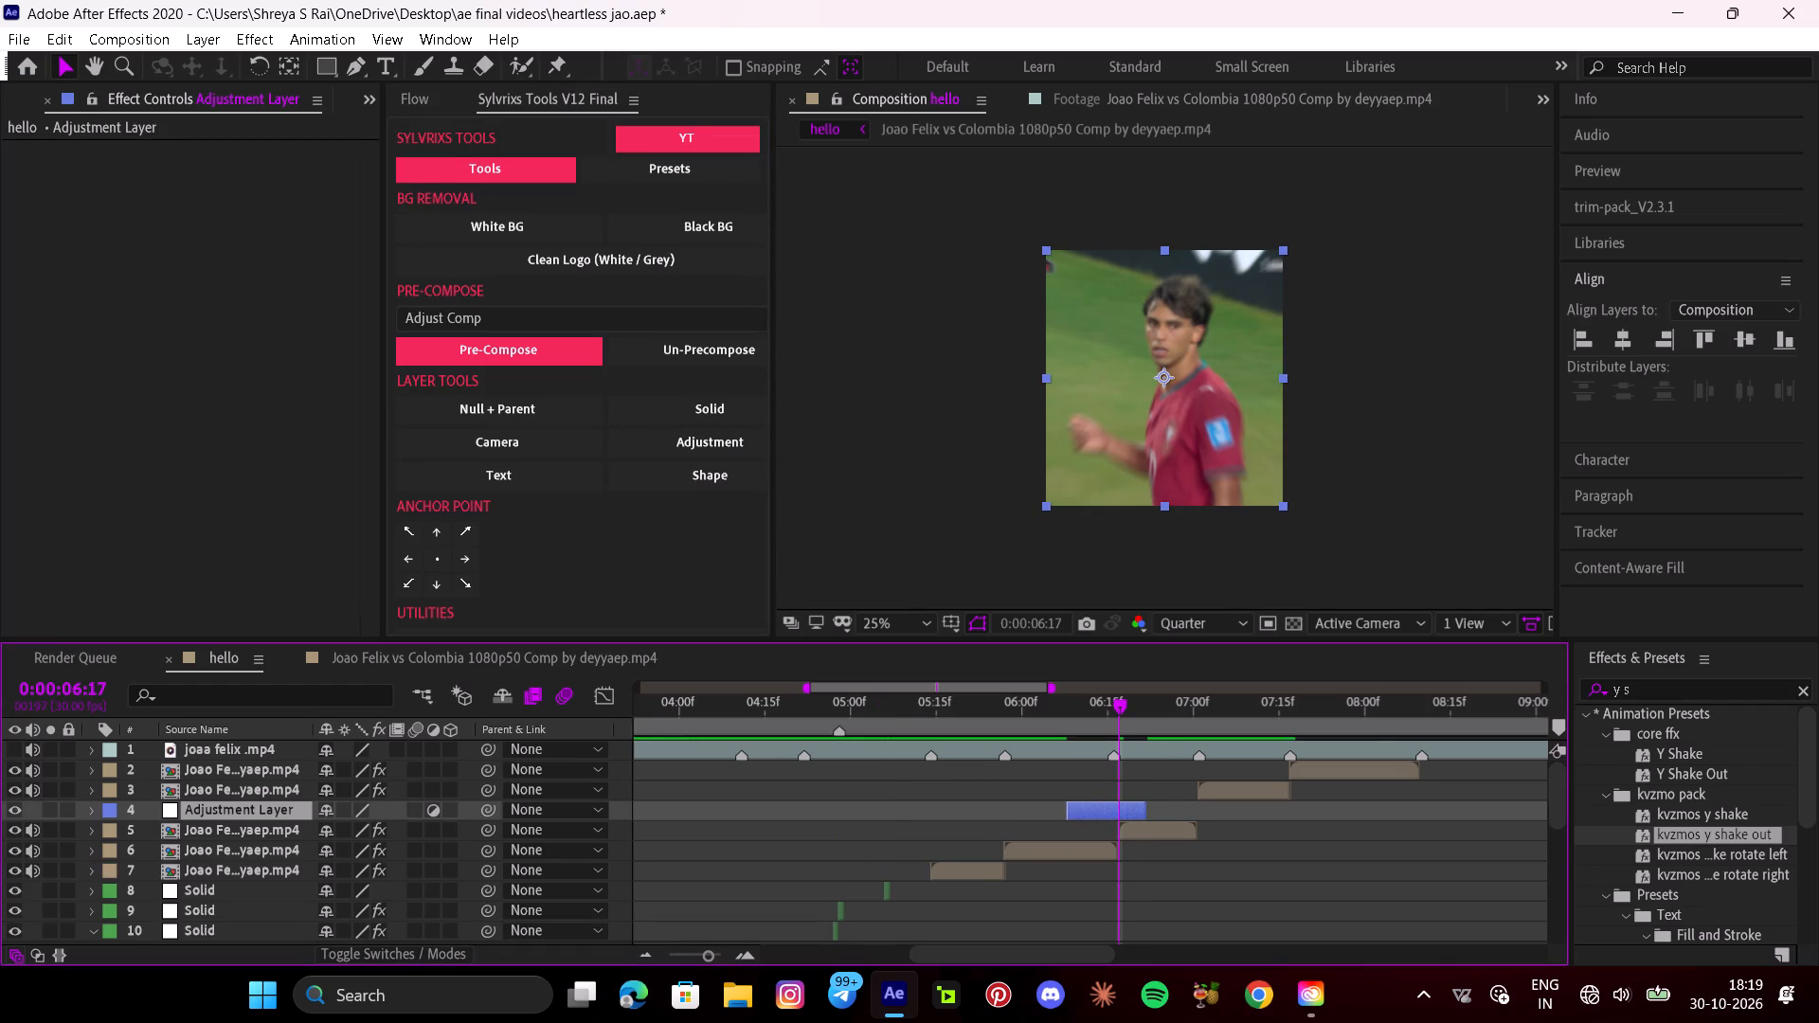
drag(1065, 805, 1082, 814)
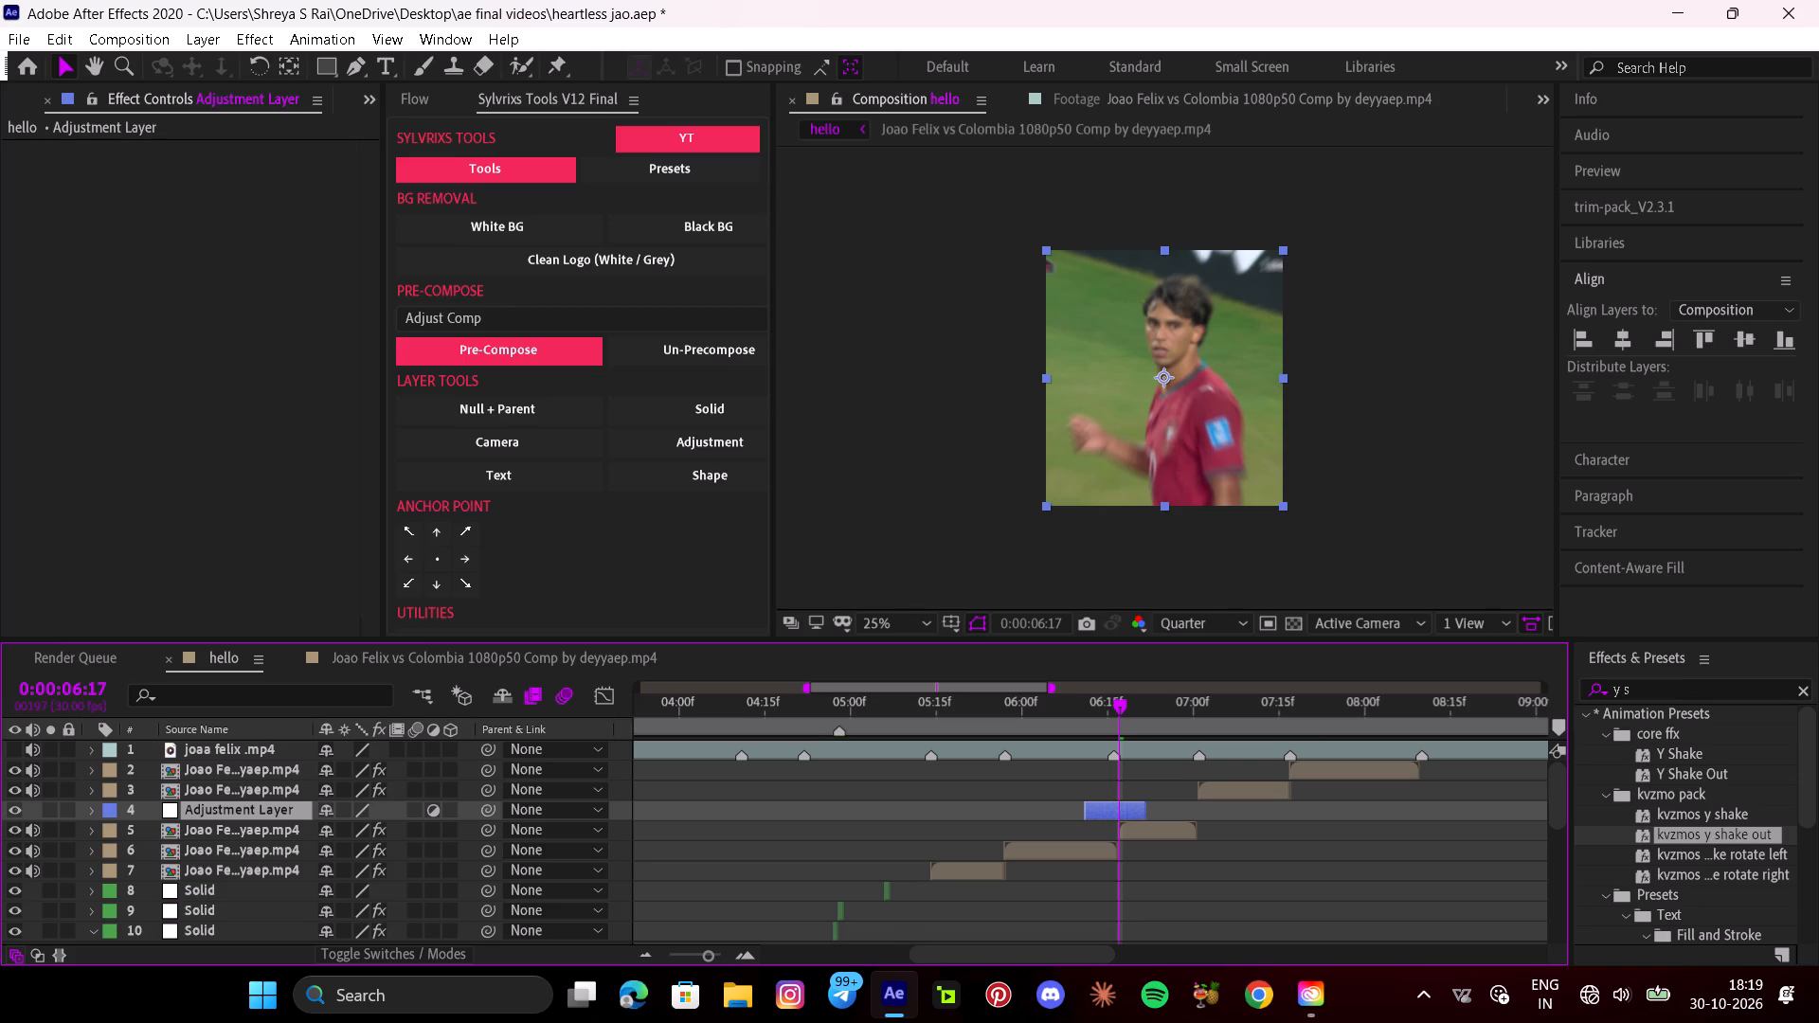
Add the Transform effect to the new adjustment layer and set its Scale to 123.
click(1122, 814)
key(ctrl+space)
text(tra)
click(1075, 783)
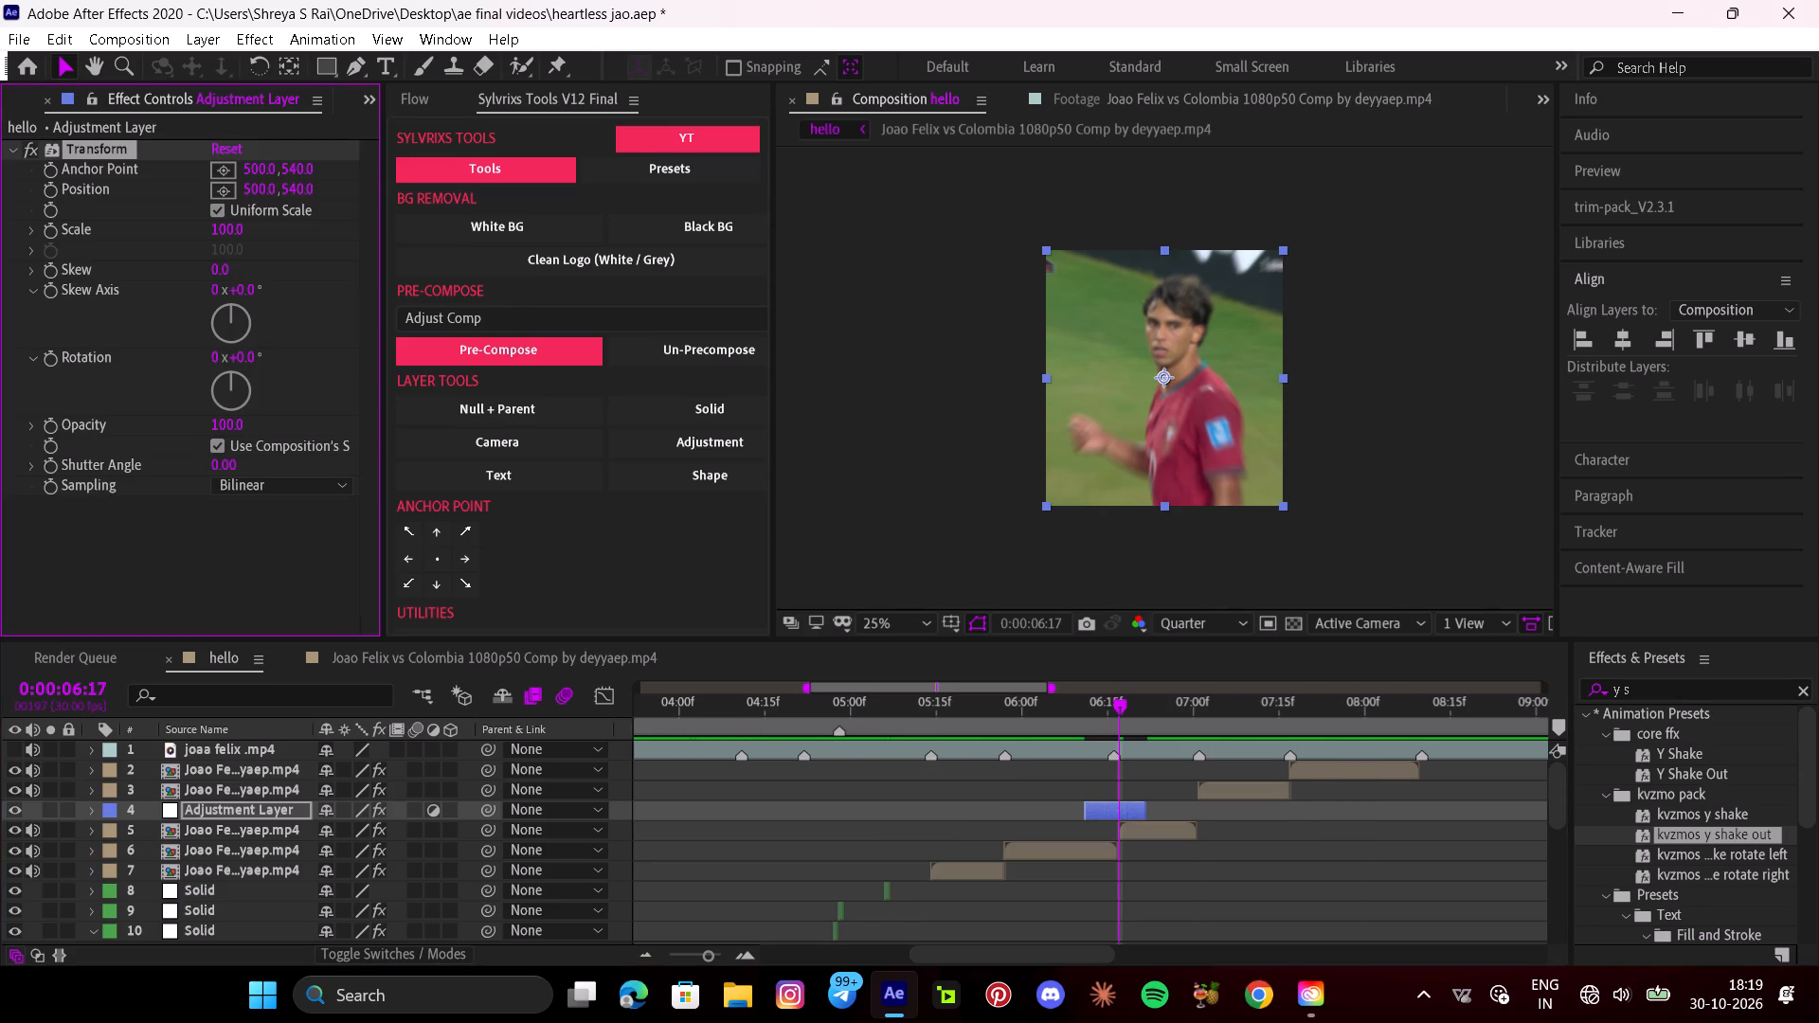
drag(214, 225, 183, 237)
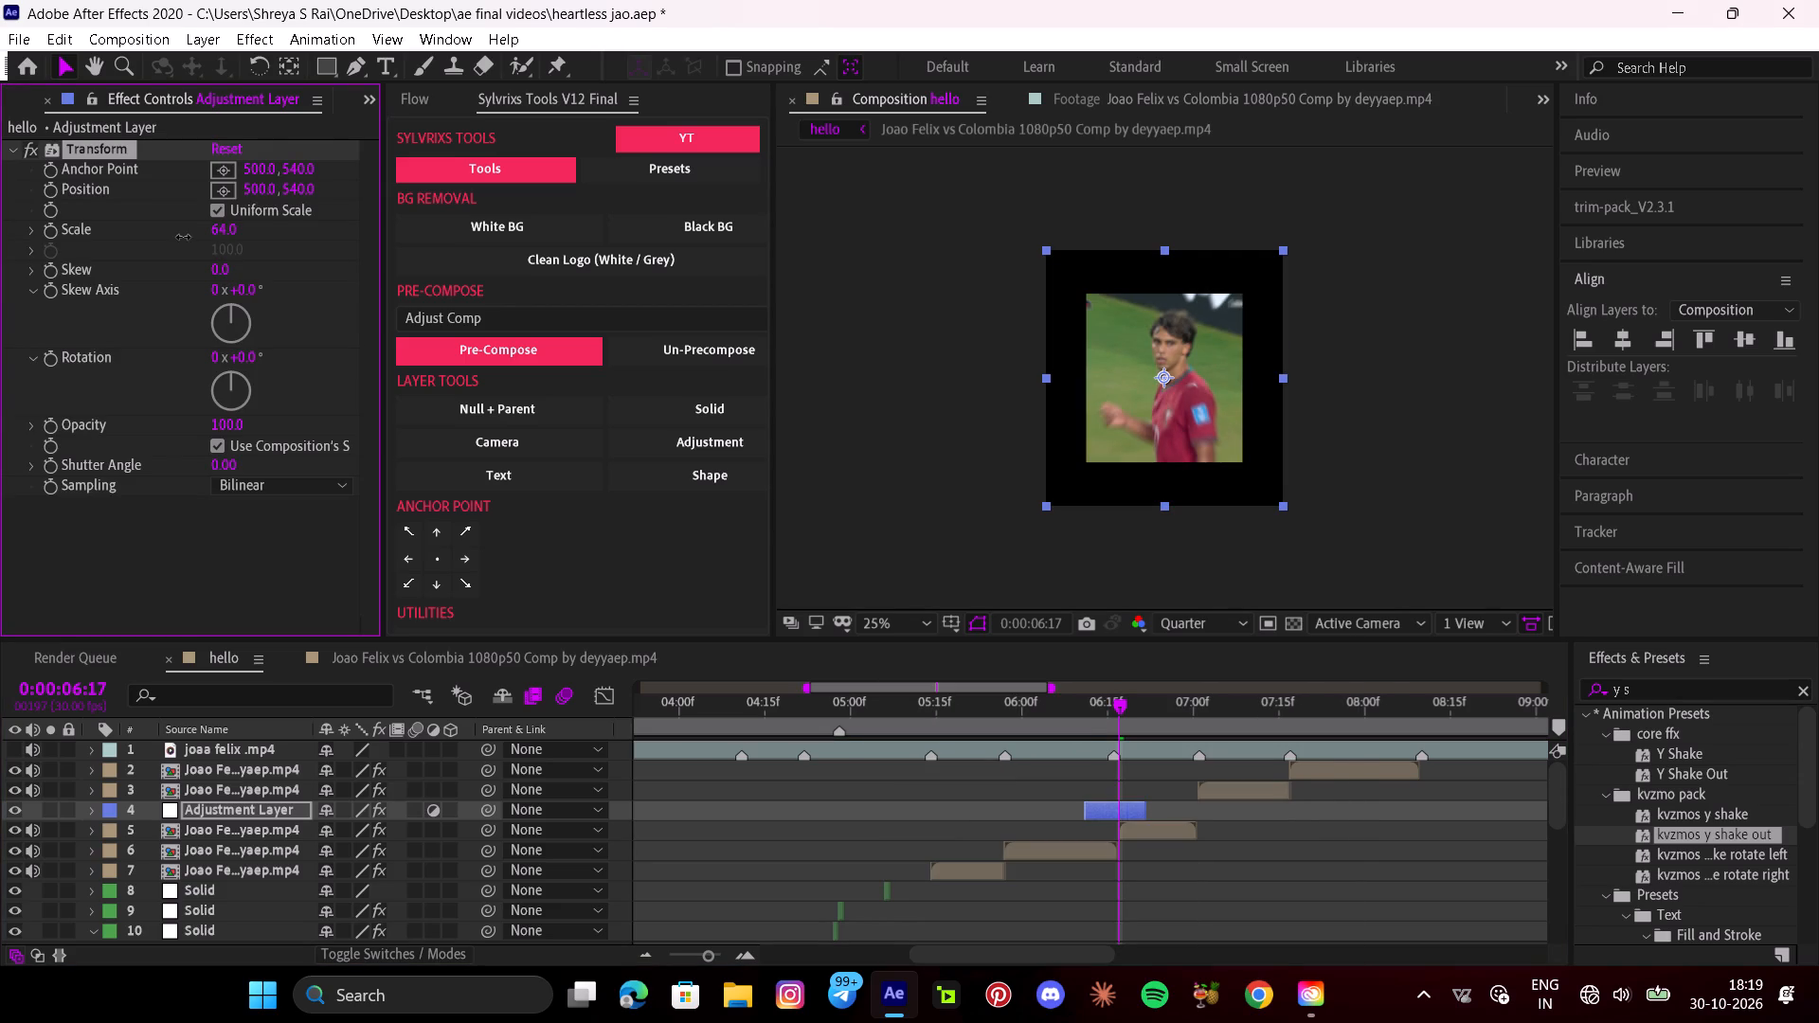
drag(183, 237, 275, 259)
click(275, 259)
Add the Tint effect to the adjustment layer at the 0:00:06:17 cut.
click(1116, 798)
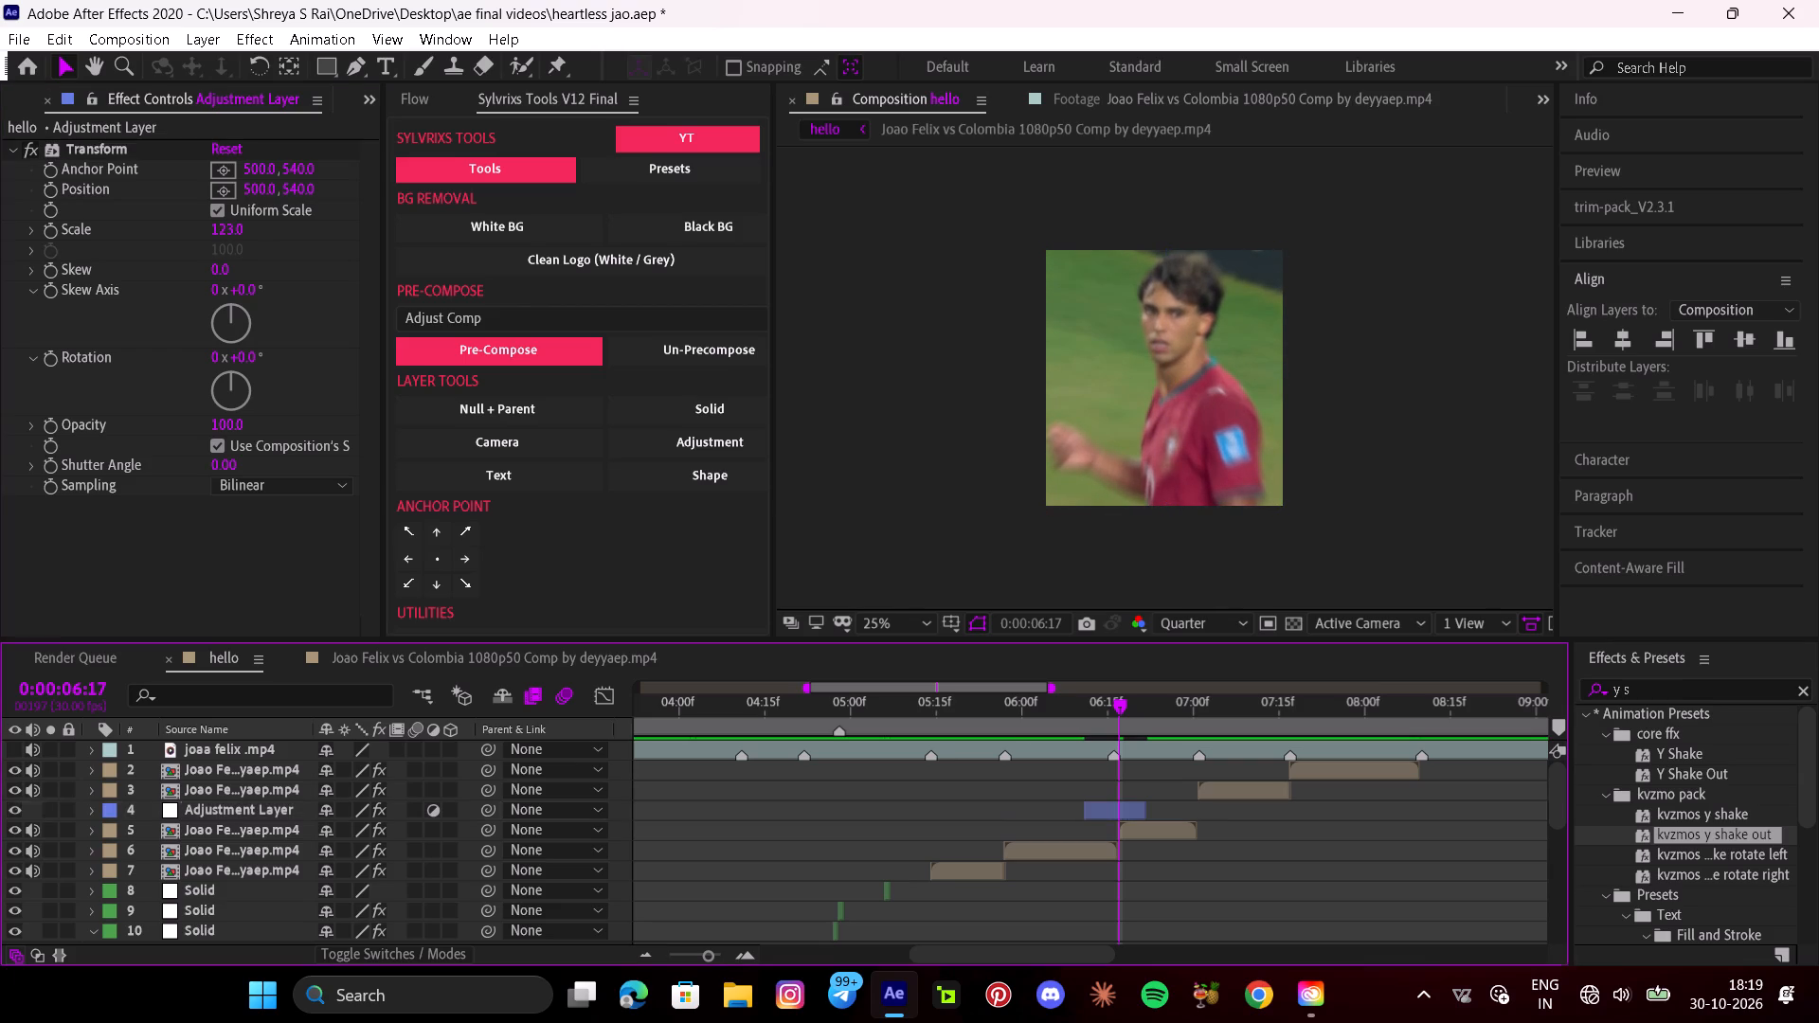
click(1115, 806)
key(ctrl+space)
key(t)
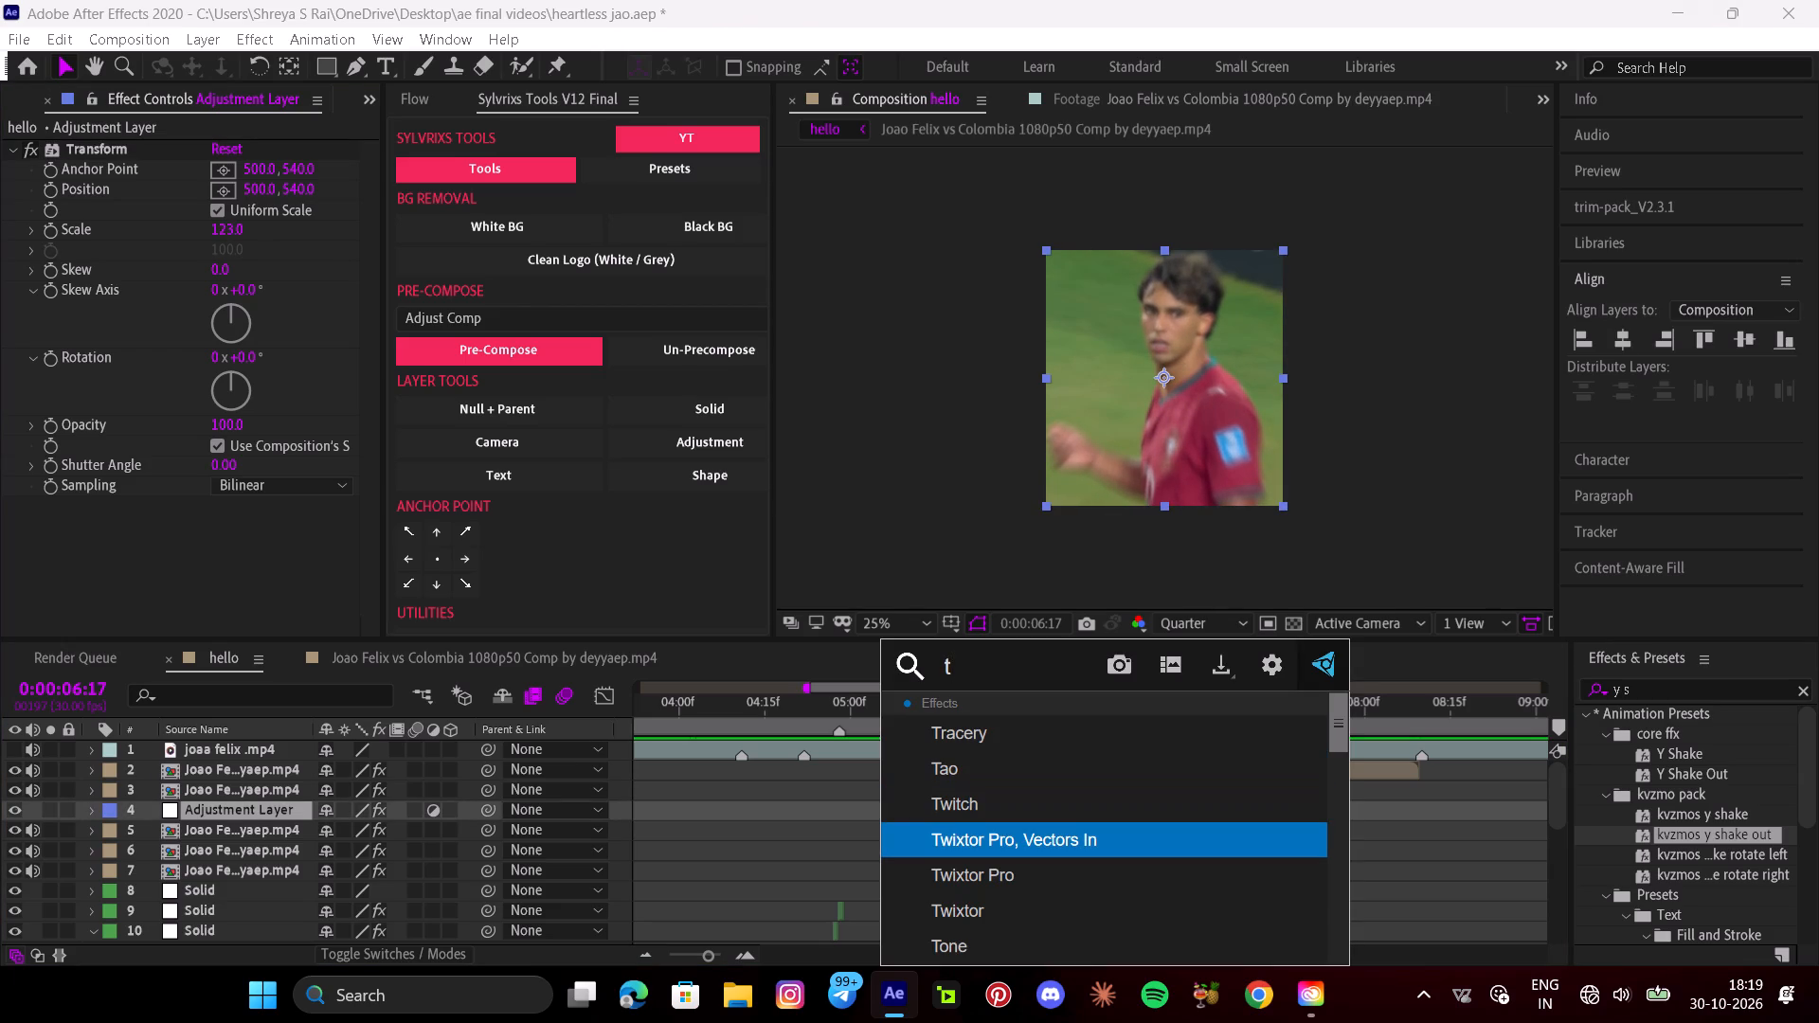
text(in)
click(942, 743)
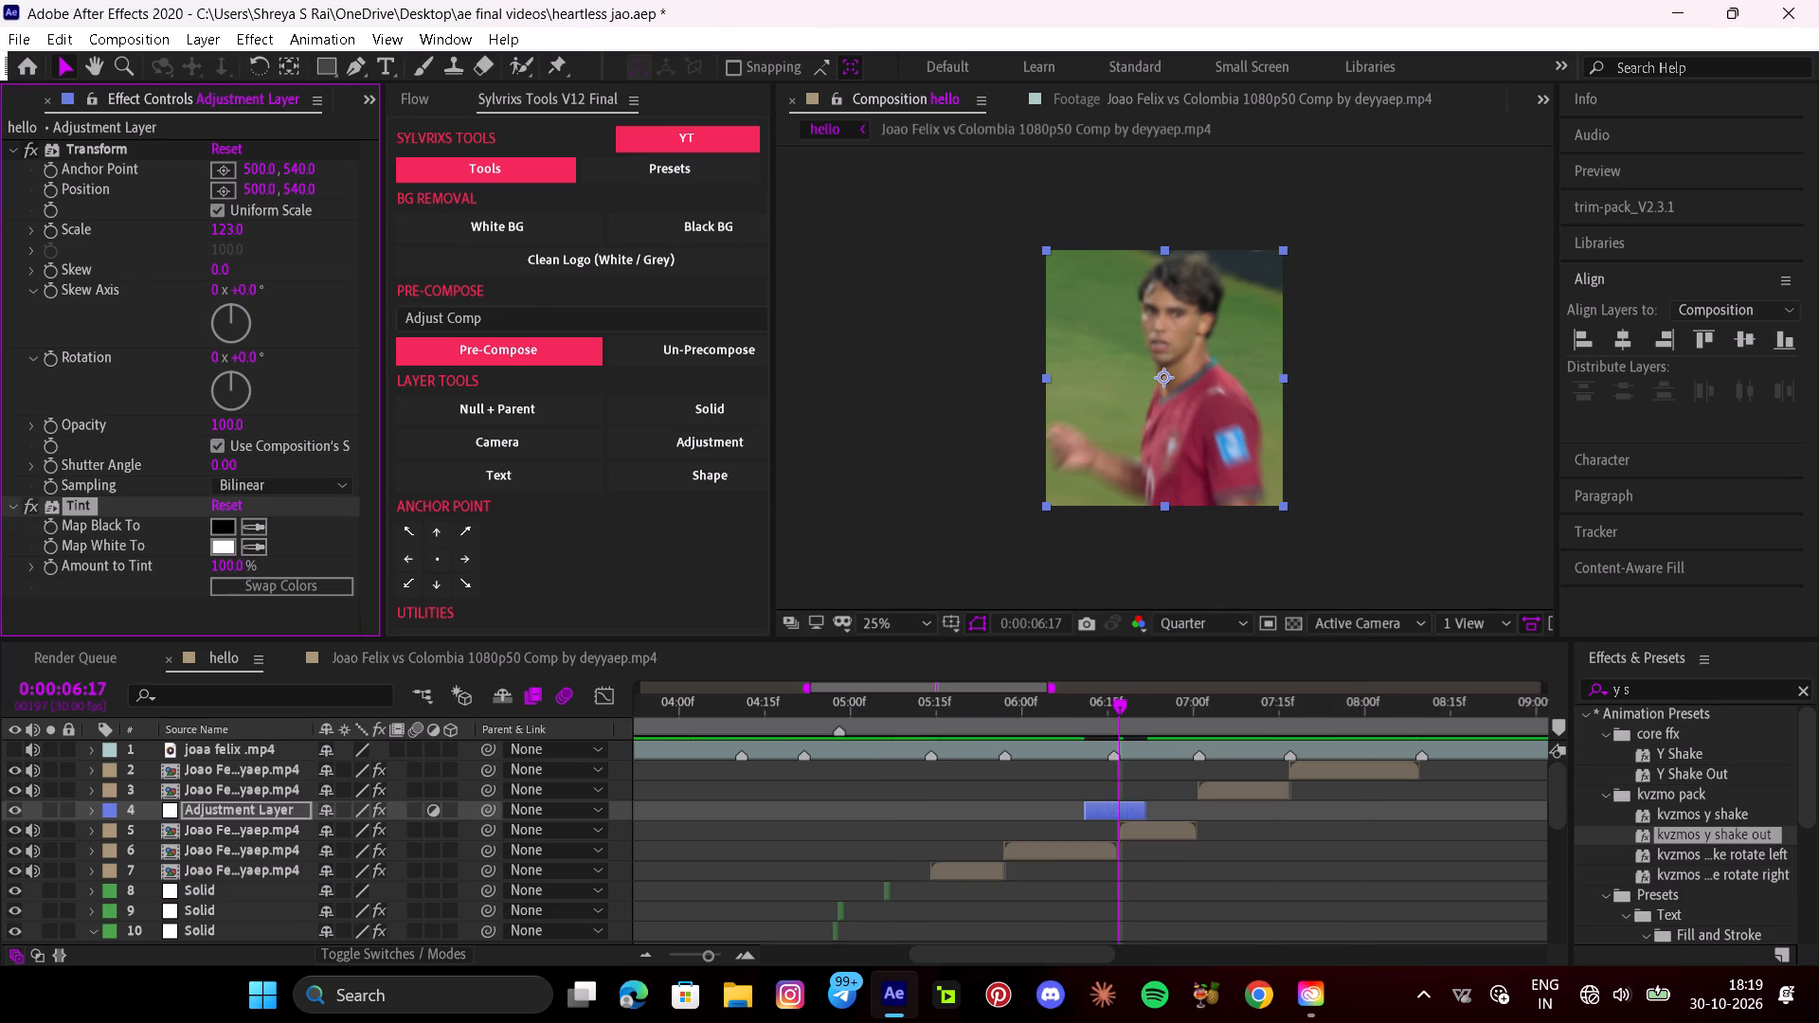
Play the edit from 0:00:05:04 and from 0:00:05:15 to check the scaled and tinted adjustment at the cut.
drag(1102, 724, 876, 766)
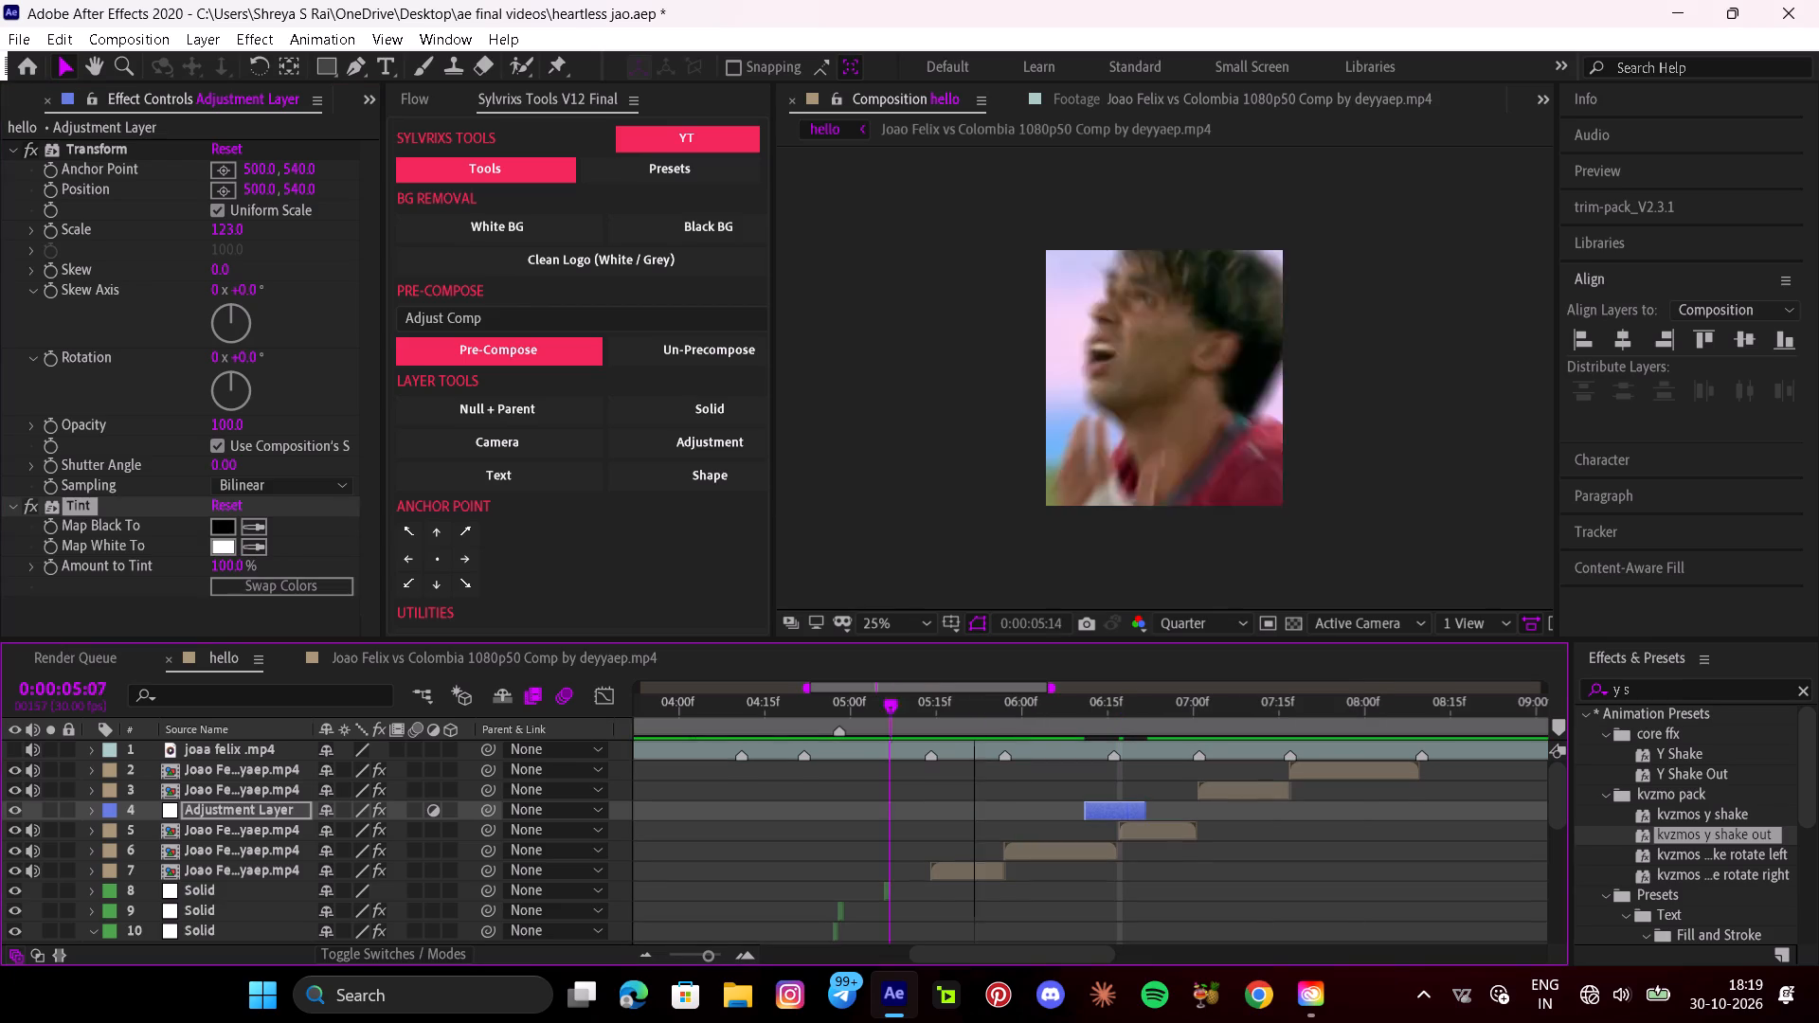
drag(876, 766, 875, 766)
key(space)
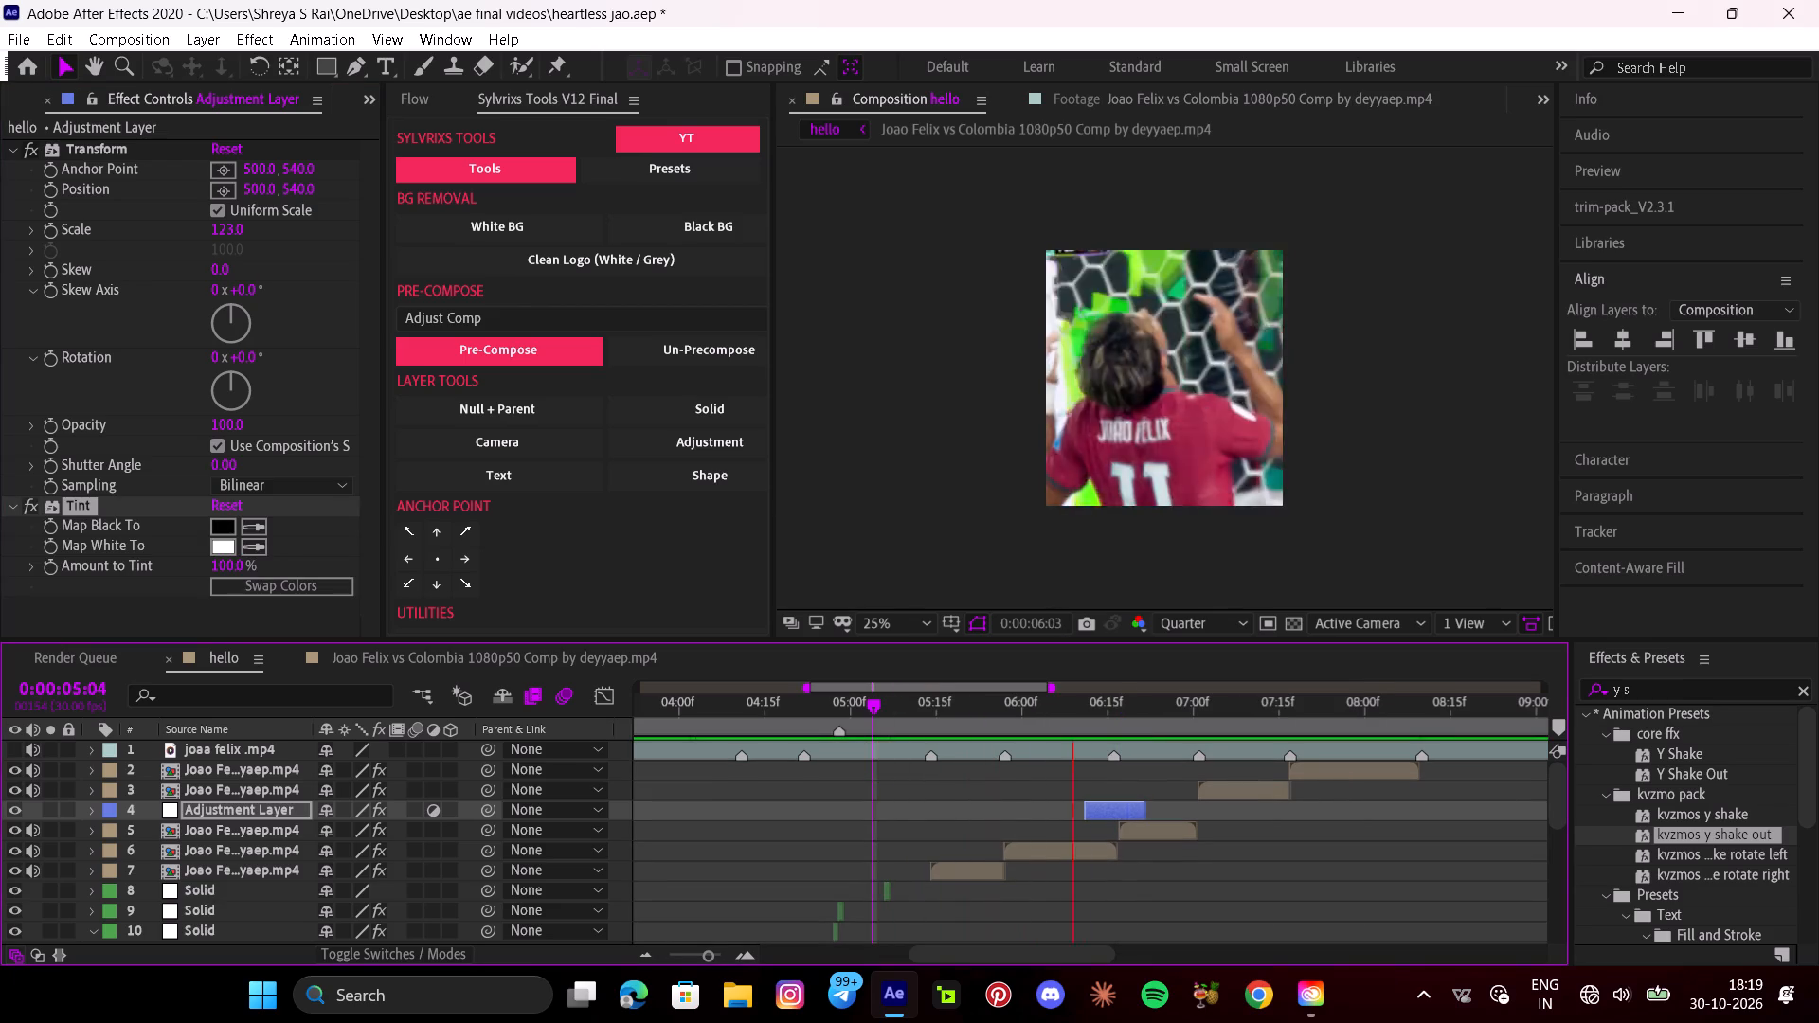
key(space)
drag(1255, 714, 932, 780)
key(space)
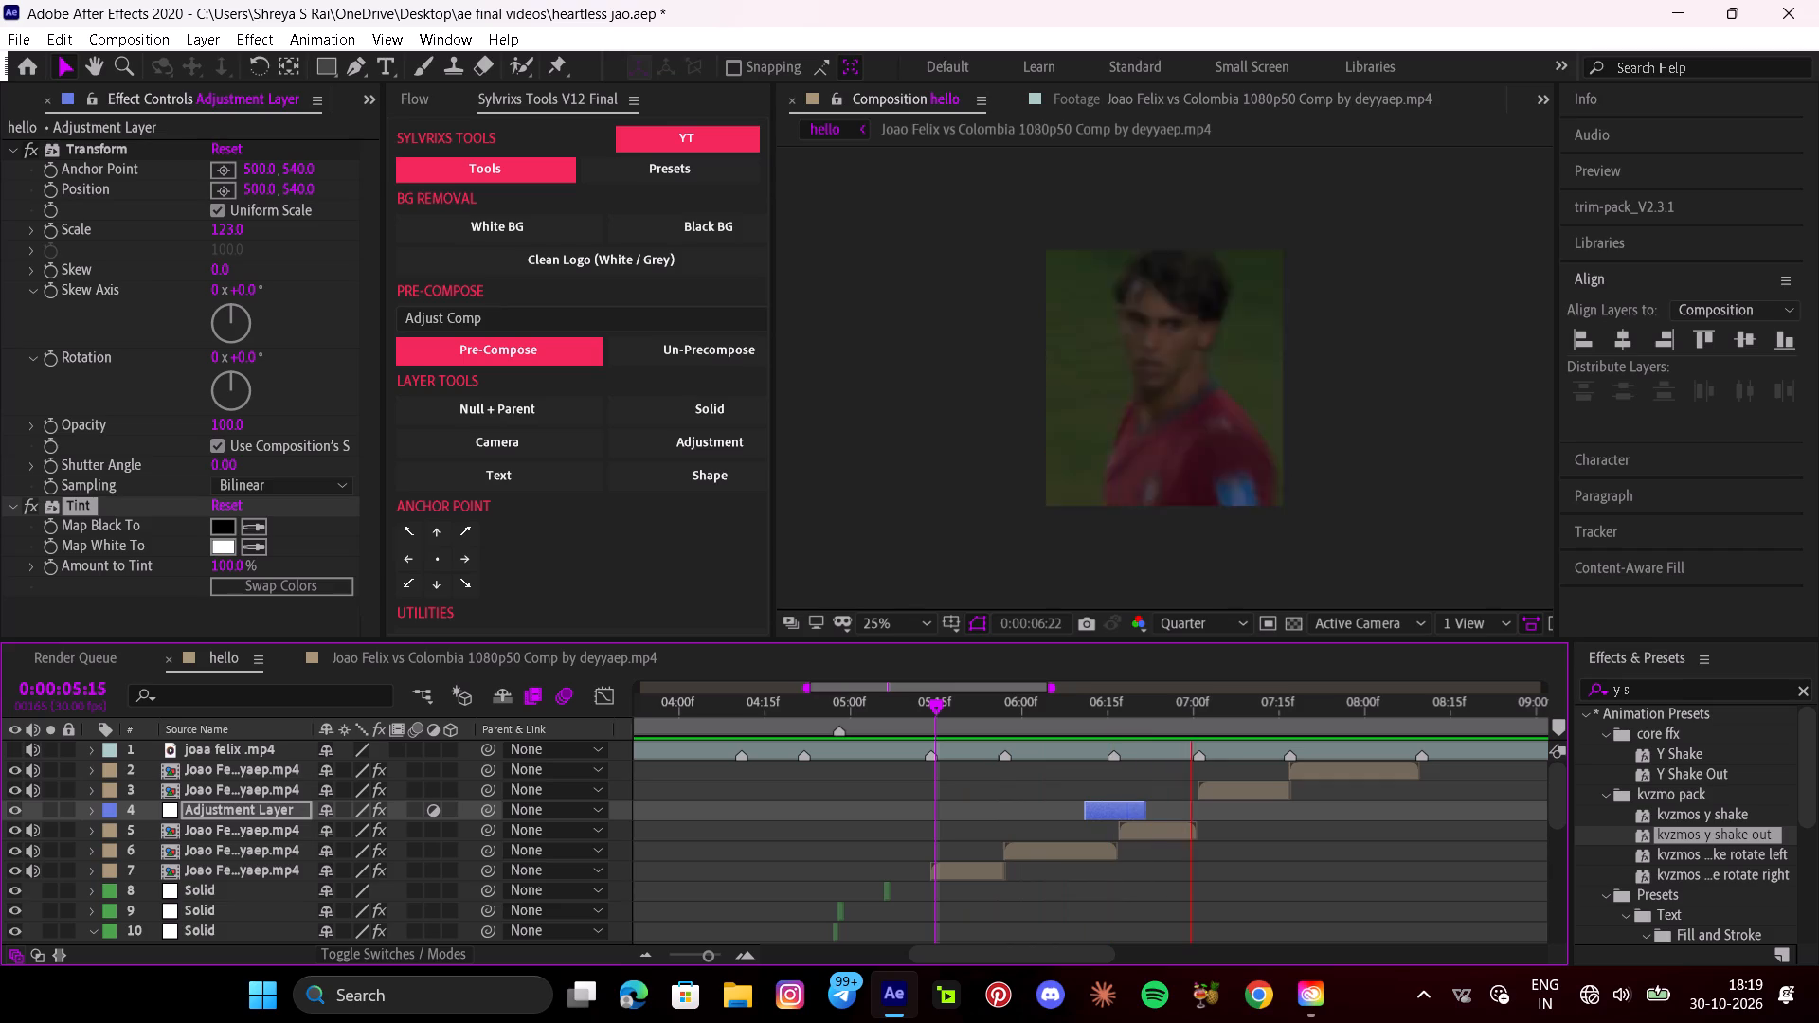
key(space)
Add a white solid above the last clip, trim it to a single-frame flash at 0:00:07:22, and play it briefly.
click(1302, 763)
key(i)
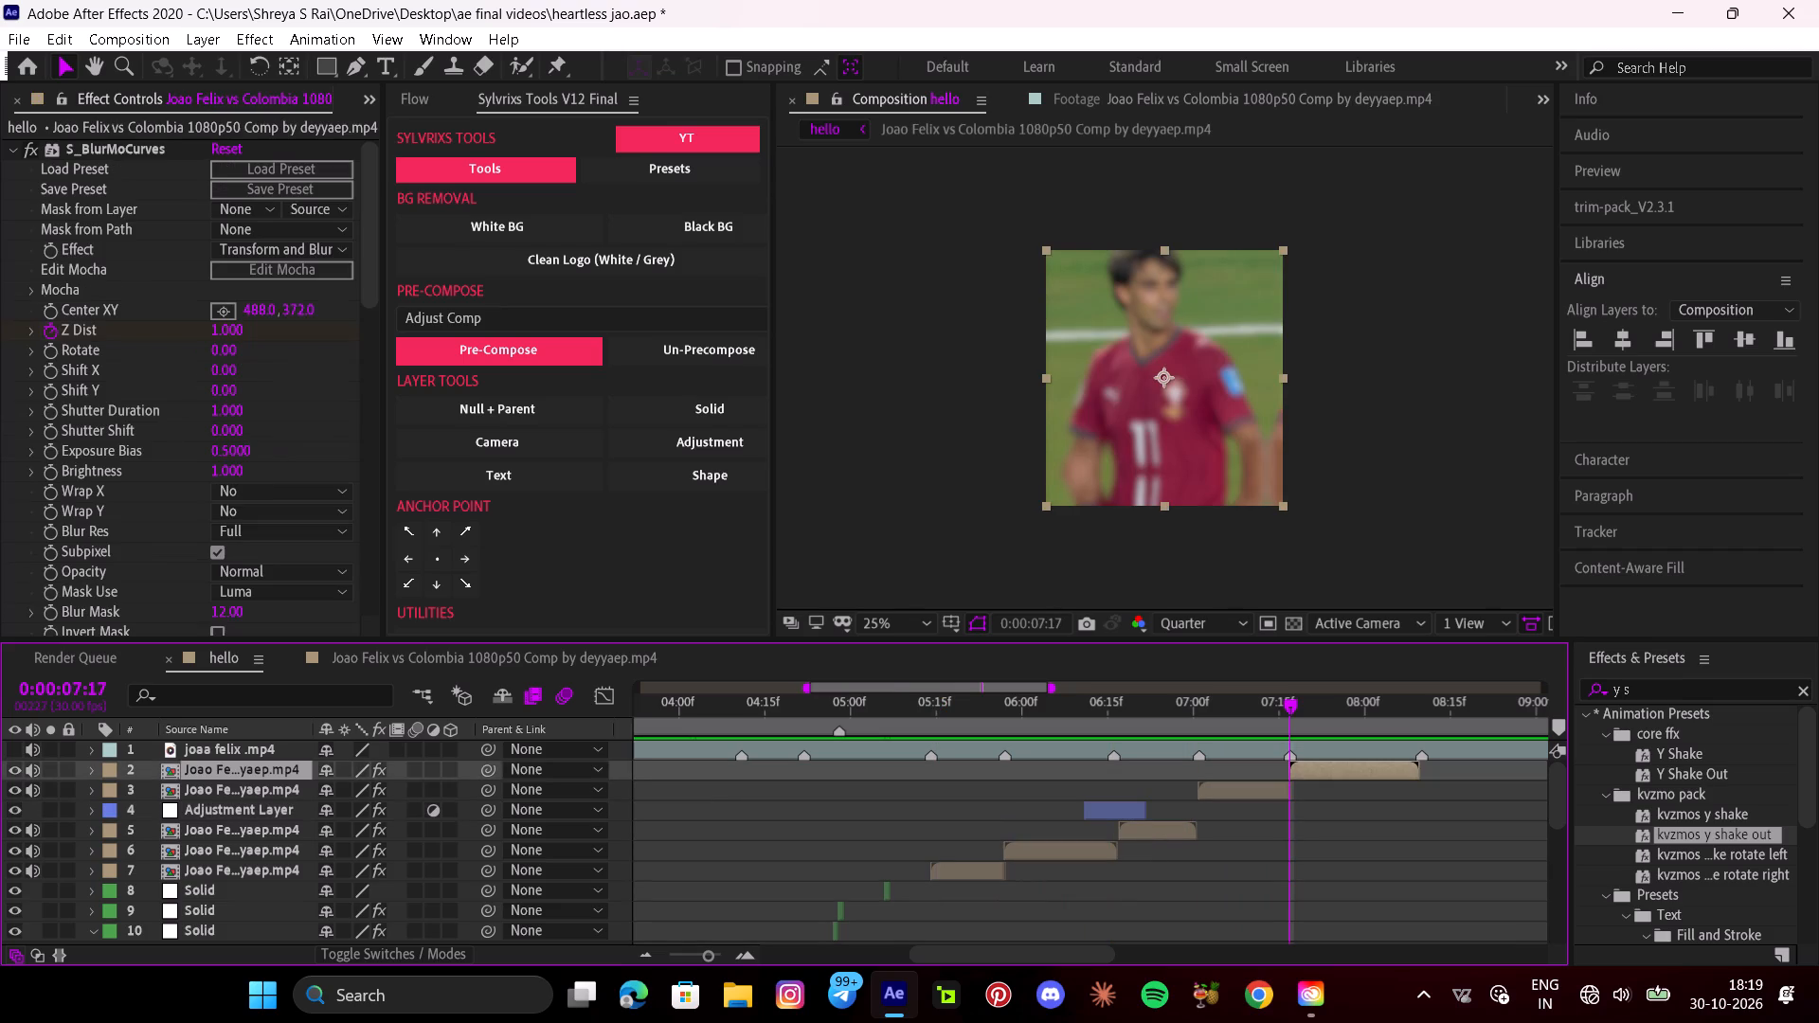
click(738, 416)
drag(1285, 725, 1319, 744)
key(alt+bracketleft)
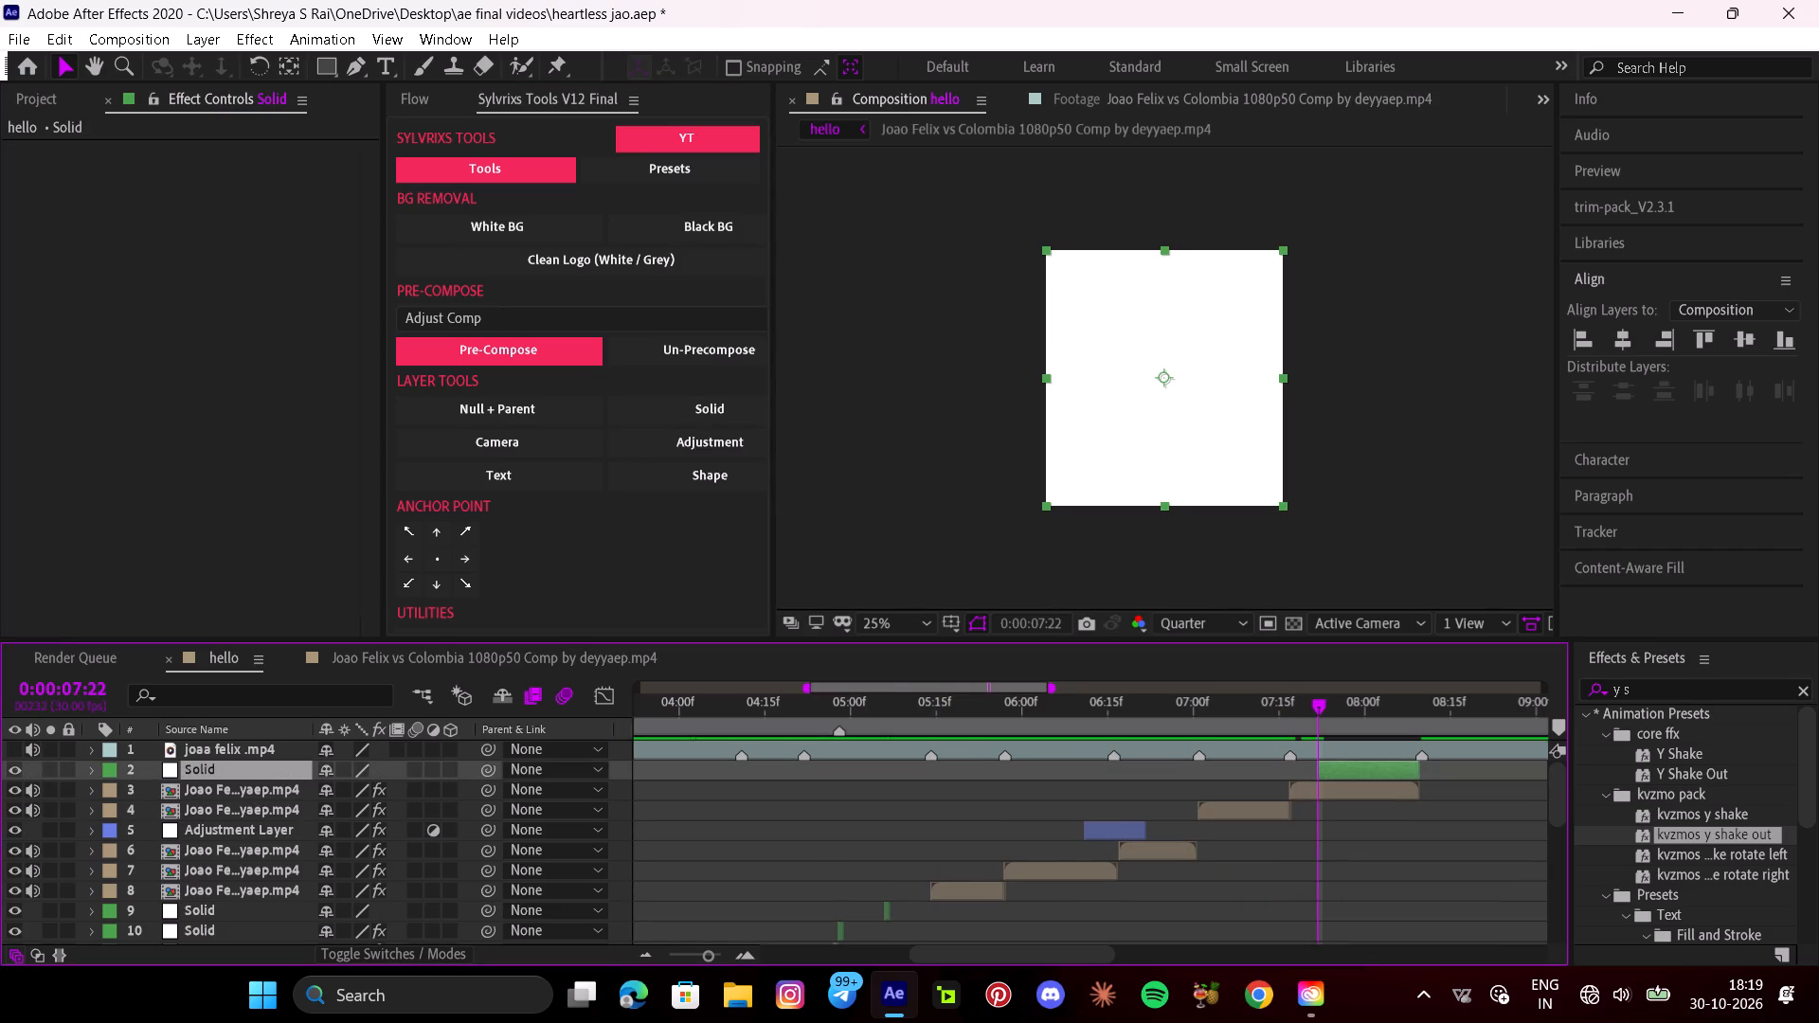
click(755, 950)
key(alt+bracketright)
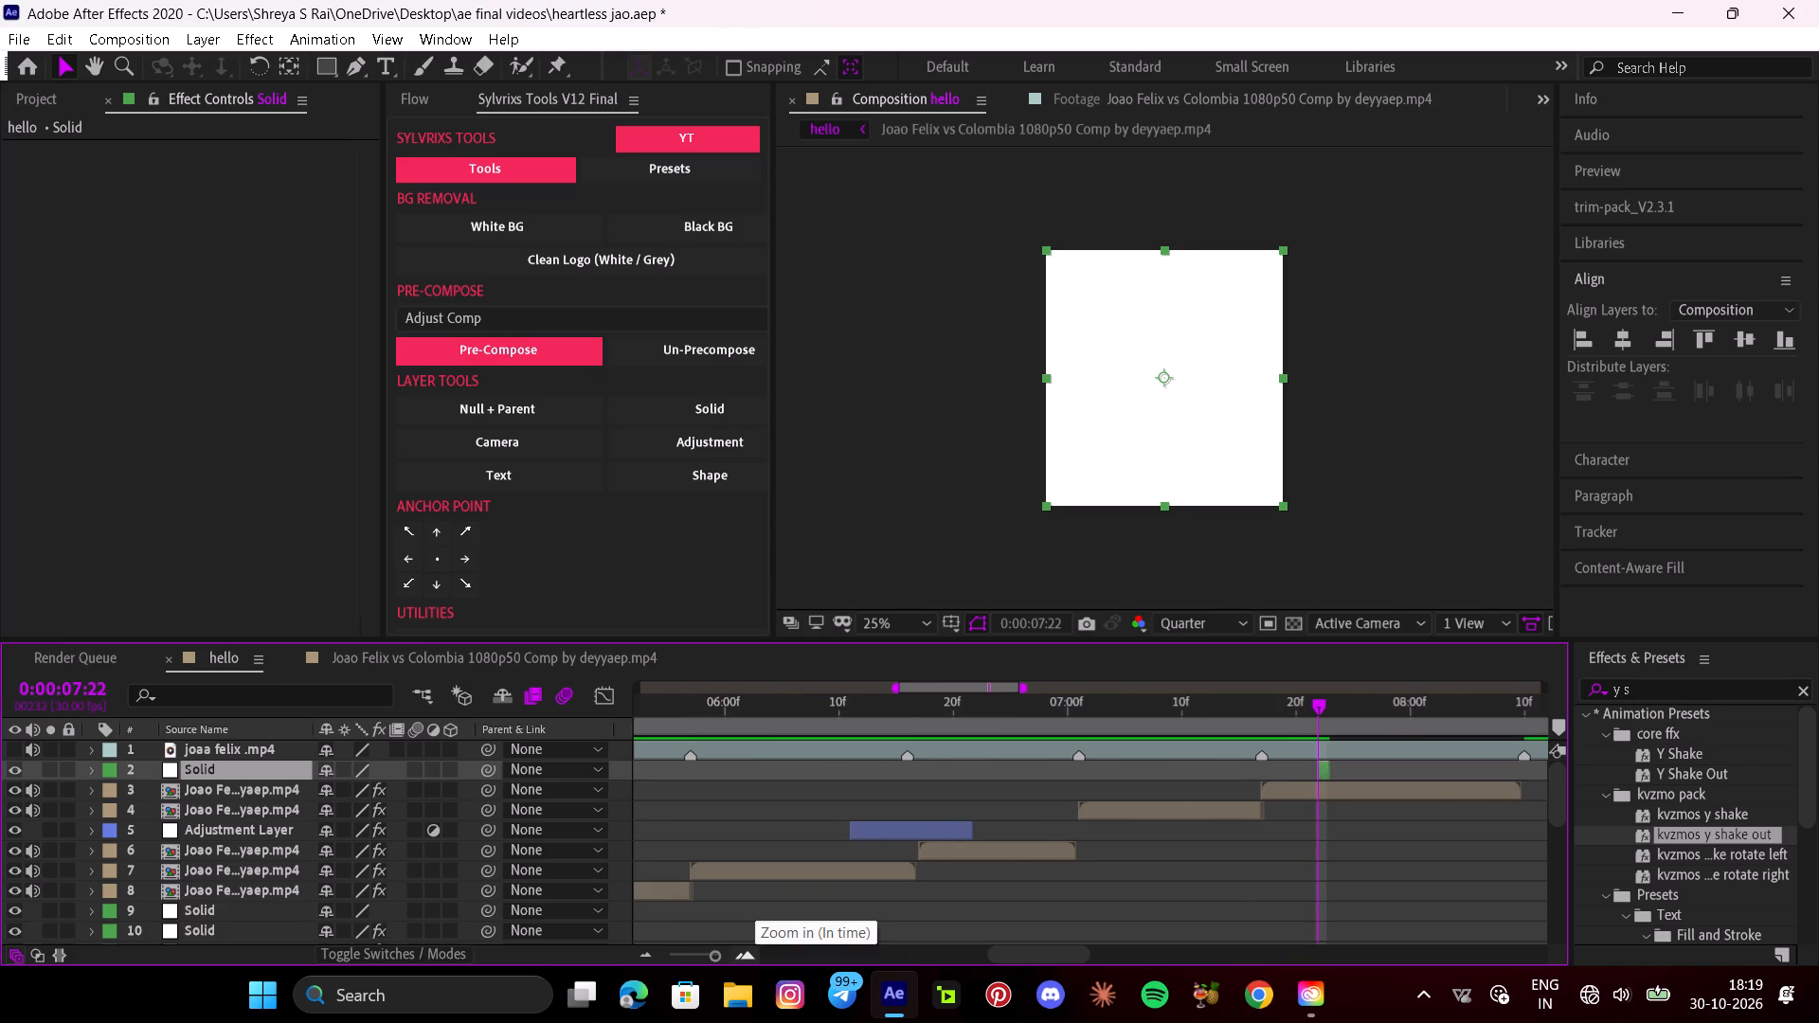
key(space)
key(space)
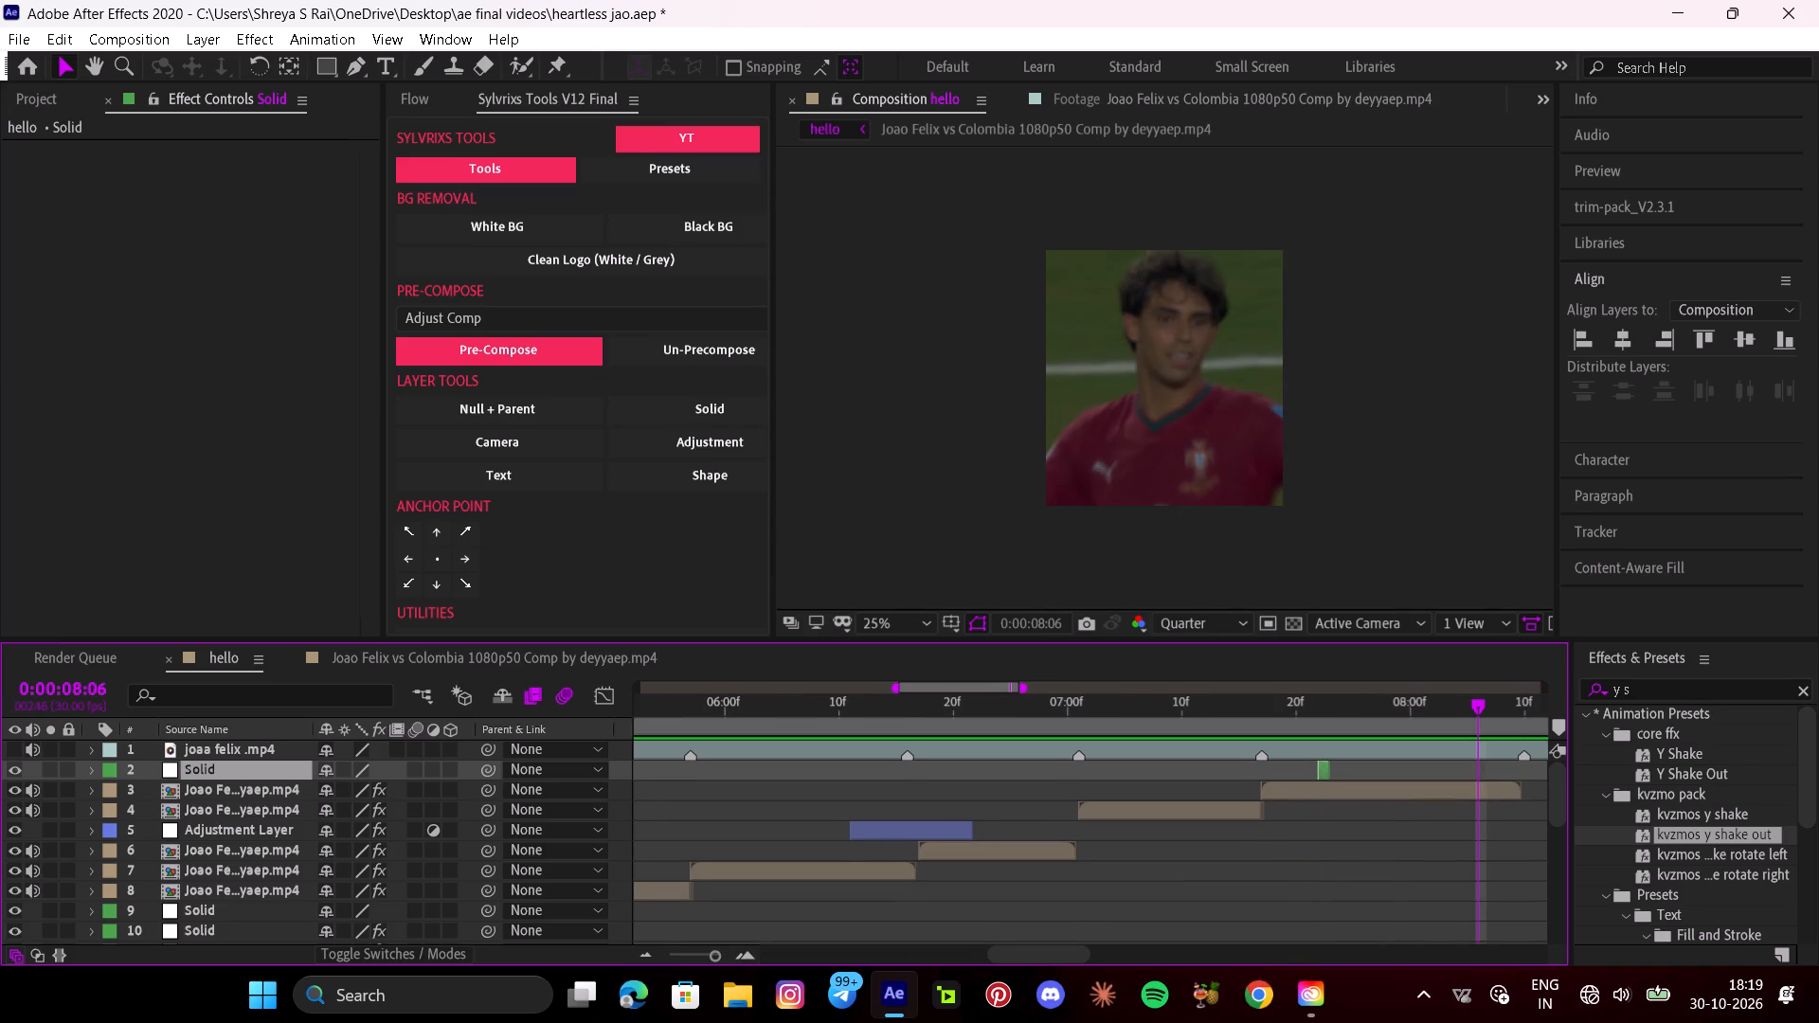
Duplicate the white flash solid three times, placing the copies at 0:00:07:26, 0:00:07:29 and 0:00:08:01.
double_click(756, 951)
click(863, 773)
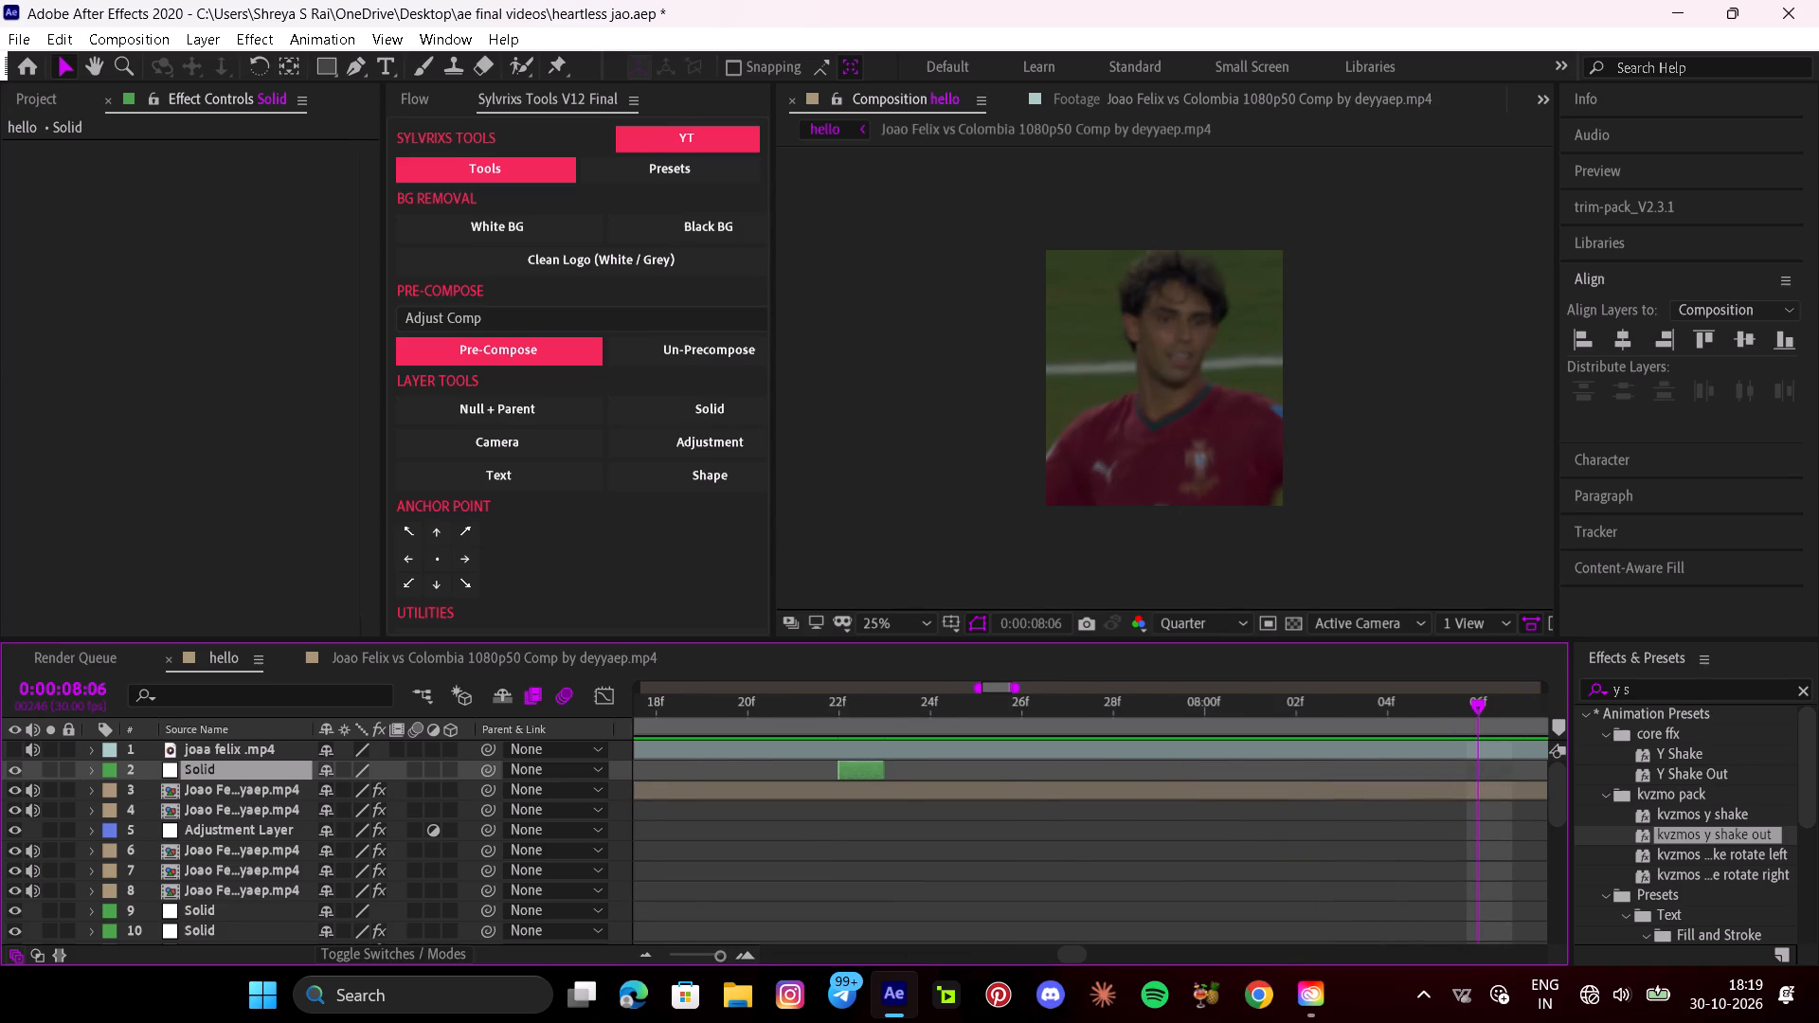
drag(893, 765, 858, 770)
click(858, 770)
key(ctrl+d)
drag(858, 770, 1023, 783)
key(ctrl+d)
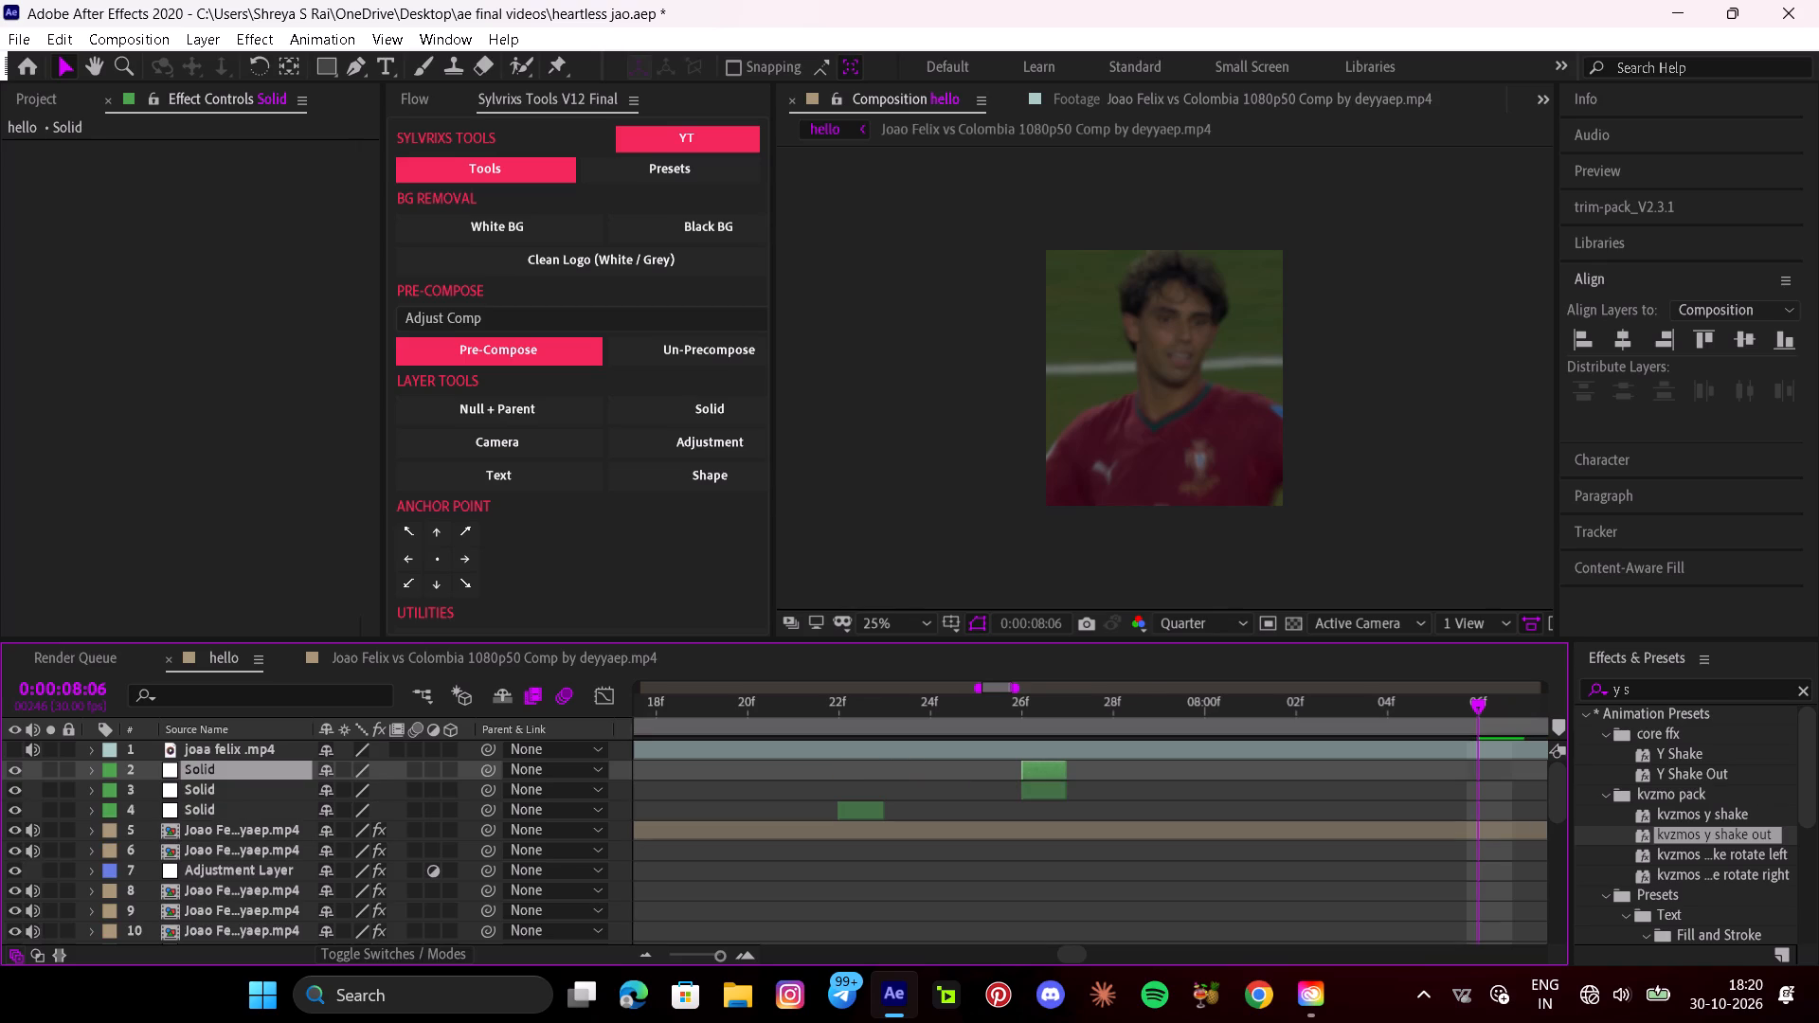
drag(1043, 769, 1178, 778)
key(ctrl+d)
drag(1179, 767, 1260, 729)
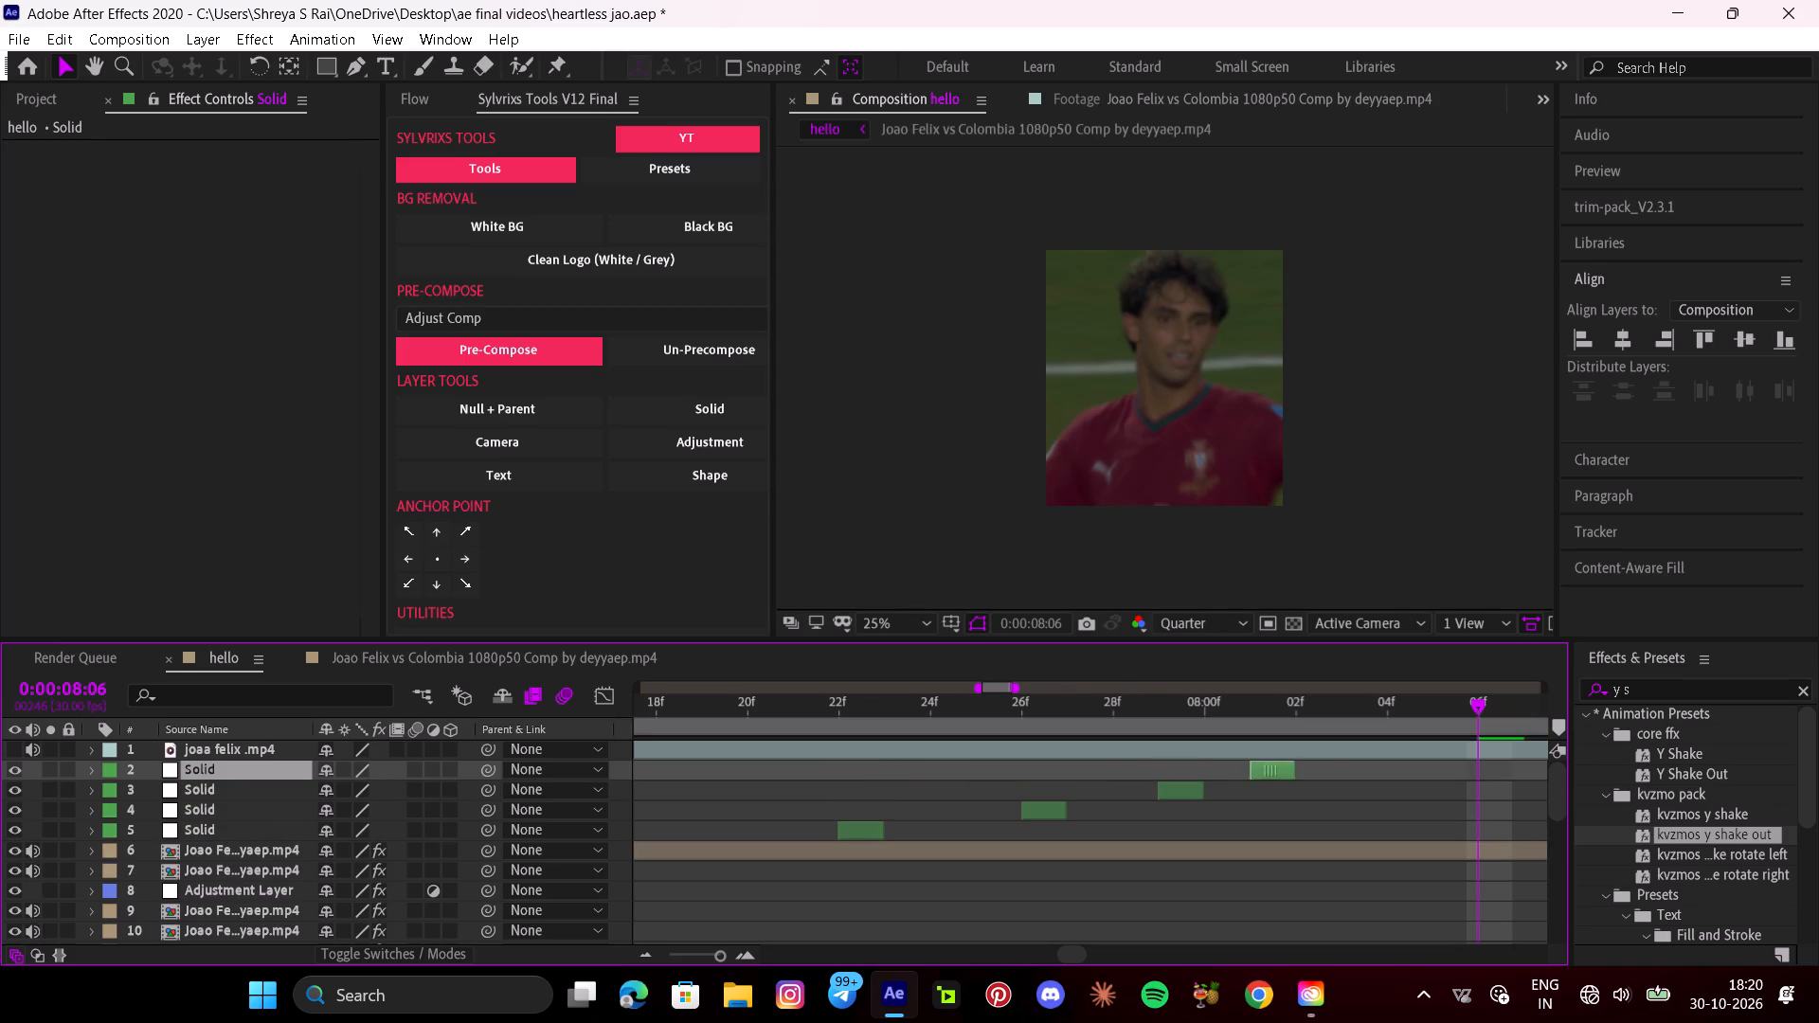
Move the last white flash solid one frame later to 0:00:08:02.
drag(1260, 729, 1324, 760)
Play the edit from 0:00:07:19, 0:00:07:01, 0:00:04:16 and 0:00:01:14 to check the white flashes near the end.
drag(1433, 719, 722, 745)
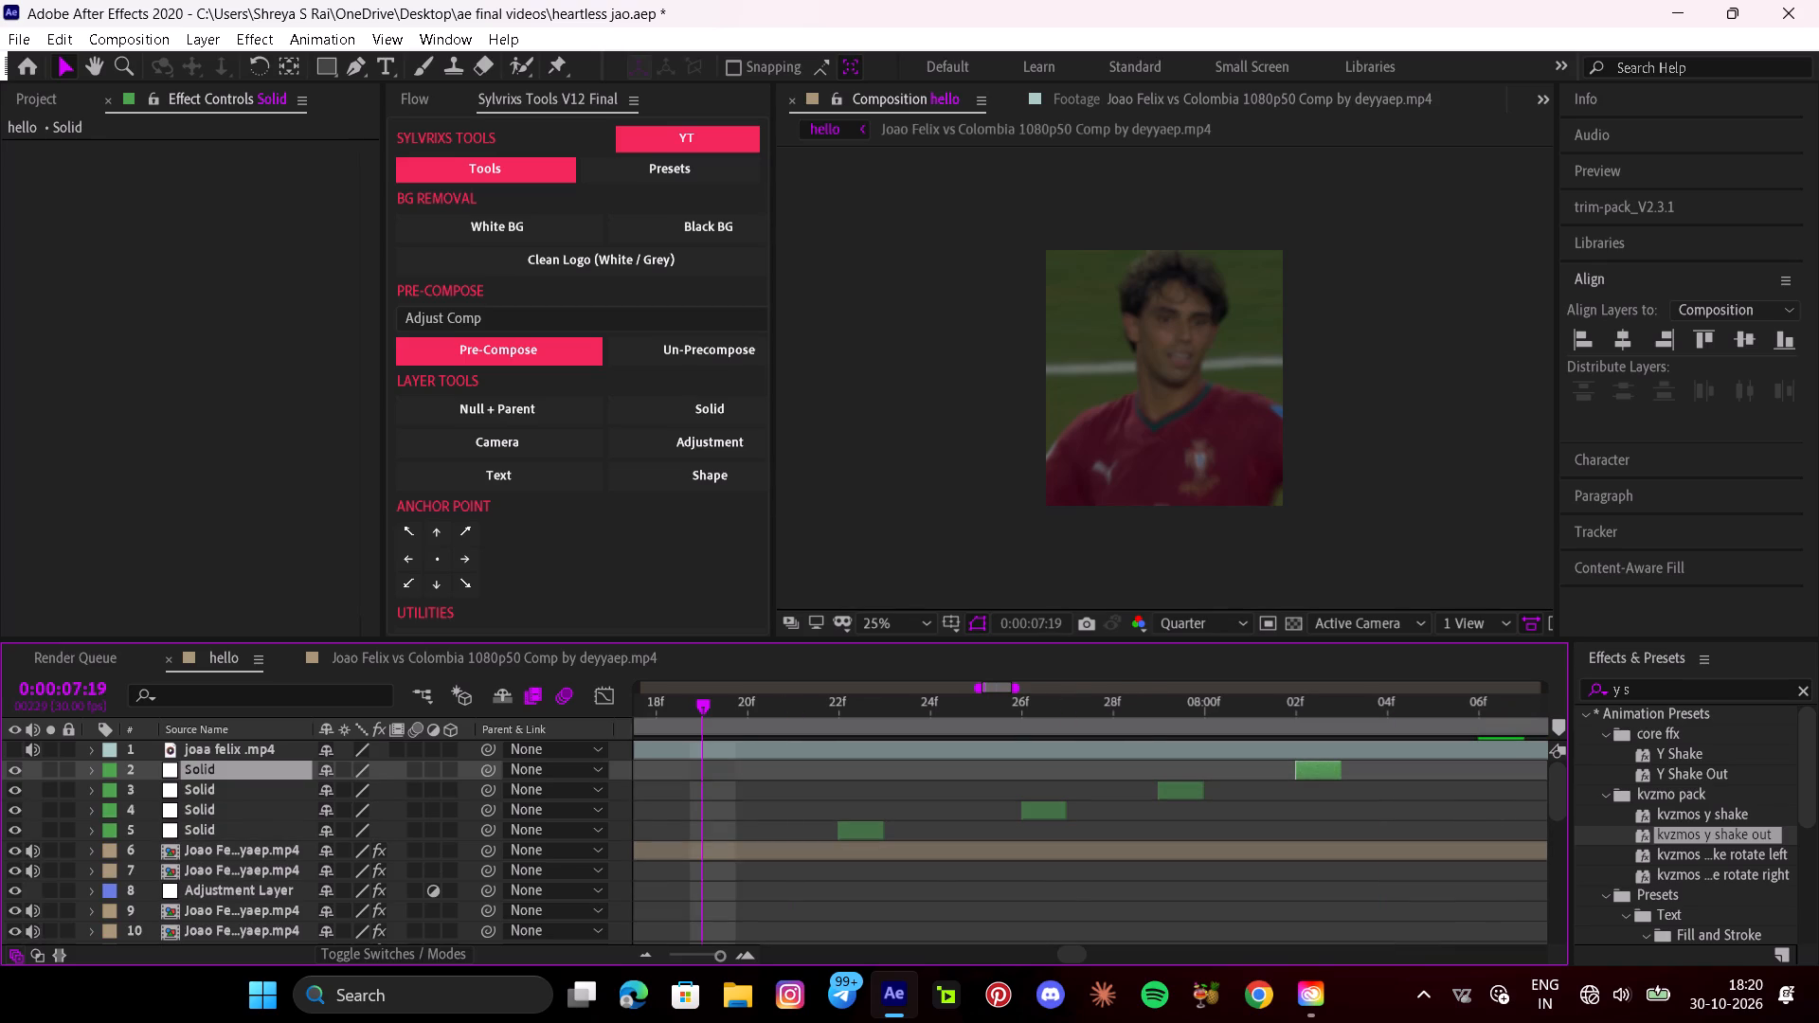
drag(719, 951, 694, 952)
key(space)
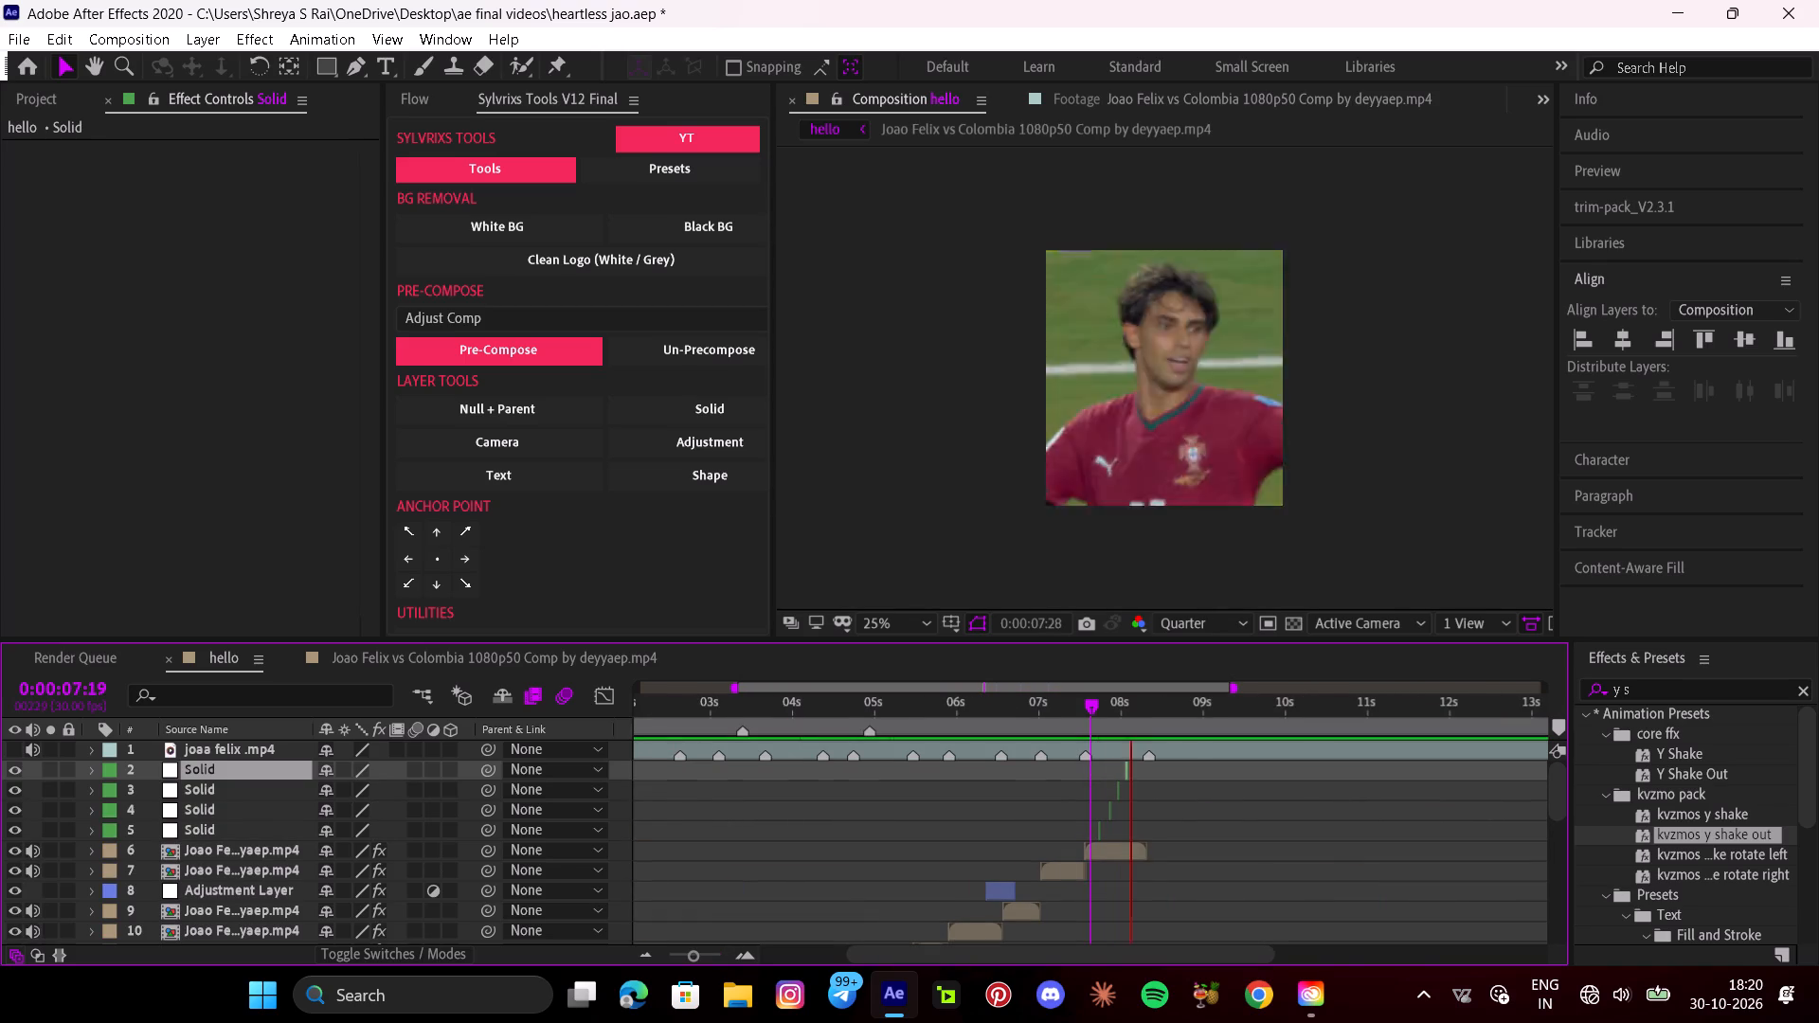
key(space)
drag(1148, 707, 1035, 738)
key(space)
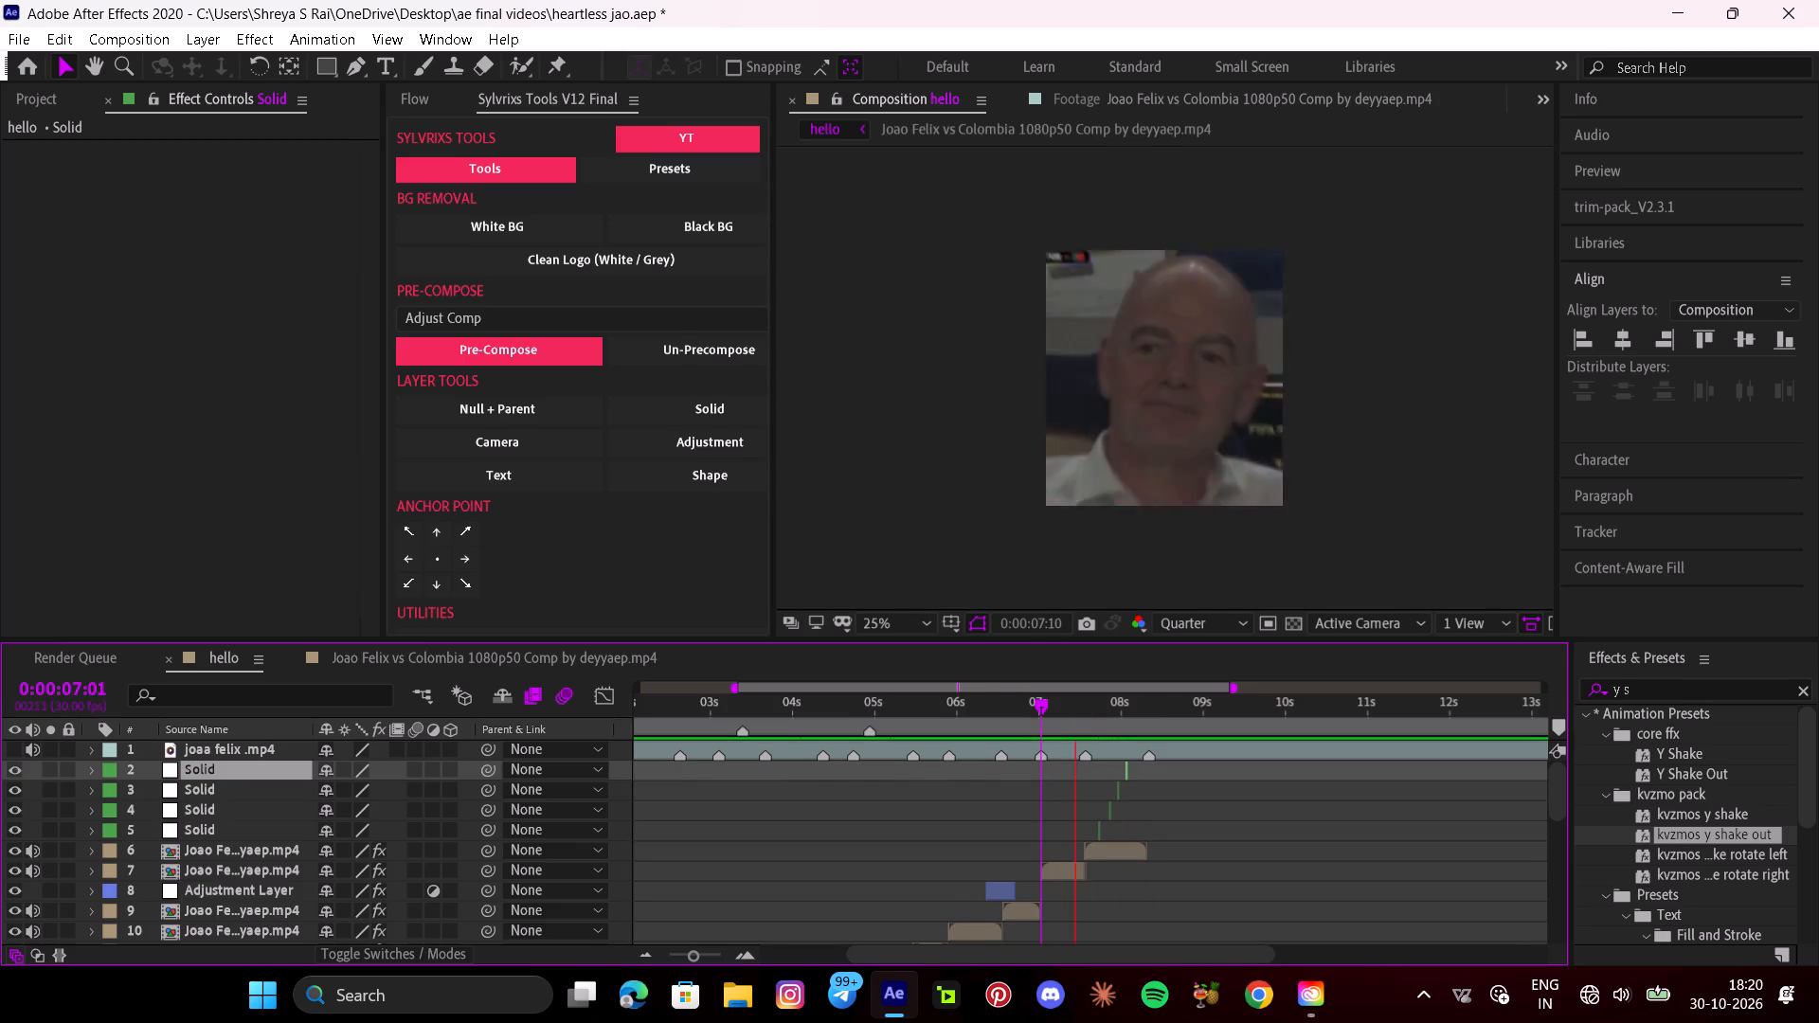
key(space)
drag(1162, 710, 839, 738)
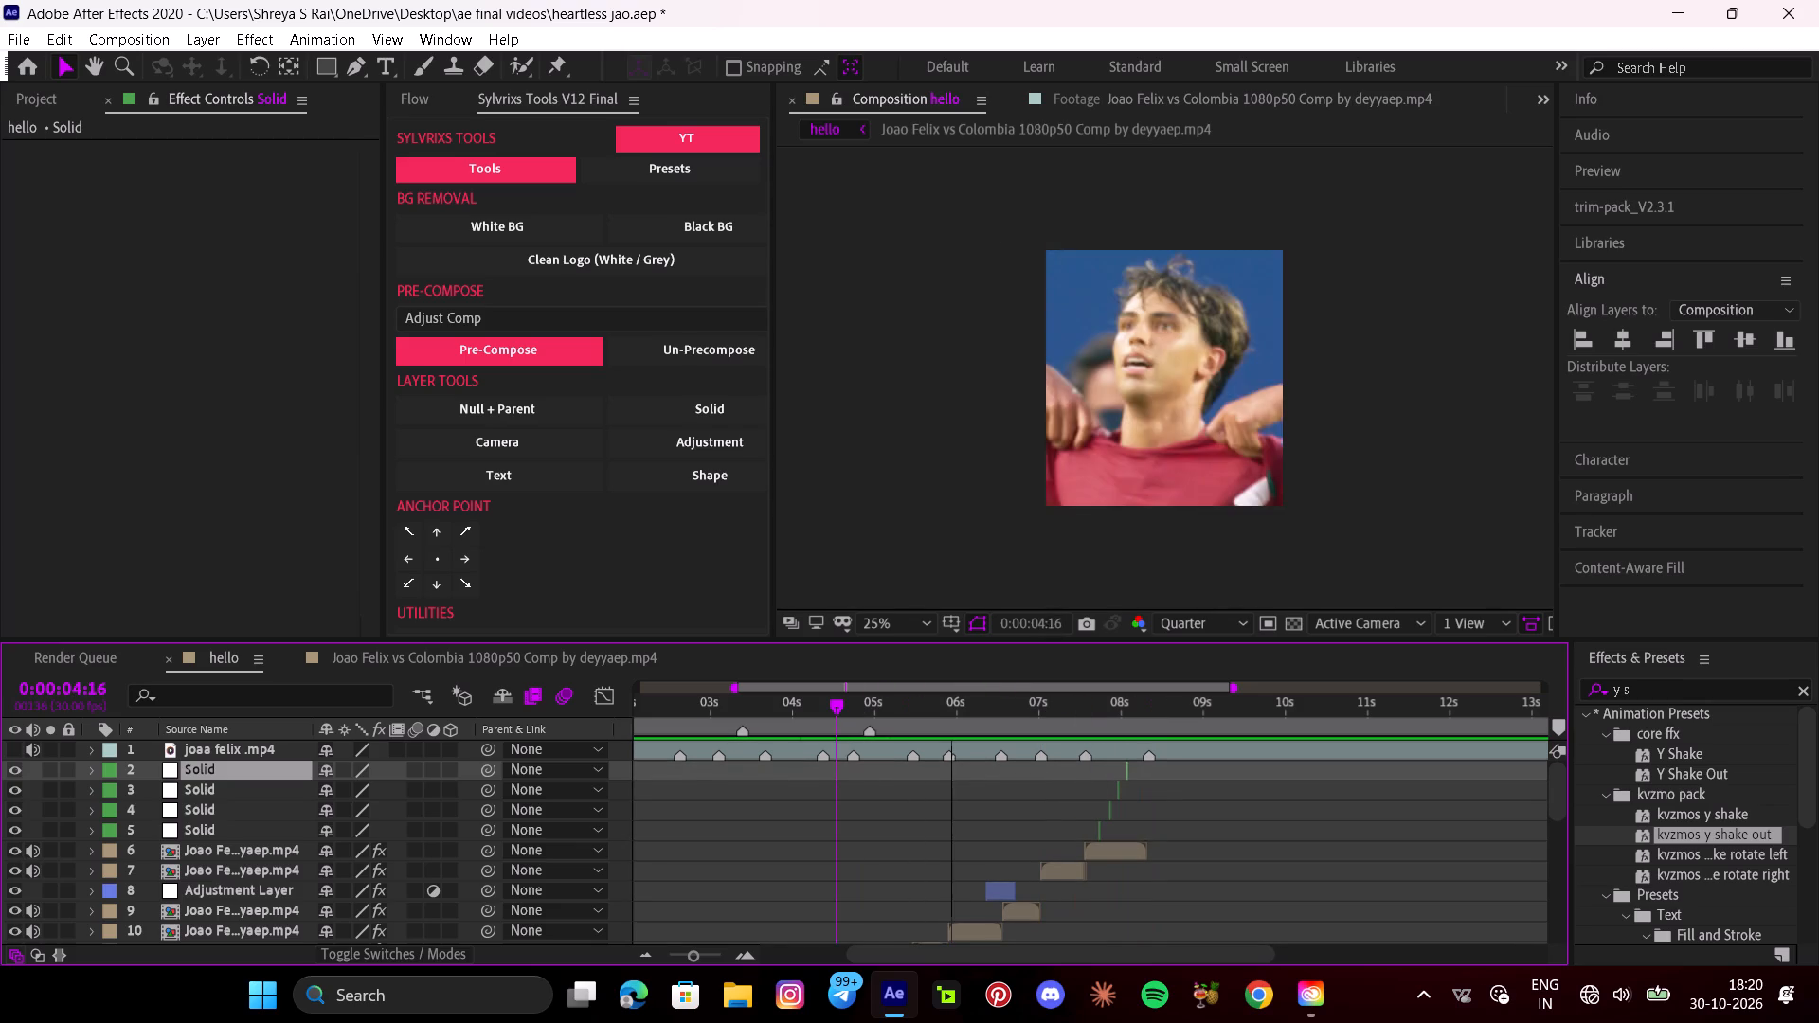
key(space)
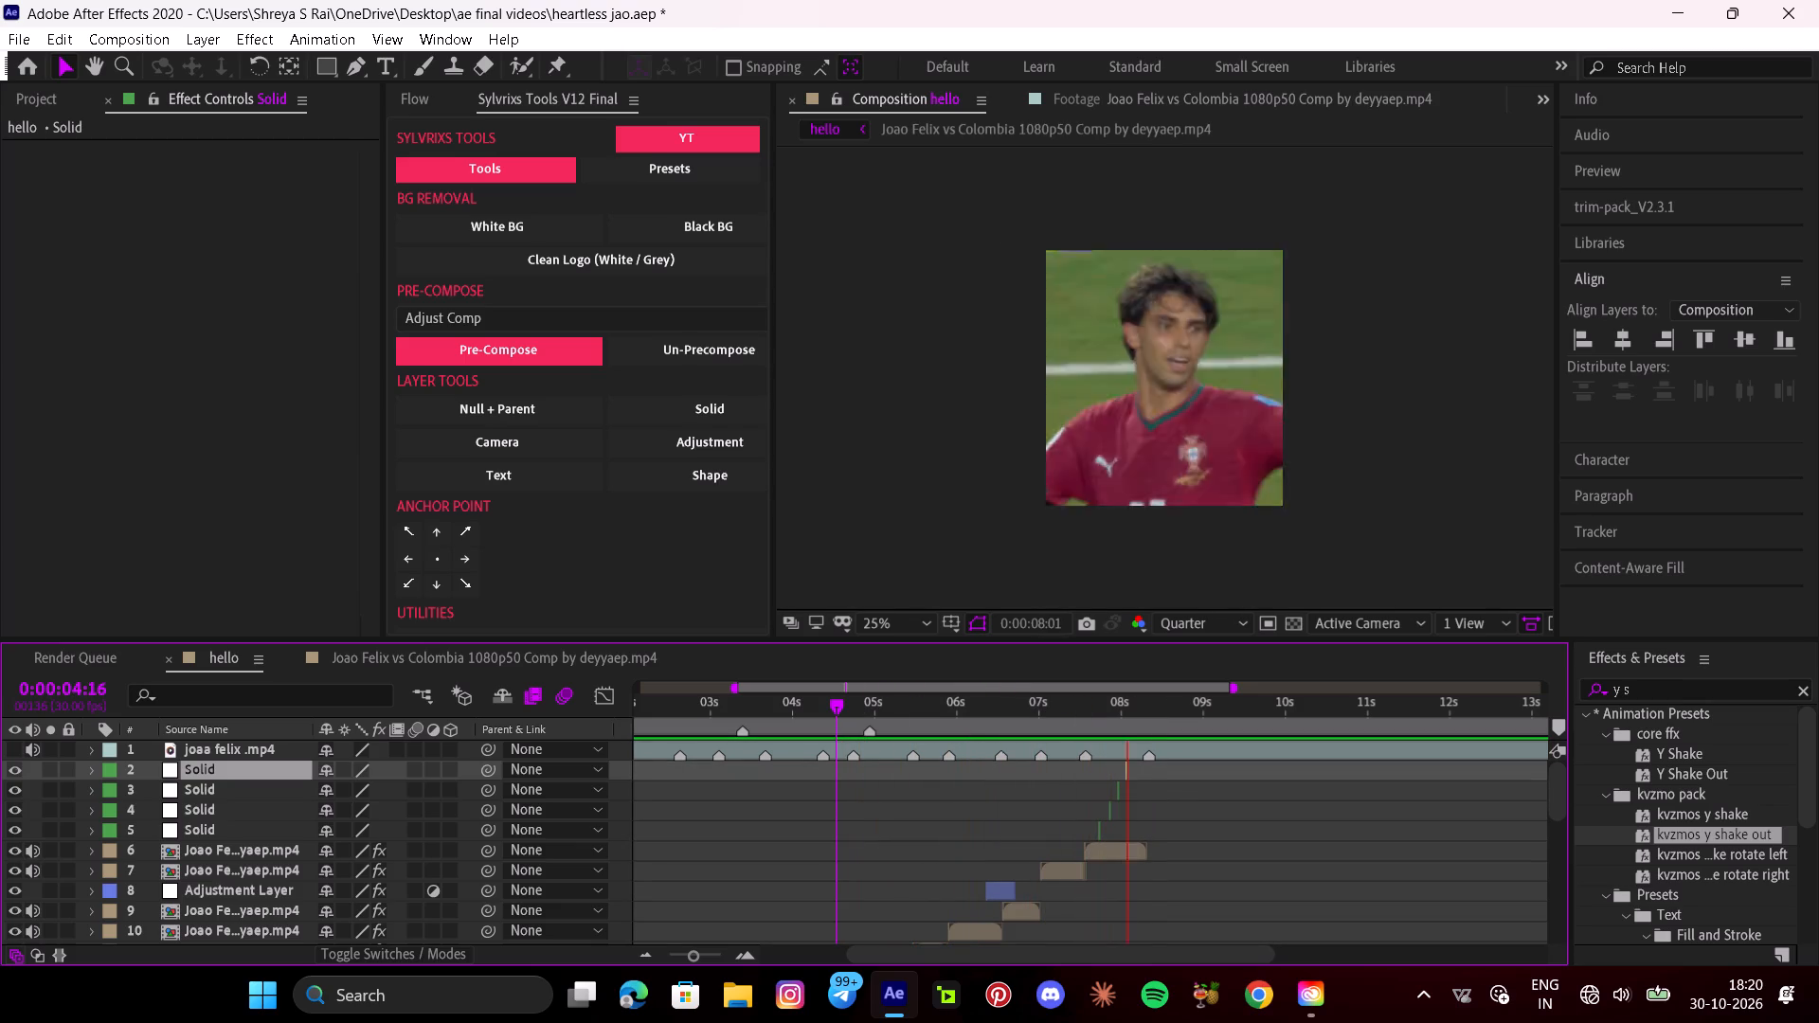
key(space)
drag(1207, 710, 762, 868)
key(space)
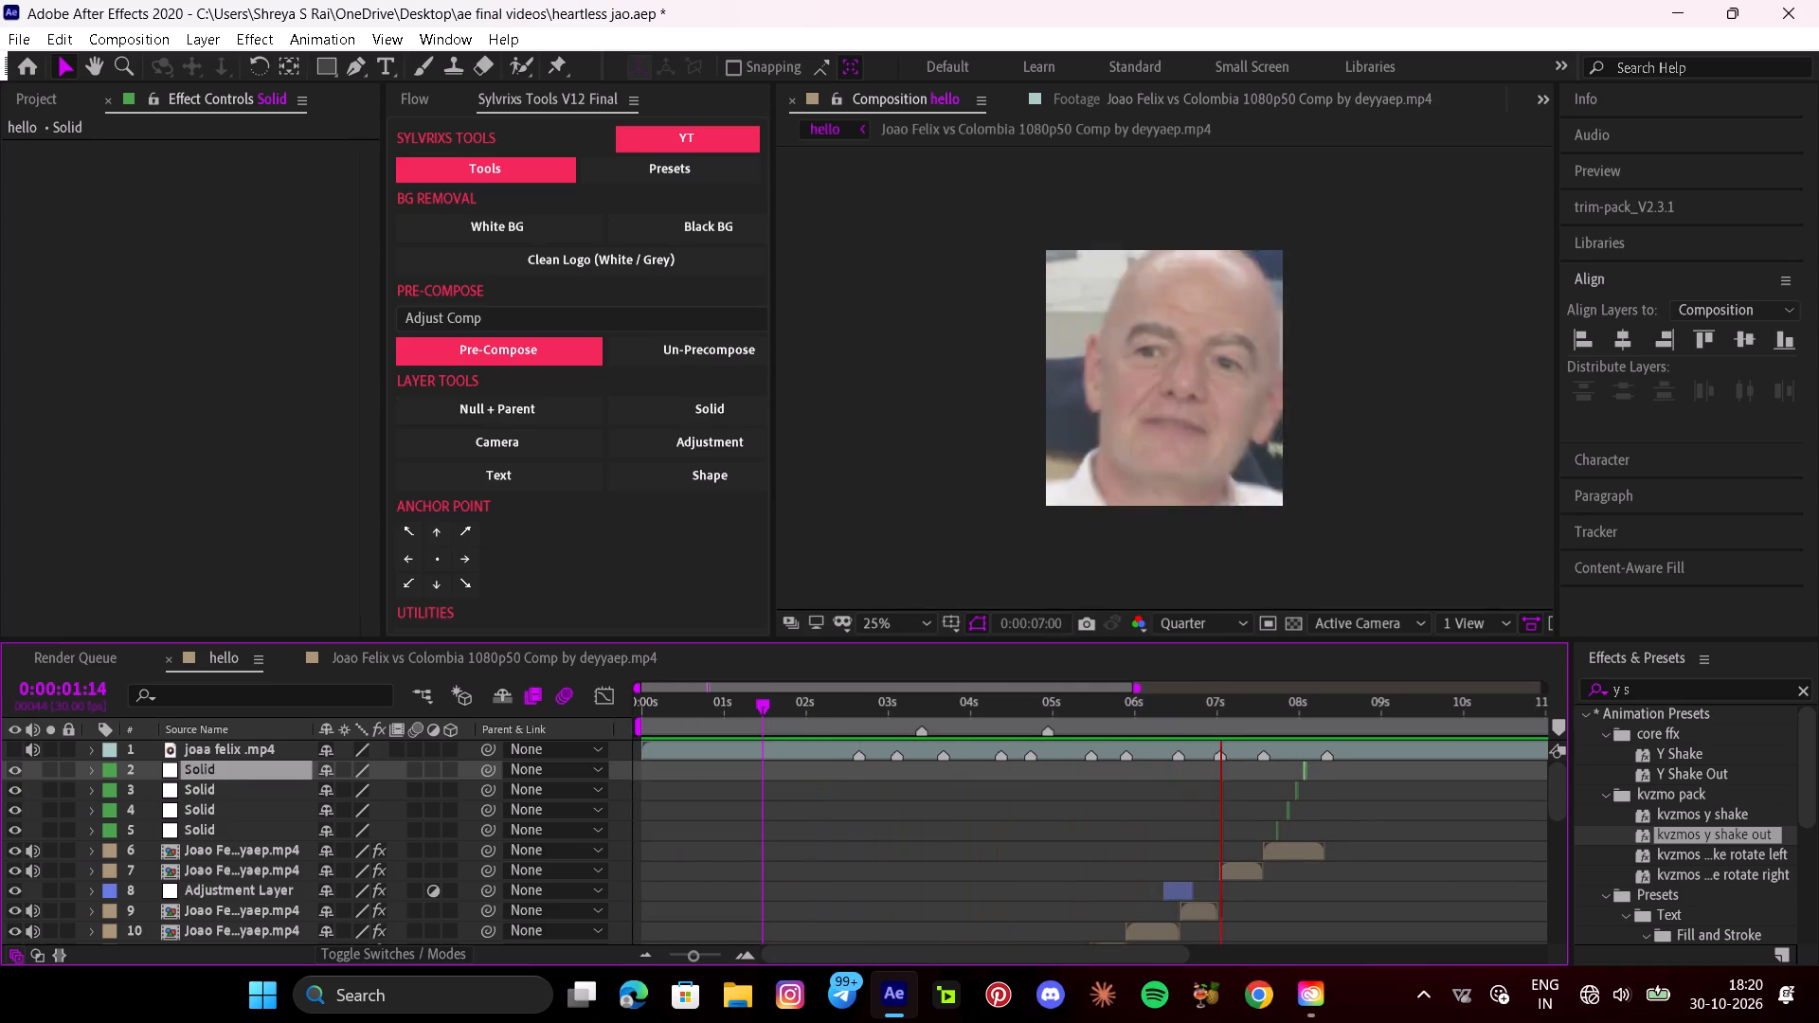
key(space)
Save the project.
key(ctrl+s)
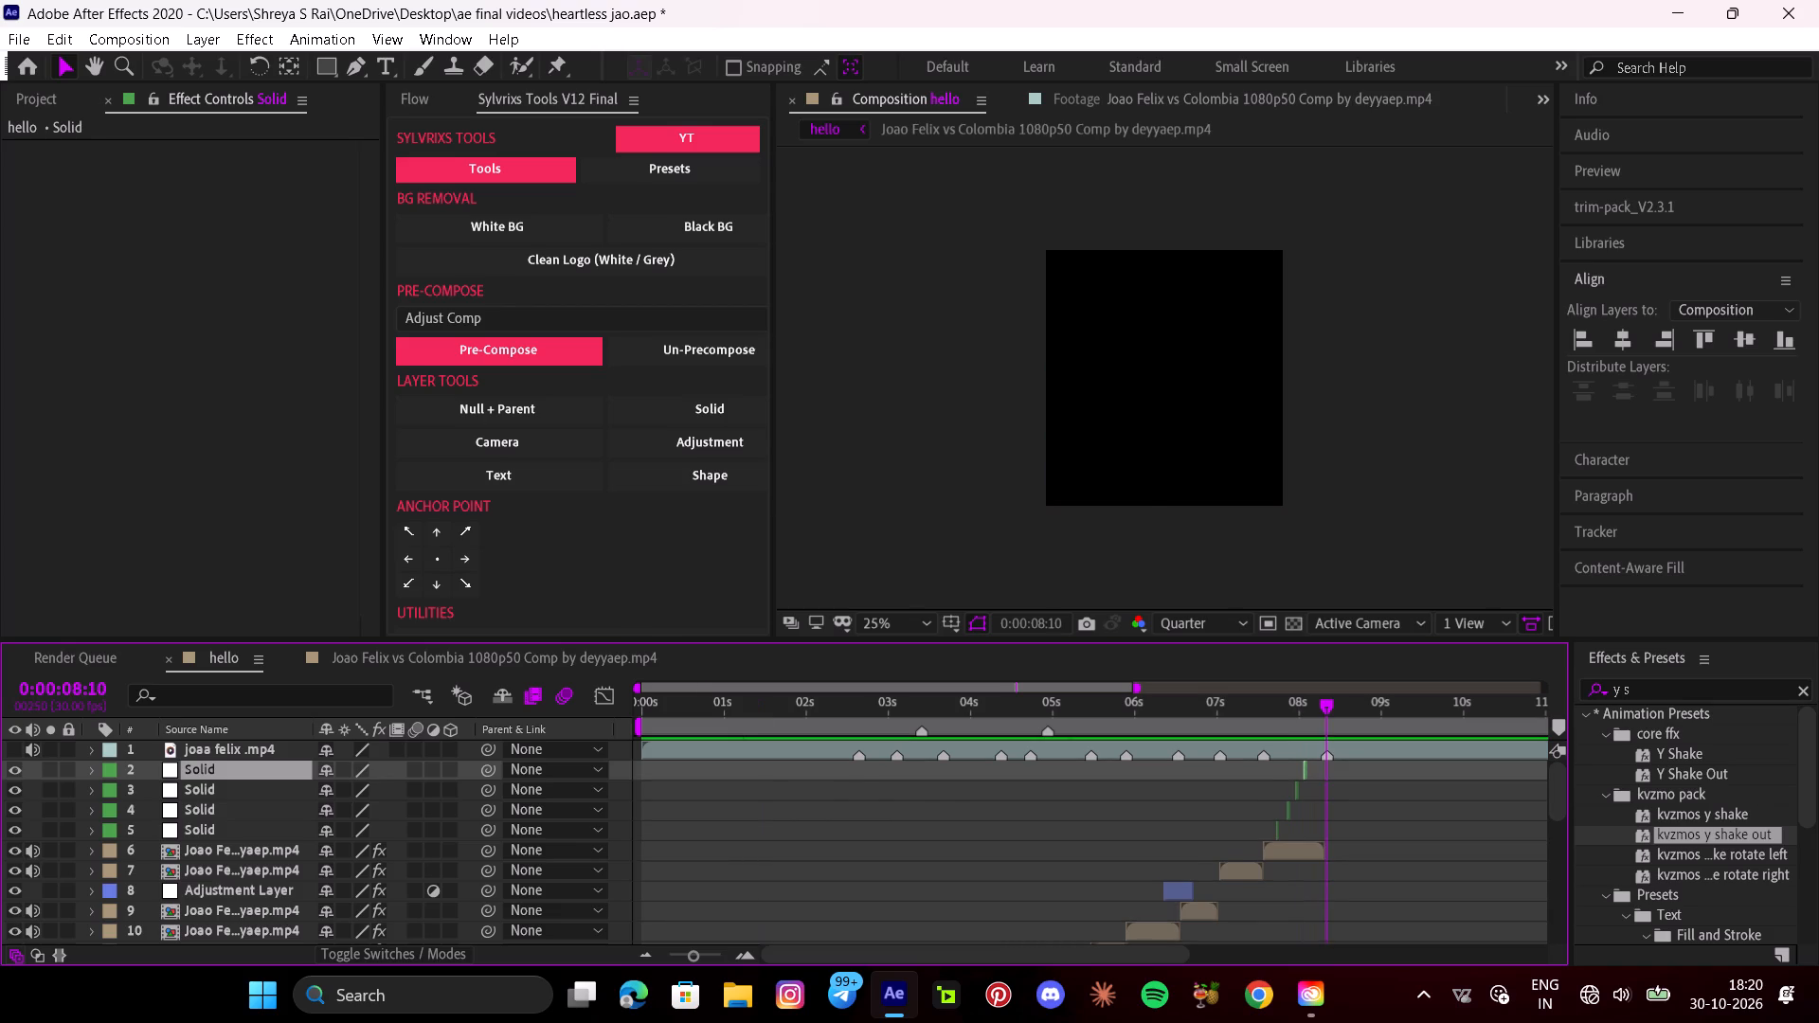
Review the edit from 0:00:02:22, add an adjustment layer above the clip starting at 0:00:05:14, and extend its start to 0:00:05:10.
drag(1322, 707, 862, 756)
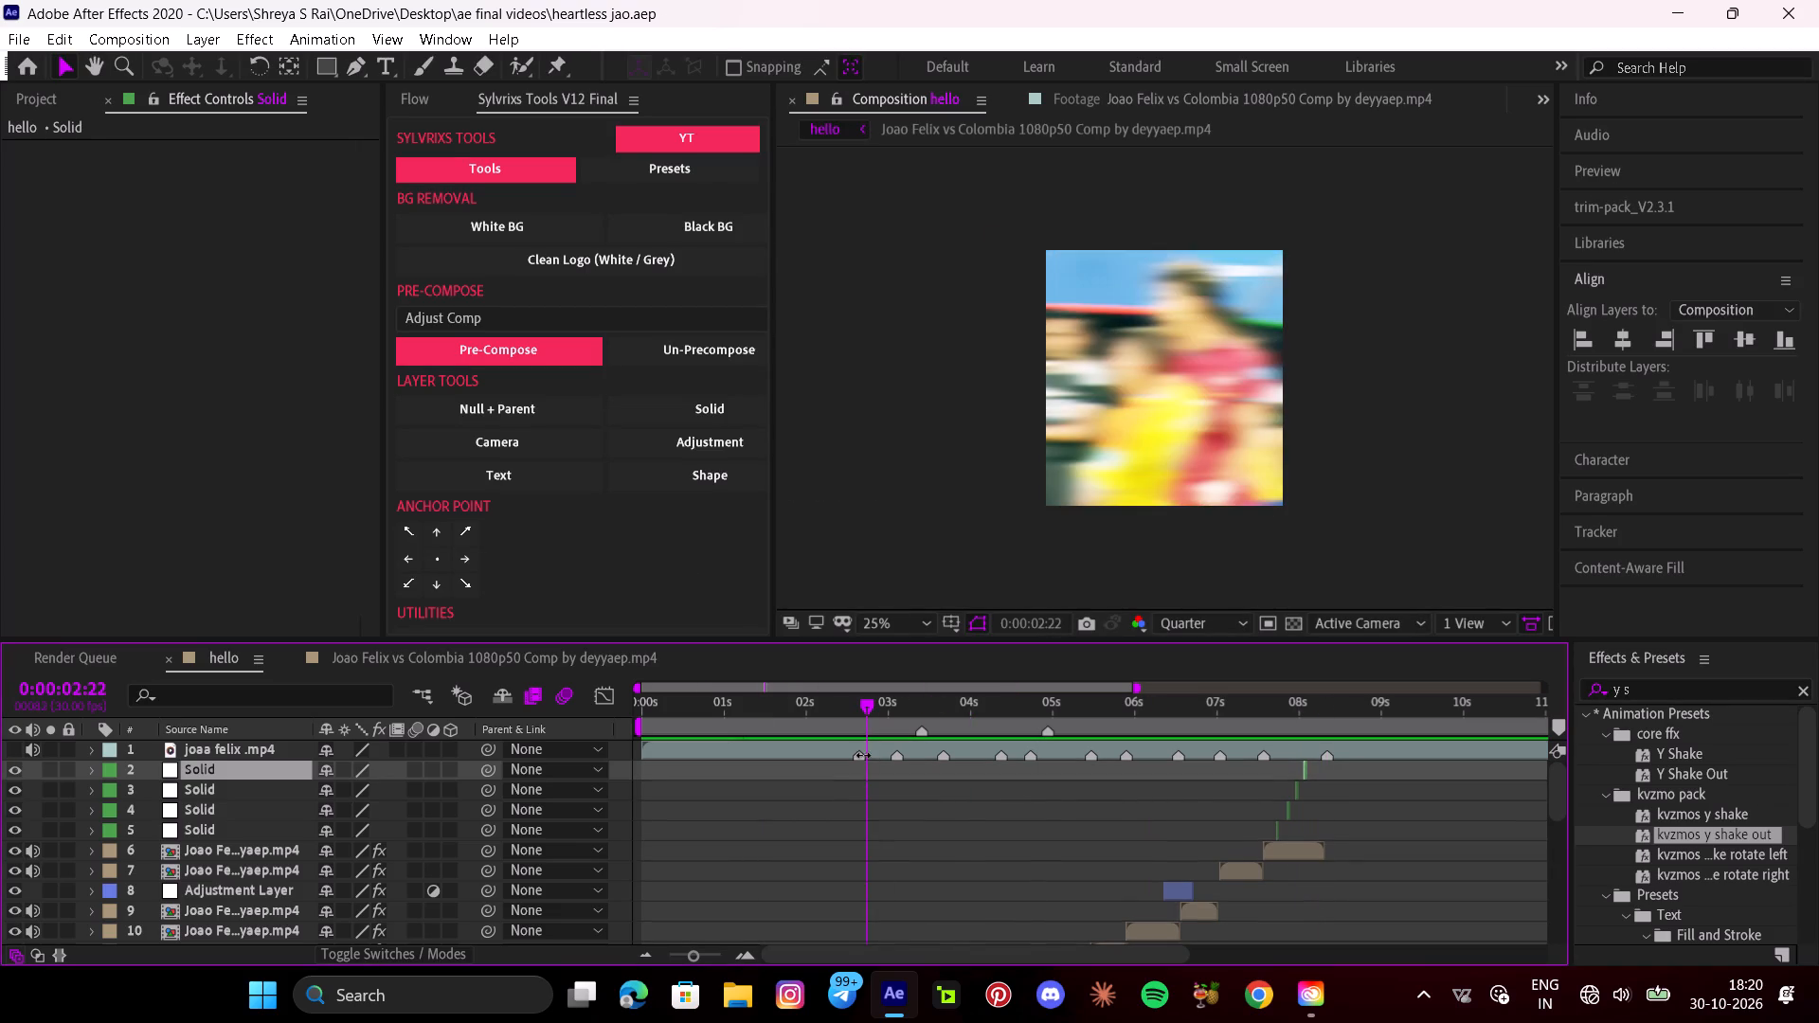
key(space)
scroll(866, 781, down, 2)
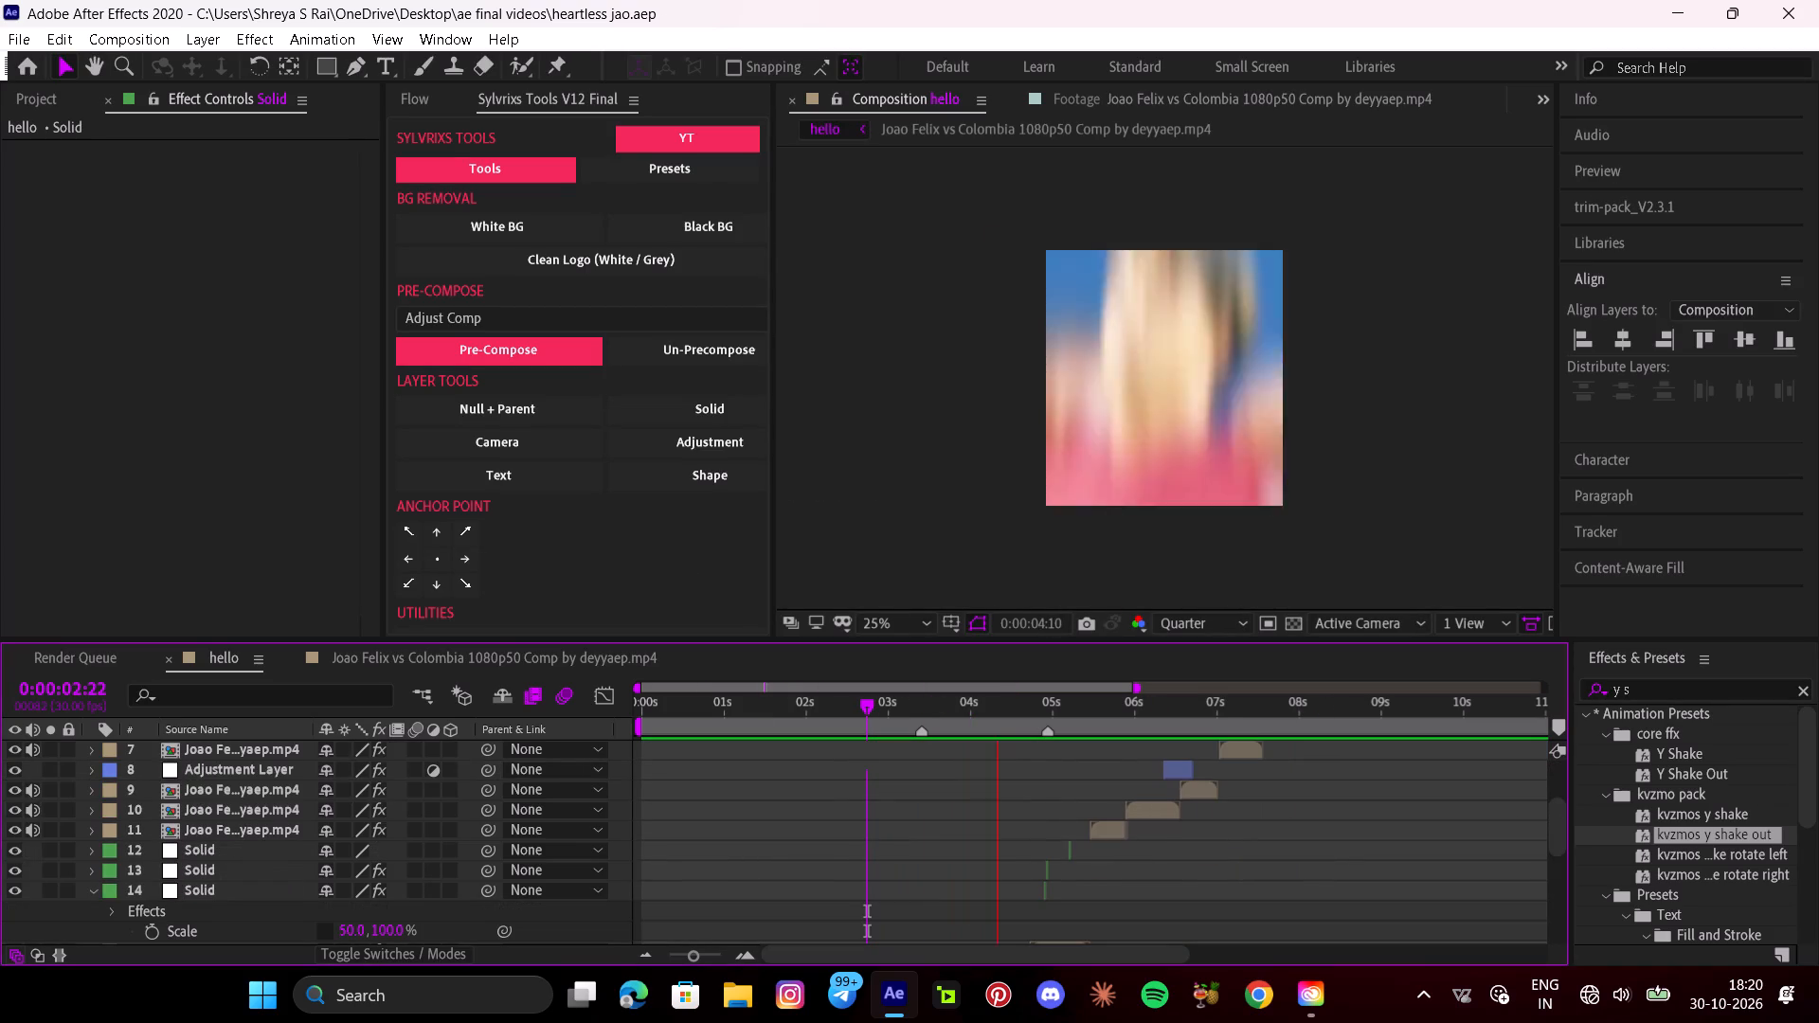
key(space)
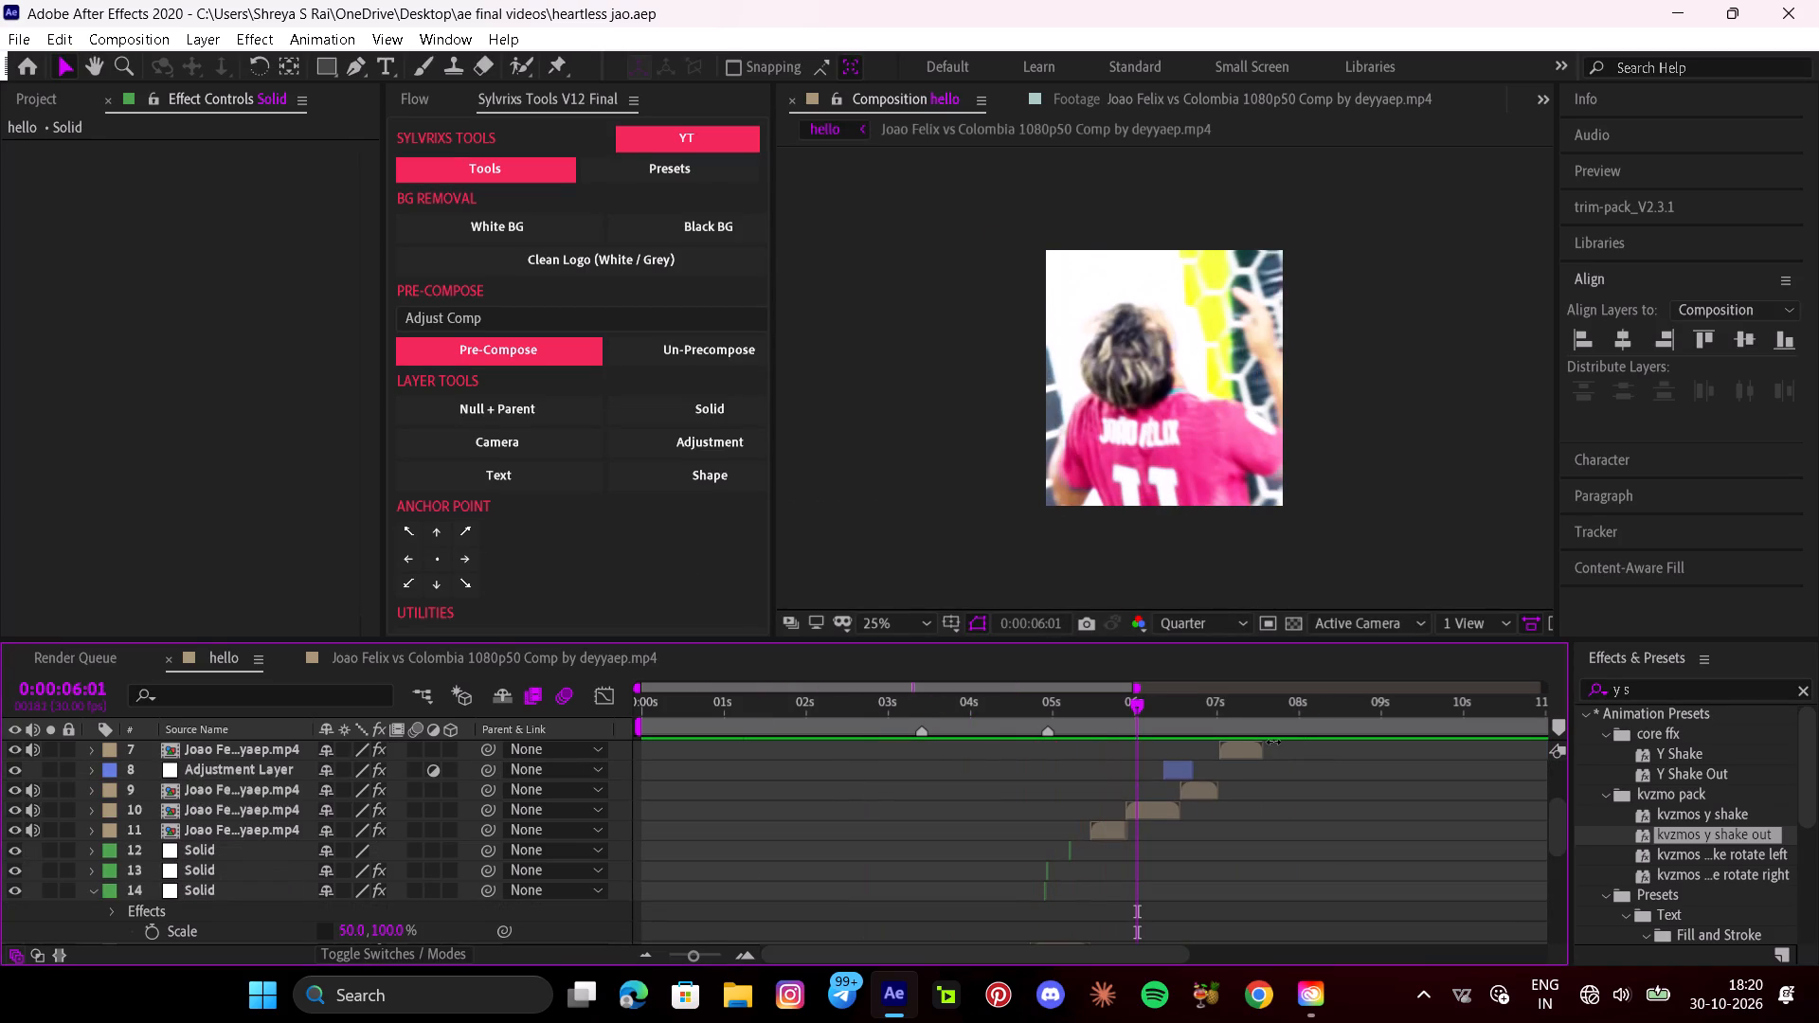
click(1110, 829)
key(i)
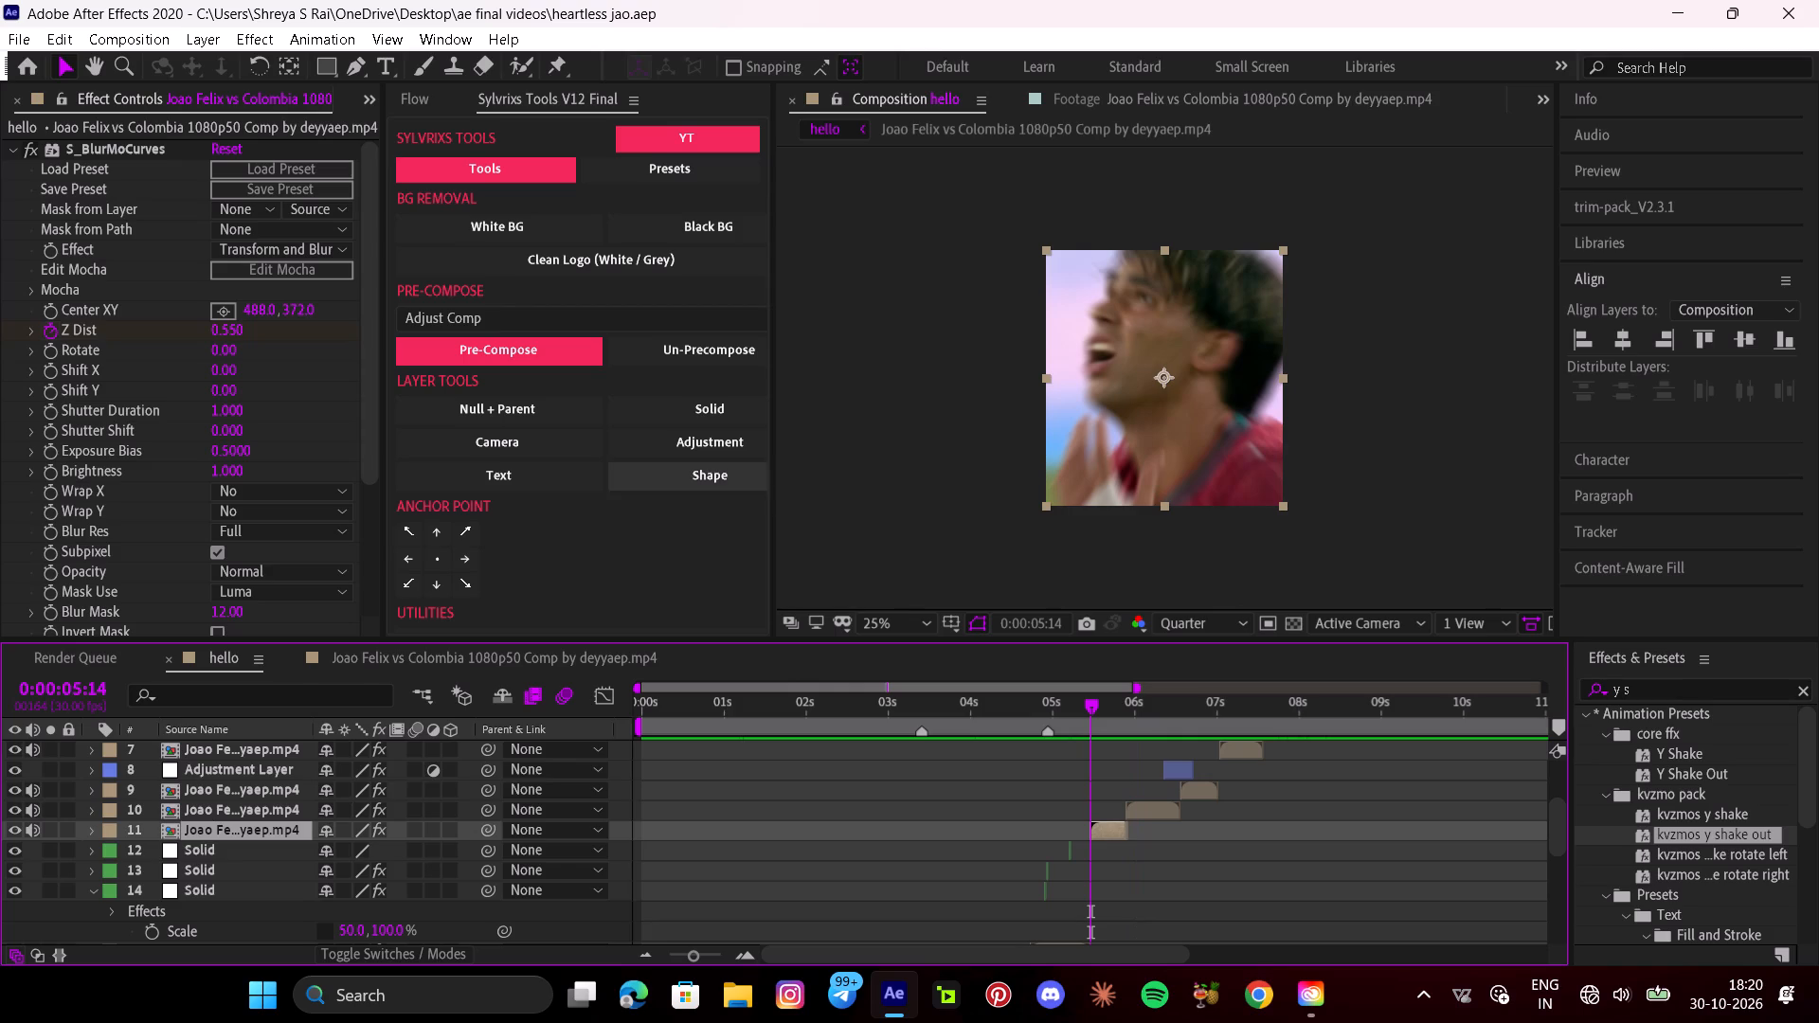
click(675, 456)
drag(1084, 827, 1072, 825)
key(u)
key(i)
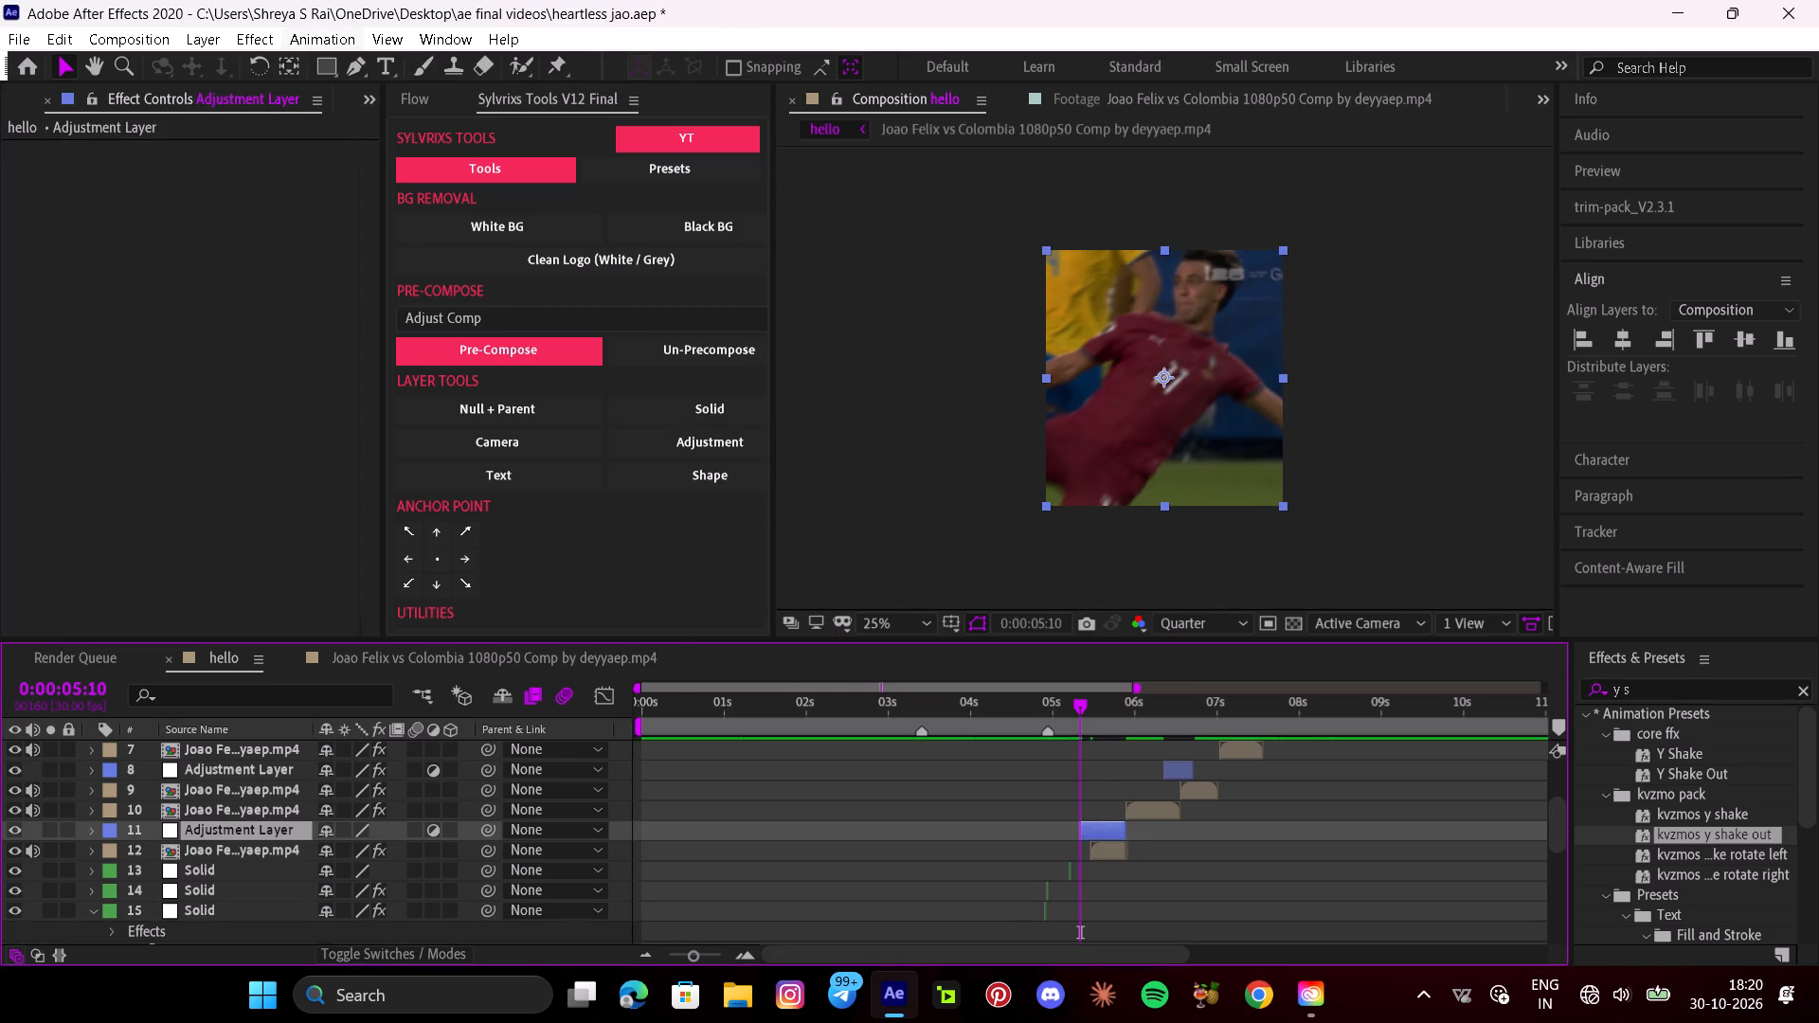
Apply the light sweep roxi preset from the ae converted 20 folder to the new adjustment layer.
click(313, 39)
click(347, 95)
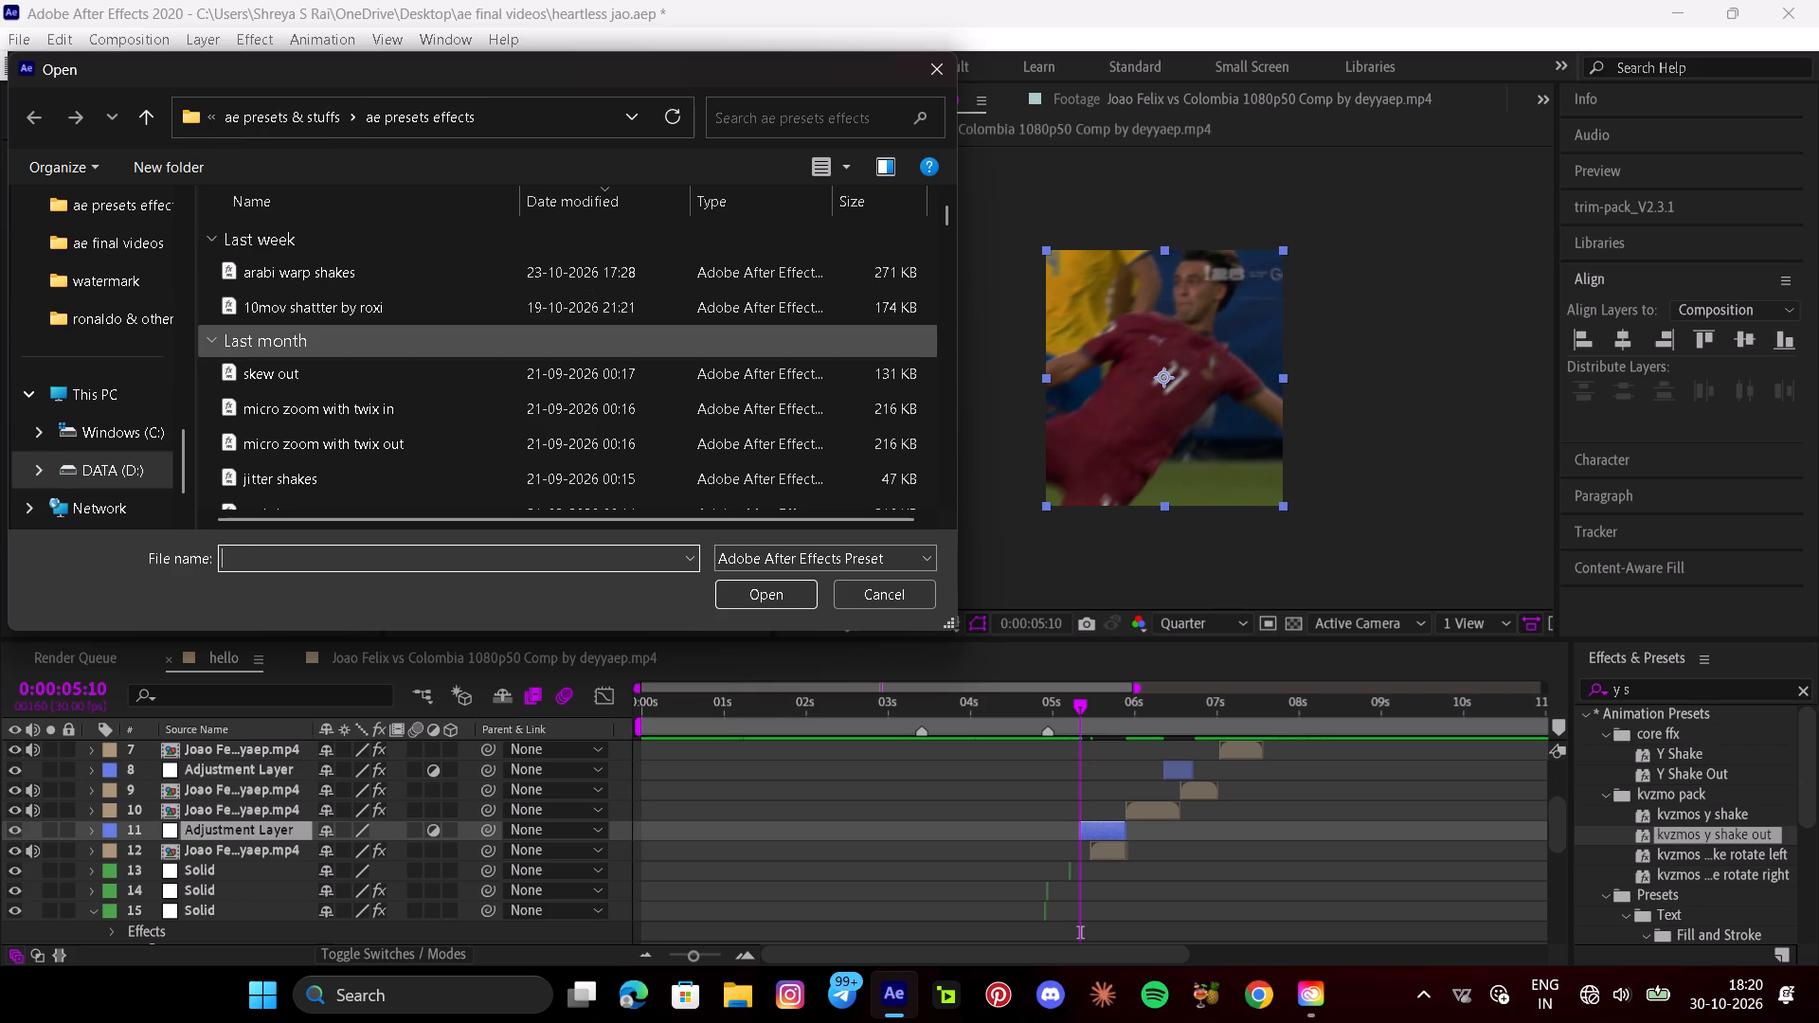
scroll(335, 446, down, 2)
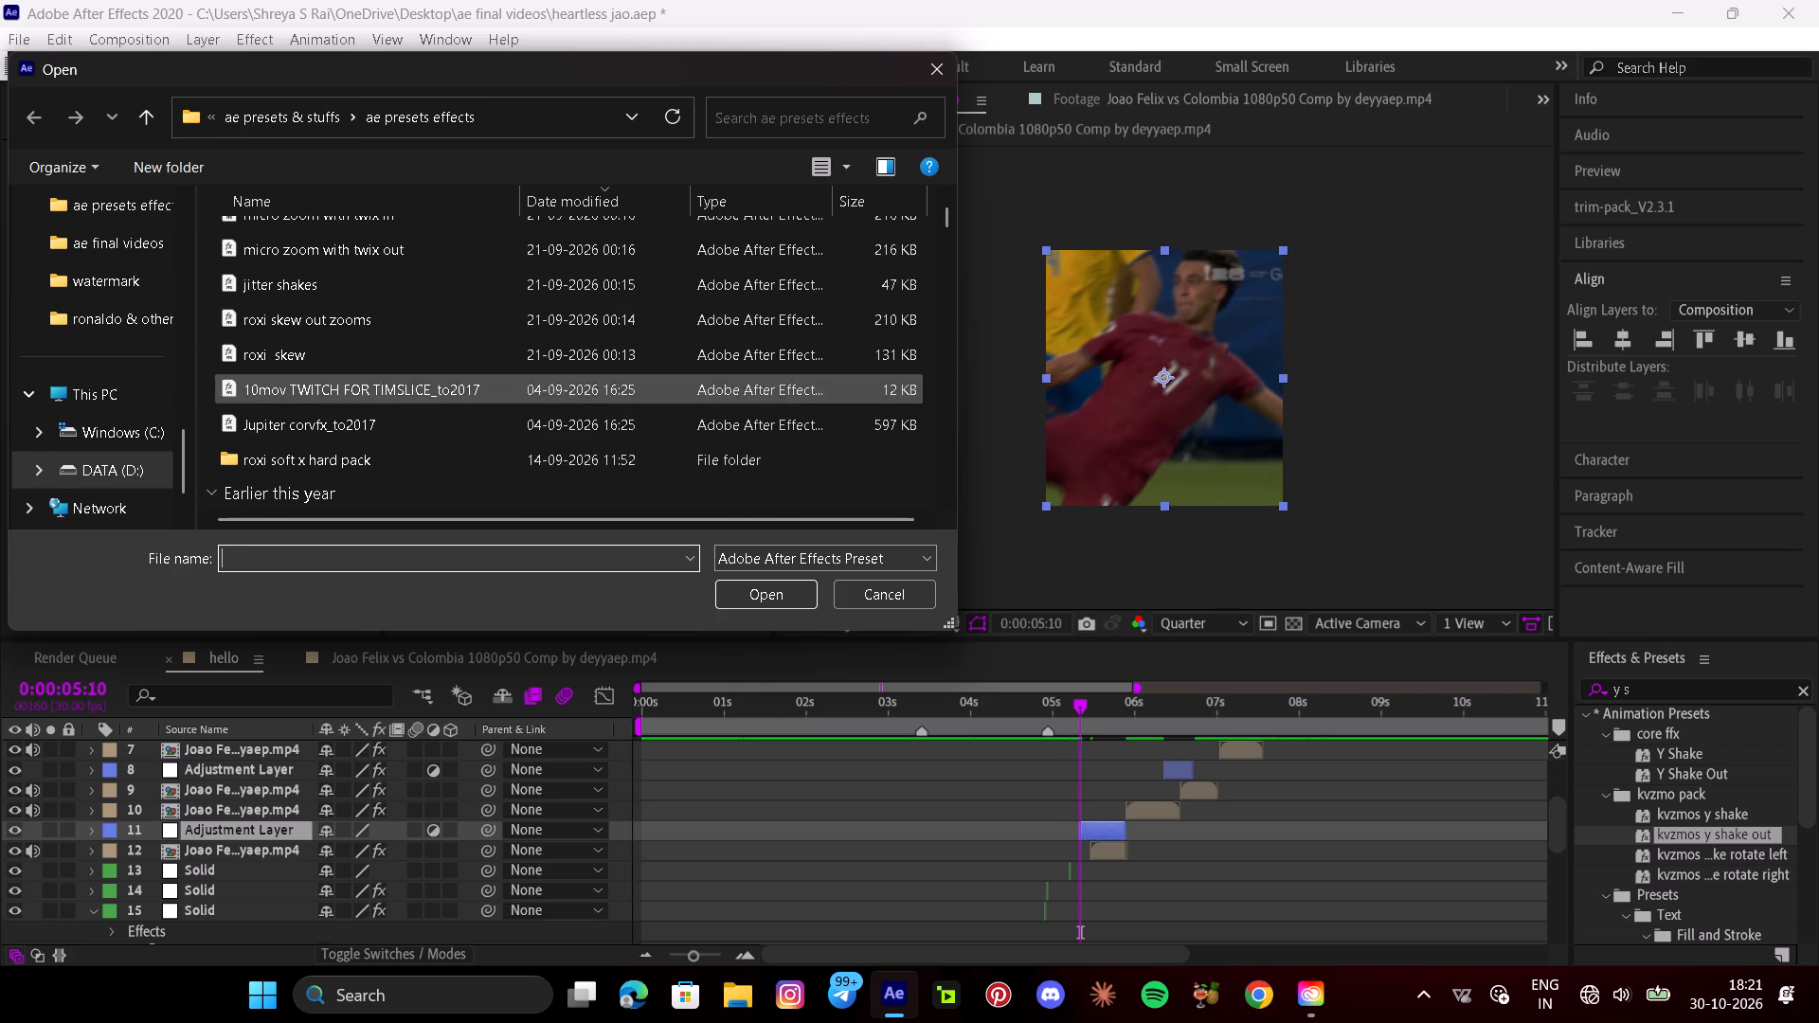
click(295, 113)
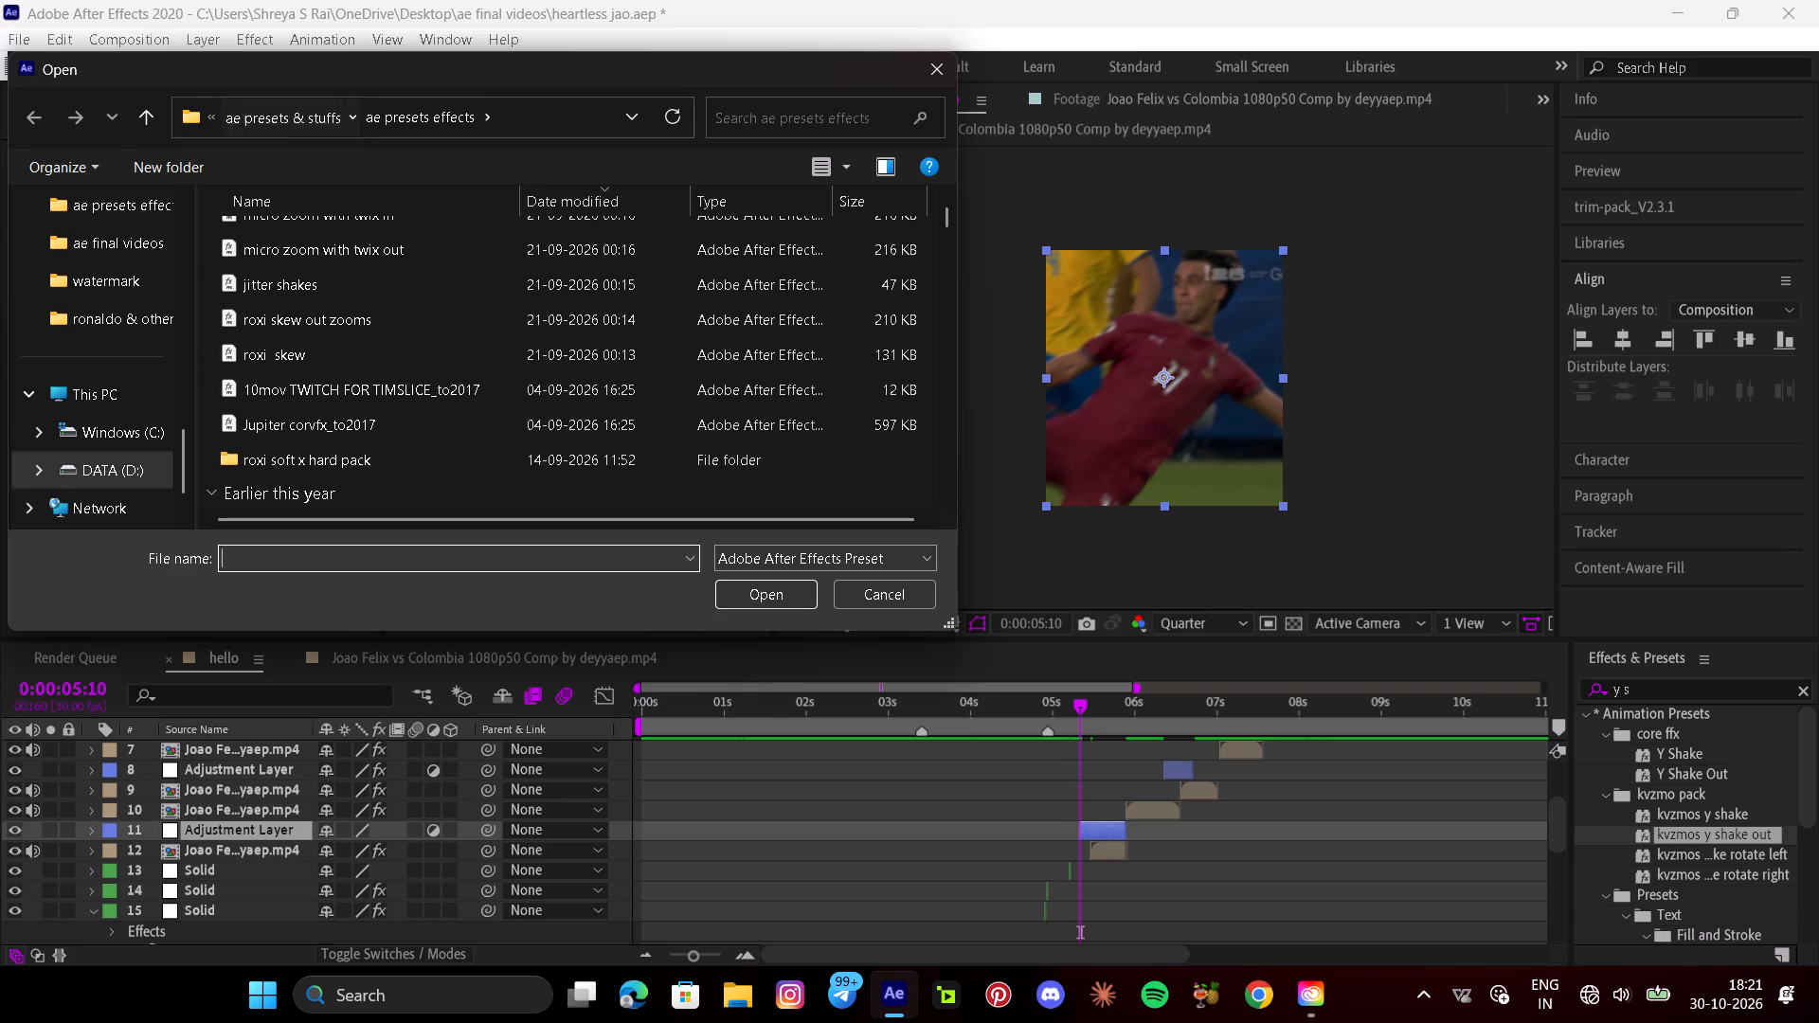
scroll(308, 404, down, 1)
double_click(321, 349)
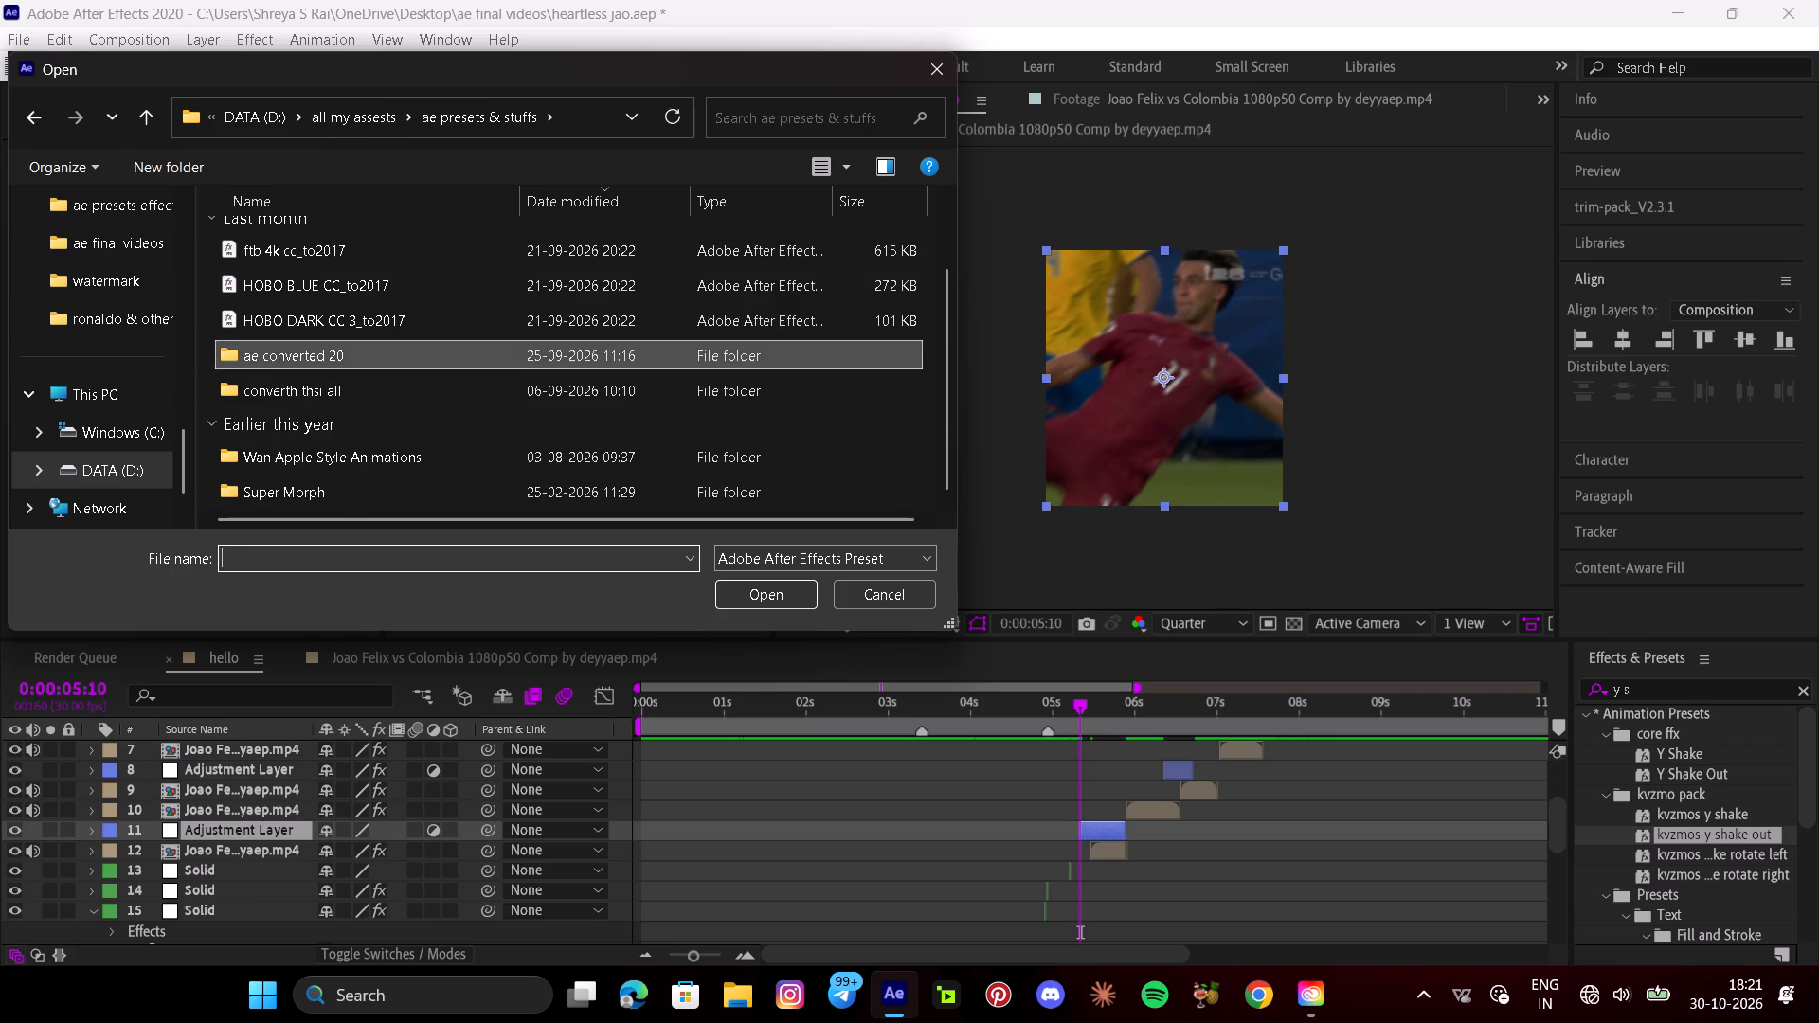
scroll(331, 393, down, 1)
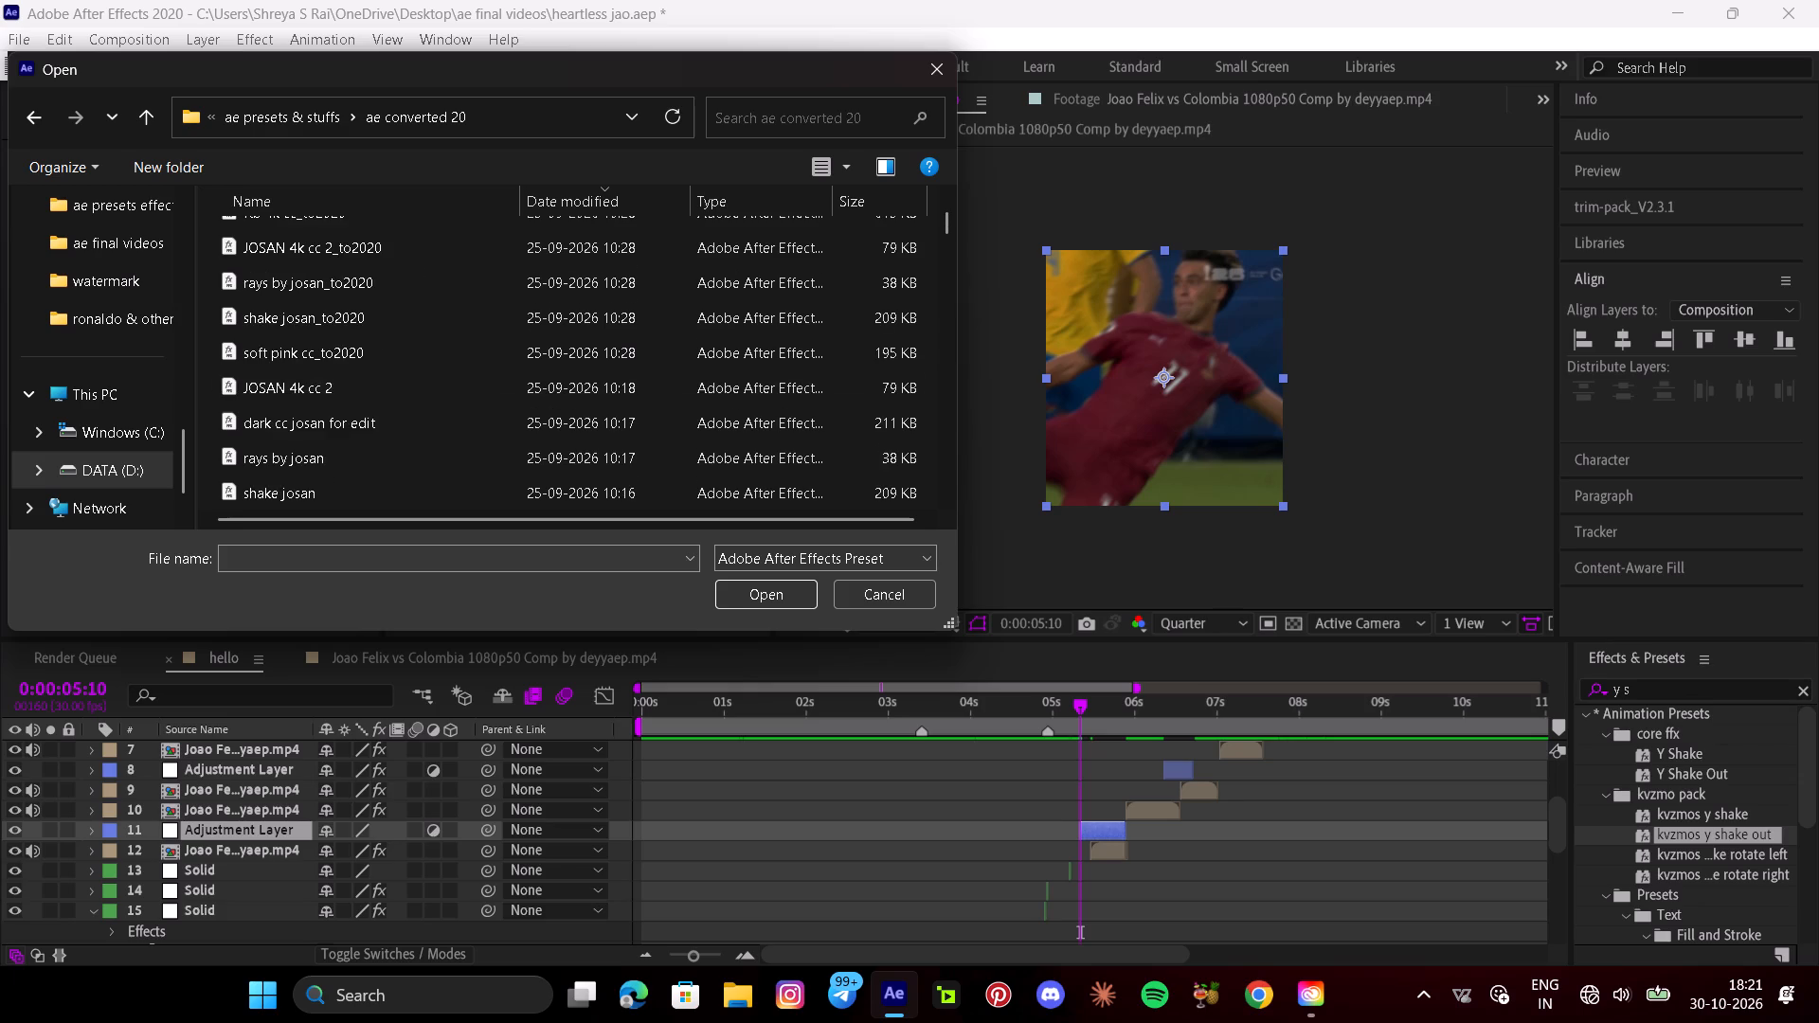
scroll(295, 371, down, 2)
click(303, 411)
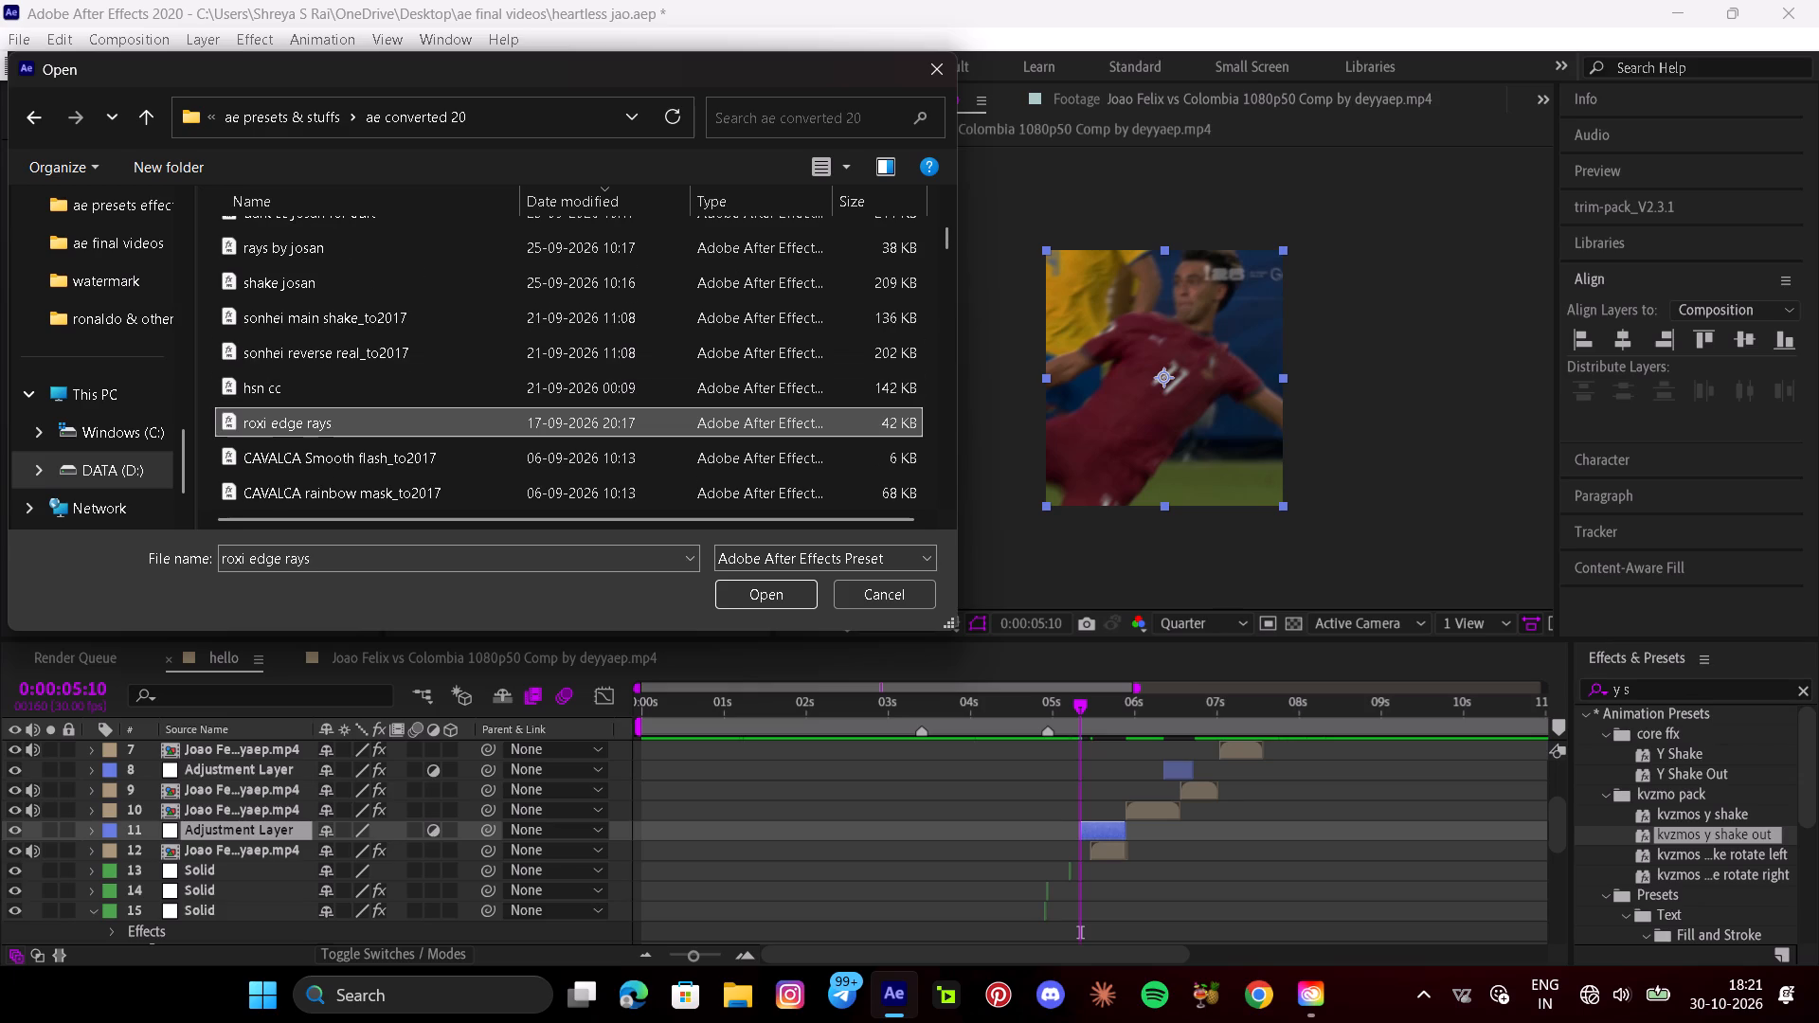
scroll(303, 411, down, 8)
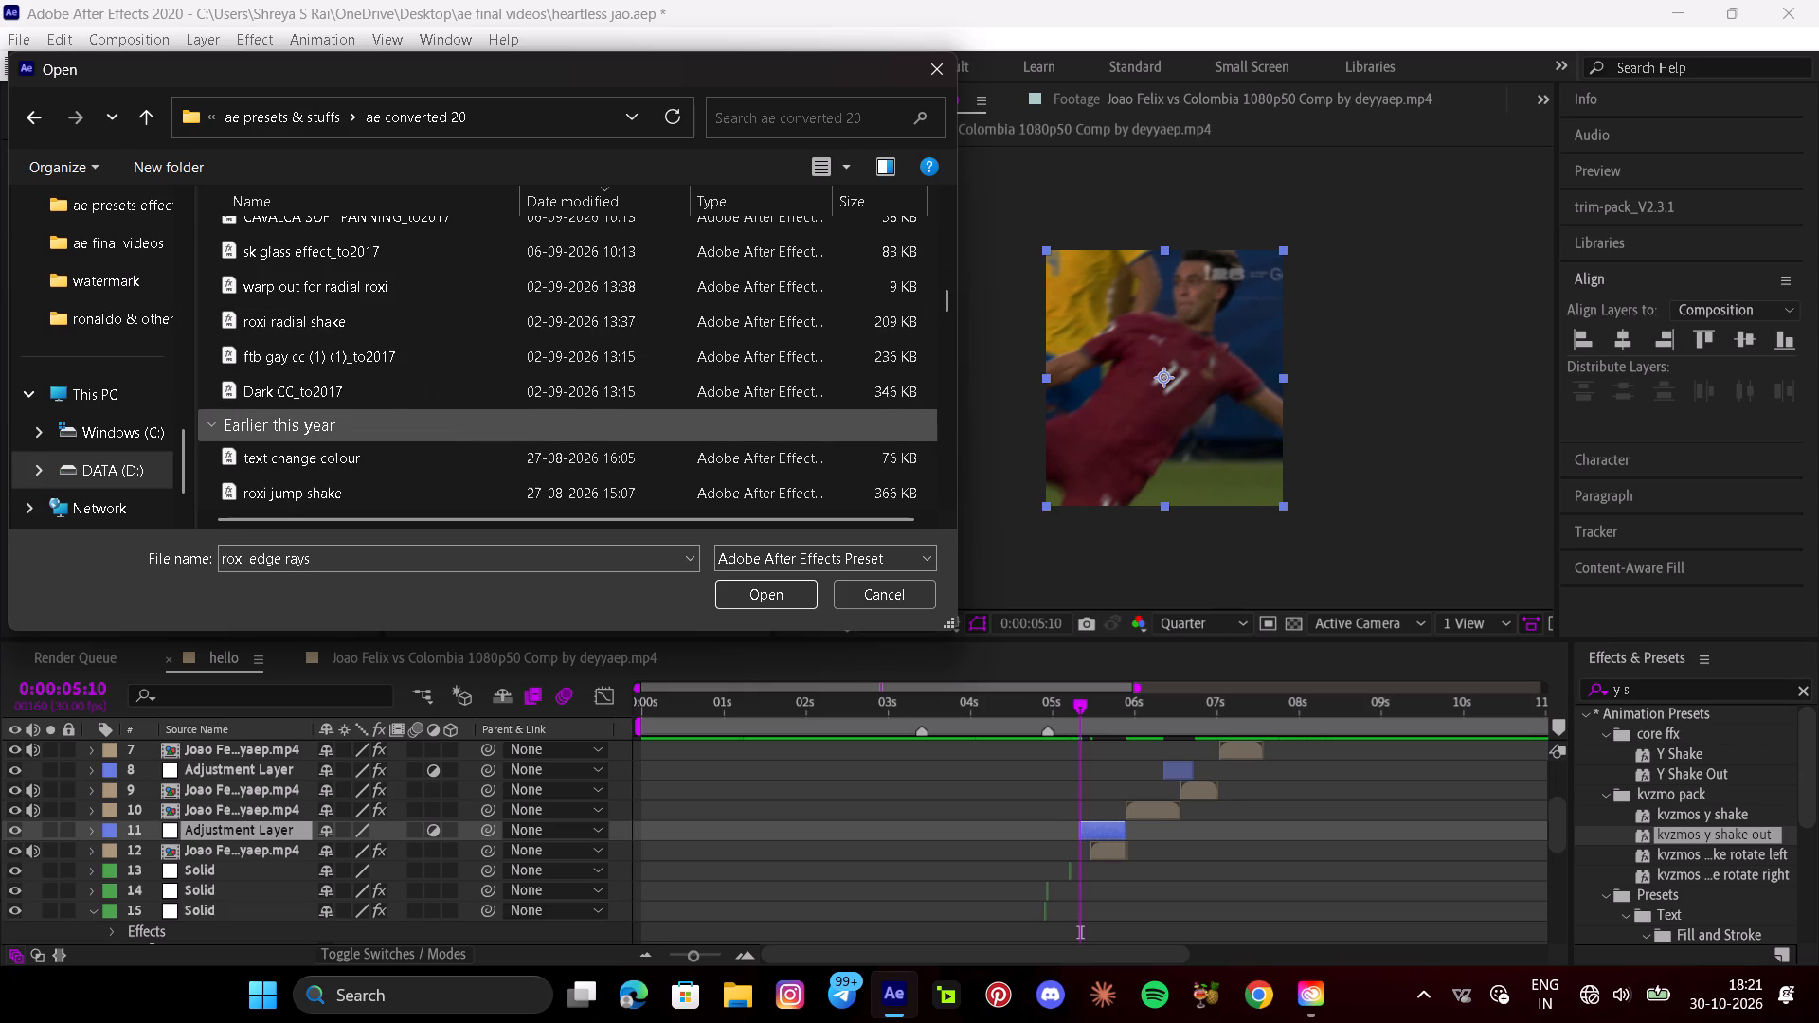
scroll(315, 444, down, 1)
click(324, 418)
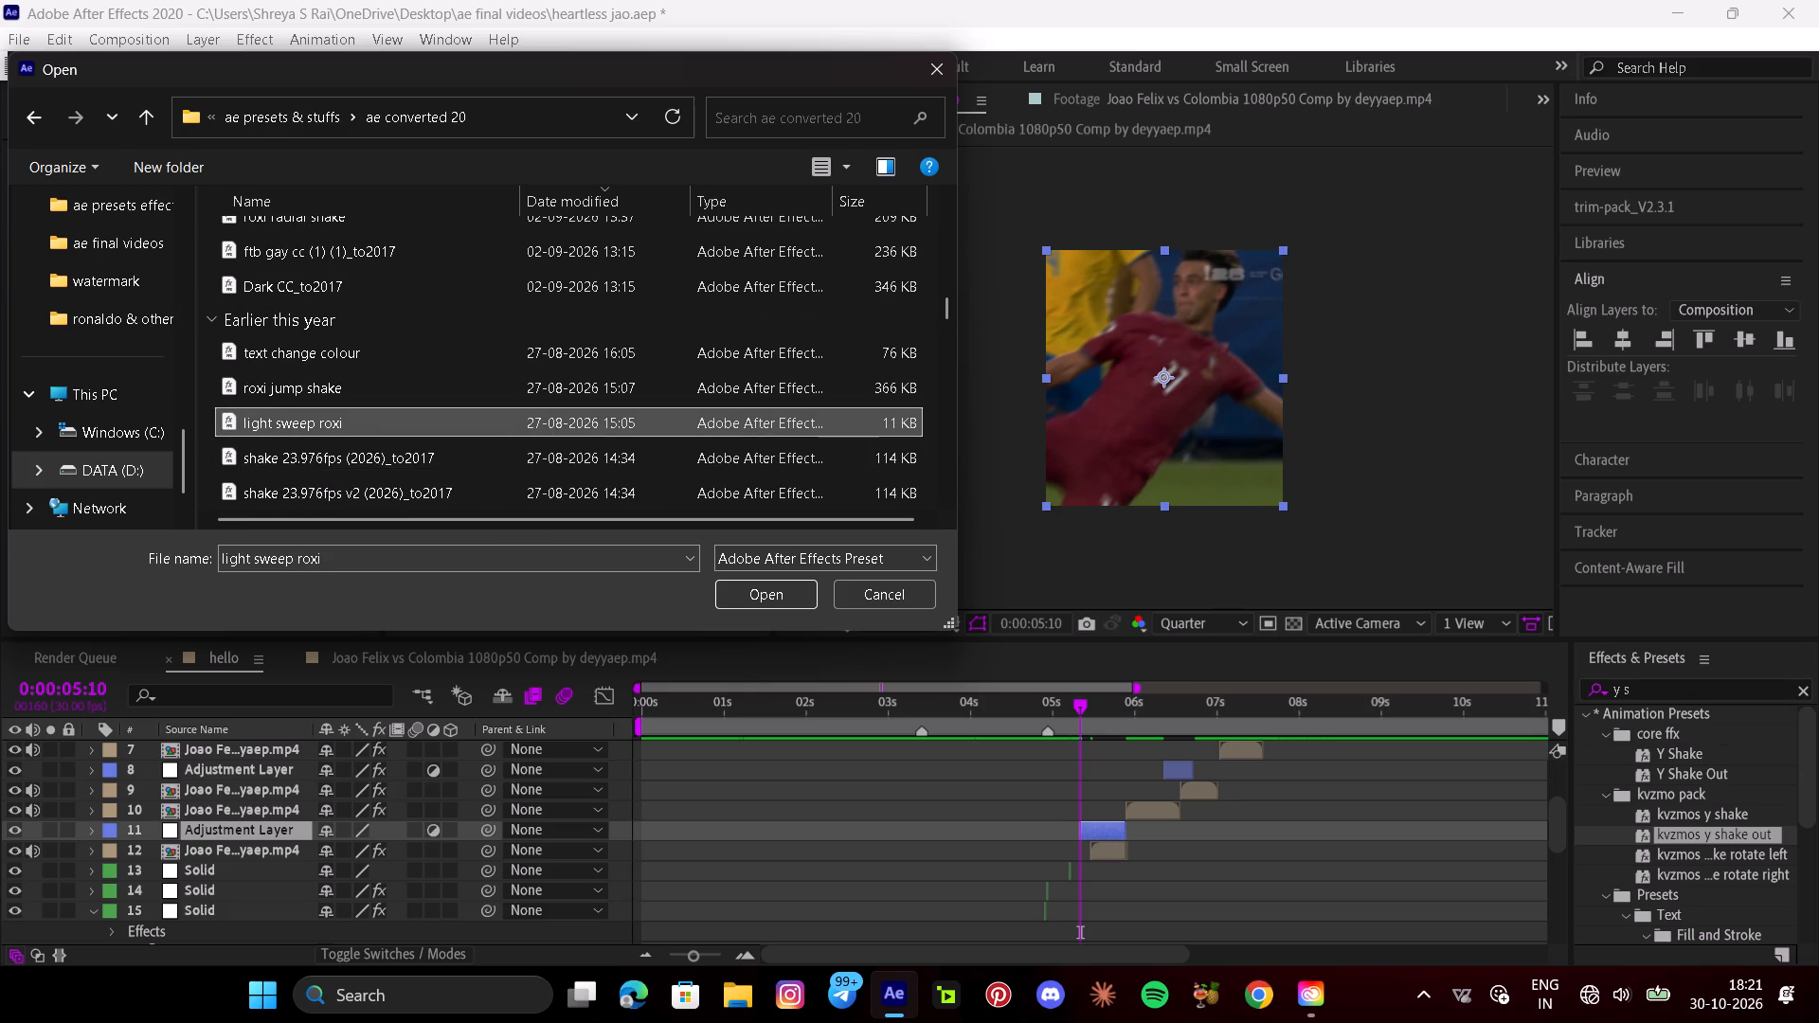
click(759, 580)
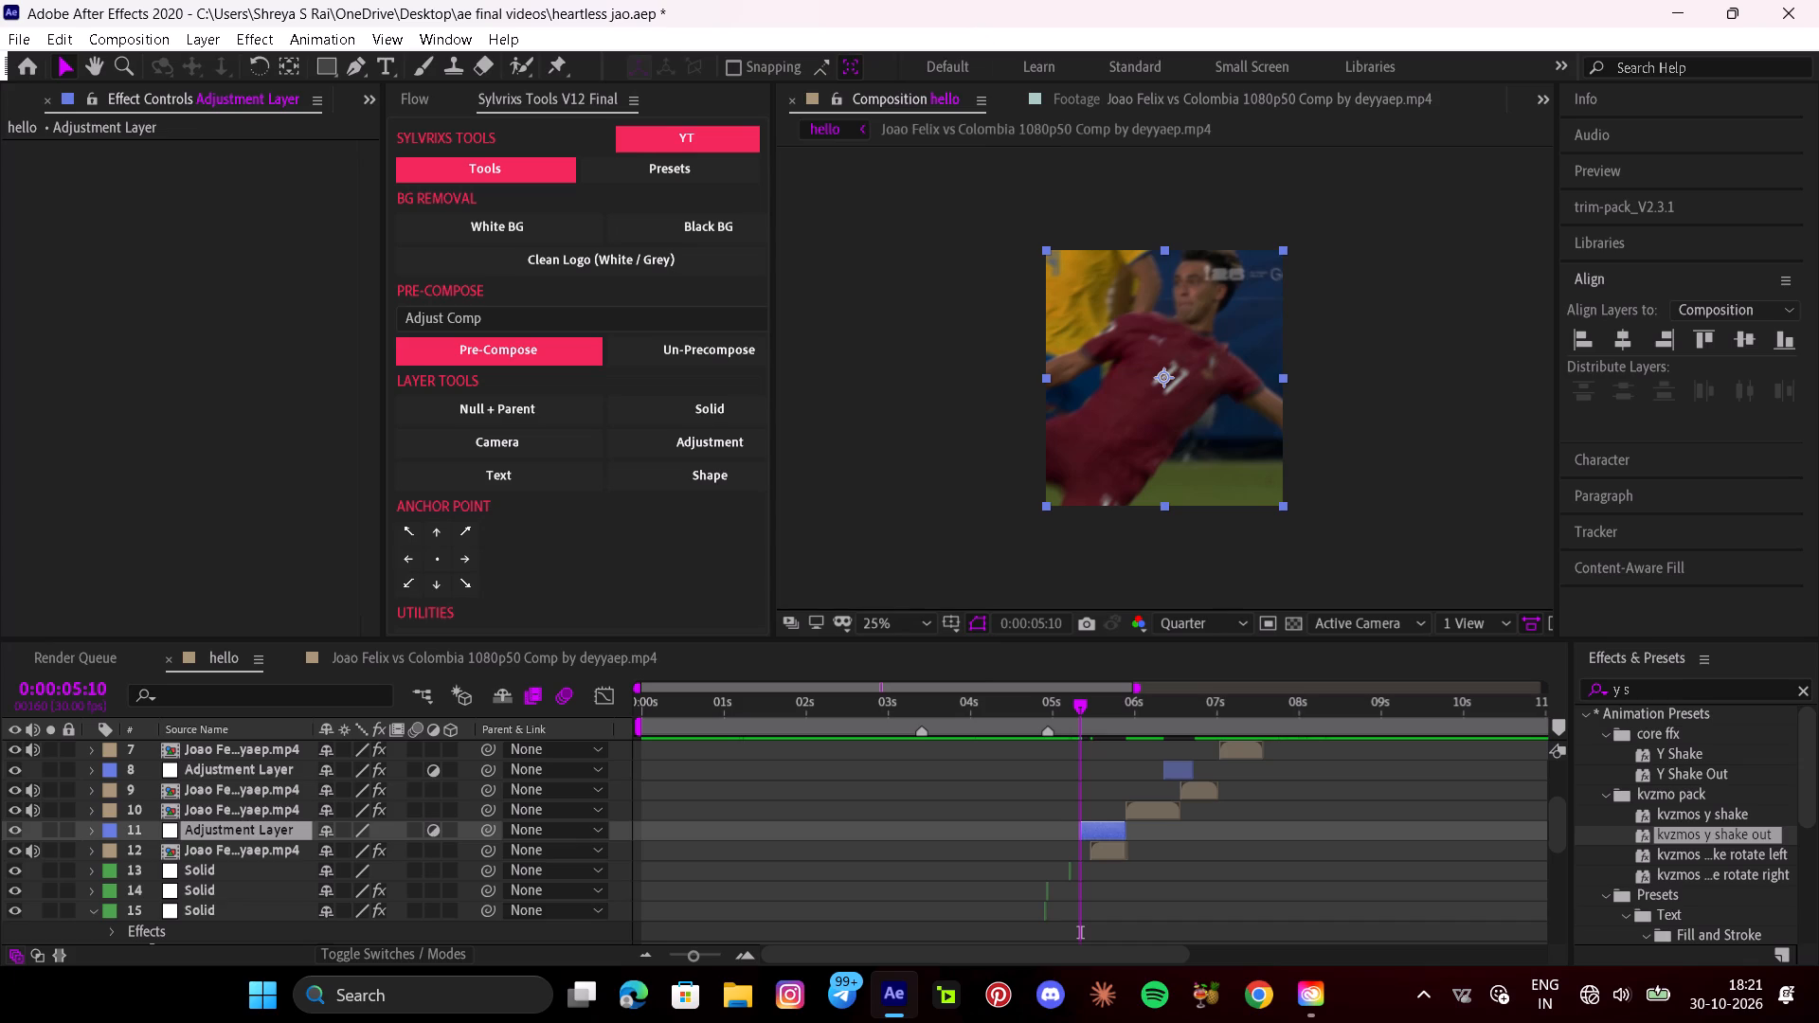
Reveal the light sweep keyframes and shift the adjustment layer earlier to start at 0:00:05:02, playing the cut to check the timing.
click(741, 952)
click(741, 952)
key(u)
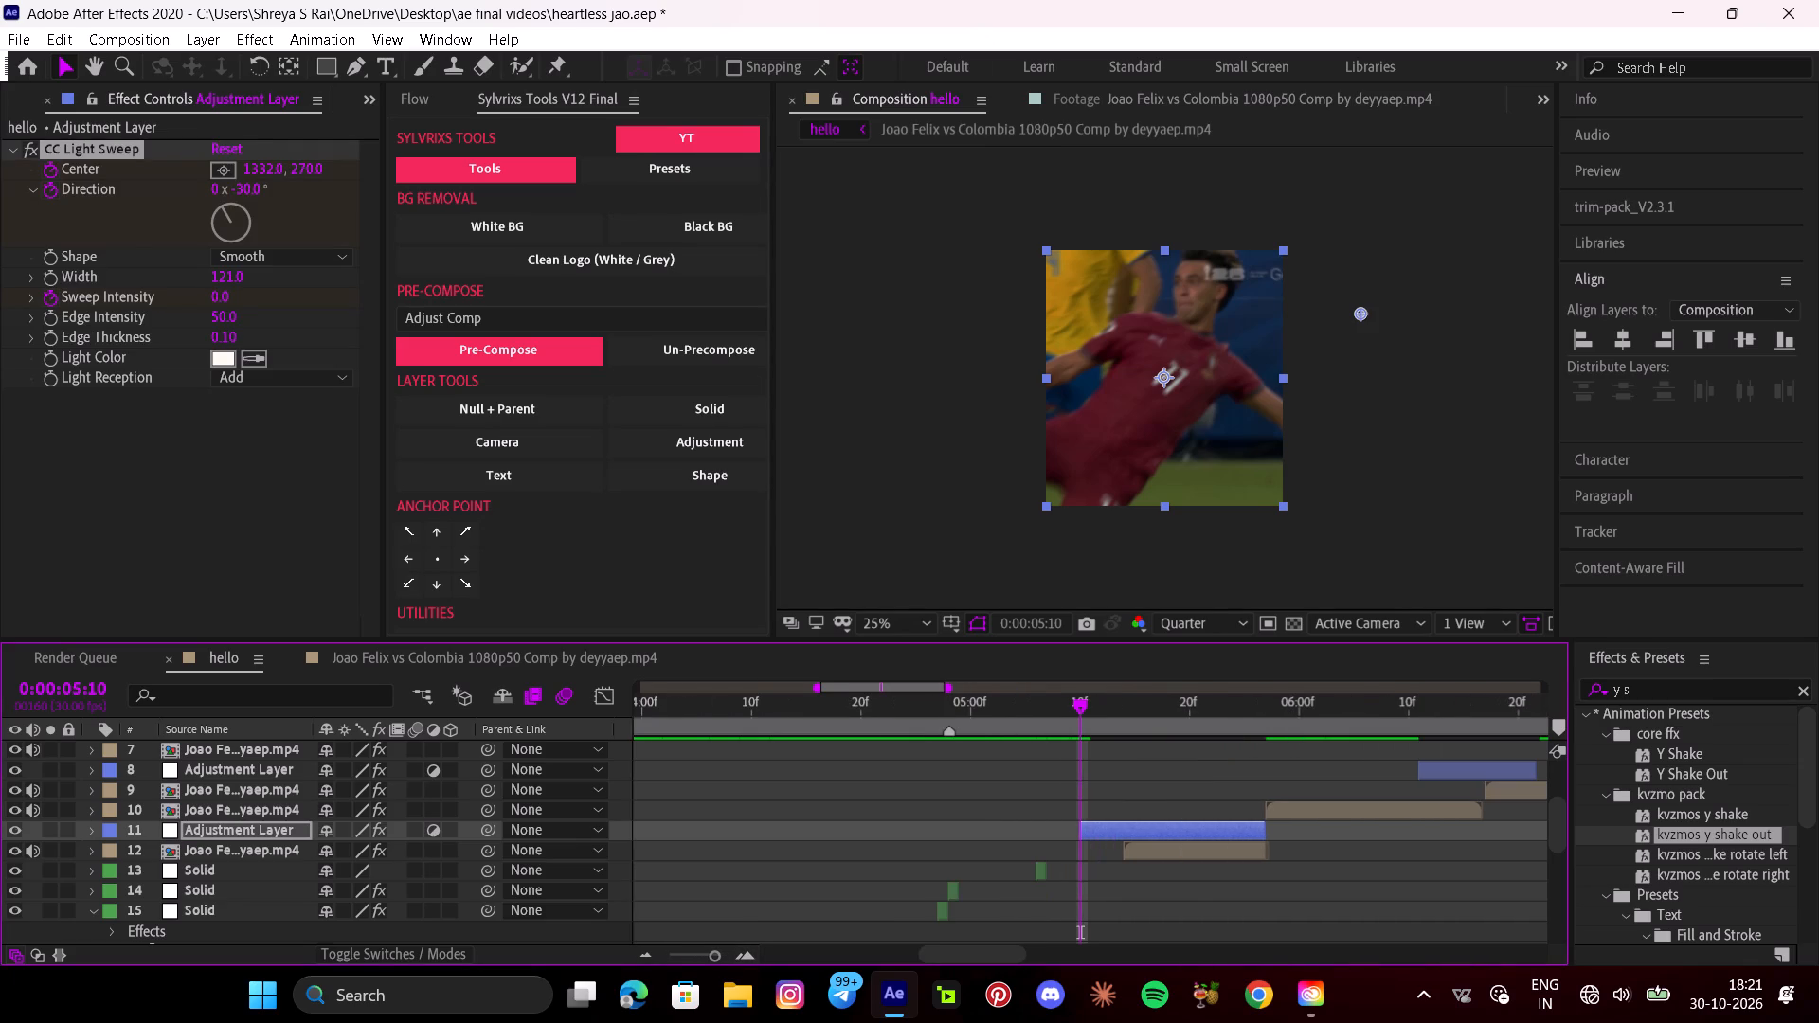
drag(1178, 823, 1144, 824)
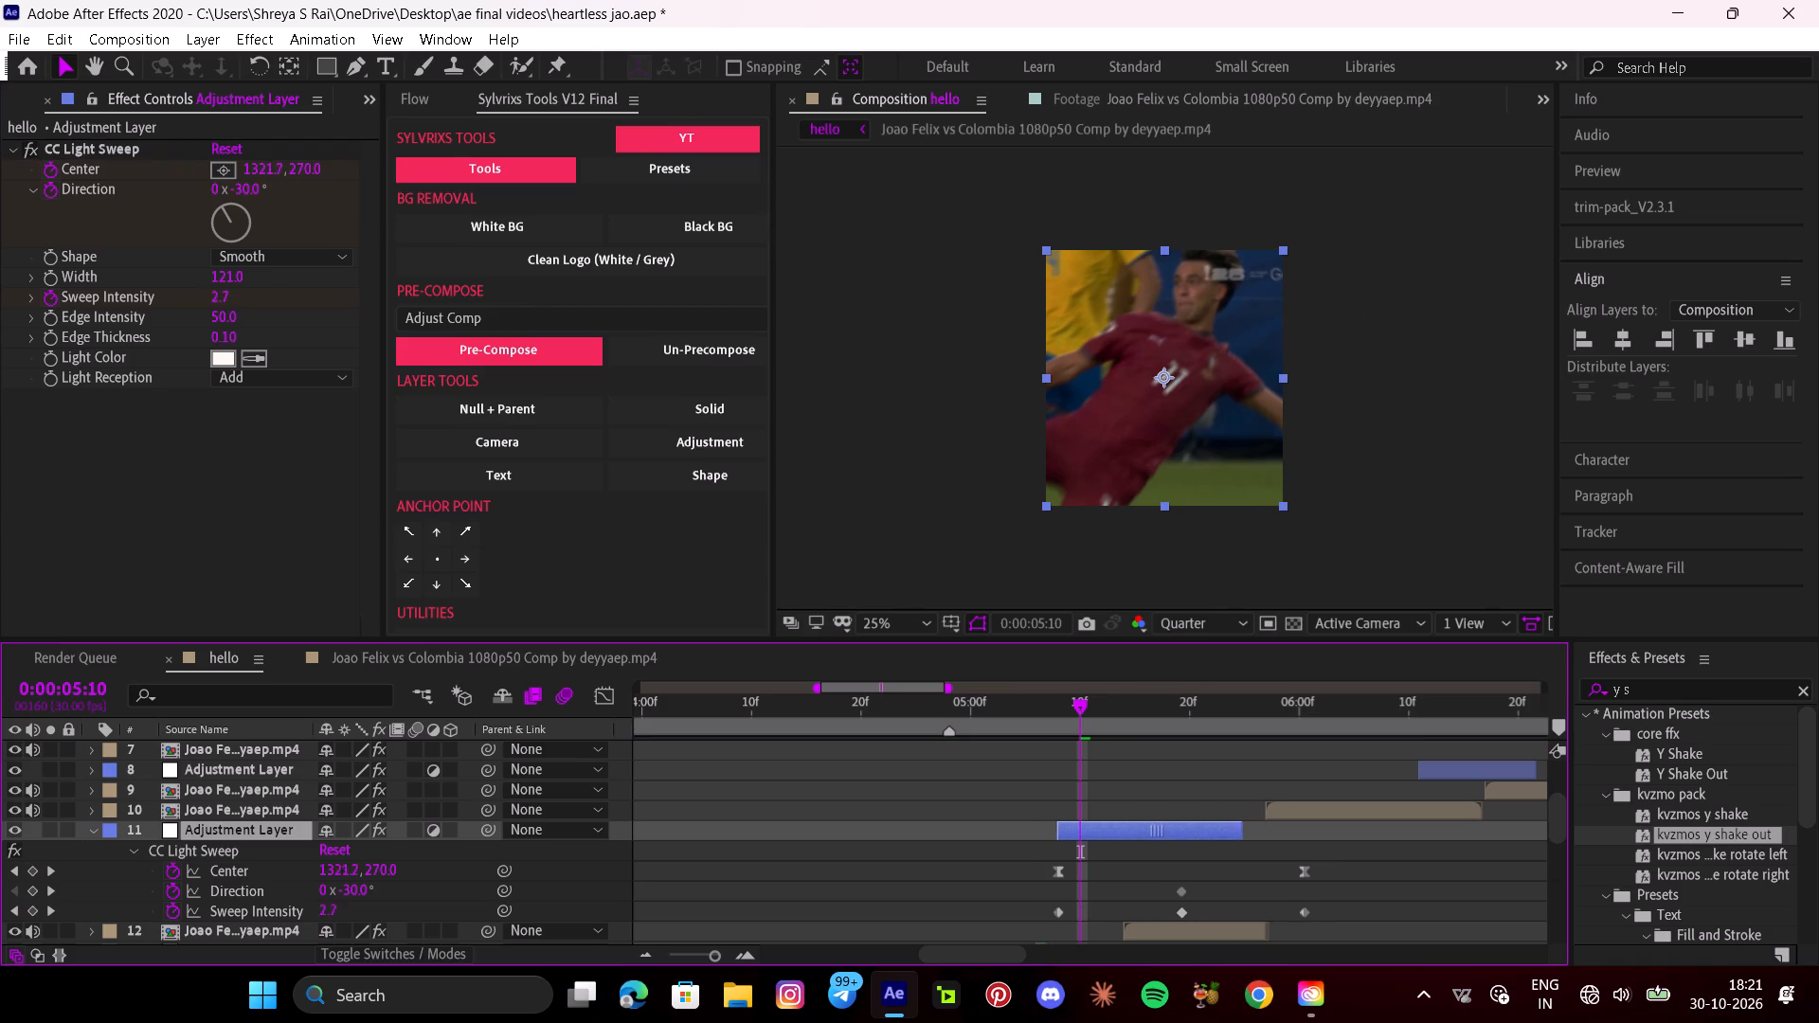
drag(1144, 824, 1110, 831)
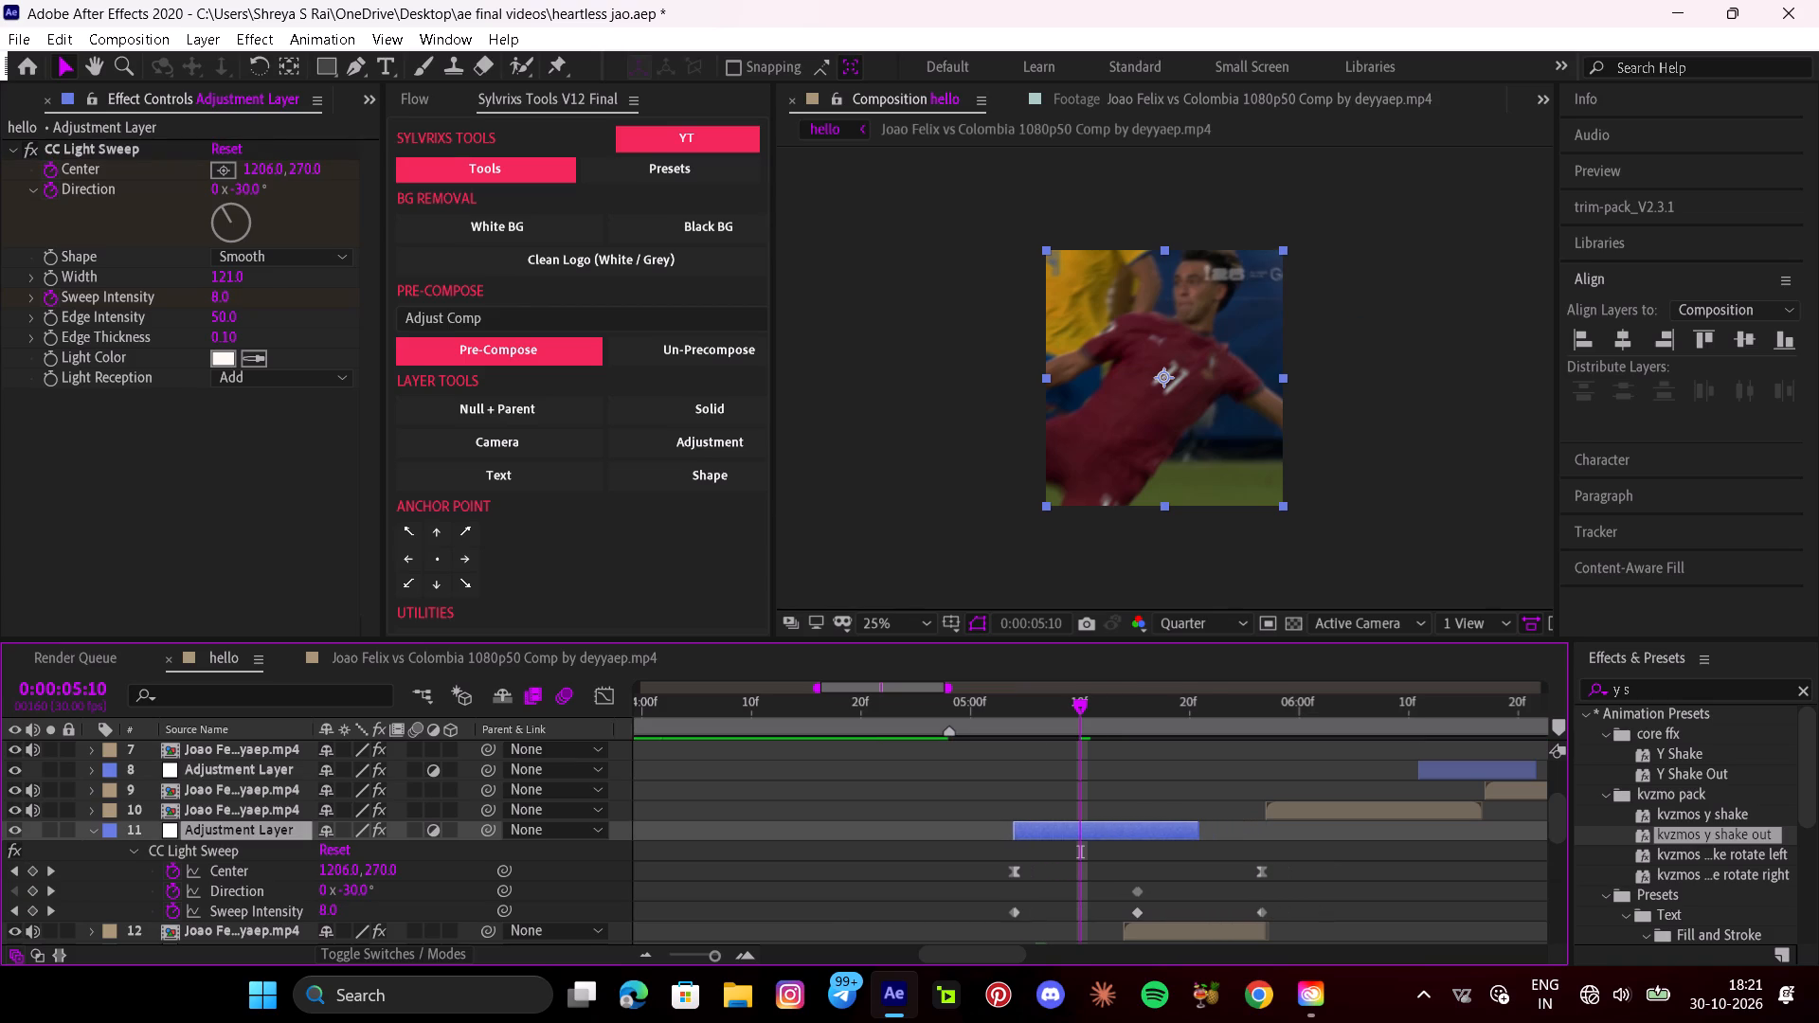
drag(1071, 710, 999, 722)
key(space)
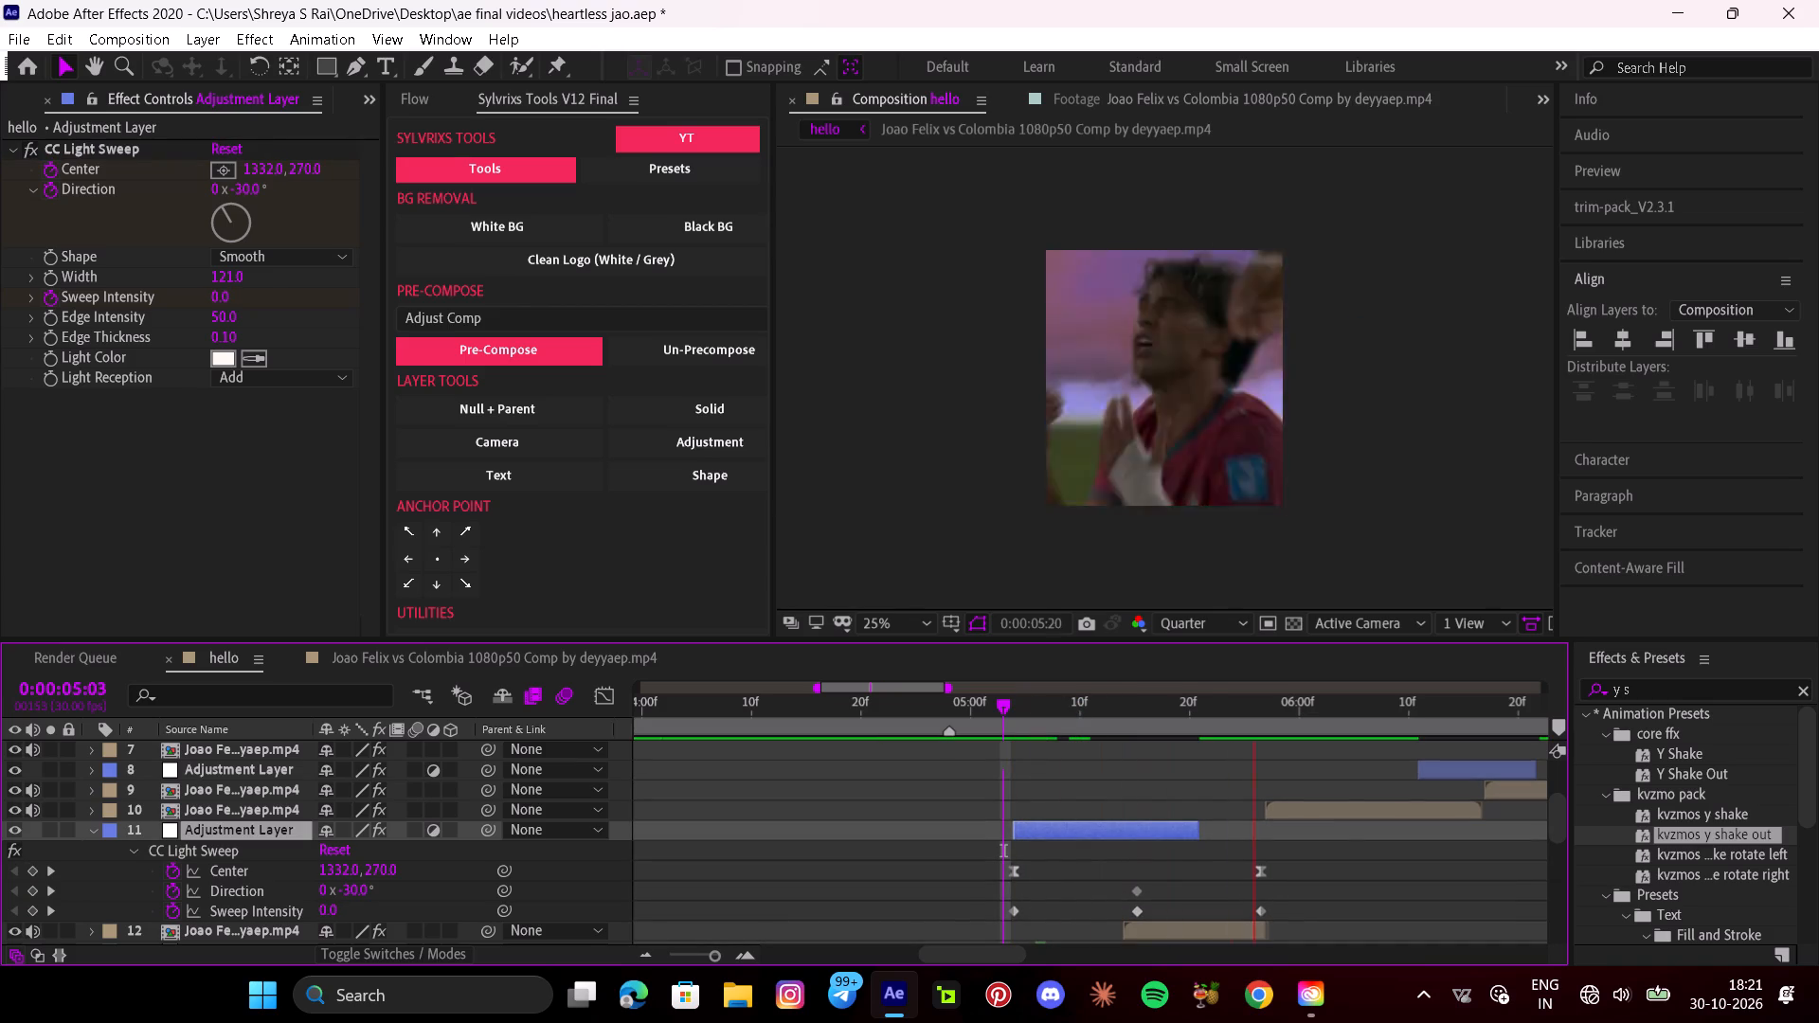
key(space)
drag(1347, 704, 1000, 755)
drag(1163, 823, 1144, 823)
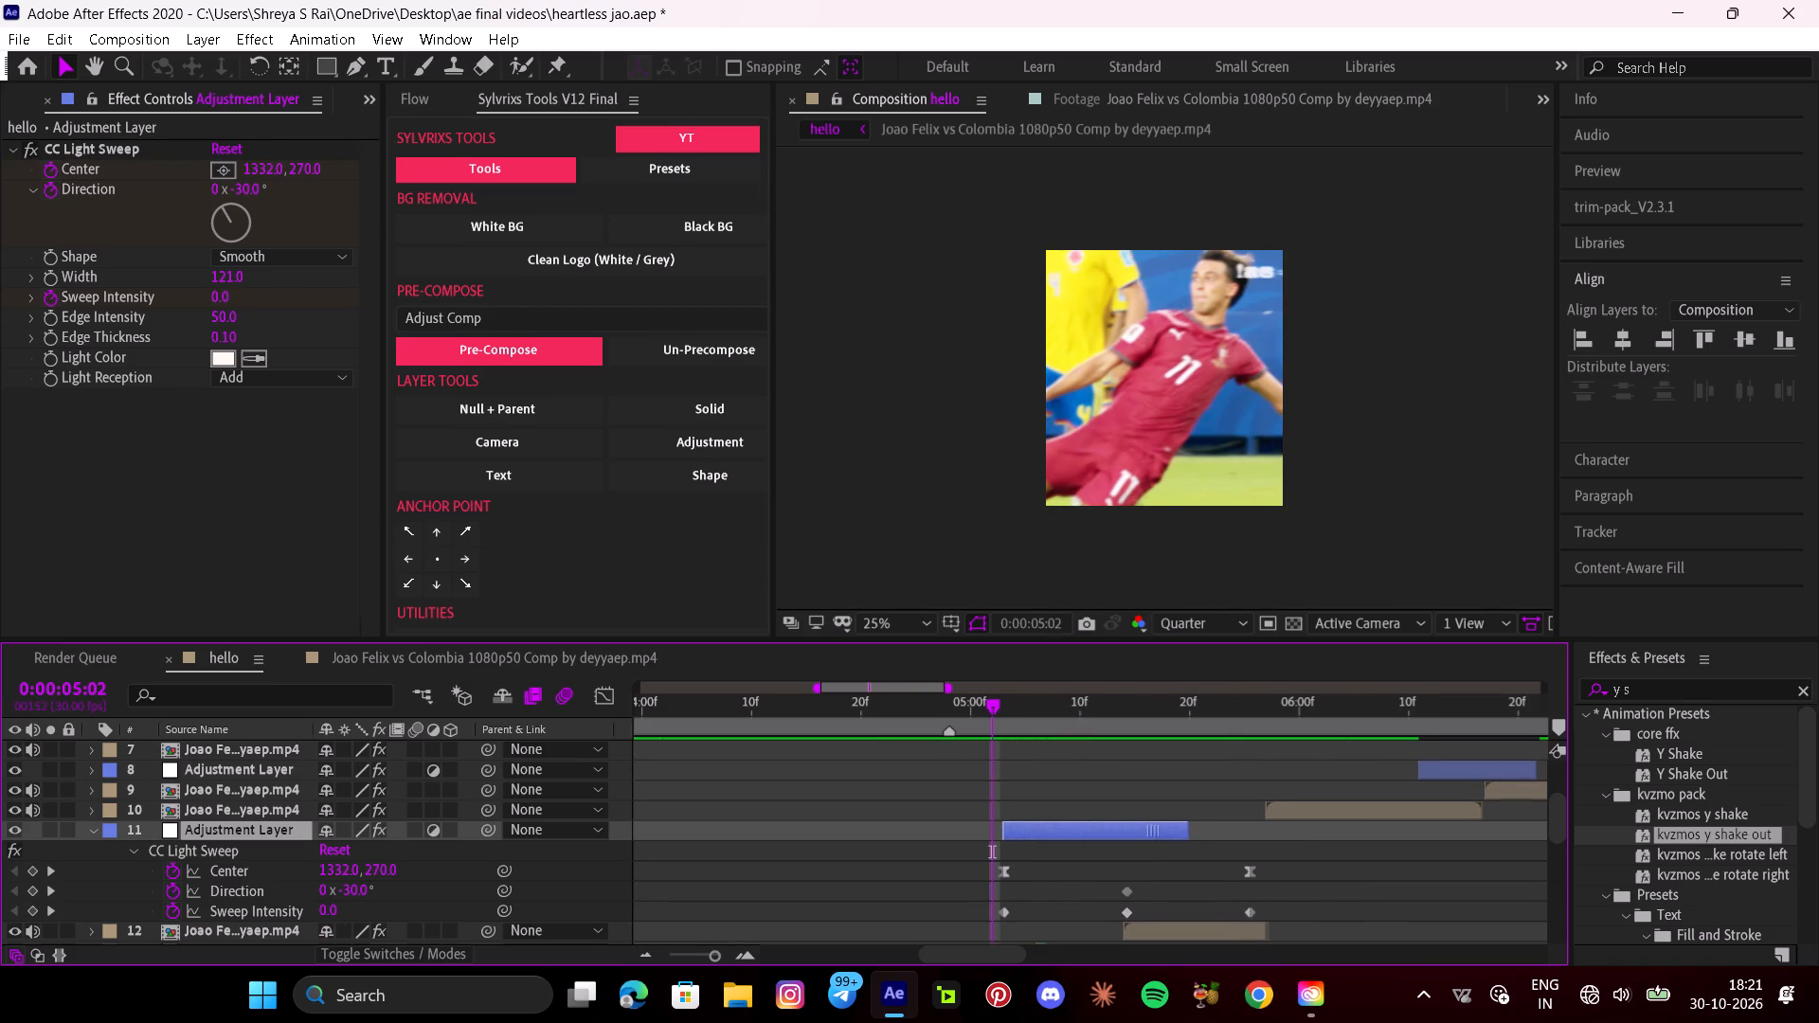
drag(1144, 823, 1138, 823)
key(space)
key(space)
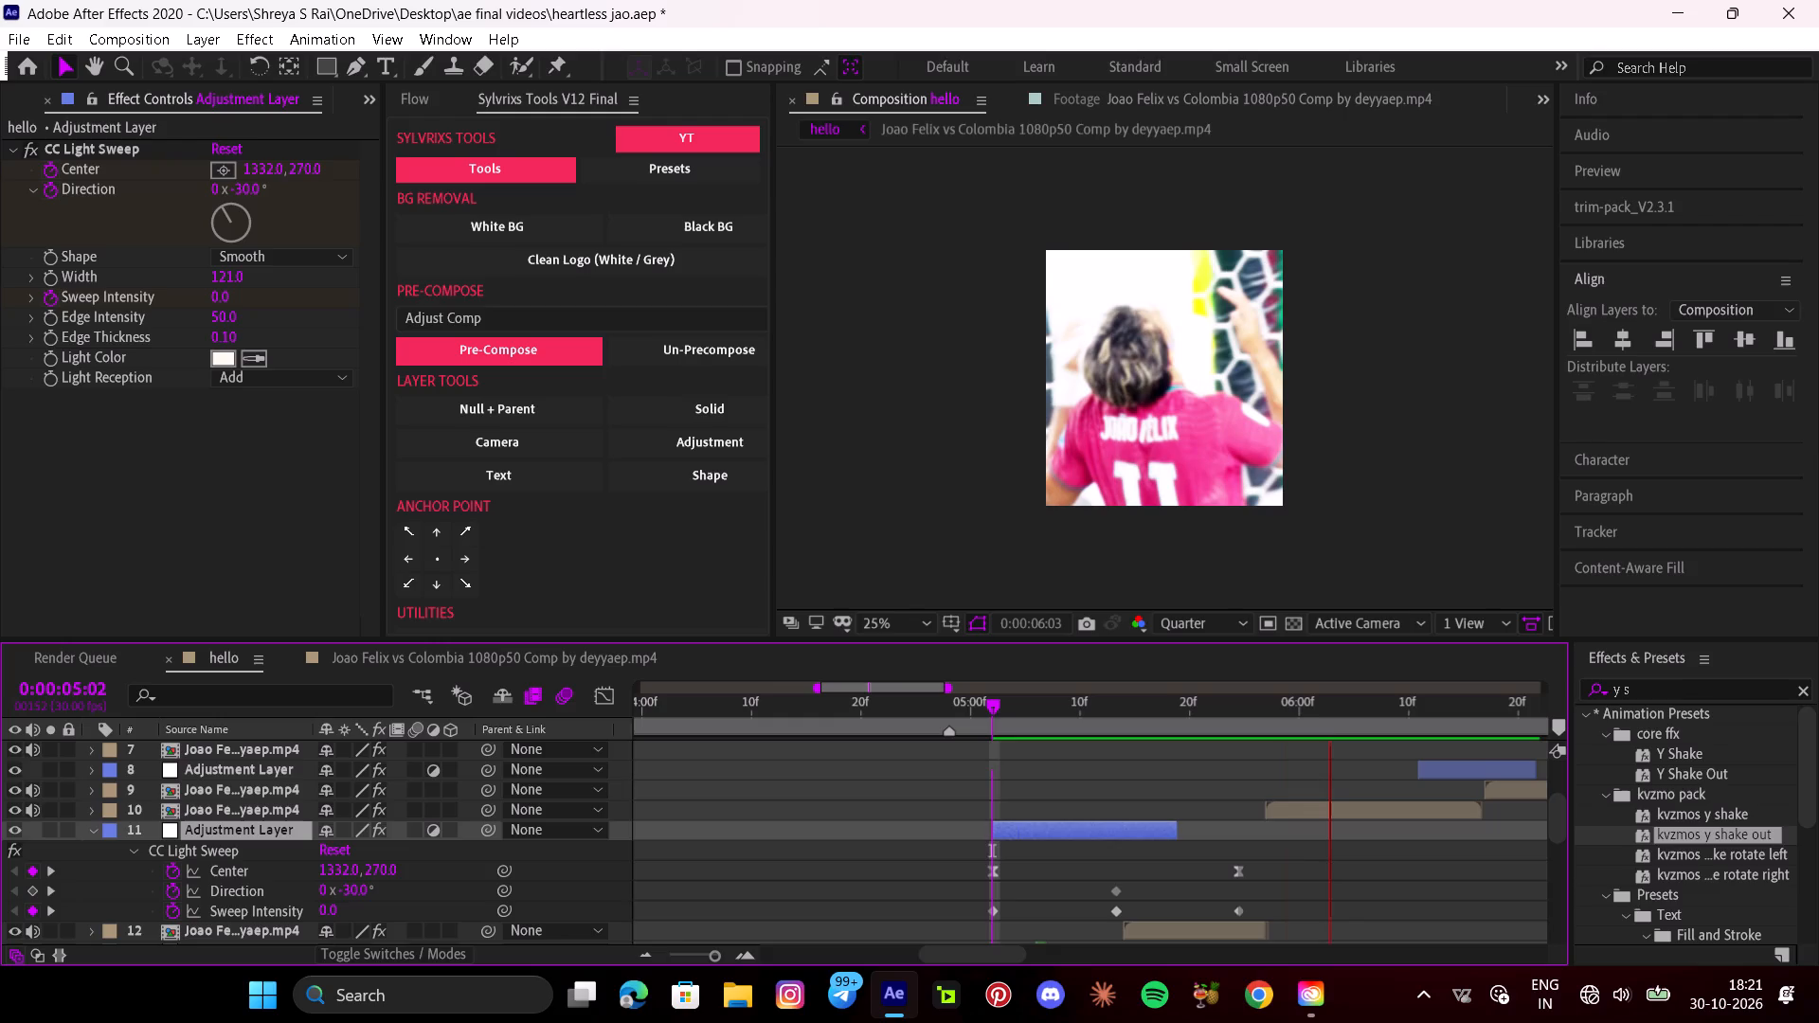
At 0:00:05:13, raise the CC Light Sweep Edge Intensity to 156.
drag(1335, 705, 1117, 728)
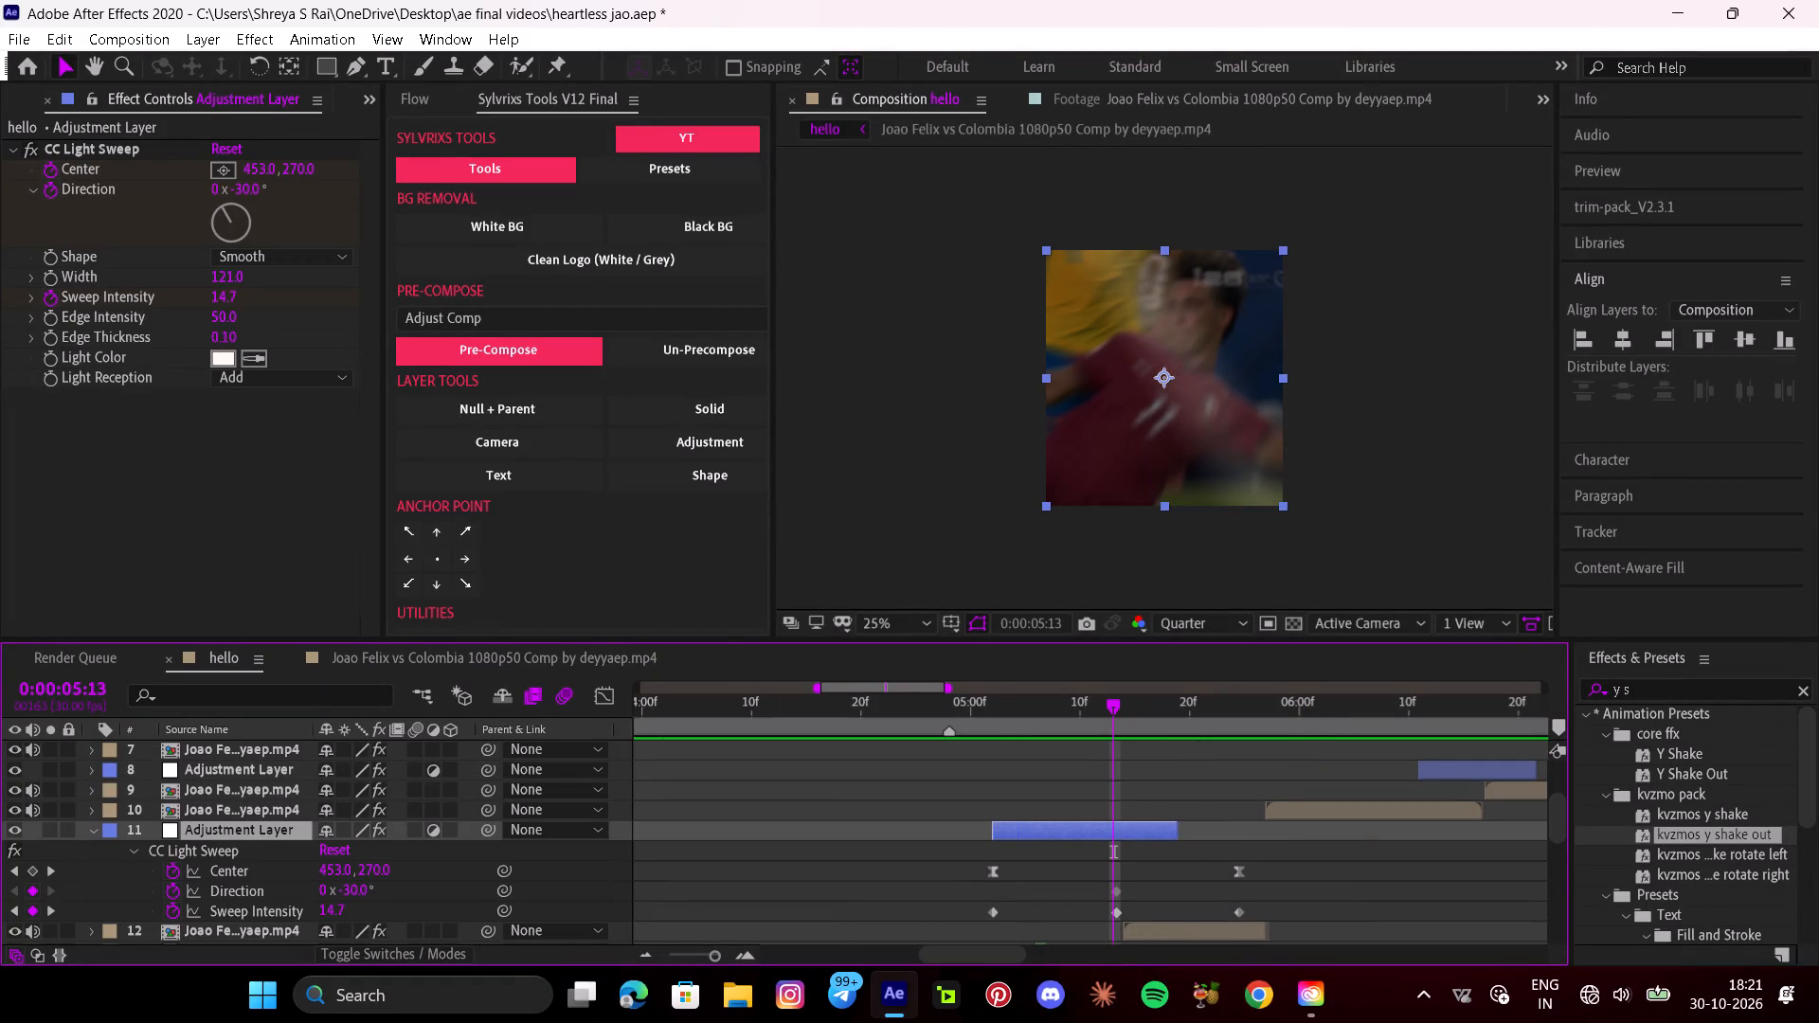
drag(228, 320, 279, 333)
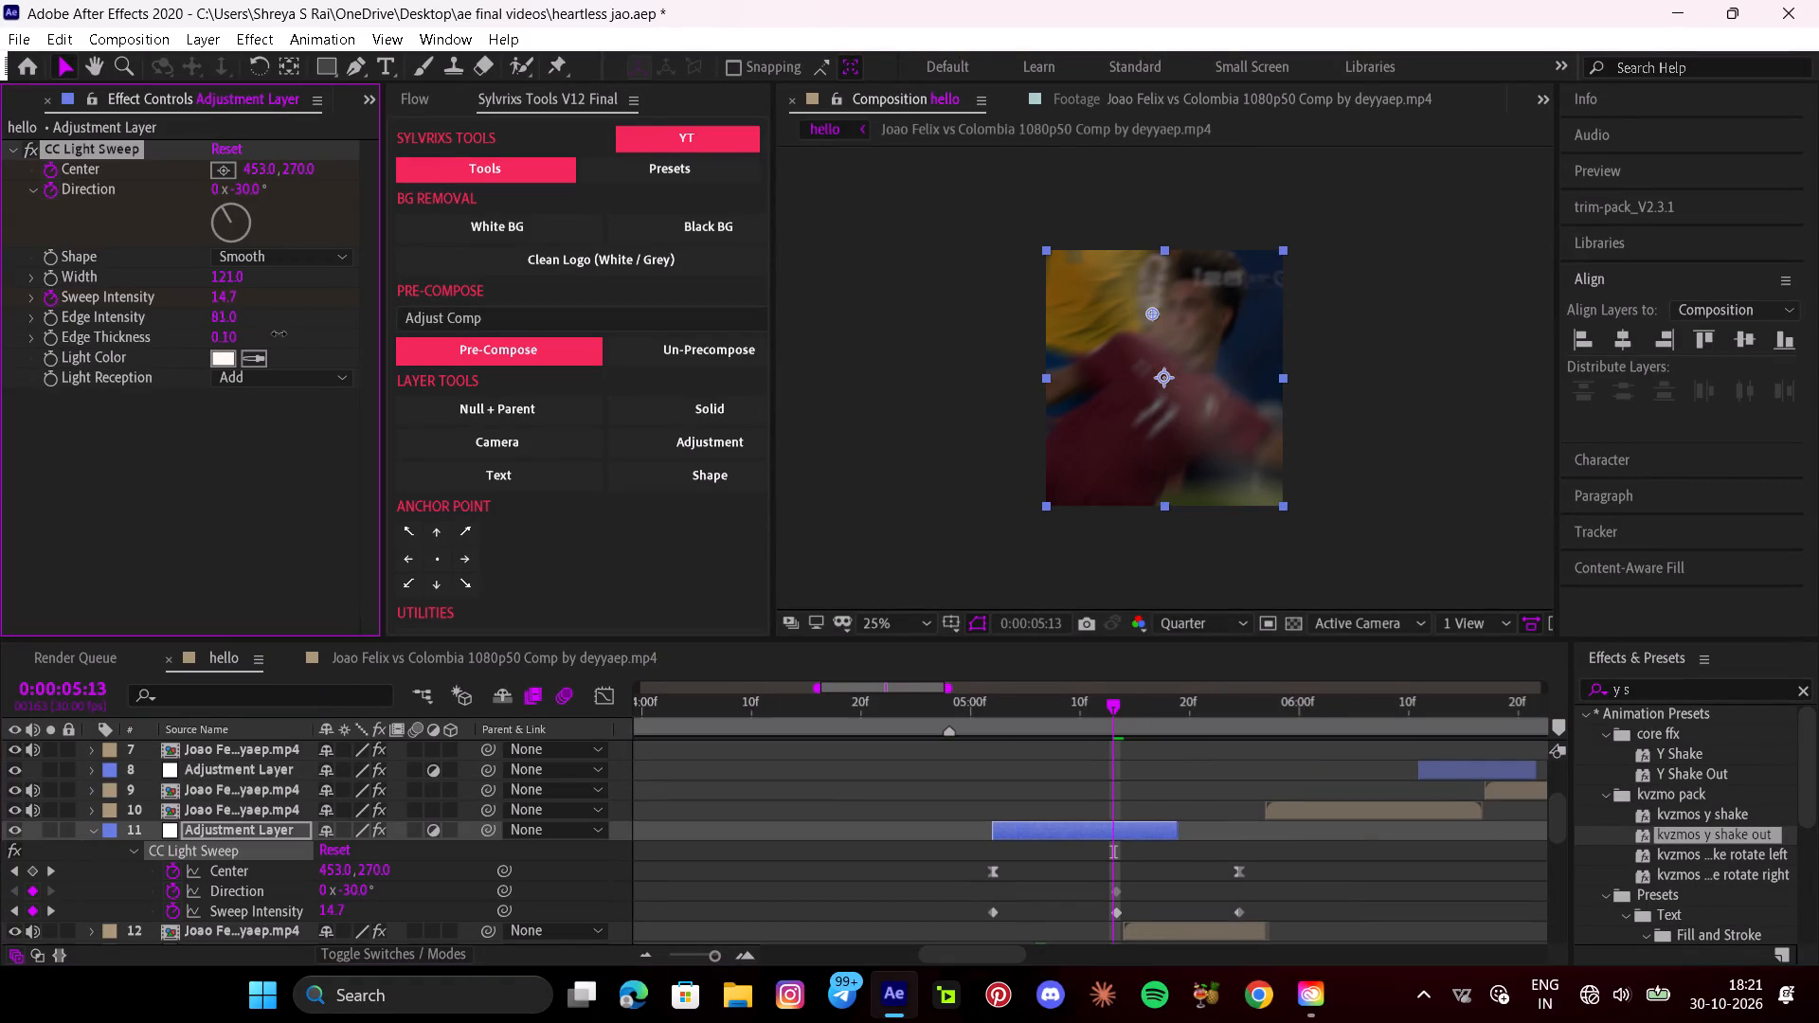
drag(279, 333, 377, 343)
Play the edit from 0:00:04:18, 0:00:04:04 and 0:00:02:19 to check the light sweep in context.
drag(1102, 714, 1083, 714)
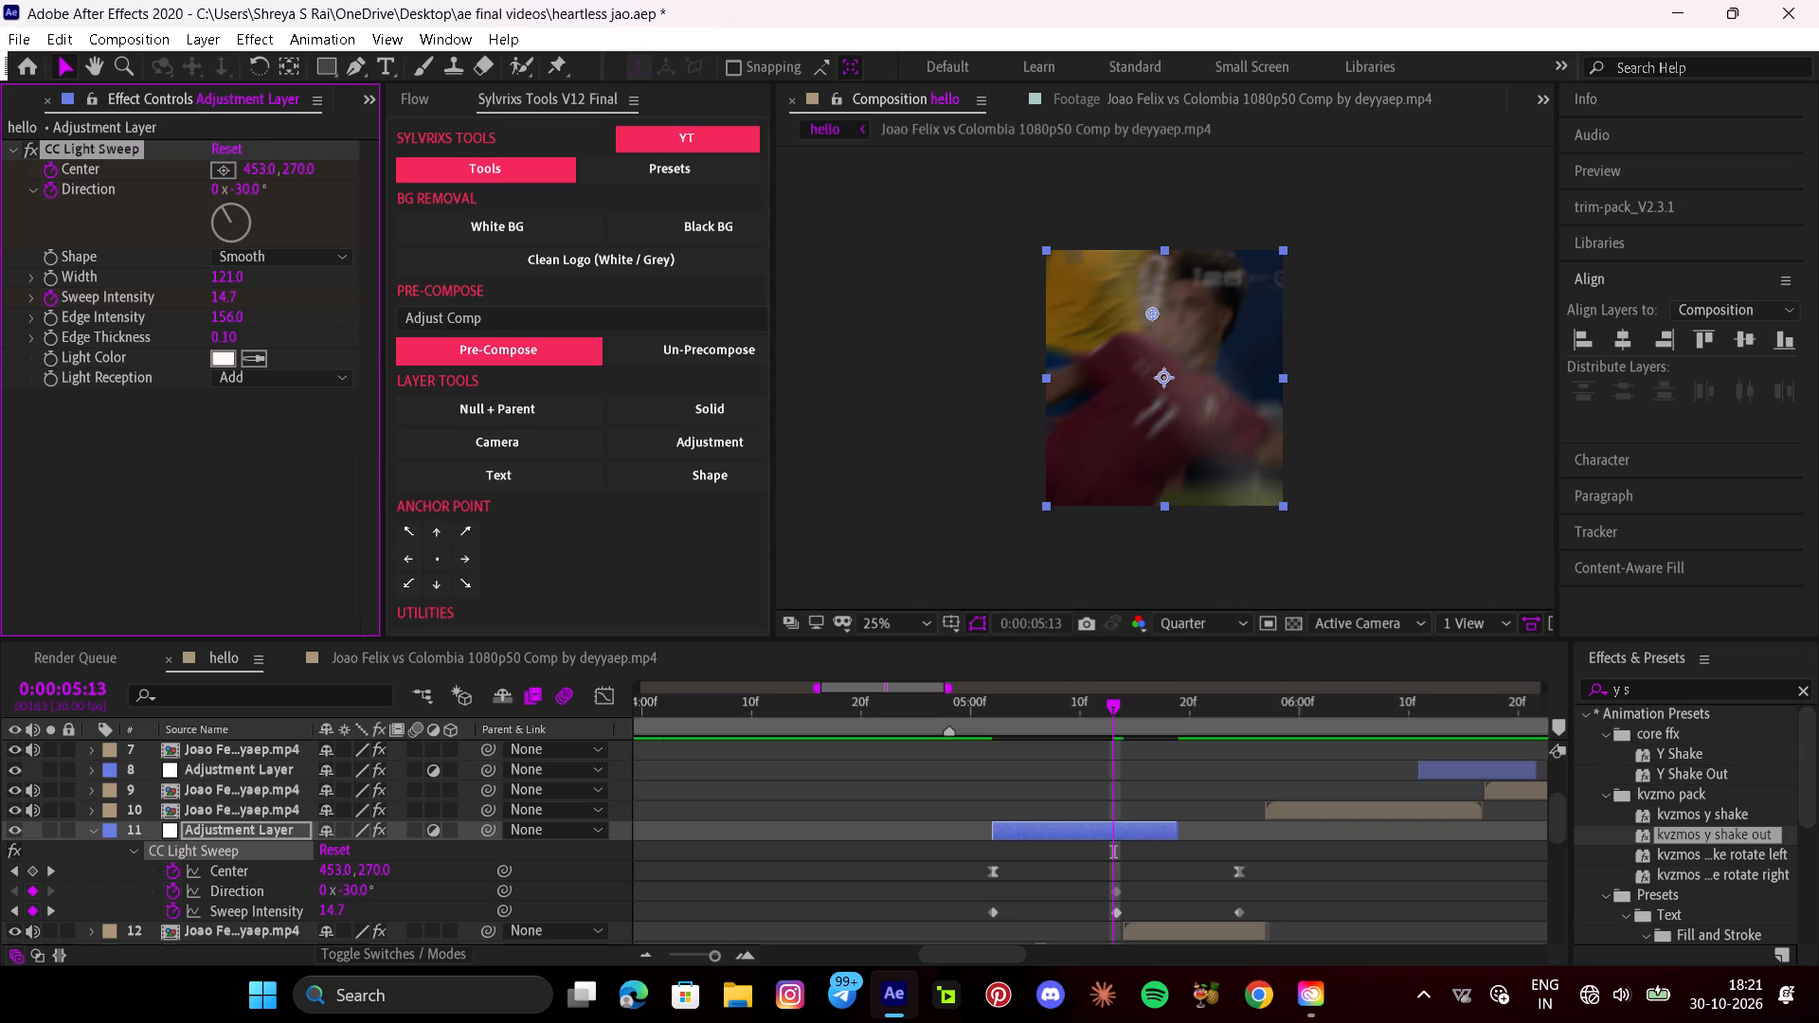
drag(1083, 714, 836, 730)
key(space)
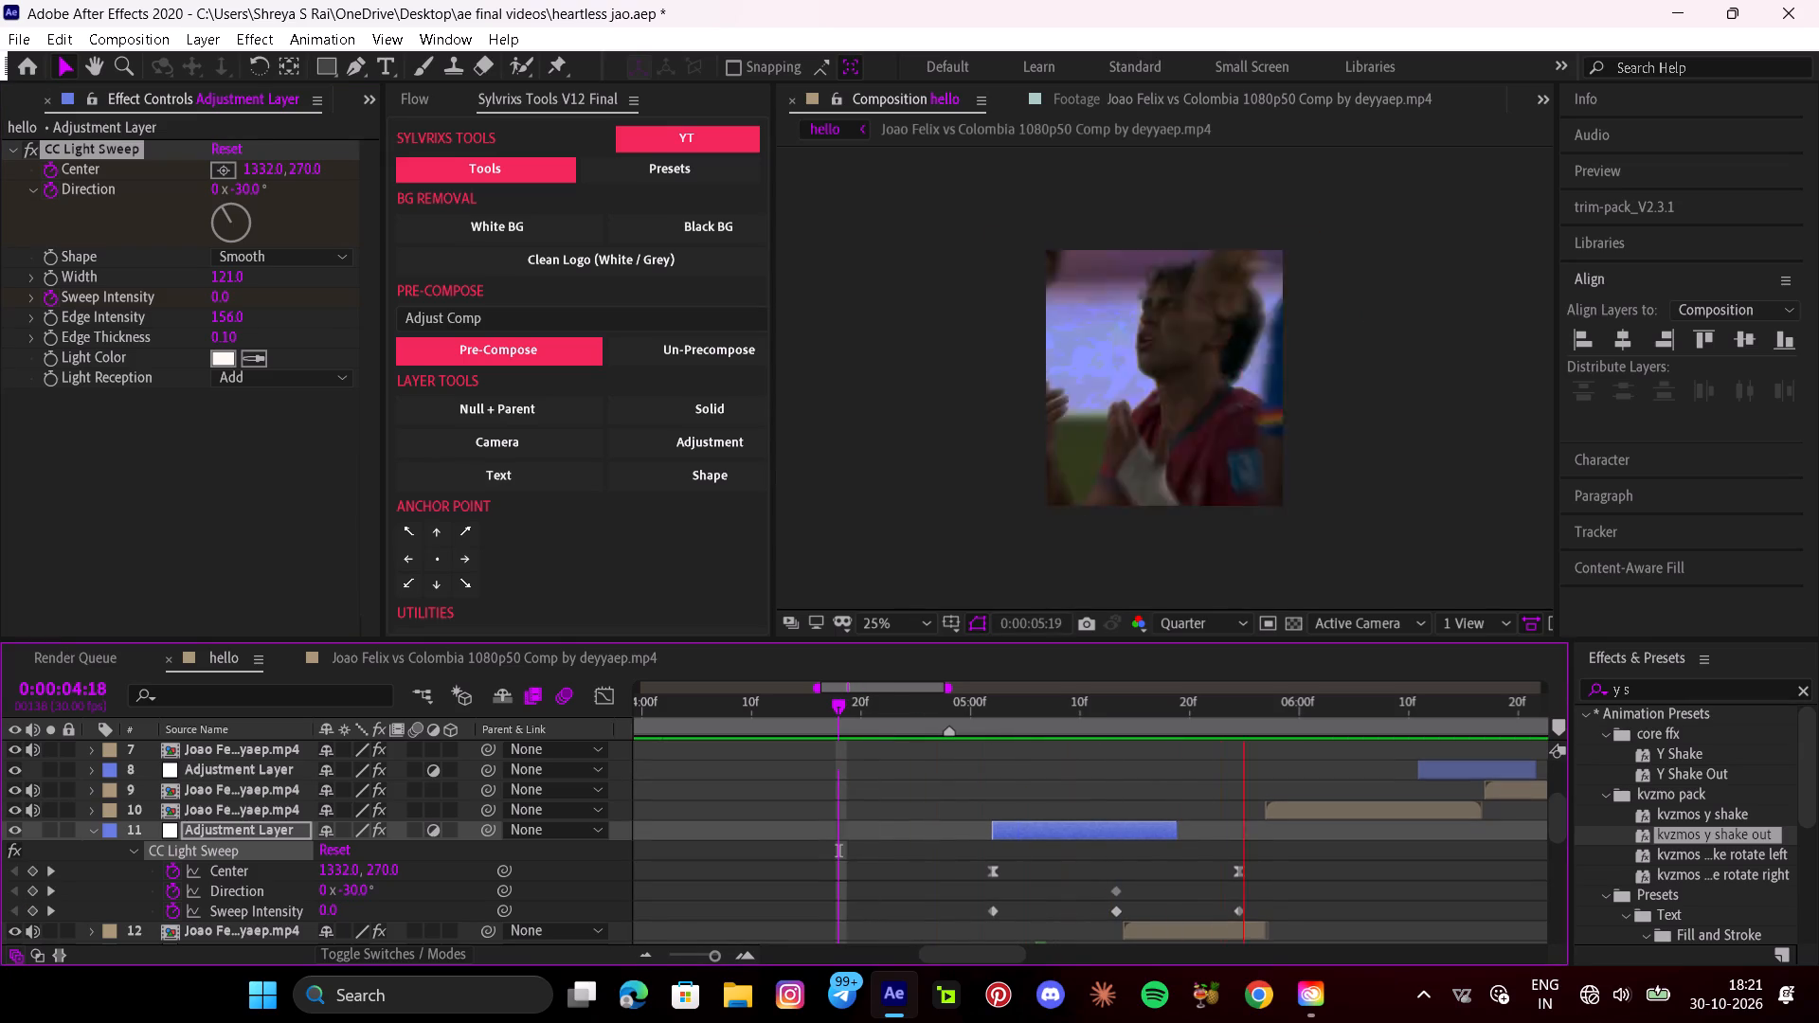
key(space)
key(u)
drag(1315, 711, 680, 759)
key(space)
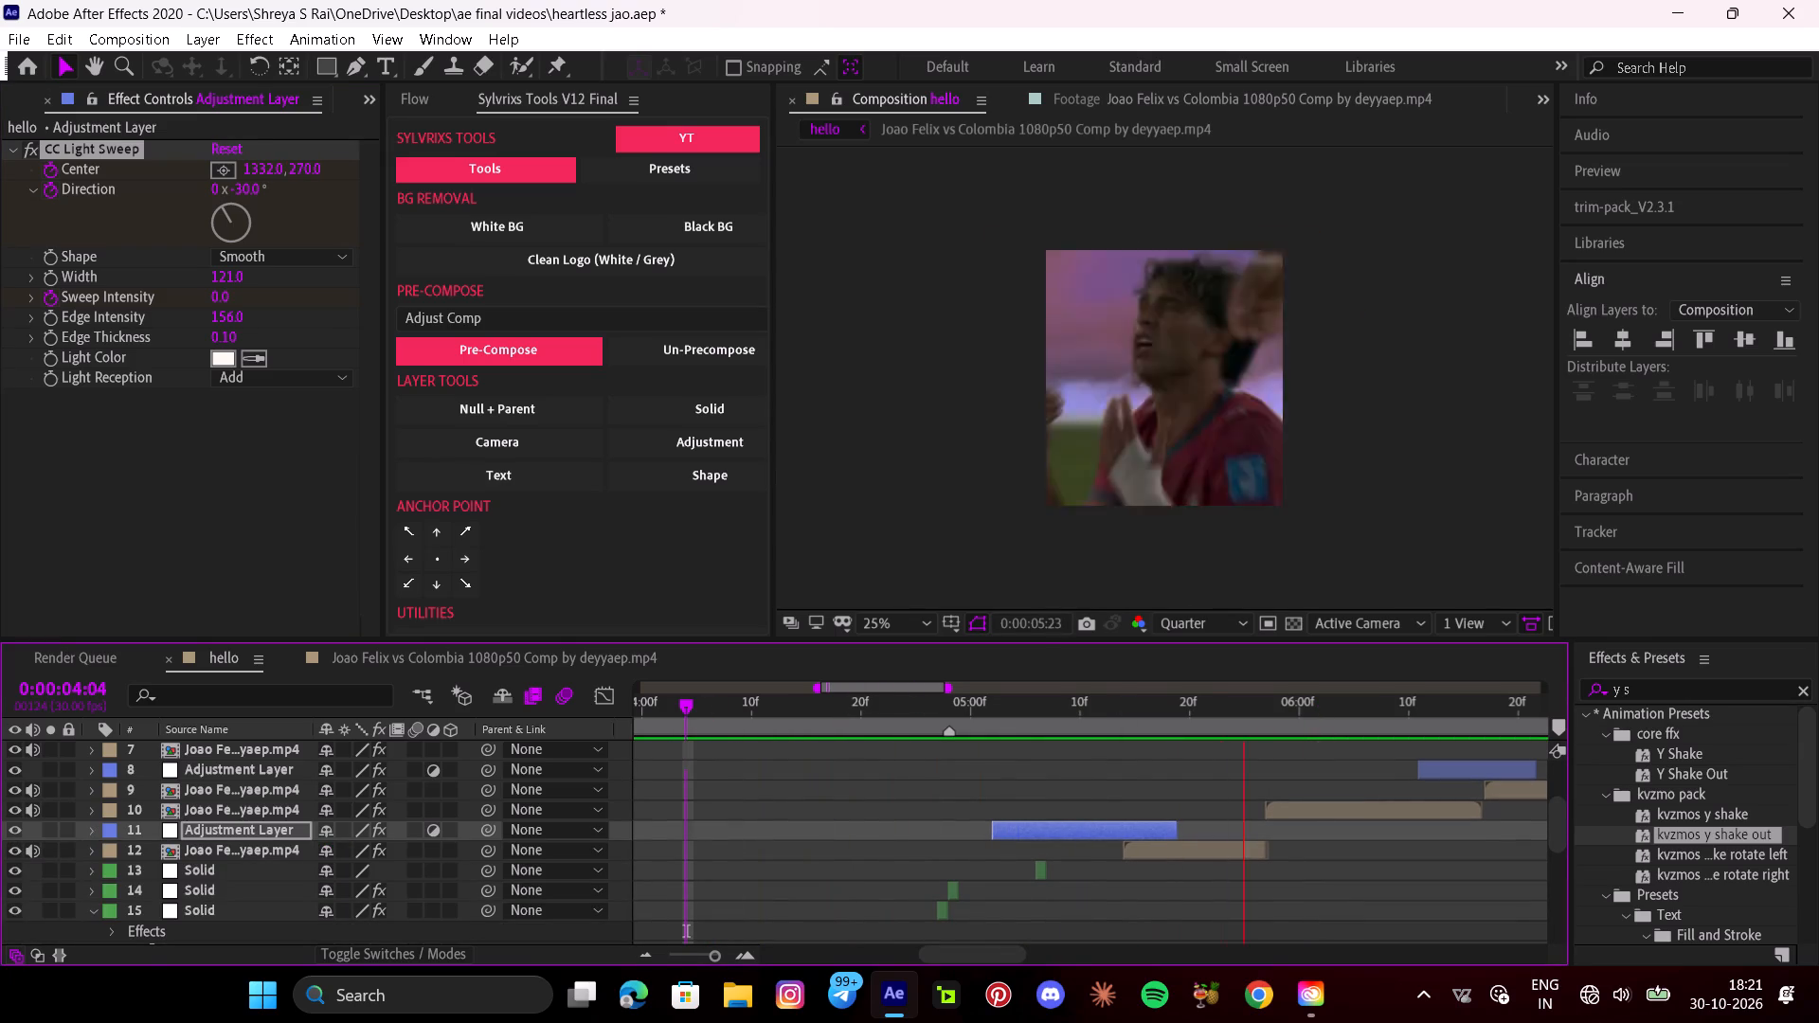
drag(718, 952, 683, 952)
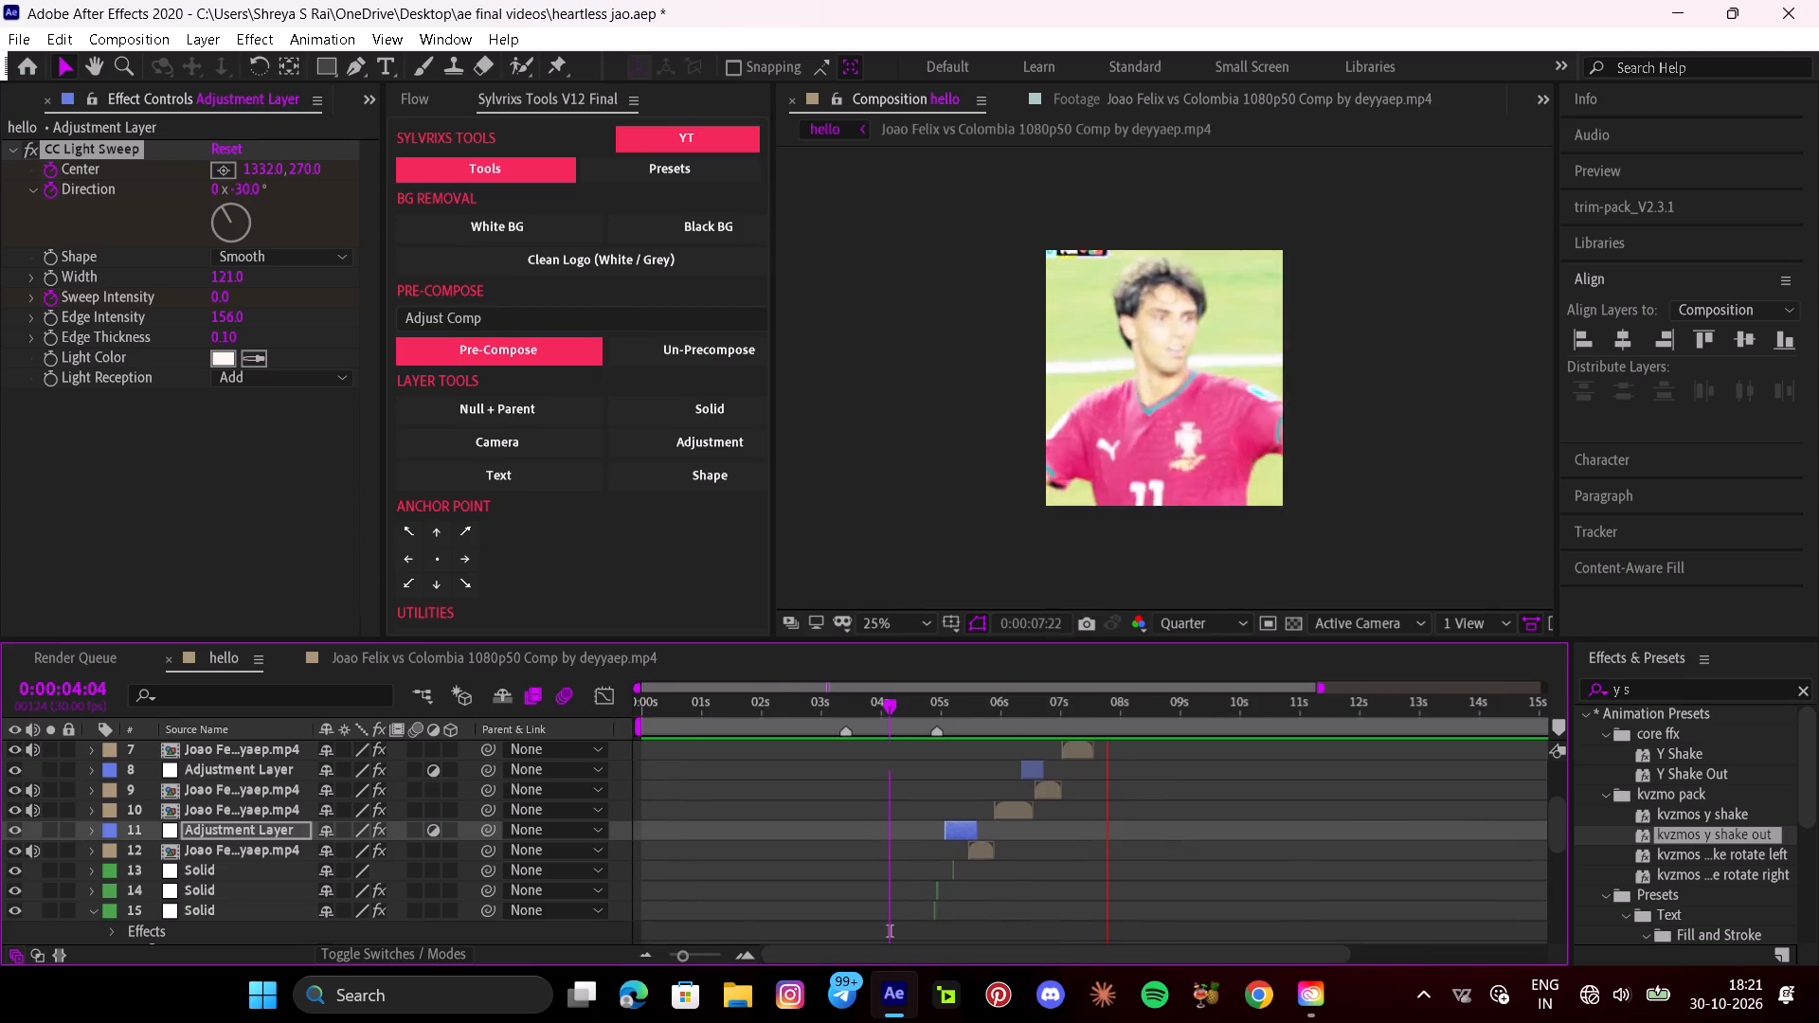
key(space)
drag(1140, 710, 783, 733)
key(space)
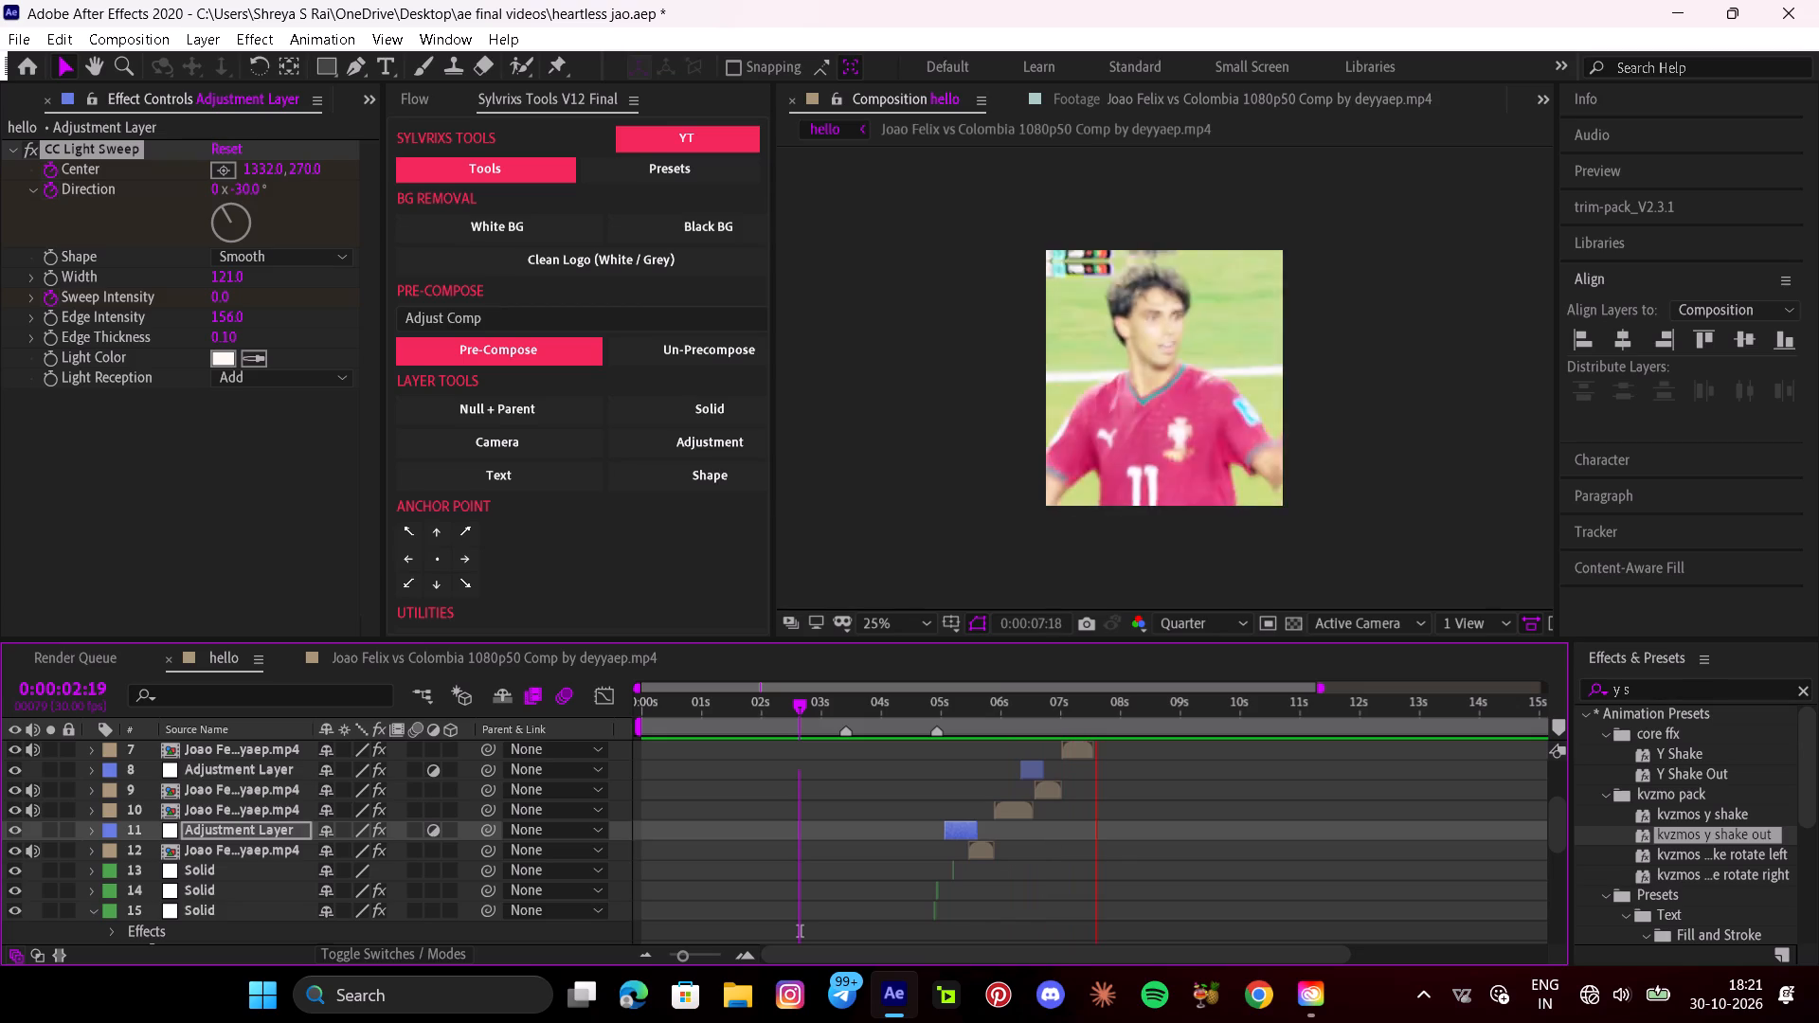
key(space)
drag(1135, 718, 872, 710)
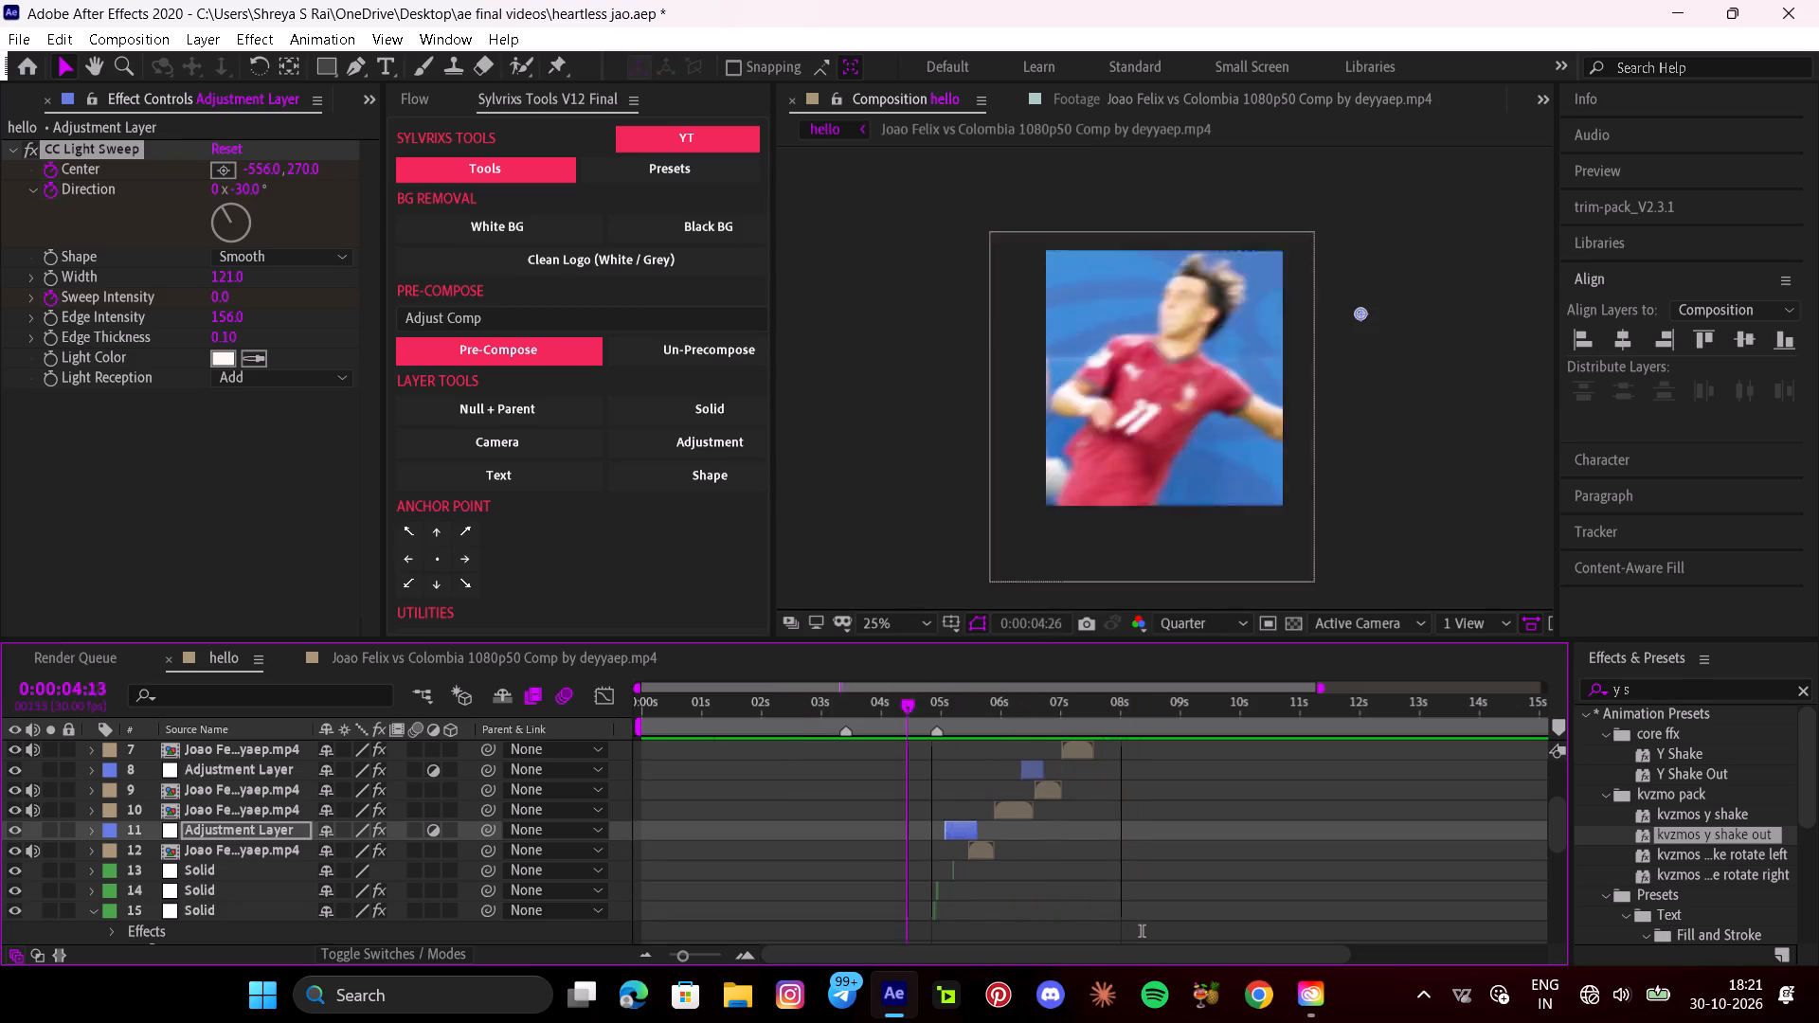
Play the edit from 0:00:03:03 and again from the very beginning to review the effects in sequence.
drag(872, 710, 828, 709)
key(space)
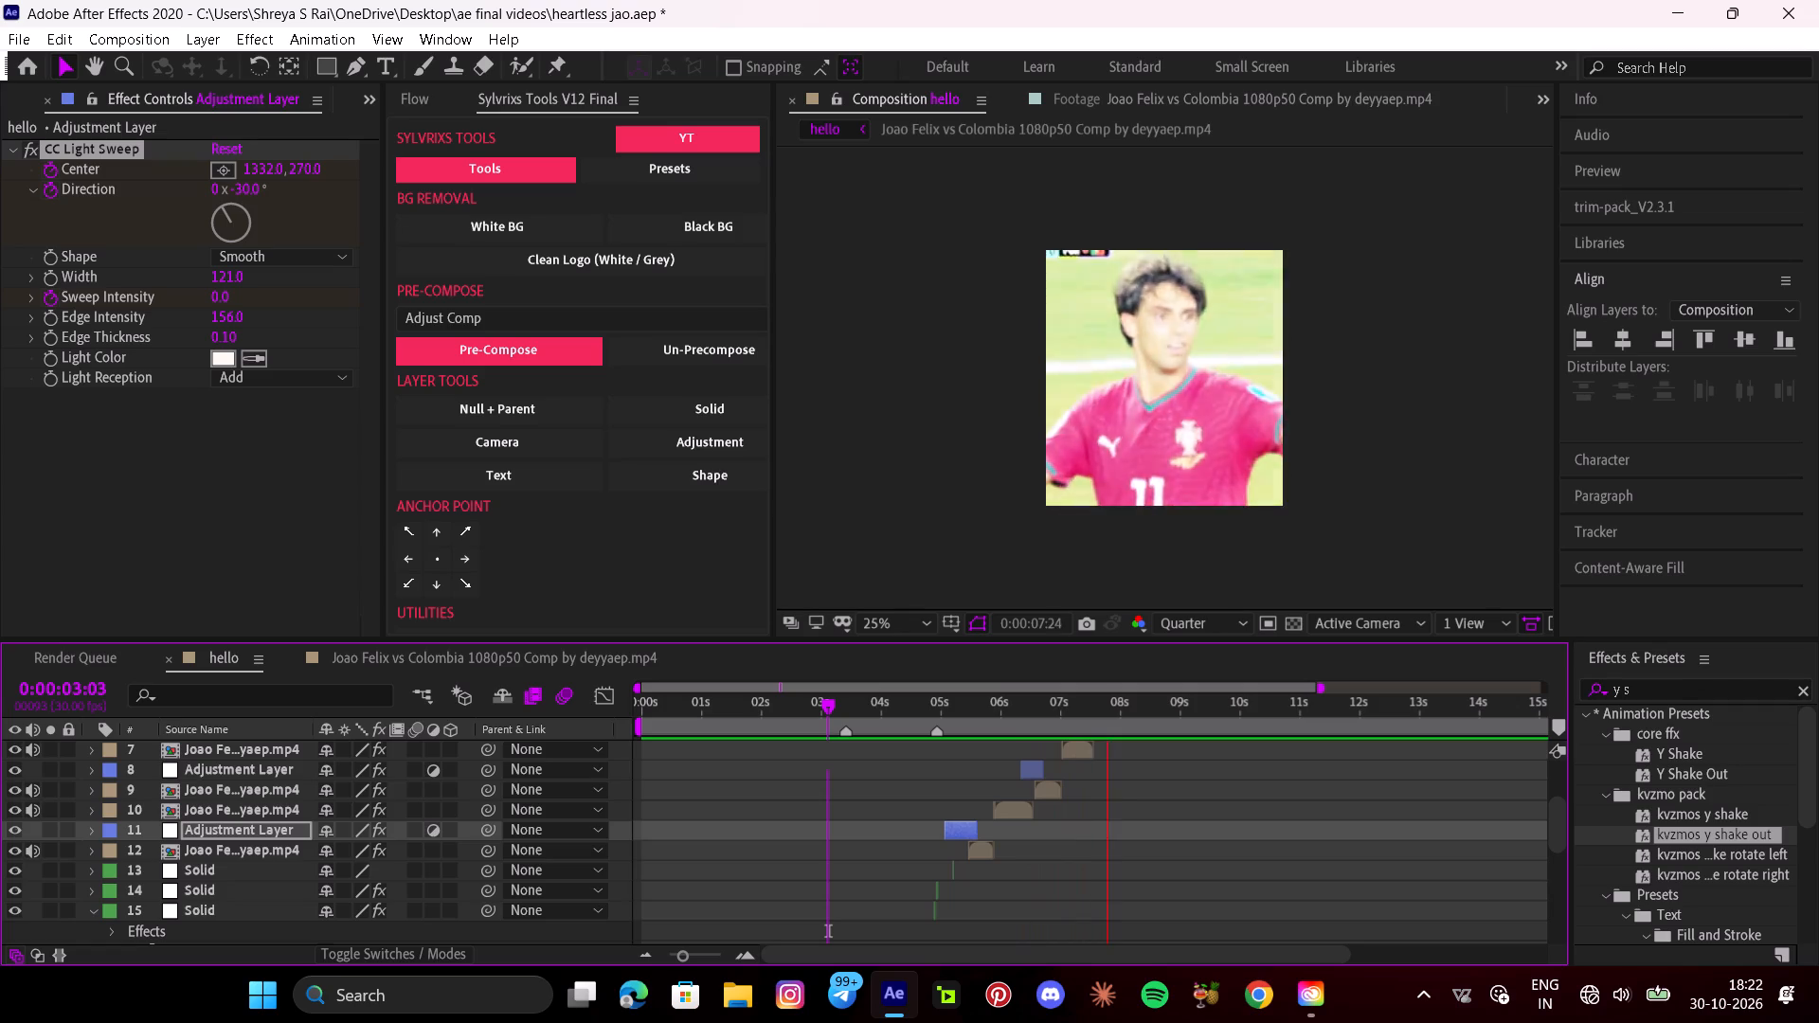
key(space)
drag(1138, 720, 541, 727)
key(space)
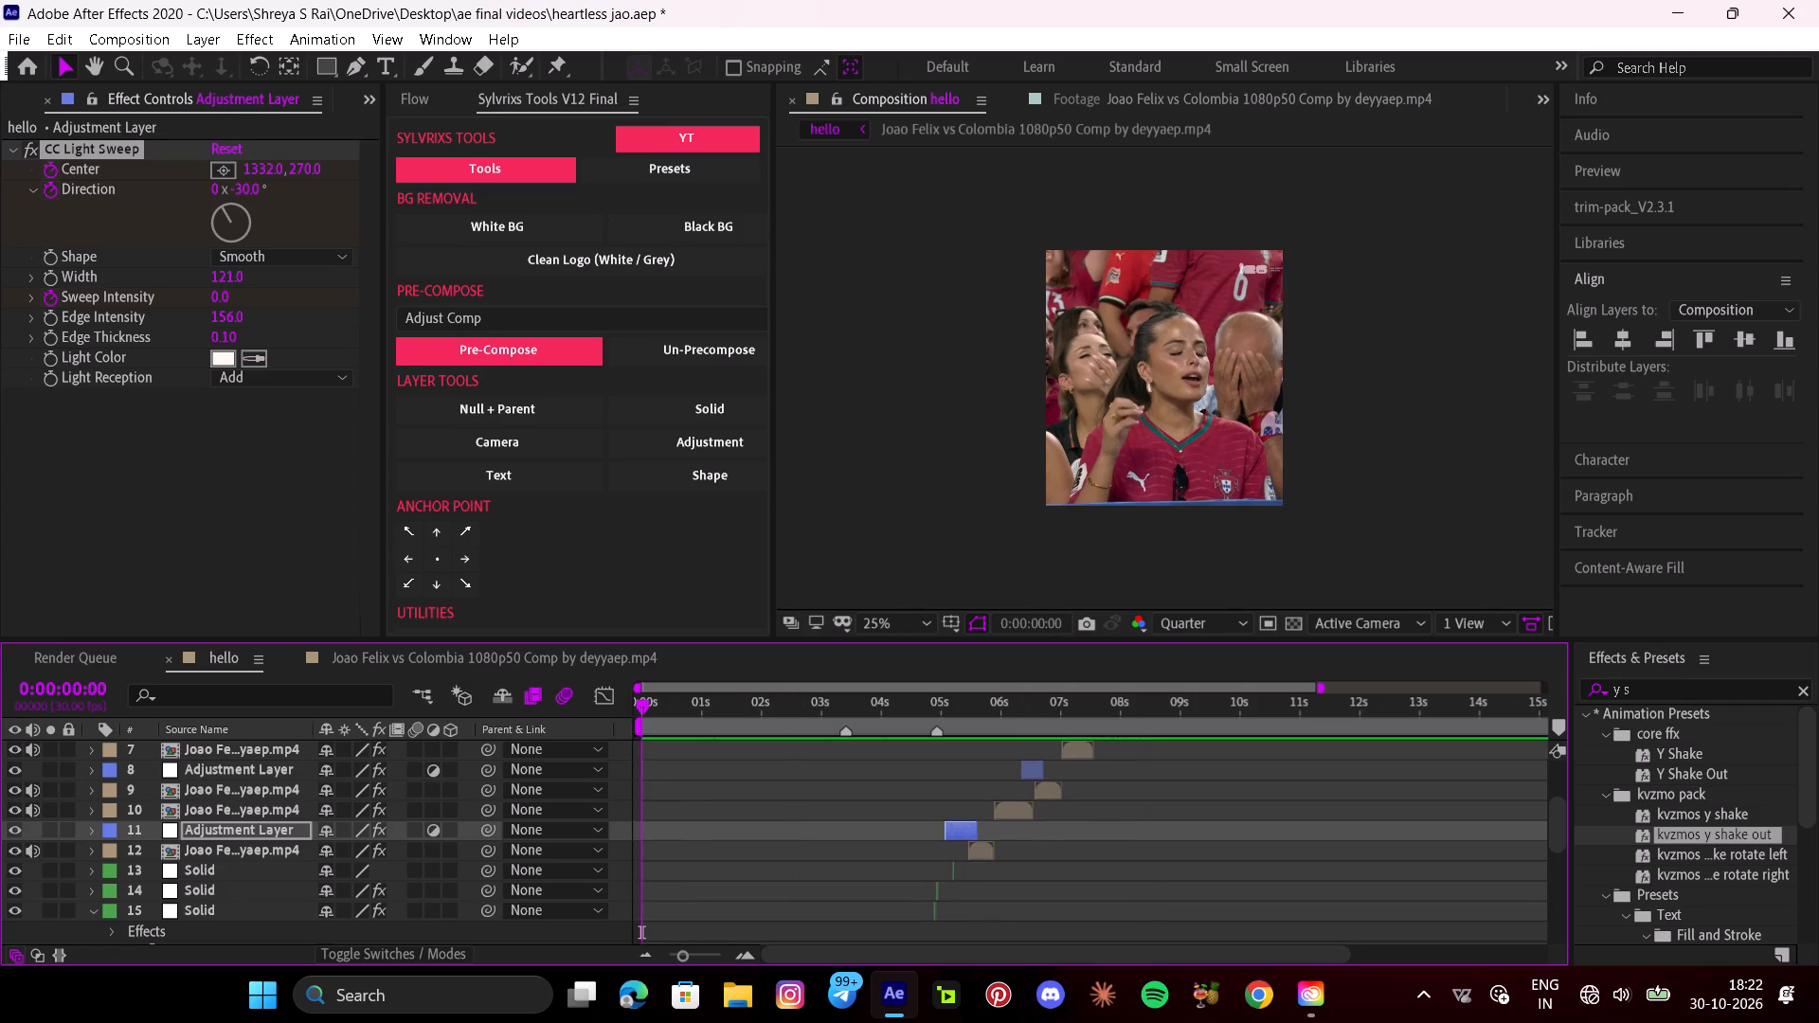
scroll(798, 812, down, 5)
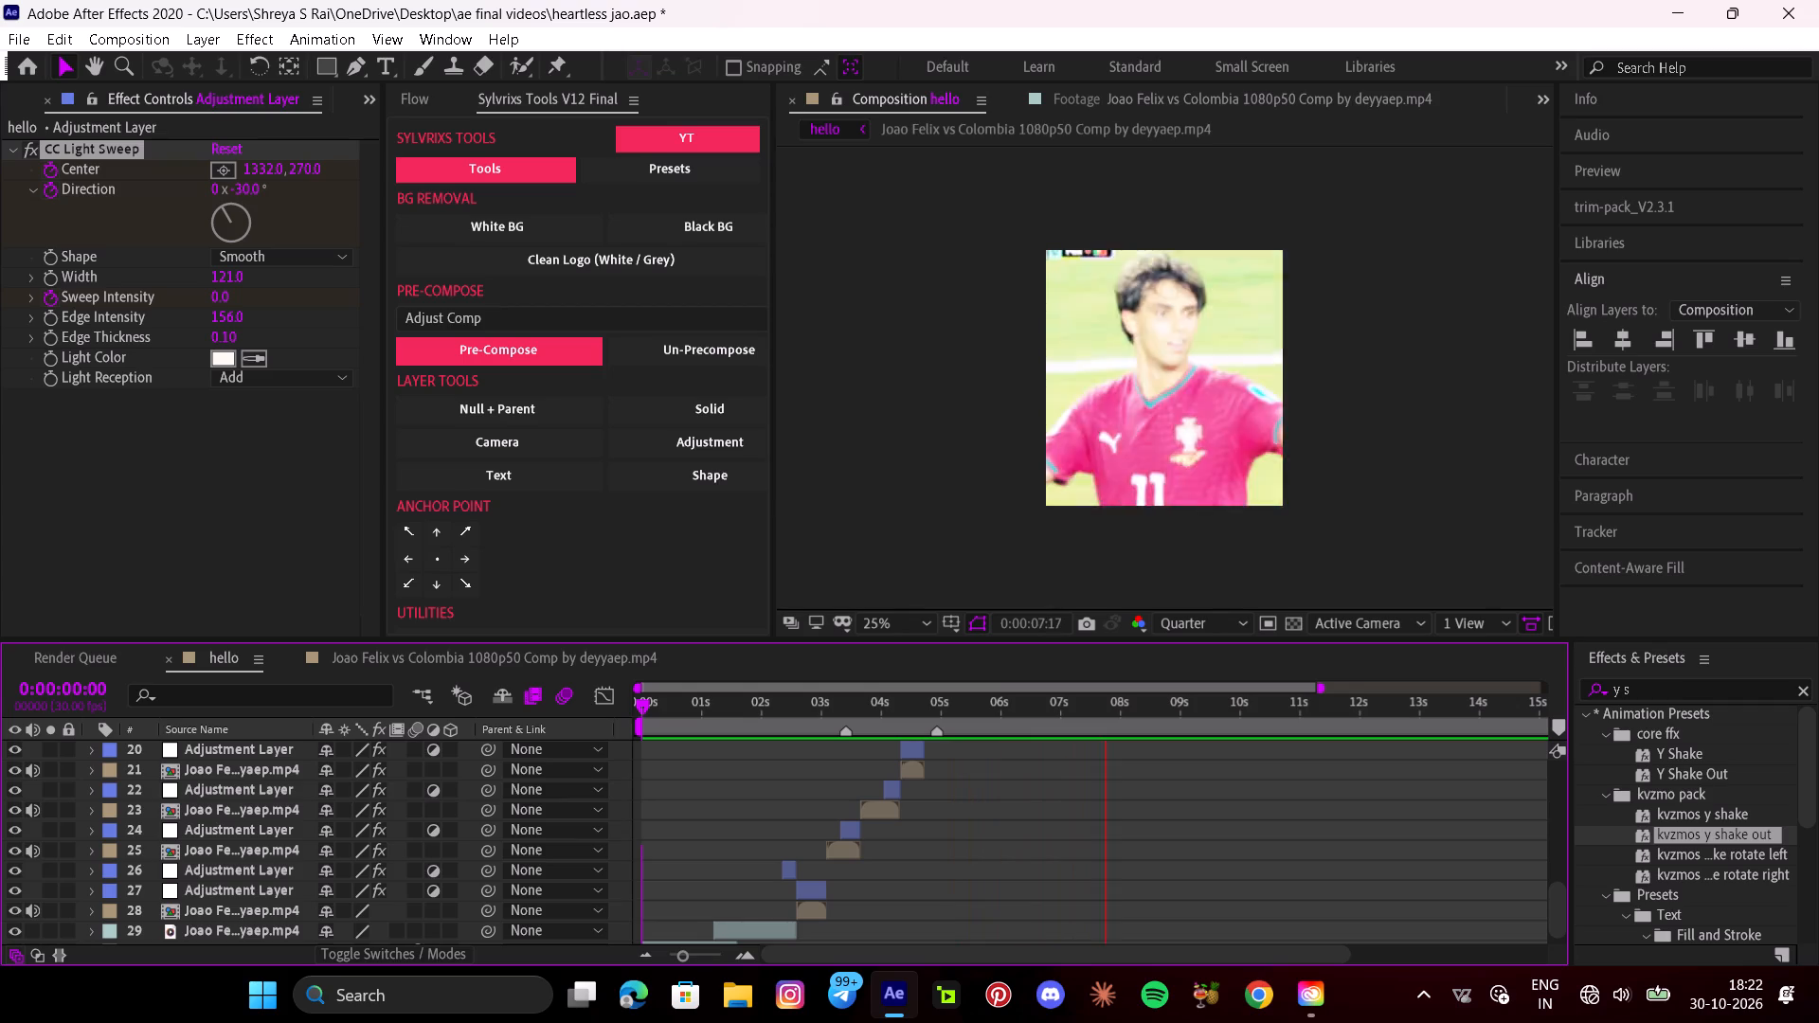
key(space)
Extend the blur adjustment layer that ends at 0:00:02:17 so it starts earlier, at 0:00:02:04.
click(788, 878)
drag(783, 872, 783, 872)
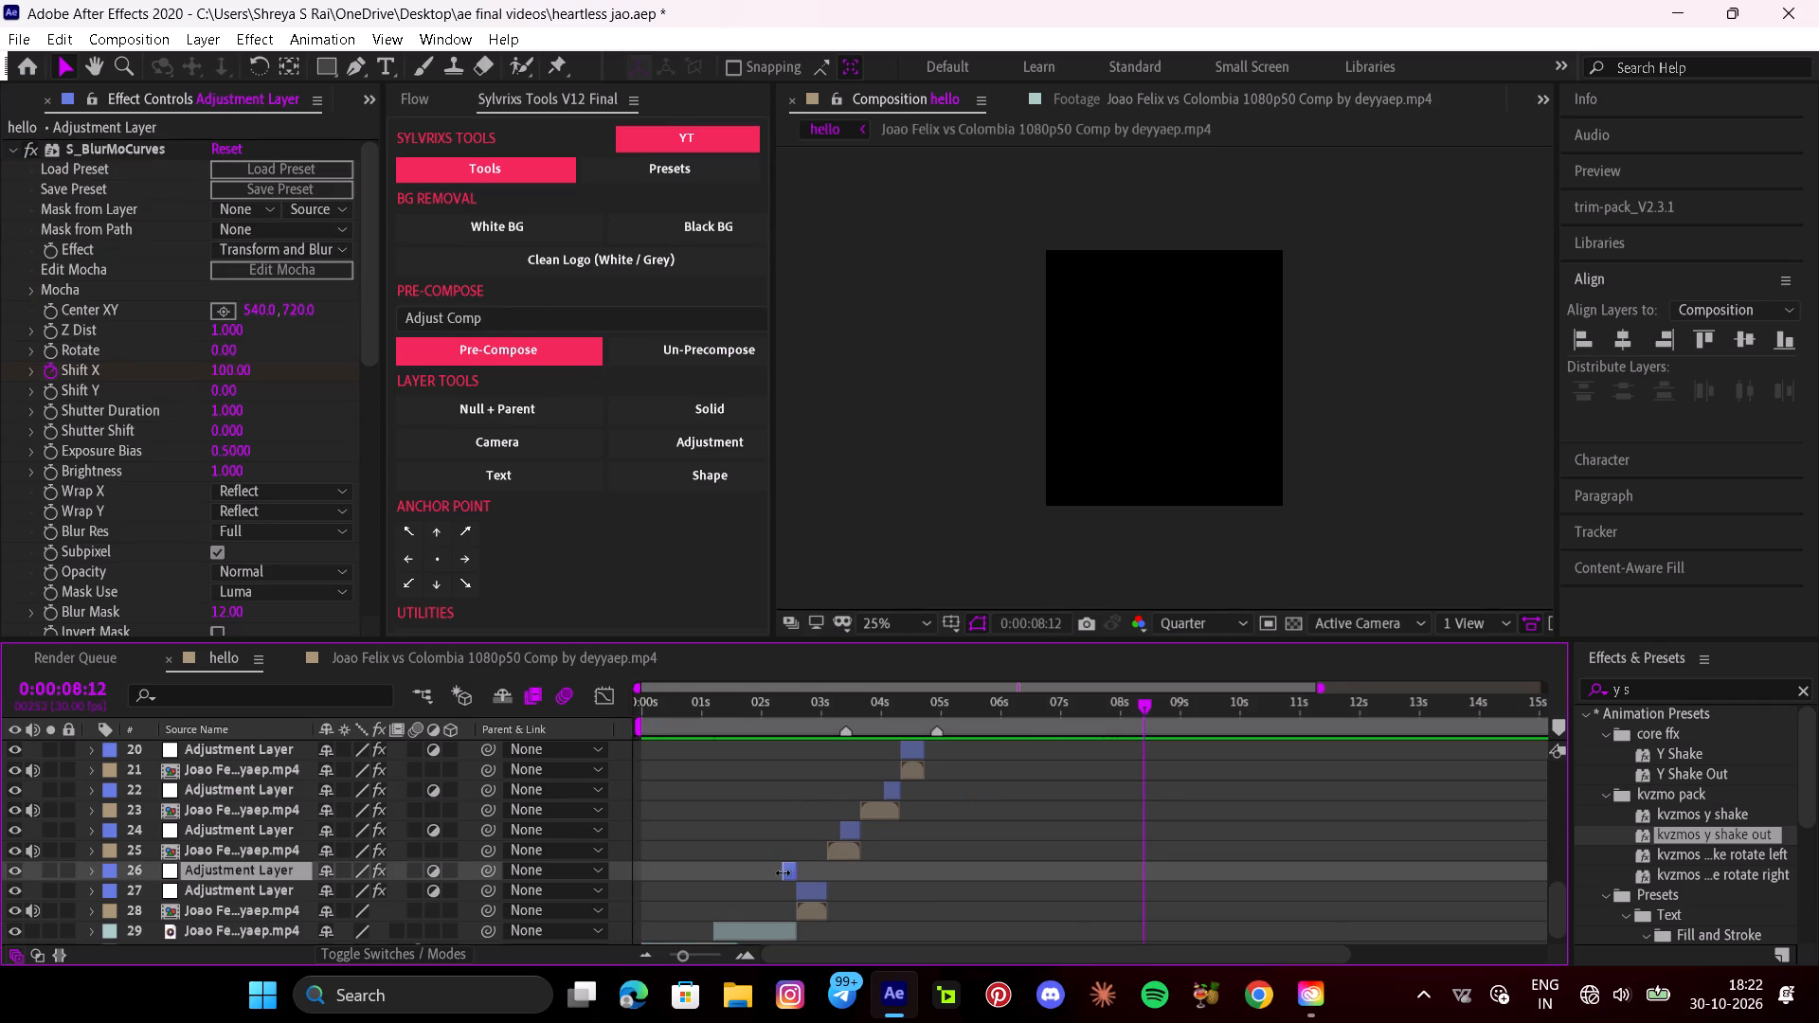
drag(783, 872, 769, 872)
Add Tint to that adjustment layer and keyframe Amount to Tint at 100% at 0:00:02:17 and 1% at 0:00:02:04.
key(o)
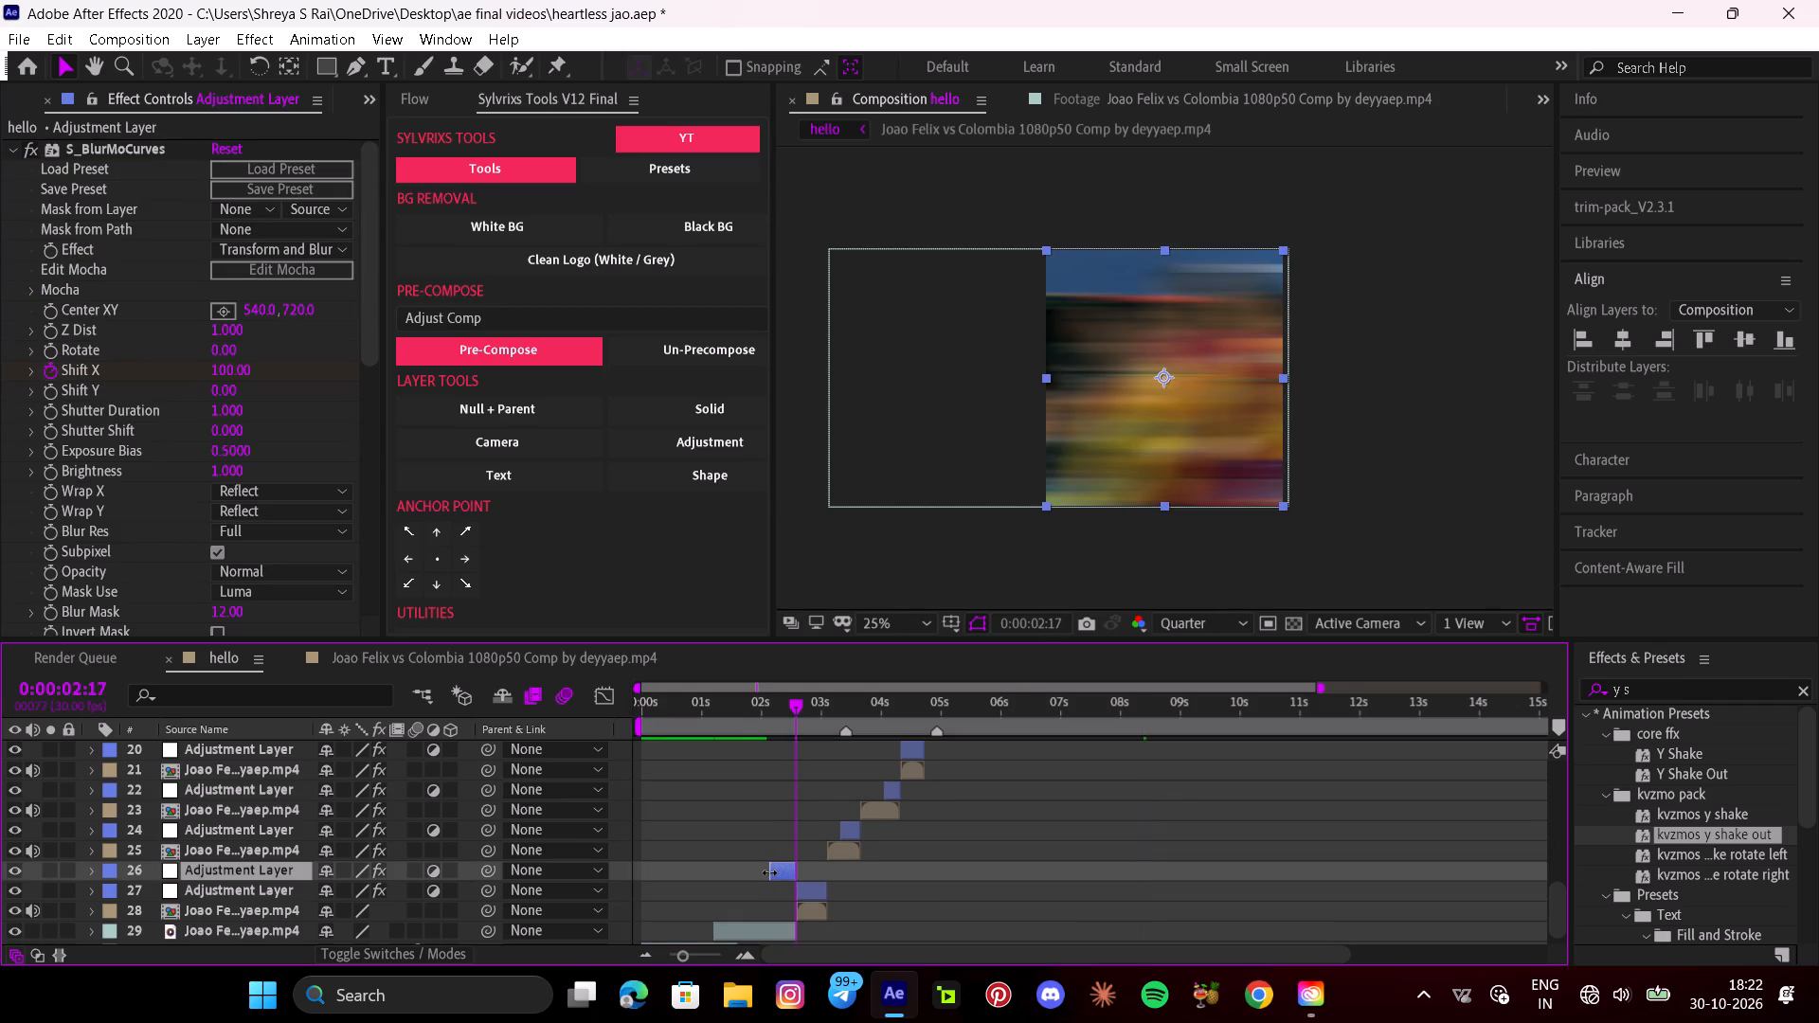
key(ctrl+space)
key(t)
key(i)
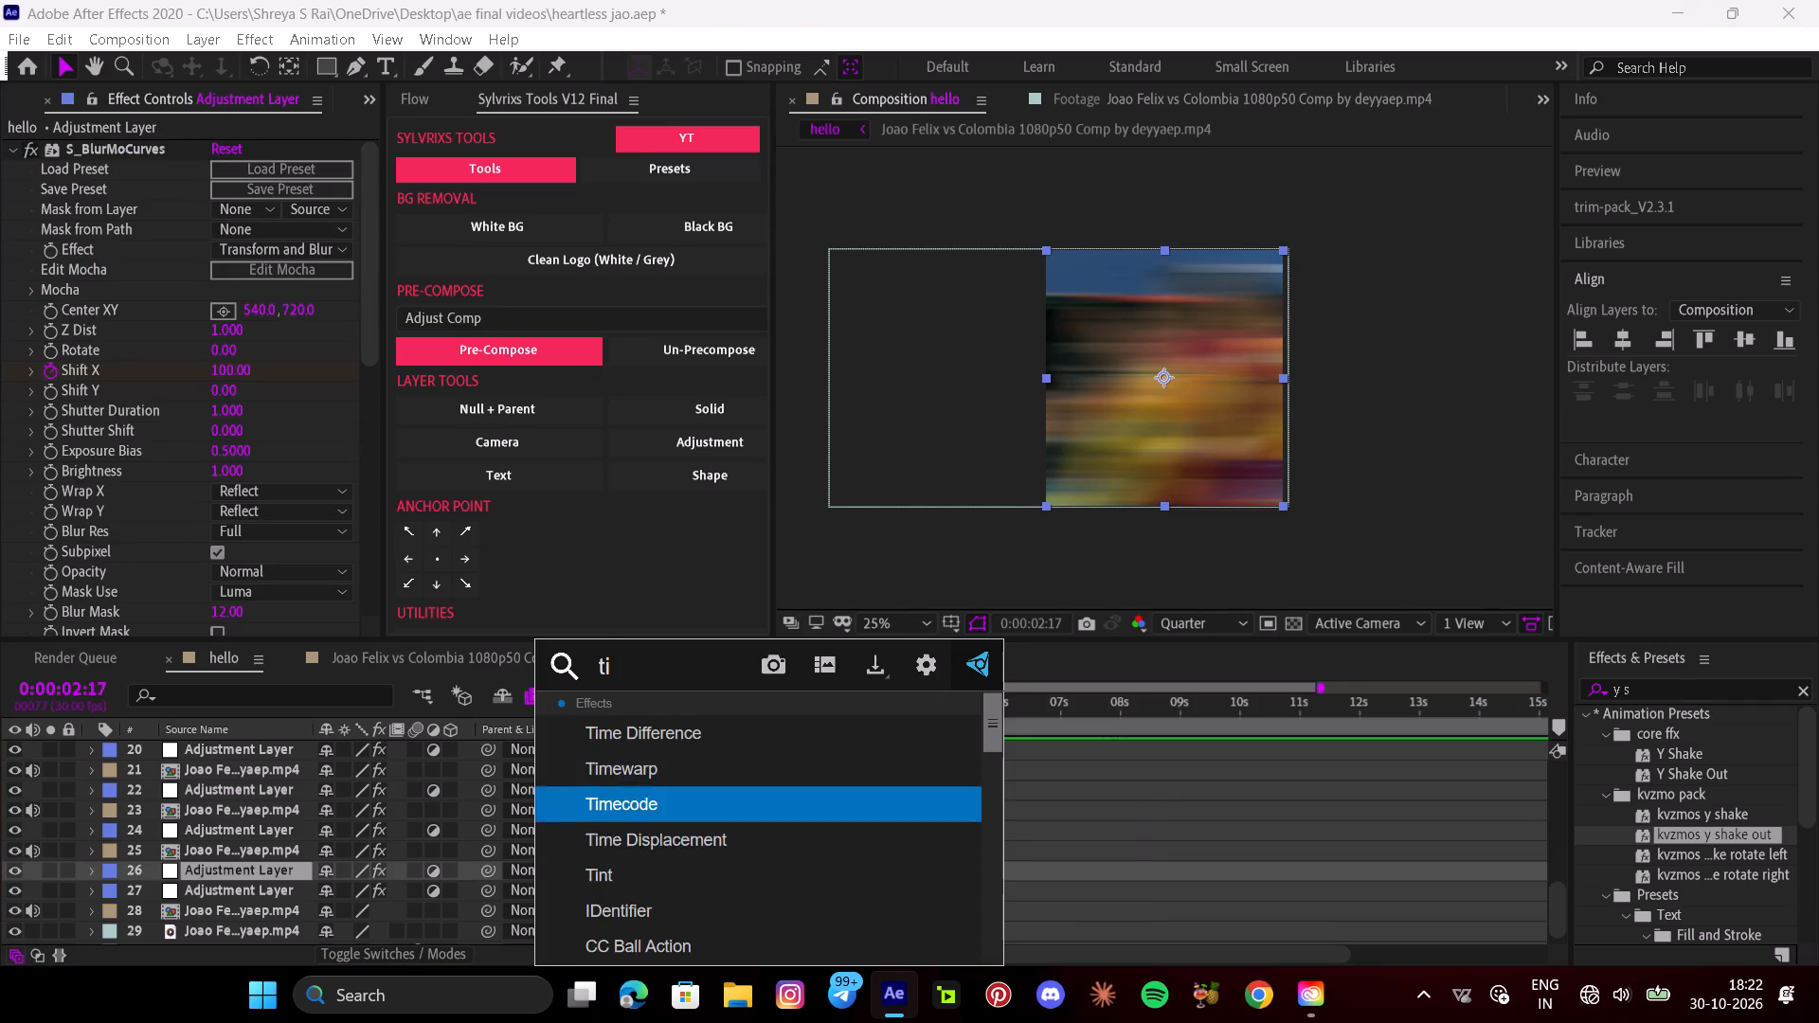
click(645, 863)
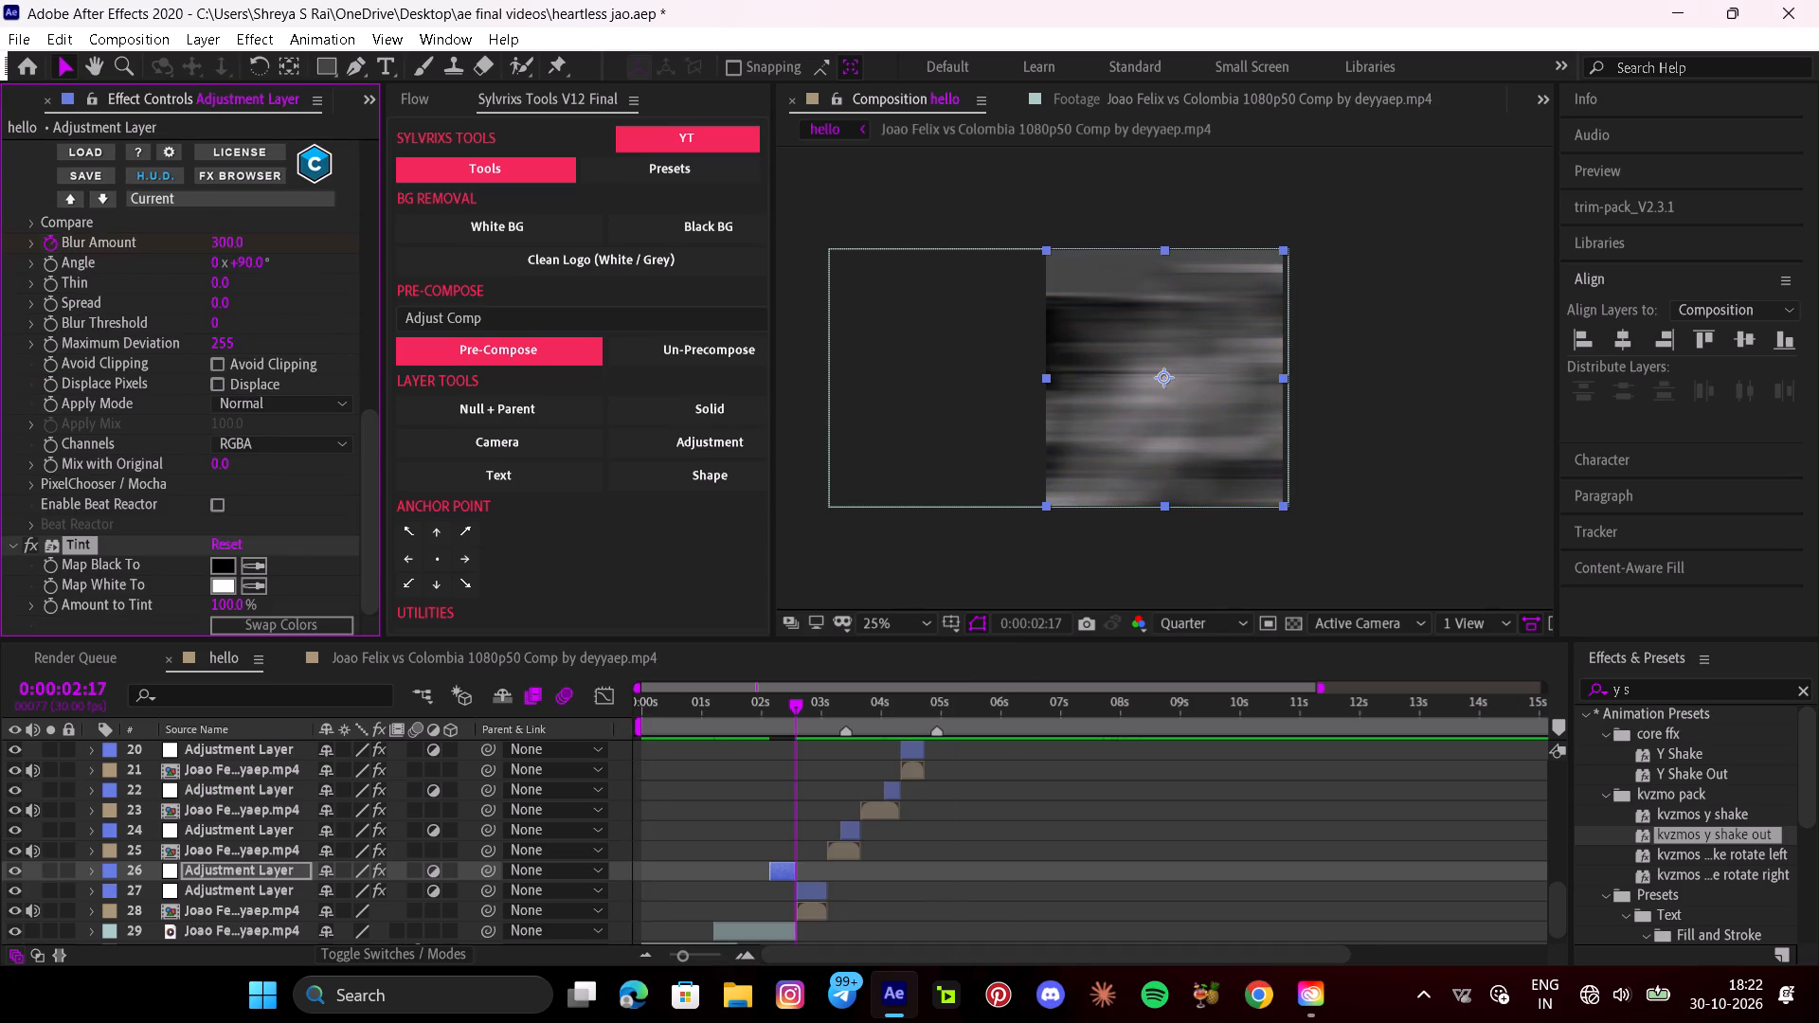
click(51, 611)
key(i)
drag(225, 605, 0, 618)
Play the edit from 0:00:02:04, 0:00:02:10 and the very beginning to check the tint transition in context.
key(space)
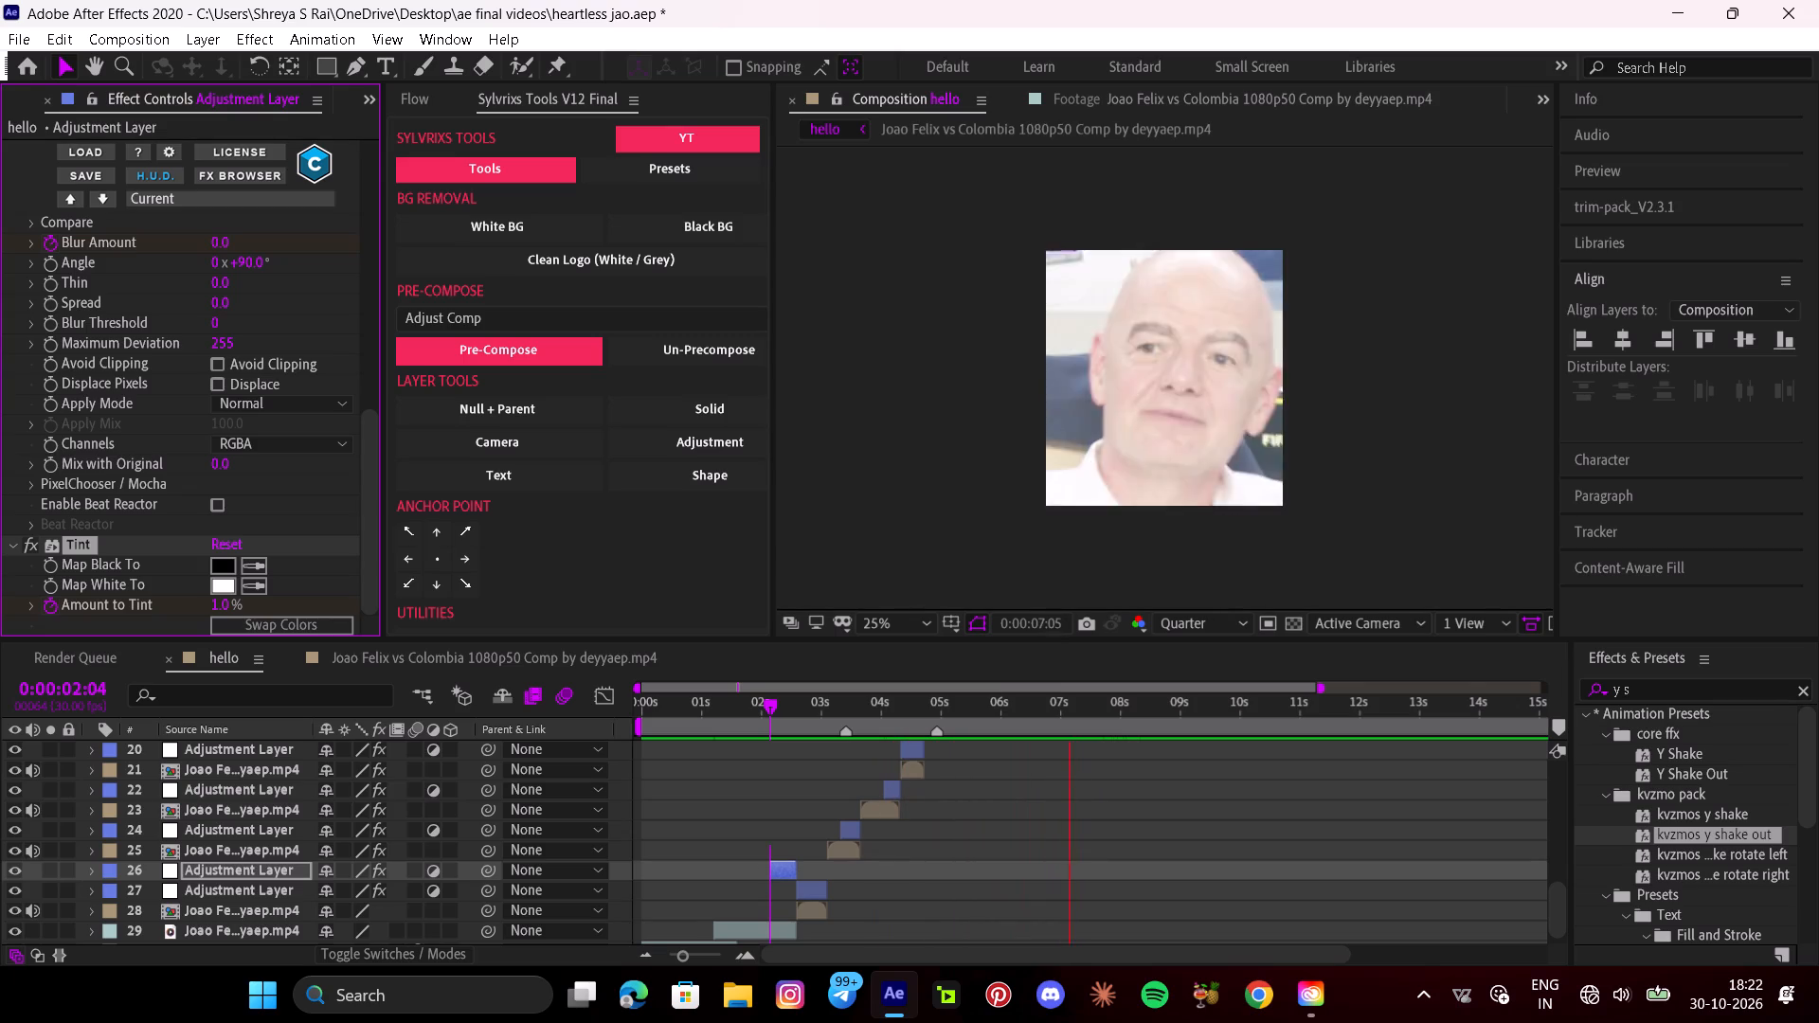
key(space)
drag(1126, 720, 809, 790)
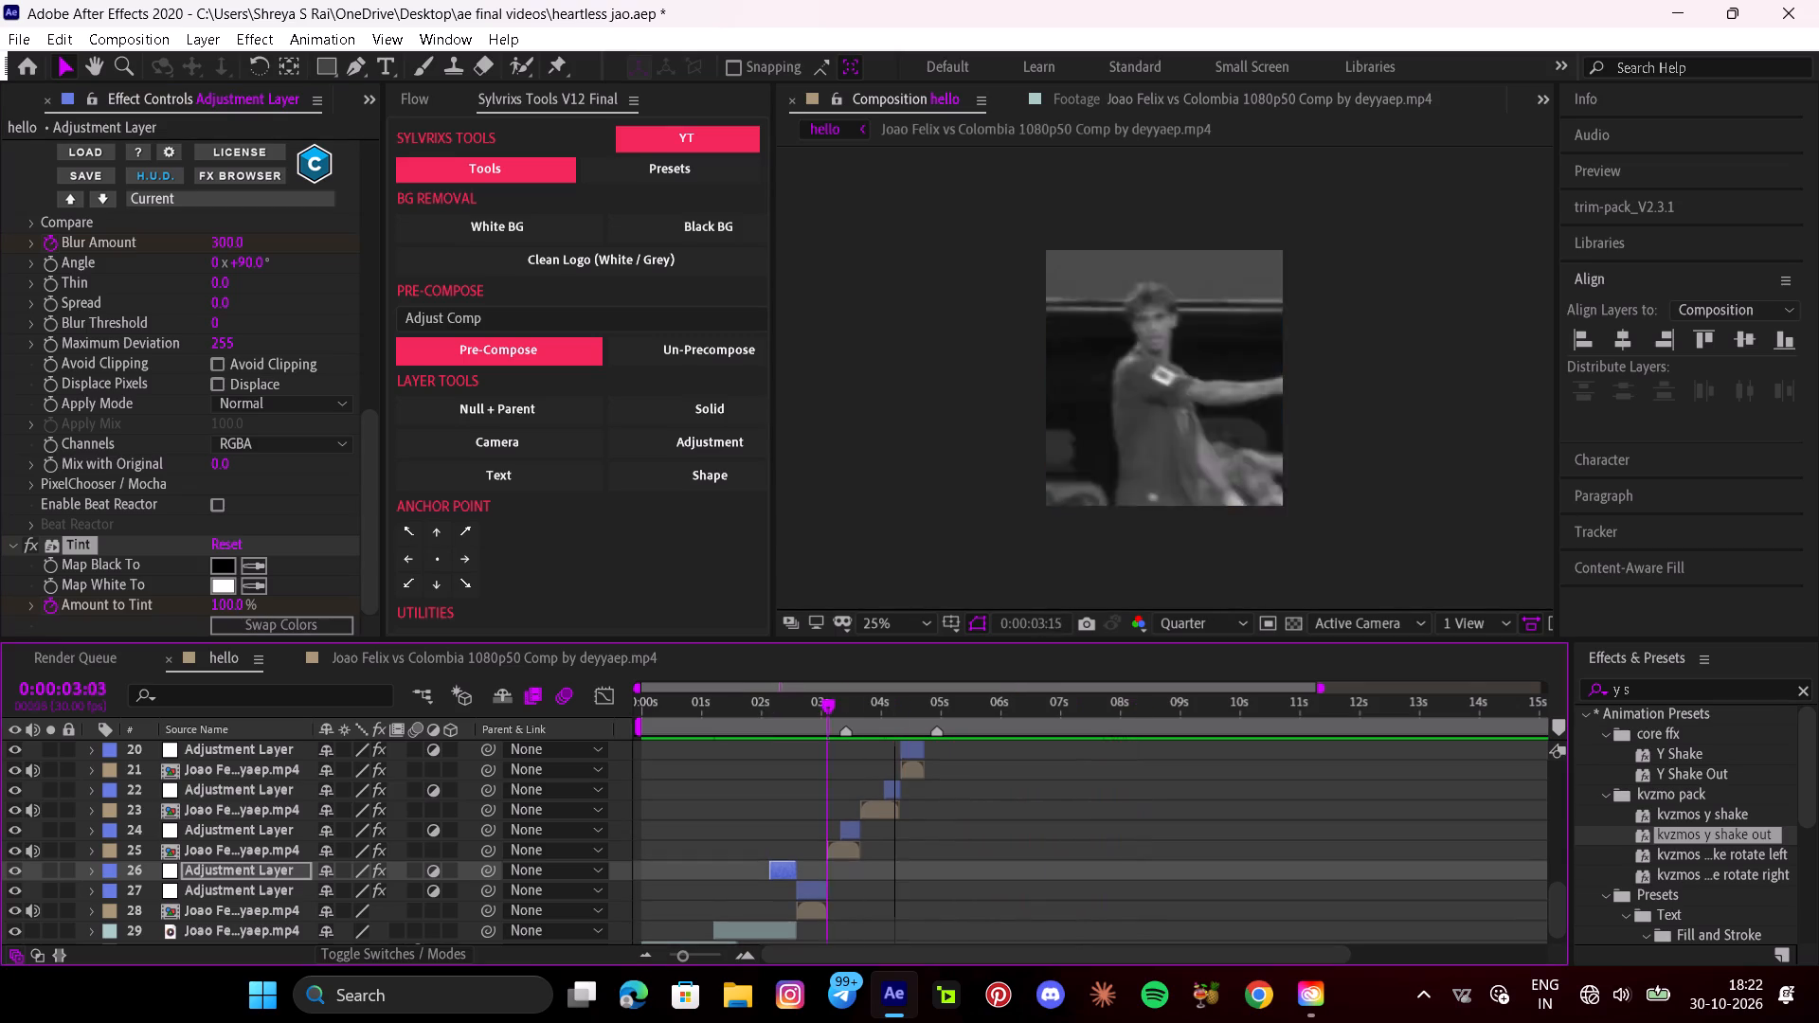
drag(809, 790, 782, 796)
key(space)
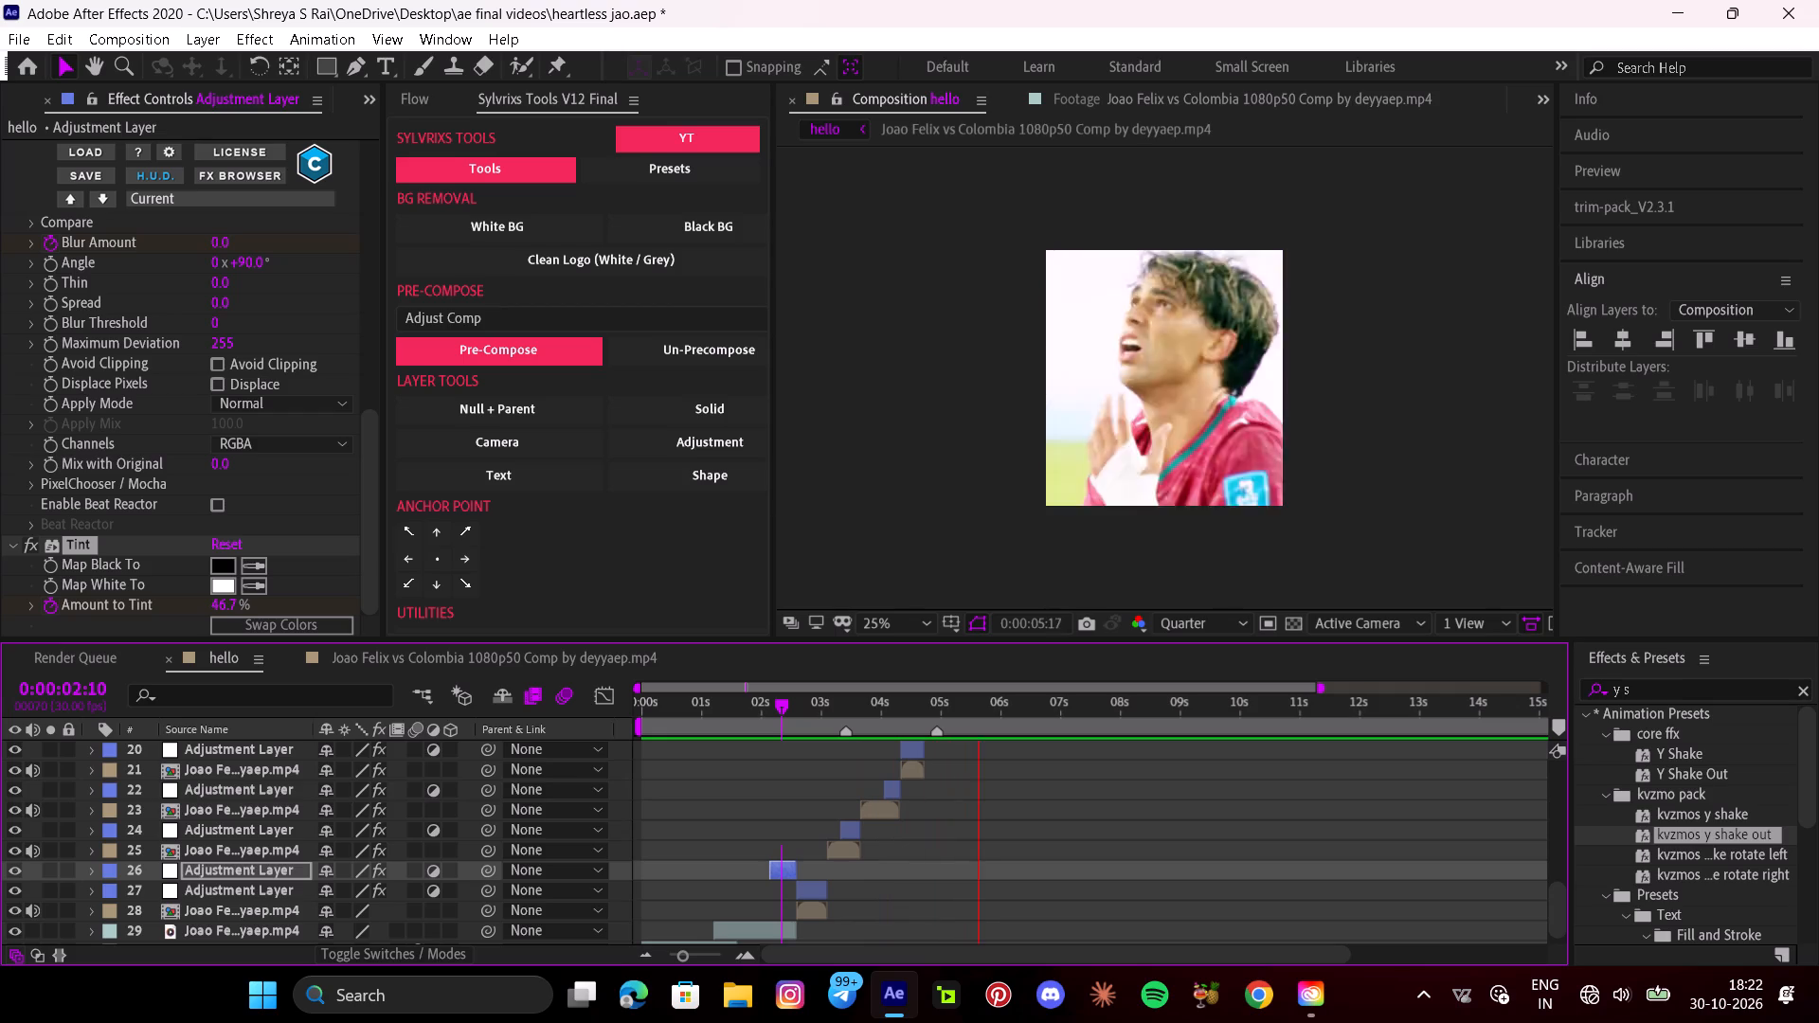
scroll(909, 825, up, 2)
scroll(1069, 803, up, 2)
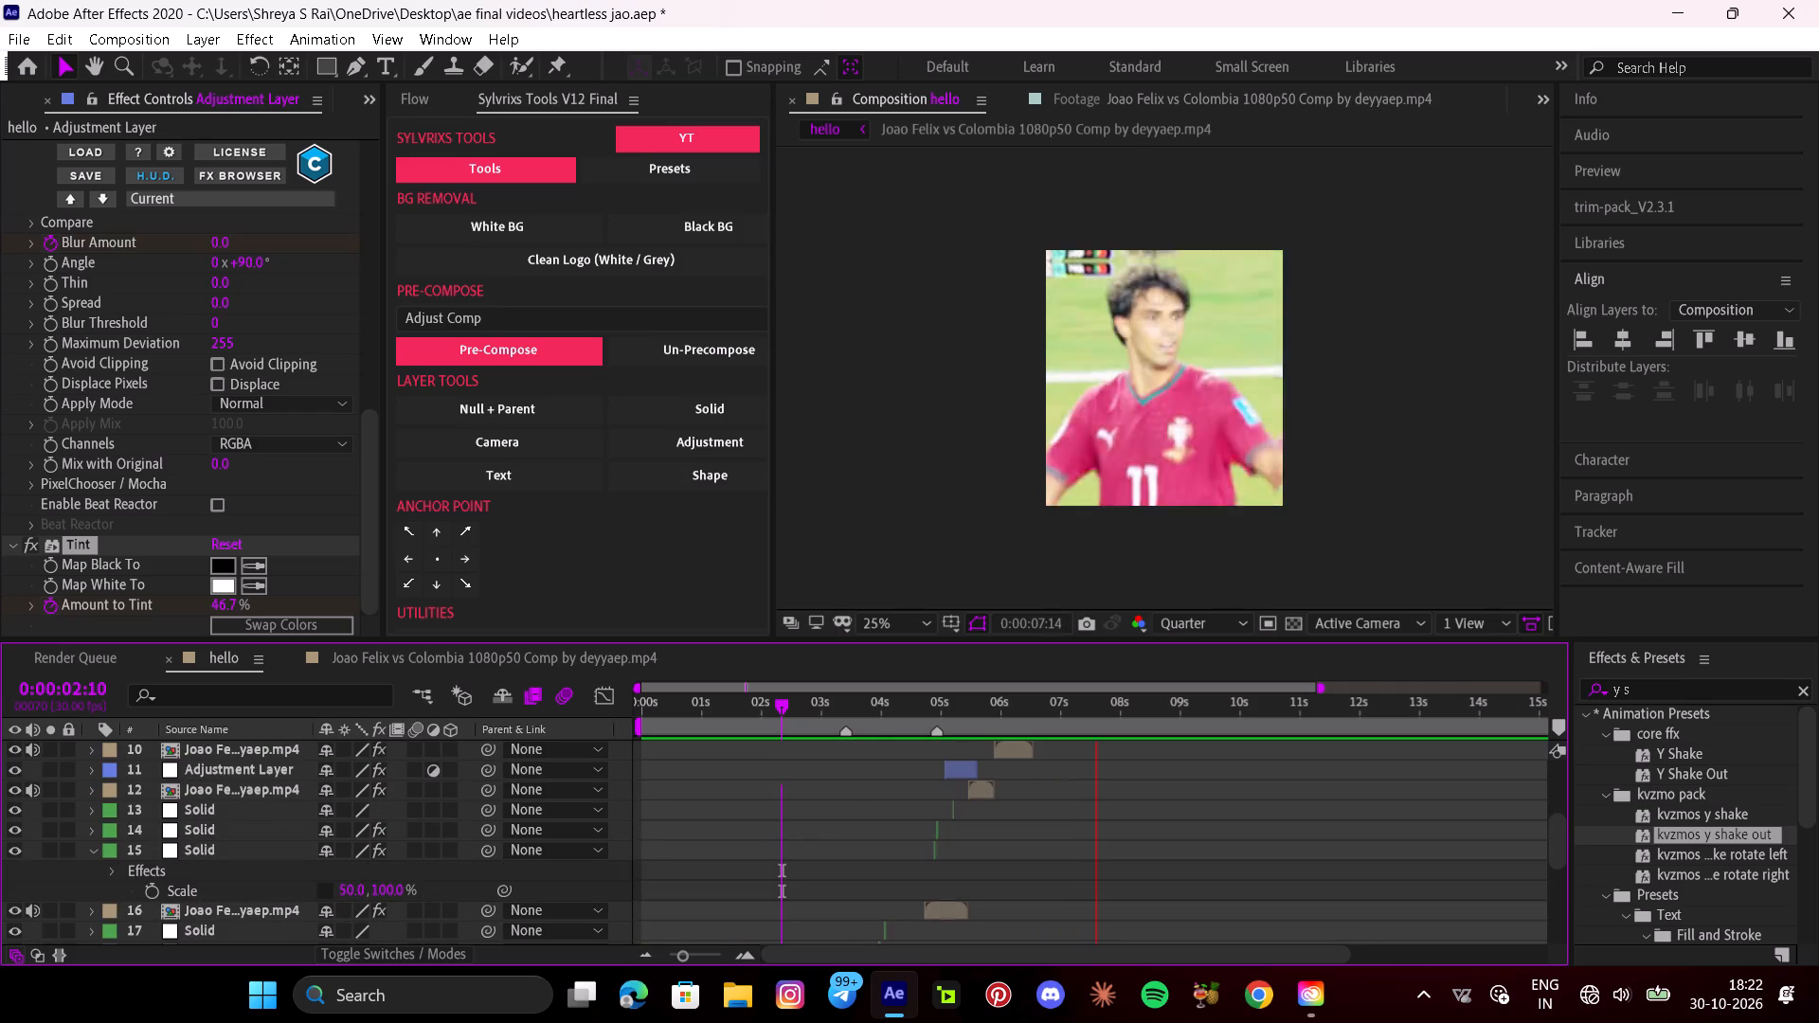
key(space)
drag(1135, 710, 638, 754)
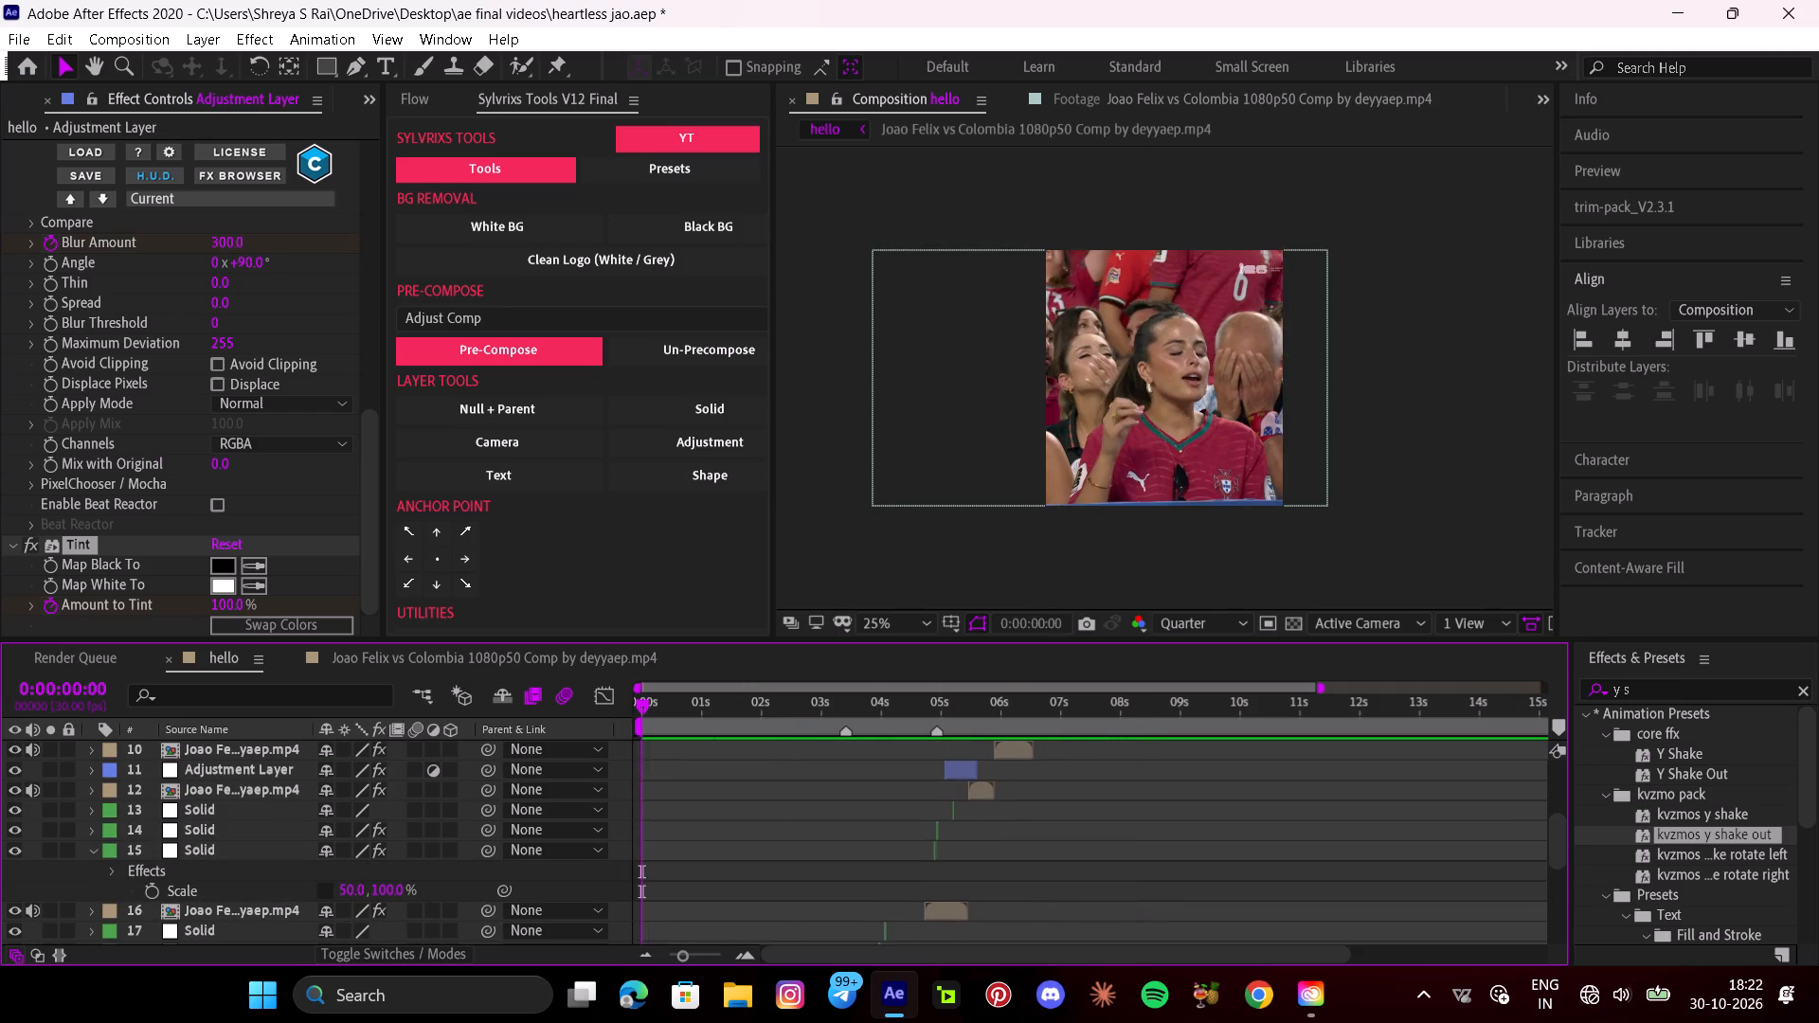
key(space)
scroll(720, 836, down, 5)
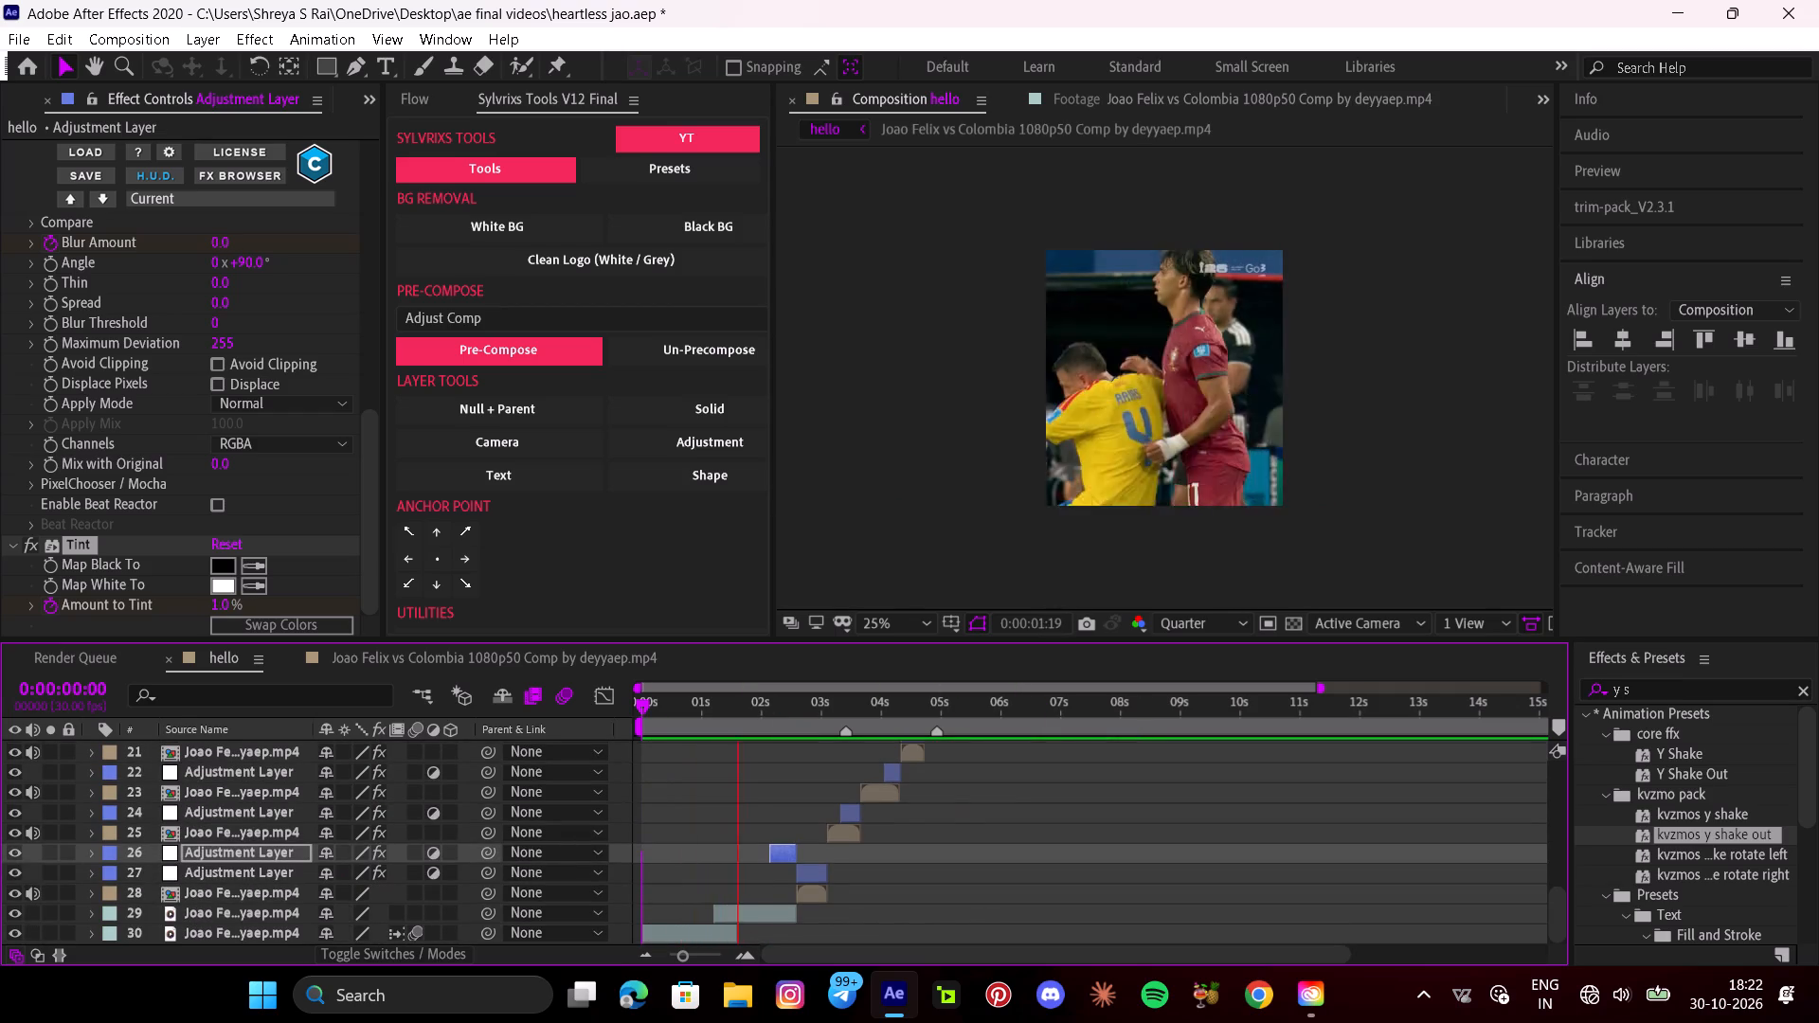
scroll(918, 815, up, 2)
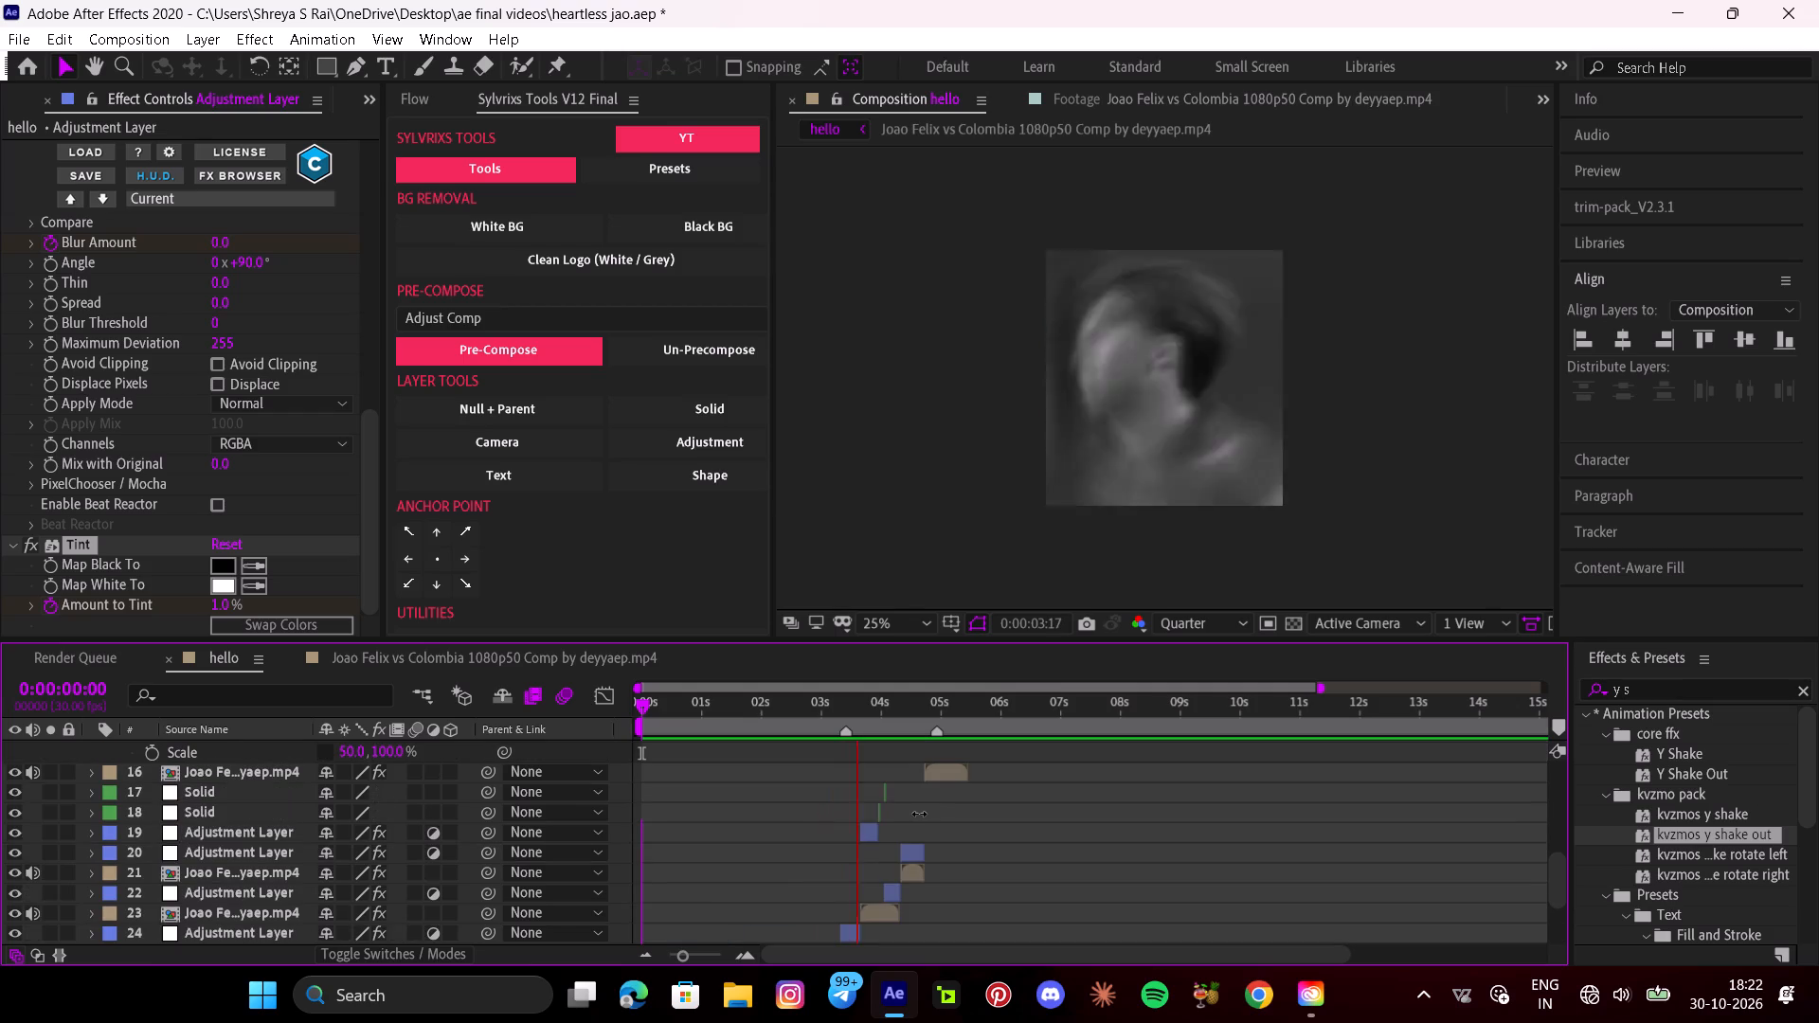
key(space)
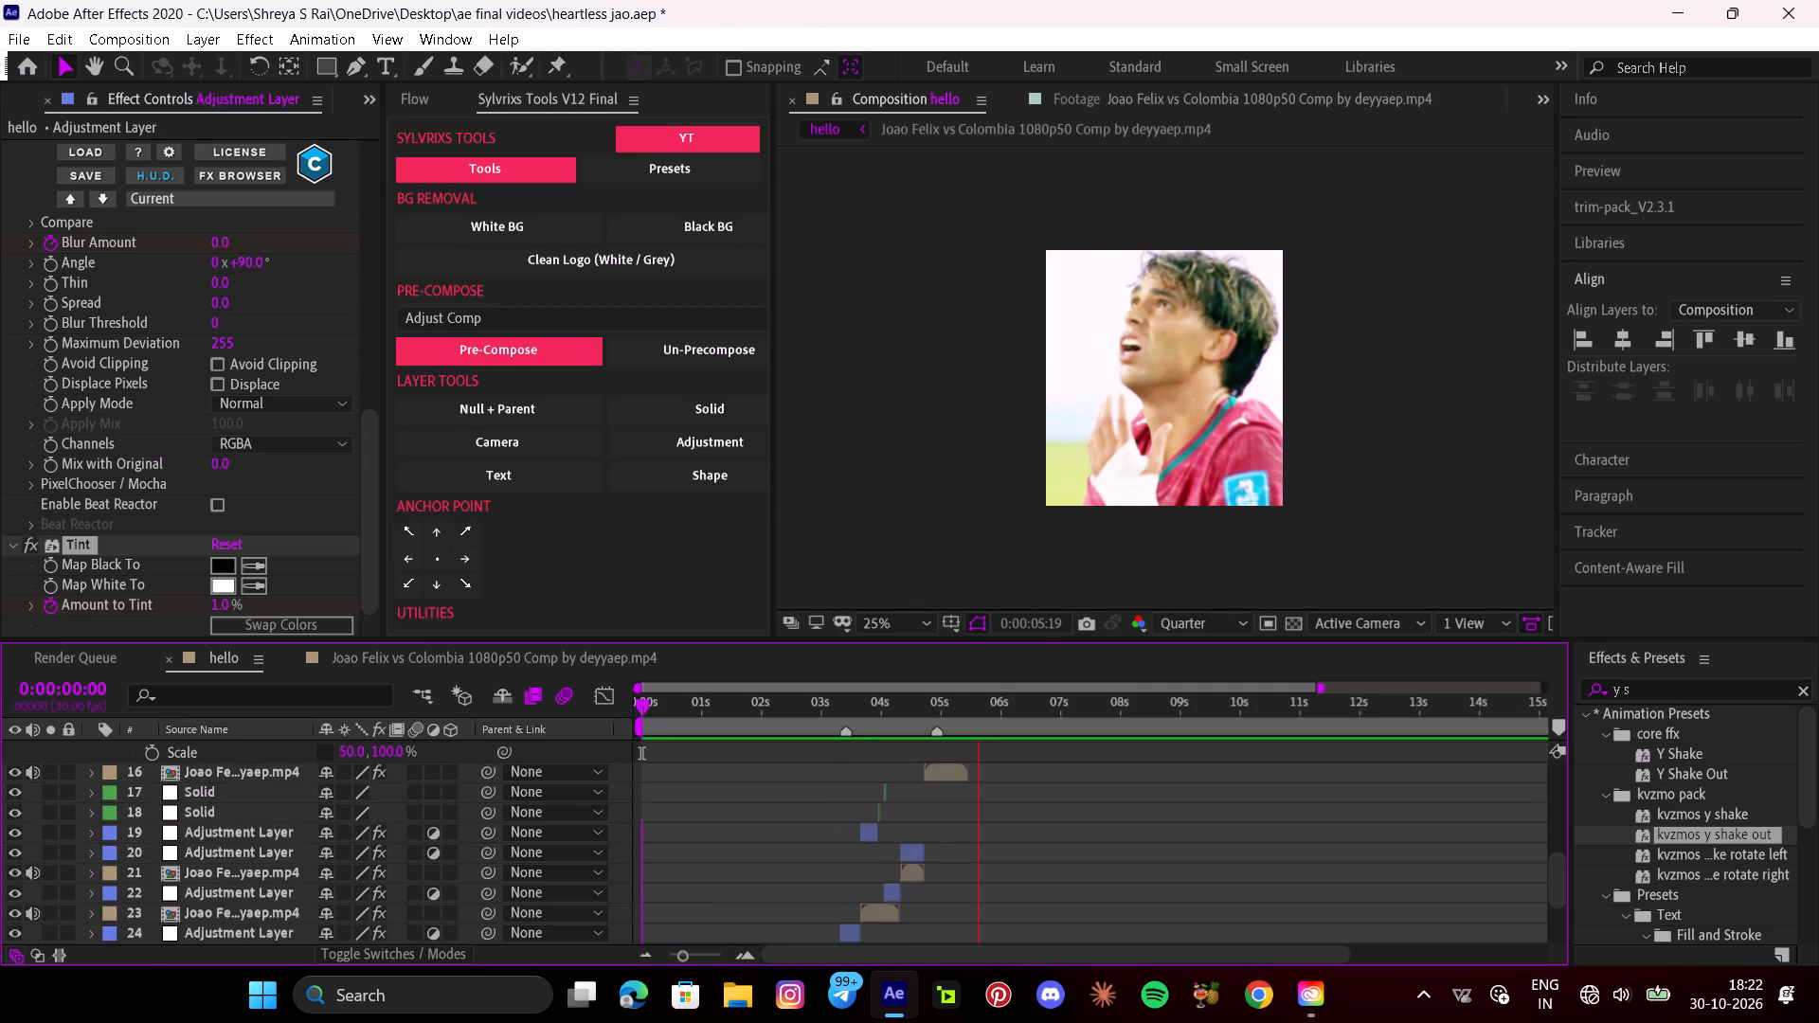
Add a white solid from 0:00:06:06 to 0:00:06:22 above the adjustment layer, using a temporary adjustment layer for its span, and go to its start.
double_click(748, 957)
scroll(1029, 837, up, 4)
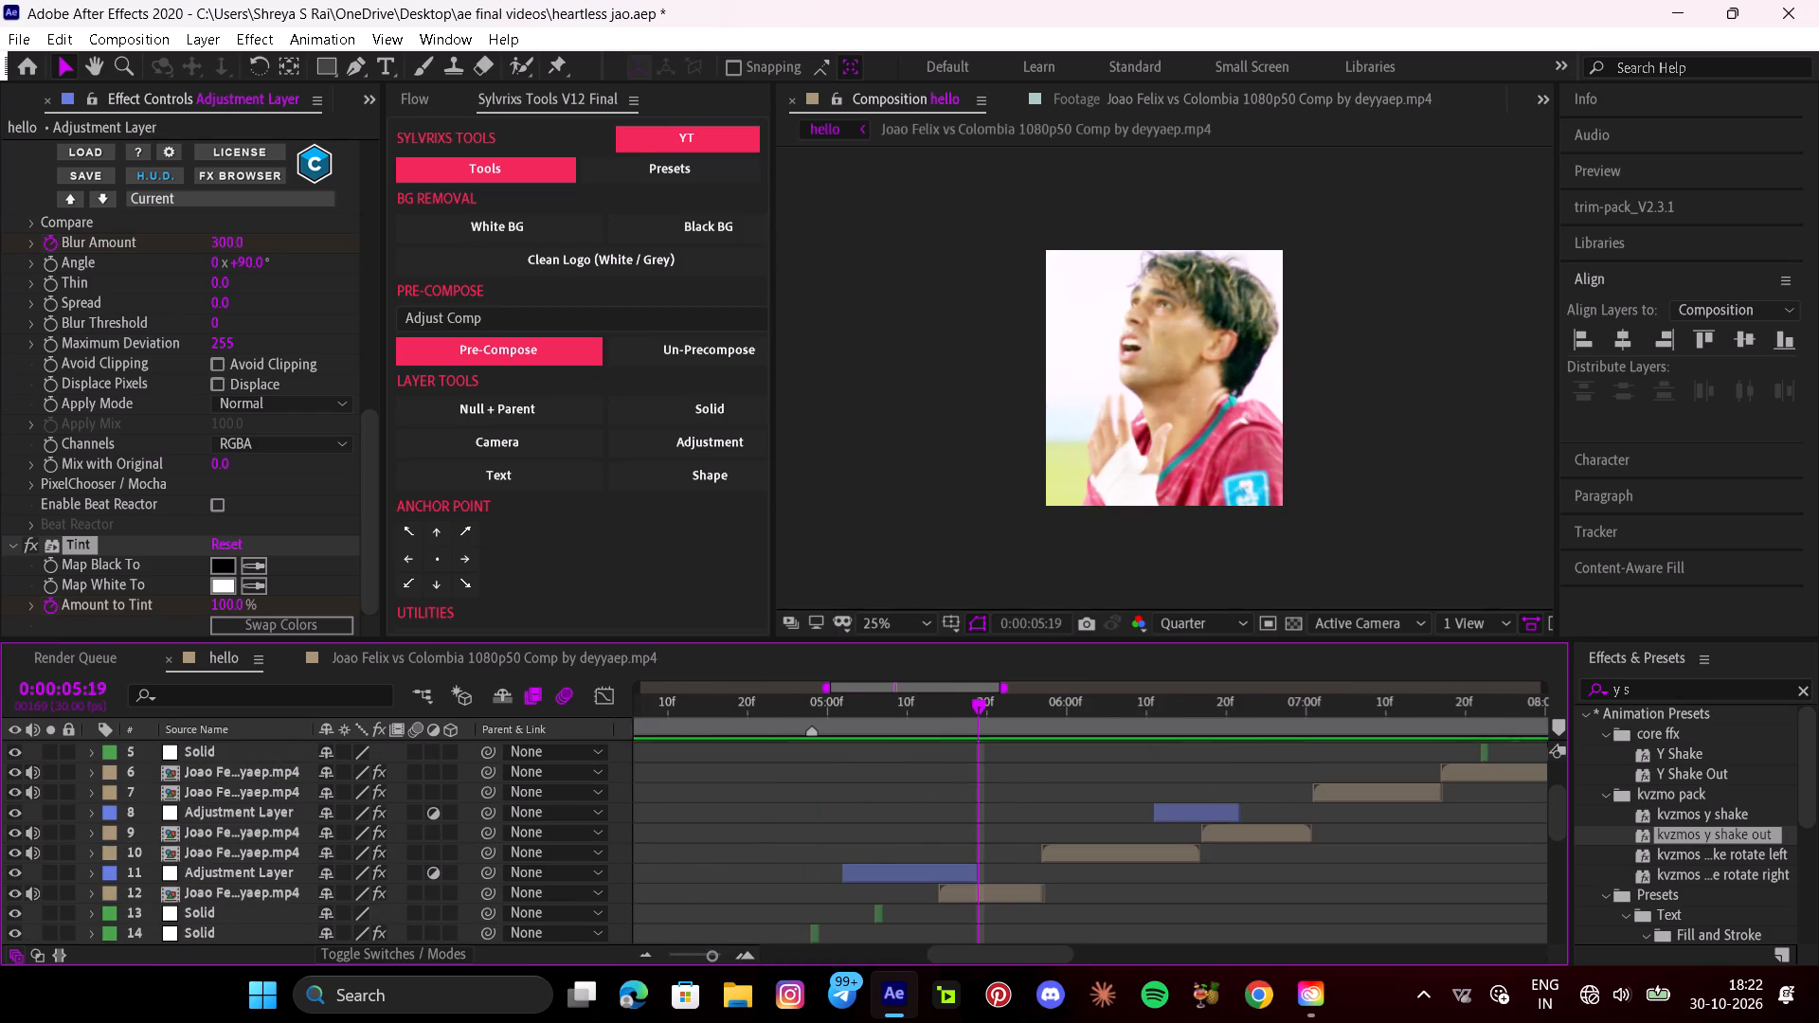
key(space)
key(space)
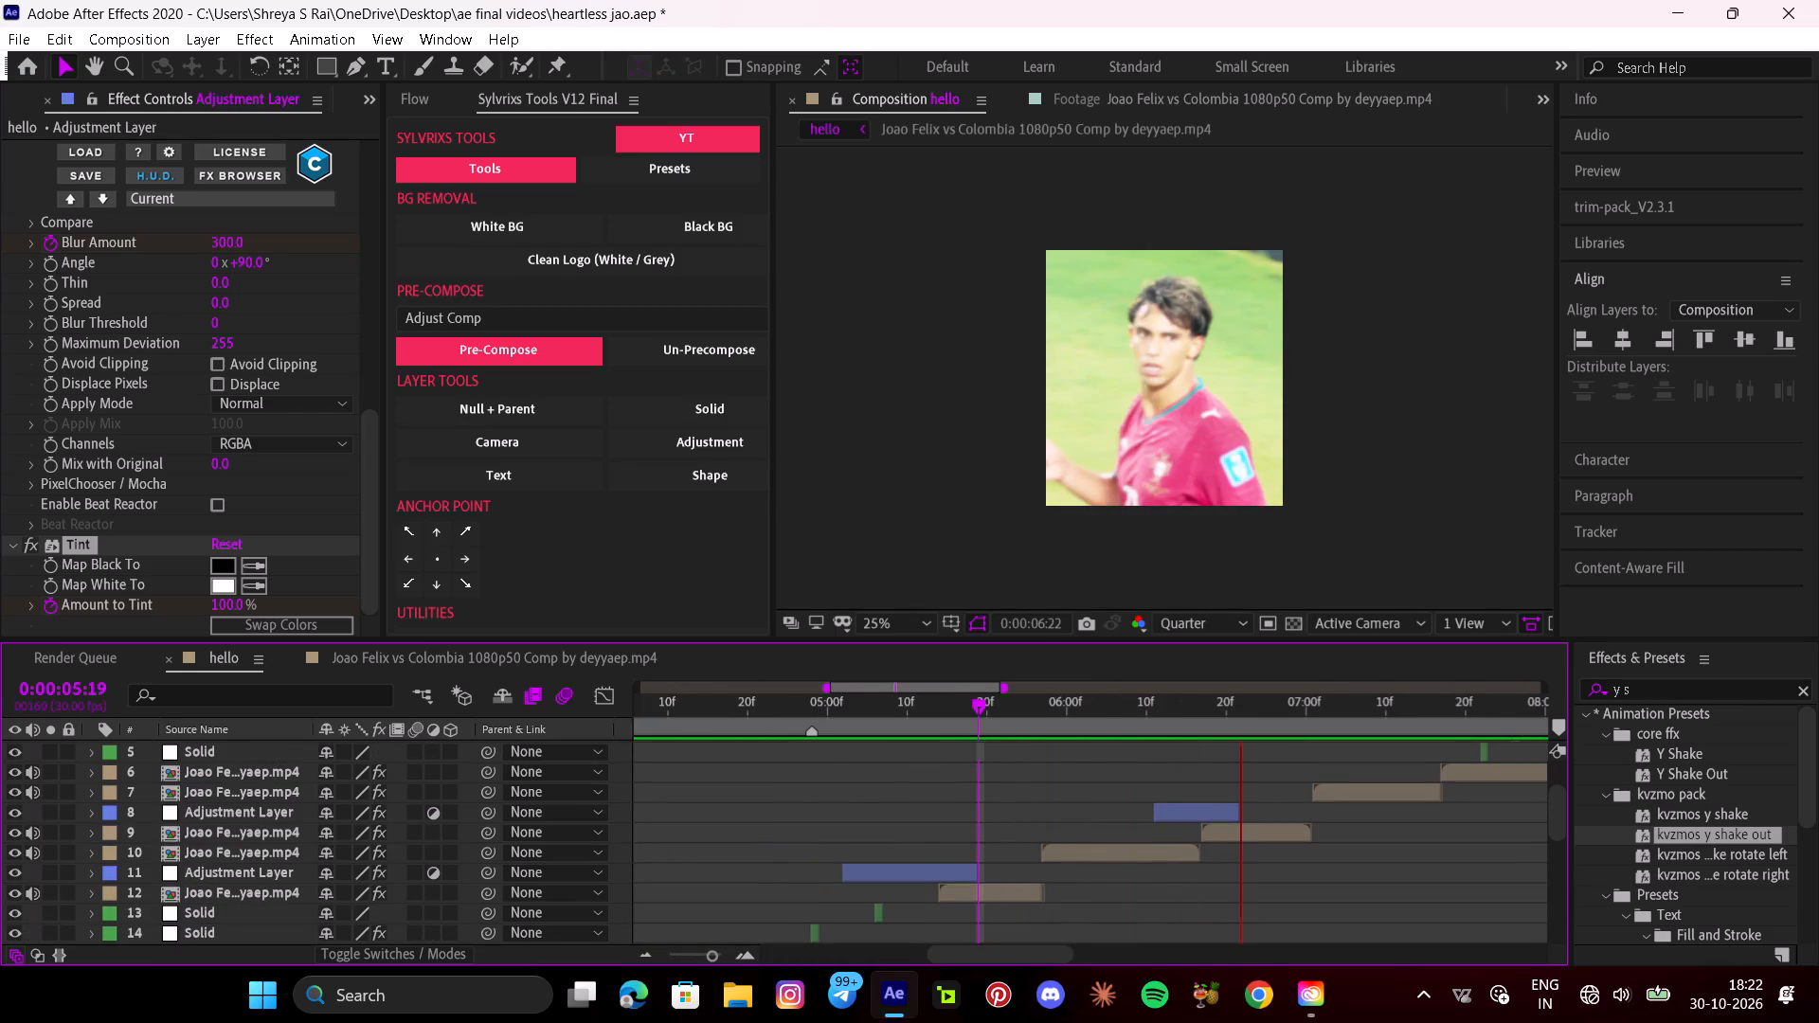
click(1227, 816)
click(672, 447)
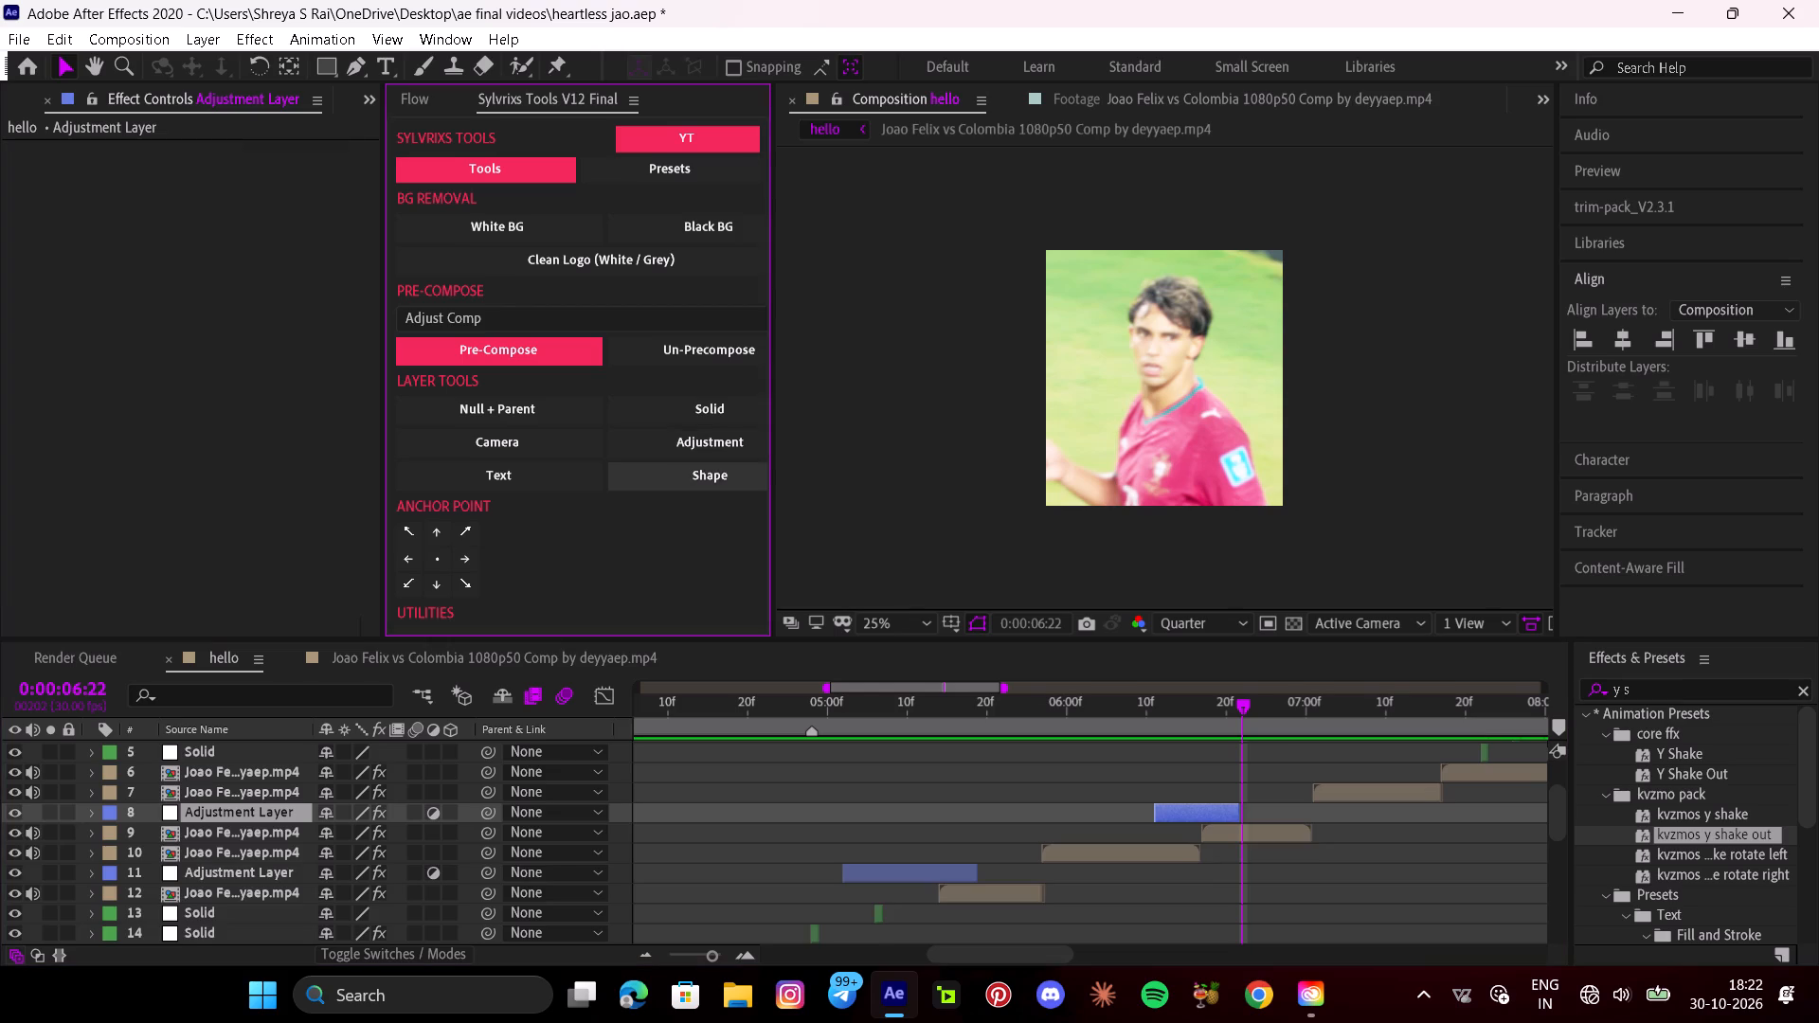
drag(1152, 810, 1111, 810)
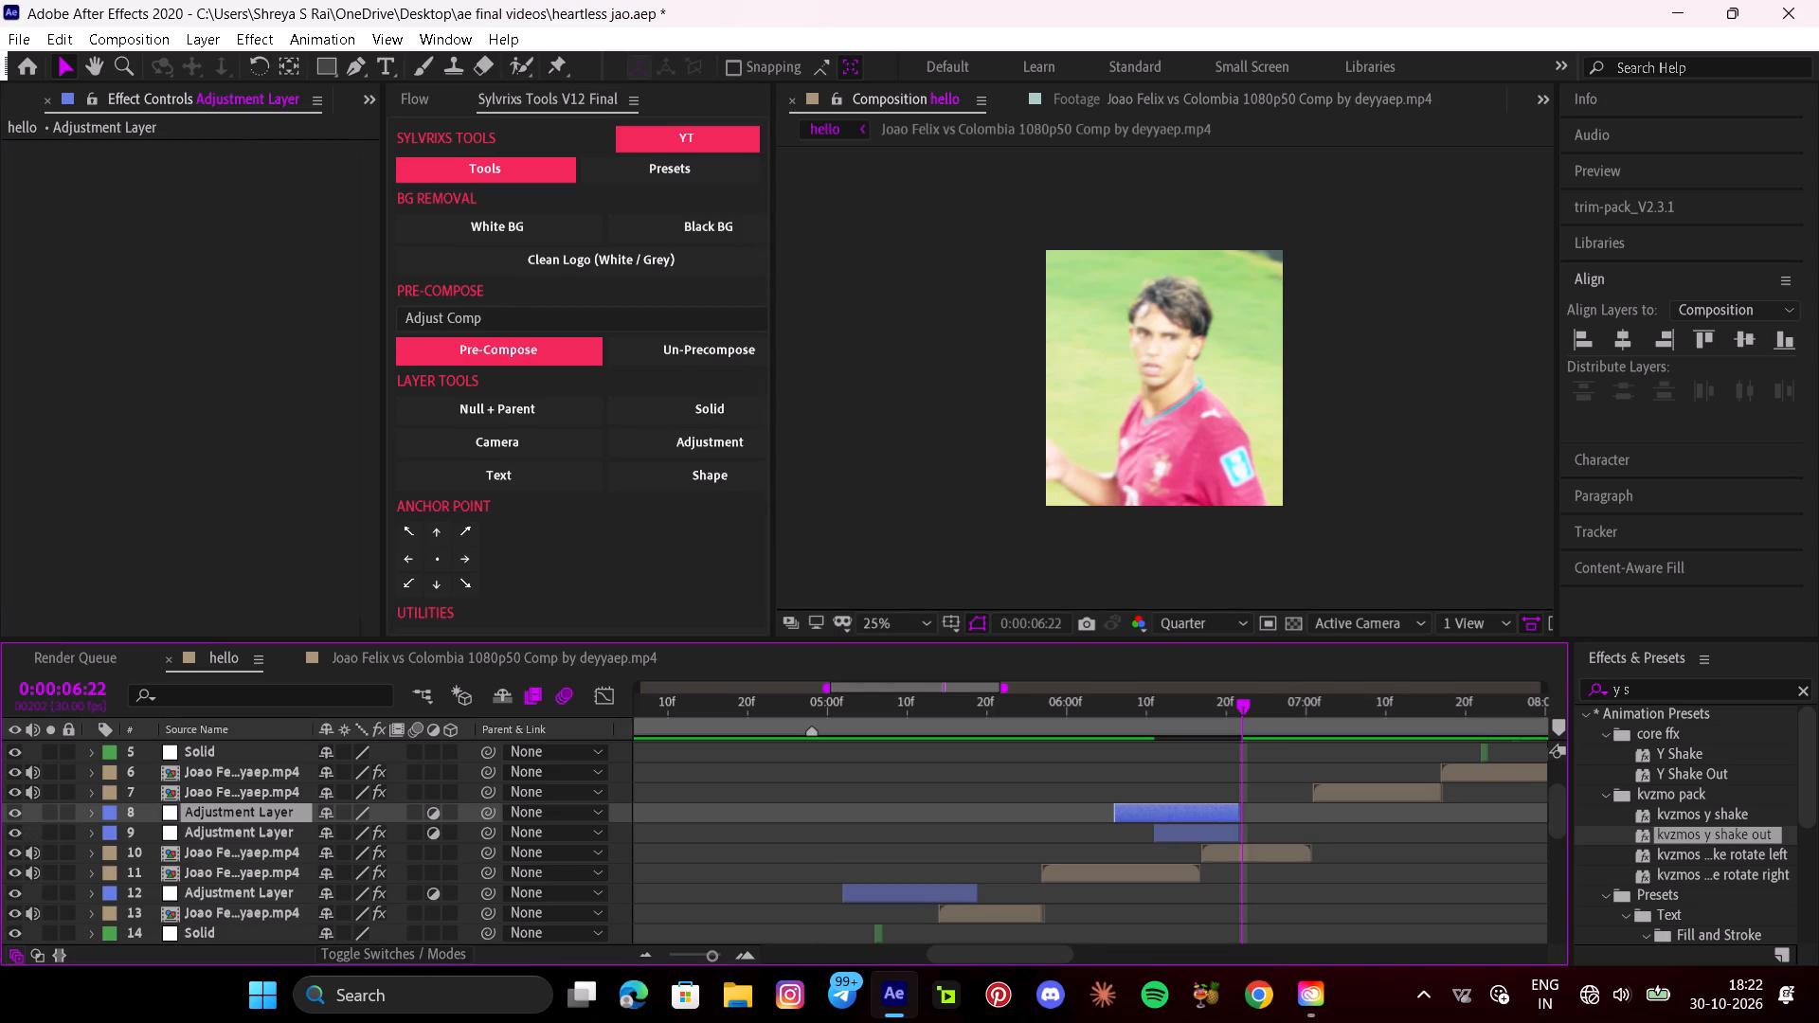
click(699, 410)
click(1214, 836)
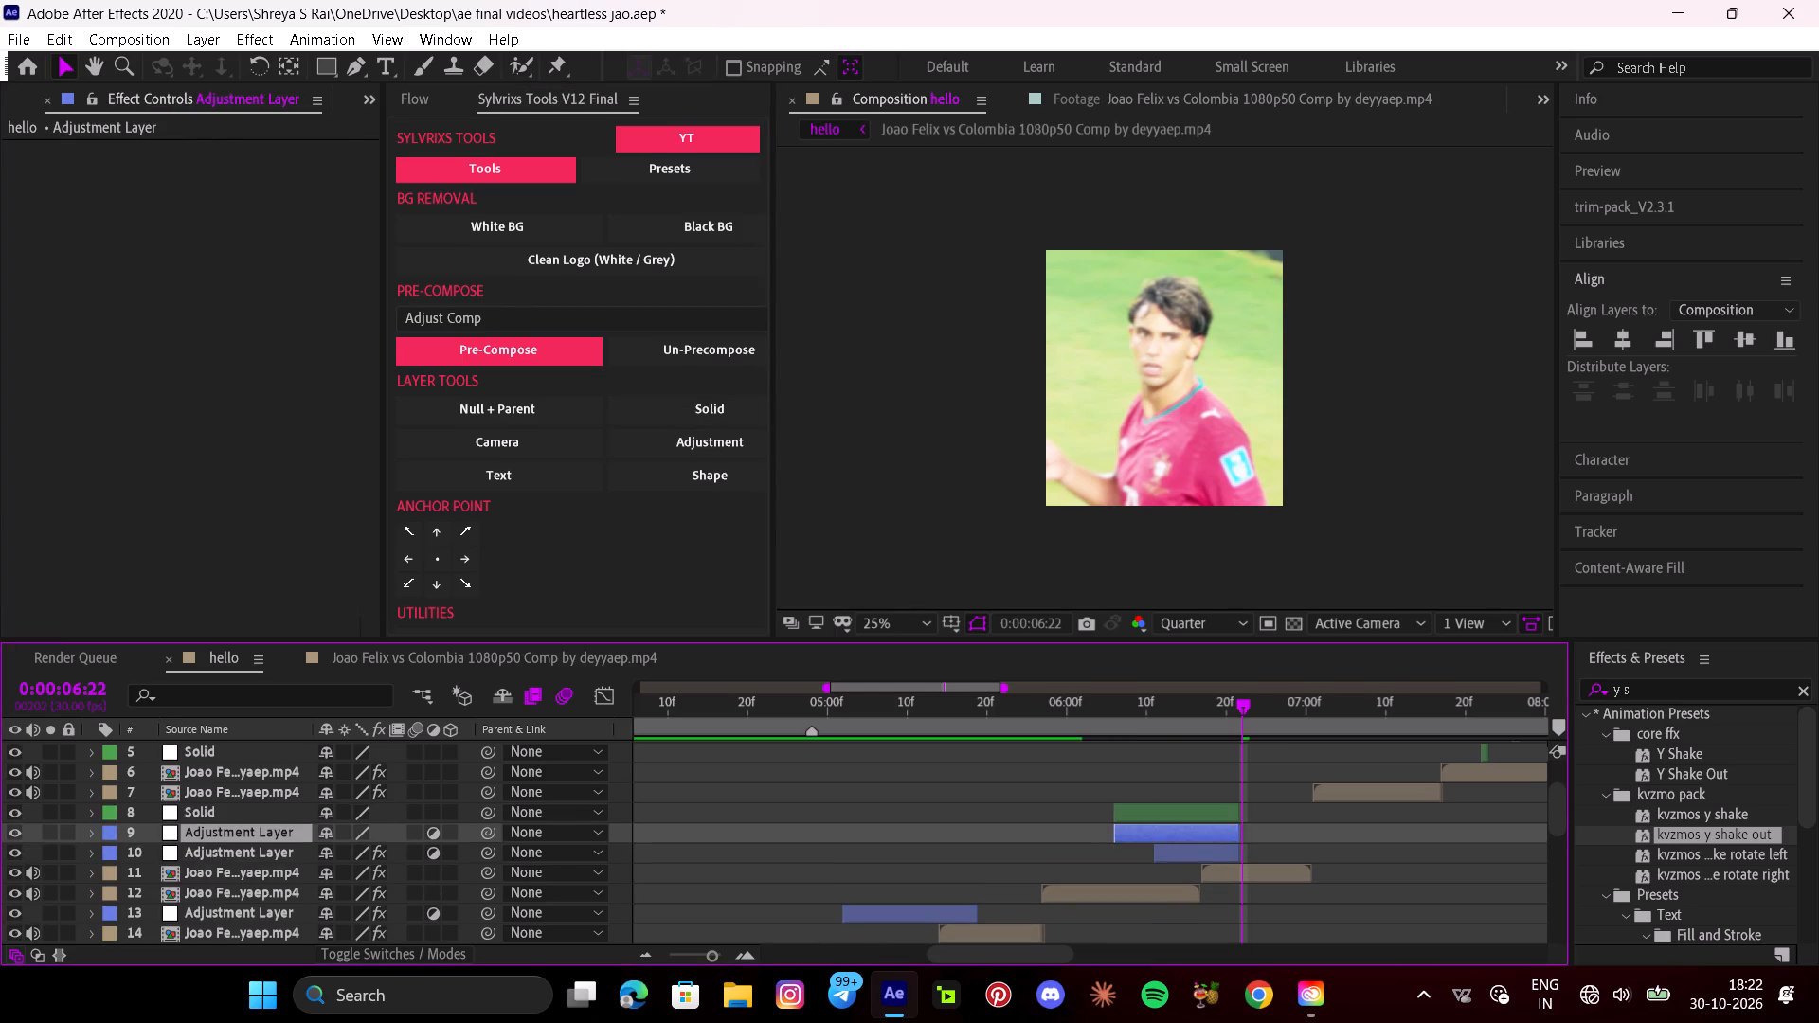
key(Delete)
click(1176, 814)
key(i)
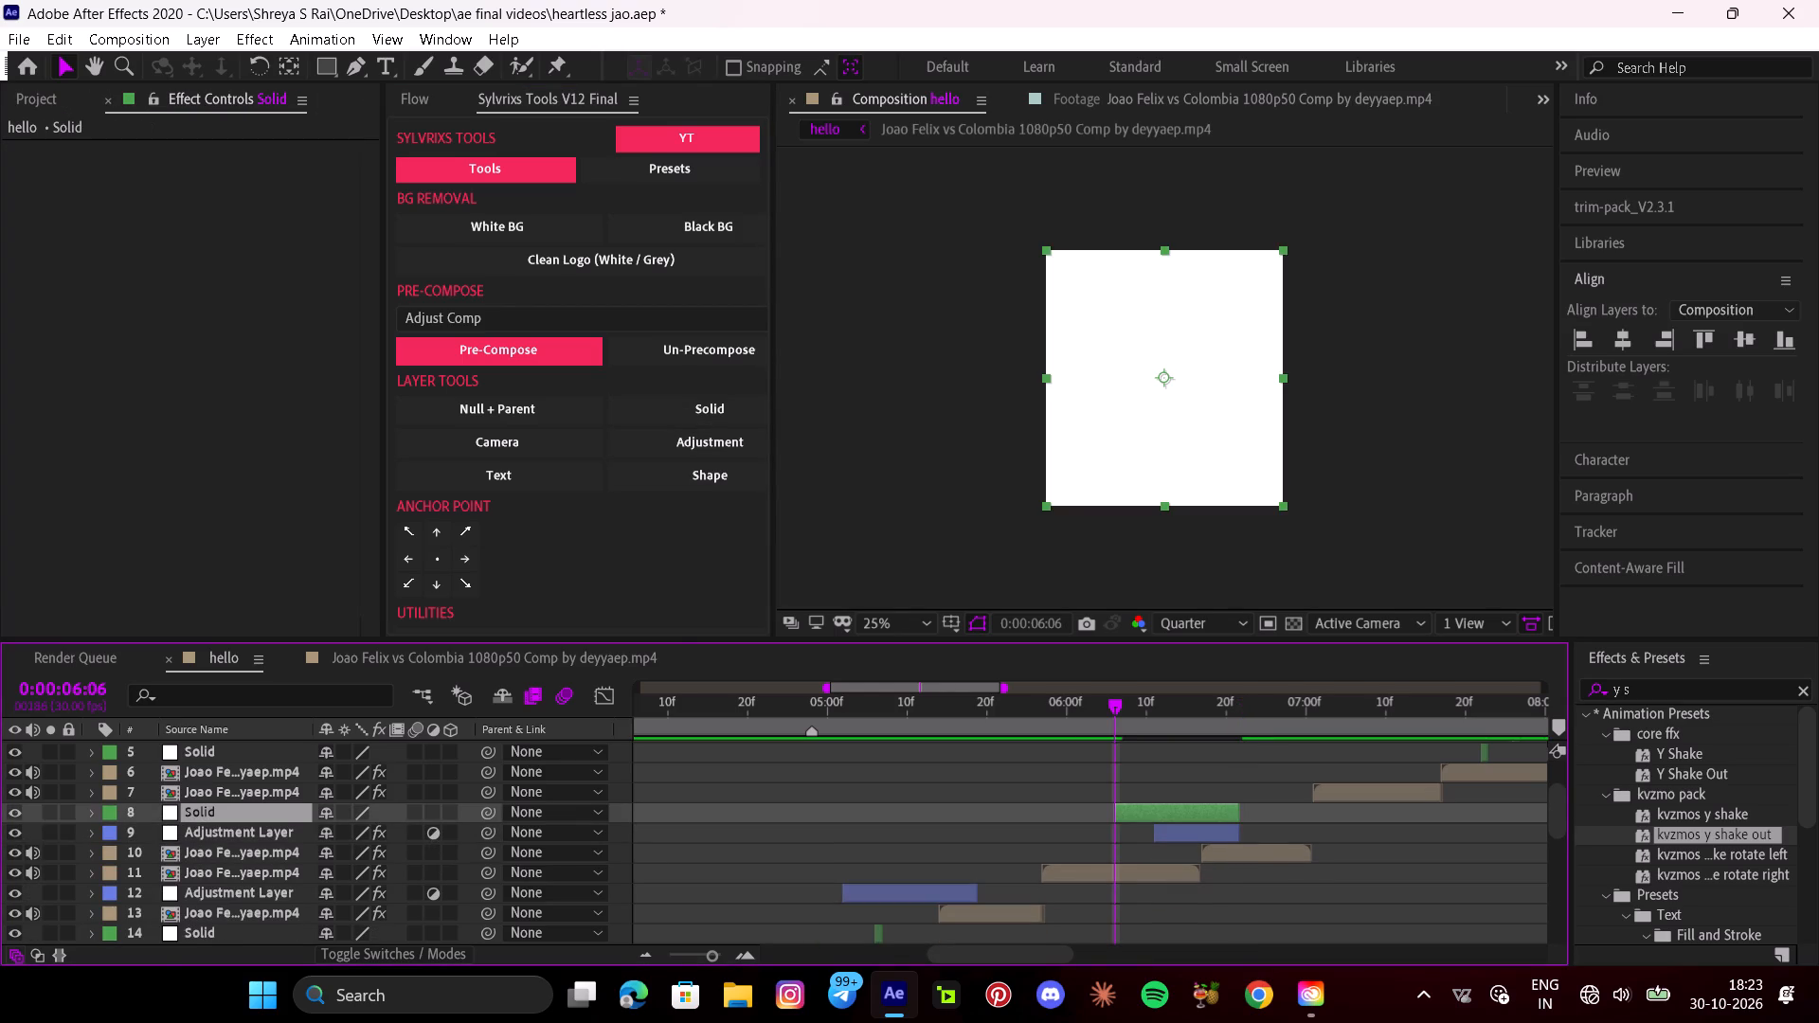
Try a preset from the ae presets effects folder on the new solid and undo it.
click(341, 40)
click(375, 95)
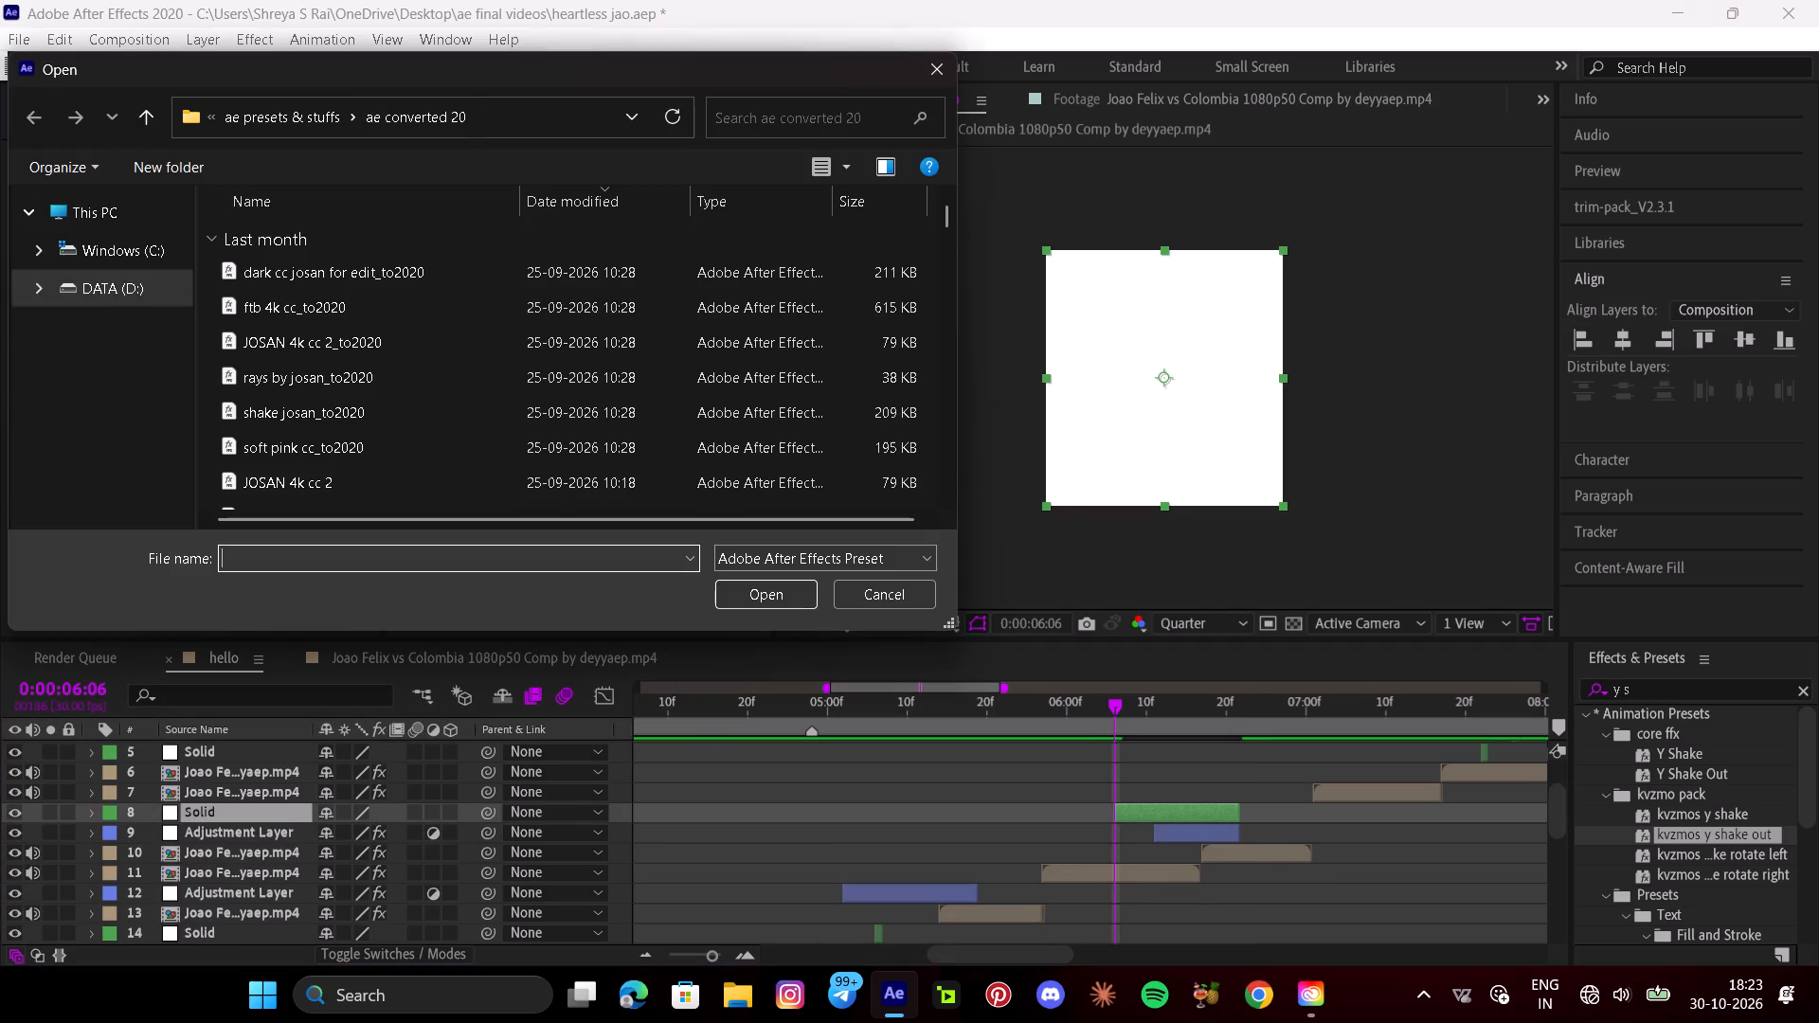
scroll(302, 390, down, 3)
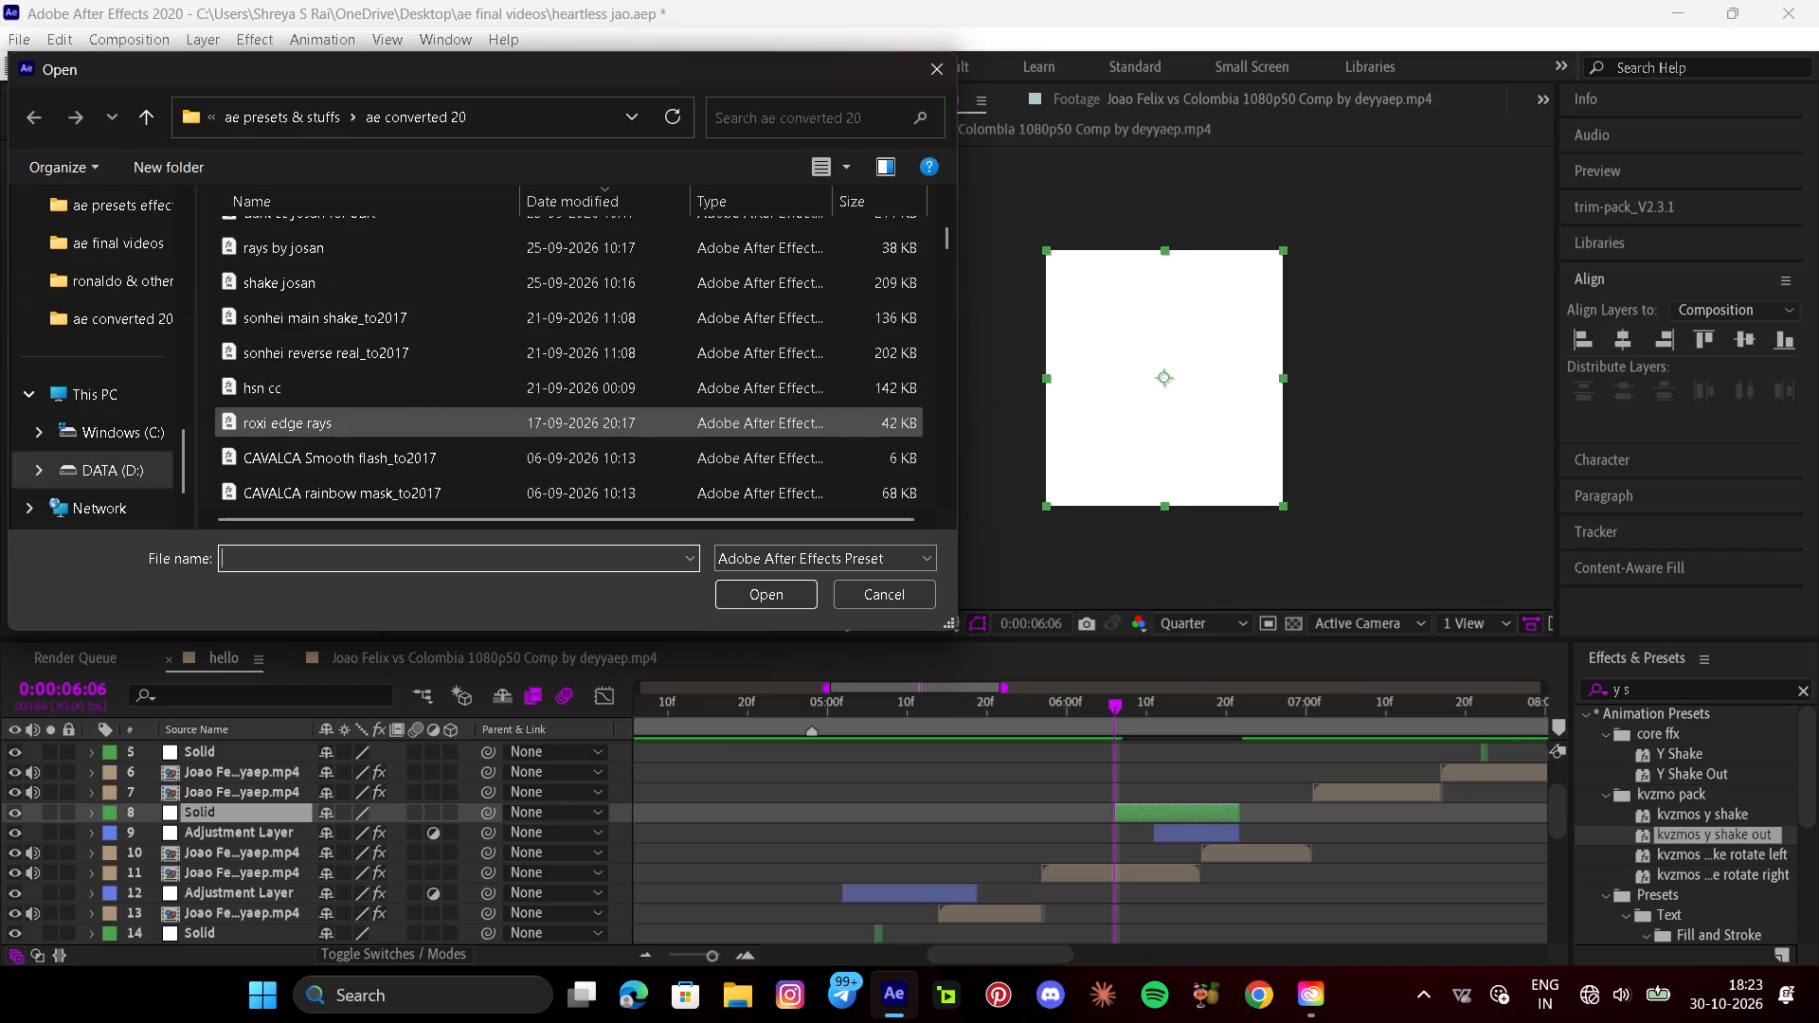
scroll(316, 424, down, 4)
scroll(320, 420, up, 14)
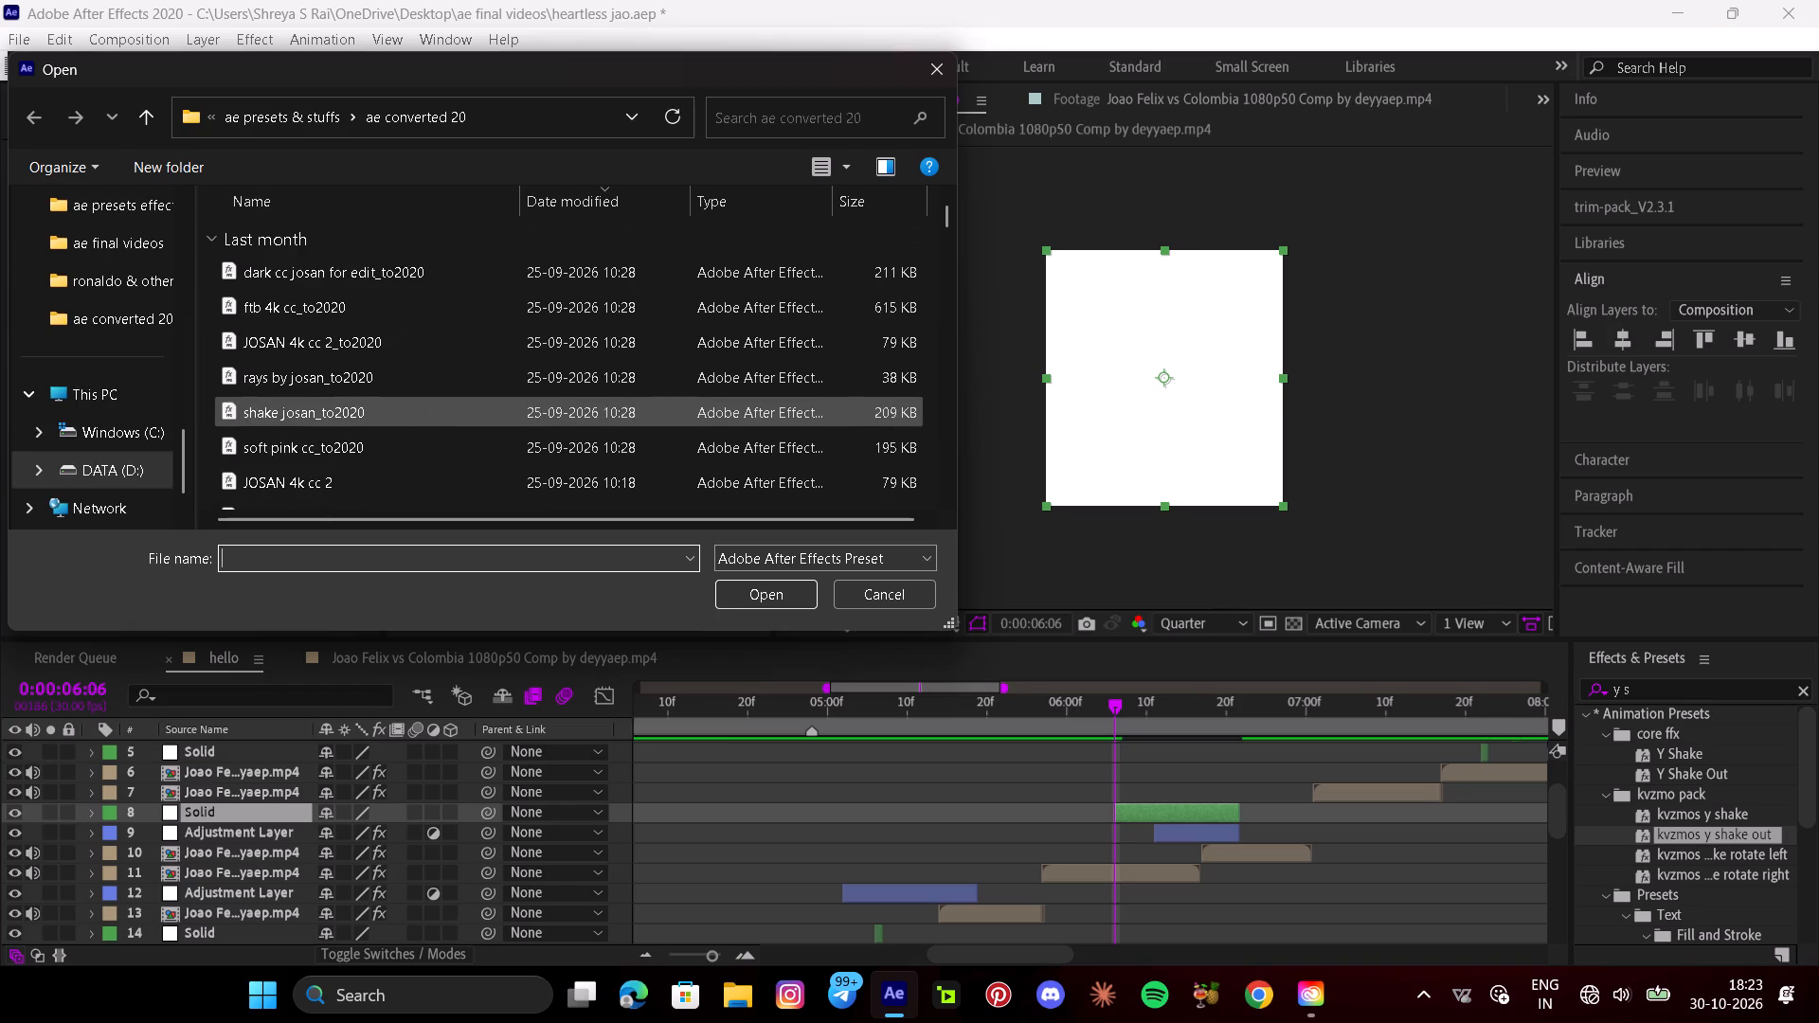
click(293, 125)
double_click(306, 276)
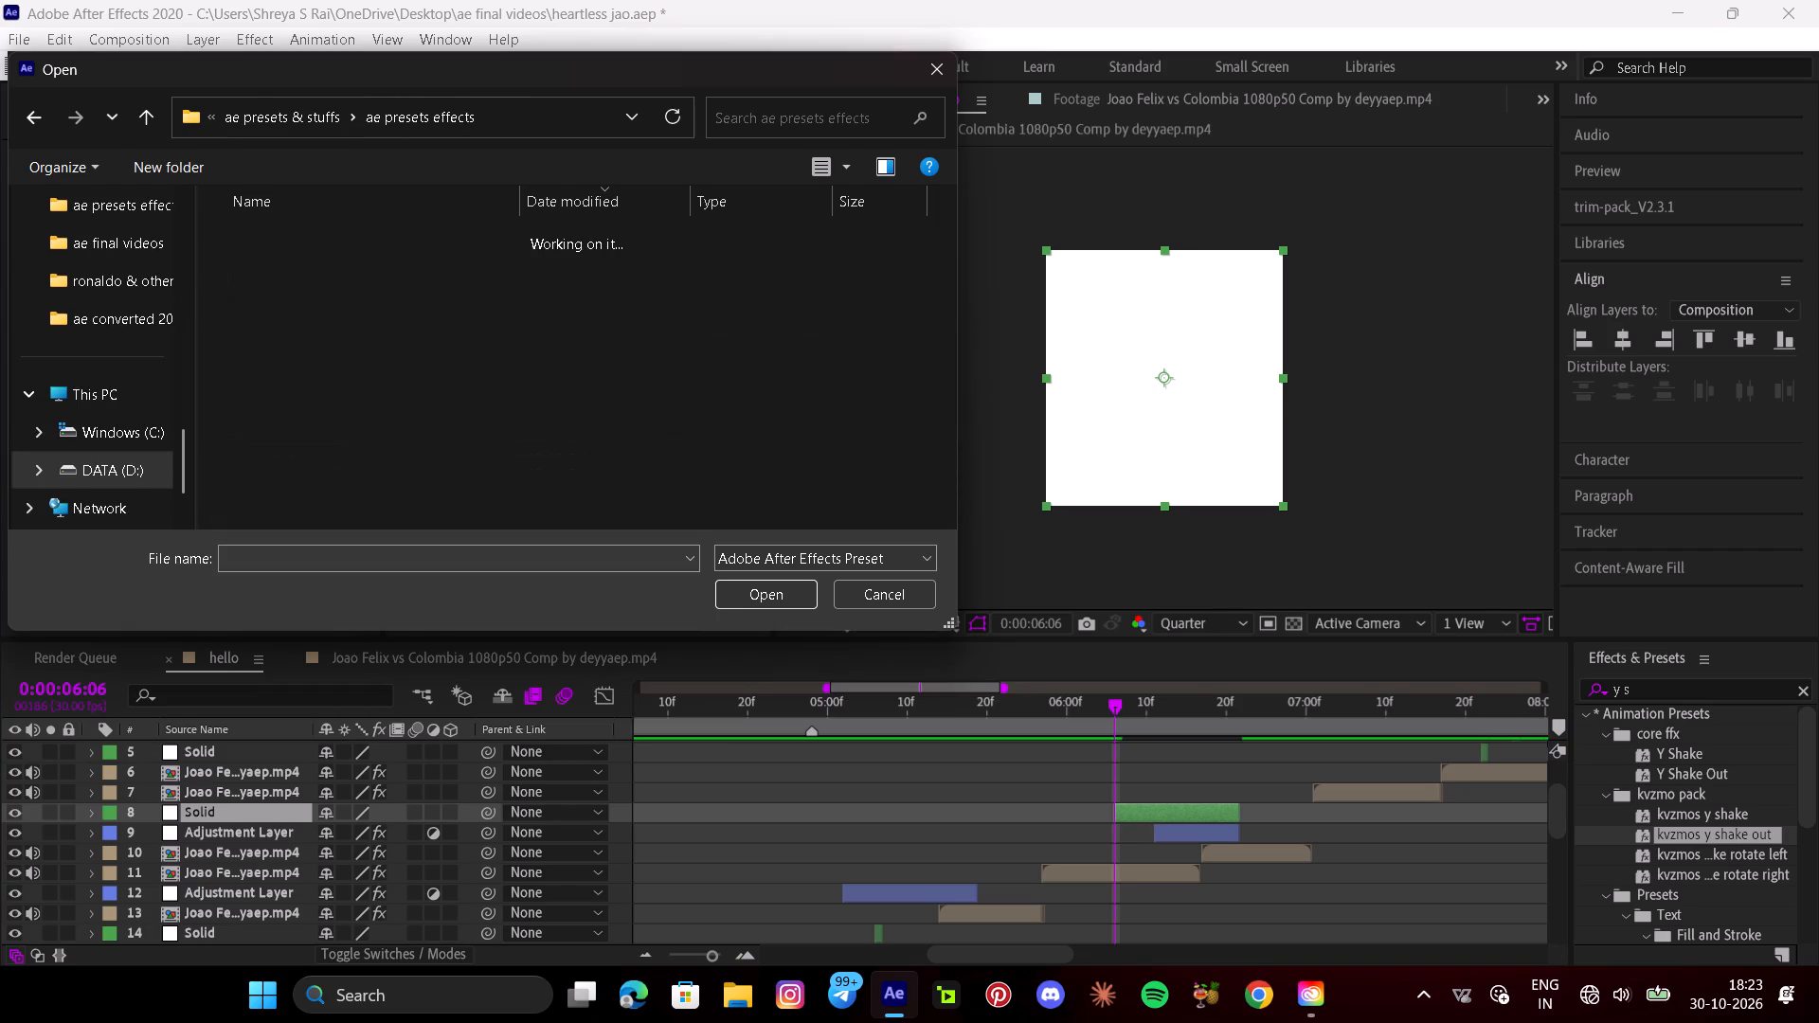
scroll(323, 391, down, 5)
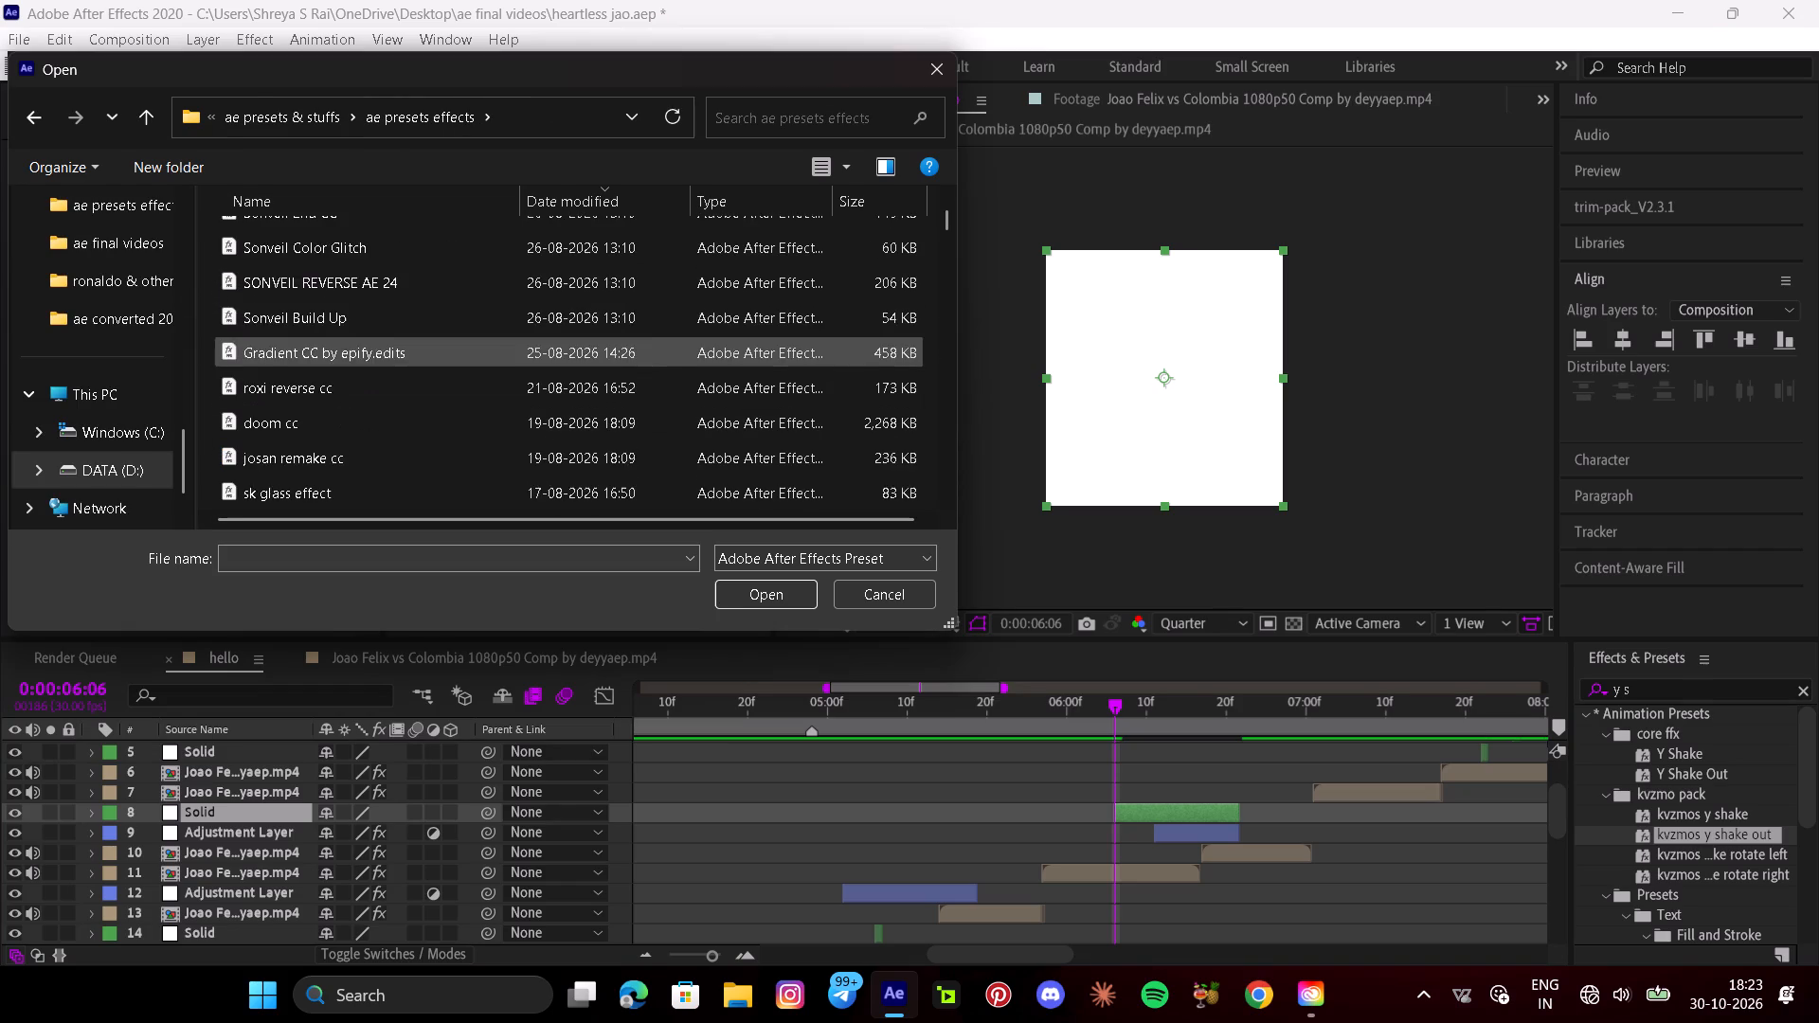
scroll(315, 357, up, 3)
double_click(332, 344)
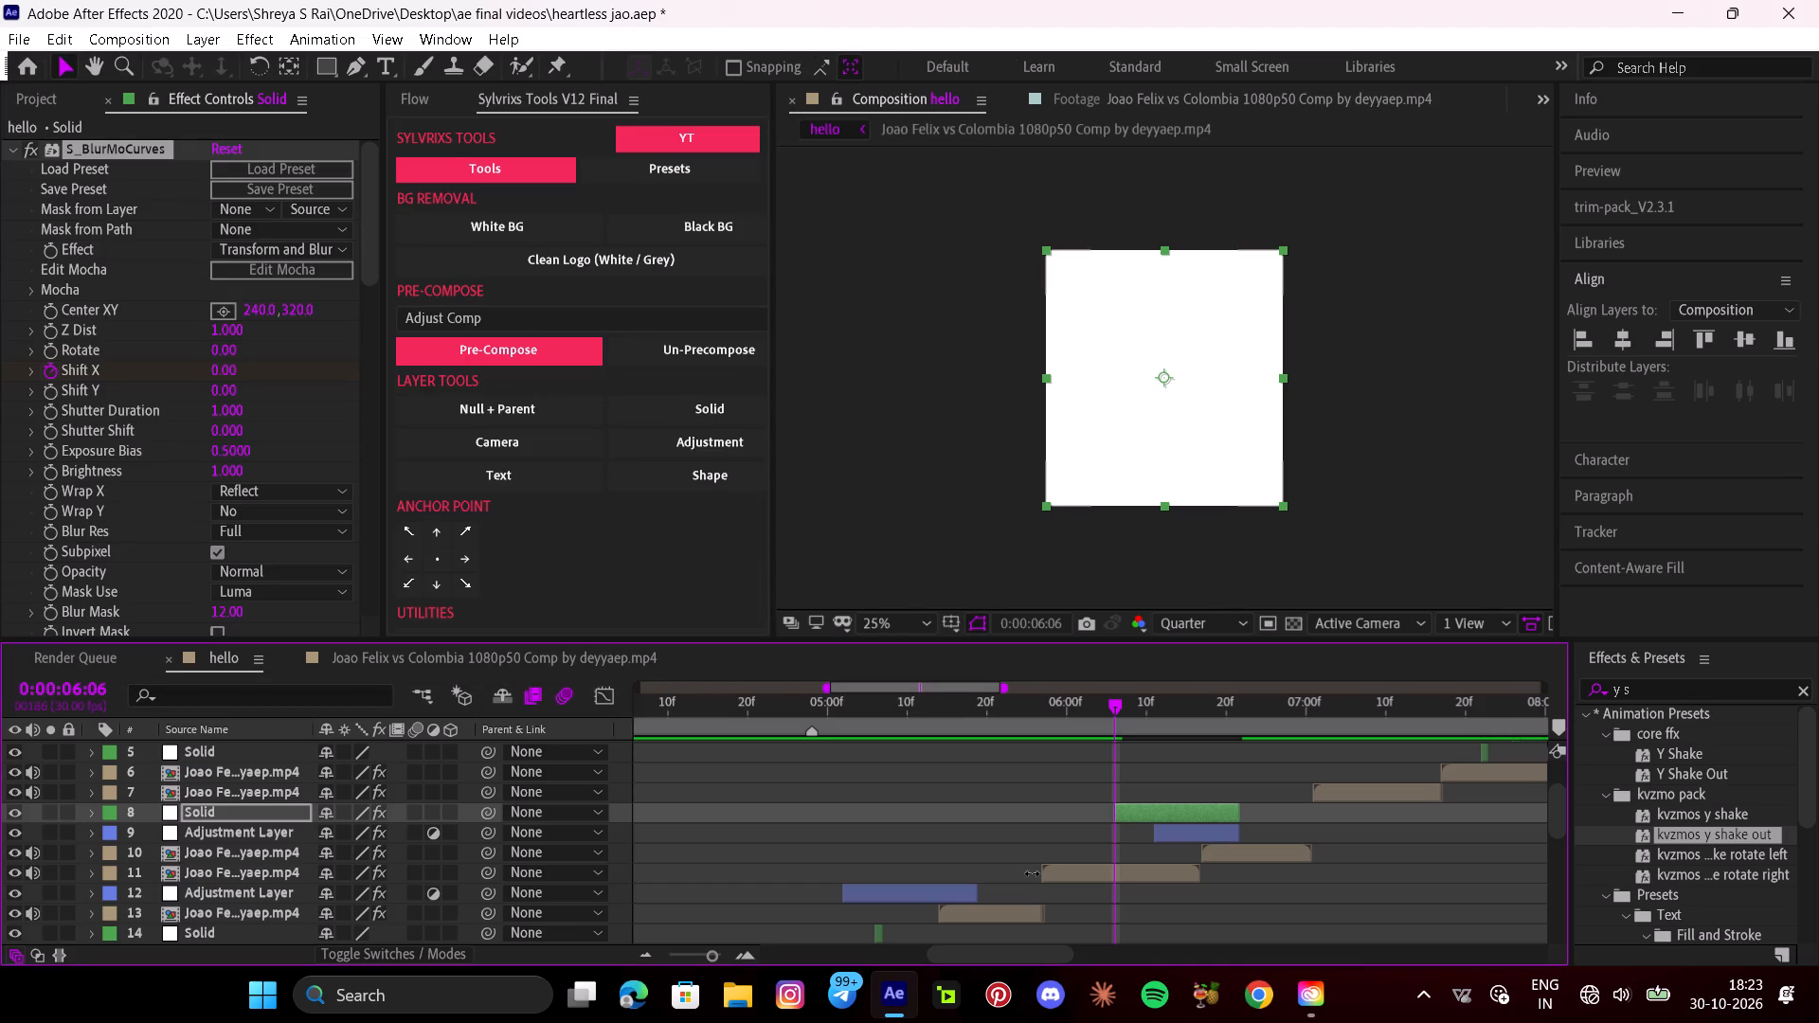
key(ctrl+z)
Apply the my cc jaws preset from the roxi soft x hard pack folder to the solid at 0:00:06:06.
click(320, 43)
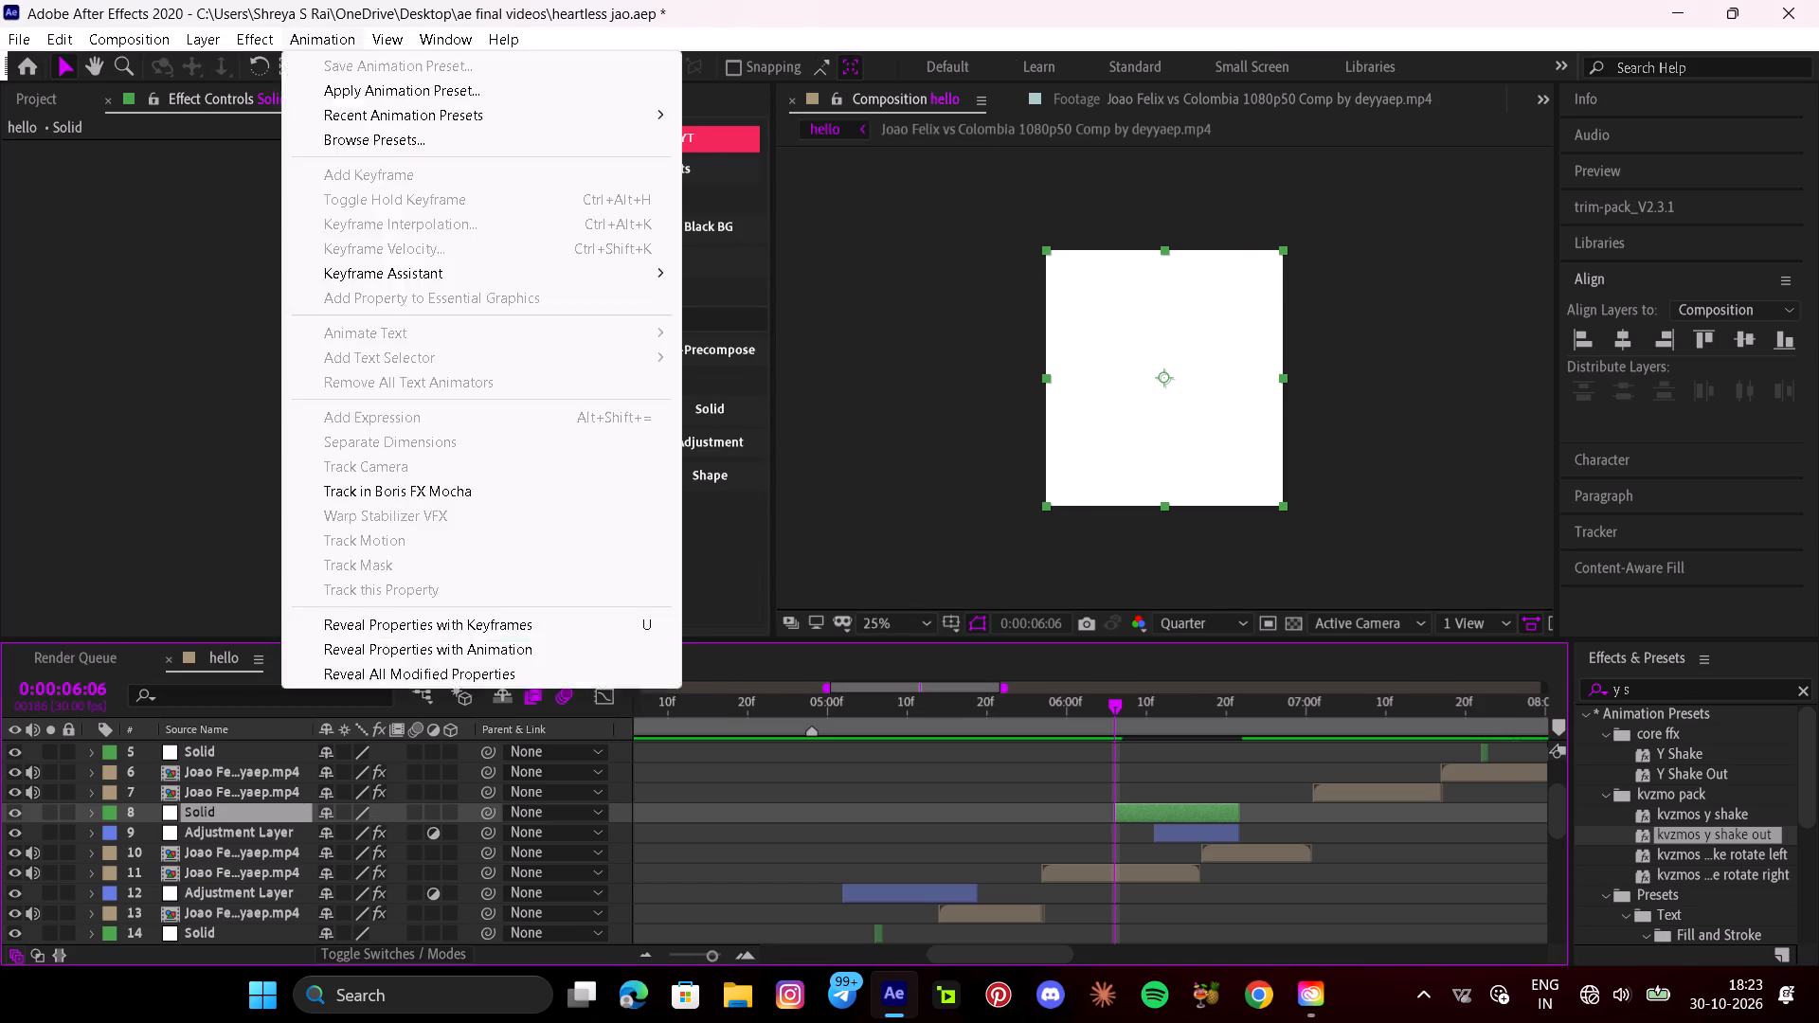
click(362, 90)
scroll(307, 338, down, 8)
scroll(315, 335, up, 4)
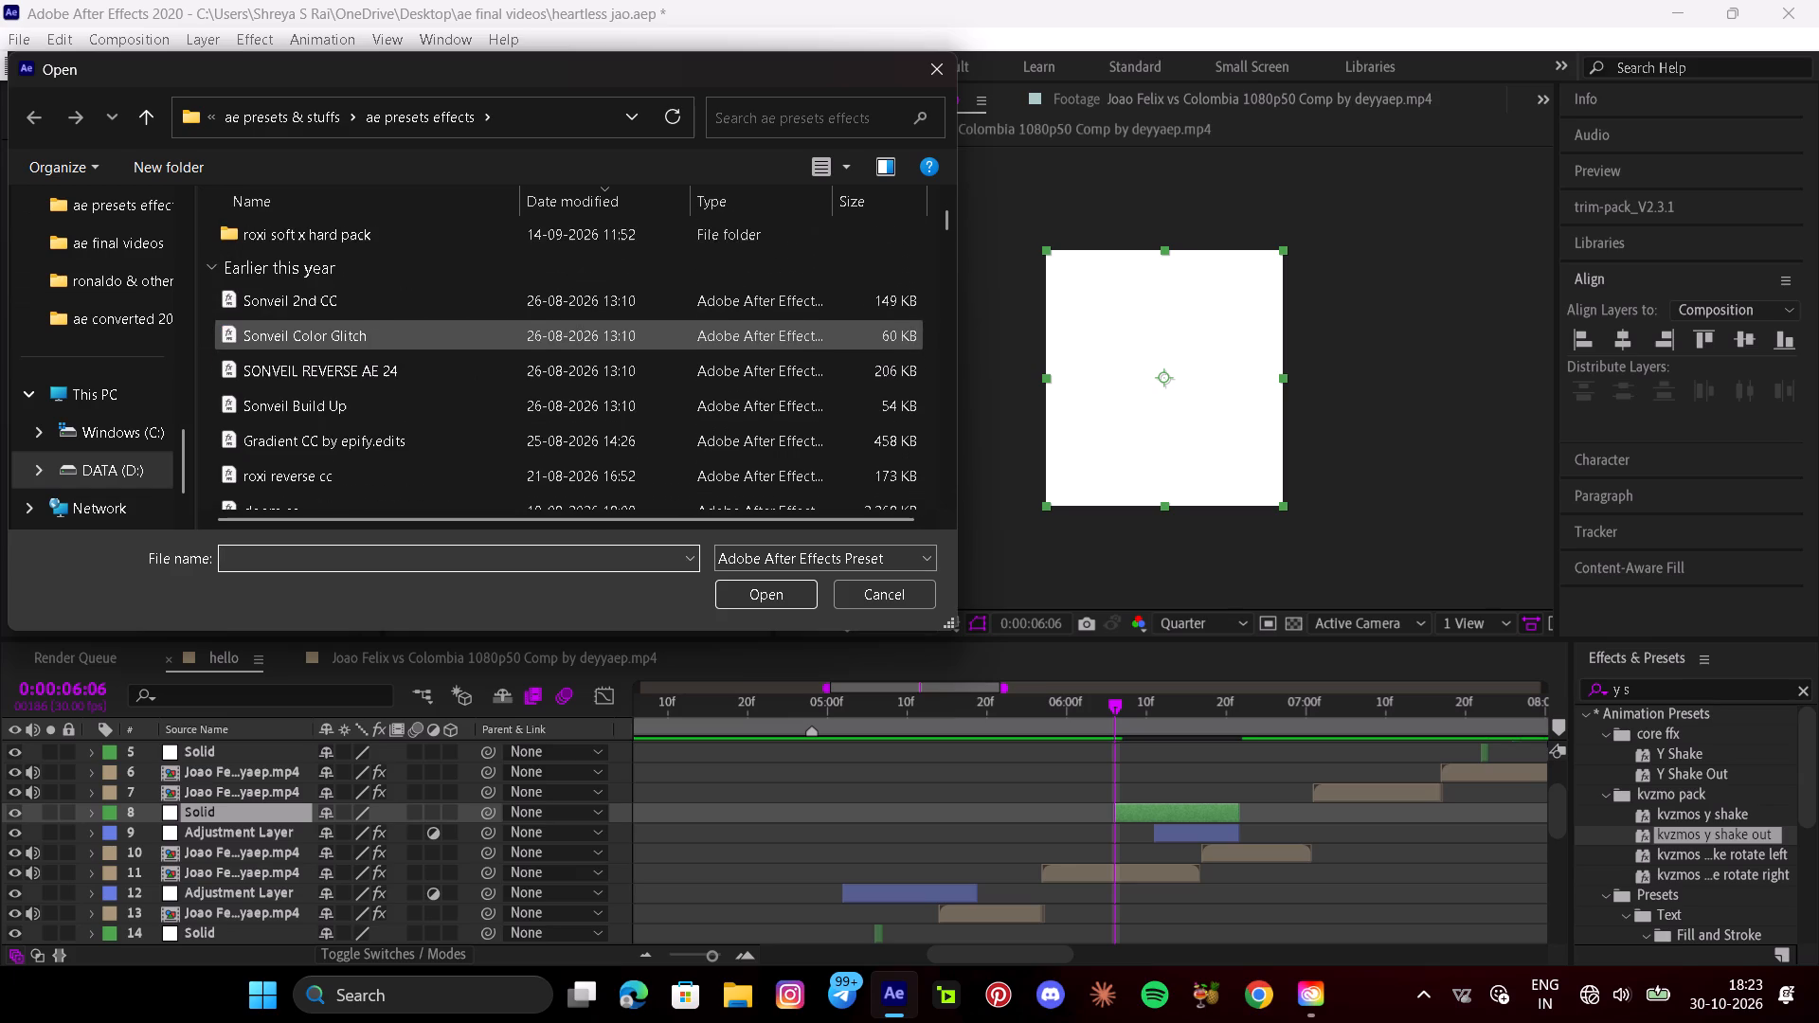
double_click(312, 229)
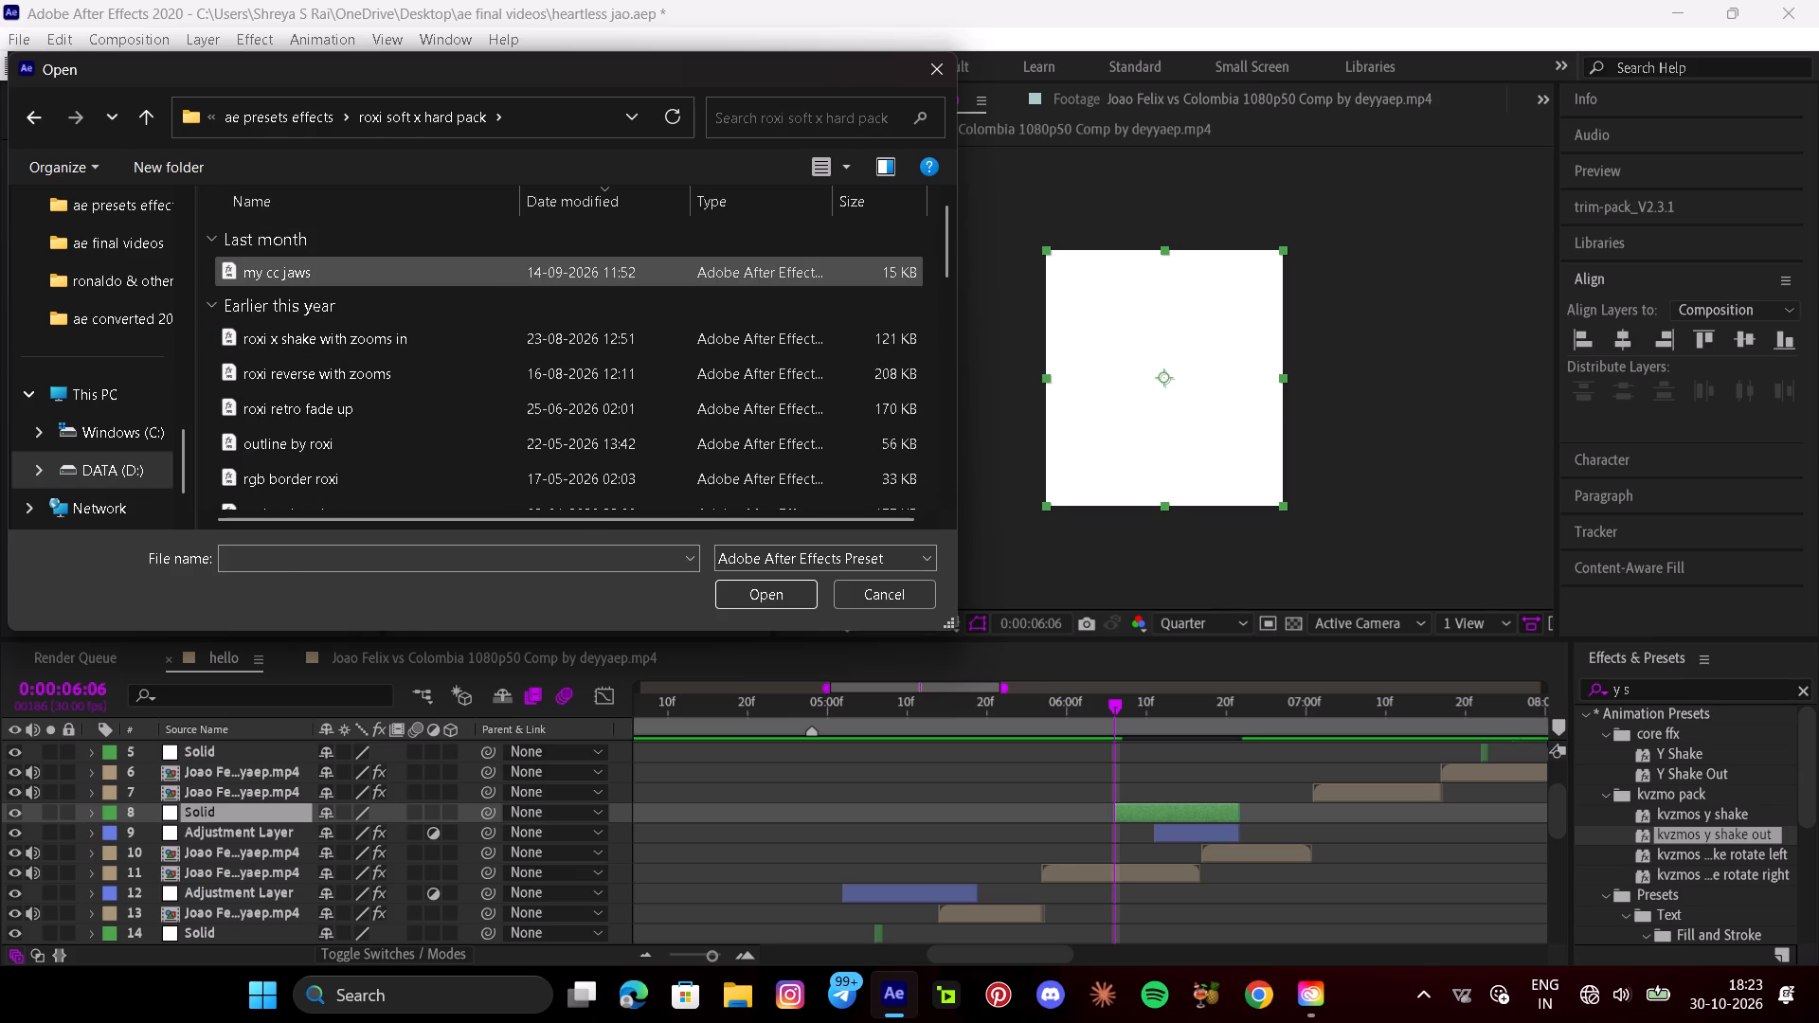
click(297, 279)
click(773, 592)
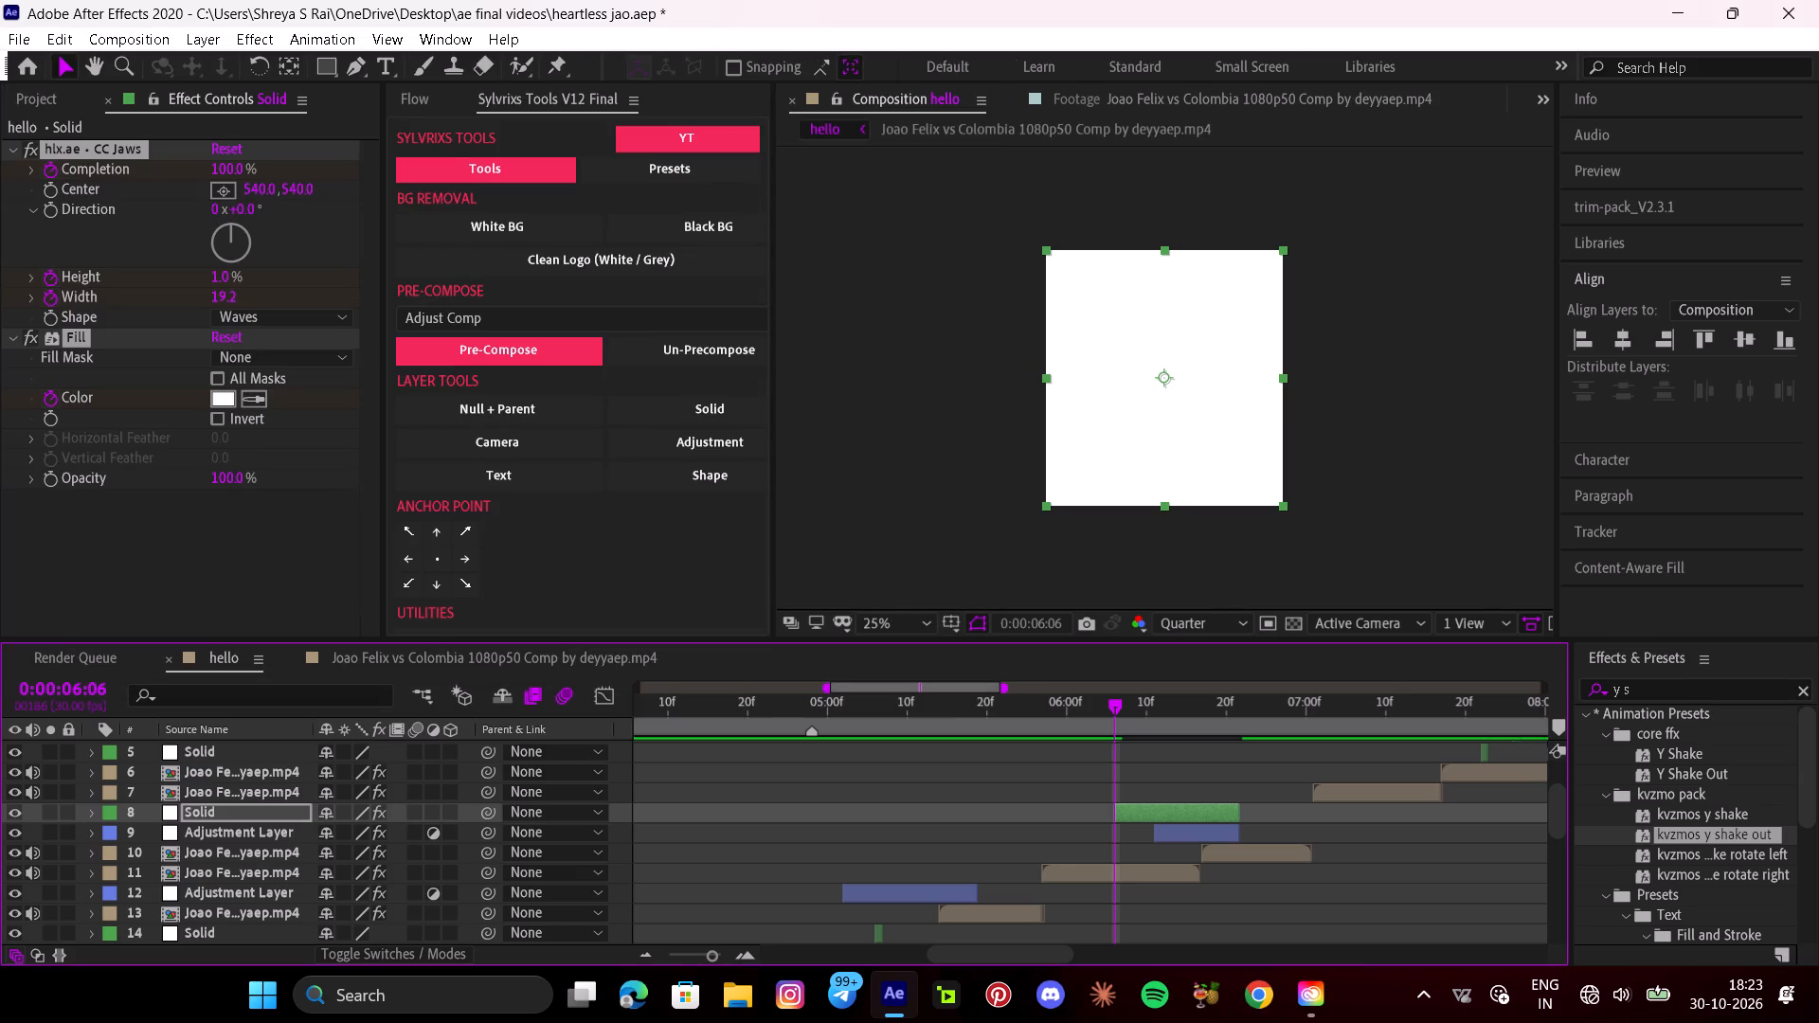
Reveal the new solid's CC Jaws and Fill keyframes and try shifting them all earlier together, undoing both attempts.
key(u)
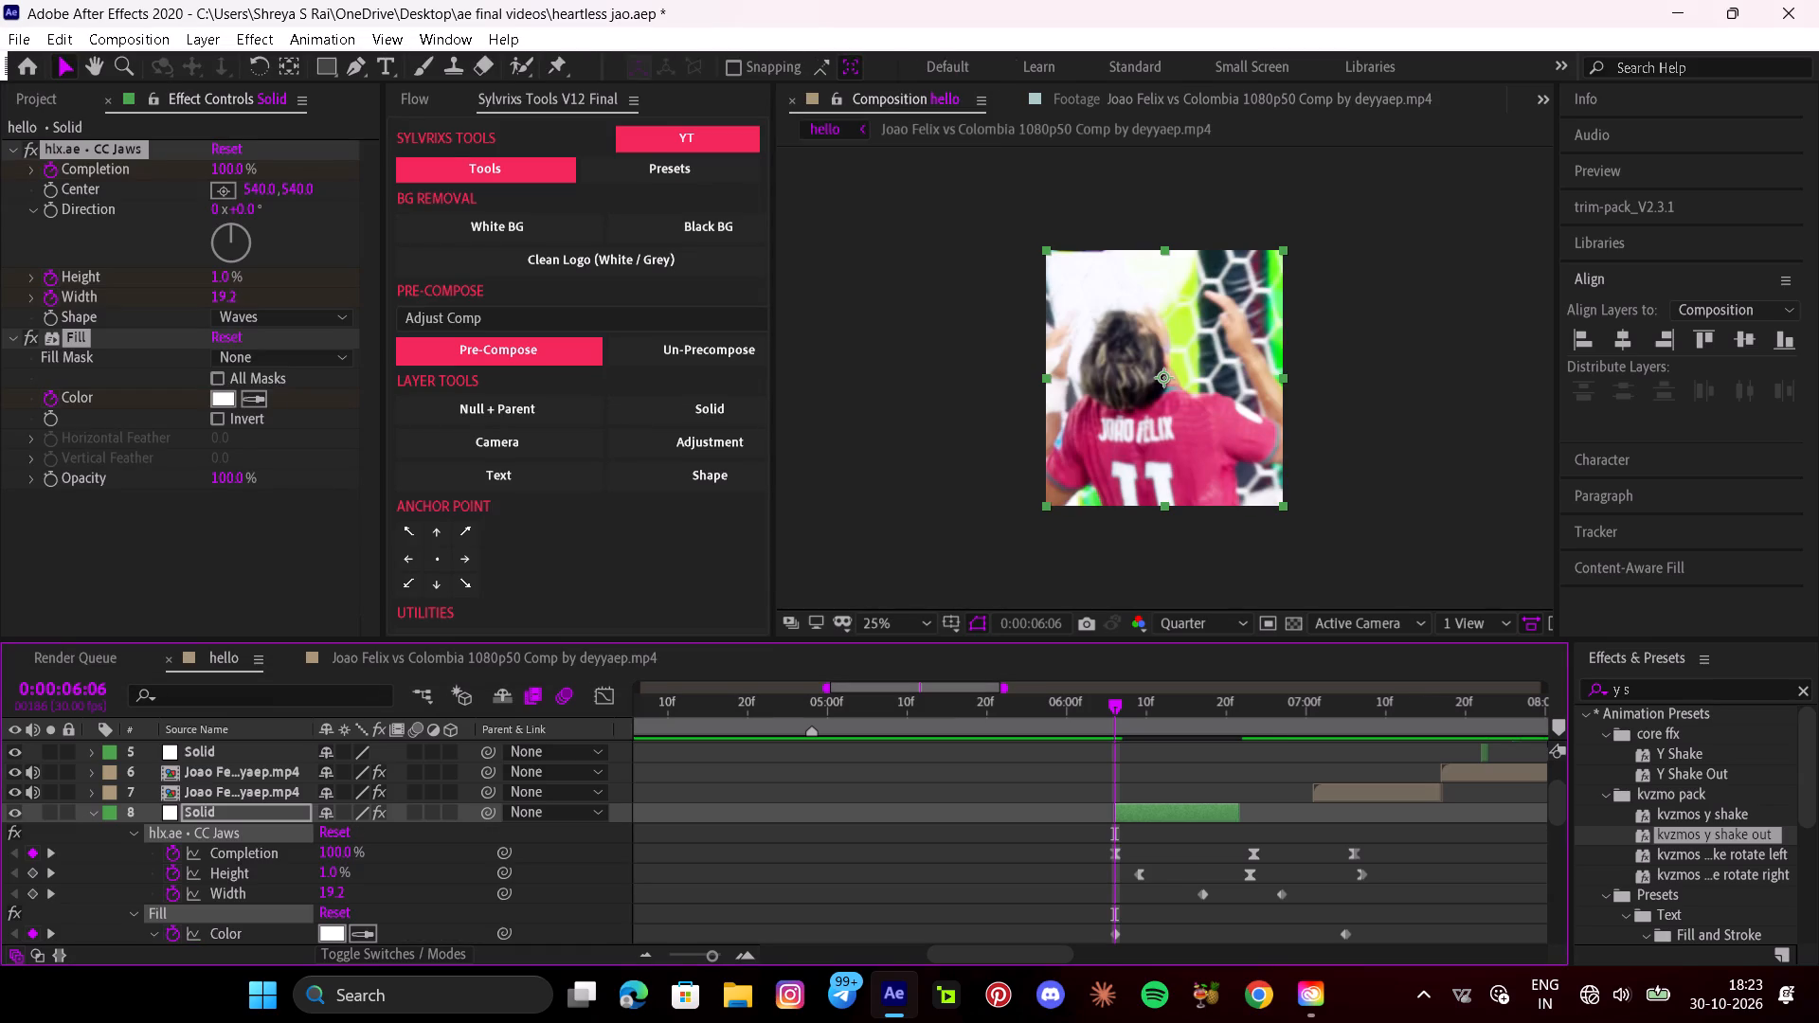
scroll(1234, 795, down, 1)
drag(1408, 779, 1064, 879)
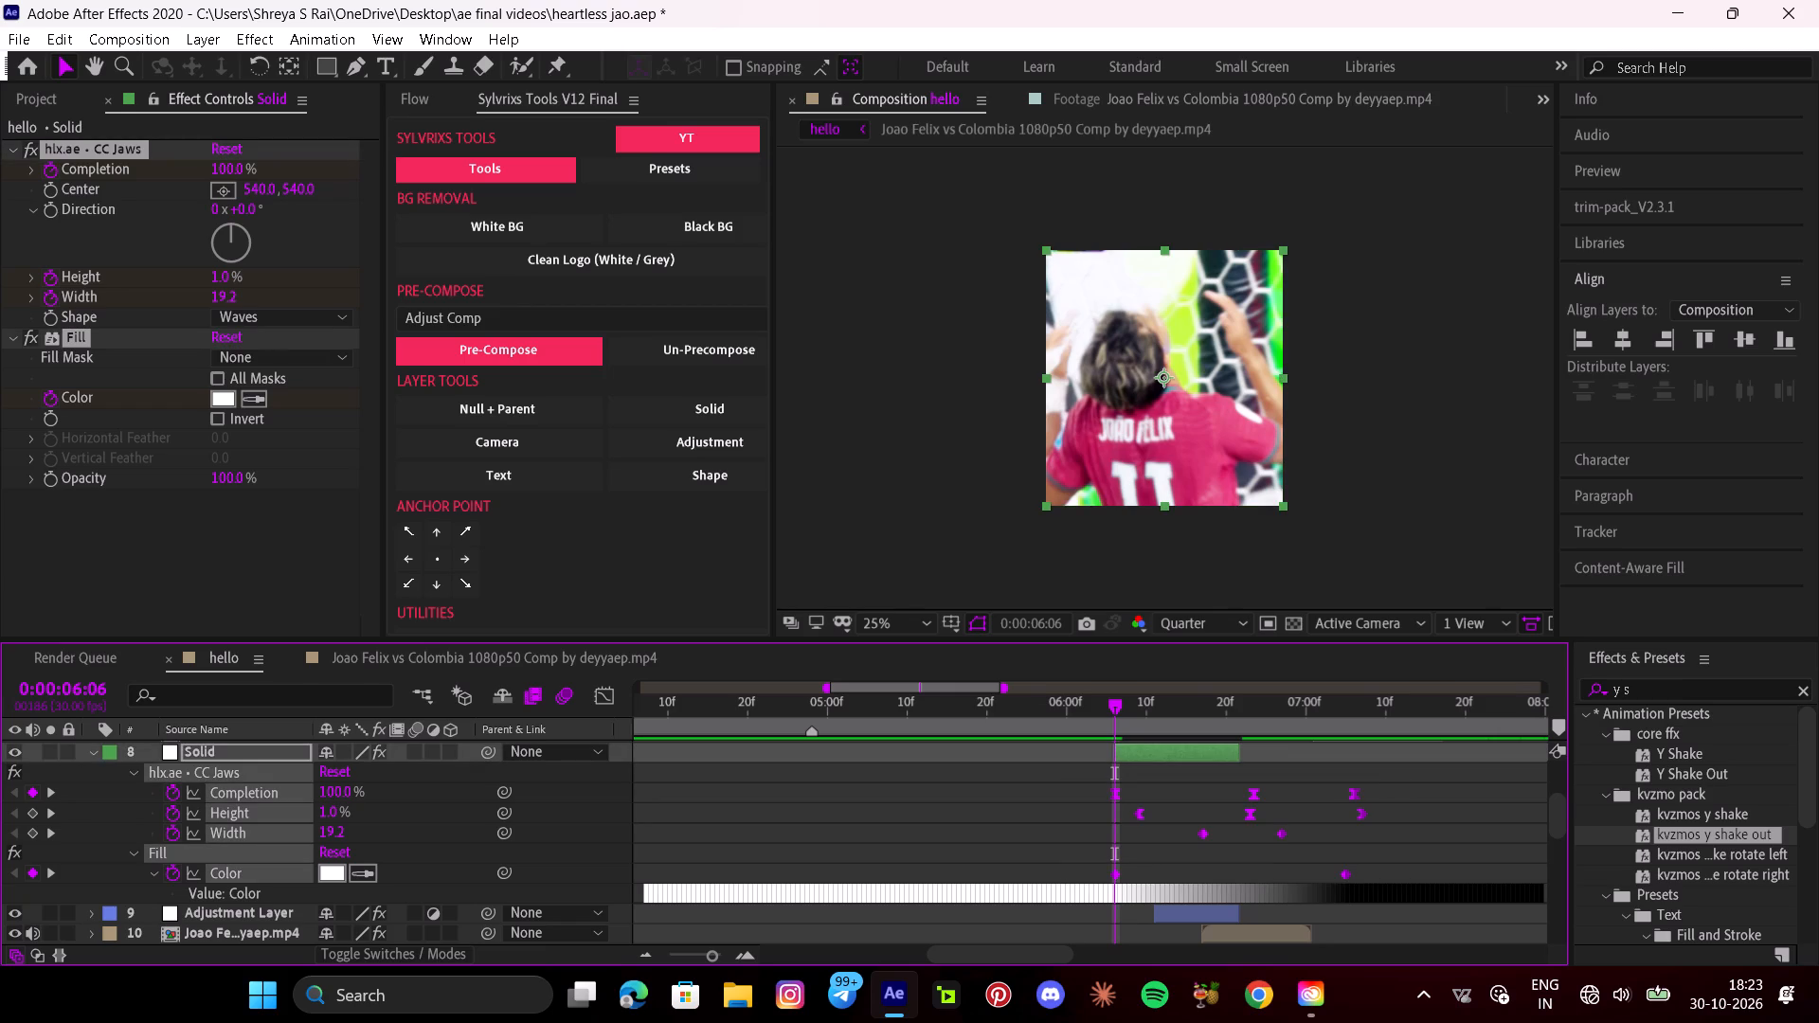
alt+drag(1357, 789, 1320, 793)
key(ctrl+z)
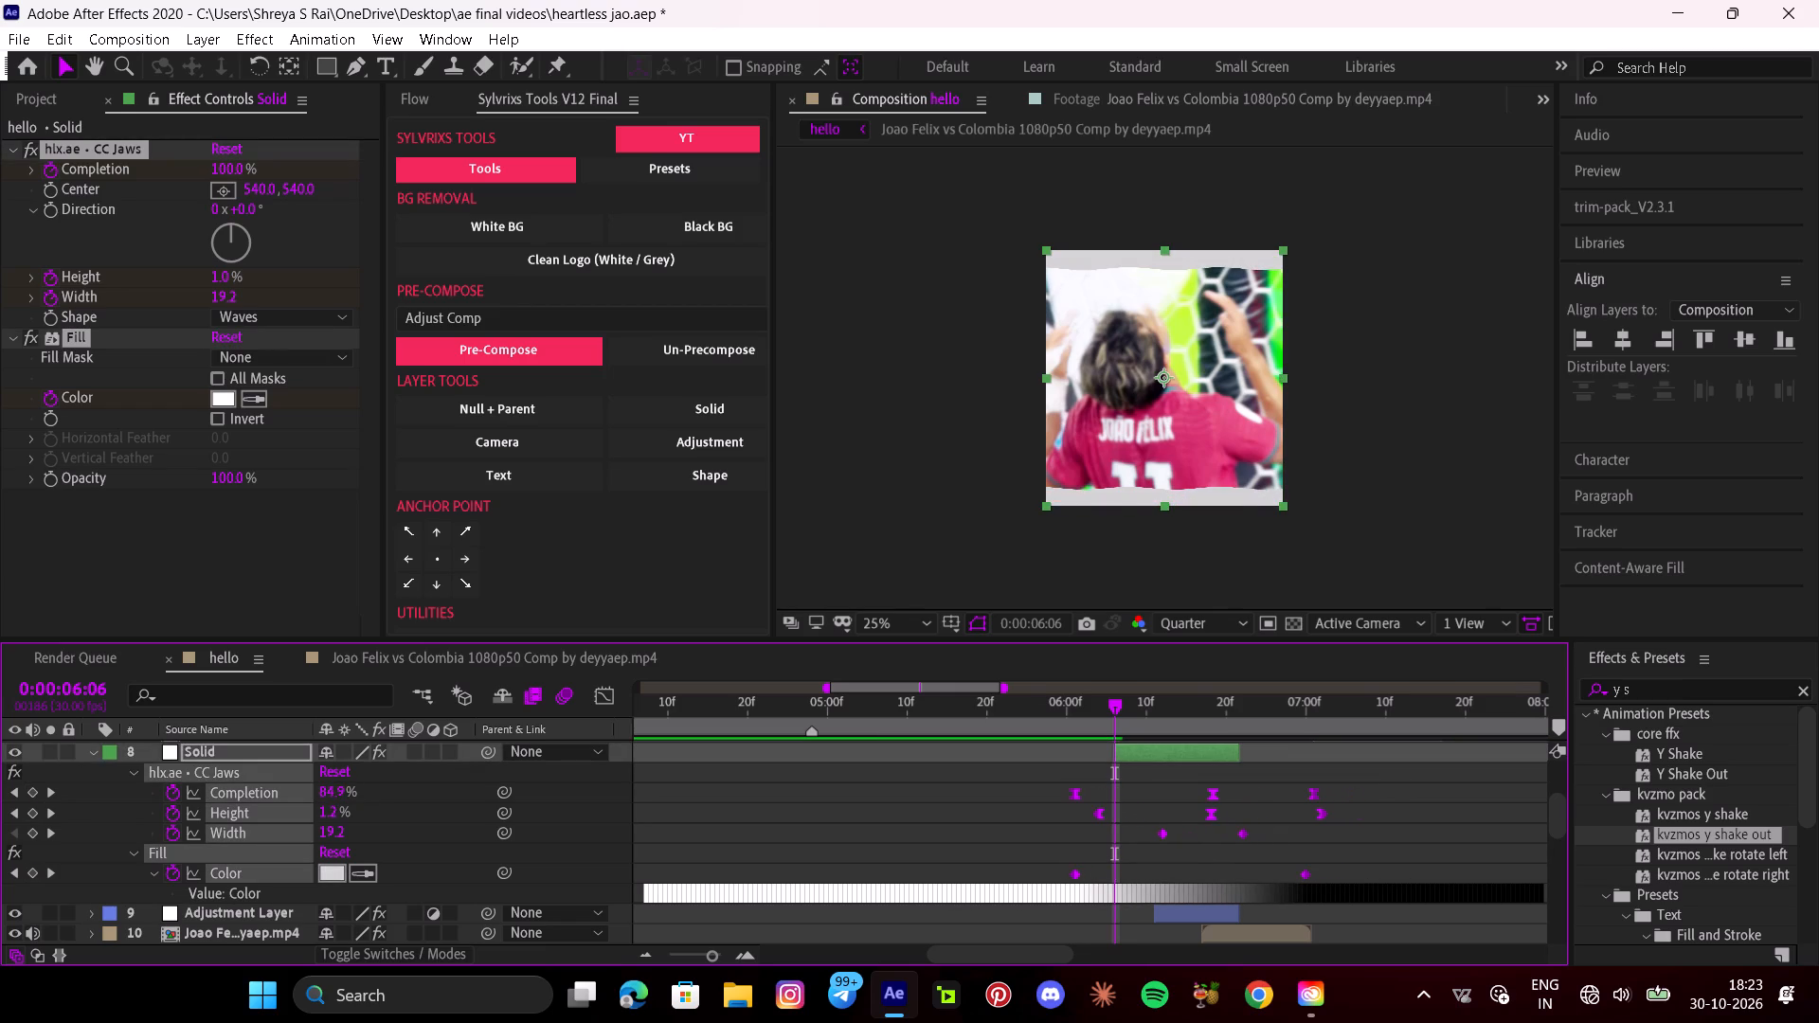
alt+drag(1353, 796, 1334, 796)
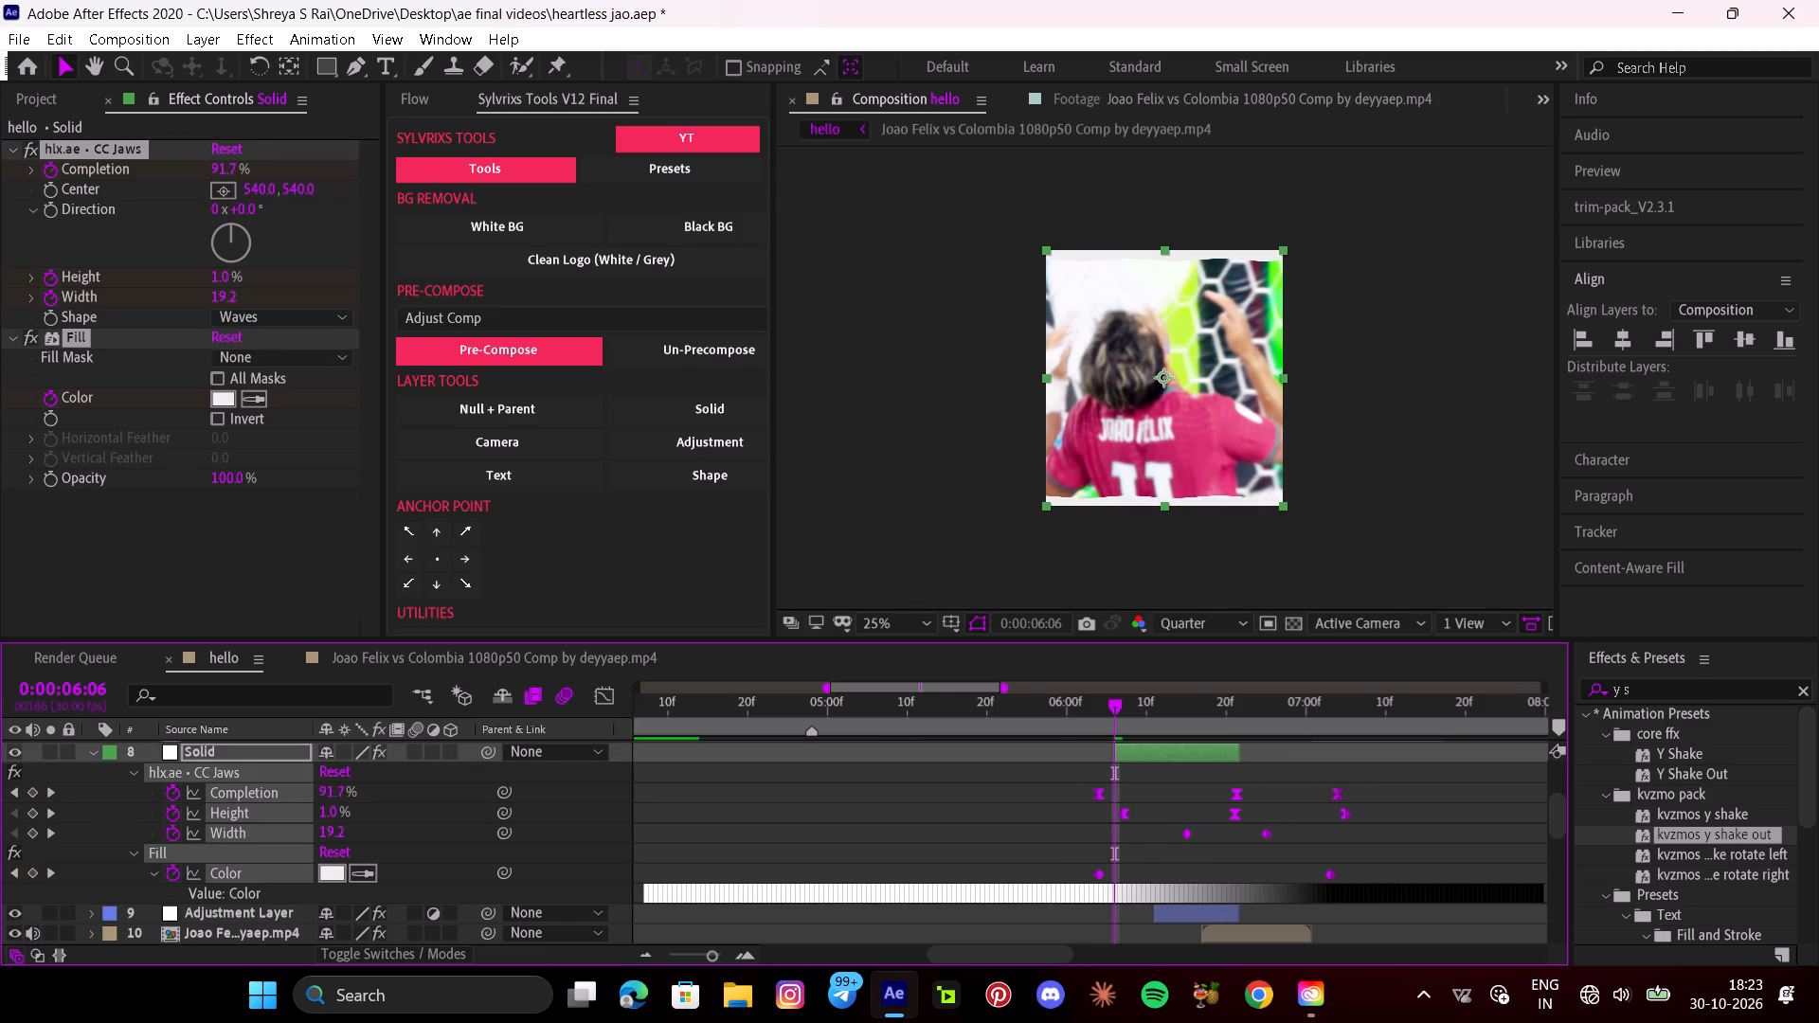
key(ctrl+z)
Compress the solid's CC Jaws and Fill colour keyframes, keeping the first at 0:00:06:06 and ending at about 0:00:07:03.
click(1367, 827)
drag(1397, 781, 1126, 845)
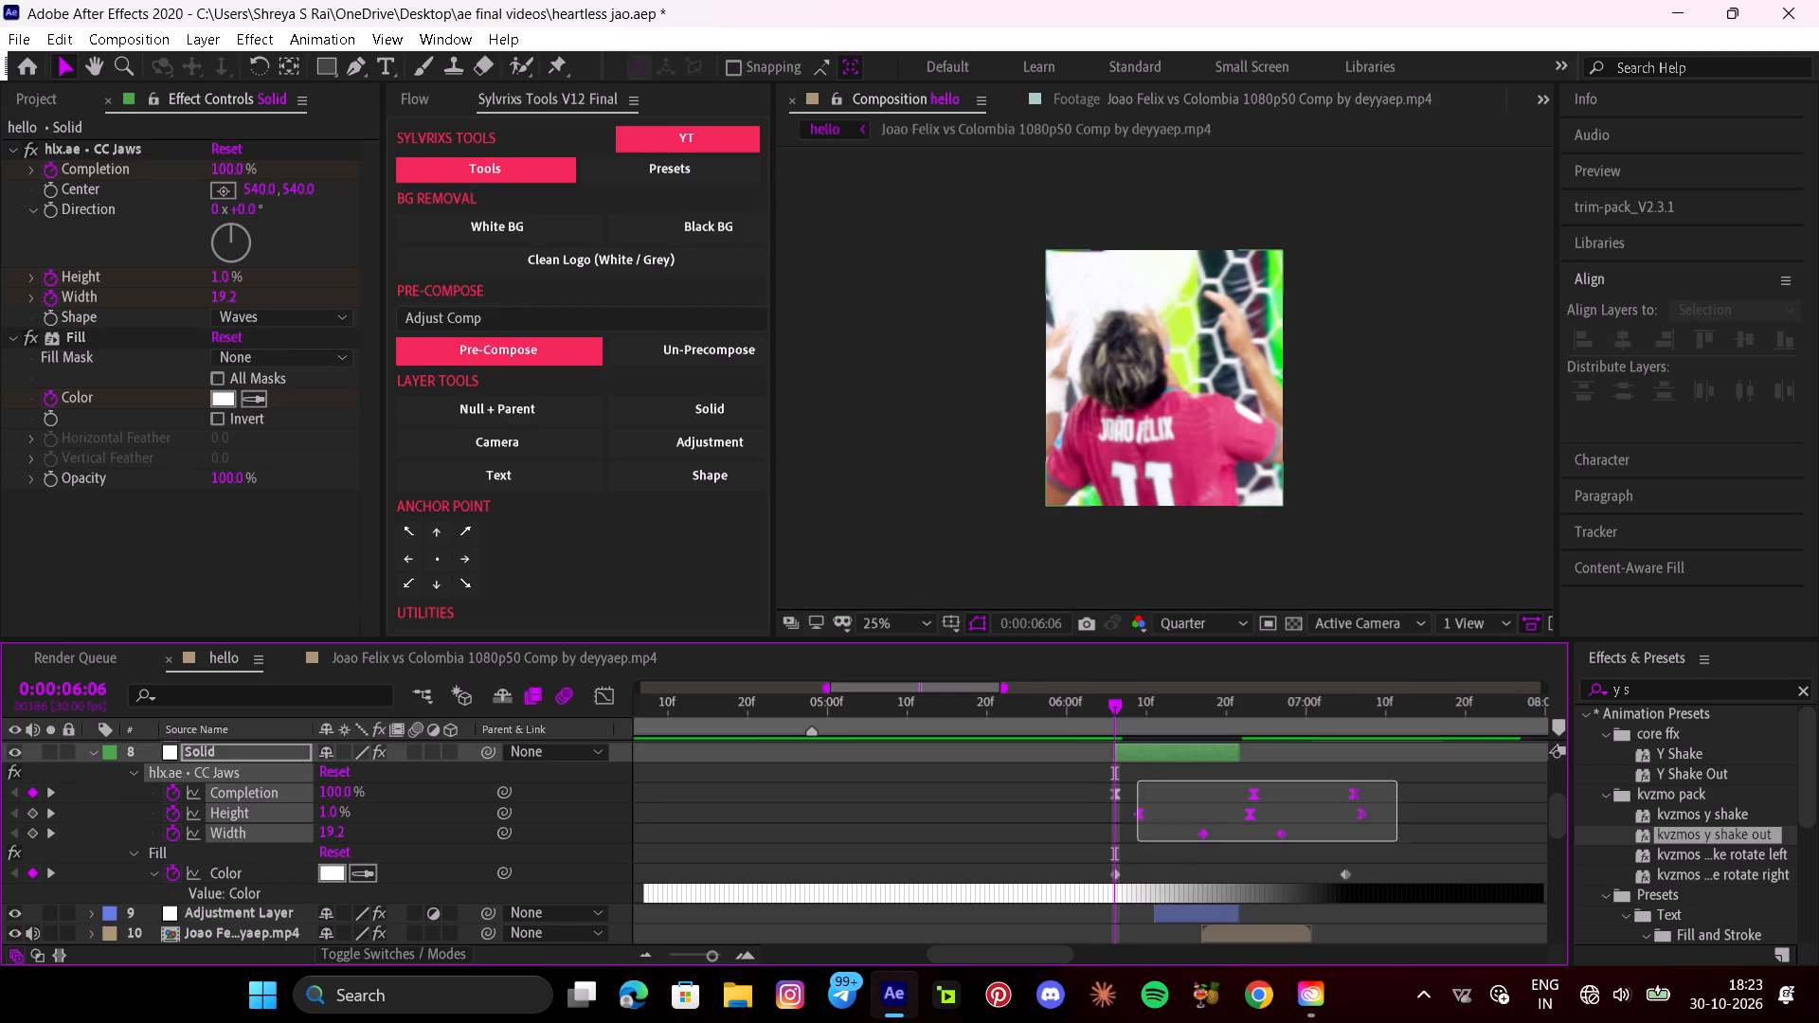
drag(1126, 845, 1043, 868)
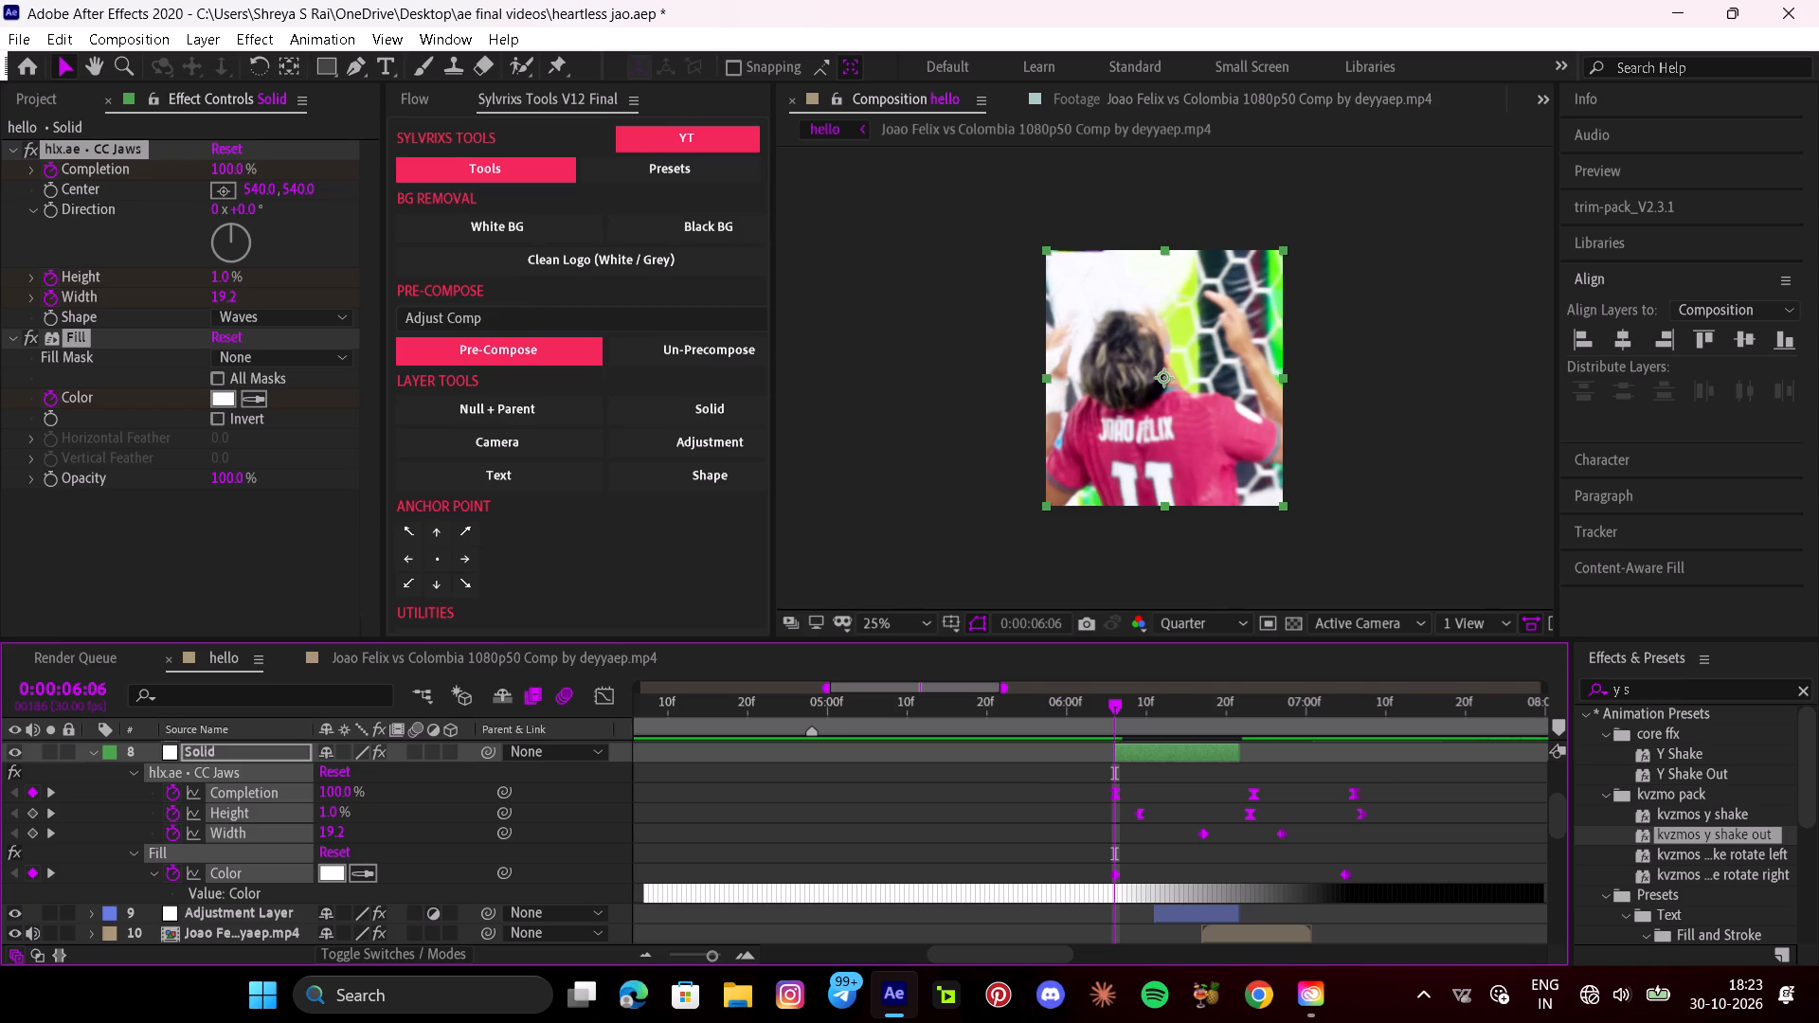
click(1354, 848)
drag(1385, 778, 1118, 850)
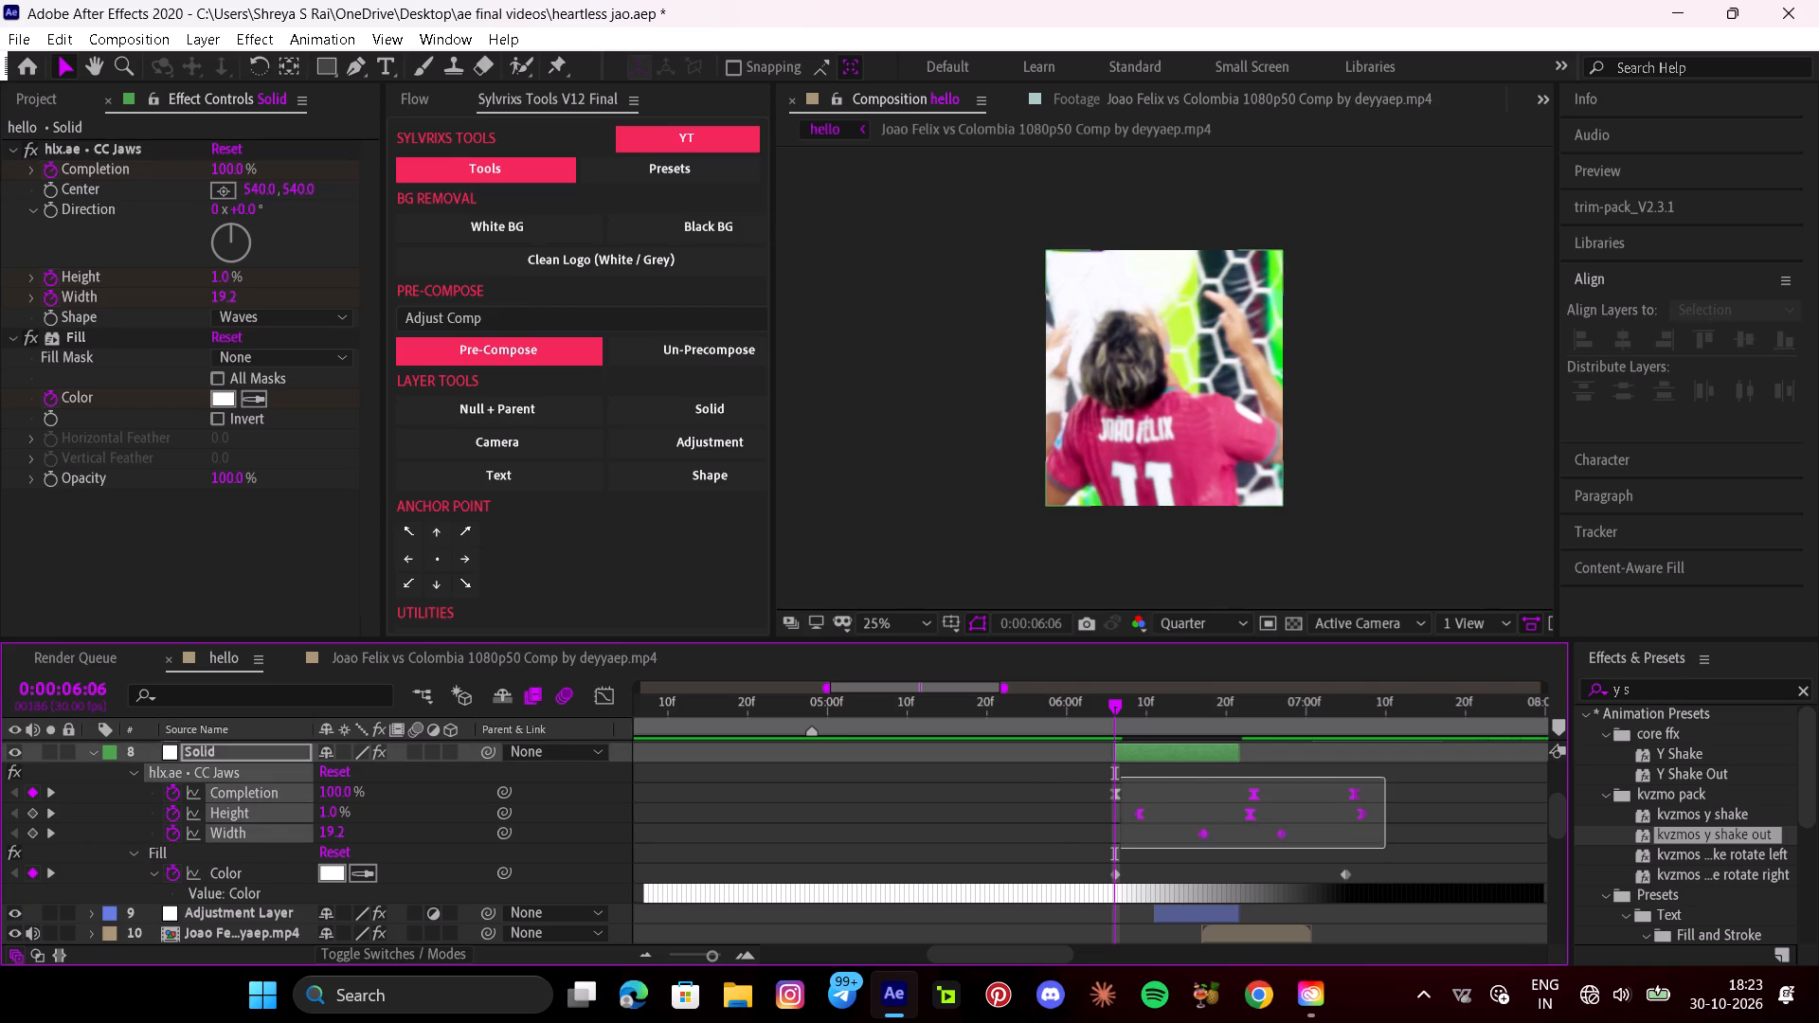
drag(1118, 850, 1084, 858)
alt+drag(1366, 812, 1344, 812)
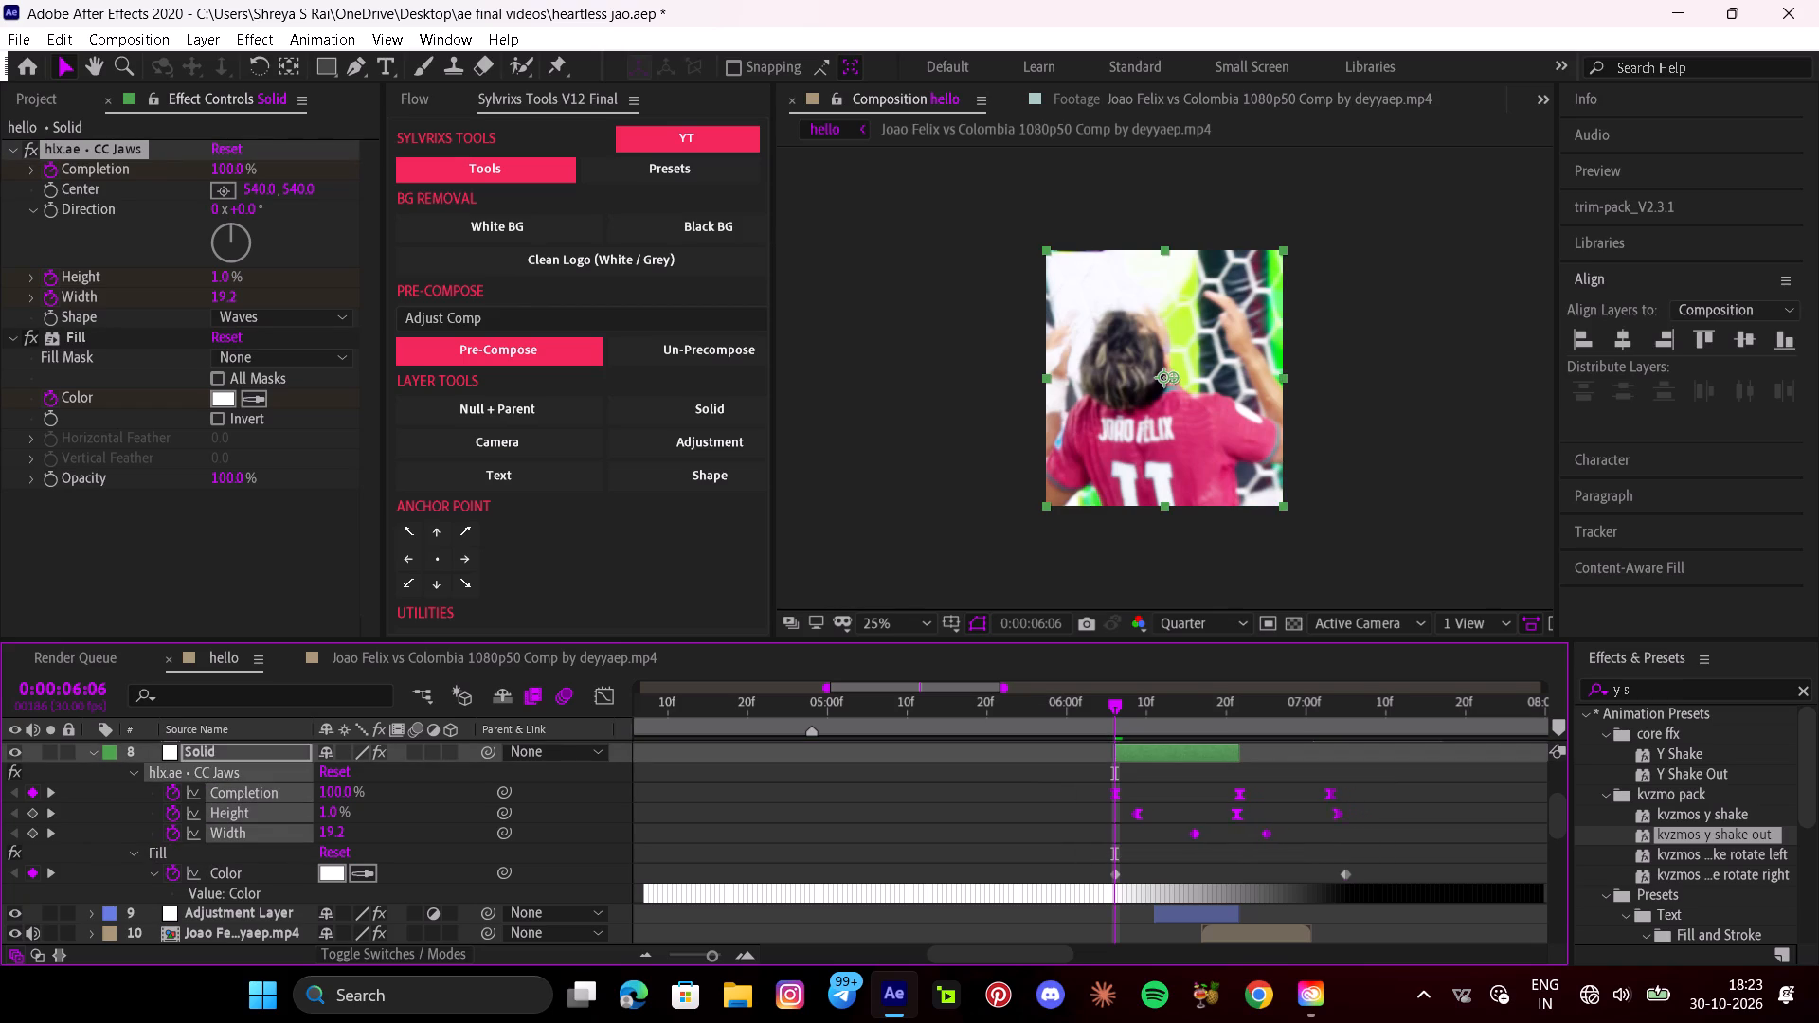
alt+drag(1344, 812, 1337, 811)
drag(1379, 864, 1106, 883)
alt+drag(1345, 873, 1336, 870)
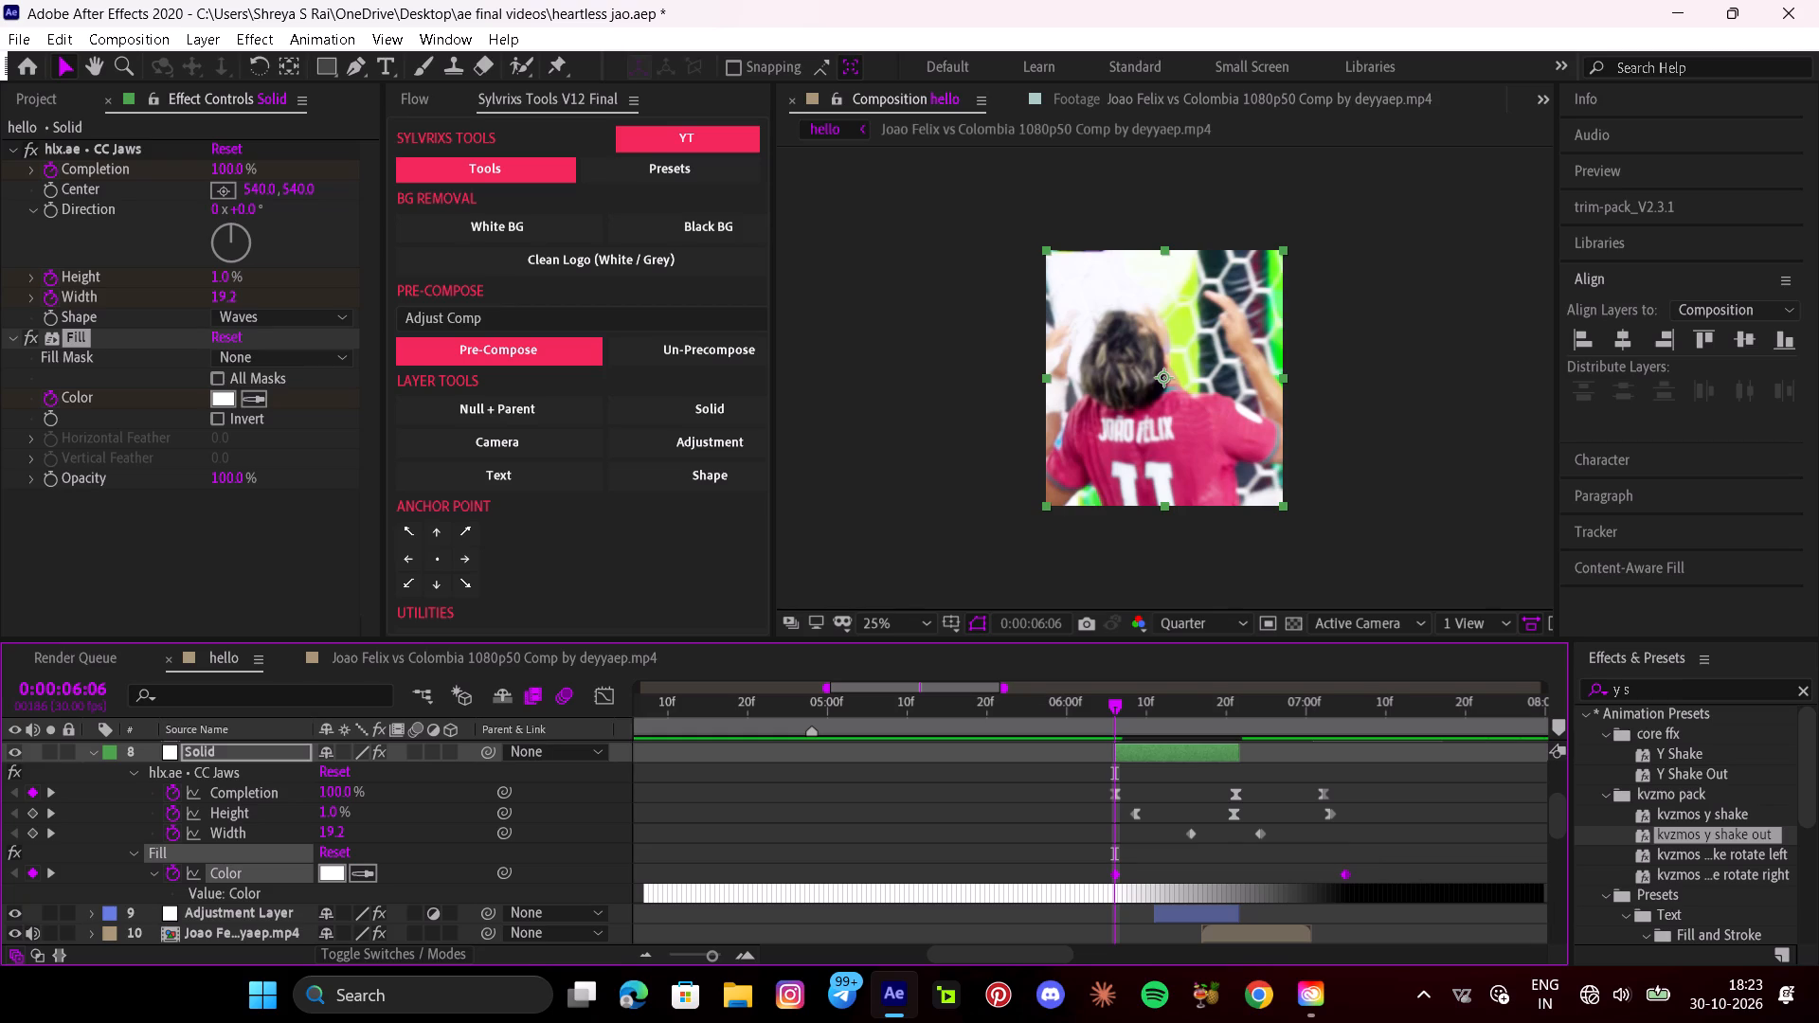
alt+drag(1336, 870, 1328, 870)
Extend the solid to its last keyframes at about 0:00:07:03 and move the whole layer earlier to start at 0:00:05:29.
drag(1239, 750, 1328, 773)
drag(1250, 756, 1206, 763)
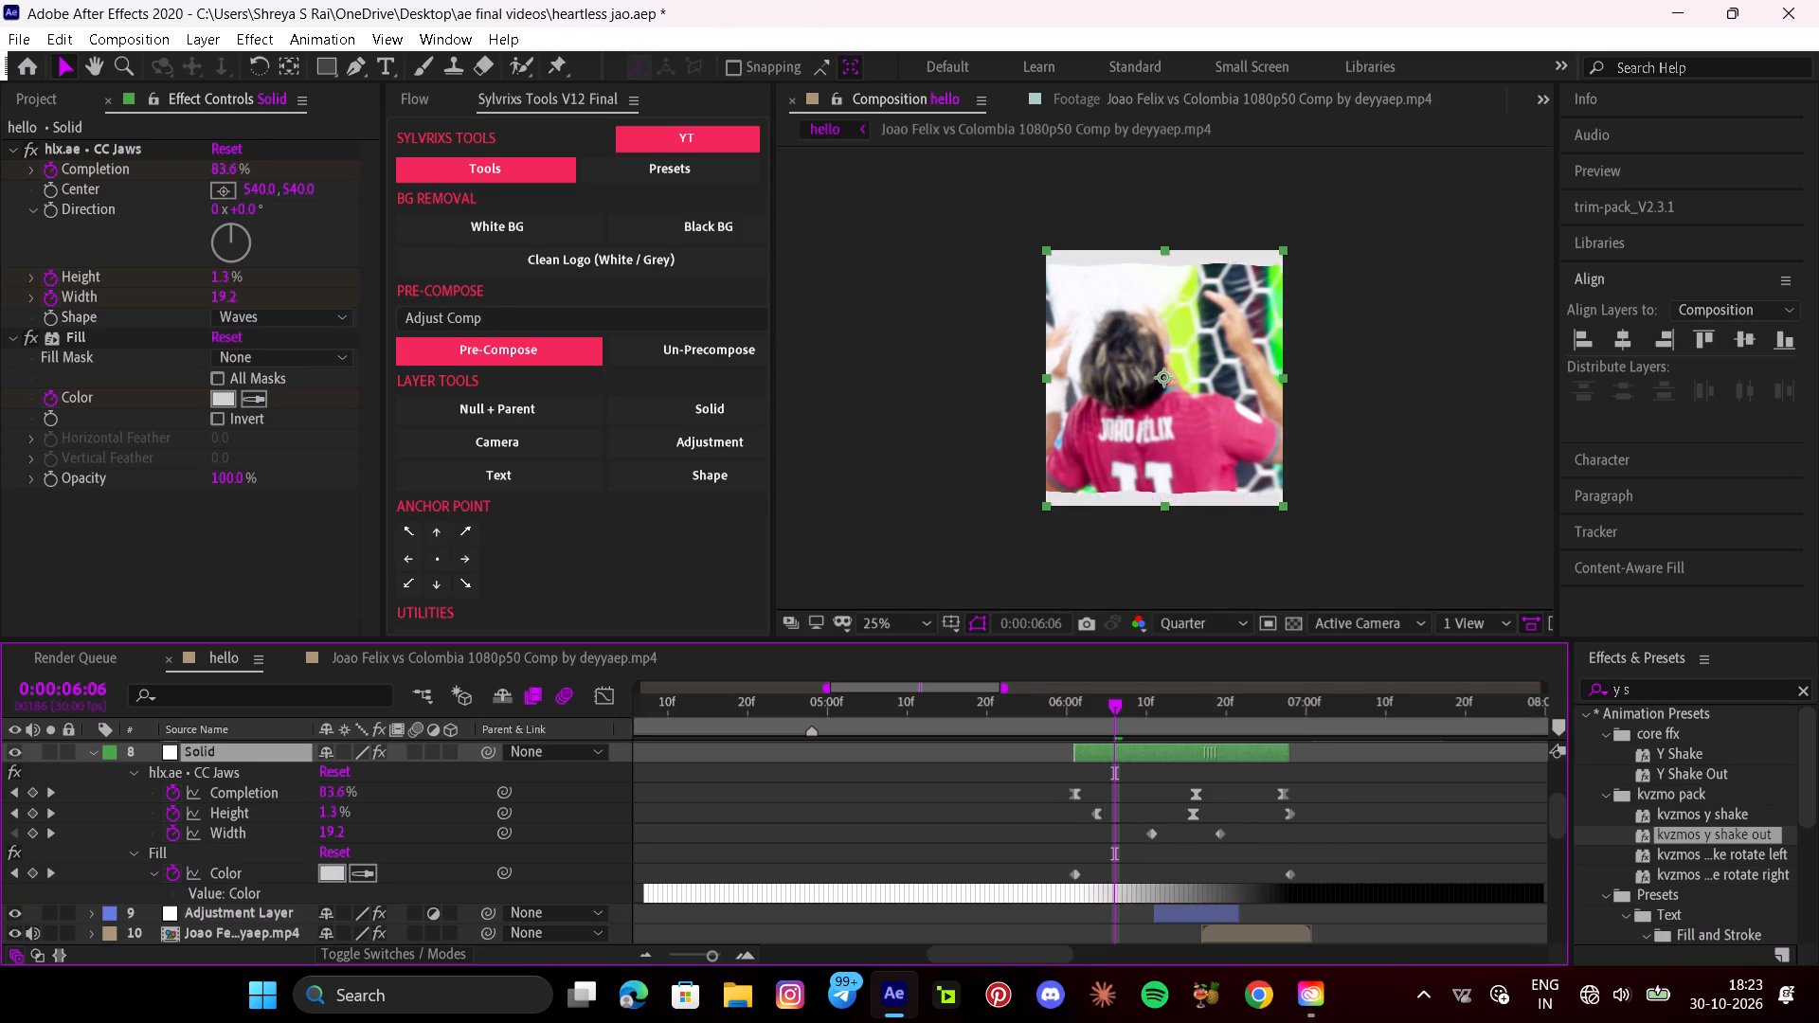
drag(1206, 763, 1194, 776)
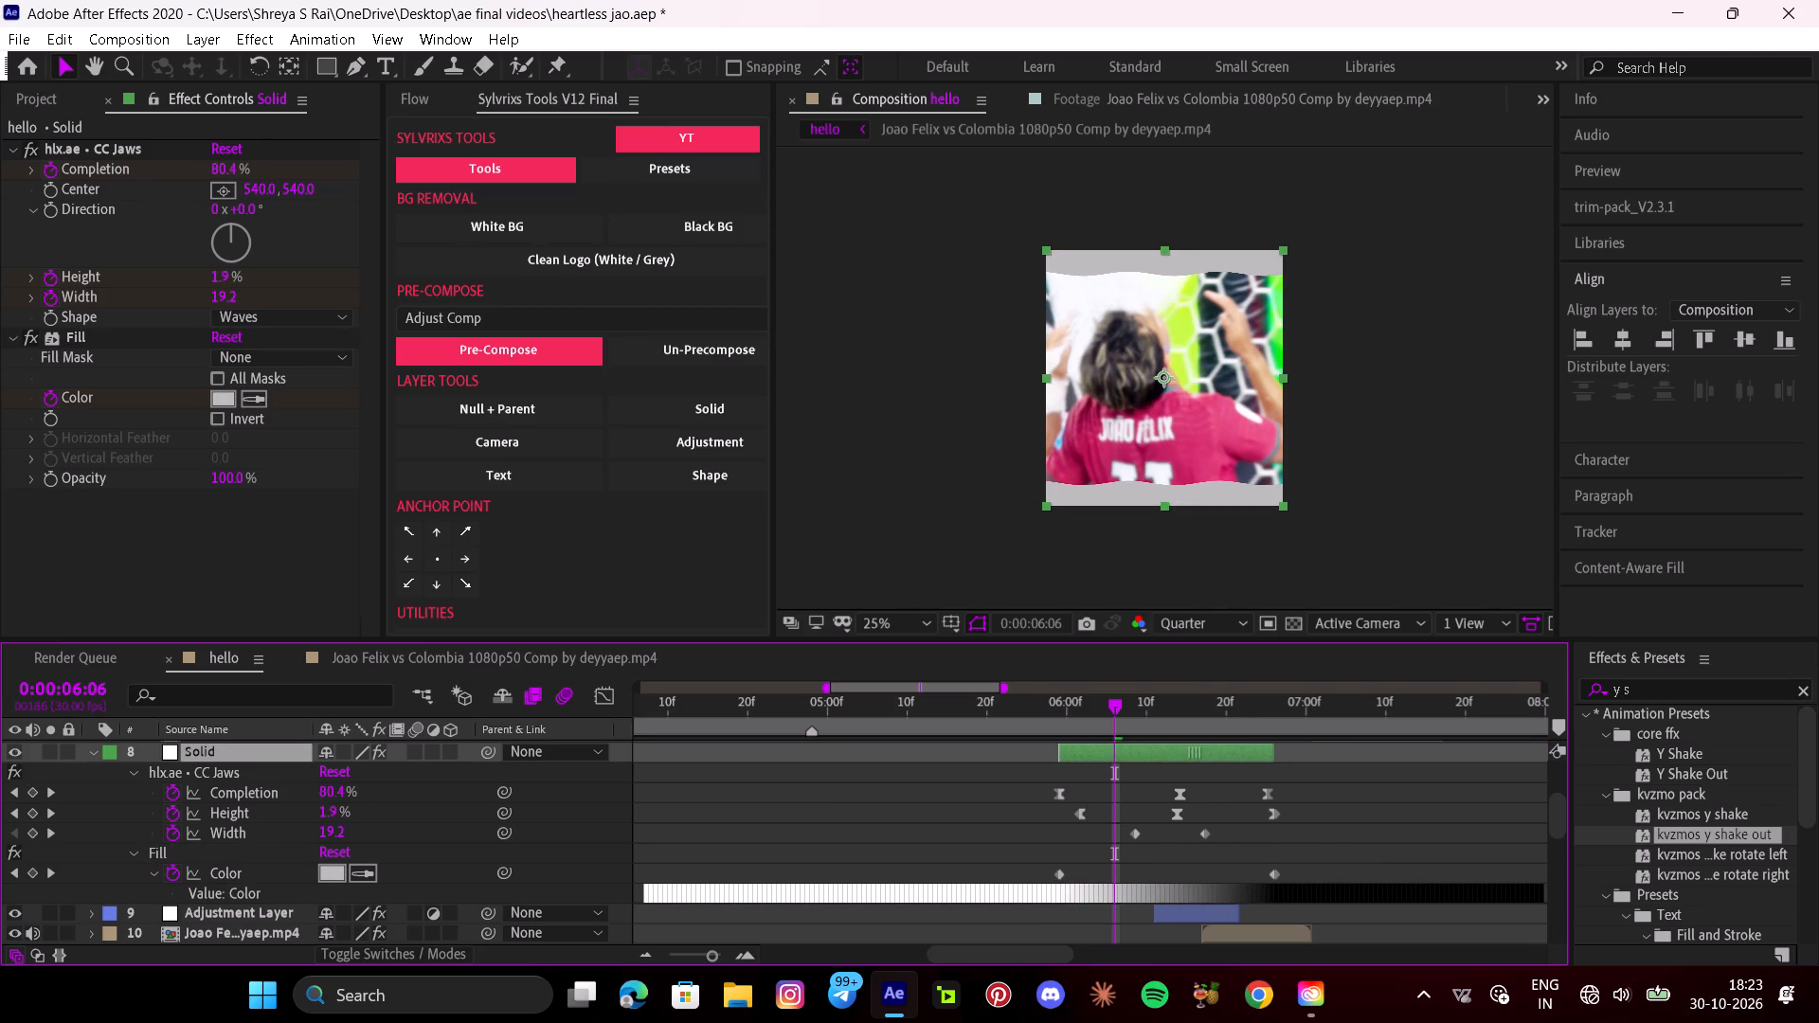
Play the jaws transition from 0:00:06:06, 0:00:05:10 and 0:00:04:14 to check its timing against the clips.
key(space)
key(space)
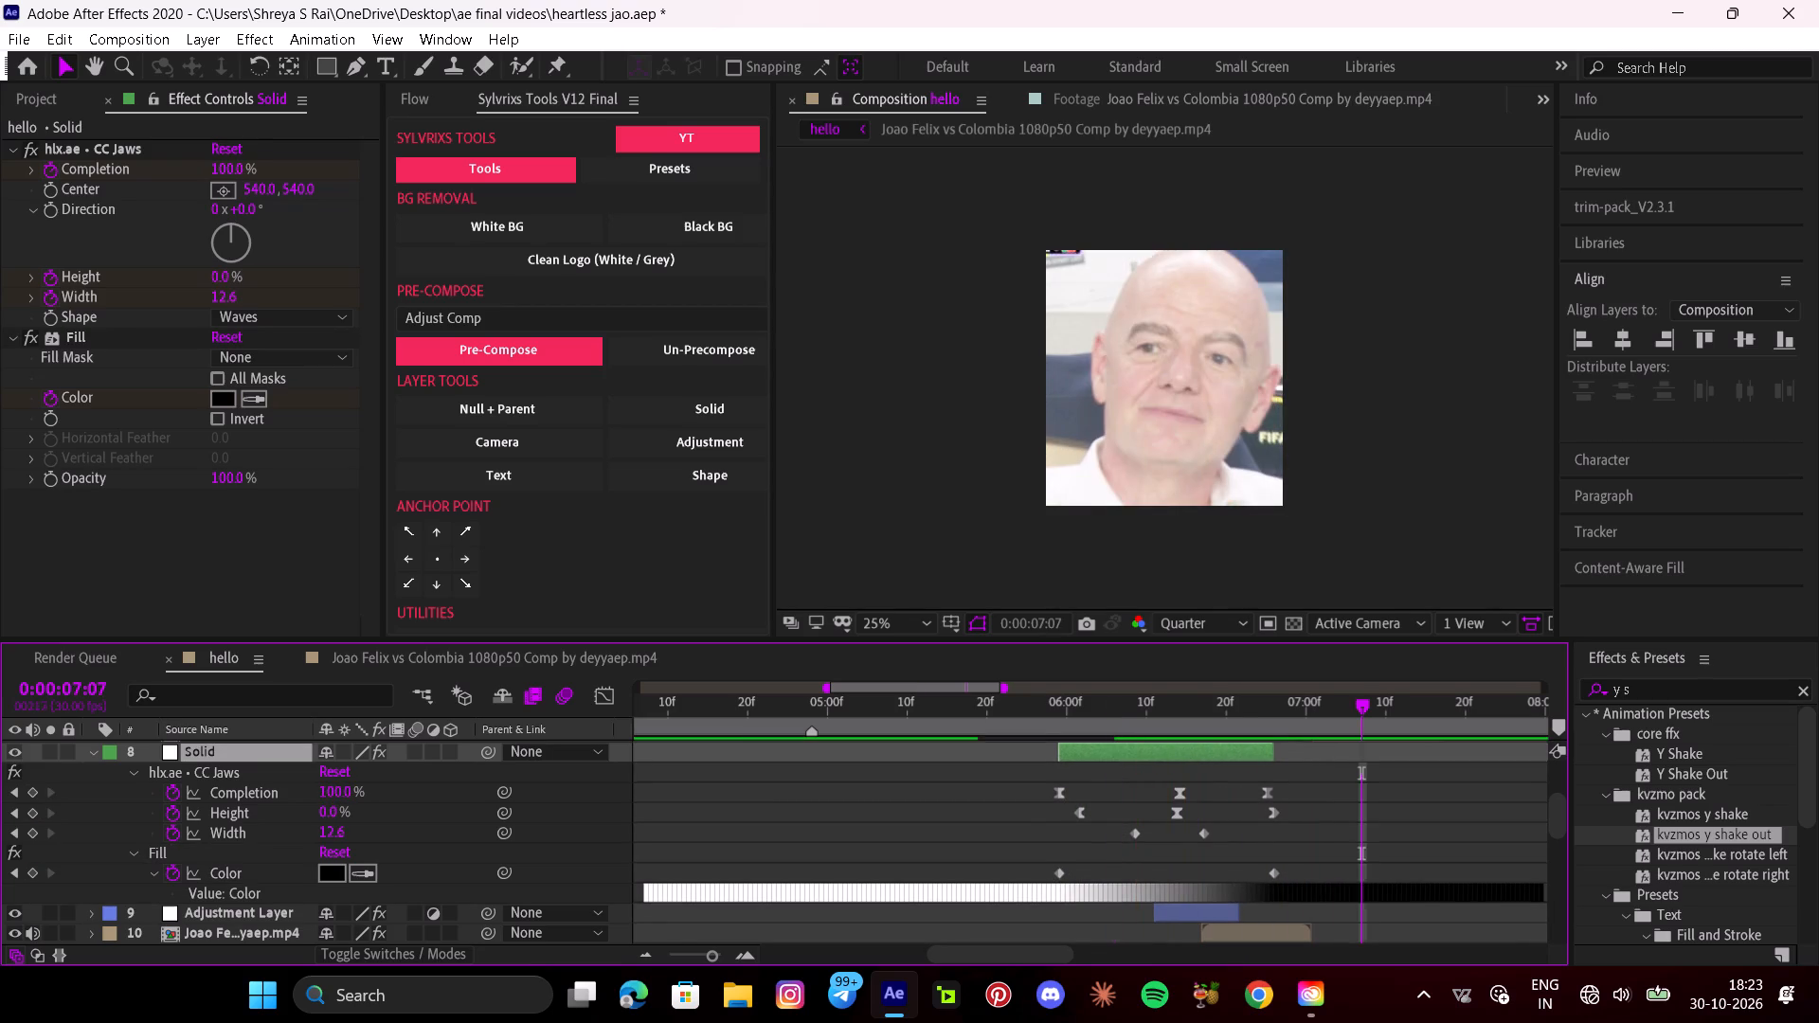
drag(1332, 719, 905, 726)
key(space)
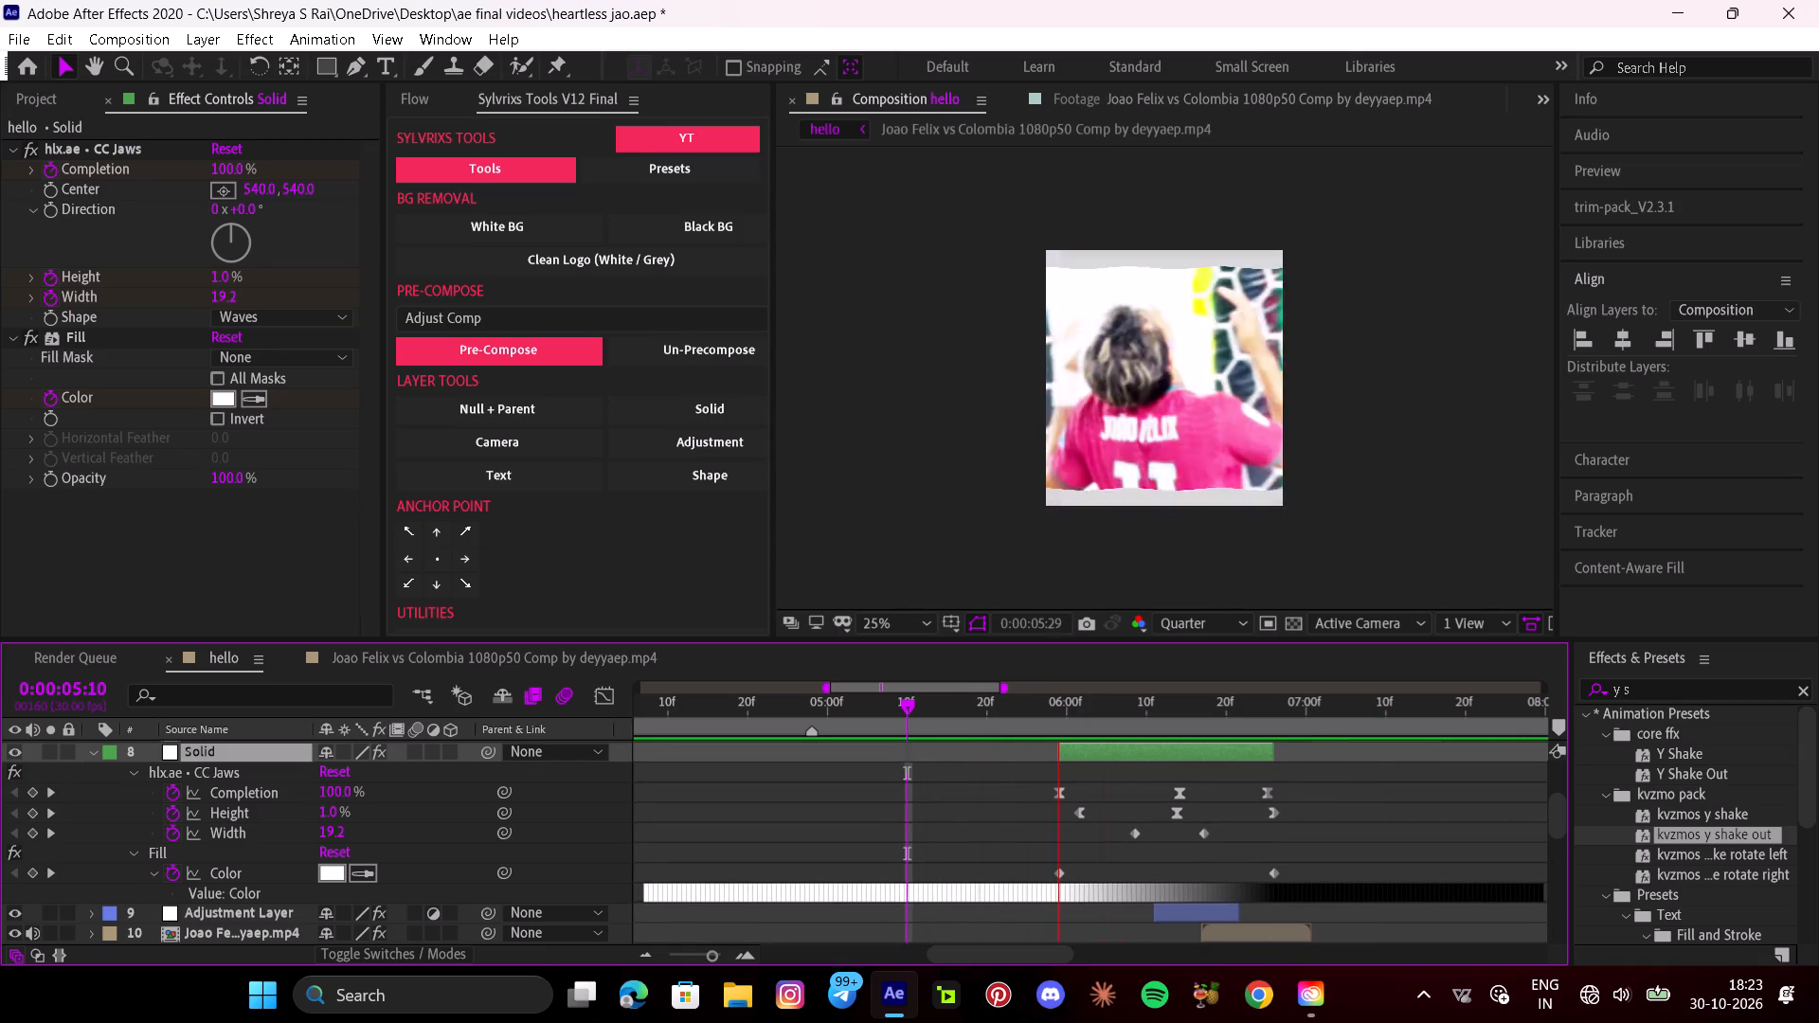
key(space)
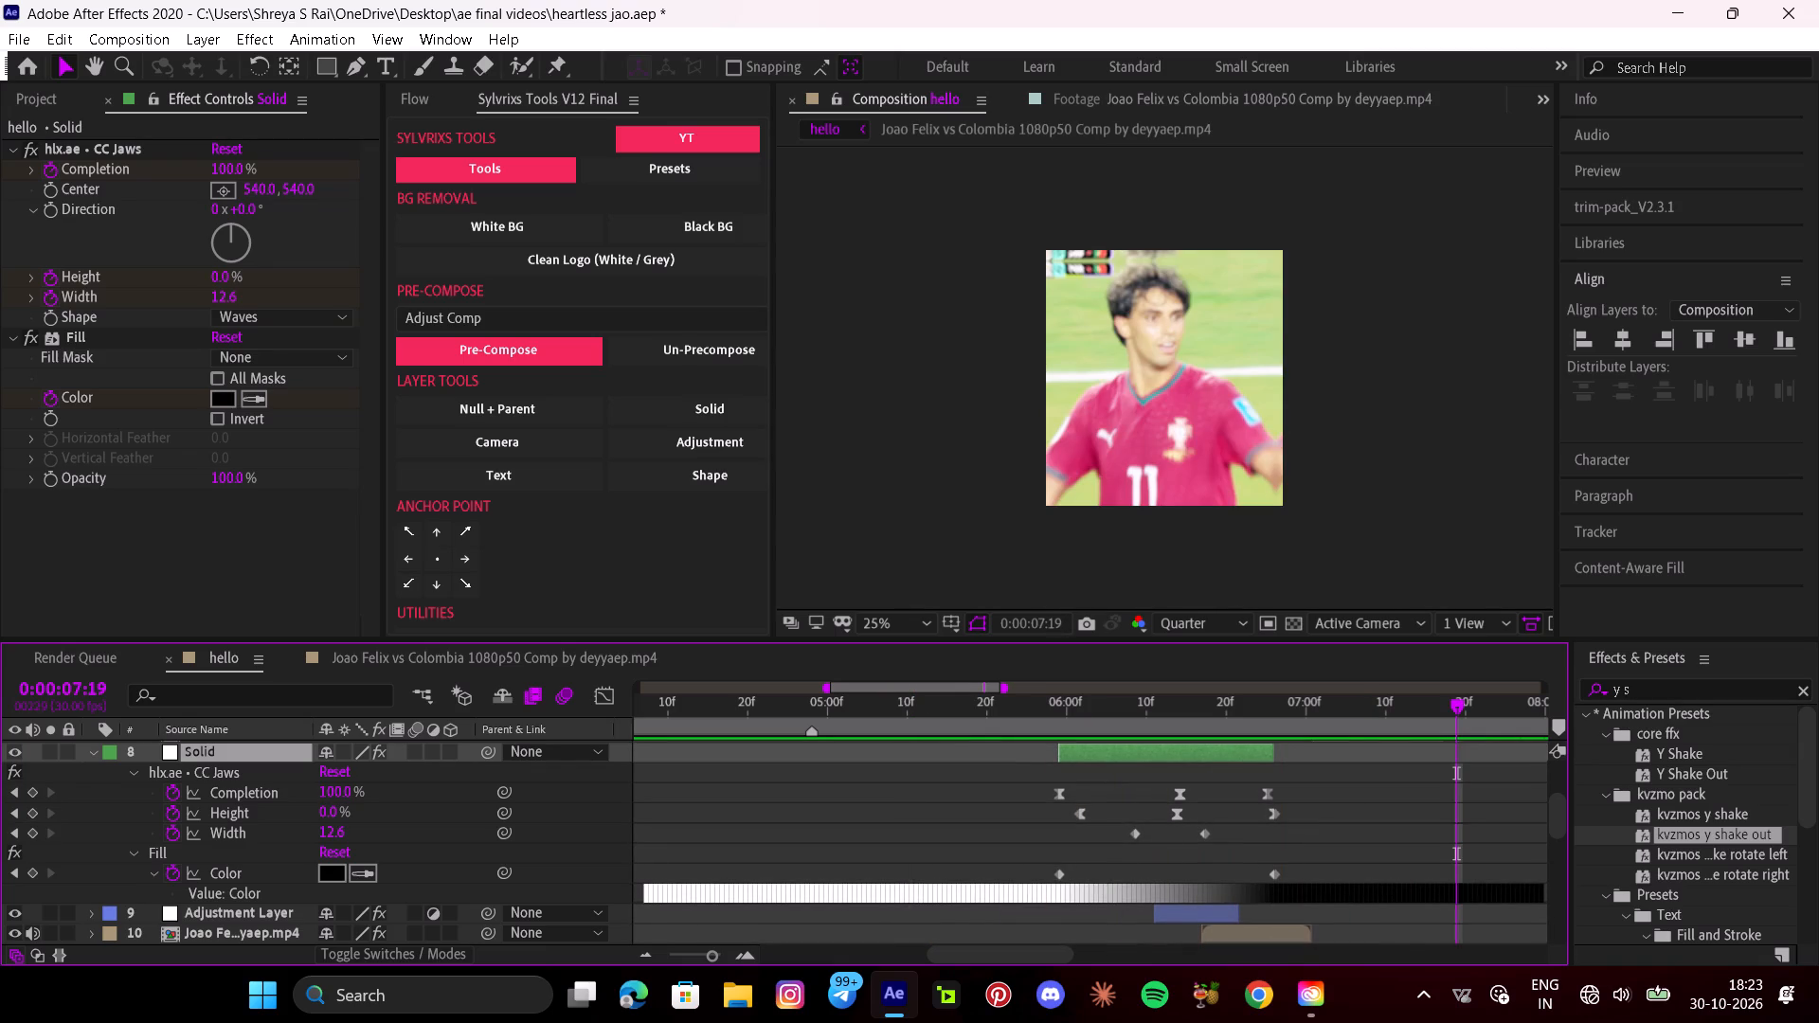
drag(1456, 698, 696, 681)
key(space)
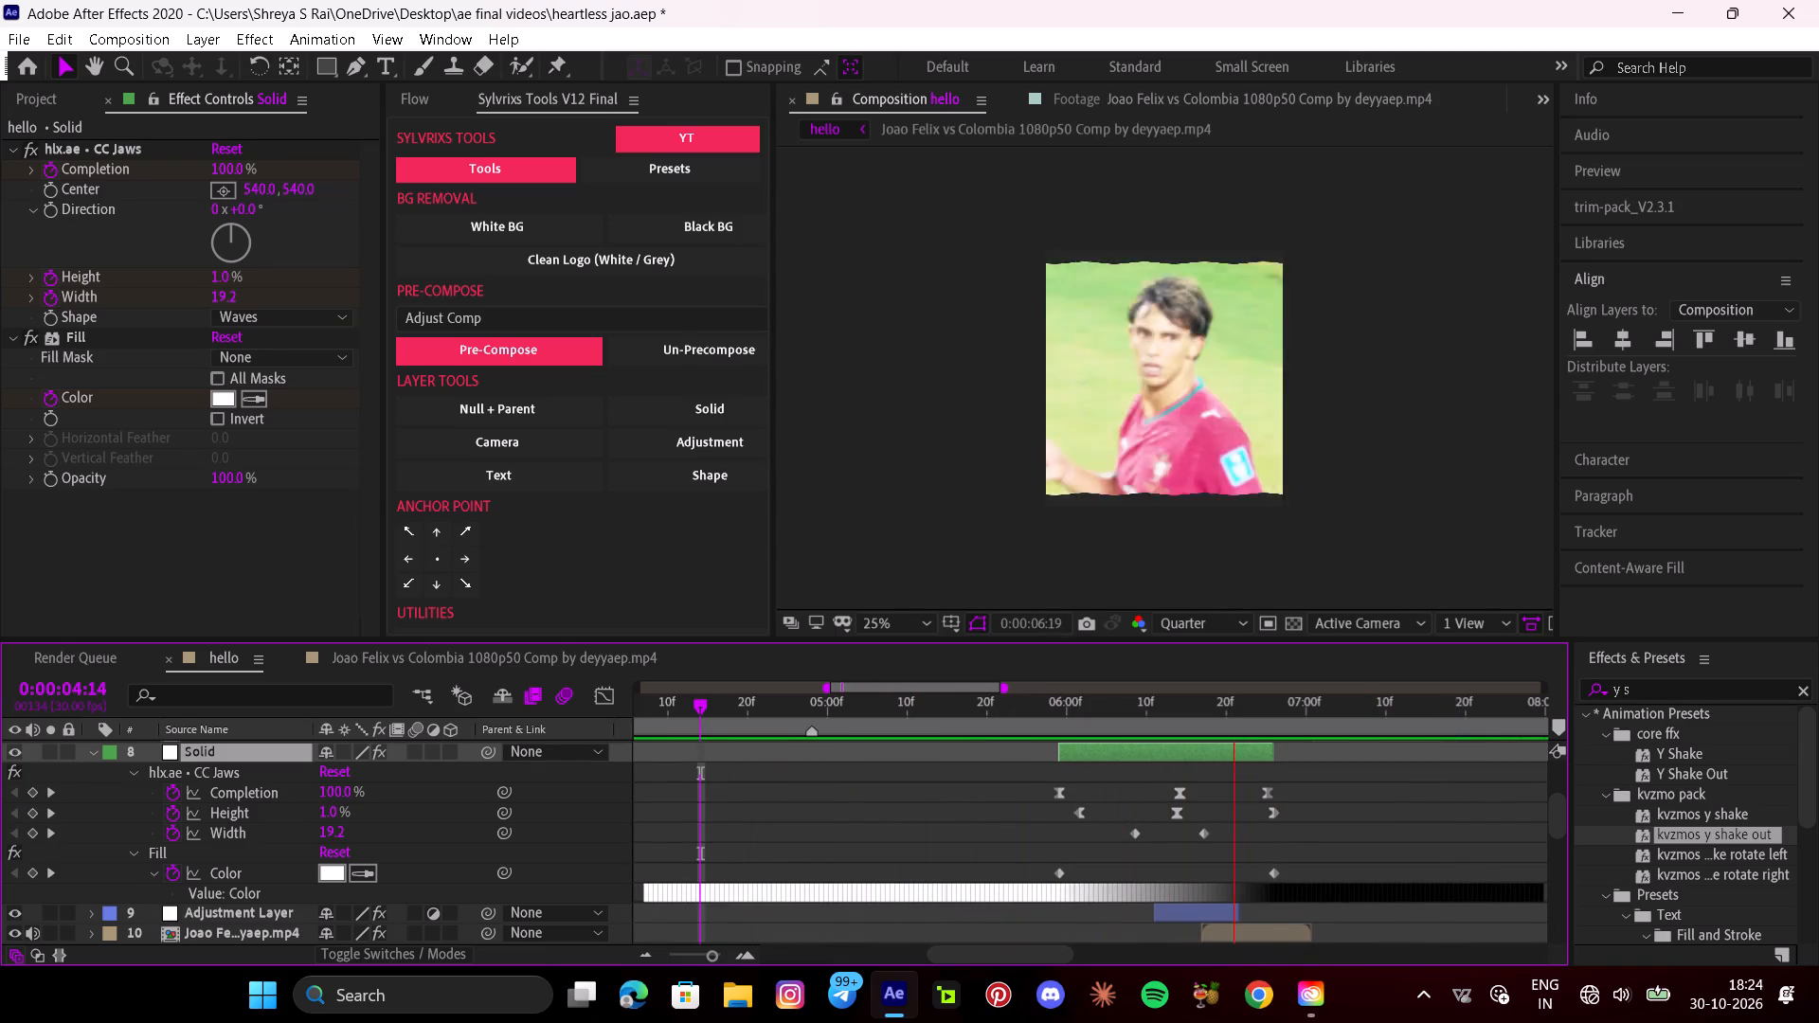
key(space)
Lower the jaws solid's opacity to 67% and play the transition from 0:00:04:25.
drag(1322, 704, 1153, 702)
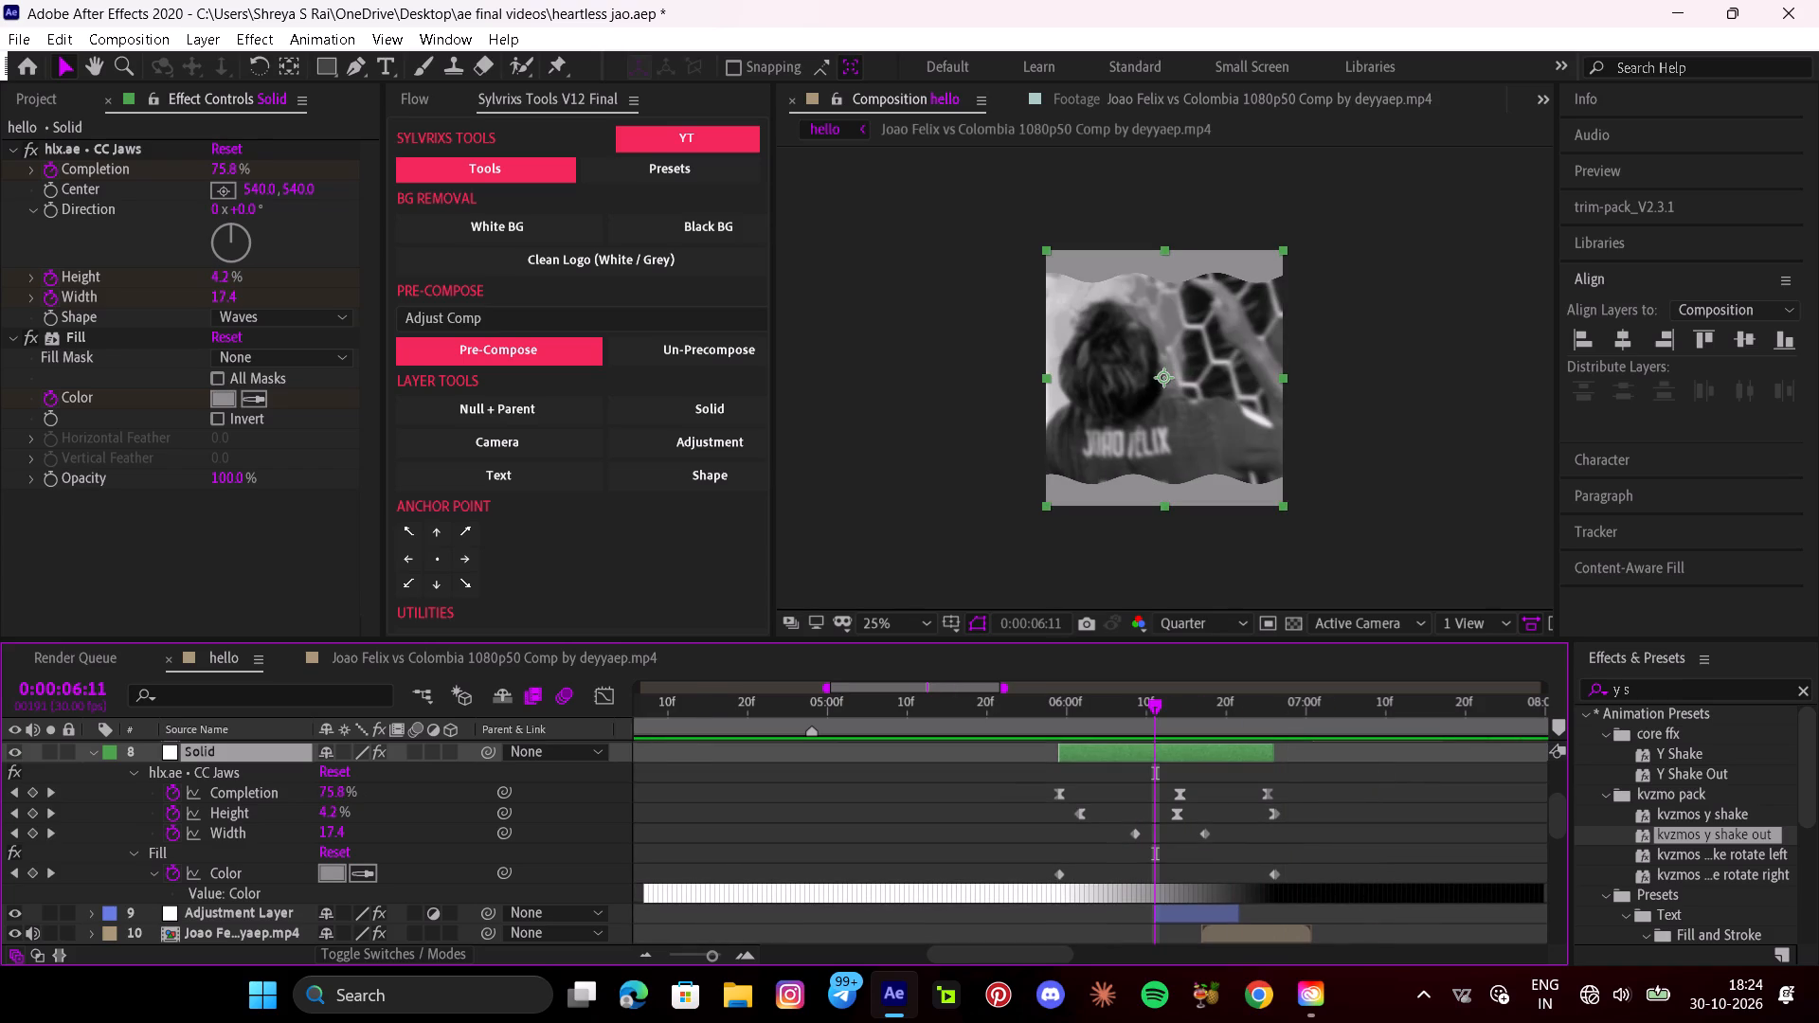
key(t)
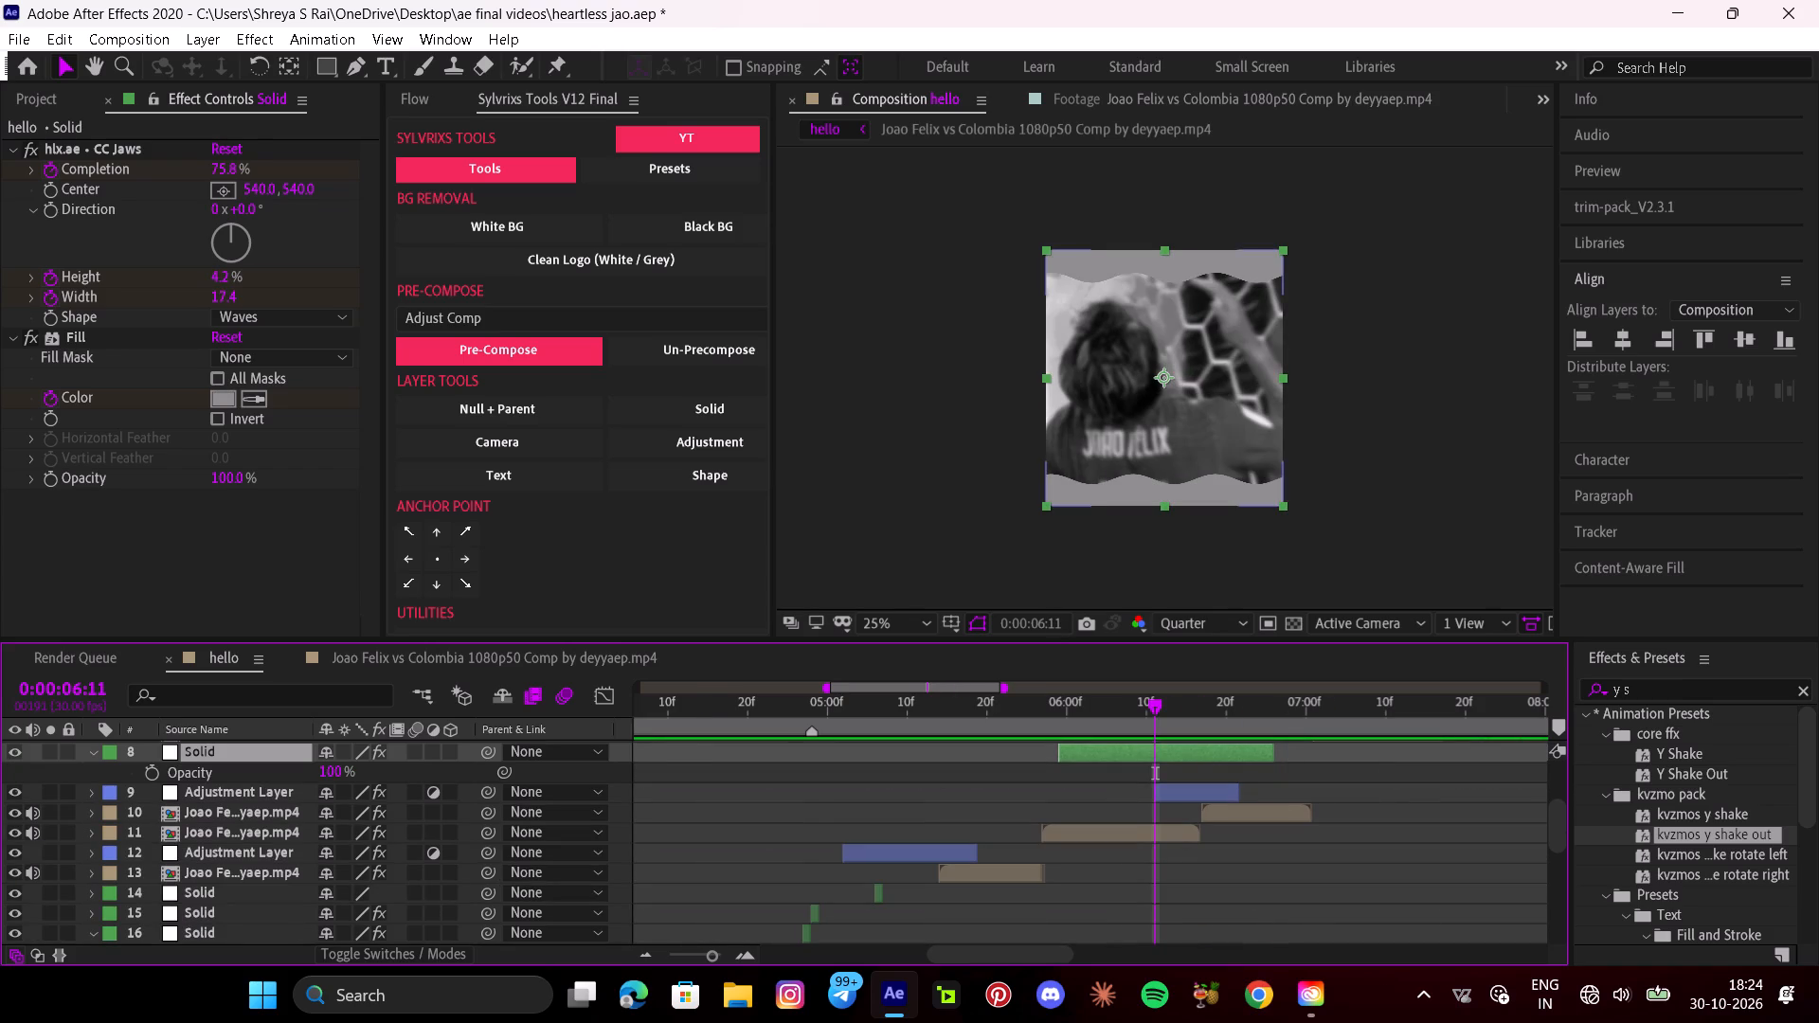
drag(335, 770, 291, 753)
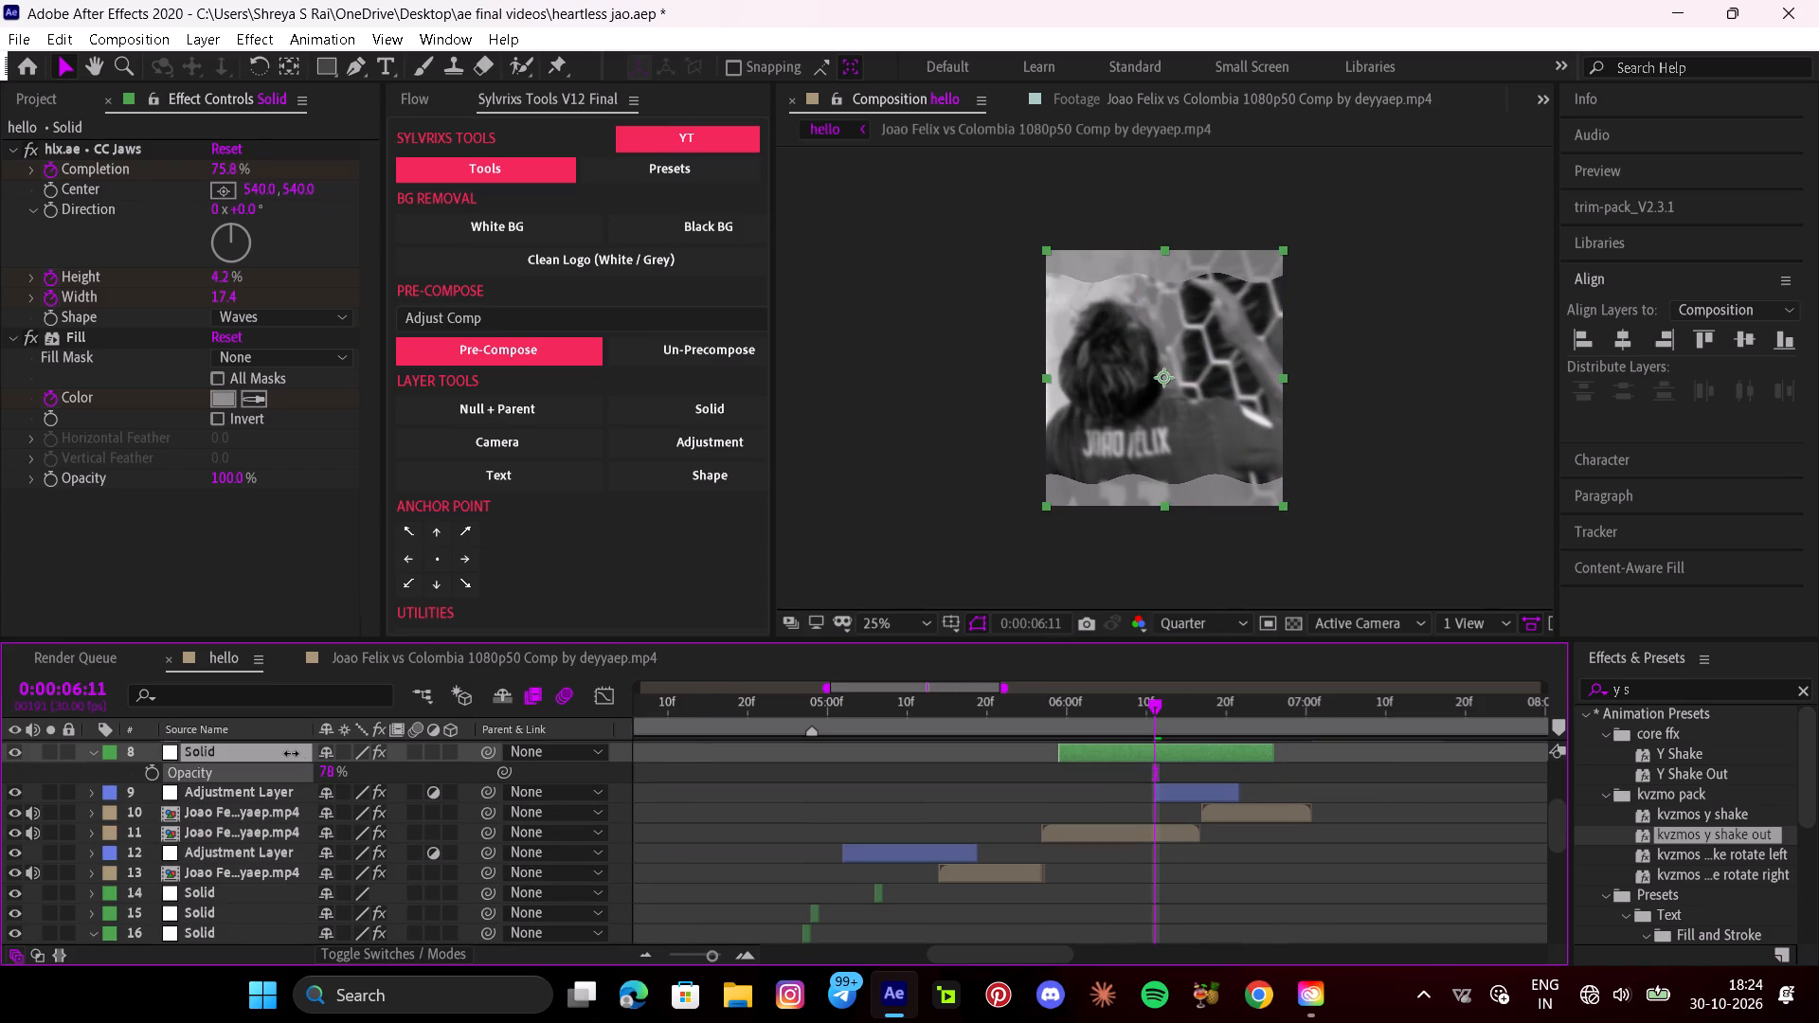
drag(291, 753, 270, 743)
drag(270, 743, 262, 738)
drag(1146, 712, 789, 771)
key(space)
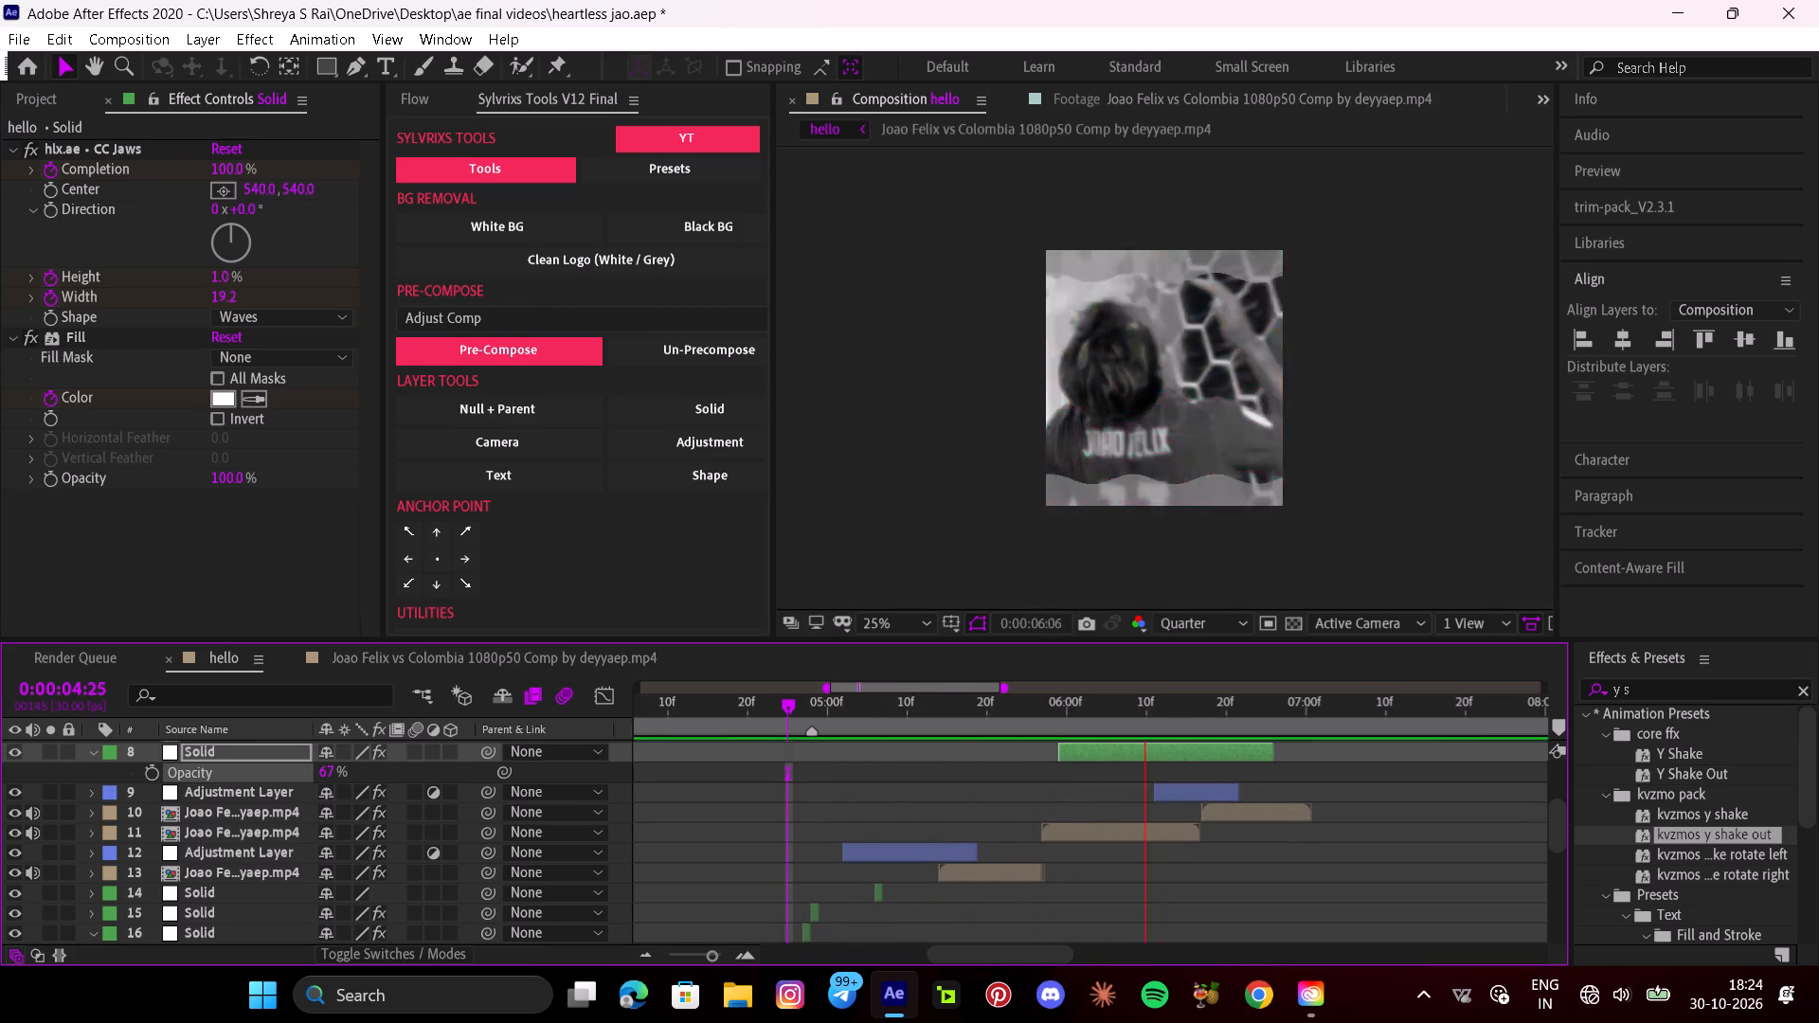
key(space)
Add Gaussian Blur to the jaws solid with a blurriness of 11.5 and play the transition from 0:00:05:01.
drag(1316, 712, 1151, 707)
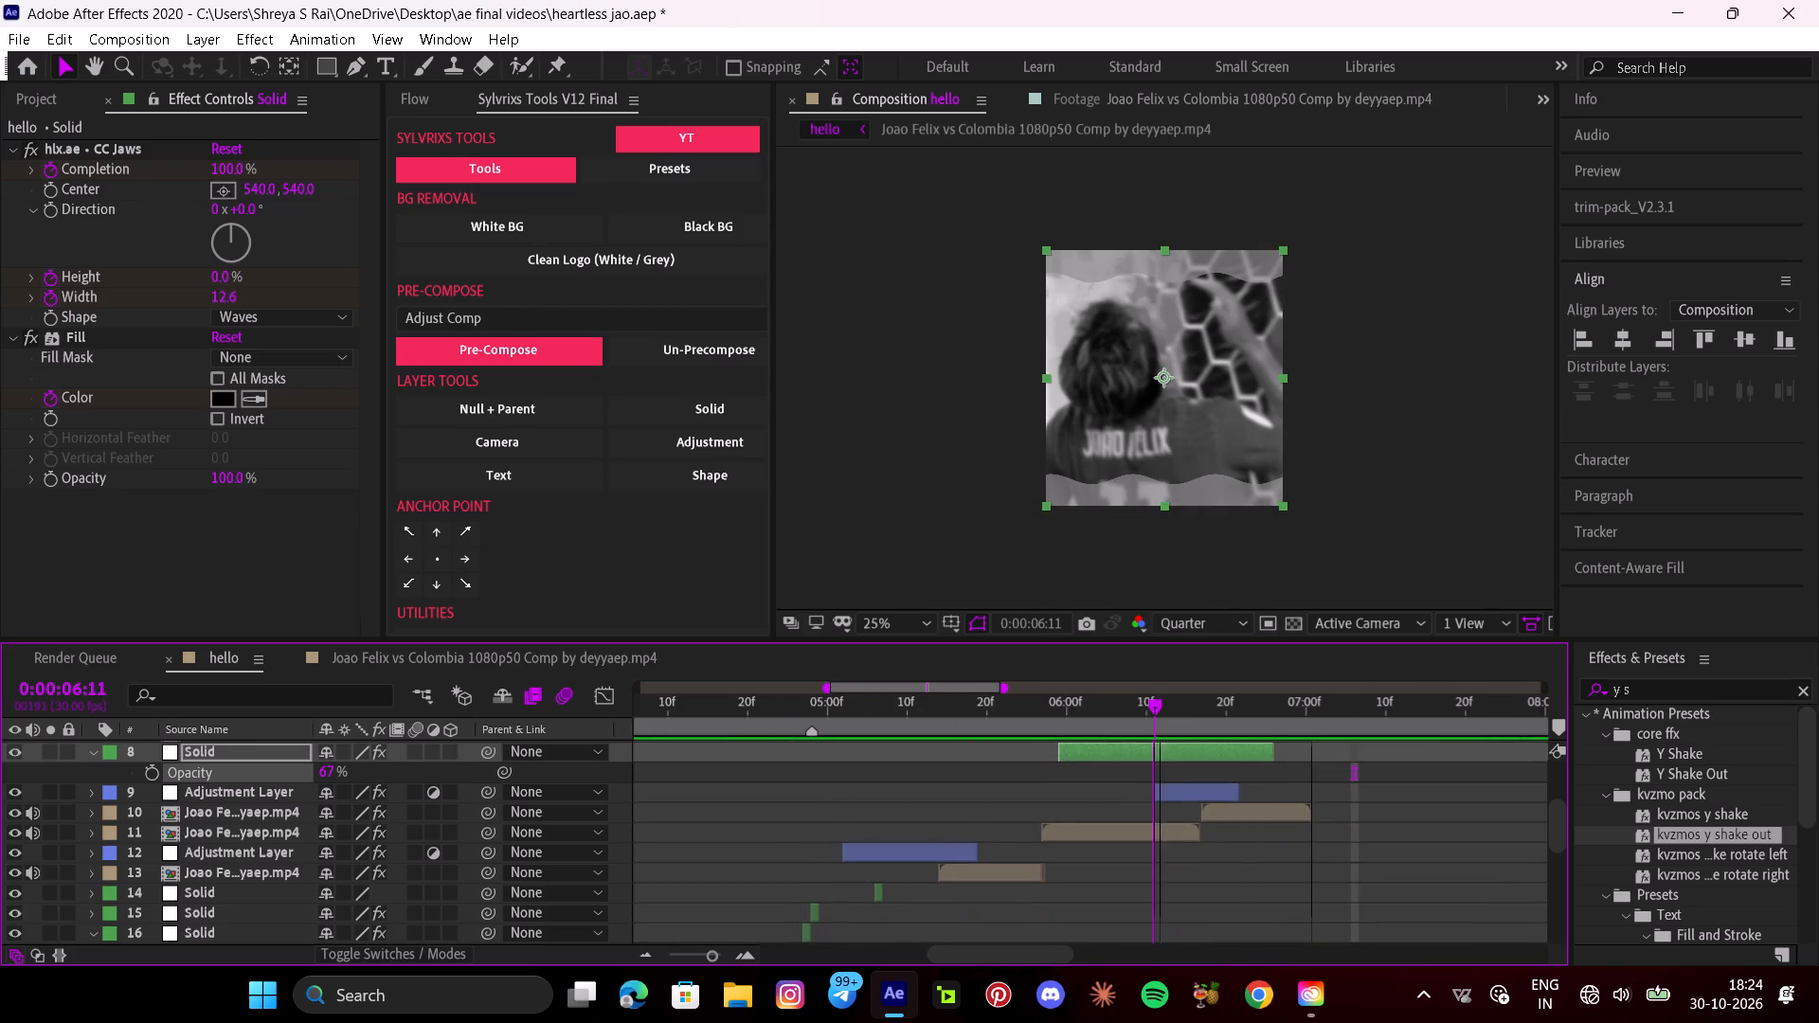
click(1139, 749)
key(ctrl+space)
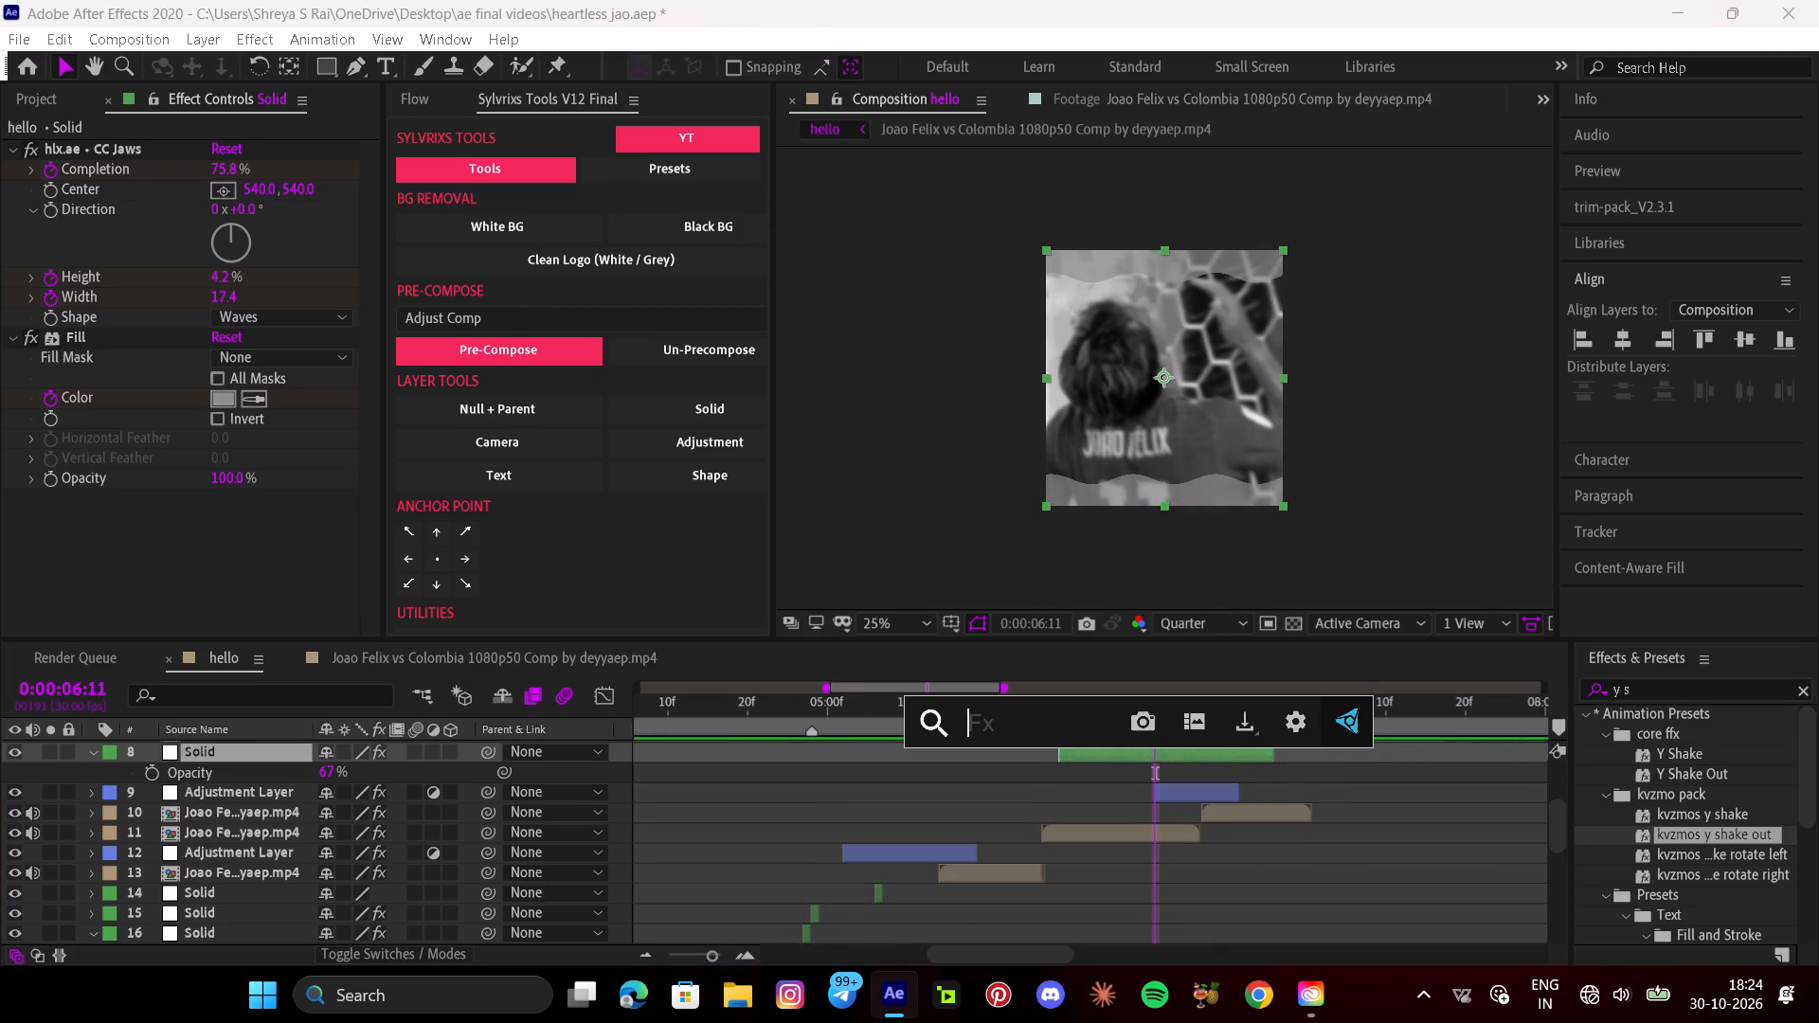
text(ga)
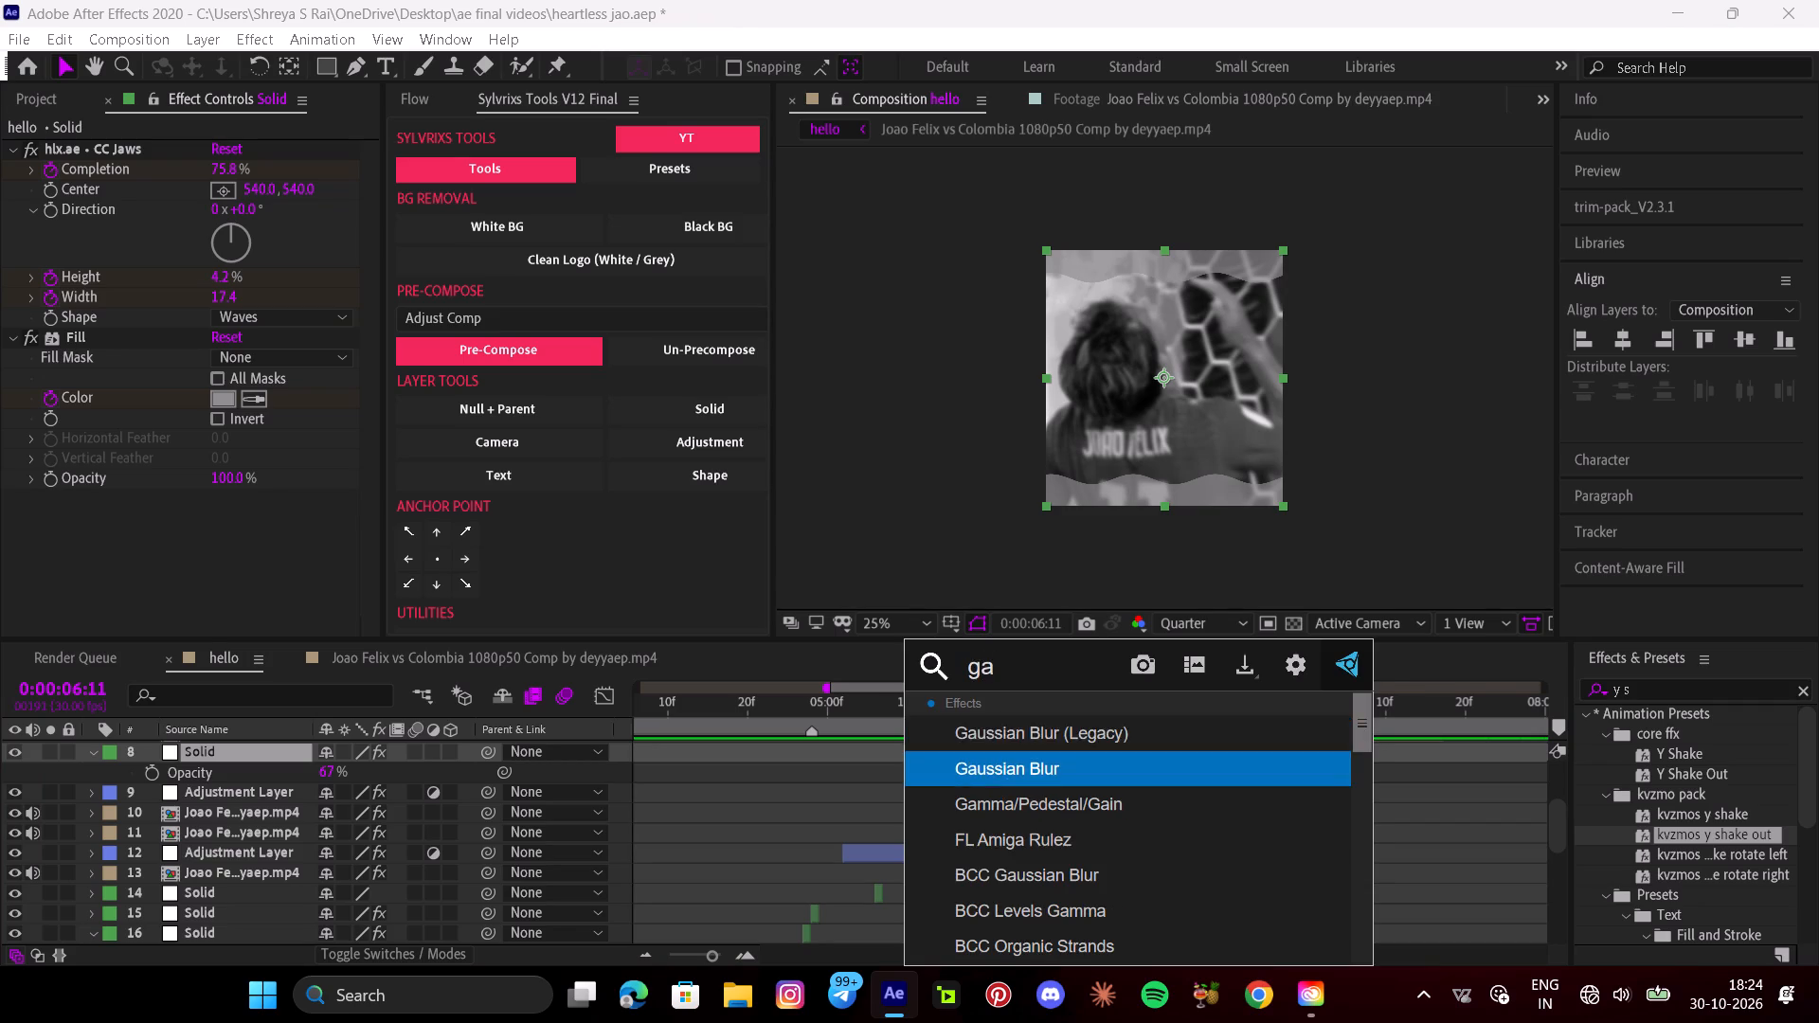
click(1063, 764)
drag(219, 511, 308, 521)
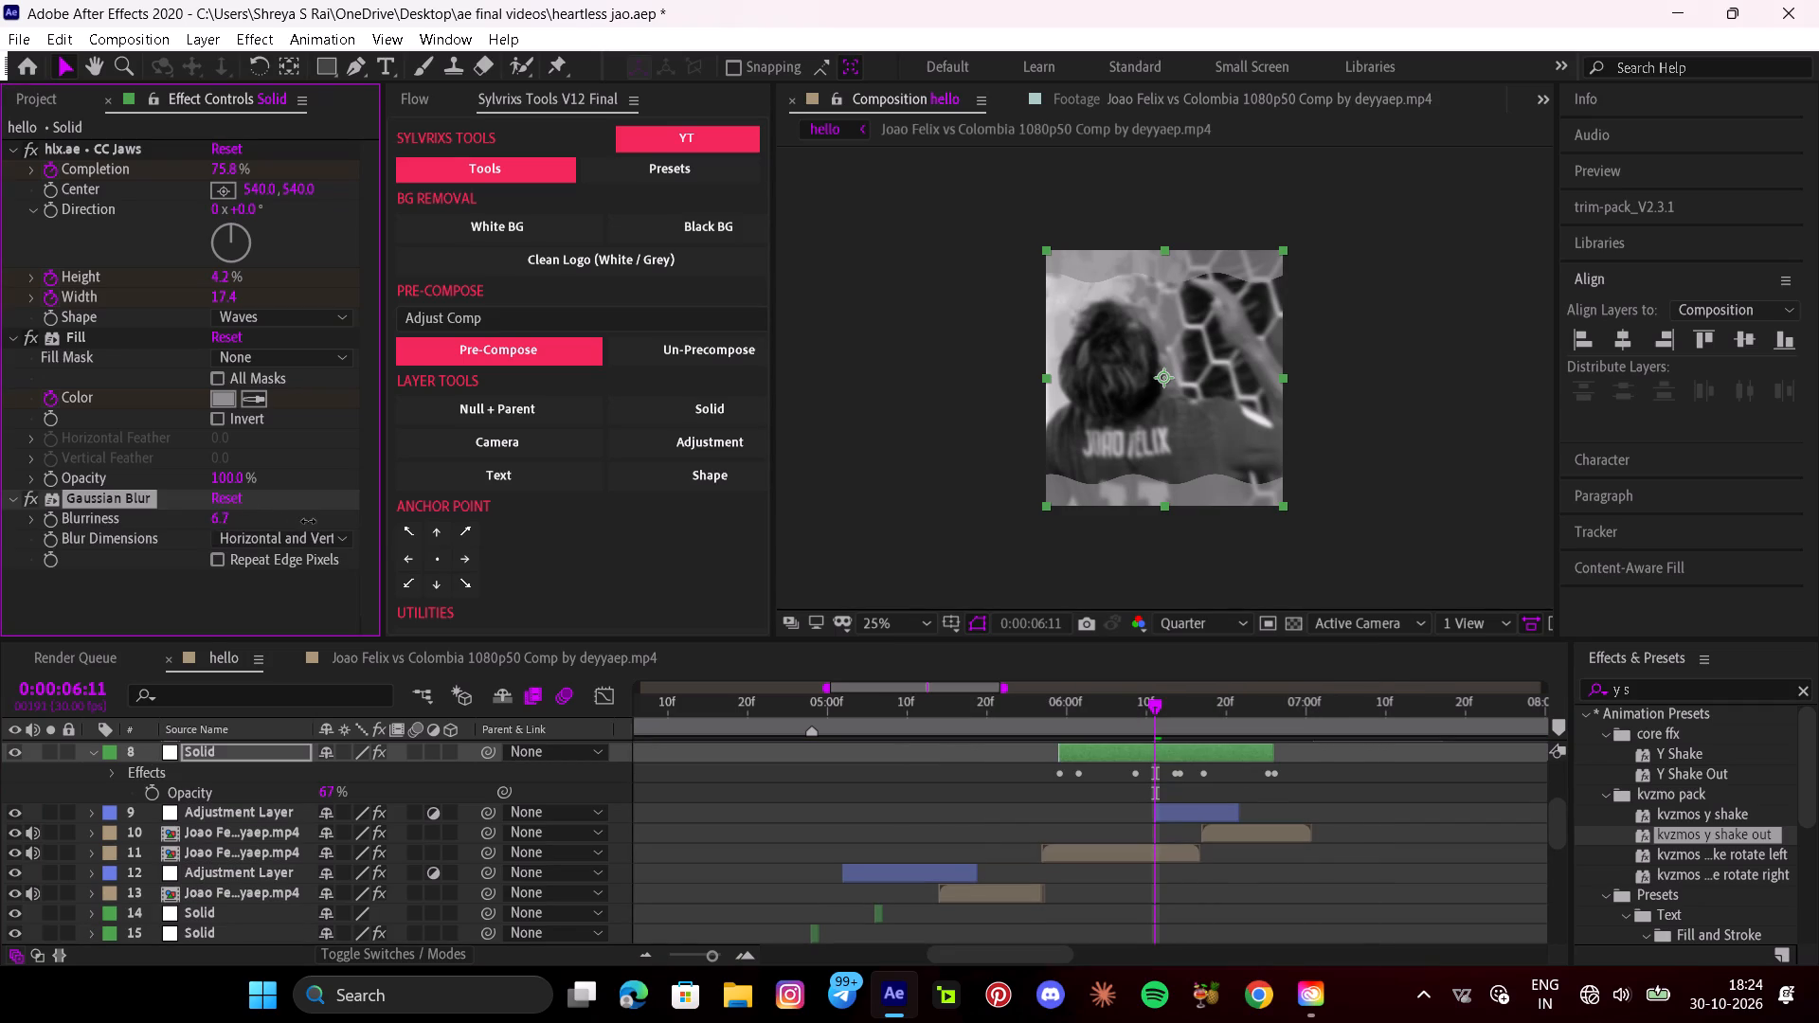
drag(308, 521, 406, 562)
drag(1124, 714, 824, 709)
key(space)
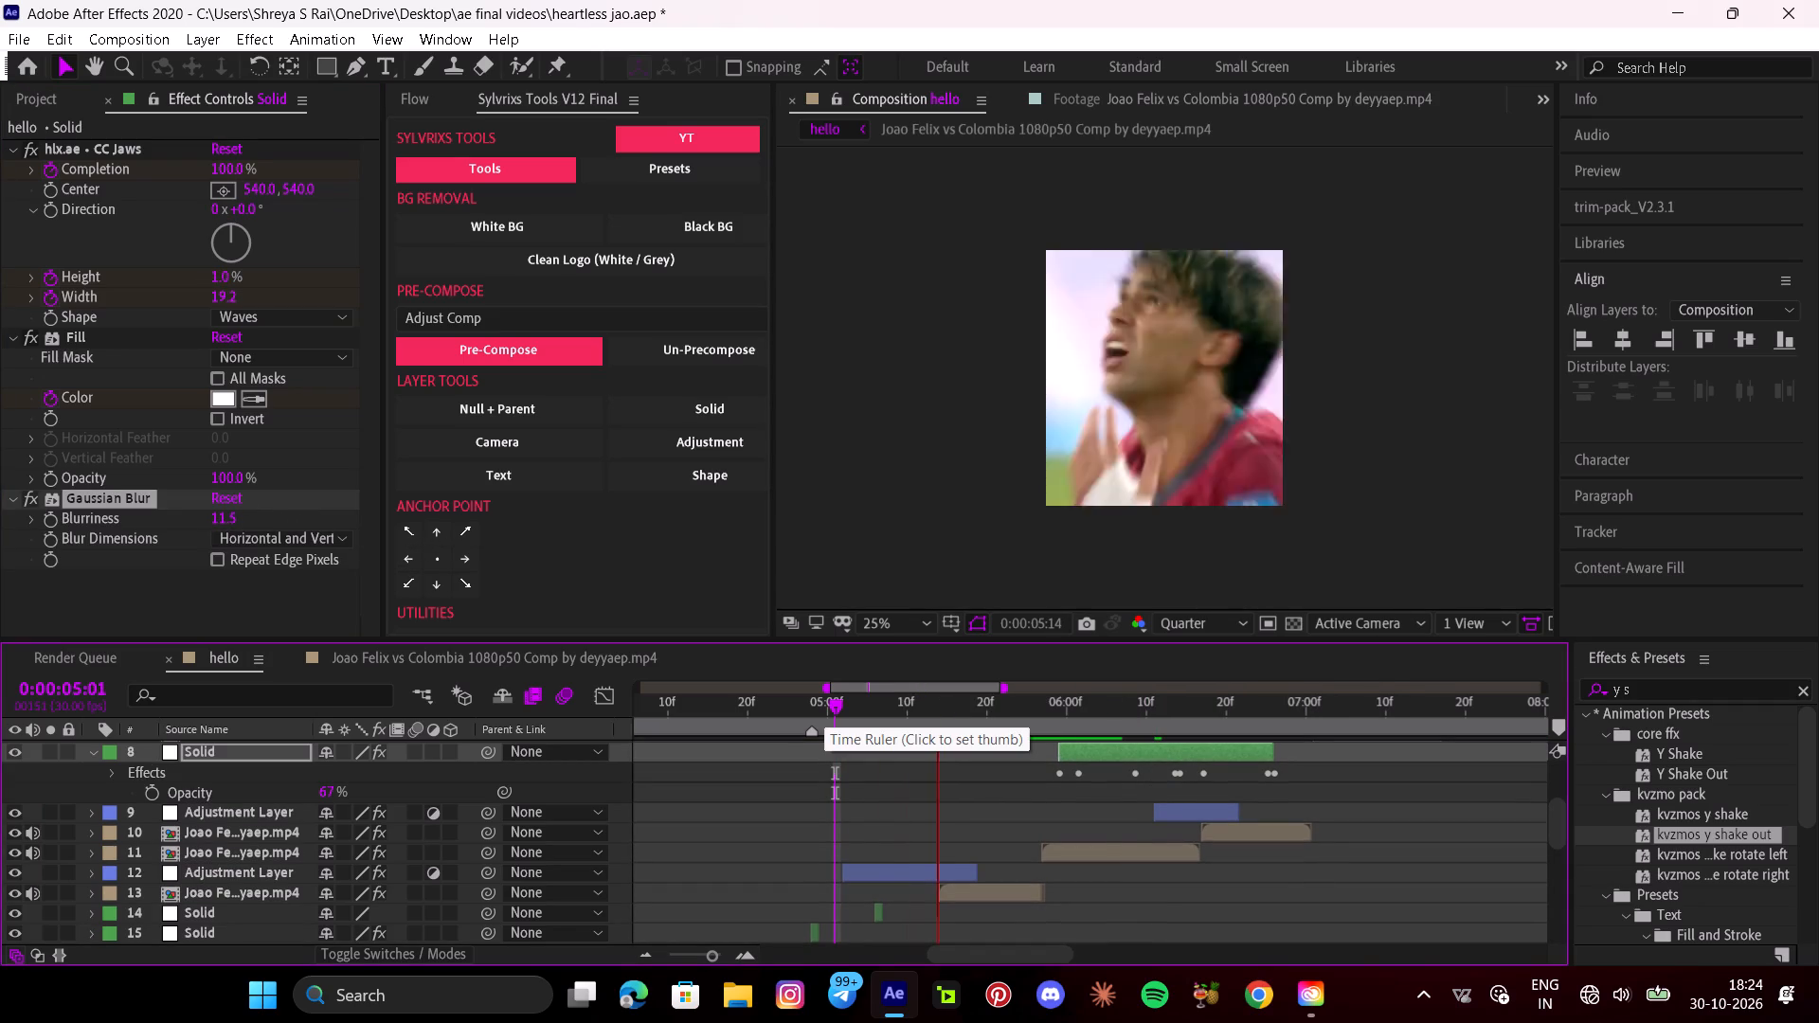
key(space)
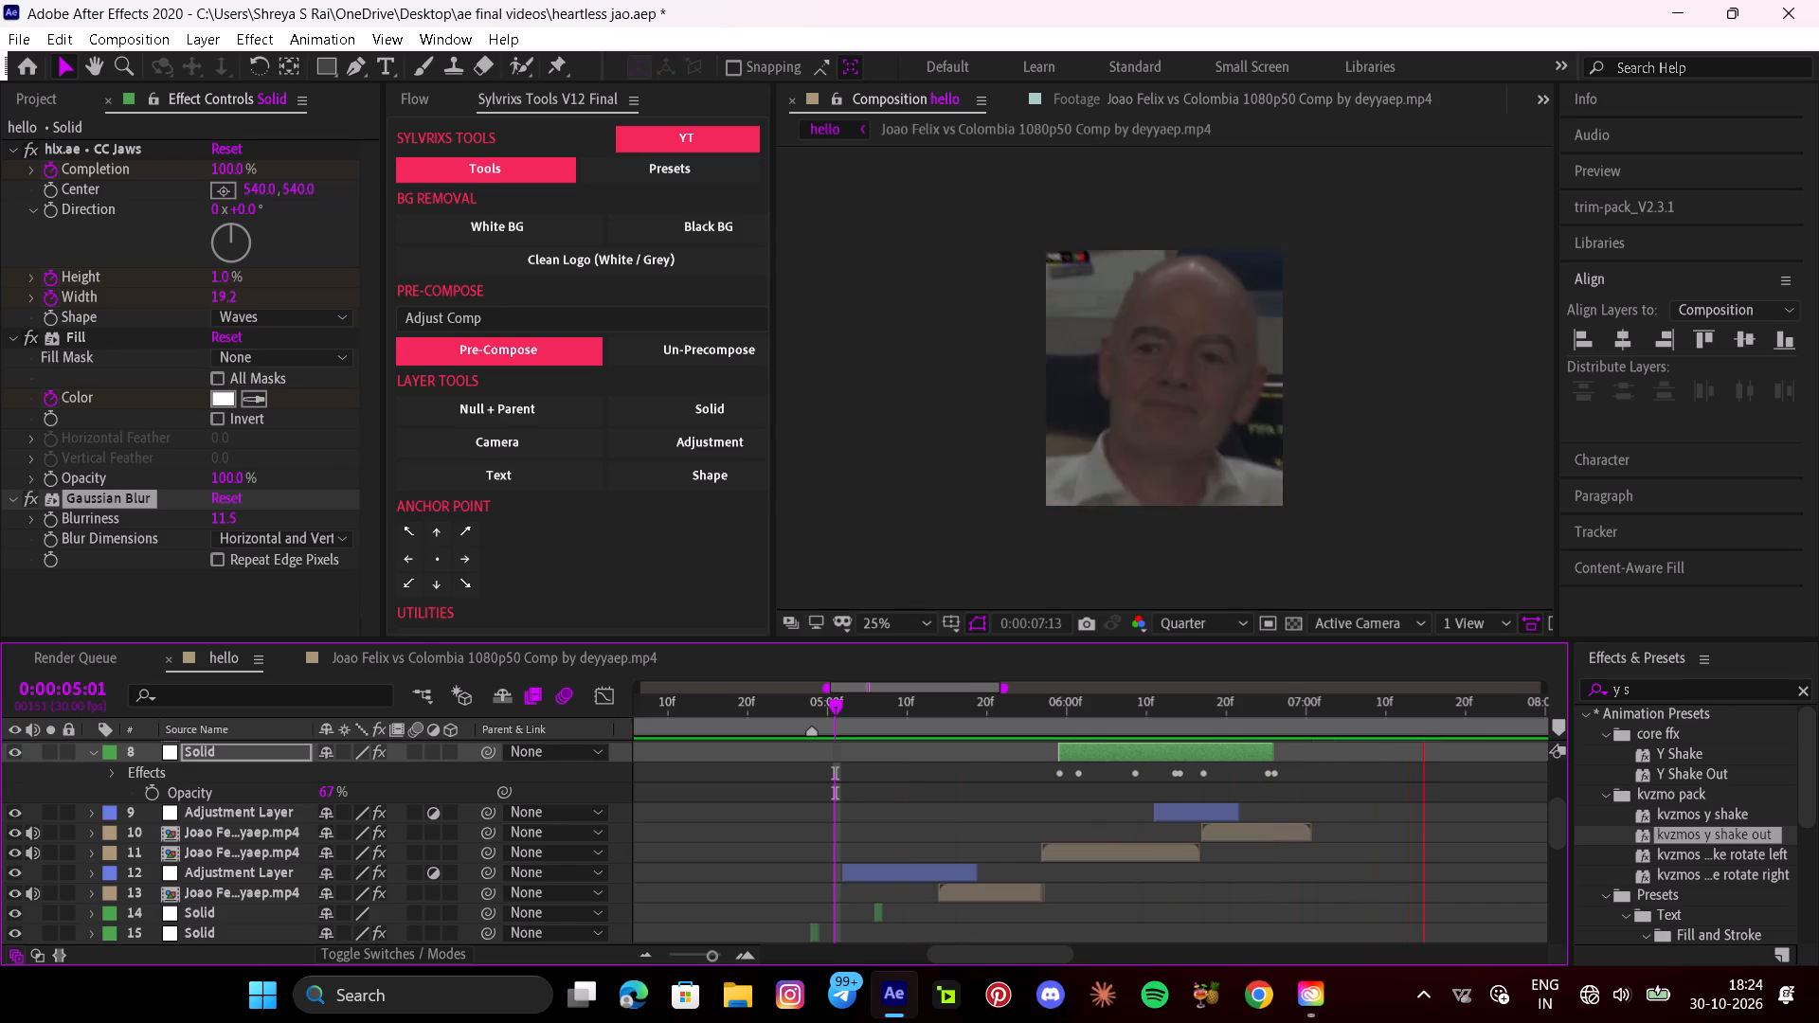
Go to the jaws solid's start at 0:00:05:29 and raise its Gaussian Blur blurriness to 15.
key(i)
drag(231, 519, 279, 532)
drag(220, 523, 234, 530)
Play the edit from 0:00:05:29 and from the very beginning to review the blurred jaws transition in context.
key(space)
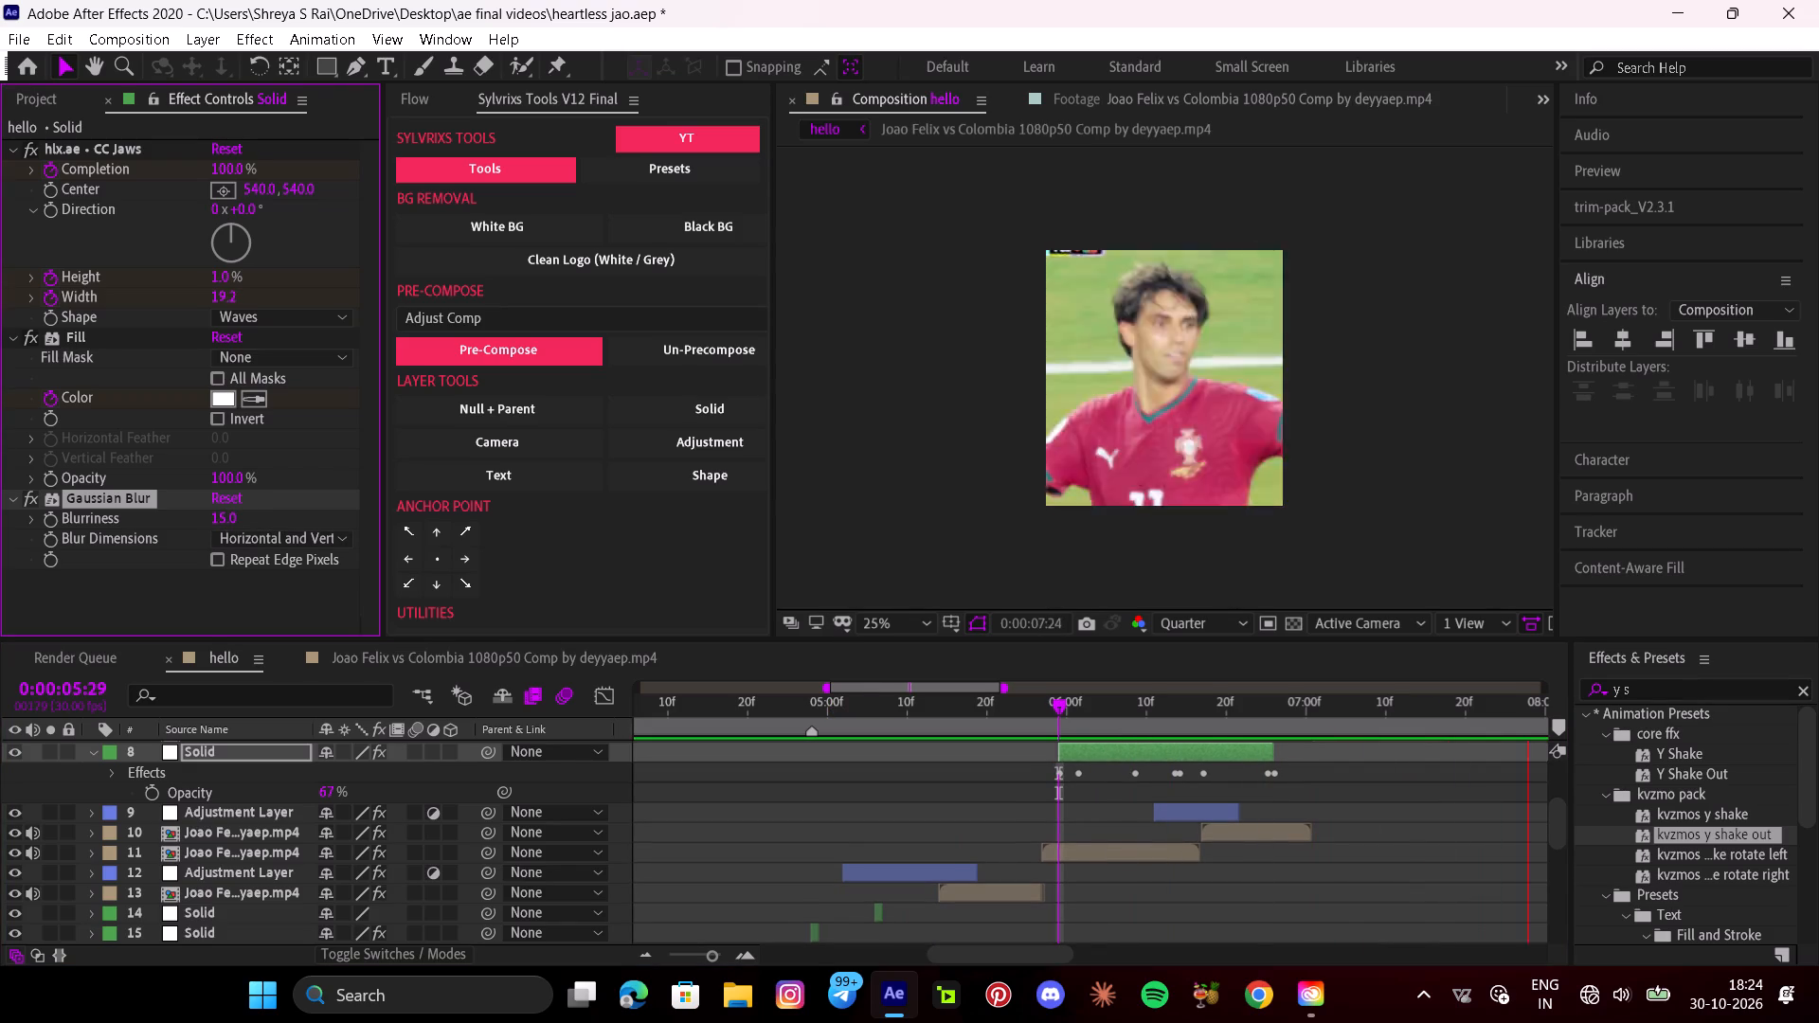
drag(721, 953, 697, 944)
key(space)
drag(1383, 711, 1301, 709)
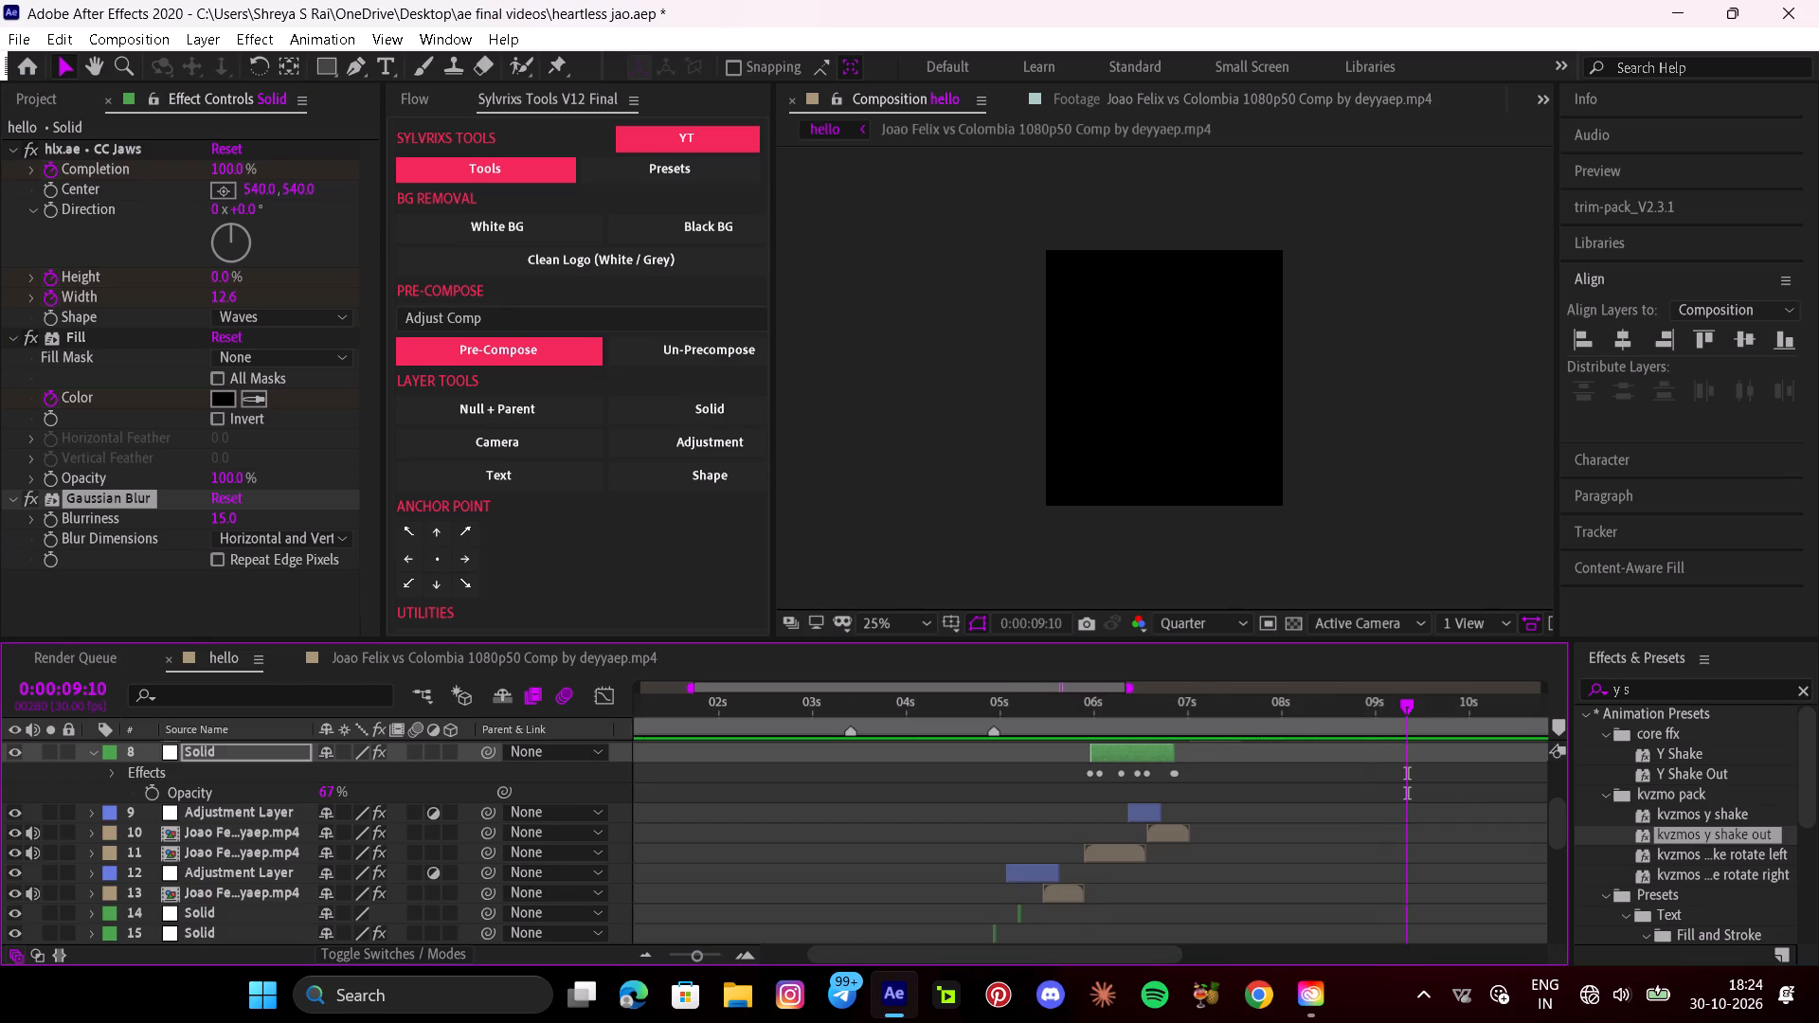
drag(1301, 709, 510, 749)
key(space)
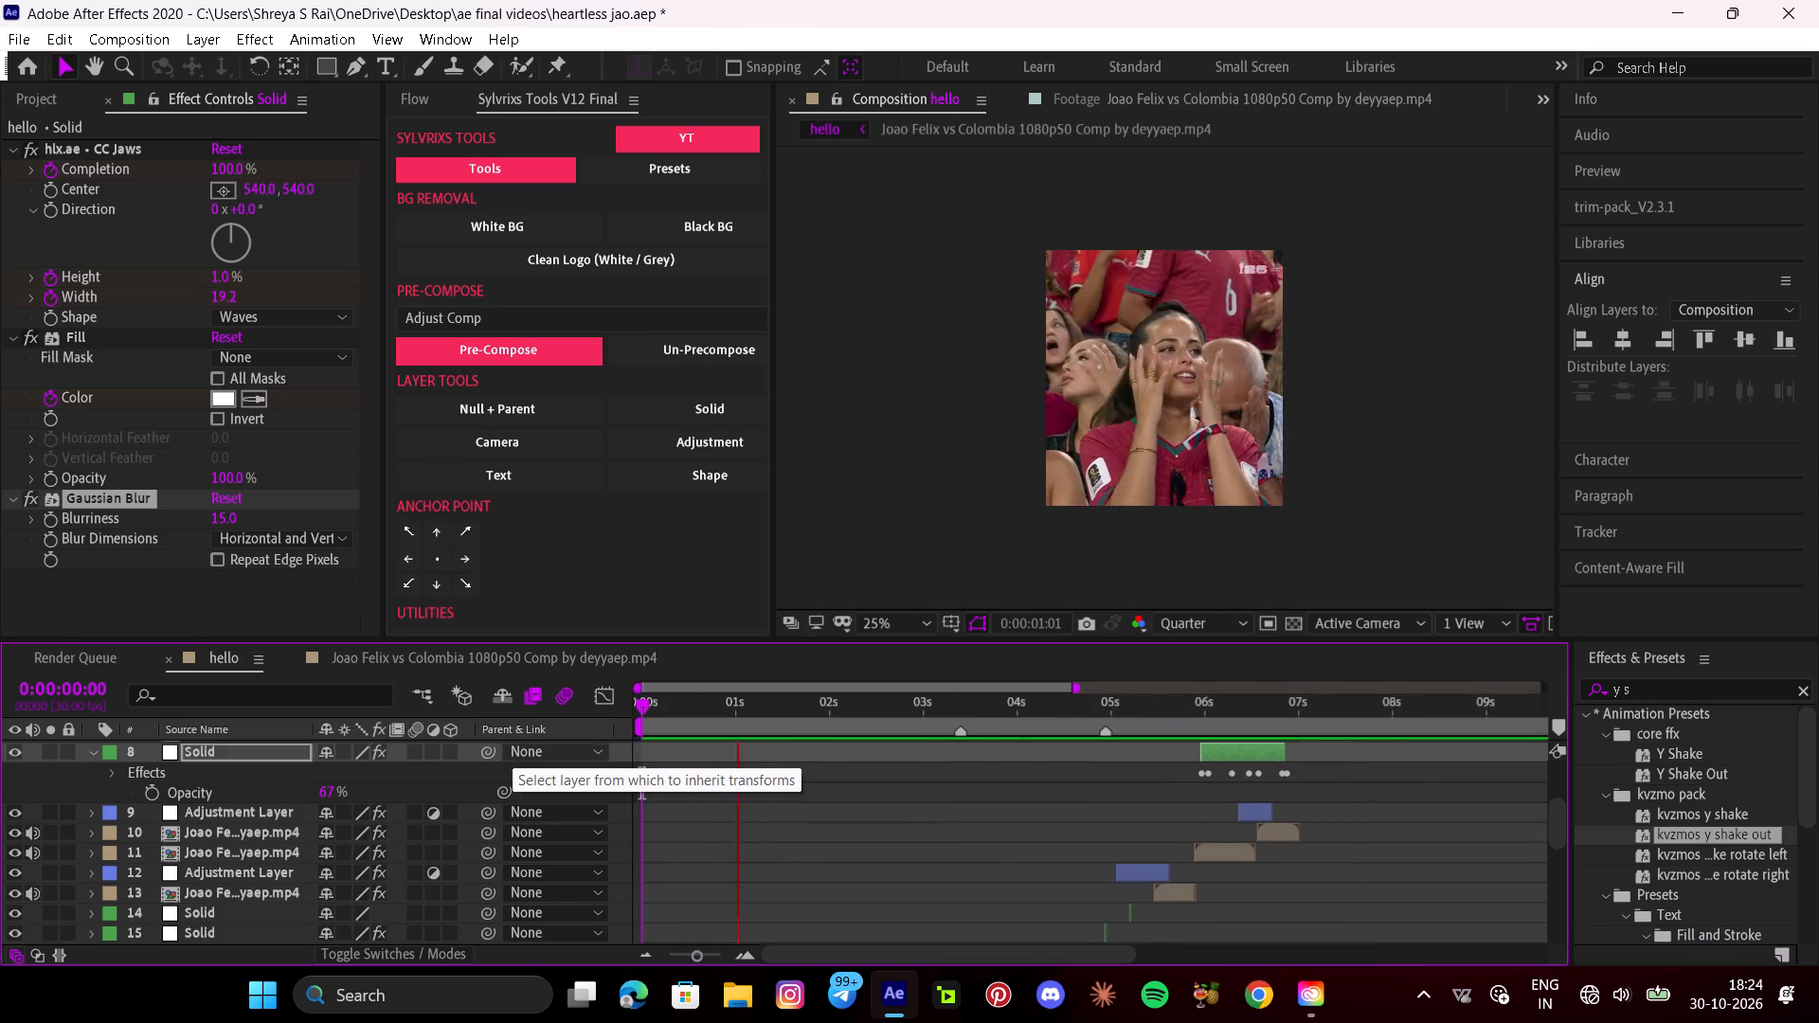
scroll(734, 880, down, 4)
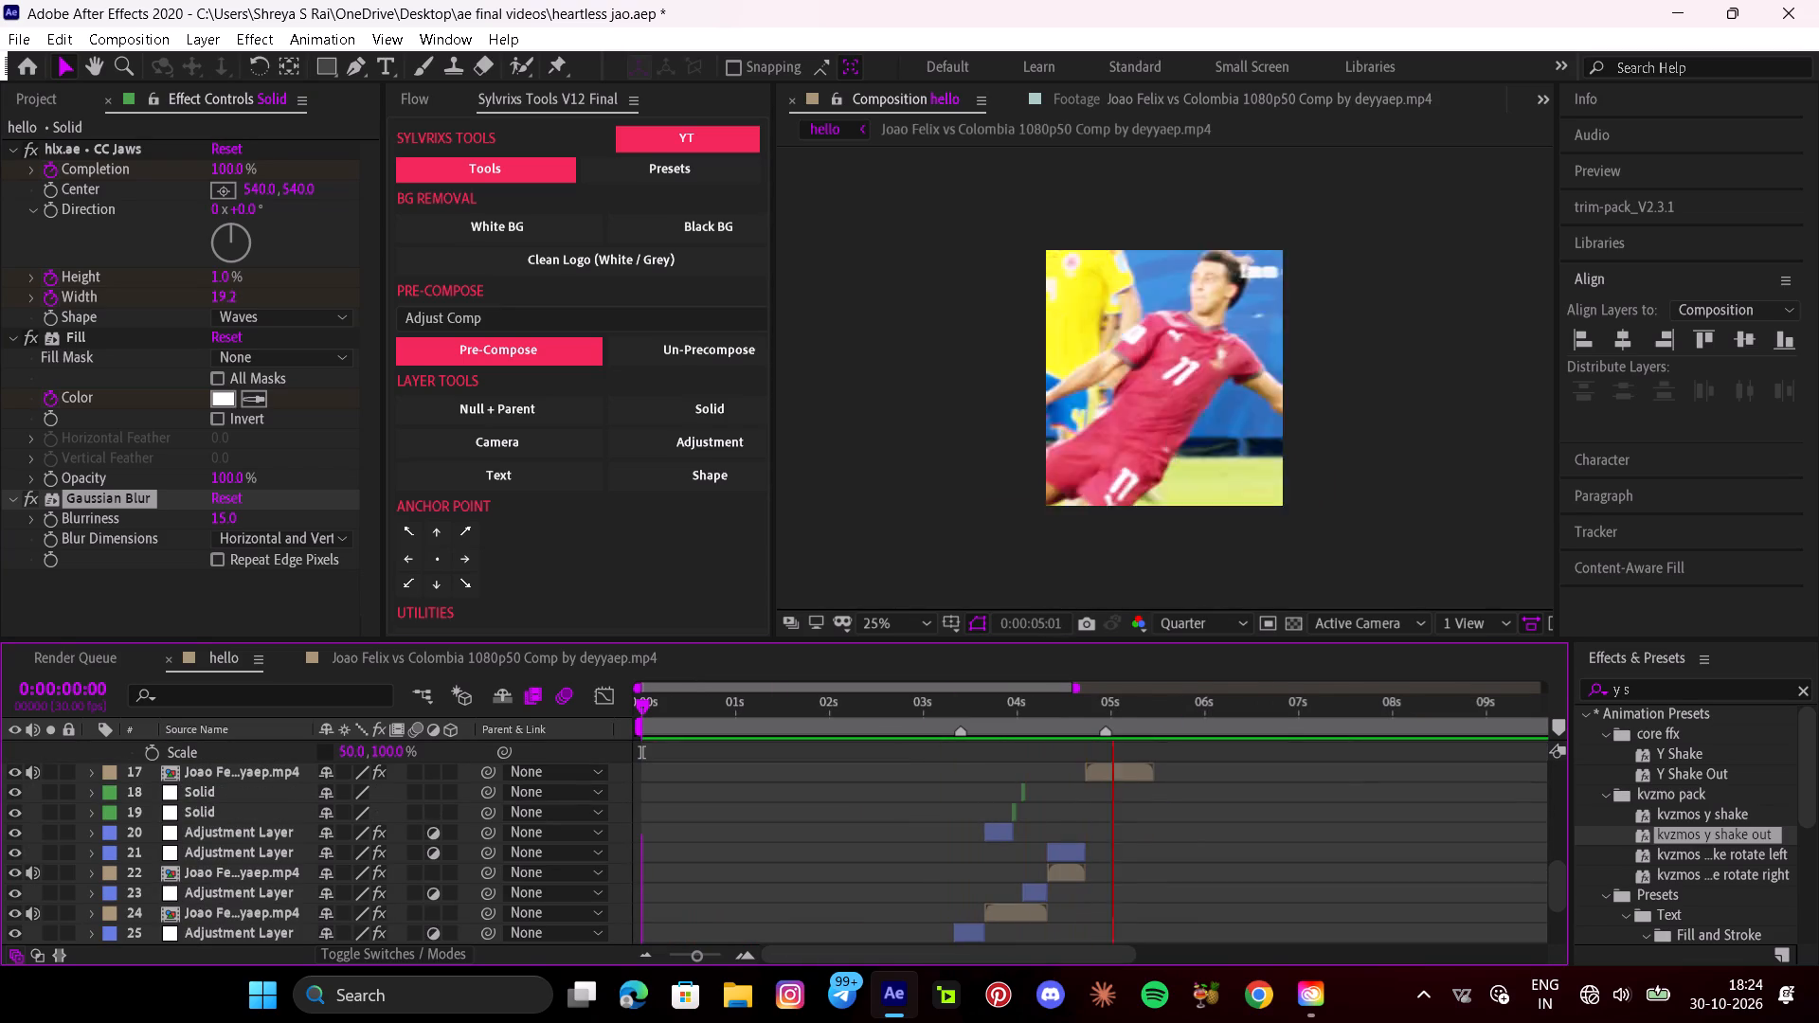
scroll(1249, 805, up, 2)
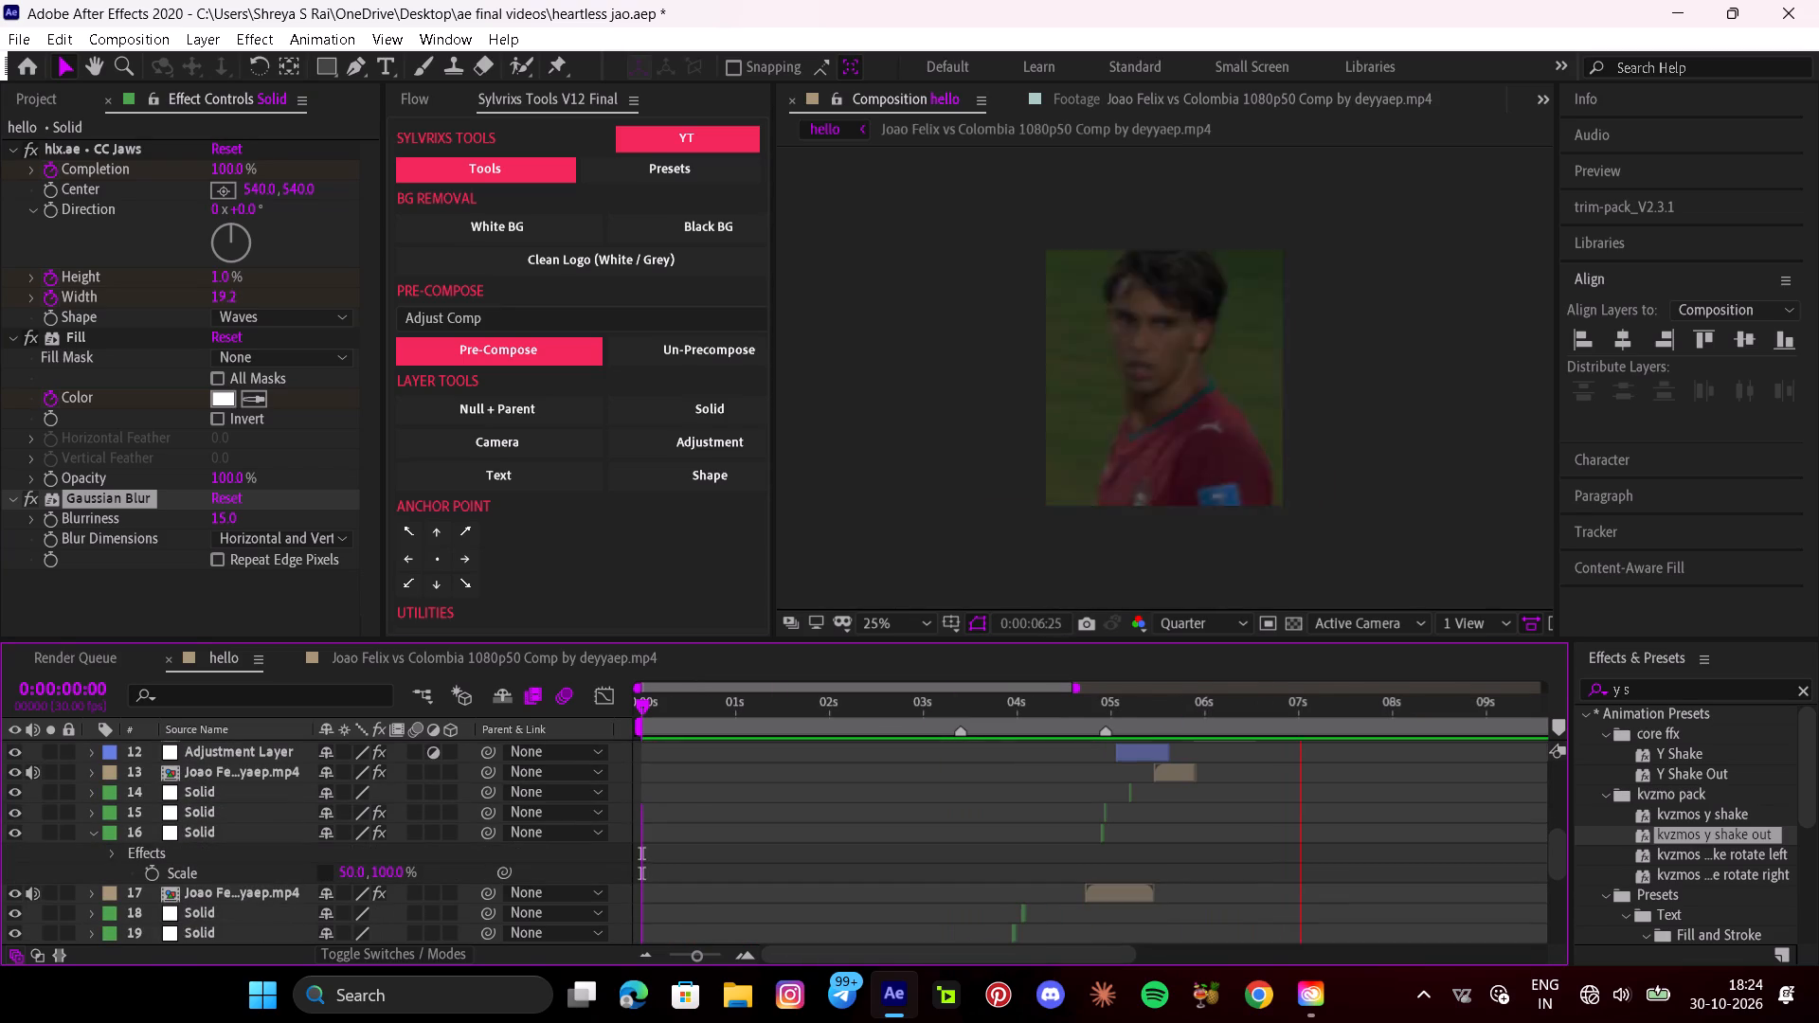
key(space)
Add an adjustment layer at 0:00:00:00 spanning the first clip, the bottom layer of the hello composition.
drag(1411, 711, 967, 783)
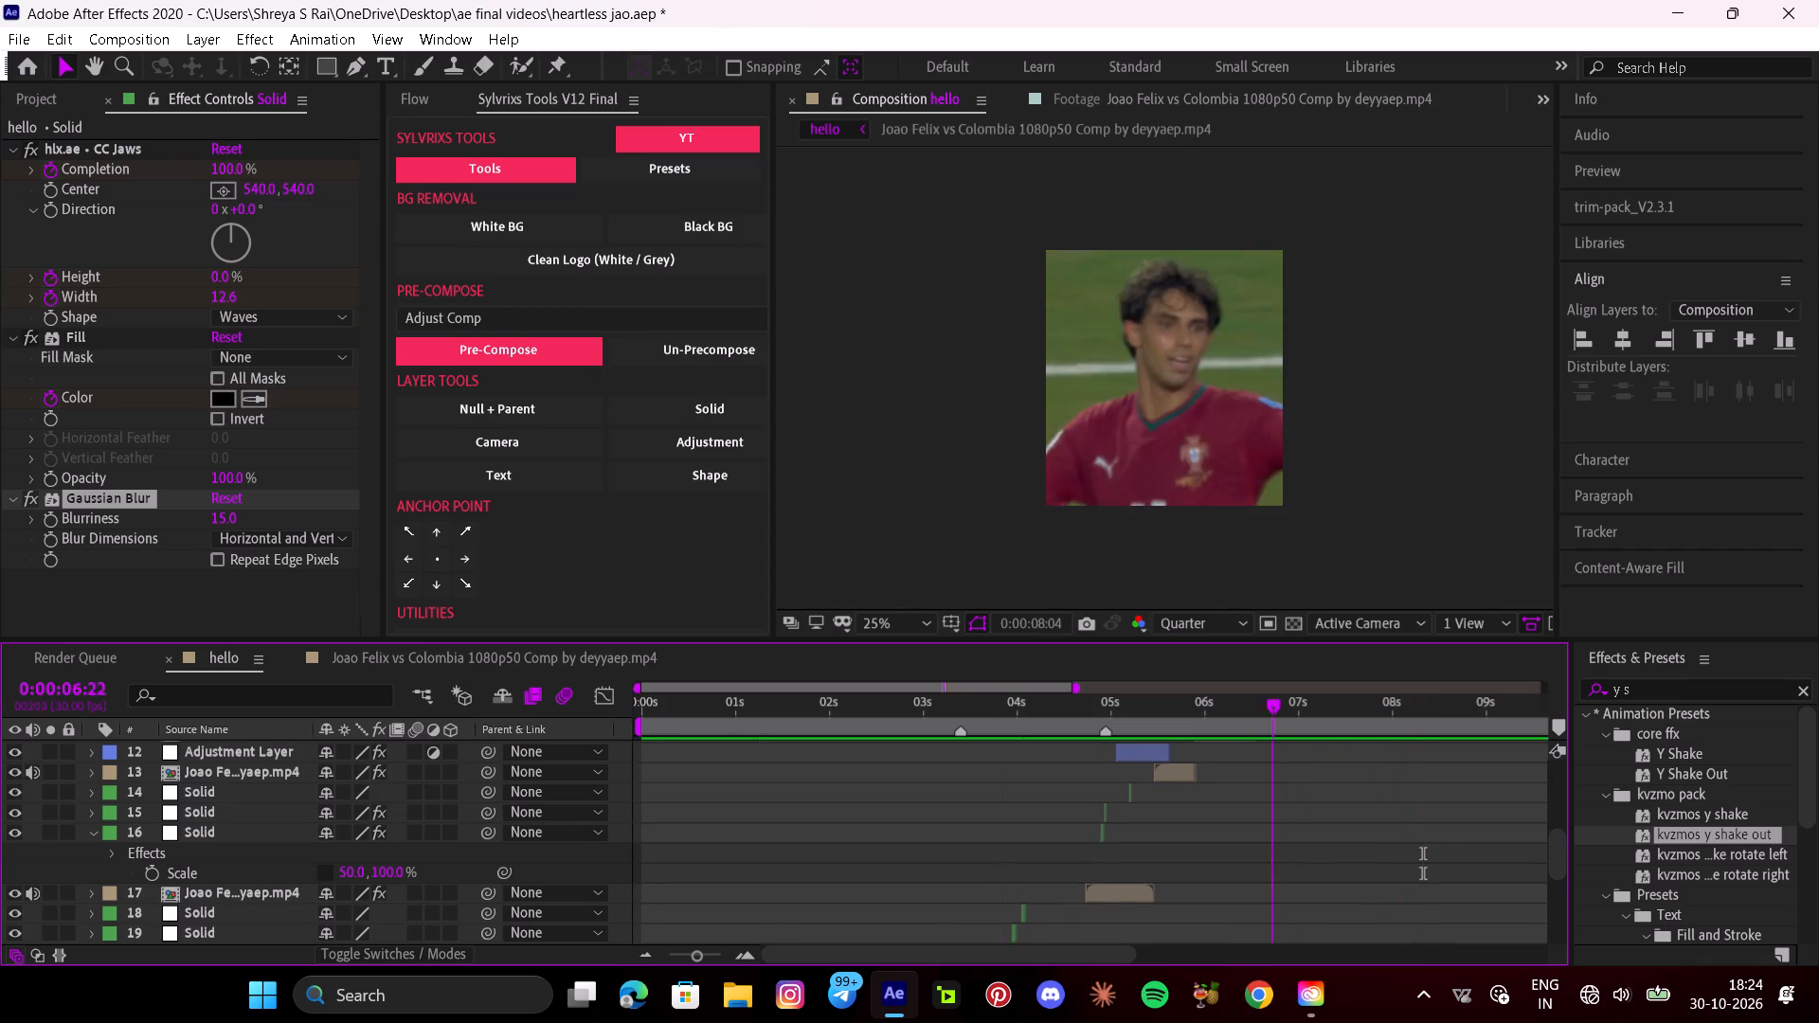
drag(967, 783, 635, 831)
scroll(693, 824, down, 6)
click(673, 932)
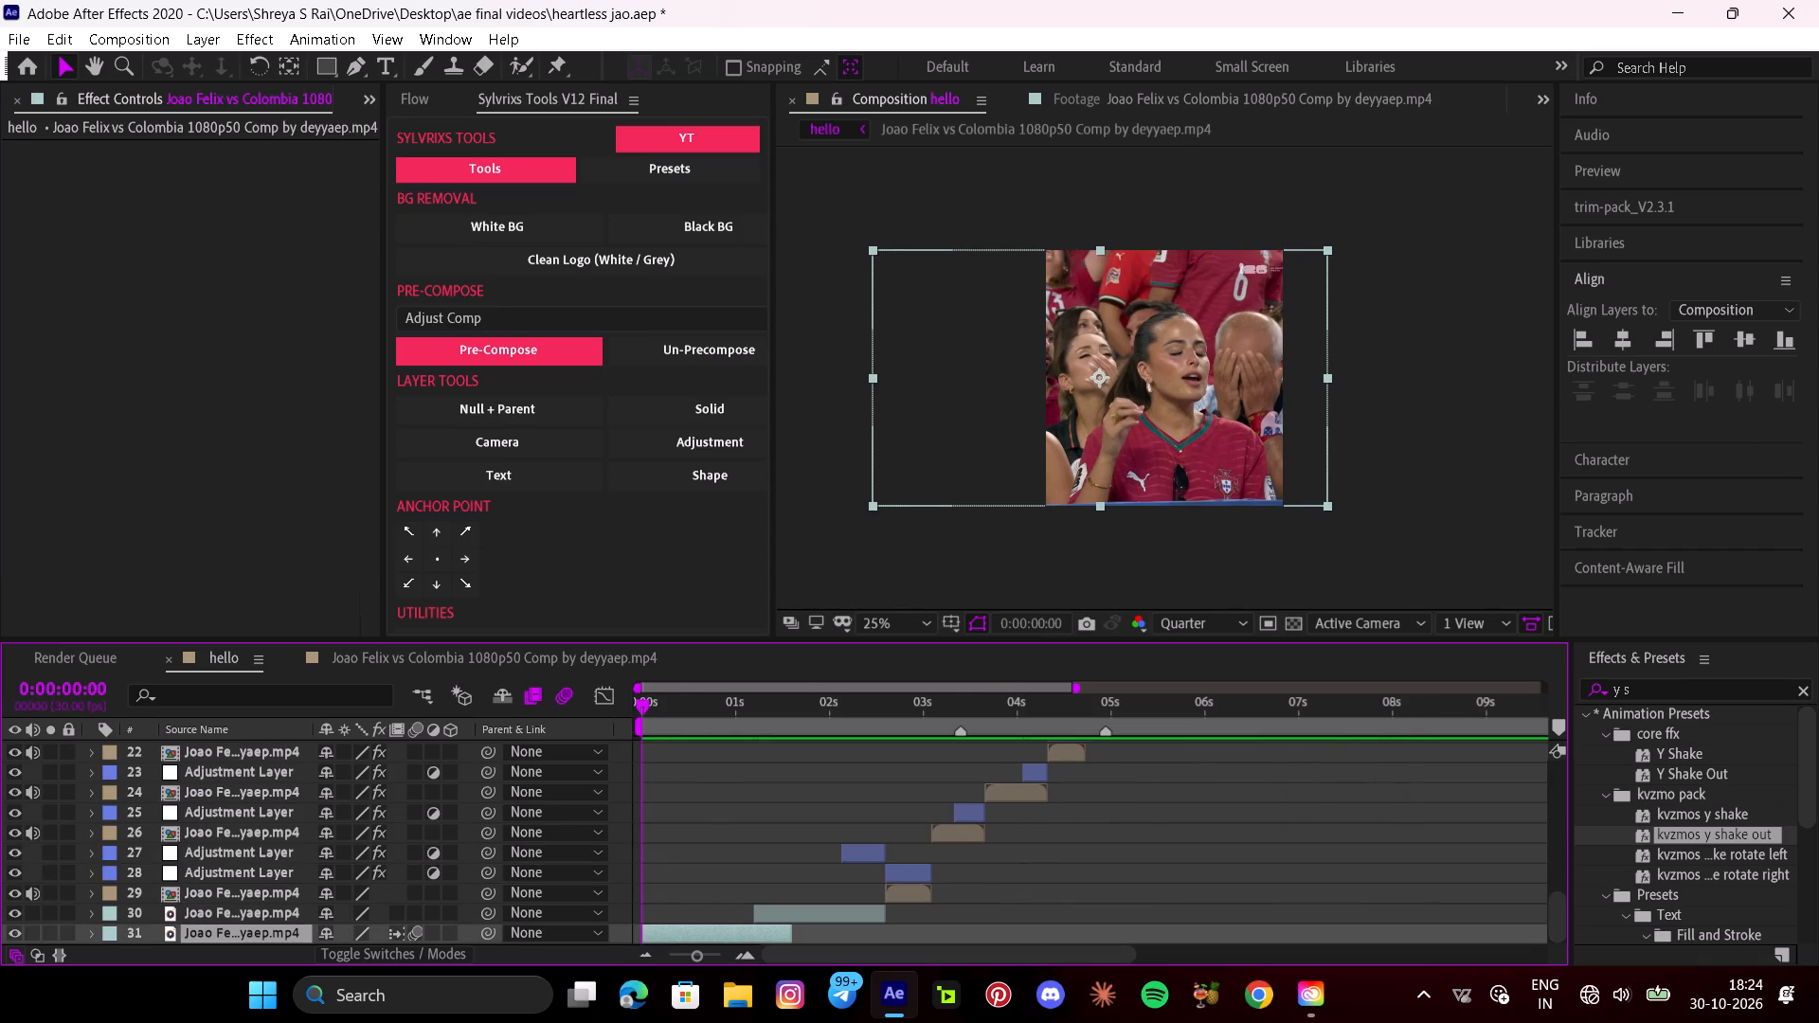
click(694, 448)
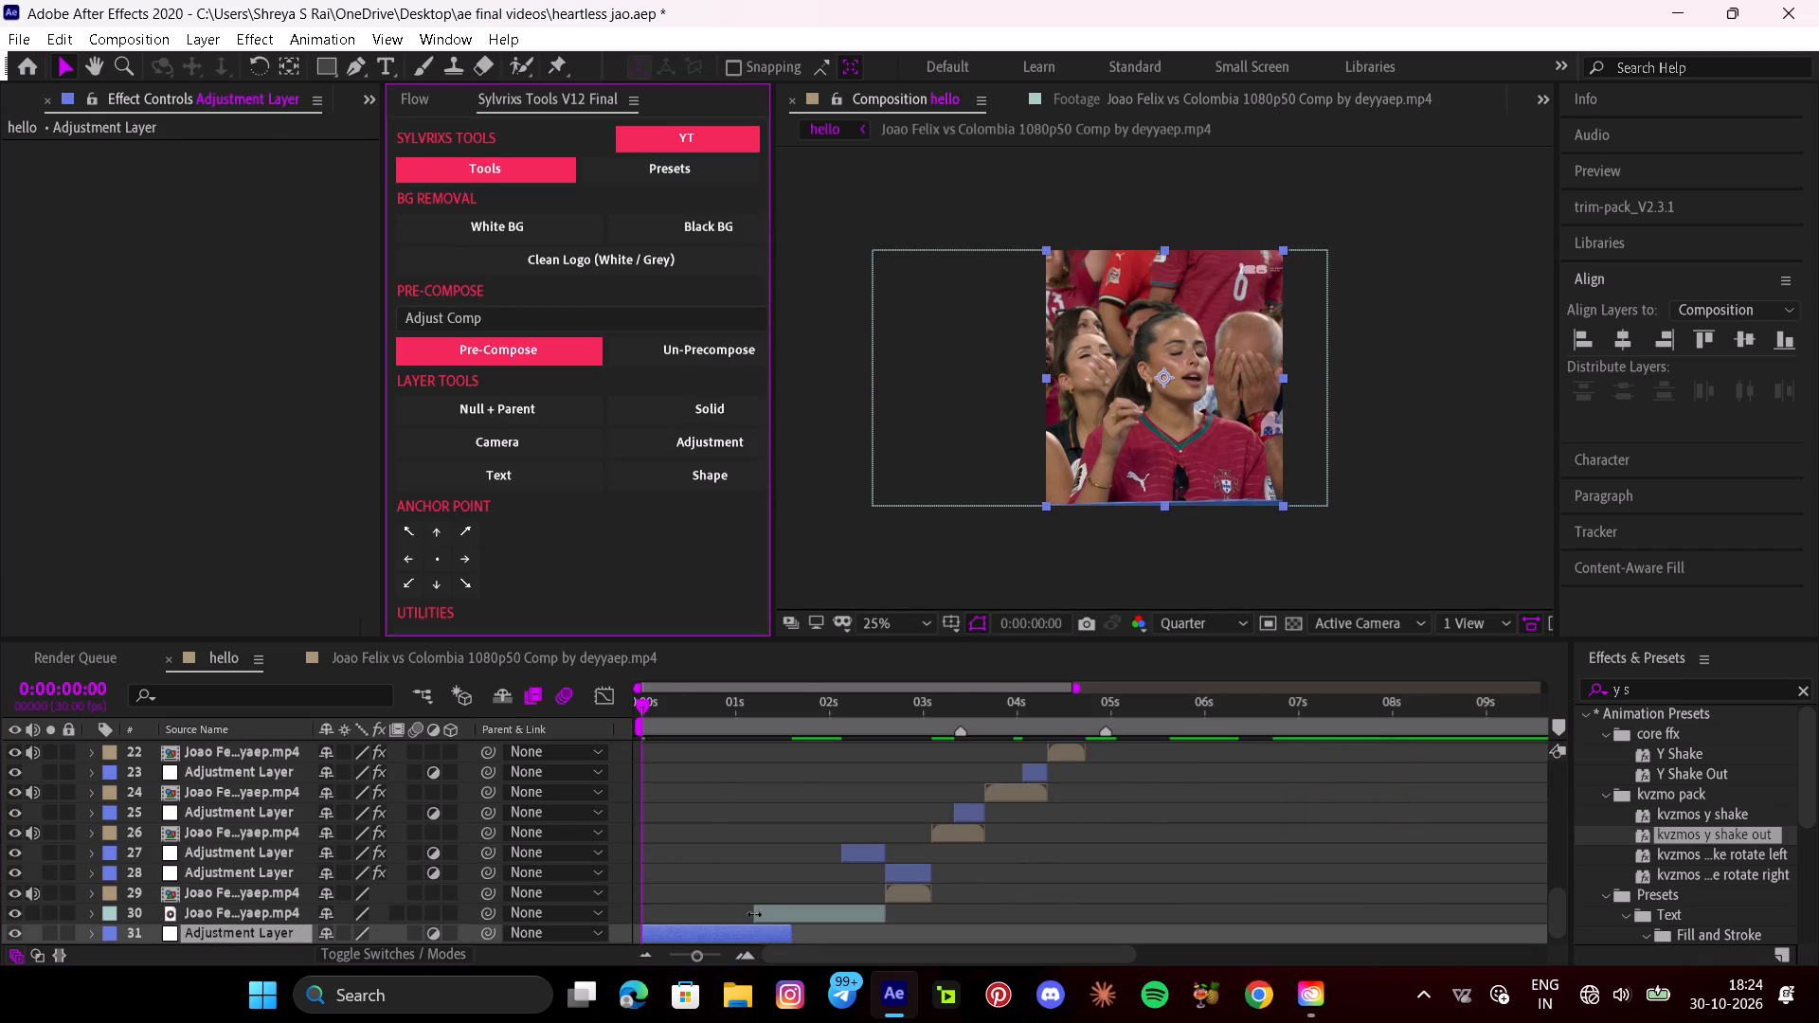
Trim the first clip's new adjustment layer to run from 0:00:00:06 to 0:00:00:12, deleting the remainder after the split.
double_click(751, 950)
key(space)
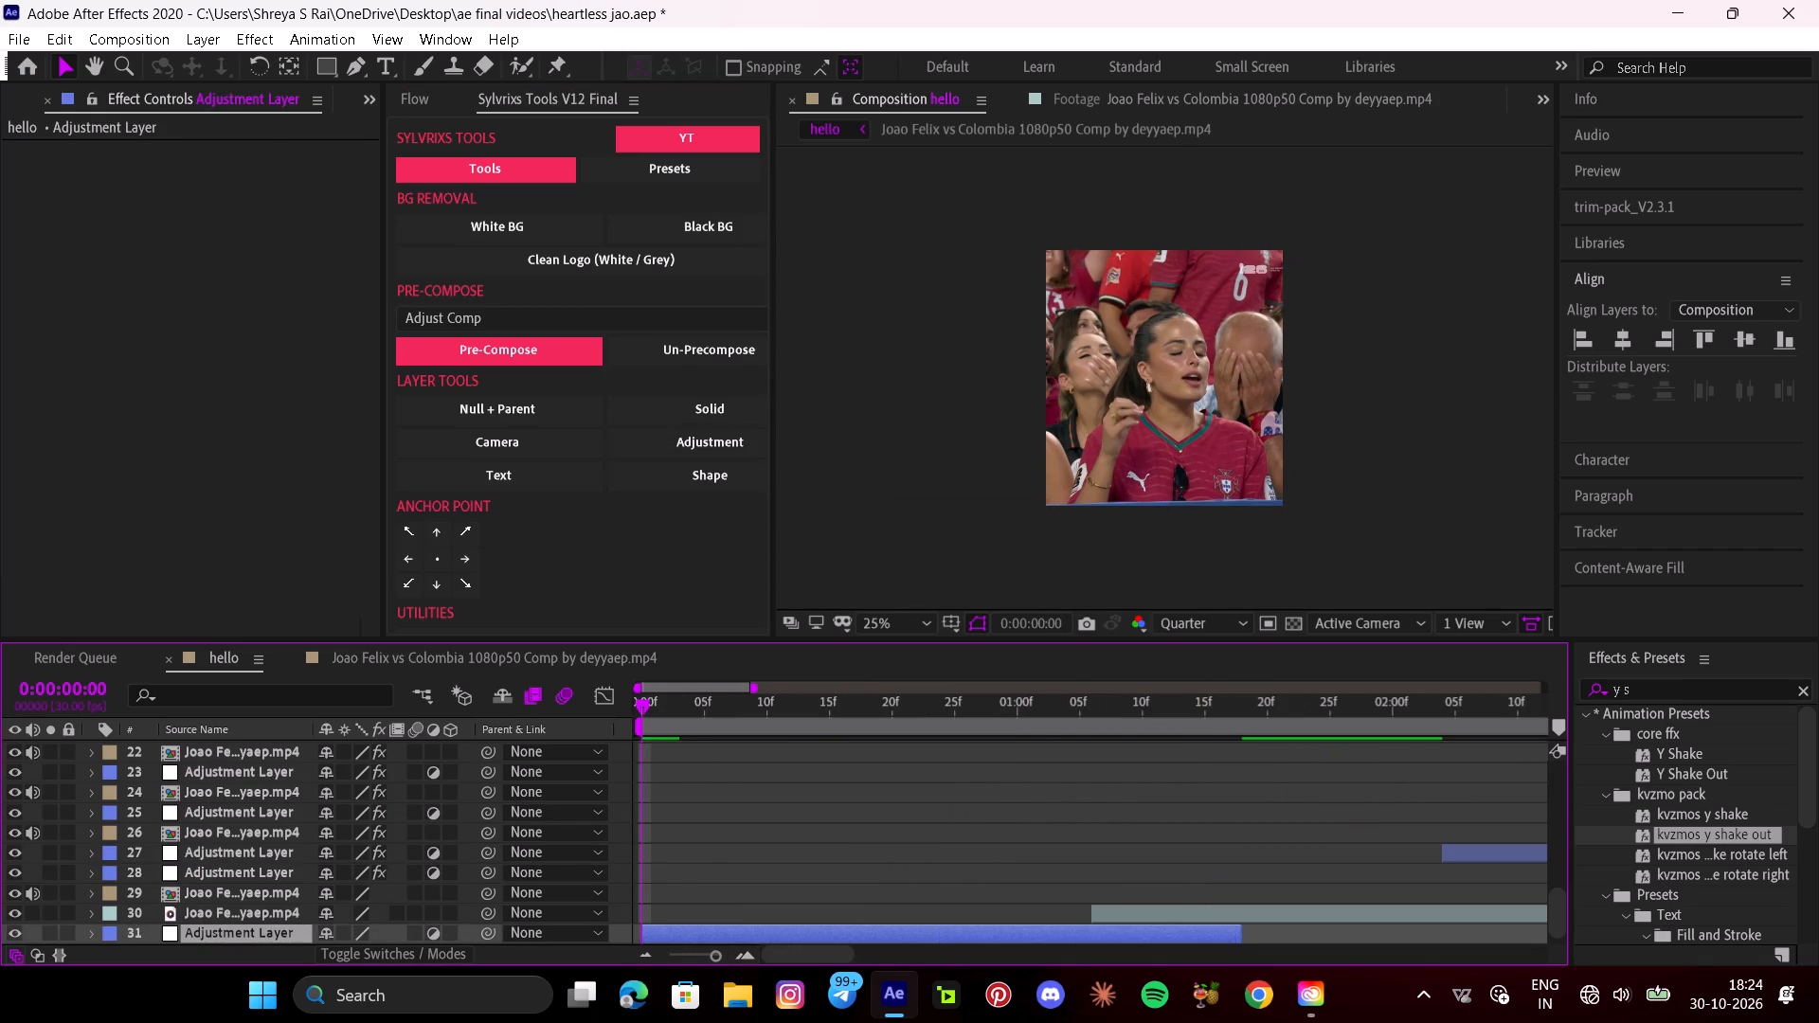
key(space)
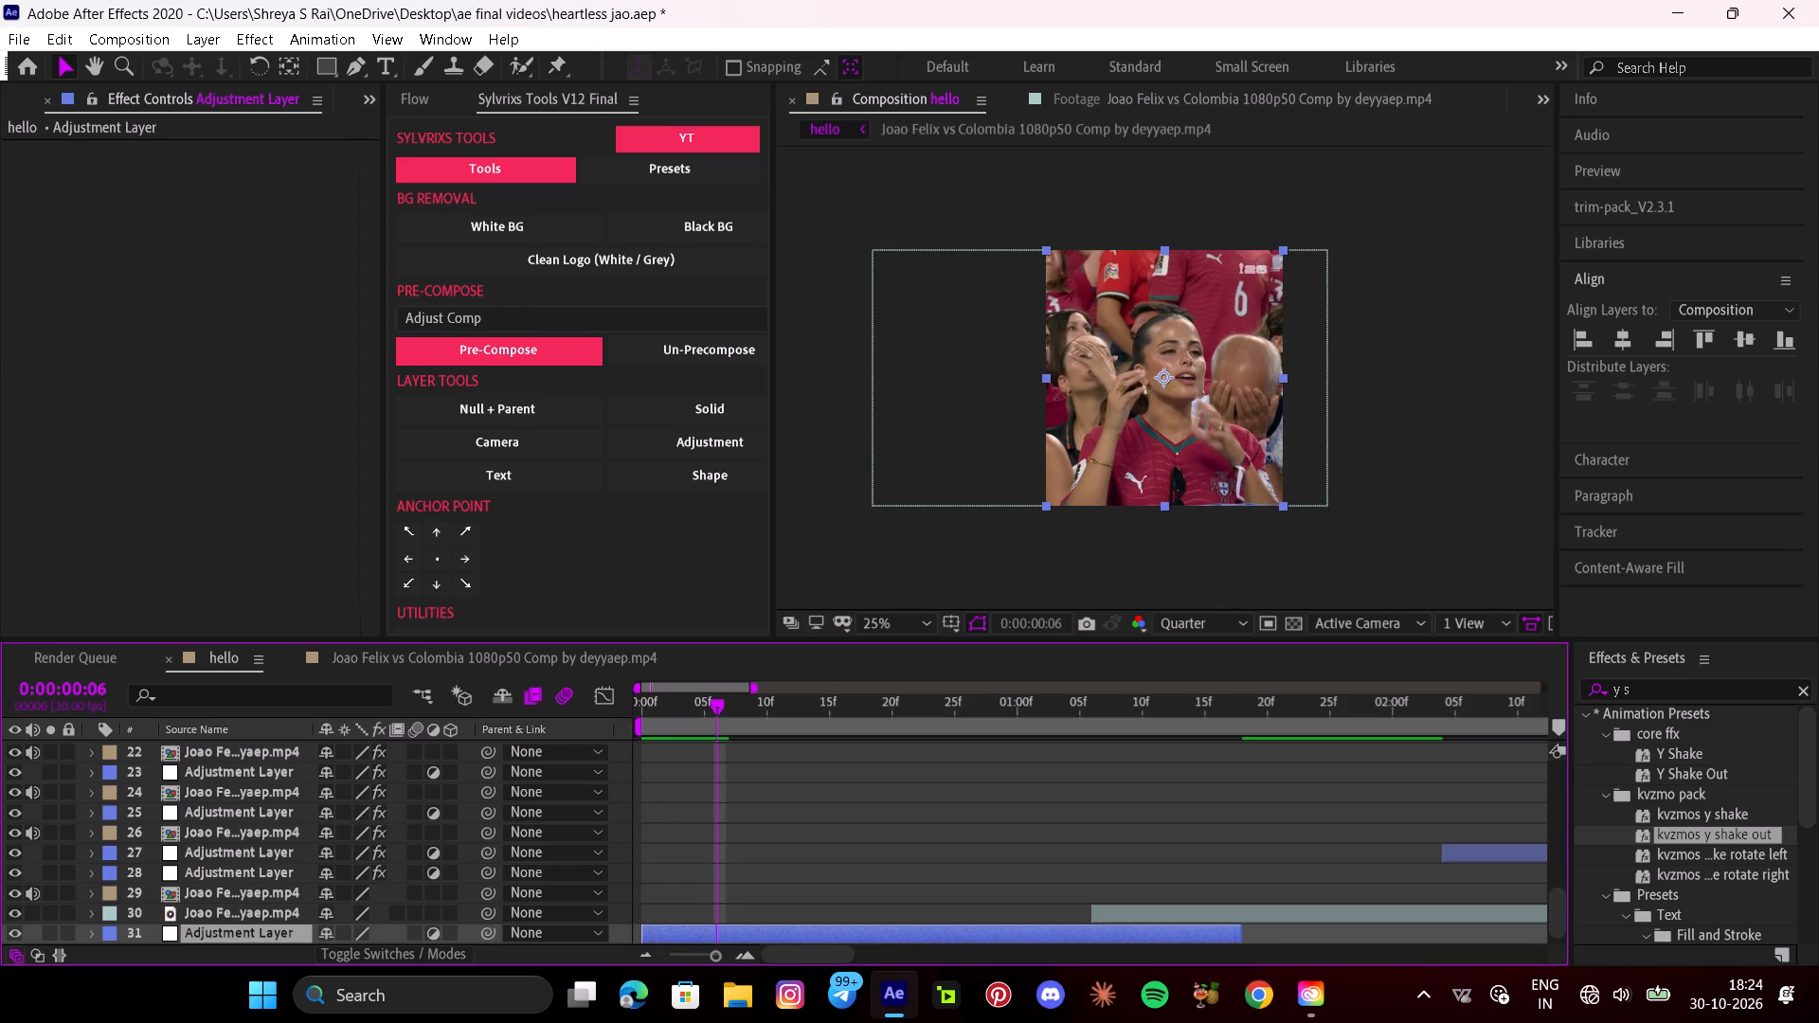
drag(639, 926, 715, 938)
drag(729, 727, 794, 759)
key(ctrl+shift+d)
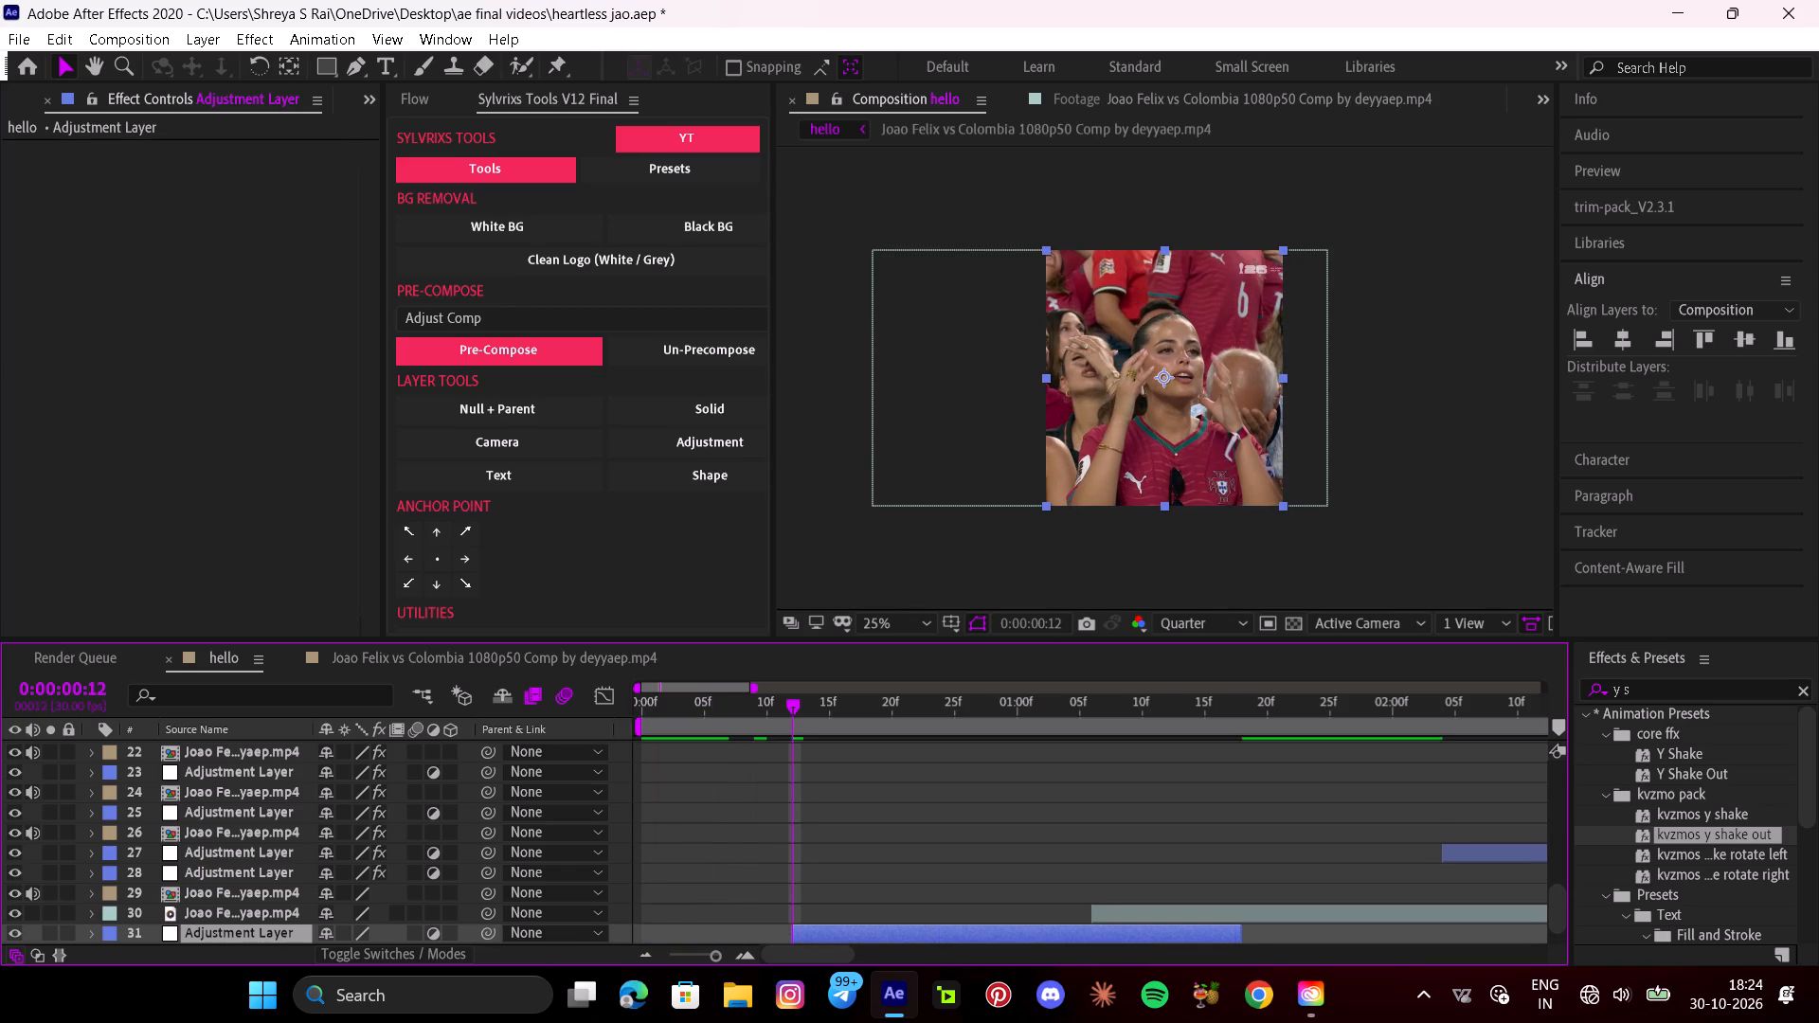
key(Delete)
scroll(763, 866, down, 3)
click(753, 909)
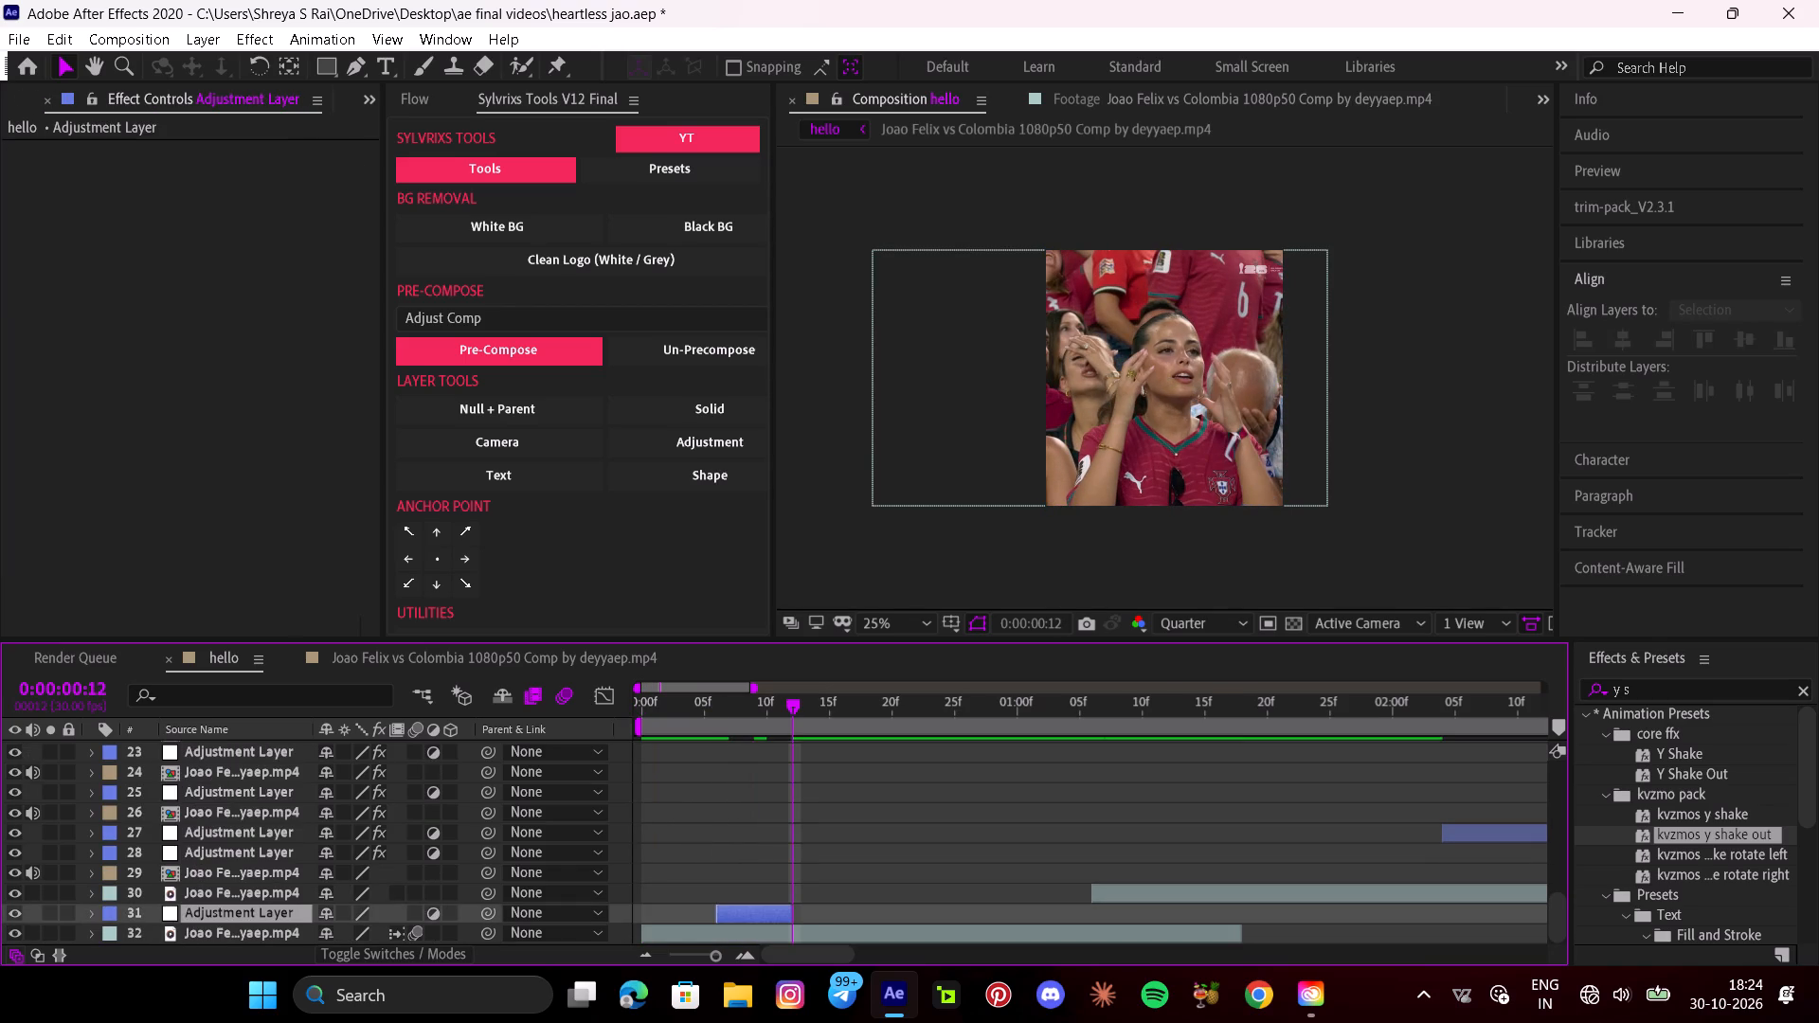
Apply the Transform effect to the short adjustment layer at 0:00:00:06 and set its scale to 135.
key(i)
key(ctrl+space)
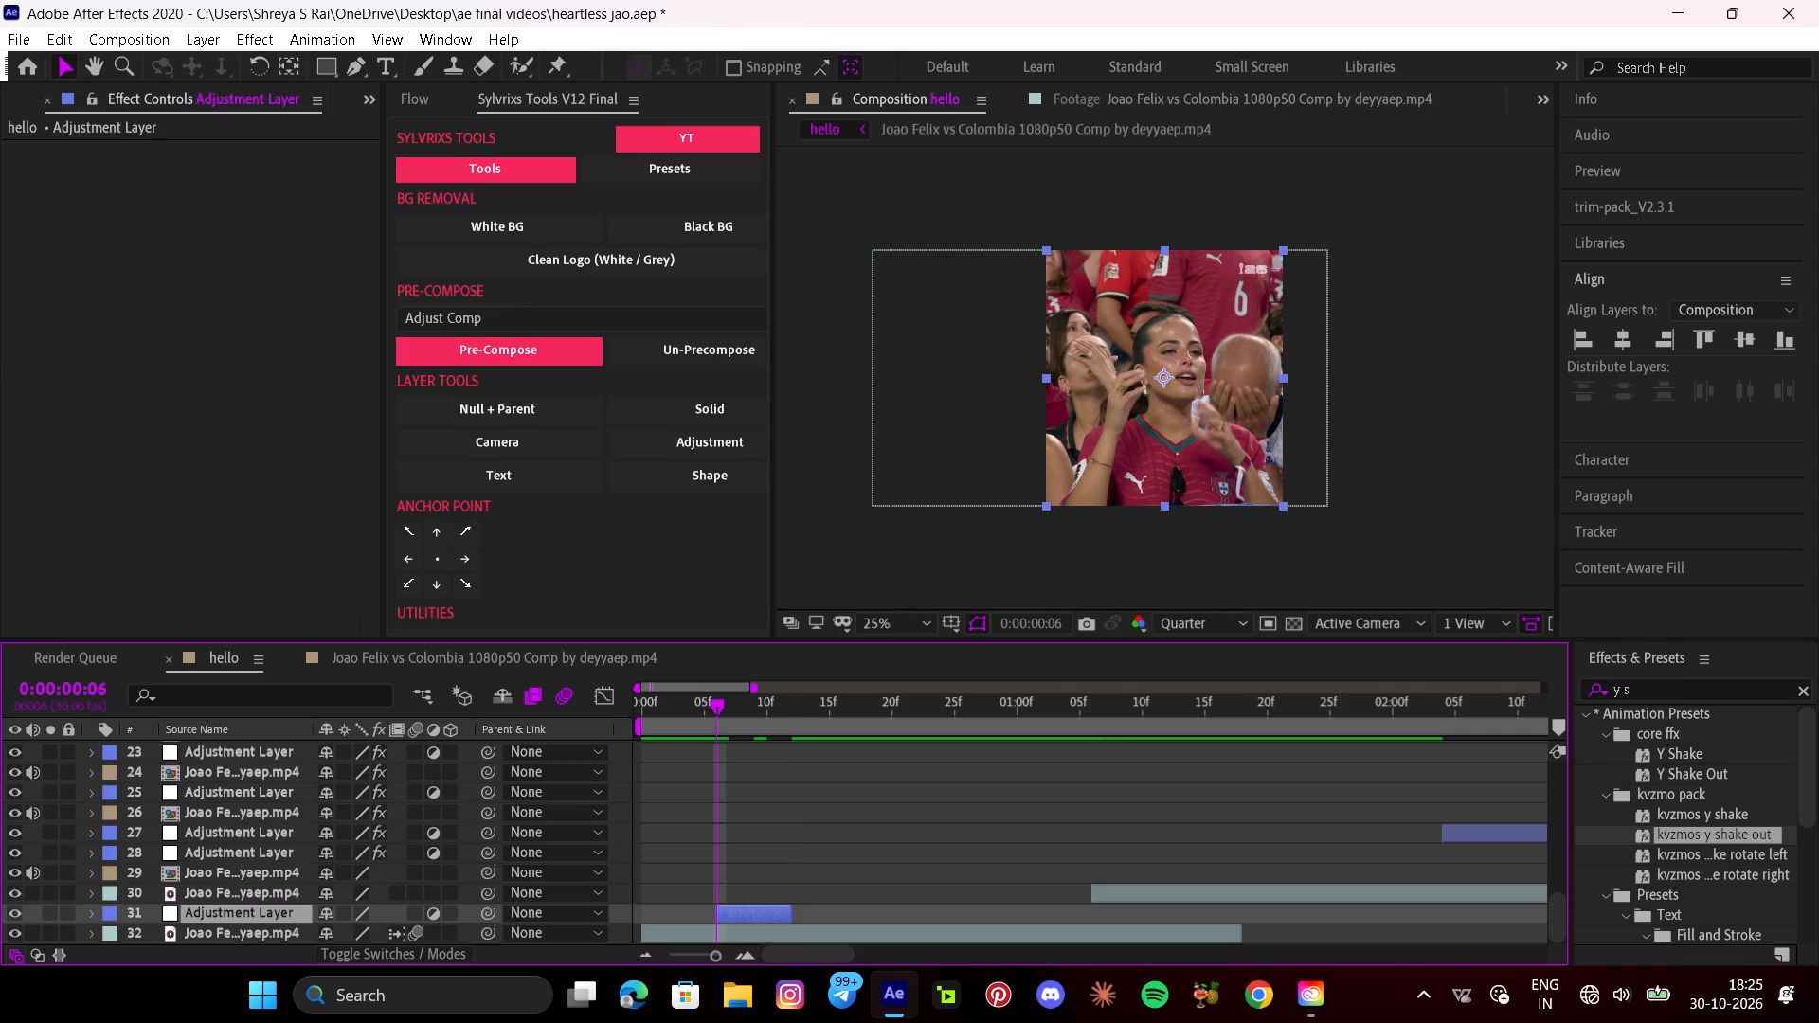
key(t)
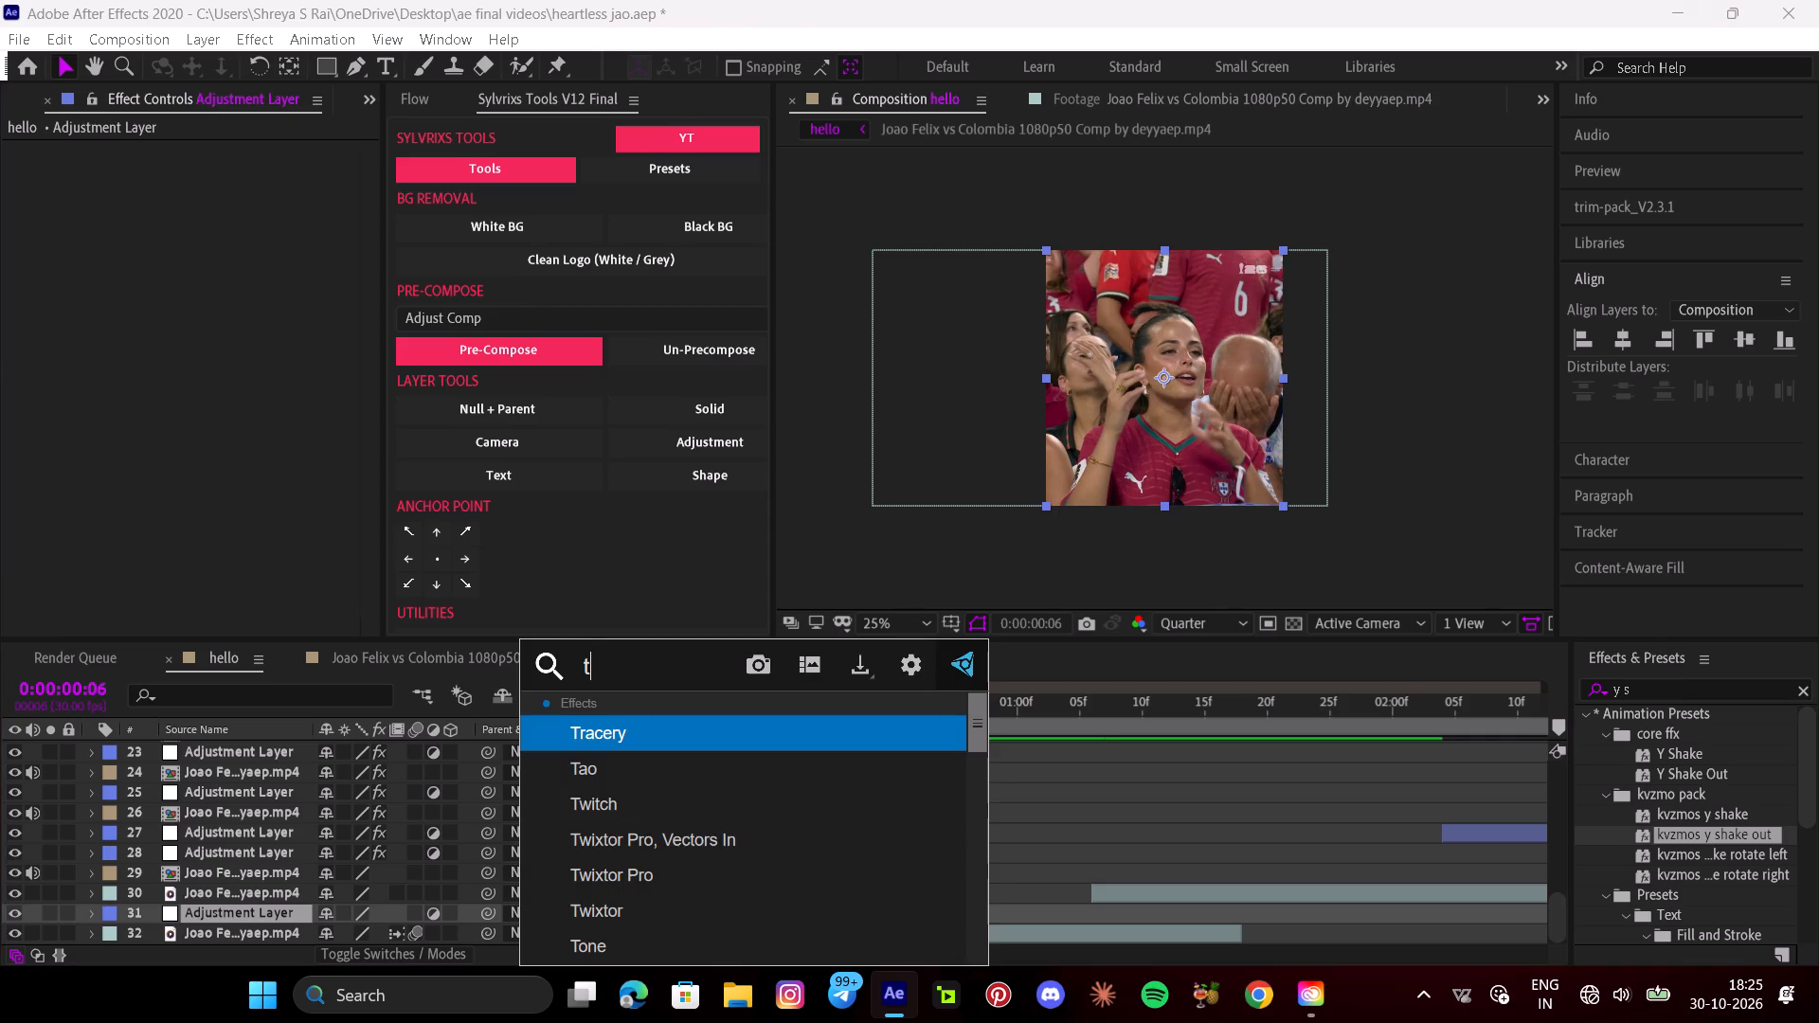
key(r)
click(634, 762)
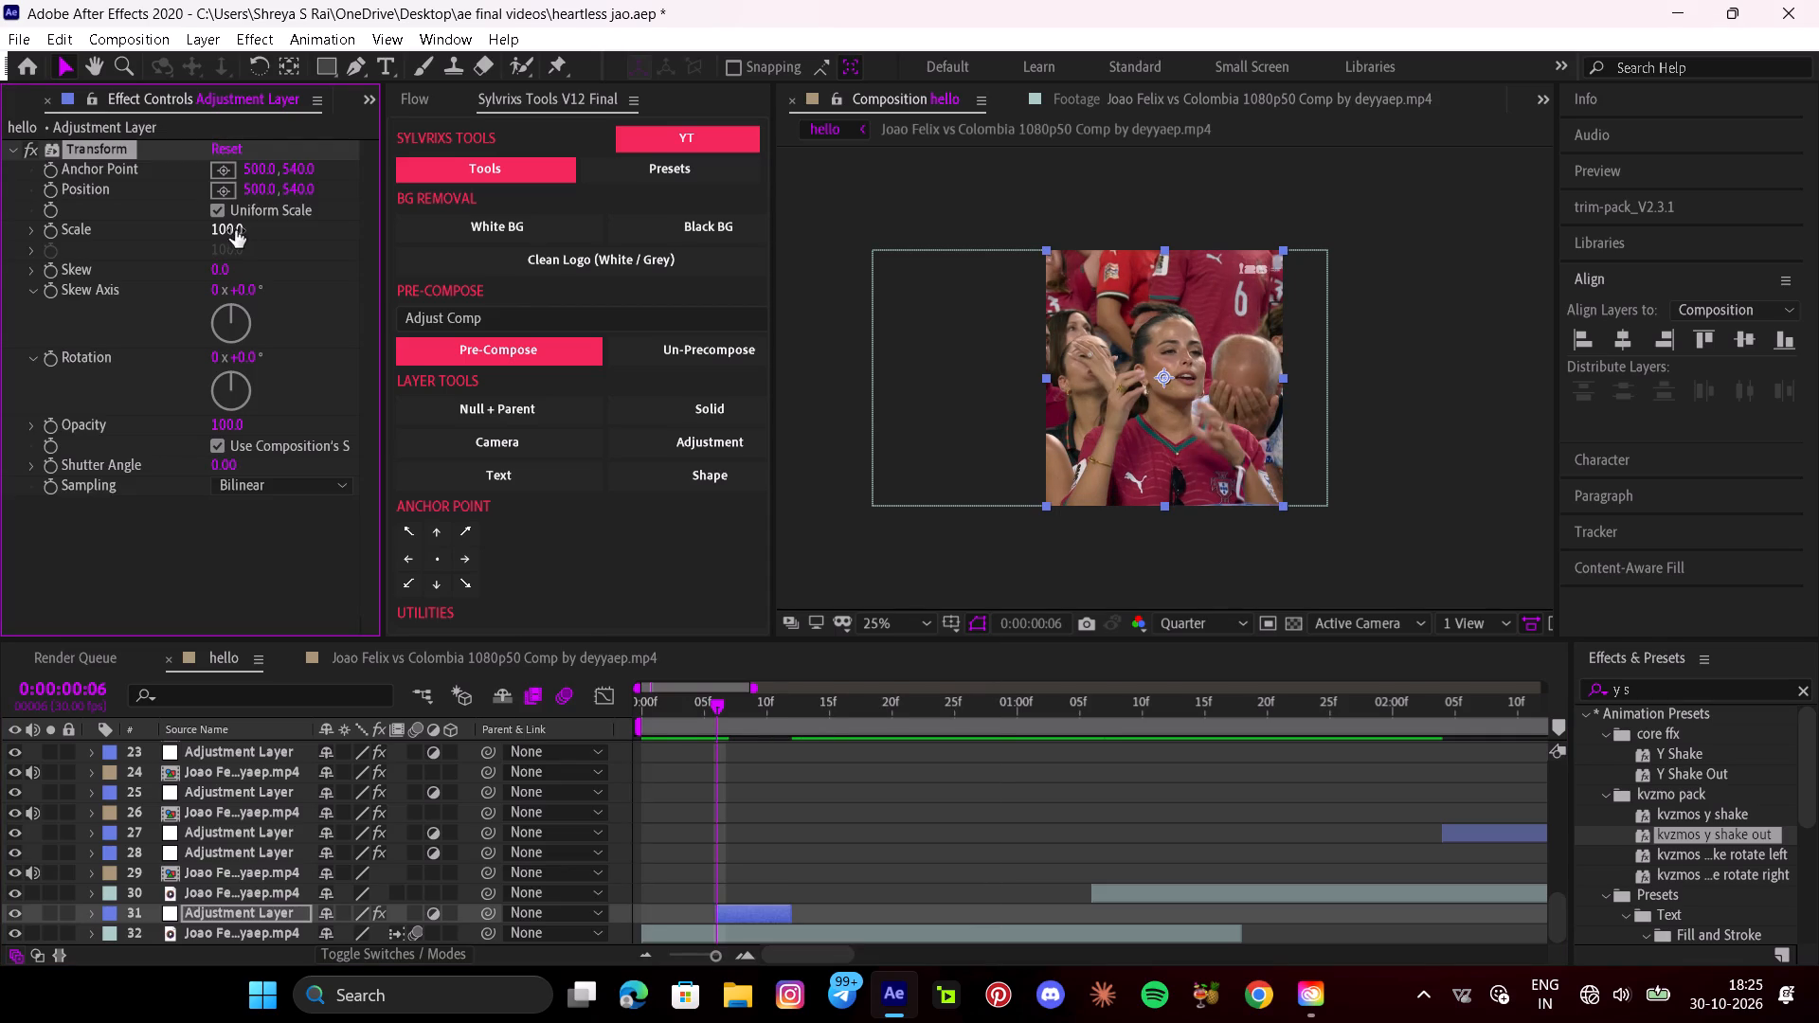
drag(223, 226, 302, 296)
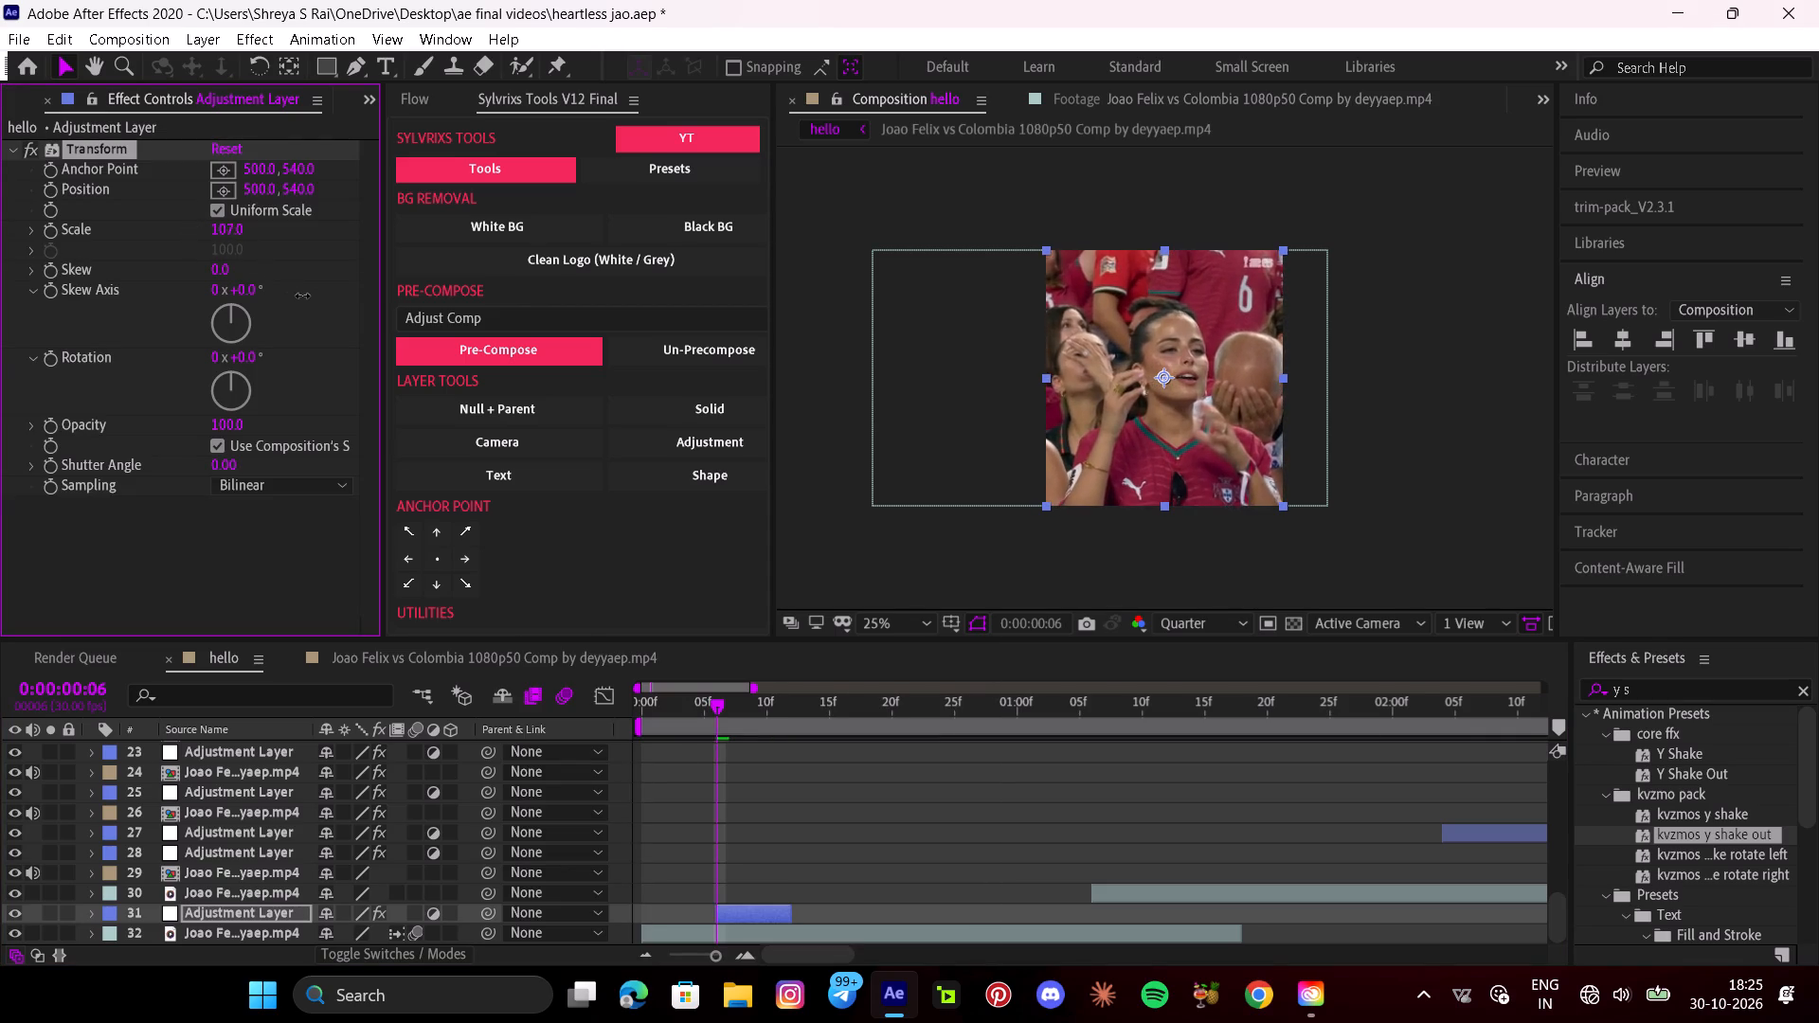
drag(302, 296, 359, 321)
Play the zoom from the beginning and extend the short adjustment layer's end to about 0:00:00:15.
drag(708, 704, 619, 711)
key(space)
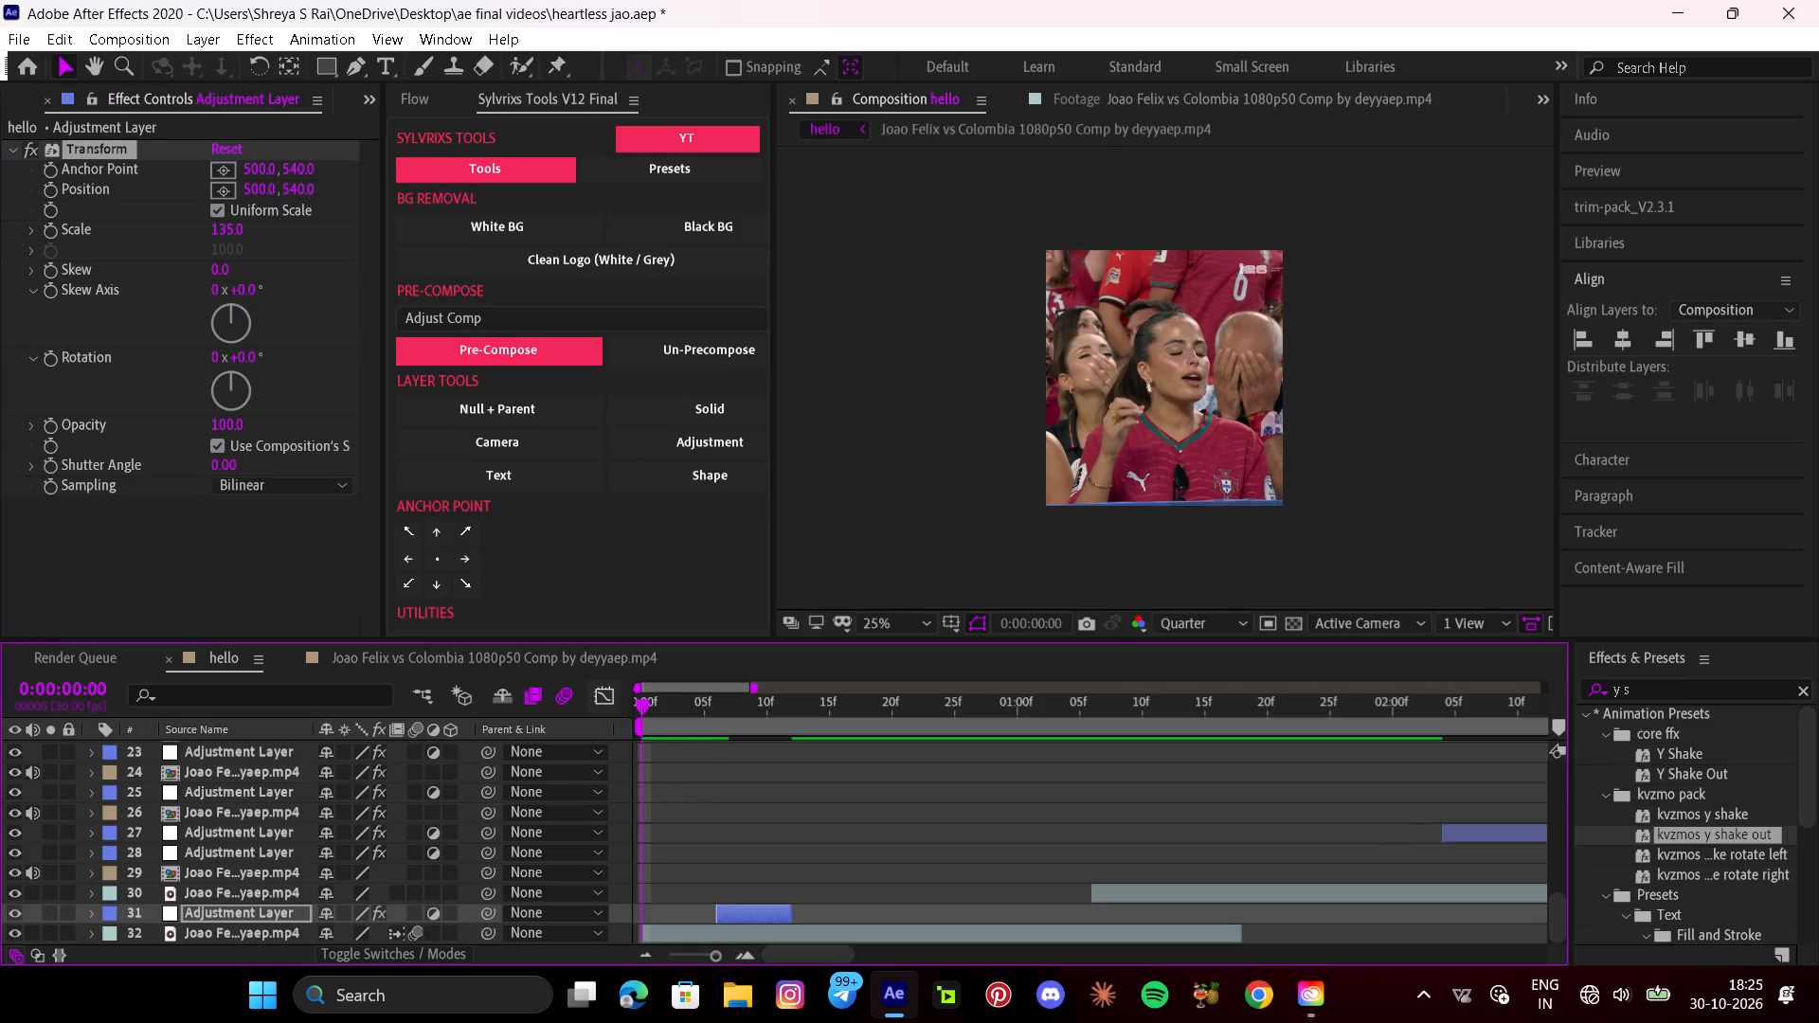
key(space)
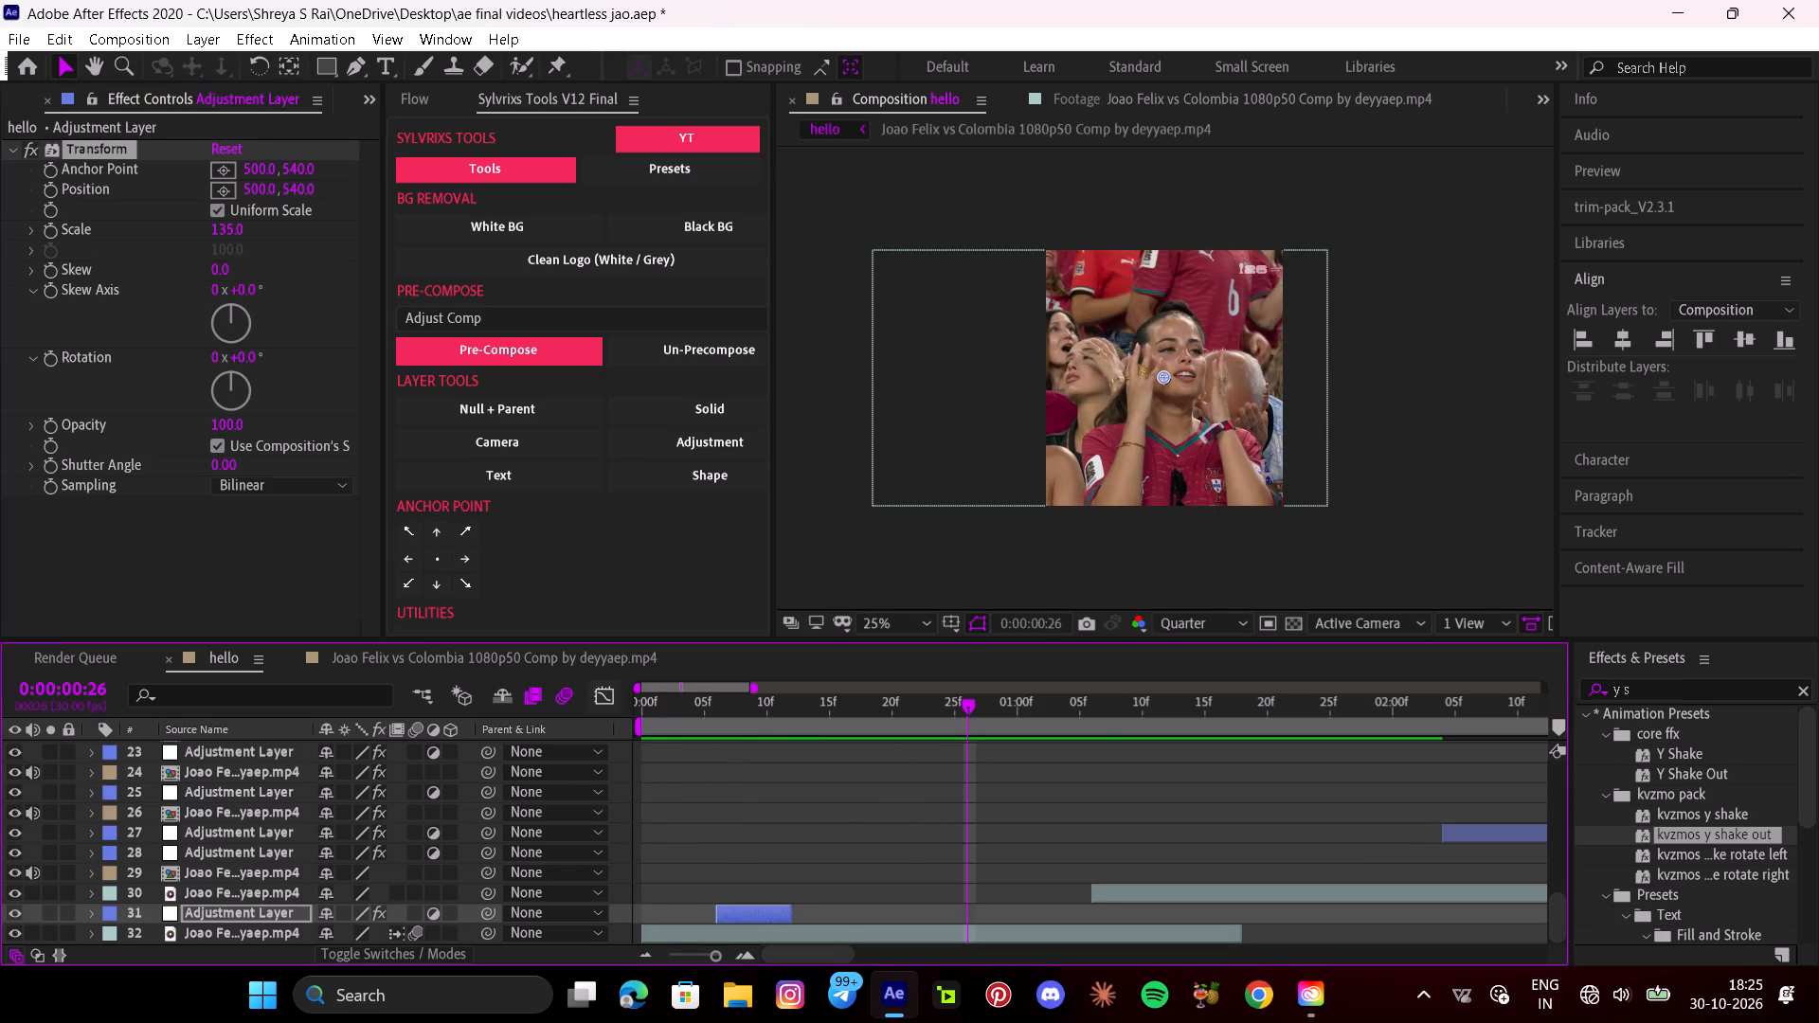
drag(790, 912, 852, 930)
drag(955, 722, 613, 743)
key(space)
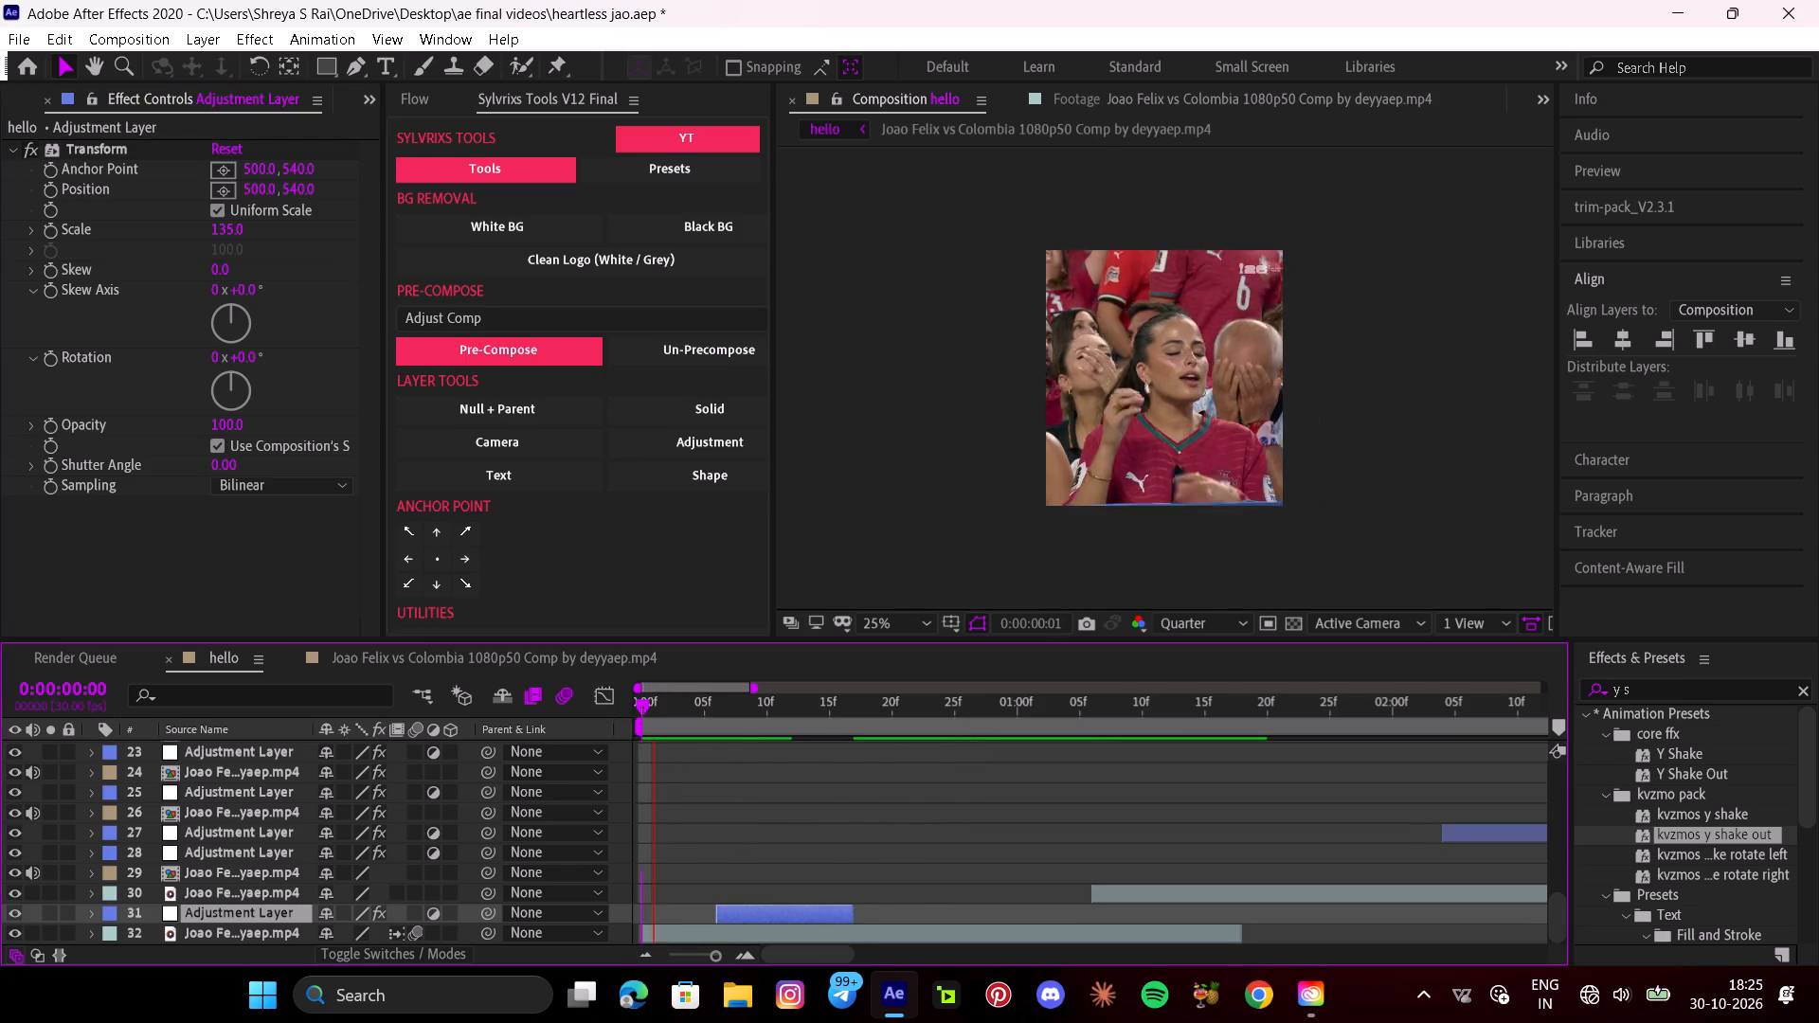
key(space)
click(811, 915)
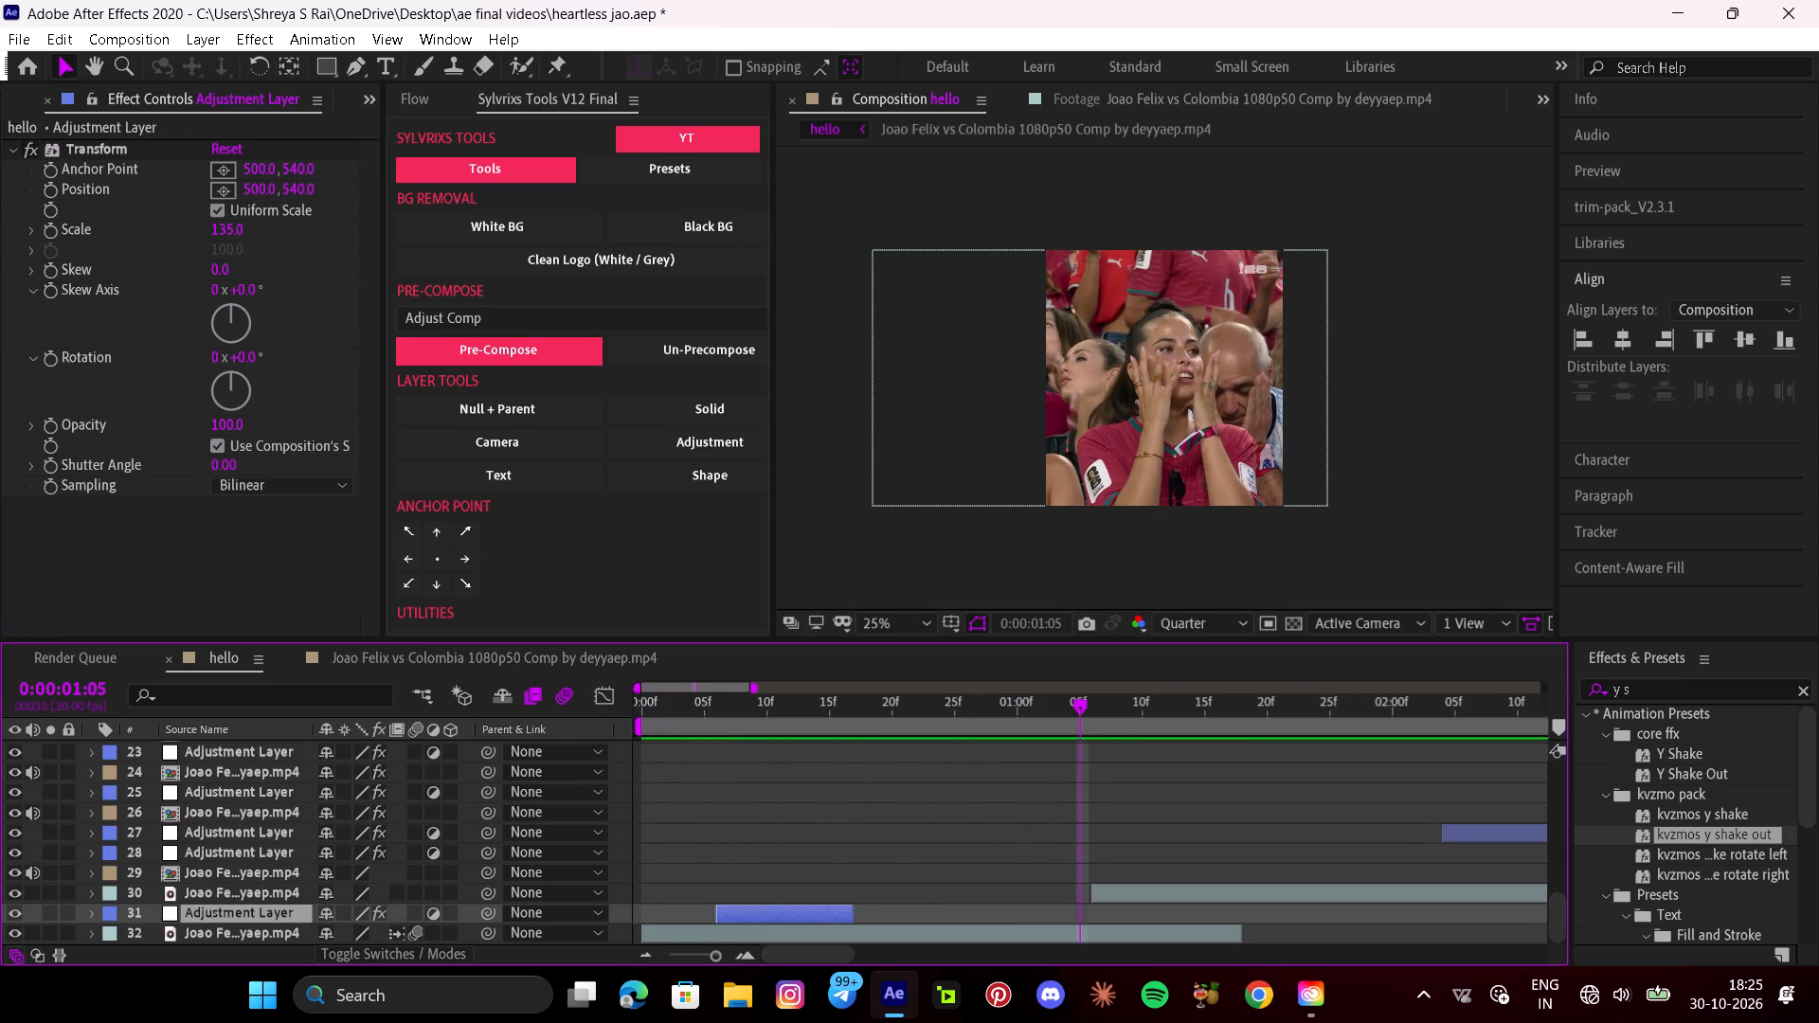
drag(848, 908, 827, 904)
Duplicate the zoom adjustment layer, move the copy to start at 0:00:00:25, and play both zoom sections.
key(ctrl+d)
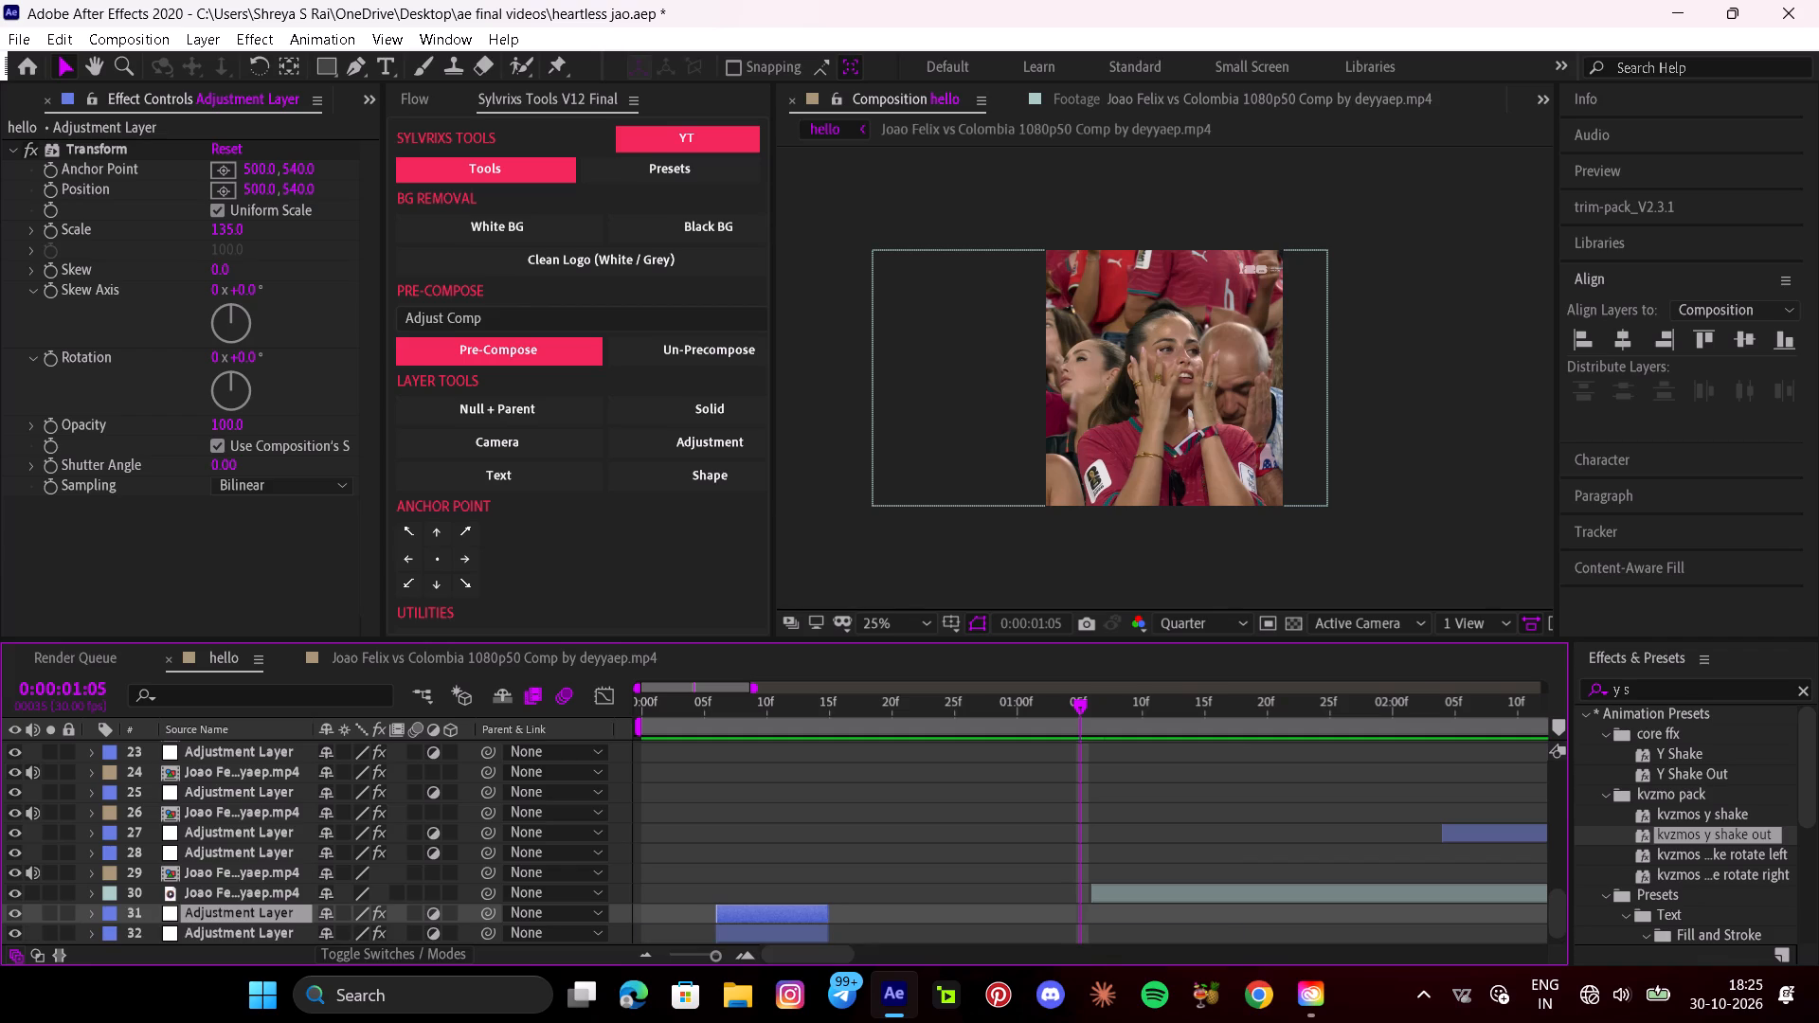
drag(788, 908, 1023, 916)
drag(1039, 708, 807, 715)
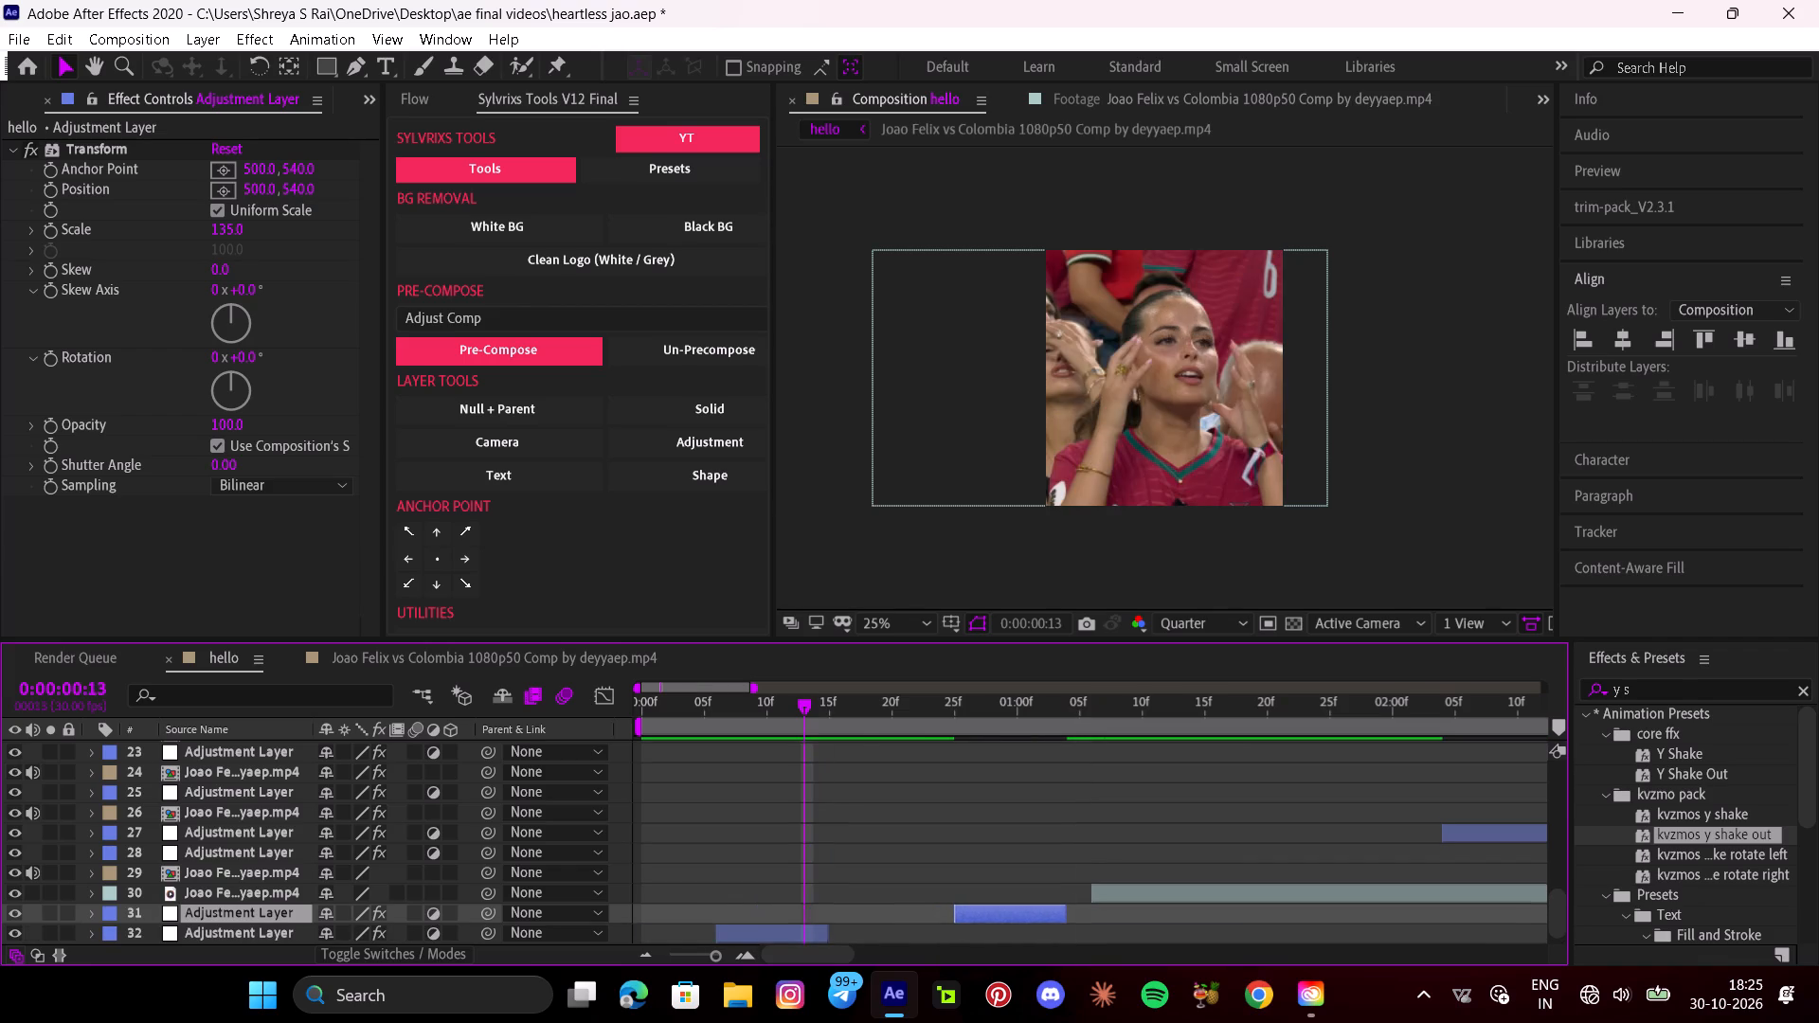
key(space)
key(space)
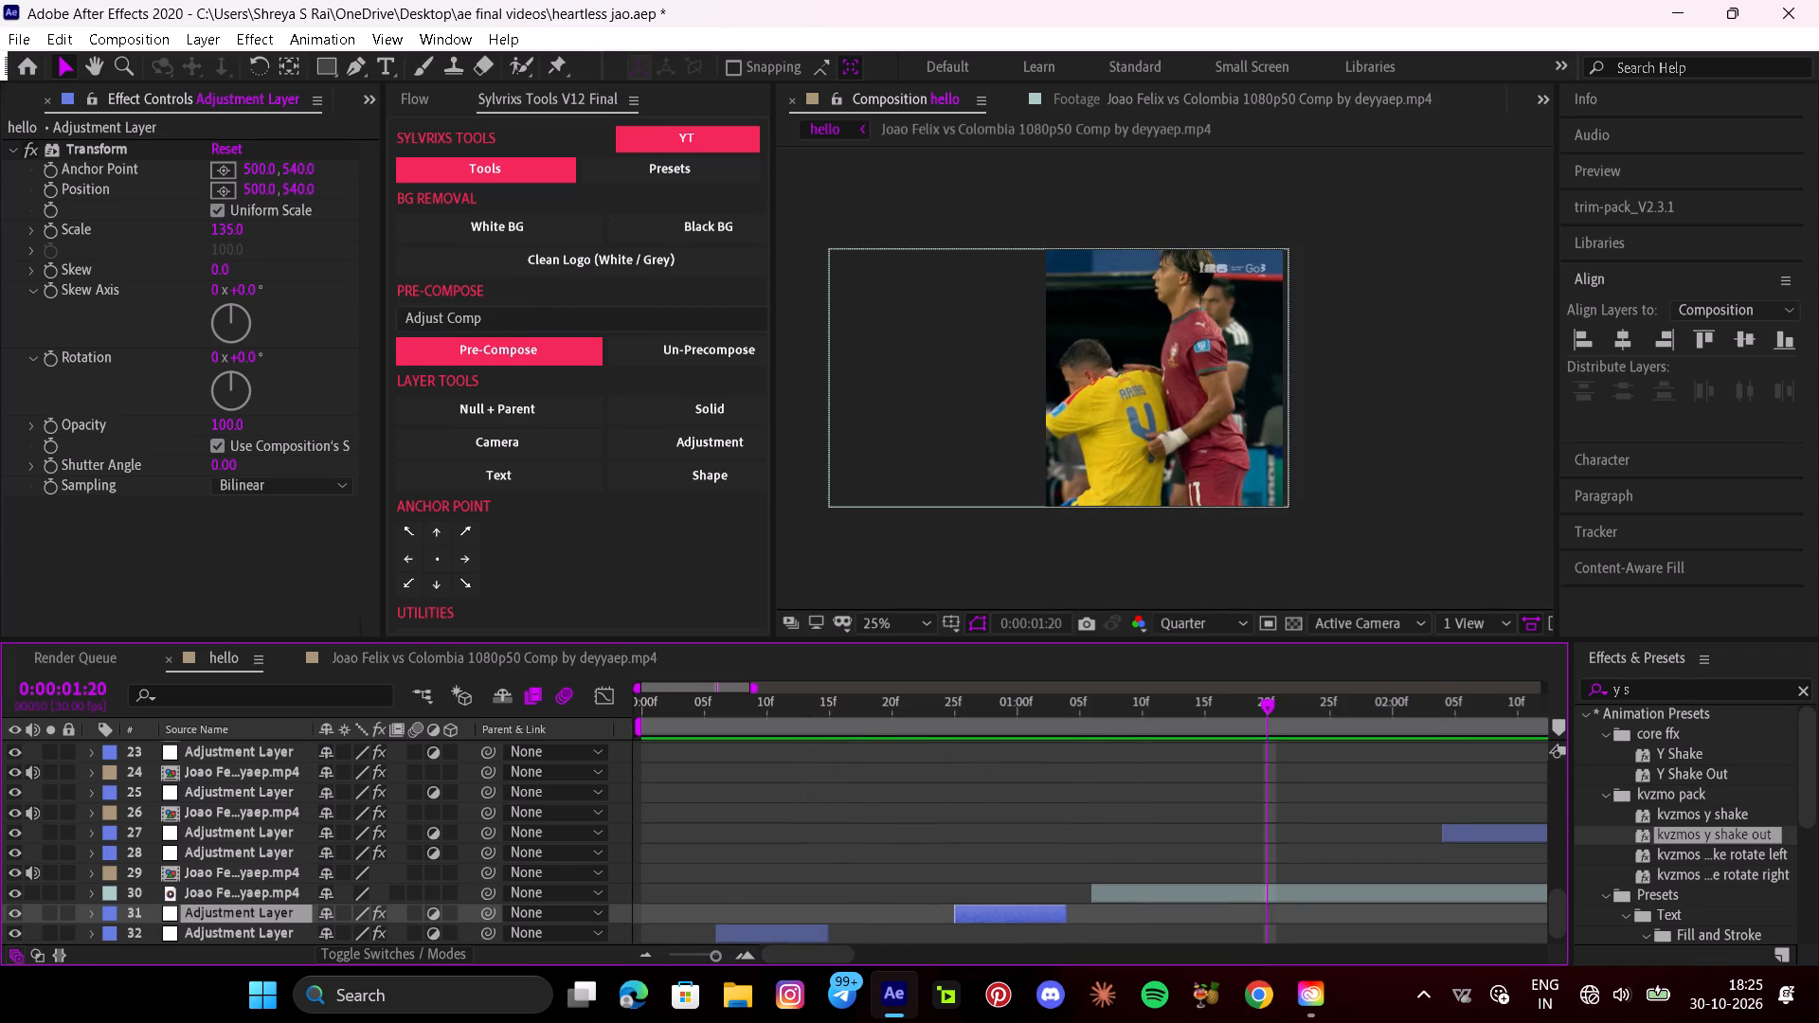
drag(1274, 716, 912, 777)
key(space)
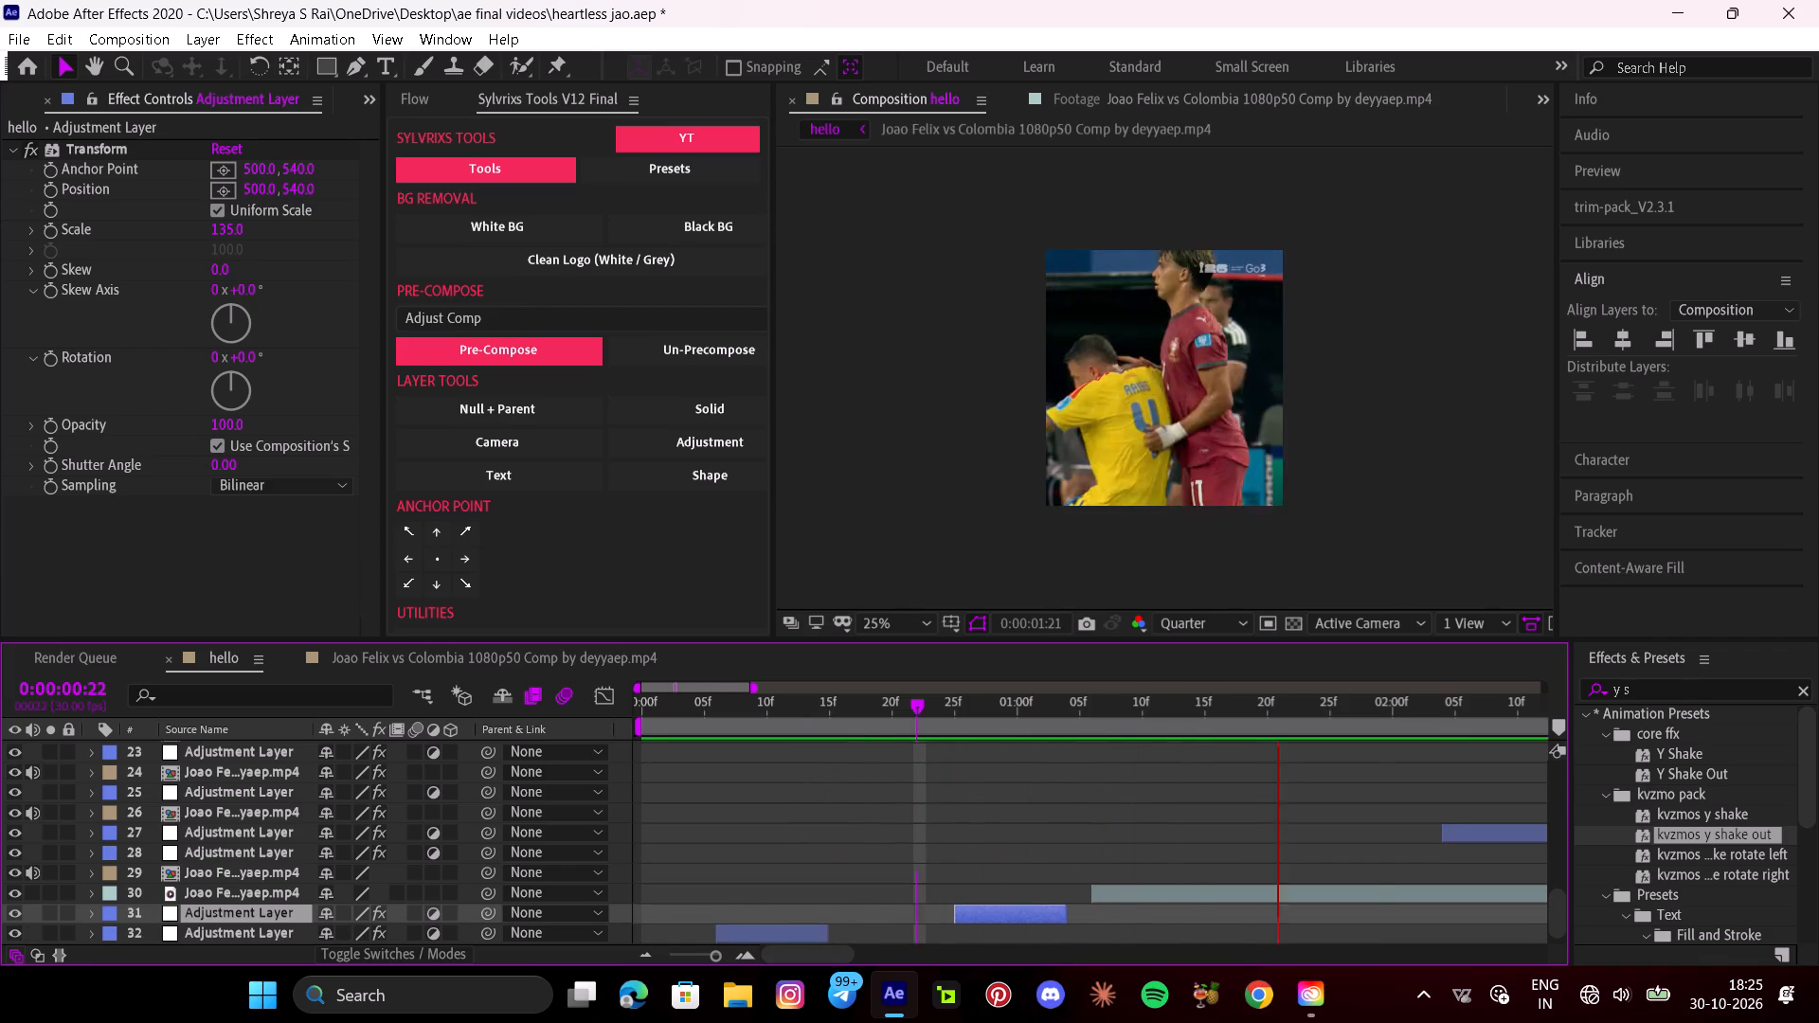
key(space)
drag(1409, 710, 947, 807)
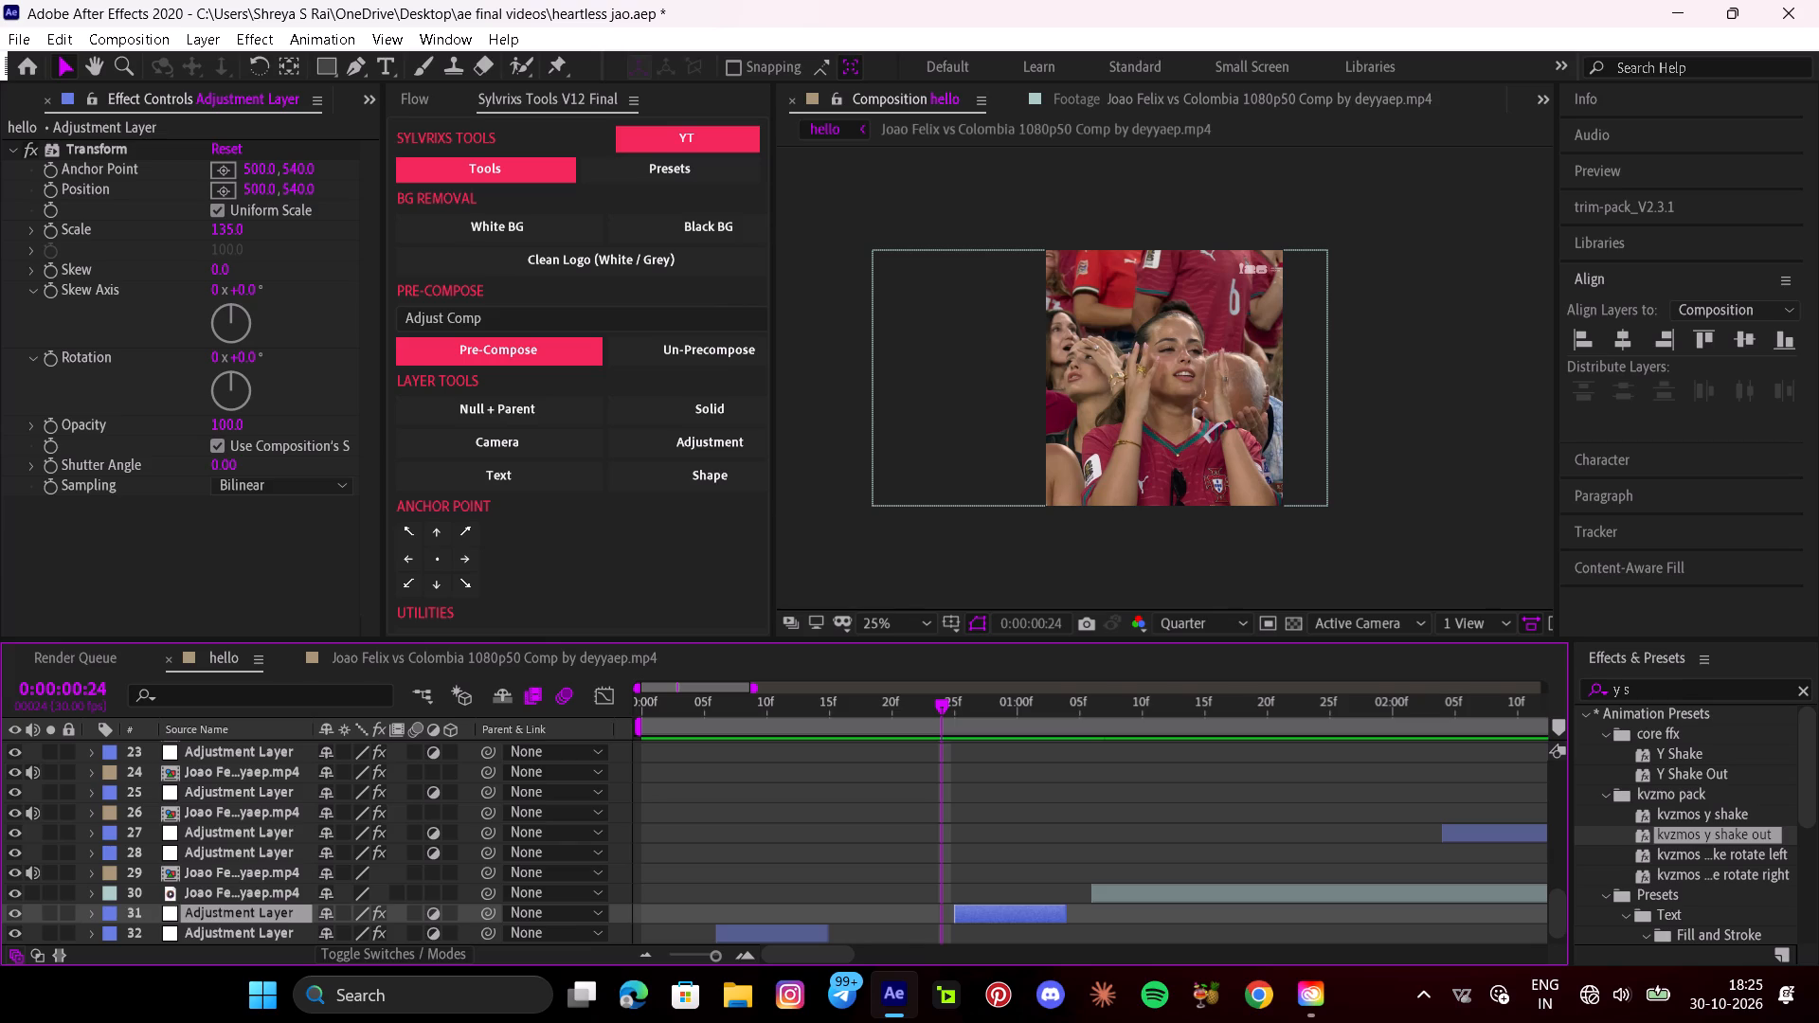
Add a Tint effect to the zoom adjustment layer at 0:00:00:25 with an amount to tint of 57%.
key(i)
key(ctrl+space)
key(t)
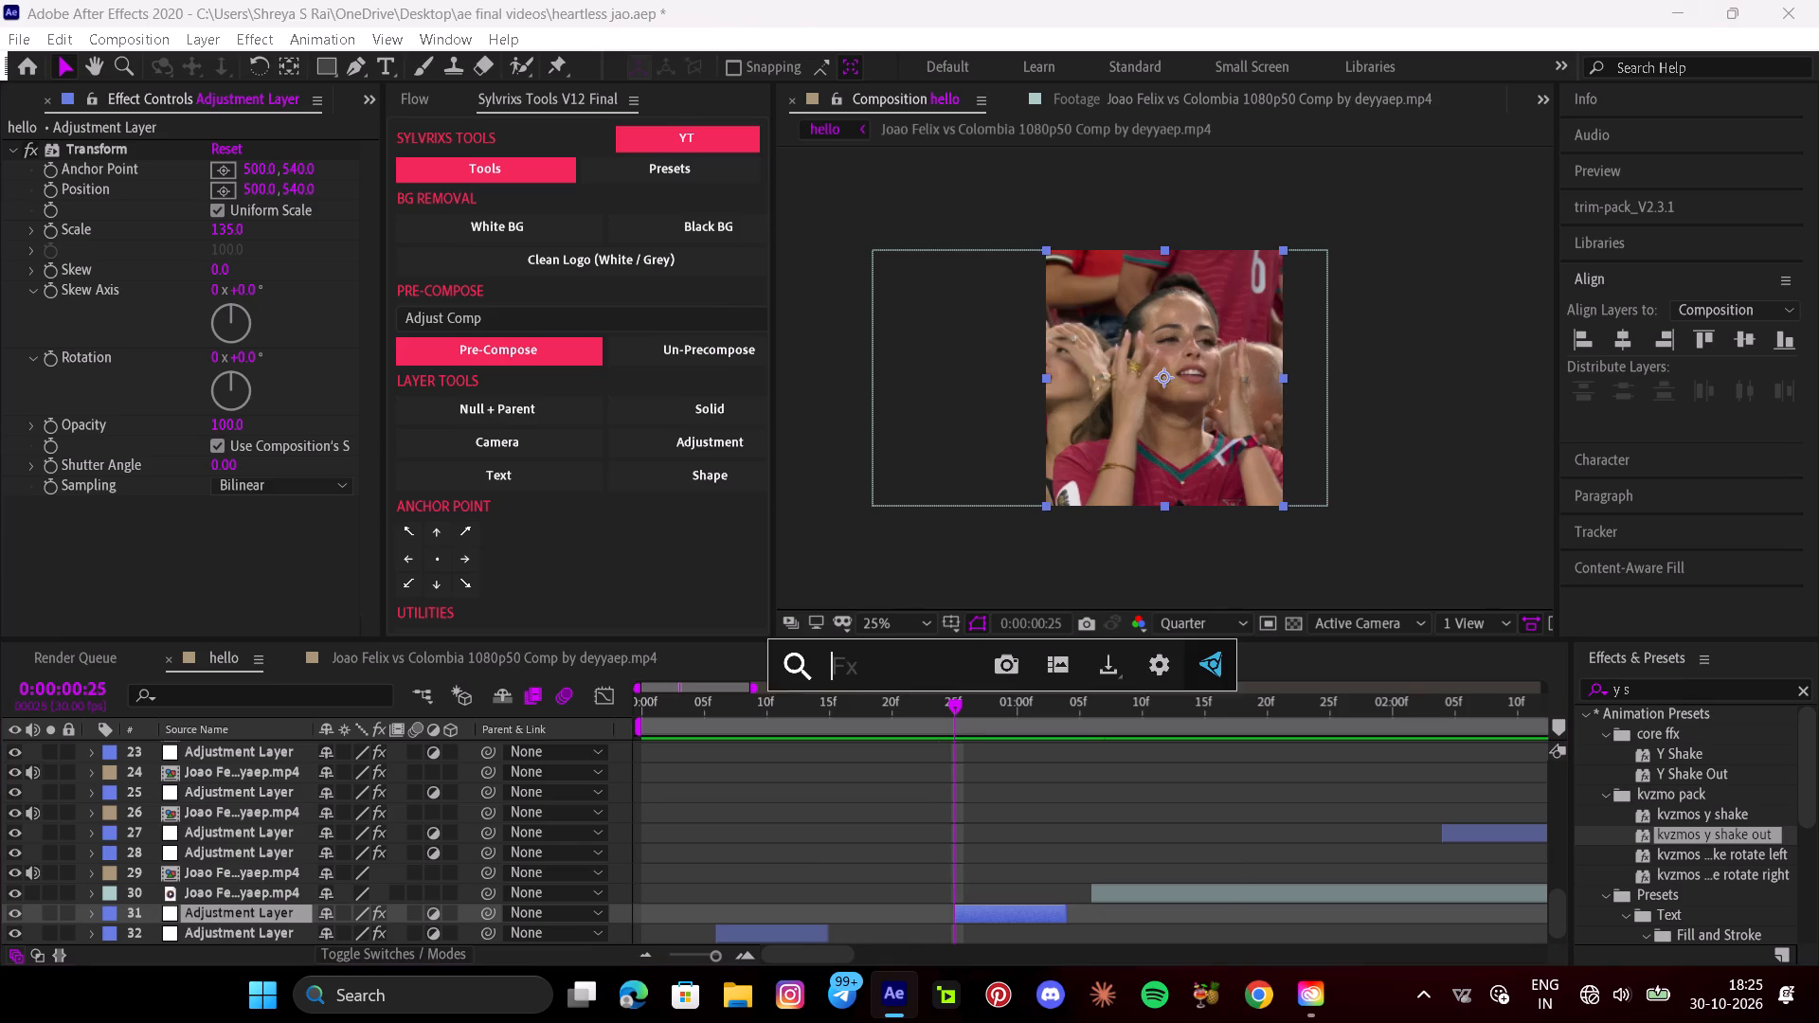
key(o)
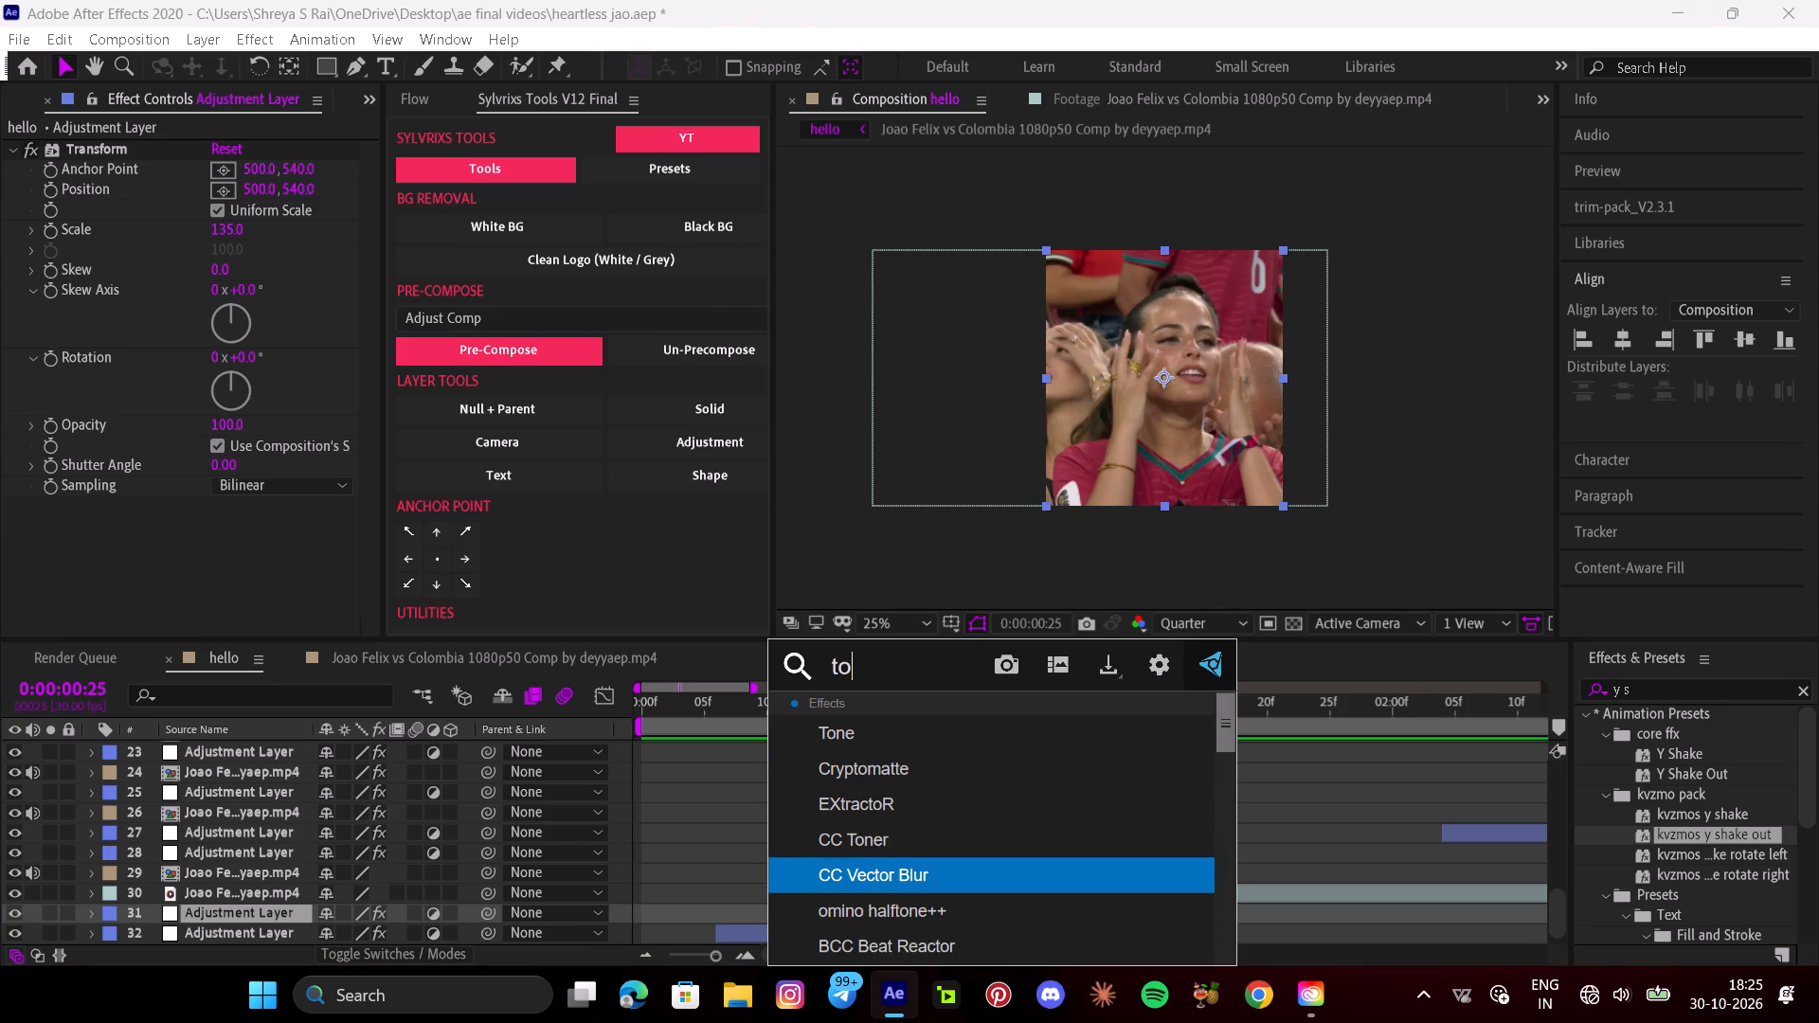
key(BackSpace)
key(i)
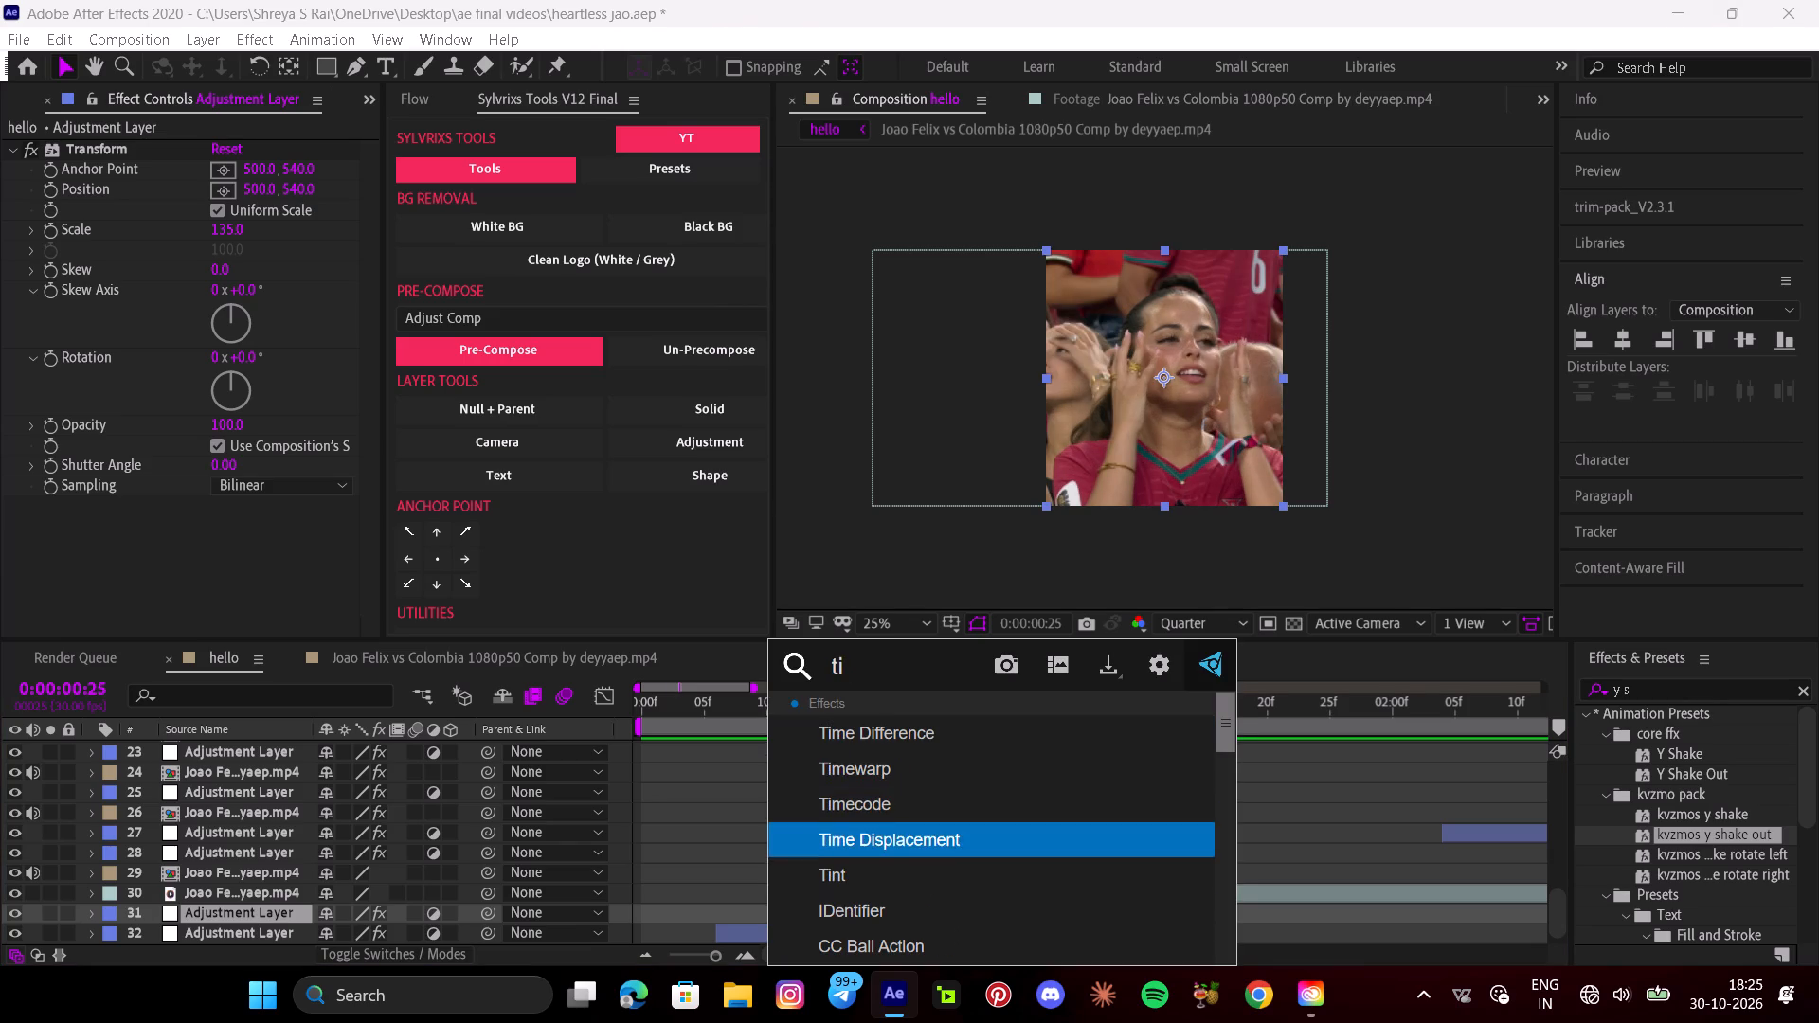
click(862, 866)
drag(236, 571, 185, 571)
click(107, 498)
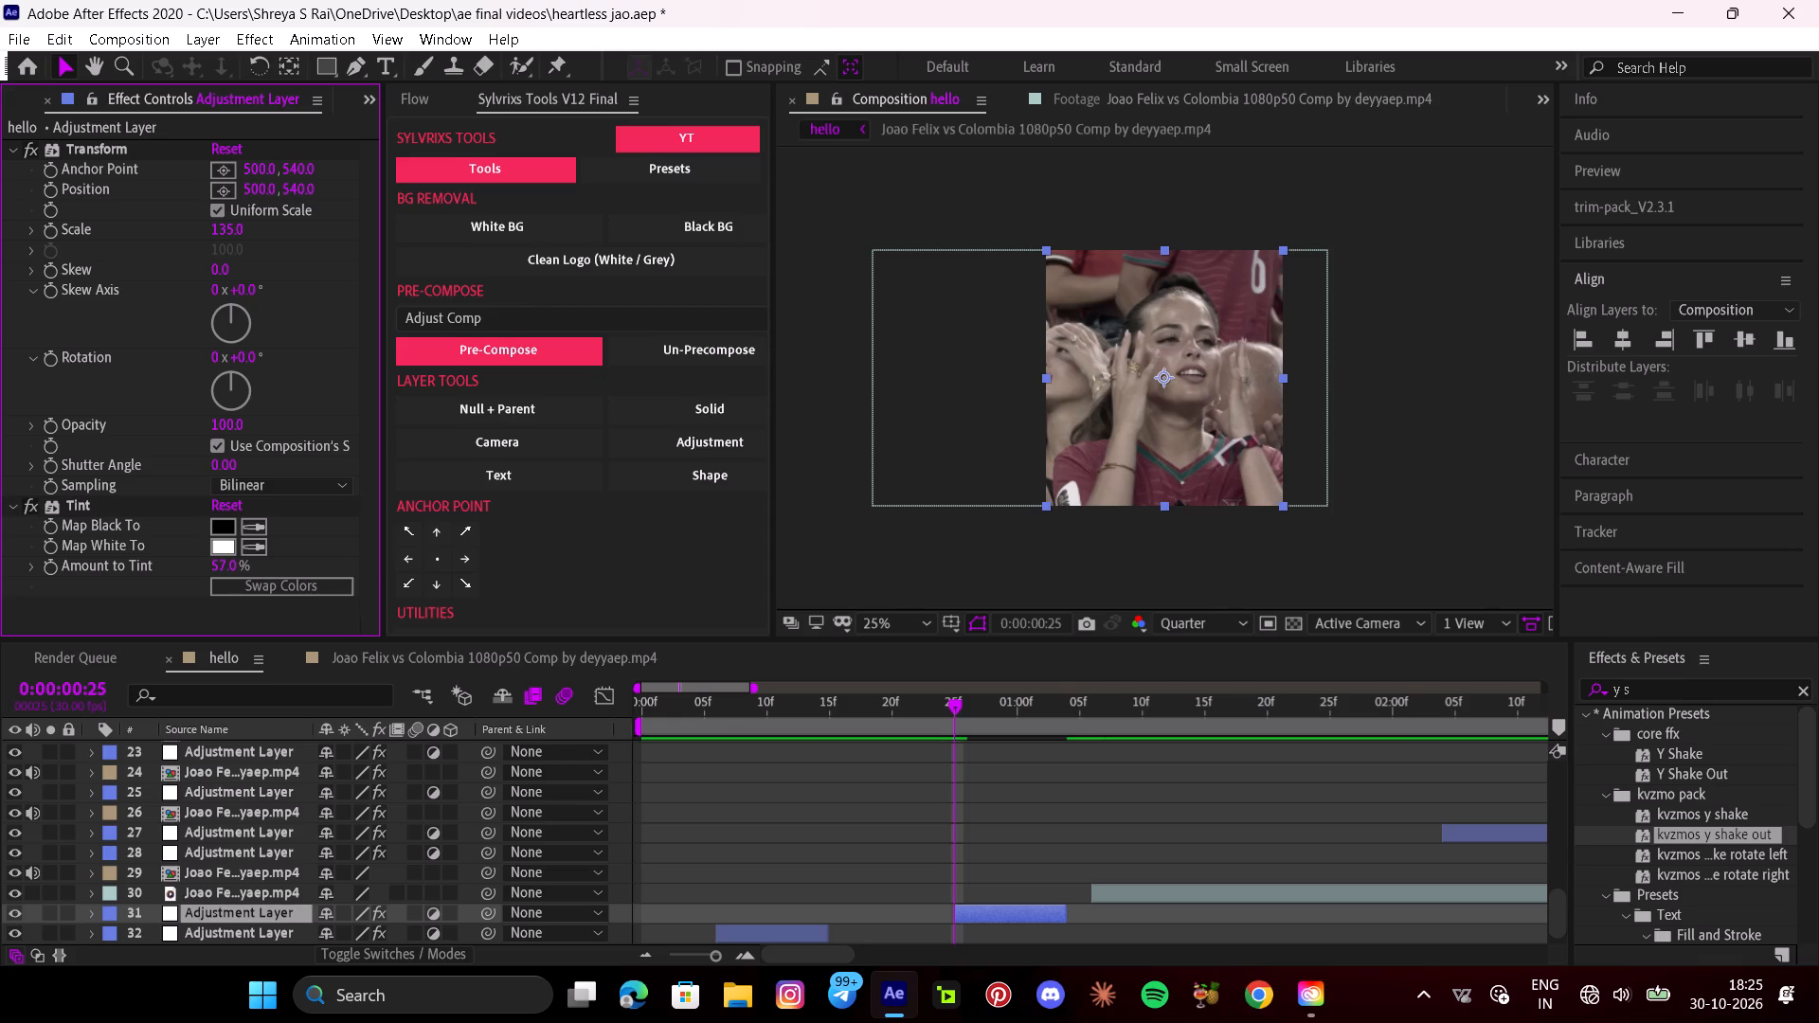
Copy the Tint effect onto the zoom adjustment layer at 0:00:00:06 and play the opening from the start.
click(94, 505)
key(ctrl+c)
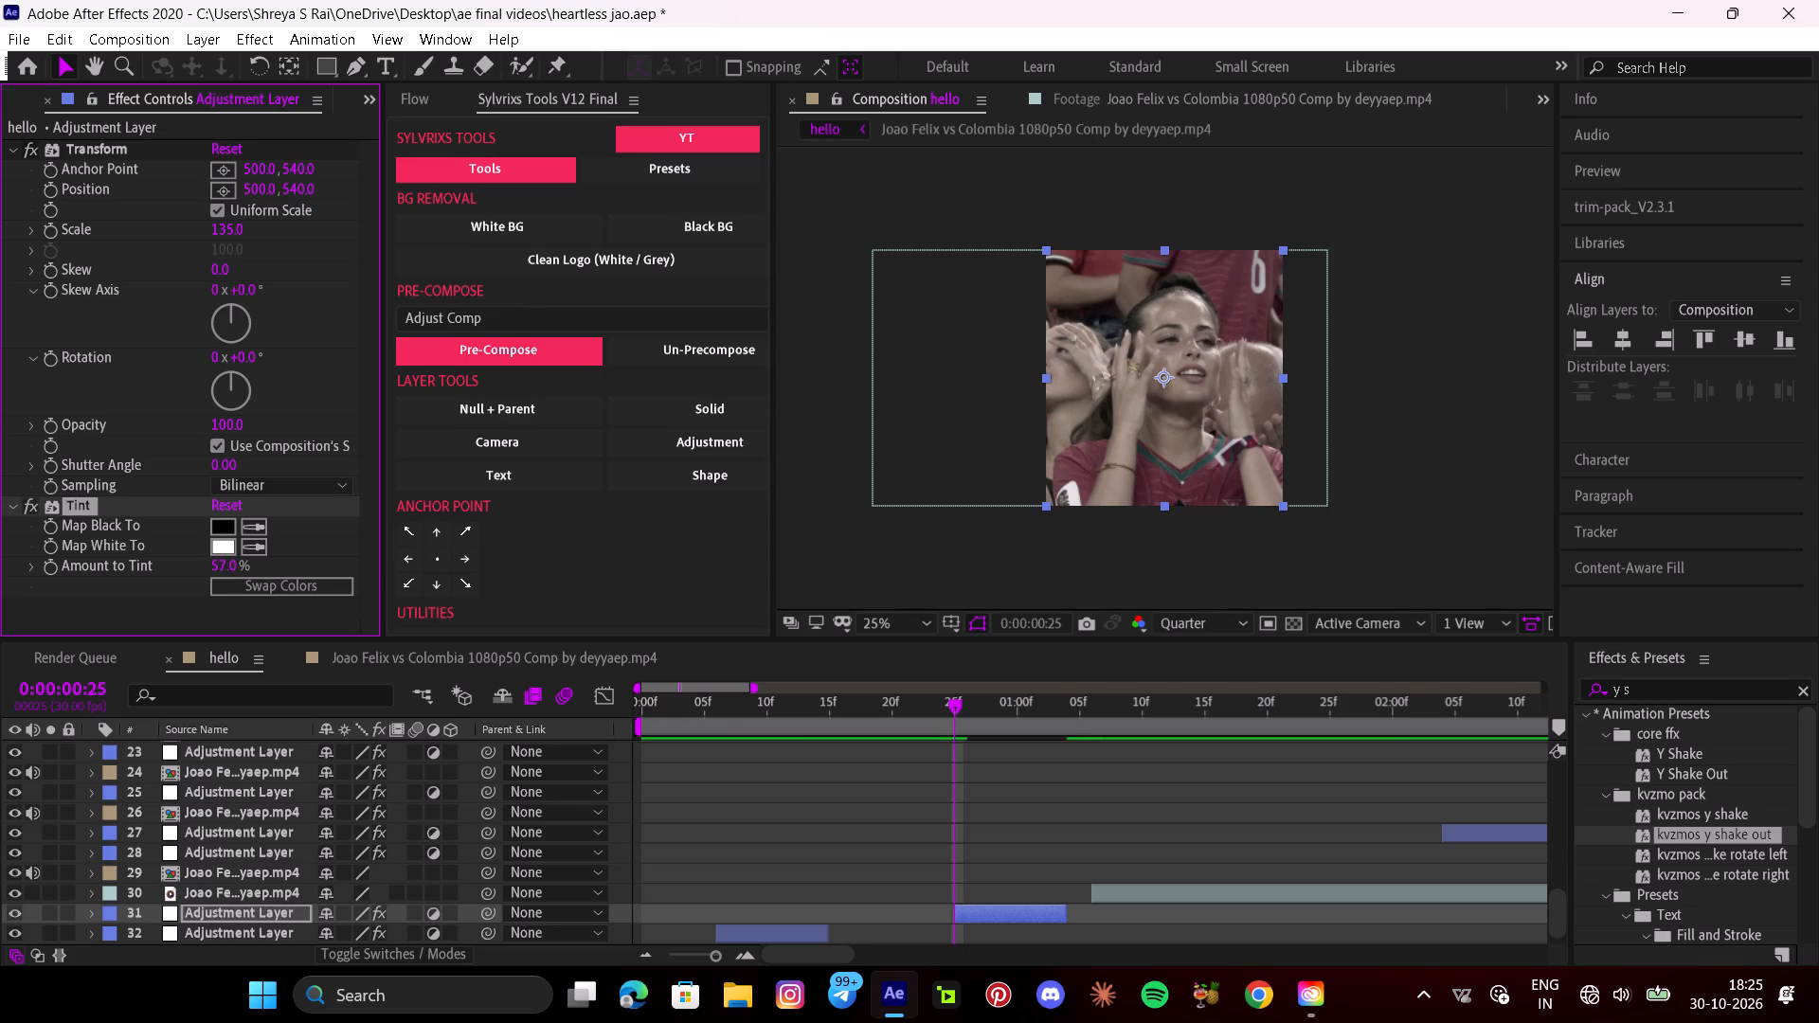
click(765, 923)
click(765, 924)
key(ctrl+v)
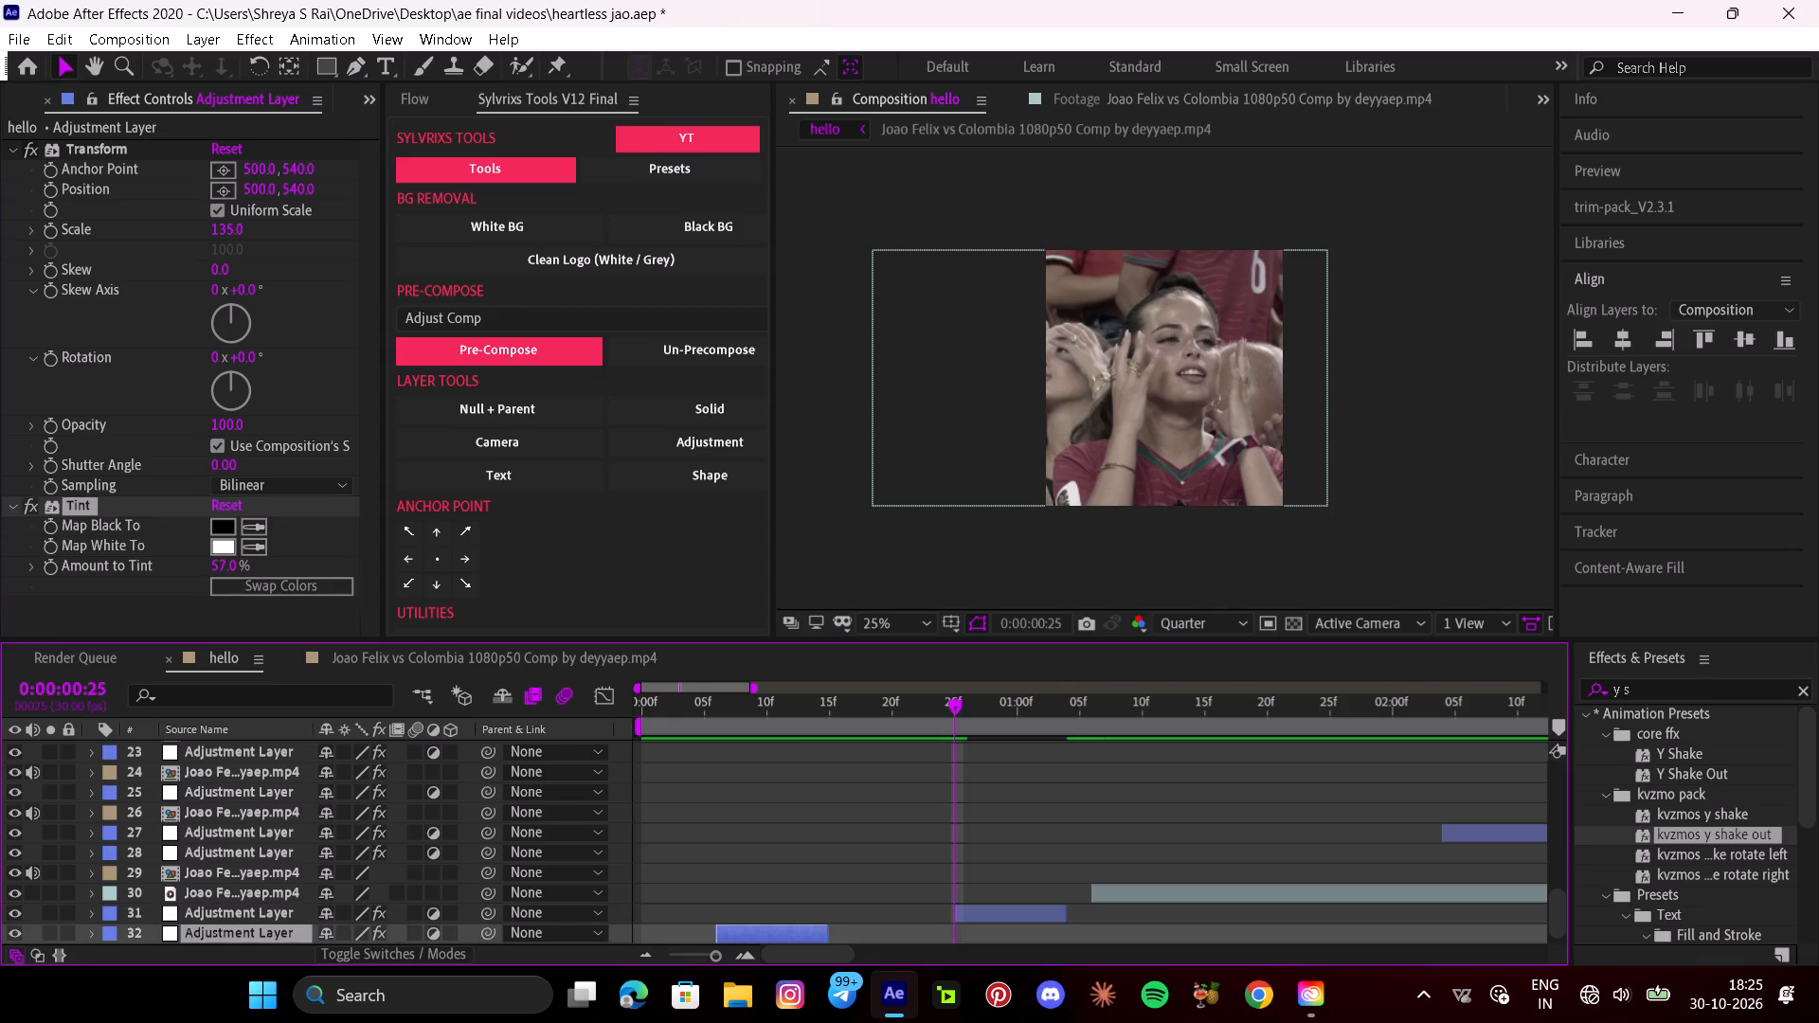
drag(951, 716, 547, 748)
key(space)
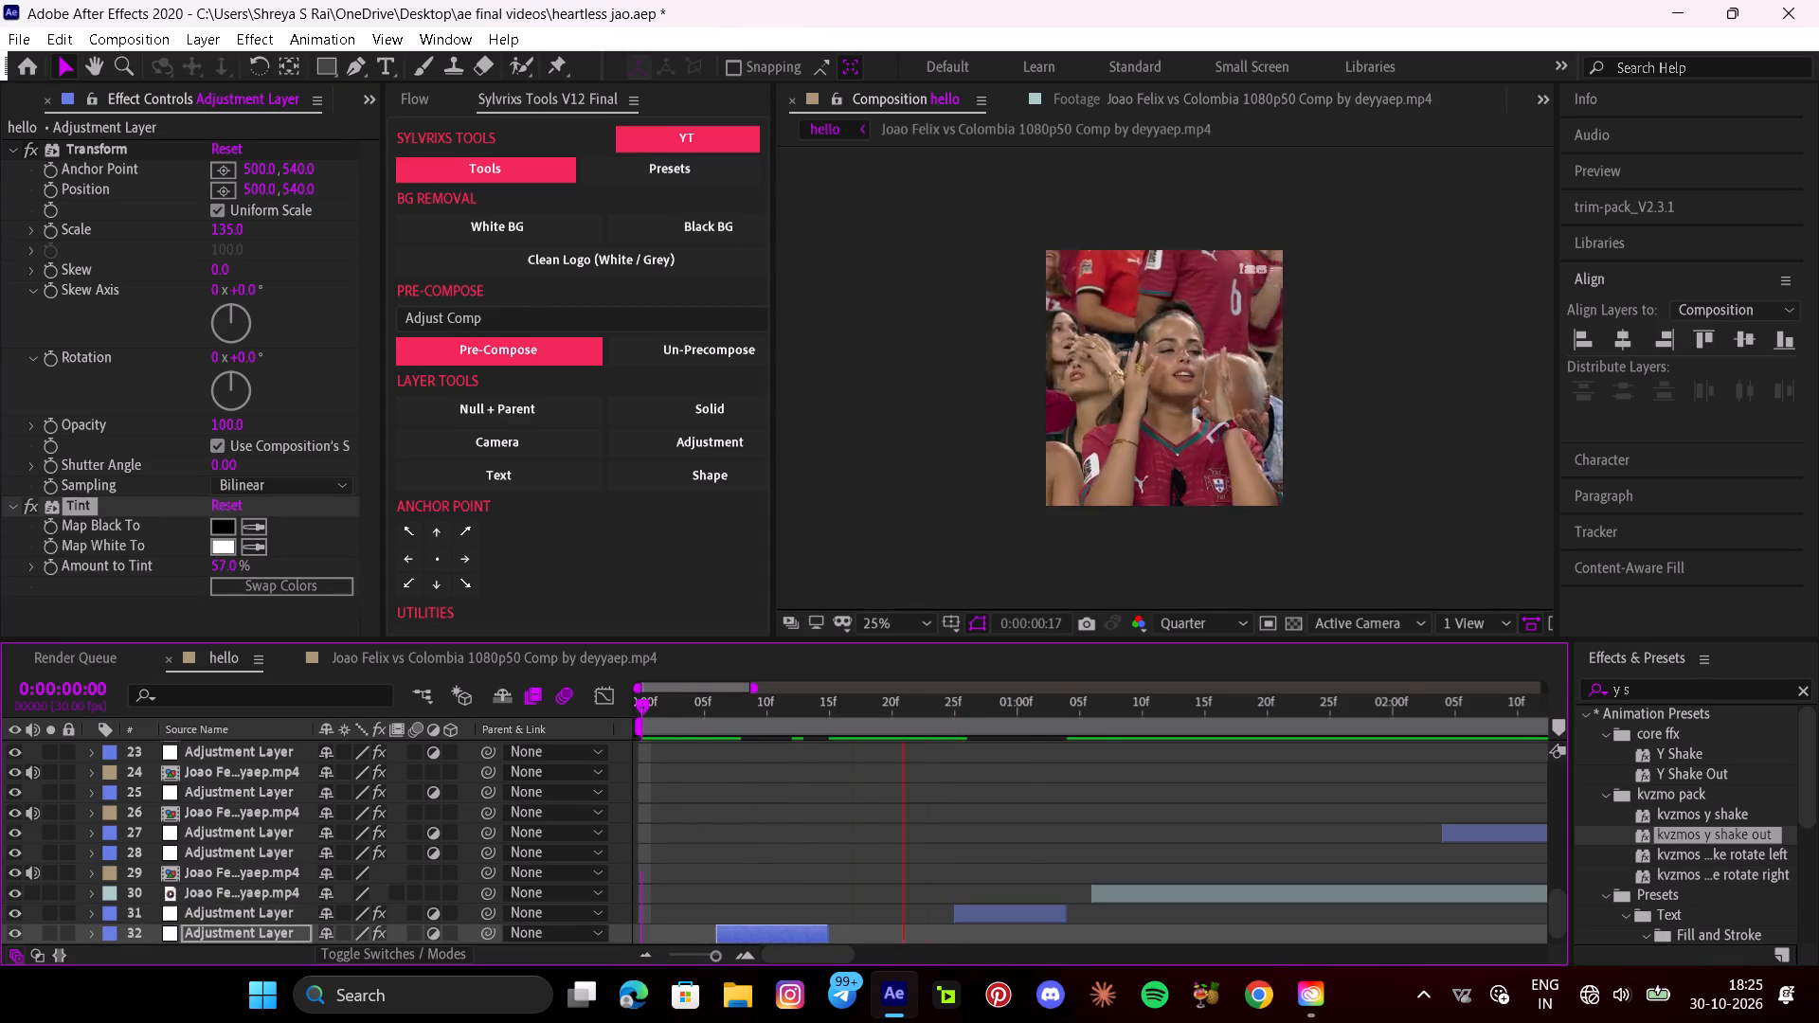
key(space)
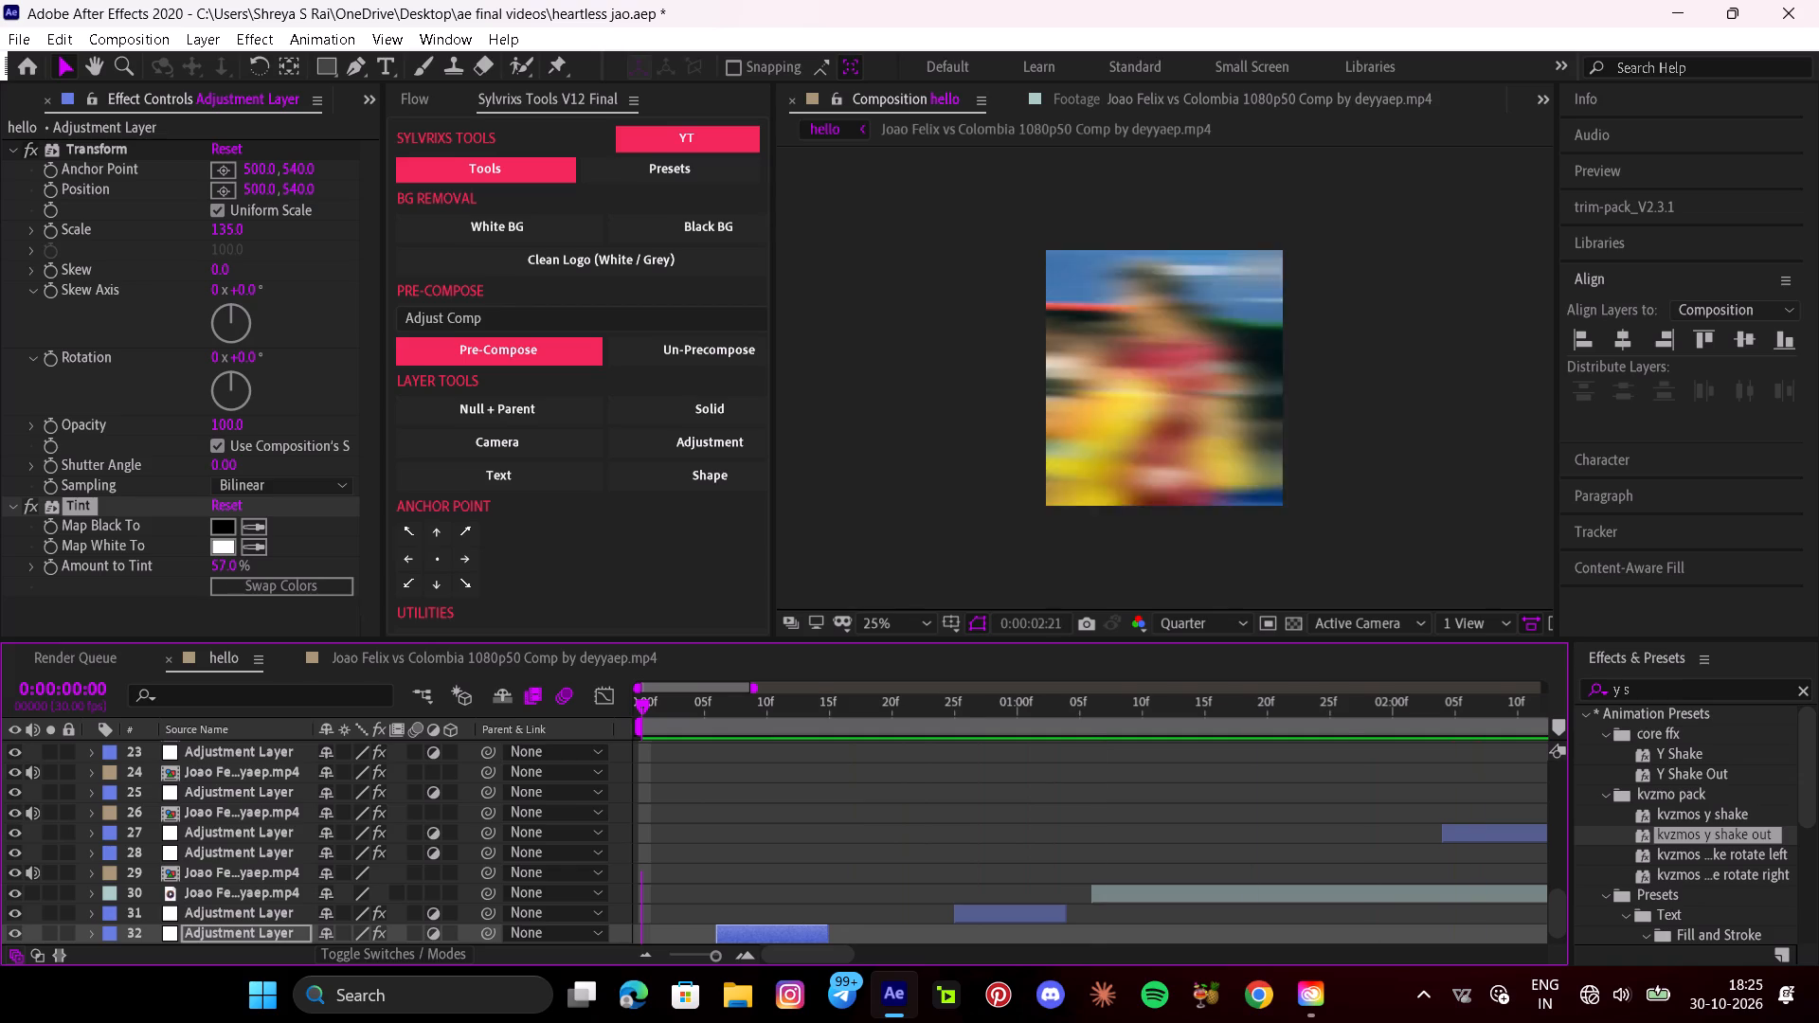
drag(1055, 701, 613, 780)
key(space)
key(space)
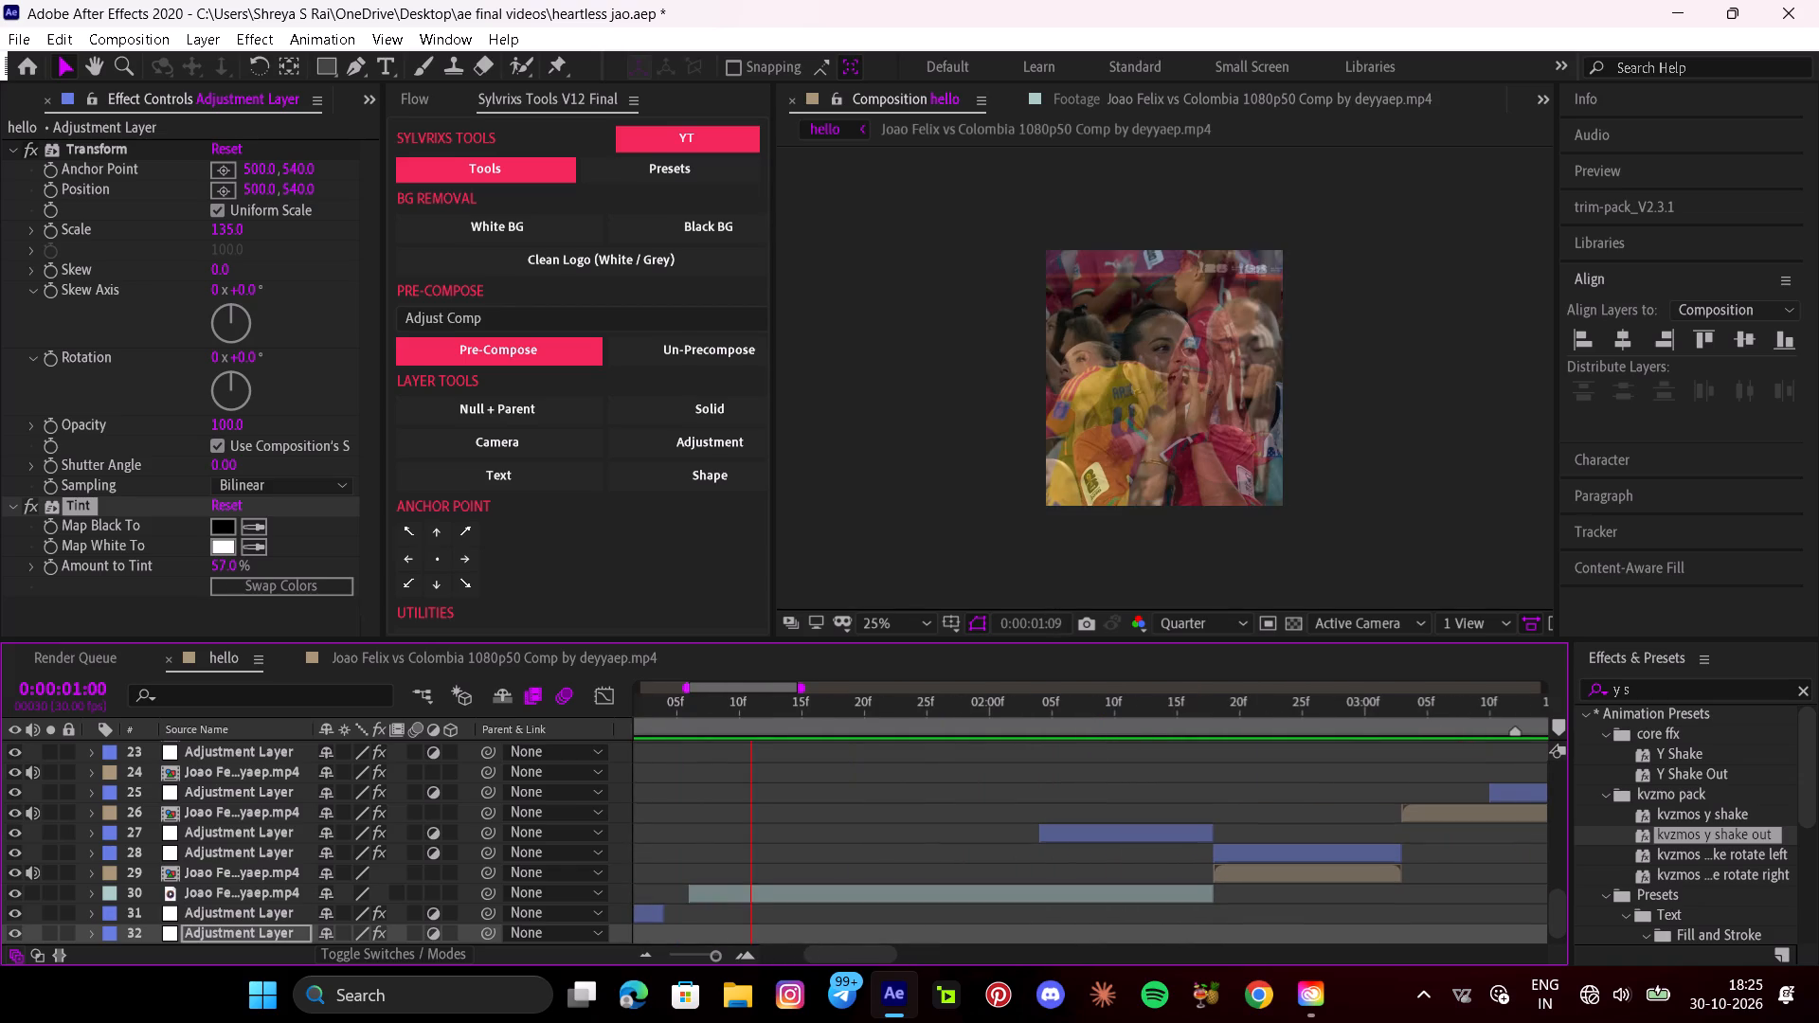
Duplicate the tinted zoom layer, place the copy above the second clip starting at 0:00:01:19, and play it.
click(641, 911)
key(ctrl+d)
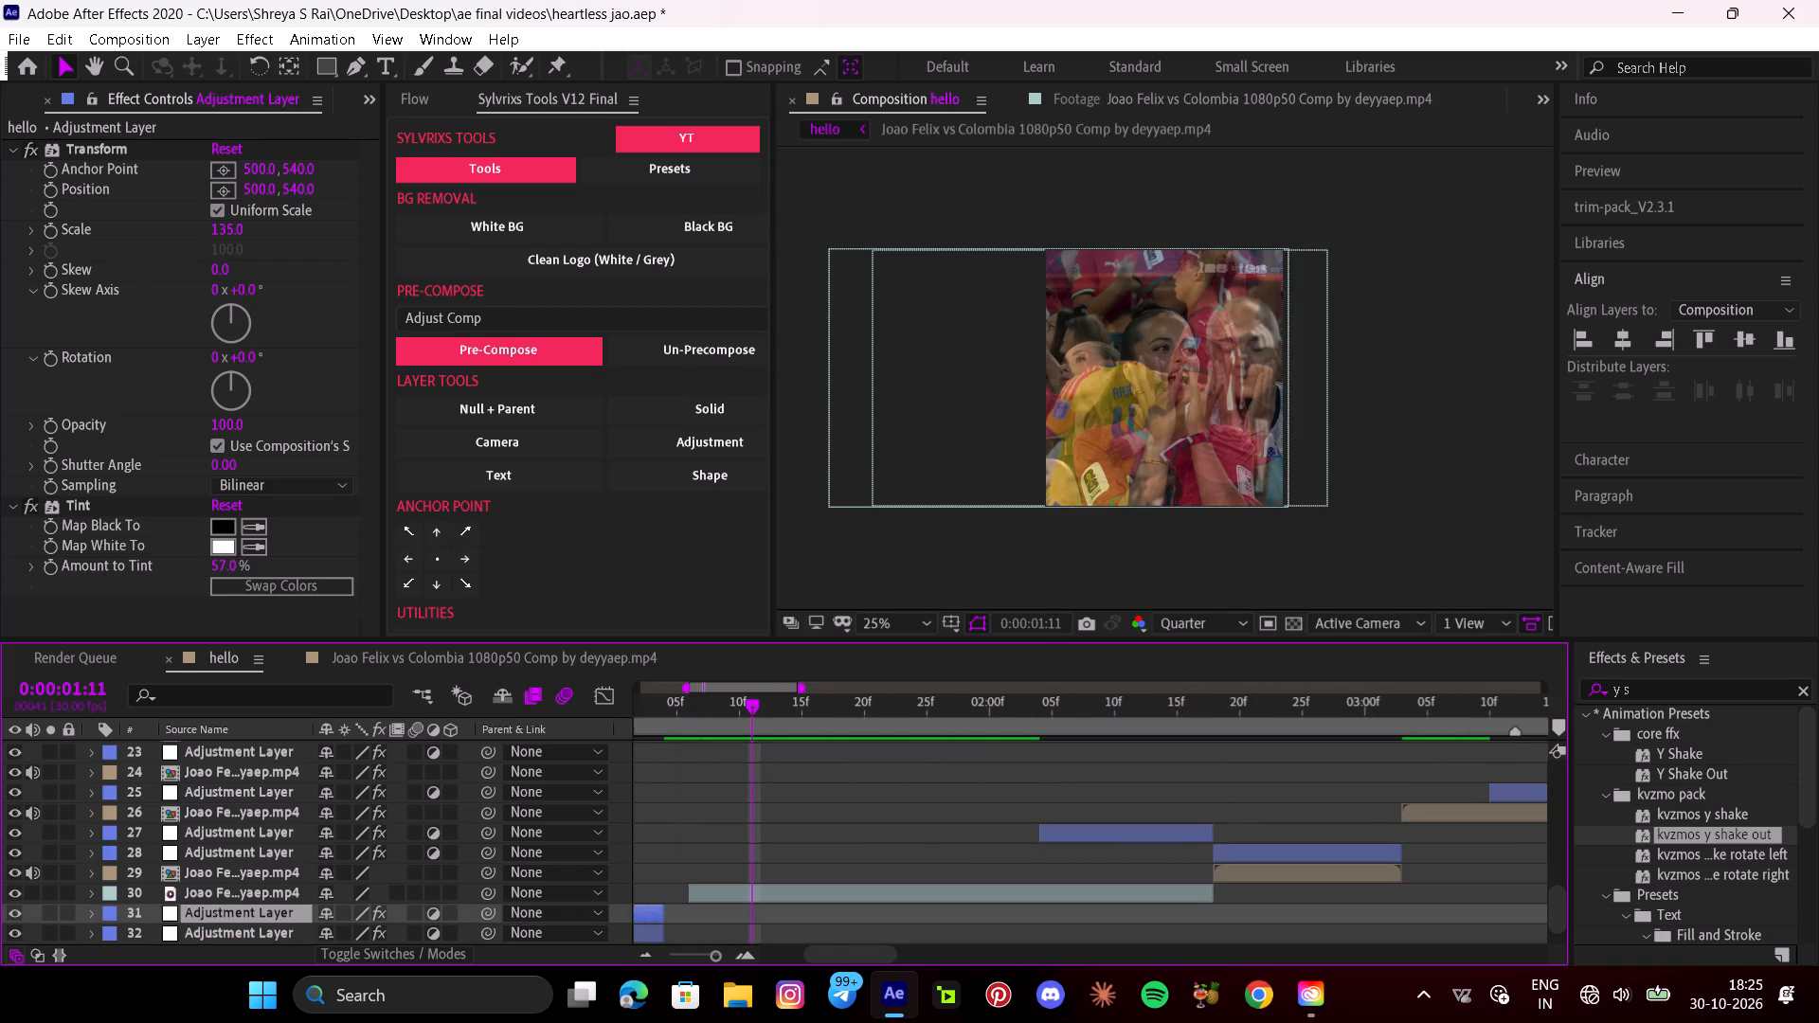
drag(208, 913, 225, 864)
drag(649, 870, 674, 873)
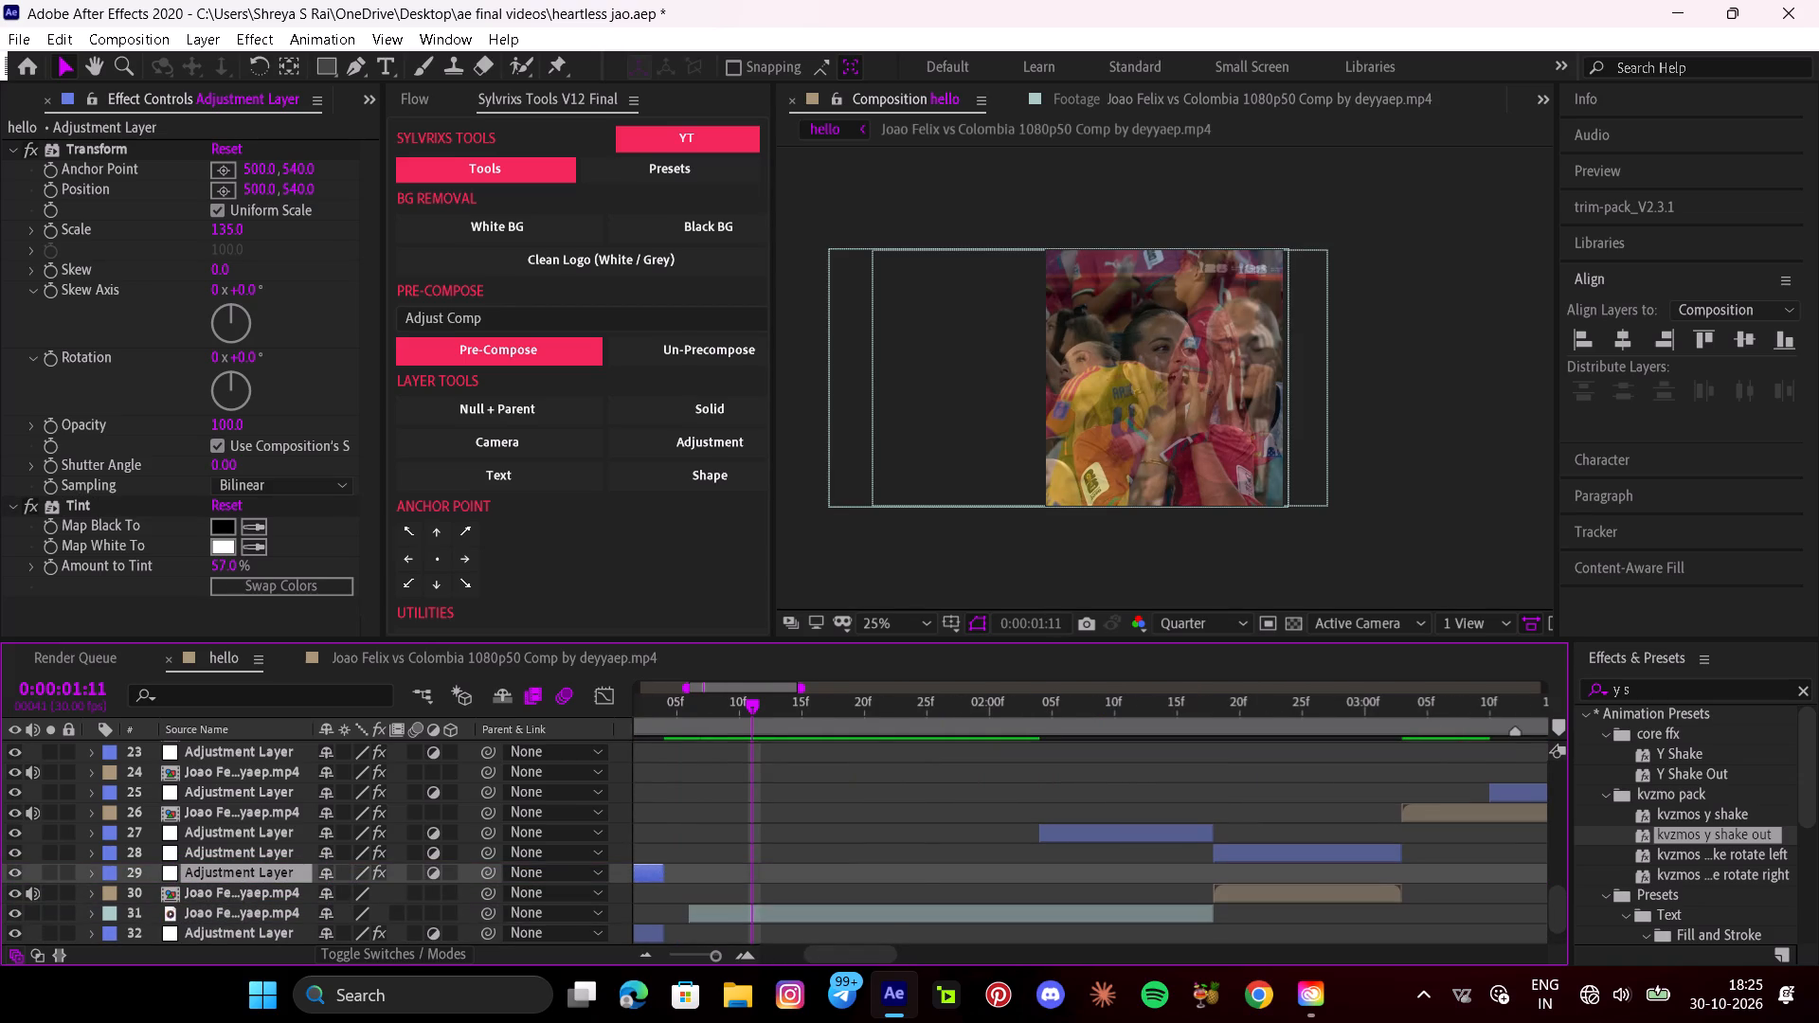
drag(674, 873, 947, 872)
key(space)
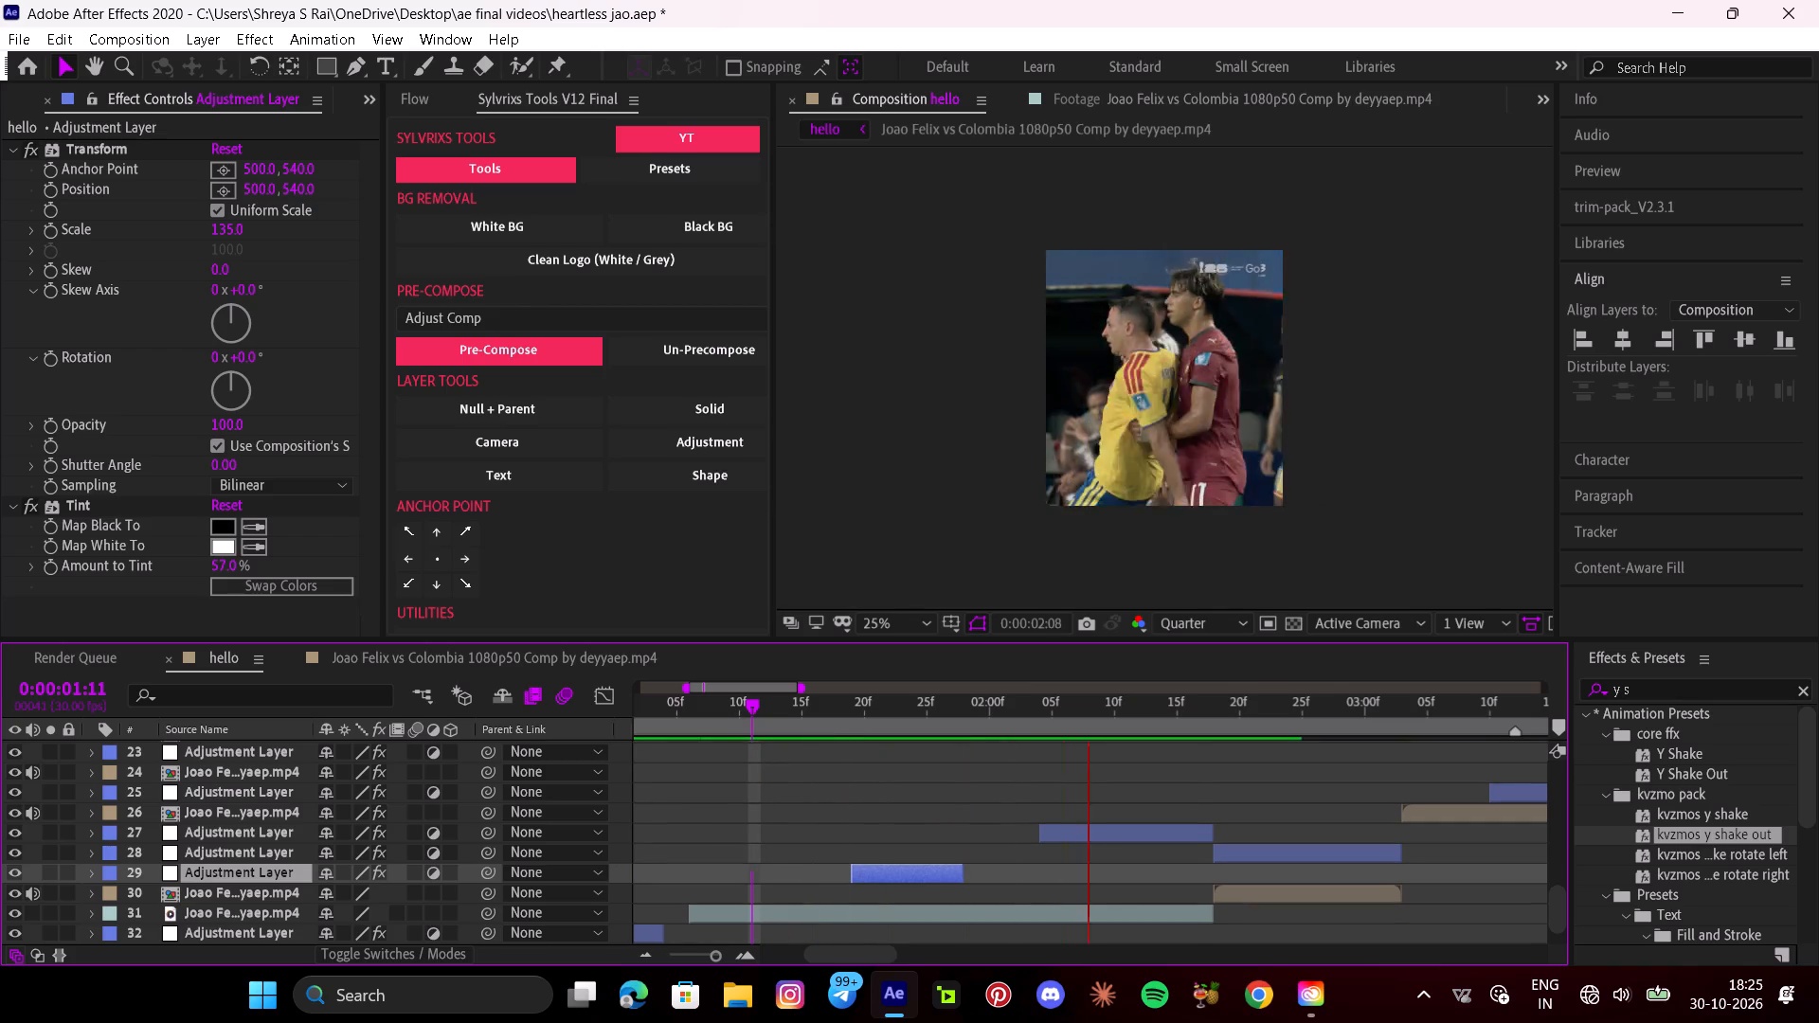
key(space)
Set the Transform anchor point of the zoom layer at 0:00:01:19 to 539, 392 and play from 0:00:01:08.
key(i)
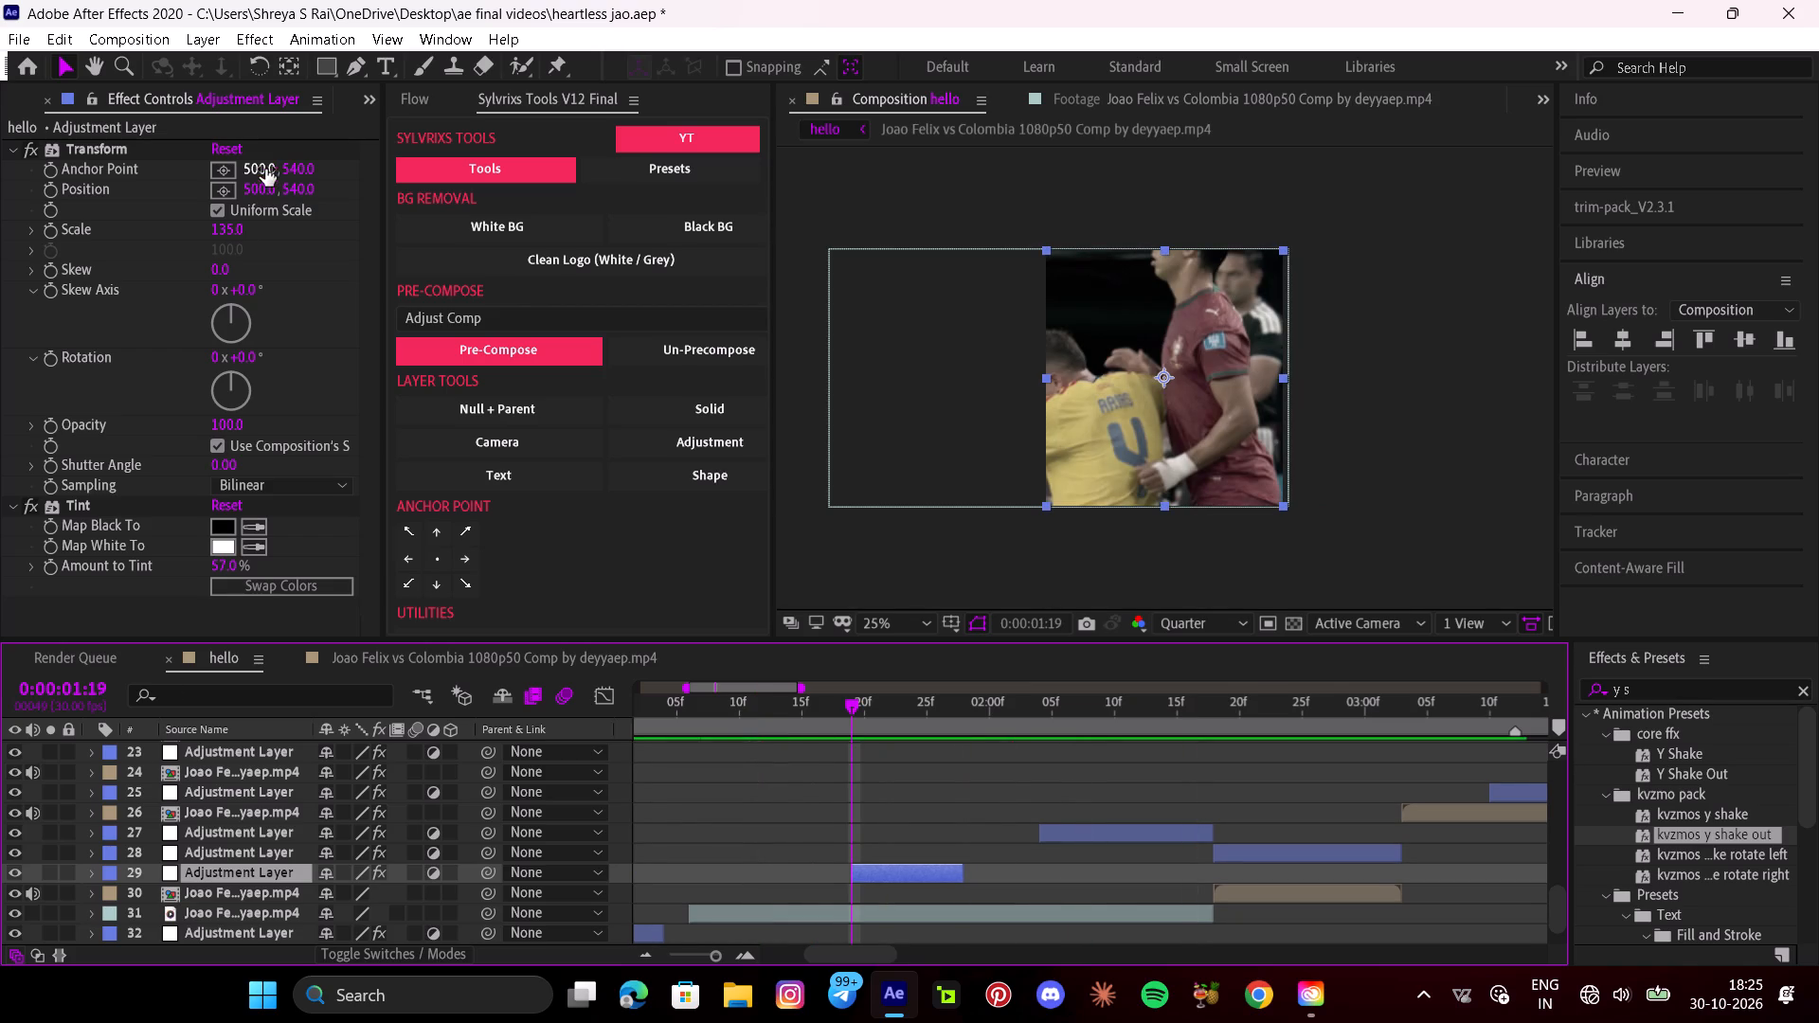
drag(265, 169, 340, 197)
click(281, 170)
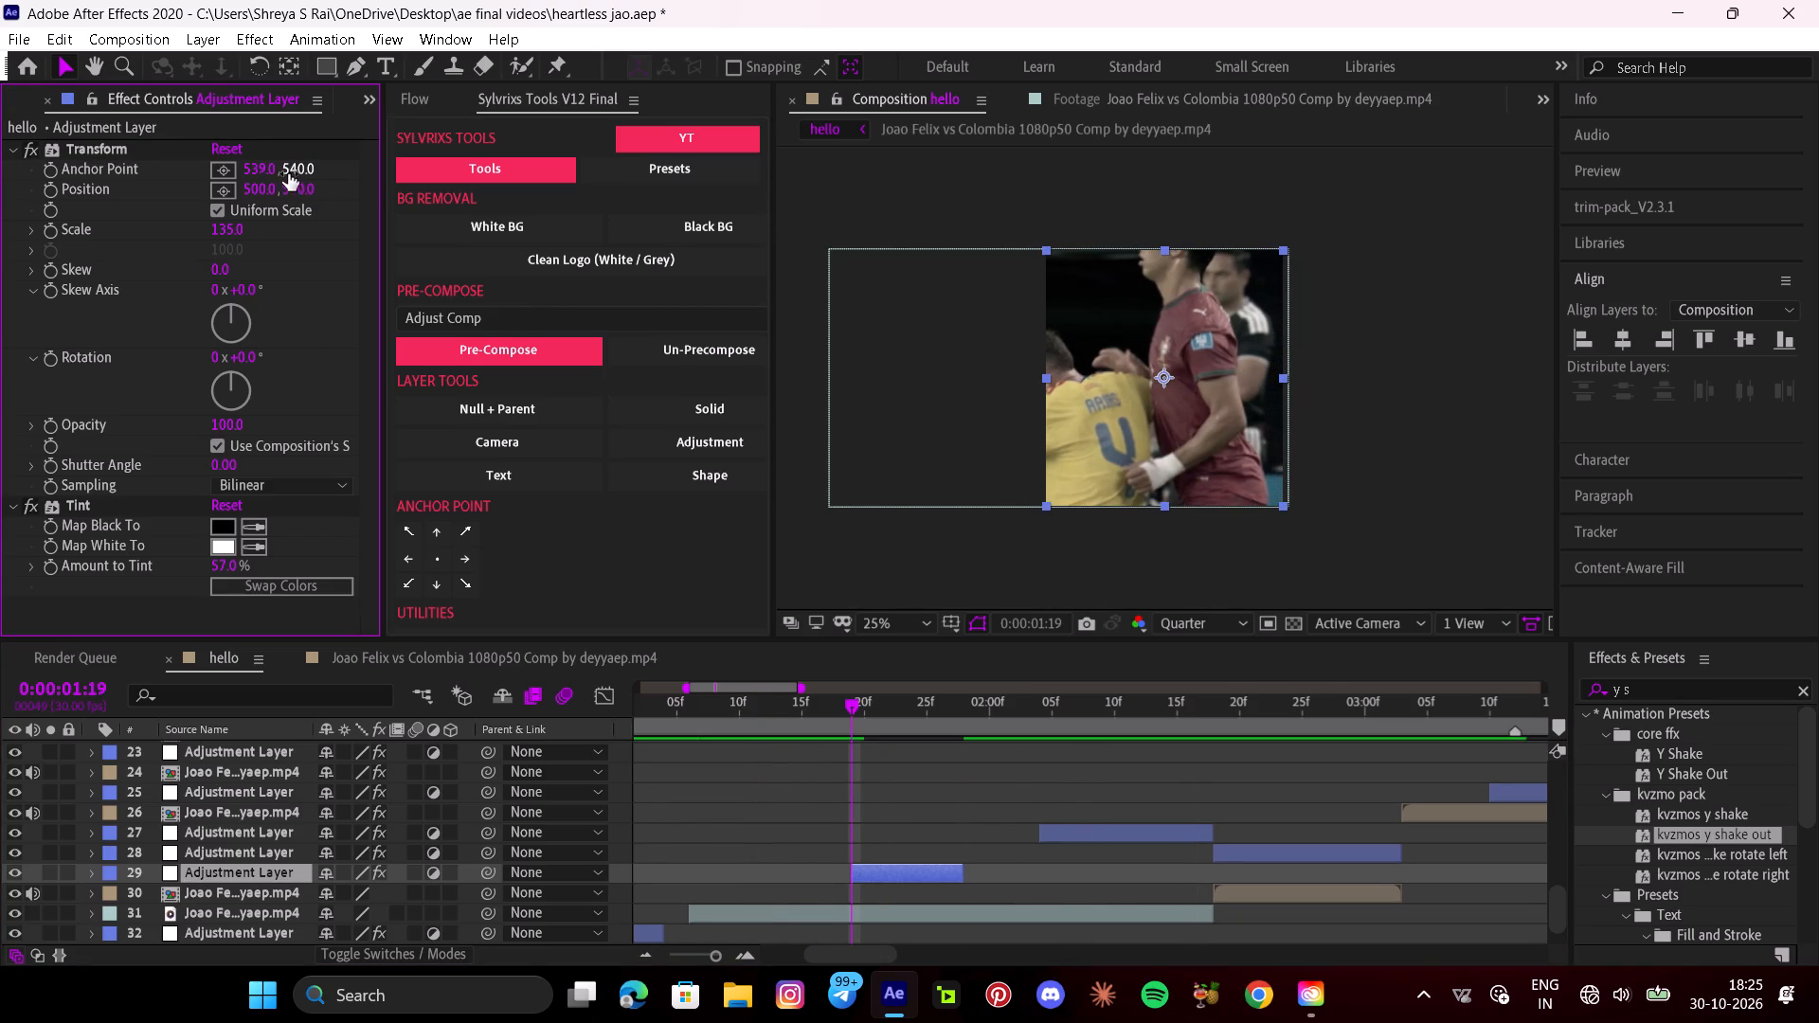
drag(286, 172, 143, 117)
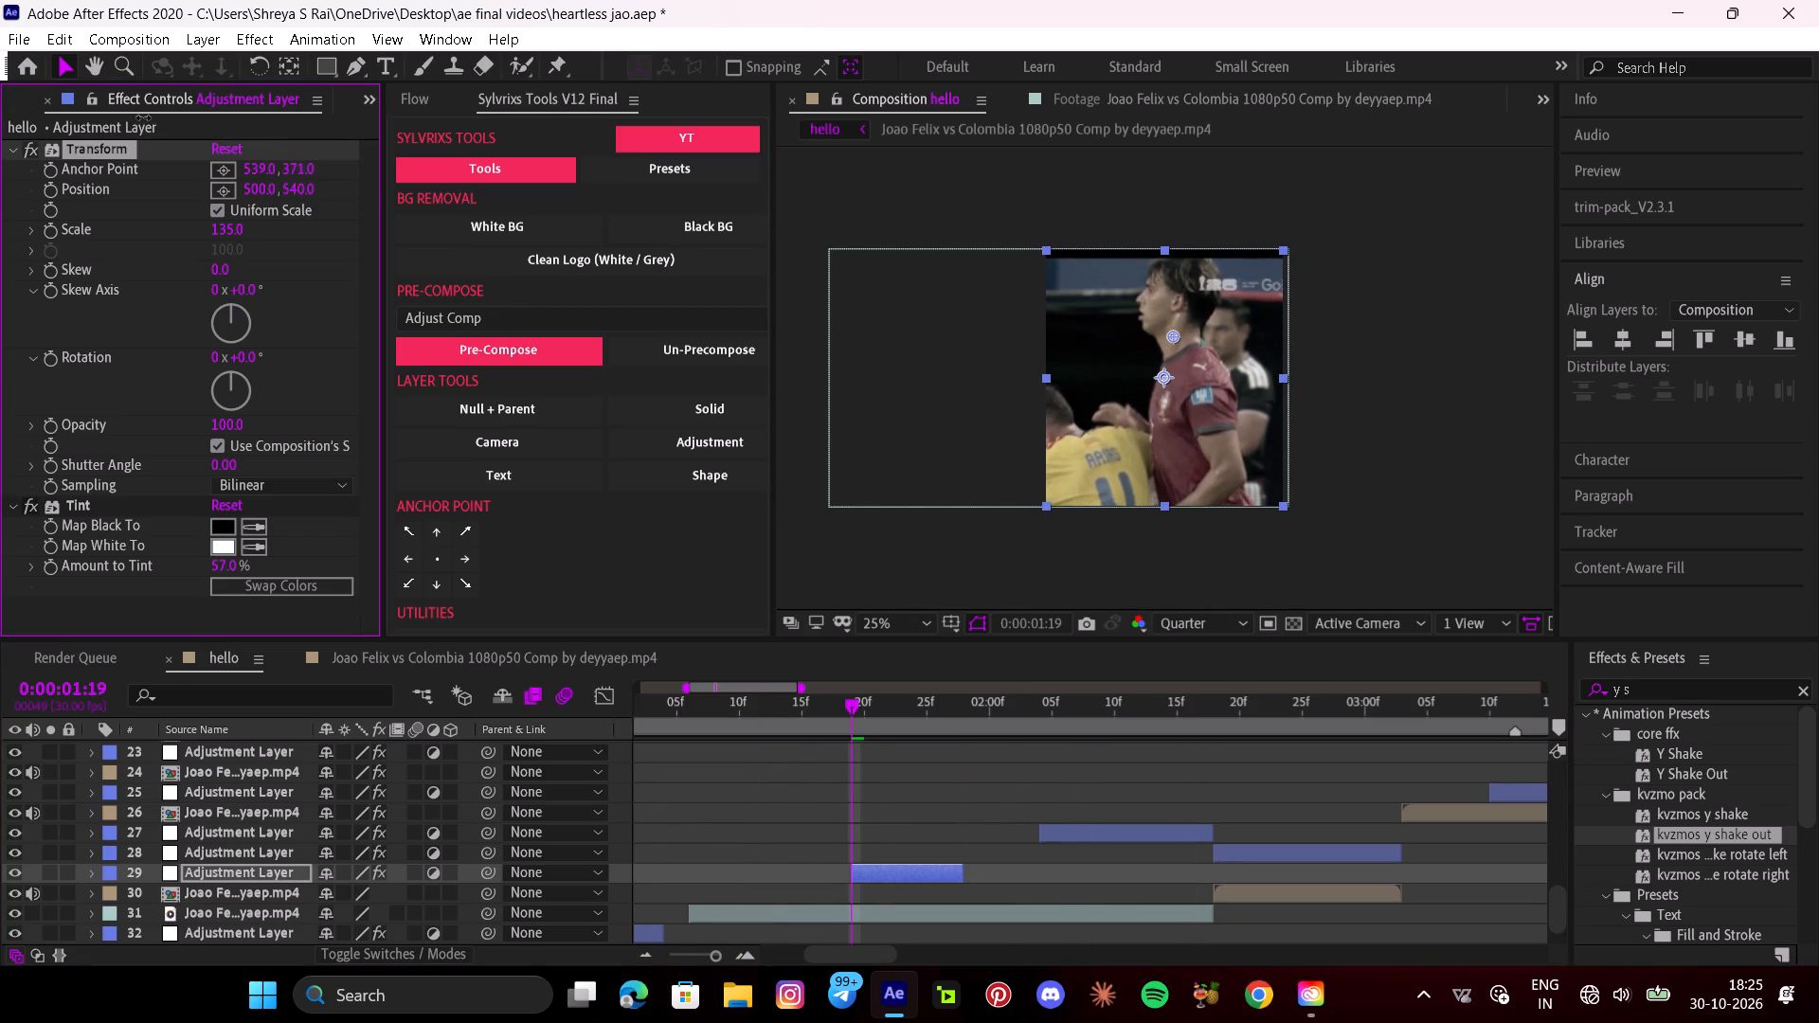
drag(143, 117, 195, 88)
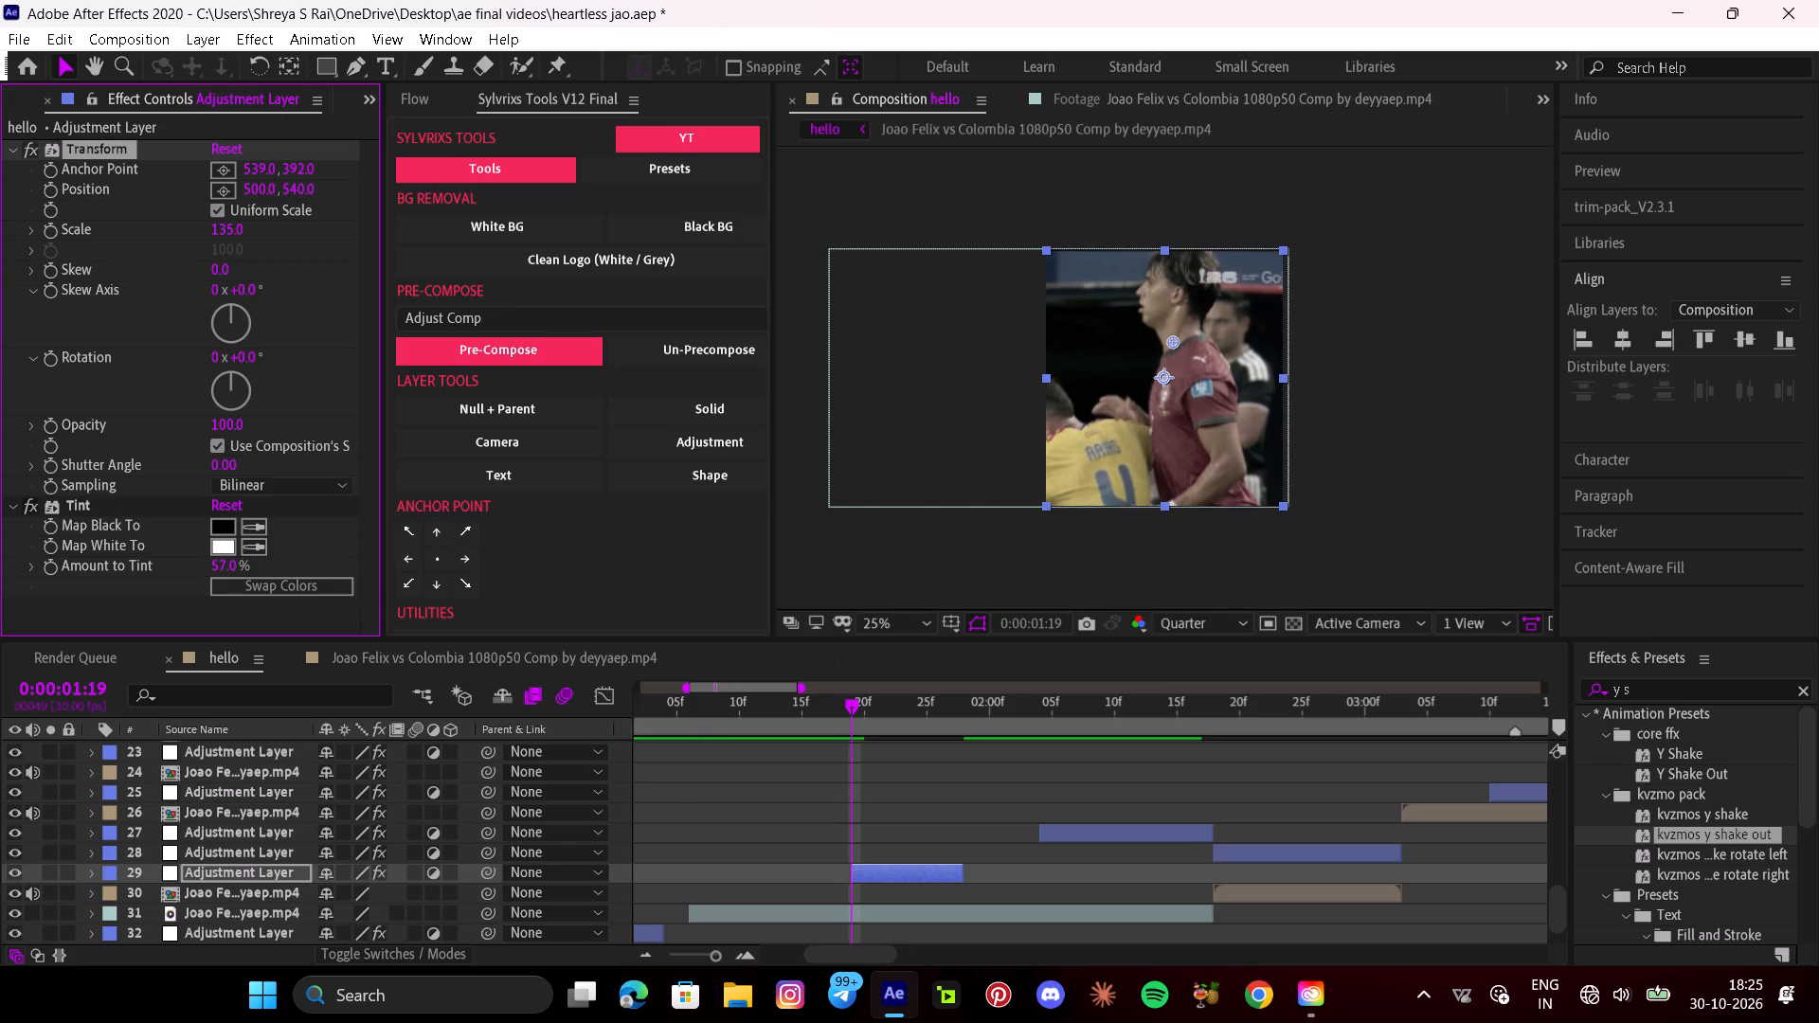
drag(834, 703, 711, 718)
key(space)
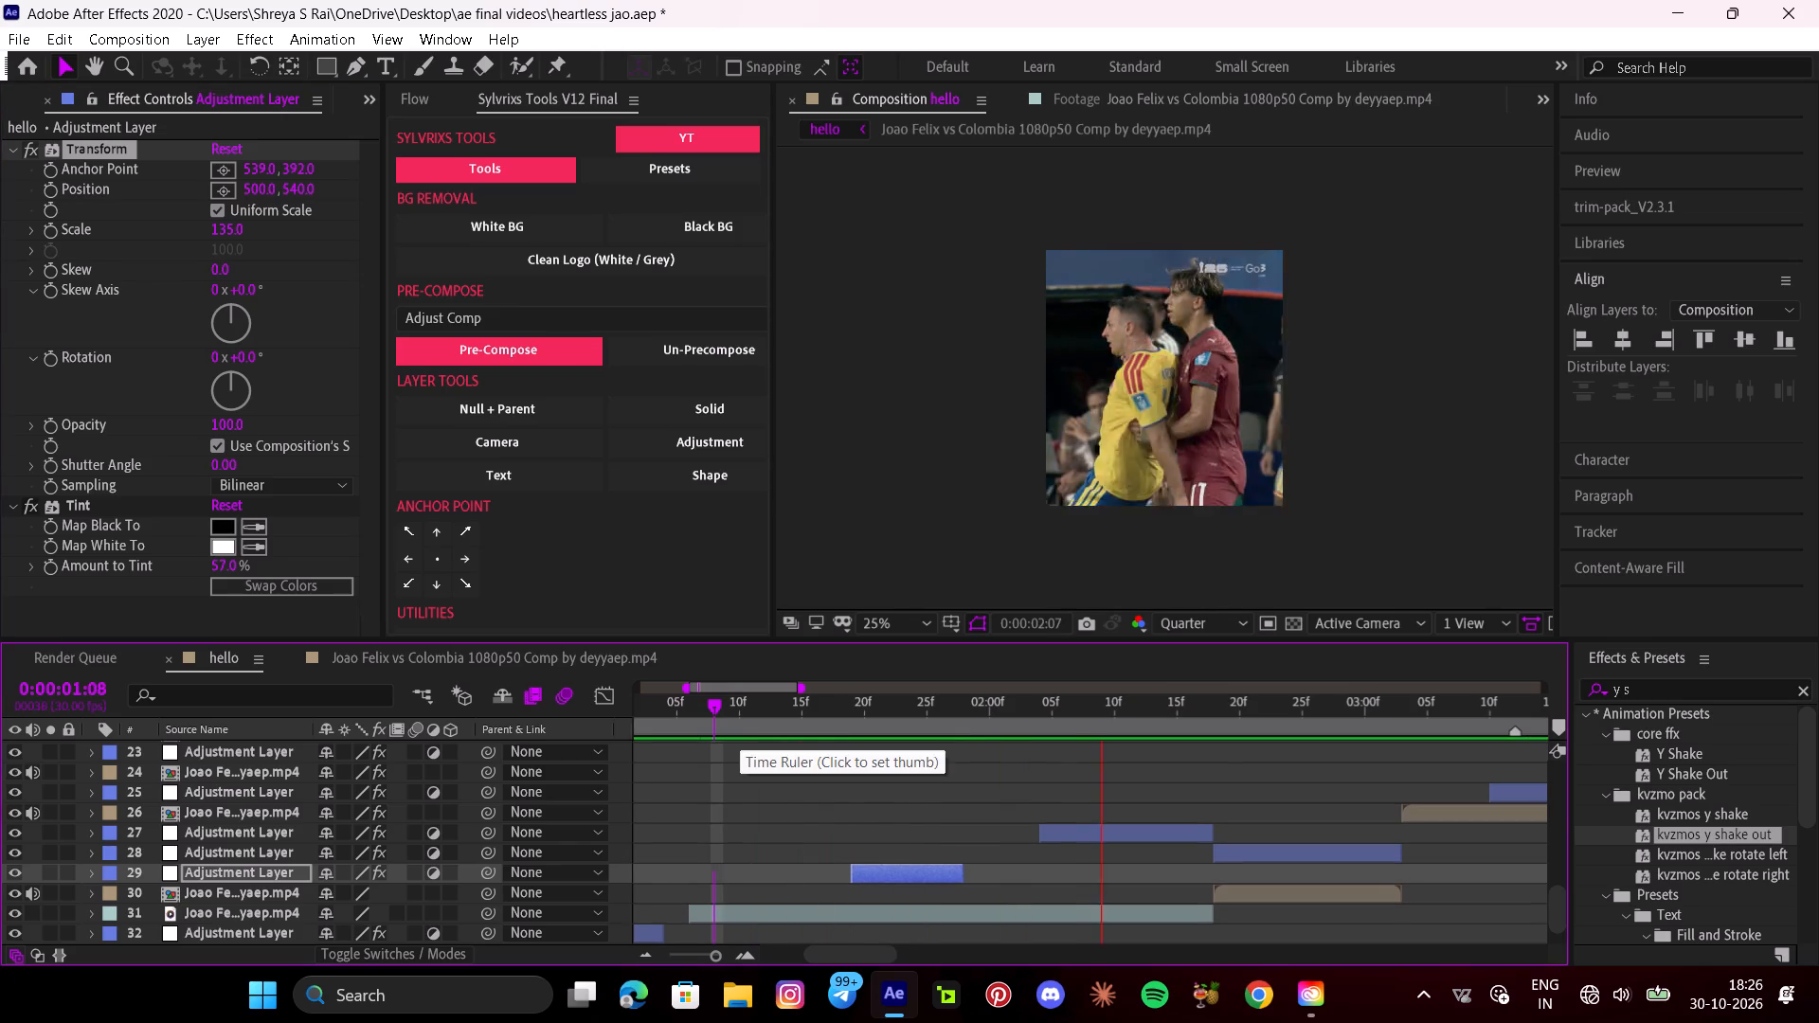
Set the end of the work area to the last Joao Felix clip's out point at 0:00:08:09.
drag(723, 957, 667, 949)
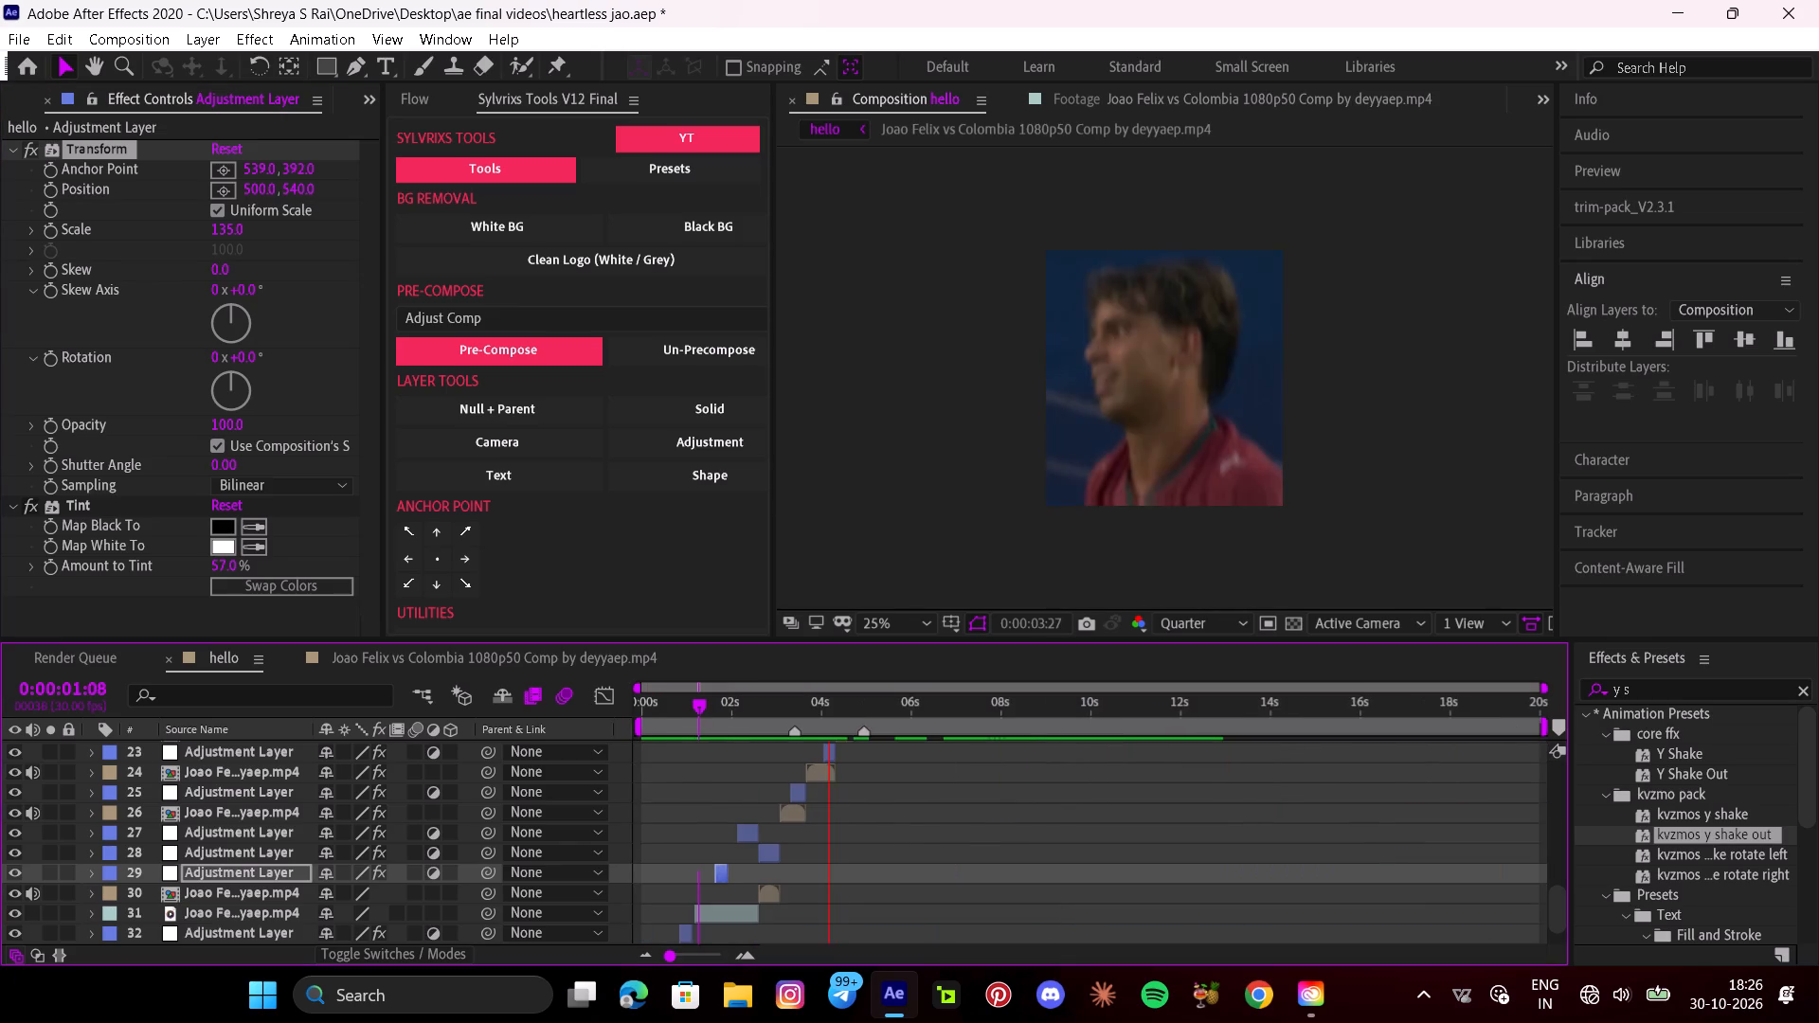
scroll(891, 773, up, 10)
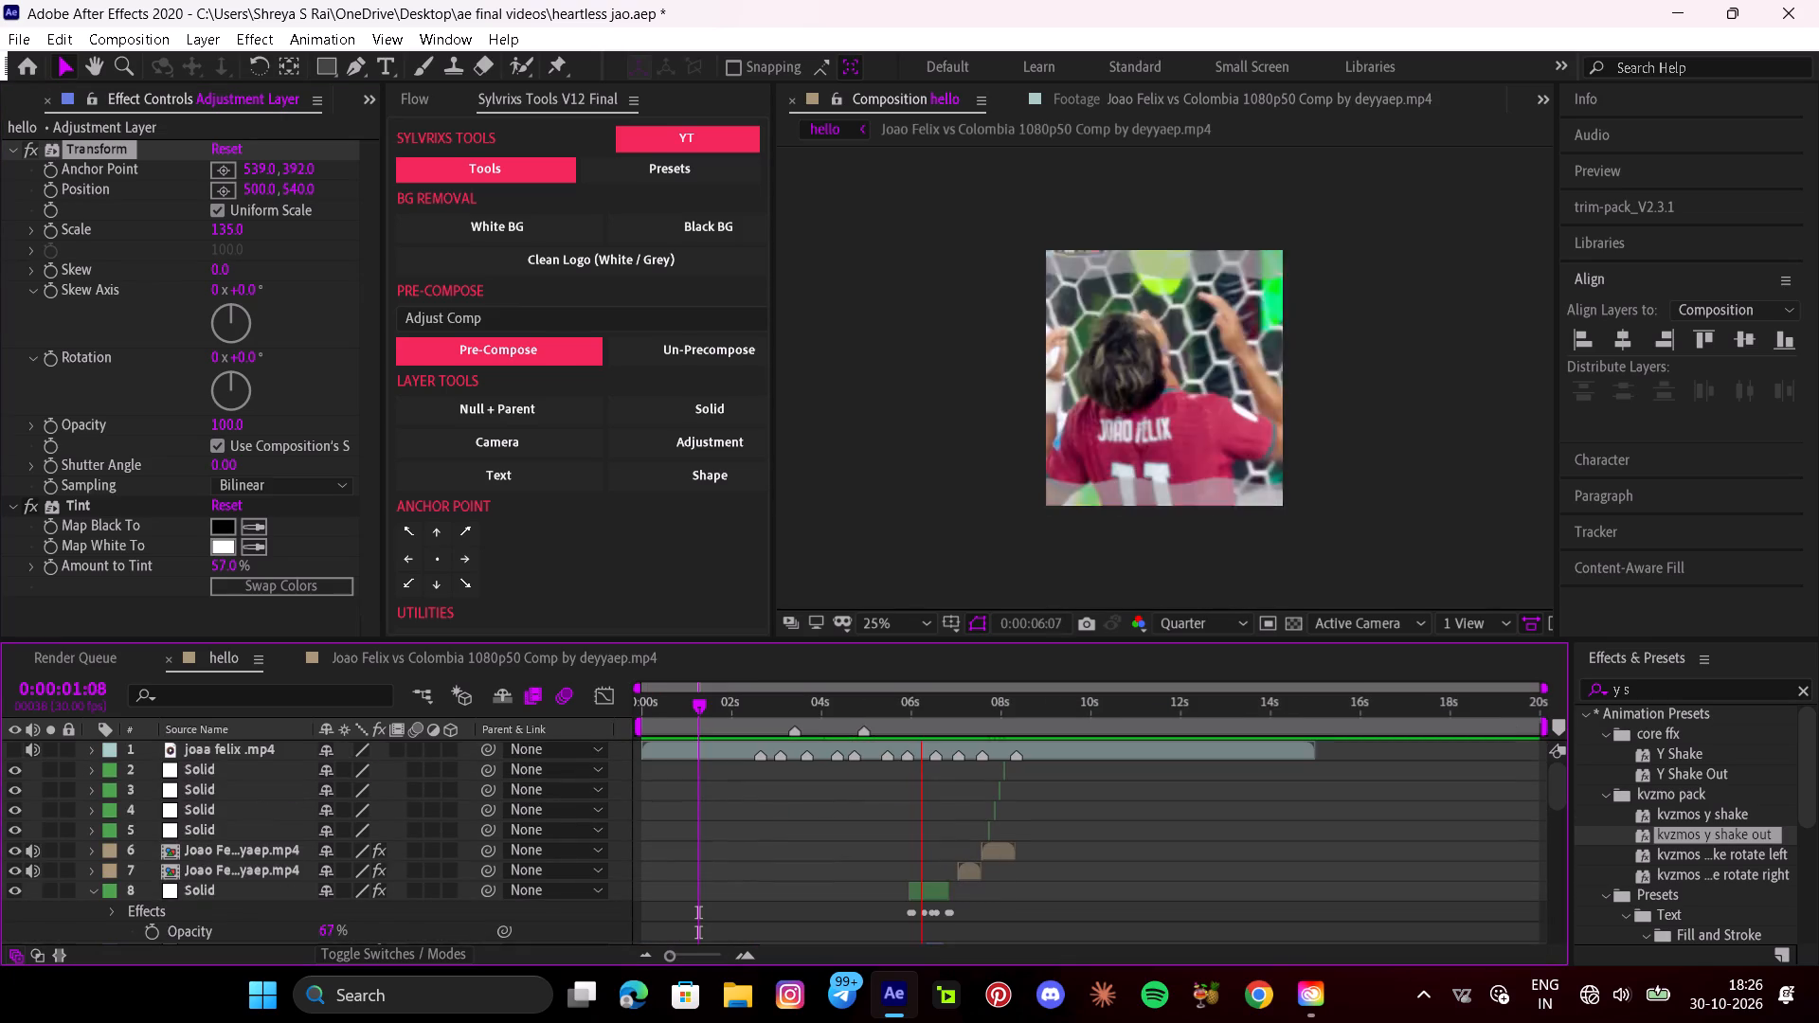
scroll(941, 827, up, 2)
key(space)
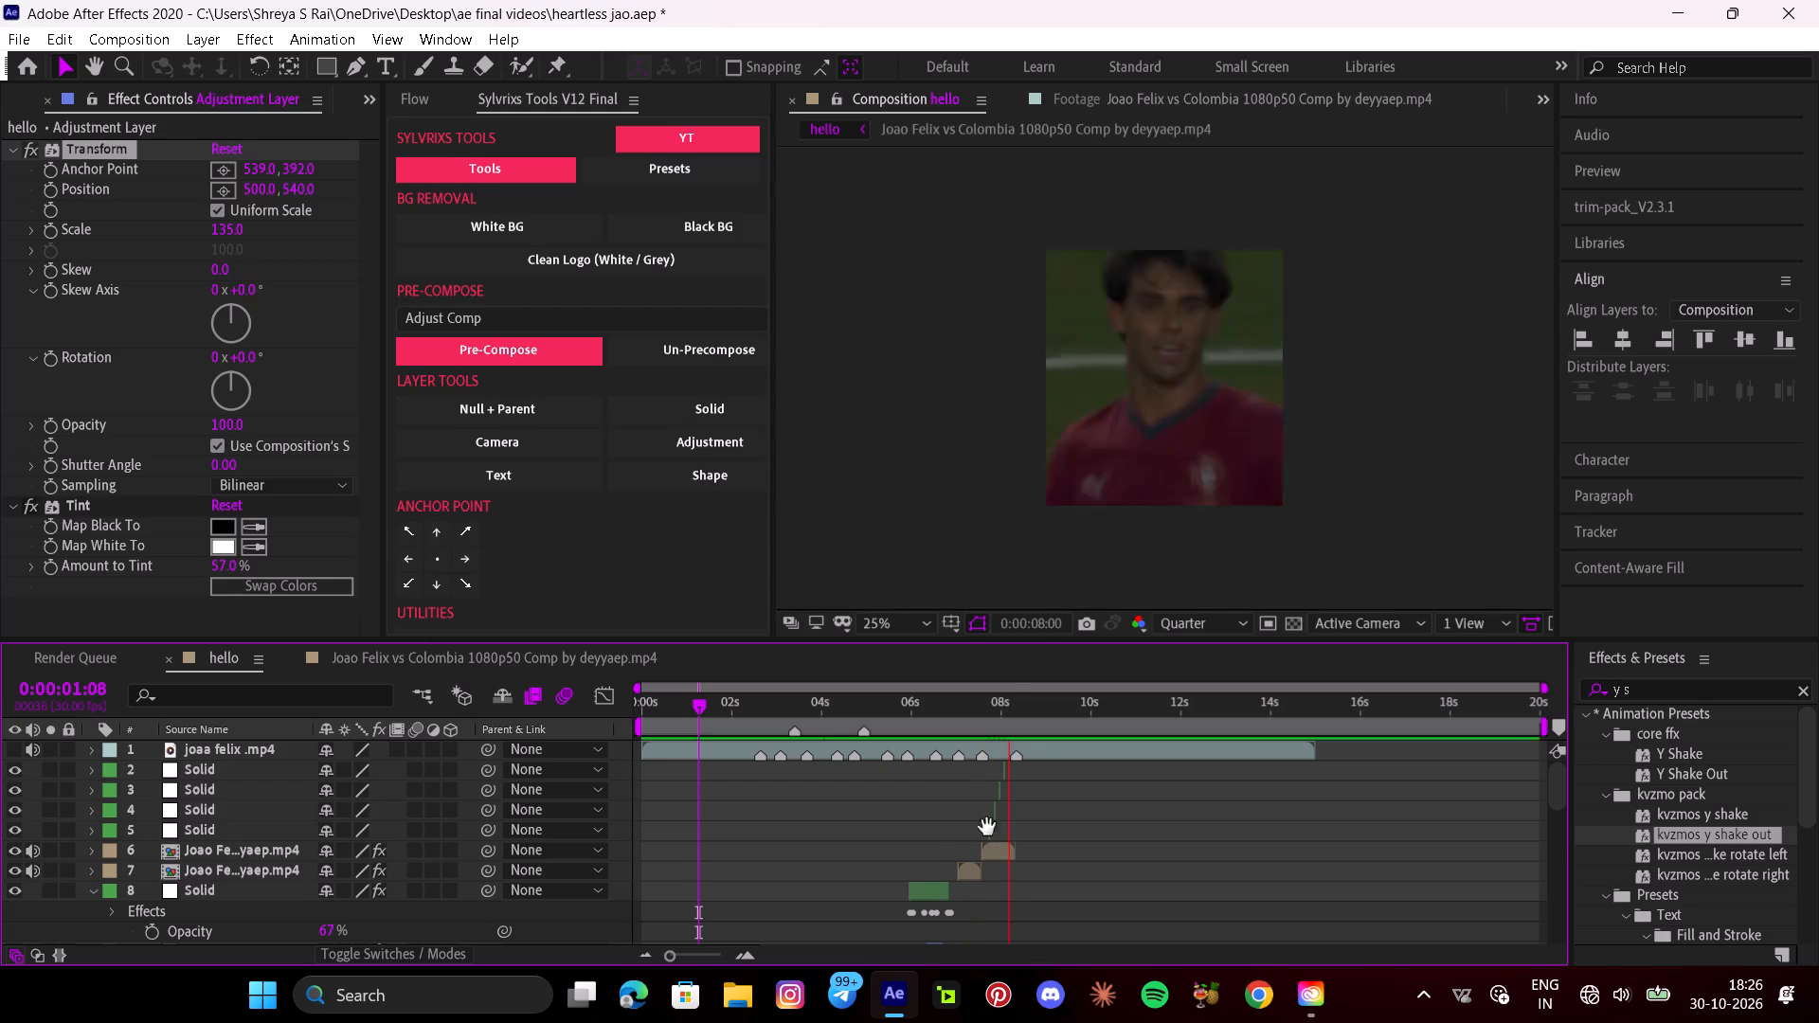
click(992, 849)
text(on)
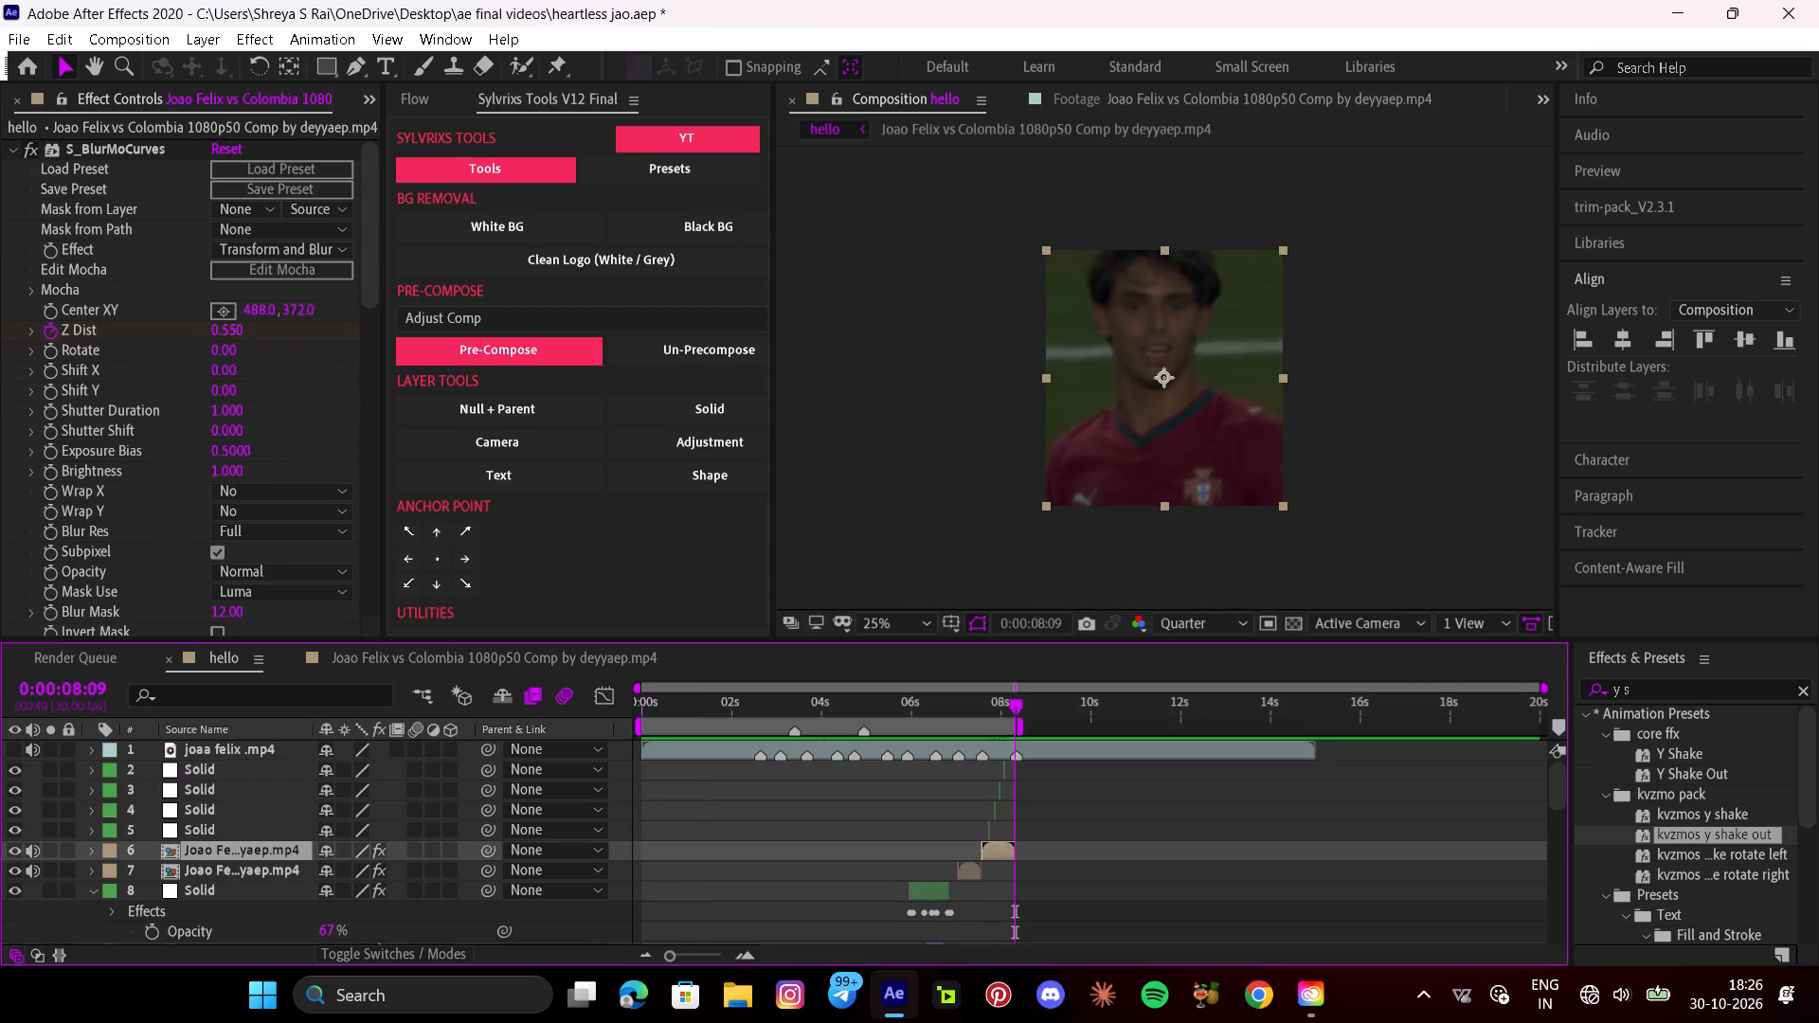
Play the full edit from the start several times to review the effects, transitions and ending.
drag(982, 698, 525, 726)
key(space)
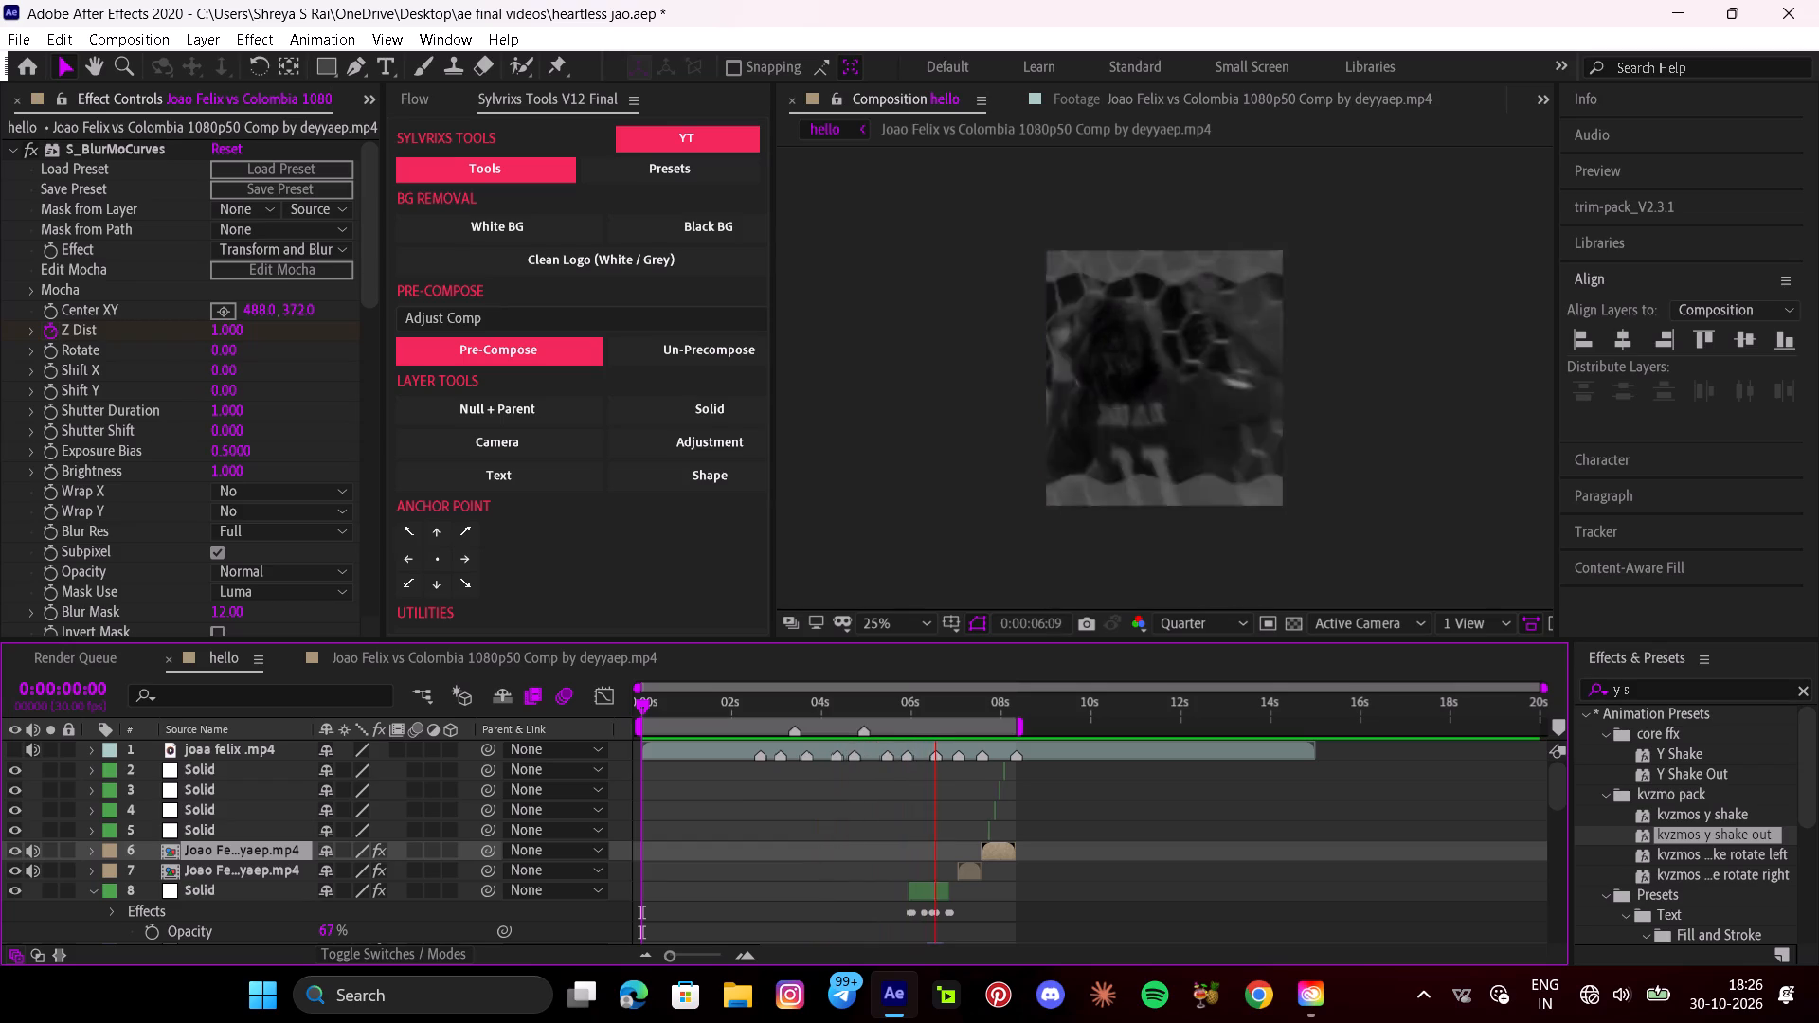
key(space)
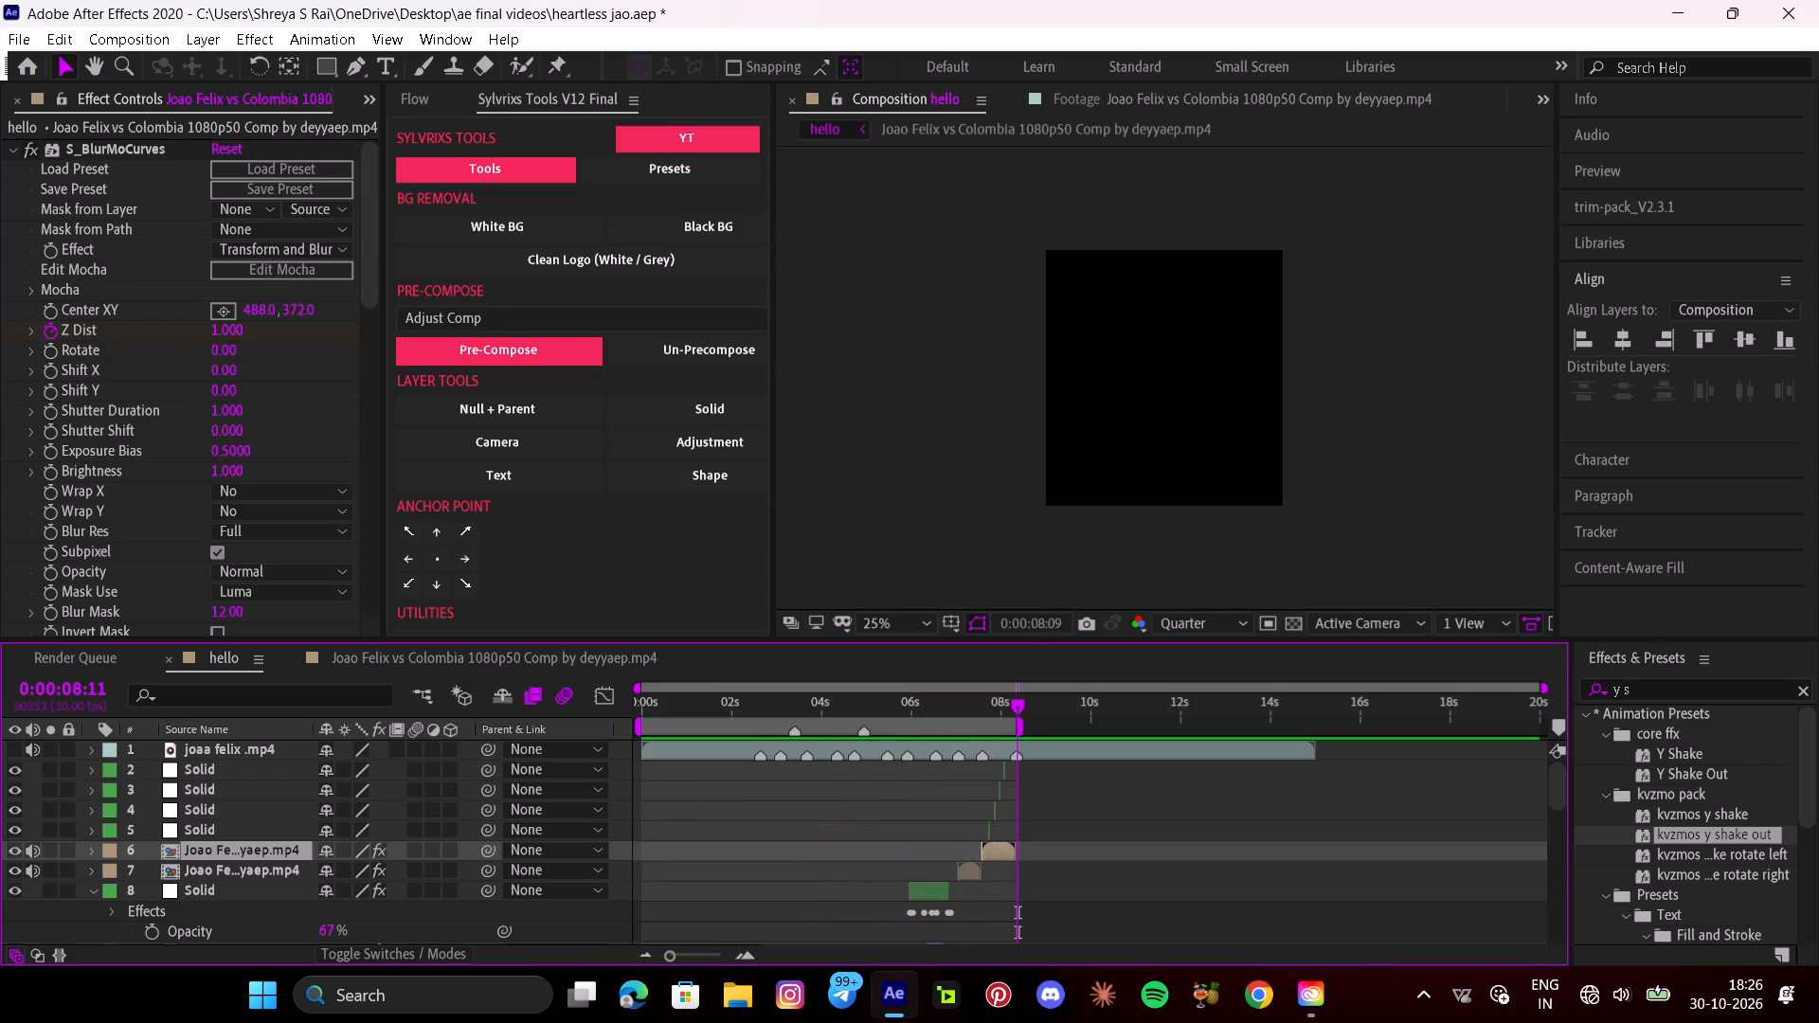
drag(996, 693, 536, 758)
key(space)
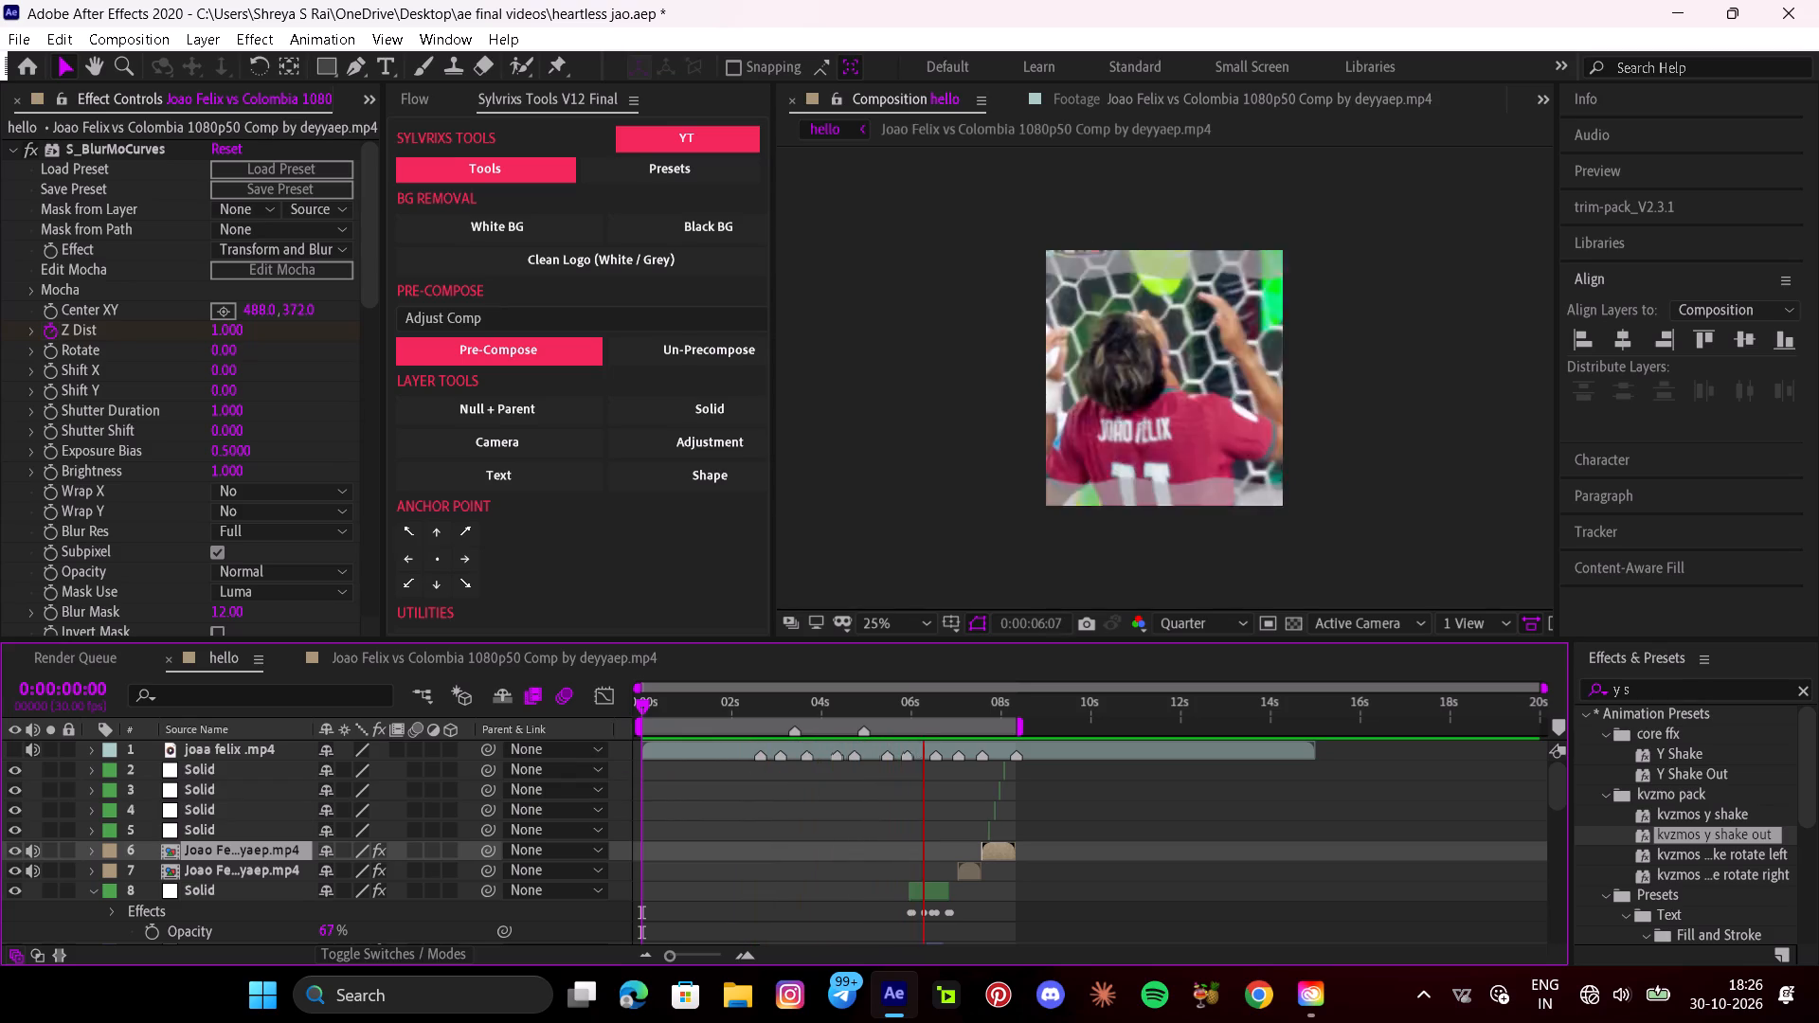
key(space)
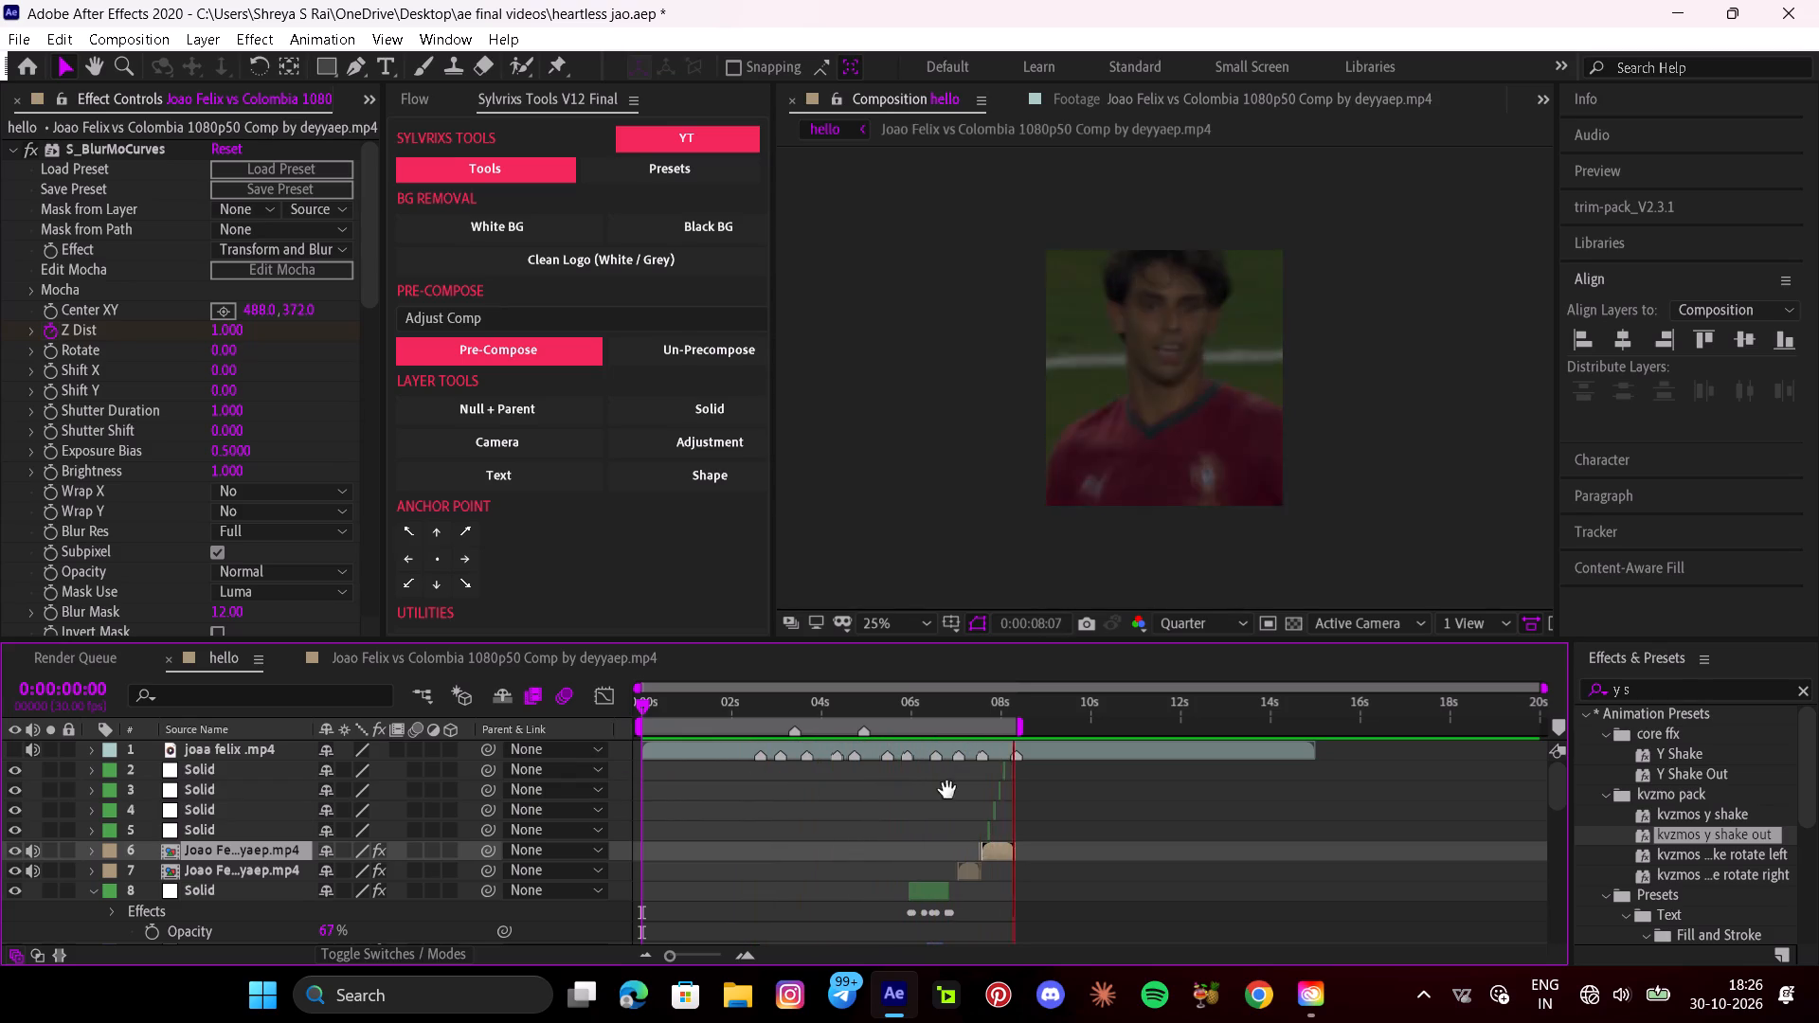
drag(1003, 707, 479, 739)
key(space)
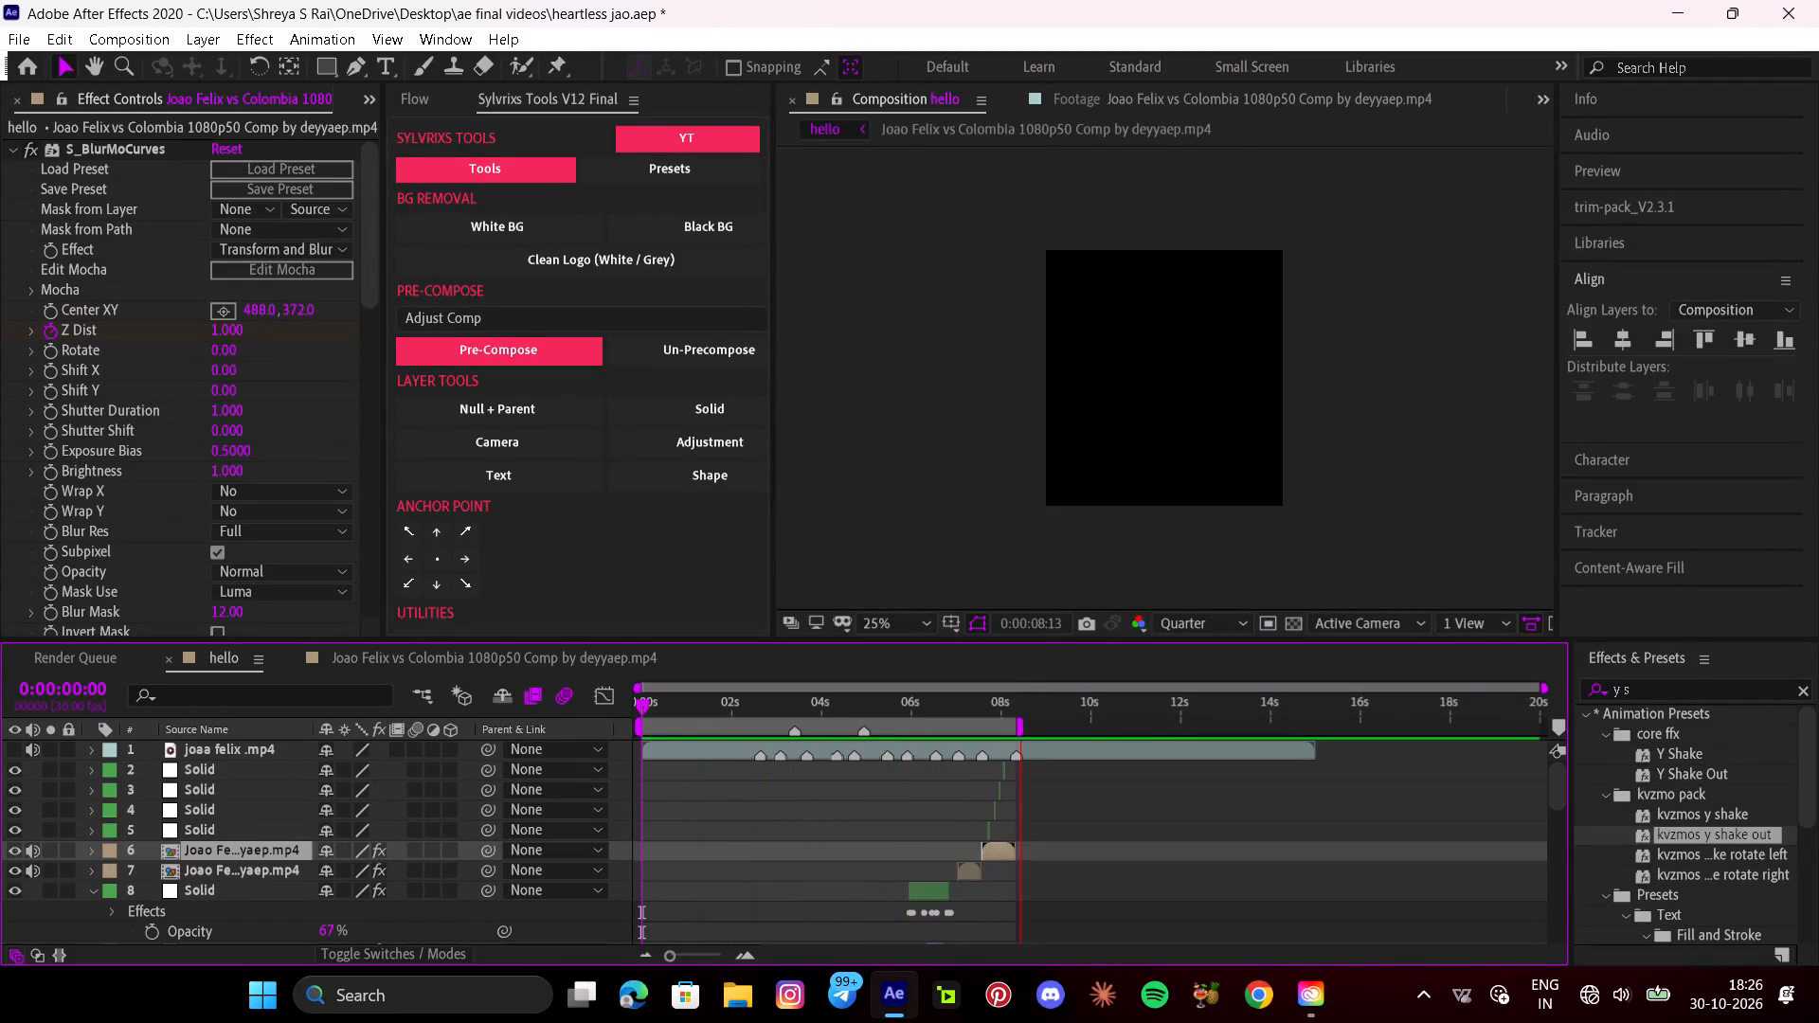
key(space)
Deselect all layers and save the heartless jao project.
click(1050, 827)
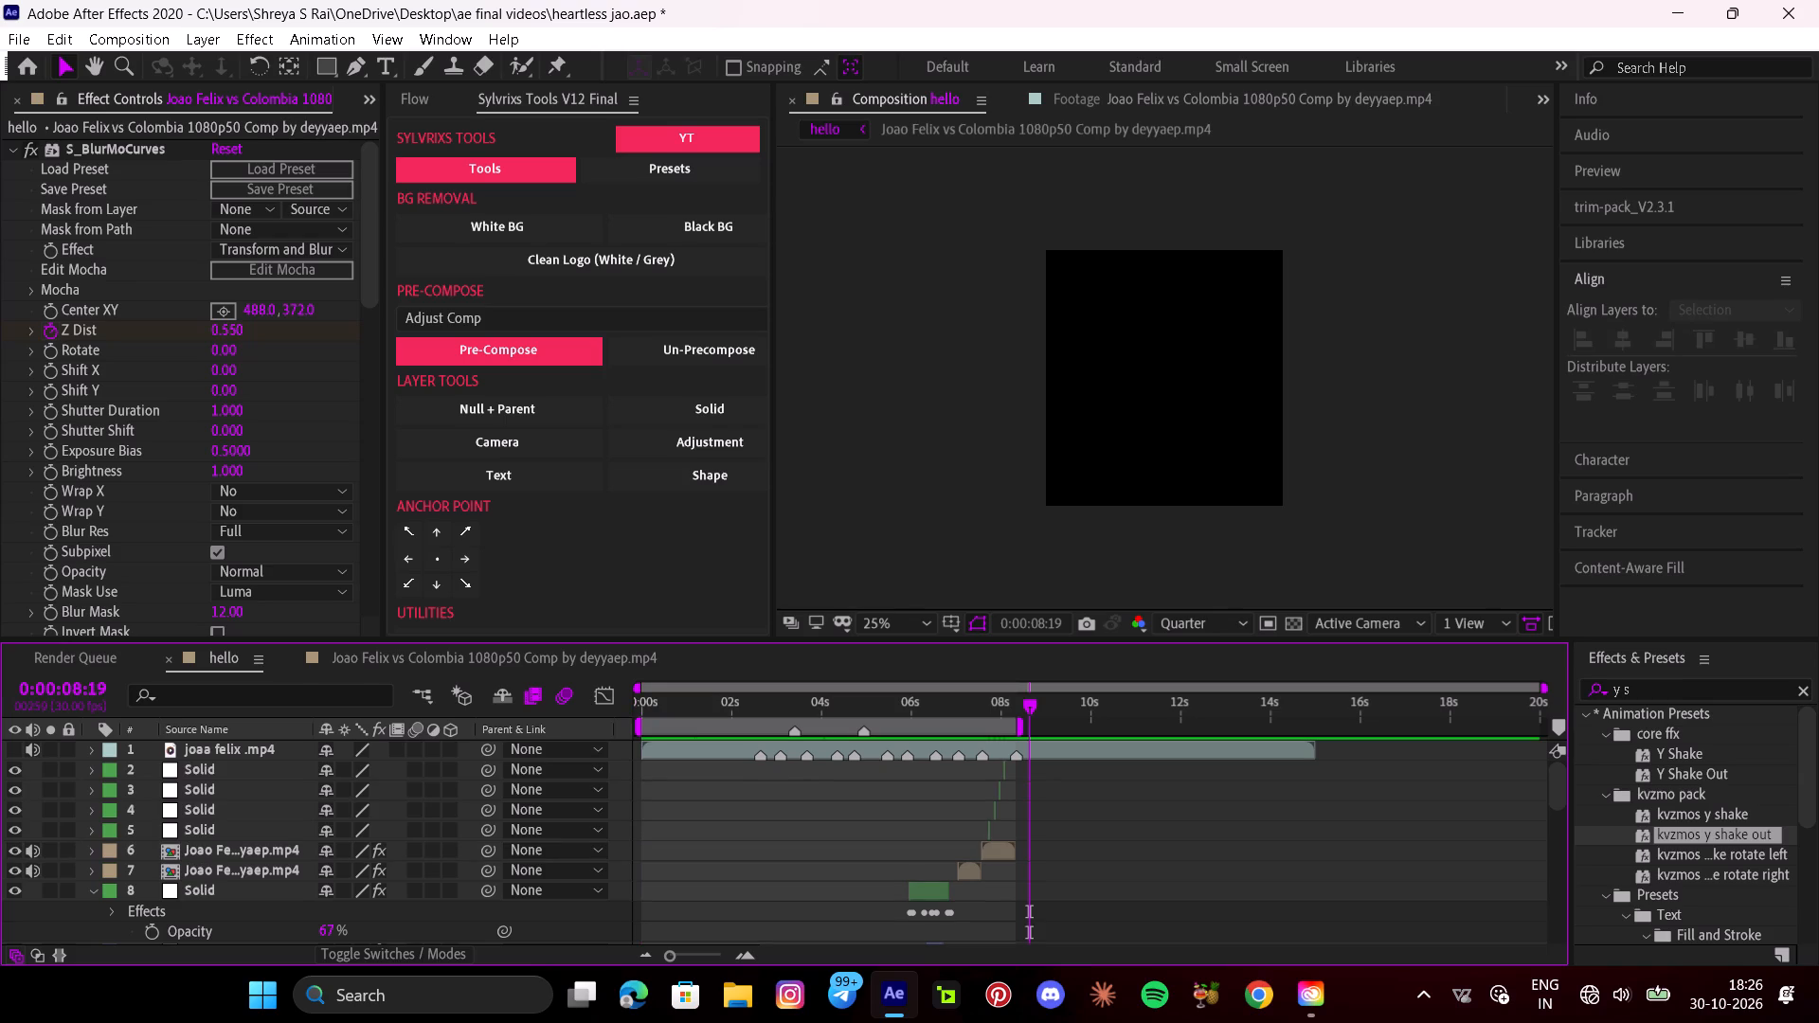
key(ctrl+s)
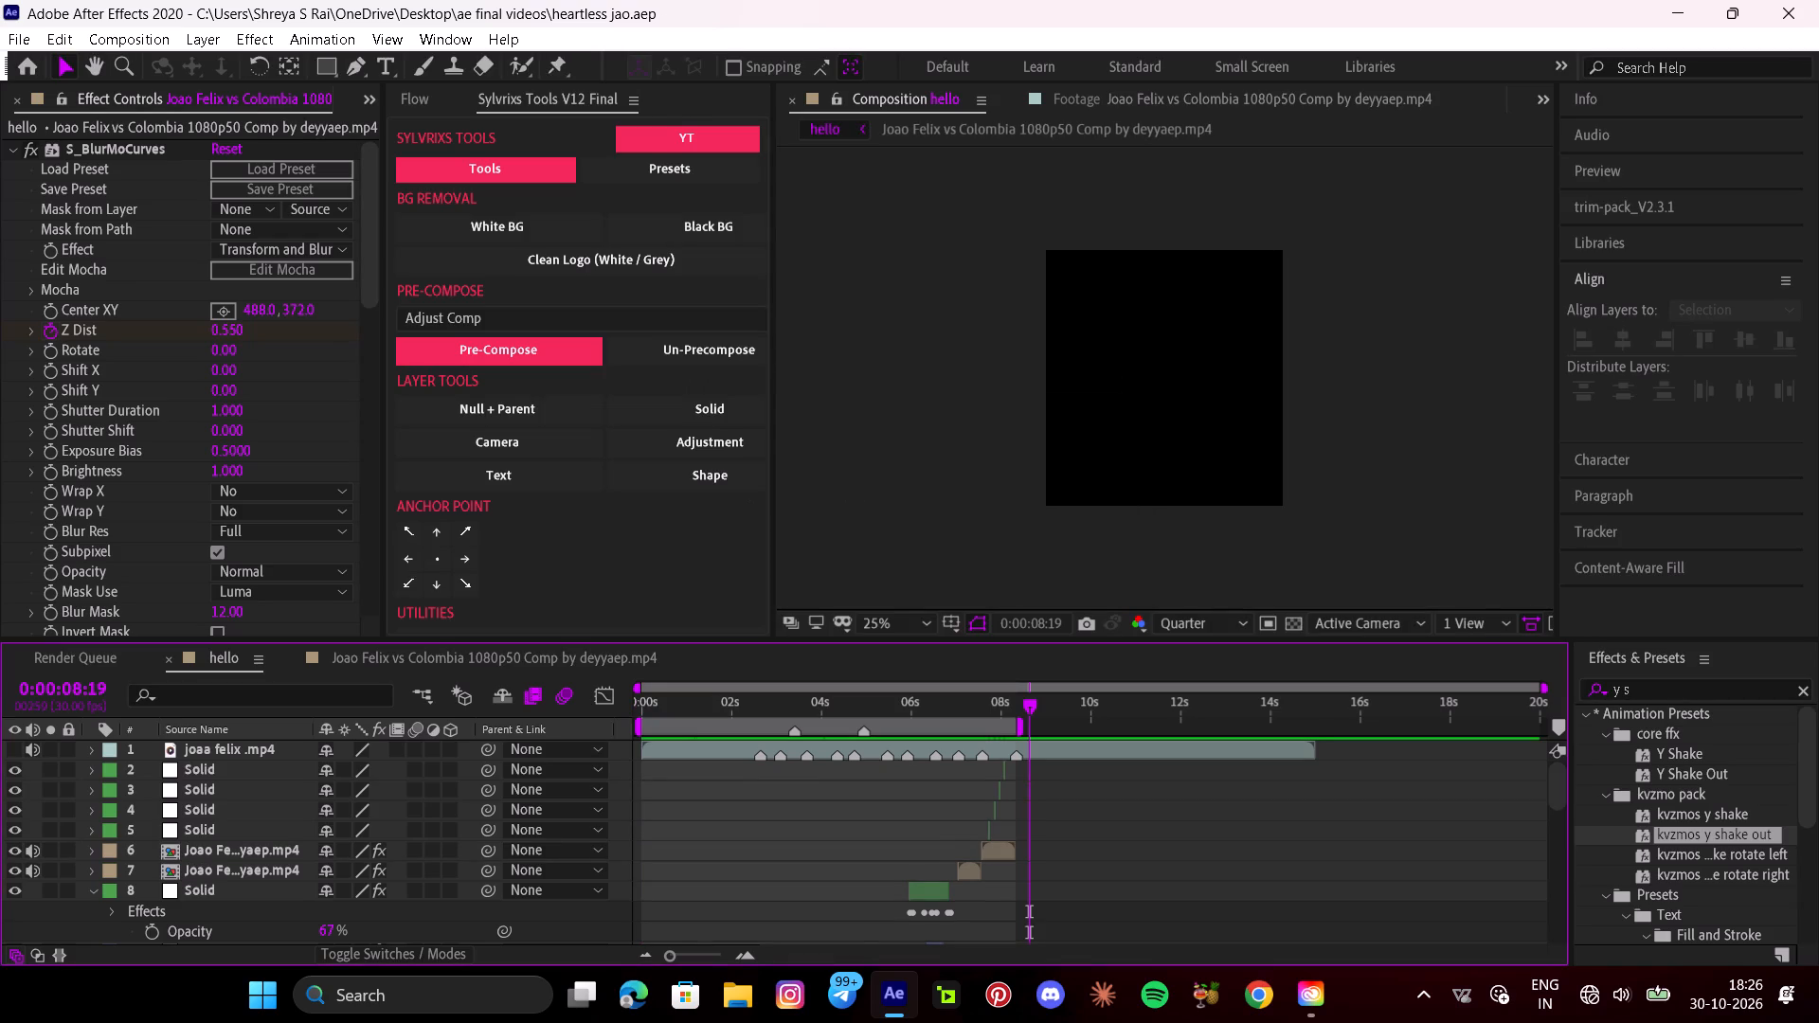
Play the full edit once more from the start through the last clip as a final check.
scroll(1062, 821, down, 15)
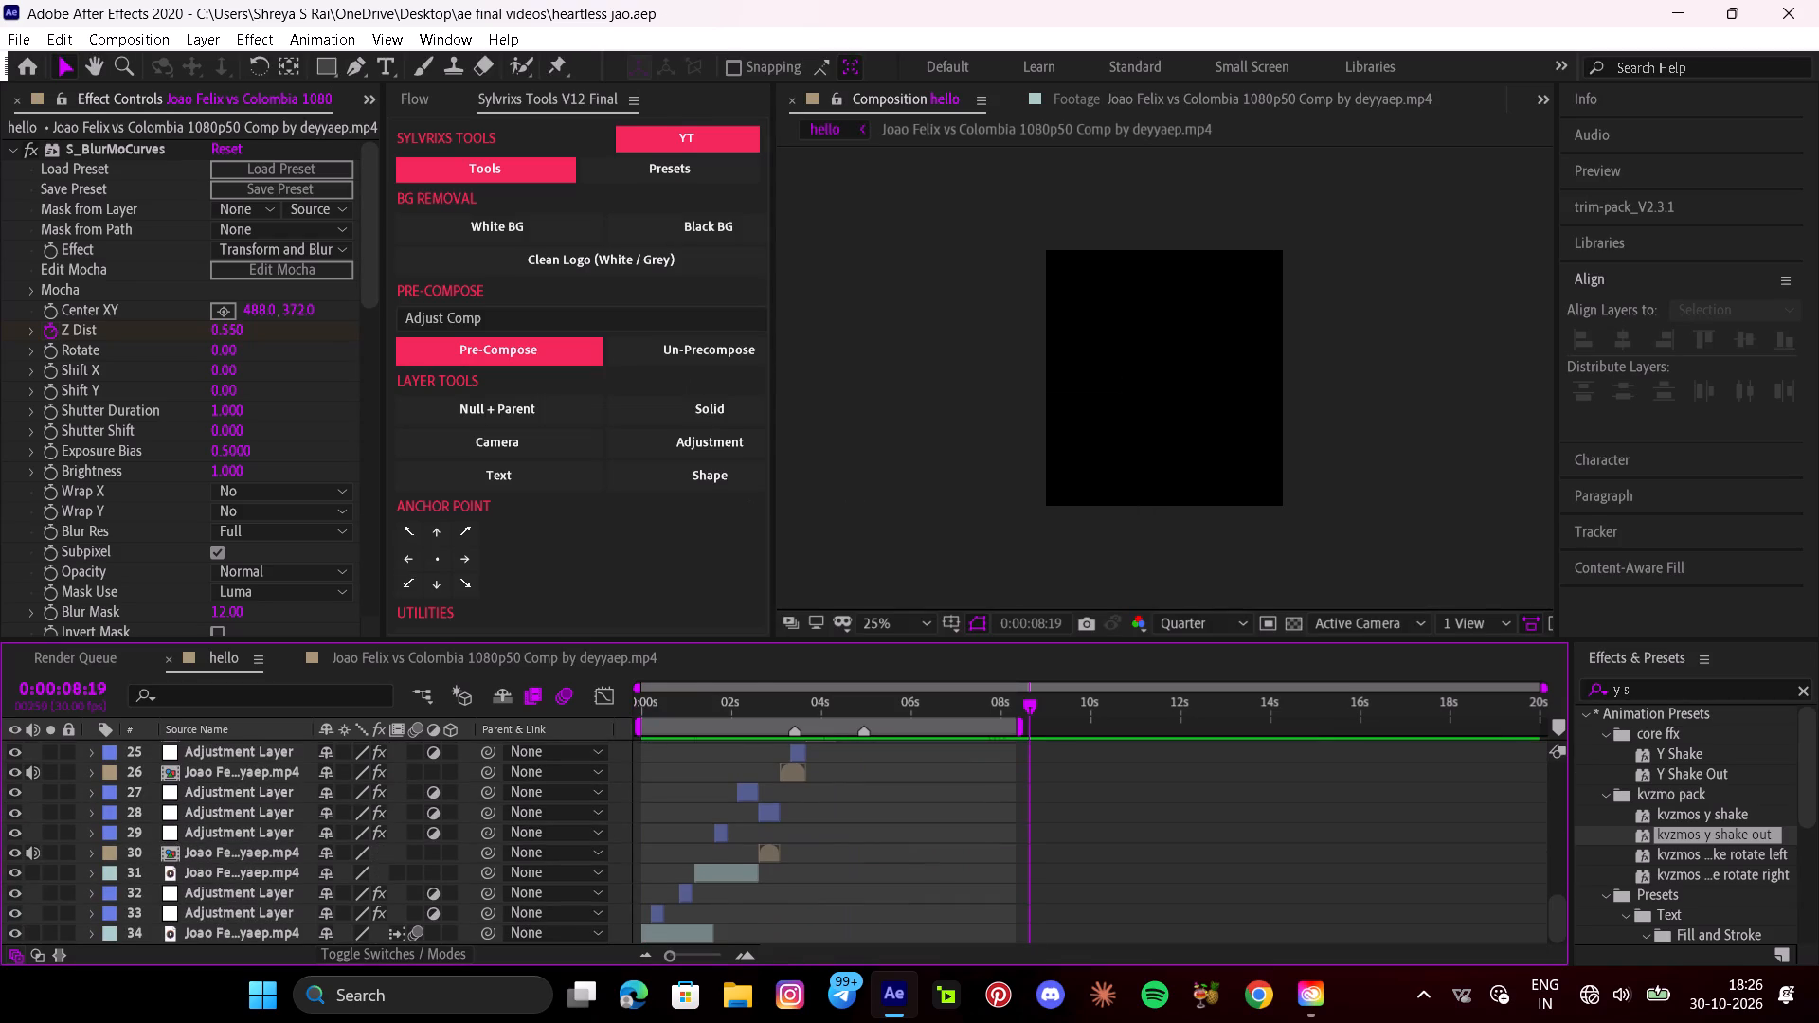
drag(1049, 709, 580, 782)
key(space)
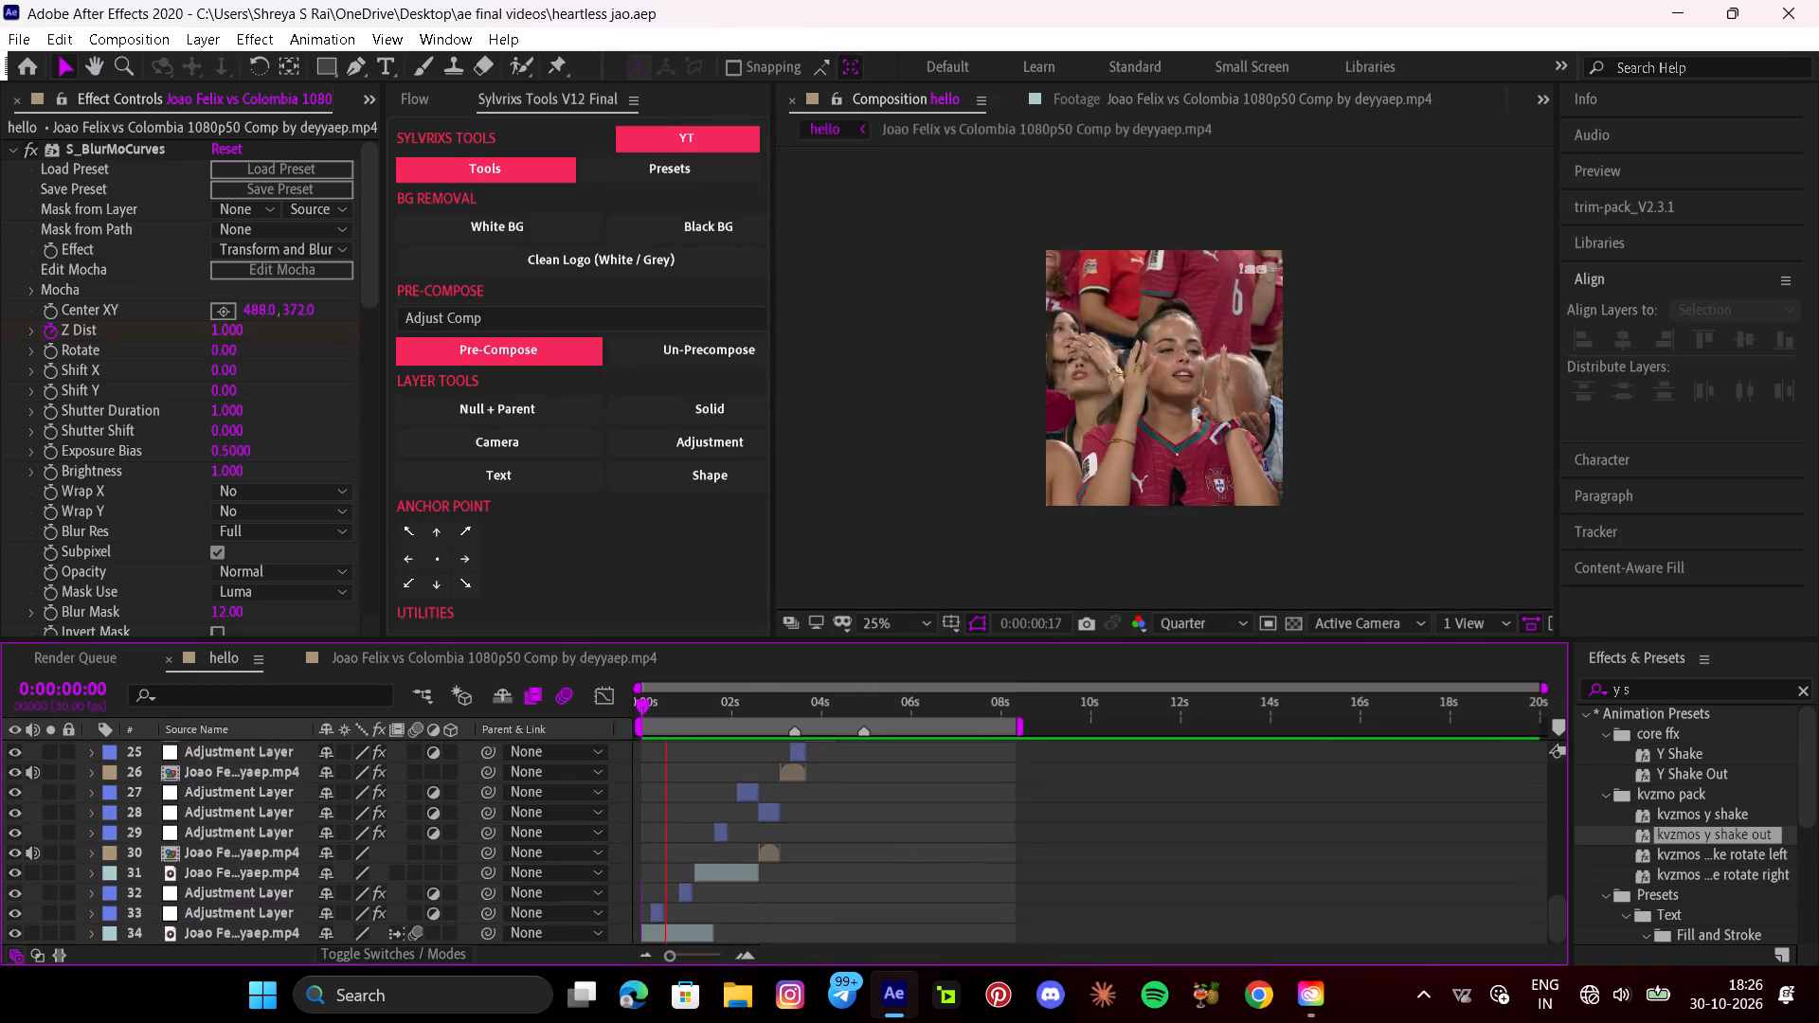
scroll(746, 828, up, 5)
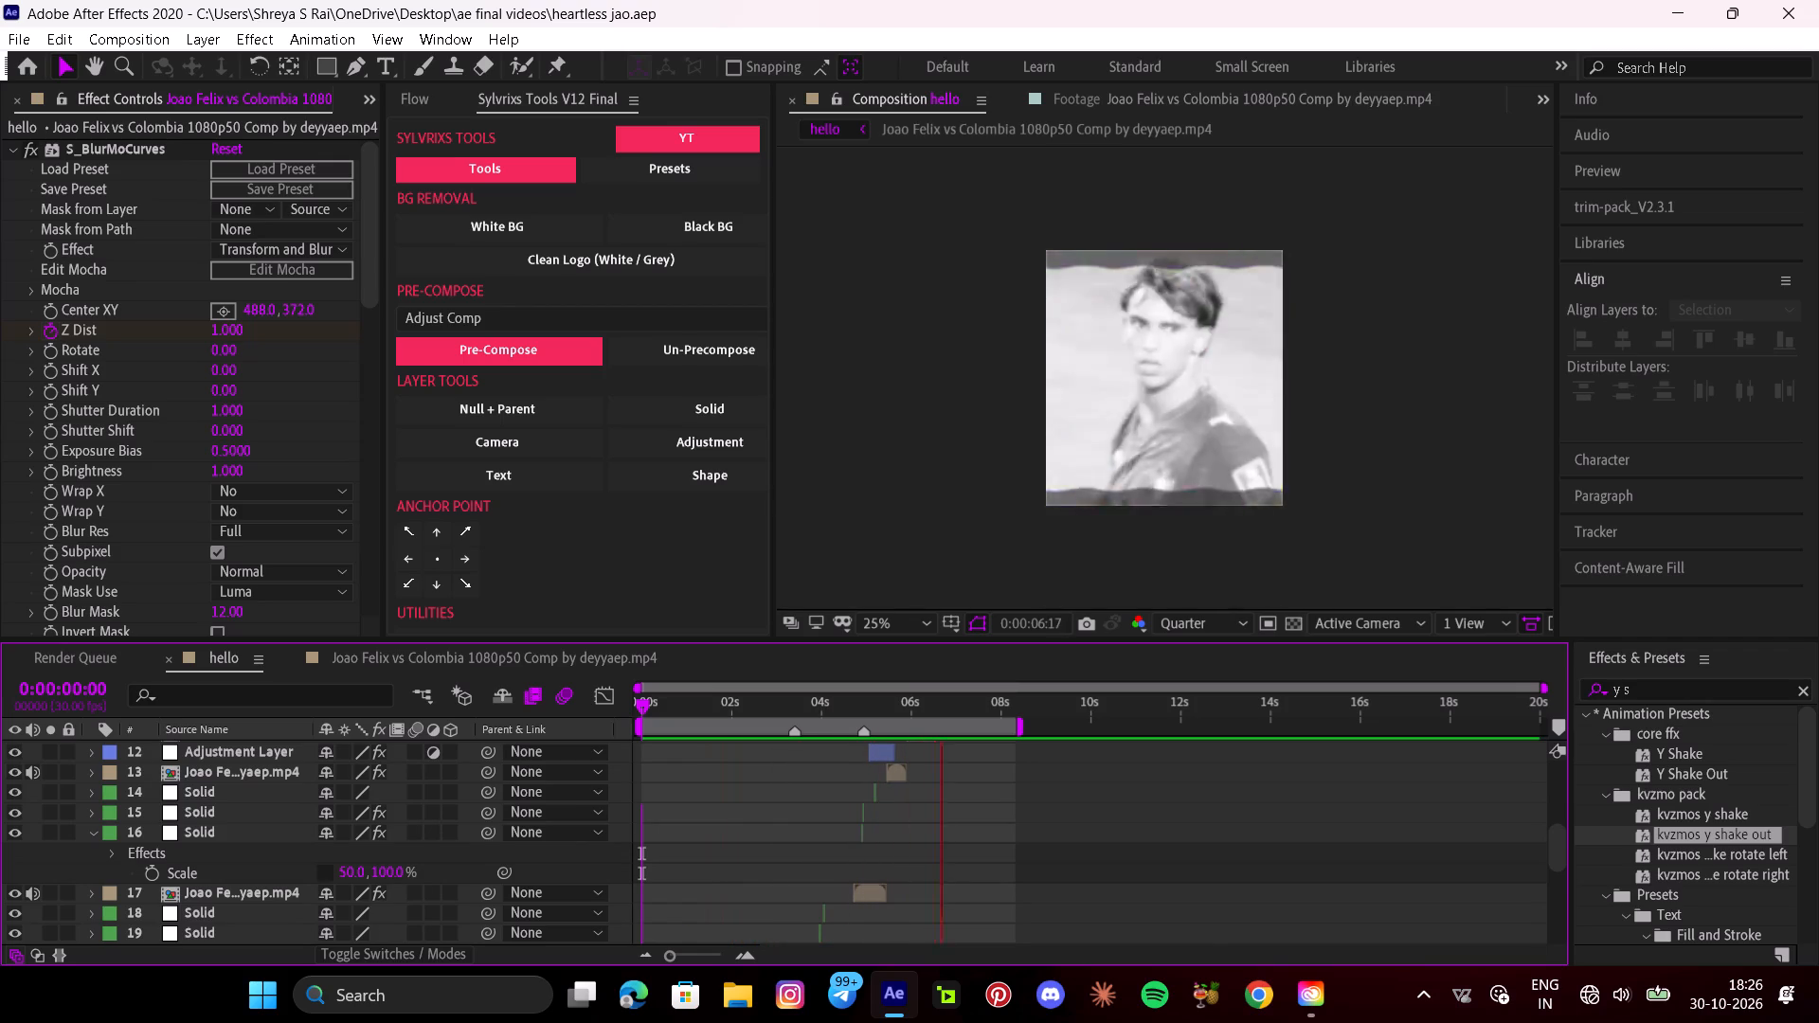
key(space)
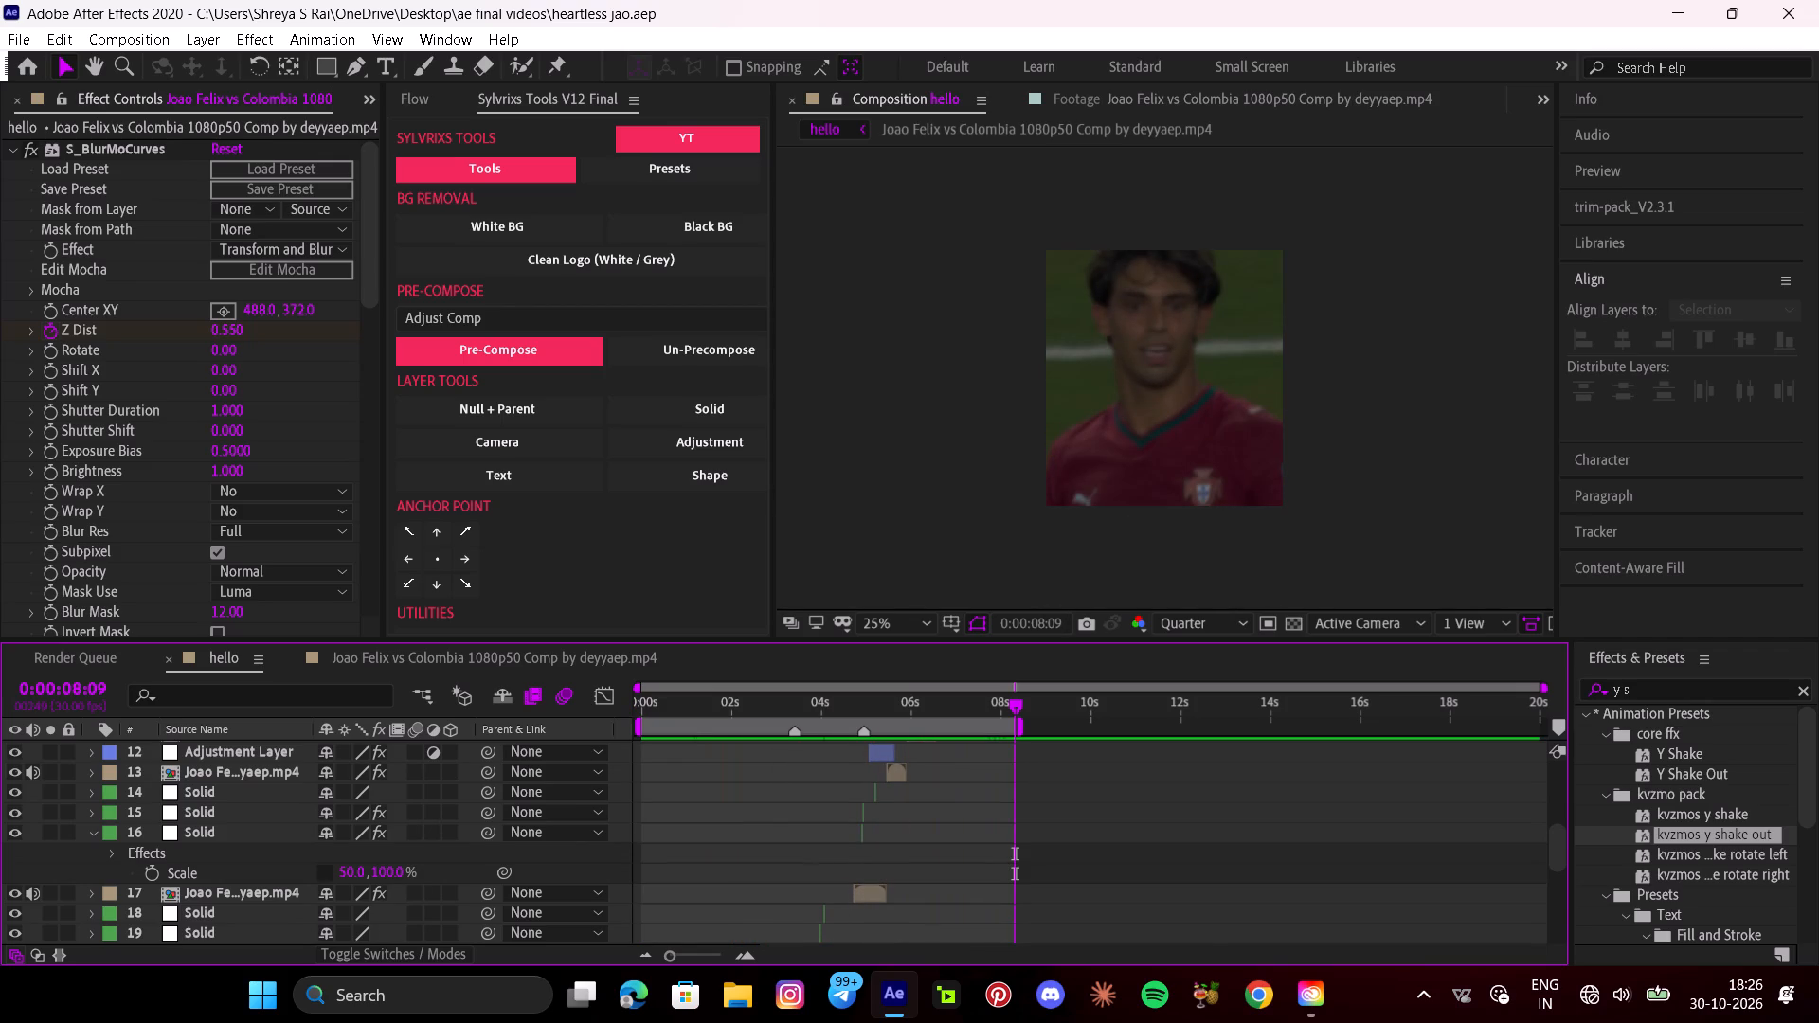
Add the hello composition to the render queue and set its output module format to QuickTime.
click(1114, 843)
key(ctrl+m)
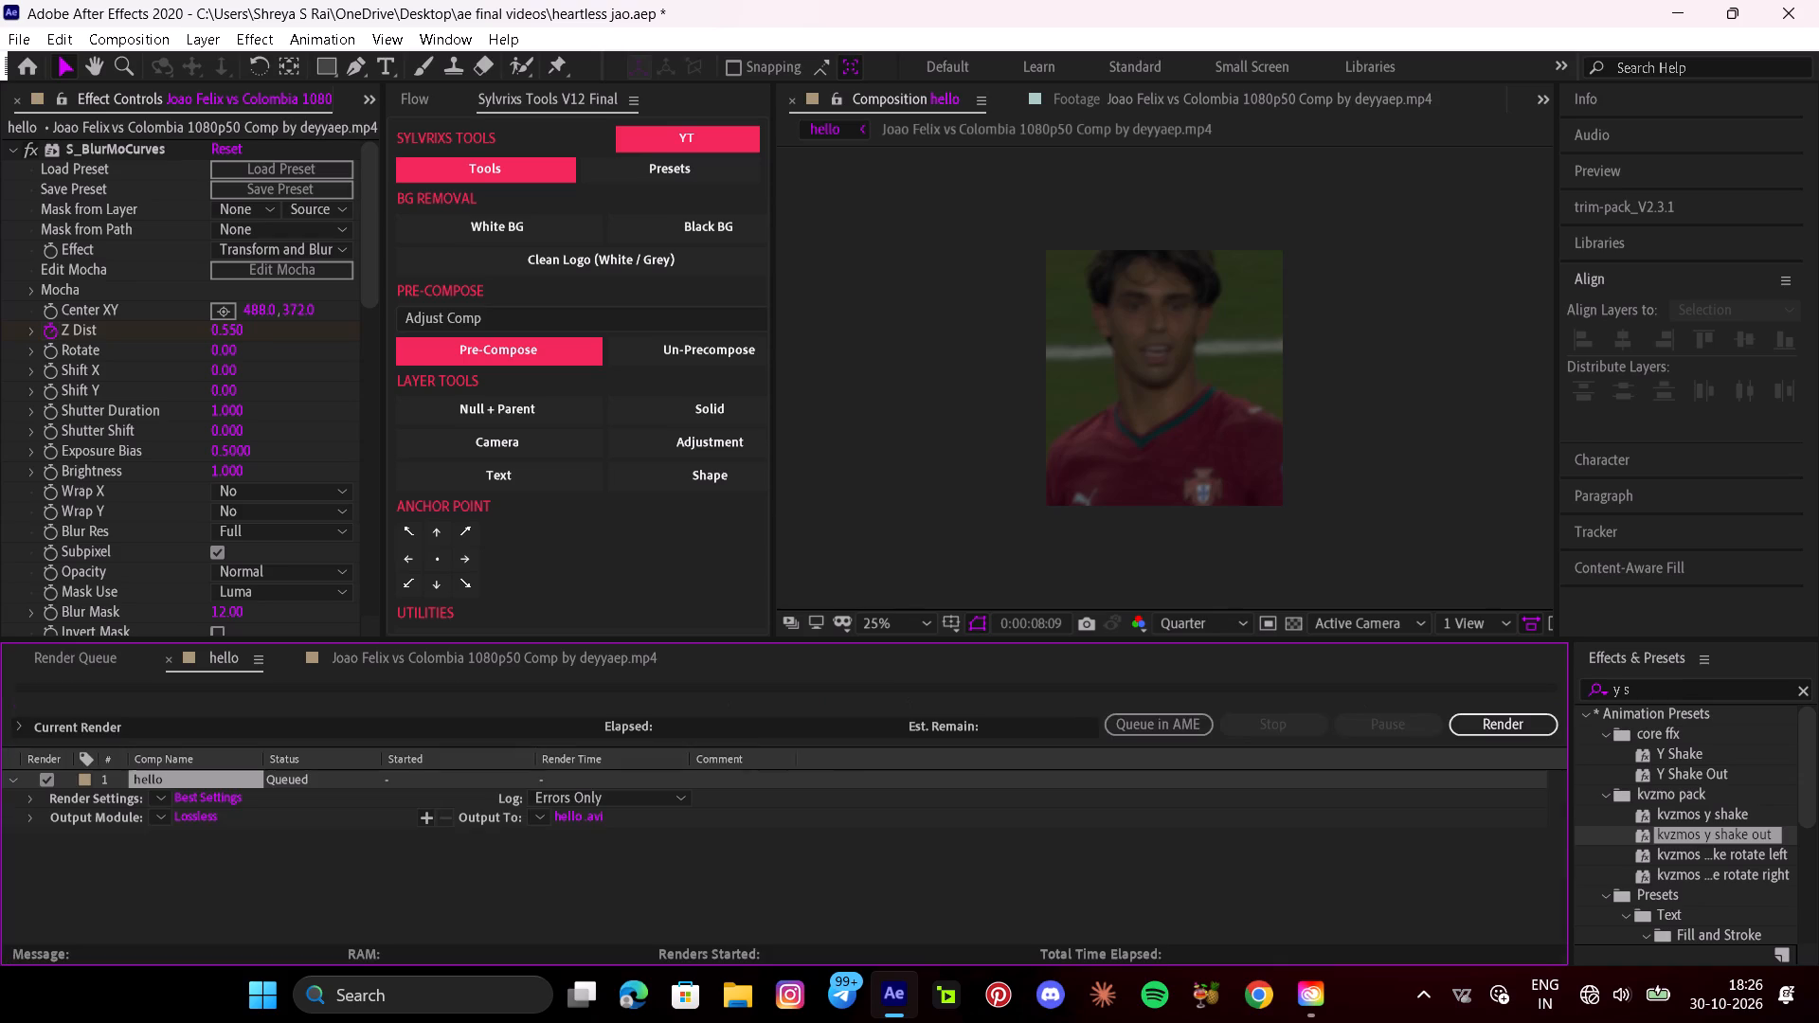
double_click(194, 821)
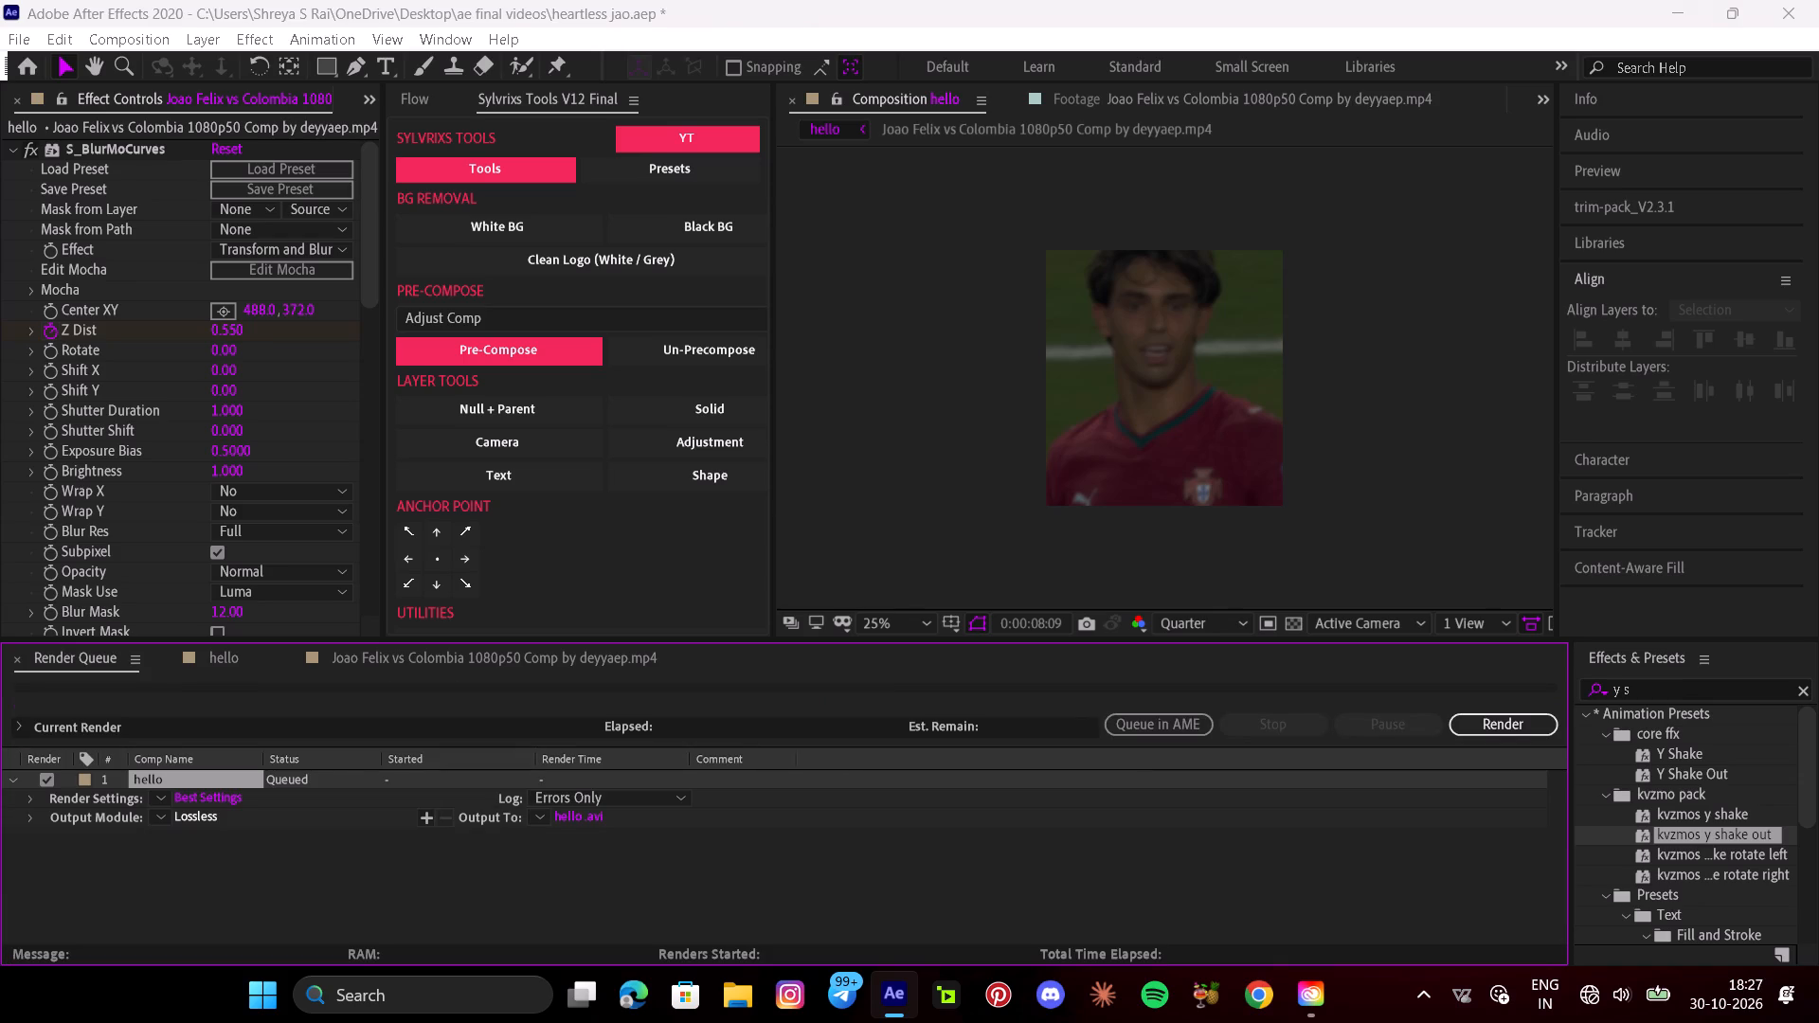
click(798, 199)
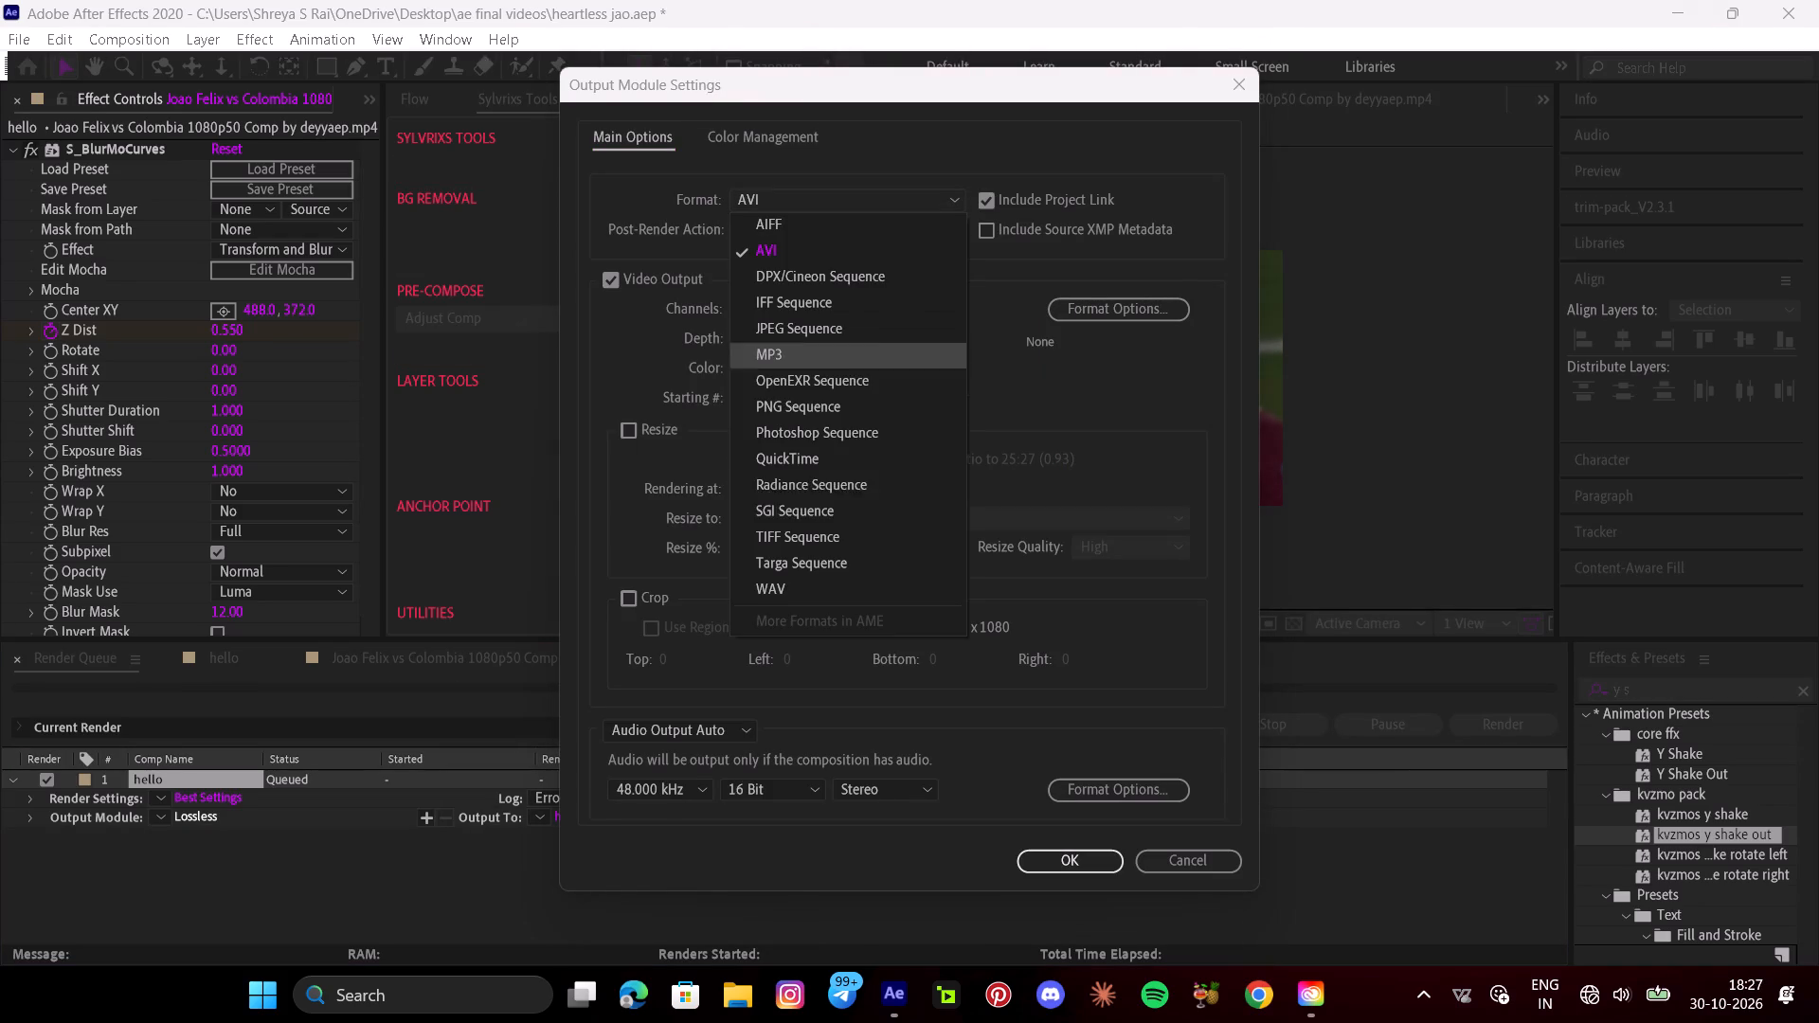
click(818, 458)
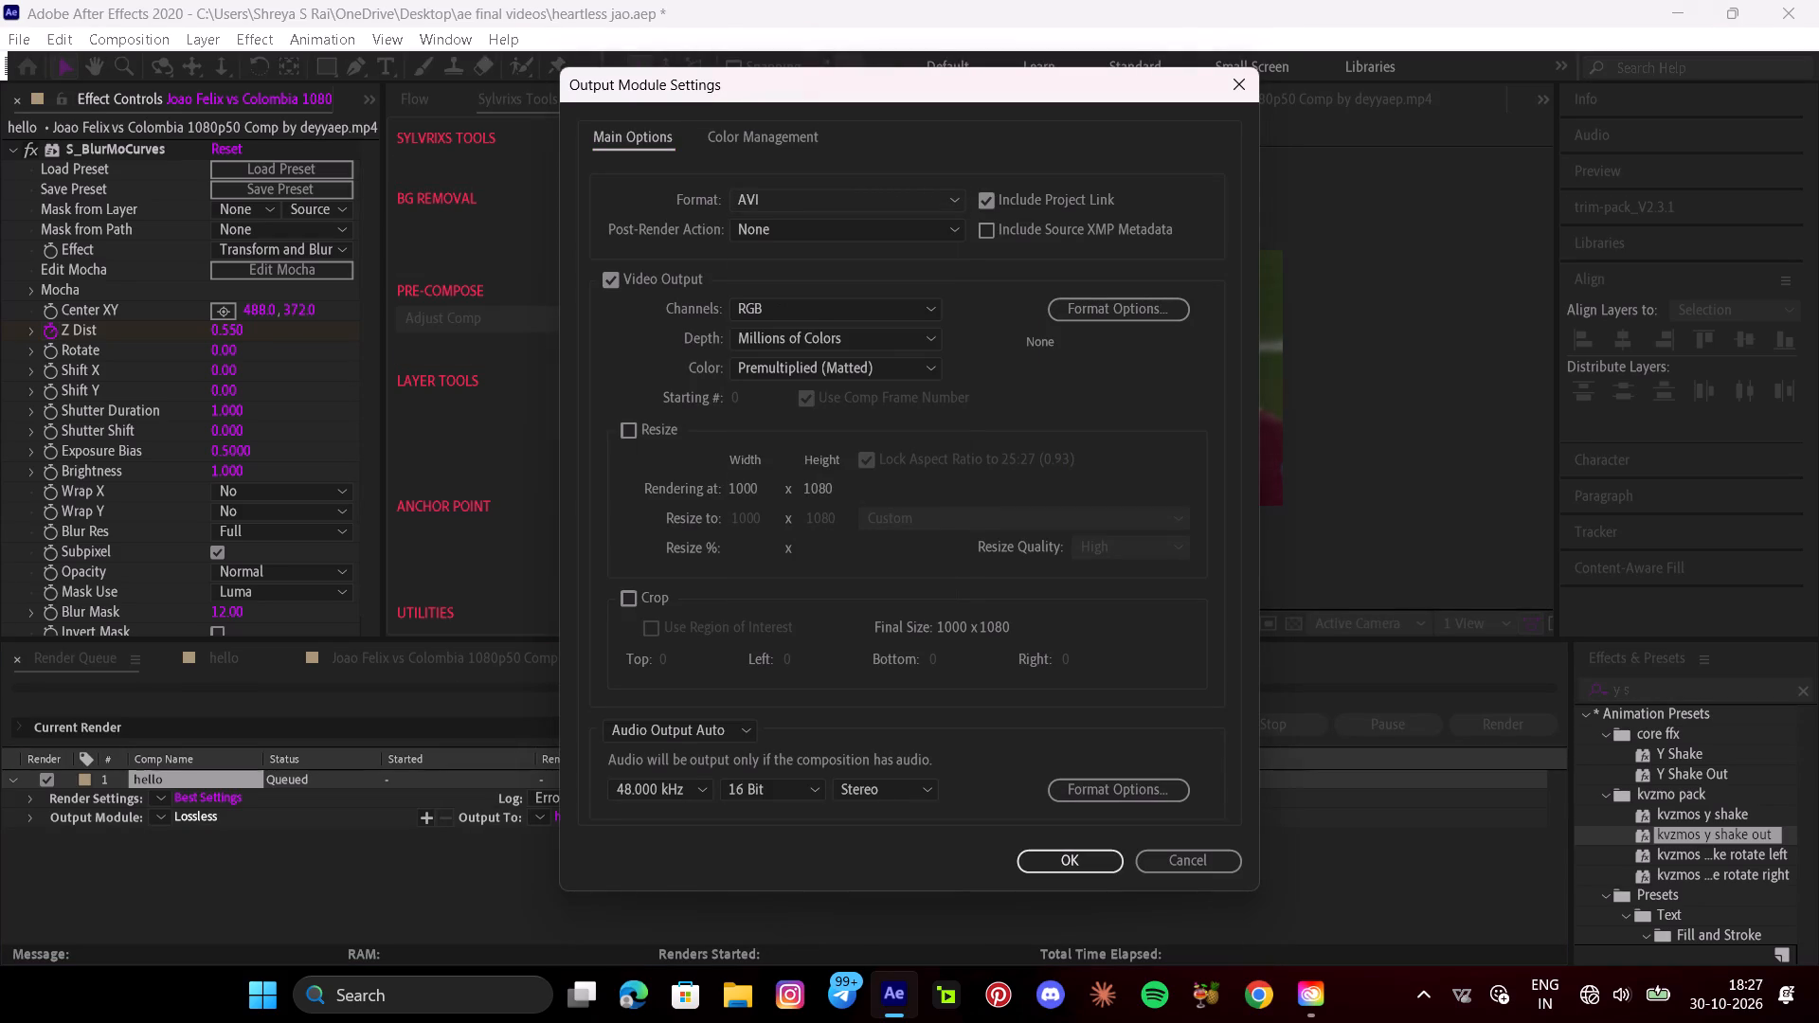
click(1058, 866)
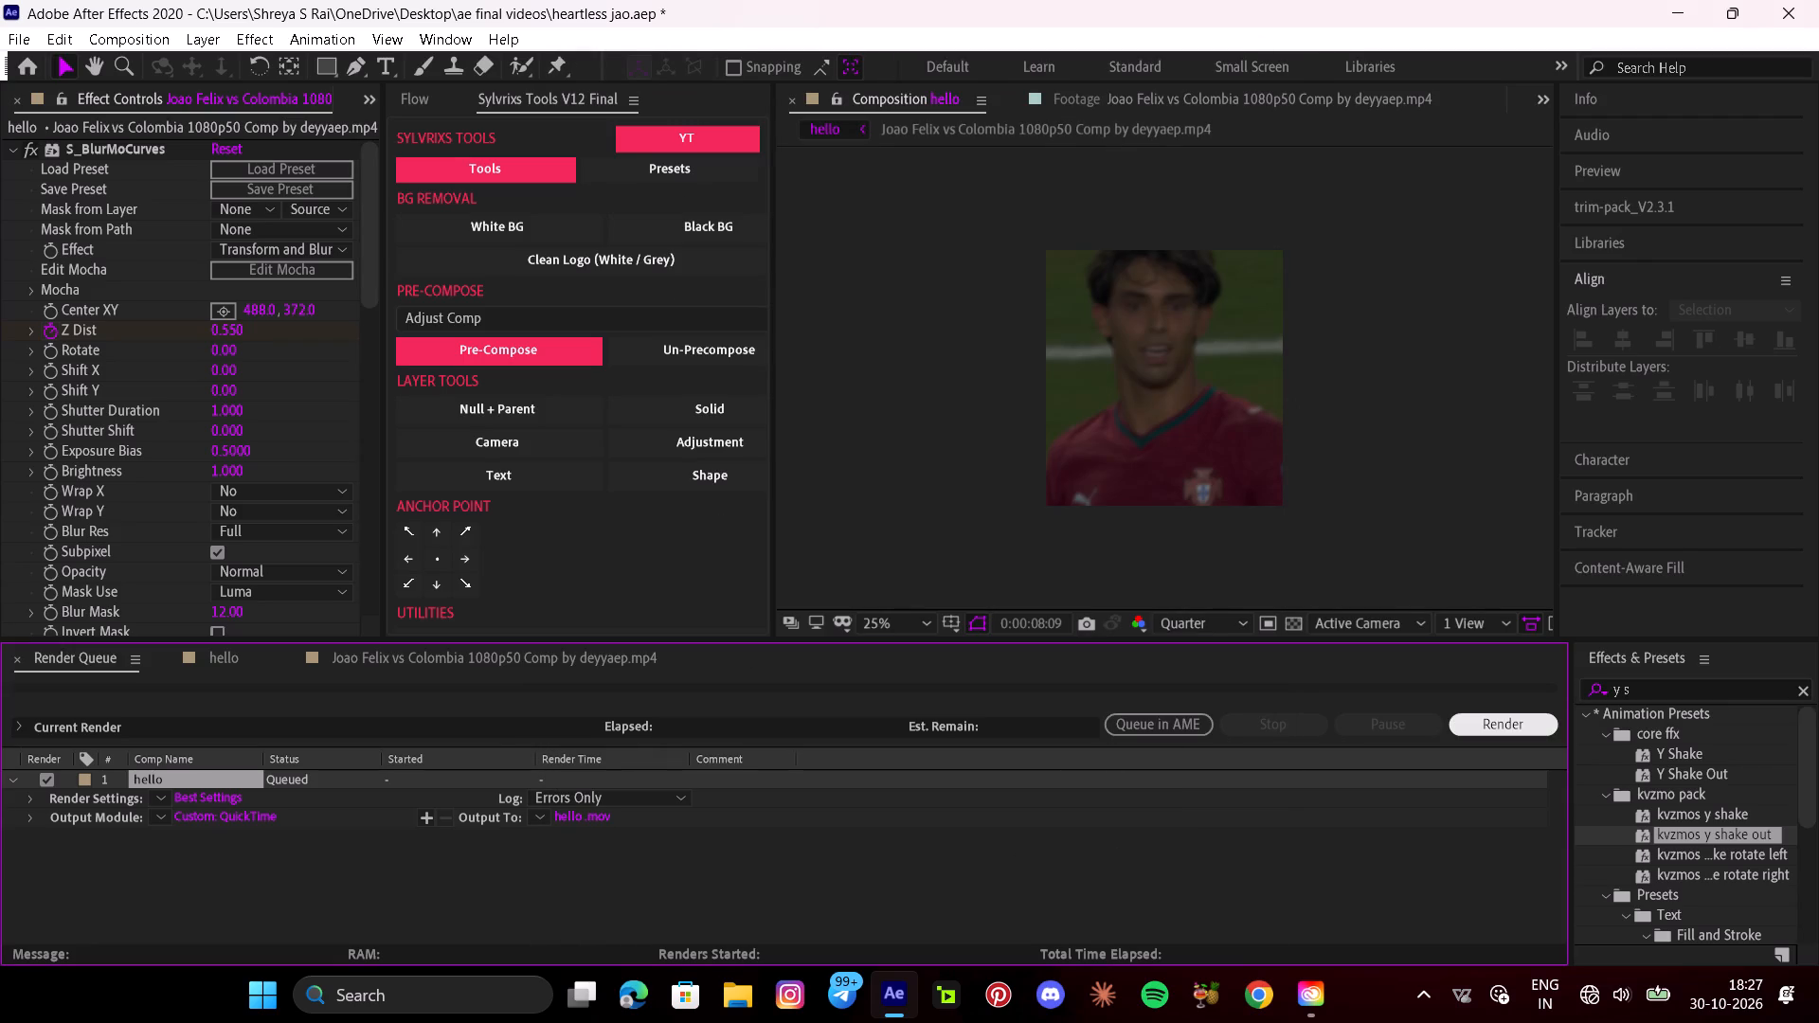
Start rendering the queued hello composition to hello.mov.
click(1481, 725)
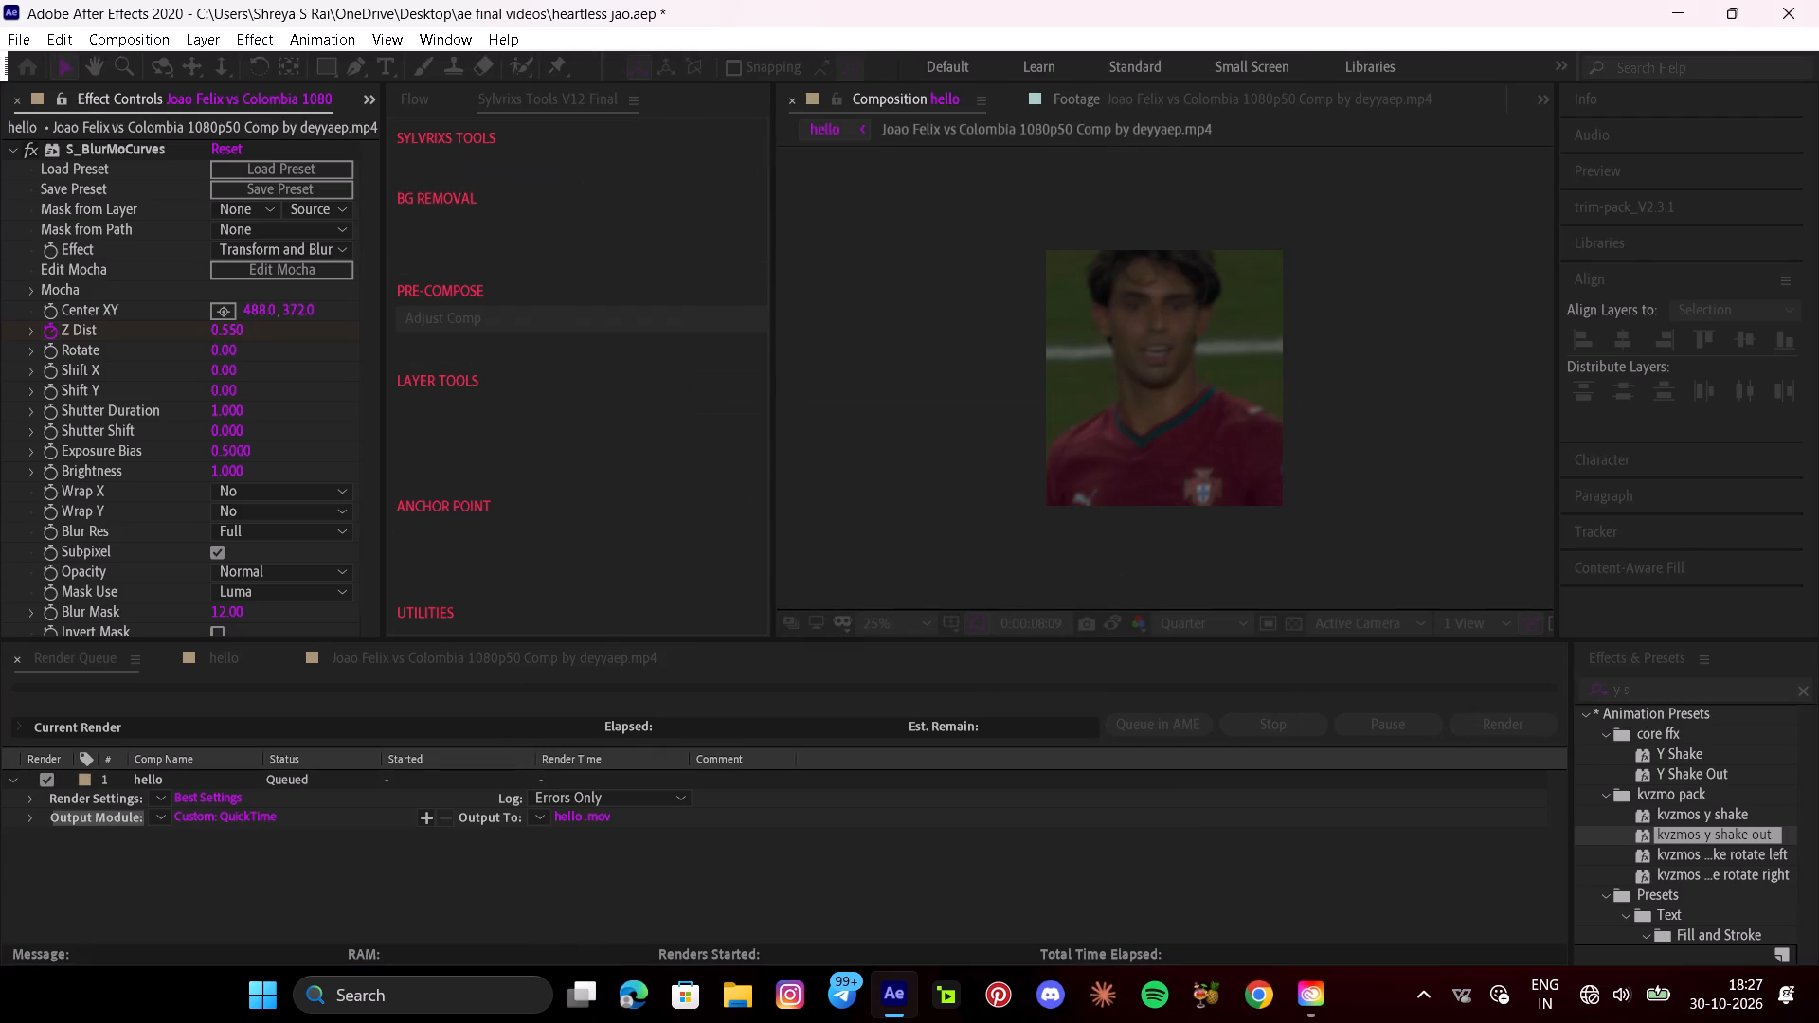
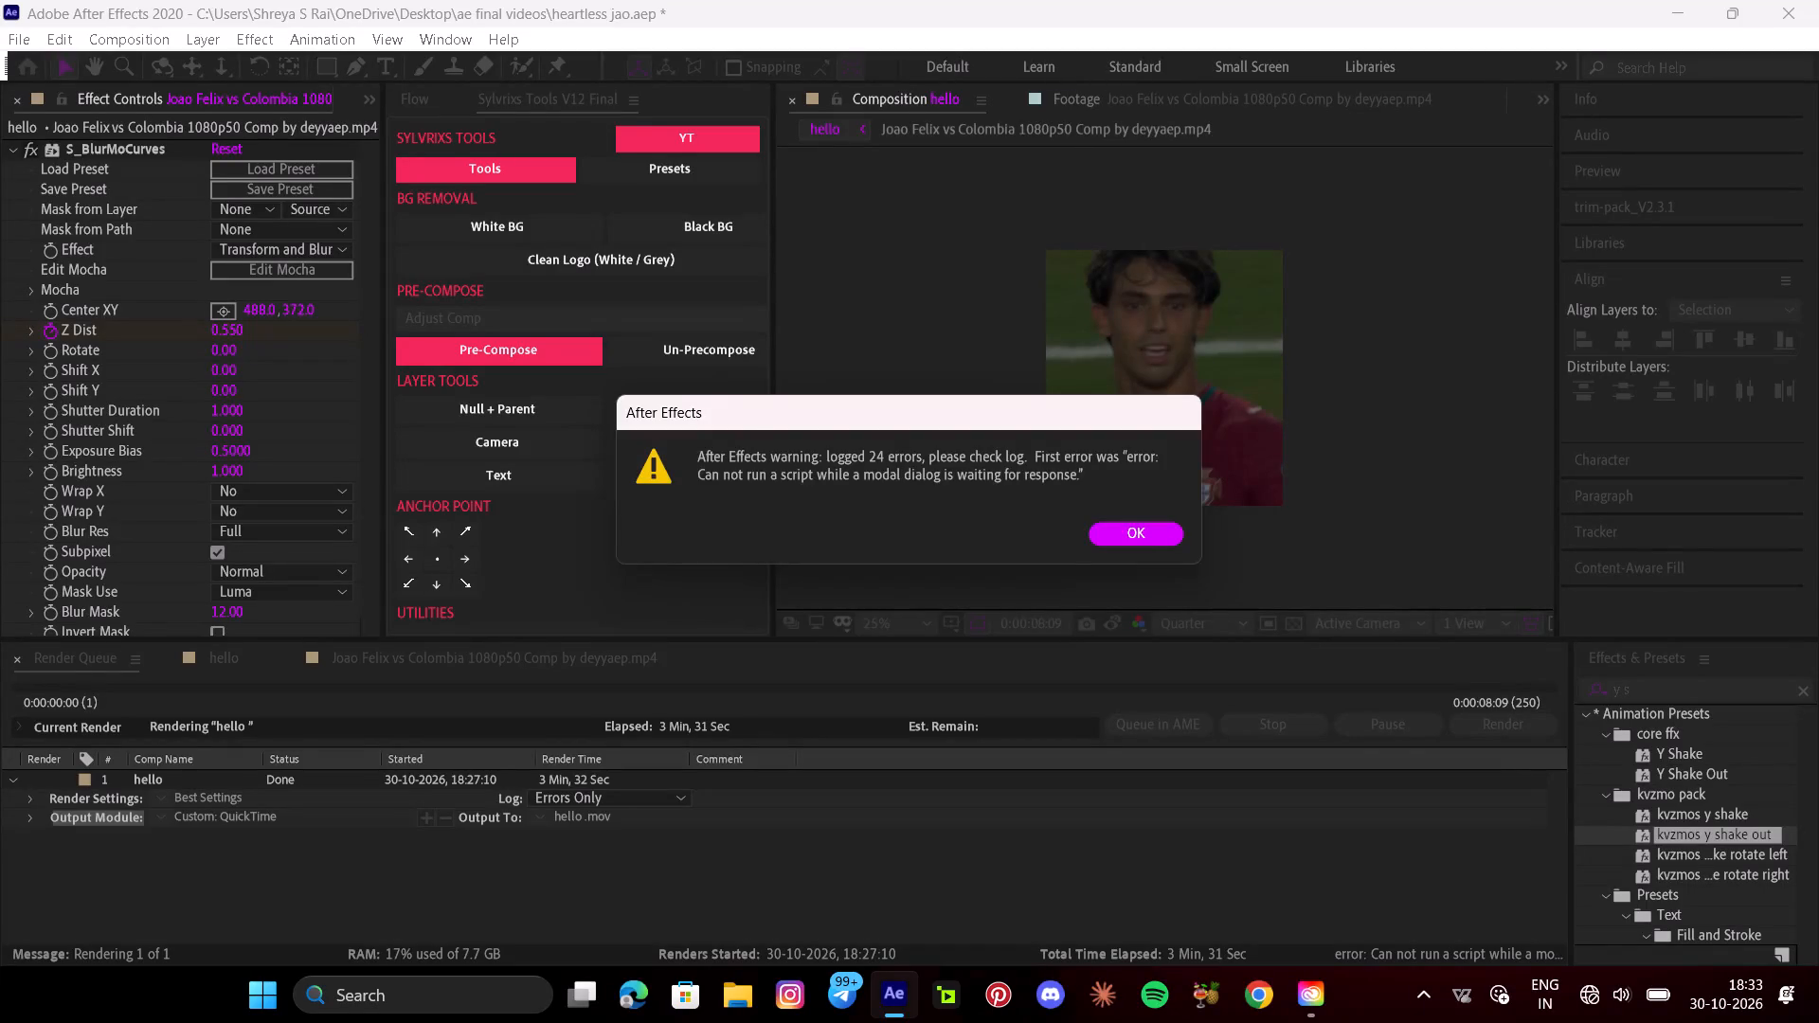
Dismiss the warning and scrub through the hello composition from its end back to the first second to review it.
click(1134, 542)
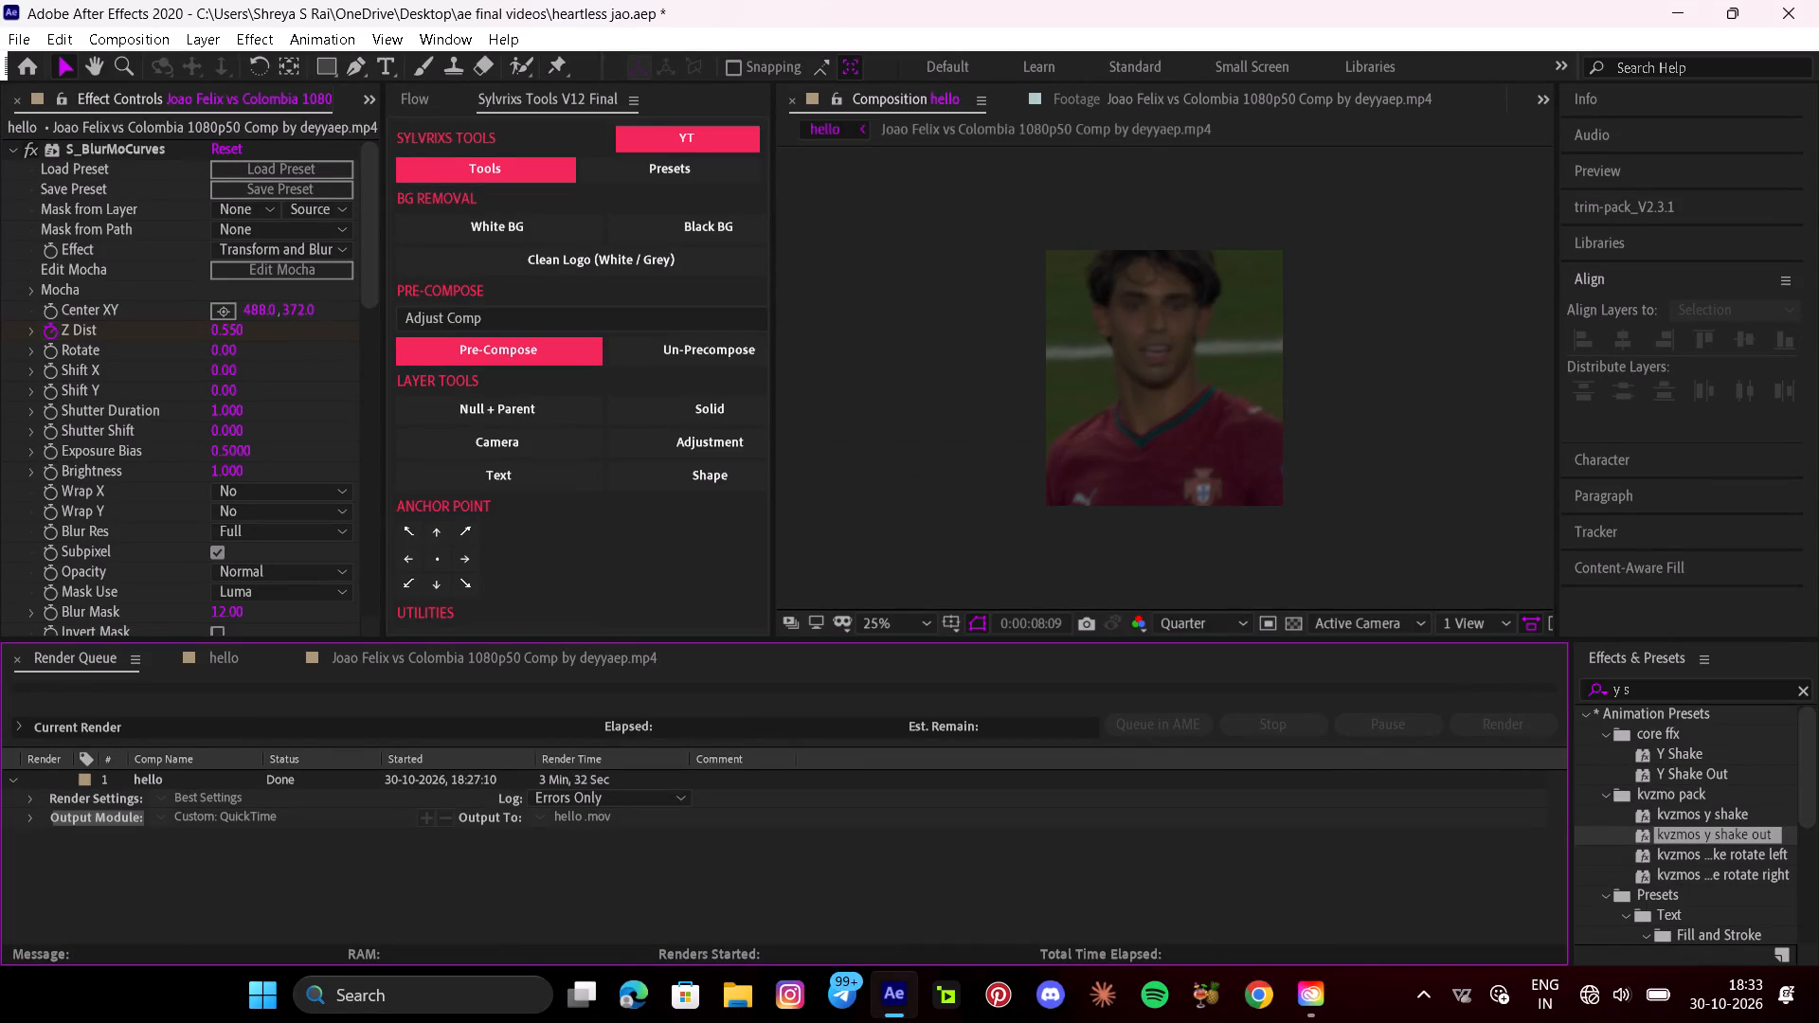
click(250, 655)
drag(999, 705, 957, 705)
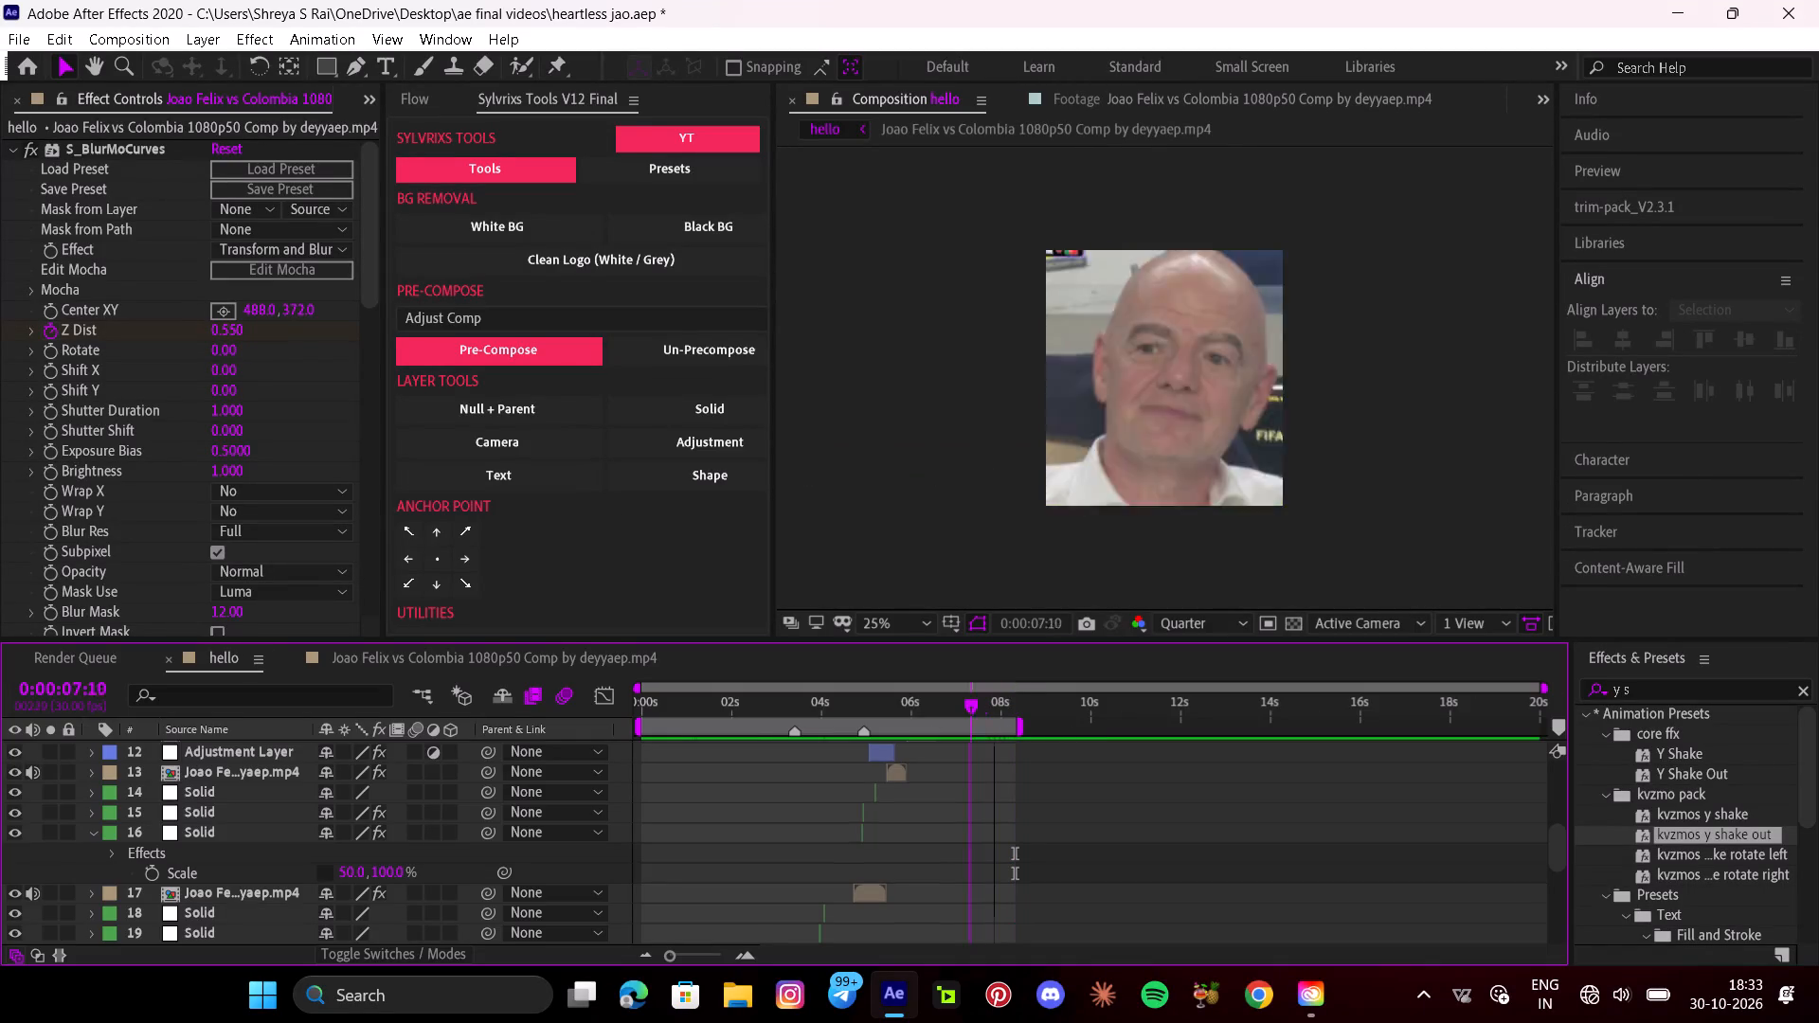
drag(957, 705, 846, 674)
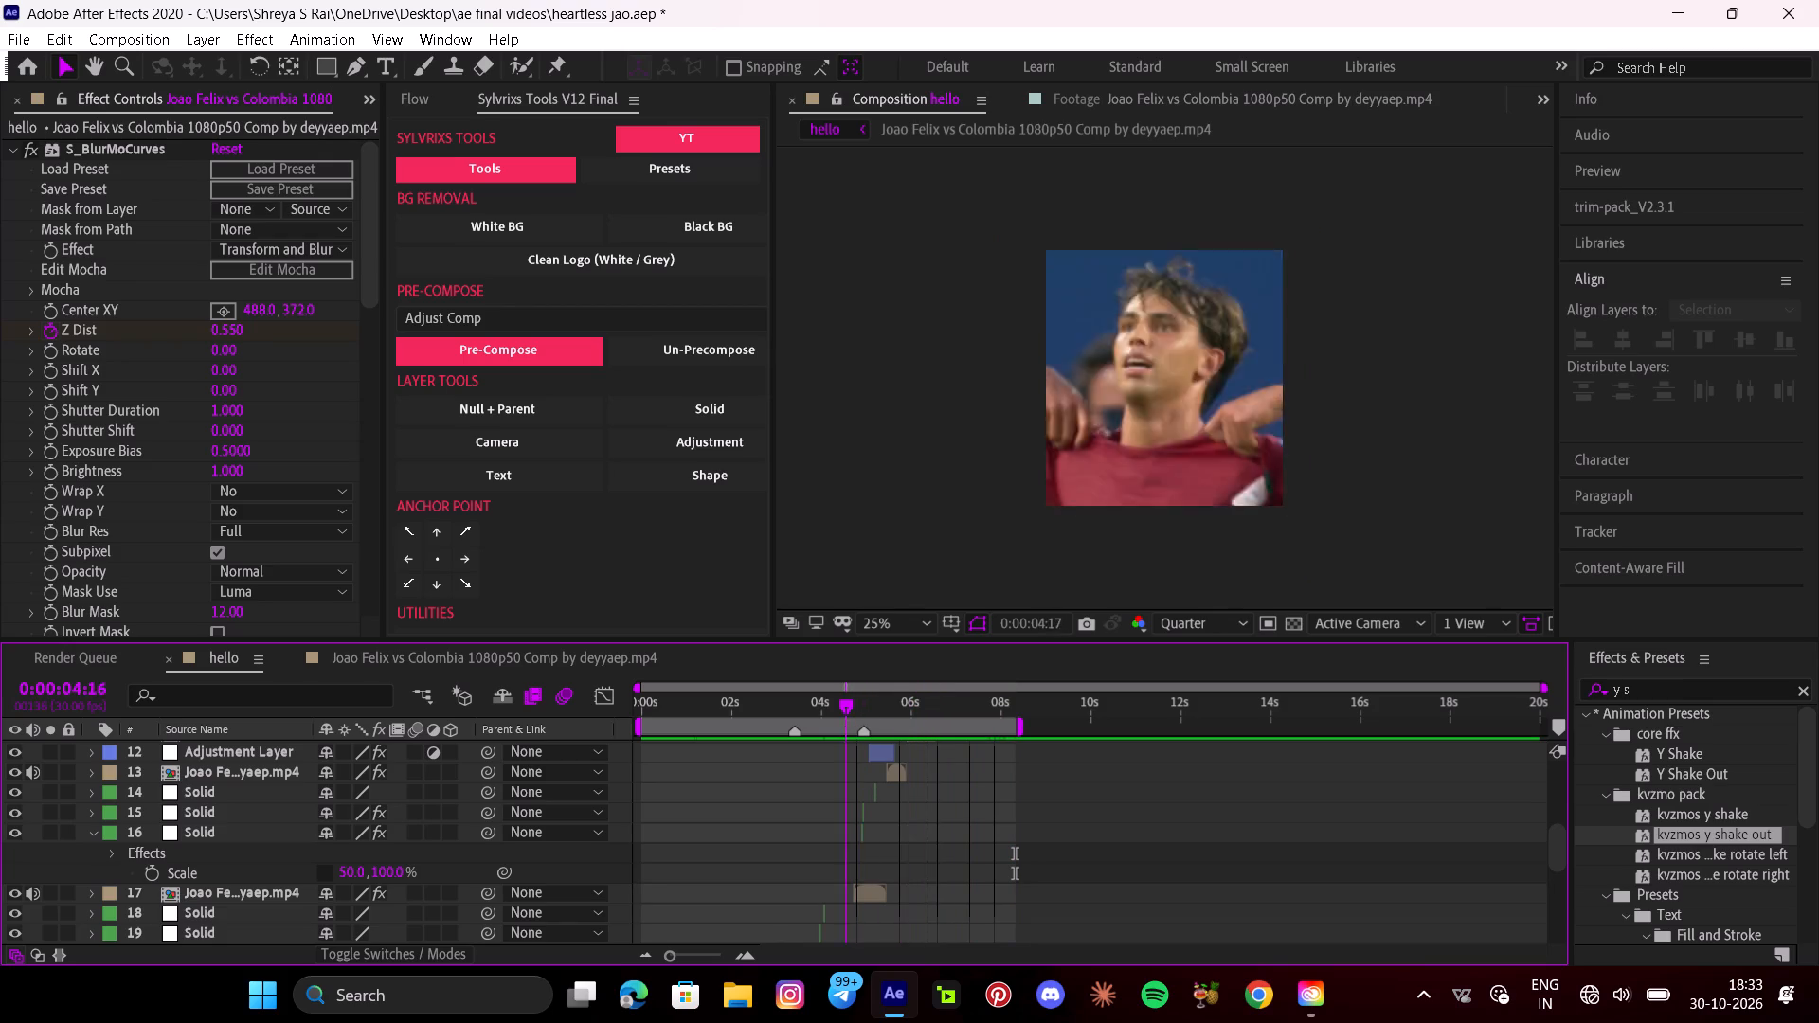
drag(846, 674, 775, 643)
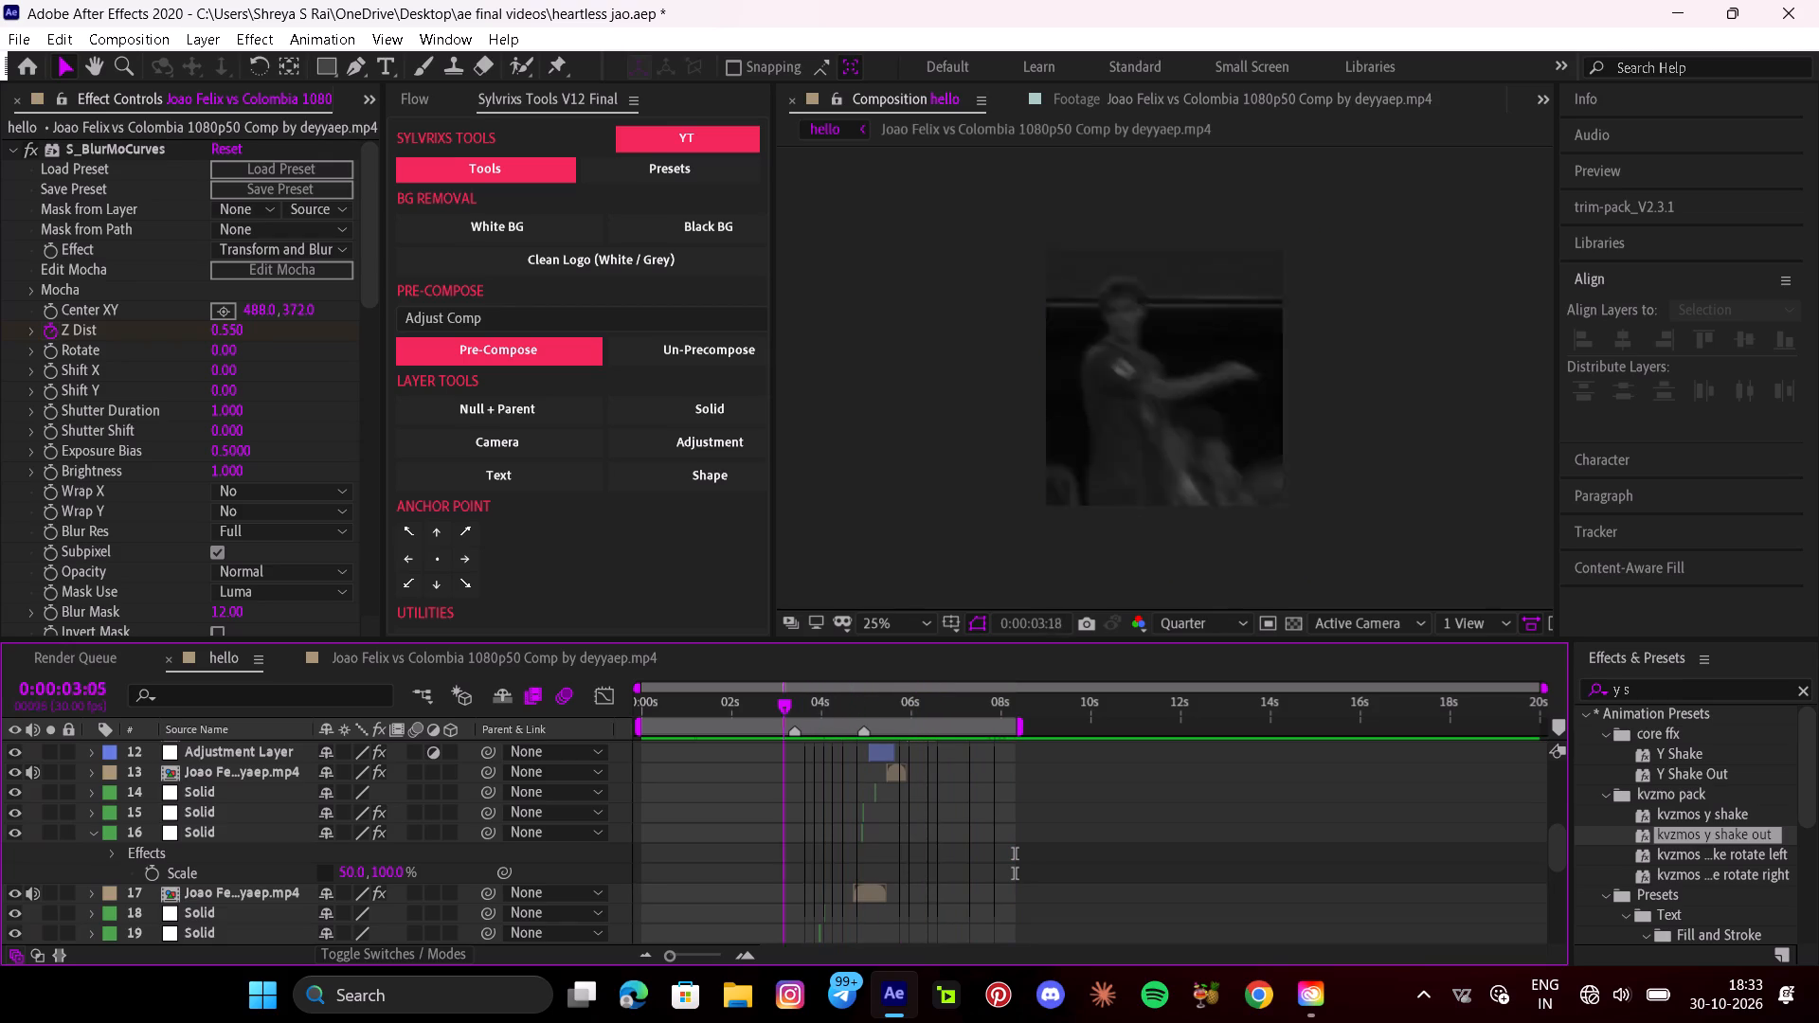
drag(775, 643, 672, 656)
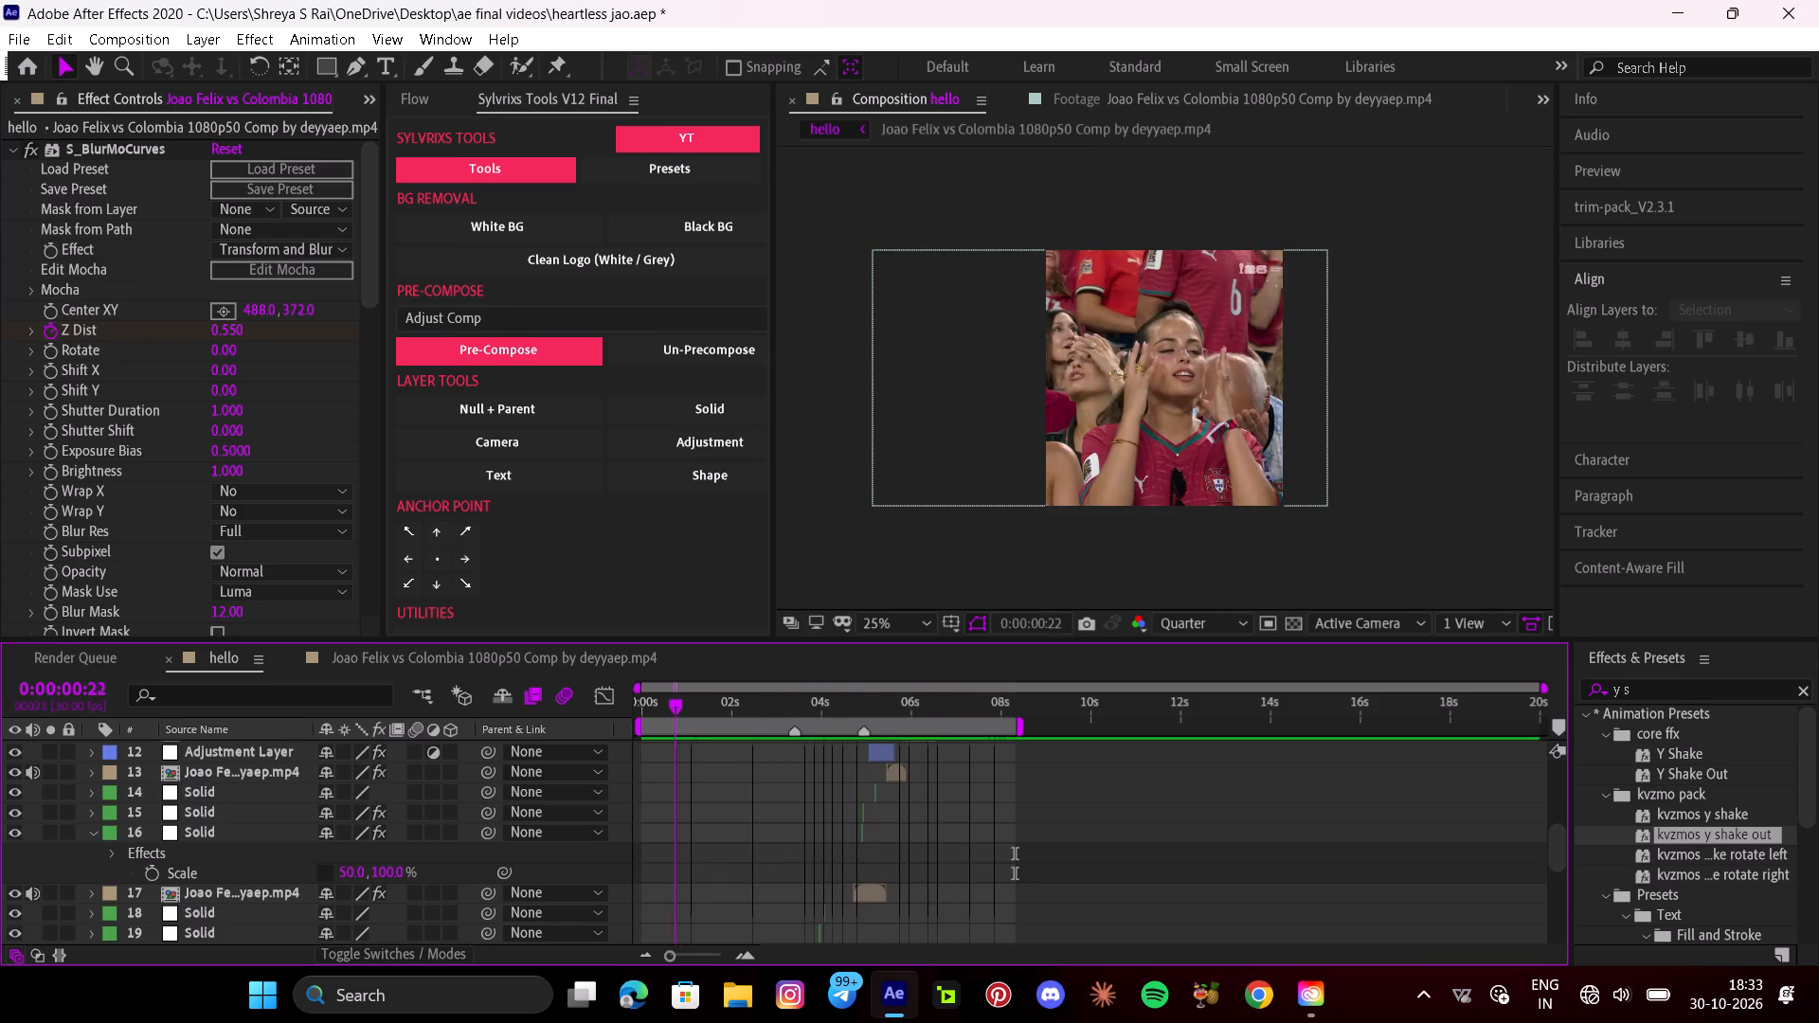
drag(672, 656, 666, 653)
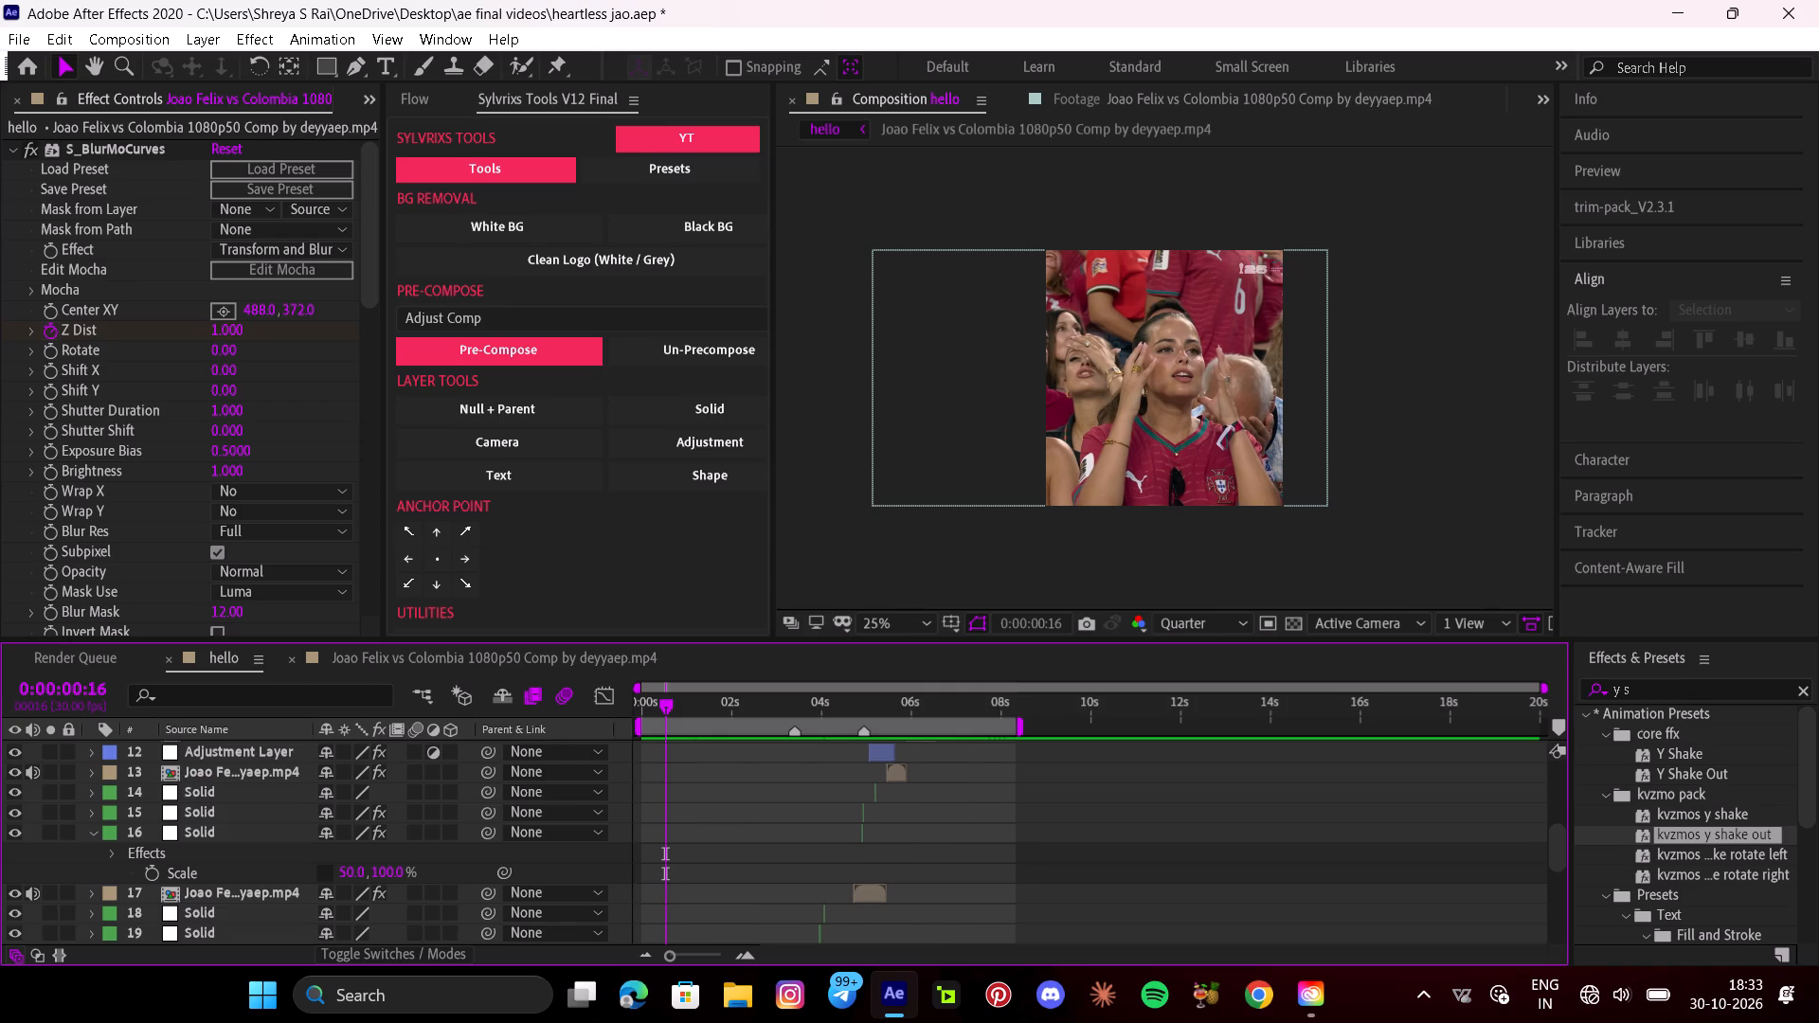
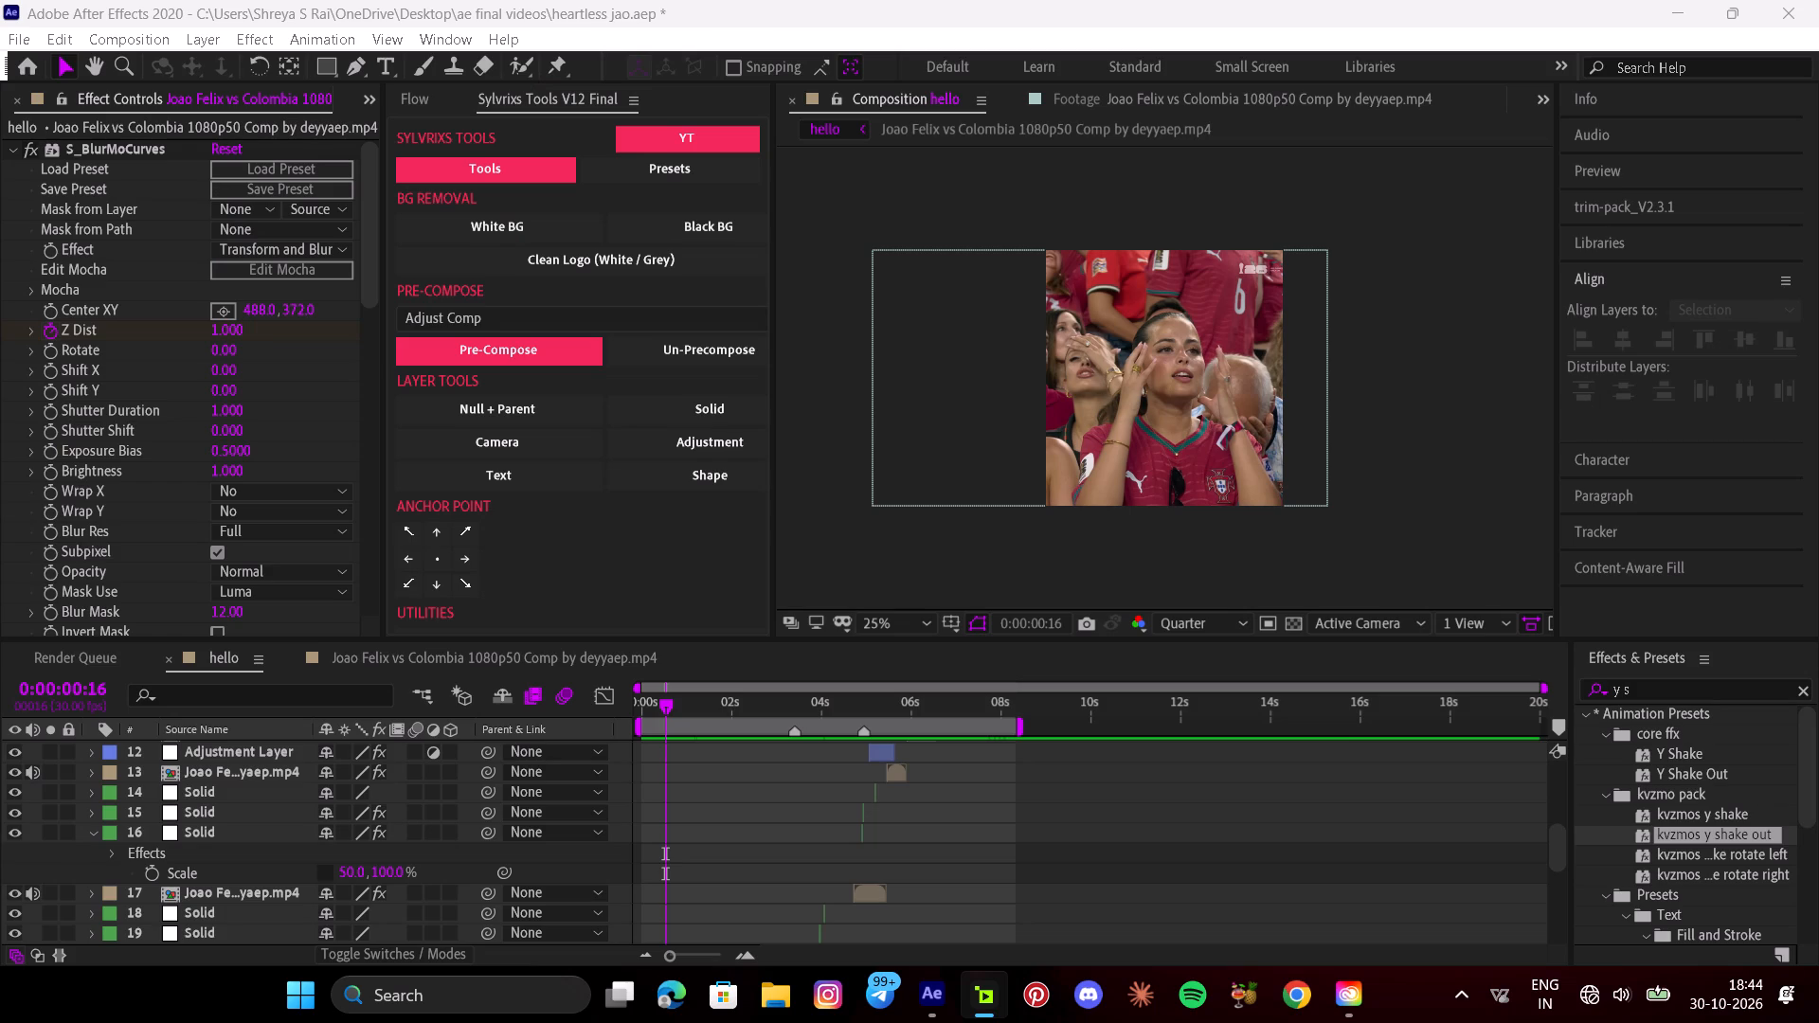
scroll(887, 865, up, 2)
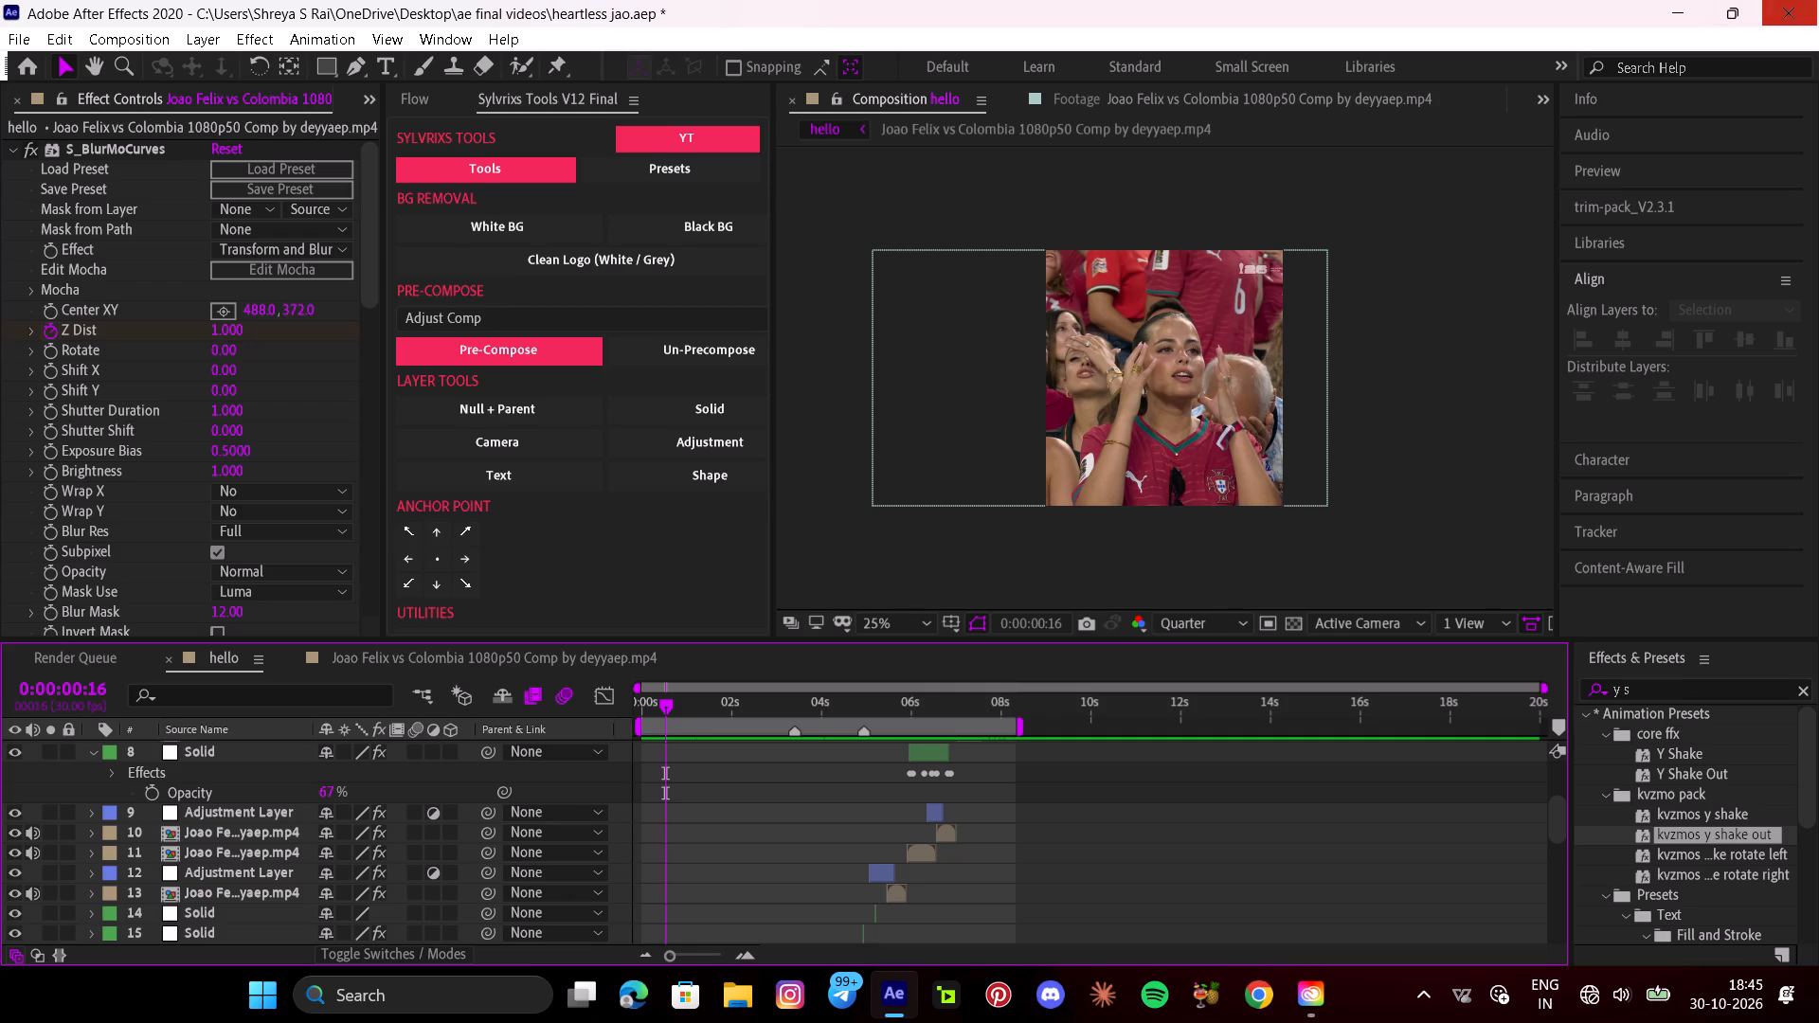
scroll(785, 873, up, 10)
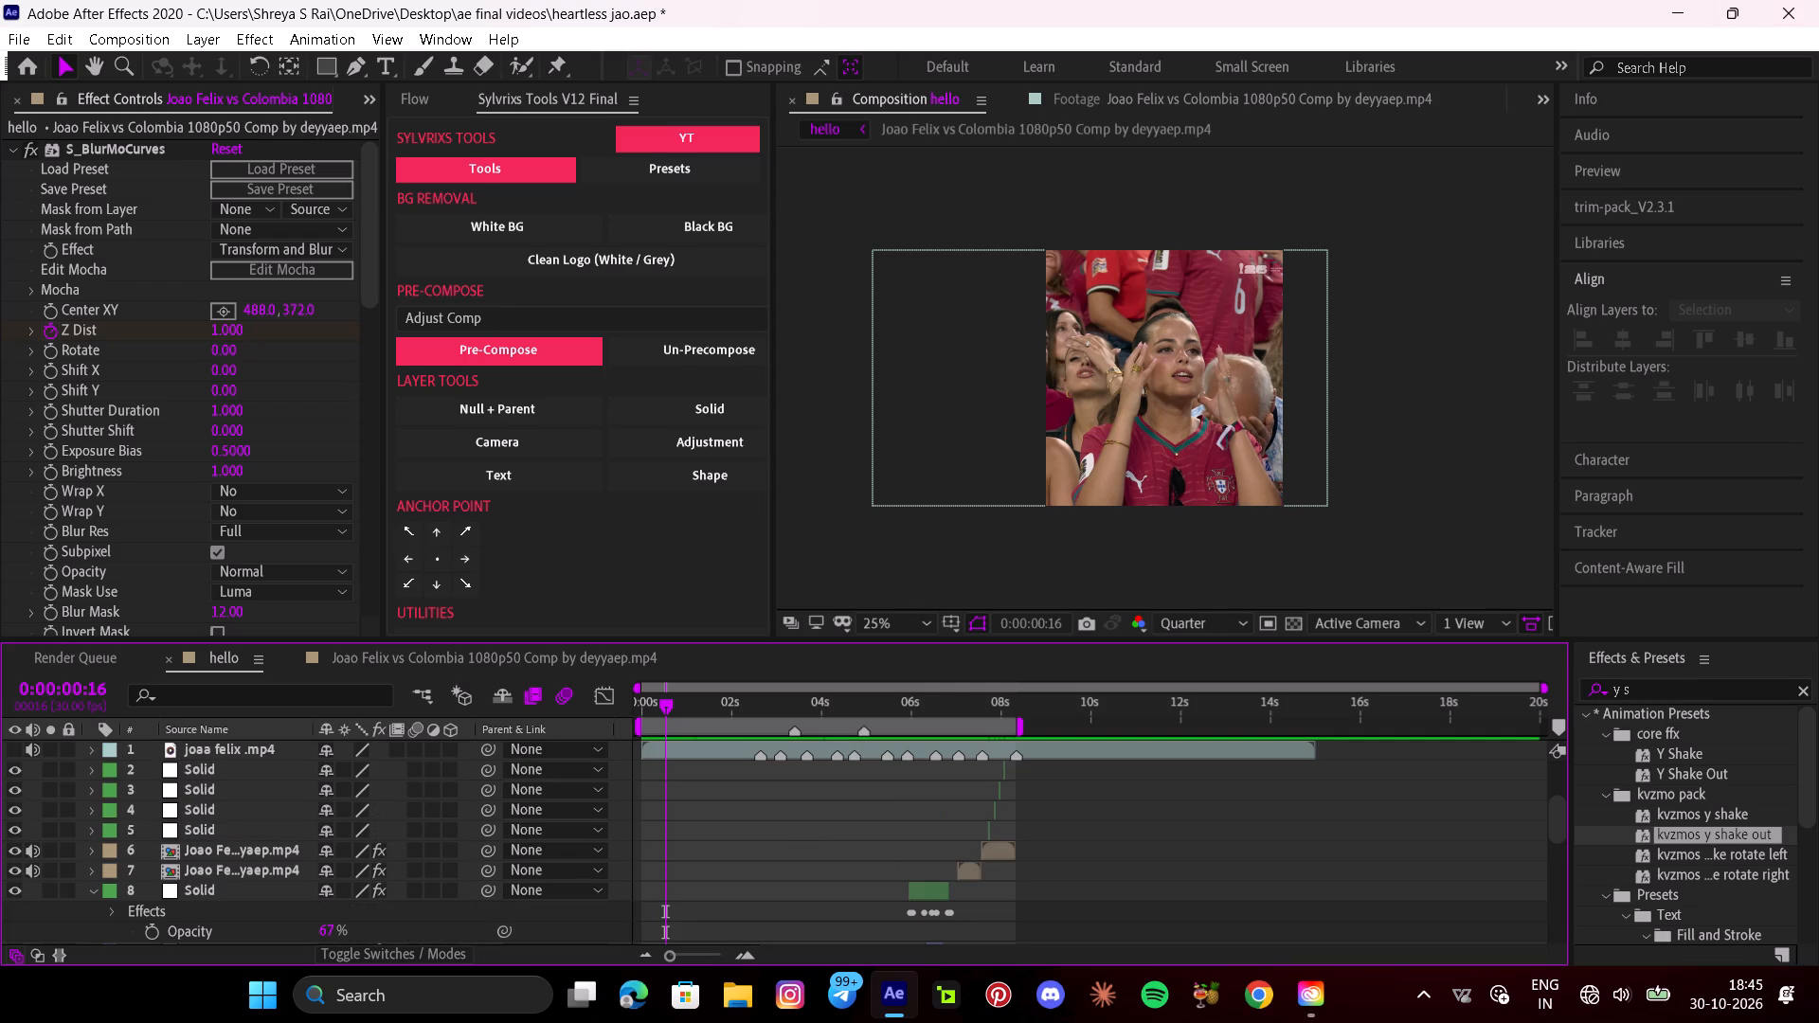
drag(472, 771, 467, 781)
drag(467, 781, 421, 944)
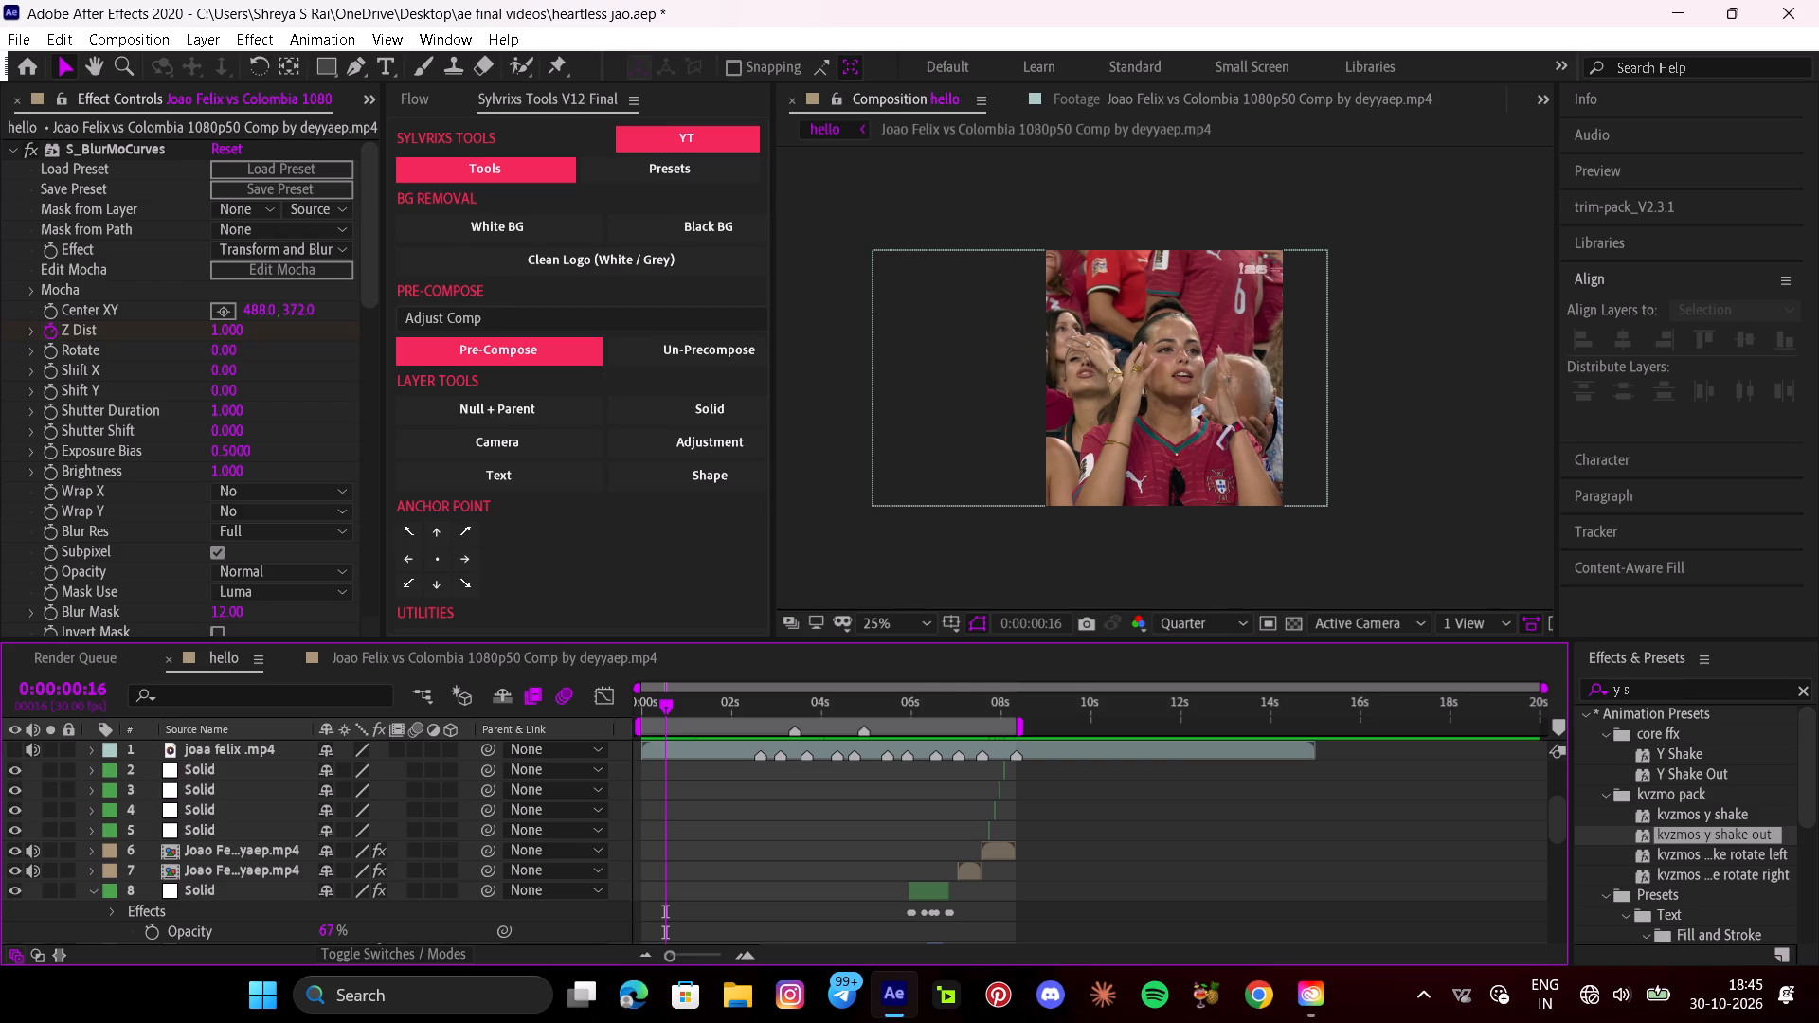
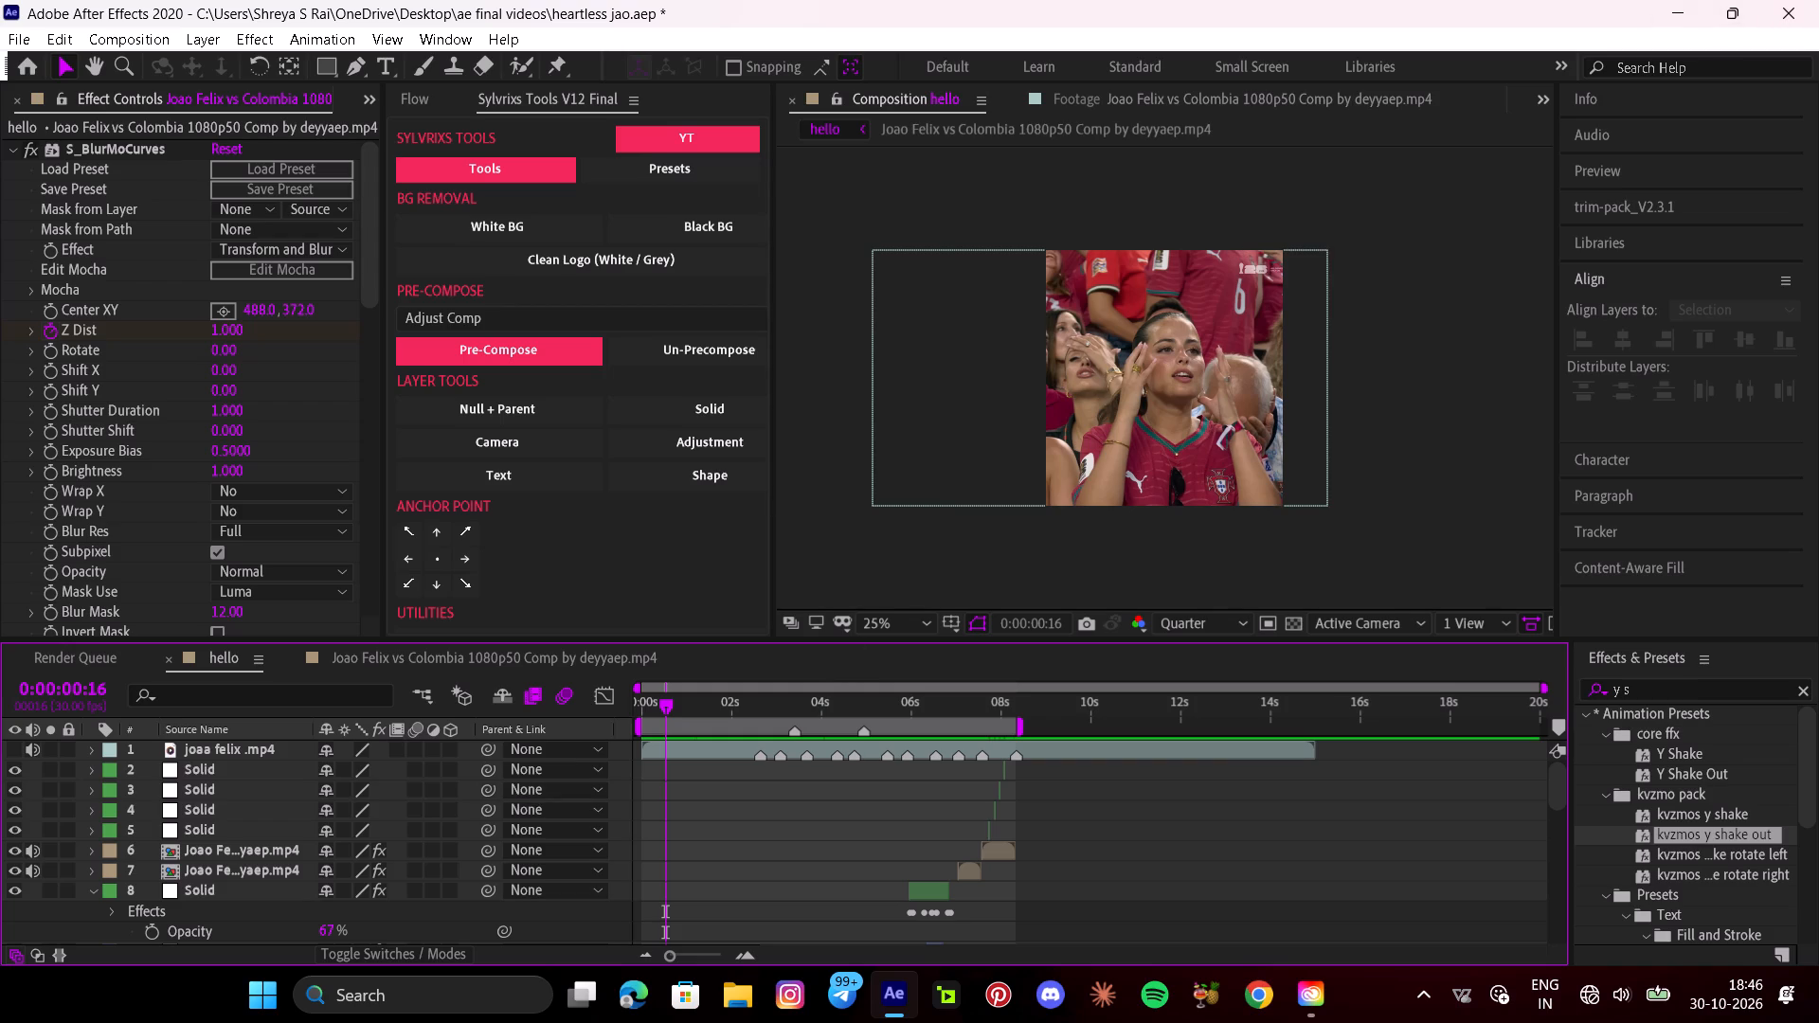
Delete all the solid, adjustment and Joao Felix clip layers below the top video layer in the hello composition.
drag(472, 770, 459, 904)
drag(459, 904, 410, 1022)
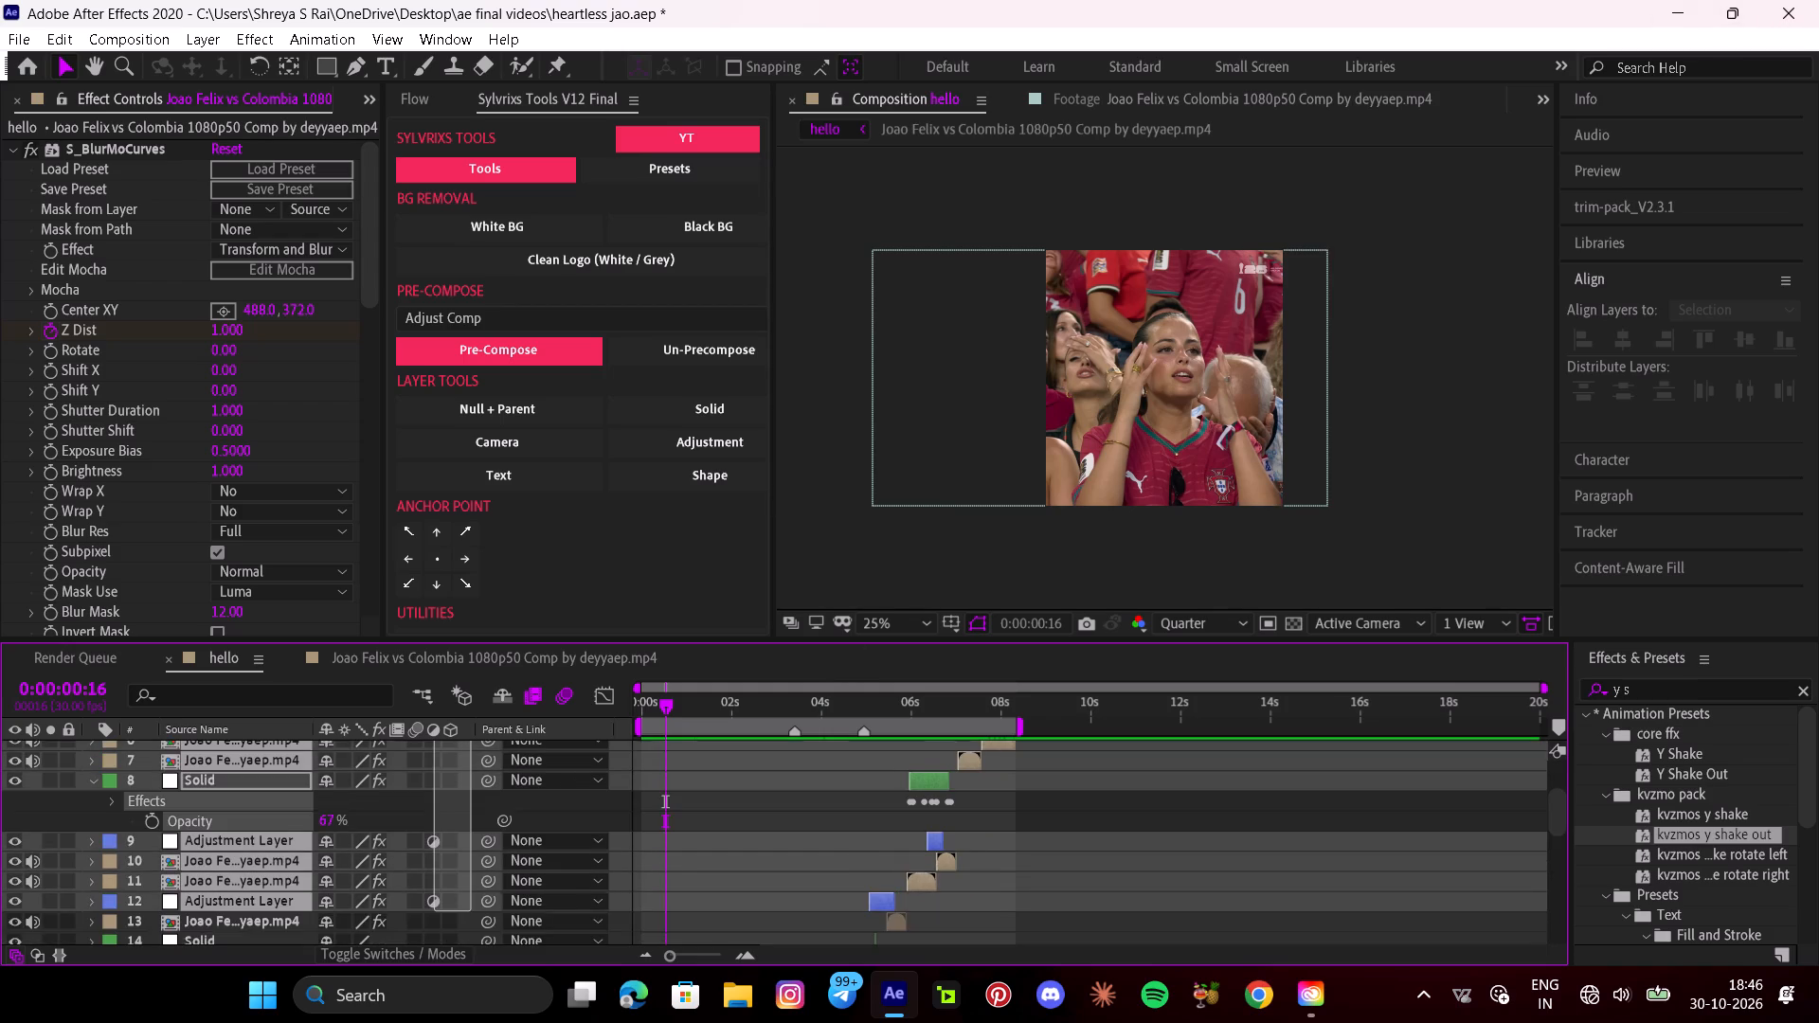
drag(410, 1022, 408, 1022)
key(Delete)
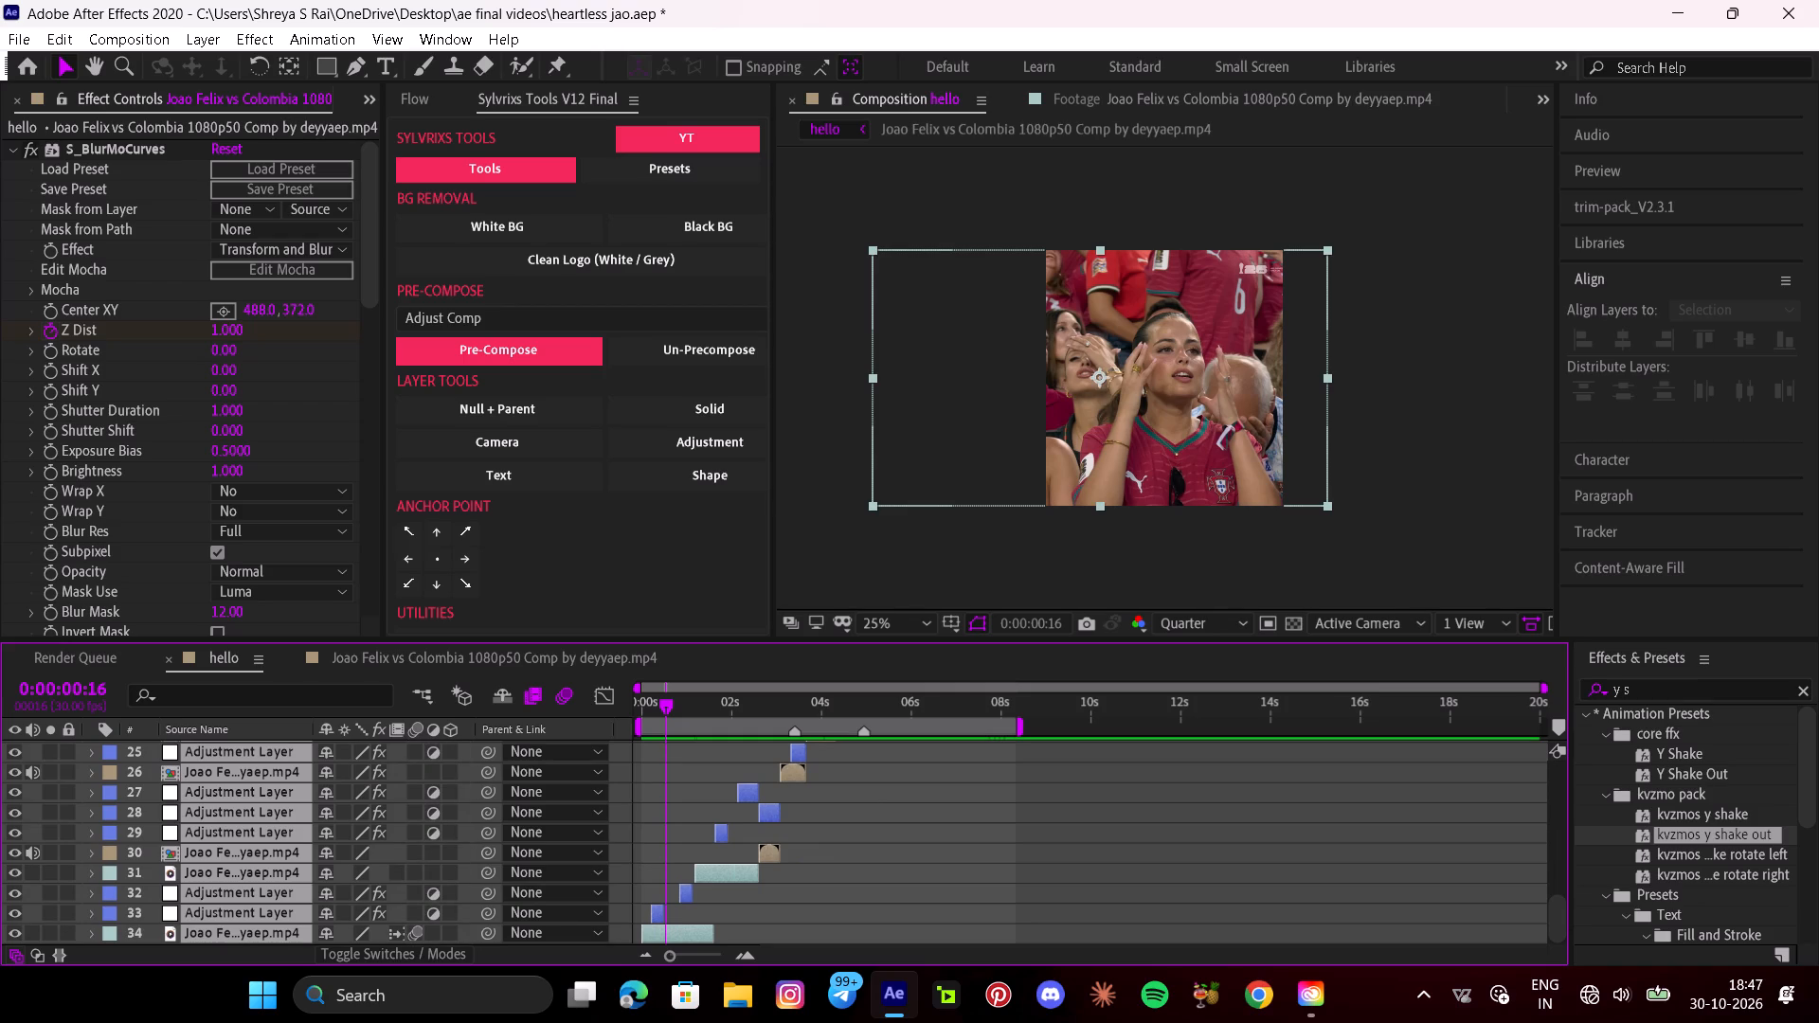
key(Delete)
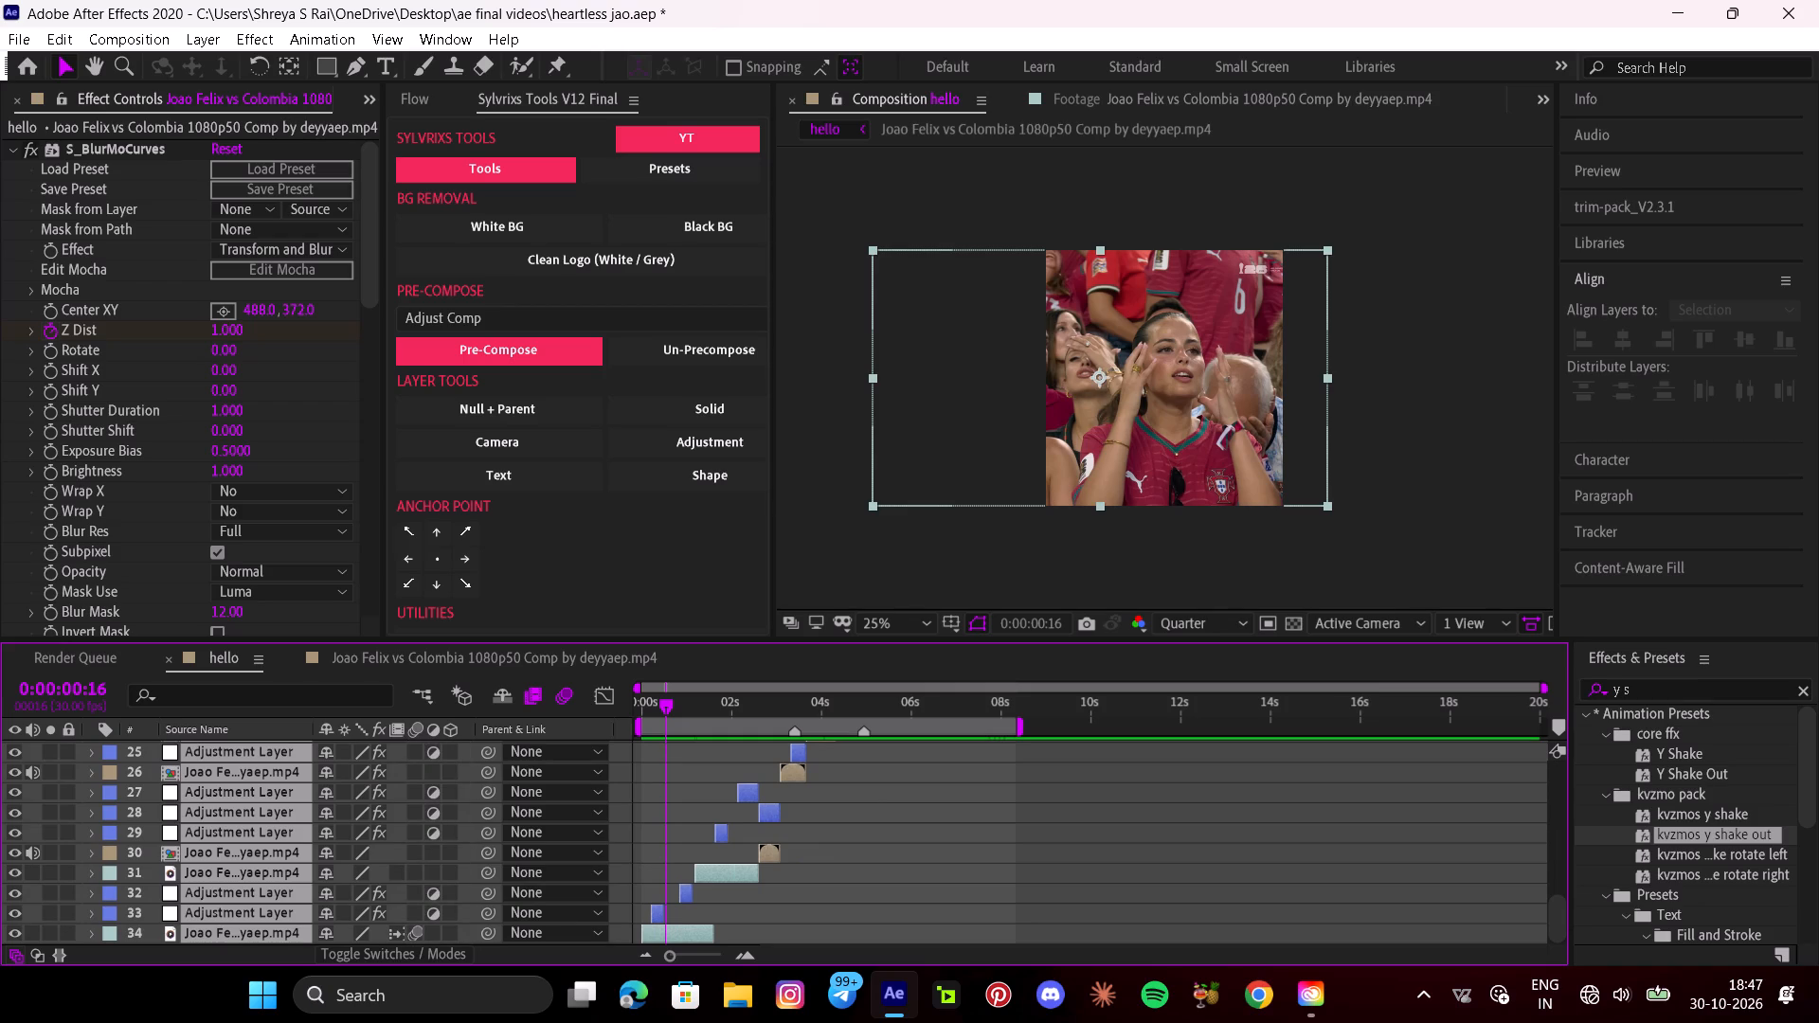
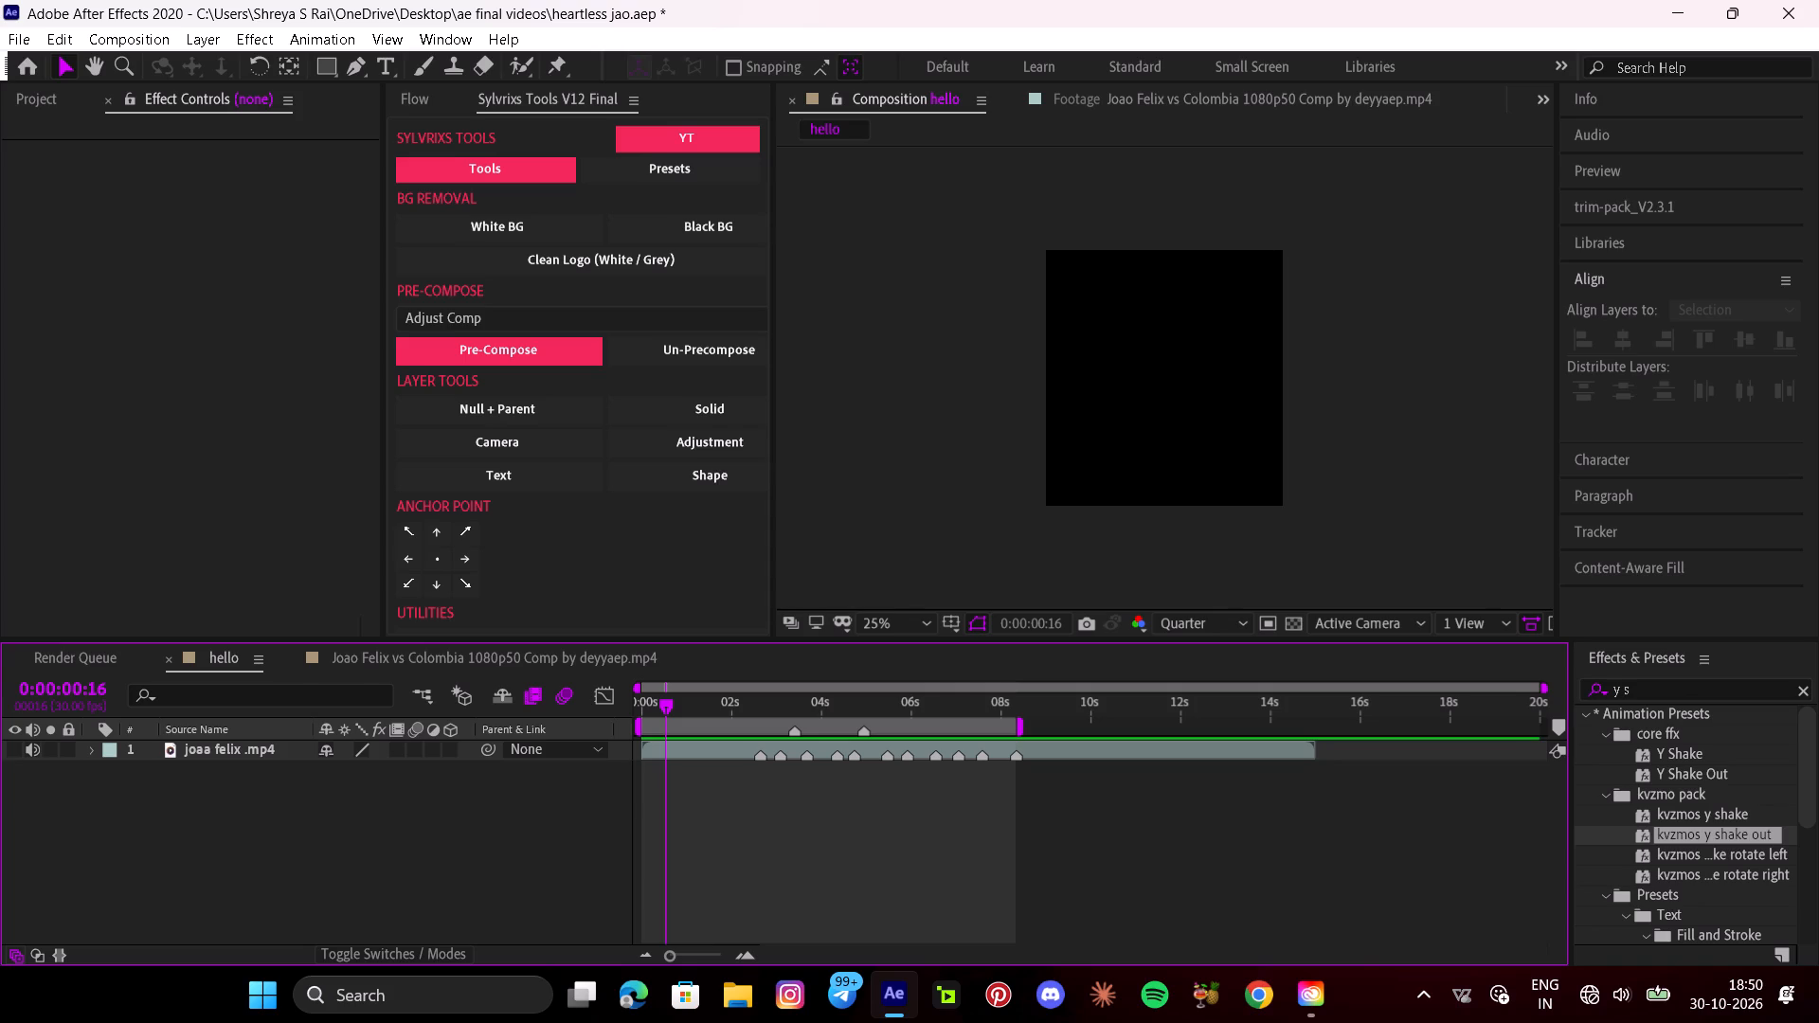
click(1197, 748)
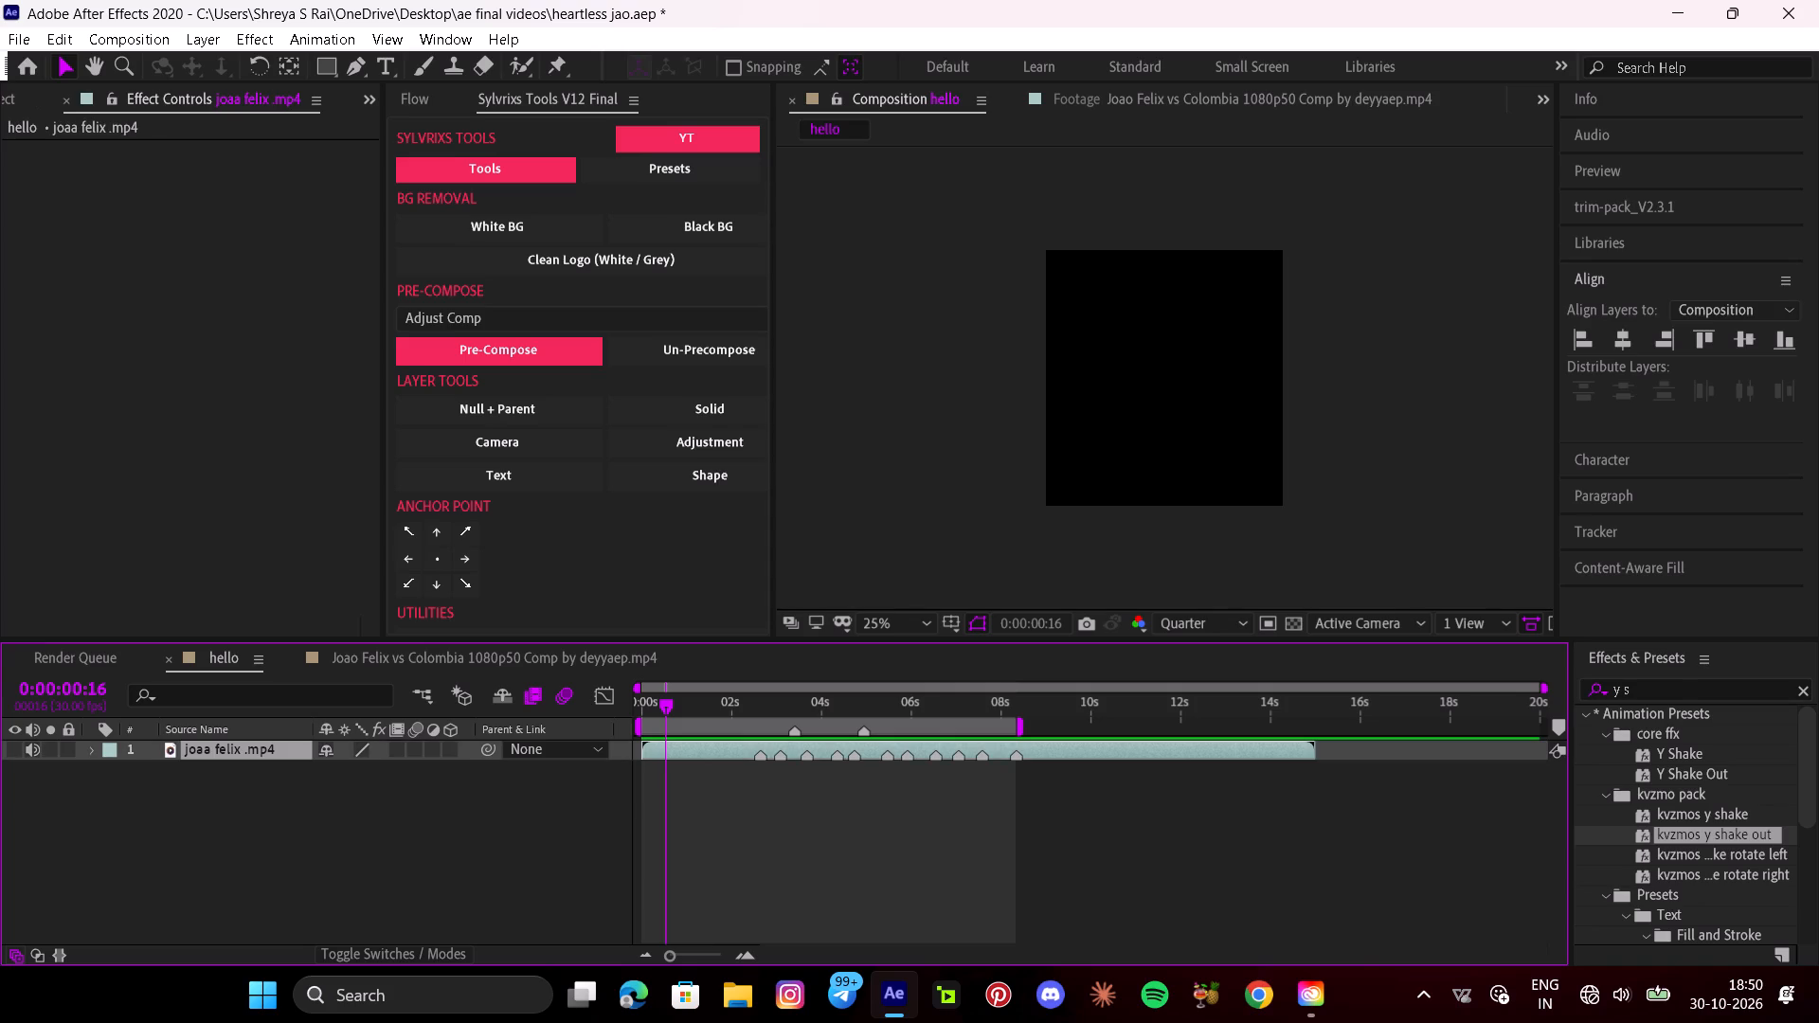
text(on)
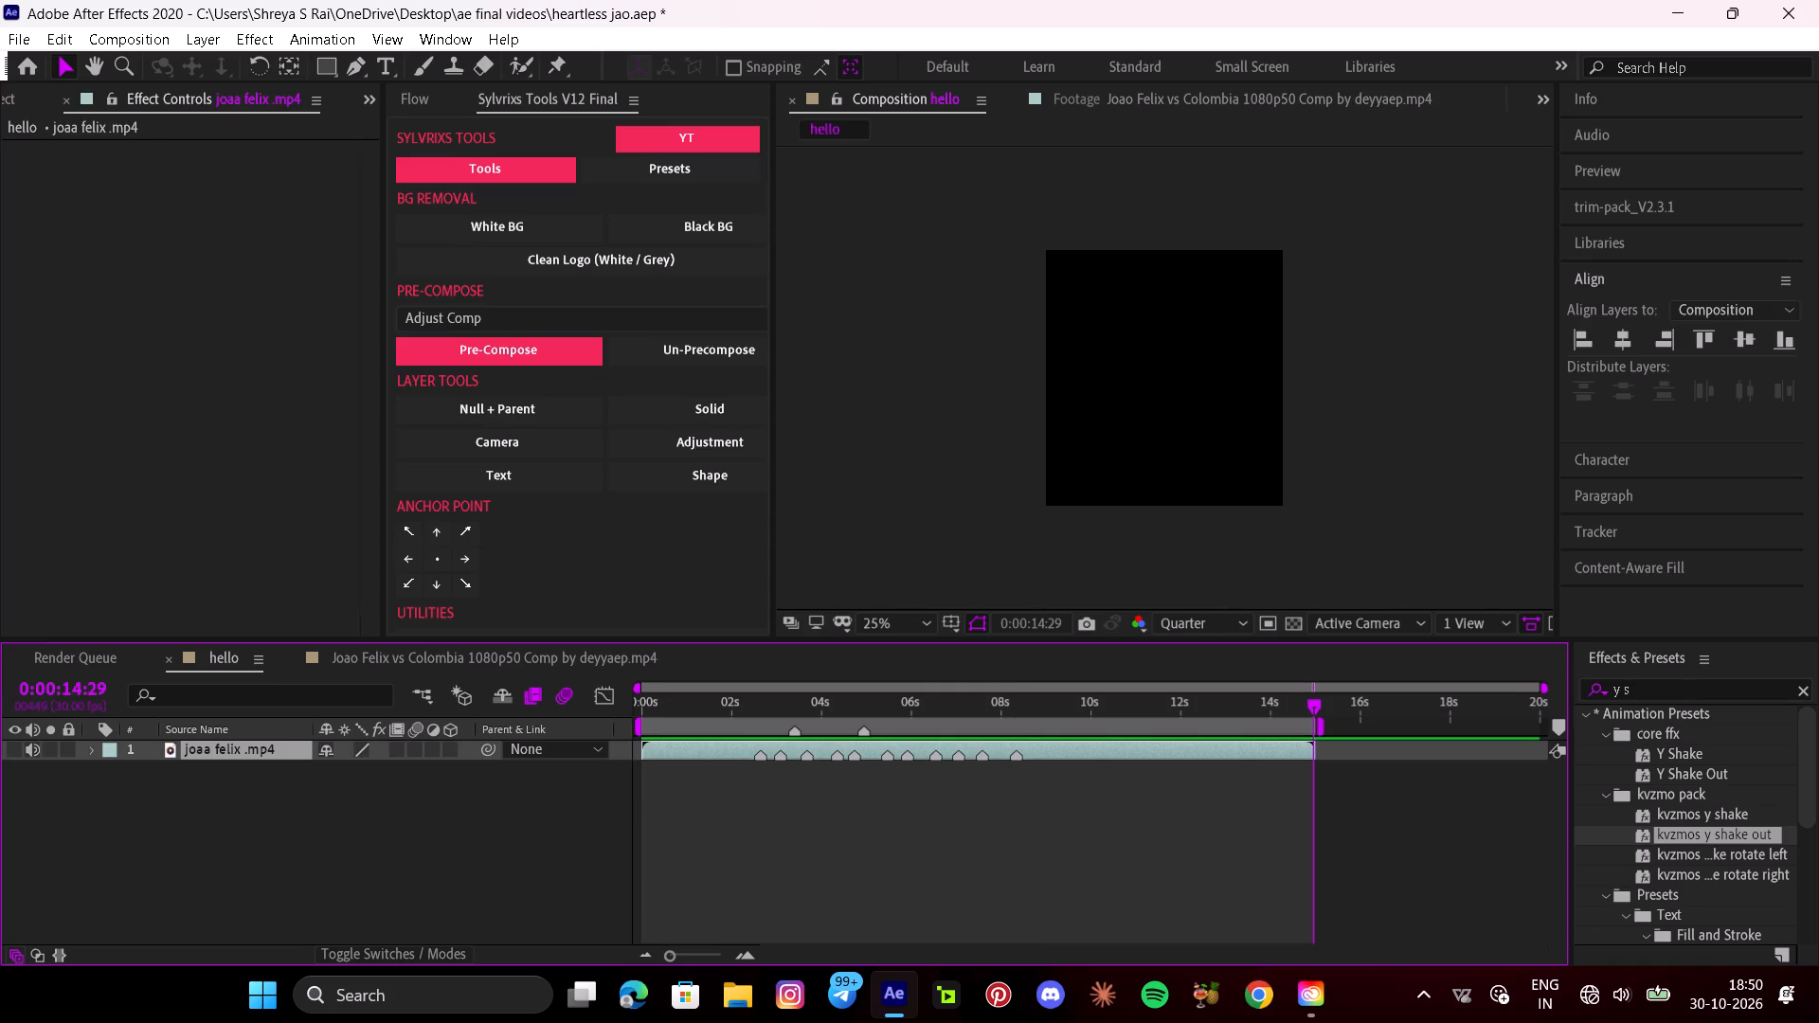
Import hello _iris2.mp4 from the D: drive and add it to the hello composition below the joaa felix layer.
click(61, 98)
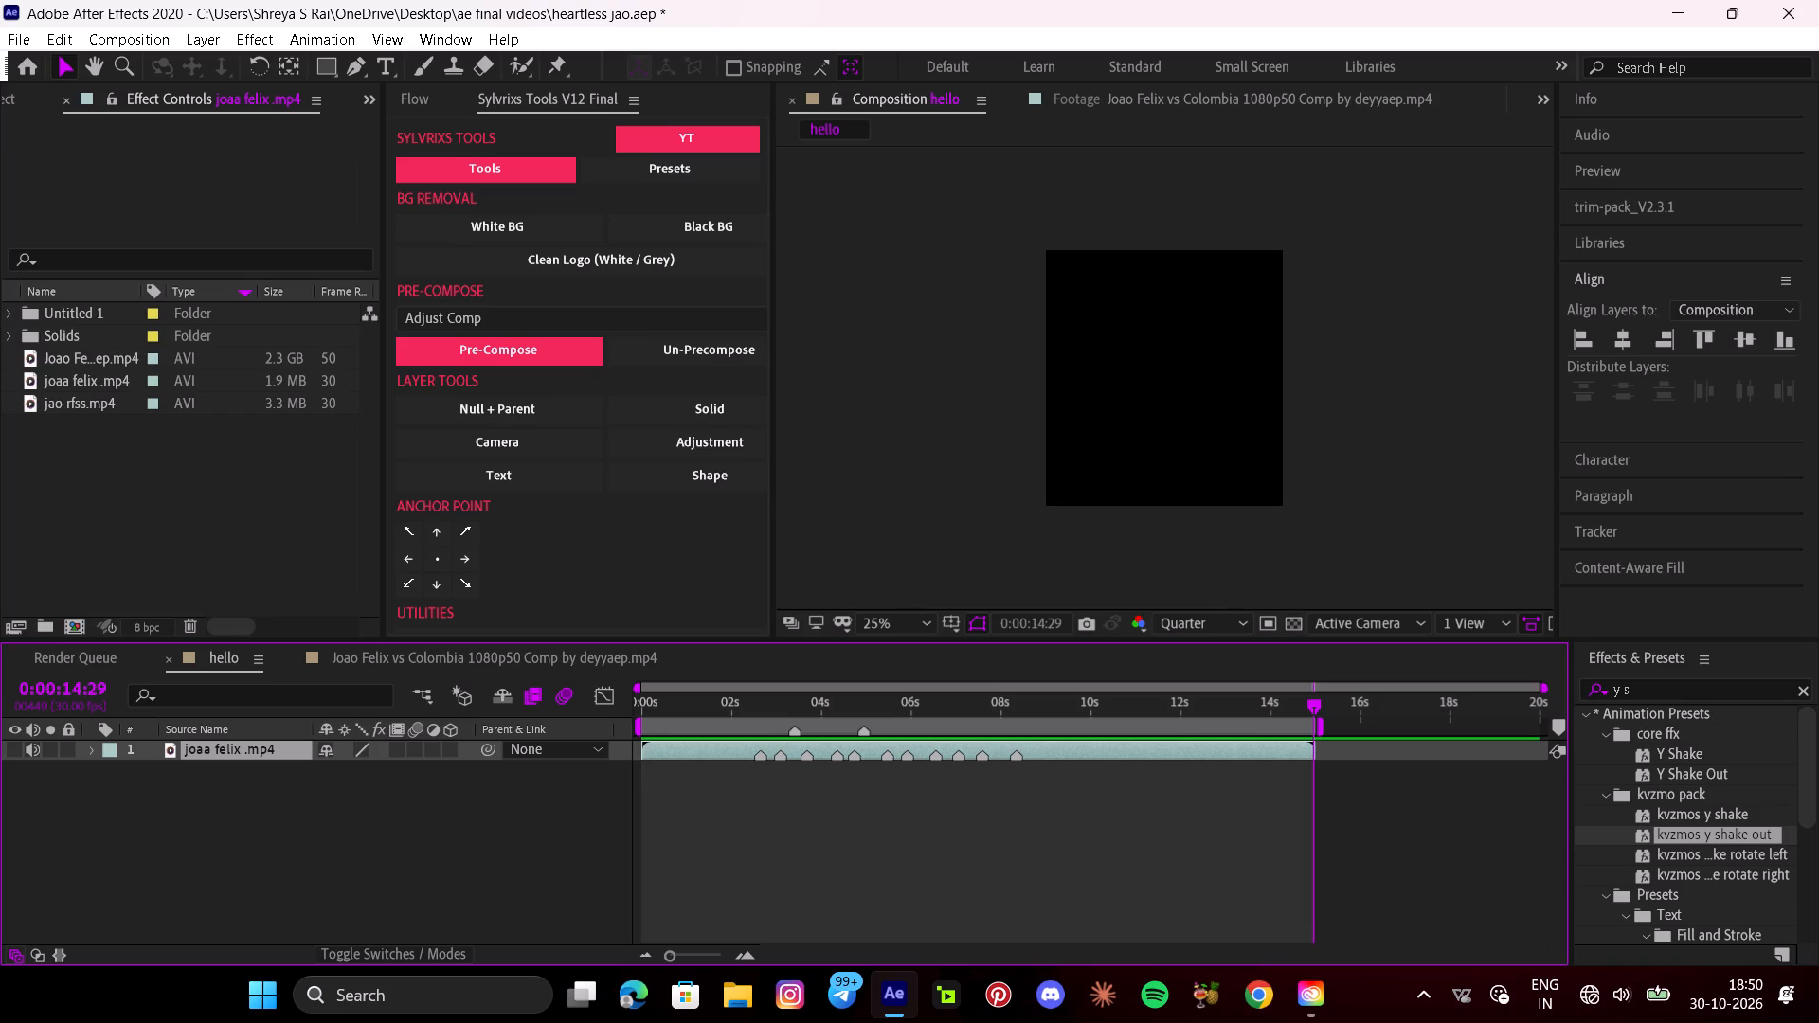
double_click(195, 471)
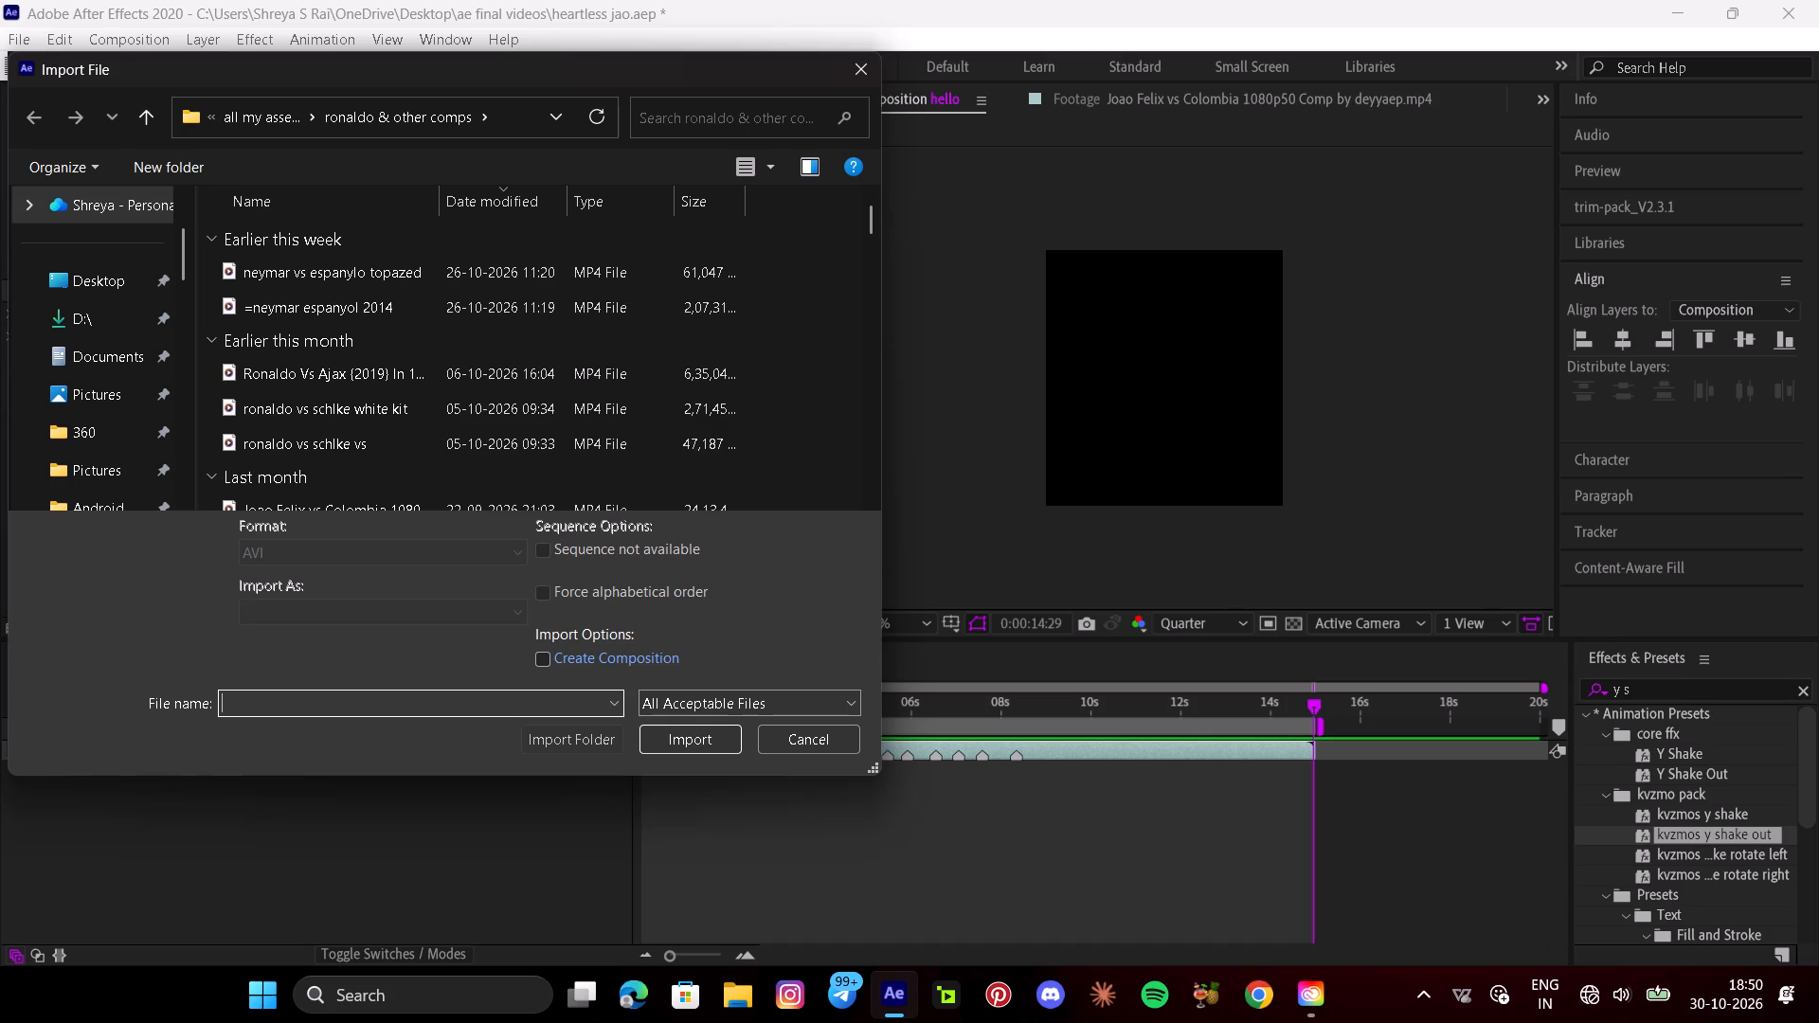
click(96, 328)
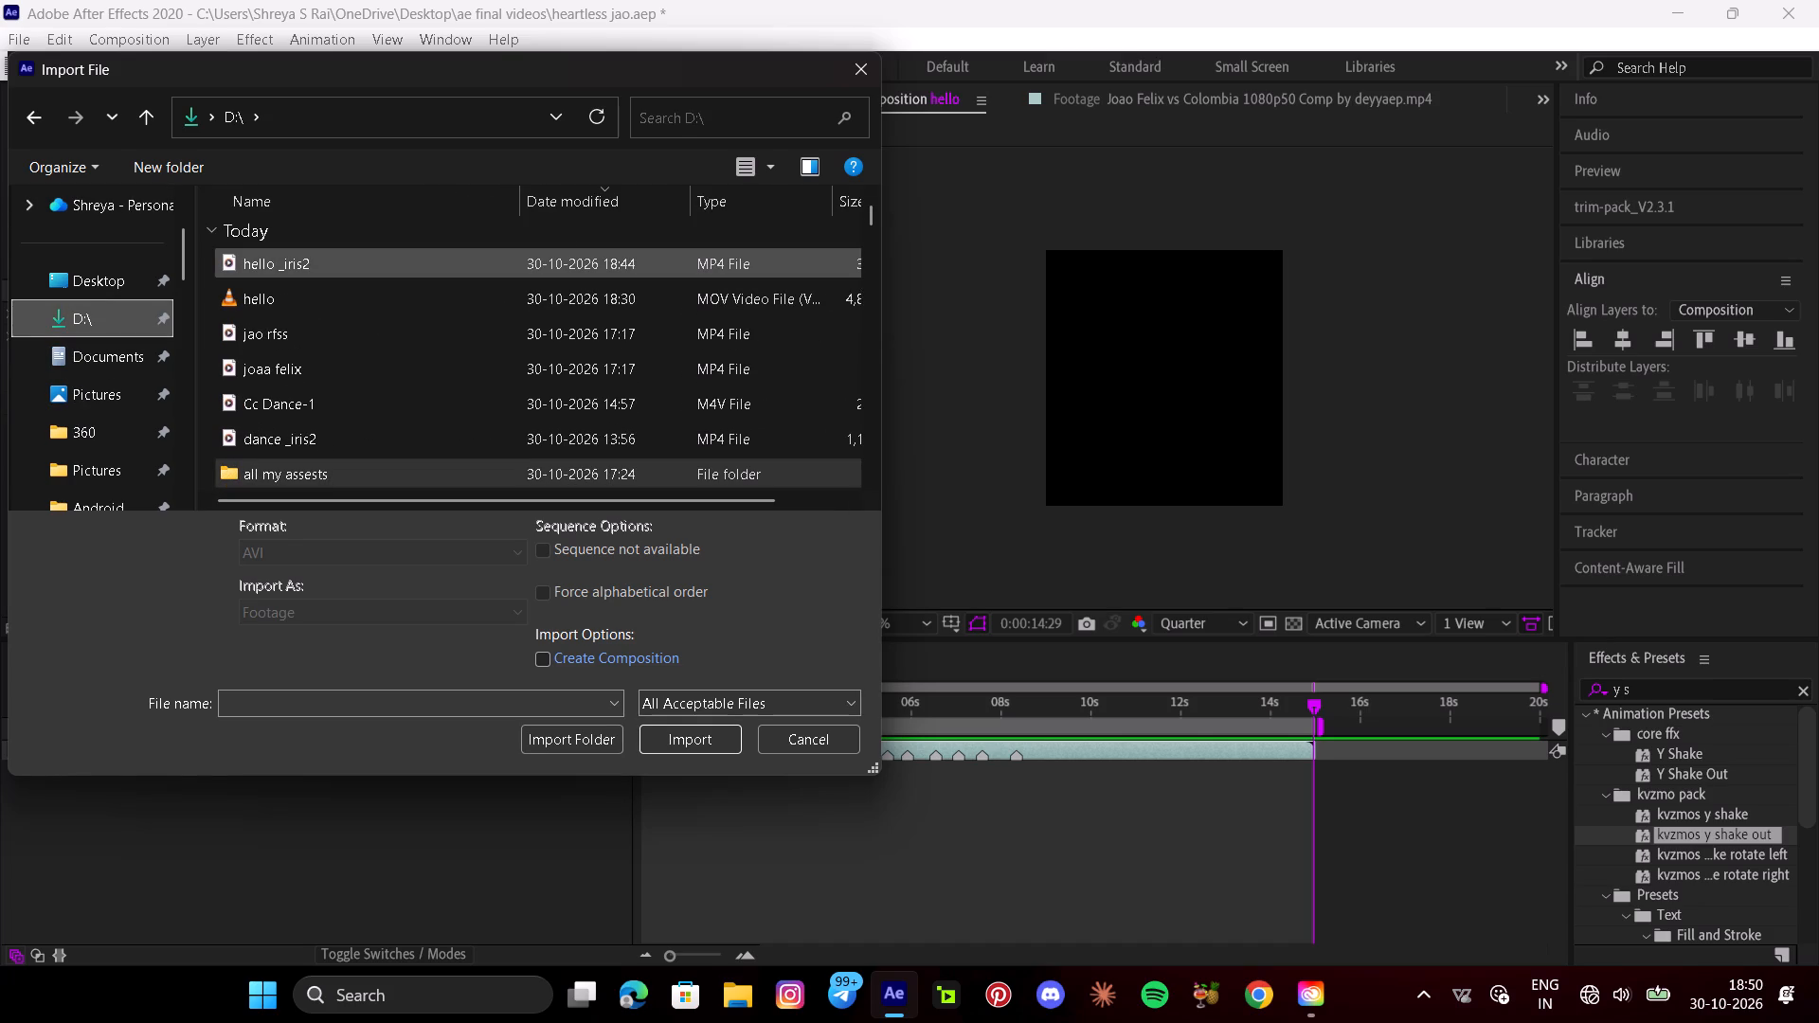
click(348, 255)
click(675, 746)
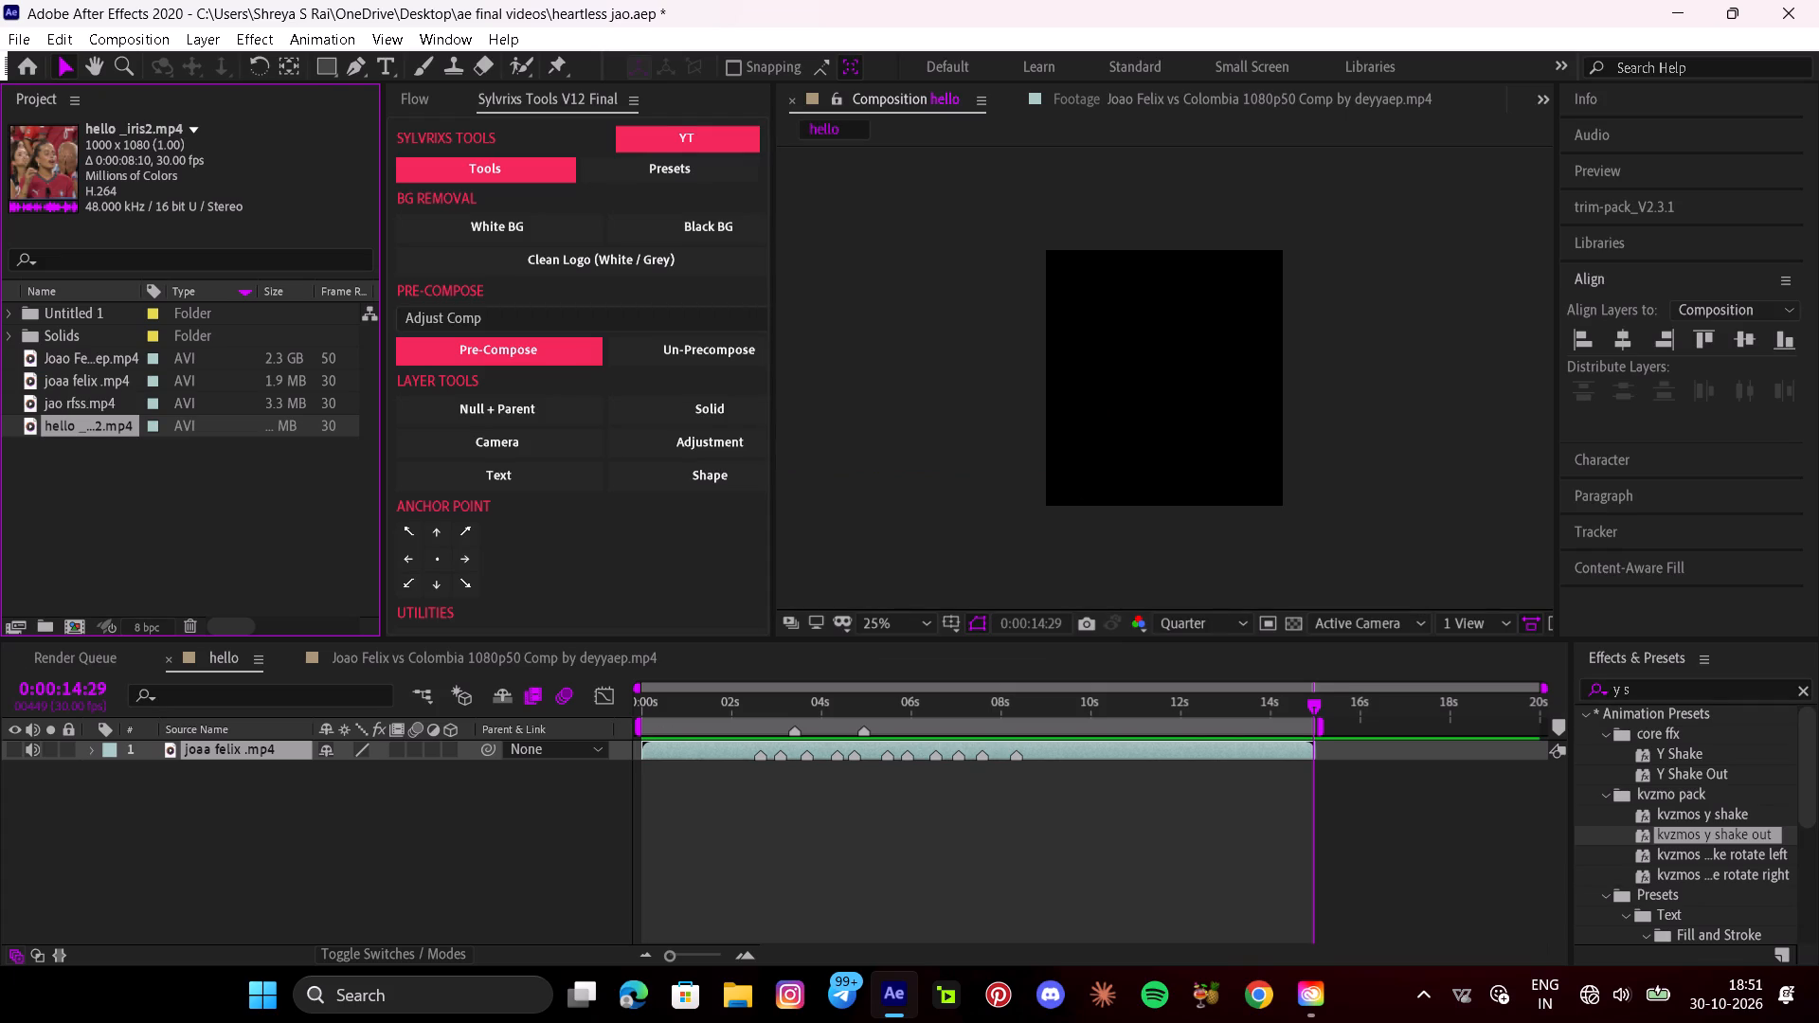
drag(96, 427, 225, 858)
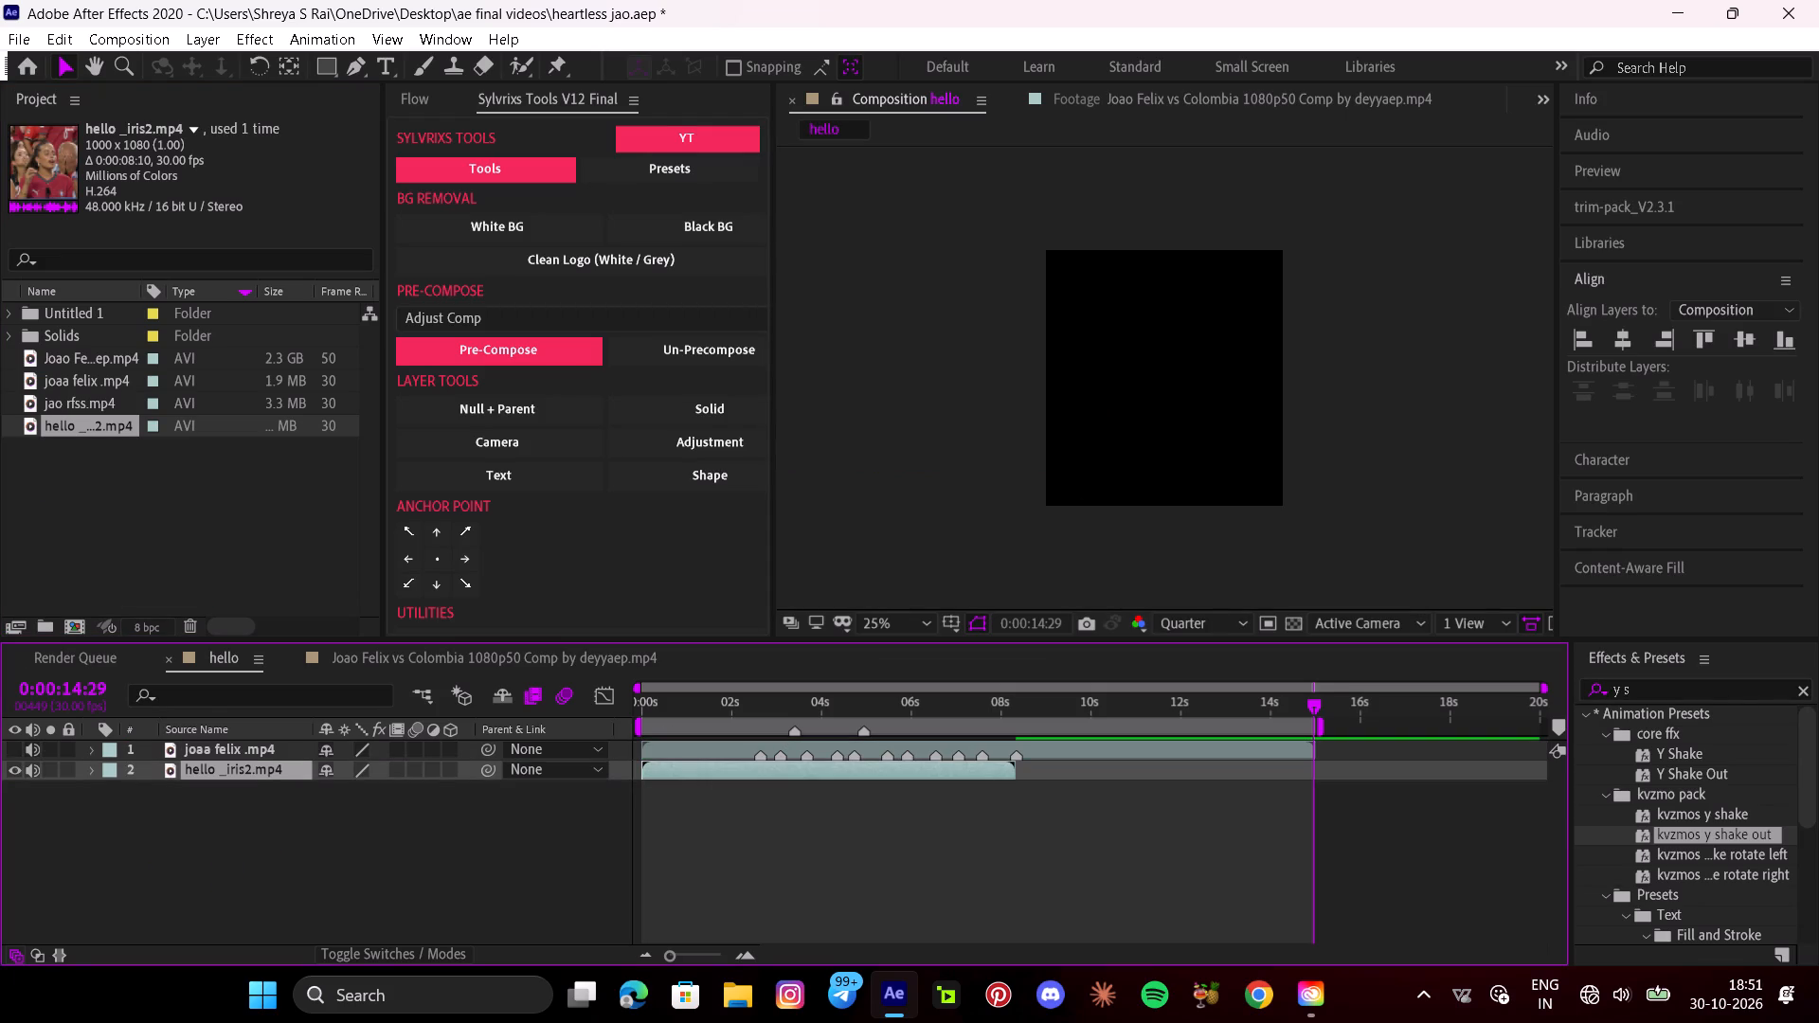
Split the hello _iris2 layer at 0:00:02:18, where the black-and-white intro changes to the coloured footage.
drag(1297, 702, 765, 733)
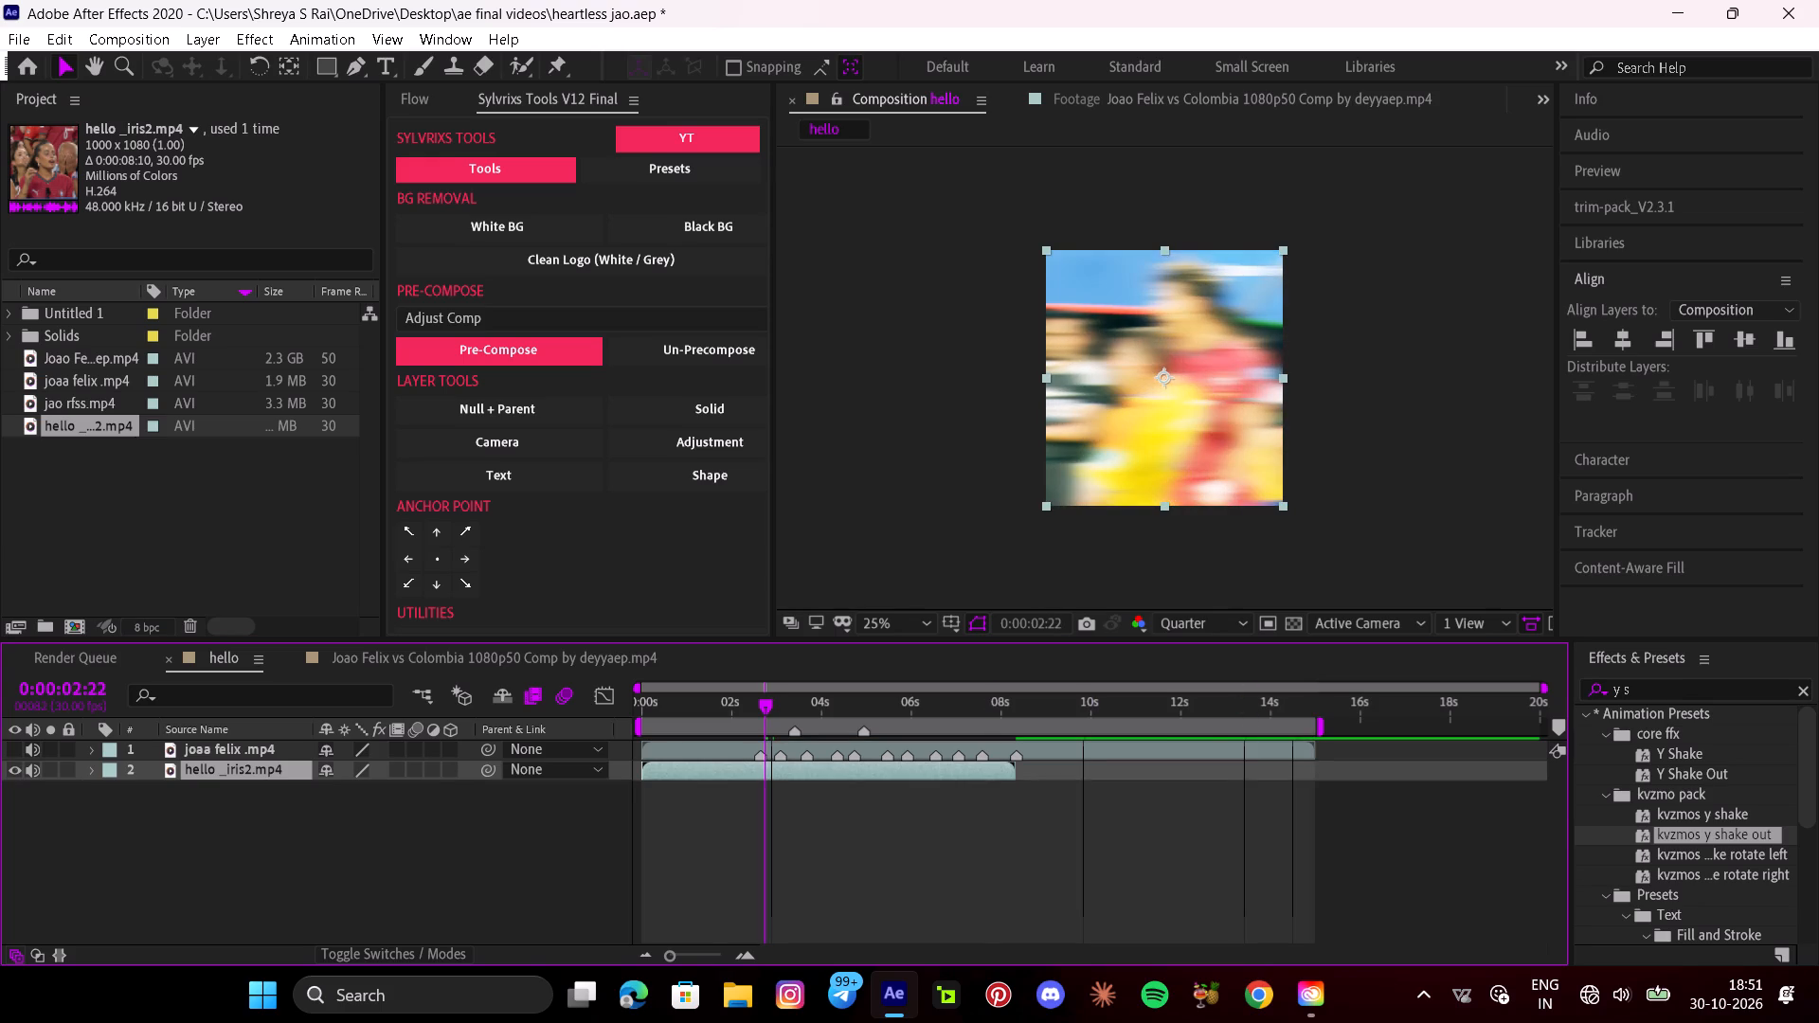
drag(765, 733, 764, 731)
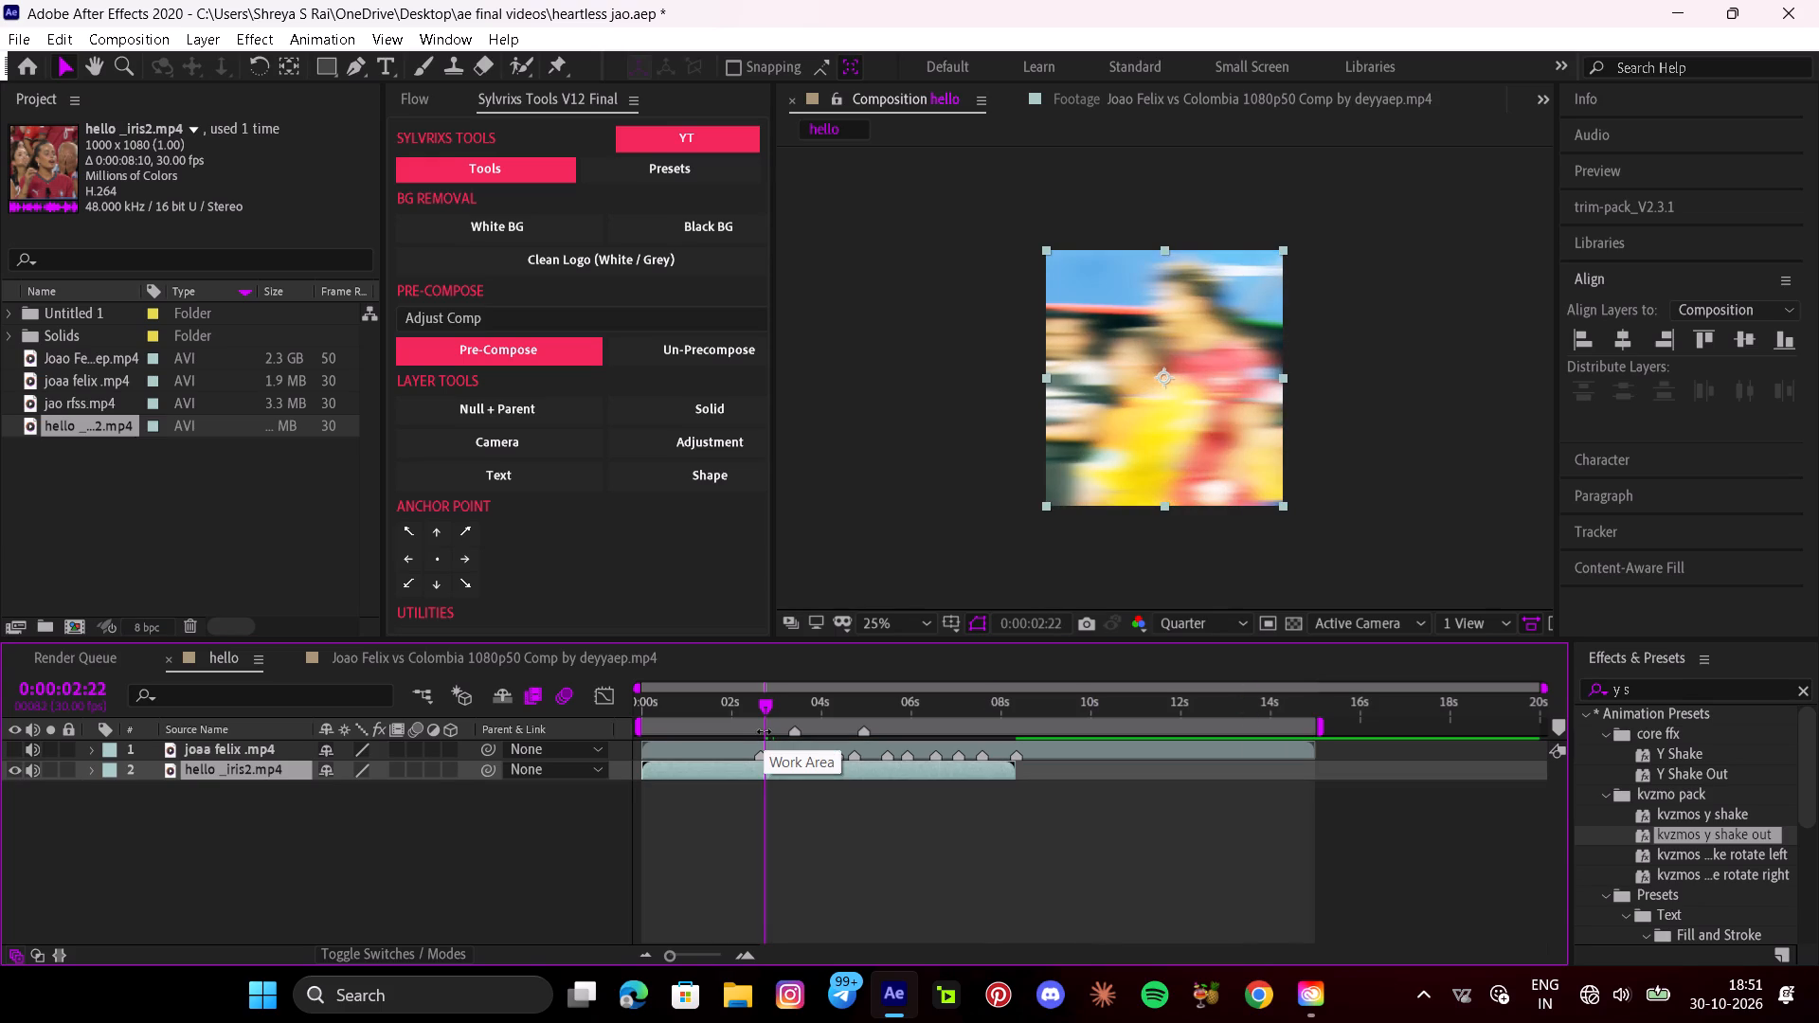
key(ctrl+Left)
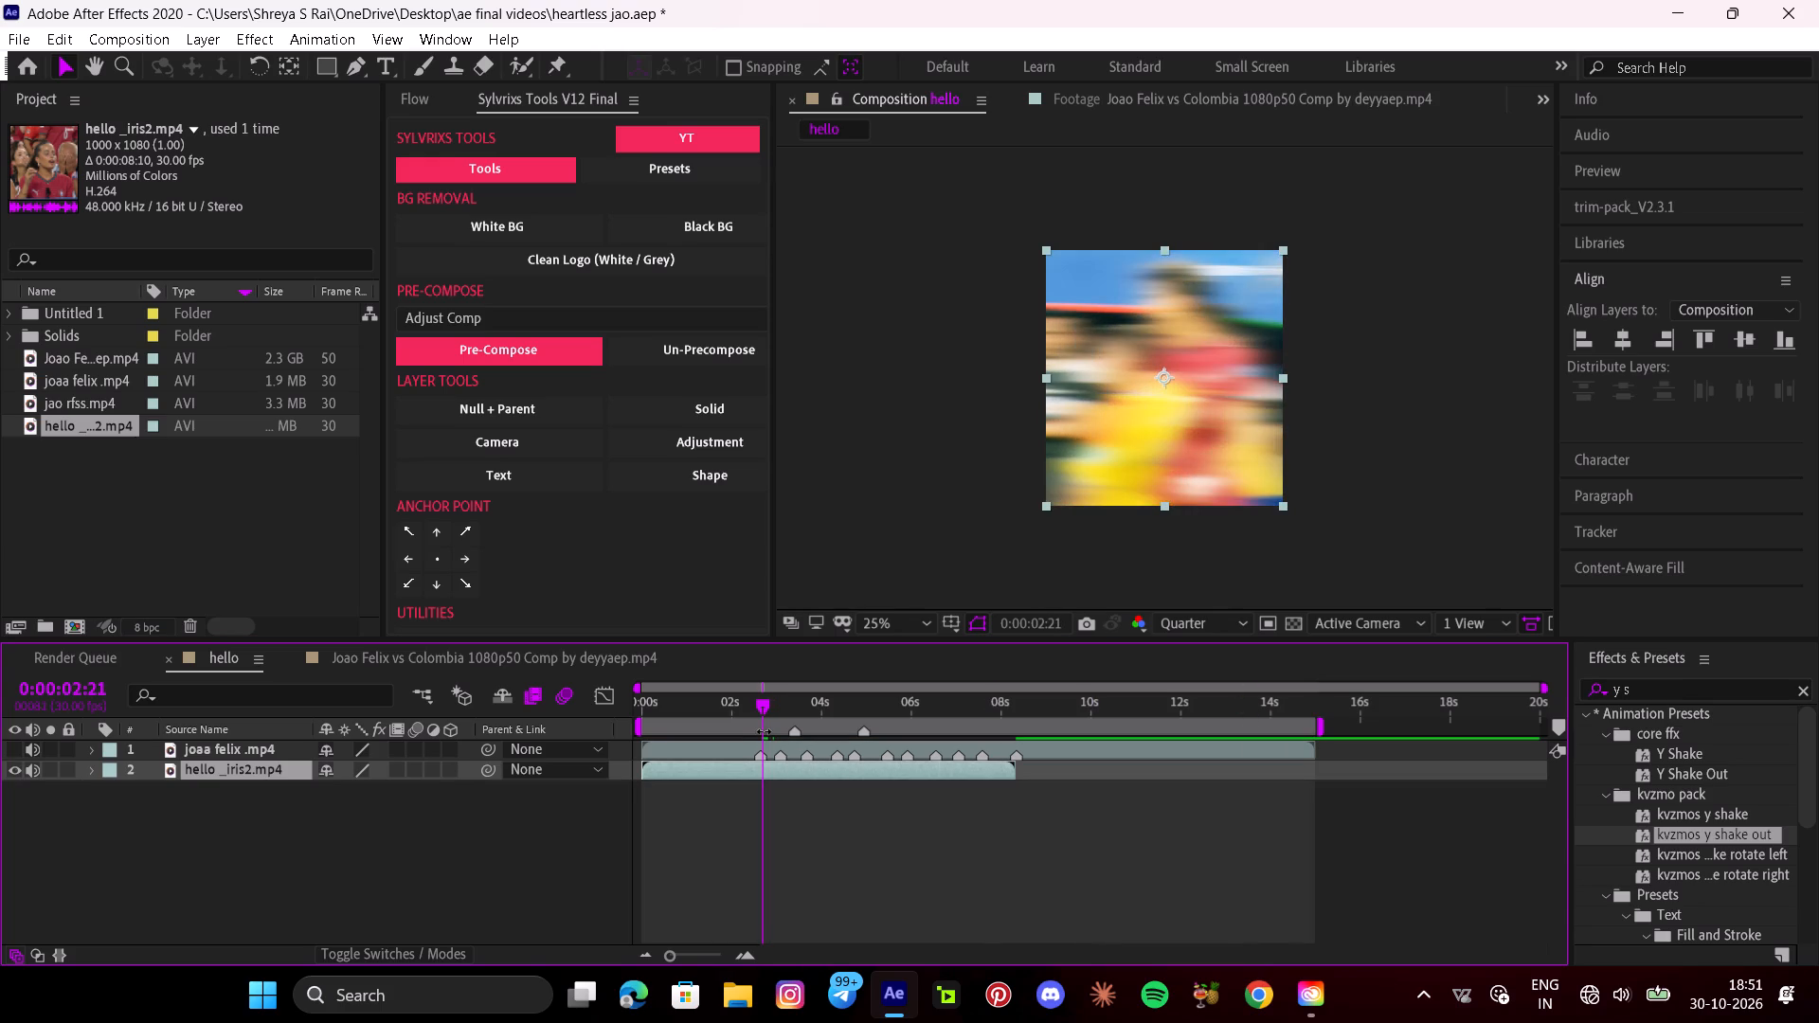
key(ctrl+Left)
key(ctrl+Left)
key(ctrl+Left)
key(ctrl+Left)
key(ctrl+Left)
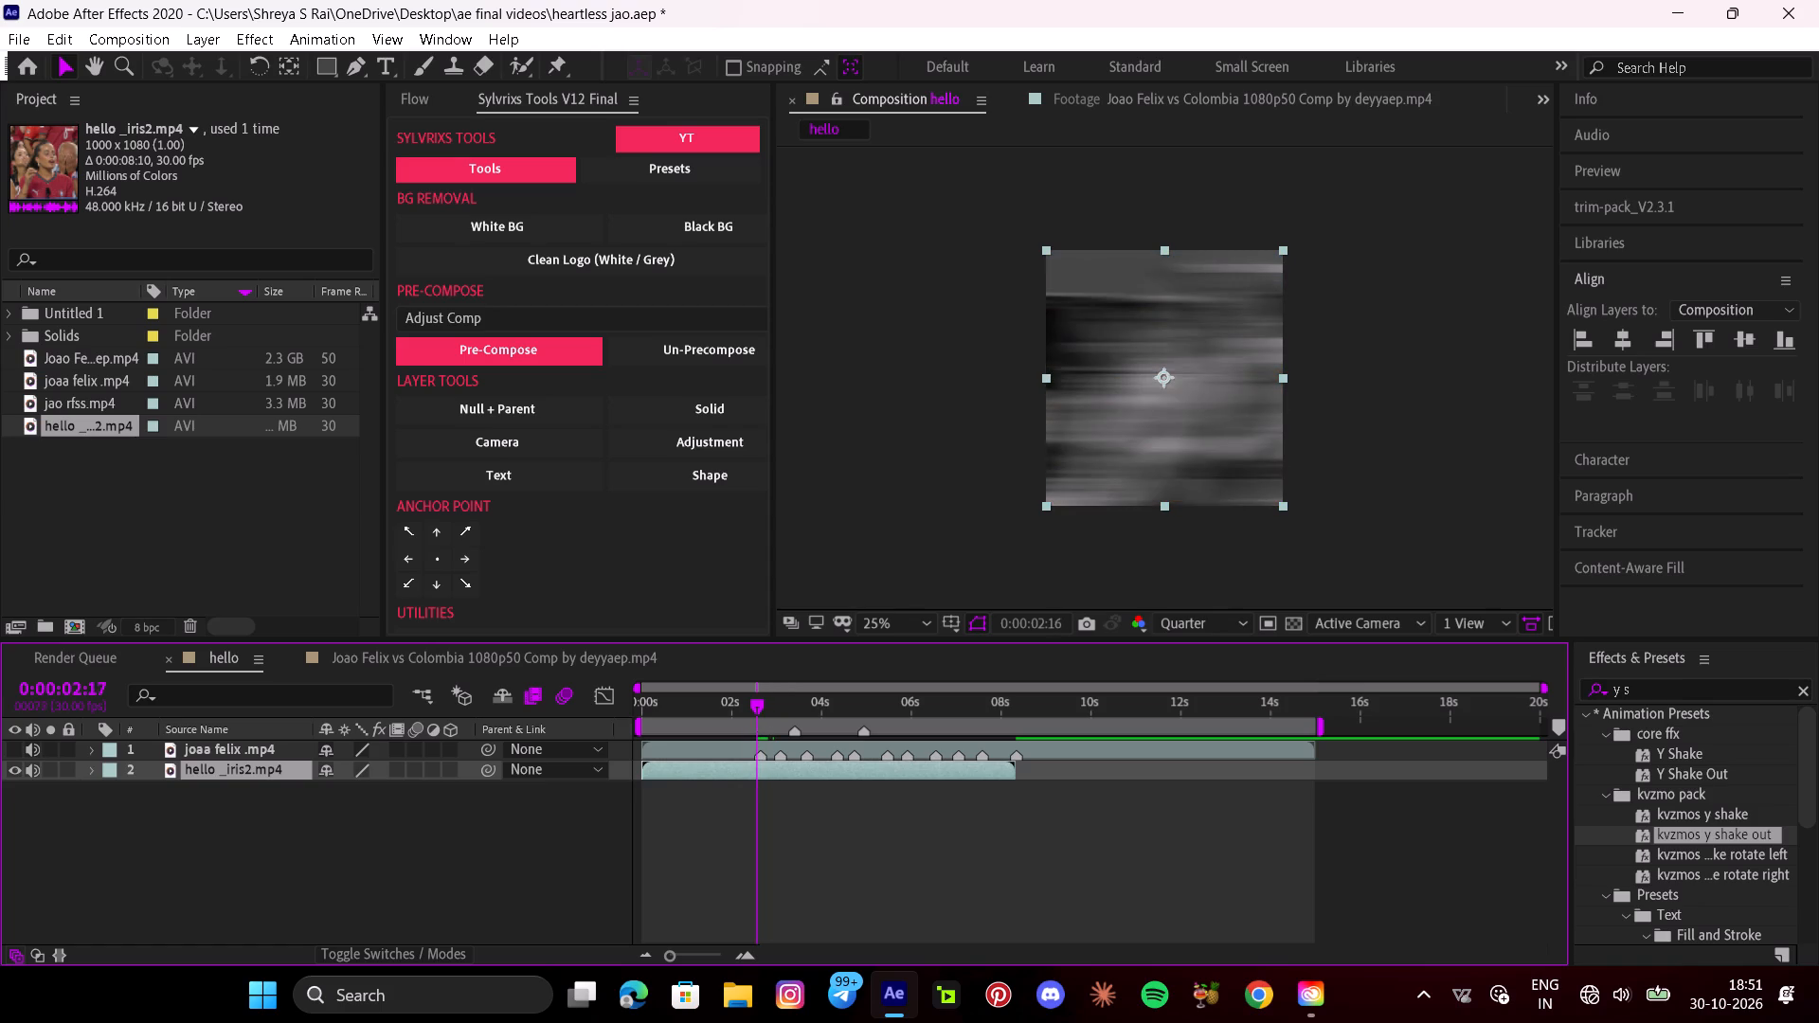
key(ctrl+Right)
key(ctrl+Right)
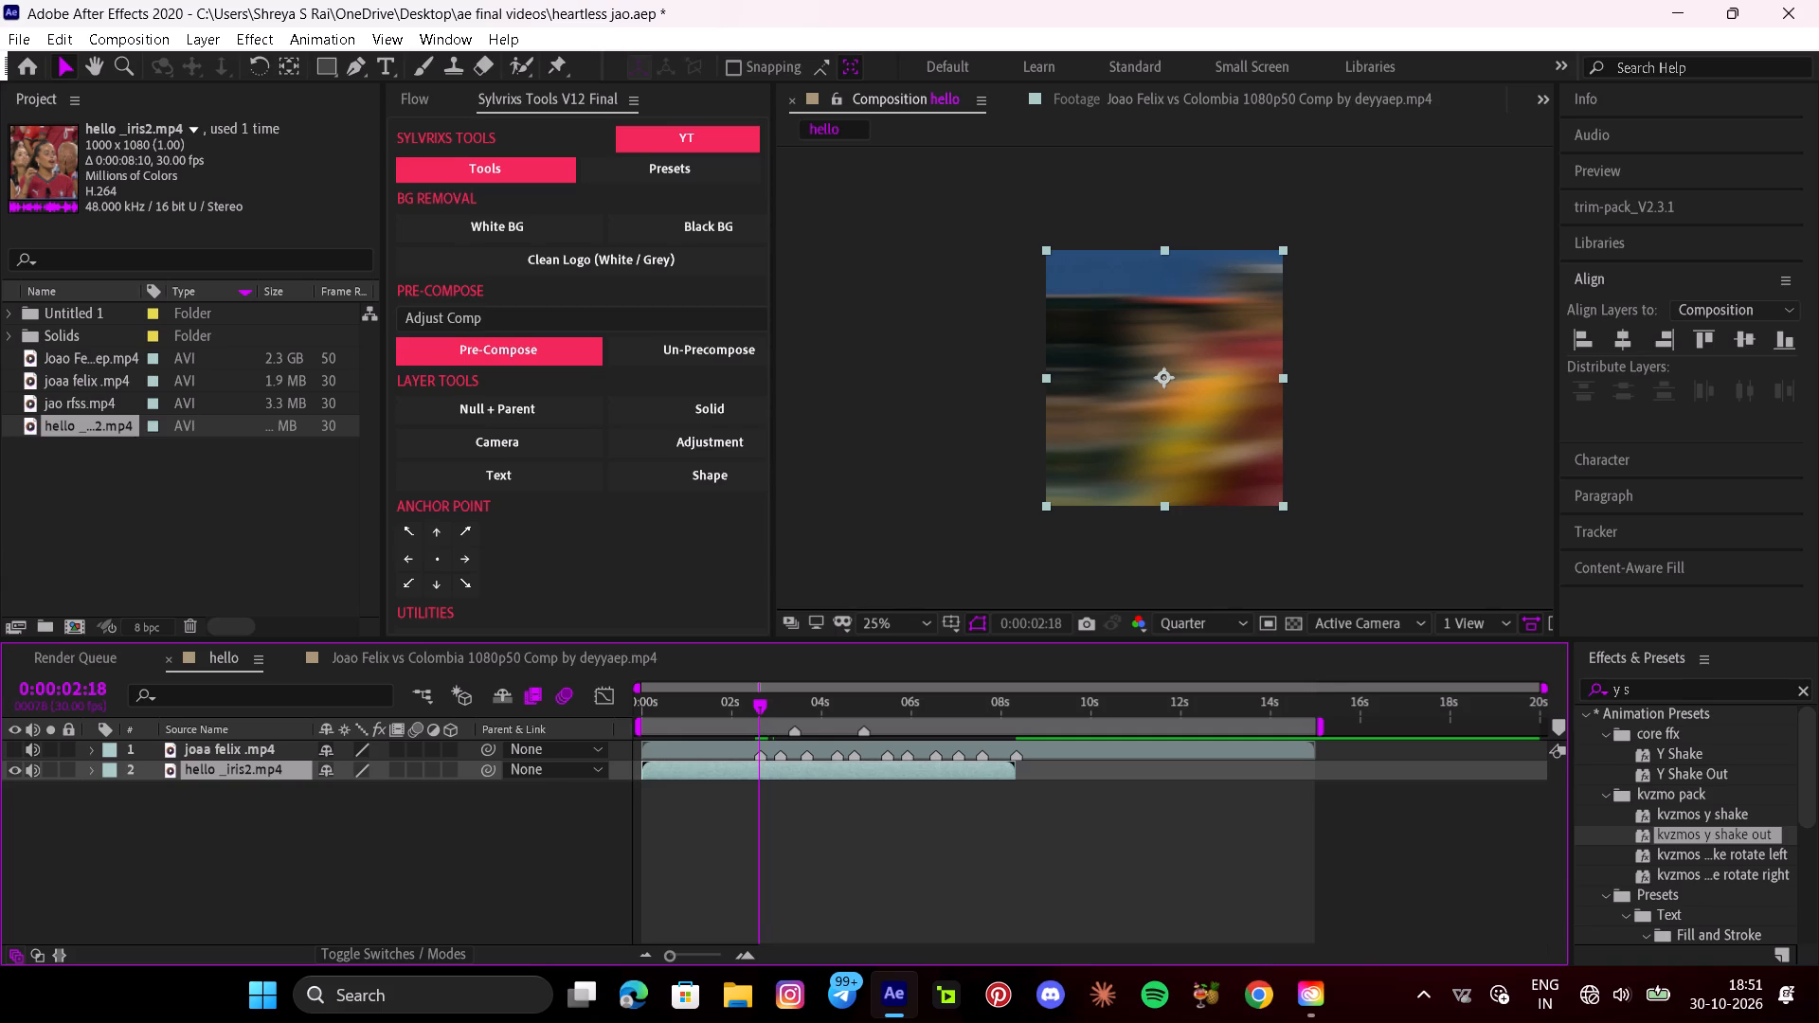
key(ctrl+shift+d)
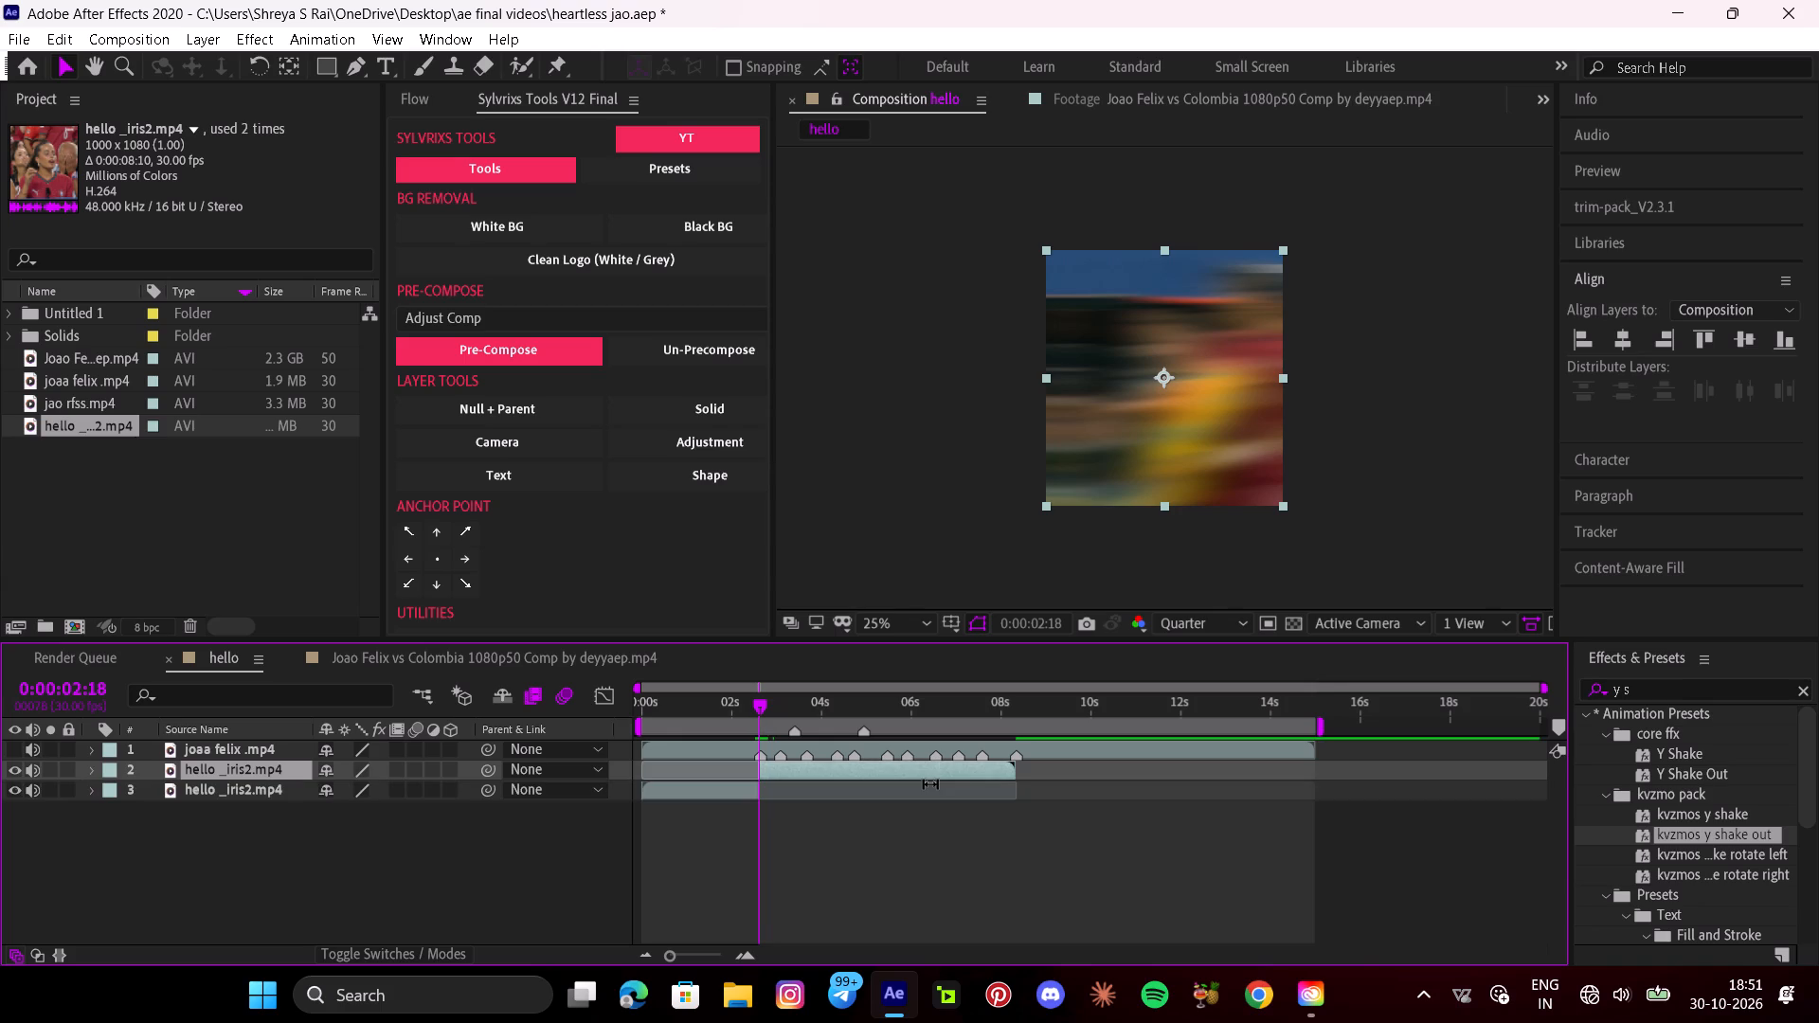
Mute the audio of both hello _iris2 layers.
click(0, 775)
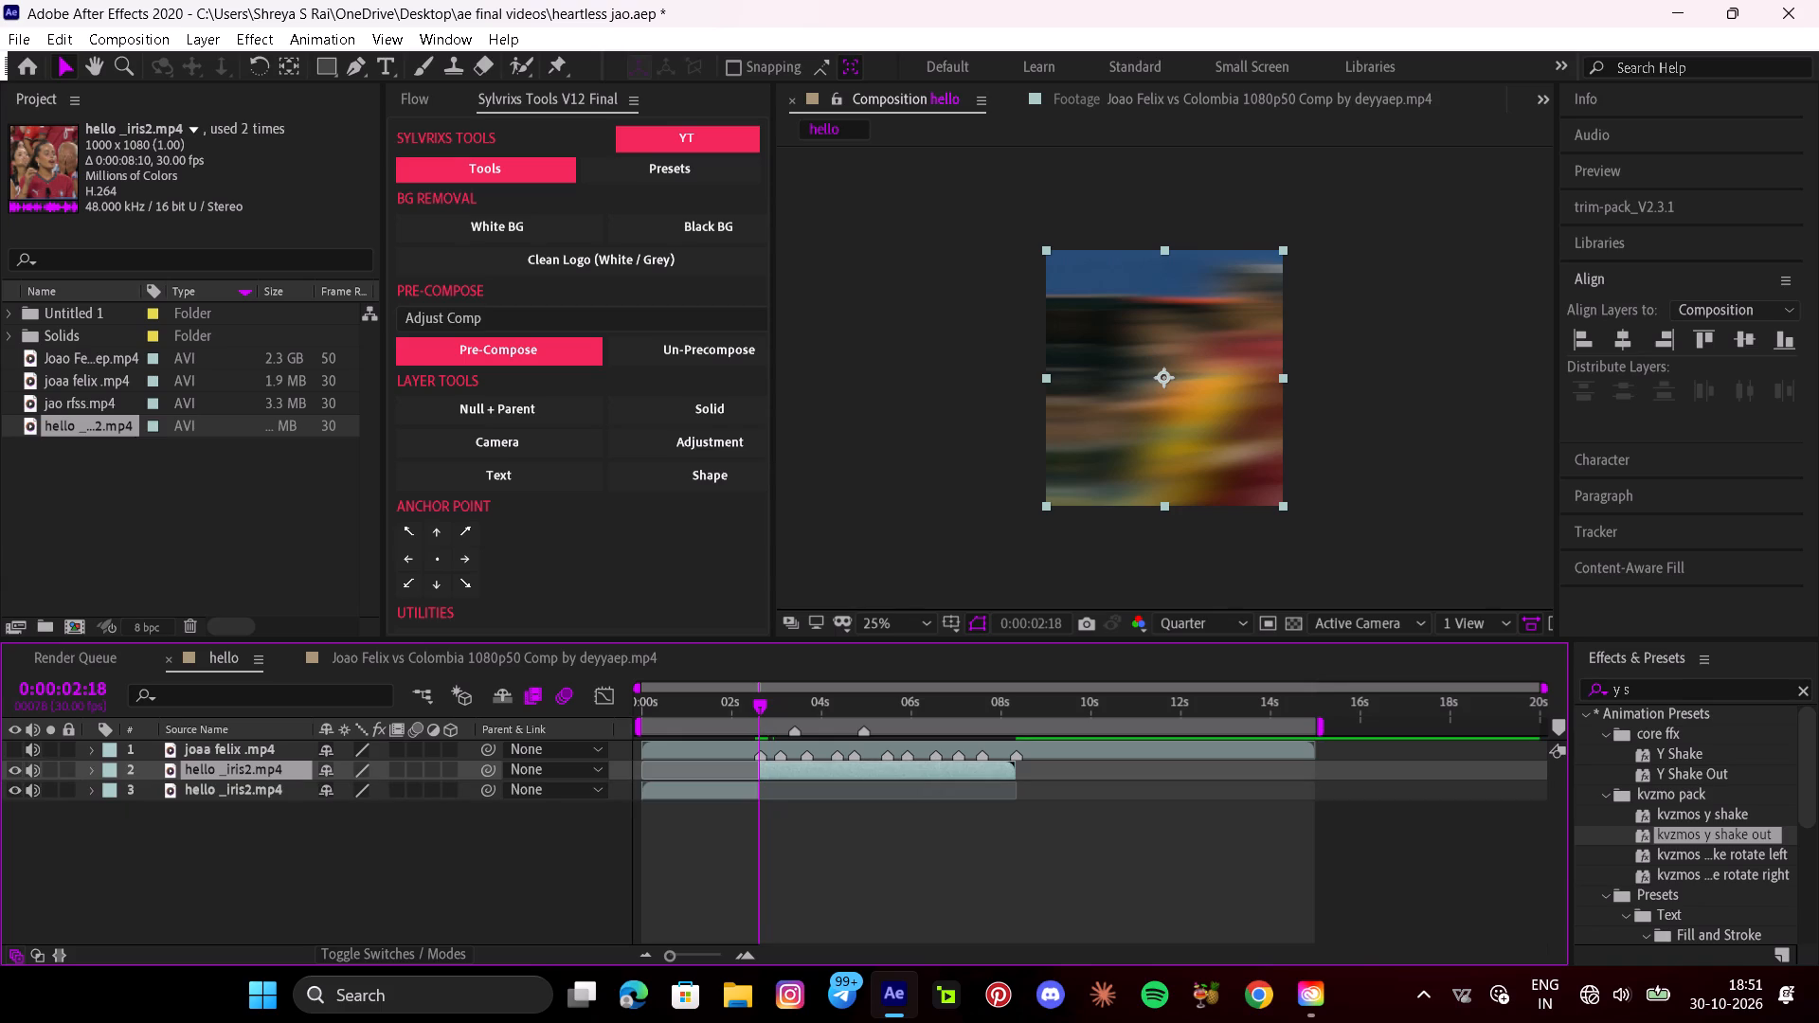
click(32, 774)
click(31, 788)
Duplicate the second hello _iris2 segment and sequence the two copies end to end without overlap.
key(ctrl+d)
drag(465, 769, 458, 787)
right_click(841, 764)
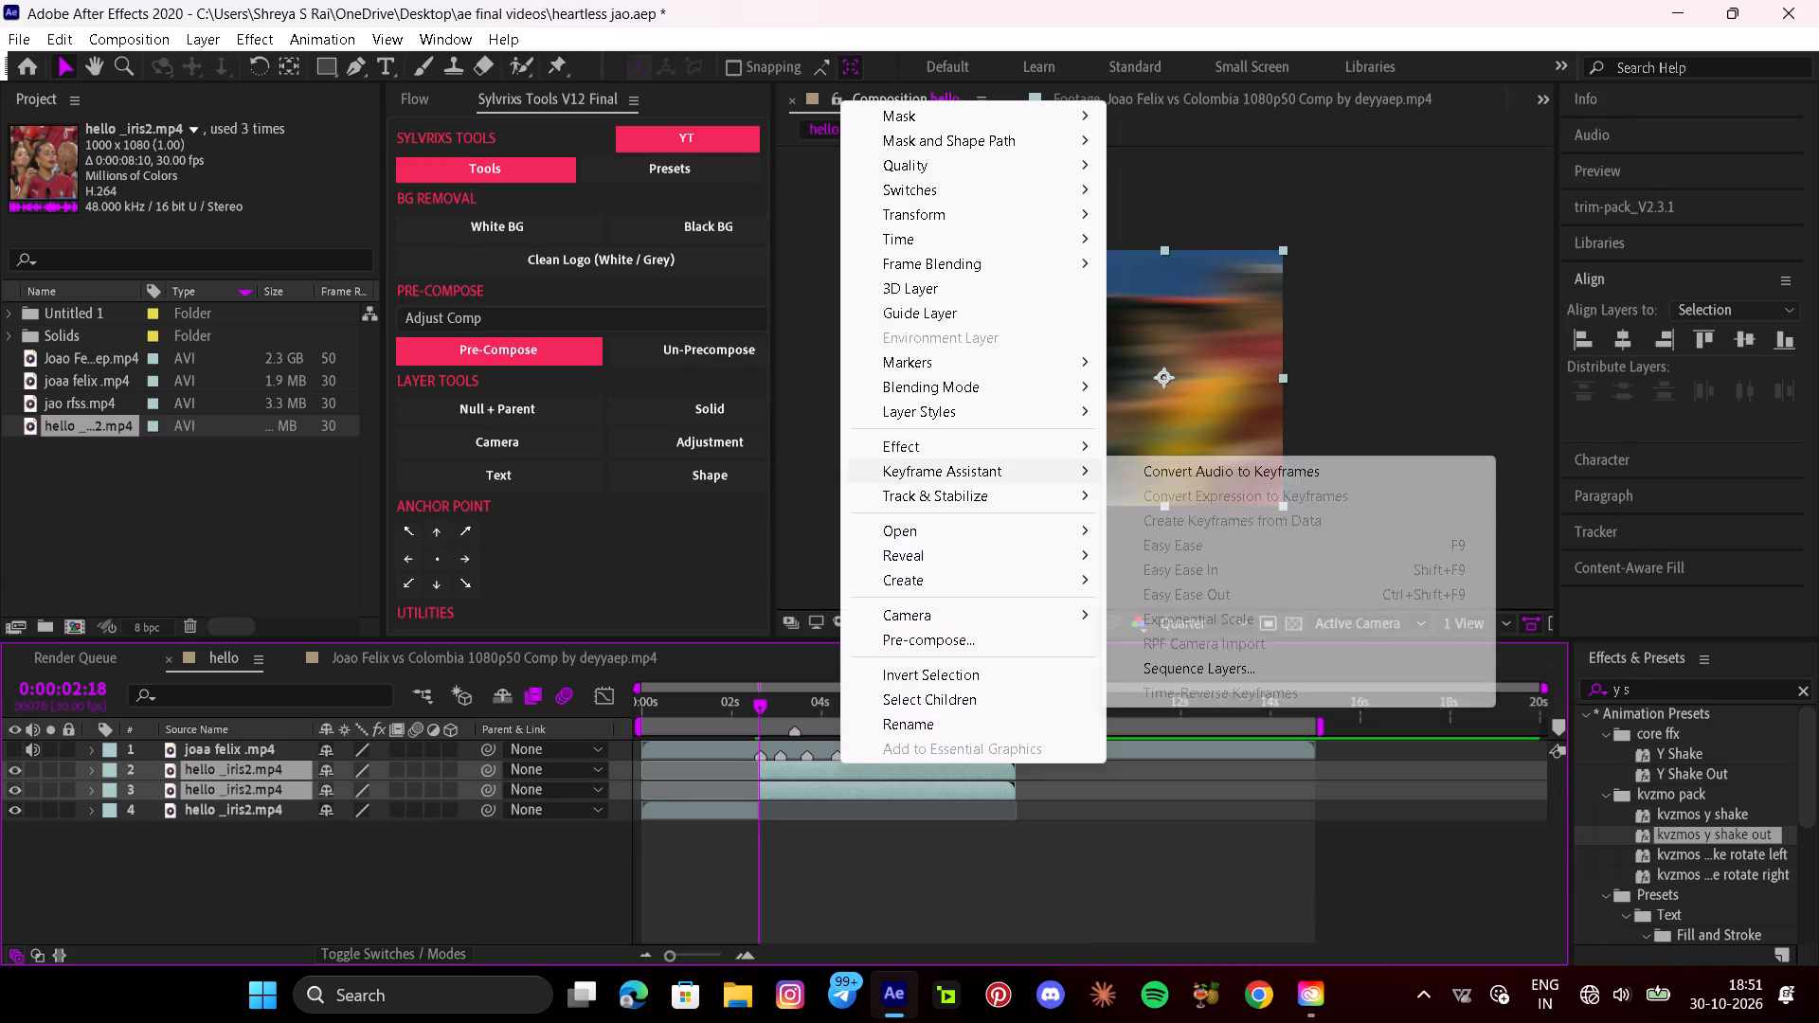
click(1192, 666)
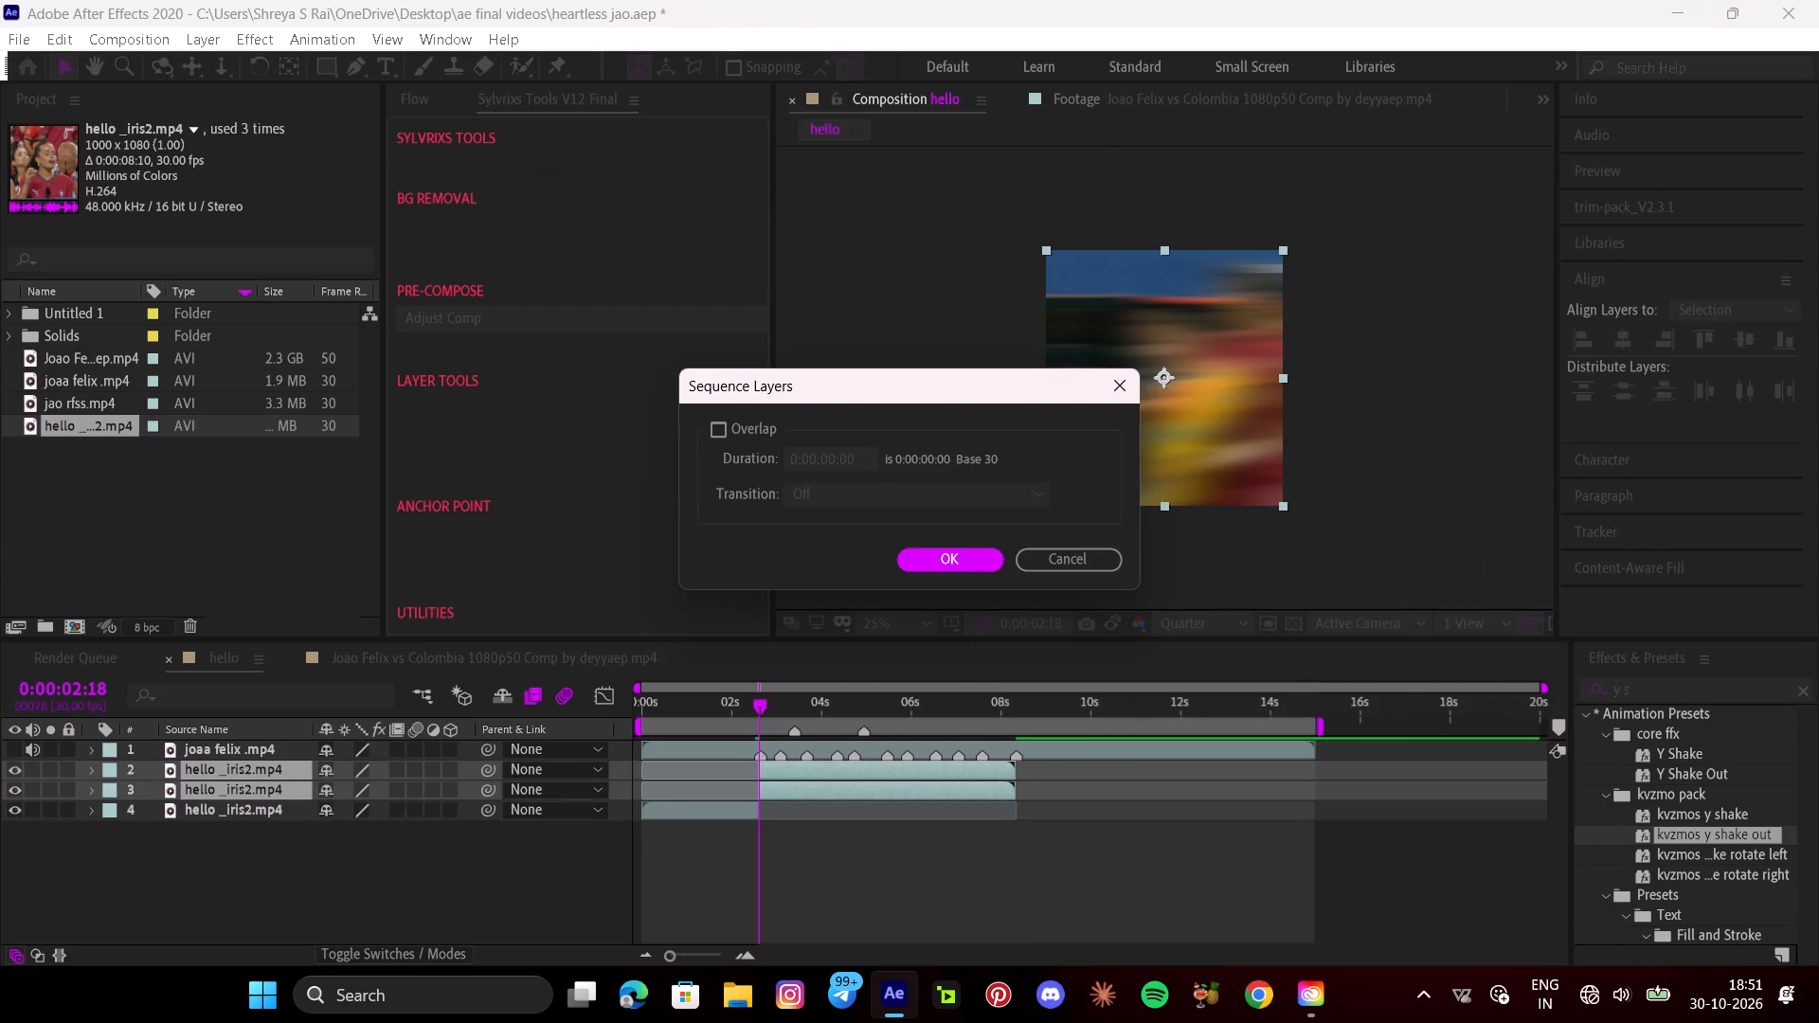
click(1001, 552)
click(762, 875)
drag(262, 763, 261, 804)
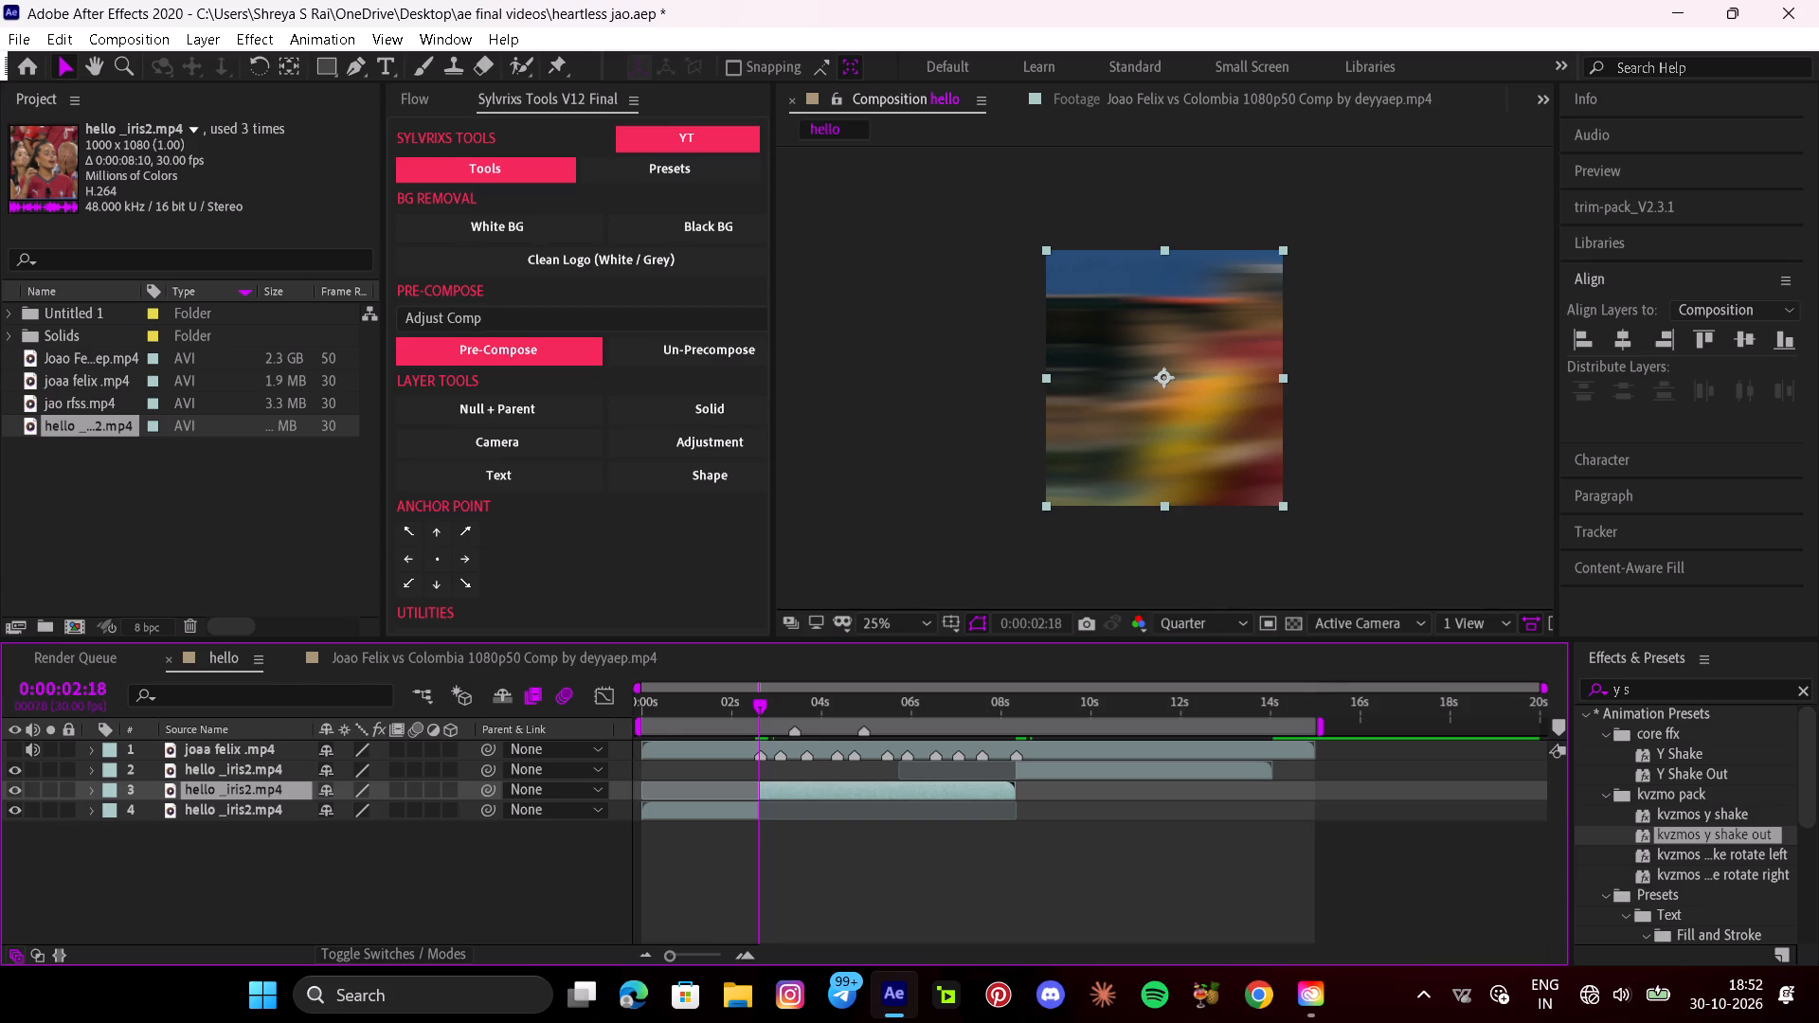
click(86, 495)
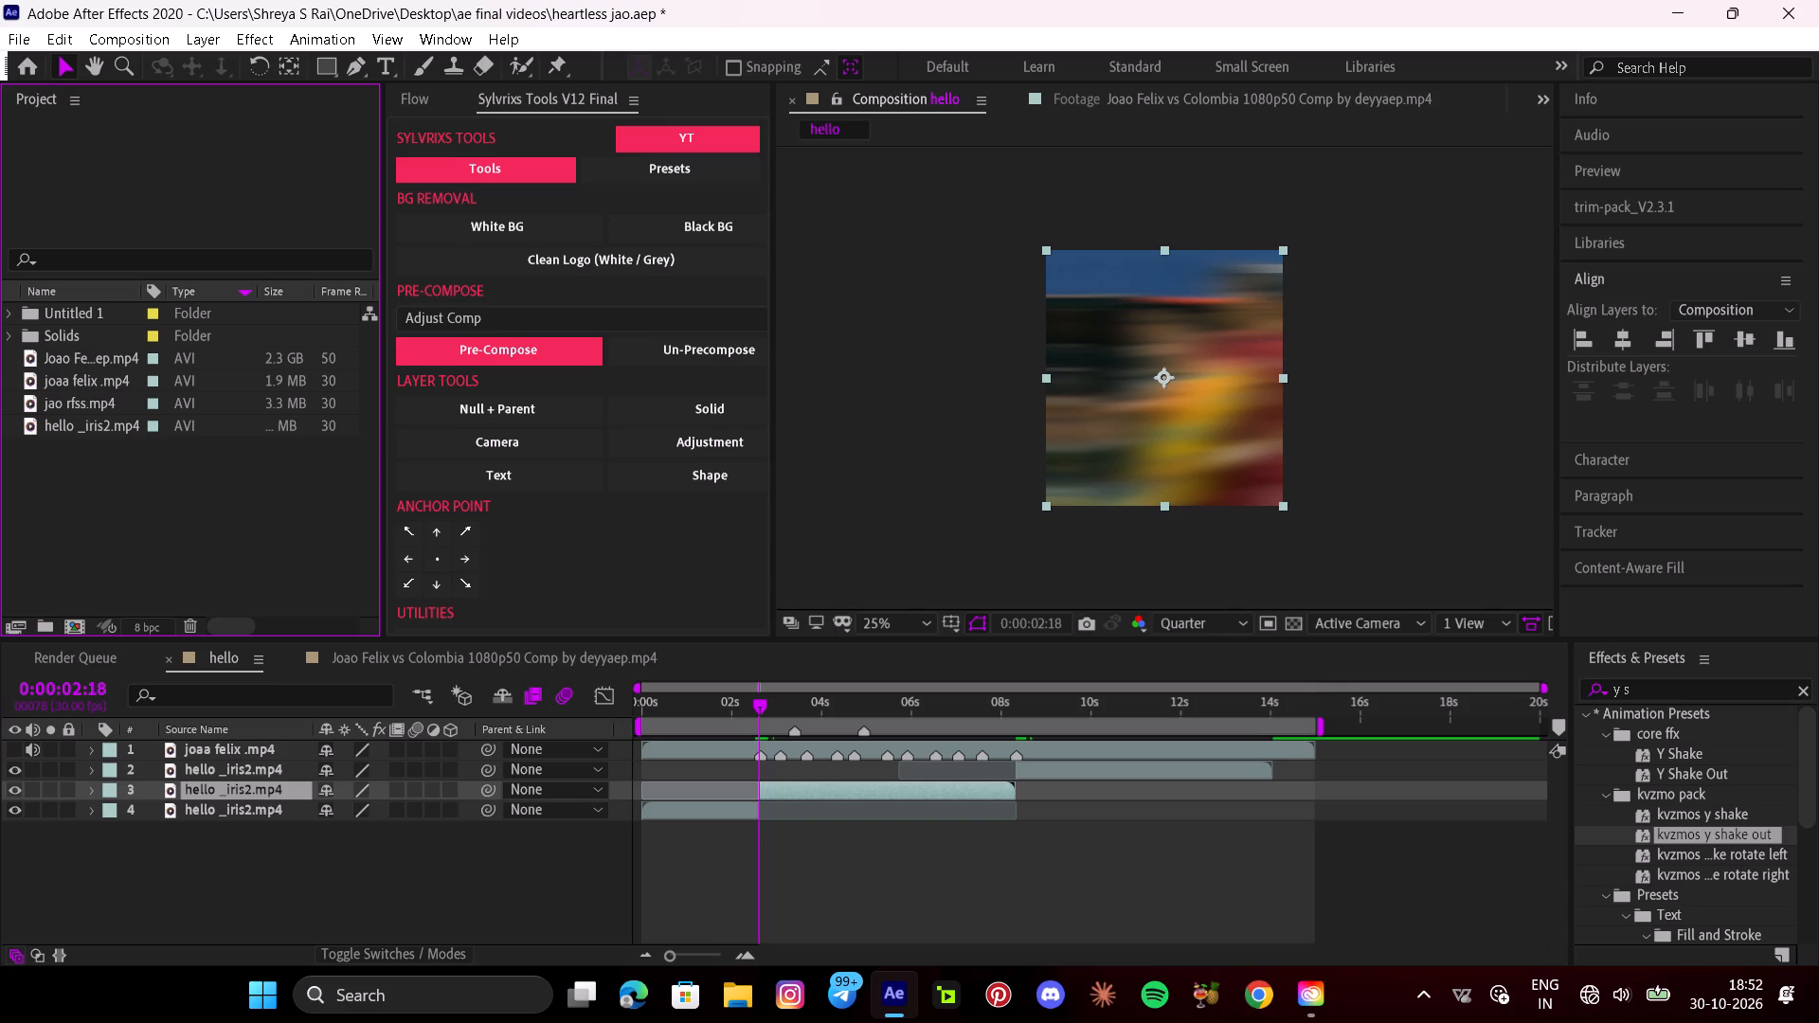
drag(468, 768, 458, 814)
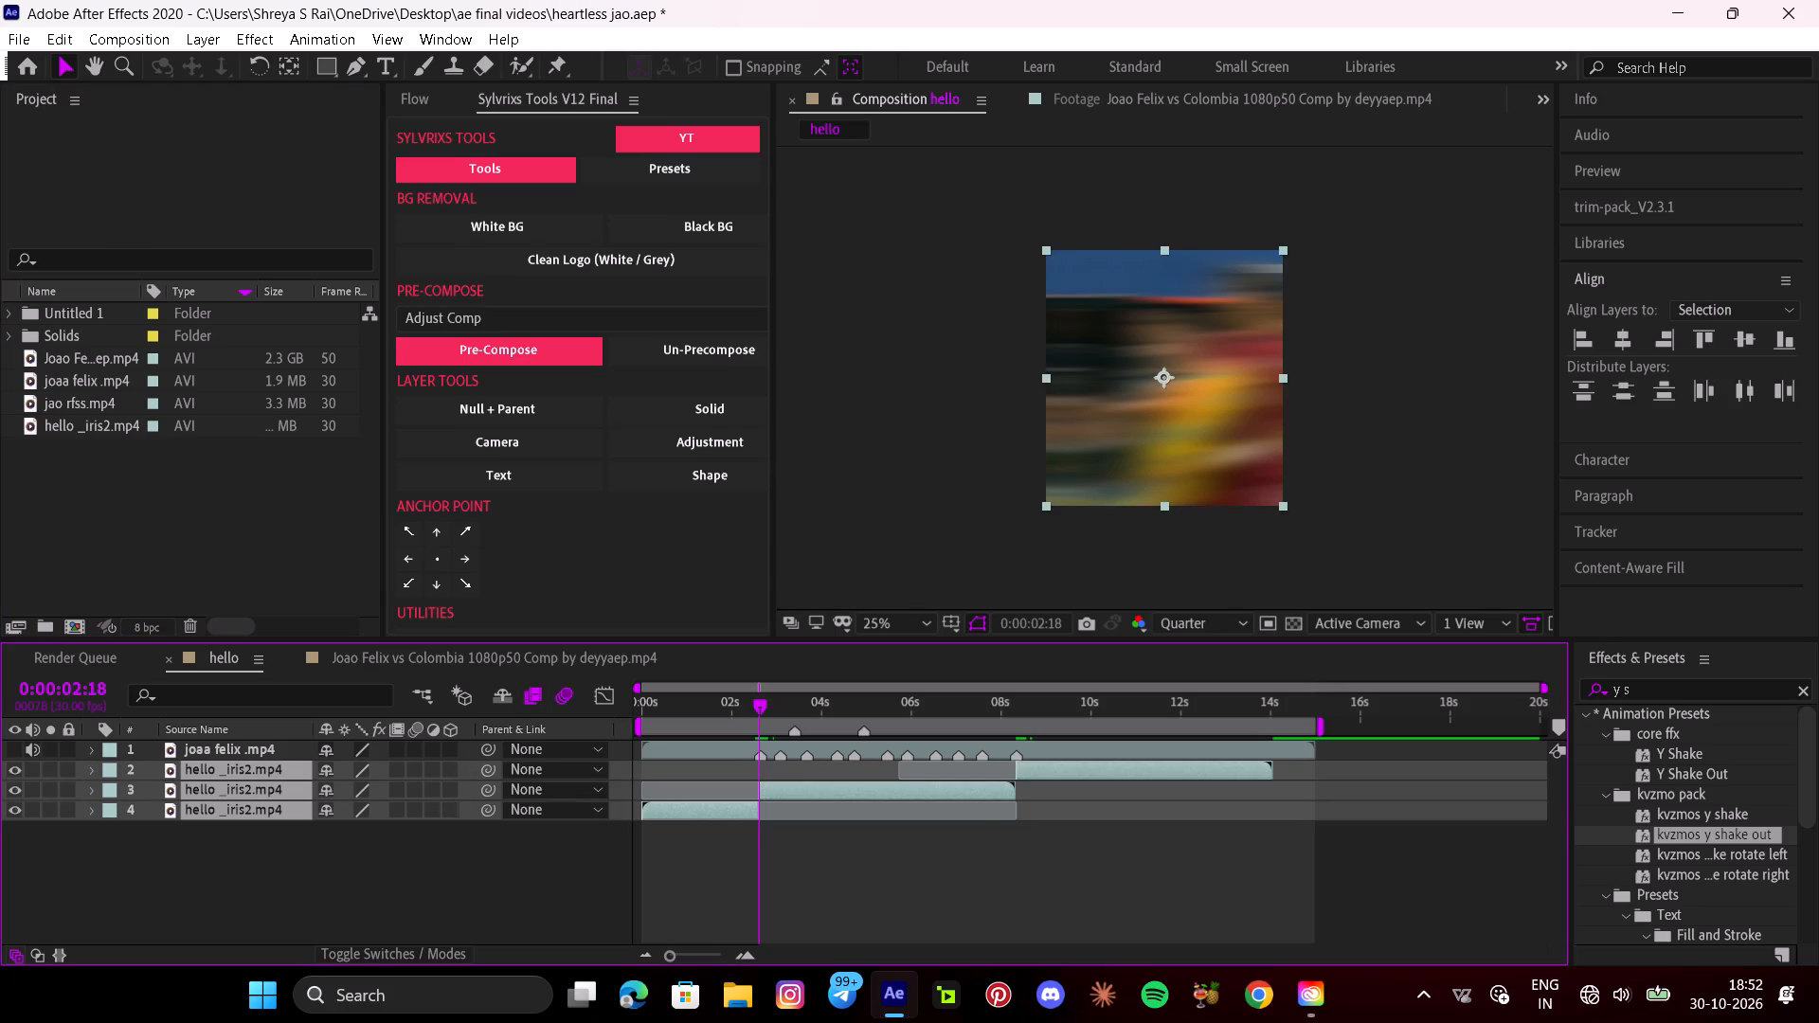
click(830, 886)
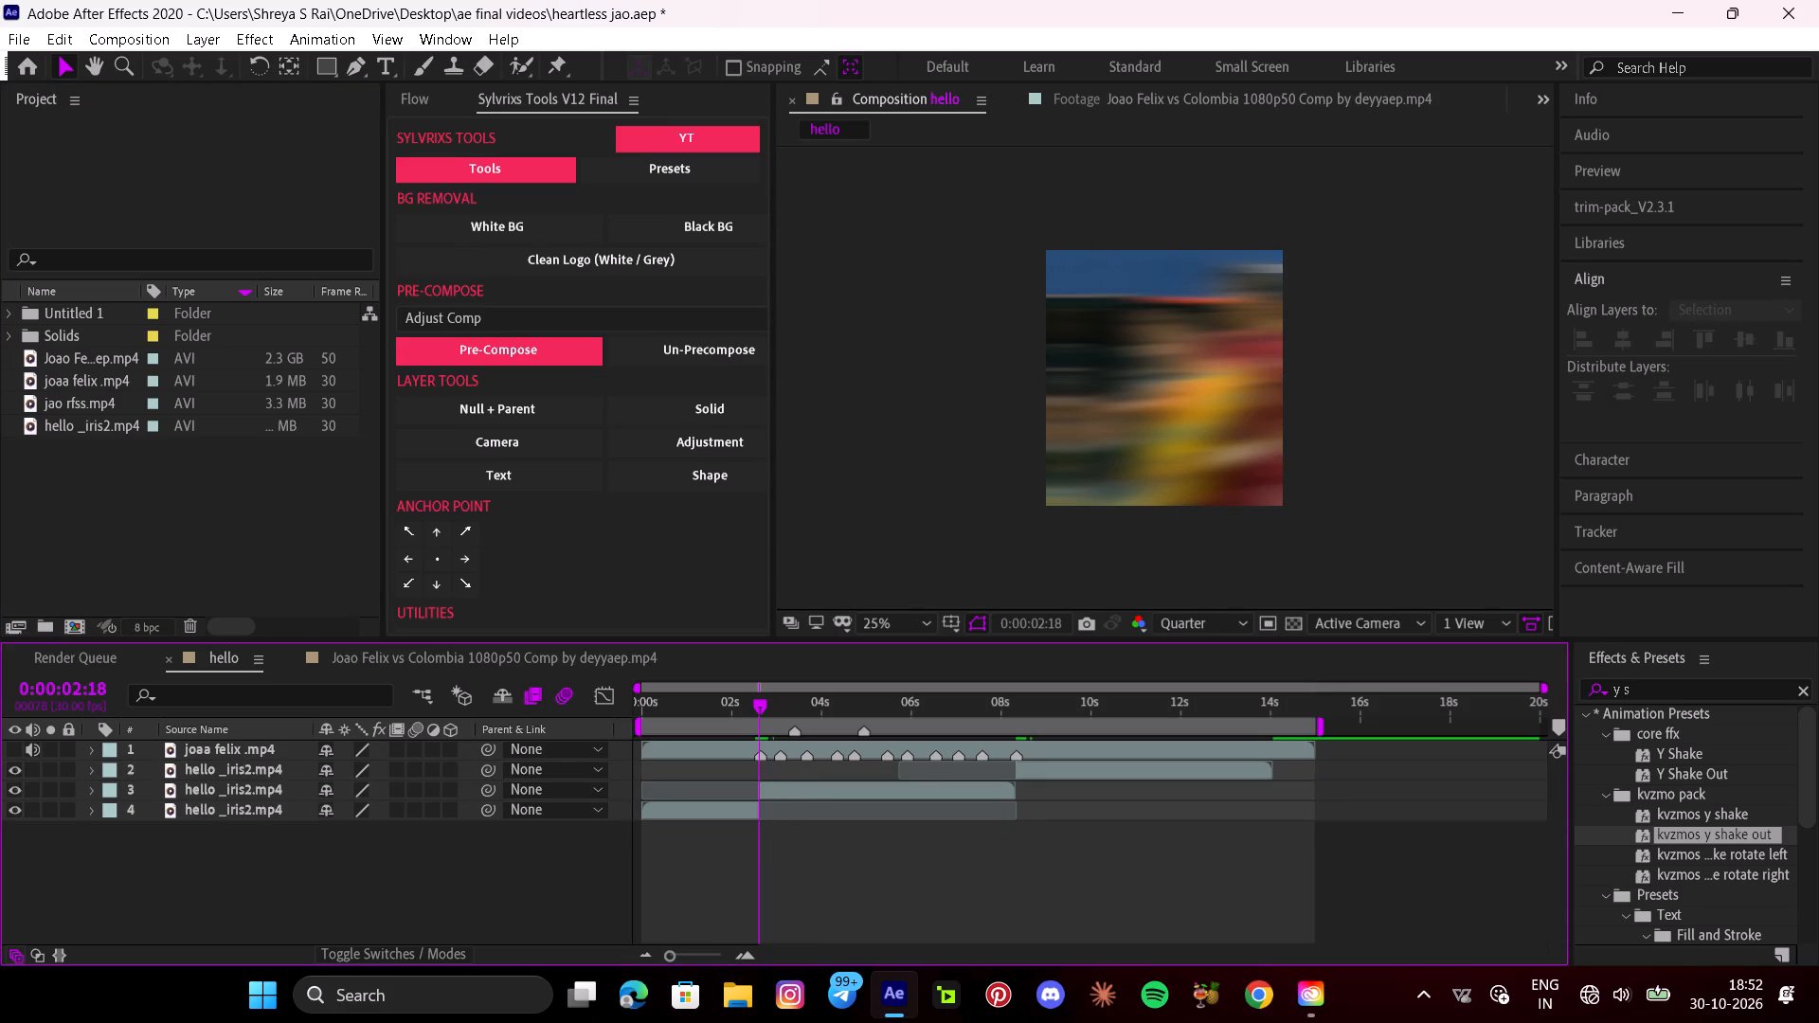
Add an adjustment layer above the hello _iris2 clips and extend its start back to near the beginning of the composition.
click(1036, 764)
click(696, 444)
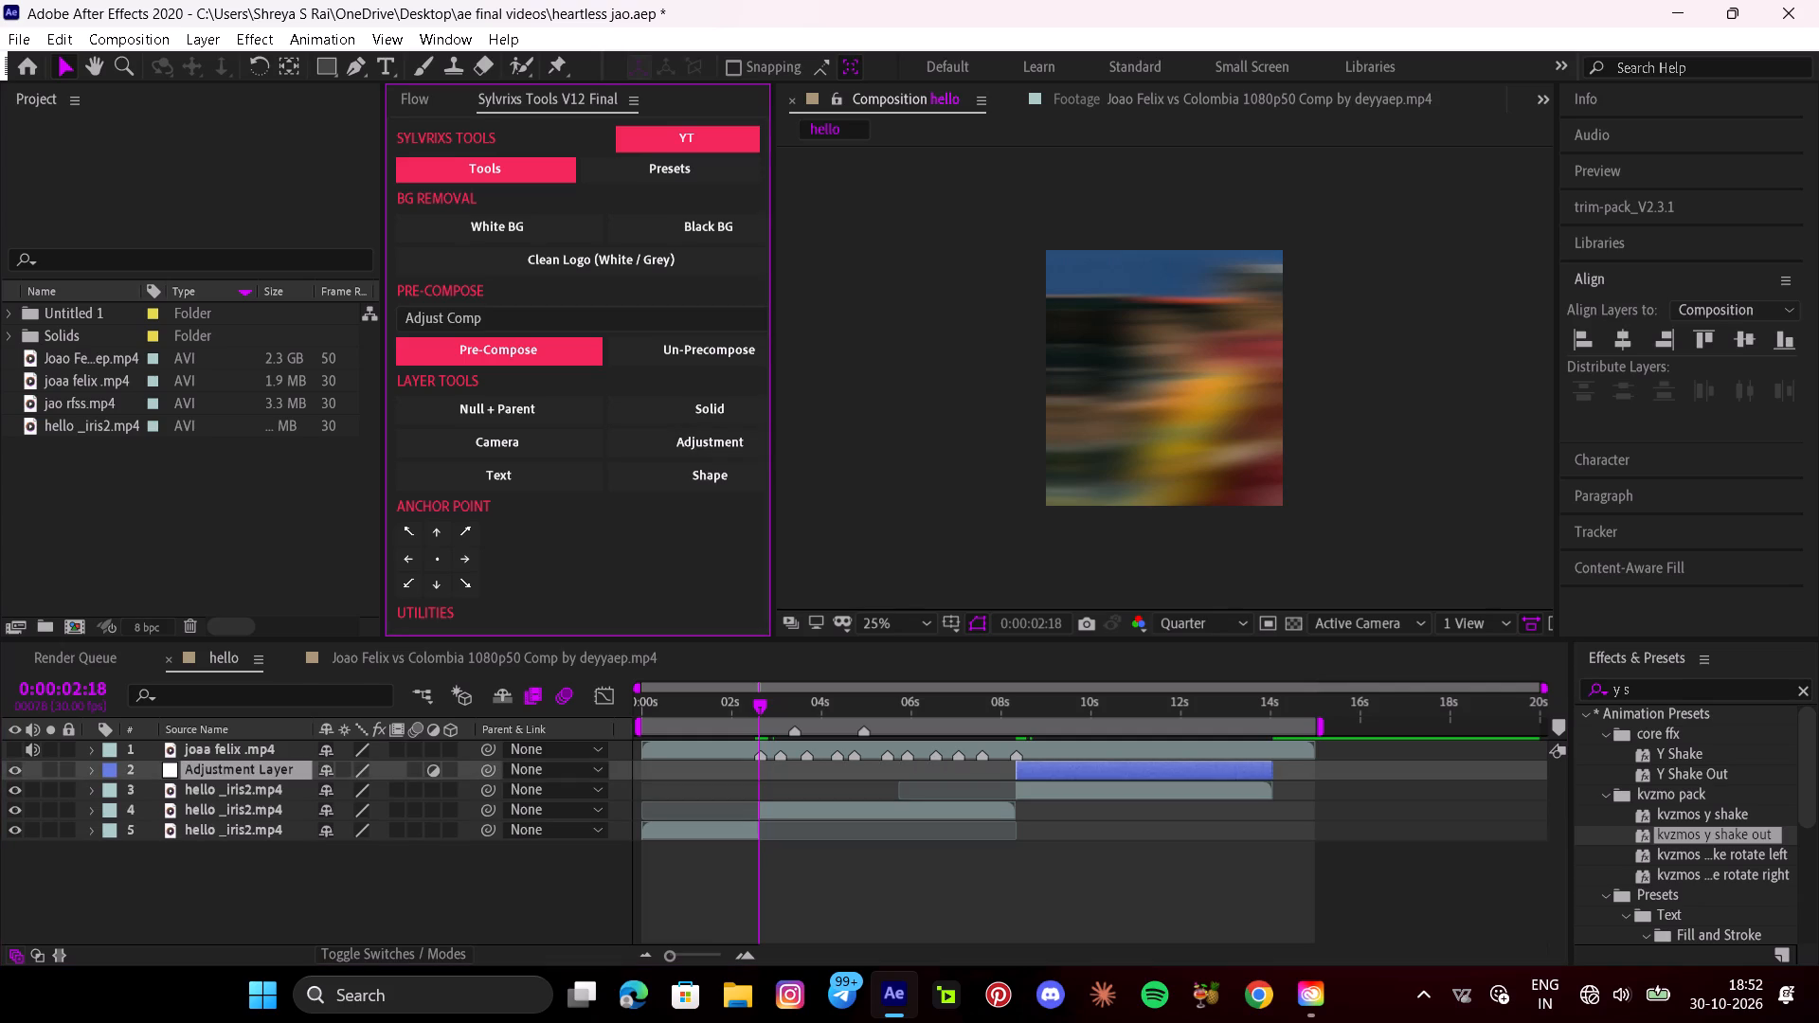
drag(1016, 772, 898, 772)
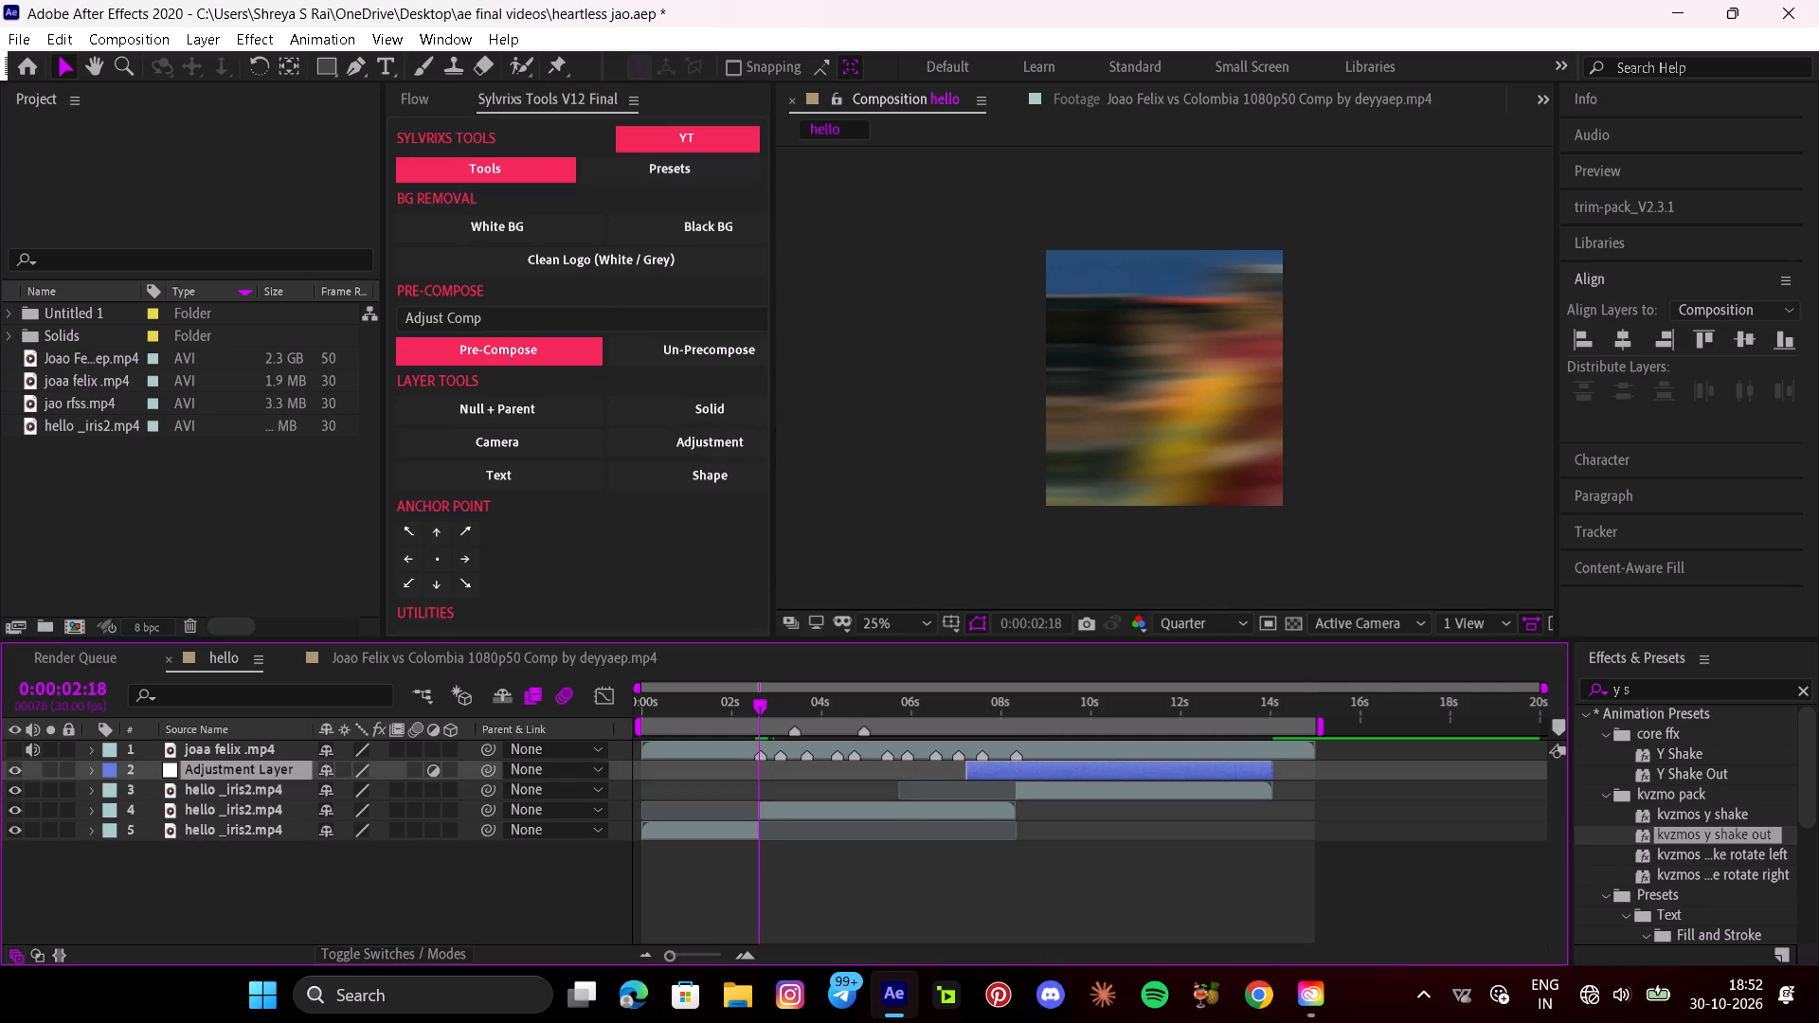
drag(898, 772, 655, 785)
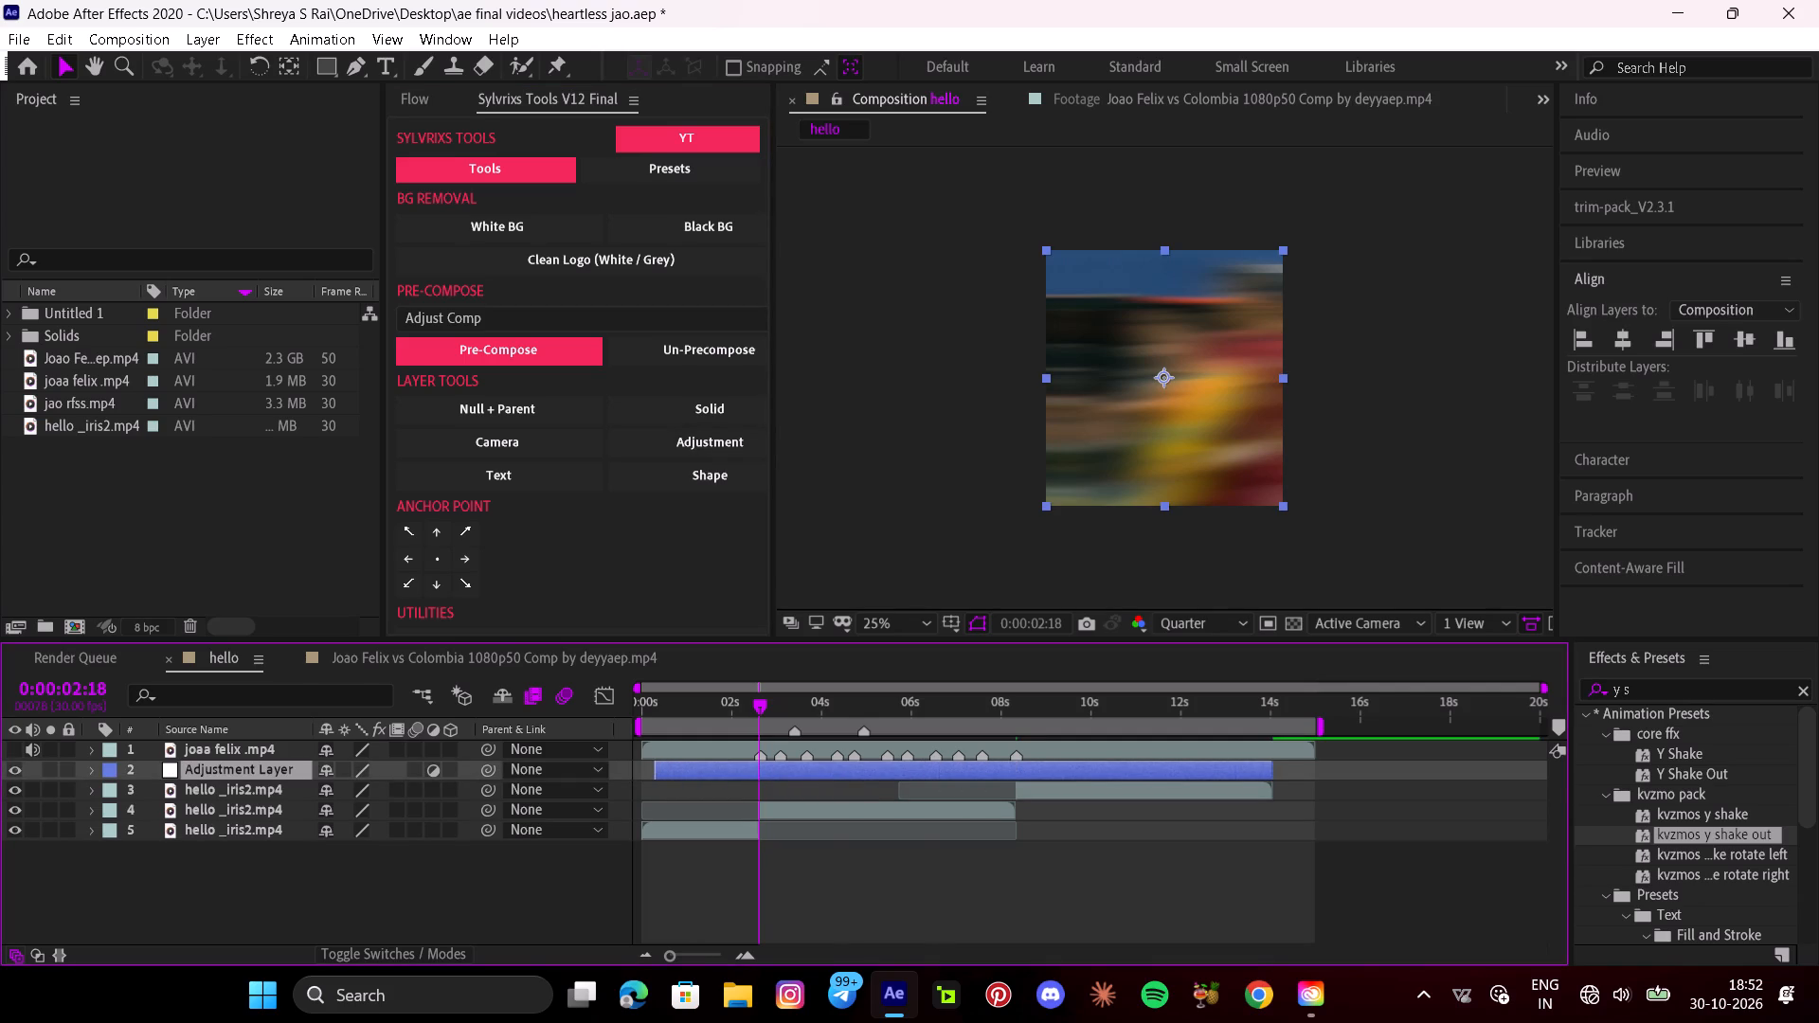
Apply the thor cc animation preset from the ae final videos folder to the adjustment layer.
click(342, 34)
click(369, 93)
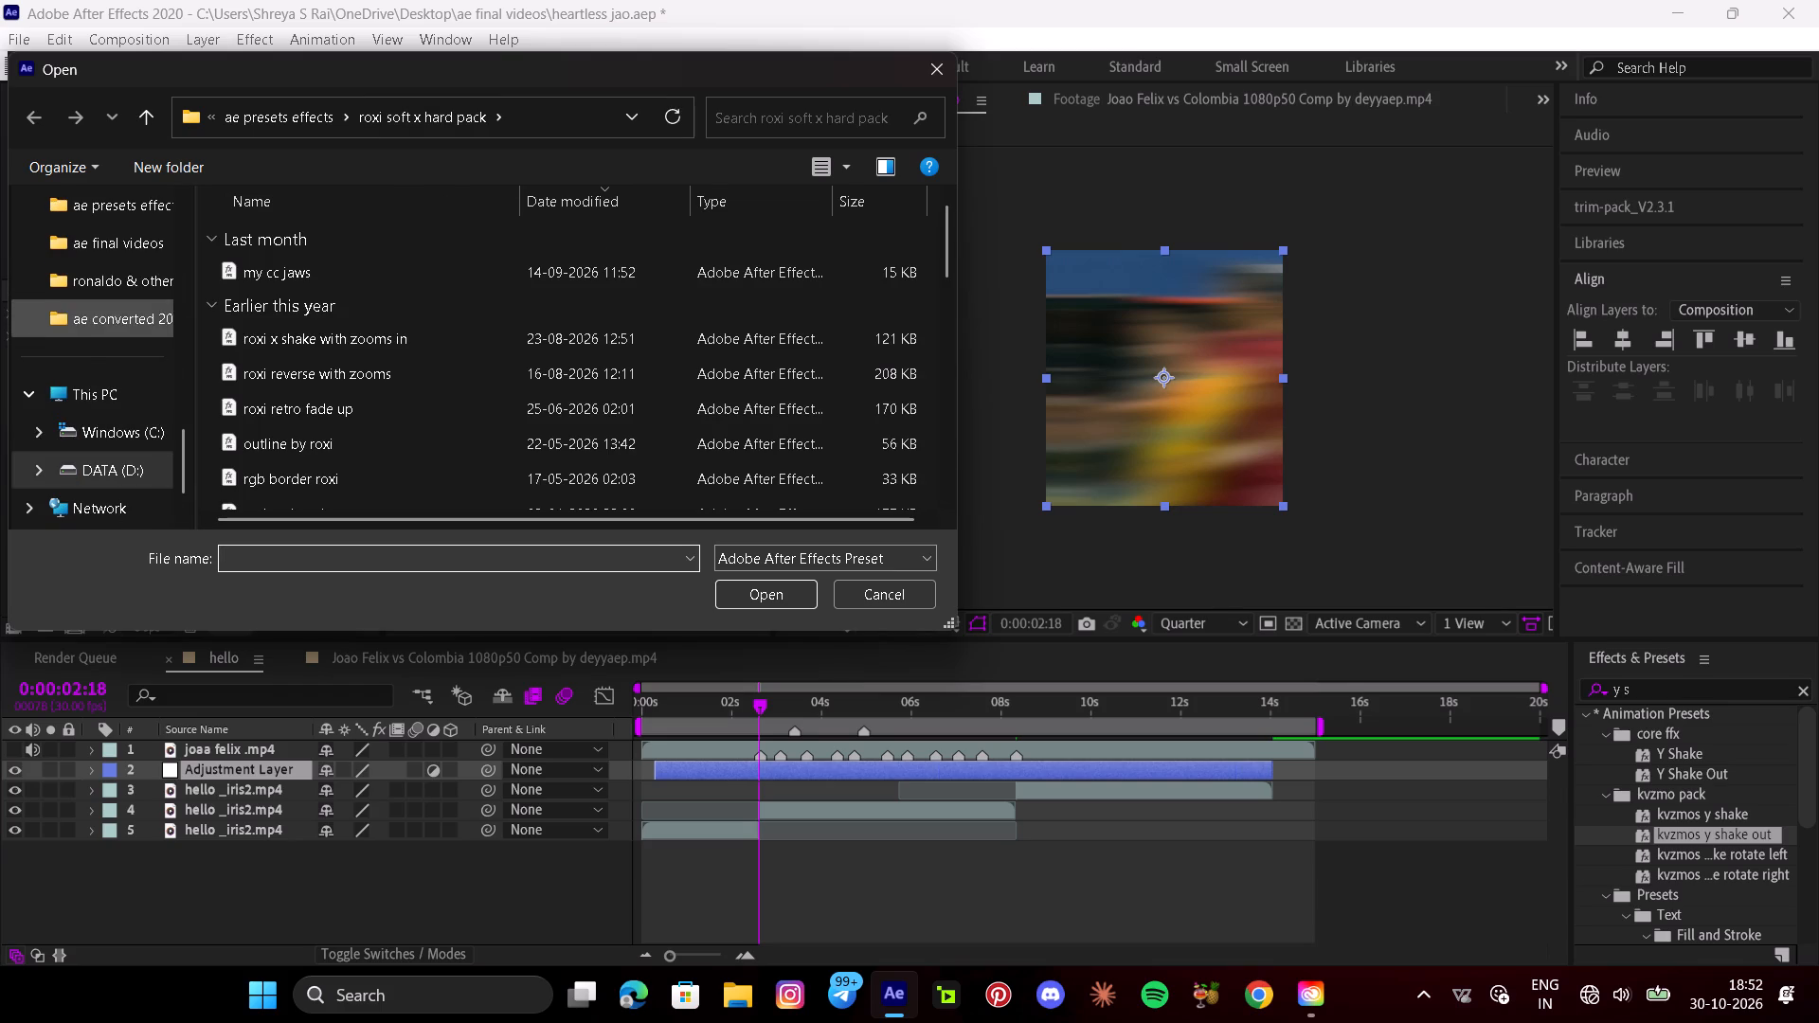
click(121, 257)
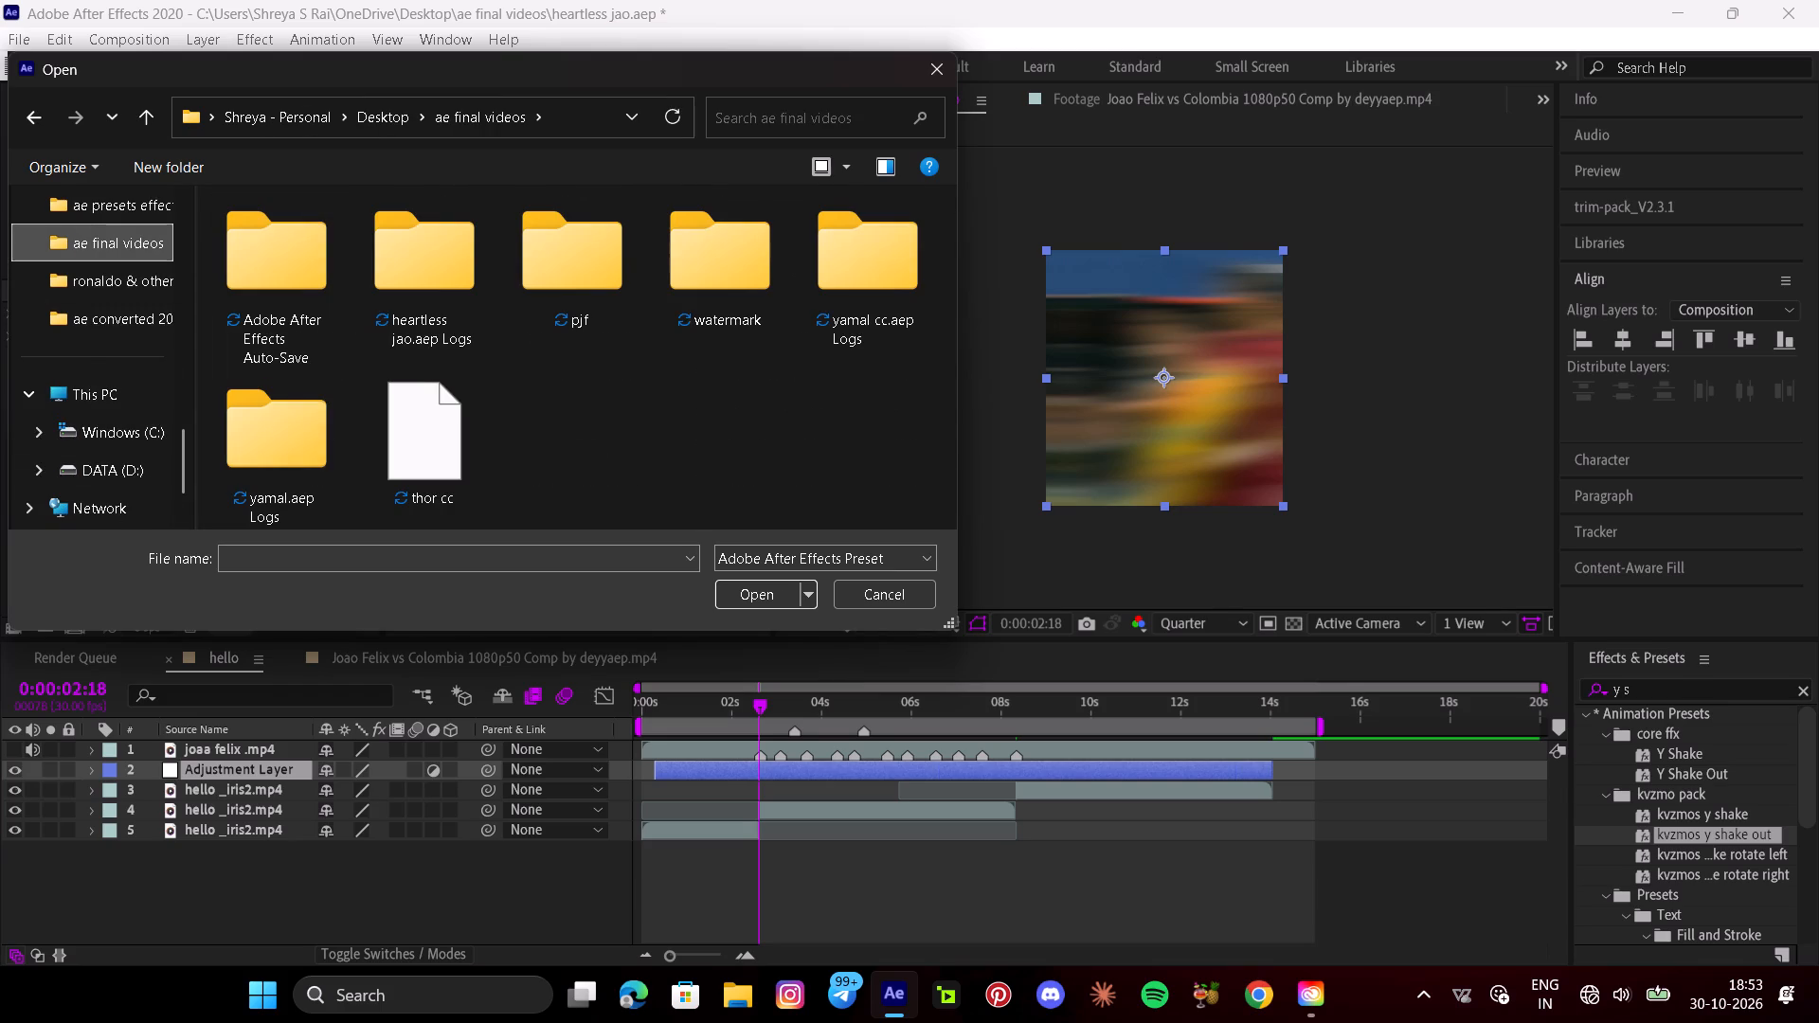
click(456, 436)
click(771, 589)
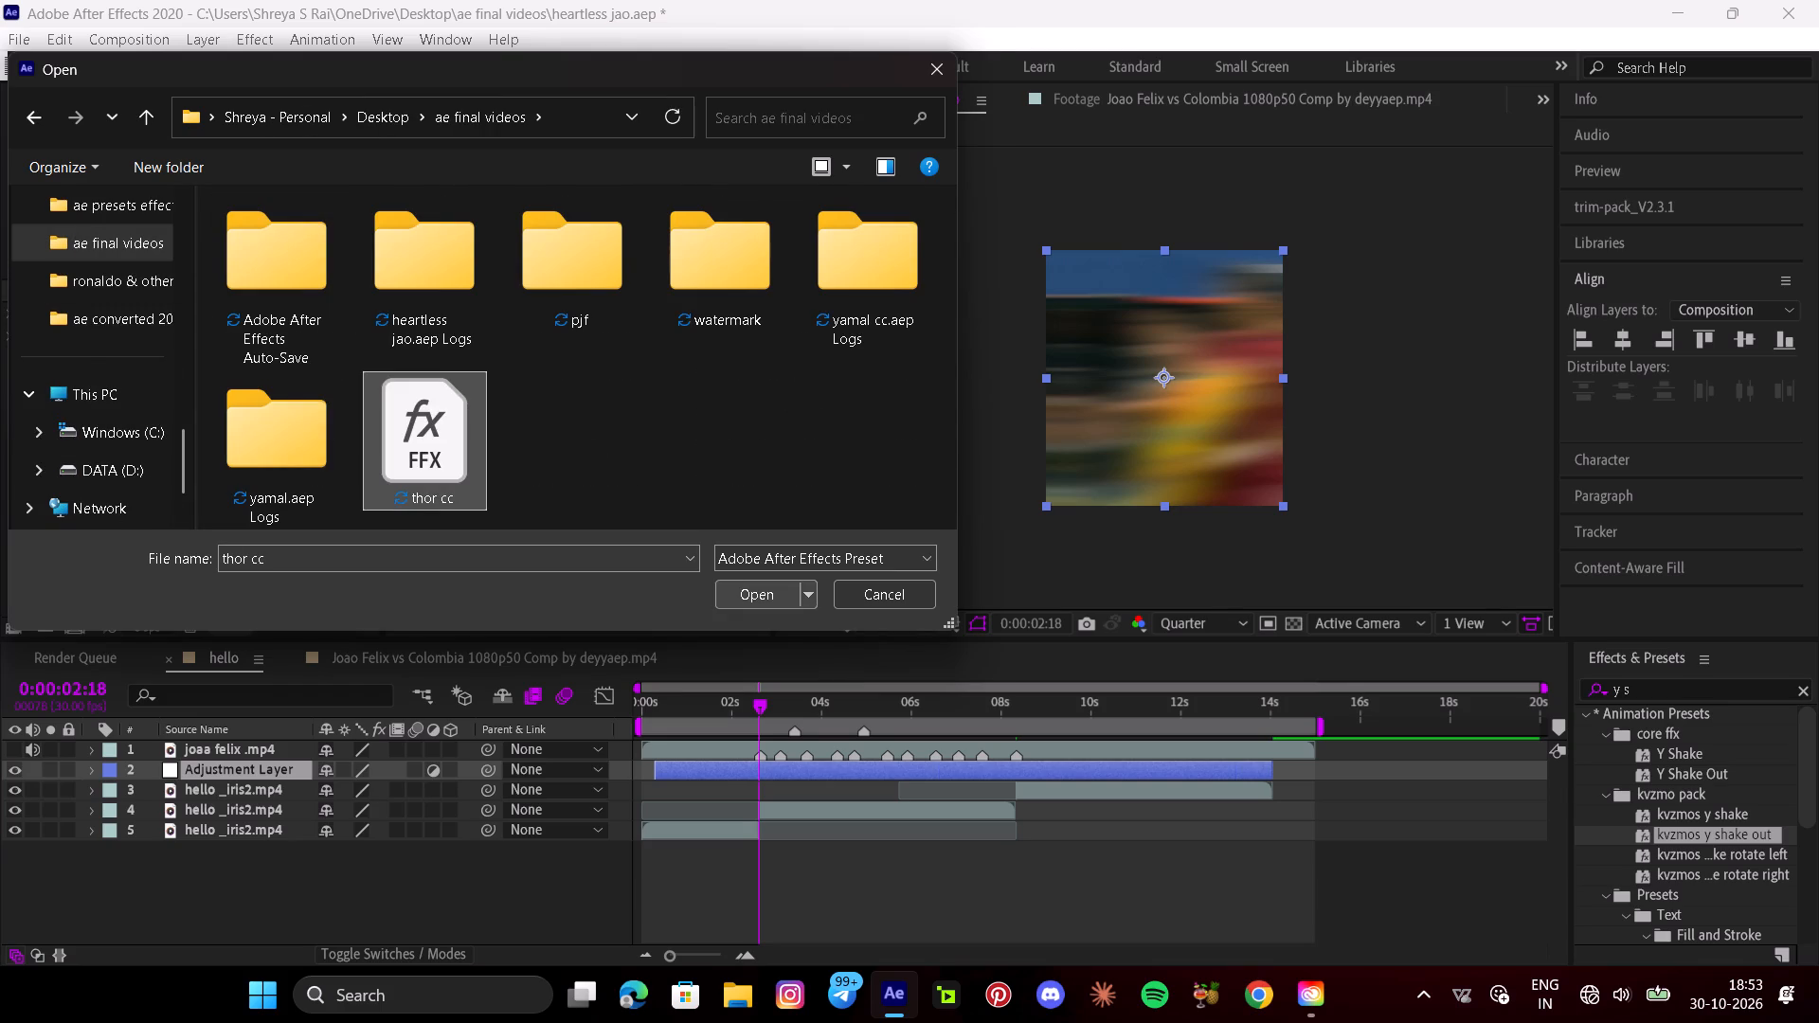
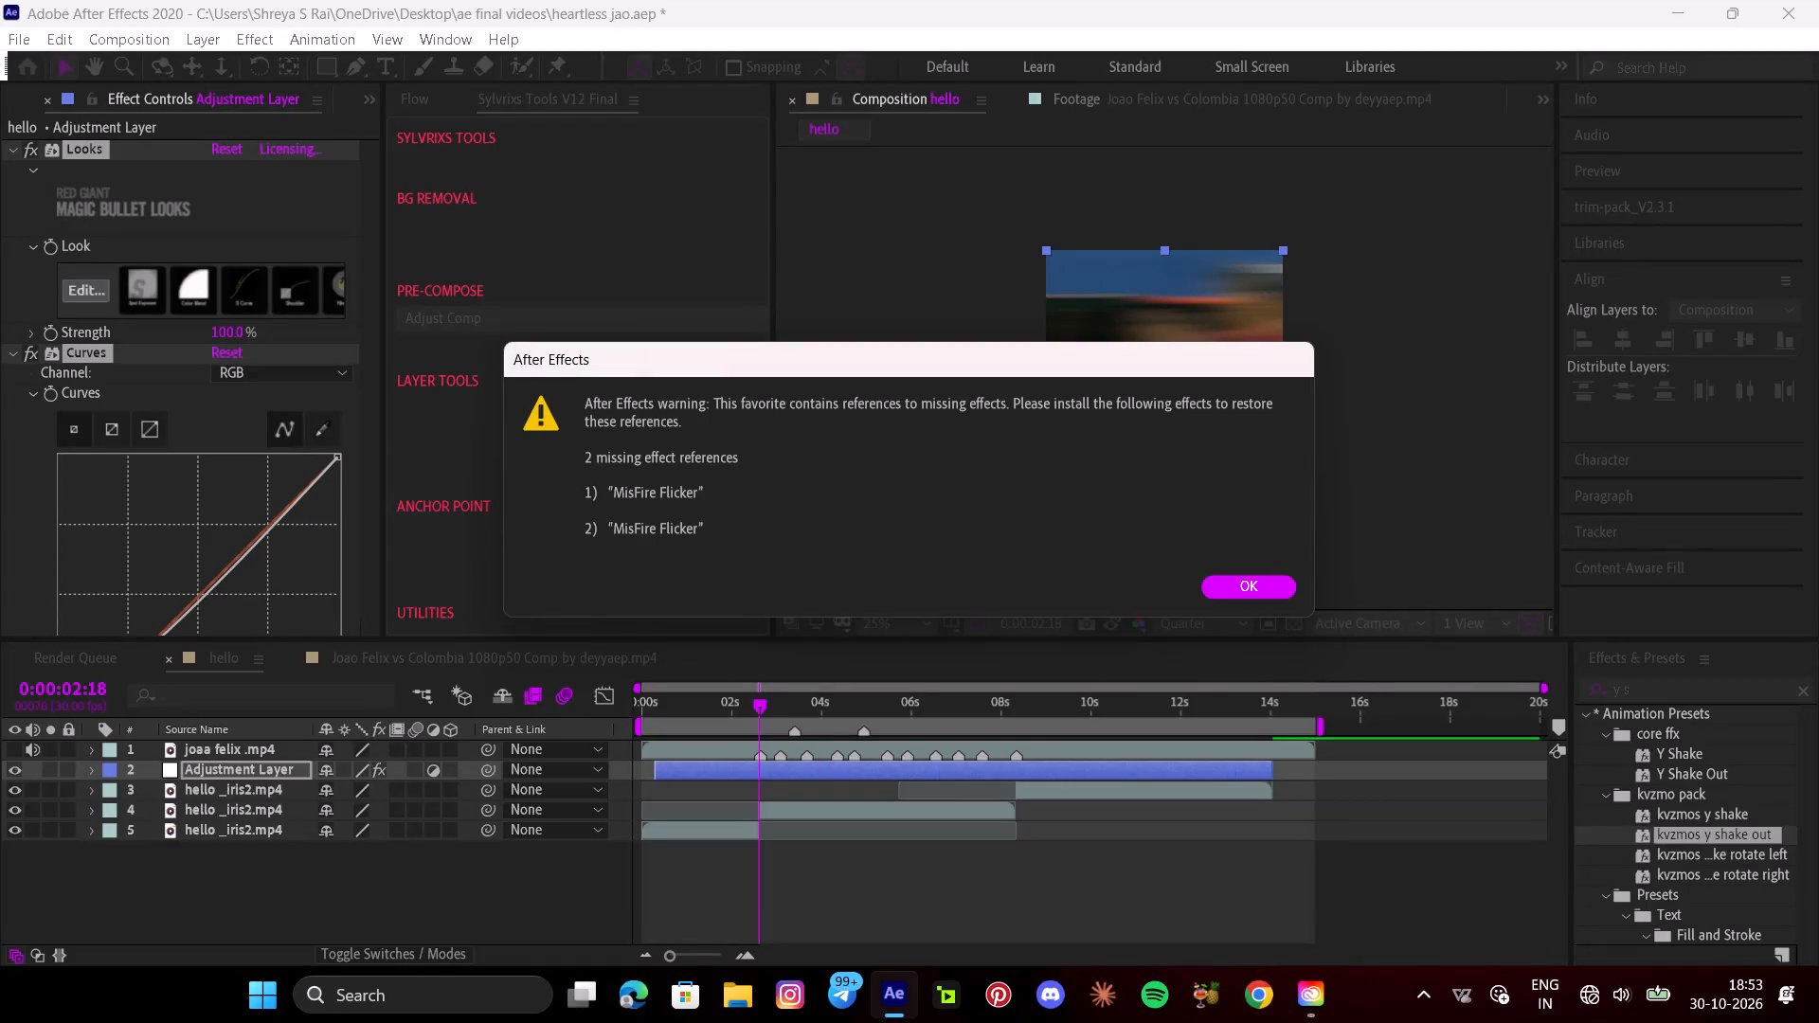
Dismiss the missing-effects warning to finish applying the thor cc preset to the adjustment layer.
click(1262, 582)
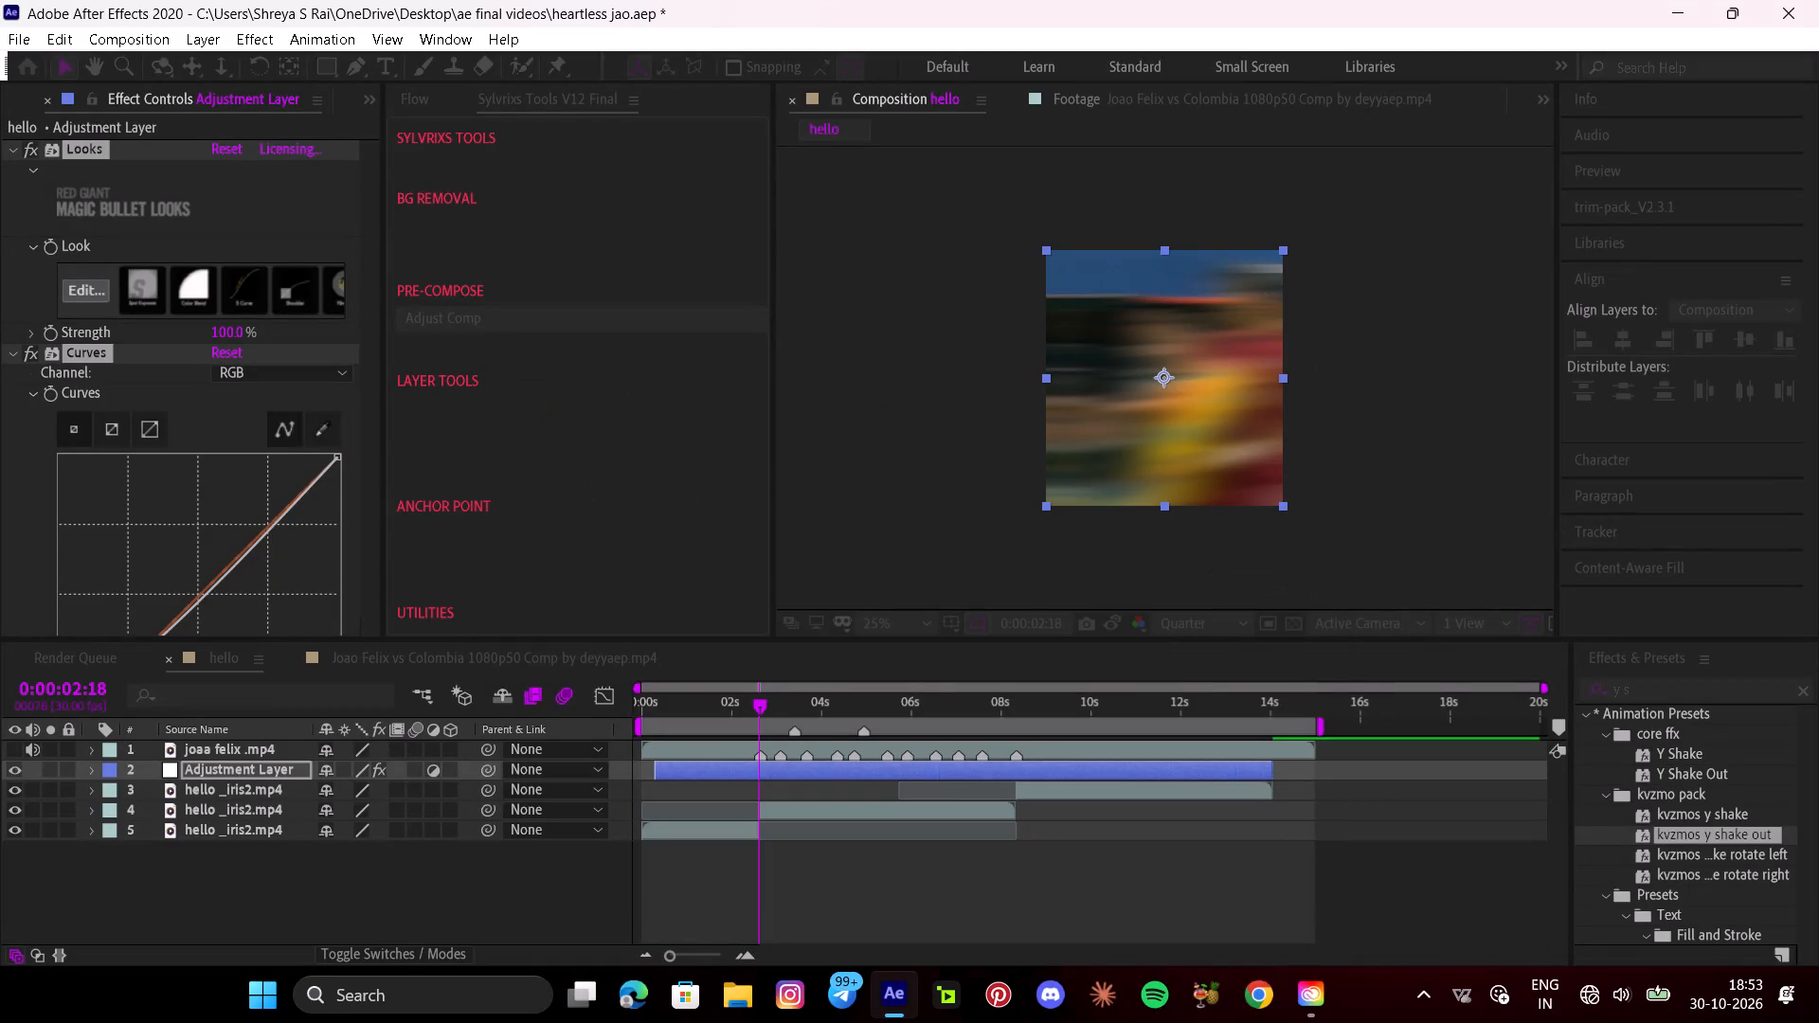
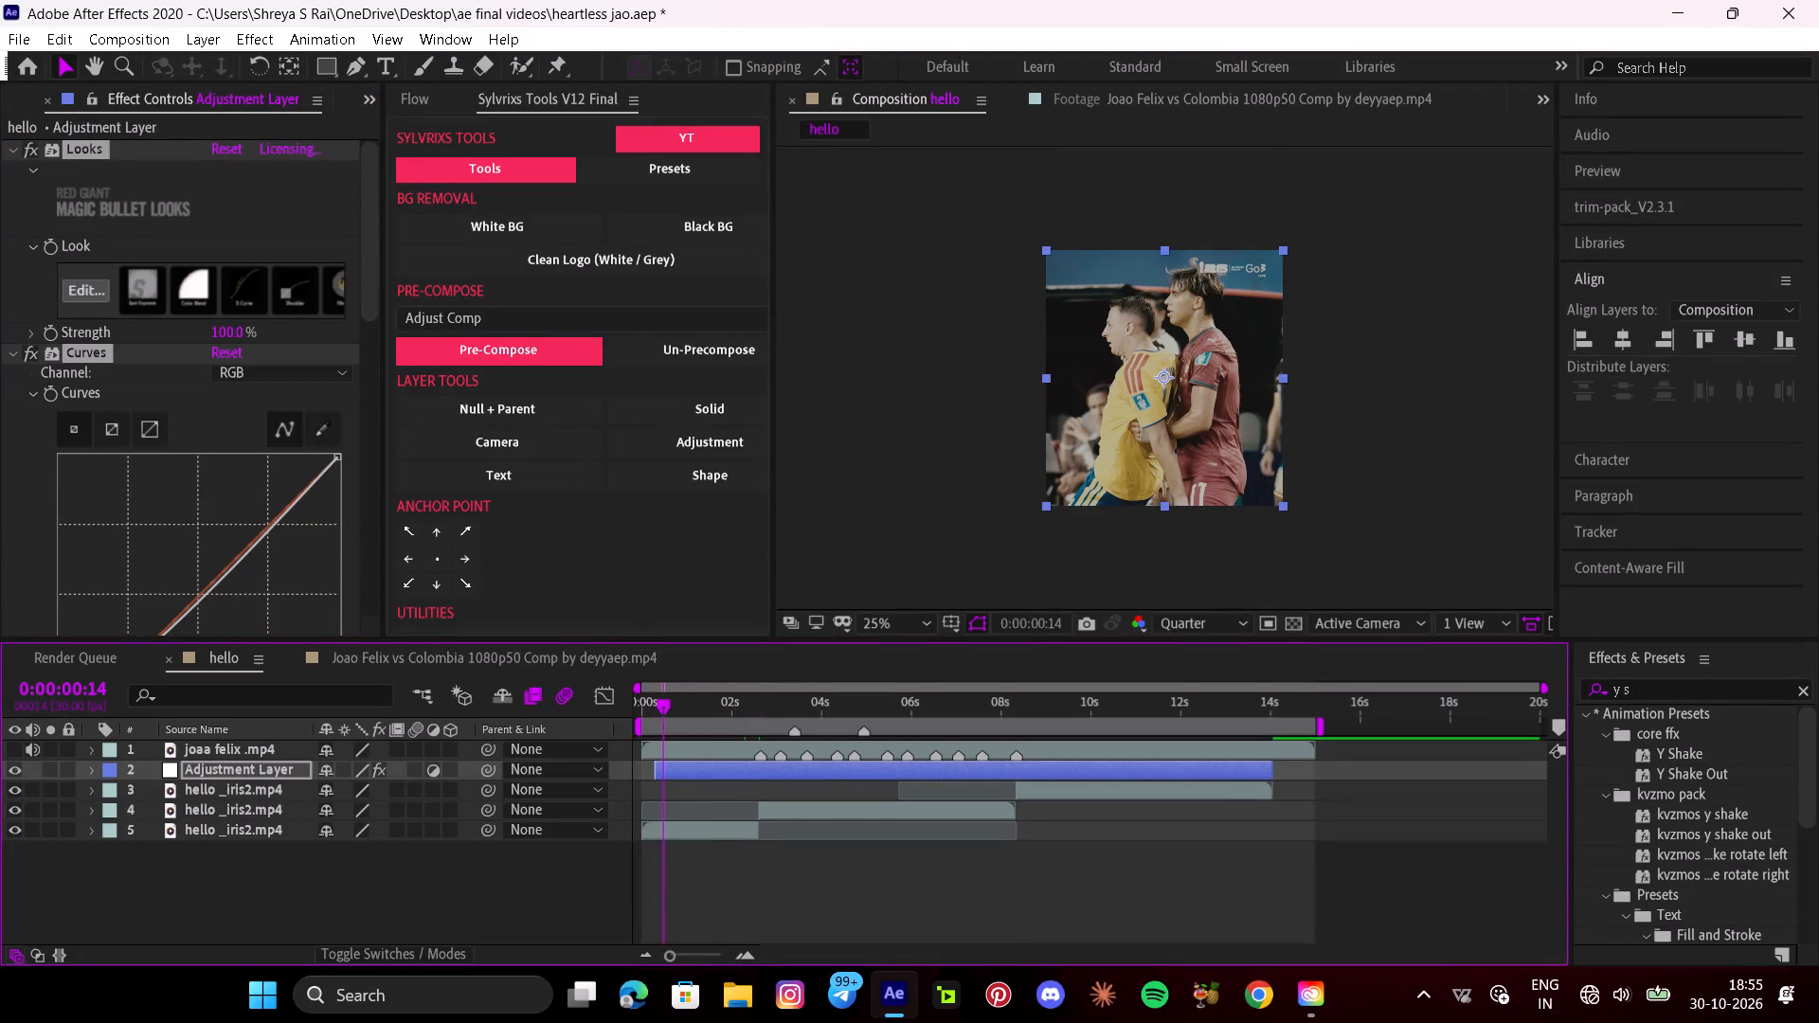
Extend the adjustment layer's start back to the very beginning of the hello composition.
key(space)
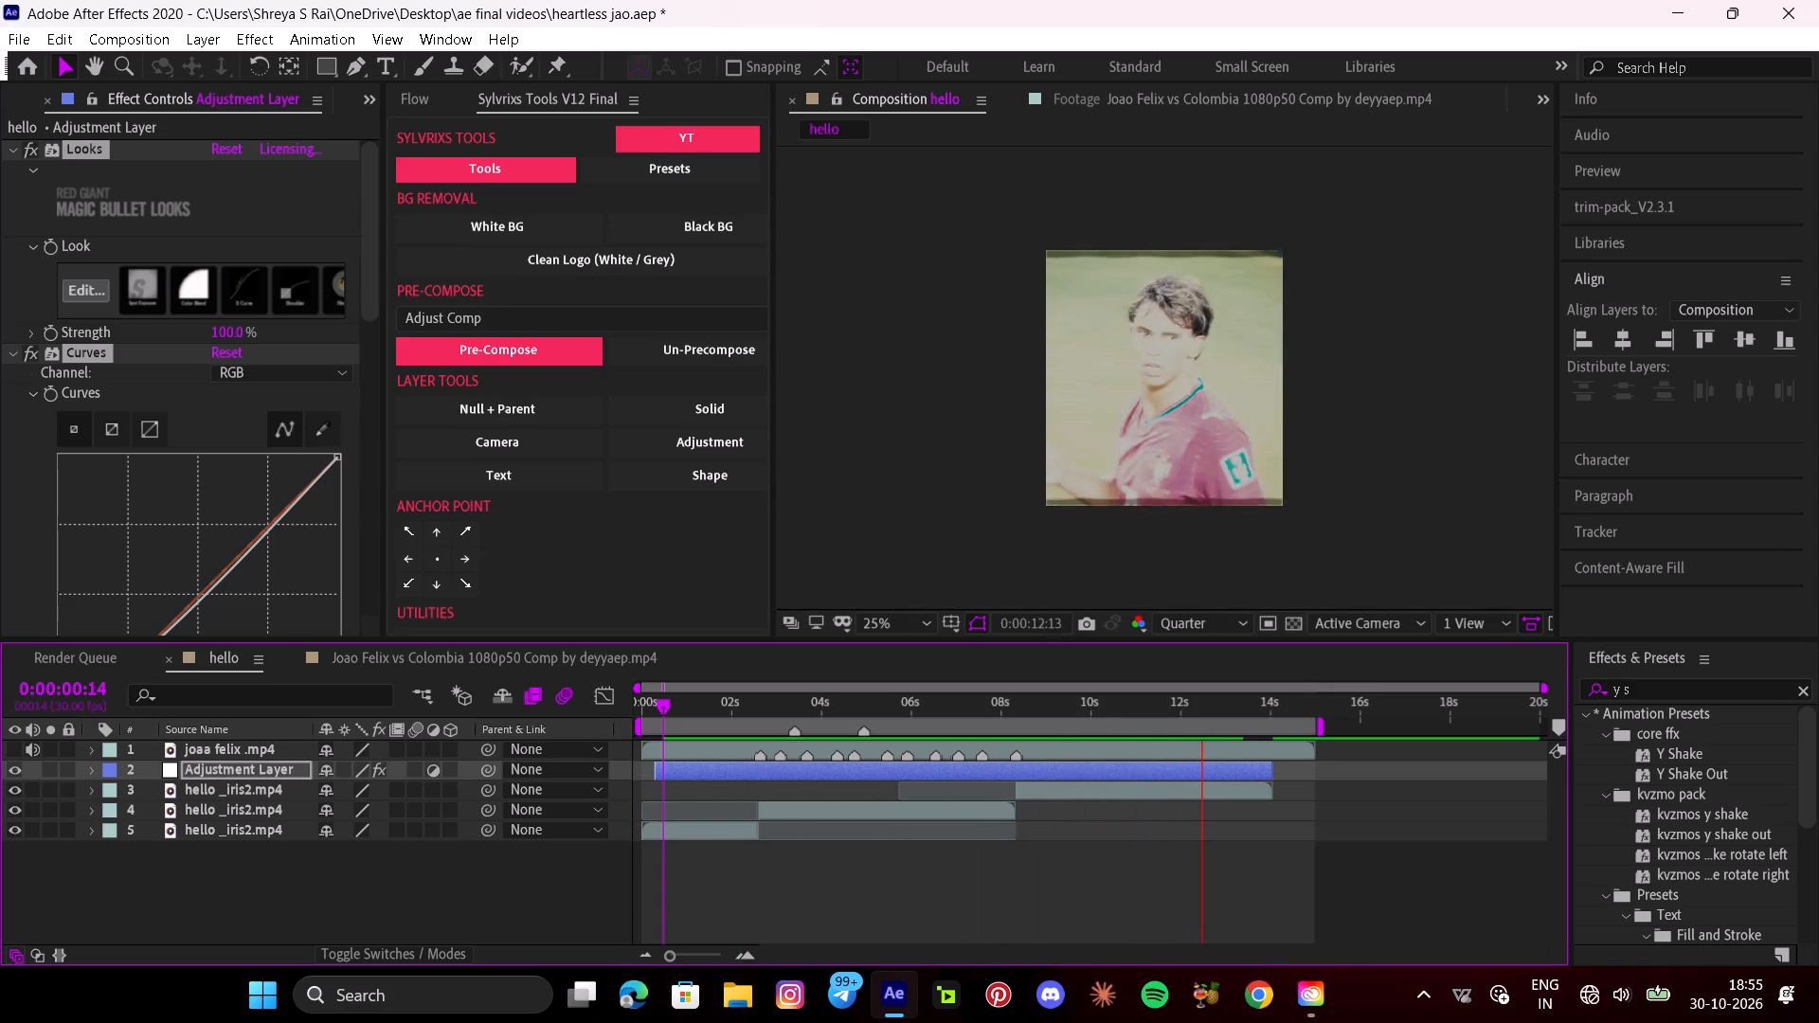
key(space)
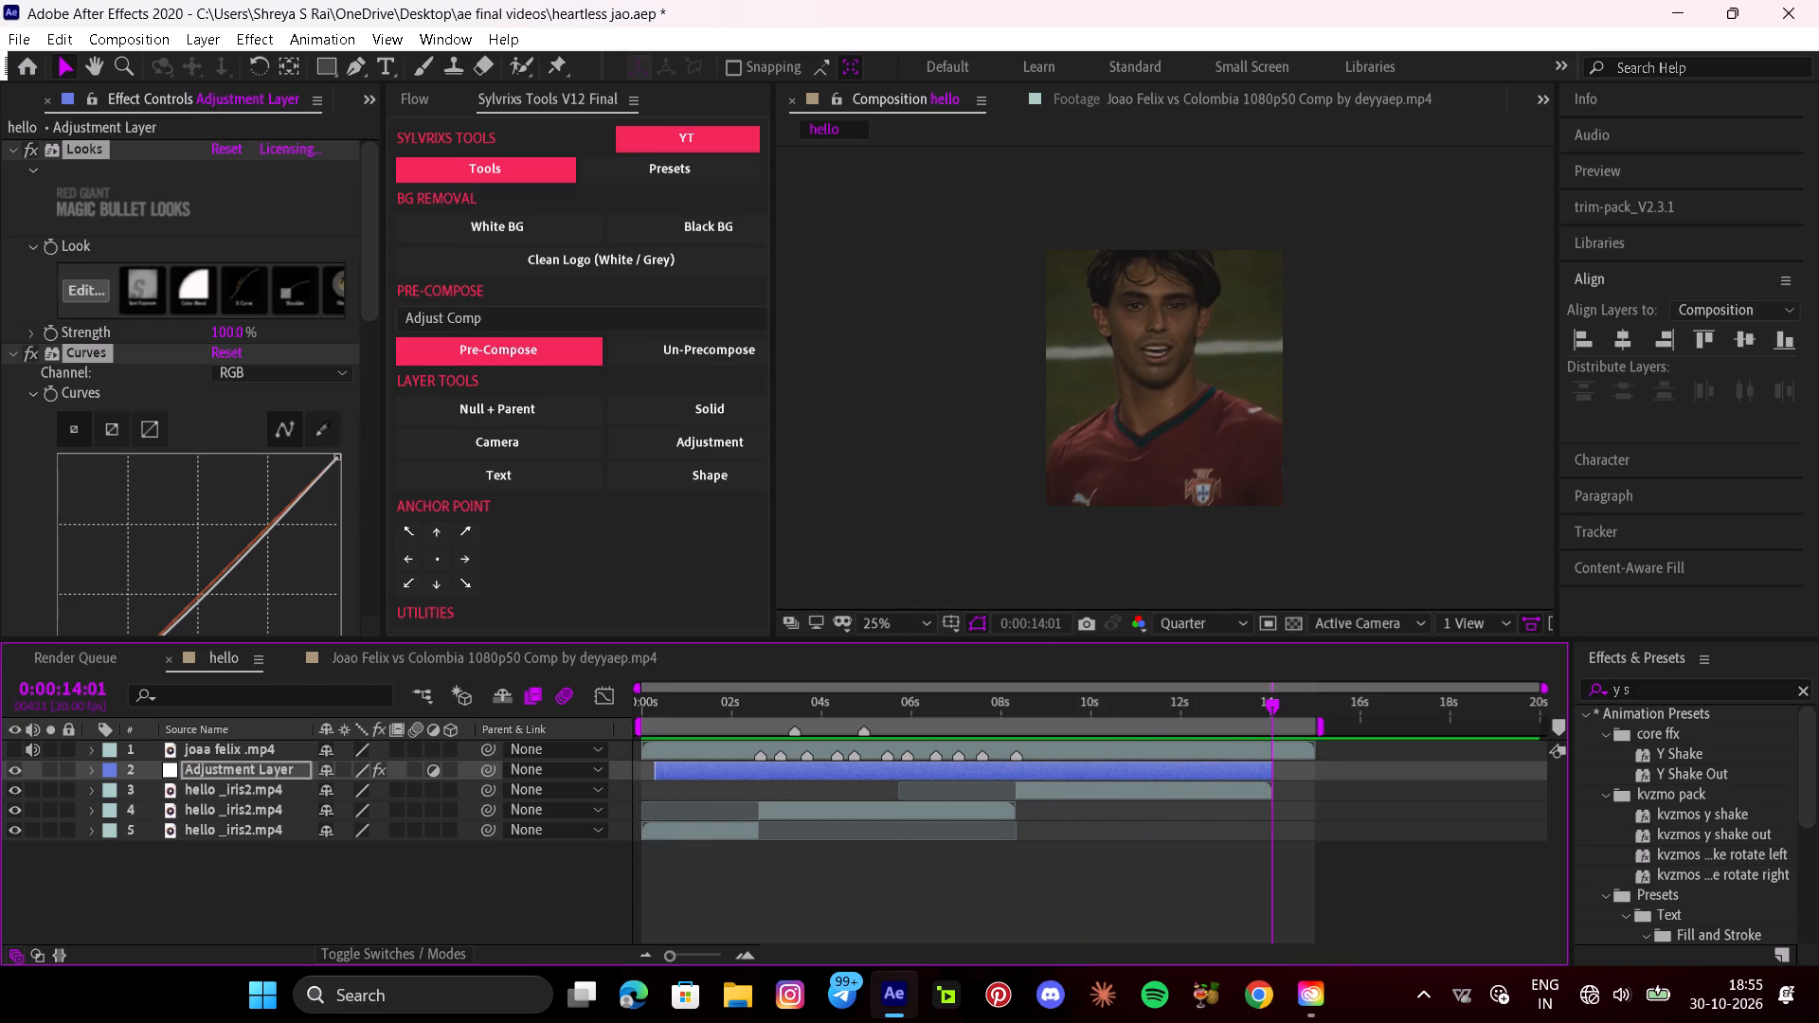
drag(1258, 713, 660, 789)
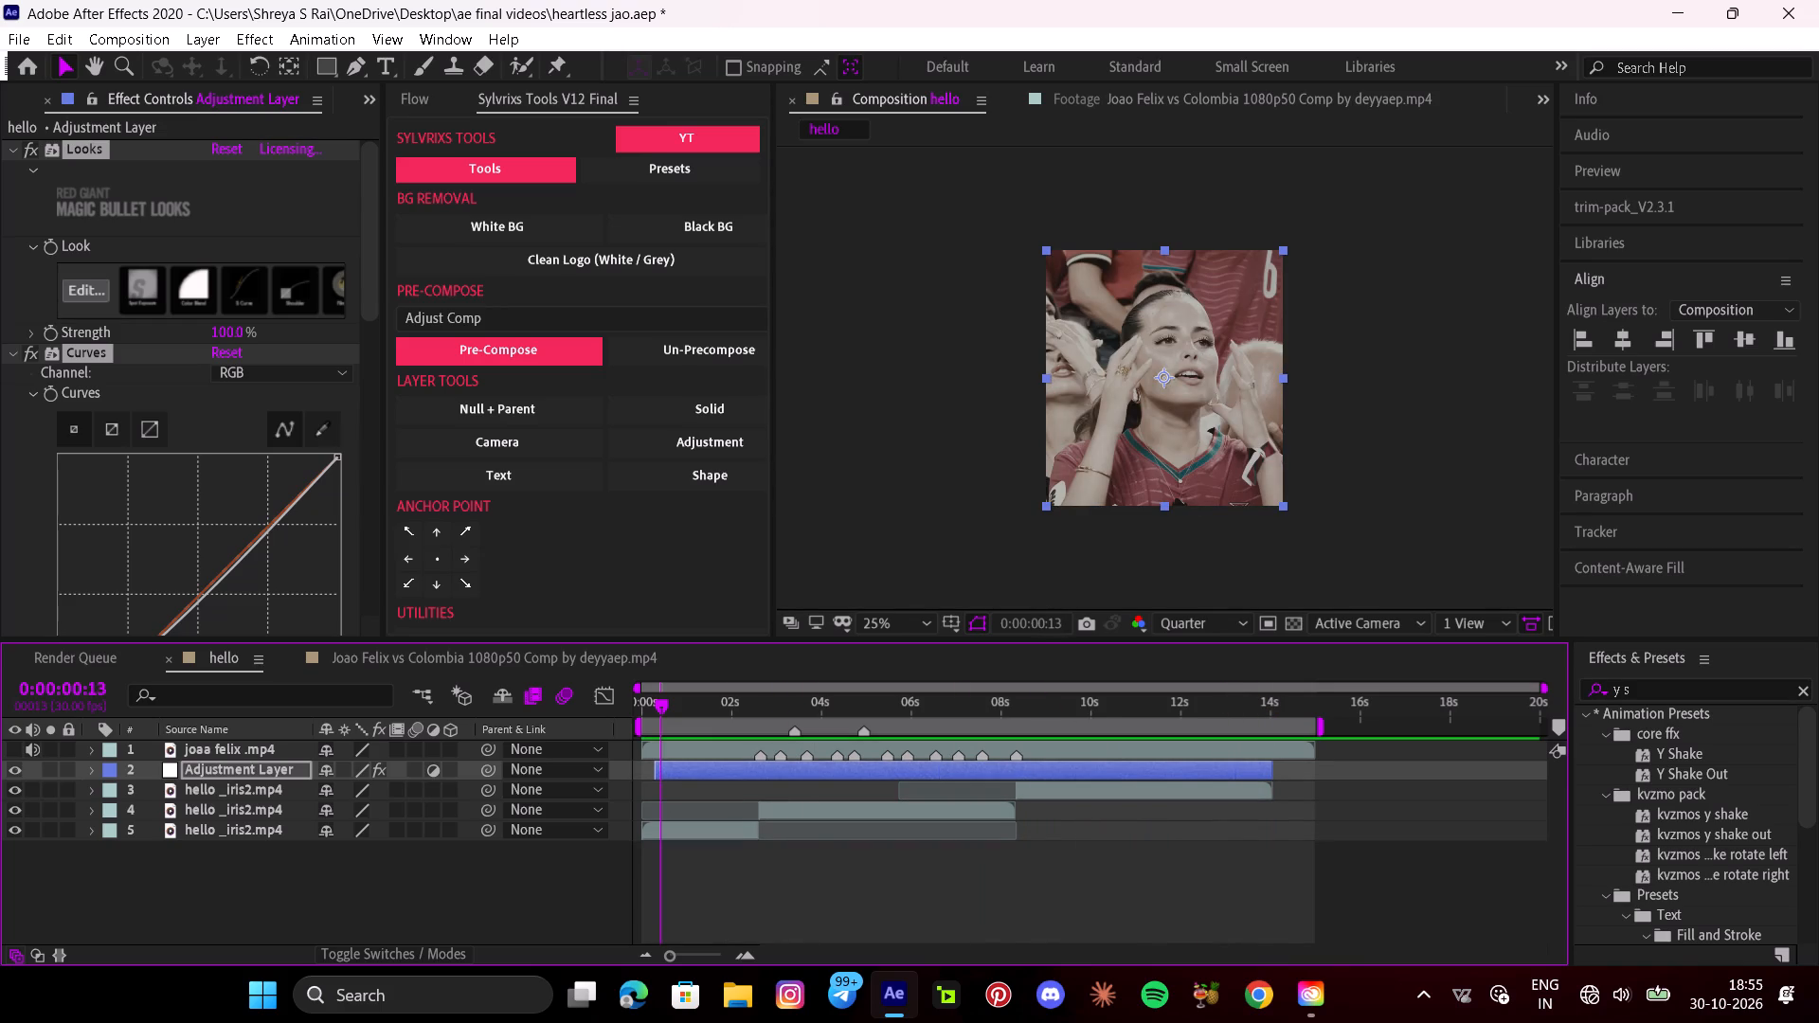
drag(652, 770, 640, 768)
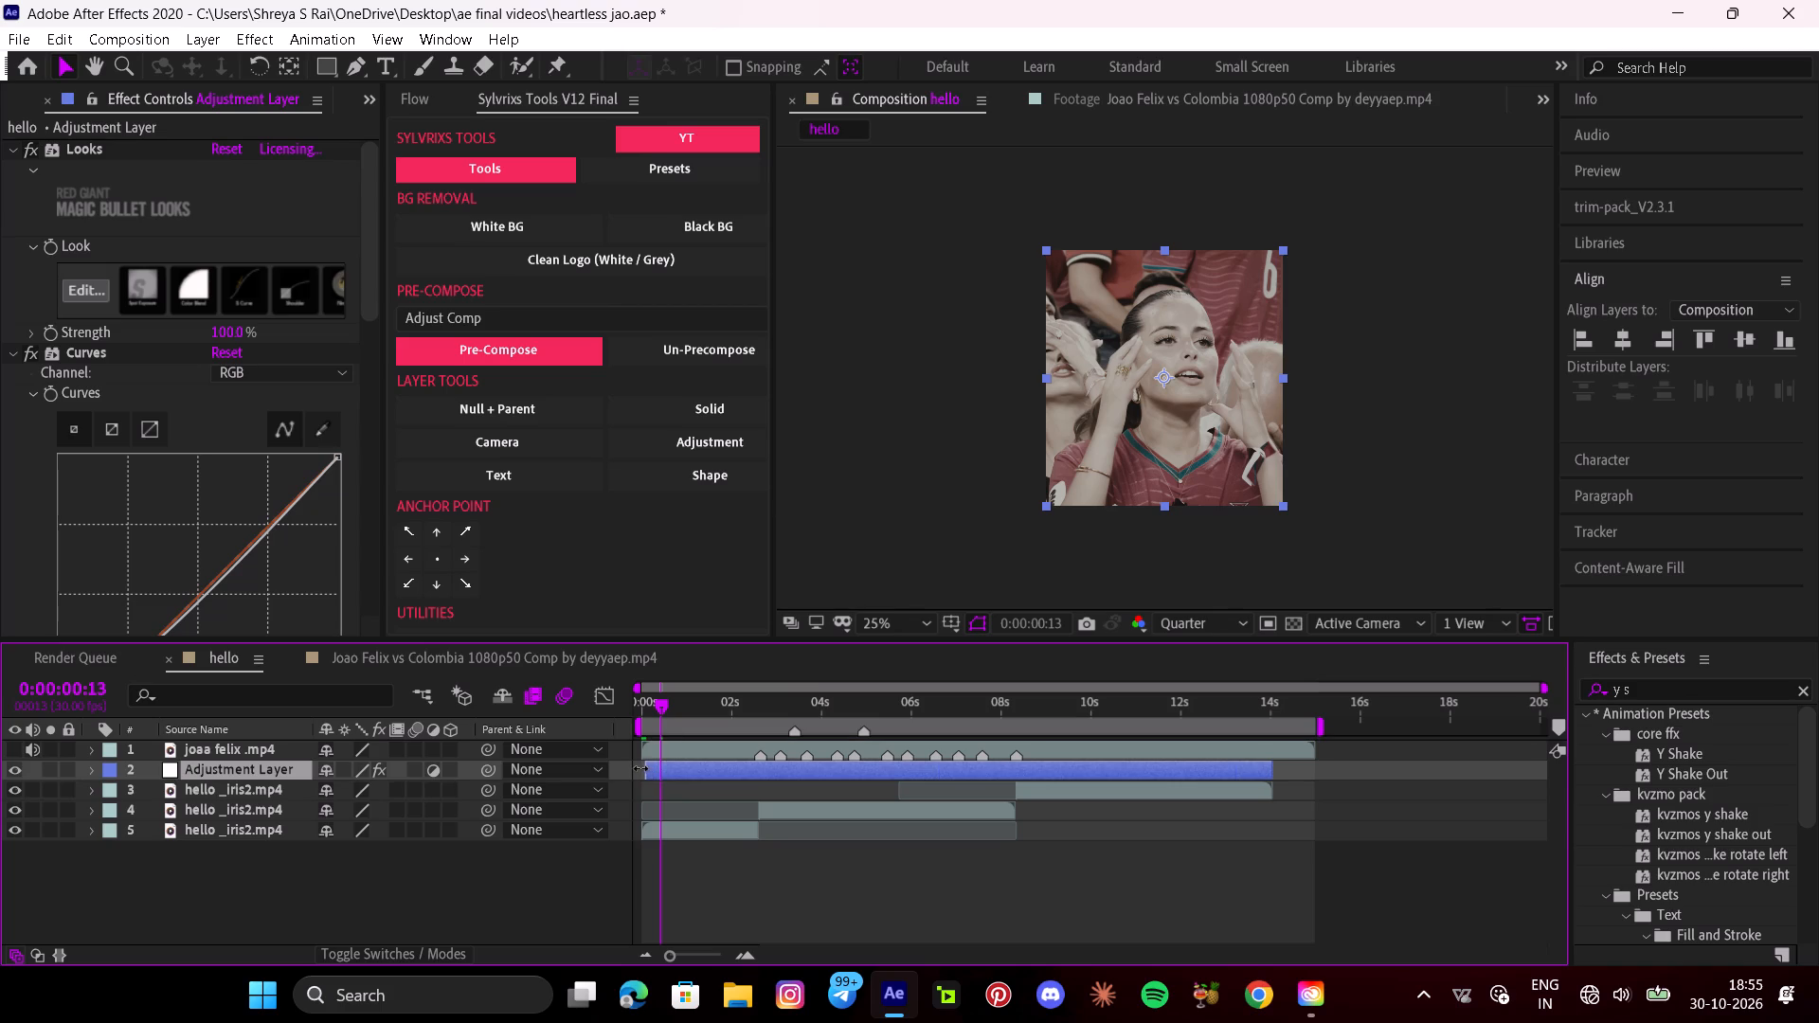
drag(640, 768, 639, 768)
Play back the composition from the start and scrub through the second and third clips to examine the colour correction.
drag(657, 711, 627, 737)
key(space)
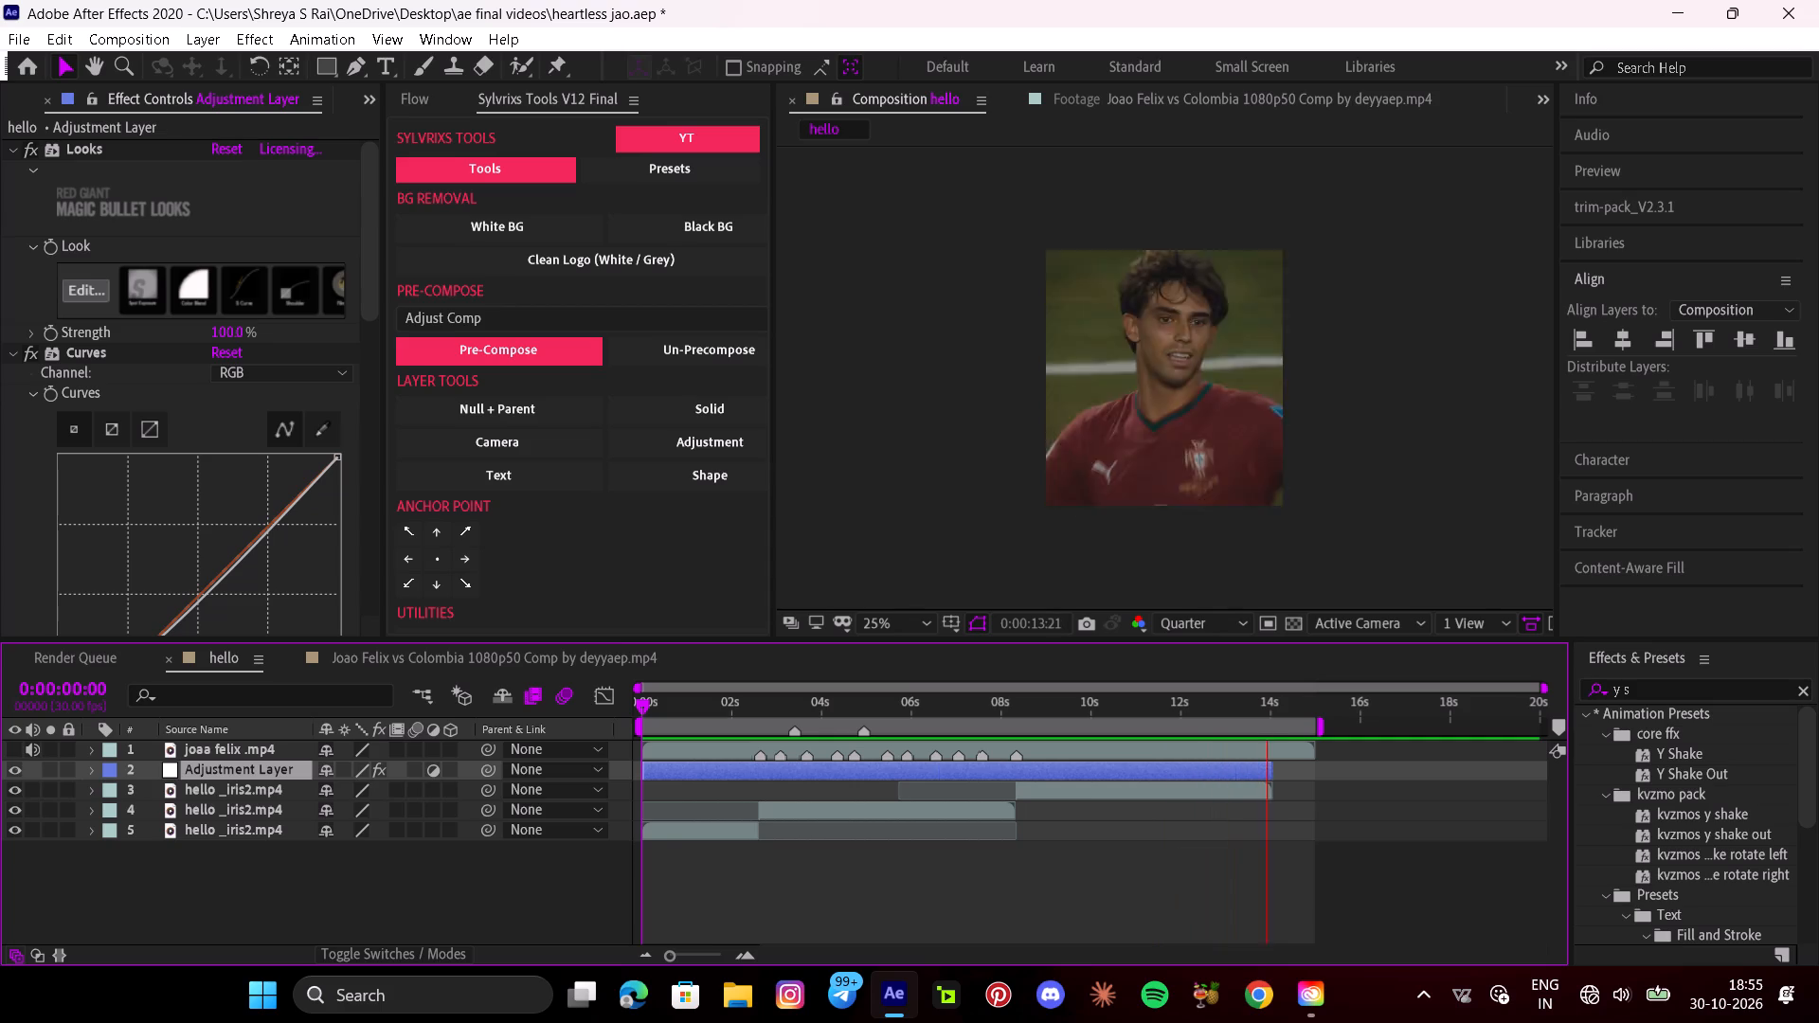
key(space)
drag(1256, 702, 1247, 704)
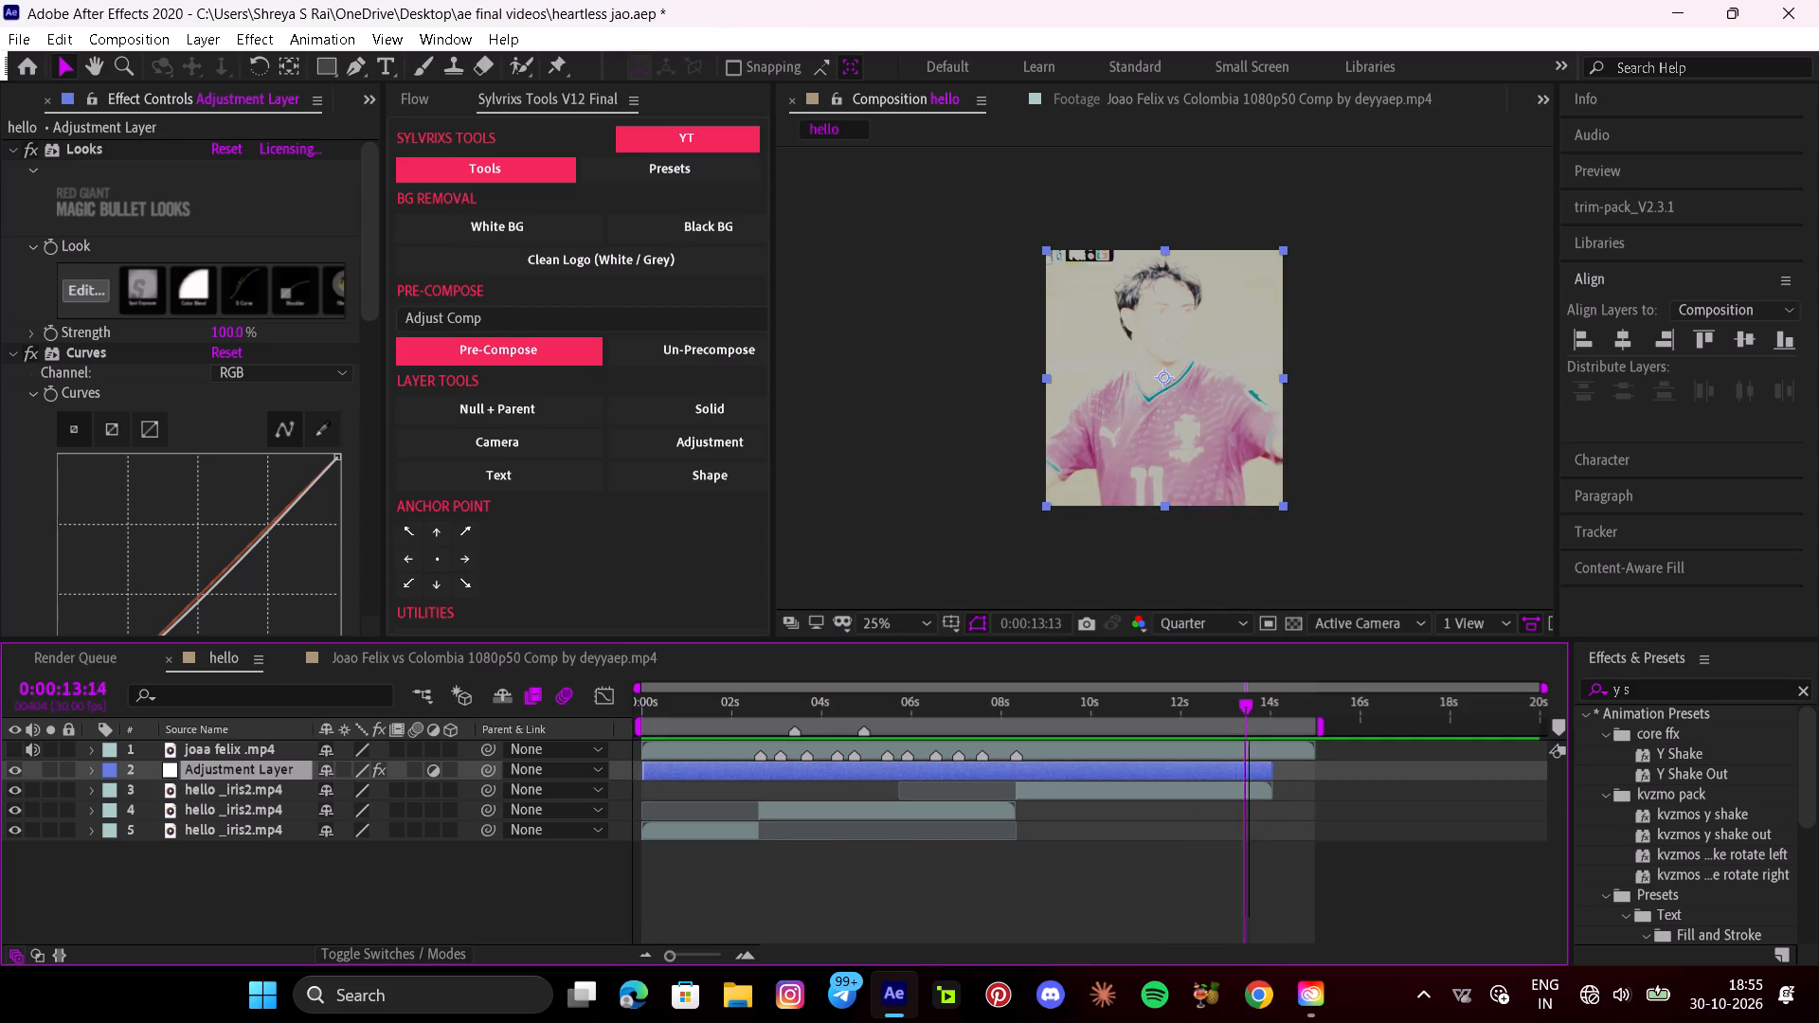
drag(1247, 704, 1249, 705)
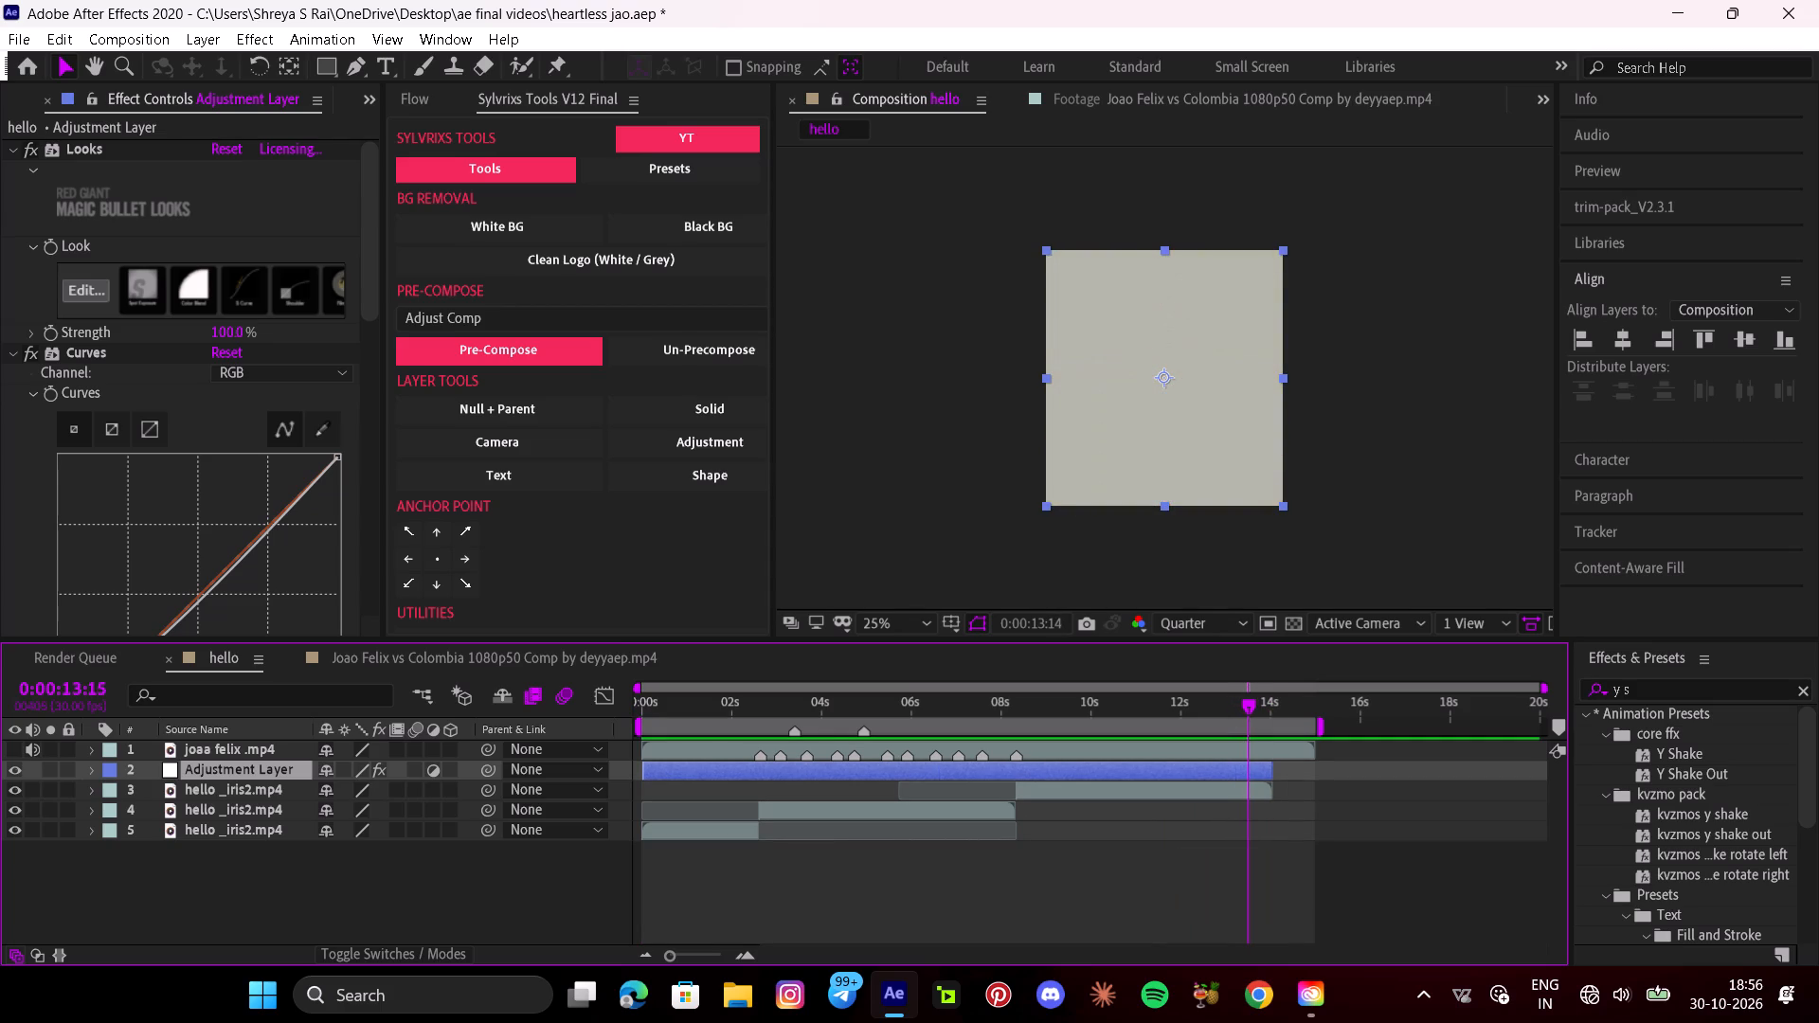
drag(1249, 705, 981, 644)
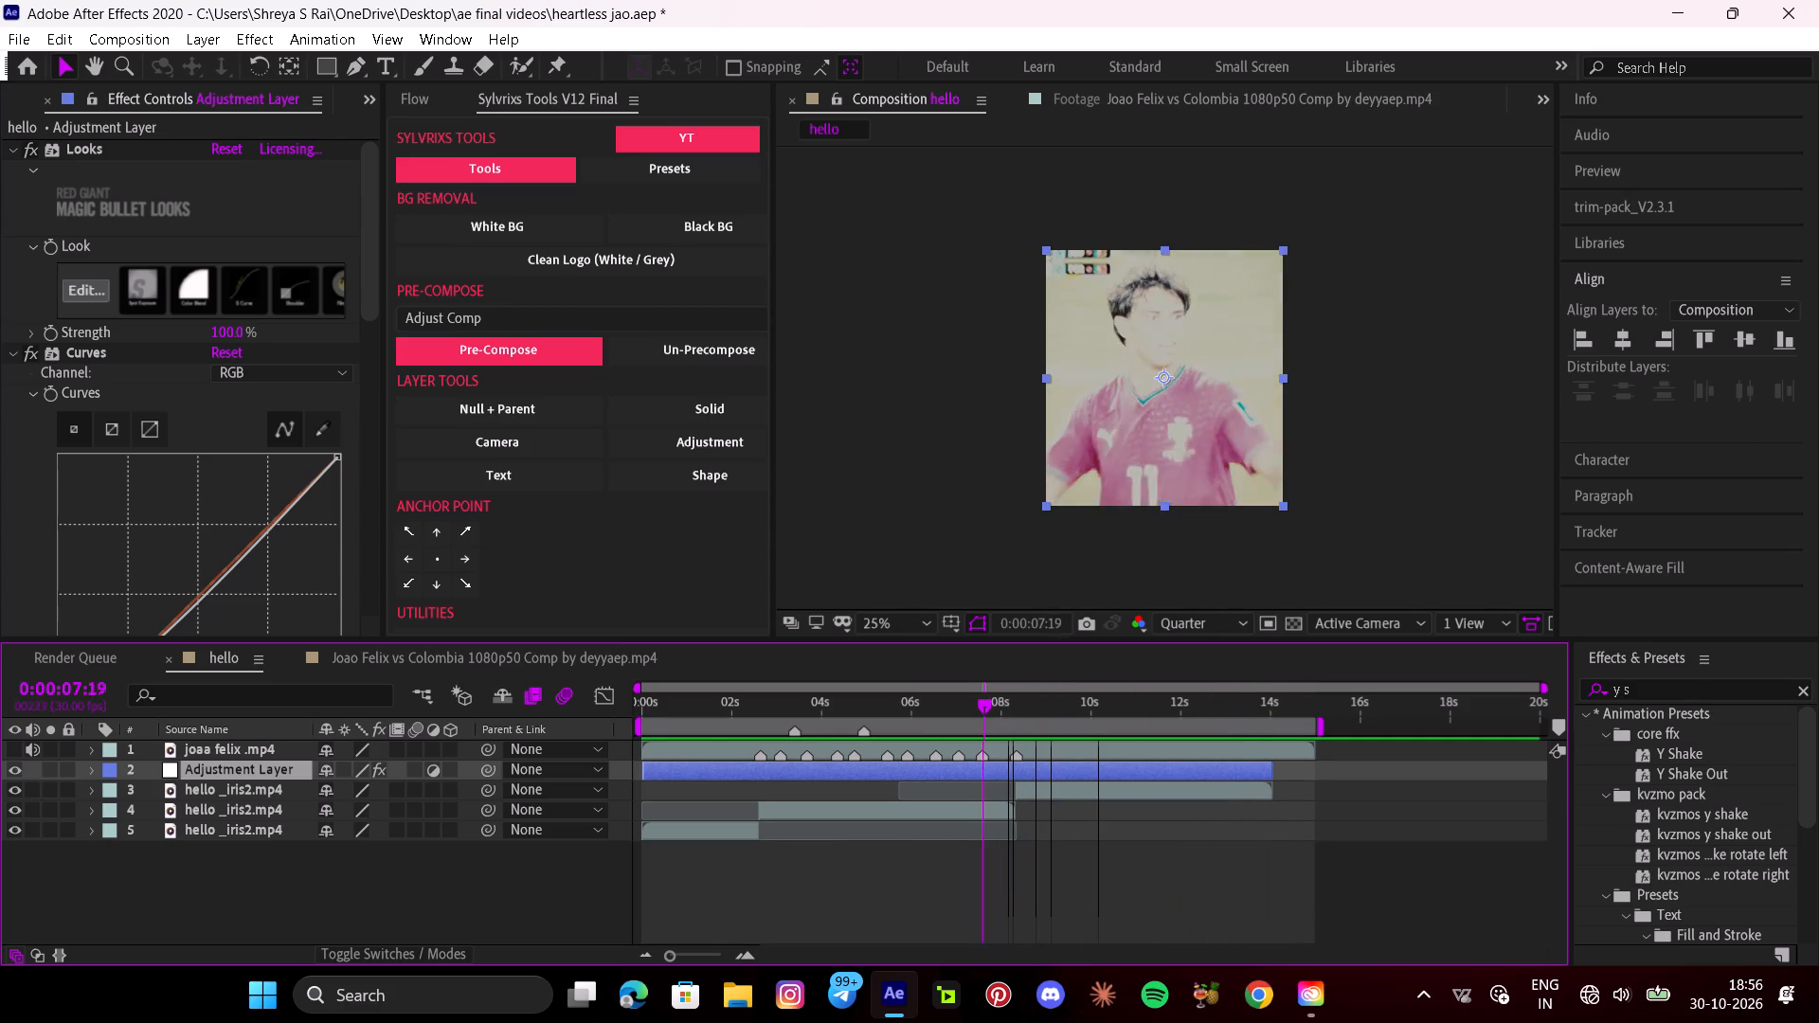
drag(981, 644, 964, 634)
key(space)
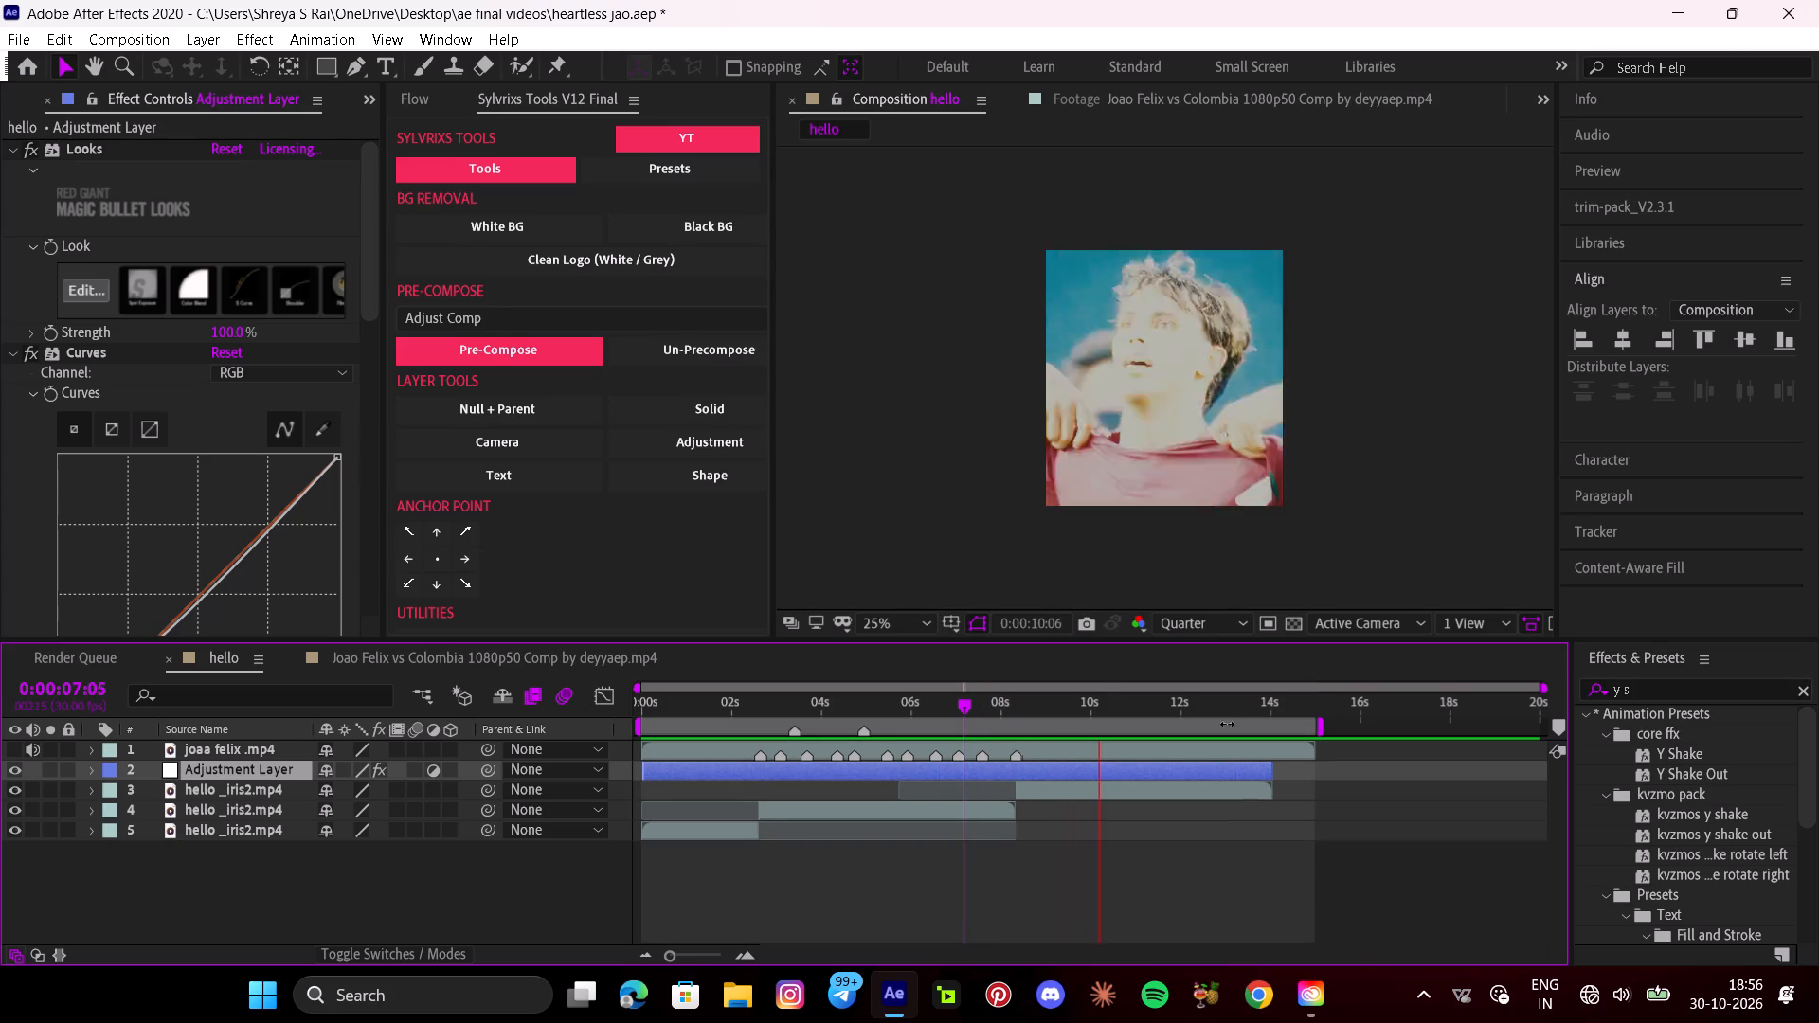
key(space)
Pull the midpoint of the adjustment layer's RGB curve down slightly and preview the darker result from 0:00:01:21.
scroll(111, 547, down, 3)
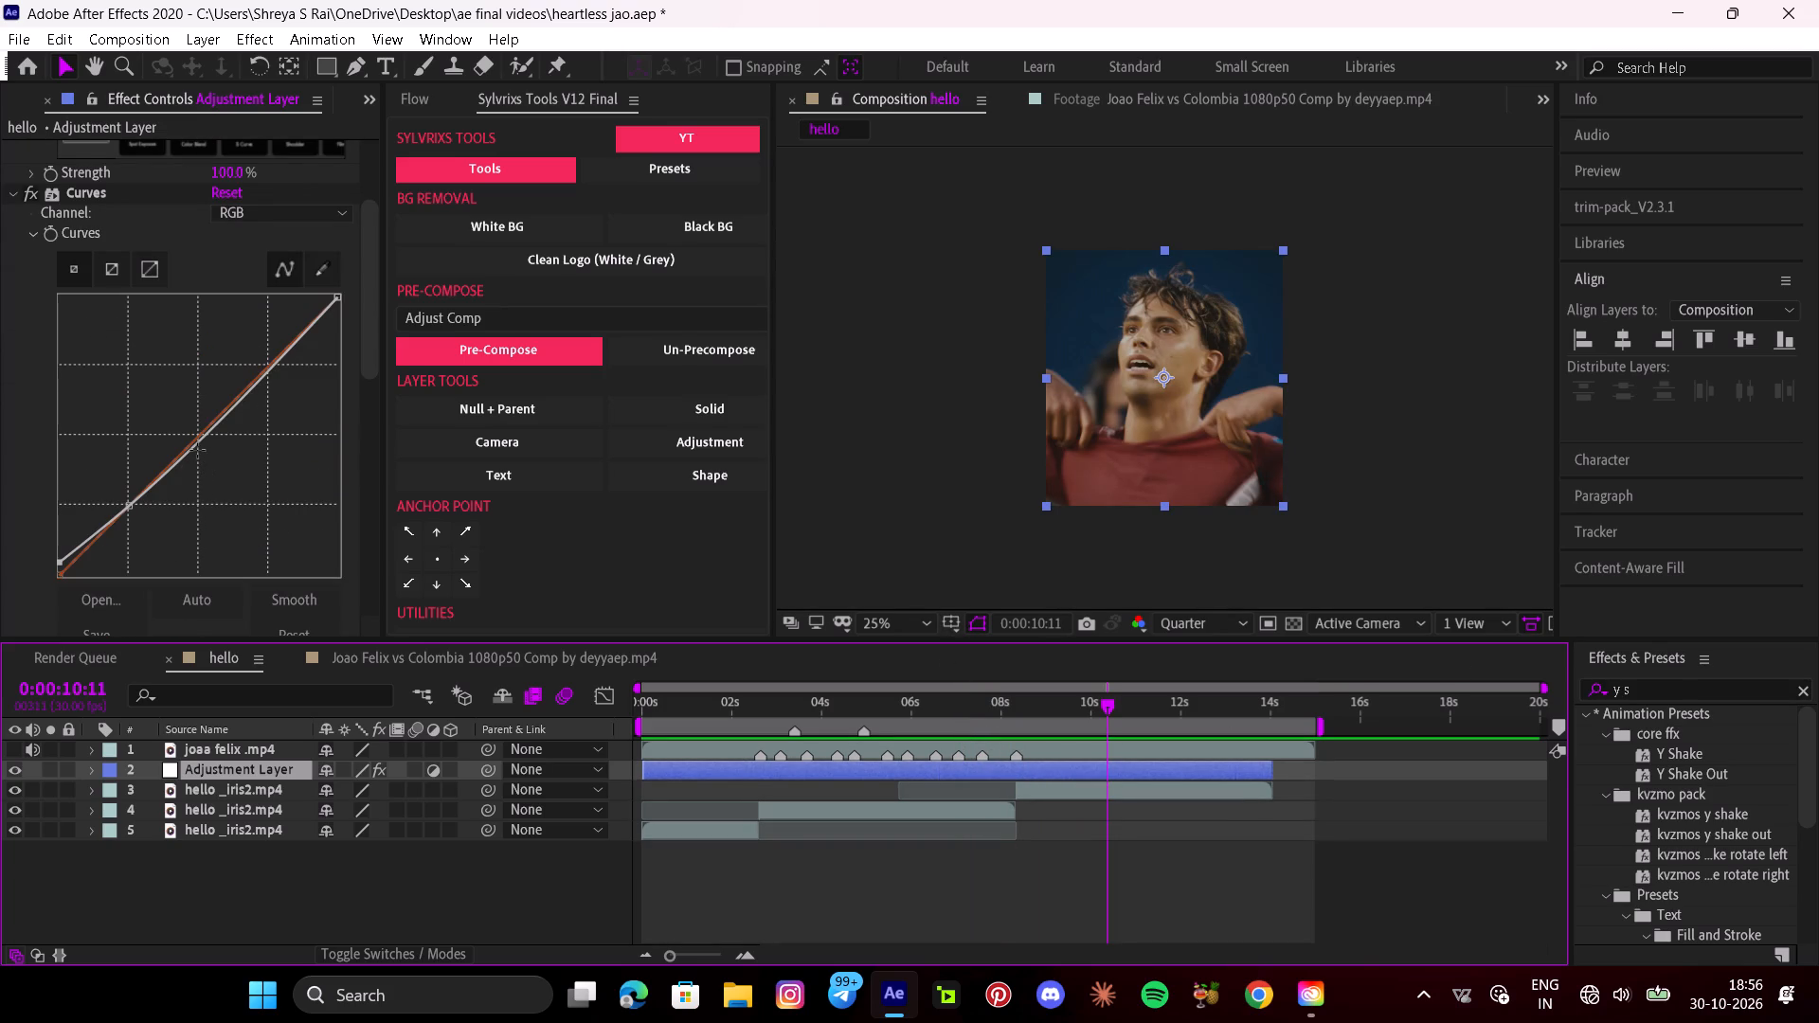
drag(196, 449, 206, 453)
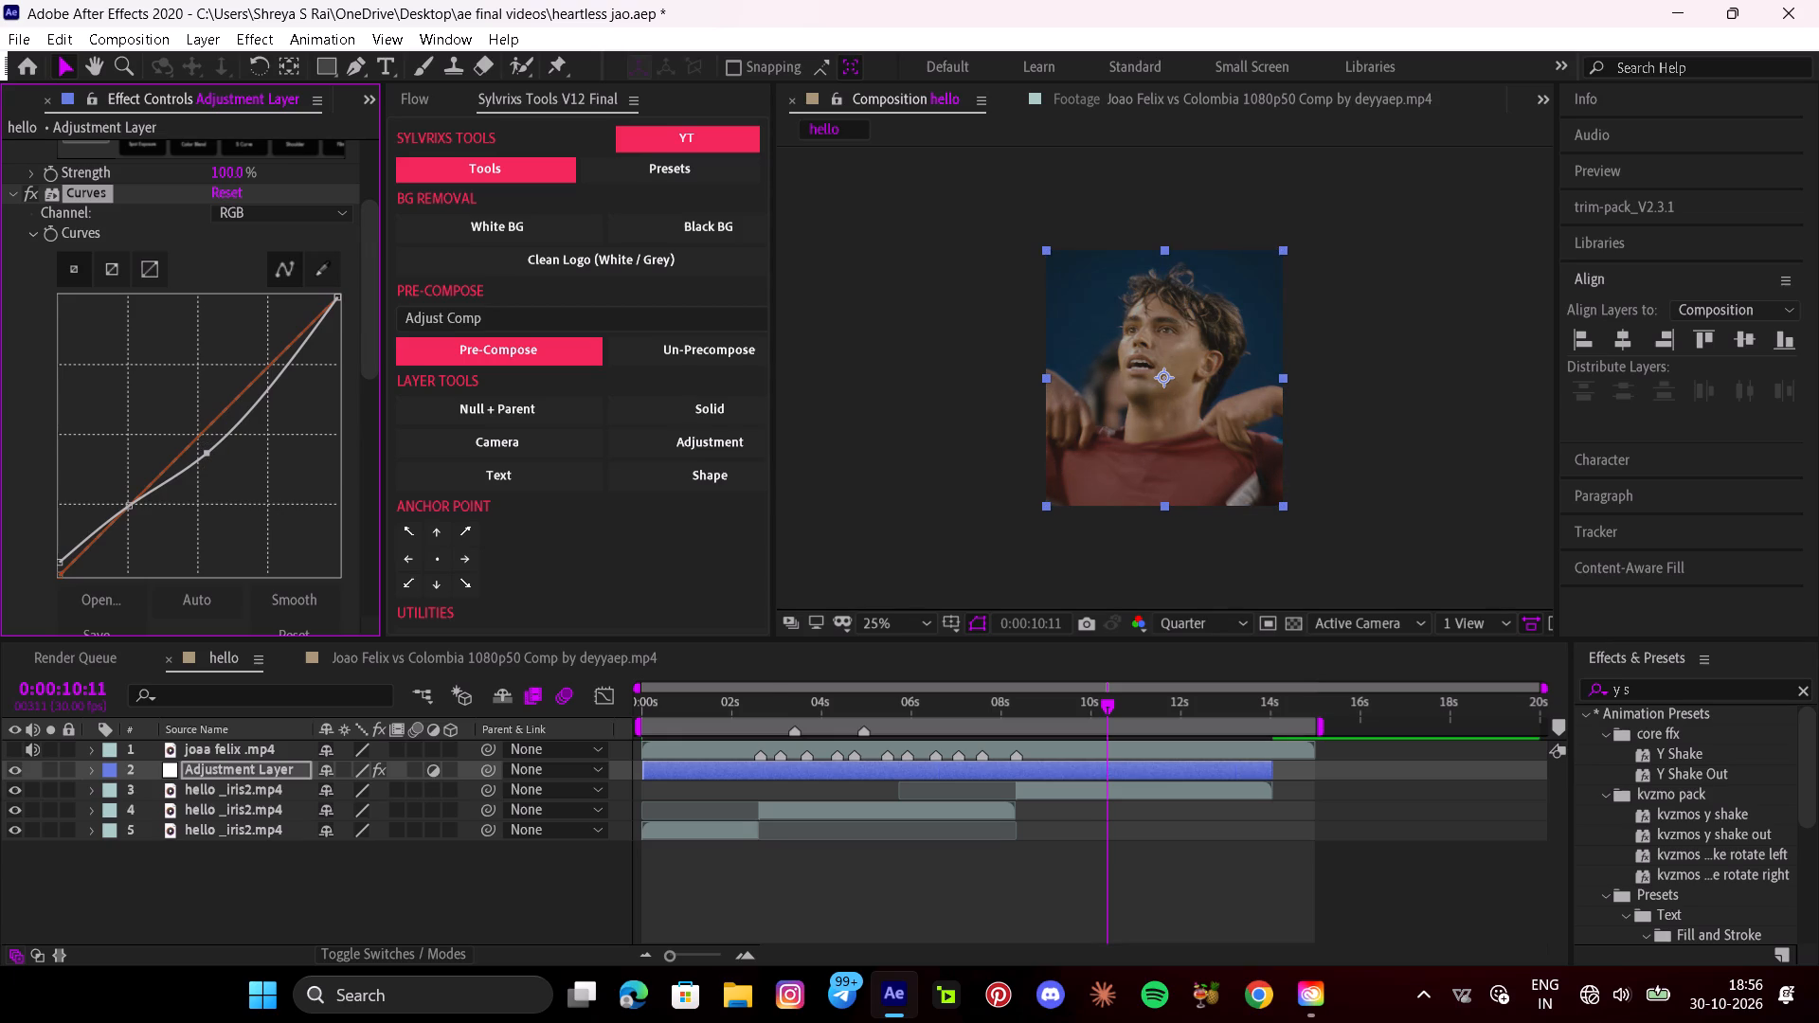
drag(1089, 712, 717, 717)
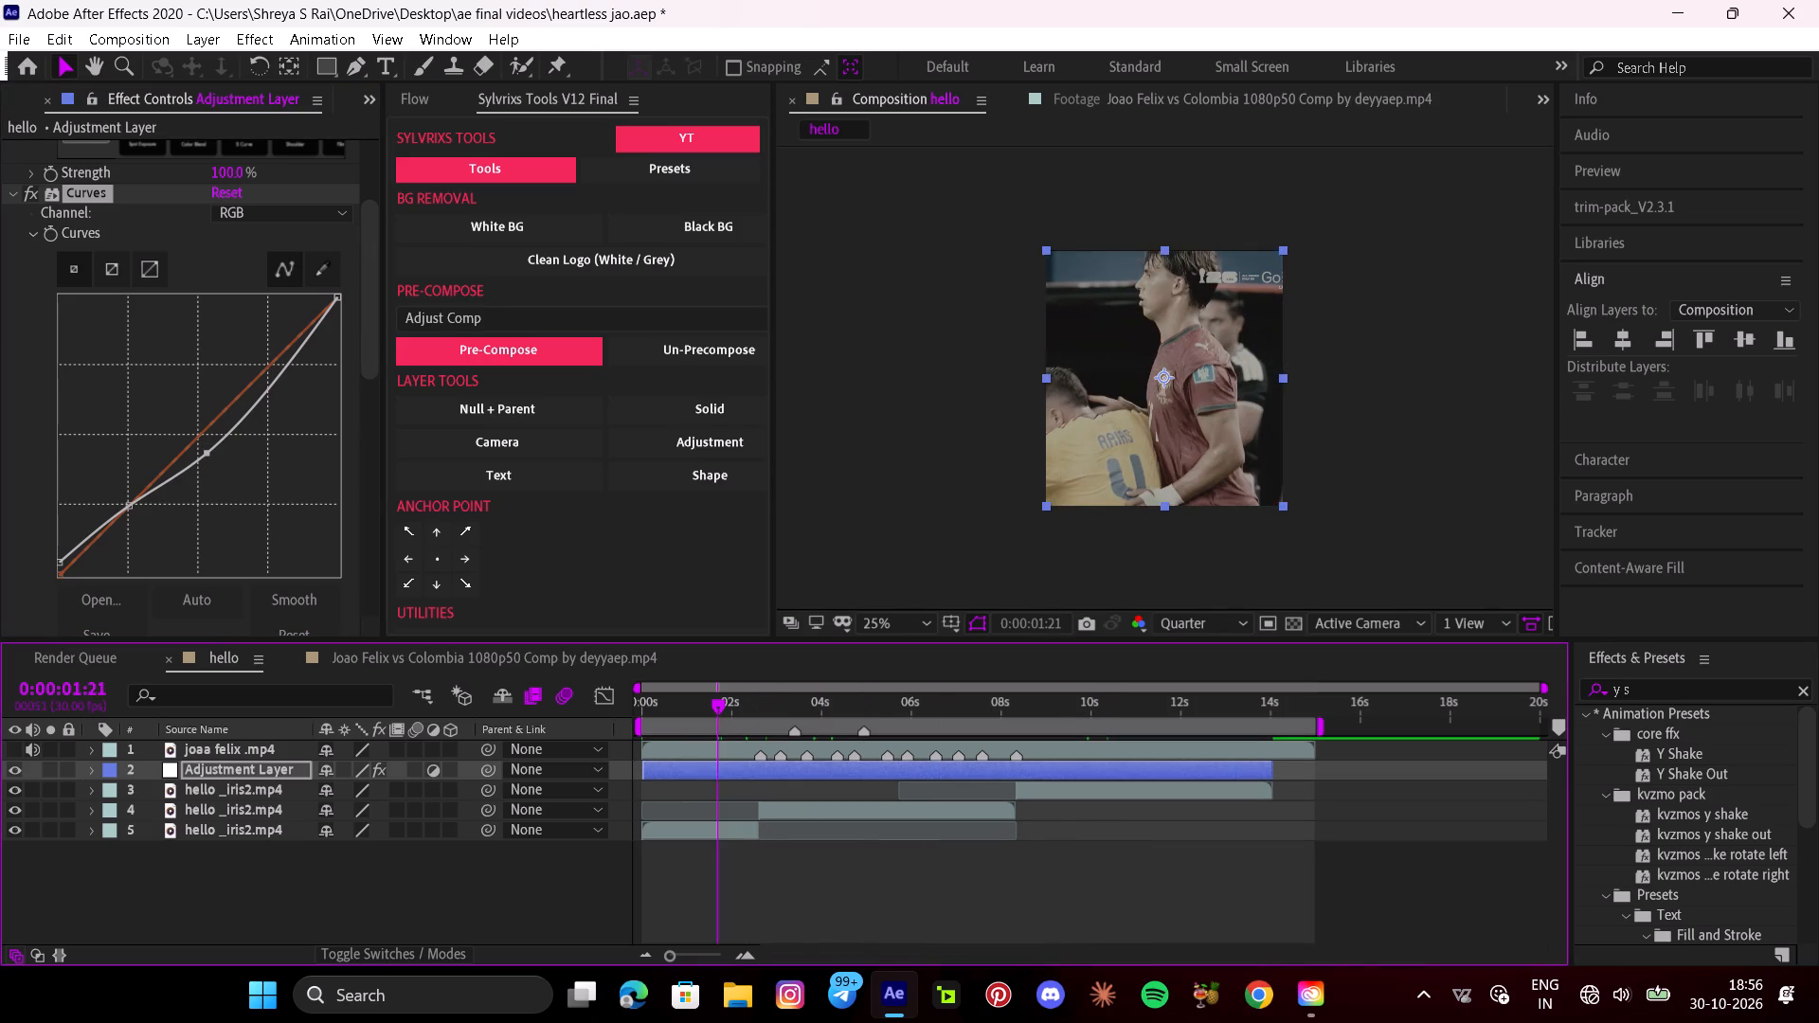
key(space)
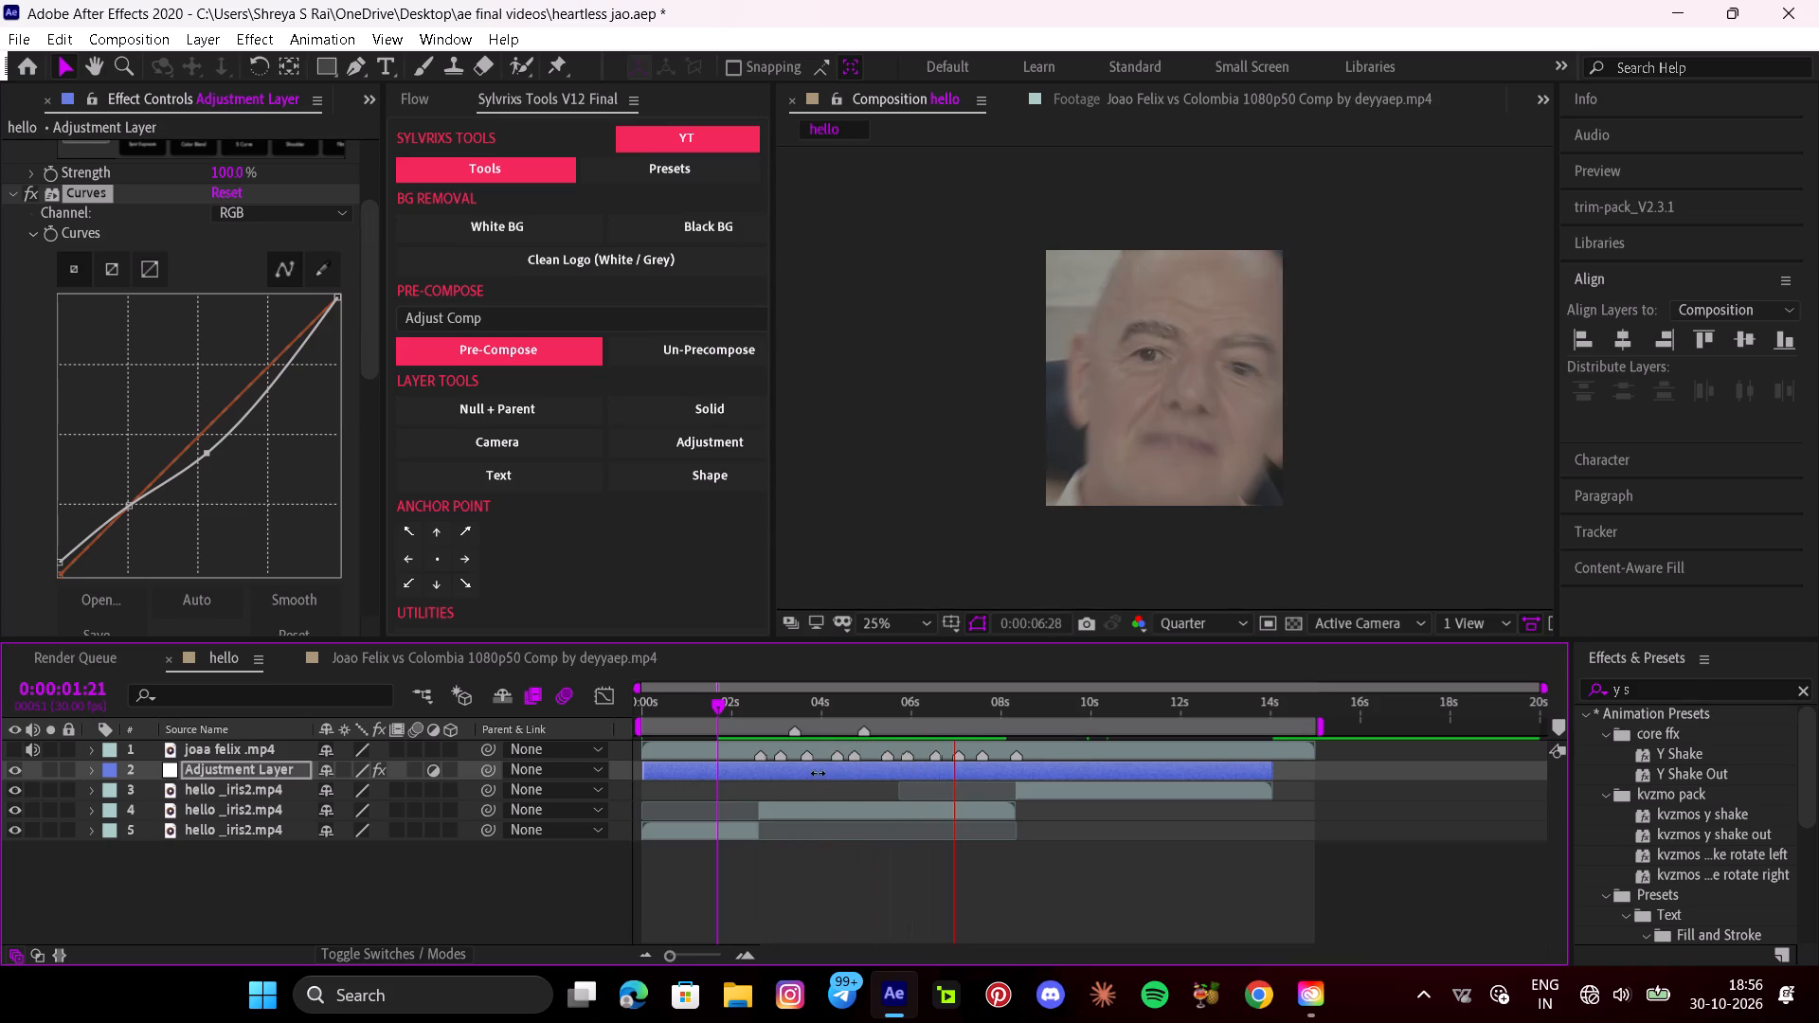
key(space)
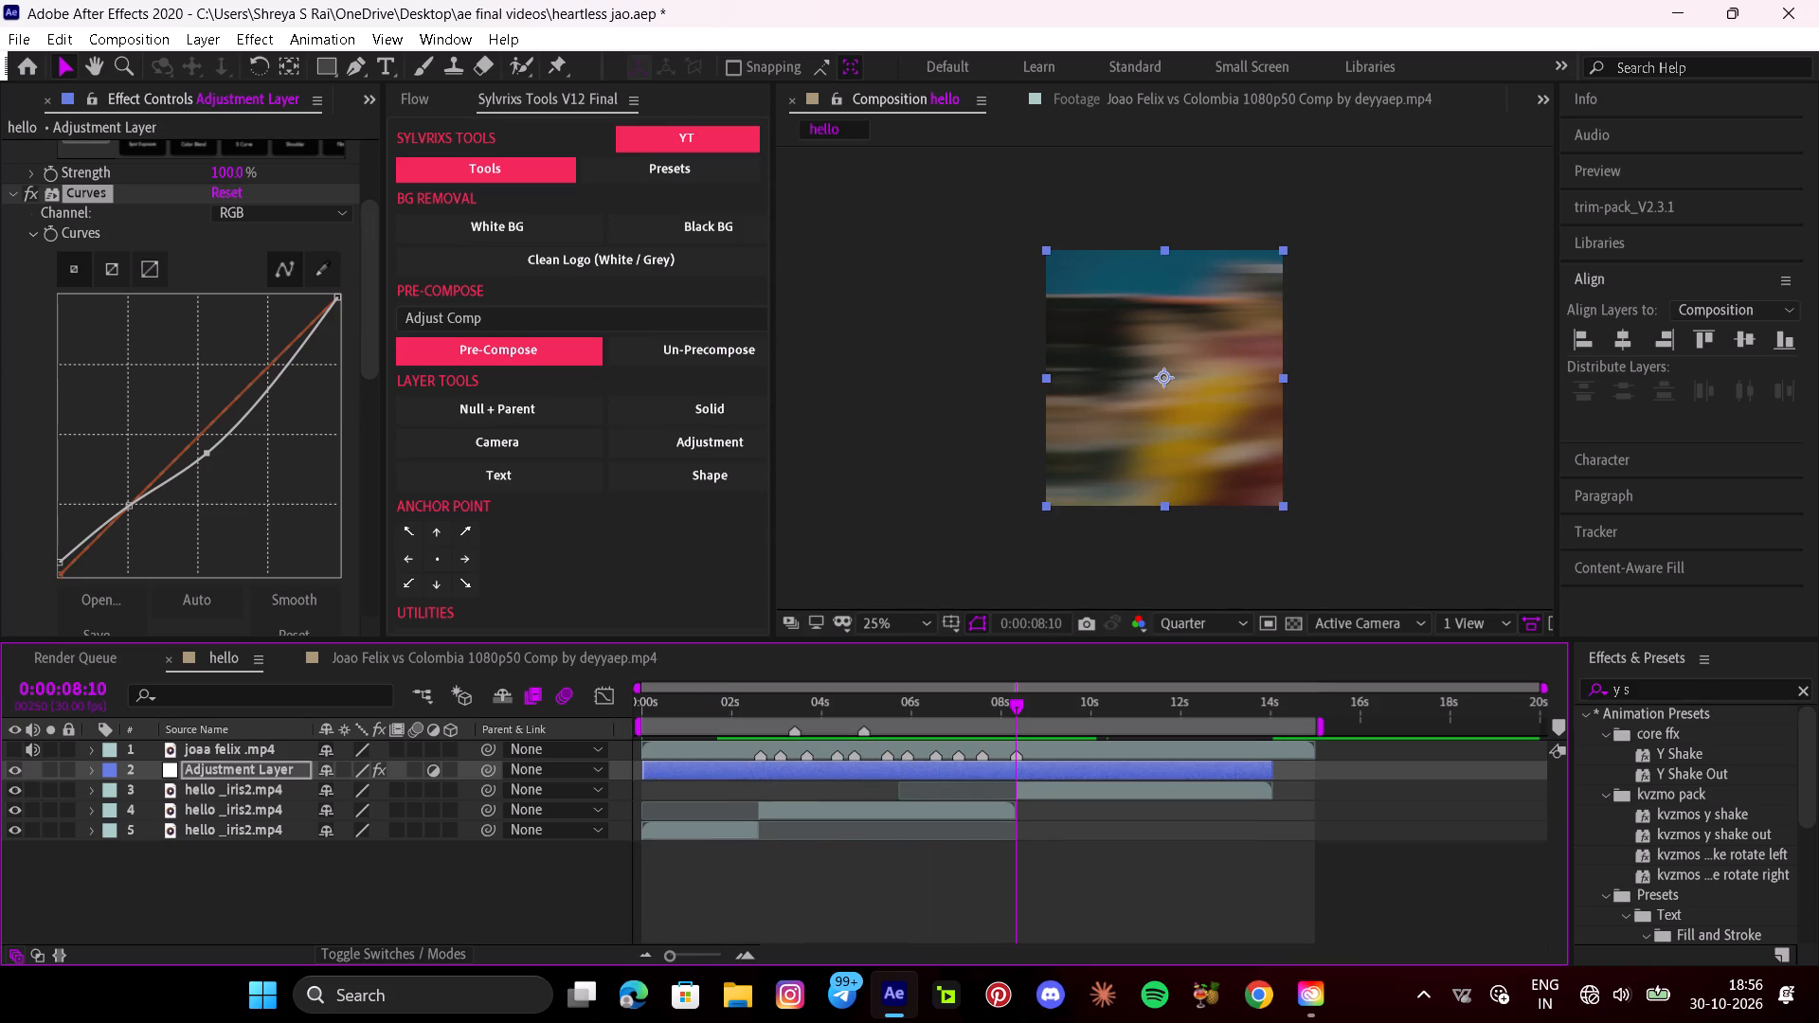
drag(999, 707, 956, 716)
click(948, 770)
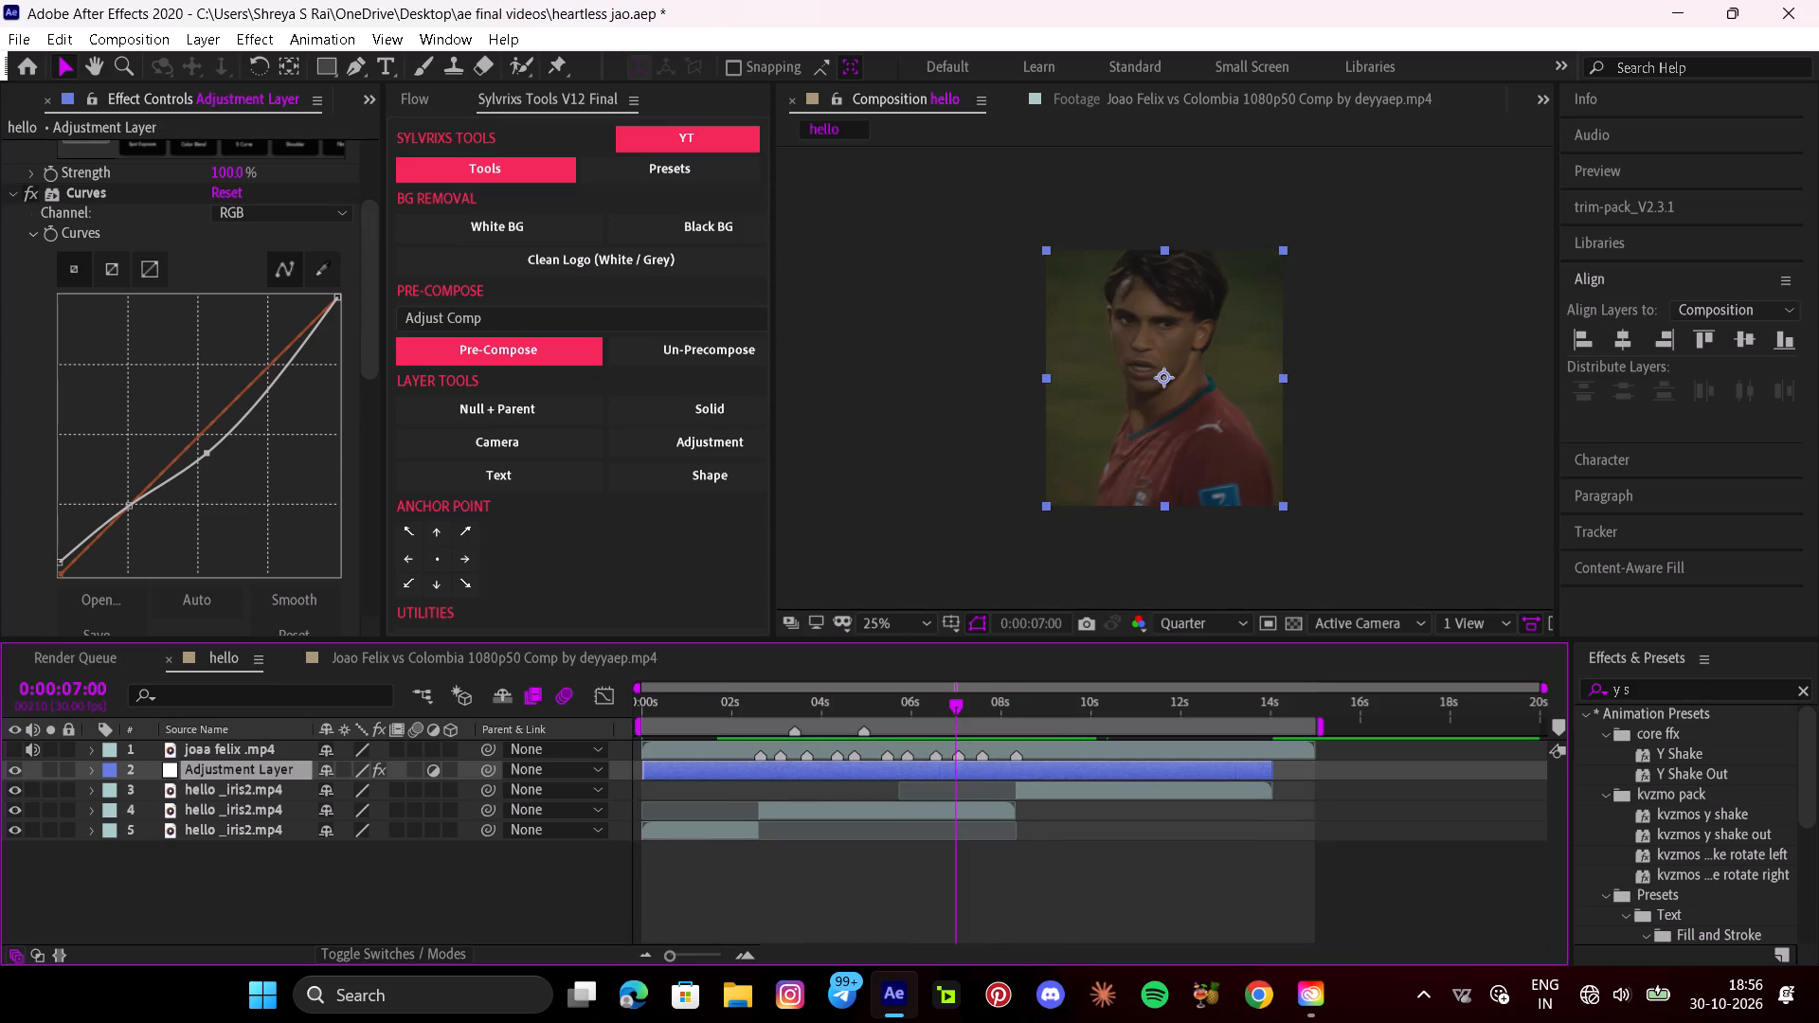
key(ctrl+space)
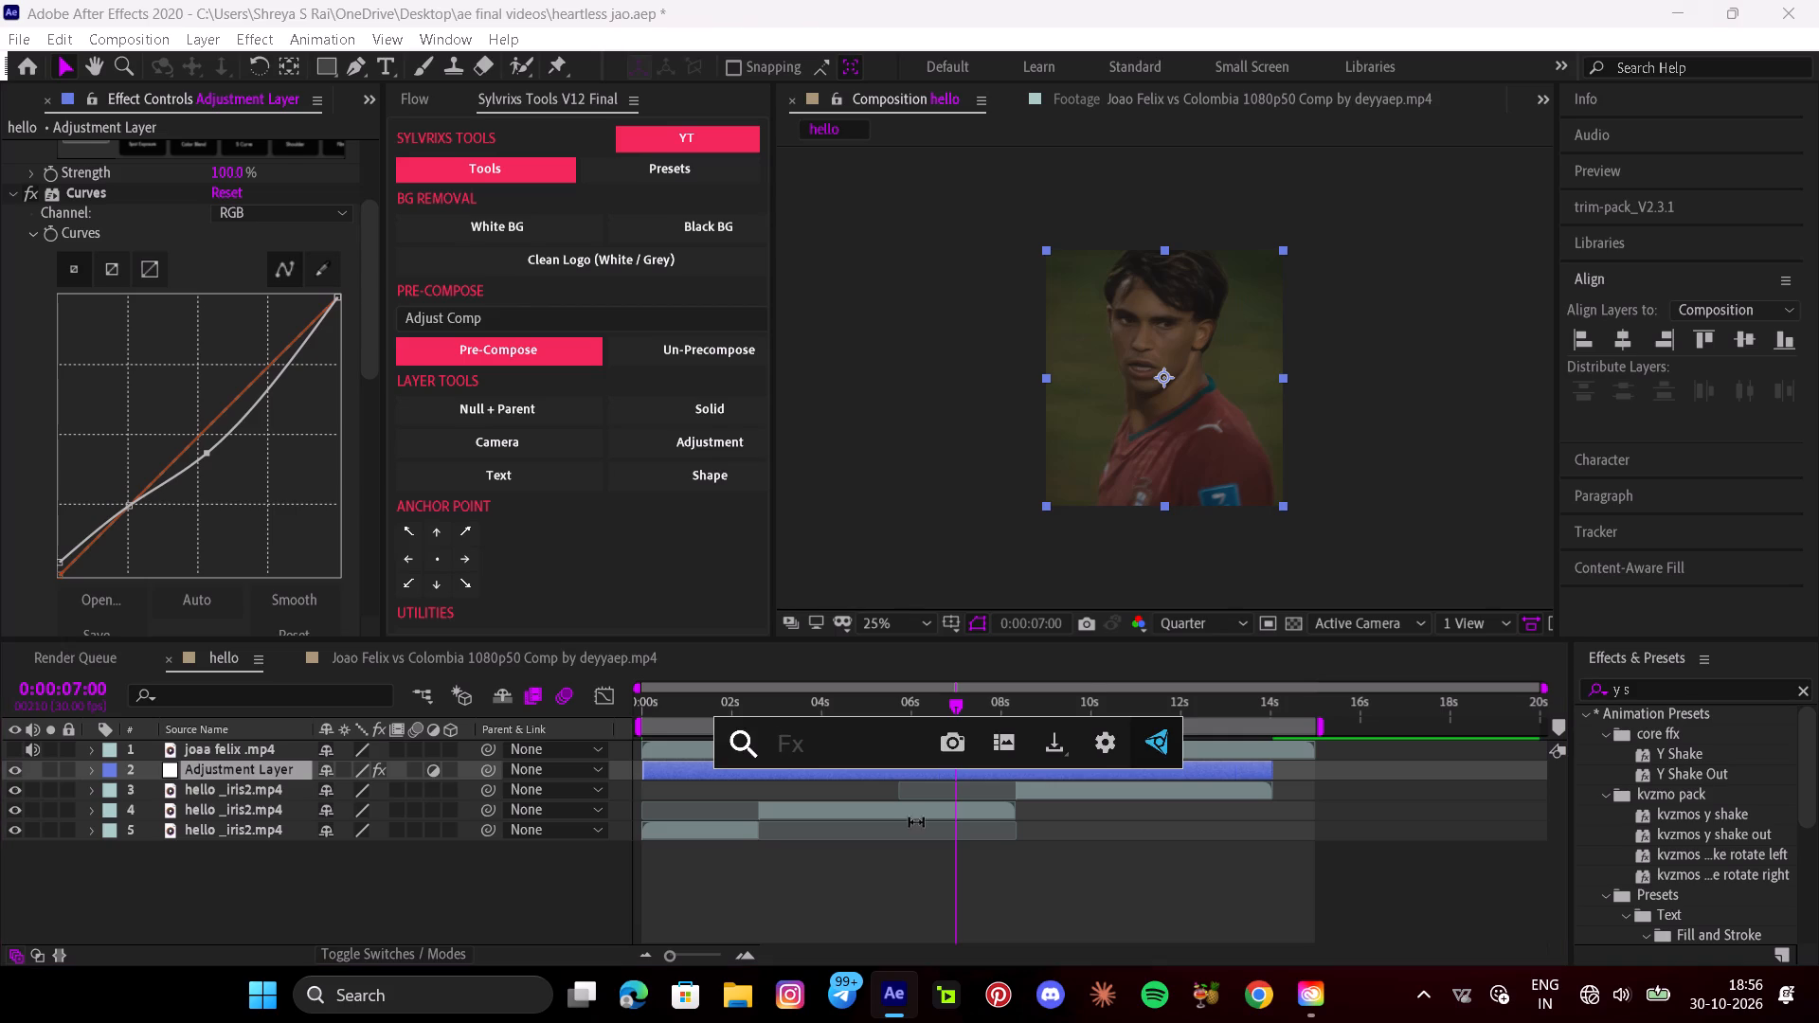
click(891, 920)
At 0:00:07:24, open the adjustment layer's Magic Bullet look for editing and disable its Spot Exposure tool.
drag(954, 709, 988, 729)
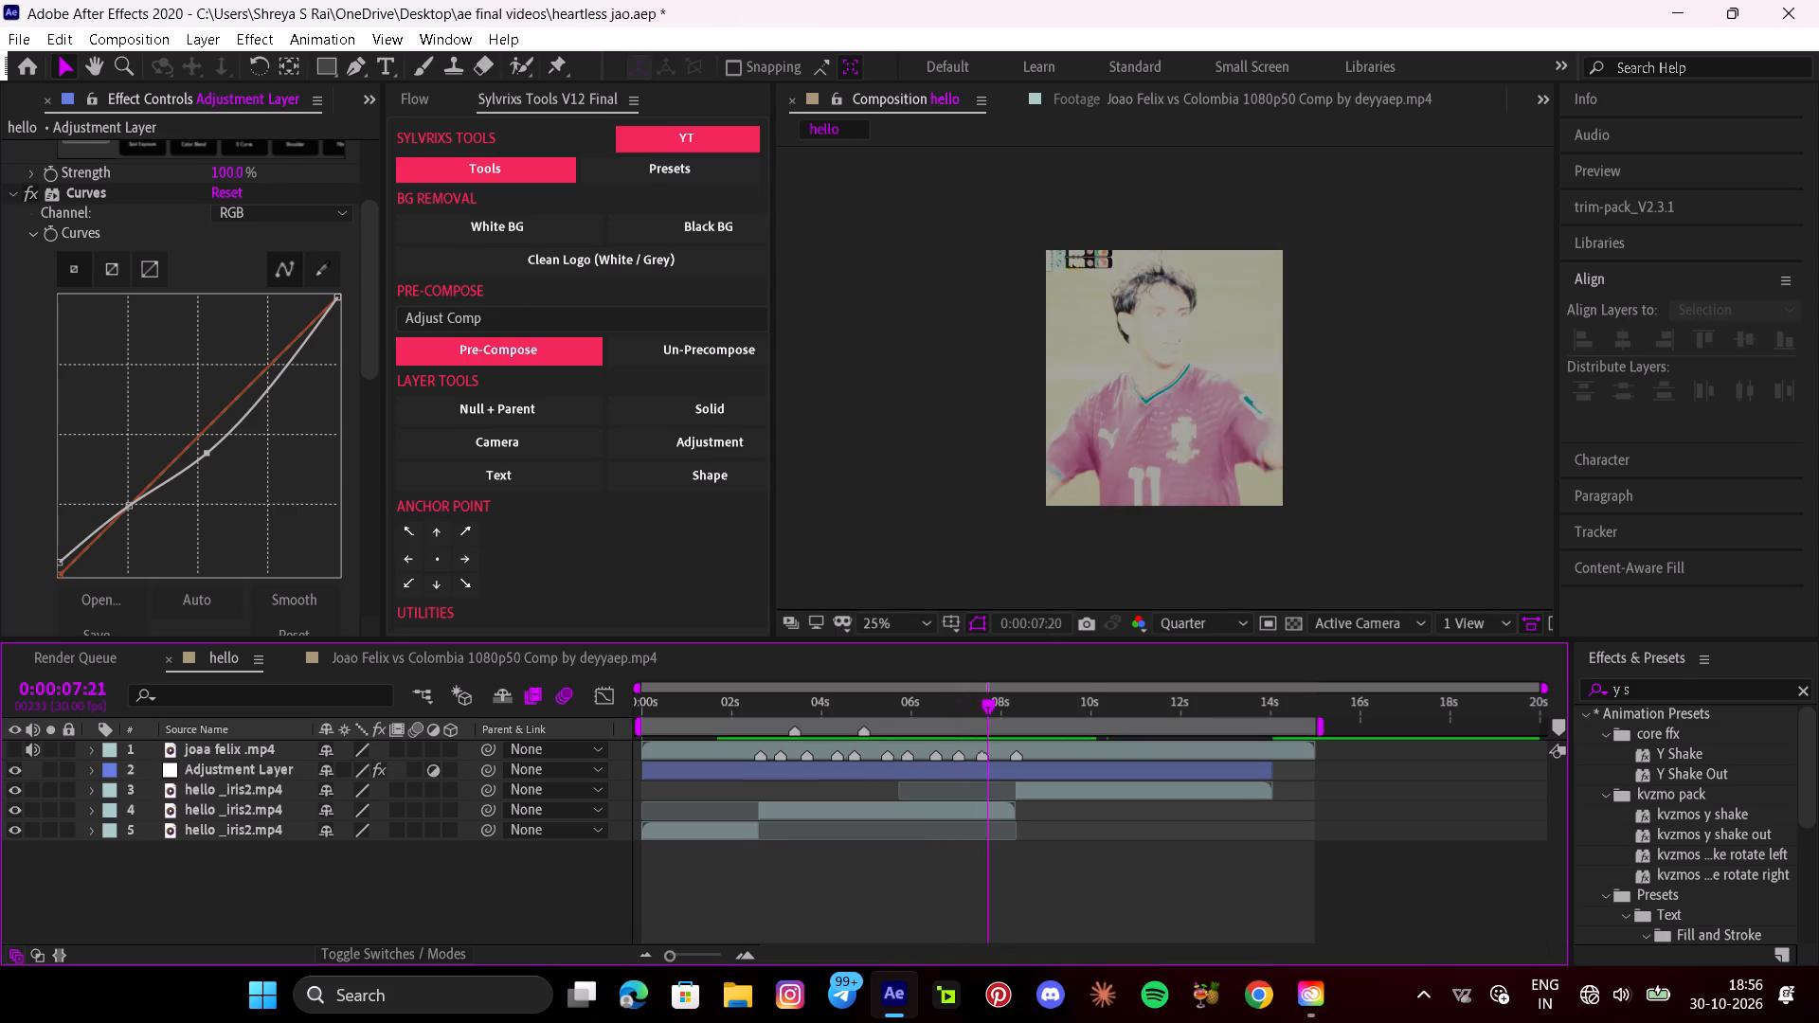
drag(988, 729, 991, 731)
scroll(72, 359, up, 4)
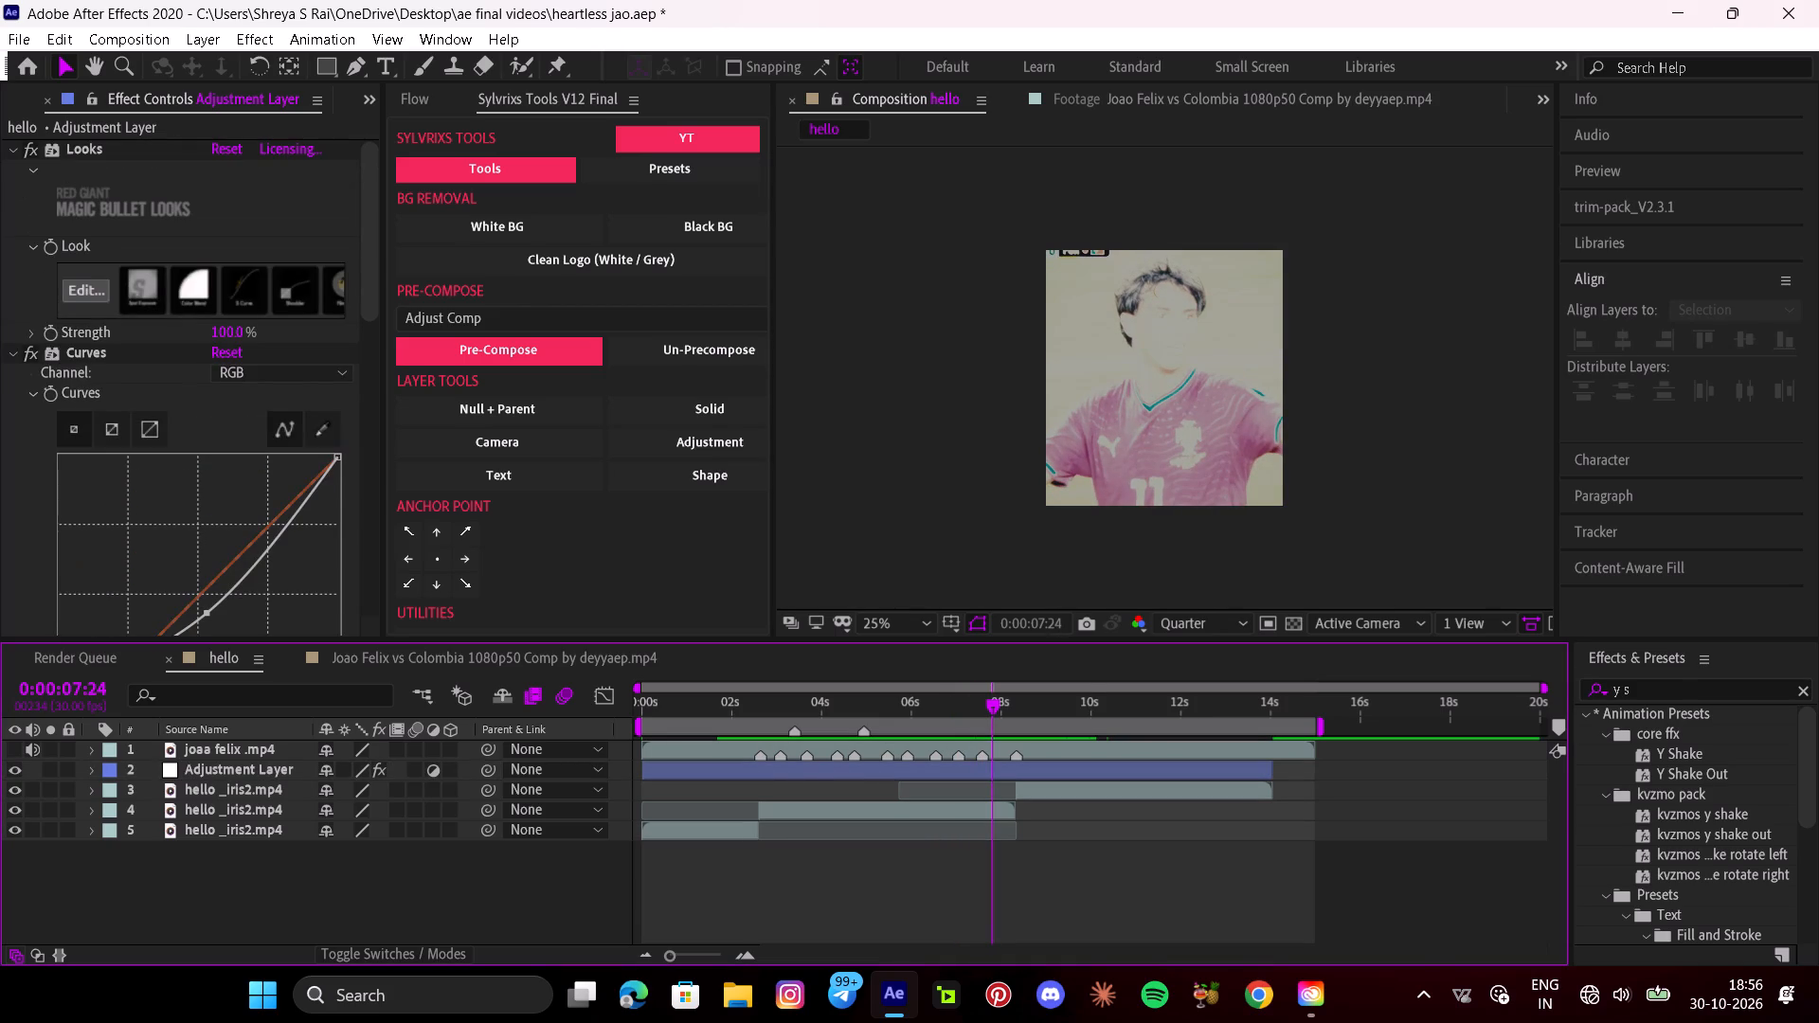
click(65, 291)
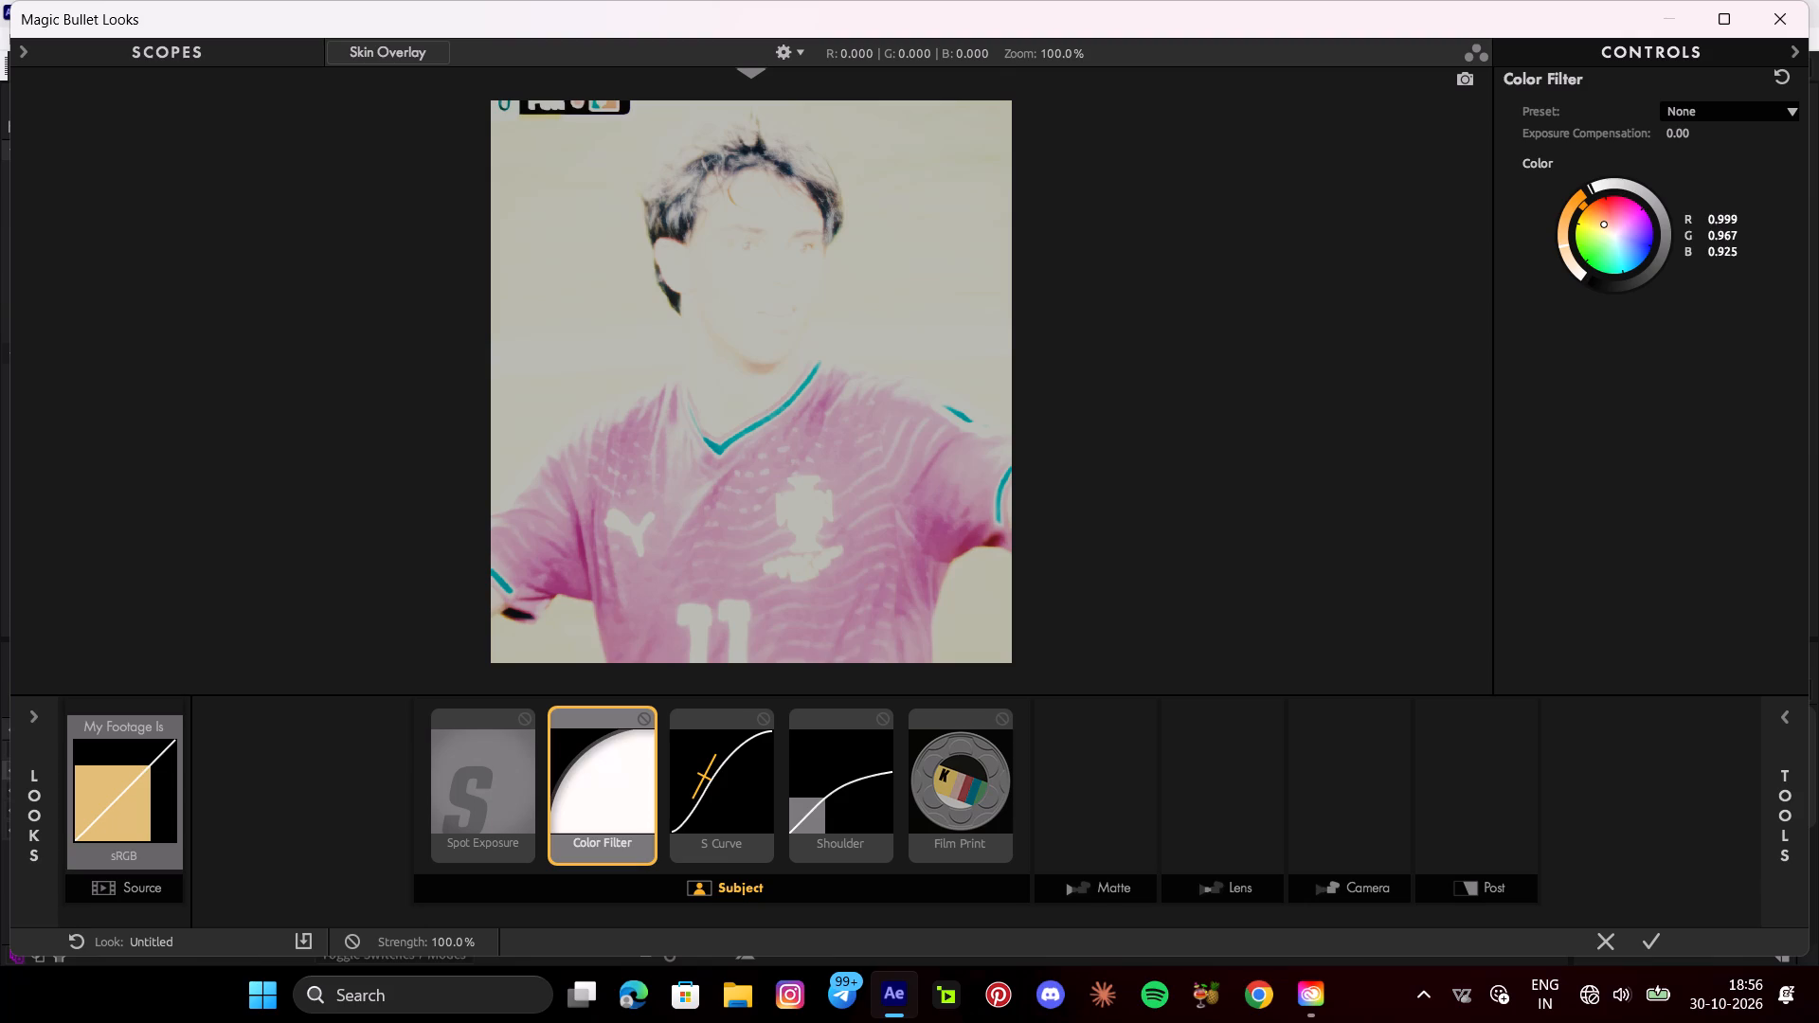
click(520, 716)
click(520, 716)
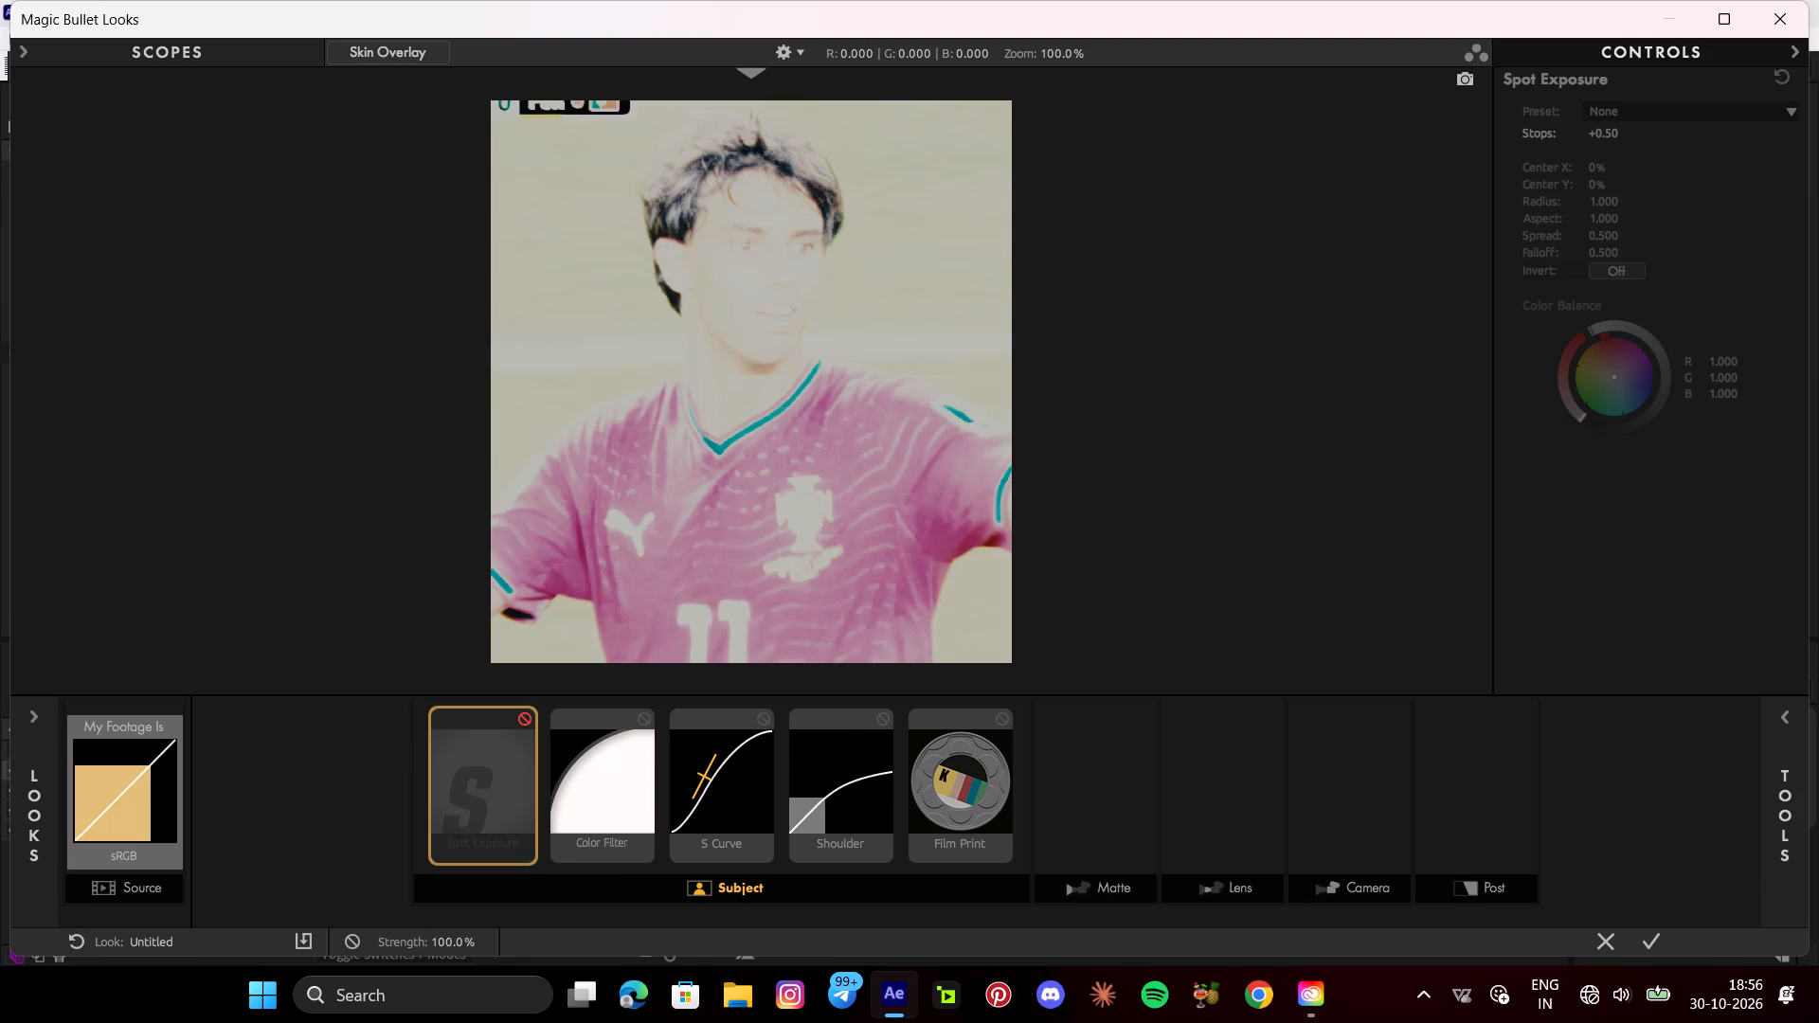
click(523, 717)
click(523, 717)
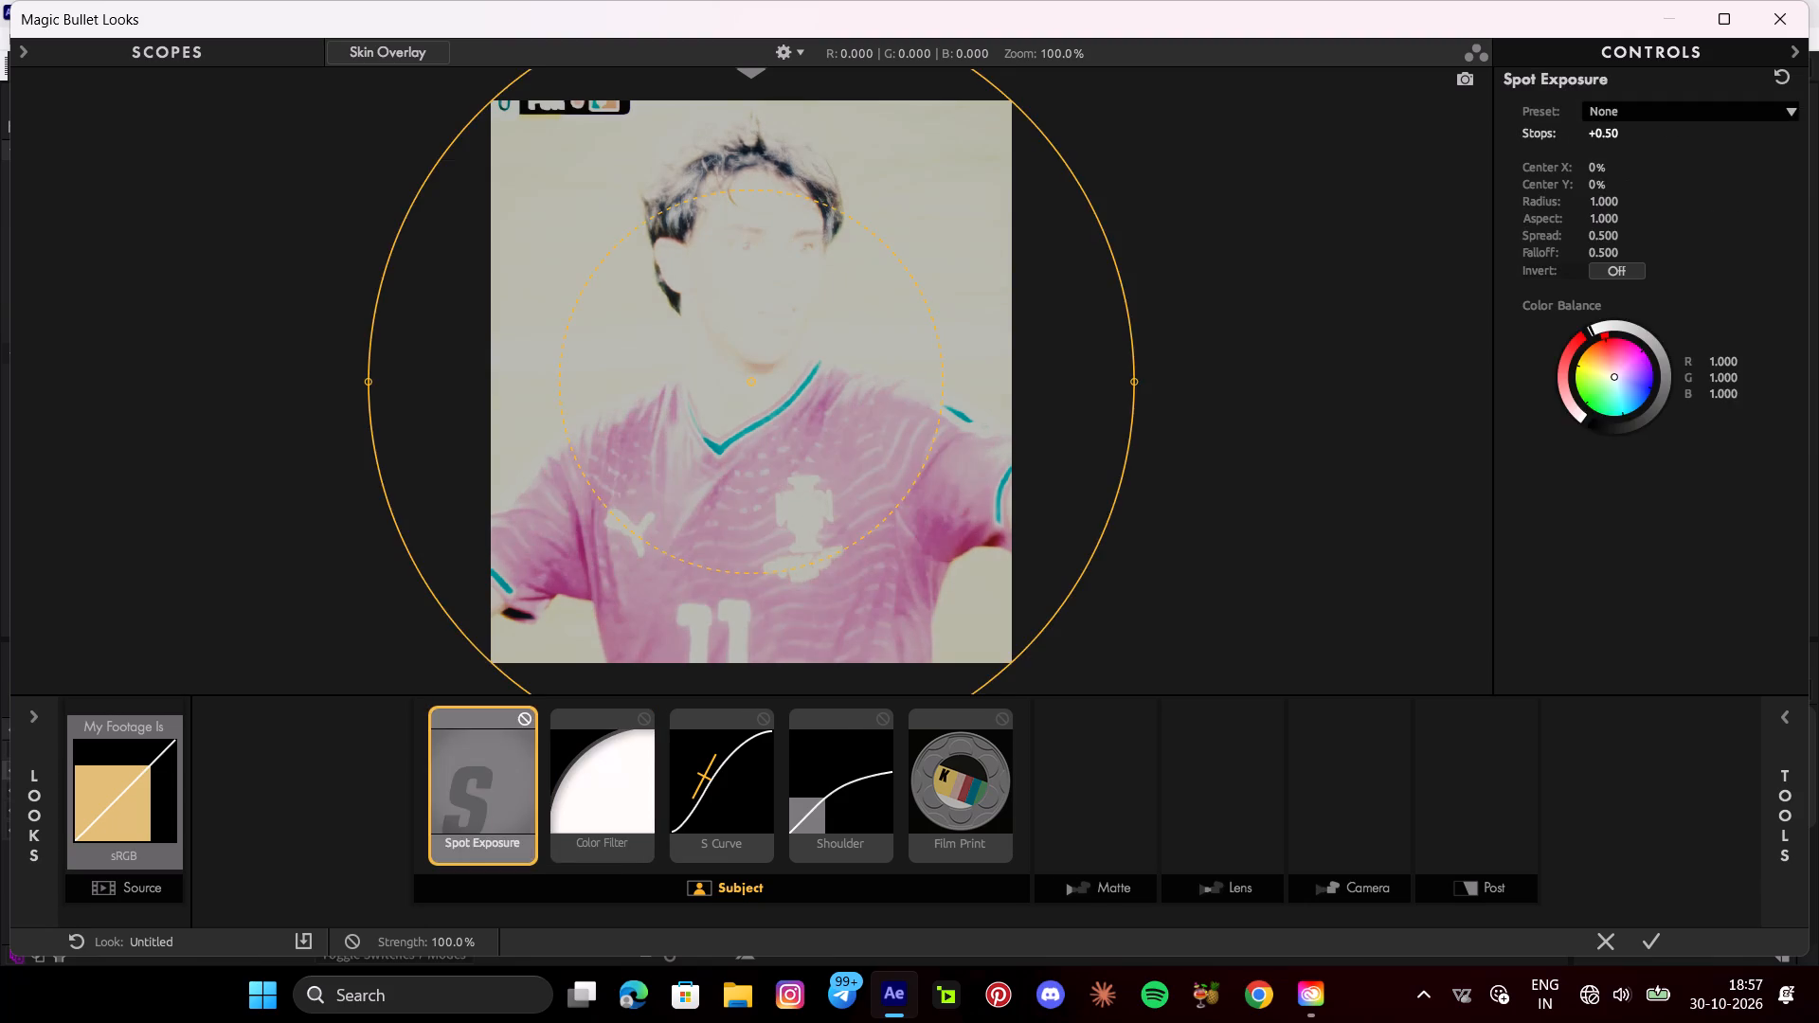
click(523, 717)
Compare the look with Color Filter off, turn it back on, and disable the S Curve tool.
click(647, 722)
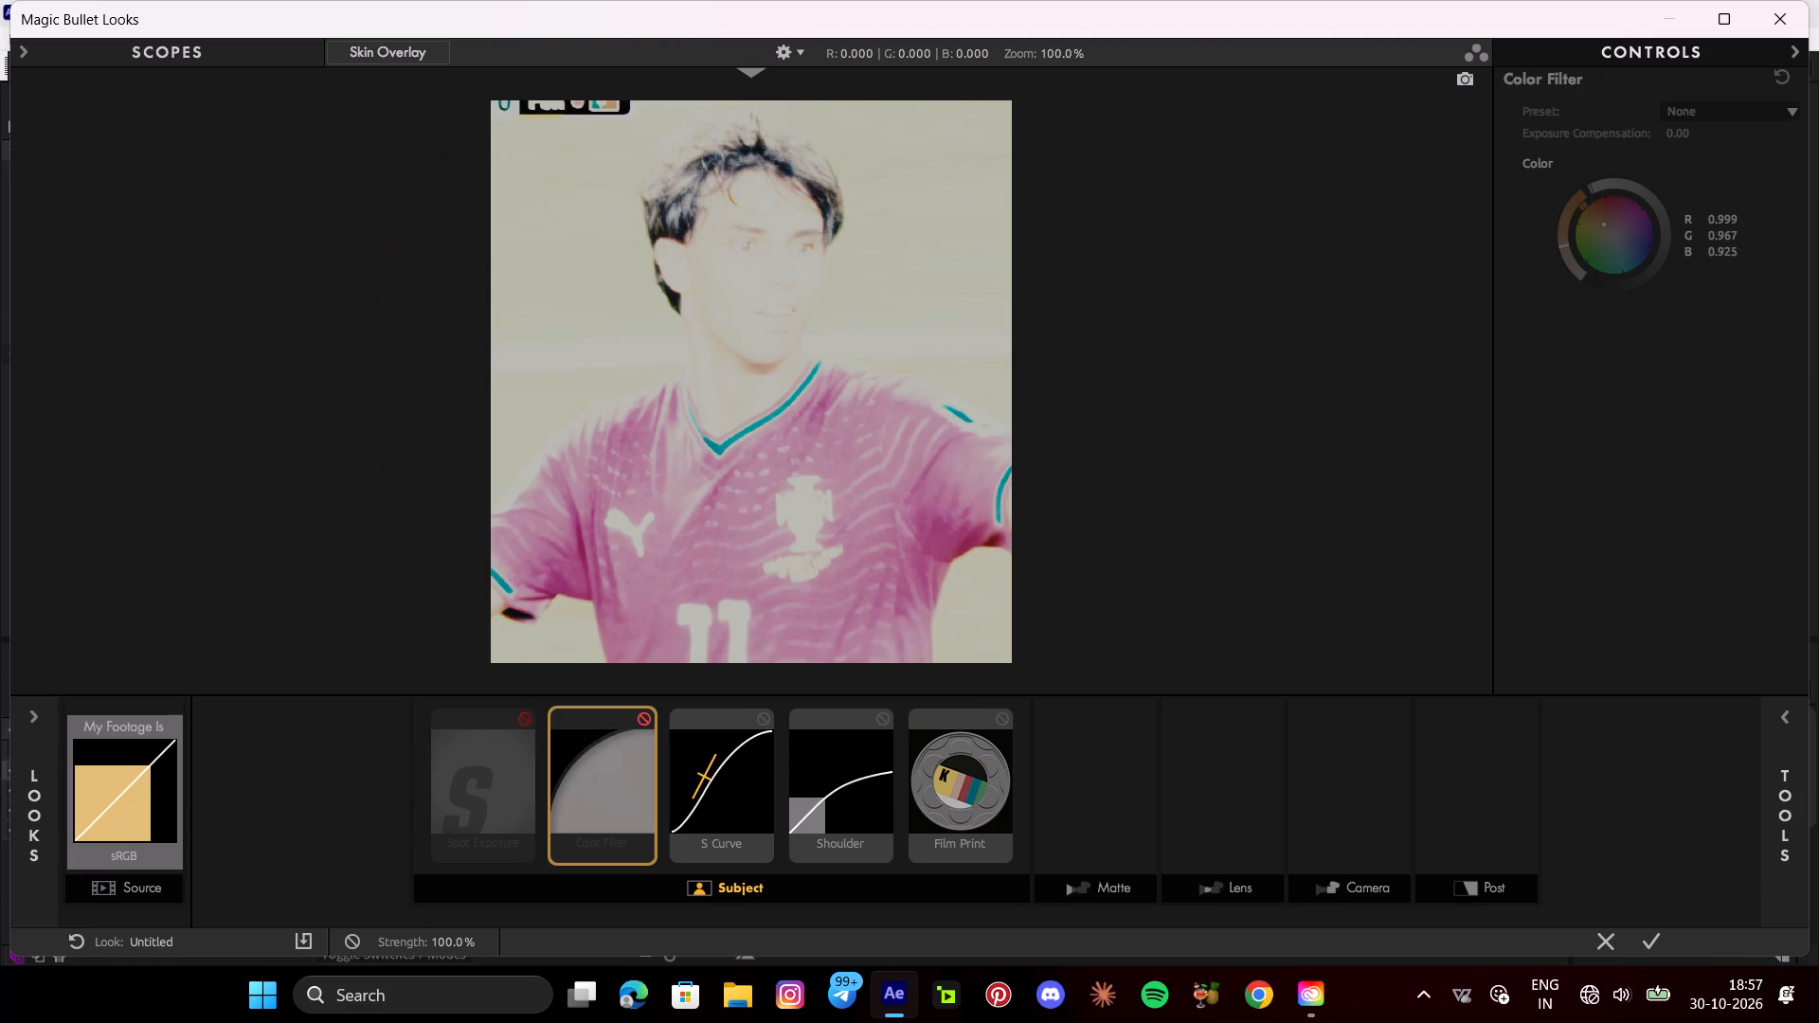
click(647, 722)
click(762, 720)
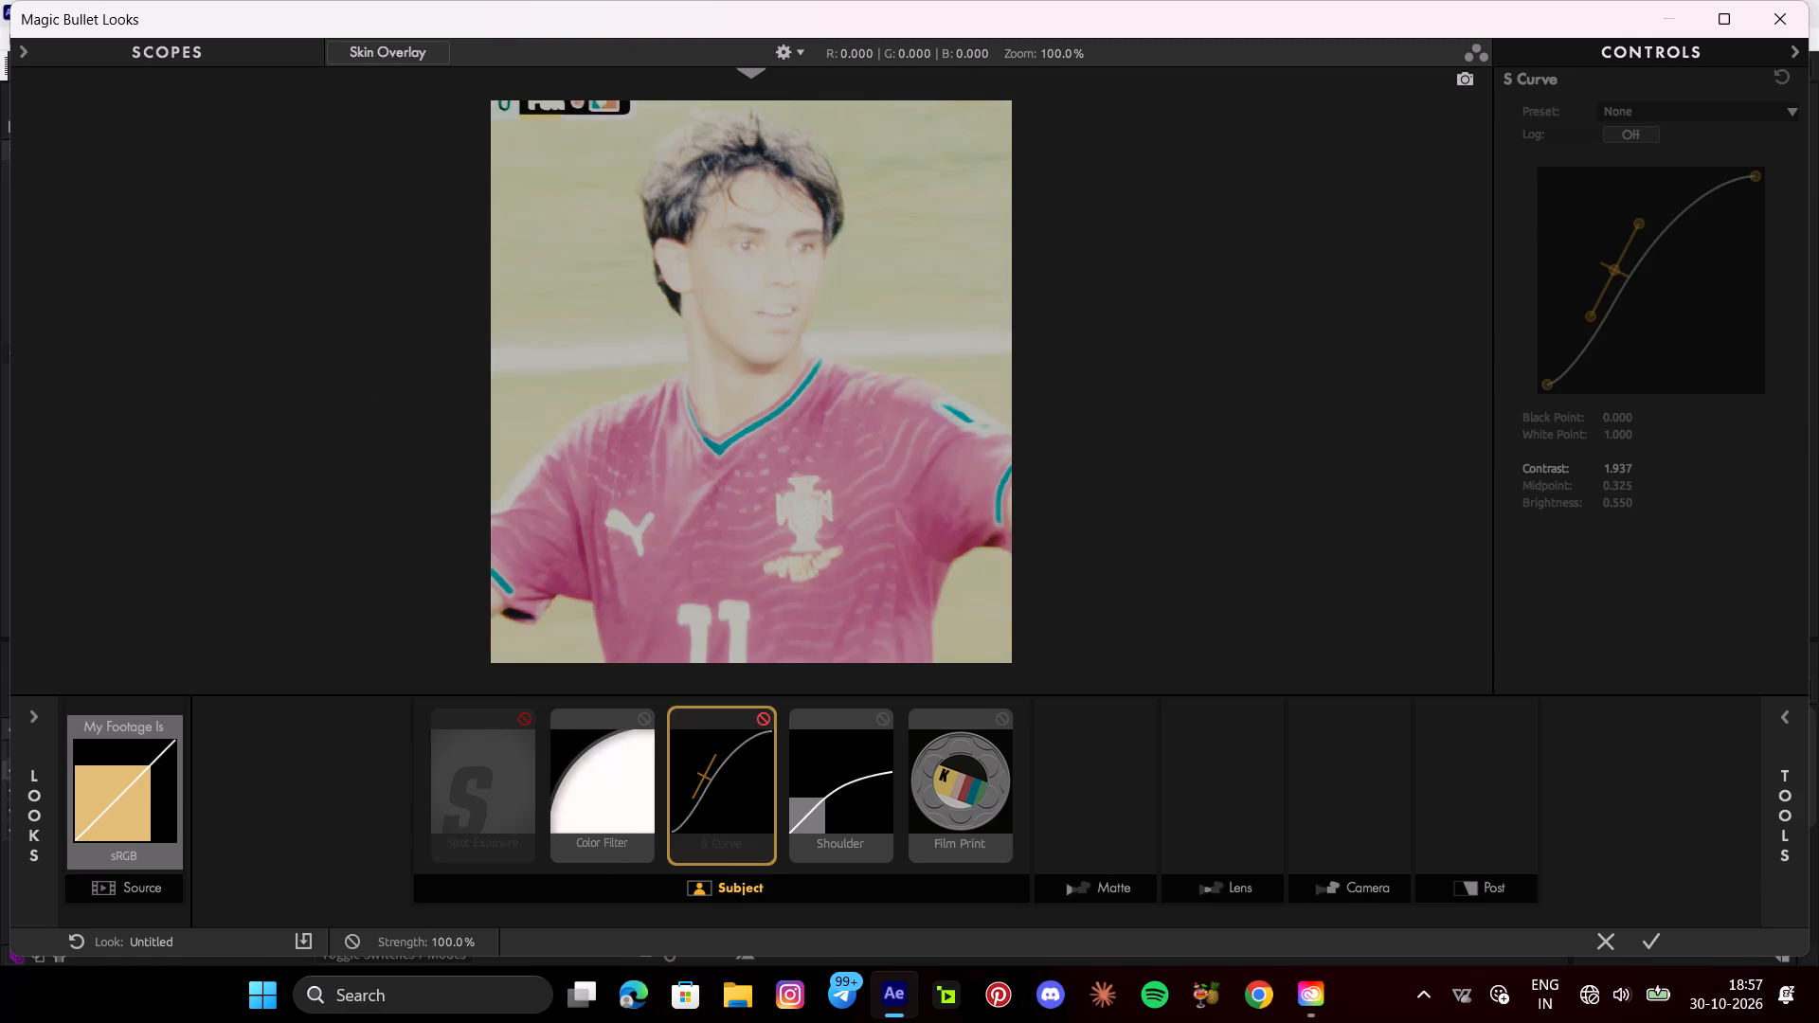
click(762, 720)
click(762, 720)
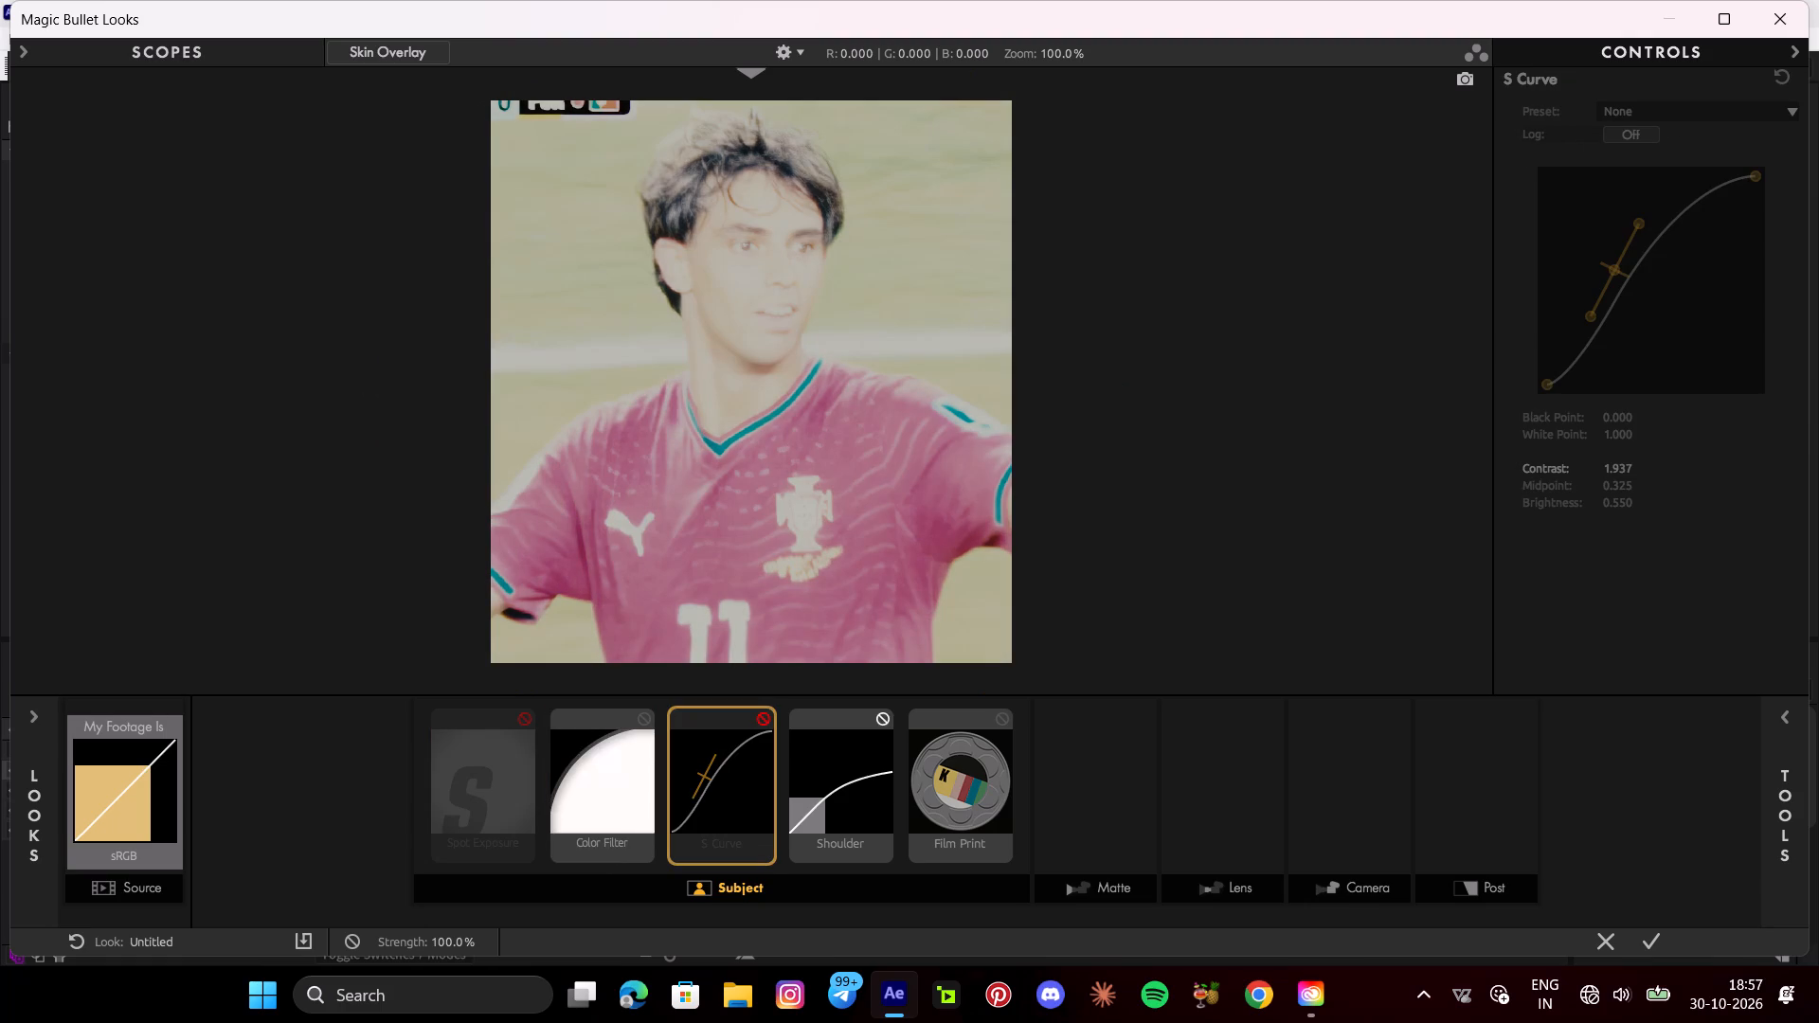
Compare the look with and without Shoulder and Film Print, keep both enabled, and apply the edited look.
click(883, 718)
click(883, 718)
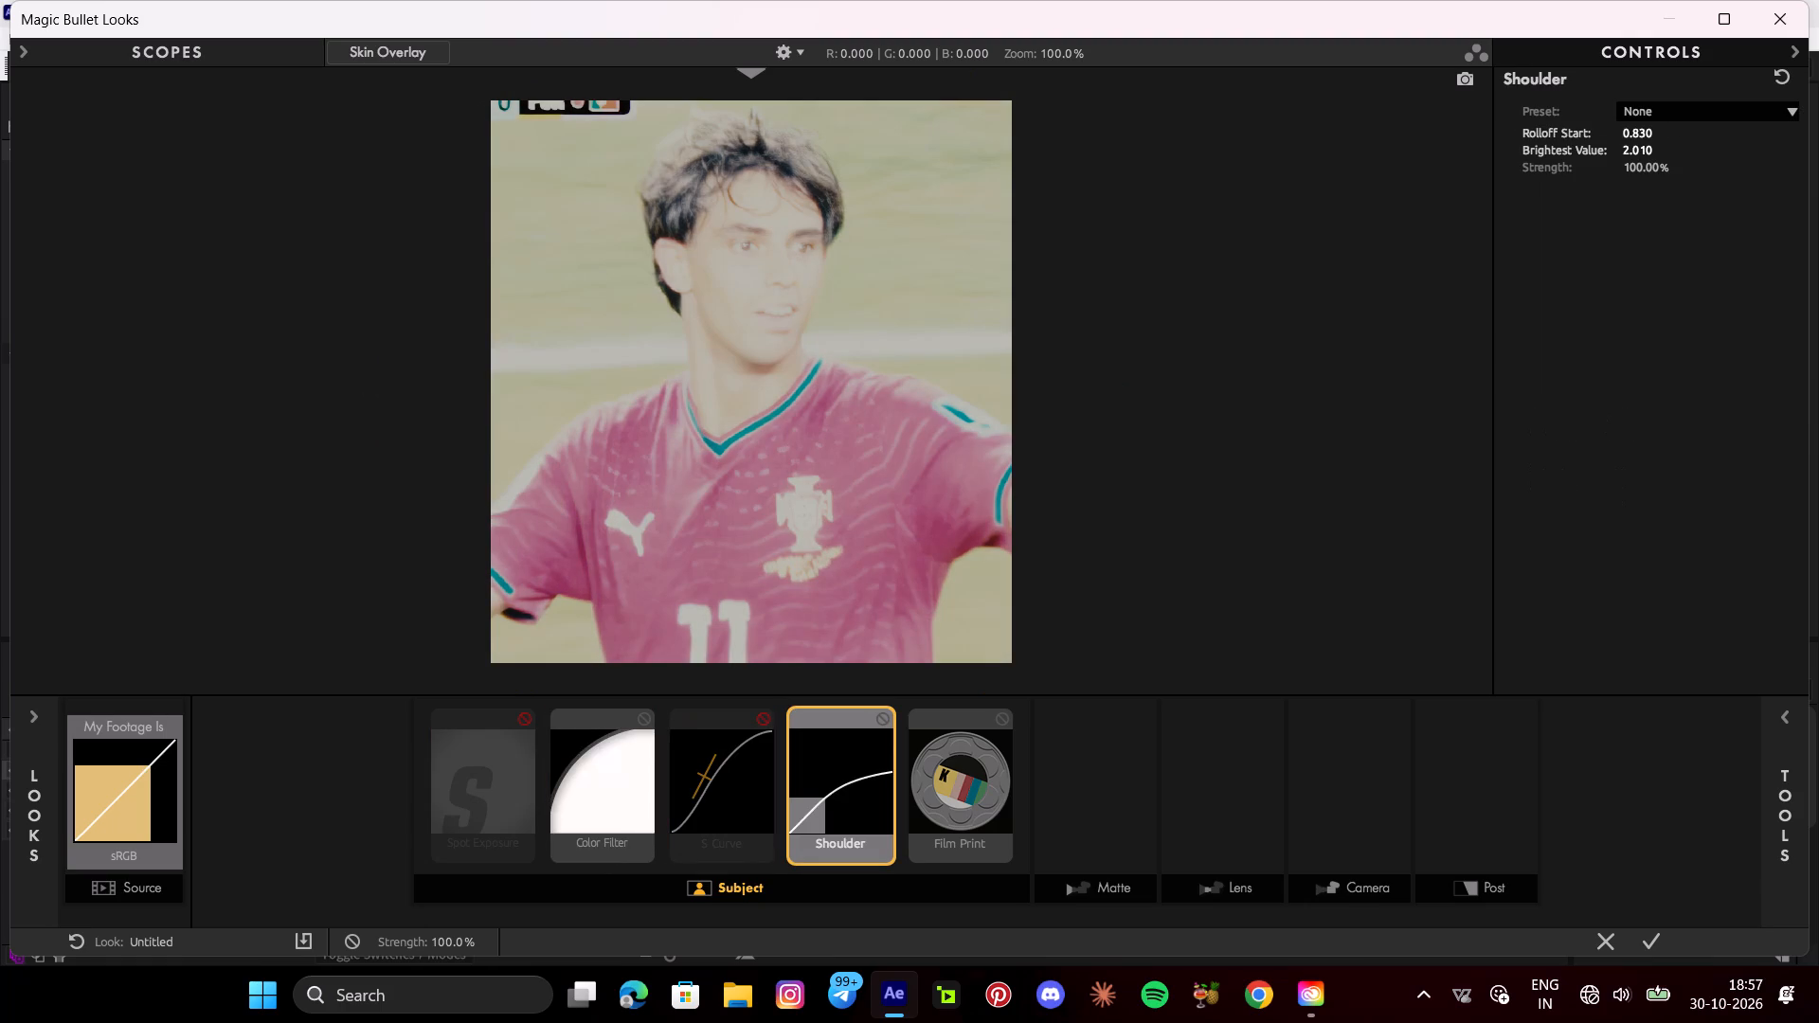
click(1000, 722)
click(1000, 722)
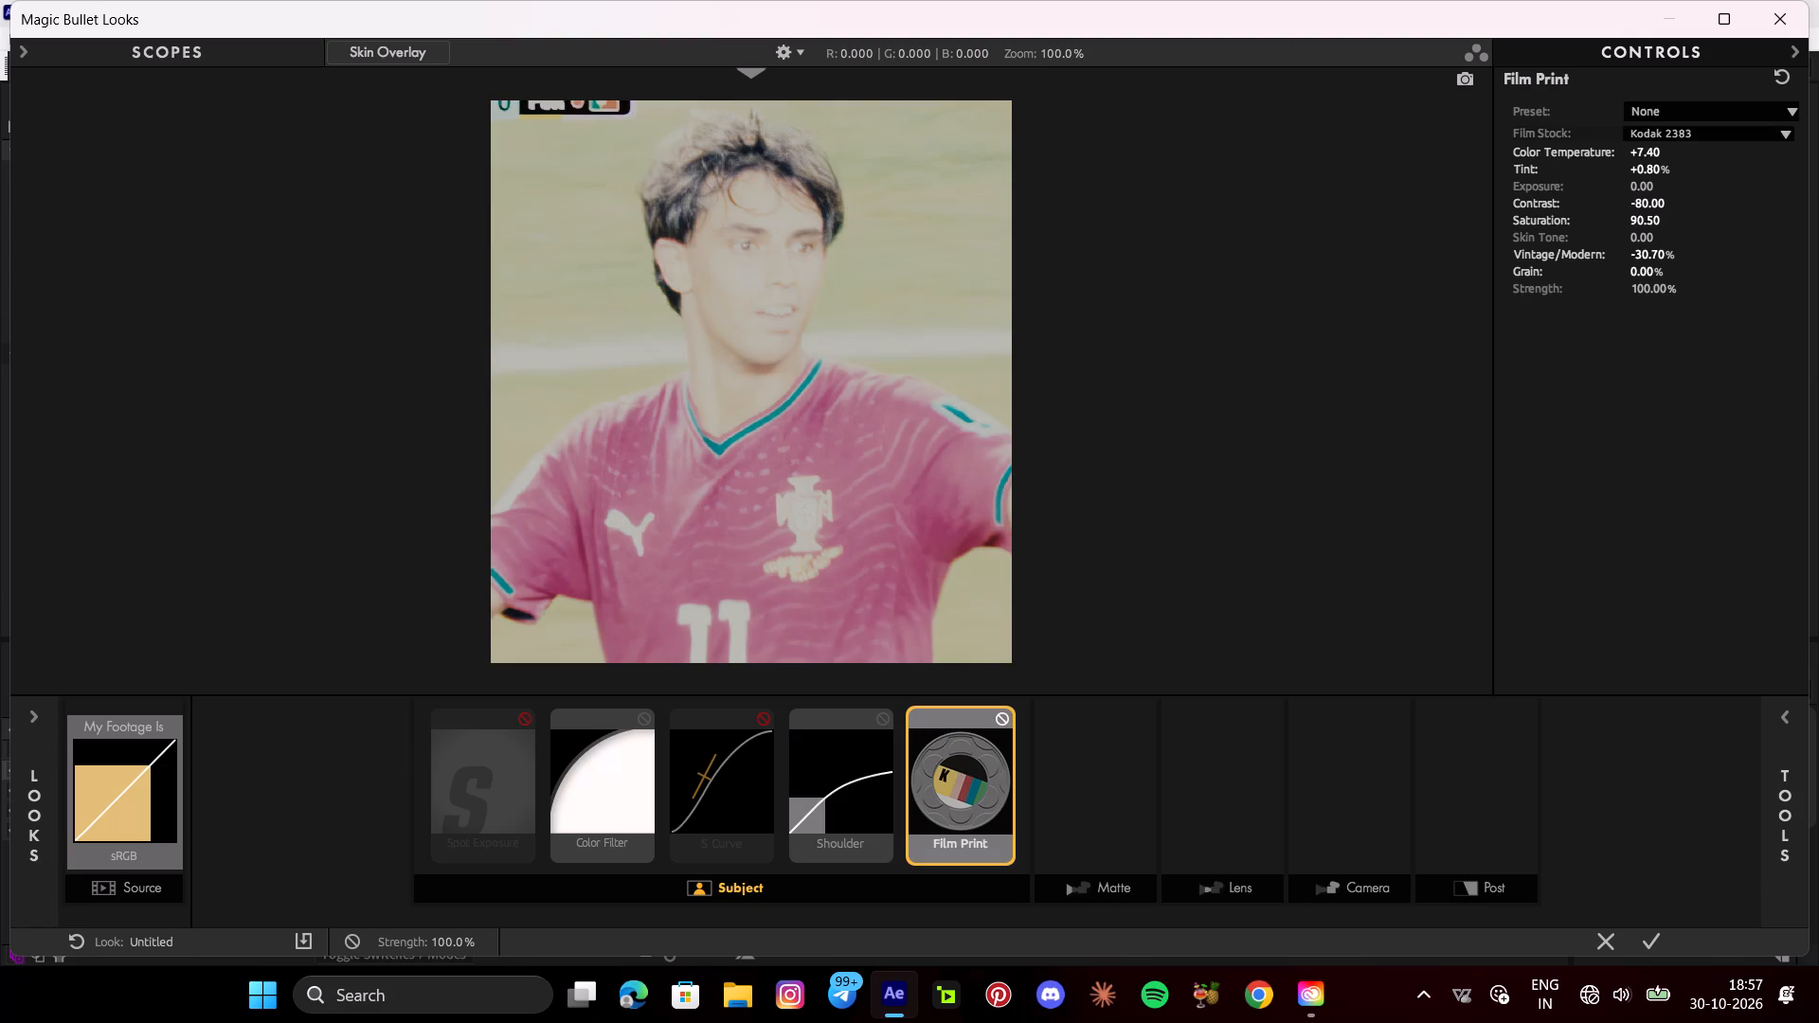
click(1656, 935)
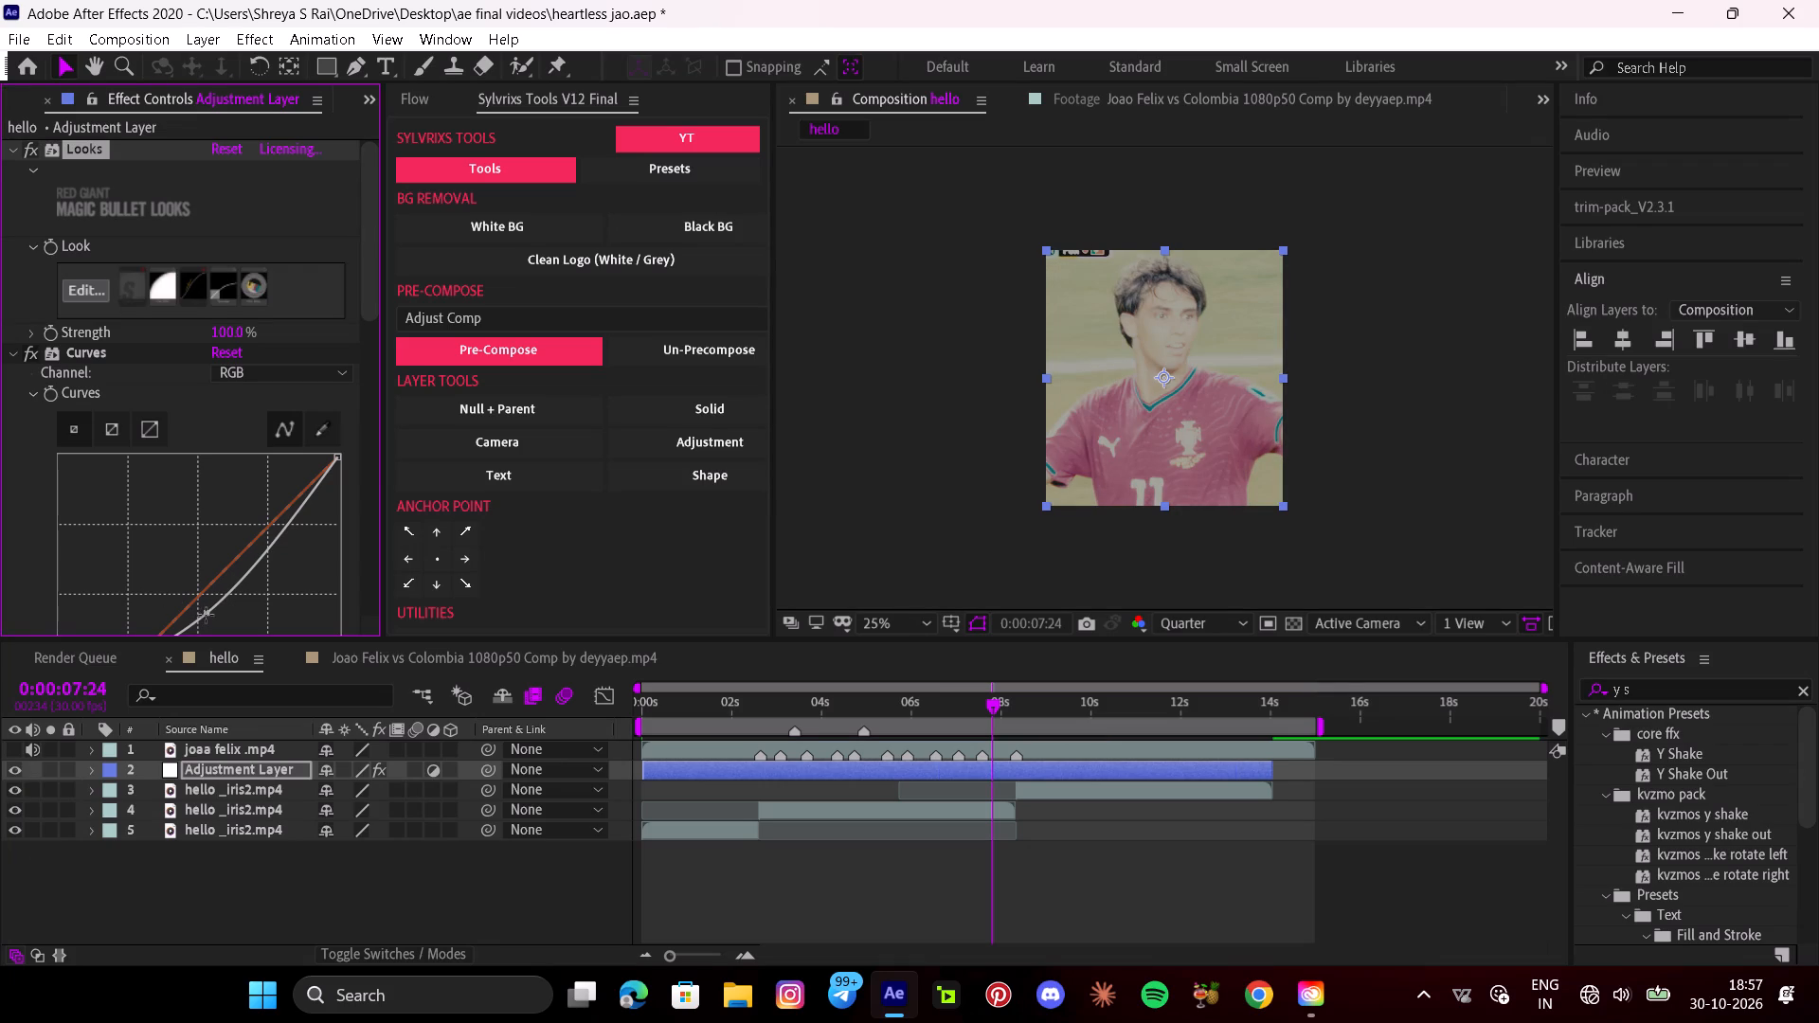
Raise the midpoint of the adjustment layer's RGB curve back close to the diagonal and preview from the start.
drag(206, 615, 200, 600)
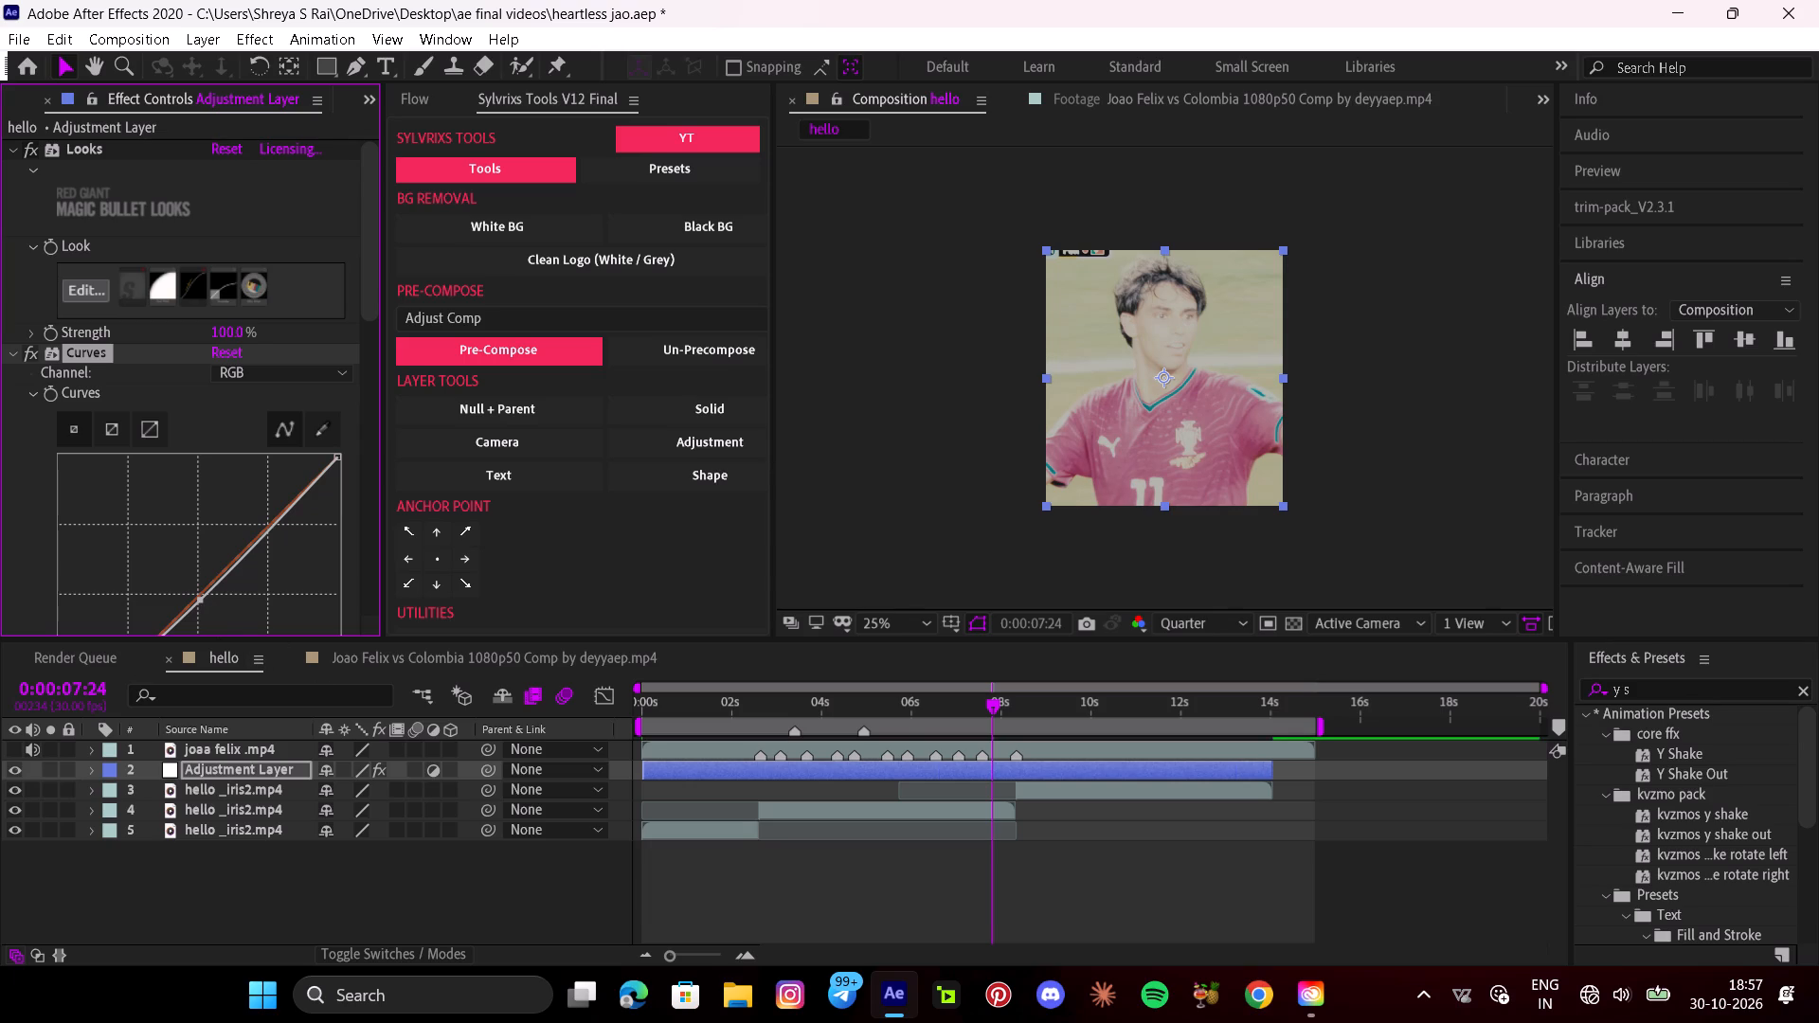
drag(954, 708, 488, 728)
key(space)
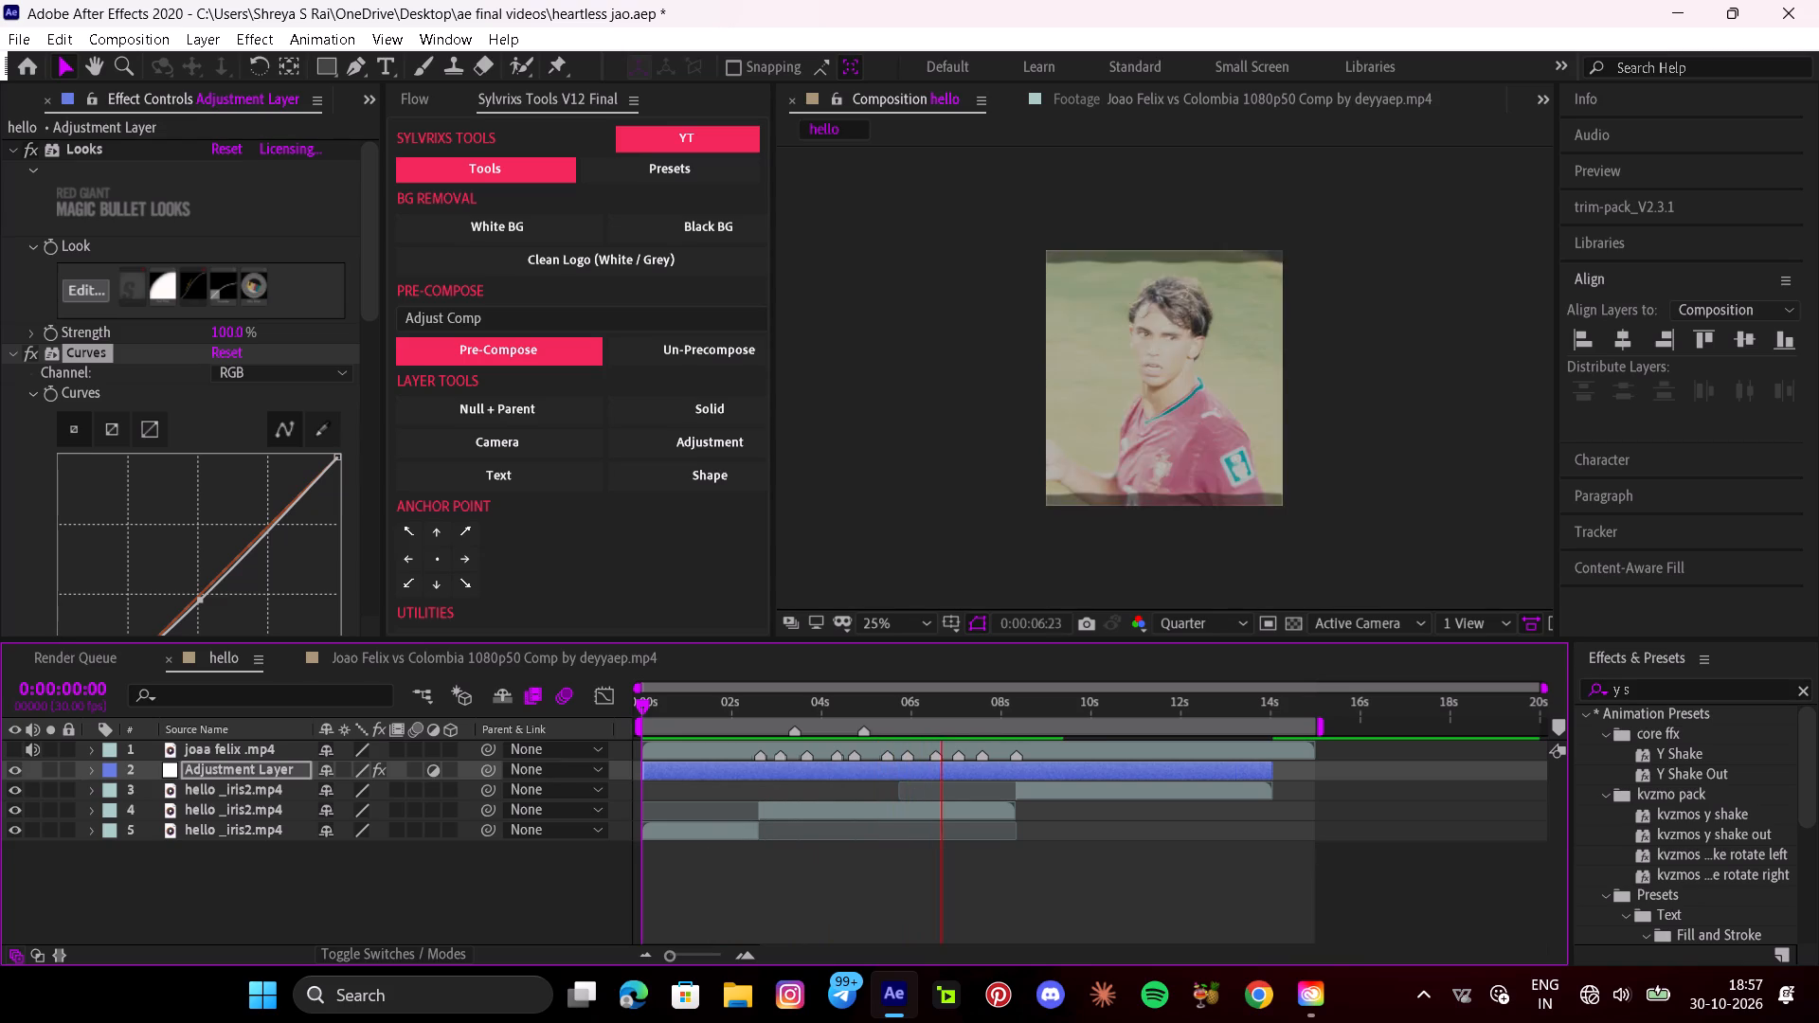
scroll(943, 777, down, 1)
key(space)
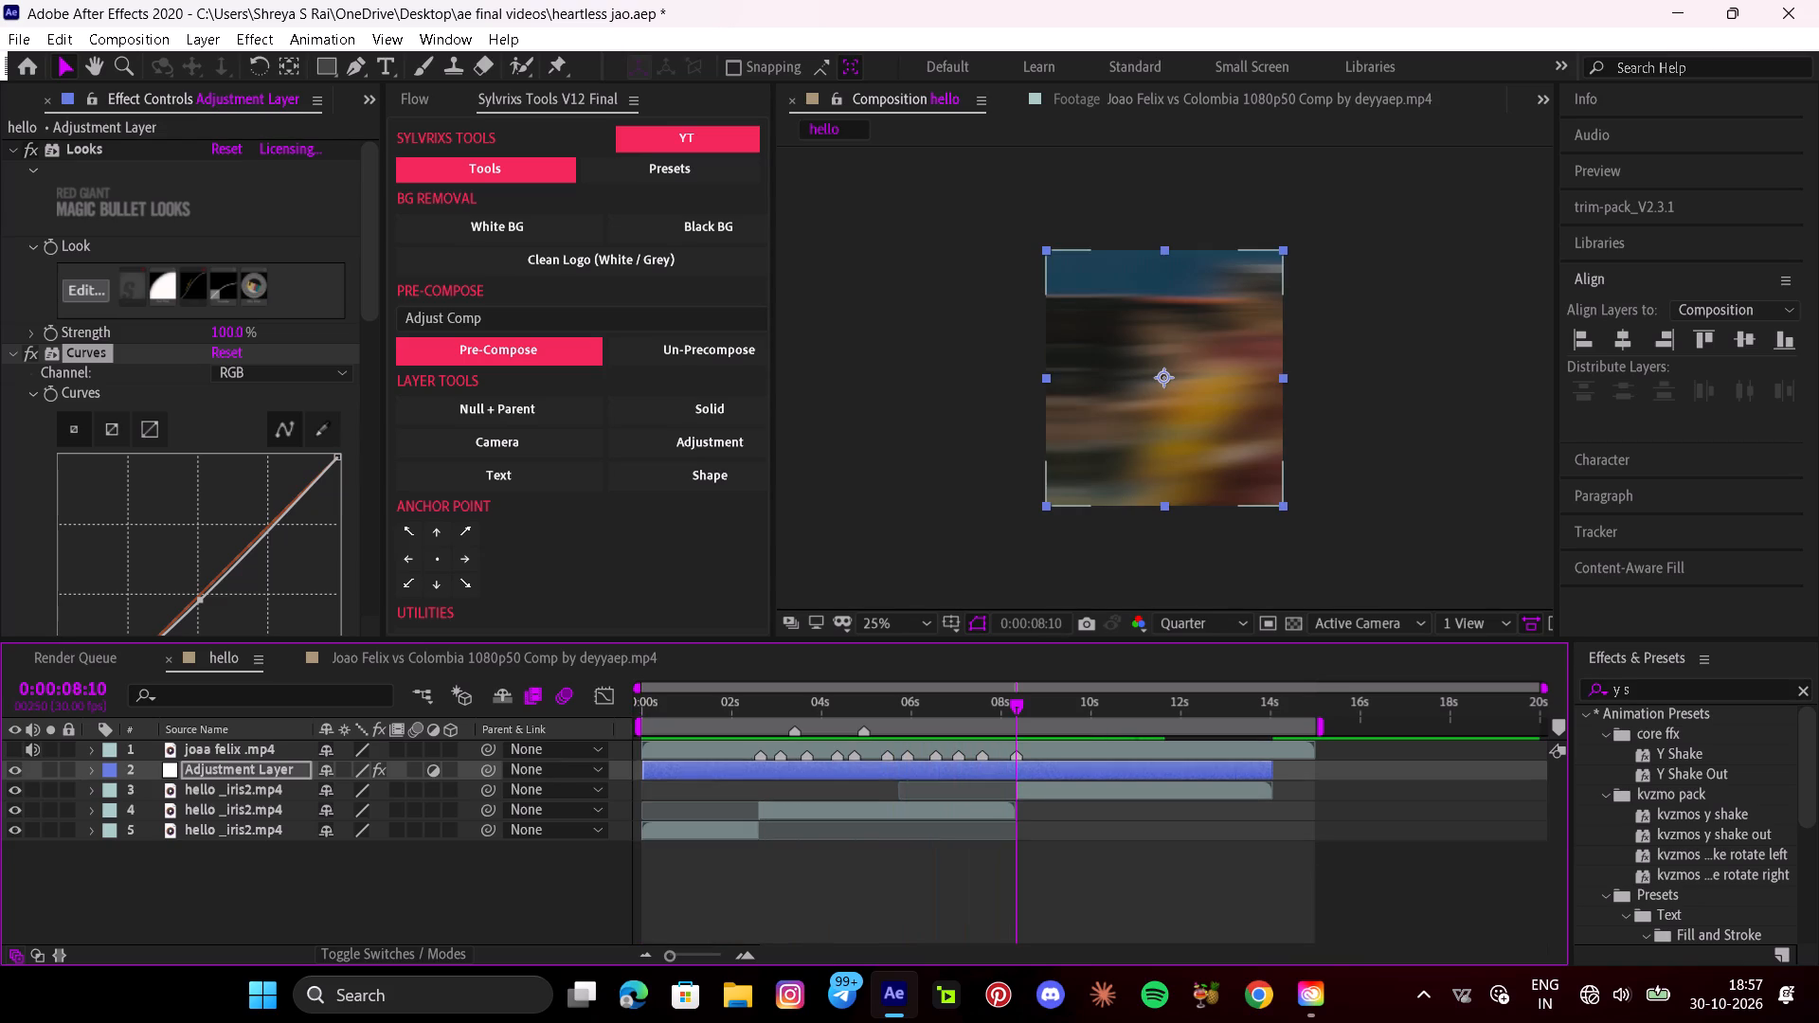
Apply the S_TimeWarpRGB effect to the last hello _iris2.mp4 clip, which starts at 0:00:08:10.
click(1066, 784)
key(ctrl+space)
text(tim)
key(e)
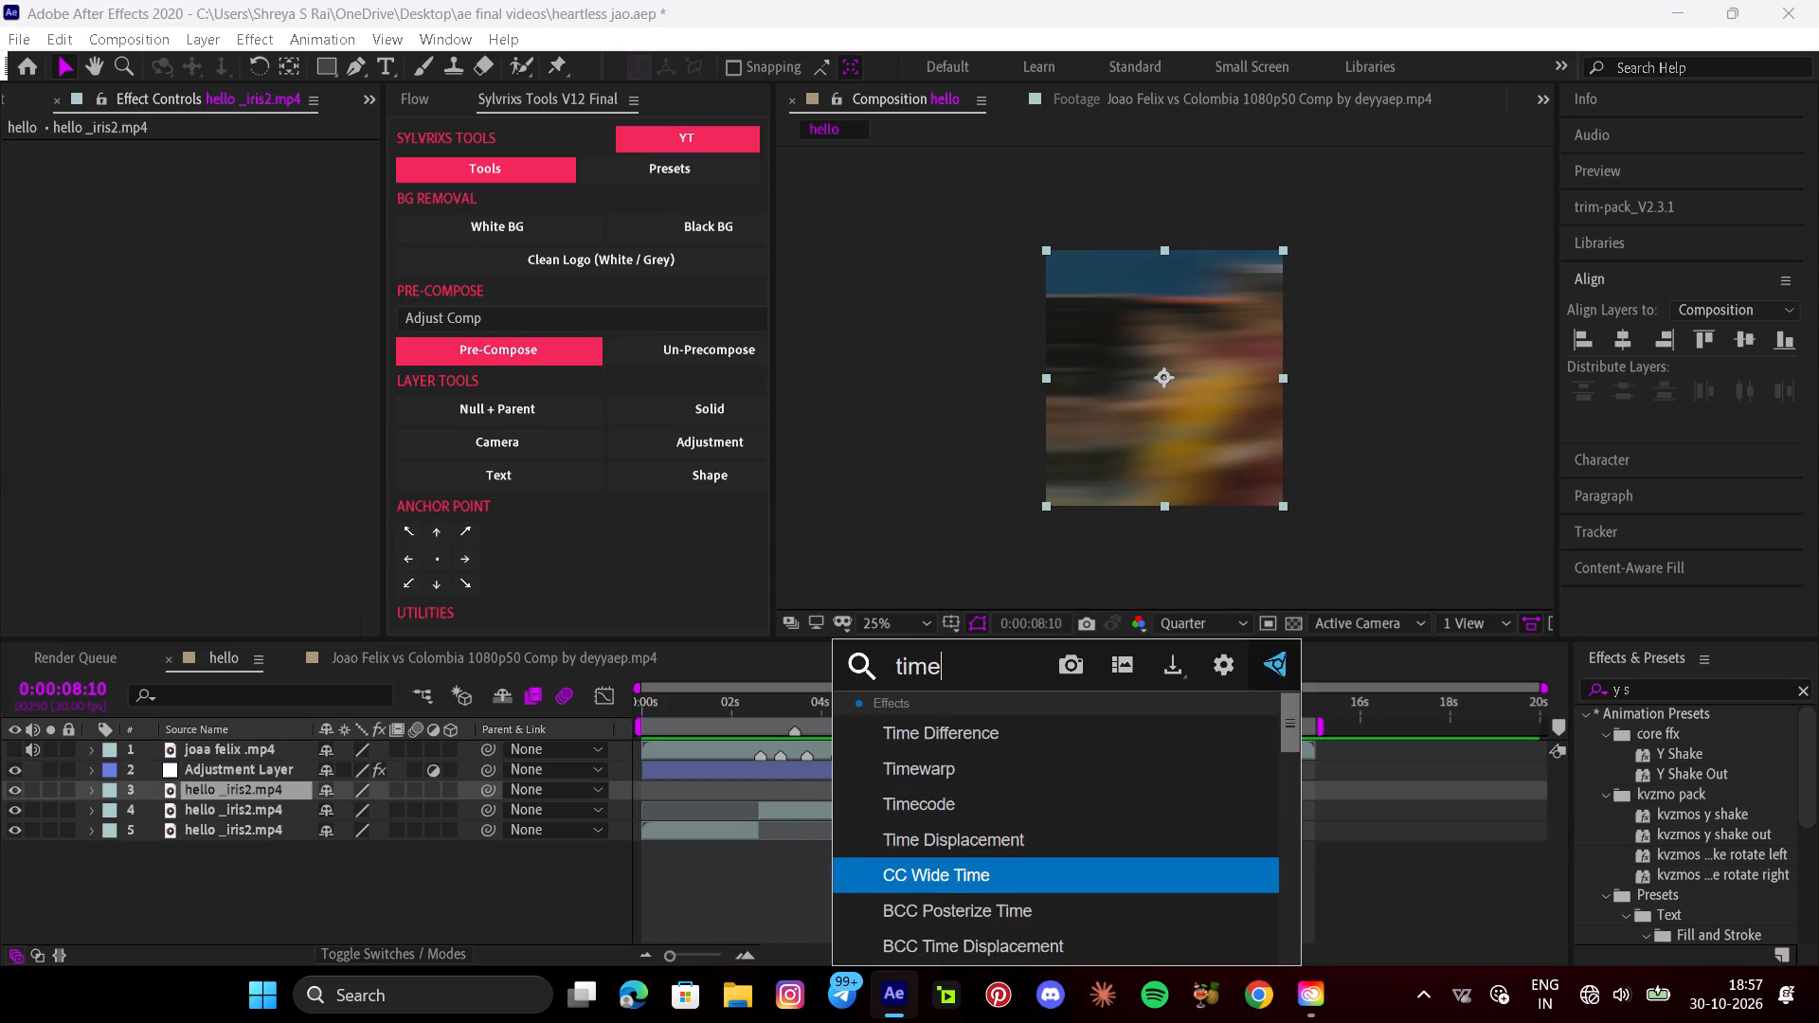
scroll(973, 874, down, 3)
click(982, 911)
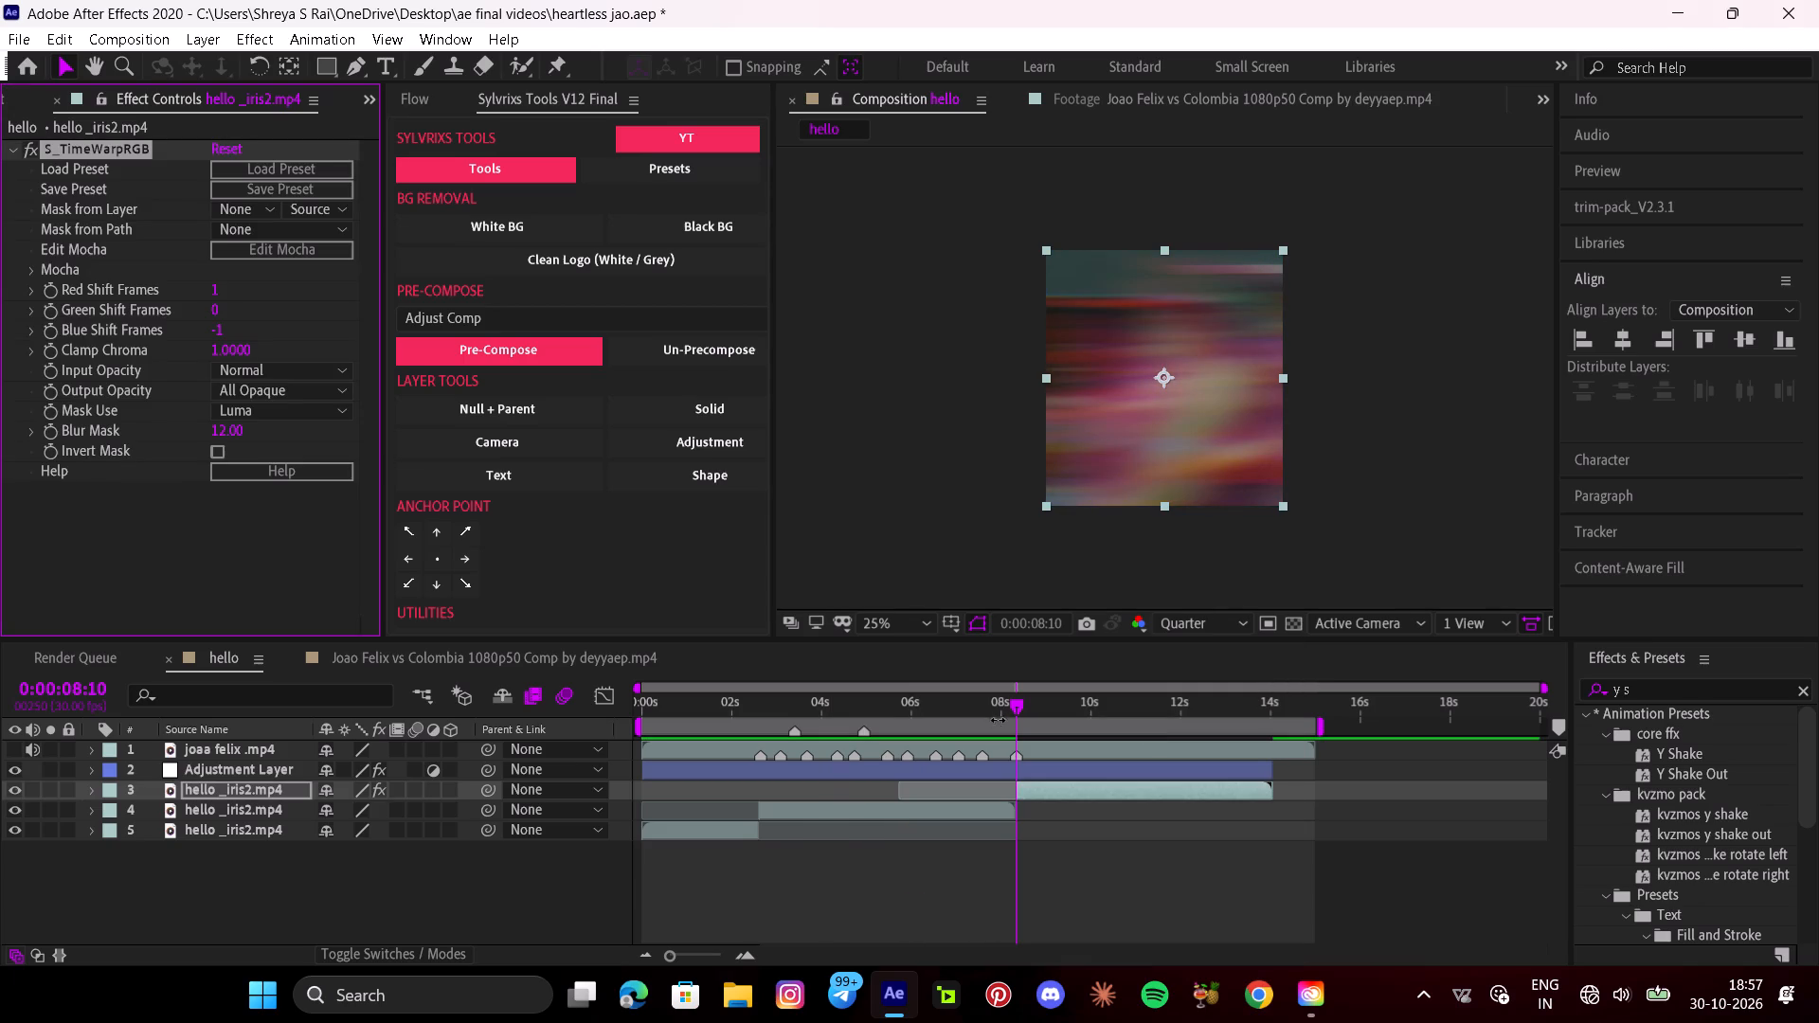
Play back the composition from 0:00:06:25 to check the RGB time warp on the last clip.
drag(996, 716, 968, 707)
drag(995, 710, 948, 709)
key(space)
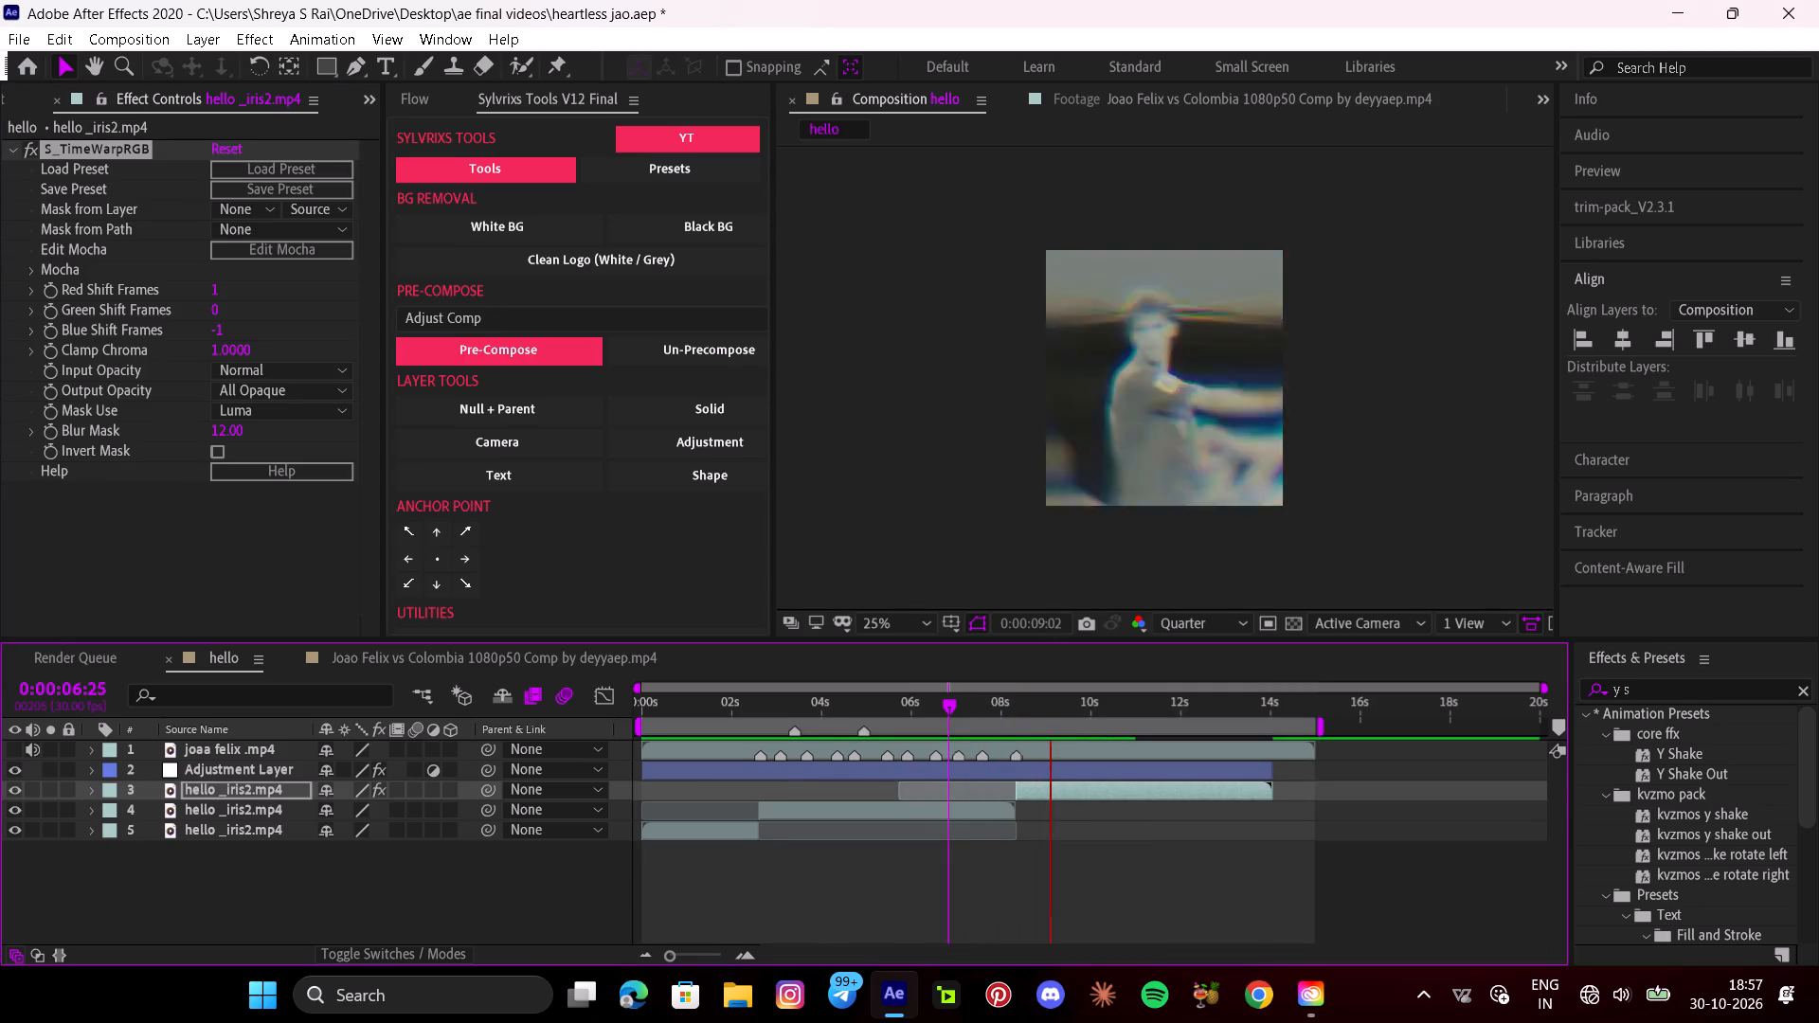
scroll(1113, 752, down, 5)
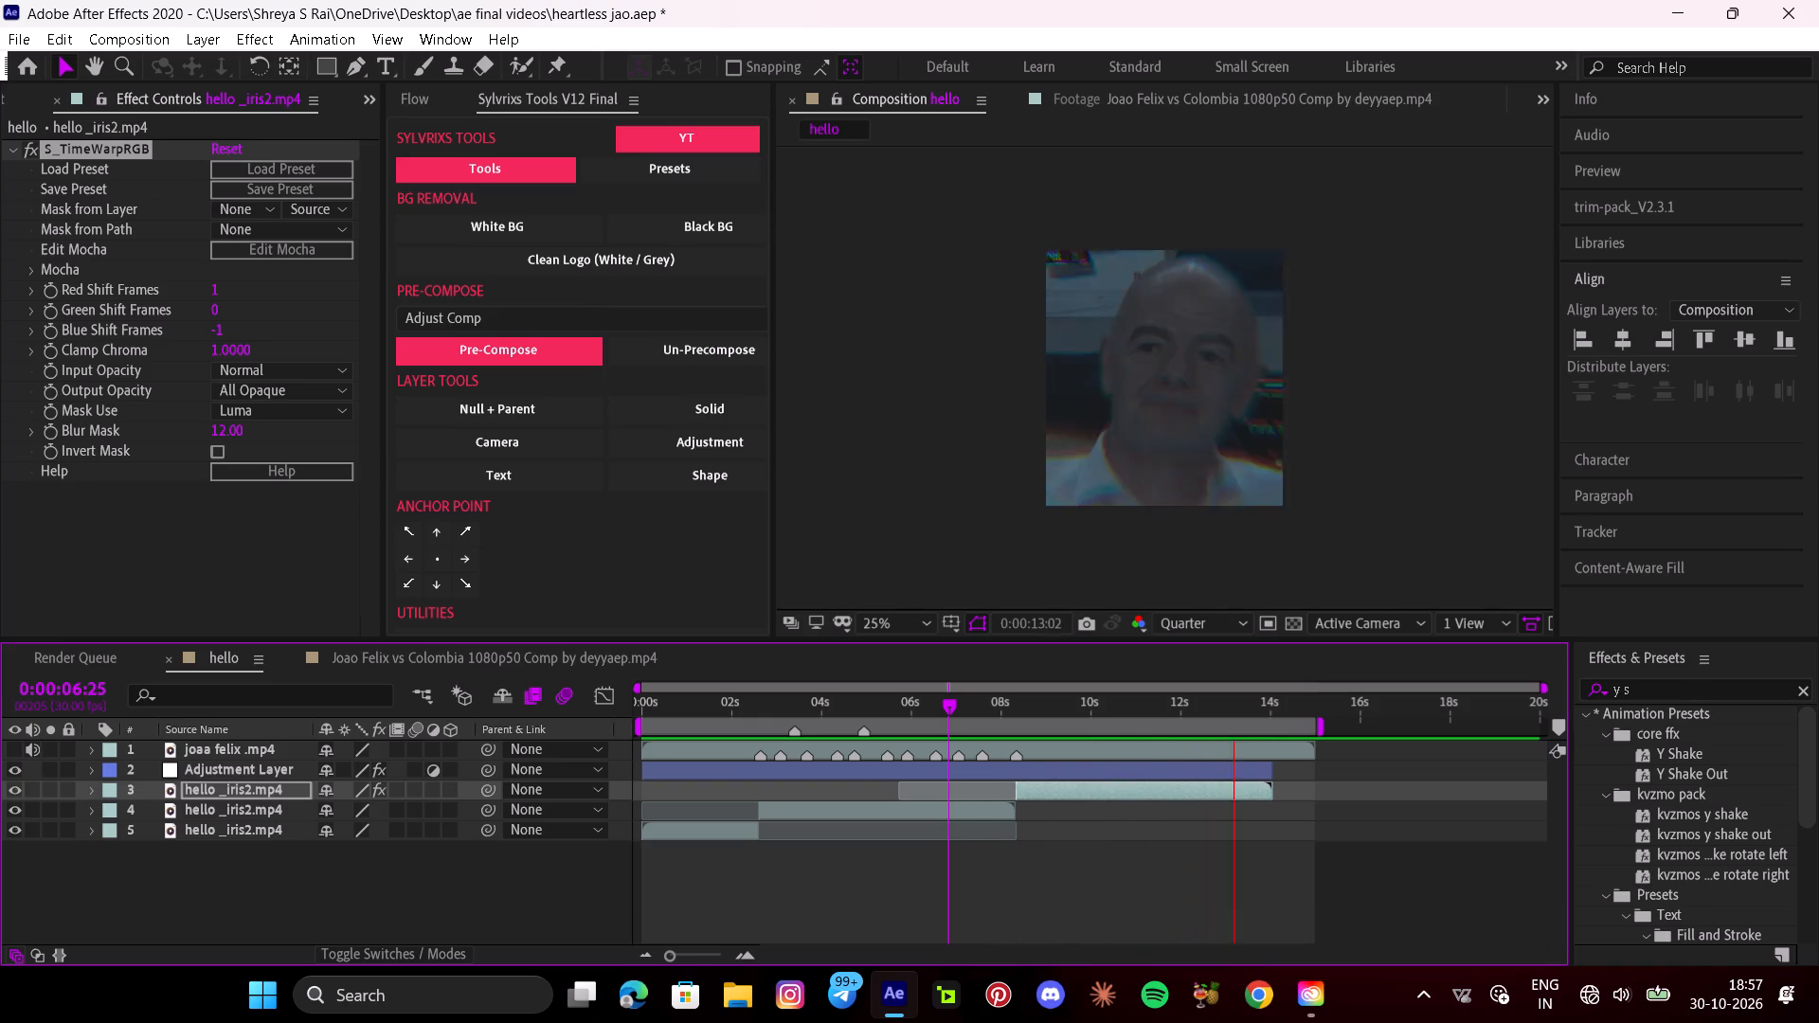
key(space)
drag(1253, 702, 588, 796)
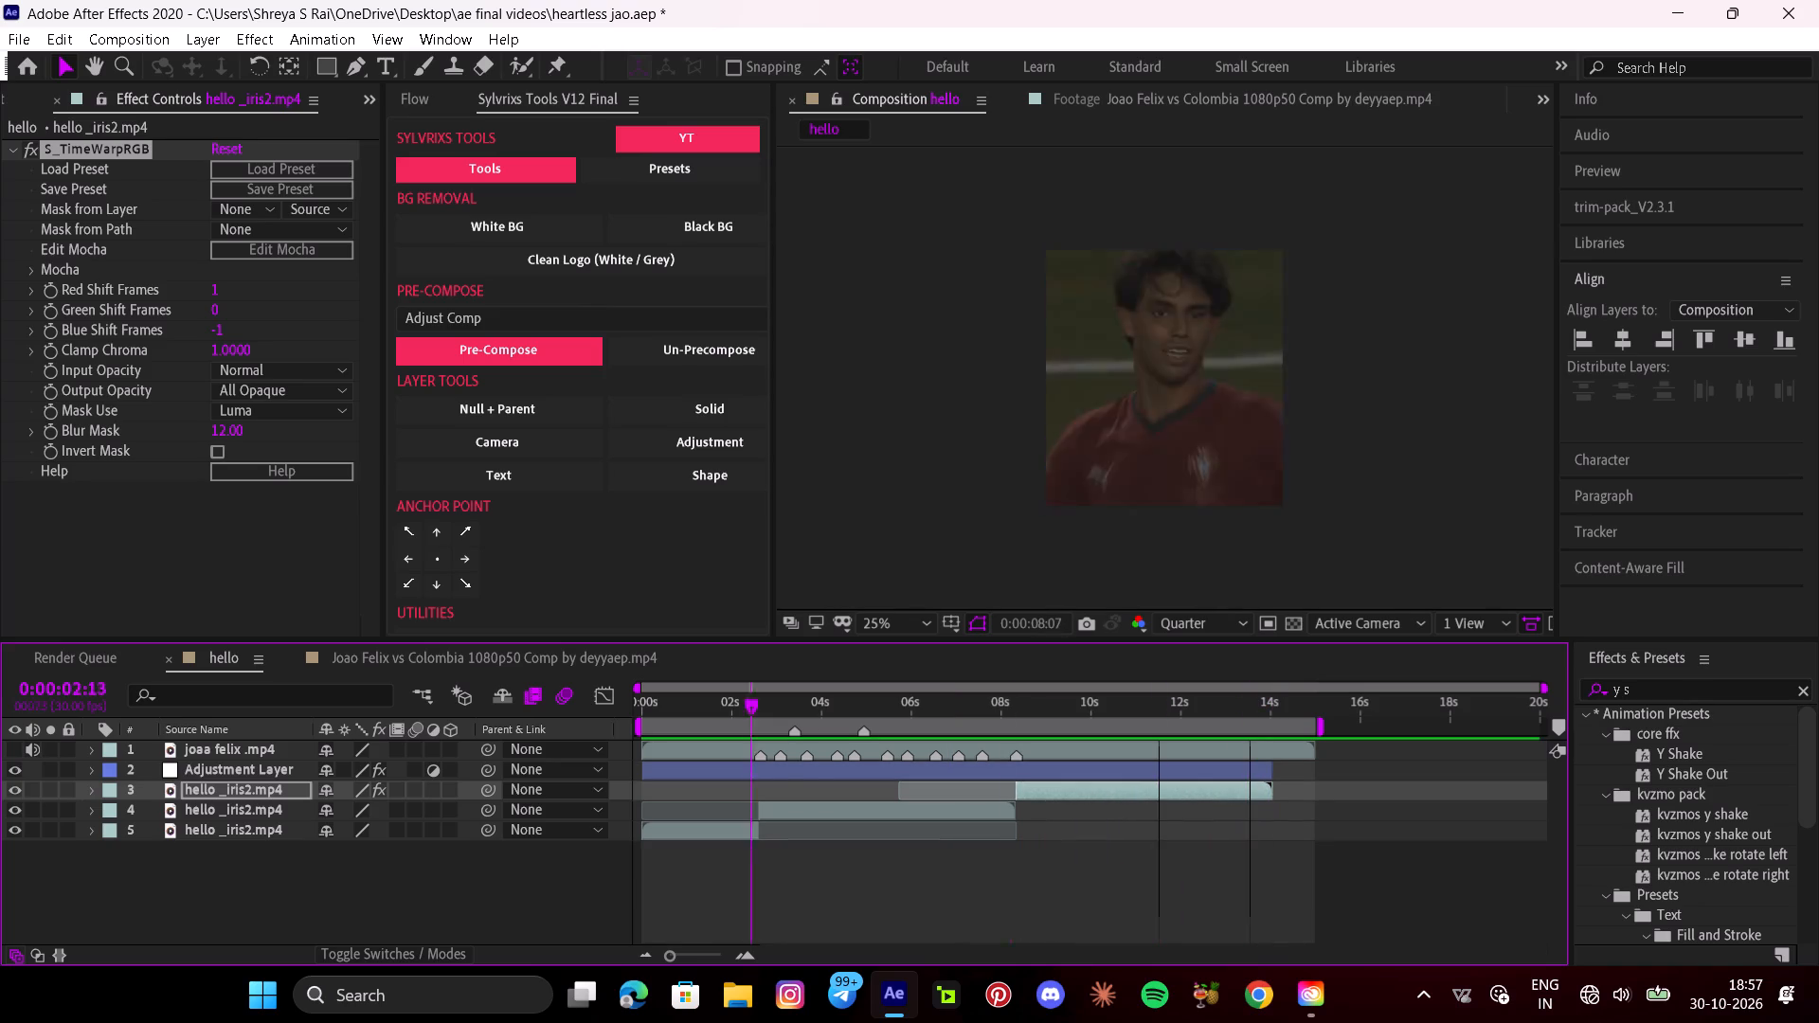
Preview the hello composition from the start and scrub back to 0:00:06:15.
drag(588, 796, 434, 808)
key(space)
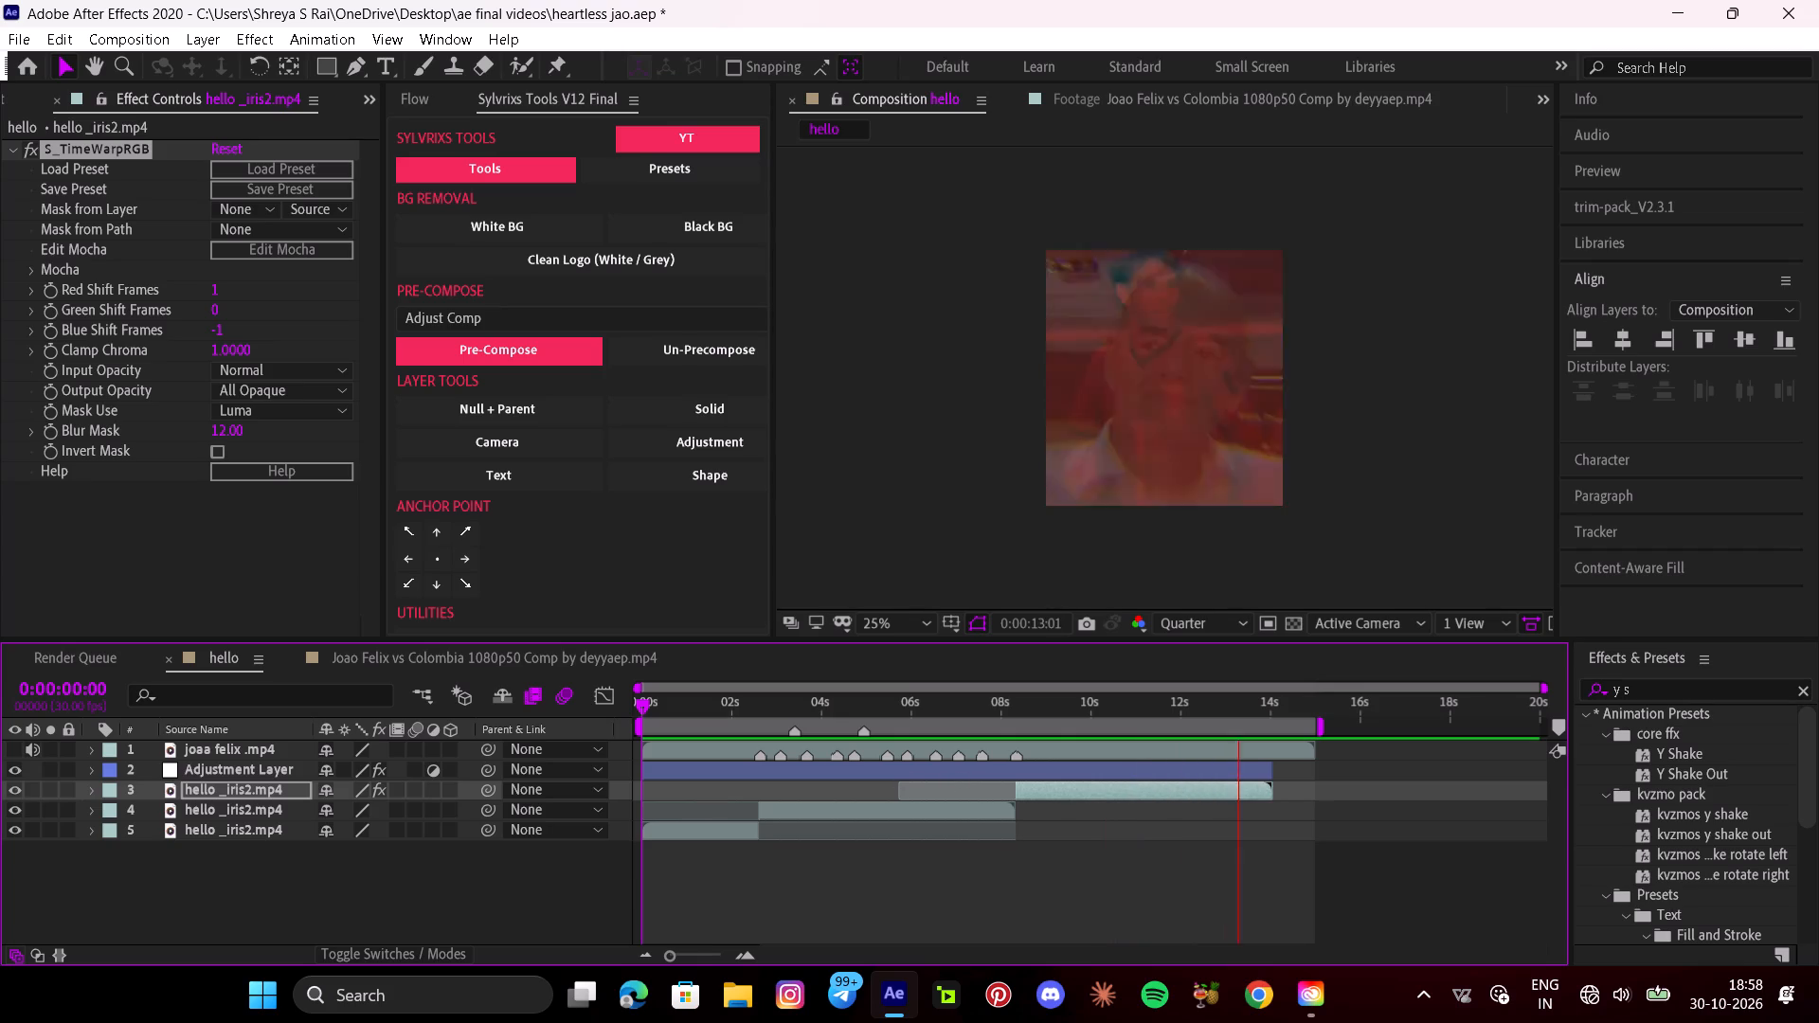
key(space)
drag(1258, 712, 1085, 733)
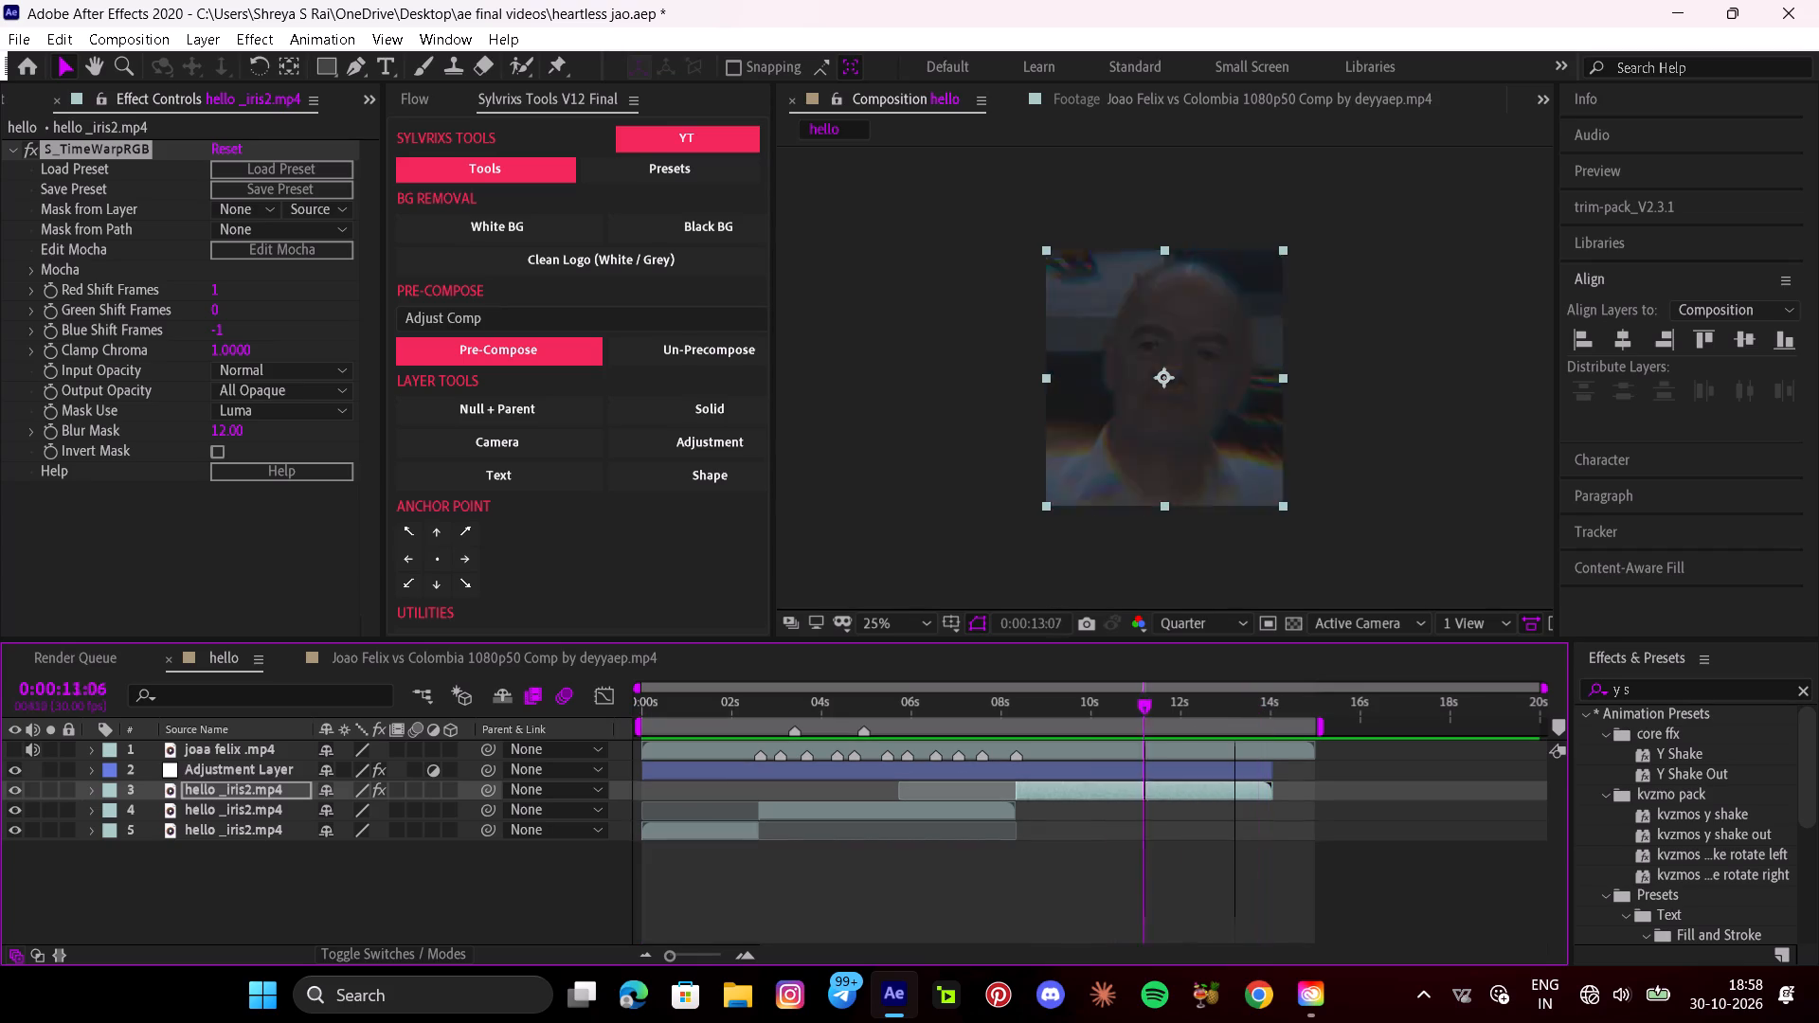
drag(1085, 733, 933, 716)
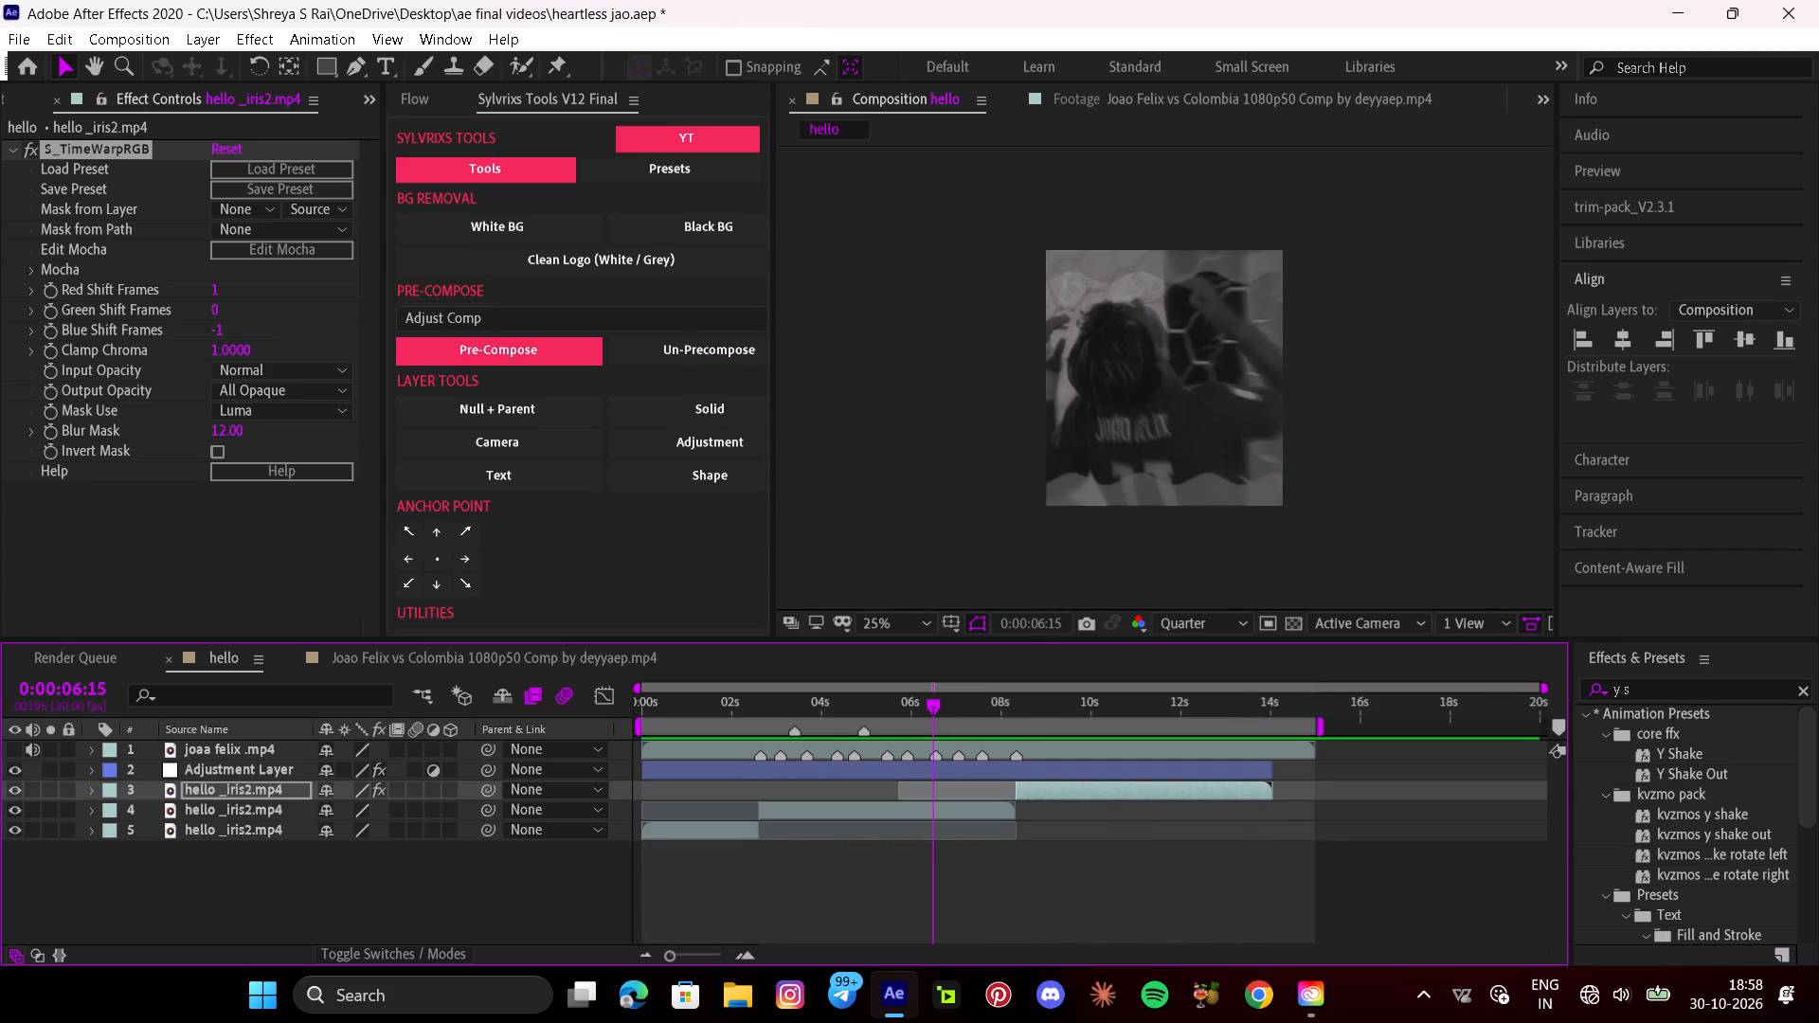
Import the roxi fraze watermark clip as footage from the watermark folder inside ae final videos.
click(55, 99)
double_click(141, 527)
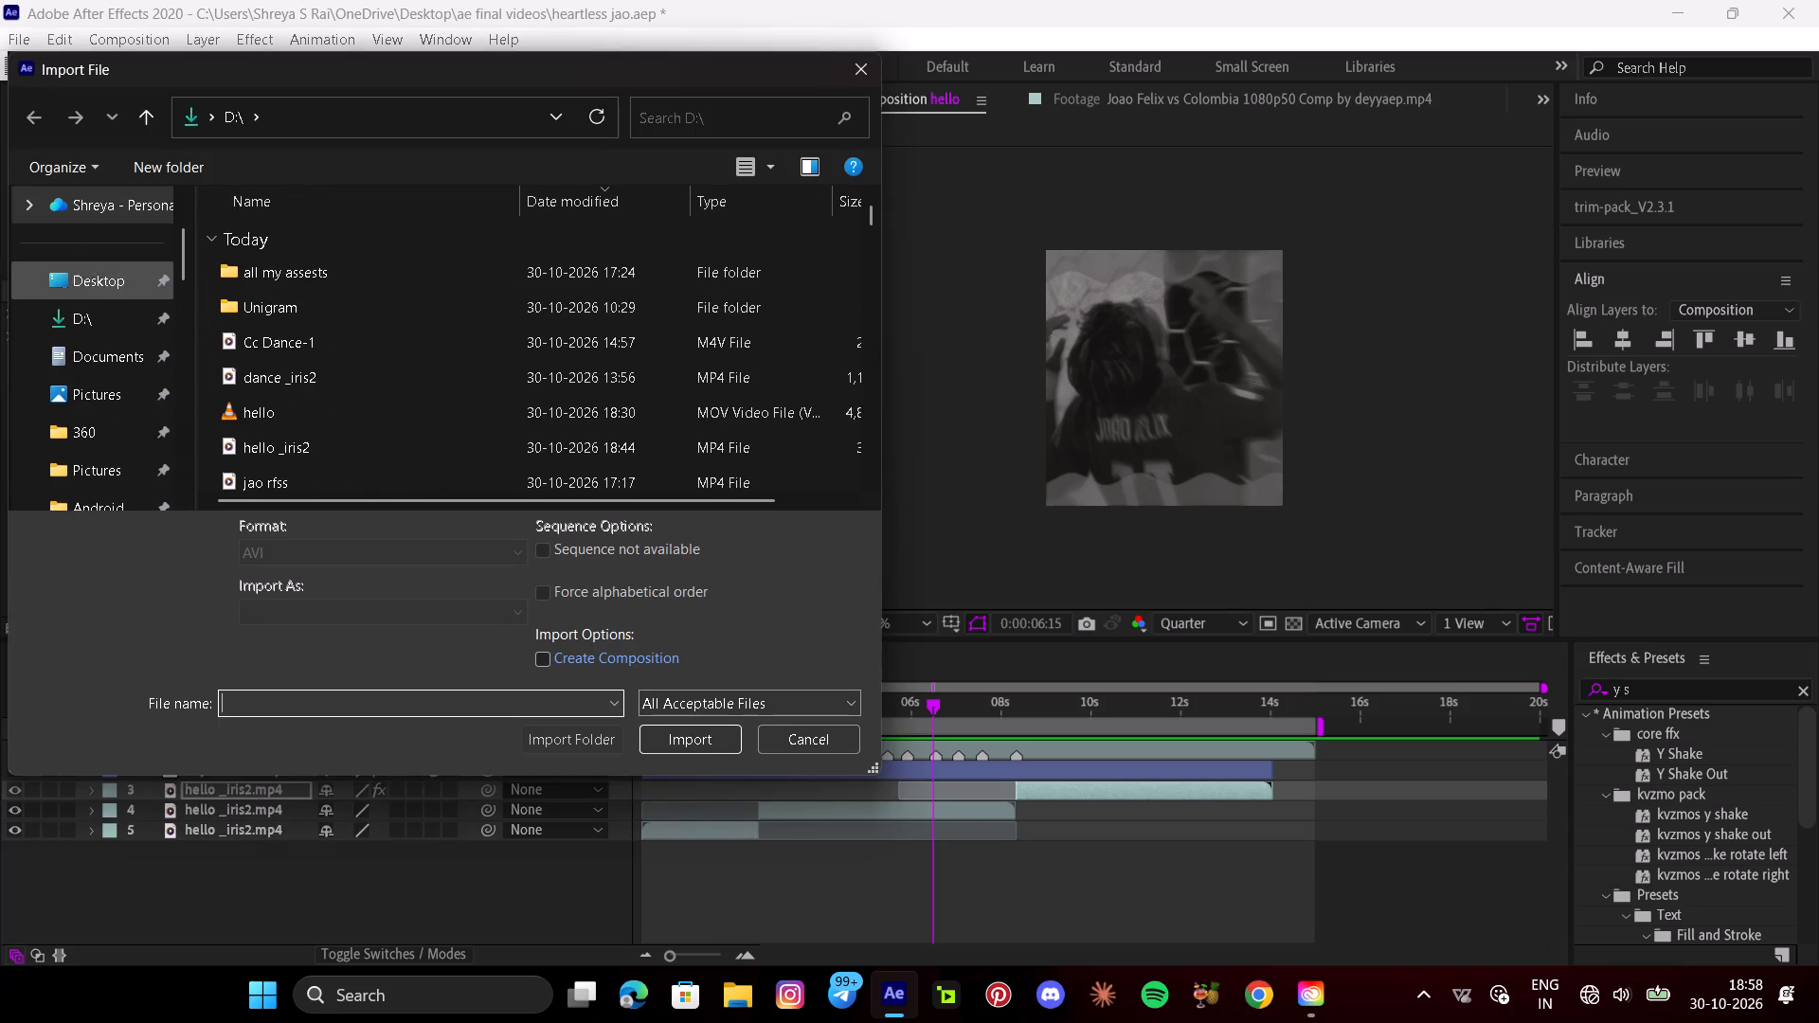
scroll(96, 326, down, 11)
scroll(102, 303, up, 1)
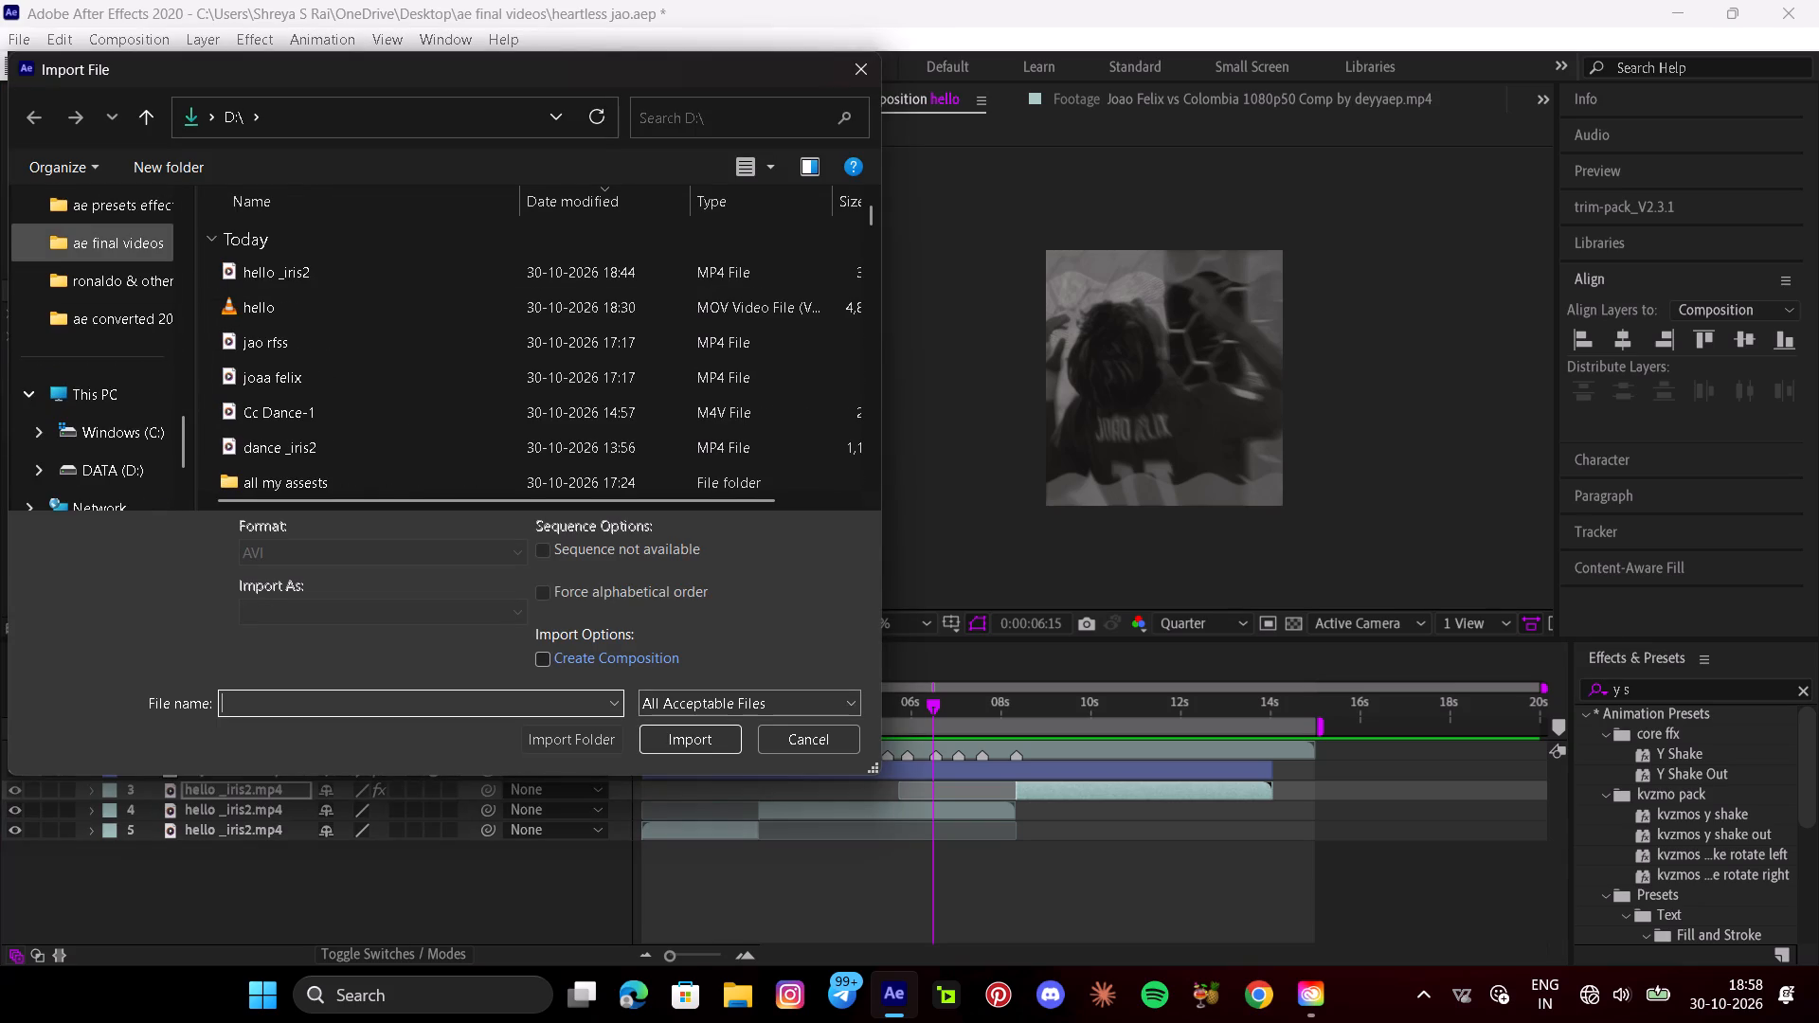
click(128, 236)
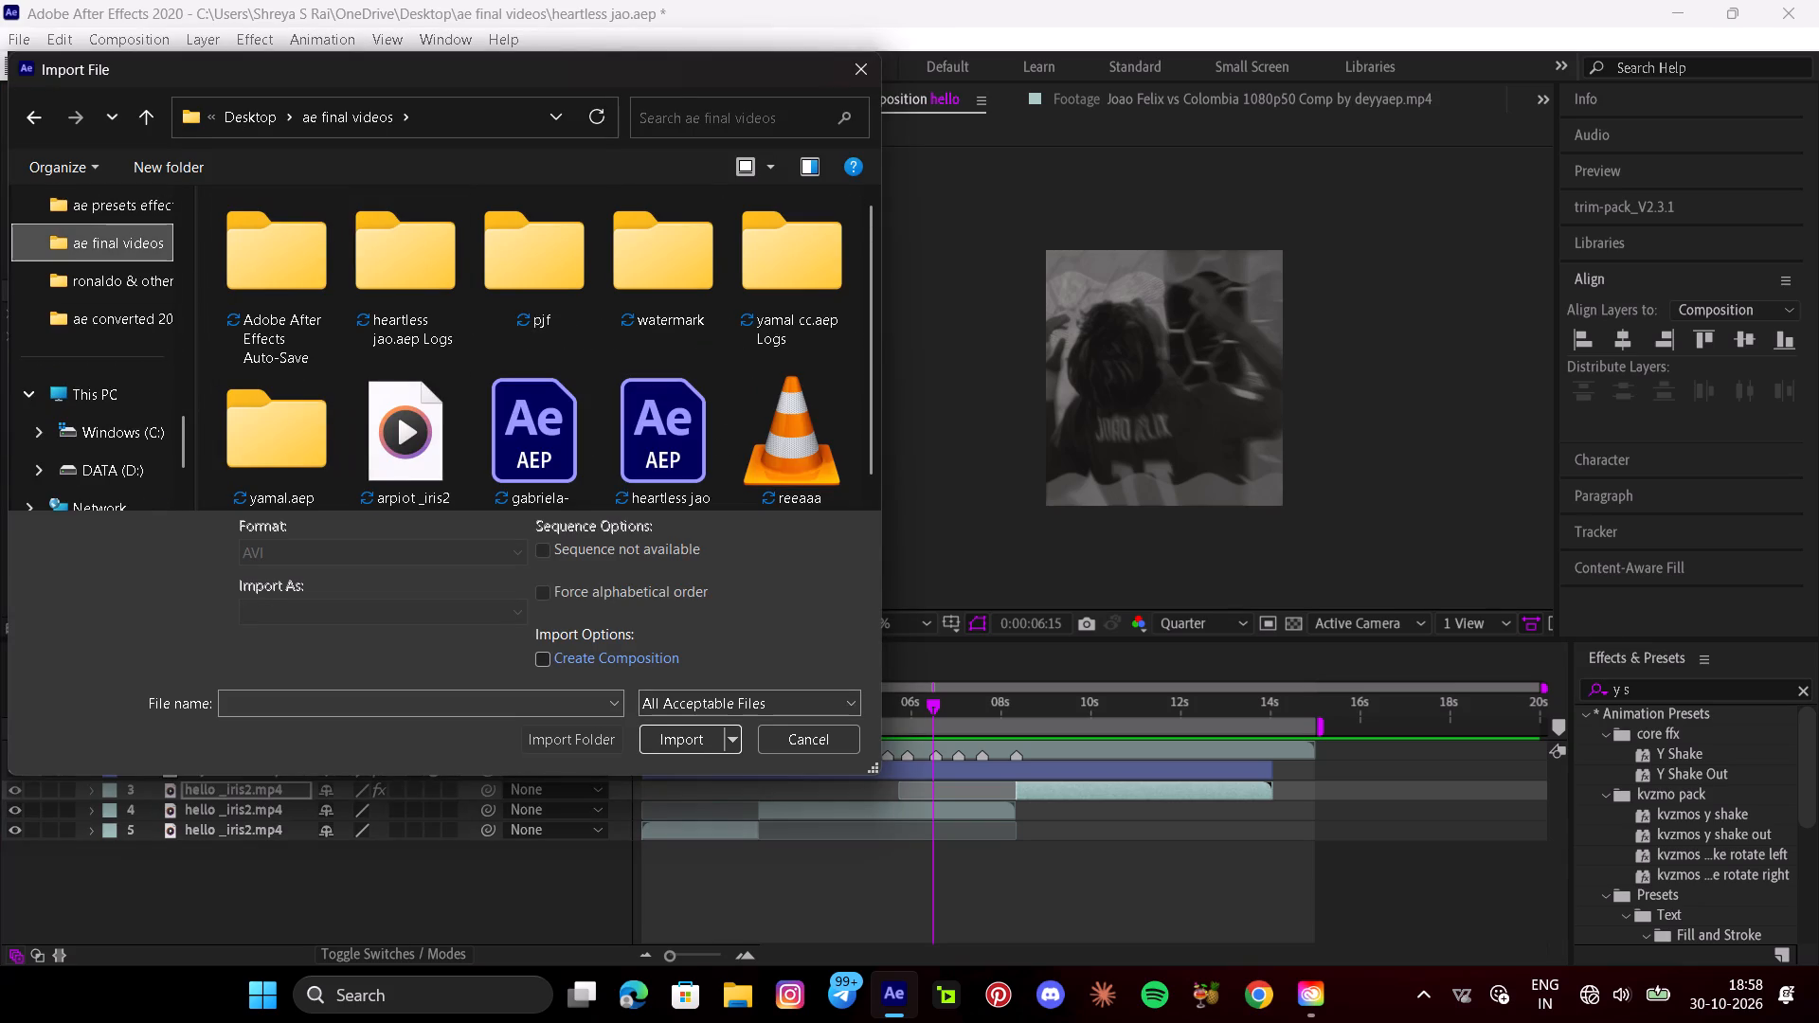
double_click(646, 289)
scroll(498, 345, down, 3)
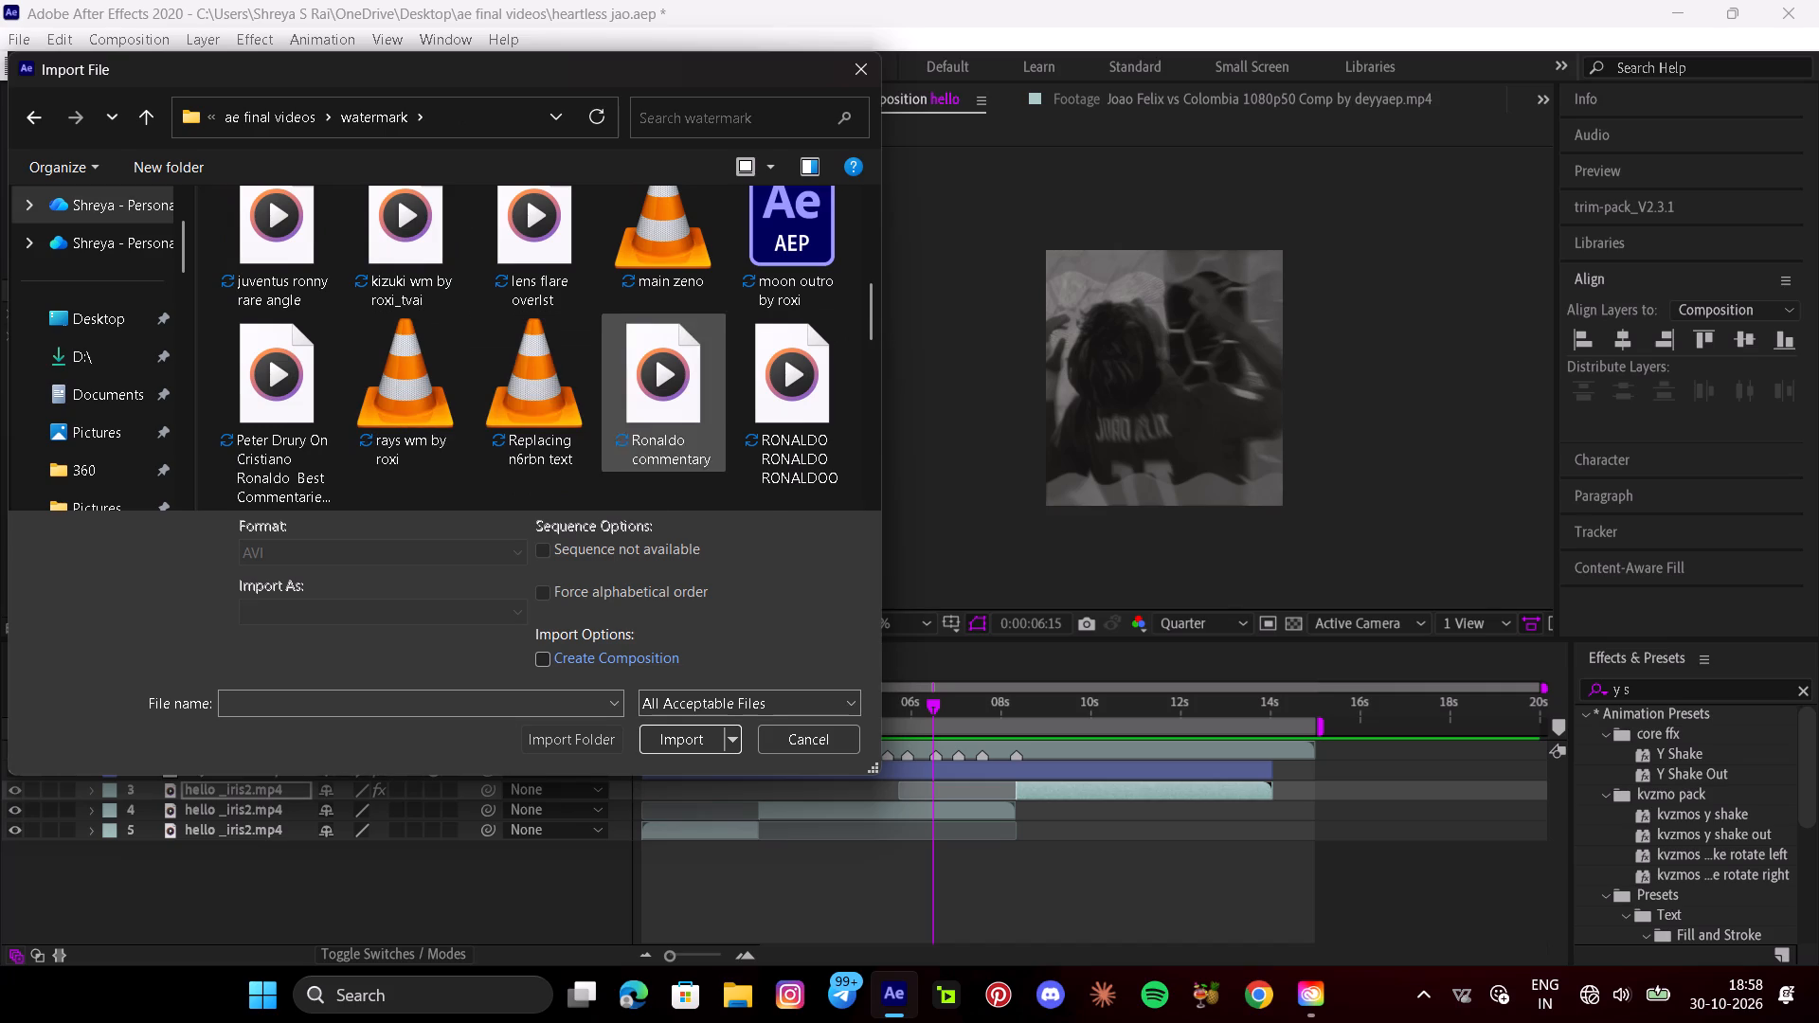
scroll(608, 334, down, 2)
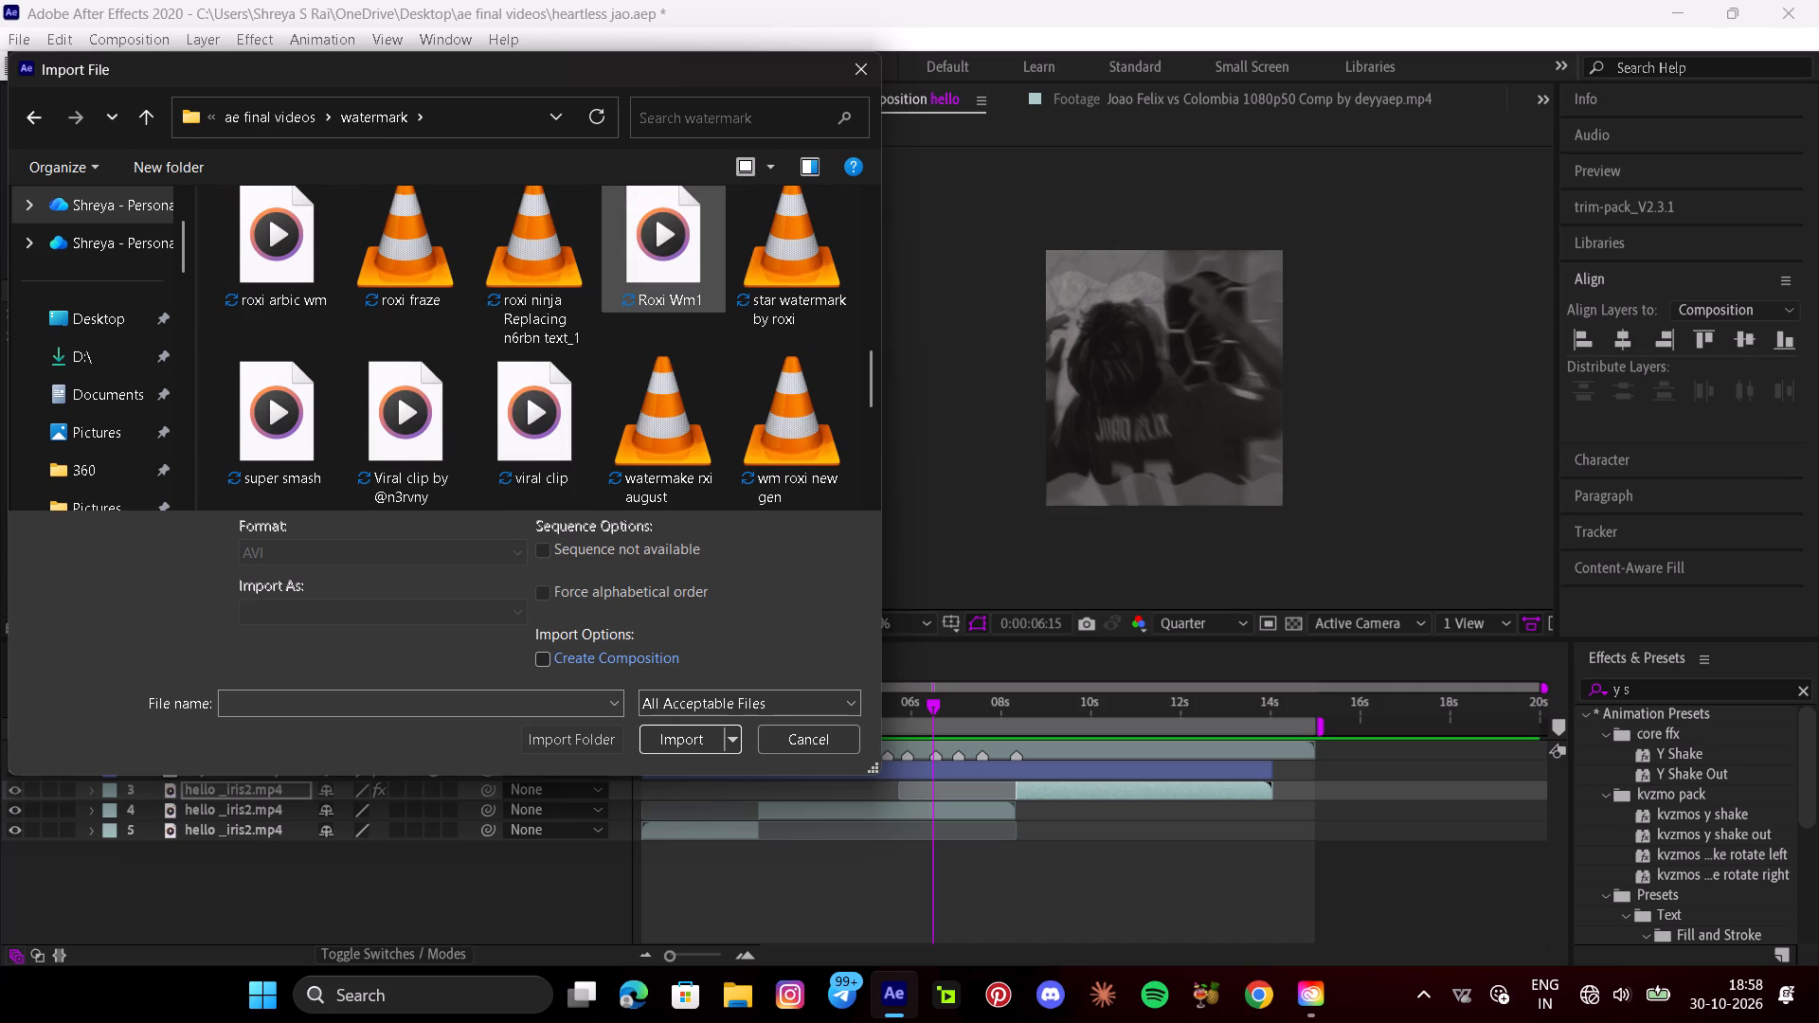
click(449, 261)
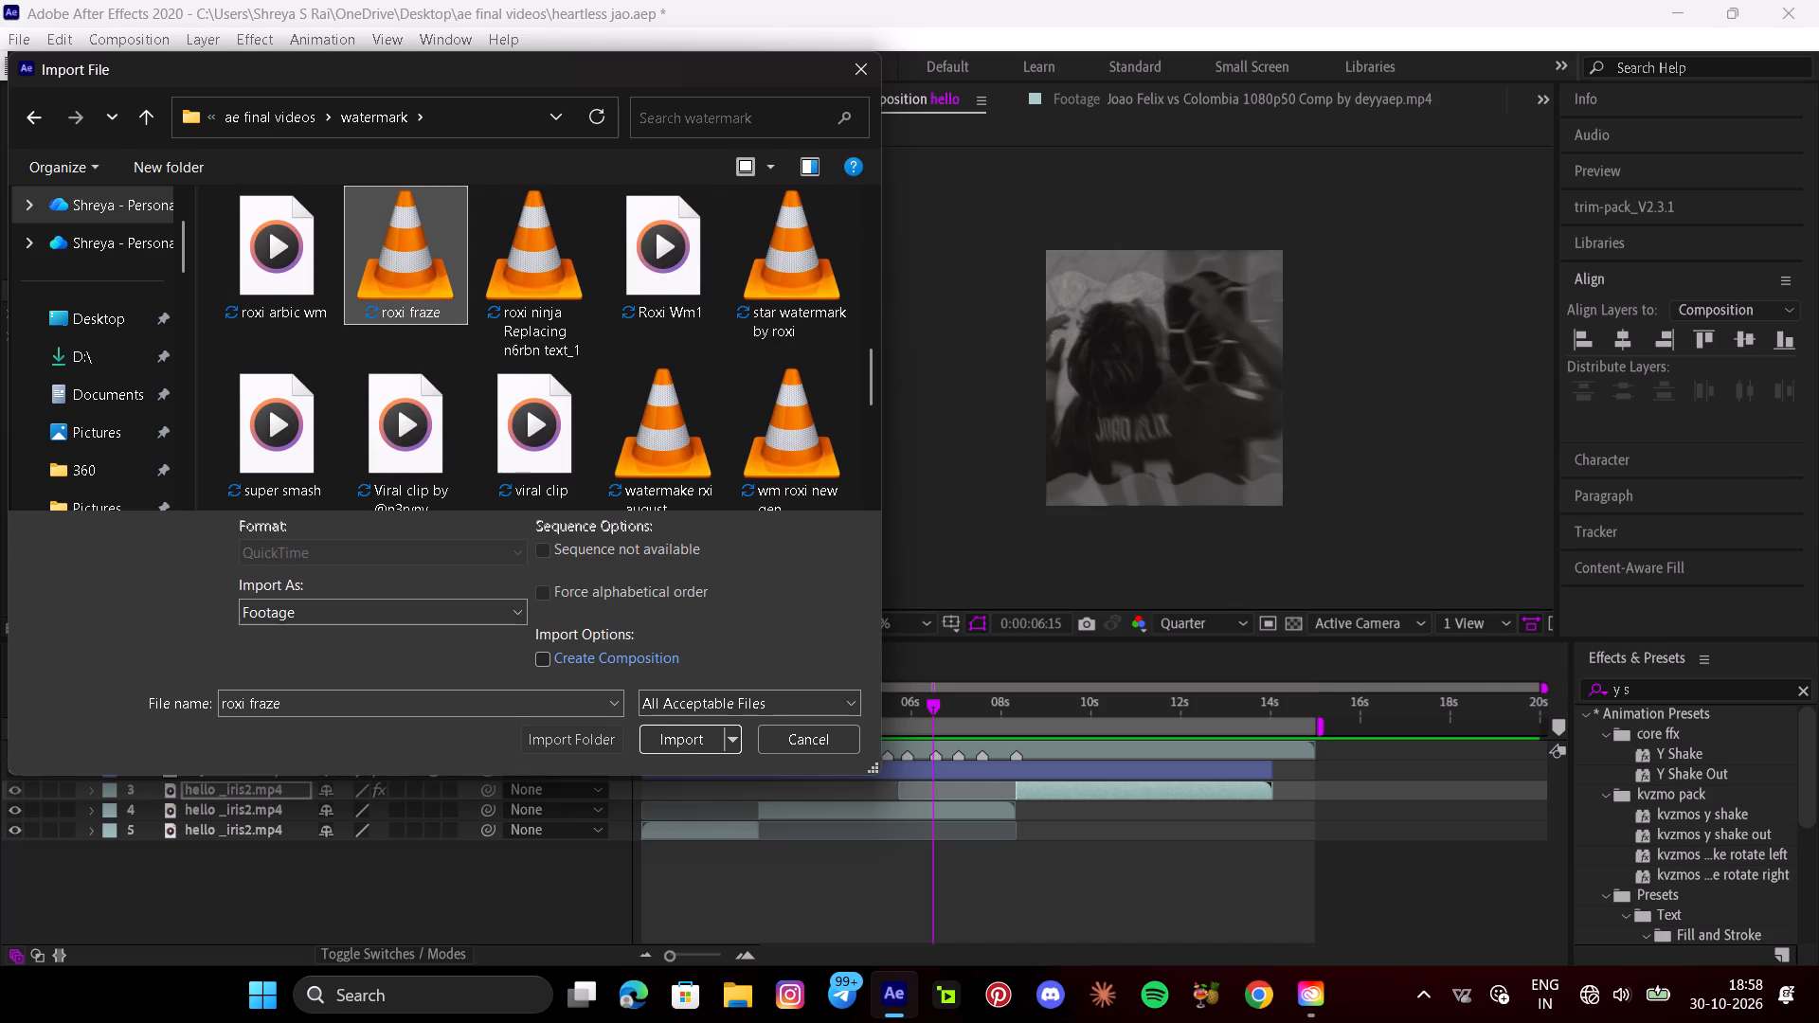
click(671, 743)
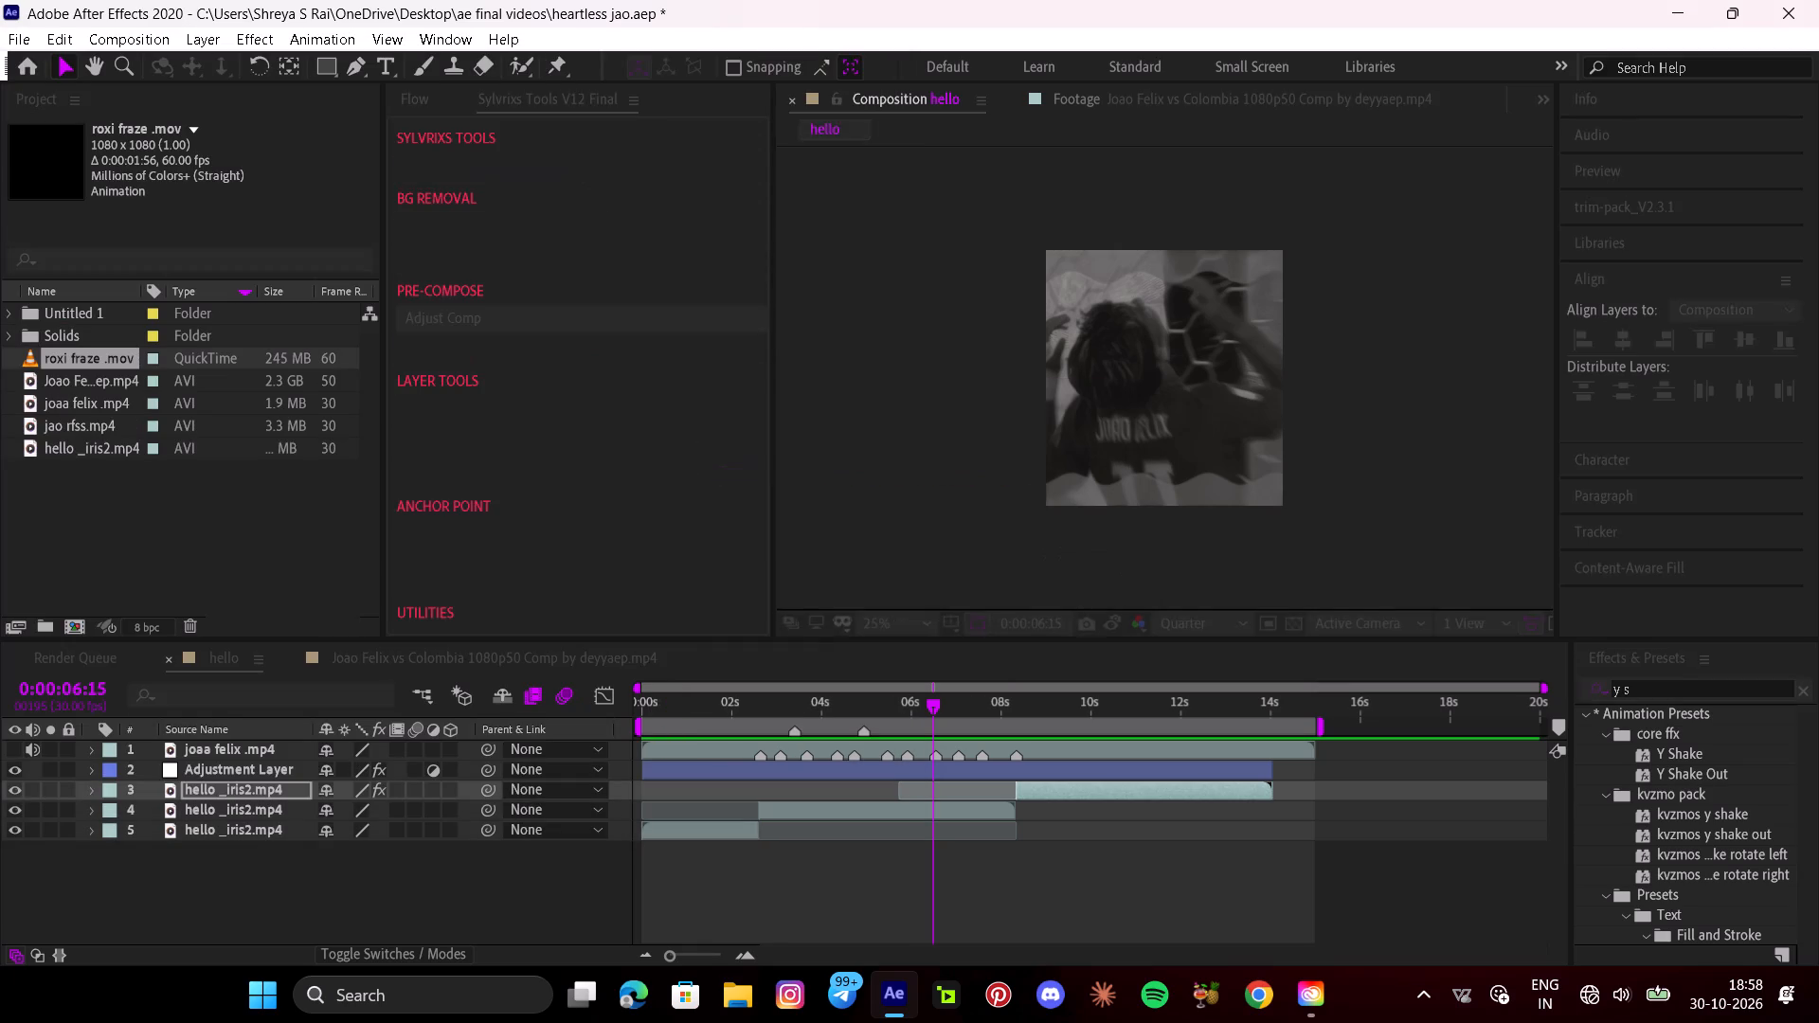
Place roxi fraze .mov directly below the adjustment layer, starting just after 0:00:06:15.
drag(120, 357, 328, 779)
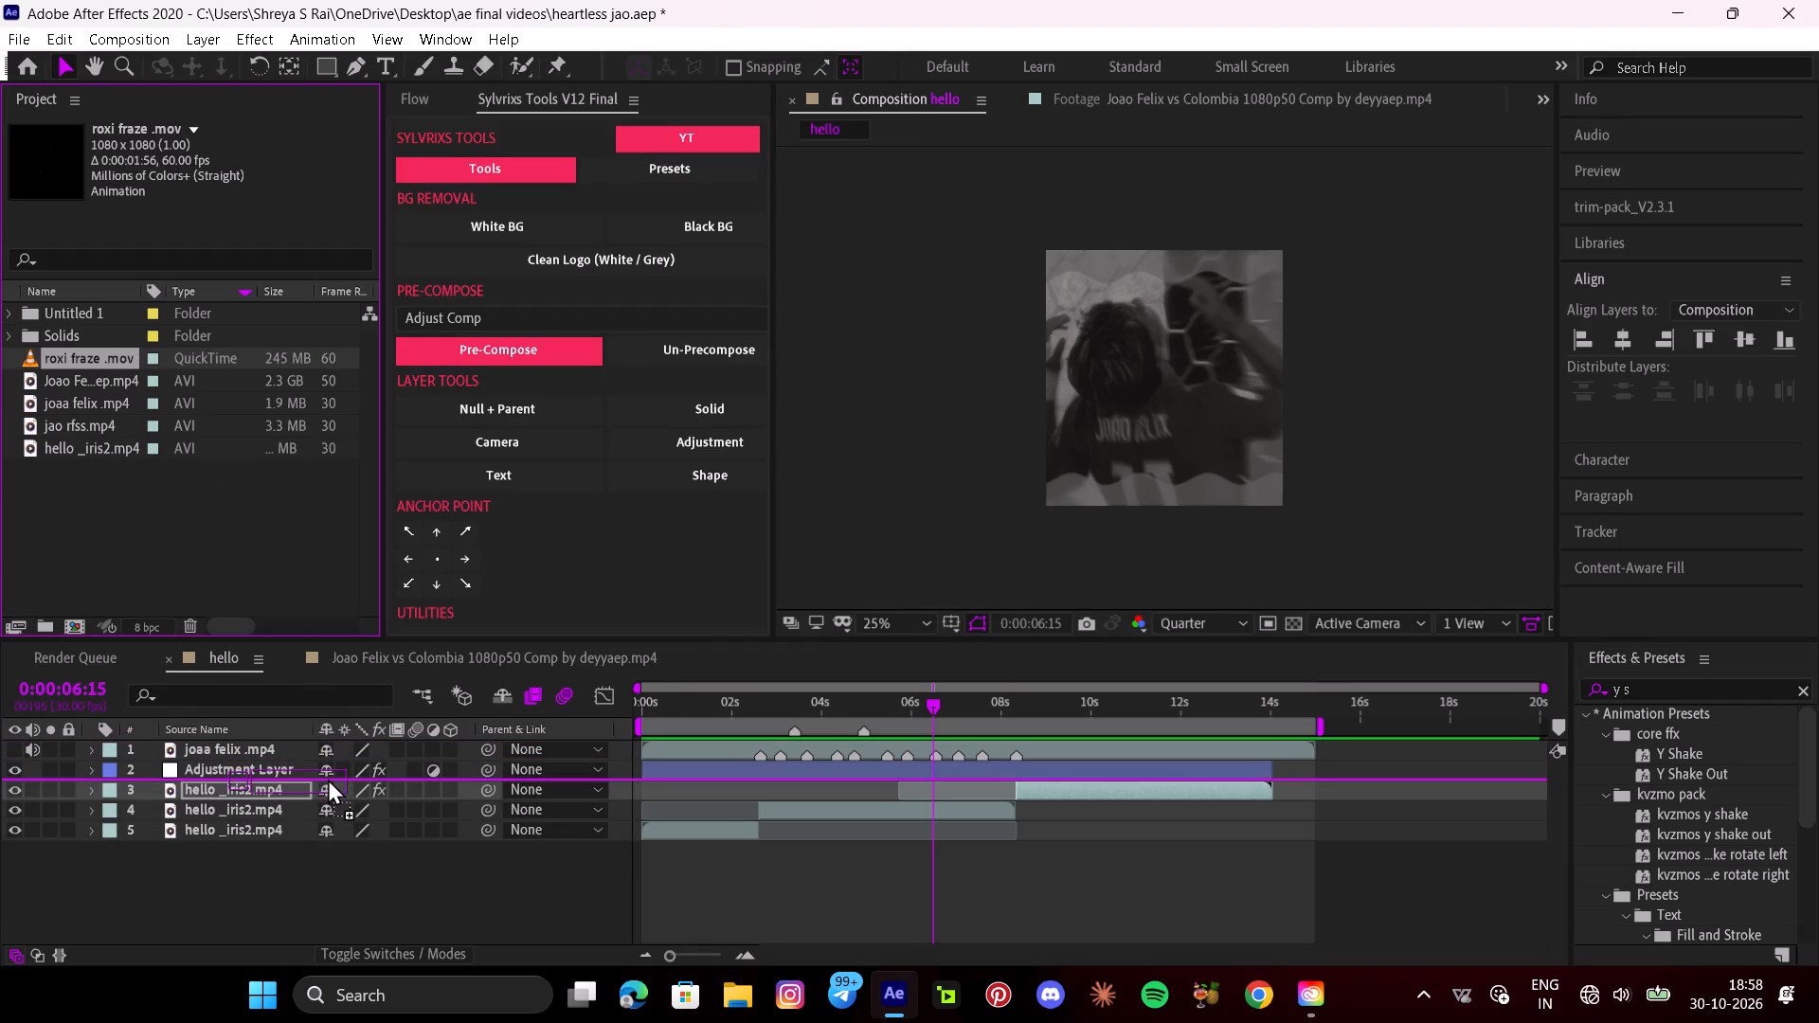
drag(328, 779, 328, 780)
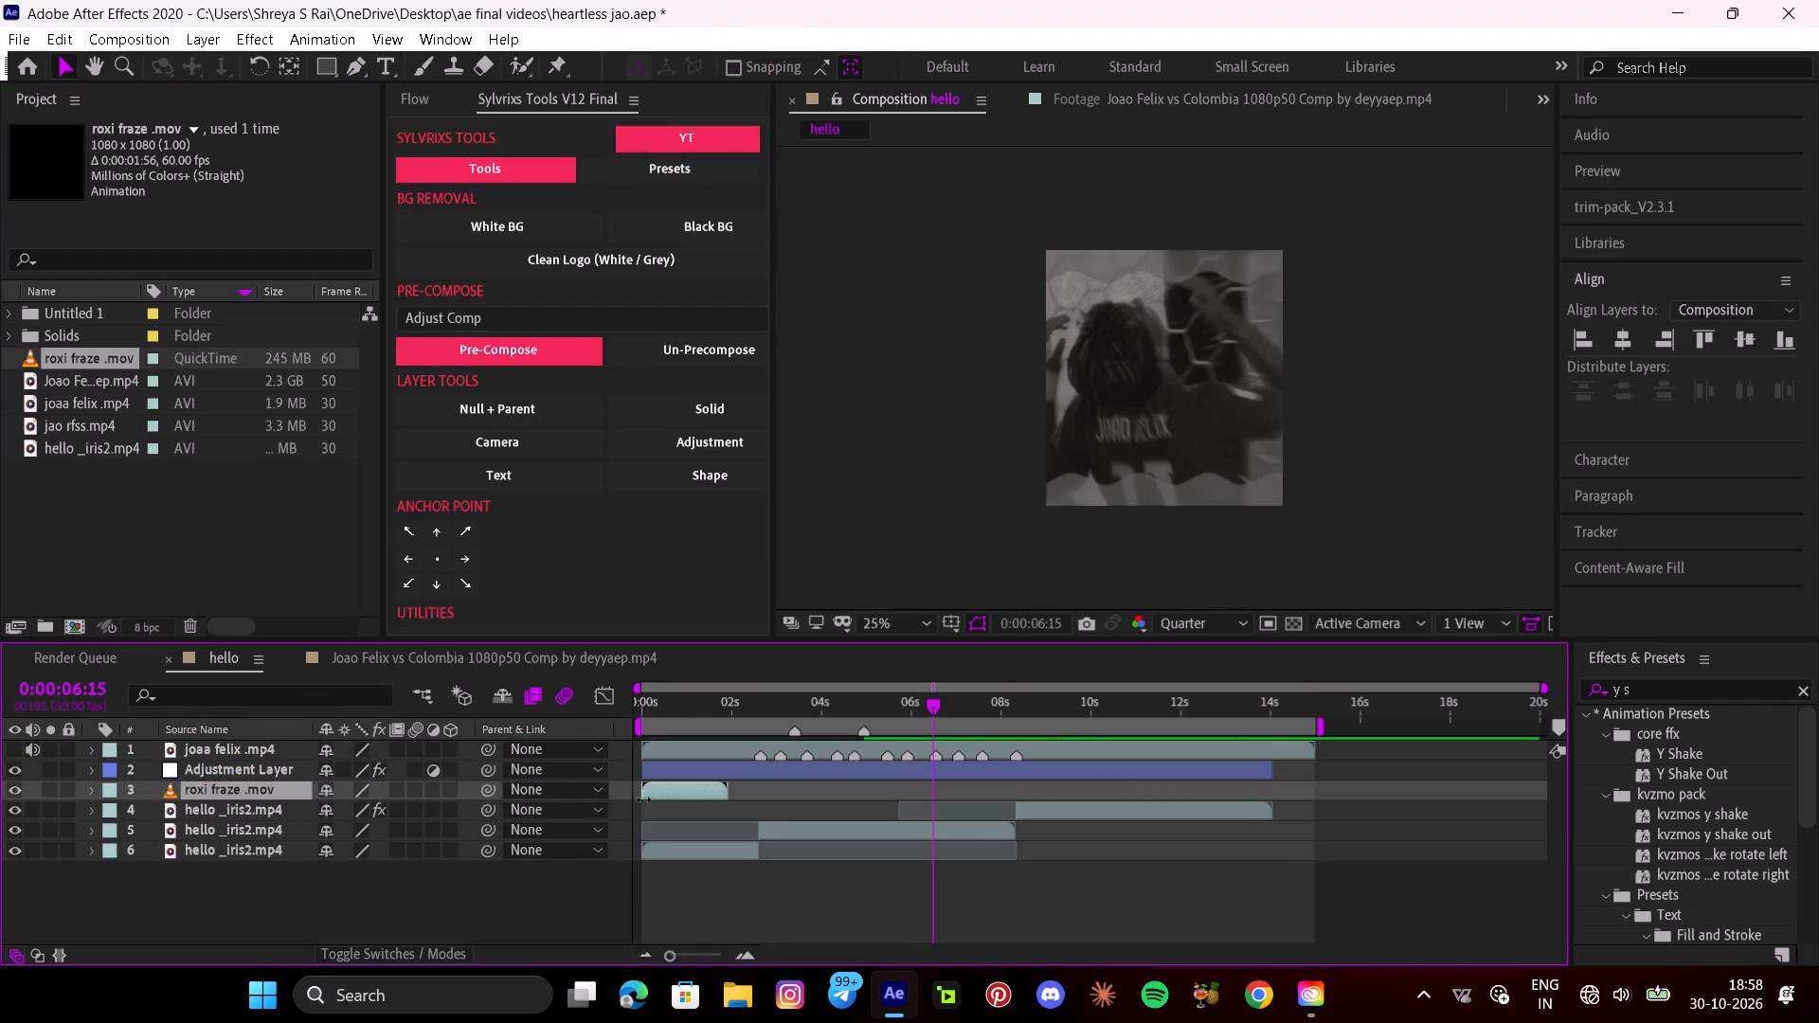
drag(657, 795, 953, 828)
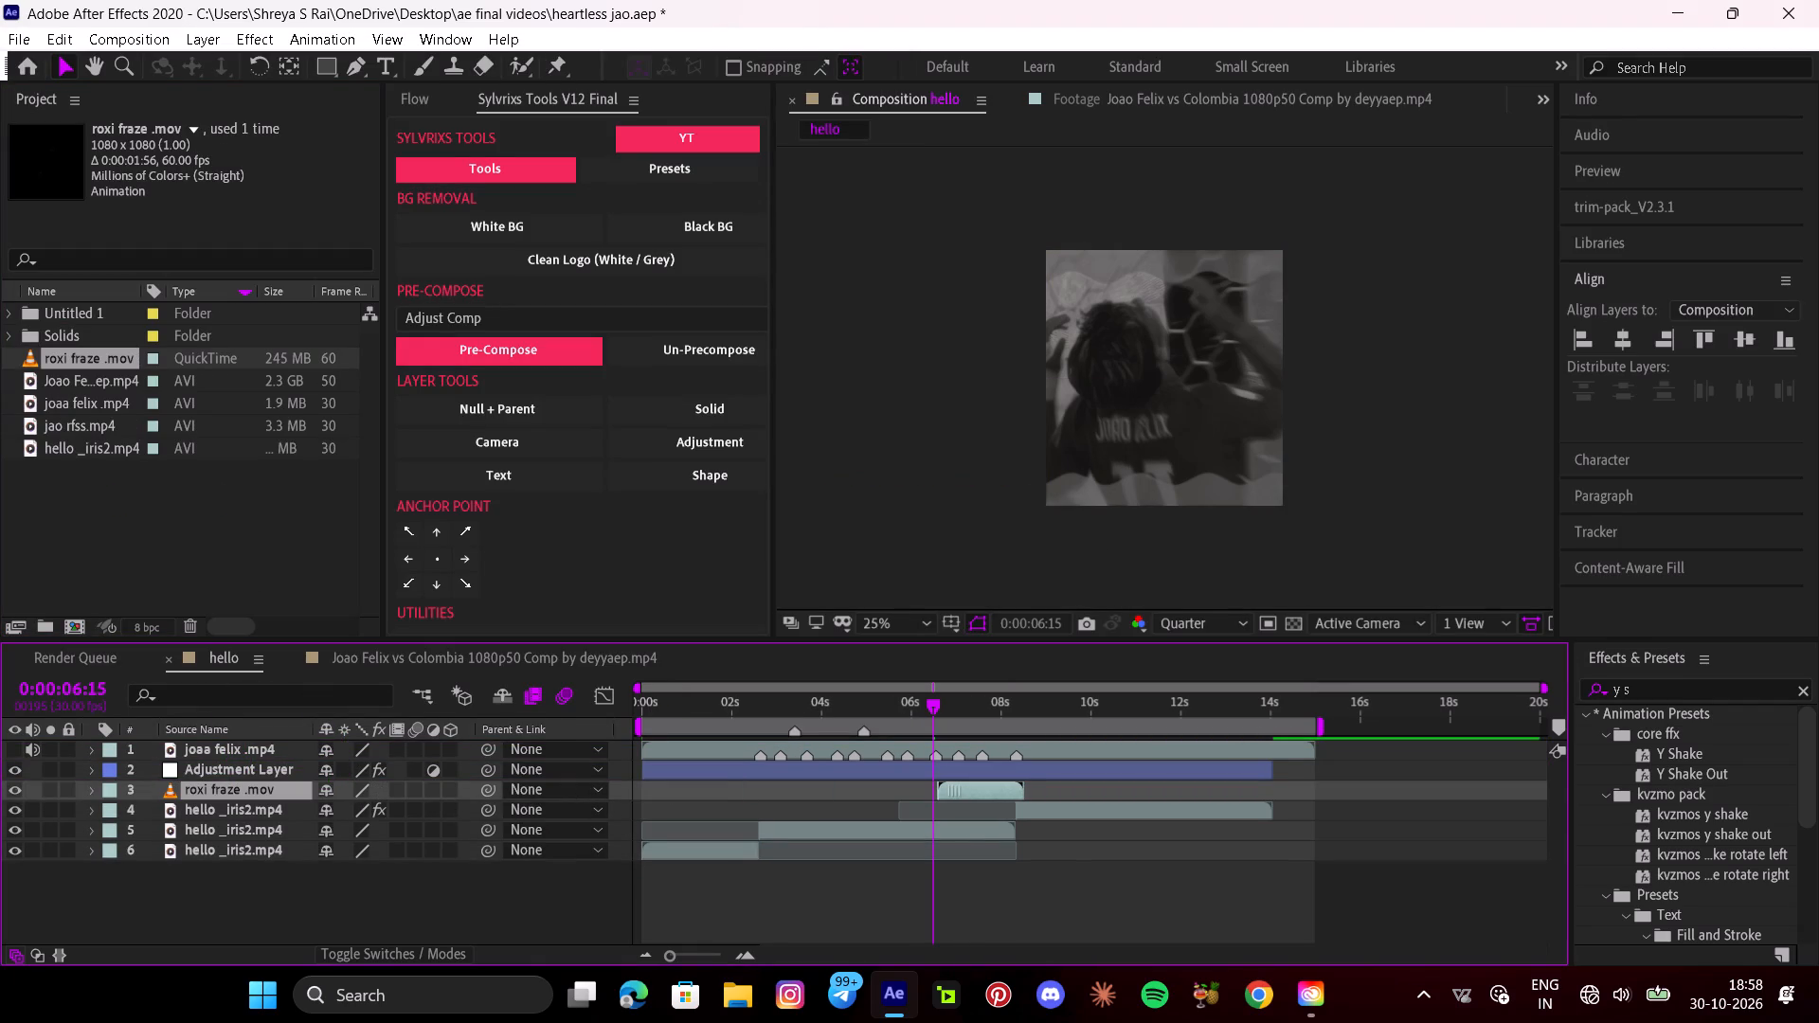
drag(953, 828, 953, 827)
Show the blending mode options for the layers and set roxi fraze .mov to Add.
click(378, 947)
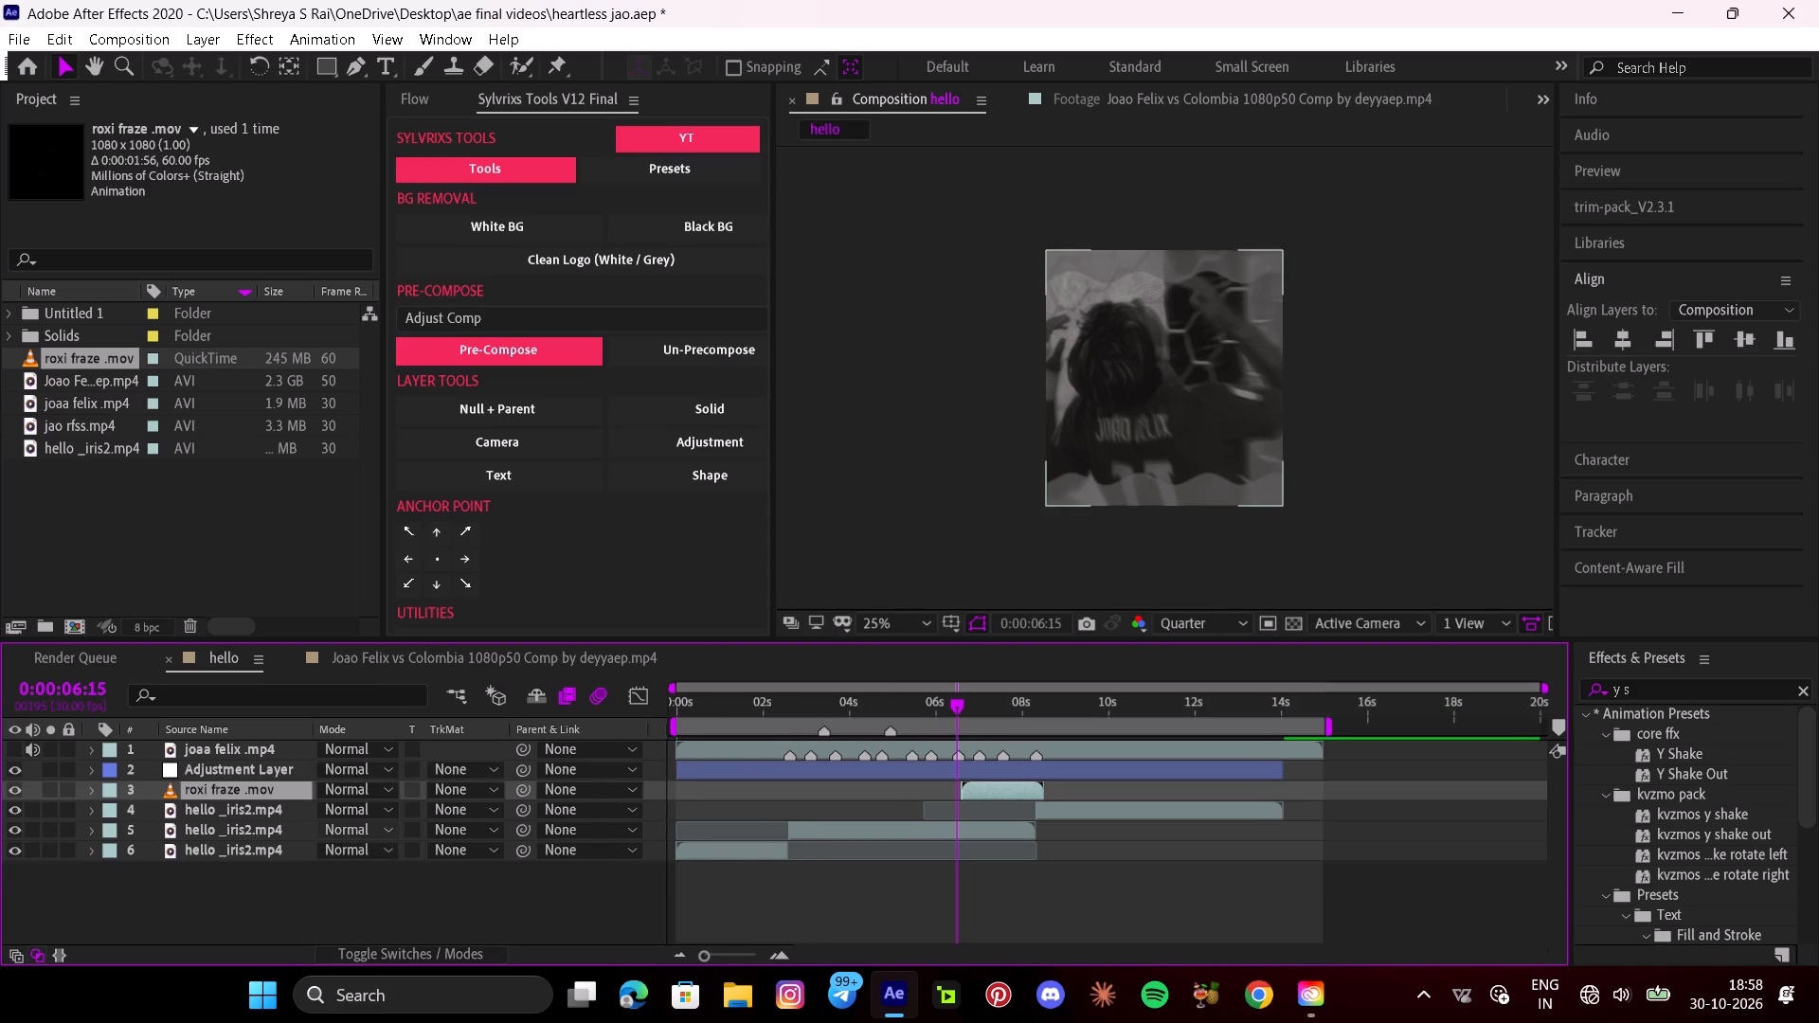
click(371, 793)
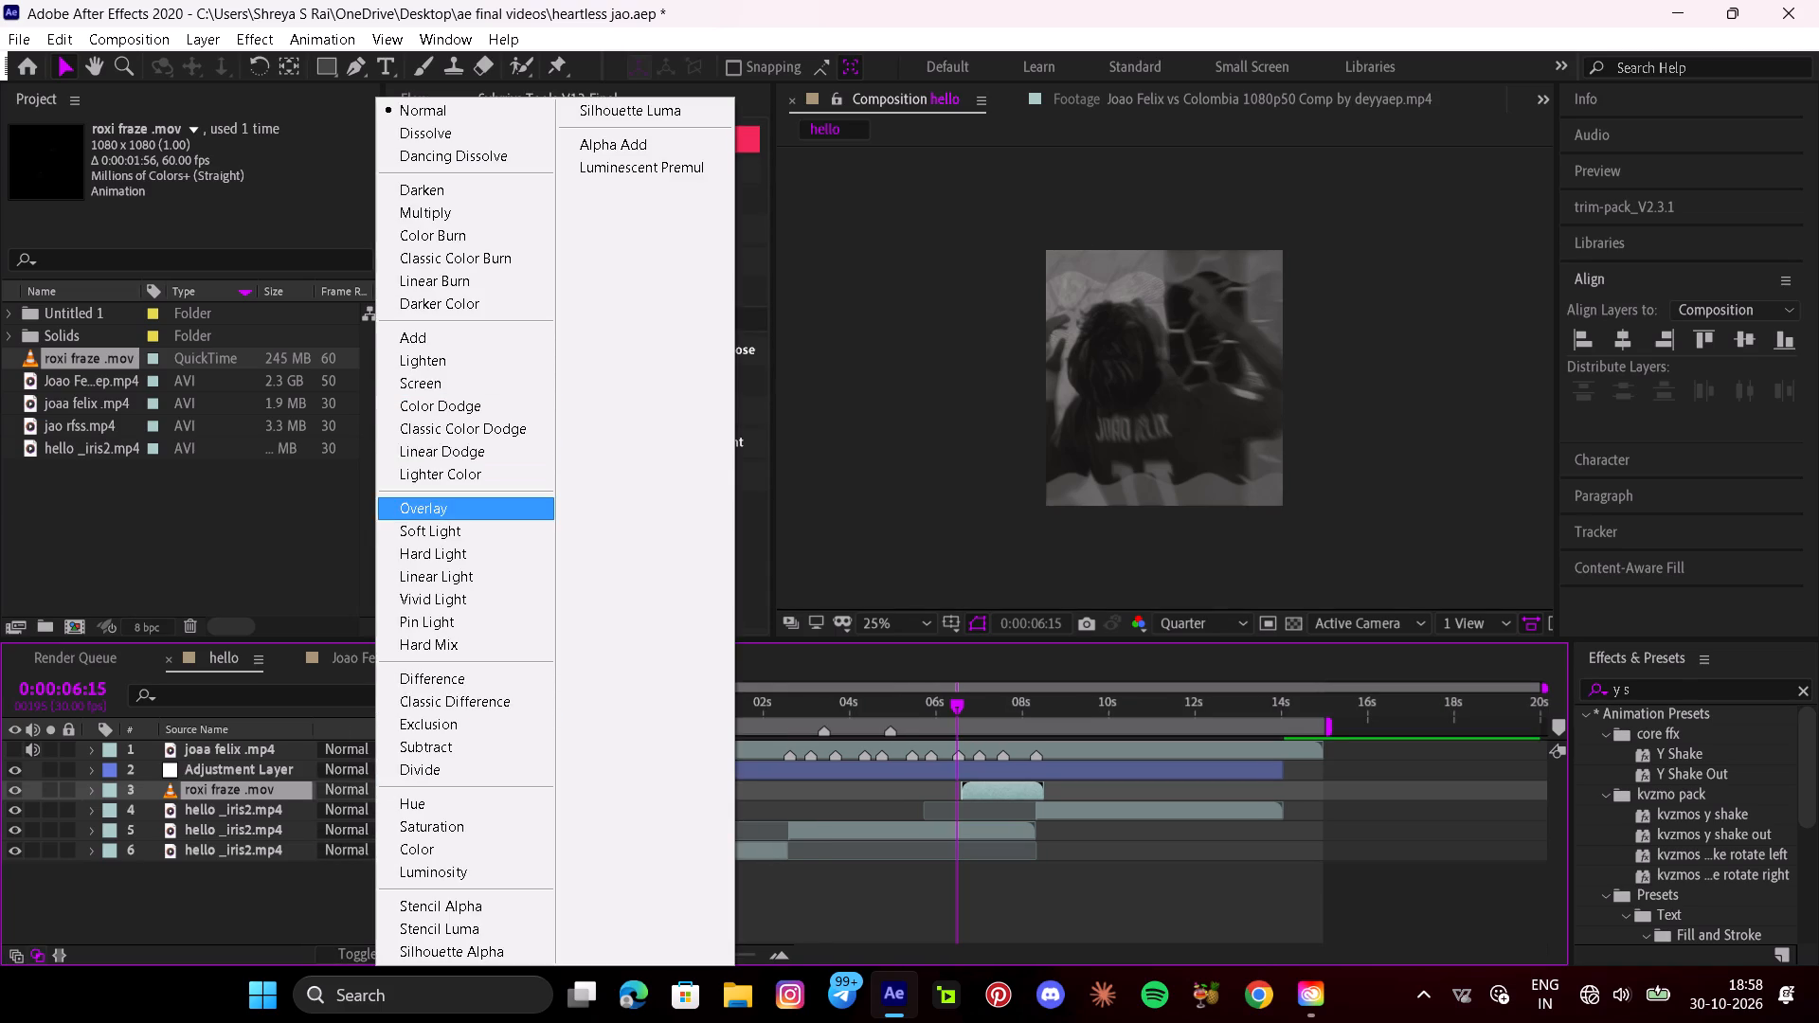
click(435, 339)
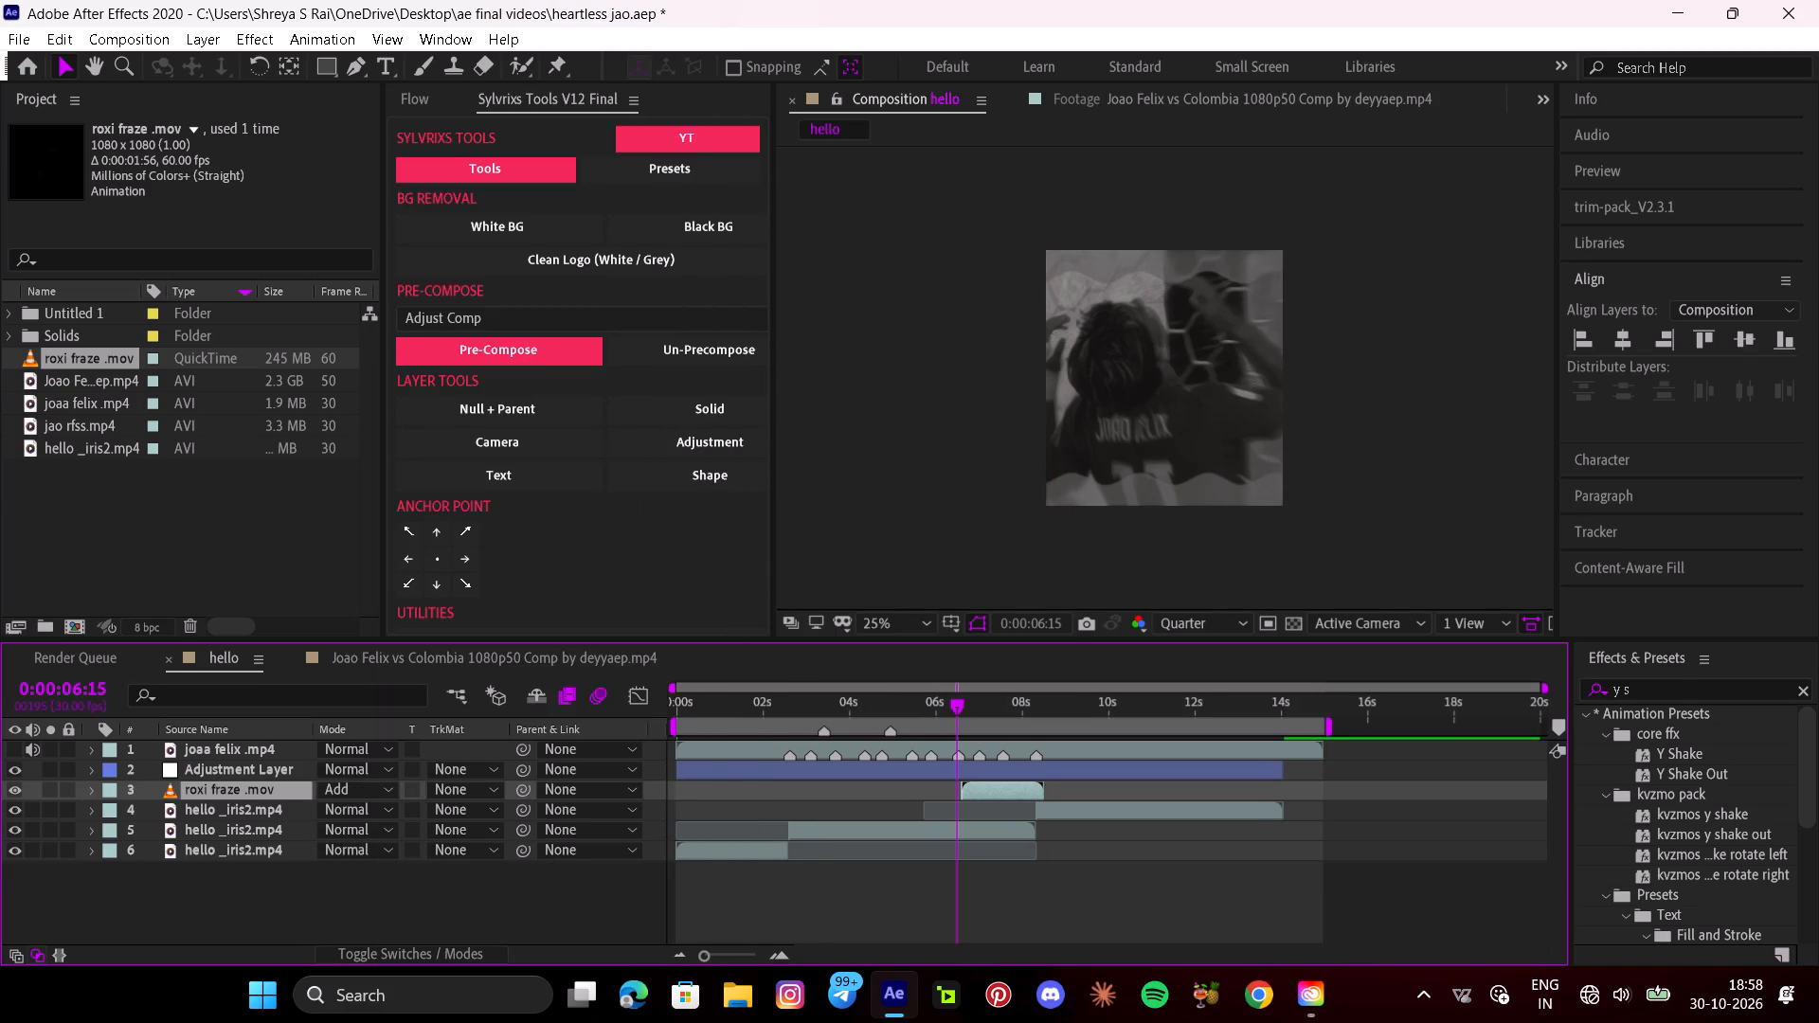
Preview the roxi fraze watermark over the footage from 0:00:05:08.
drag(947, 704, 904, 709)
key(space)
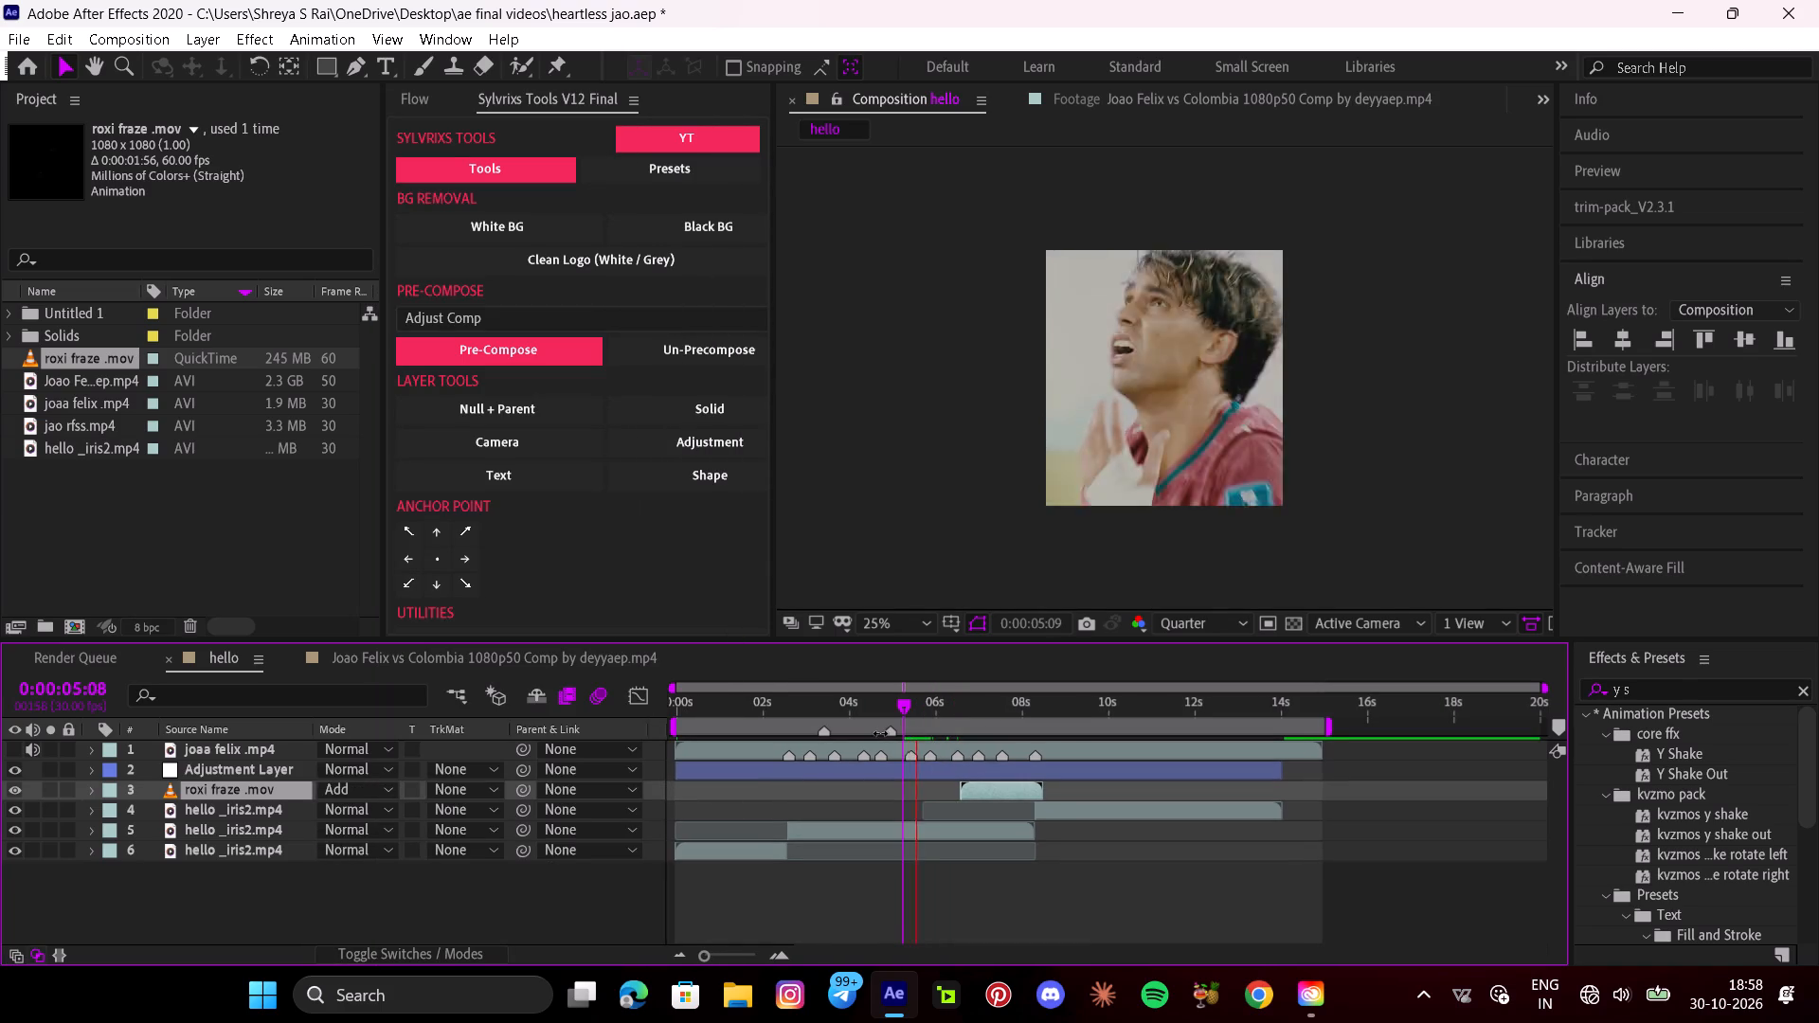
key(space)
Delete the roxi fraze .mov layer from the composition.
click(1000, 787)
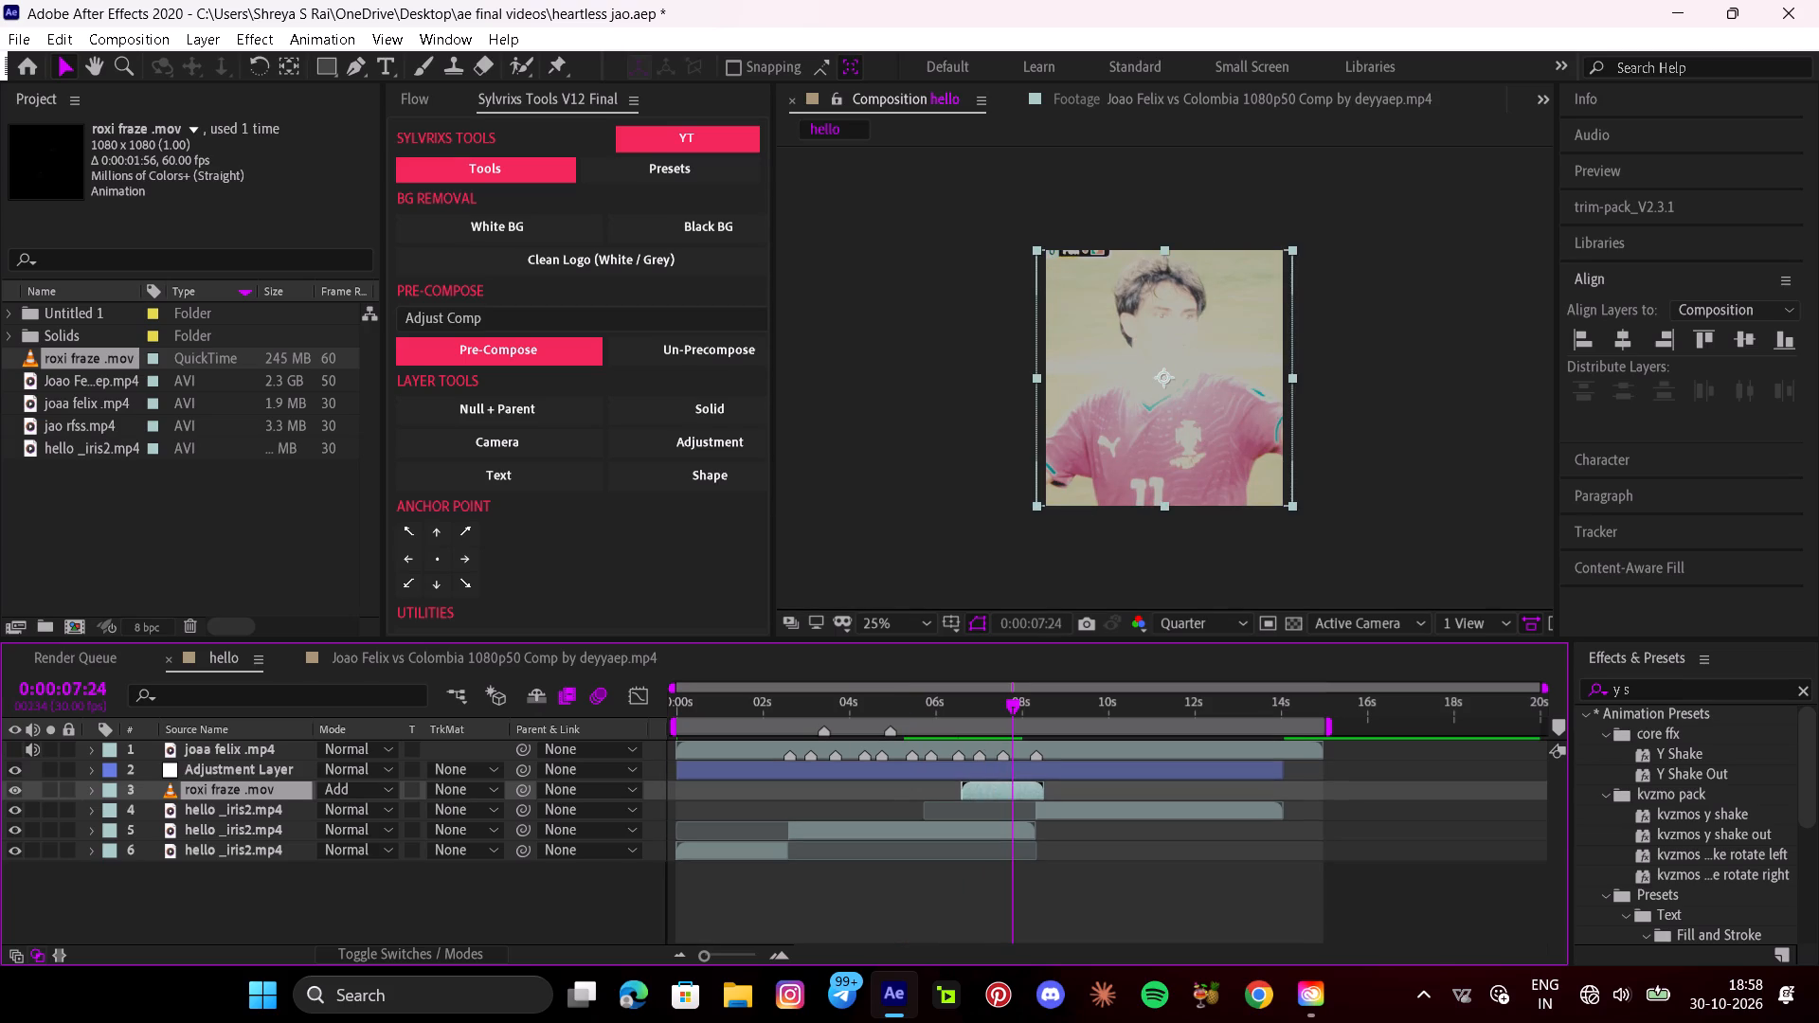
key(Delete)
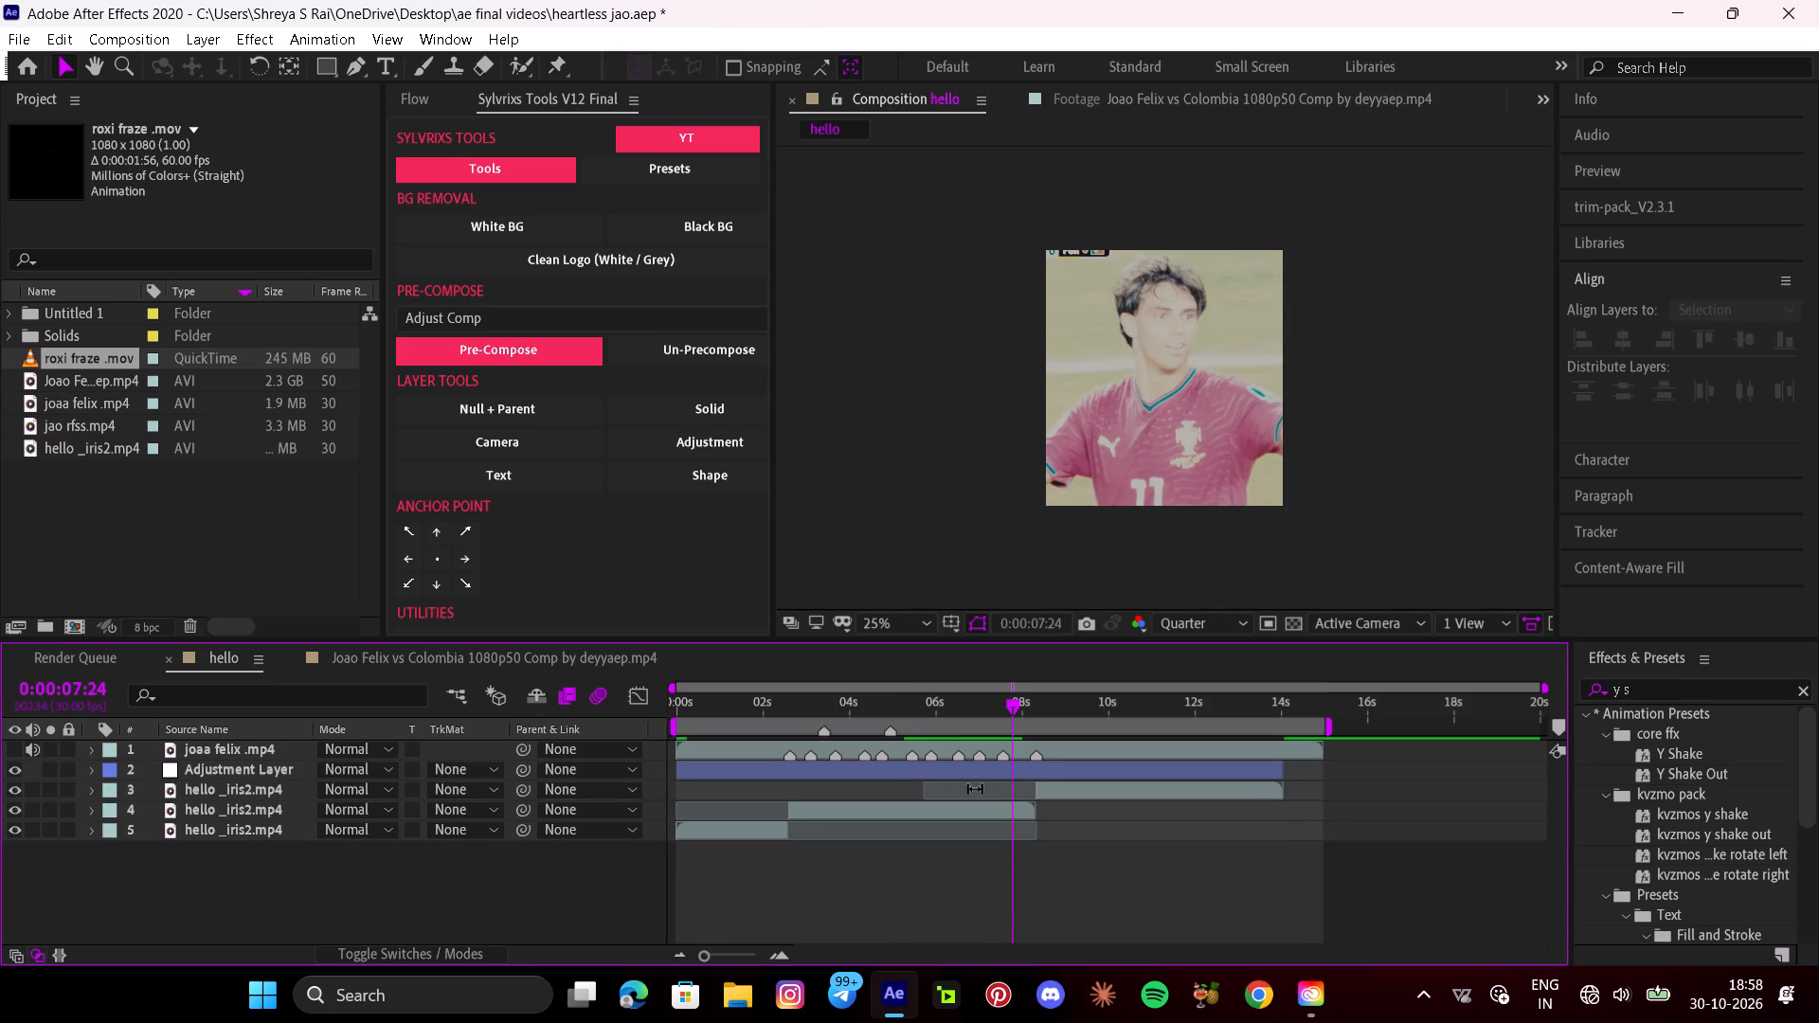
Browse the watermark folder for a replacement and import the rays wm by roxi clip.
double_click(66, 488)
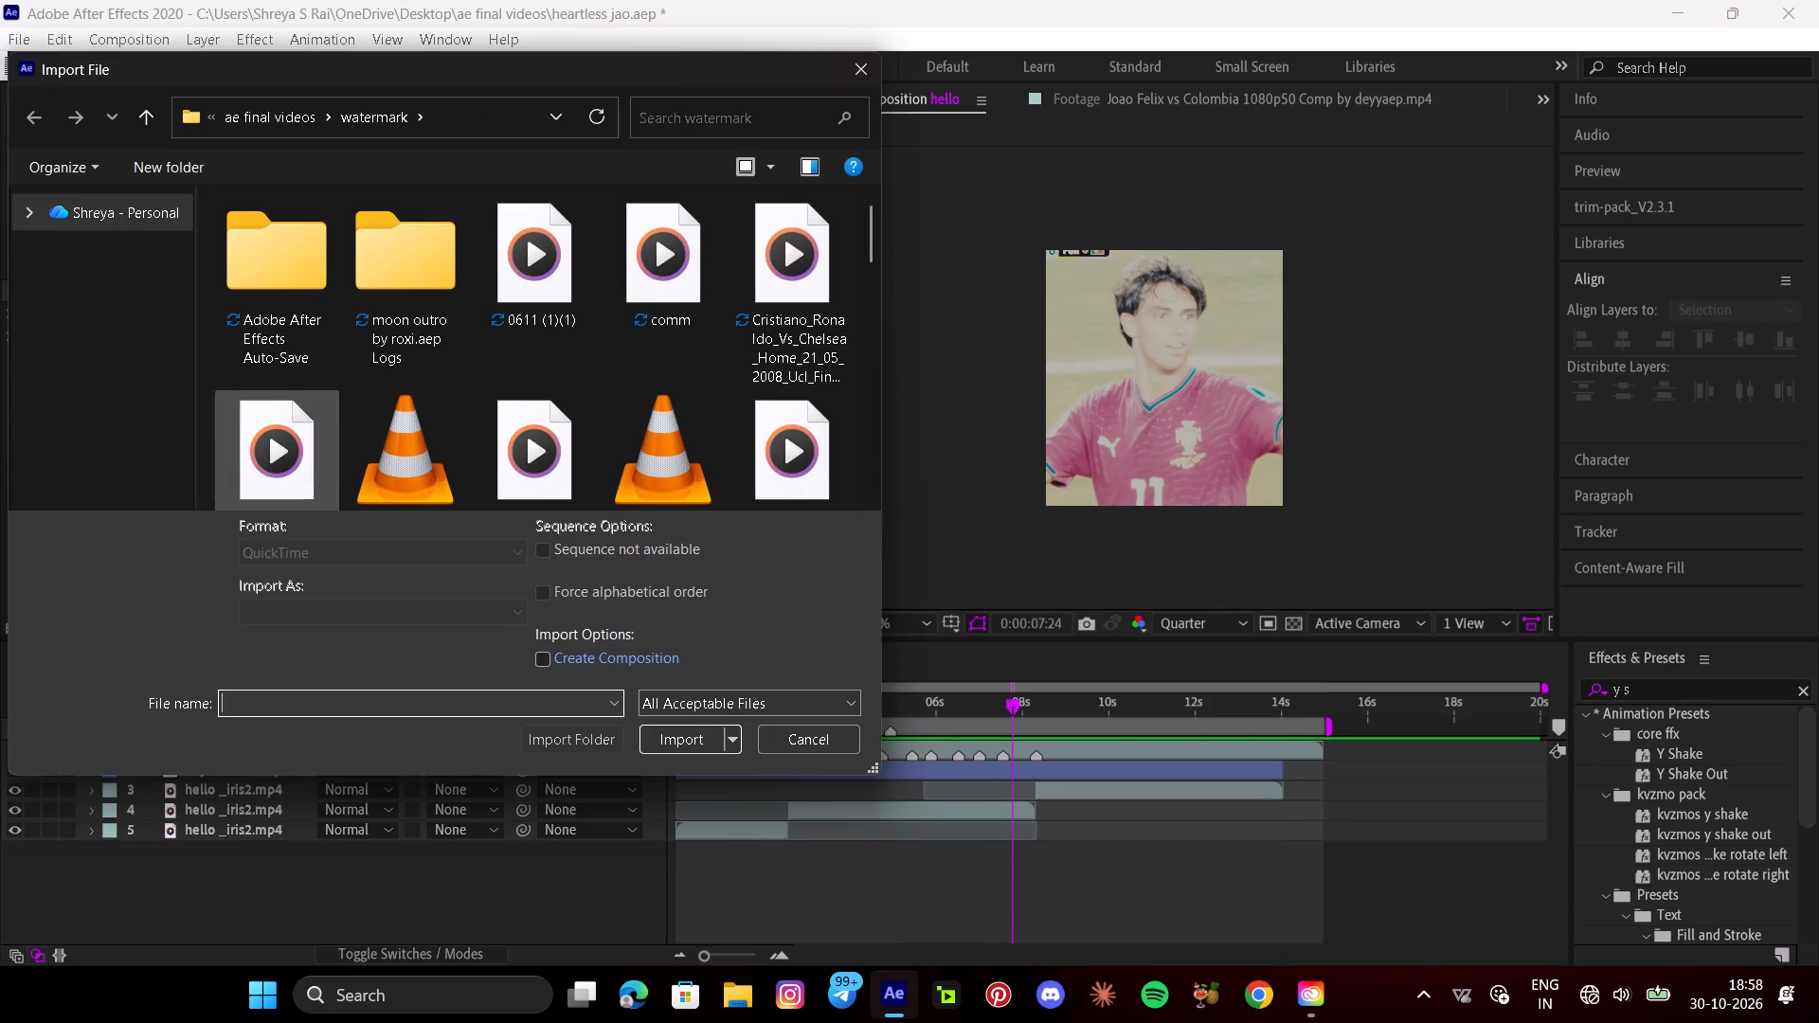
scroll(363, 459, down, 5)
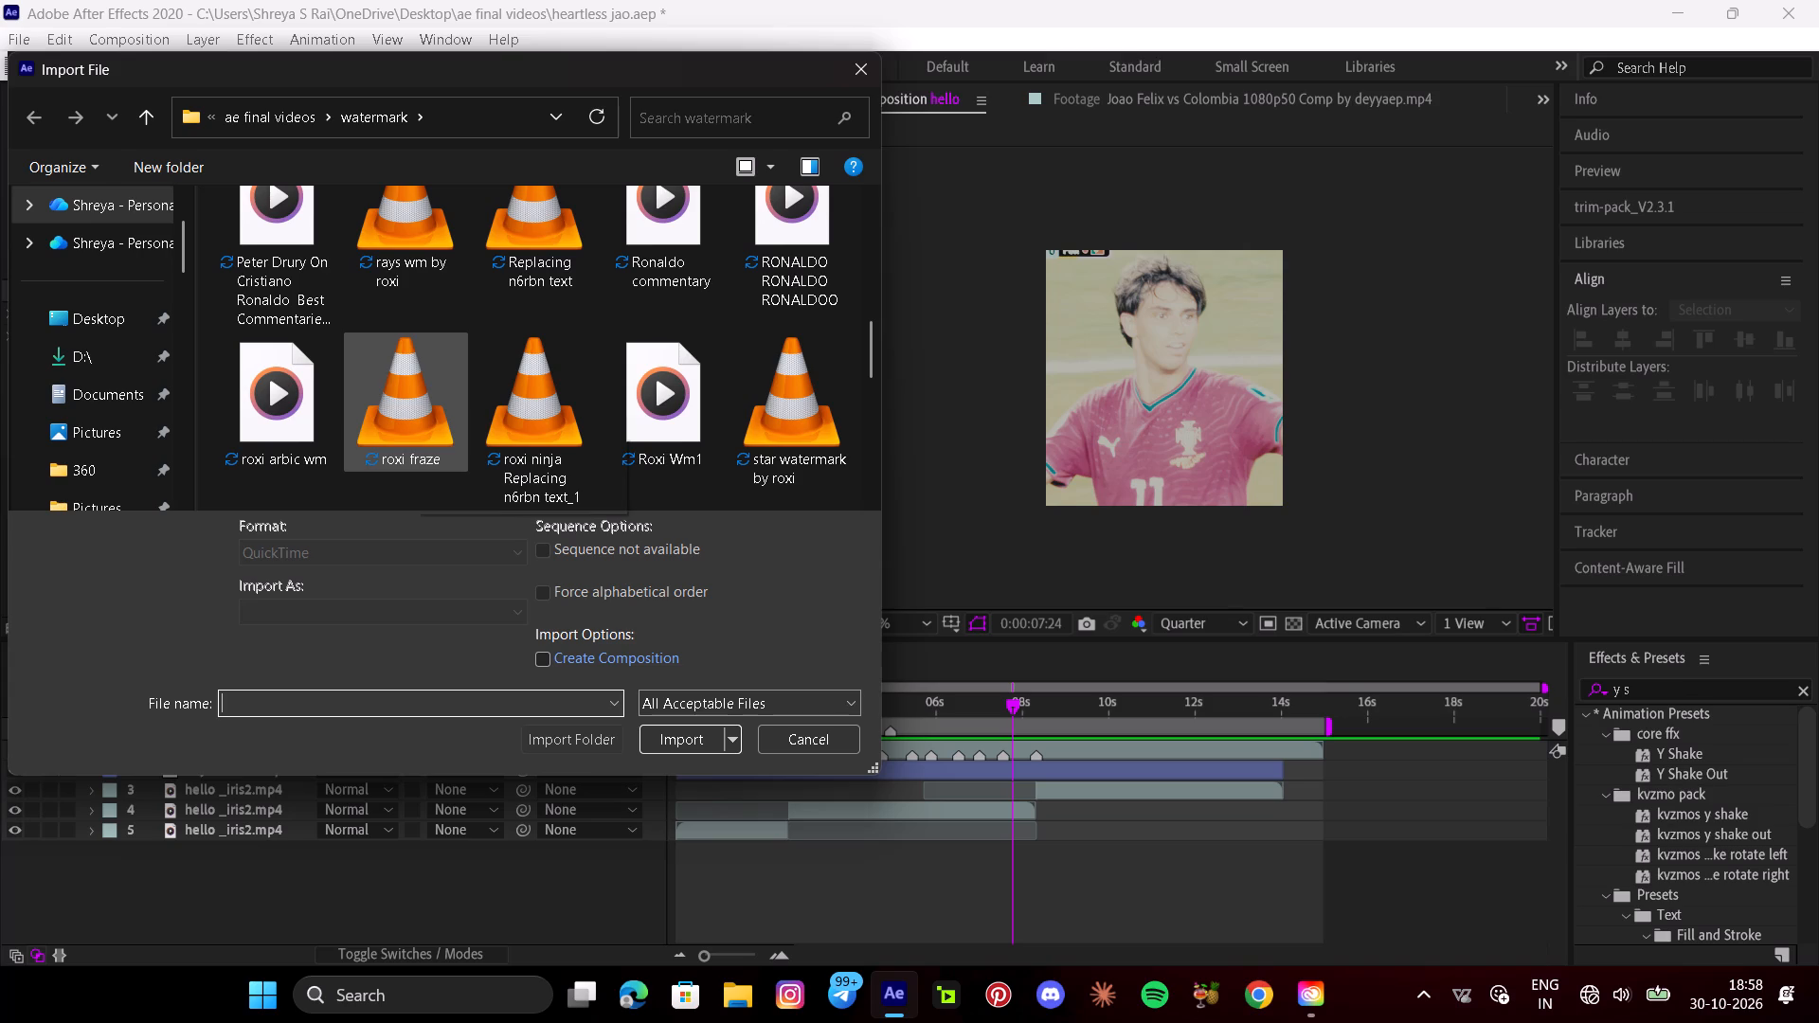
click(627, 412)
scroll(627, 412, up, 3)
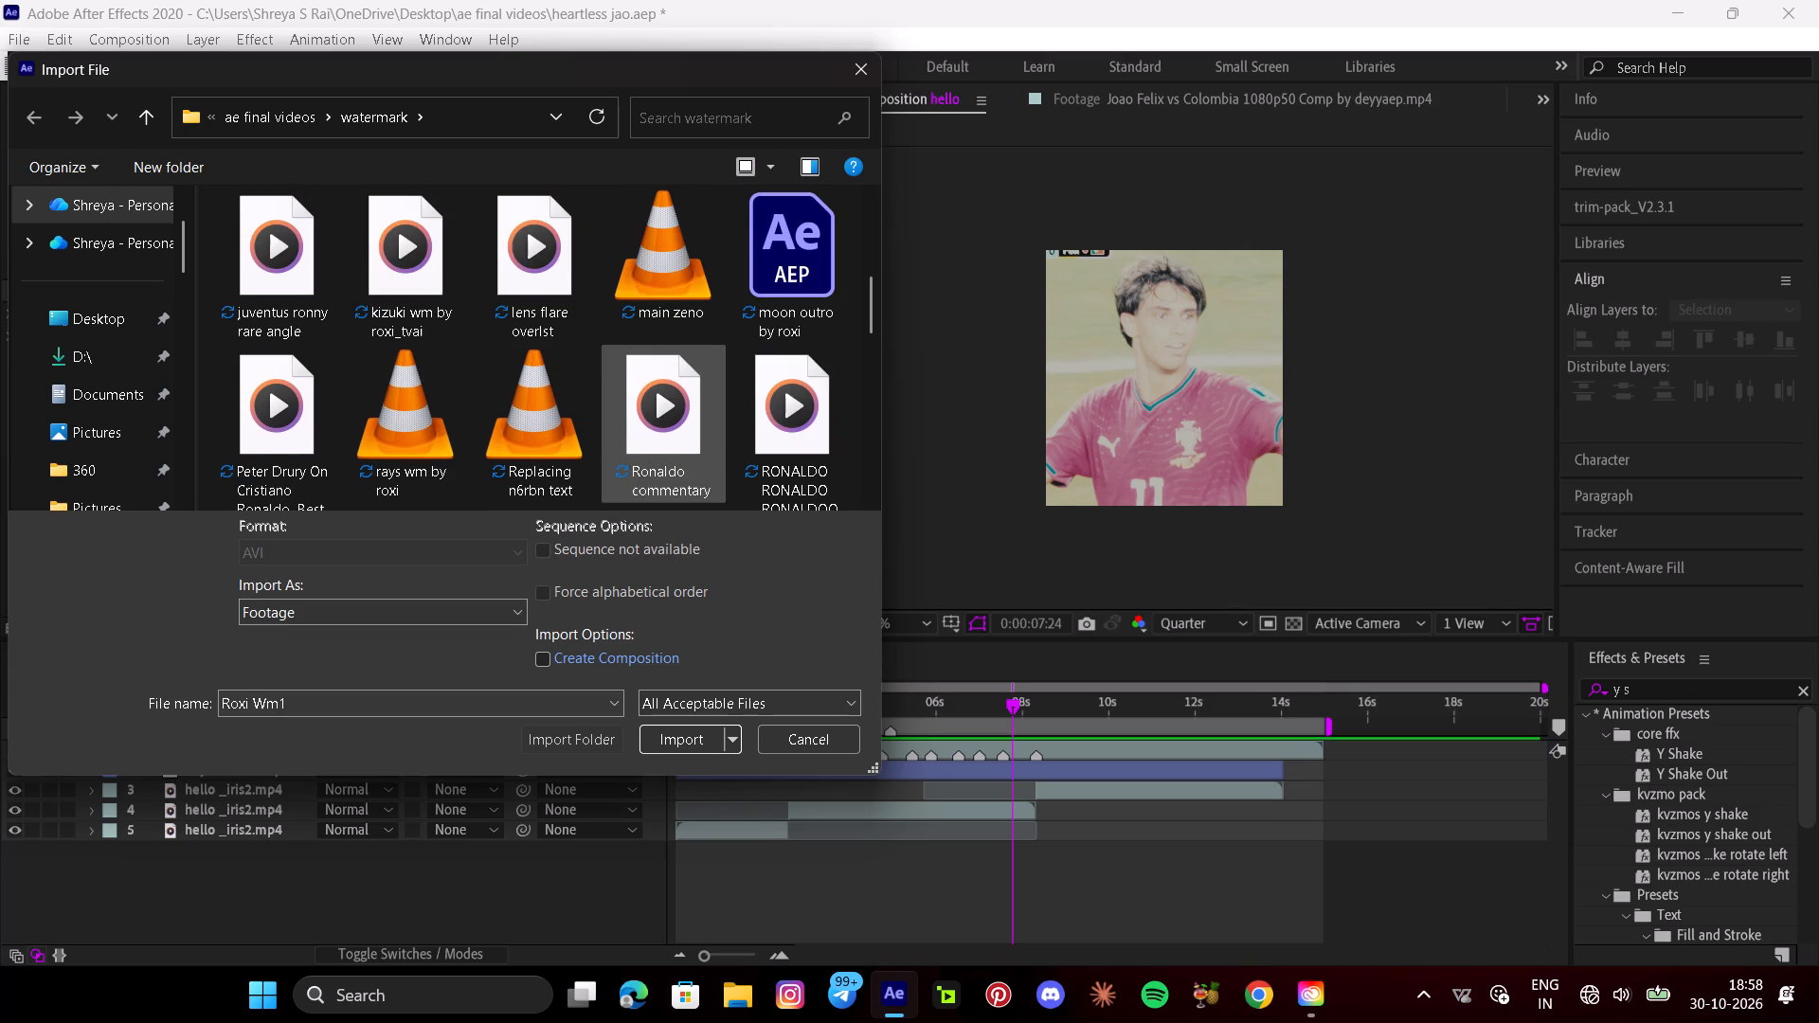
scroll(619, 393, down, 2)
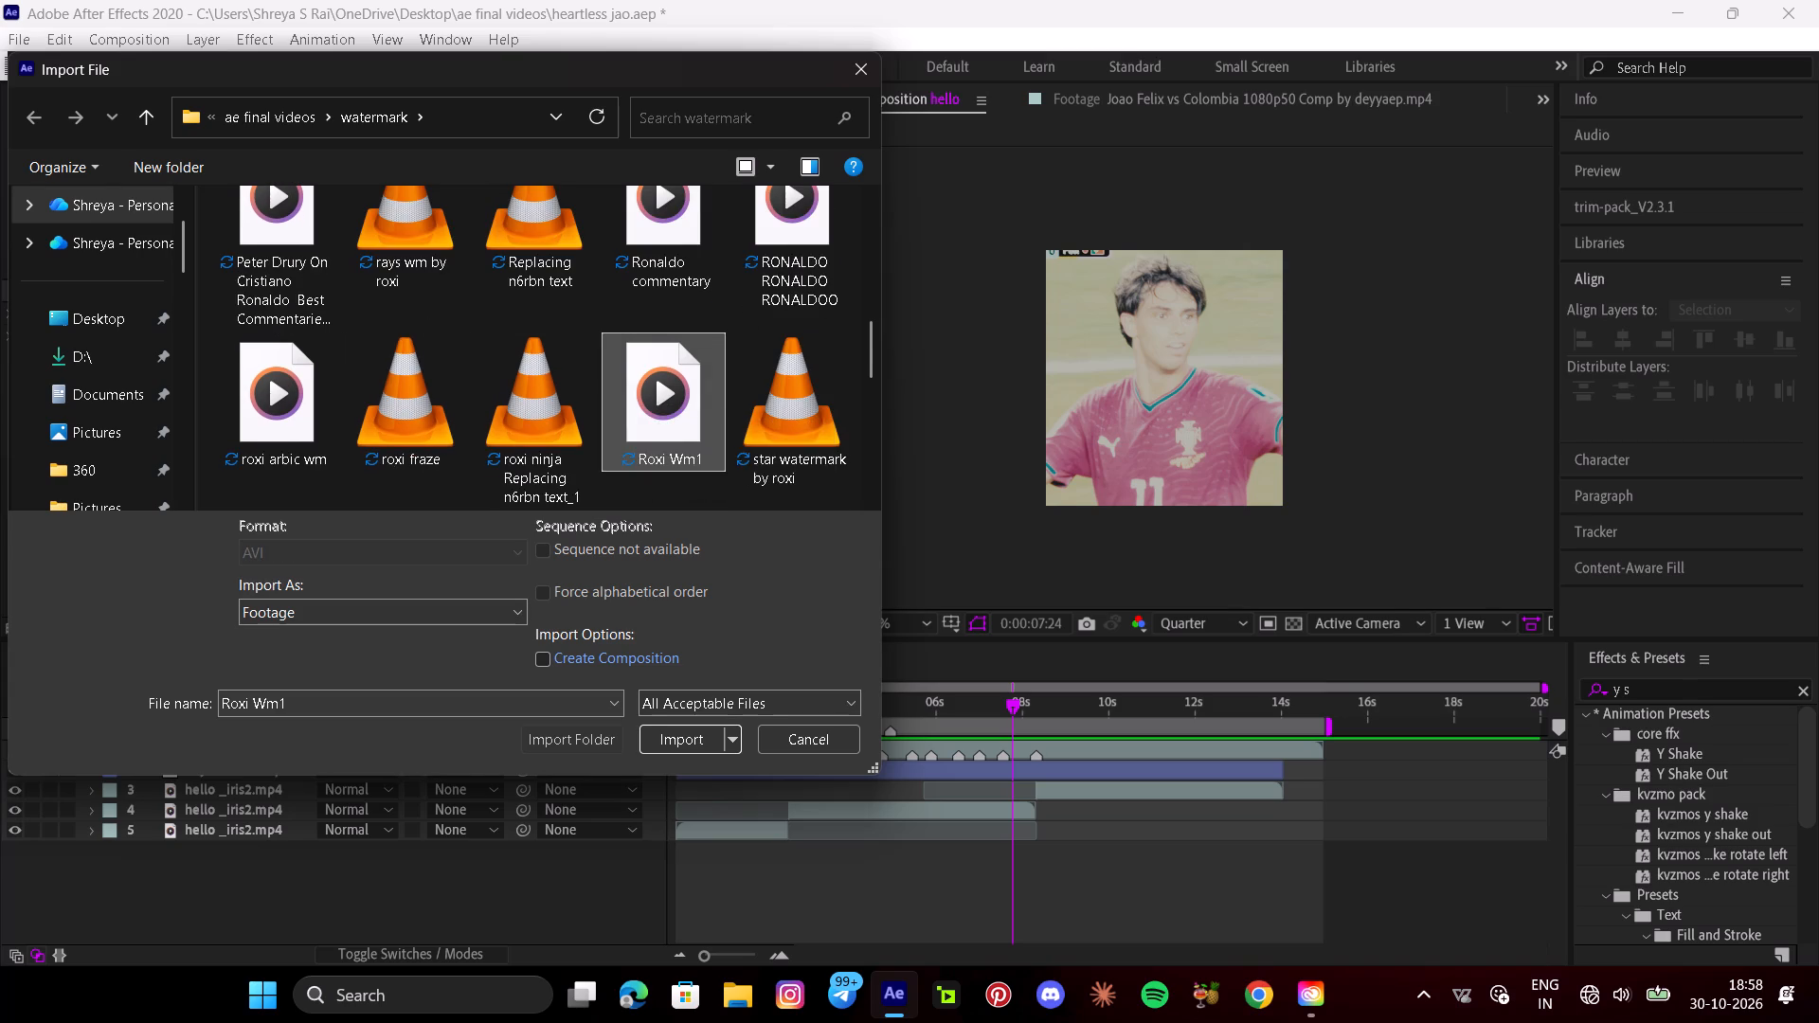
scroll(634, 383, down, 1)
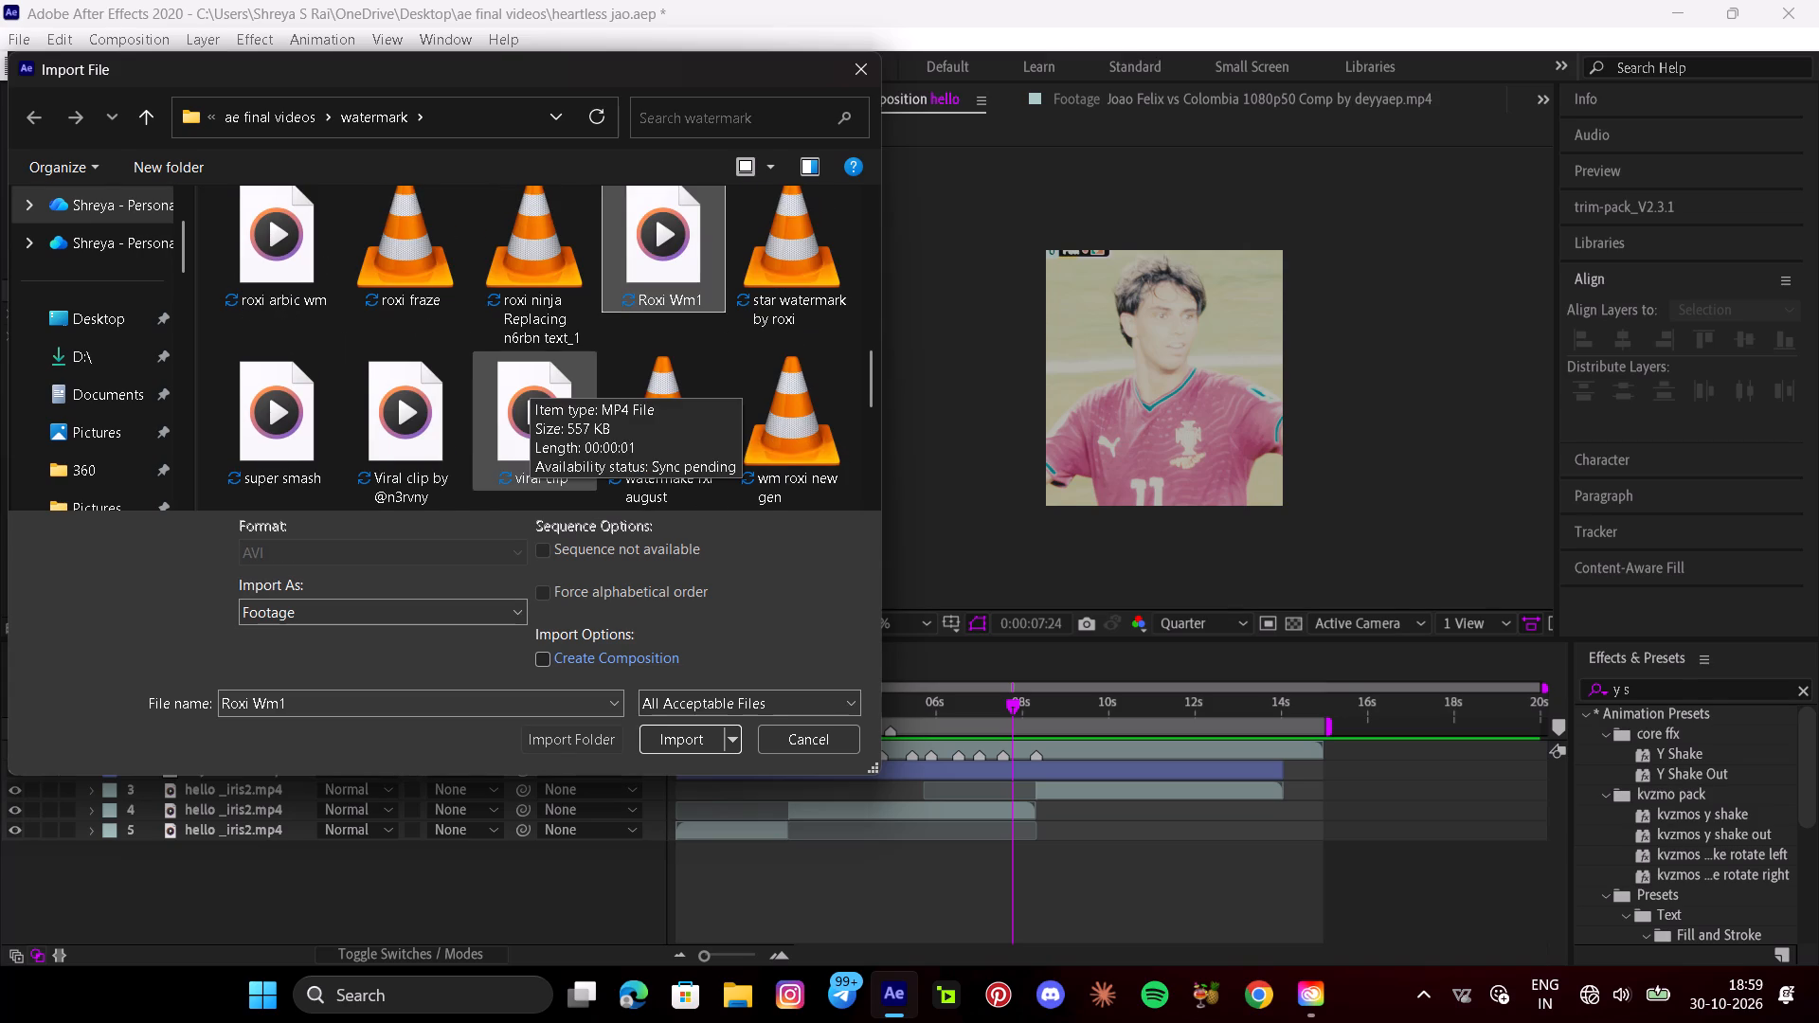
scroll(530, 374, down, 1)
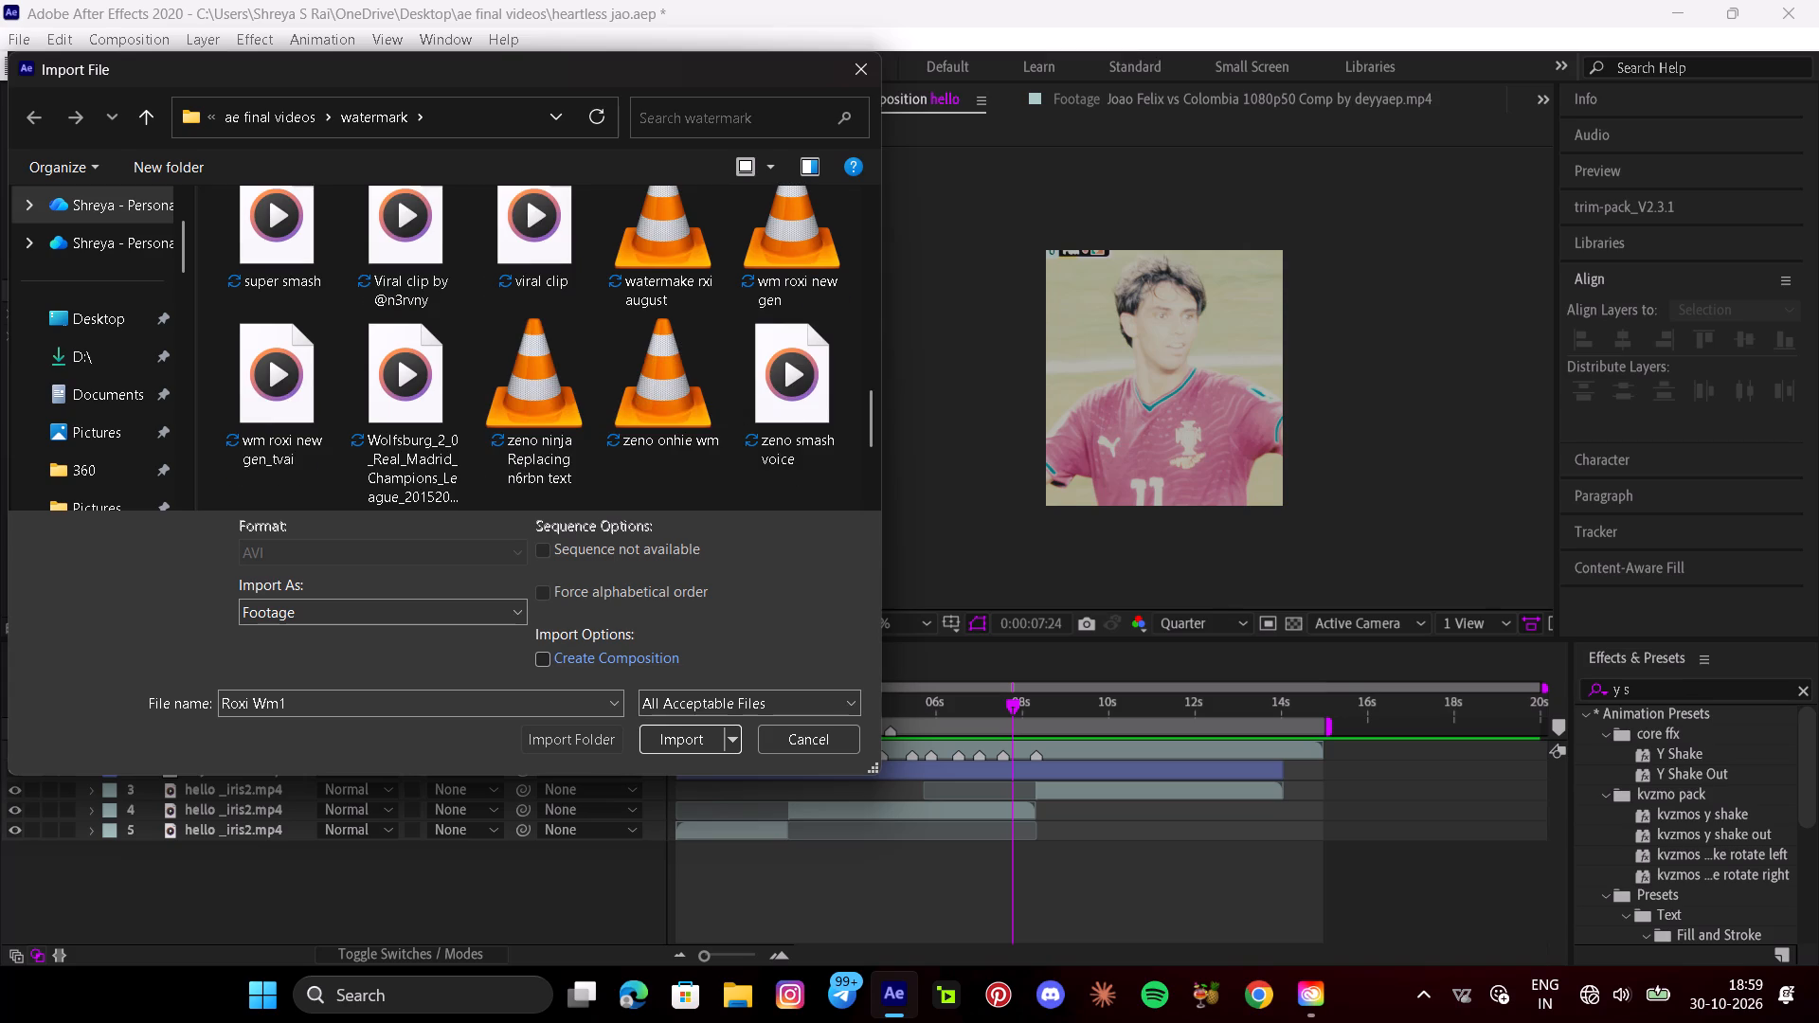
scroll(621, 423, down, 1)
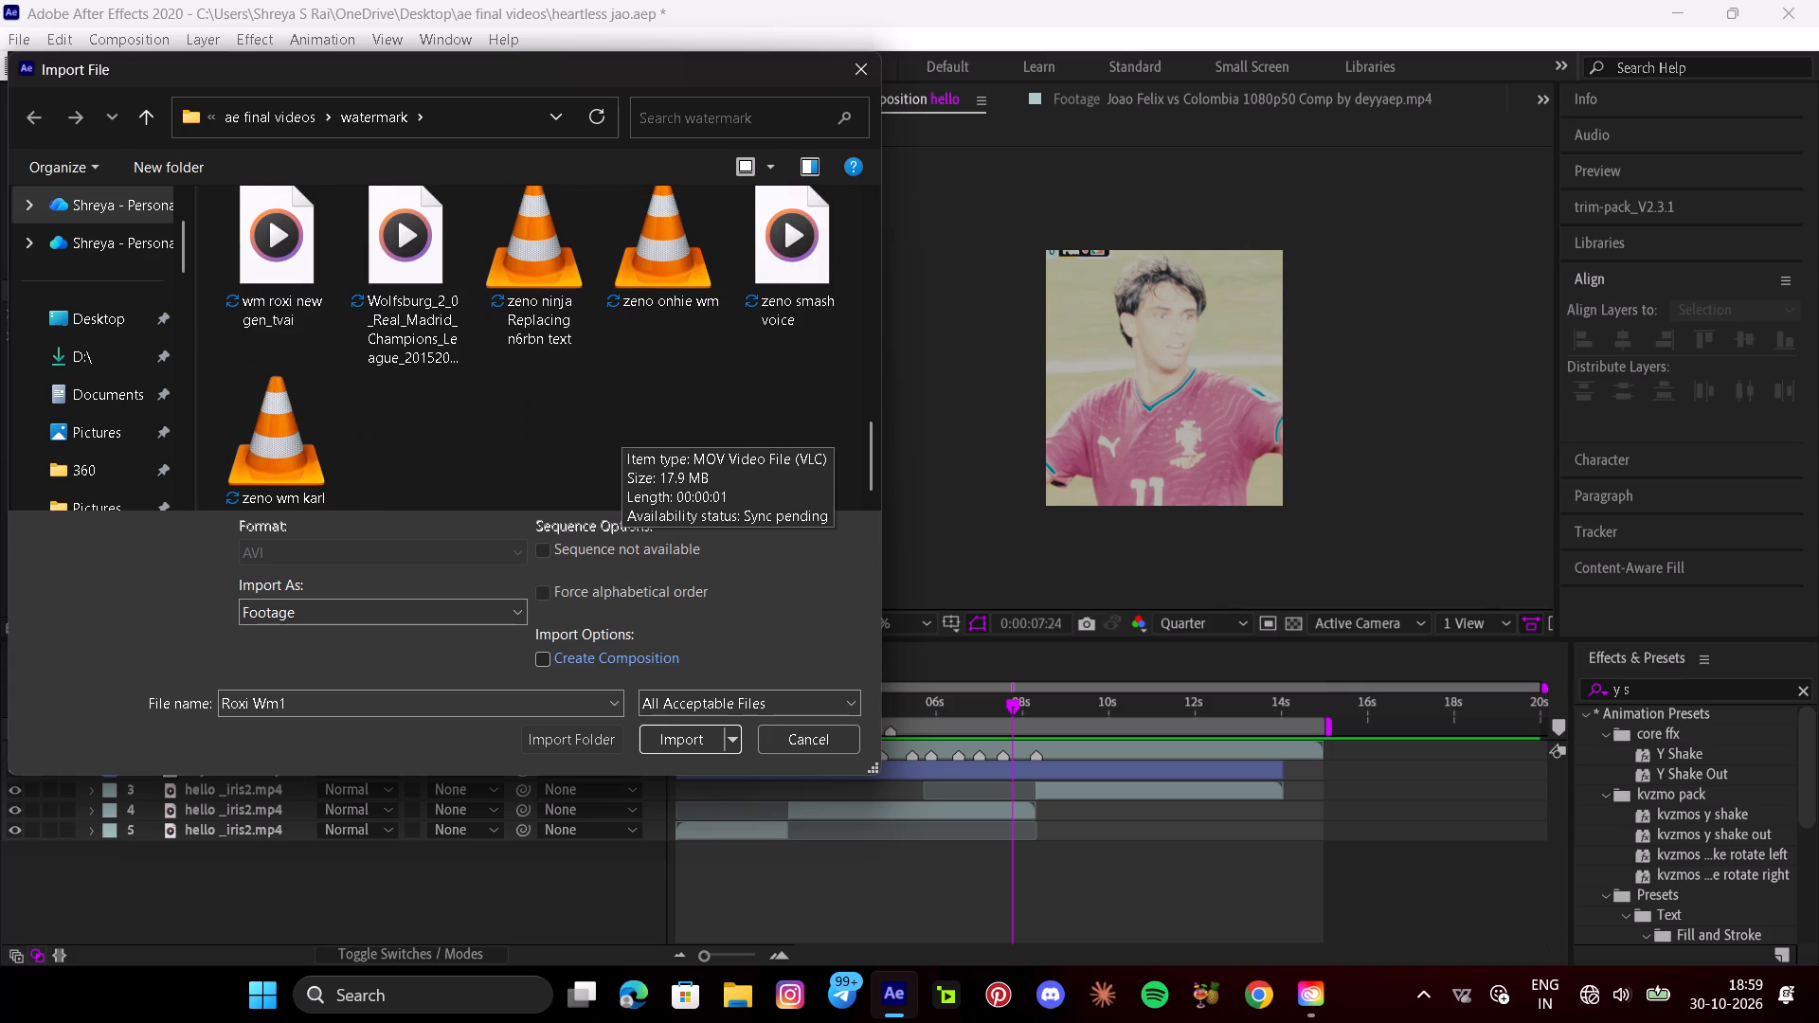
scroll(565, 422, up, 2)
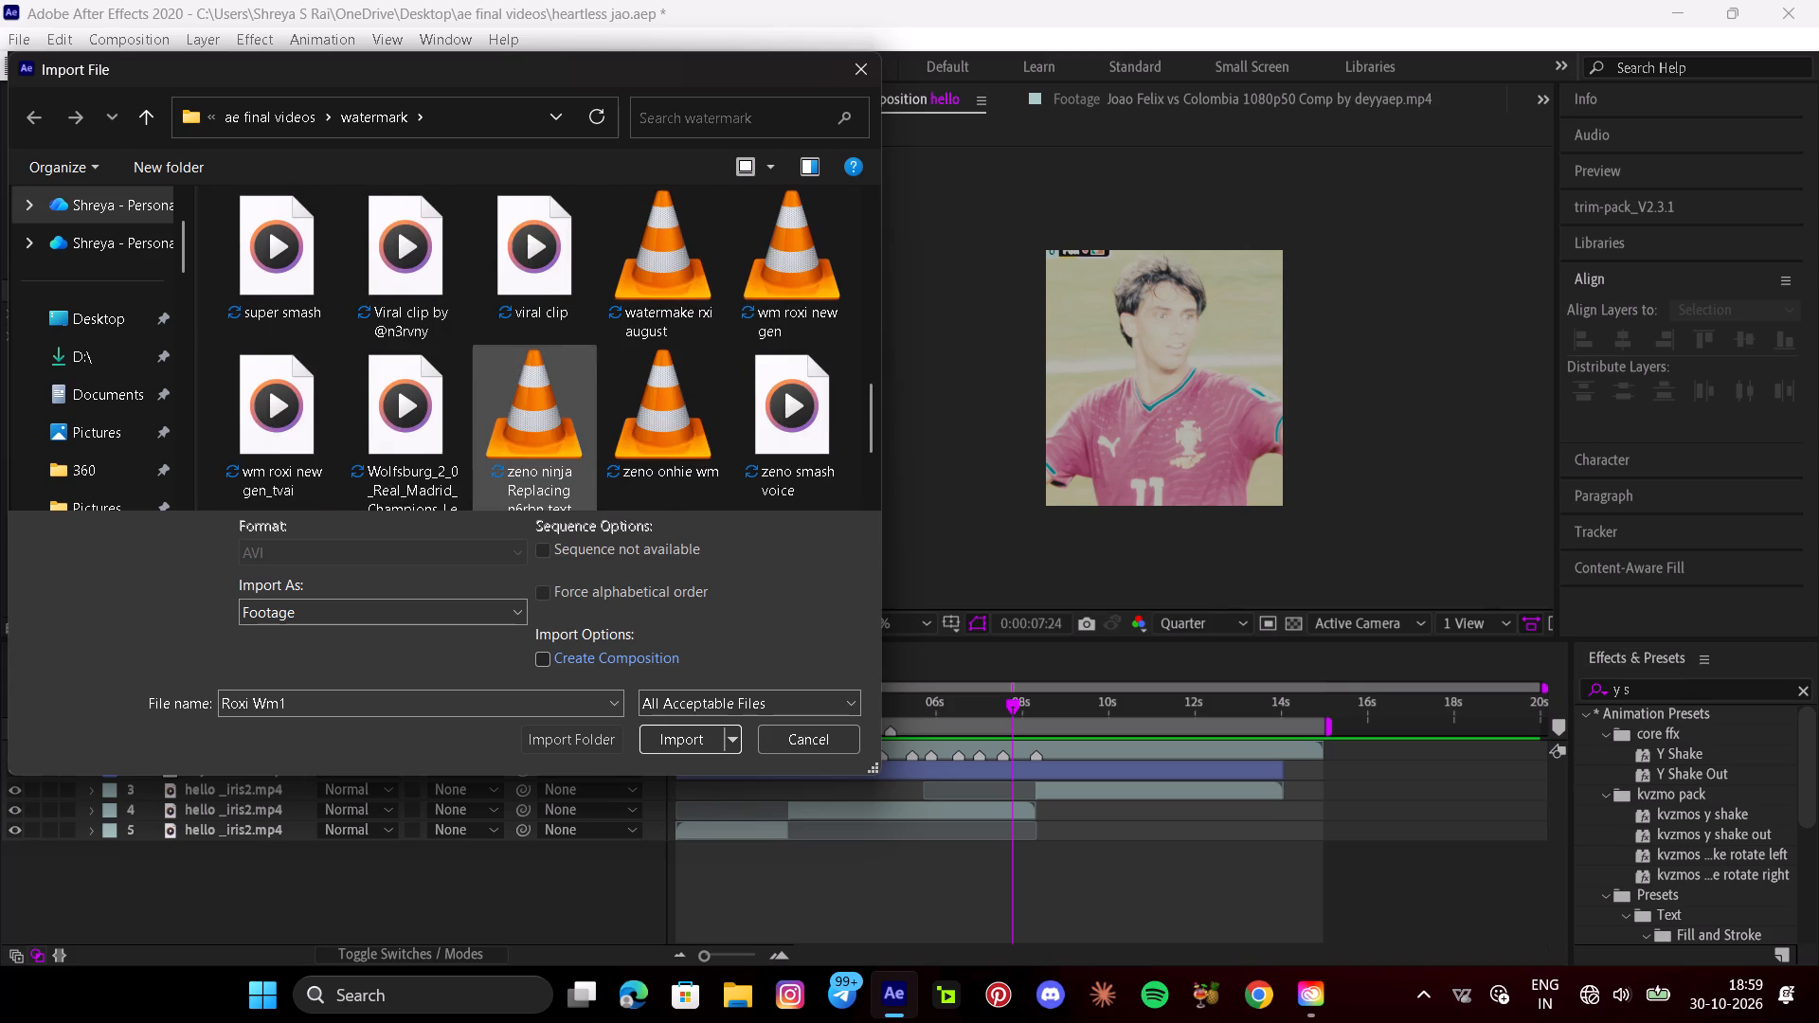
scroll(523, 395, up, 1)
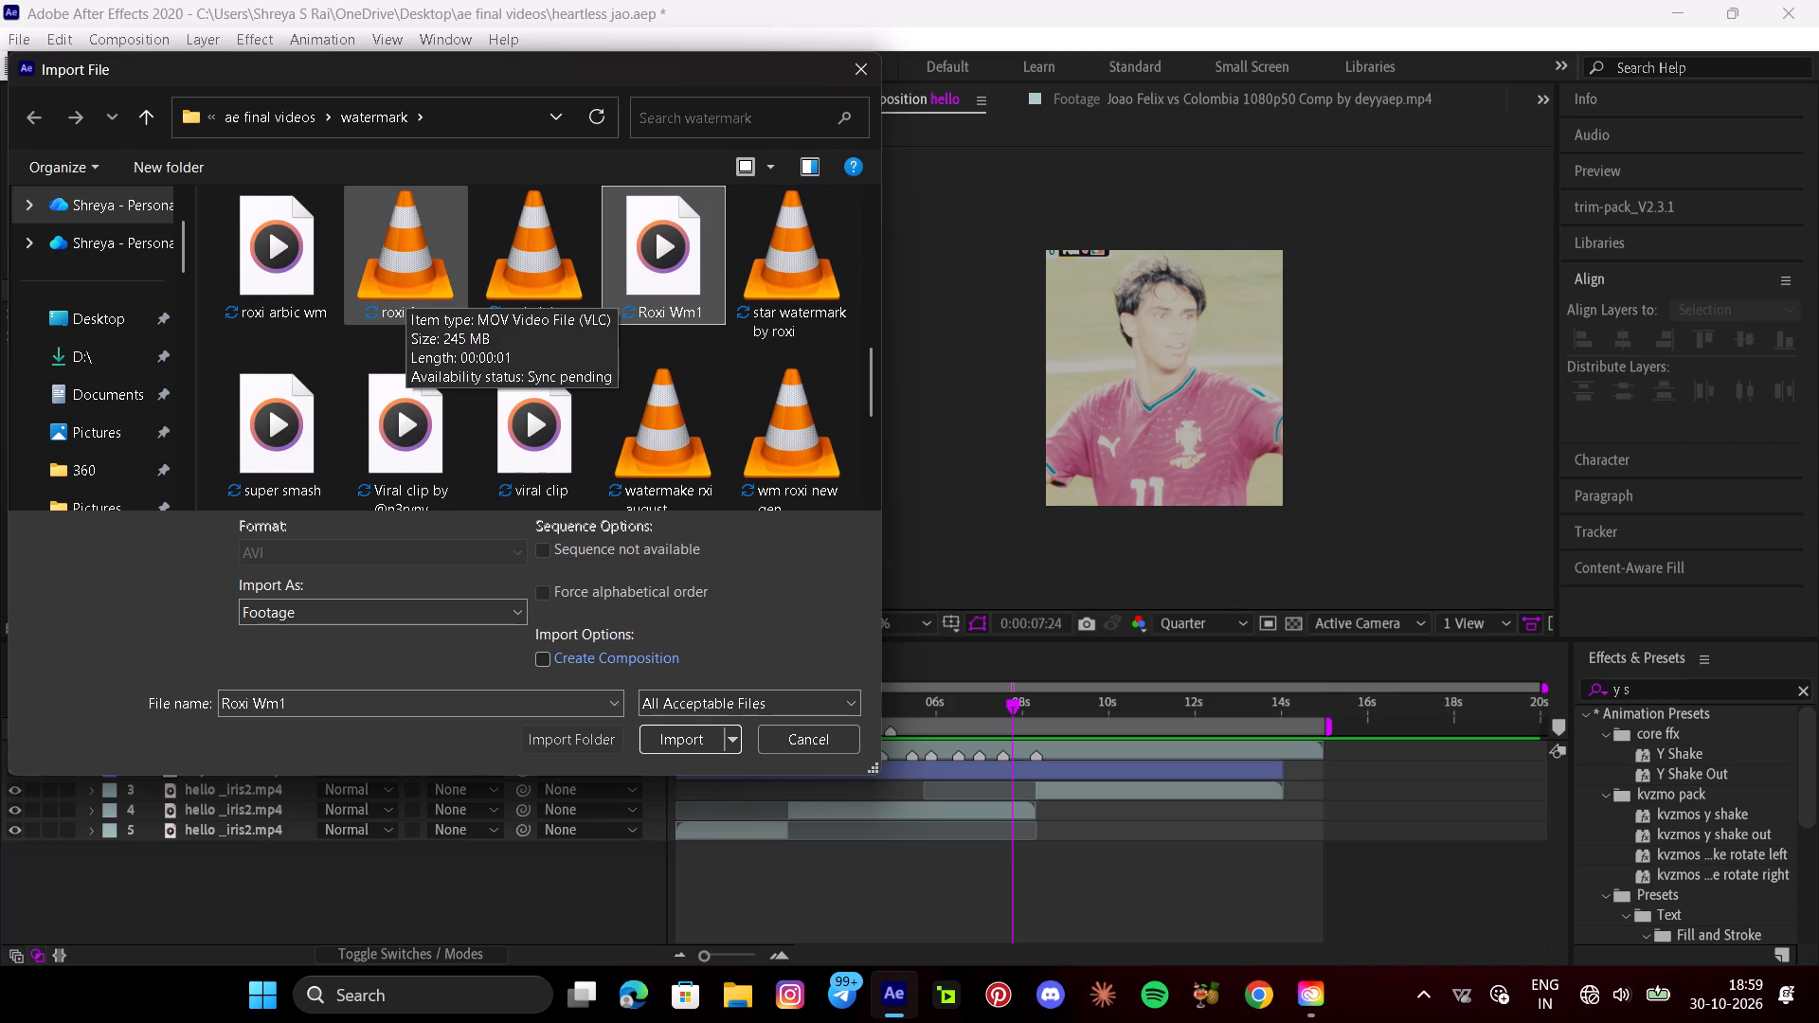
scroll(555, 402, up, 1)
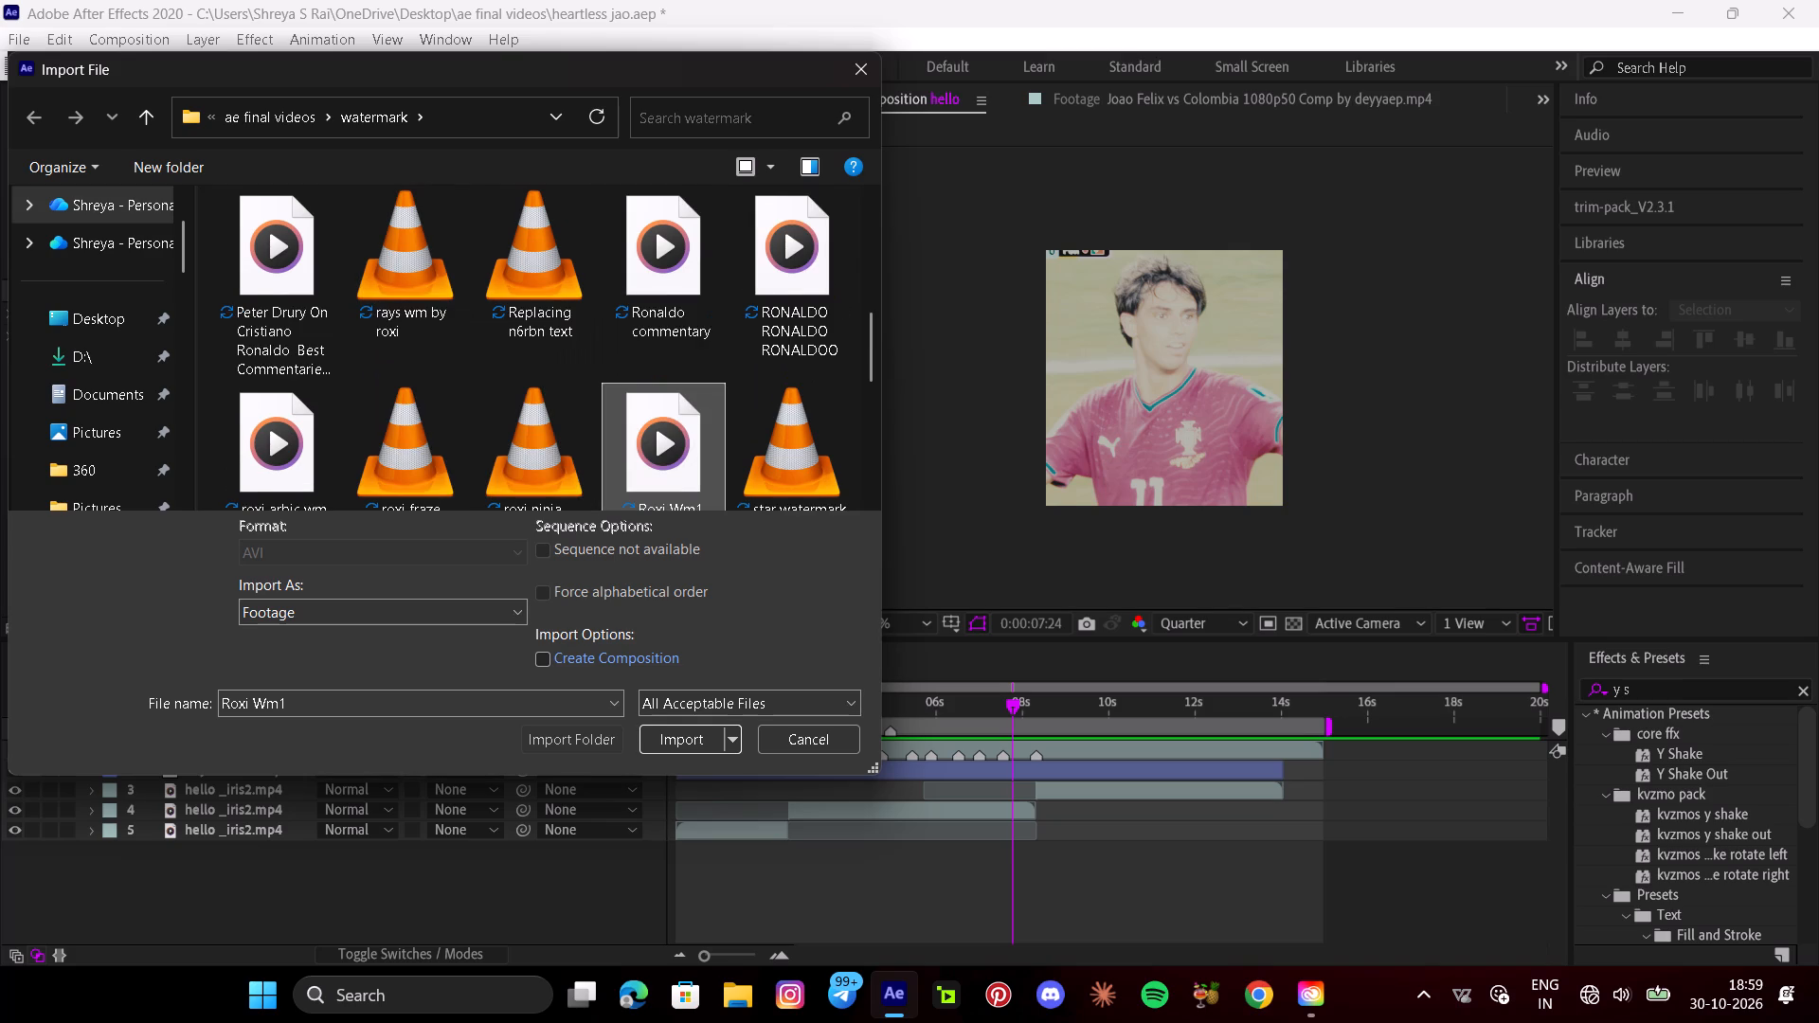
click(440, 274)
click(673, 745)
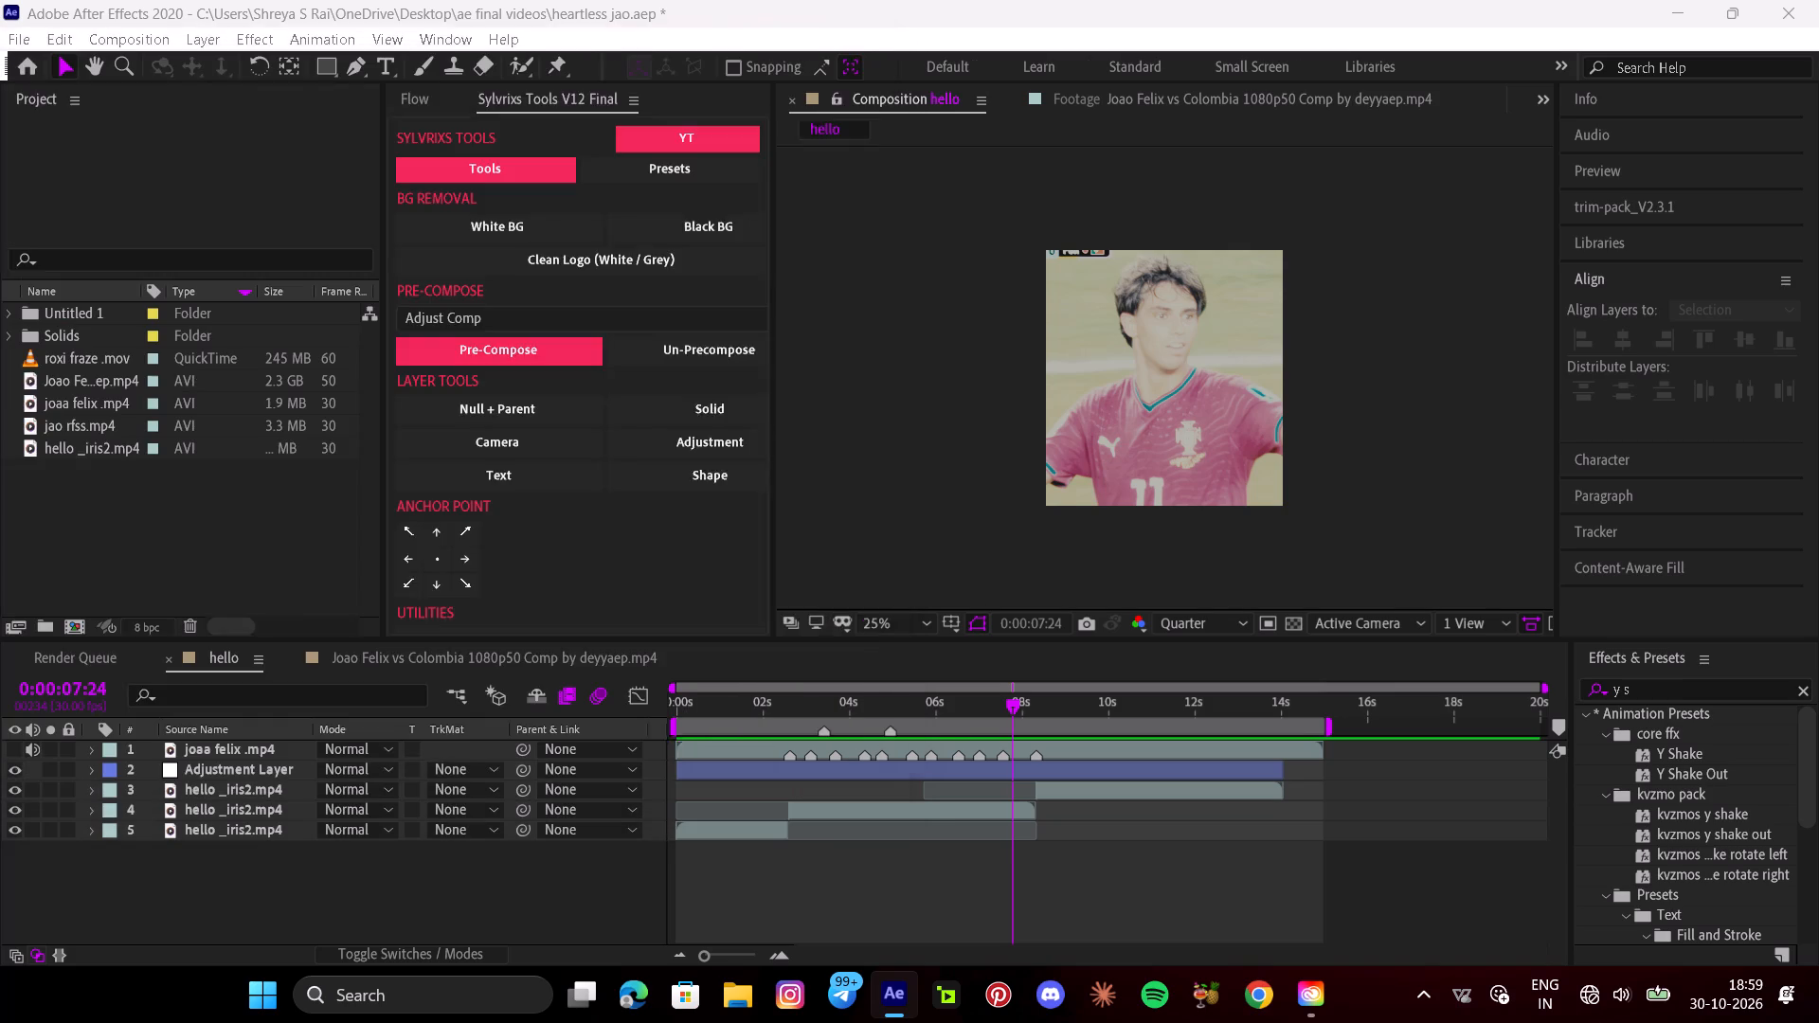
Import the Roxi Wm1 clip as footage from the watermark folder.
double_click(234, 561)
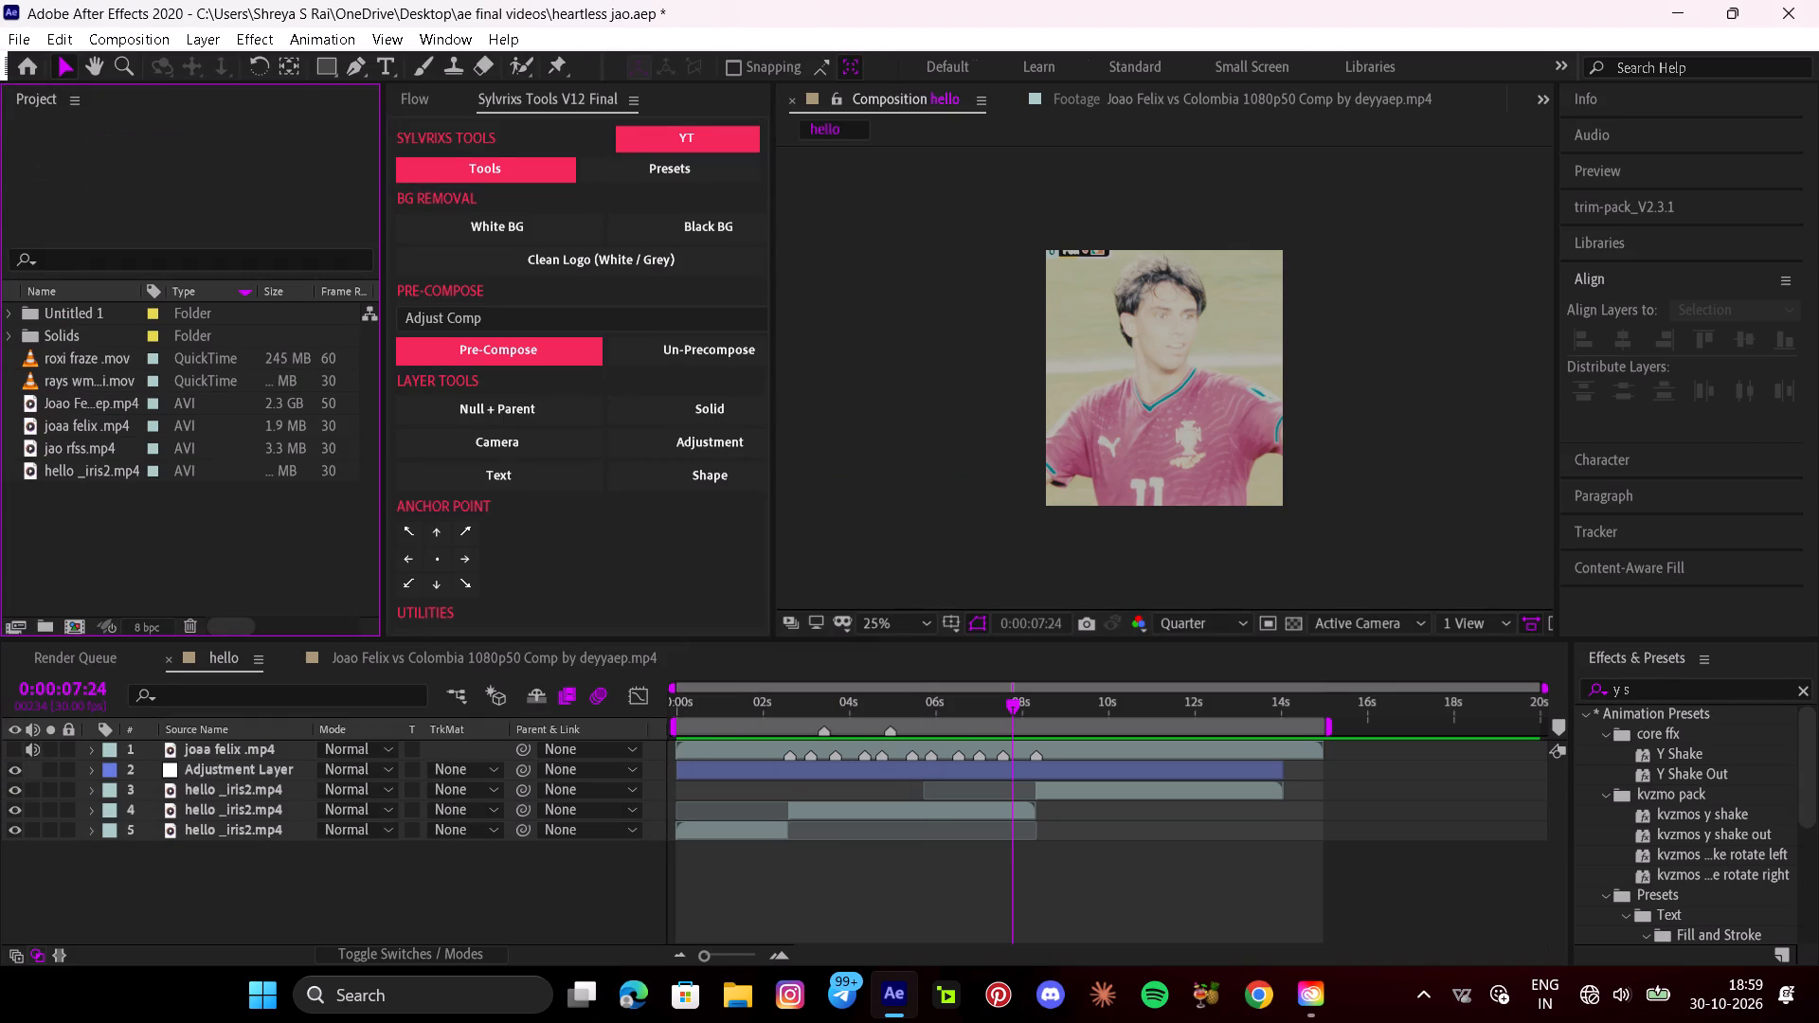
scroll(603, 450, down, 4)
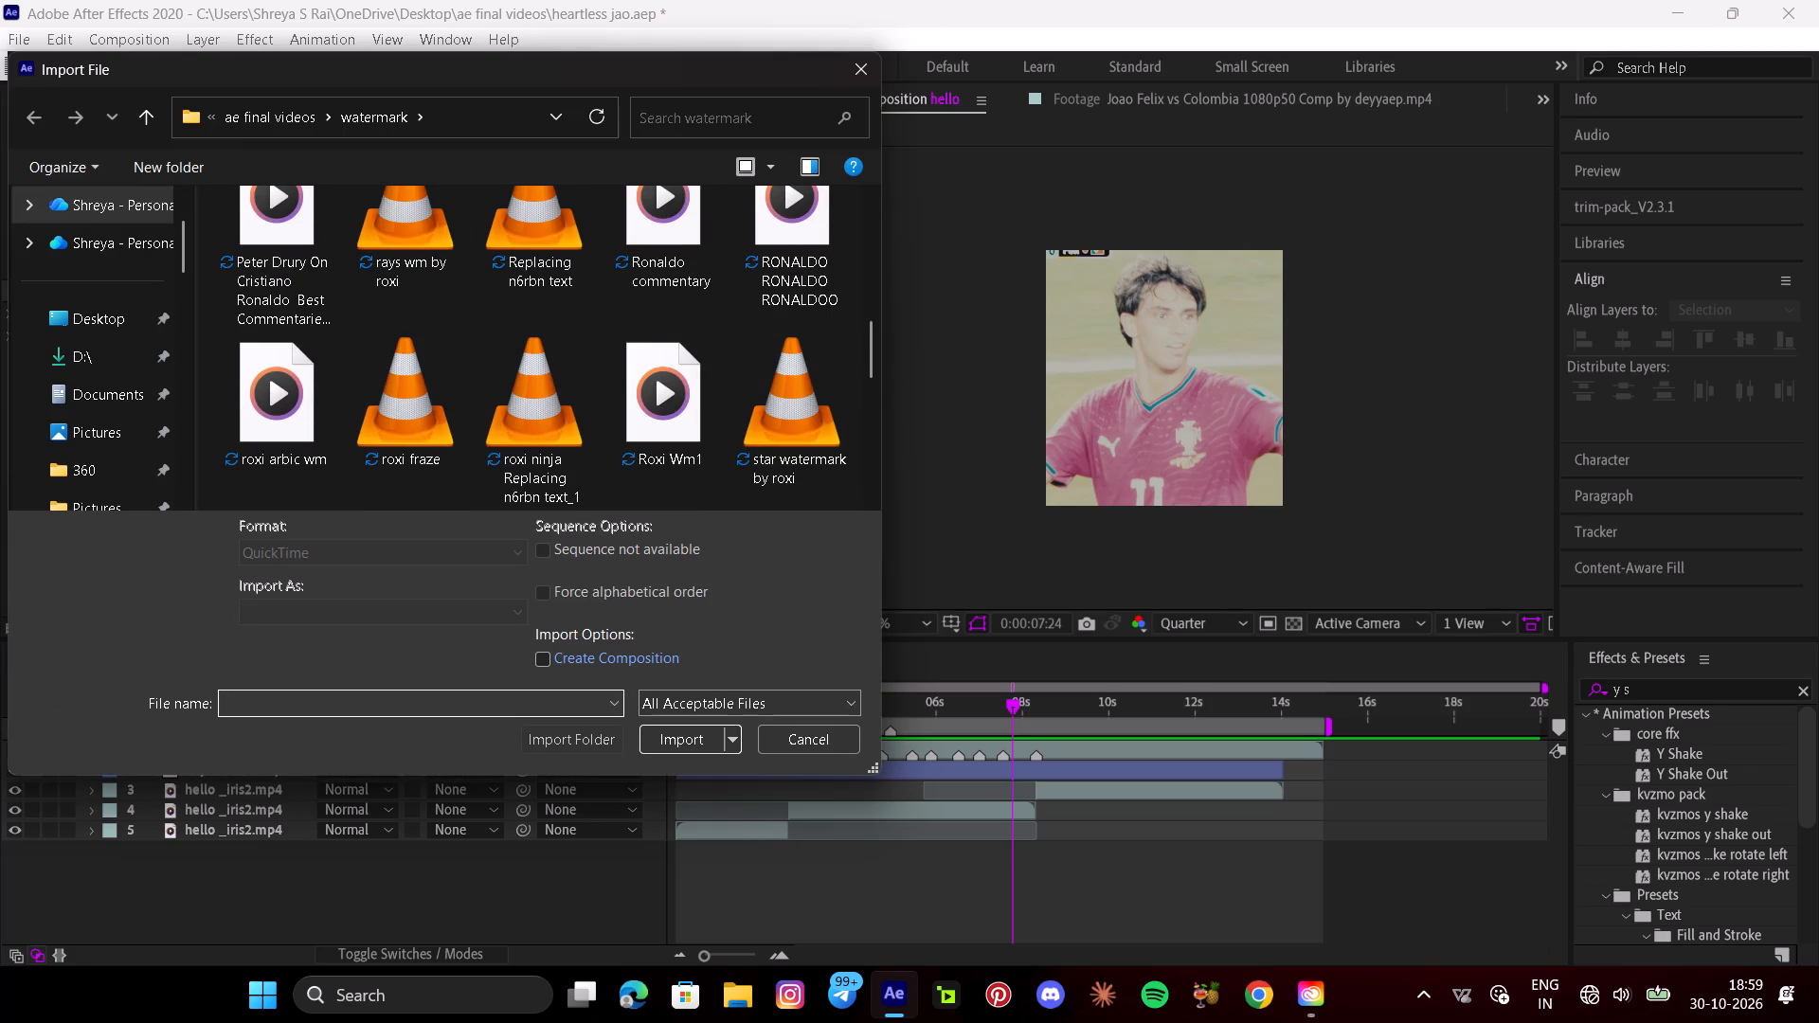
click(641, 355)
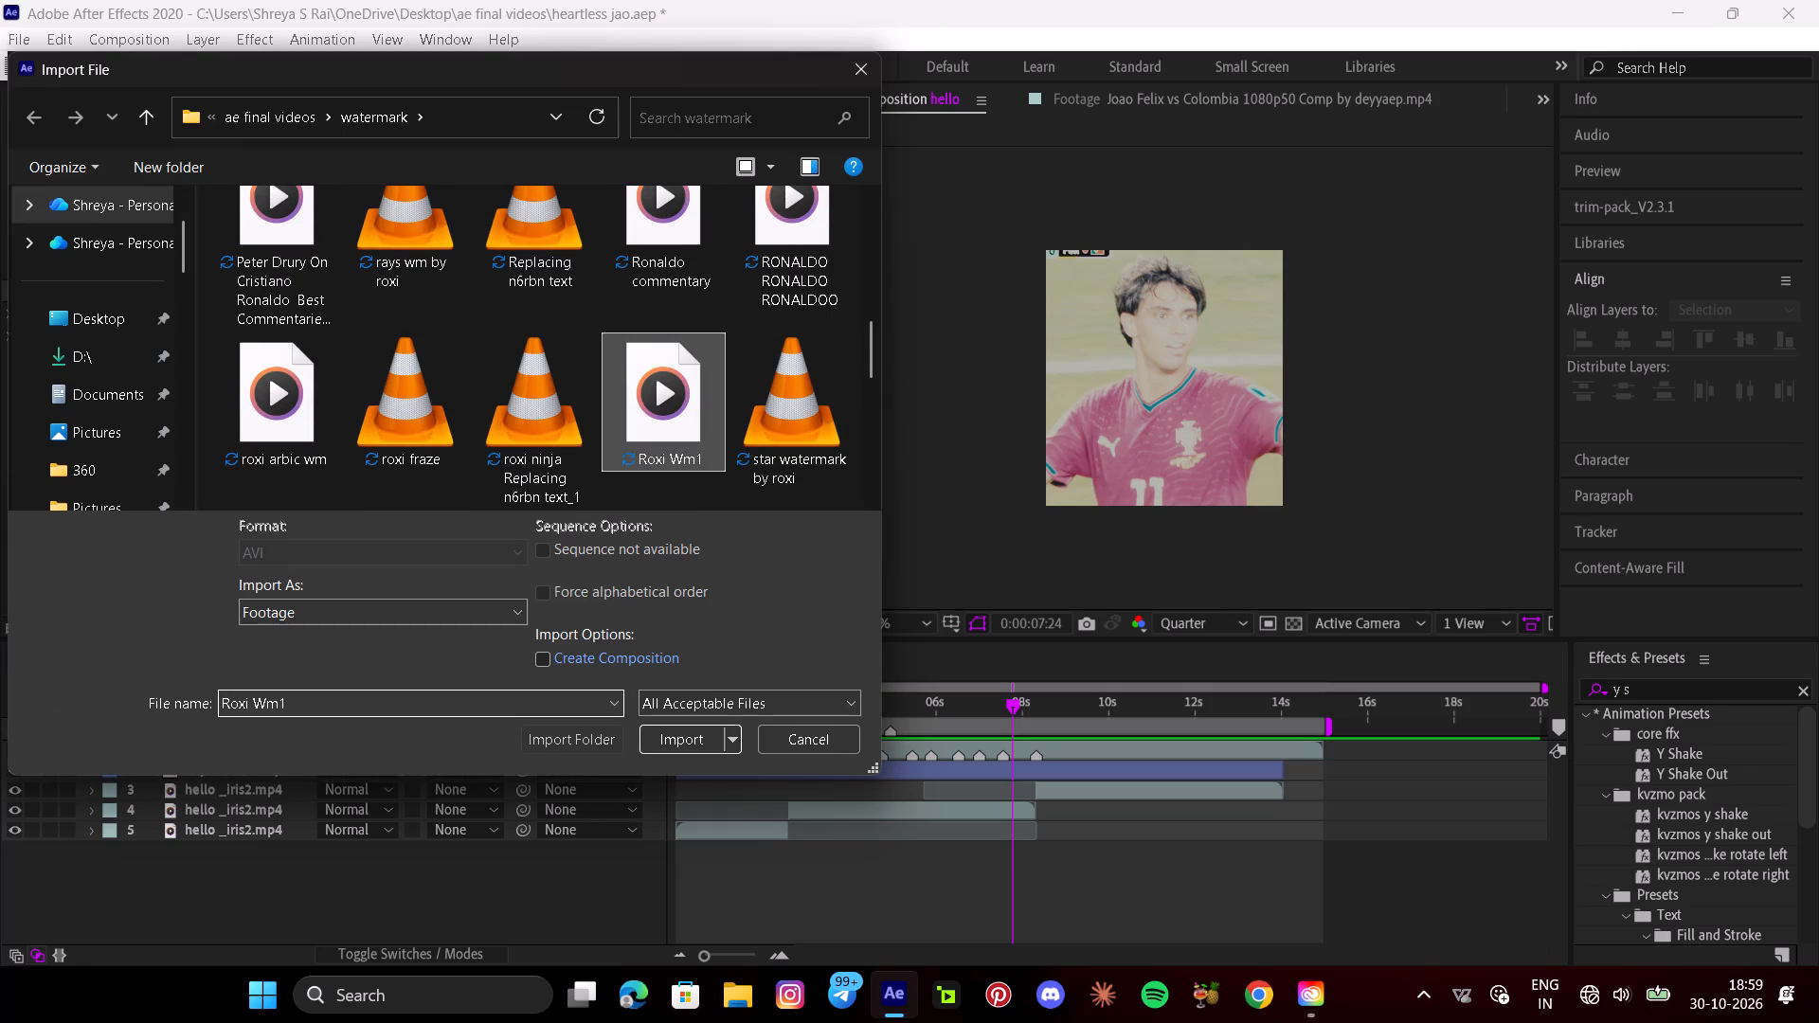
click(688, 735)
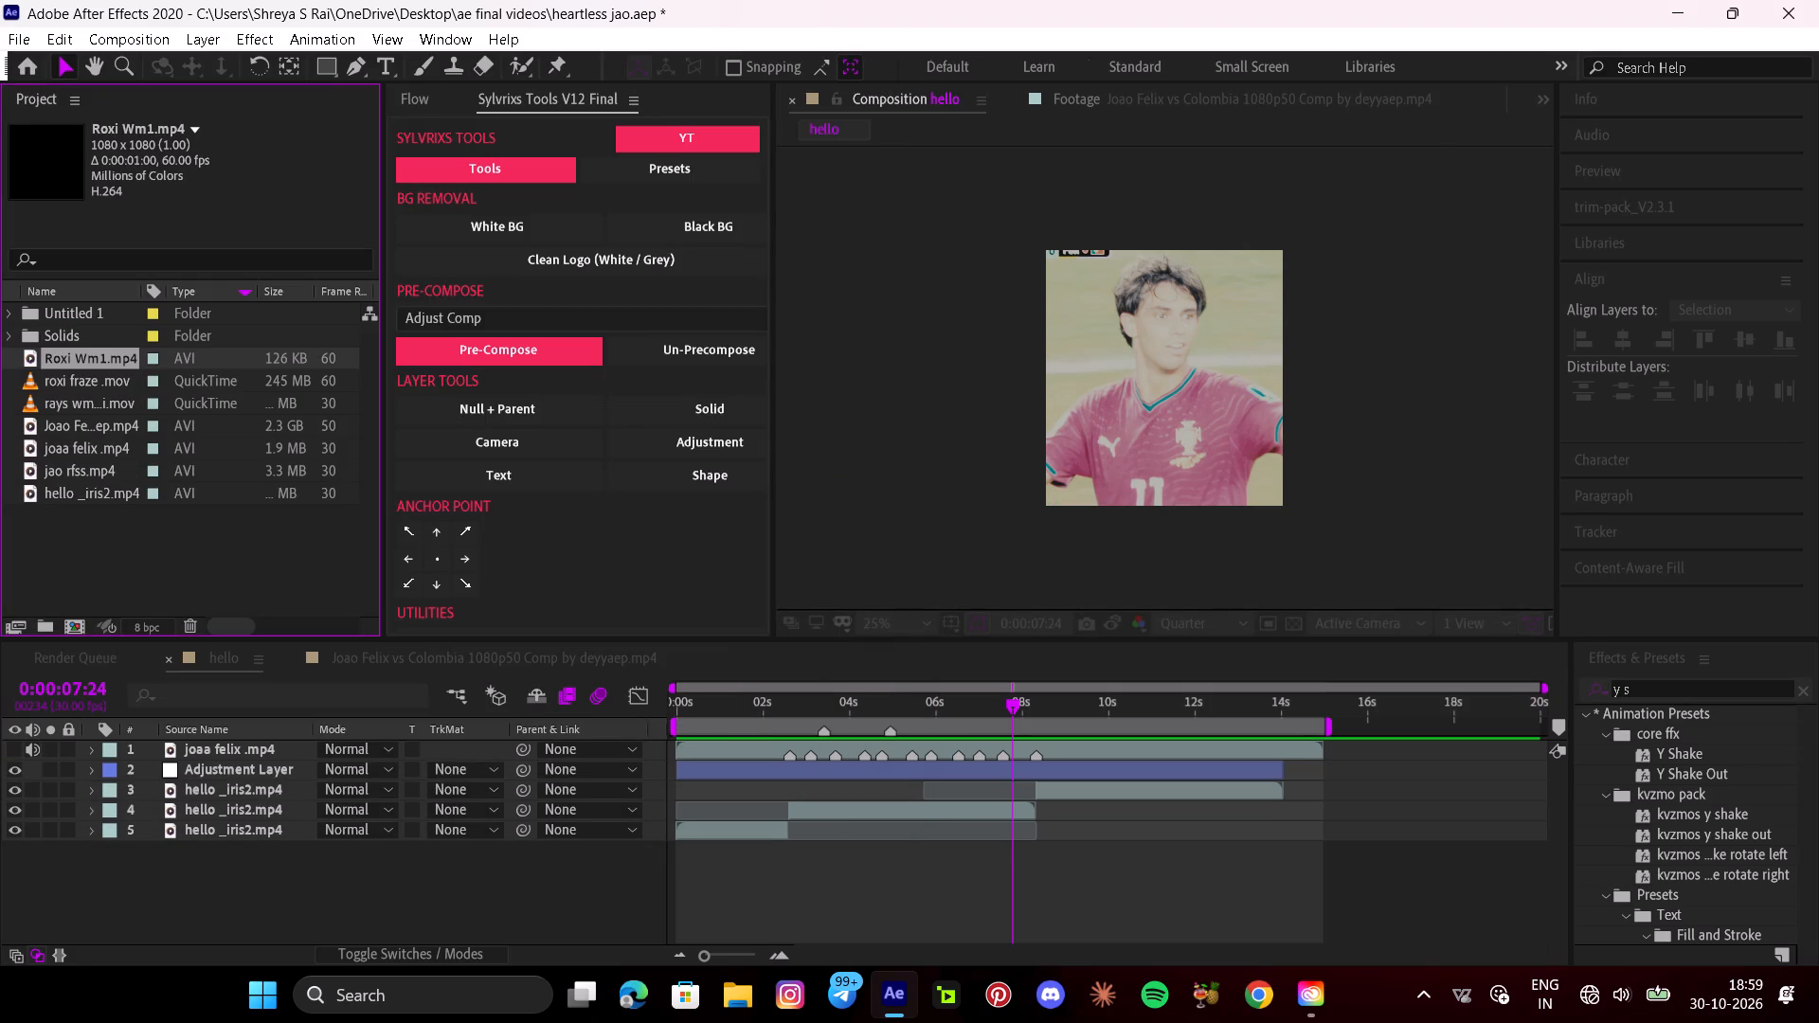
Add Roxi Wm1.mp4 to the hello composition directly below the adjustment layer.
drag(108, 351, 269, 771)
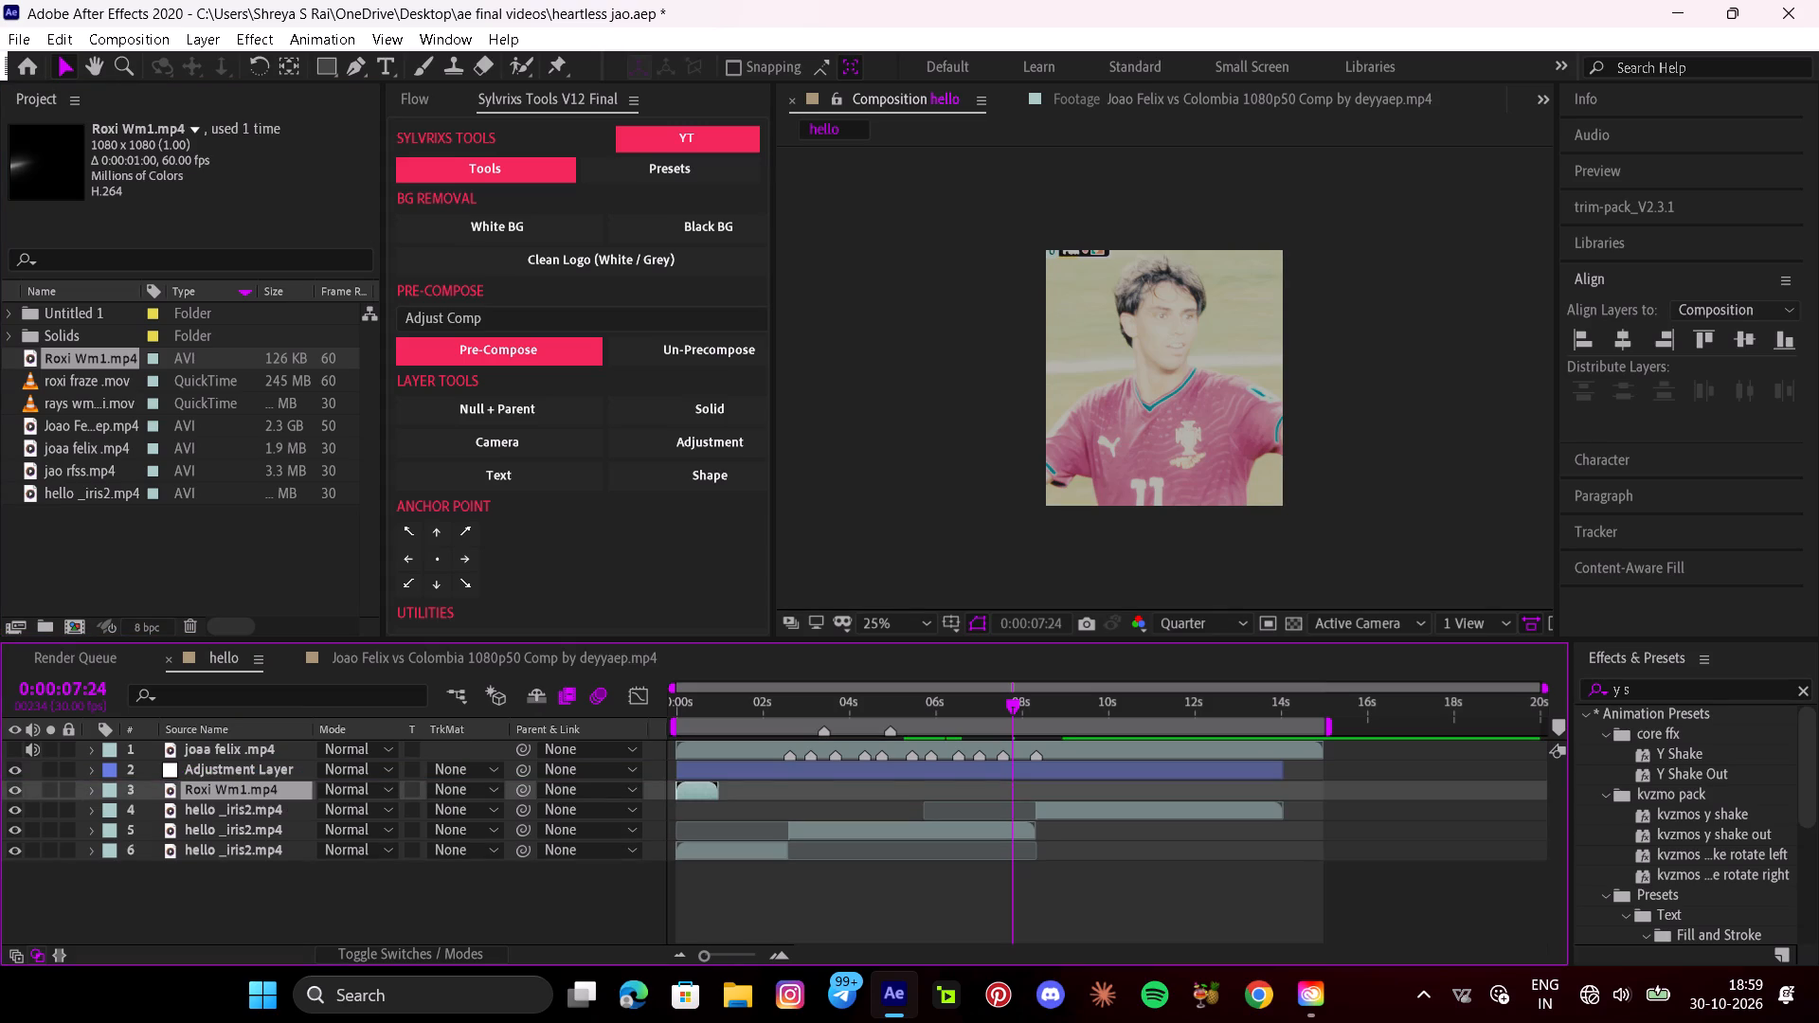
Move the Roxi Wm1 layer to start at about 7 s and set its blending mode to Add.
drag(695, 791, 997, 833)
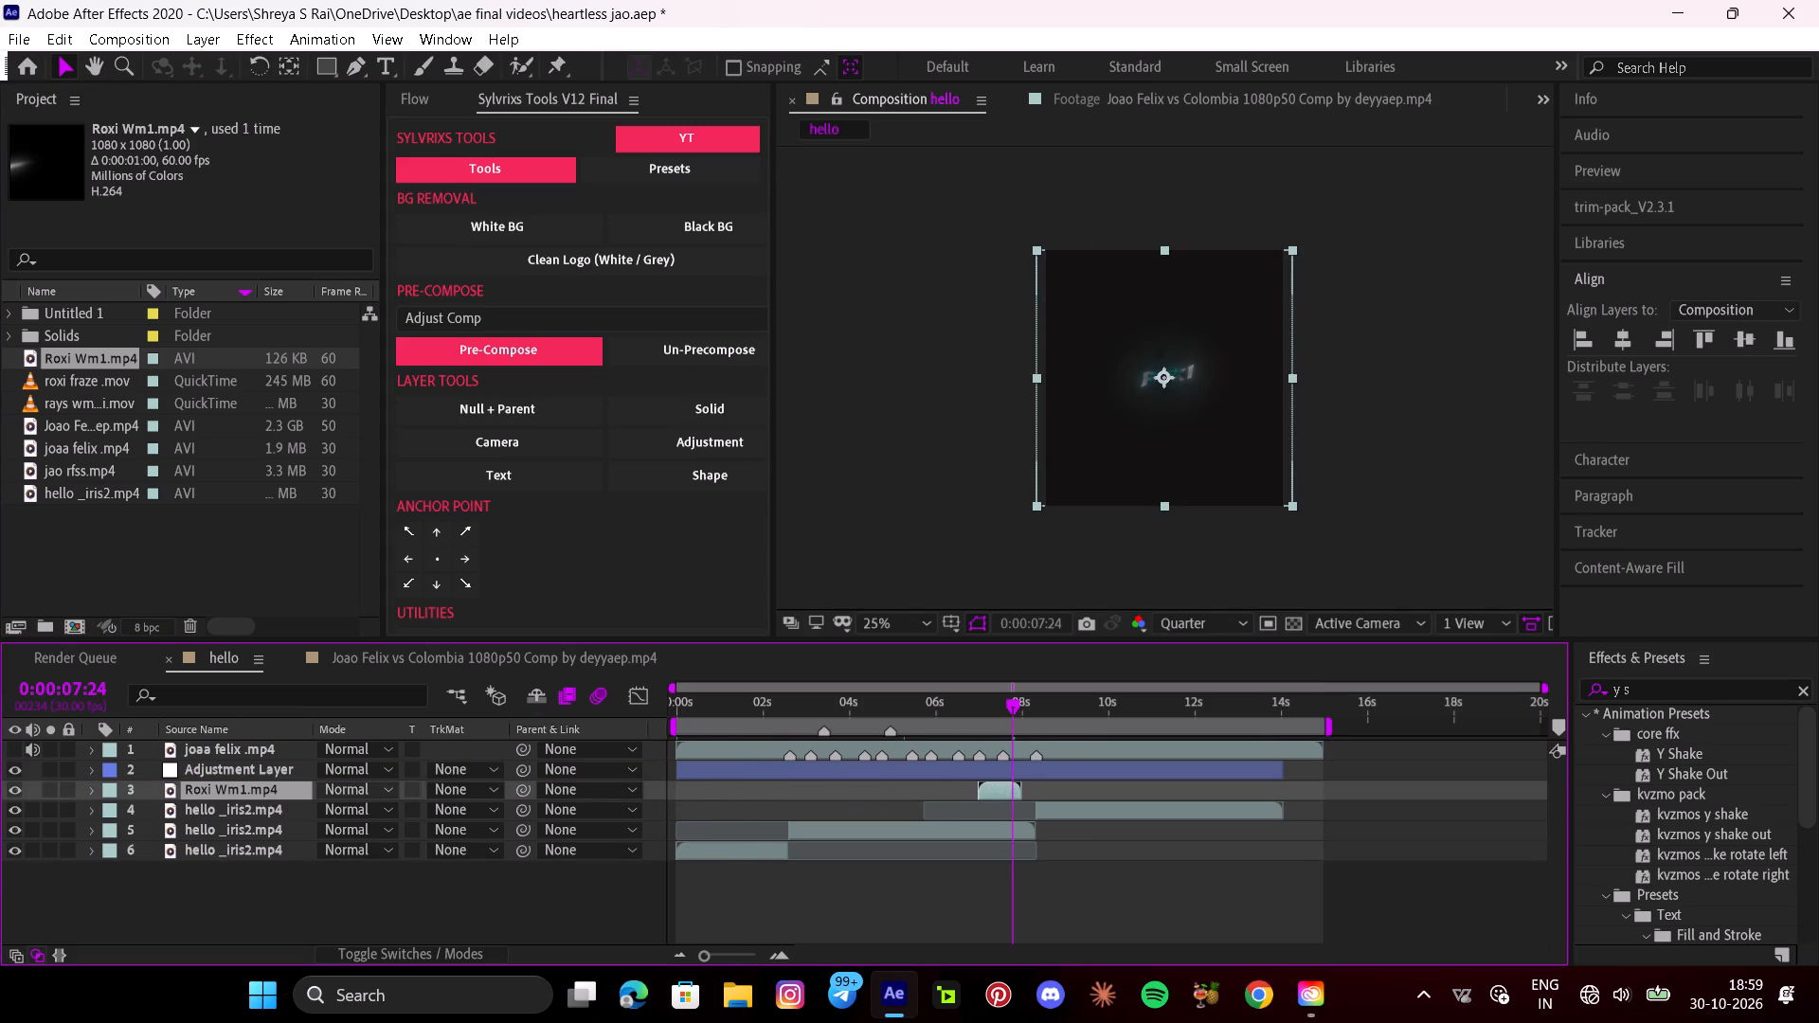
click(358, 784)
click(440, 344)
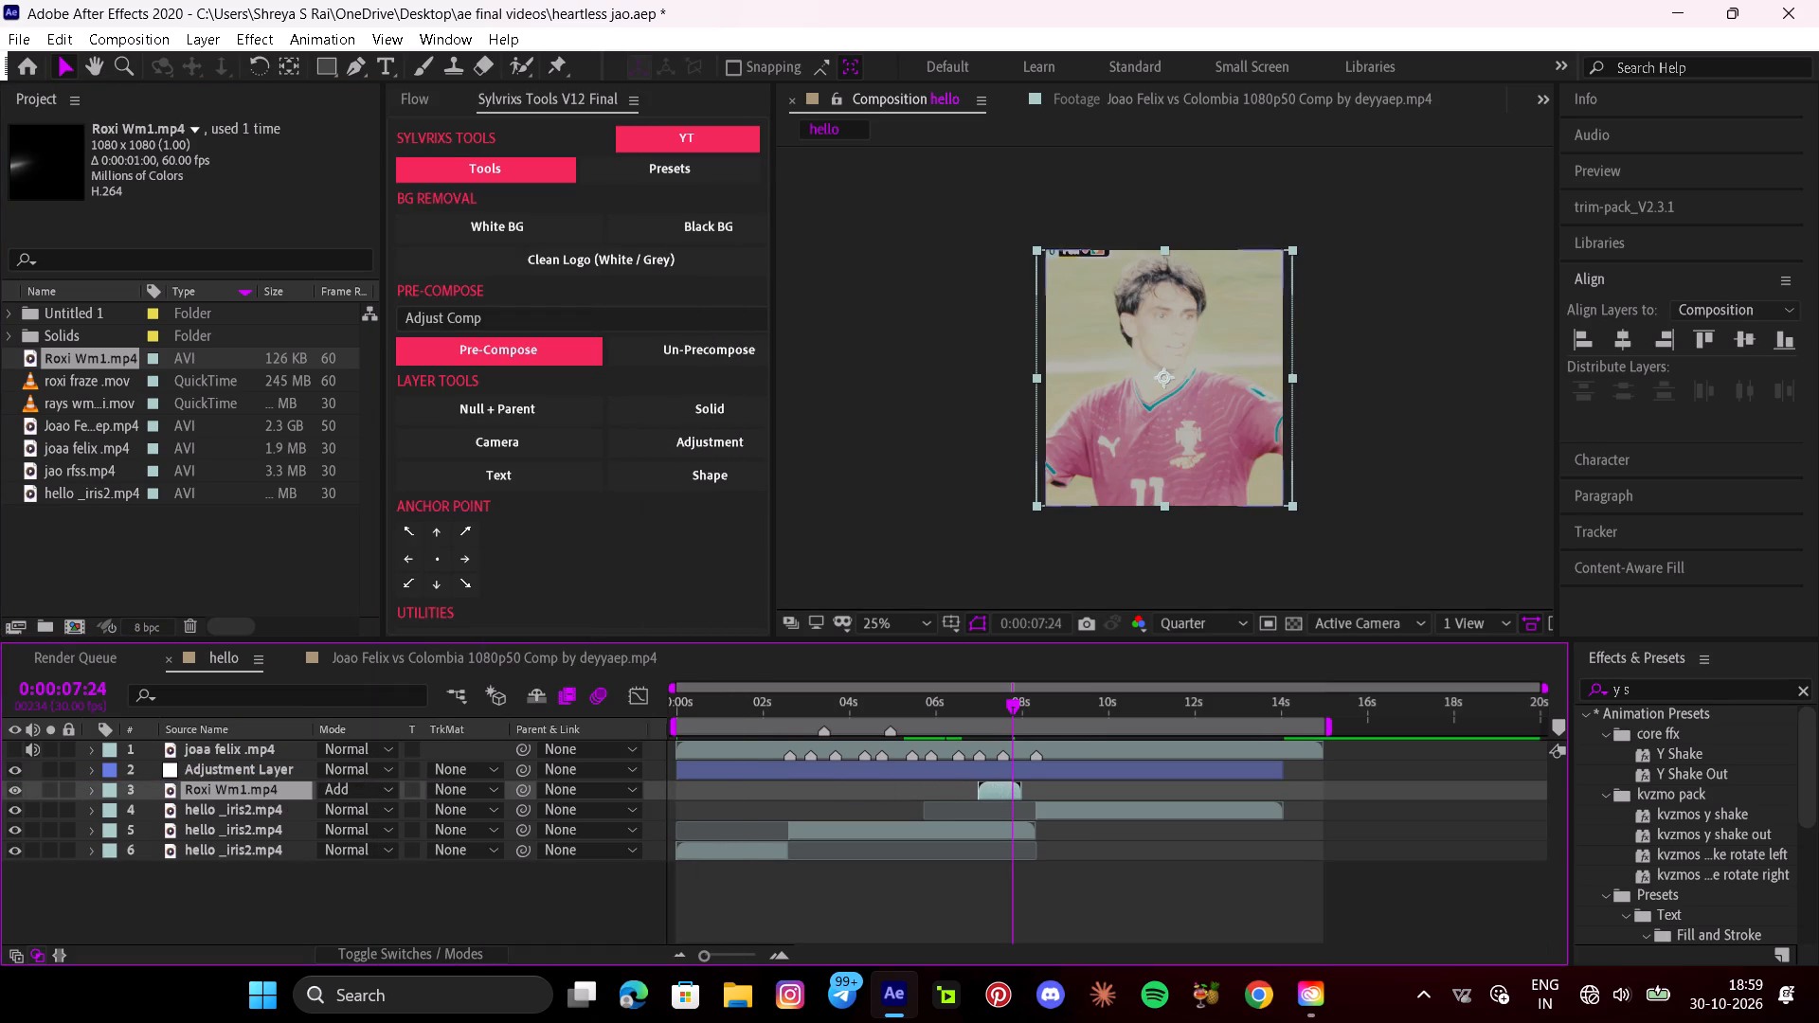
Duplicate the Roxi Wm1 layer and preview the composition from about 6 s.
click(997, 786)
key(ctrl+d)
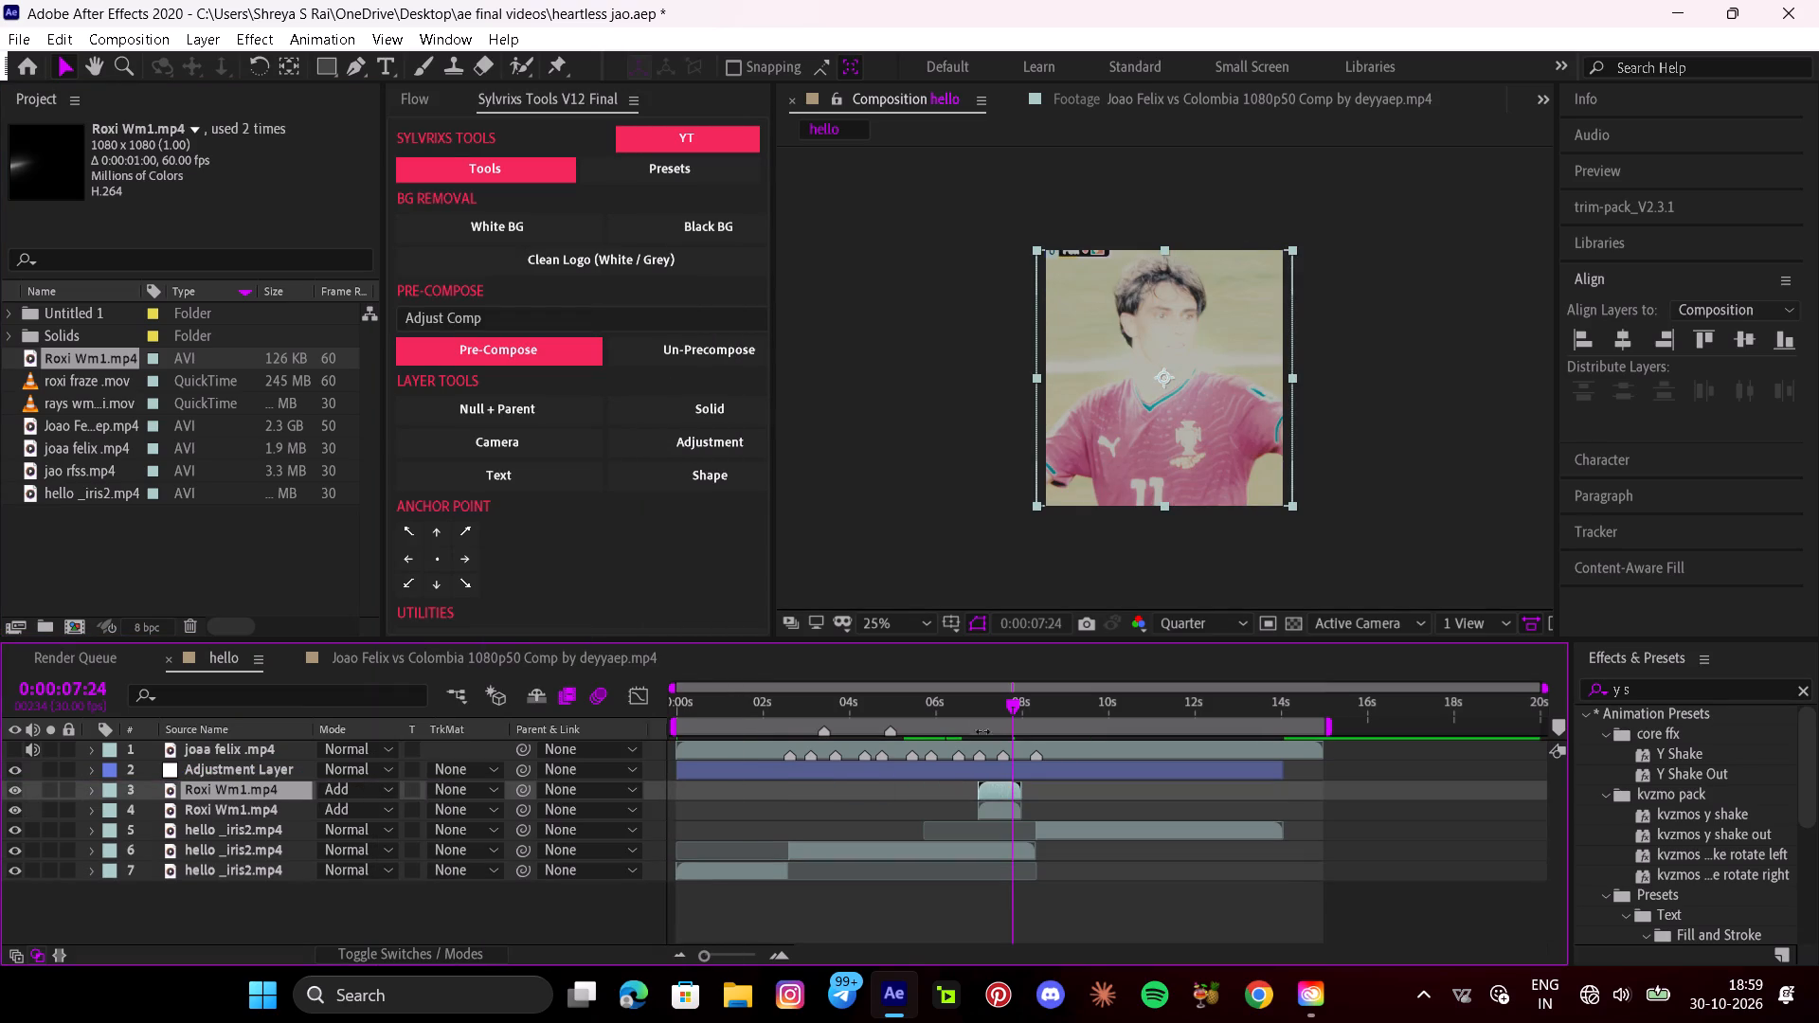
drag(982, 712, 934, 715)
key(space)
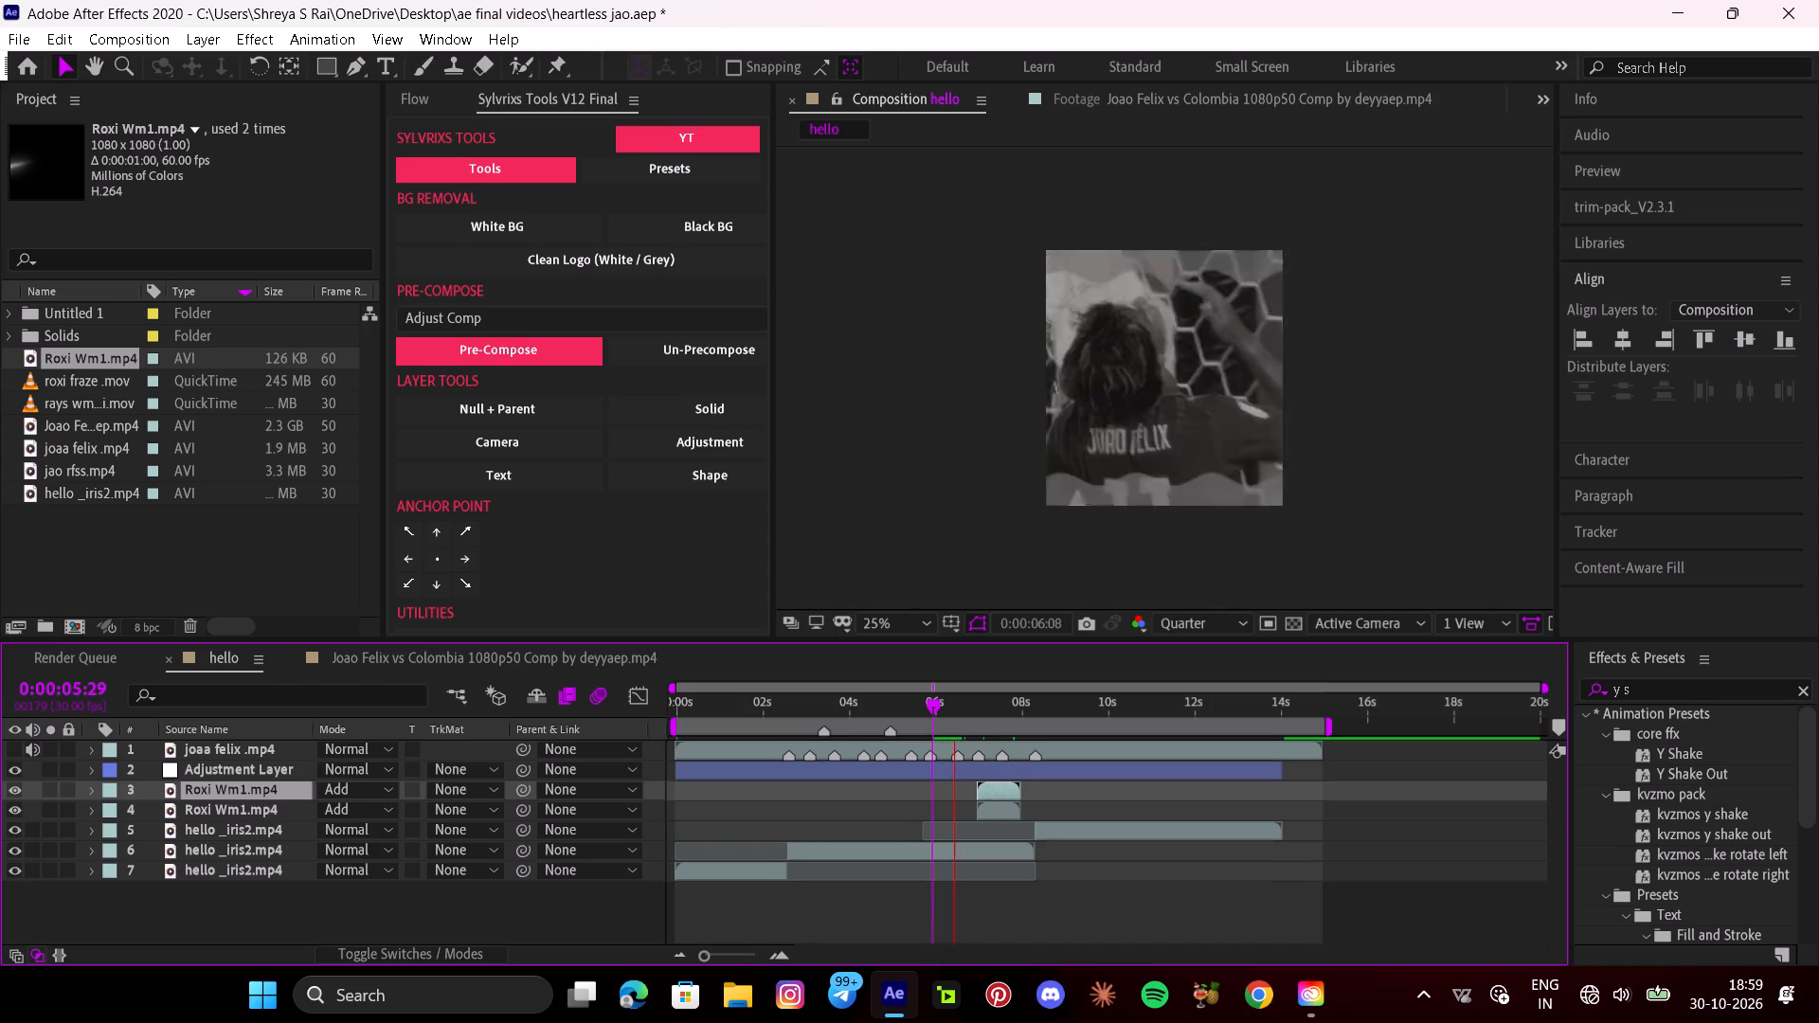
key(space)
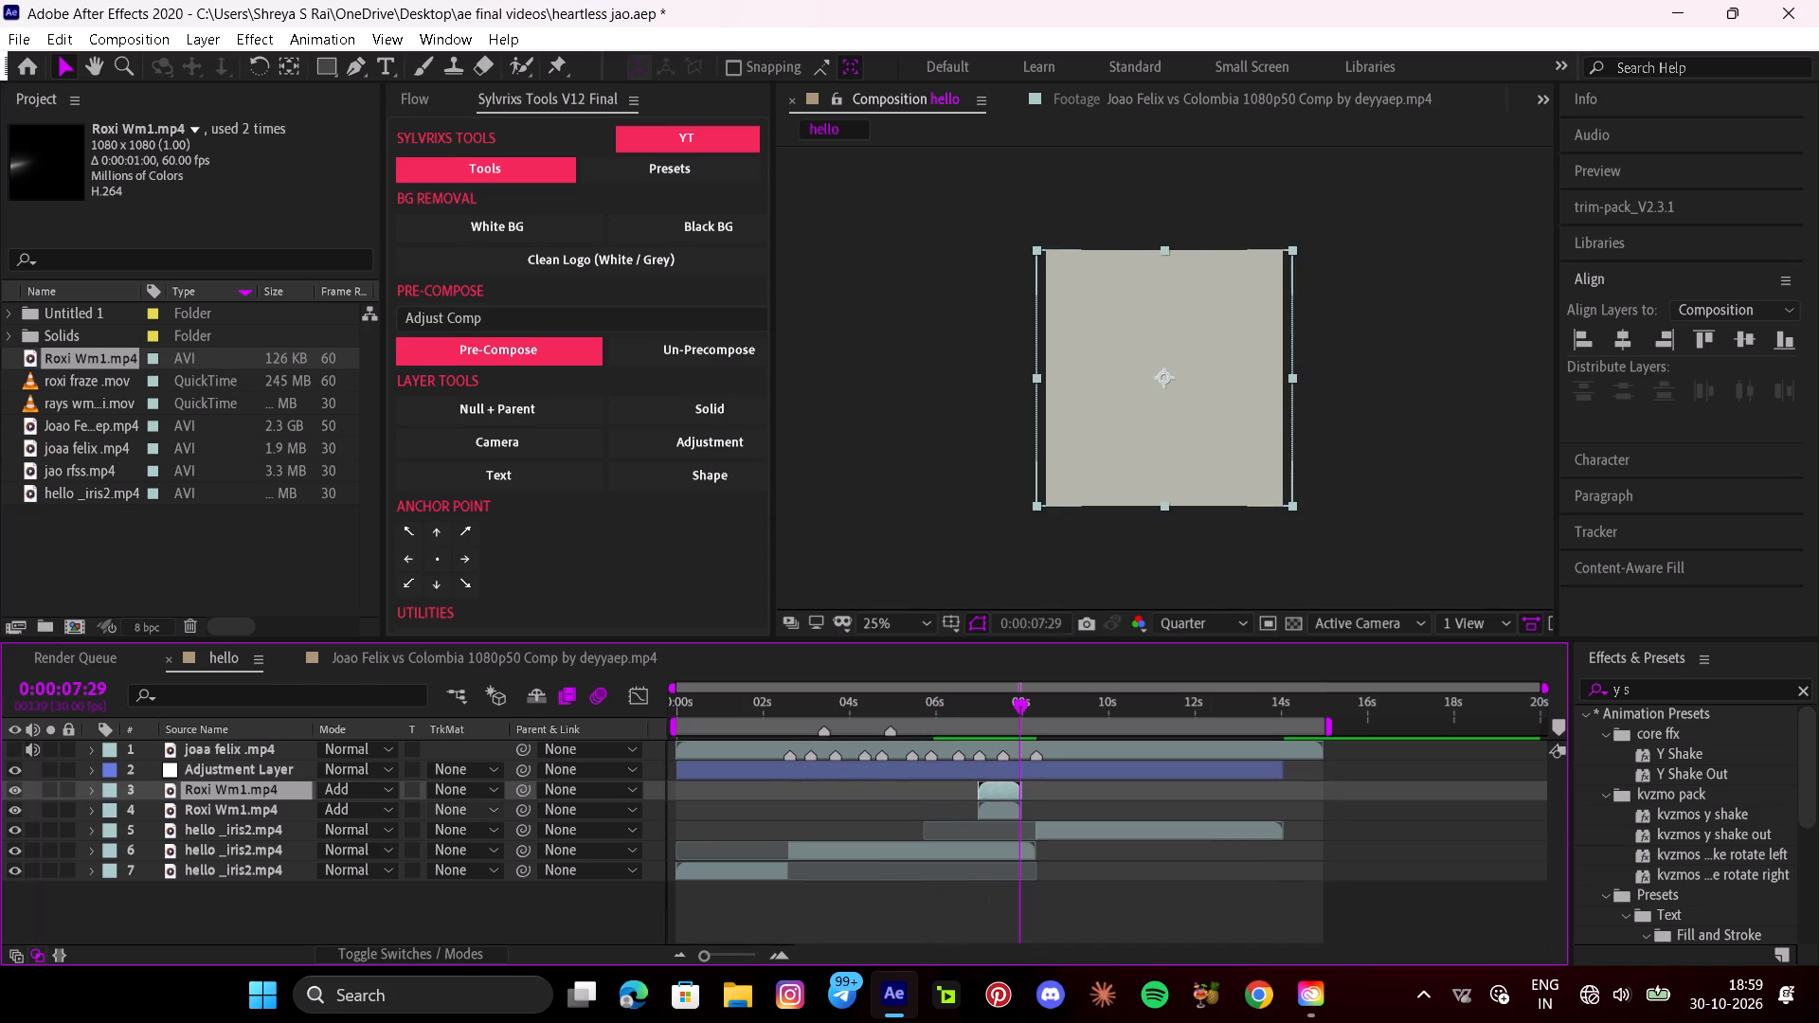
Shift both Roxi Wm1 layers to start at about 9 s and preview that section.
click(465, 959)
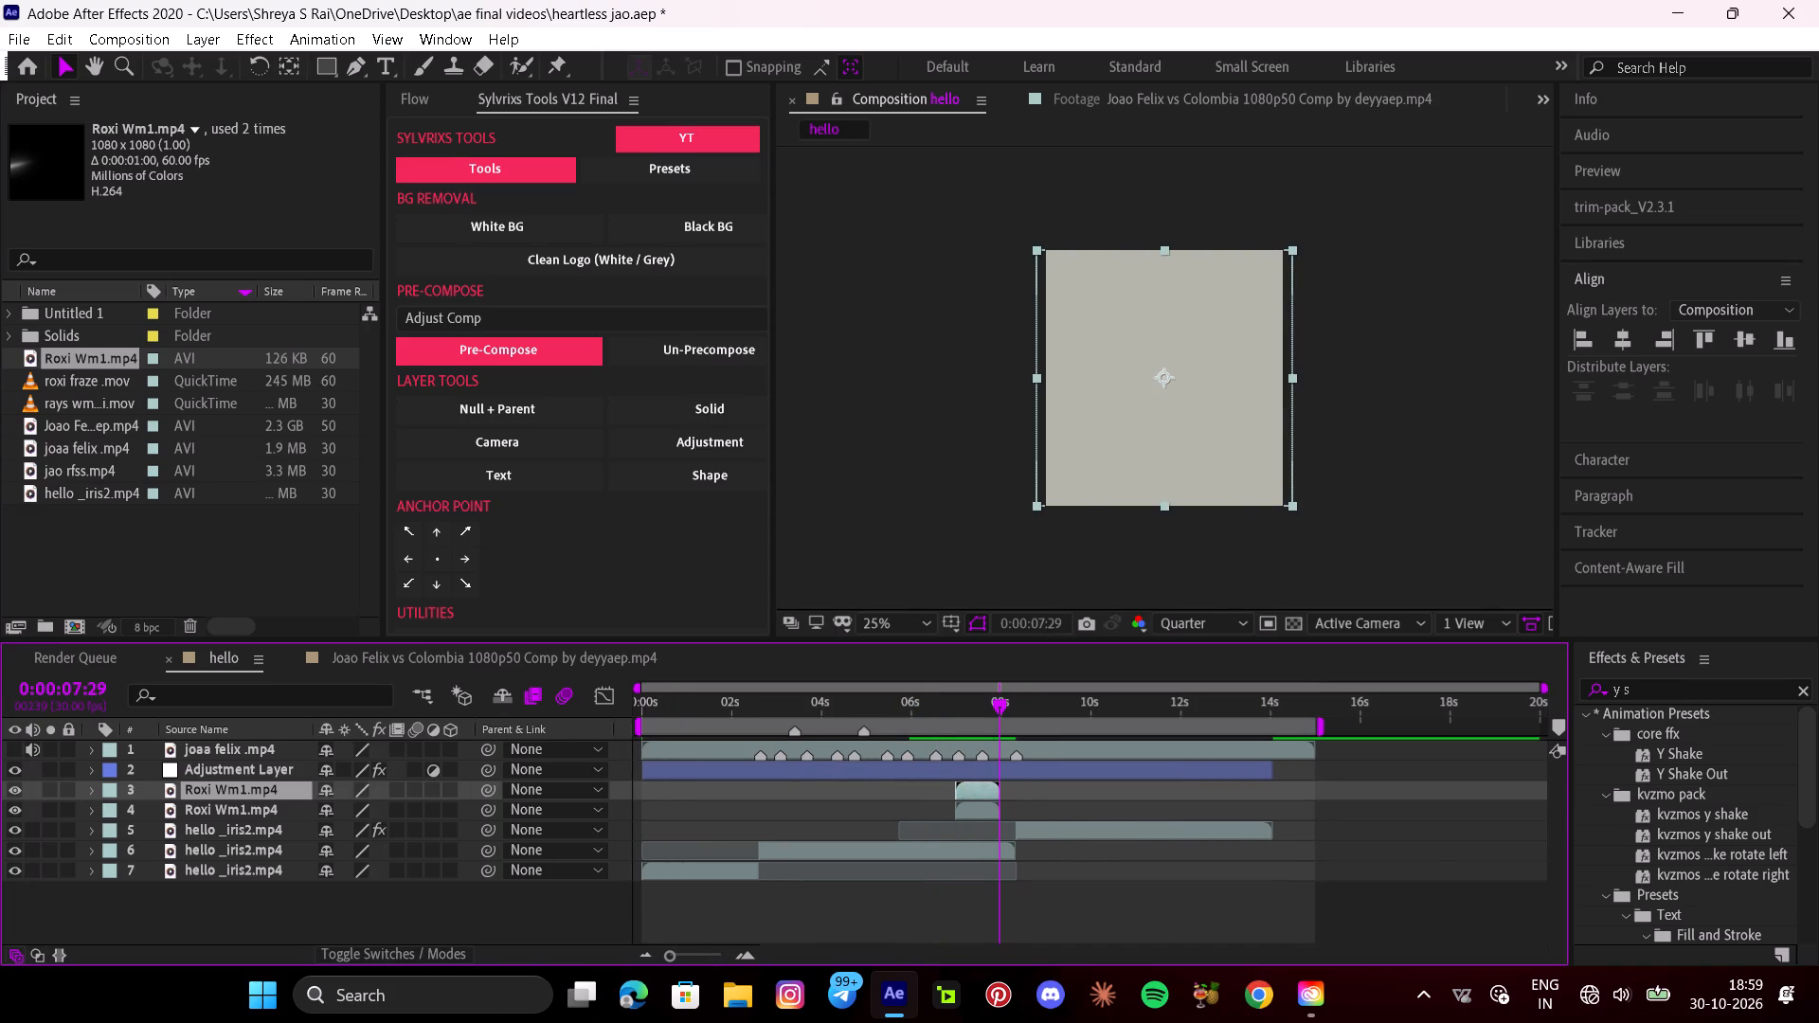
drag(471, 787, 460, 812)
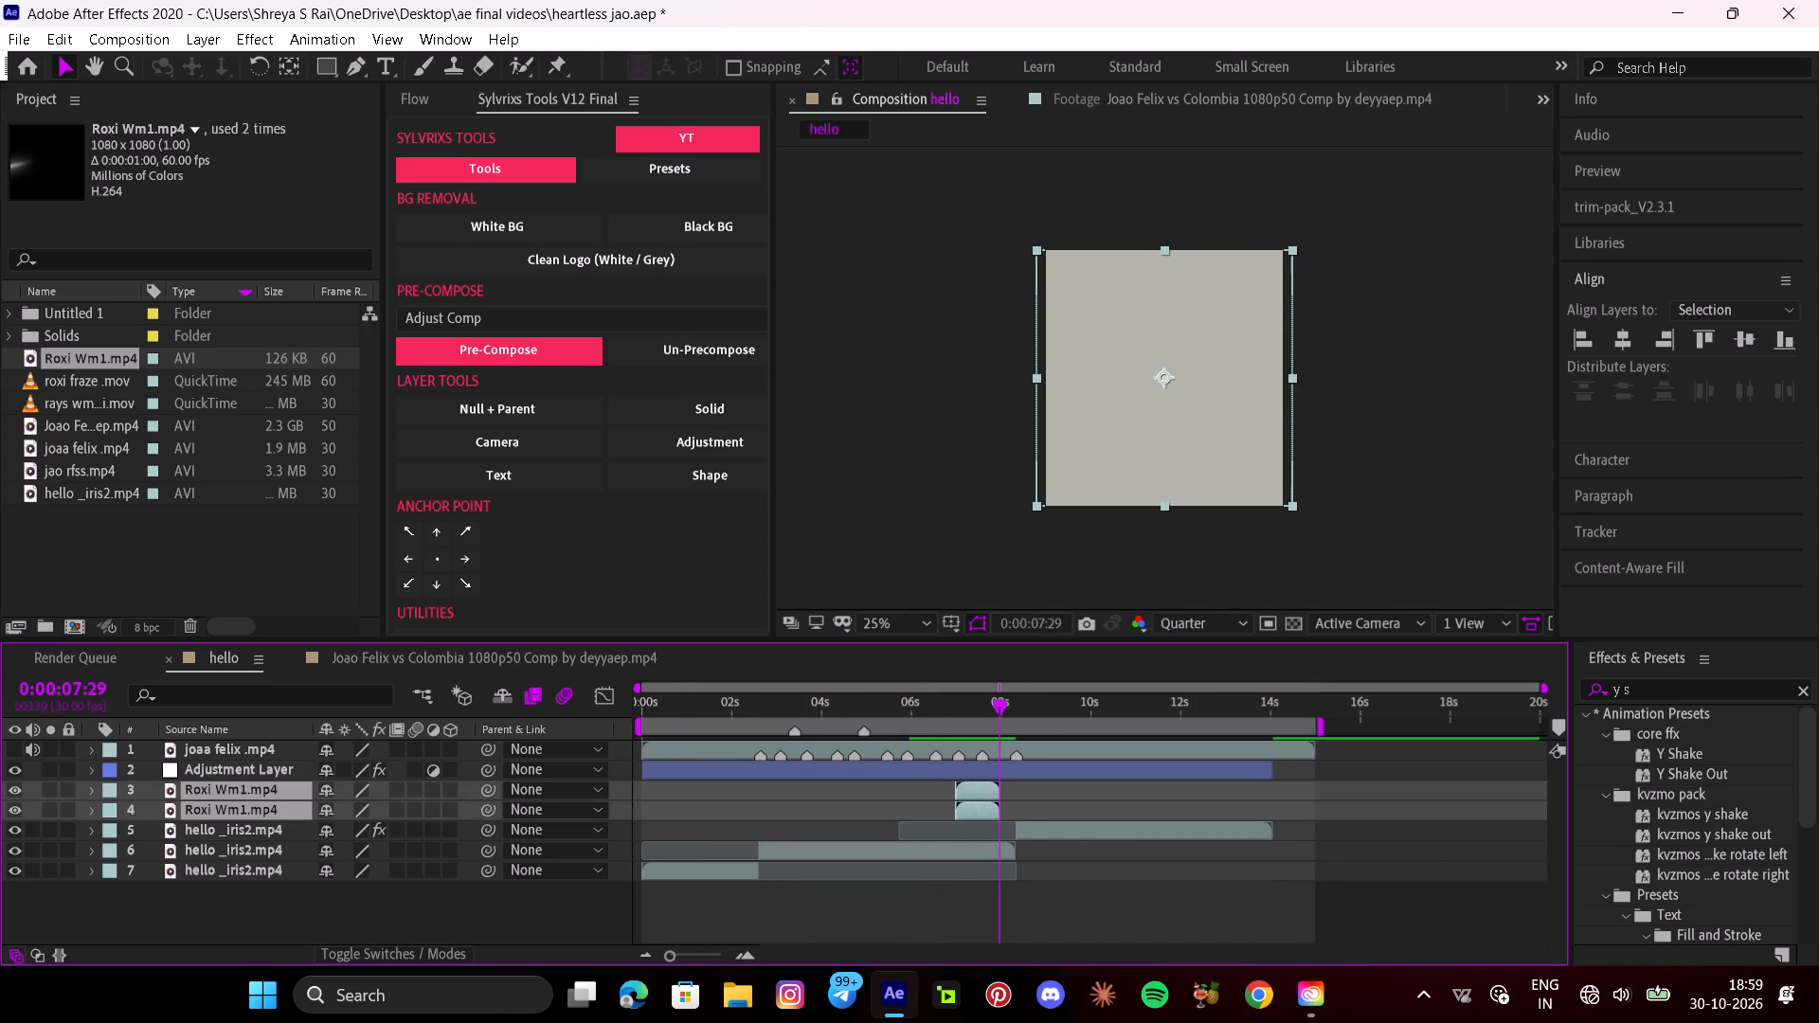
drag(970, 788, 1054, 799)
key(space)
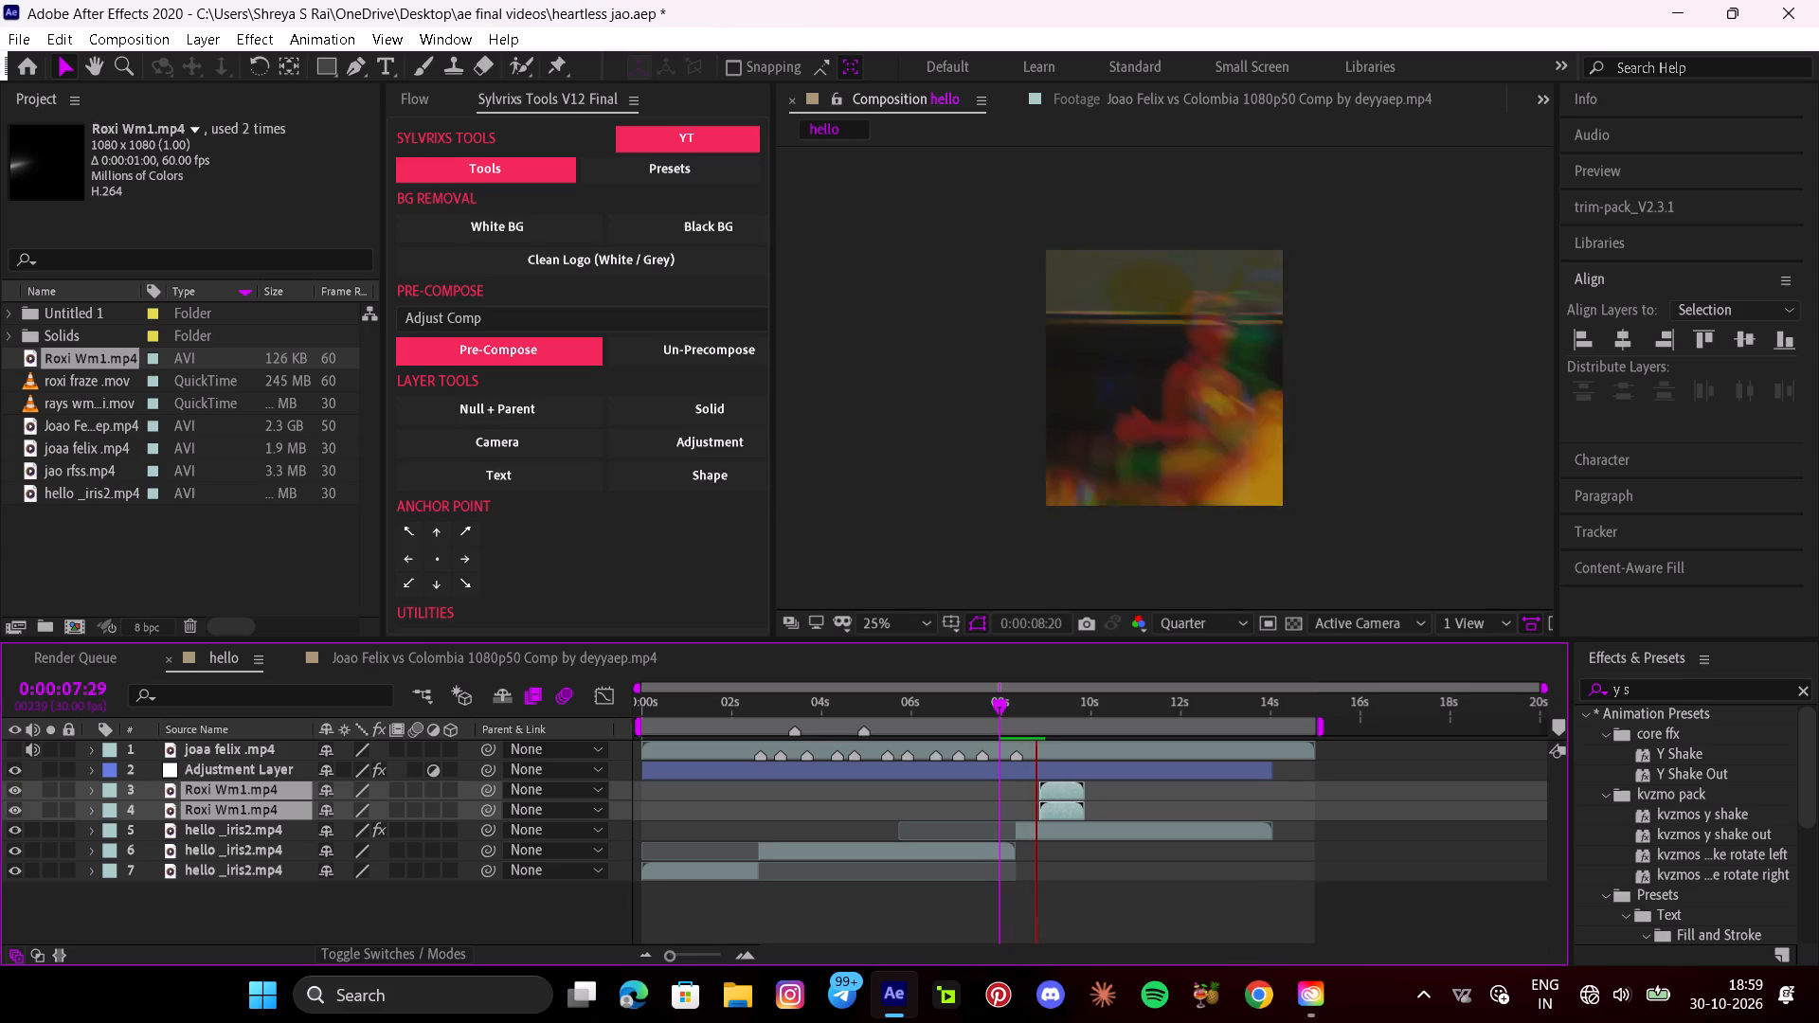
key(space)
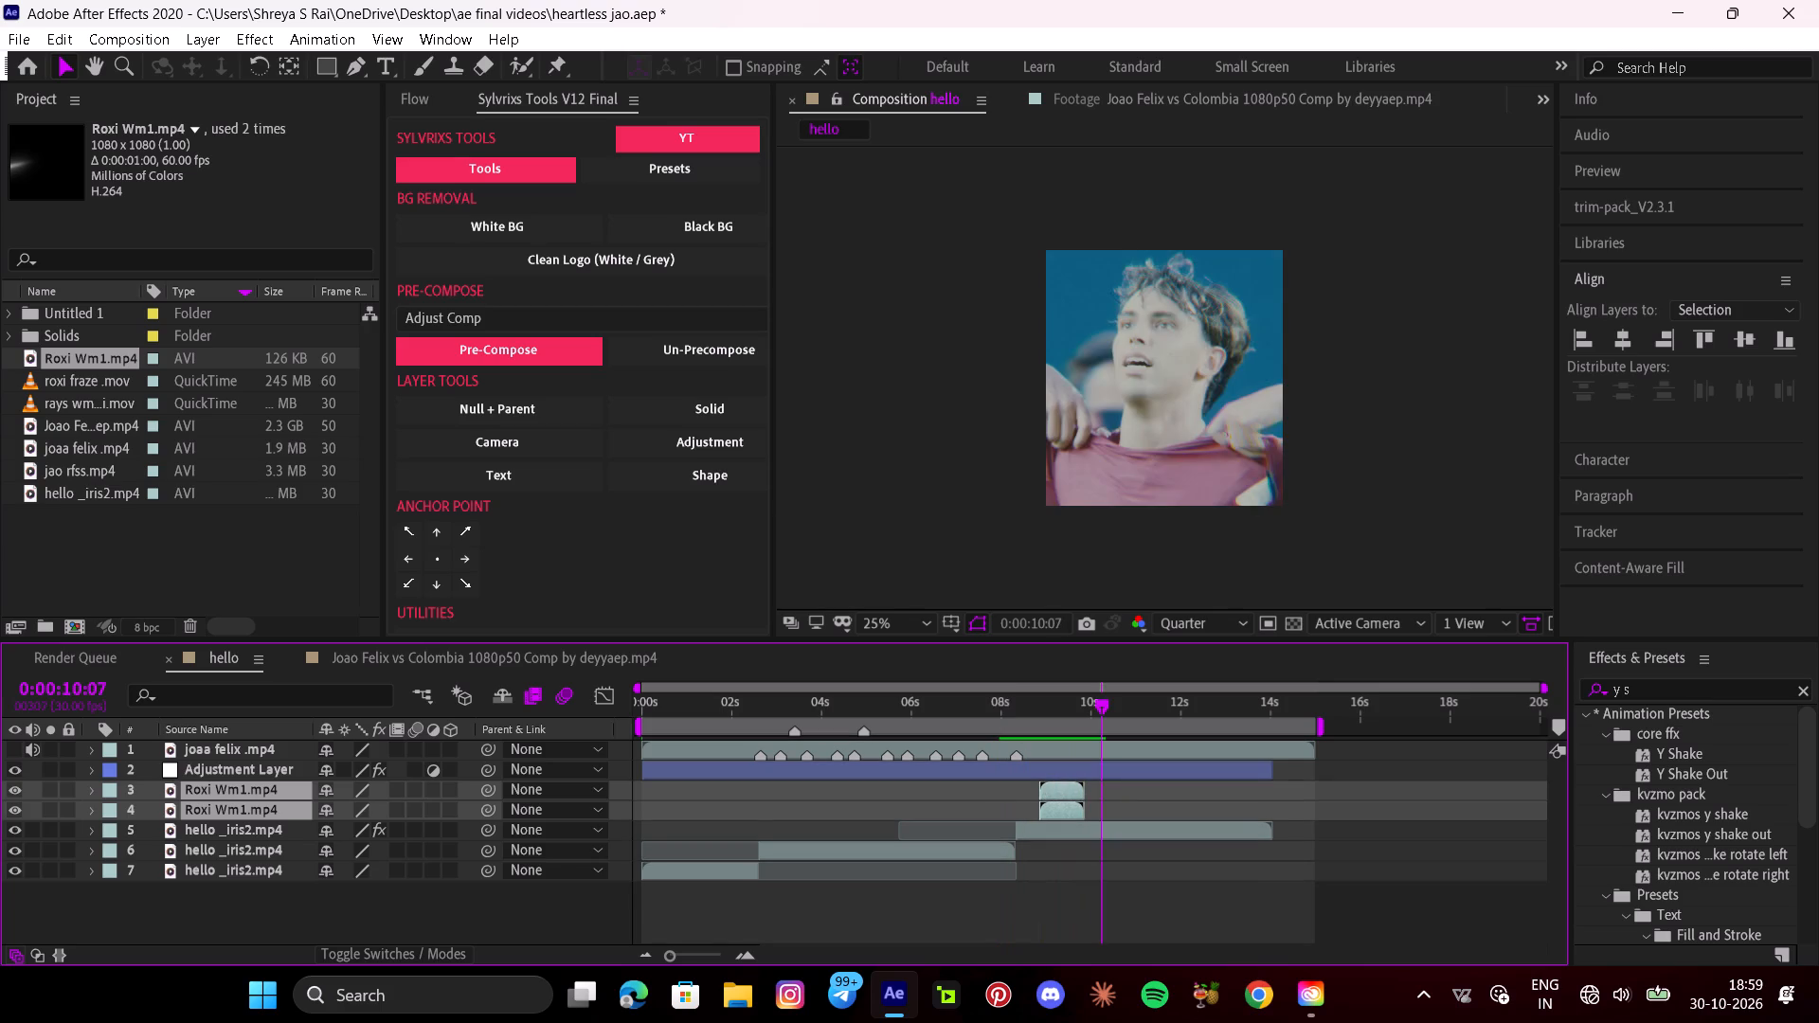
Delete both Roxi Wm1 layers from the hello composition.
drag(1093, 704, 1065, 716)
click(1106, 805)
click(1059, 789)
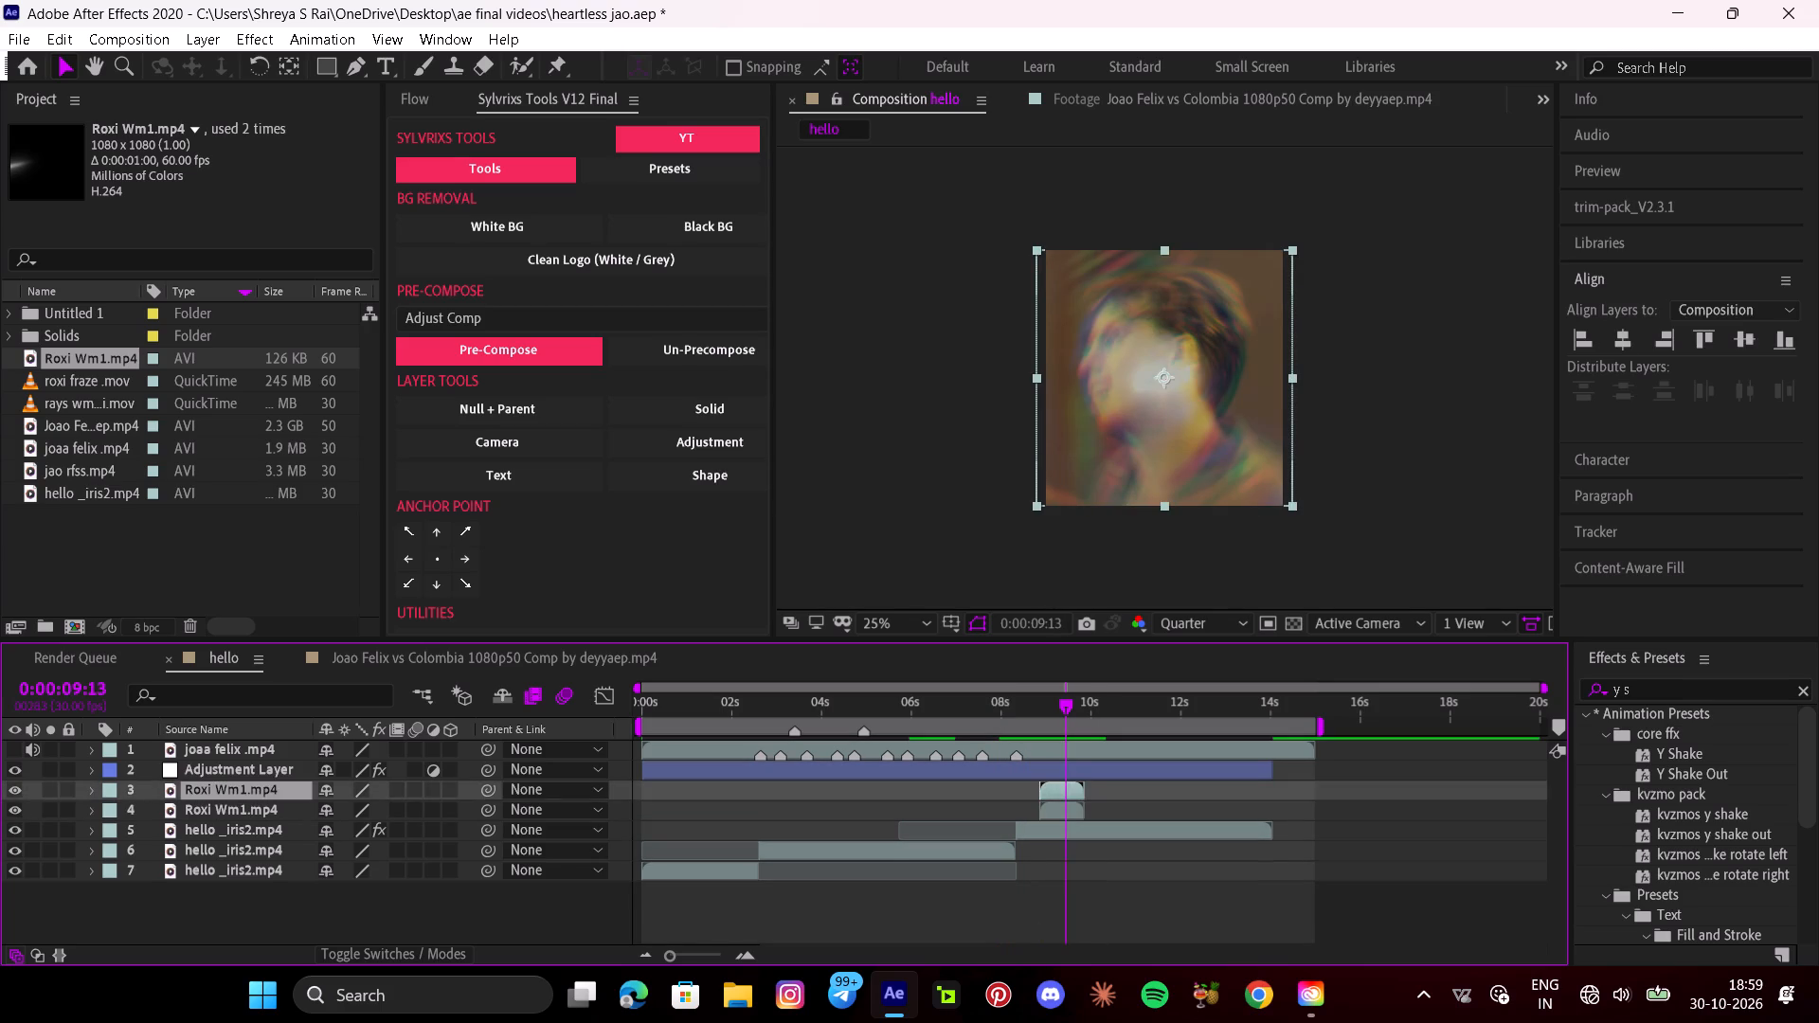
key(Delete)
click(1067, 796)
key(Delete)
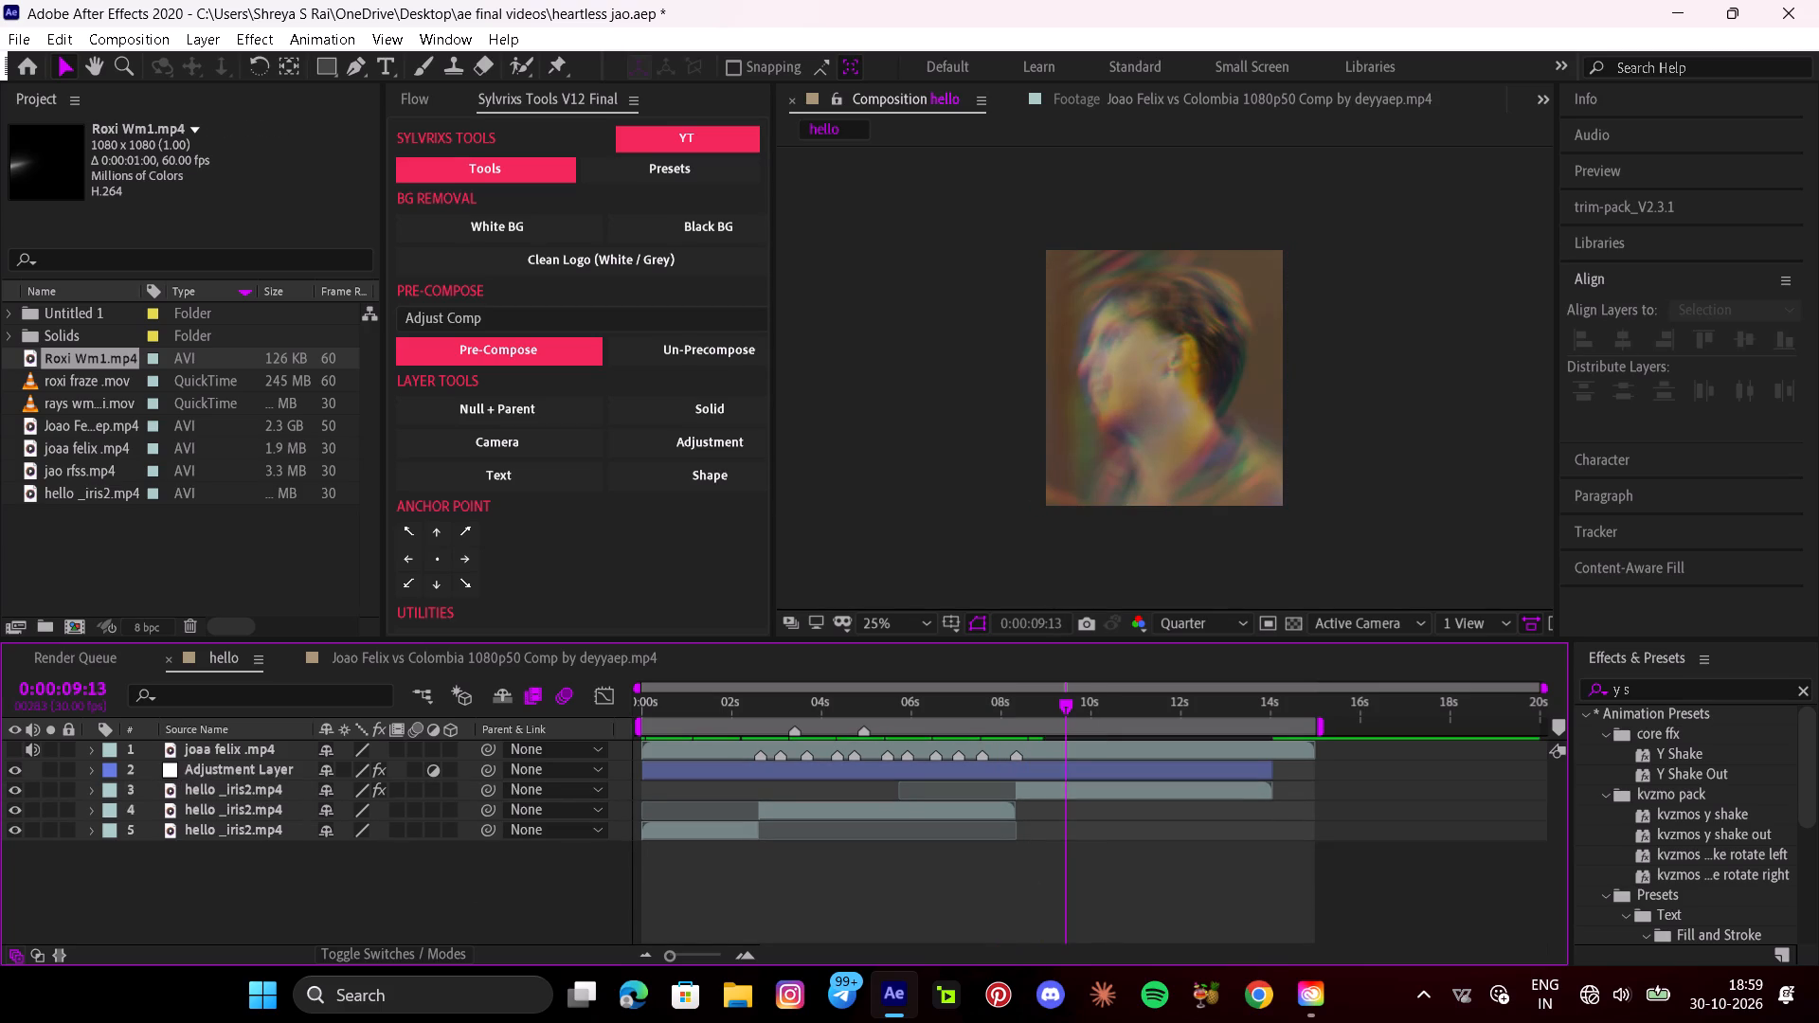
Play the hello composition from the start, and replay it from about 2 s to review the edit without a watermark.
click(1063, 789)
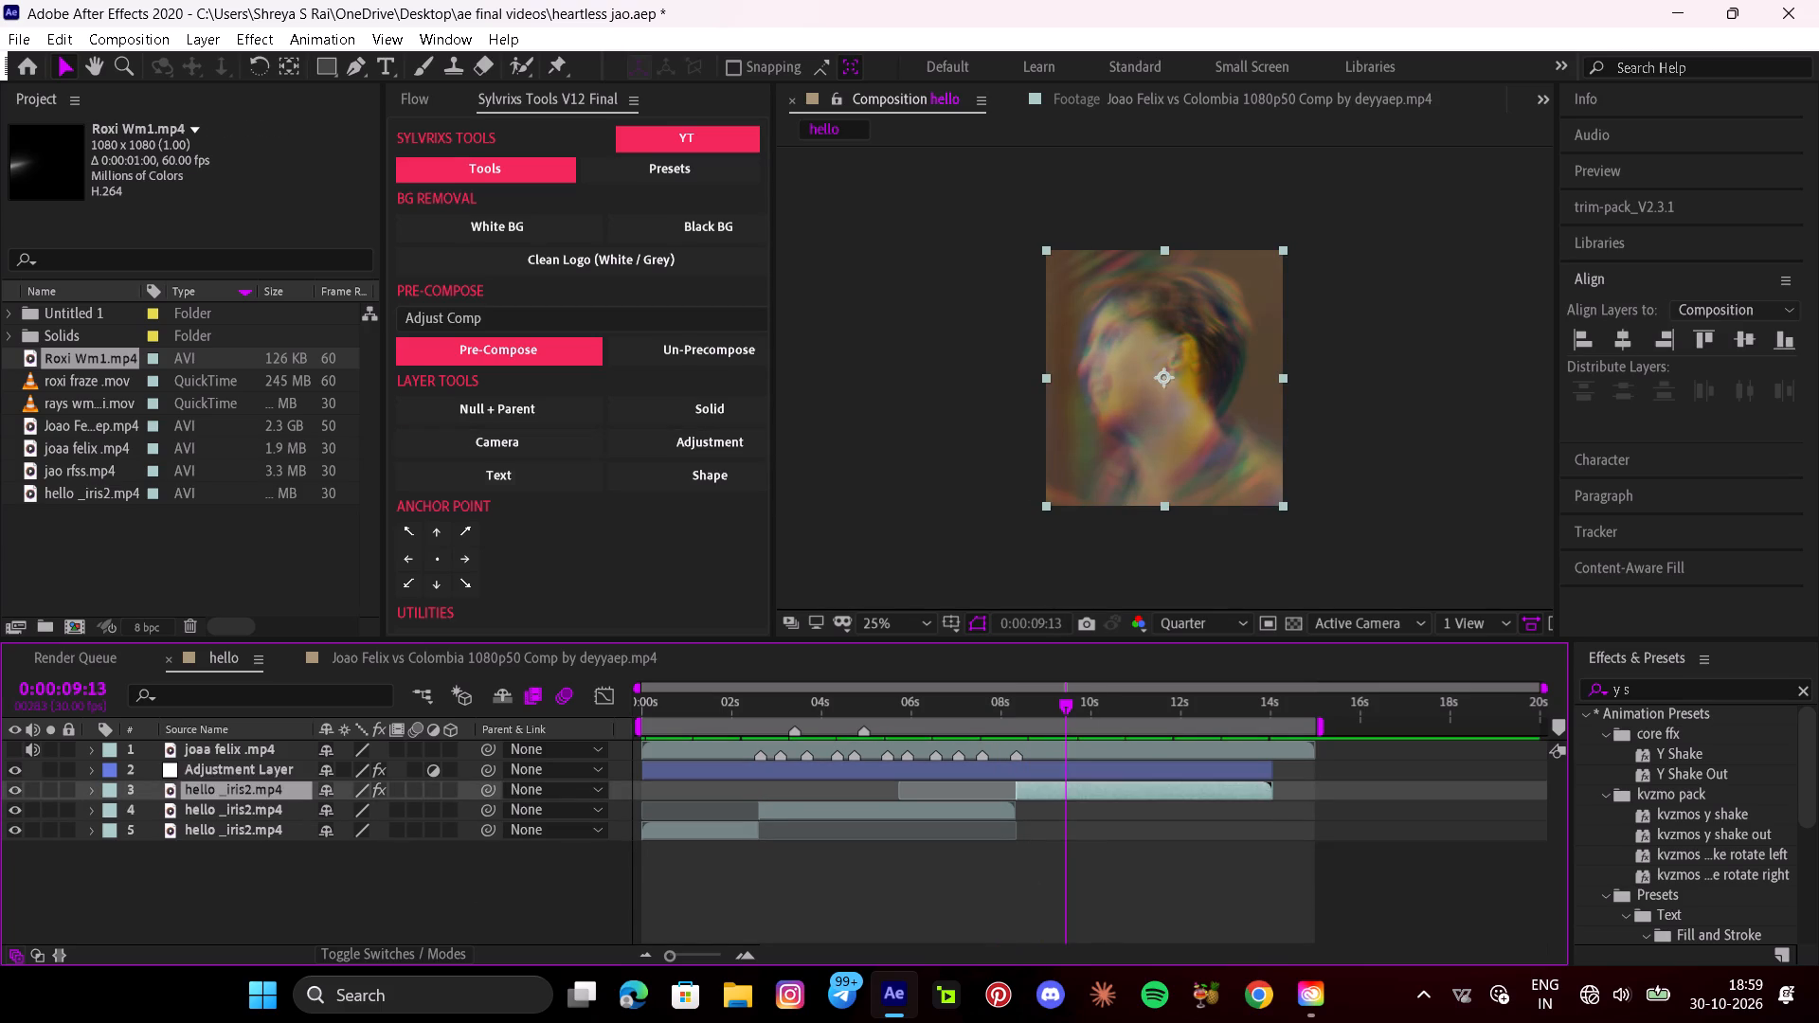
drag(1048, 700, 522, 759)
key(space)
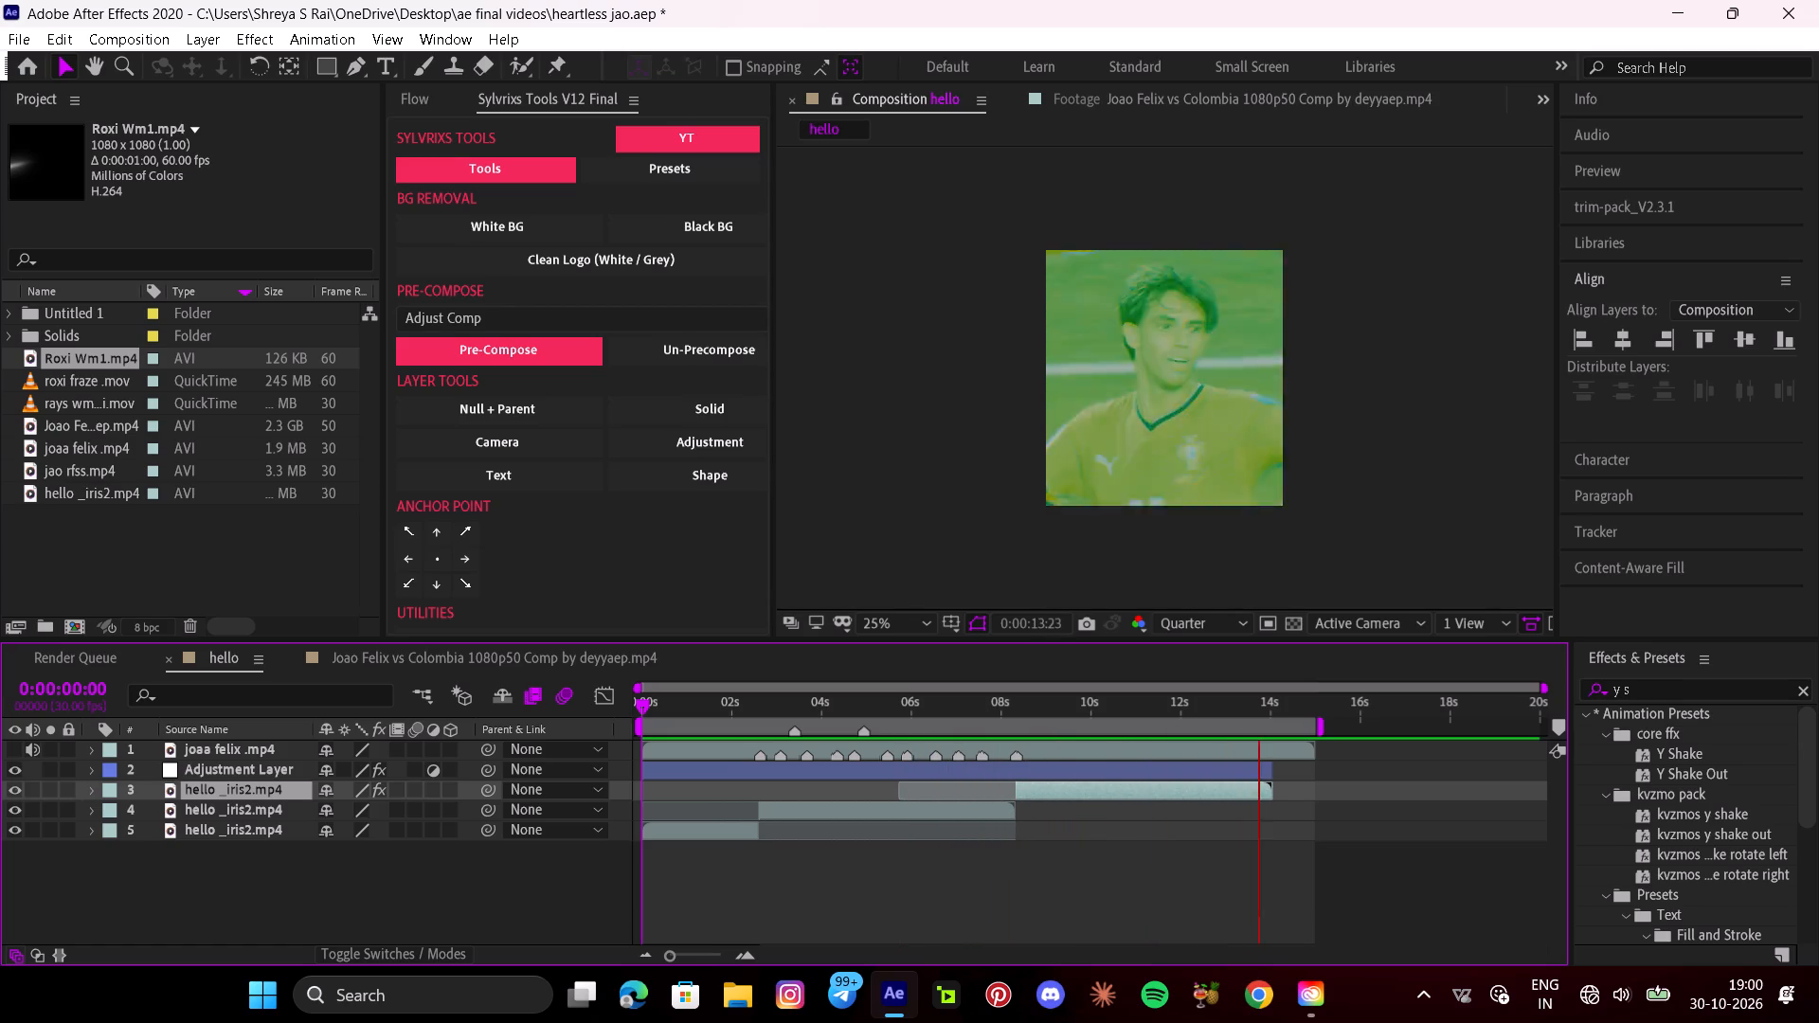
key(space)
drag(1248, 711, 778, 735)
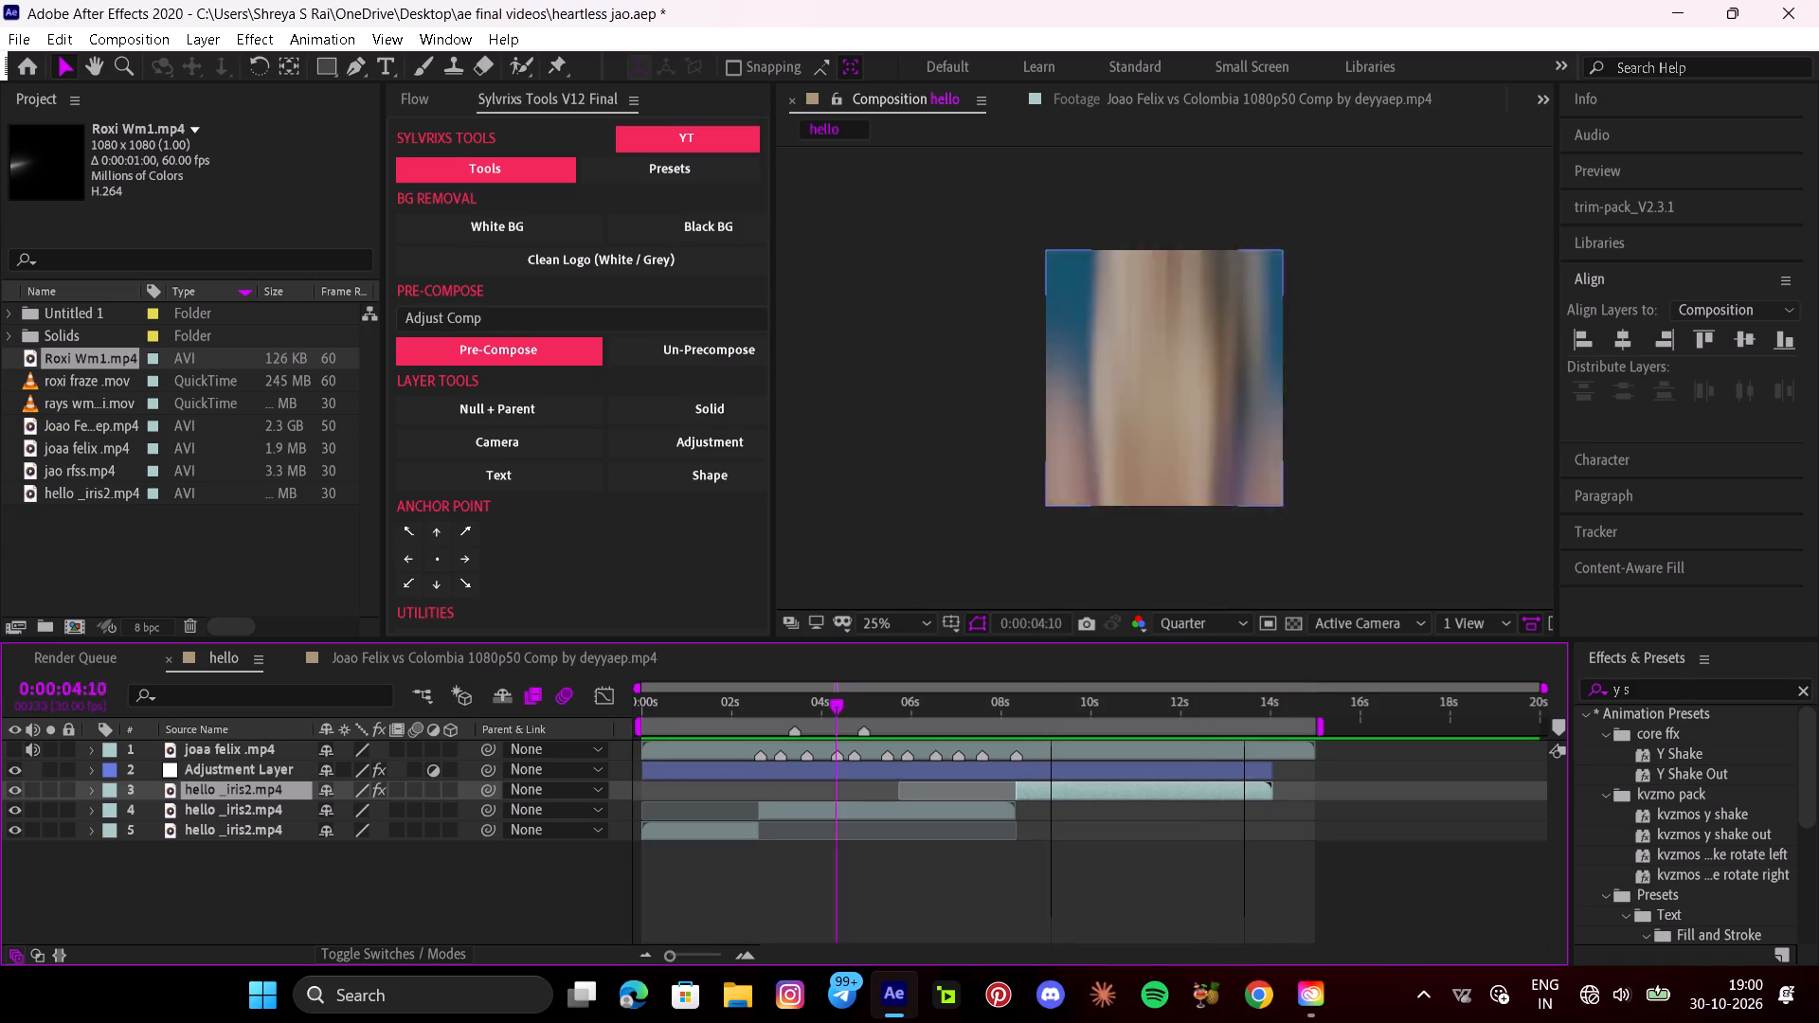
drag(778, 735, 723, 727)
key(space)
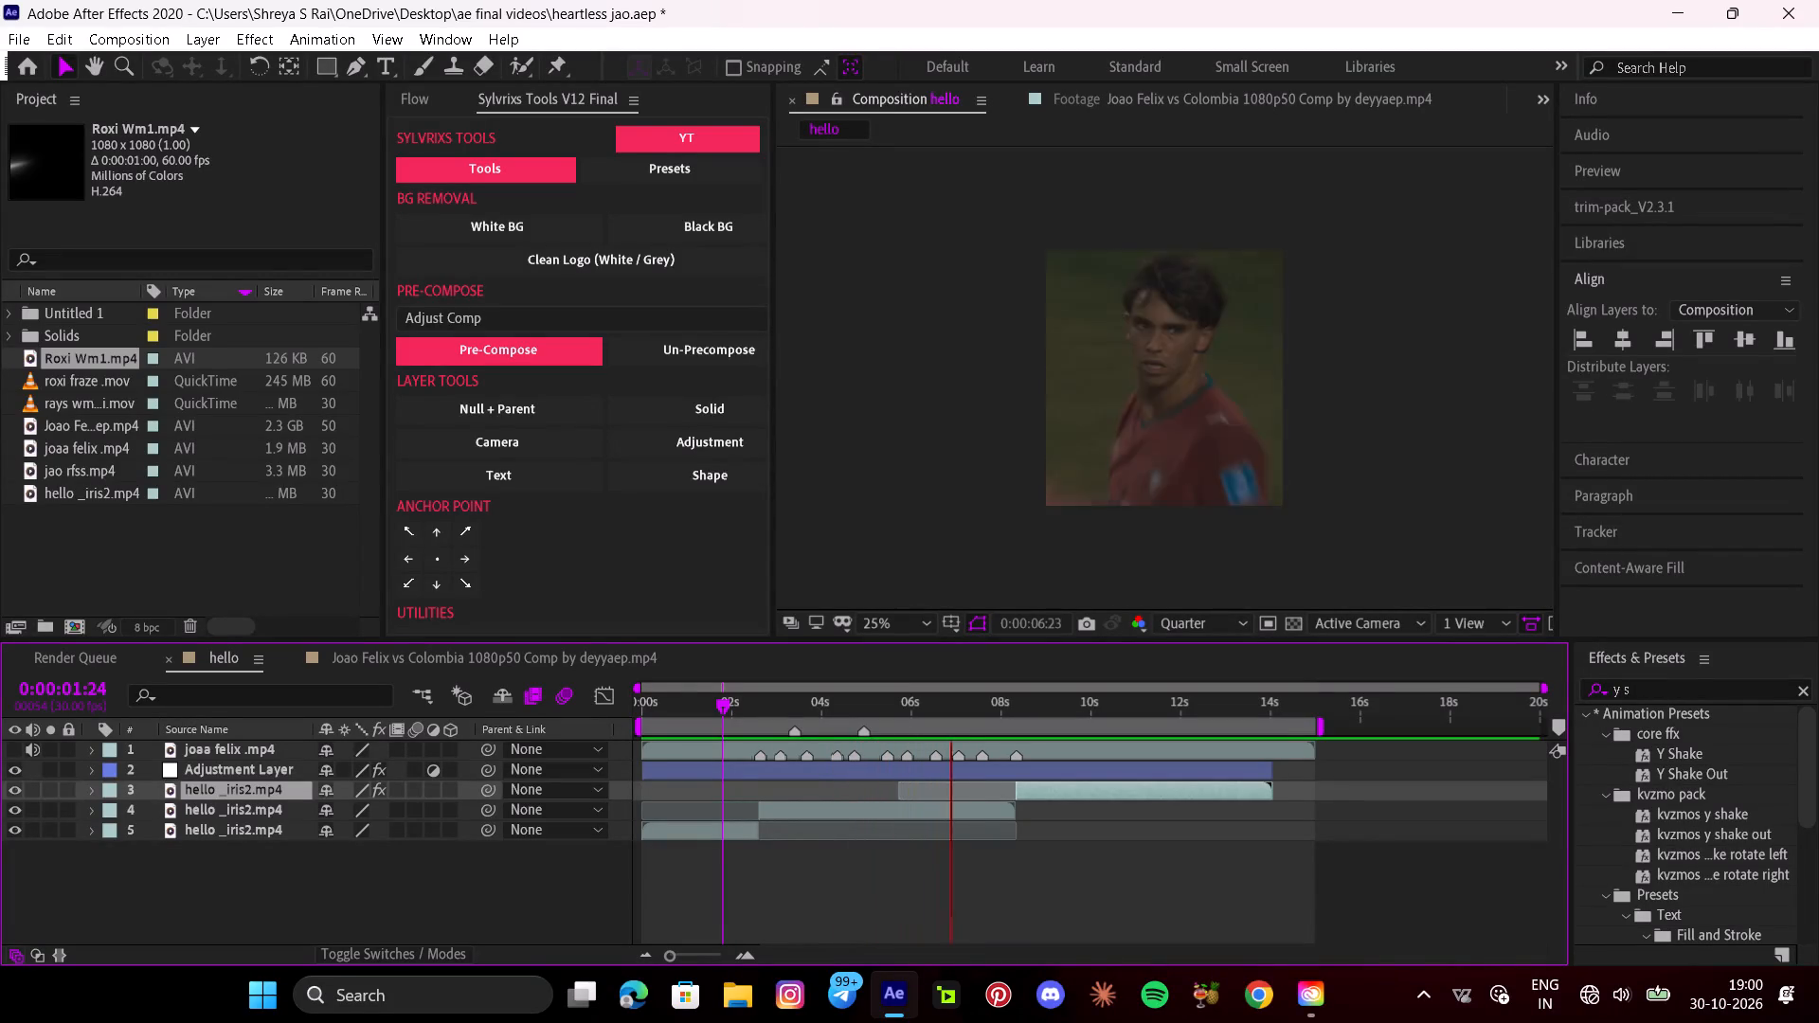
key(space)
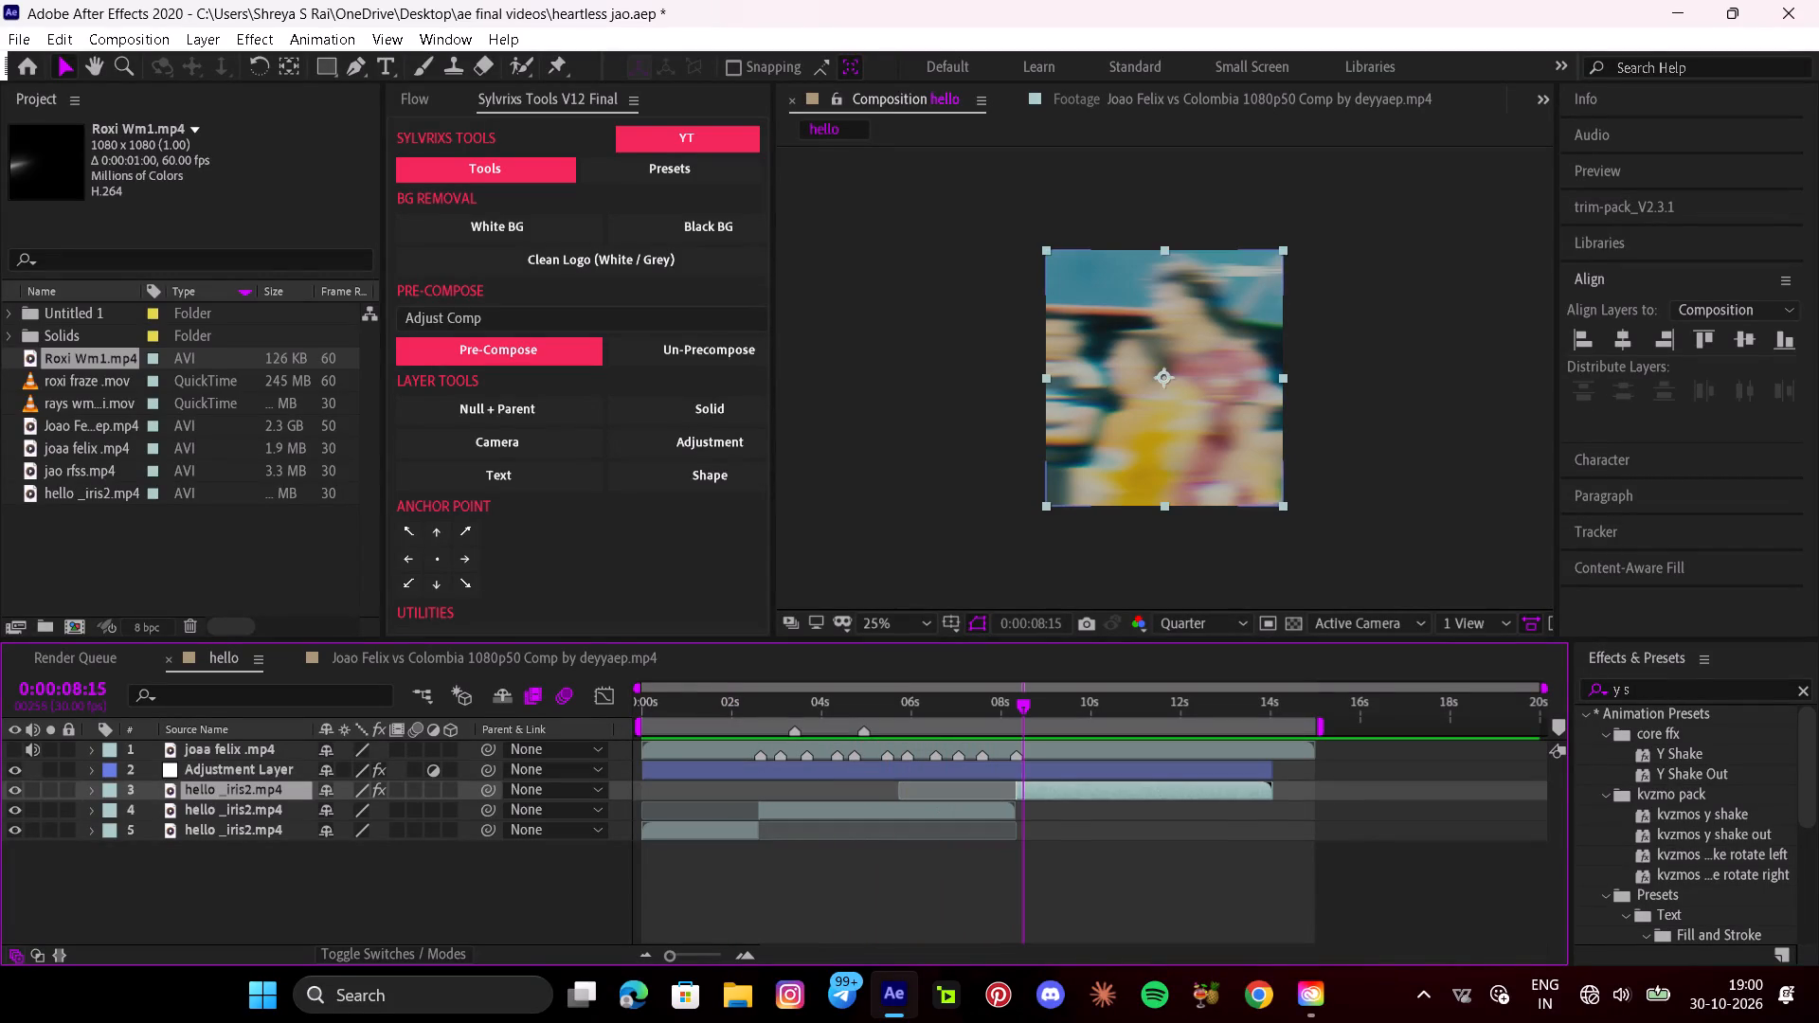
Add a text layer reading "roxi" above the adjustment layer in the hello composition.
click(941, 769)
click(537, 472)
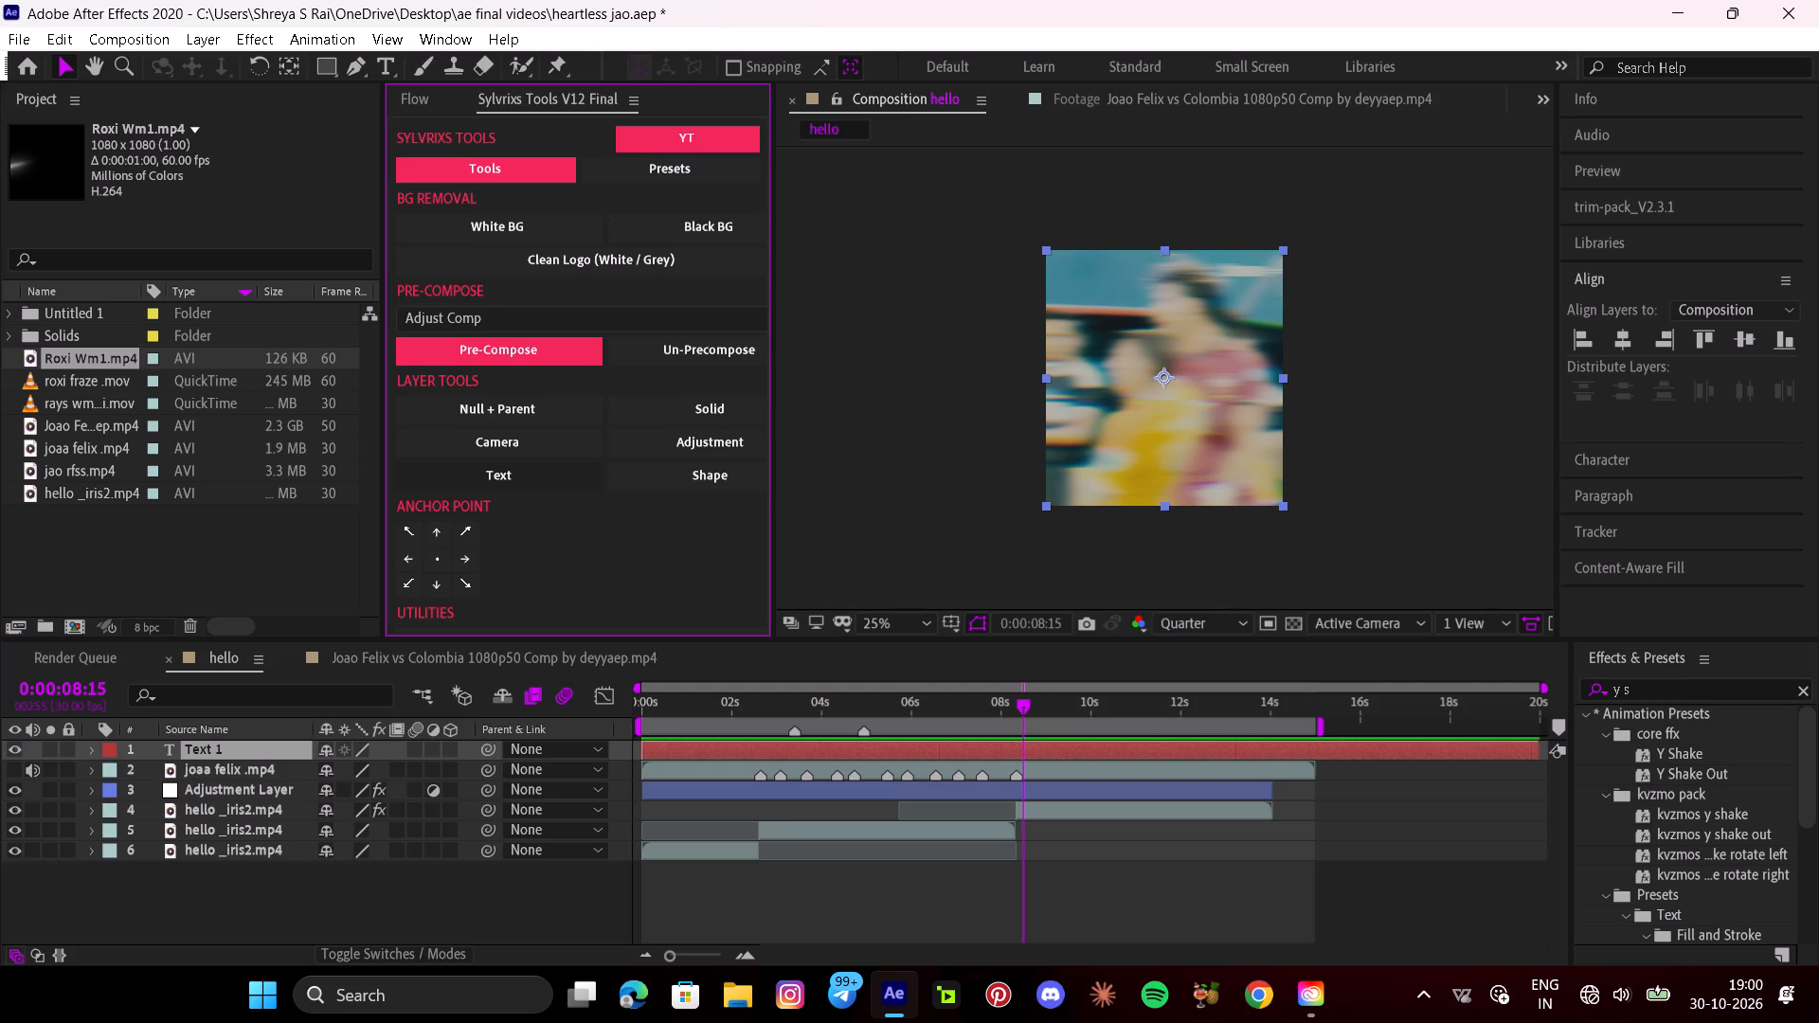
double_click(1024, 747)
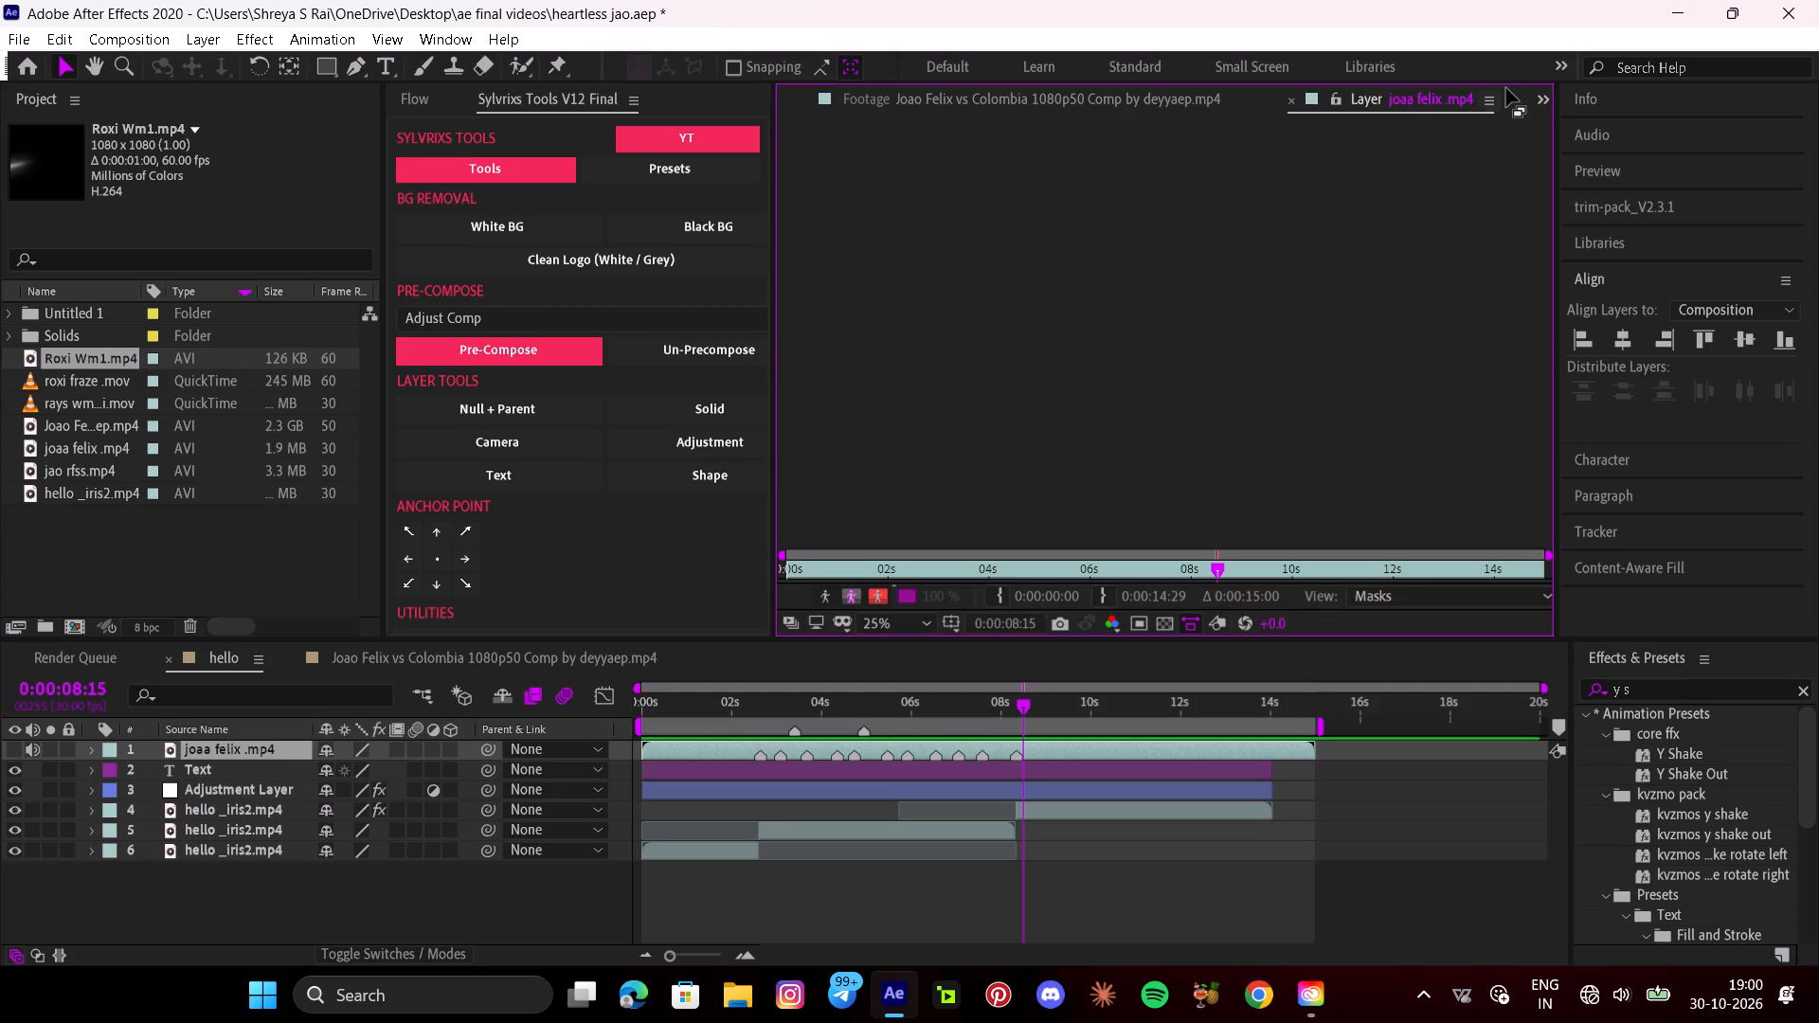
click(1540, 103)
click(1325, 122)
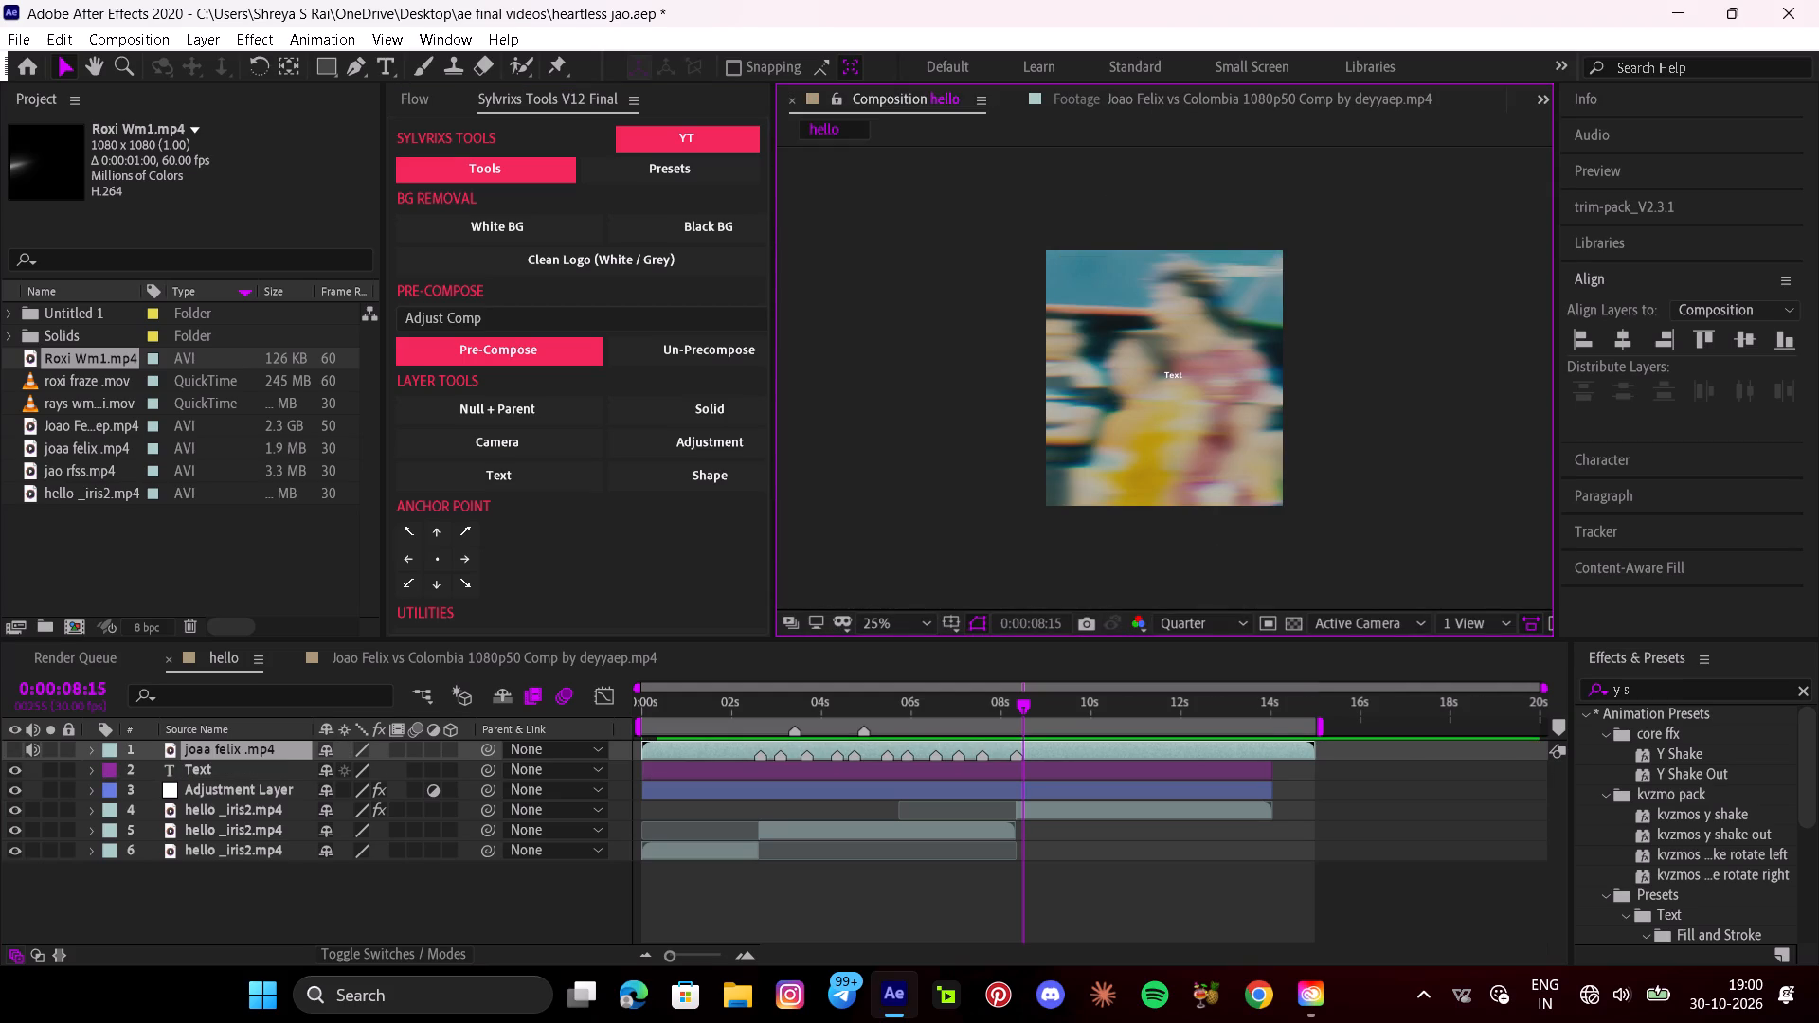
double_click(964, 767)
key(BackSpace)
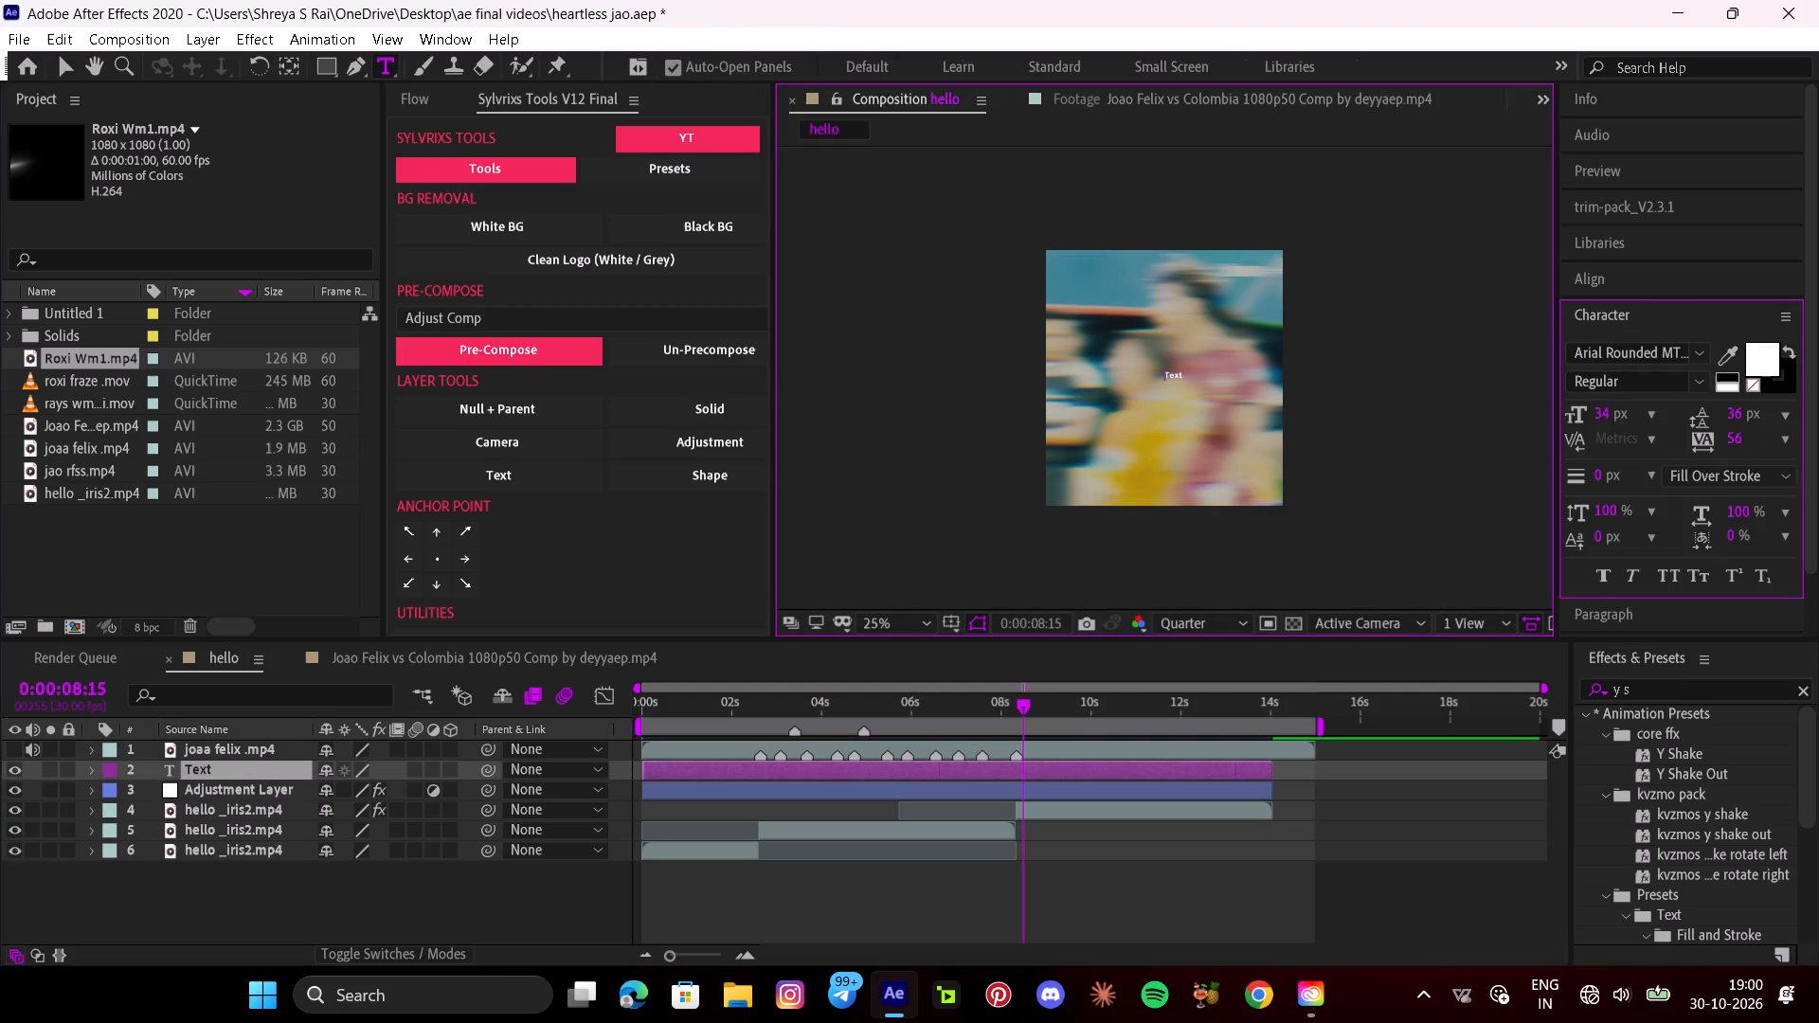
text(roxi)
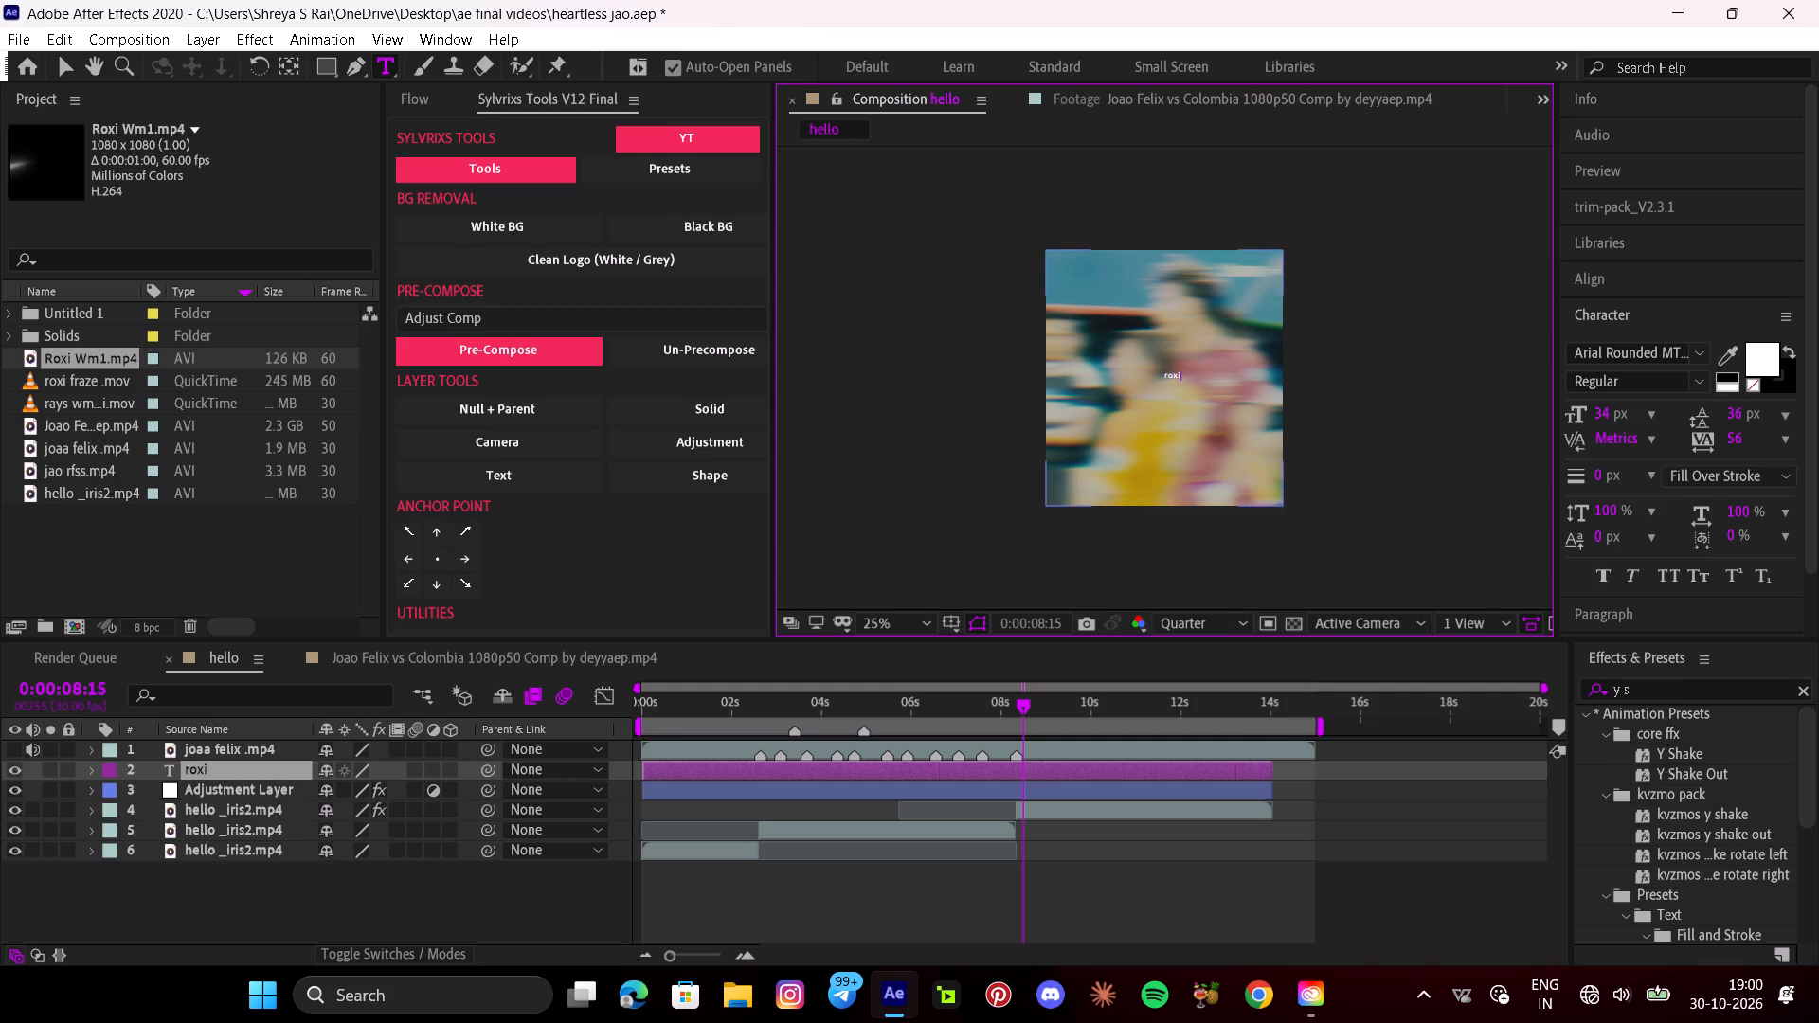
click(1003, 898)
Set the roxi text layer's font to a Another Tag.
click(1028, 769)
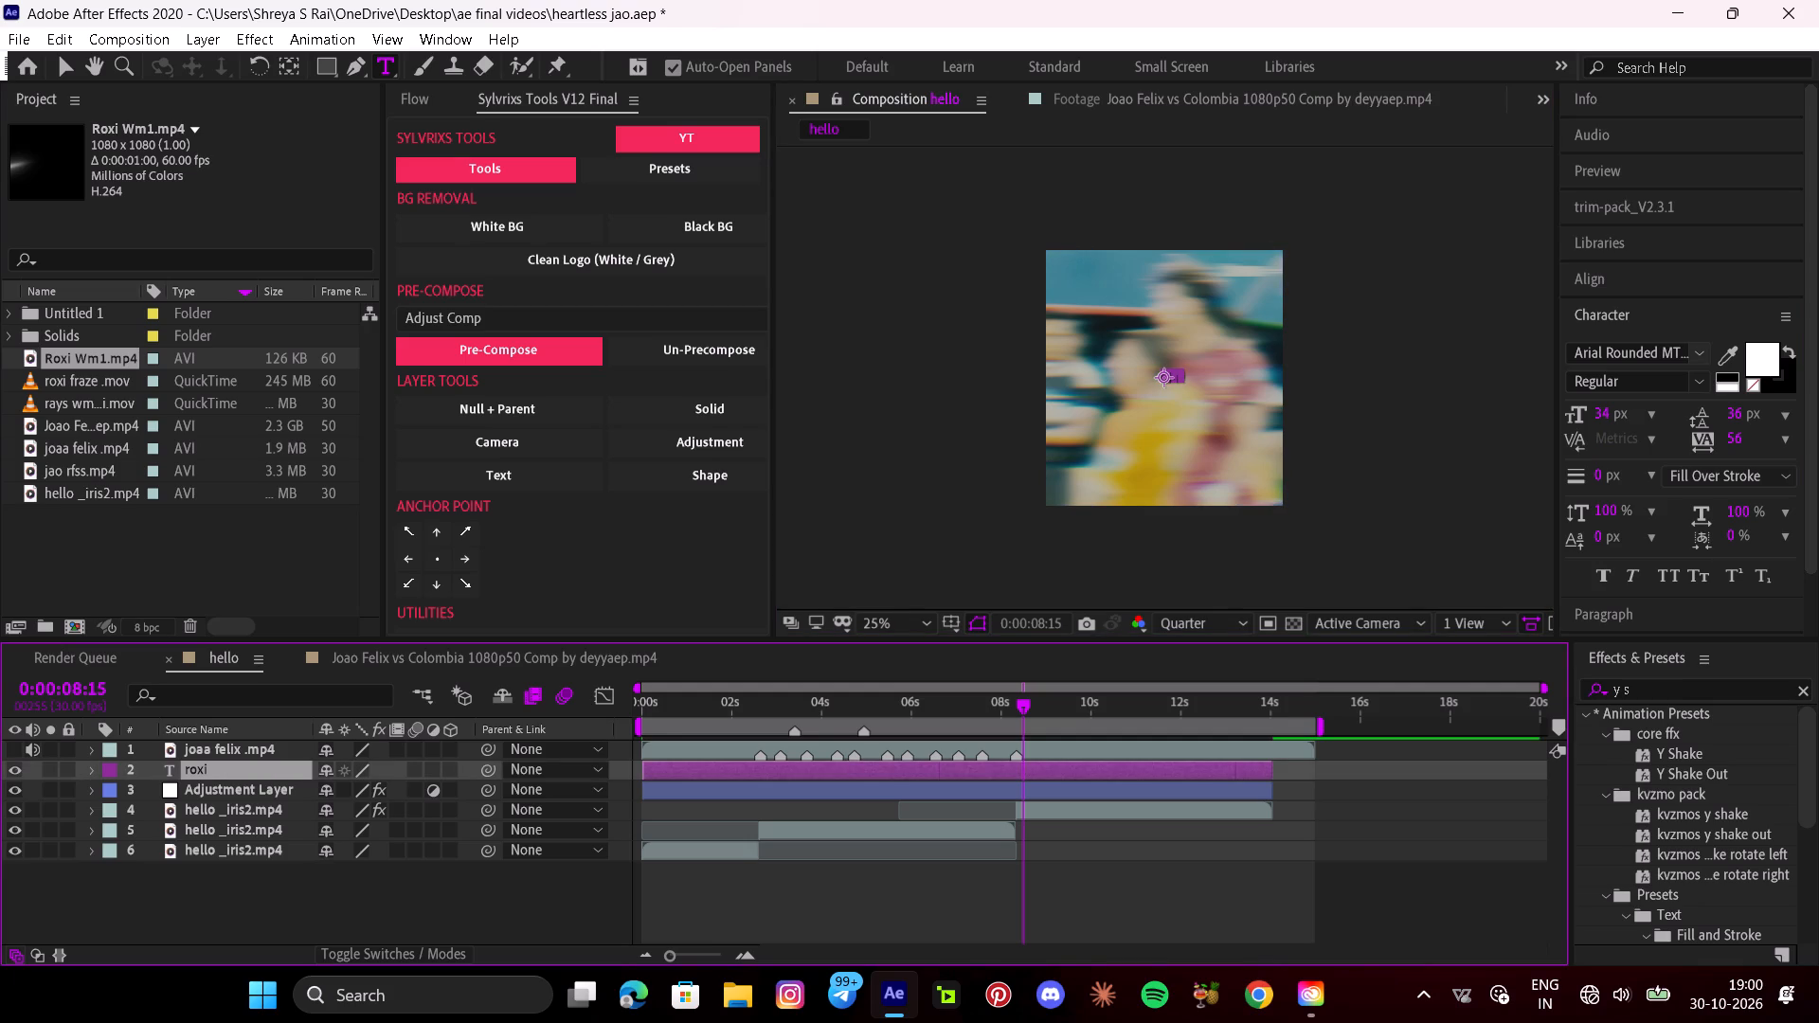
click(1698, 351)
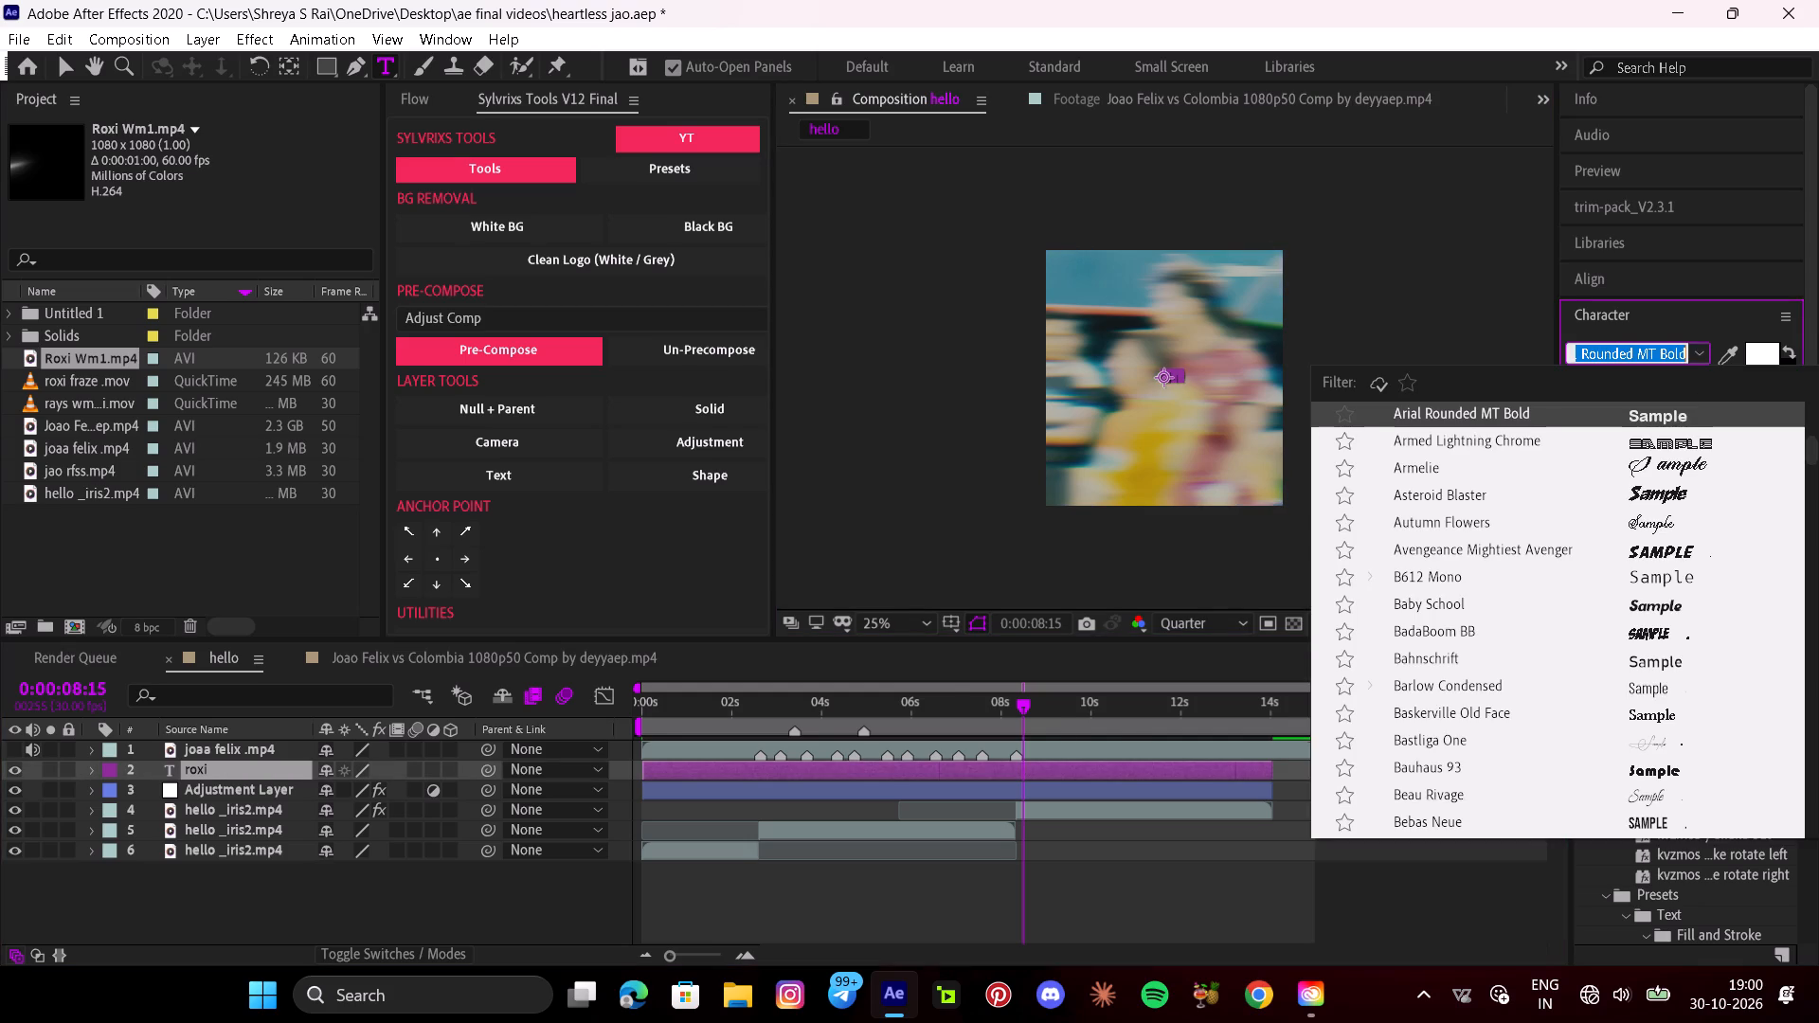
scroll(1685, 652, down, 4)
scroll(1673, 636, up, 7)
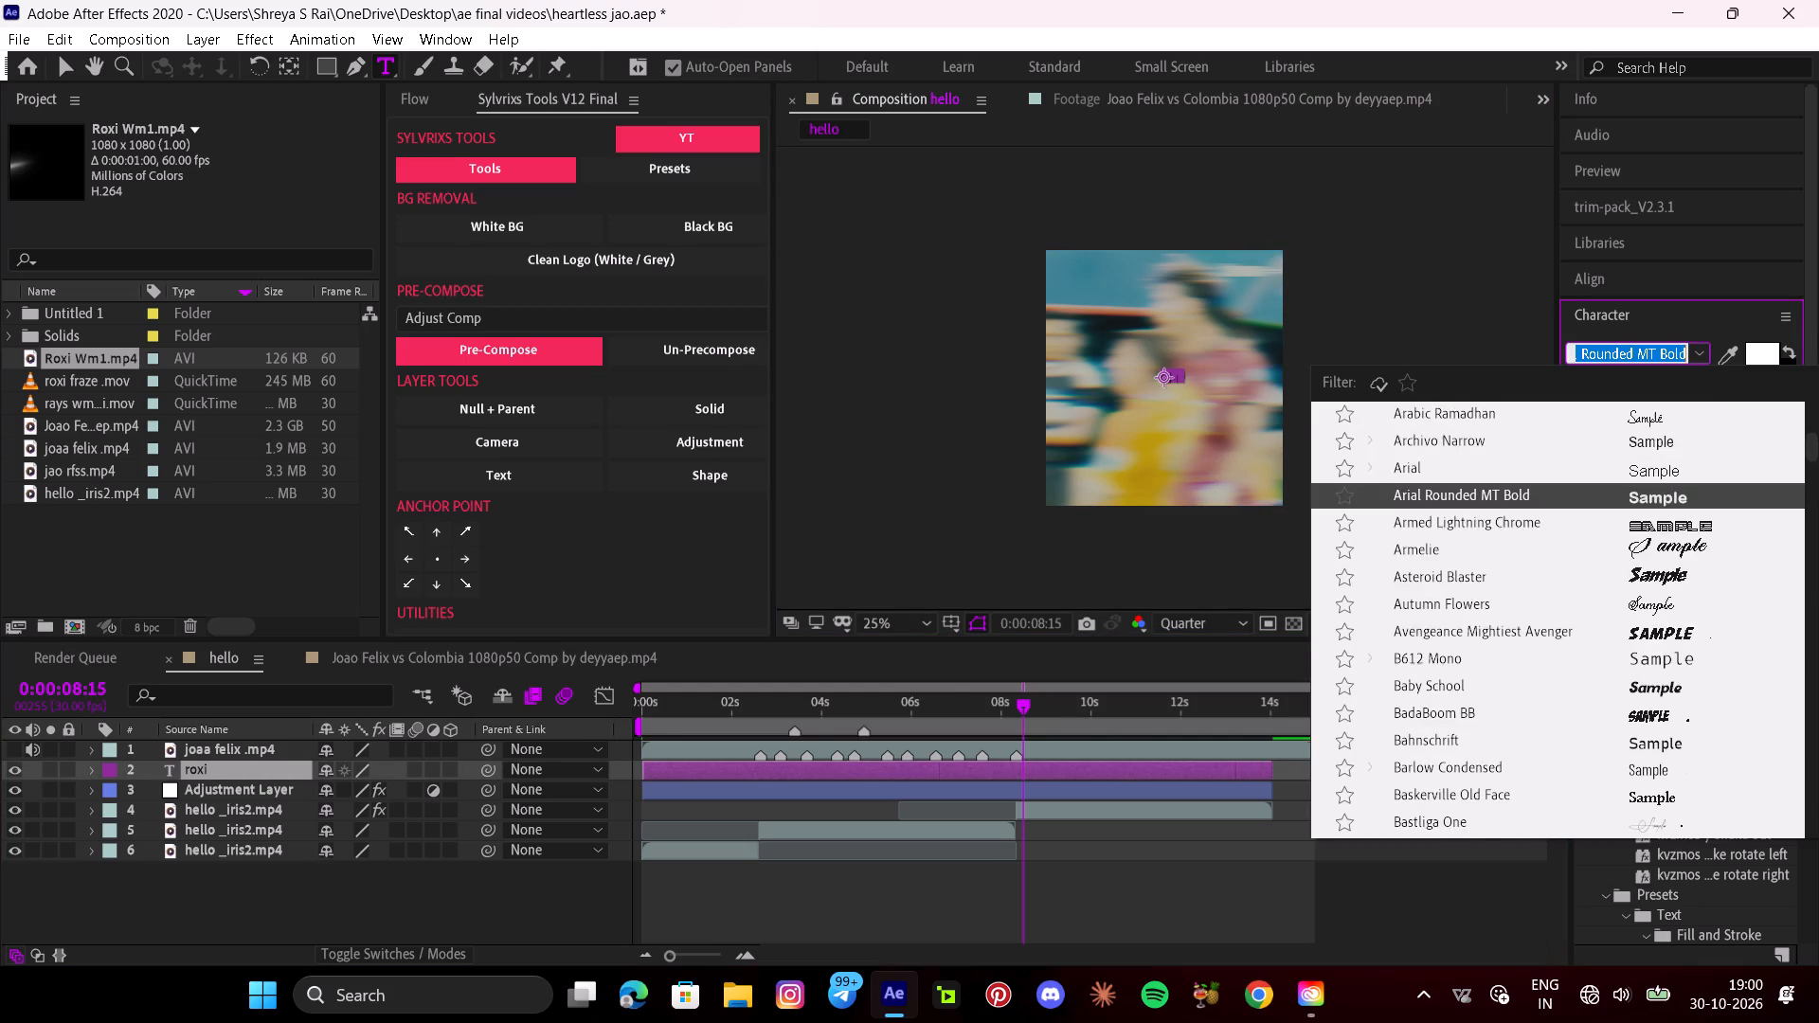
scroll(1673, 636, up, 4)
scroll(1673, 636, down, 1)
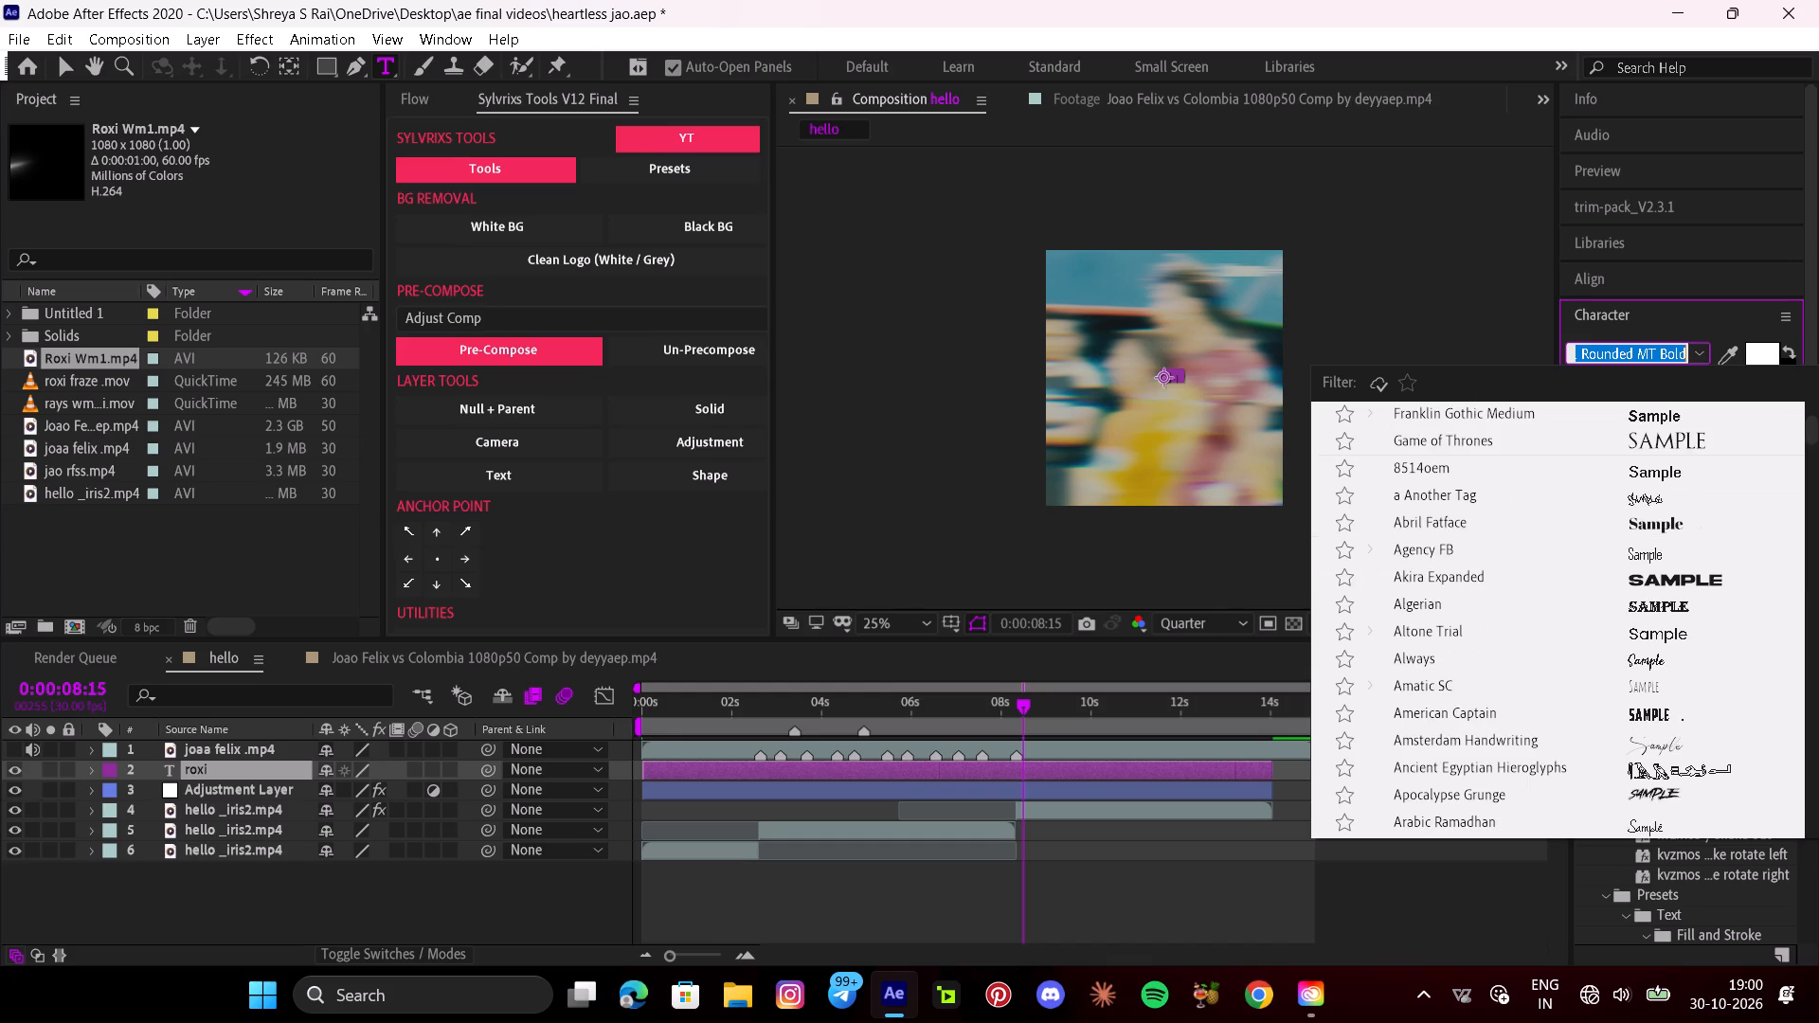
scroll(1673, 636, down, 1)
scroll(1638, 628, up, 2)
click(1654, 575)
Move the roxi text down to position 500, 932, near the bottom of the frame.
key(p)
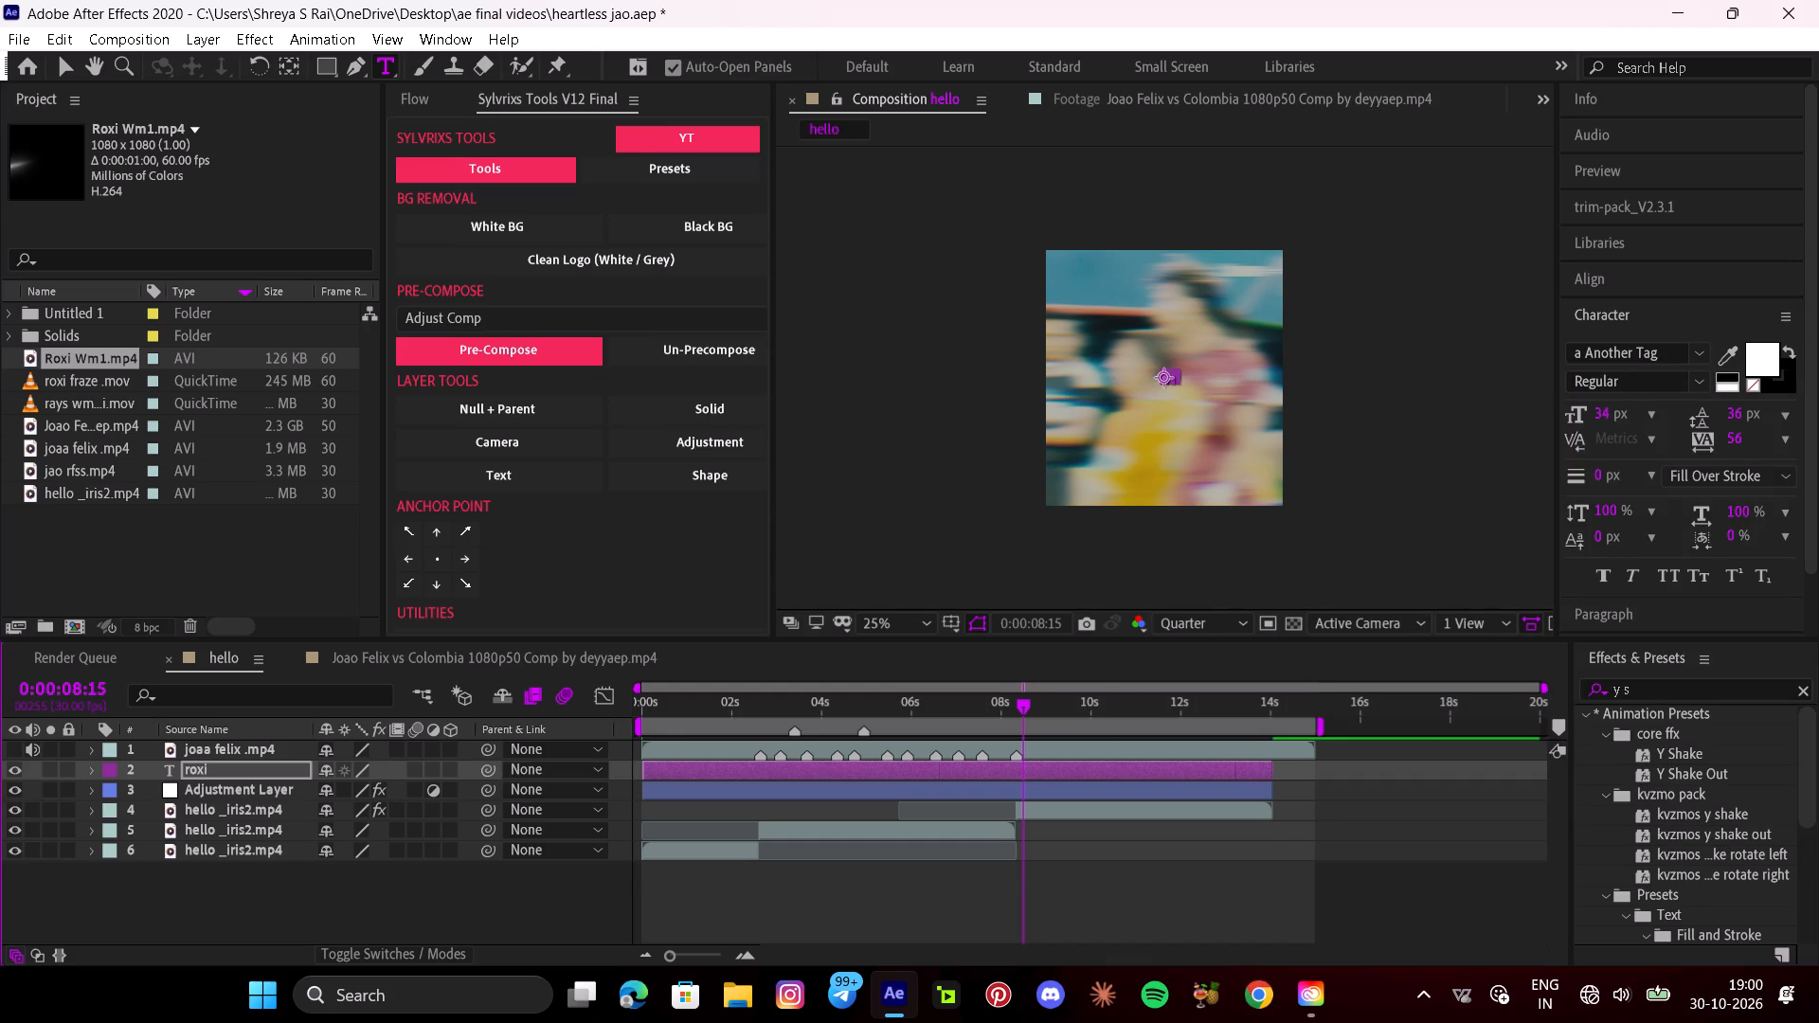
drag(374, 785, 770, 853)
Set the roxi text layer's blending mode to Overlay.
click(431, 950)
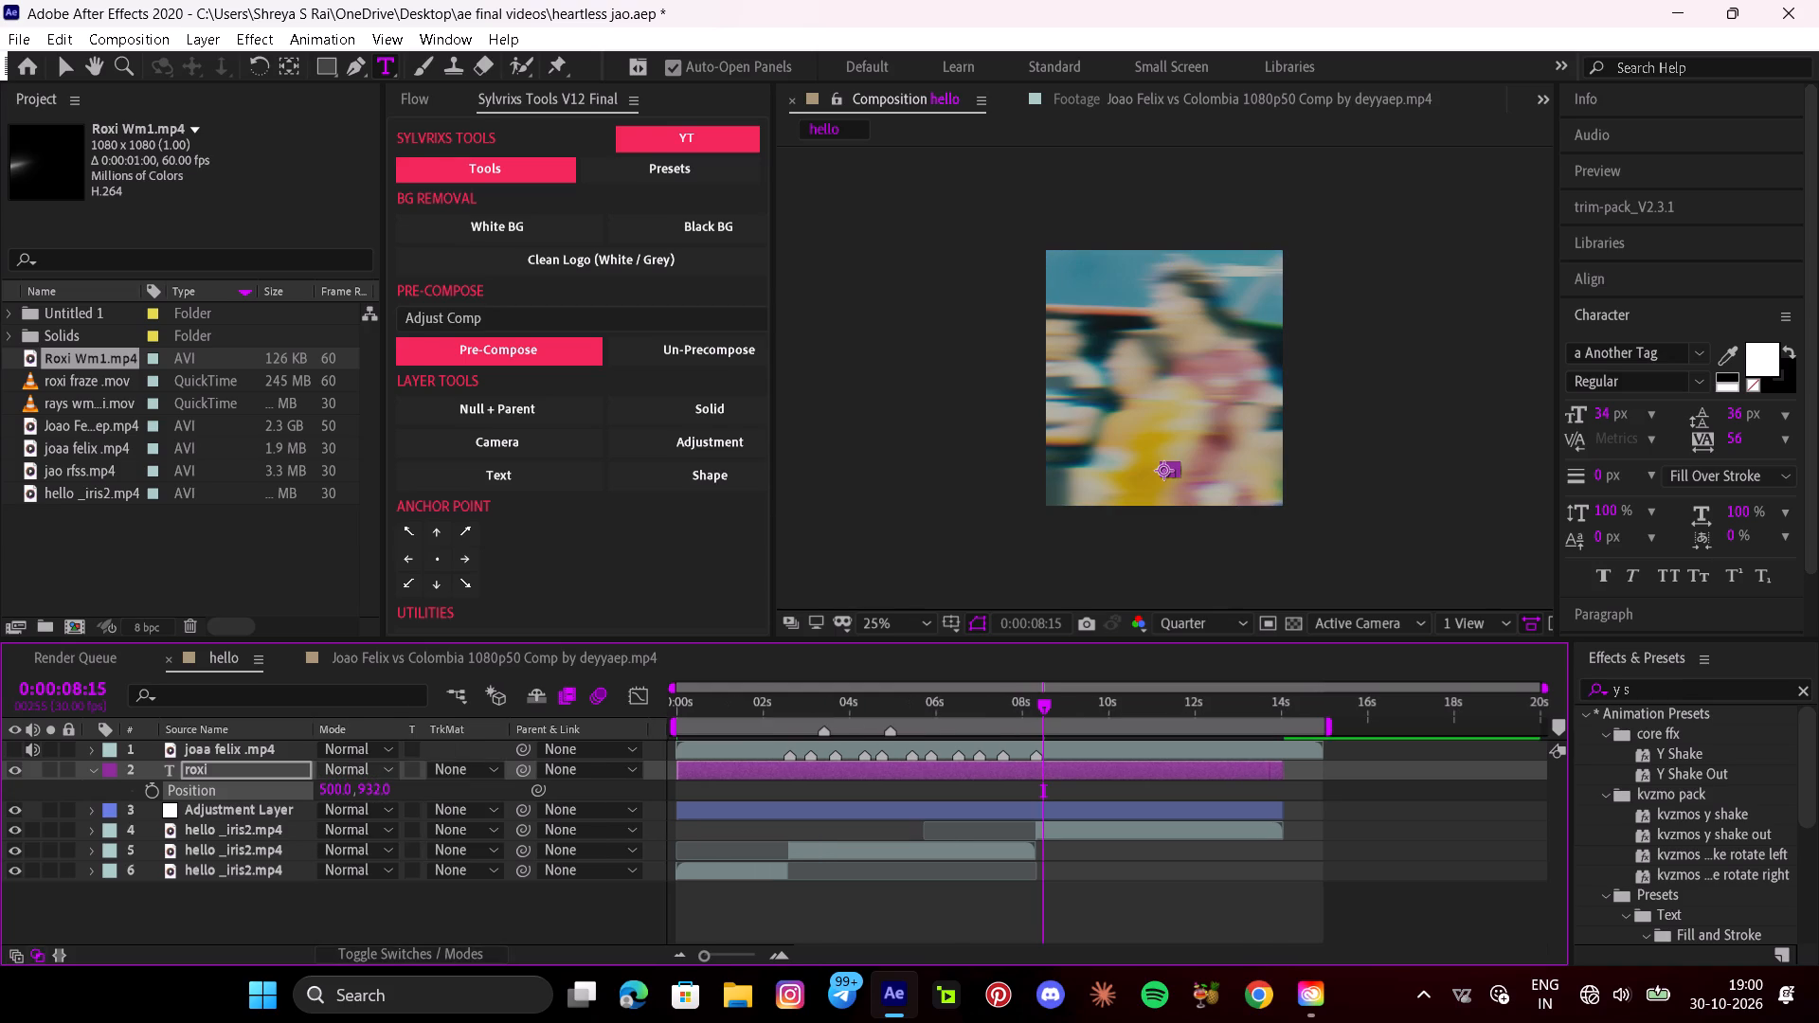
click(383, 773)
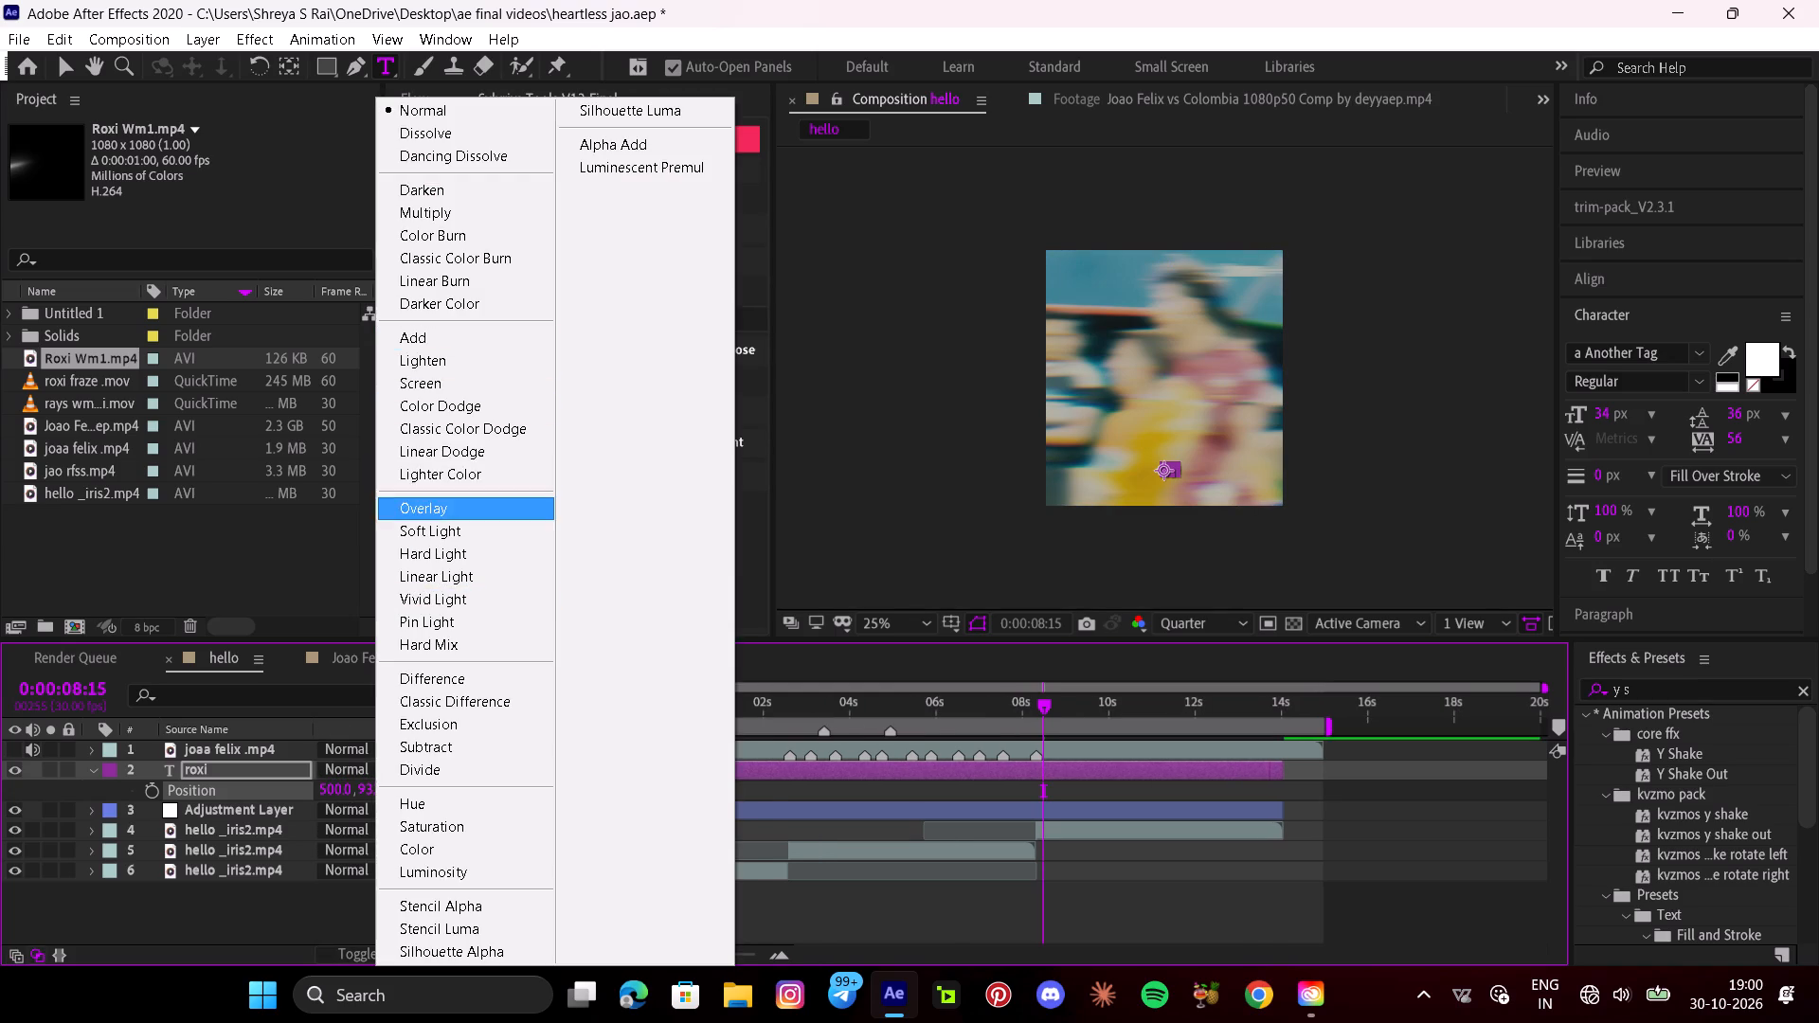
click(432, 508)
click(1026, 896)
Trim the start of the roxi text layer to about 2.6 s, level with the second hello _iris2 segment's start.
drag(1014, 701, 921, 717)
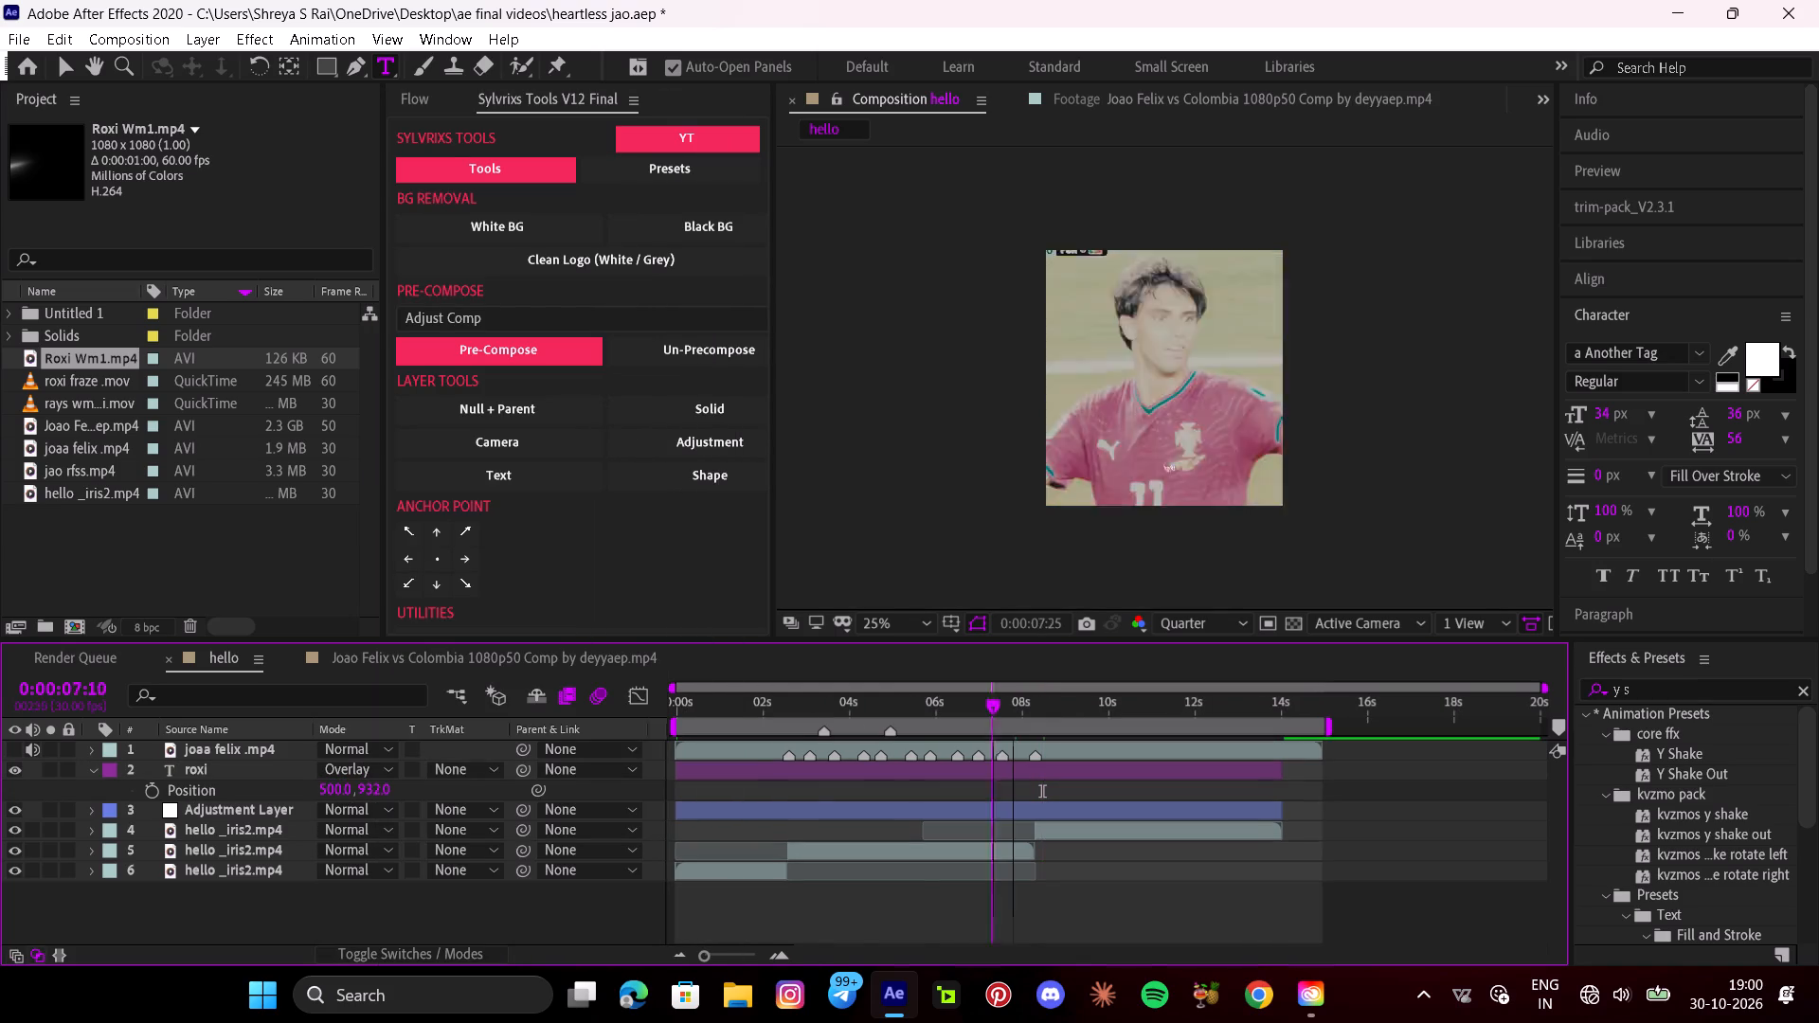
drag(921, 717, 719, 742)
drag(681, 765, 811, 789)
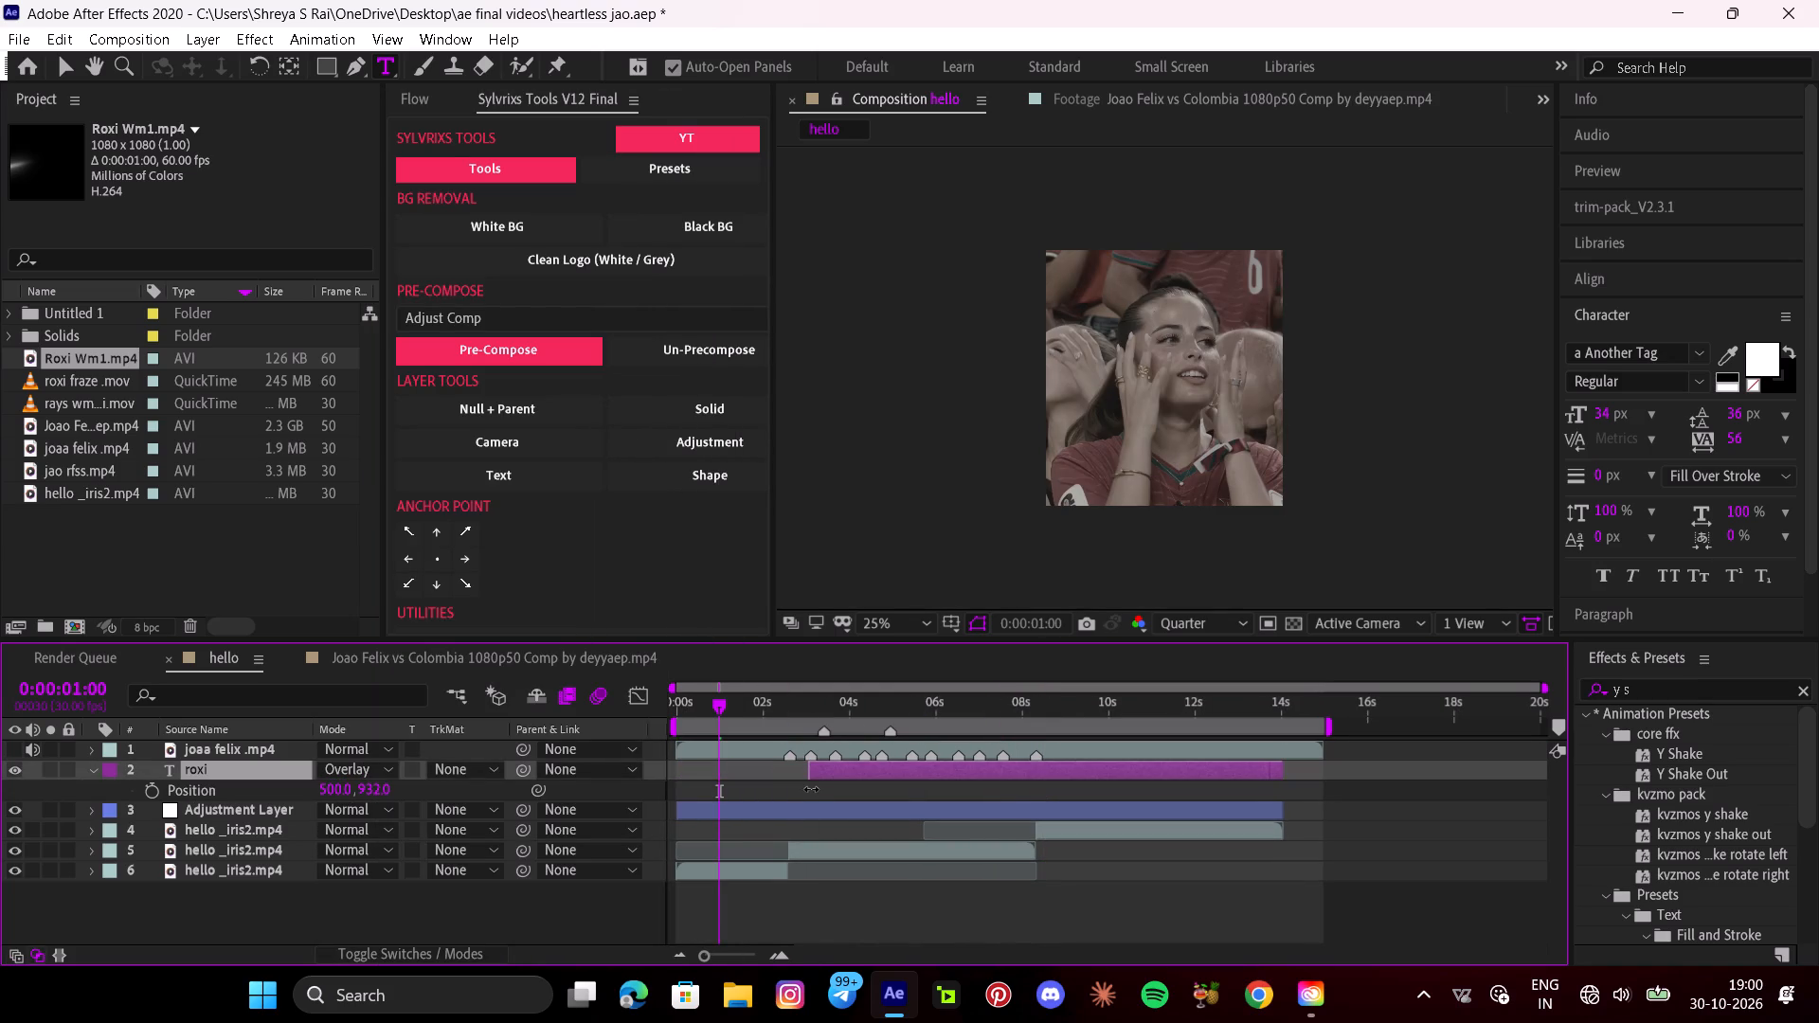
drag(811, 789, 790, 784)
Preview the composition from 1 s to its end to check the roxi text watermark.
key(space)
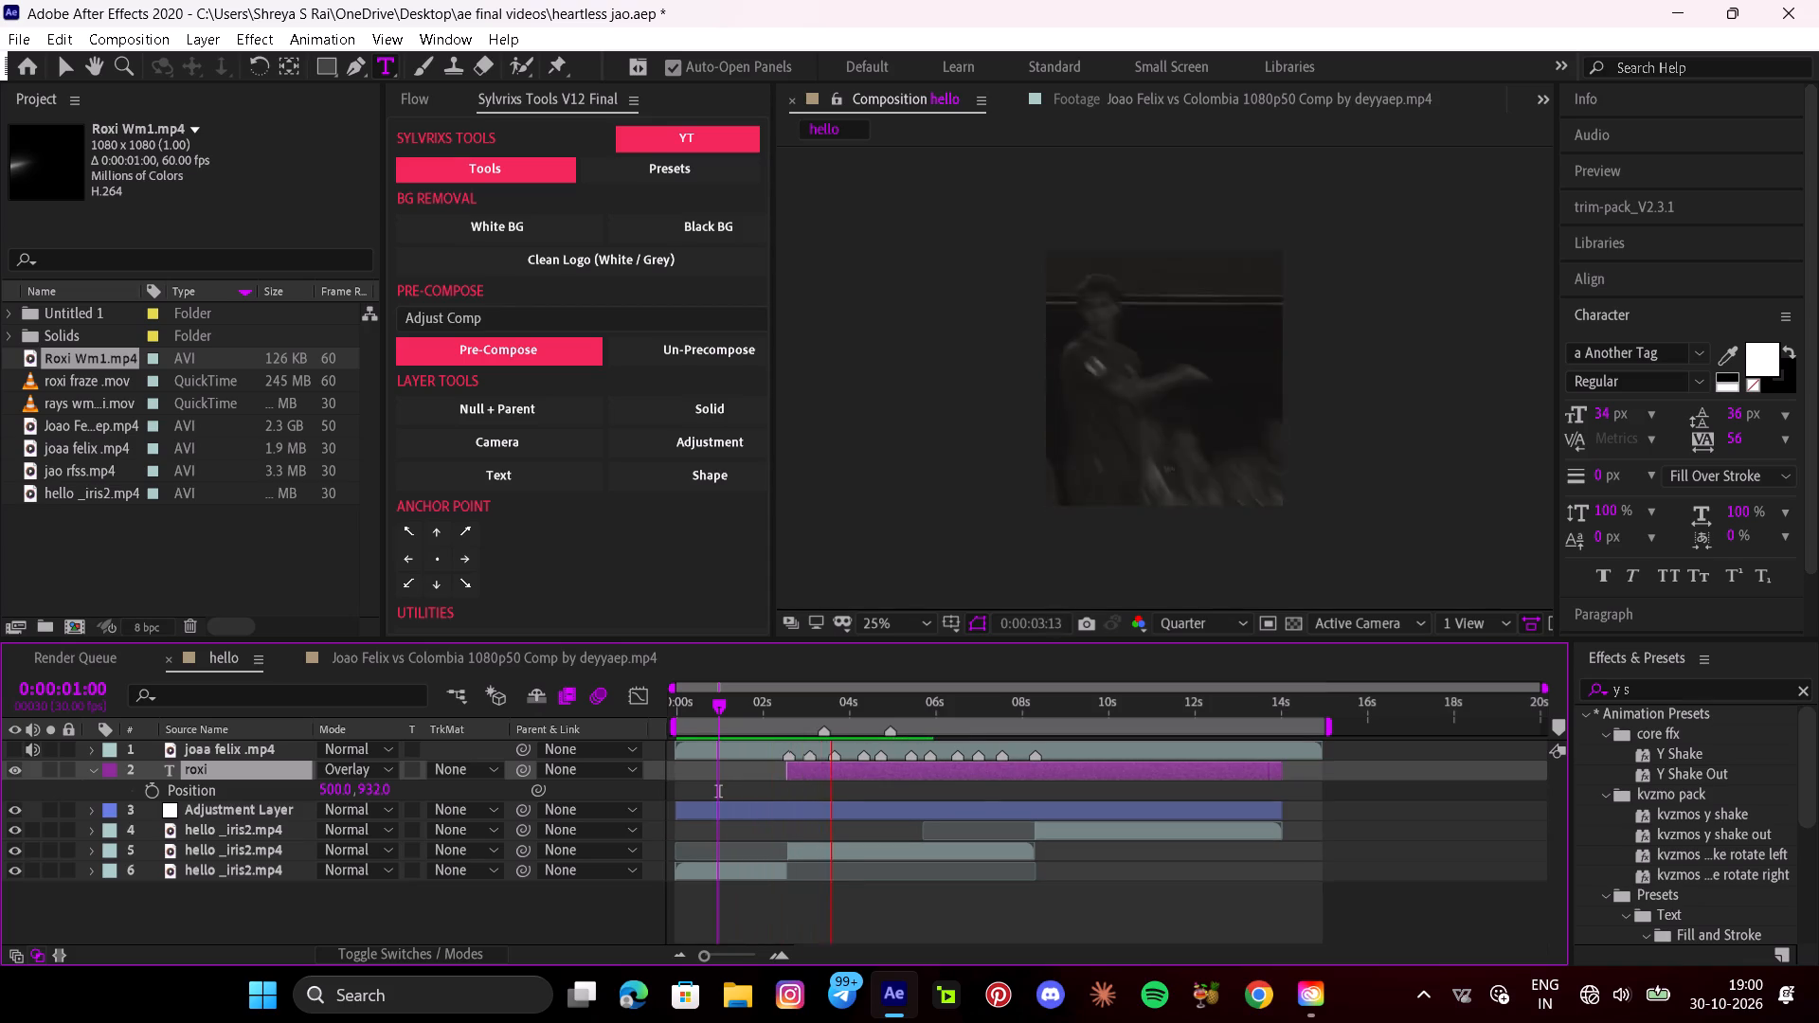
scroll(936, 749, down, 1)
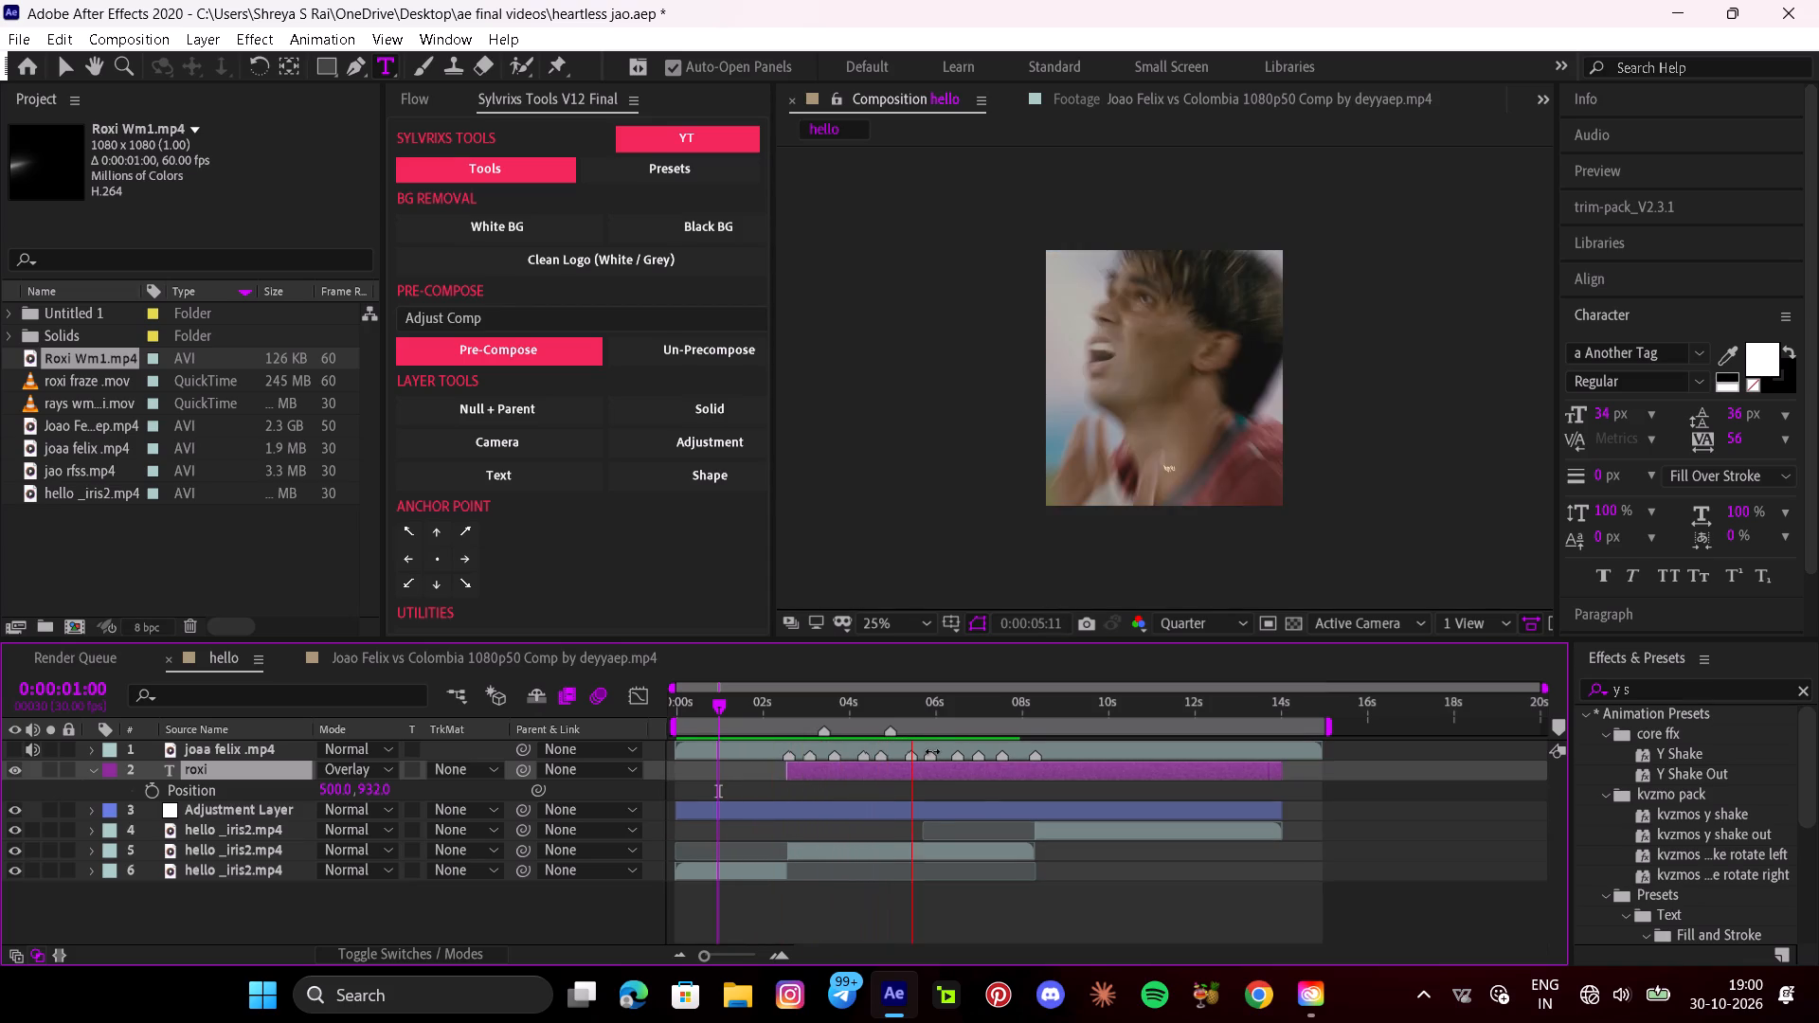
scroll(940, 746, down, 4)
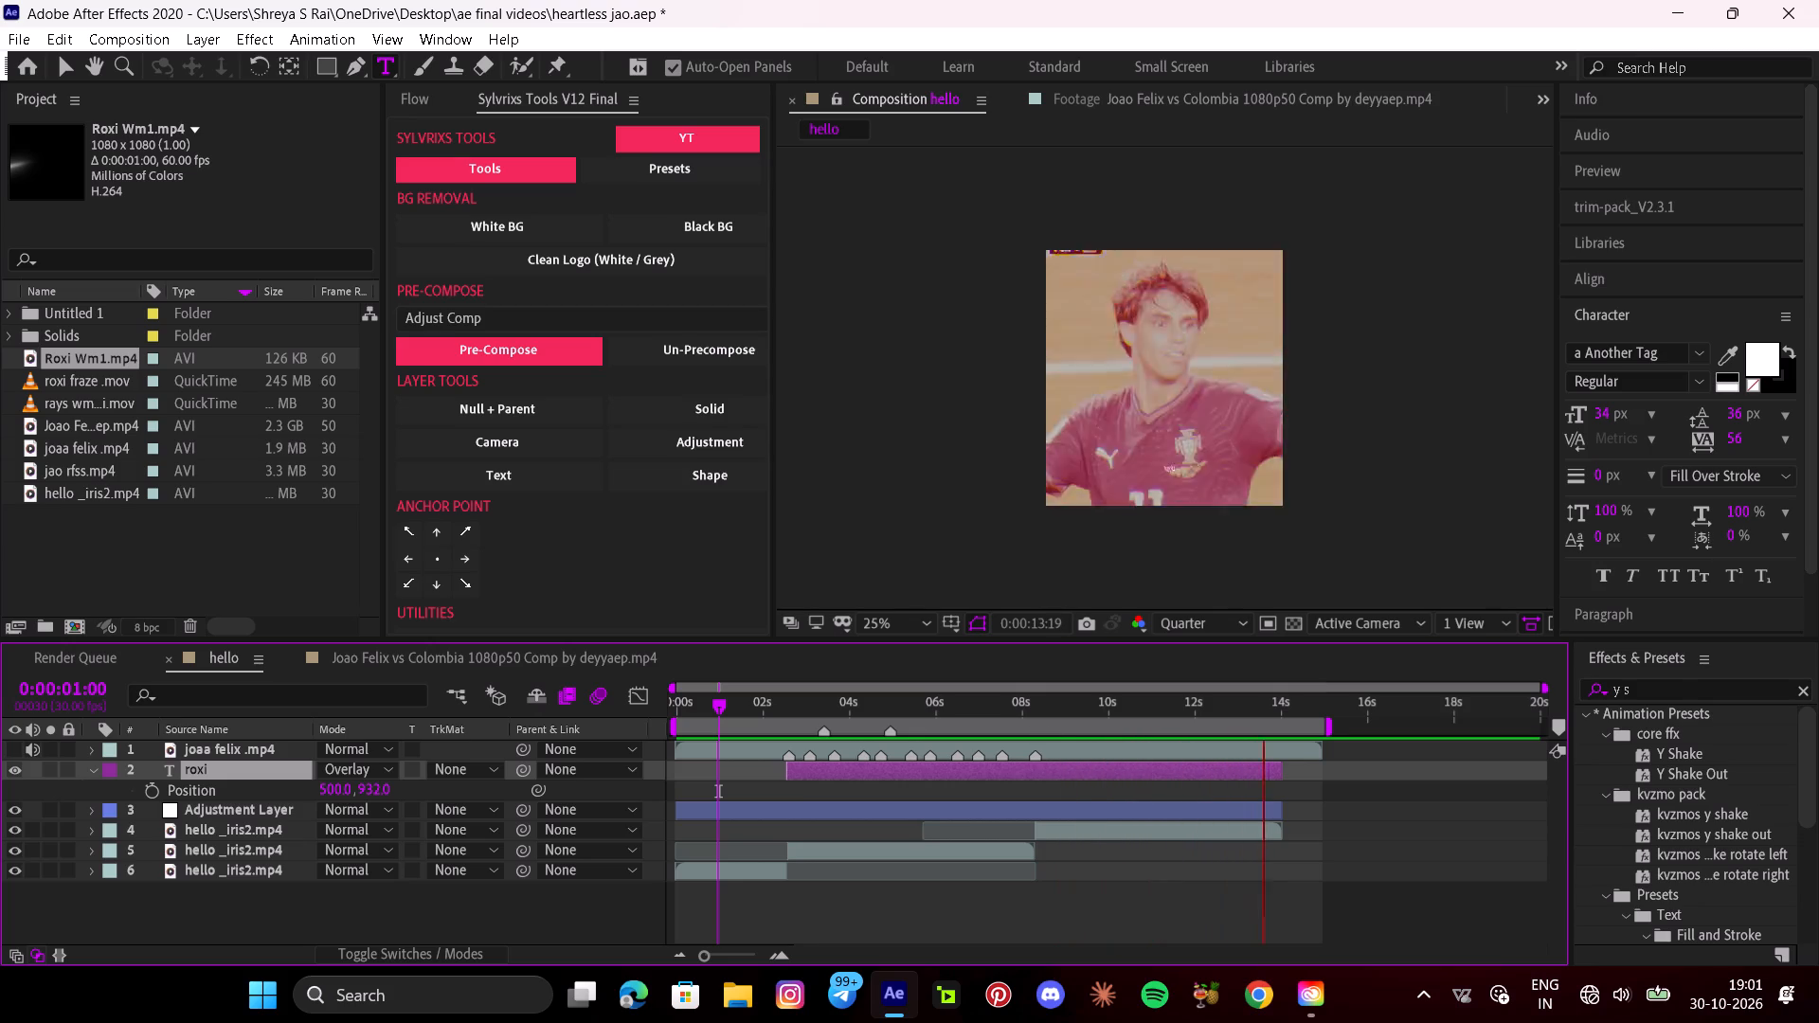
key(space)
drag(1299, 710, 927, 709)
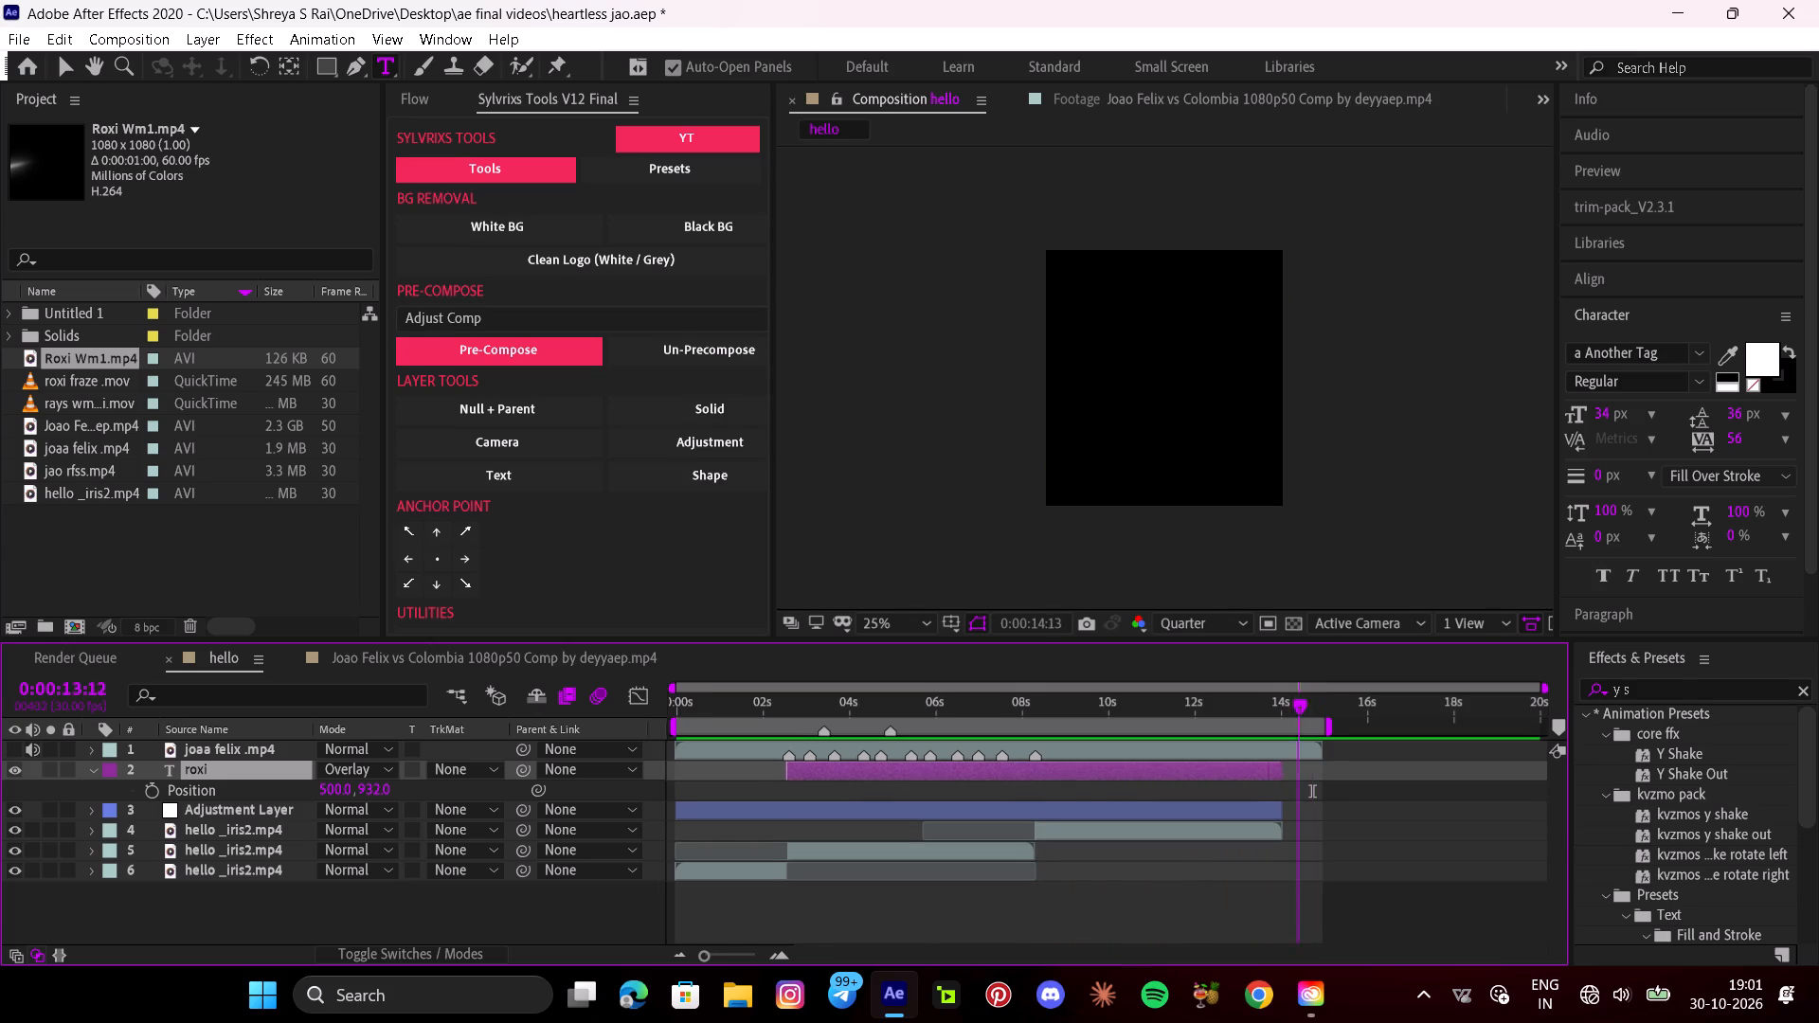
Preview the hello composition from its first frame through to the end of the clips.
drag(927, 709, 565, 727)
key(space)
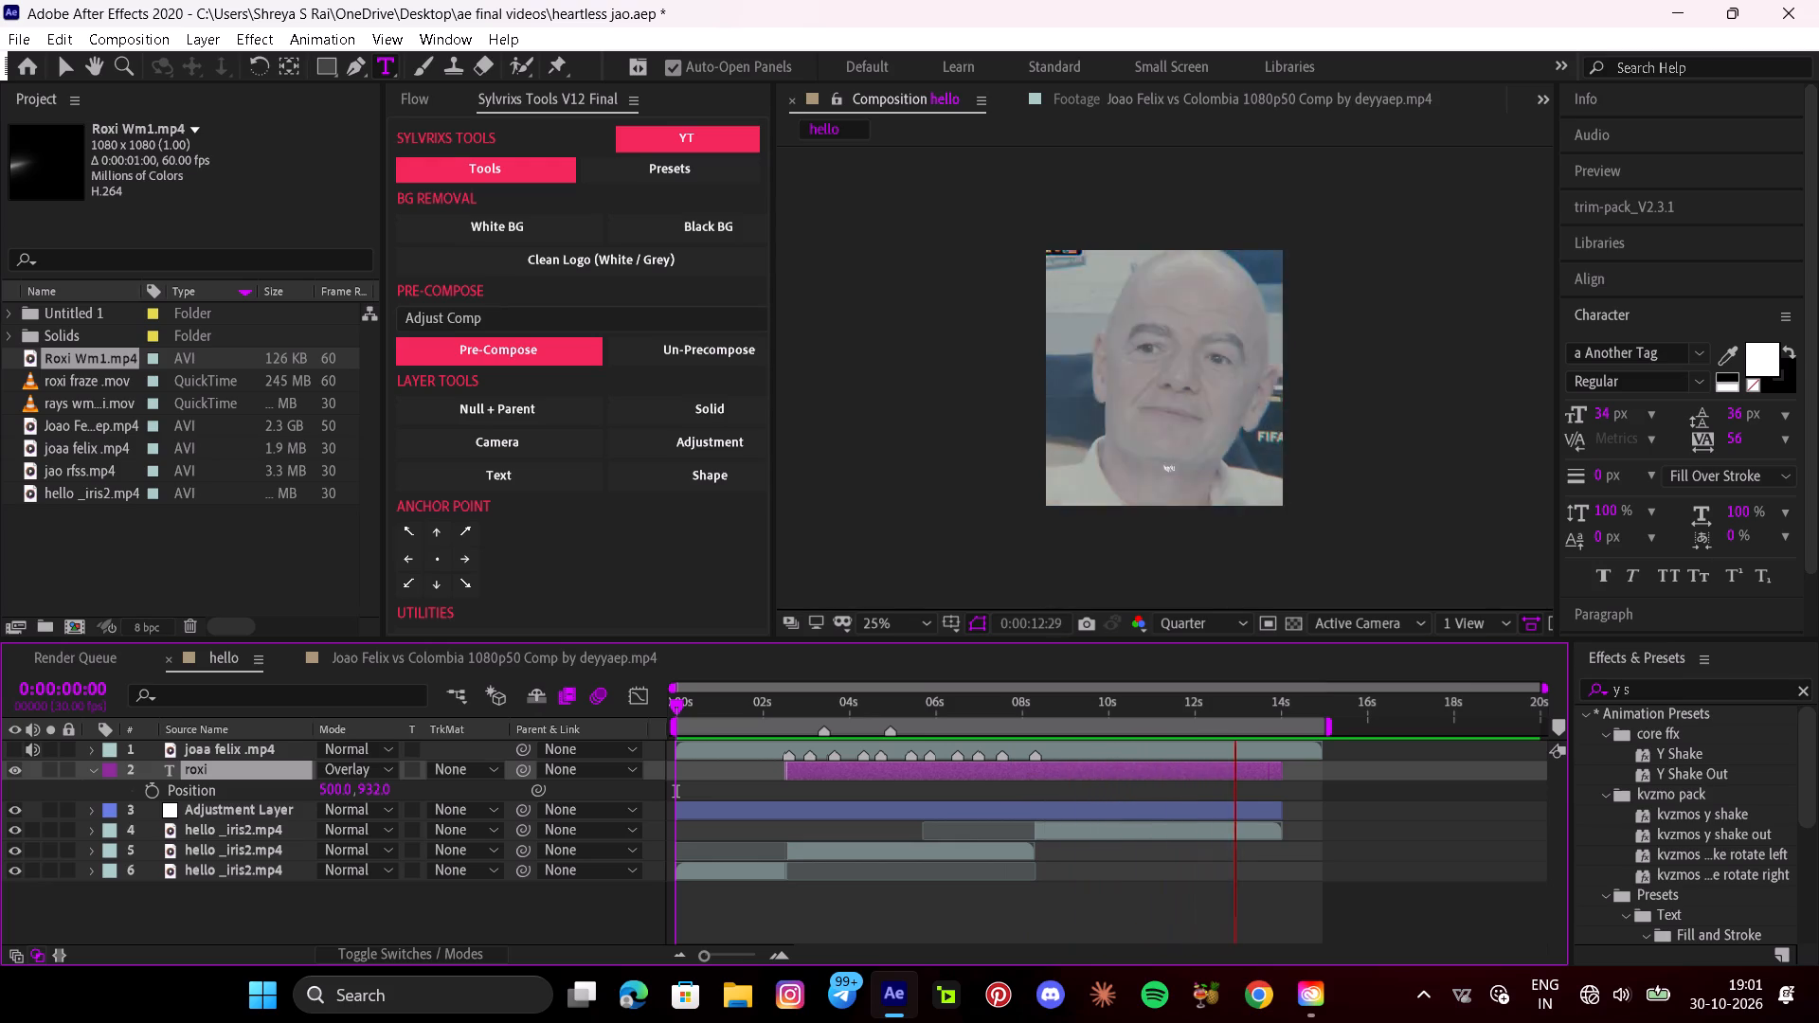
key(space)
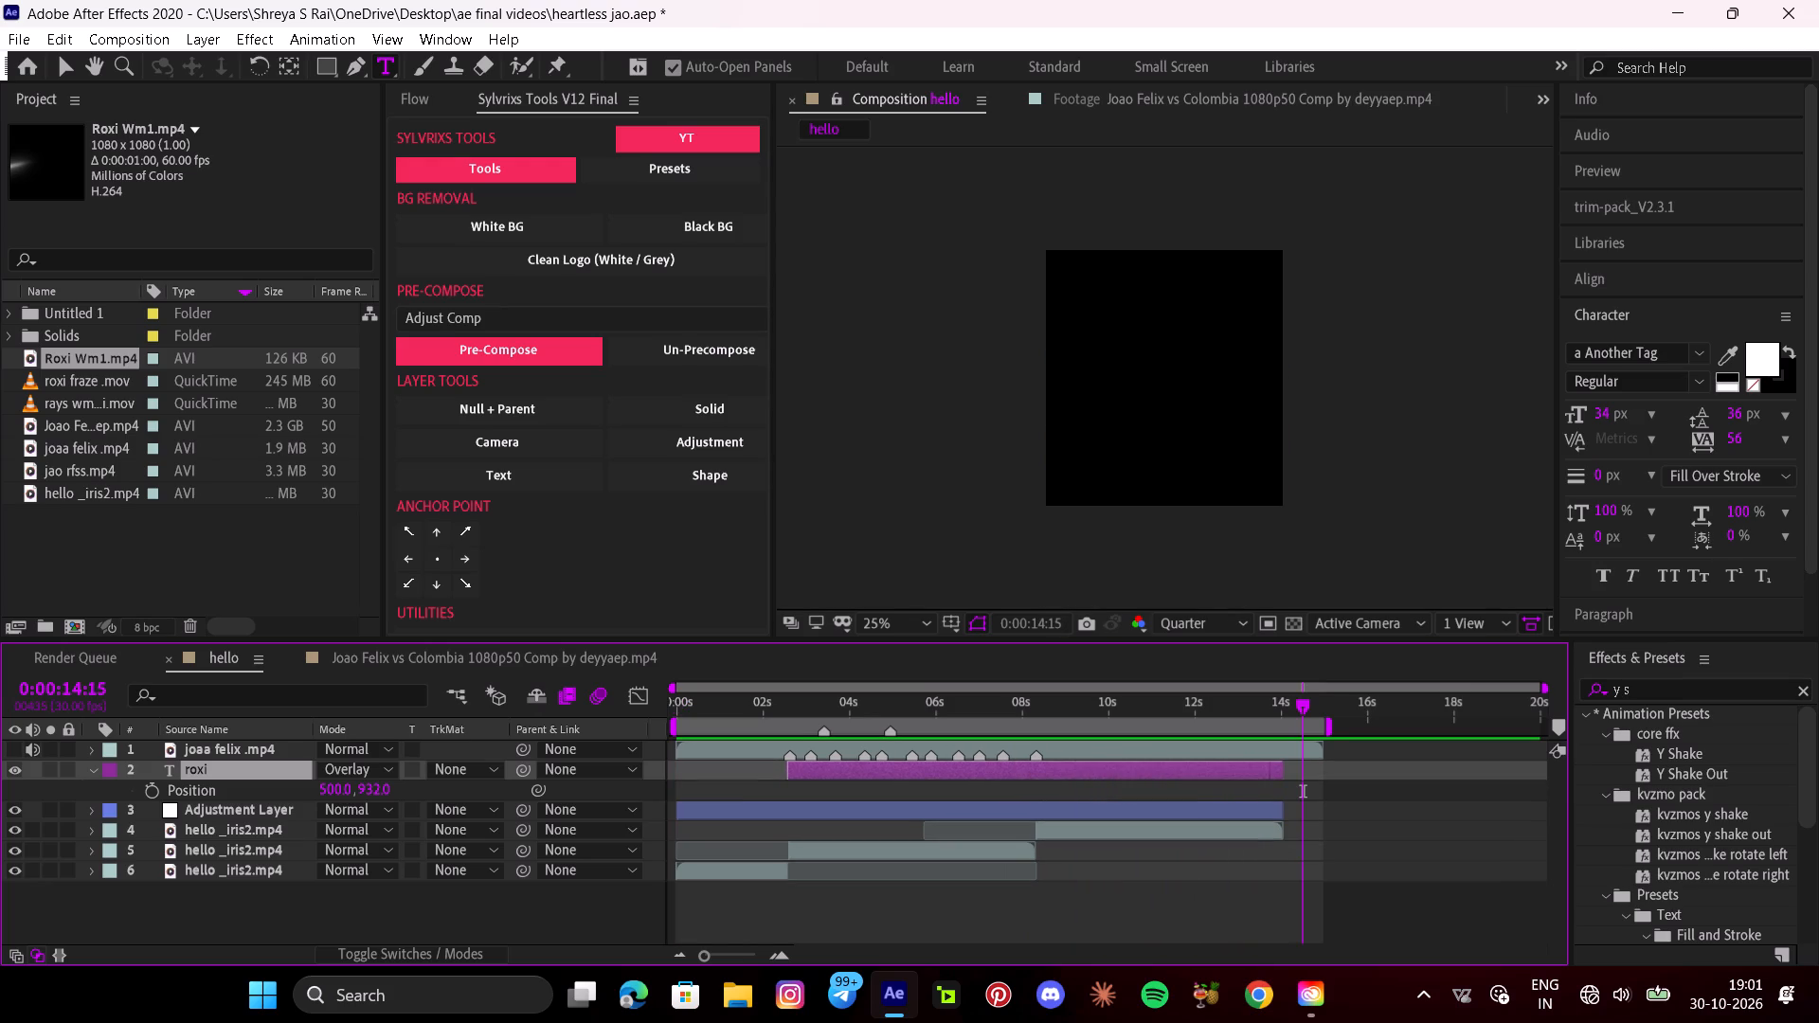
Add the hello composition to the render queue with its output module format set to QuickTime.
click(1133, 909)
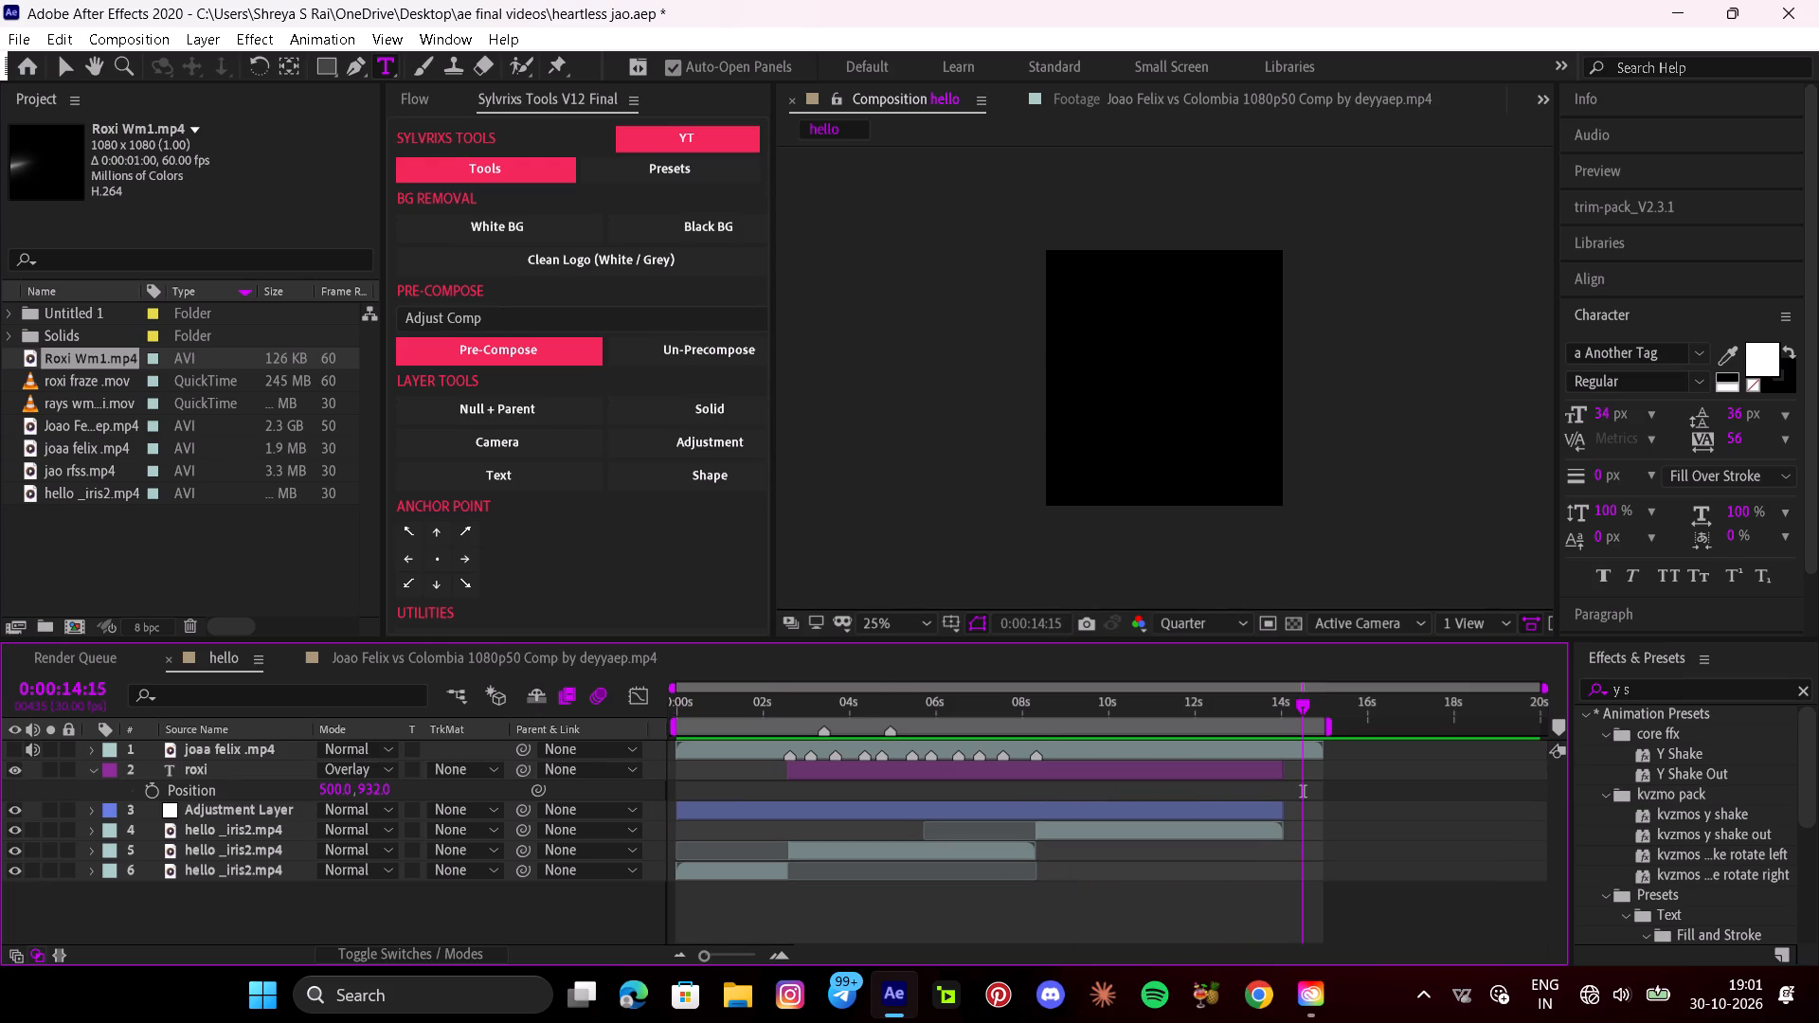
key(ctrl+m)
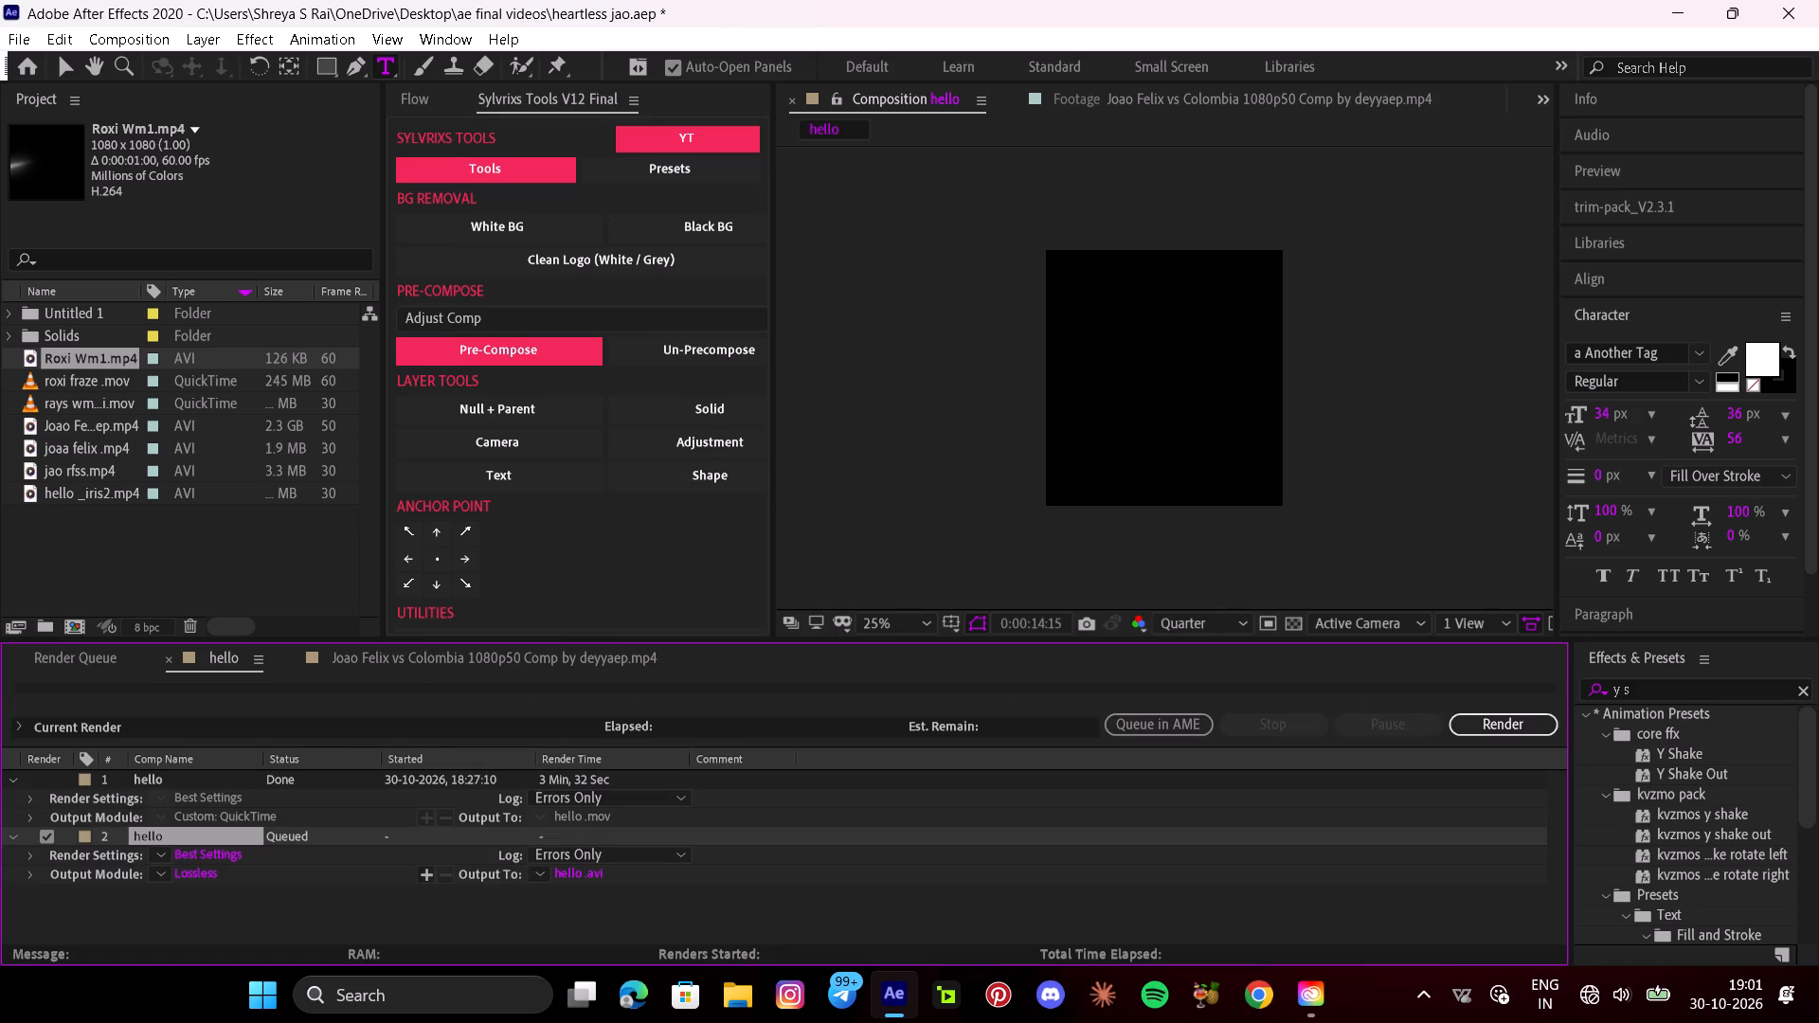
double_click(202, 878)
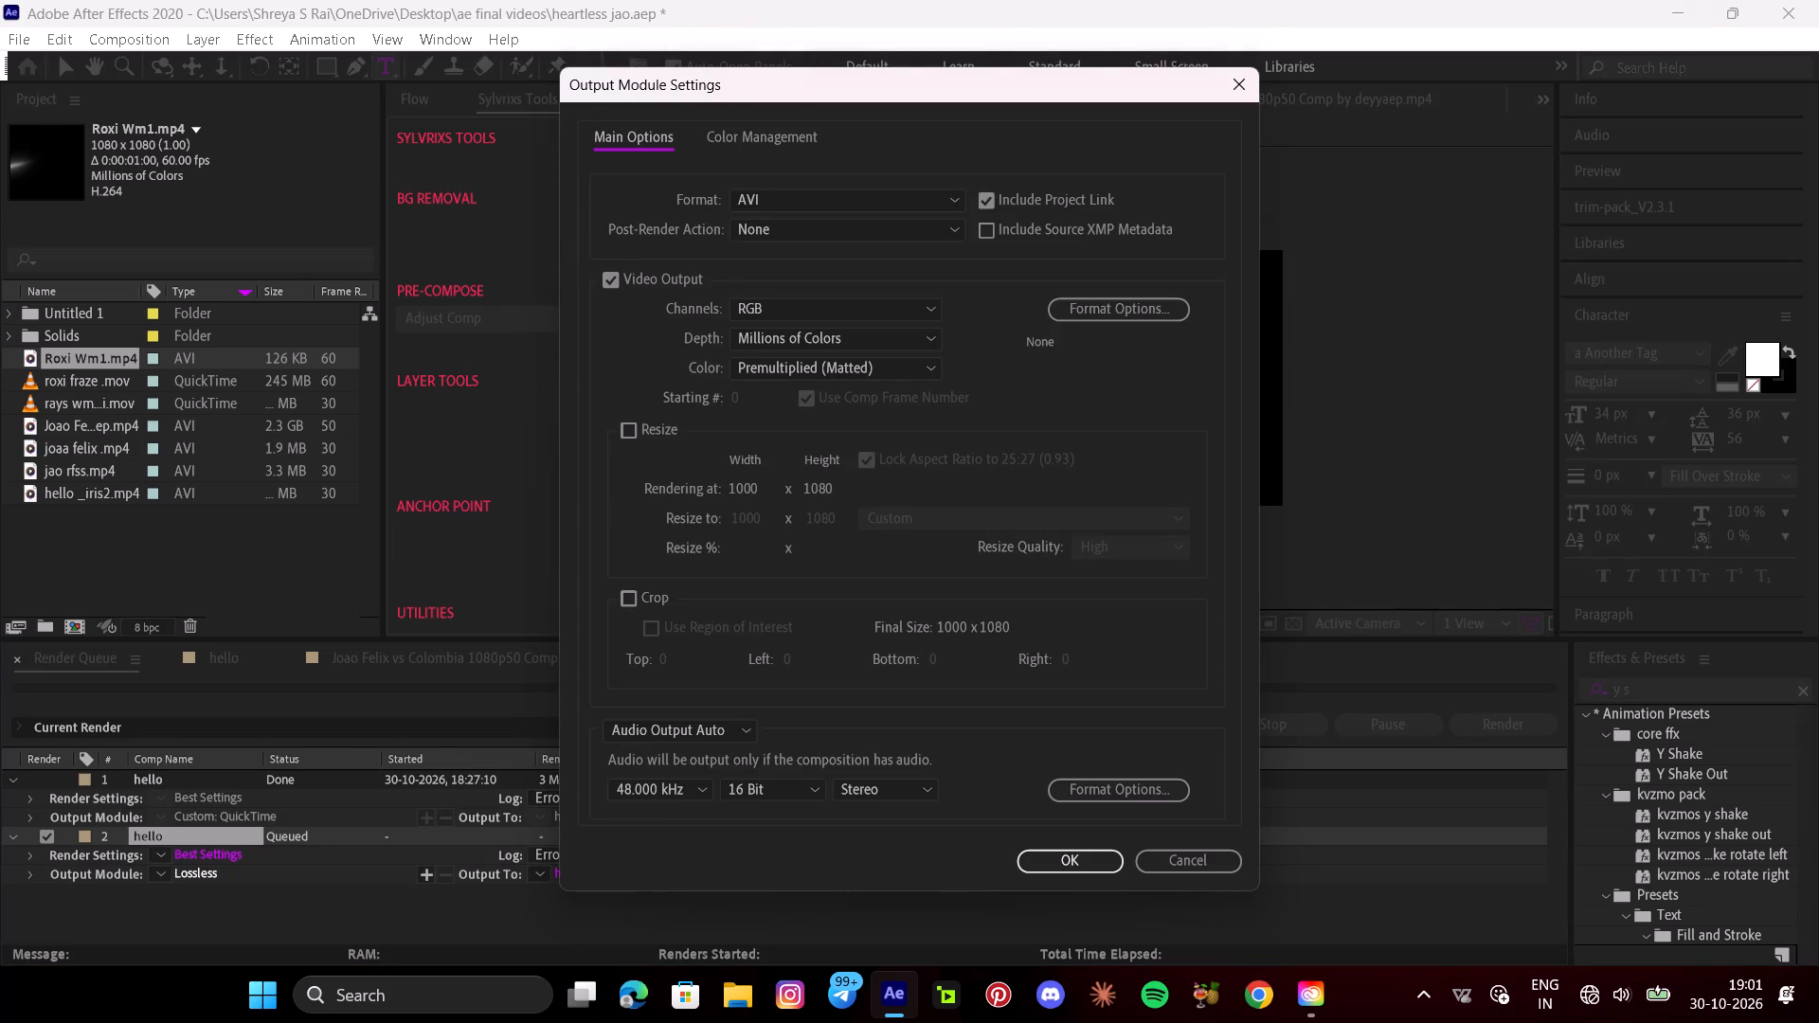
click(865, 206)
click(821, 462)
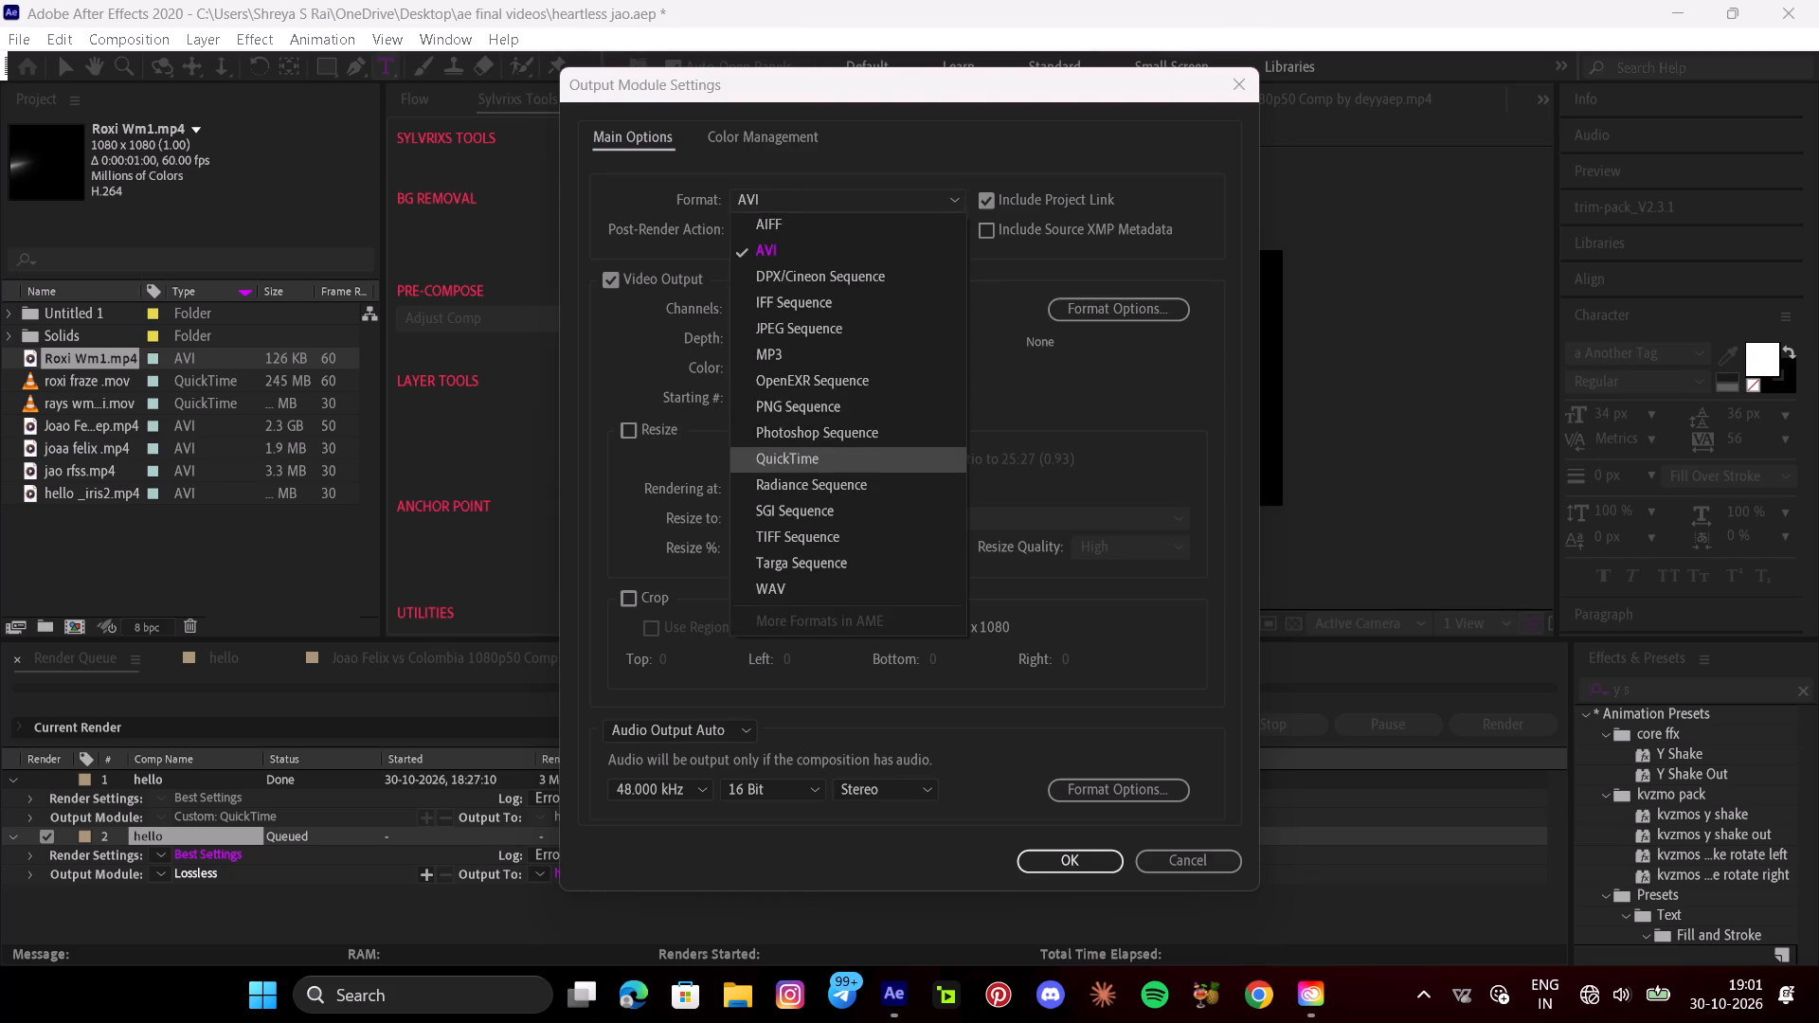
click(1061, 852)
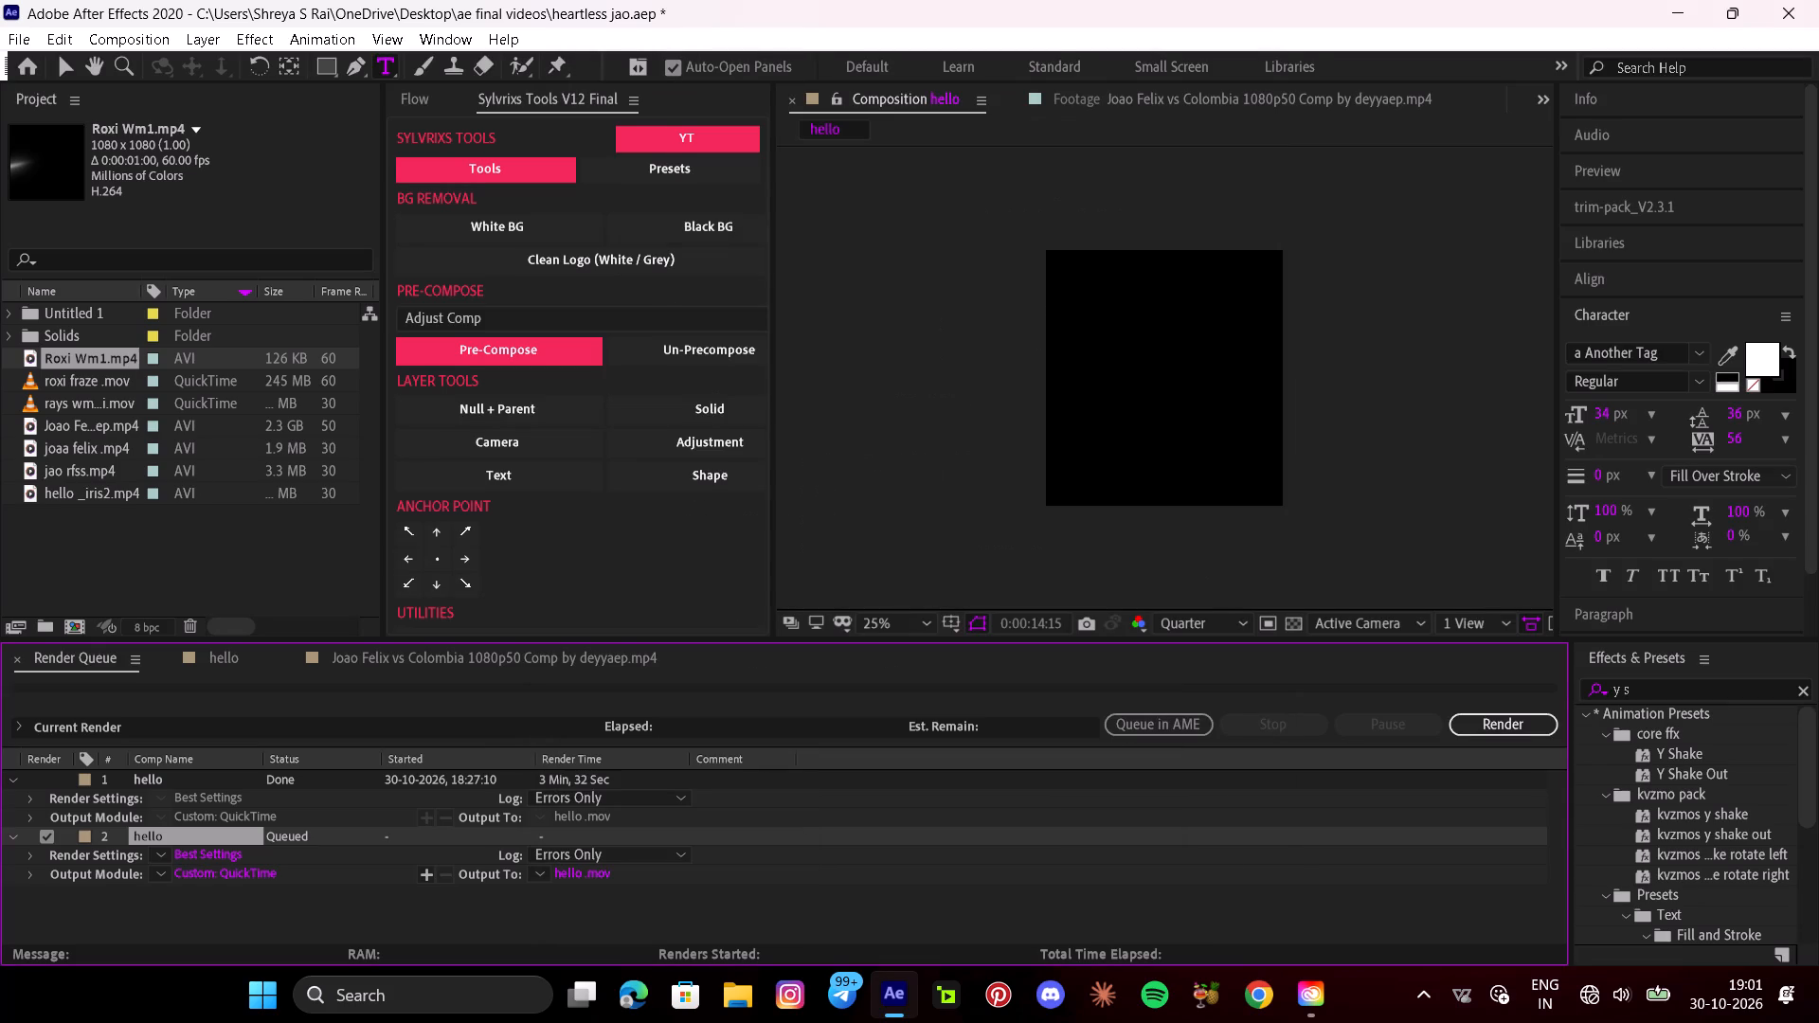
Start rendering the queued hello composition to hello .mov.
click(1555, 719)
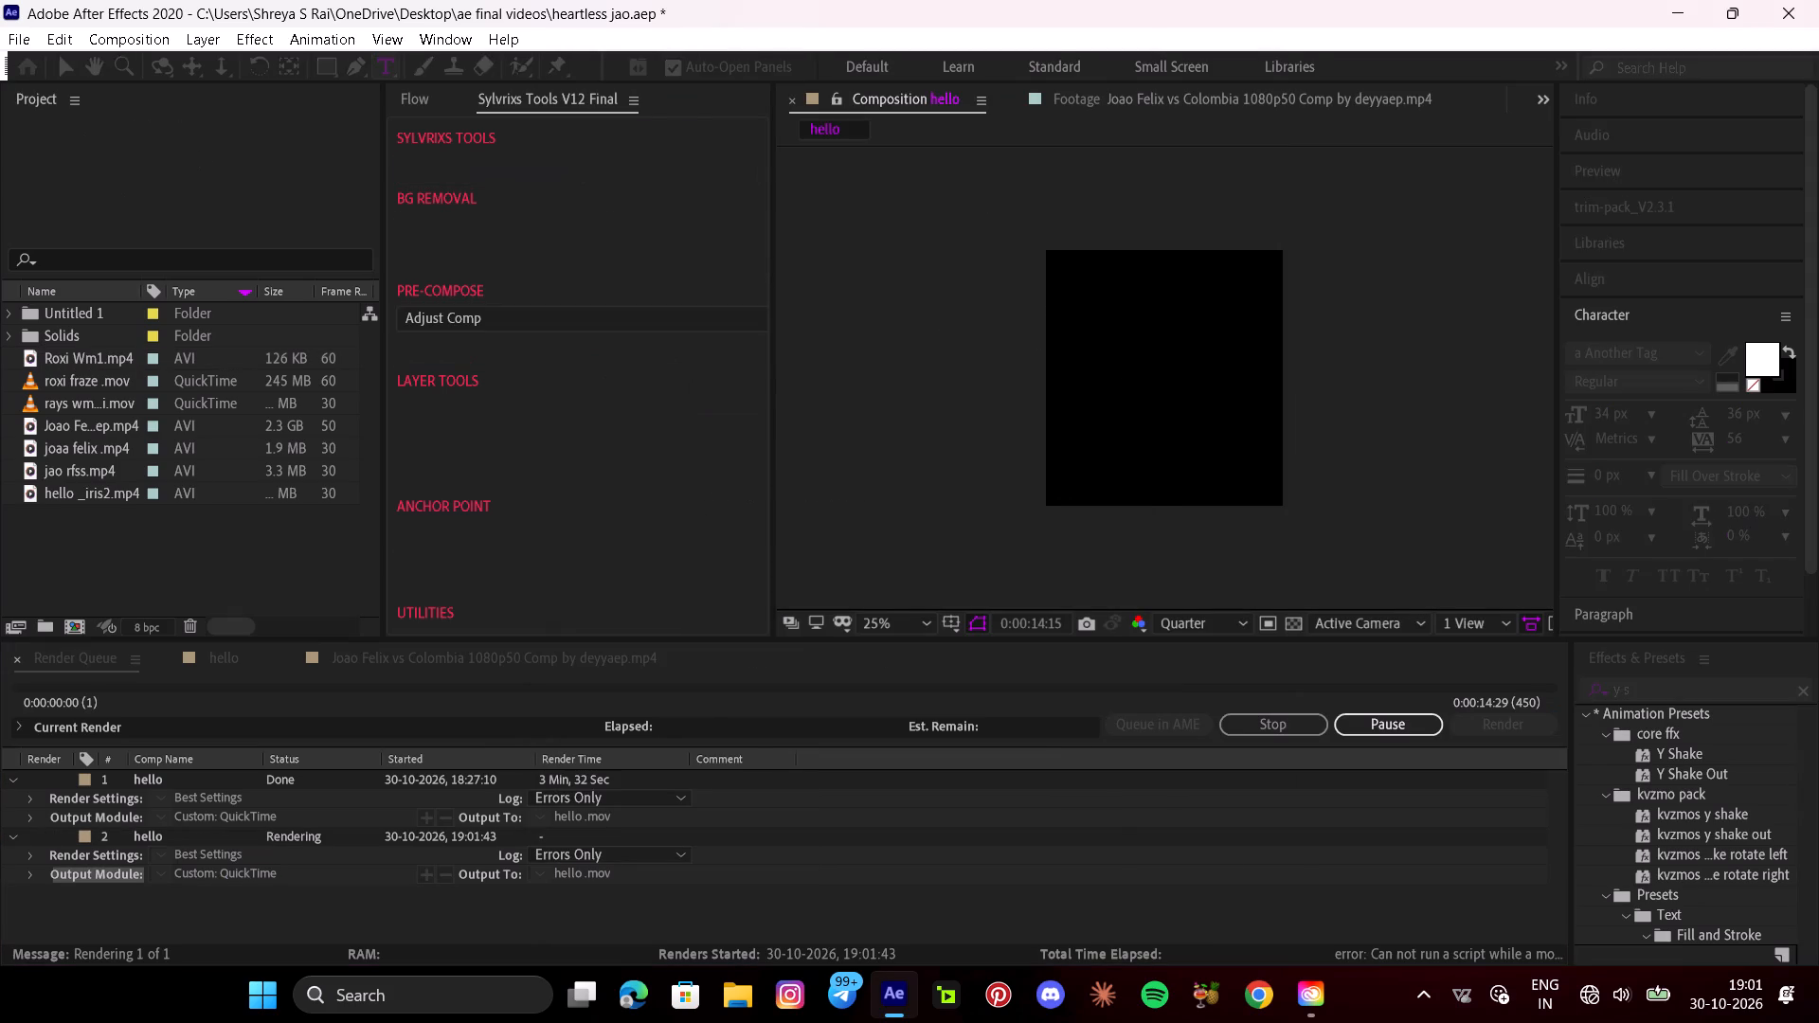
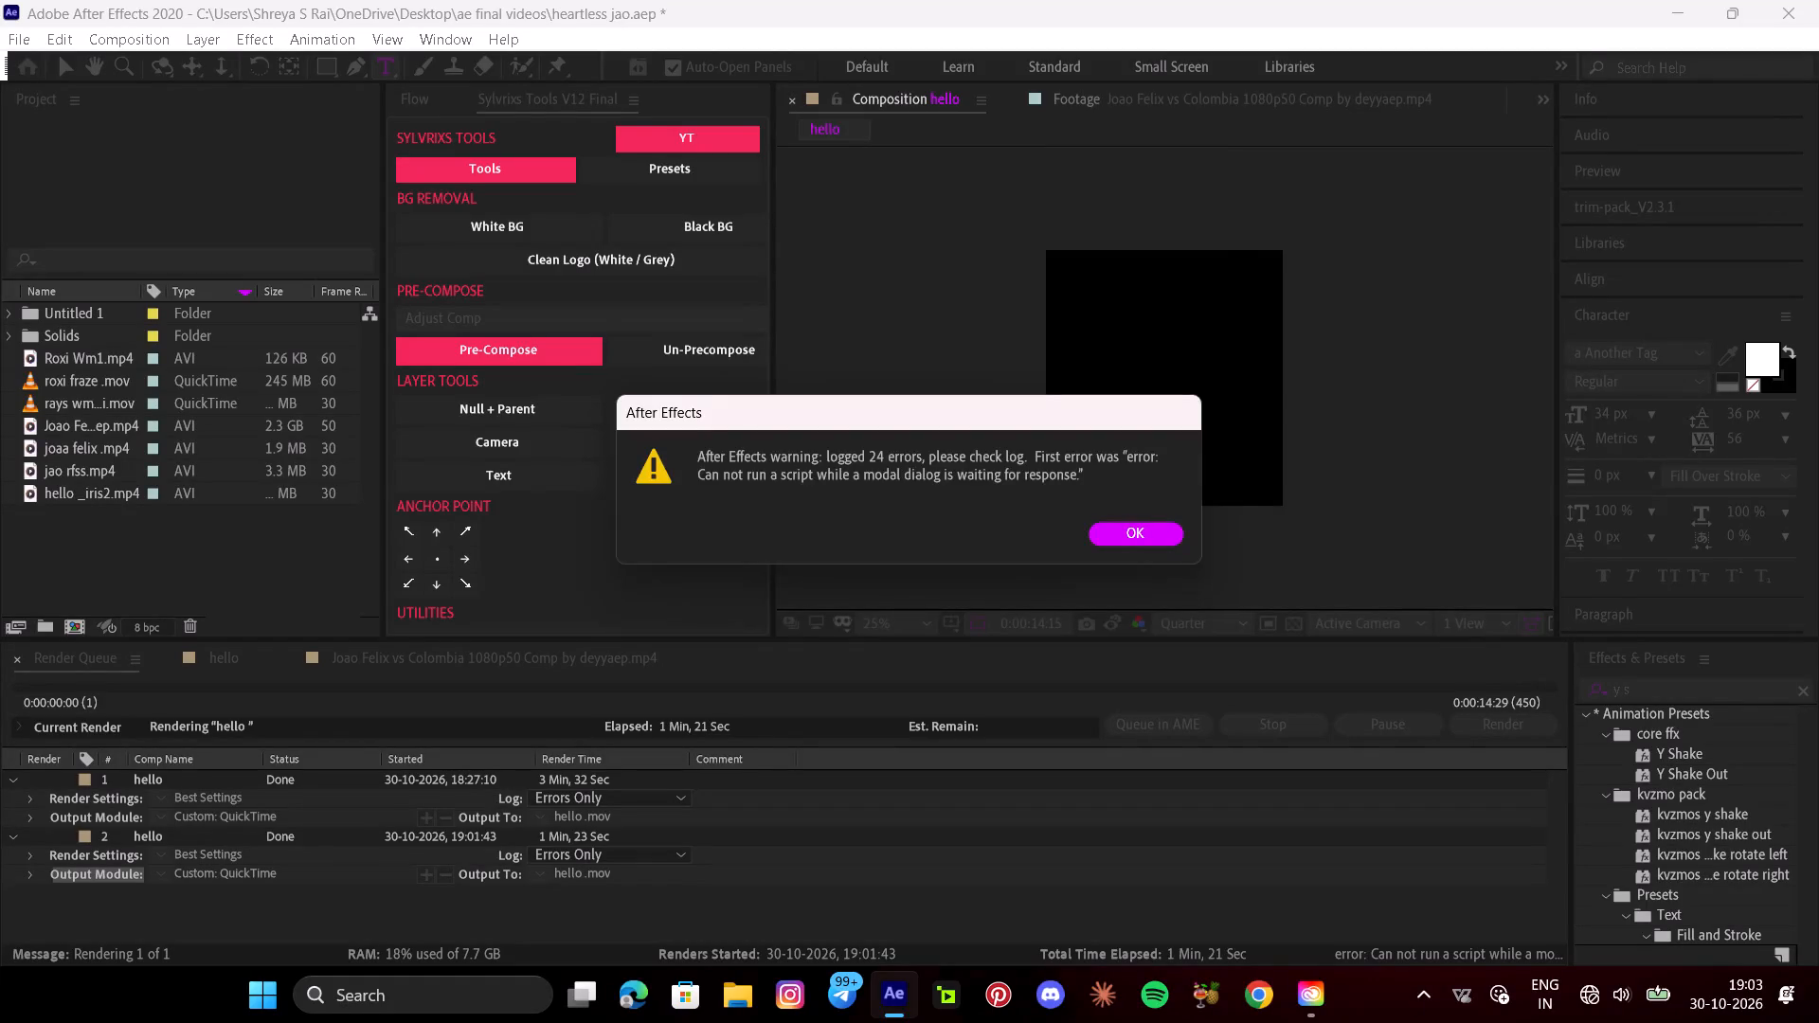
Dismiss the error log warning and close After Effects without saving the changes to heartless jao.aep.
click(1124, 528)
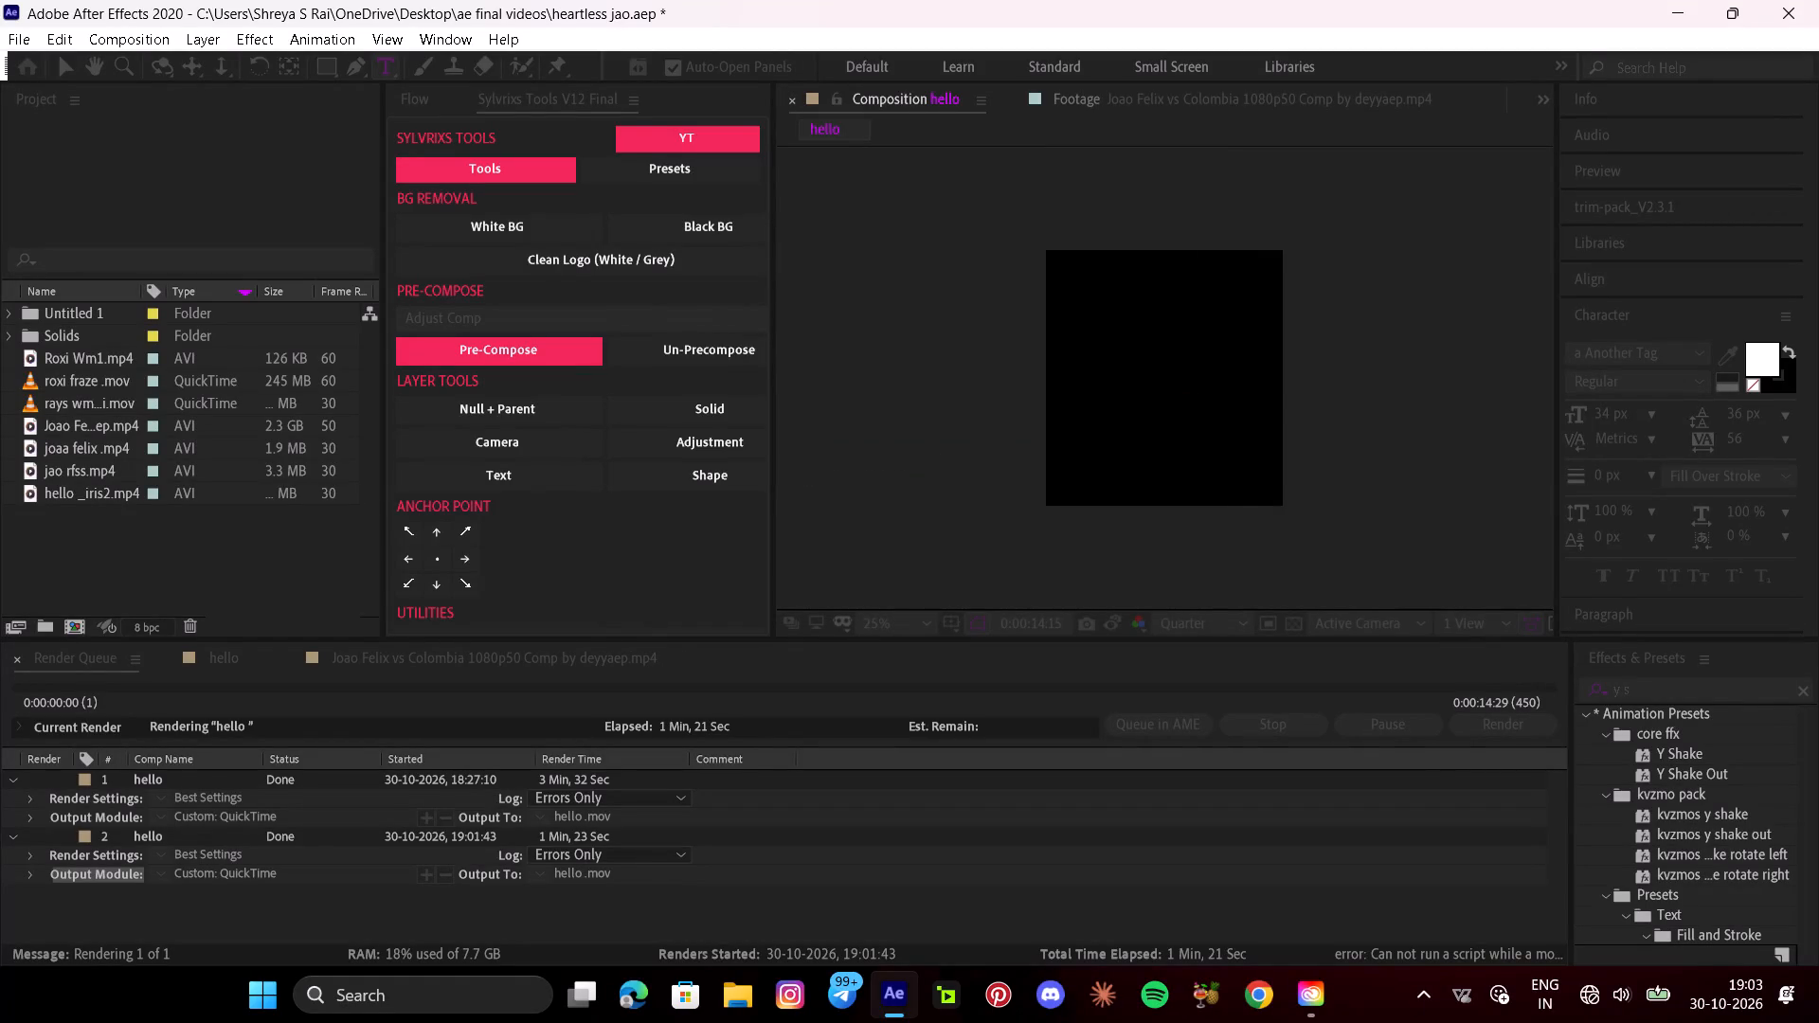
click(1790, 0)
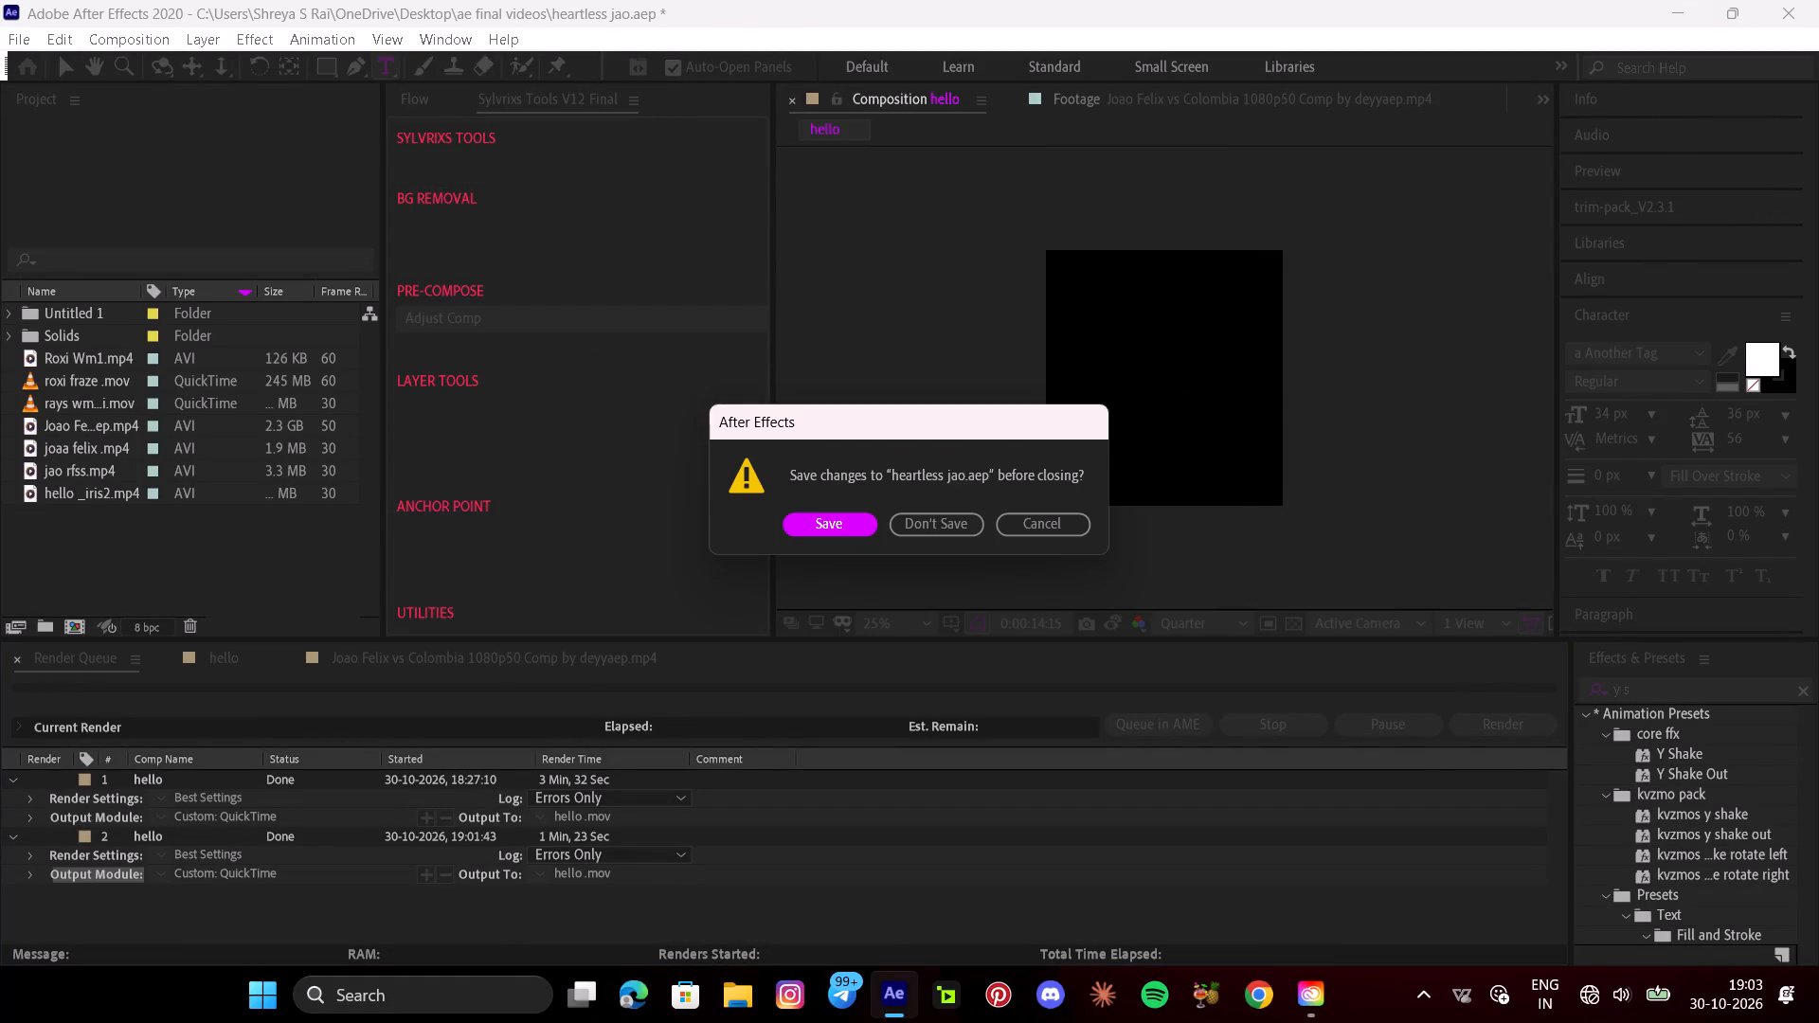
click(959, 515)
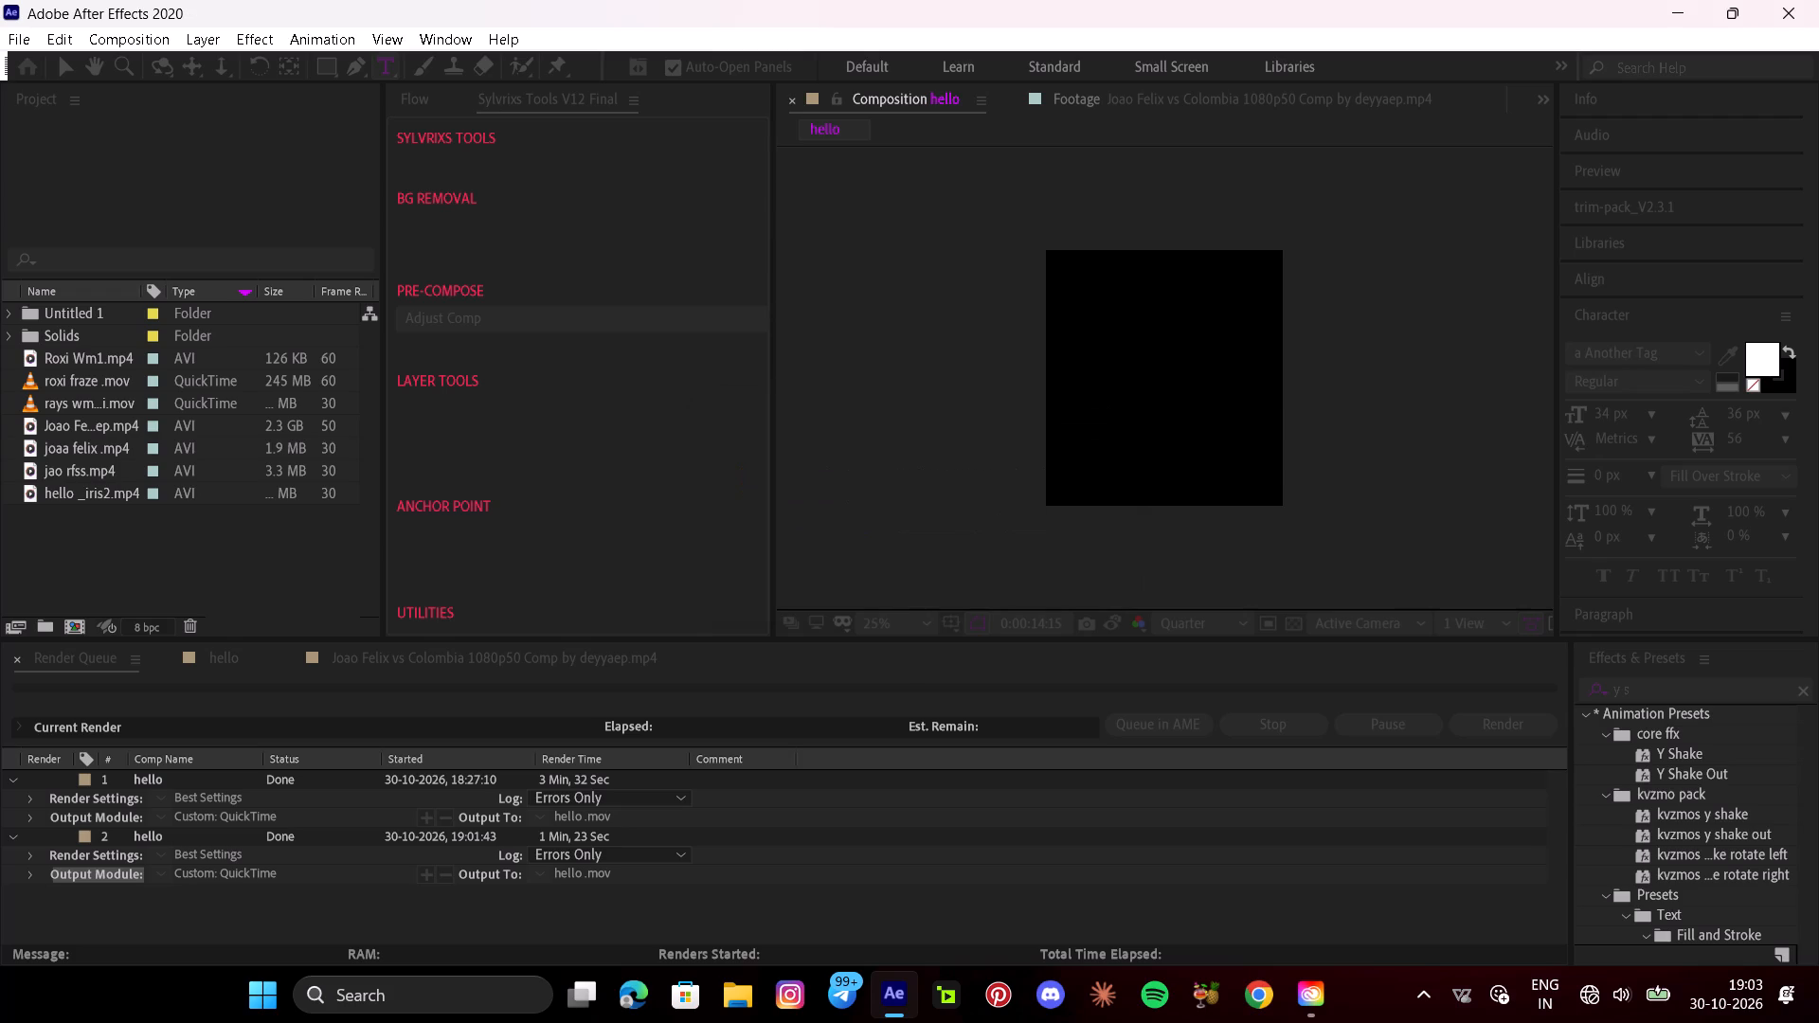
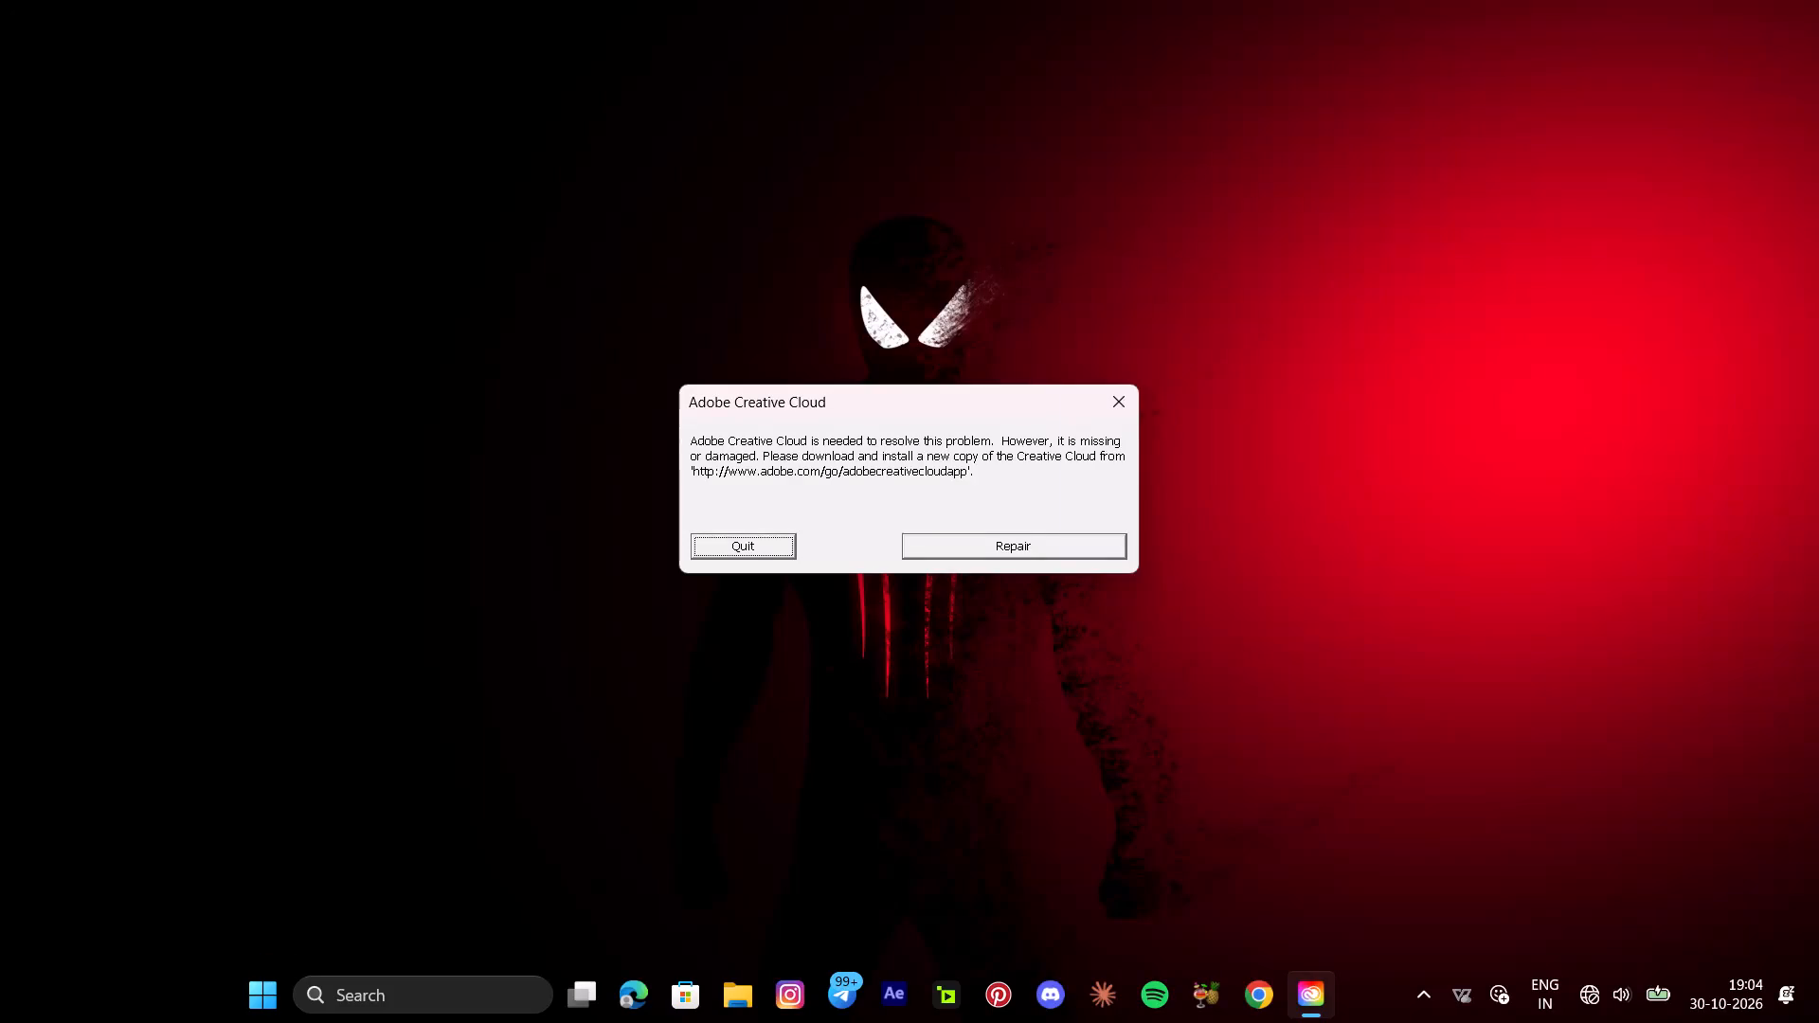
Dismiss the Adobe Creative Cloud repair prompt without repairing the installation.
click(1122, 401)
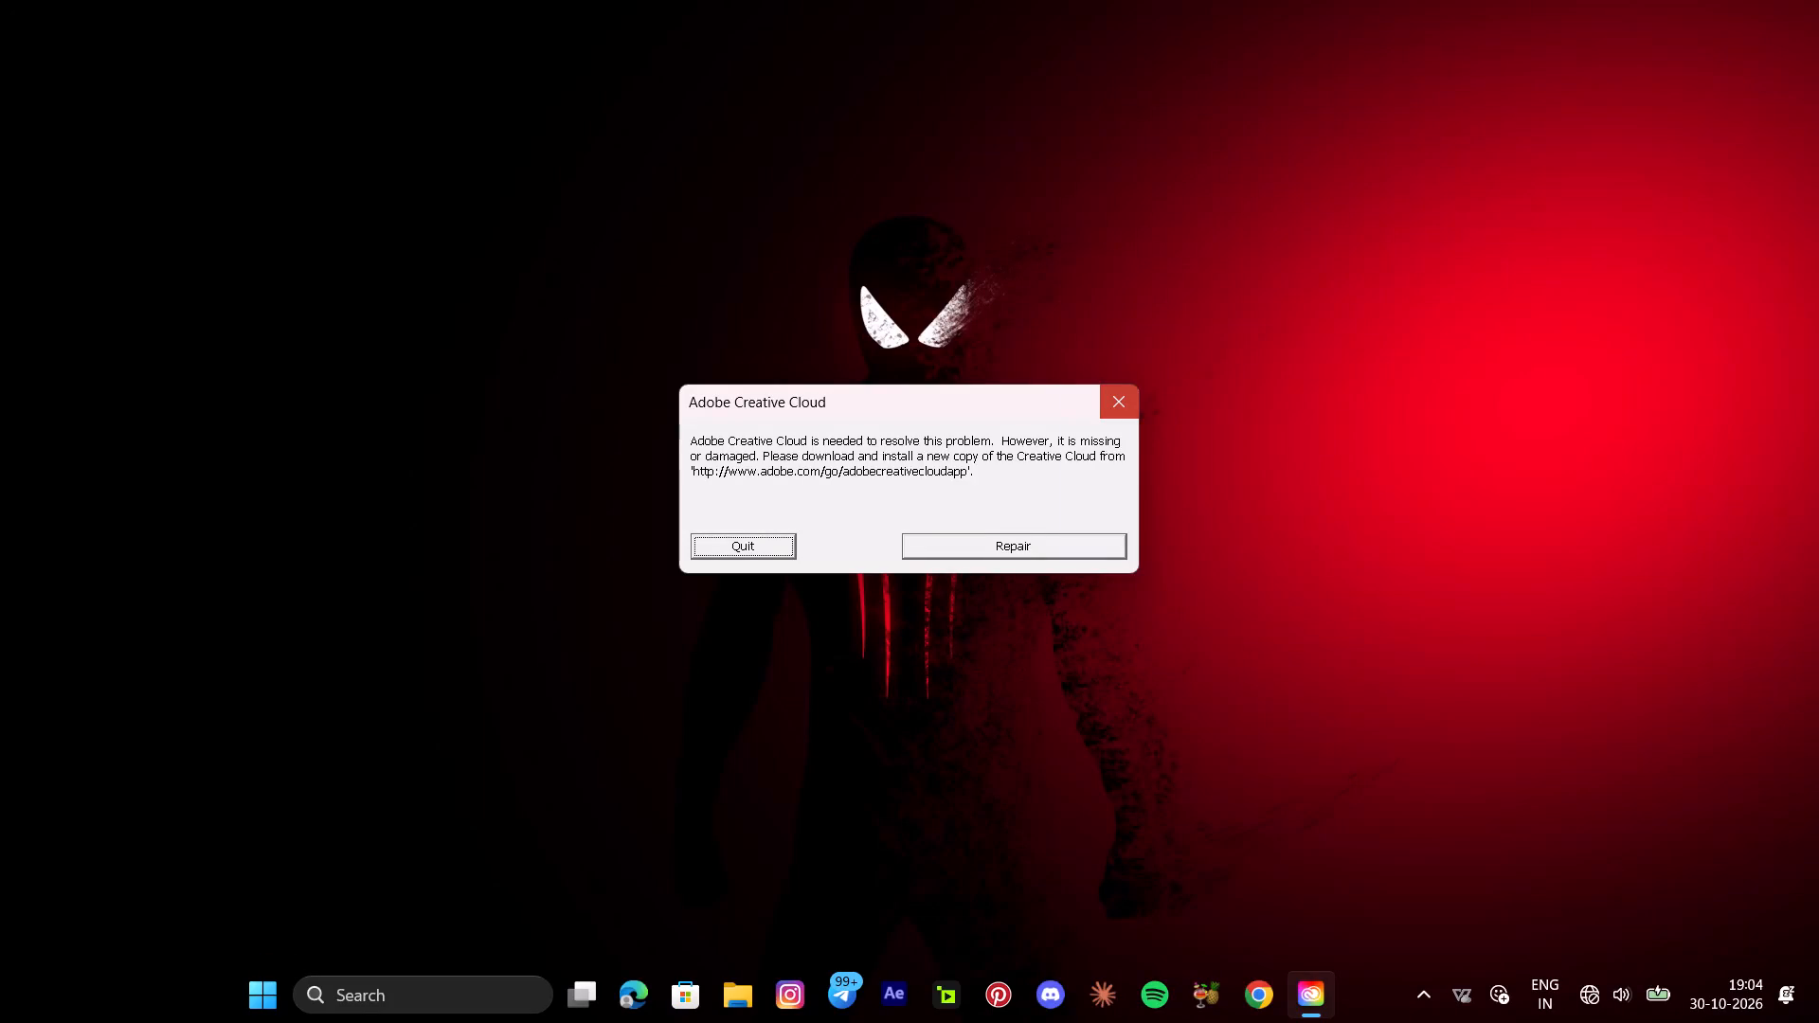
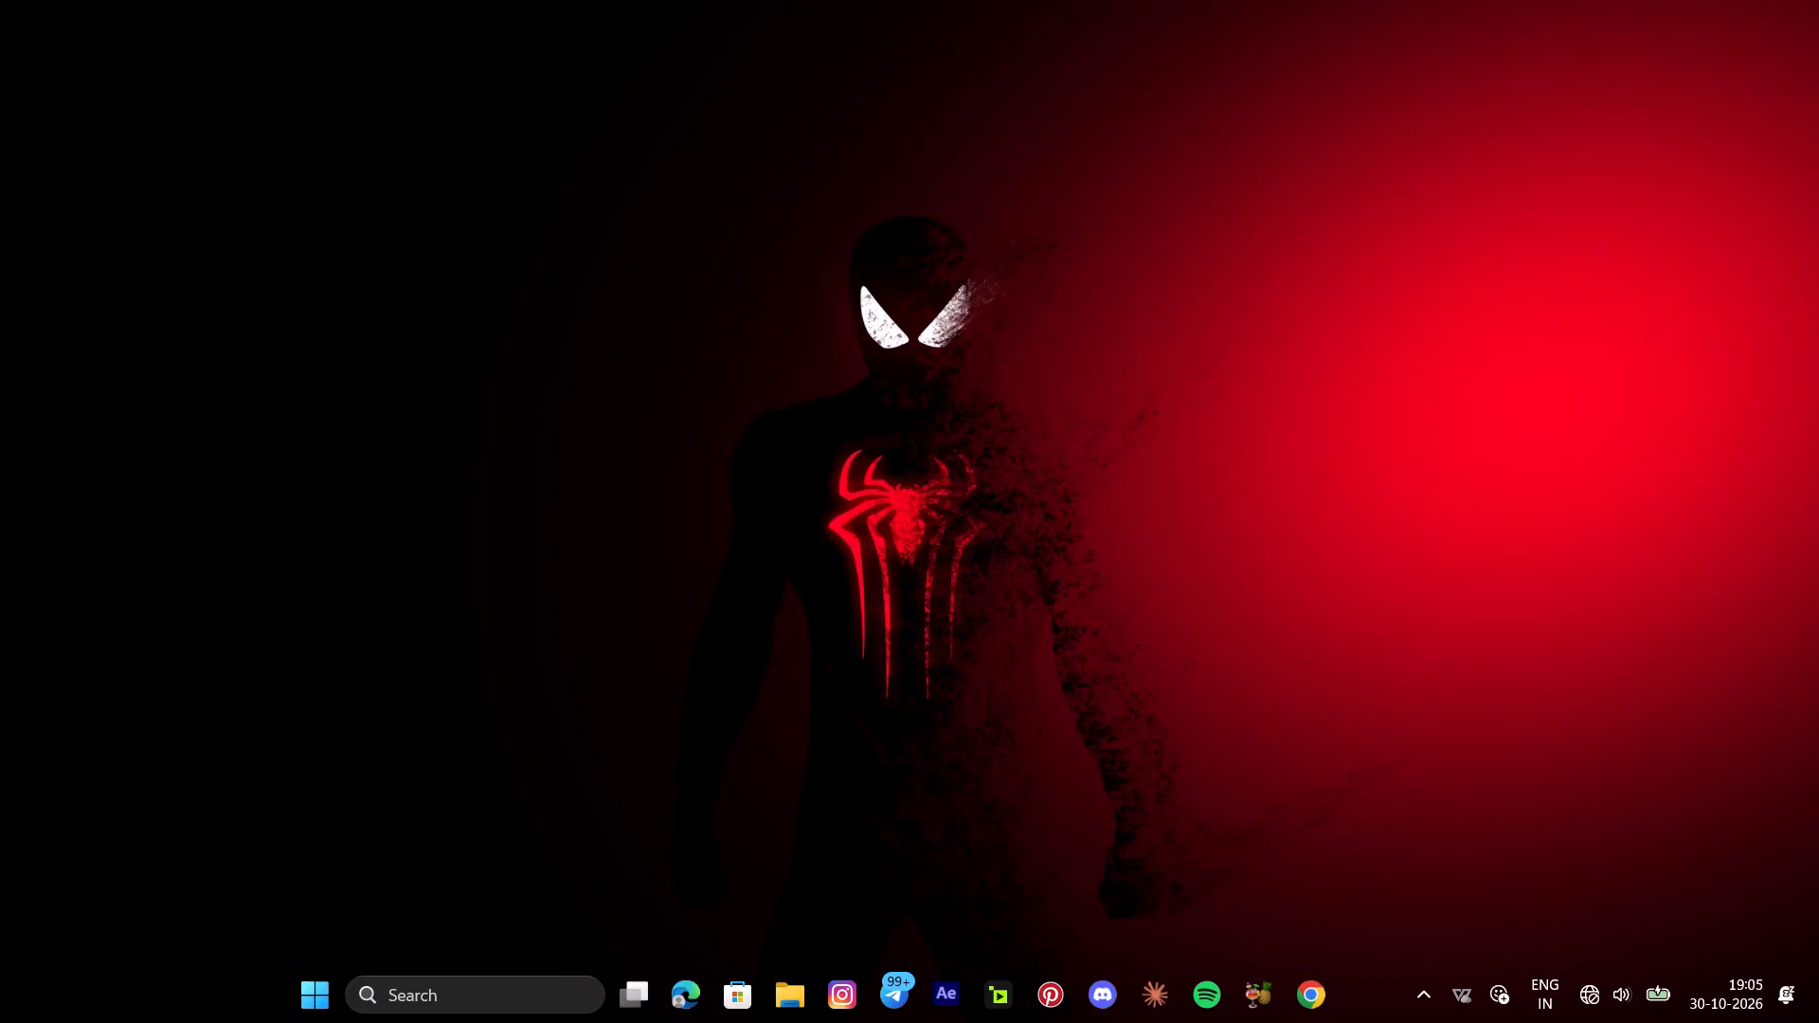
Launch HandBrake and open the source file browser for choosing a single video to encode.
click(1254, 994)
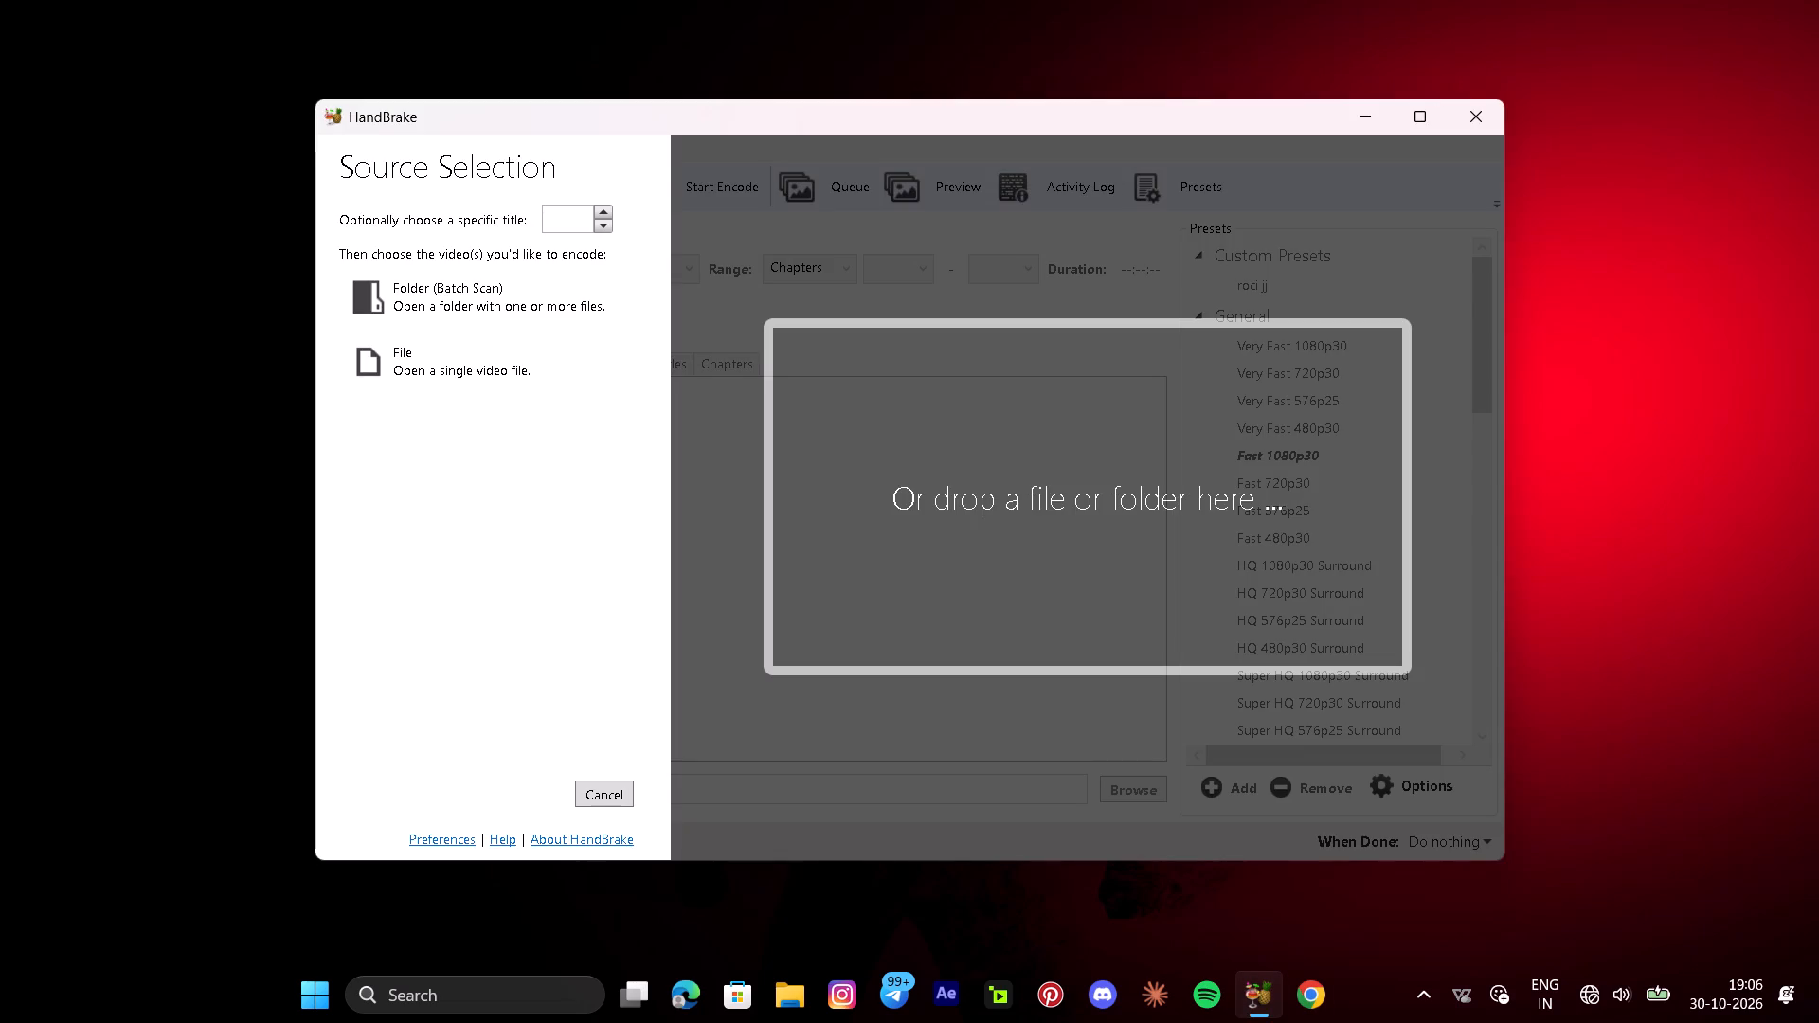
click(385, 379)
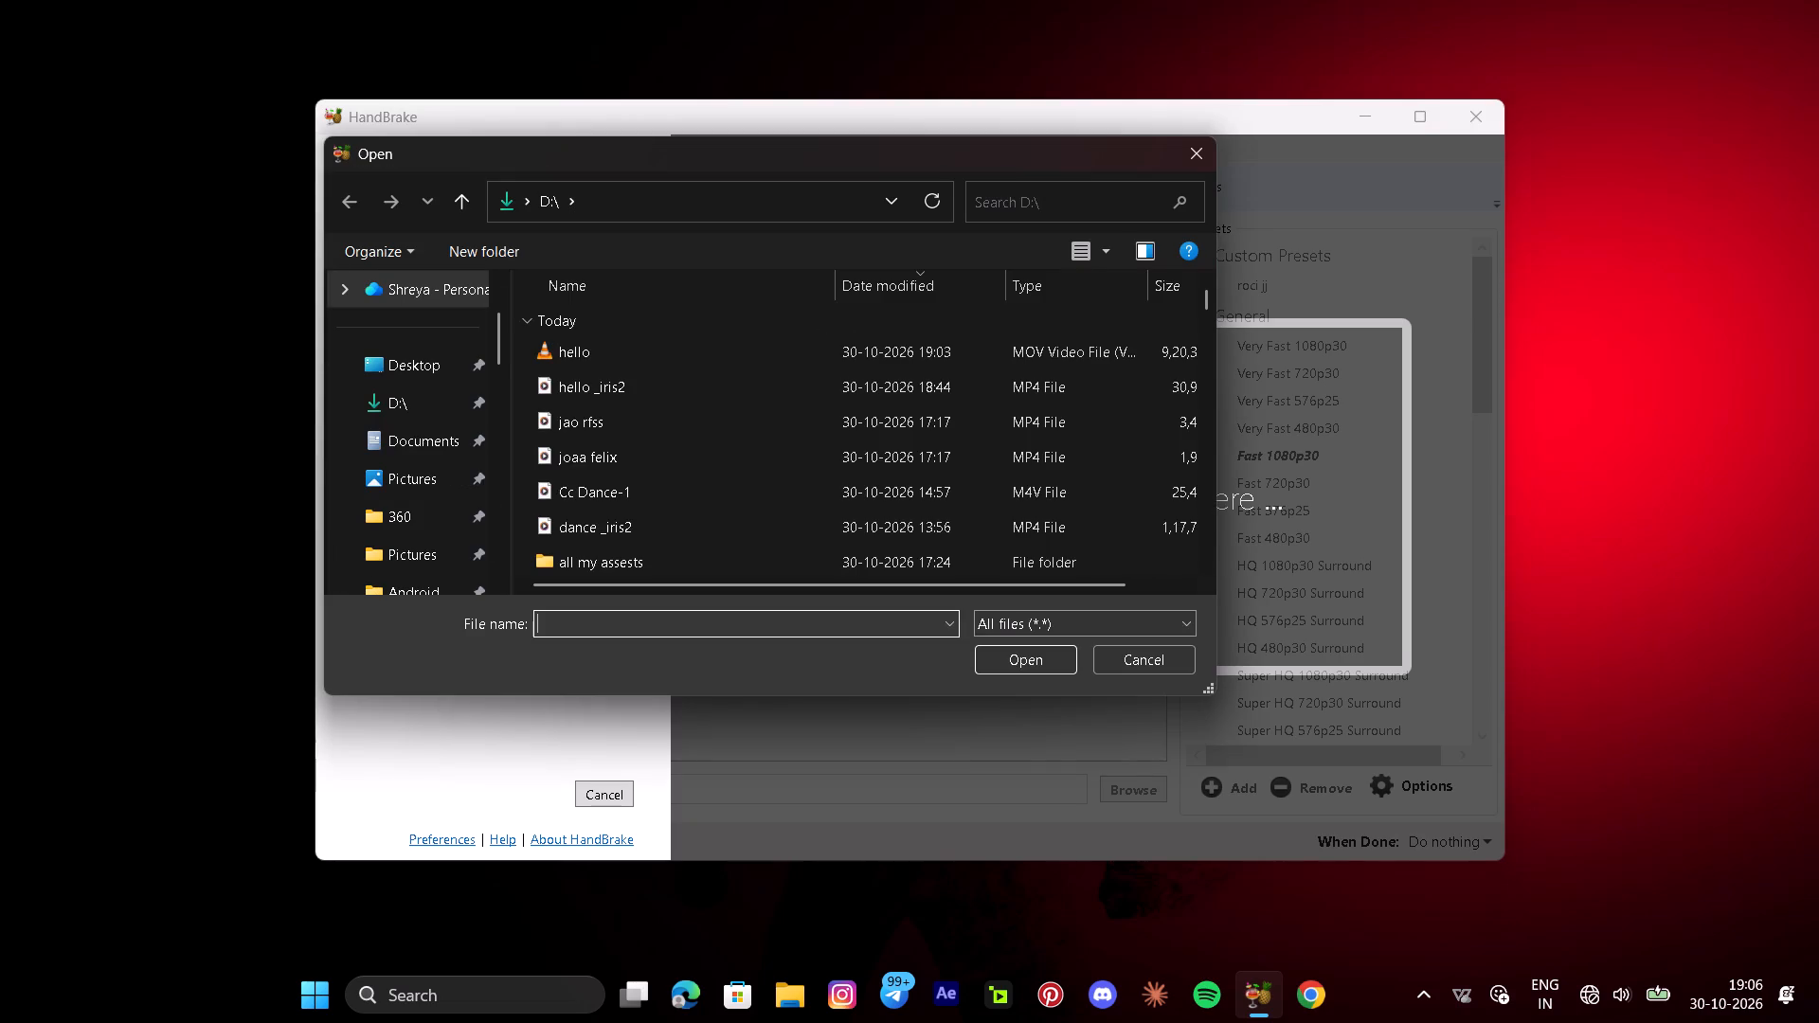
Open the hello MOV video from the D:\ drive as the source to encode.
click(548, 359)
click(1019, 655)
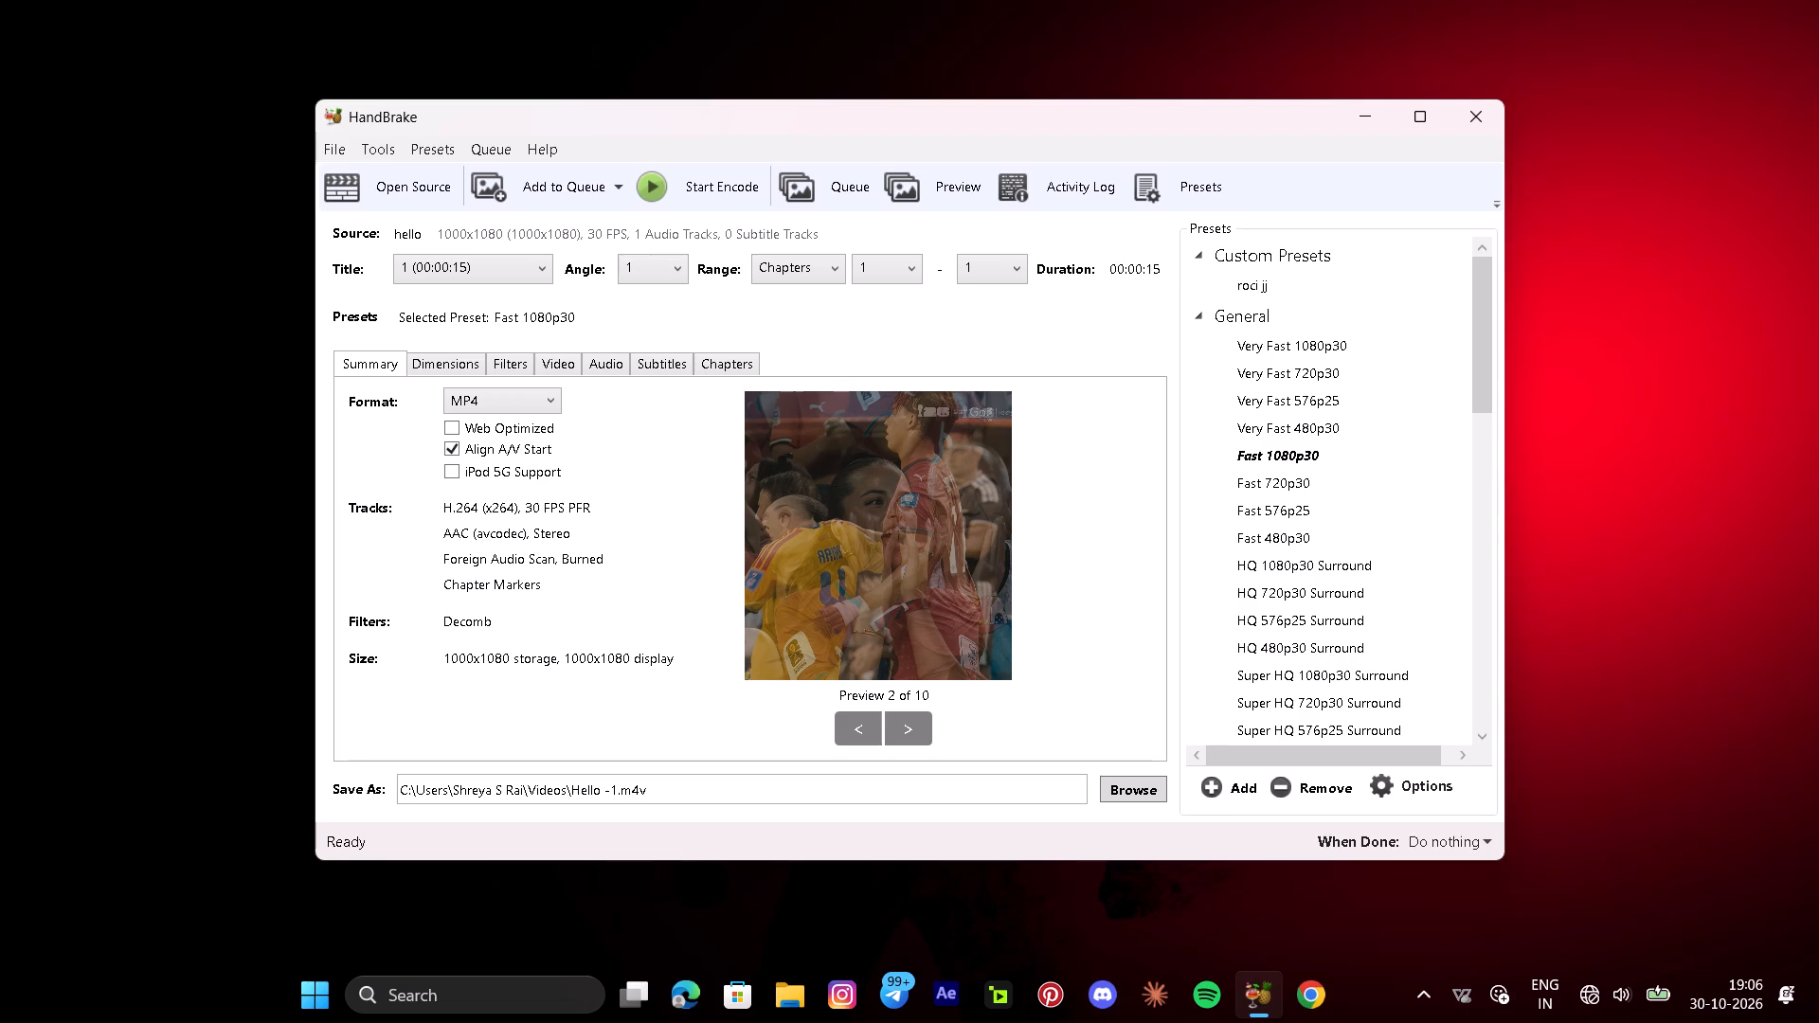
Apply the custom preset roci jj to the hello source.
click(1284, 295)
click(1266, 285)
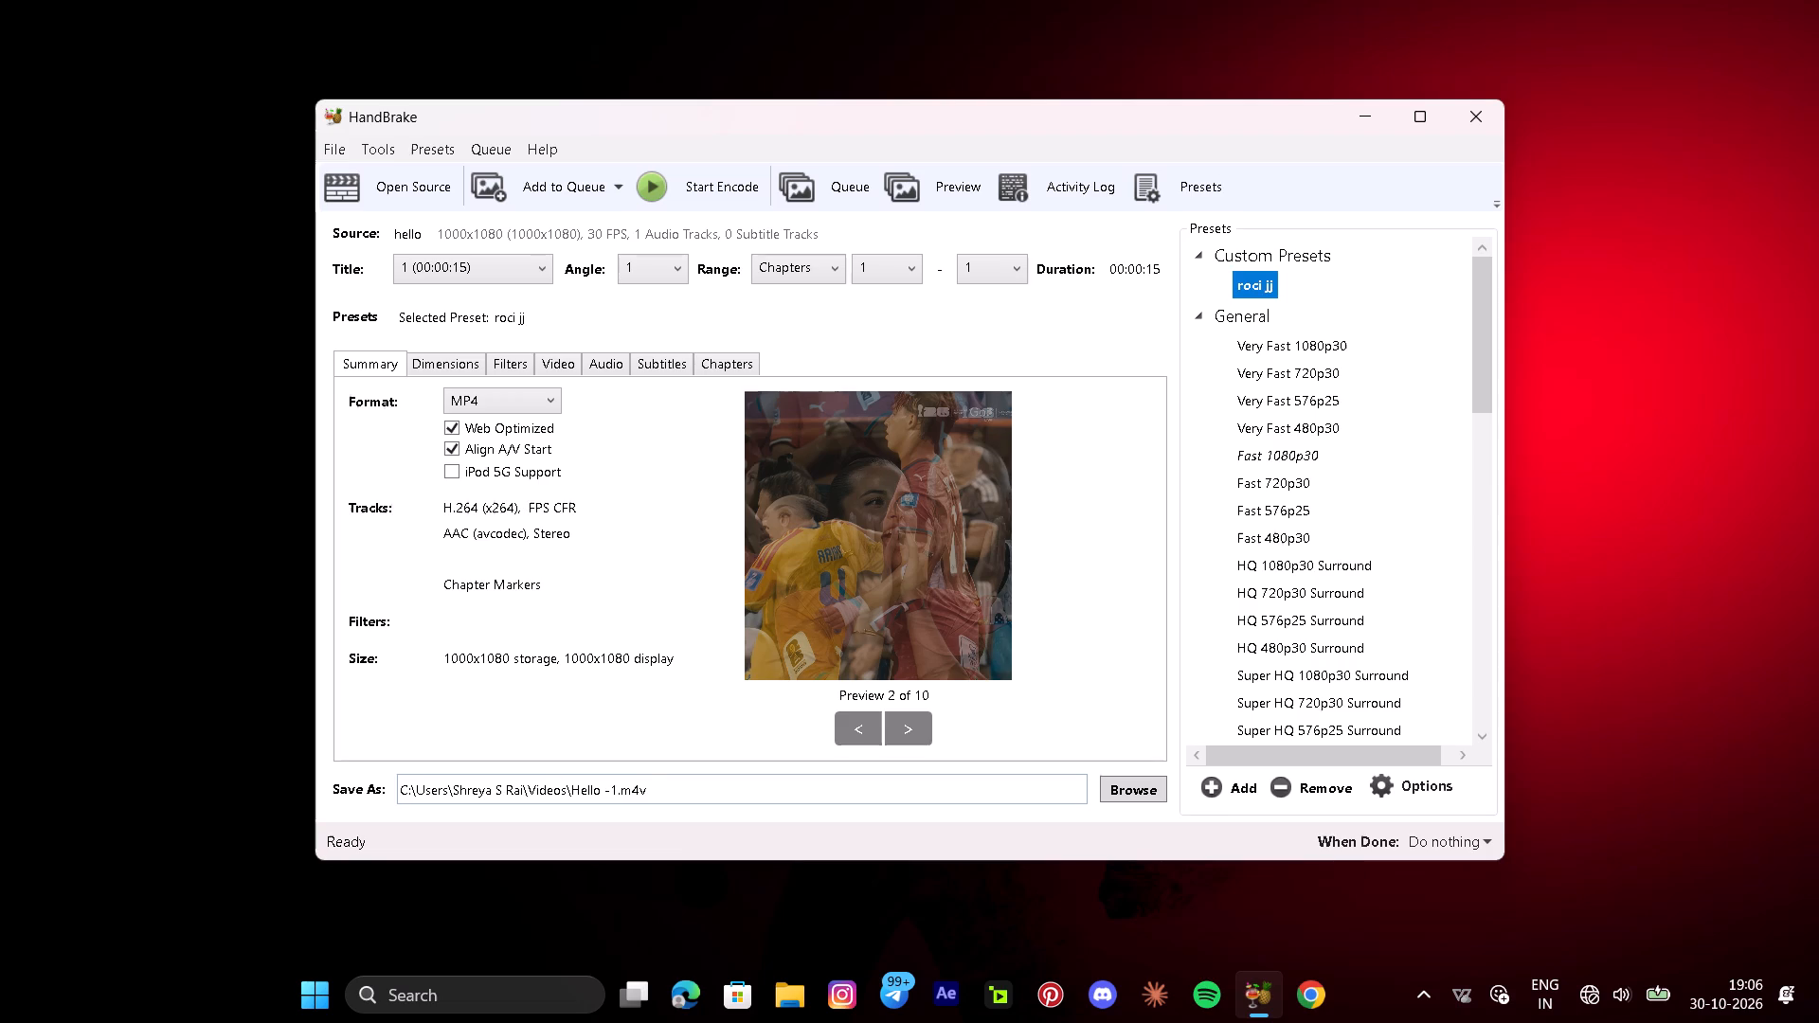
Set the output destination to the D:\ drive, keeping the file name Hello -1, and start the encode.
click(1100, 787)
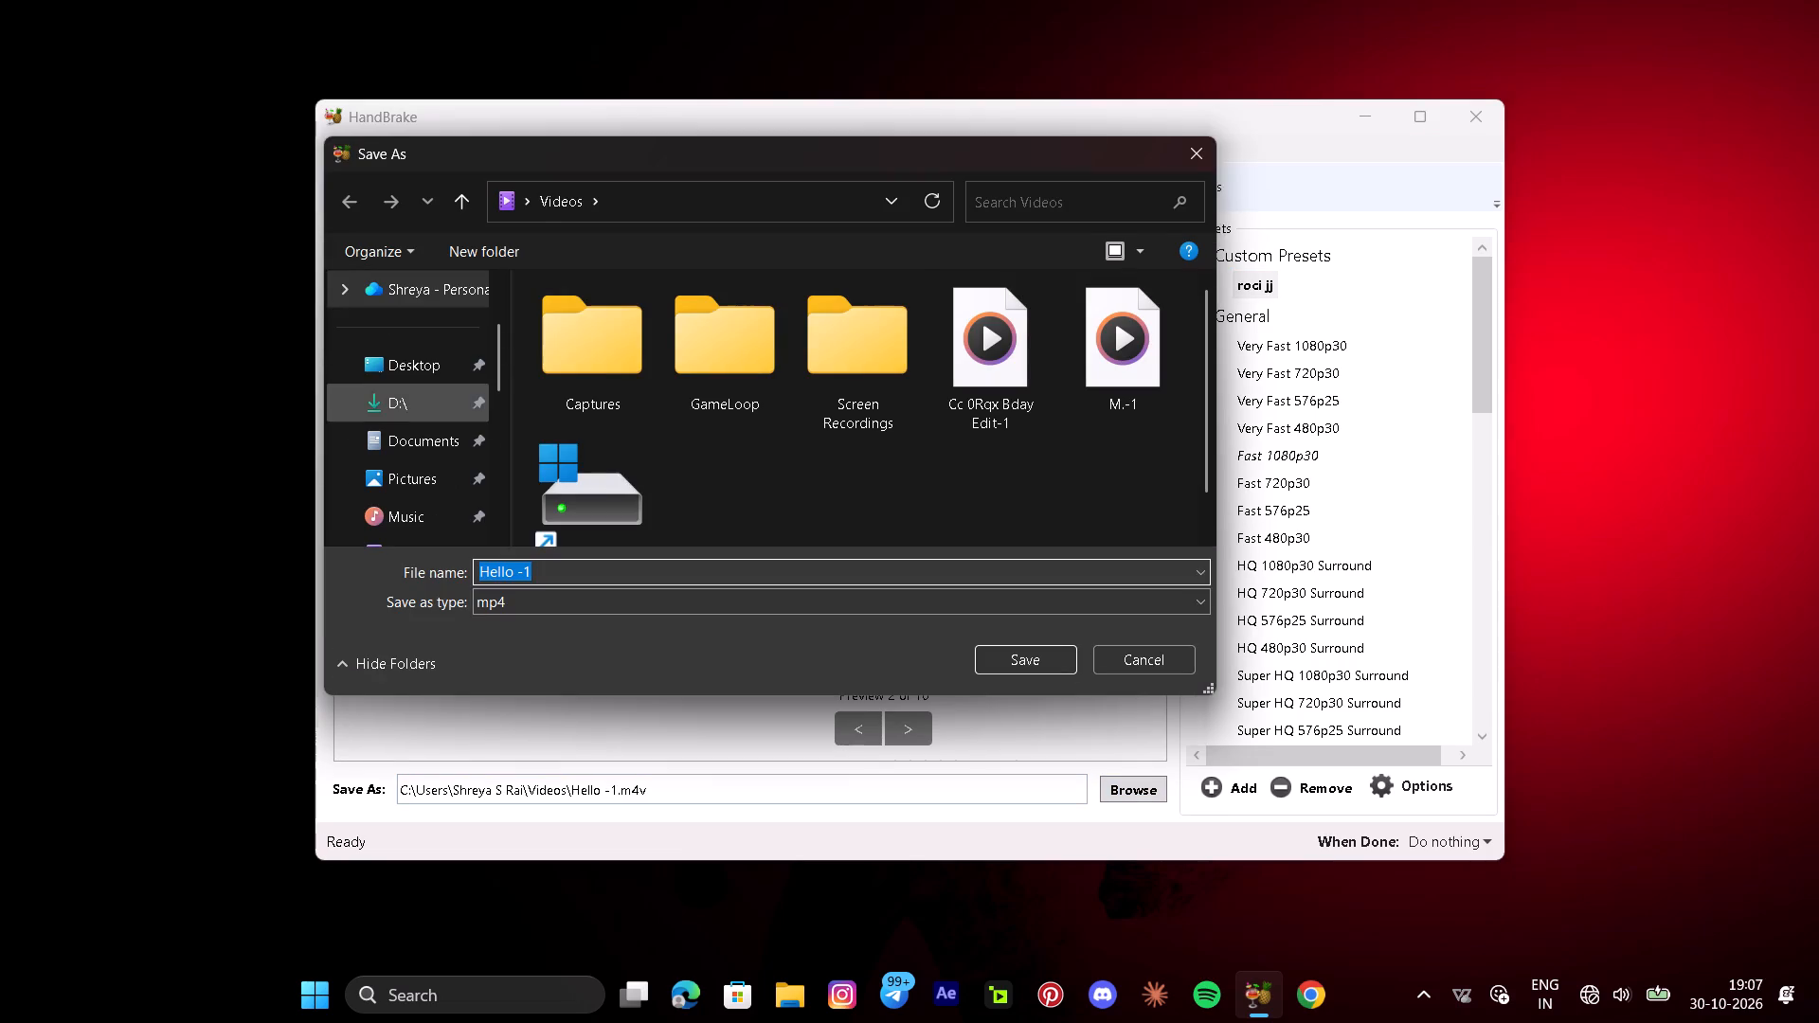
click(459, 396)
click(1038, 656)
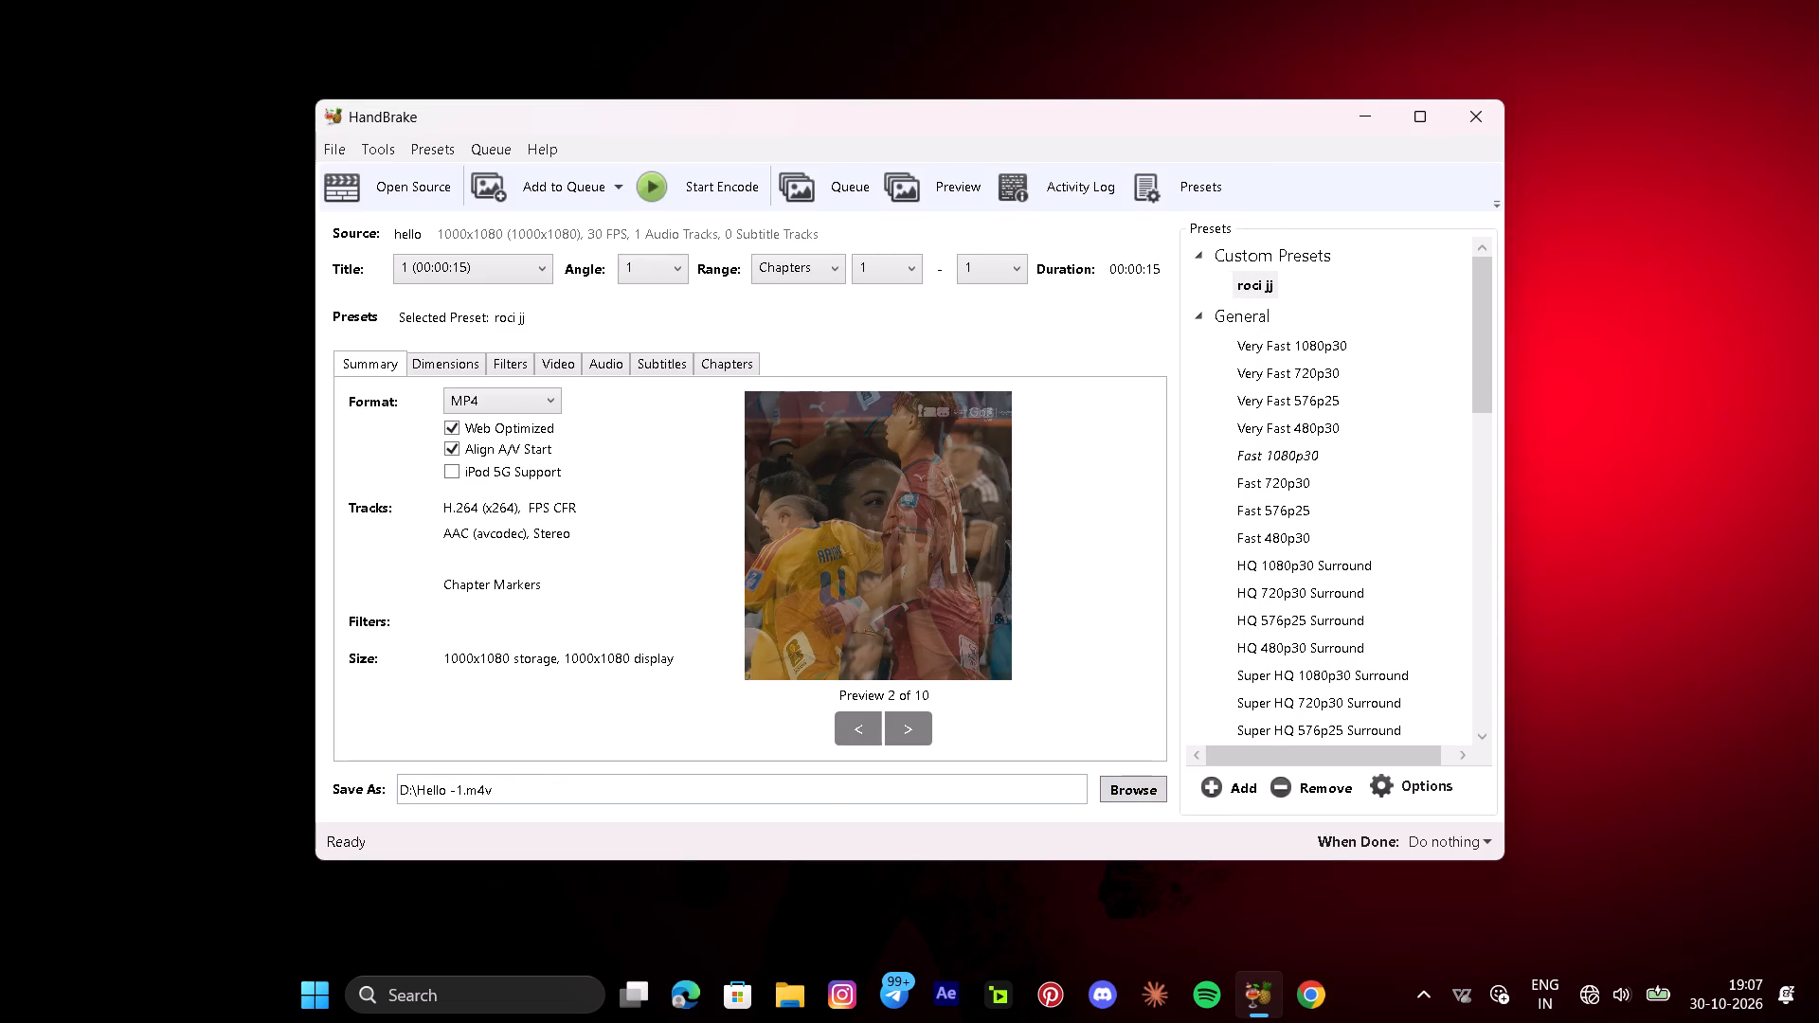
click(658, 181)
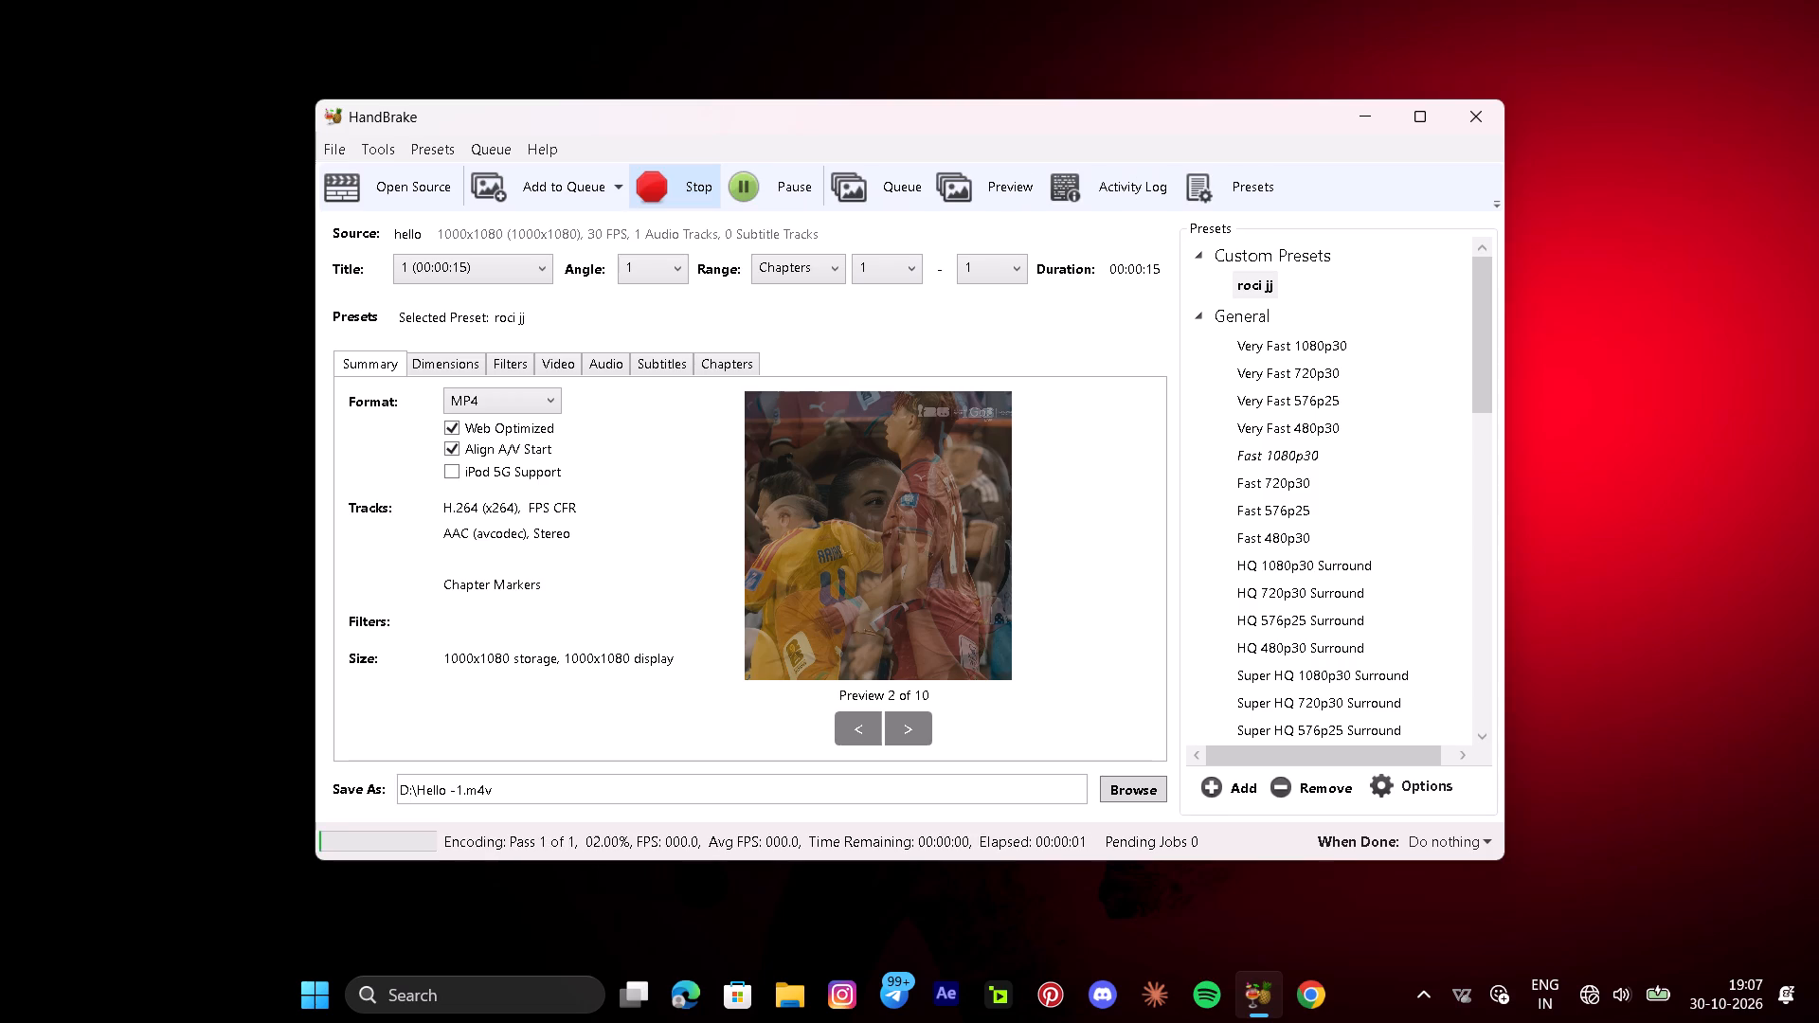